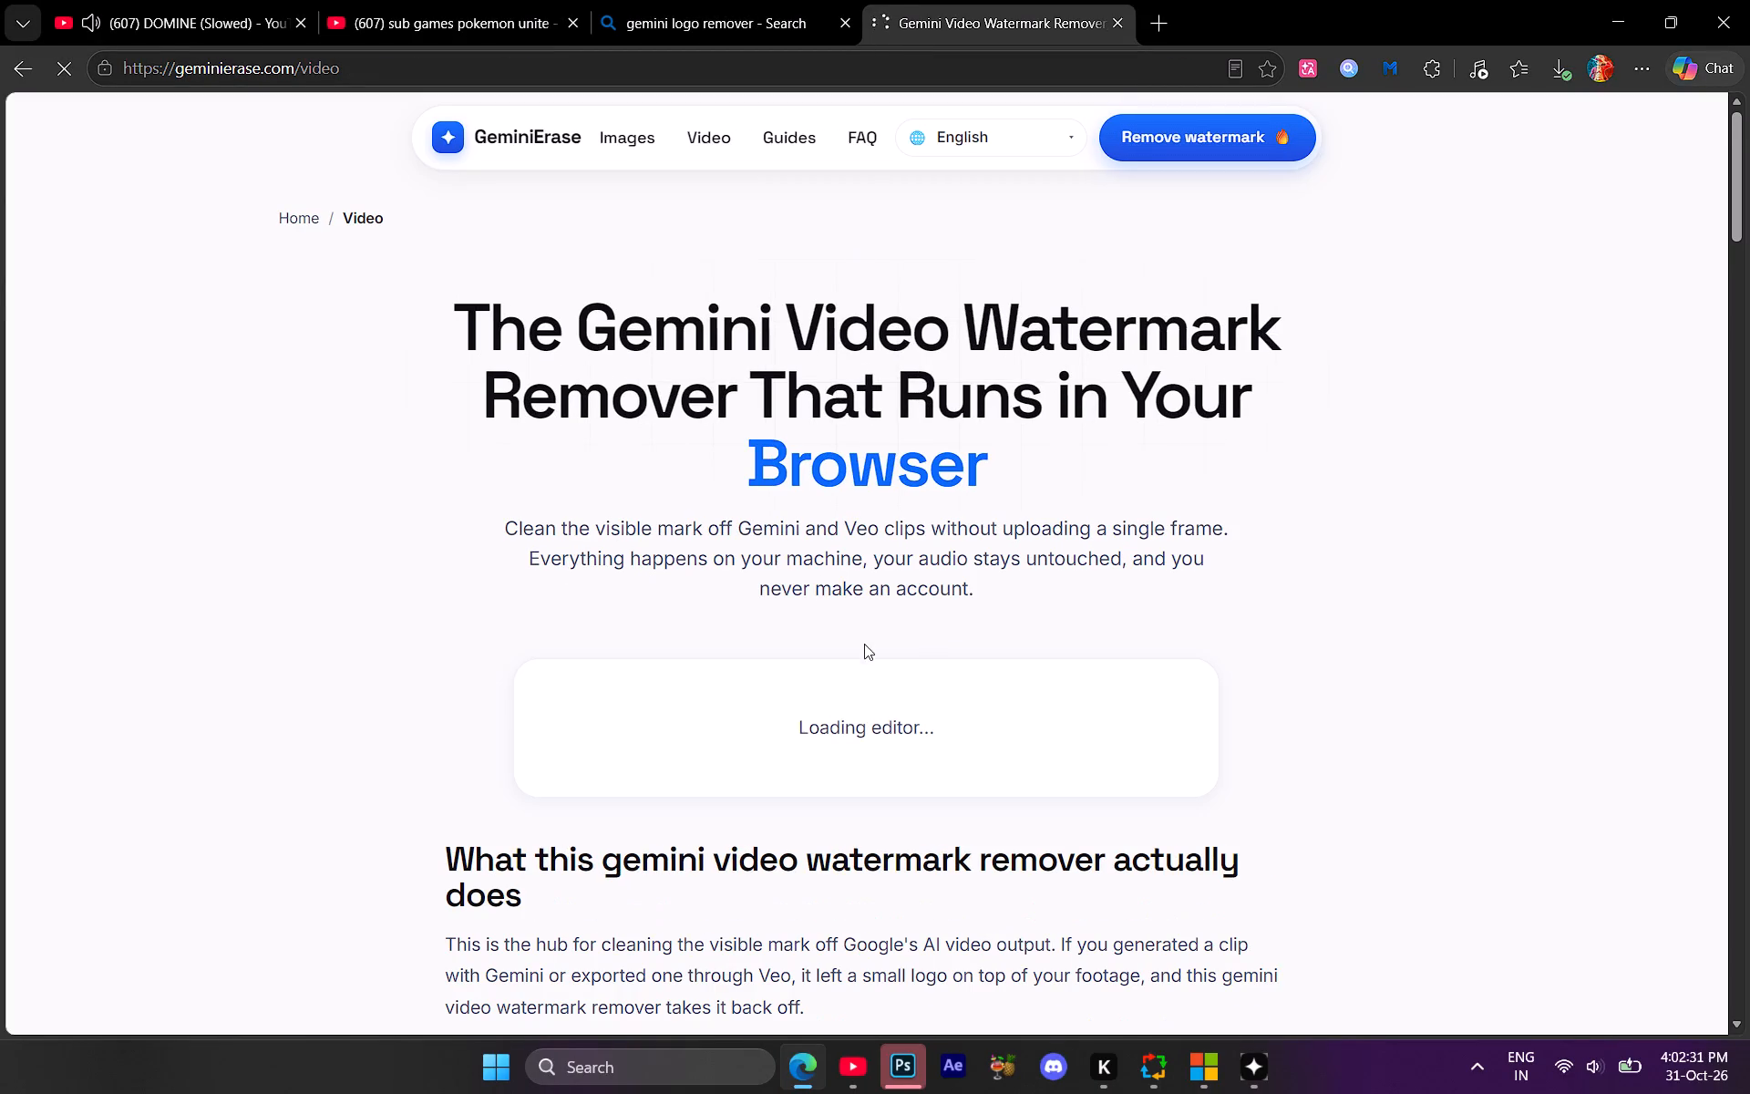
Load the image Gemini_Generated_Image_tuzd4btuzd4btuzd from Downloads into the watermark remover.
click(860, 686)
click(850, 707)
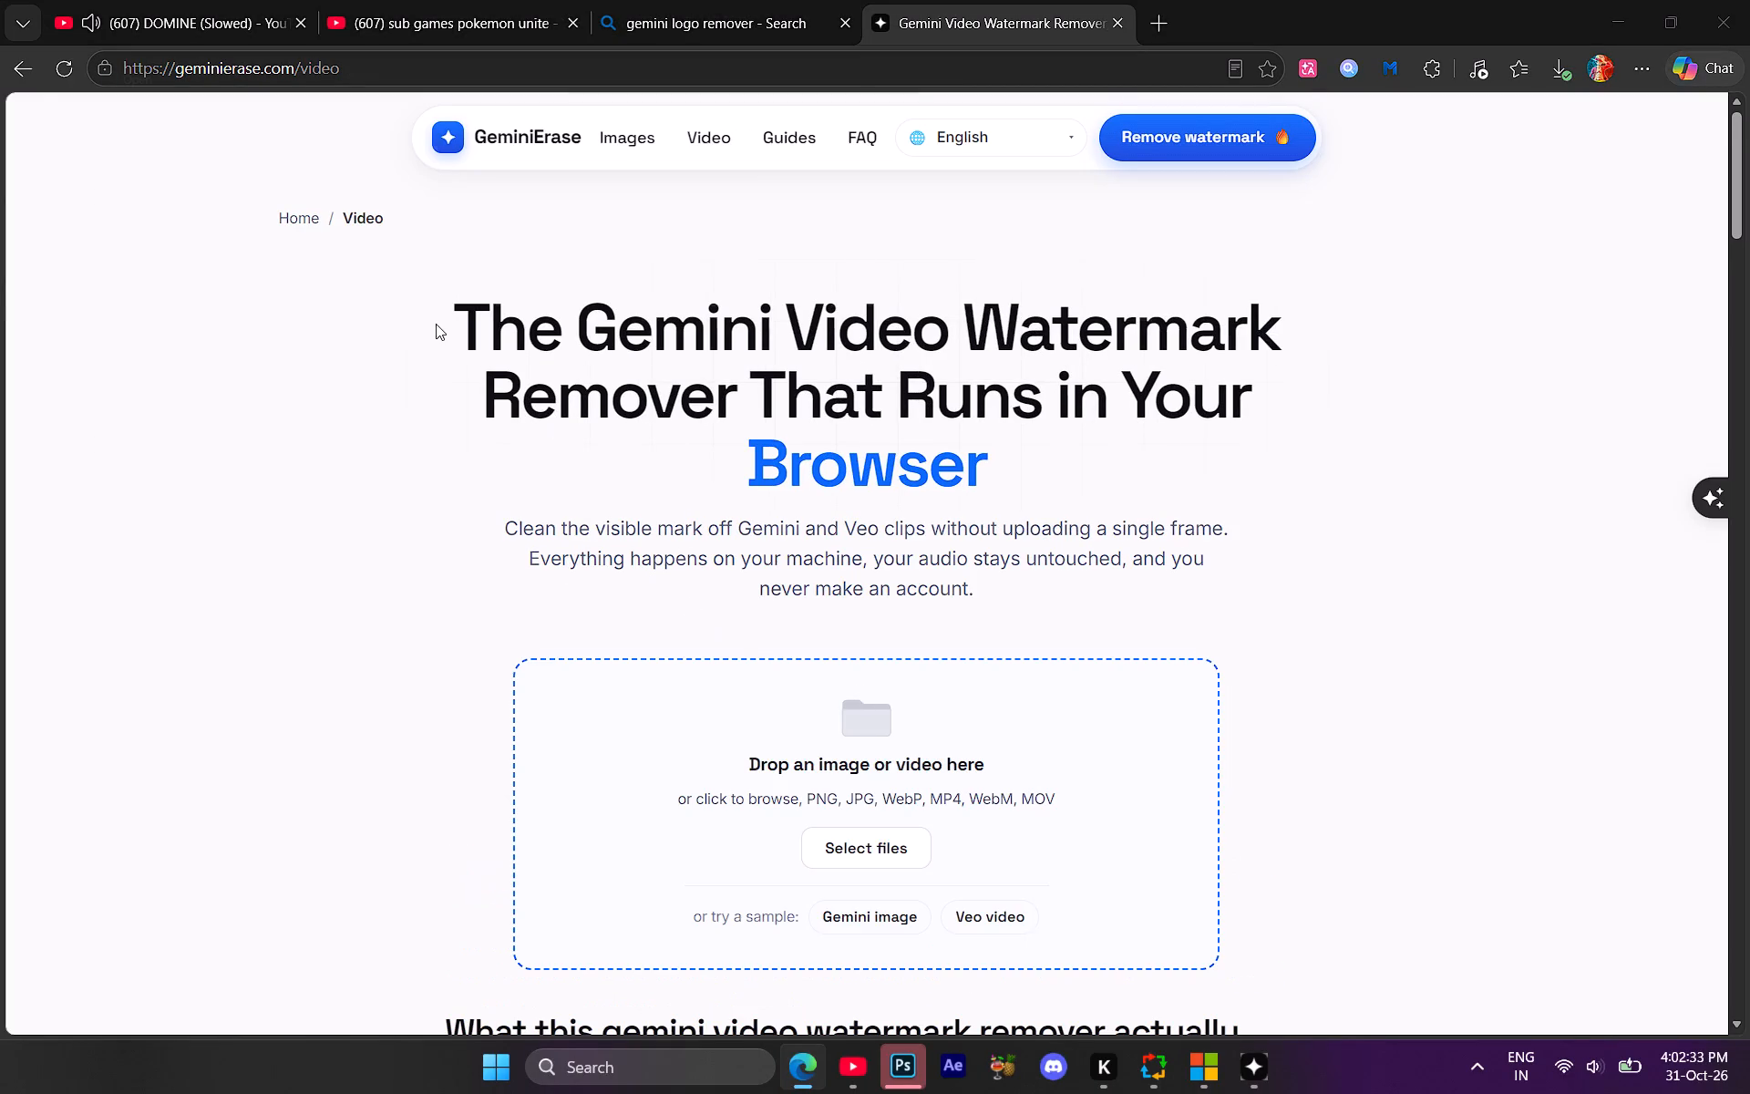
click(79, 355)
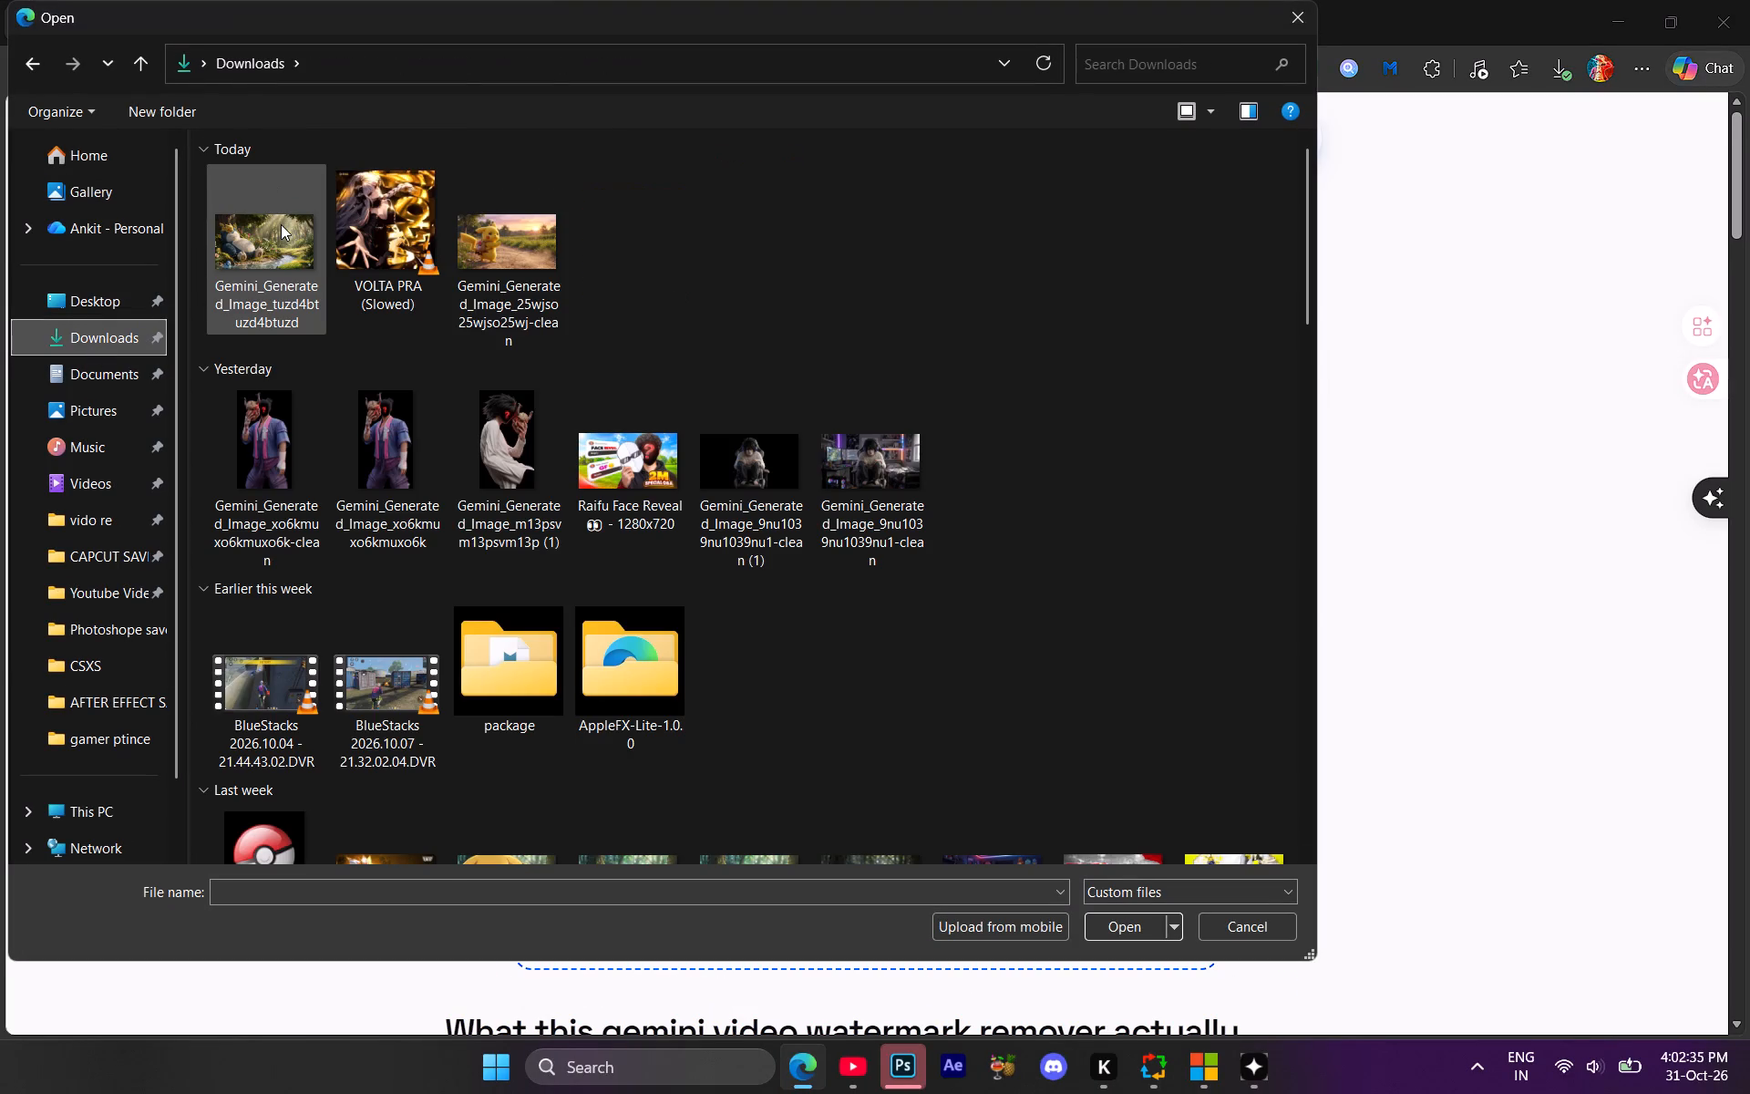
click(281, 224)
click(1135, 920)
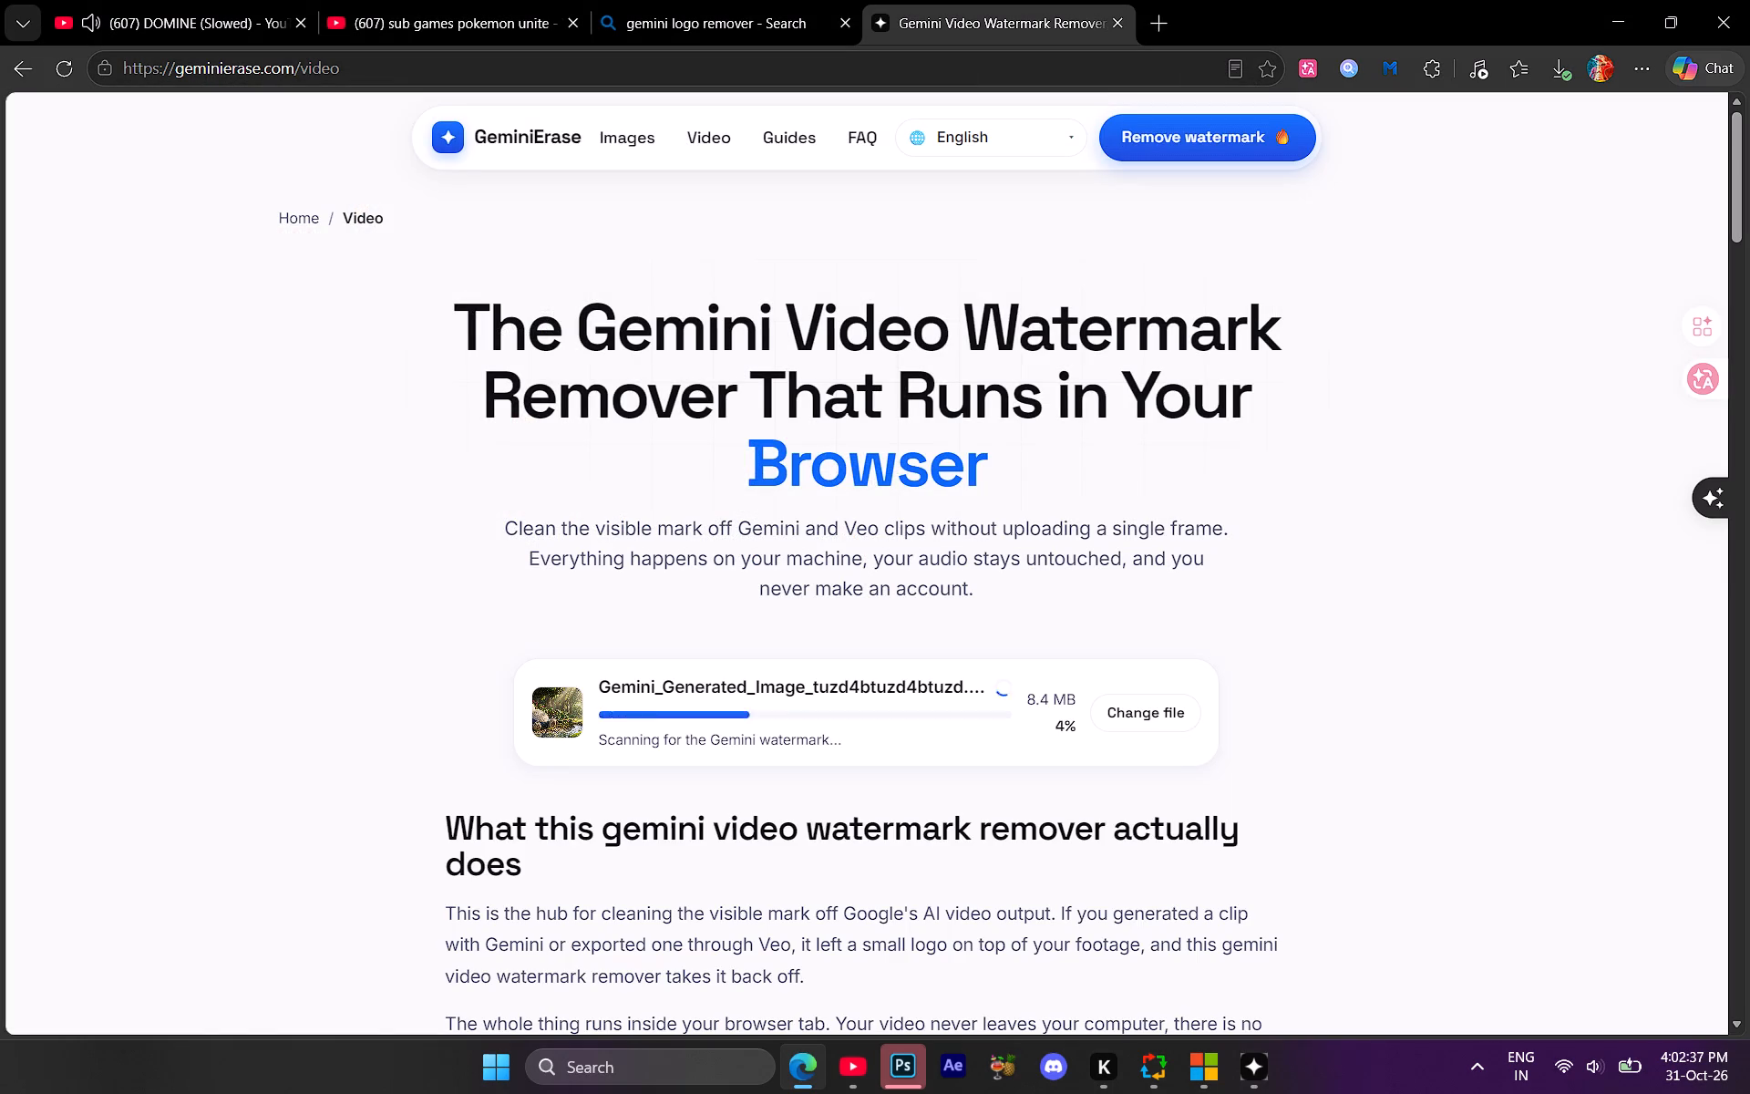
Compare the cleaned forest image with the original, download the cleaned version and close the watermark remover page.
click(730, 0)
click(990, 0)
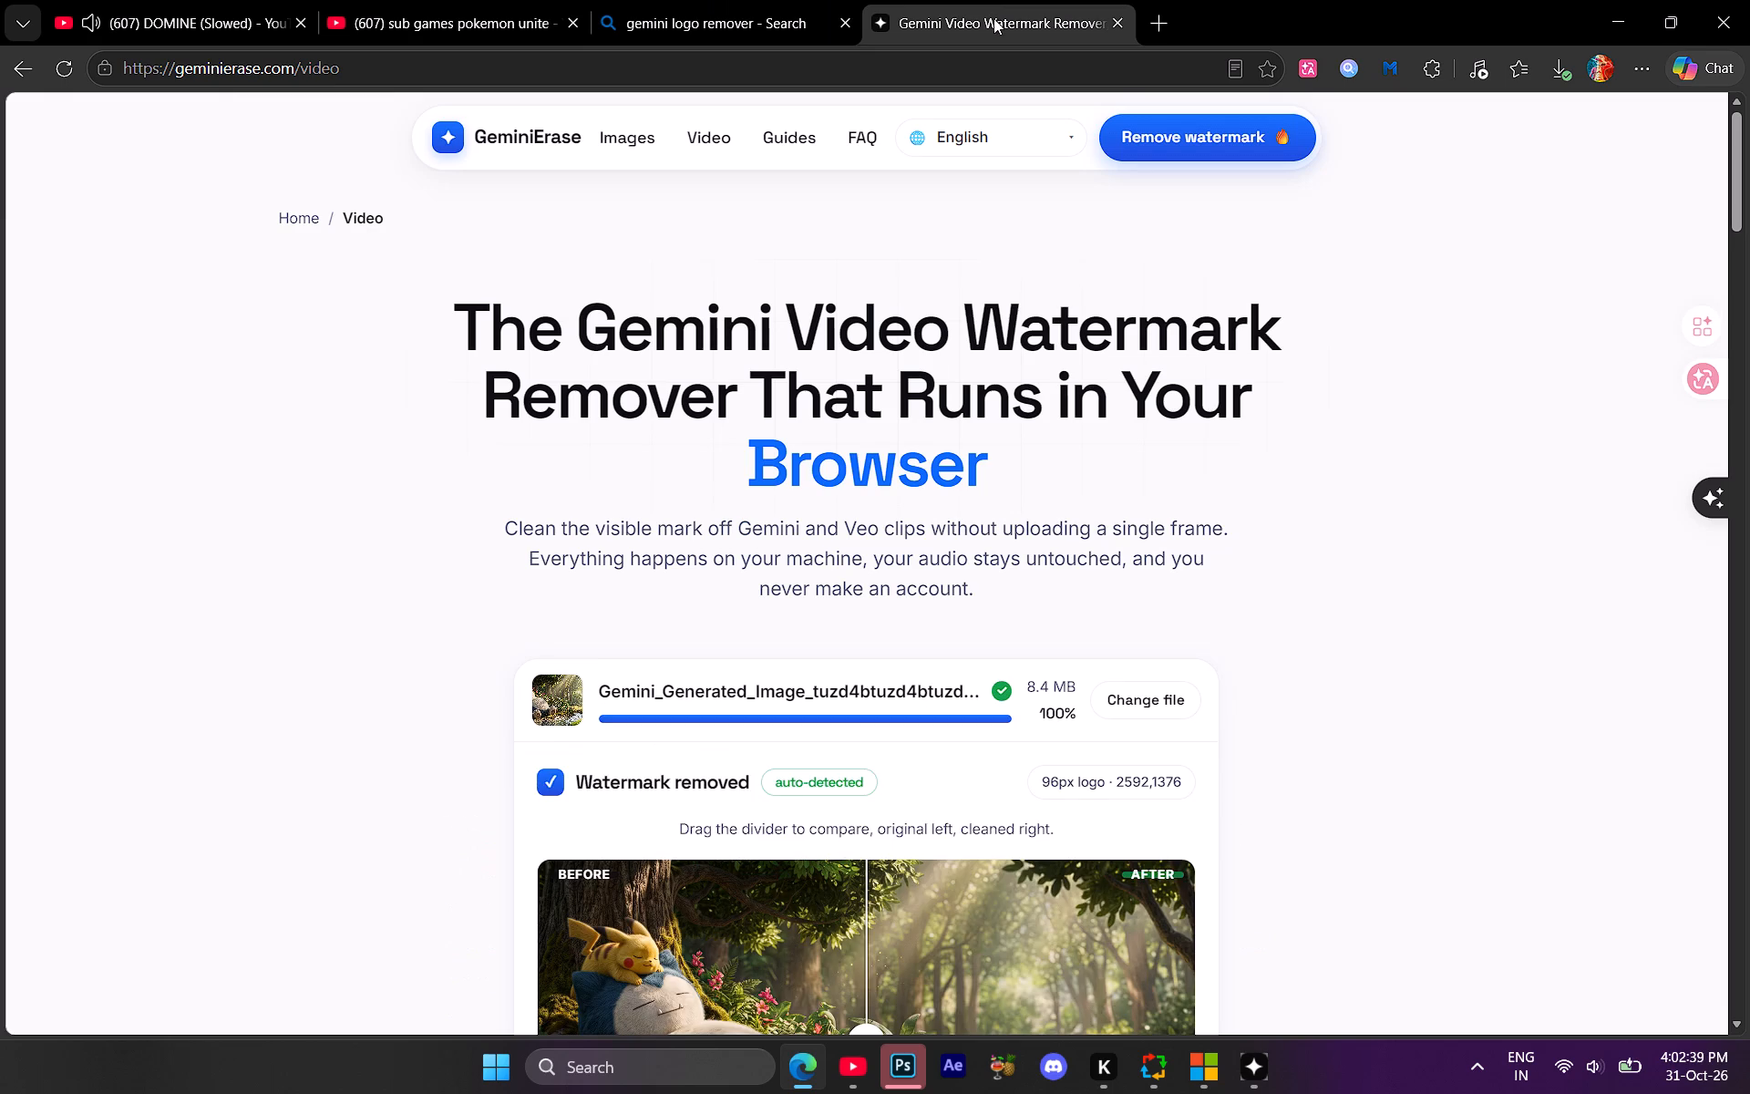
scroll(1055, 467, down, 2)
scroll(1033, 568, down, 2)
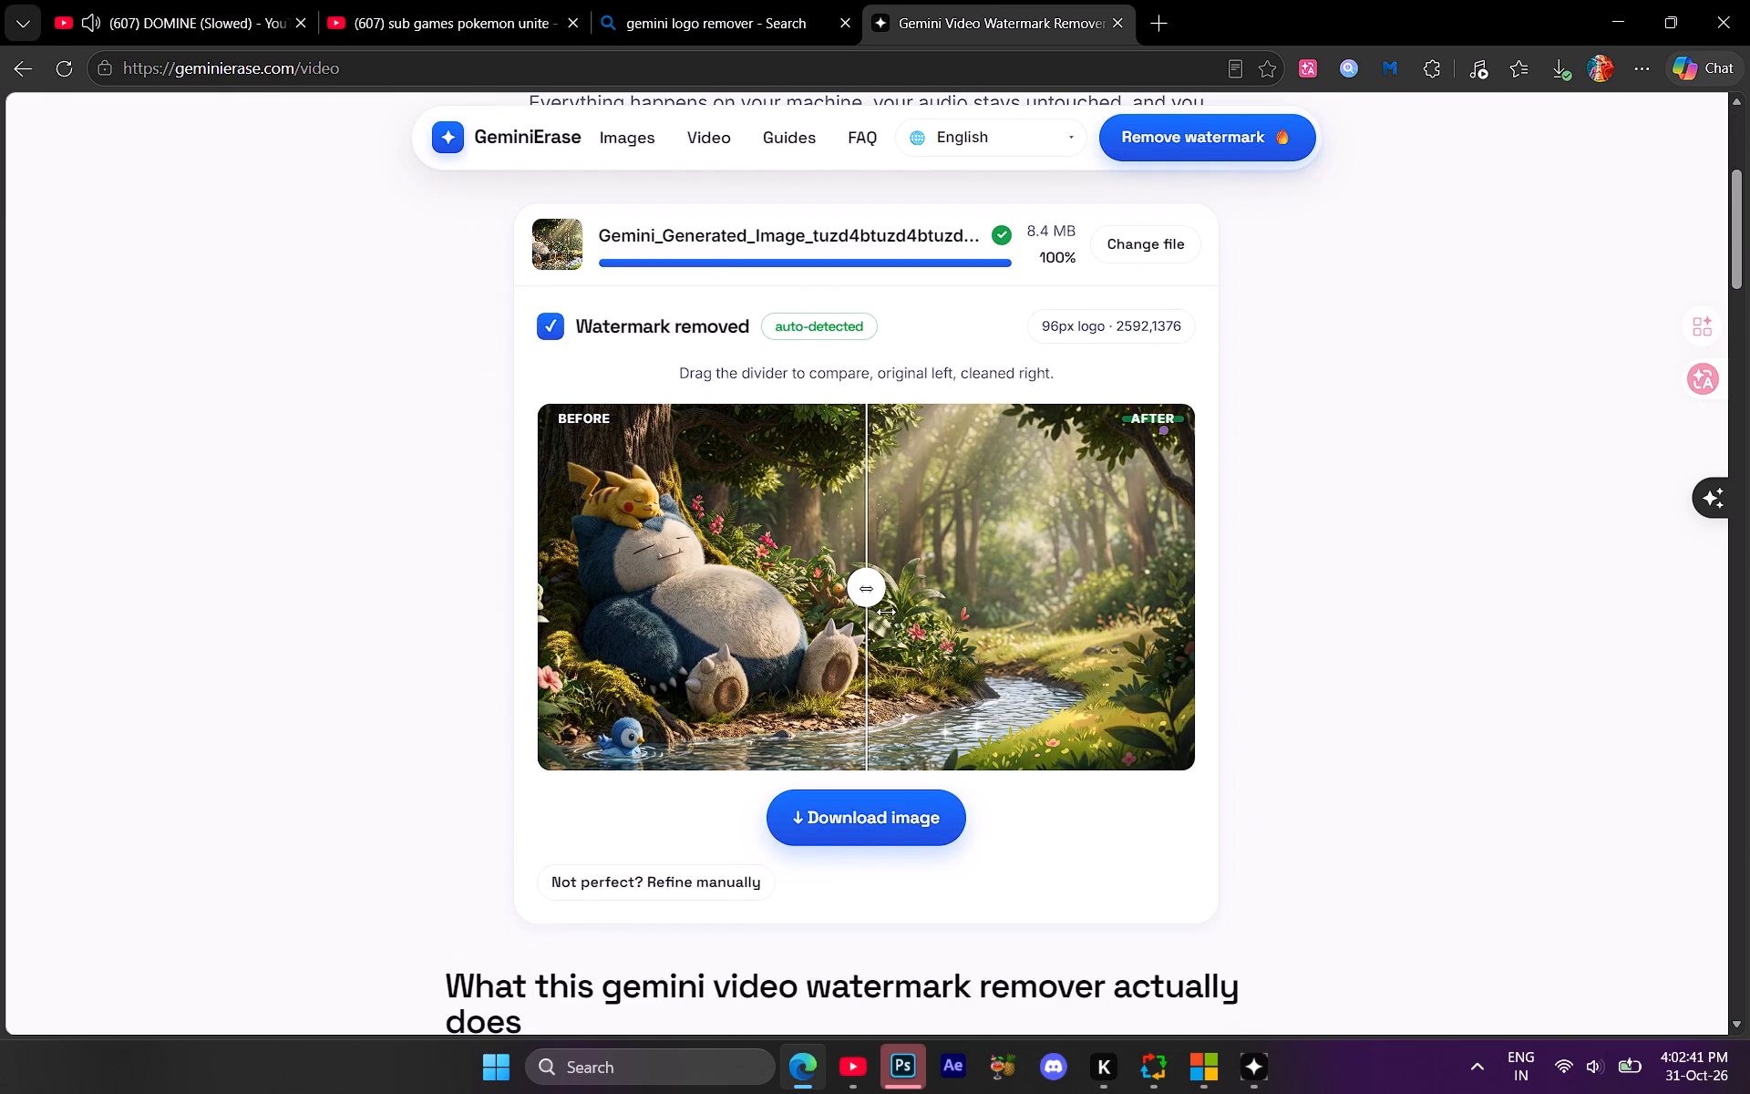
drag(886, 612, 481, 641)
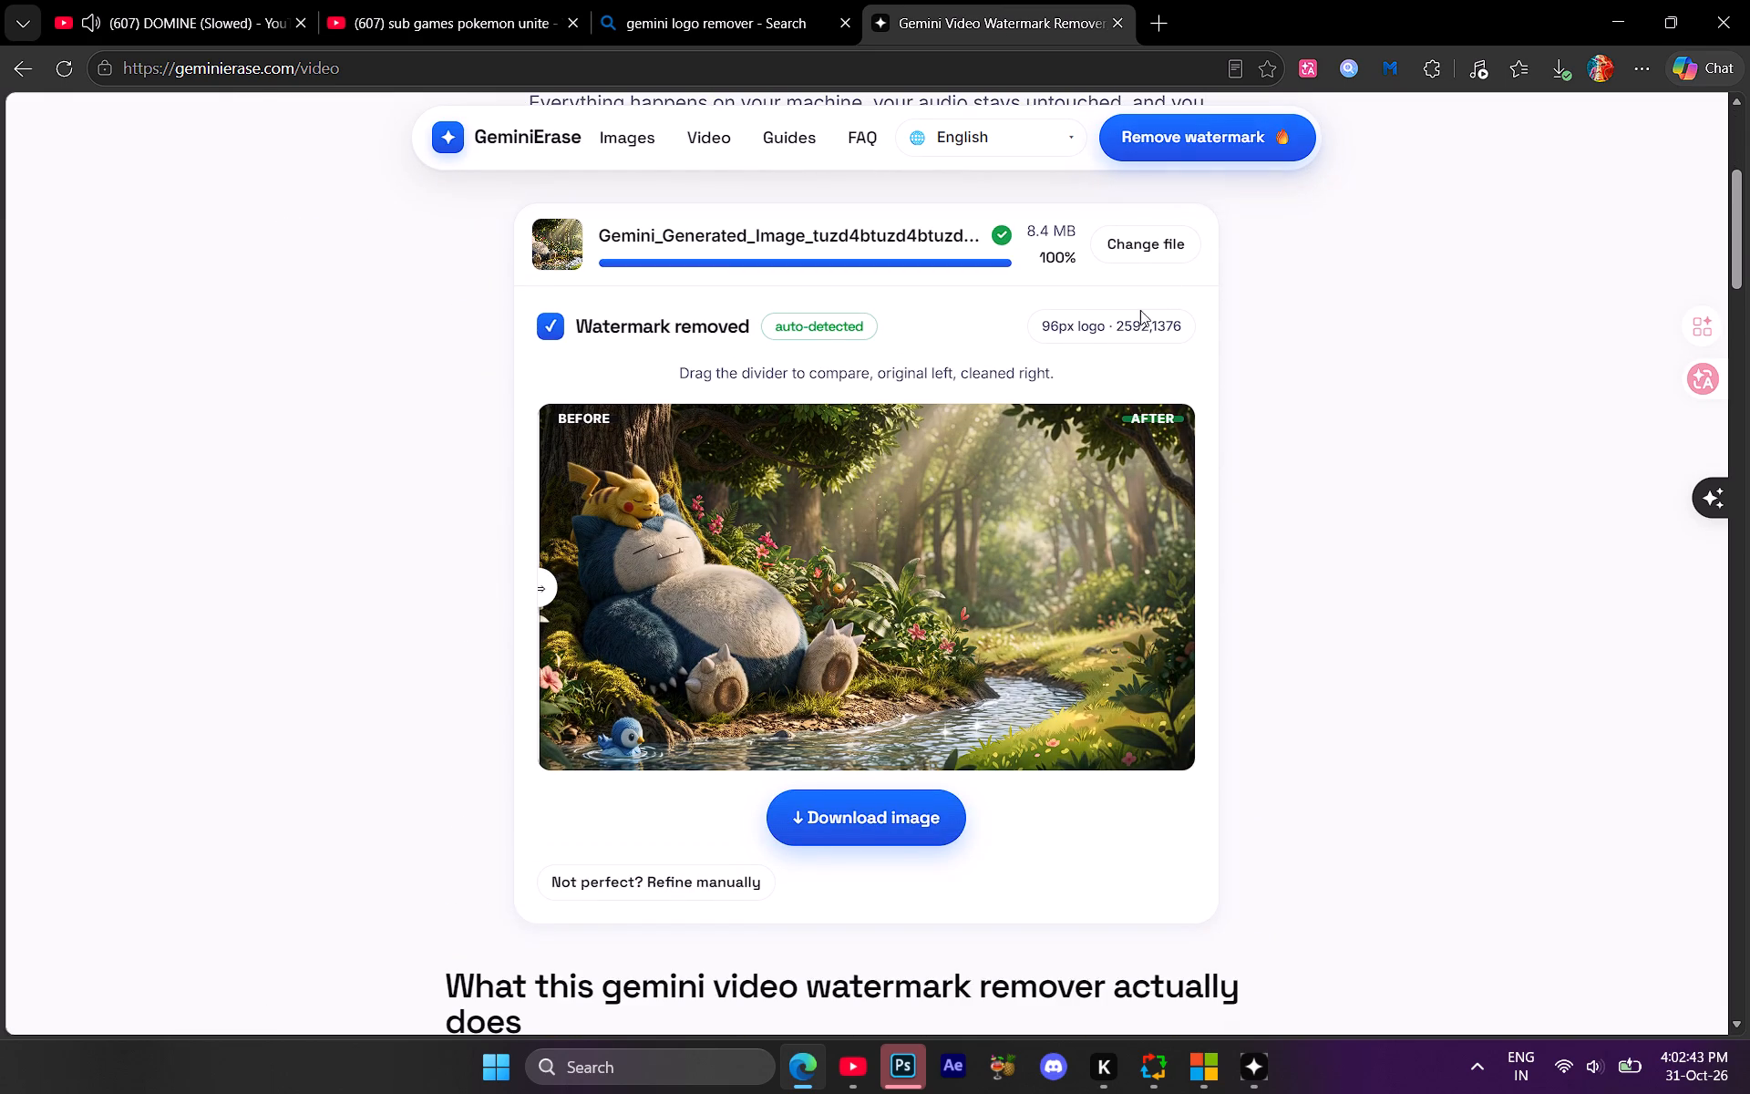
scroll(1140, 317, up, 2)
scroll(969, 636, down, 3)
click(901, 696)
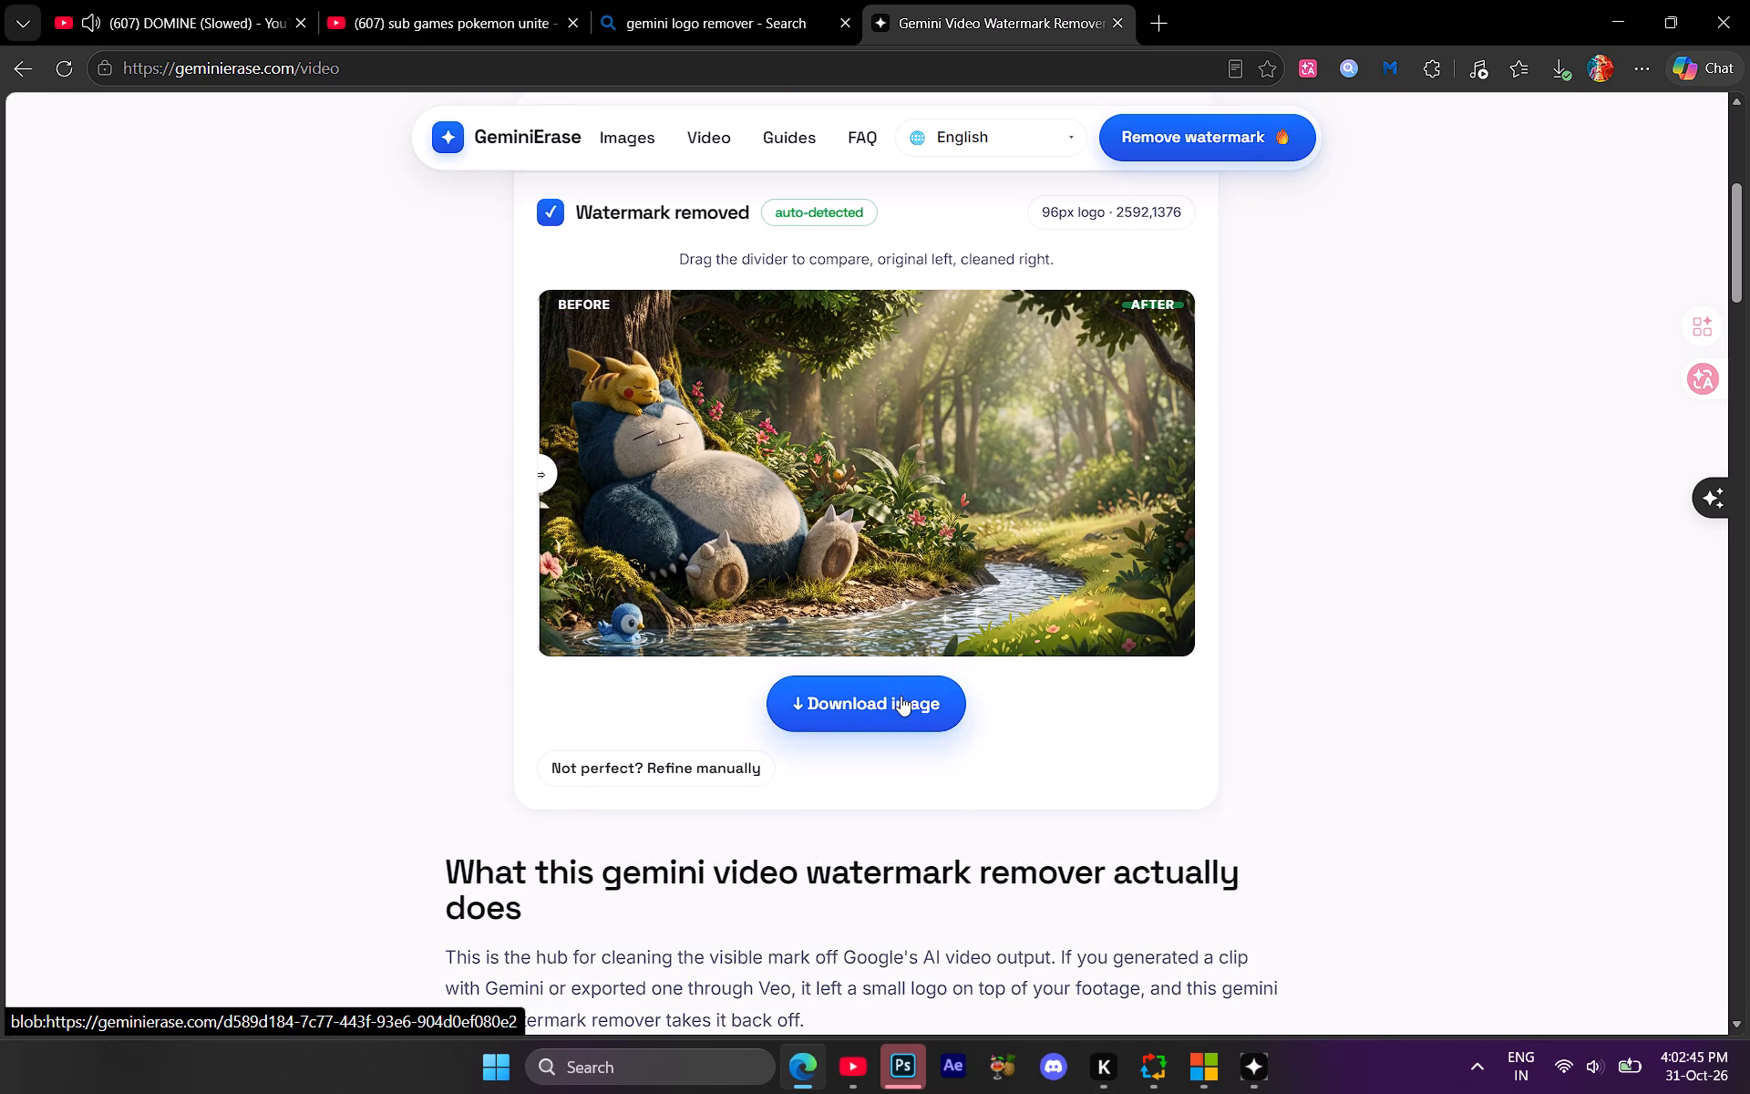
click(960, 209)
click(1116, 22)
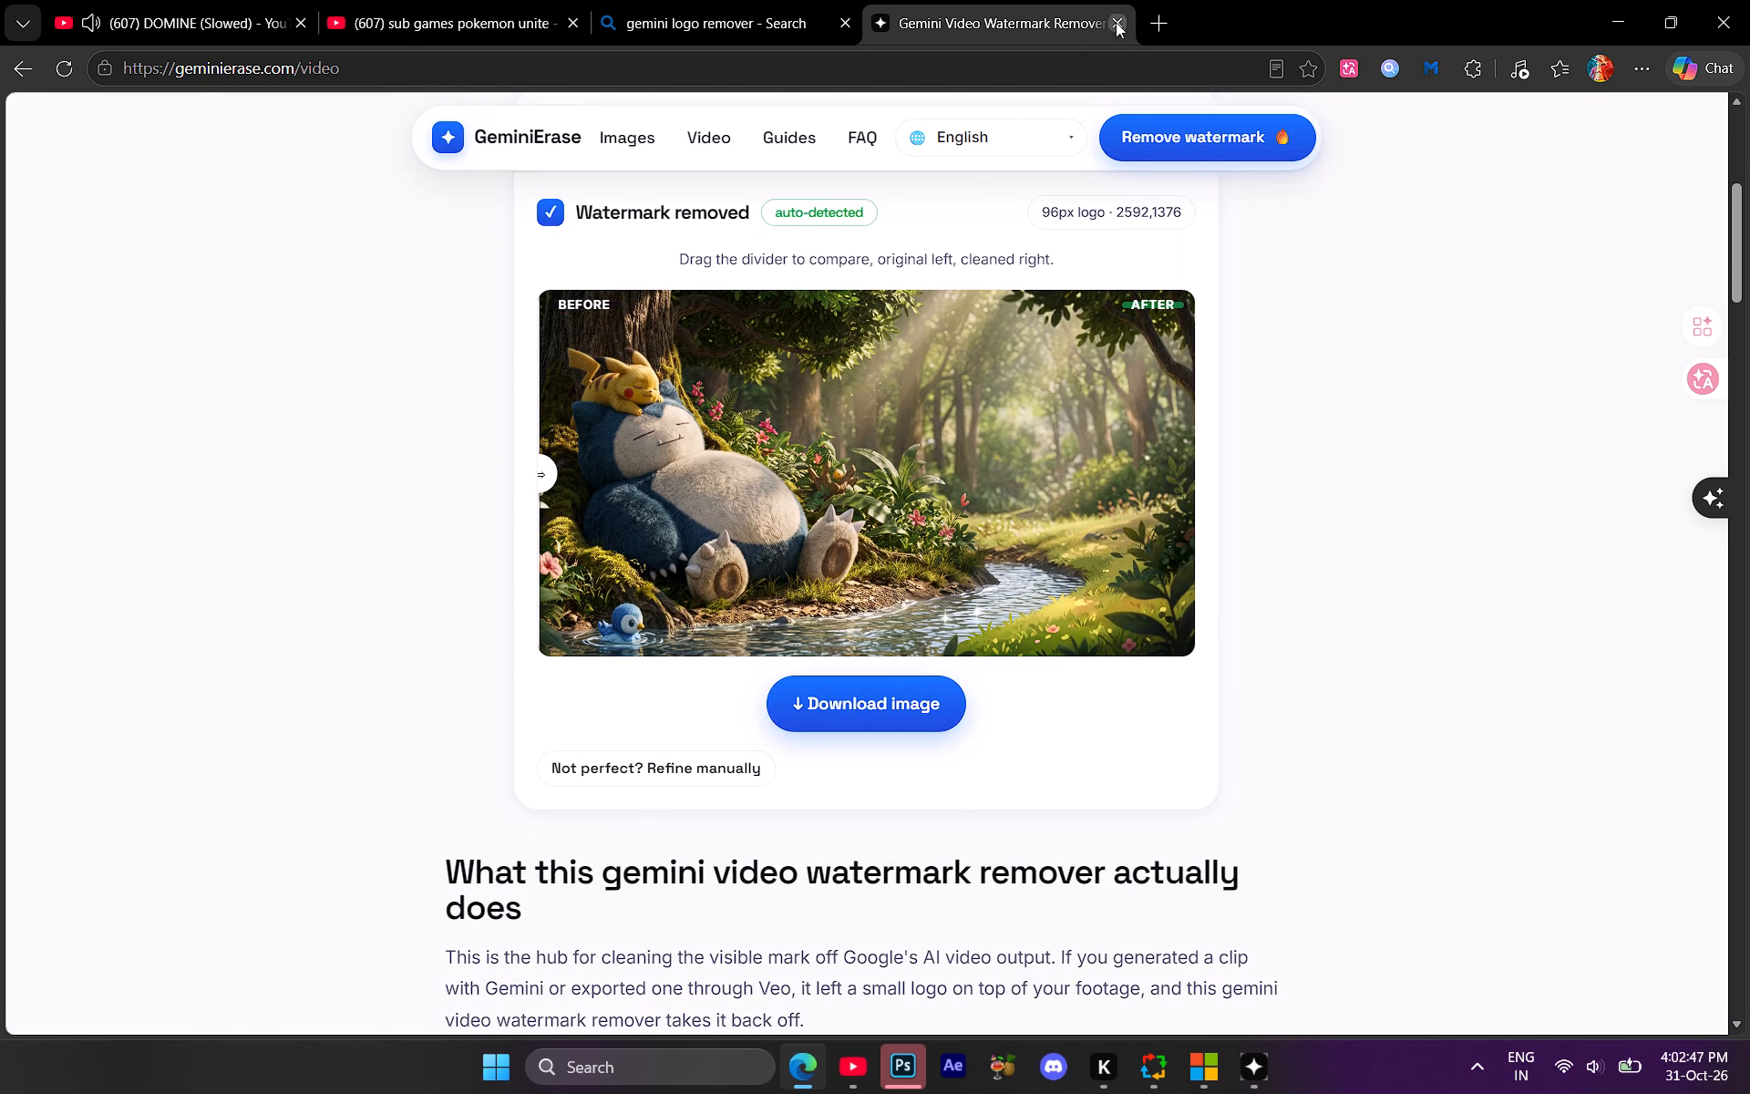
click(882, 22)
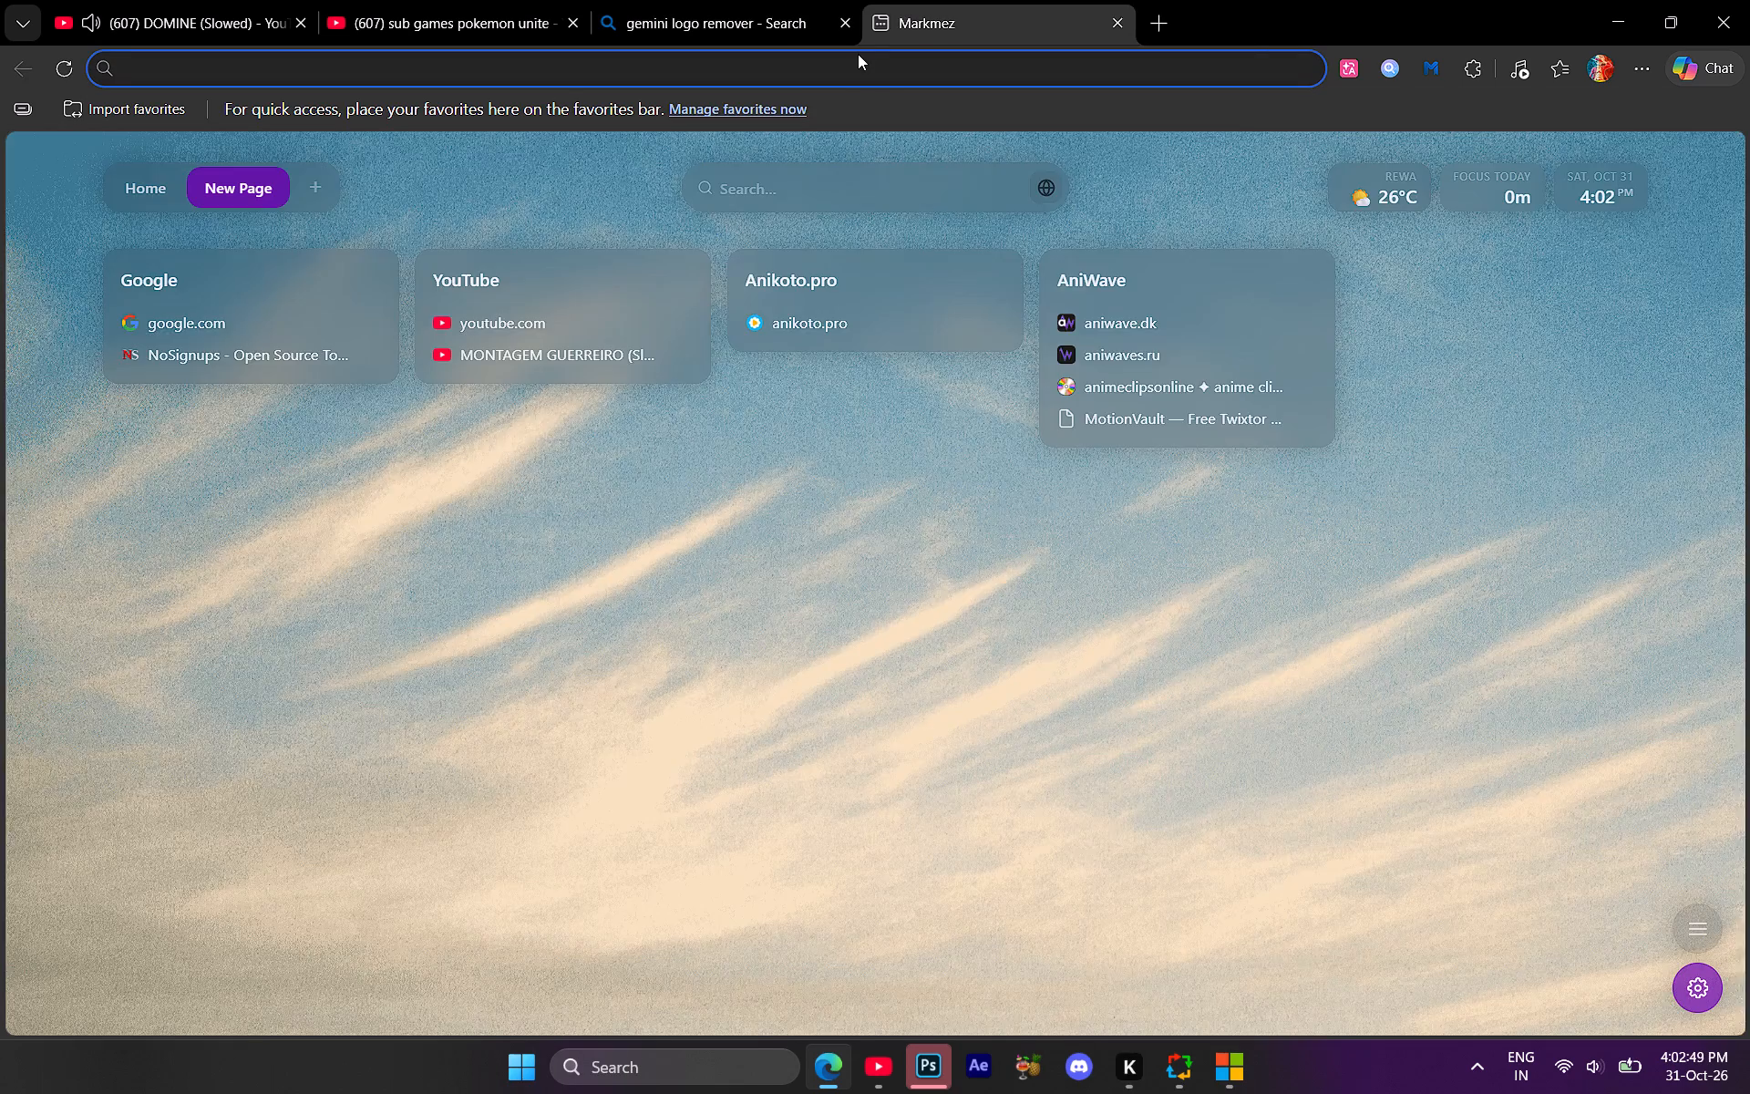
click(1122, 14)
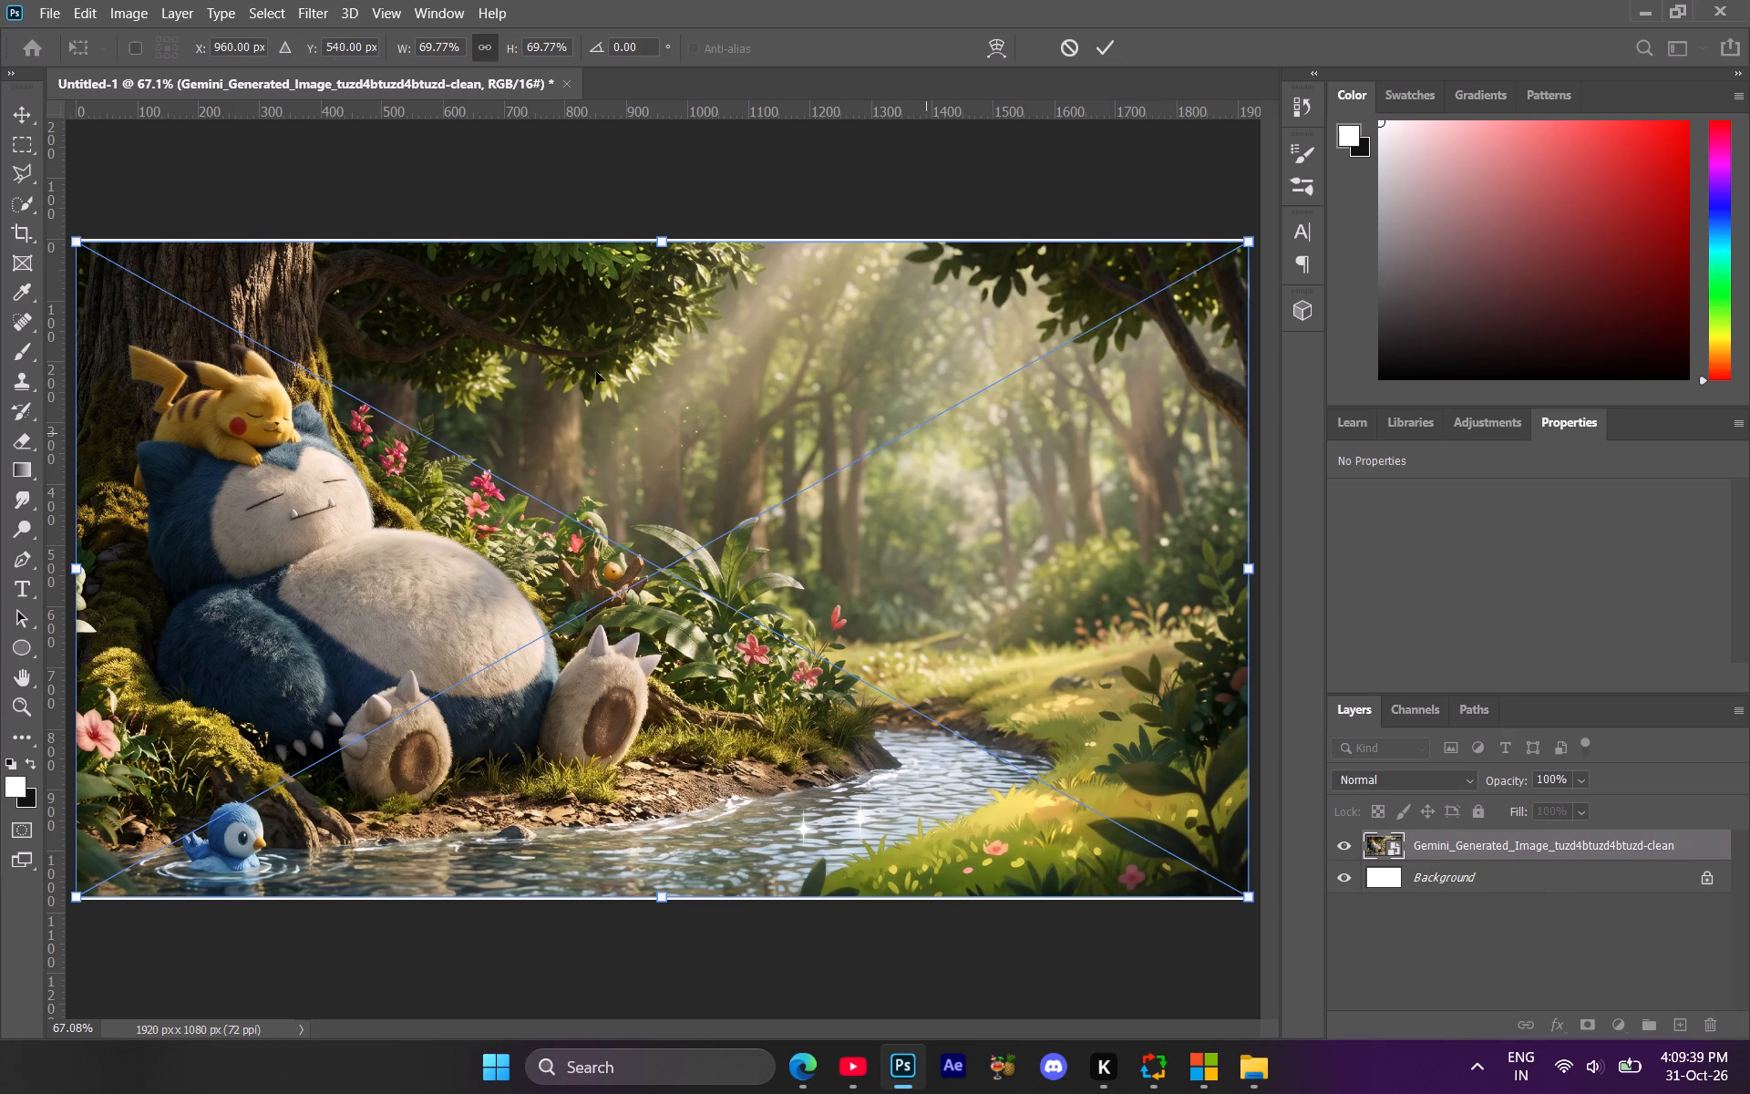
click(662, 244)
click(660, 905)
click(1467, 854)
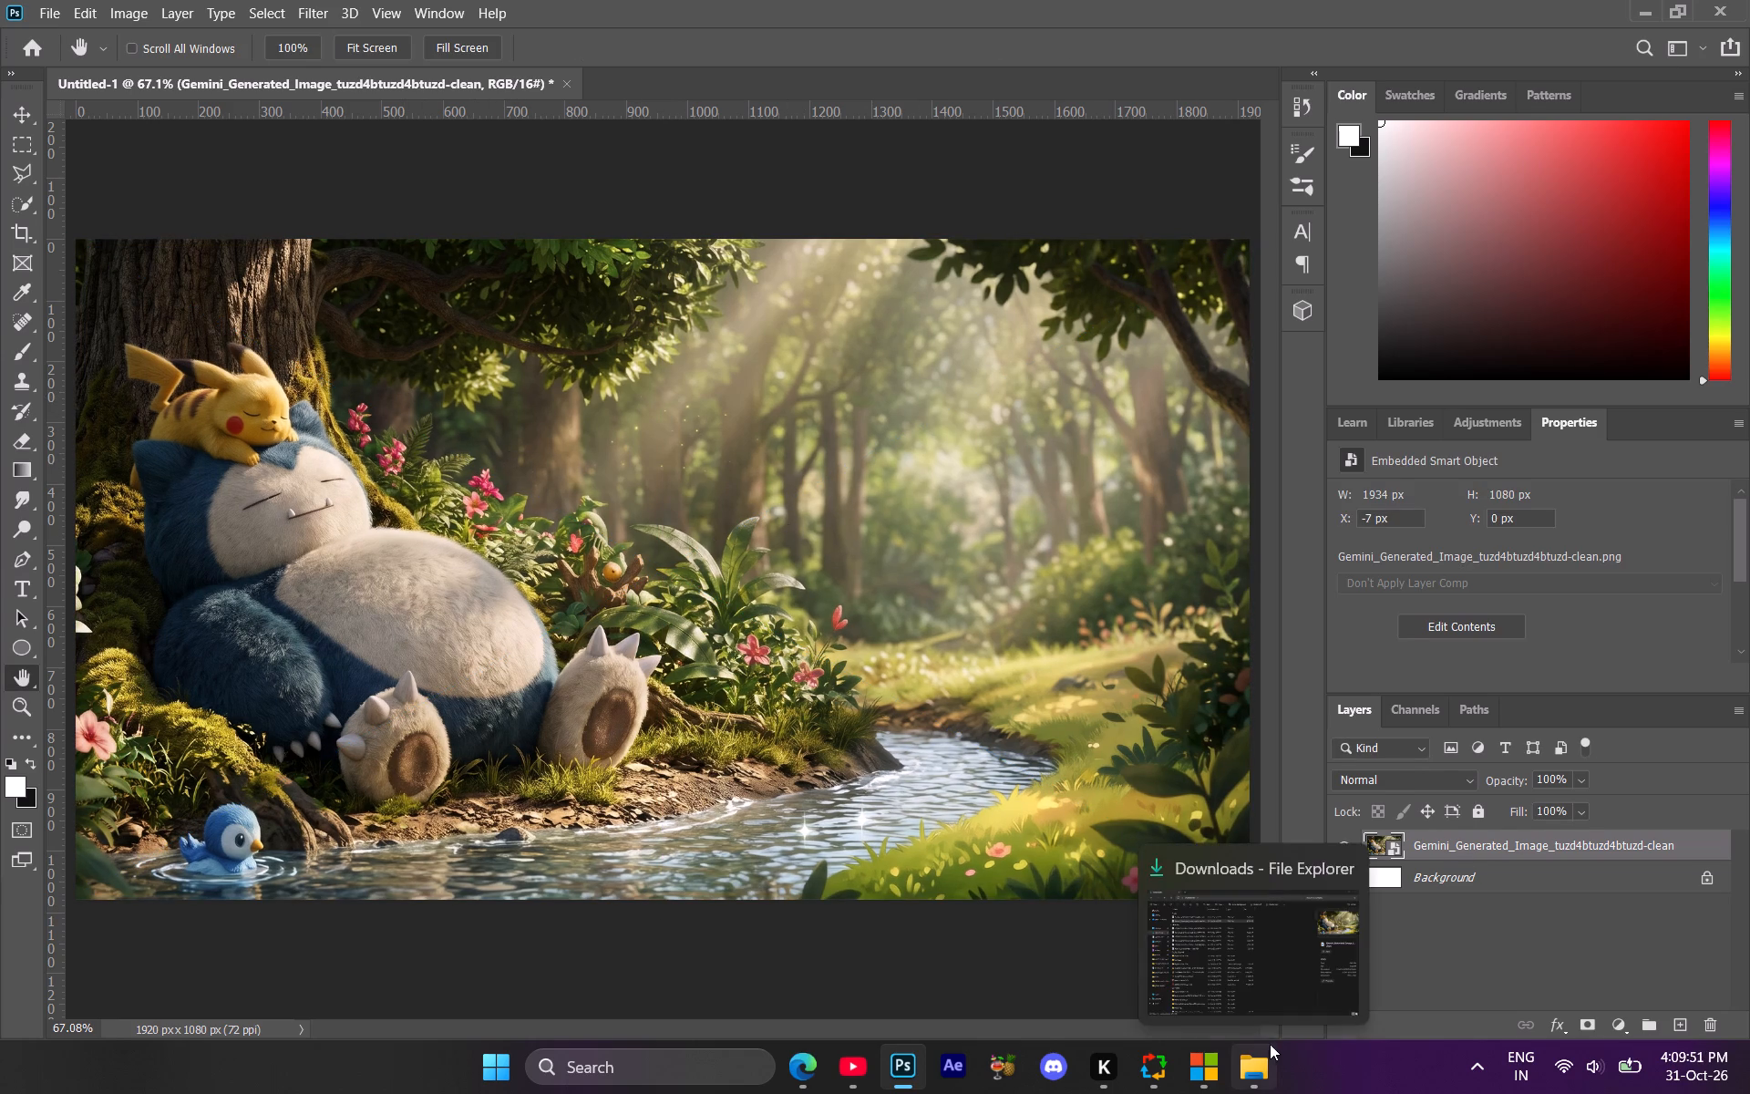
In File Explorer's Recycle Bin, permanently delete the "VOLTA PRA (Slowed)" video and the "Gemini_Generated_Image_tuzd4b..." PNG.
click(1267, 967)
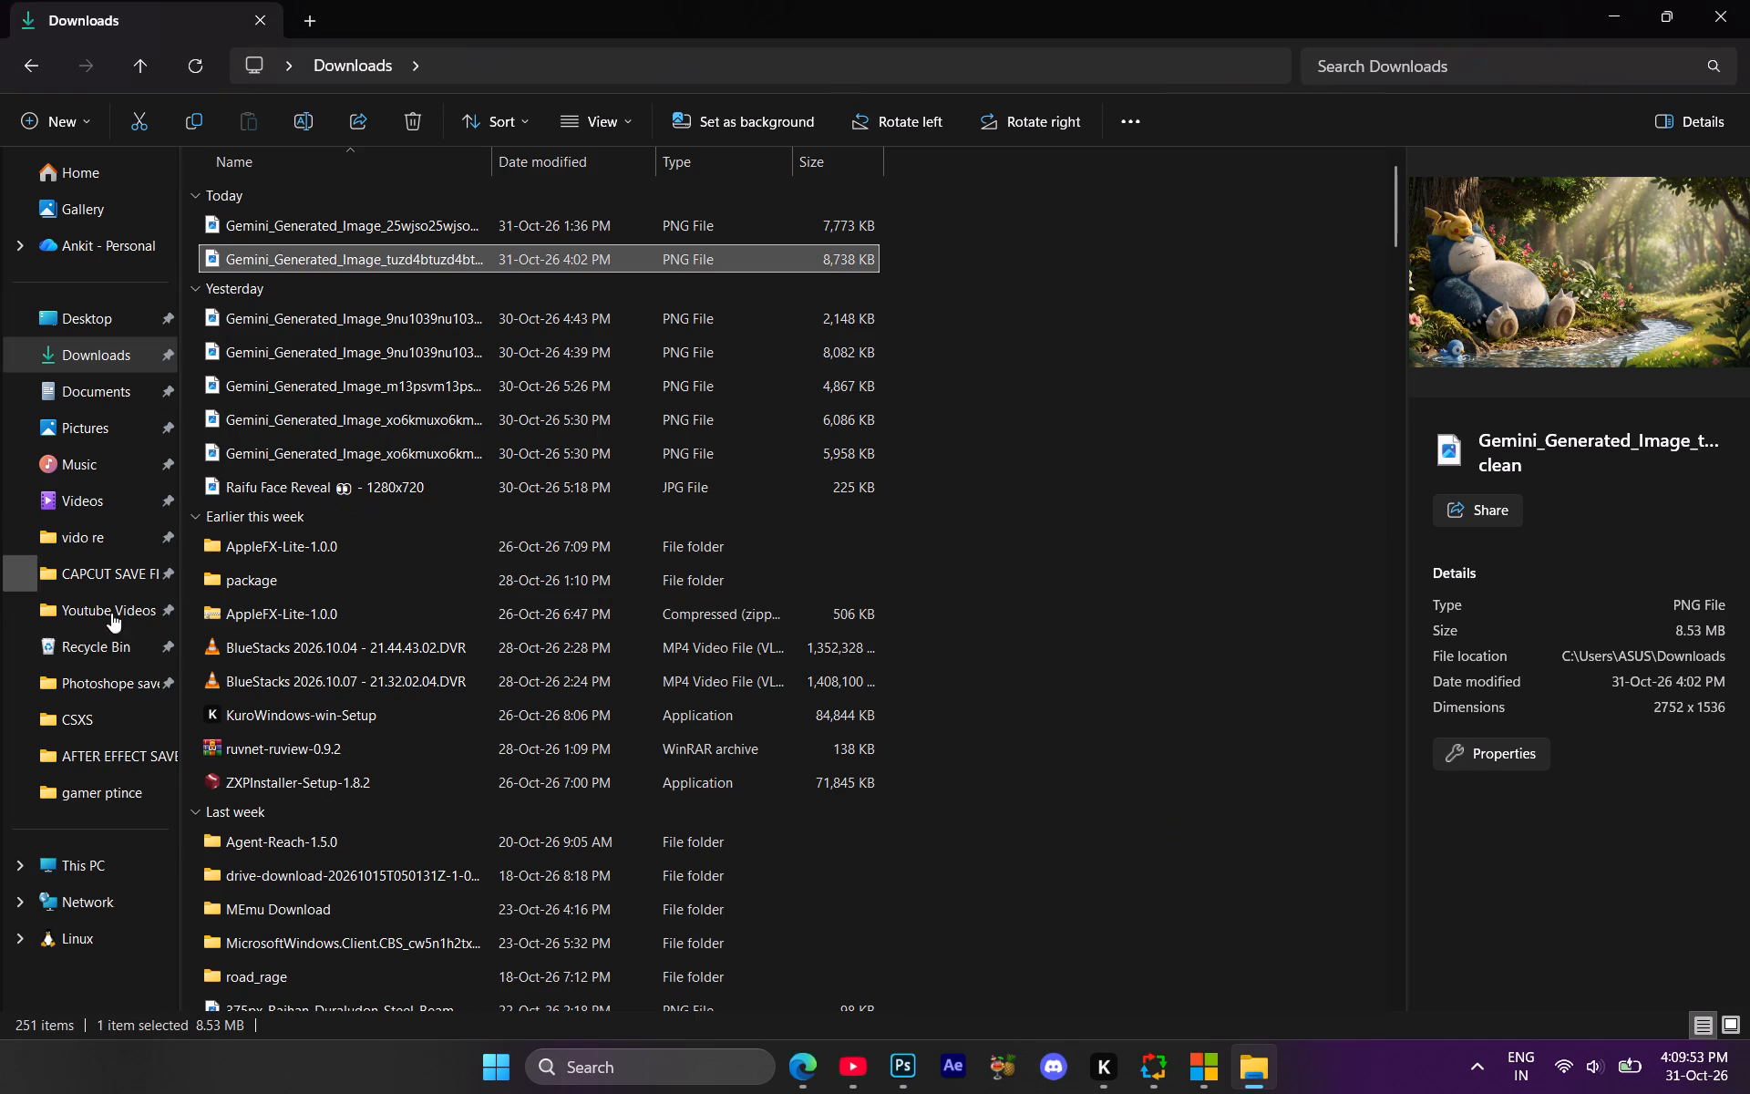
click(96, 658)
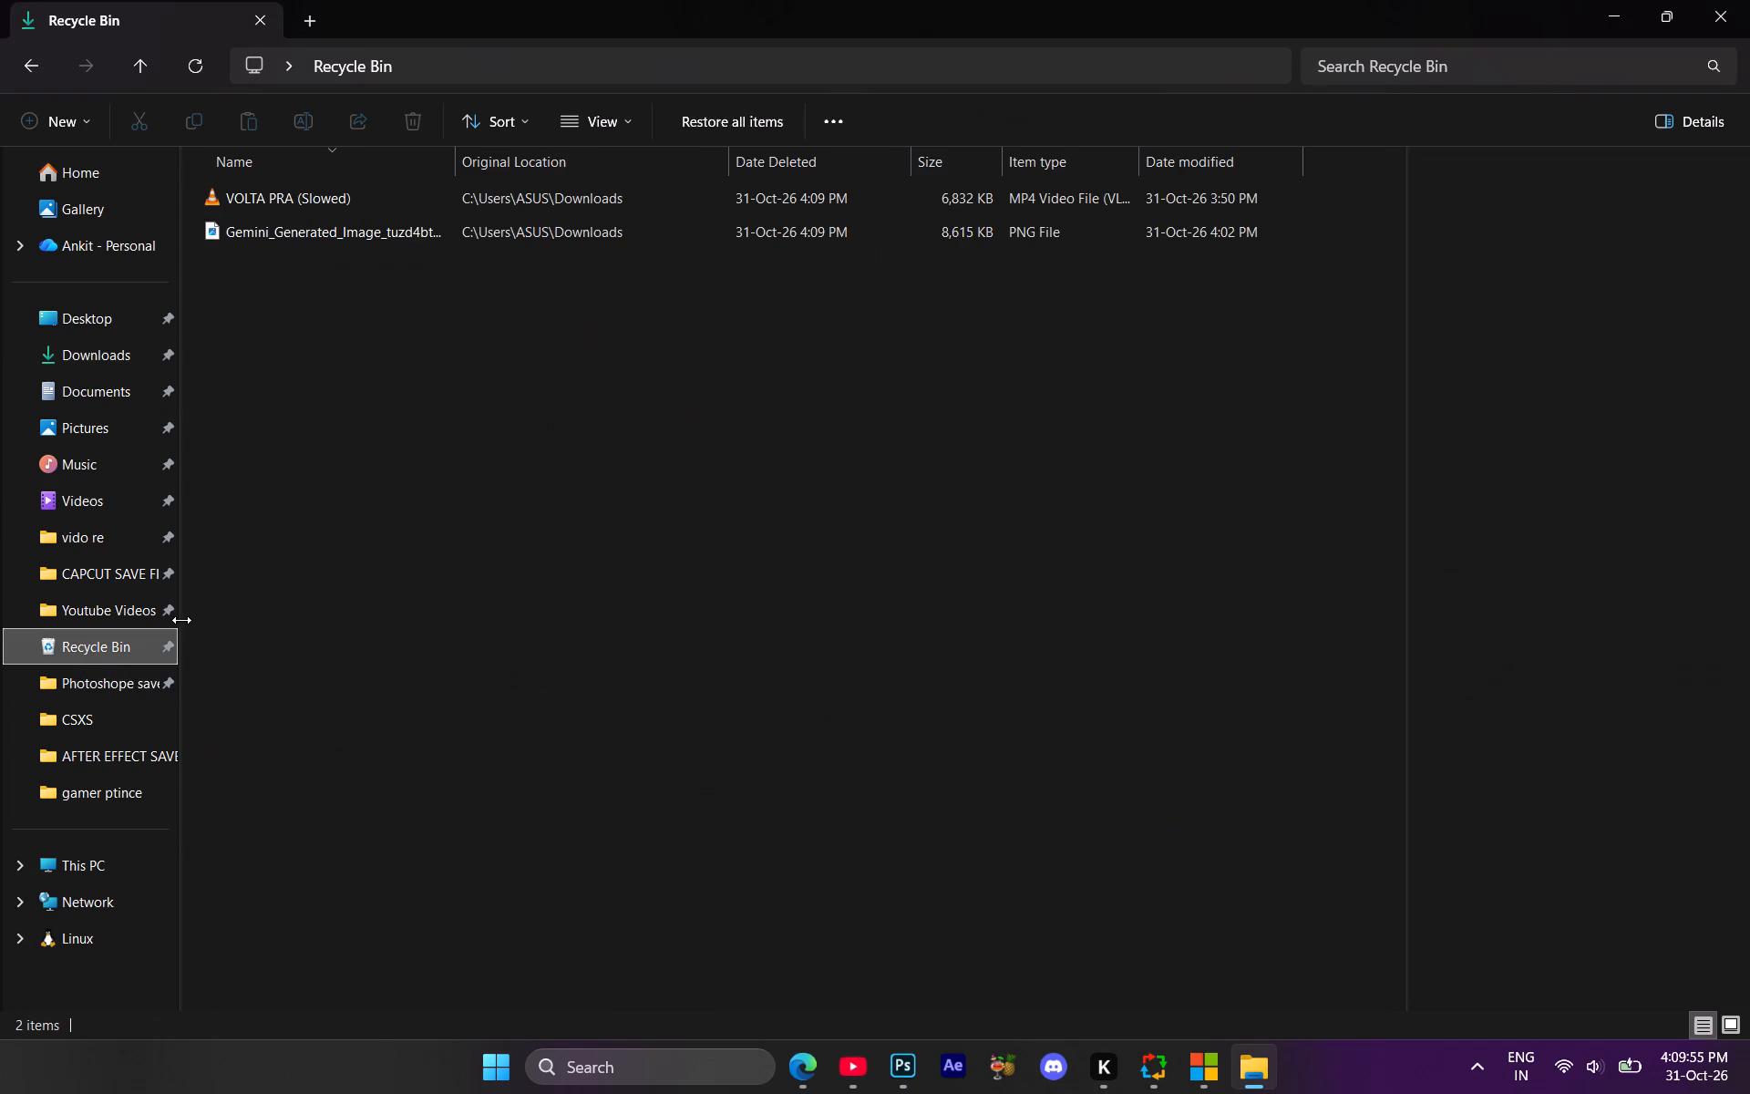
drag(312, 397, 361, 153)
click(417, 120)
click(963, 545)
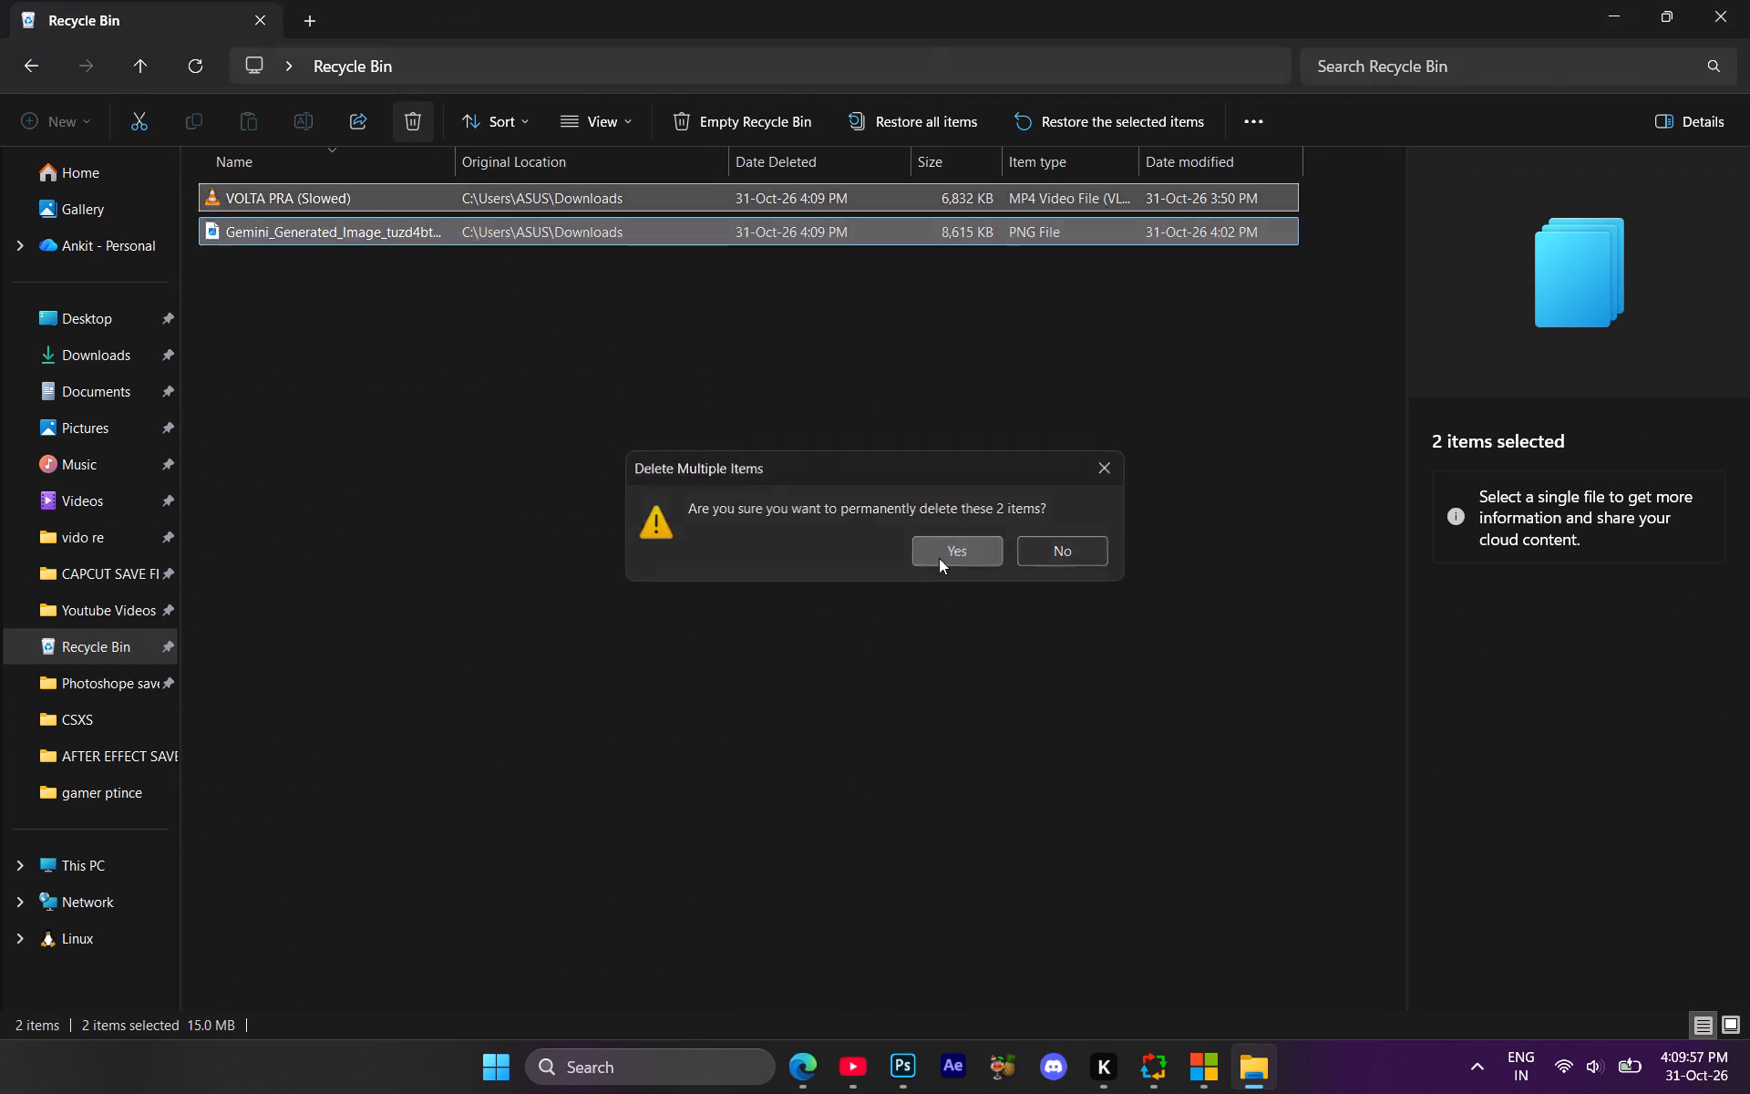
Look through the saved project folders and open the "Photoshope resorces" folder on New Volume (D:).
click(130, 615)
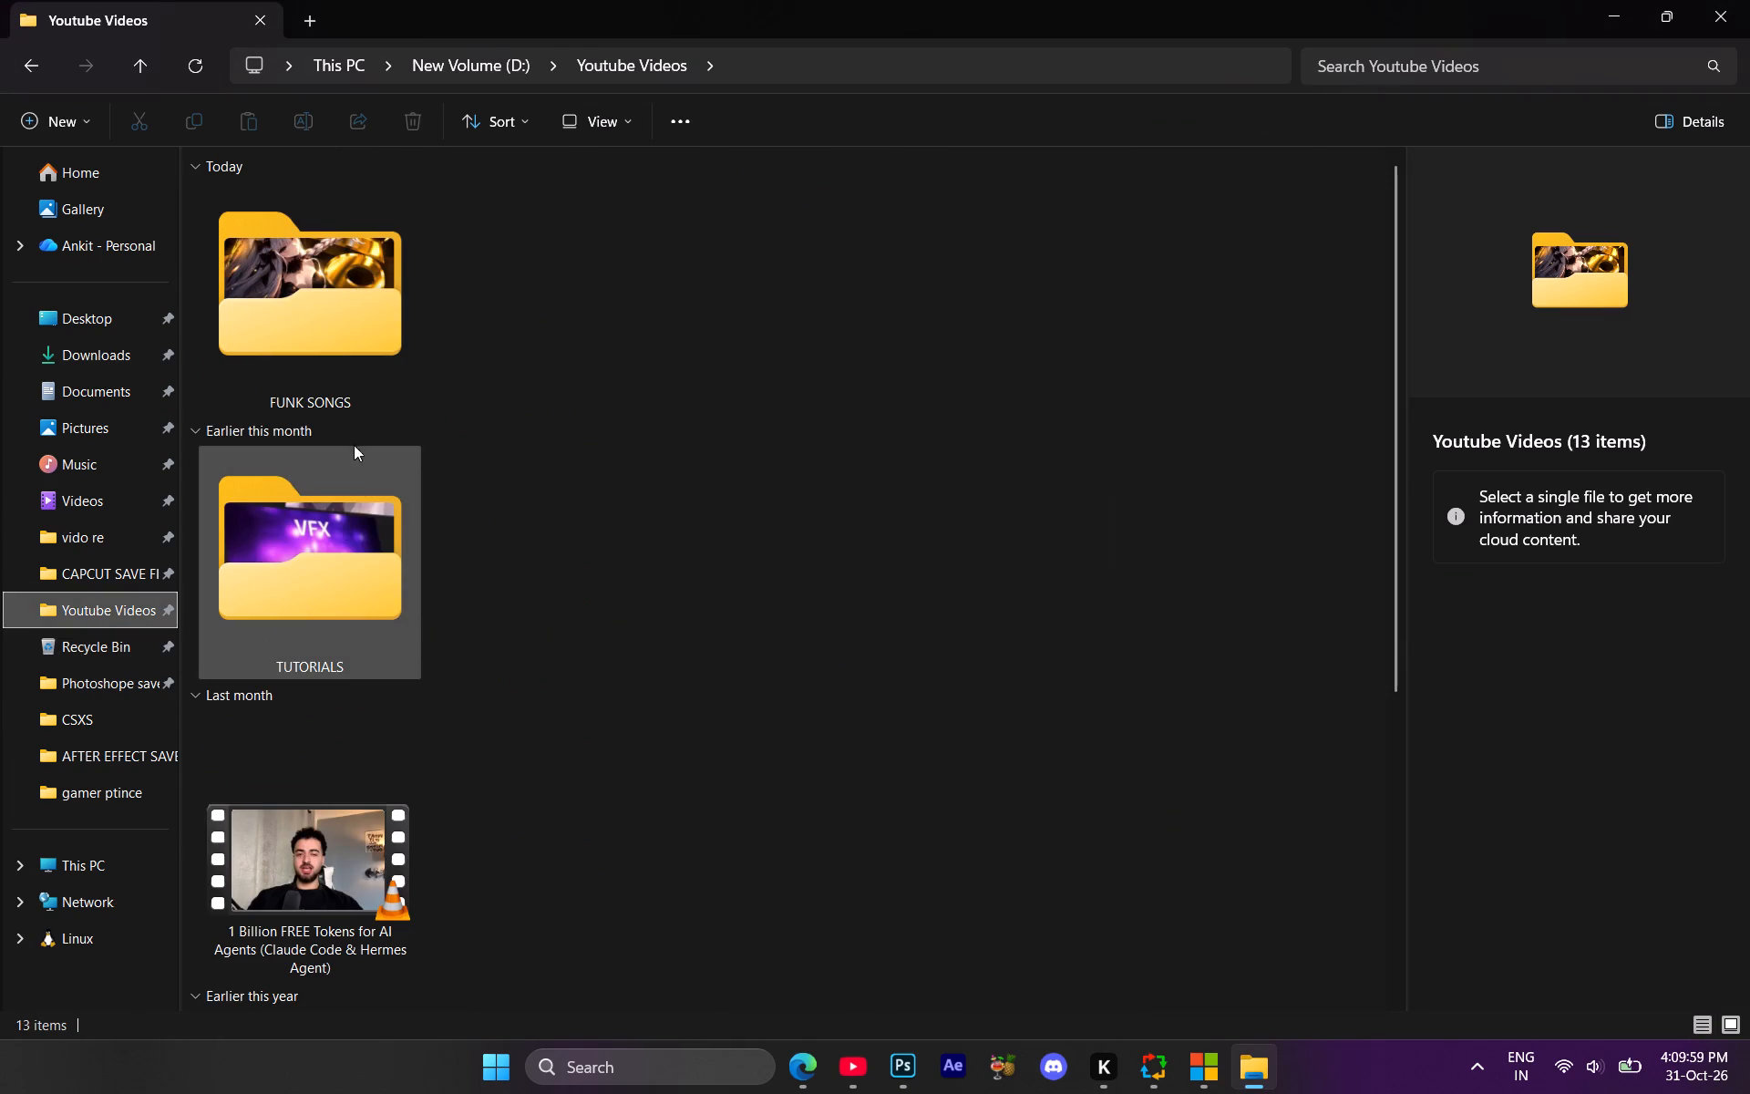
click(98, 697)
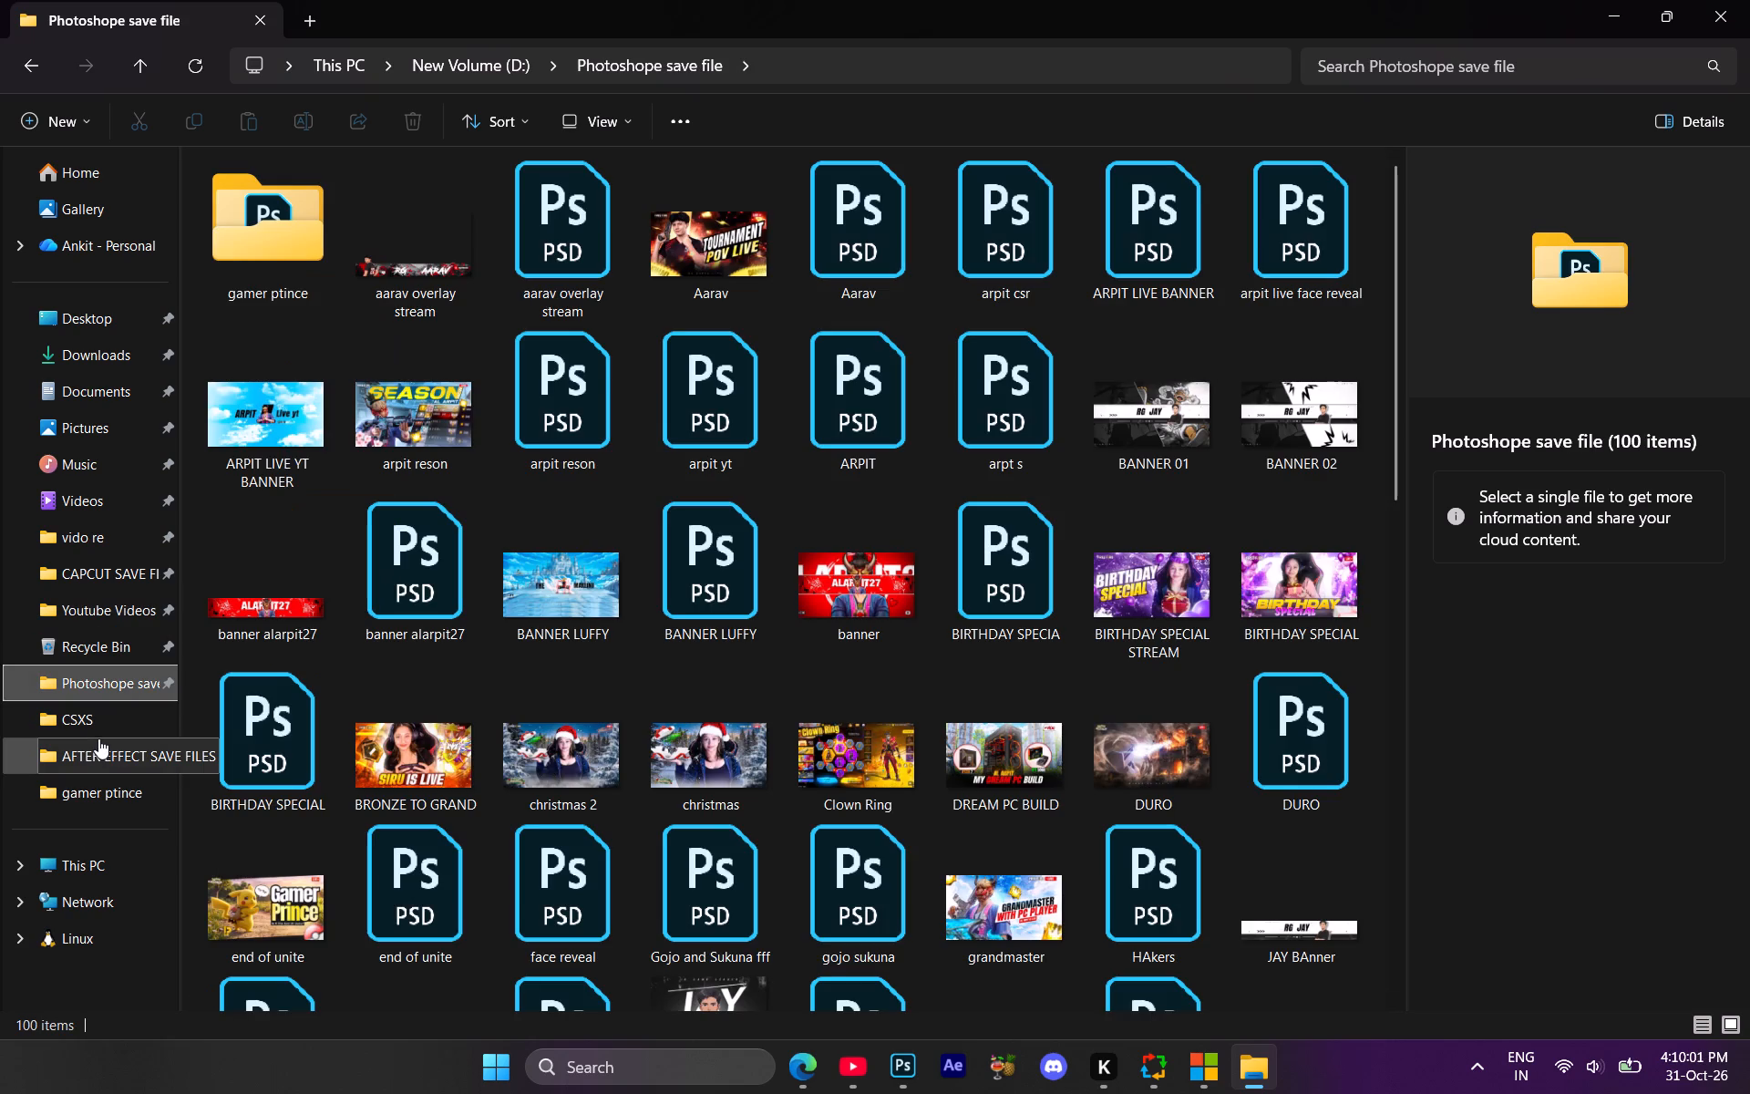
click(98, 717)
click(108, 764)
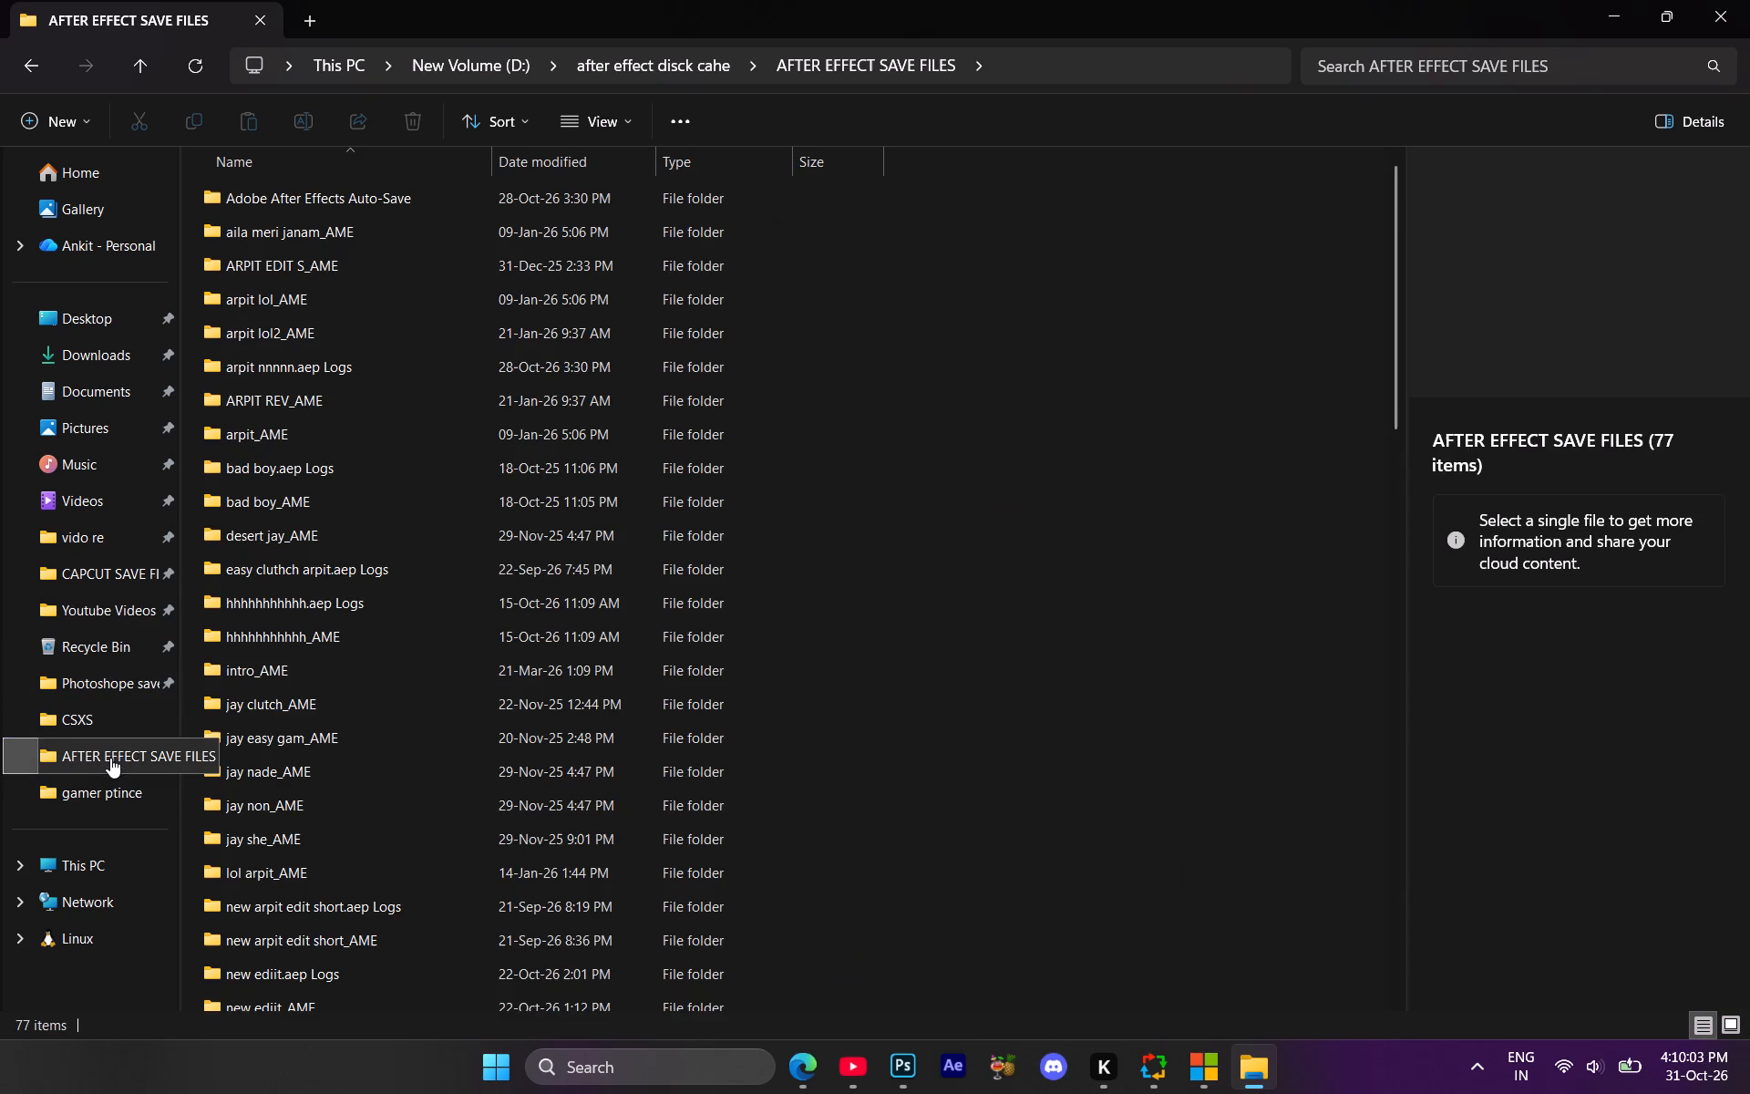
click(132, 671)
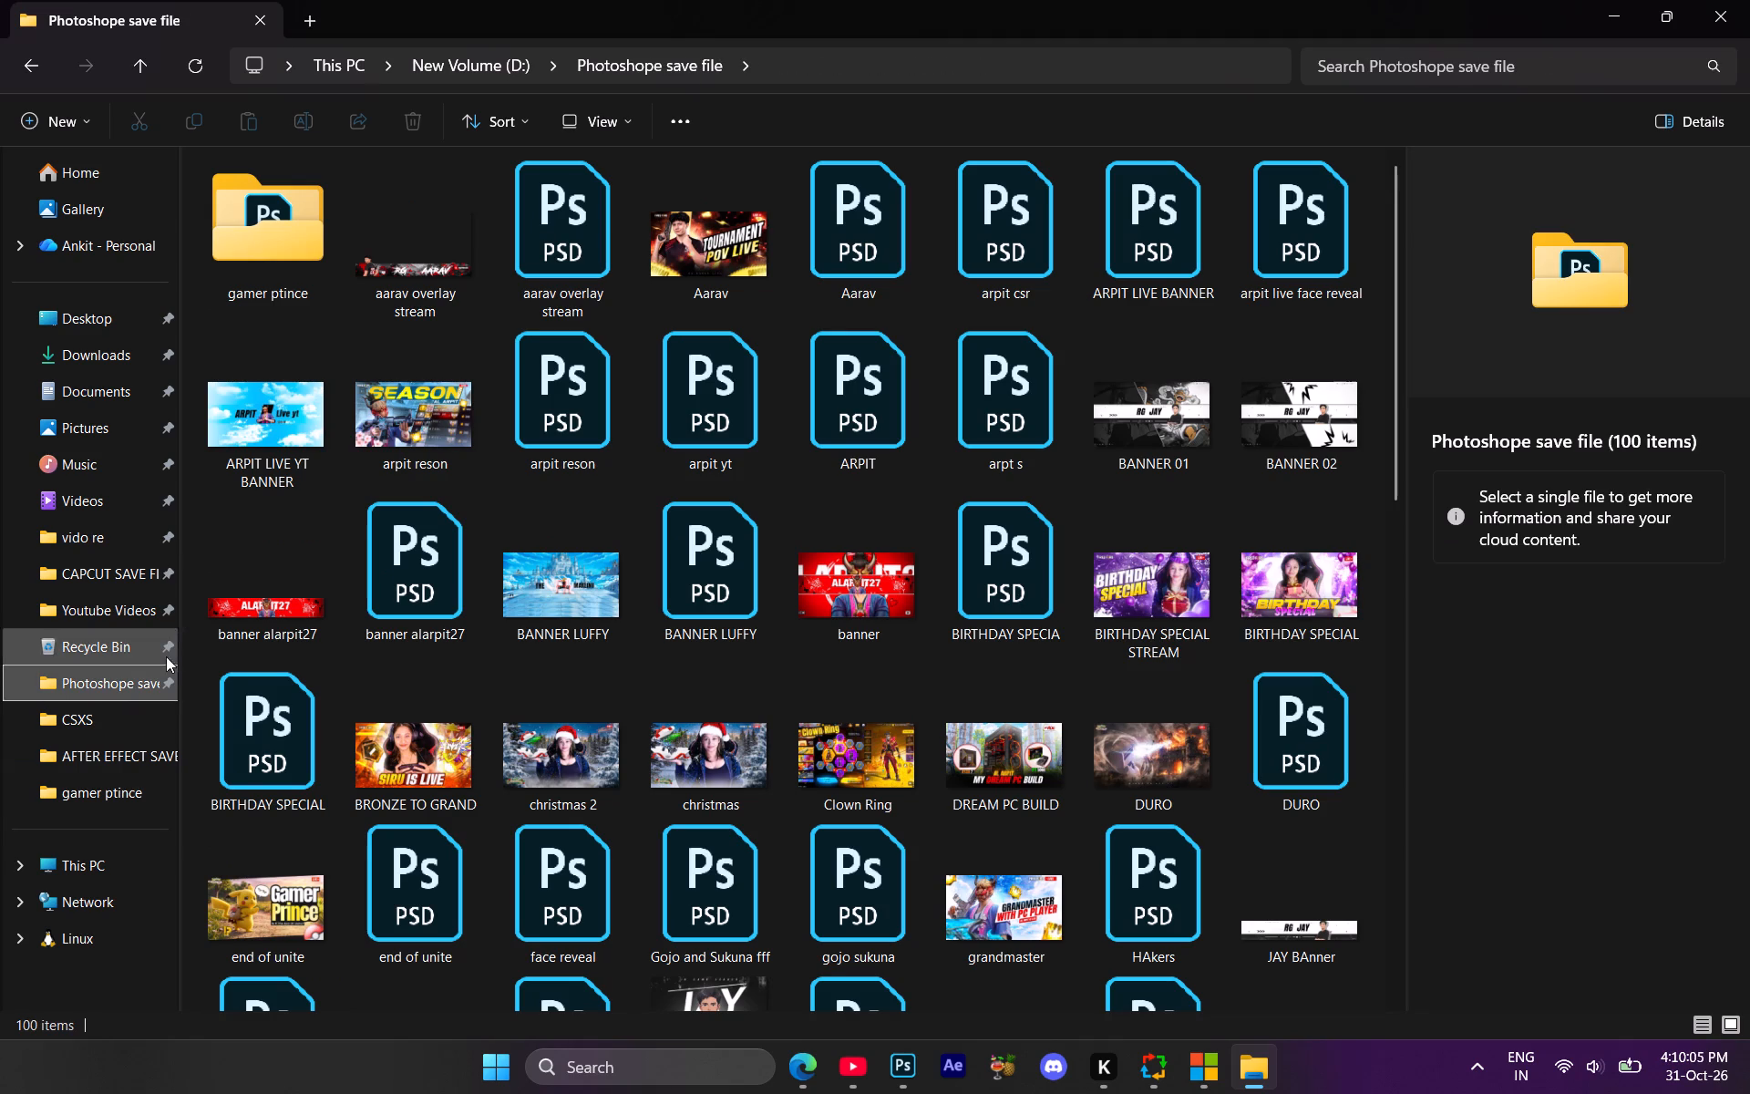
click(102, 856)
double_click(606, 227)
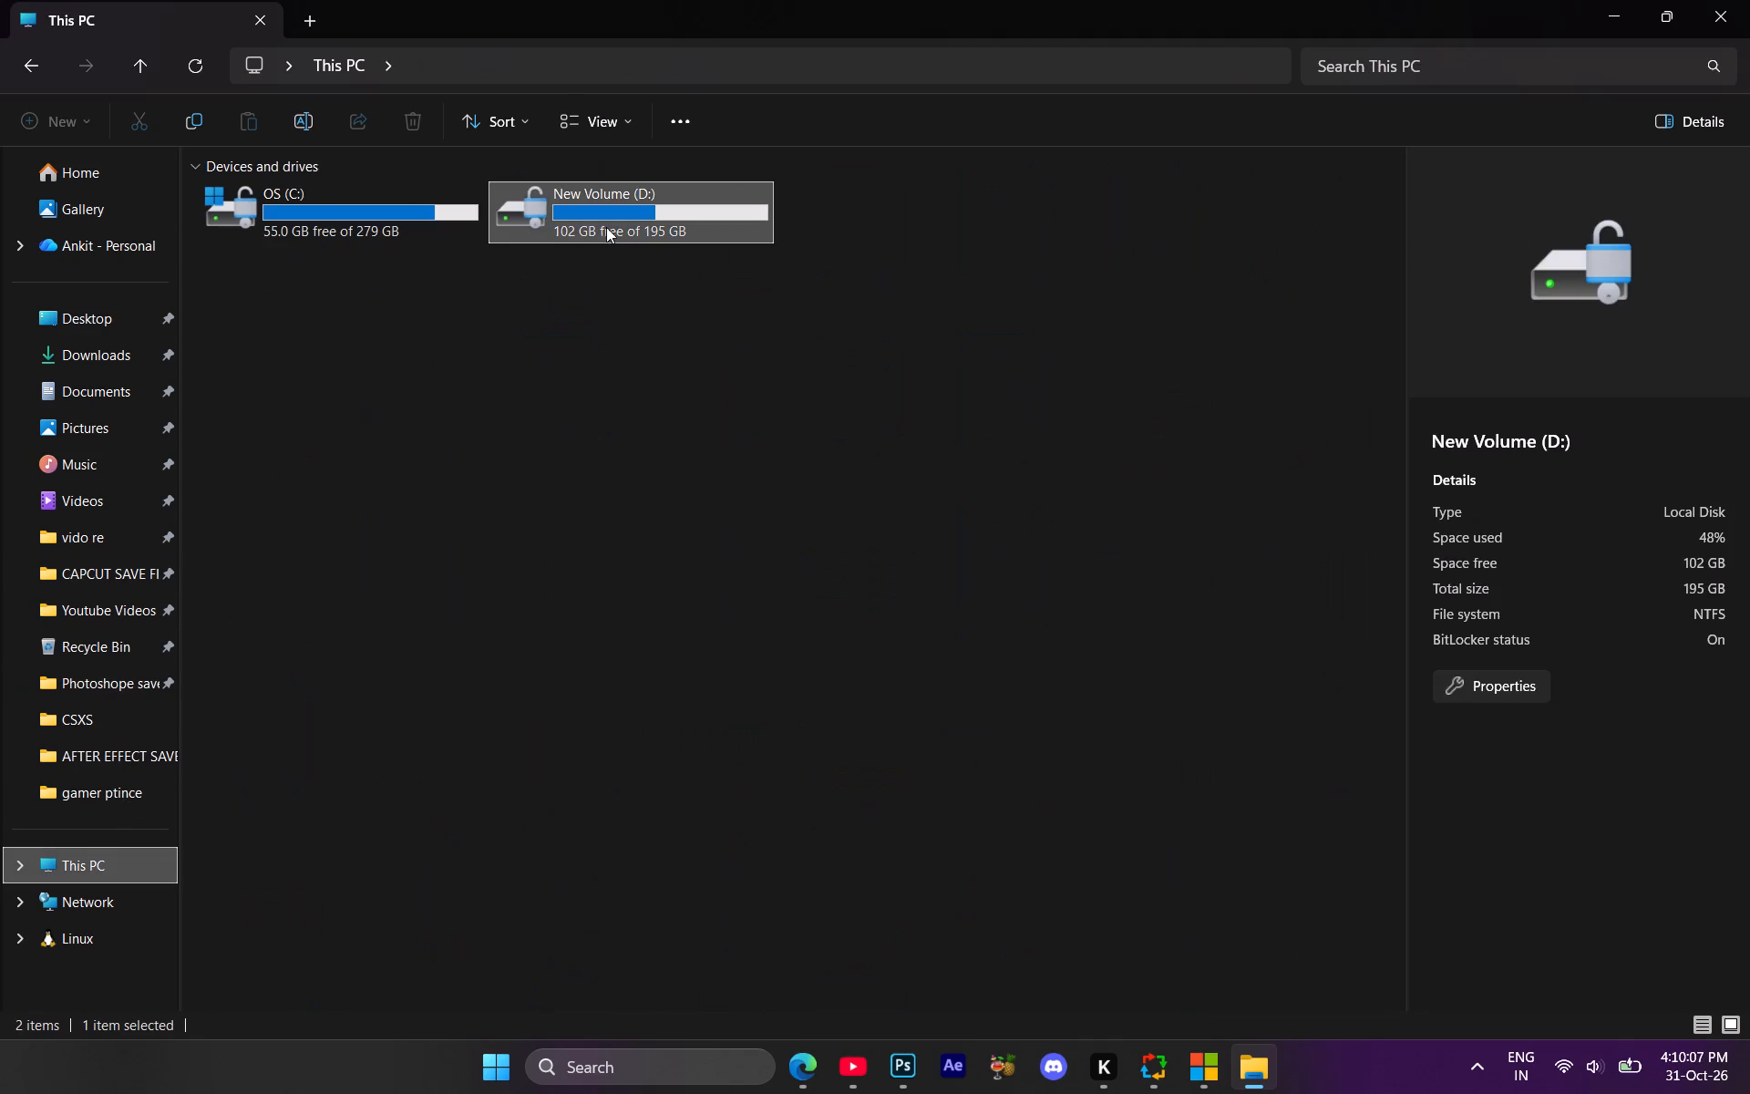
scroll(520, 321, down, 3)
scroll(448, 549, down, 3)
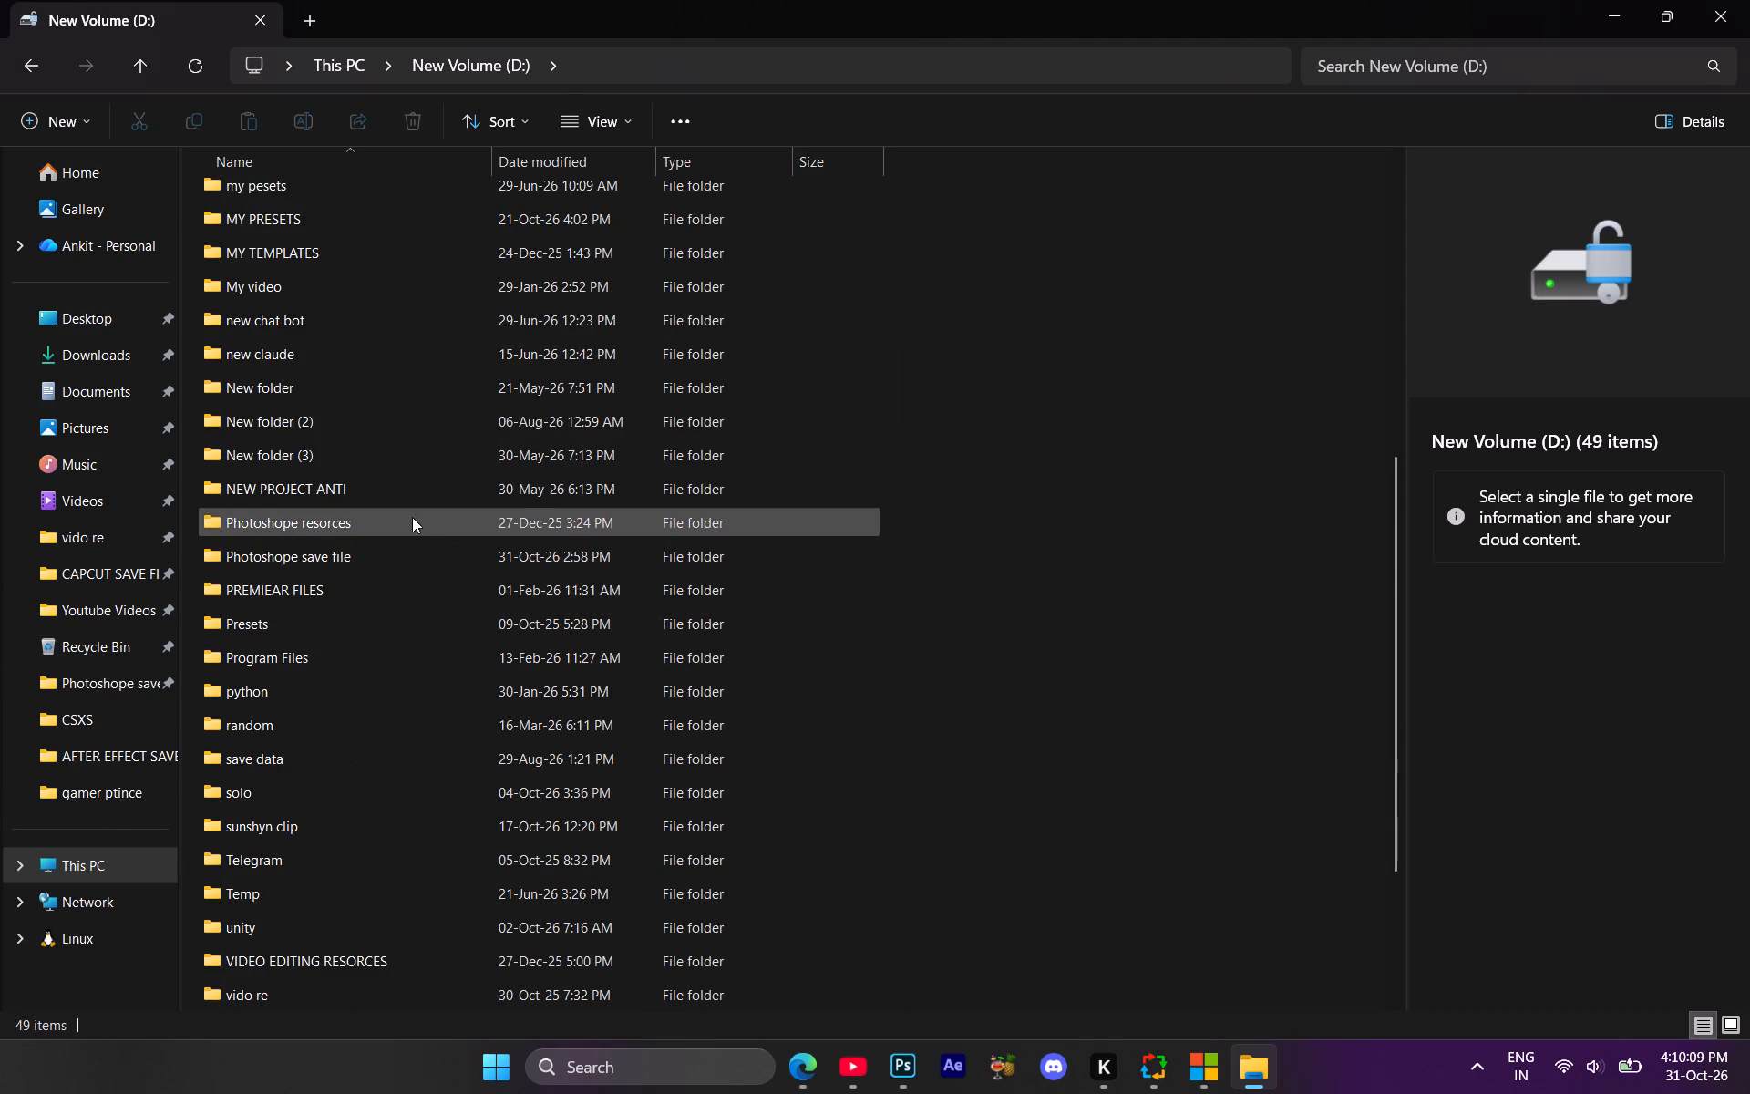
double_click(409, 514)
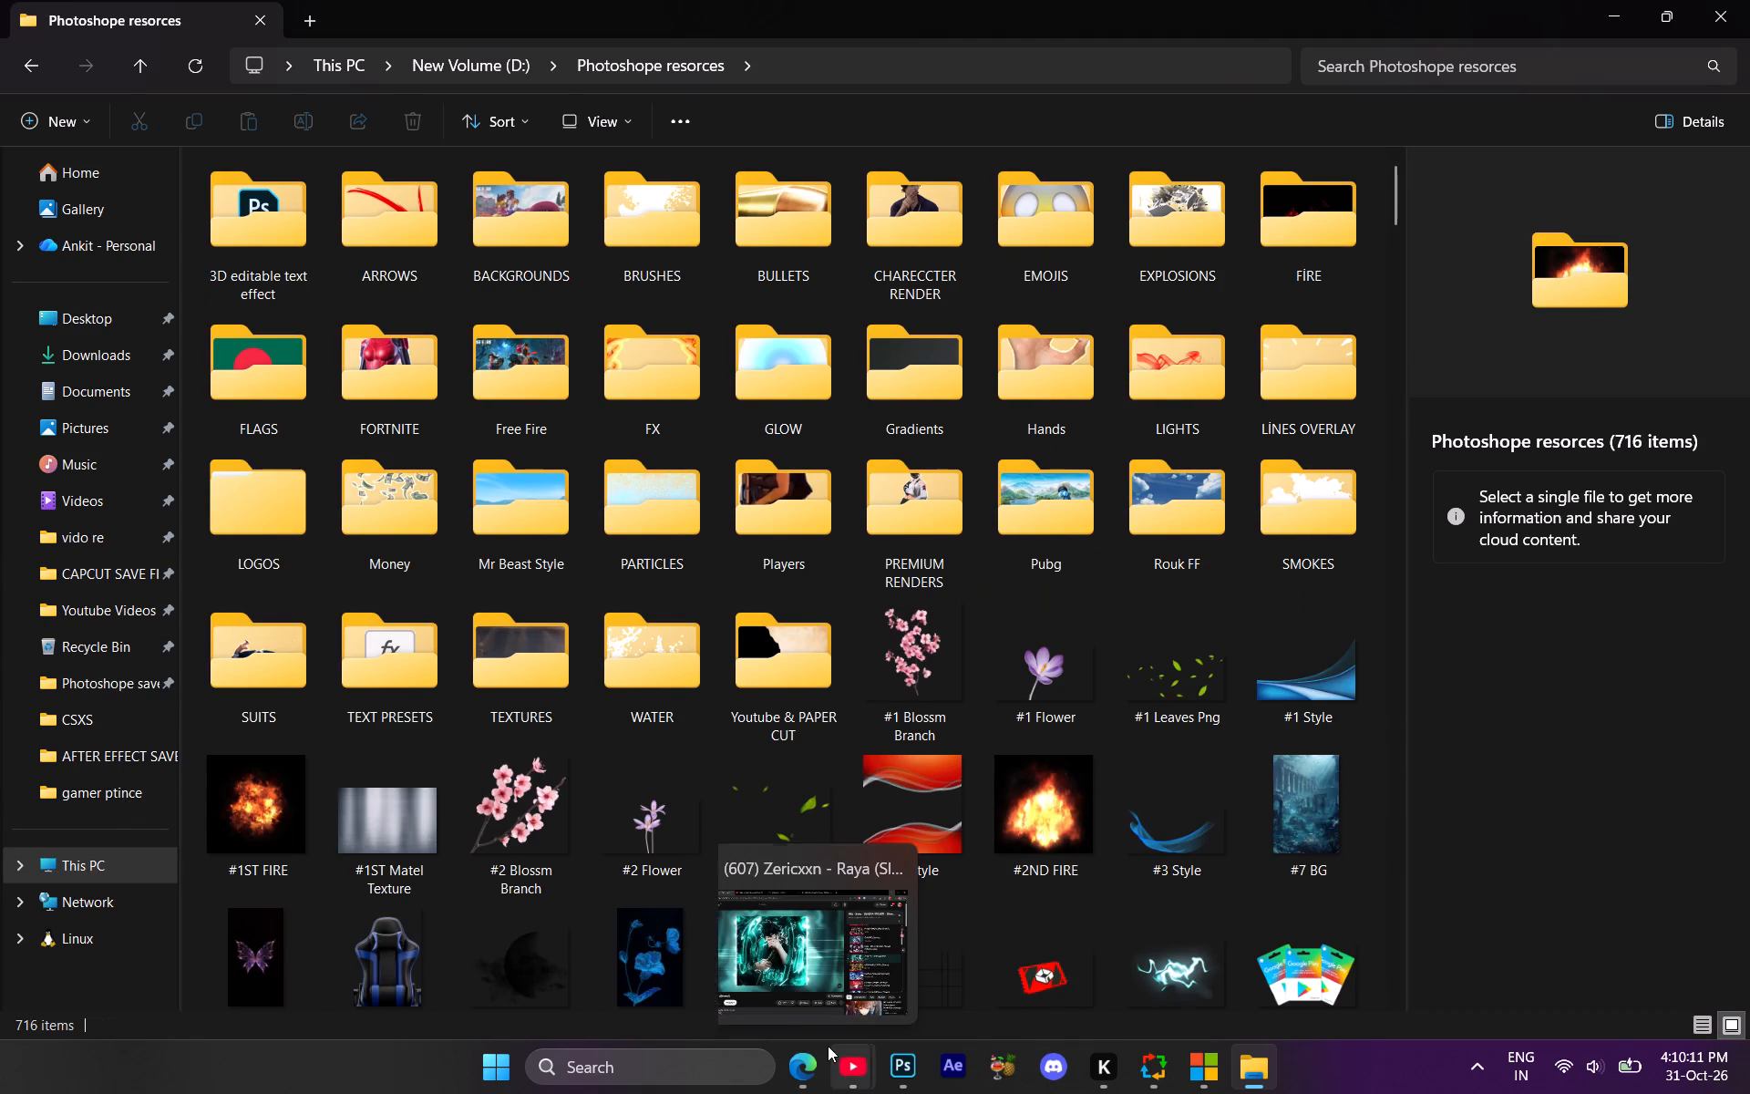
Switch to Edge, skip to the next track in the YouTube mix, and minimise the browser.
click(784, 964)
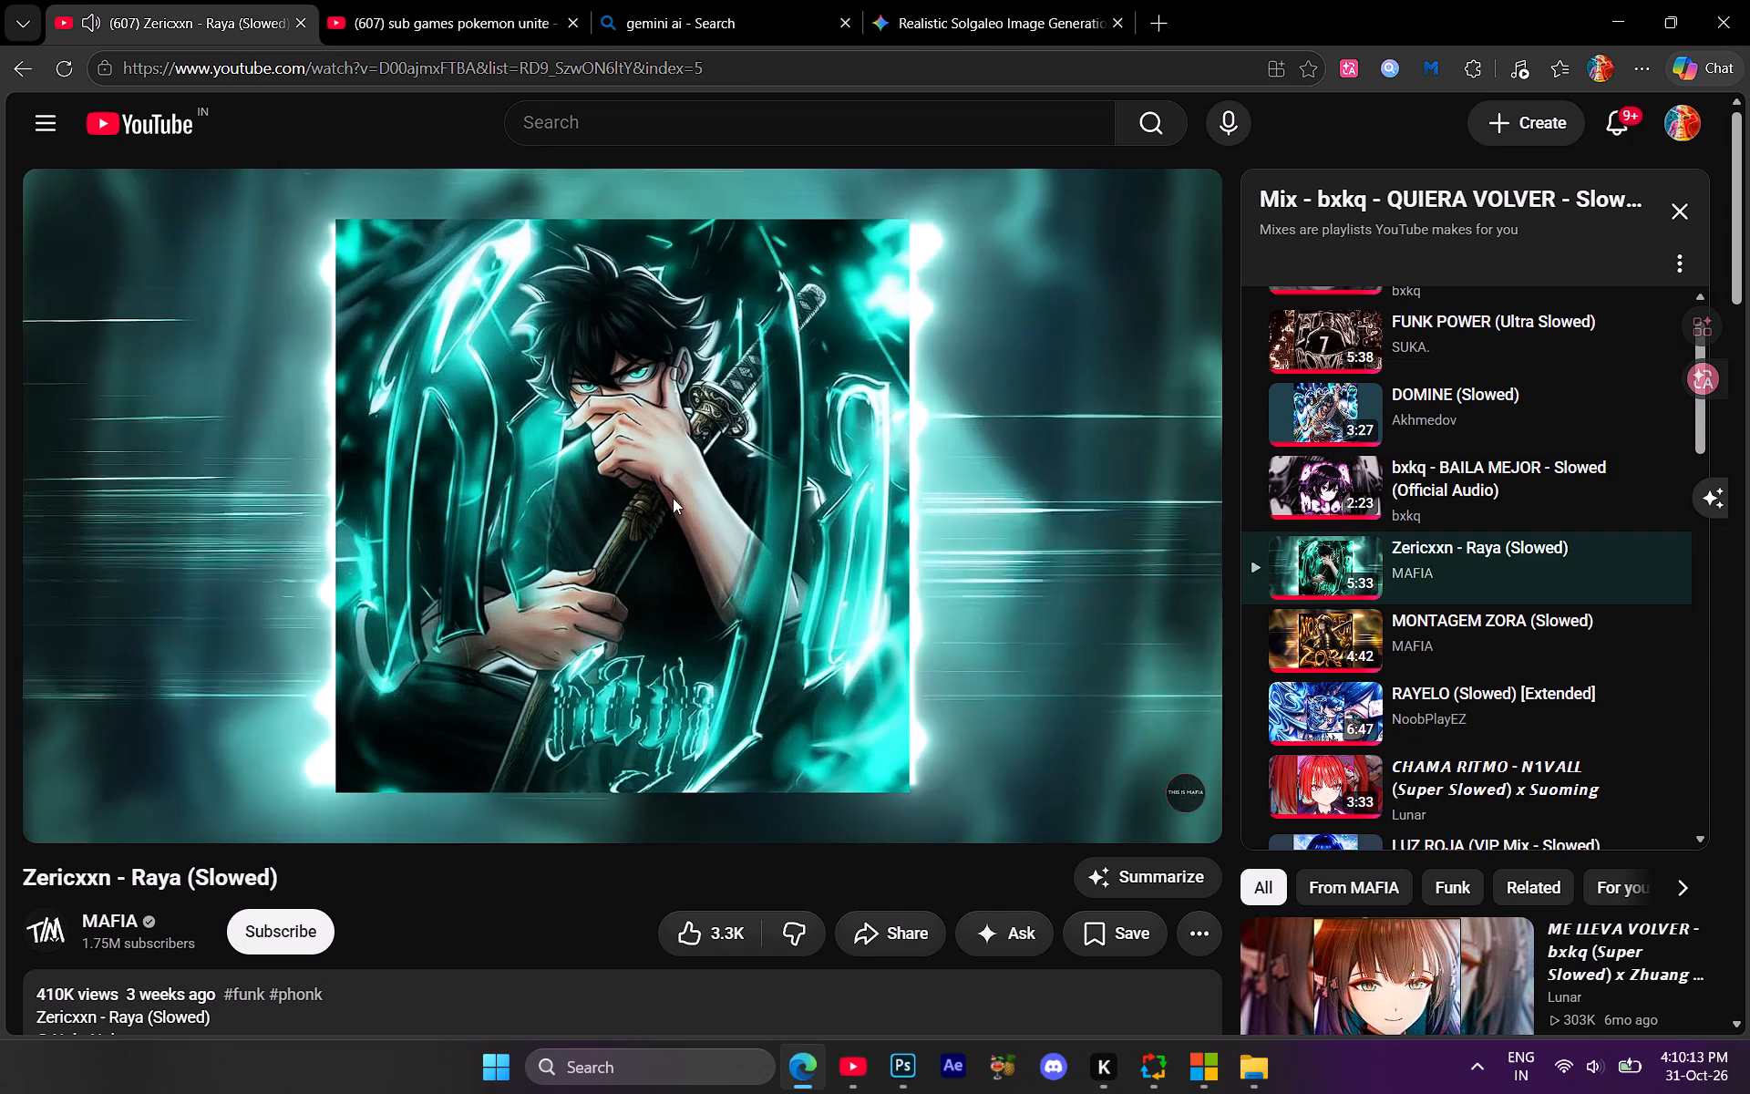
click(184, 813)
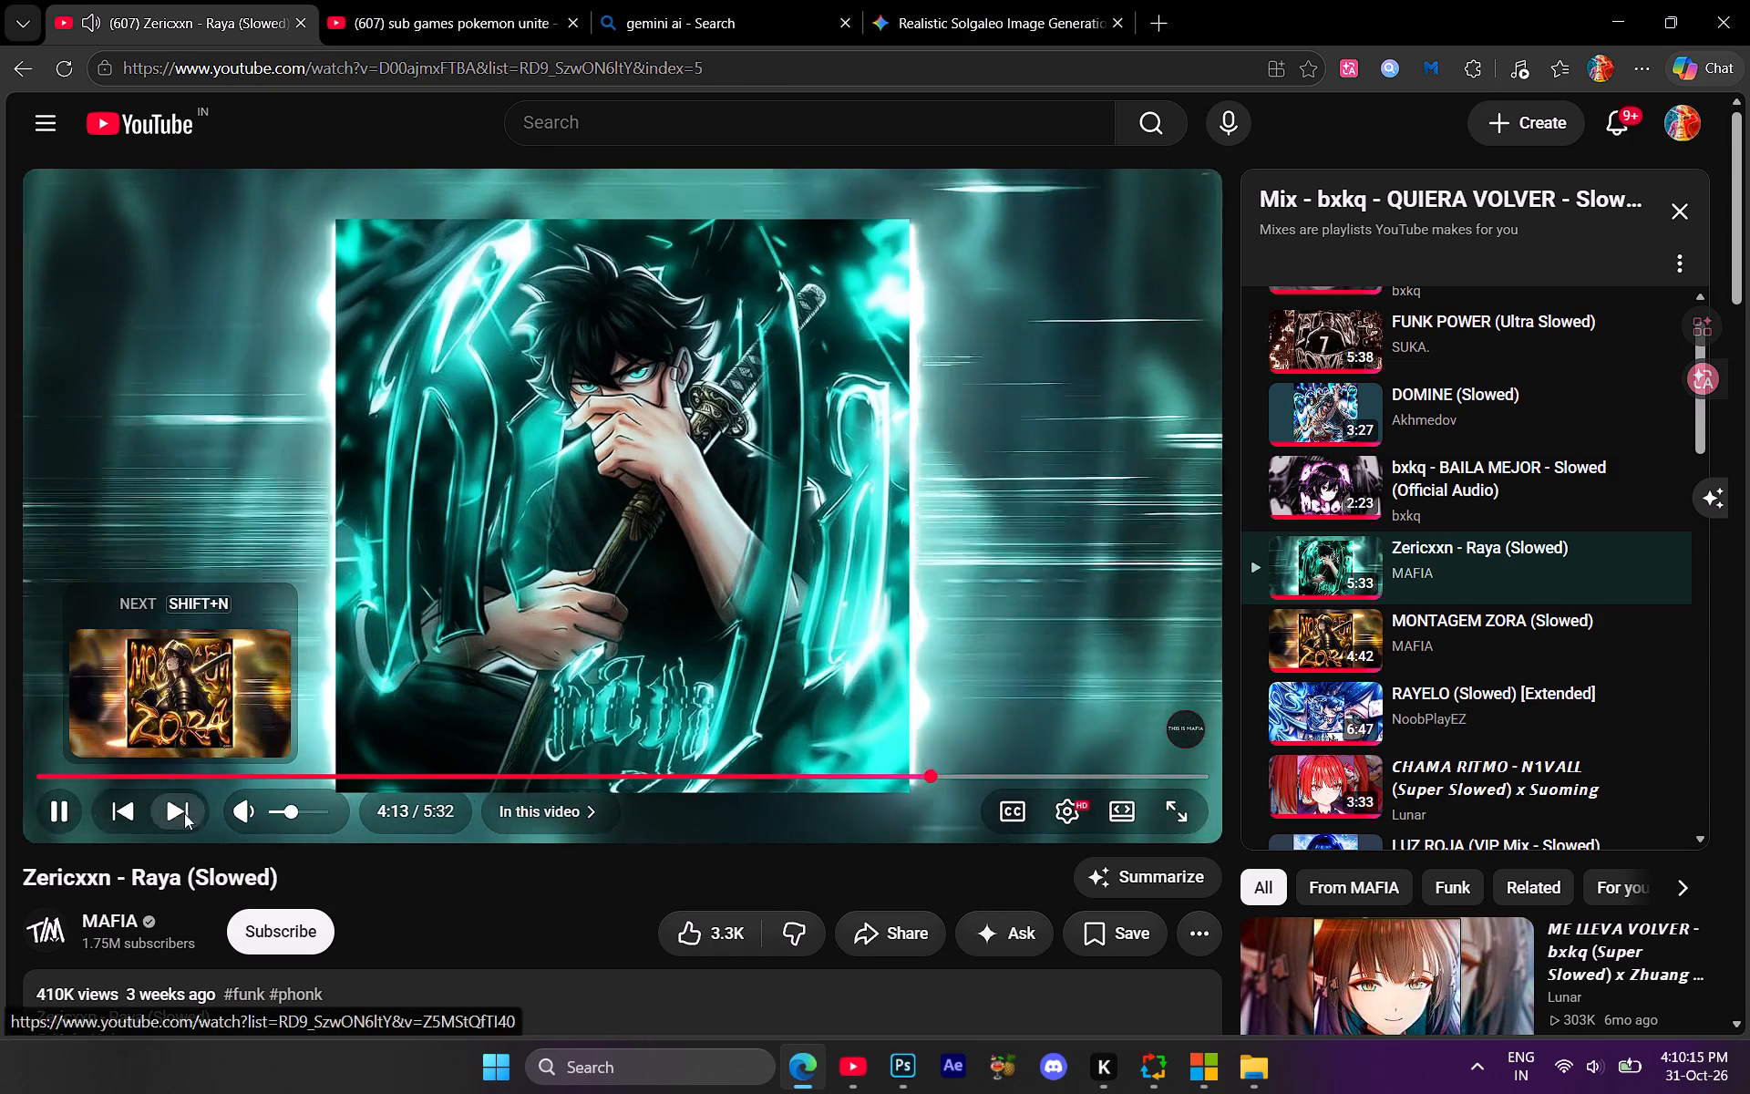
click(1617, 13)
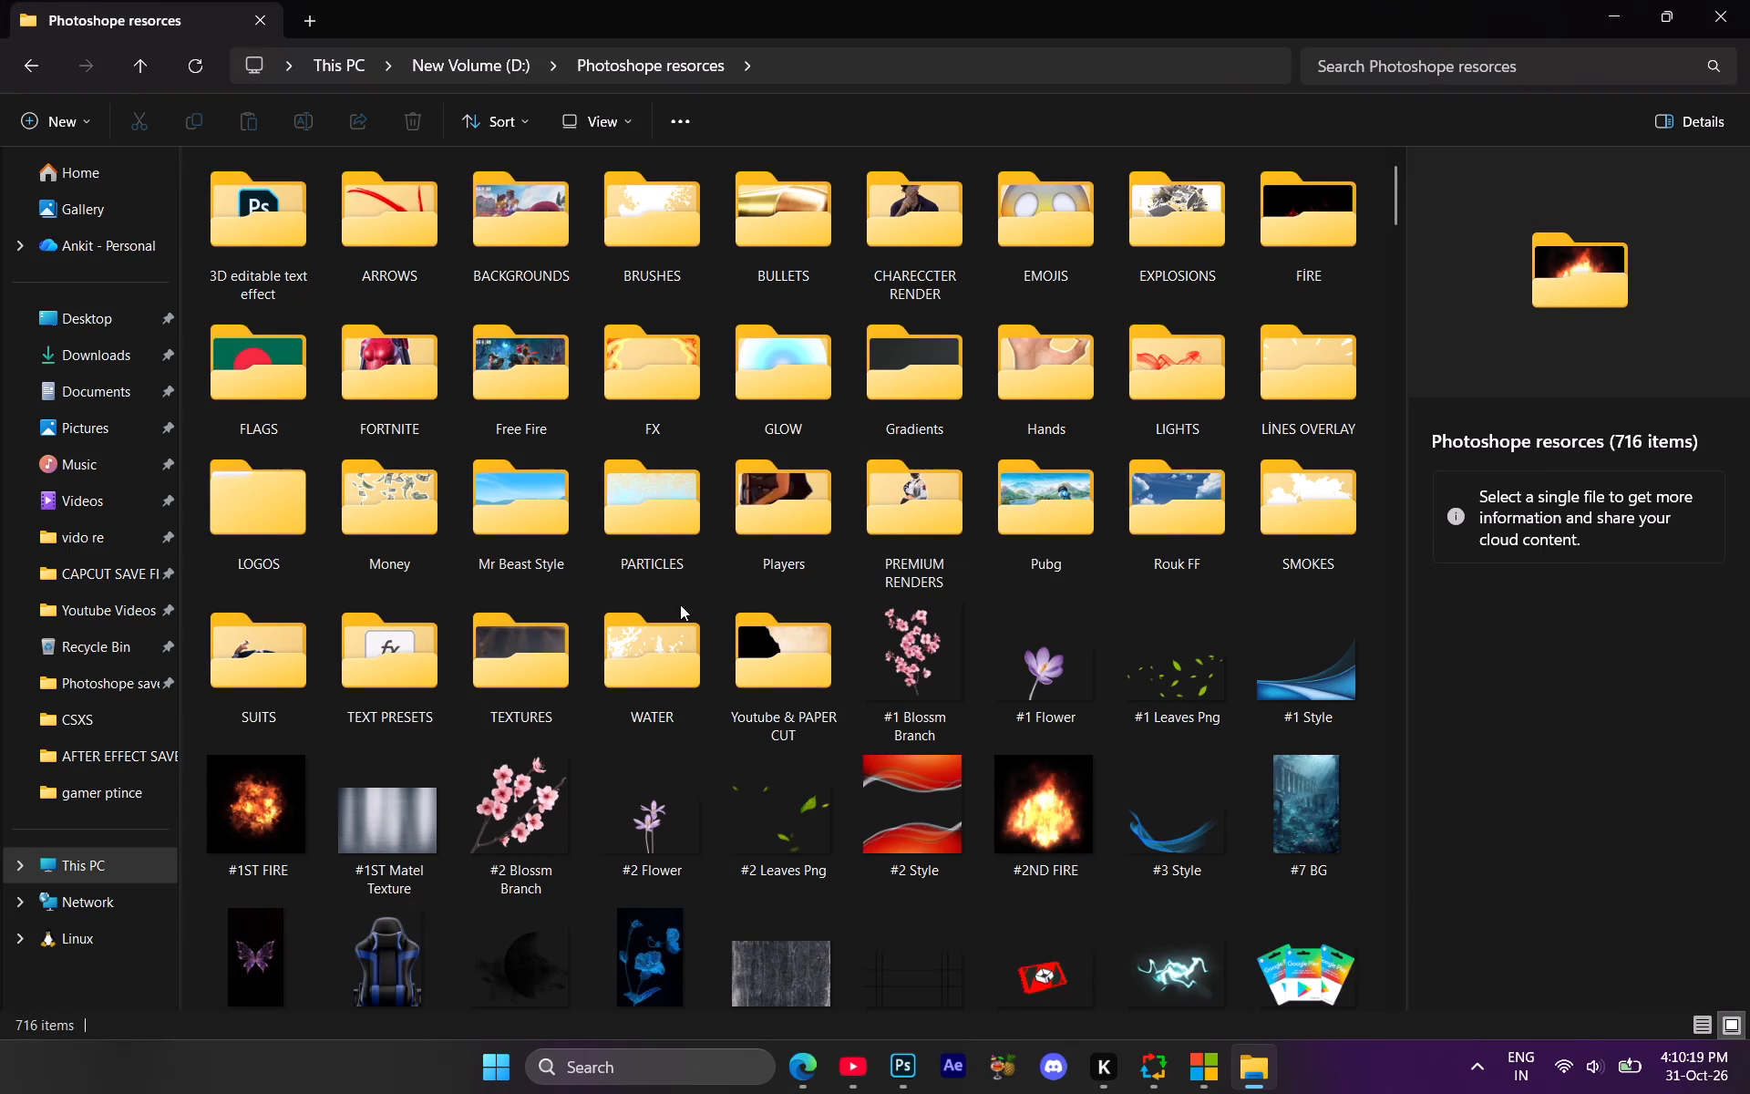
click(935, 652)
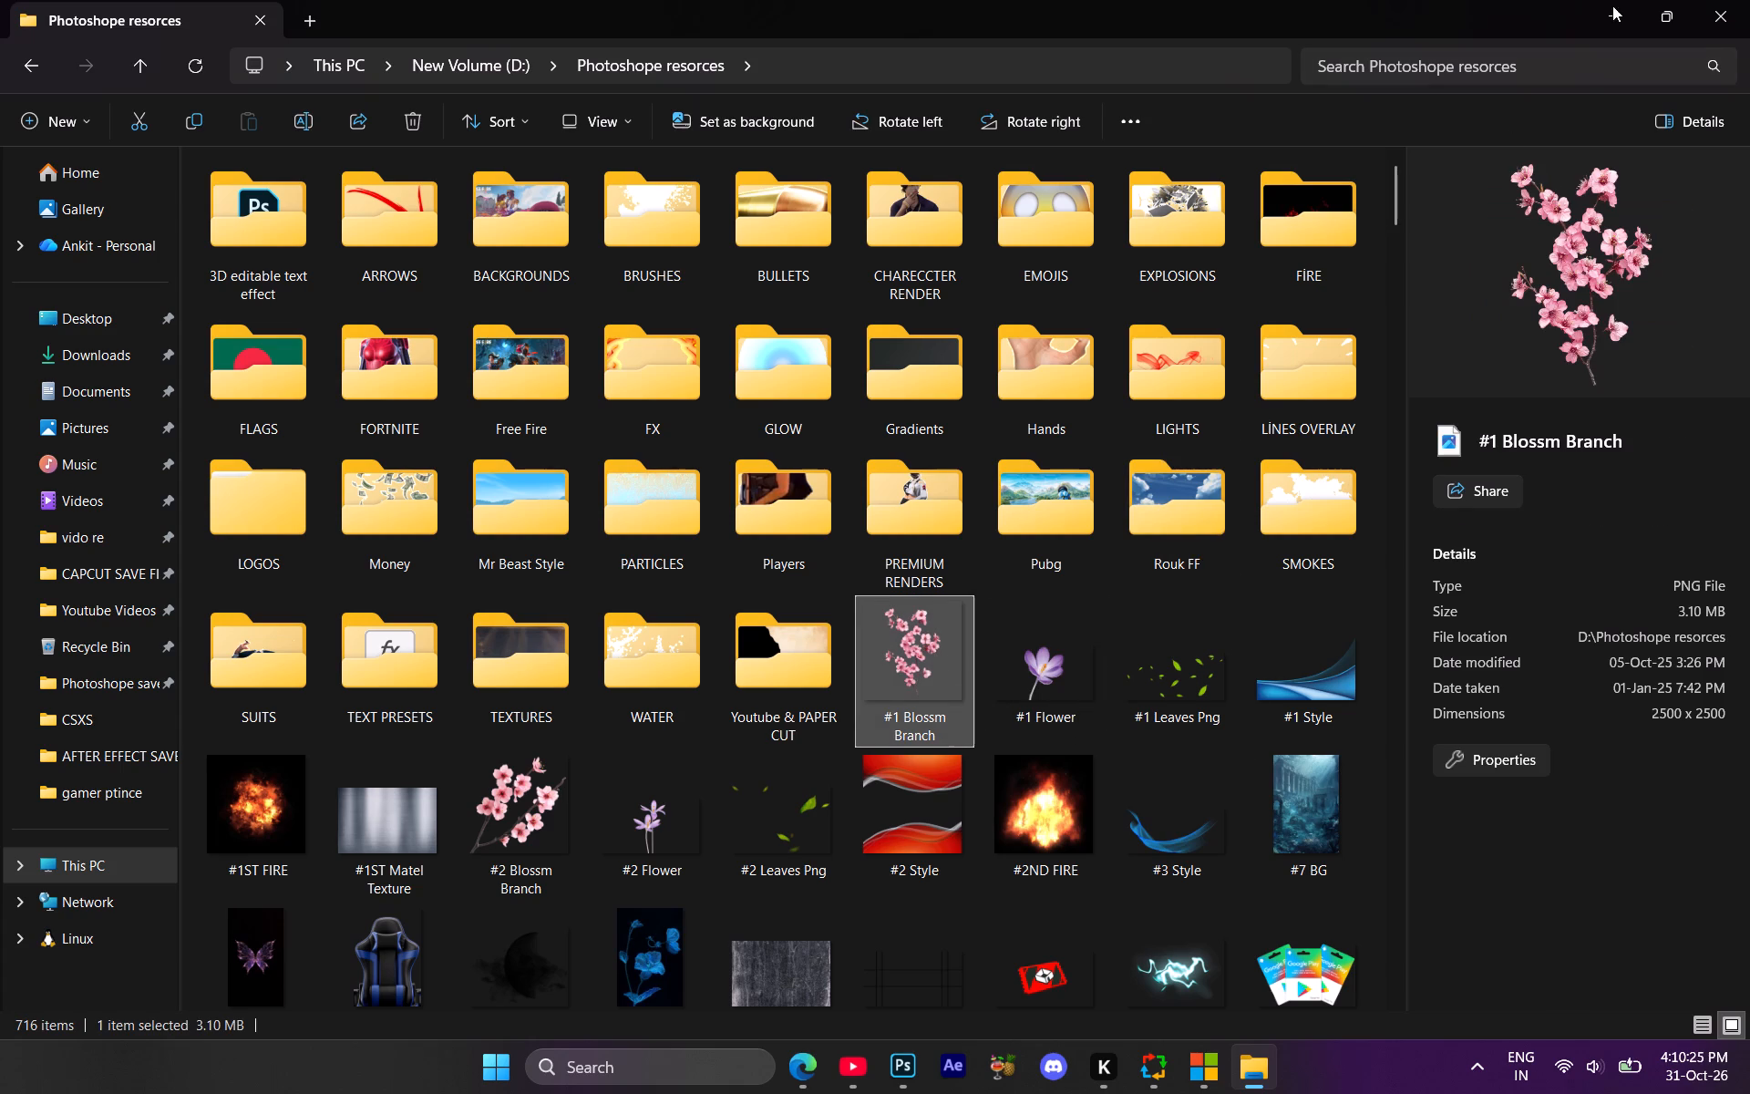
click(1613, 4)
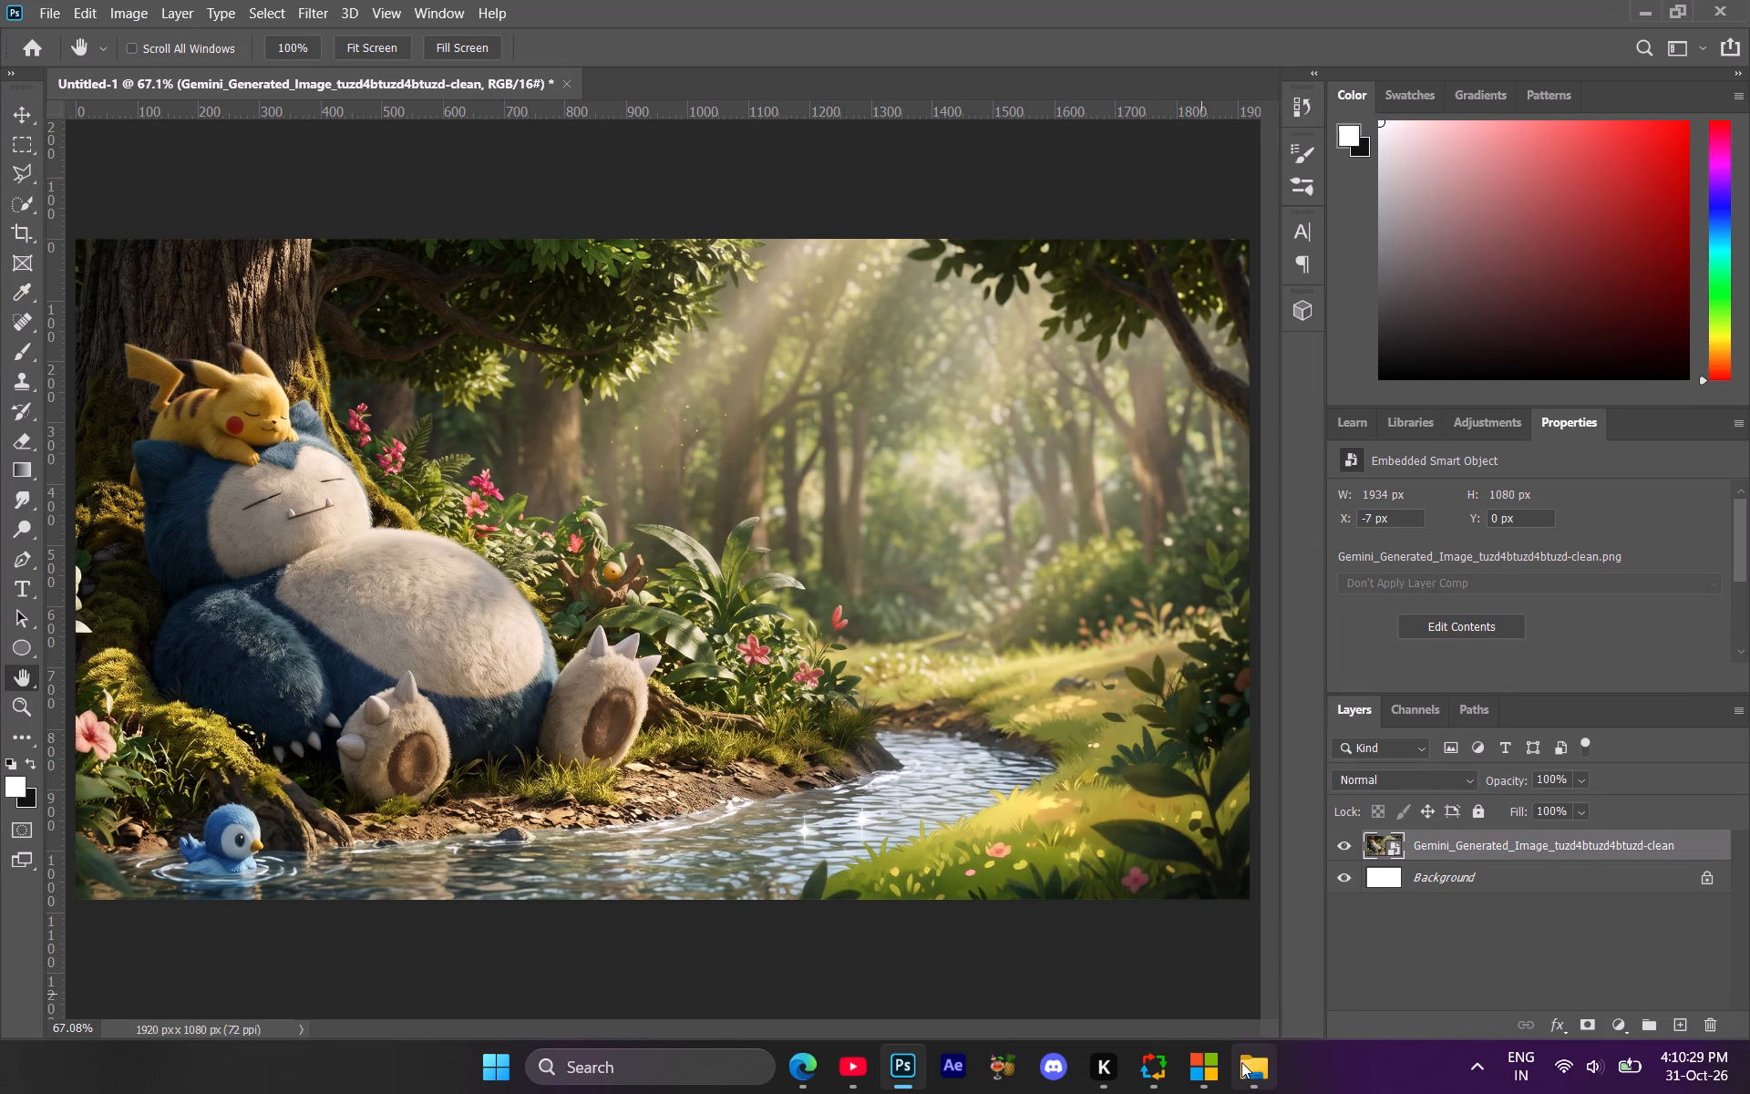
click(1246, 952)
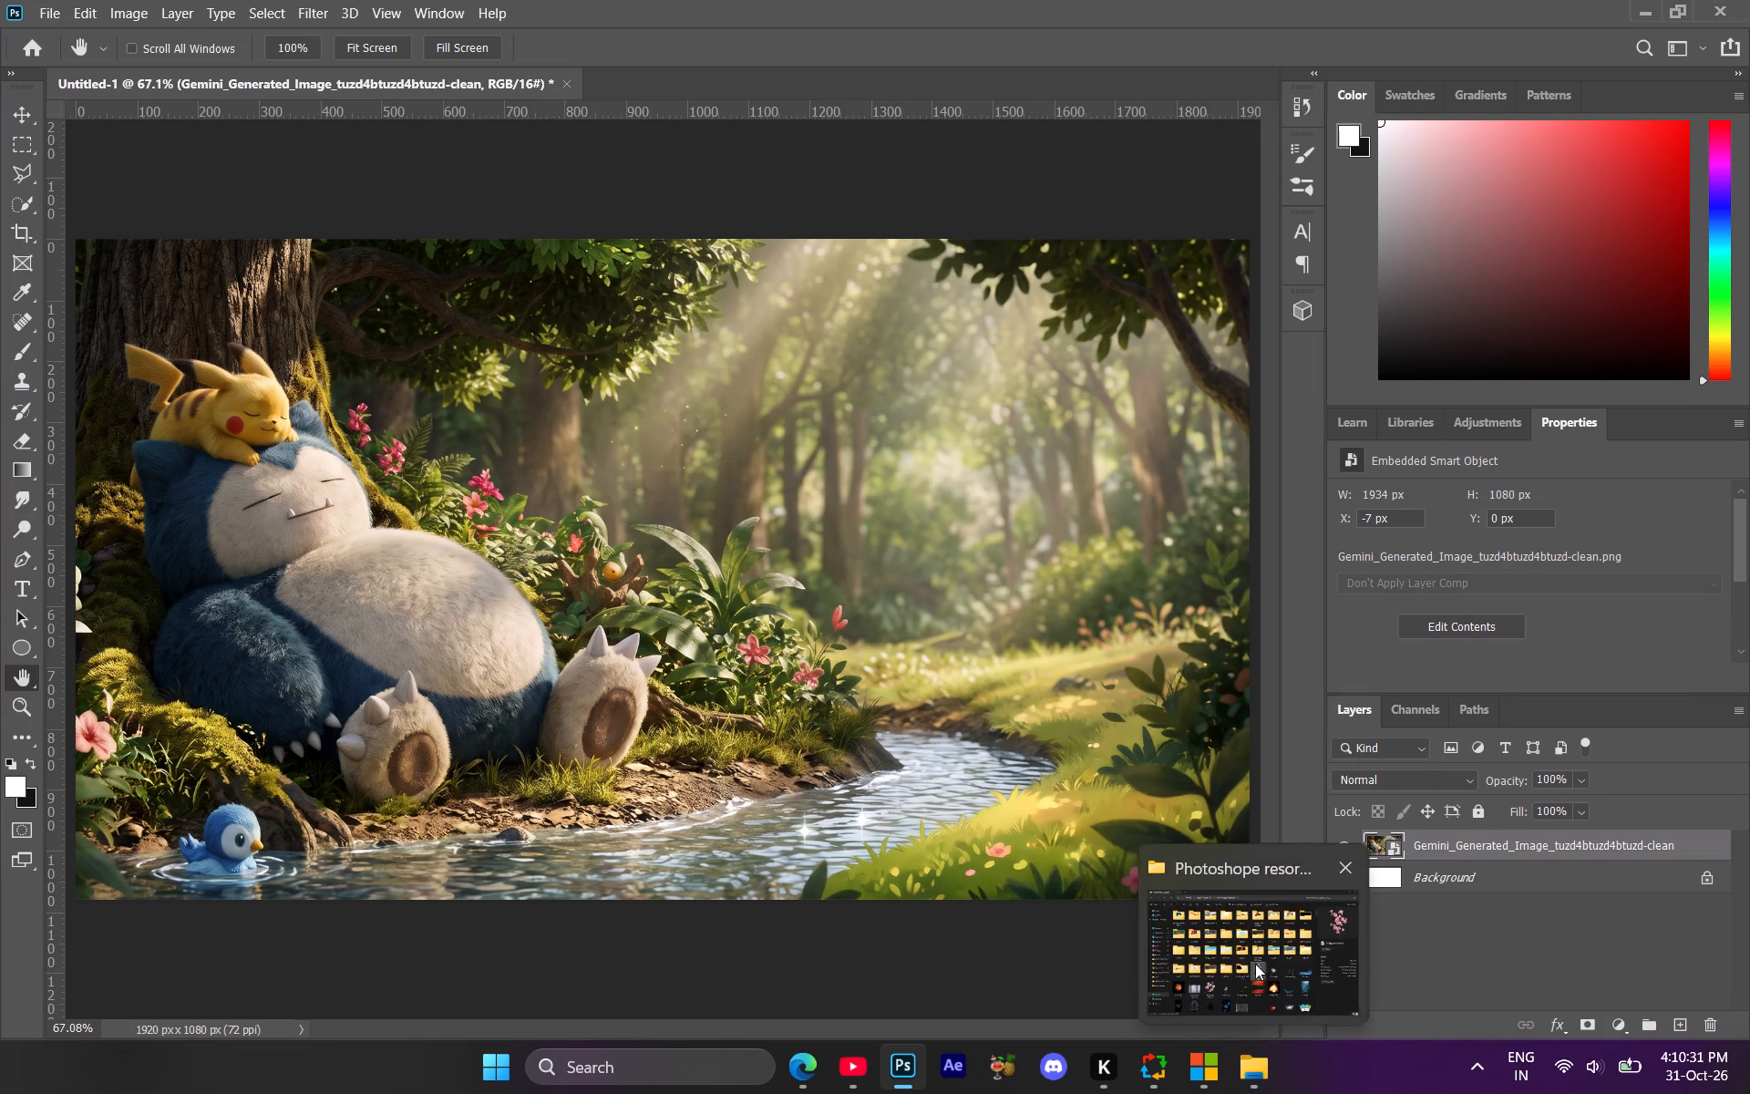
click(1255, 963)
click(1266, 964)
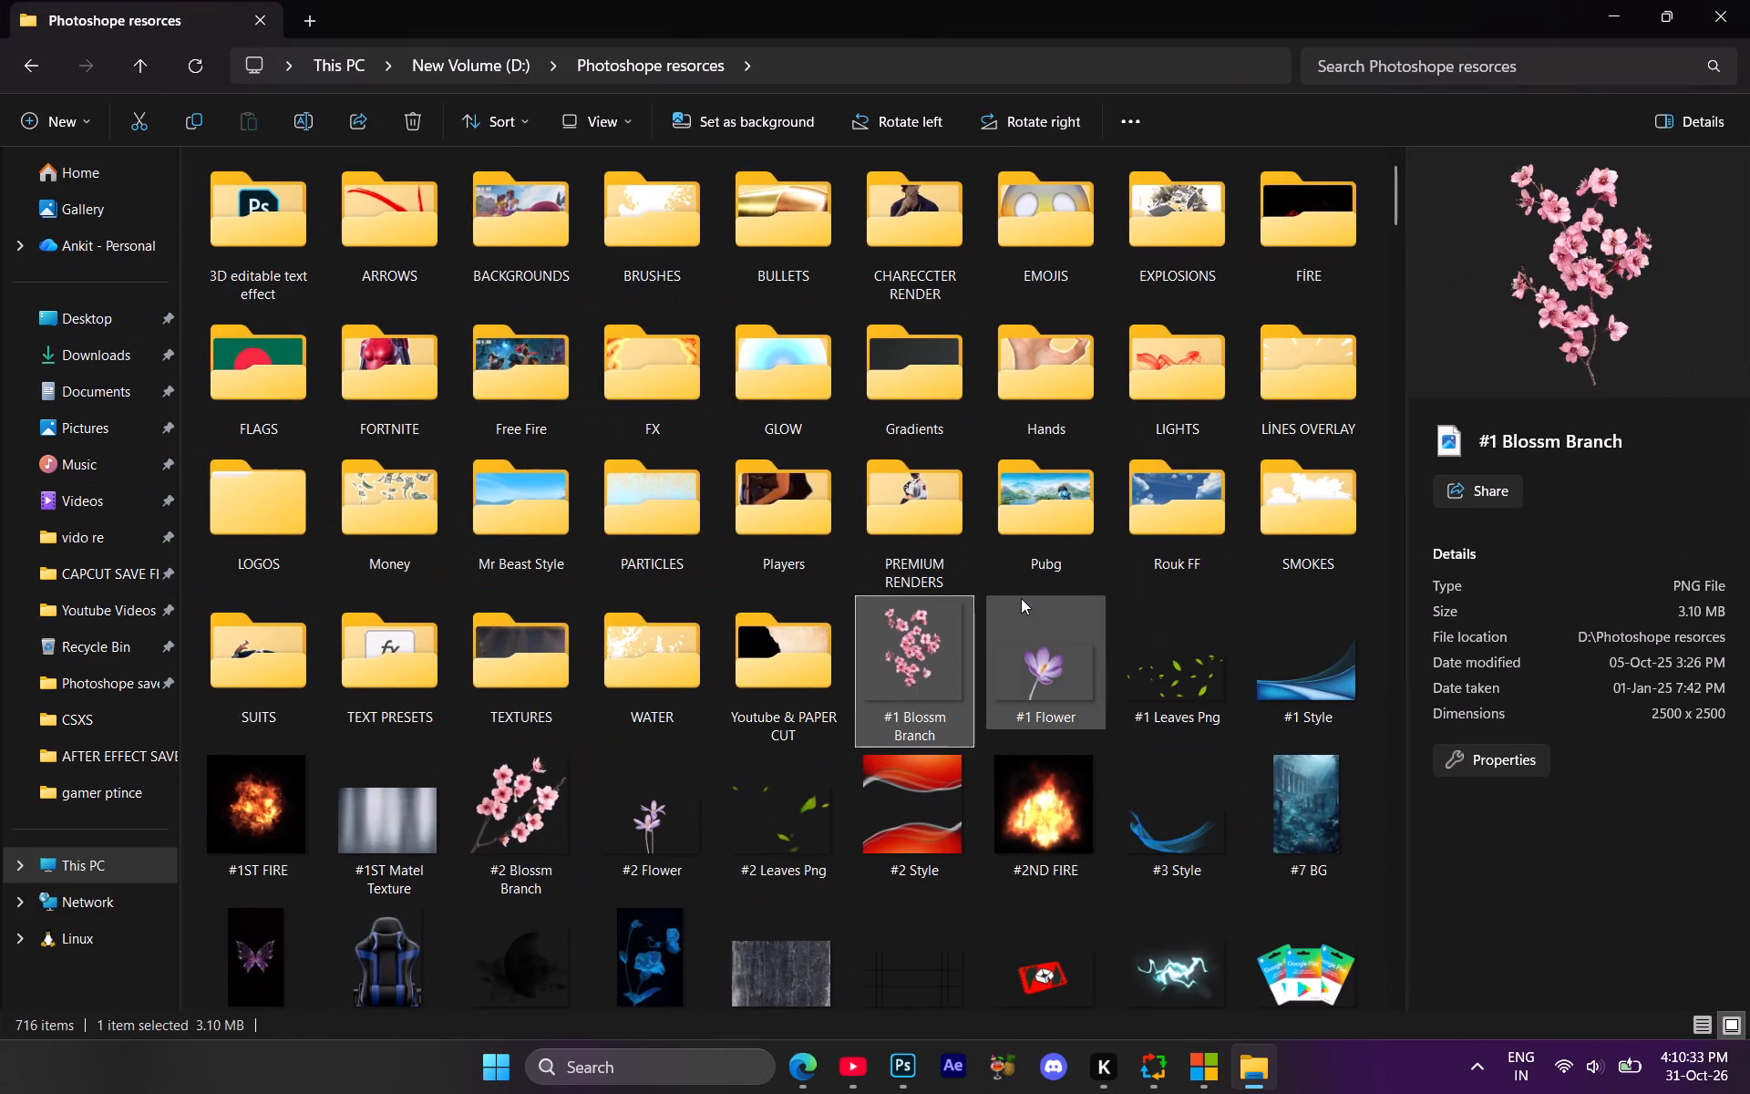
Find the "Moblie Holding in Hand" image in the Photoshope resorces folder and place it in the Untitled-1 Photoshop document.
scroll(1004, 633, down, 1)
scroll(840, 456, down, 1)
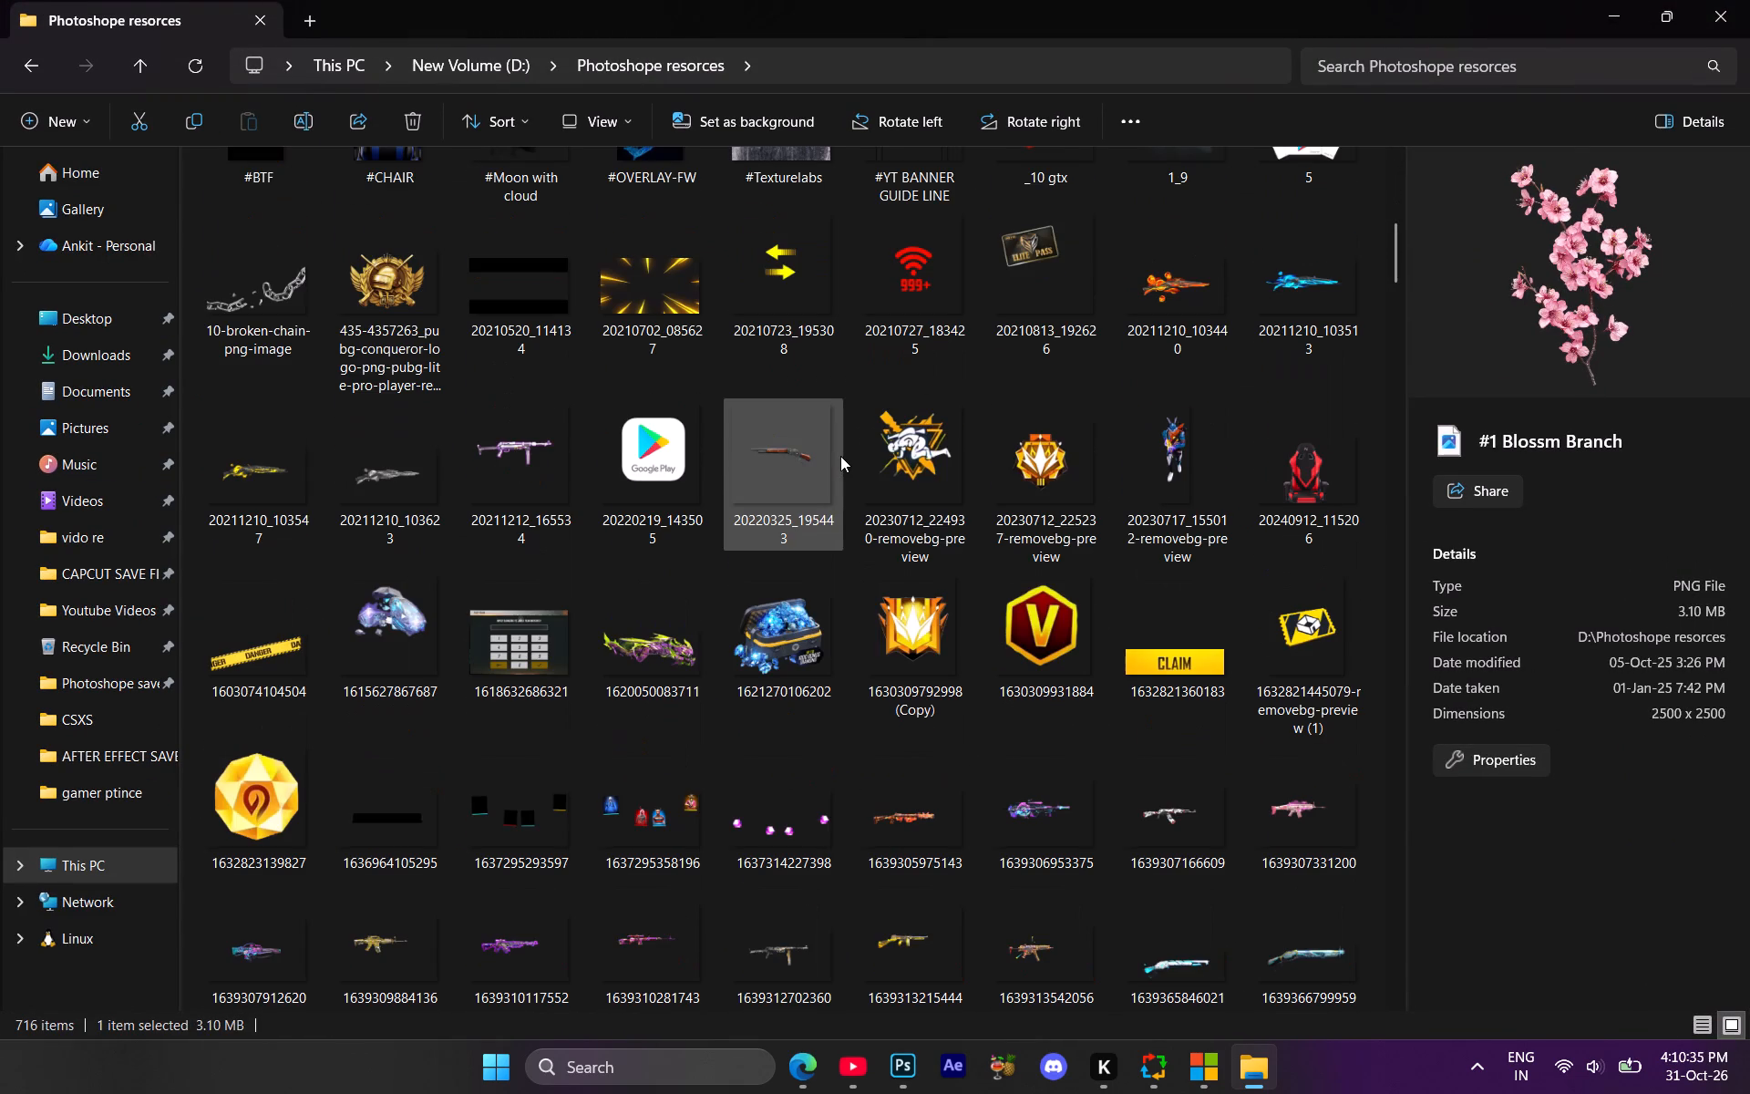
scroll(949, 489, down, 1)
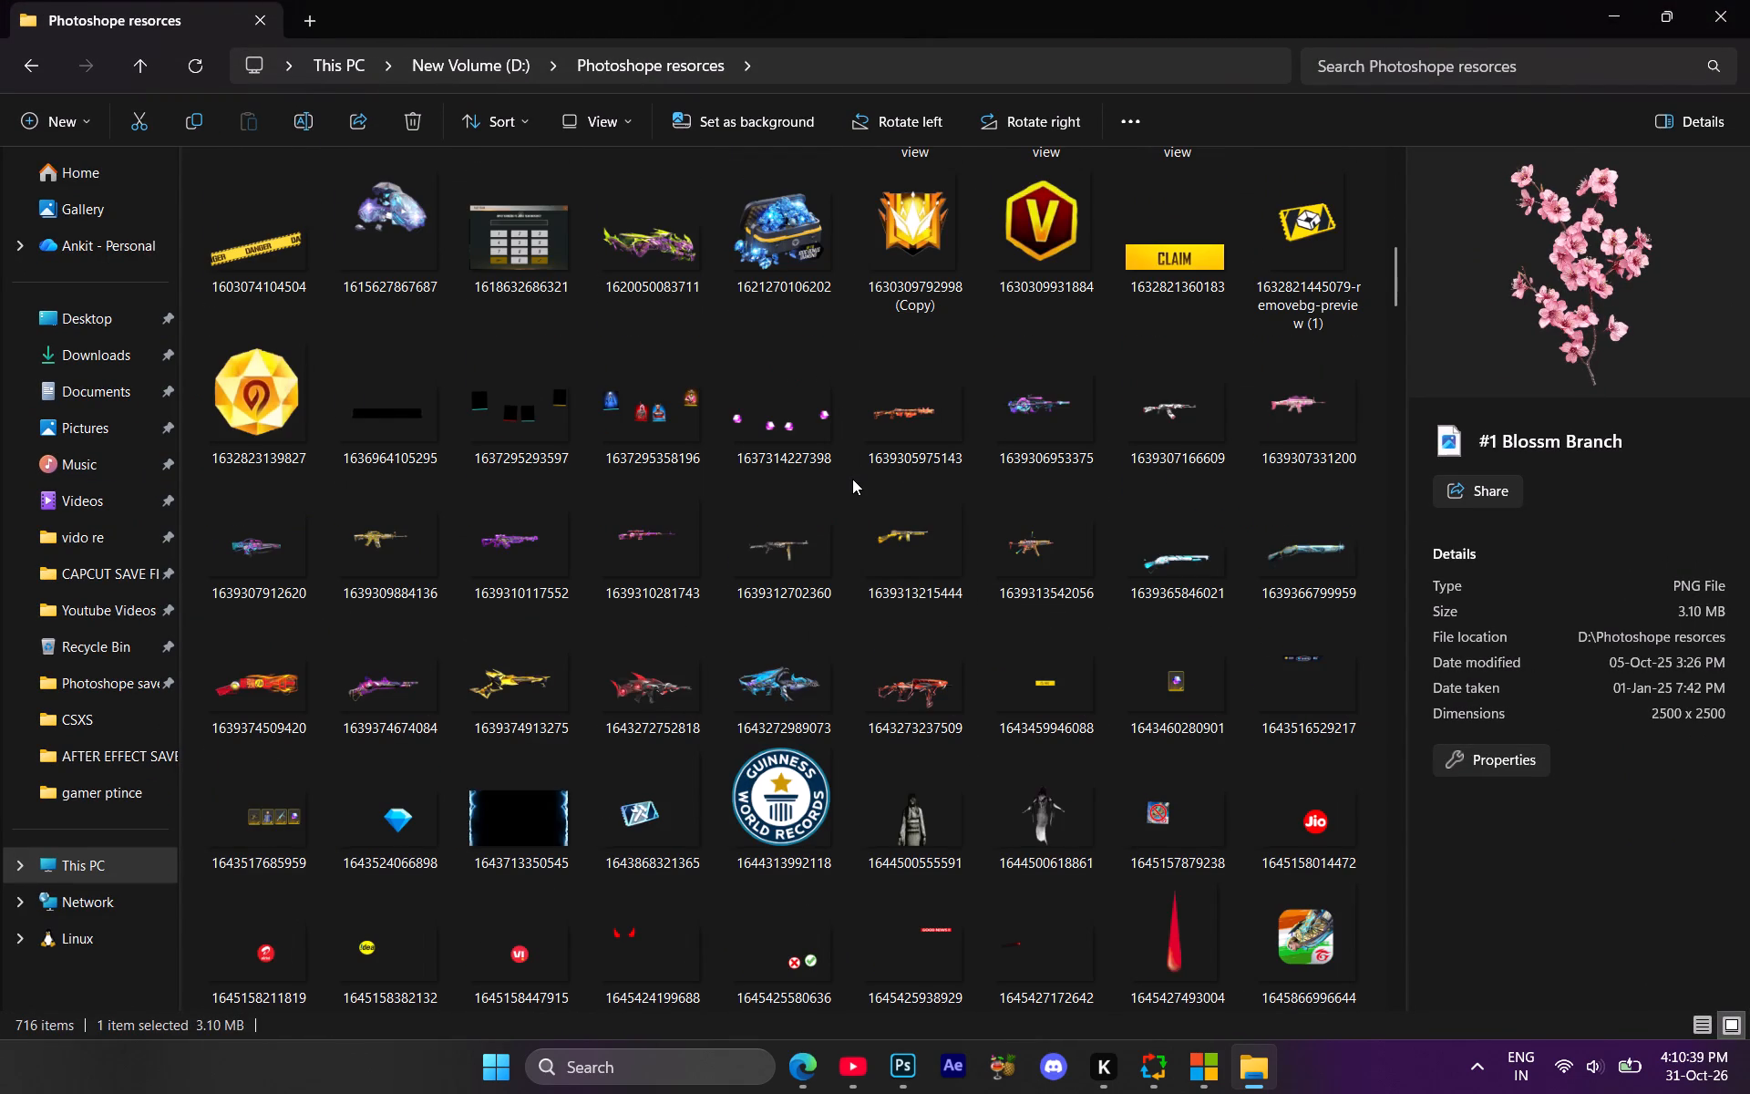
scroll(852, 488, down, 1)
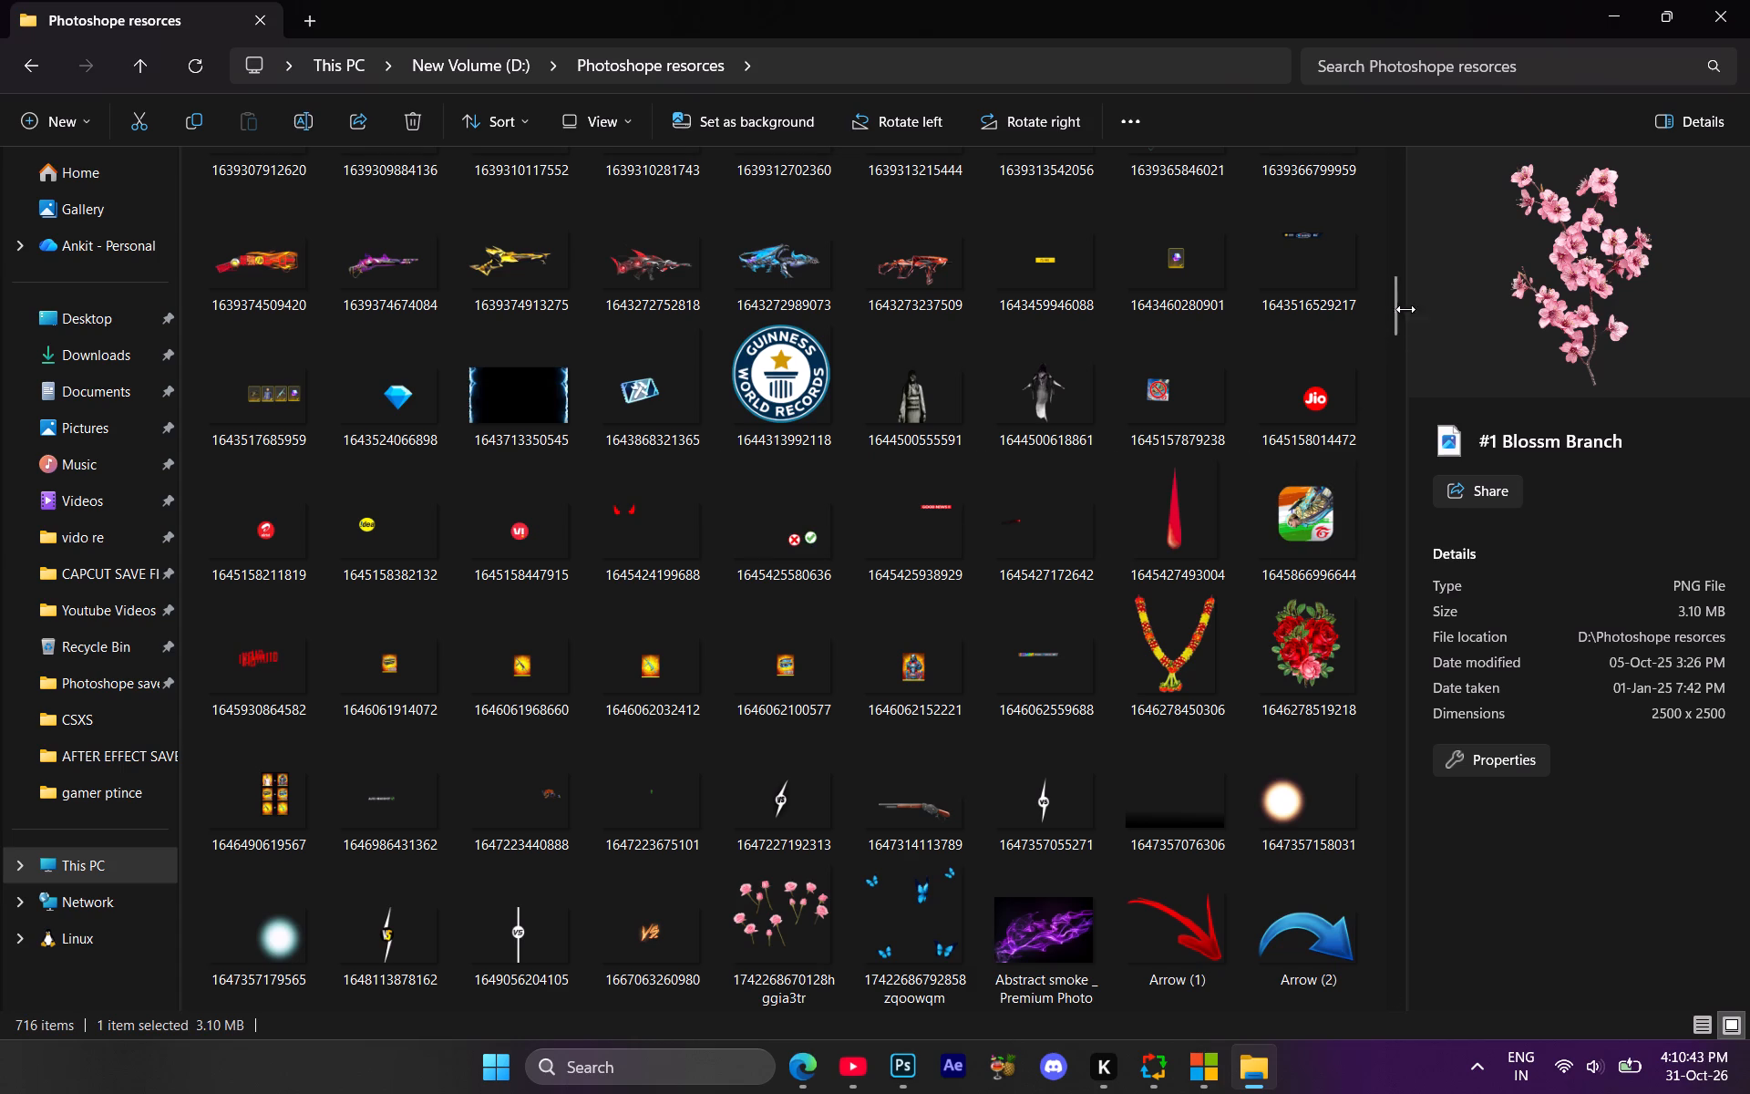
drag(1398, 308, 1397, 338)
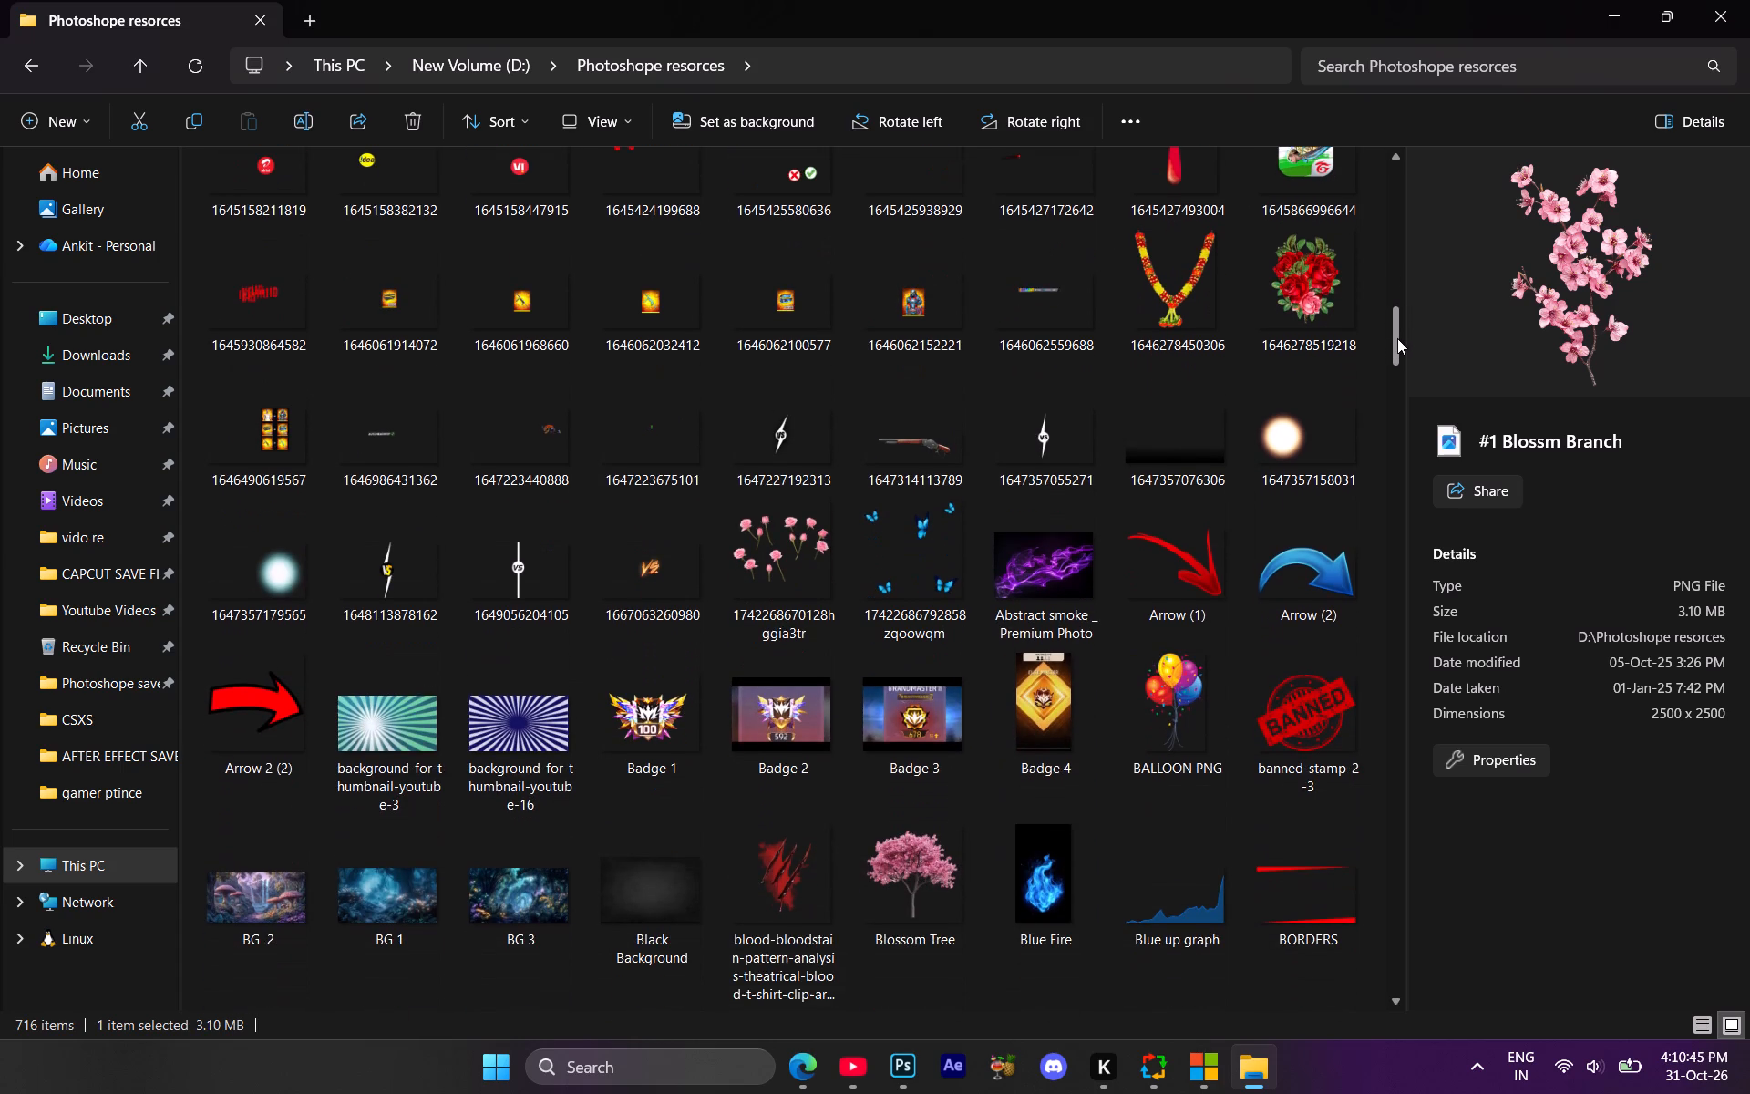
drag(1397, 338, 1397, 356)
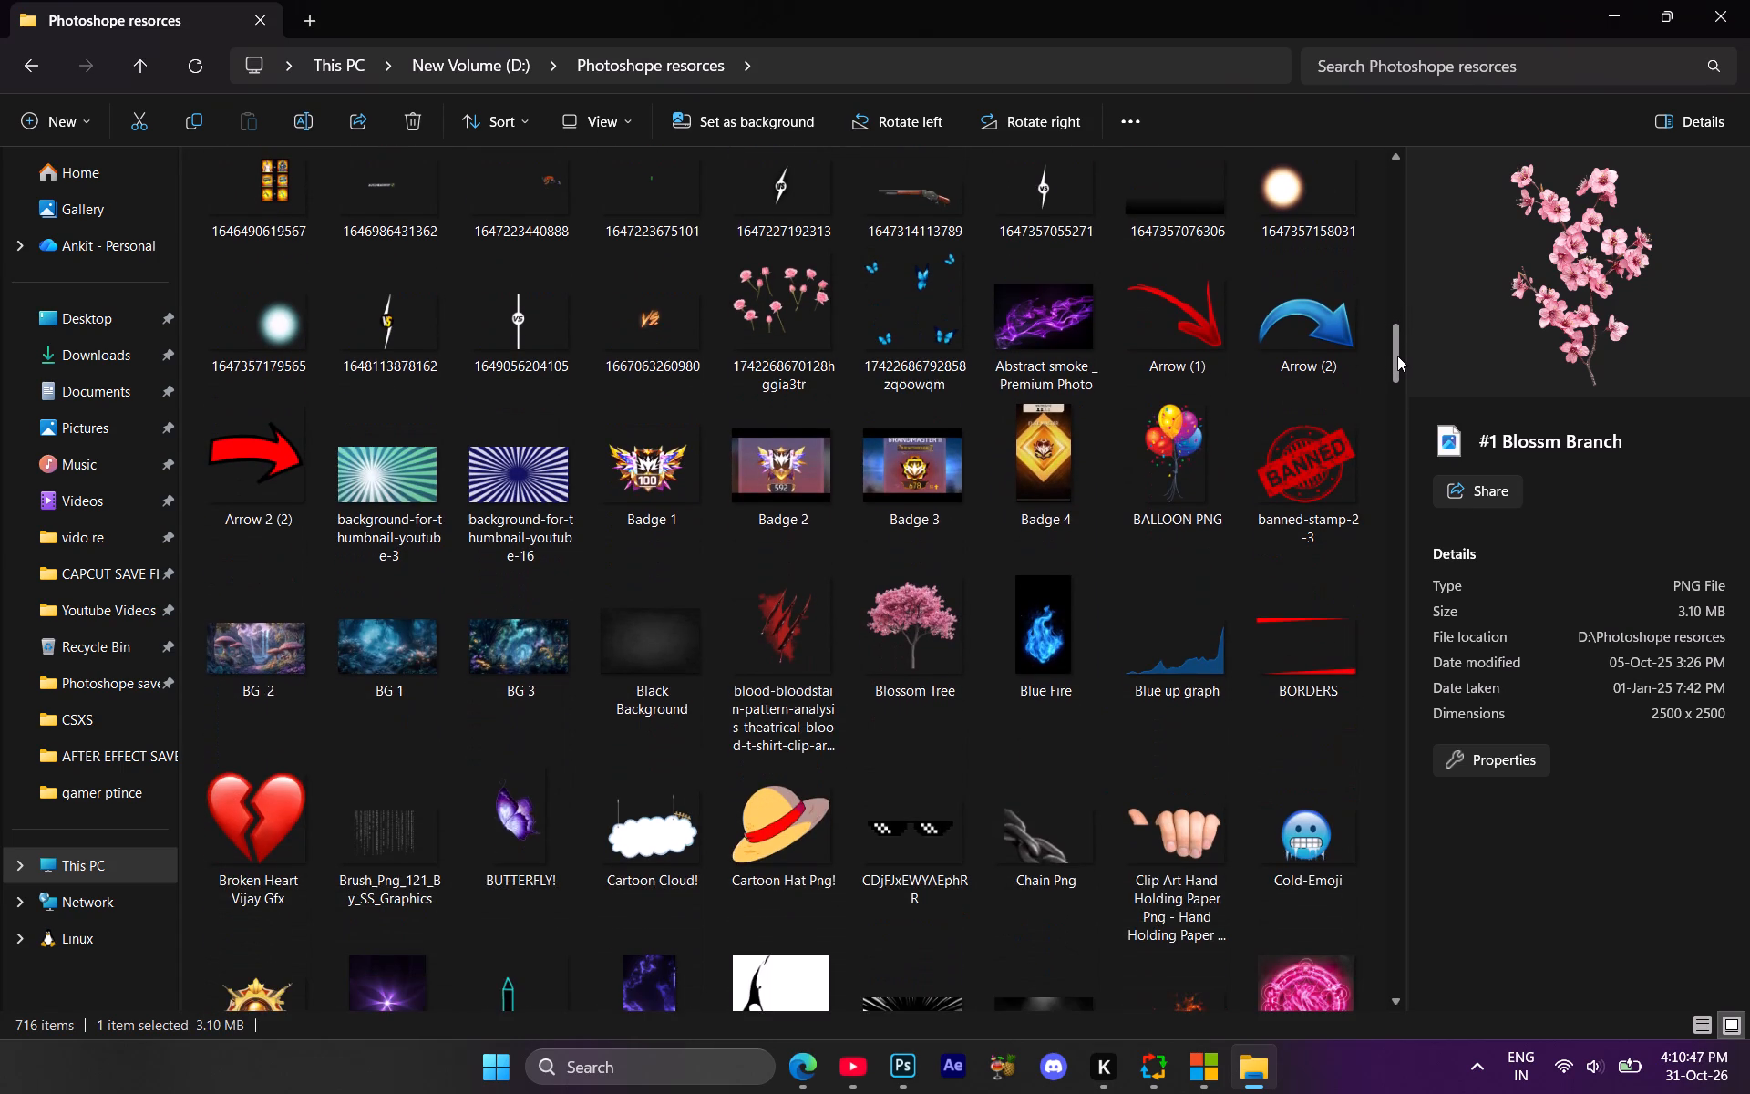
drag(1397, 356, 1393, 372)
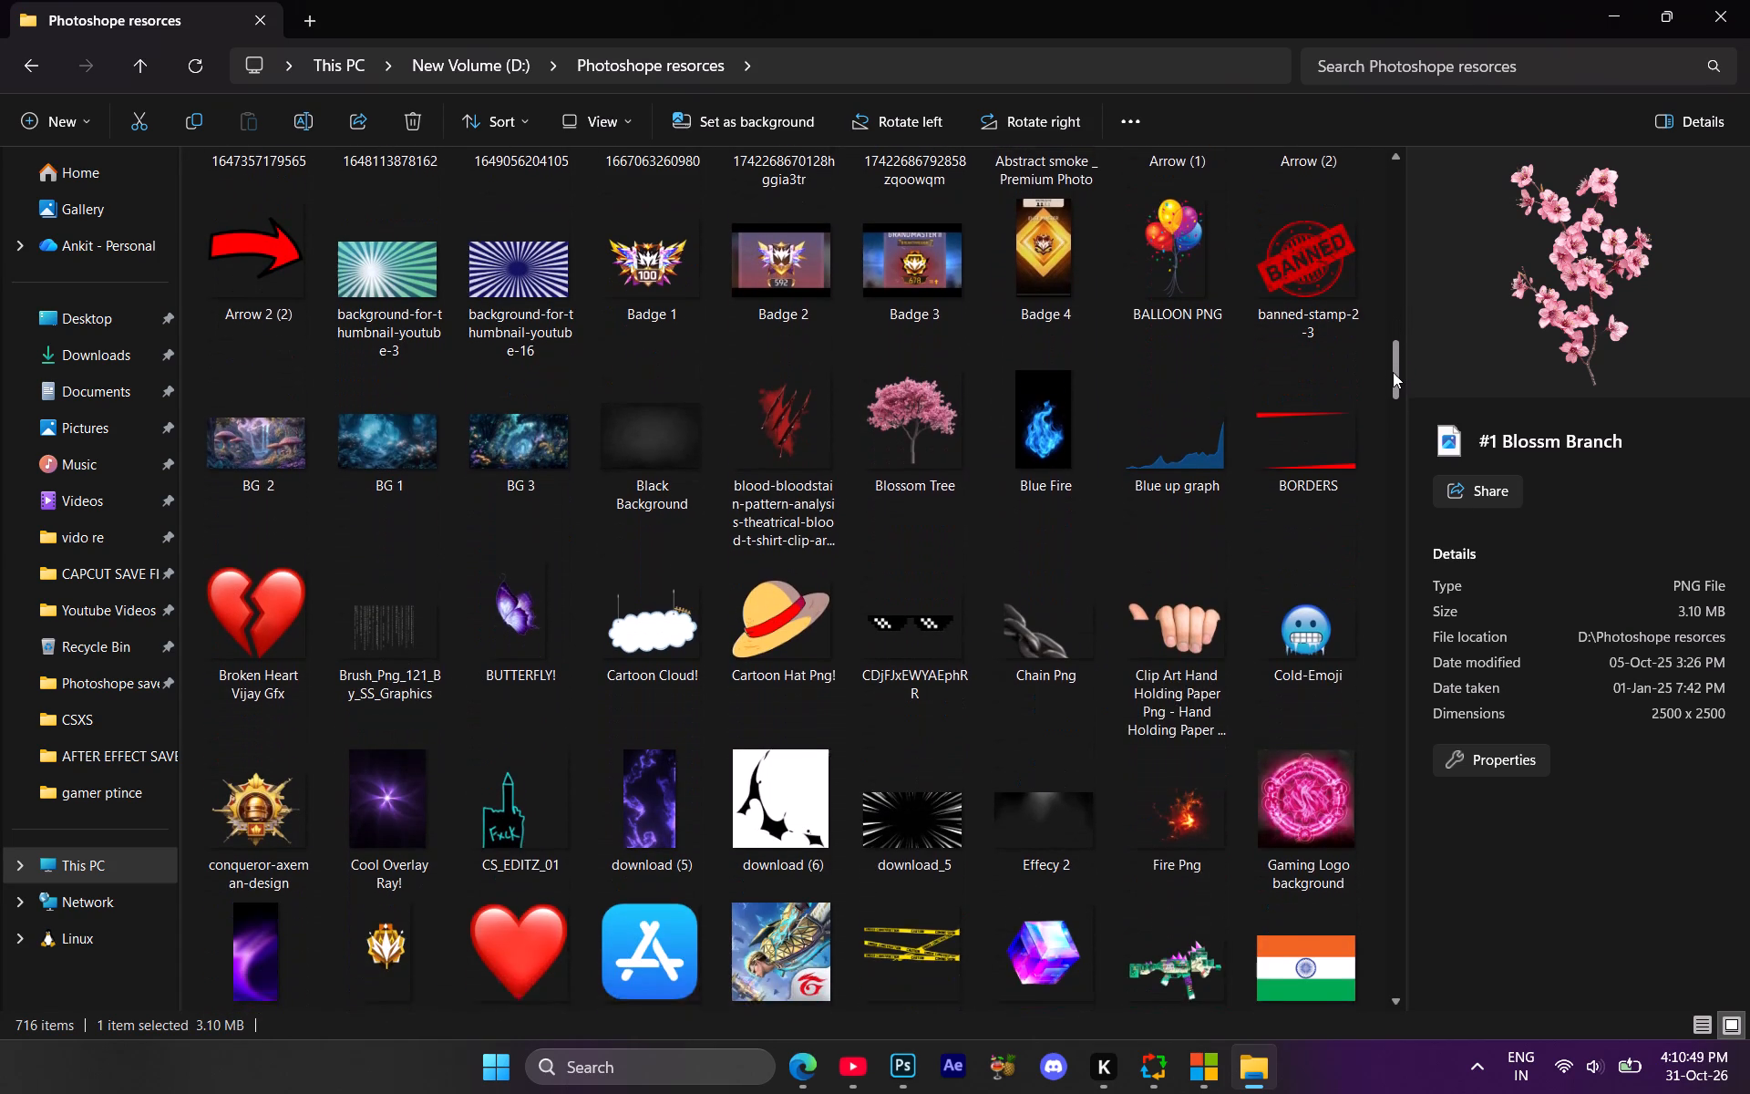
drag(1393, 372, 1393, 379)
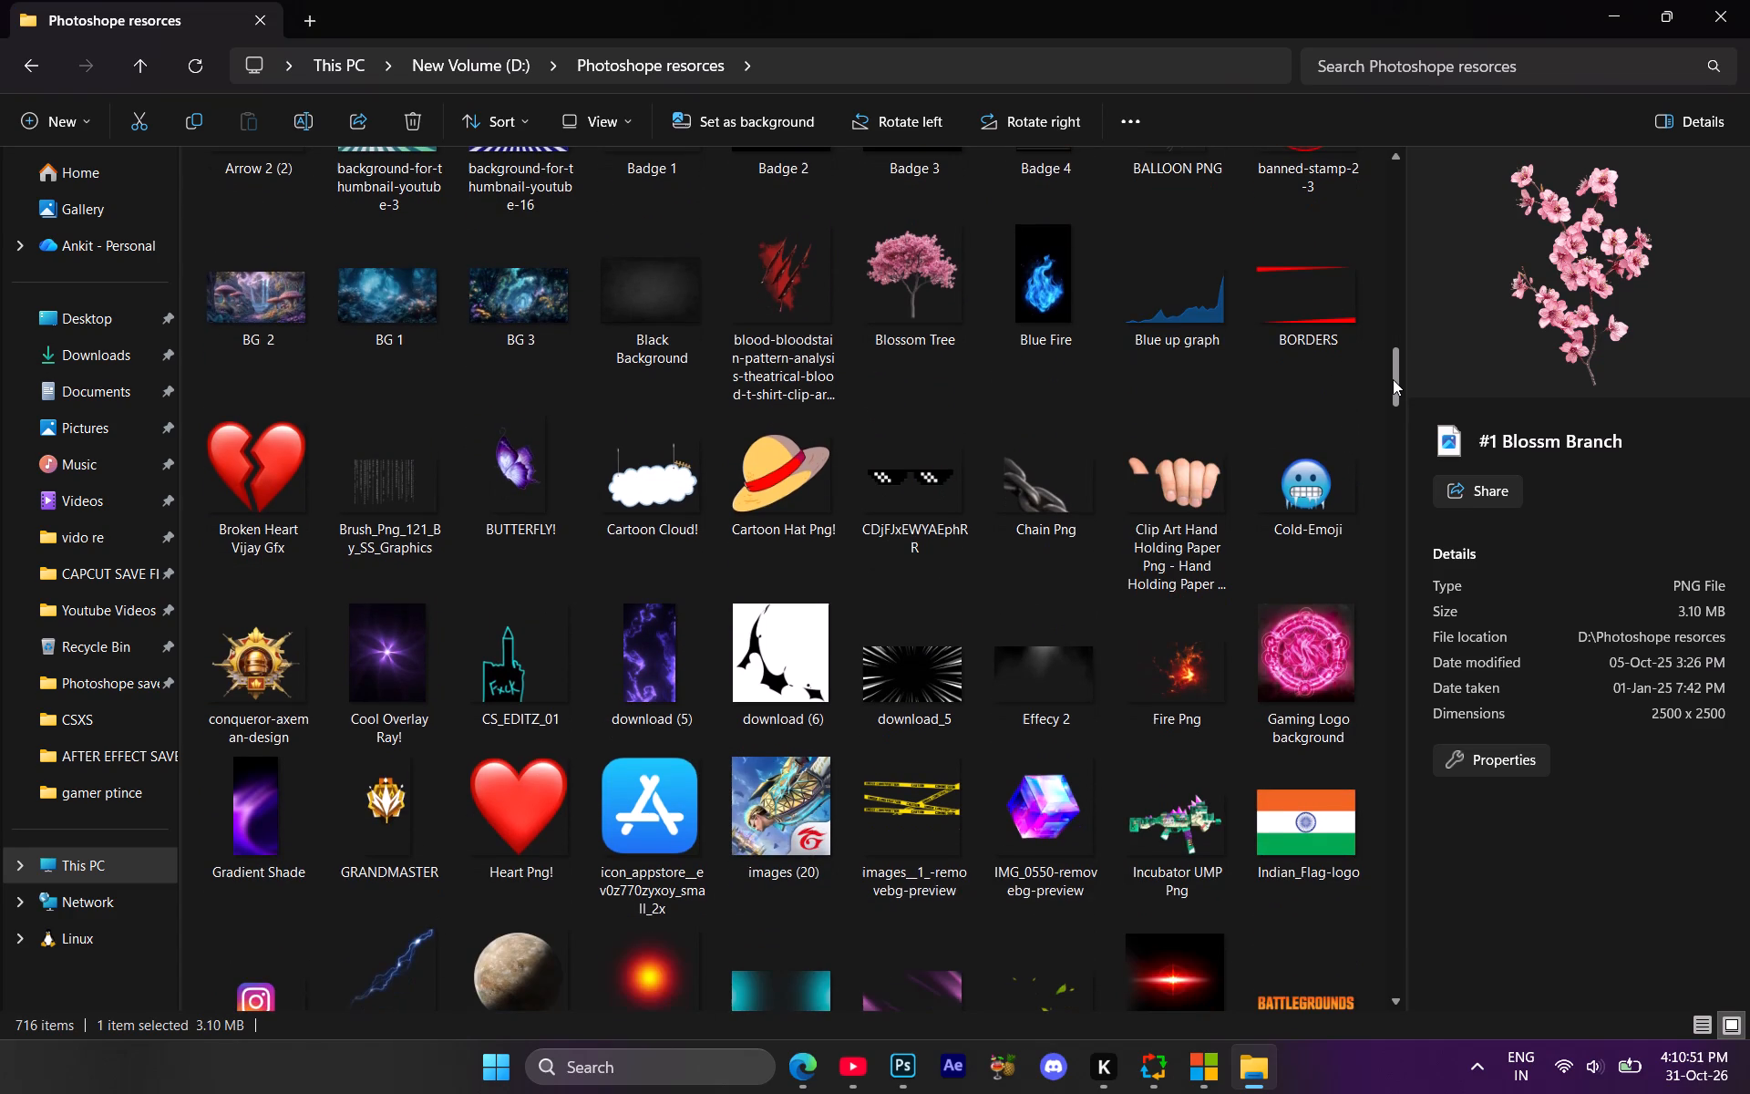
drag(1393, 379, 1393, 393)
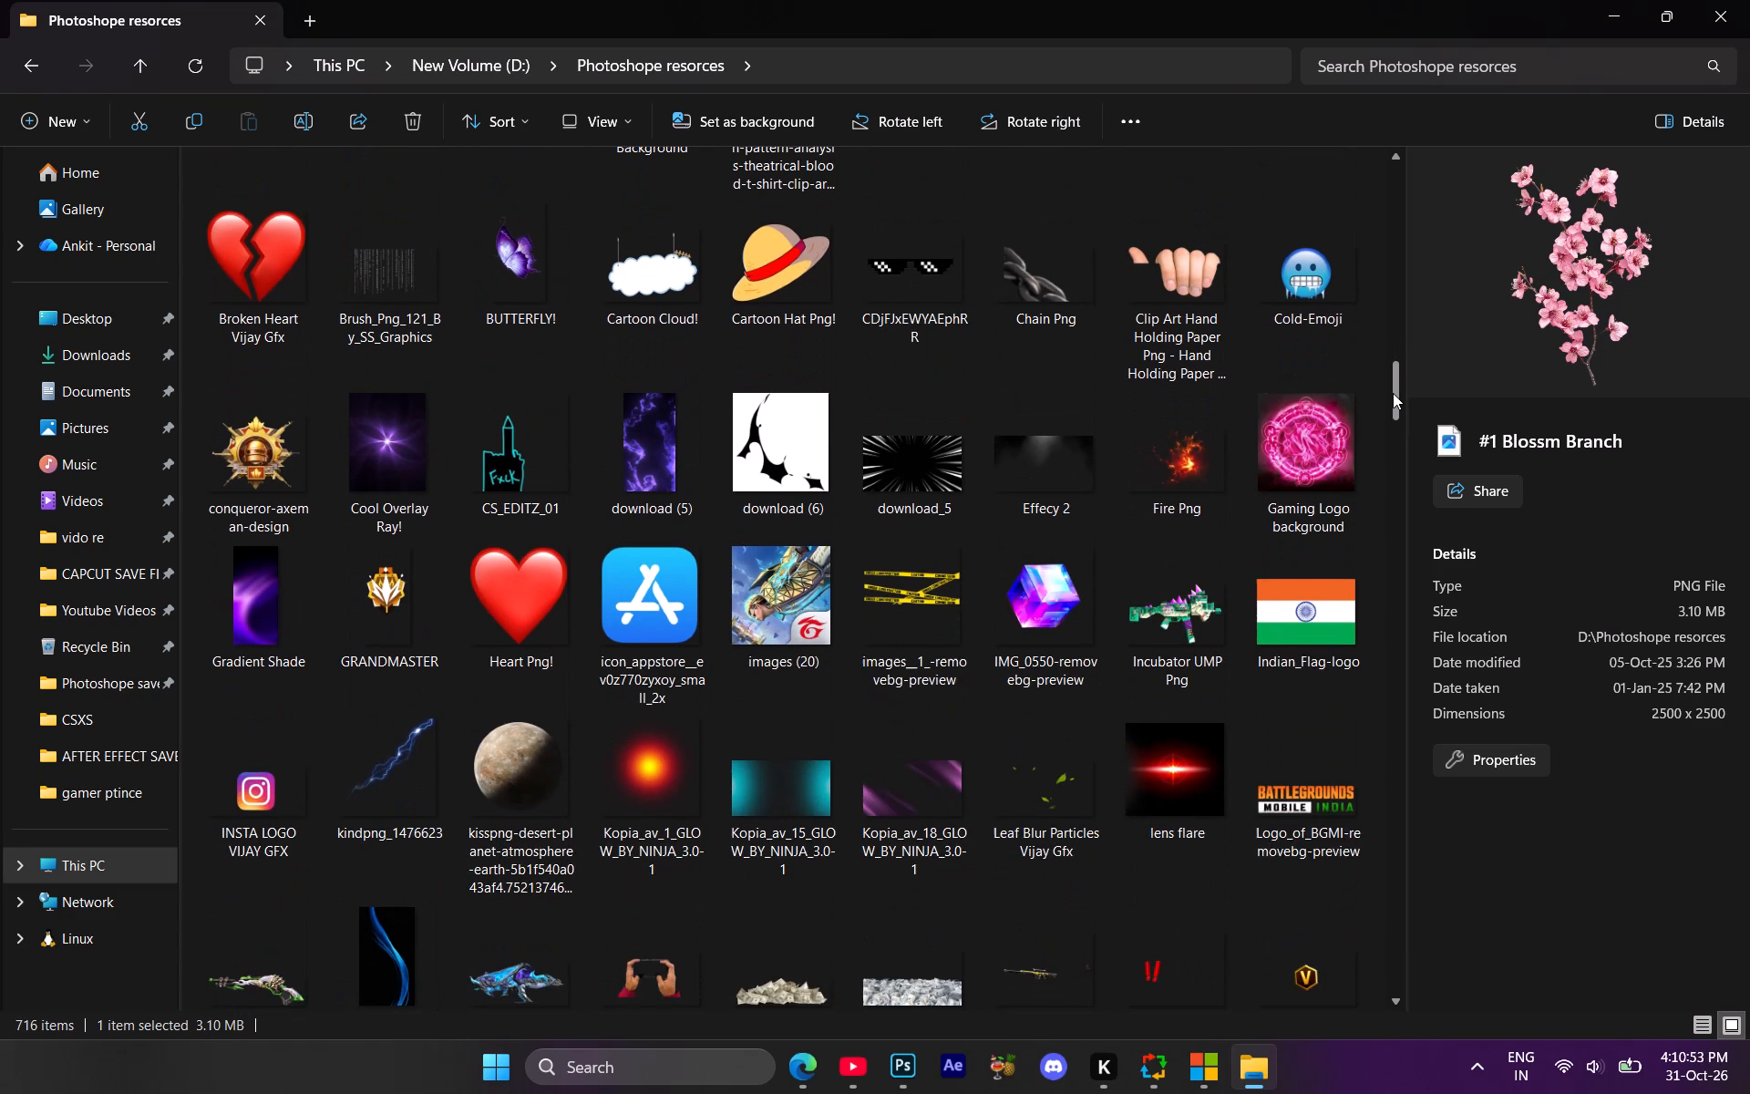
drag(1393, 393, 1391, 409)
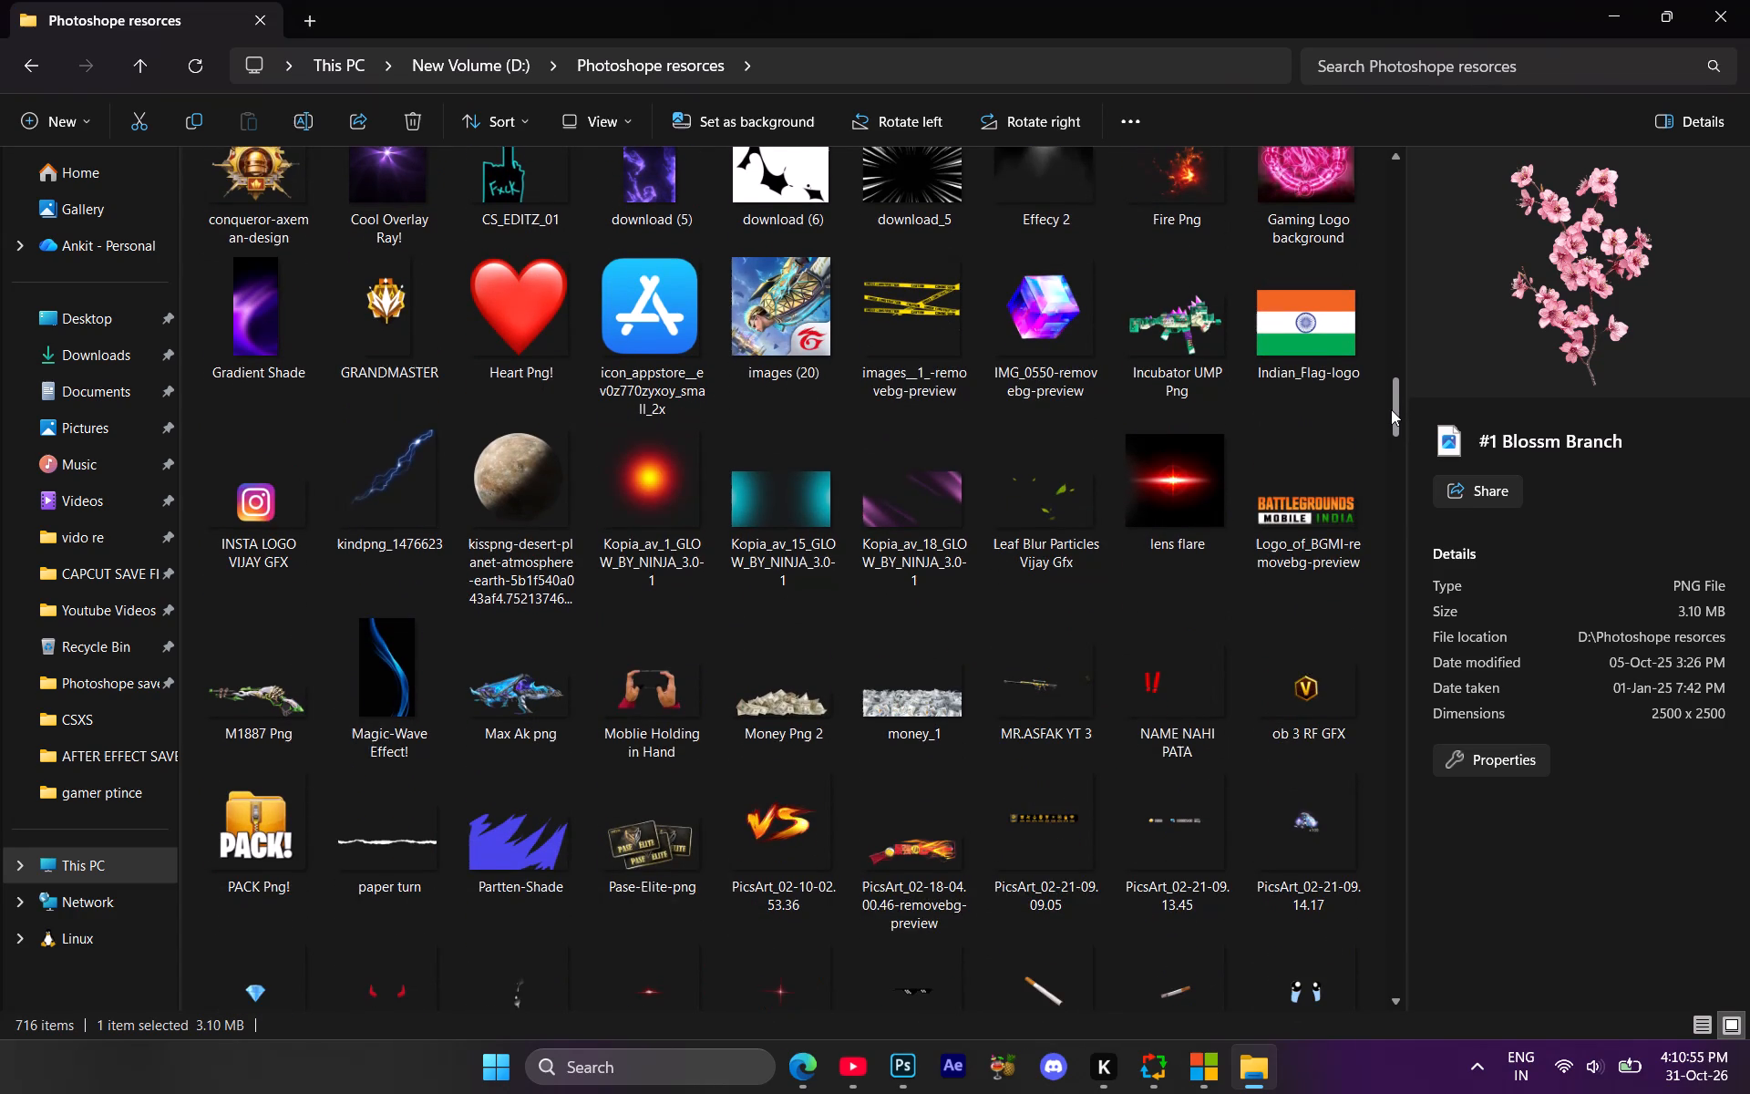
drag(1391, 409, 1391, 424)
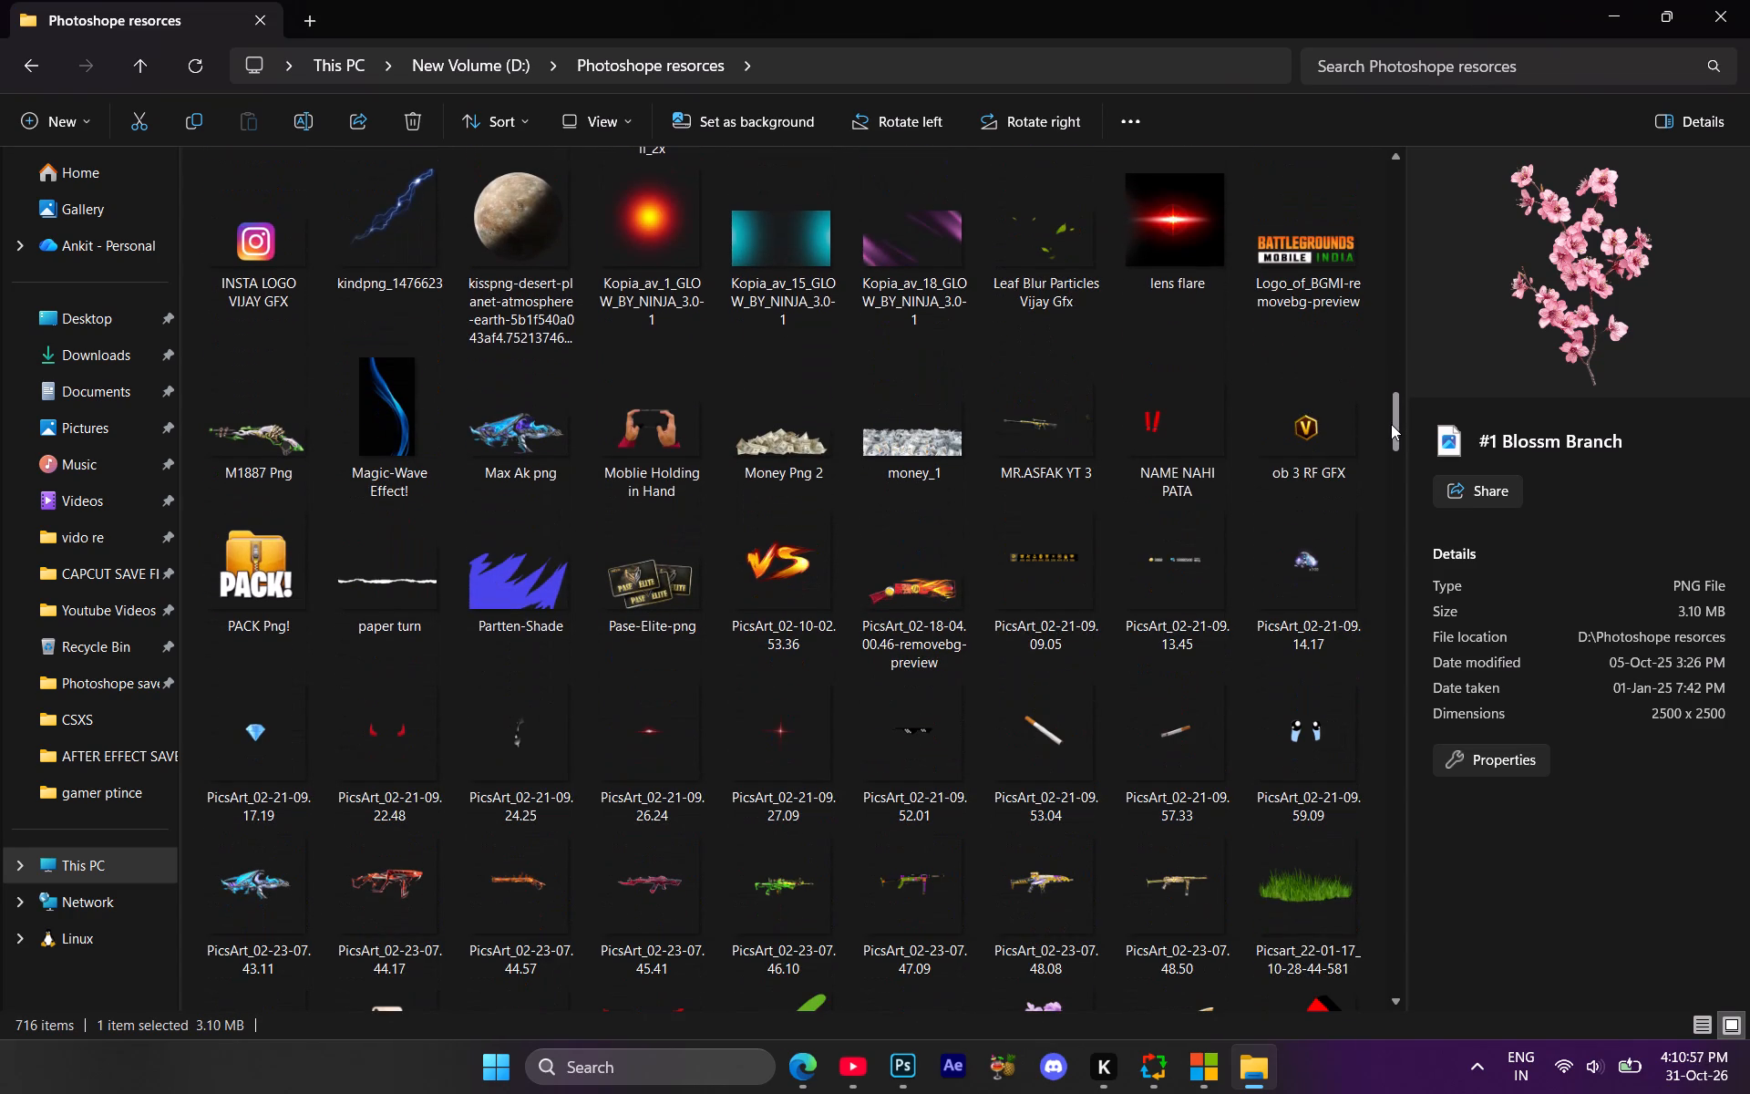
drag(1391, 424, 1391, 426)
drag(654, 404, 900, 1064)
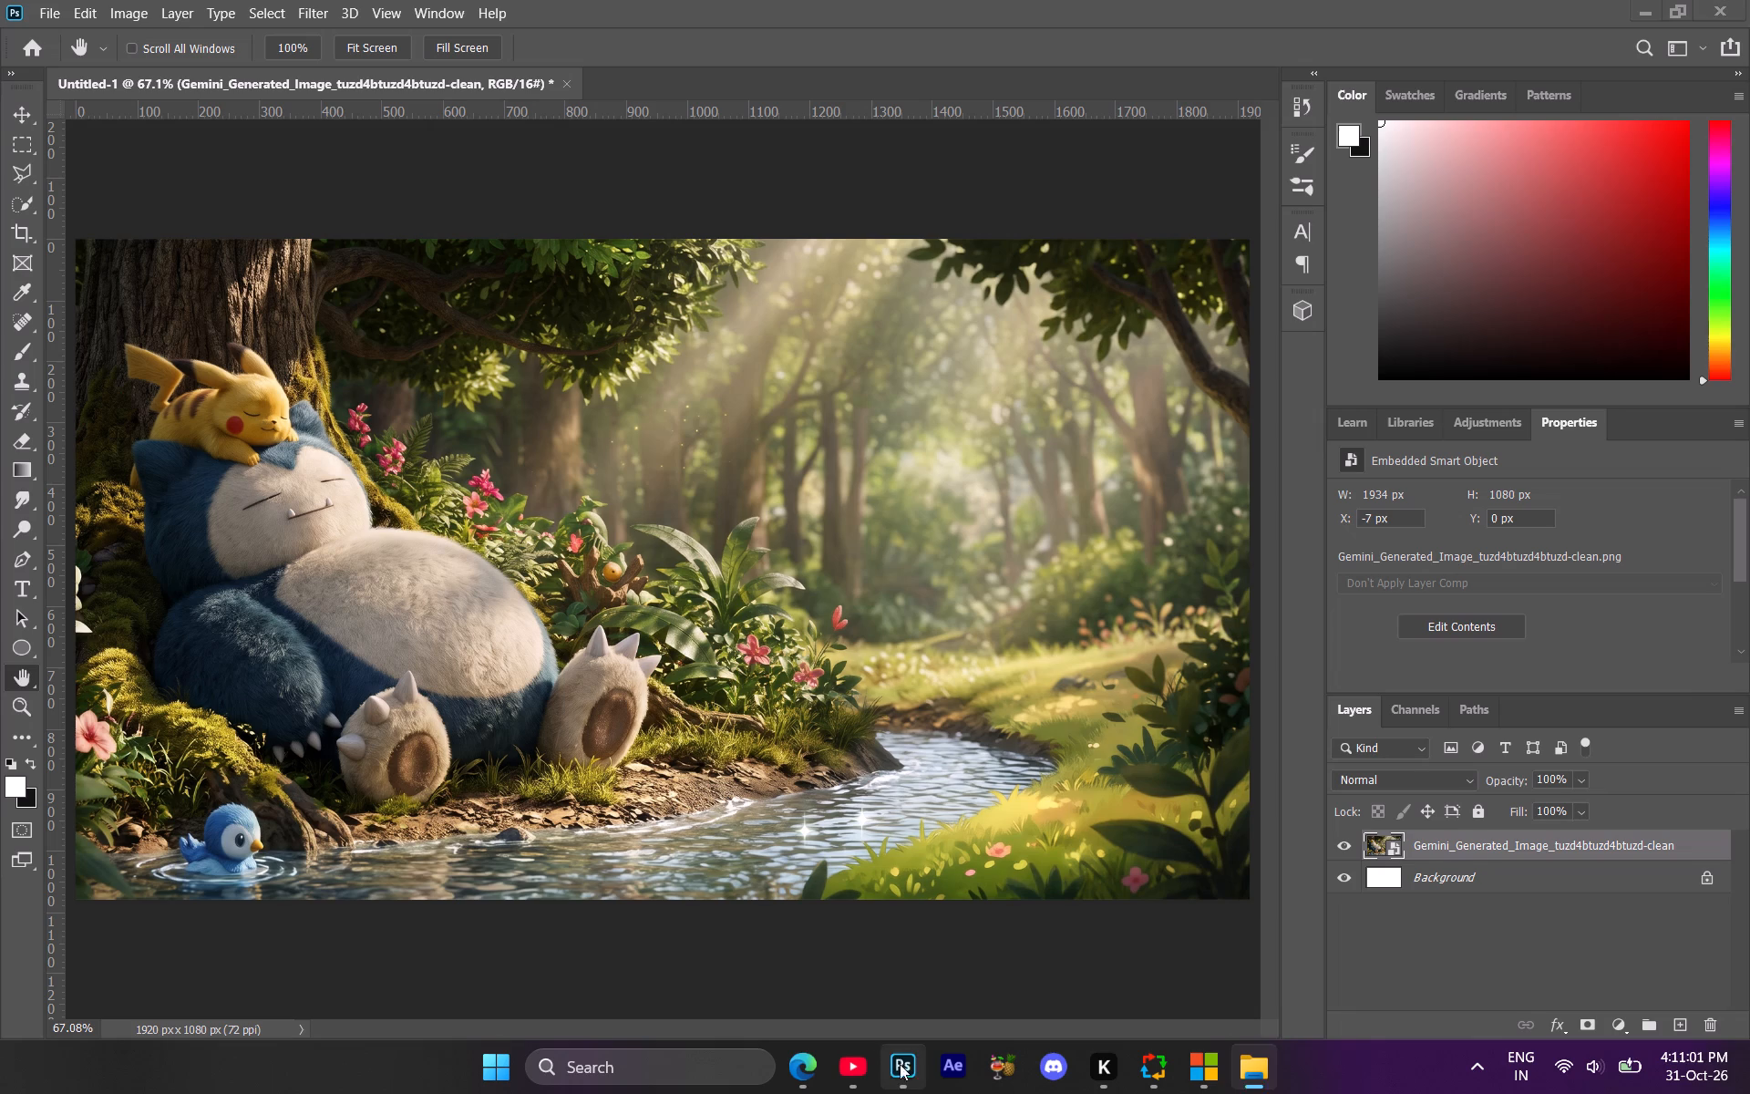
drag(900, 1064, 853, 980)
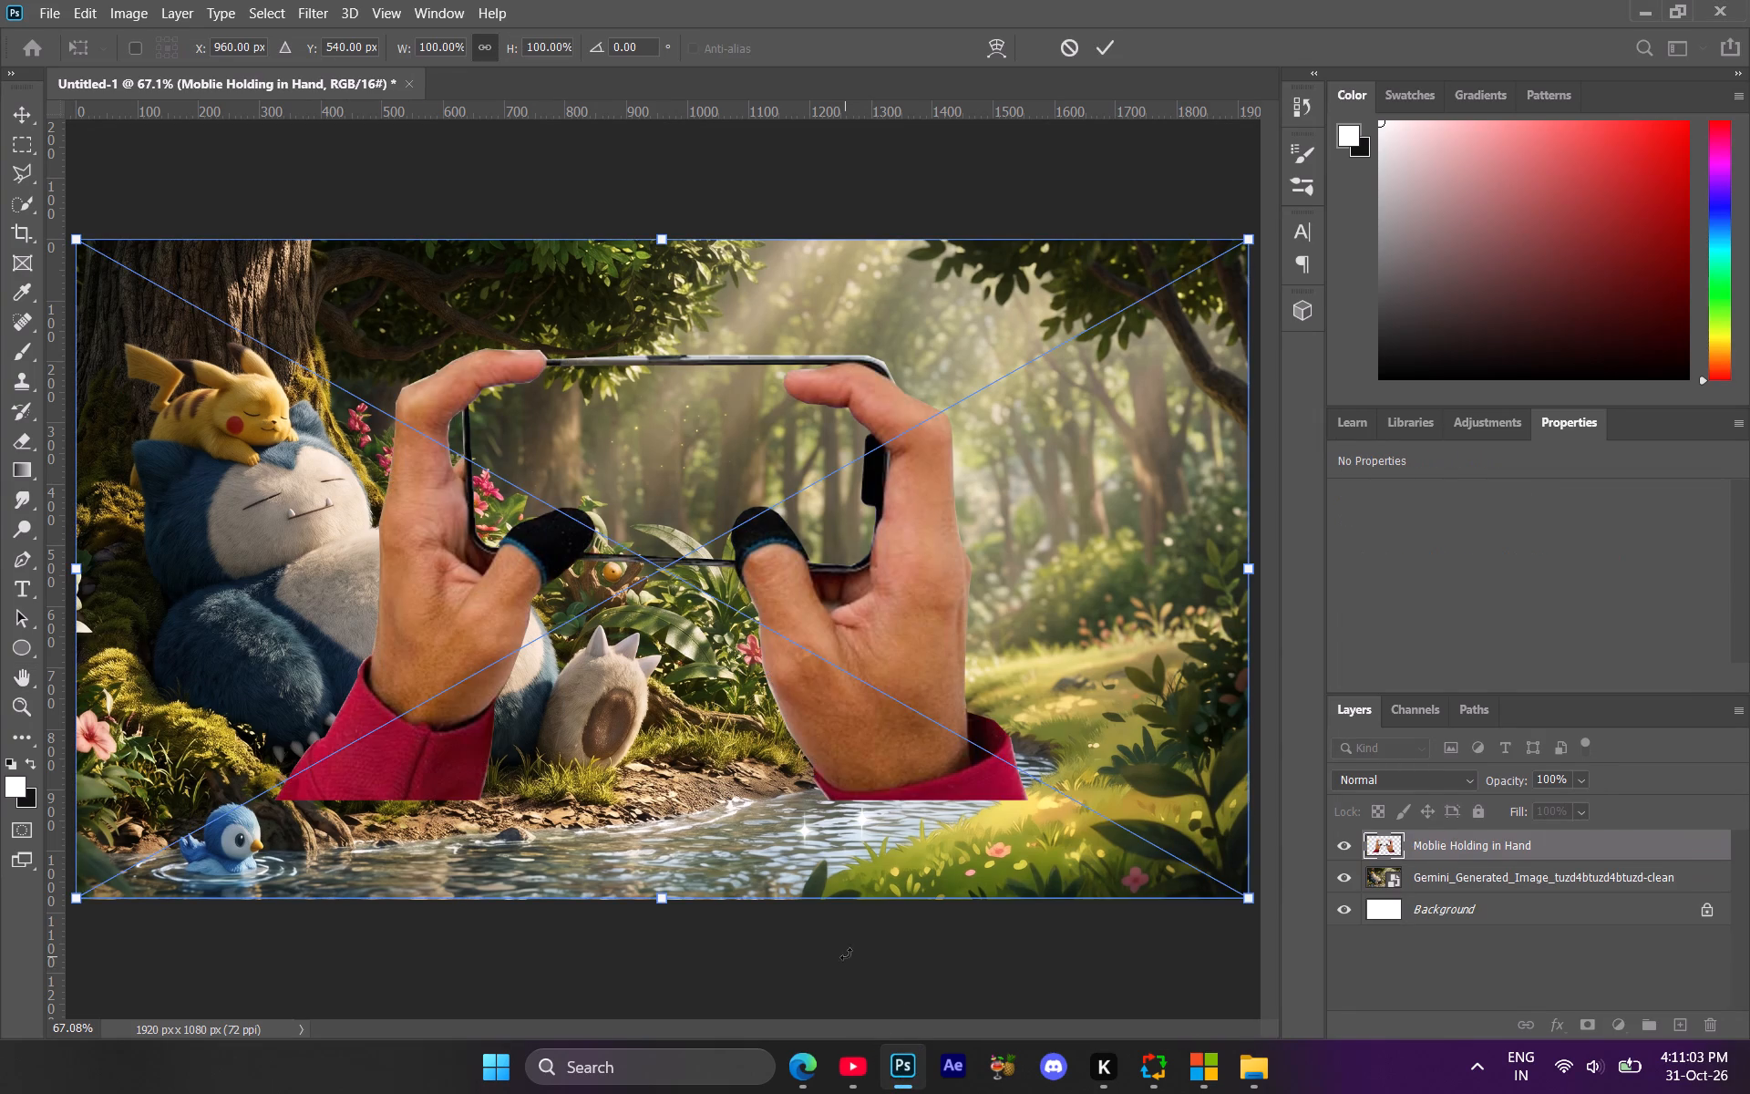
Scale the placed hands image to about 109%, position it over Snorlax with its centre near X 303, Y 635 px, and commit the placement.
drag(1251, 895, 1432, 955)
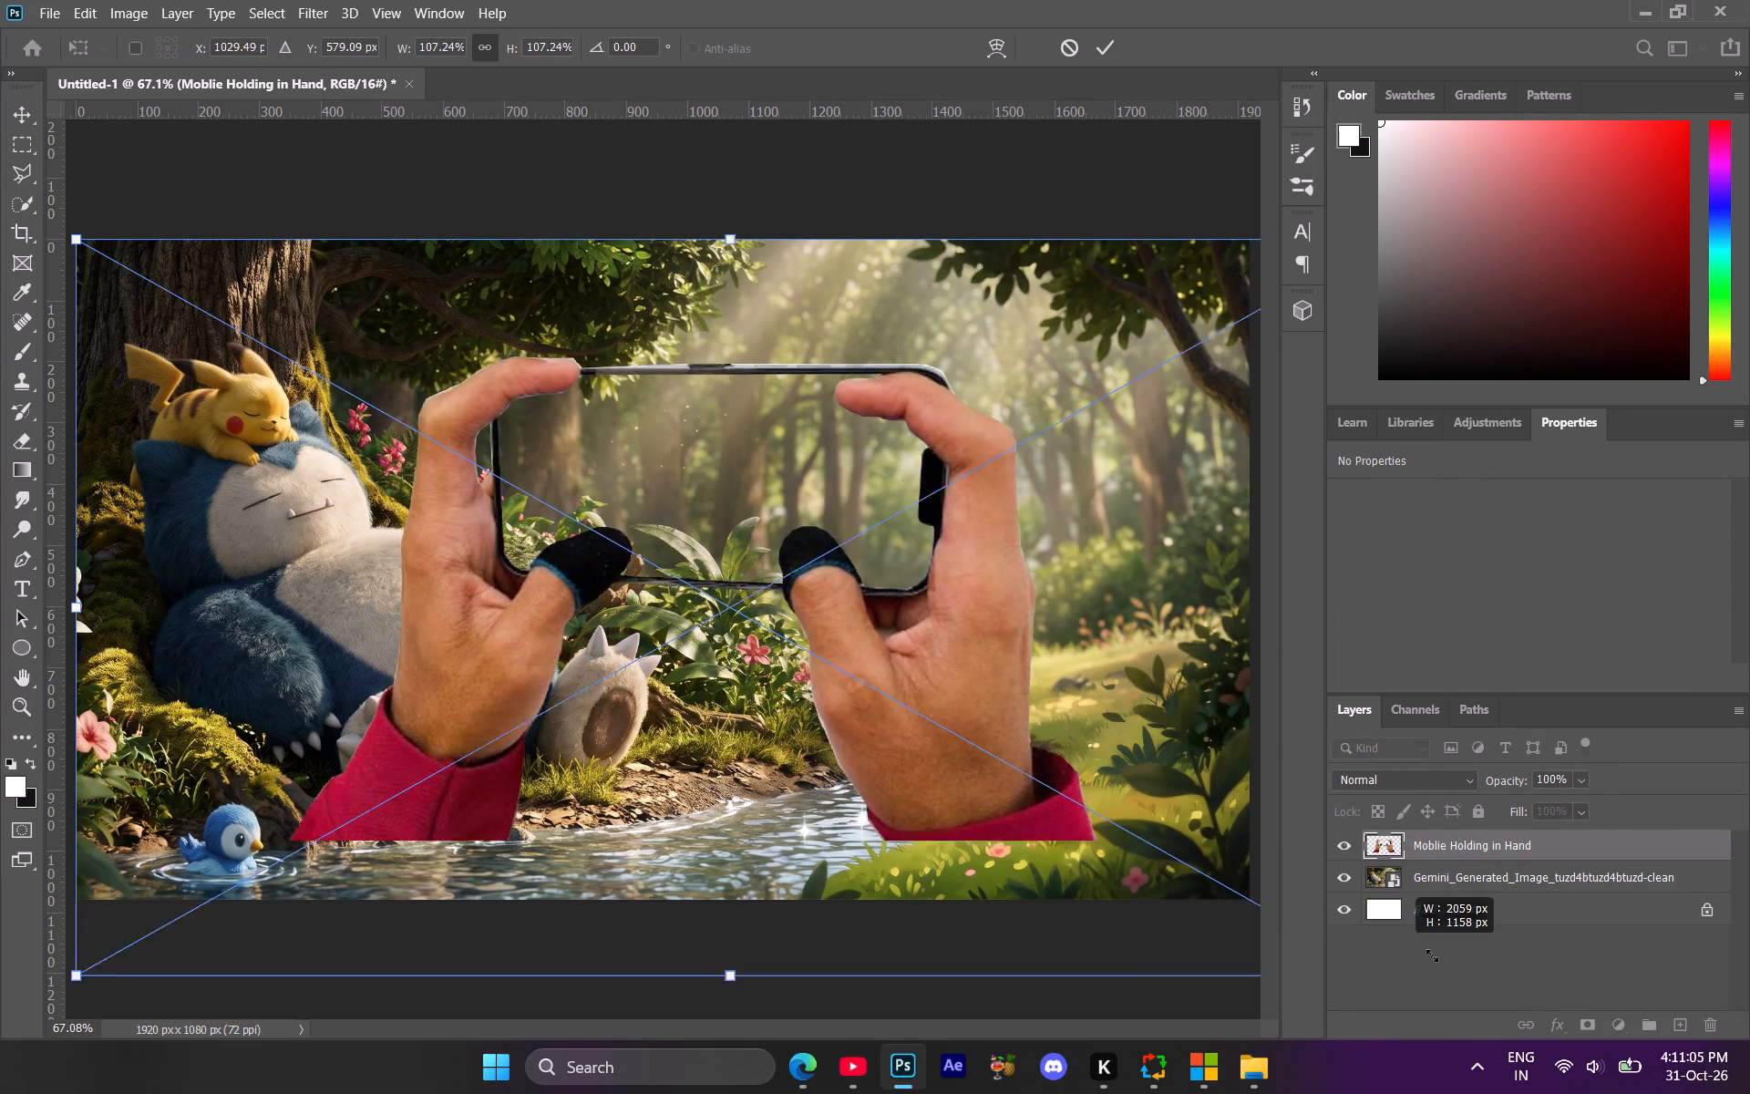
drag(1432, 955, 1604, 955)
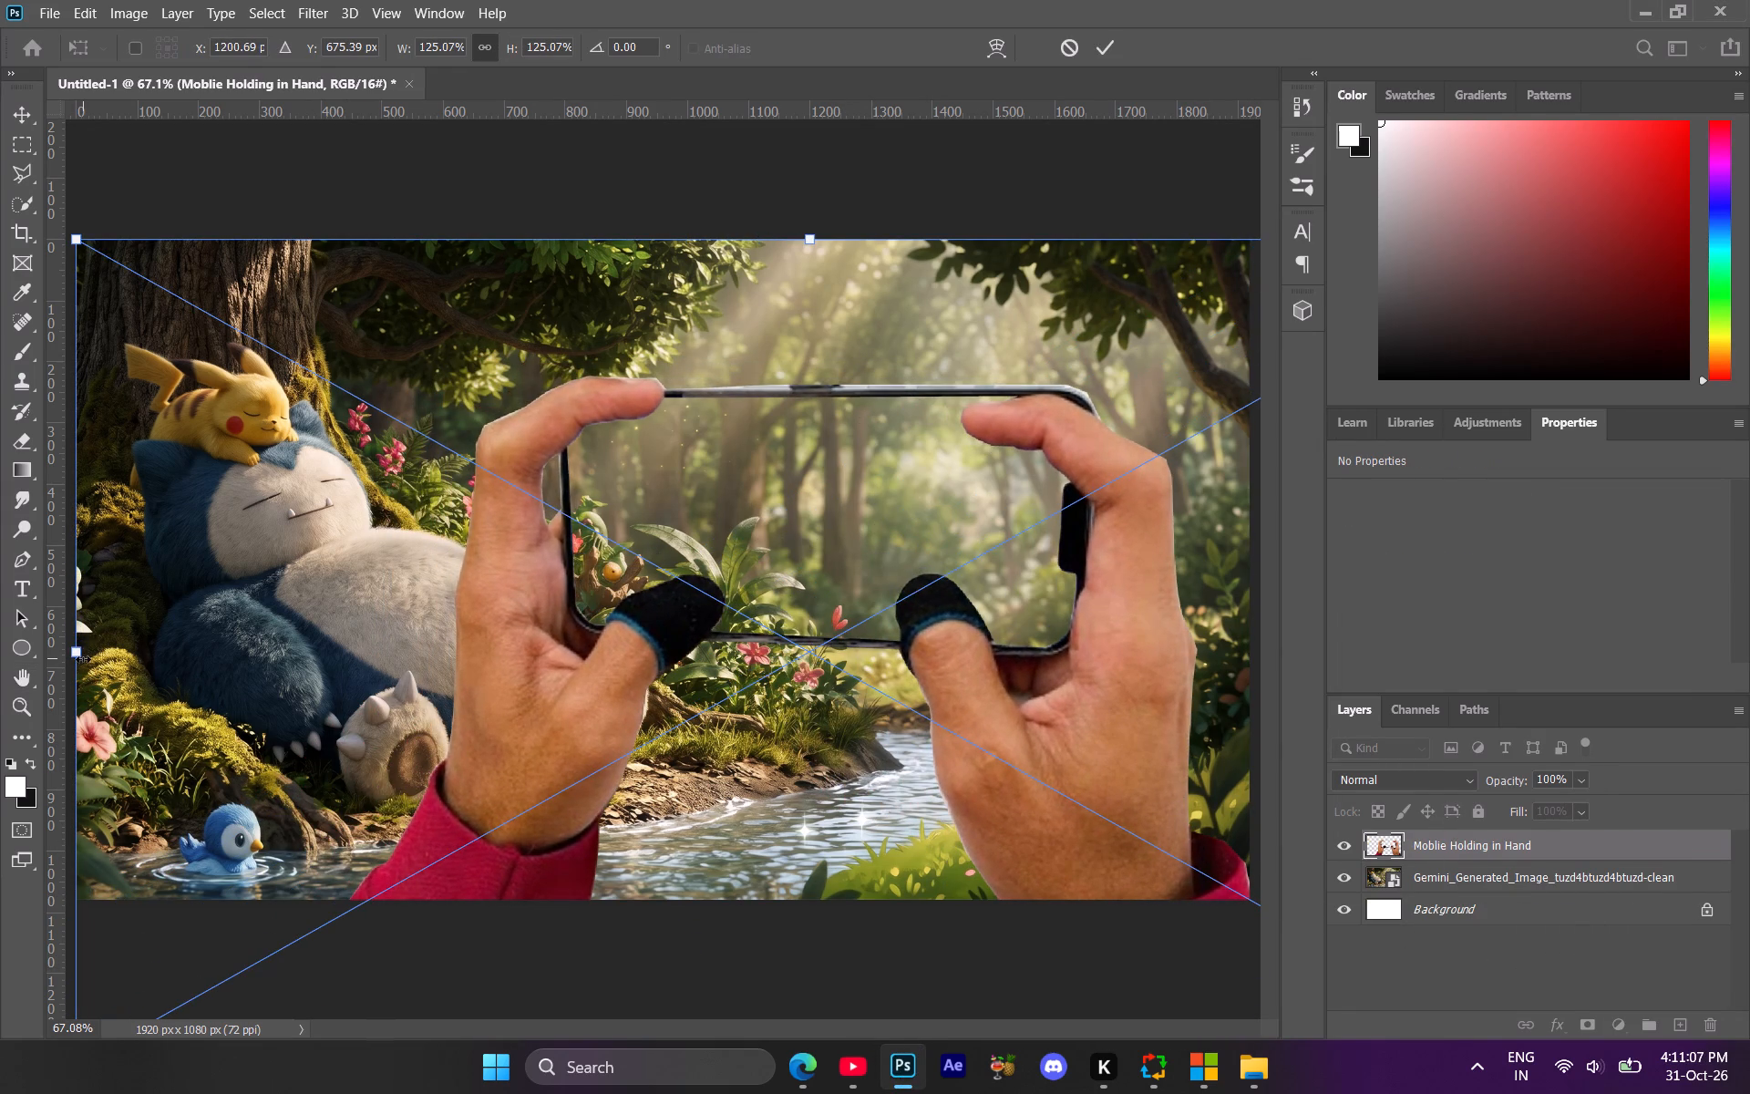
drag(83, 659, 0, 744)
drag(1017, 624, 1177, 620)
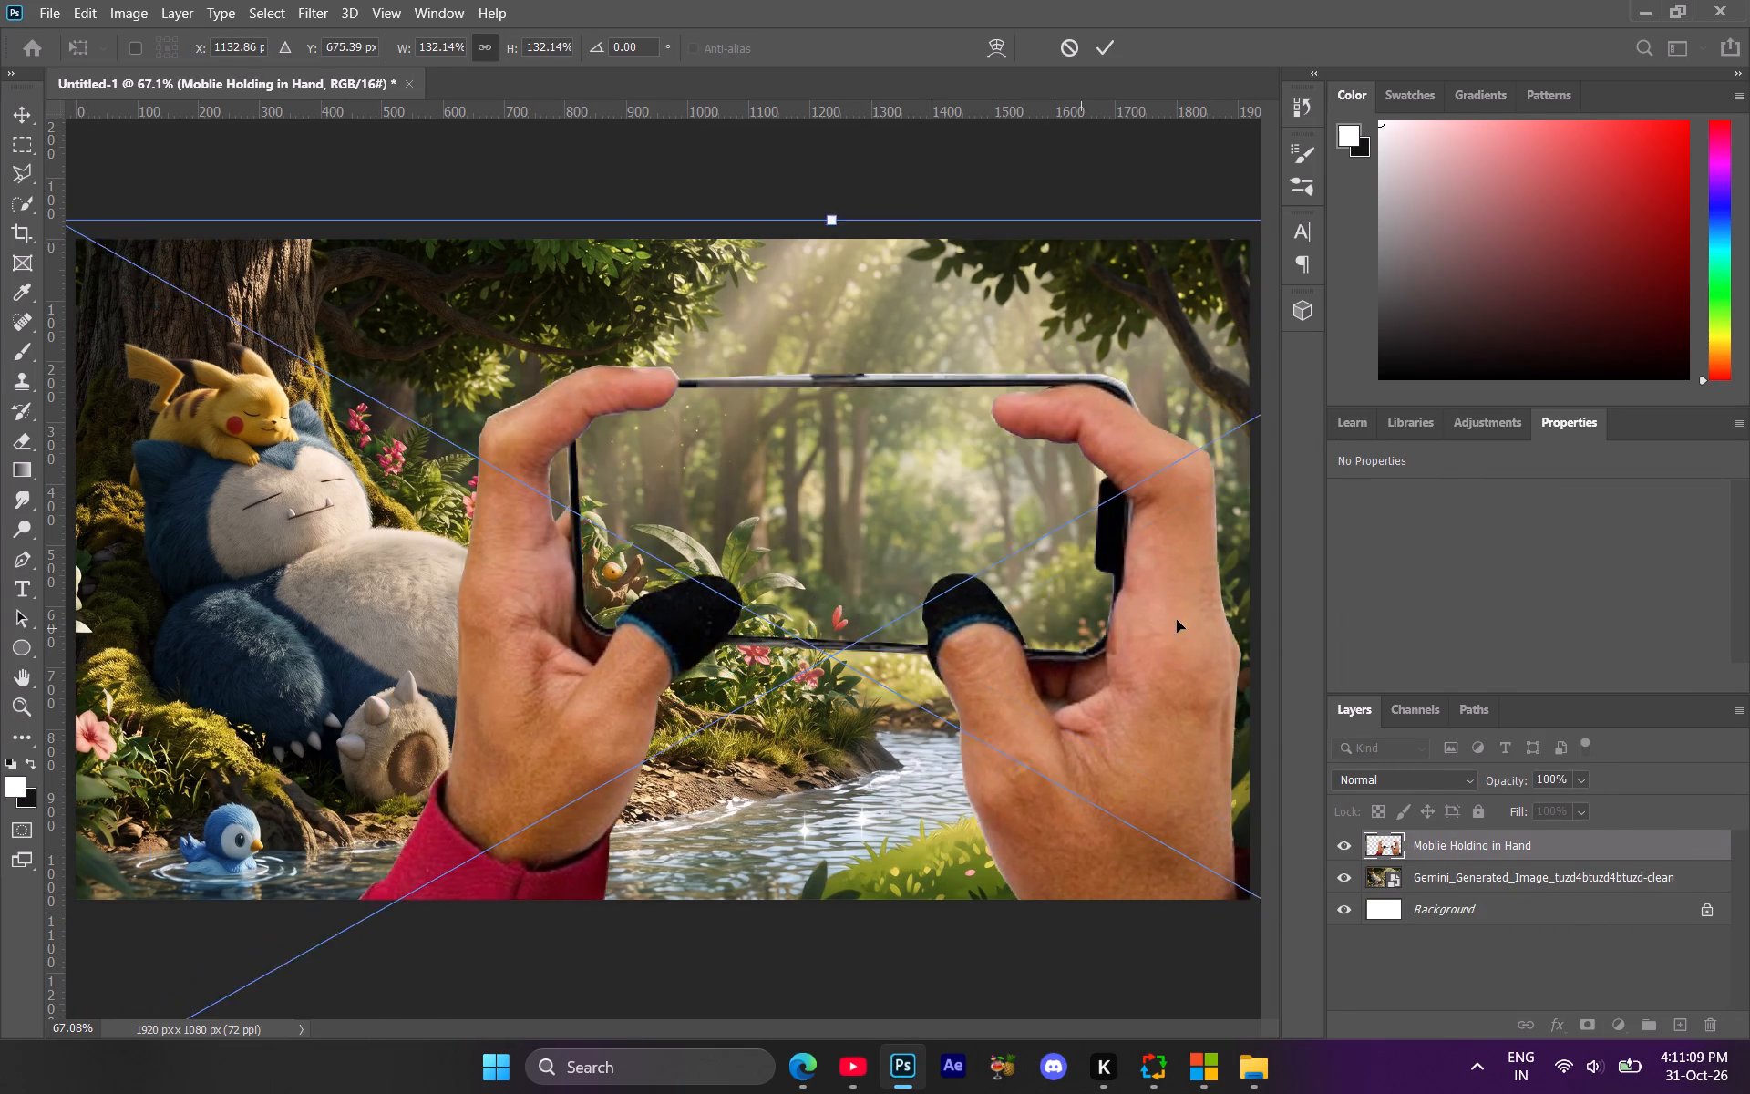
drag(1177, 620, 1135, 567)
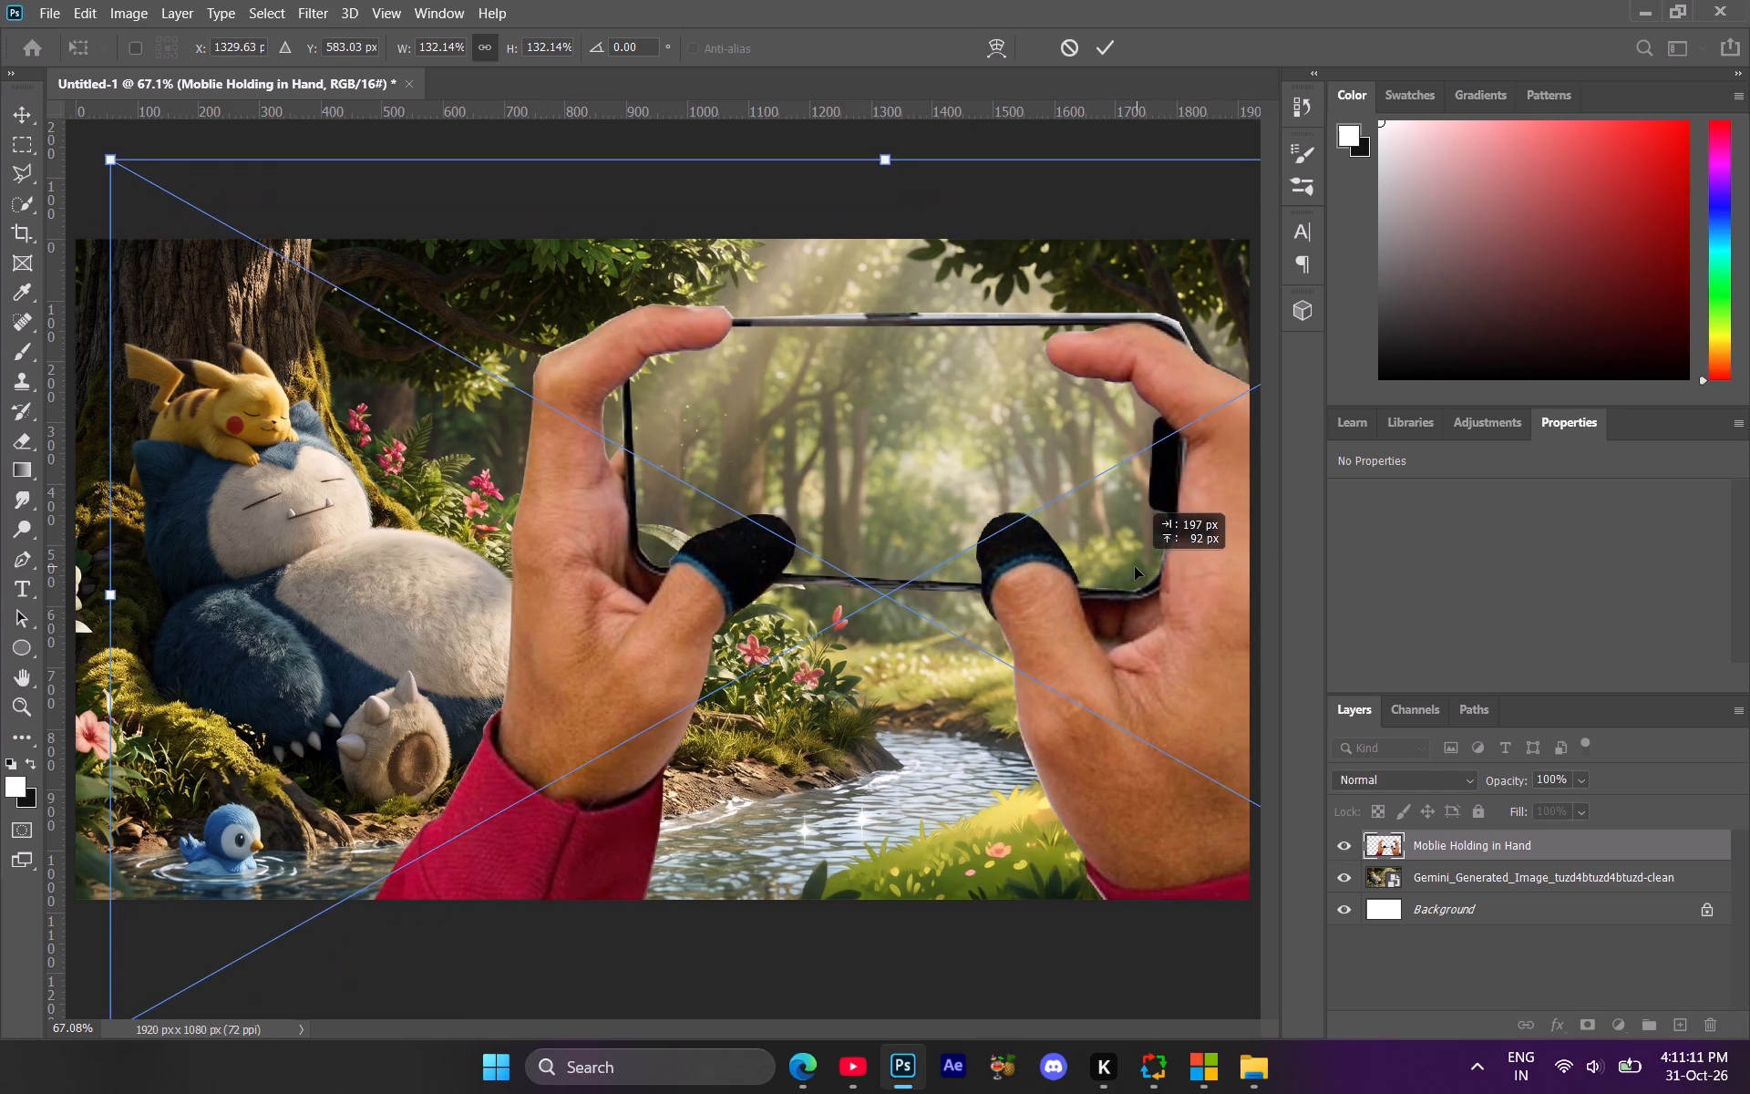
drag(1135, 567, 1134, 567)
drag(108, 595, 380, 590)
drag(866, 589, 735, 649)
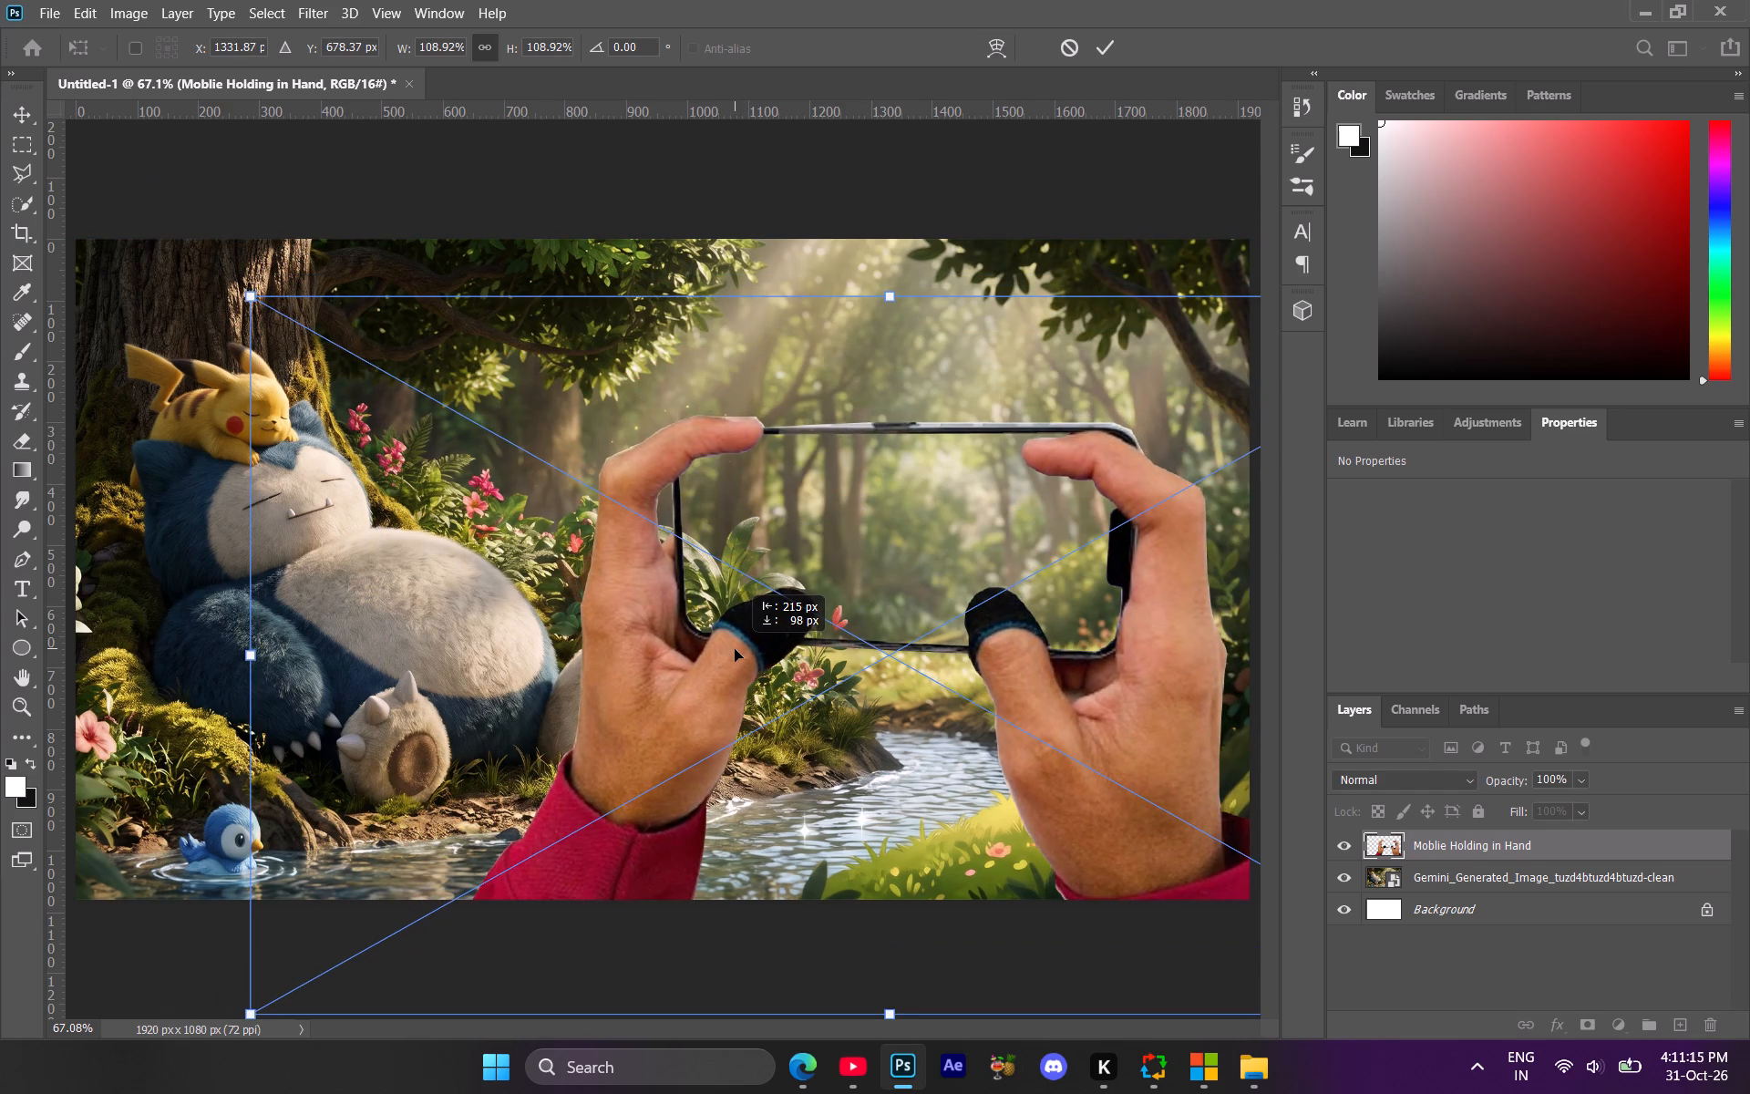
drag(735, 649, 388, 639)
drag(1103, 565, 1082, 558)
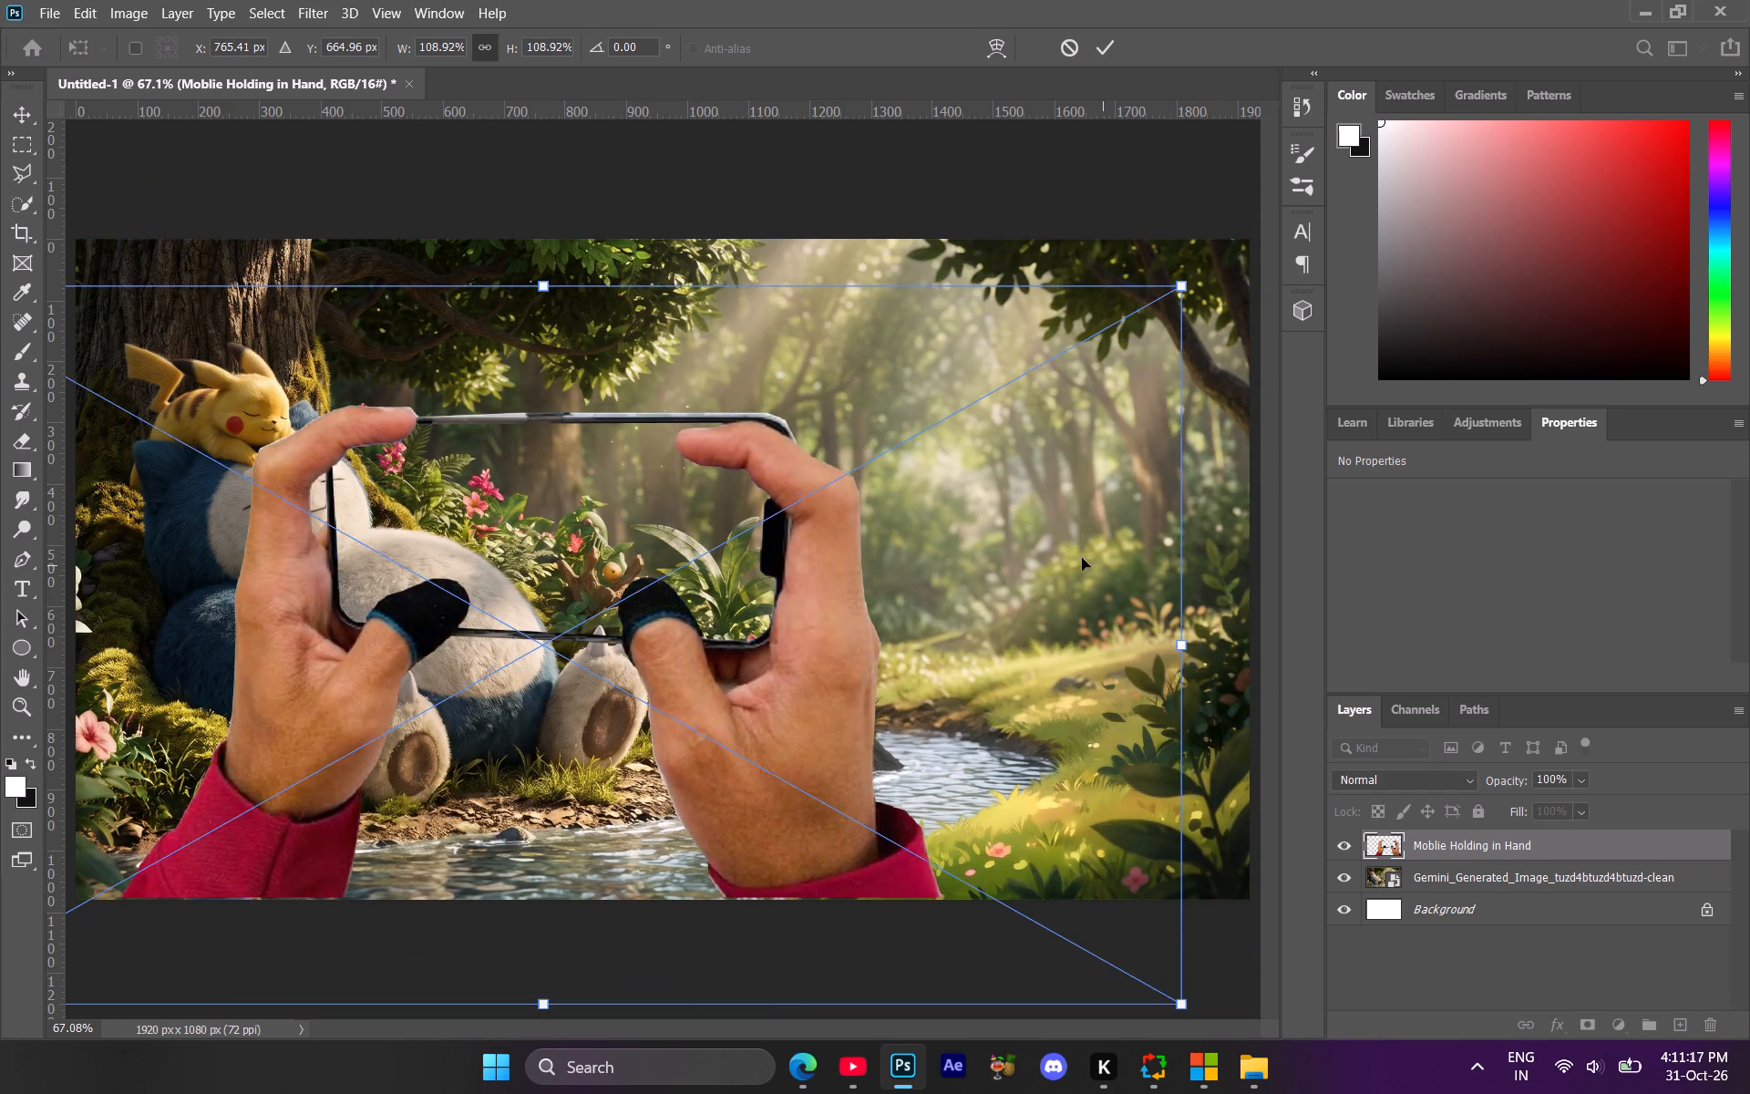
drag(1082, 558, 820, 547)
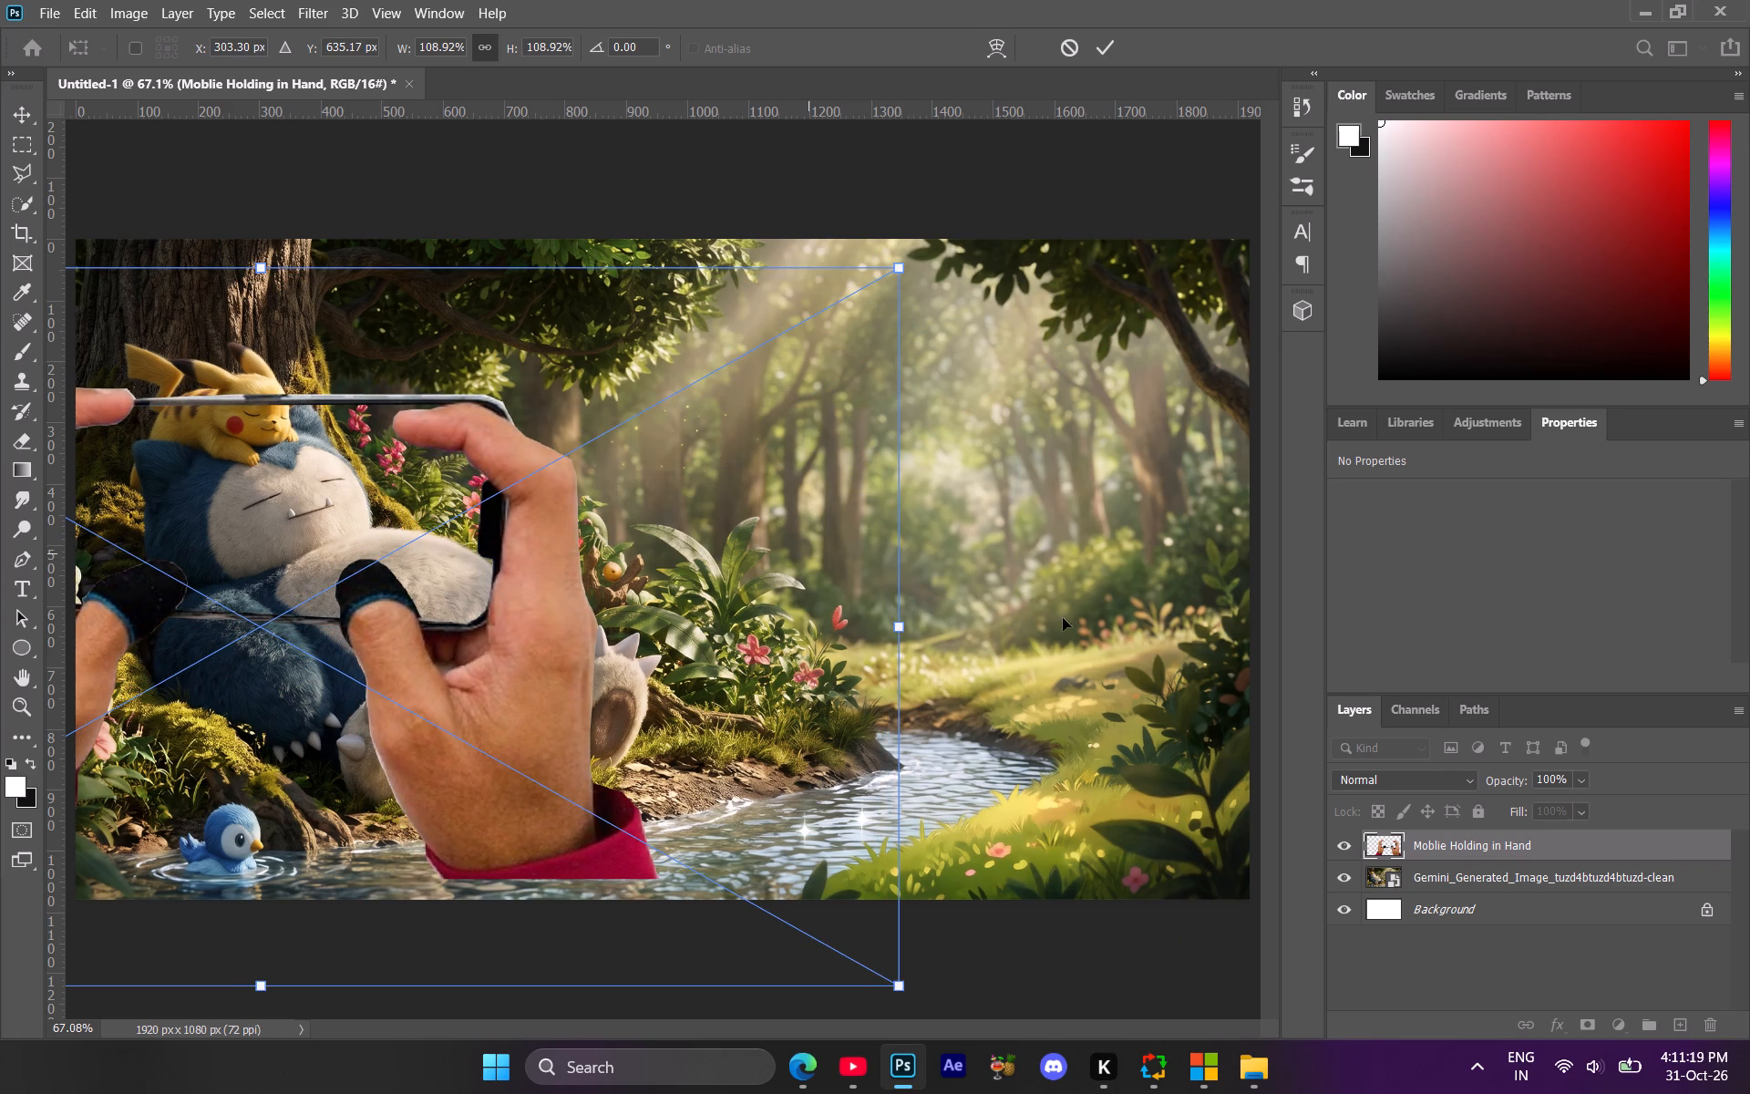
click(1502, 851)
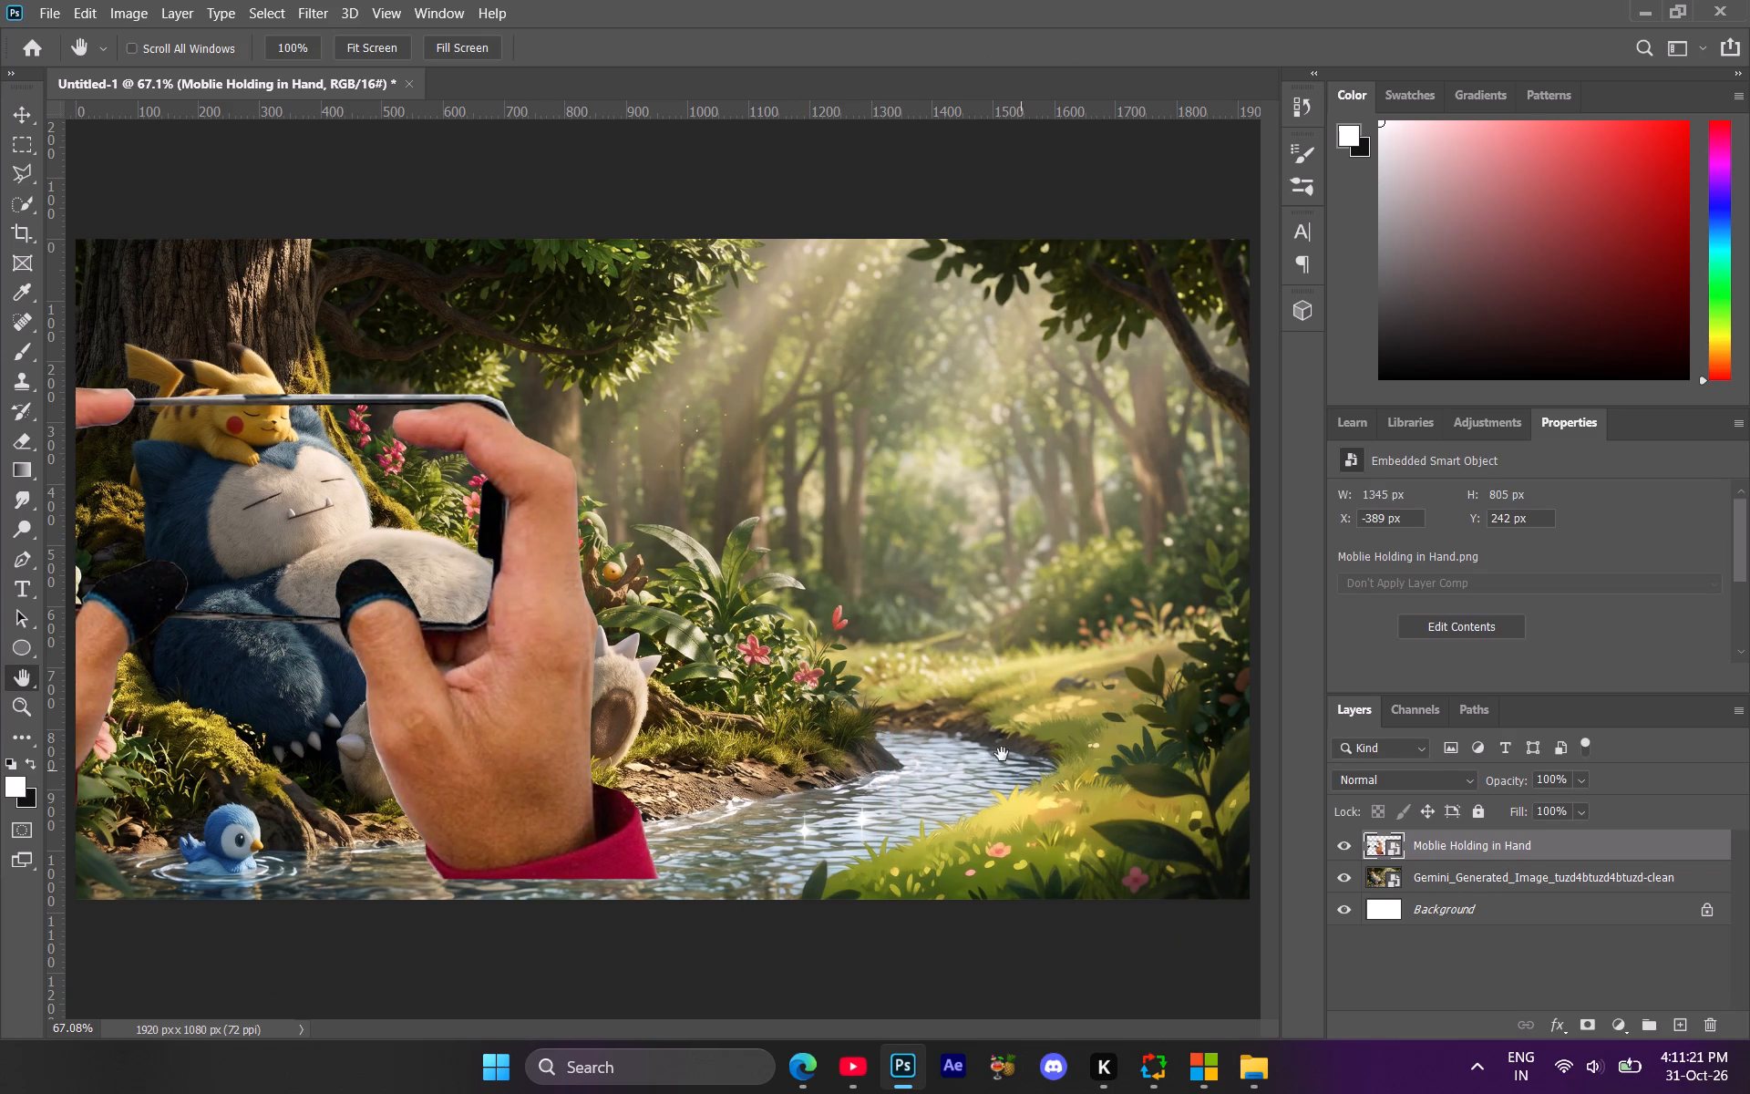
Free-transform the hands layer to about 209%, rotate it to about 0.85°, and centre the phone frame horizontally on the canvas.
key(z)
key(z)
key(z)
key(z)
key(z)
key(z)
key(z)
key(z)
key(z)
key(z)
key(z)
key(z)
key(z)
key(z)
key(z)
key(z)
key(z)
key(z)
drag(994, 747, 916, 781)
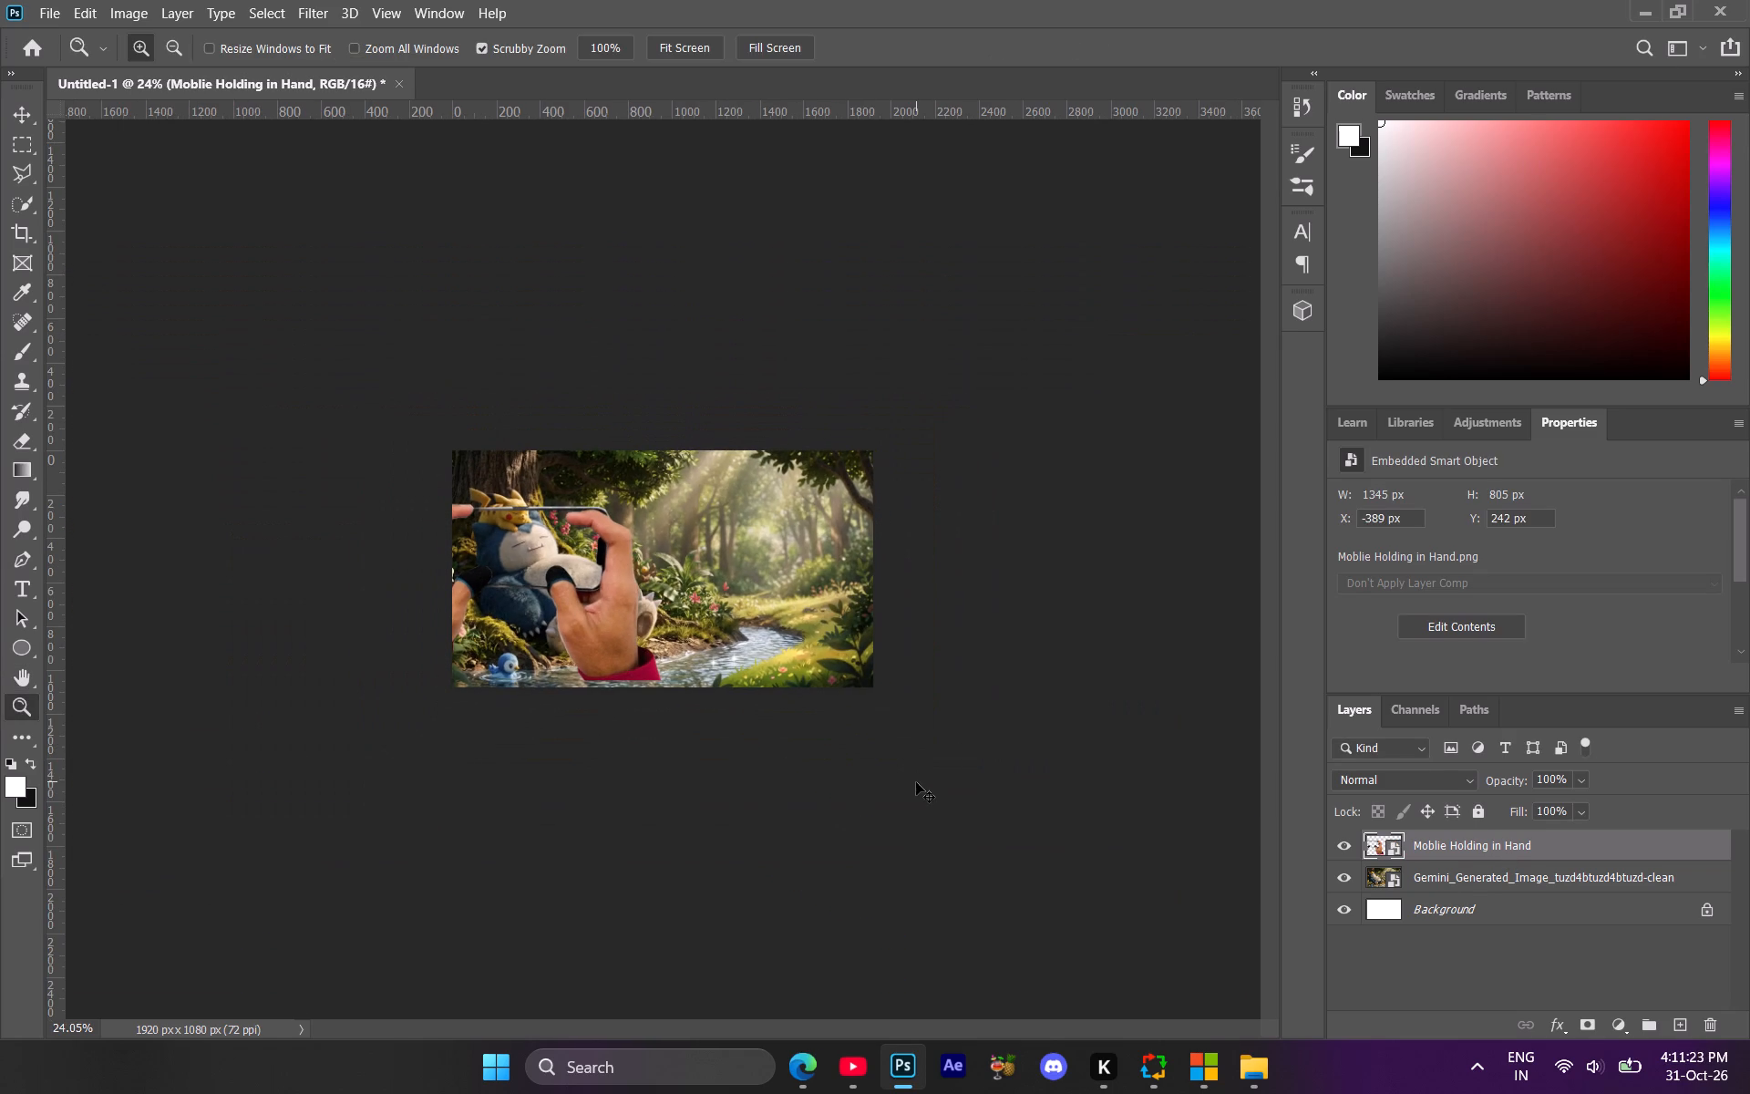
key(ctrl+t)
drag(756, 584, 896, 588)
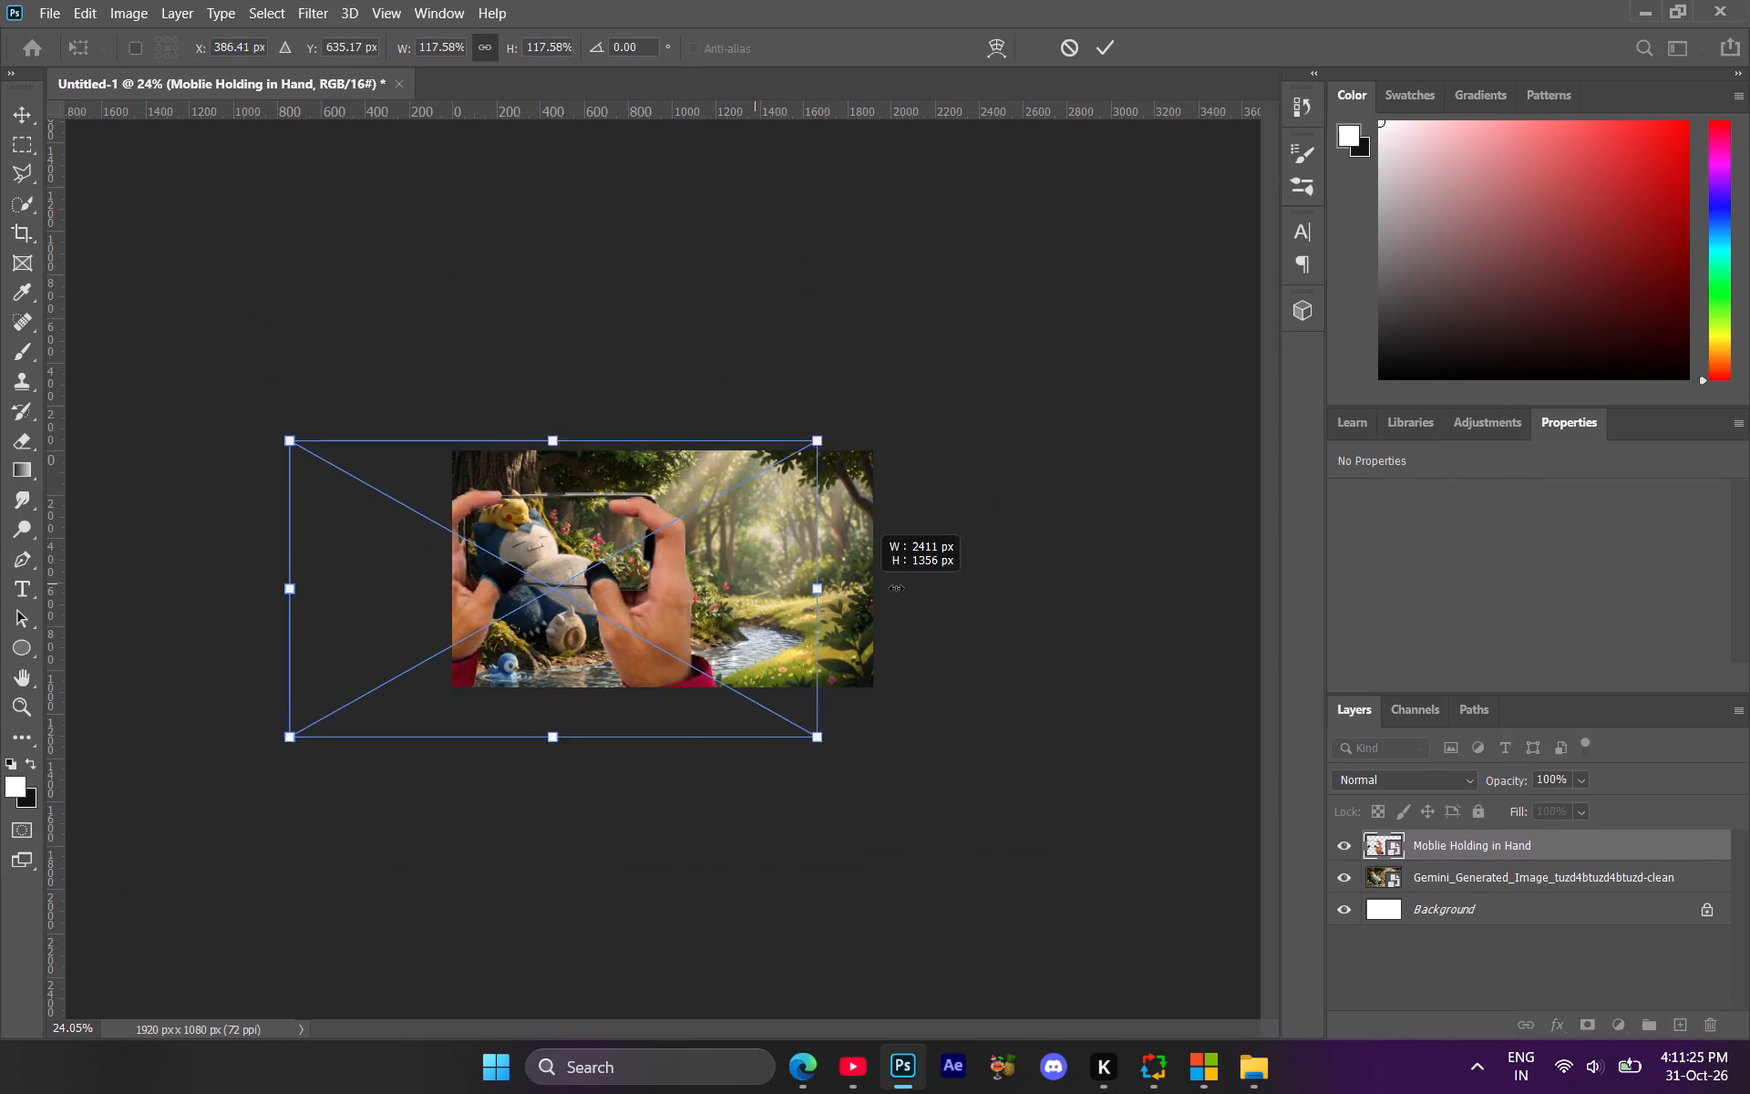
drag(896, 588, 973, 581)
drag(765, 604, 716, 643)
drag(999, 510, 983, 450)
drag(715, 616, 738, 618)
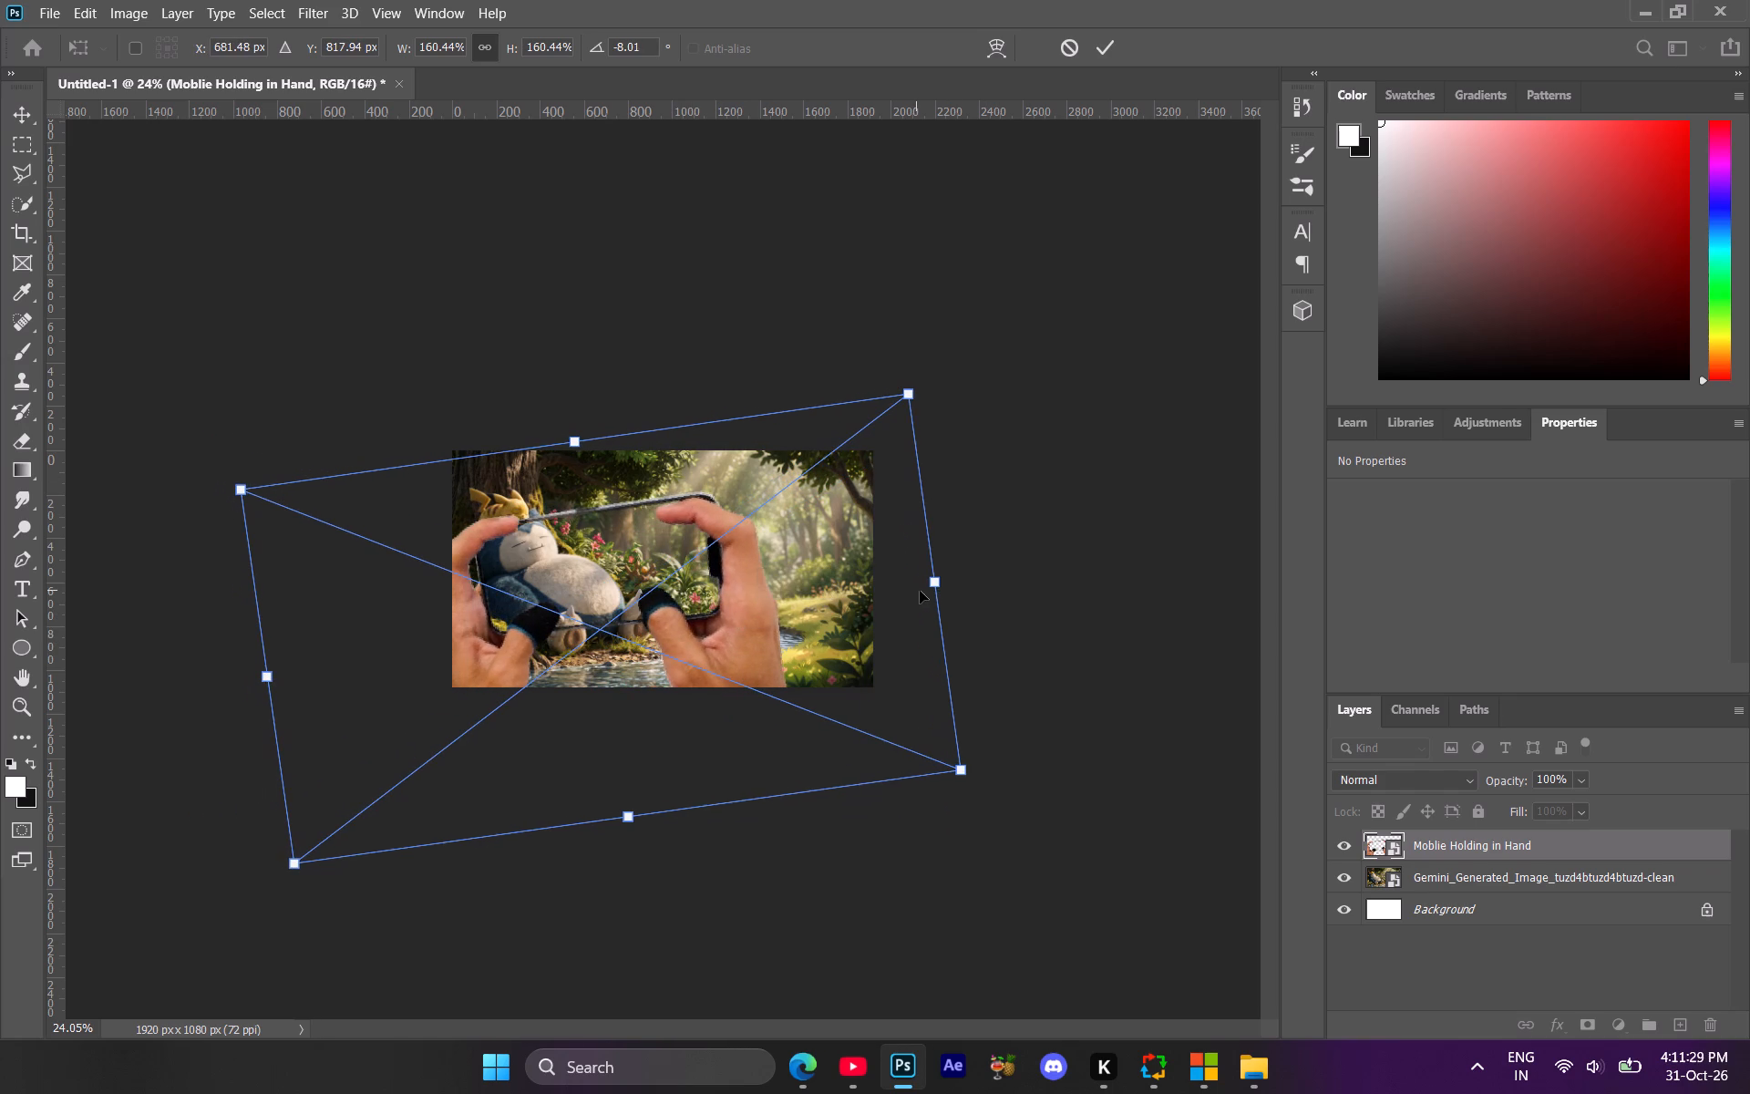
drag(934, 586, 1131, 508)
drag(905, 573, 849, 591)
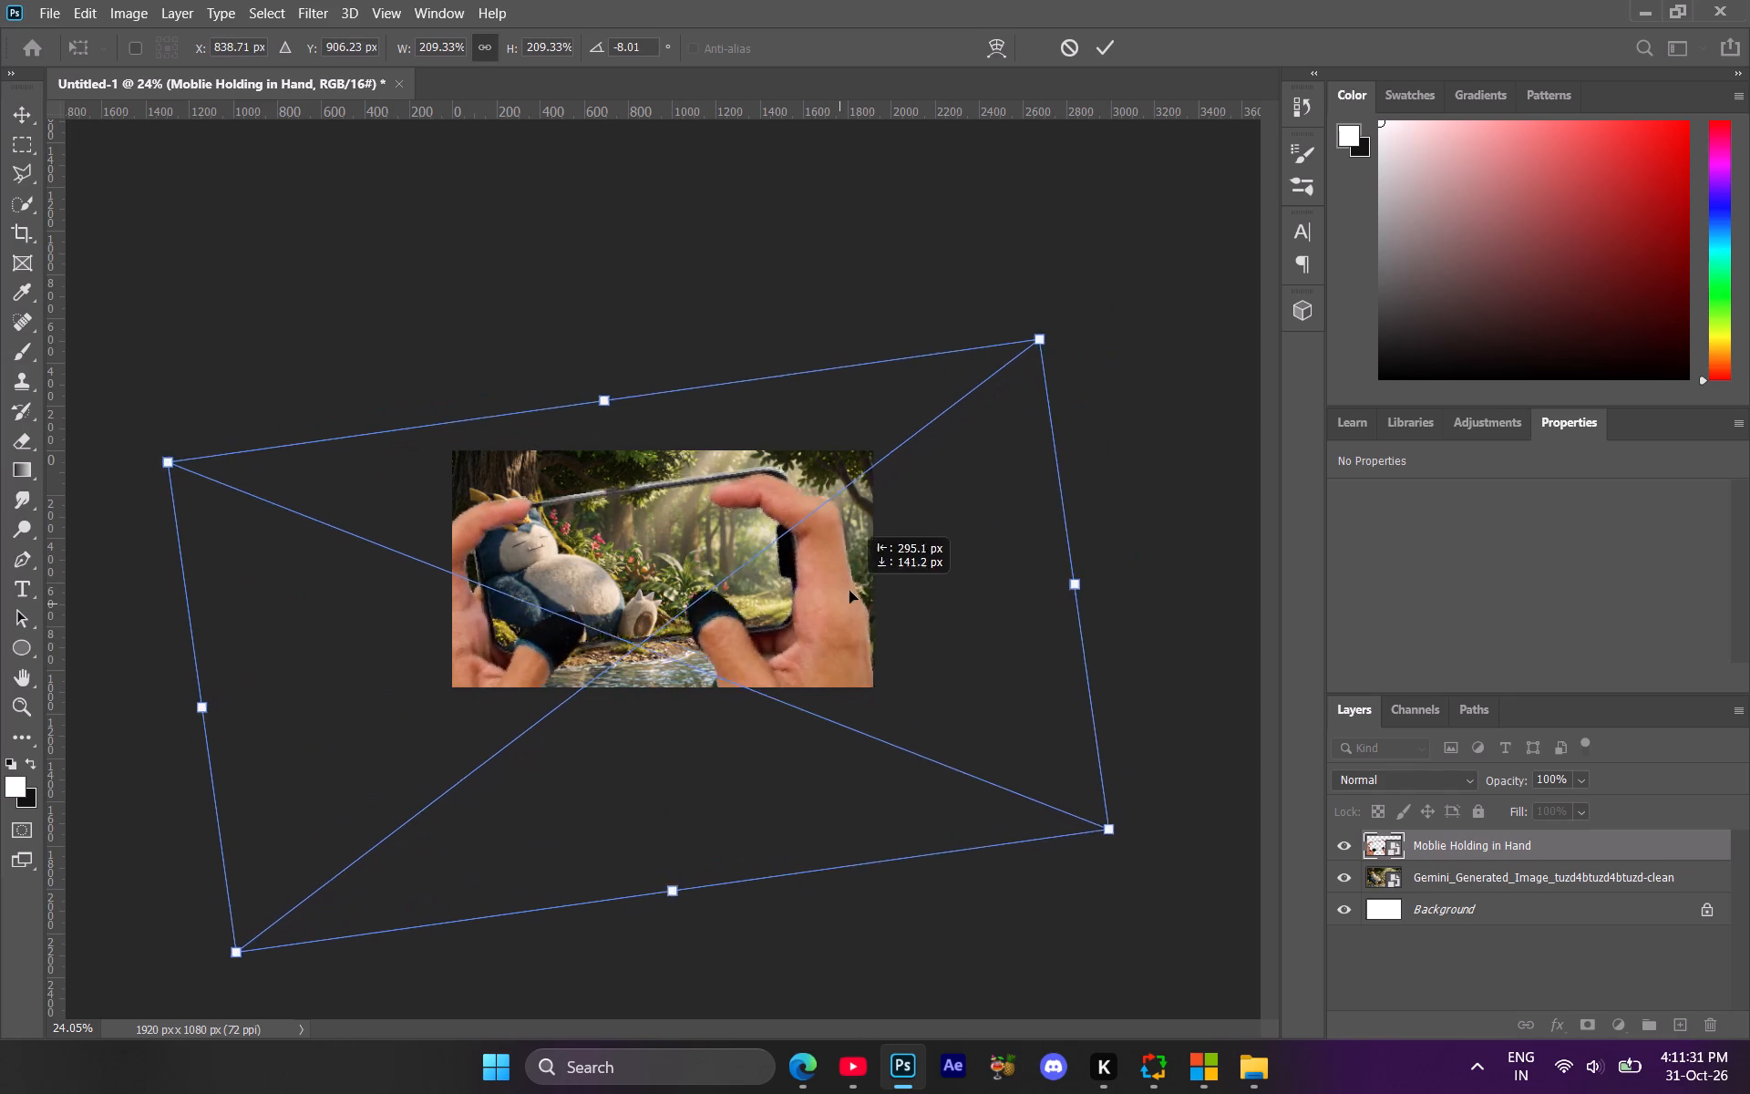
drag(849, 591, 858, 592)
drag(1148, 387, 1174, 464)
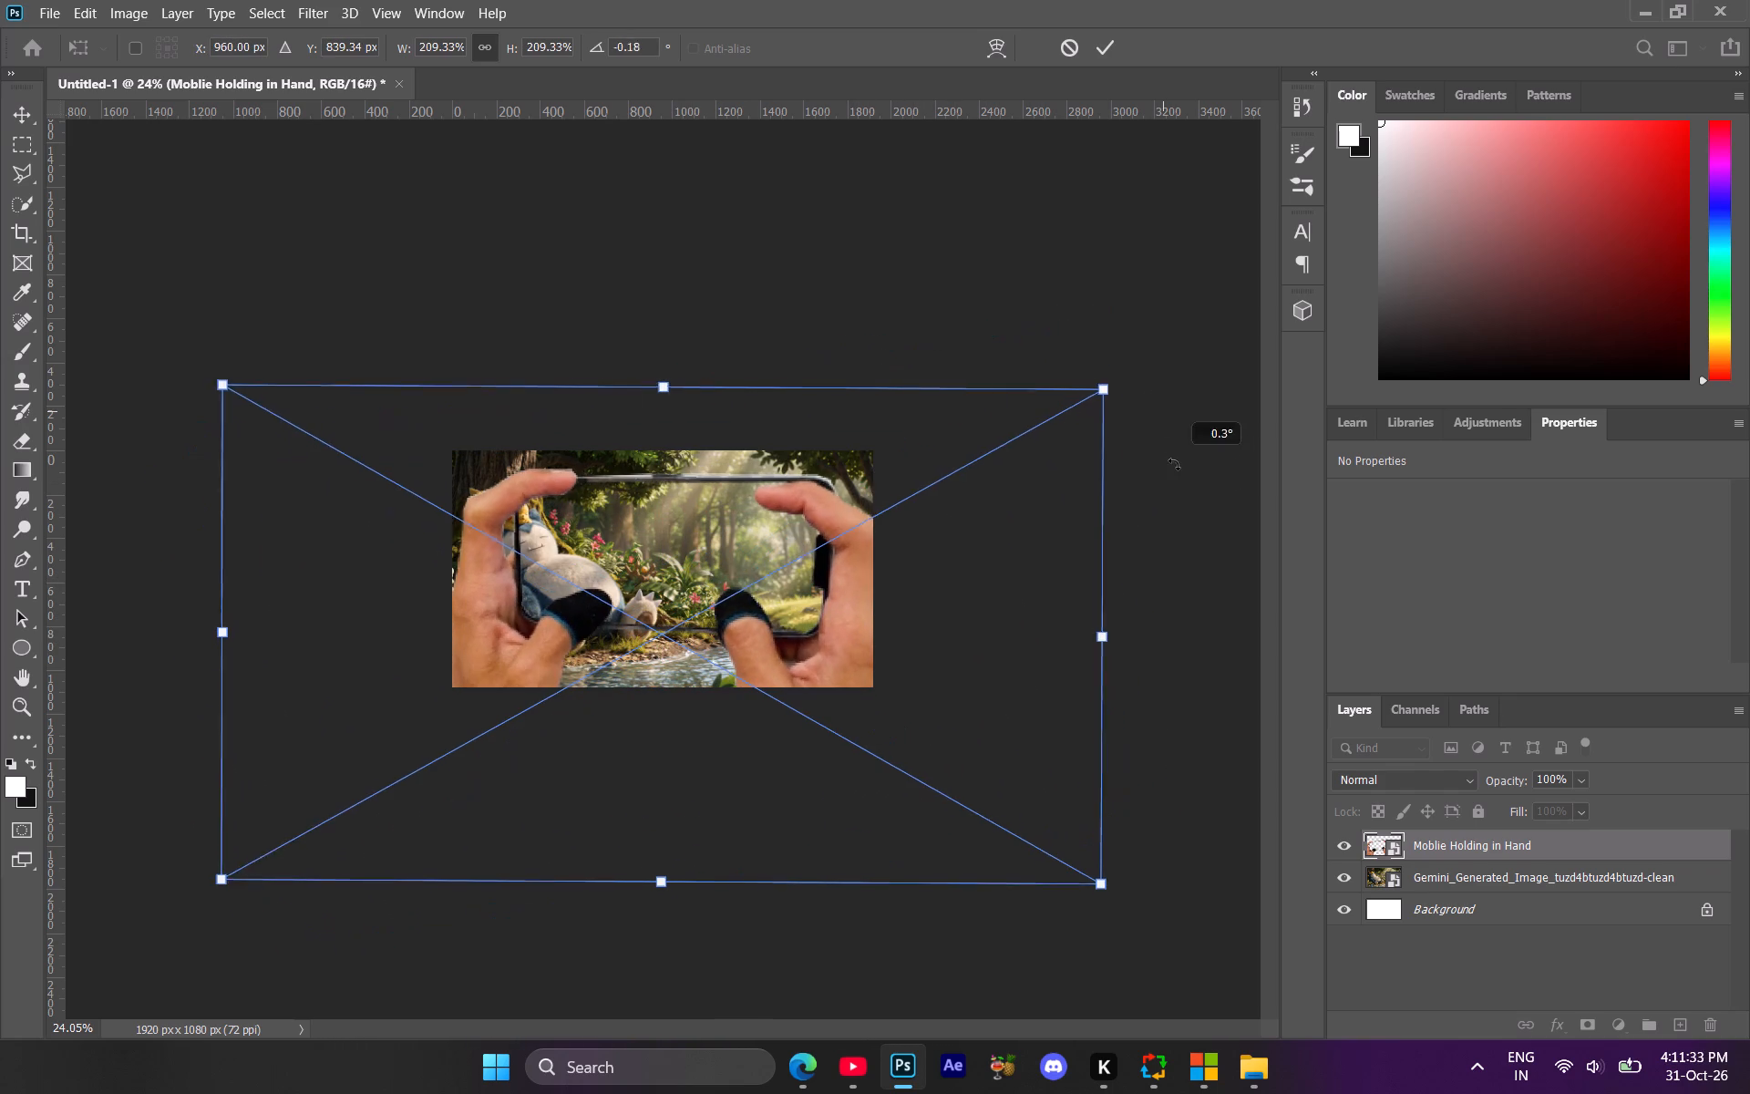
drag(1174, 464, 1175, 467)
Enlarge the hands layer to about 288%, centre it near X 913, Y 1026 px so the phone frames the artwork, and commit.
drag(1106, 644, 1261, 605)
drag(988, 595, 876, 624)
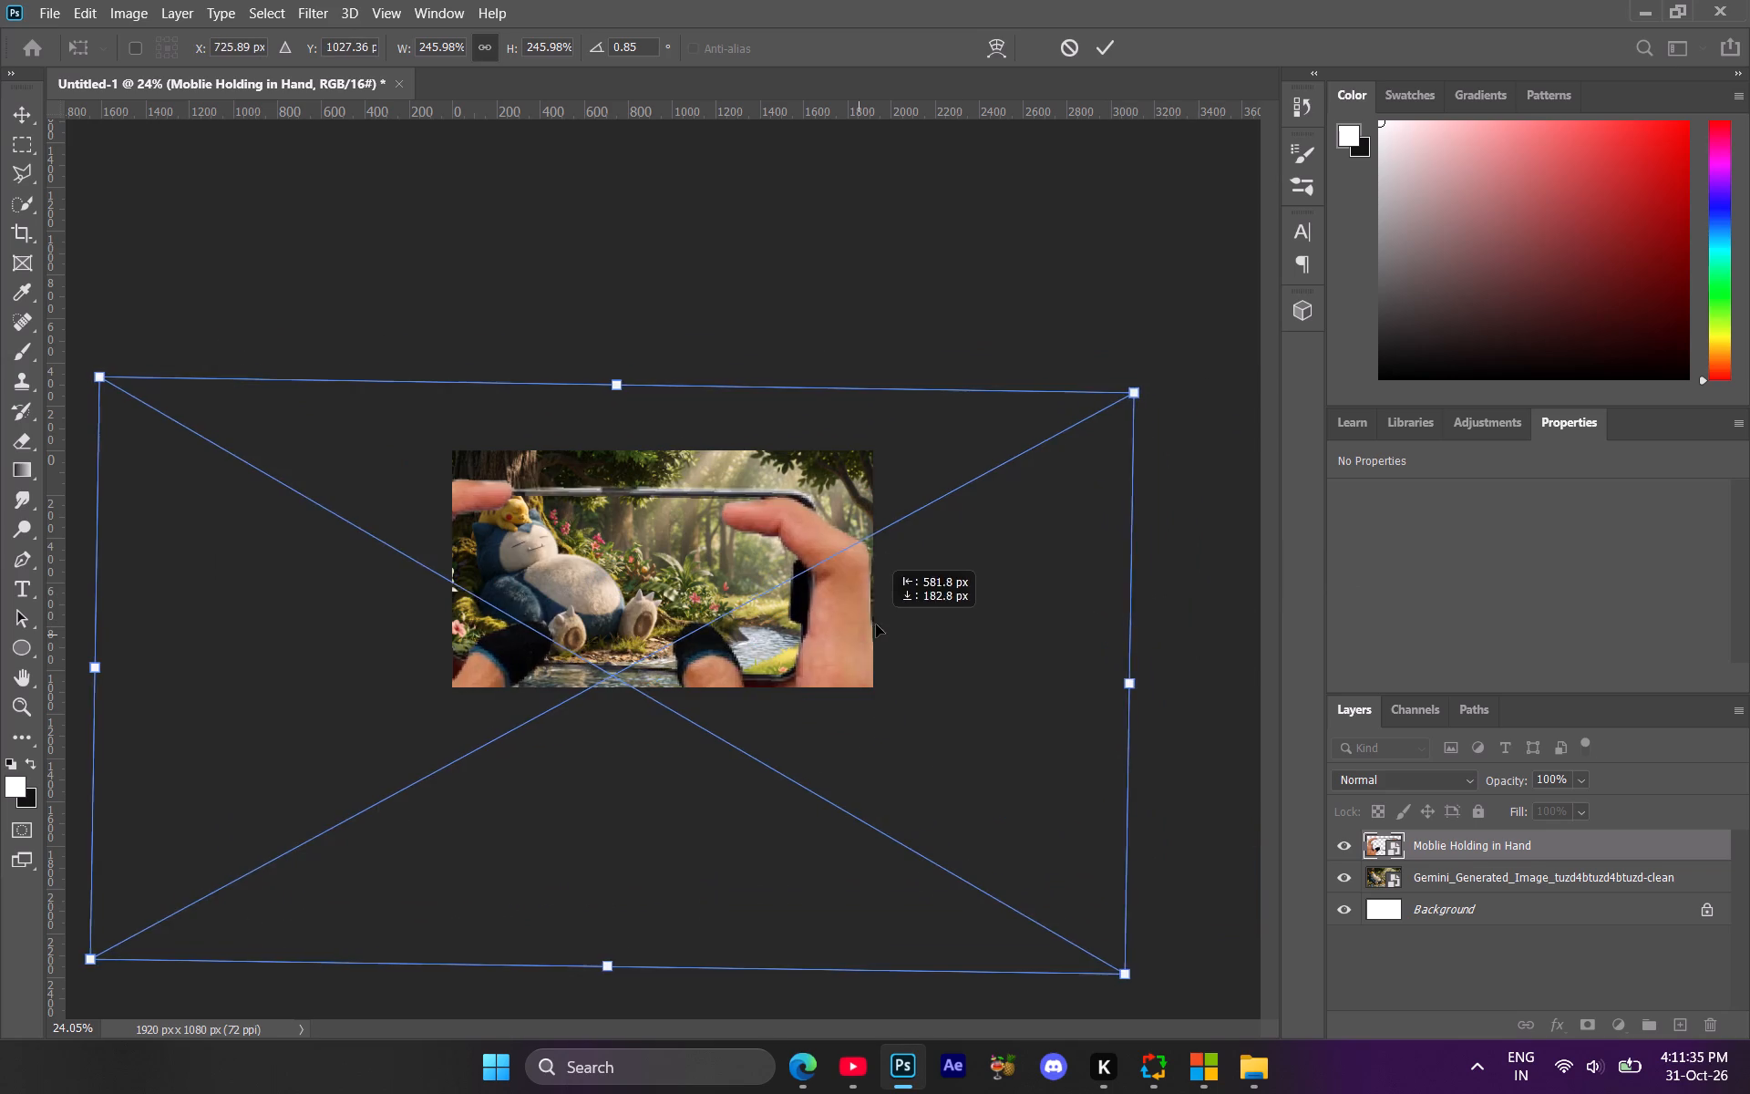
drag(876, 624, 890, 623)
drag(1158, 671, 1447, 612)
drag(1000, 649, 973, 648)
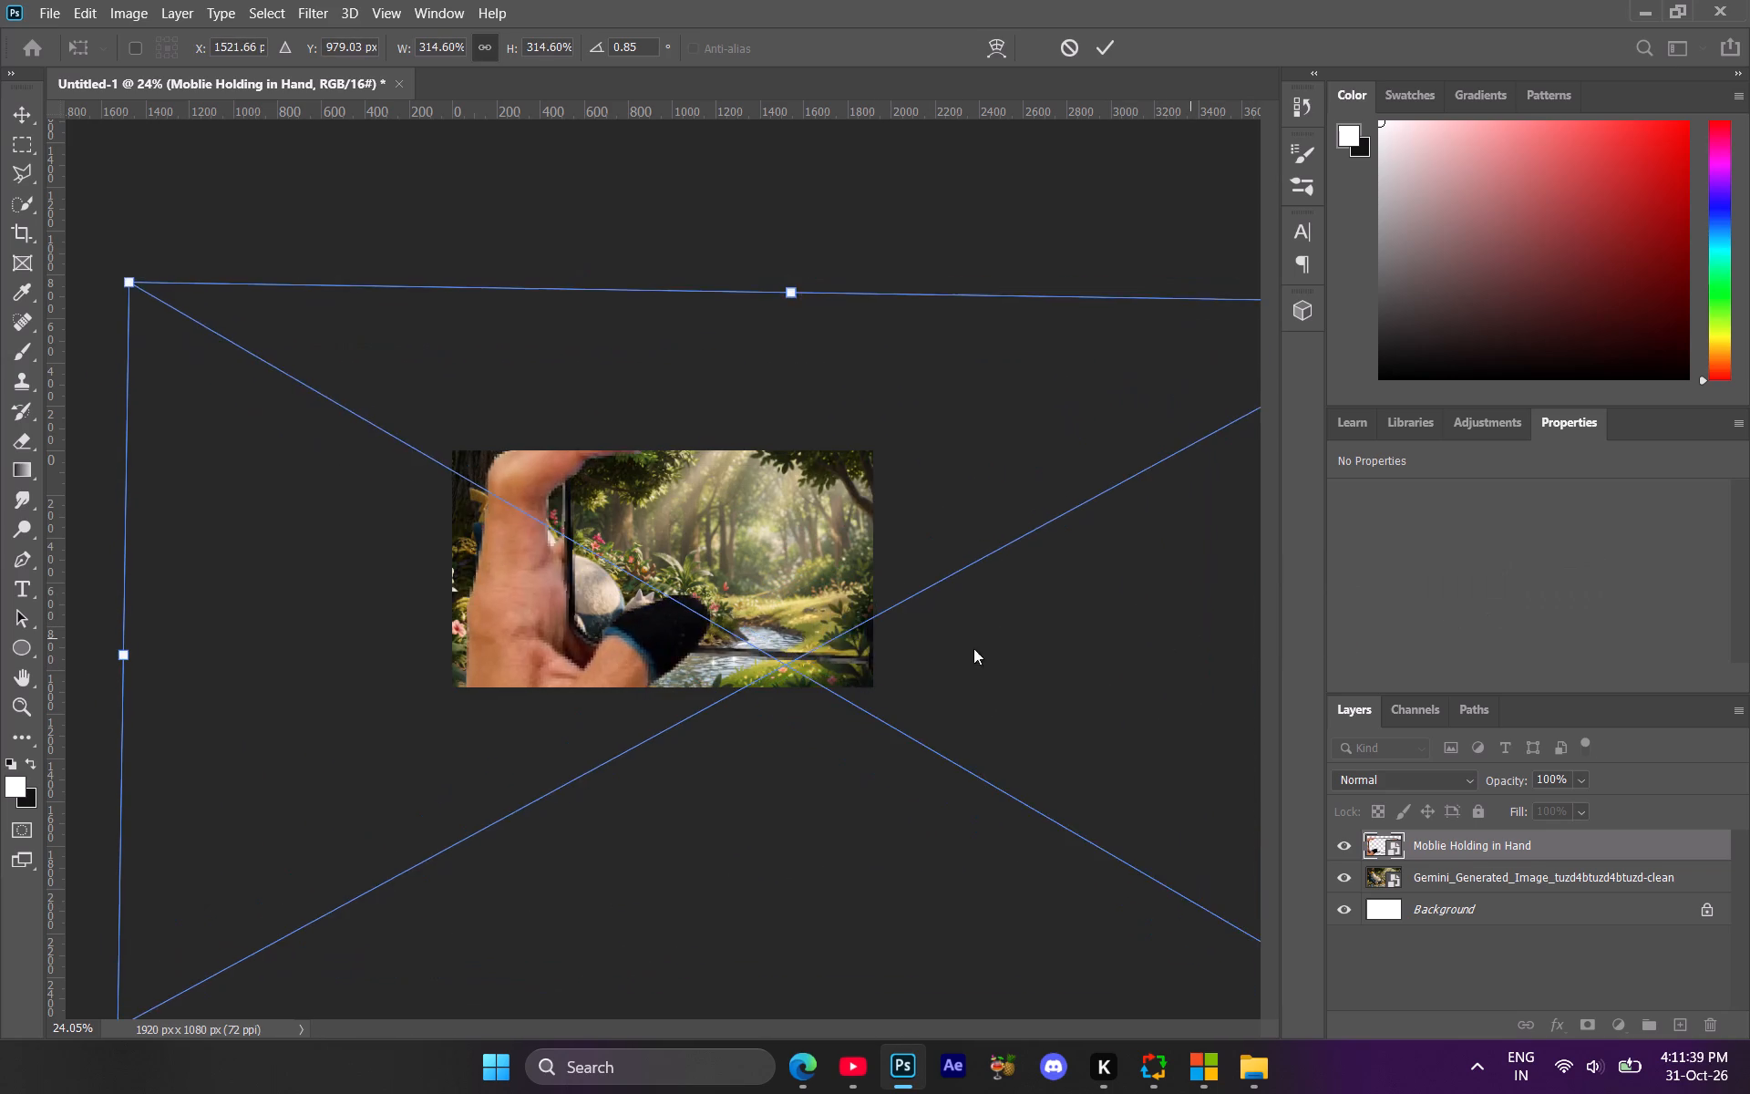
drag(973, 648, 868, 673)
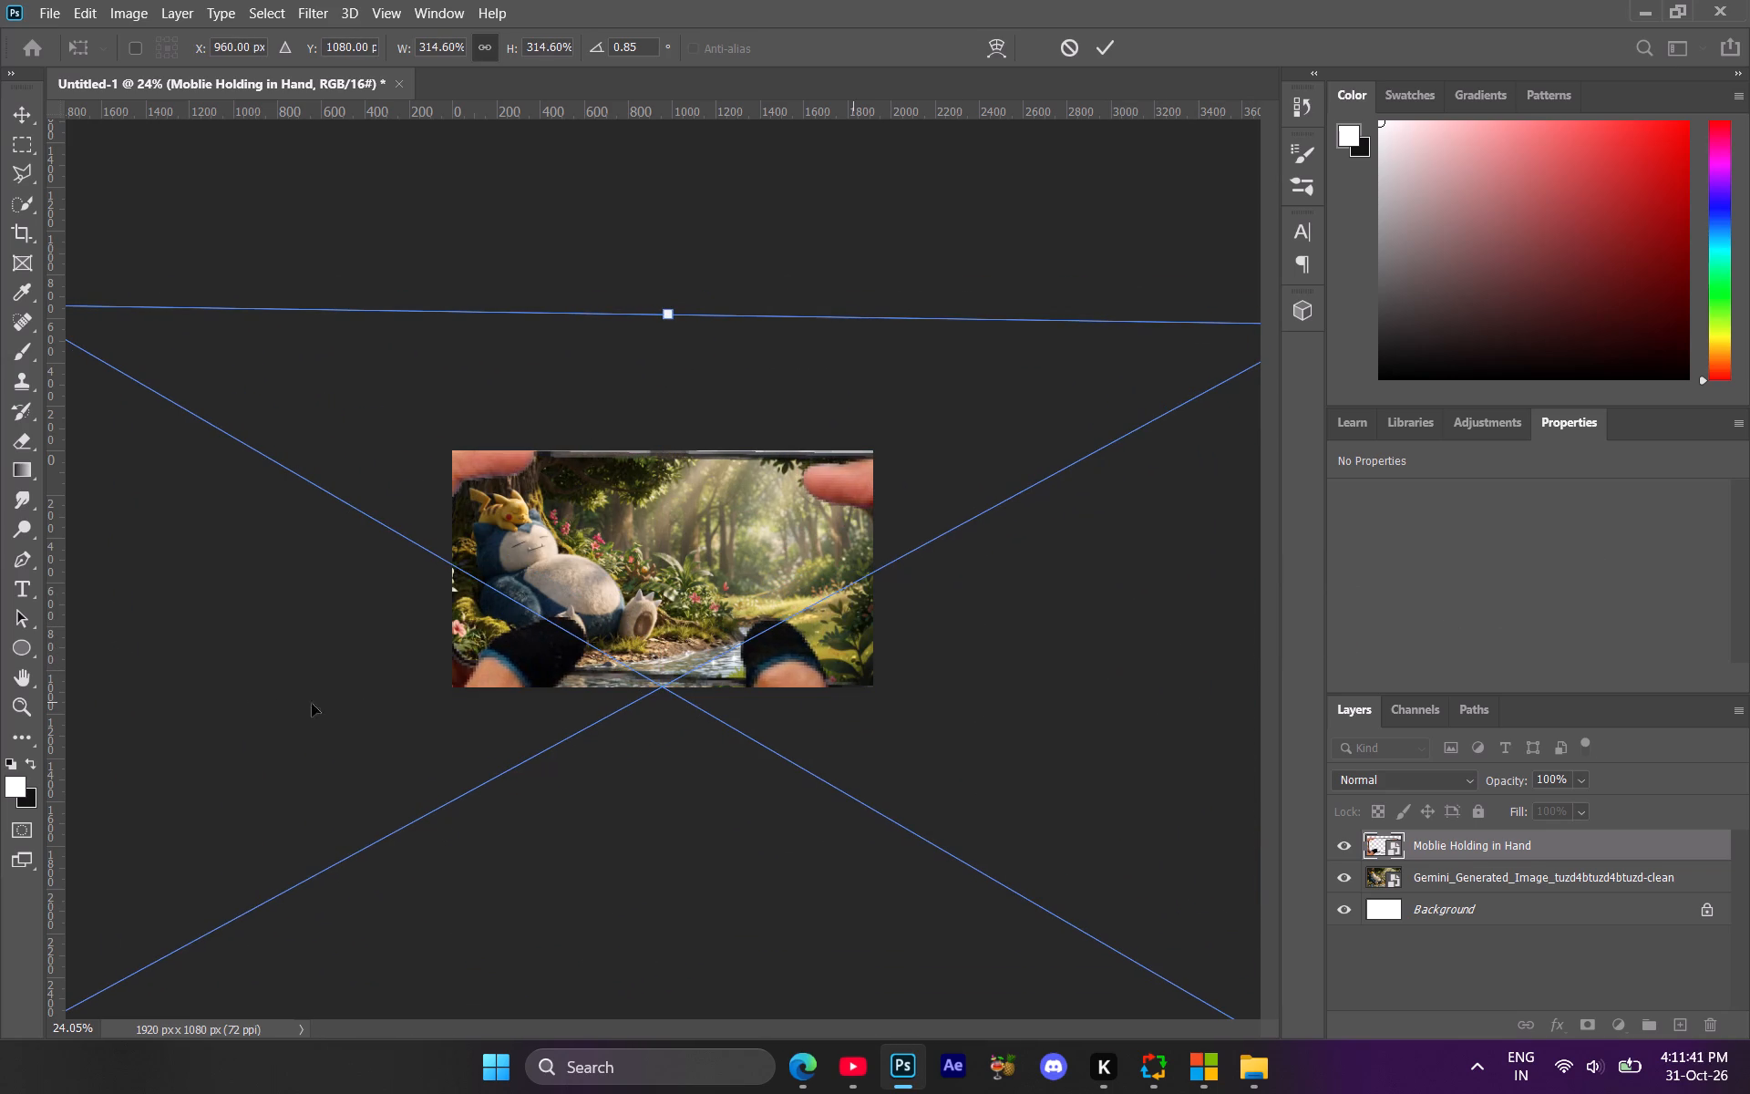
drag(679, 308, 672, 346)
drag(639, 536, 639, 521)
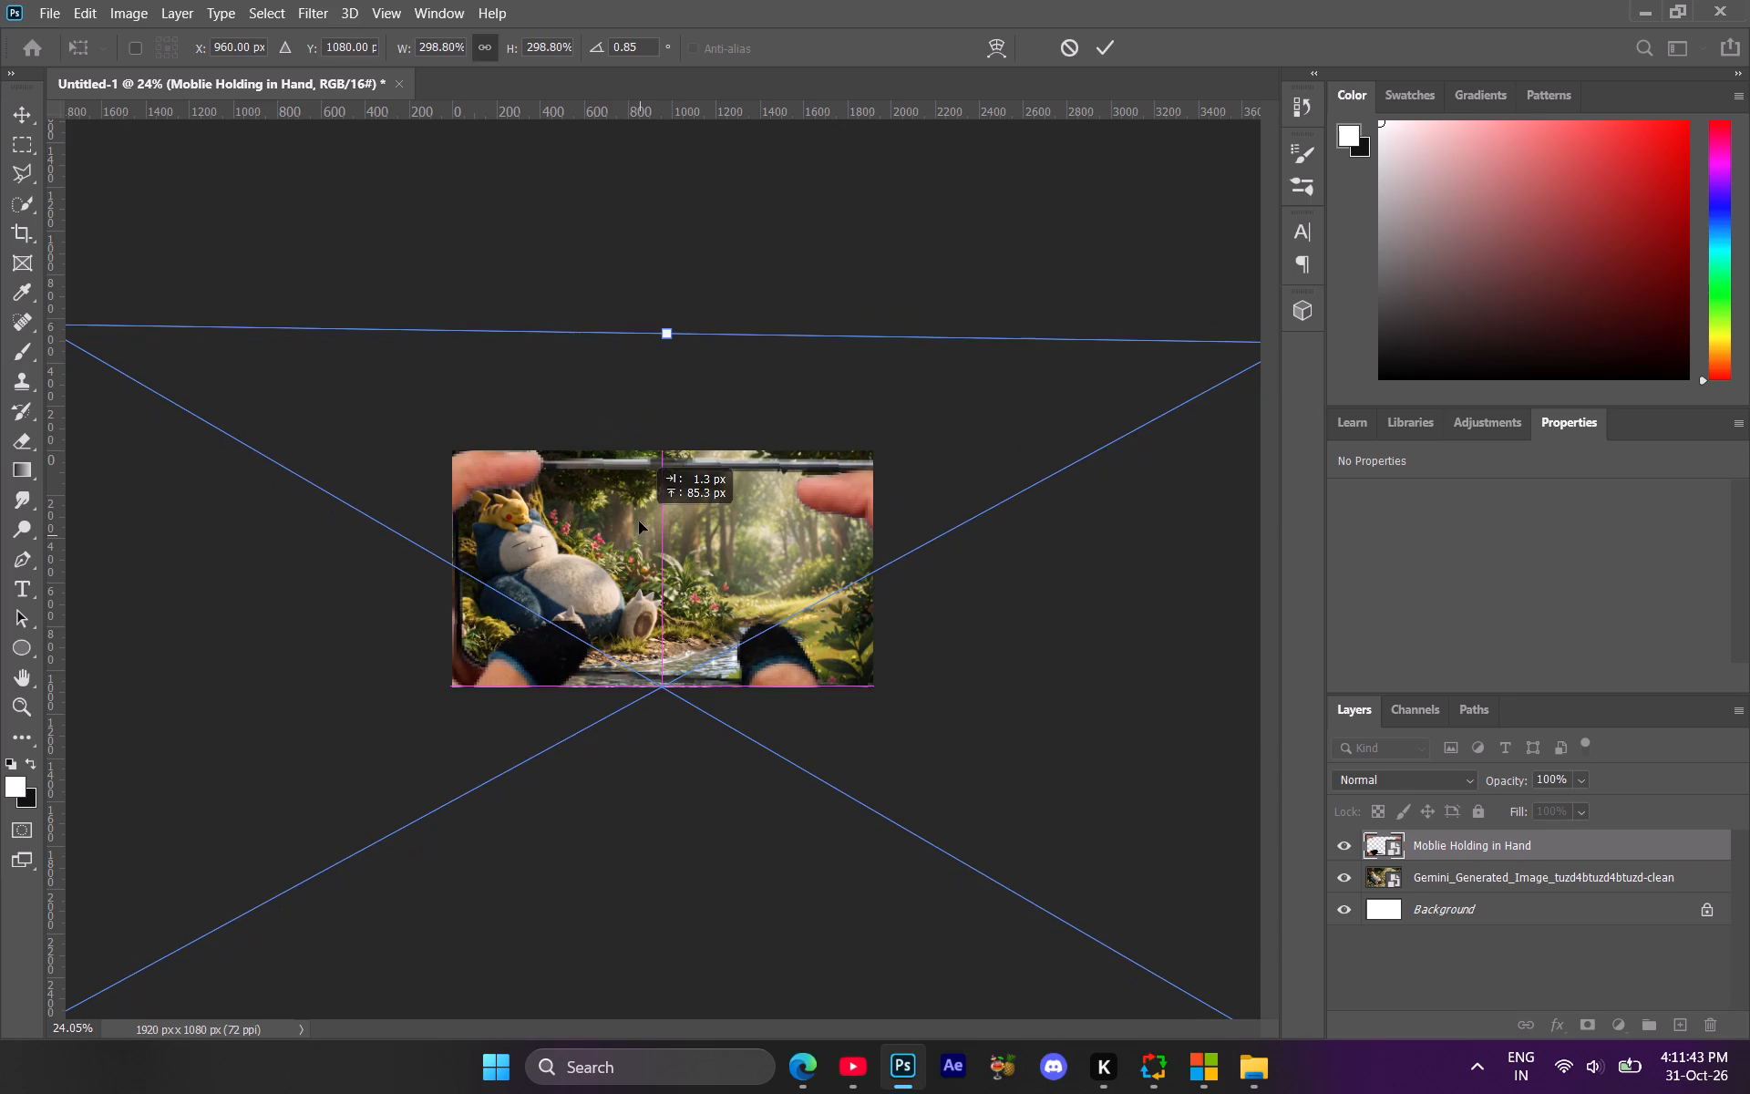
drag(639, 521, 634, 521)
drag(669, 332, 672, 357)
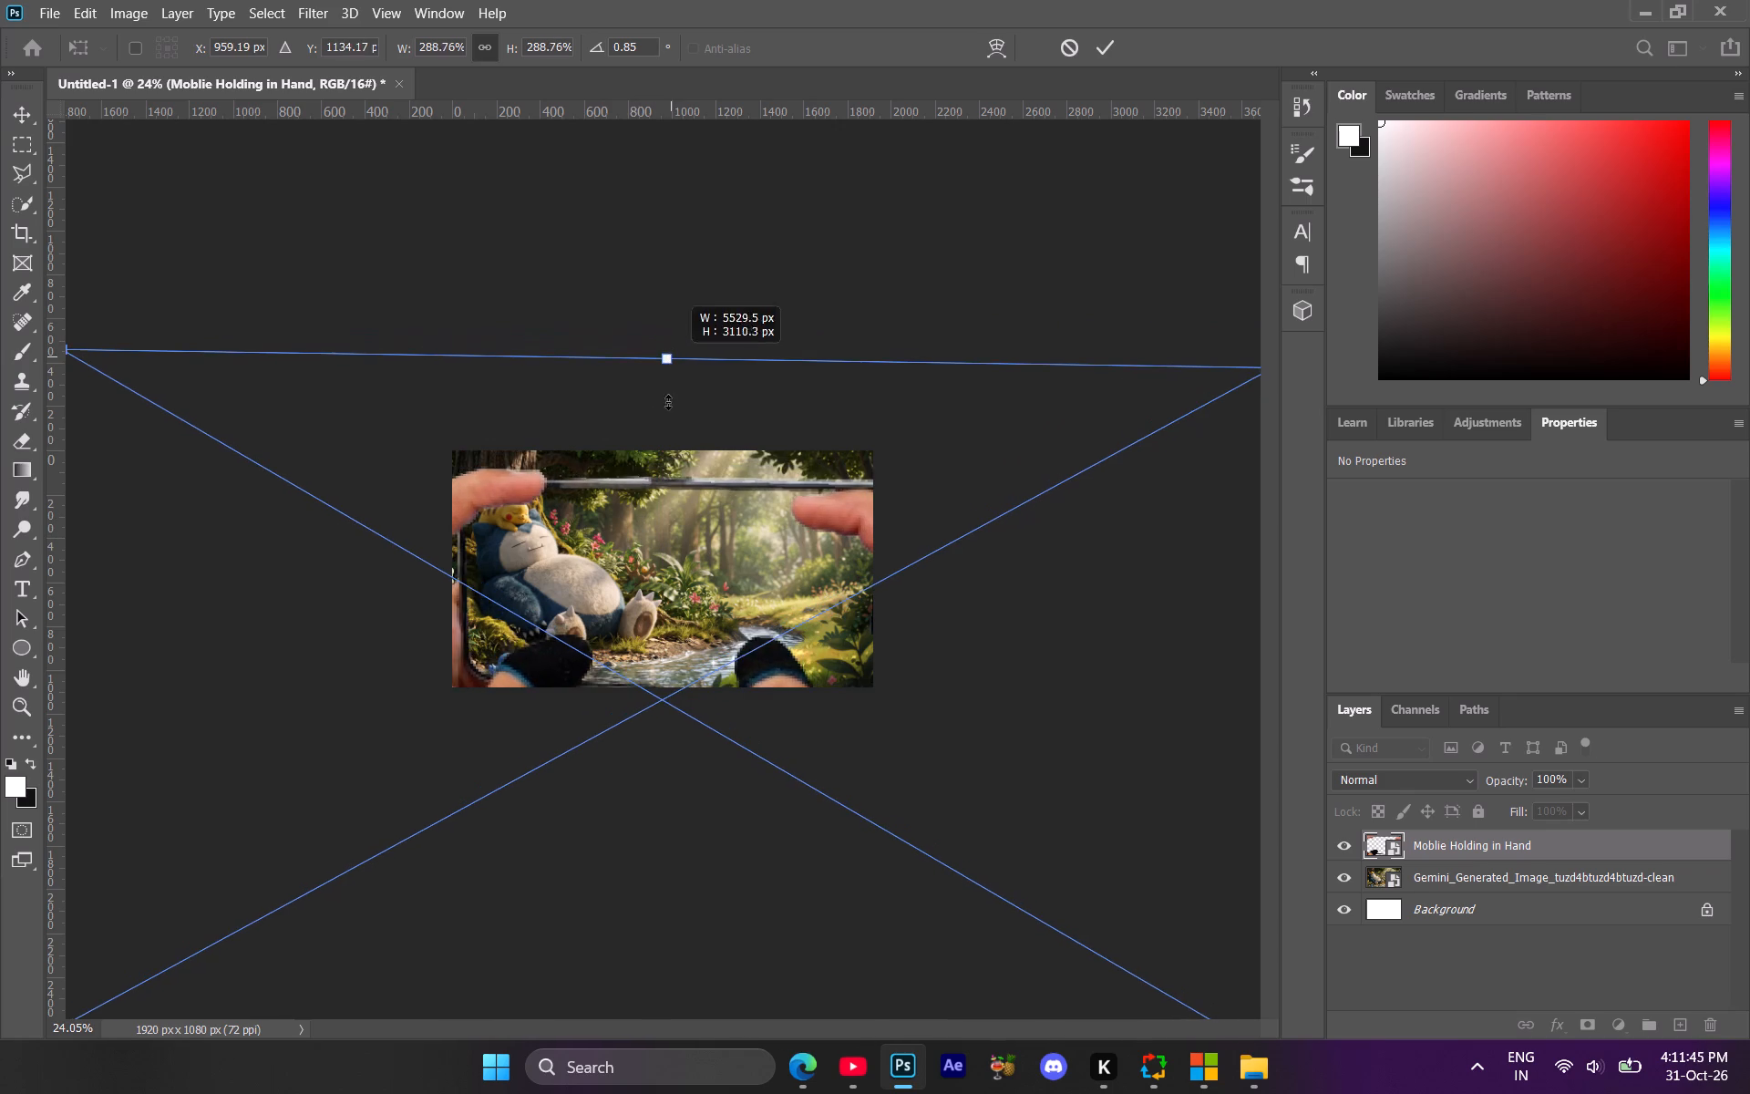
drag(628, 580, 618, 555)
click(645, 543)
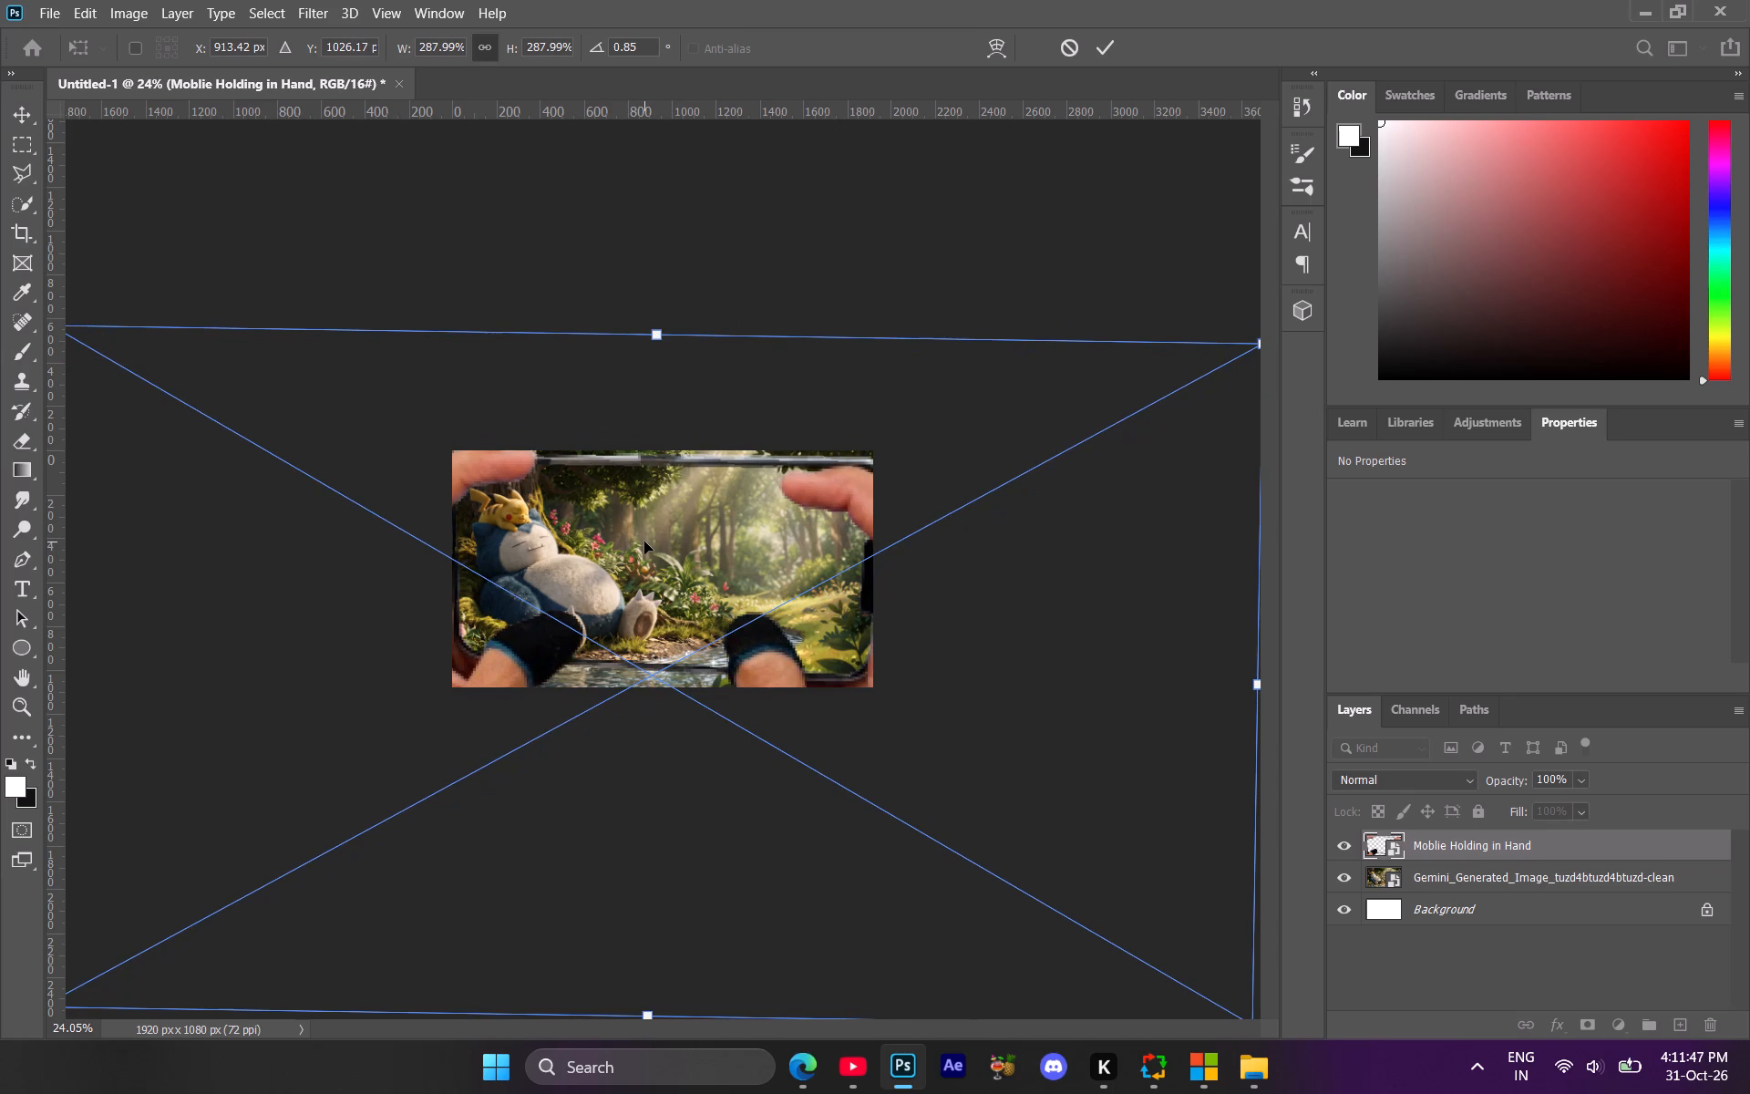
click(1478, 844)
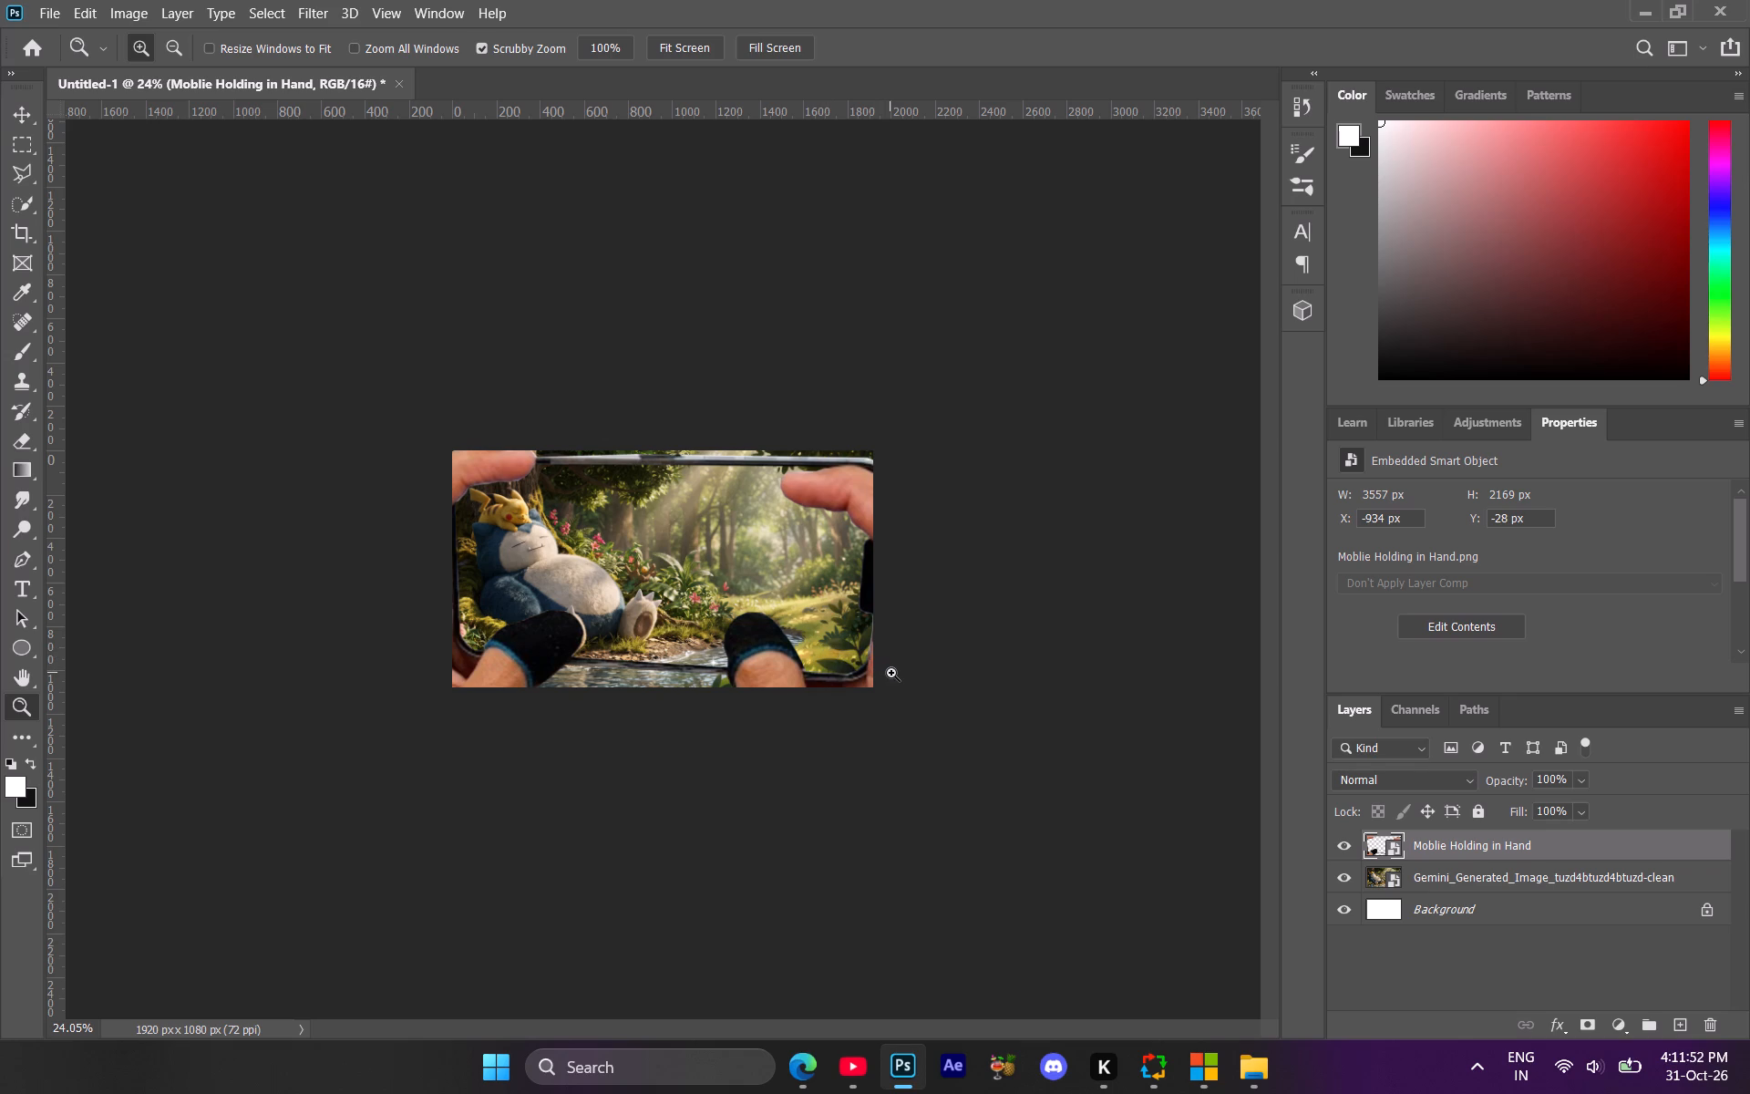
Check the hands layer with the Gemini artwork hidden, restore the artwork's visibility, and delete the "Moblie Holding in Hand" layer.
click(1343, 878)
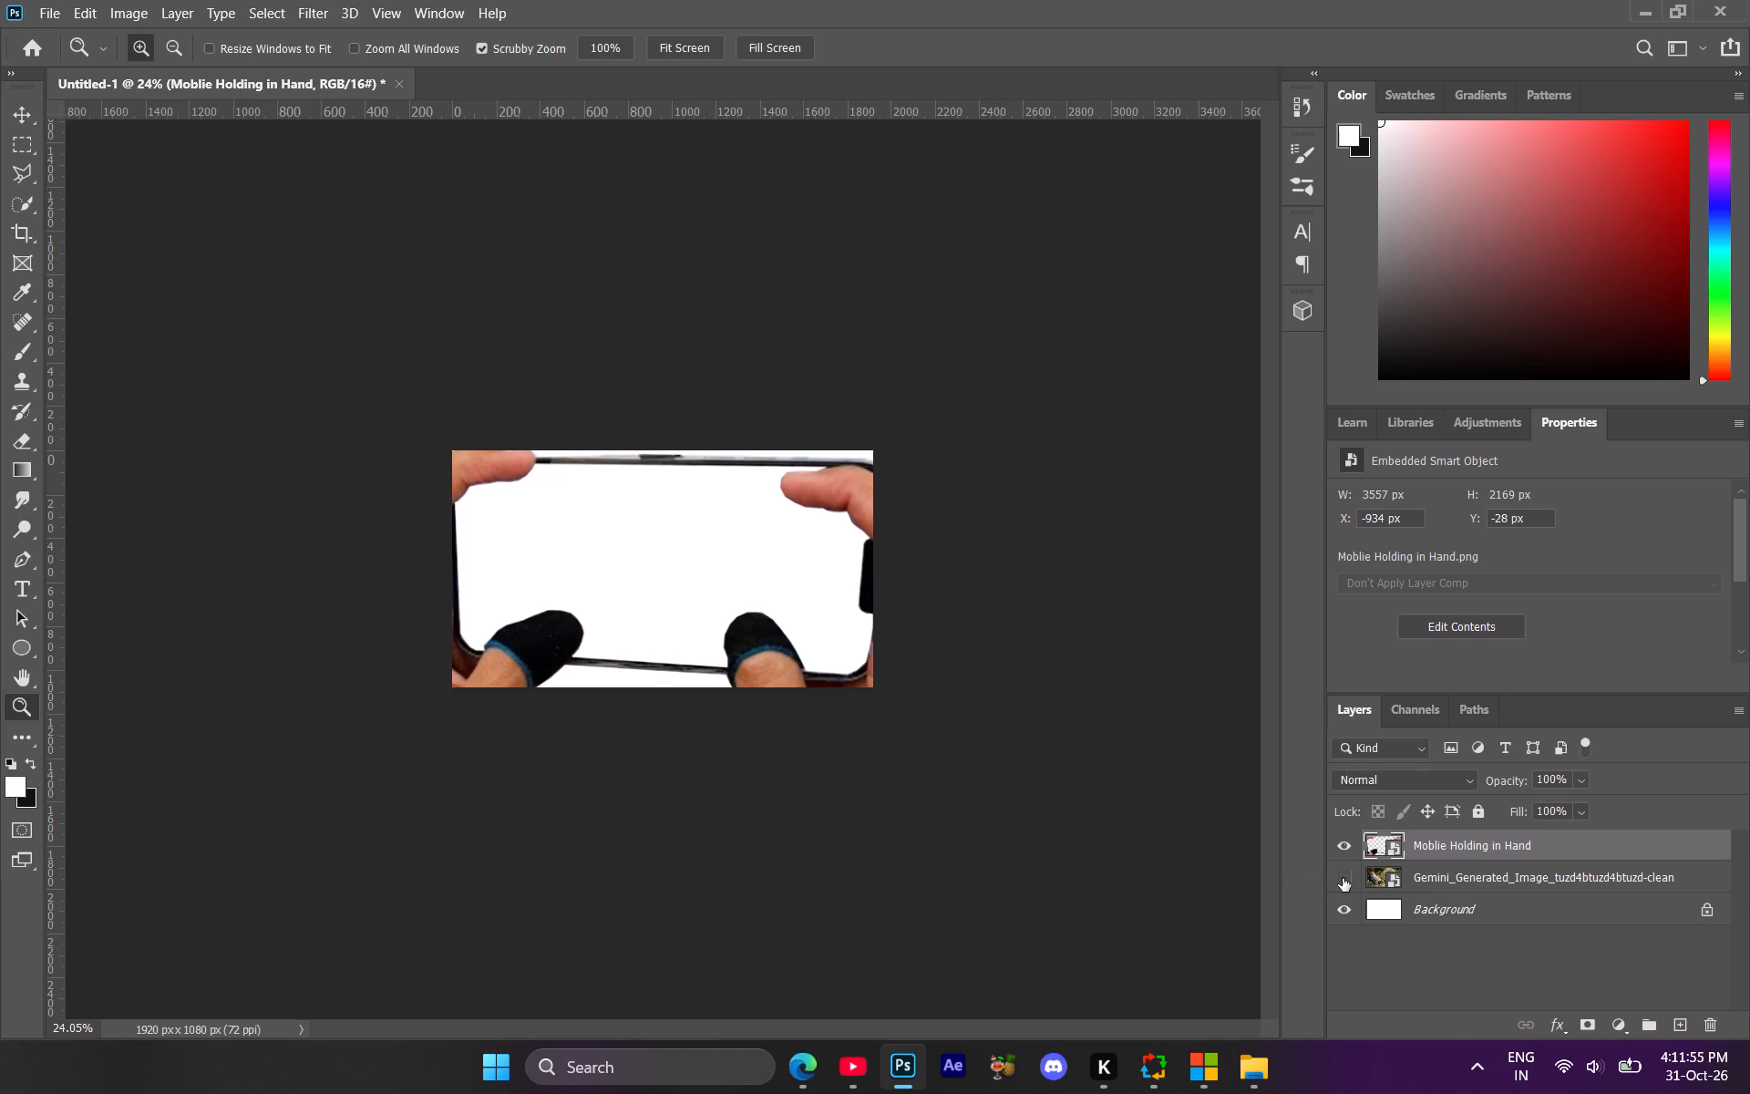
click(1343, 878)
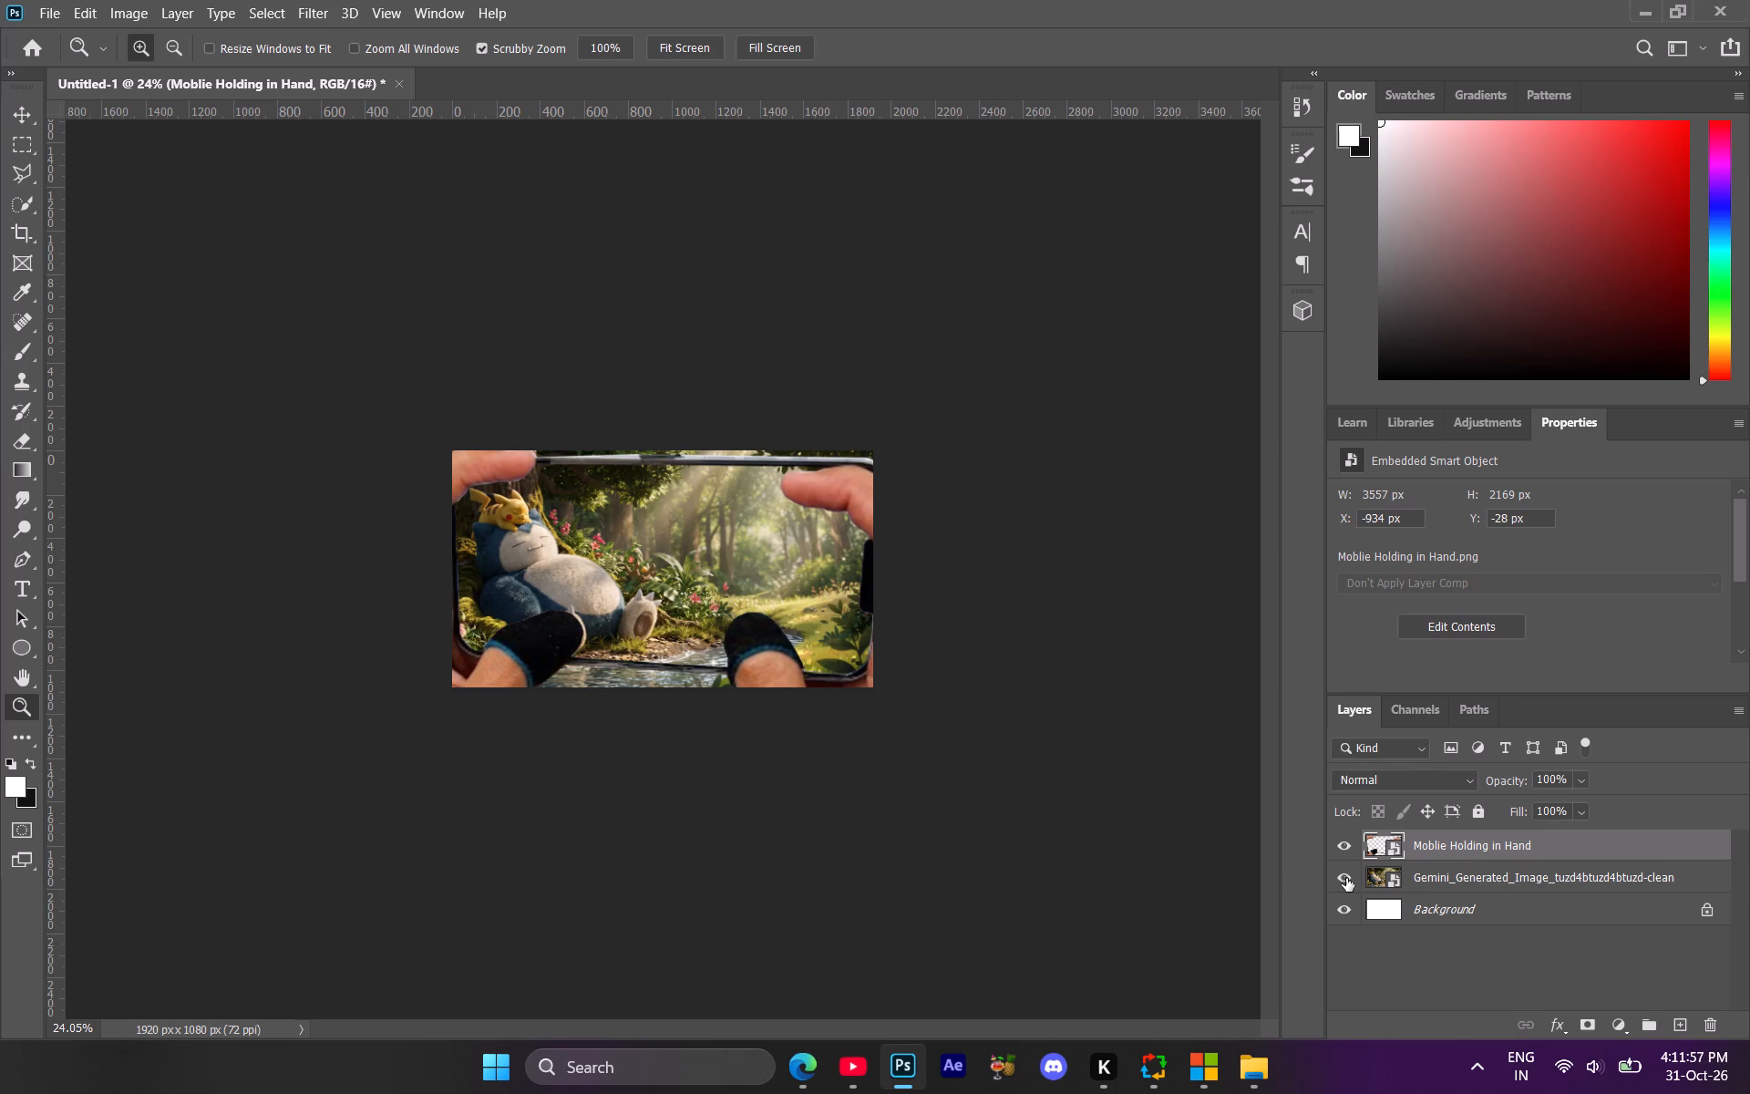
click(1713, 1027)
click(838, 413)
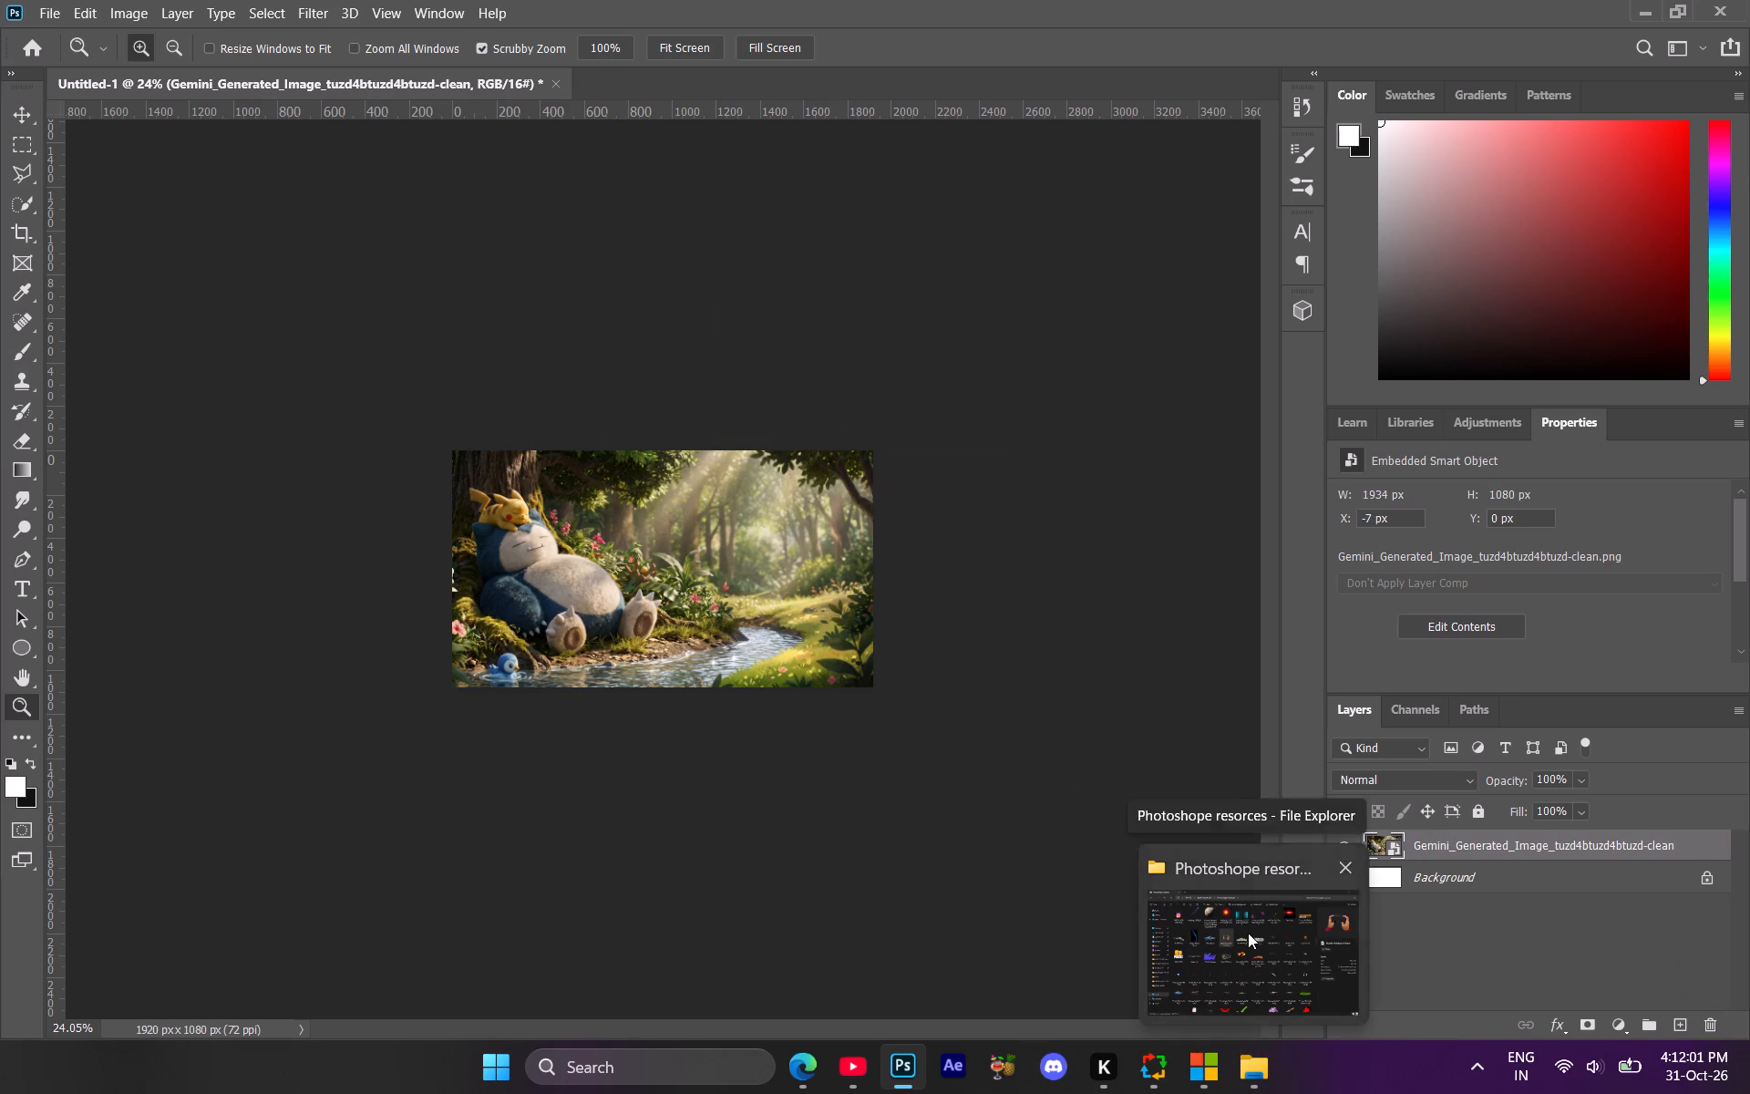
Place the "NAME NAHI PATA" image from the Photoshope resorces folder into the Untitled-1 document, scale it to about 78%, and commit.
click(1248, 933)
click(494, 559)
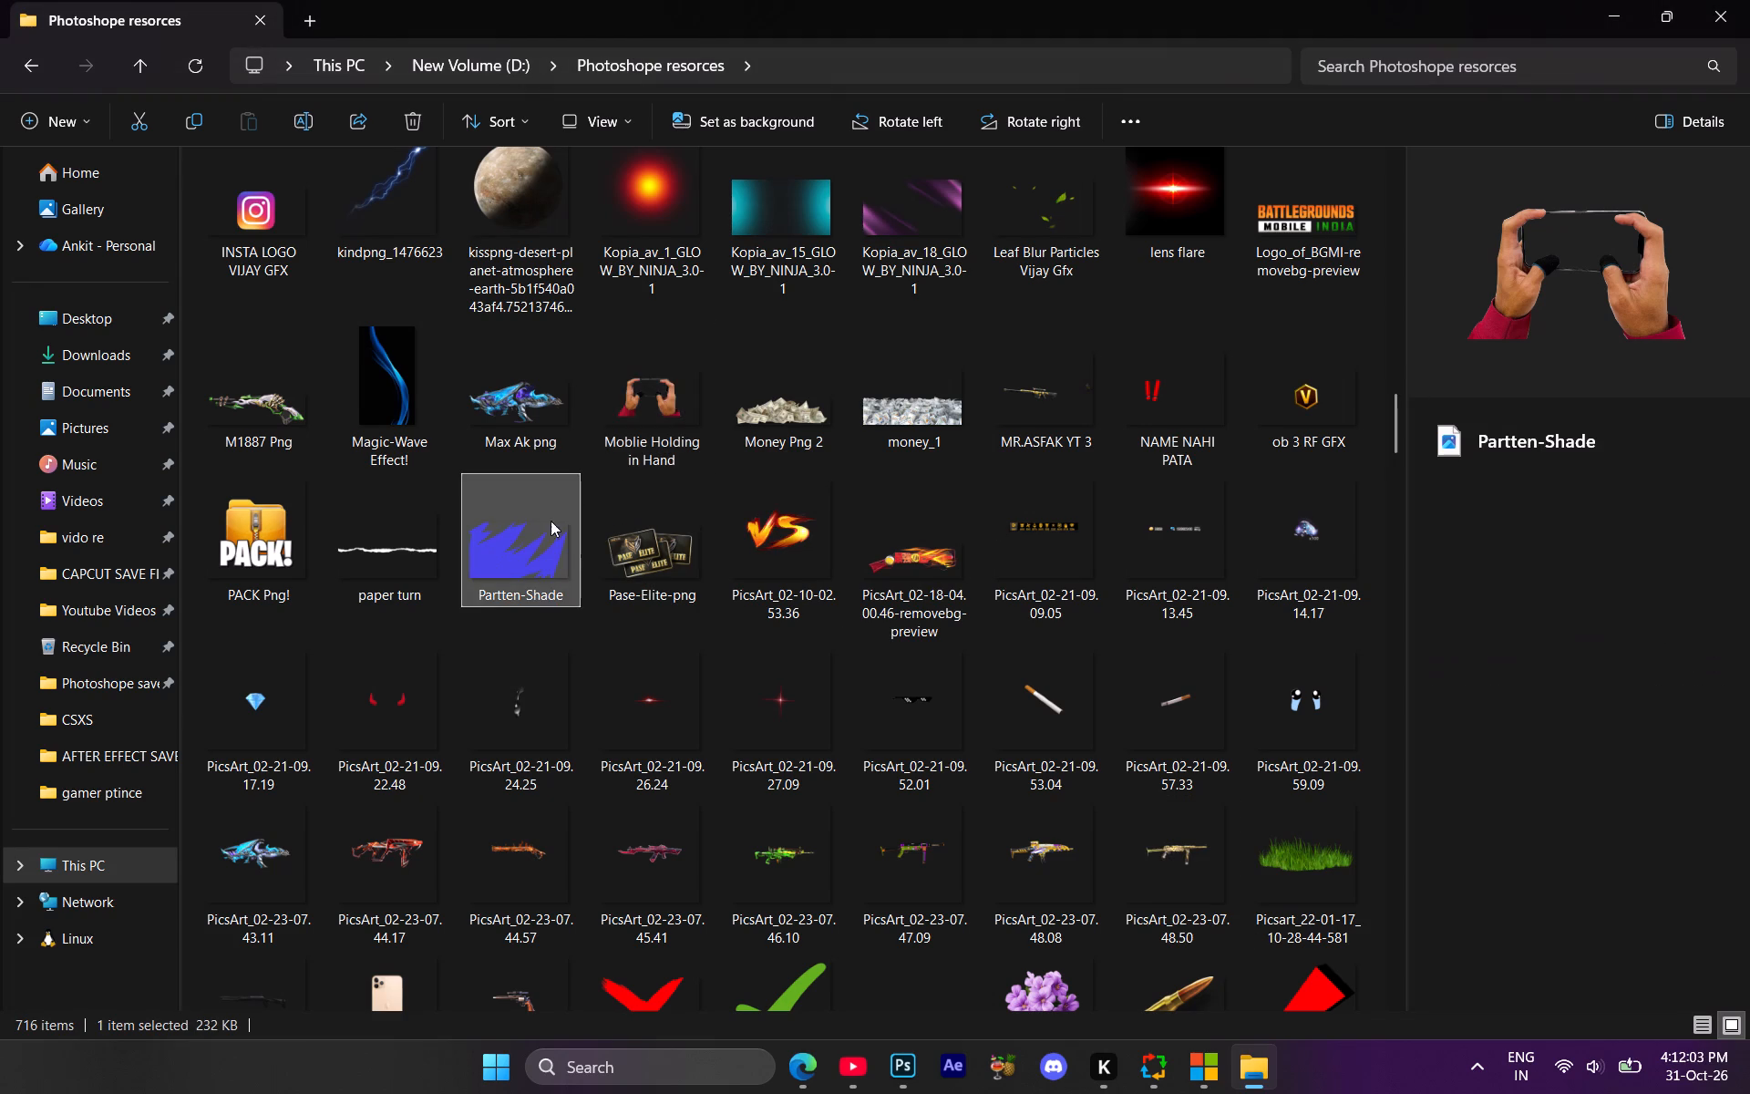
click(728, 431)
click(1027, 402)
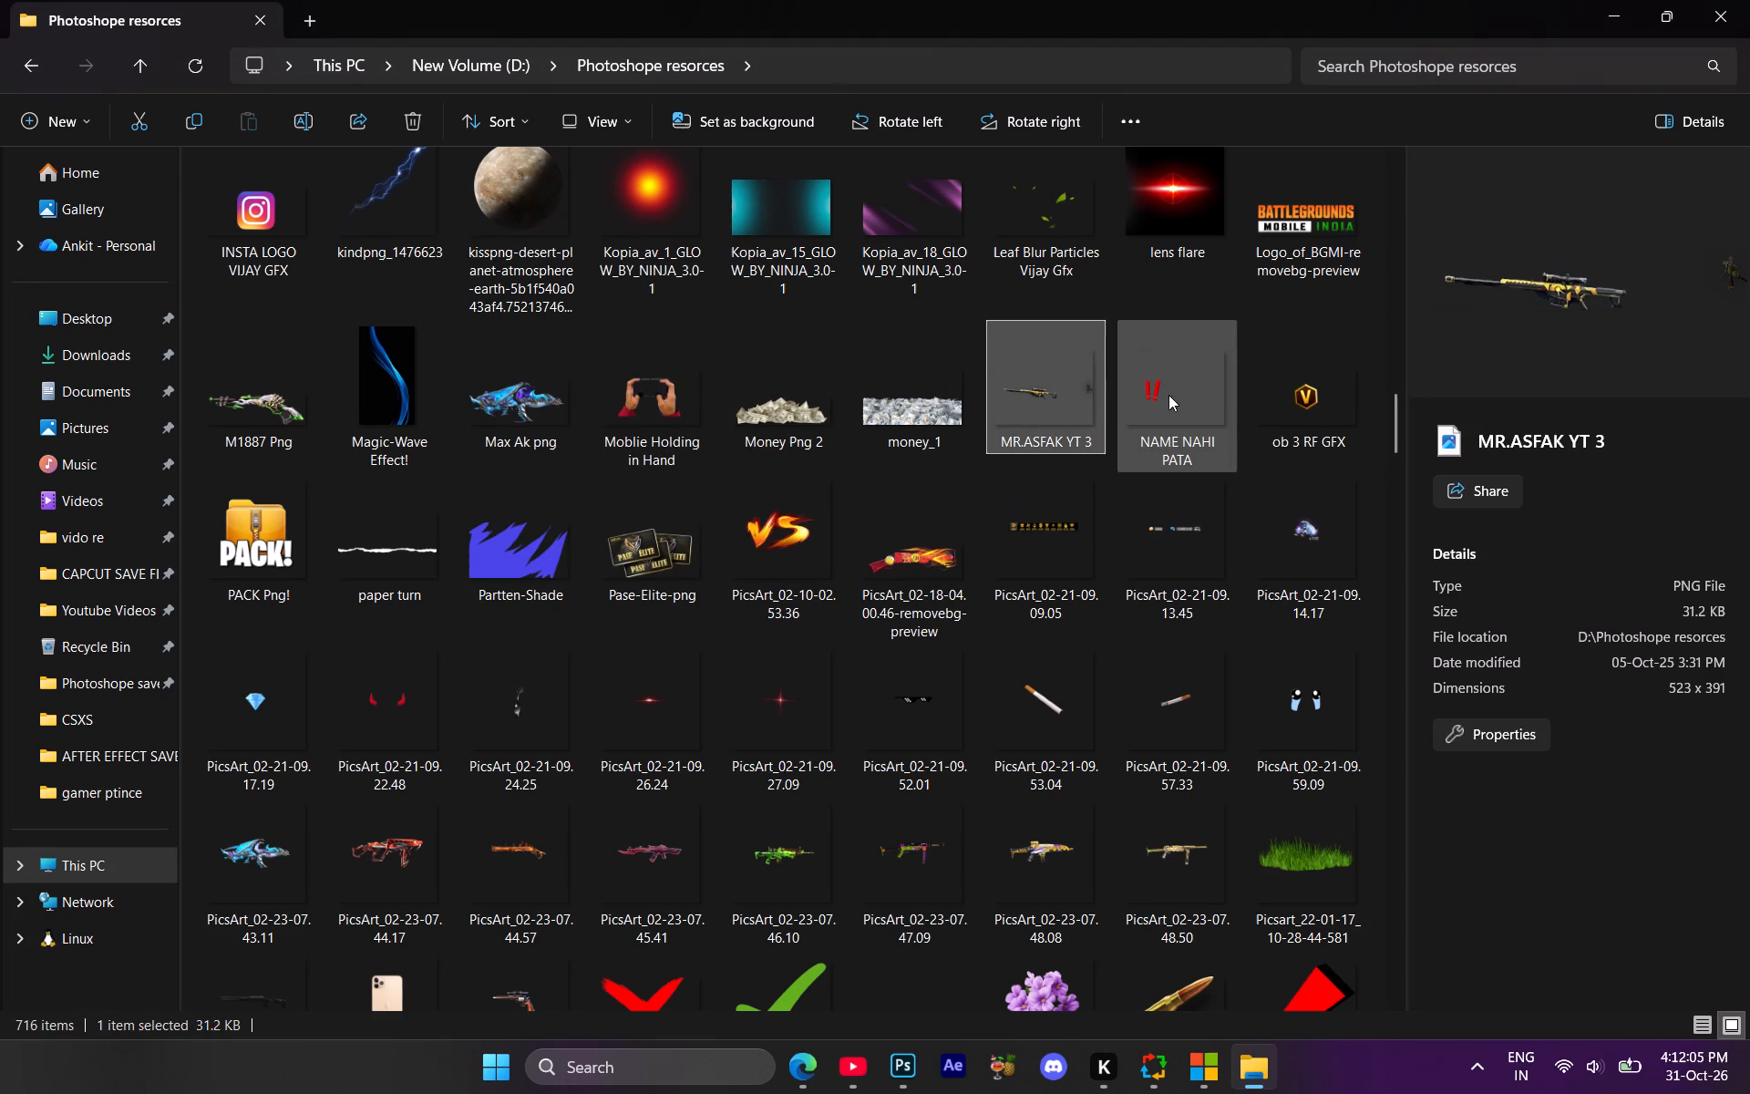
click(1172, 395)
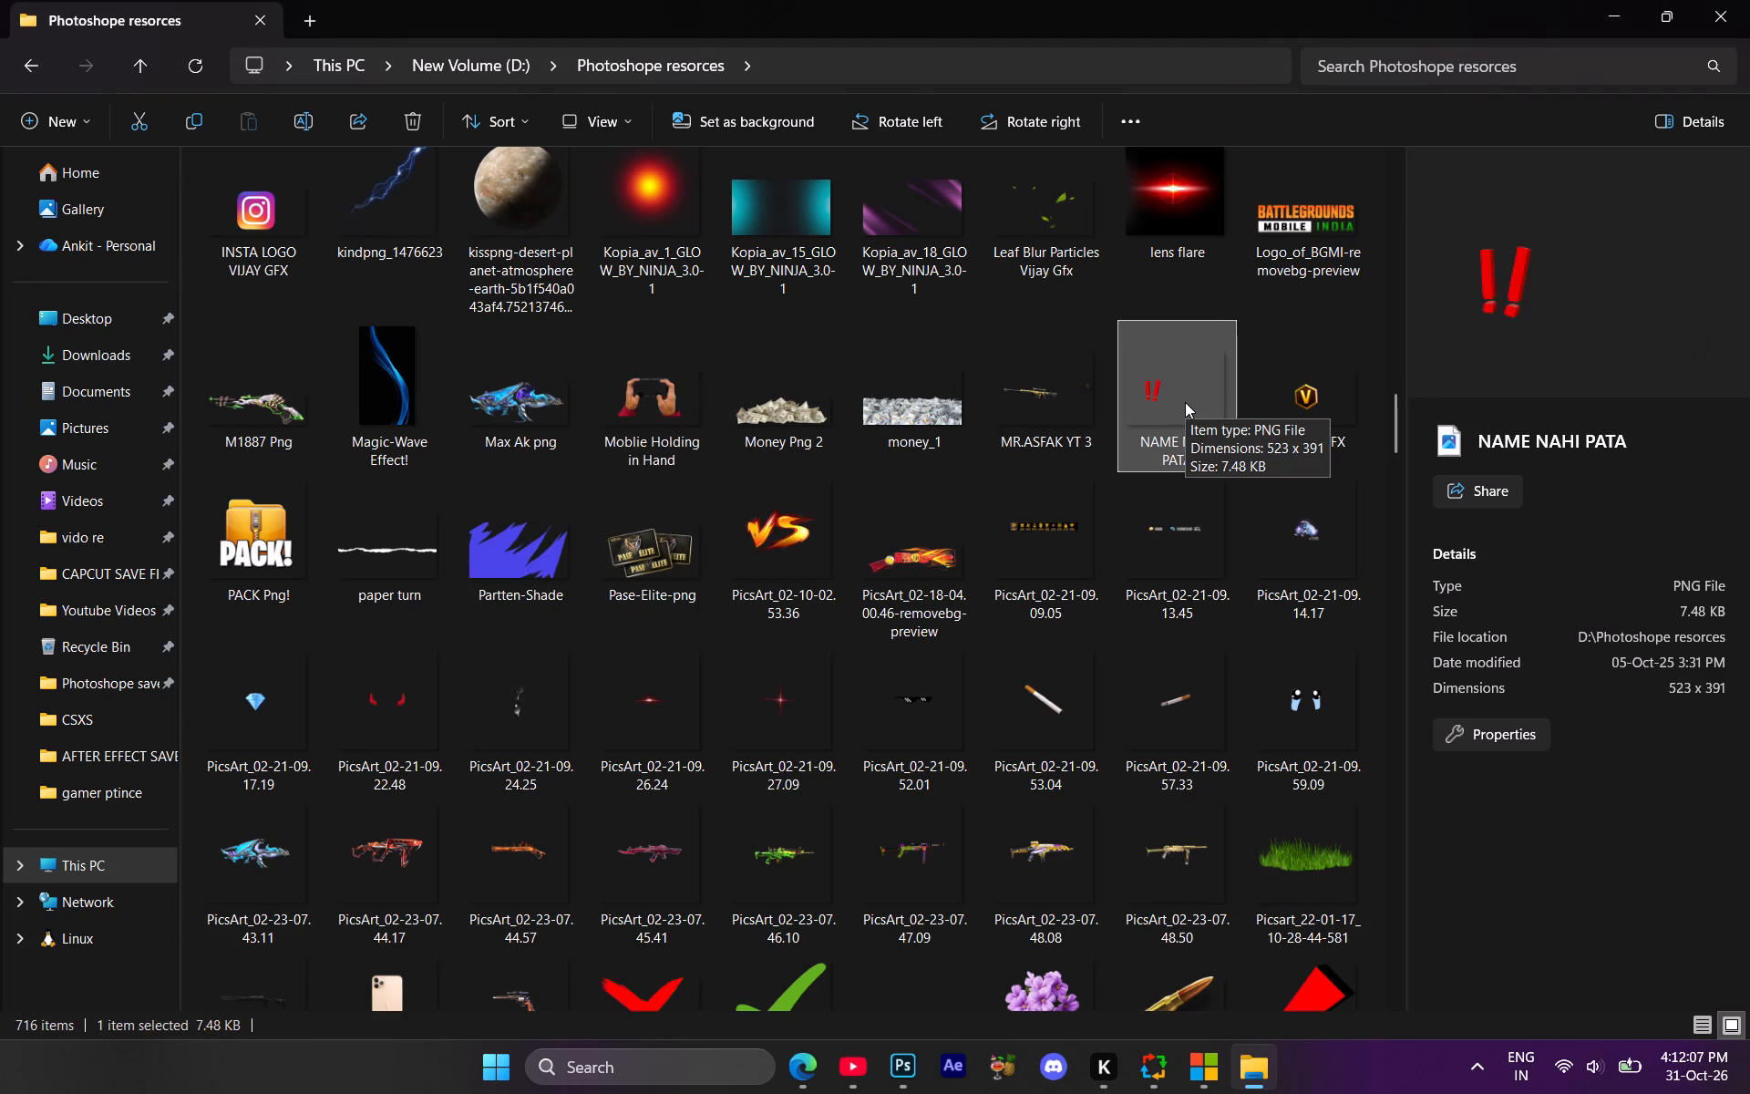
drag(1185, 402, 983, 1008)
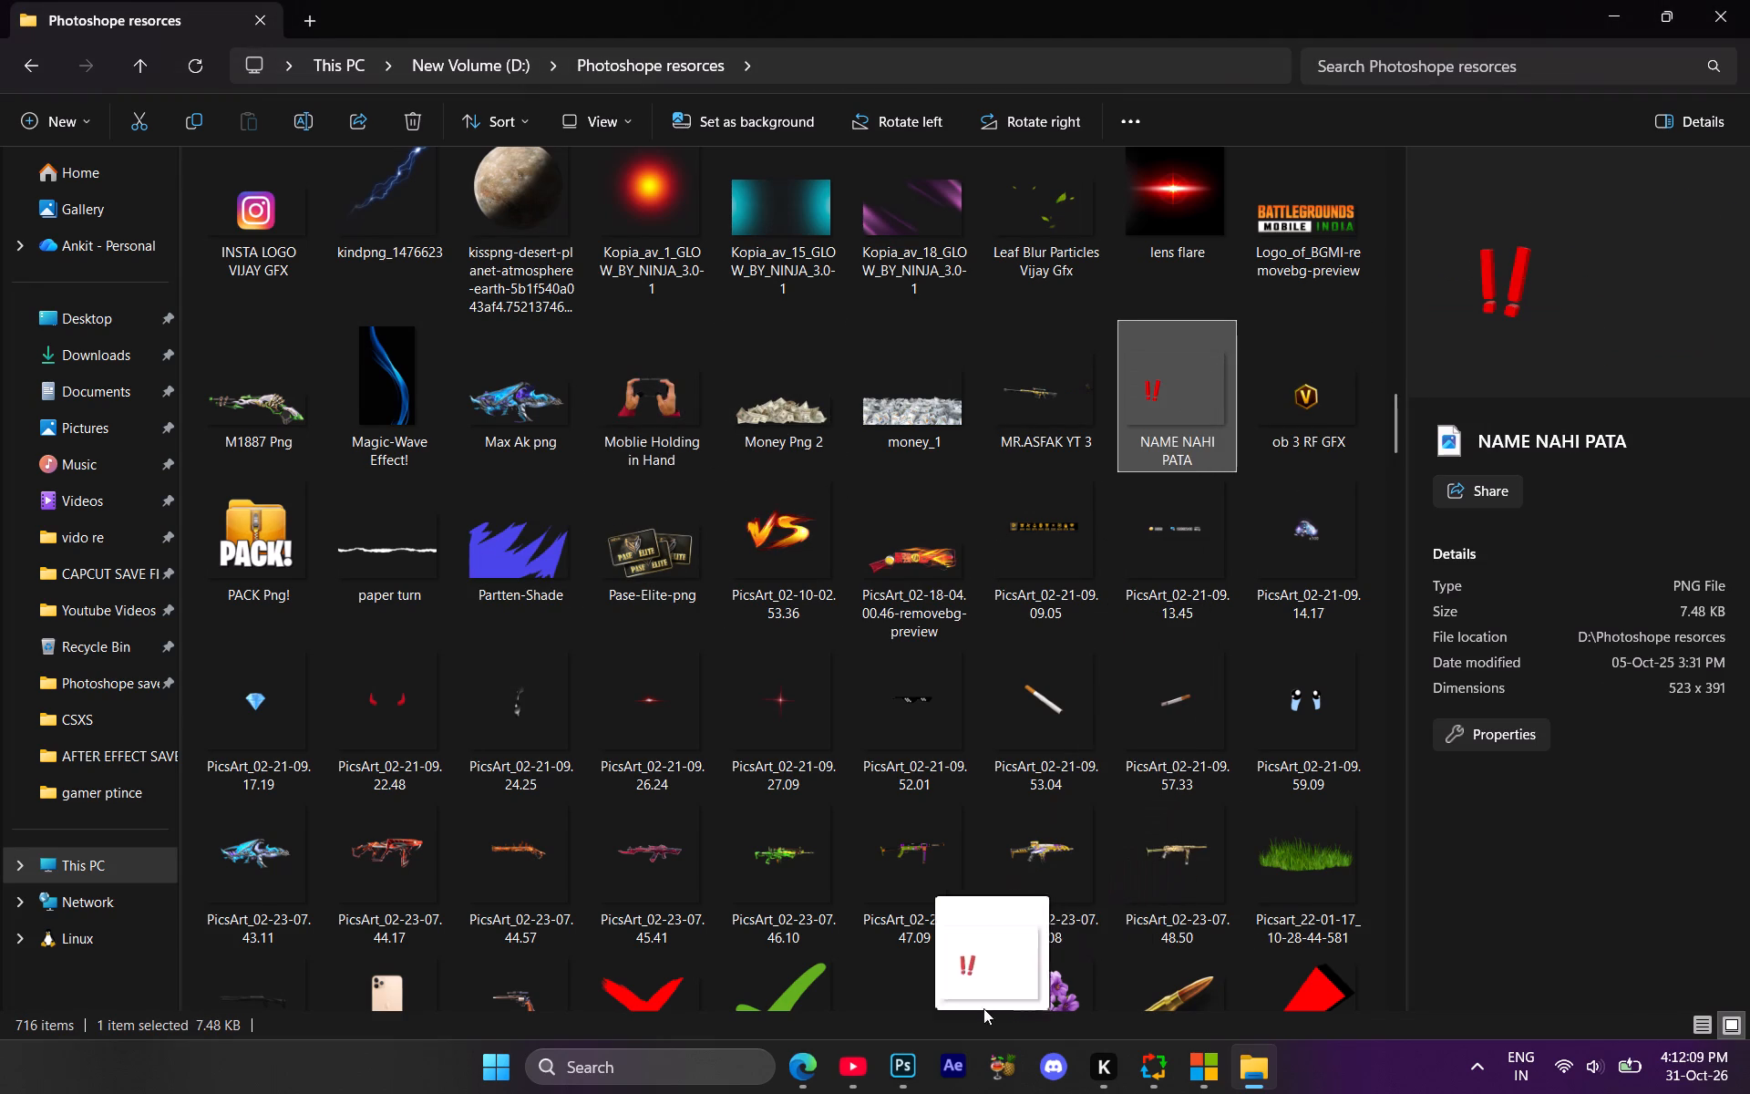
drag(983, 1008, 601, 678)
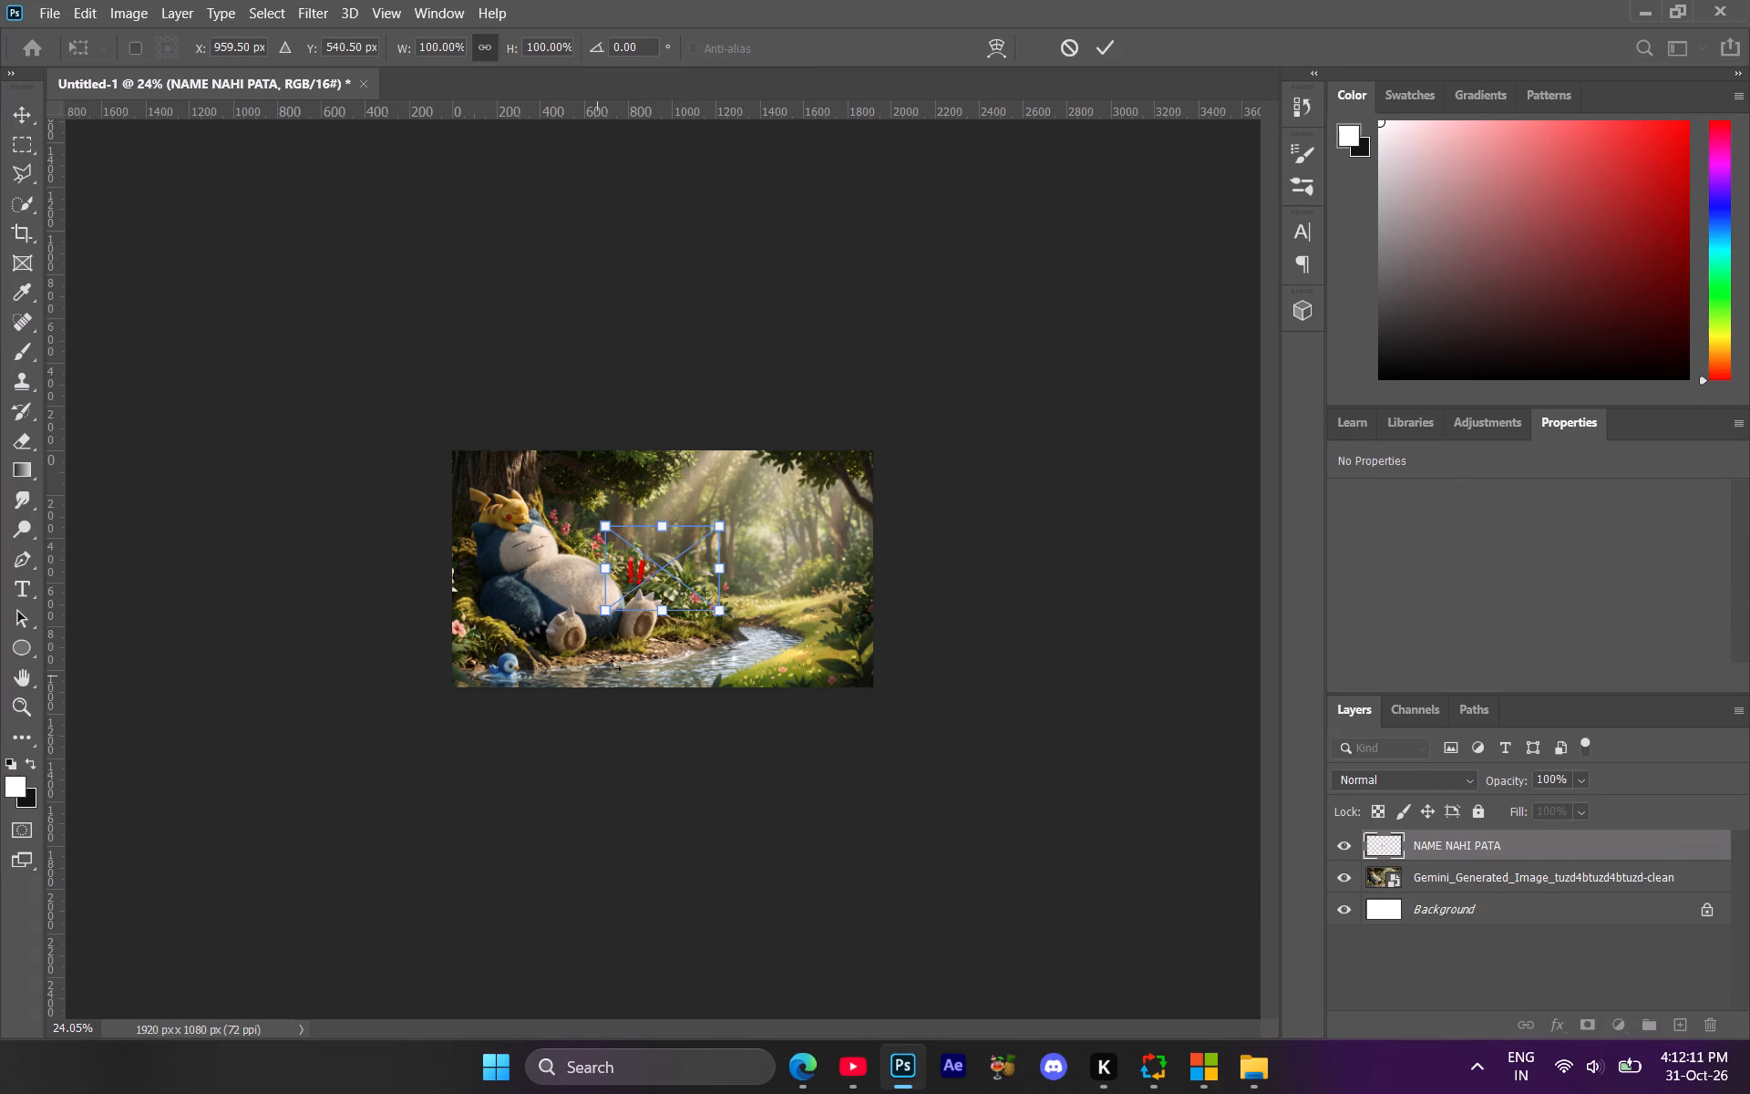
drag(726, 565, 701, 575)
click(1511, 847)
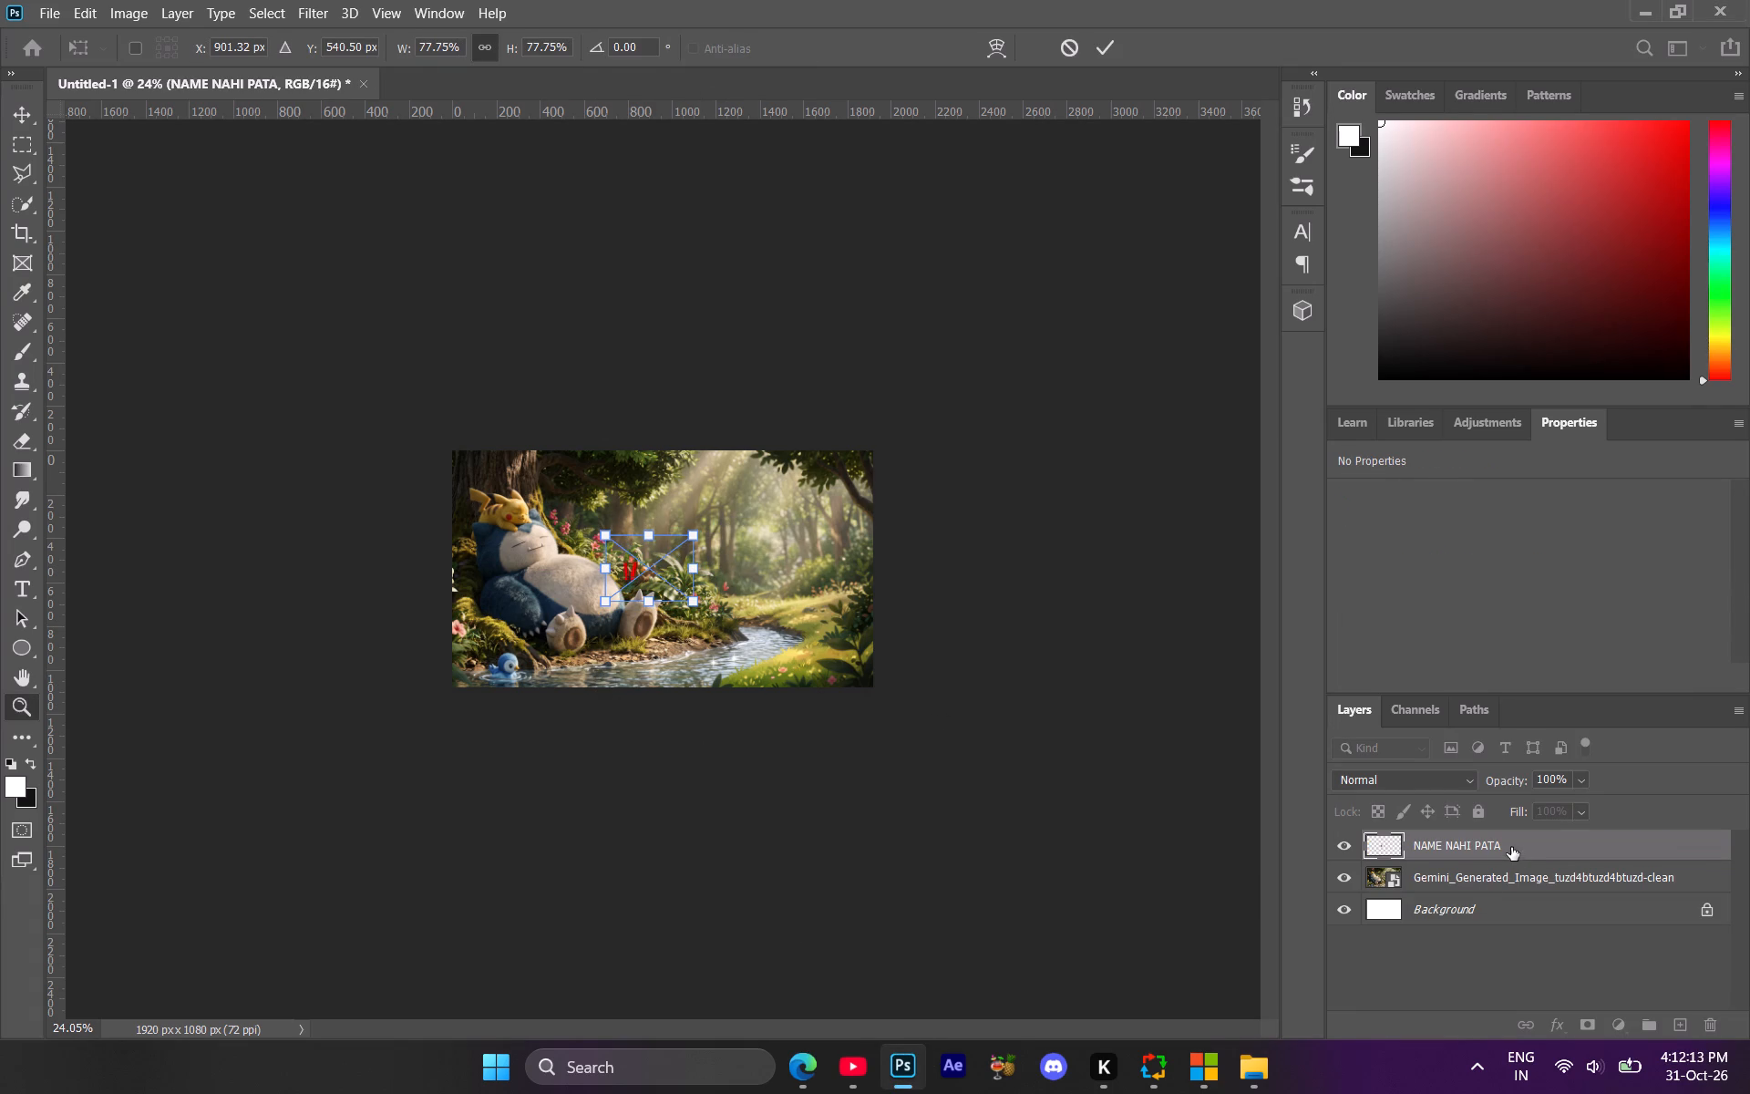
Free-transform the red exclamation marks to about 43%, rotate them about 14°, and place them beside the blue bird's head near X 371, Y 932 px.
key(z)
key(z)
key(z)
key(z)
key(z)
key(z)
key(z)
key(z)
key(z)
key(z)
key(z)
key(z)
key(z)
key(z)
key(z)
key(z)
key(z)
key(z)
key(z)
key(z)
drag(681, 648, 757, 692)
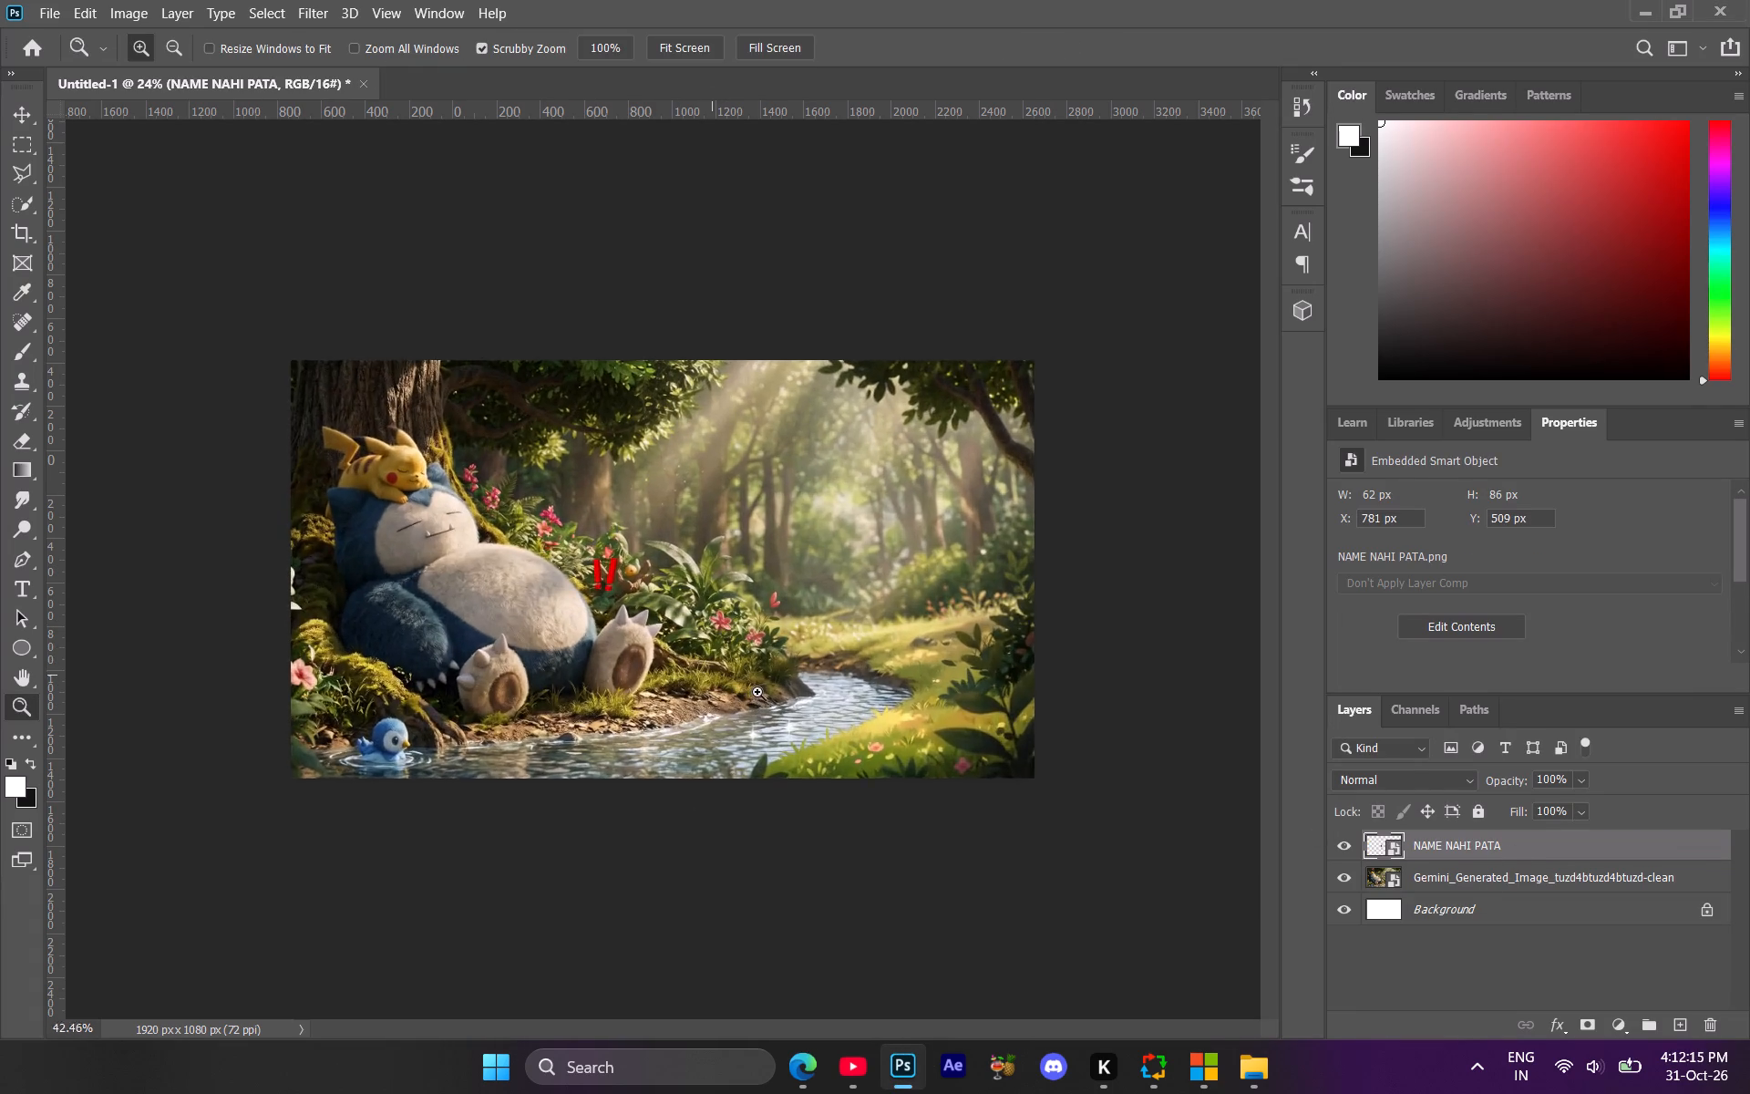
drag(757, 692, 788, 704)
key(ctrl+t)
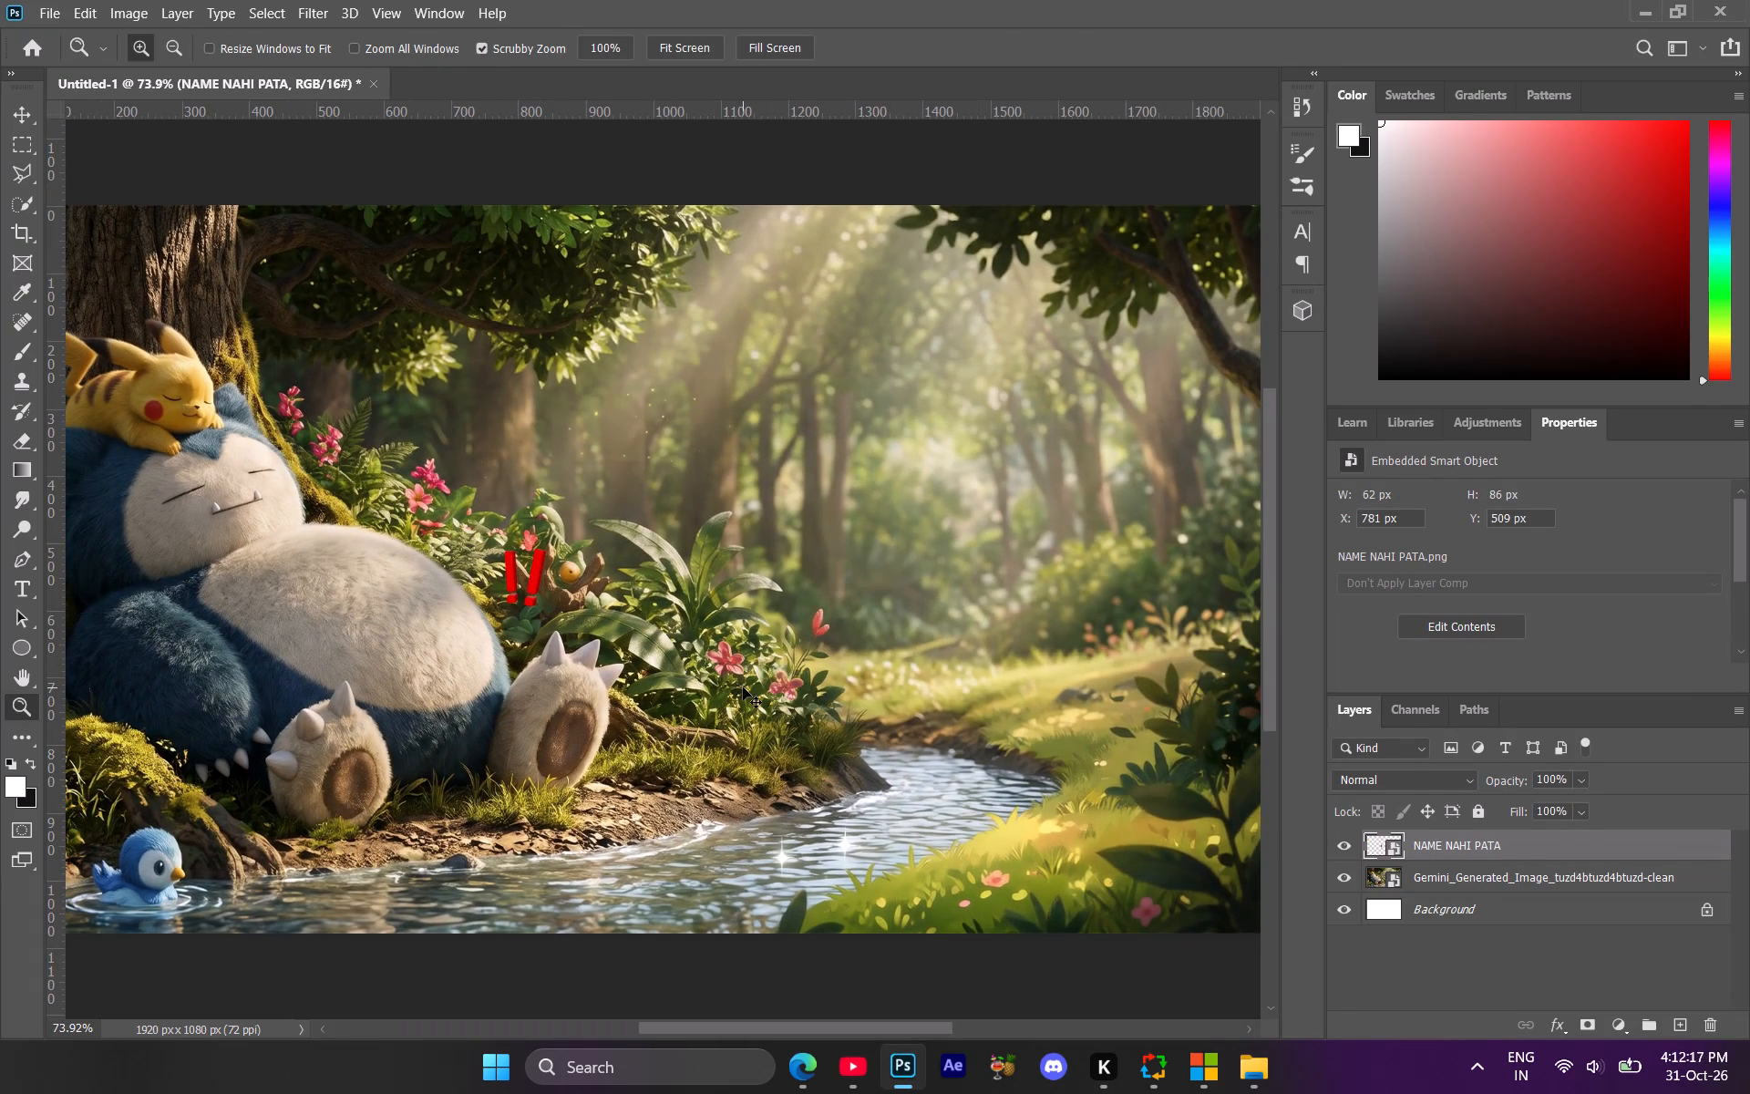
drag(729, 562, 658, 557)
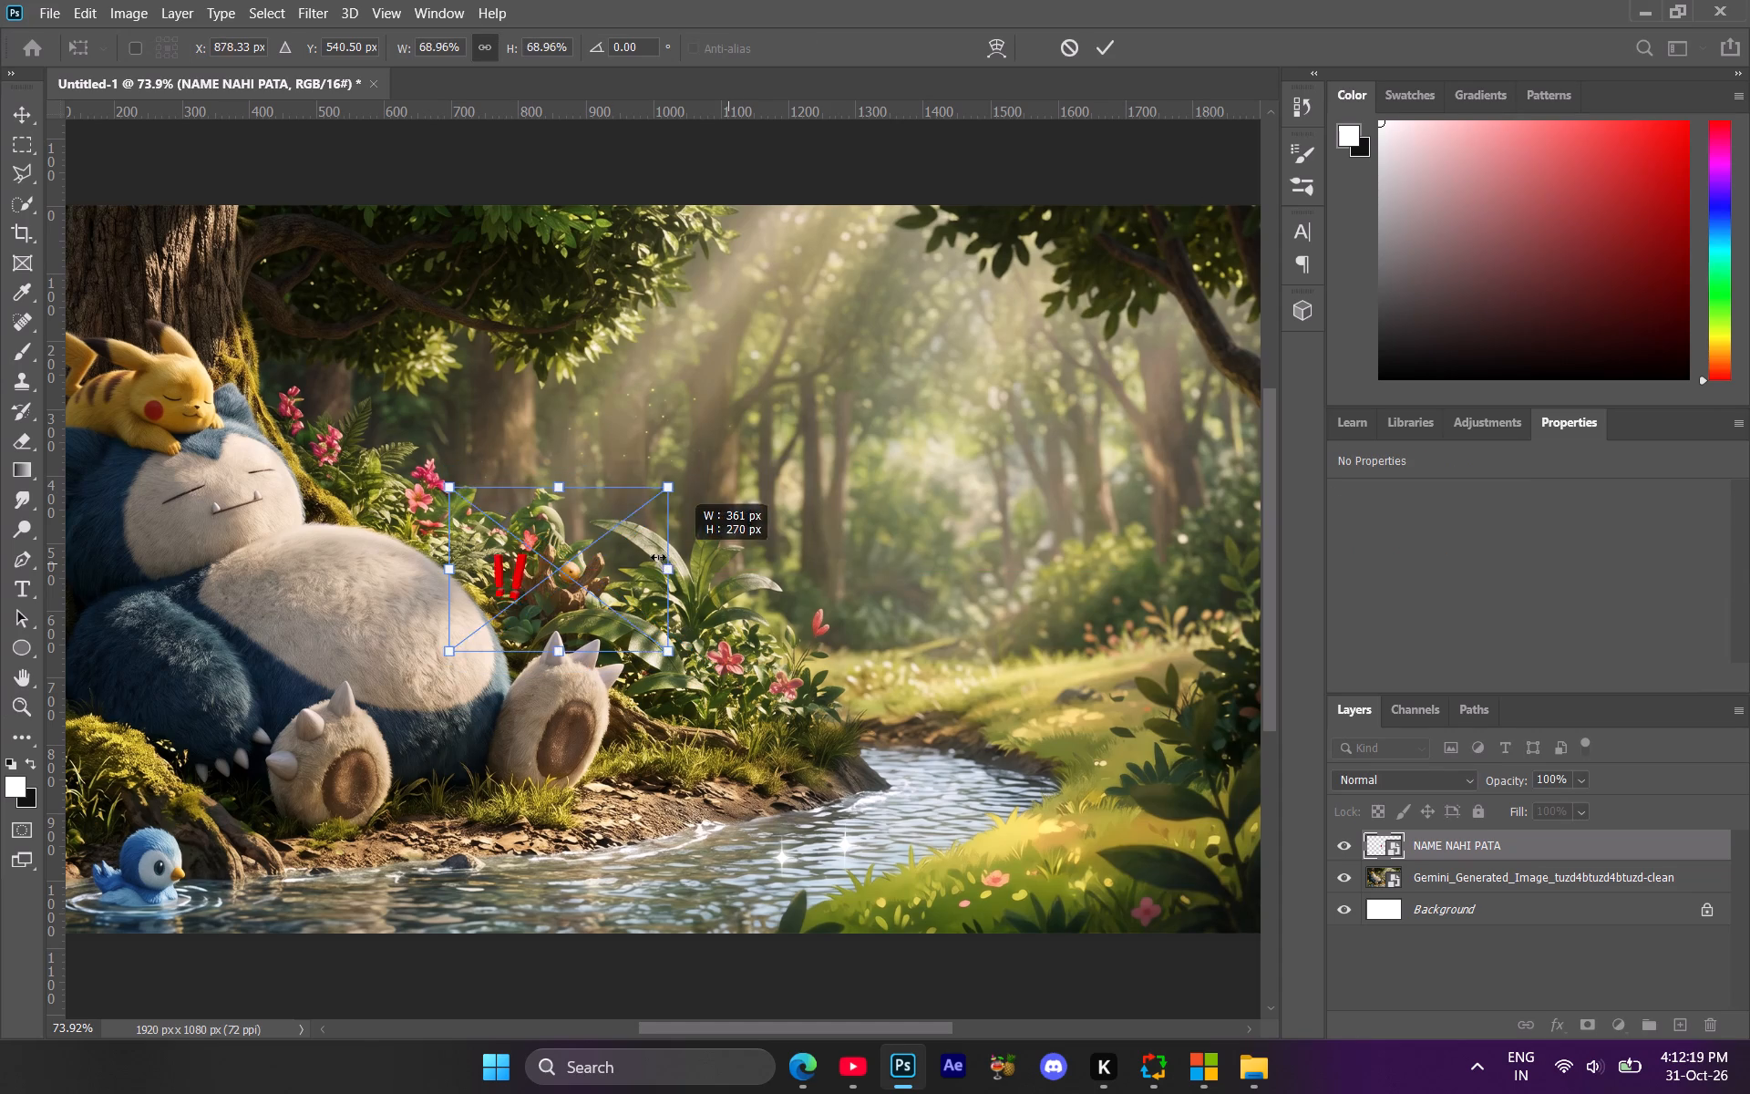
drag(658, 557, 606, 562)
drag(559, 574, 222, 813)
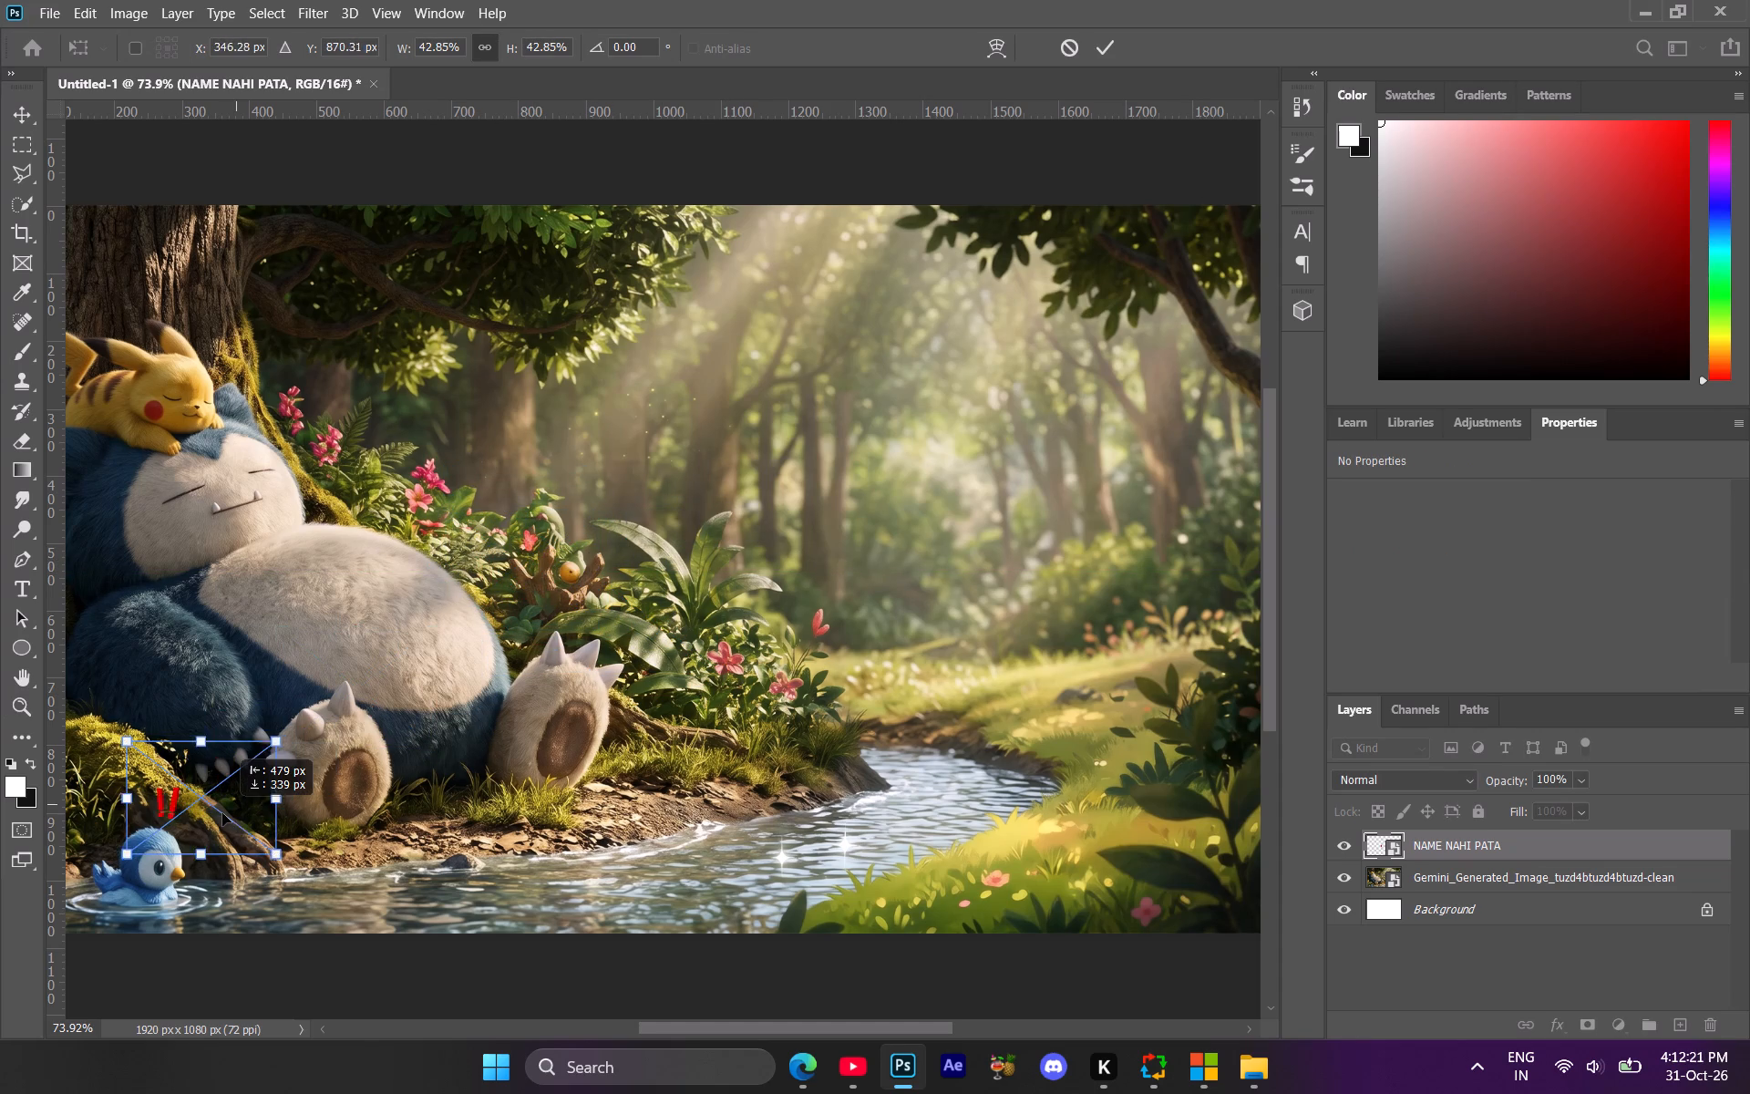
drag(222, 813, 247, 813)
drag(327, 740, 359, 768)
drag(237, 797, 253, 806)
drag(396, 762, 367, 735)
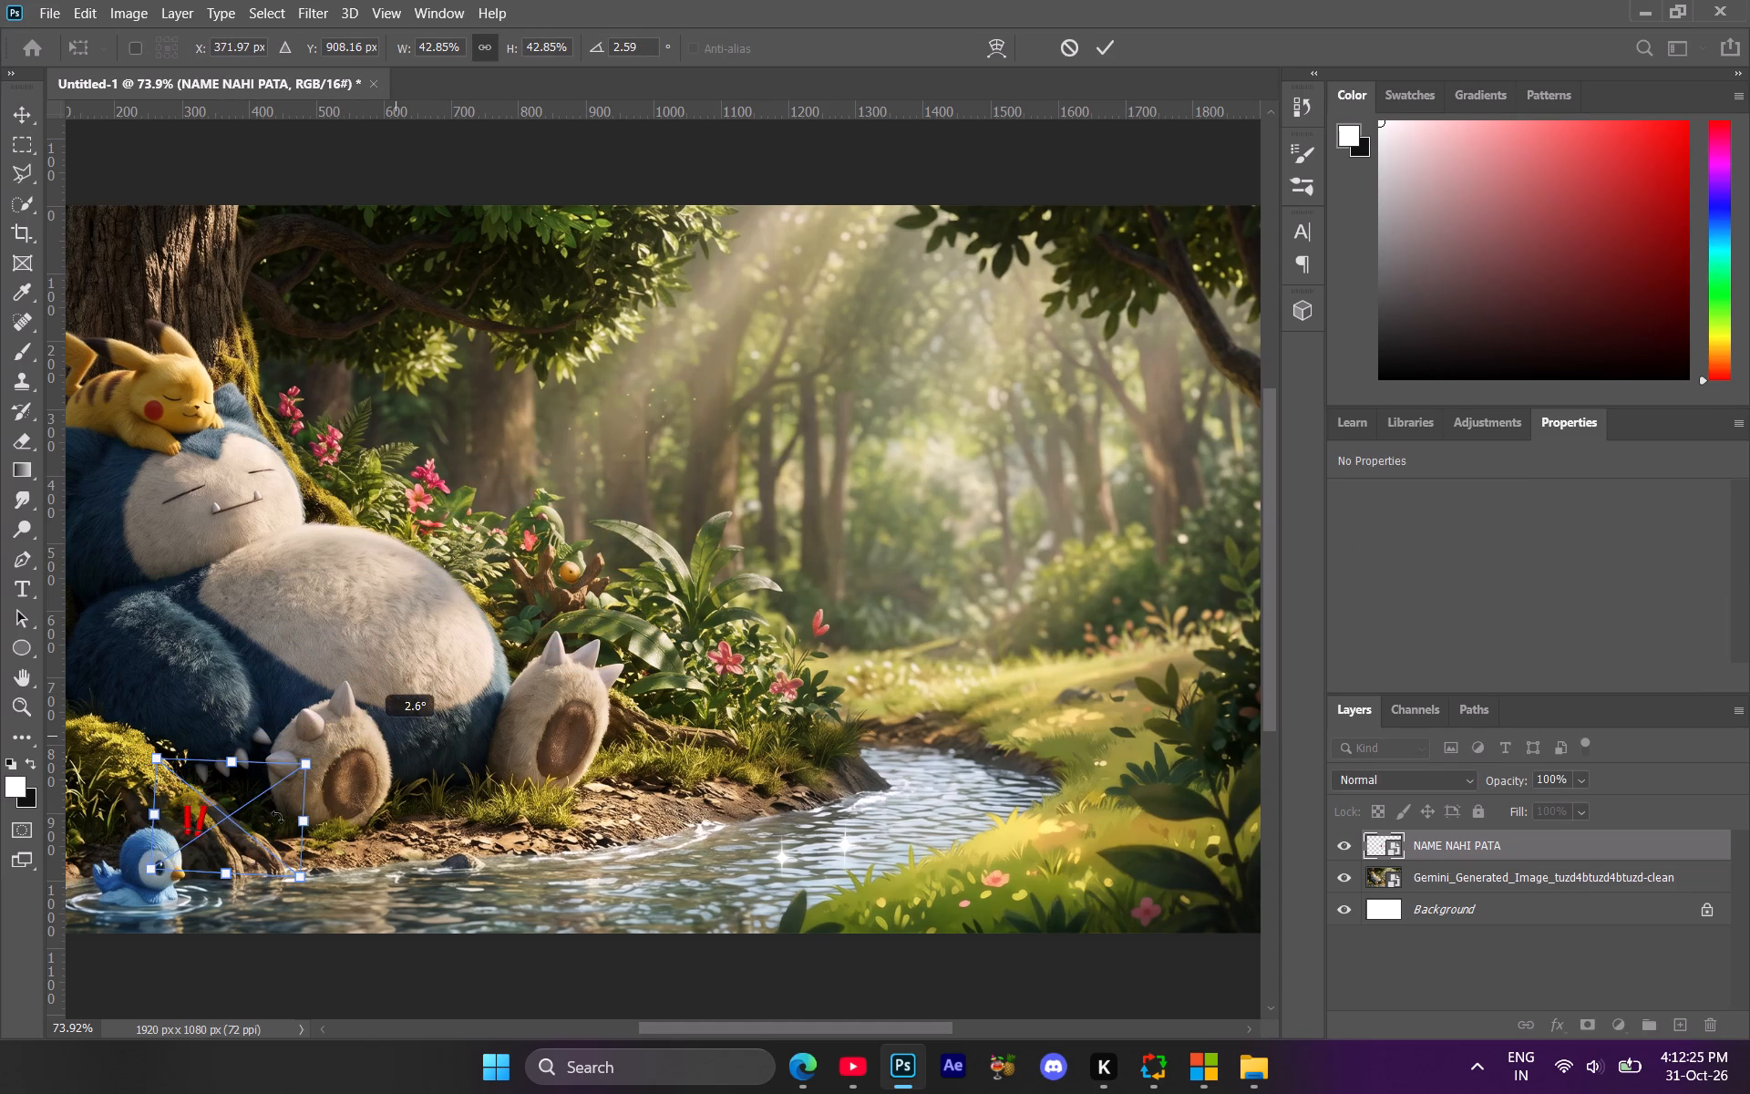
drag(246, 820, 177, 820)
drag(396, 745, 227, 684)
drag(163, 813, 154, 809)
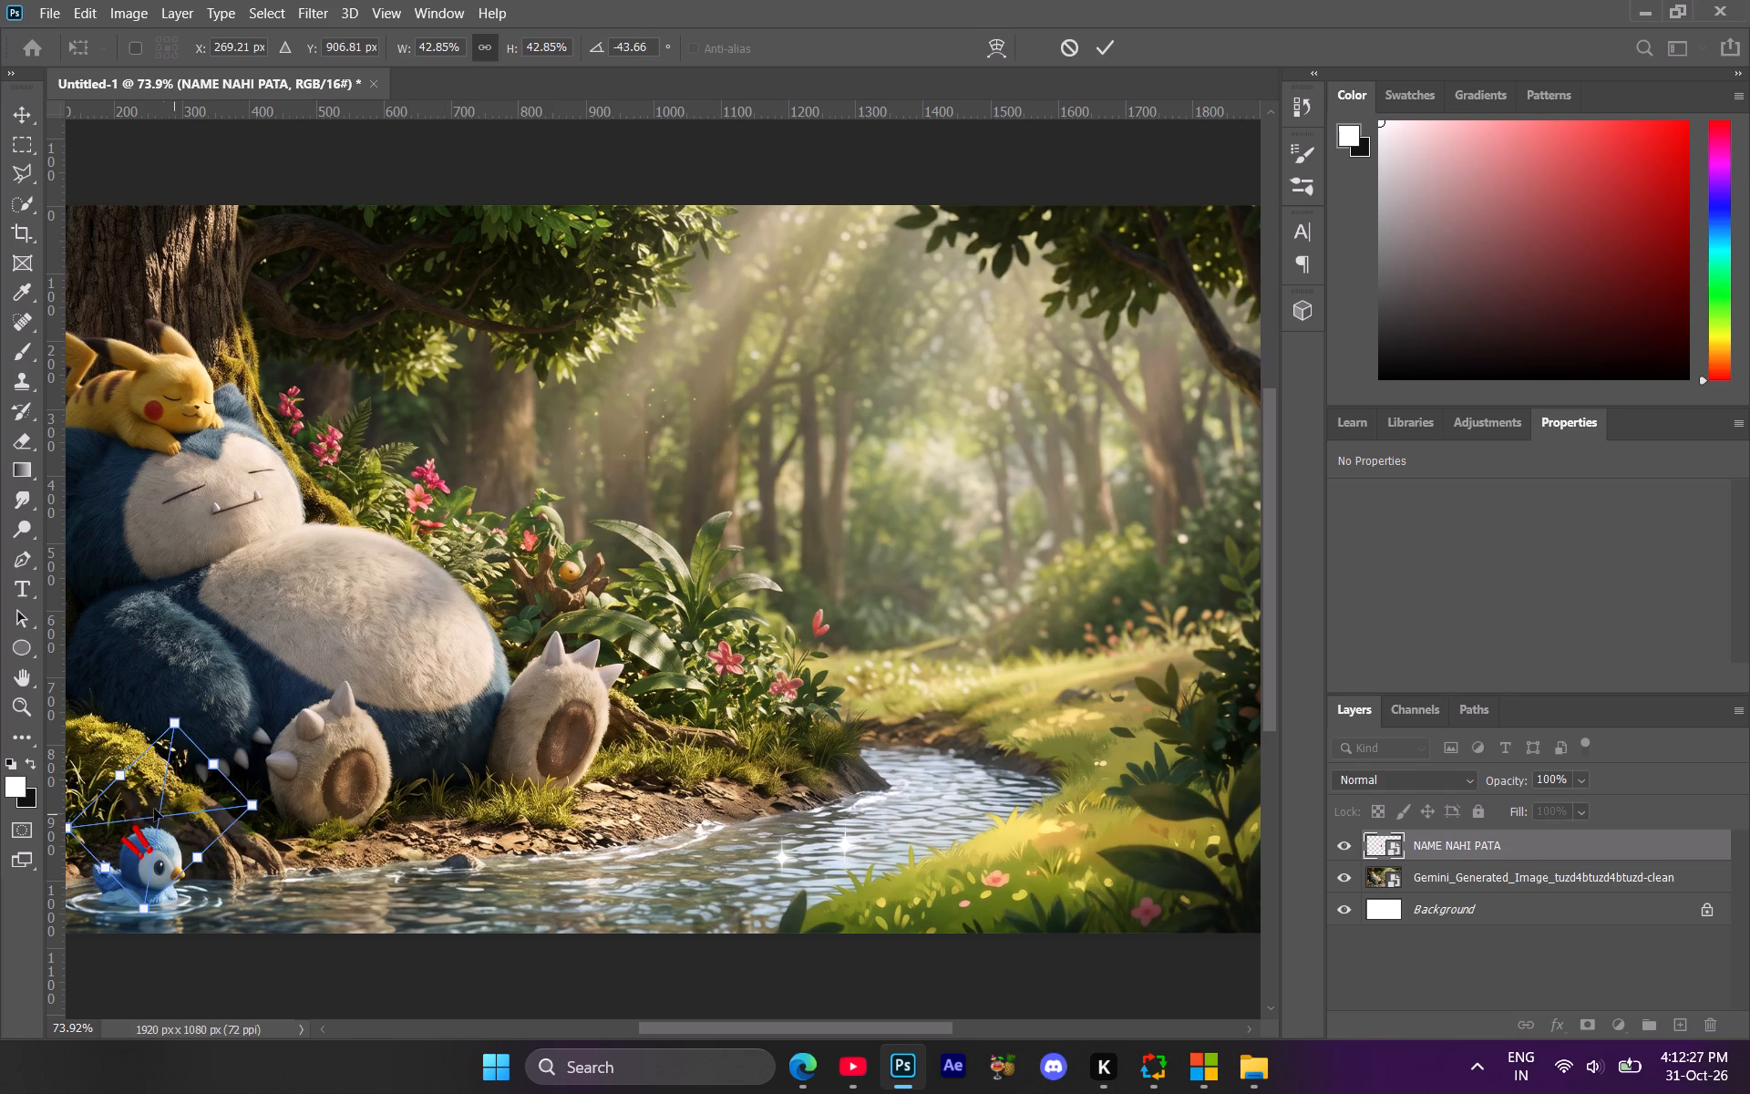
drag(154, 809, 150, 779)
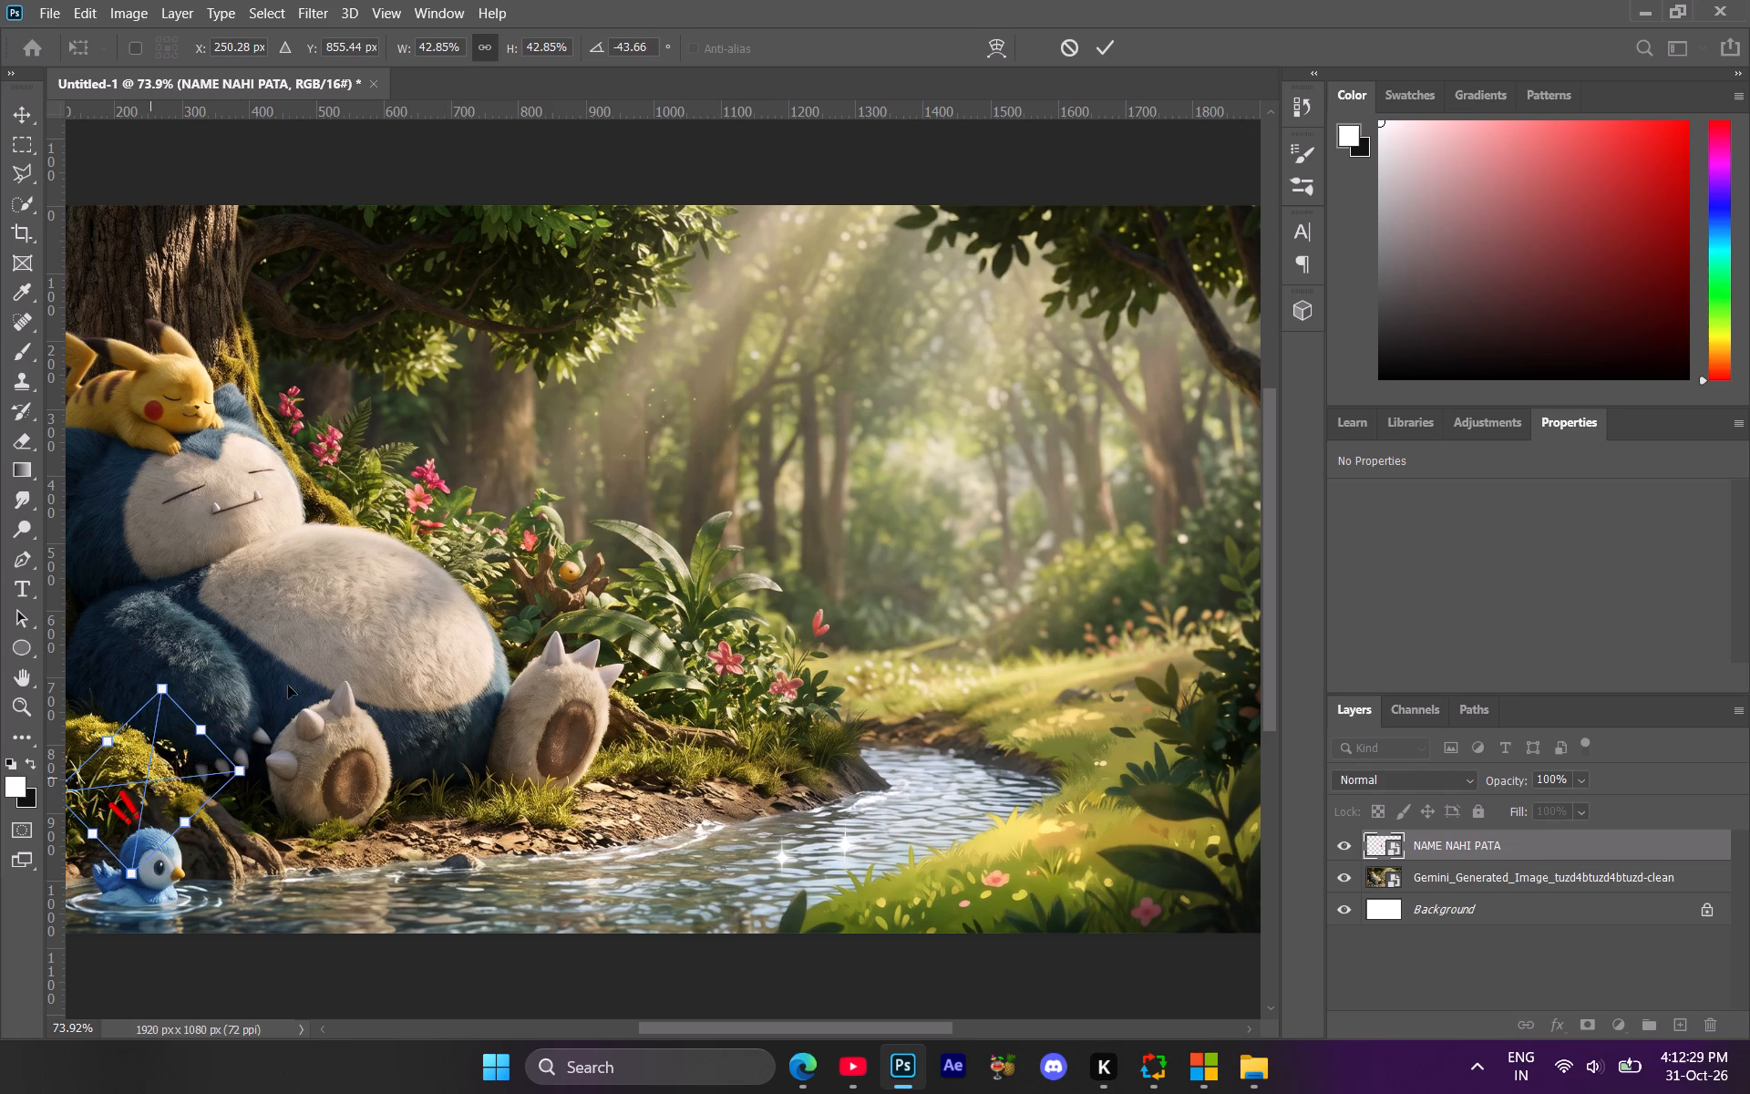
drag(292, 676, 352, 862)
drag(139, 773, 214, 812)
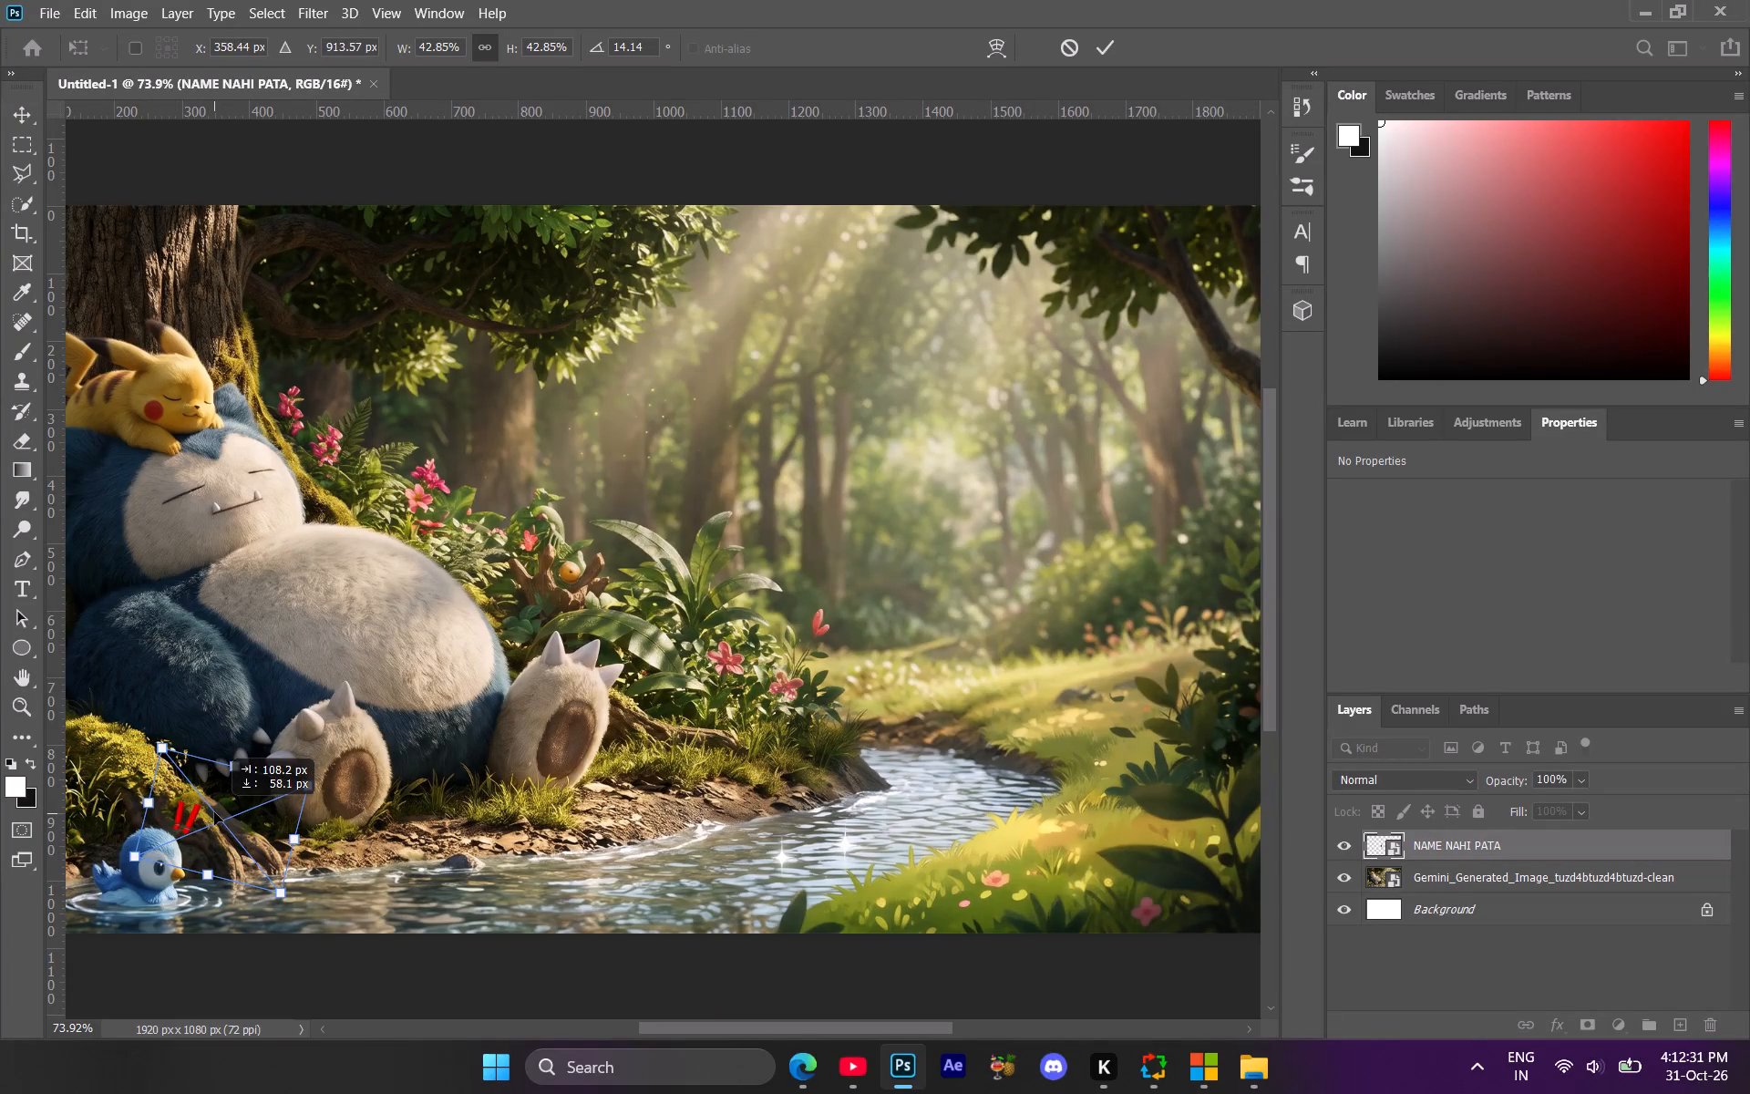
drag(214, 812, 221, 825)
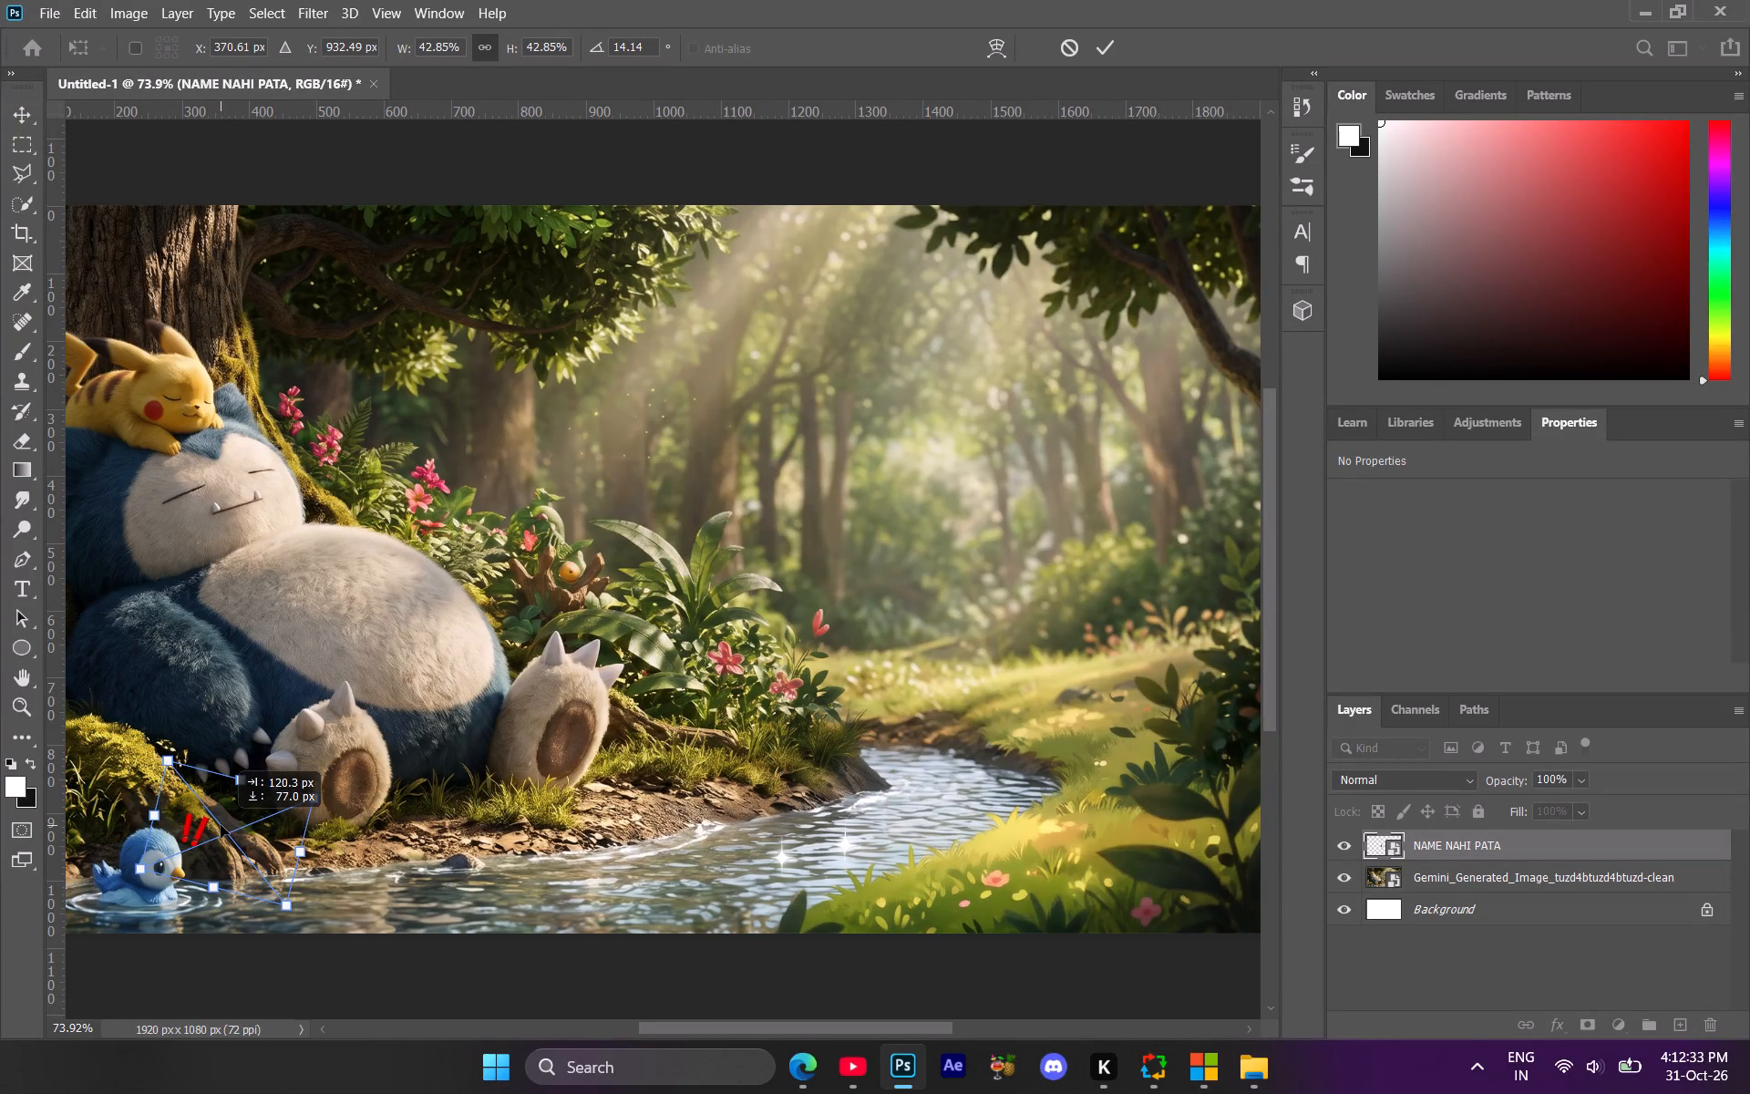
drag(221, 825, 220, 825)
click(1503, 850)
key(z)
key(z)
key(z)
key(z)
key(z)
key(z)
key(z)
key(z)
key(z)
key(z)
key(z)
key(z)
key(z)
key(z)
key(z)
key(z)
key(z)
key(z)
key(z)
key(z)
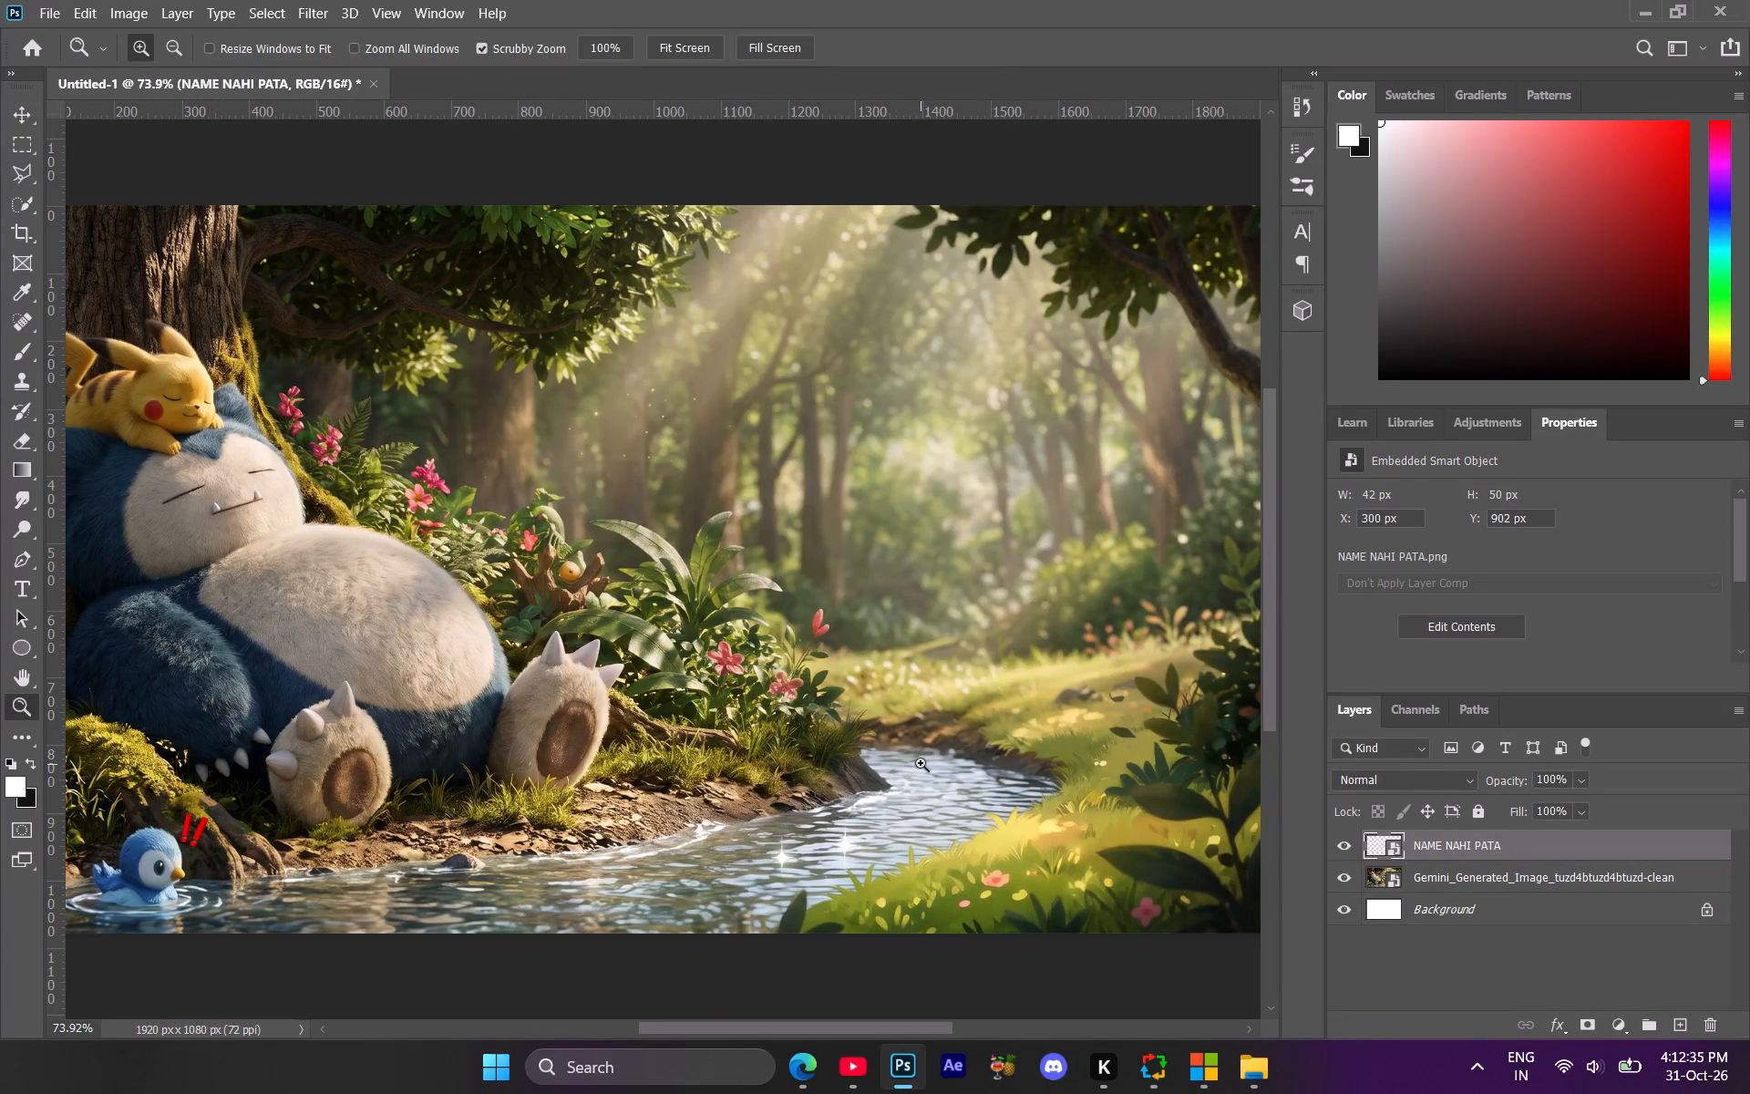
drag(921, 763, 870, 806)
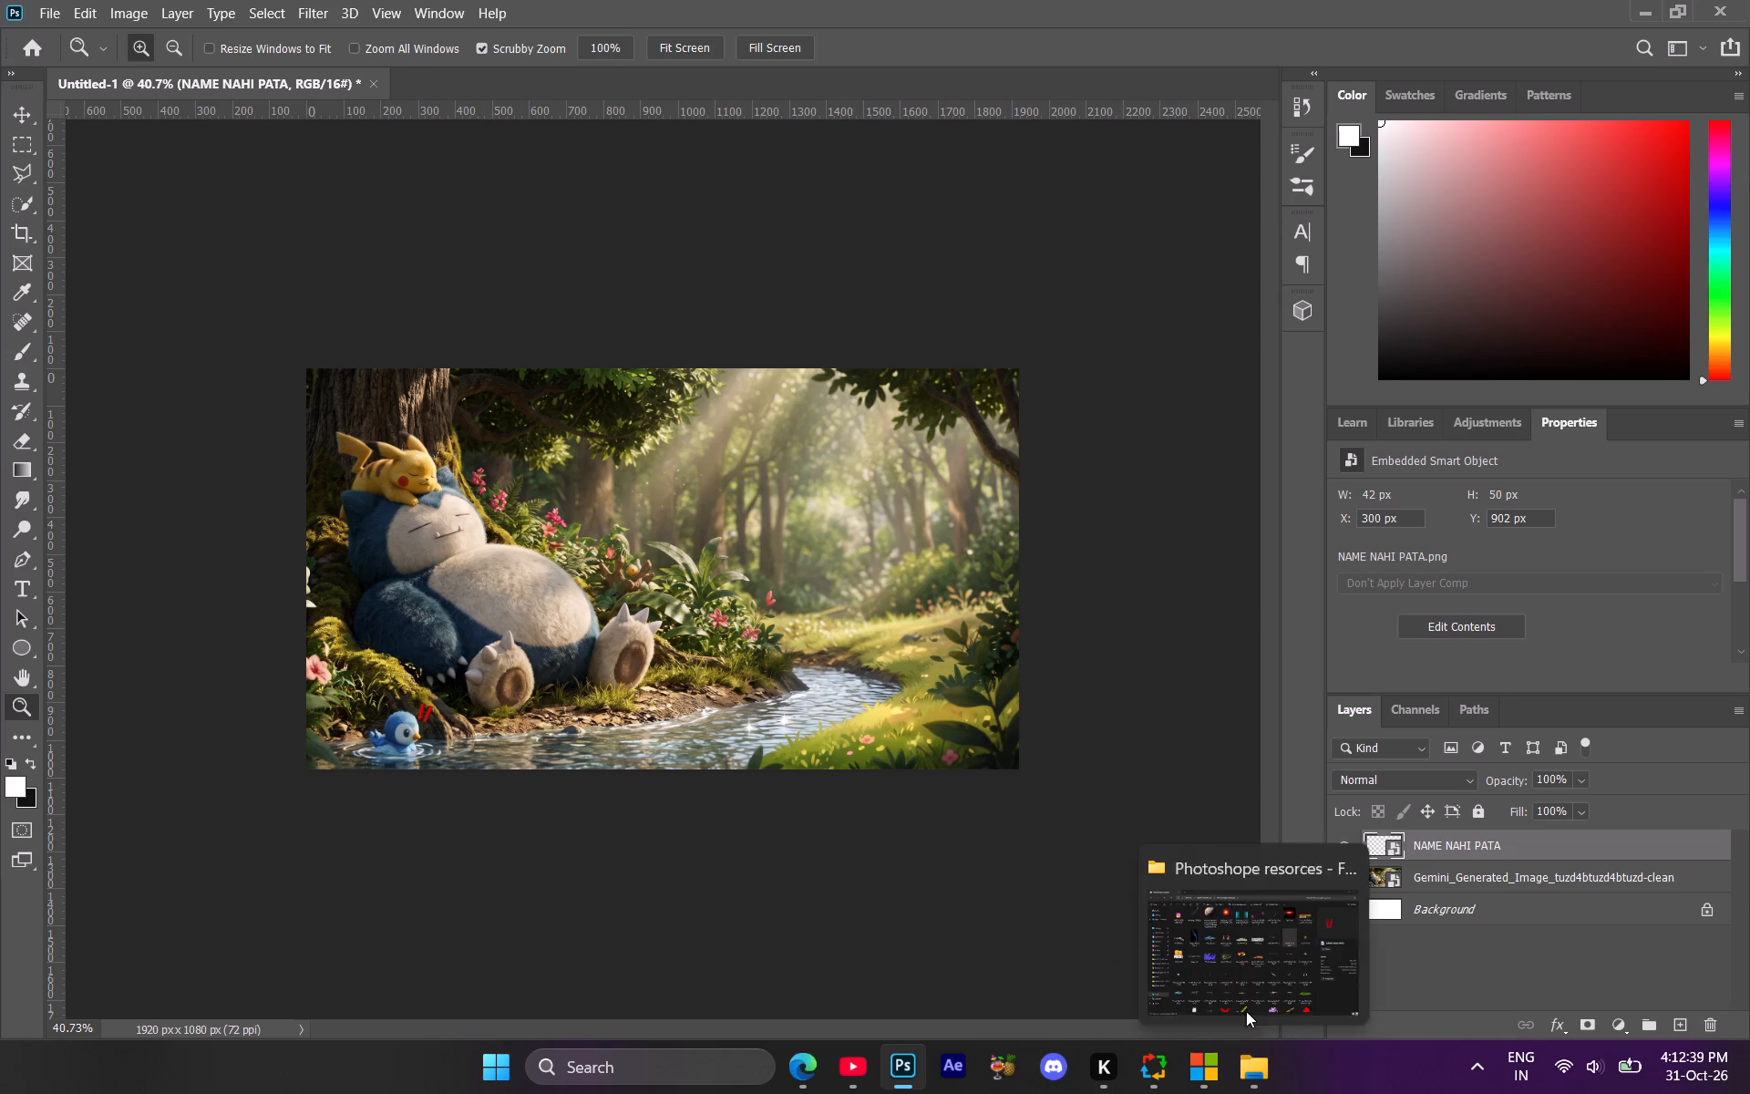
Switch to the Photoshope resorces folder in File Explorer and look through its overlay images for another decoration.
click(1245, 967)
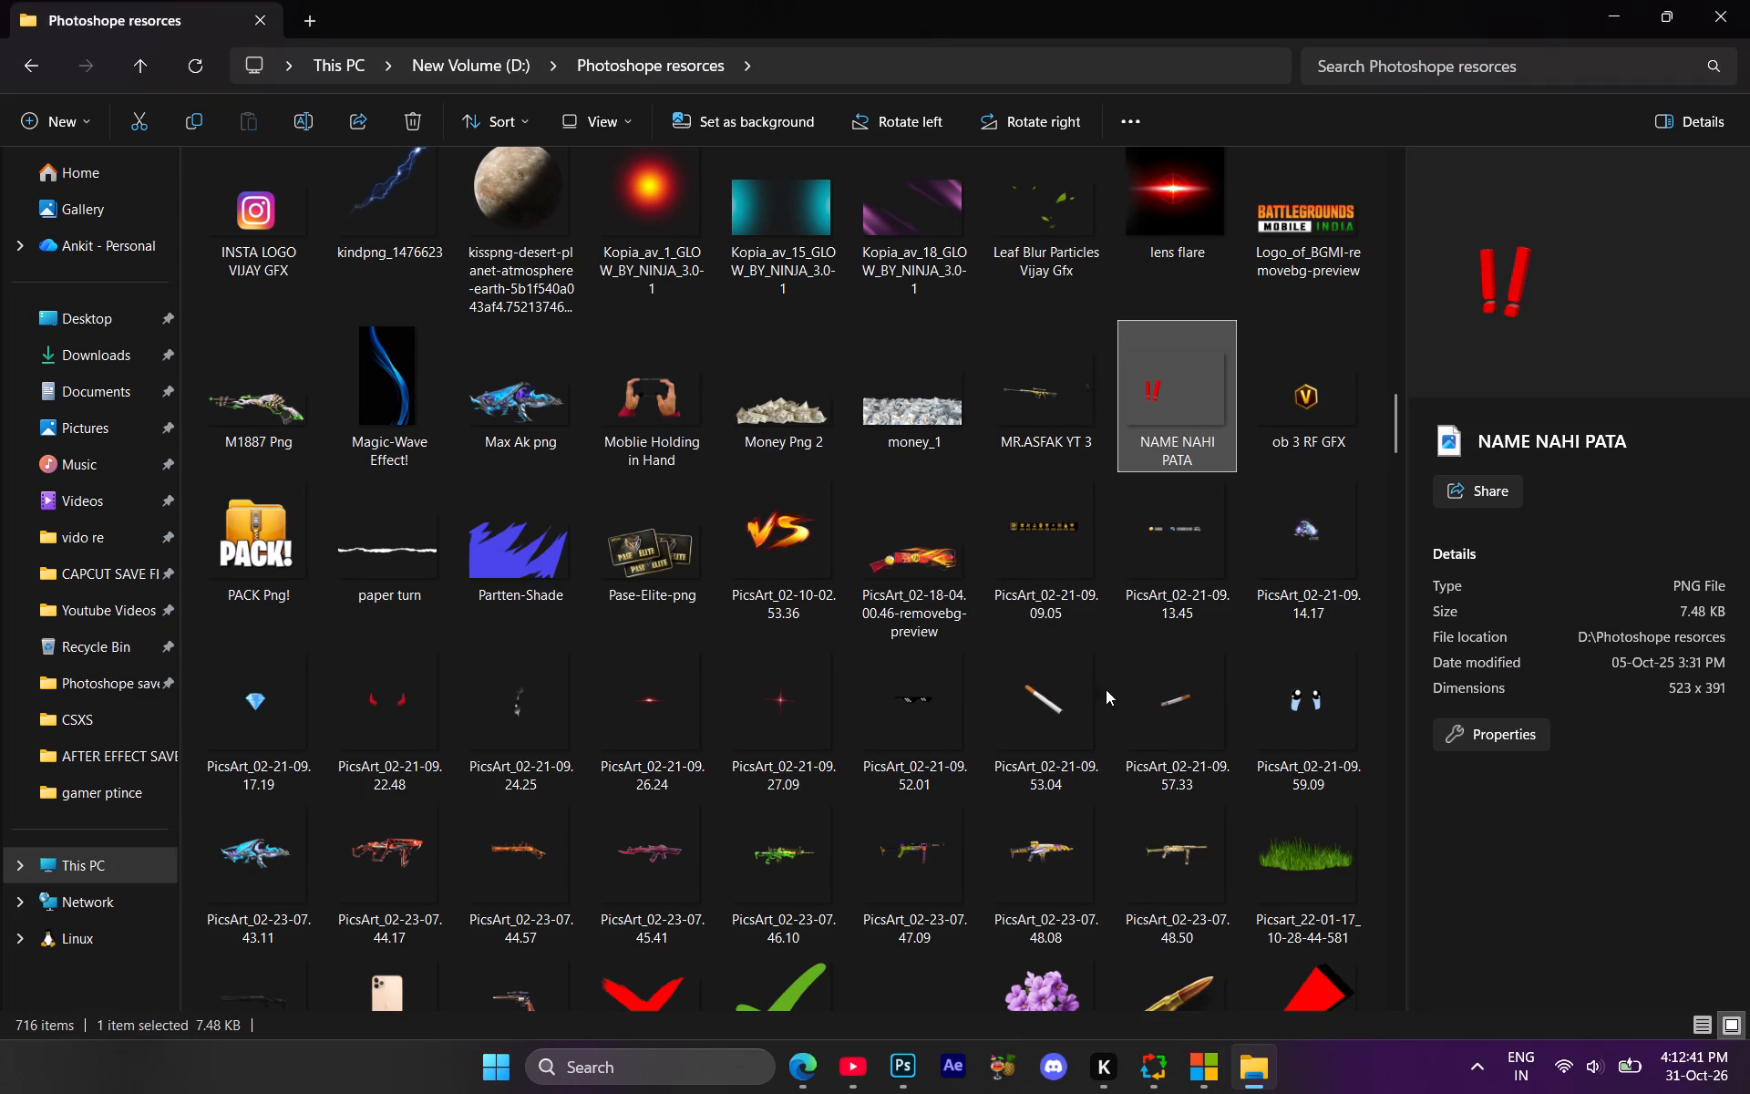
click(782, 707)
scroll(1011, 560, down, 1)
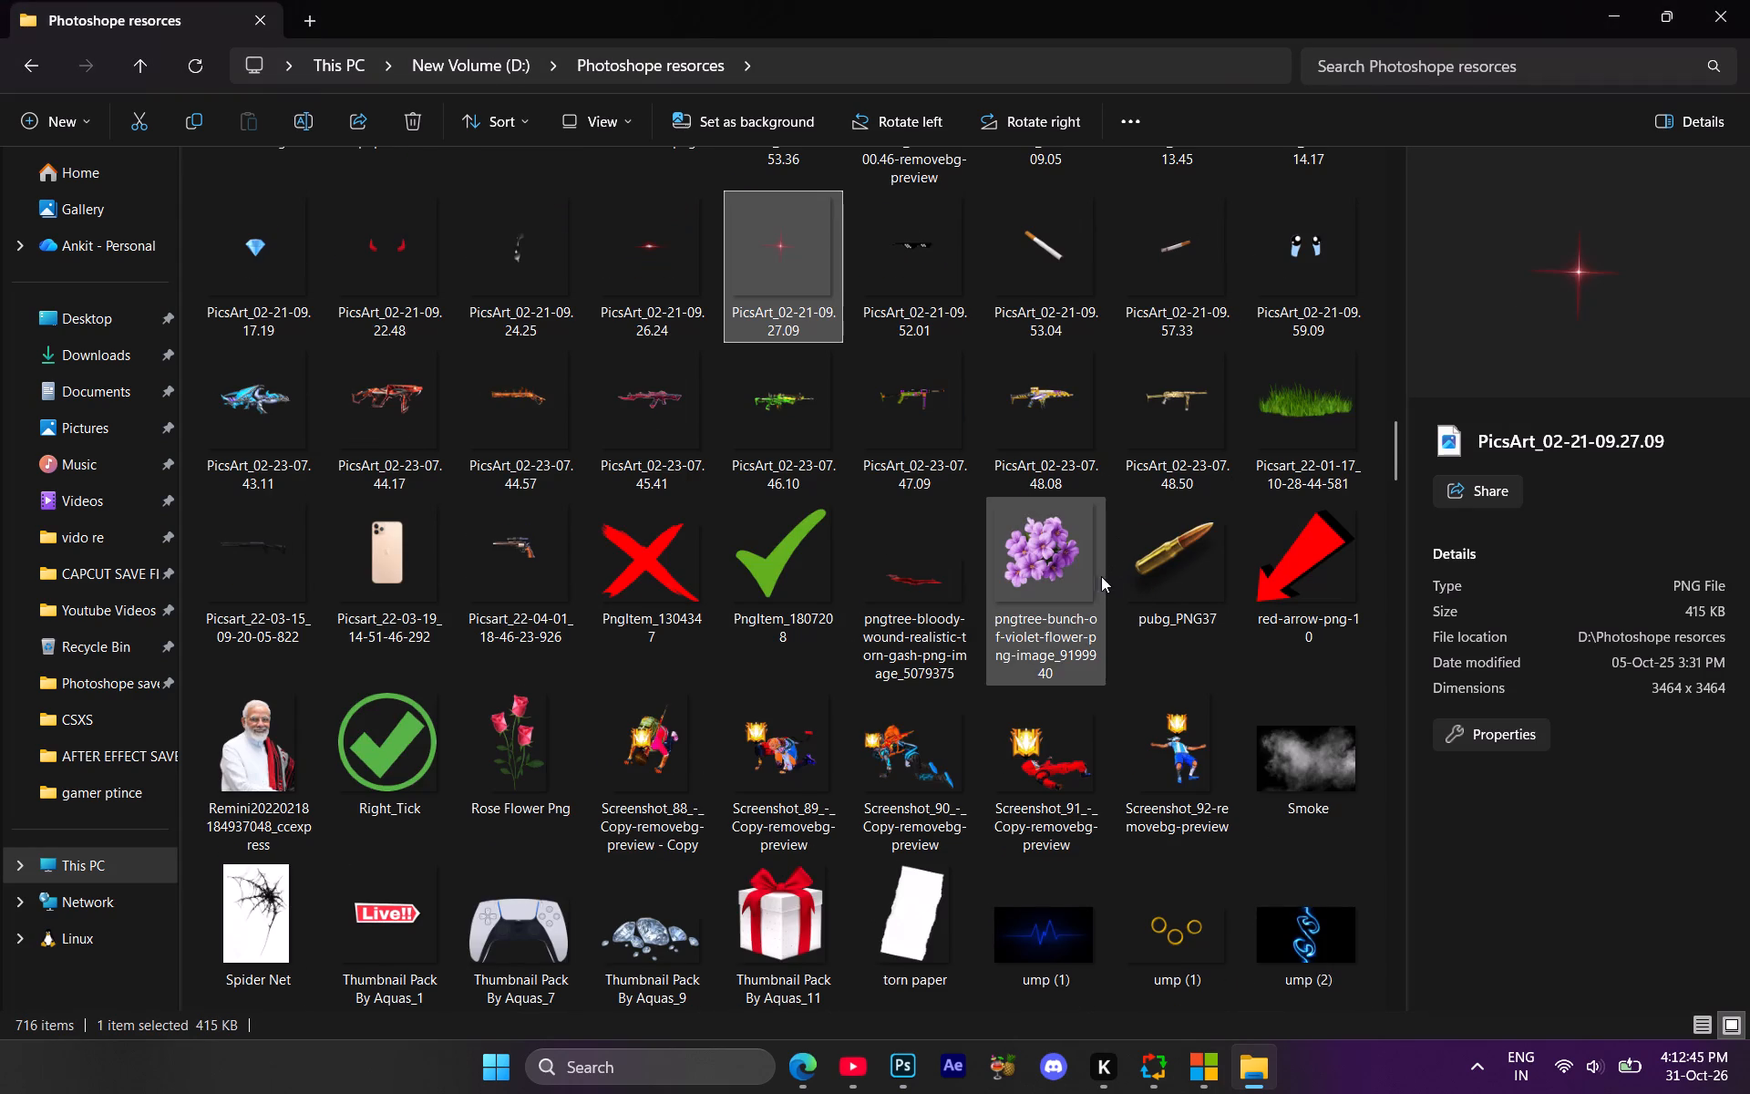
click(931, 568)
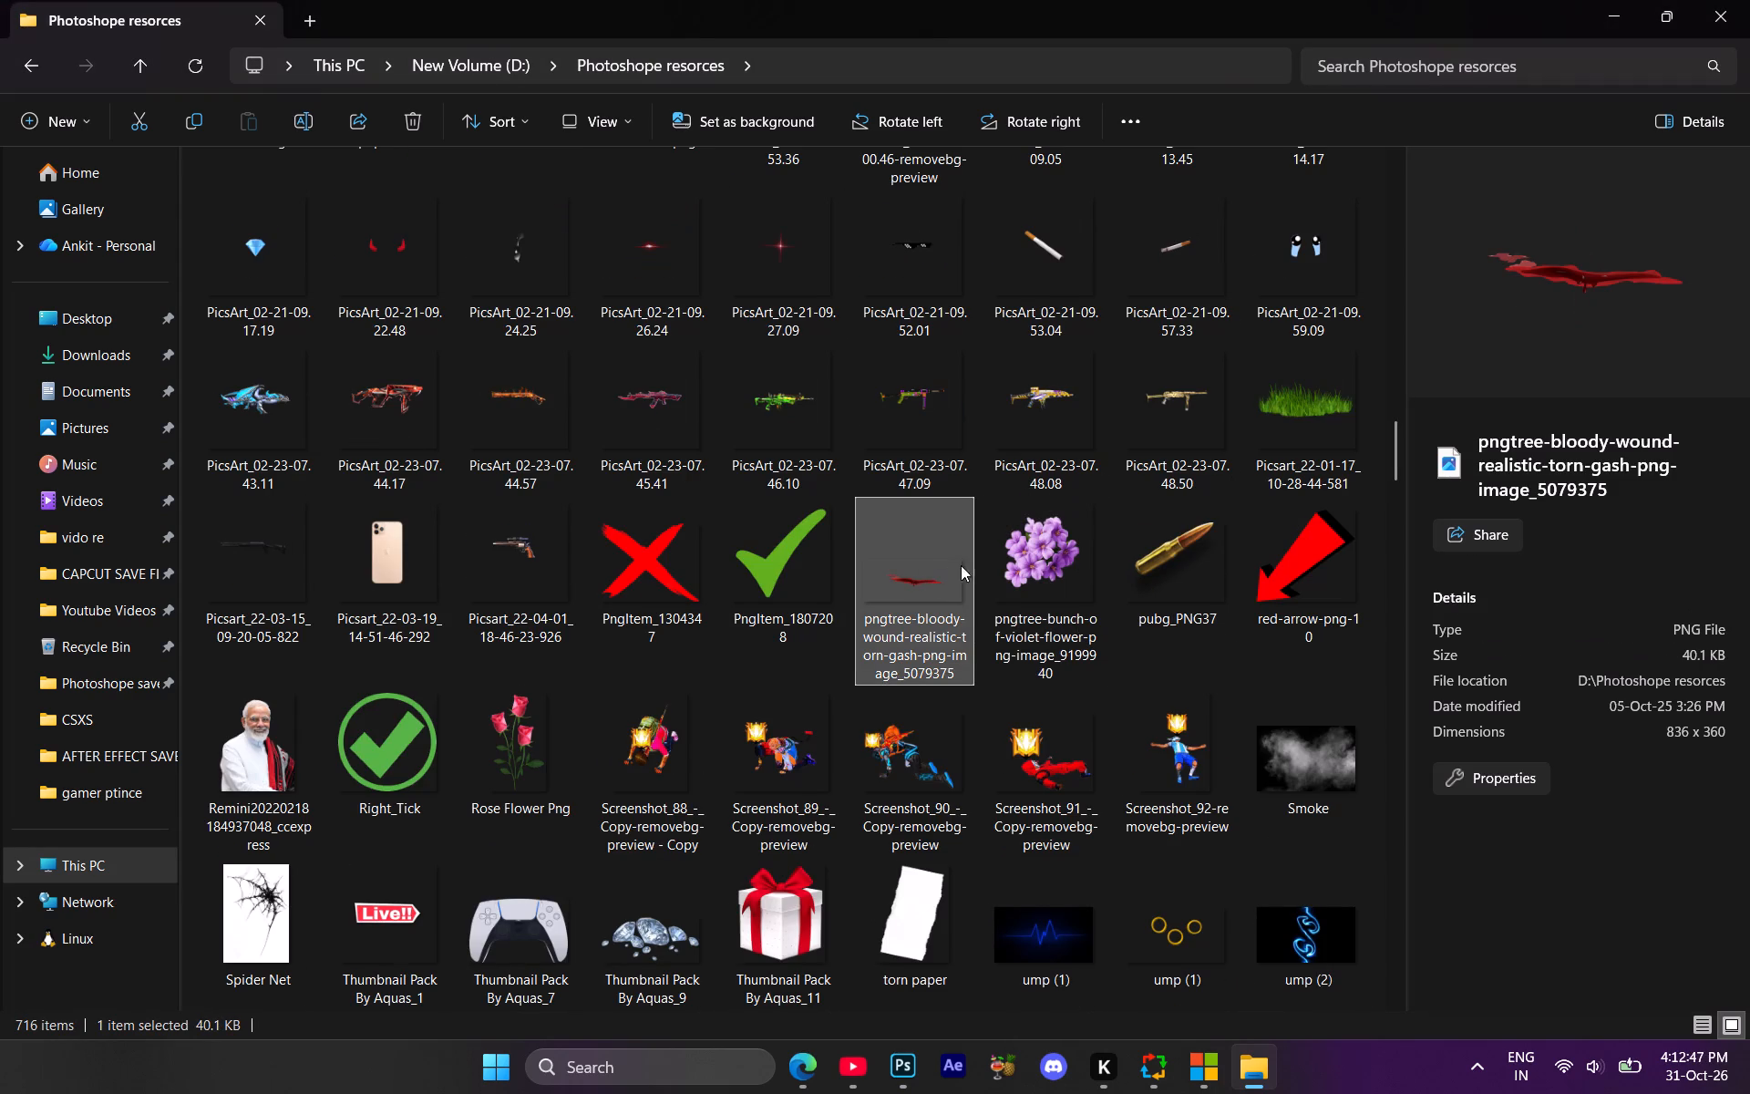
scroll(1075, 587, down, 1)
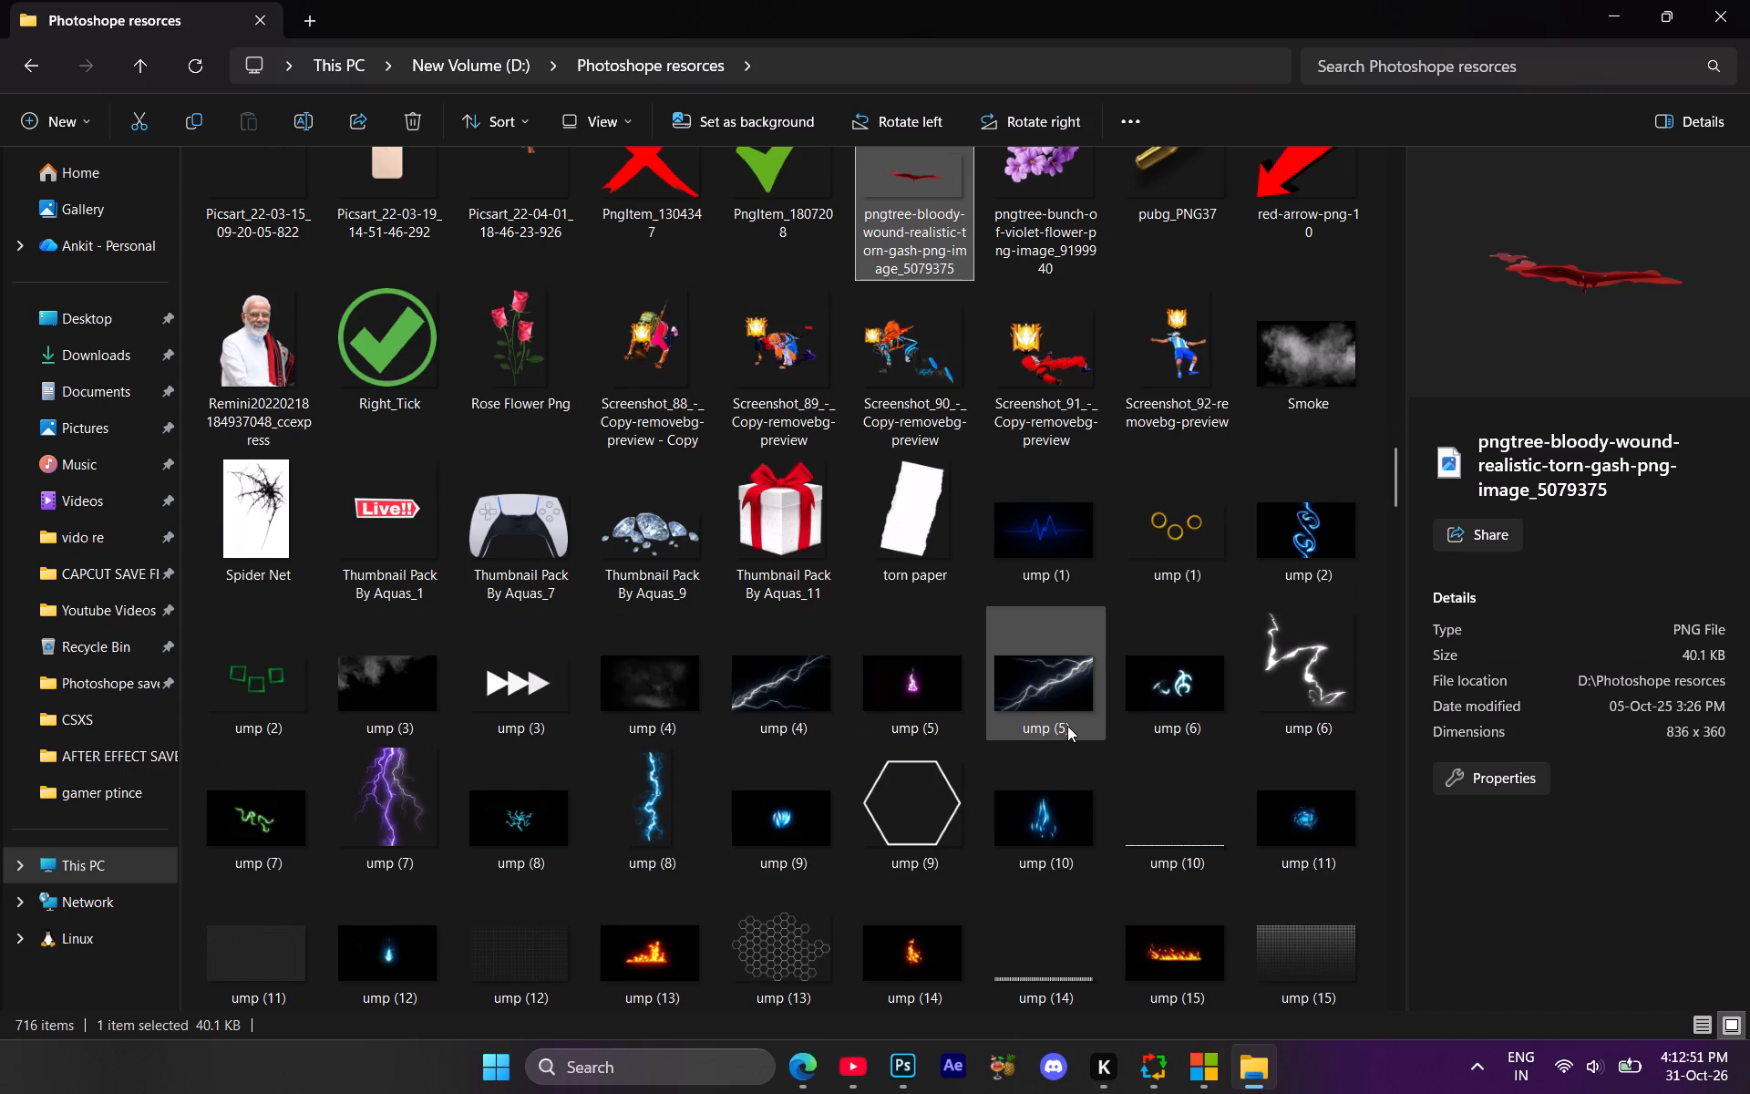
scroll(1067, 726, down, 1)
click(1192, 399)
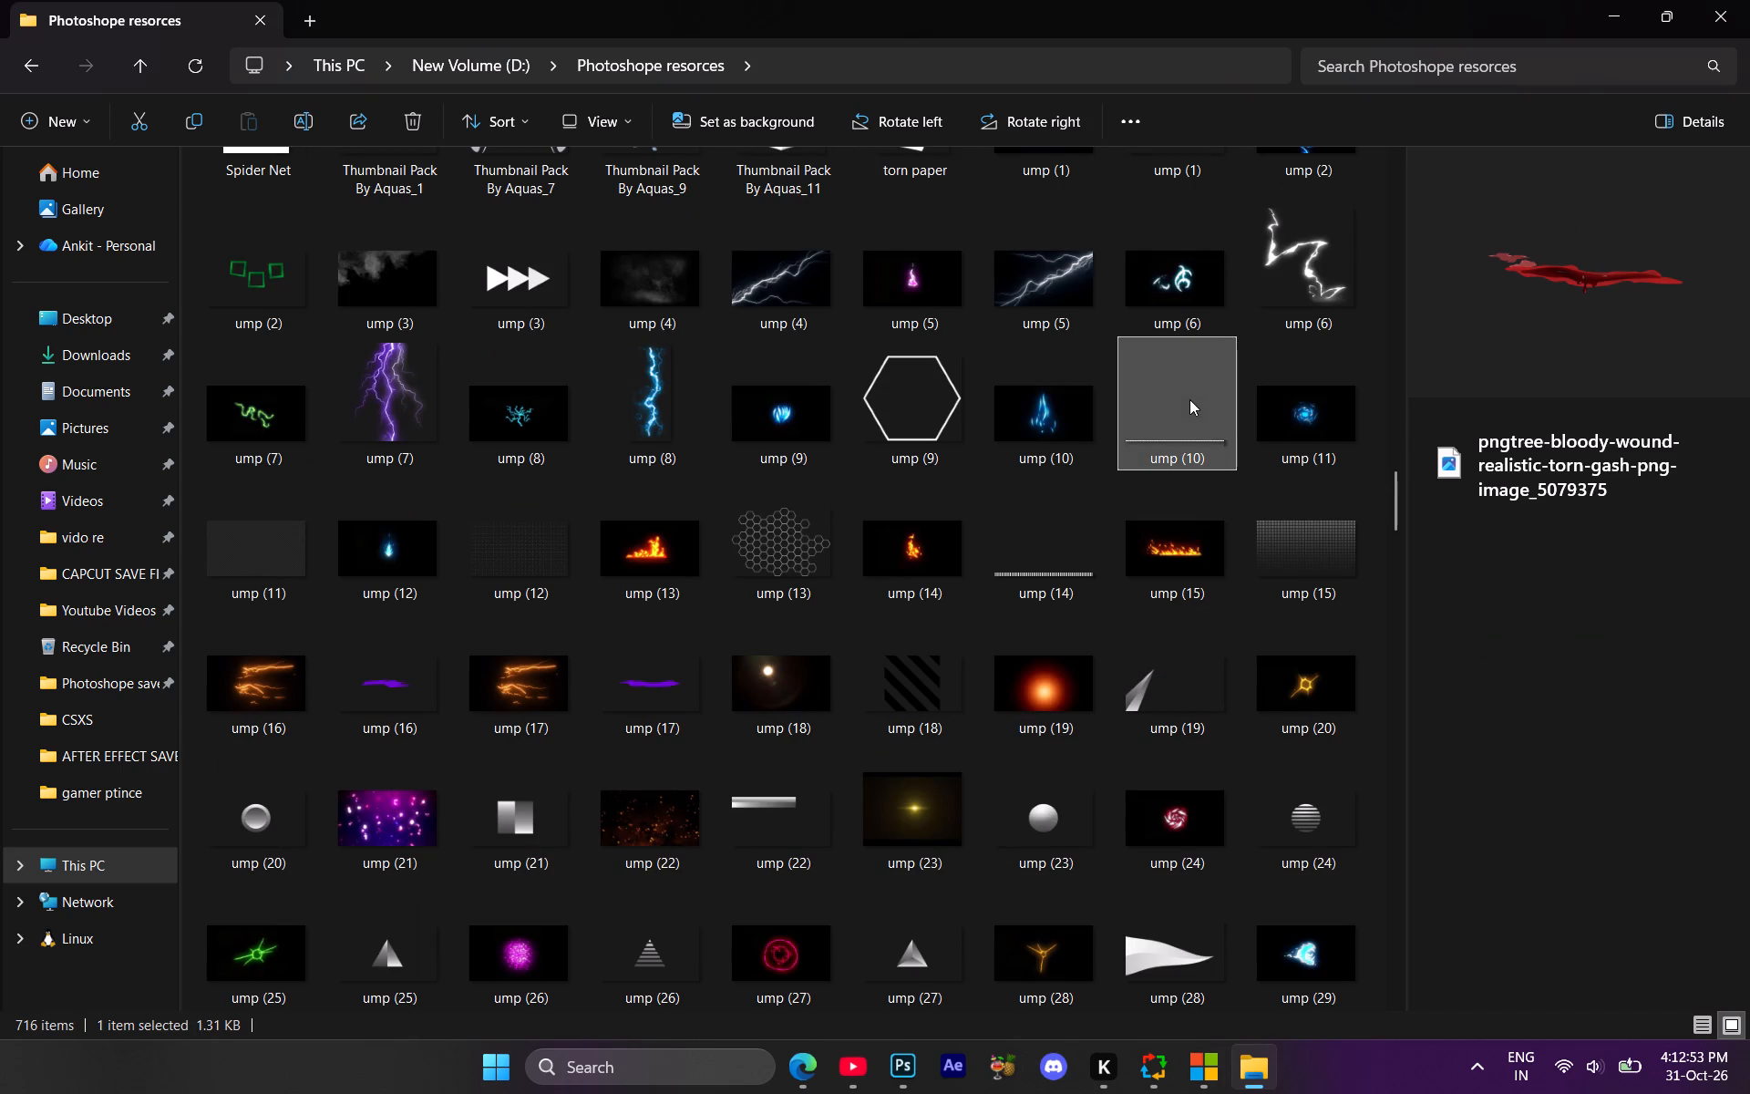
click(1045, 572)
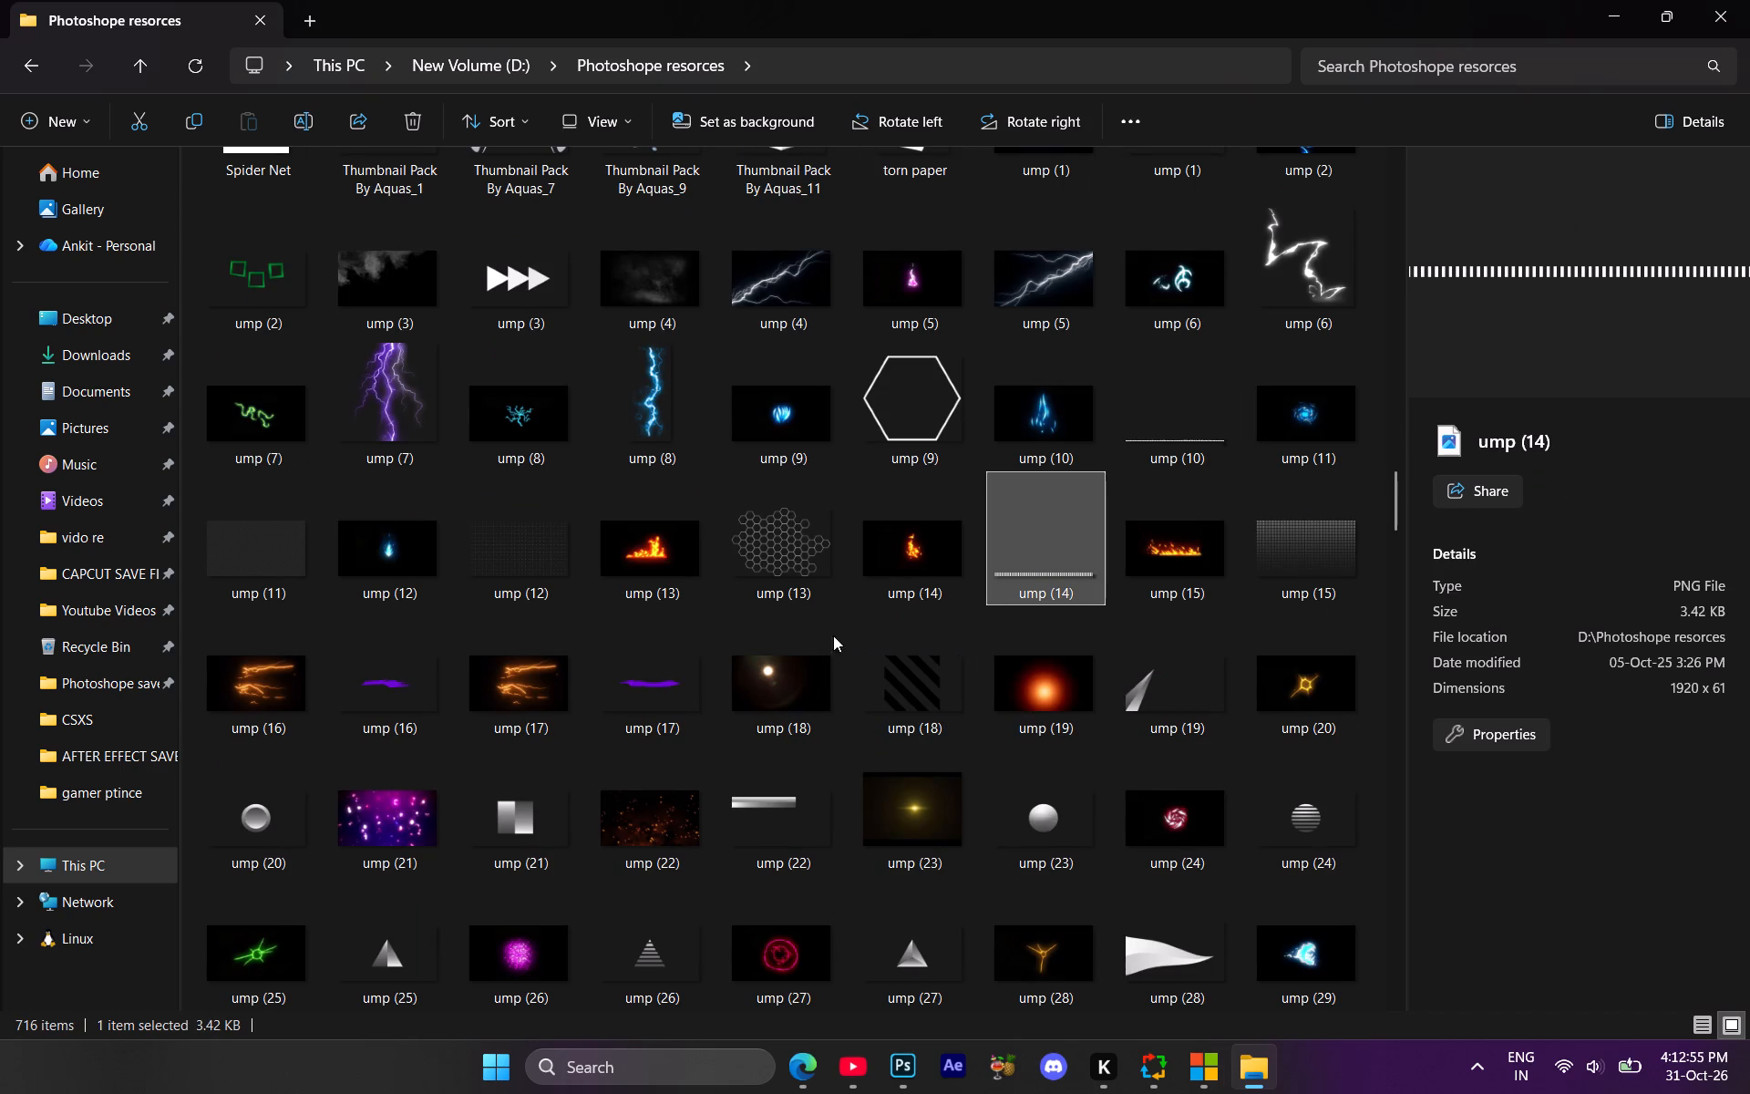
scroll(805, 623, down, 1)
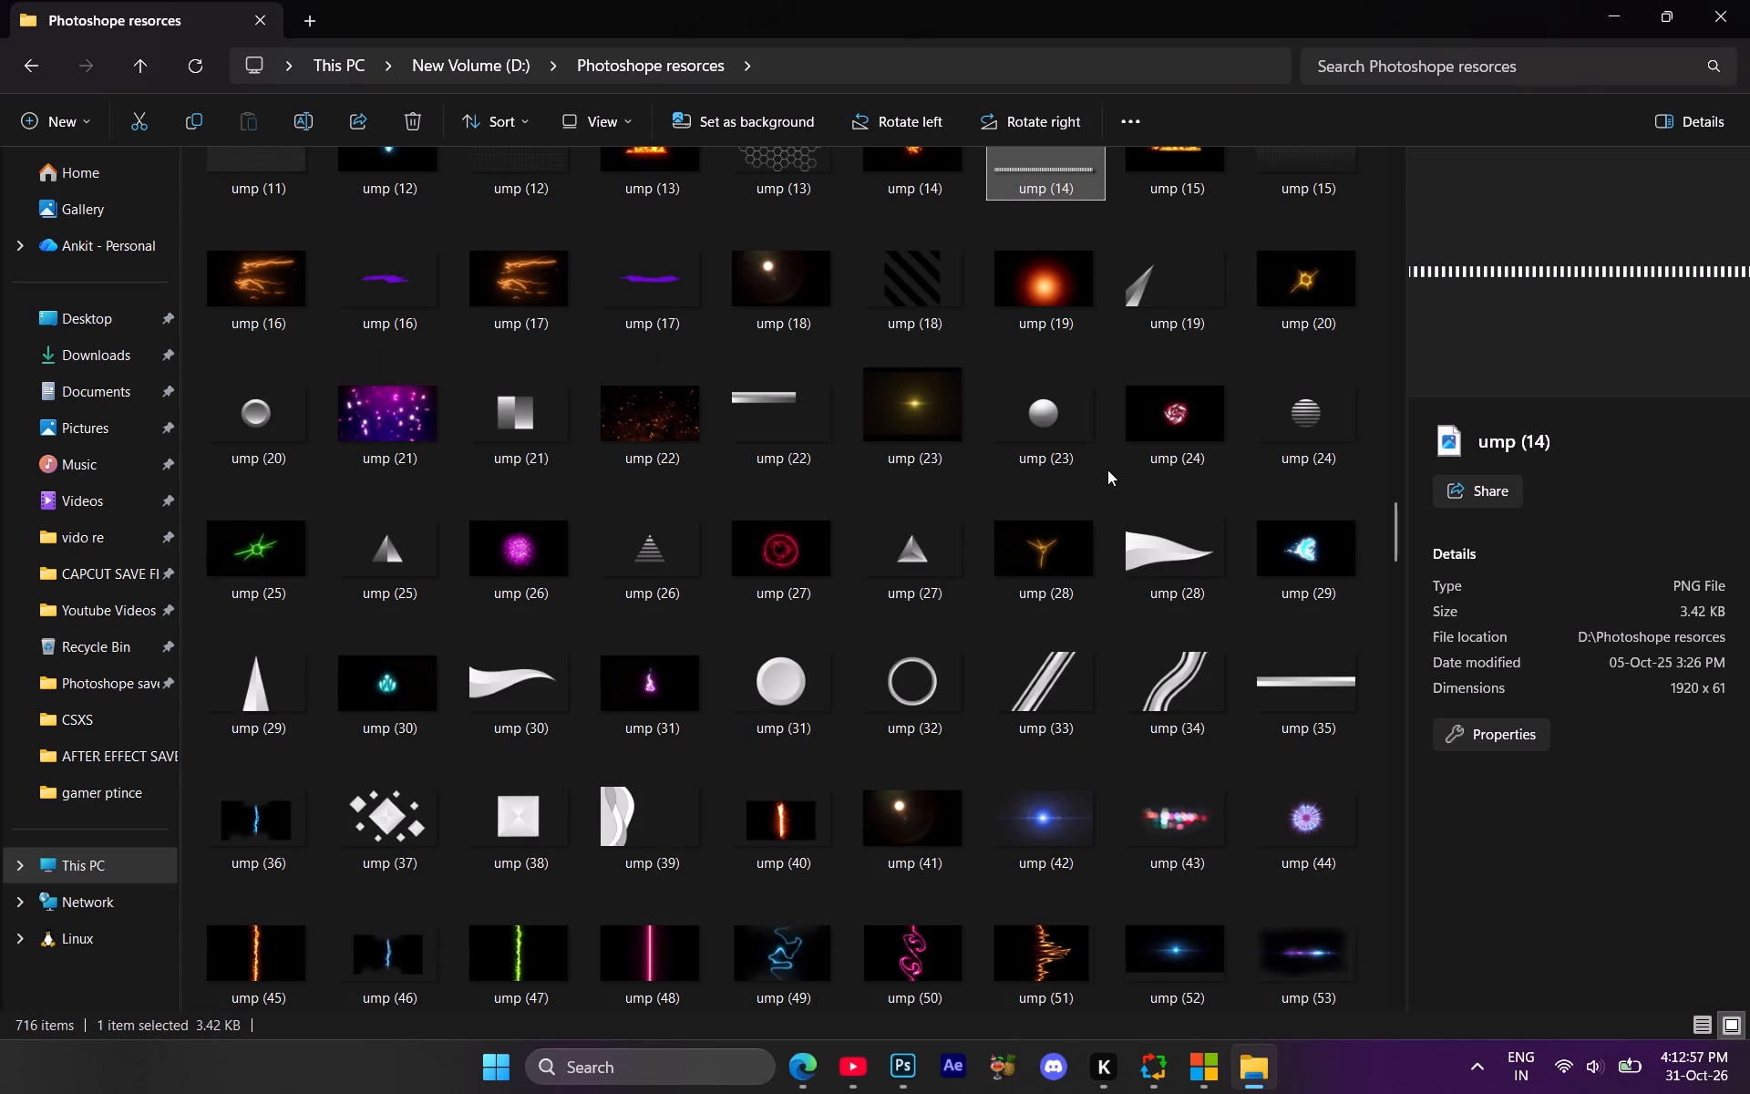
click(1179, 408)
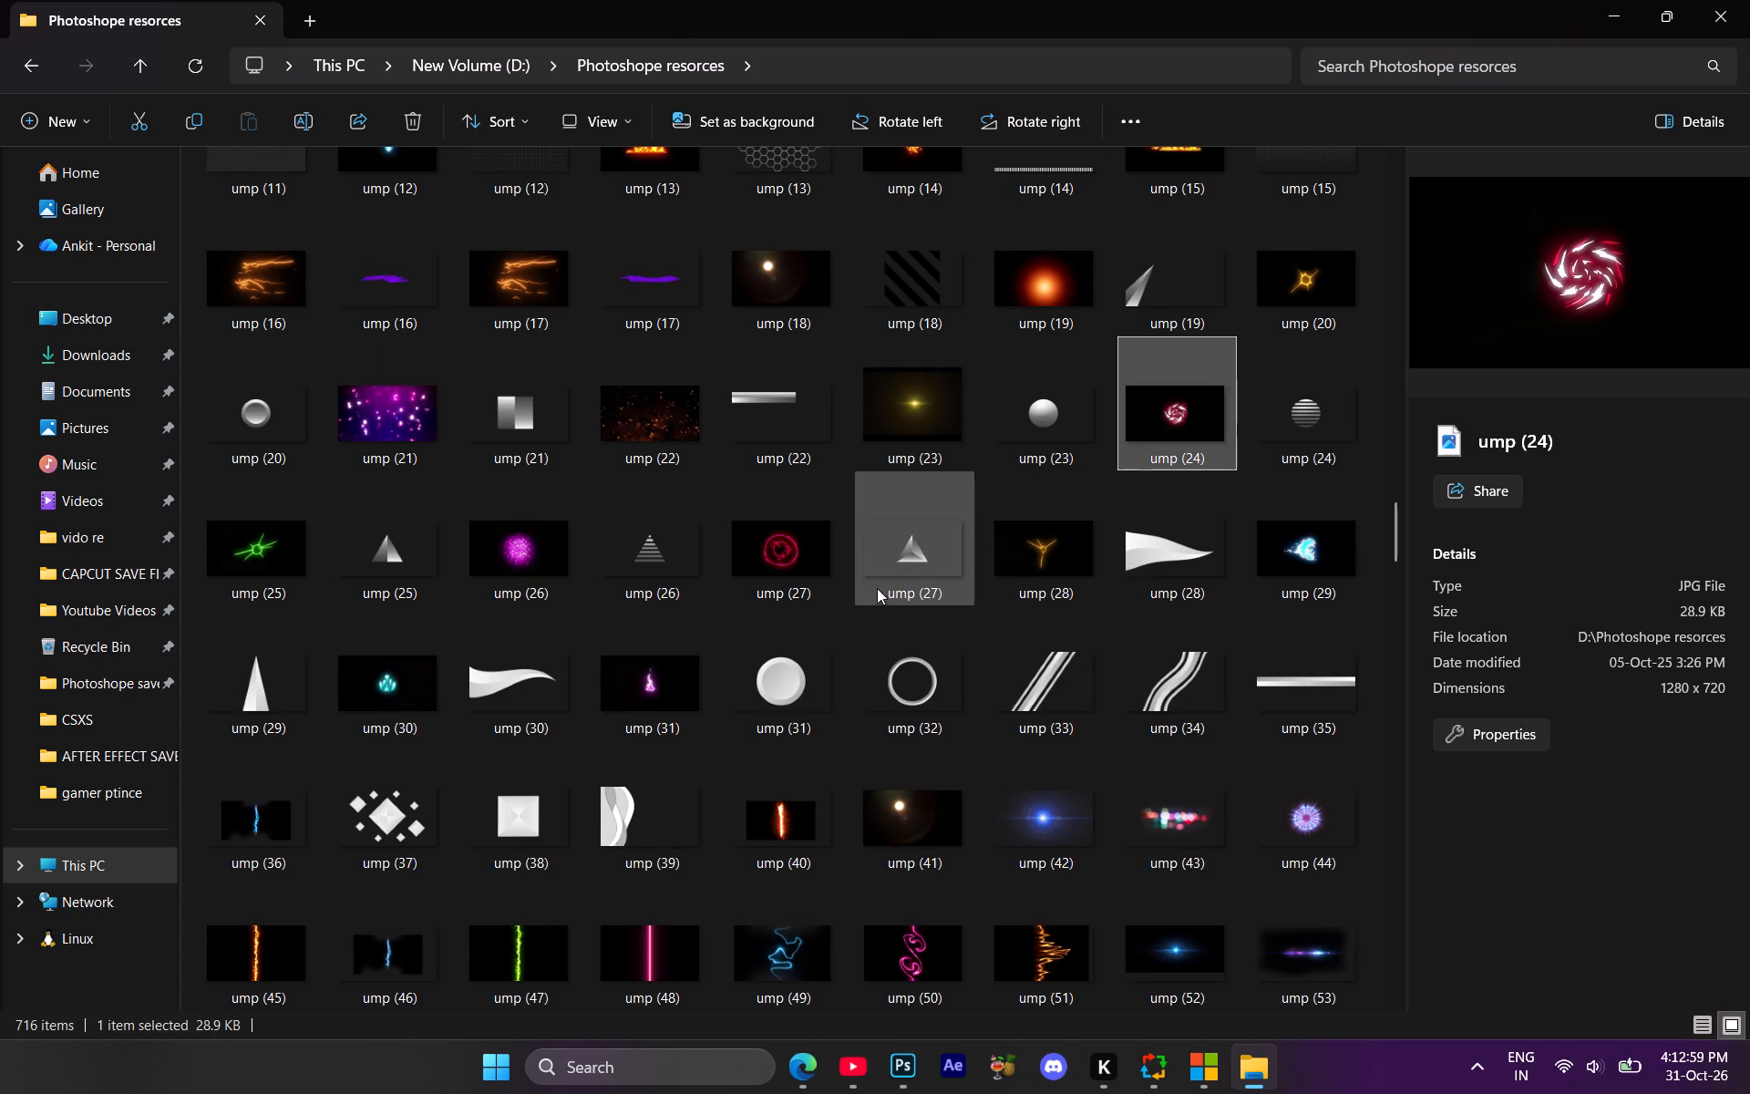
scroll(980, 588, down, 1)
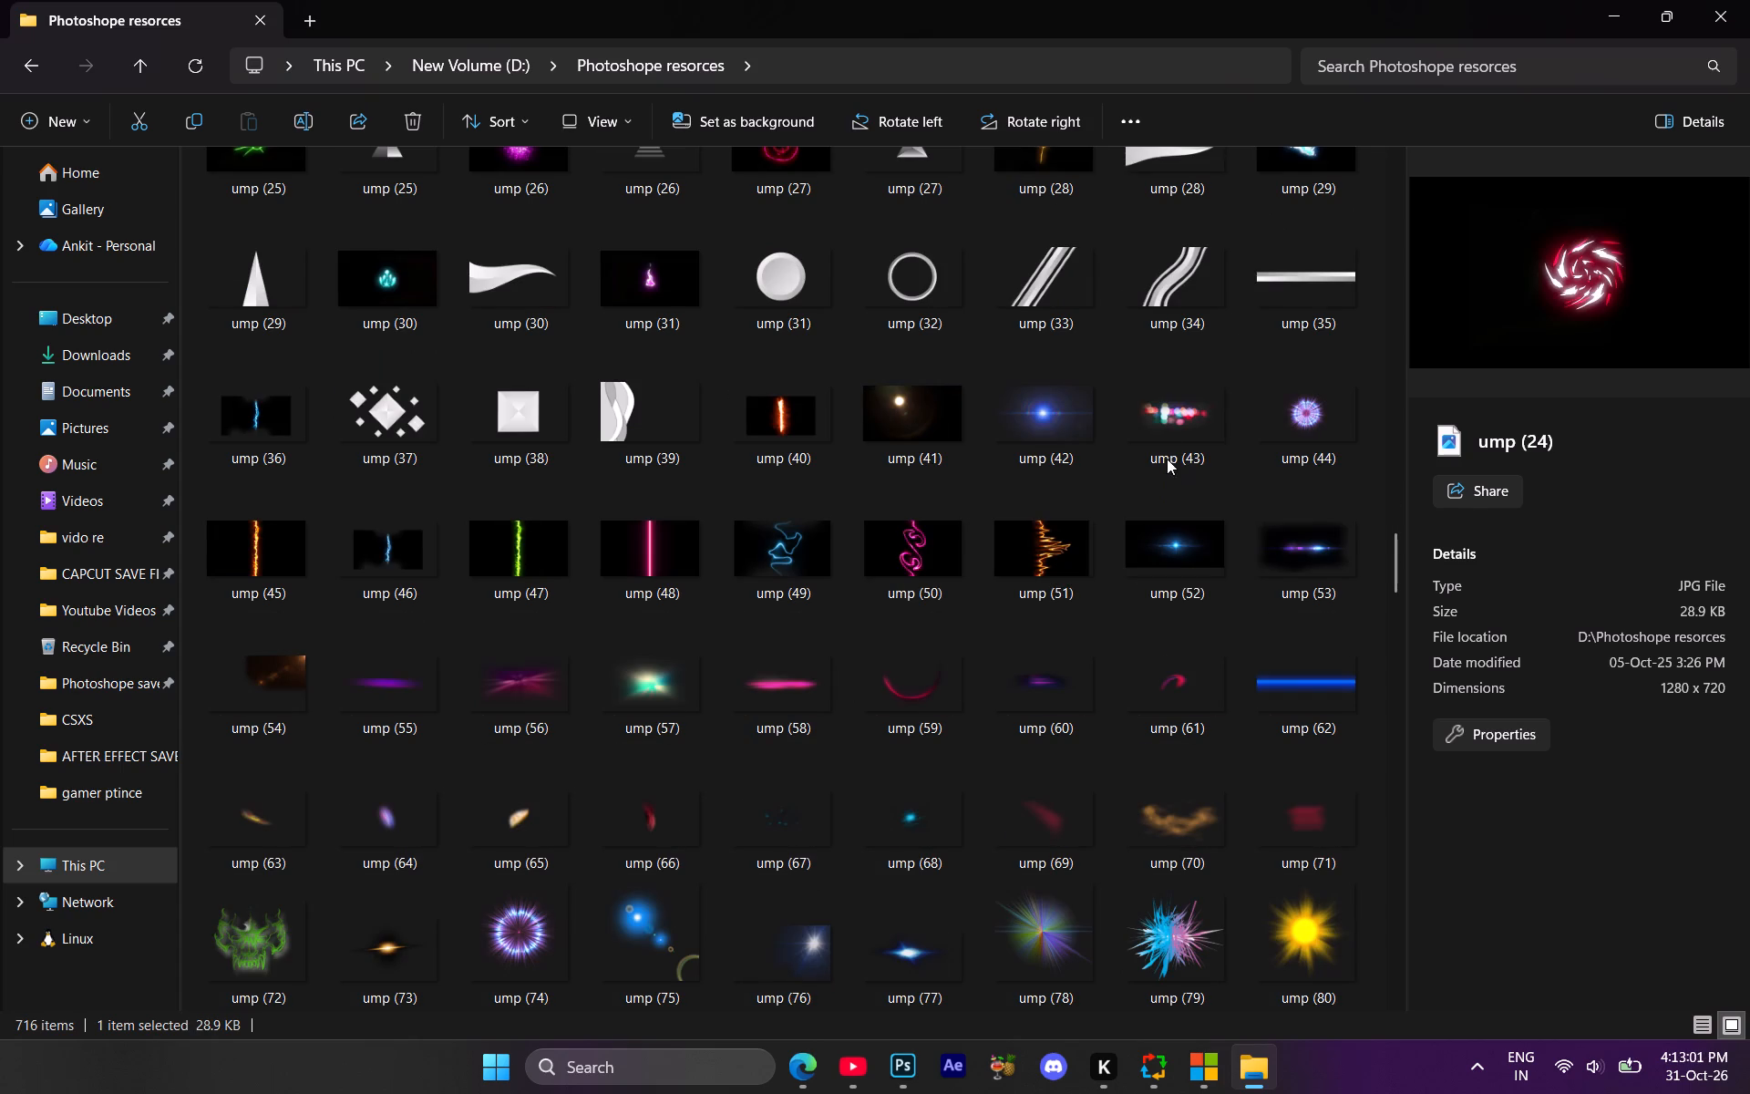
scroll(1086, 495, down, 1)
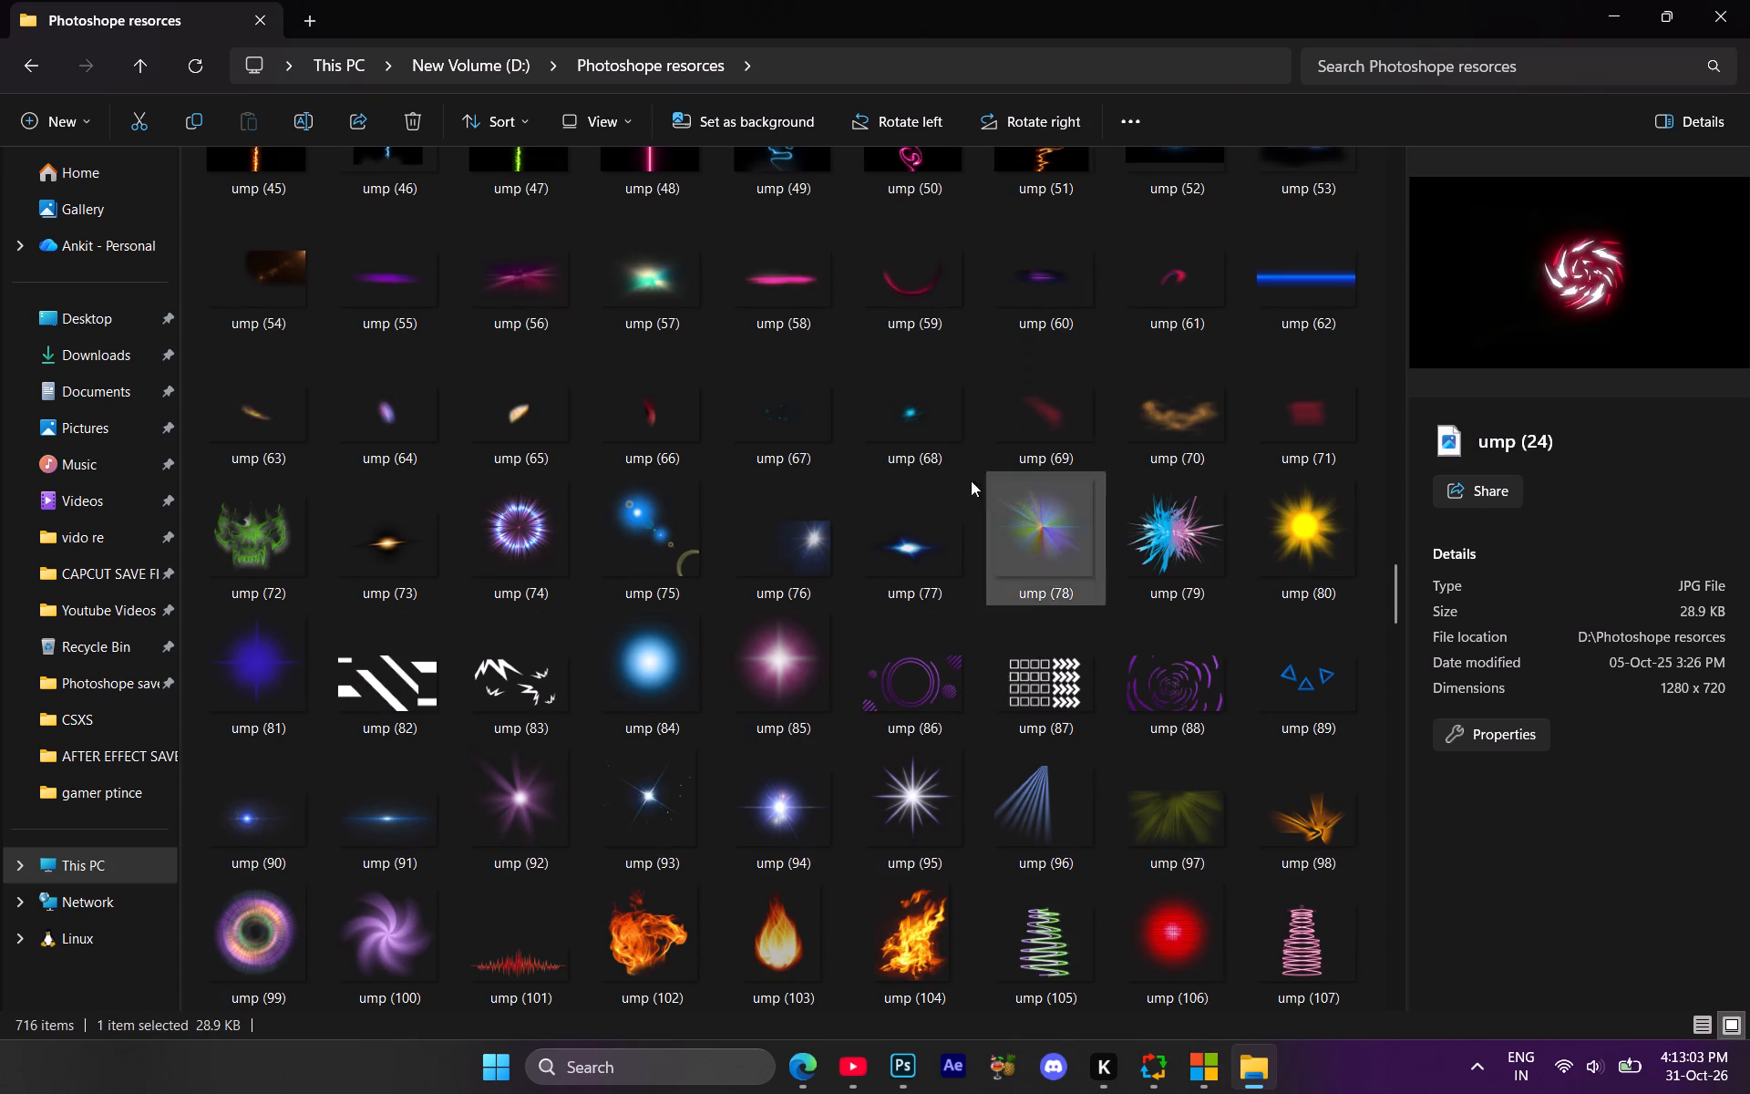
scroll(676, 540, down, 1)
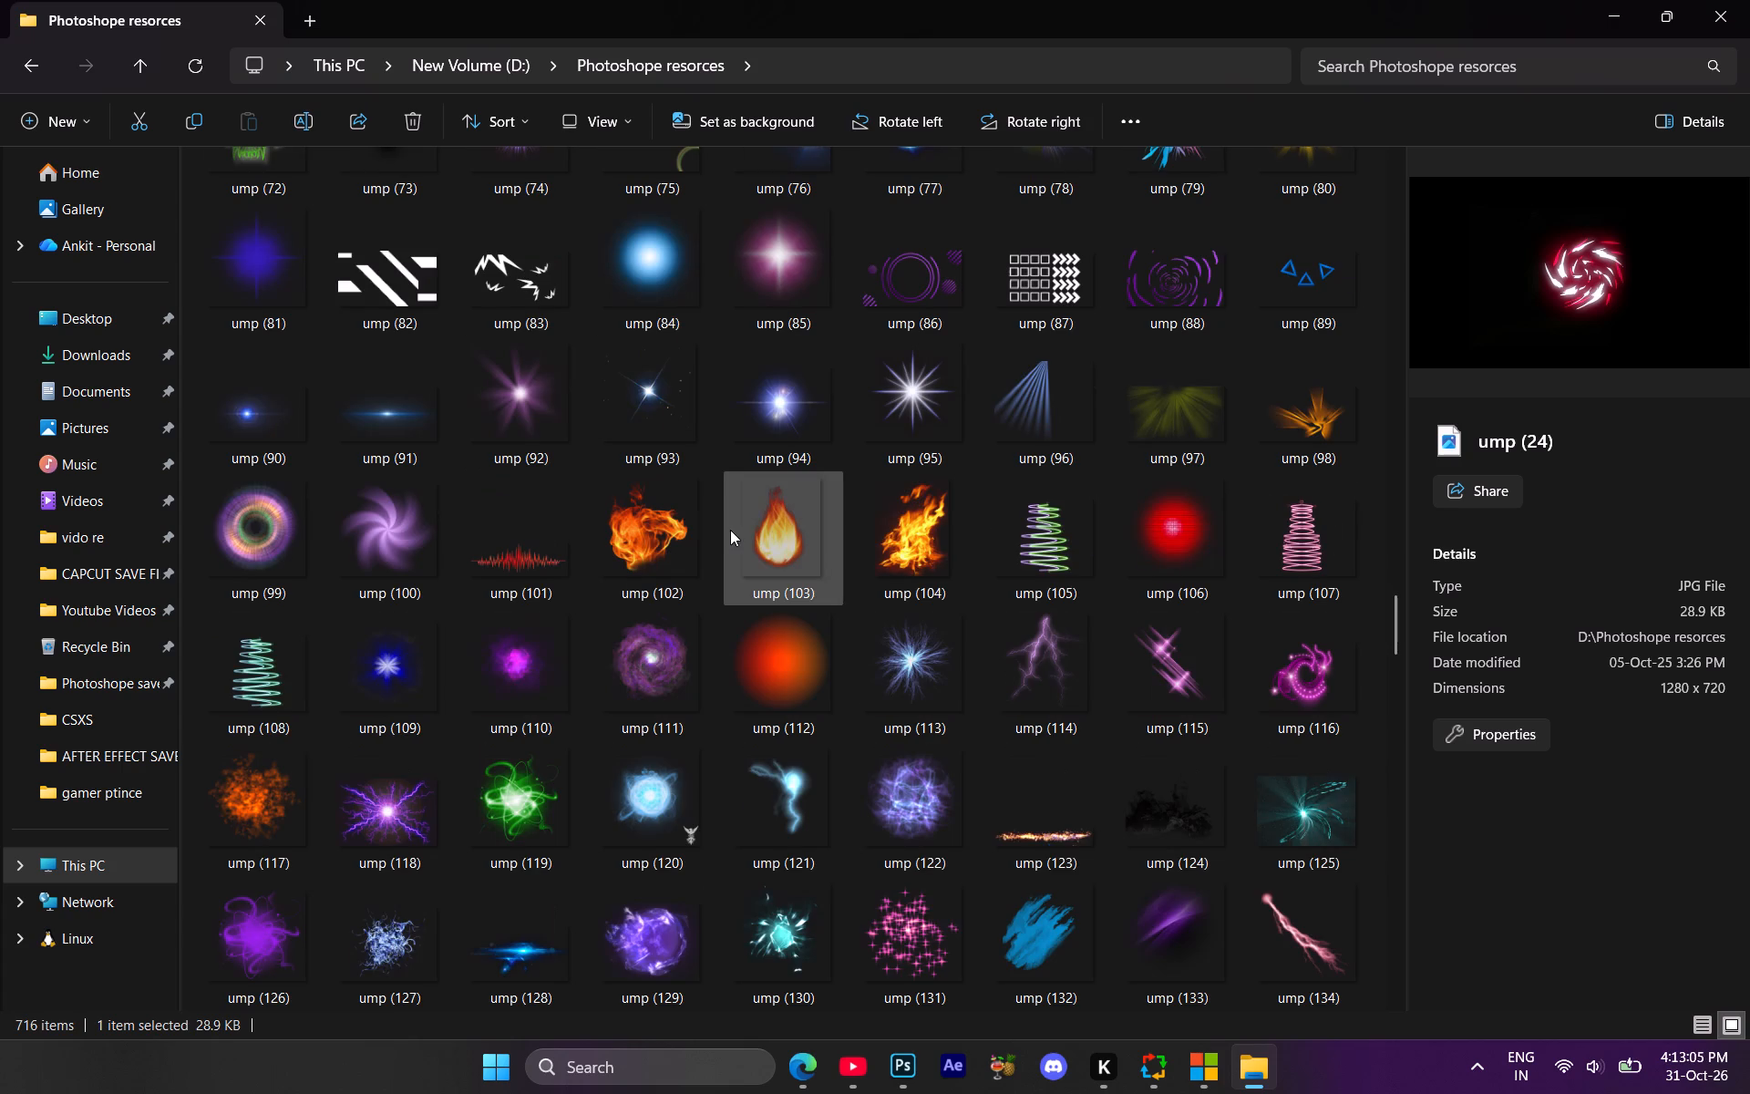
scroll(730, 530, down, 1)
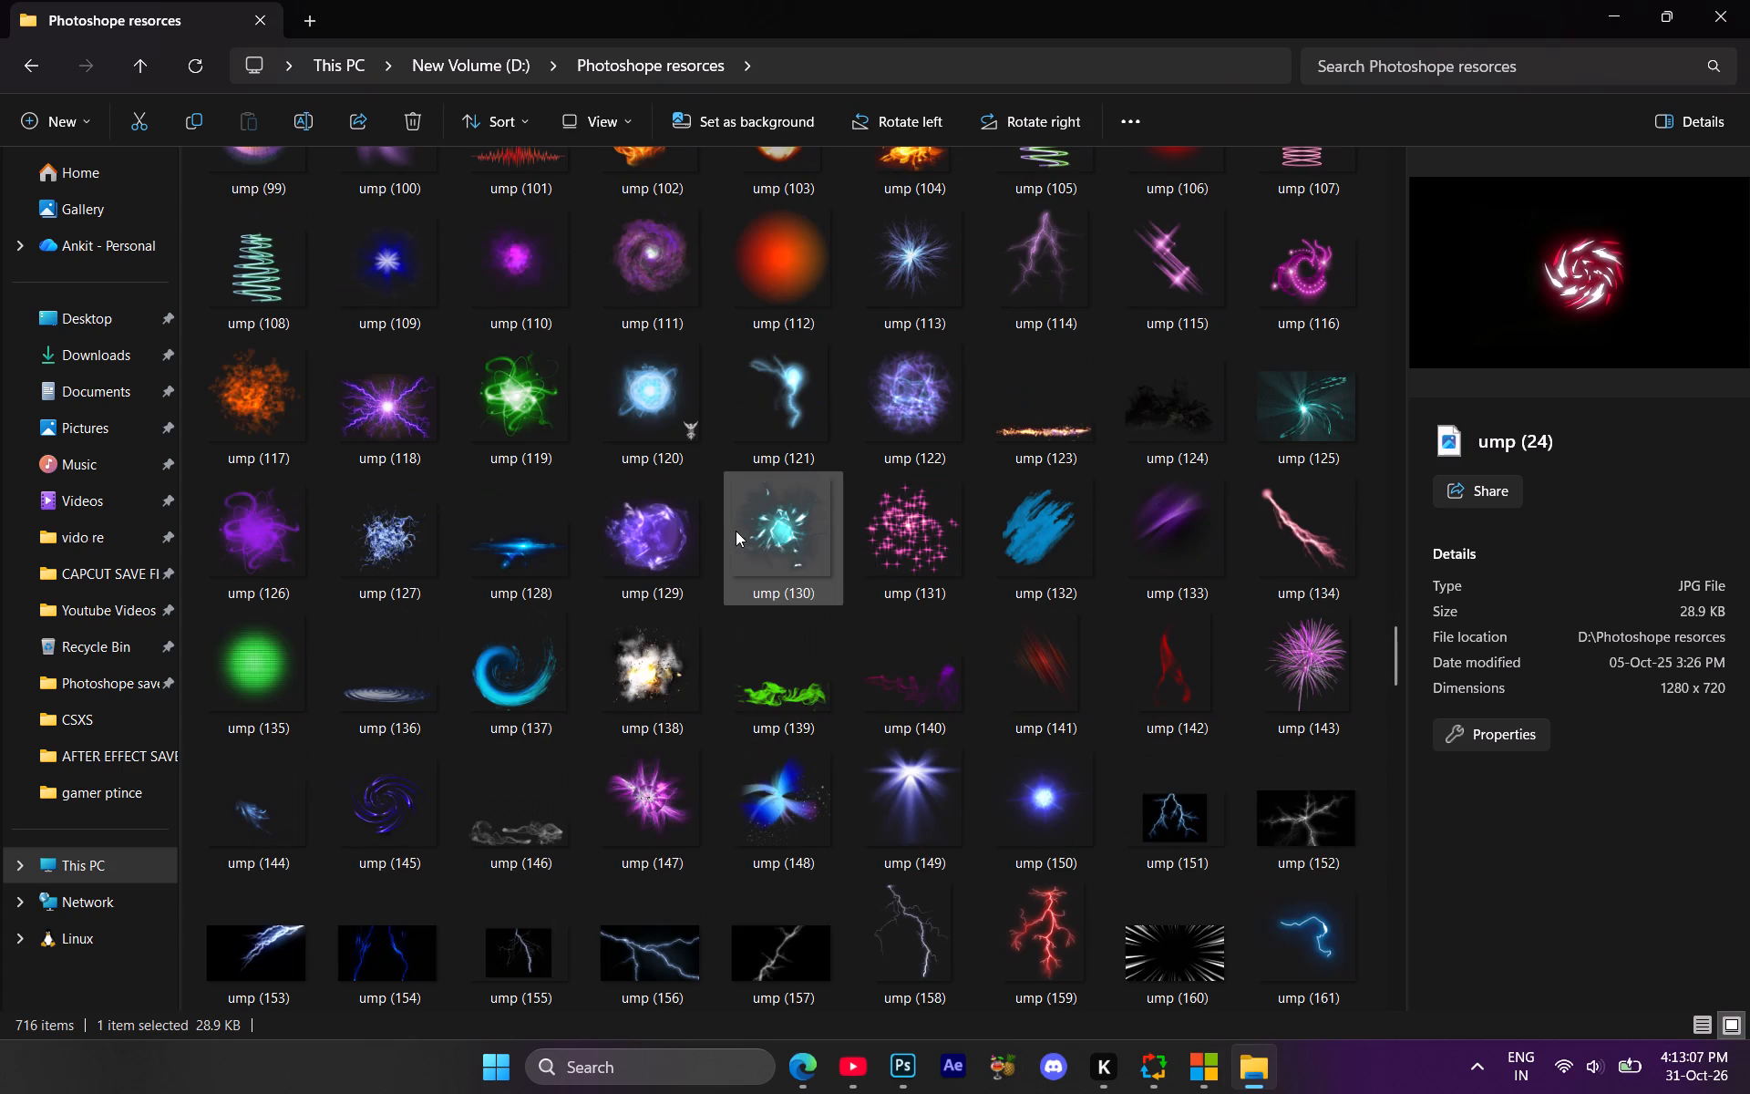
scroll(746, 533, down, 4)
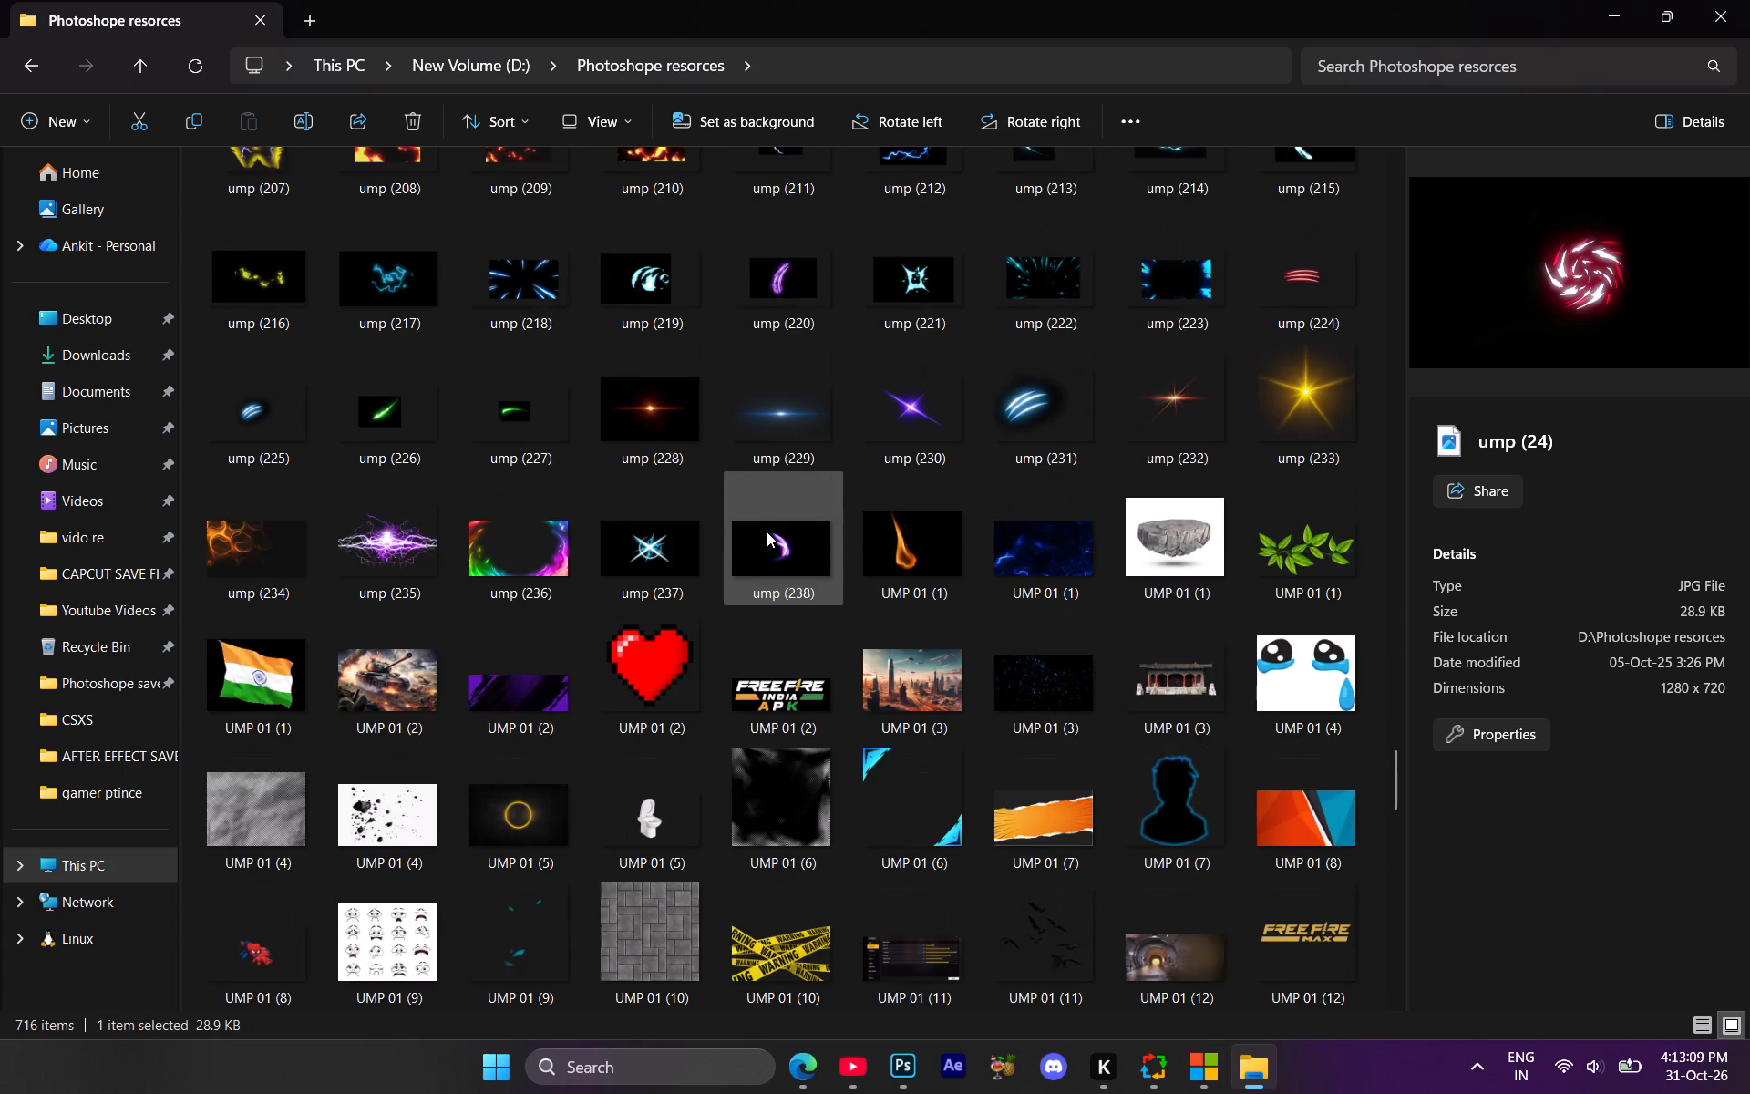
scroll(768, 532, down, 1)
scroll(769, 532, up, 2)
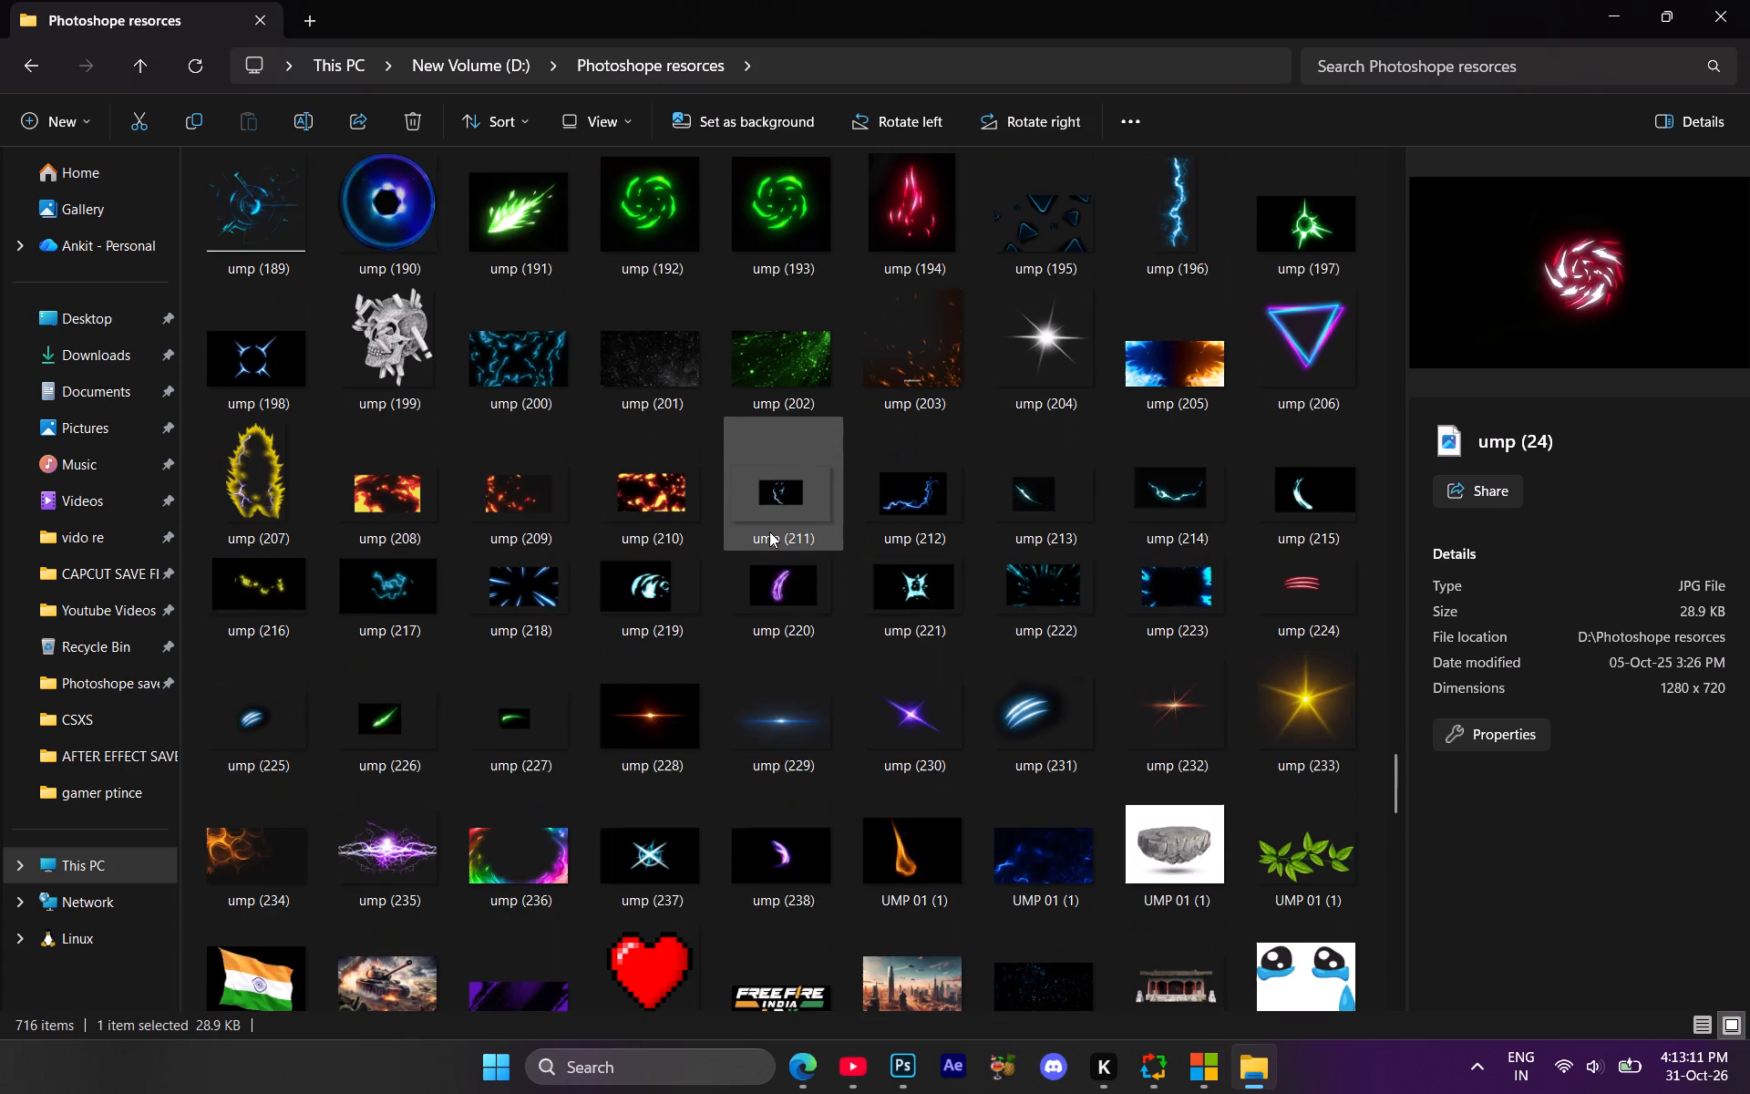
scroll(769, 532, up, 1)
scroll(771, 532, down, 2)
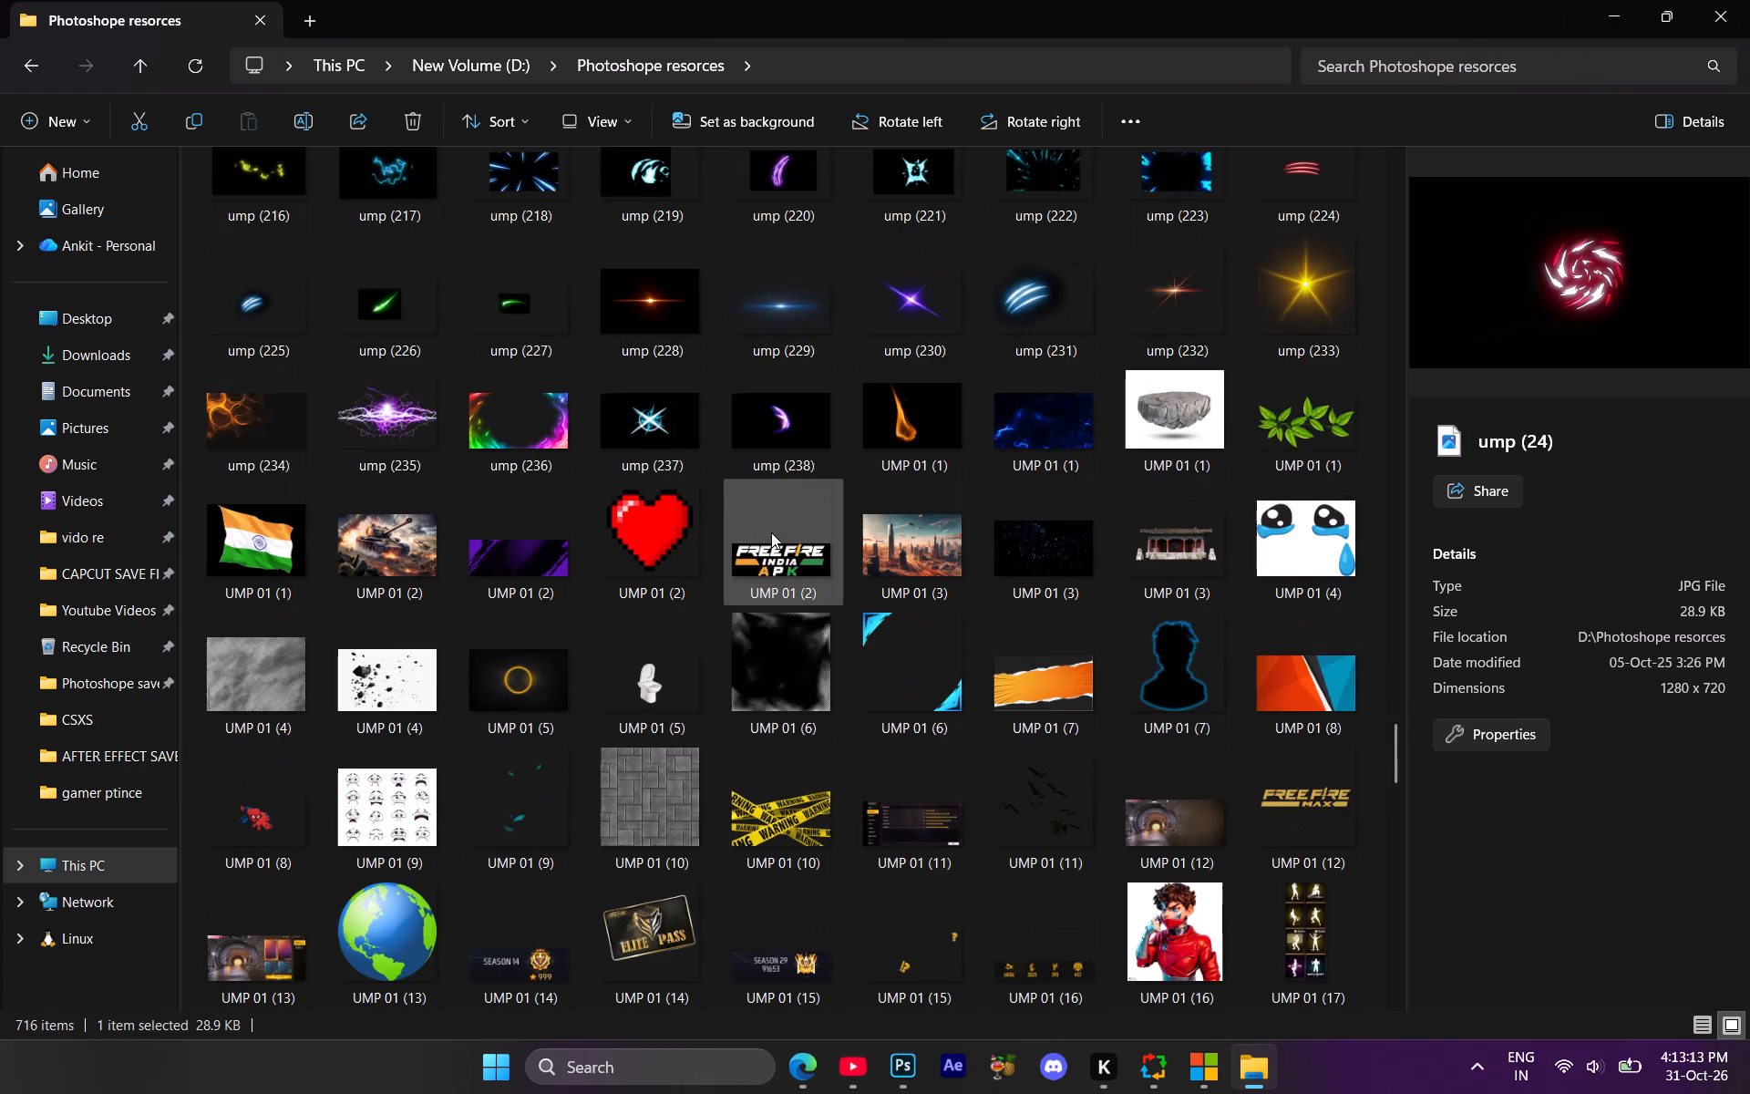
Place the red pixel heart image "UMP 01 (2)" into the Untitled-1 document, scale it to about 19%, and commit.
click(651, 546)
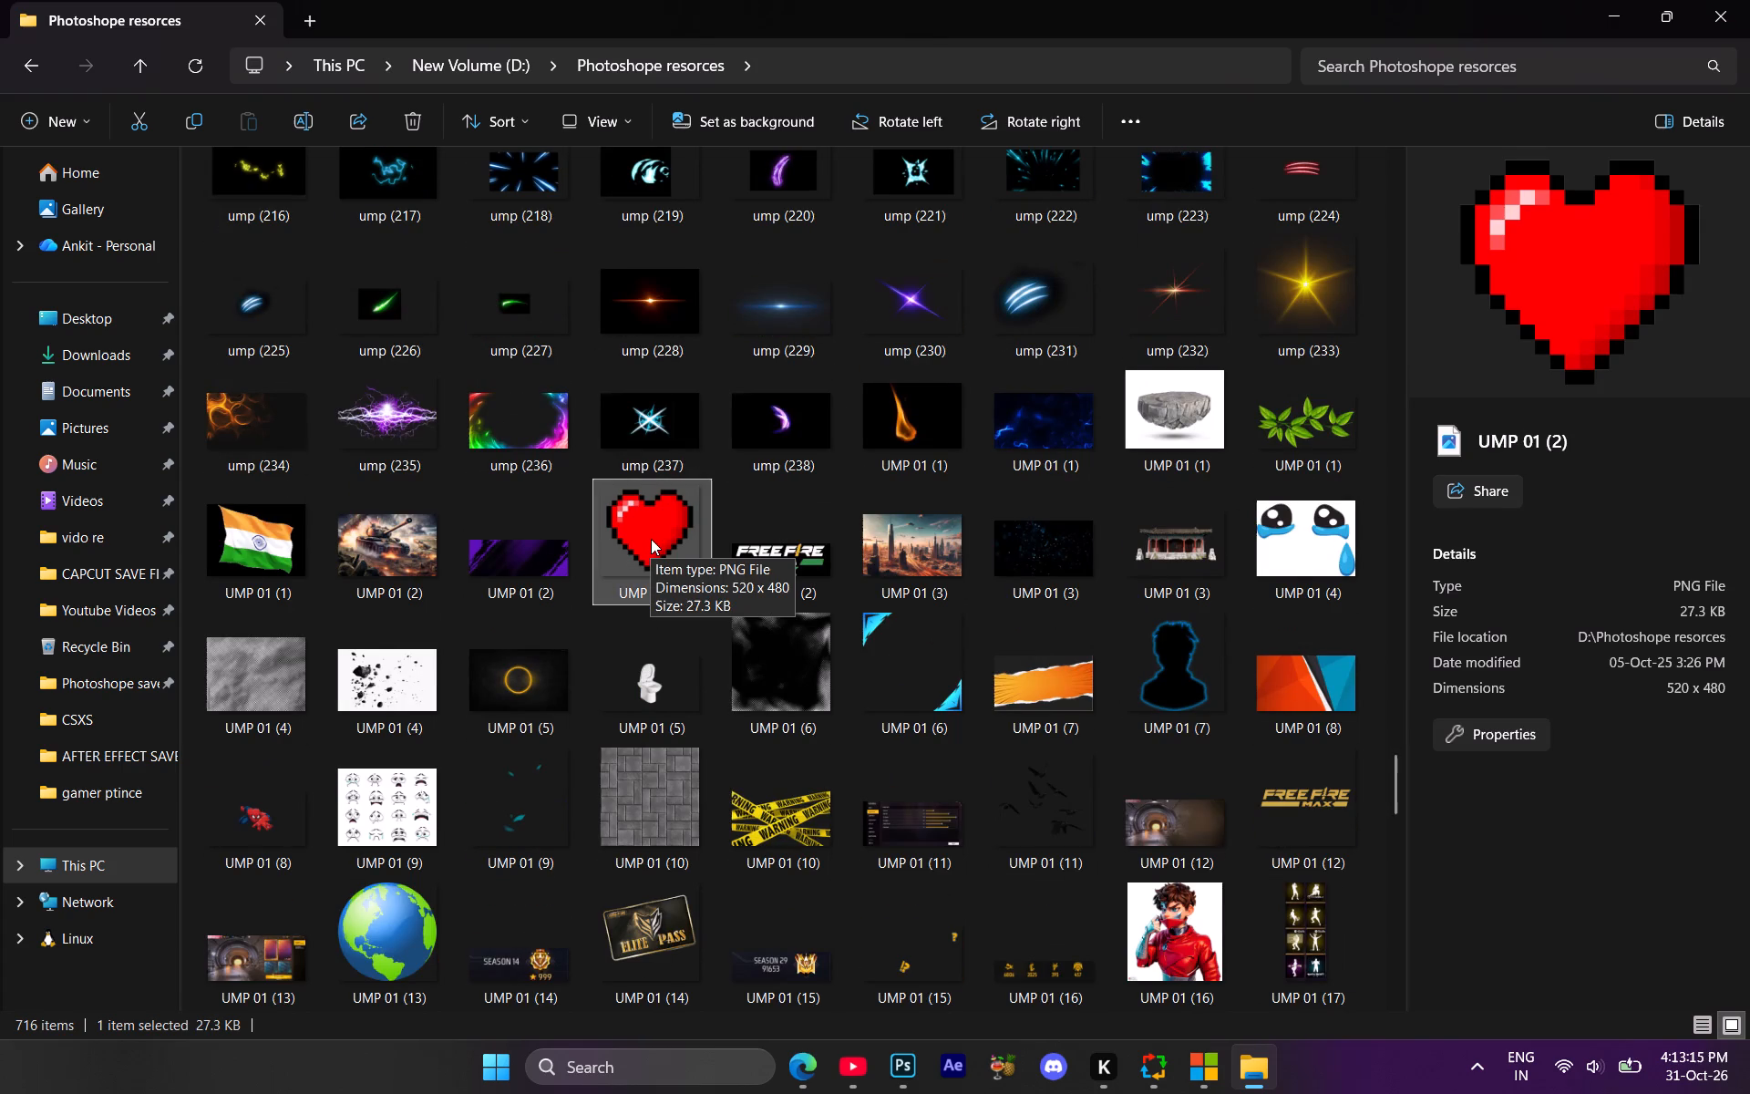
drag(653, 536, 975, 765)
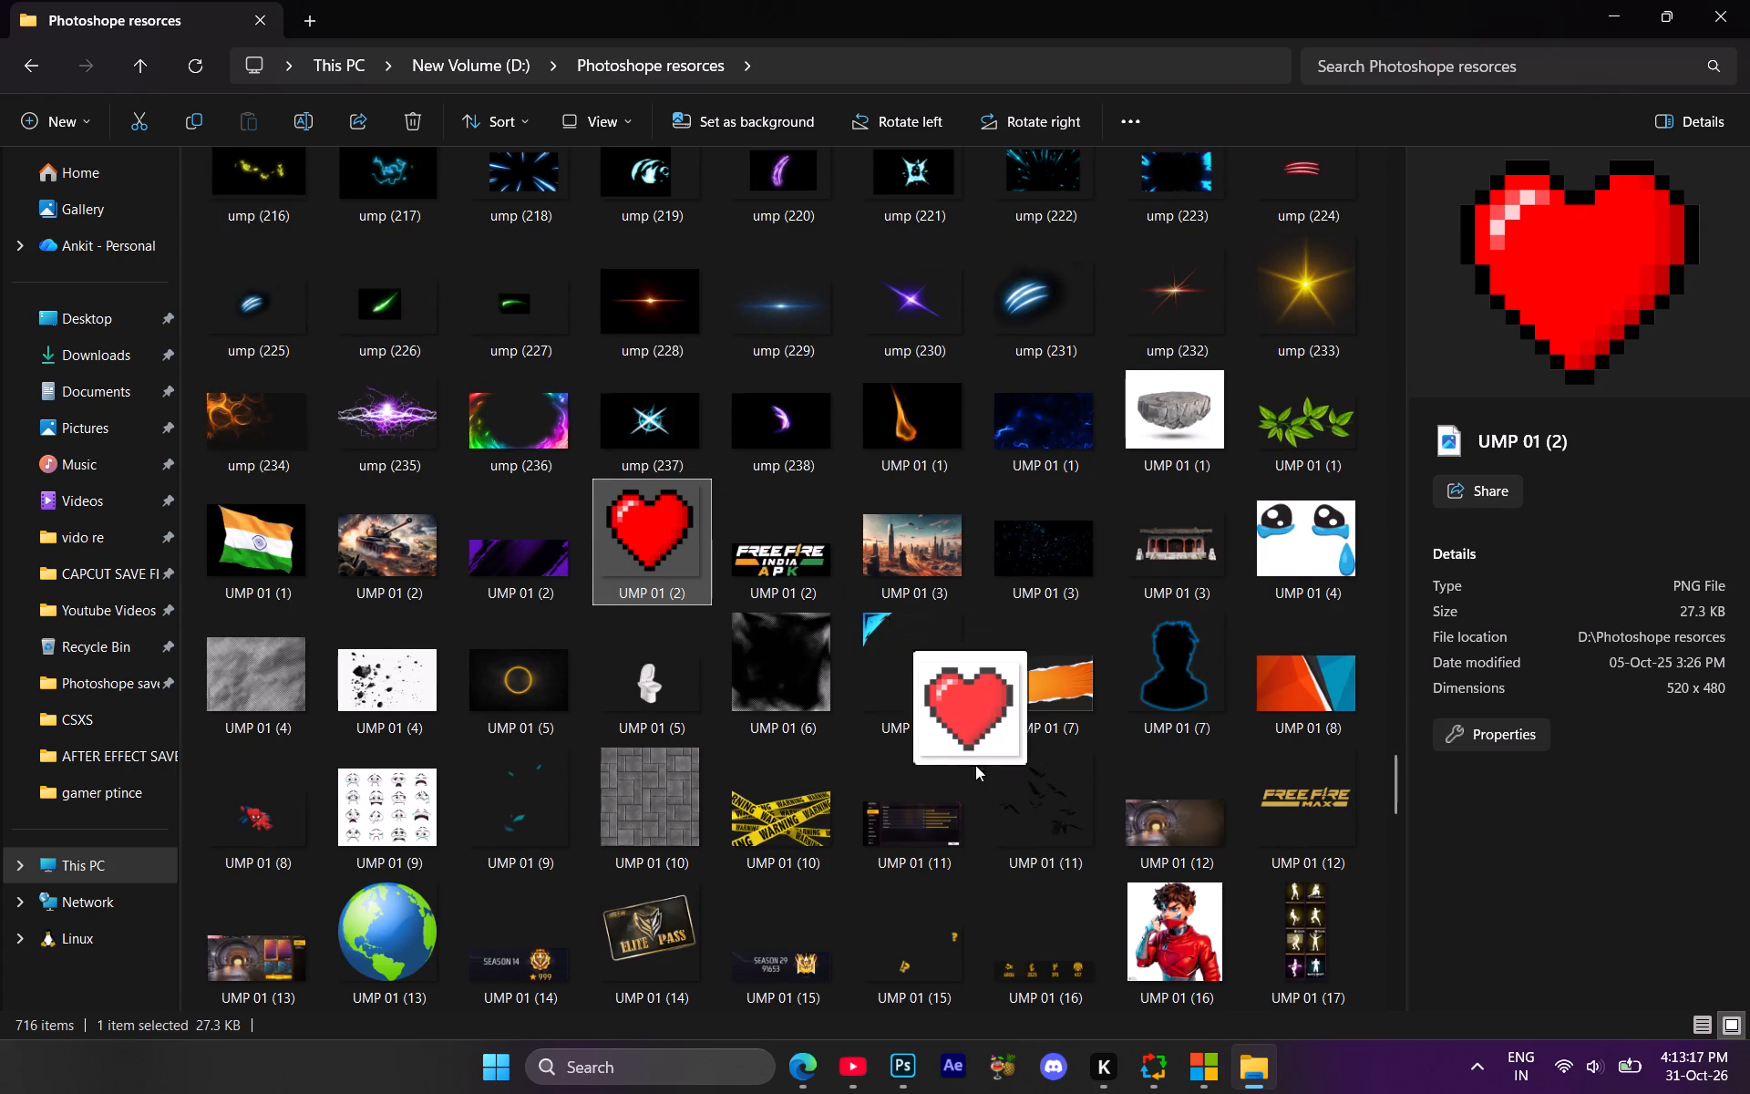
drag(975, 765, 686, 700)
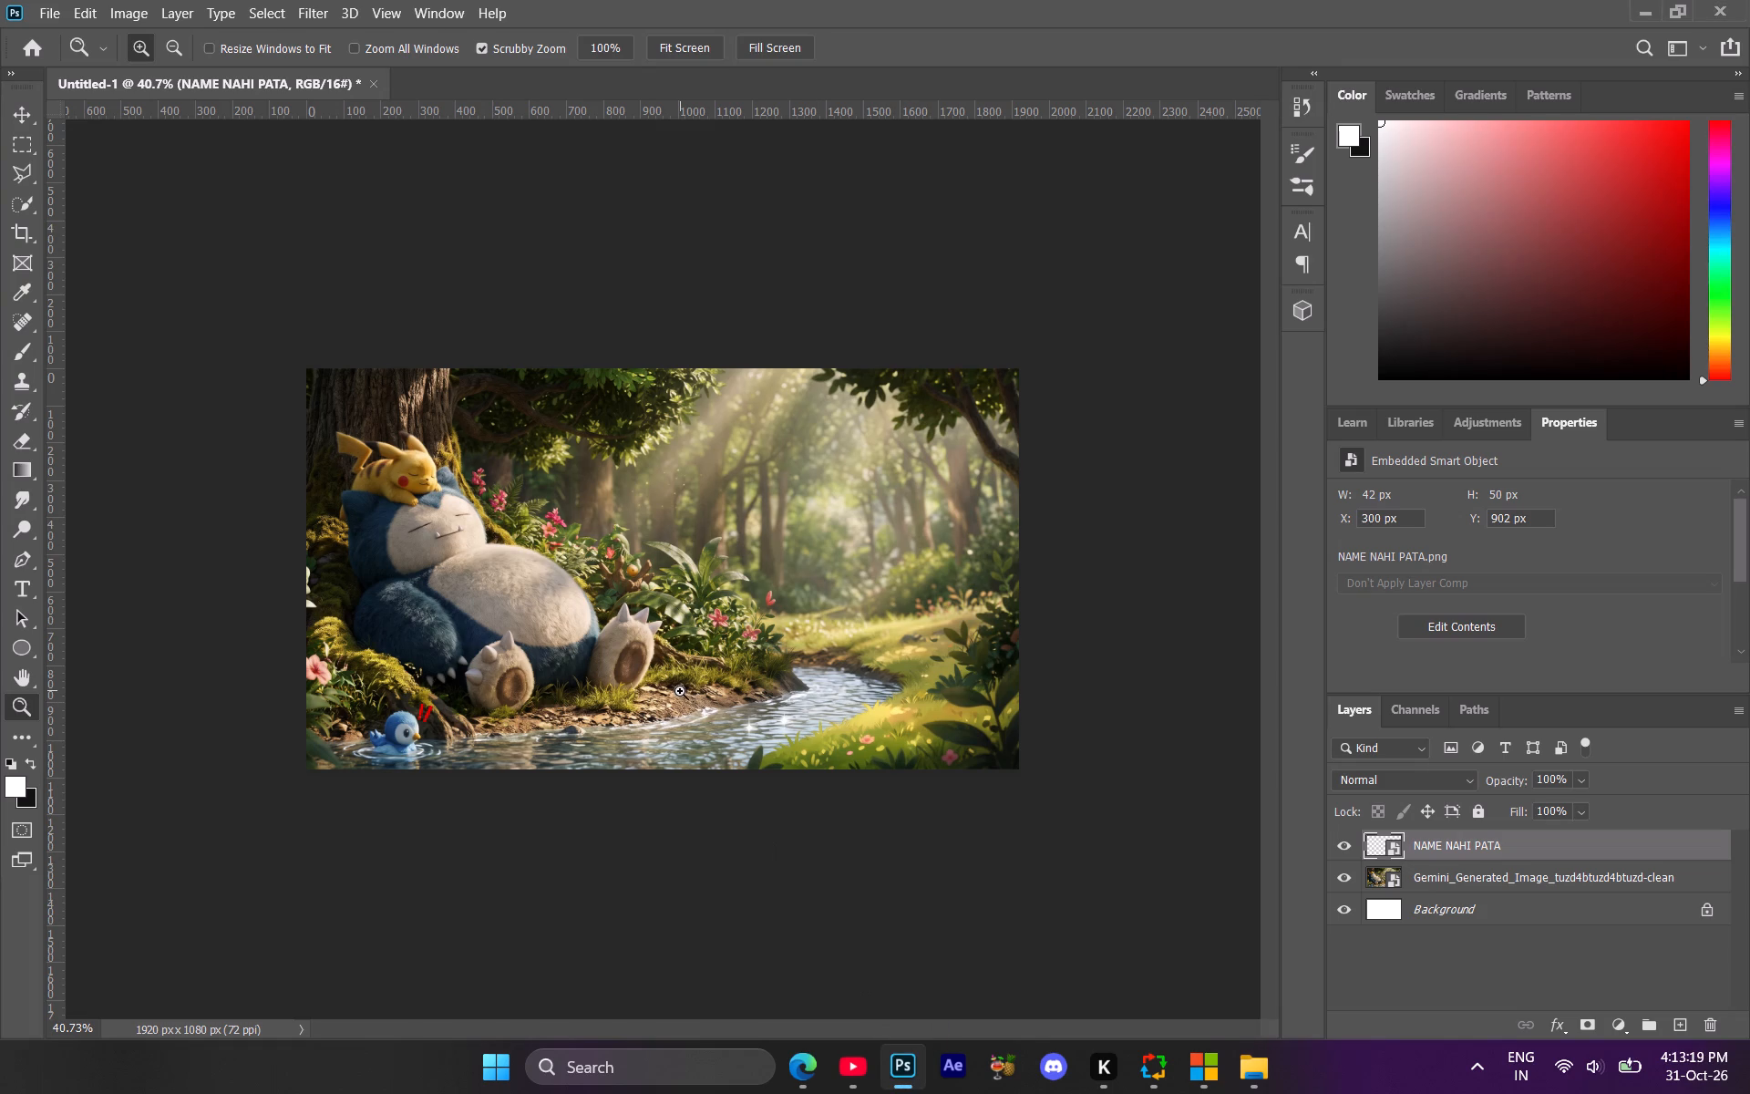
drag(761, 569, 592, 557)
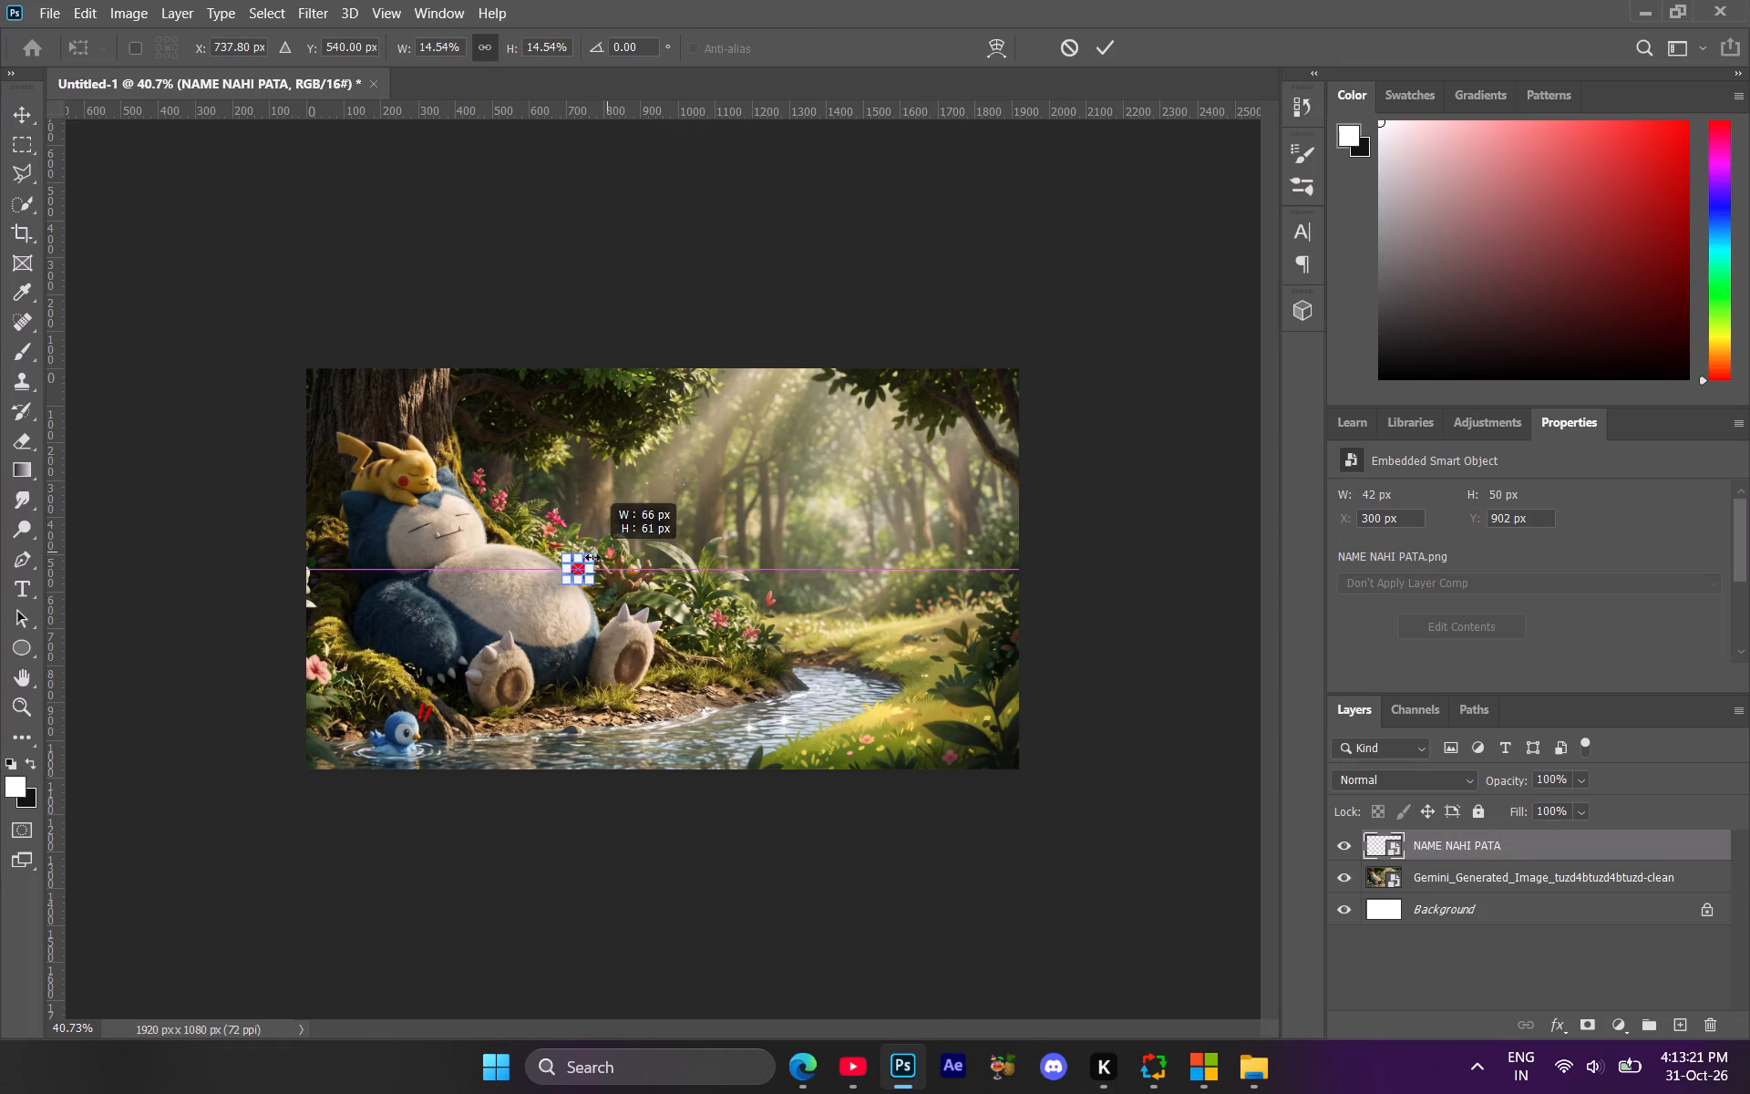
drag(592, 557, 605, 562)
click(1443, 850)
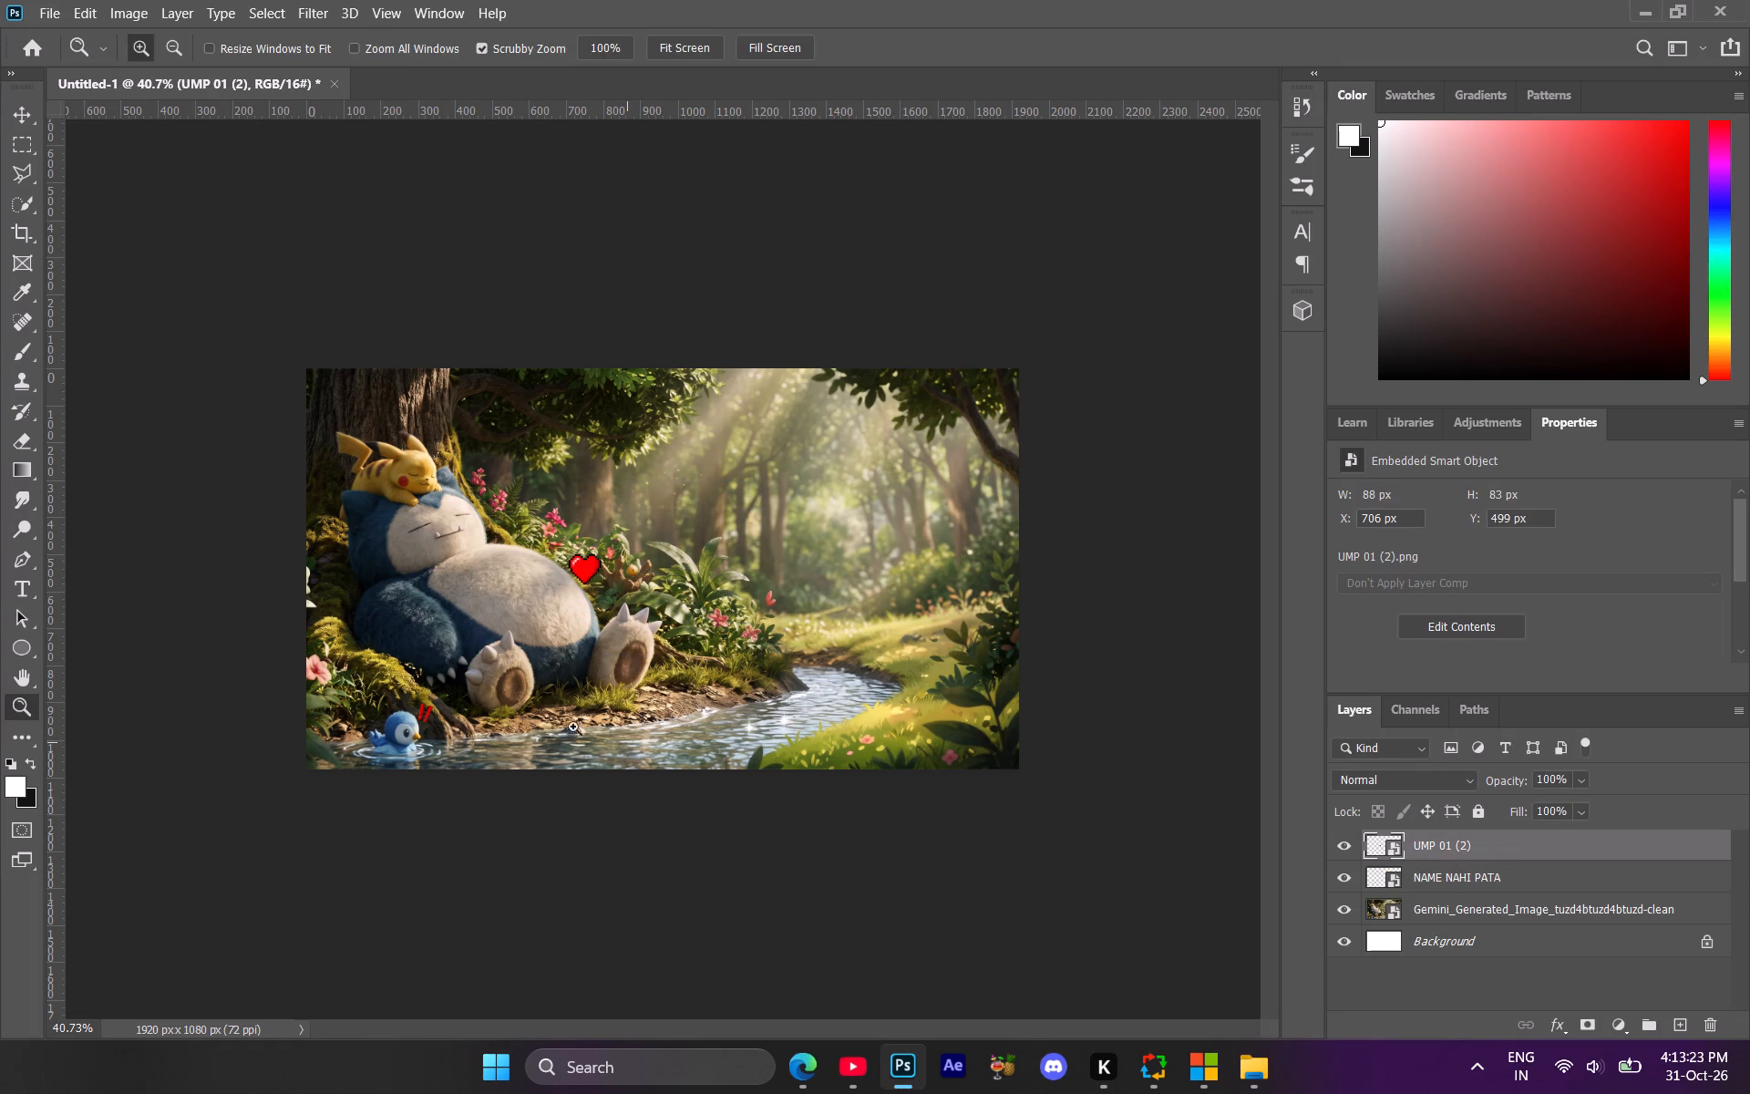
Free-transform the heart to about 16%, rotate it about 32°, place it above Pikachu's face near X 377, Y 204 px, and commit.
key(z)
key(z)
key(z)
key(z)
key(z)
key(z)
key(z)
key(z)
key(z)
key(z)
key(z)
key(z)
key(z)
key(z)
key(z)
key(z)
key(z)
key(z)
key(z)
key(z)
drag(530, 654, 653, 714)
drag(843, 532, 822, 538)
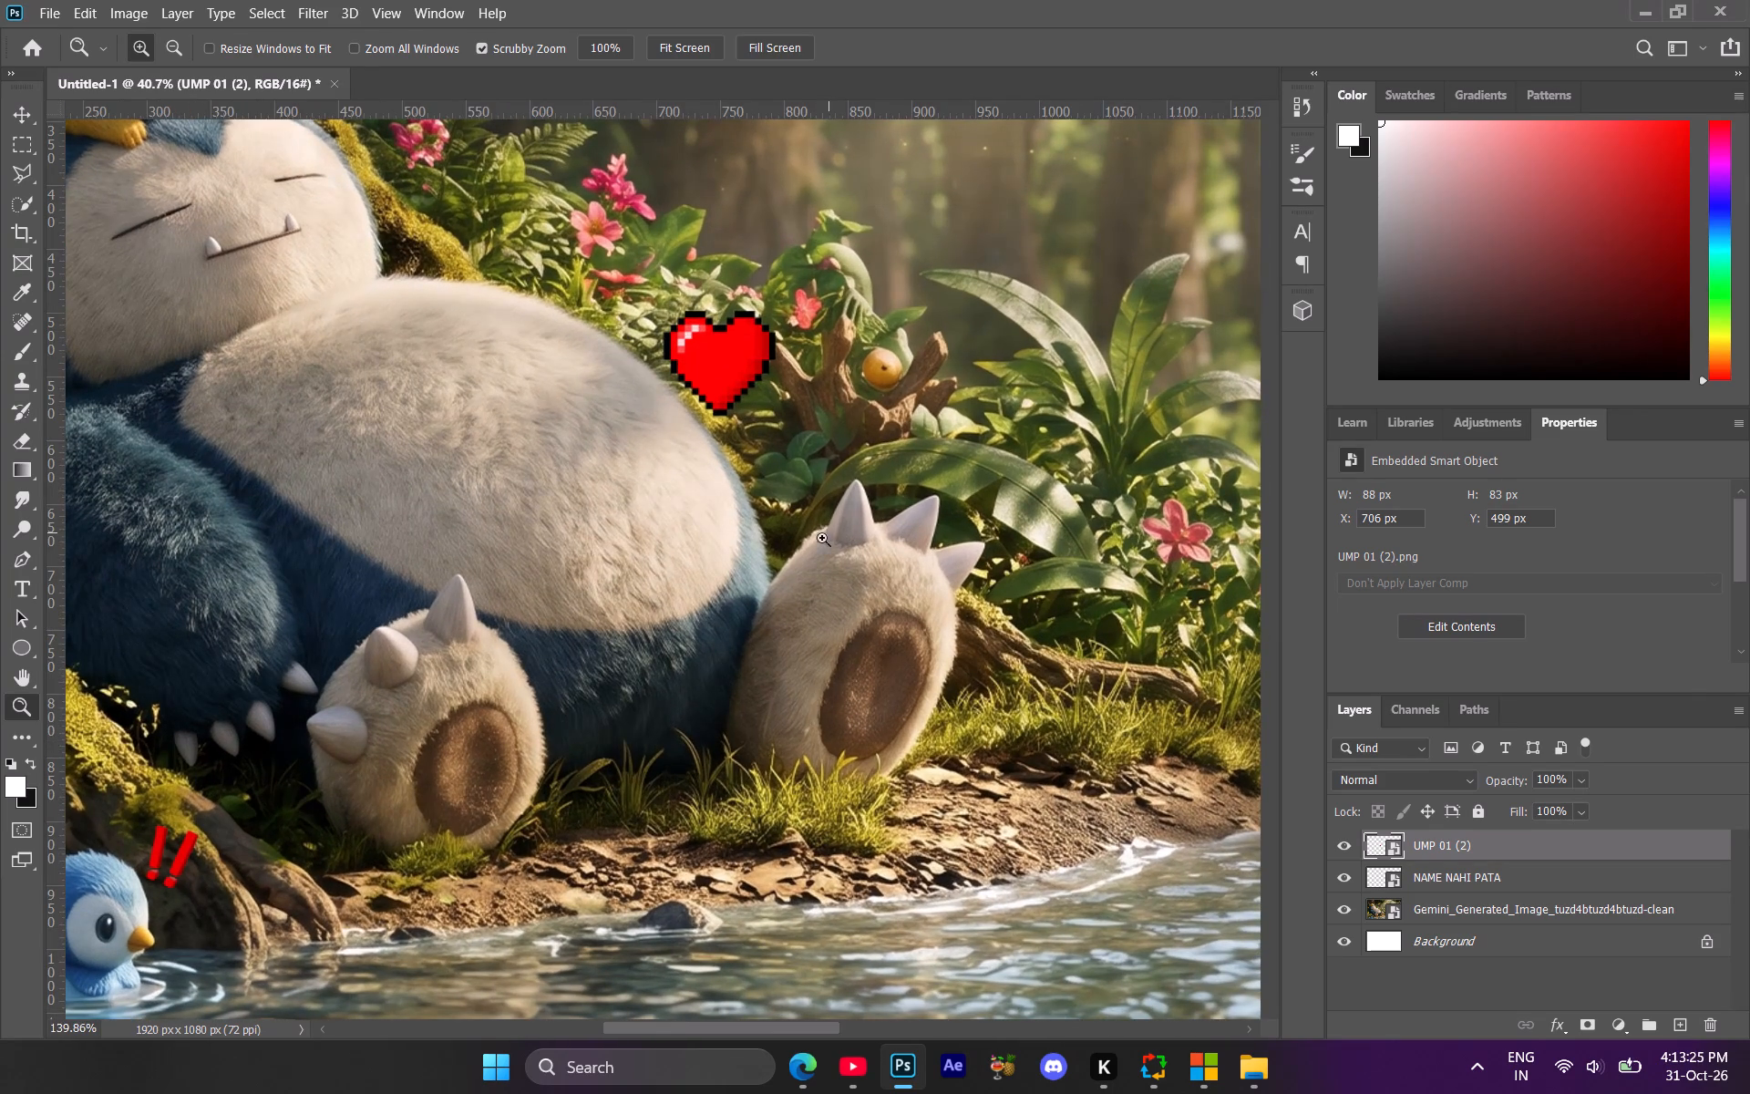
drag(822, 538, 803, 547)
key(h)
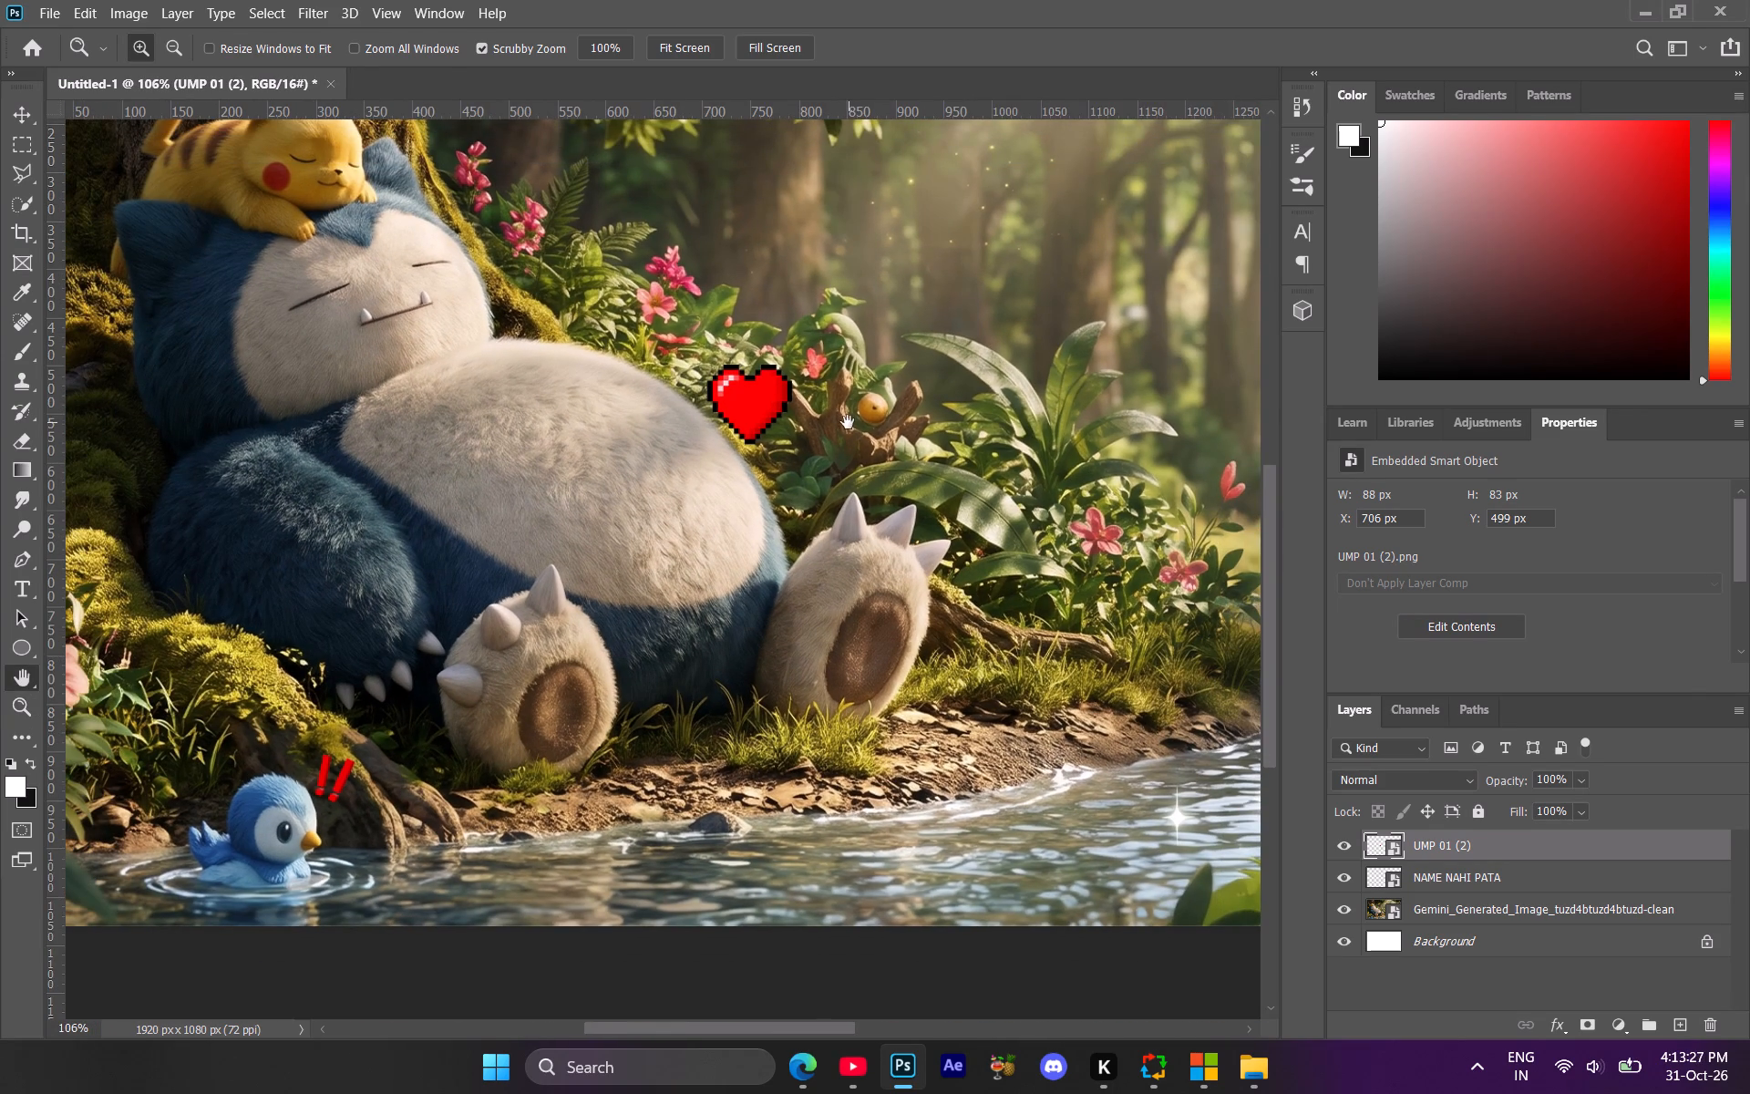
drag(838, 375, 1033, 664)
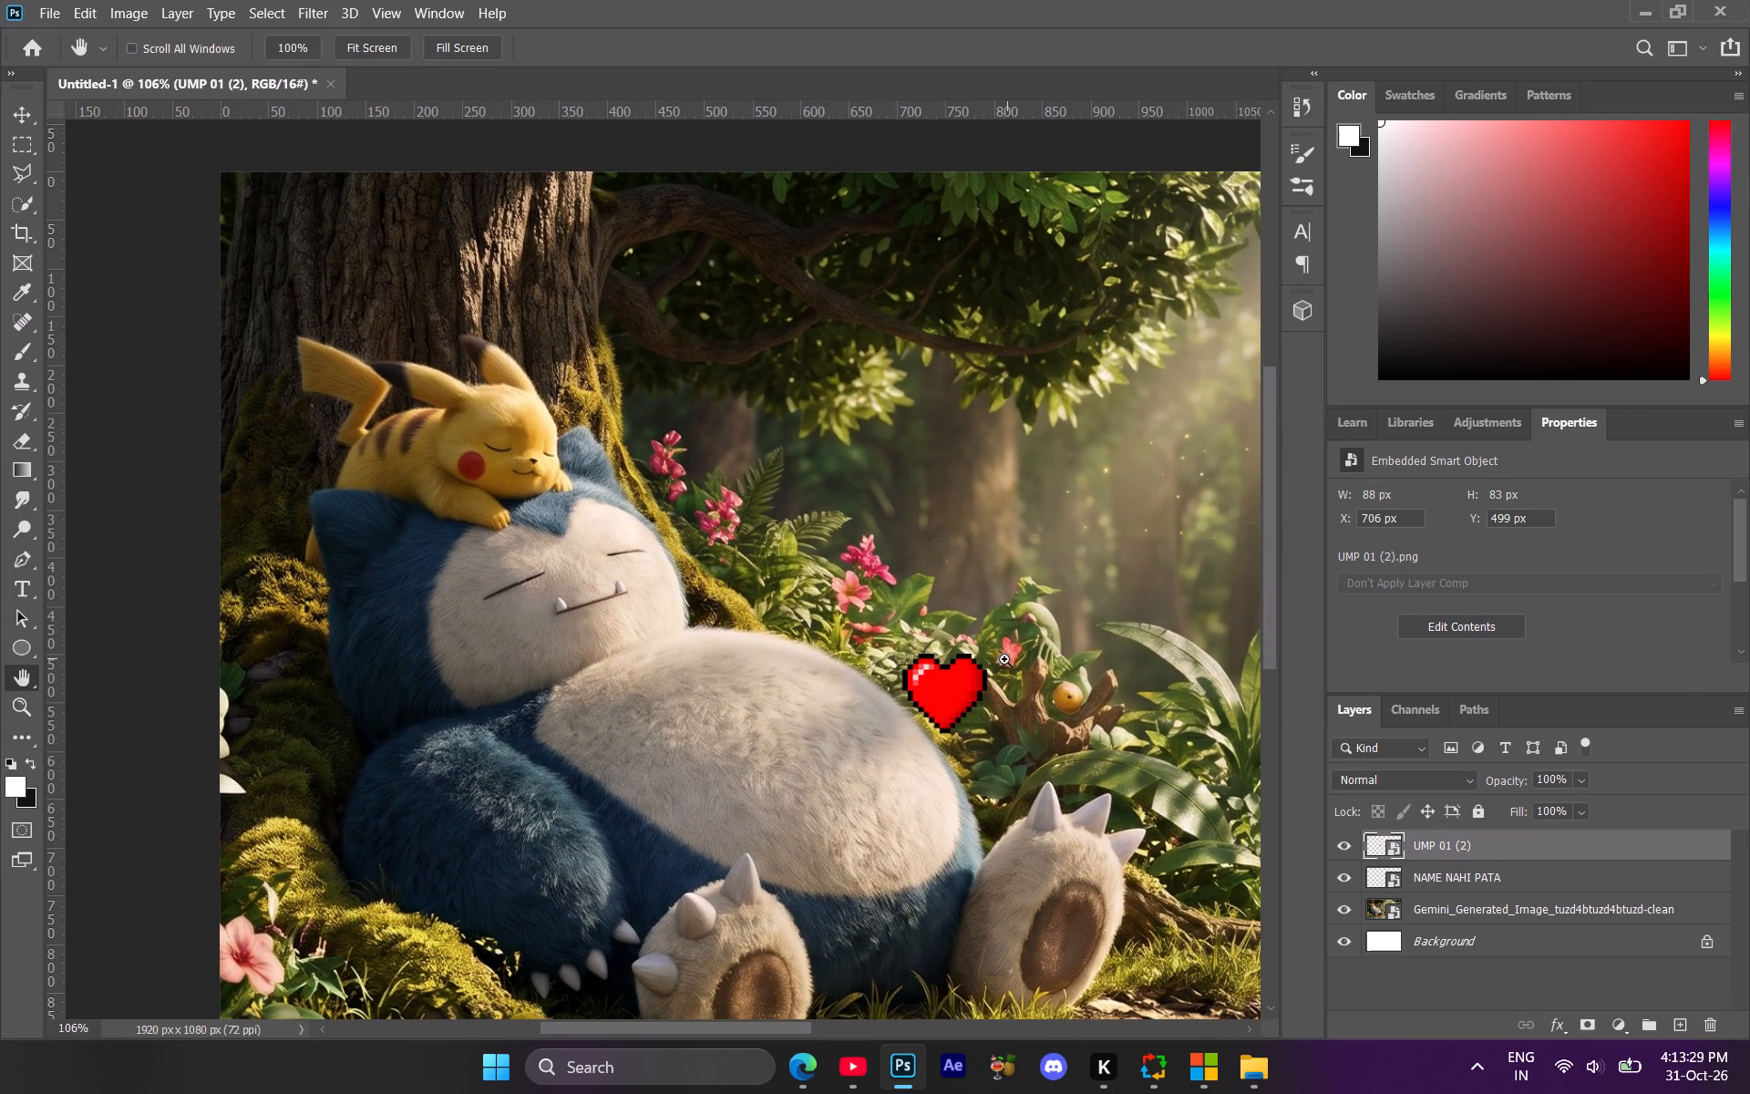
key(ctrl+t)
drag(1013, 623, 1032, 646)
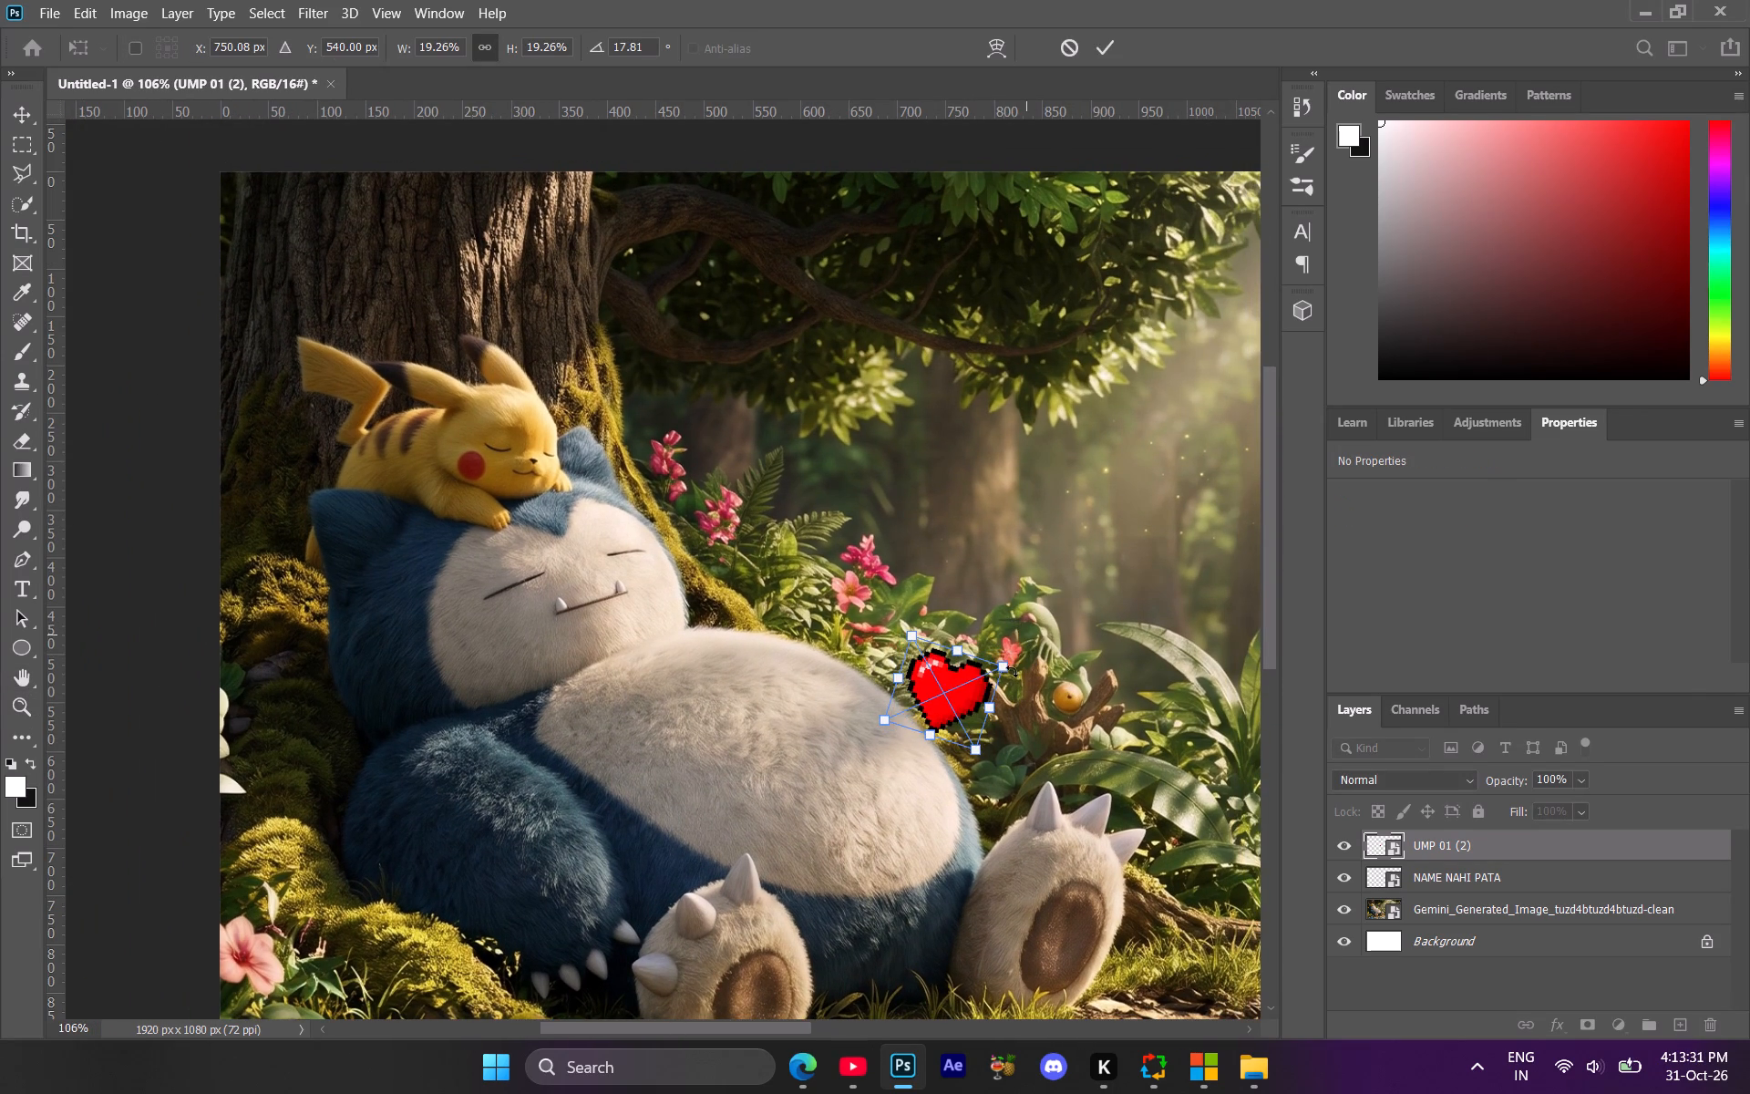
drag(987, 677, 674, 371)
drag(757, 330, 744, 366)
drag(677, 411, 661, 408)
drag(639, 395, 620, 394)
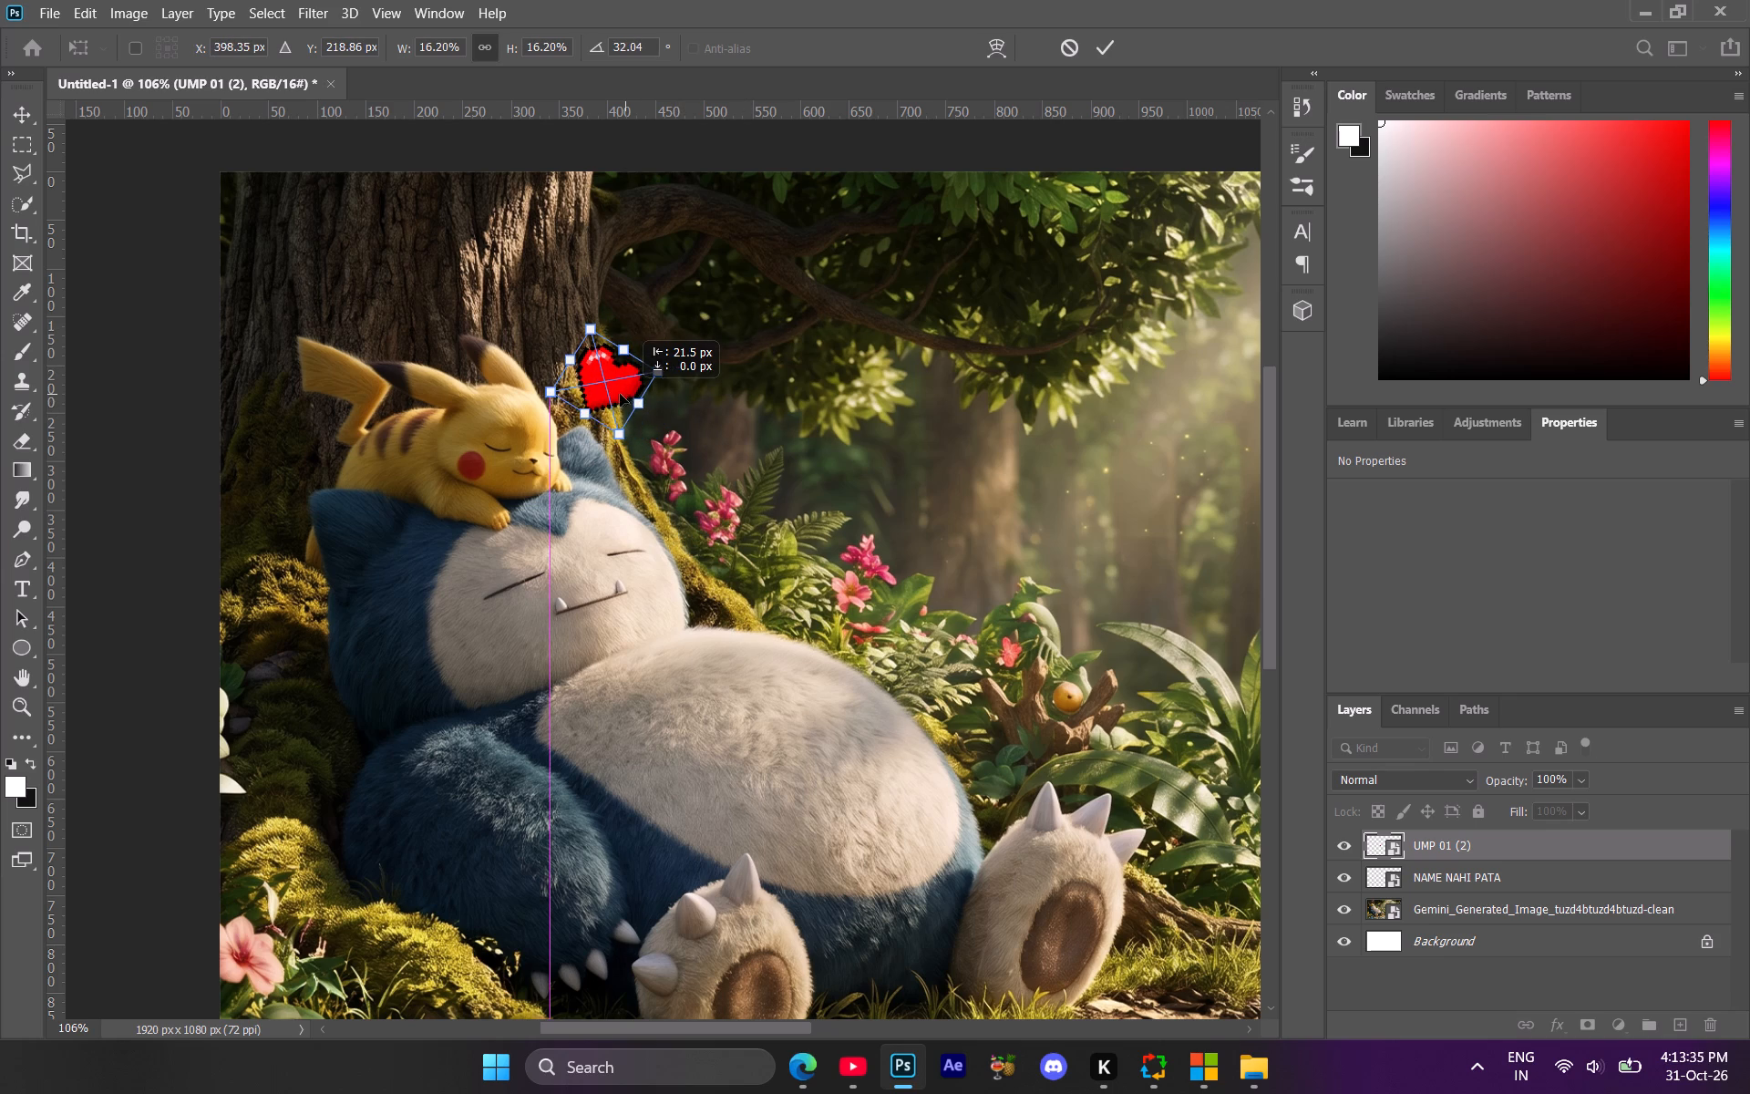
drag(620, 394, 604, 380)
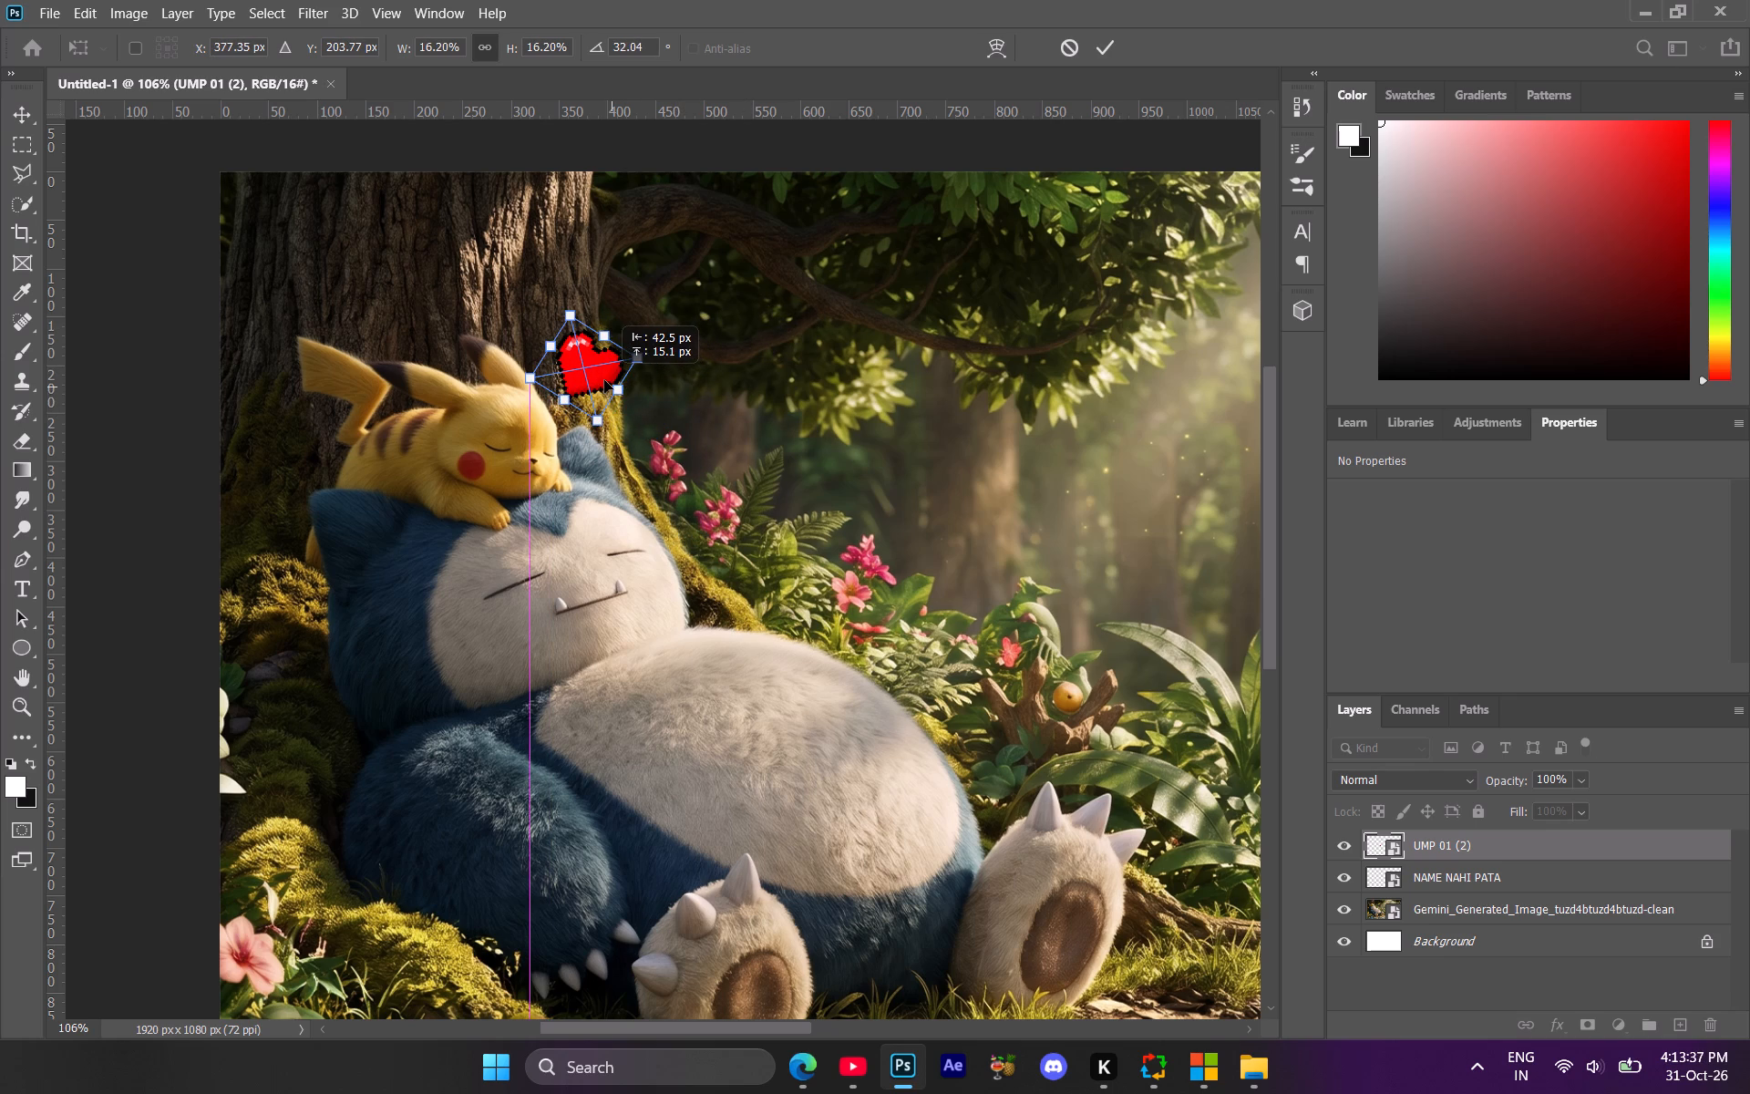
drag(604, 380, 605, 380)
click(1473, 841)
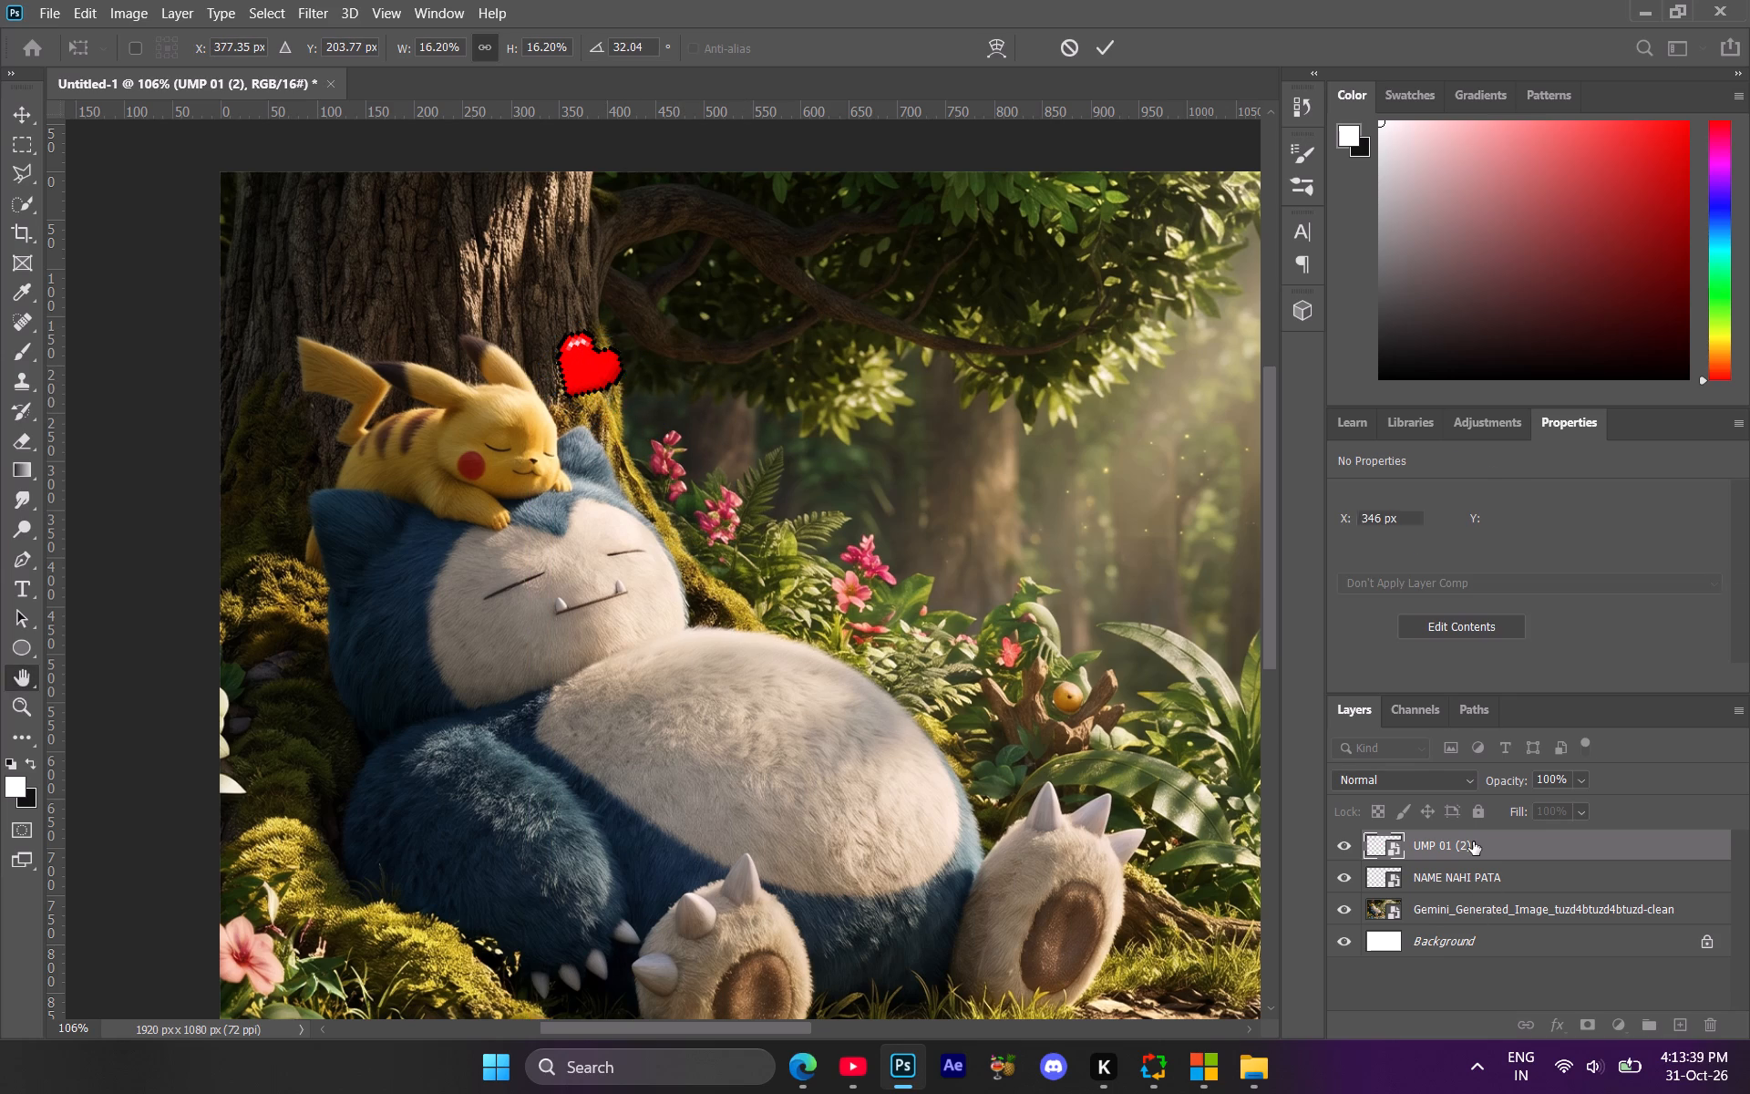
Duplicate the heart layer, scale the copy to about 4.6%, rotate it to about 67°, place it near X 378, Y 254 px, and commit.
key(ctrl+j)
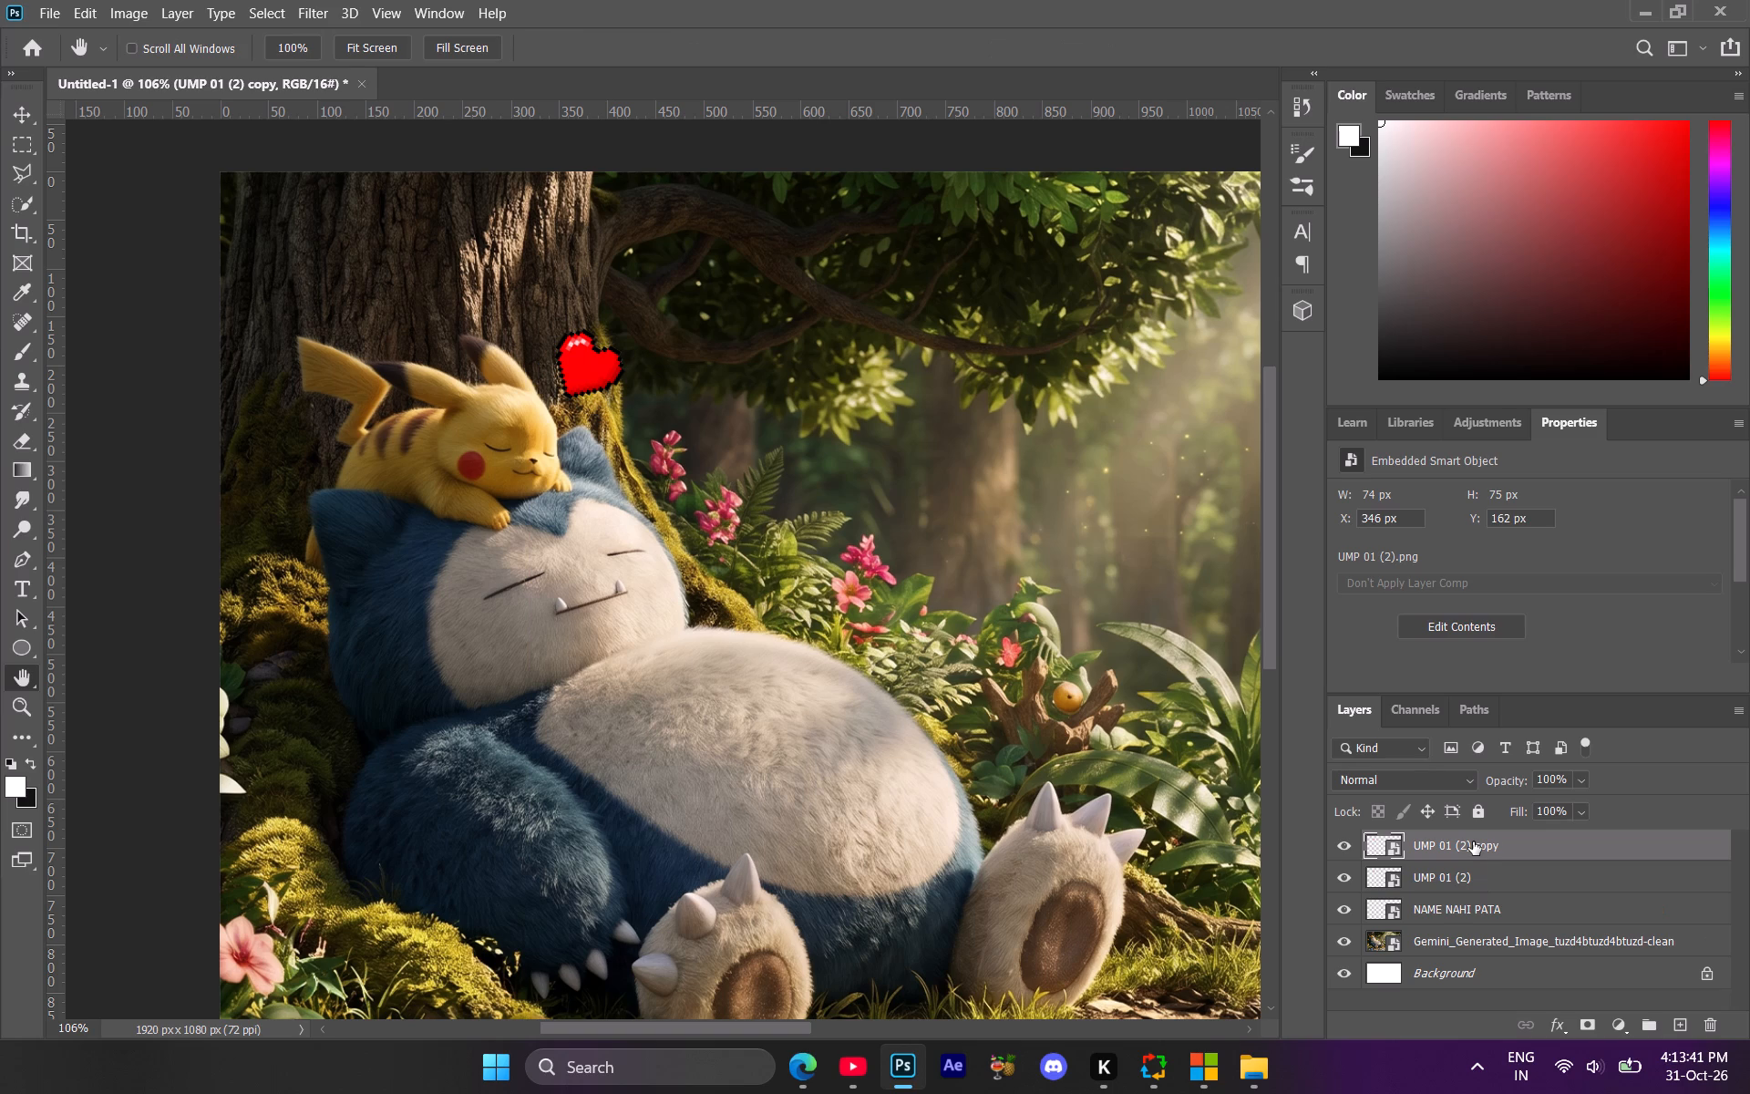
key(ctrl+t)
drag(580, 363, 603, 393)
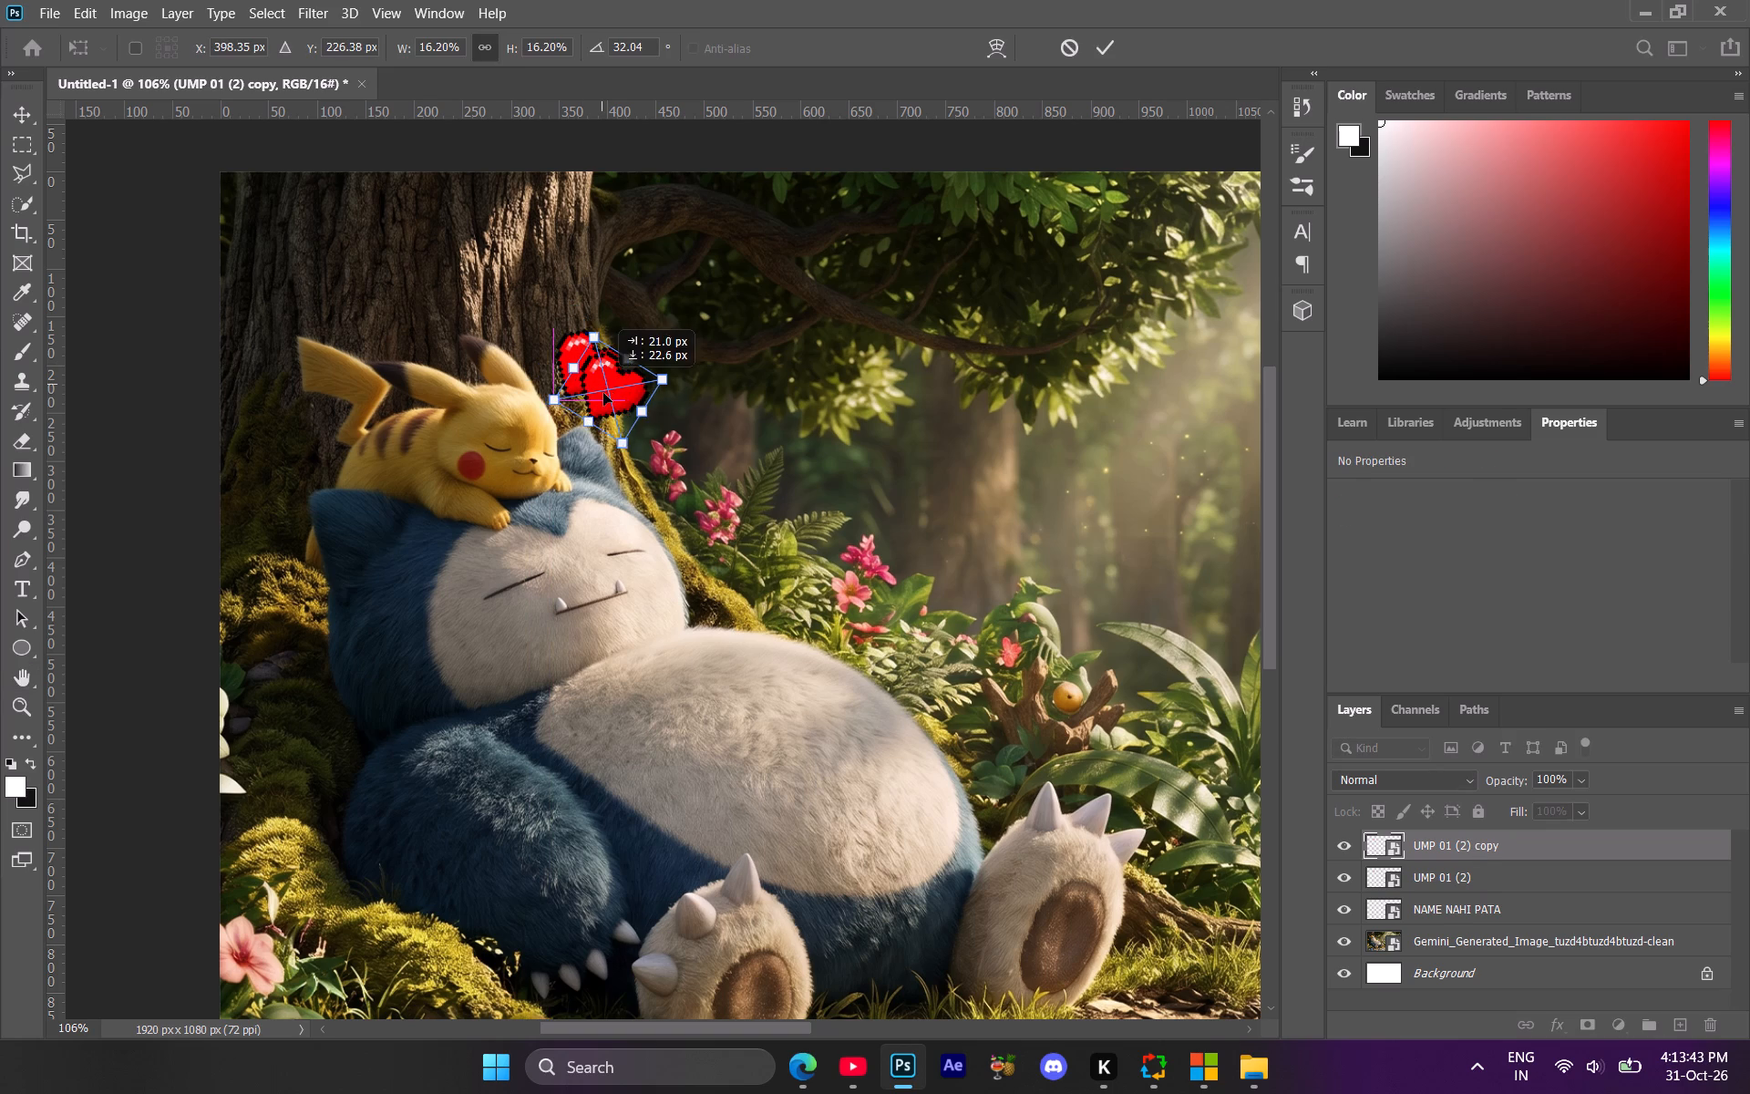
drag(603, 393, 605, 396)
drag(673, 387, 634, 414)
drag(674, 383, 693, 417)
drag(592, 402, 615, 417)
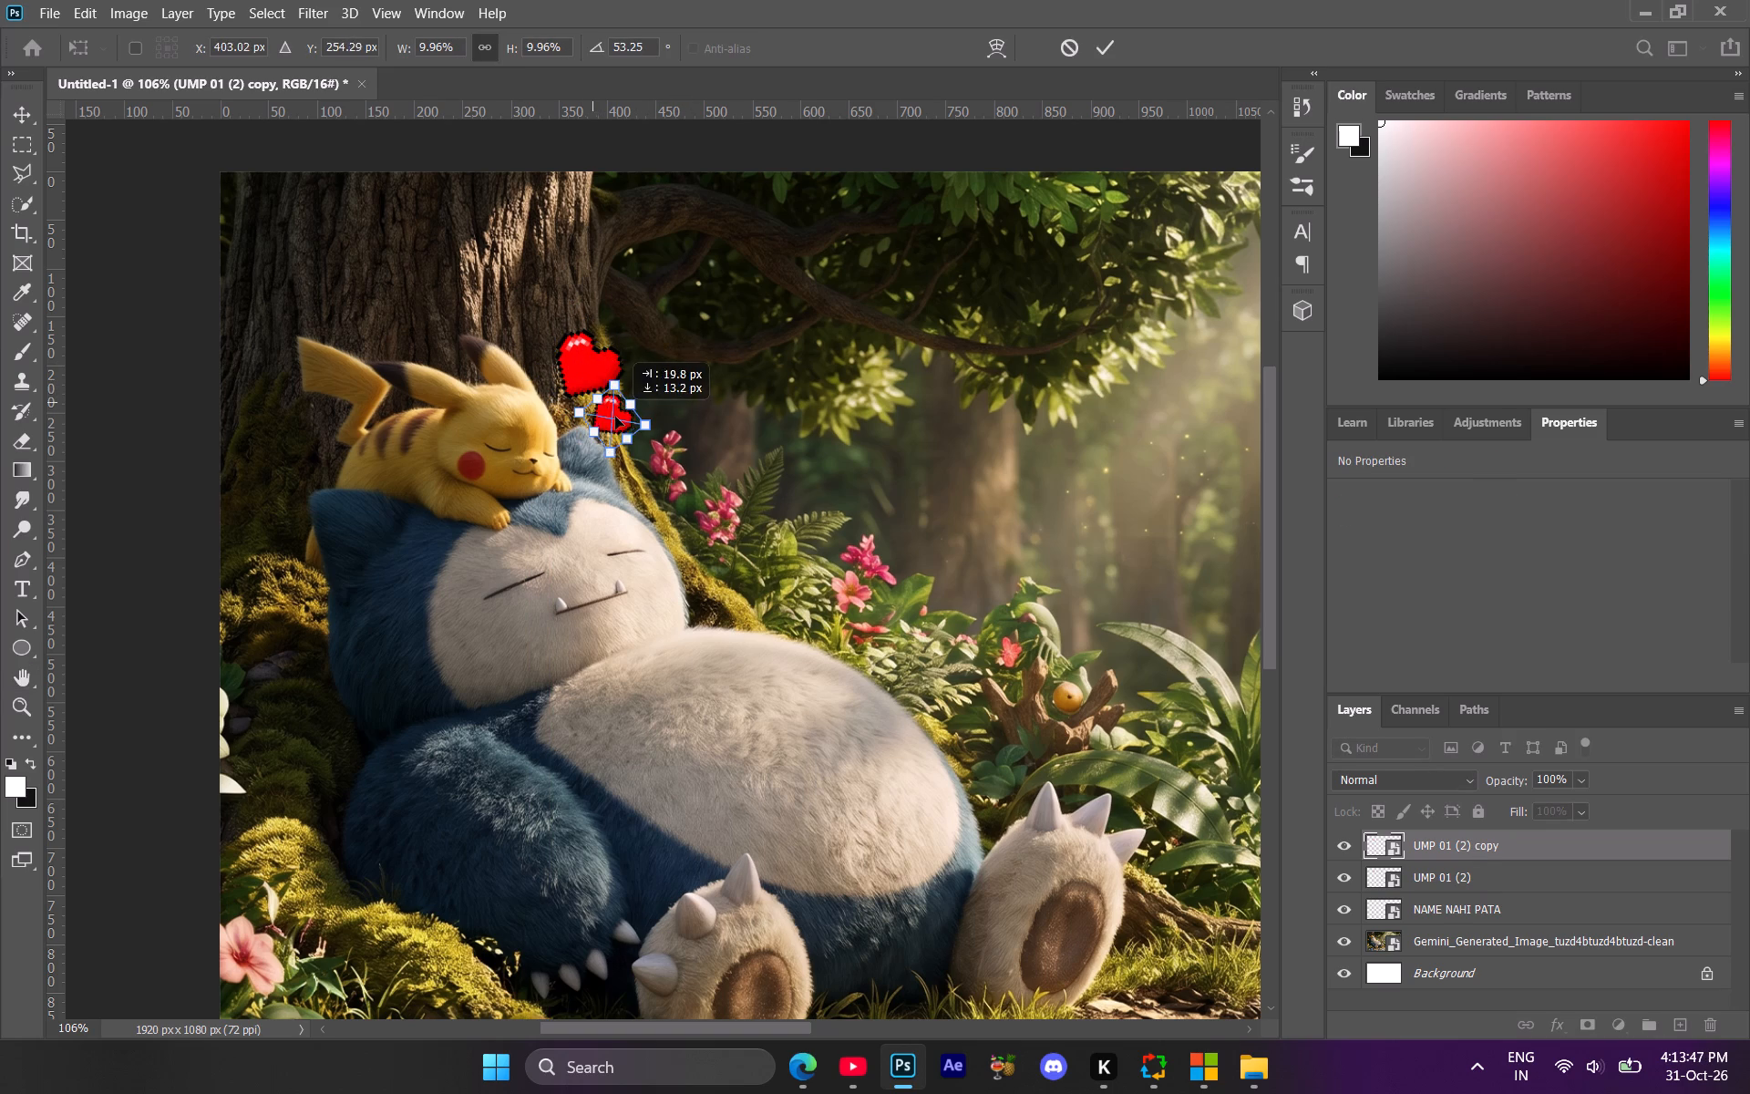
drag(615, 417, 613, 416)
drag(691, 425, 694, 477)
drag(646, 437, 624, 428)
drag(603, 413, 590, 410)
drag(635, 395, 625, 385)
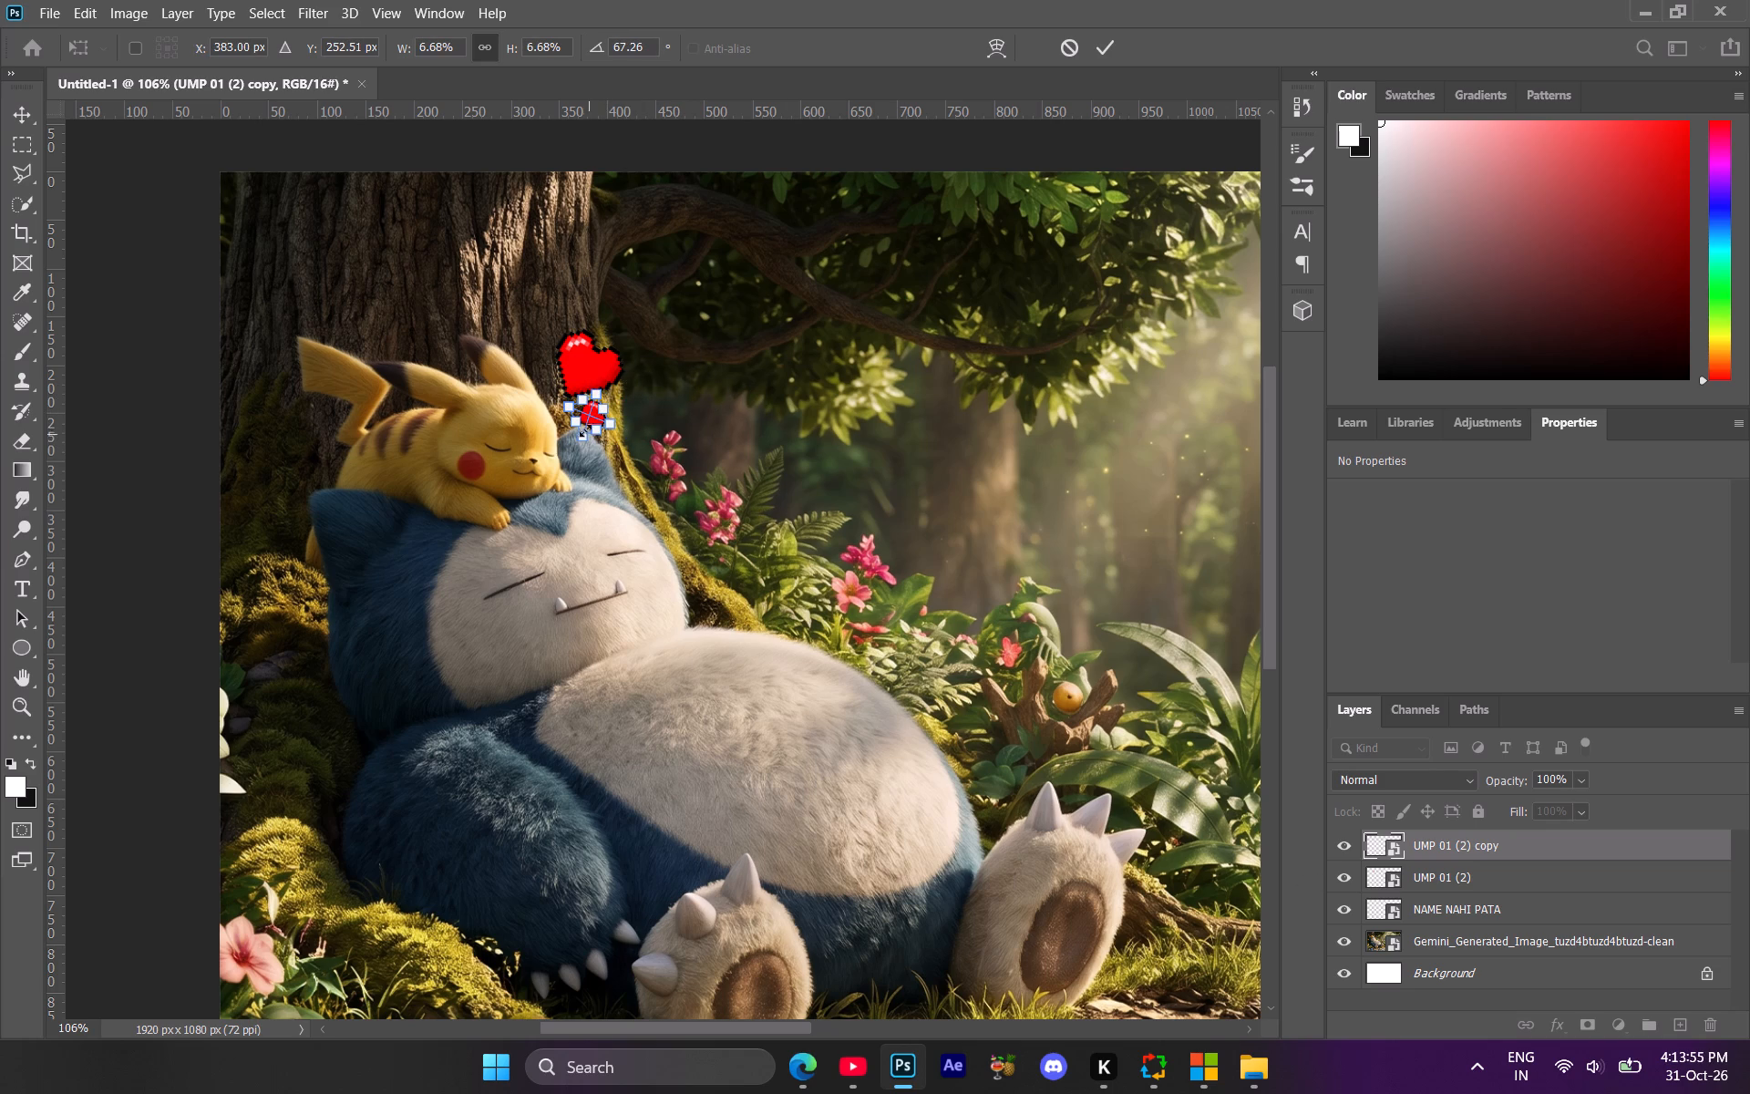
drag(592, 411, 549, 373)
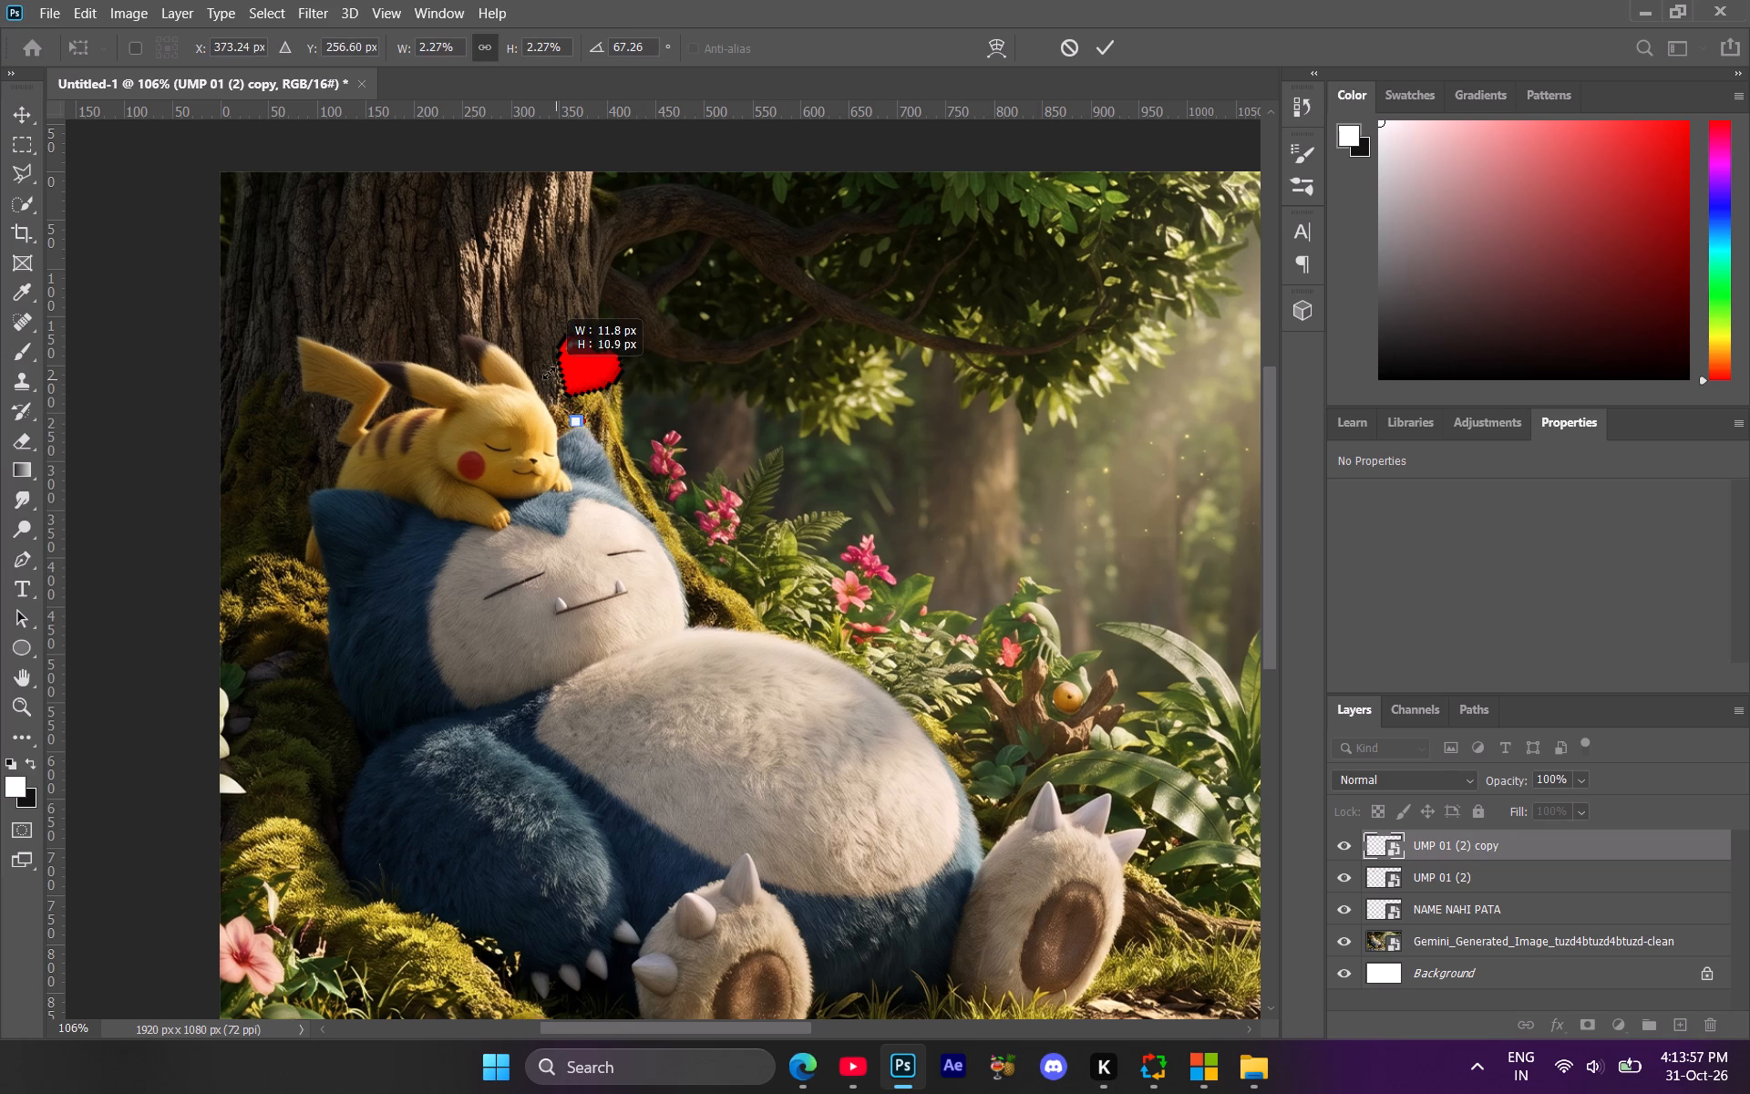
drag(549, 373, 576, 397)
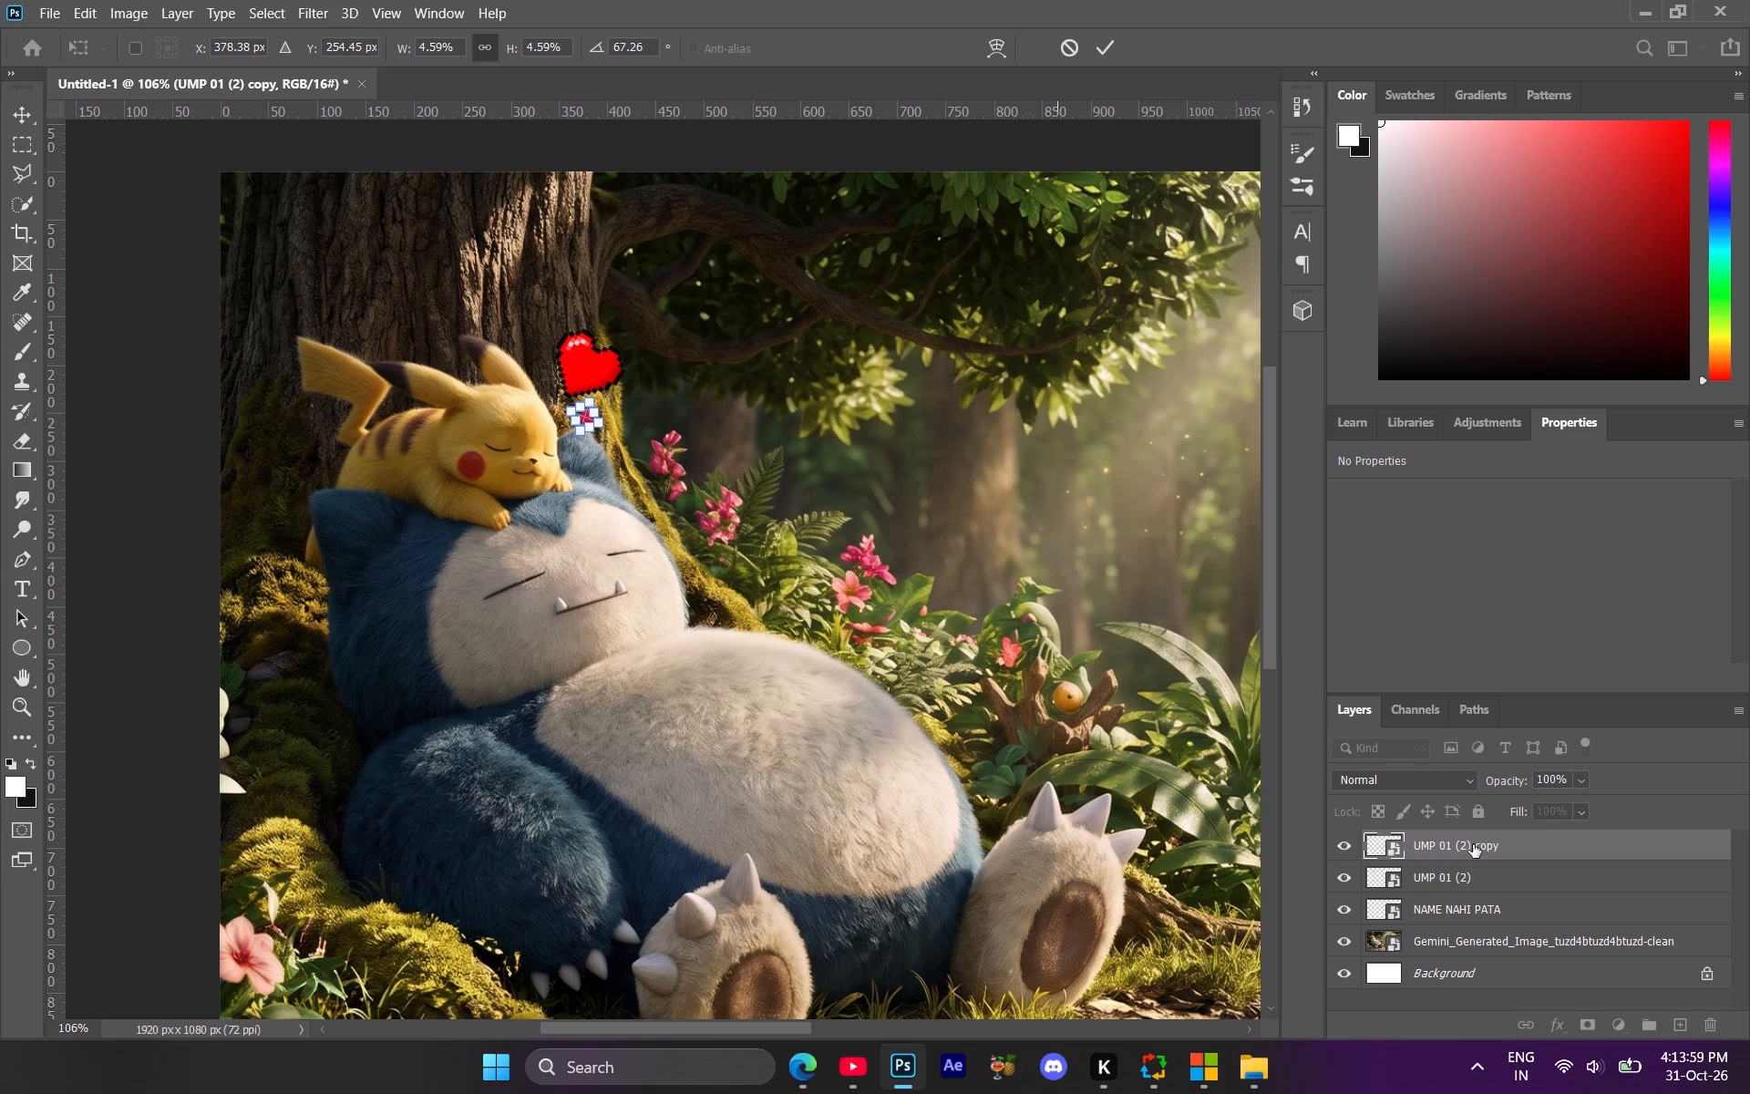
click(1473, 844)
Examine the large and small hearts beside Pikachu's head at close range.
key(z)
key(z)
key(z)
key(z)
key(z)
key(z)
key(z)
key(z)
key(z)
key(z)
key(z)
key(z)
key(z)
key(z)
key(z)
key(z)
key(z)
key(z)
key(z)
key(z)
drag(618, 576, 662, 594)
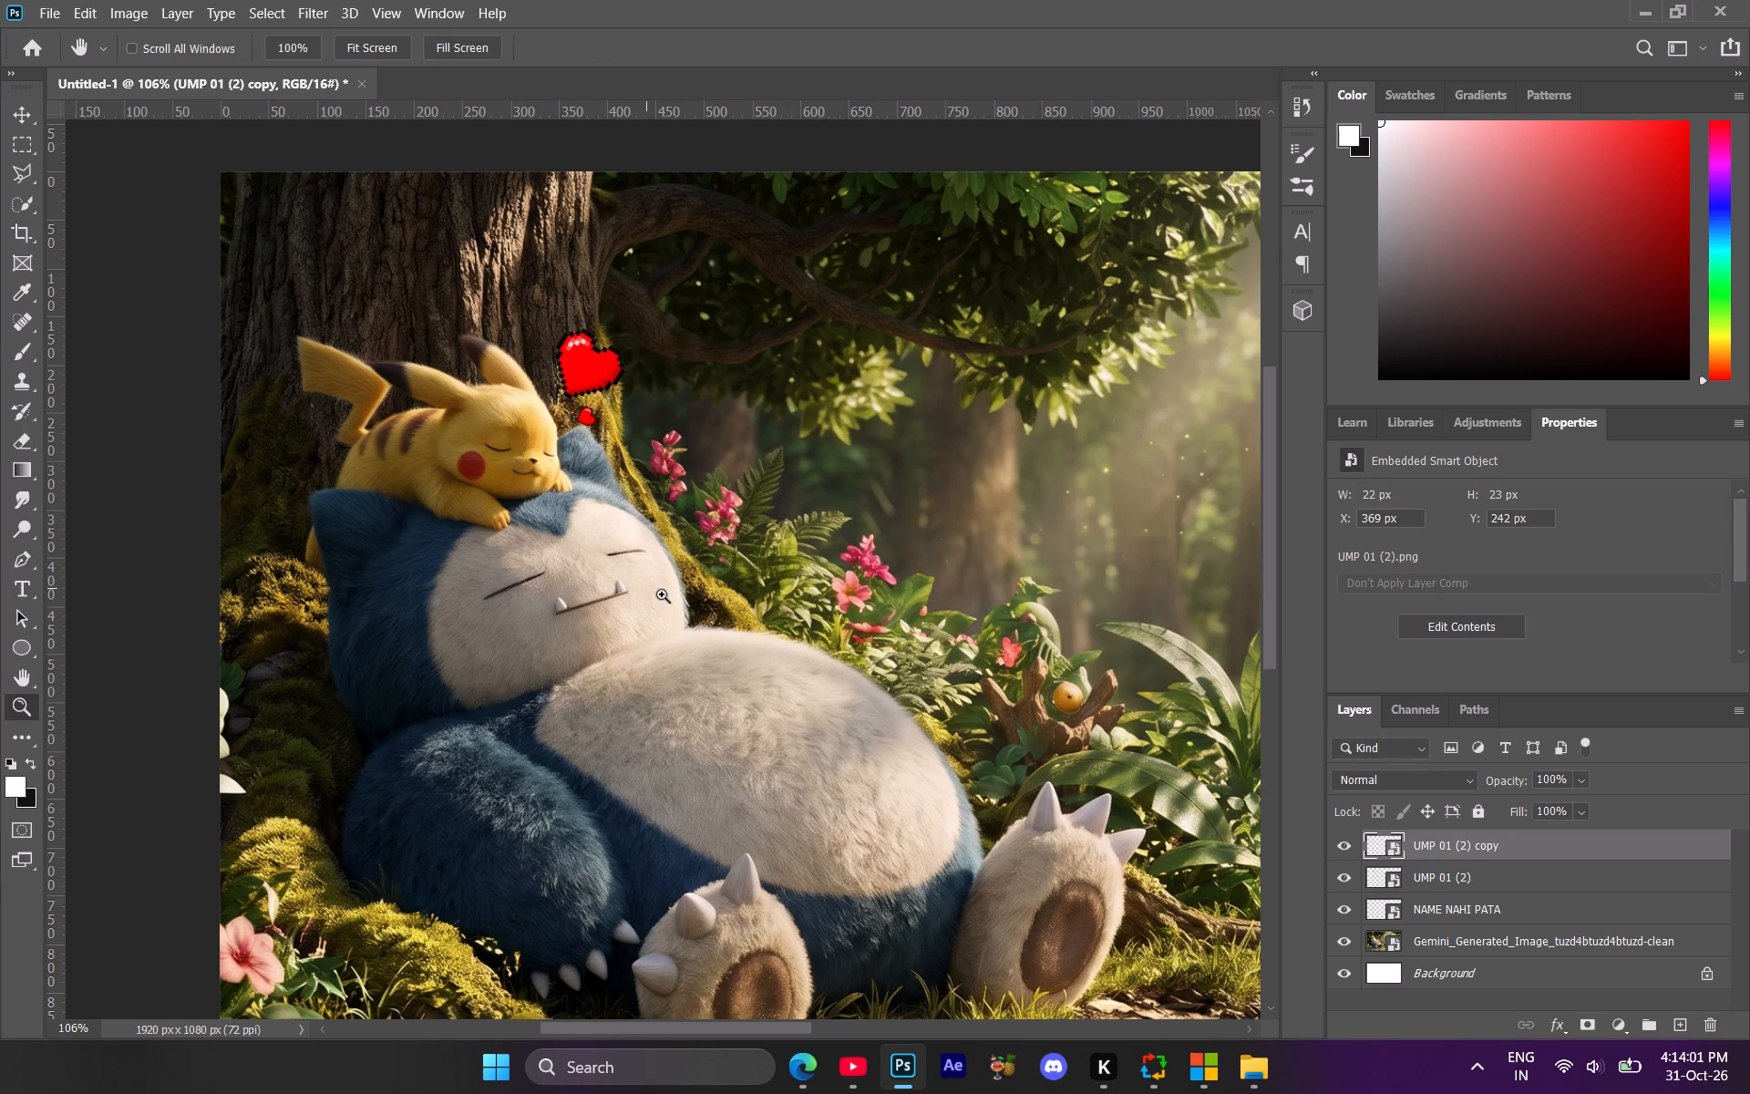
drag(662, 594, 714, 624)
drag(778, 407, 838, 735)
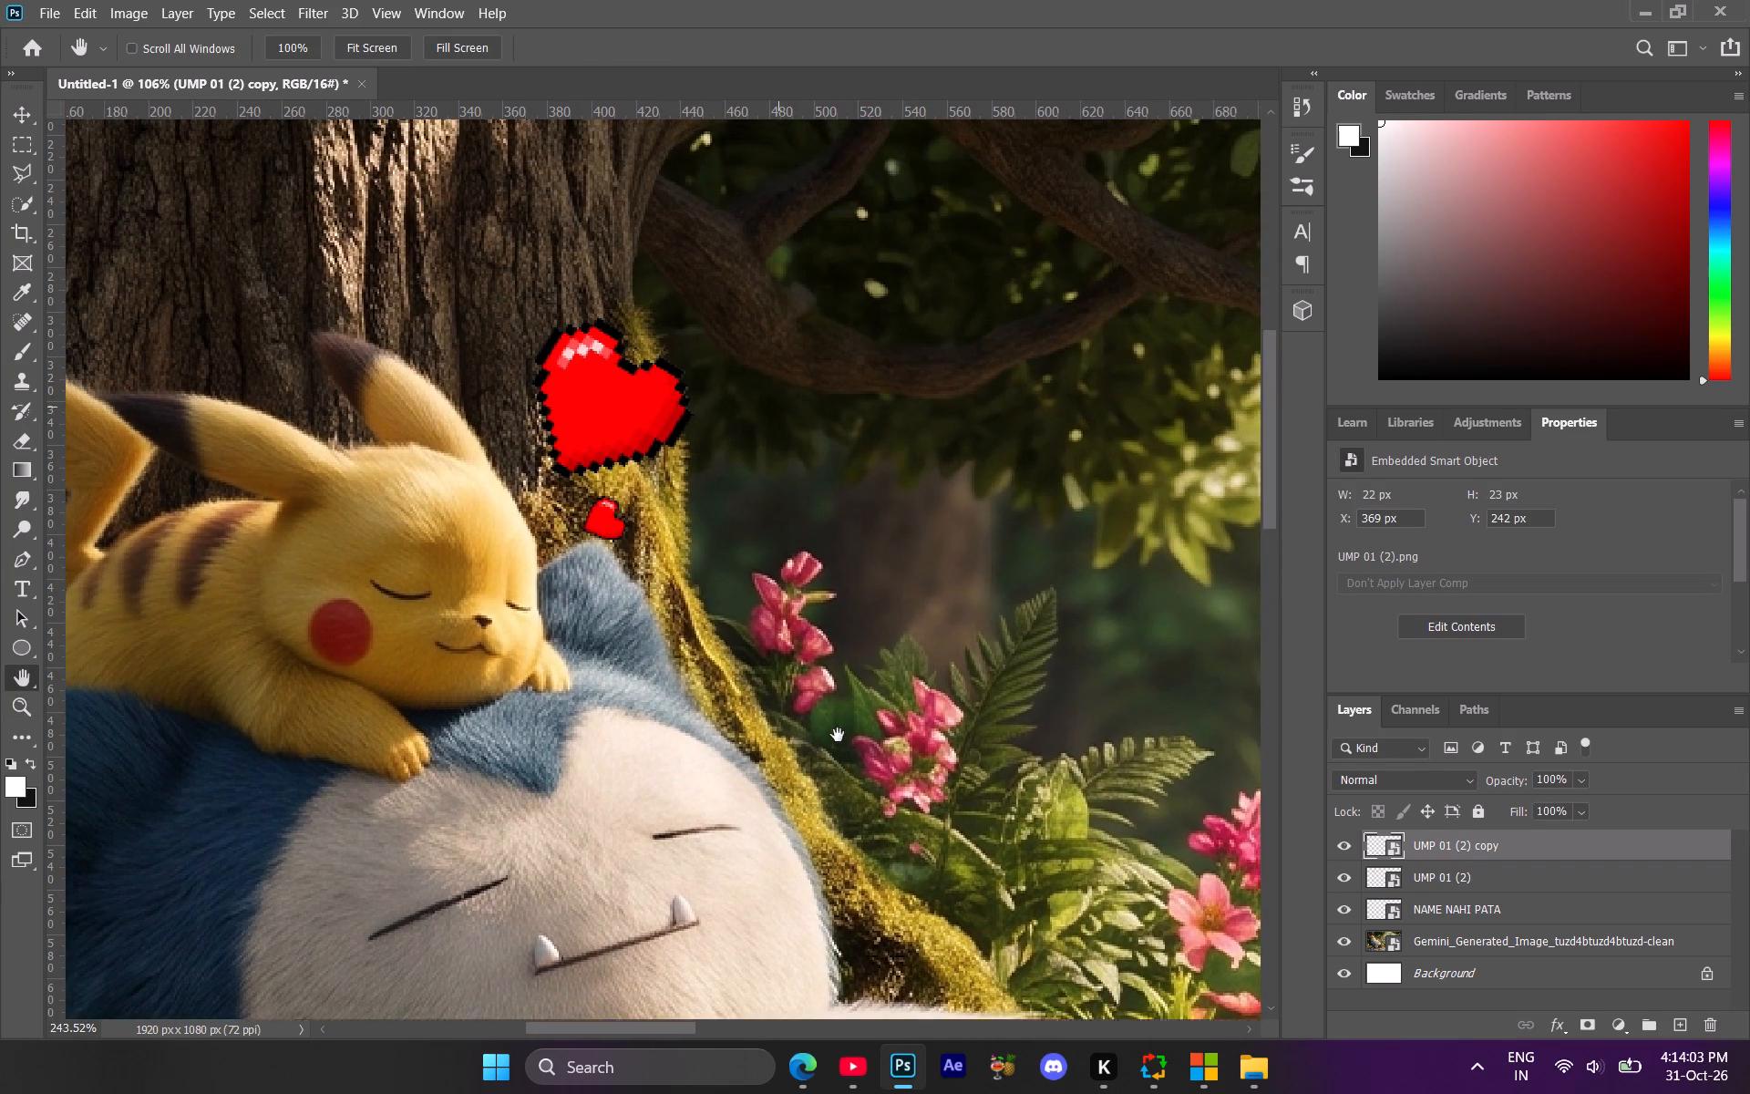
Free-transform the large heart layer "UMP 01 (2)" to about 14.2%, rotate it to about 23°, place it near X 369, Y 196 px, and commit.
drag(838, 735, 839, 738)
click(1453, 880)
key(ctrl+t)
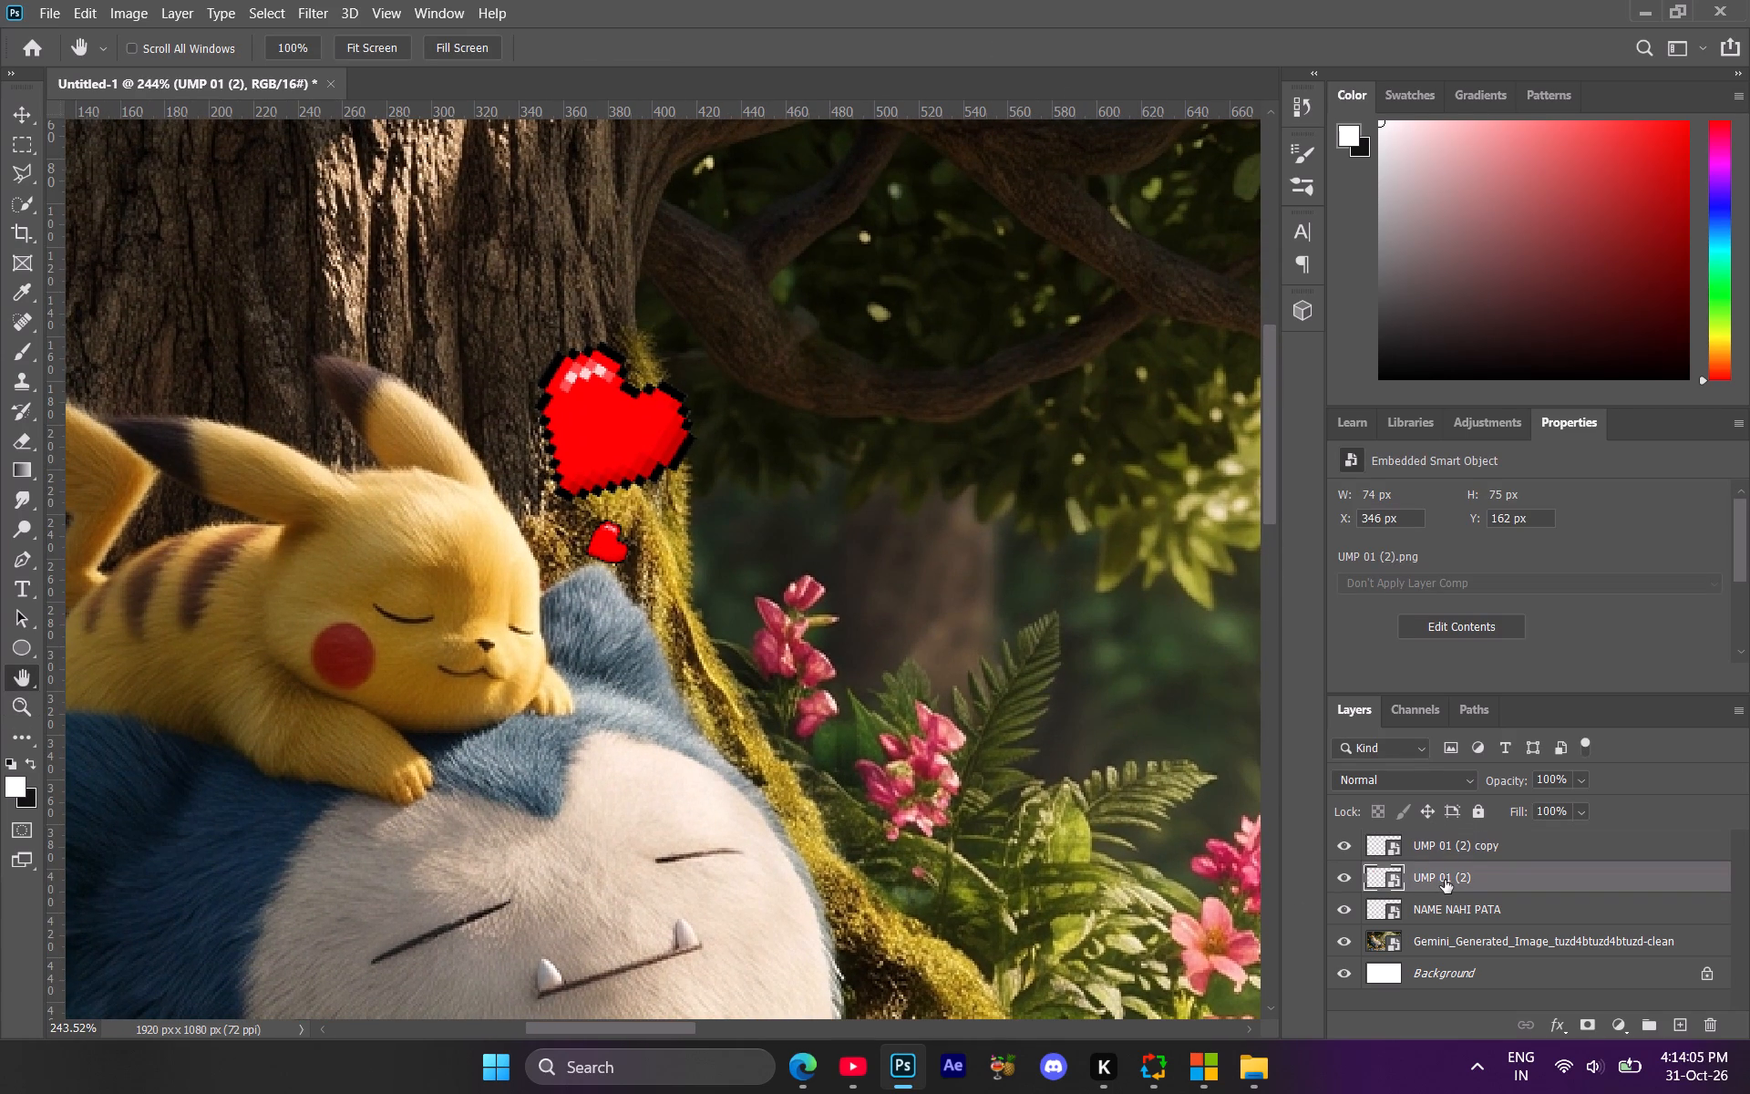
drag(731, 405, 701, 414)
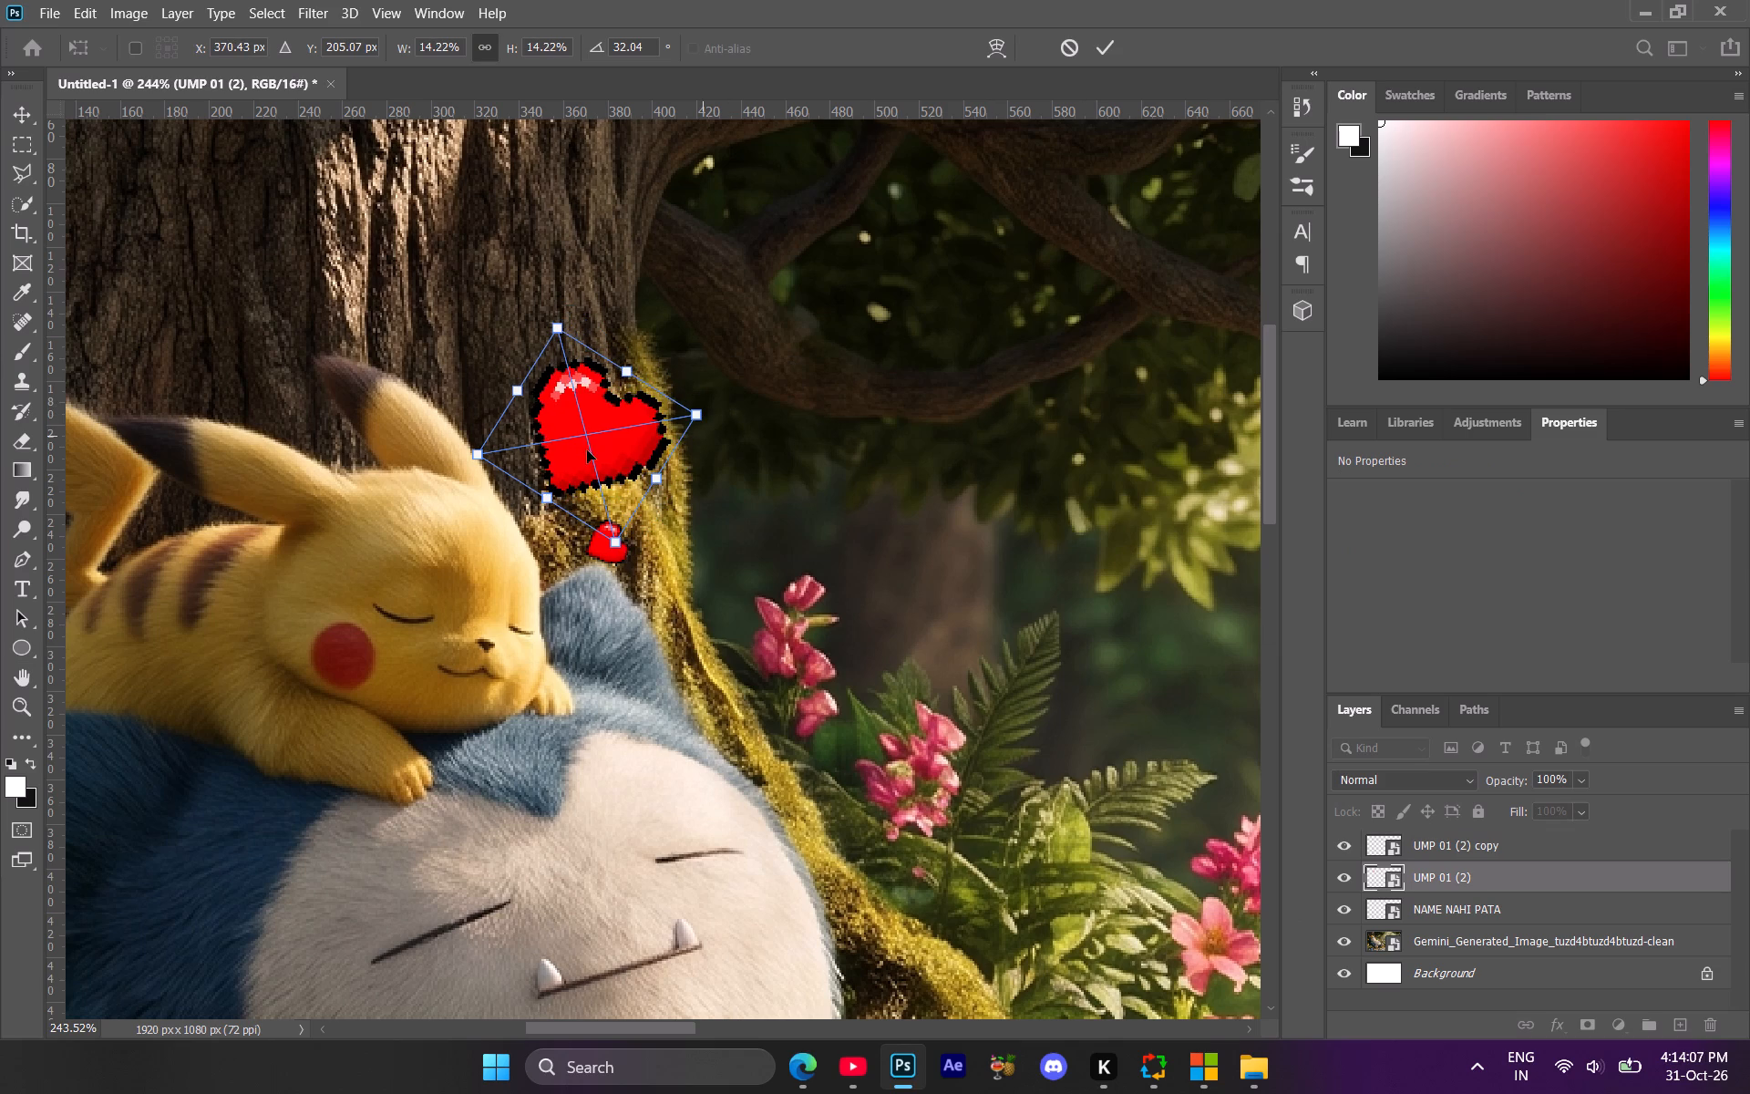
drag(585, 450, 556, 462)
drag(681, 392, 675, 370)
drag(568, 432, 591, 412)
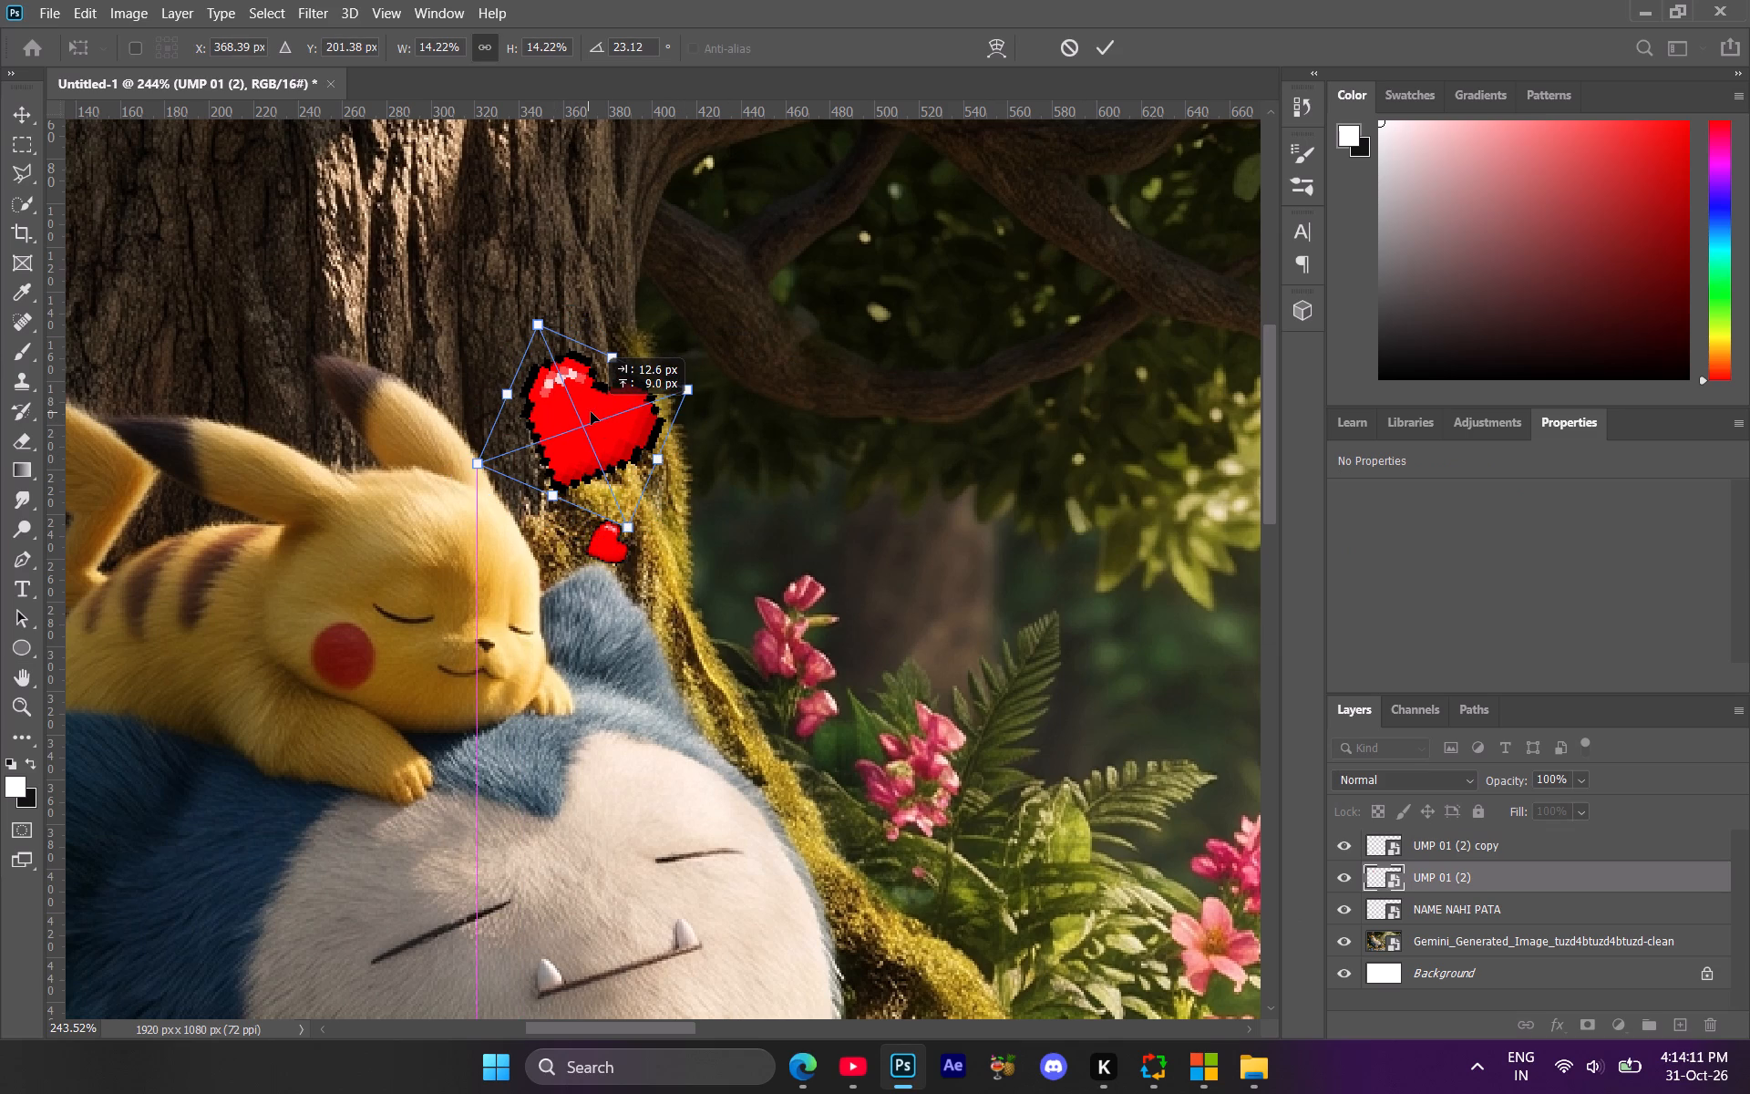
drag(591, 412, 598, 403)
click(1456, 911)
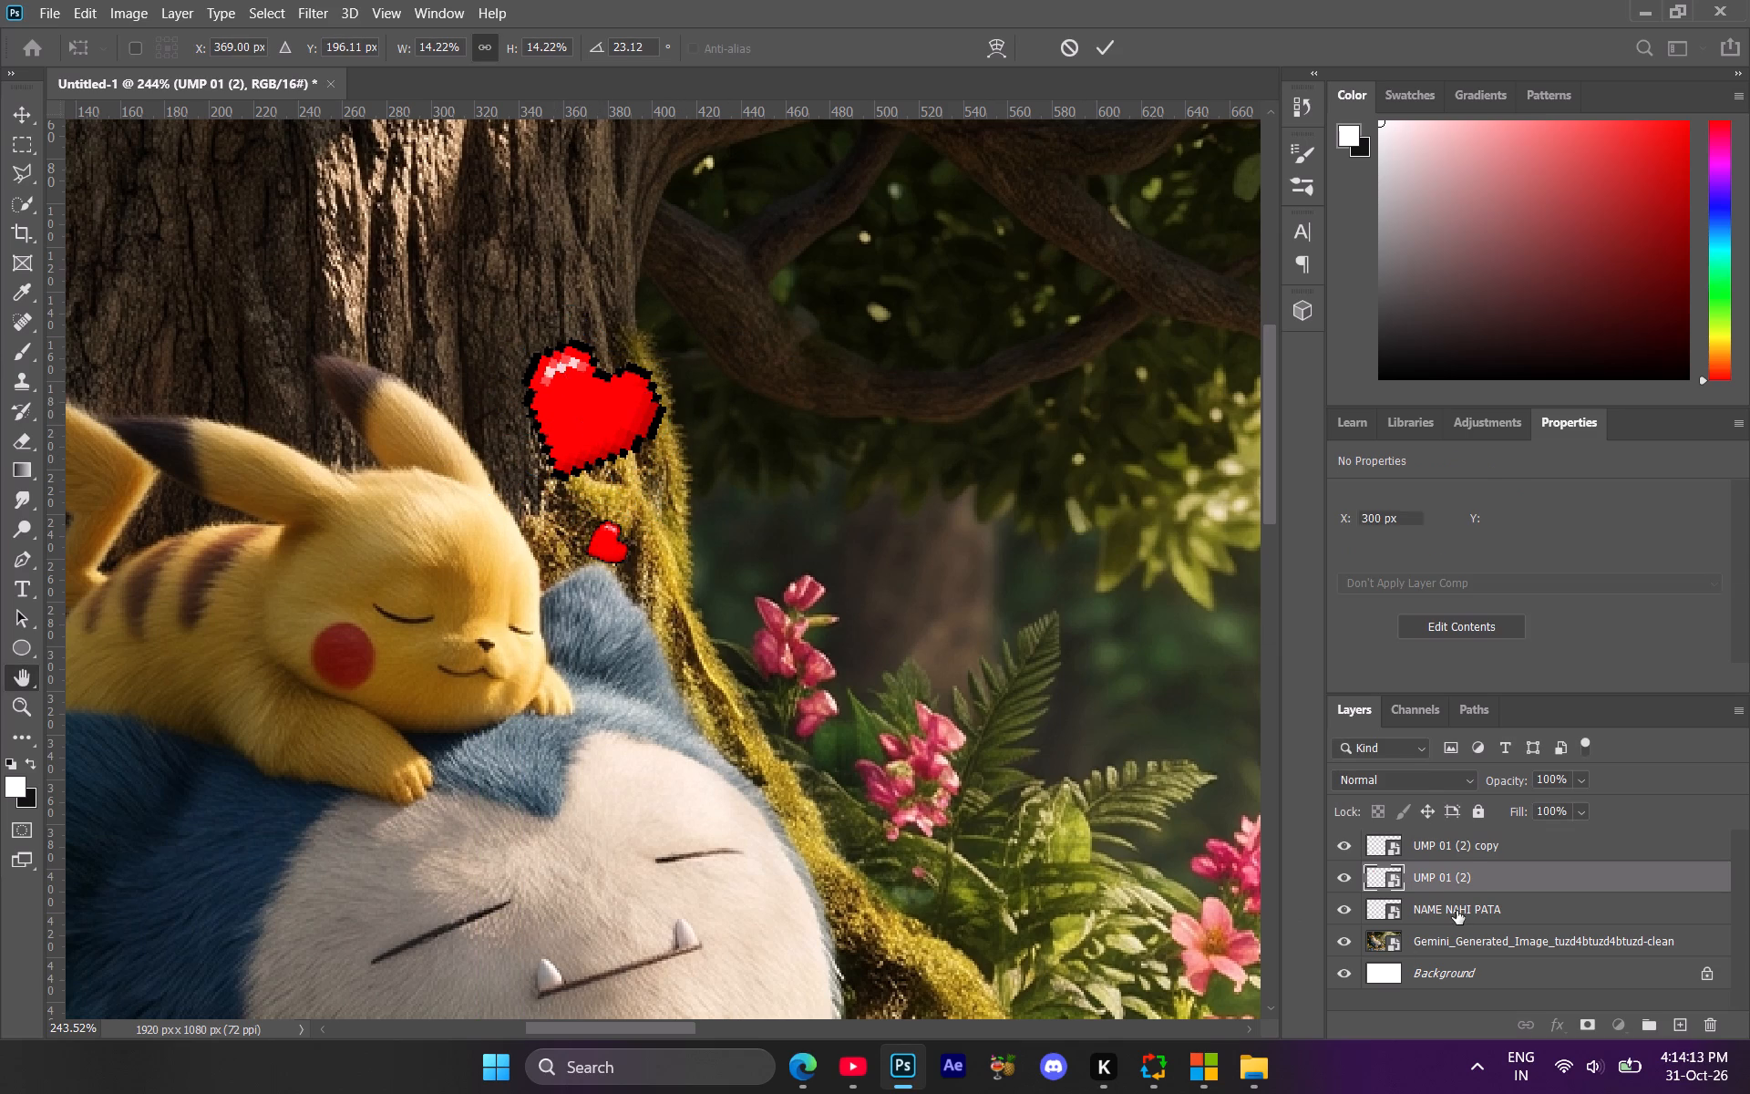
Free-transform the small heart copy to about 4.9%, rotate it to about 39°, place it near X 374, Y 237 px, and commit.
click(1450, 859)
key(ctrl+t)
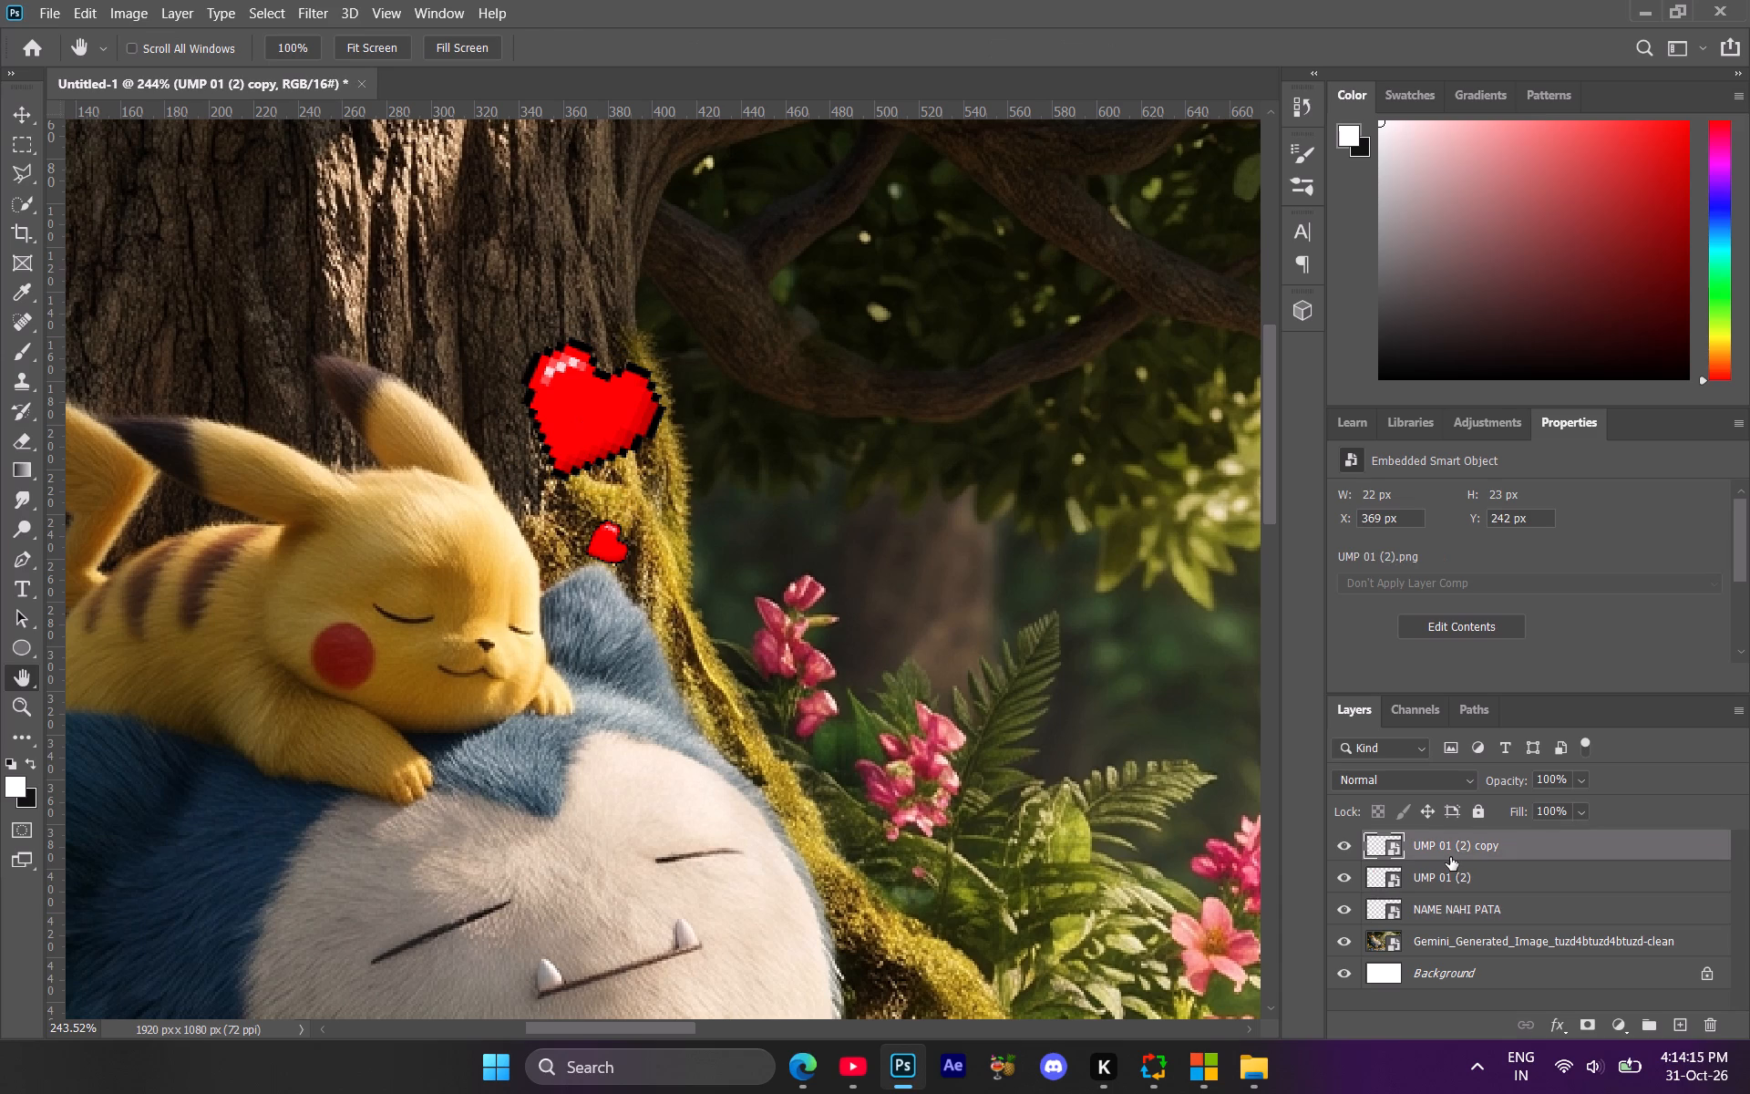
drag(645, 508, 621, 487)
drag(612, 555, 615, 520)
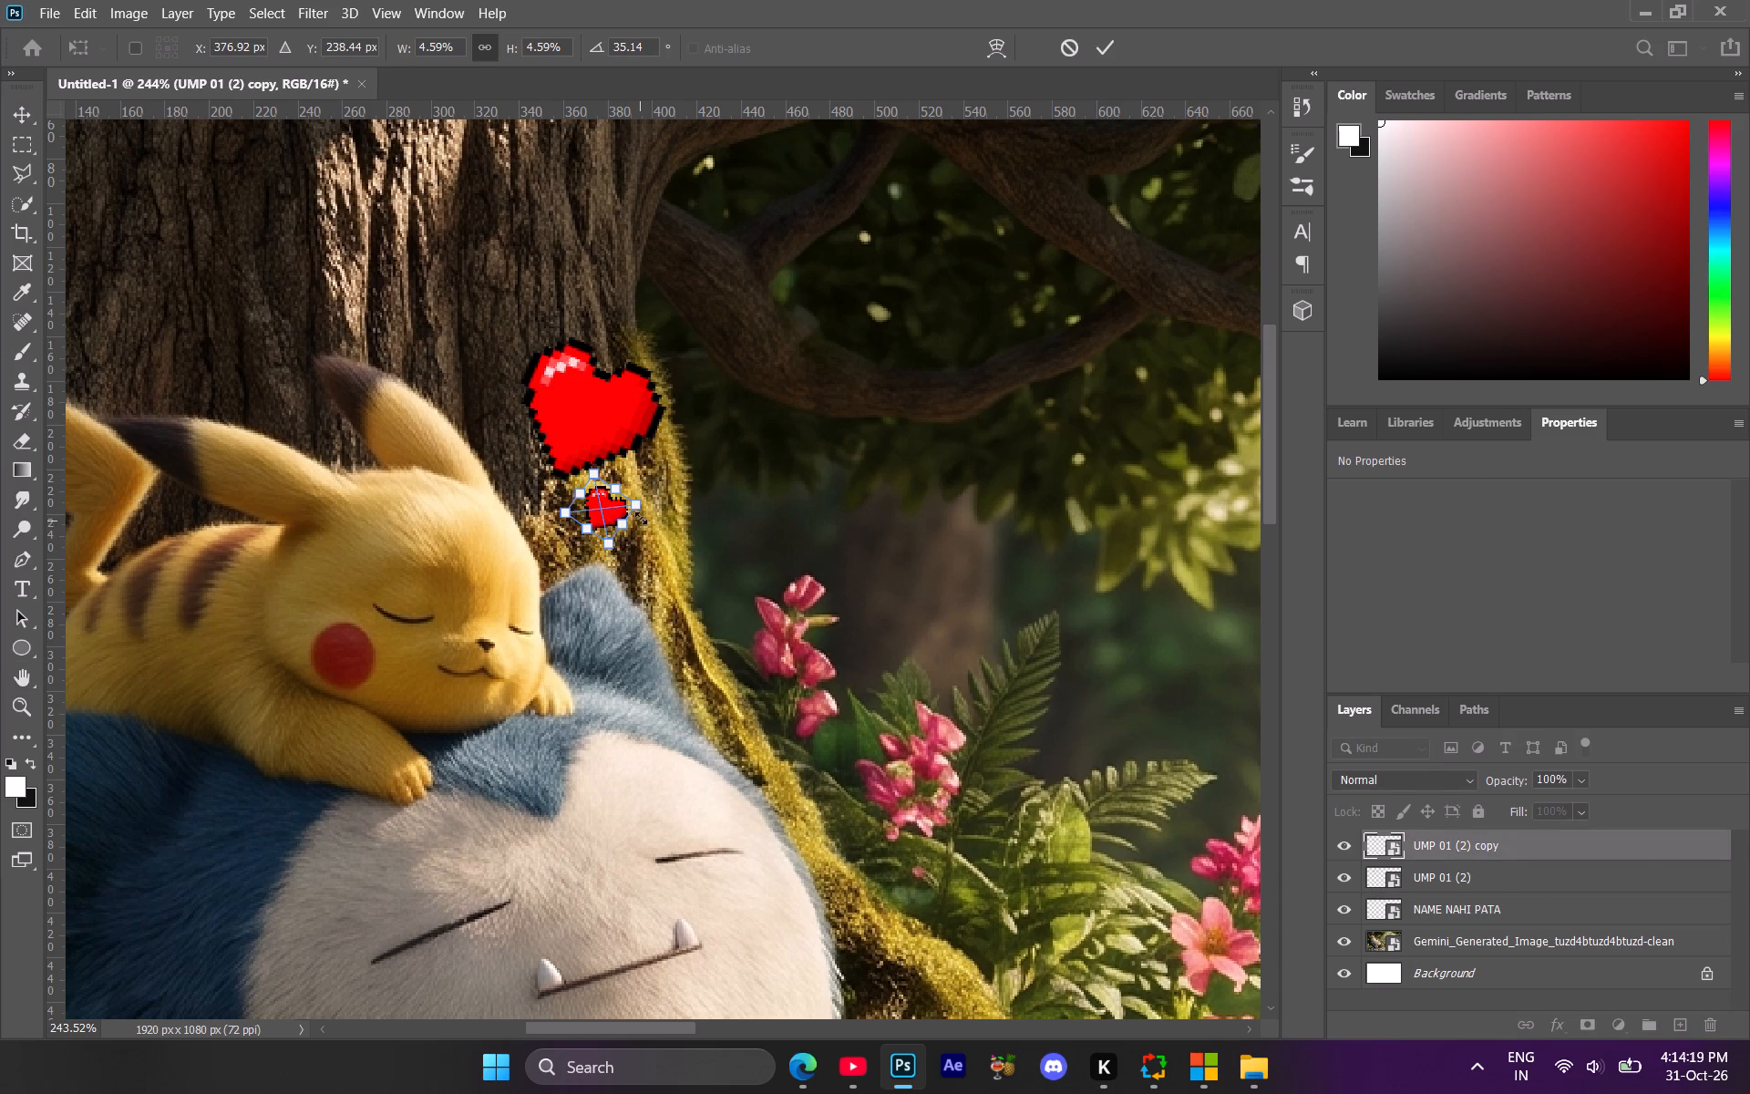
click(641, 512)
drag(602, 512, 592, 510)
drag(647, 501, 655, 505)
click(1456, 853)
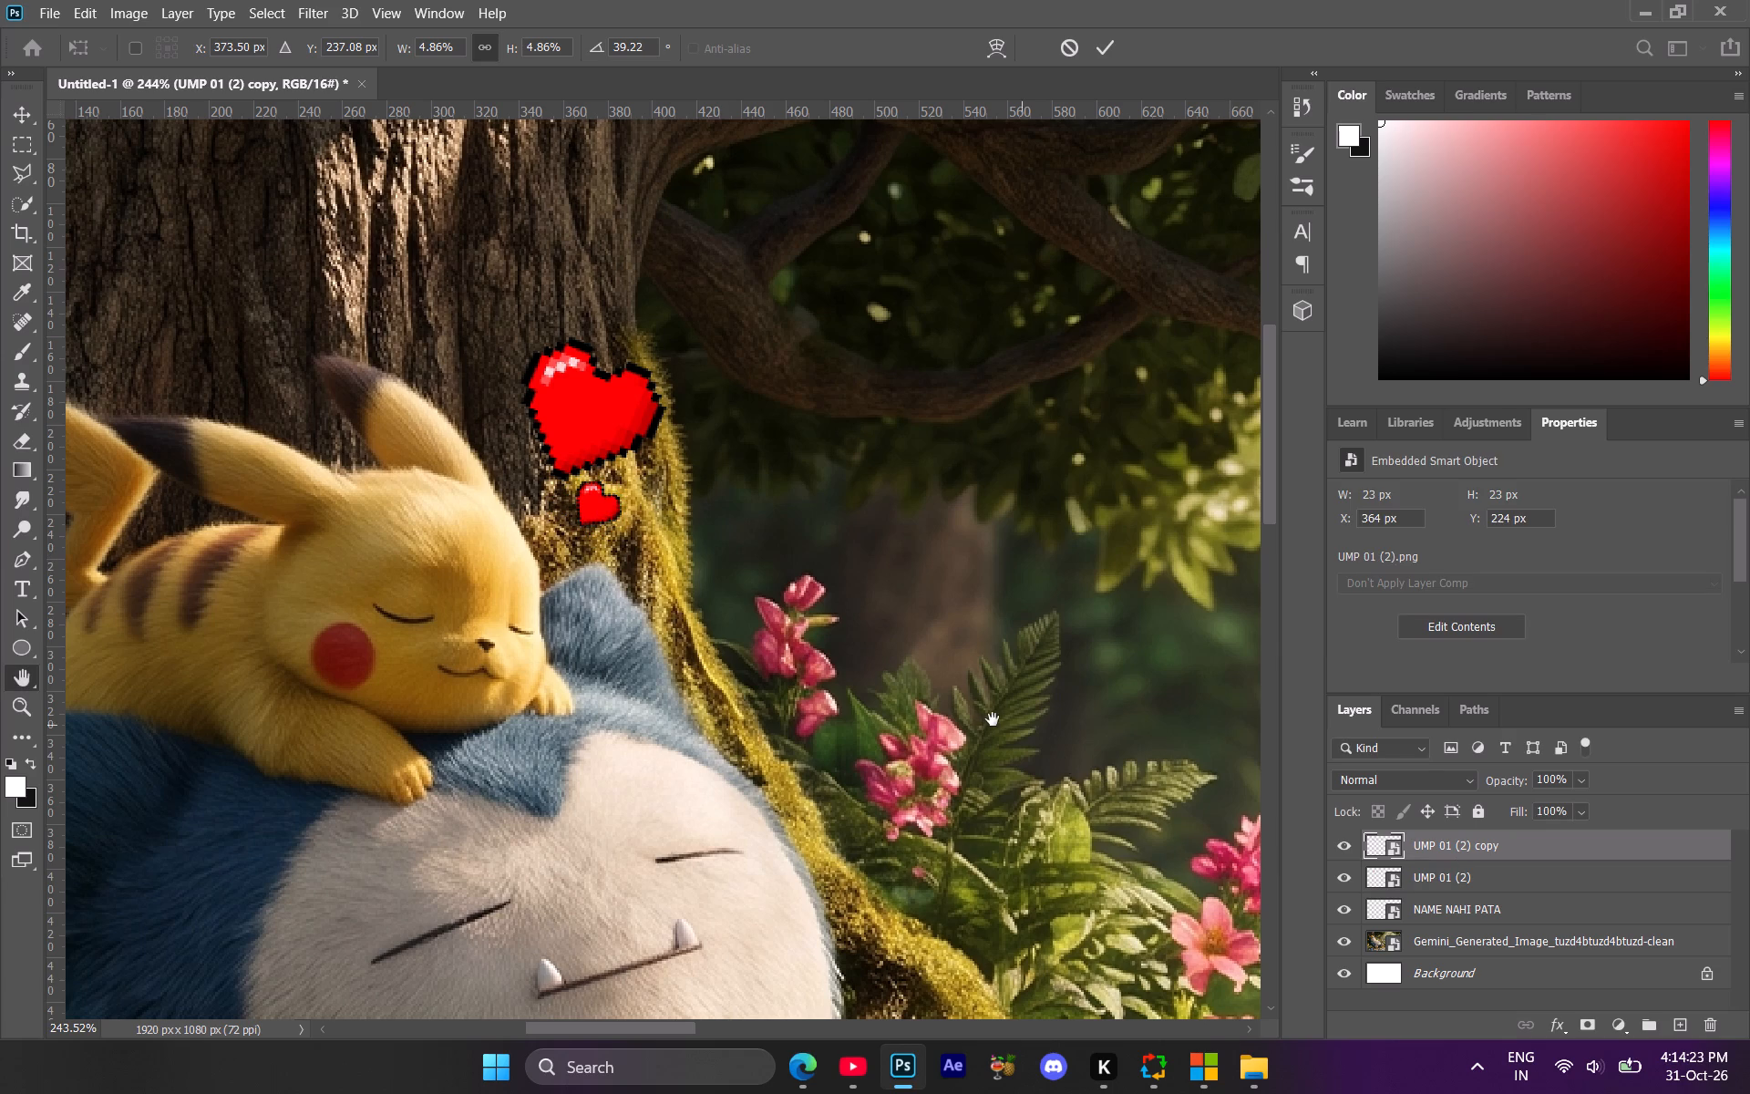
Examine how the two hearts above Pikachu look within the wider forest scene.
key(z)
key(z)
key(z)
key(z)
key(z)
key(z)
key(z)
key(z)
key(z)
key(z)
key(z)
key(z)
key(z)
key(z)
key(z)
key(z)
key(z)
key(z)
key(z)
key(z)
drag(994, 715, 932, 758)
drag(1008, 709, 814, 707)
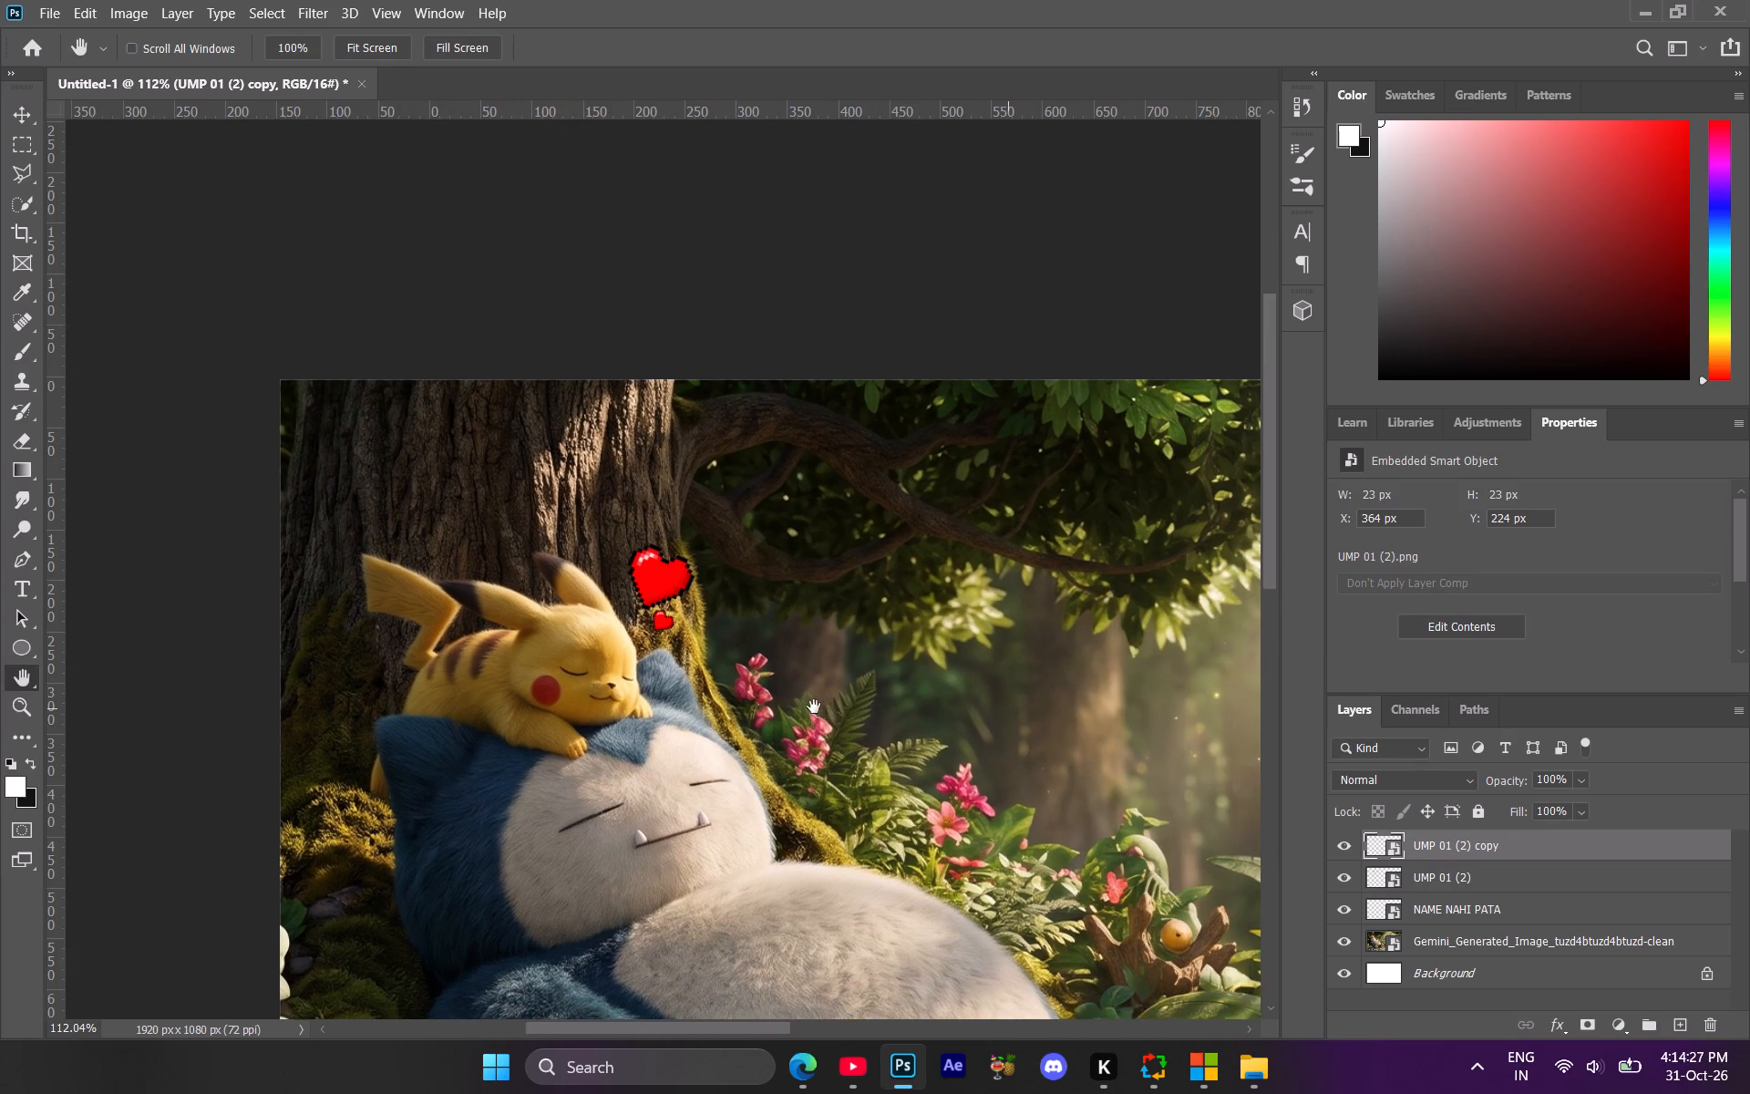
drag(814, 707, 763, 702)
key(z)
key(z)
key(z)
key(z)
key(z)
key(z)
key(z)
key(z)
key(z)
key(z)
key(z)
key(z)
key(z)
key(z)
key(z)
key(z)
key(z)
key(z)
key(z)
key(z)
drag(864, 720, 828, 728)
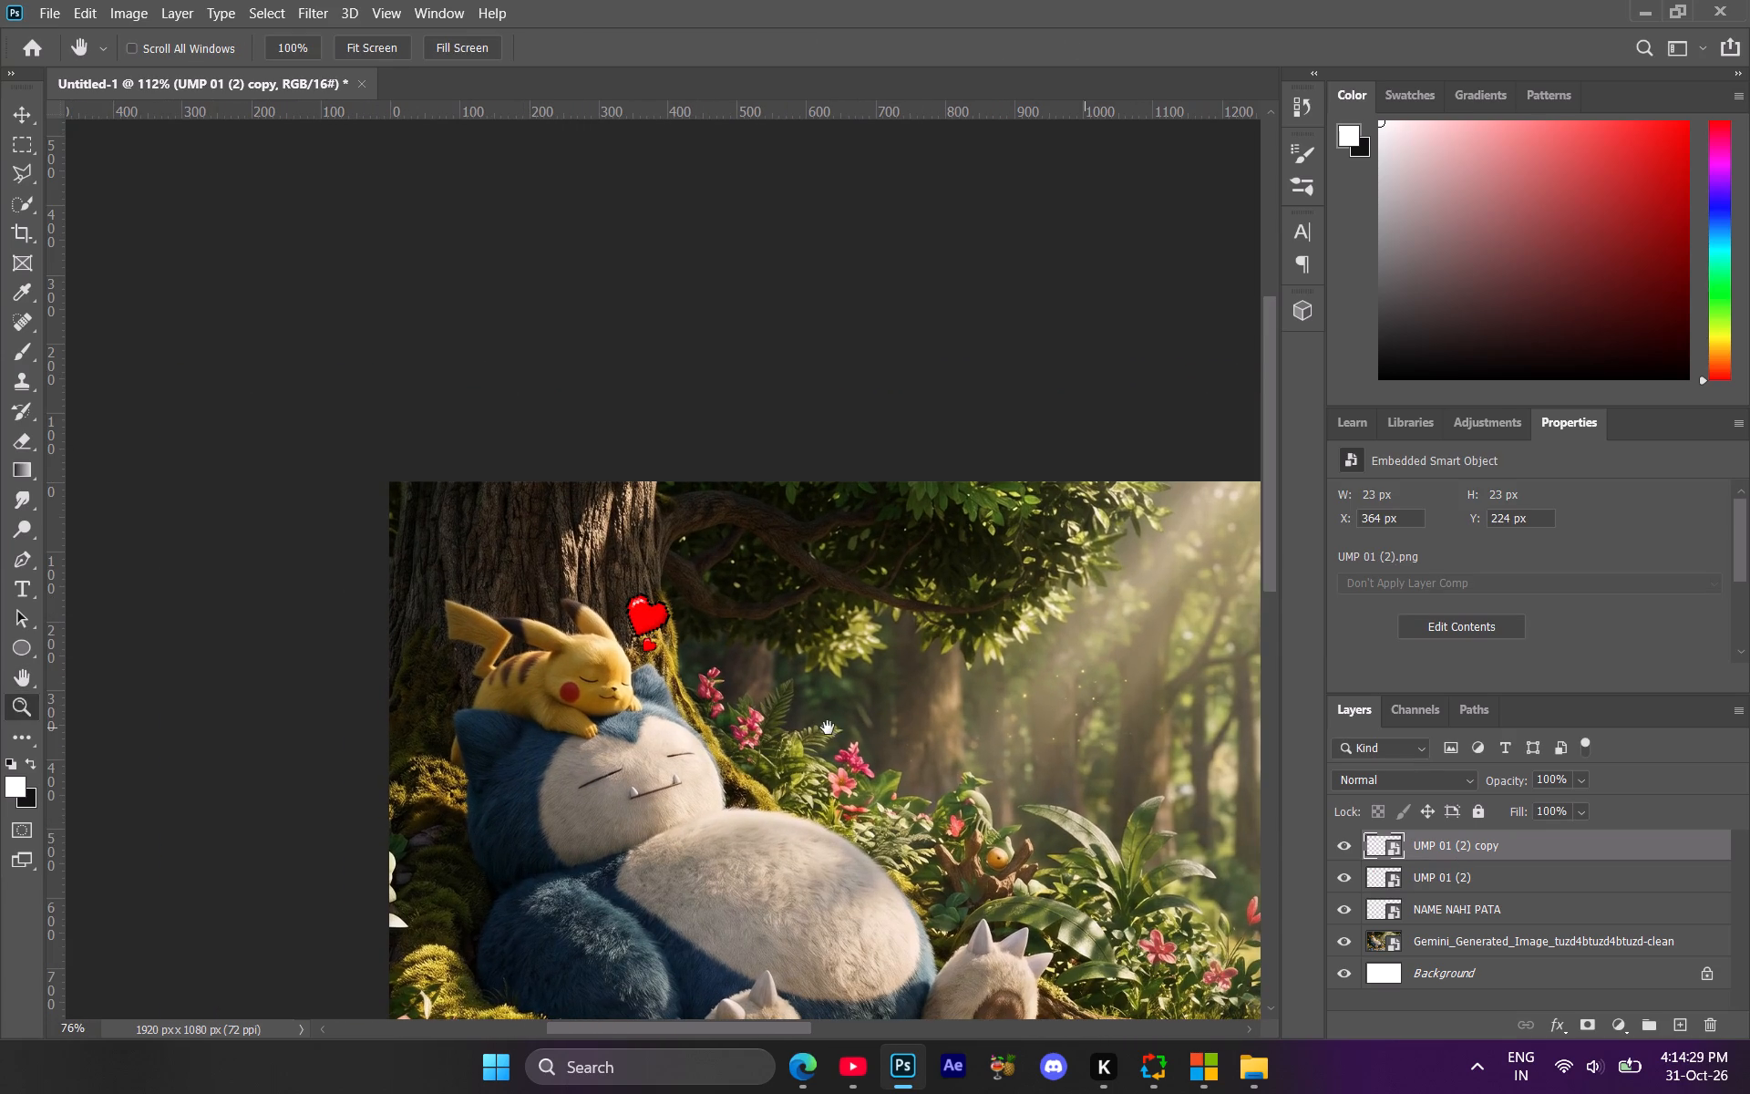
drag(839, 703, 705, 594)
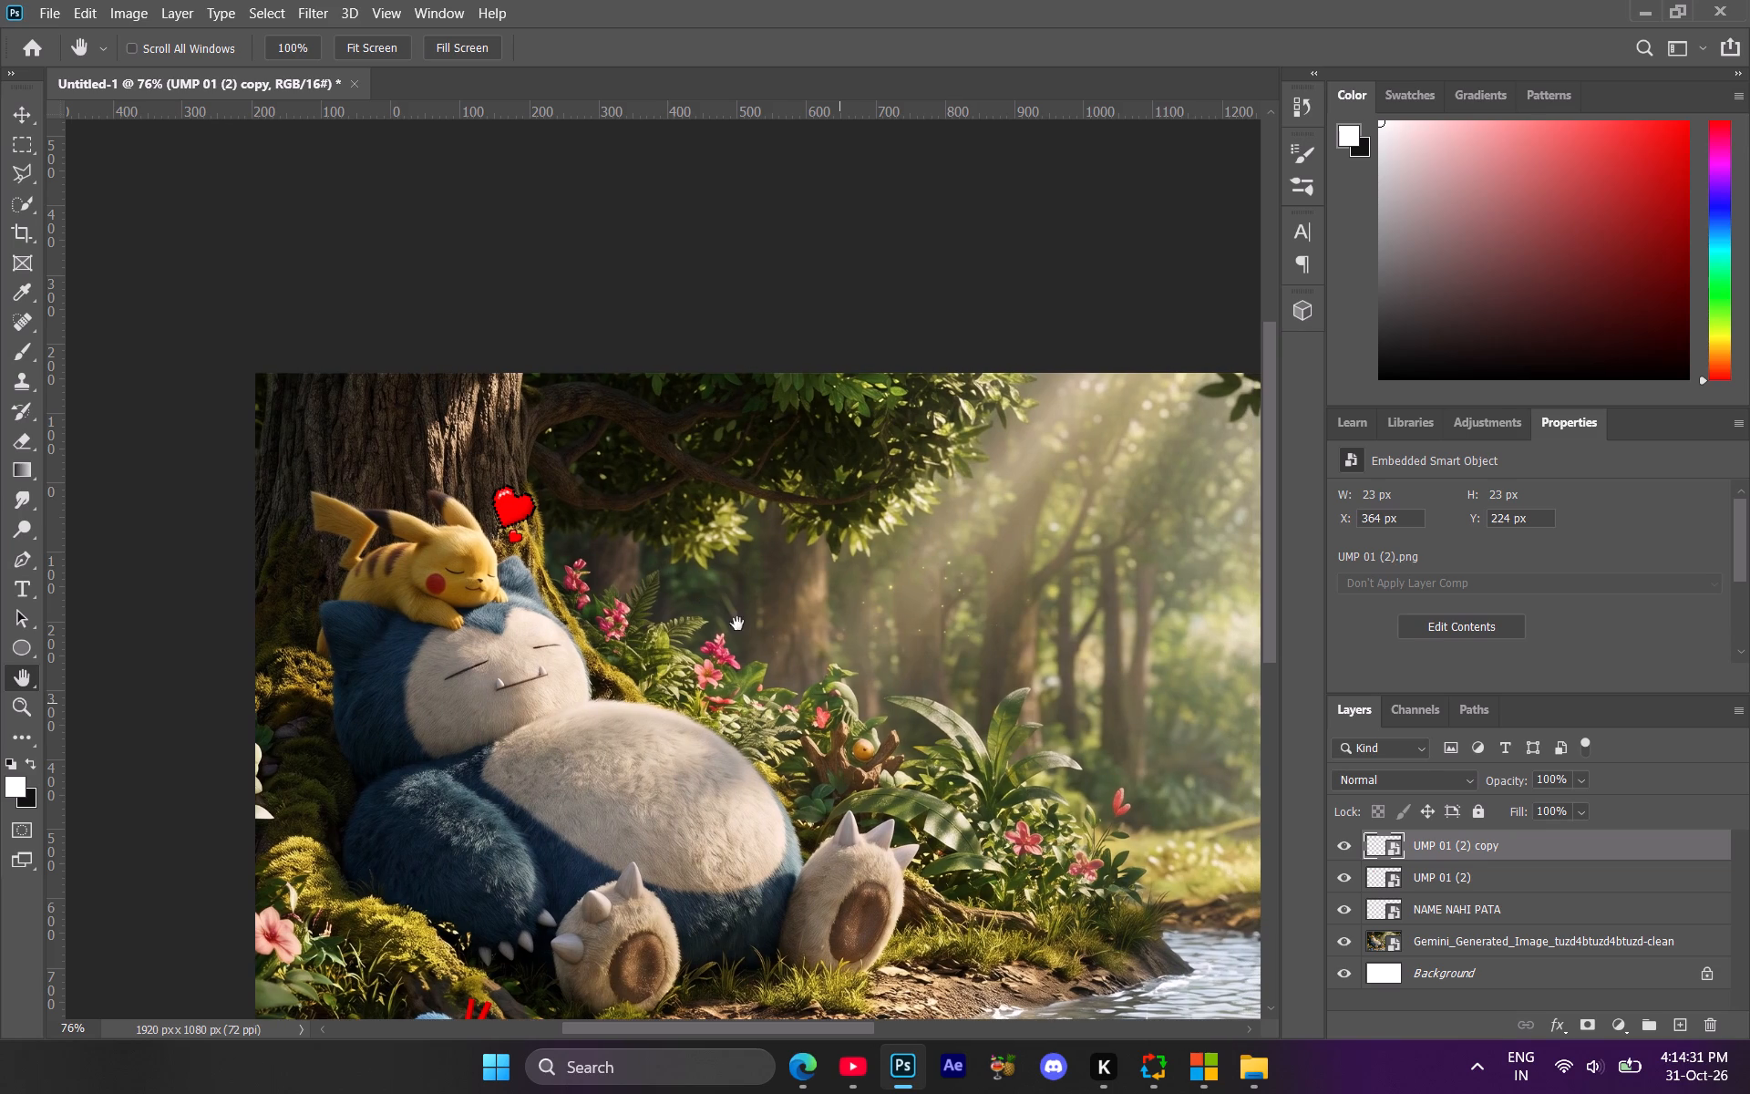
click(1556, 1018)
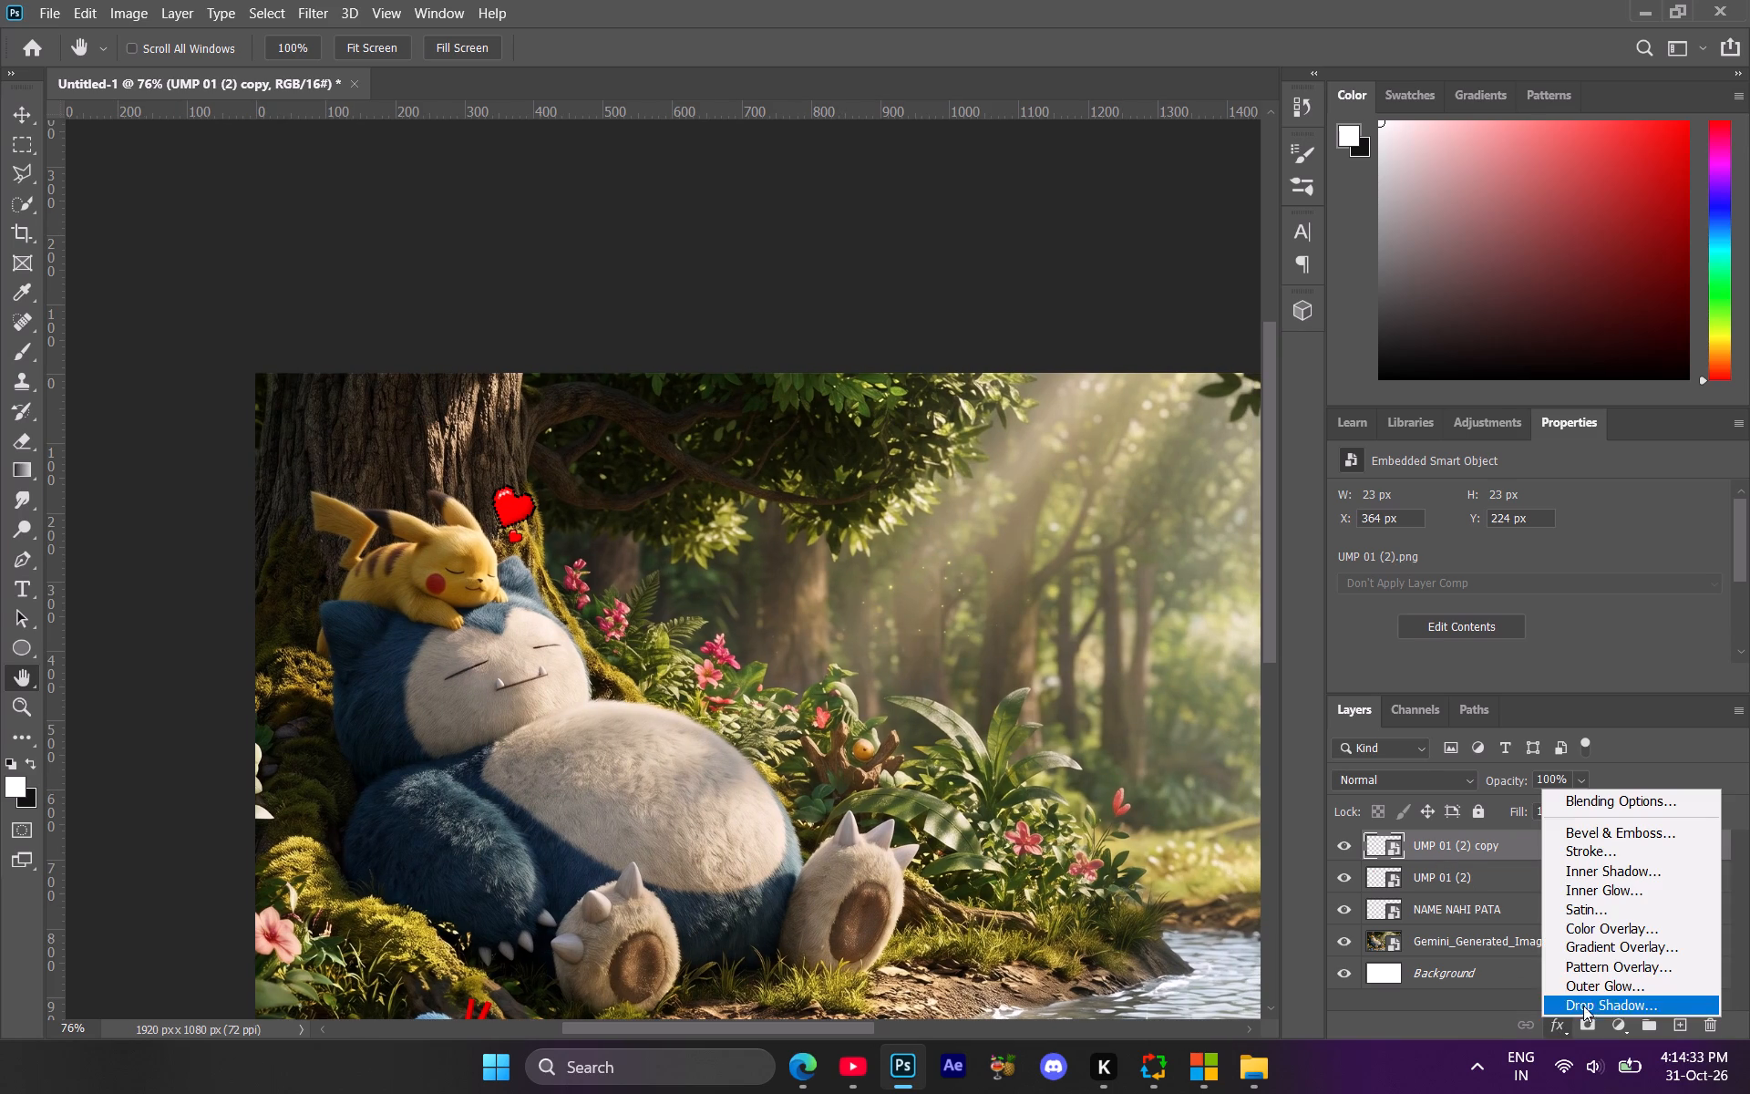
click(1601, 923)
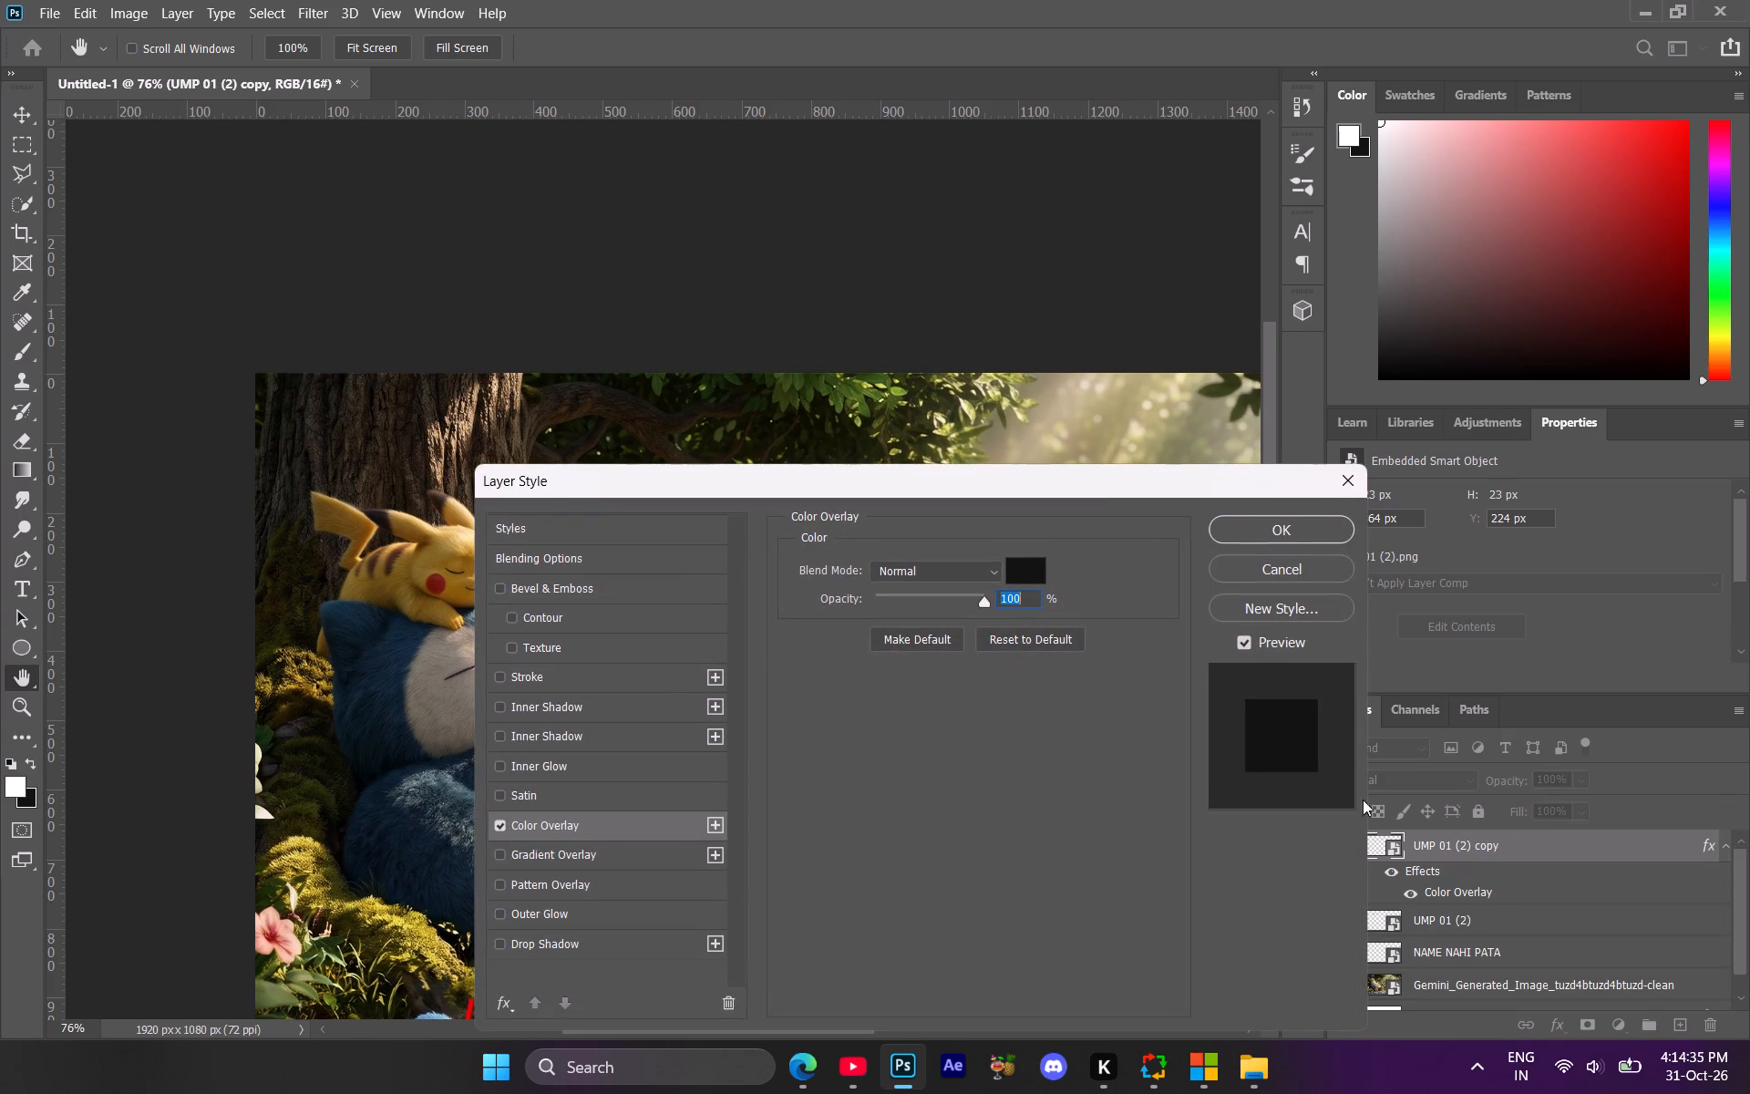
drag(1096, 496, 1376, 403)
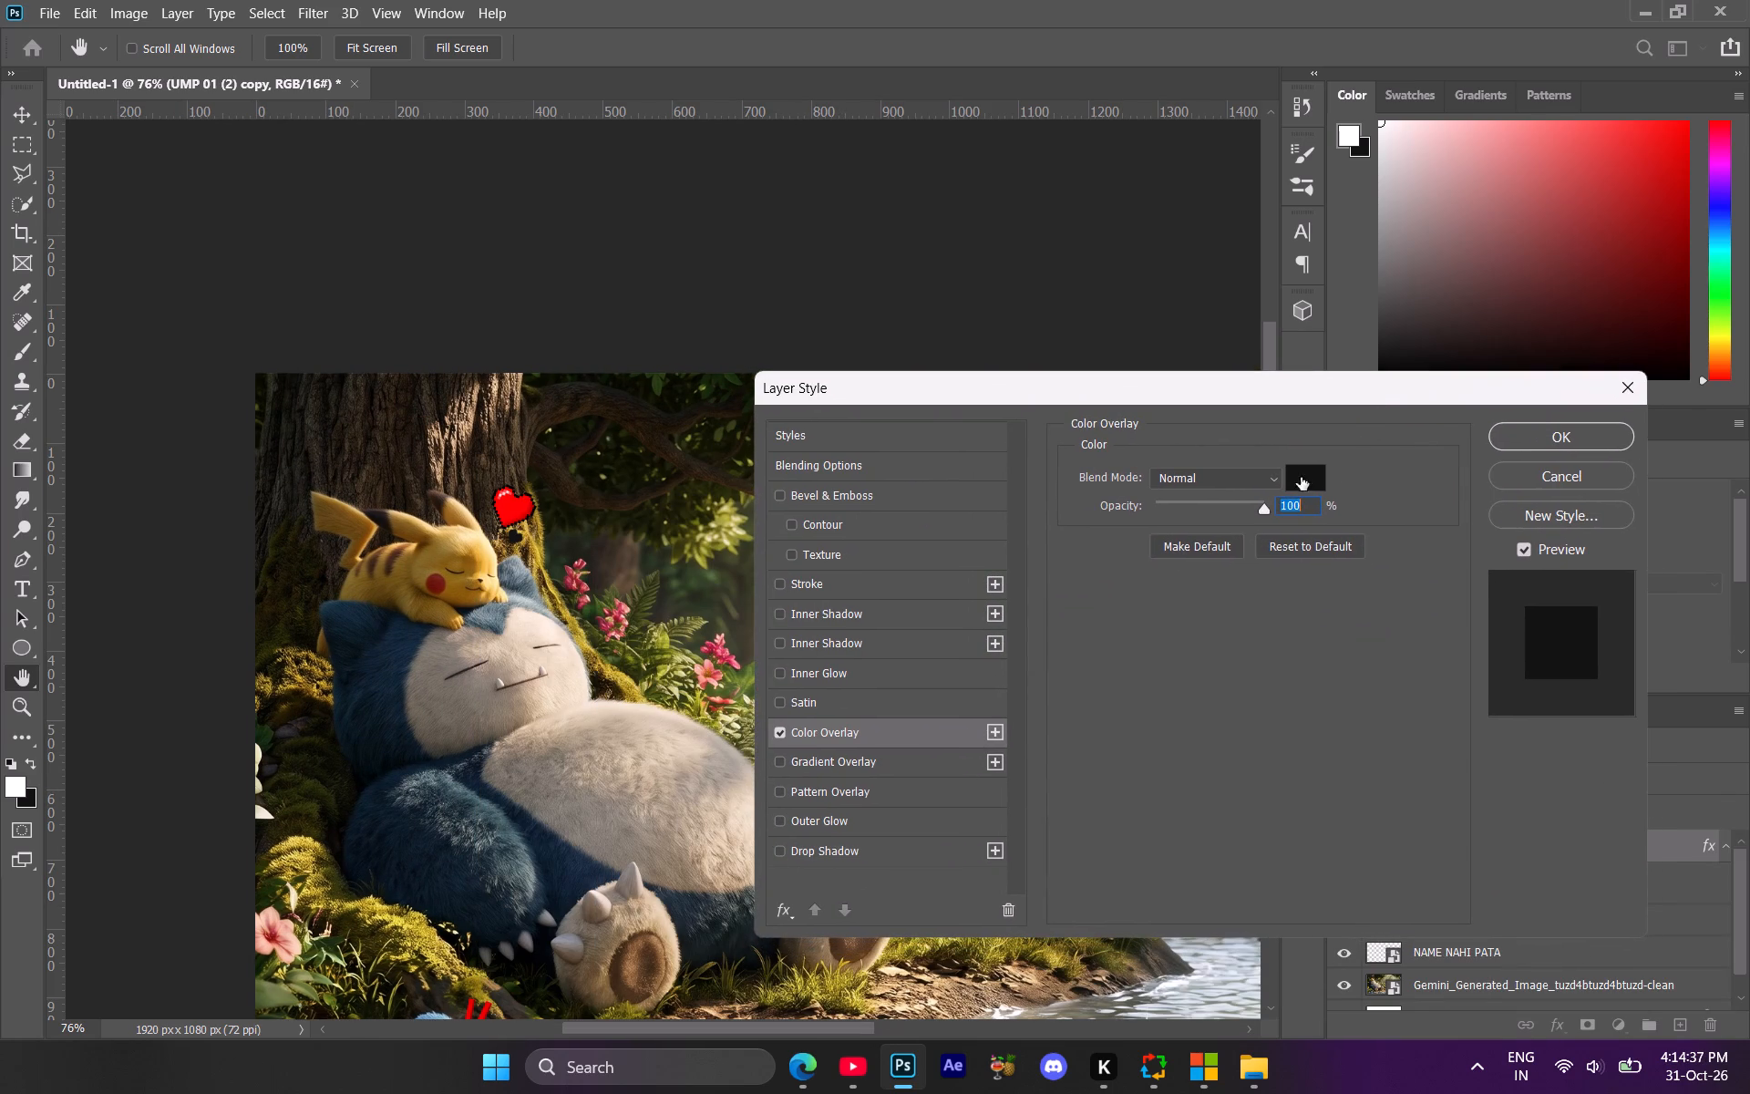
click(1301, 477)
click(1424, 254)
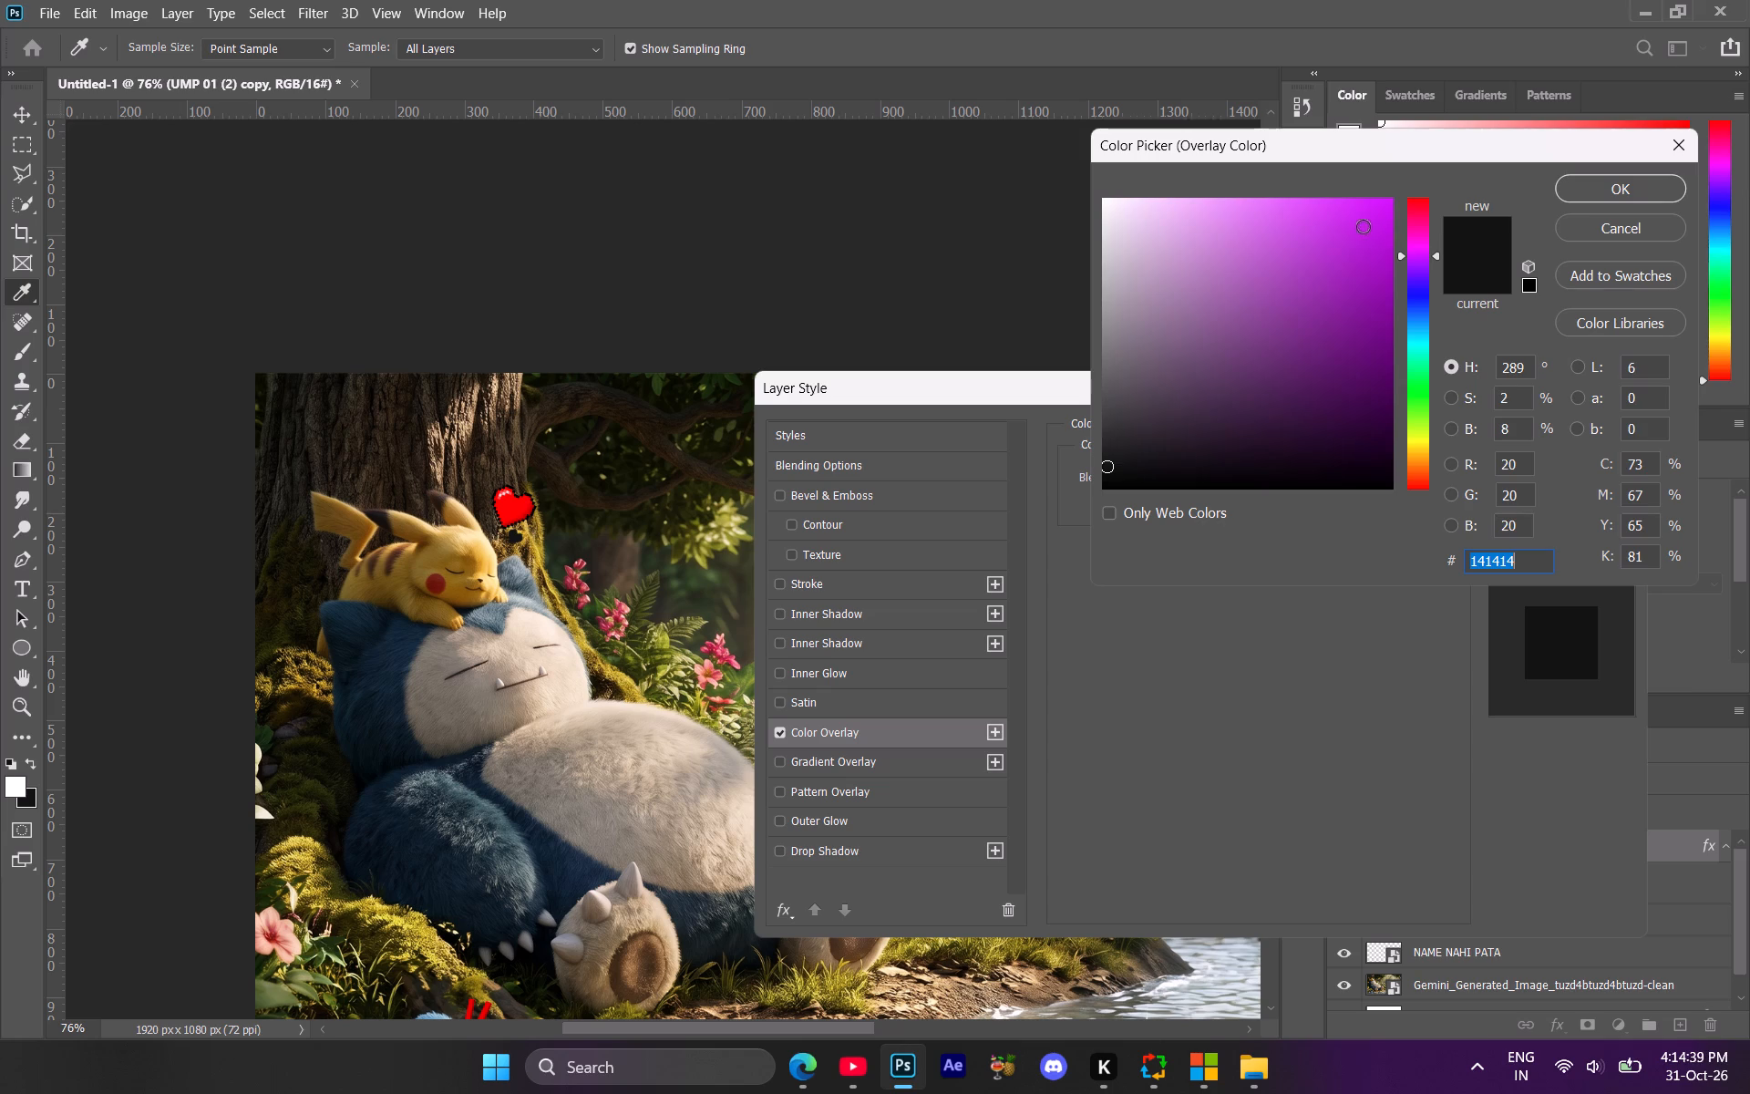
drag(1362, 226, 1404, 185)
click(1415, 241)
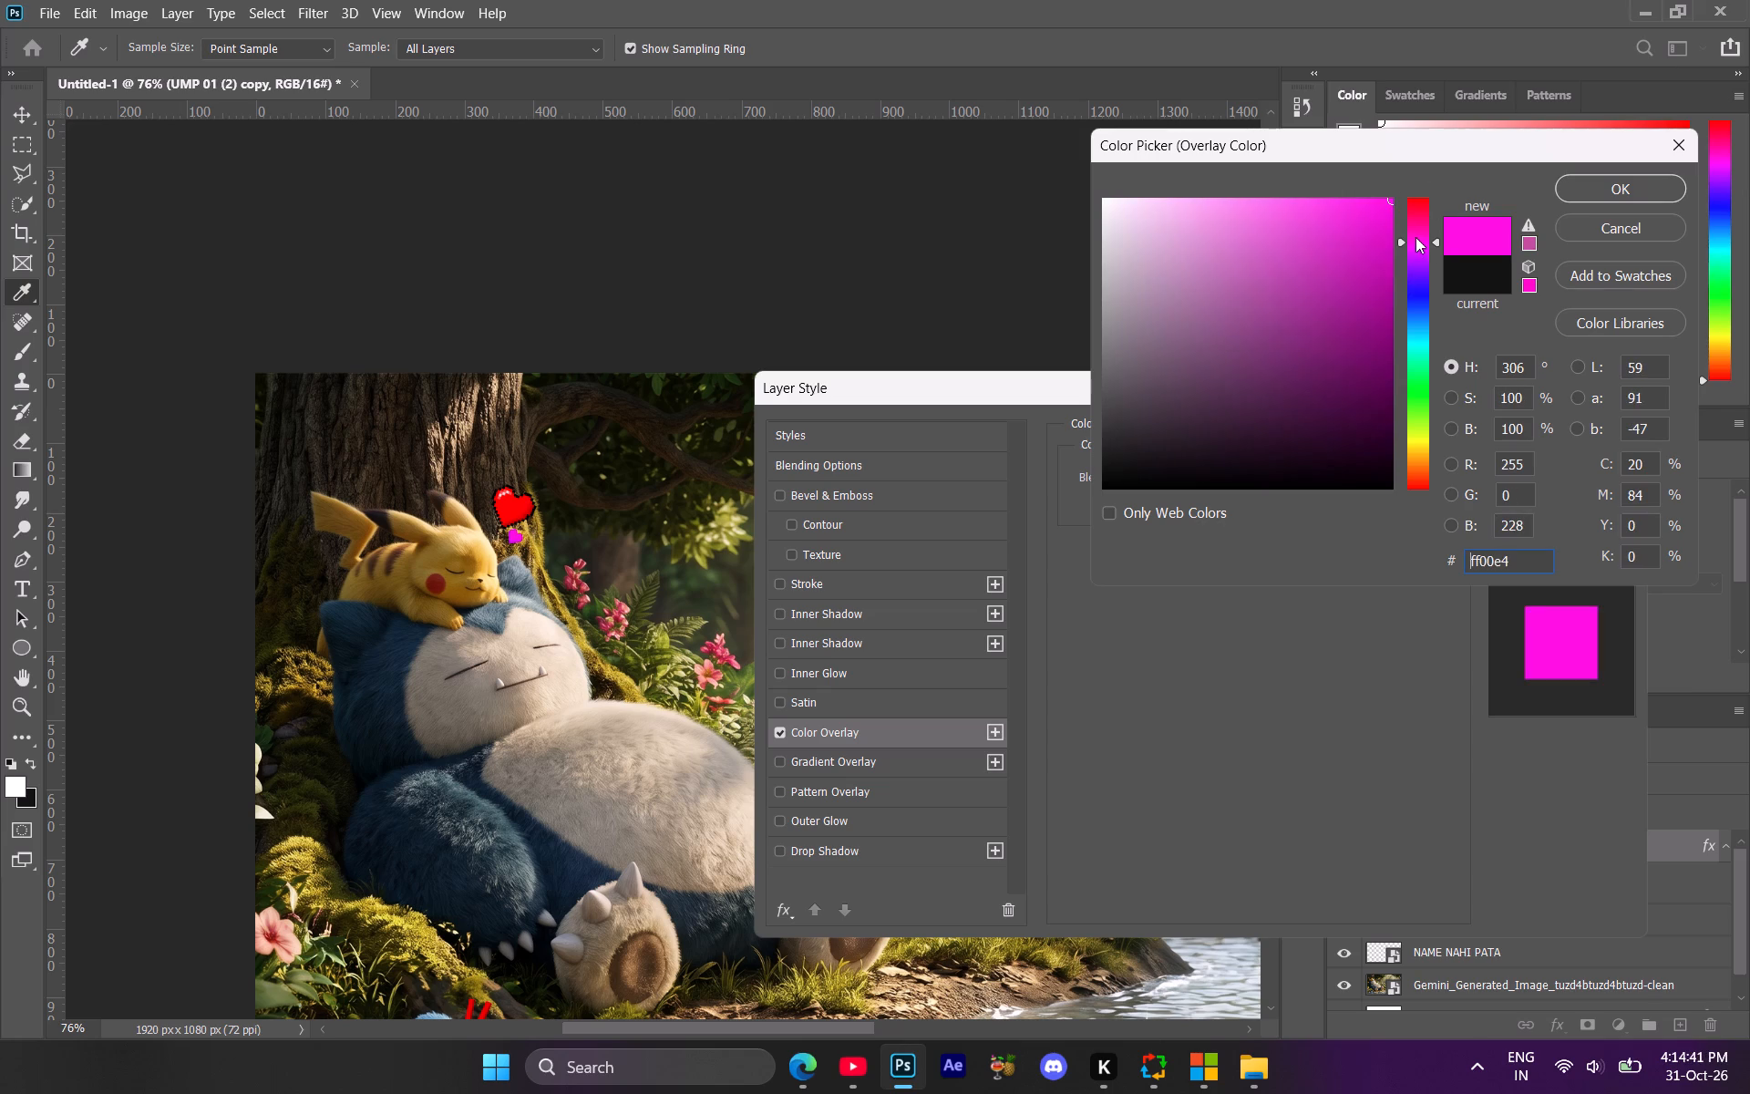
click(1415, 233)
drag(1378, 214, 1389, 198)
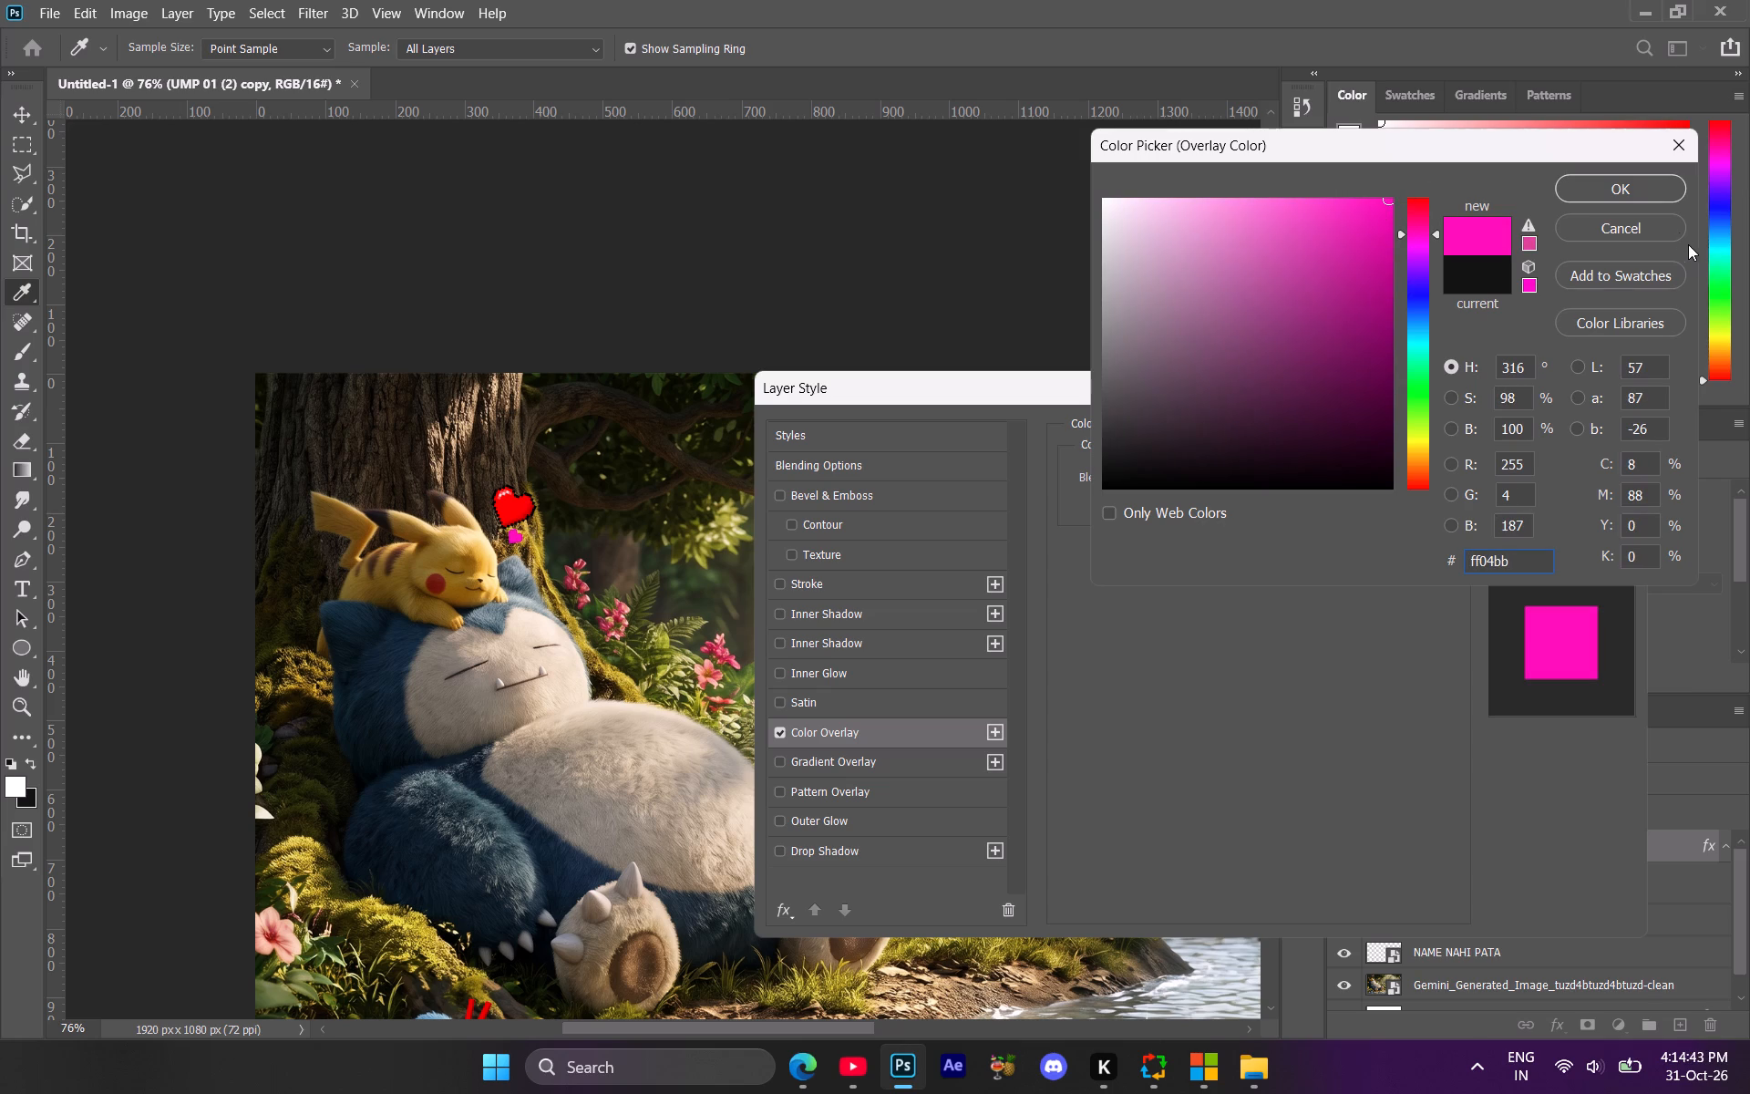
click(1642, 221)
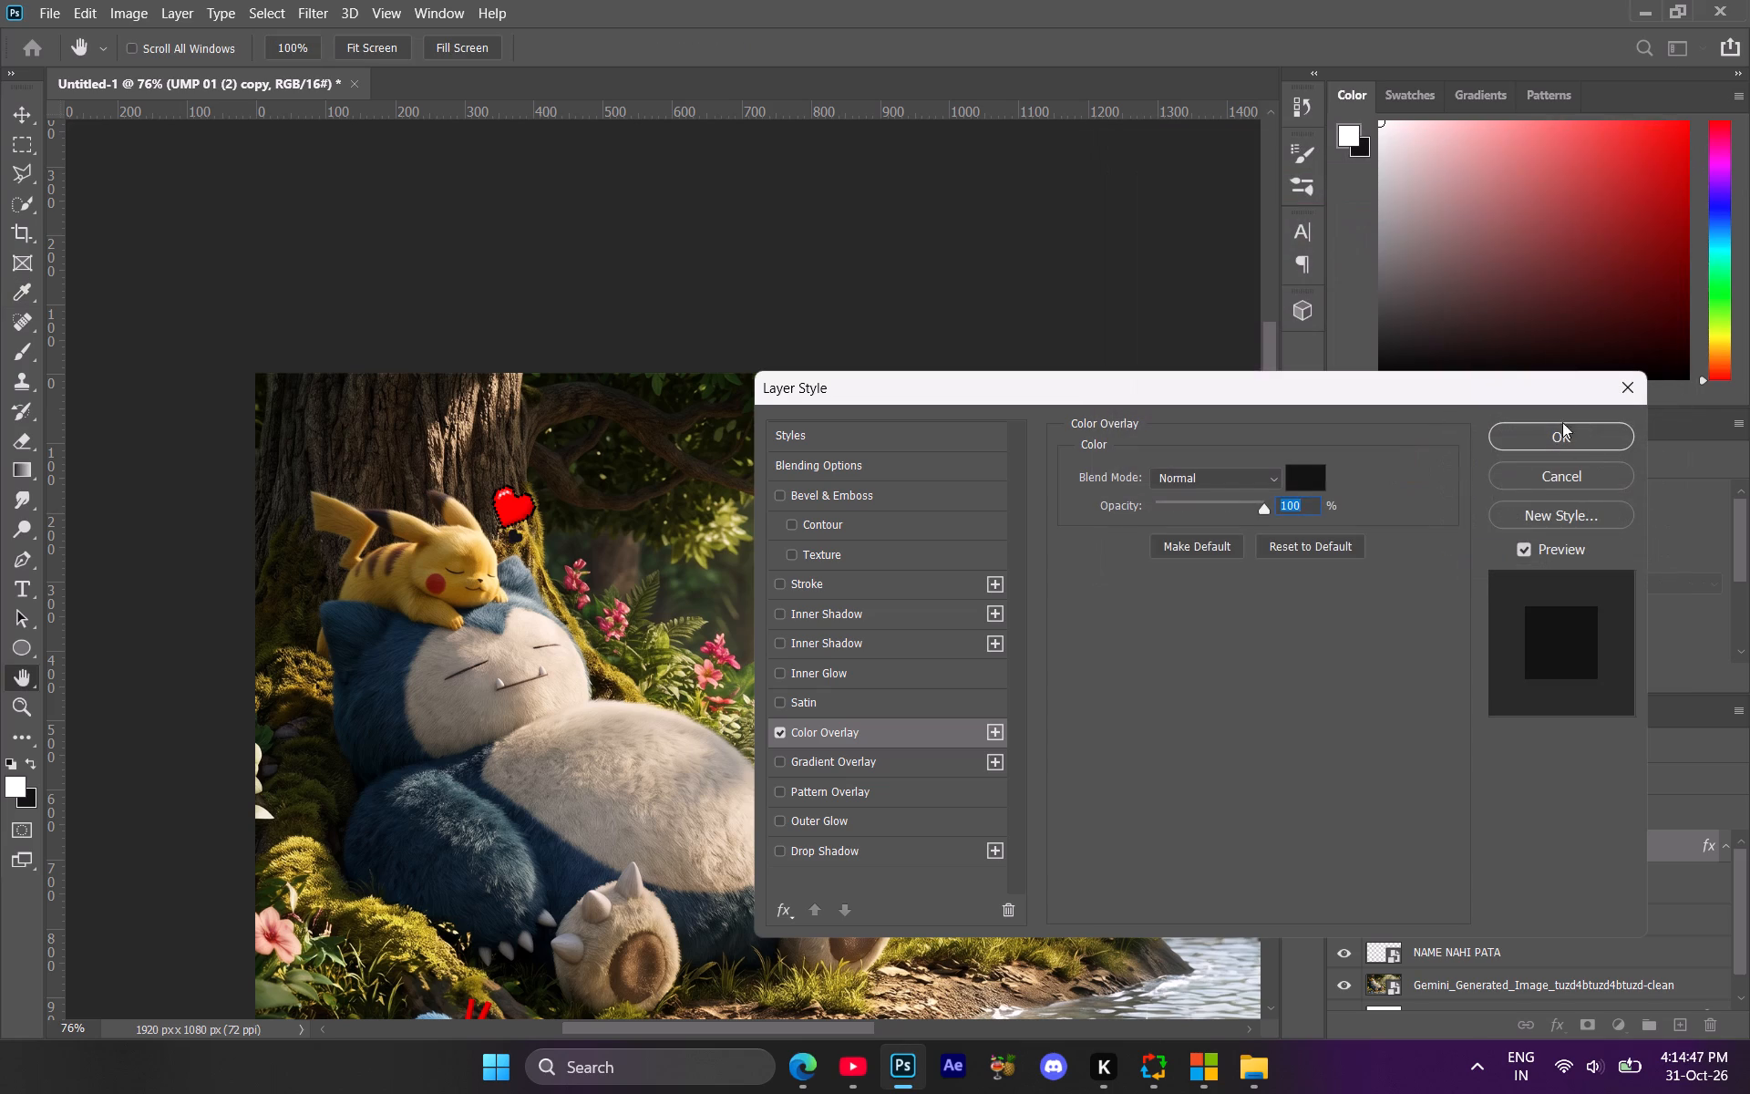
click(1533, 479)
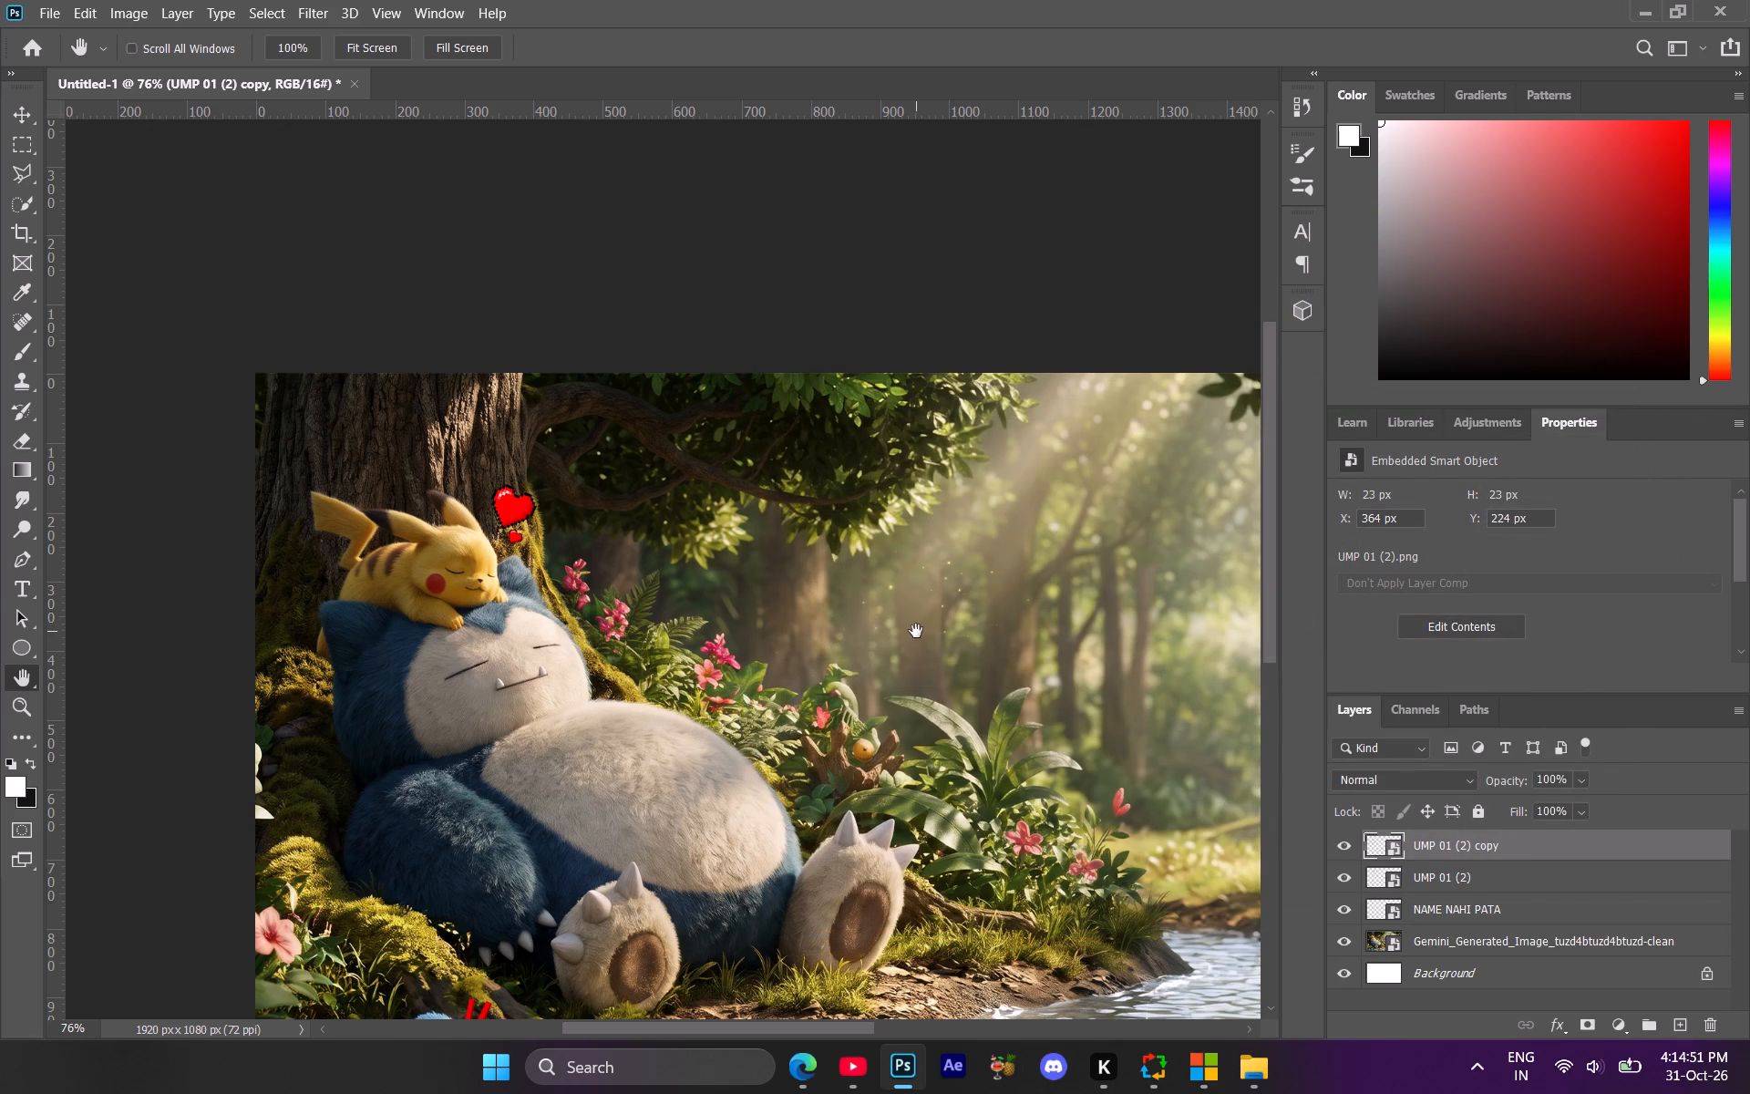
Group the large and small heart layers together.
ctrl+click(1433, 881)
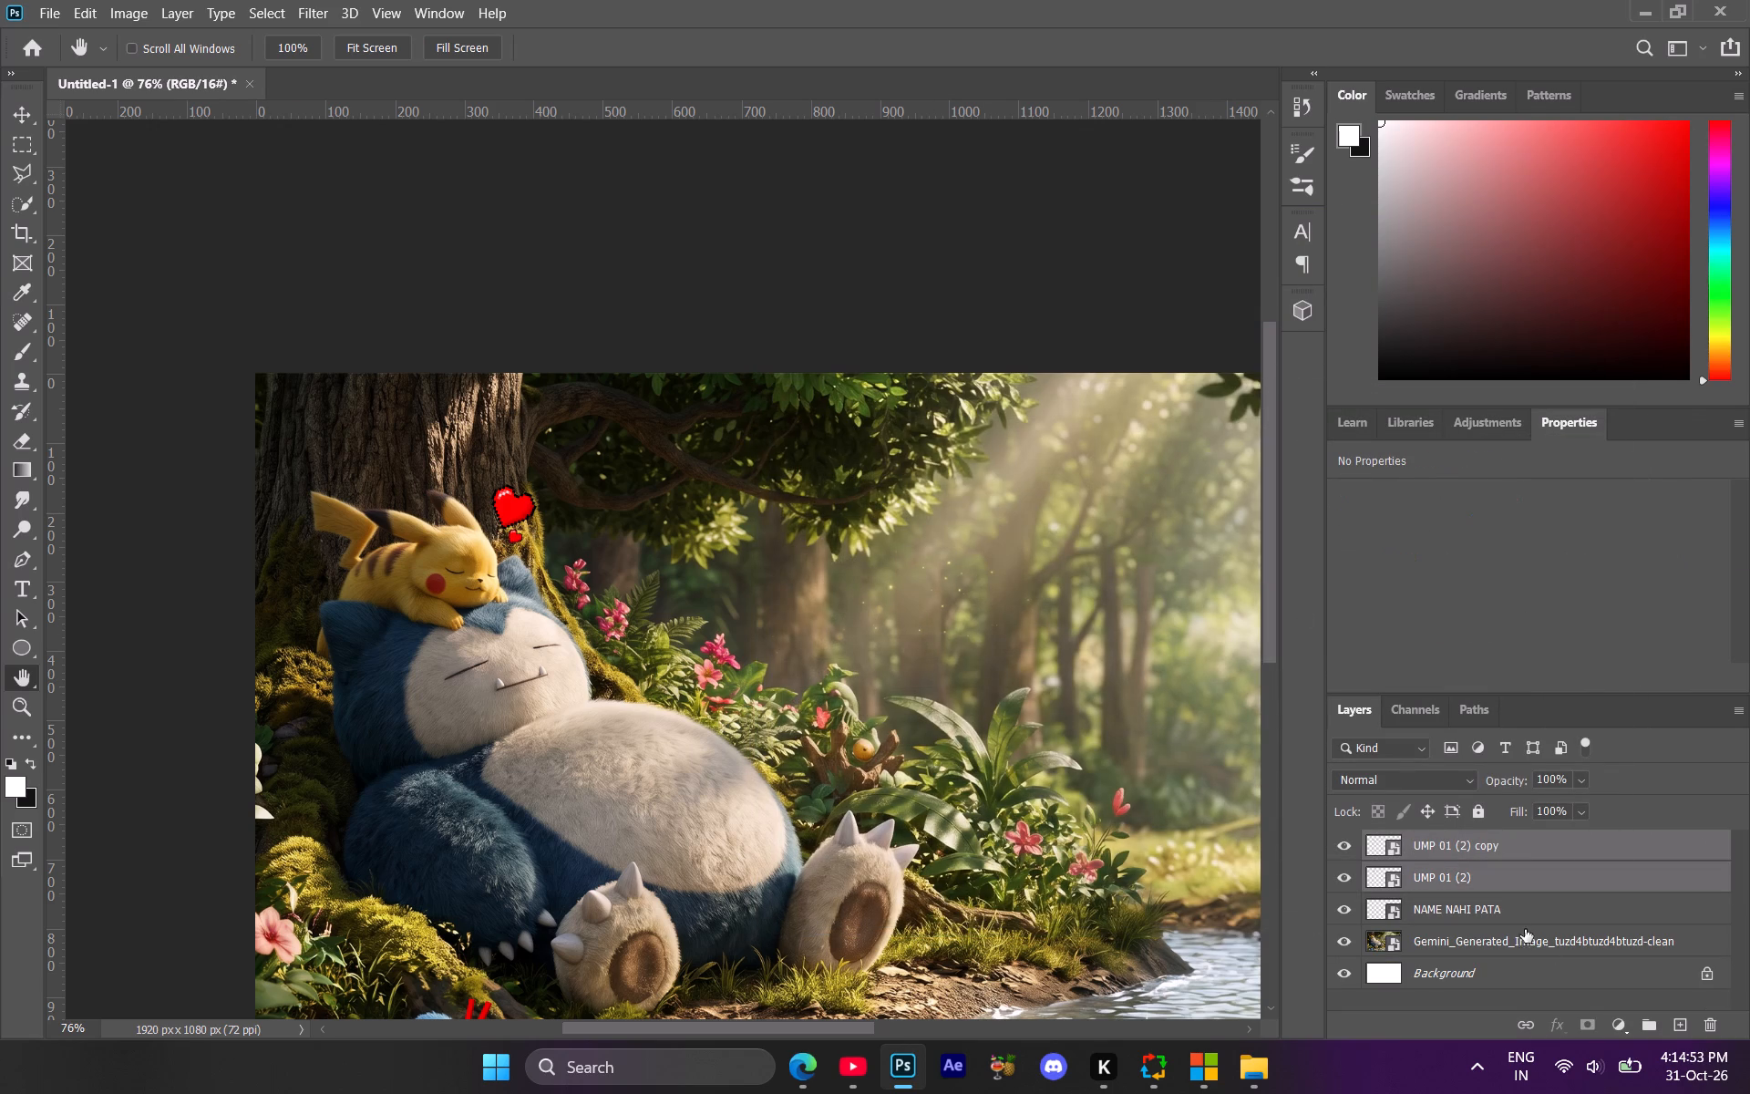
click(1645, 1014)
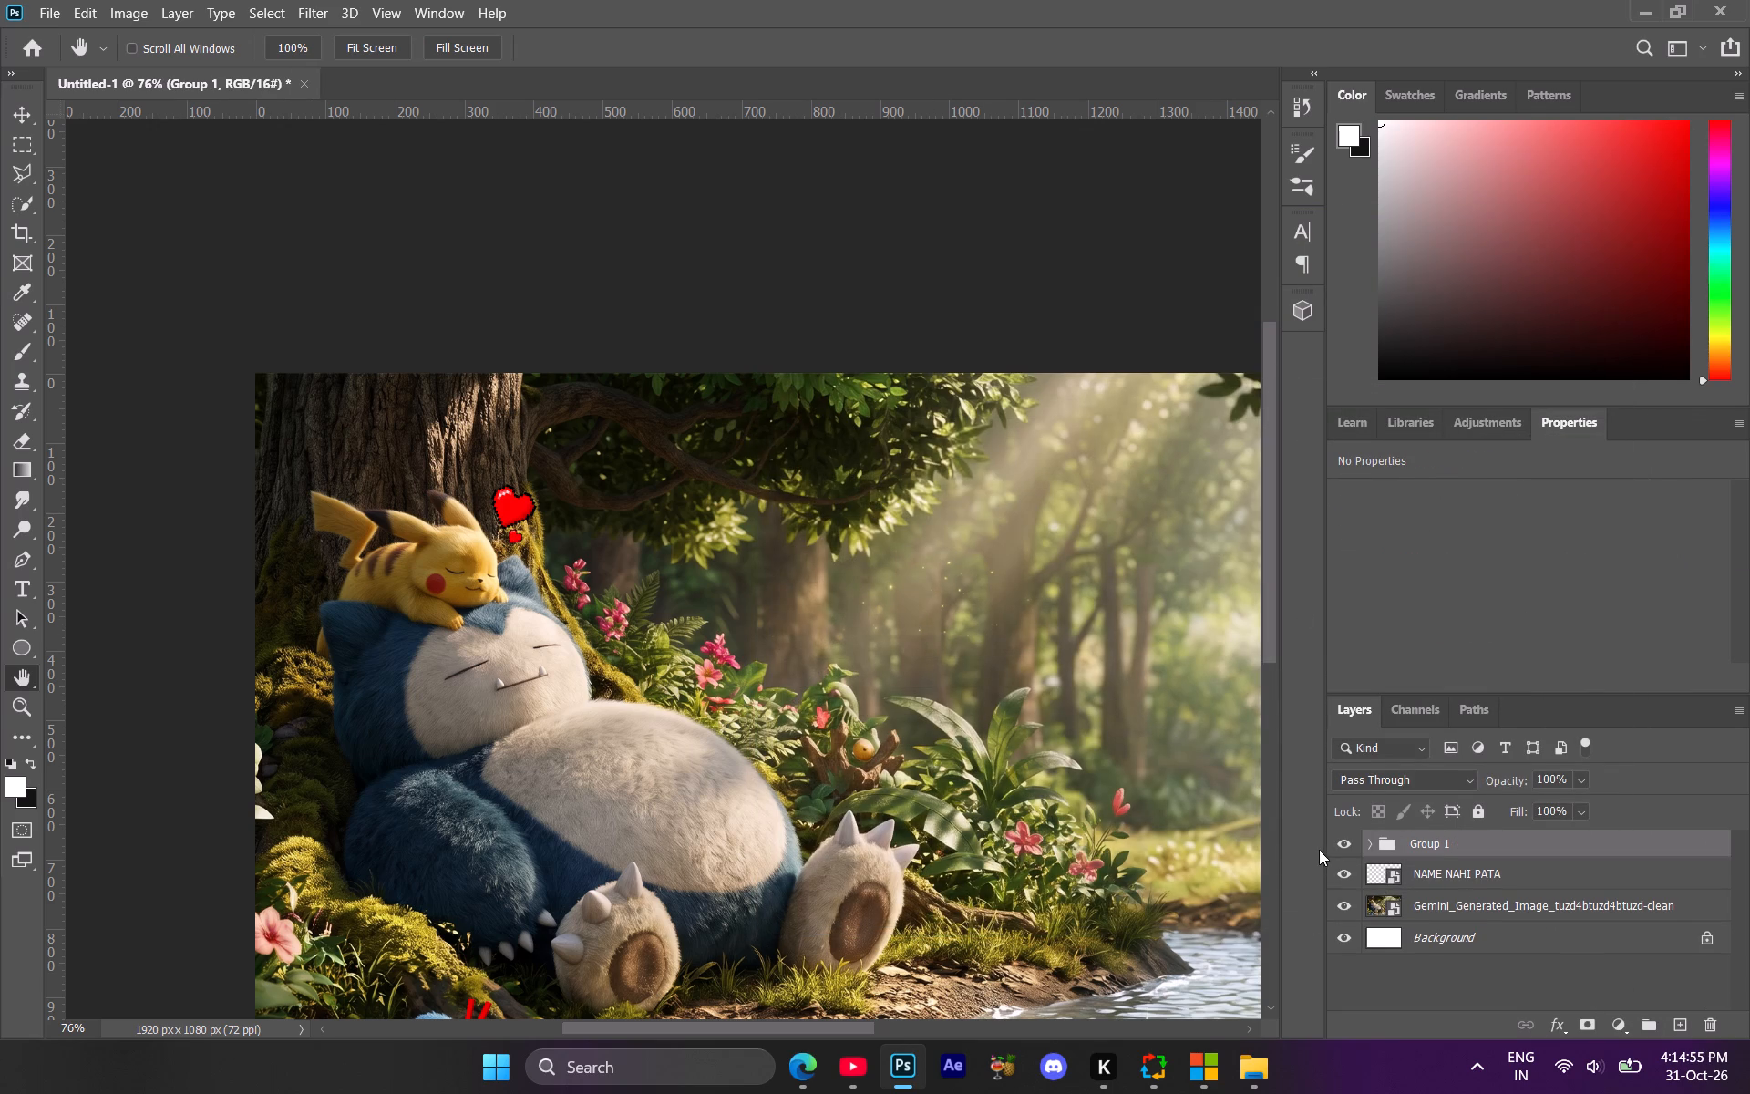
Free-transform the small heart copy inside the group to about 26 x 26 px at about X 365, Y 222 px, and commit.
click(1374, 844)
click(1436, 901)
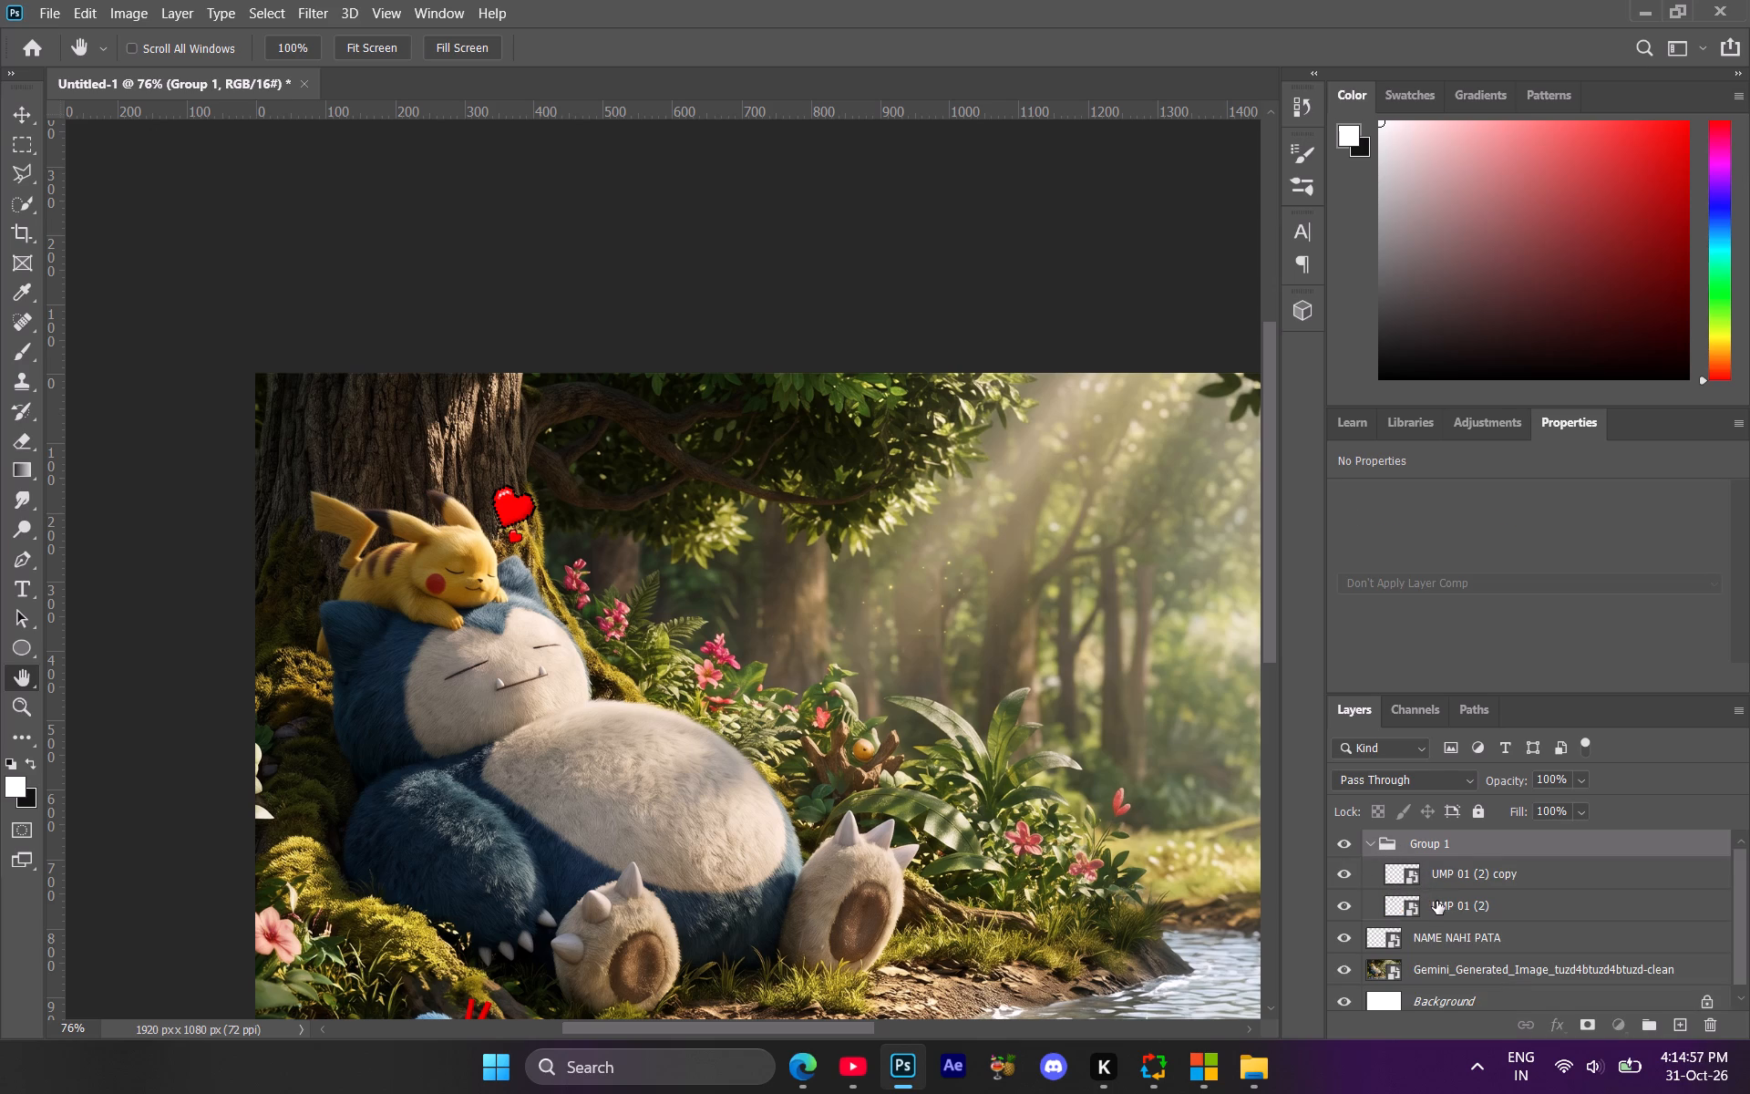
key(ctrl+t)
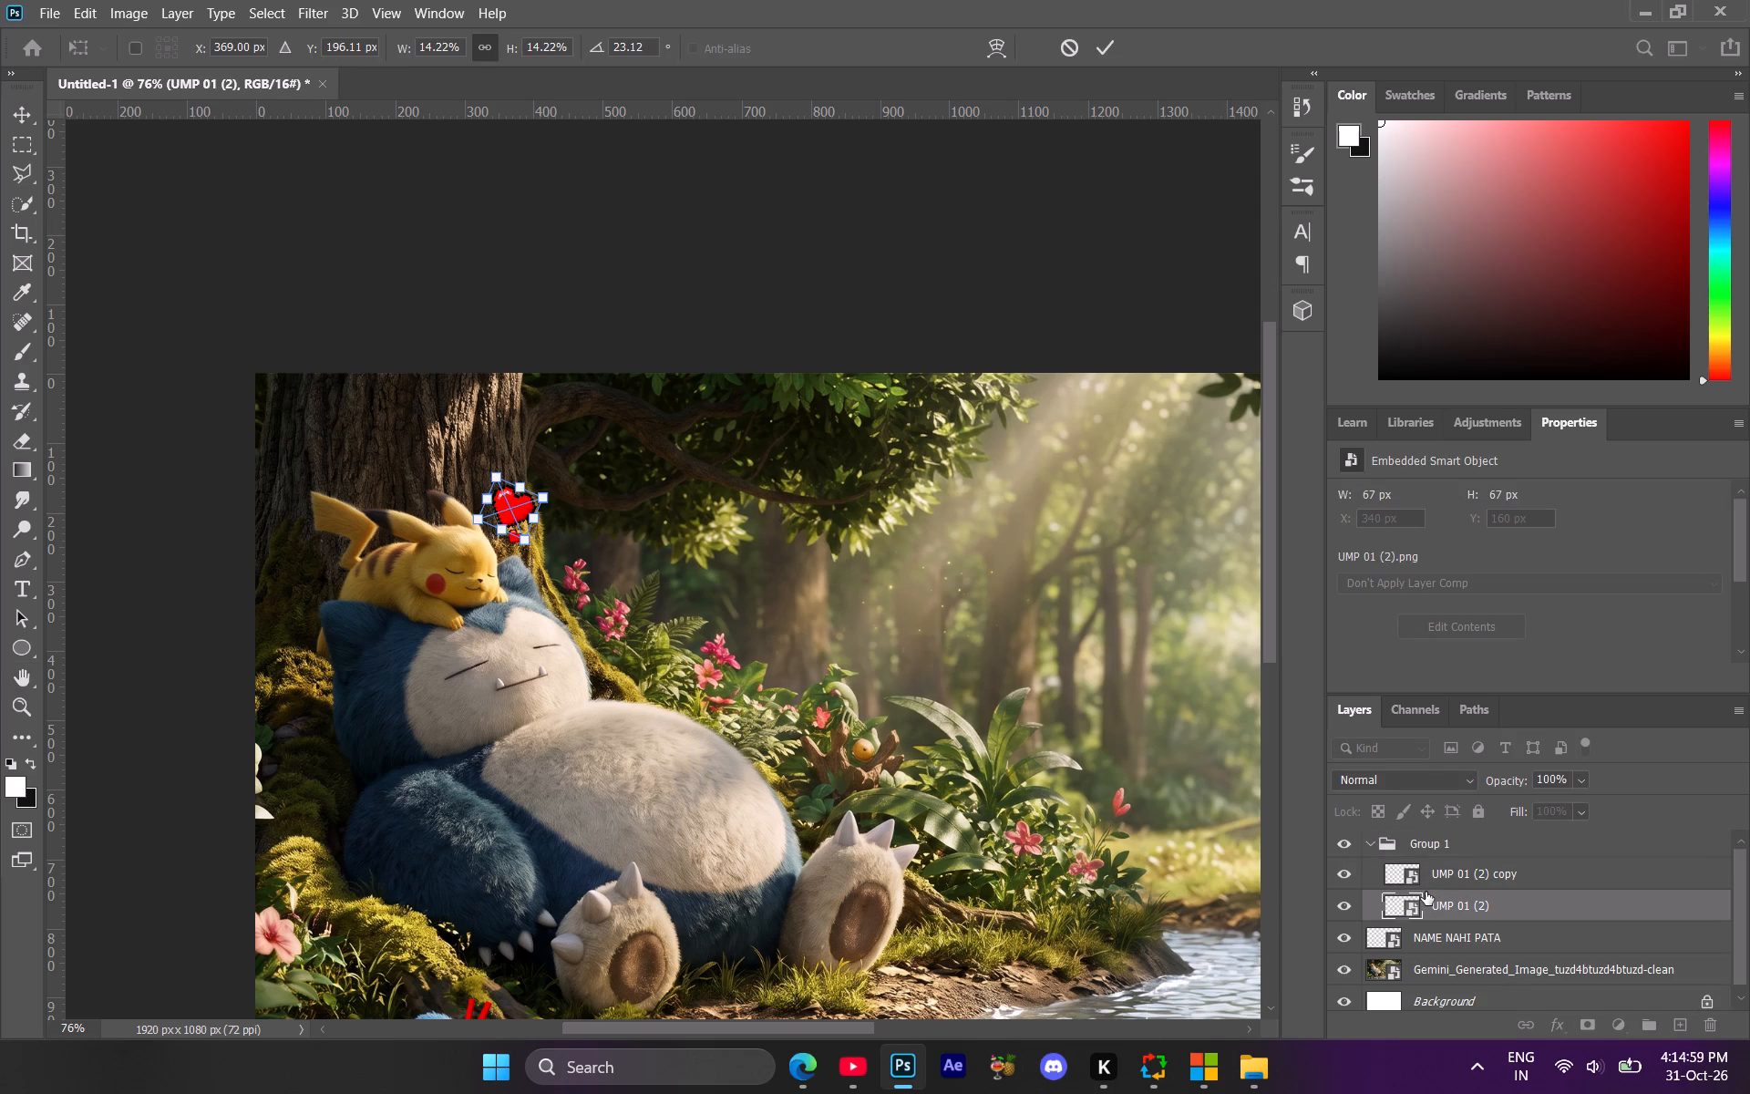
click(1451, 893)
click(1451, 892)
key(ctrl+t)
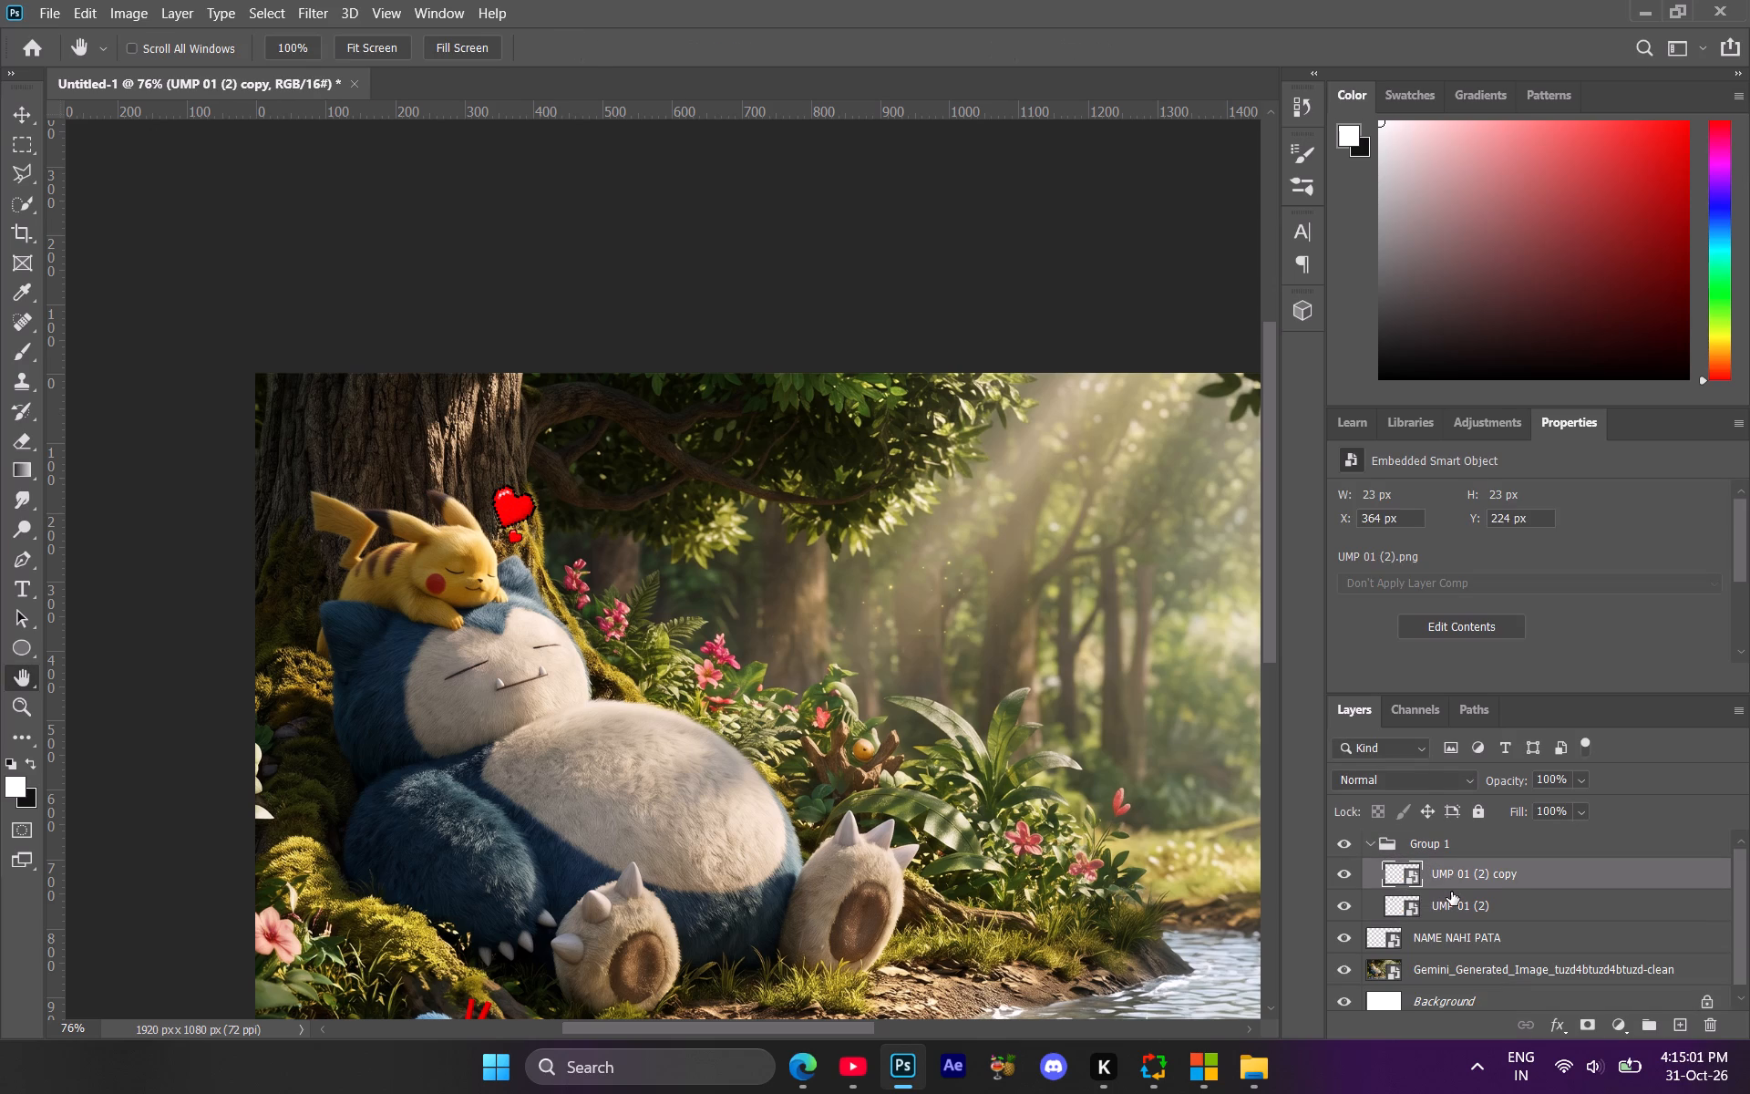
click(530, 532)
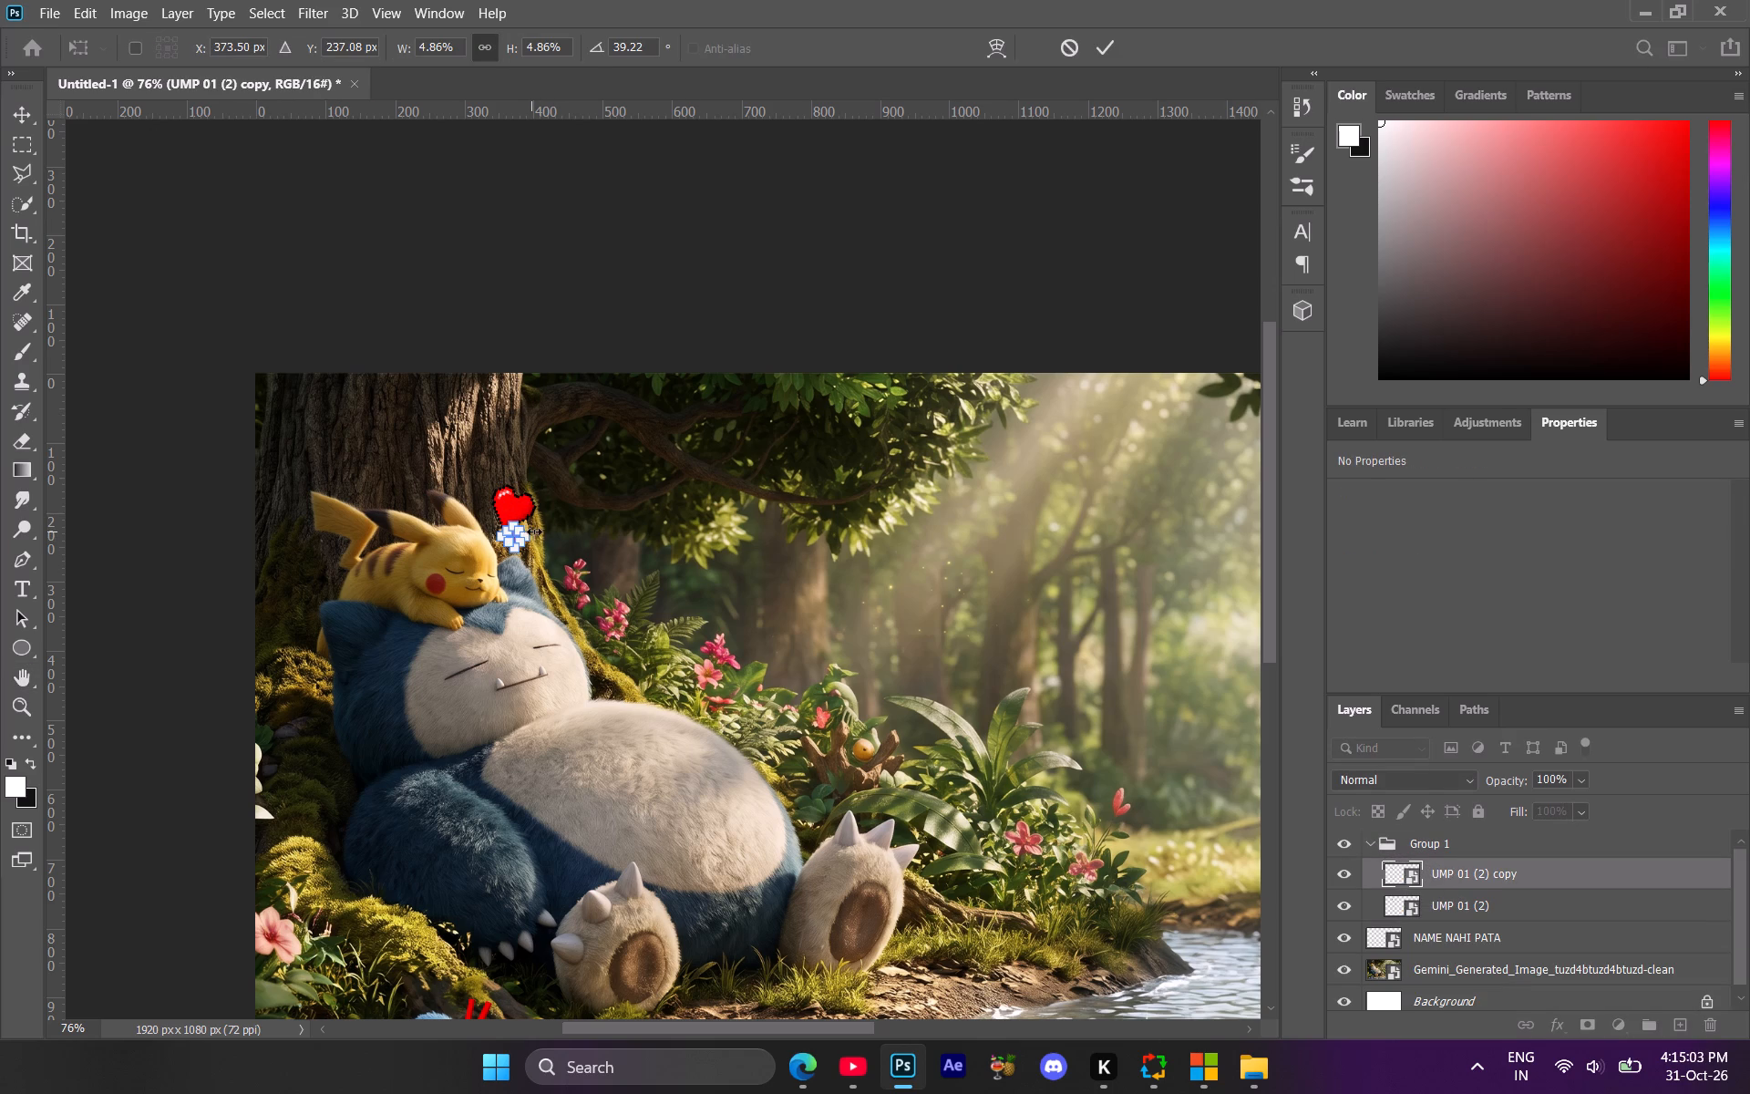
click(1487, 865)
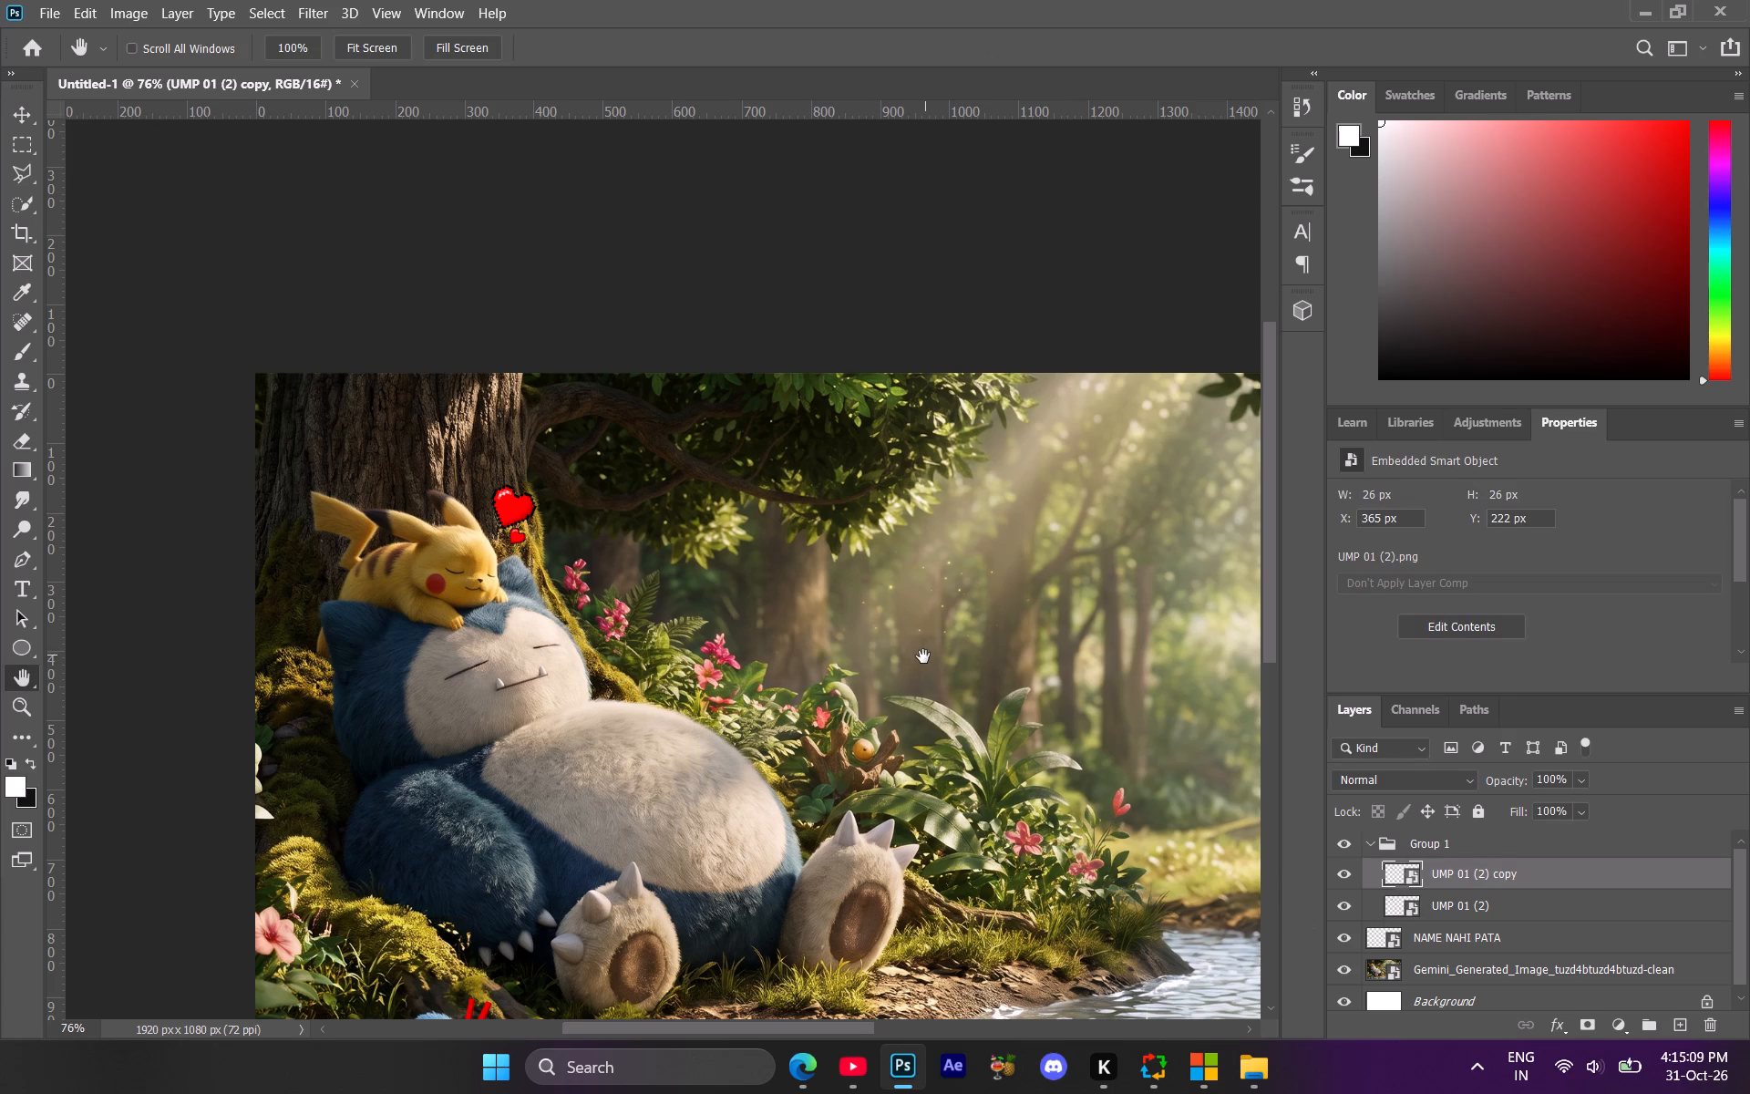
Examine the whole composition with the grouped hearts at a reduced magnification.
key(z)
key(z)
key(z)
key(z)
key(z)
key(z)
key(z)
key(z)
key(z)
key(z)
key(z)
key(z)
key(z)
key(z)
key(z)
key(z)
key(z)
key(z)
key(z)
key(z)
drag(911, 666, 838, 673)
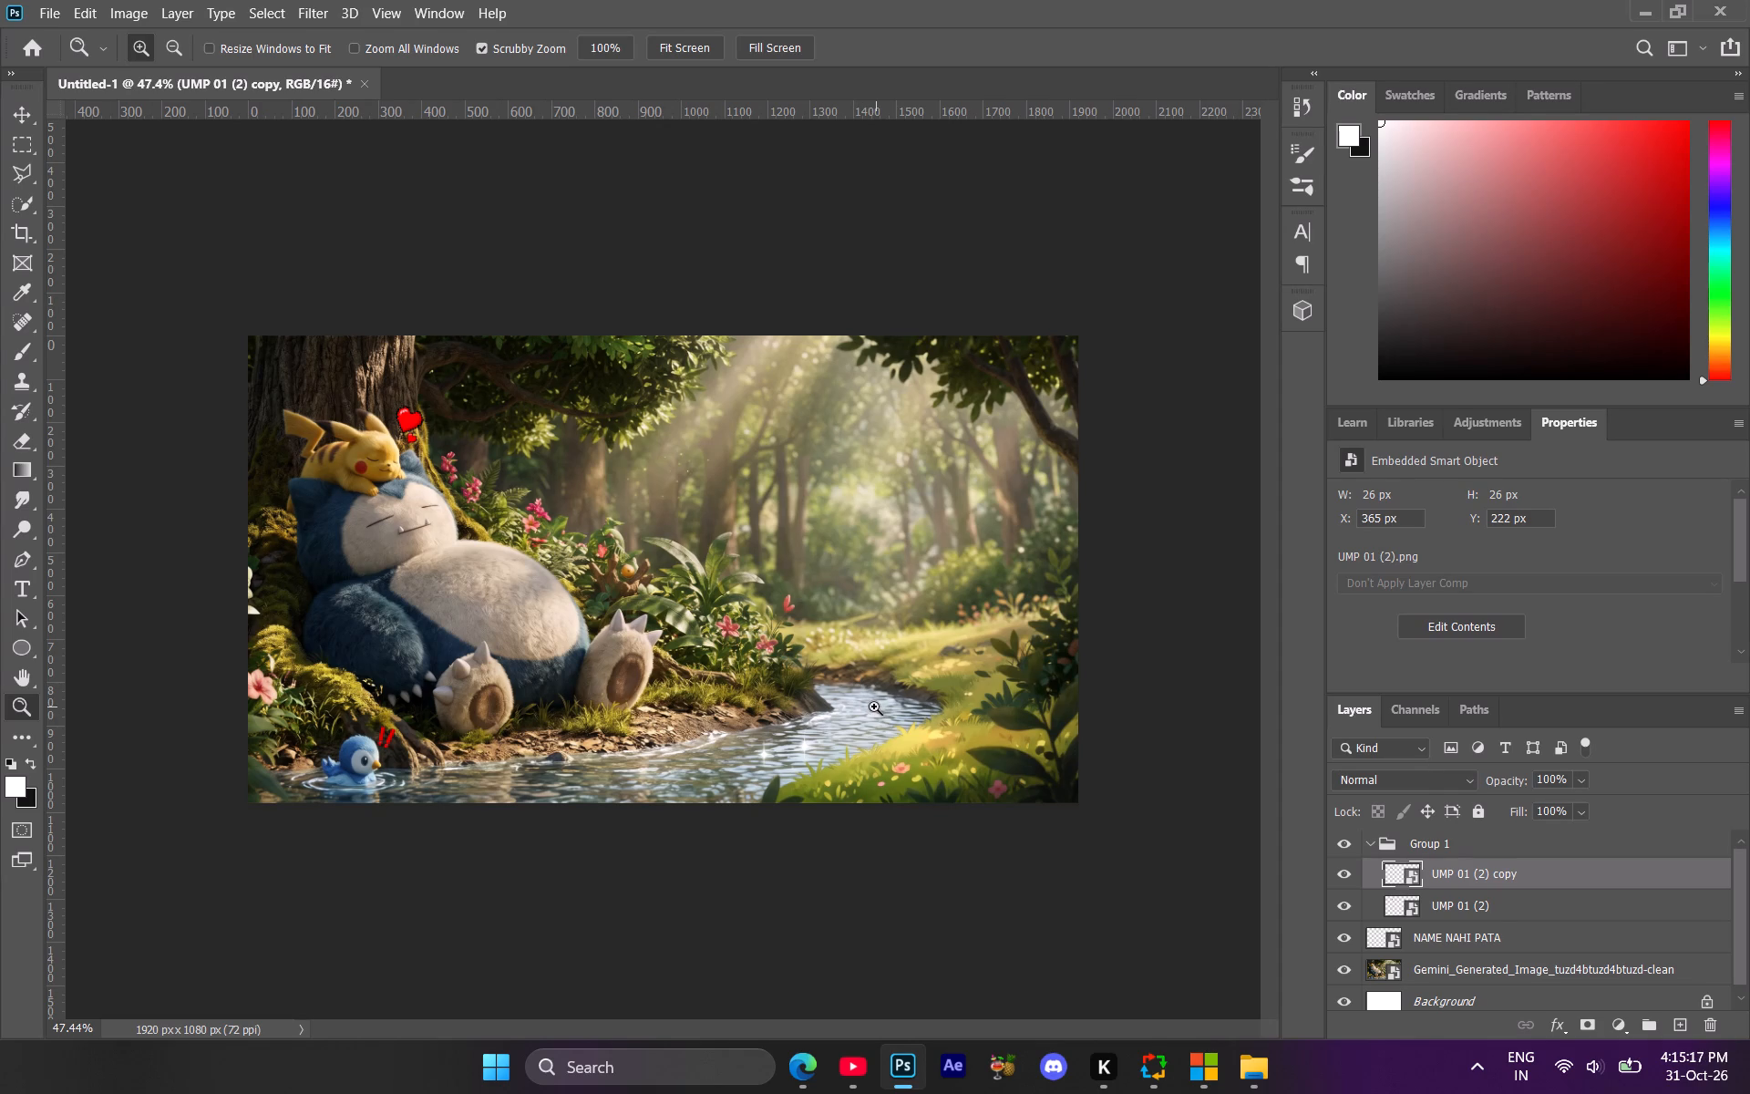
Switch to File Explorer and look through the loose image files in the Photoshope resorces folder for another overlay.
click(1254, 949)
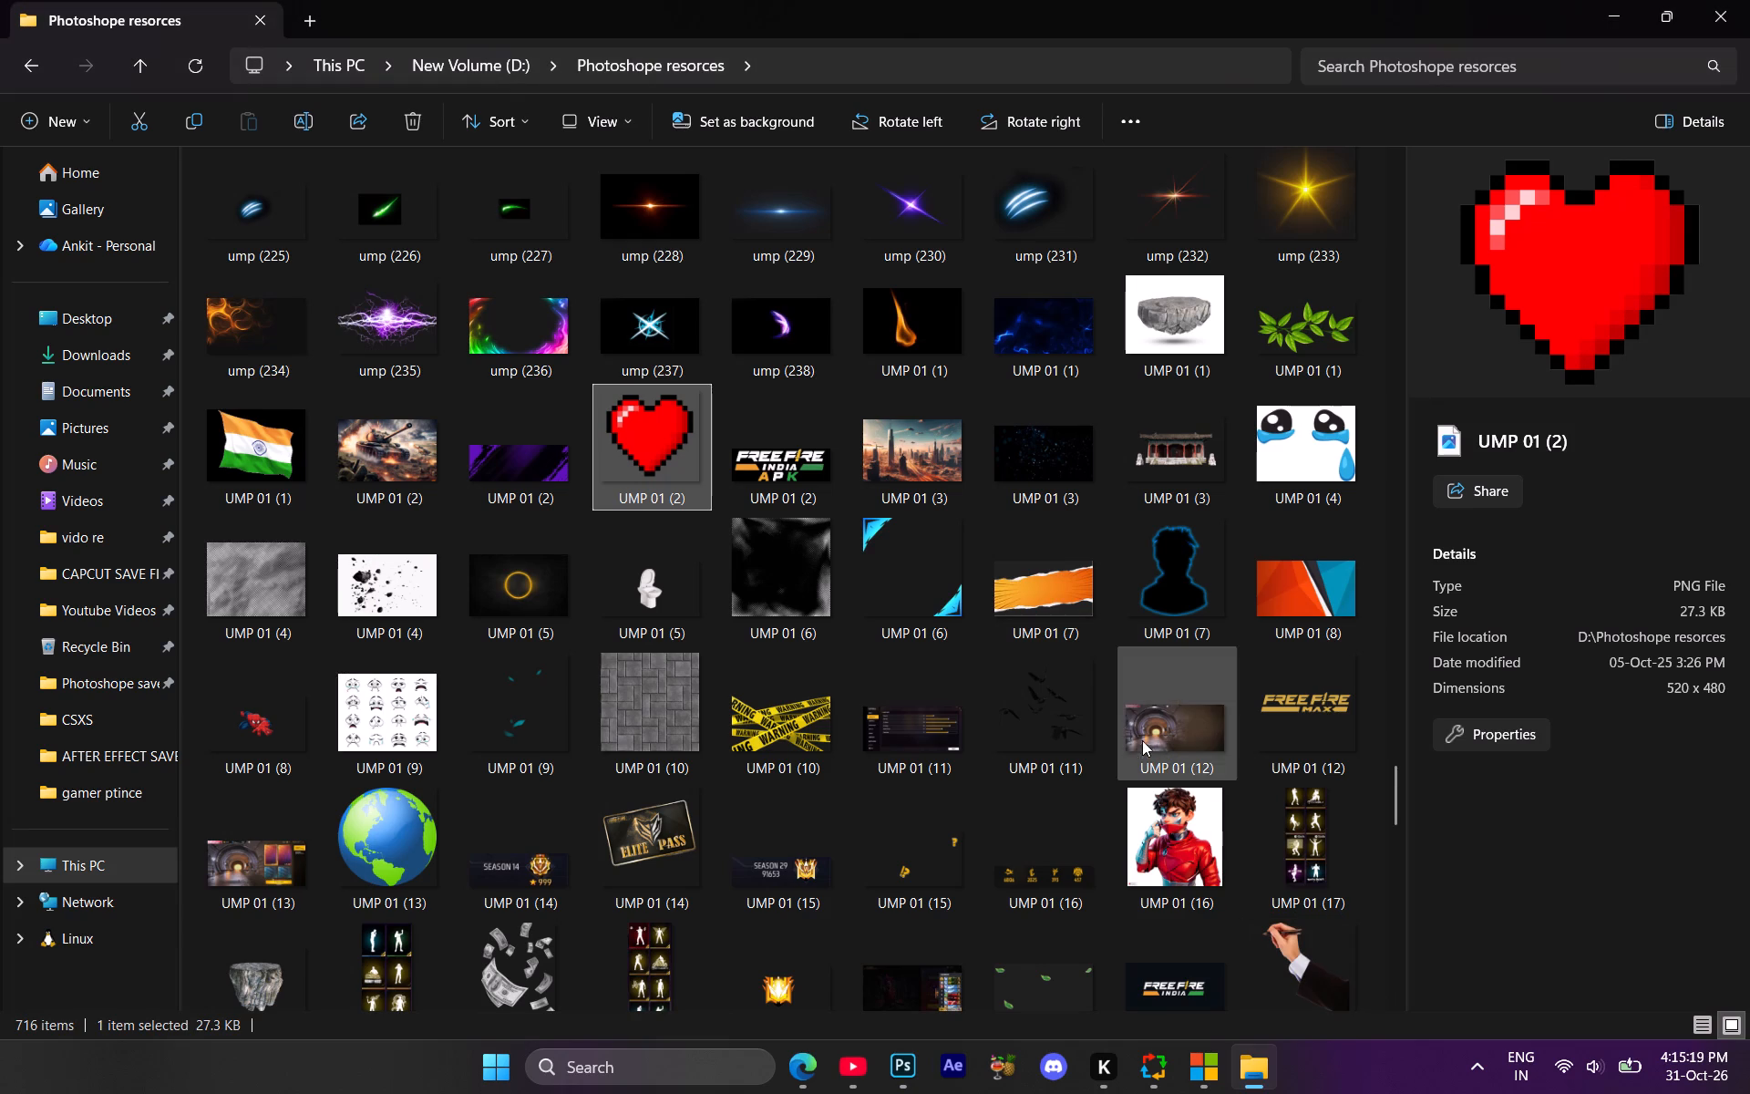
scroll(1077, 698, down, 1)
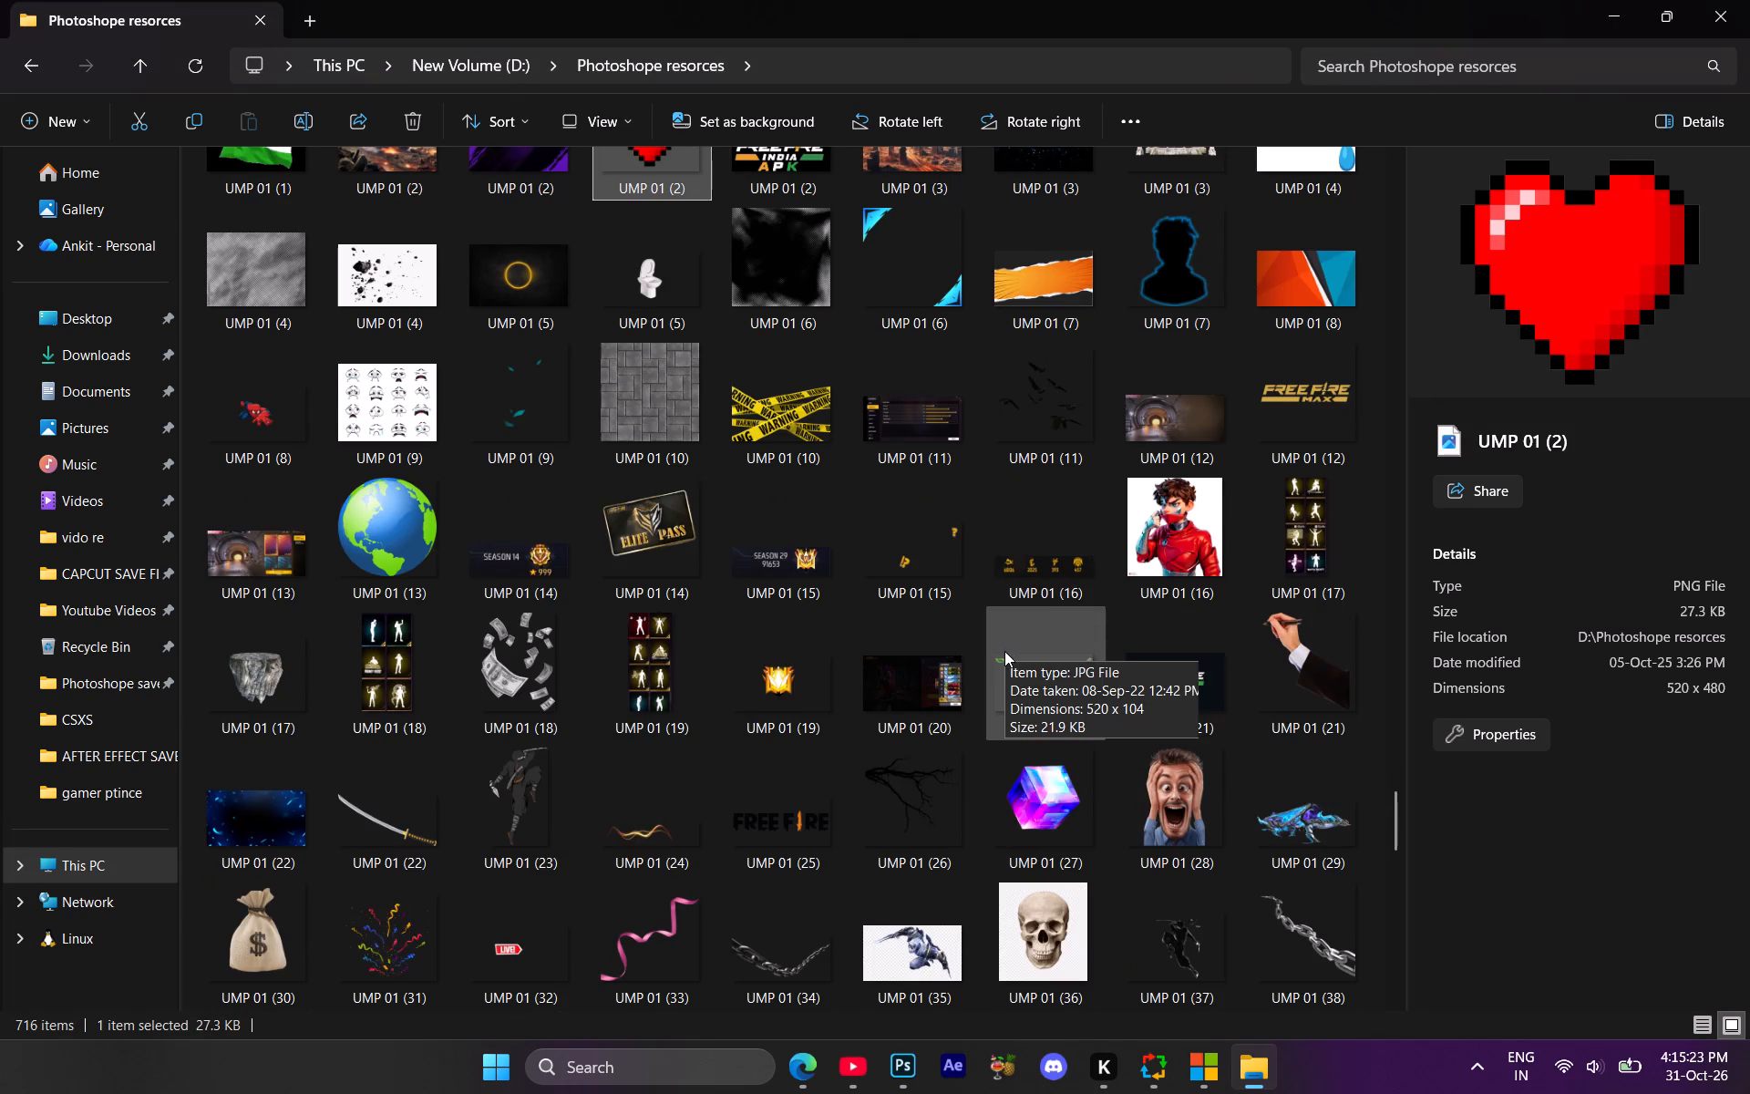
scroll(1008, 652, down, 1)
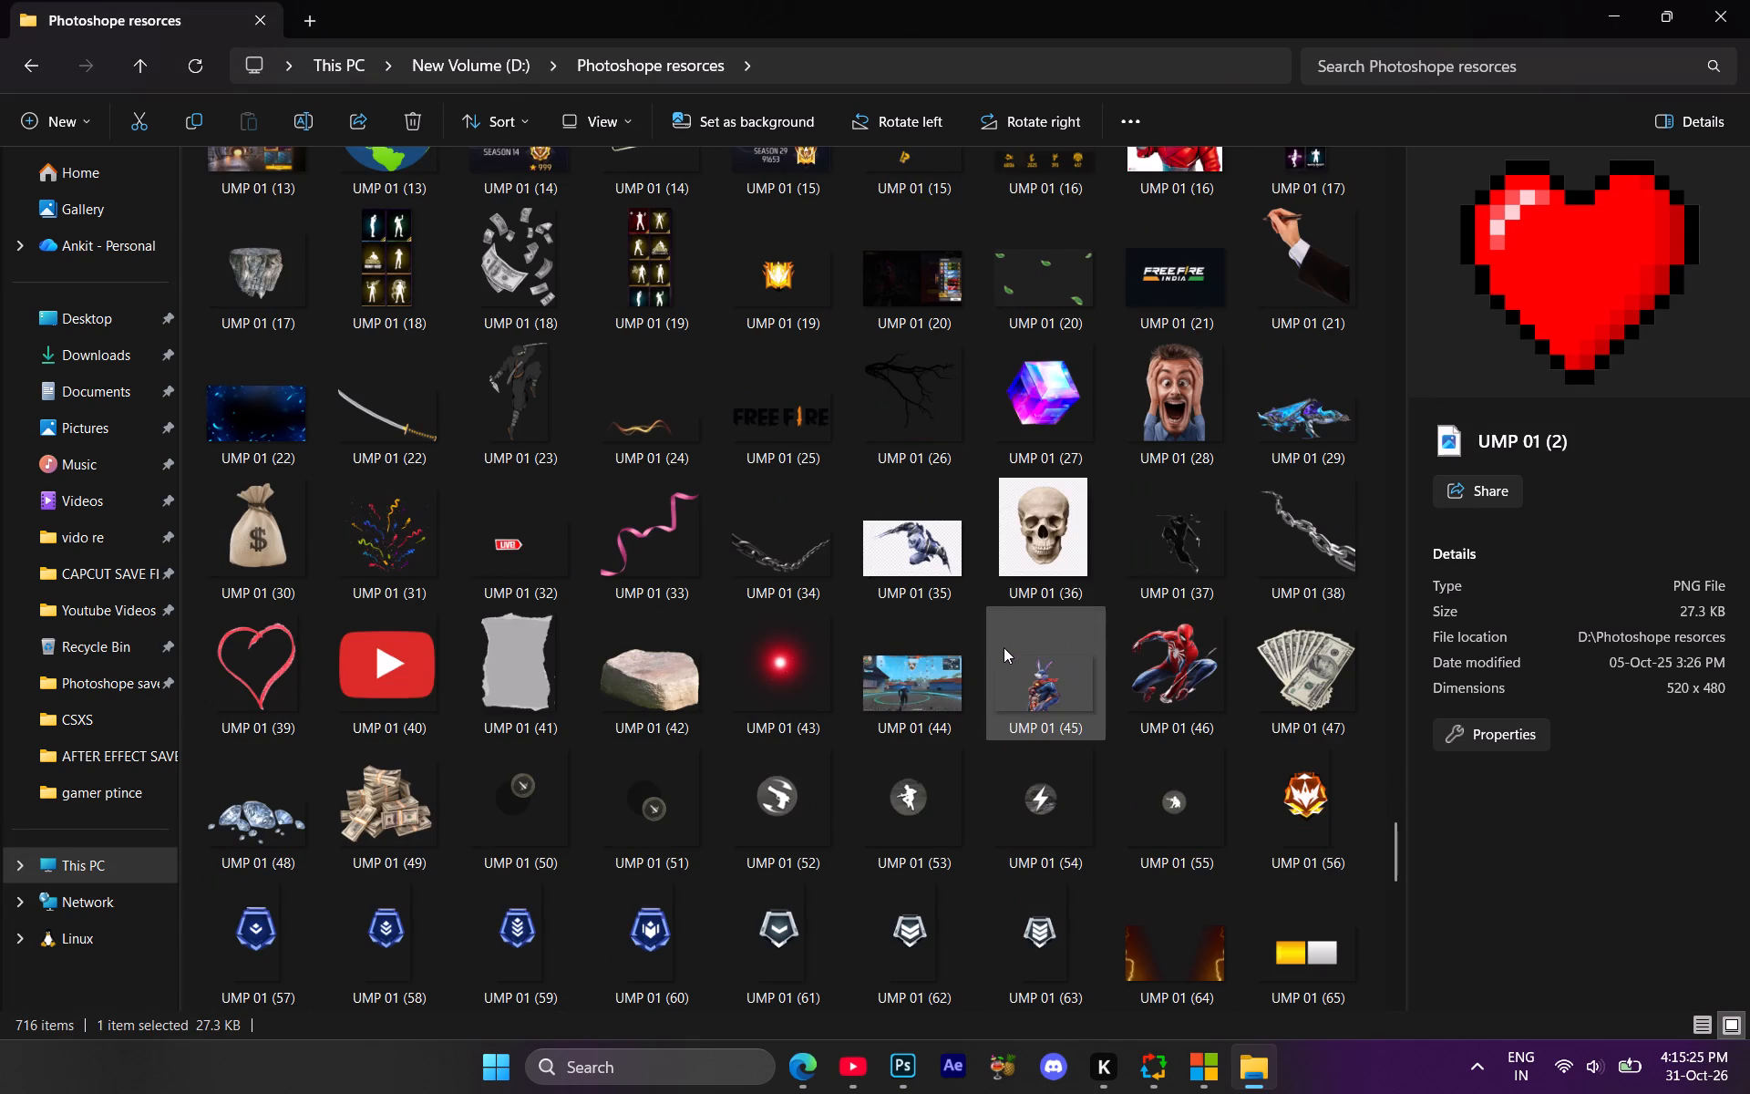
scroll(1003, 647, down, 1)
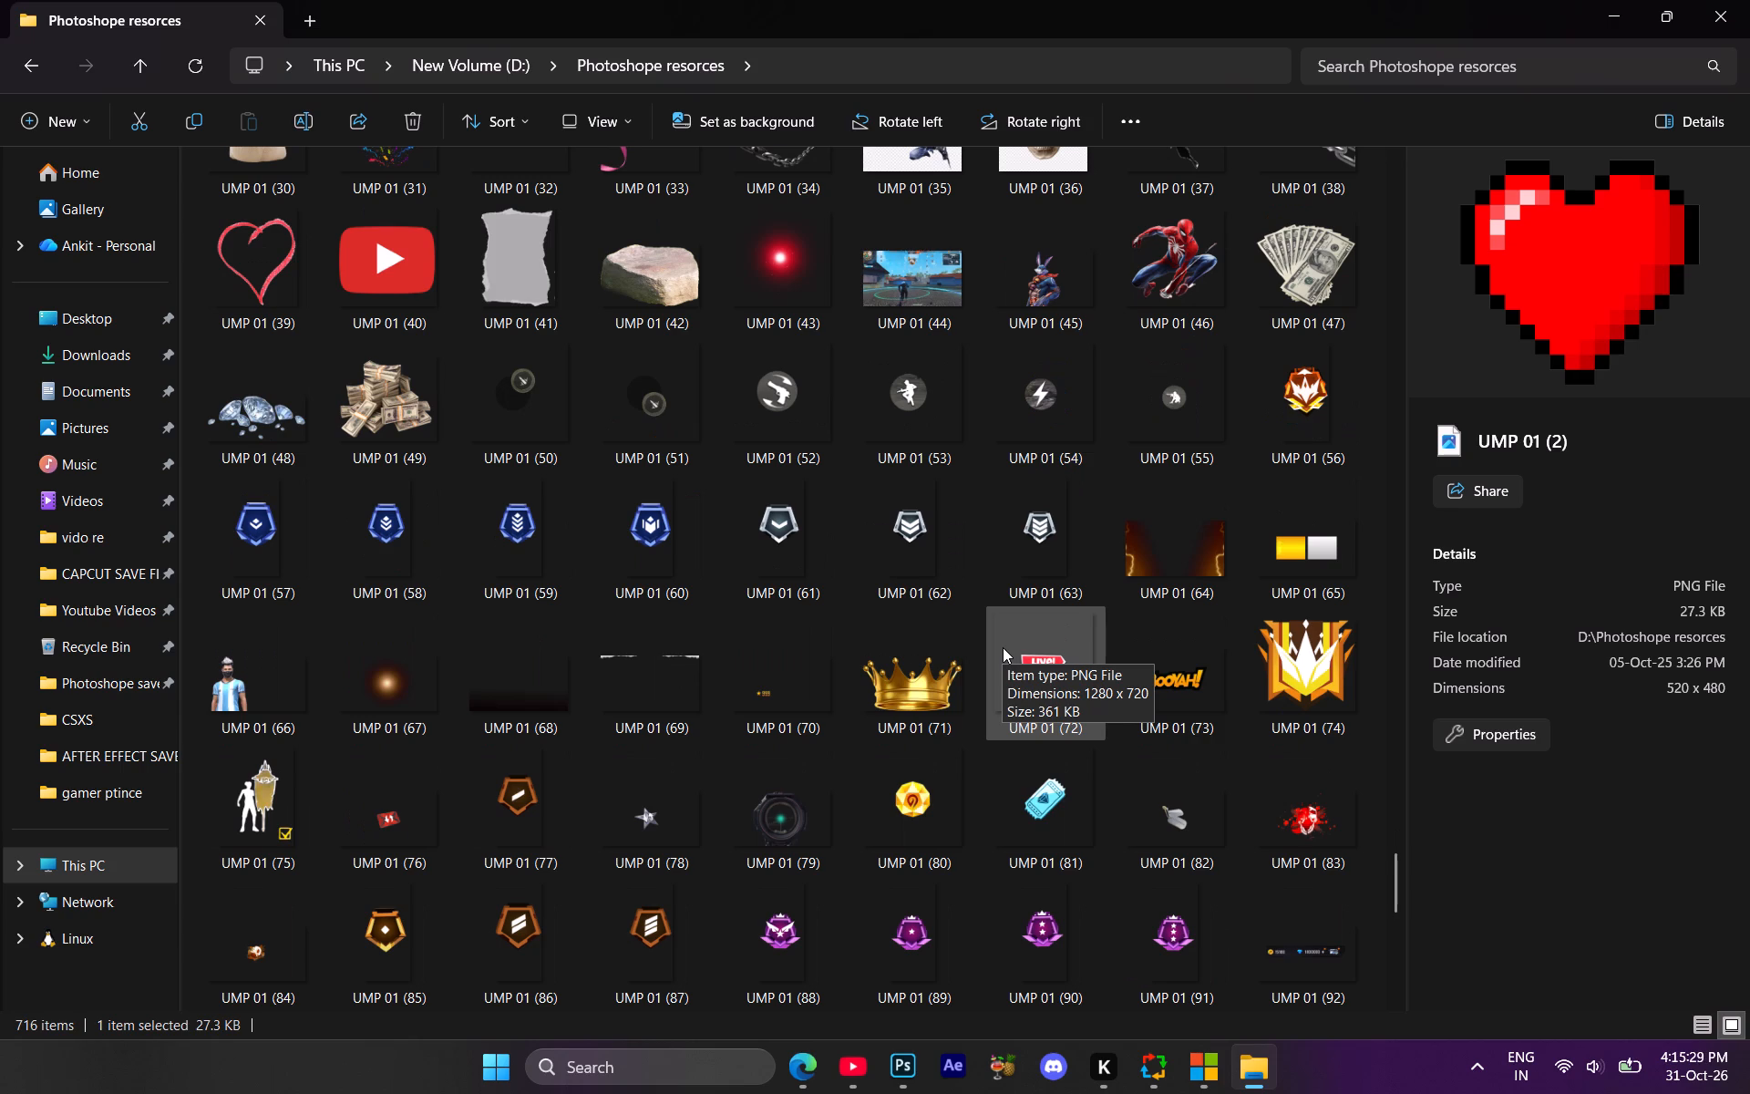
scroll(1003, 647, down, 1)
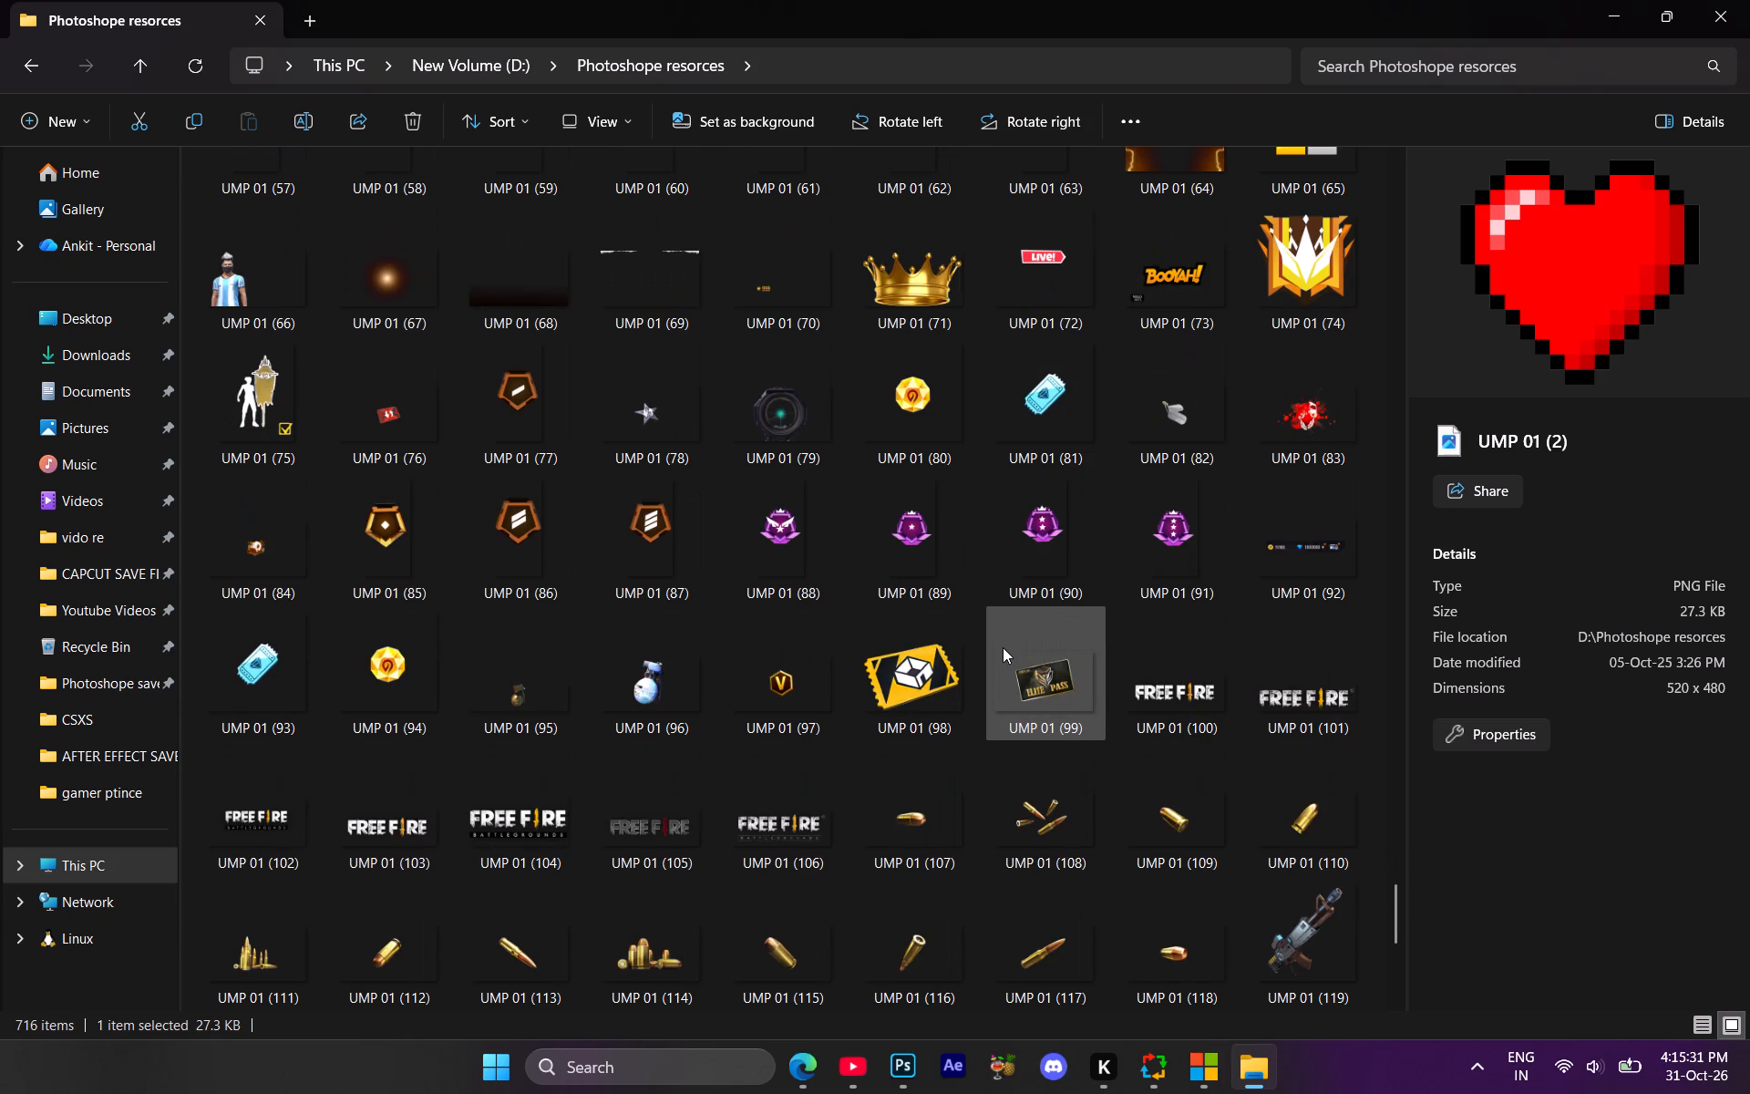
click(1189, 398)
scroll(1094, 569, down, 1)
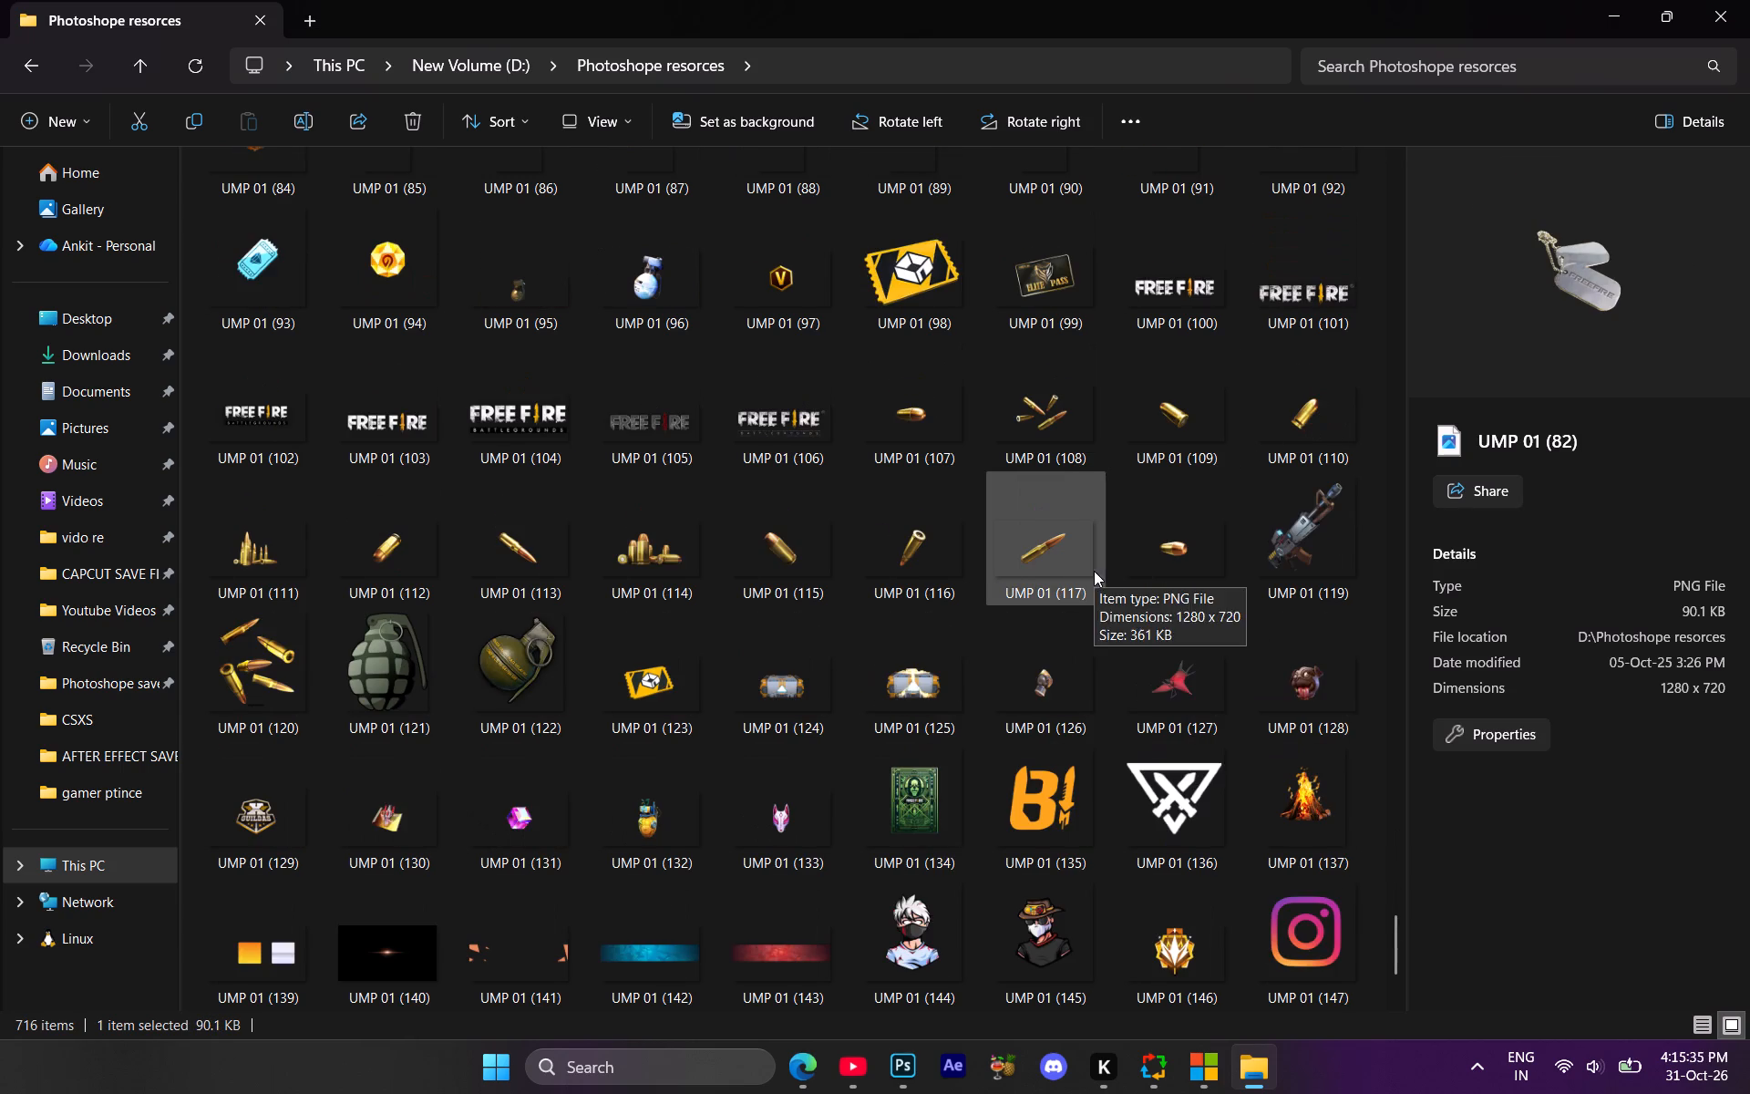
scroll(1070, 604, down, 1)
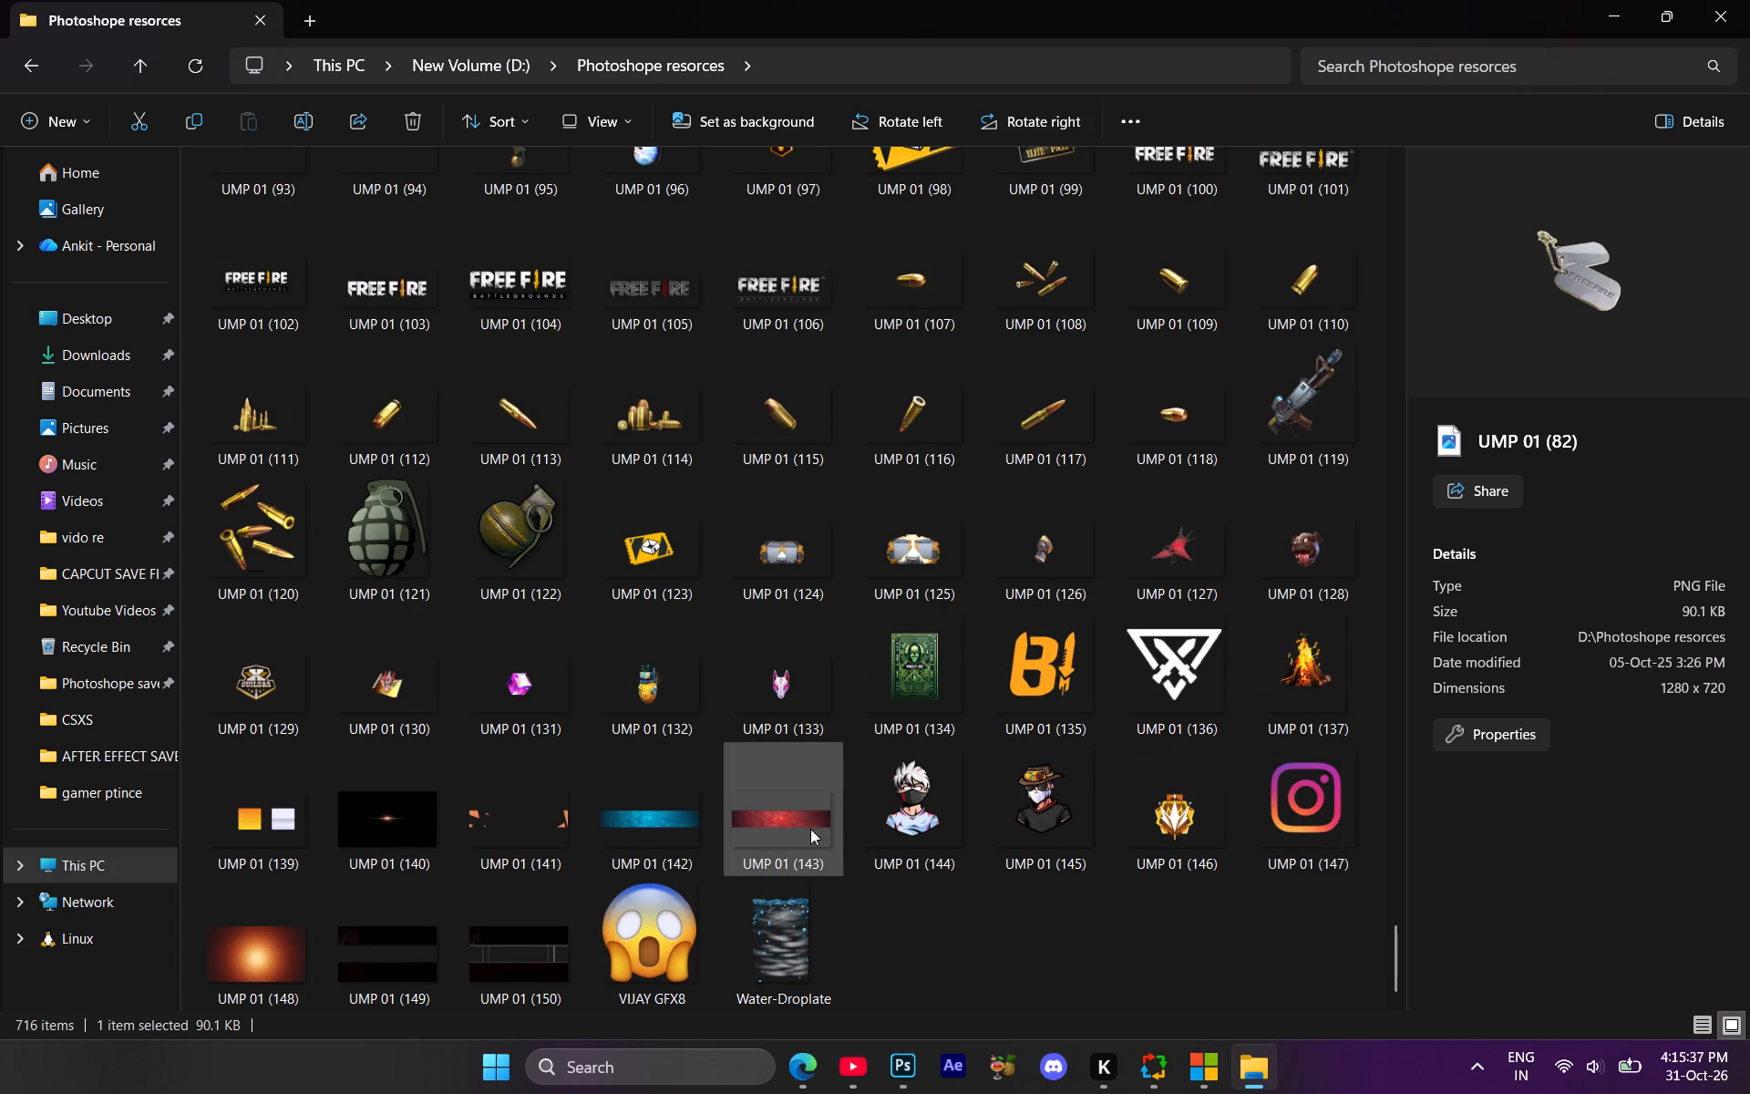
click(541, 828)
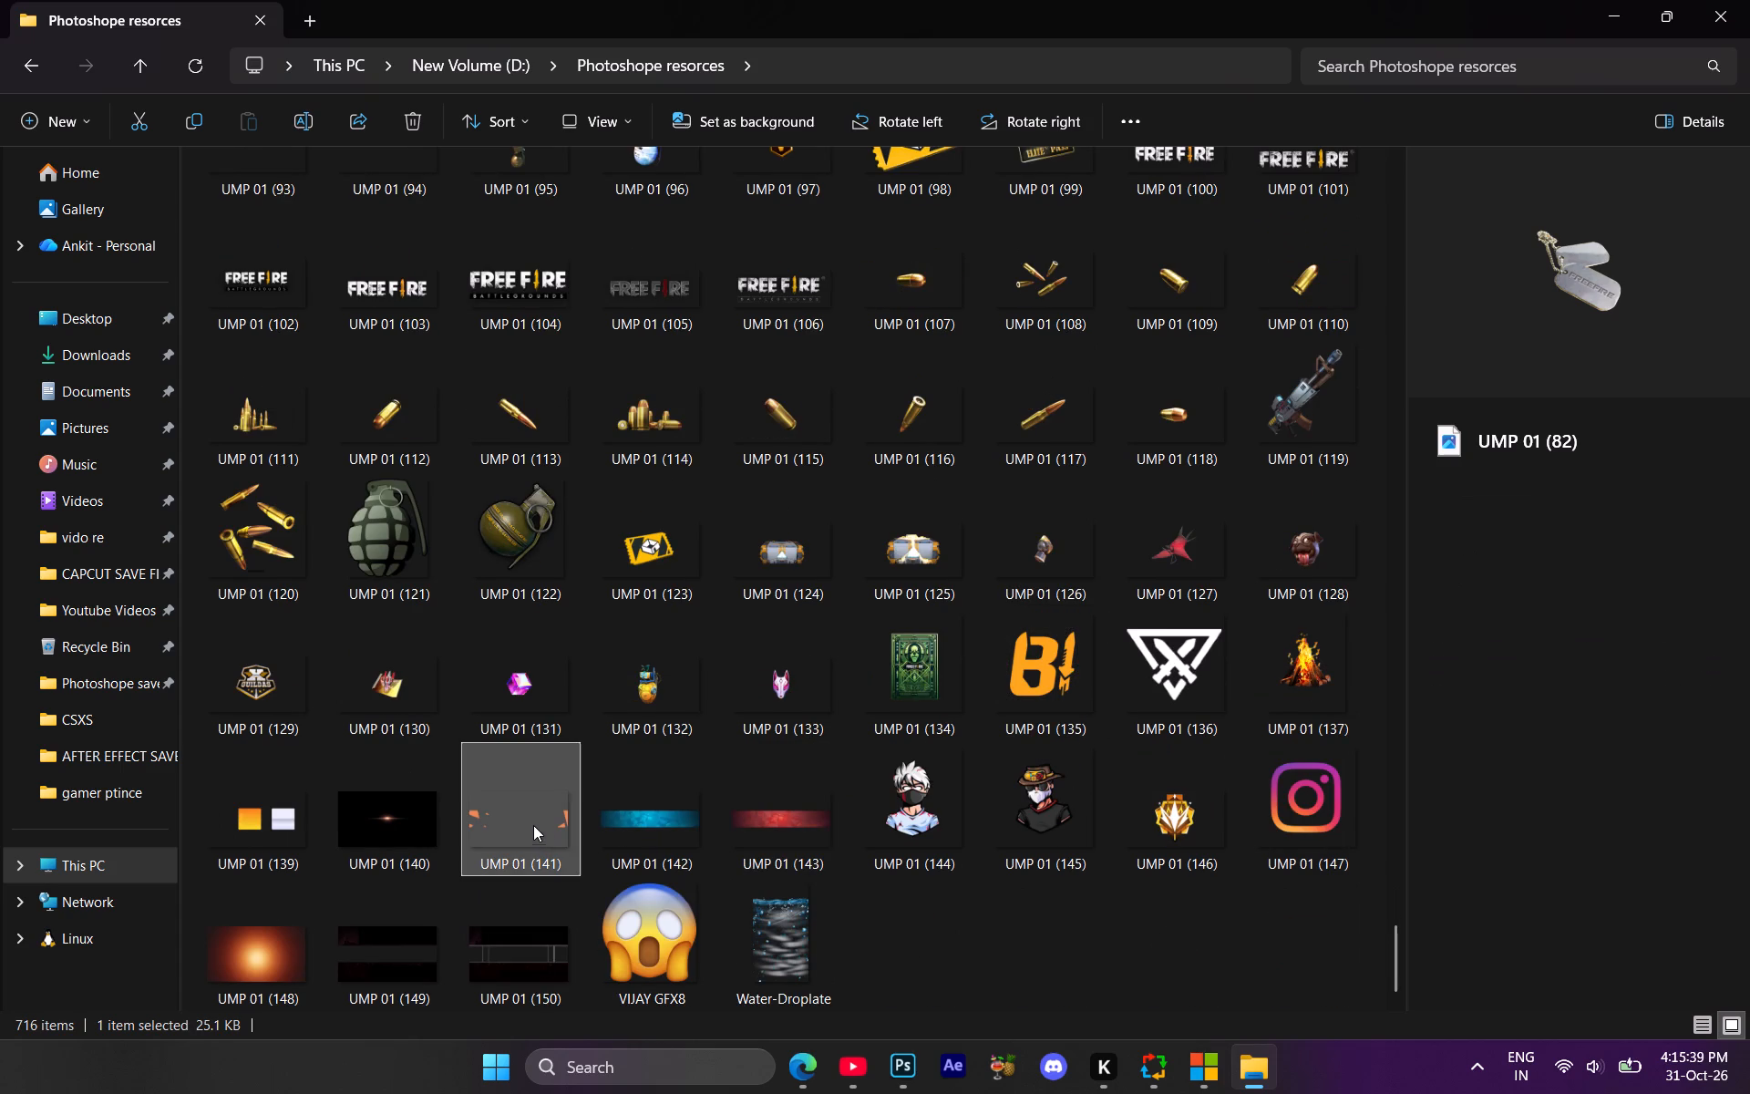
click(374, 825)
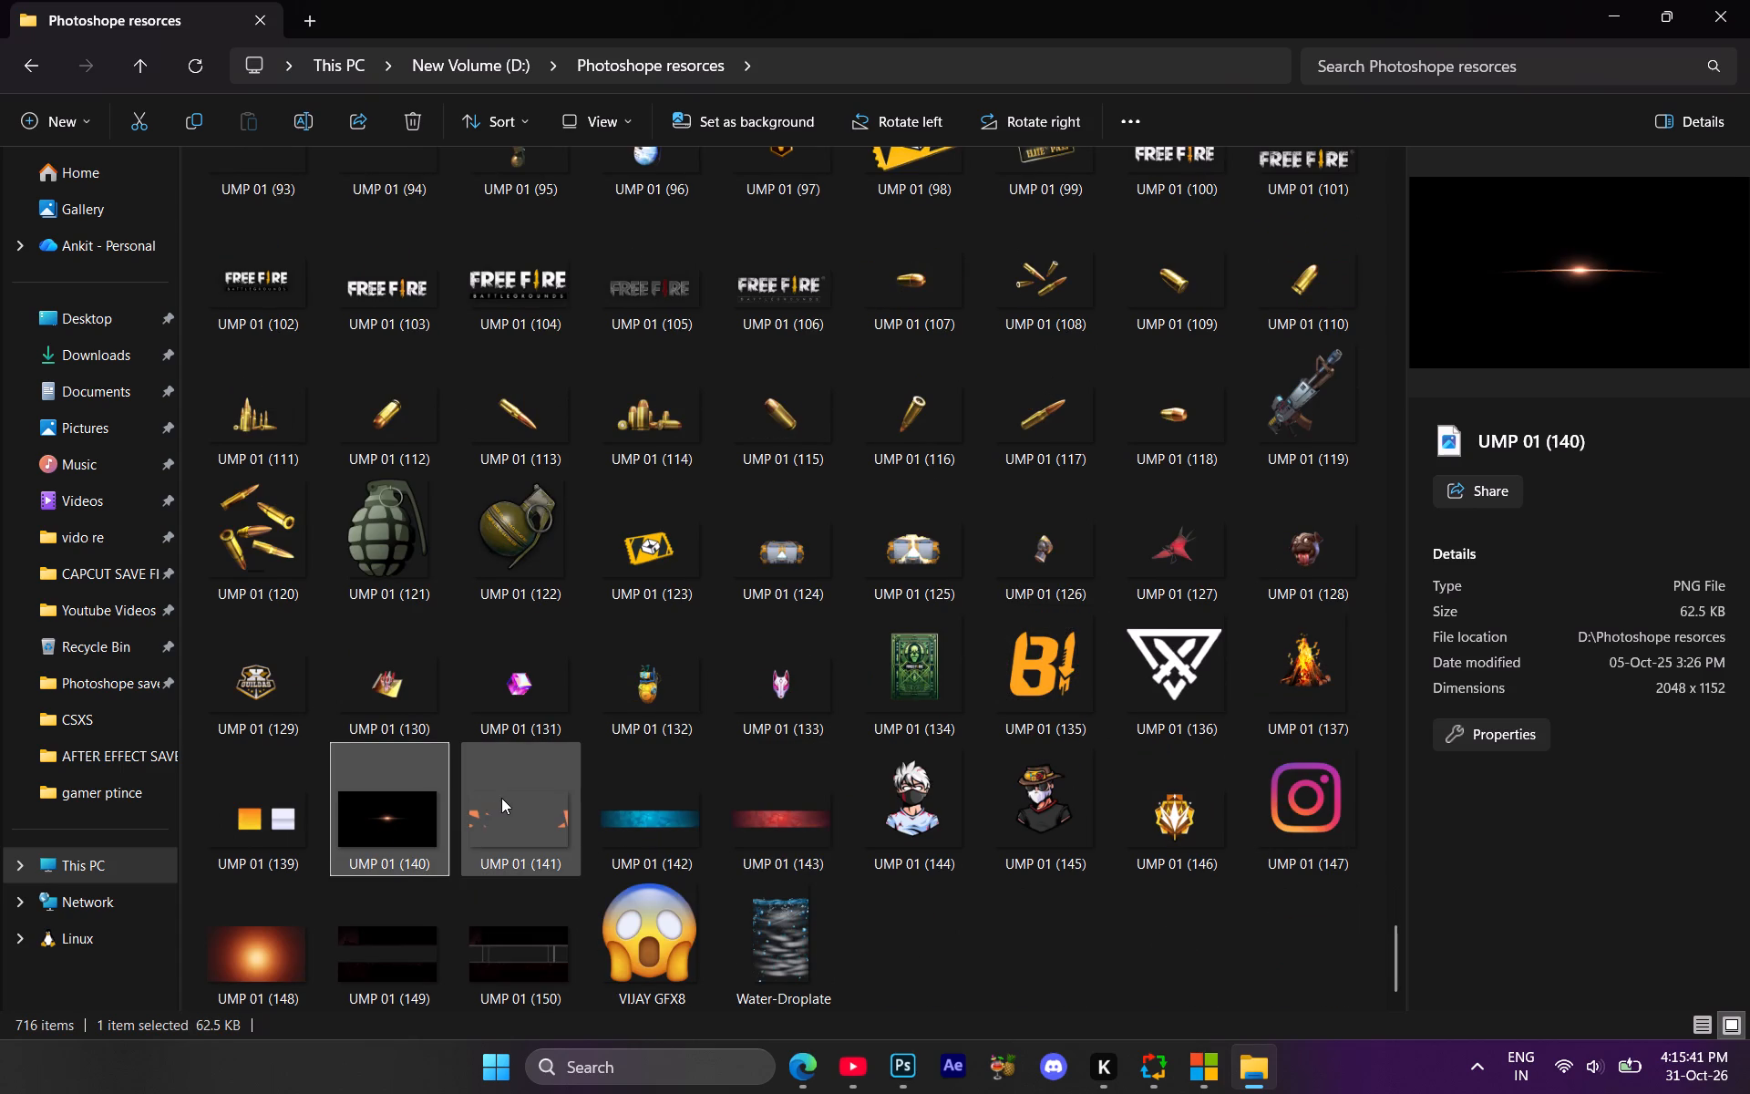
scroll(510, 797, up, 13)
scroll(666, 700, down, 8)
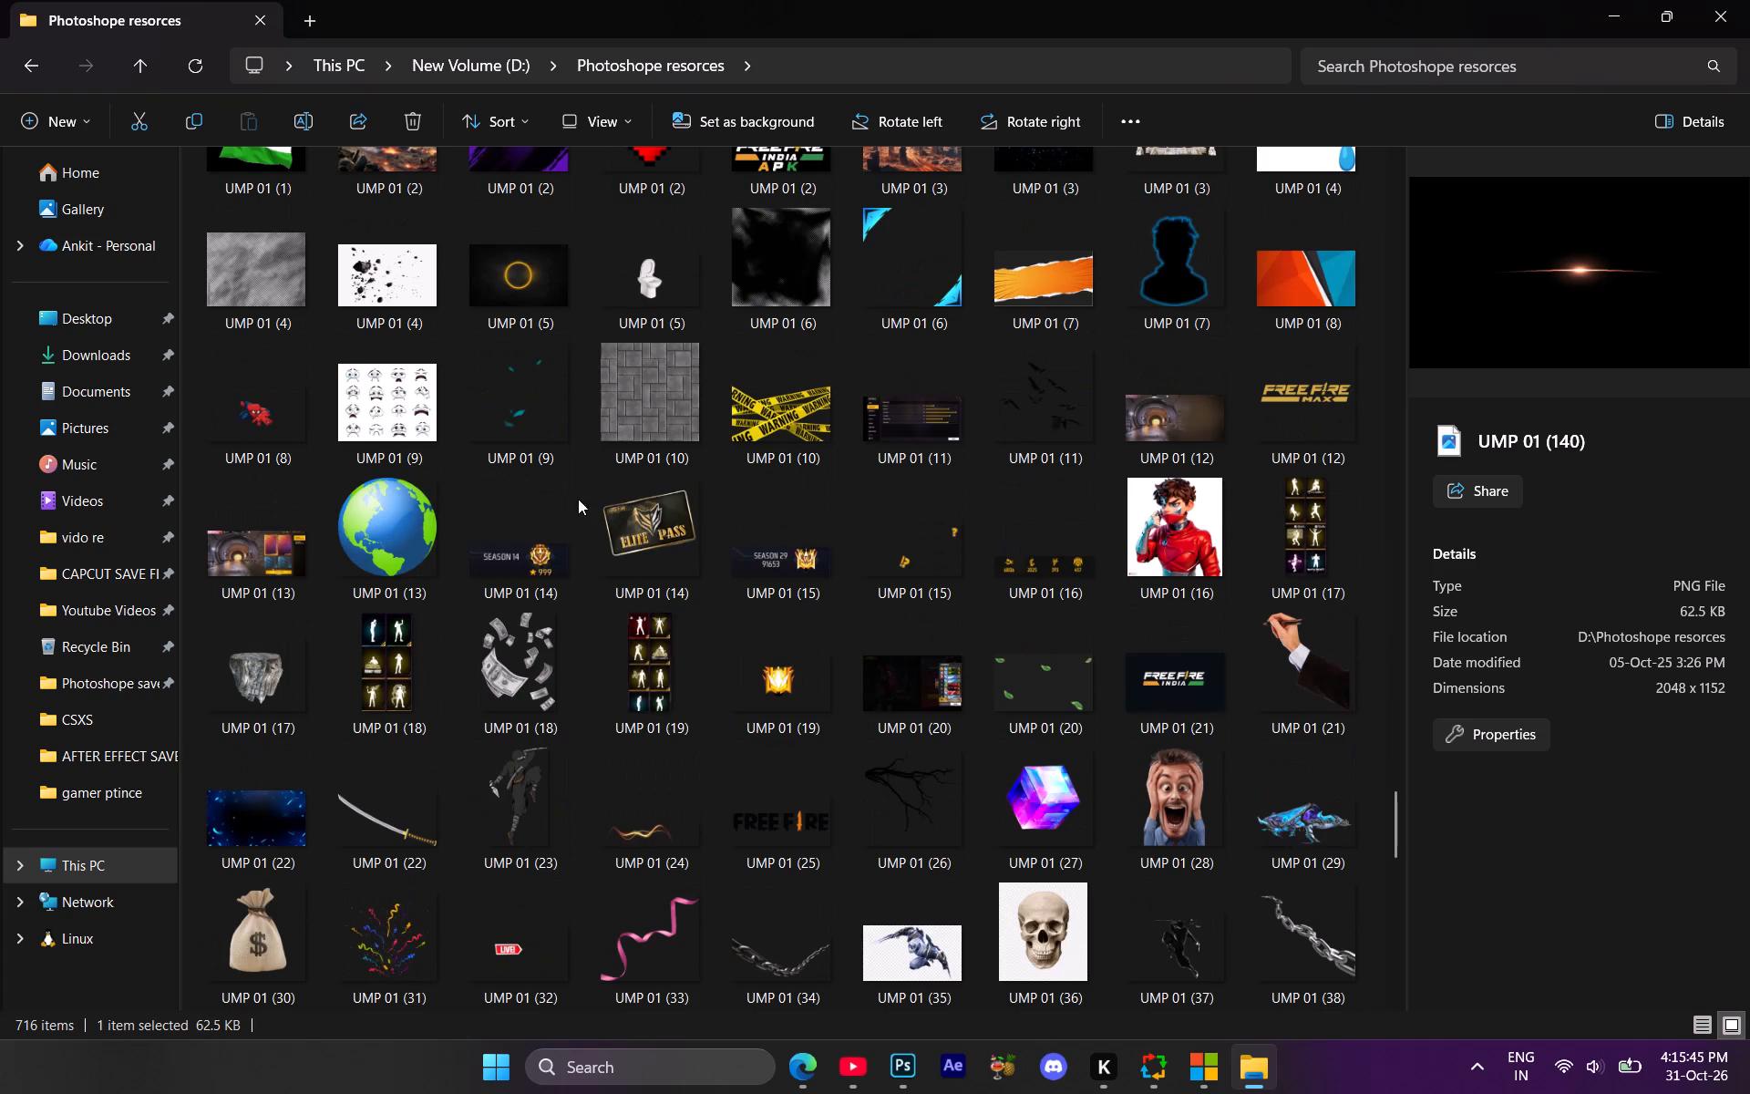
click(561, 470)
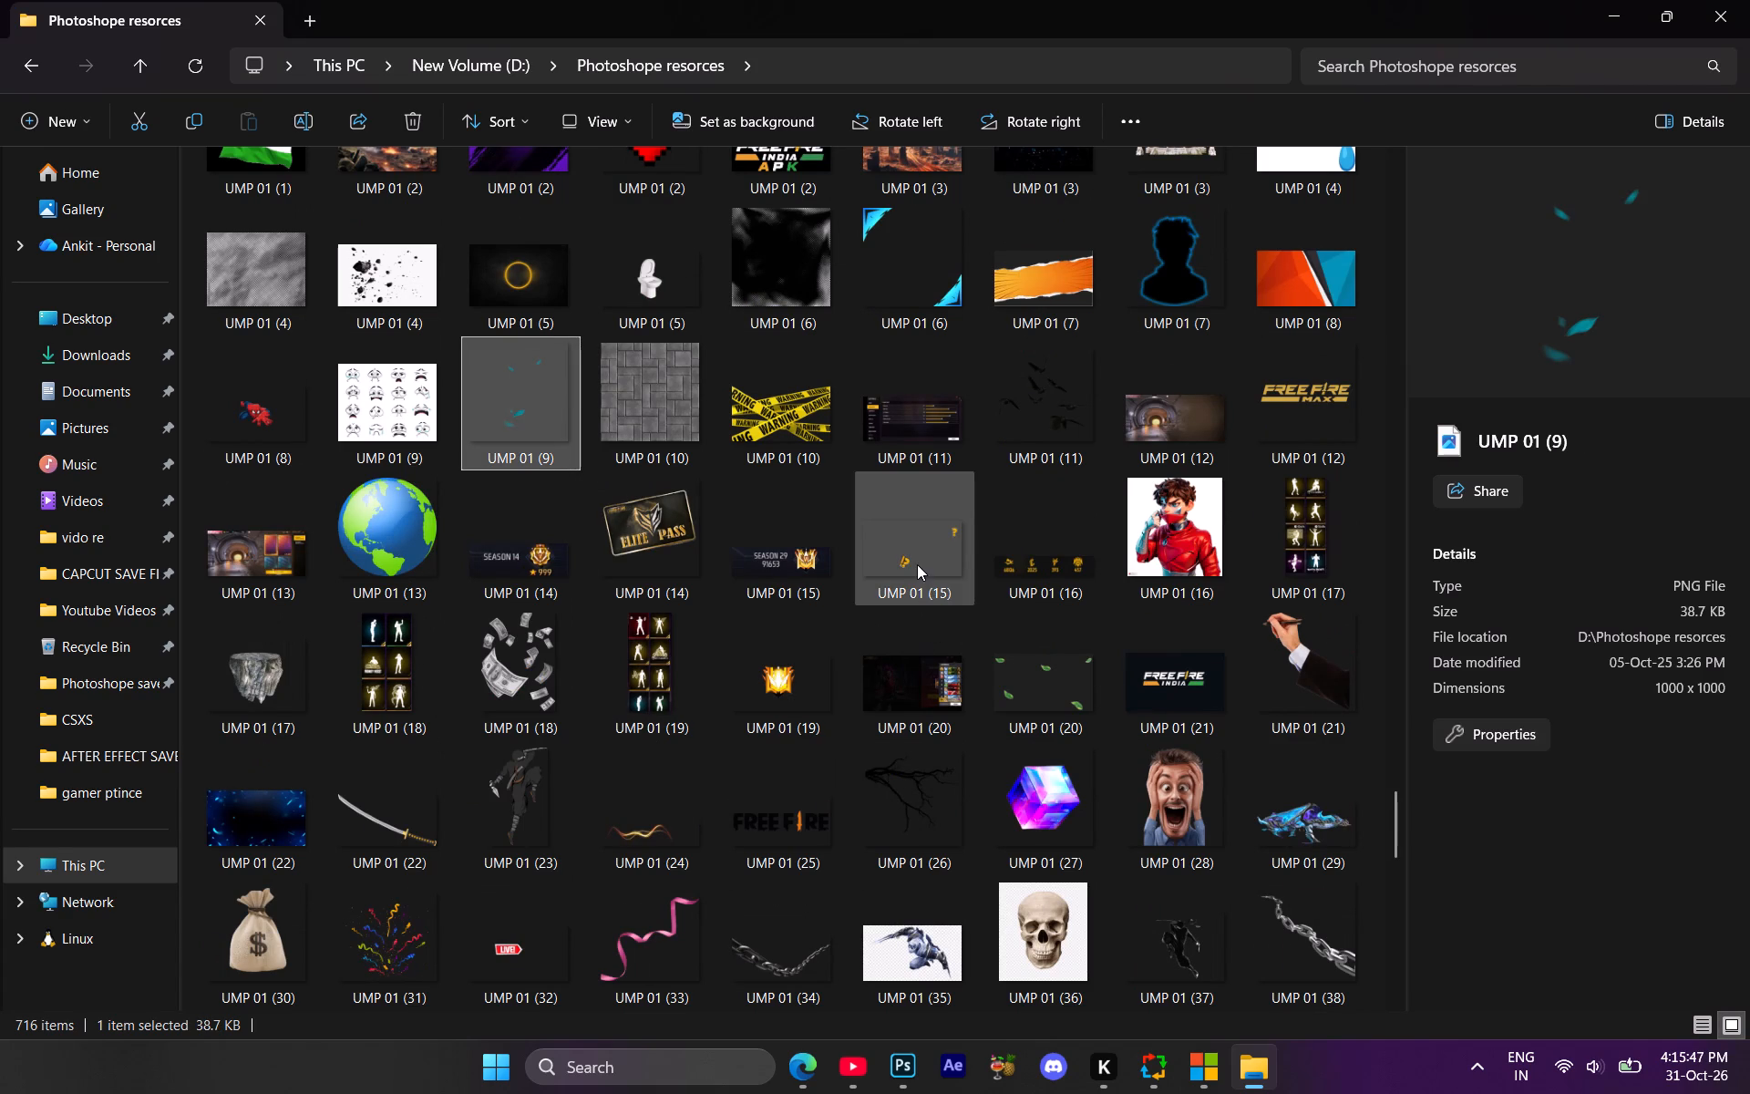
scroll(750, 714, up, 8)
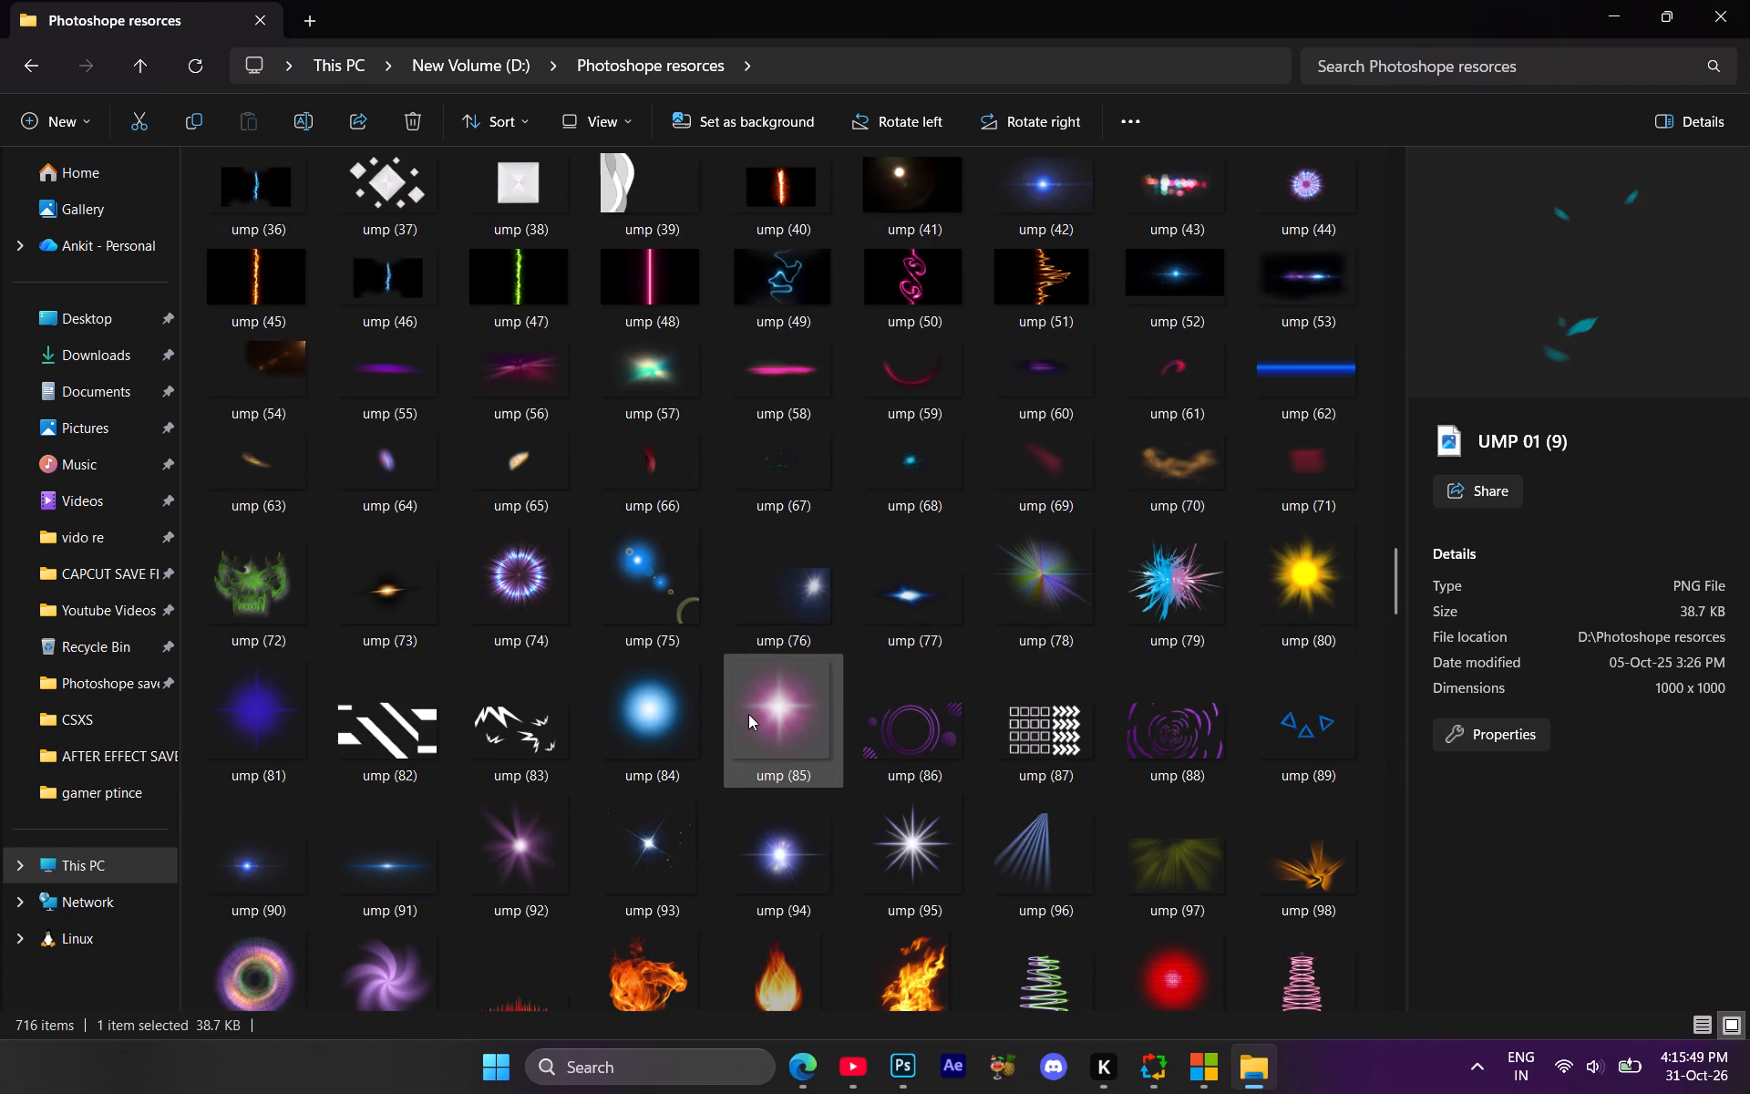
scroll(746, 714, up, 11)
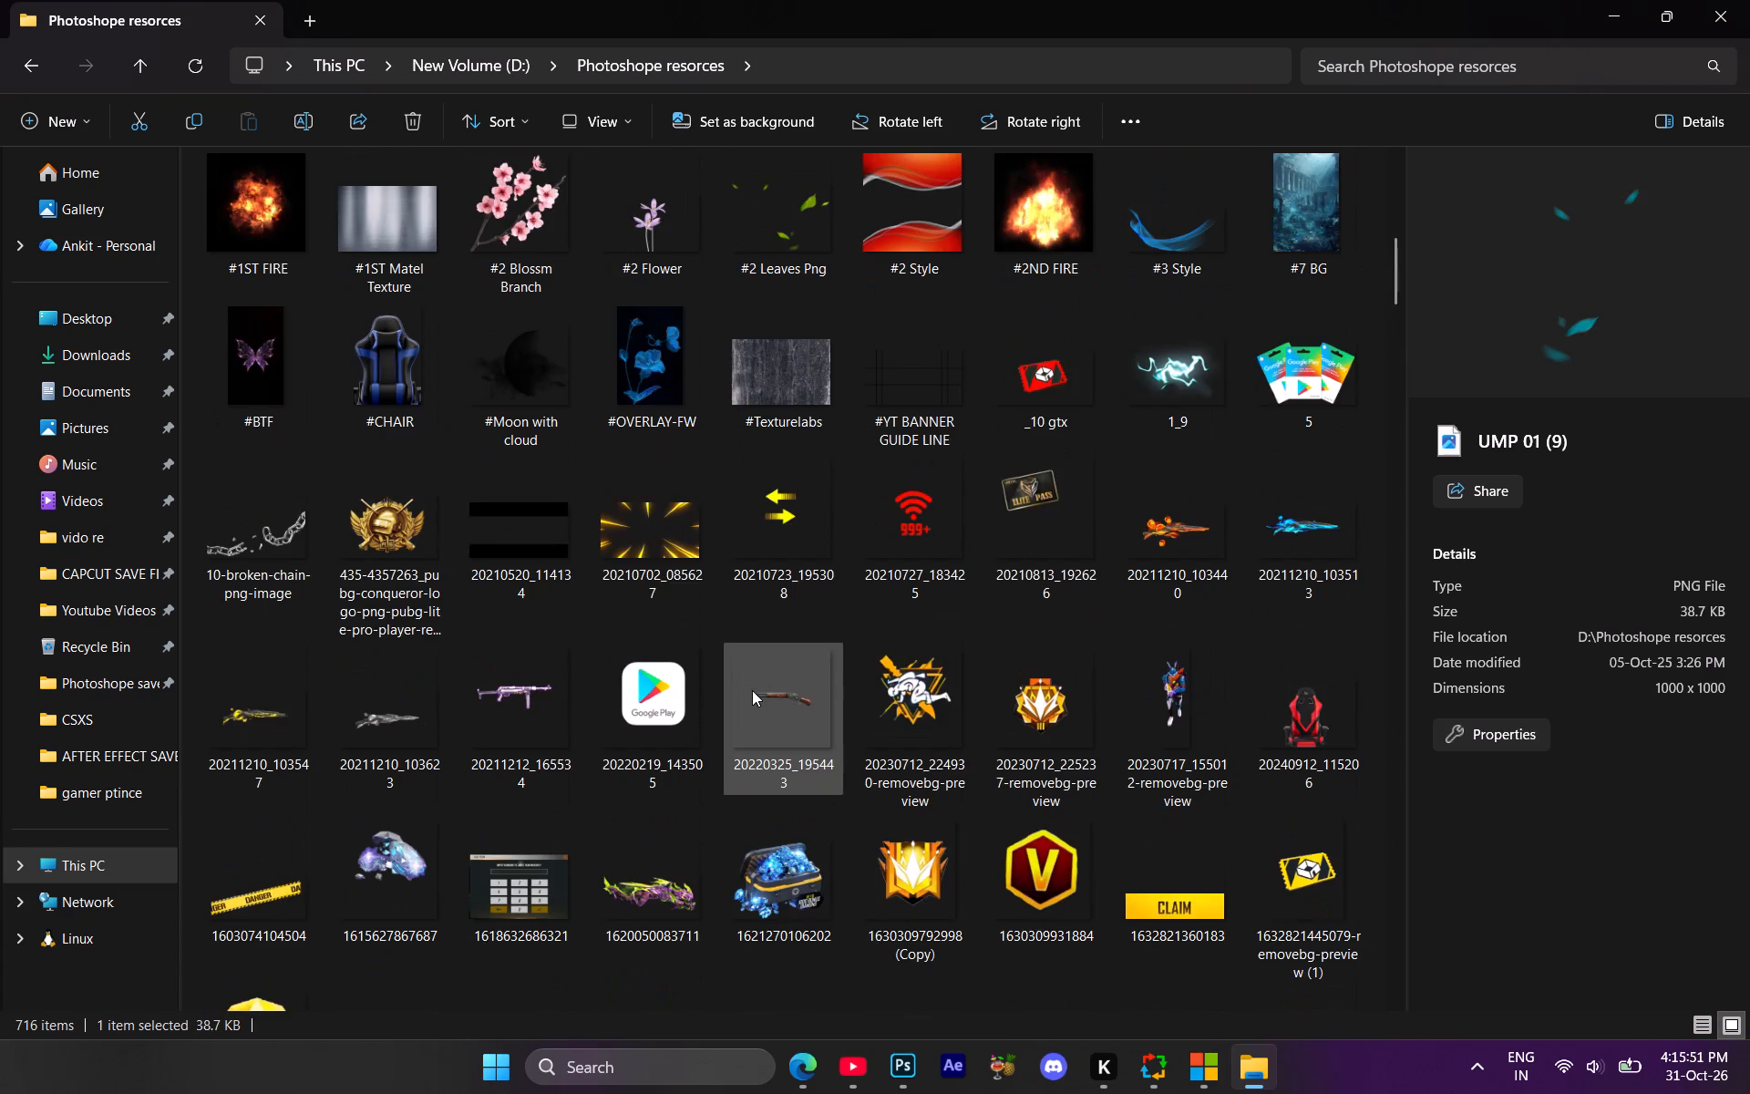
scroll(752, 690, up, 5)
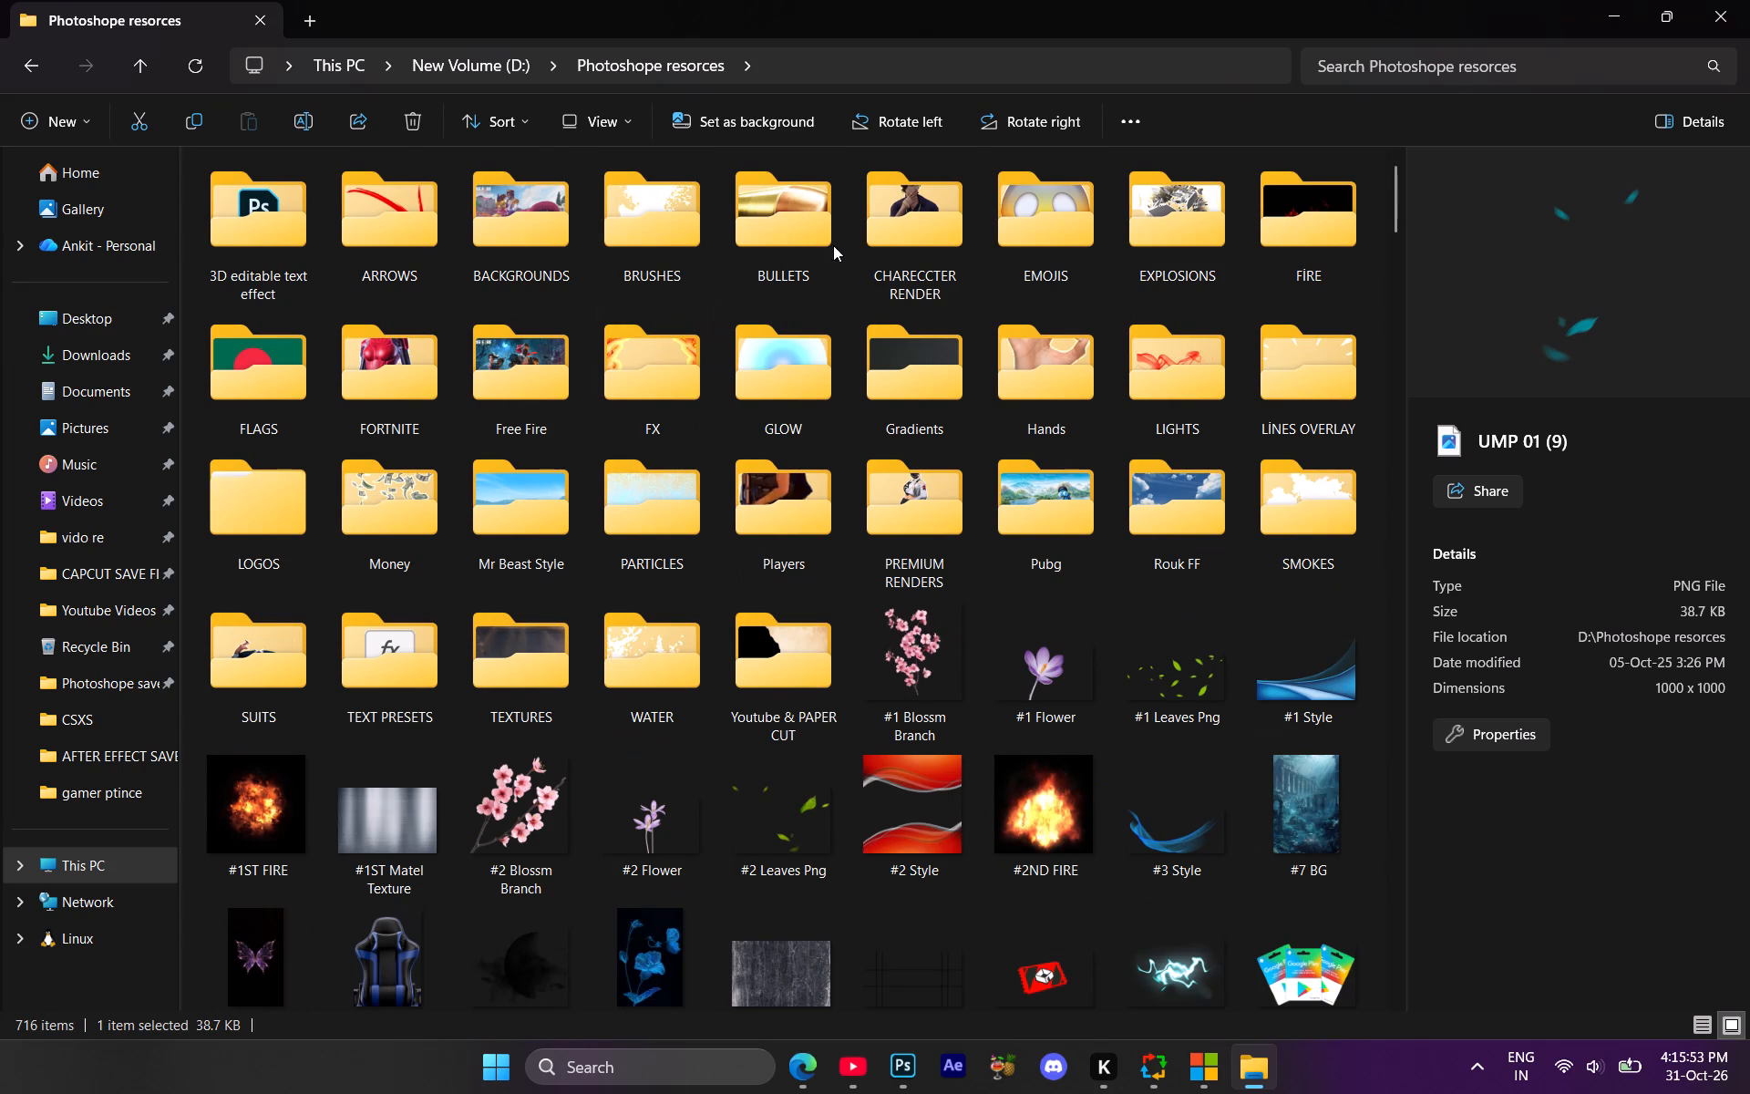
Look through the EMOJIS folder for a suitable emoji overlay and return to the main resources folder.
double_click(1030, 240)
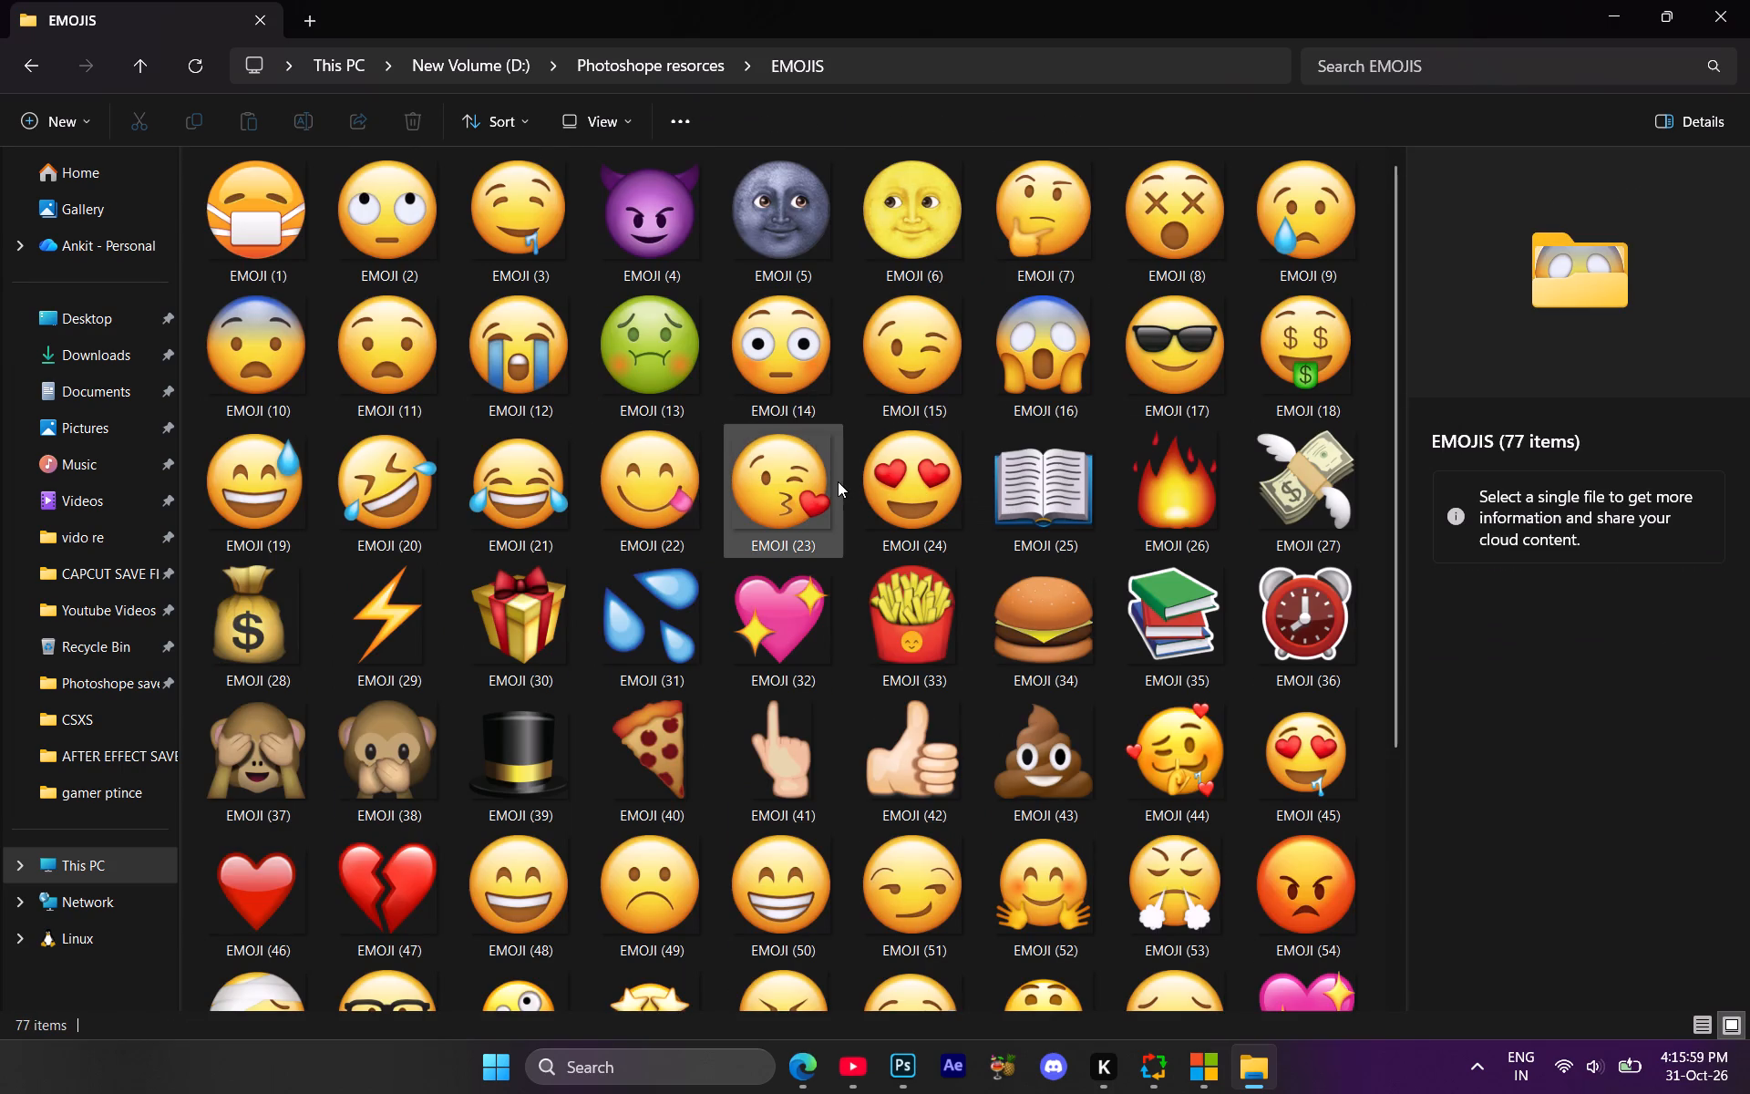
scroll(838, 481, down, 1)
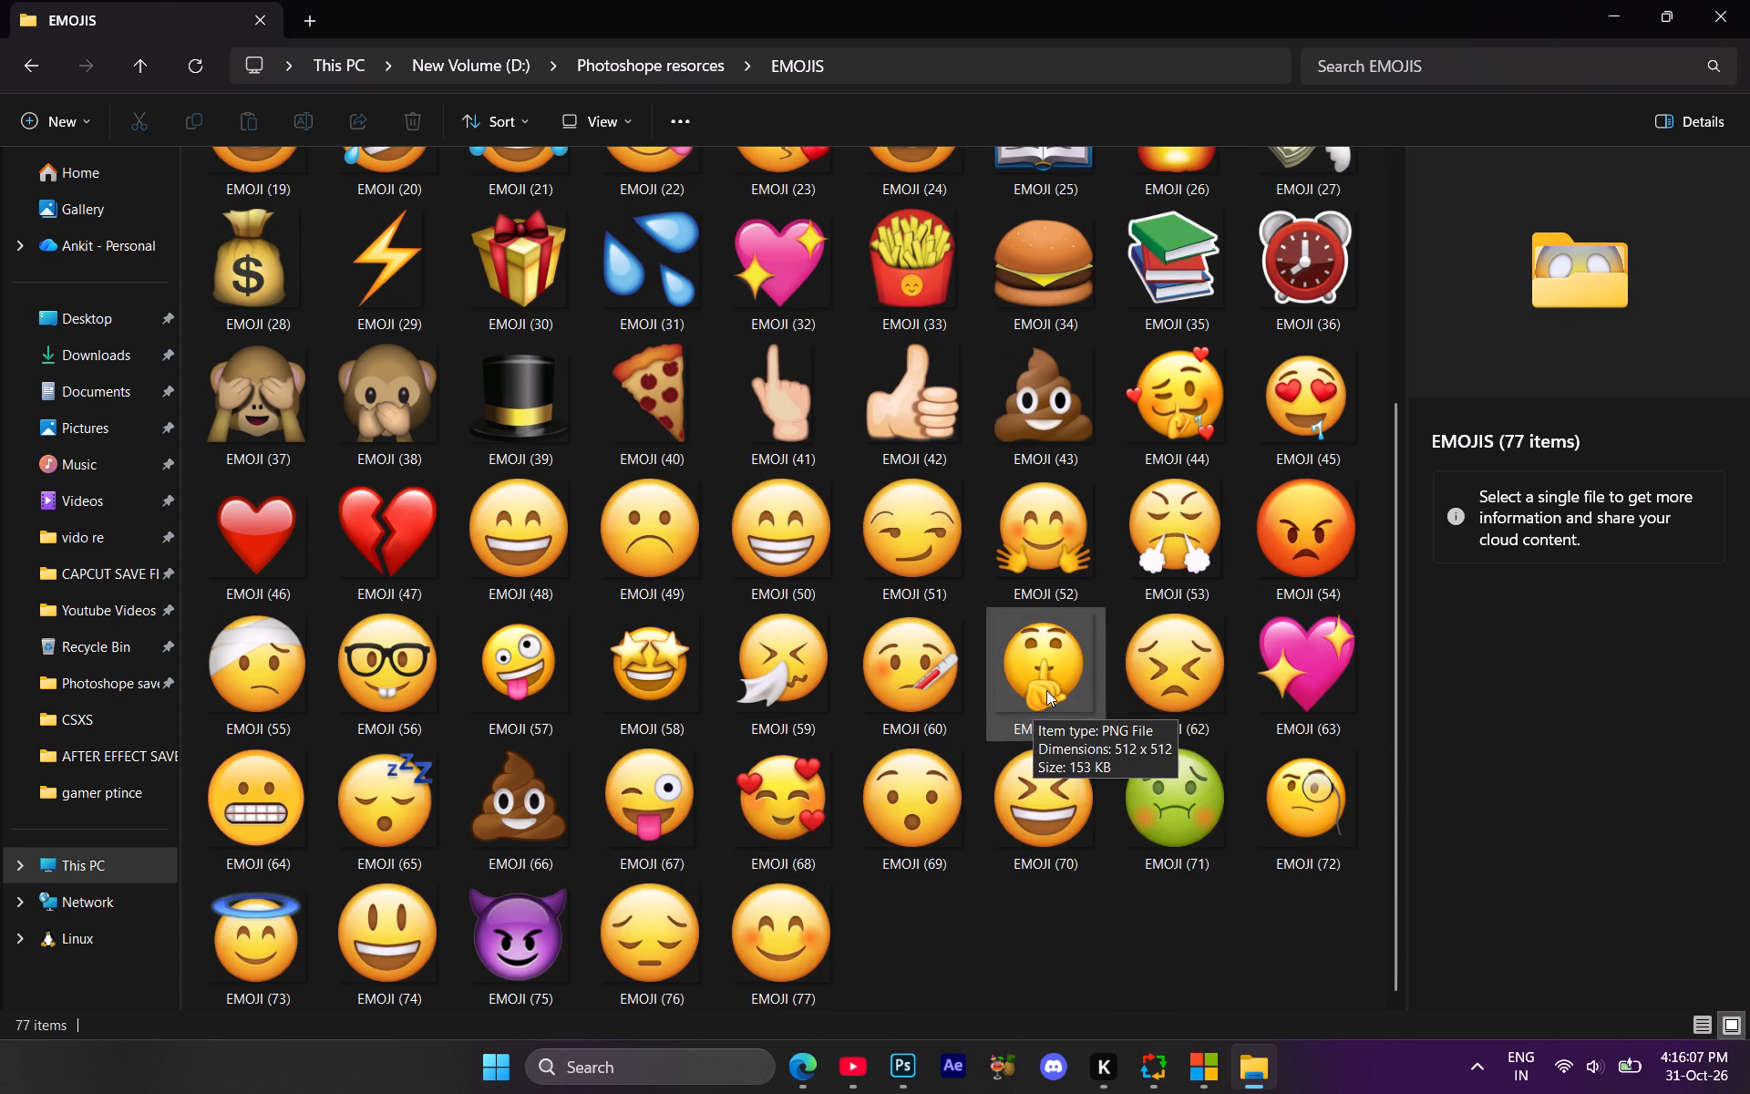
scroll(976, 704, up, 2)
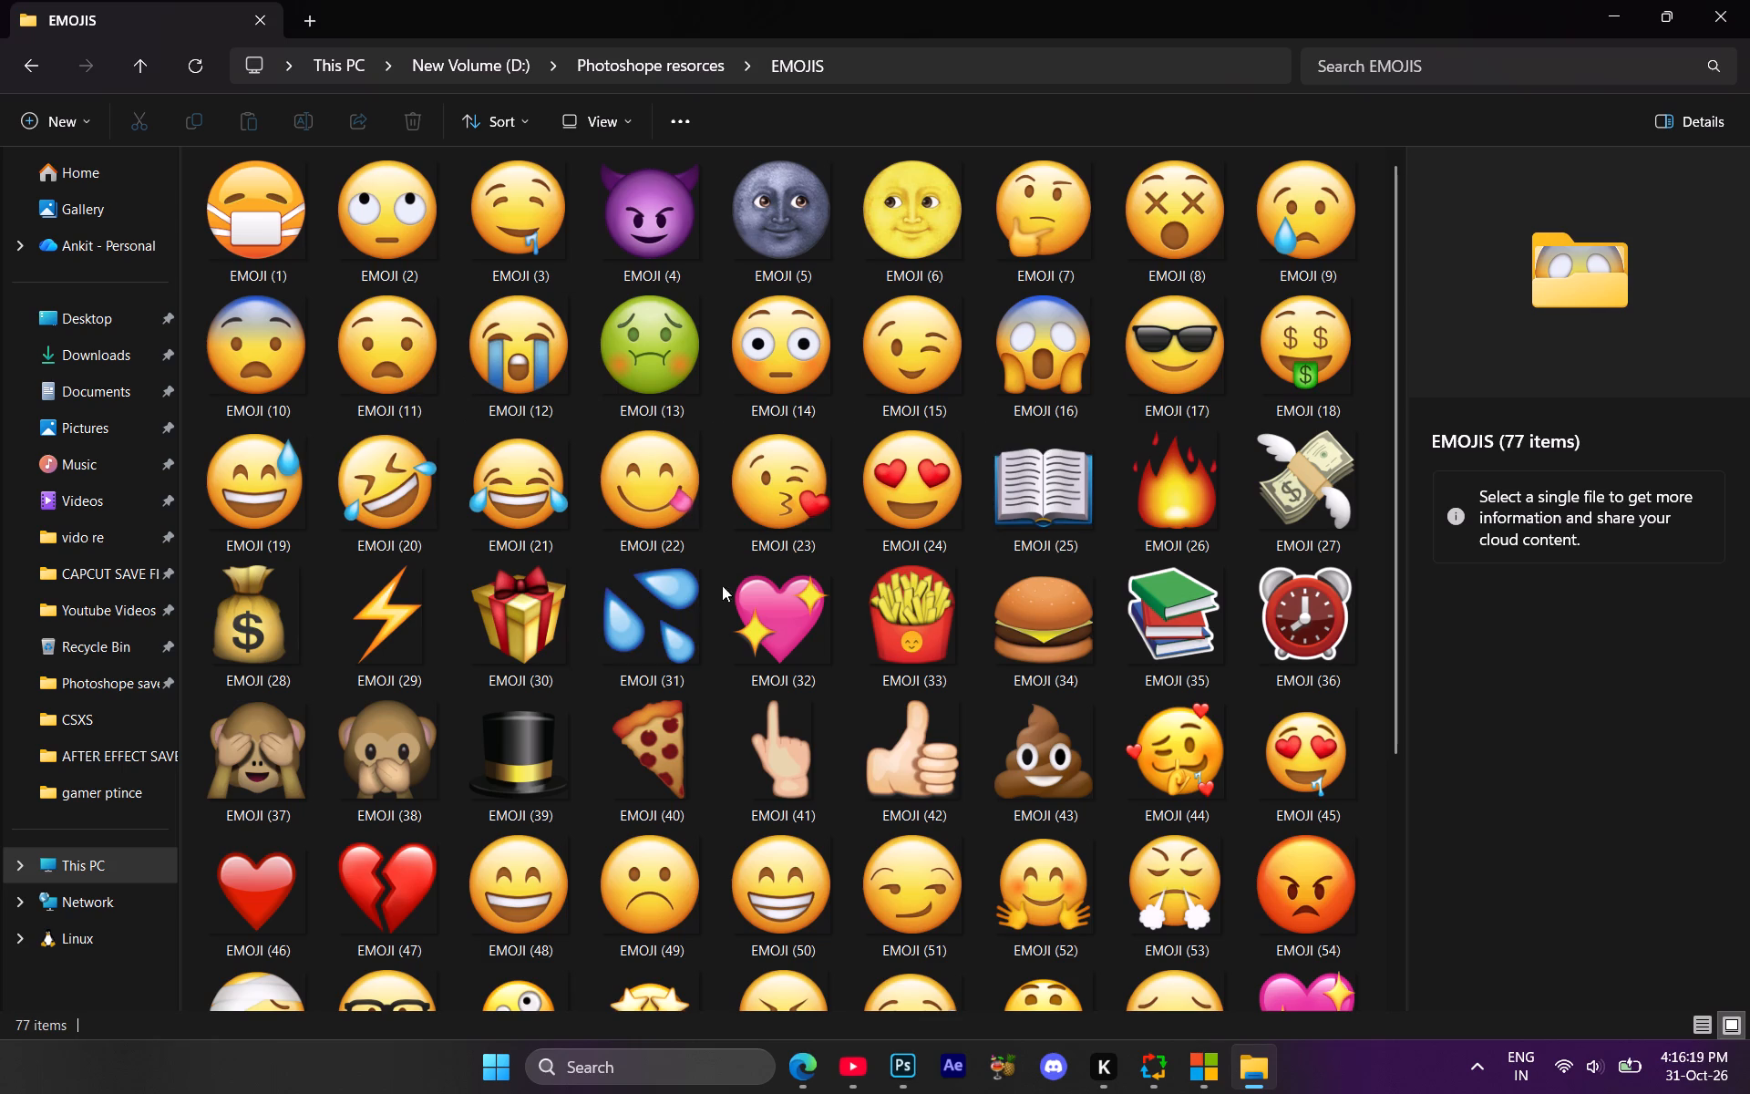
scroll(1208, 570, down, 1)
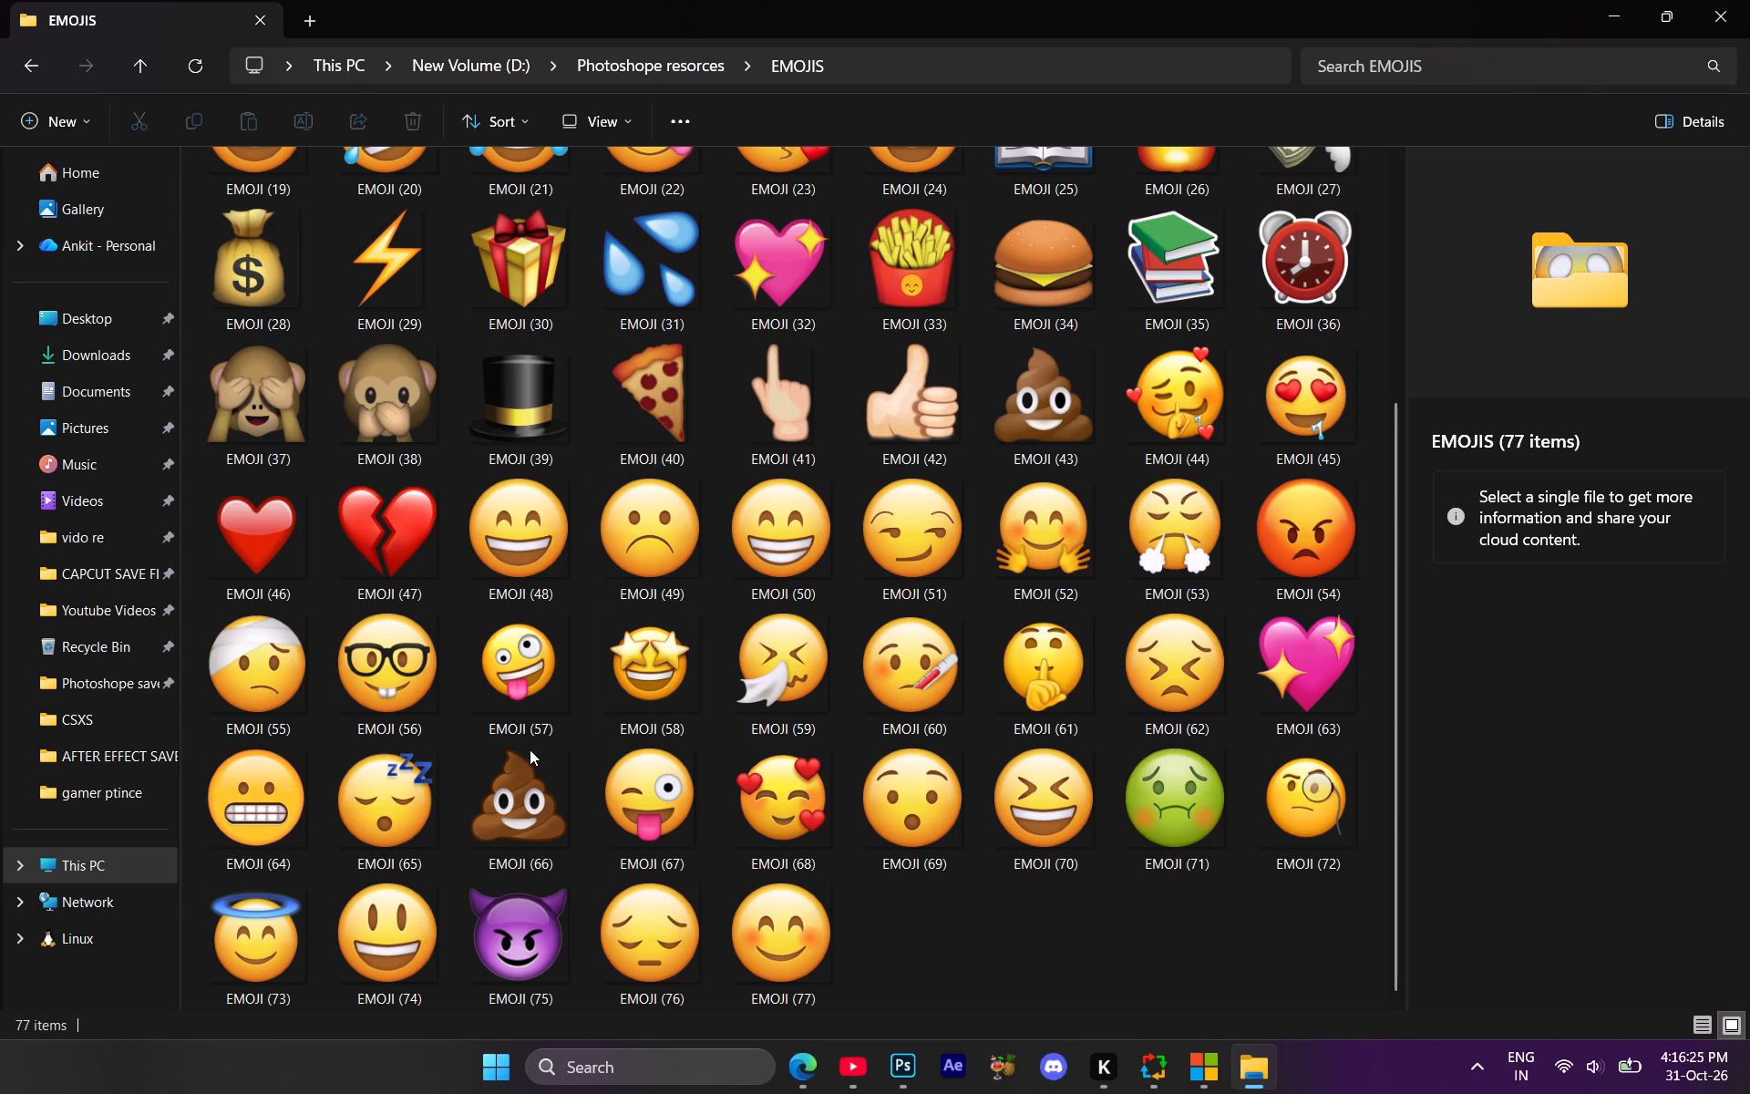
scroll(648, 688, up, 1)
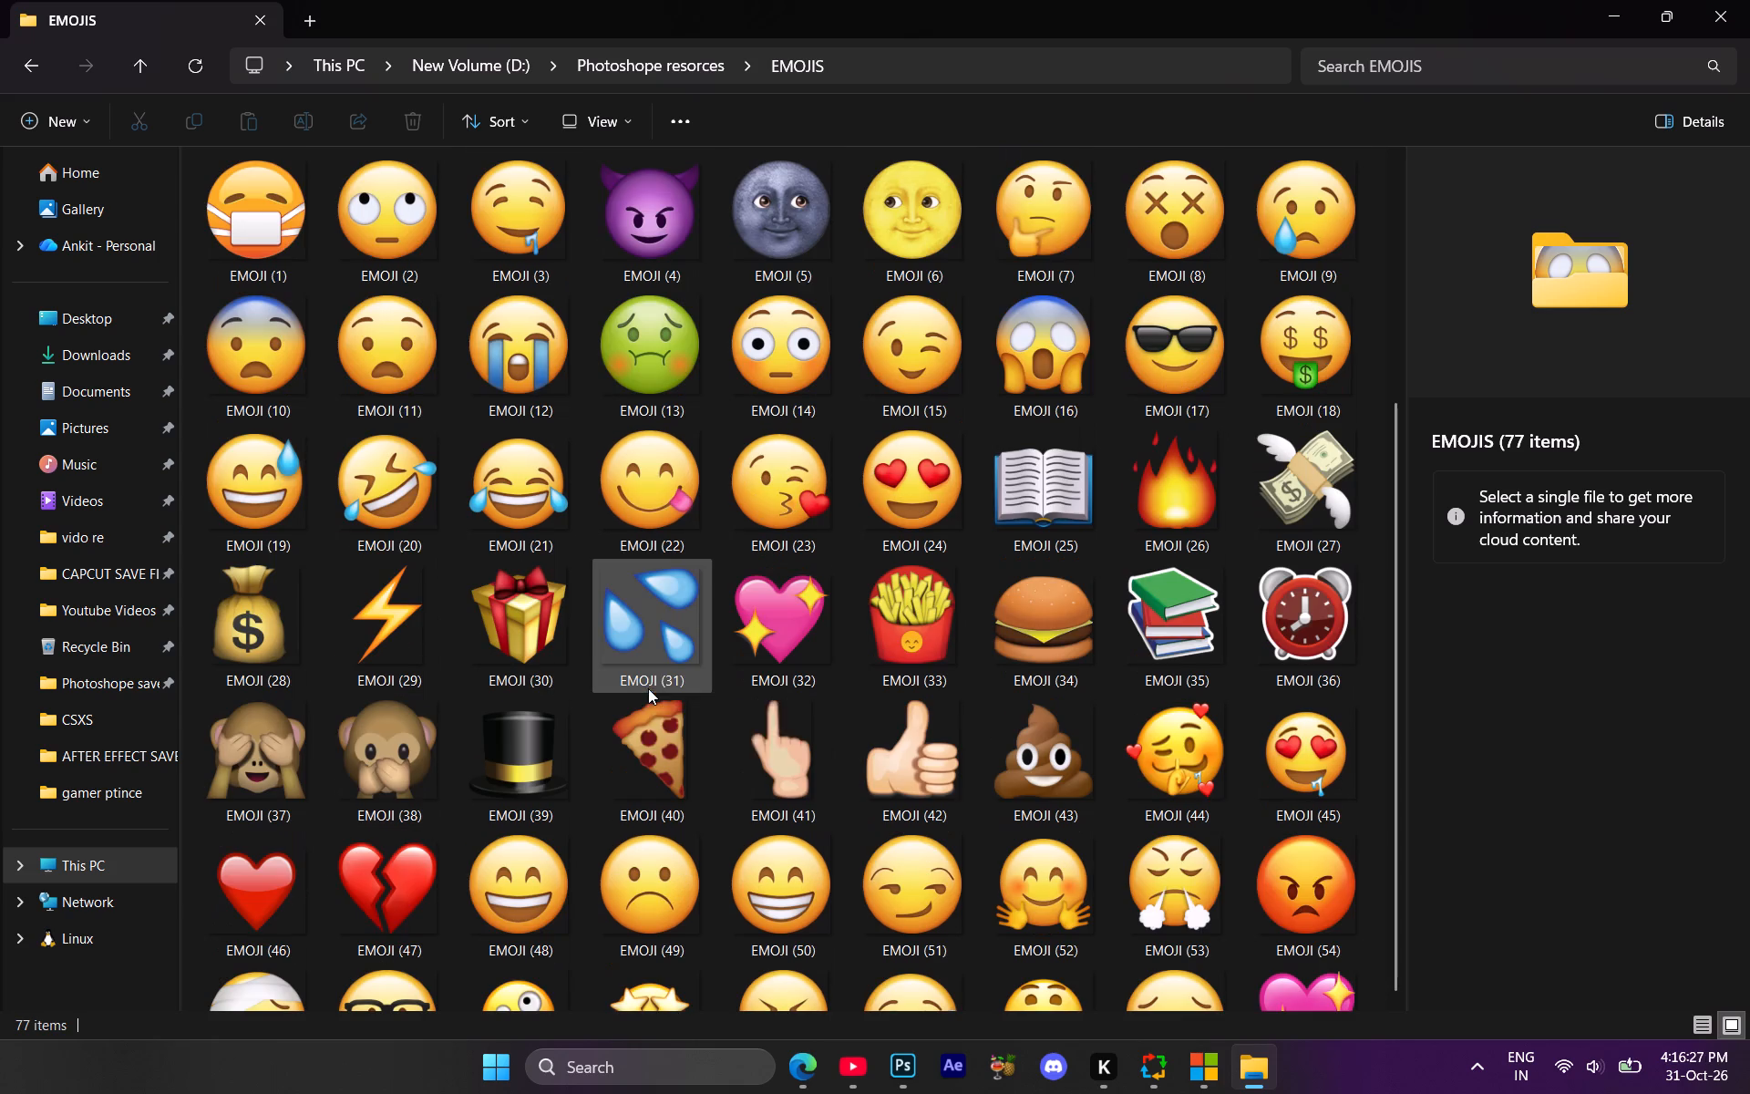
click(18, 65)
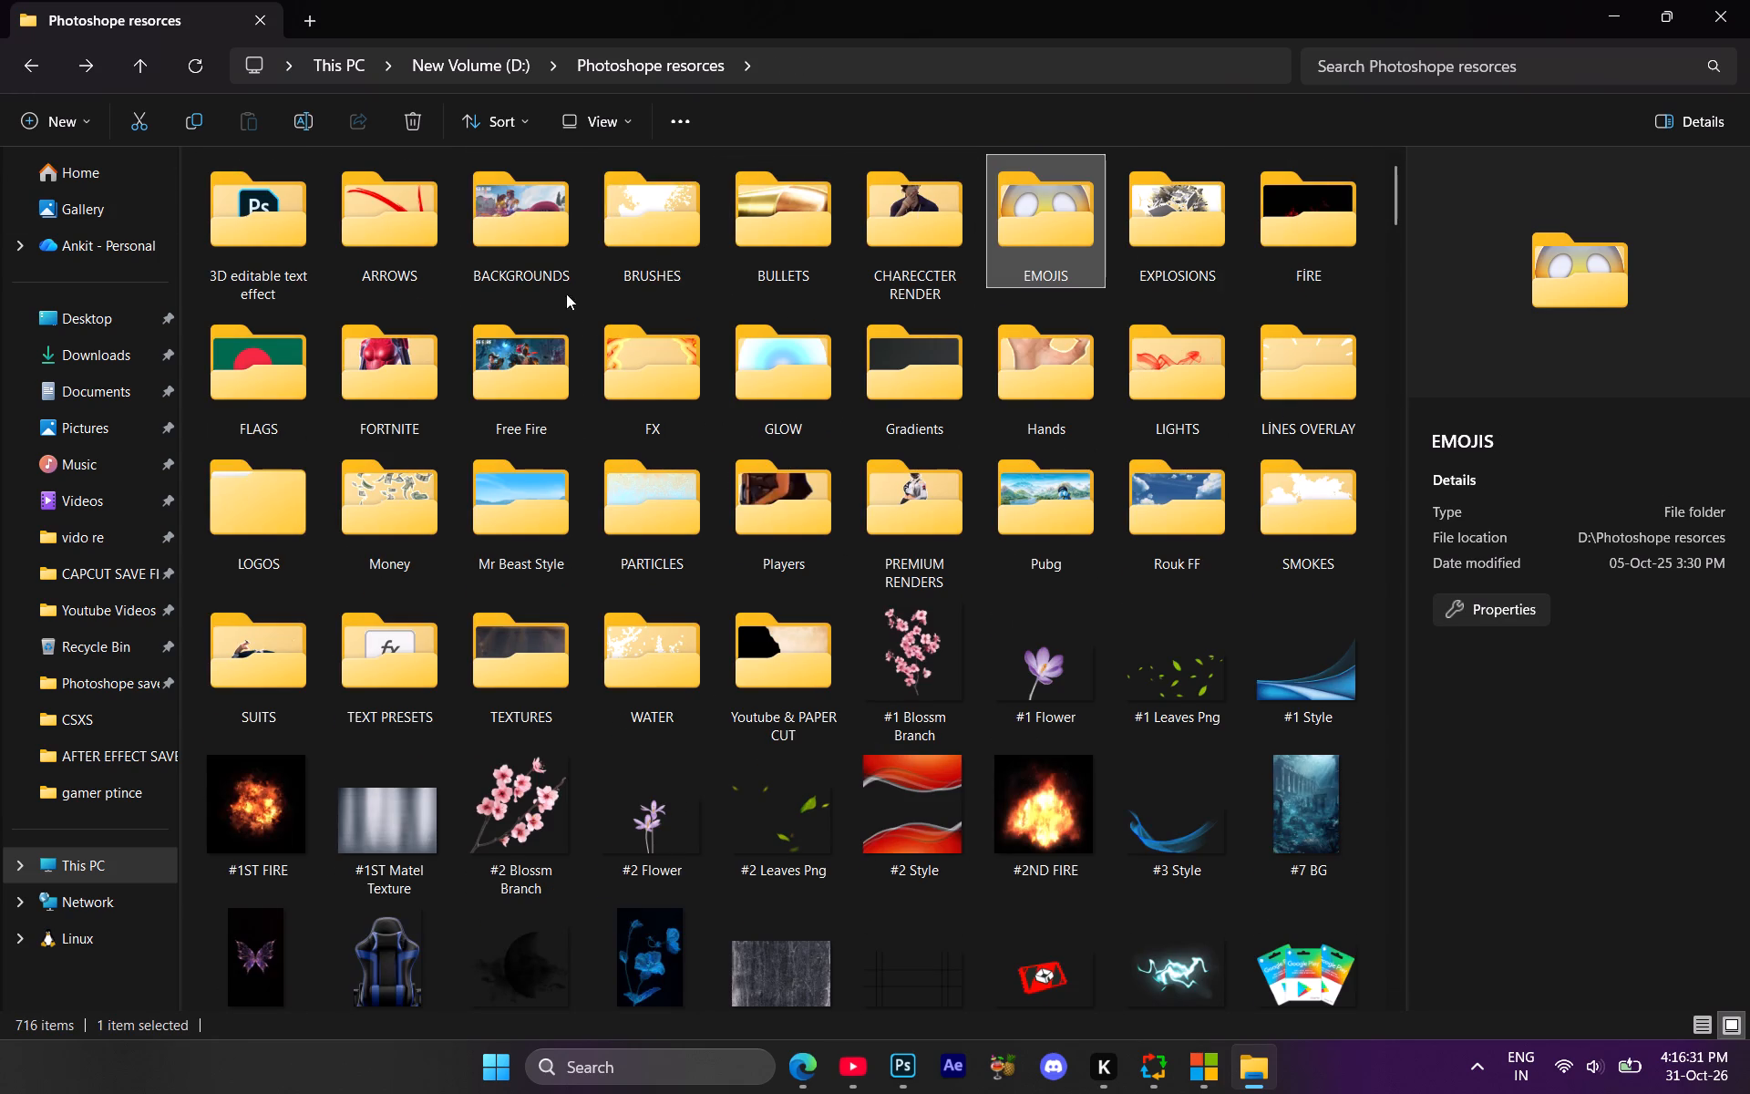
Check the SMOKES, Rouk FF, Youtube & PAPER CUT, SUITS and LOGOS folders for usable overlays, and return to the Photoshop composition.
double_click(1298, 496)
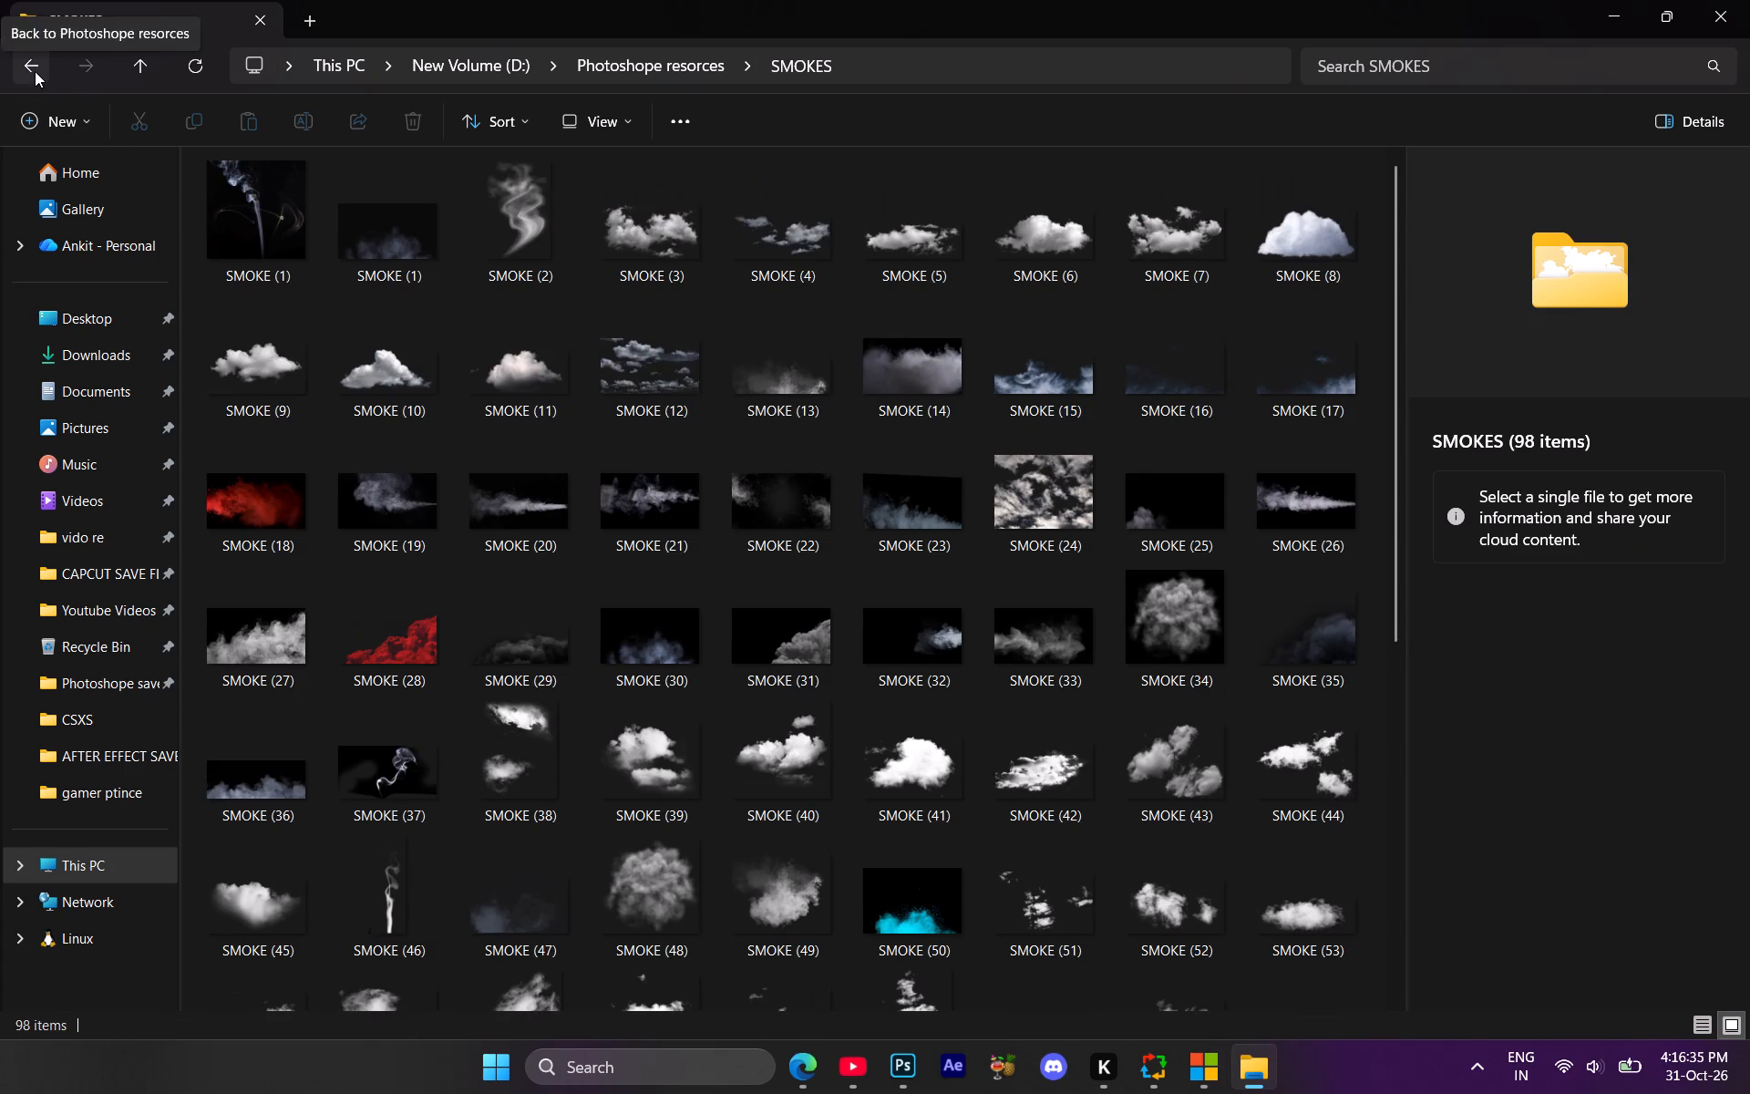
click(35, 71)
double_click(1187, 510)
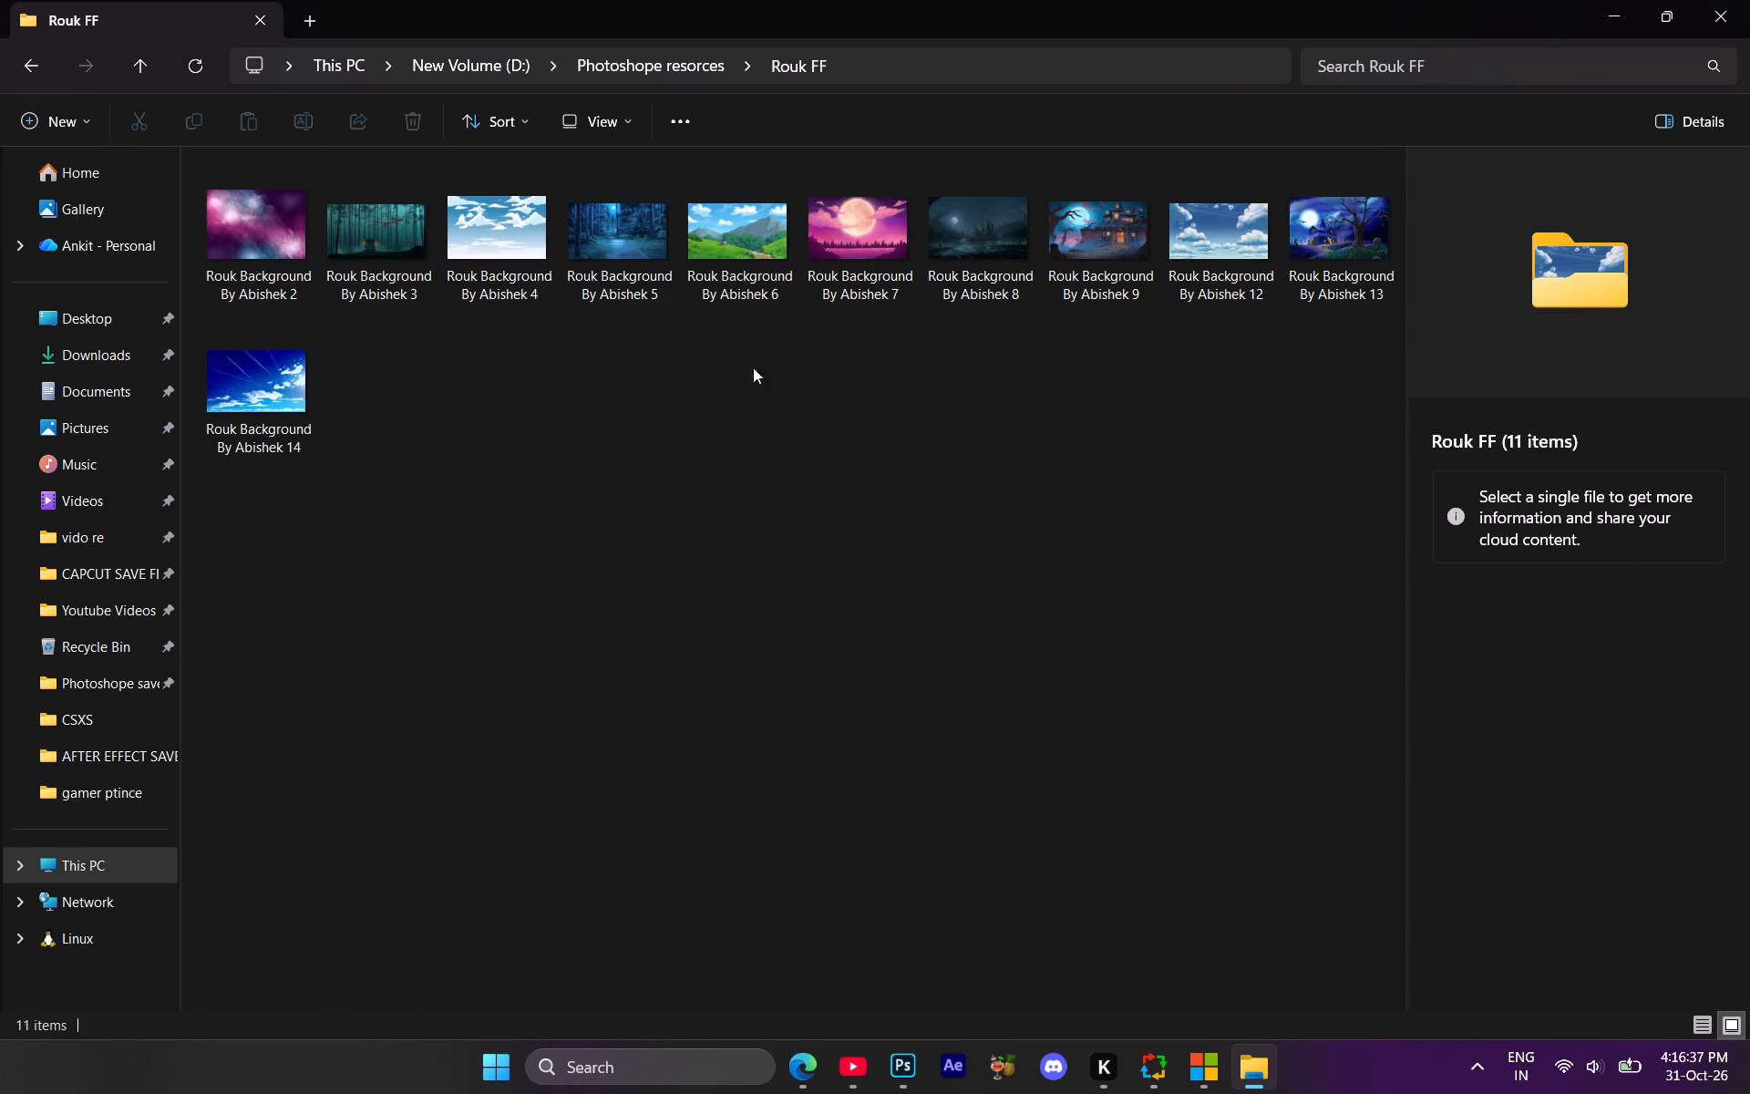
click(30, 53)
double_click(829, 666)
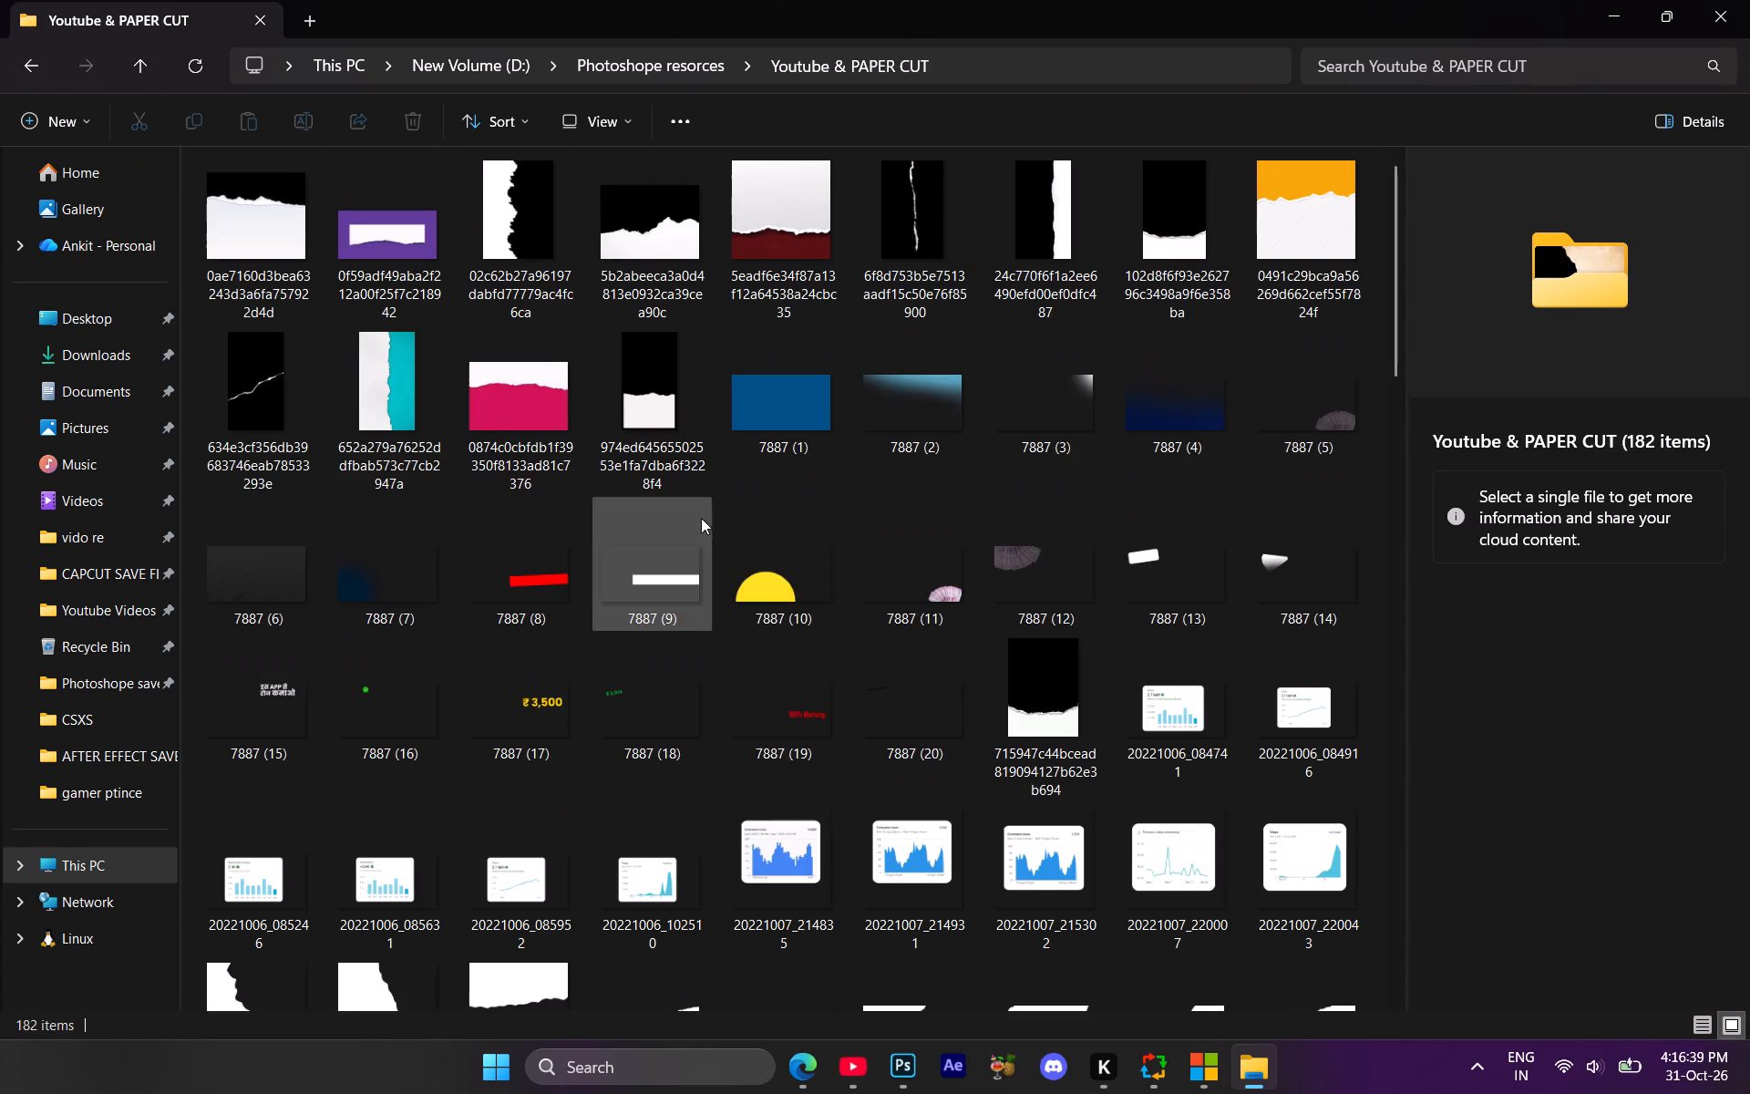
scroll(692, 532, down, 2)
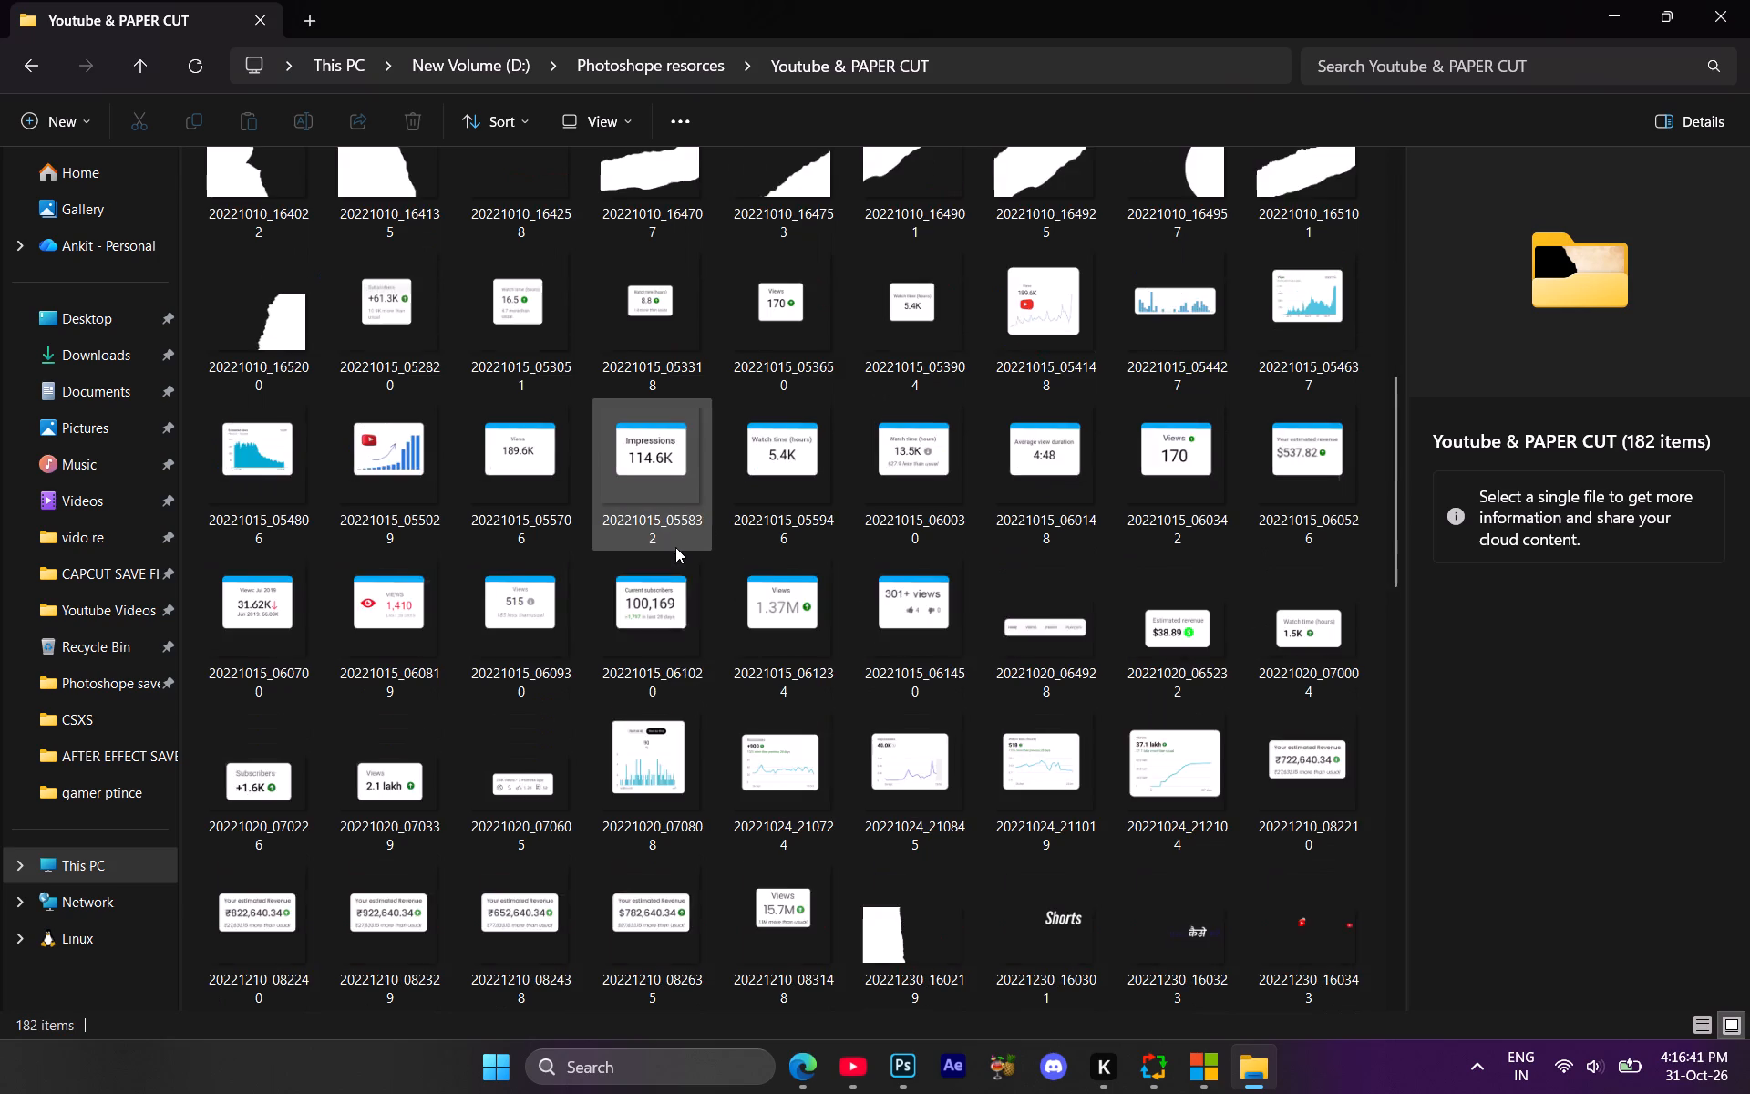
scroll(621, 572, down, 8)
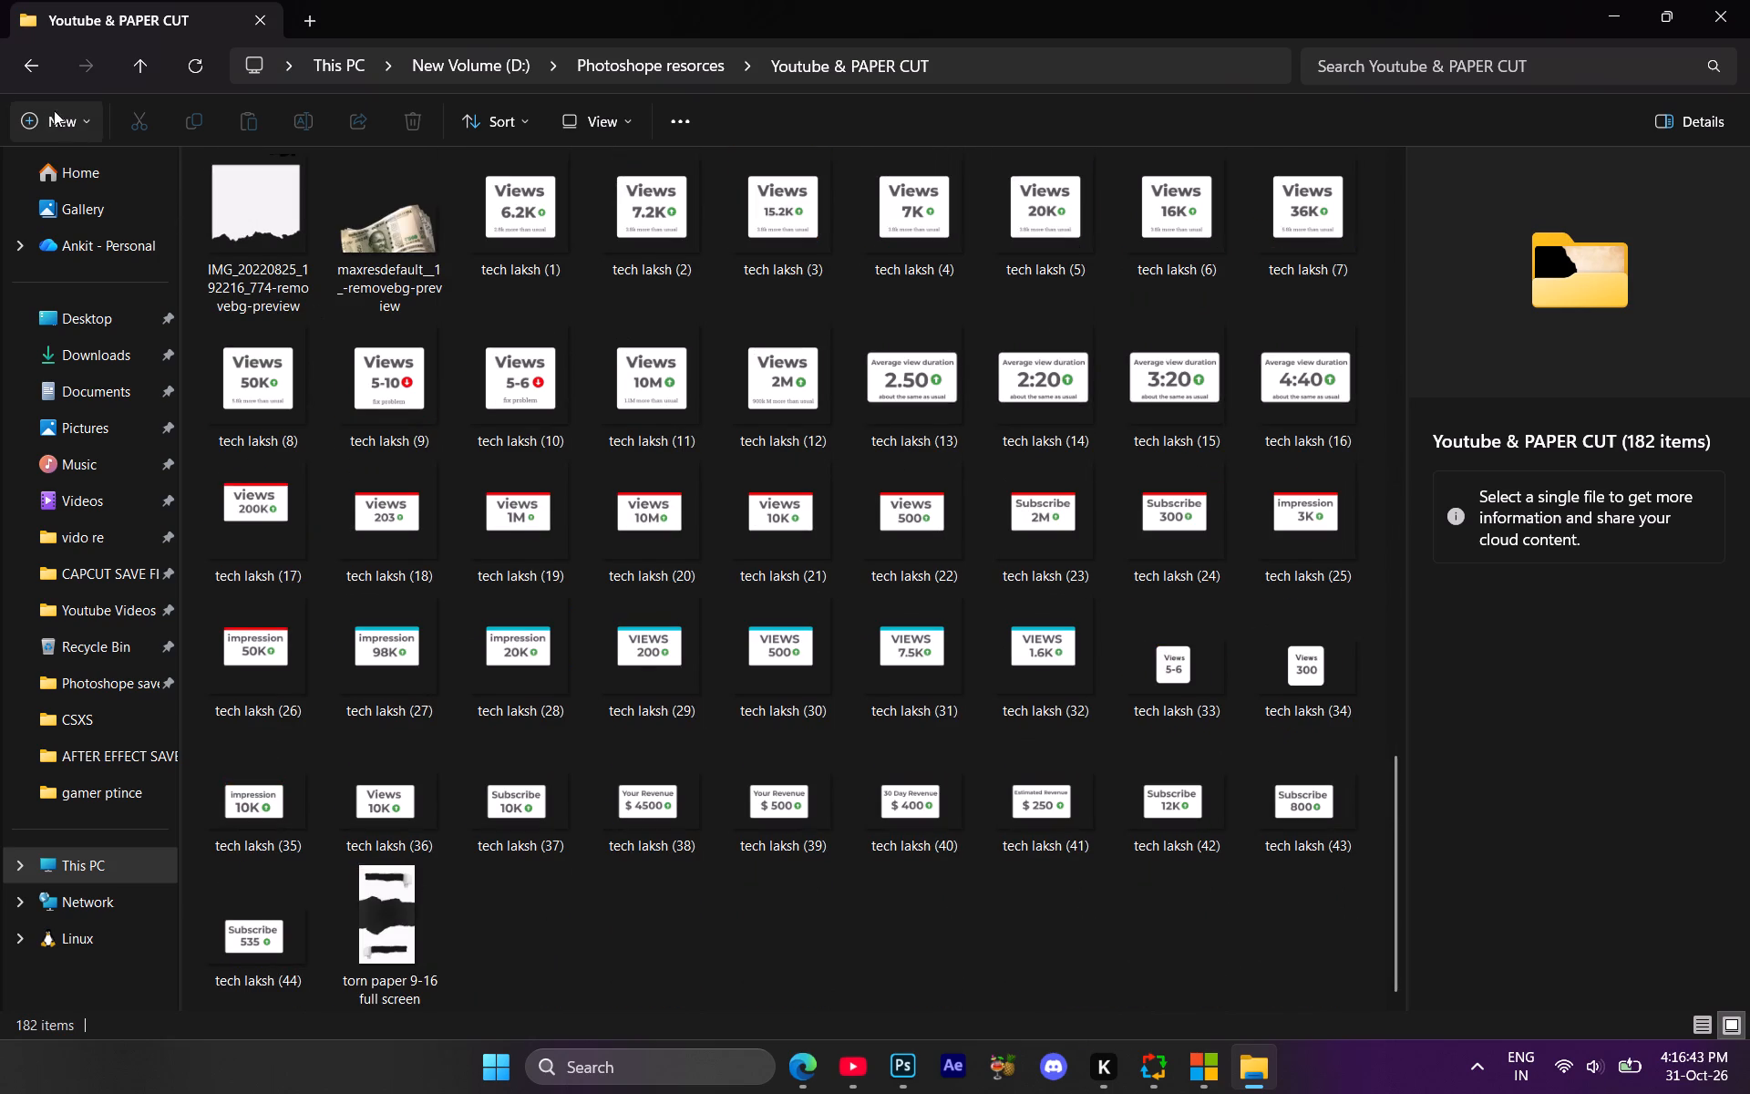
click(33, 74)
double_click(292, 655)
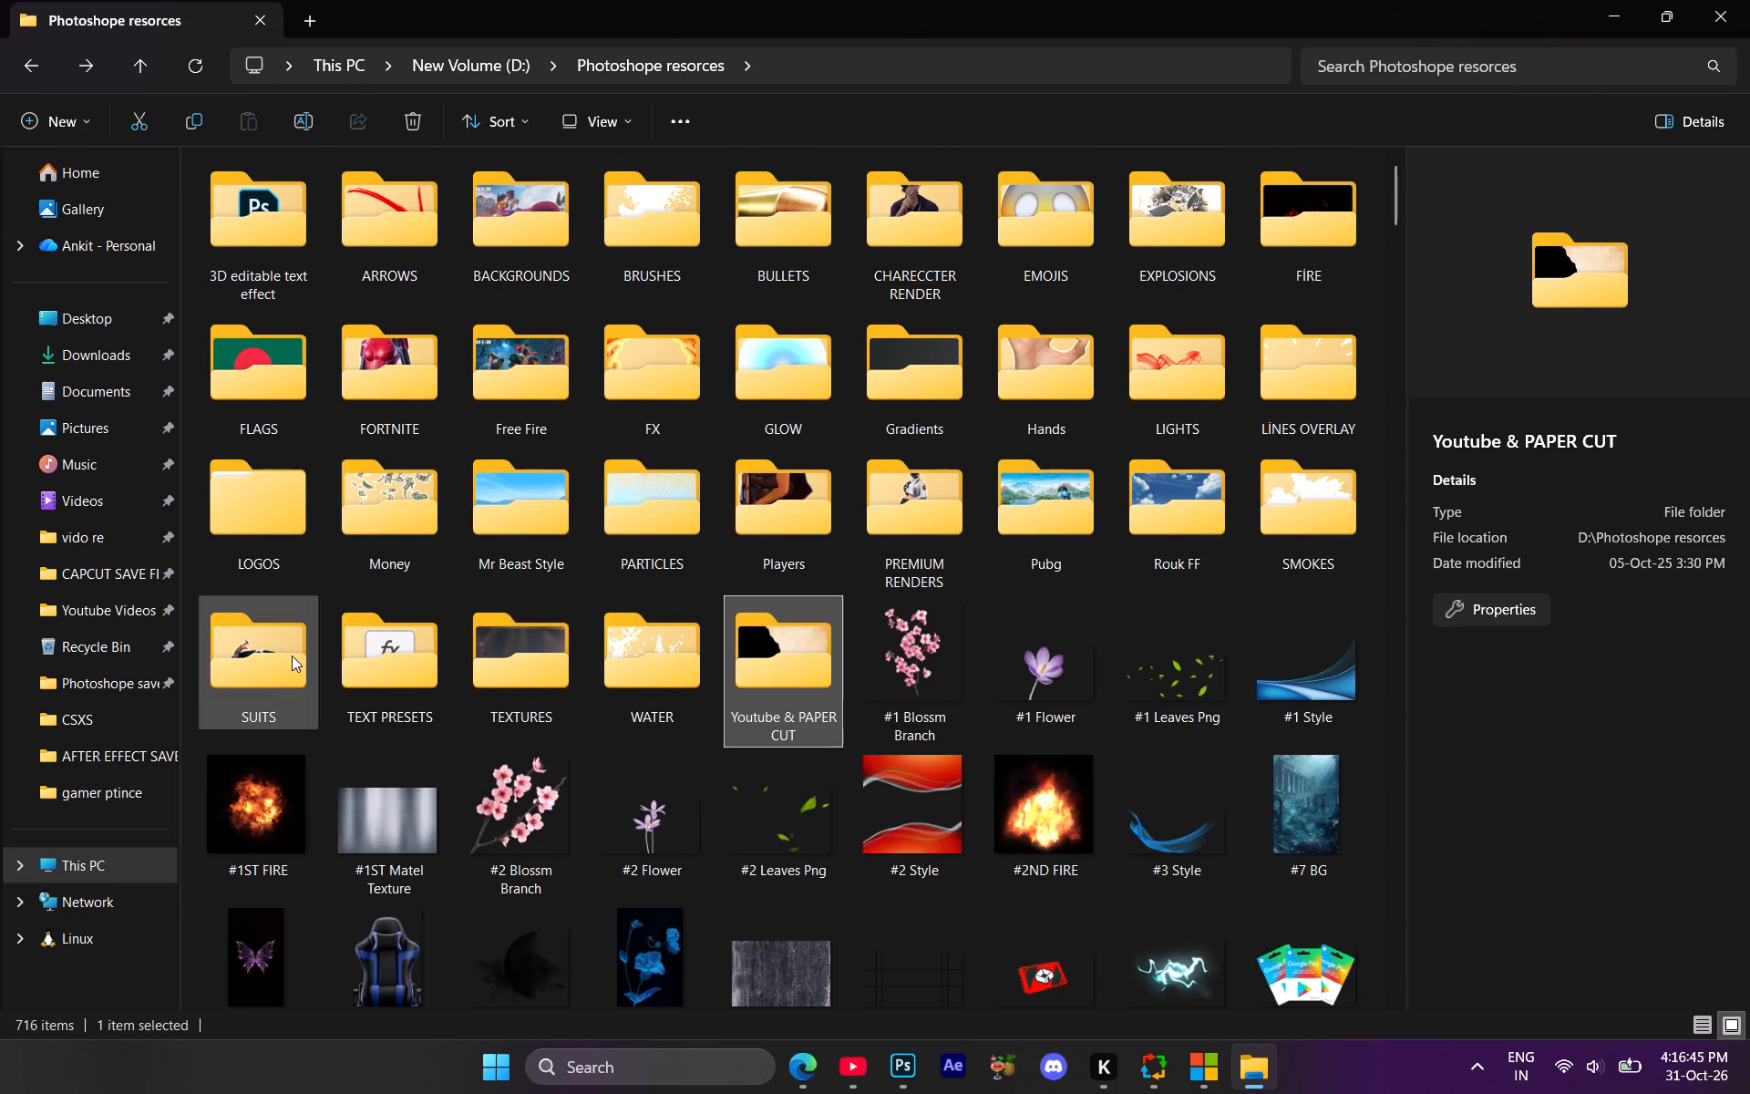
click(35, 54)
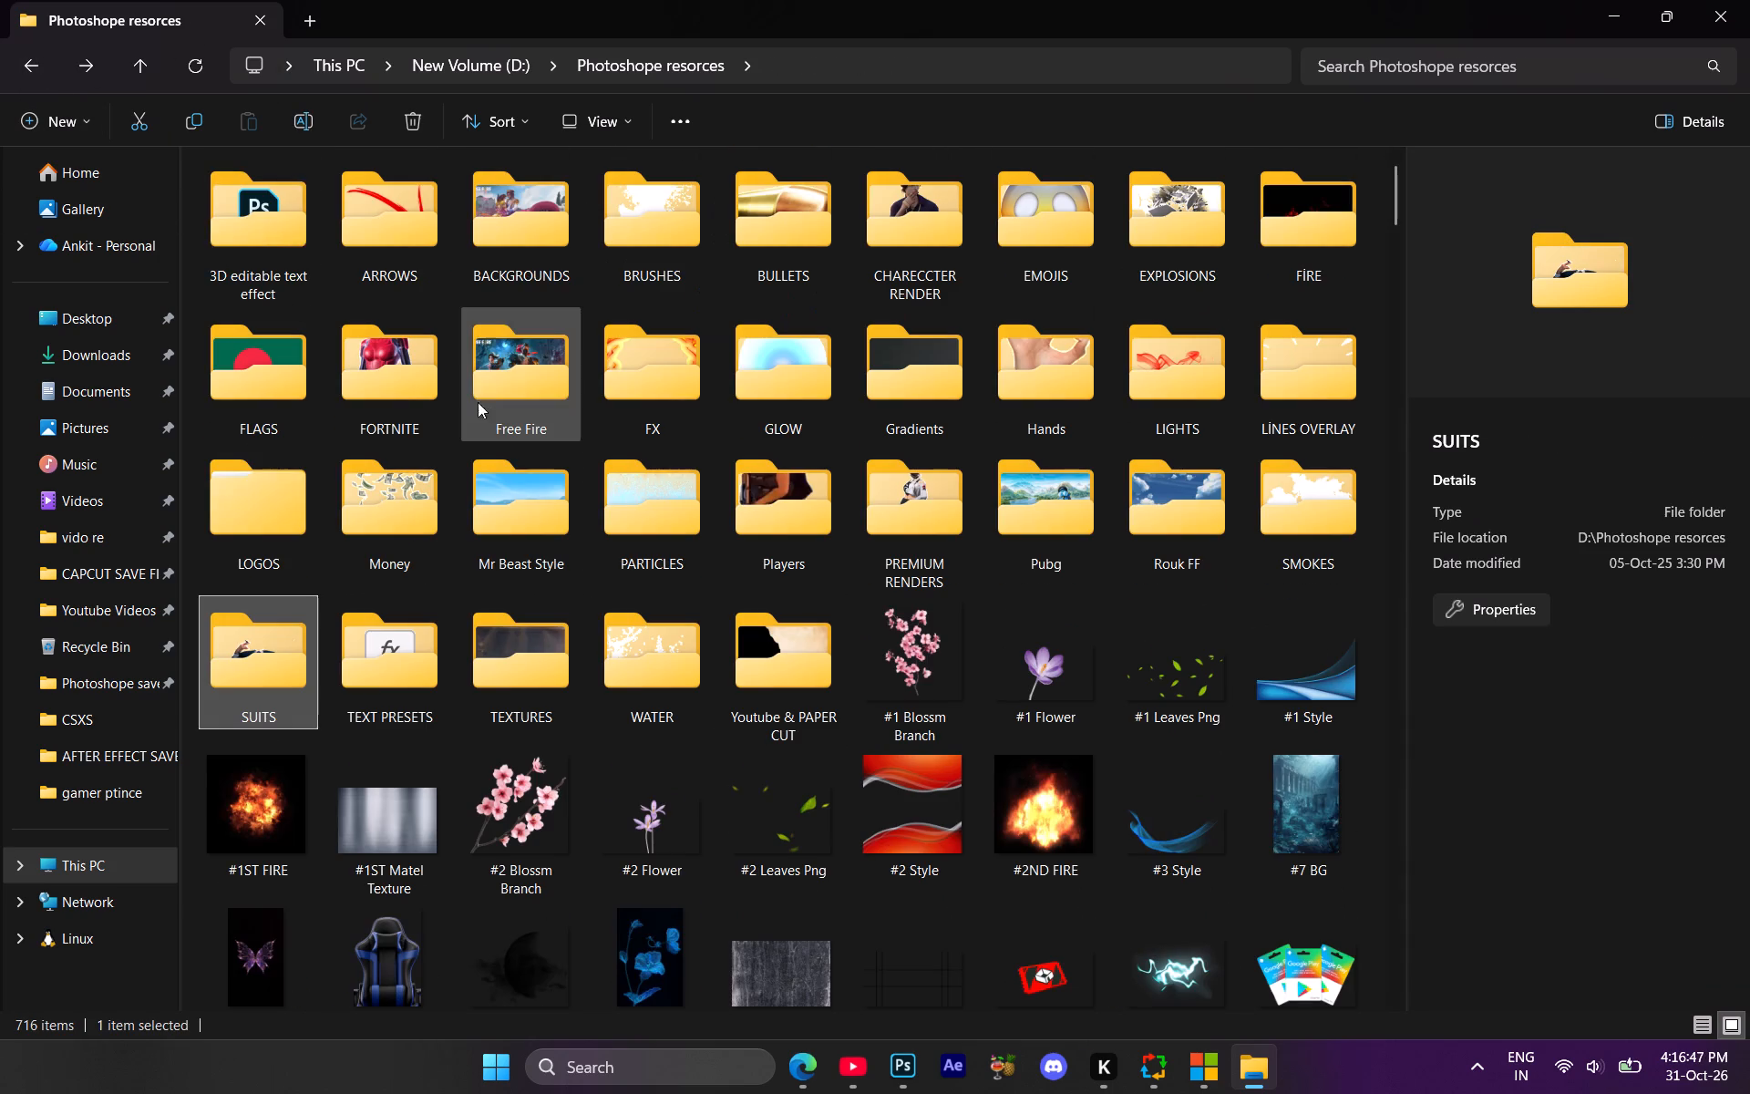
double_click(273, 491)
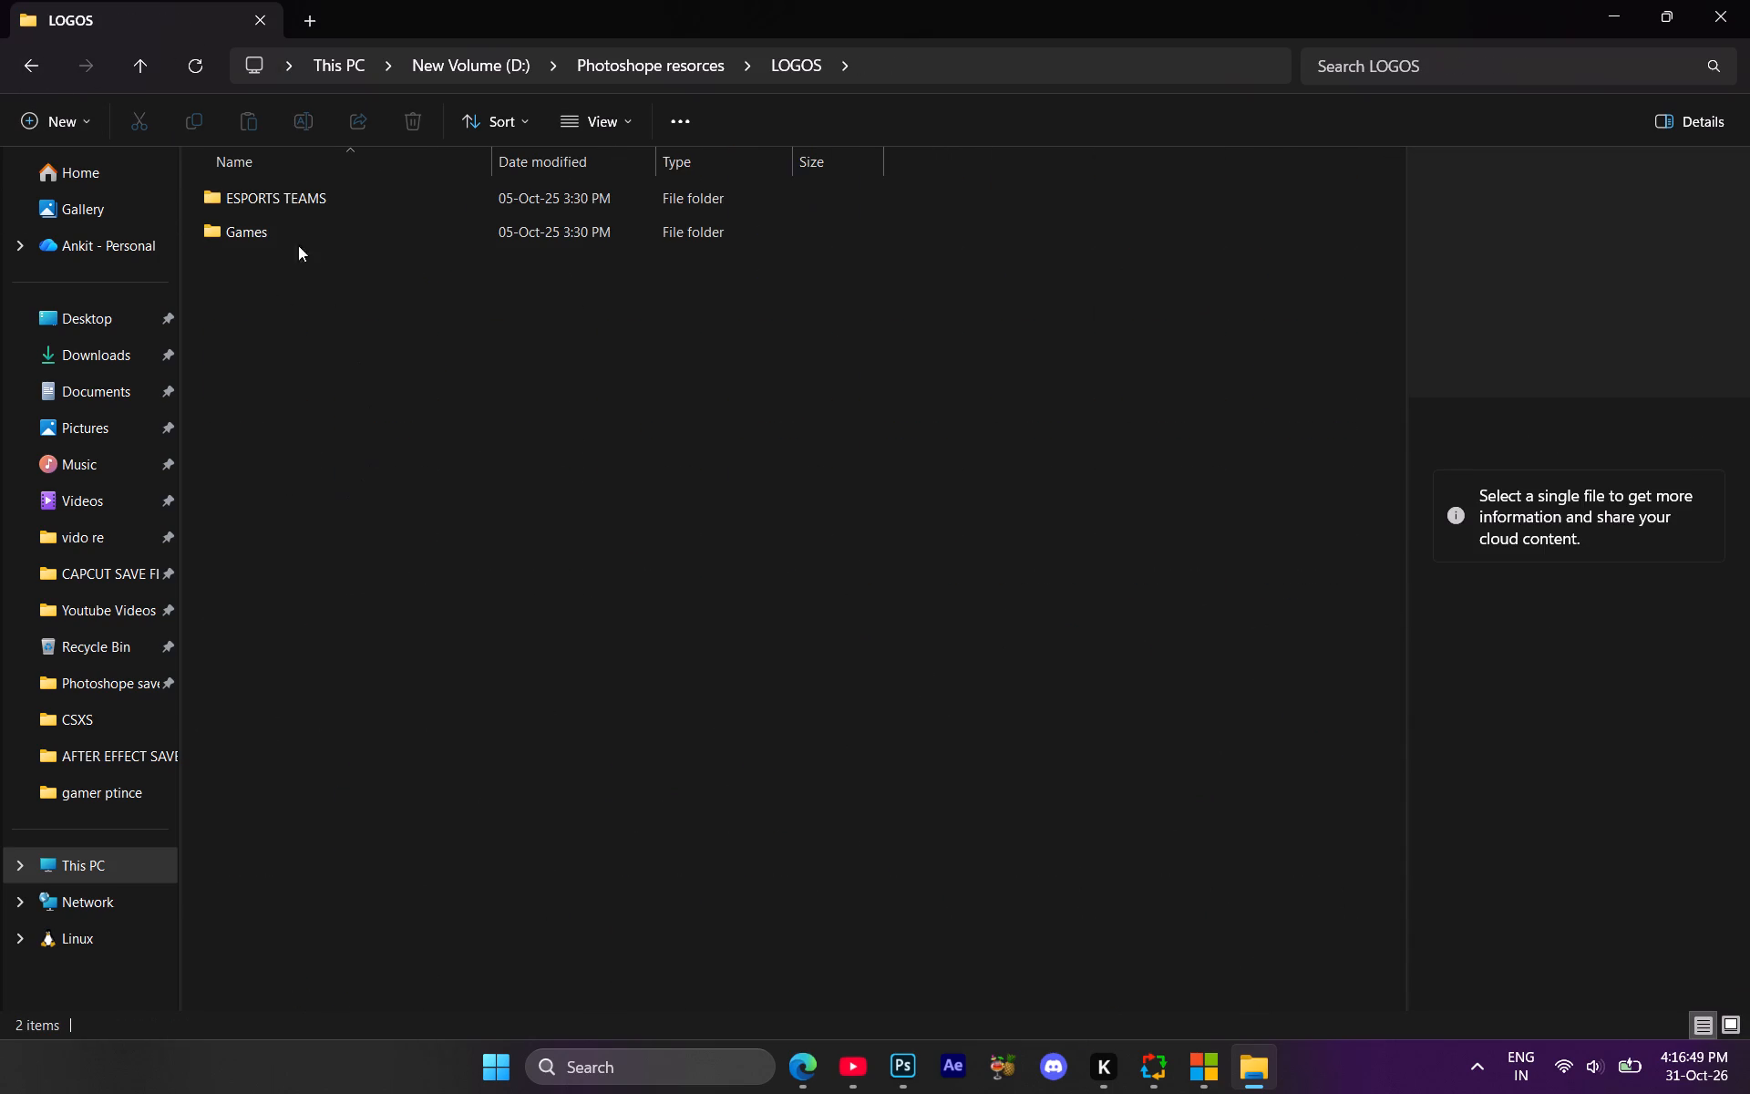
click(30, 74)
click(1630, 6)
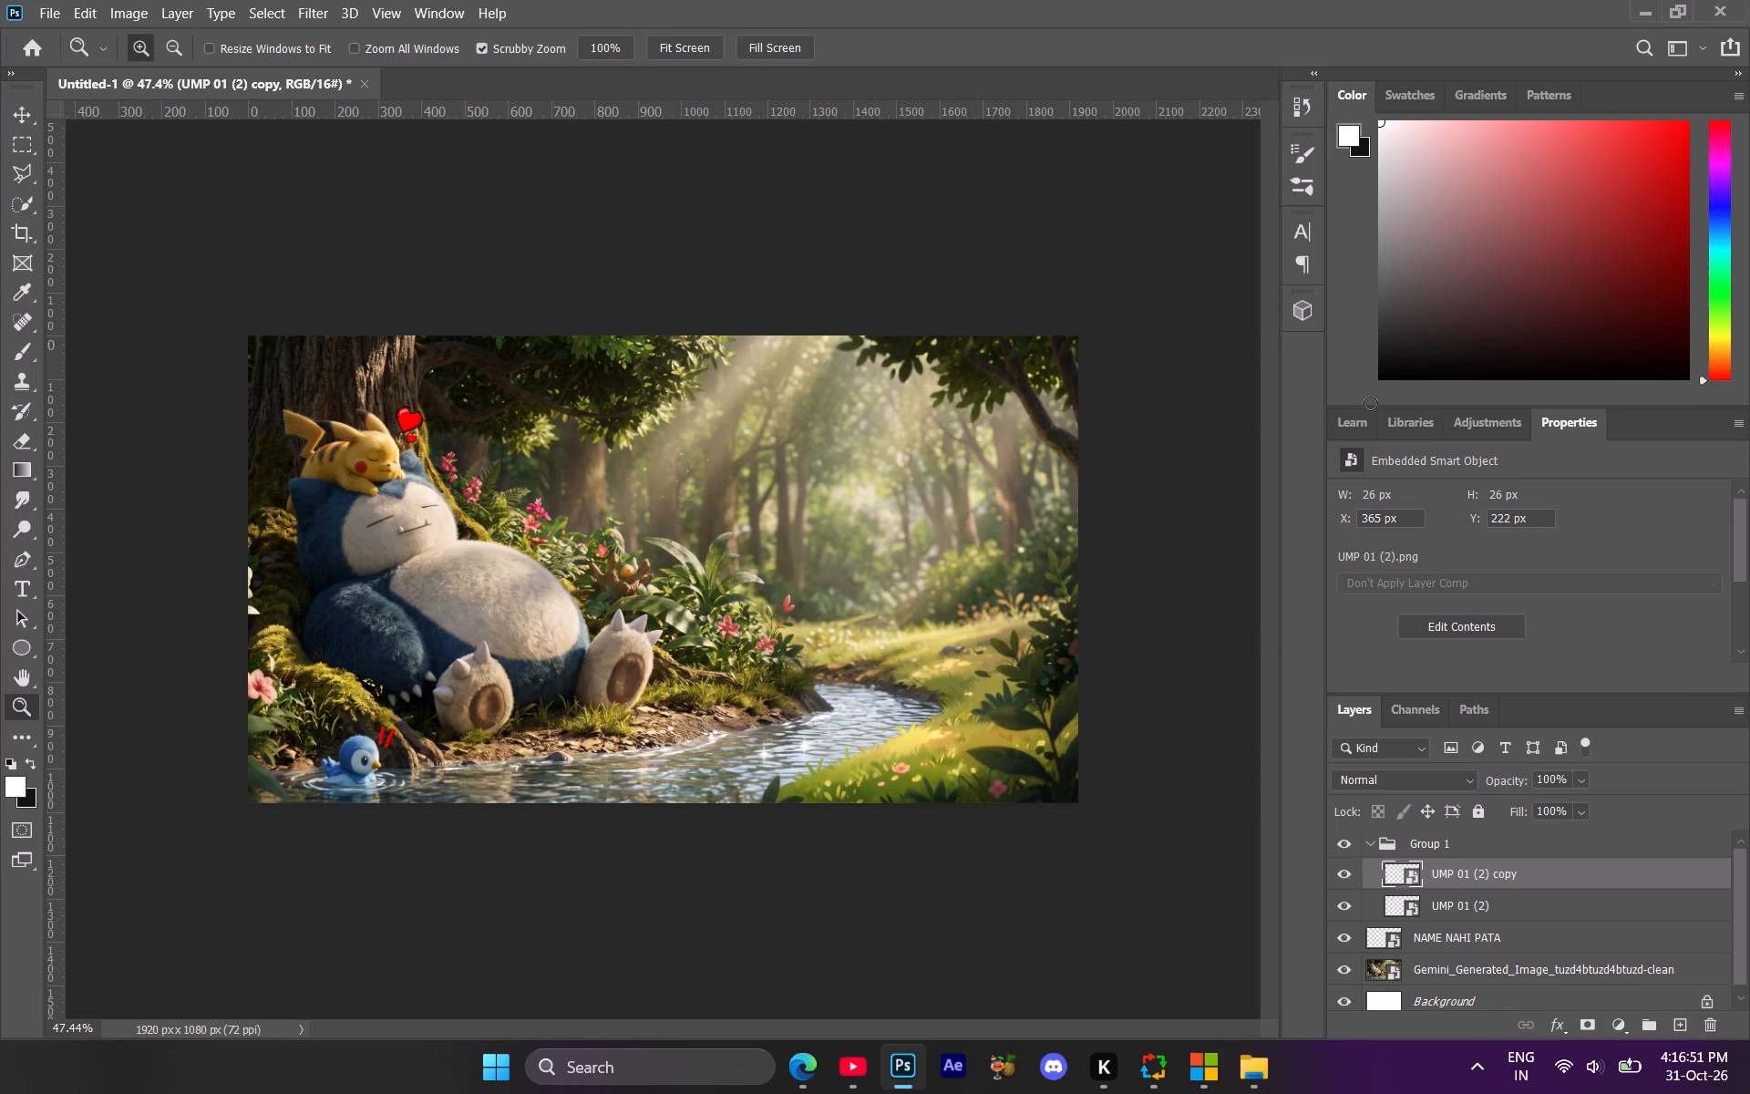
Switch to Microsoft Edge and run a Bing image search for "sleeping" in a new tab.
click(829, 958)
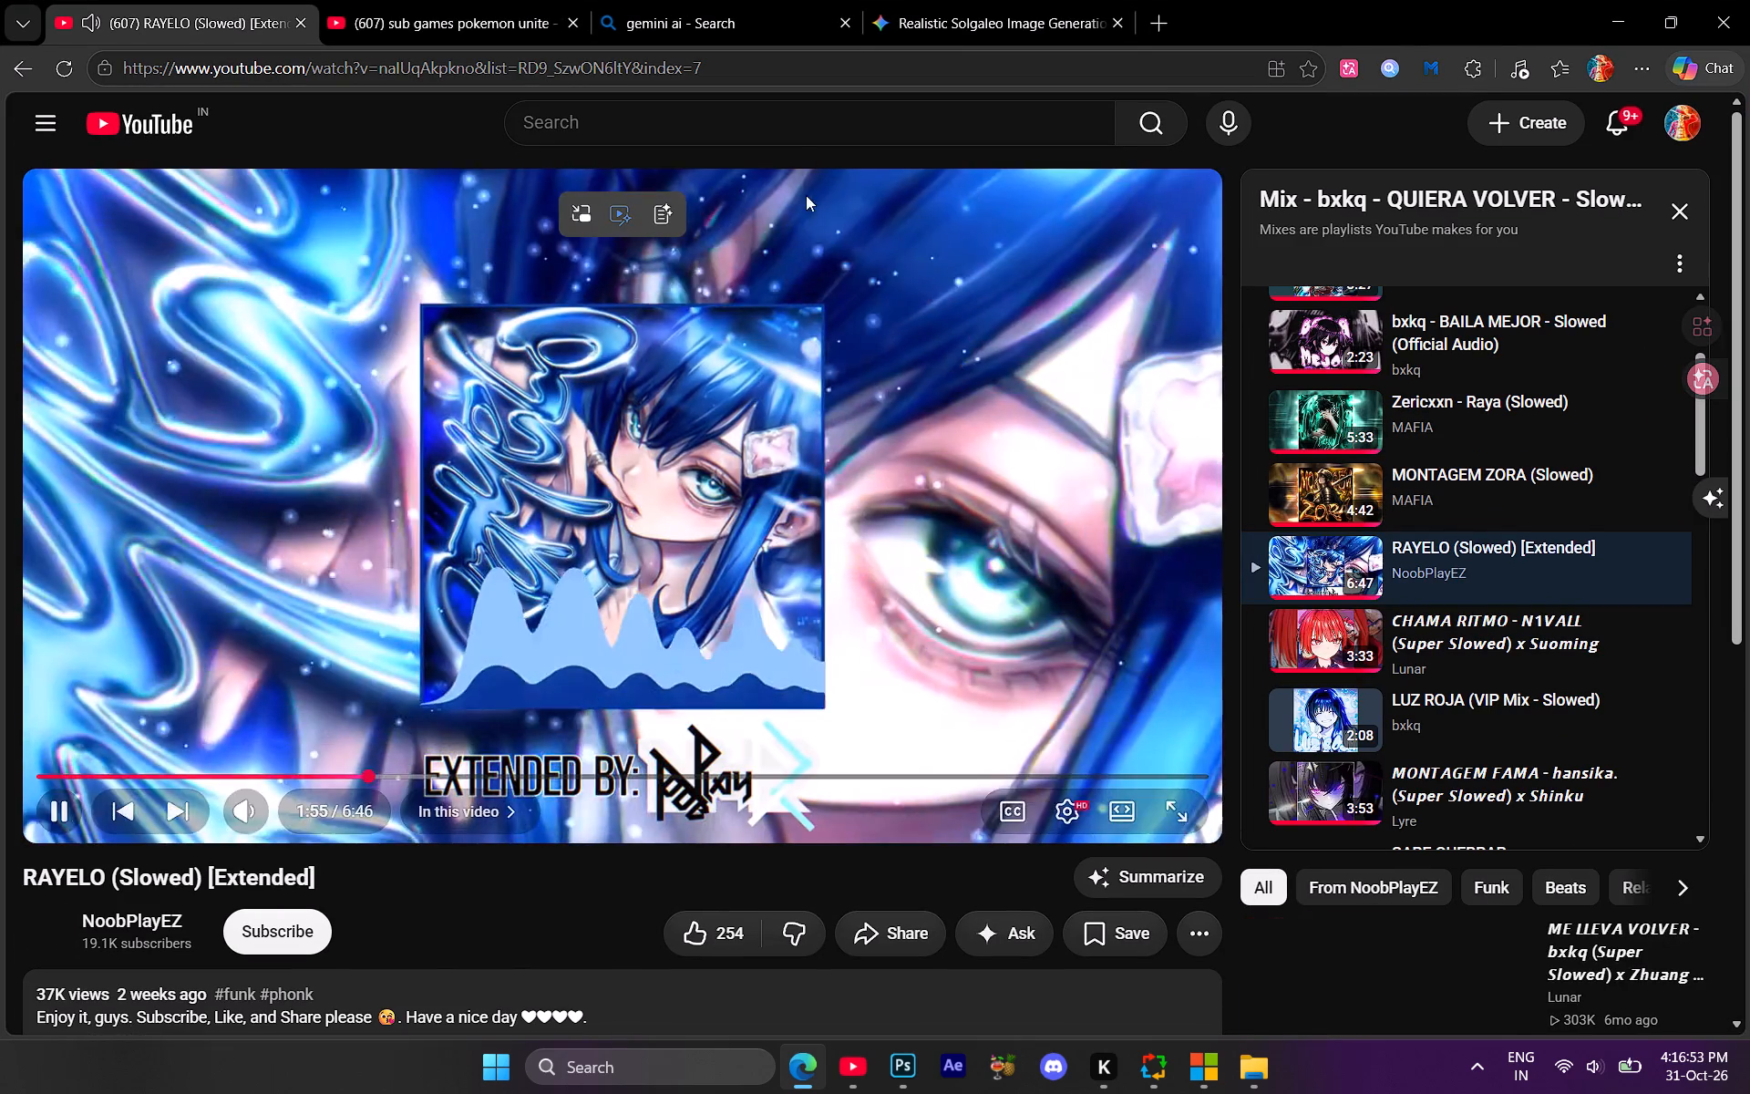
click(1150, 16)
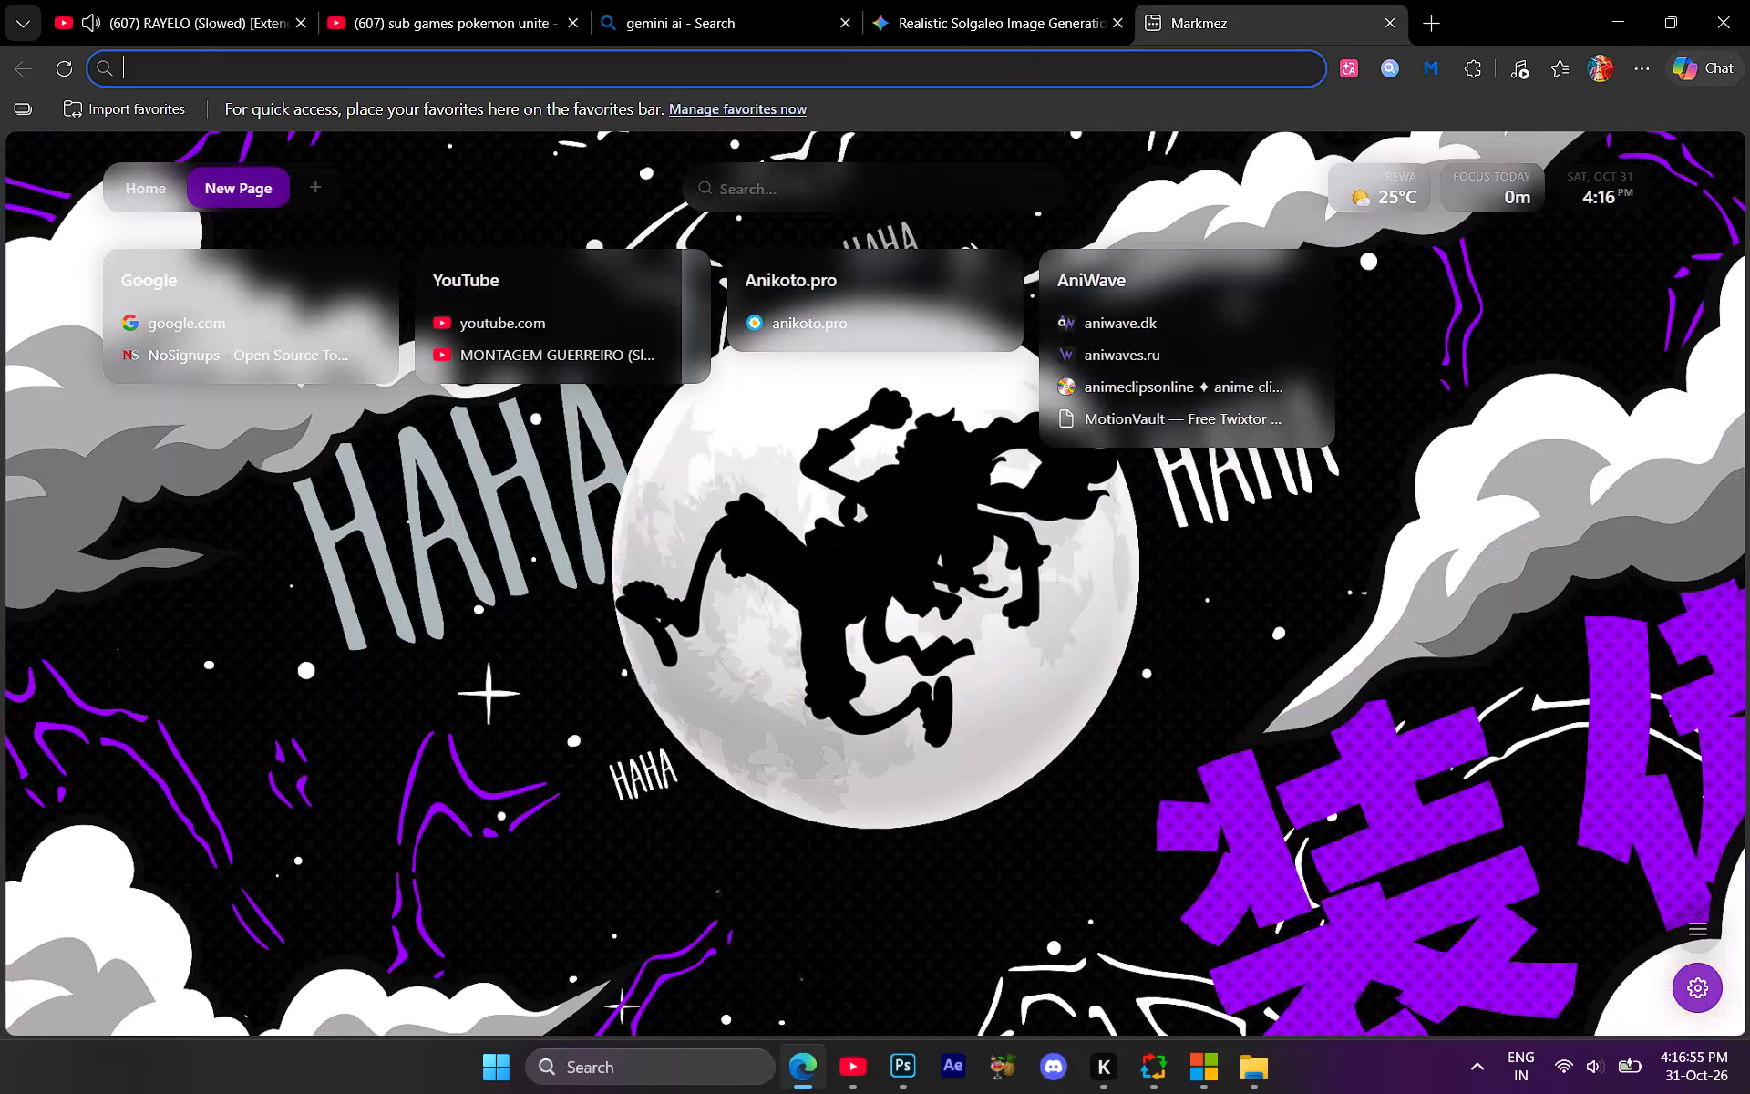
text(slee)
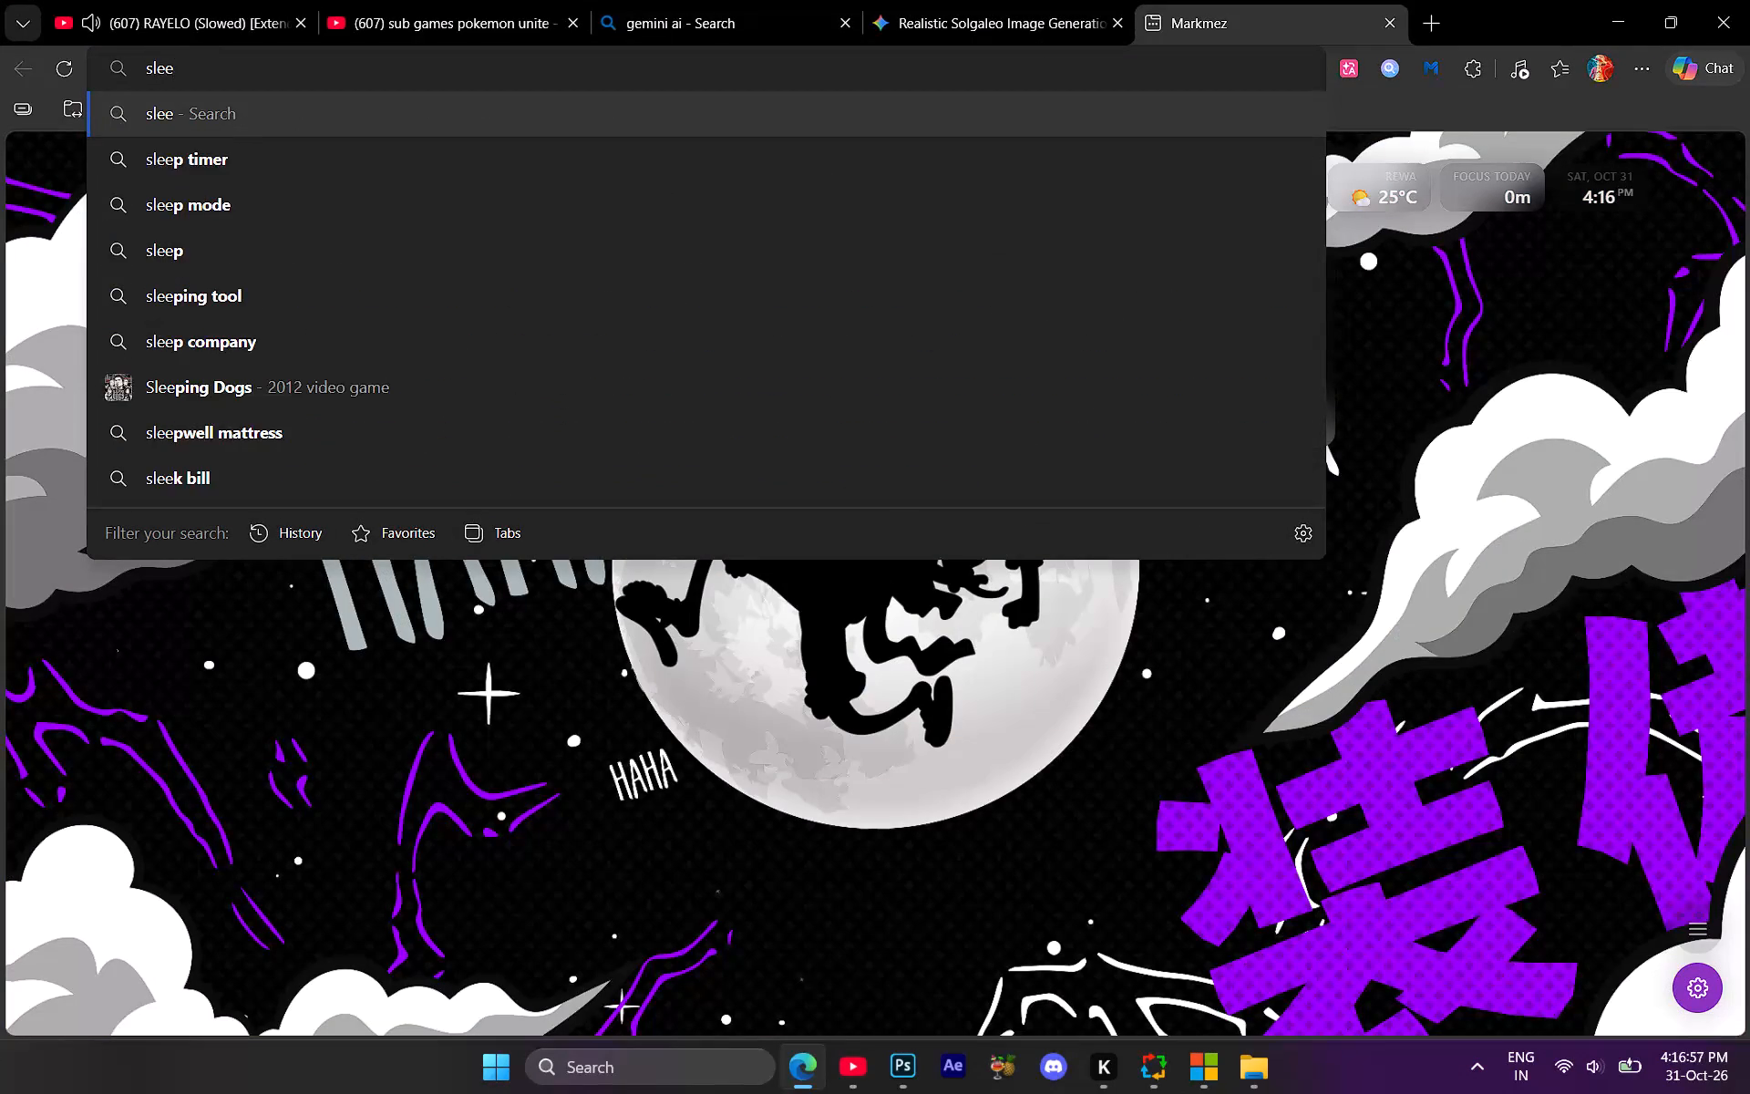
text(pinf)
key(BackSpace)
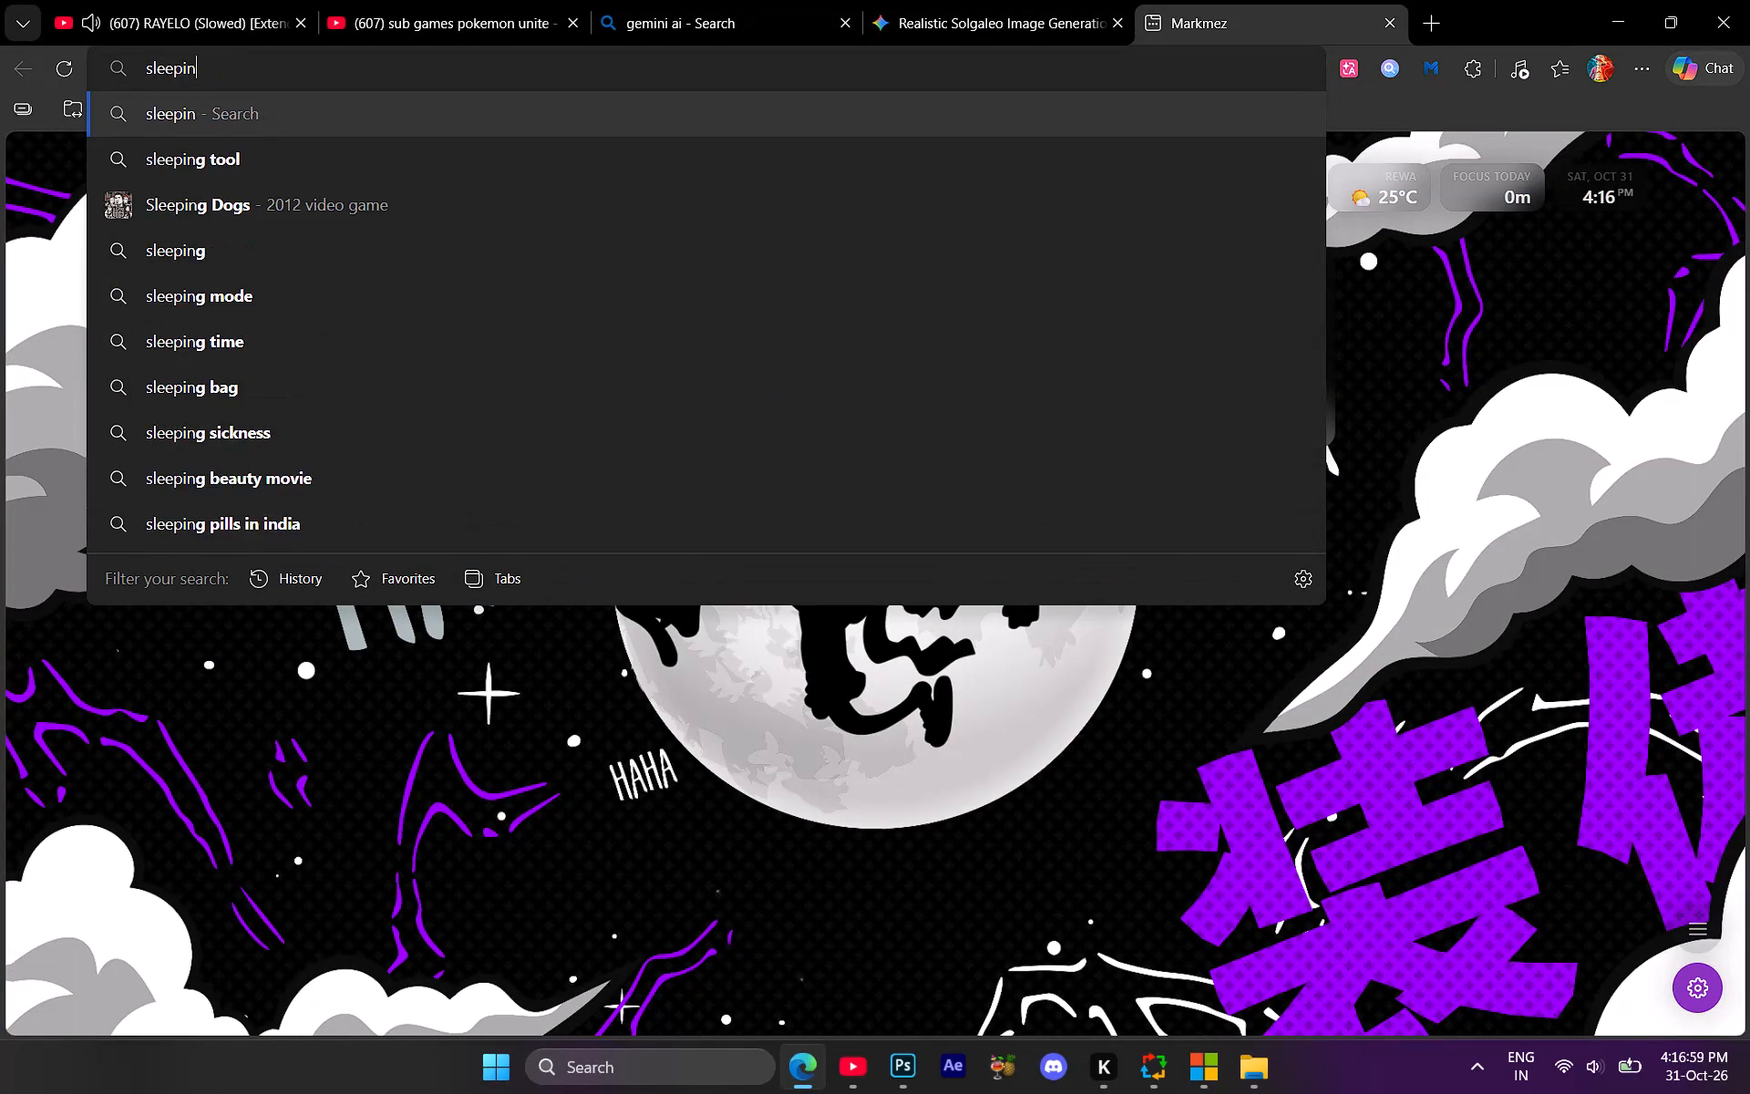
key(g)
key(Return)
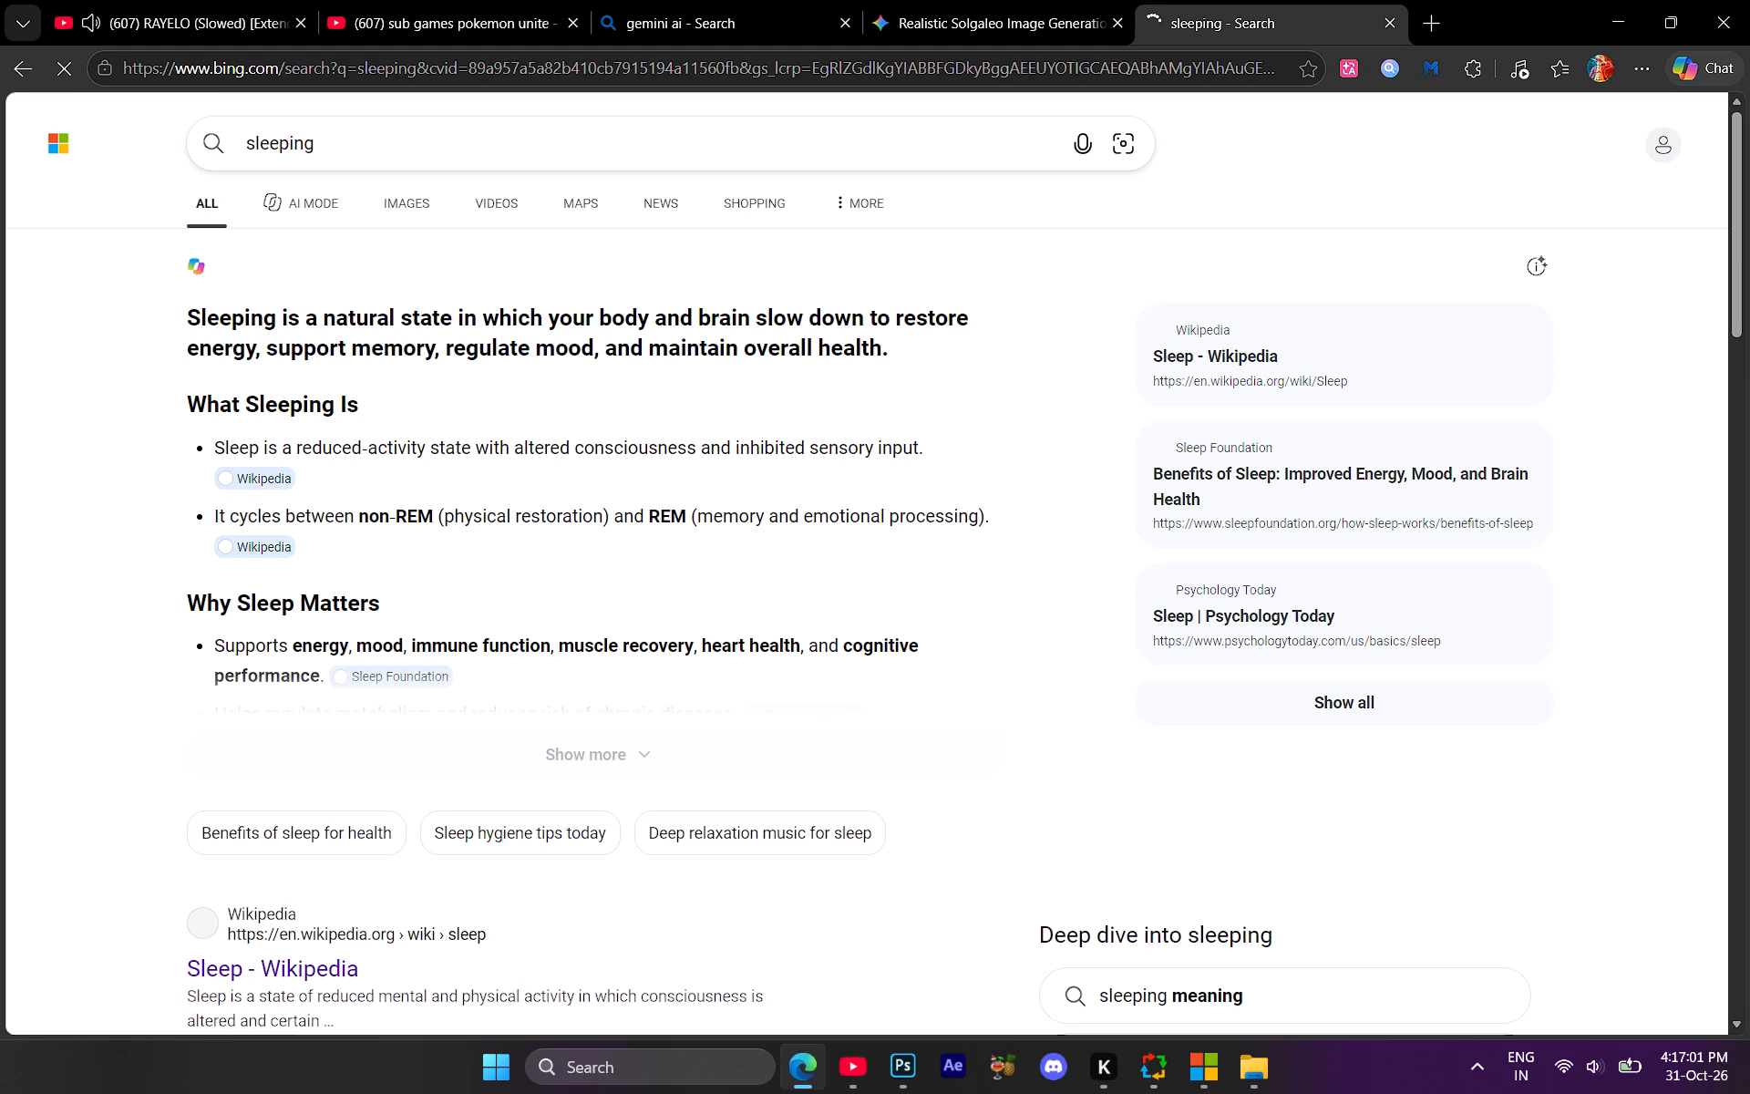
click(400, 210)
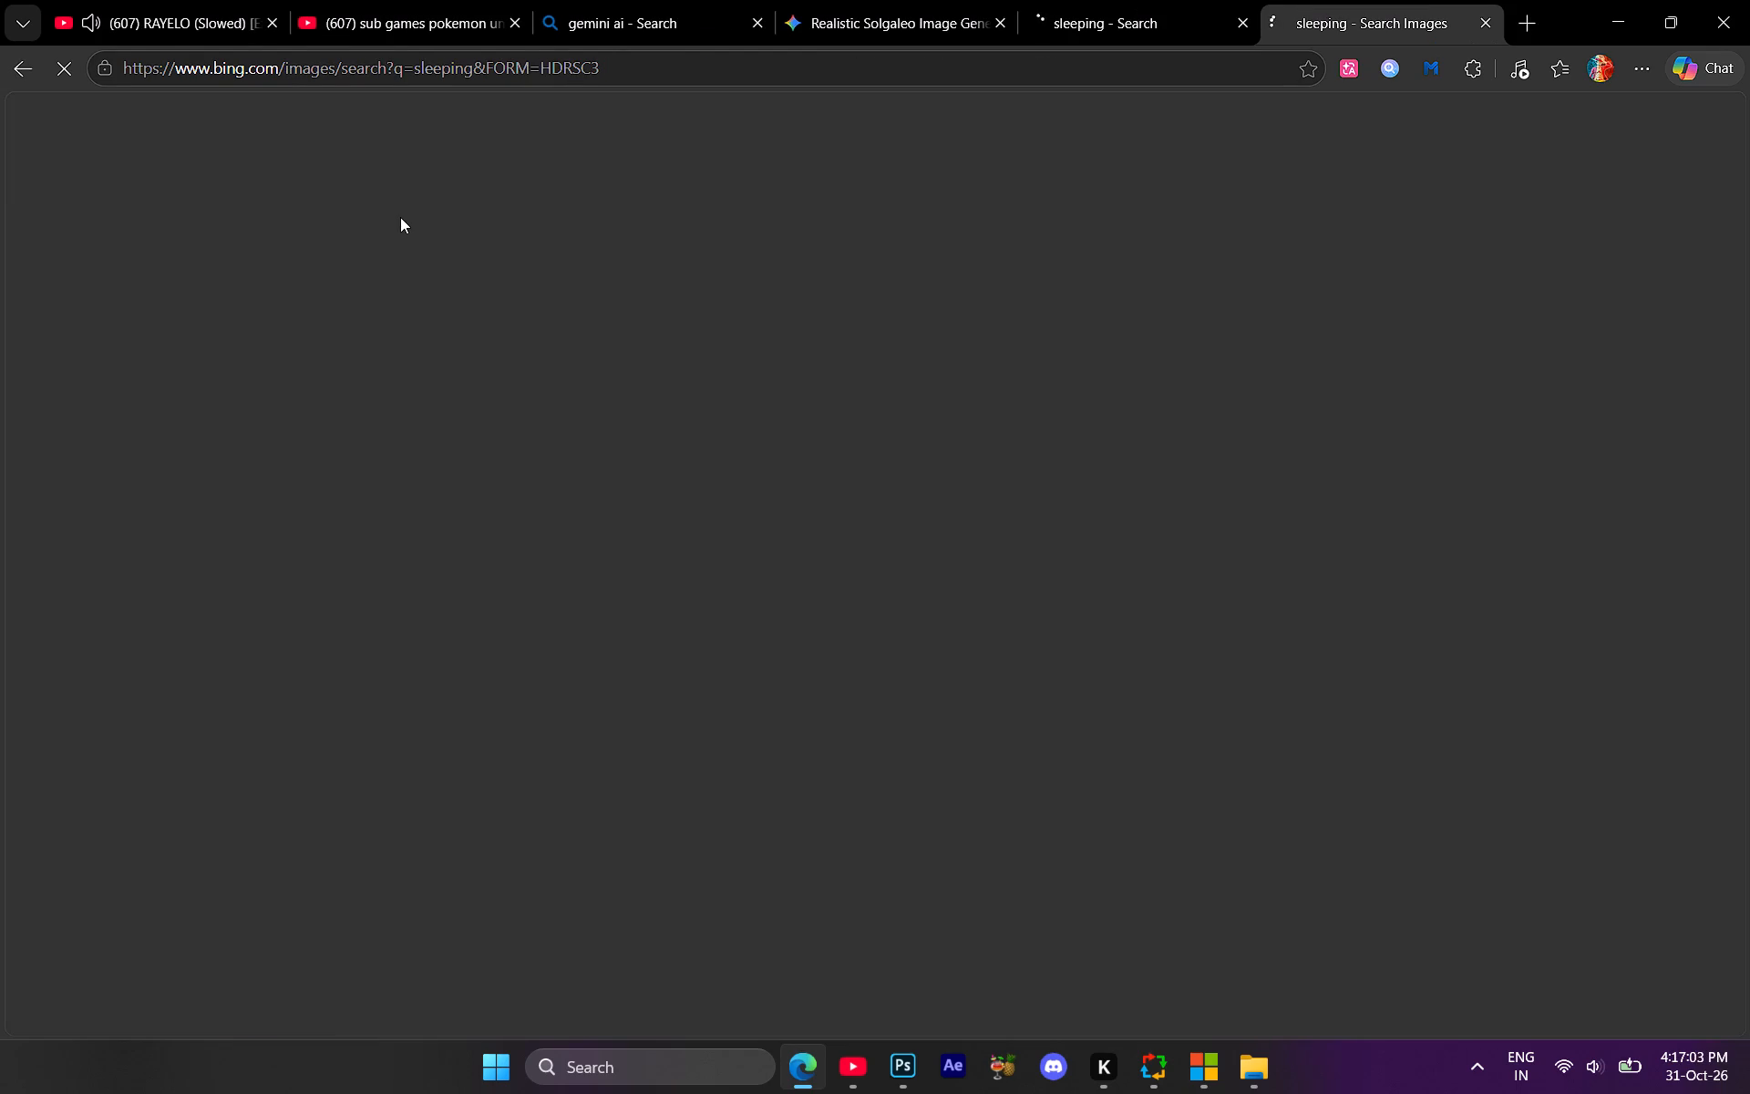
Look over the "sleeping" image results and refine the image search to "sleeping zzzz".
scroll(615, 374, down, 3)
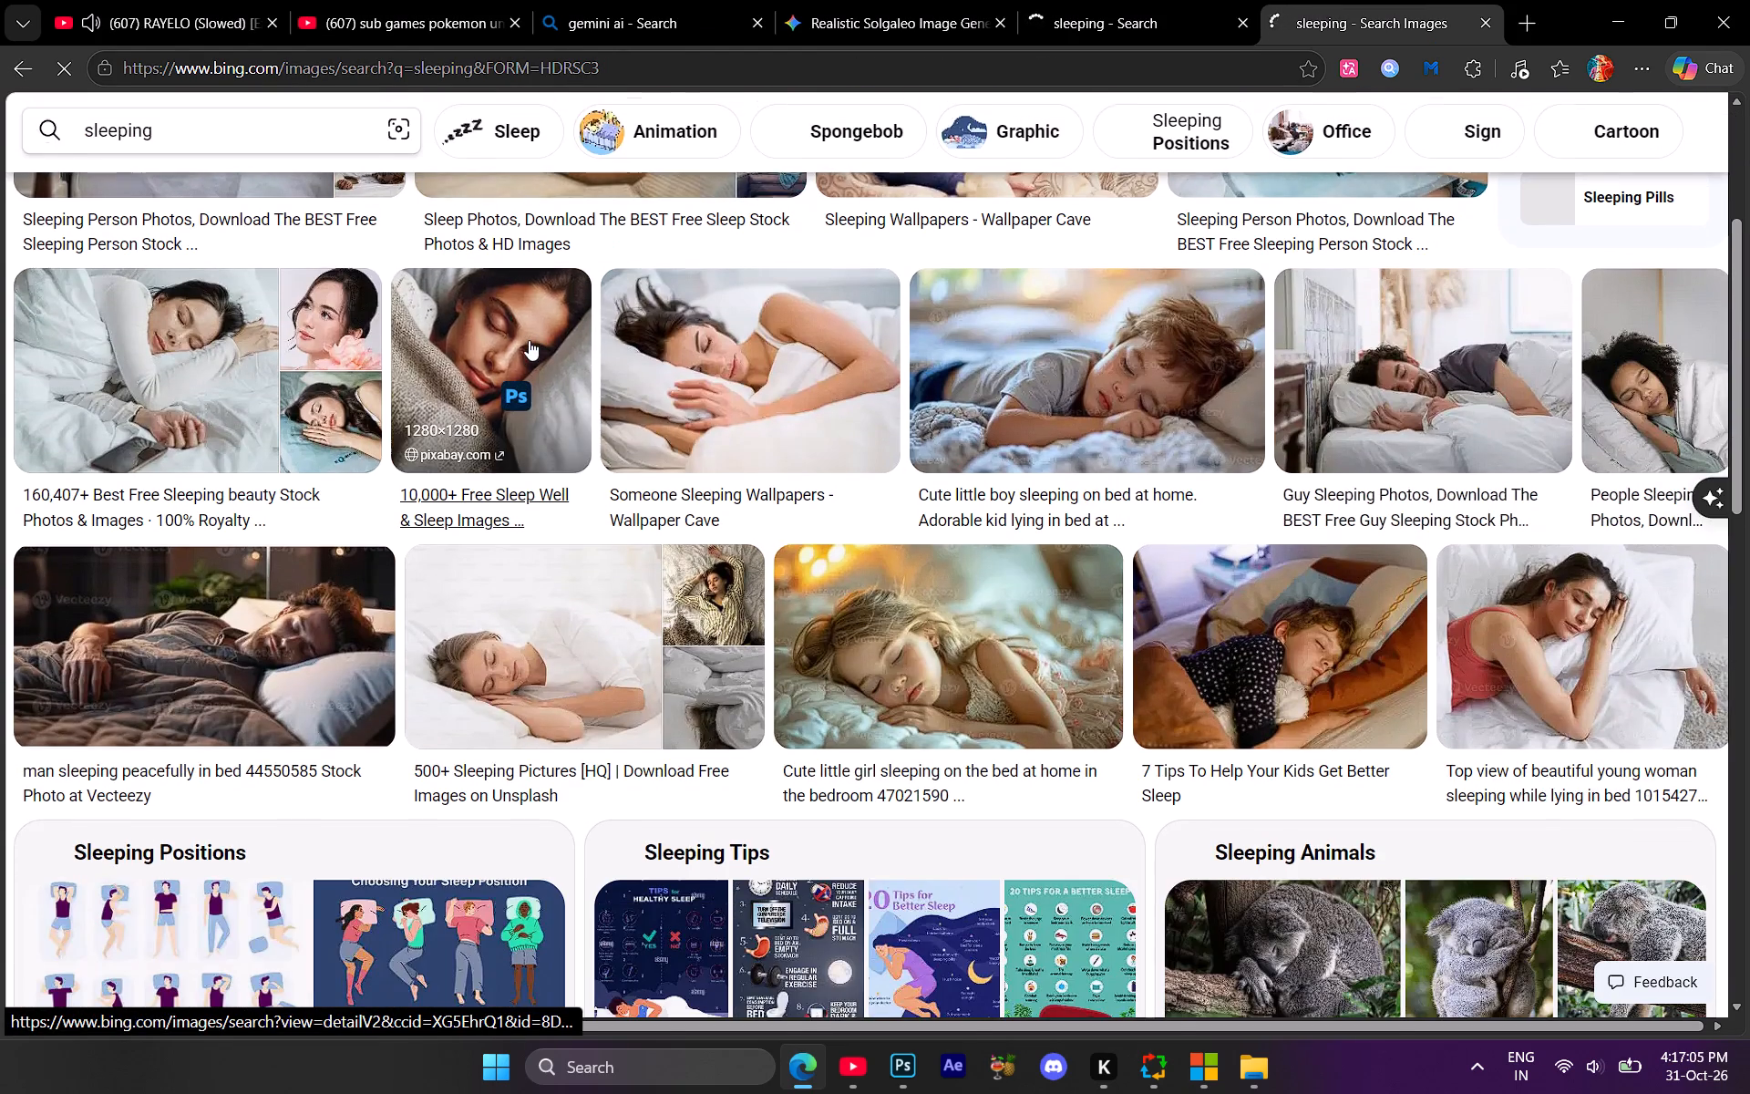
scroll(529, 342, up, 1)
scroll(529, 342, down, 5)
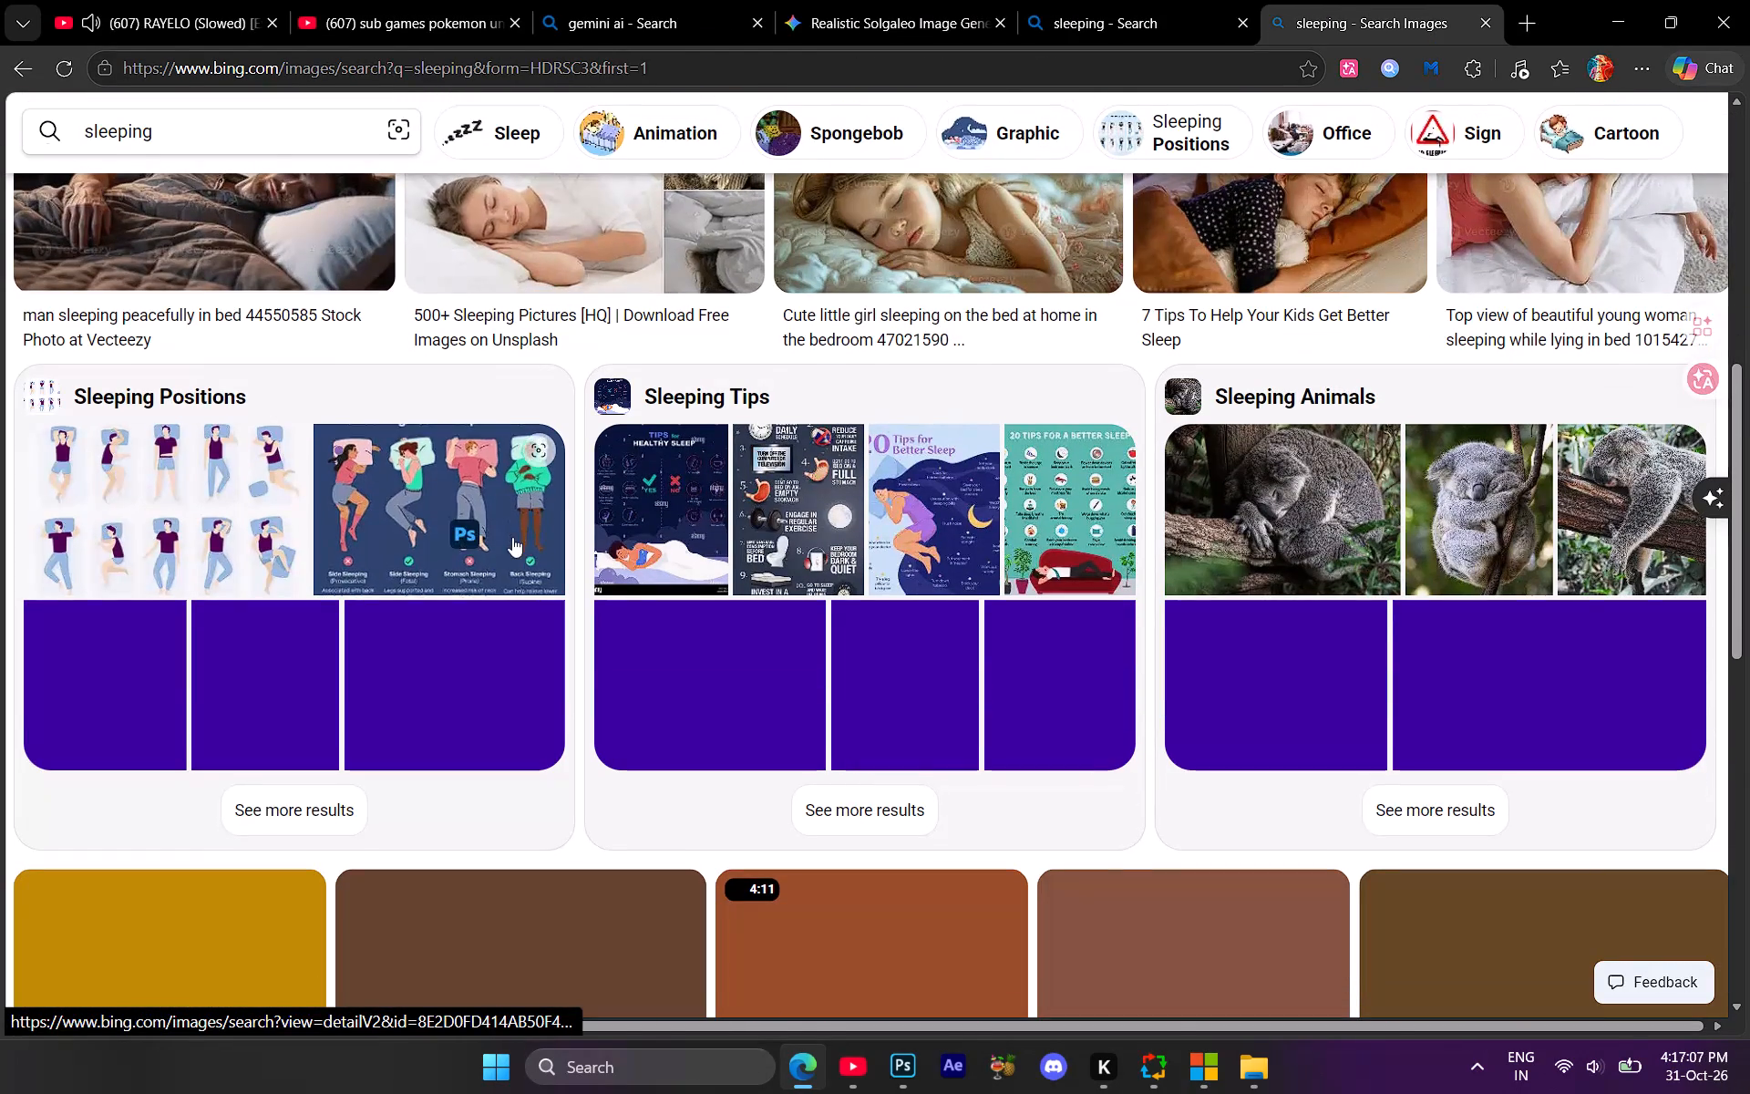
scroll(611, 568, up, 10)
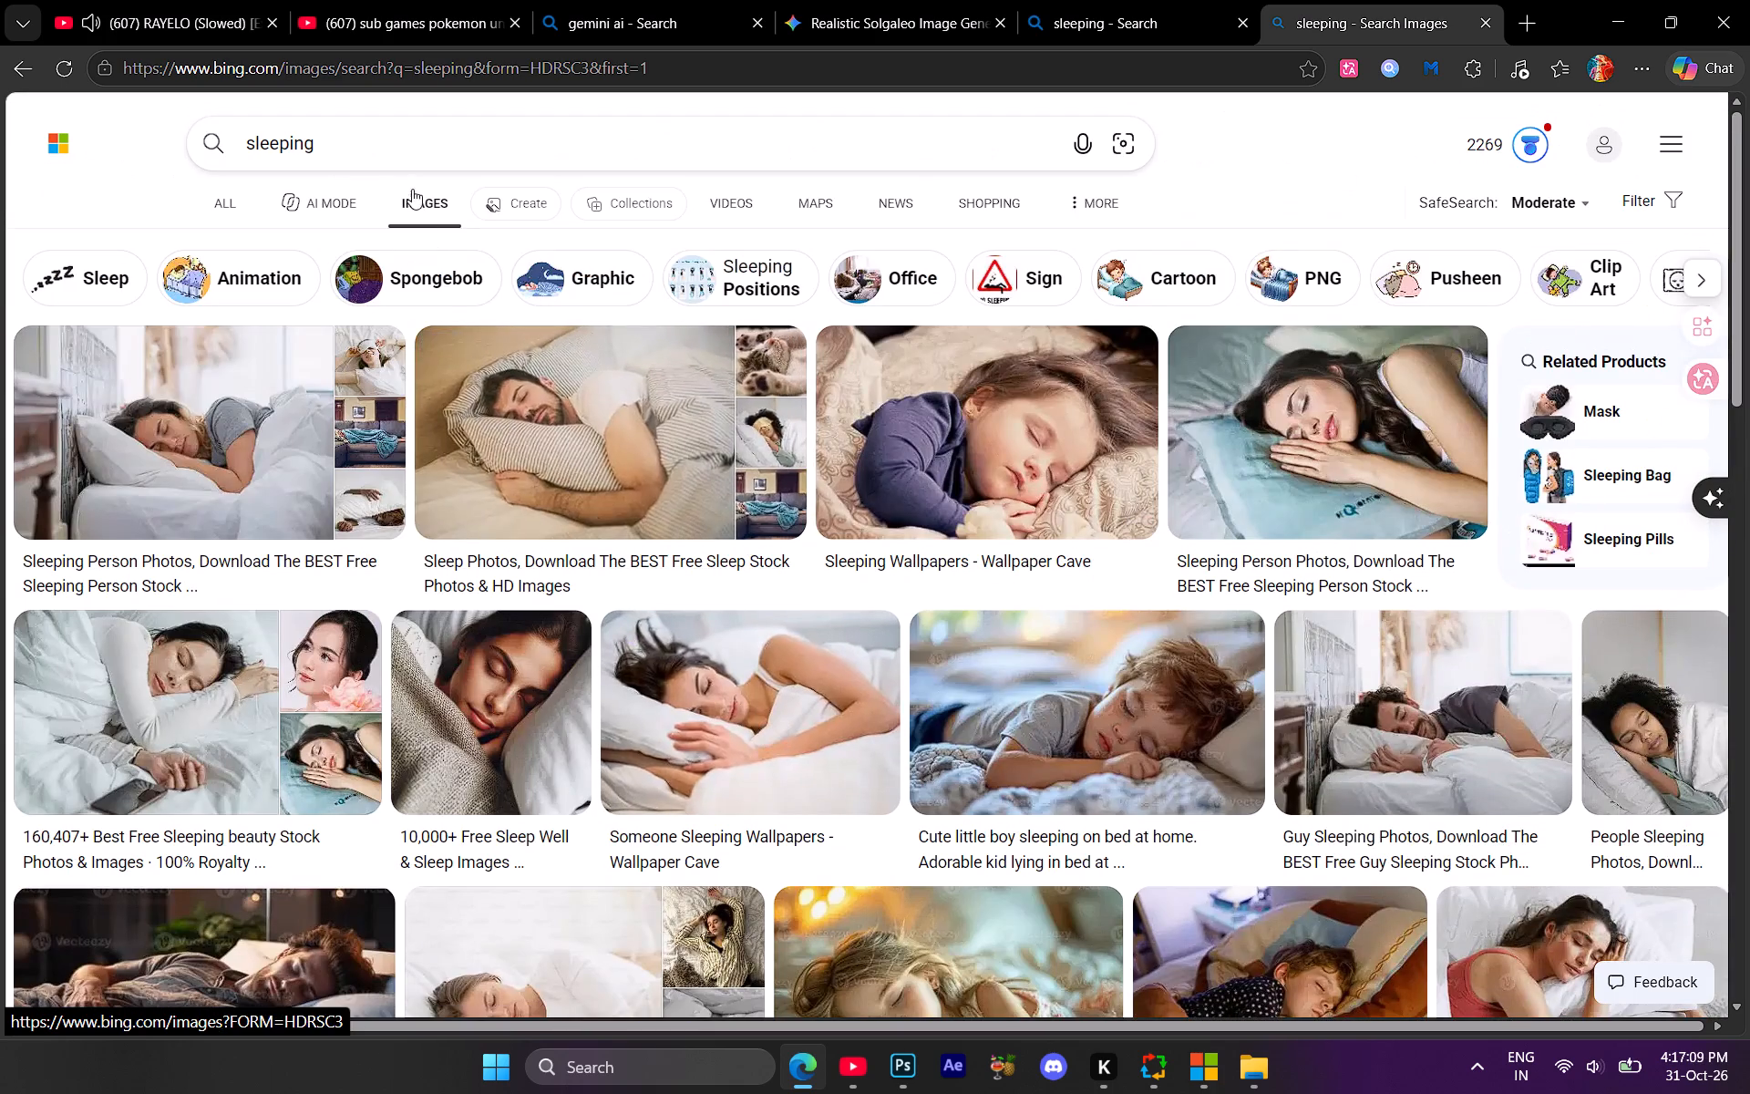
click(397, 153)
key(space)
text(zzzz)
key(Return)
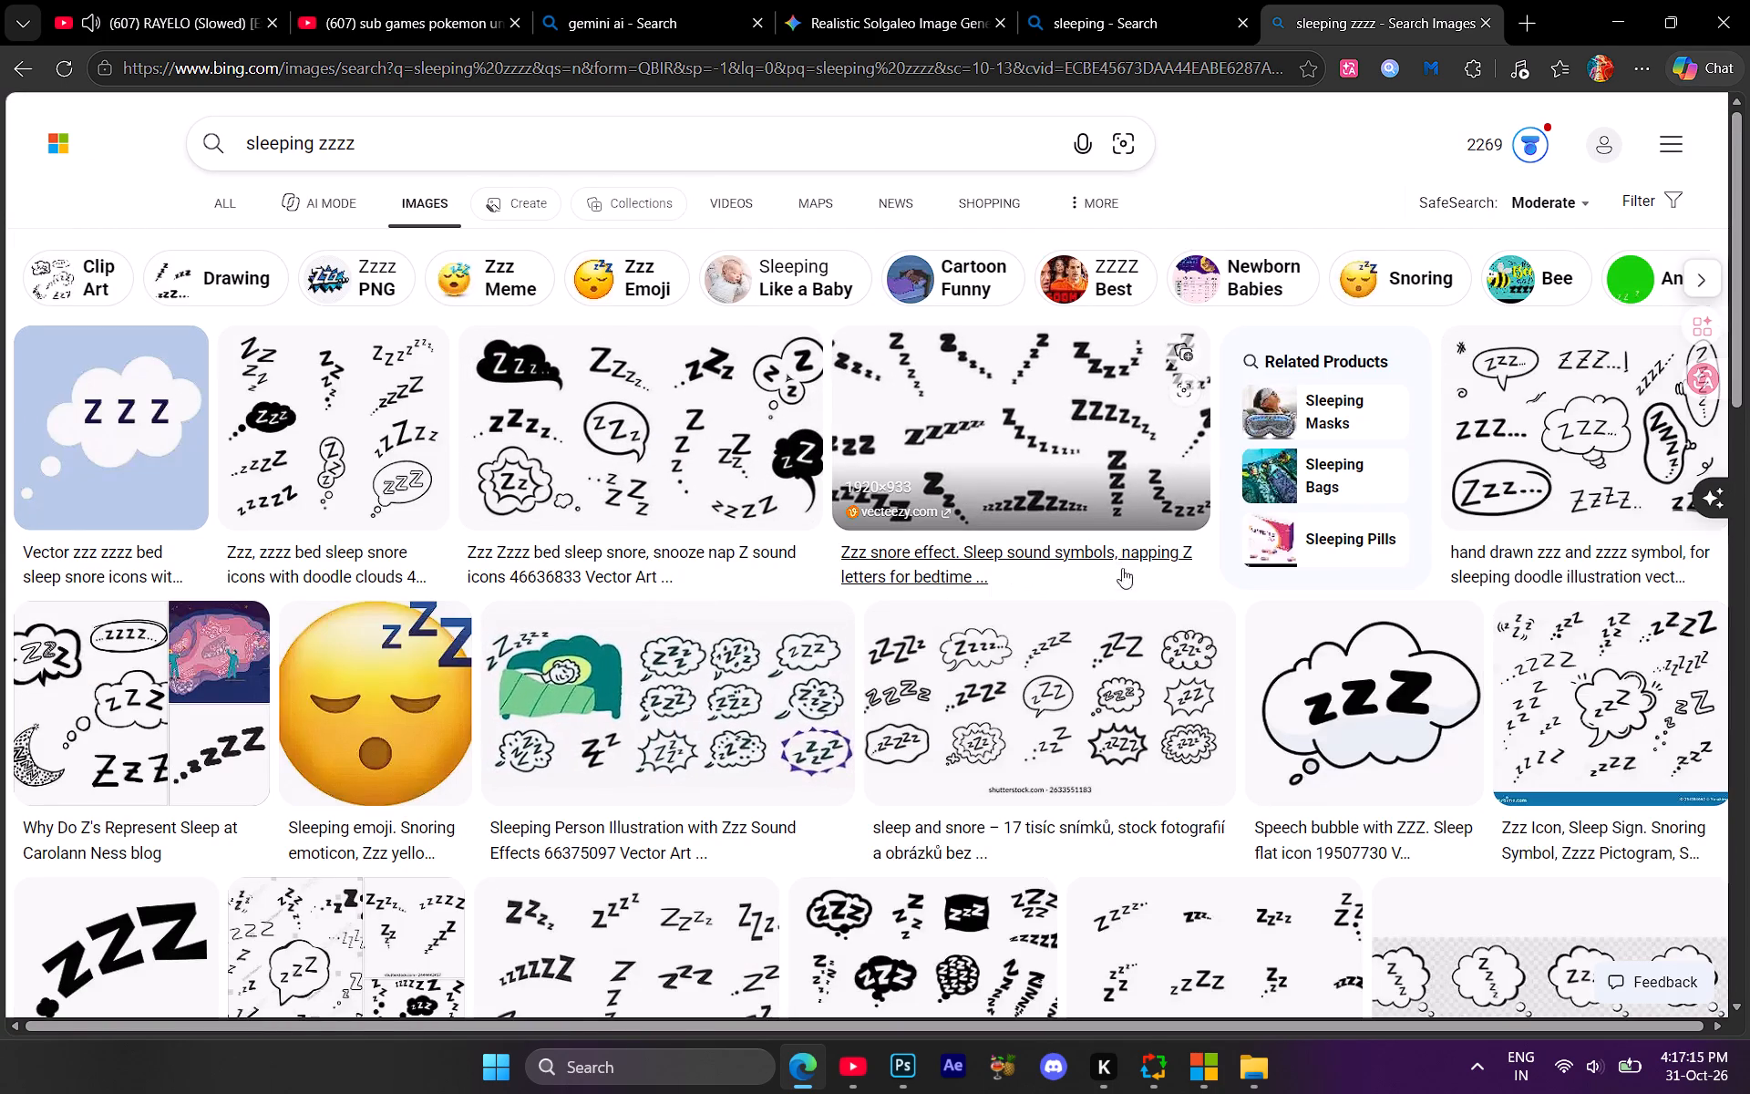
Look through the "sleeping zzzz" image results for a suitable ZZZ graphic to use as an overlay.
scroll(1115, 580, down, 3)
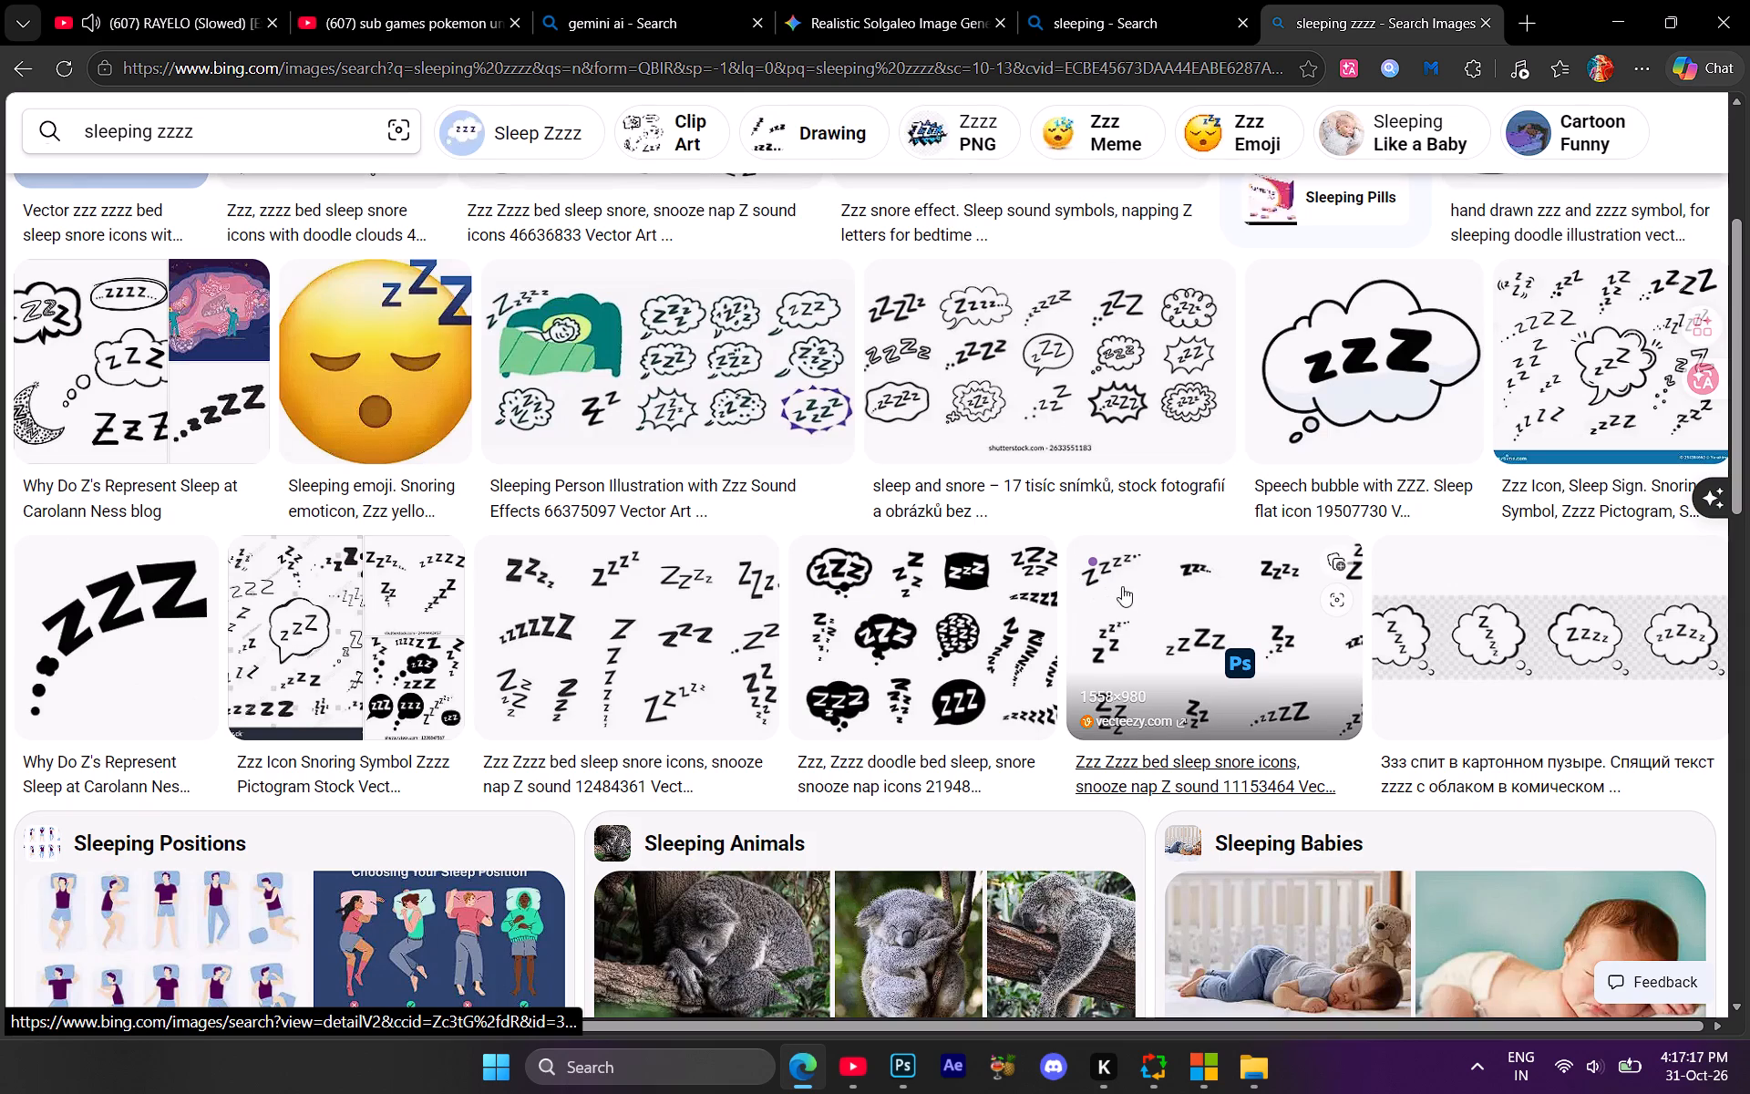
scroll(1136, 587, down, 3)
scroll(951, 635, down, 3)
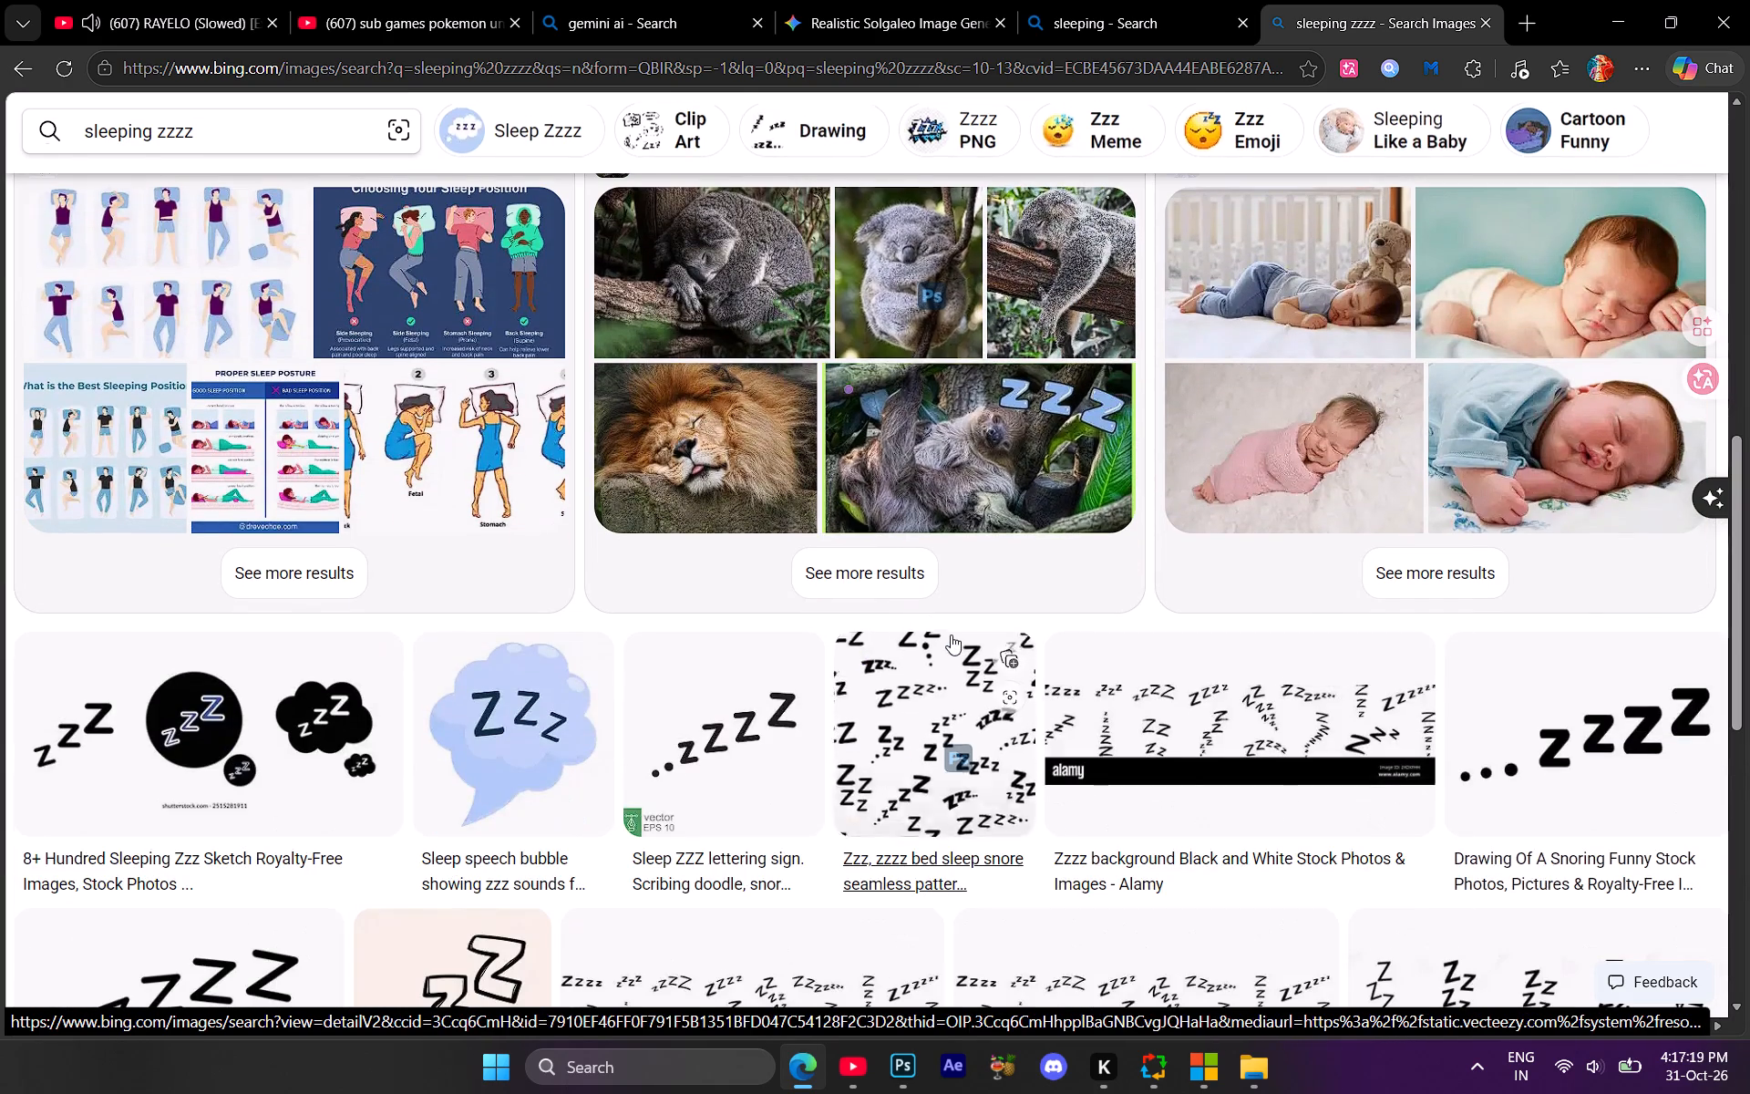
scroll(812, 645, up, 2)
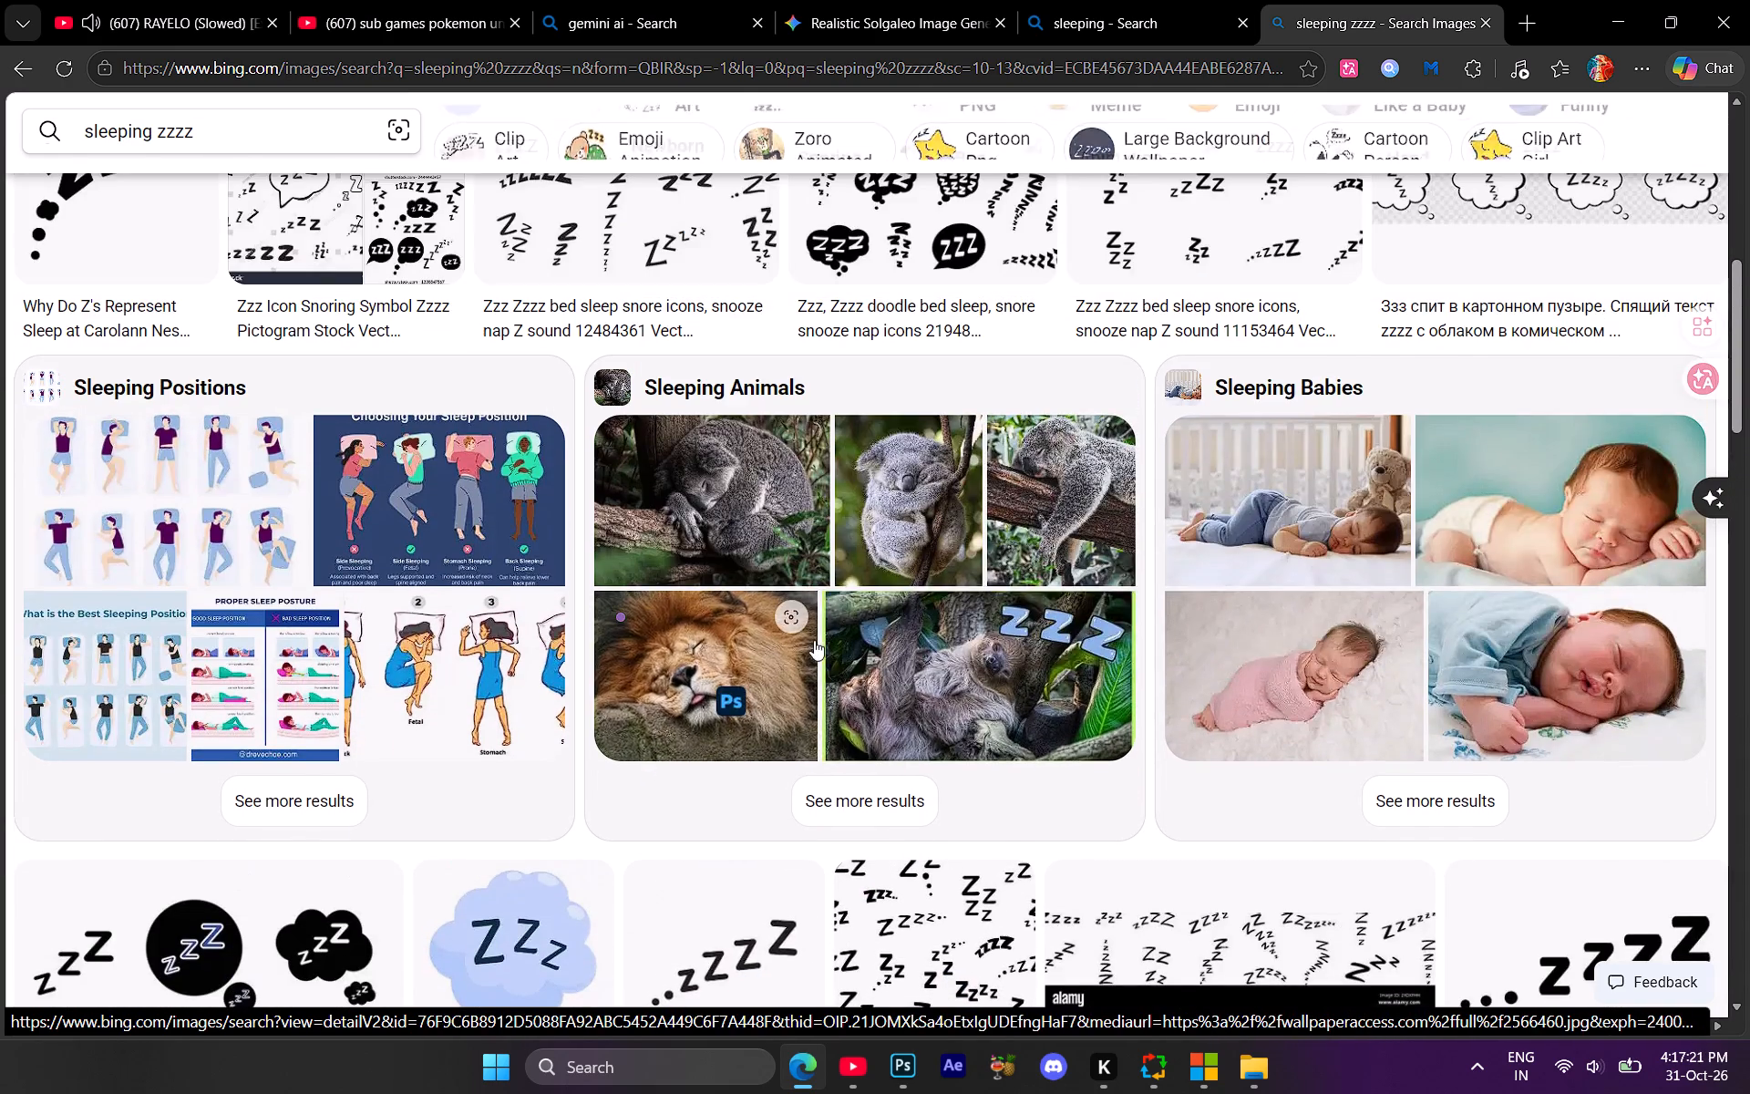
scroll(980, 568, up, 2)
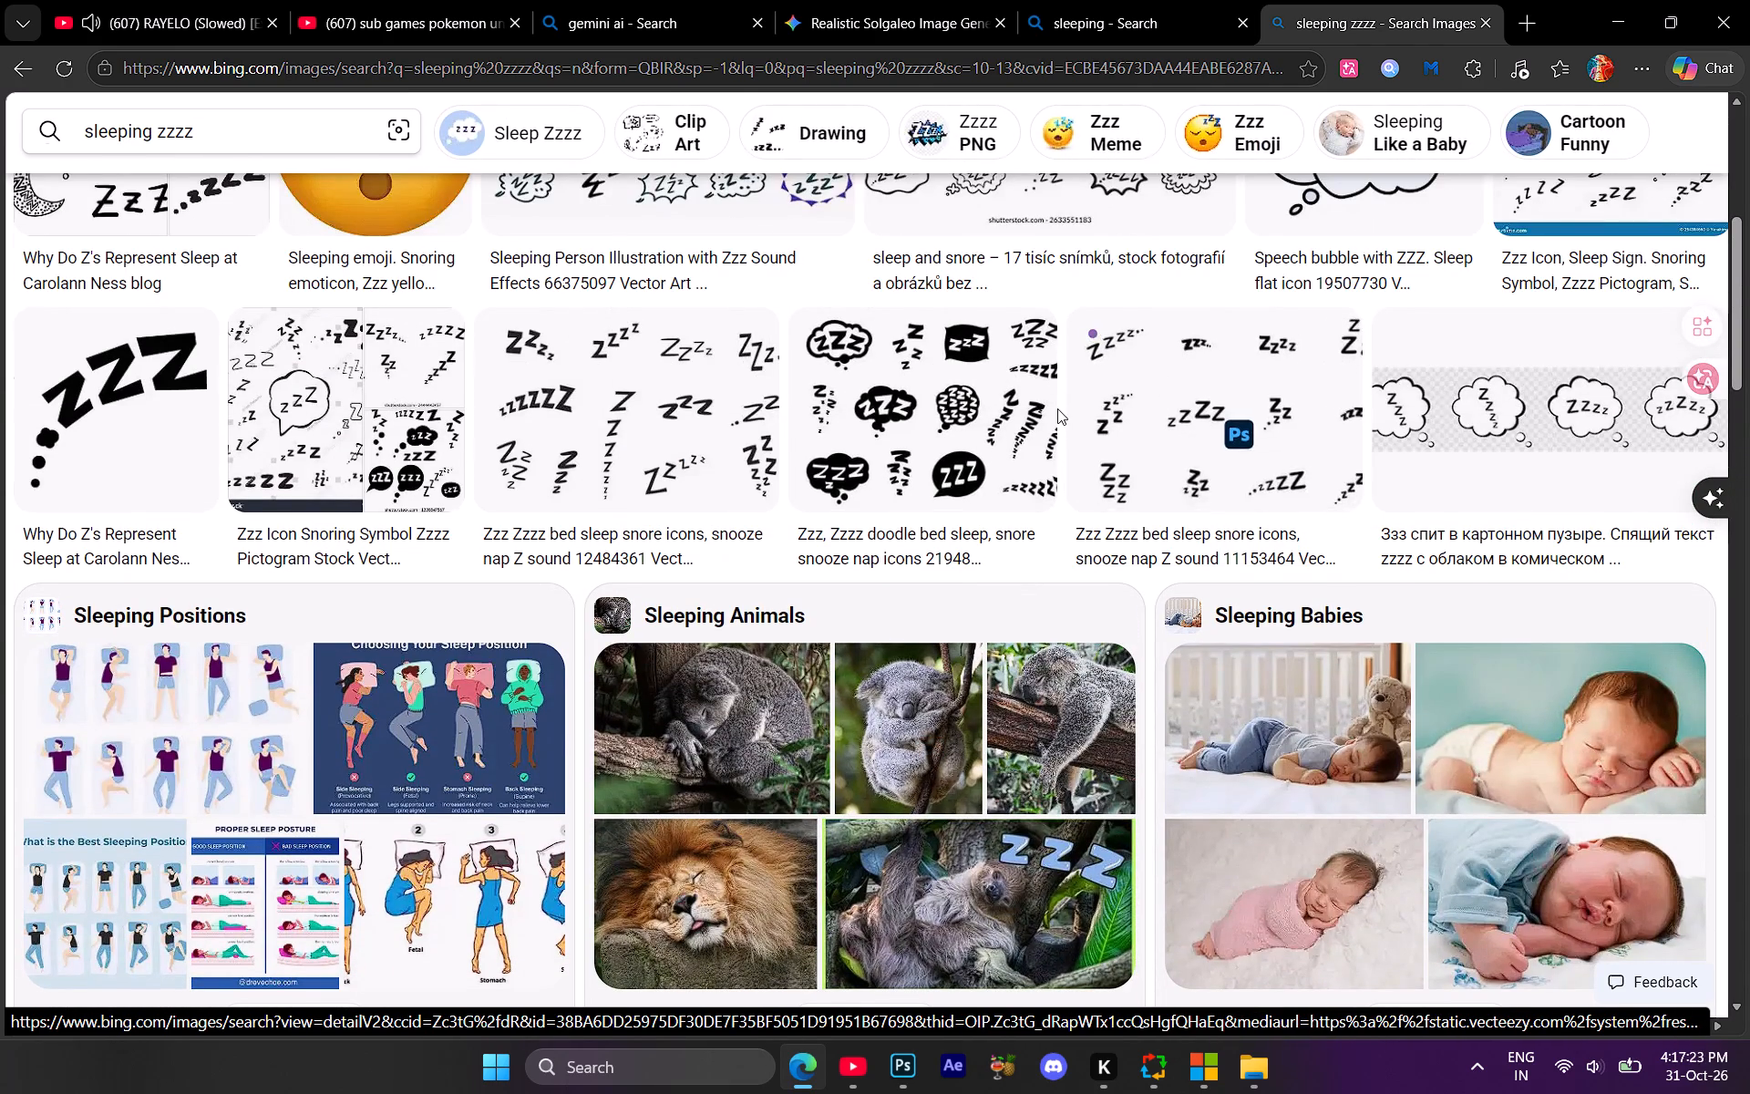
scroll(1057, 408, up, 2)
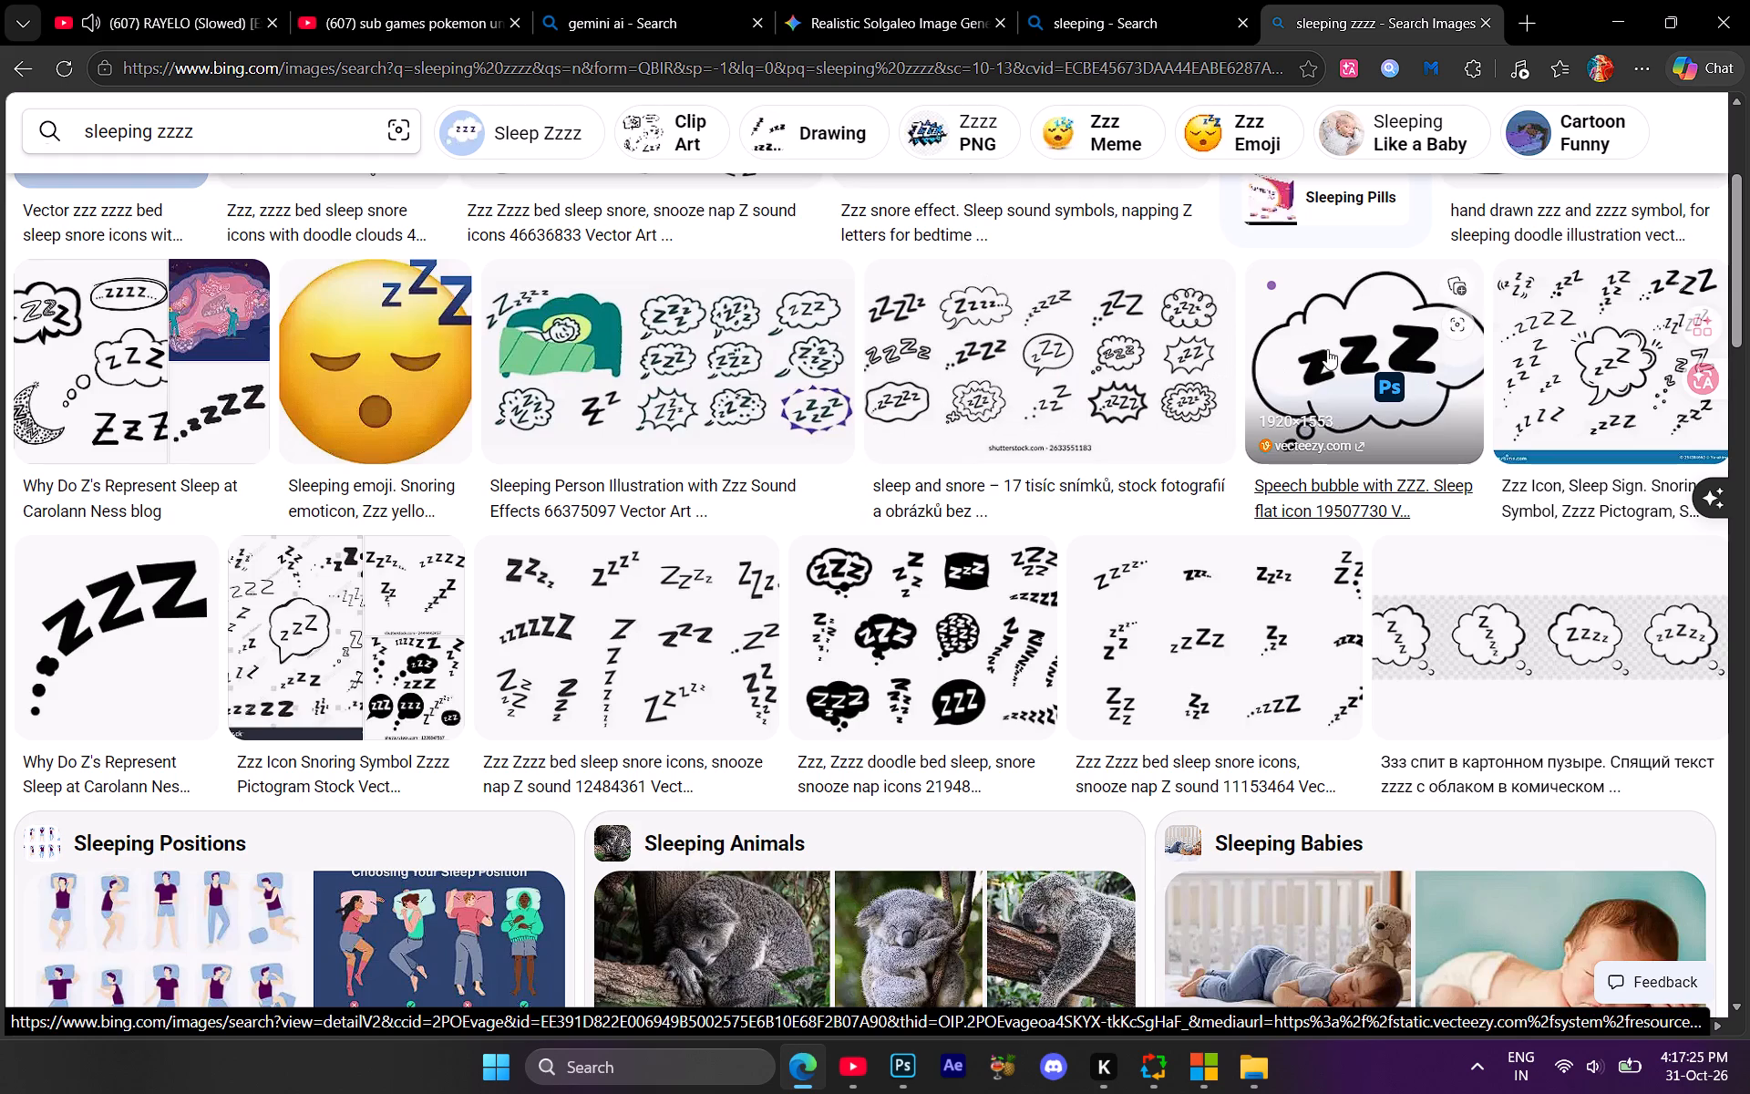
scroll(927, 463, down, 10)
scroll(889, 528, down, 1)
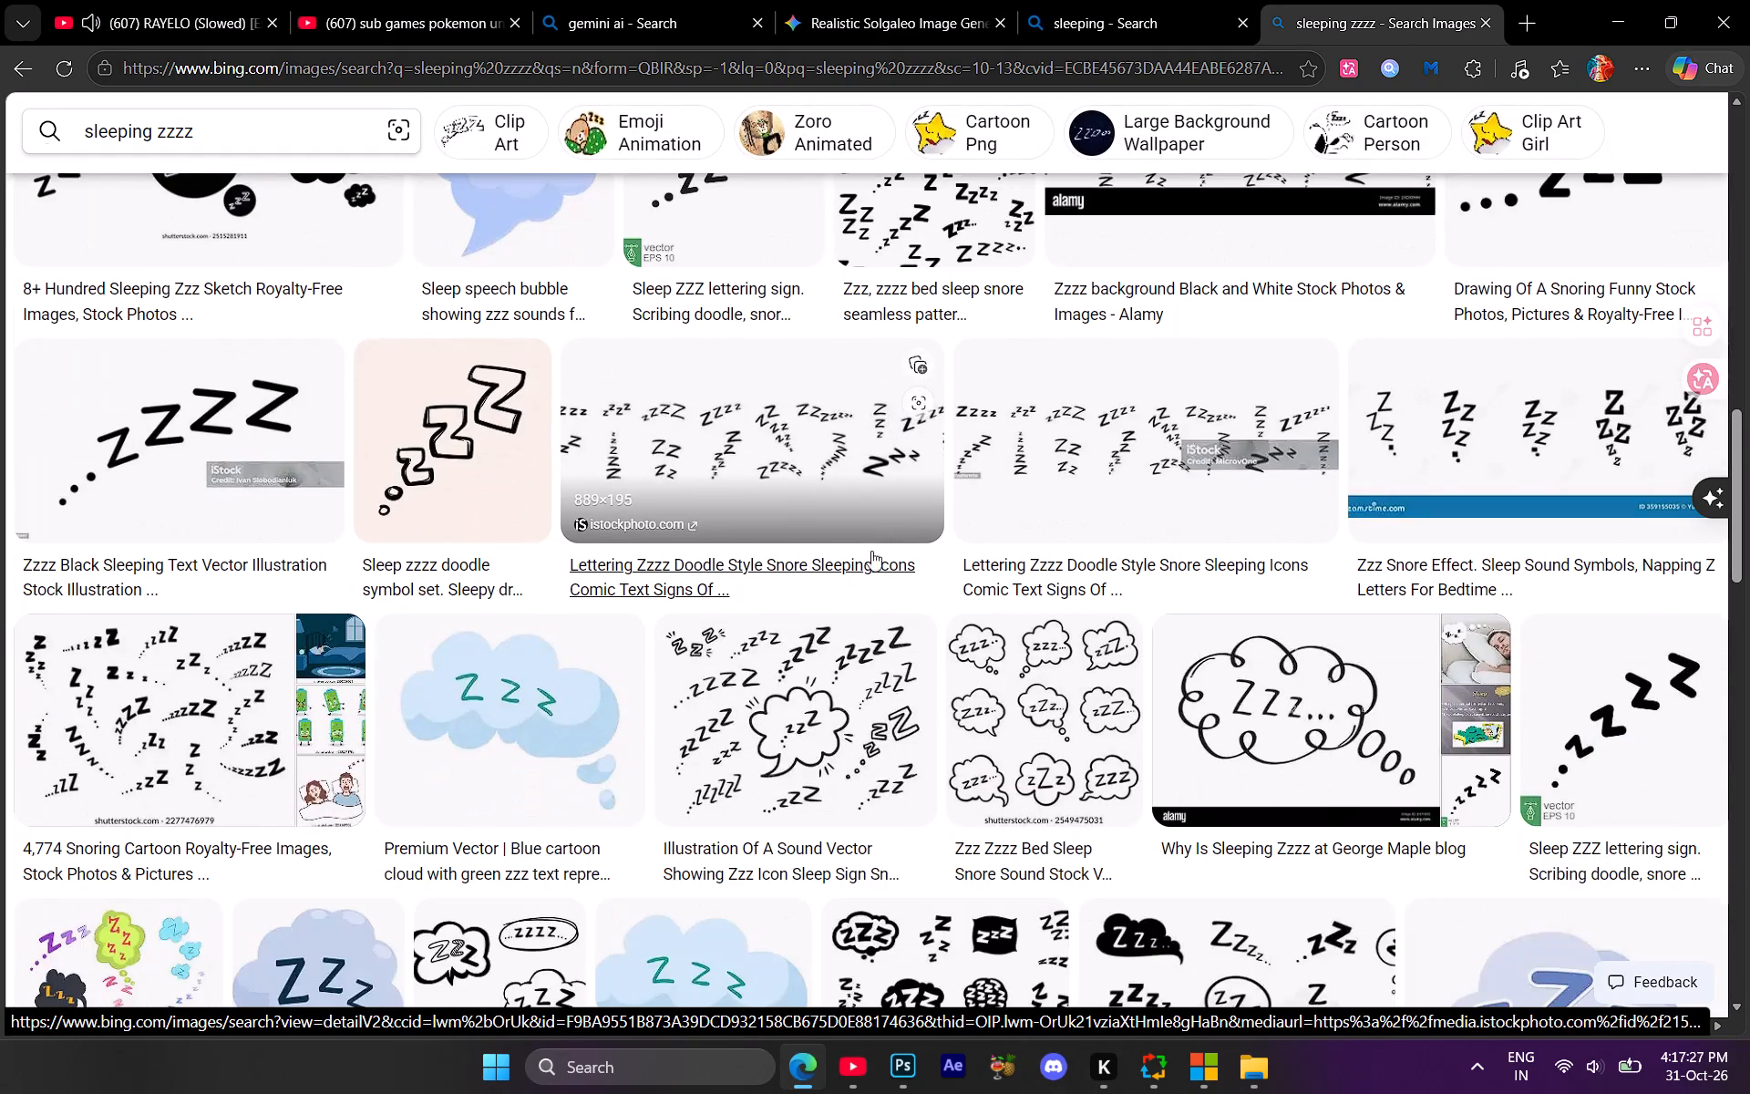
scroll(862, 565, down, 5)
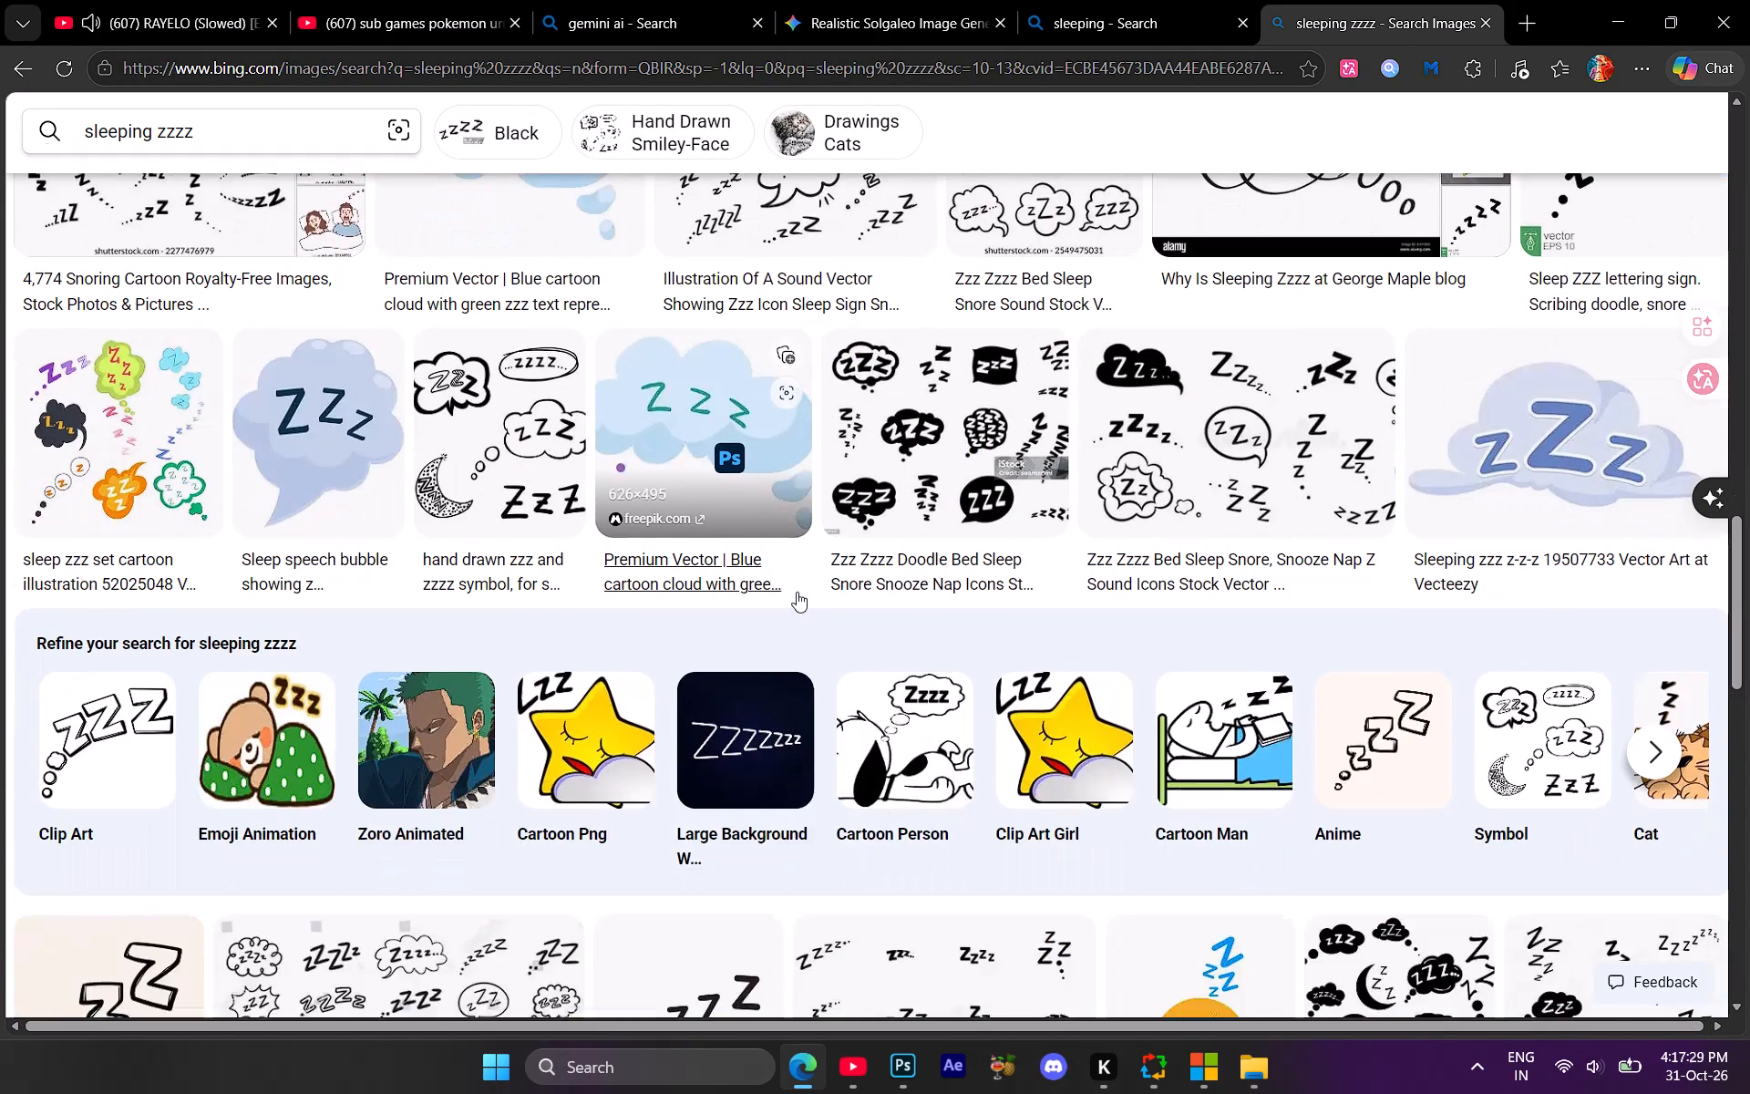
scroll(831, 588, down, 2)
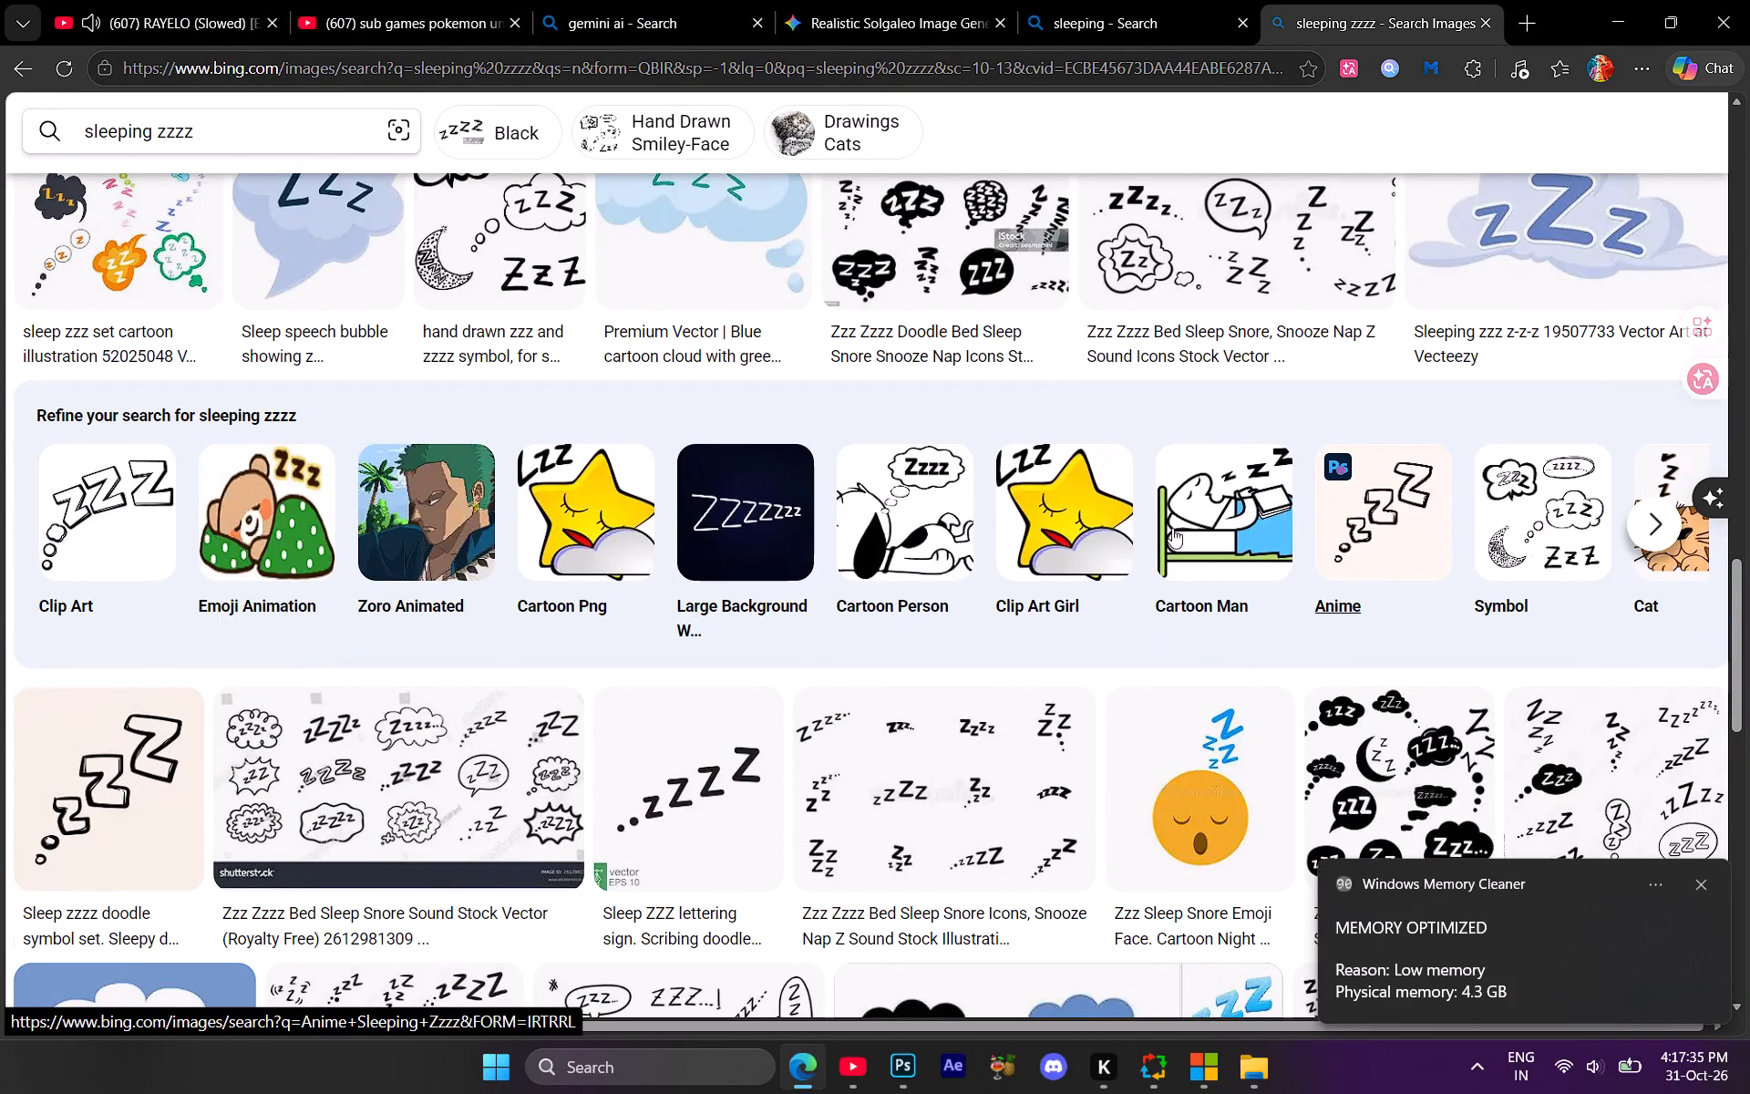
Narrow the search to "Sleeping Zzzz Clip Art" and open the outlined ZZZ image with trailing thought bubbles.
click(83, 521)
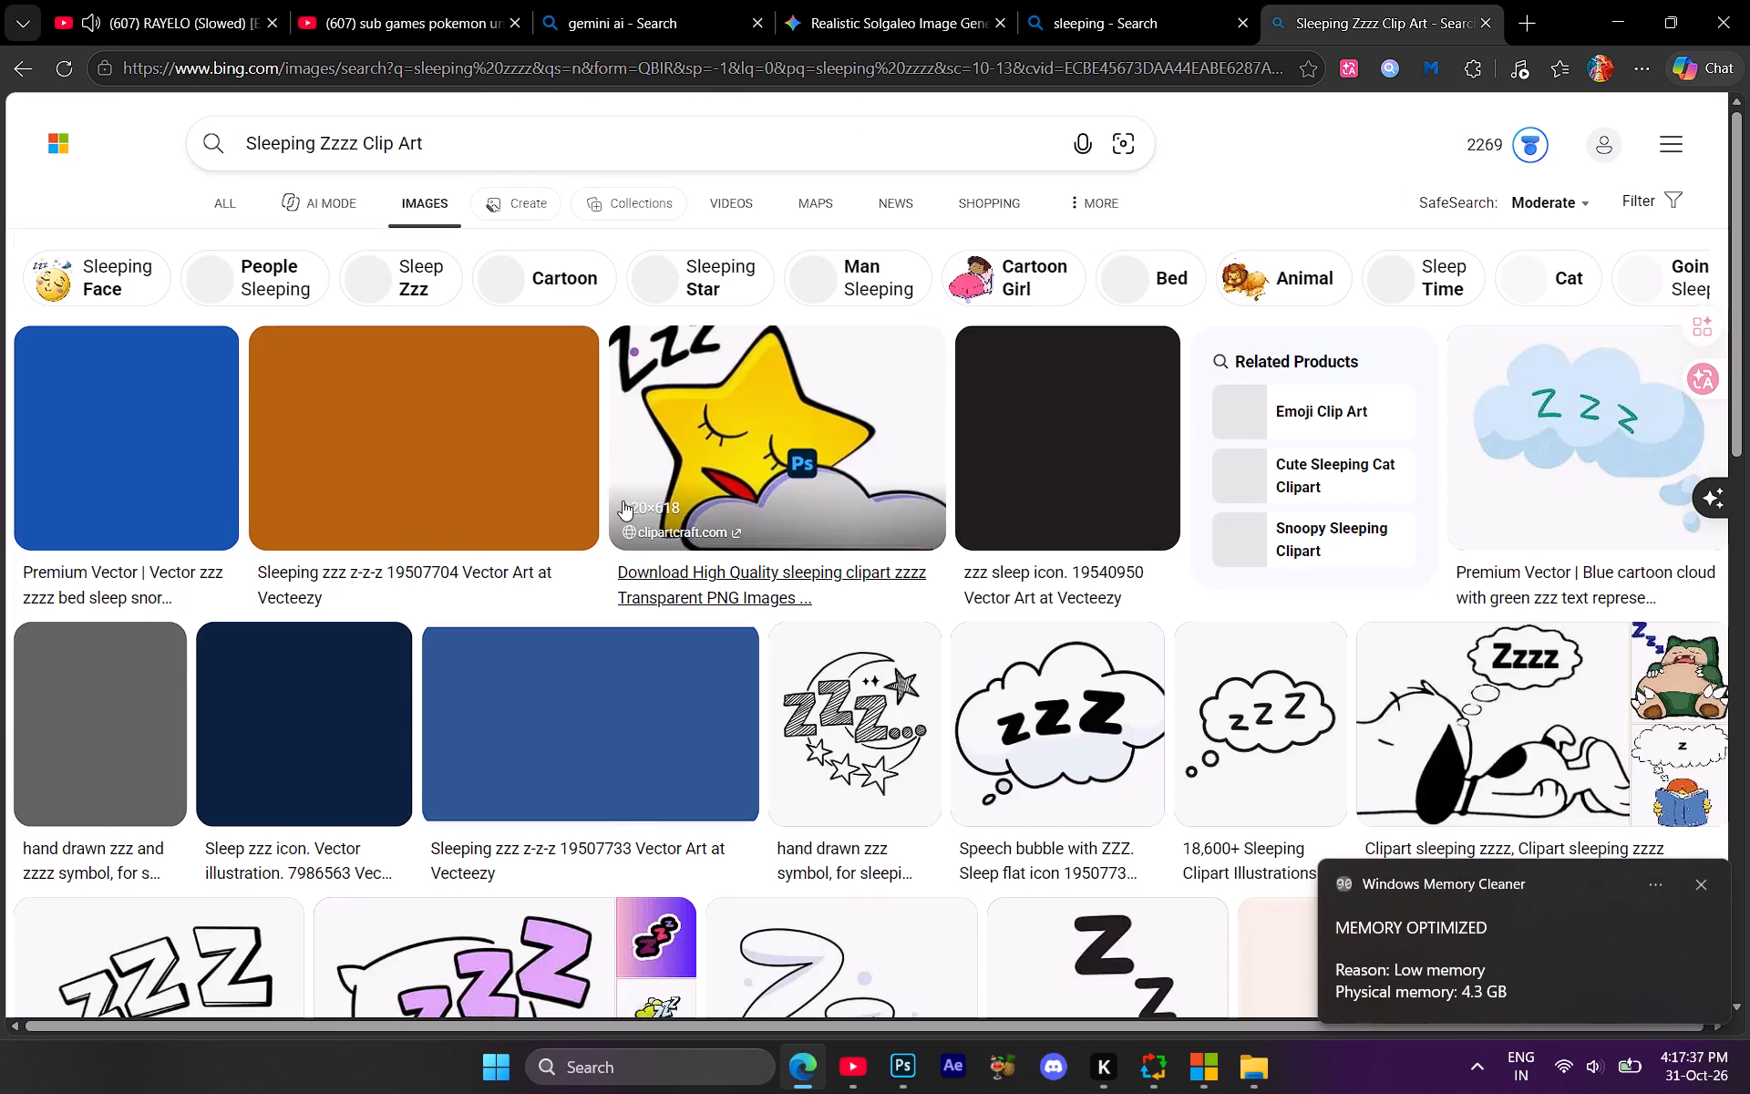
scroll(612, 620, down, 1)
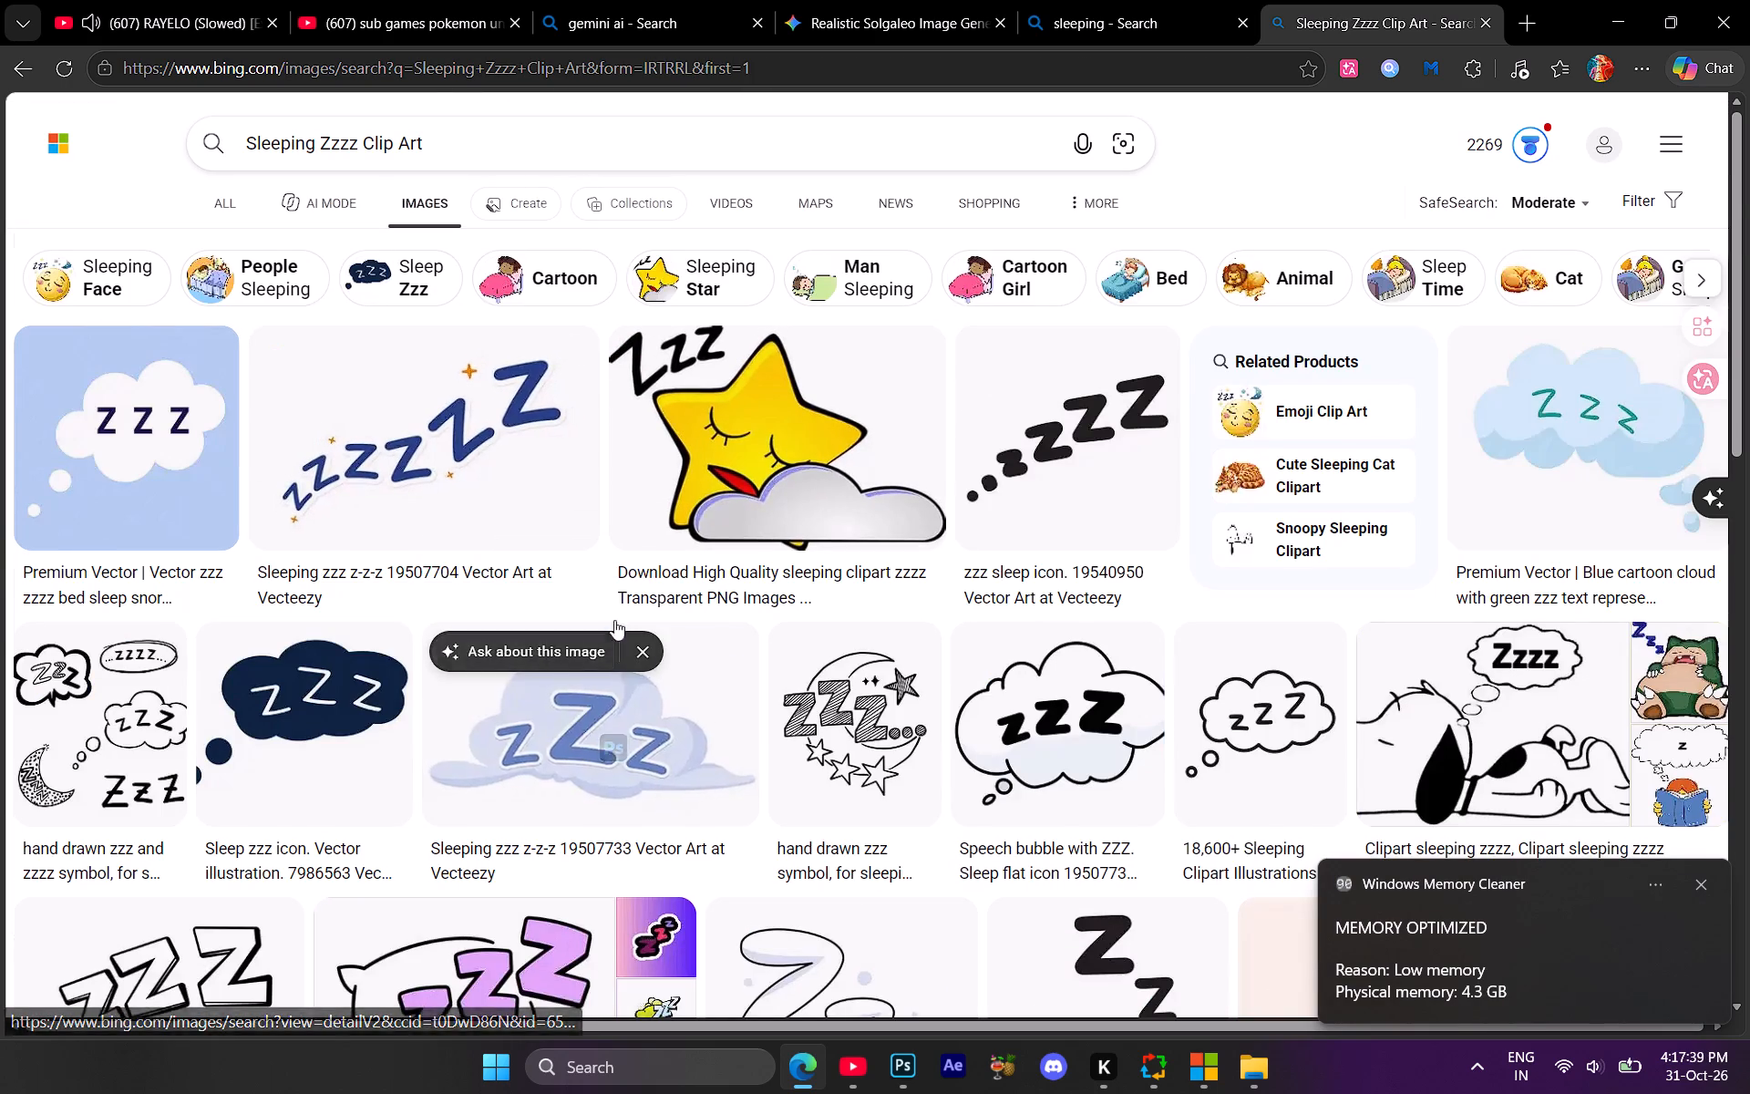
scroll(614, 620, down, 1)
click(161, 749)
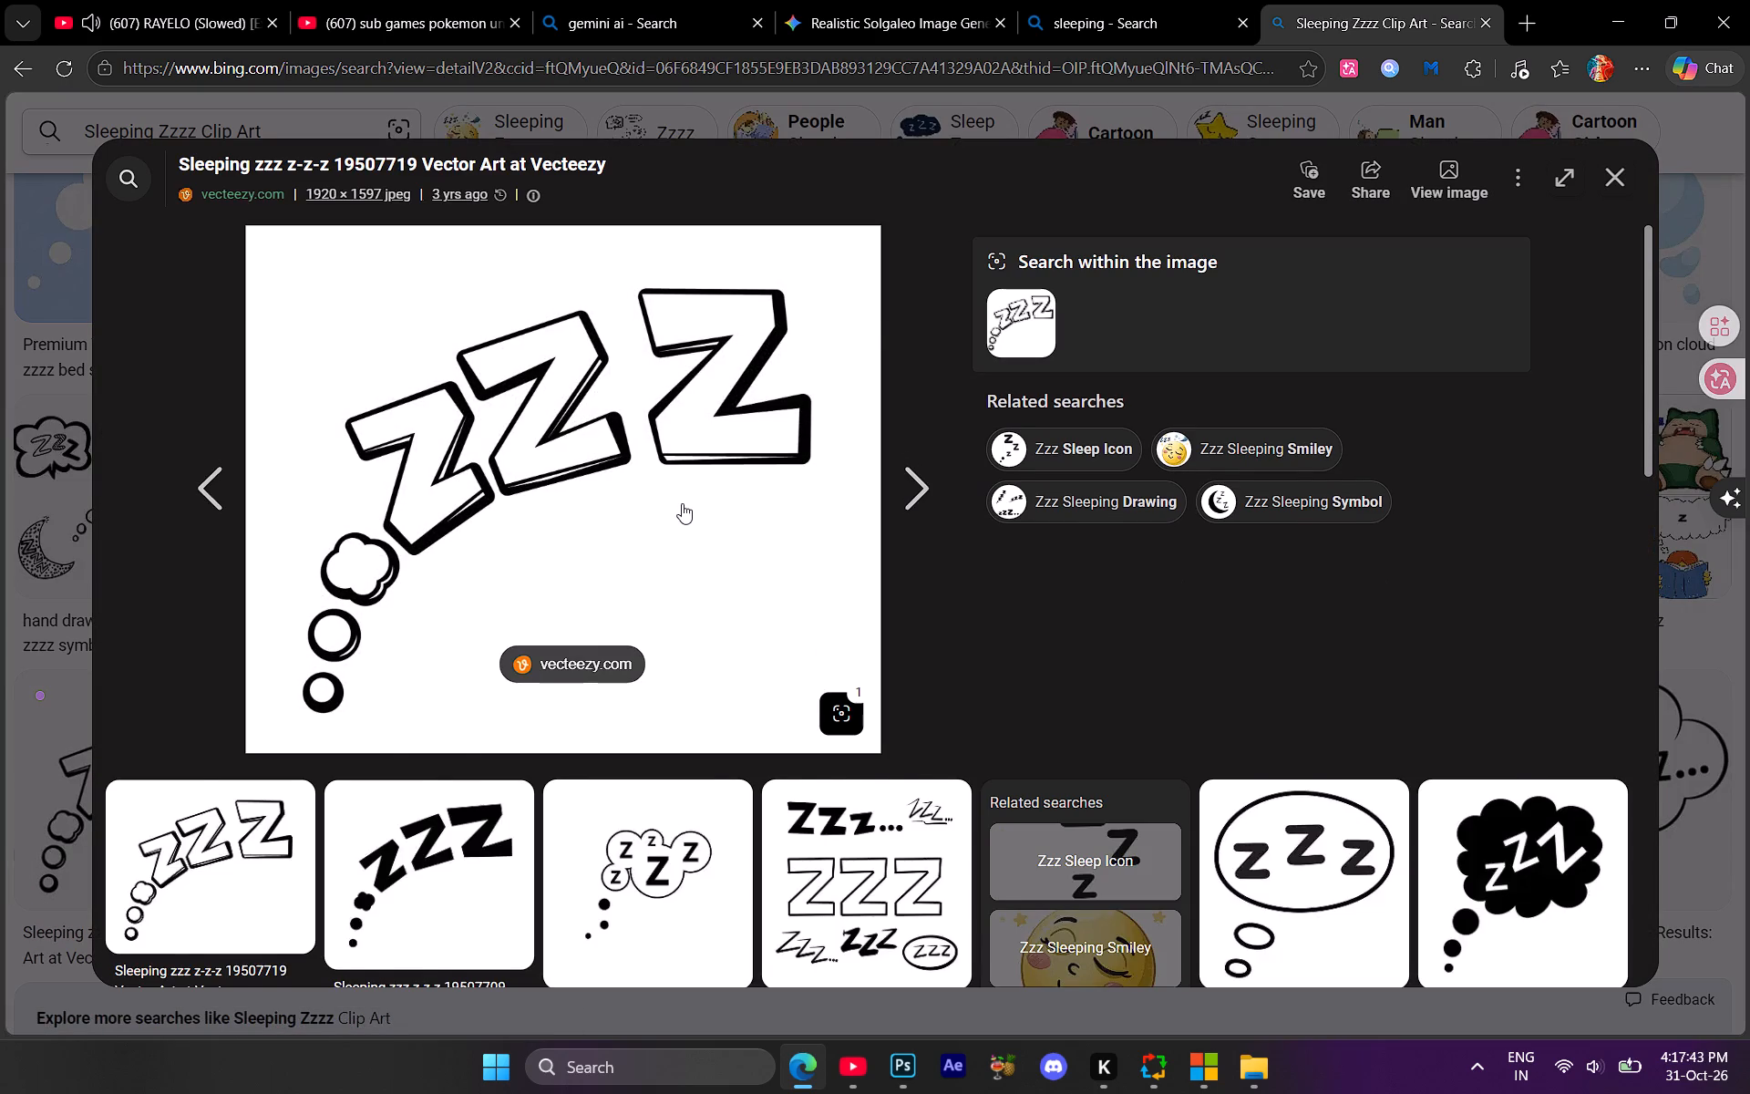
Save the outlined ZZZ image to the Downloads folder as the WEBP file sleeping-zzz-z-z-z-free-vector.
scroll(682, 503, down, 2)
scroll(682, 486, up, 2)
right_click(654, 440)
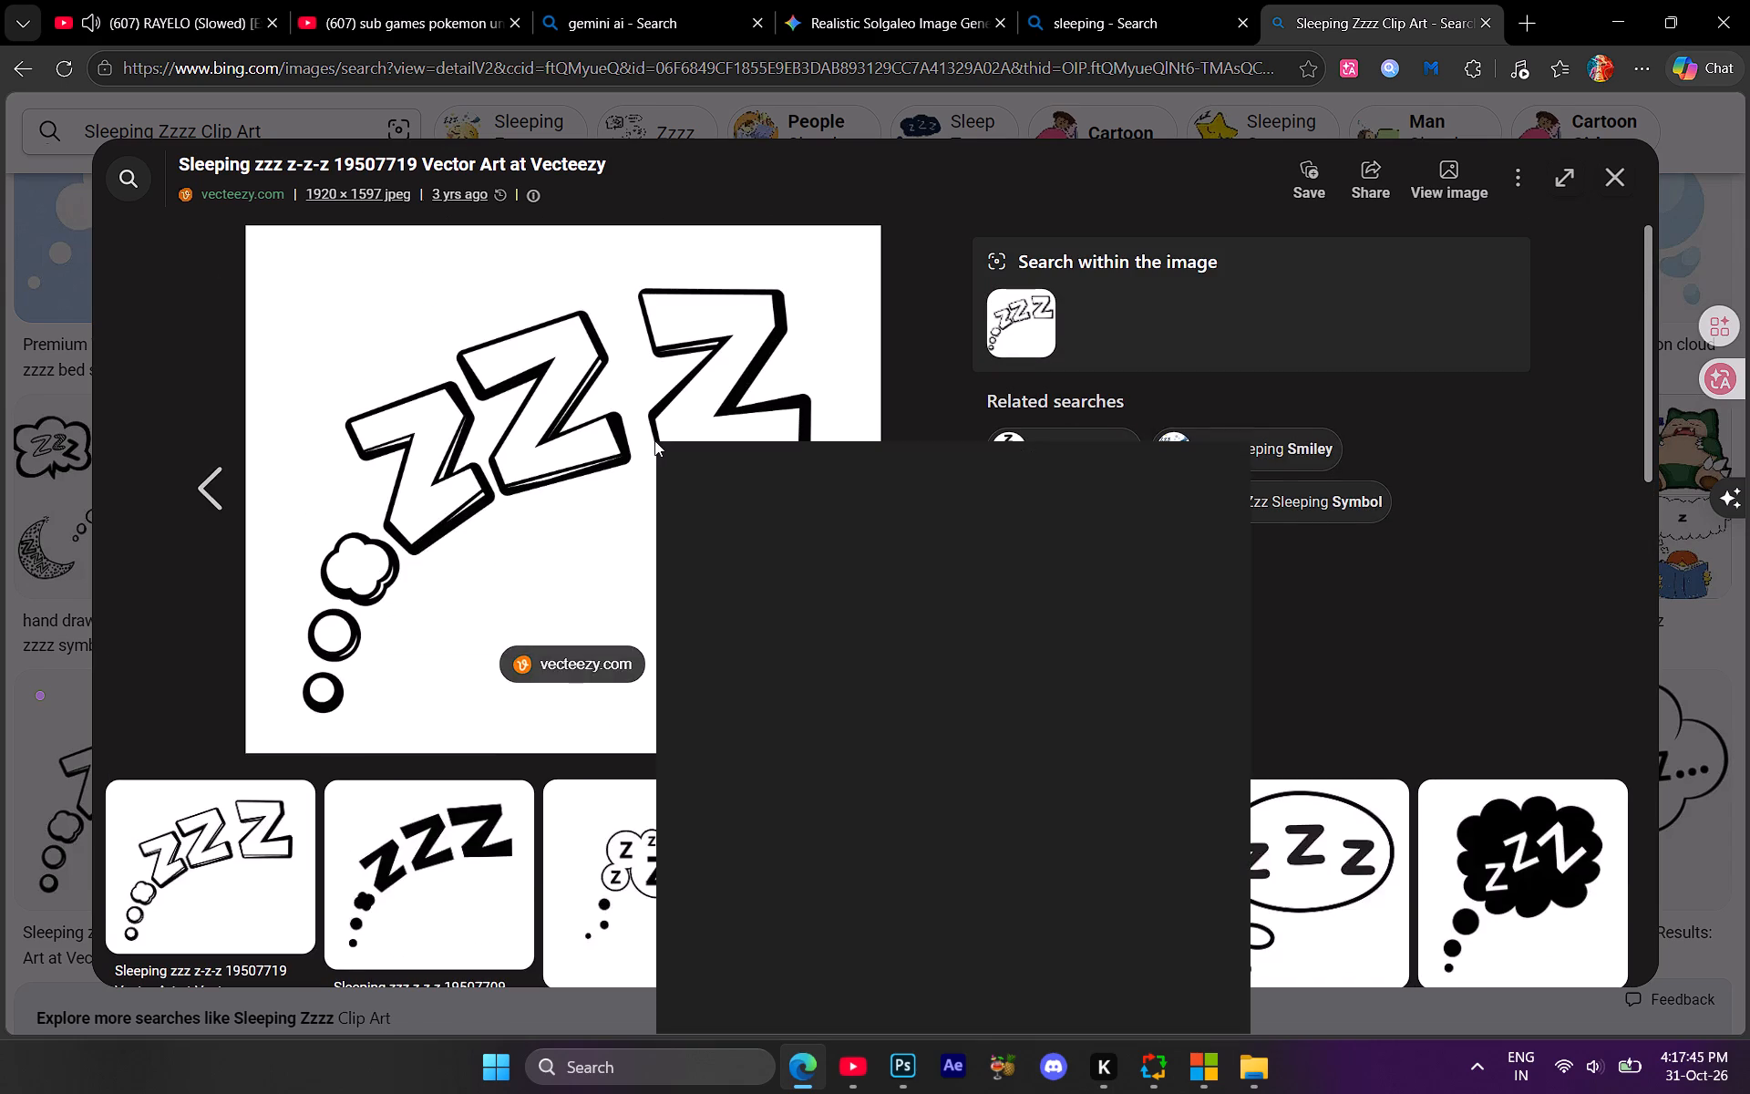
click(726, 536)
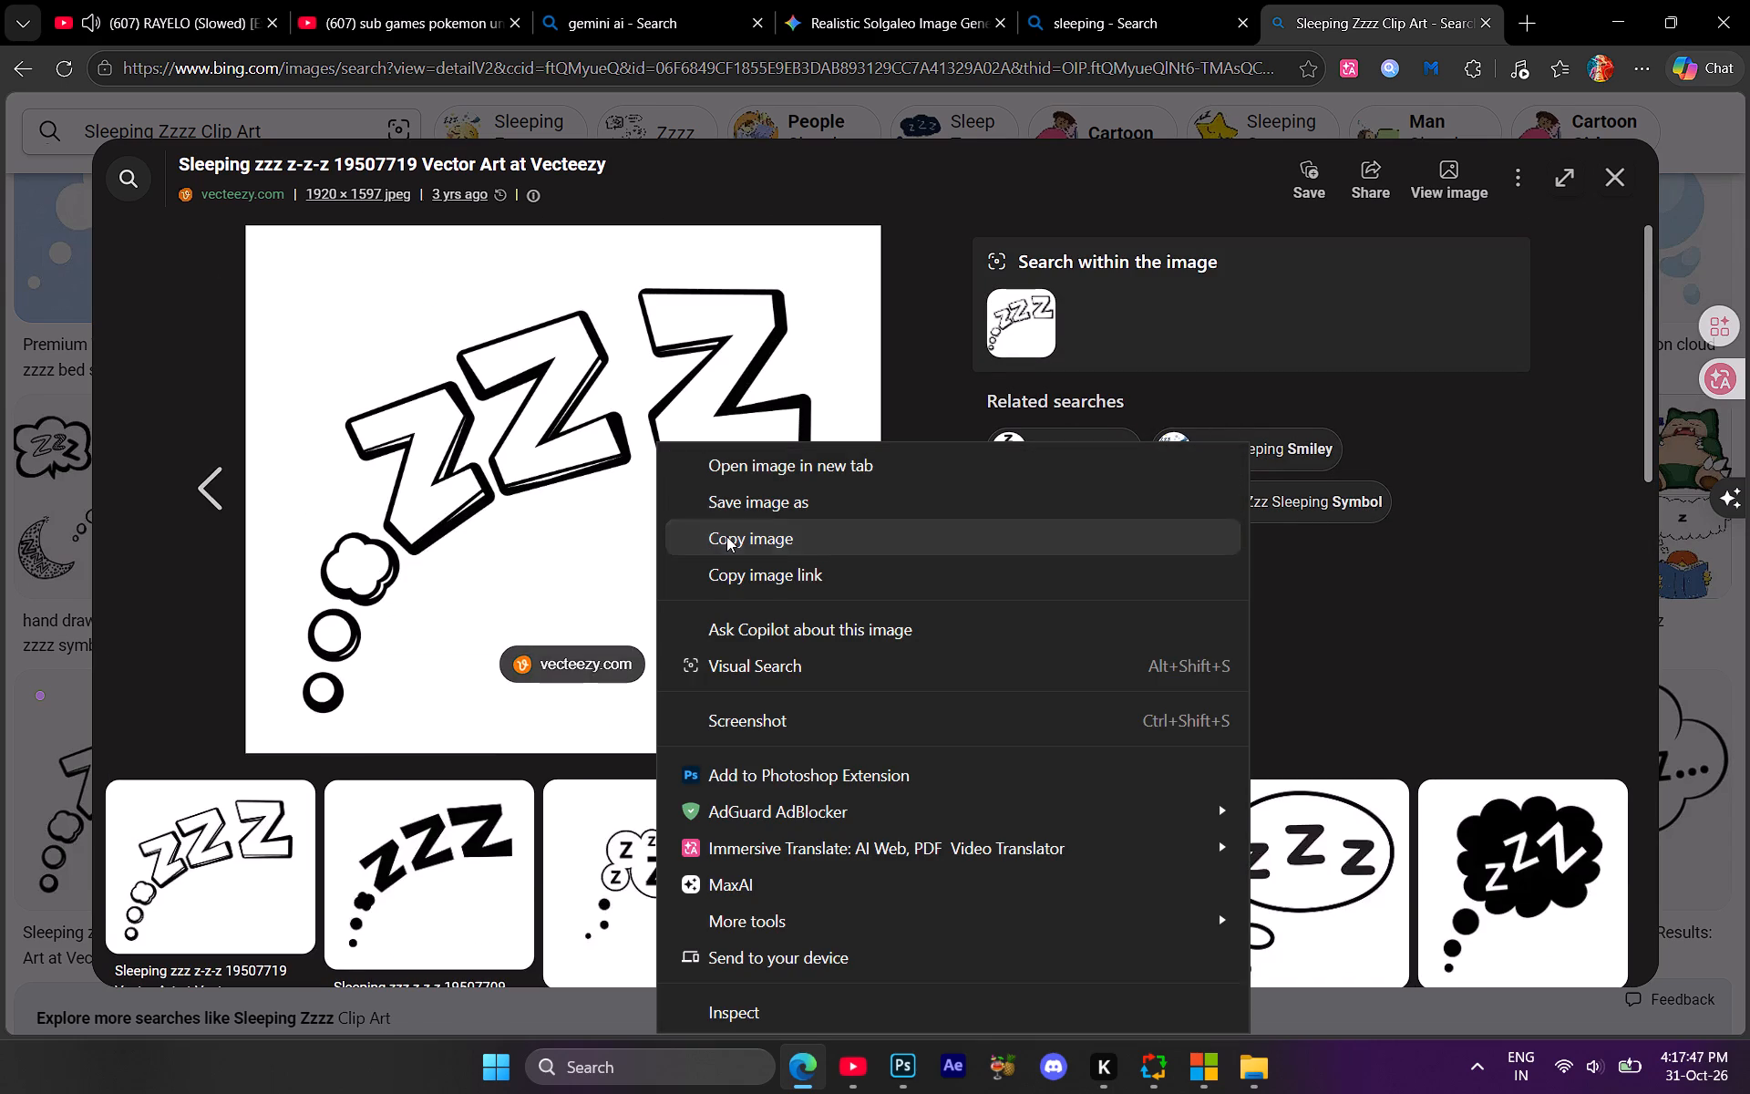
right_click(654, 461)
click(716, 511)
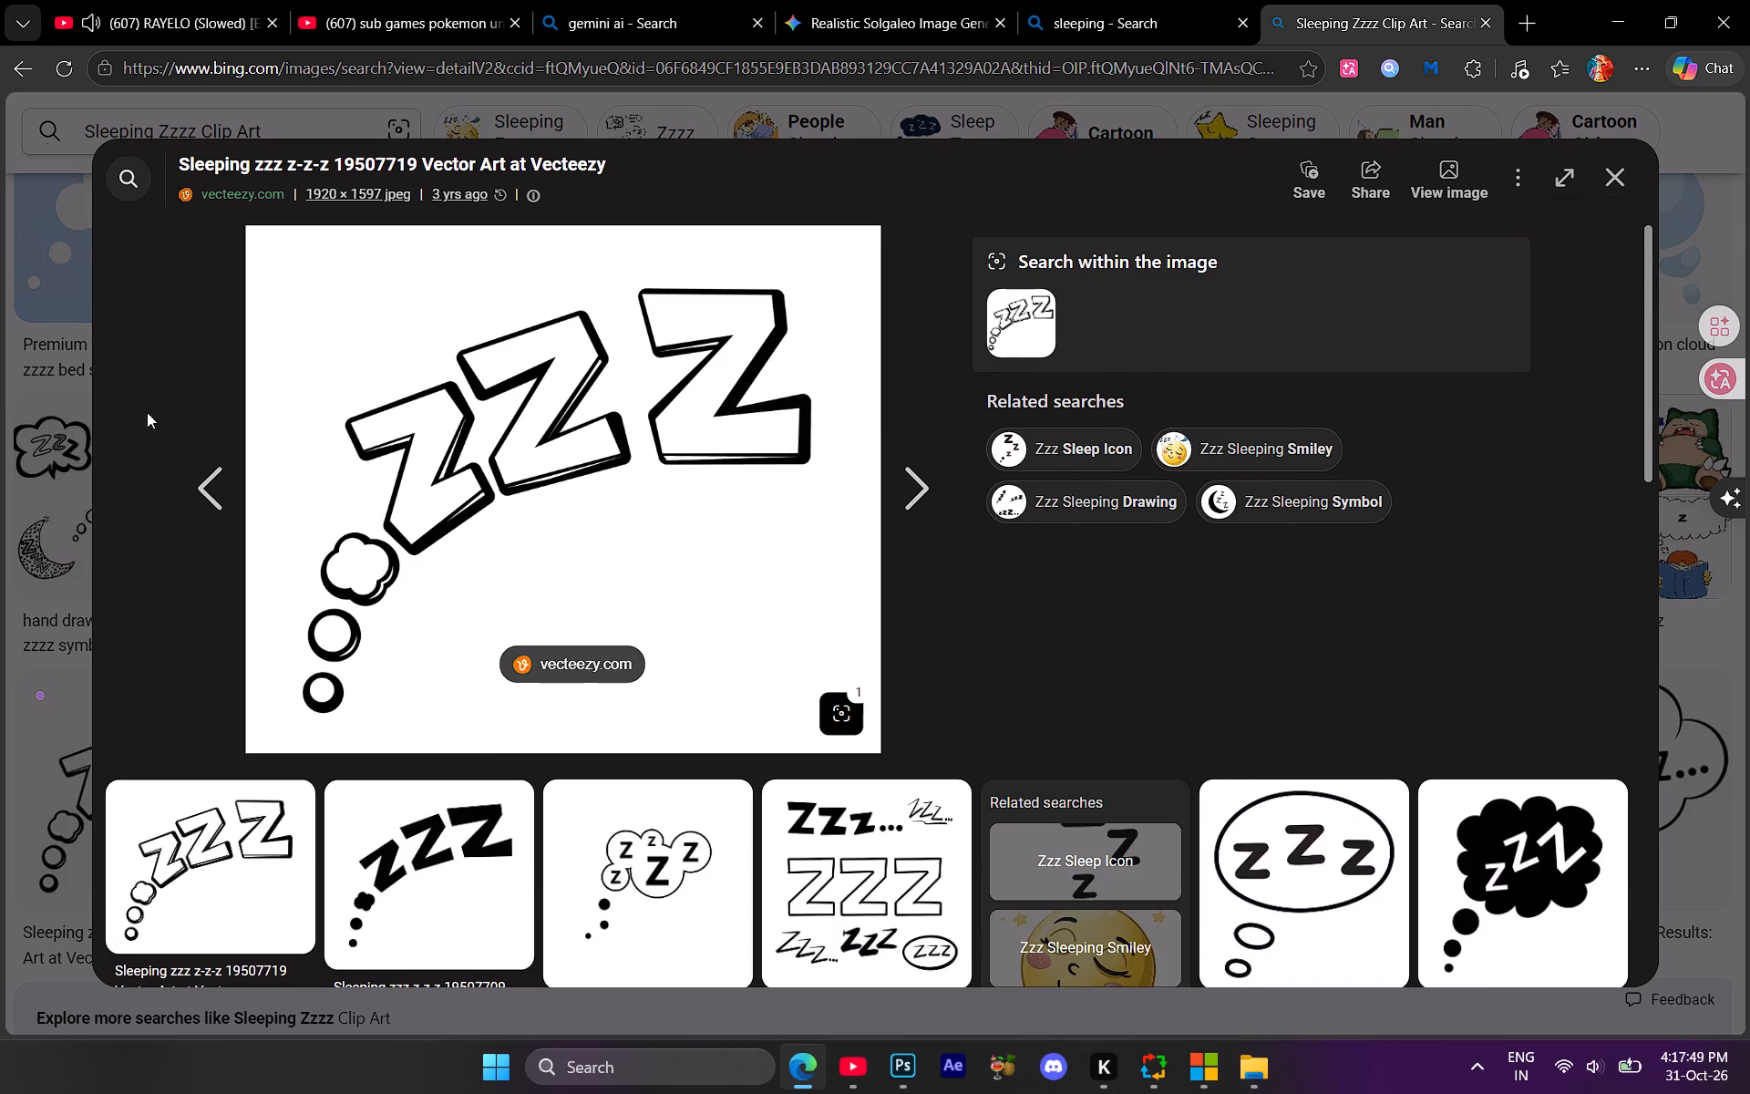
click(102, 336)
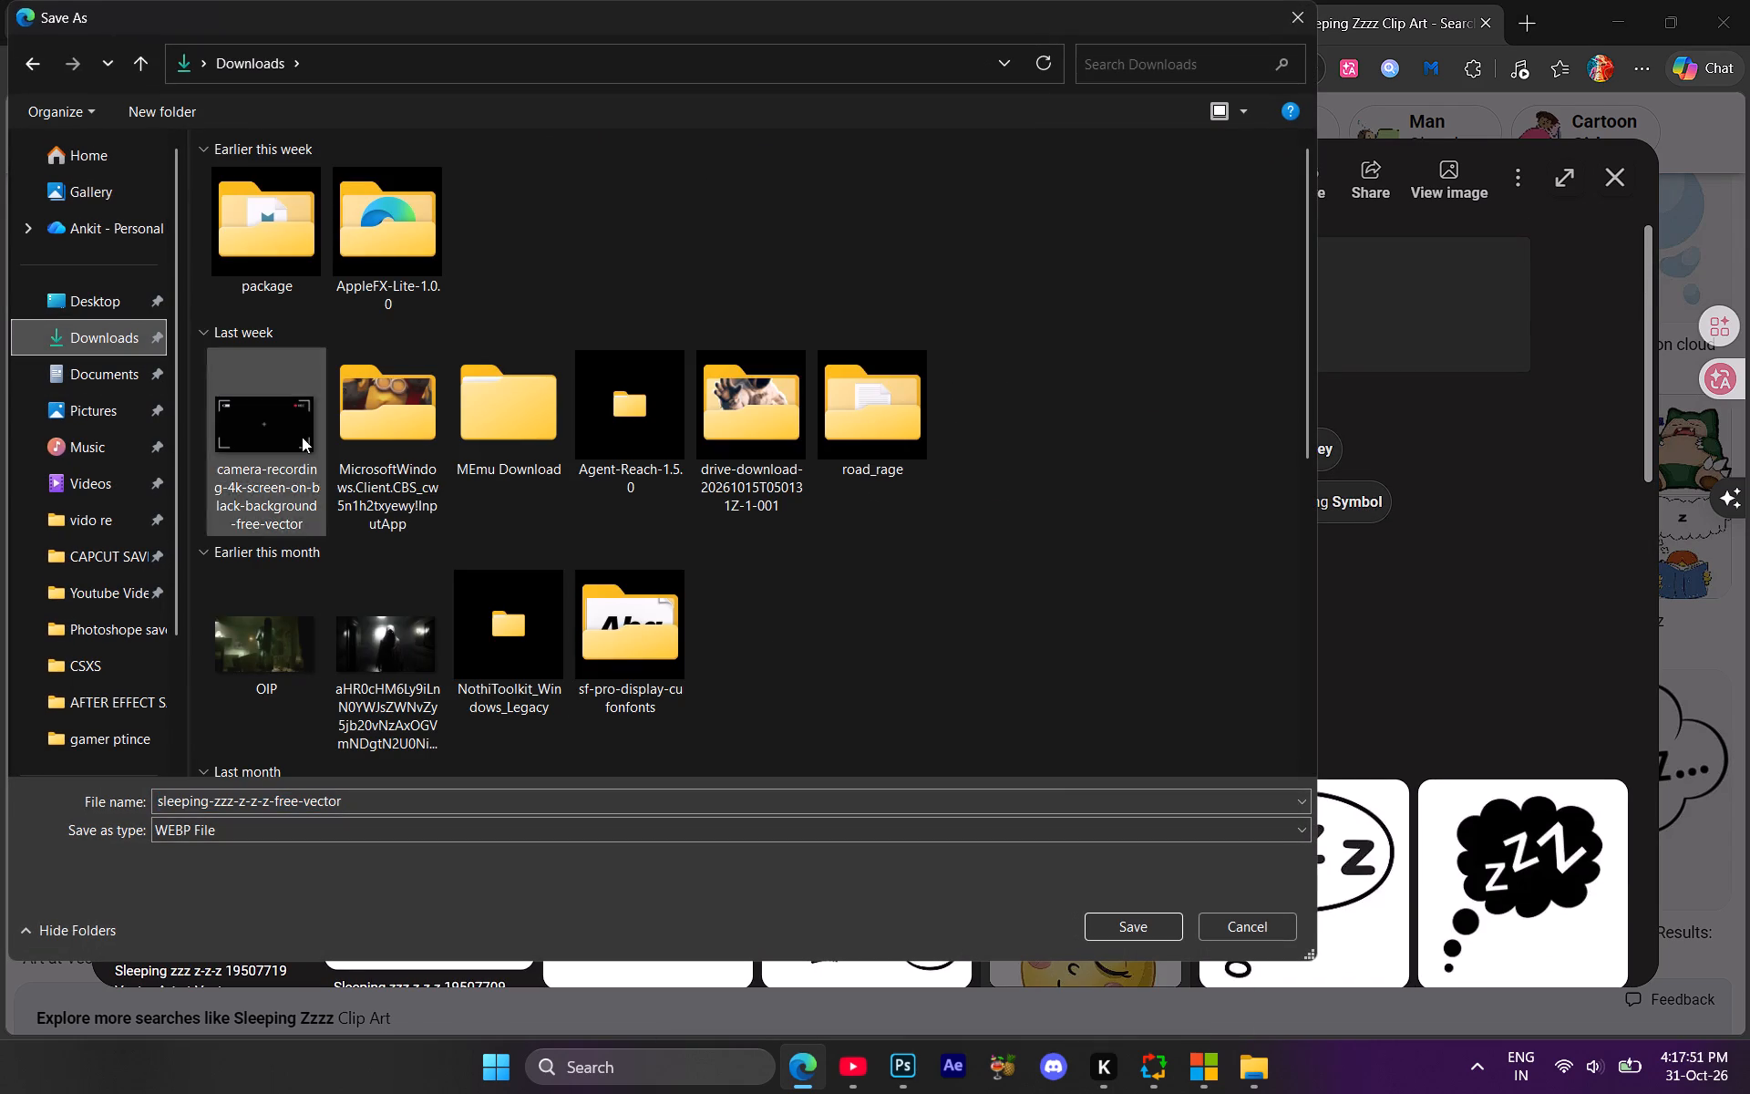
click(1148, 921)
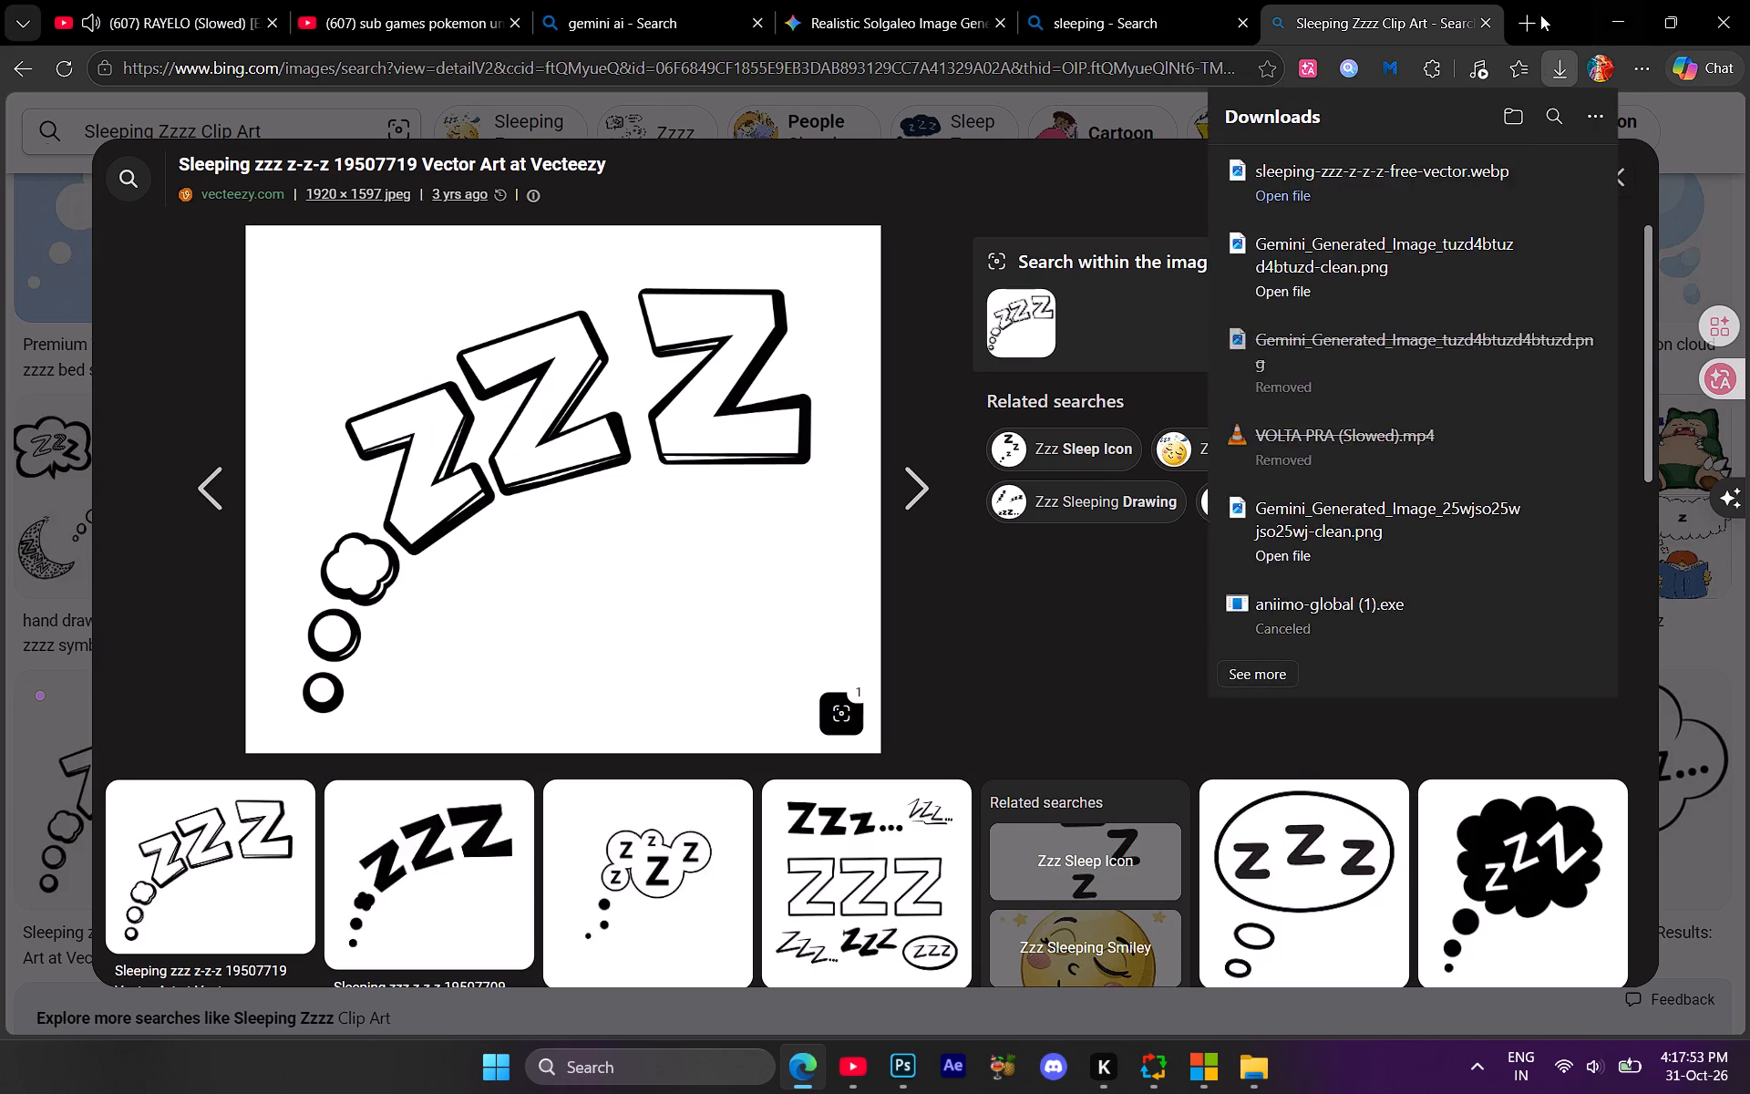
Open Adobe Express in a new browser tab.
click(1531, 14)
click(781, 73)
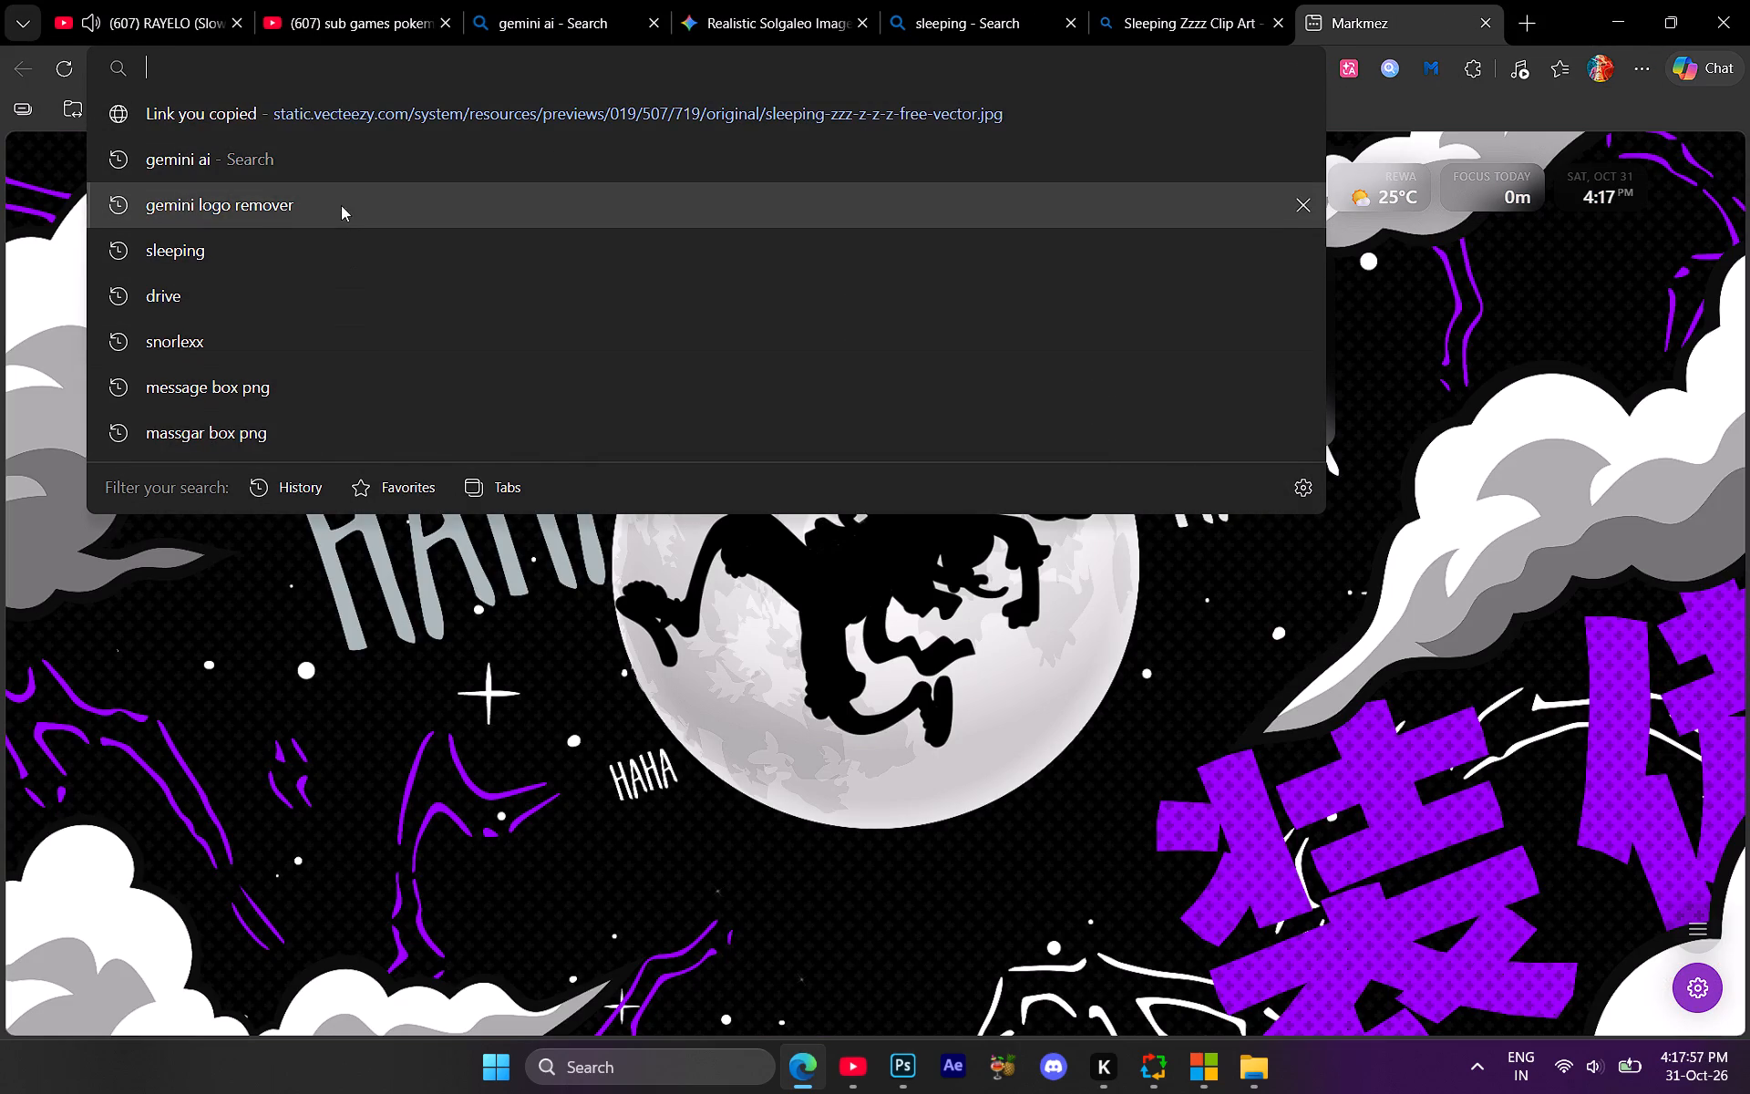
key(e)
key(x)
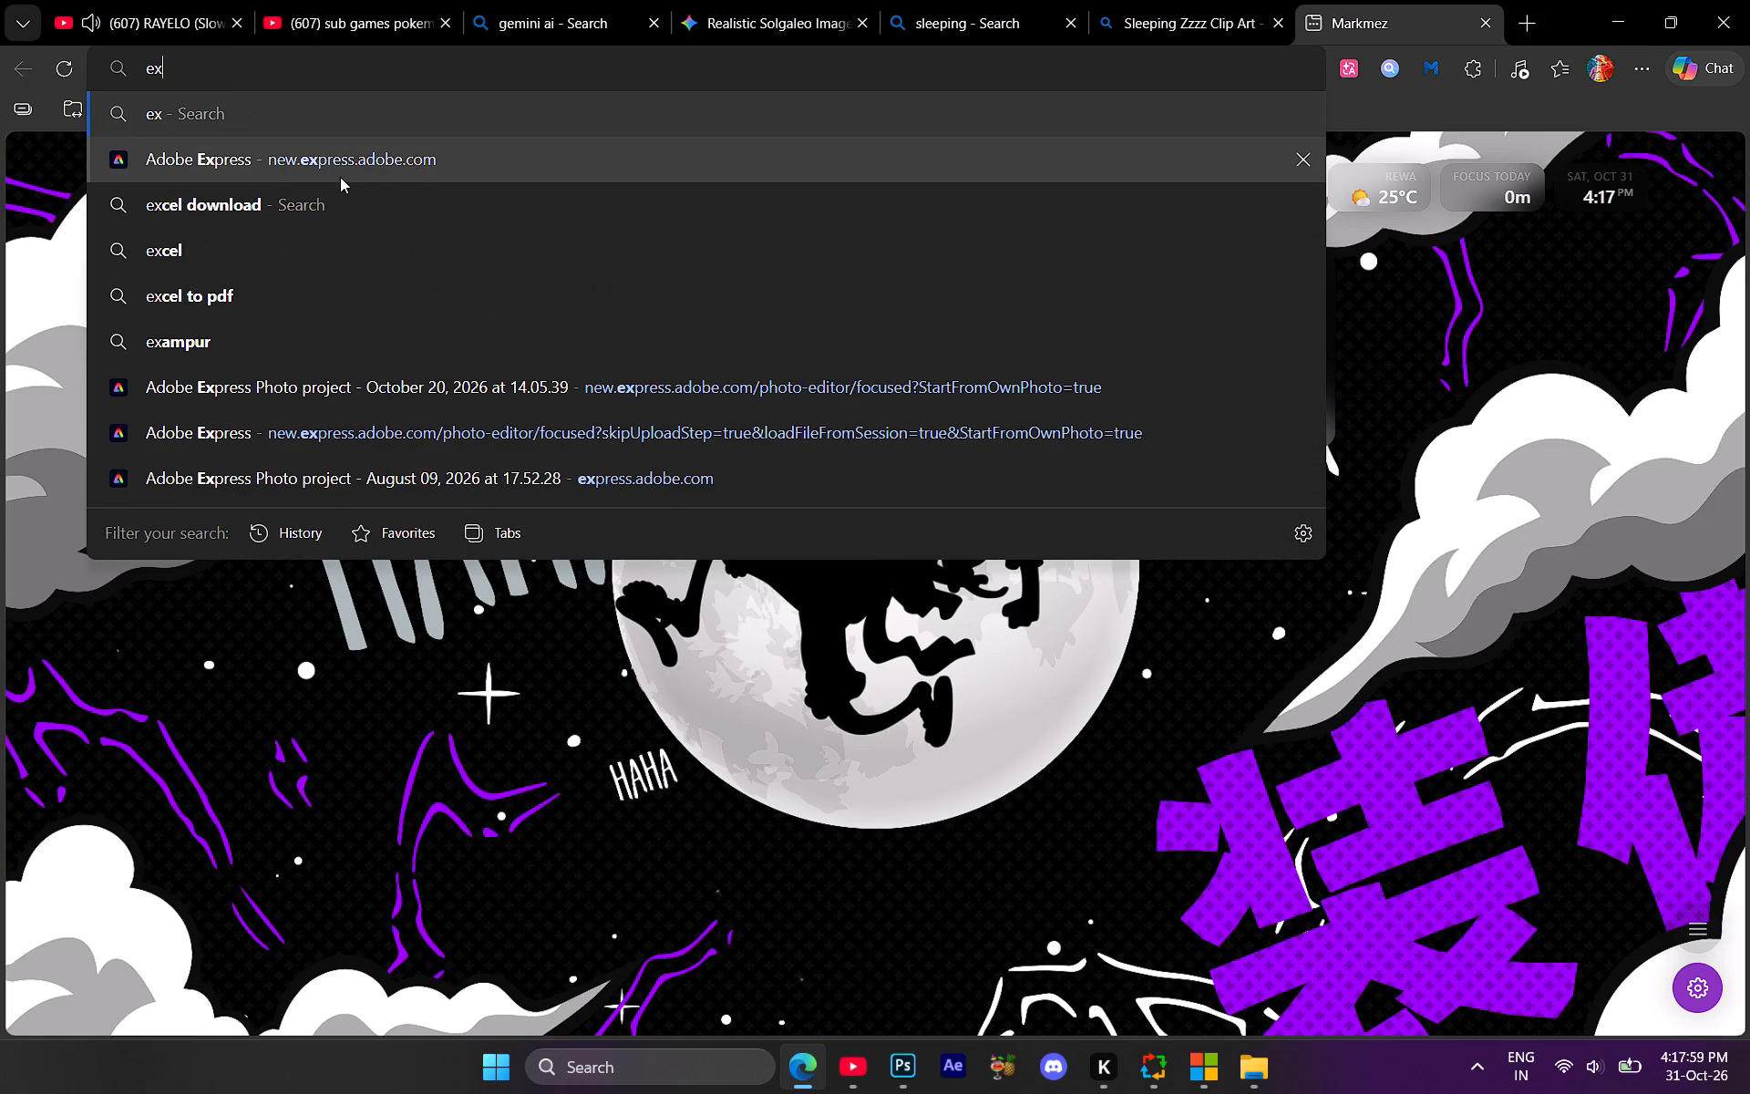
click(303, 175)
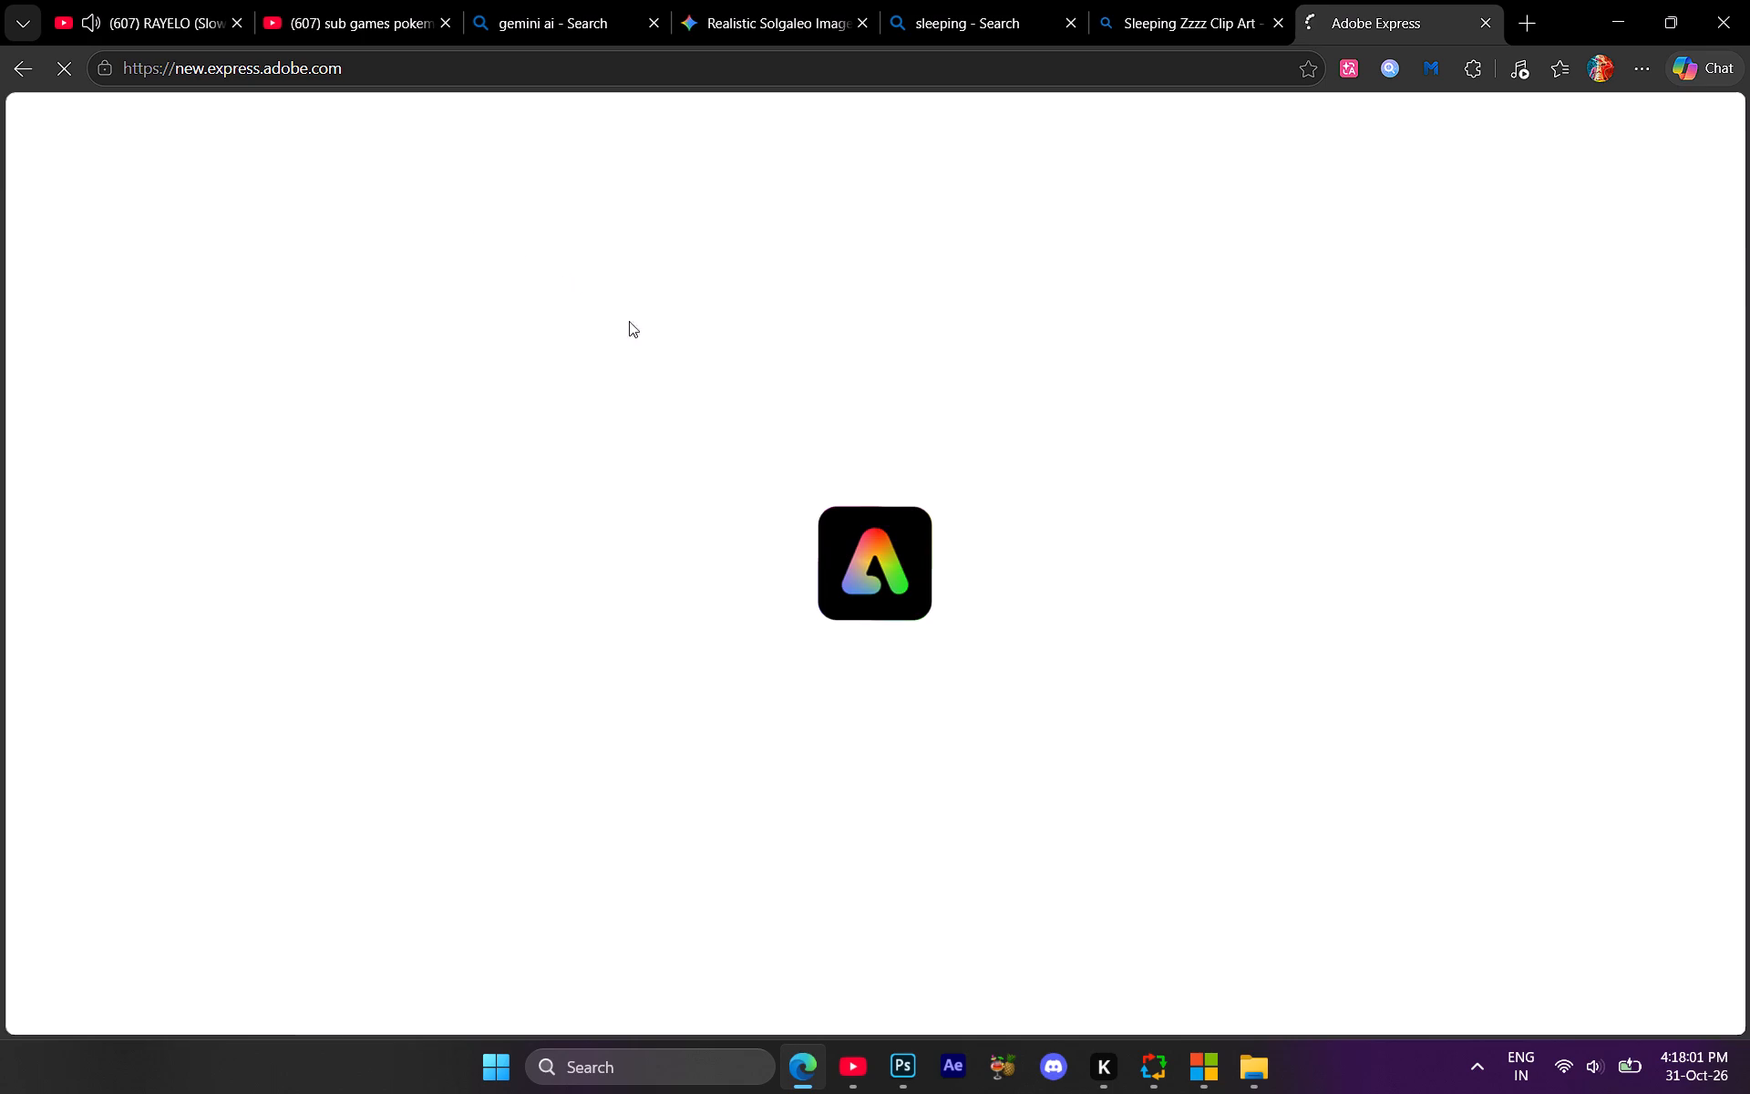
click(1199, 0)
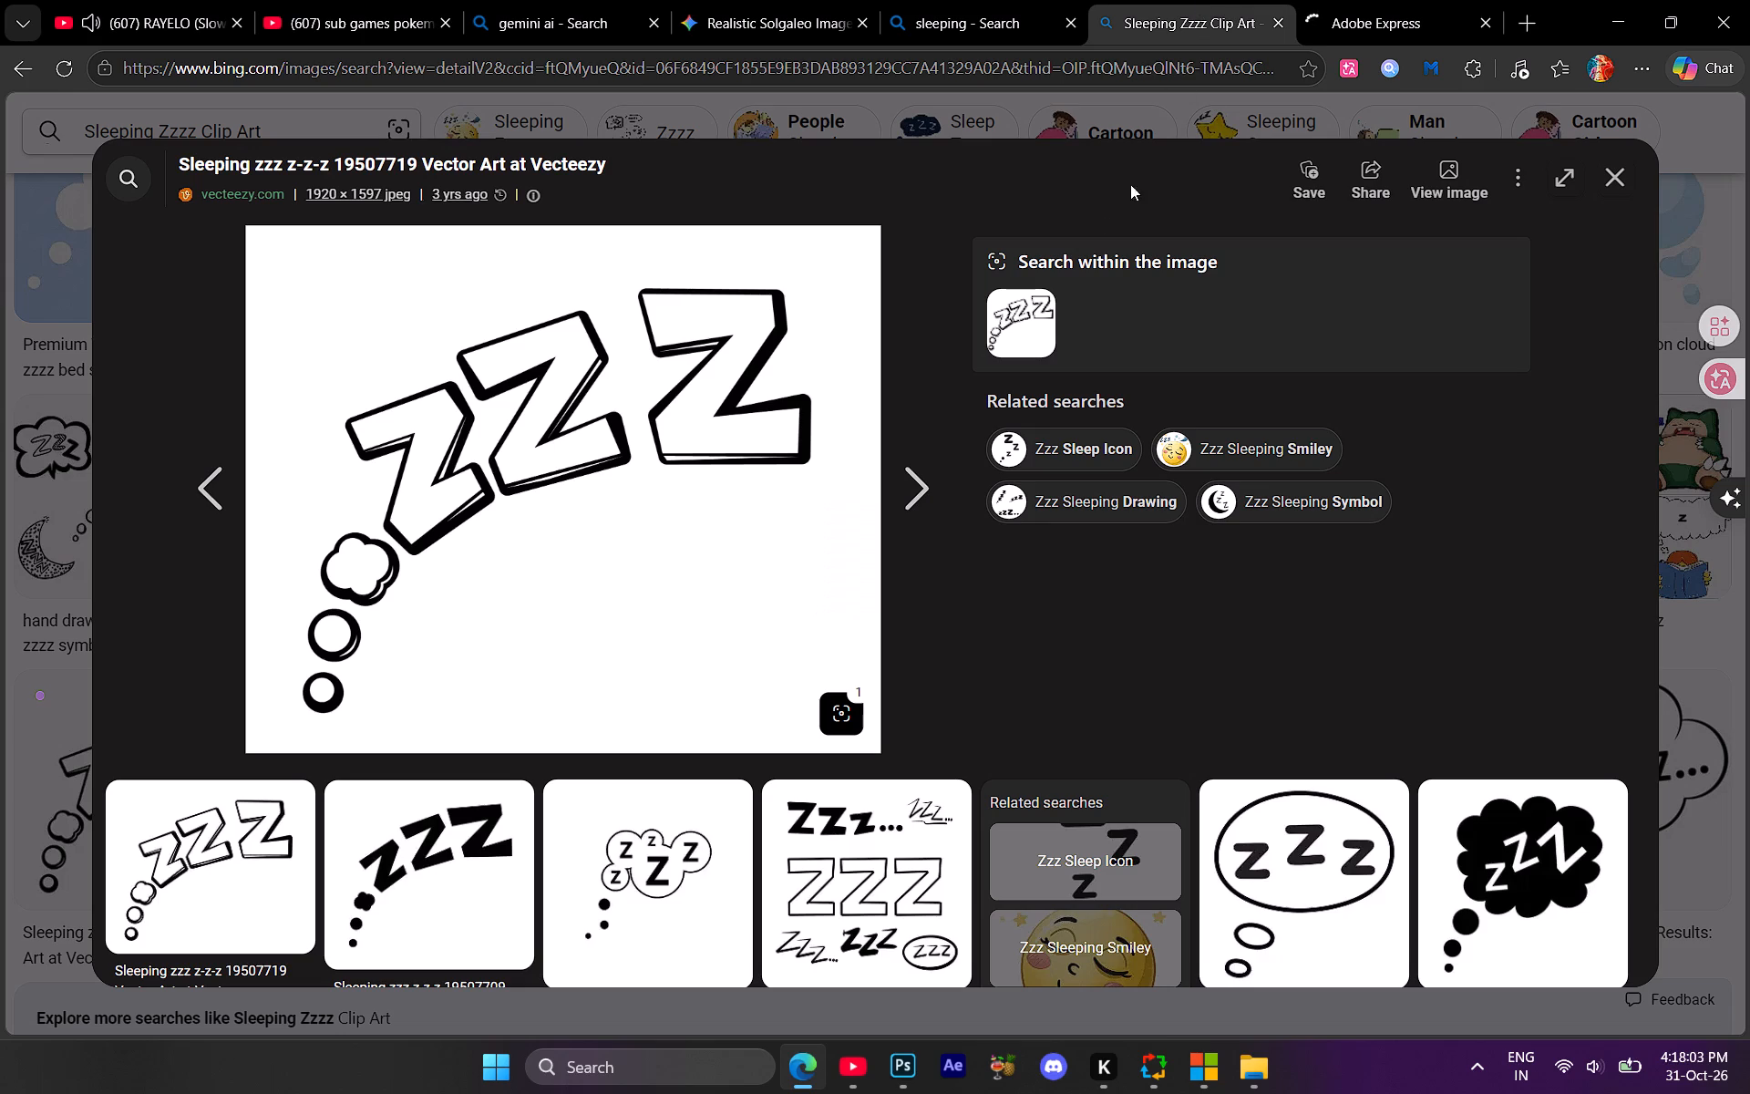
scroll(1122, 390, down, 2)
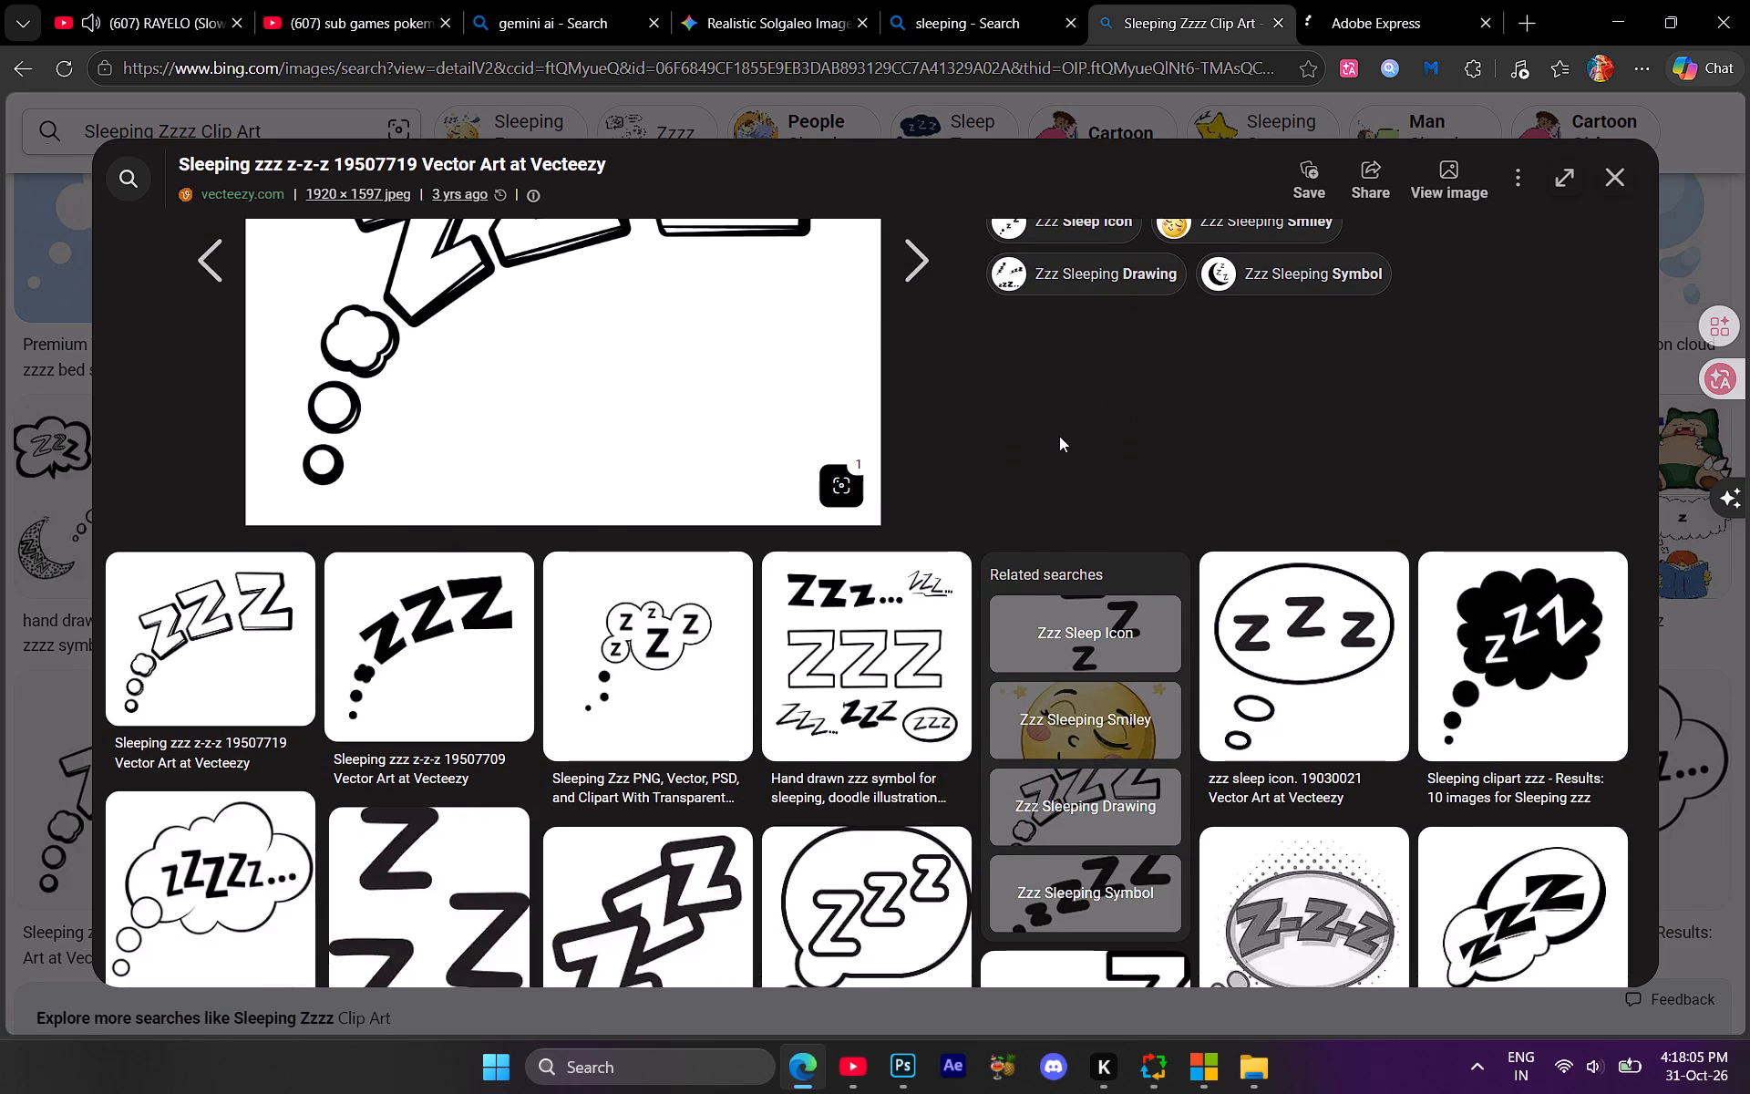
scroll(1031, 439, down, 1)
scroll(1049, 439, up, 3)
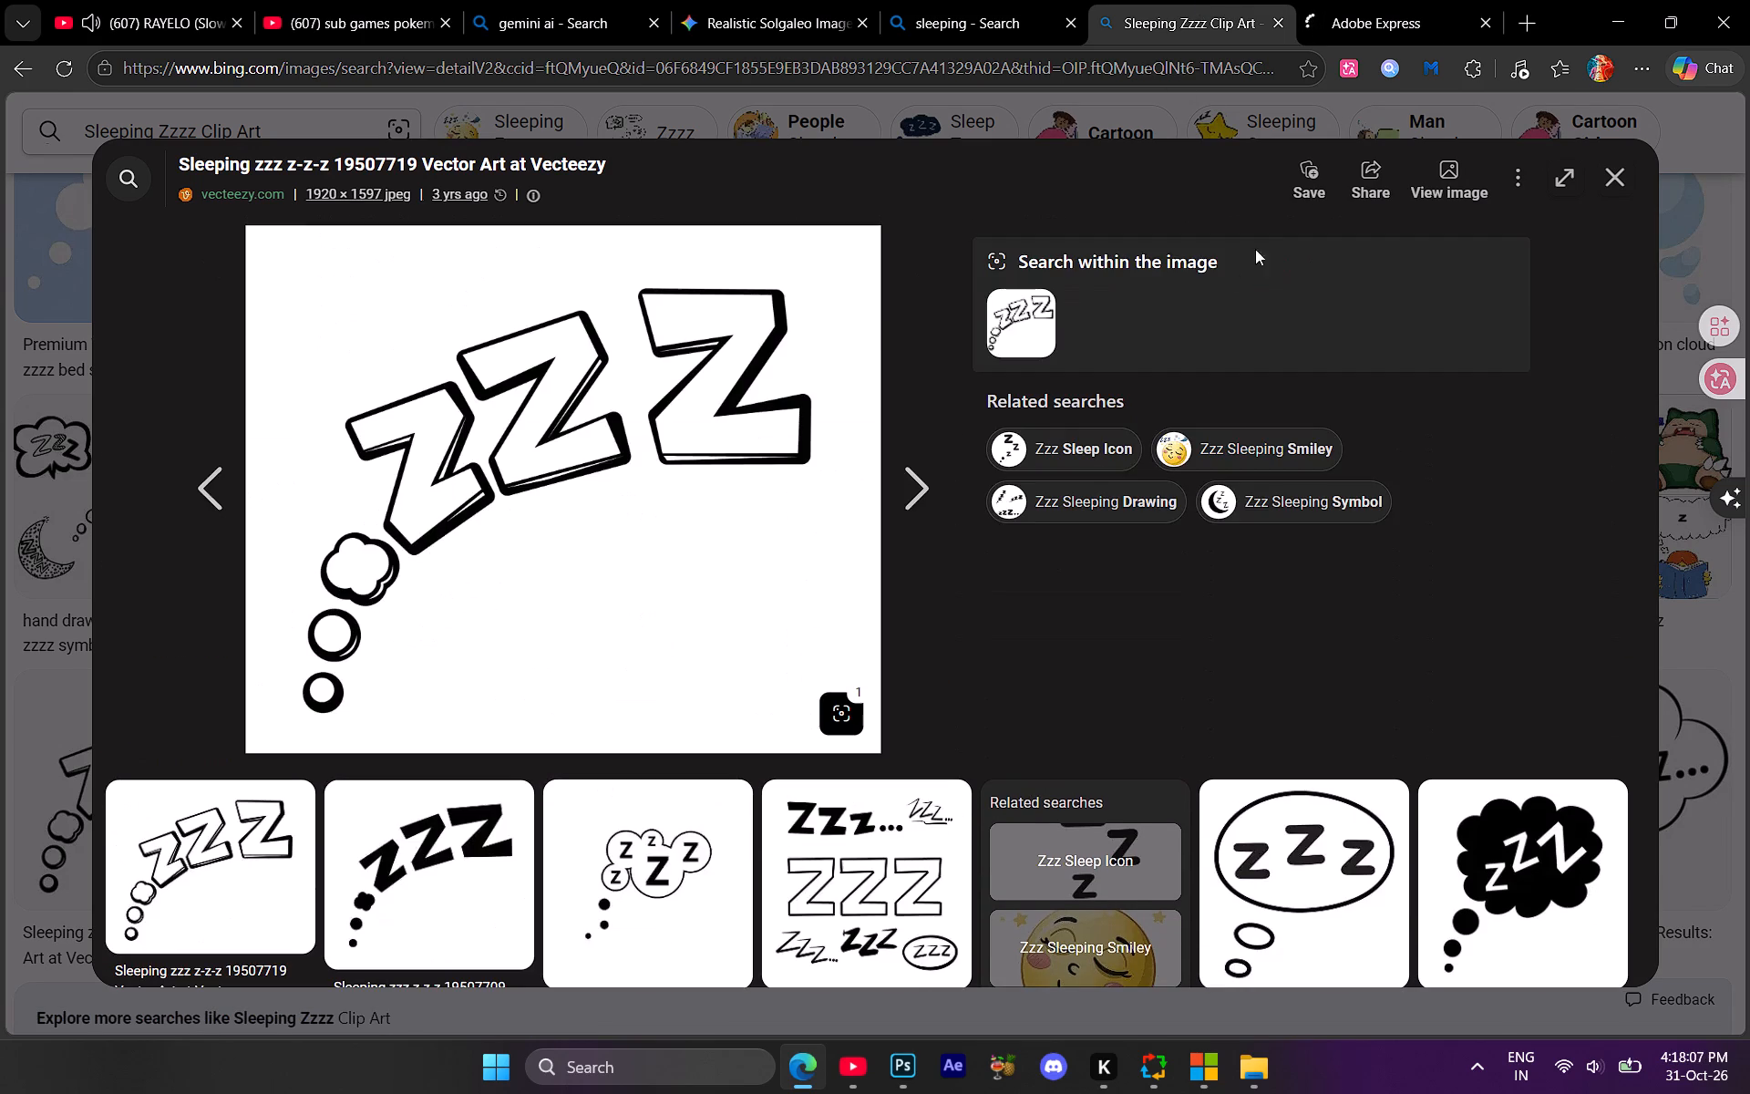
Return to Adobe Express and load sleeping-zzz-z-z-z-free-vector from Downloads into its photo editor.
click(1376, 0)
click(574, 622)
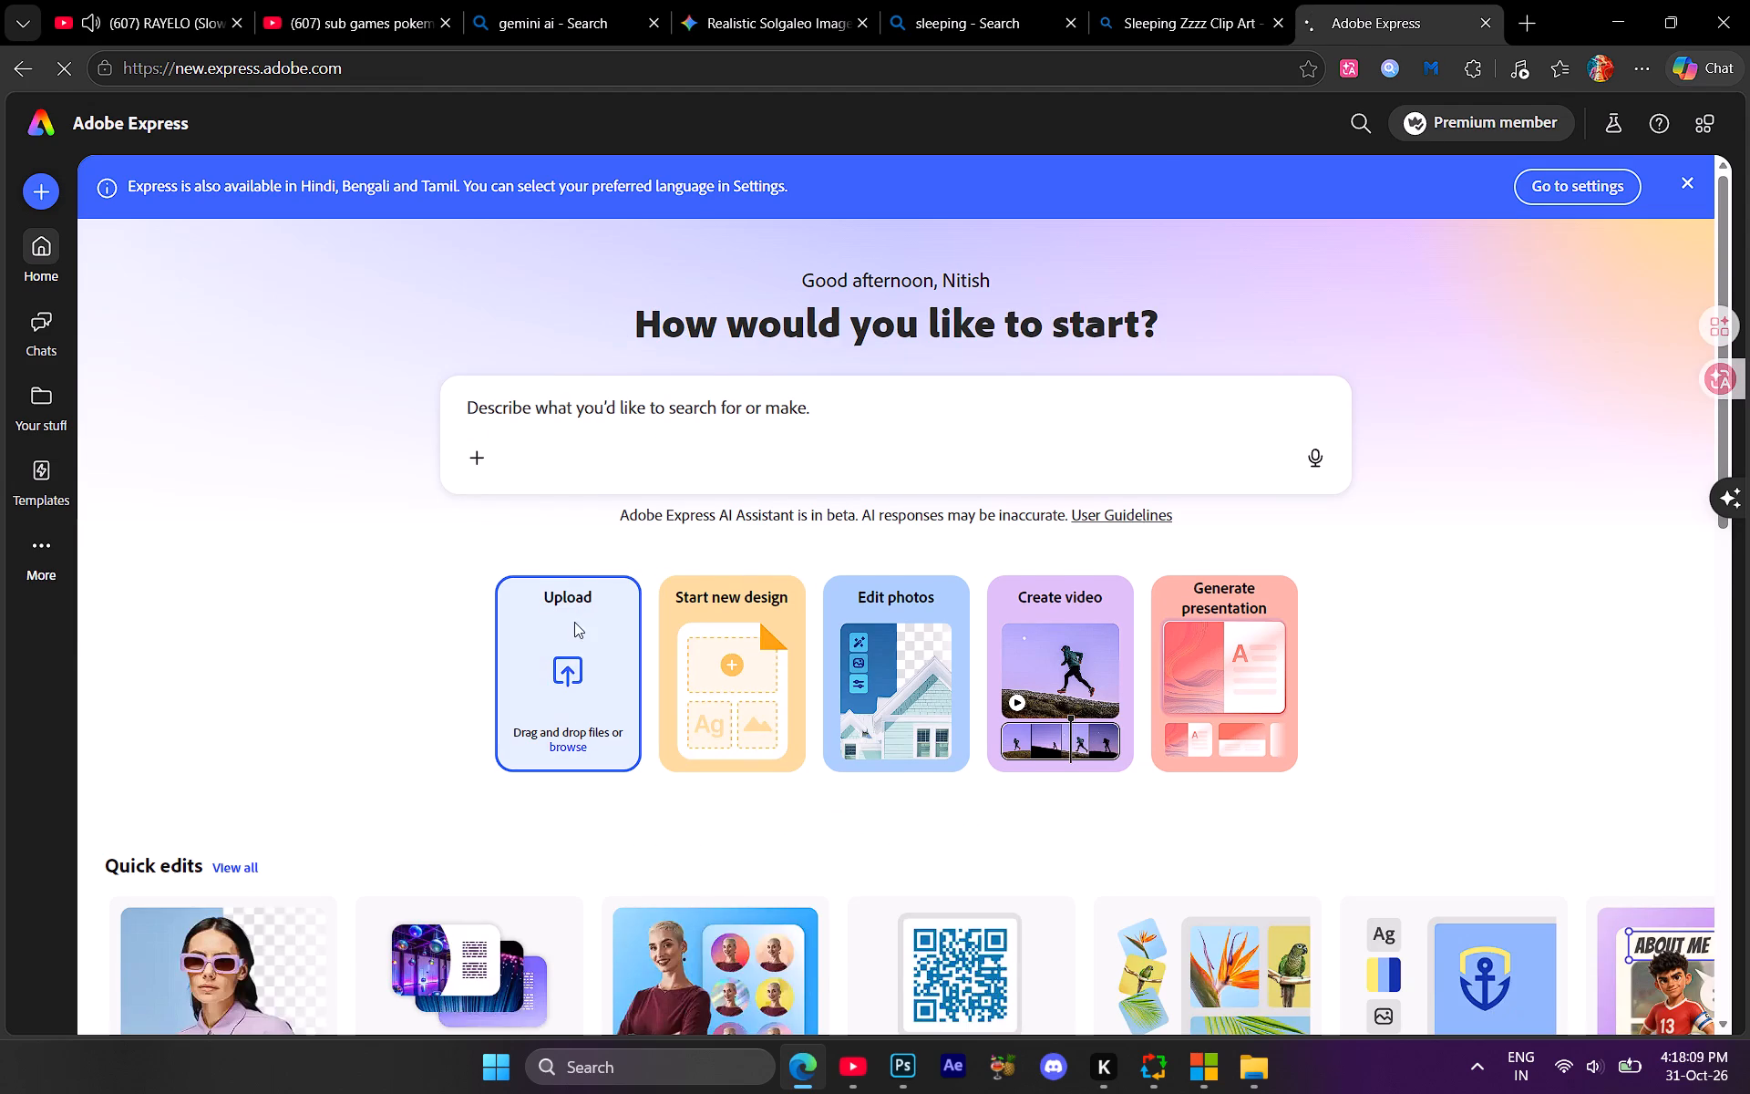
click(1290, 22)
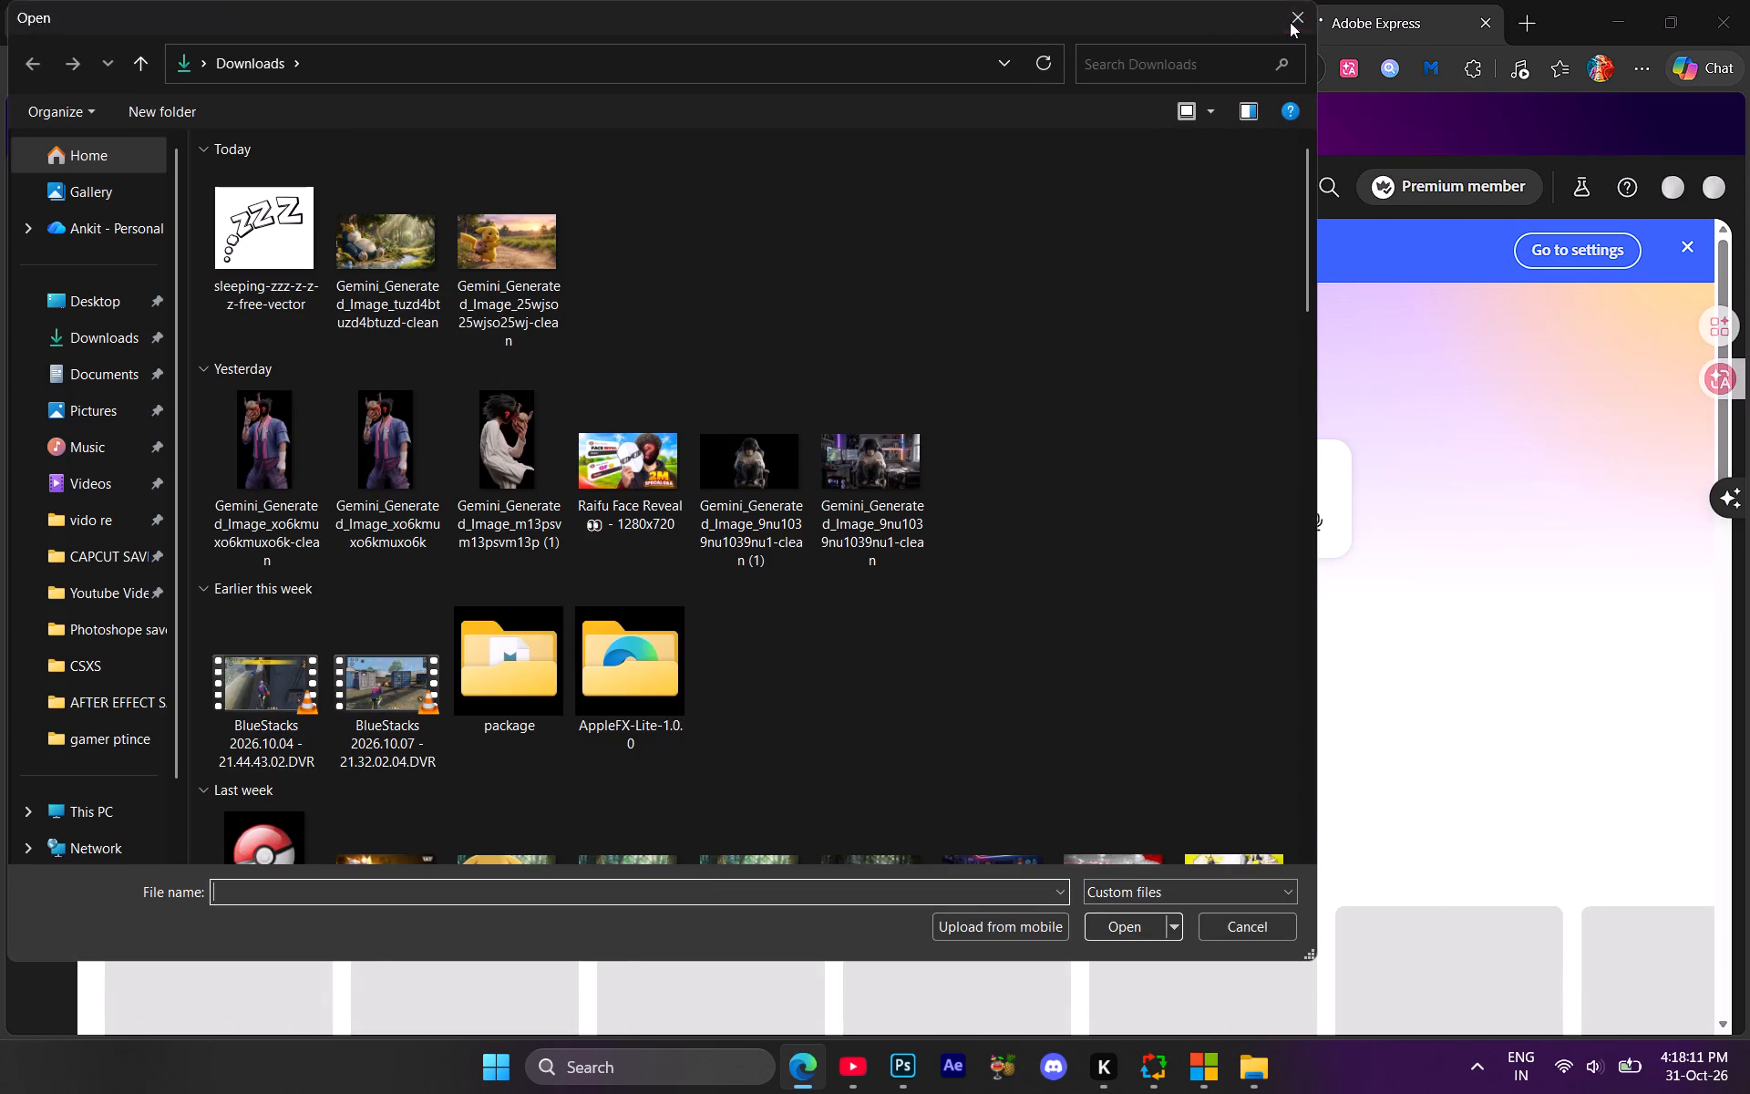
click(886, 753)
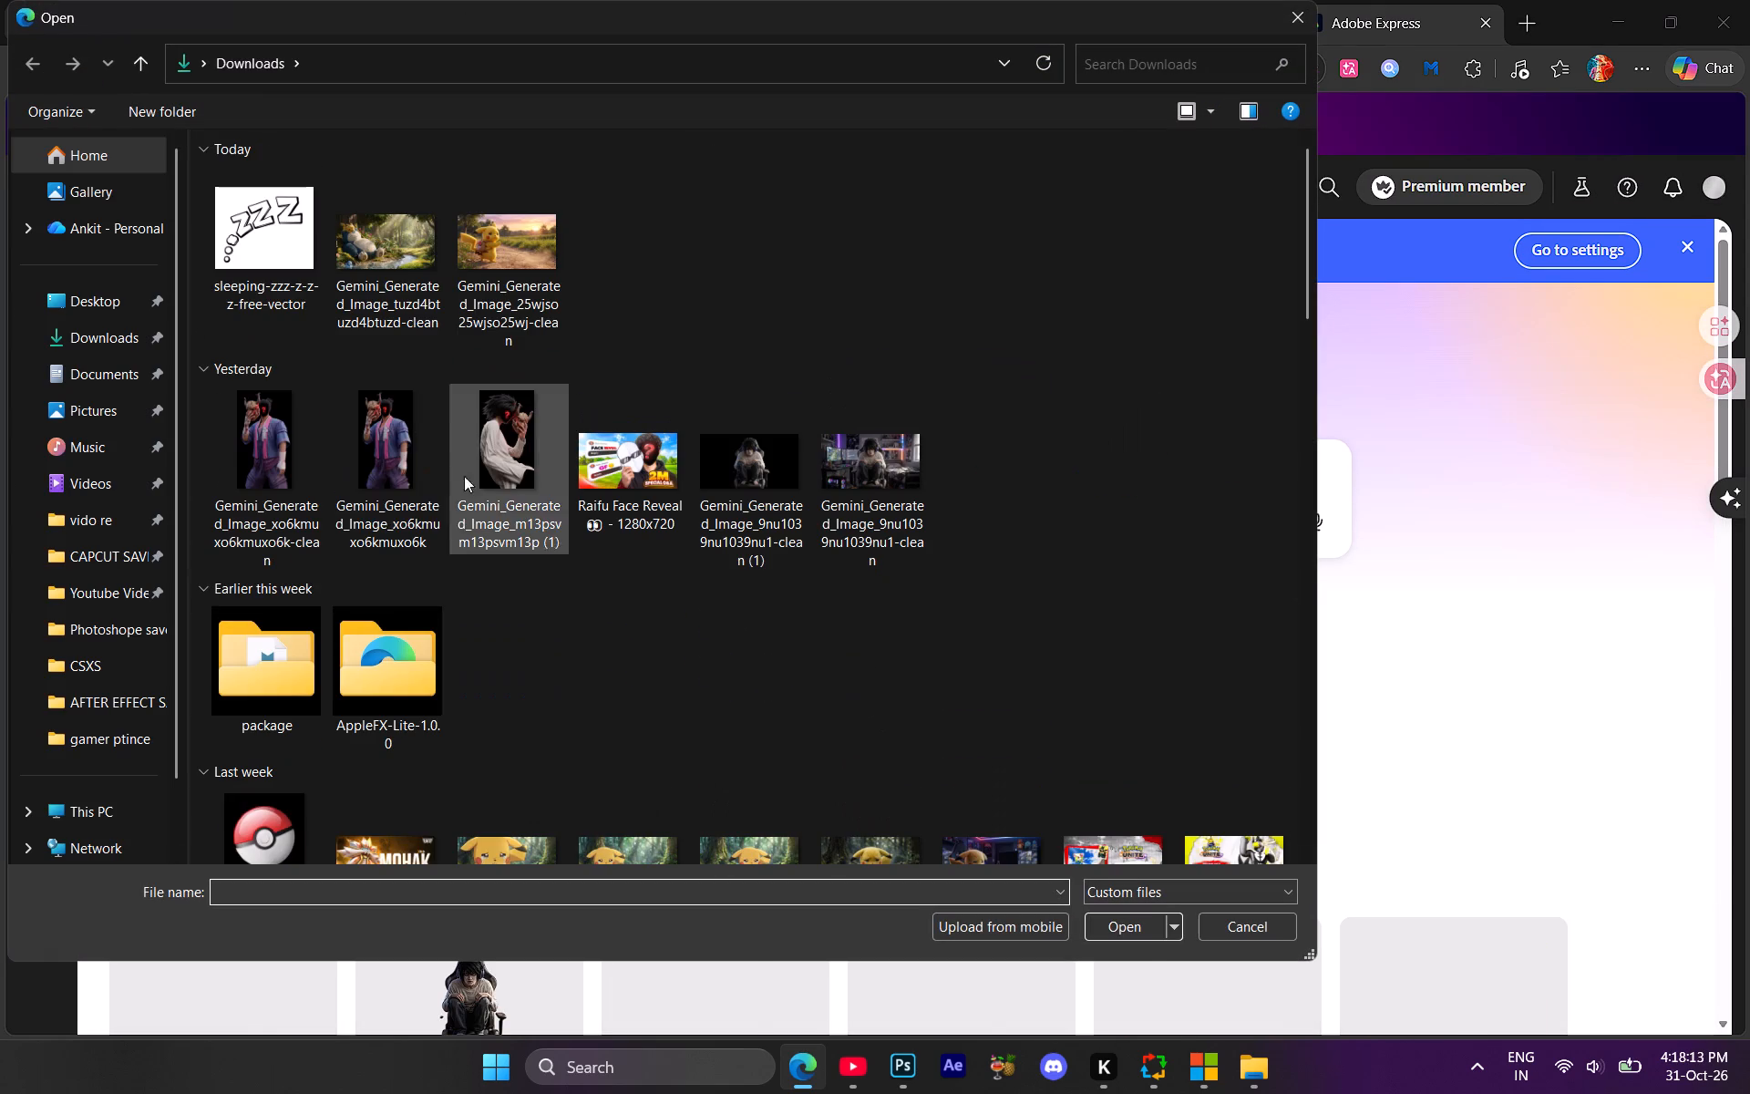
click(274, 276)
click(1106, 944)
click(1106, 931)
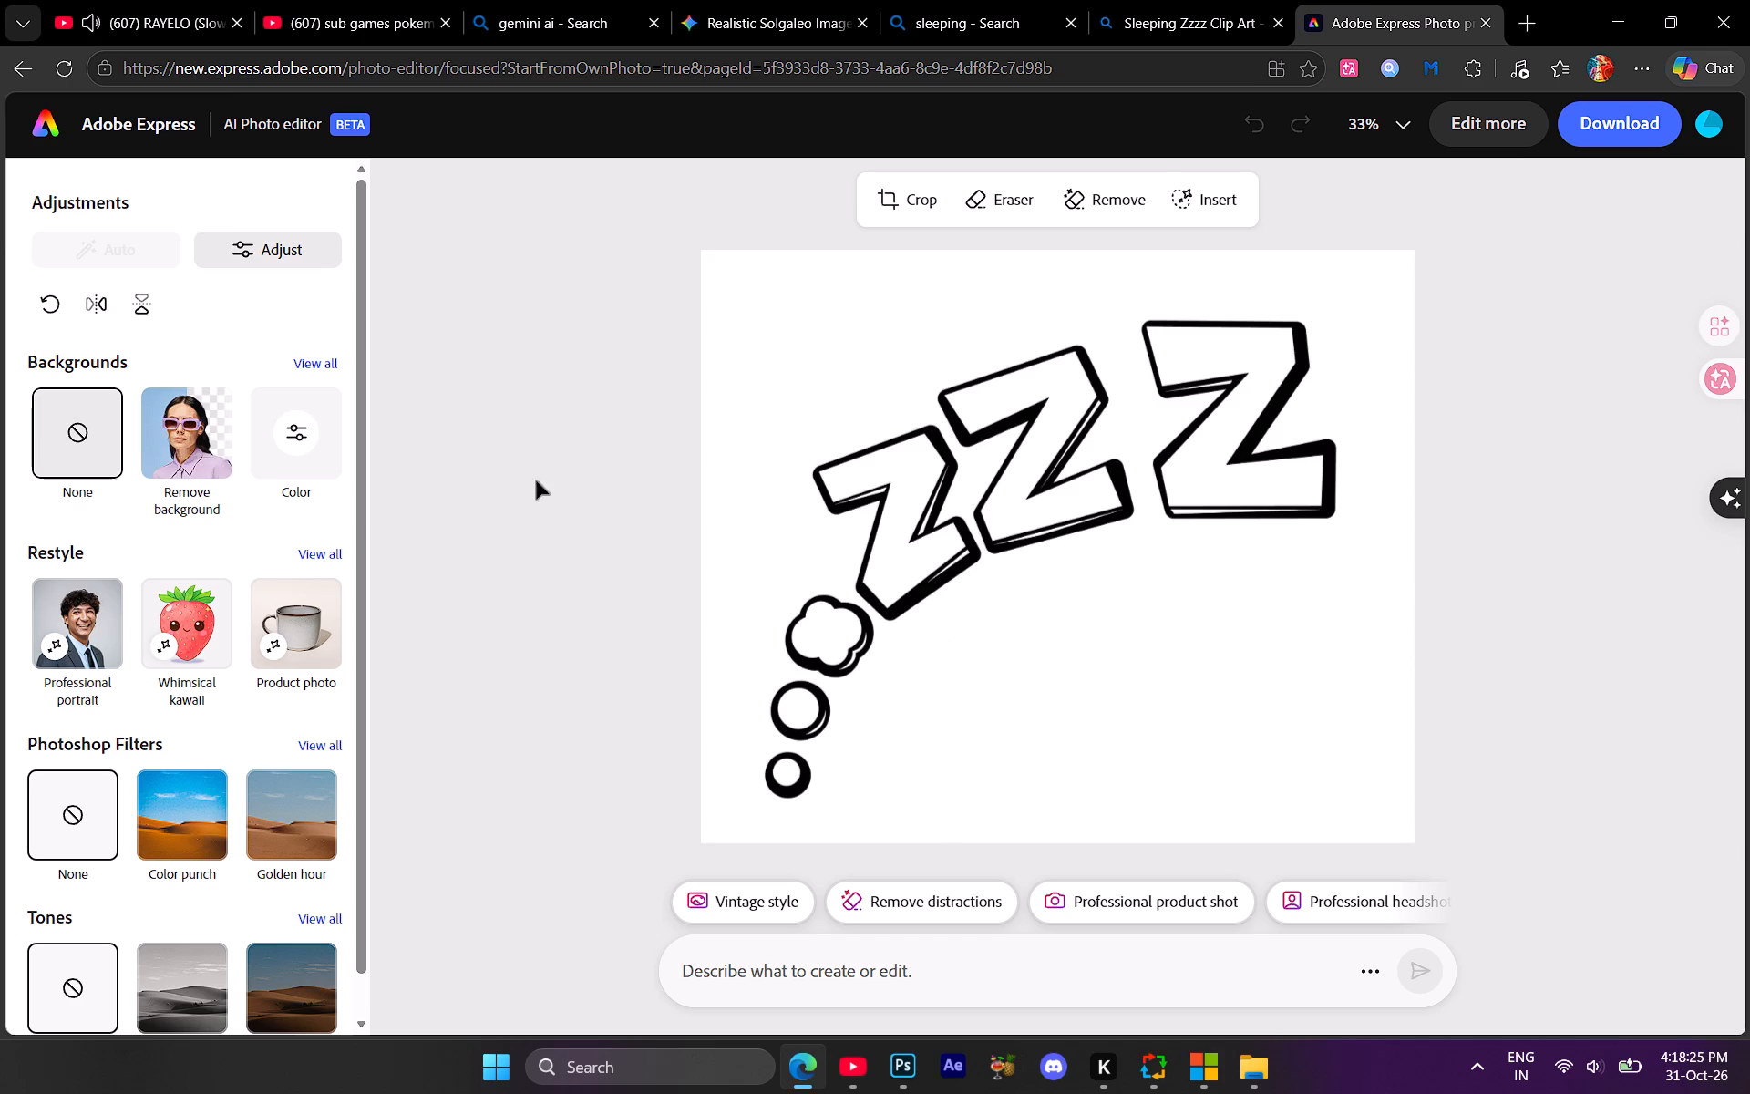
Remove the white background from the ZZZ image and fill in the Remove distractions prompt without submitting it.
click(190, 455)
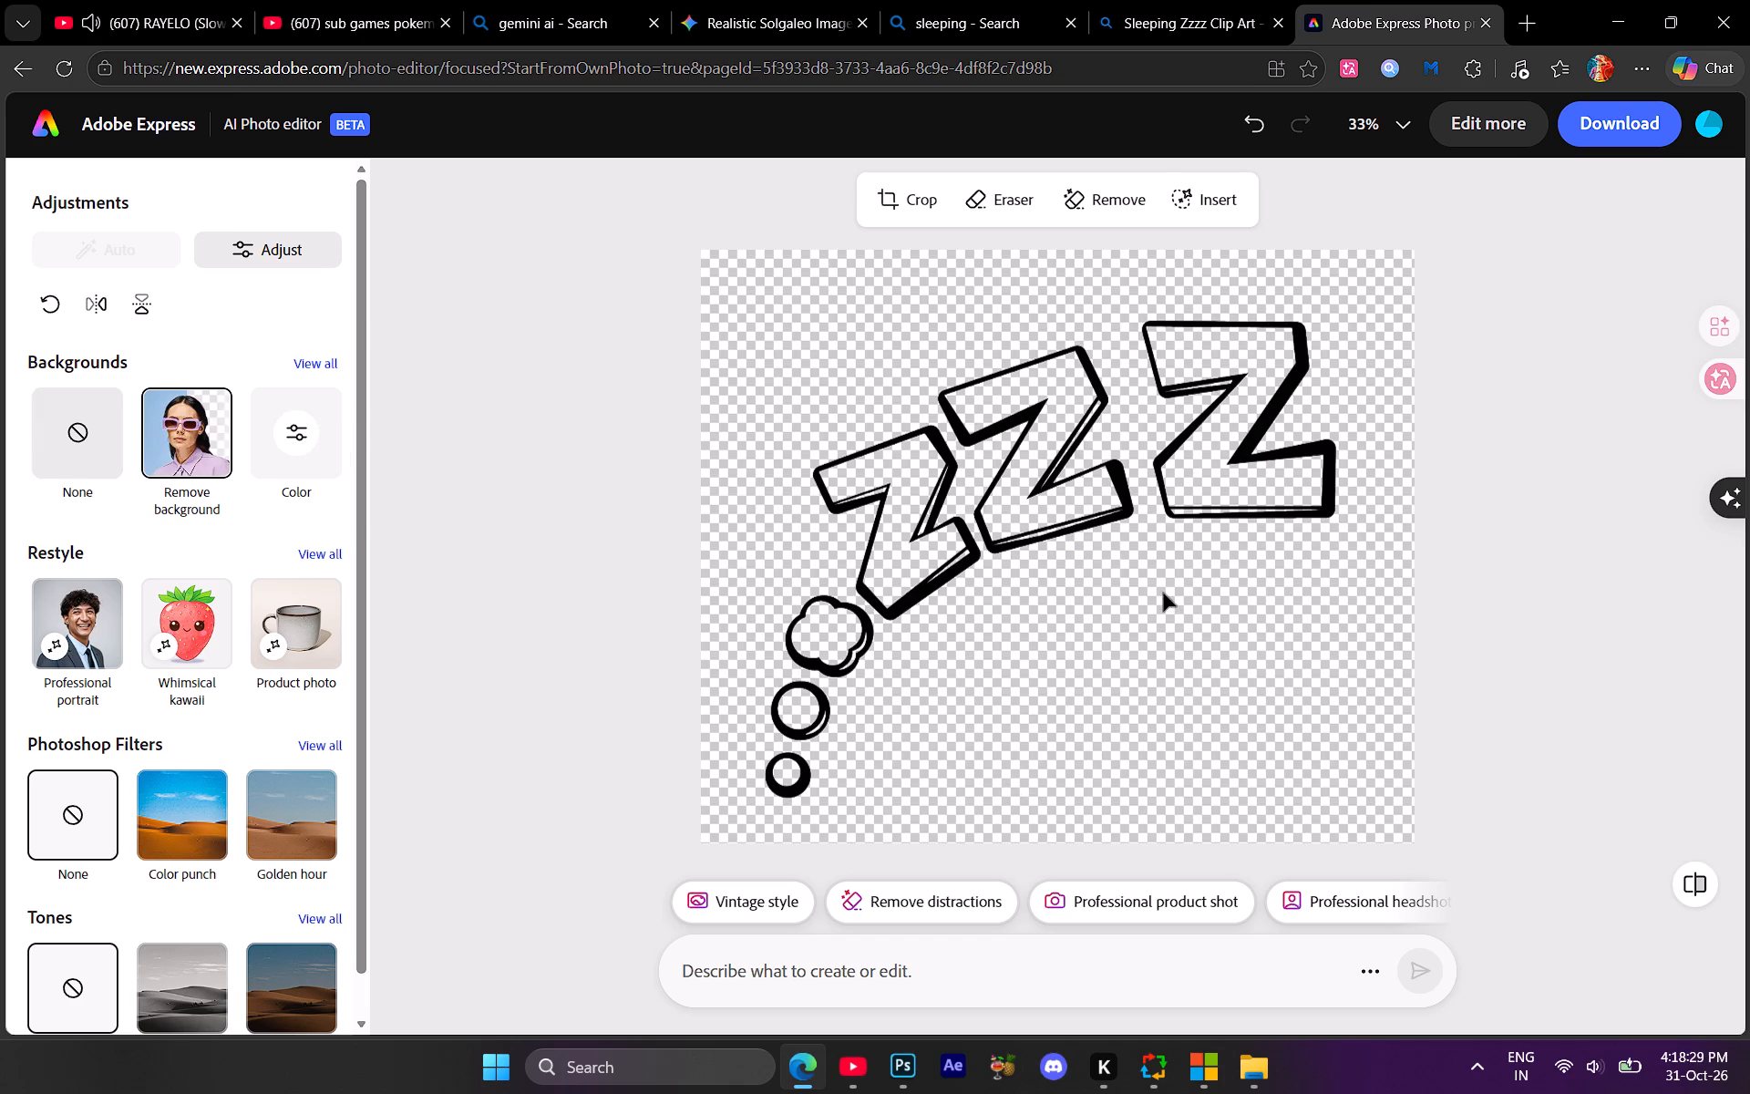
click(879, 904)
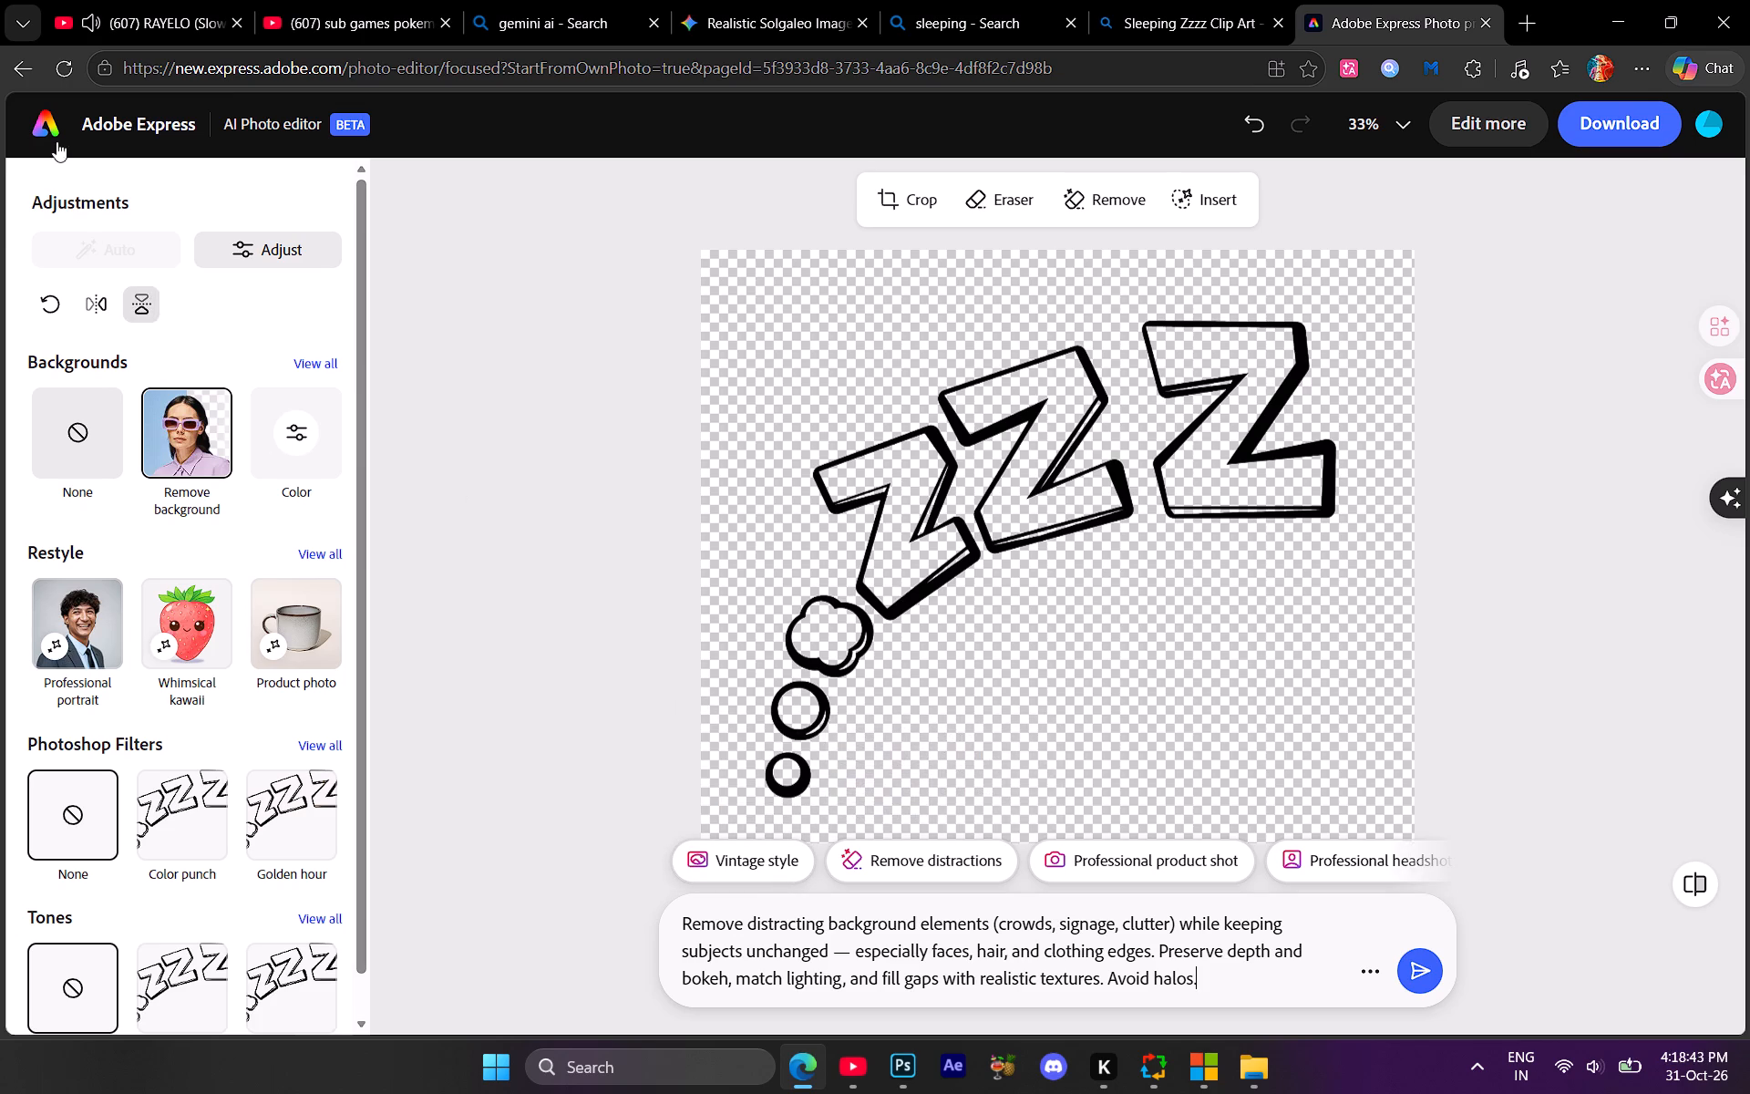
Download the background-free ZZZ image in PNG format and switch back to the Photoshop composition.
click(1606, 117)
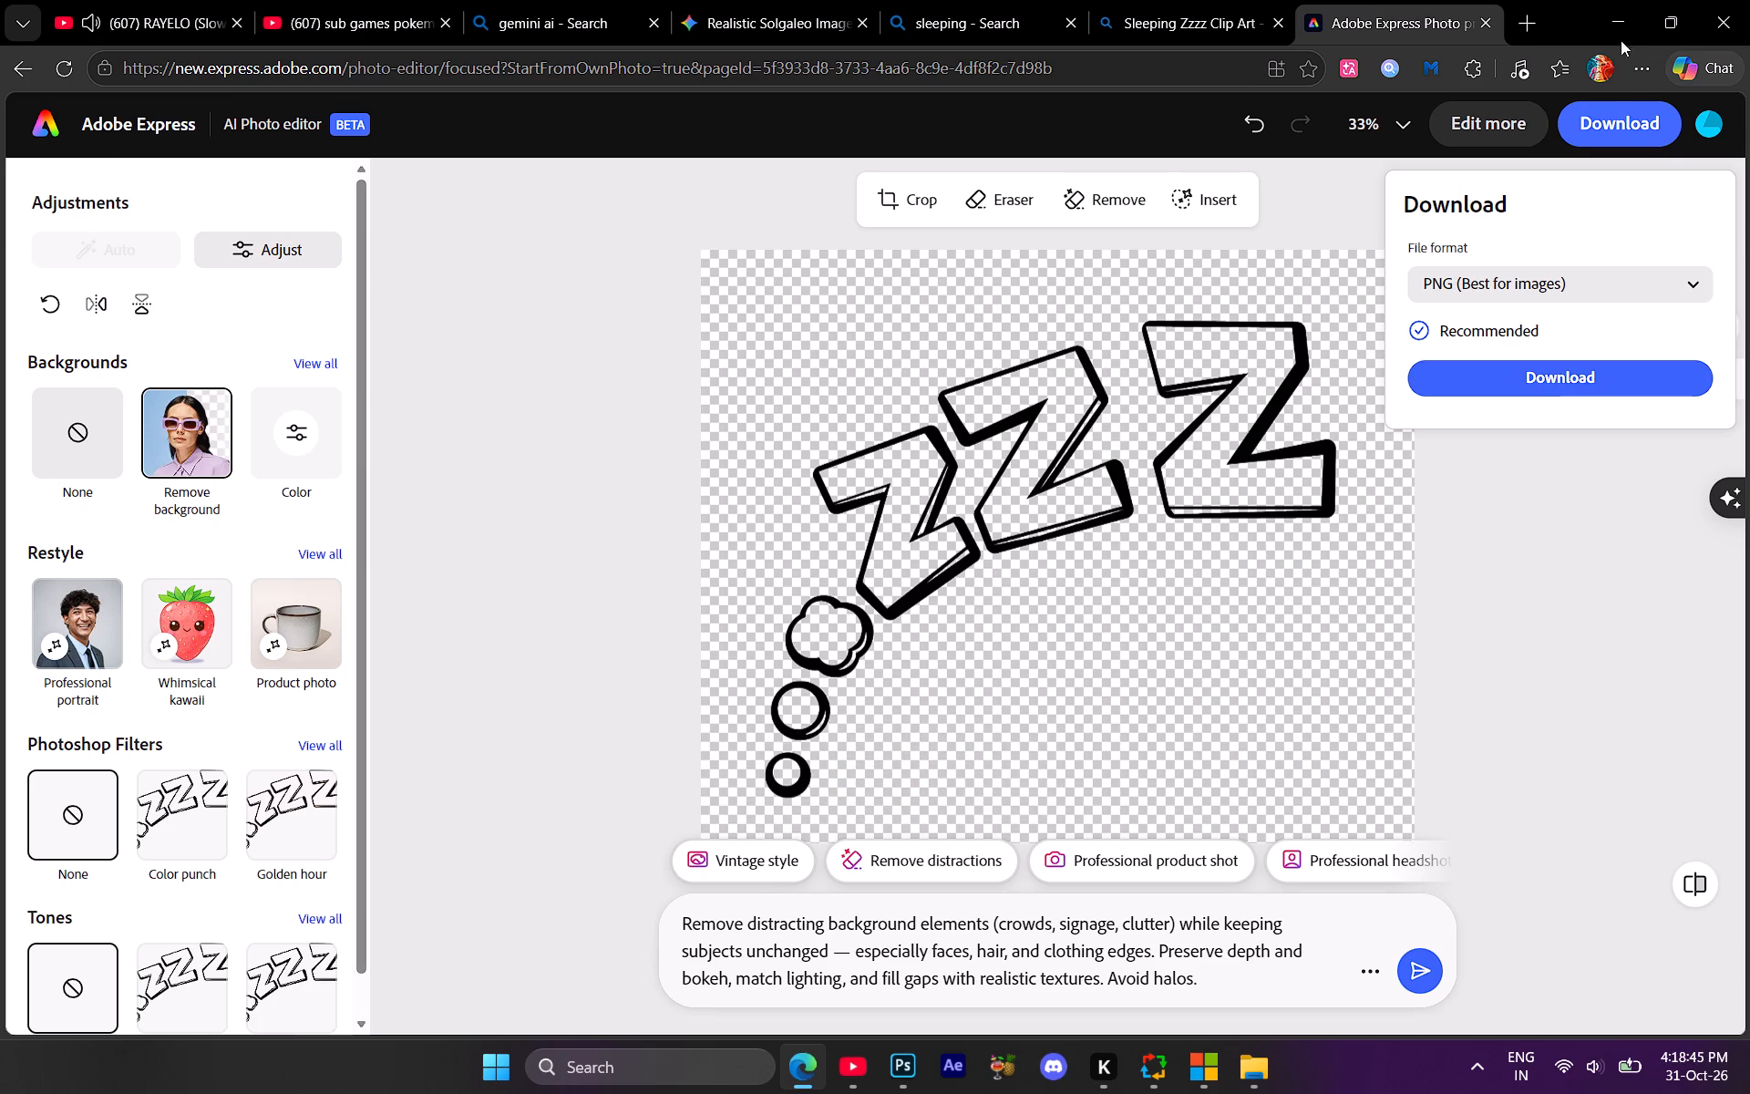
click(1526, 378)
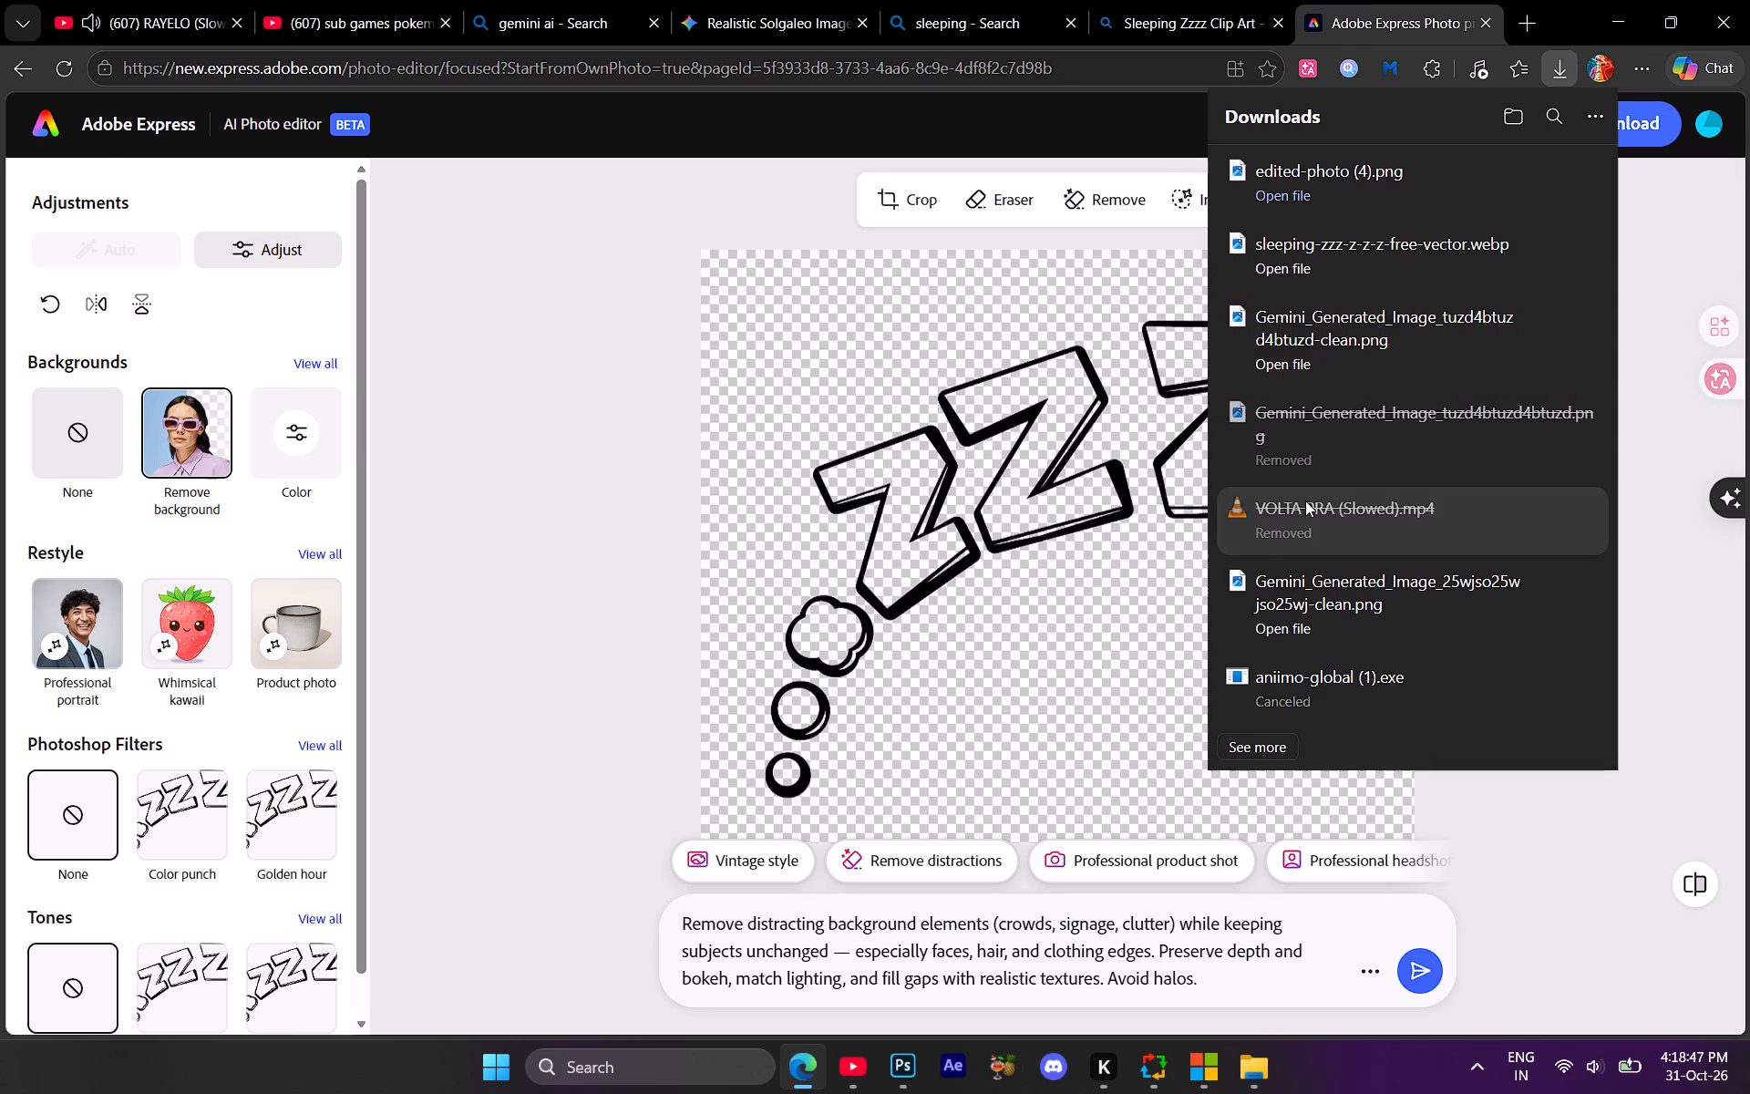
click(1657, 201)
click(1616, 11)
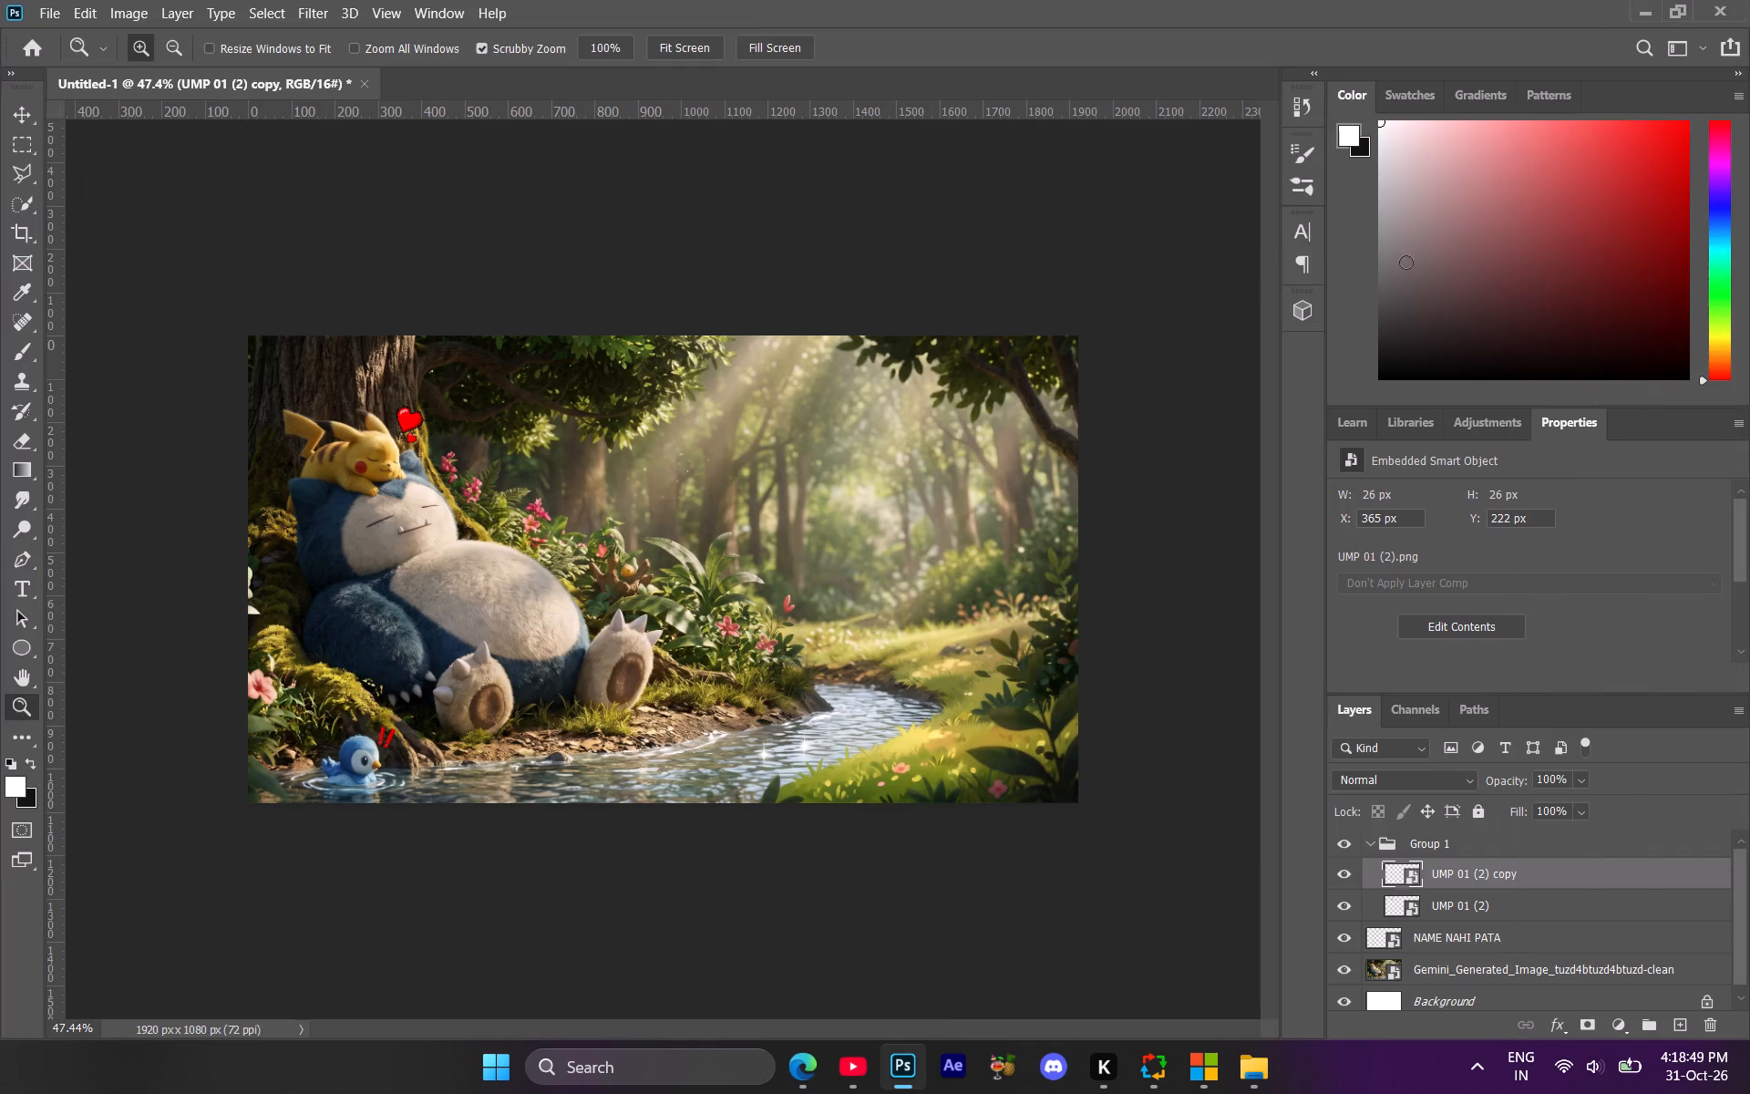
Save the composition as a Photoshop file named "sub games".
click(14, 680)
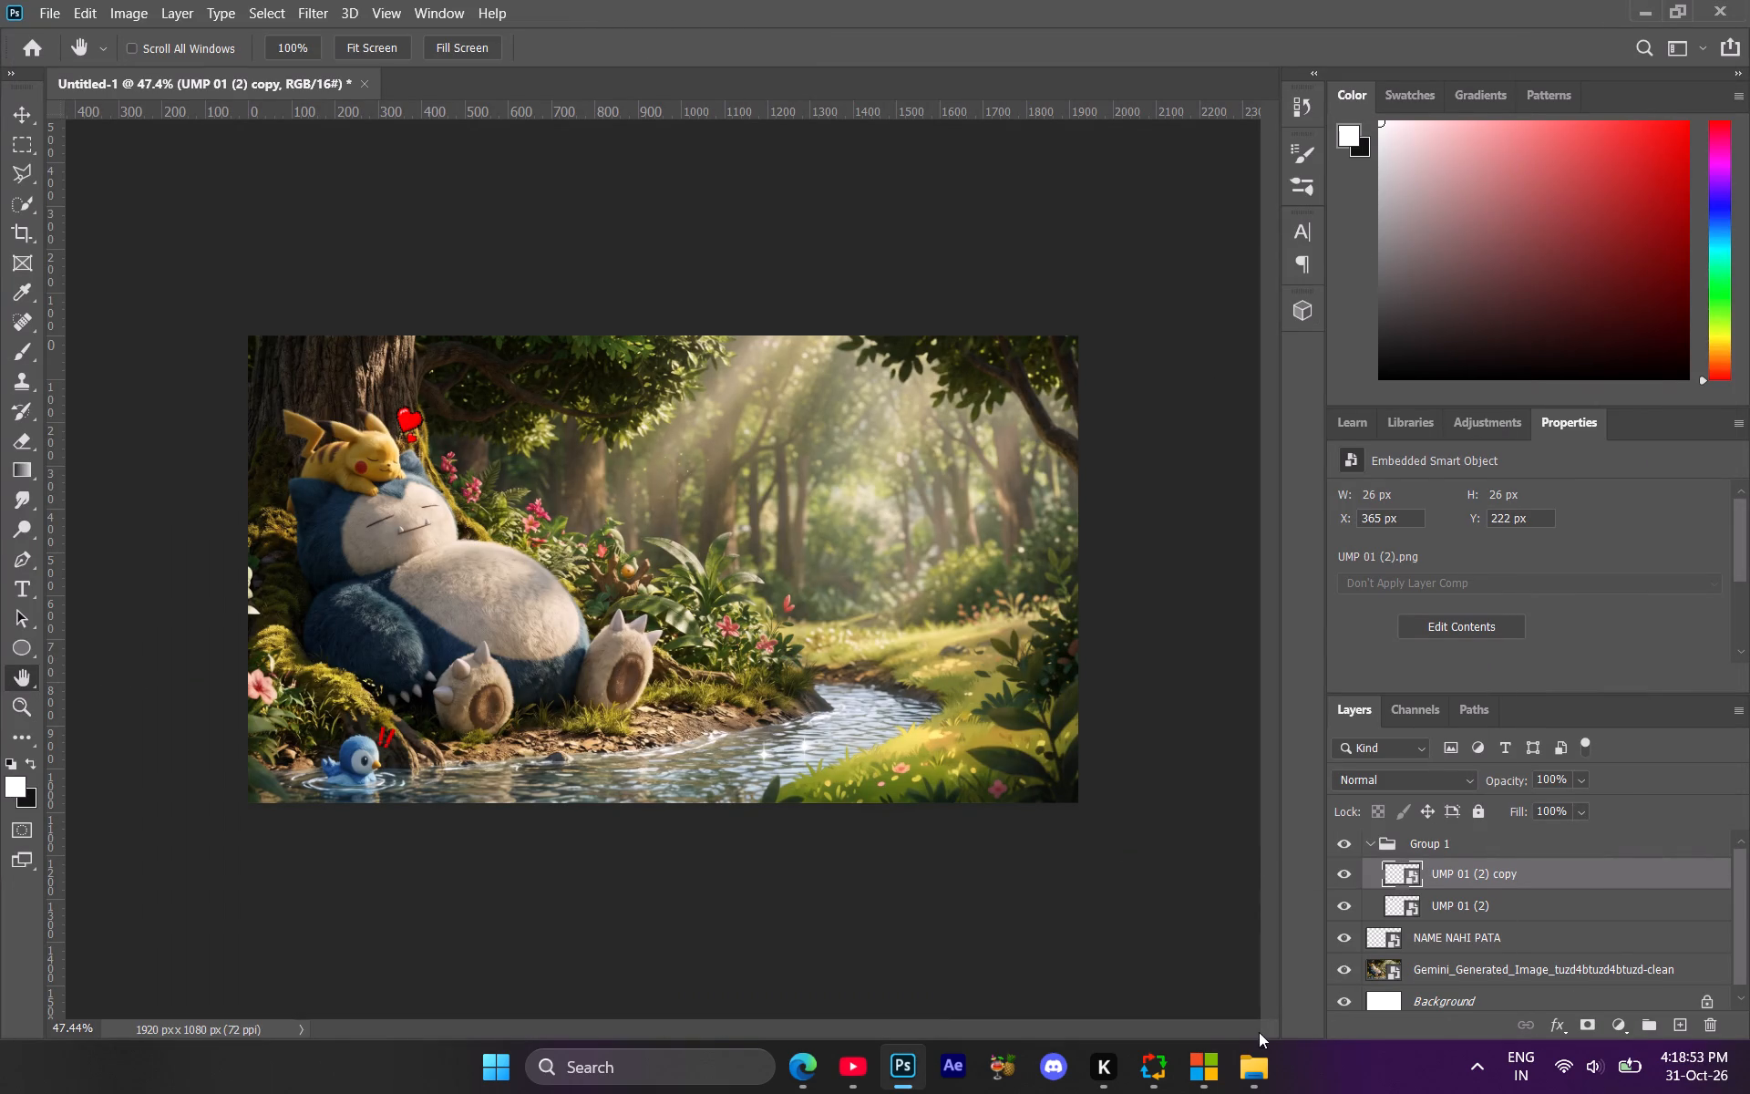
click(1260, 986)
click(1472, 874)
key(ctrl+s)
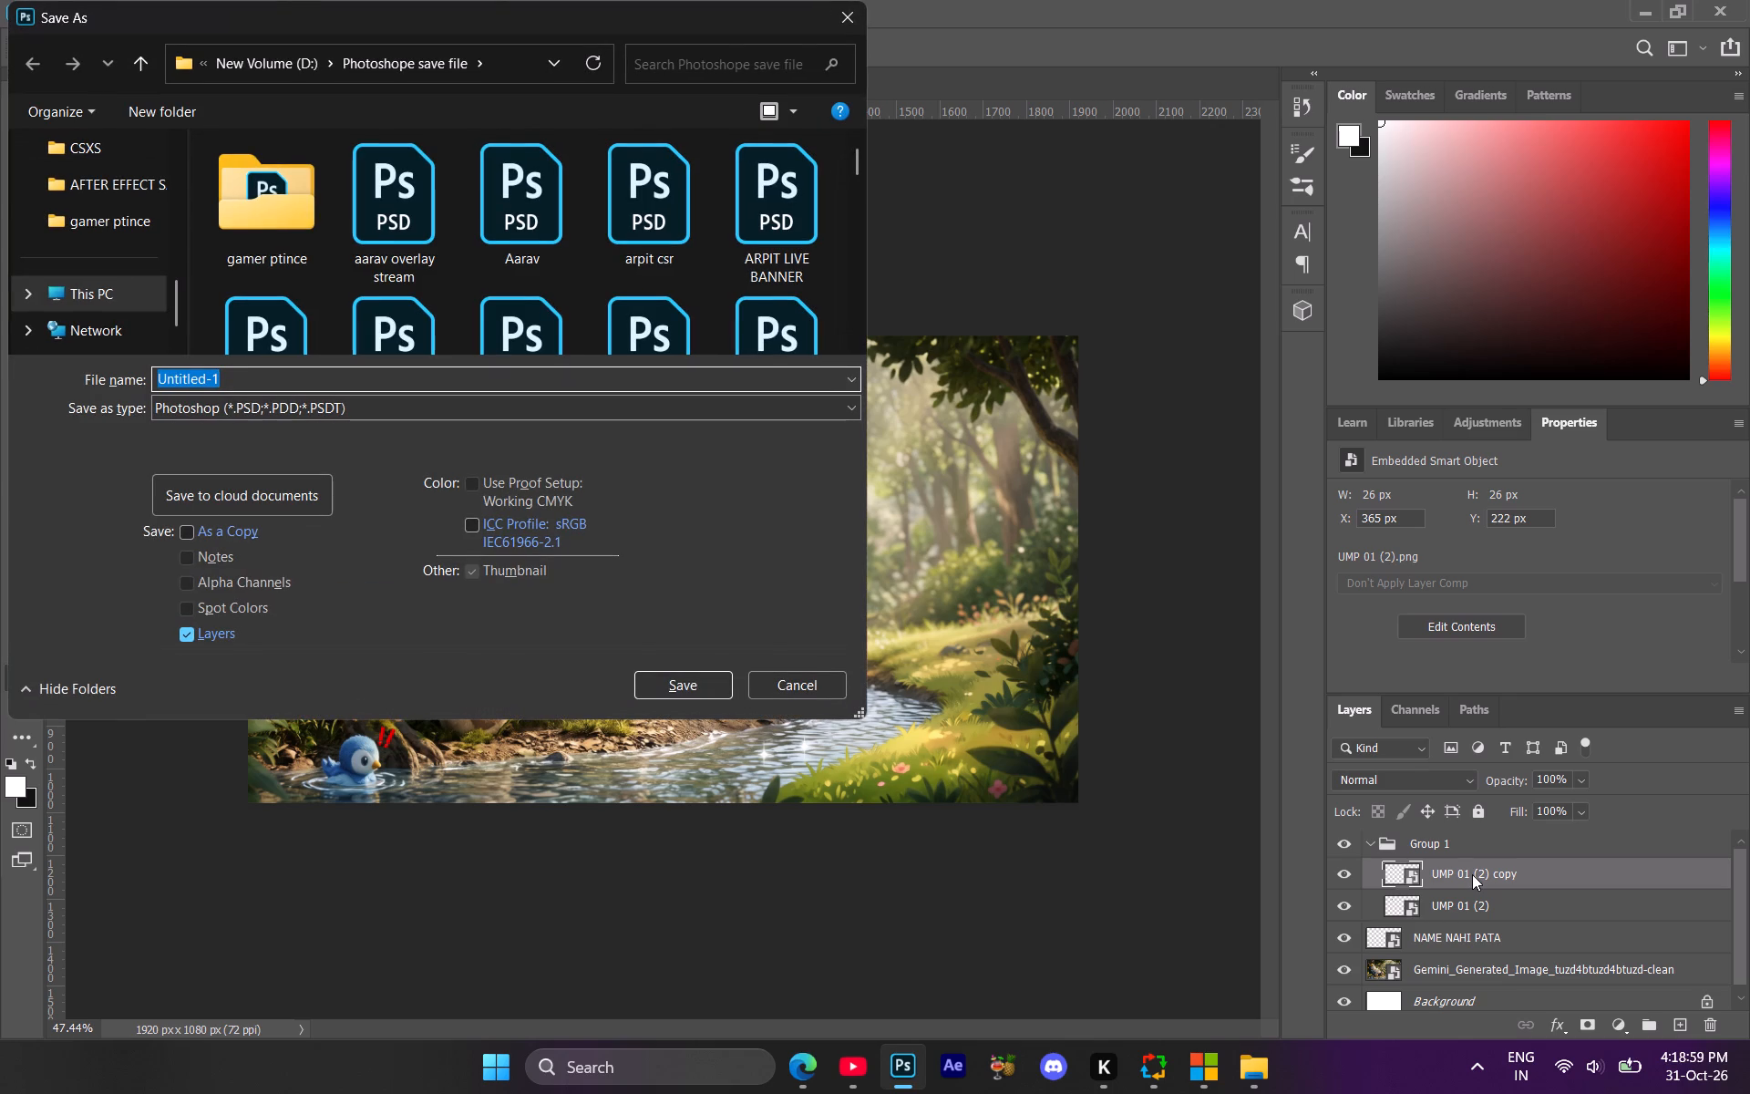
text(sub games)
key(Return)
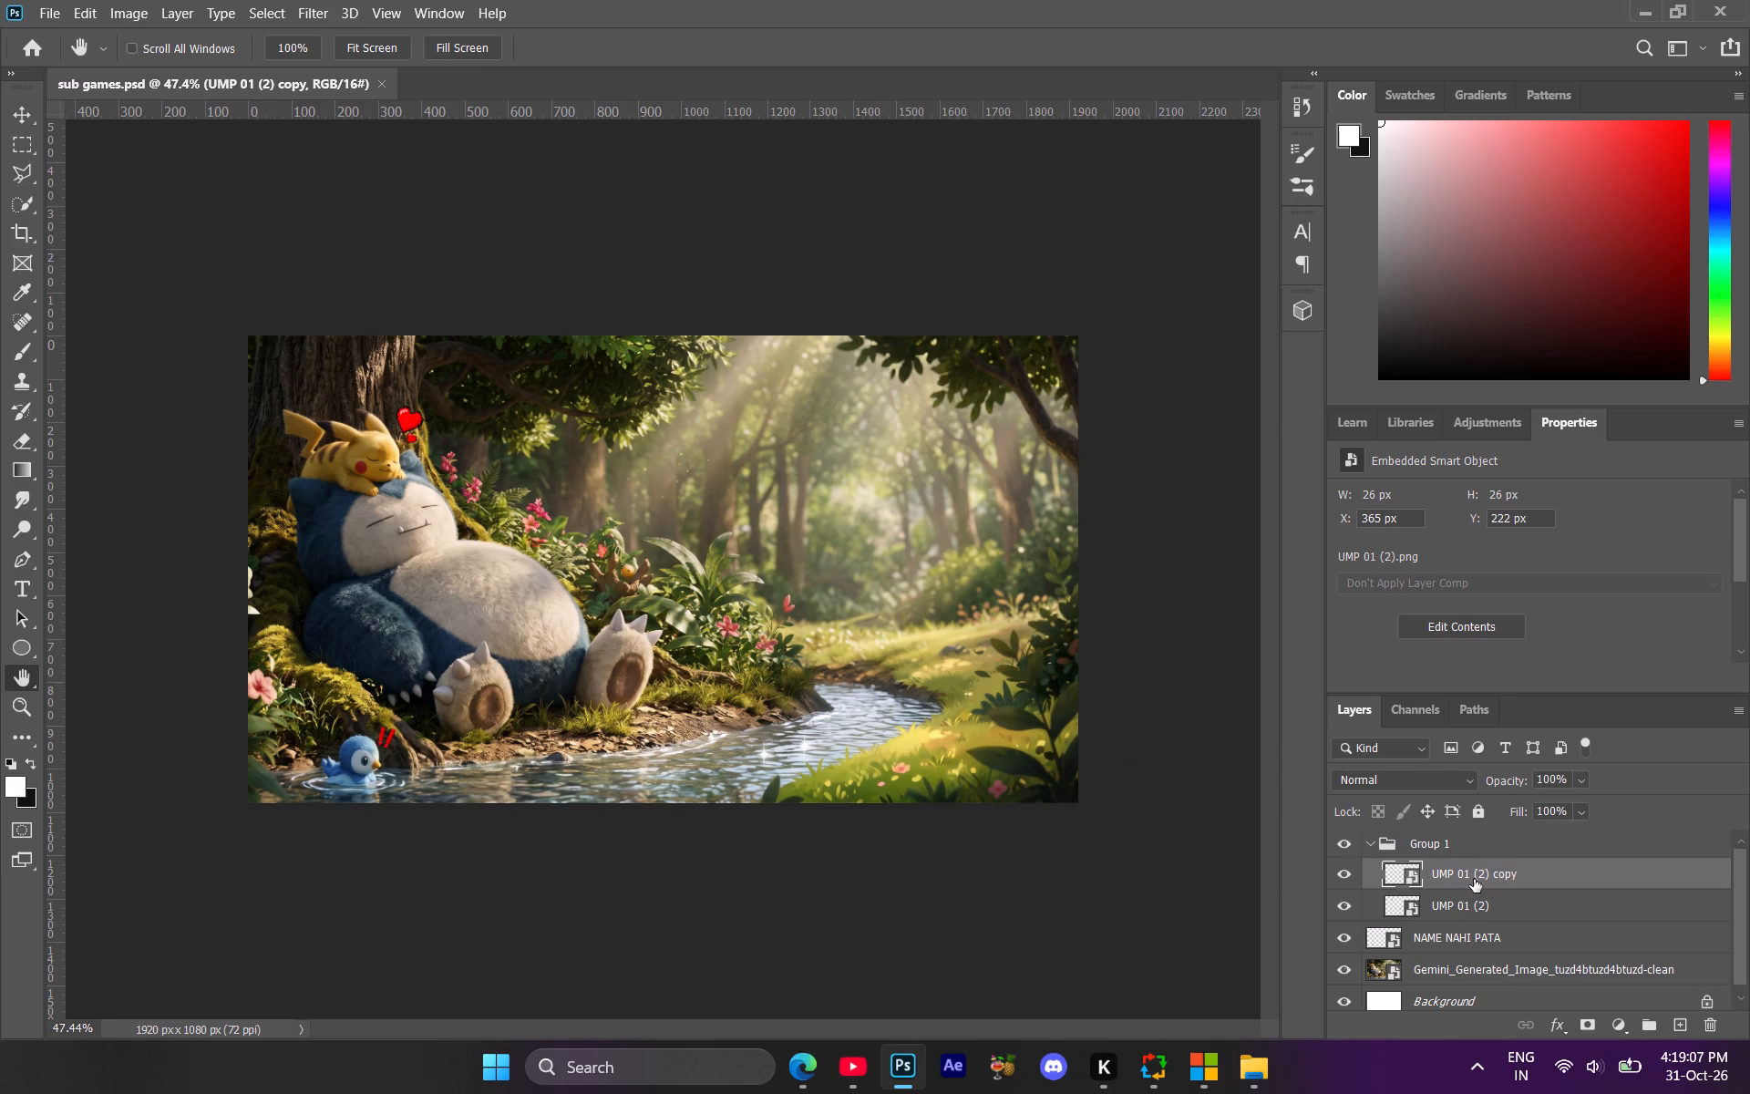
Move the large heart slightly up above Pikachu to about X 378, Y 175 px and rotate it to about 25.5°.
click(1471, 904)
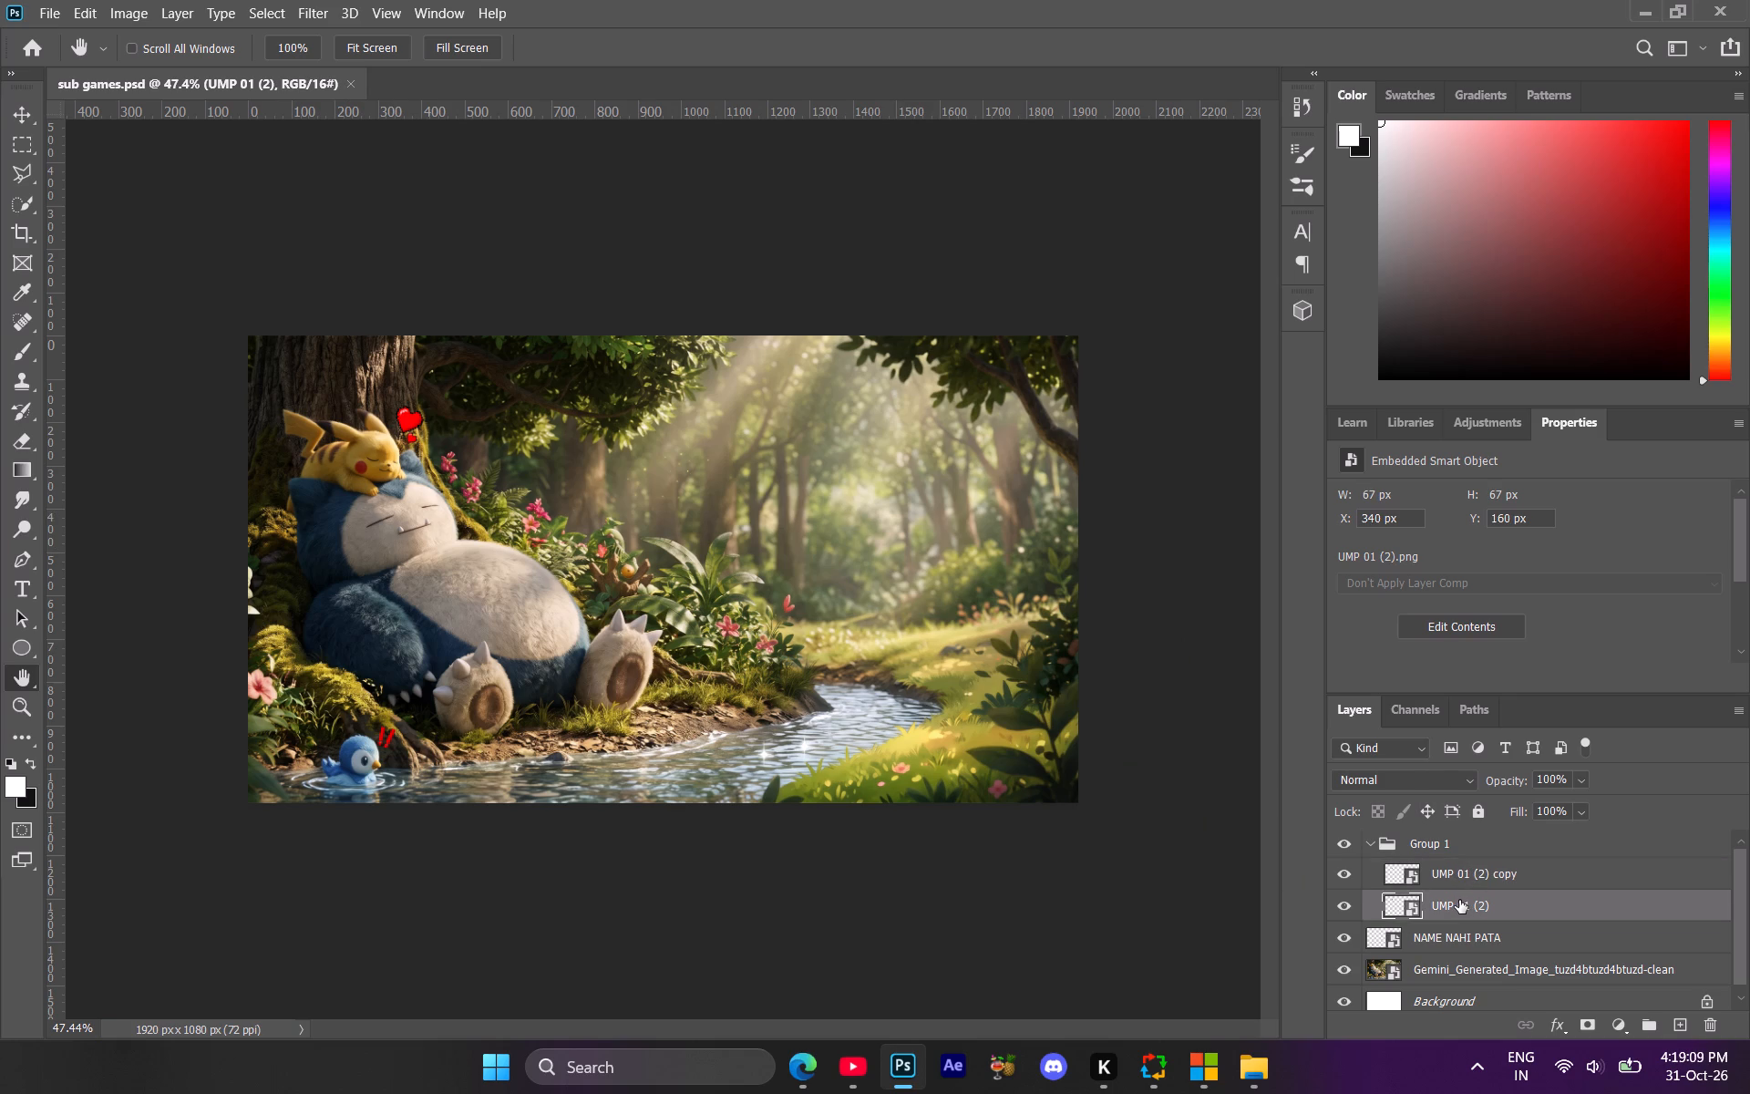
key(ctrl+t)
click(1518, 899)
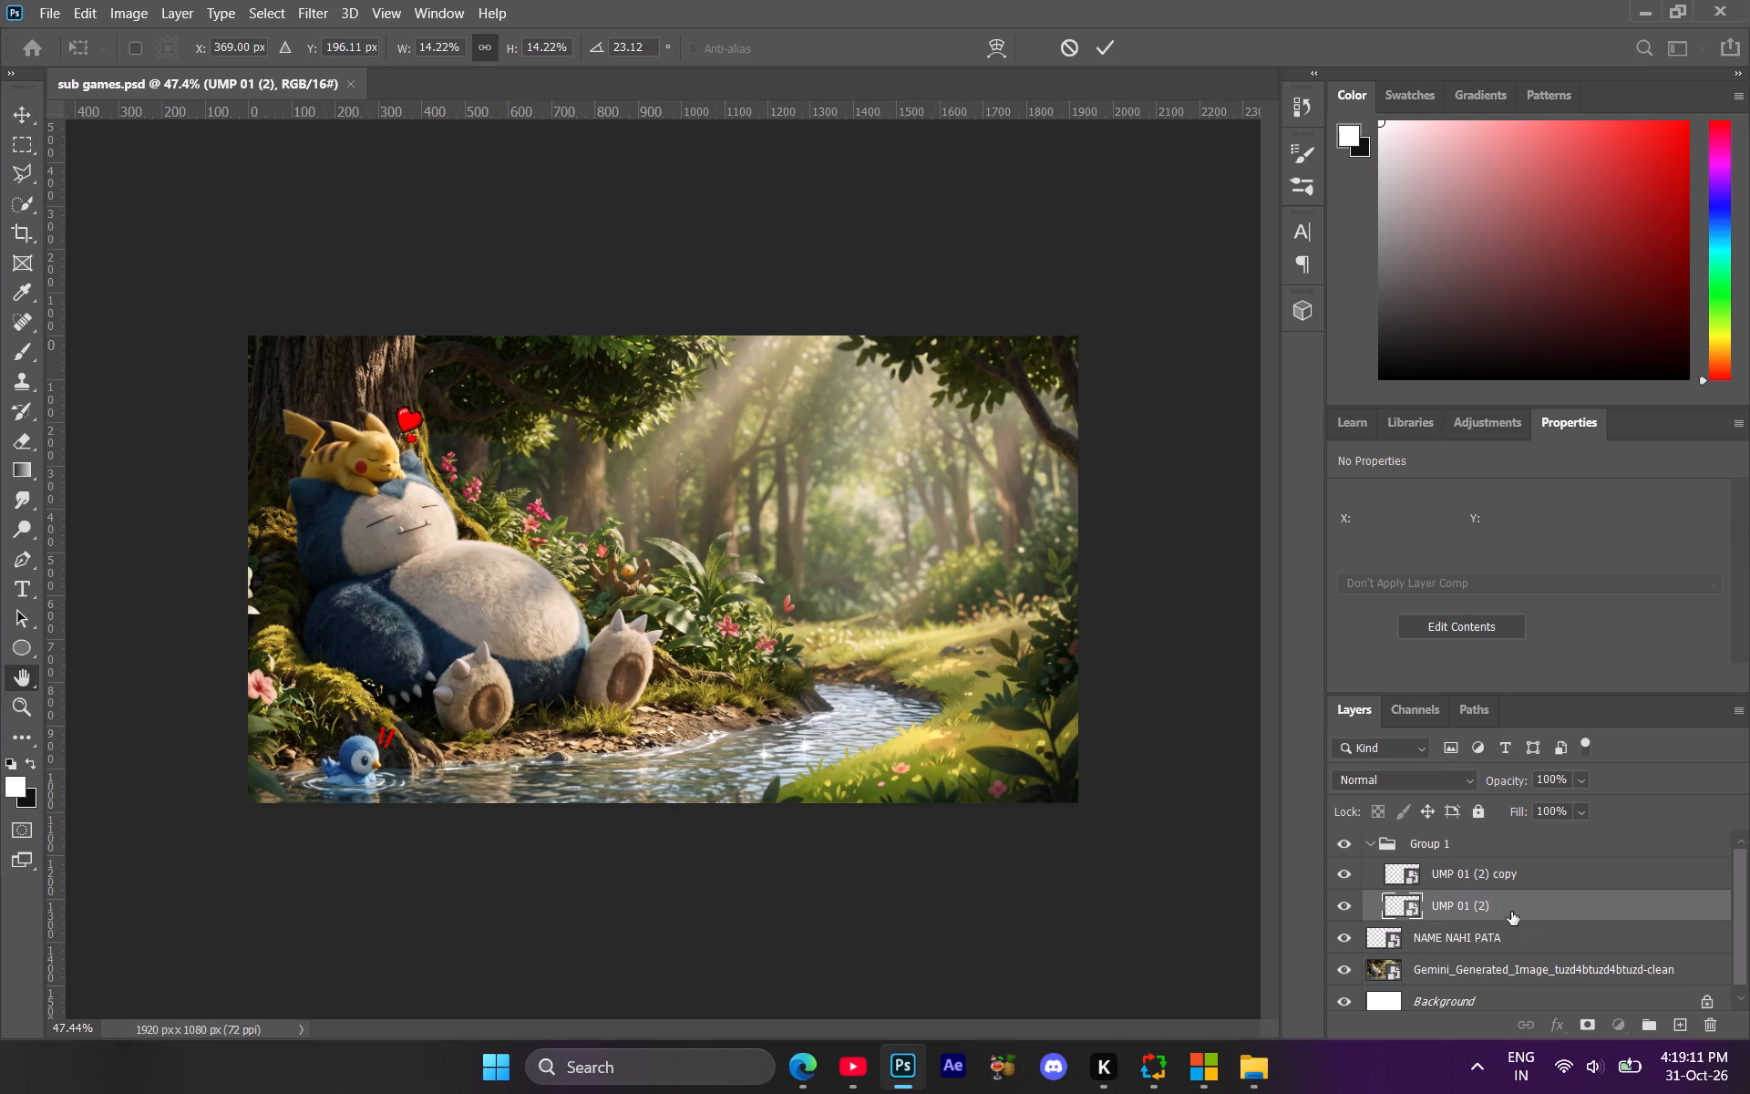
key(z)
key(z)
key(z)
key(z)
key(z)
key(z)
key(z)
key(z)
key(z)
key(z)
key(z)
key(z)
key(z)
key(z)
key(z)
key(z)
key(z)
key(z)
key(z)
key(z)
drag(480, 604, 627, 655)
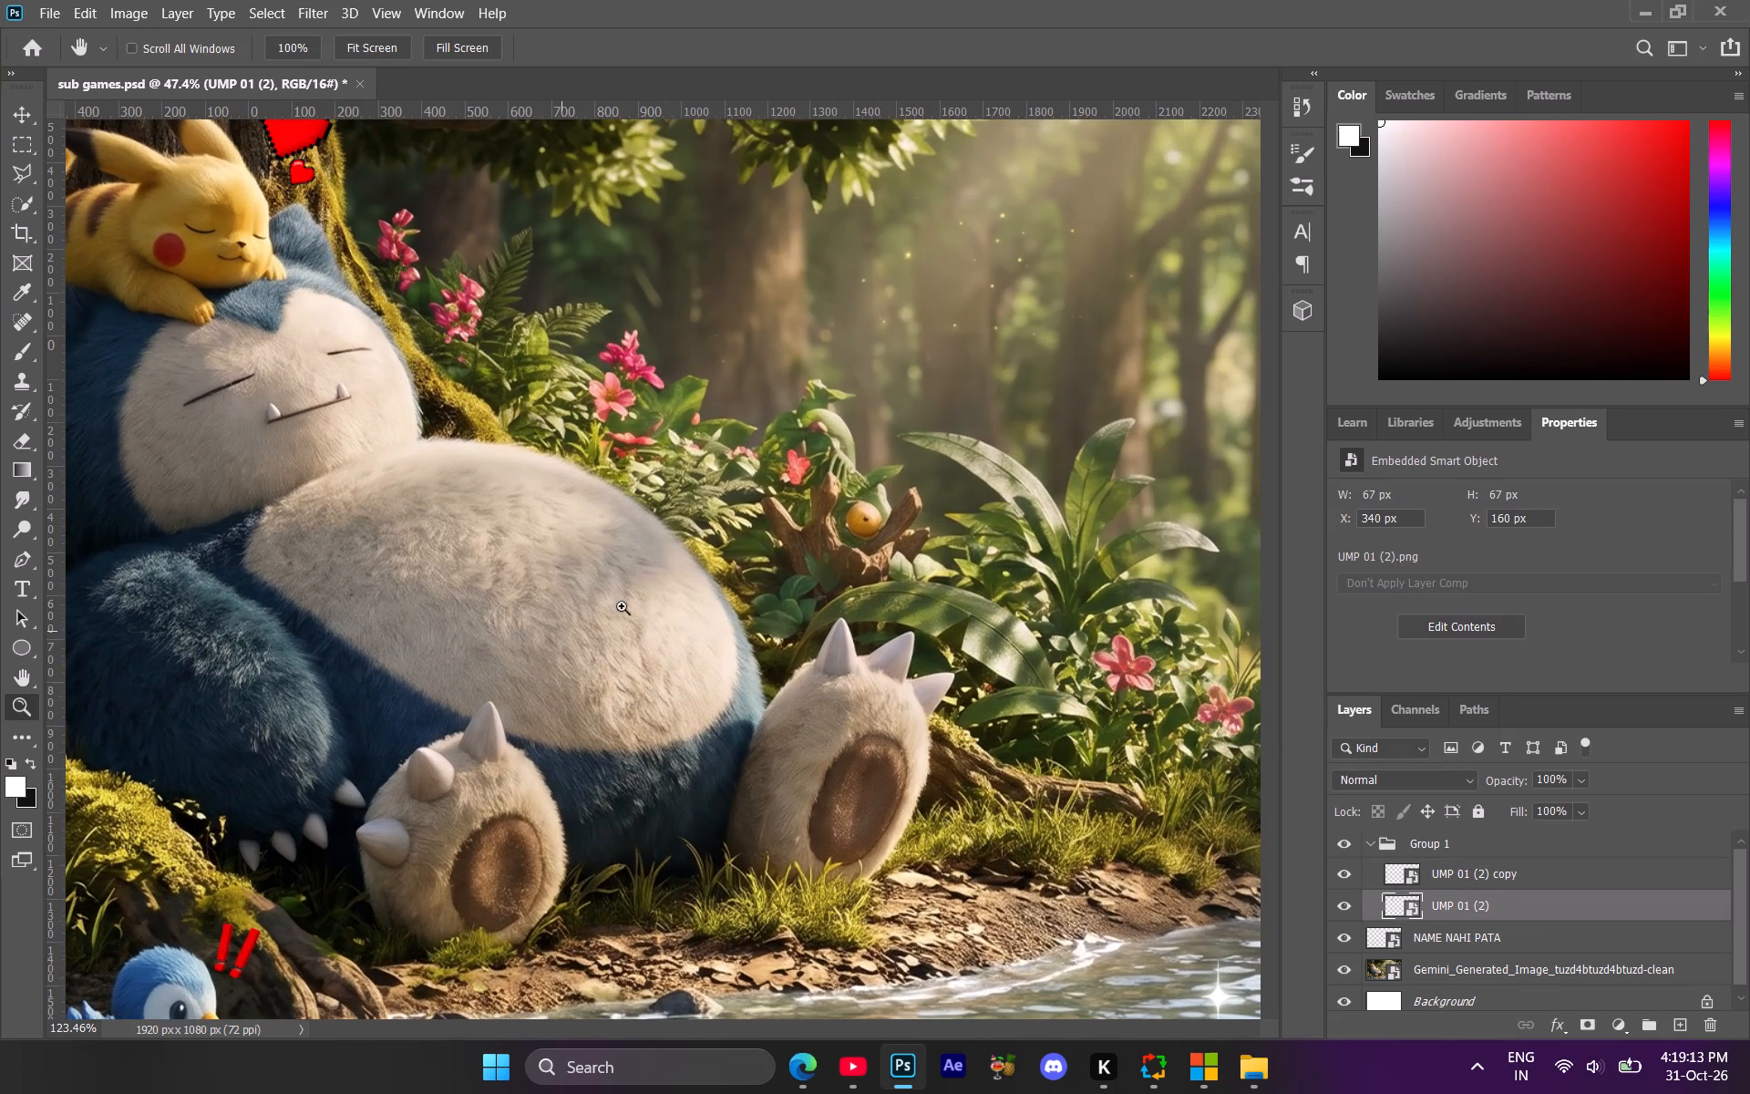
drag(691, 442, 880, 663)
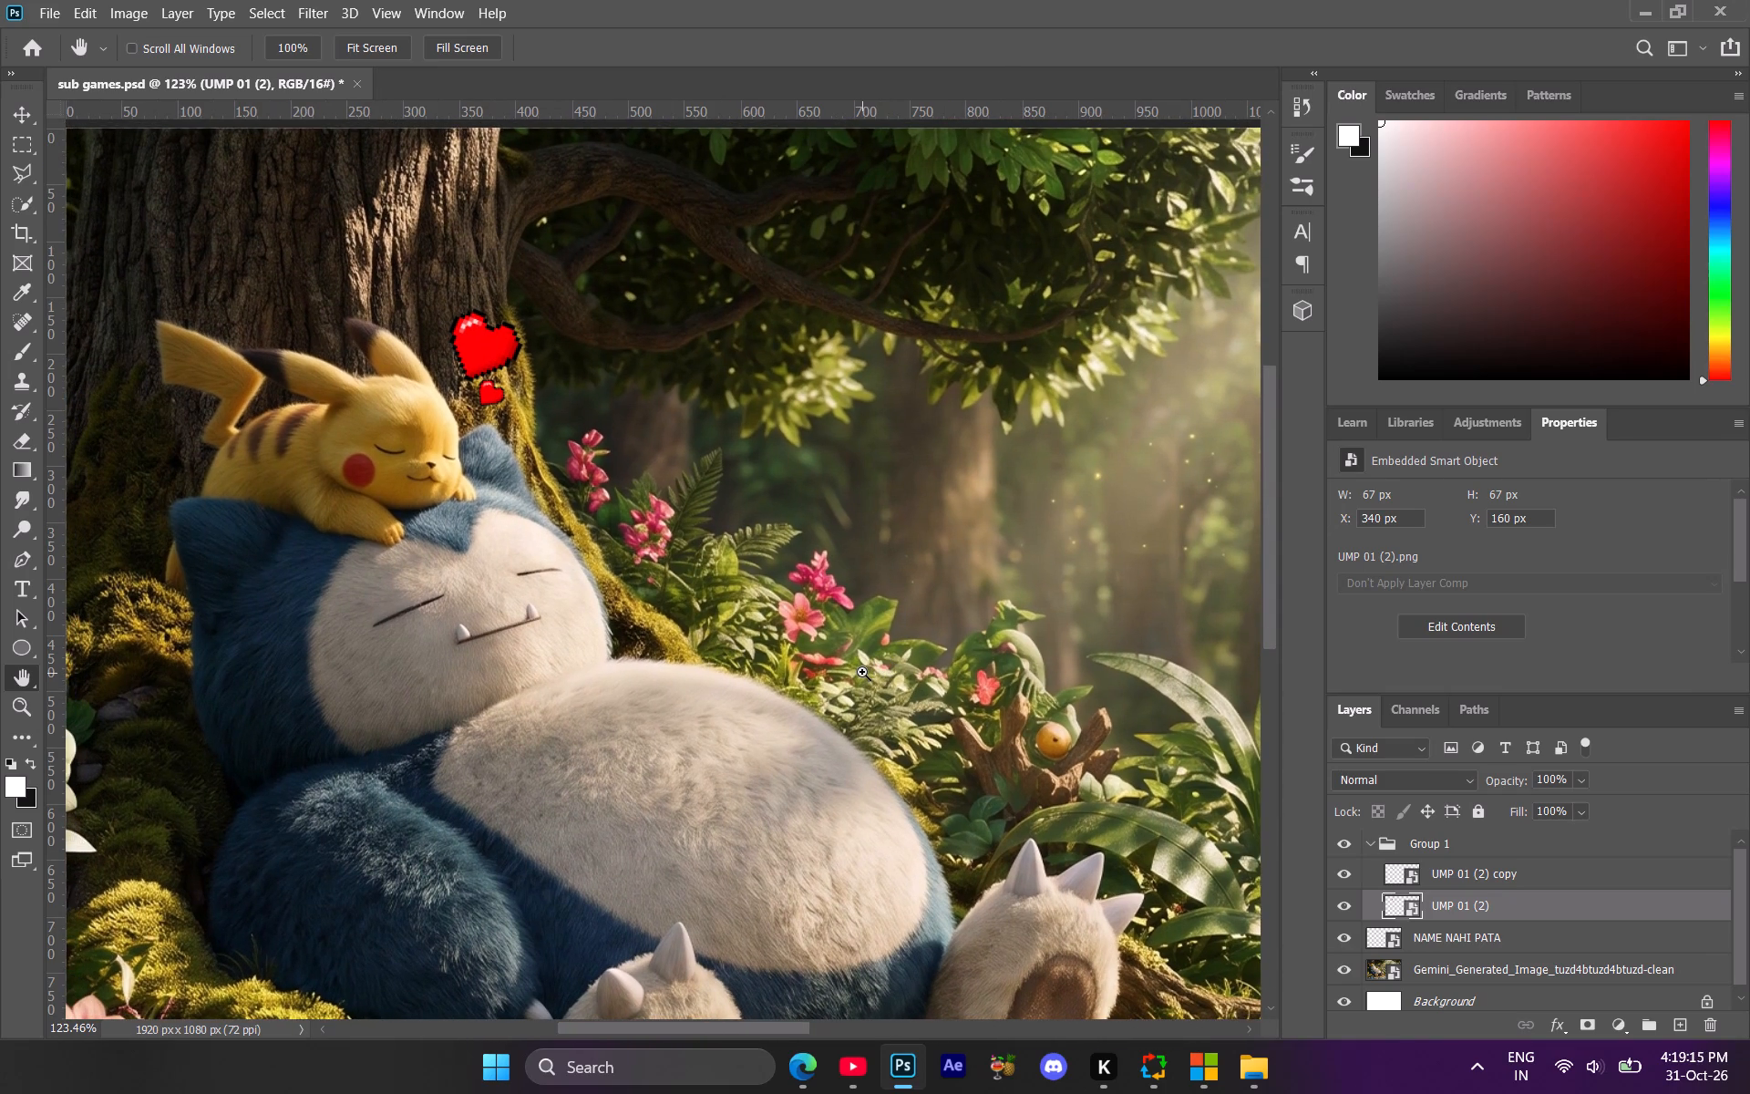
key(ctrl+t)
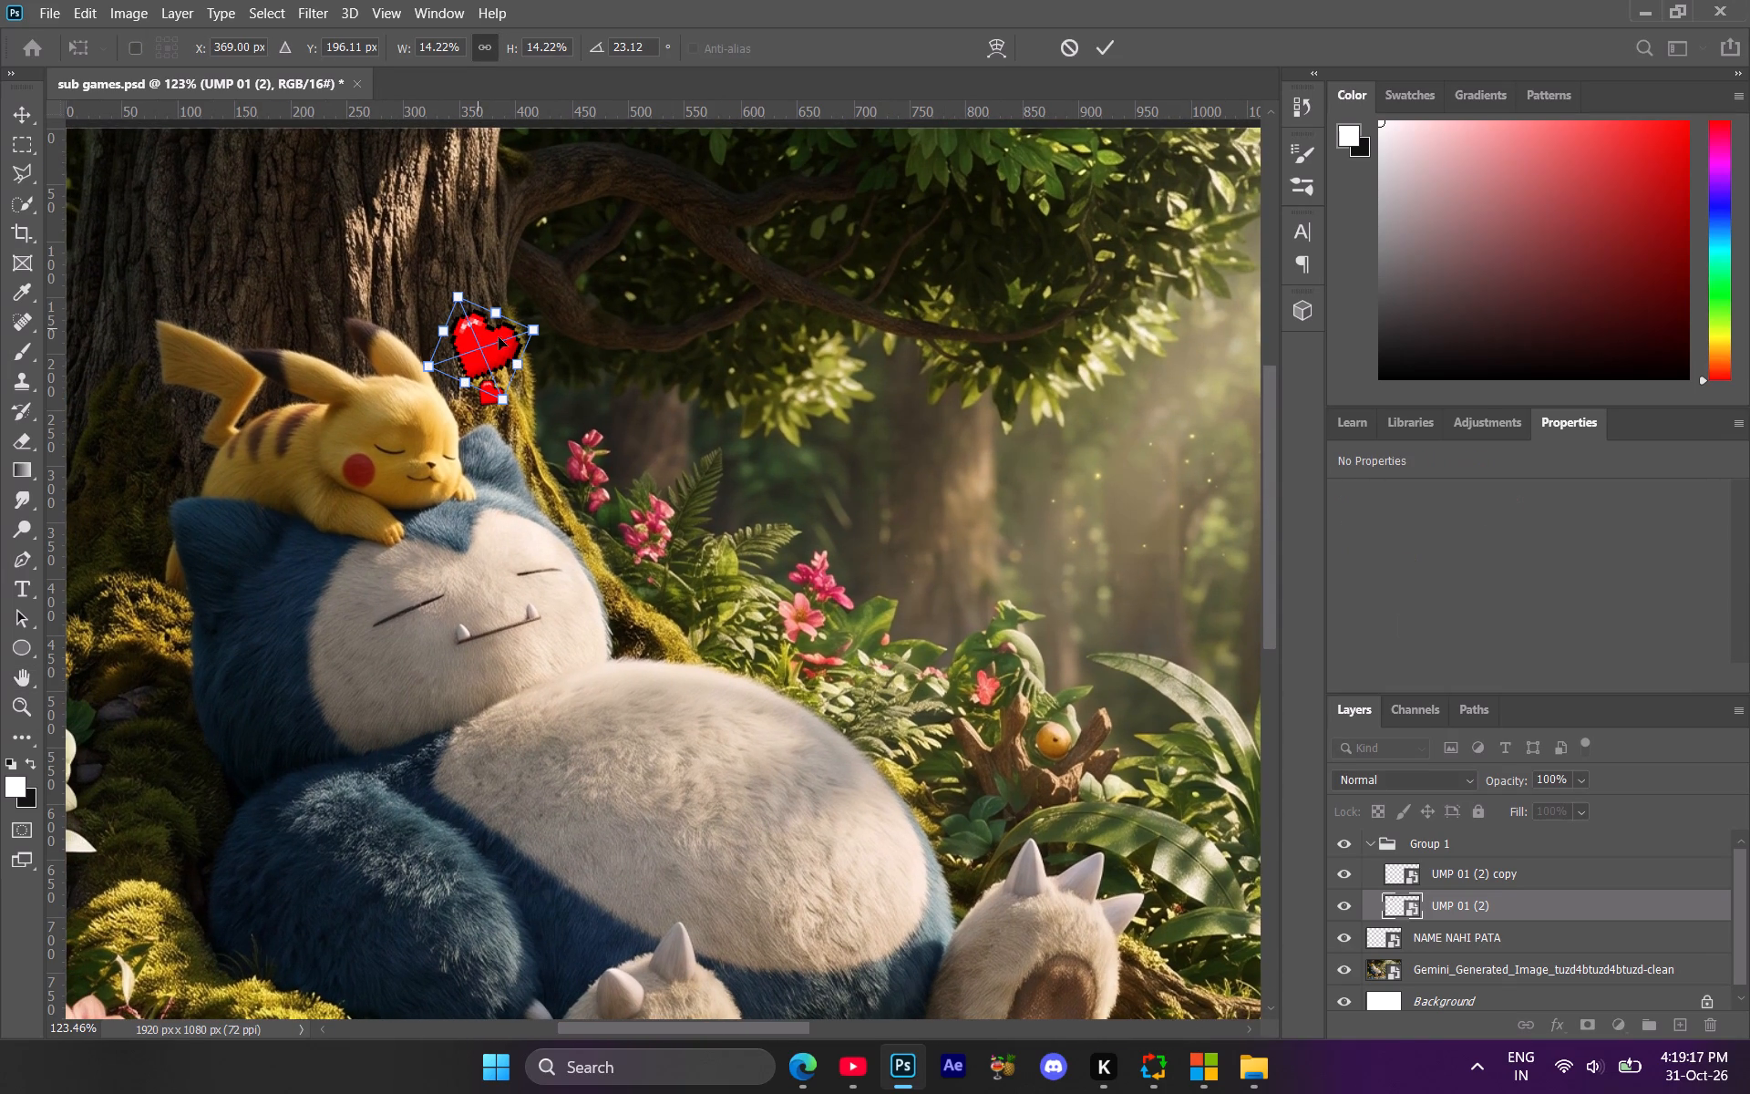
drag(486, 345, 485, 319)
drag(582, 288, 586, 288)
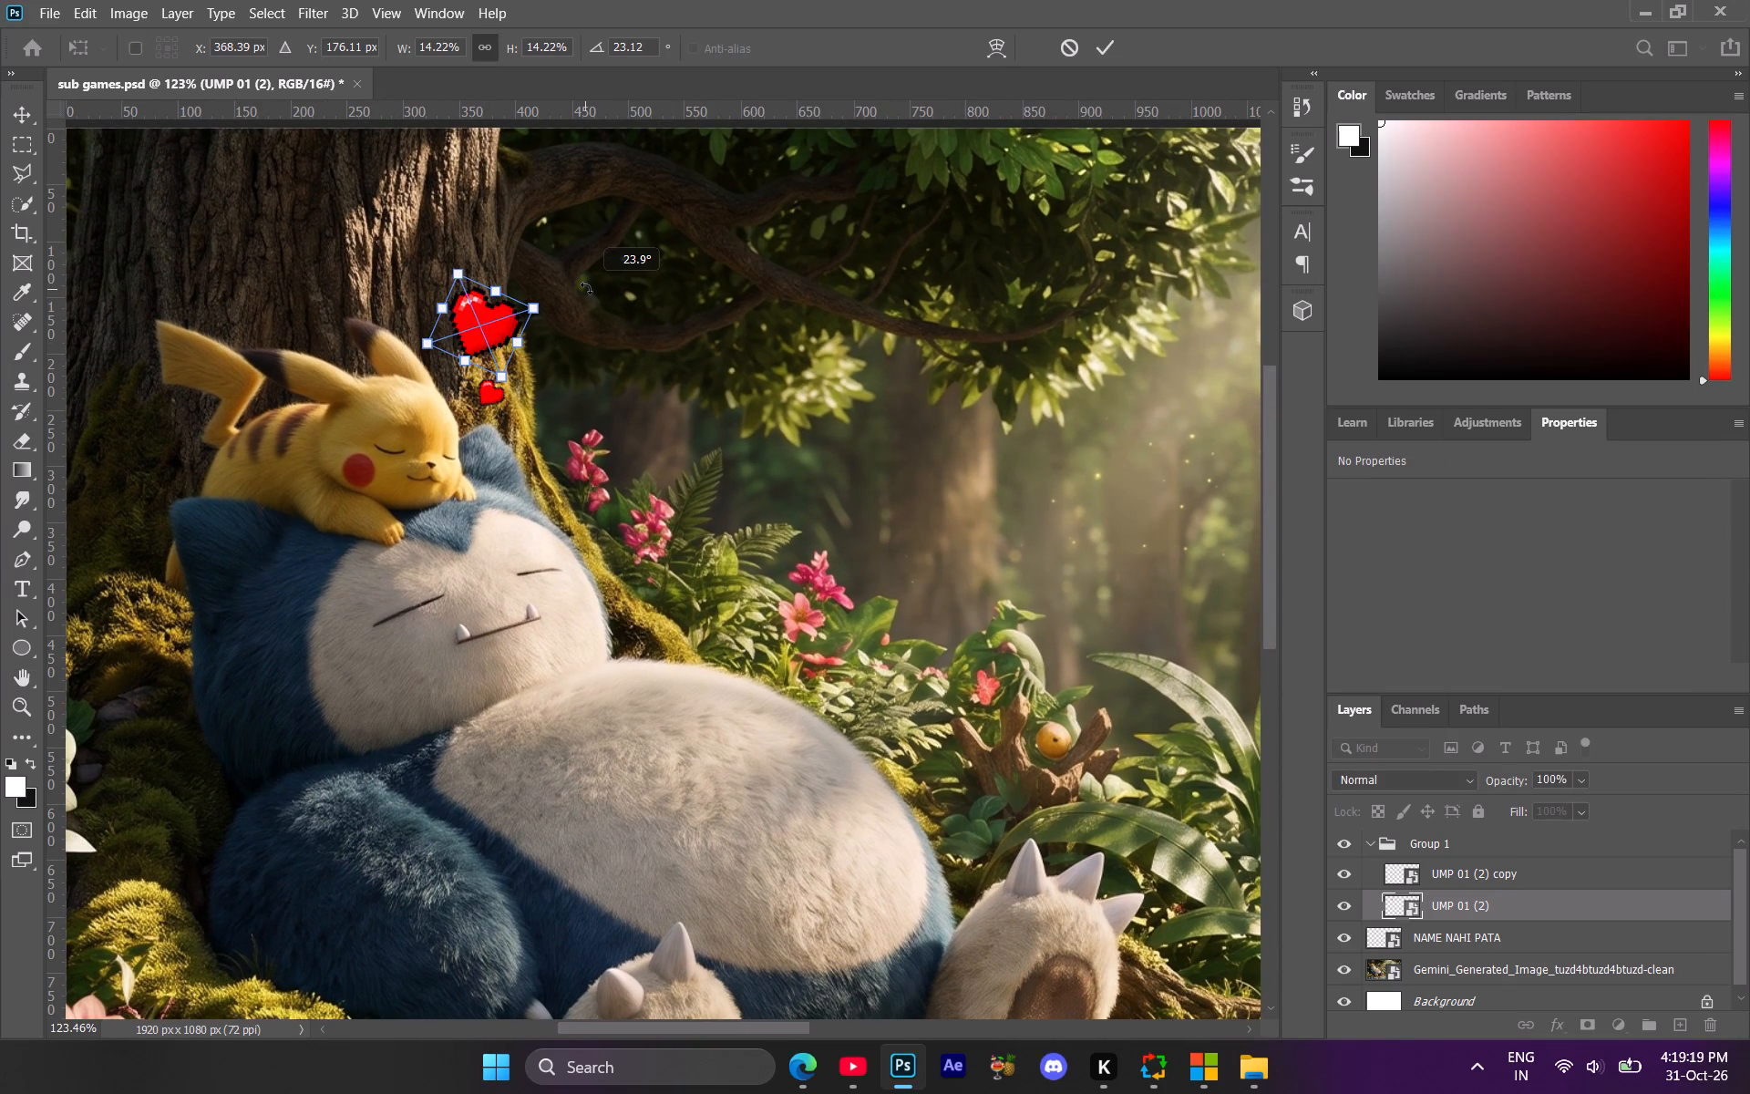
drag(586, 288, 596, 288)
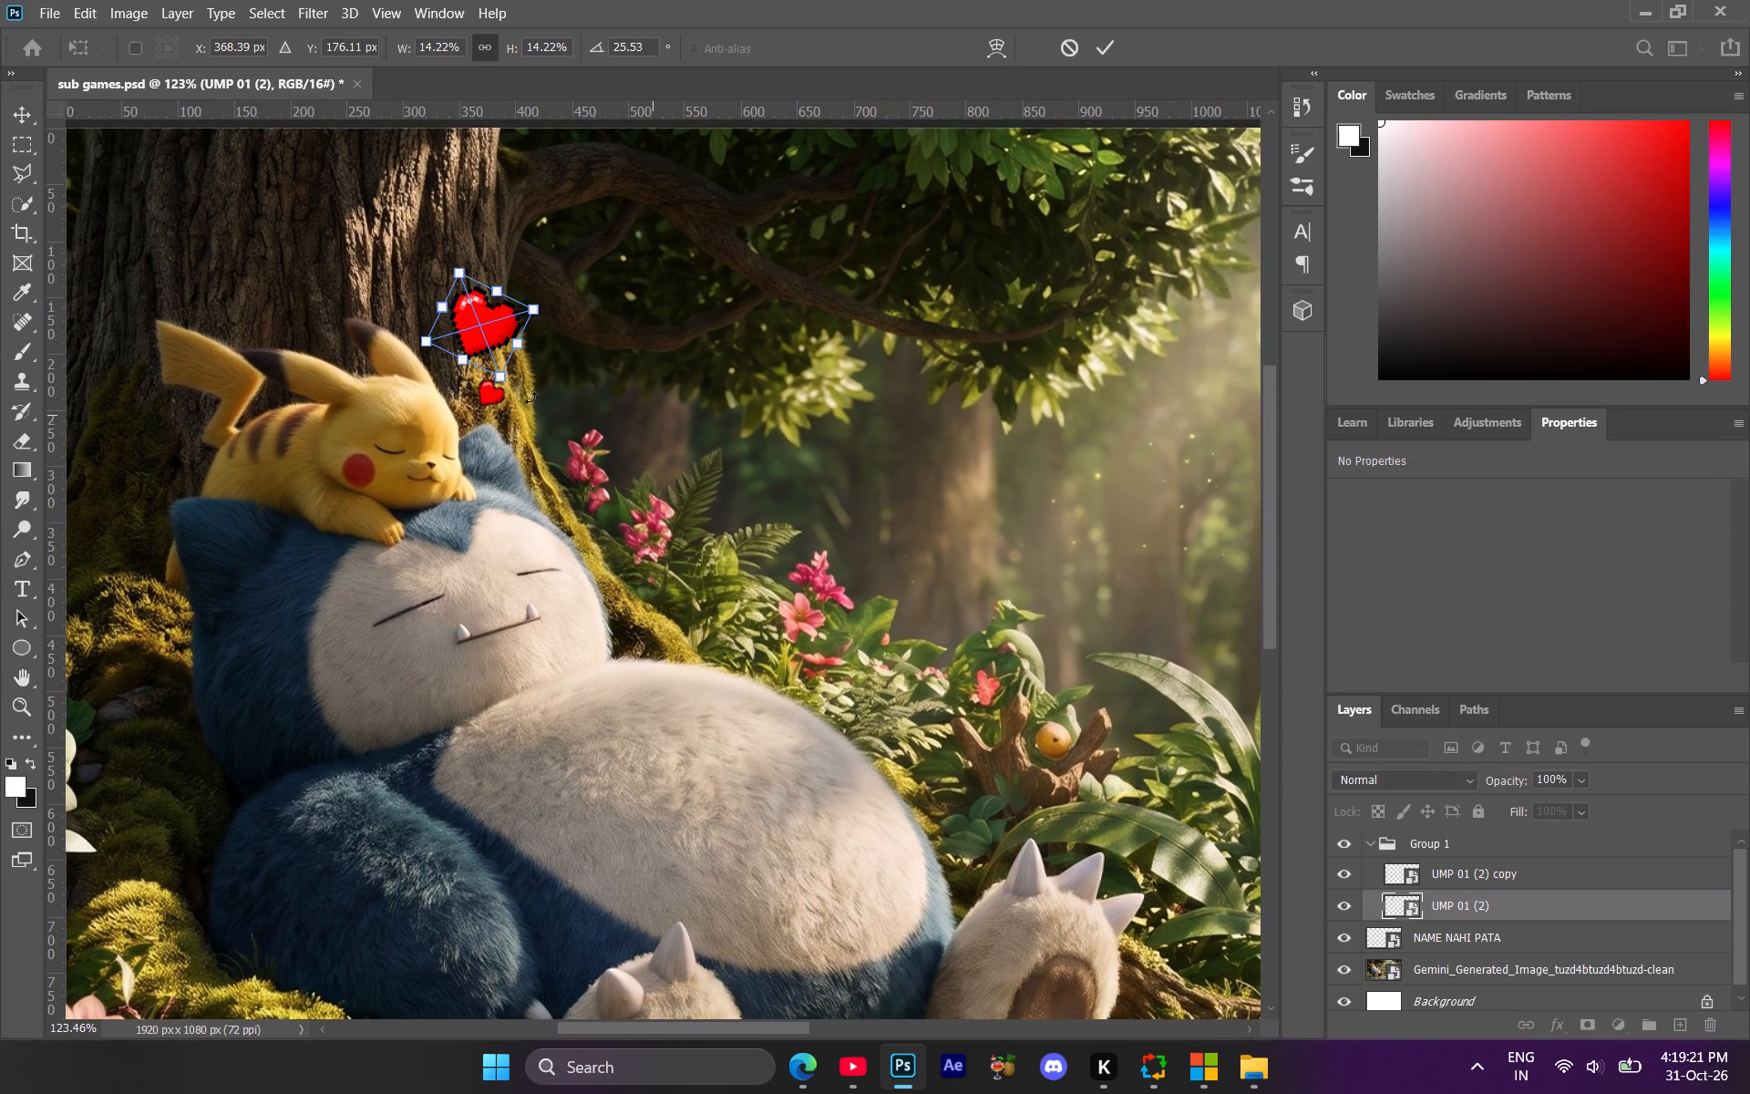
drag(486, 324, 495, 326)
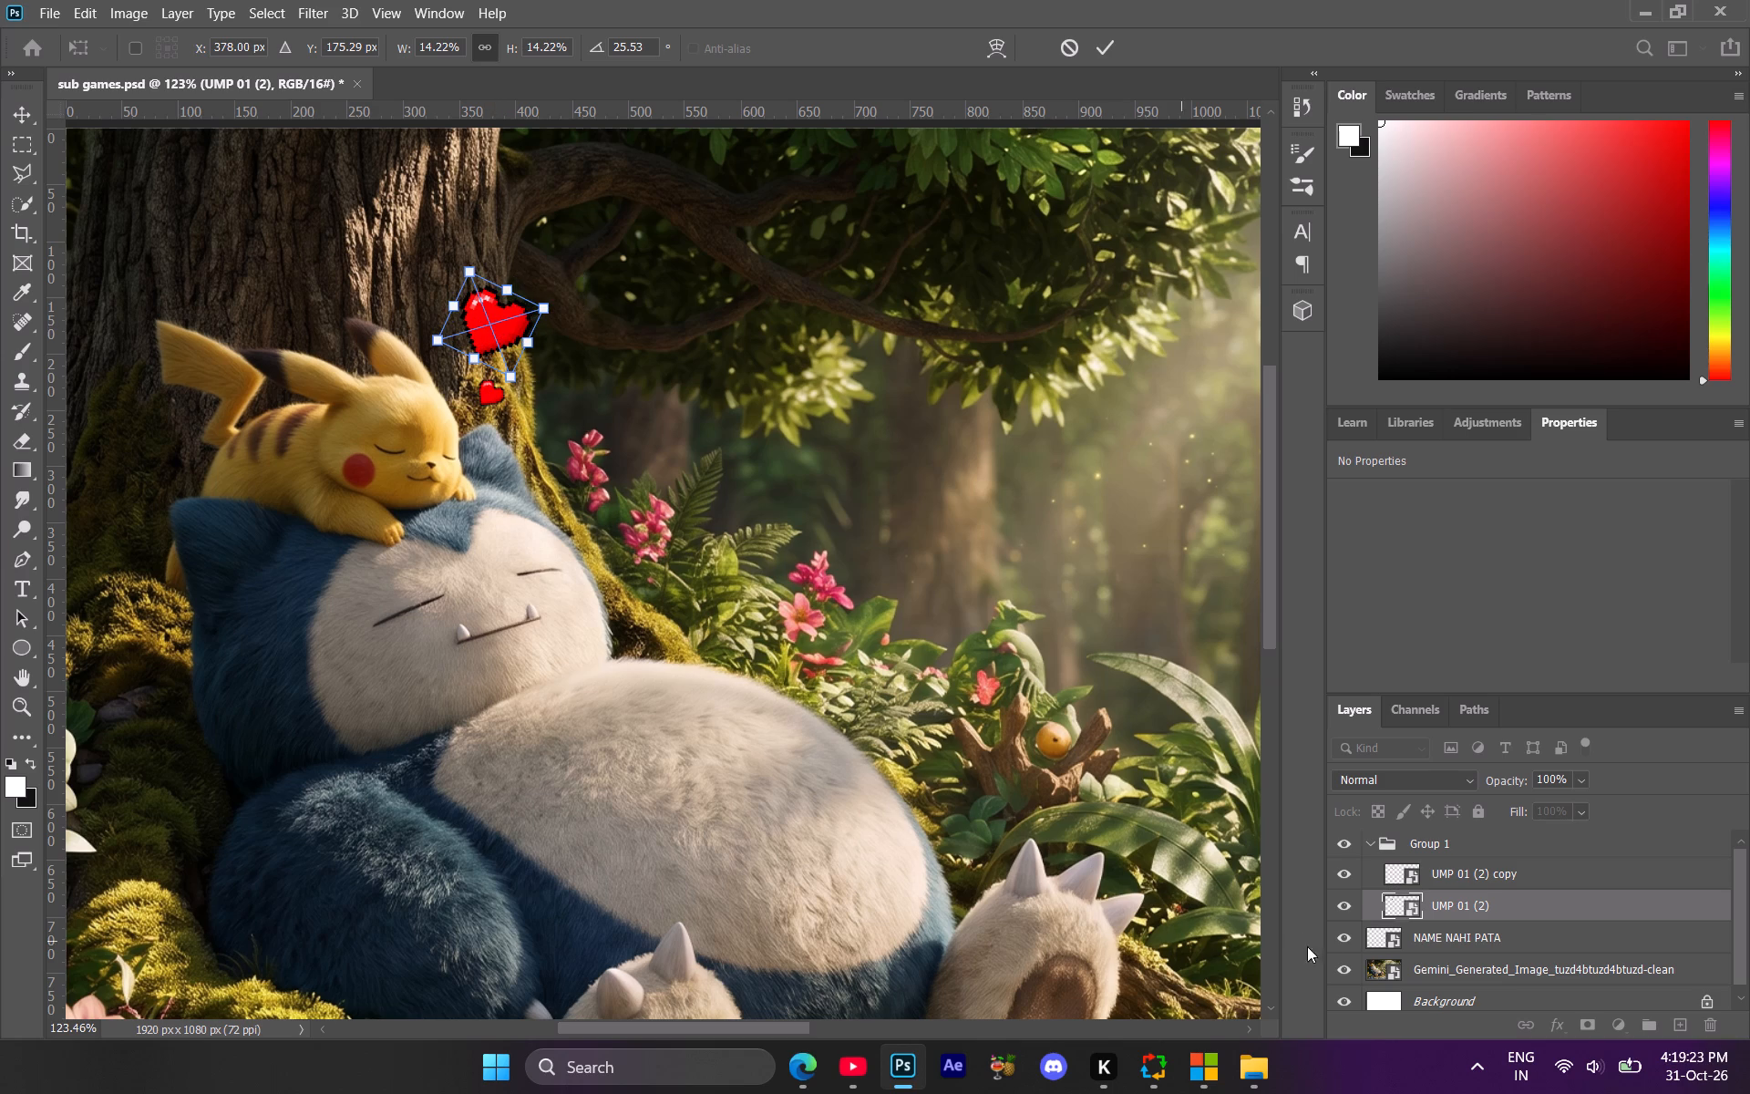
Move the small heart closer beneath the large one, scale it to about 6.17% and rotate it to about 40.3°.
click(1432, 873)
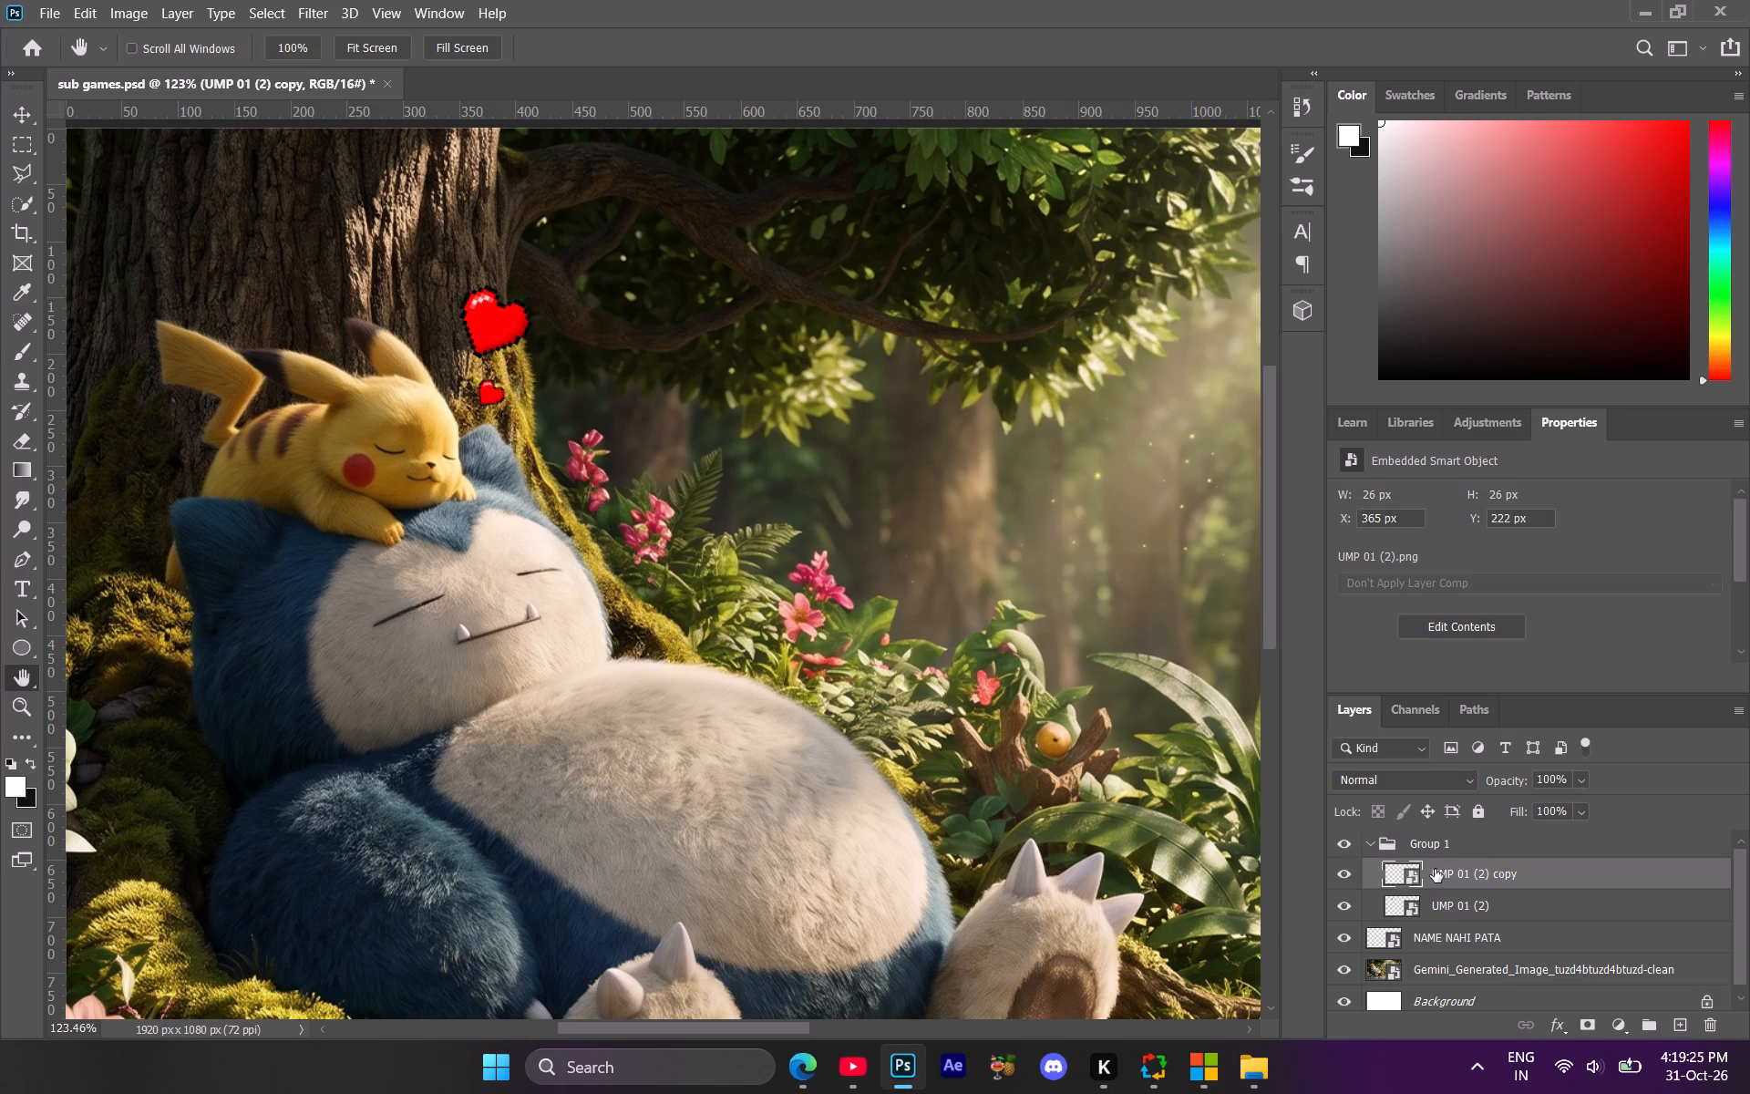
key(ctrl+t)
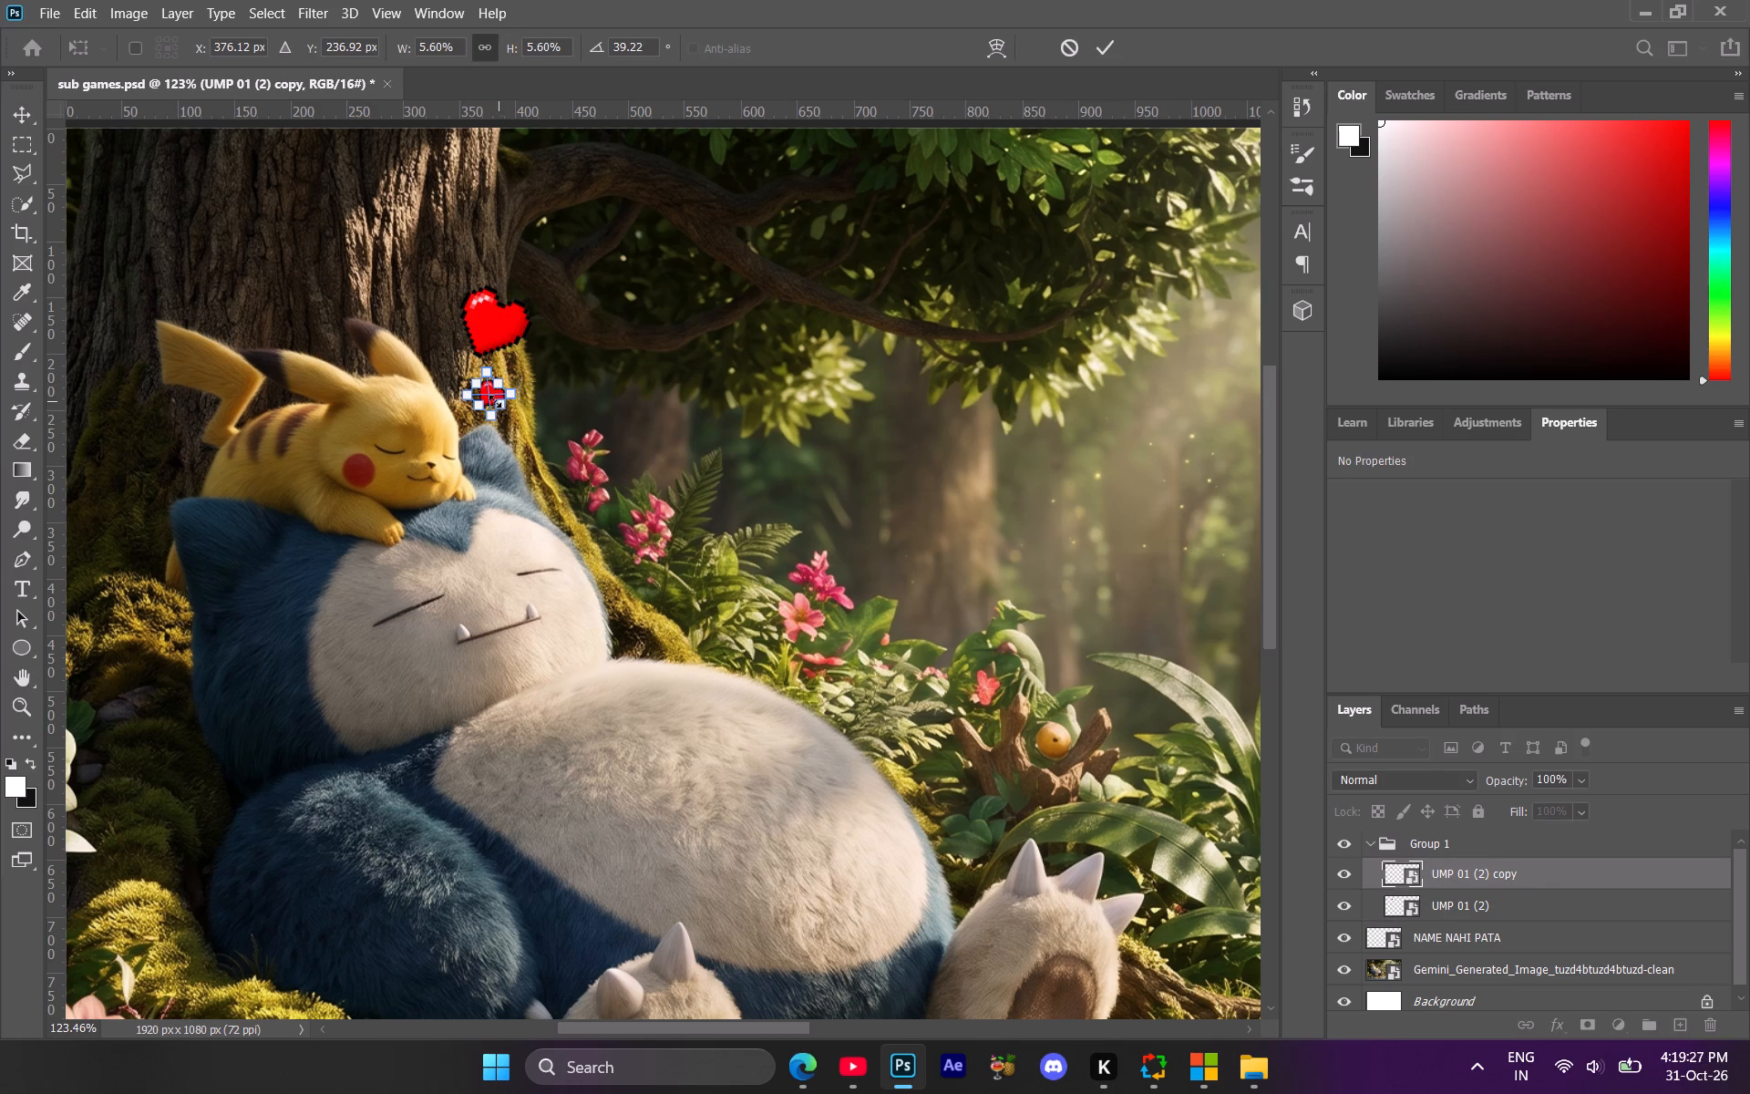
drag(490, 397, 499, 381)
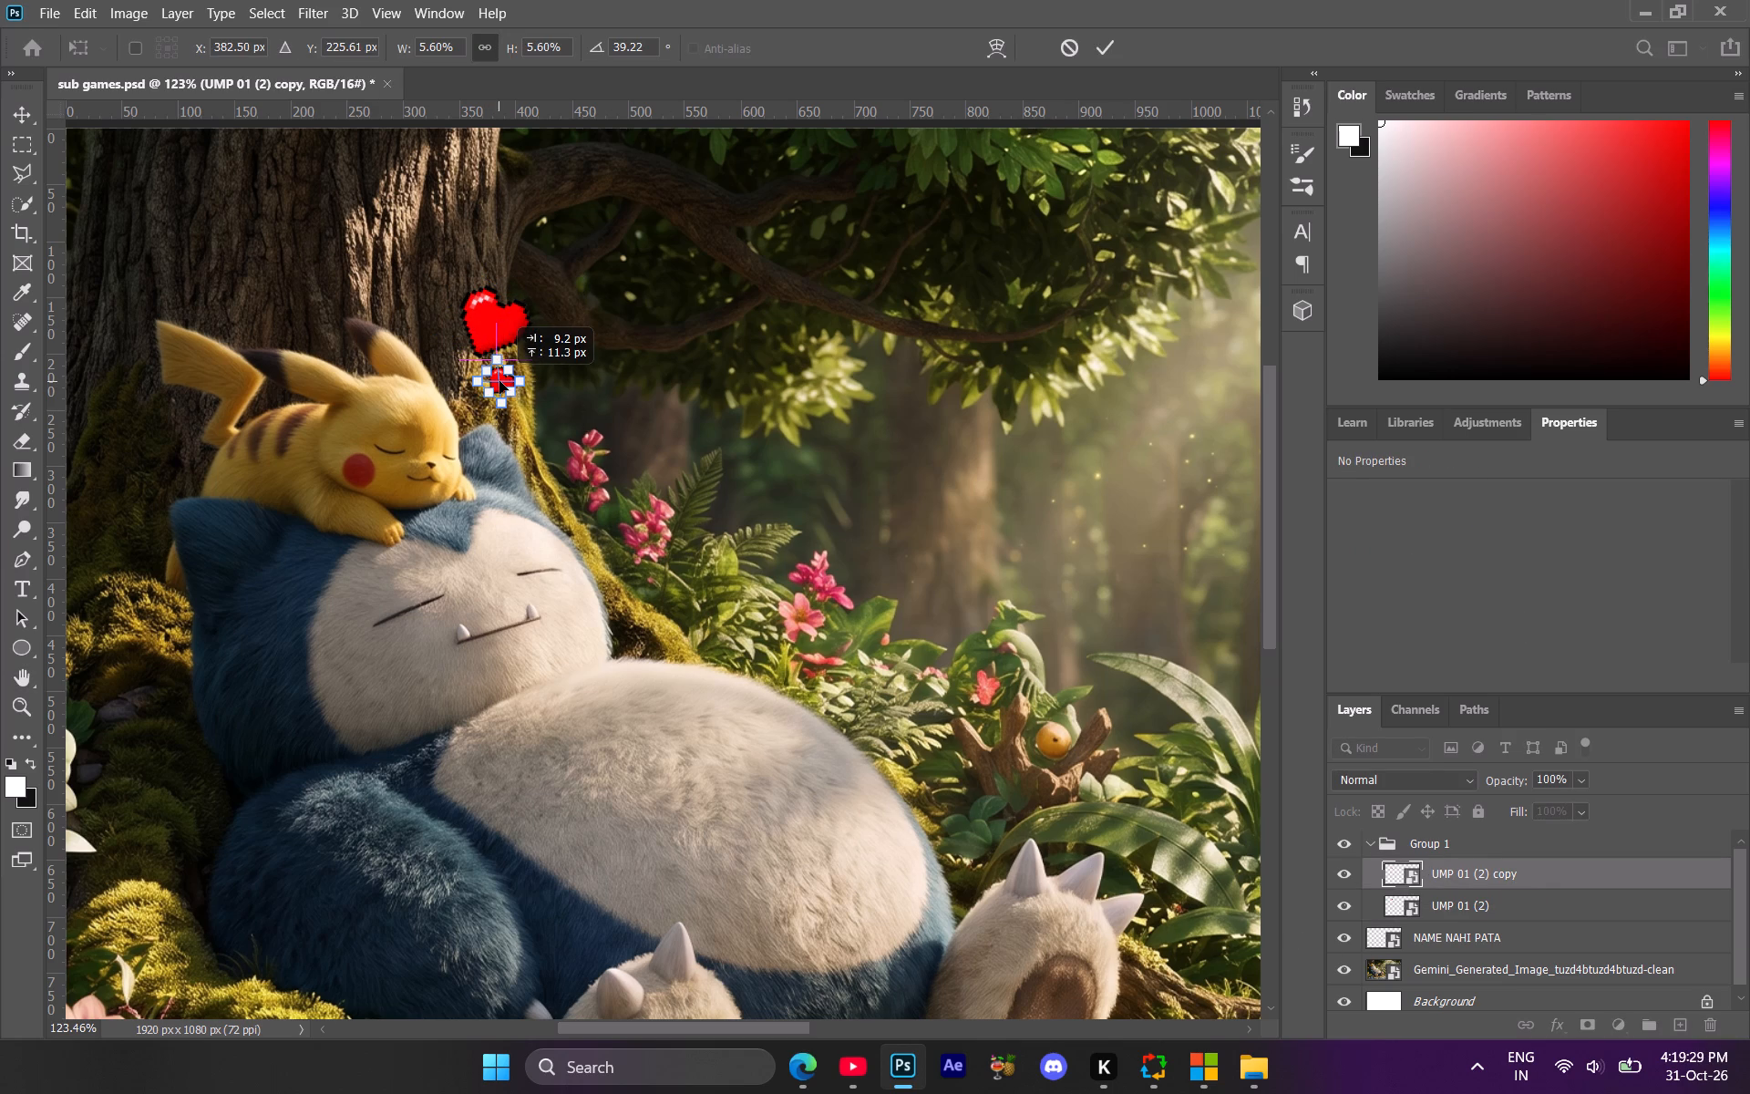
drag(499, 381, 493, 379)
click(551, 379)
click(523, 380)
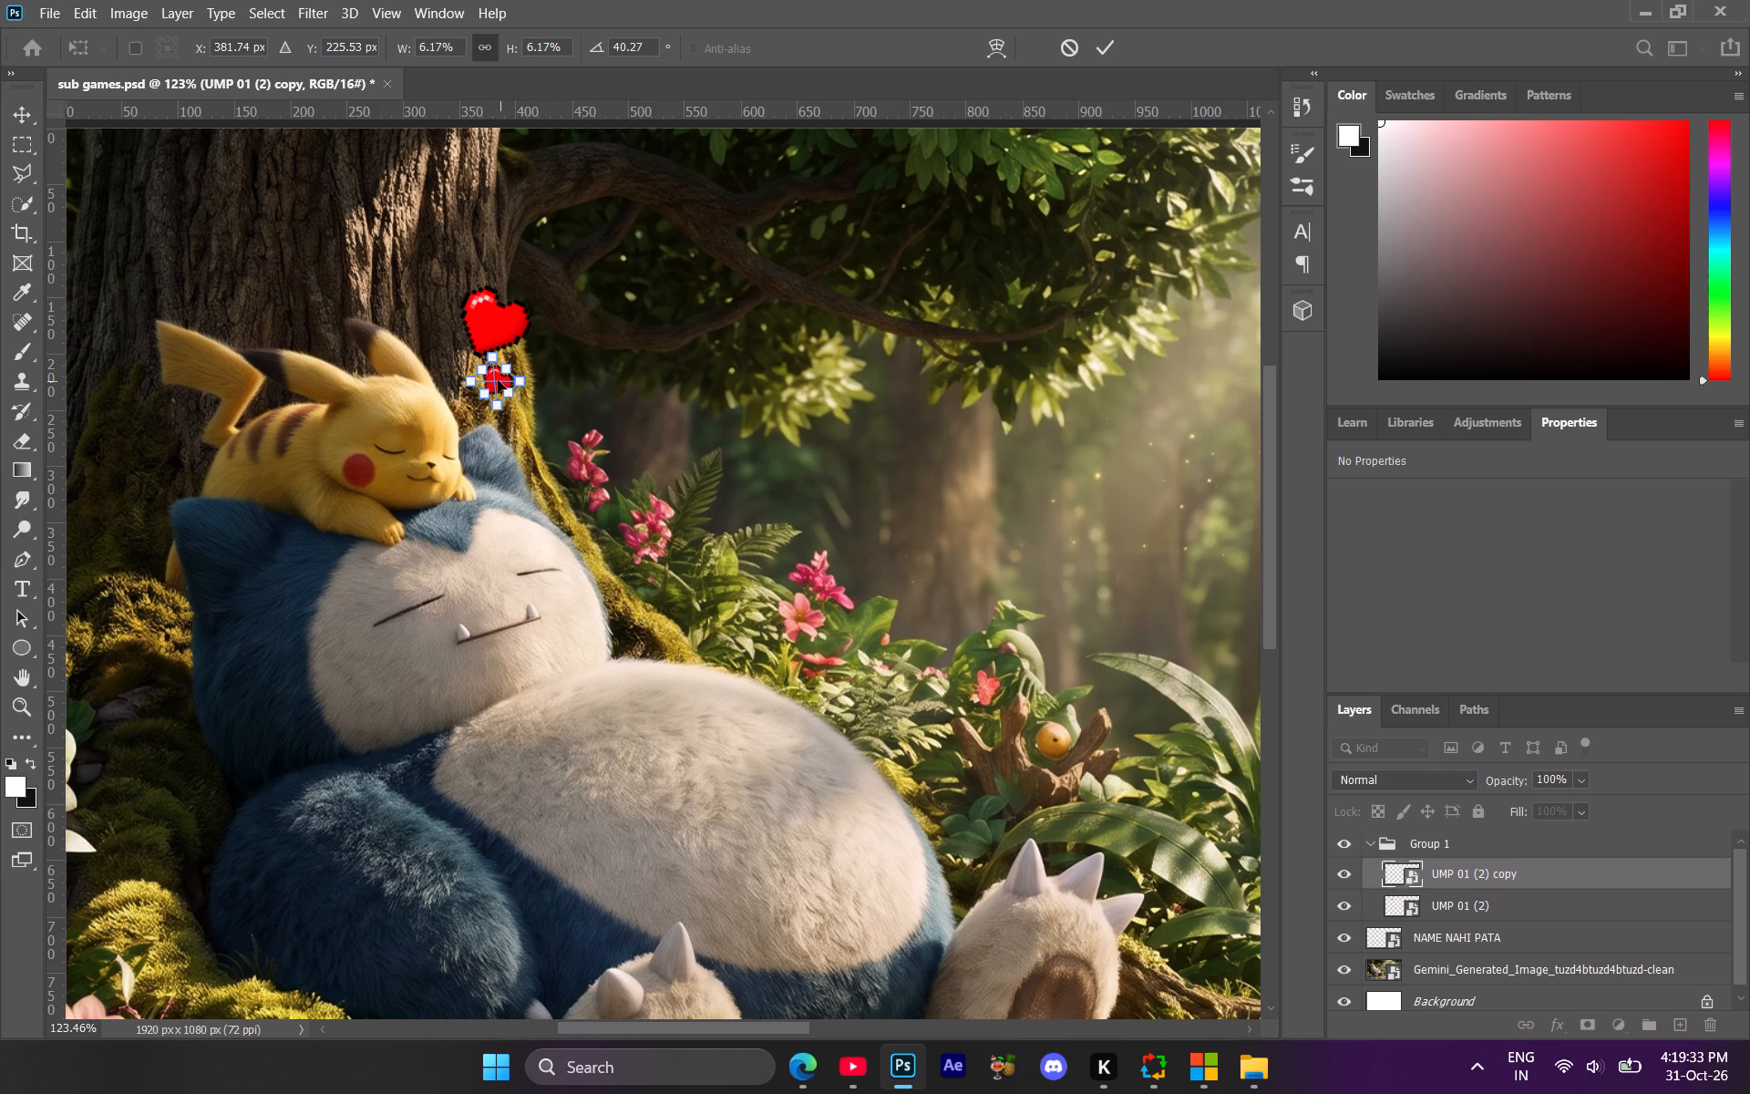
click(498, 380)
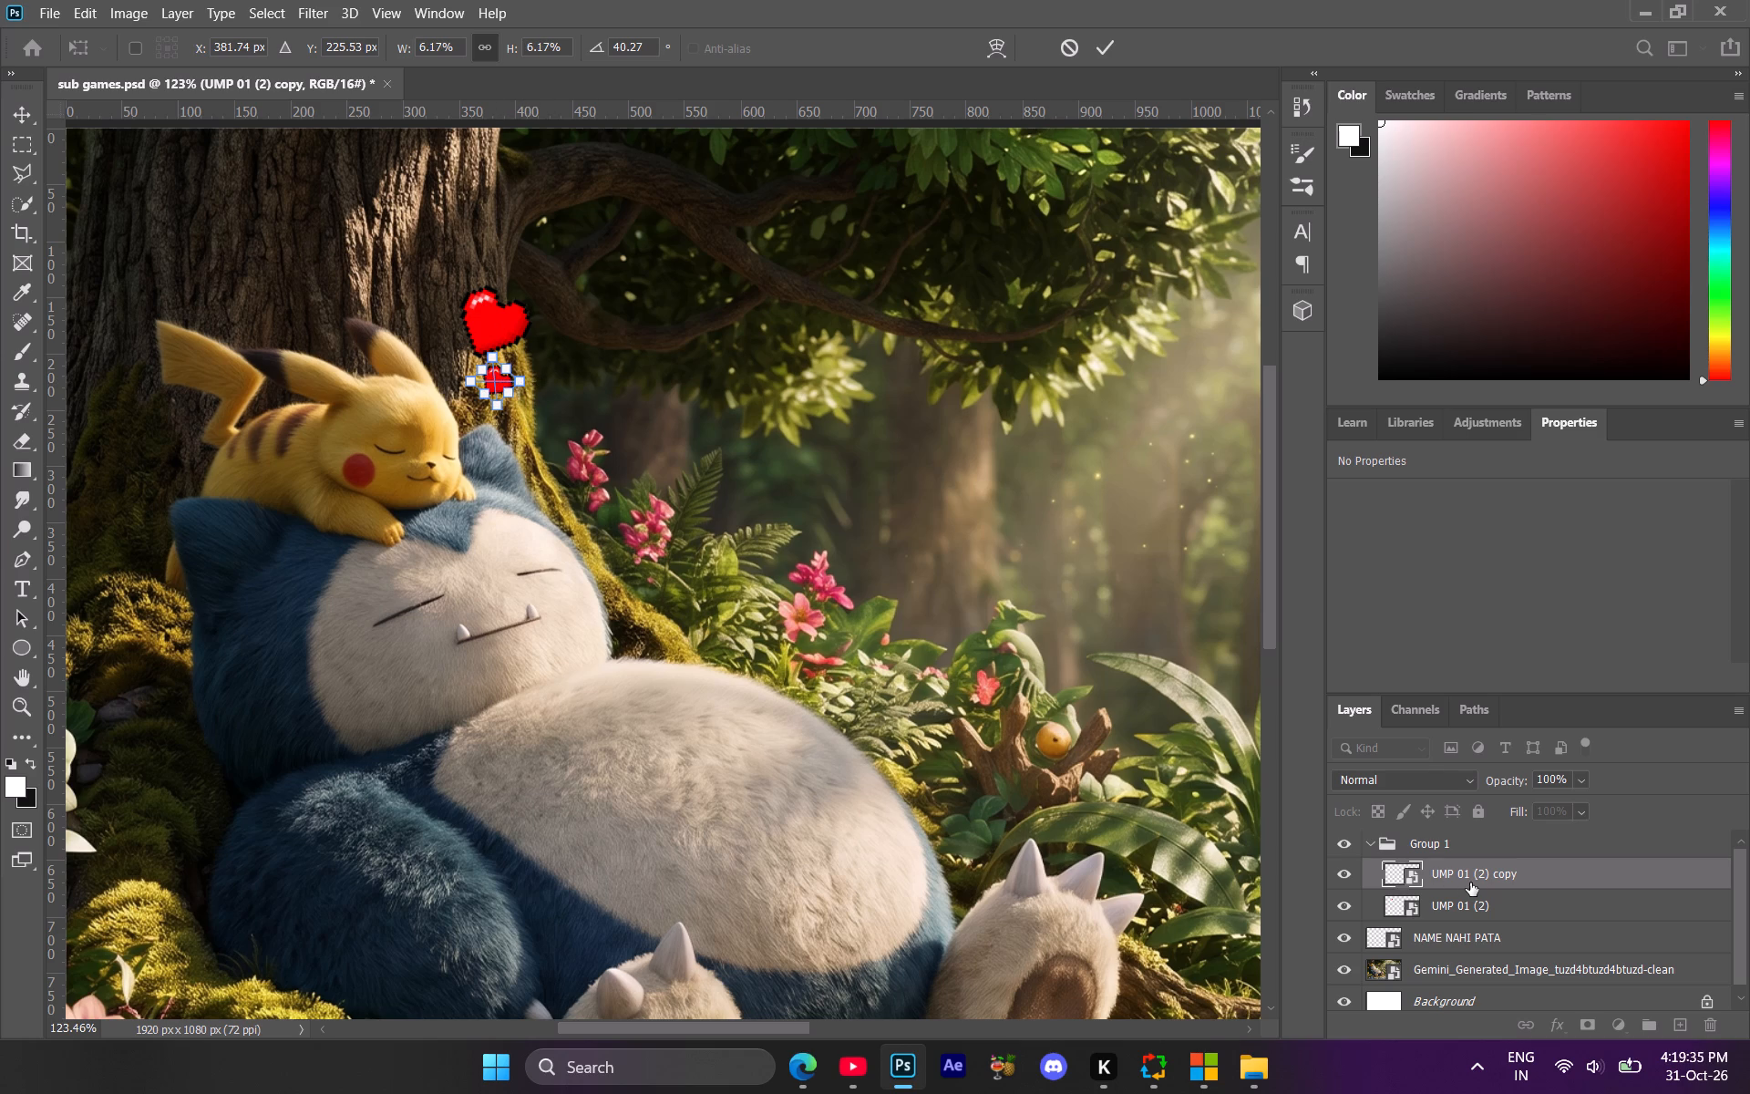
click(1471, 882)
Duplicate the small heart layer, UMP 01 (2) copy, within Group 1.
key(z)
key(z)
key(z)
key(z)
key(z)
key(z)
key(z)
key(z)
key(z)
key(z)
key(z)
key(z)
key(z)
key(z)
key(z)
key(z)
key(z)
key(z)
key(z)
key(z)
drag(859, 694, 756, 709)
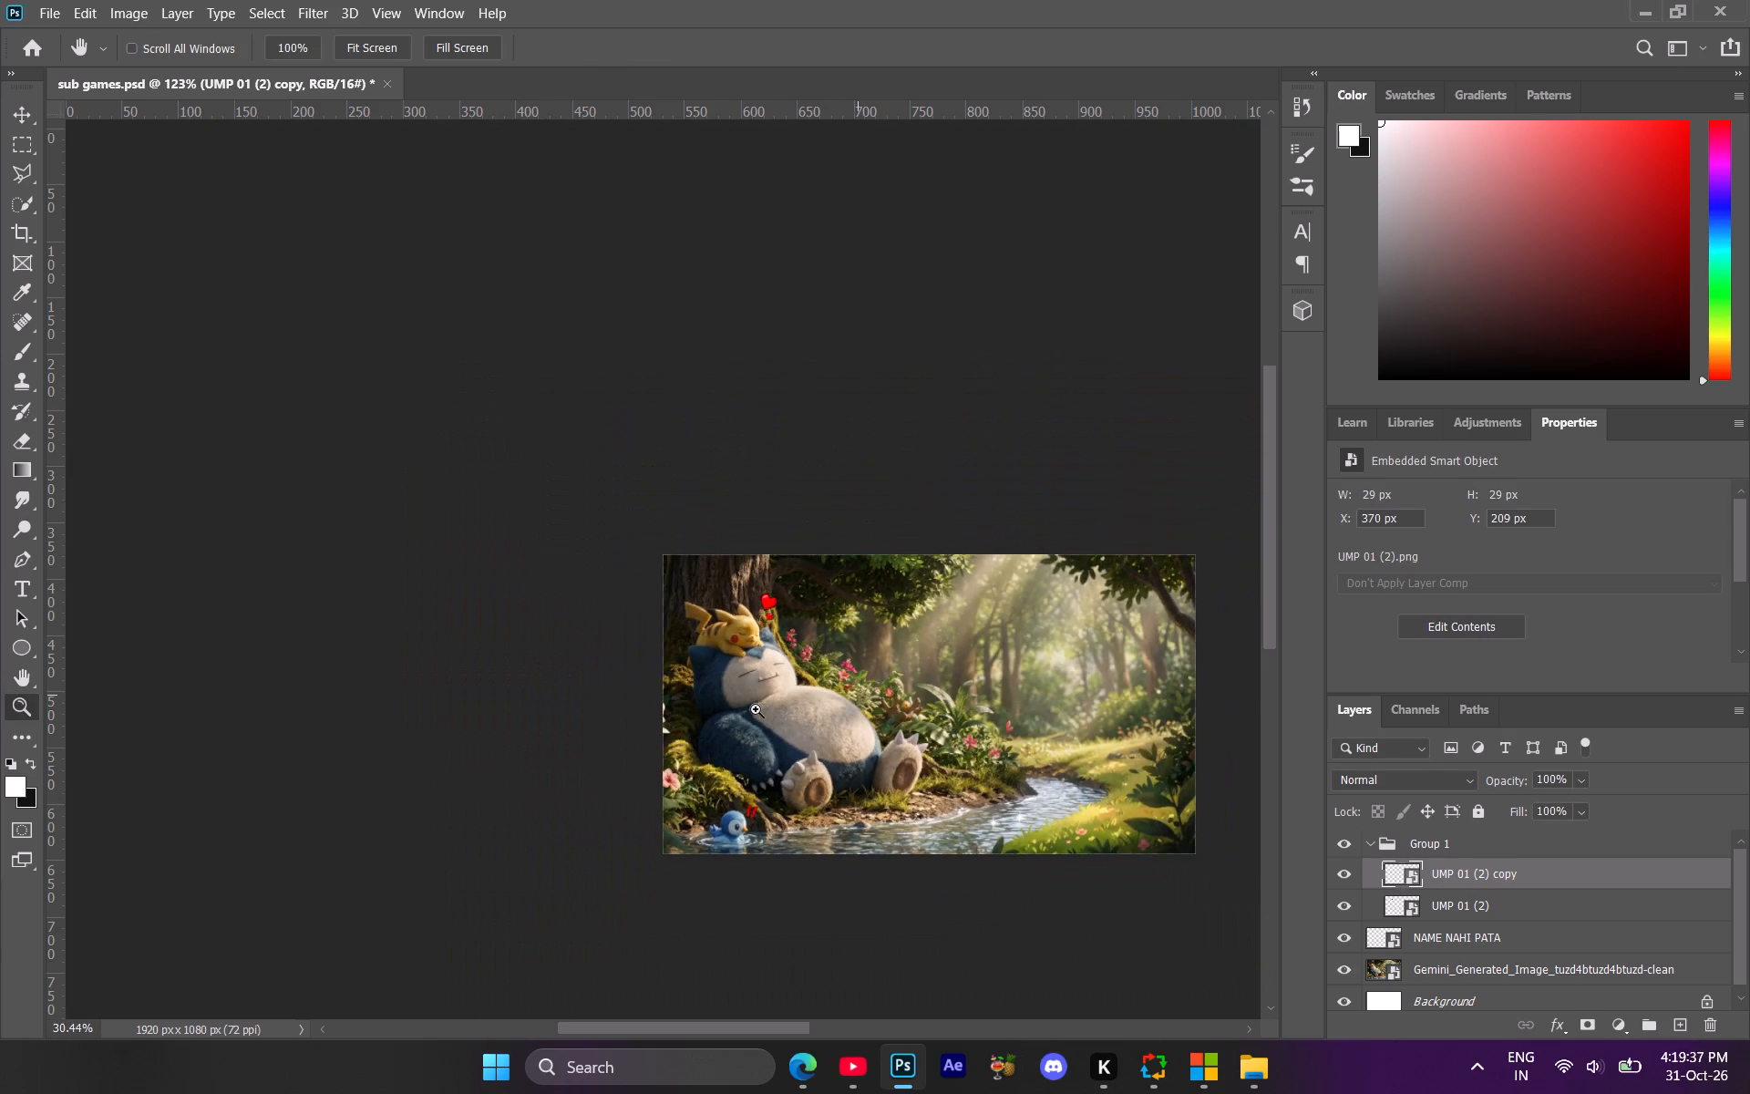
drag(756, 709, 804, 728)
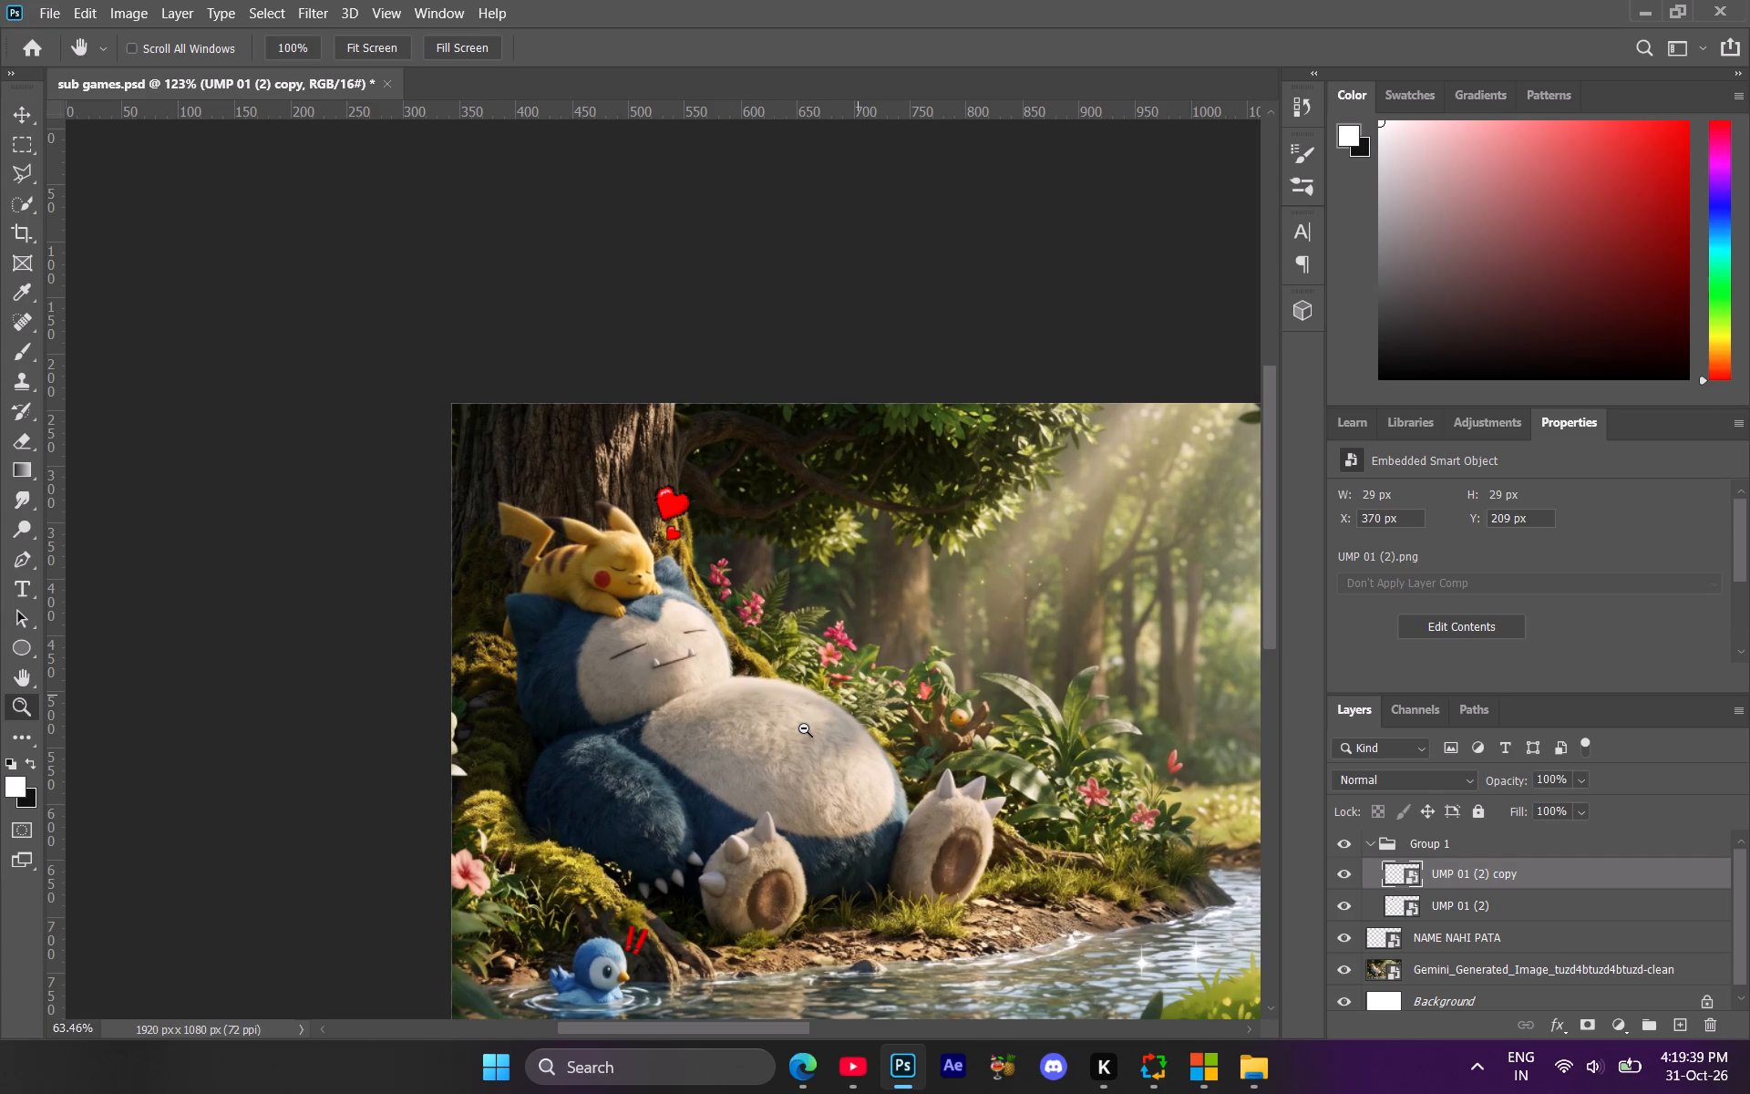
drag(804, 728, 801, 728)
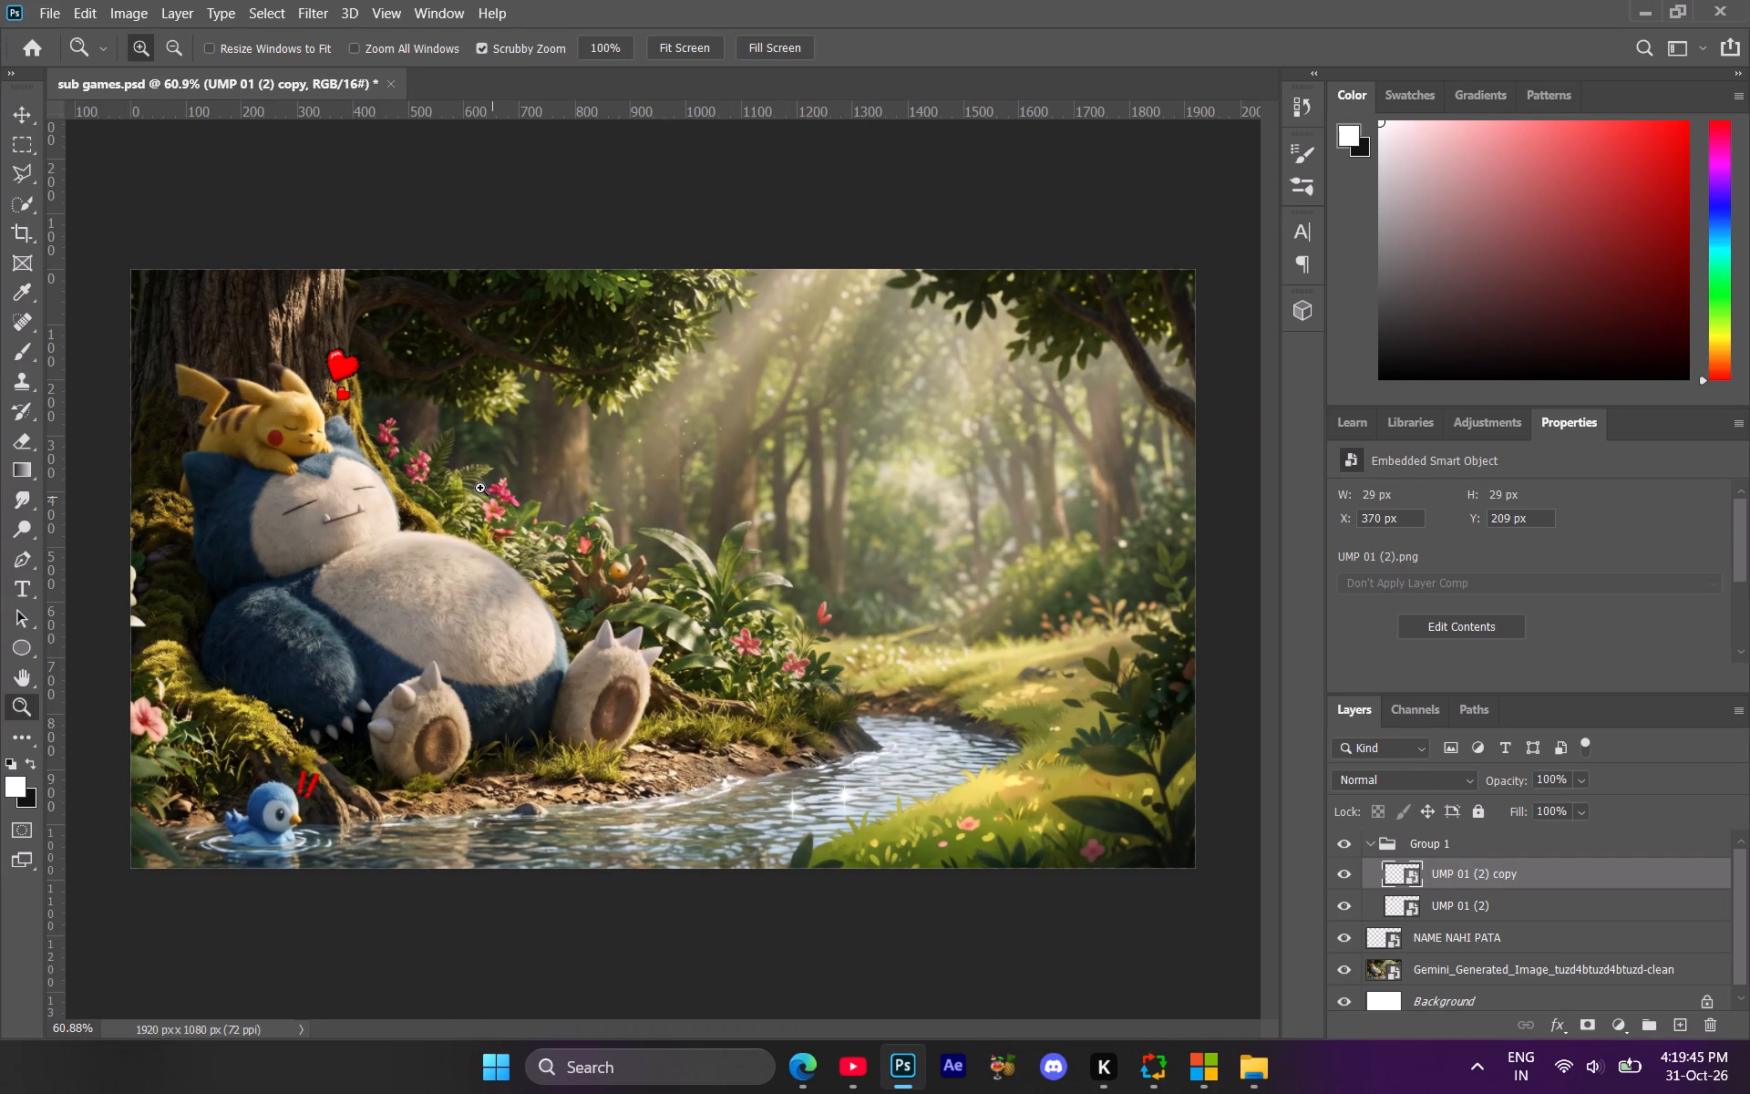
click(1464, 903)
click(1468, 874)
key(ctrl+j)
key(ctrl+t)
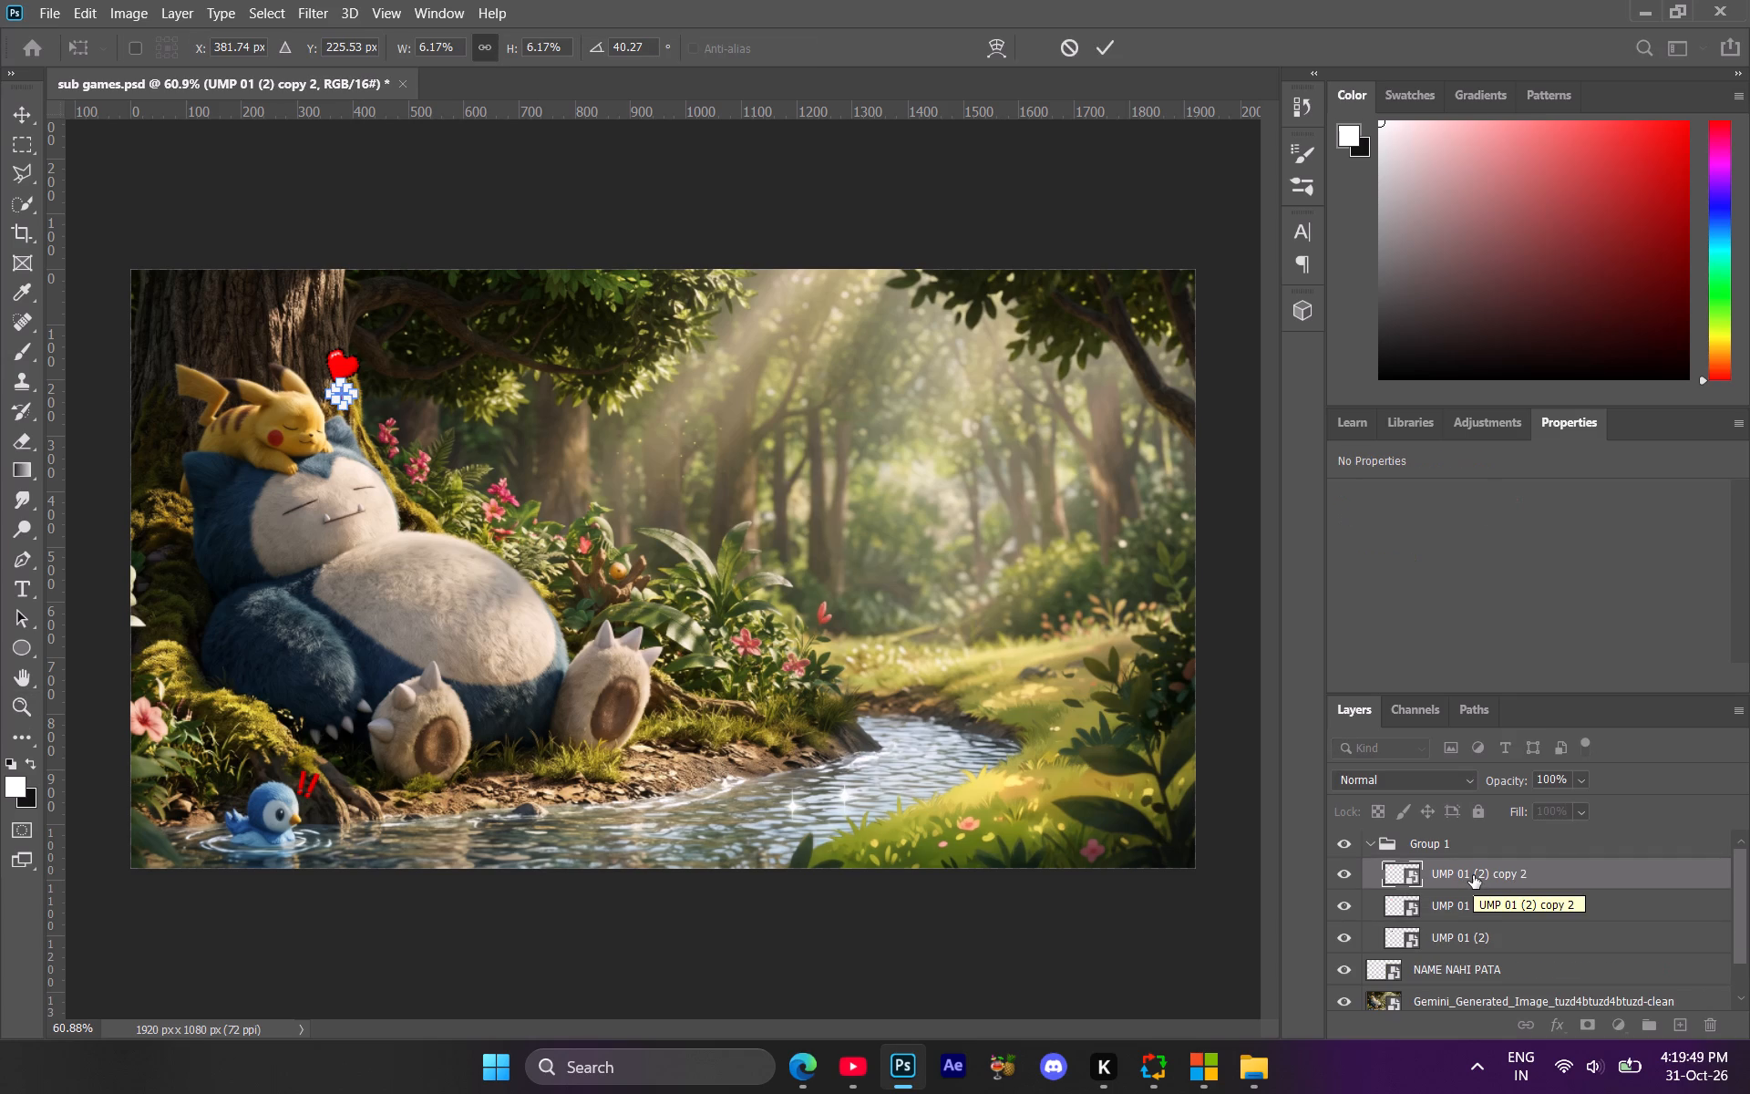
click(1513, 890)
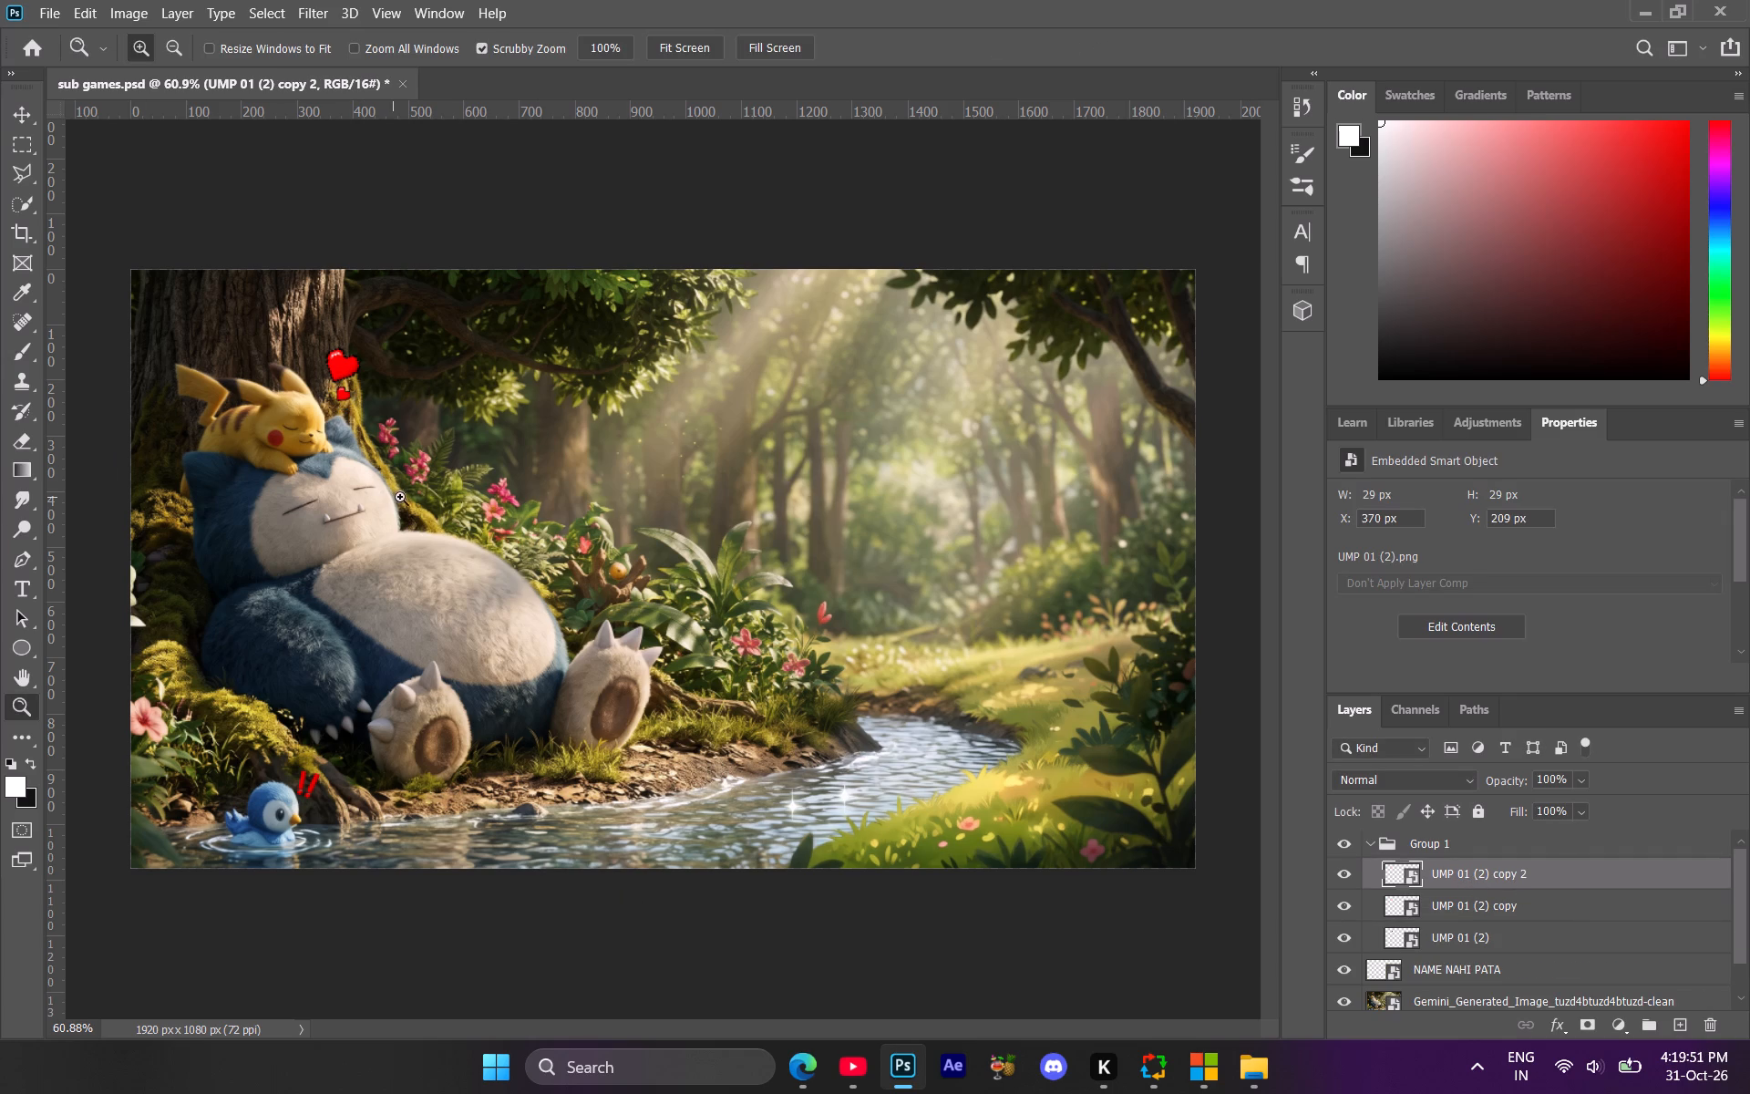
Shrink the duplicated heart to about 4.05%, rotate it to about 32.8° and place it between the small heart and Pikachu's ear.
drag(405, 497, 499, 529)
key(h)
drag(434, 431, 603, 568)
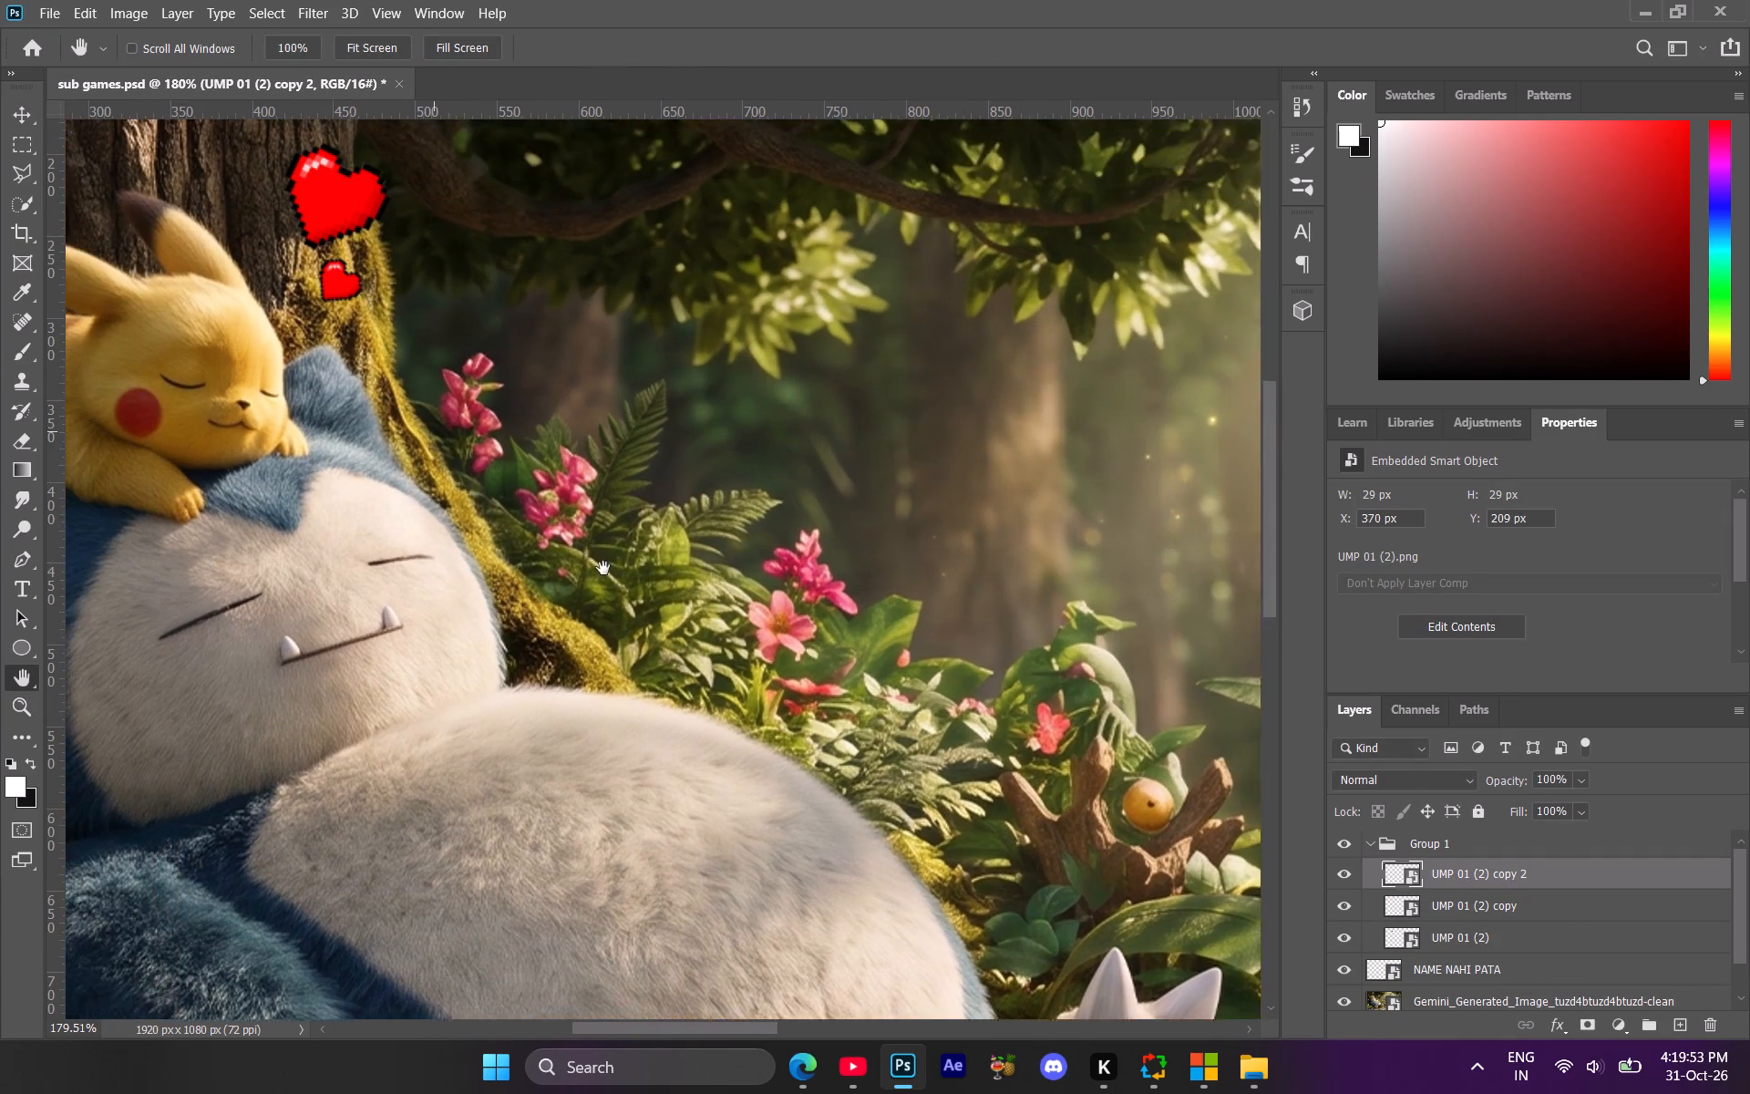
drag(603, 568, 903, 786)
key(ctrl+t)
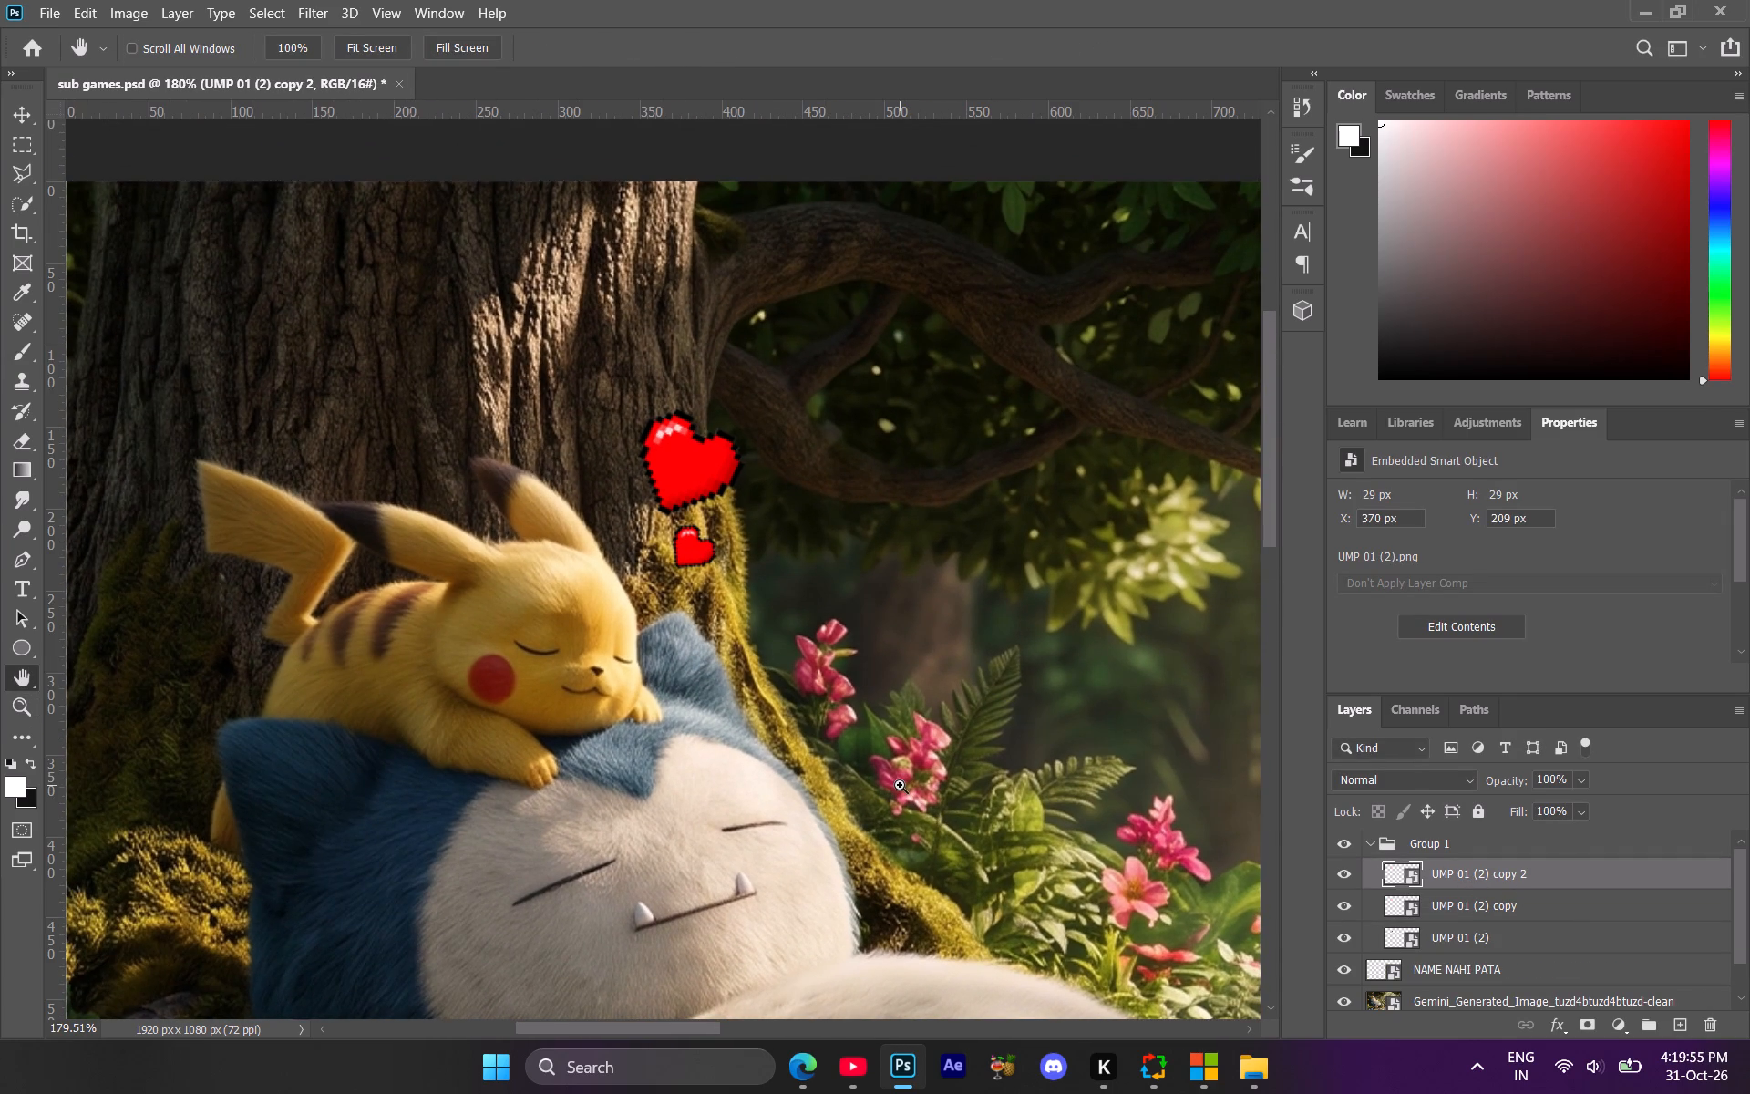
drag(735, 544, 714, 544)
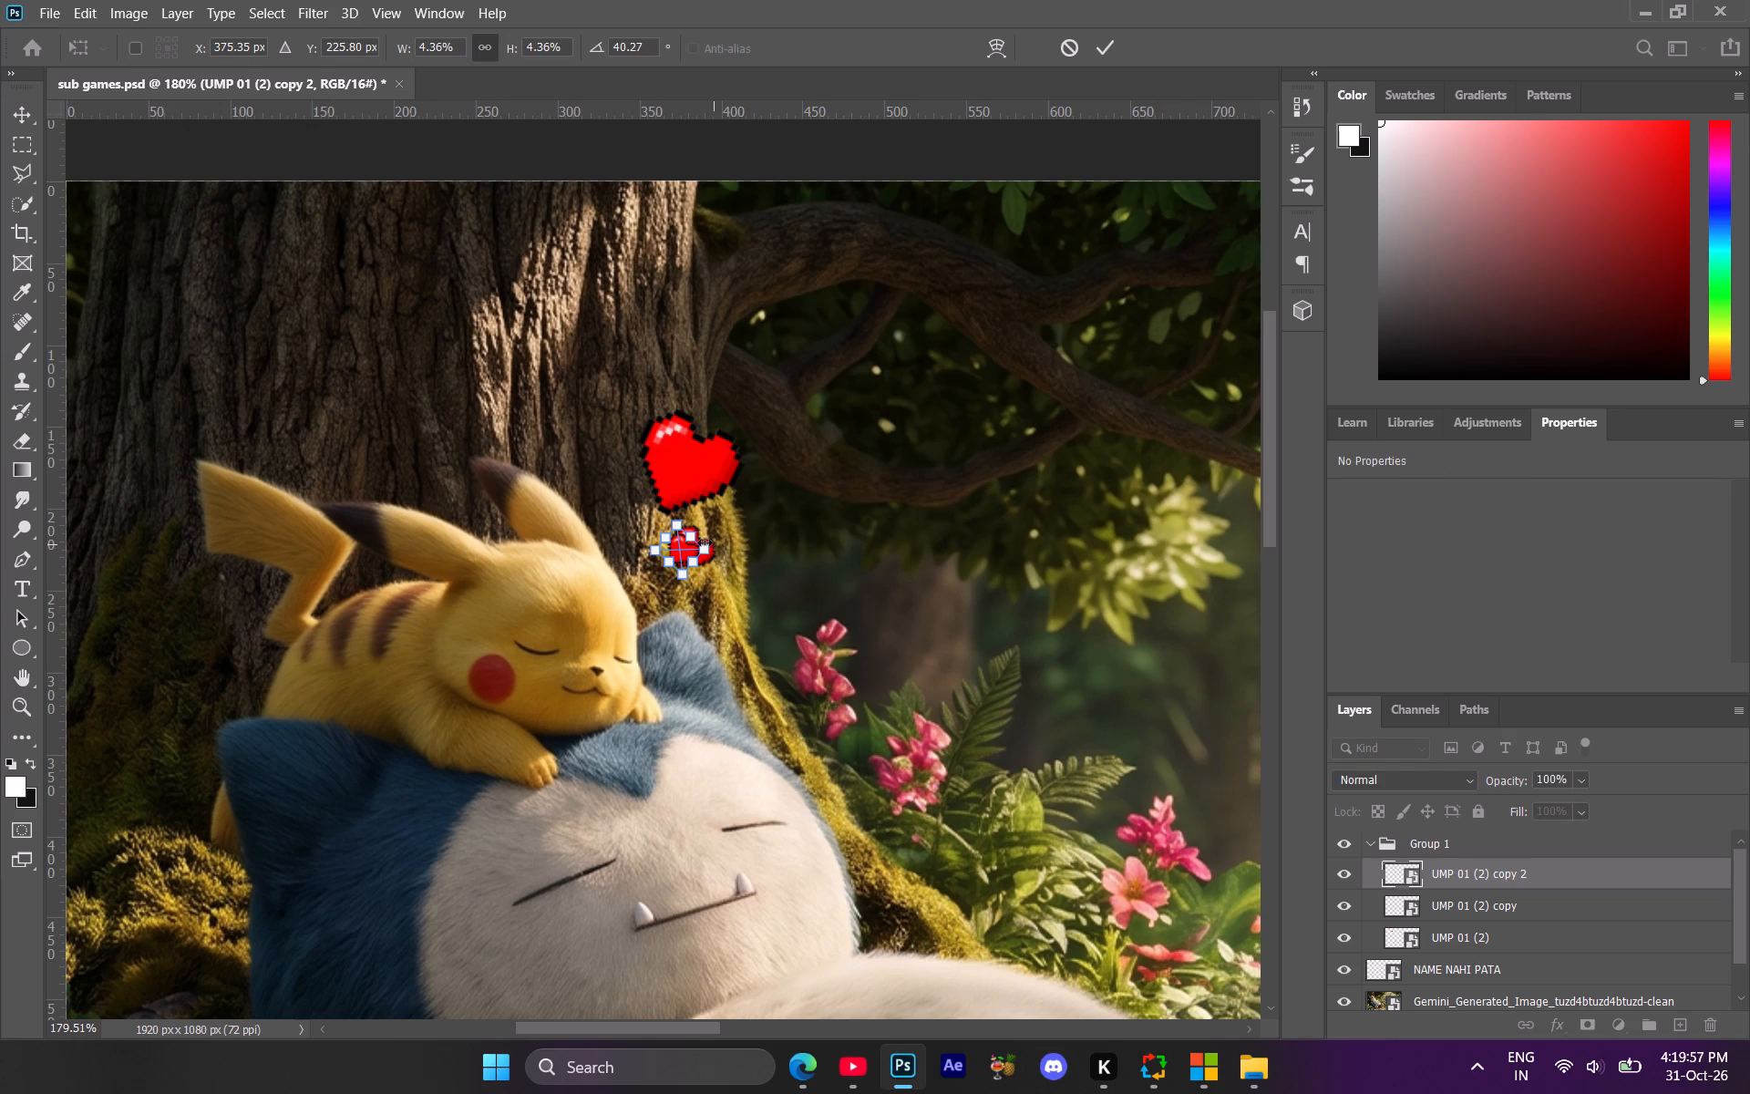
drag(683, 546, 640, 552)
drag(715, 552, 704, 542)
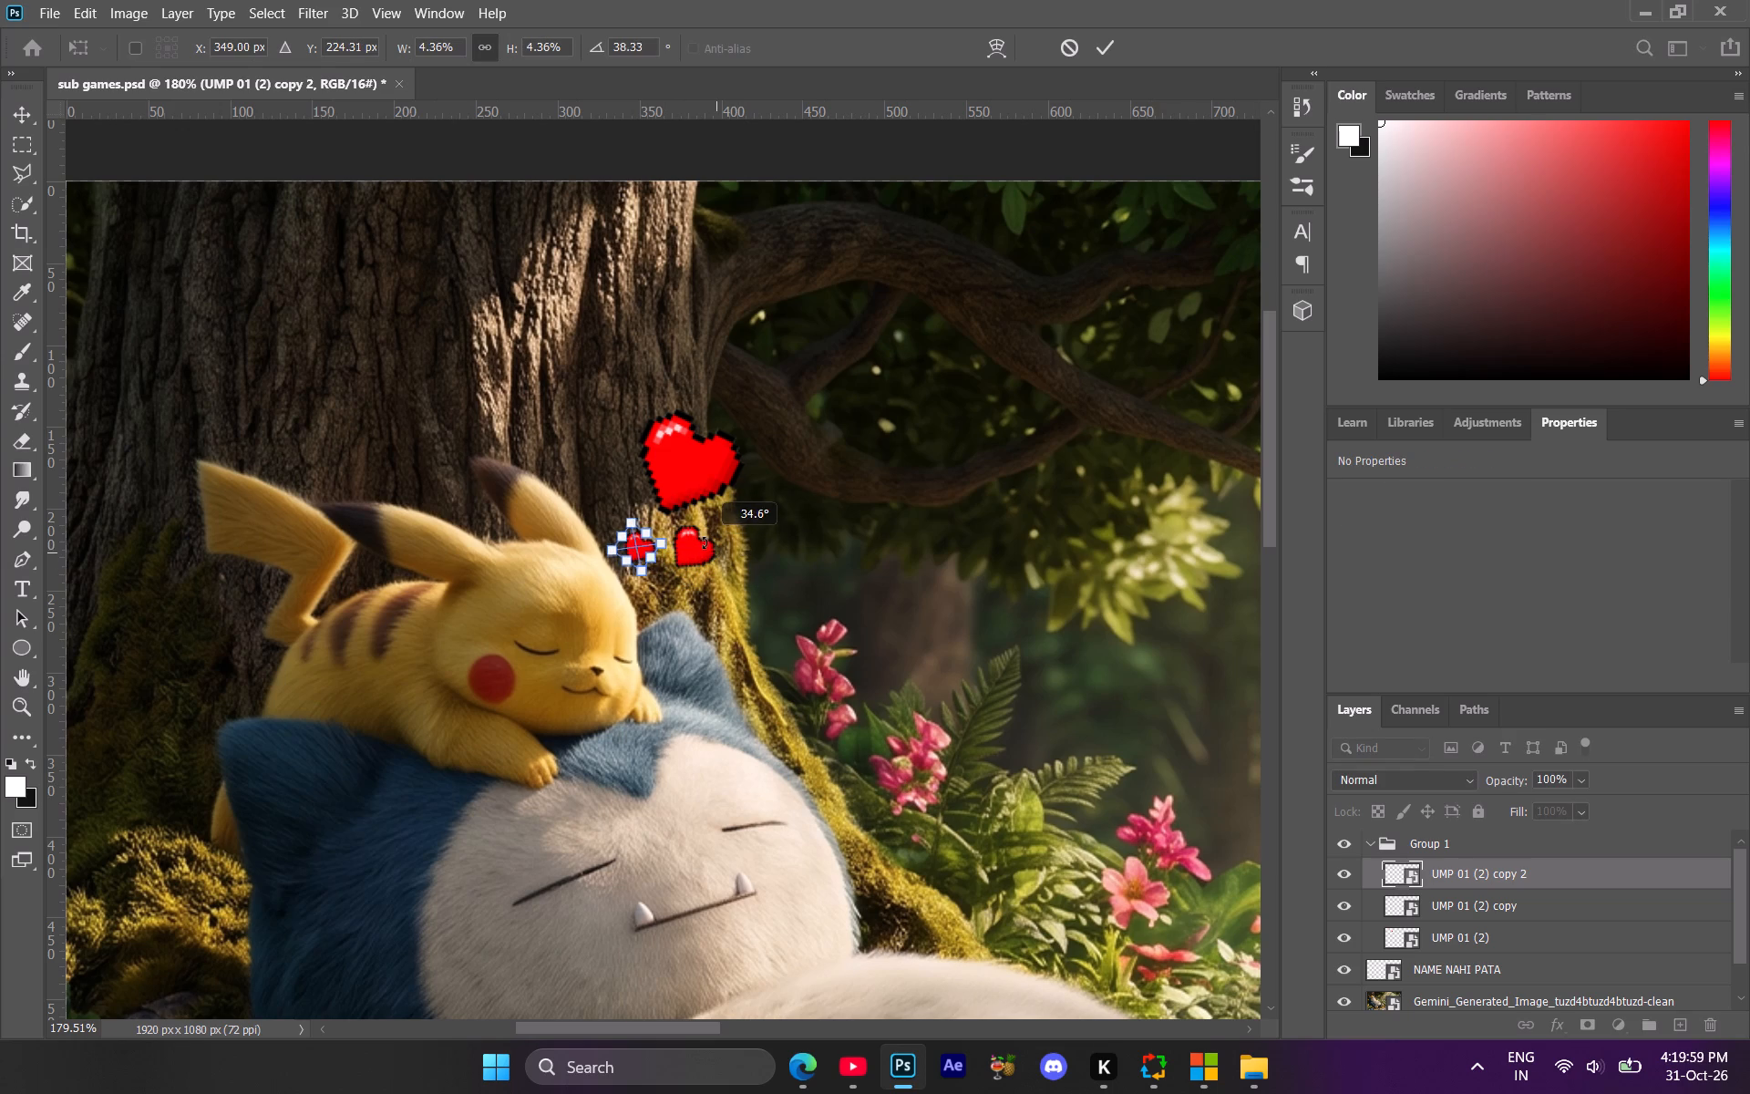
drag(704, 542, 702, 542)
click(663, 540)
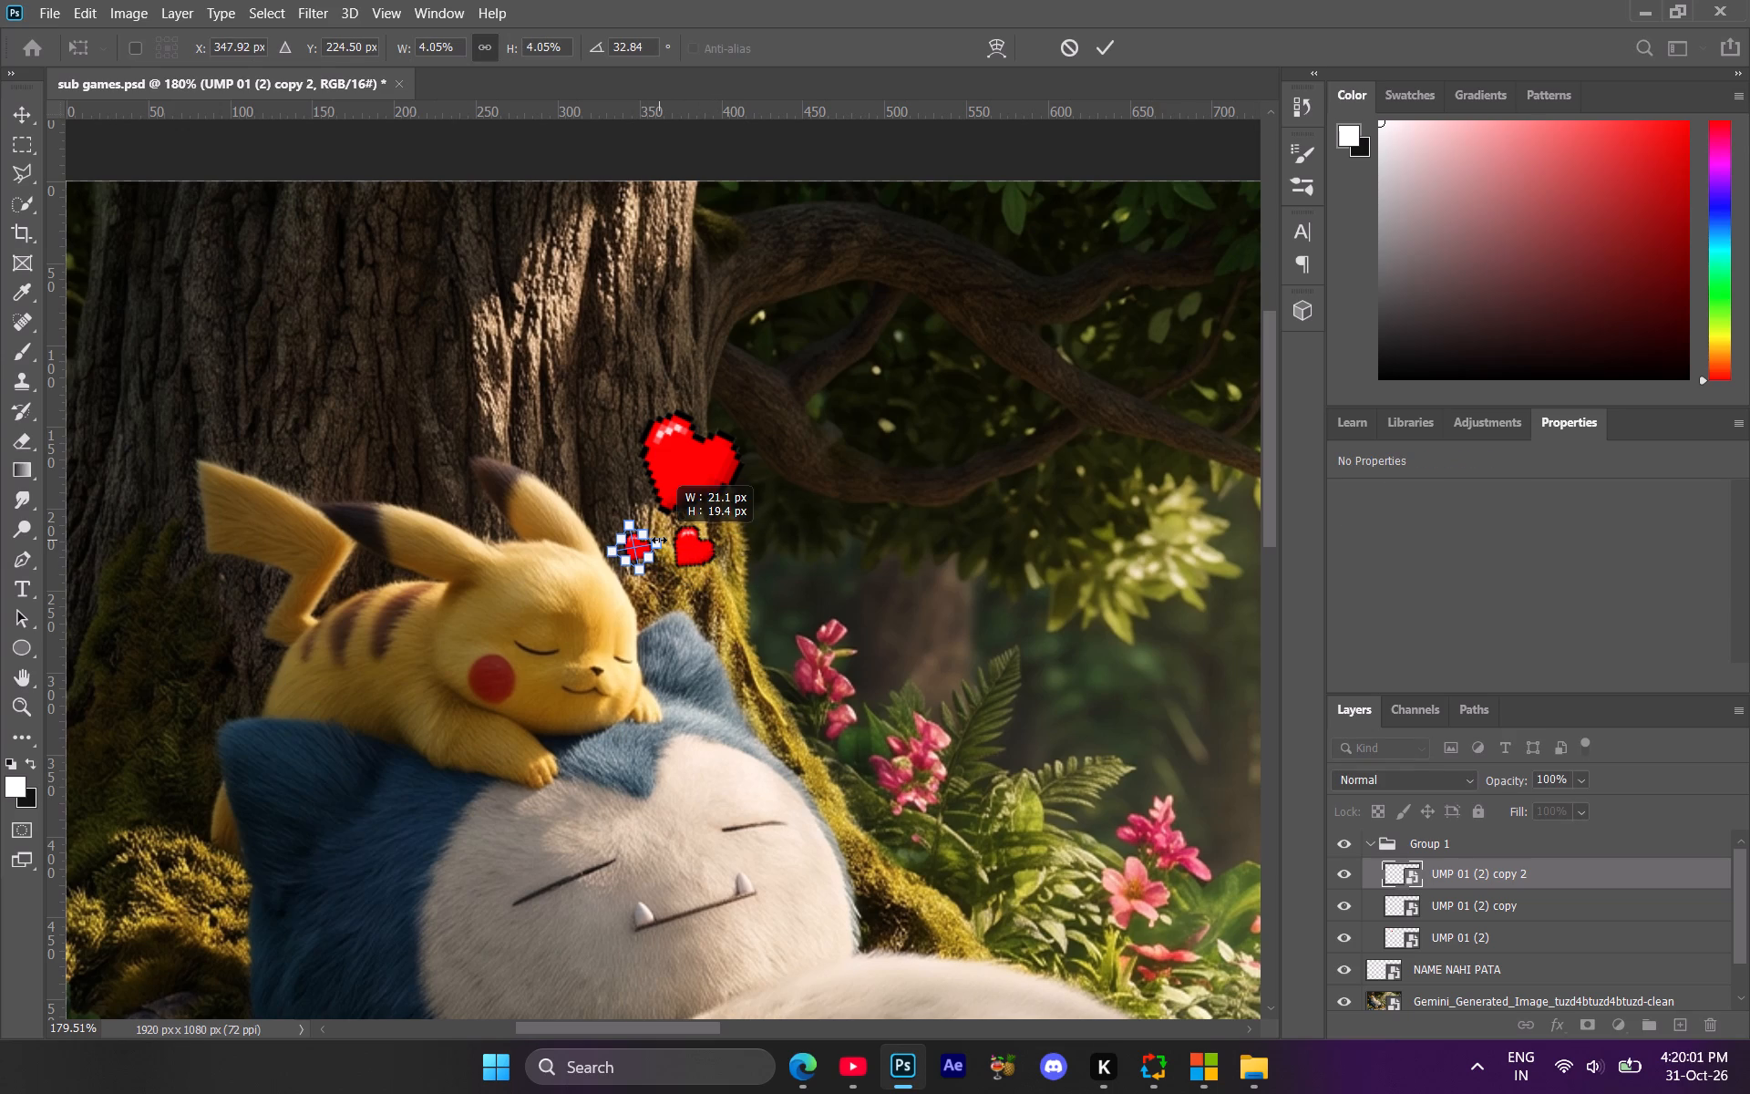
click(660, 540)
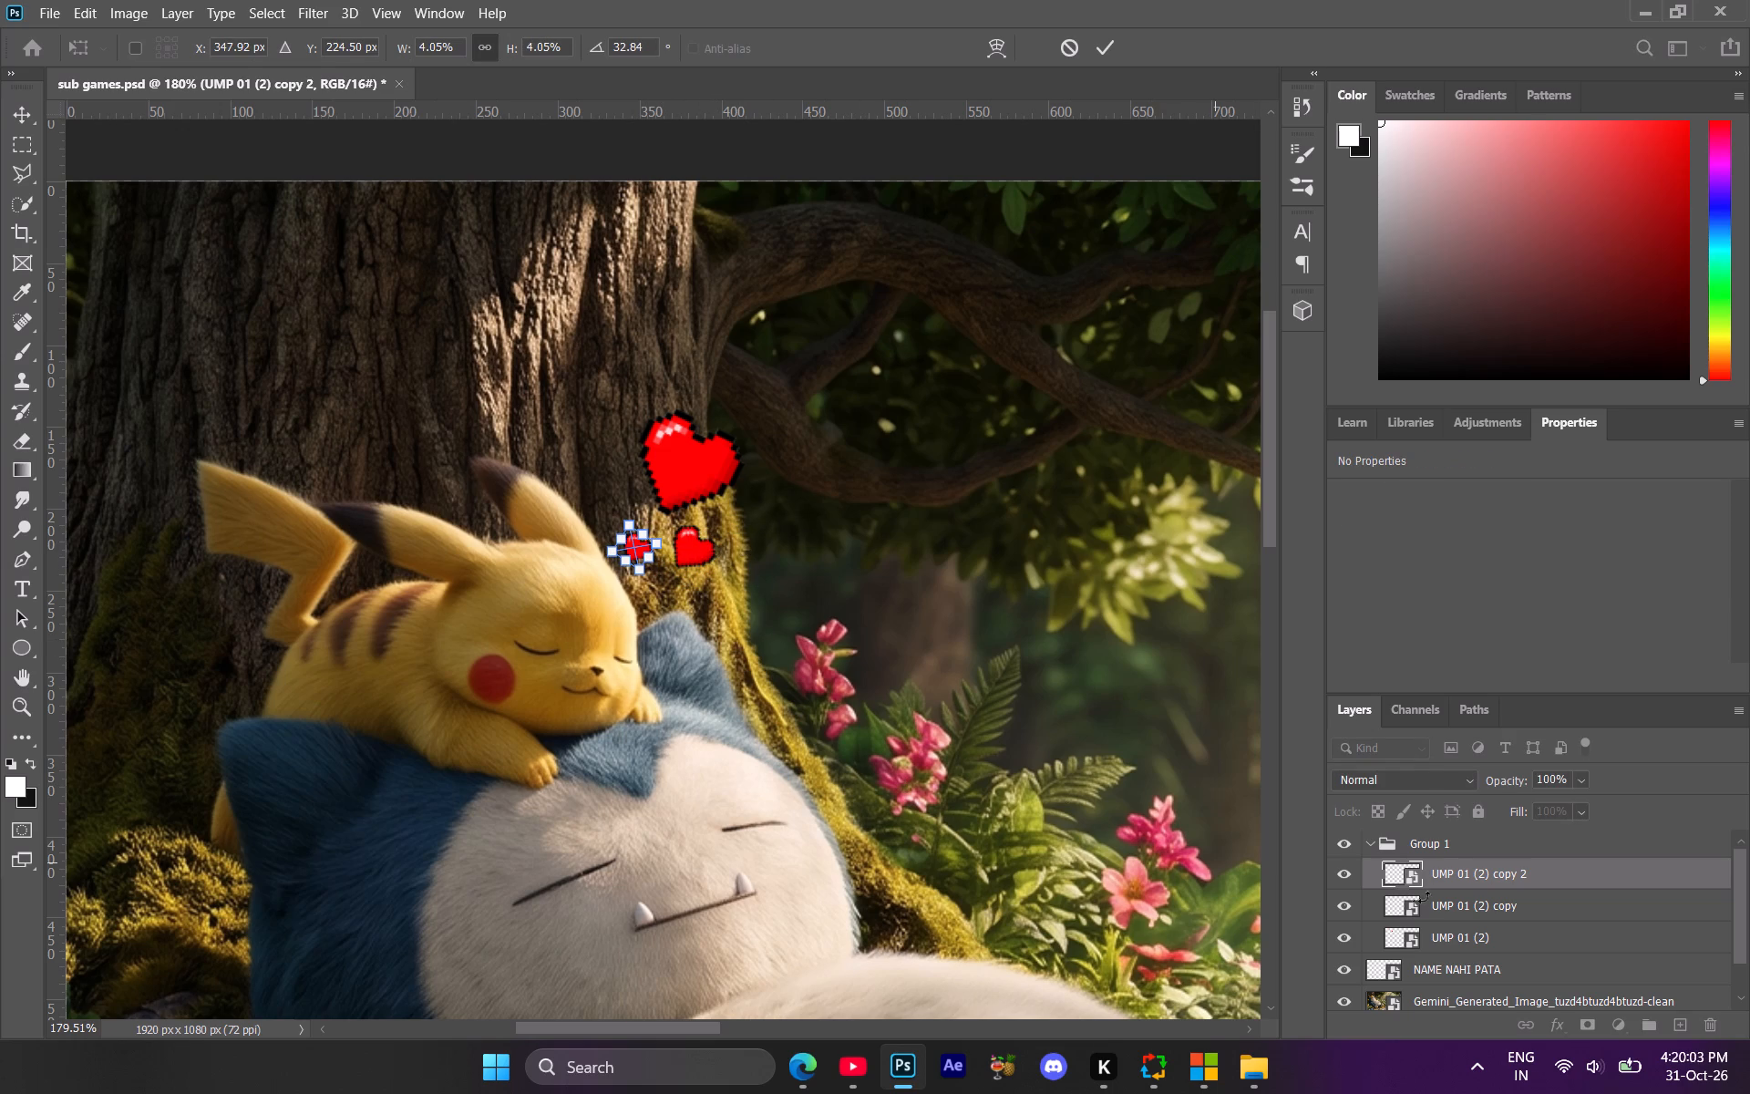
click(1526, 870)
Examine the placement of the three hearts within the full forest composition.
key(z)
key(z)
key(z)
key(z)
key(z)
key(z)
key(z)
key(z)
key(z)
key(z)
key(z)
key(z)
key(z)
key(z)
key(z)
key(z)
key(z)
key(z)
key(z)
key(z)
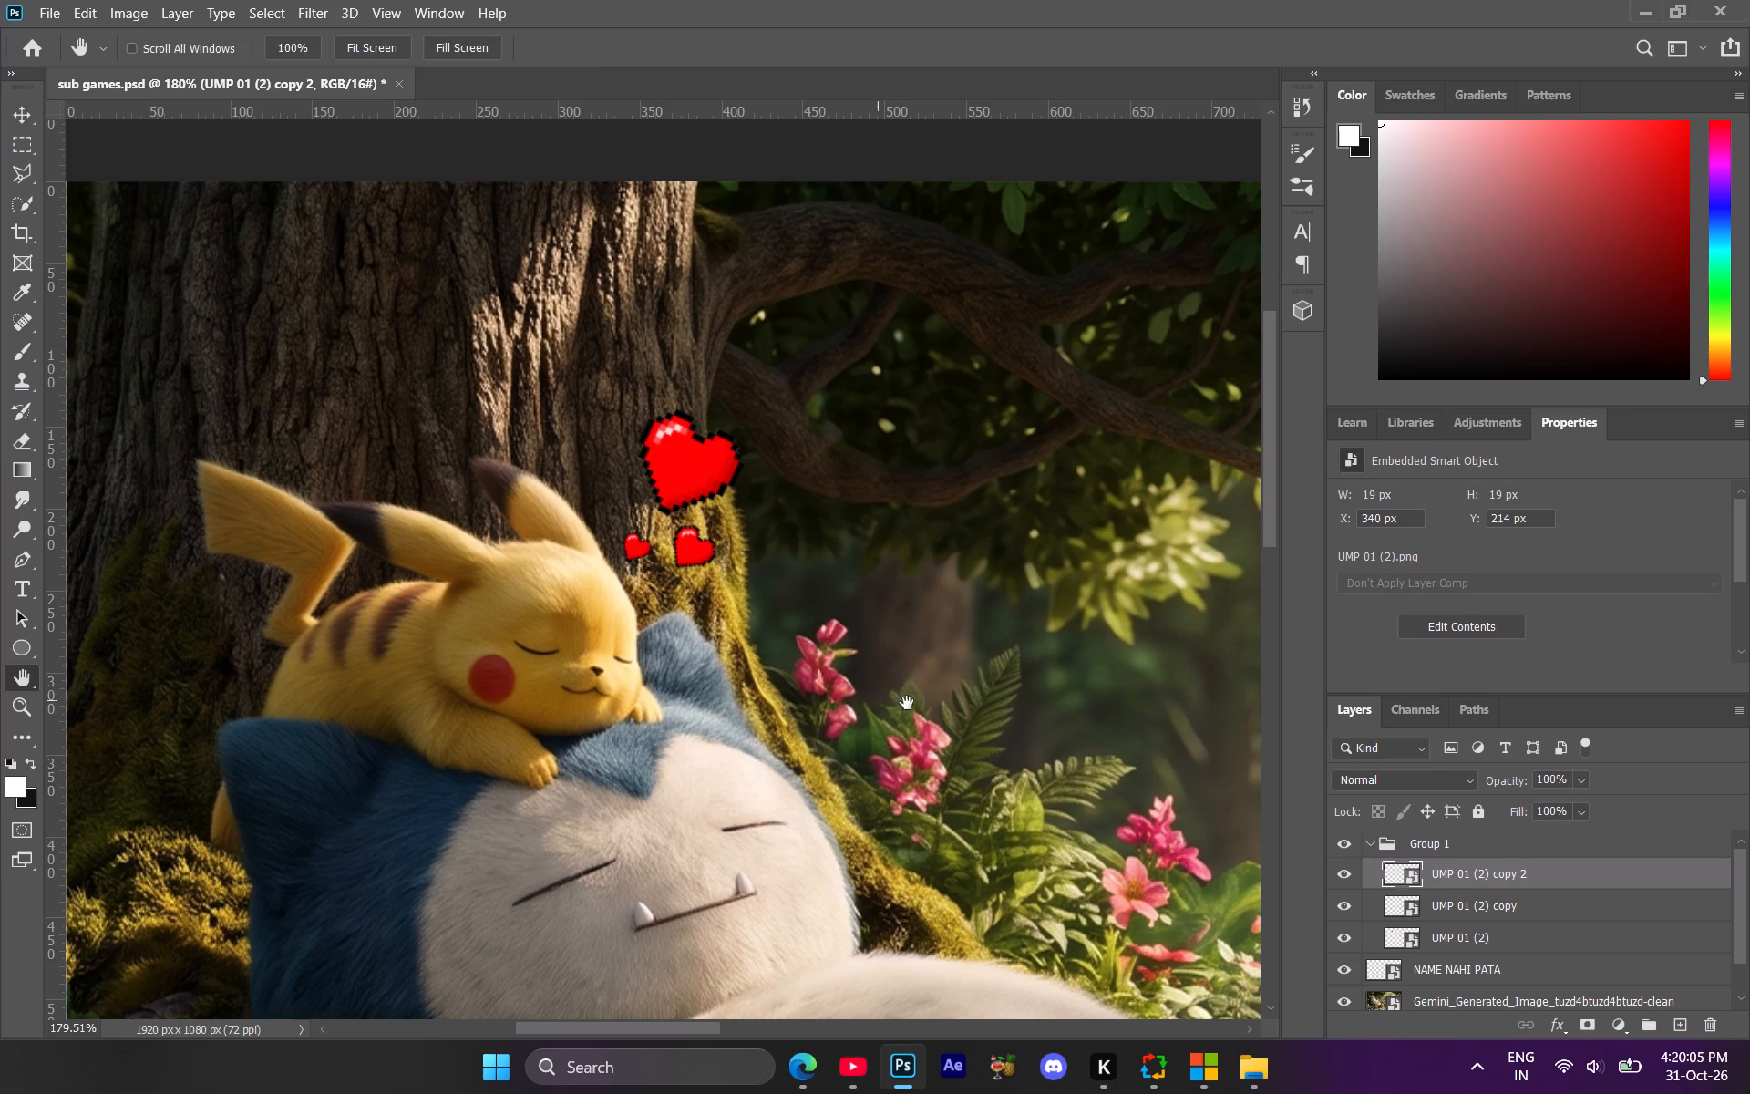
drag(907, 703, 837, 715)
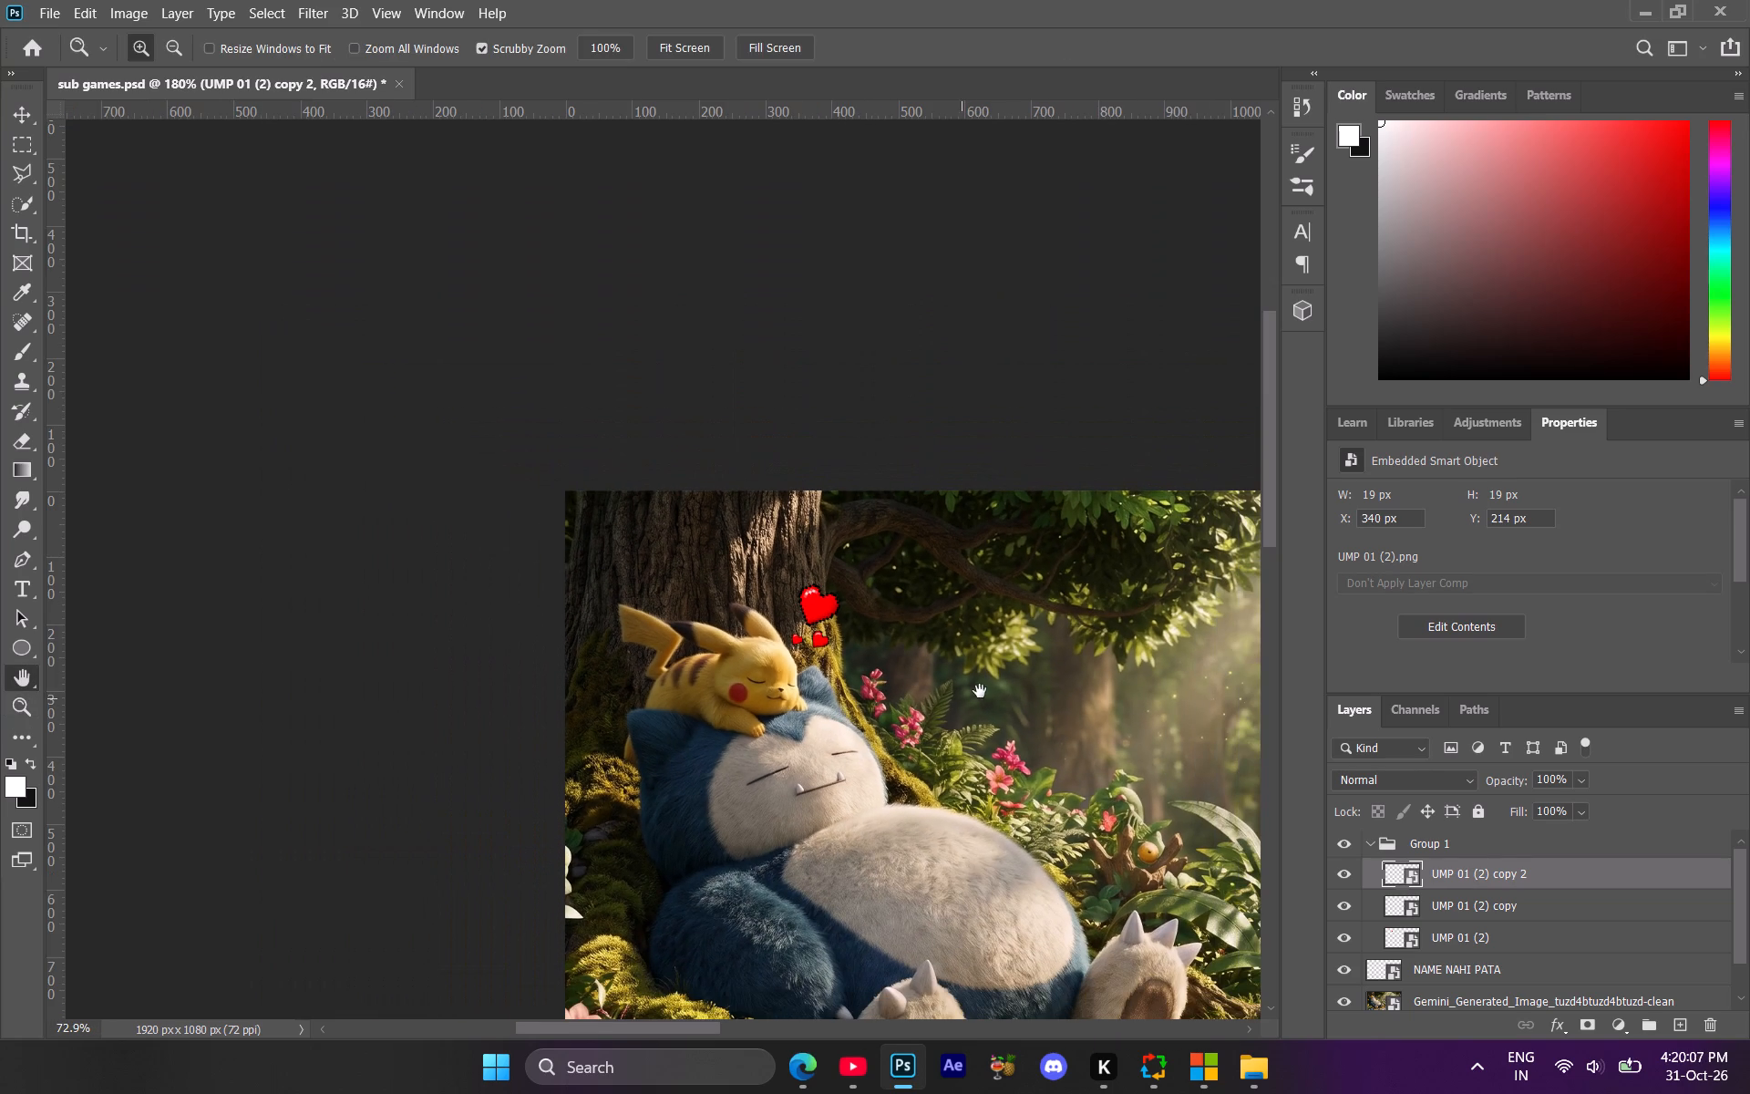
drag(981, 691, 785, 710)
key(z)
key(z)
key(z)
key(z)
key(z)
key(z)
key(z)
key(z)
key(z)
key(z)
key(z)
key(z)
key(z)
key(z)
key(z)
key(z)
key(z)
key(z)
key(z)
key(z)
drag(892, 749, 831, 749)
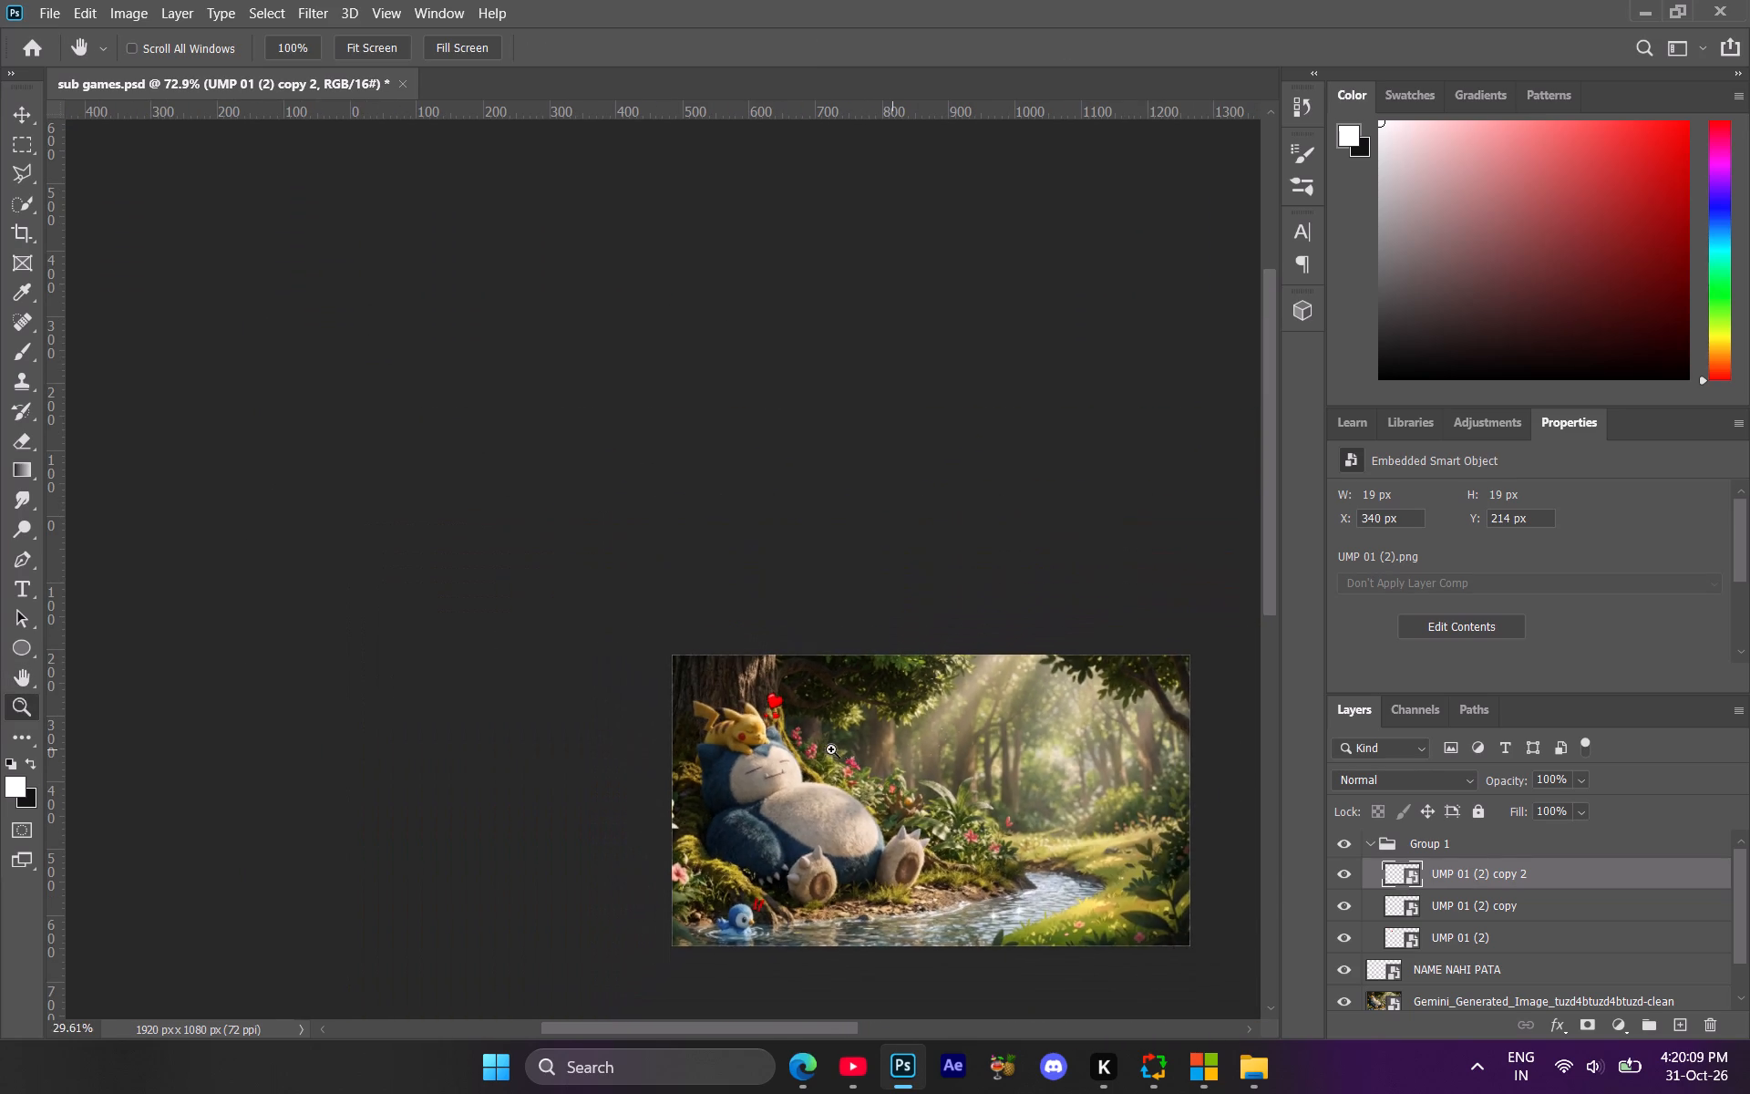
drag(831, 749, 851, 757)
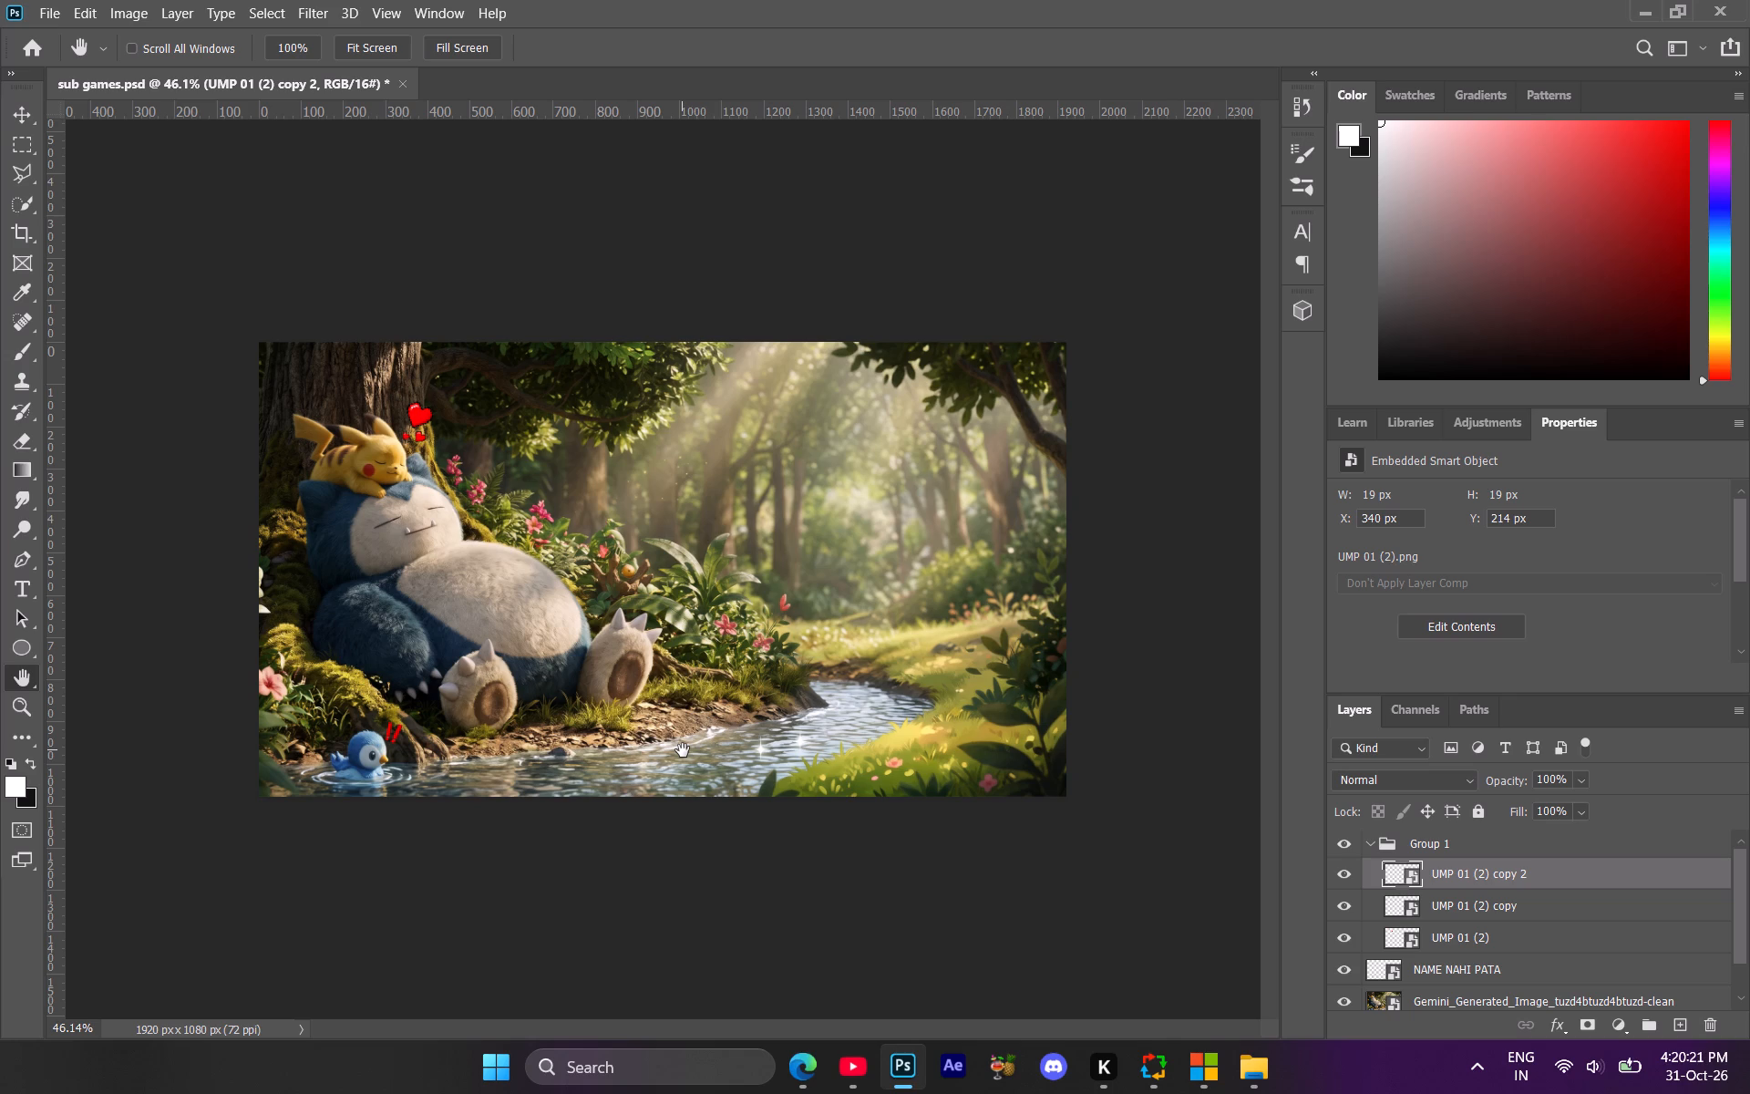
Rotate the large heart, layer UMP 01 (2), to about 41.4° and move it slightly left towards the tree trunk, to about X 365 px.
click(1435, 941)
key(ctrl+t)
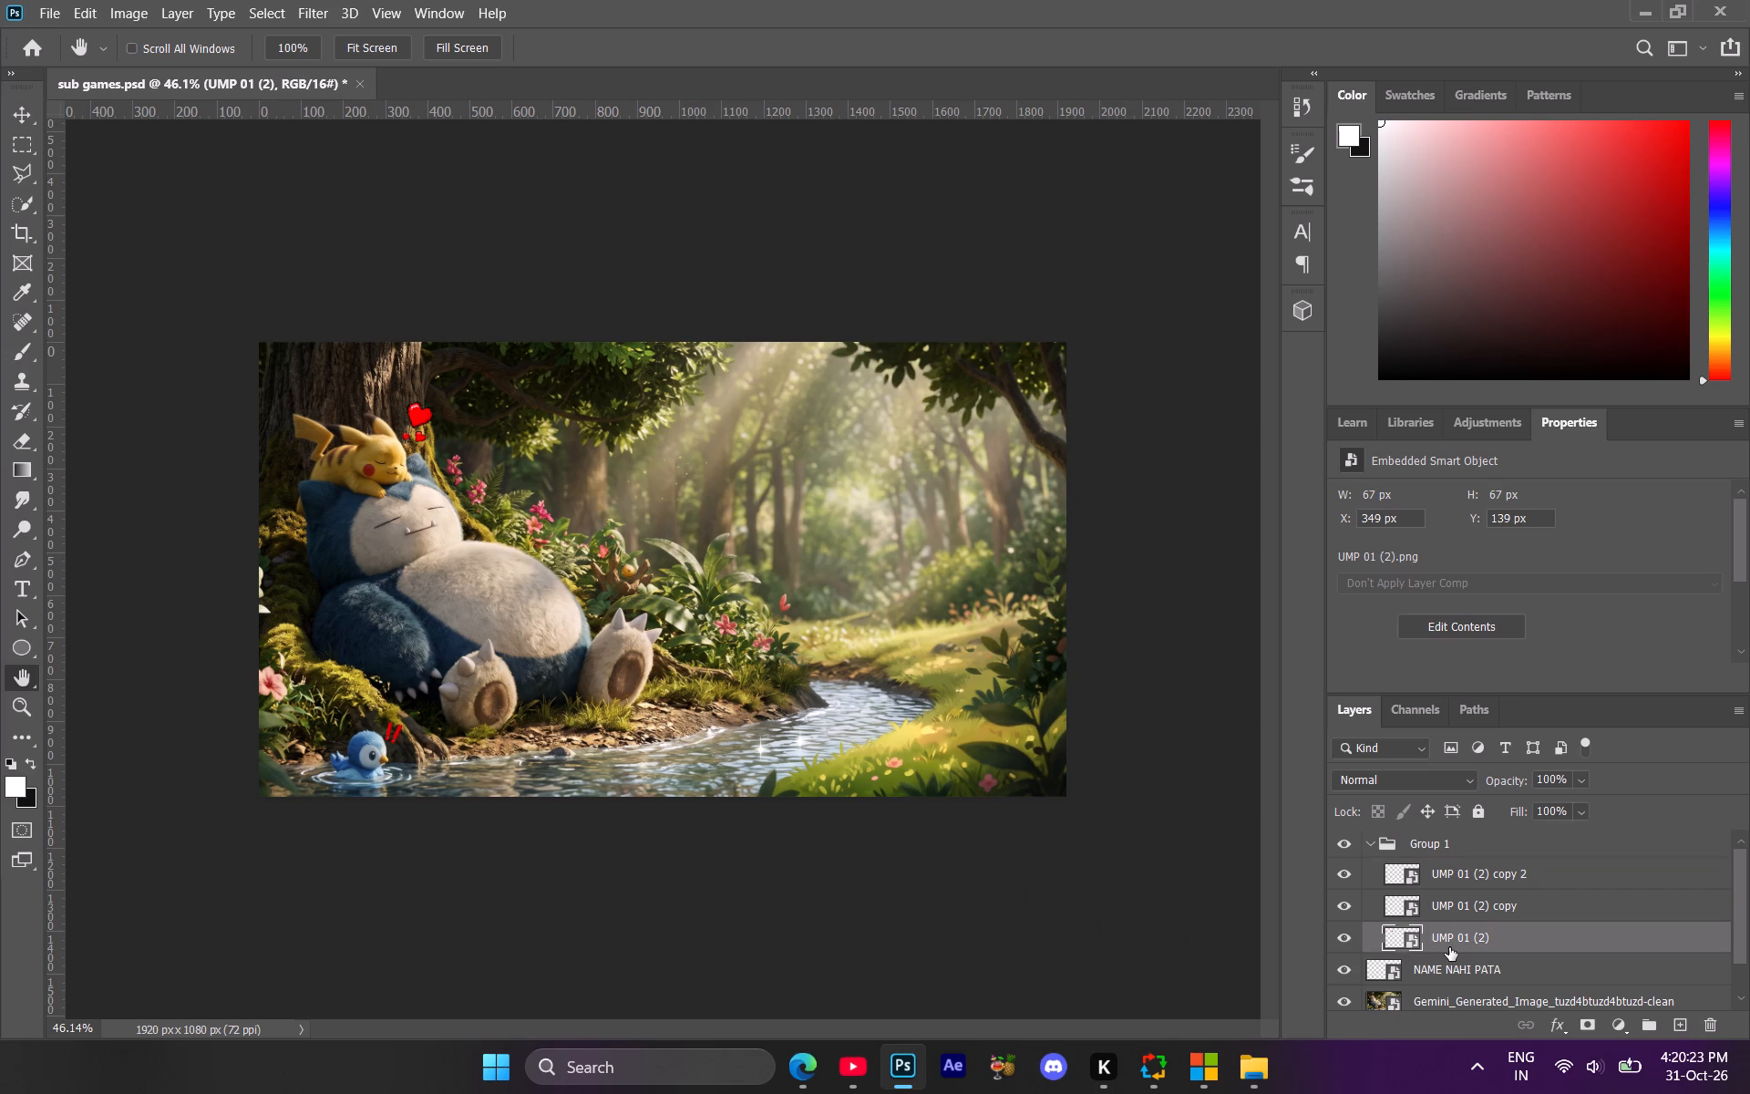
drag(586, 387, 594, 395)
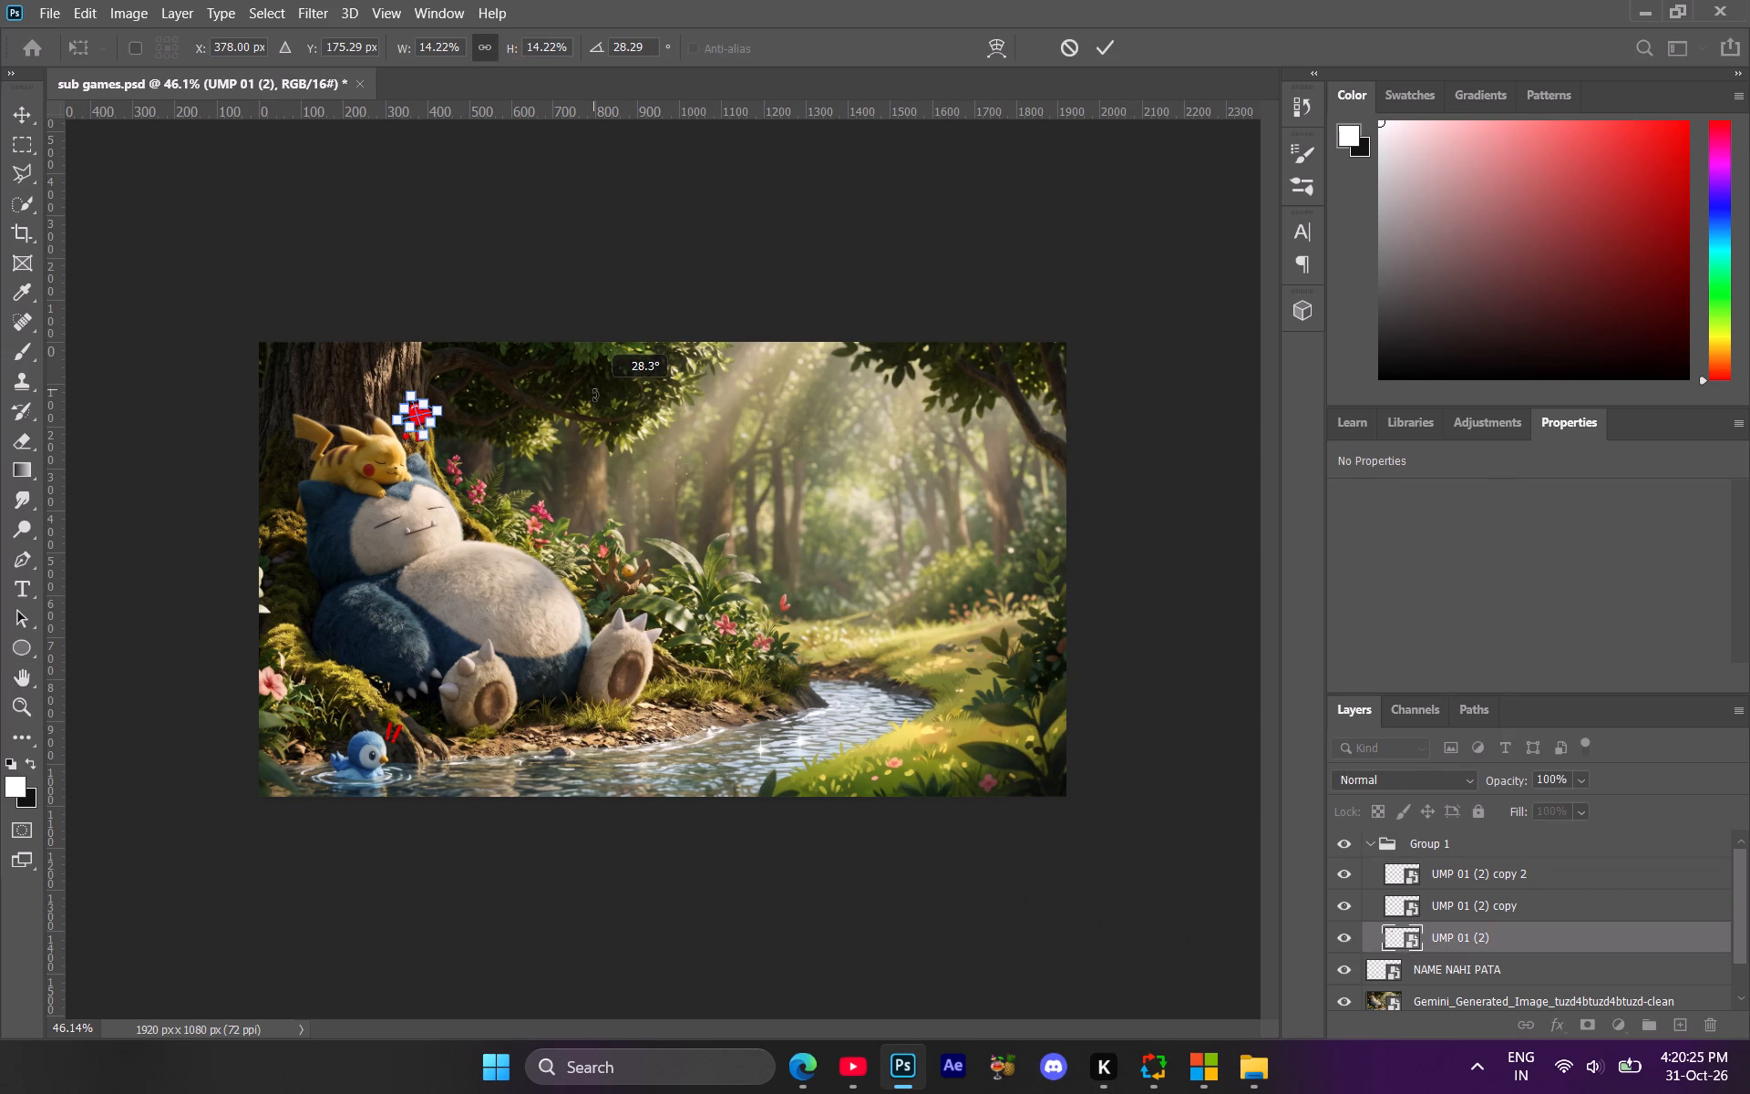
drag(594, 395, 594, 397)
click(420, 415)
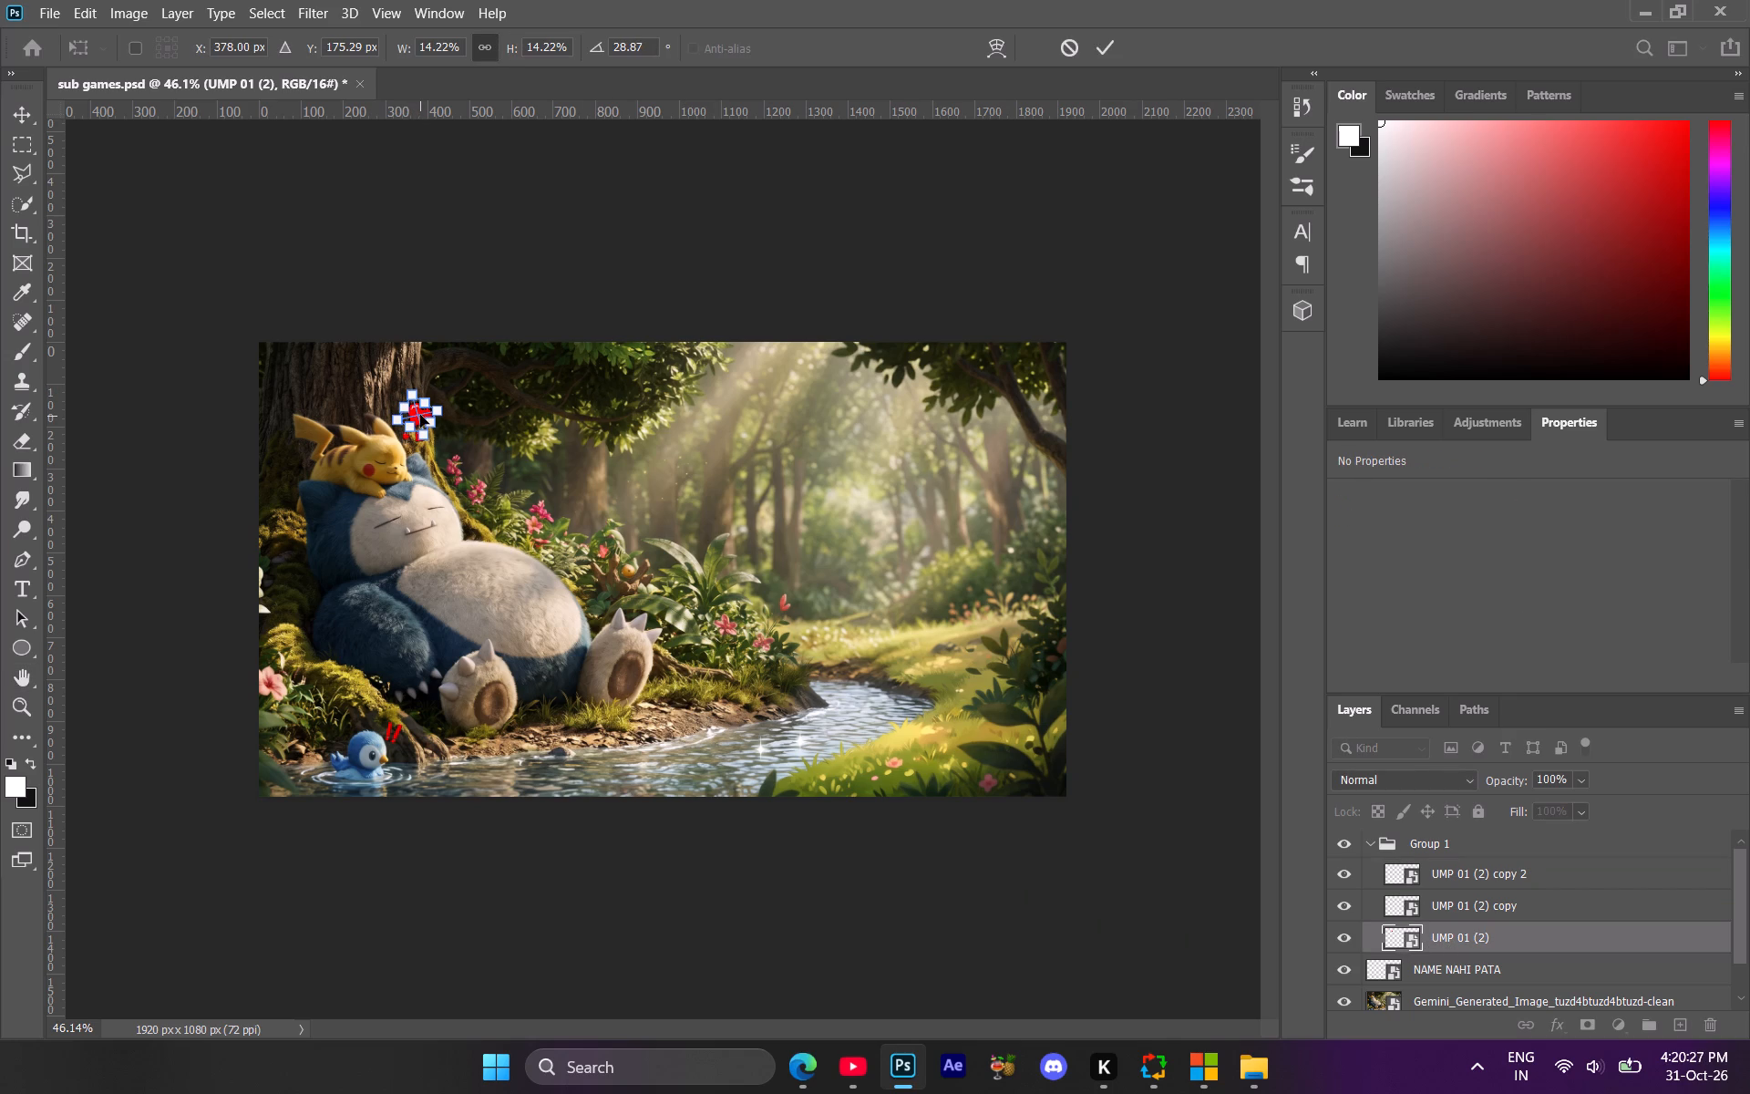
drag(420, 415, 412, 415)
key(z)
key(z)
key(z)
key(z)
key(z)
key(z)
key(z)
key(z)
key(z)
key(z)
key(z)
key(z)
key(z)
key(z)
key(z)
key(z)
key(z)
key(z)
key(z)
key(z)
drag(519, 495, 534, 501)
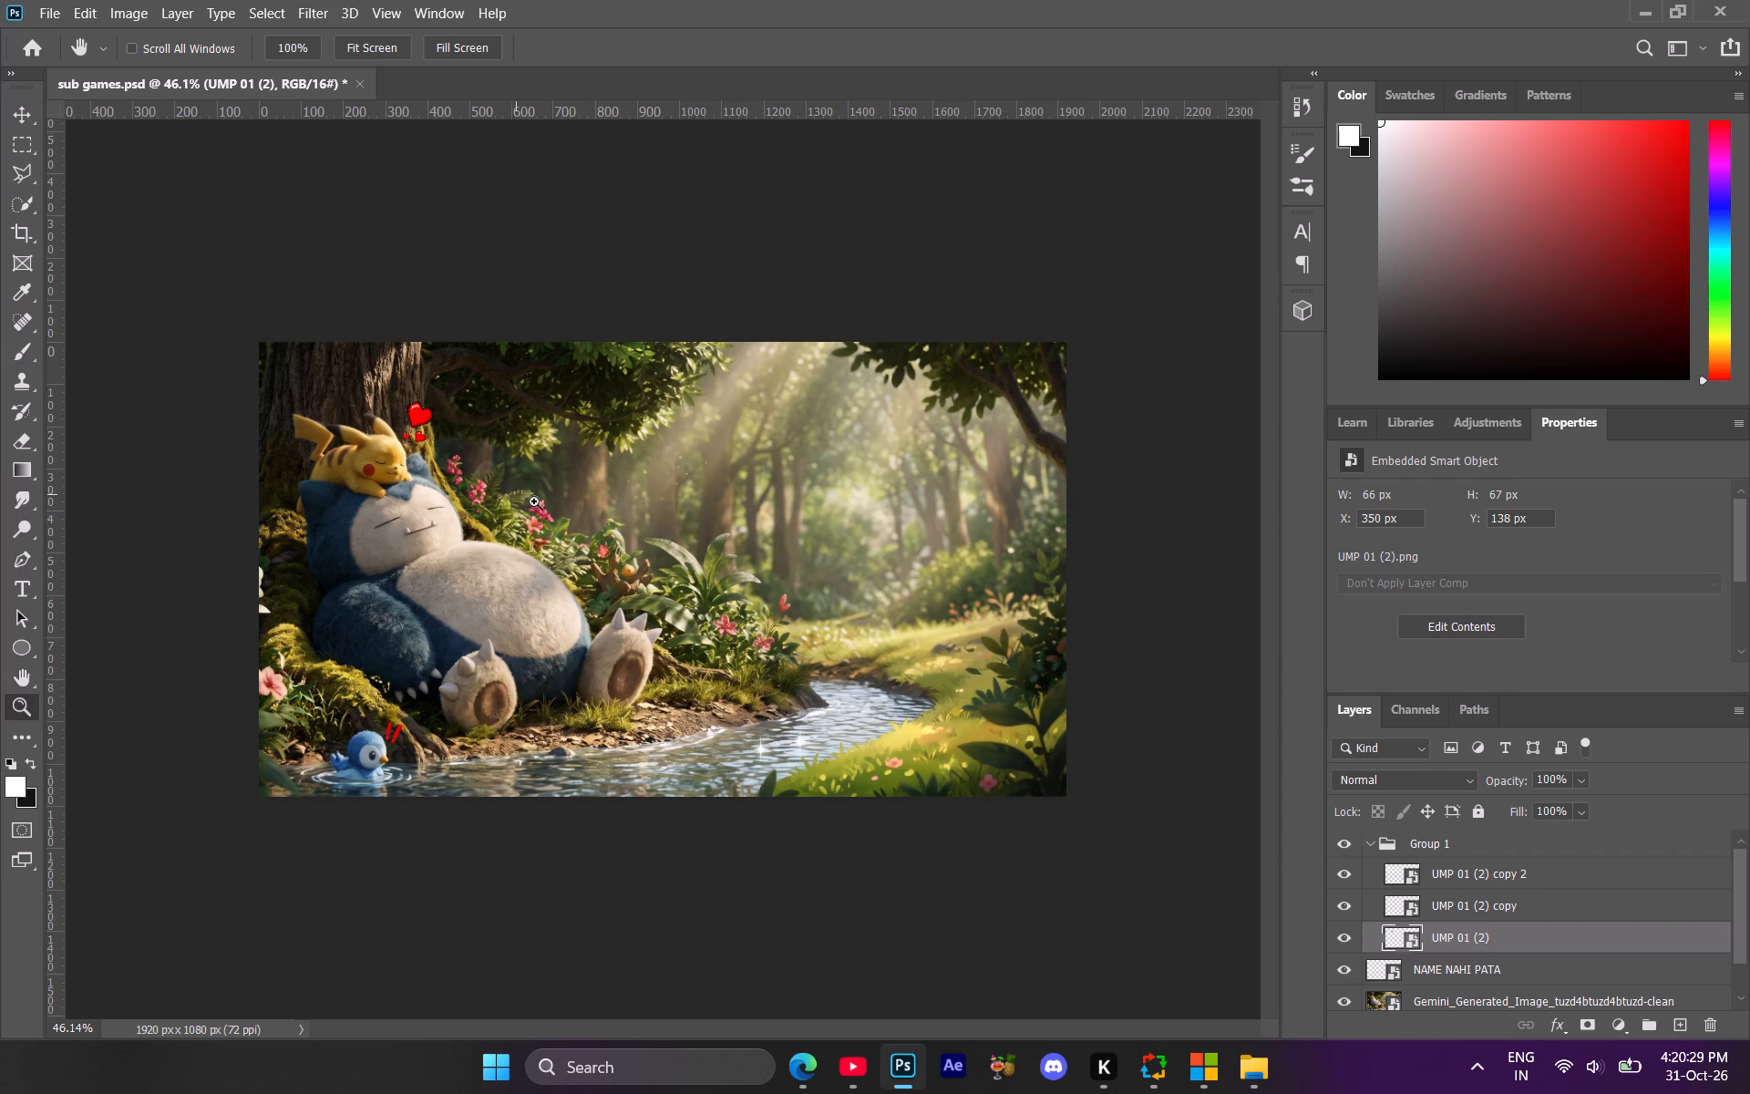
drag(534, 501, 652, 617)
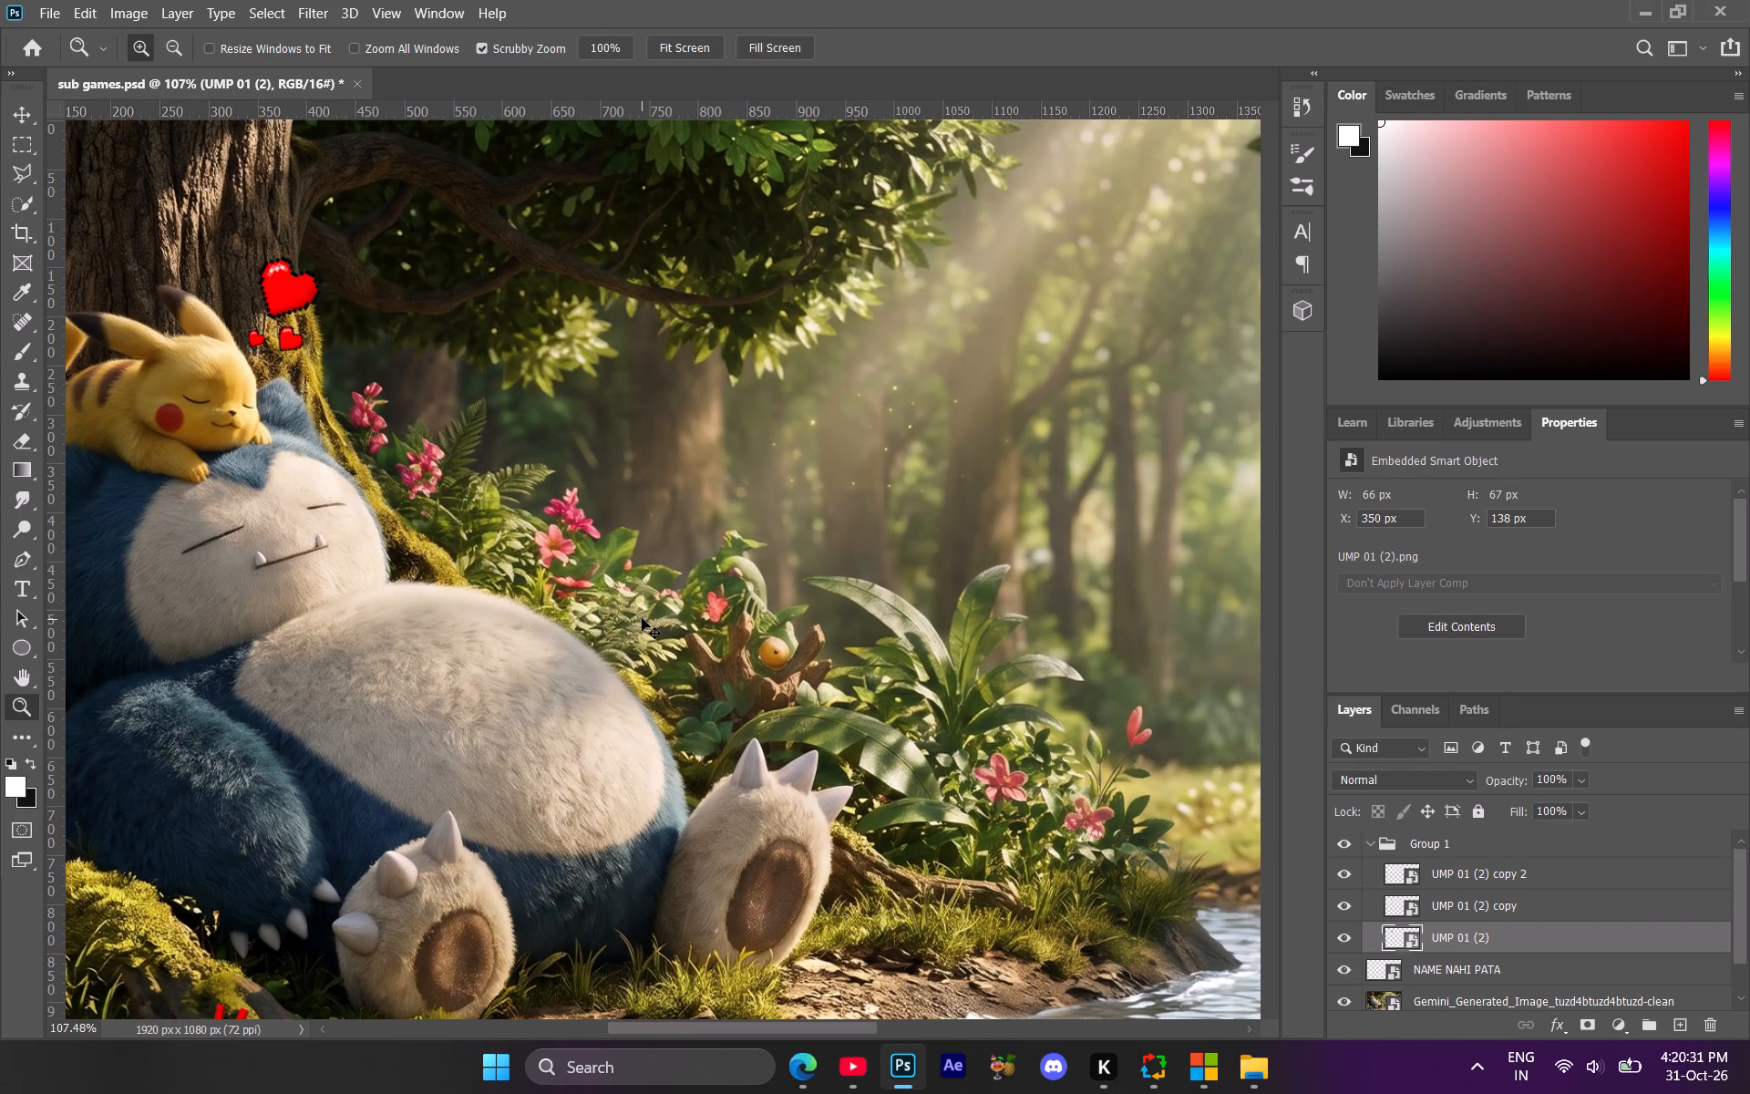
key(ctrl+t)
drag(364, 244, 369, 256)
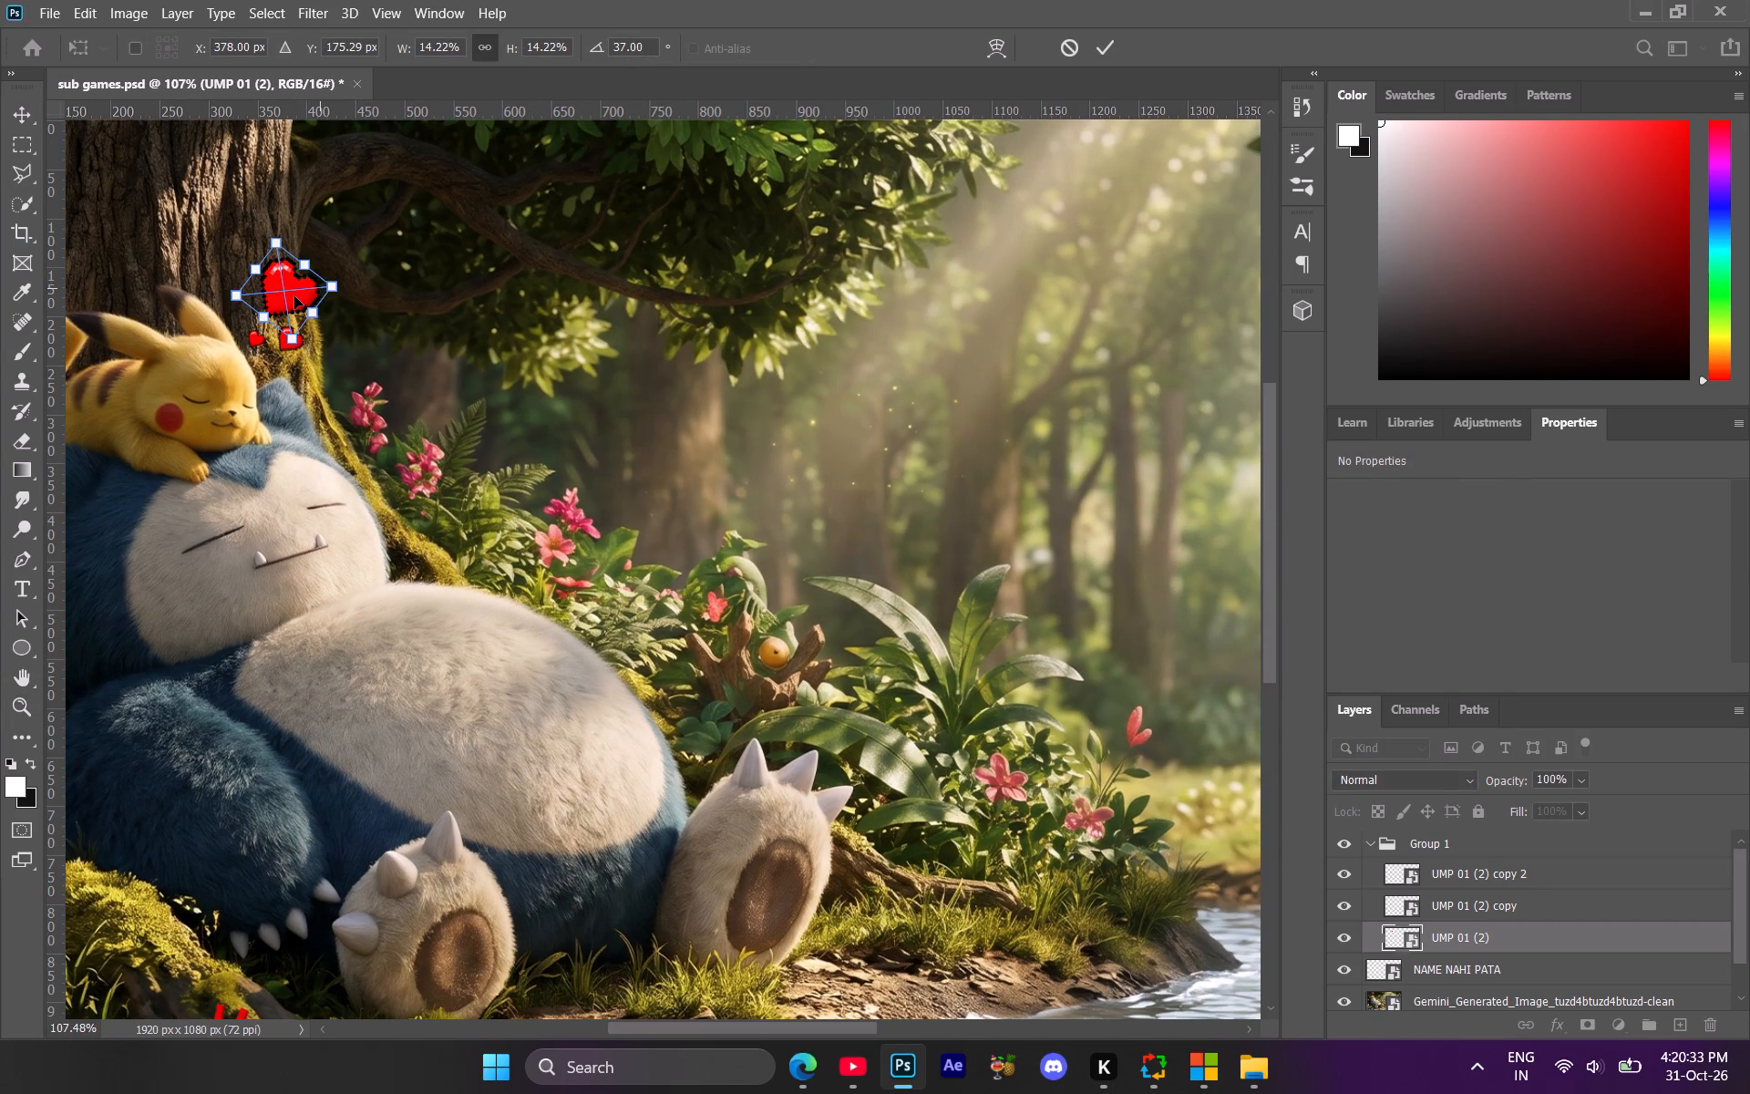
drag(290, 293, 280, 289)
drag(336, 265, 345, 268)
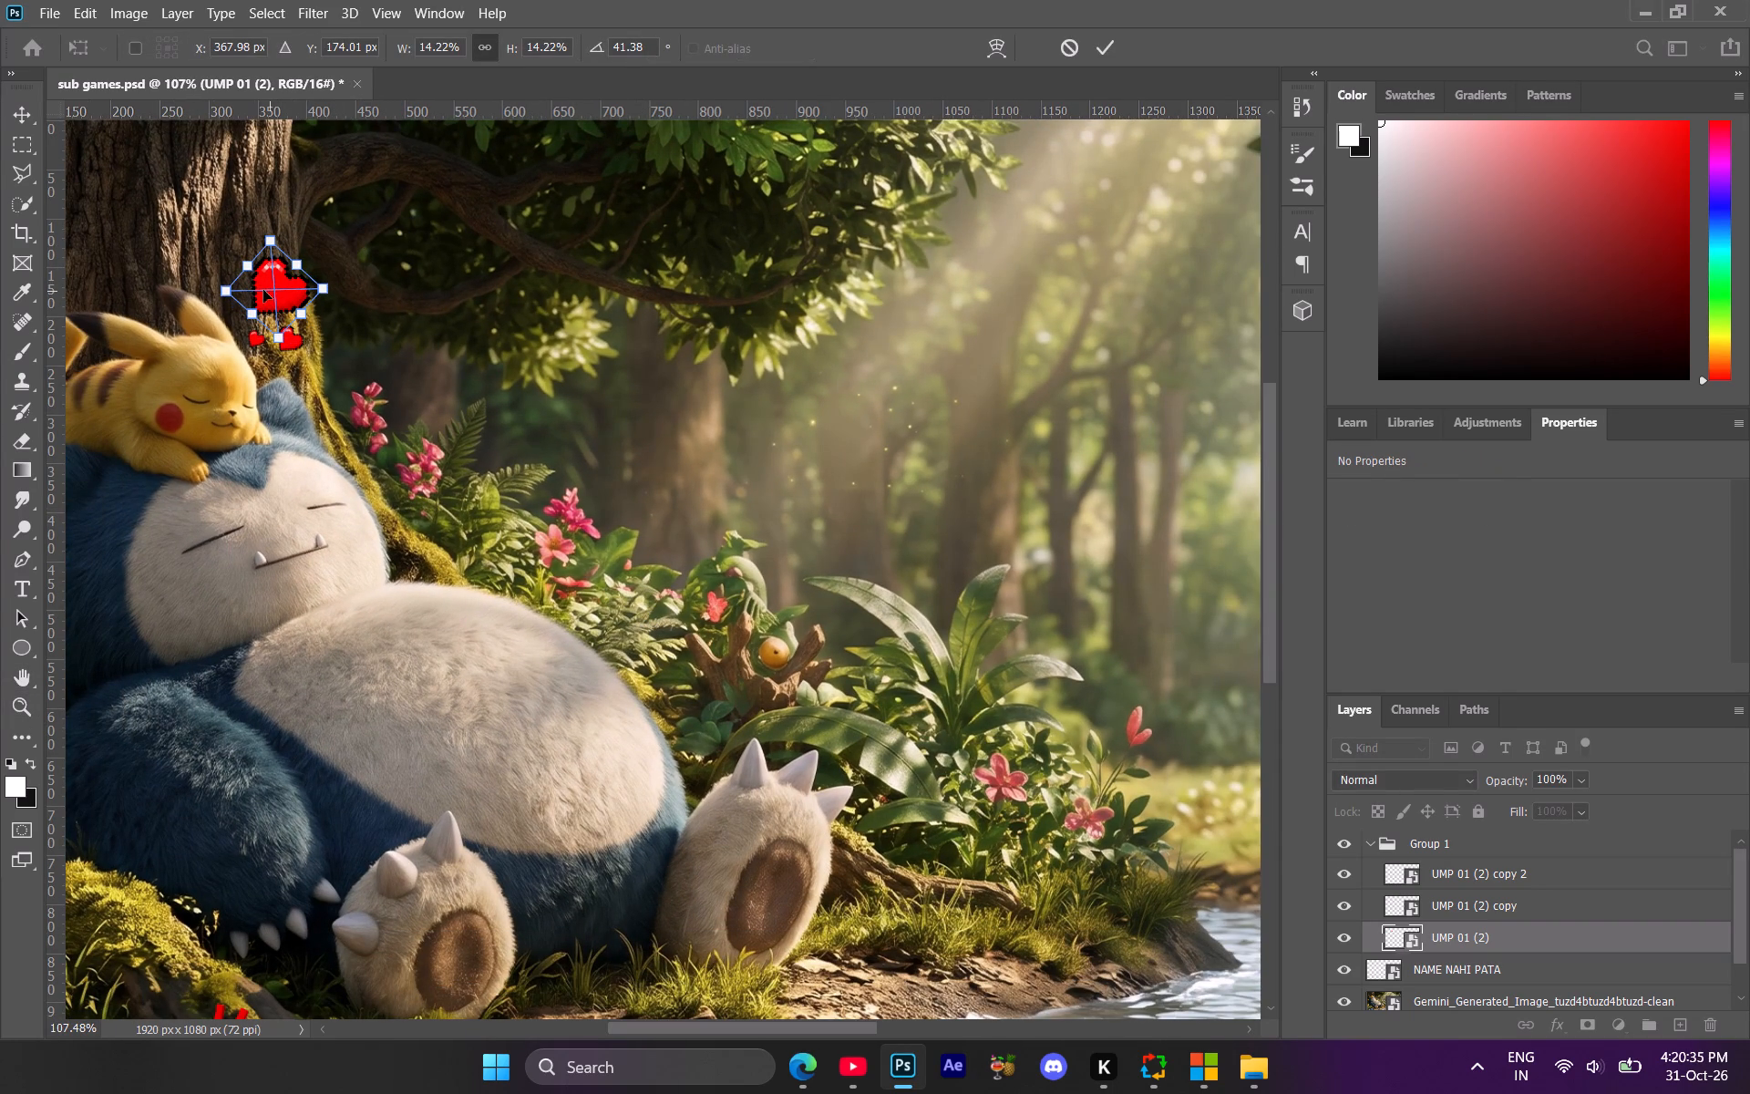
click(263, 290)
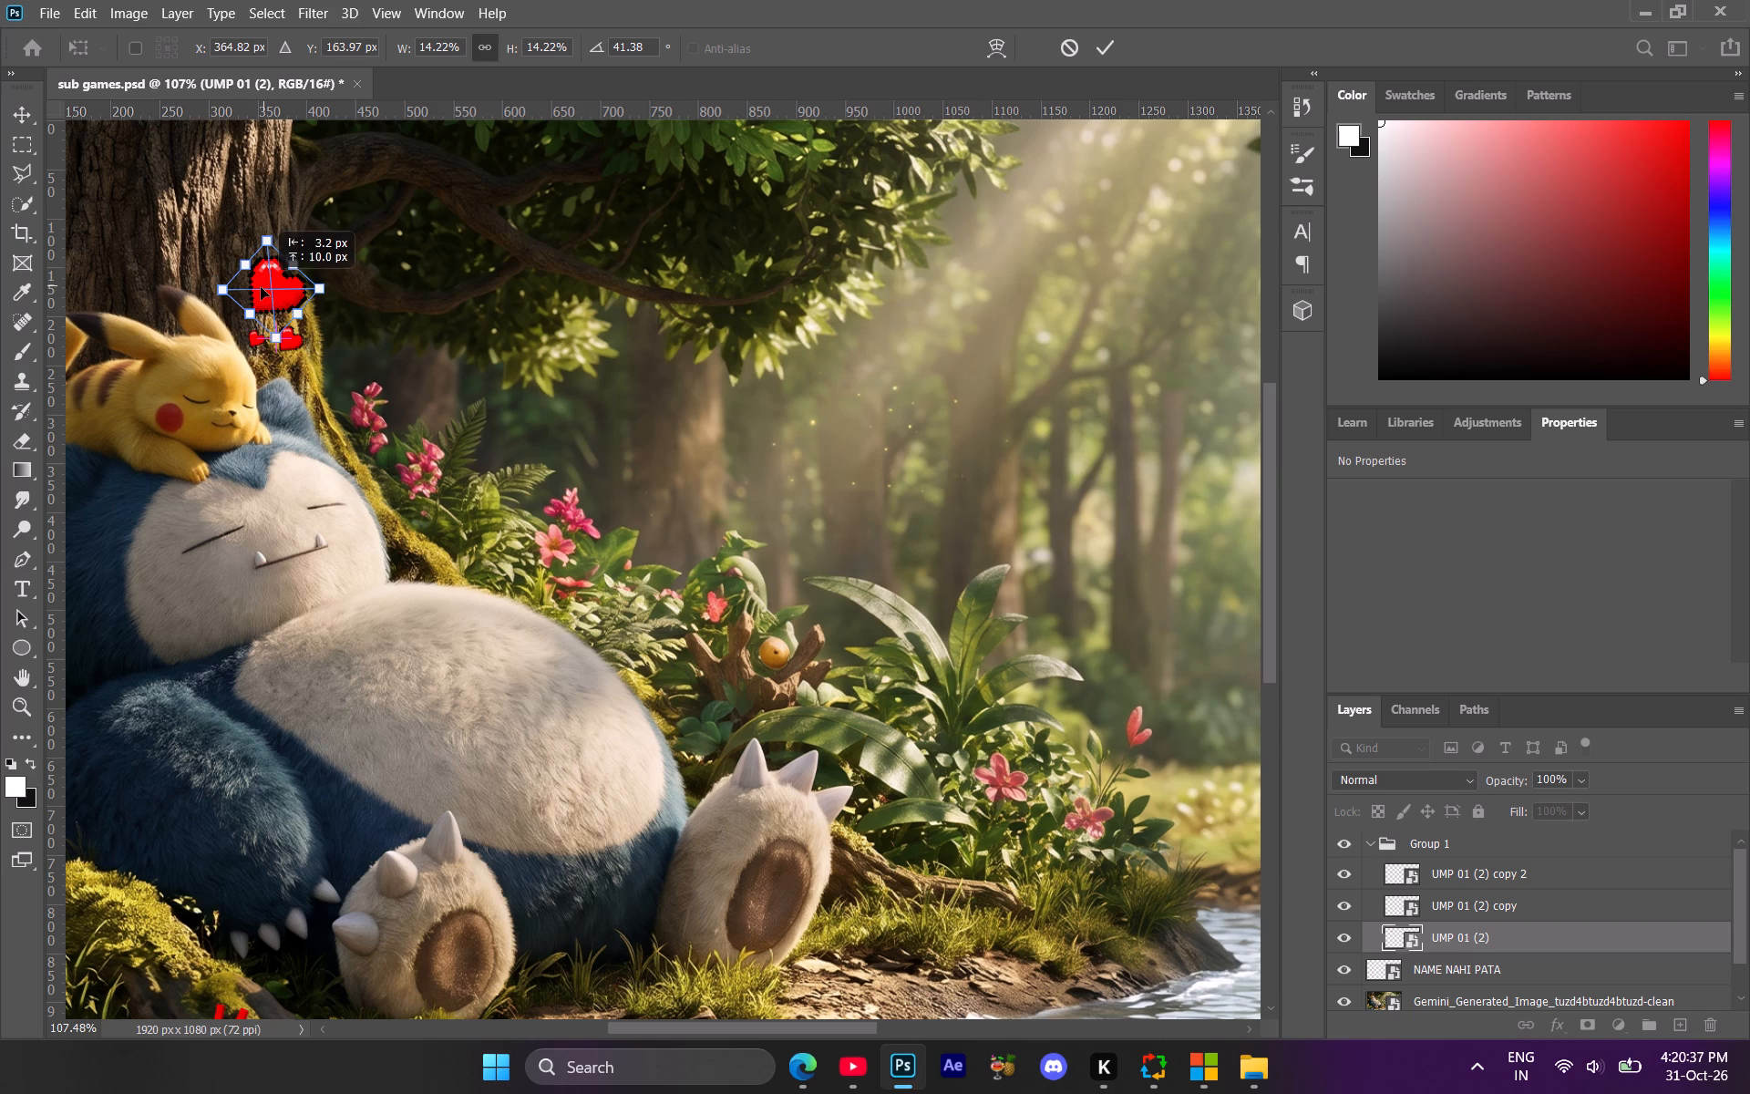
click(1497, 934)
Examine the adjusted large heart and its two small hearts against the whole composition.
key(z)
key(z)
key(z)
key(z)
key(z)
key(z)
key(z)
key(z)
key(z)
key(z)
key(z)
key(z)
key(z)
key(z)
key(z)
key(z)
key(z)
key(z)
key(z)
key(z)
drag(932, 667, 911, 667)
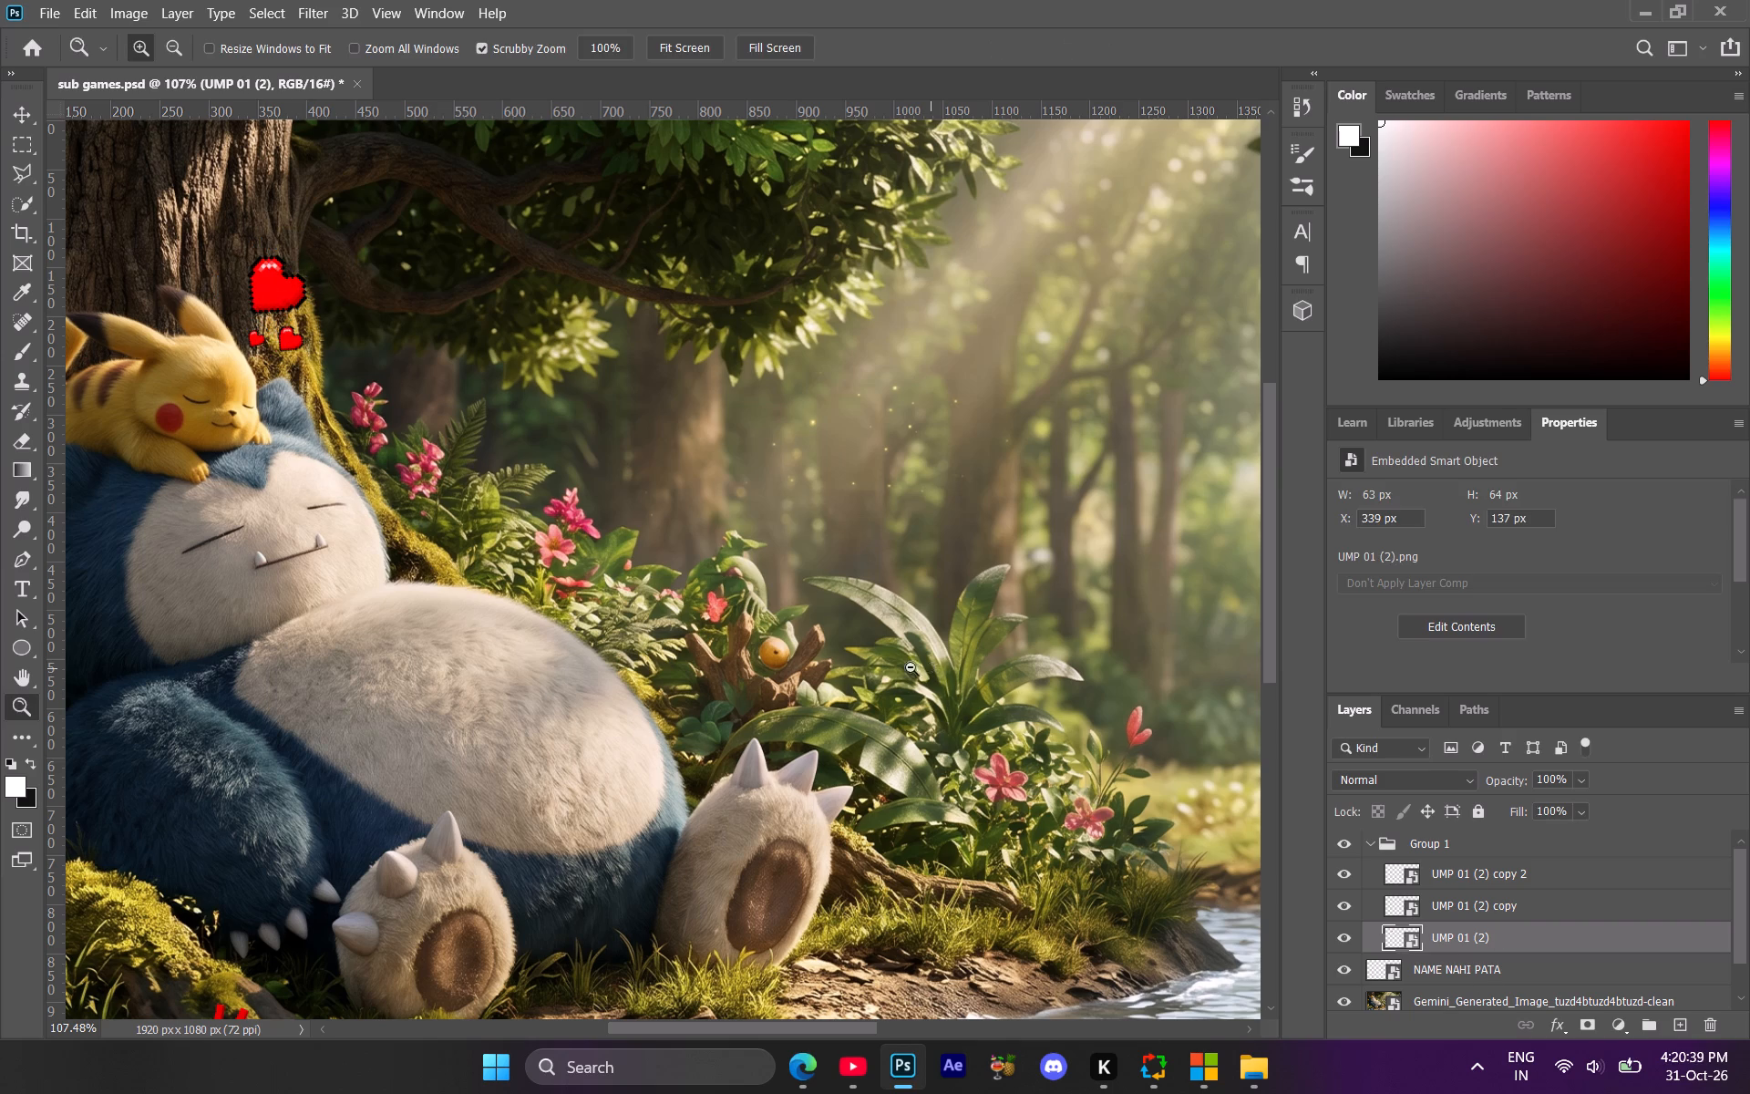
drag(911, 667, 852, 710)
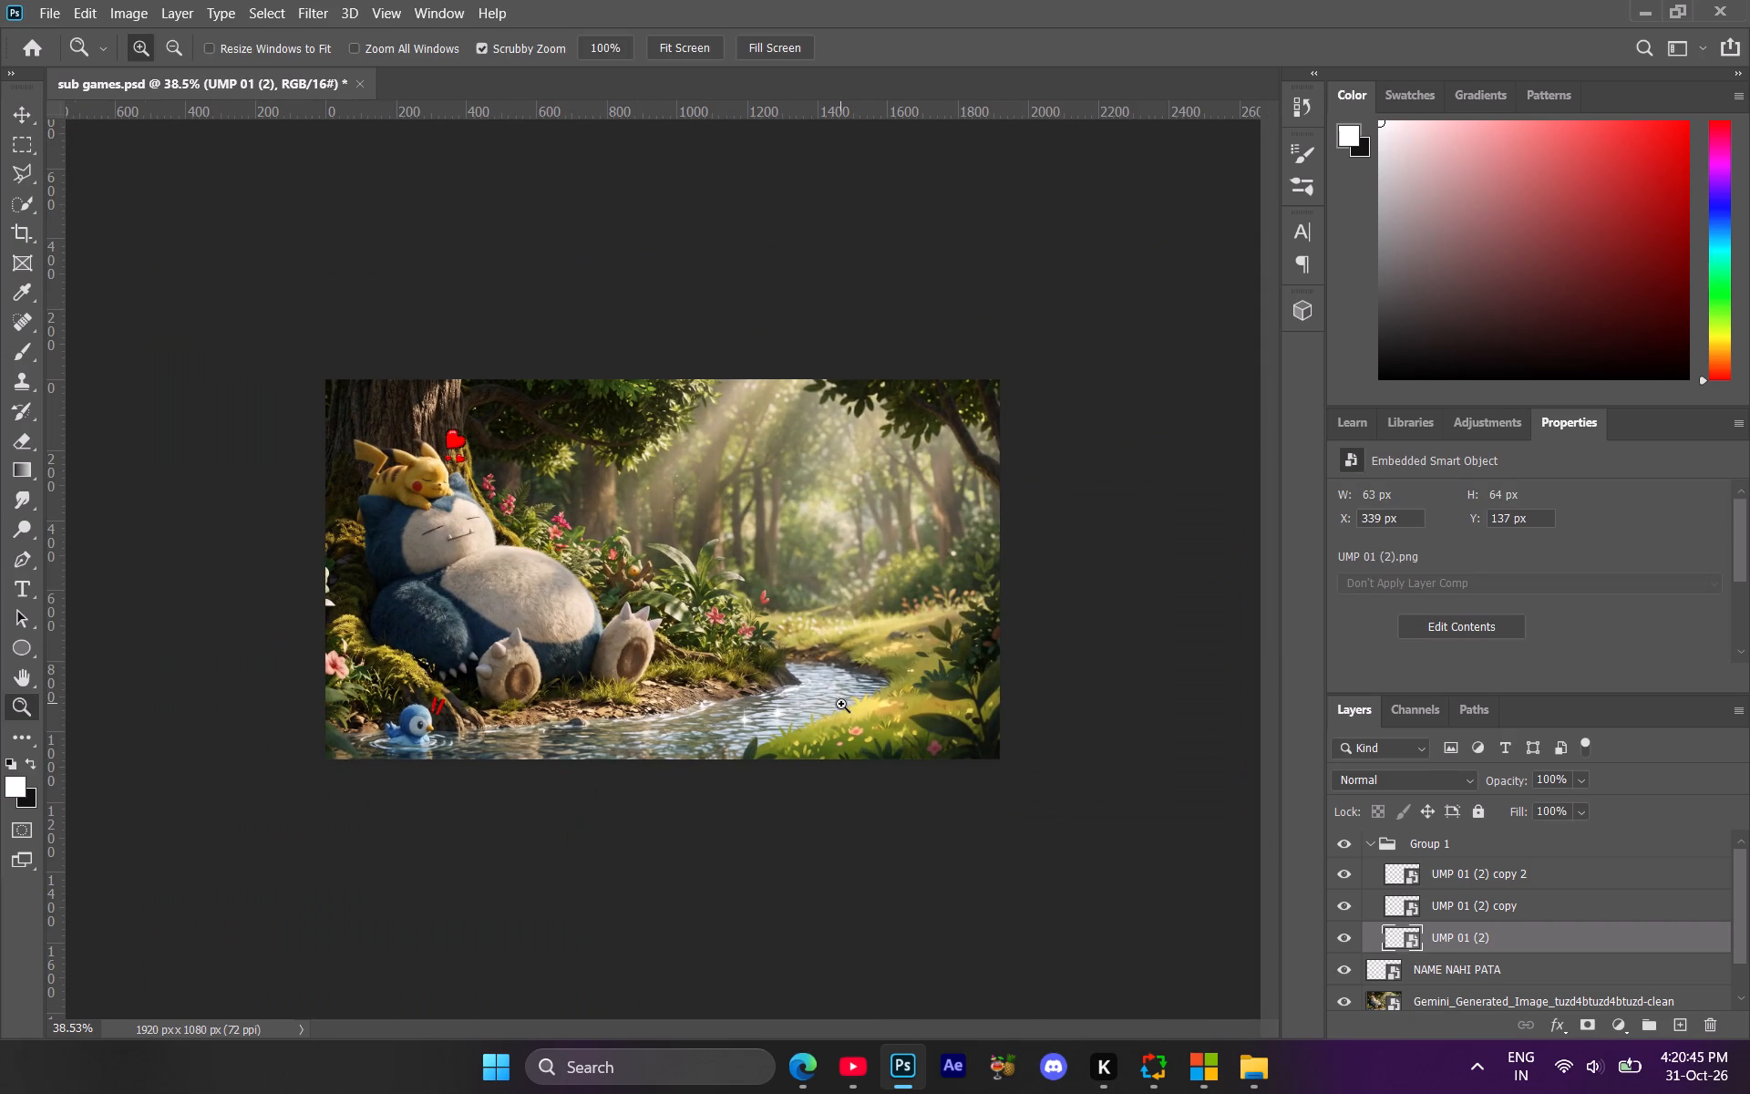
drag(818, 633, 846, 641)
Collapse Group 1 containing the hearts and save the sub games document.
click(1467, 940)
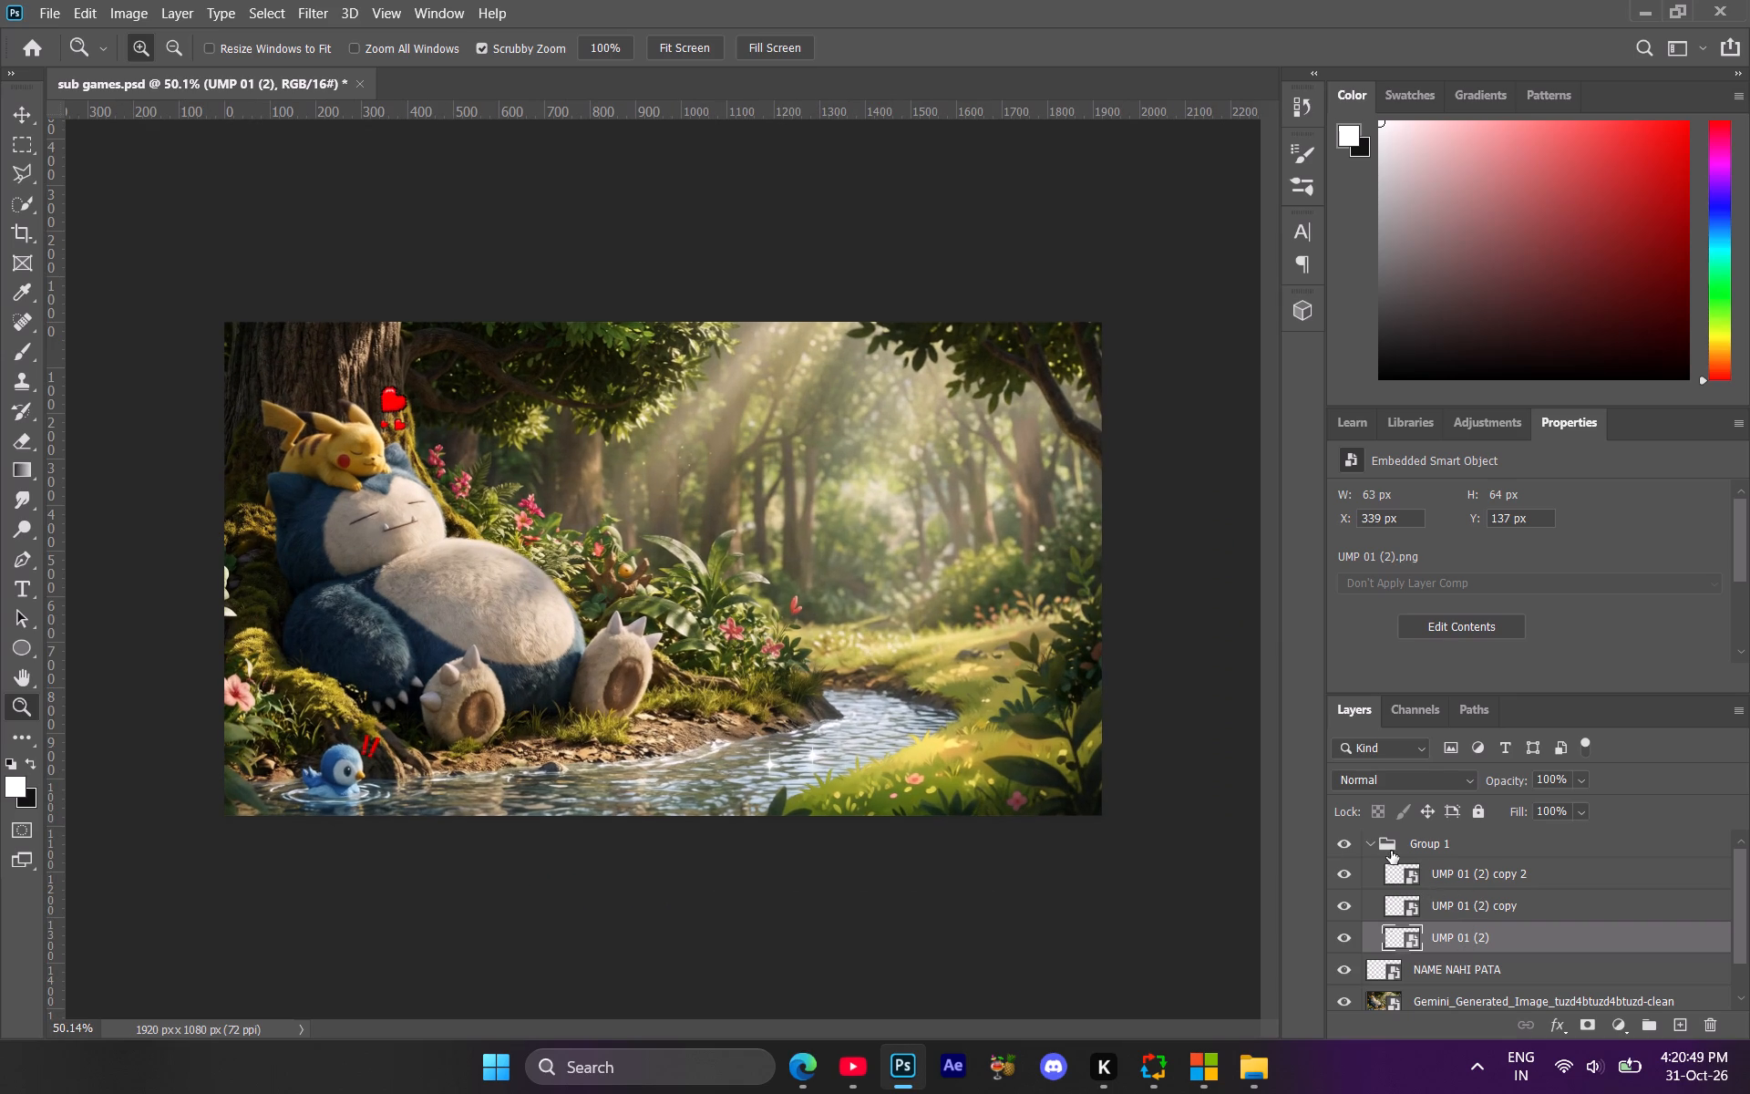
click(1373, 846)
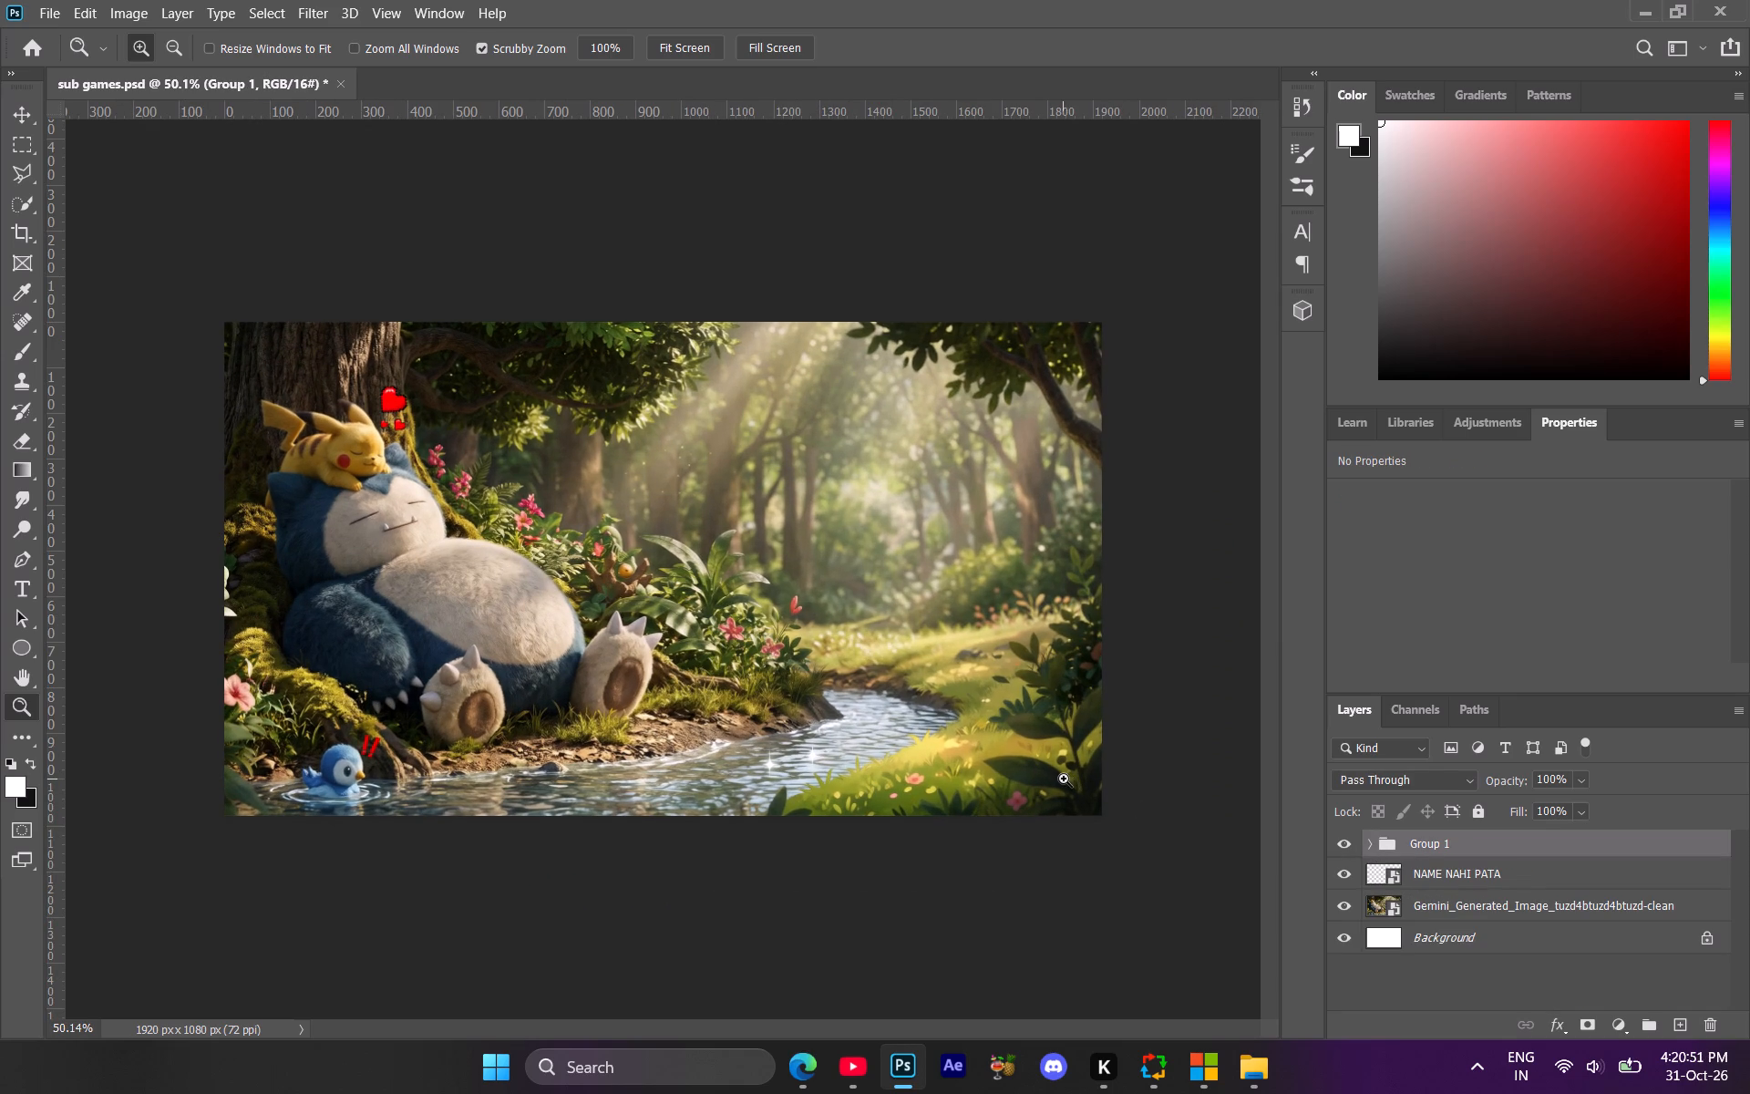
key(ctrl+s)
click(1438, 853)
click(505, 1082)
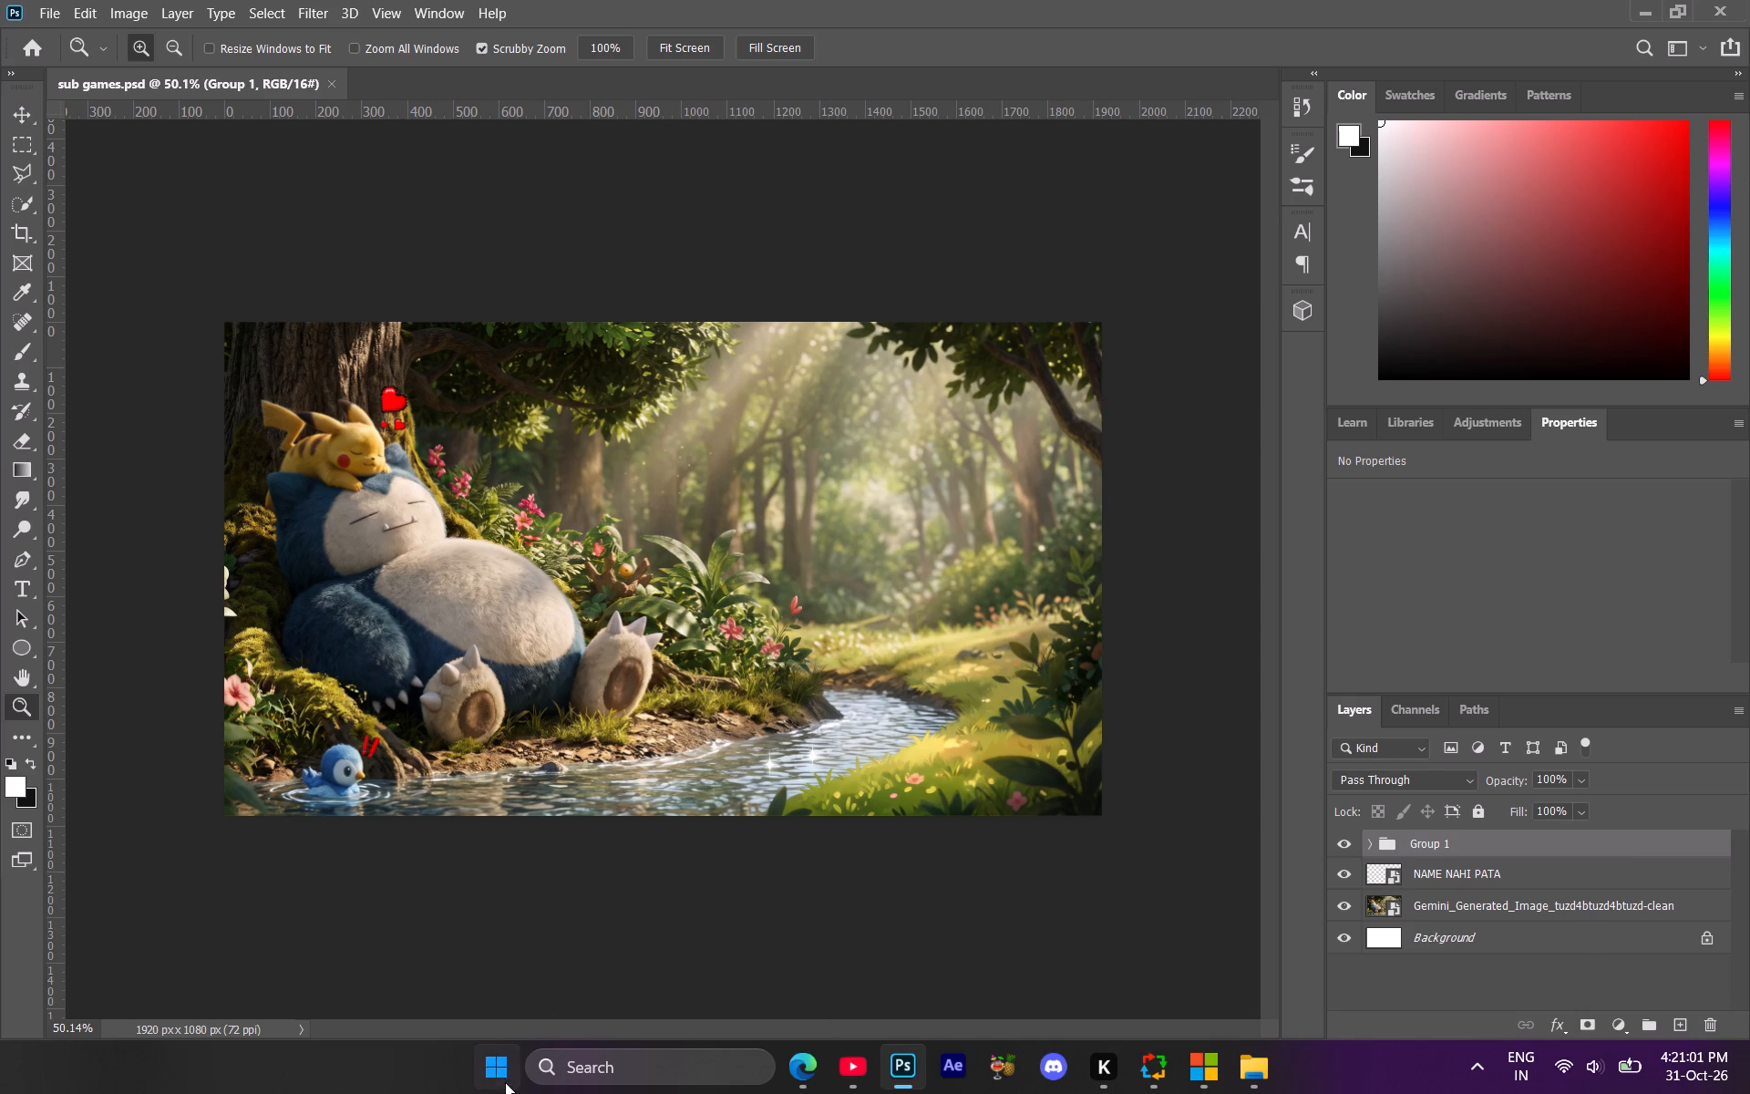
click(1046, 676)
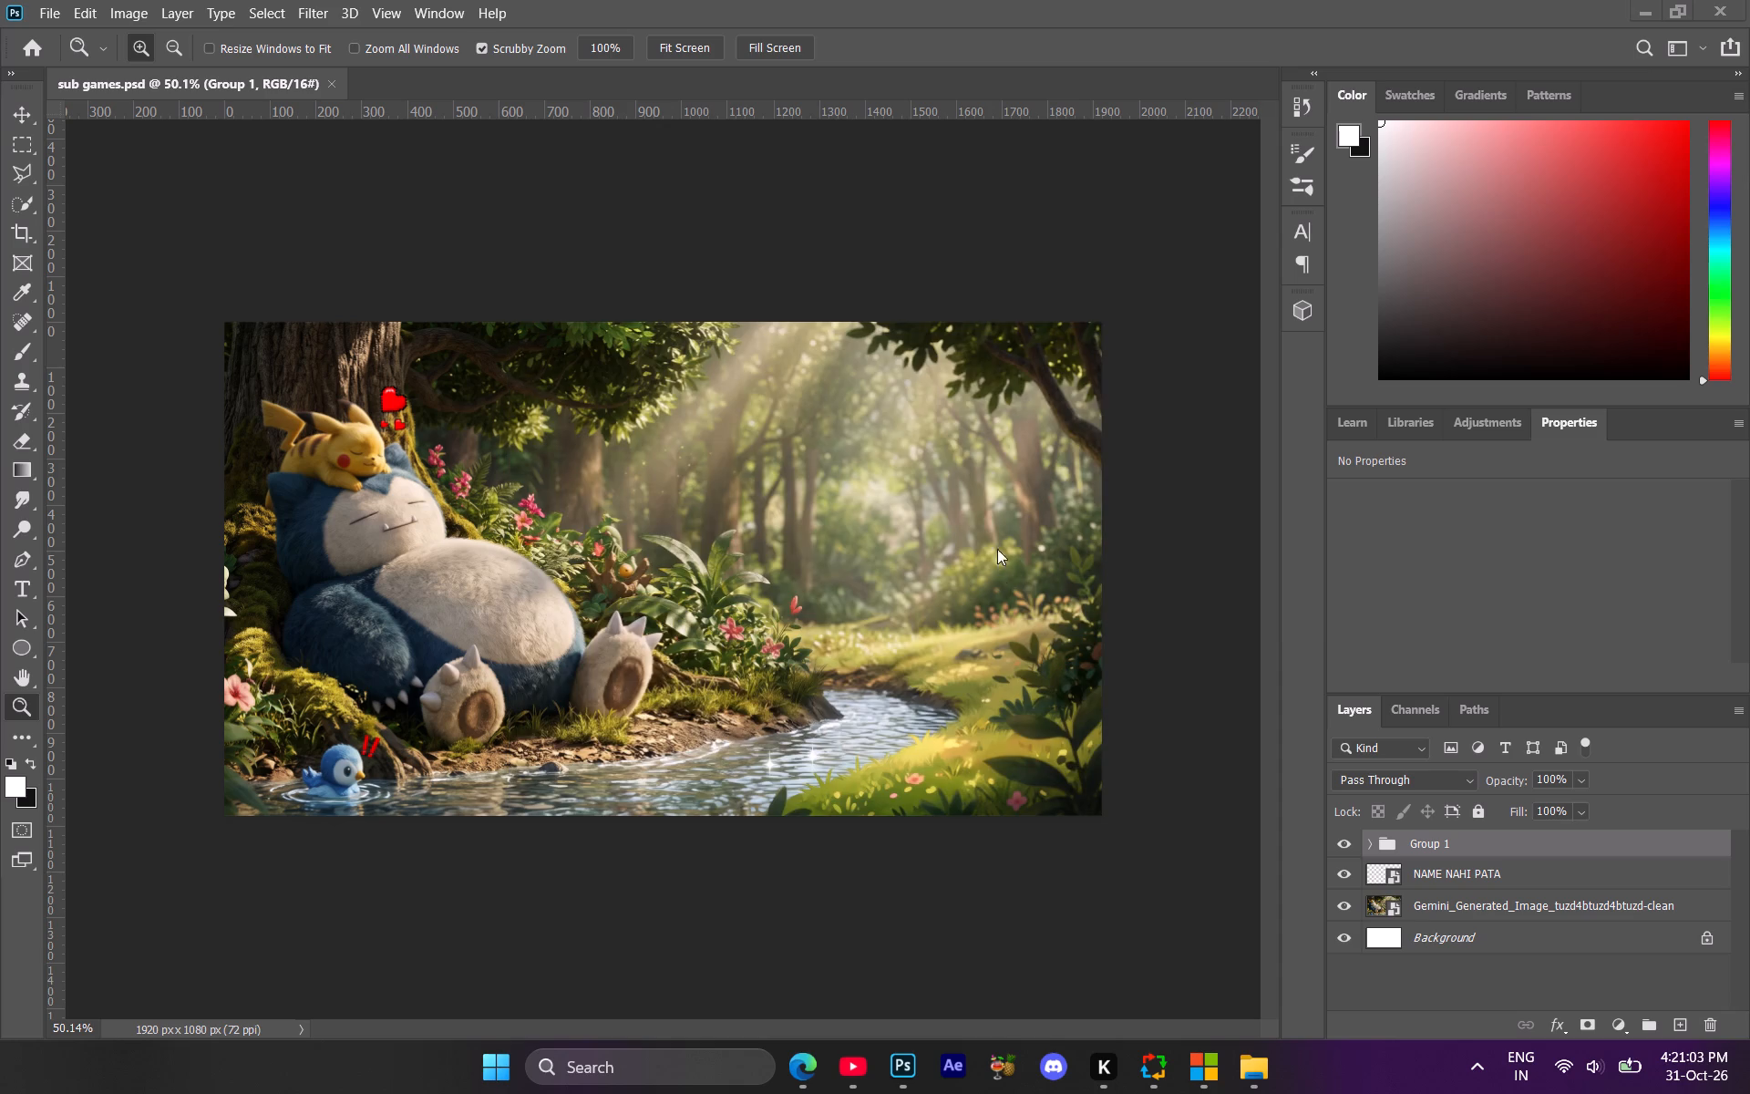
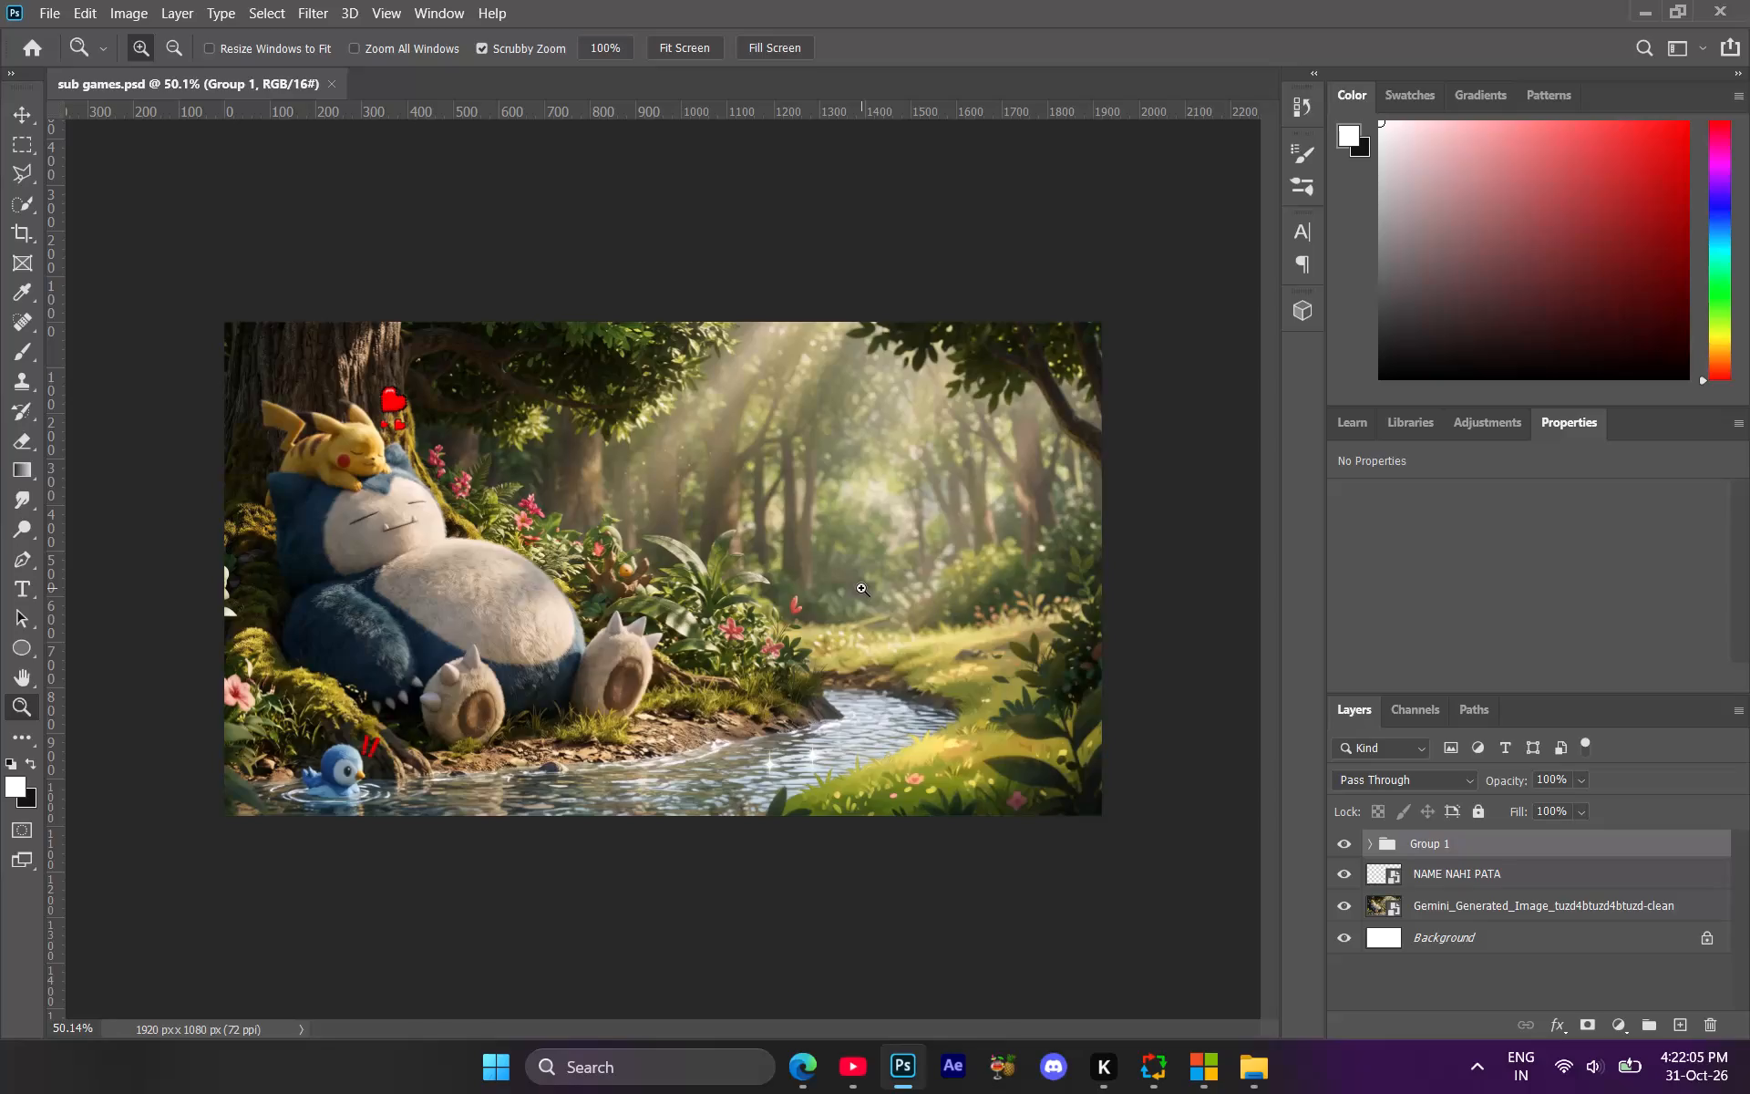
Look through the images in the Downloads folder in File Explorer for a game logo to add to the composition.
click(15, 682)
click(1244, 960)
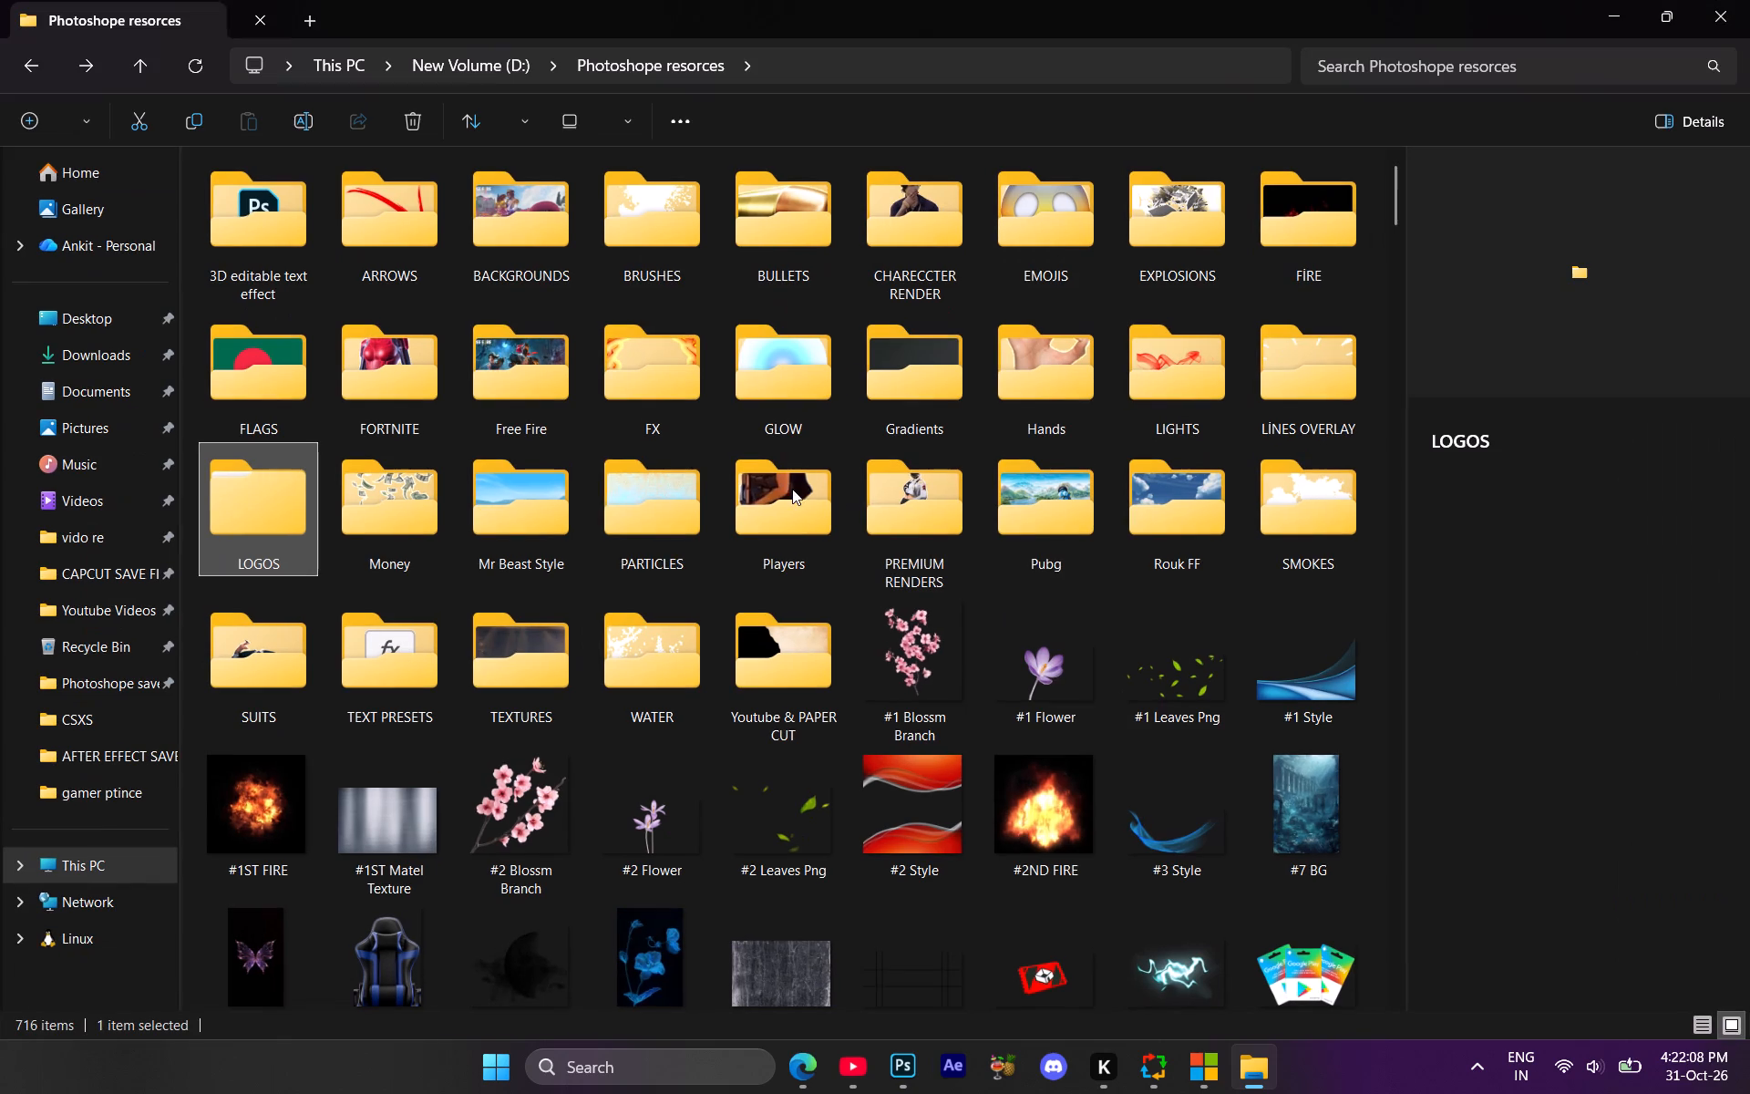
click(103, 363)
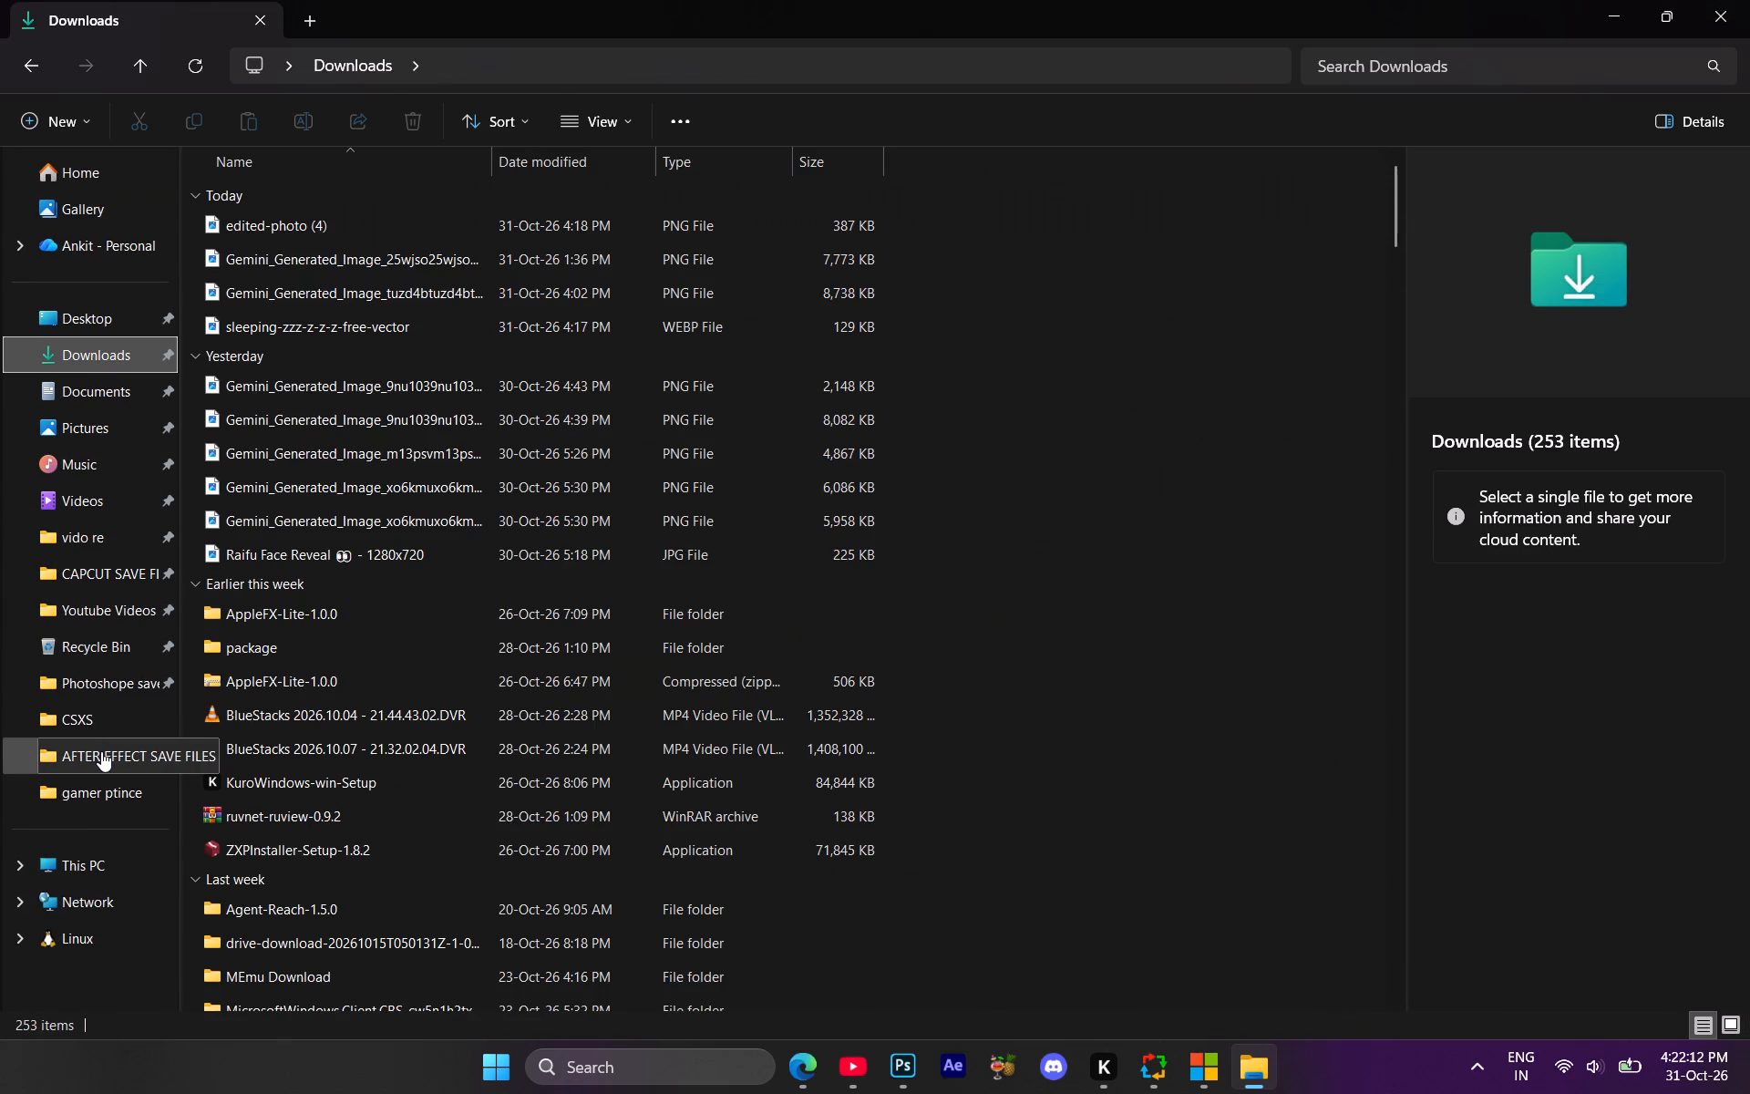
click(118, 683)
double_click(296, 252)
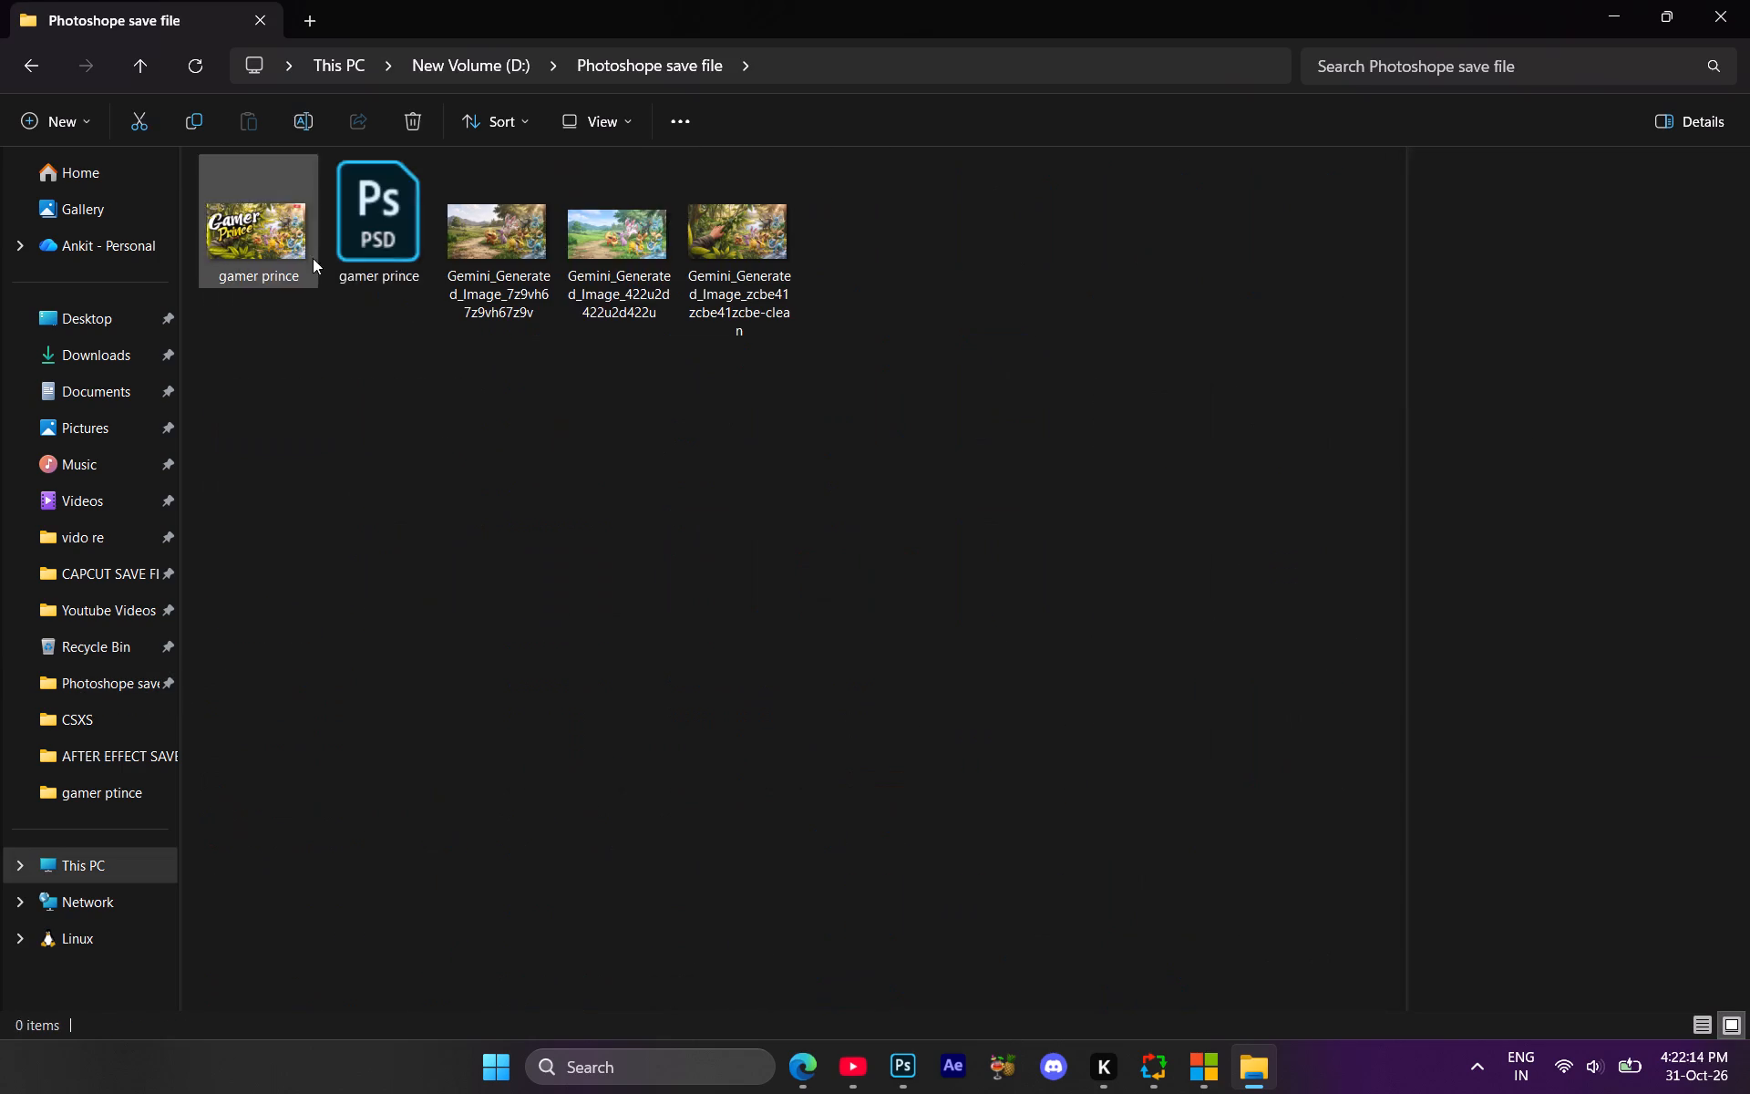
click(68, 358)
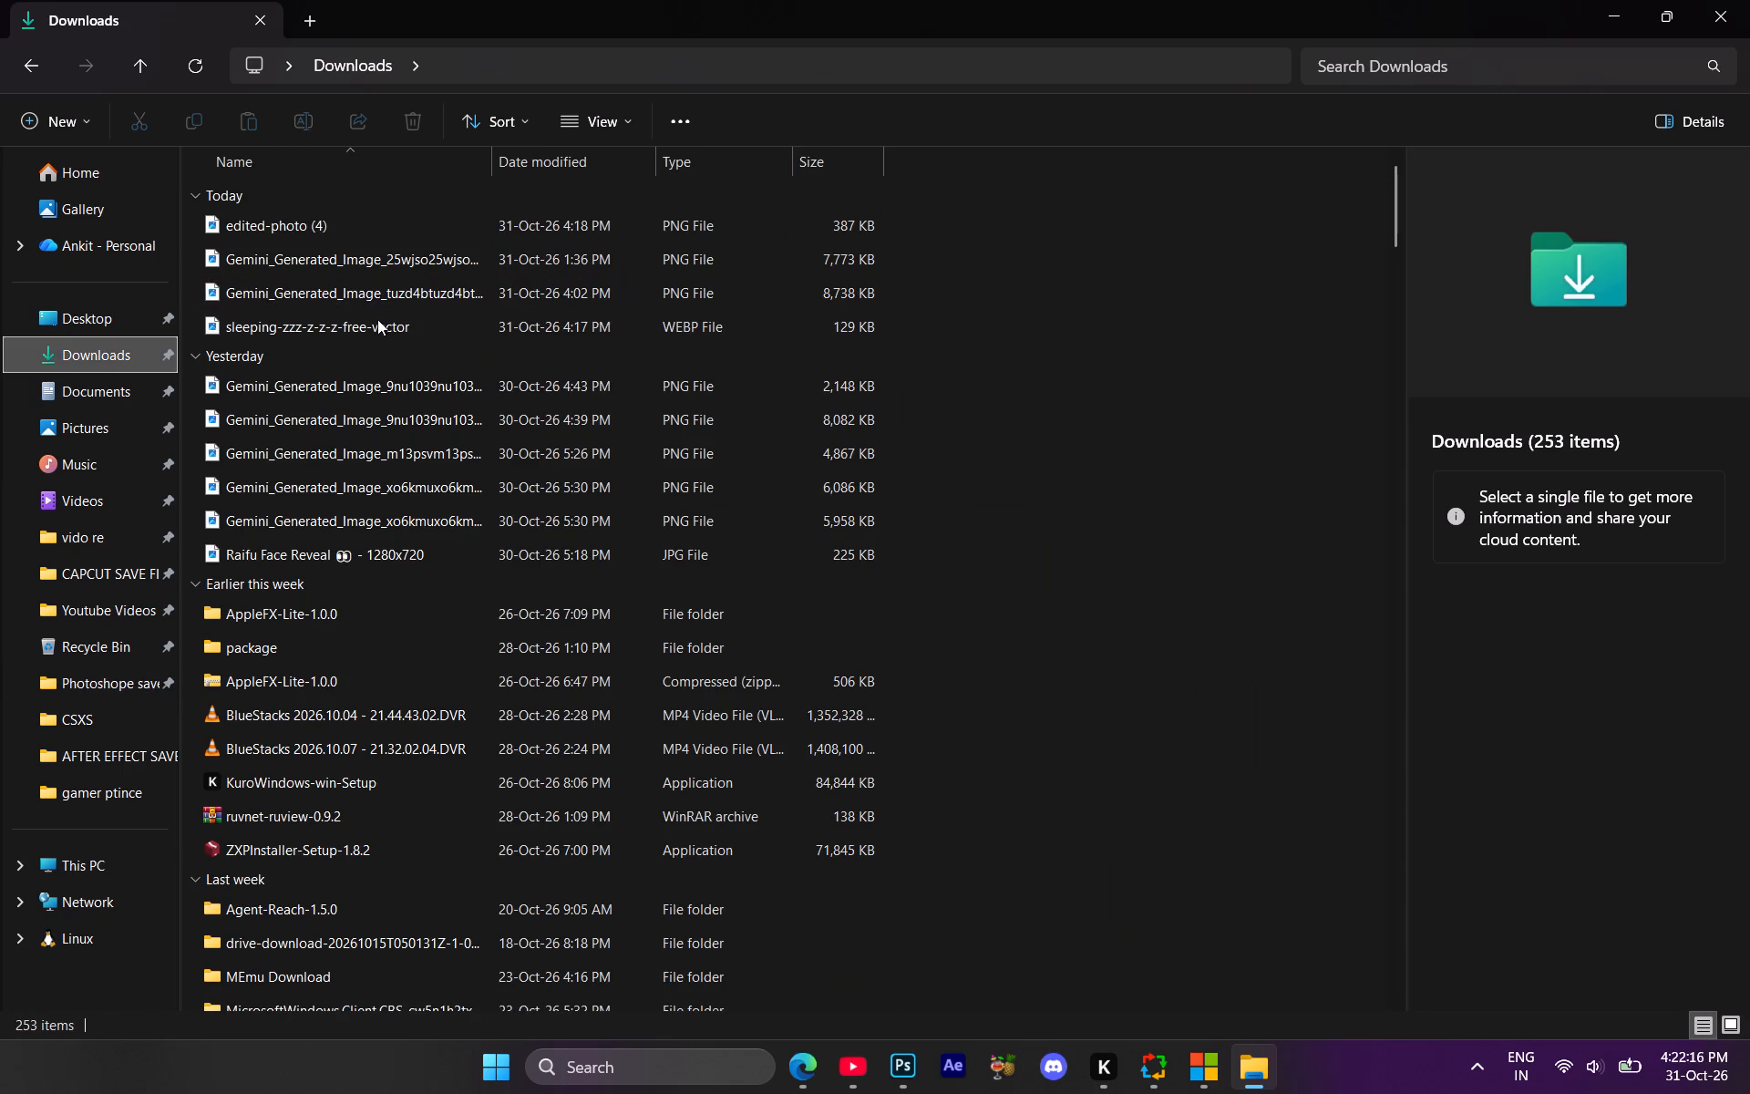
click(285, 389)
click(278, 507)
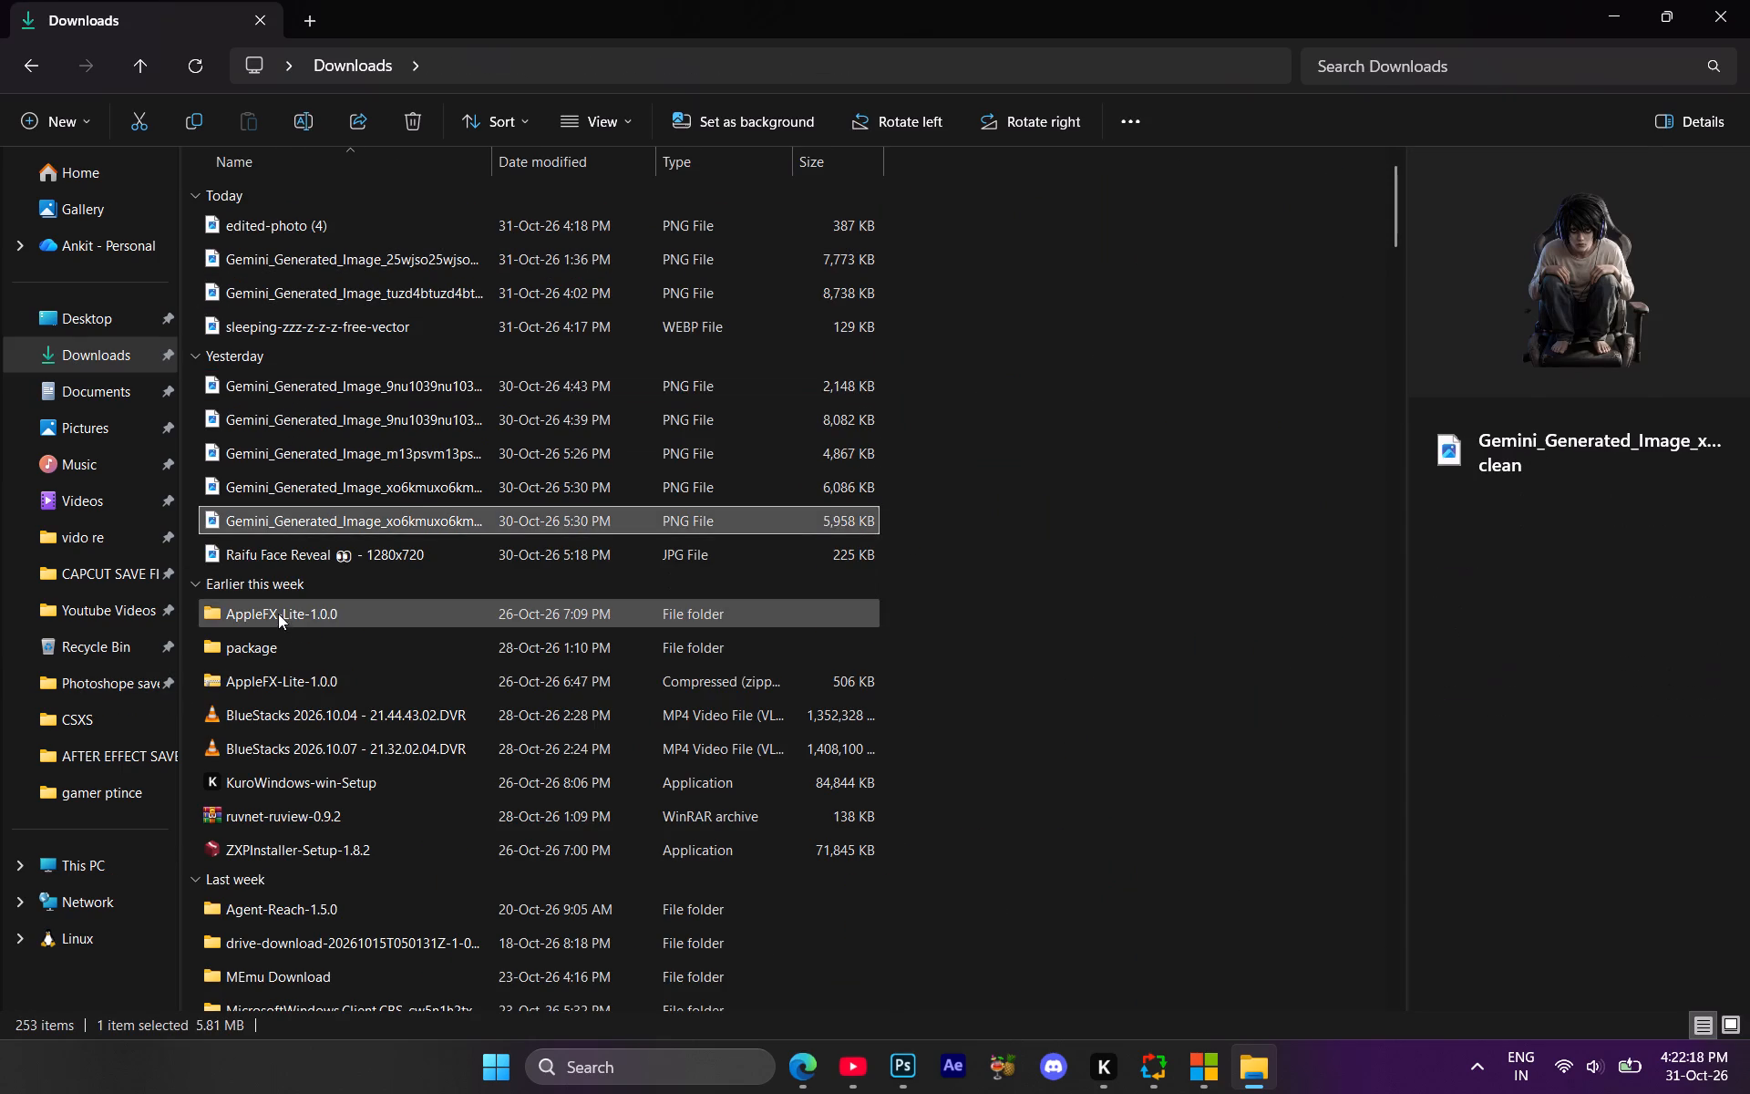
scroll(282, 623, down, 6)
click(312, 493)
click(304, 521)
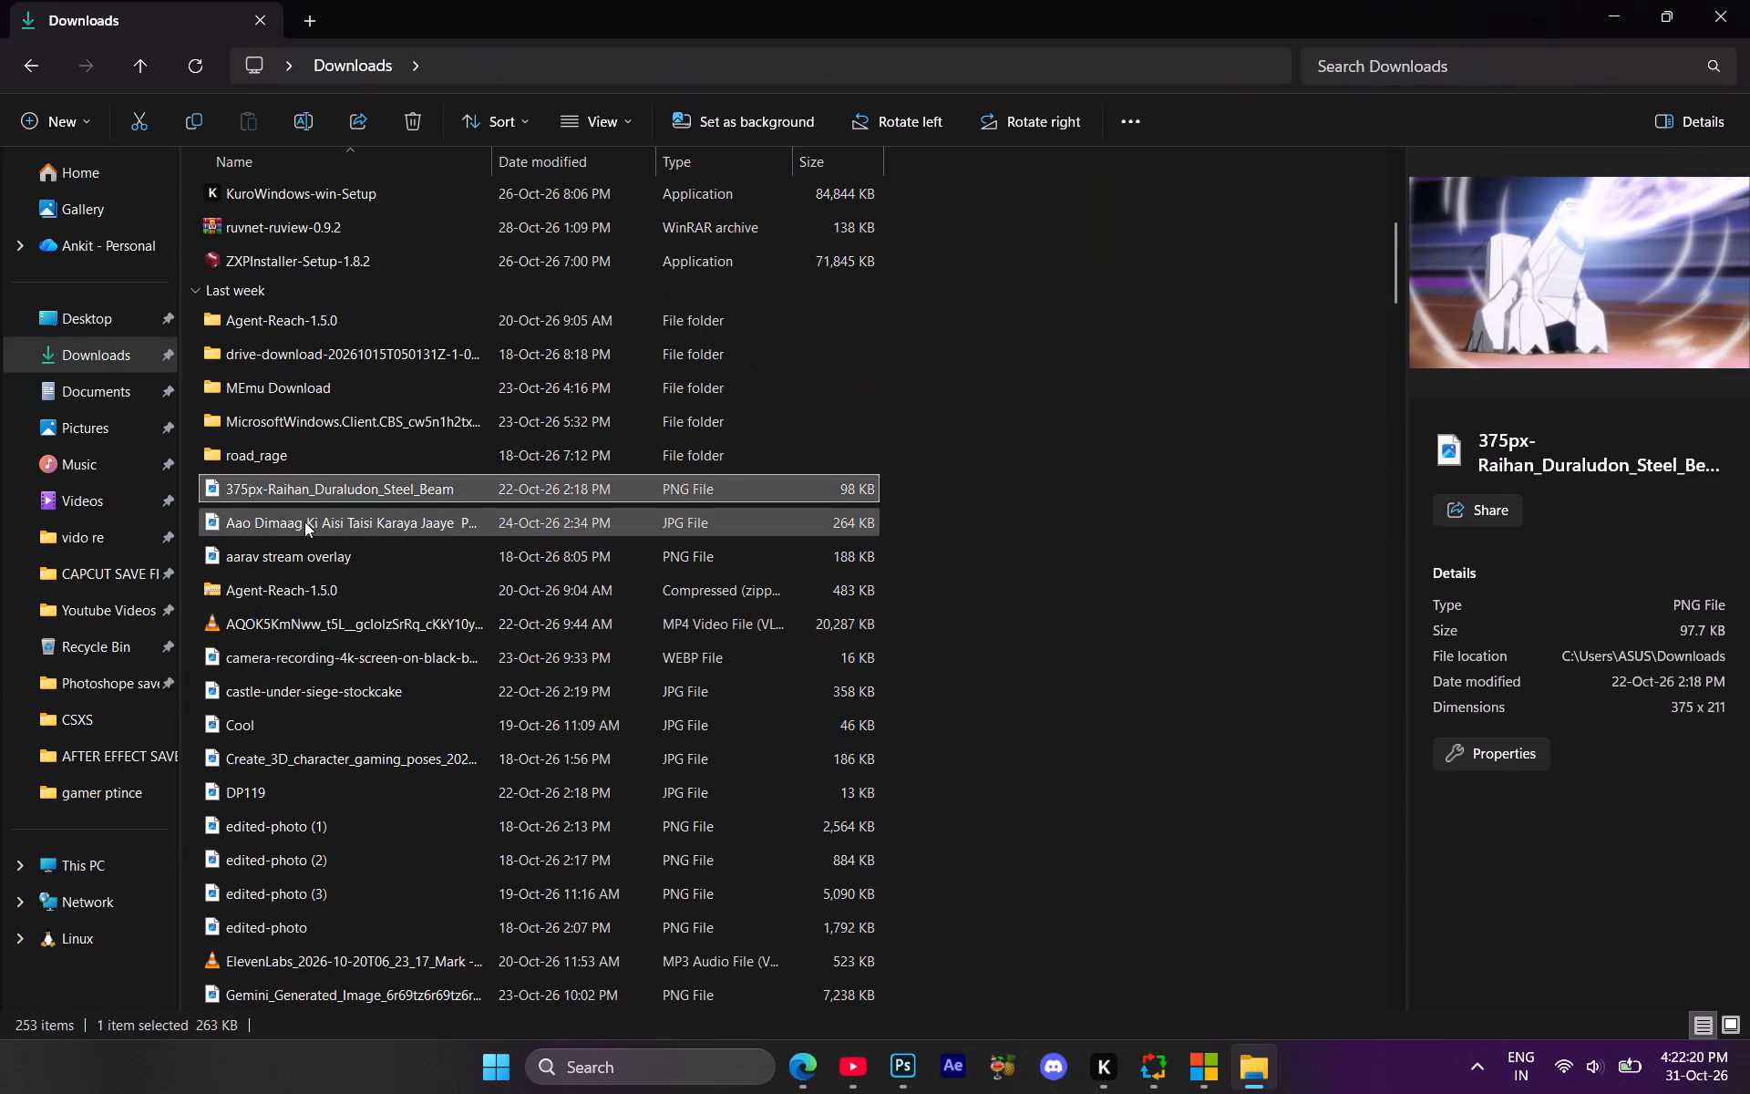
click(296, 556)
scroll(296, 635, down, 3)
click(301, 586)
click(293, 633)
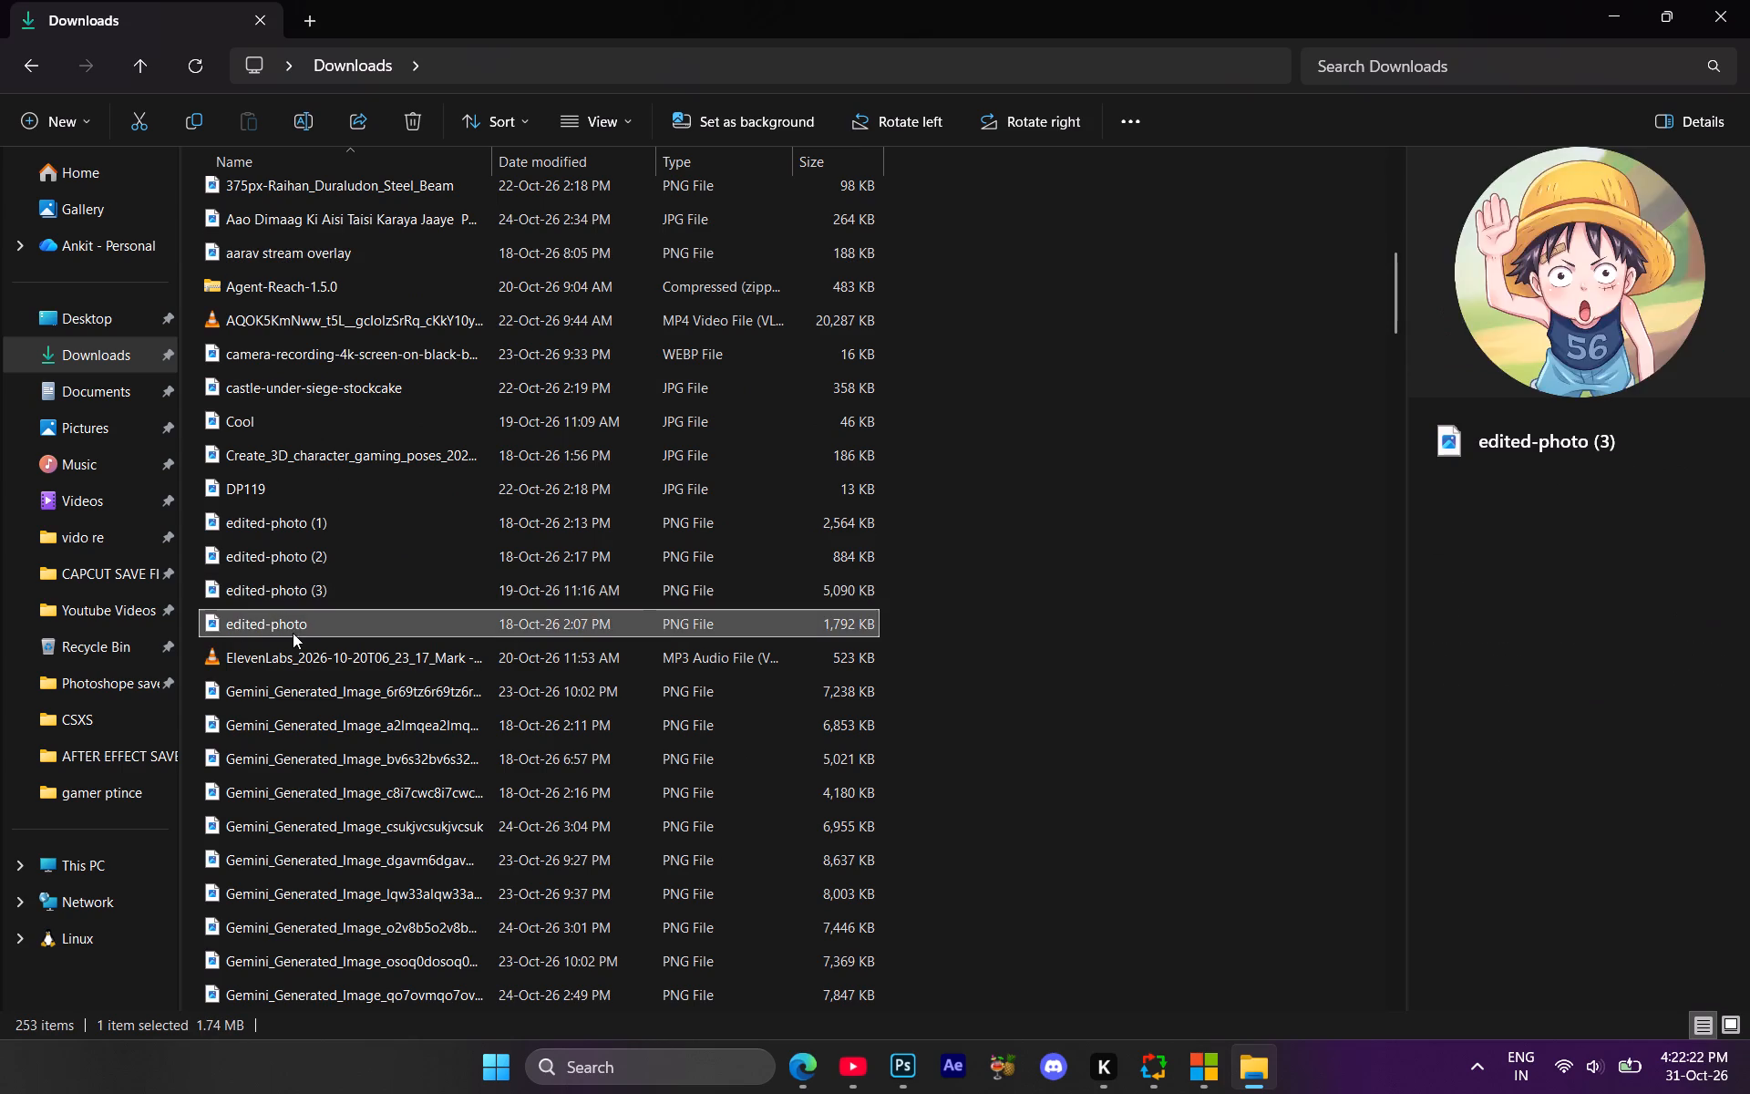
Place the pokemon_unite_logo PNG from the Photoshope save file folder into the sub games composition.
click(129, 684)
scroll(772, 447, down, 3)
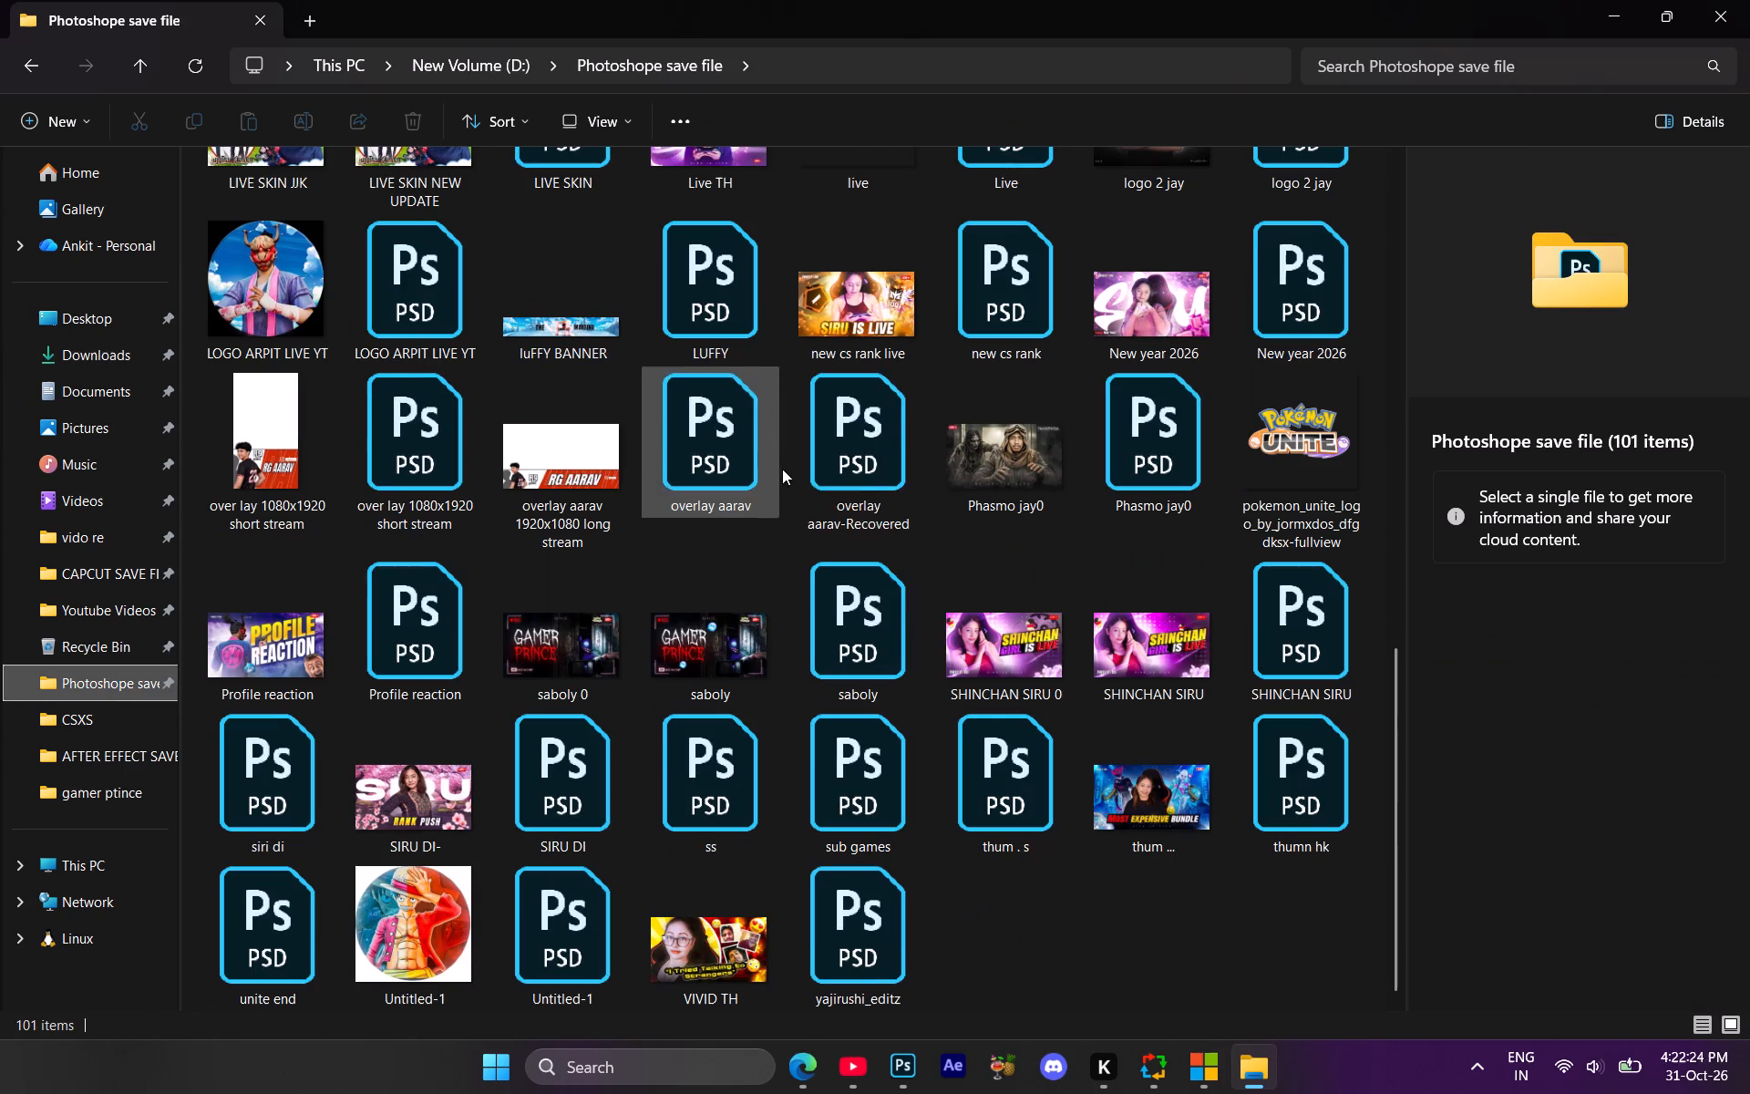
scroll(819, 583, down, 2)
click(1279, 470)
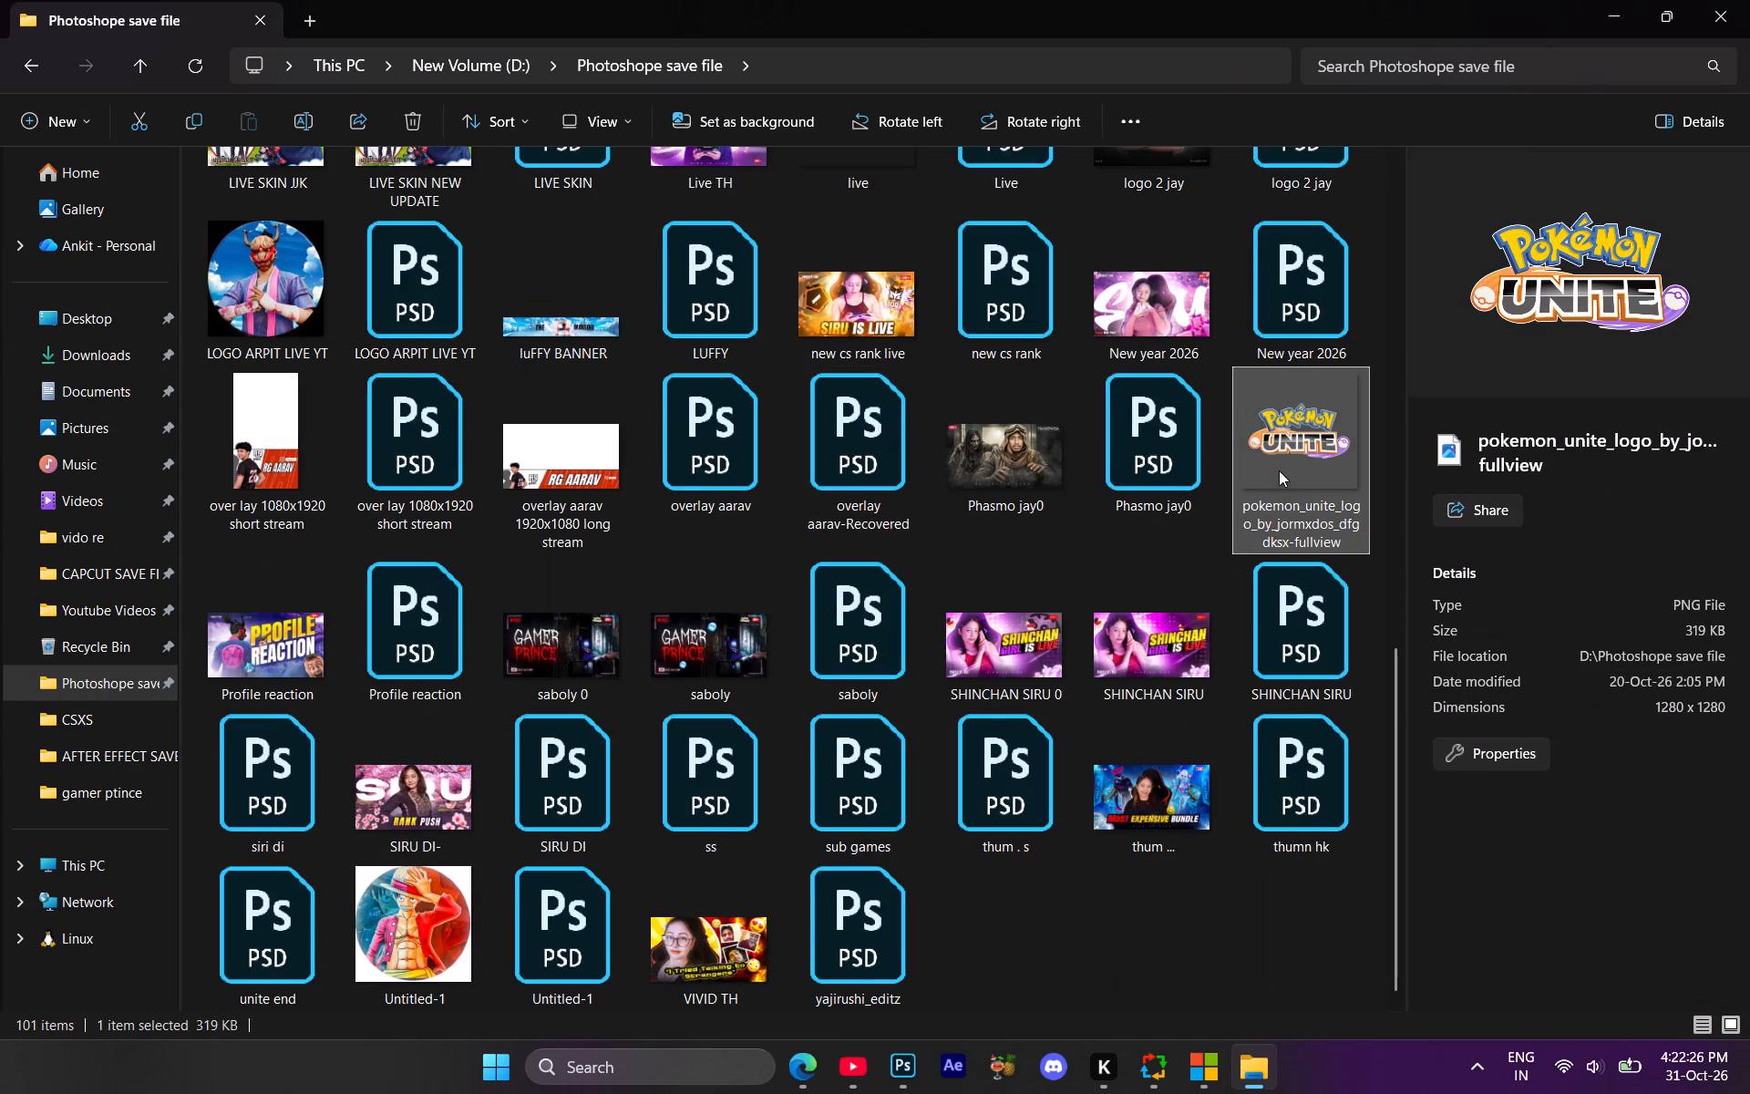
drag(1320, 459, 912, 993)
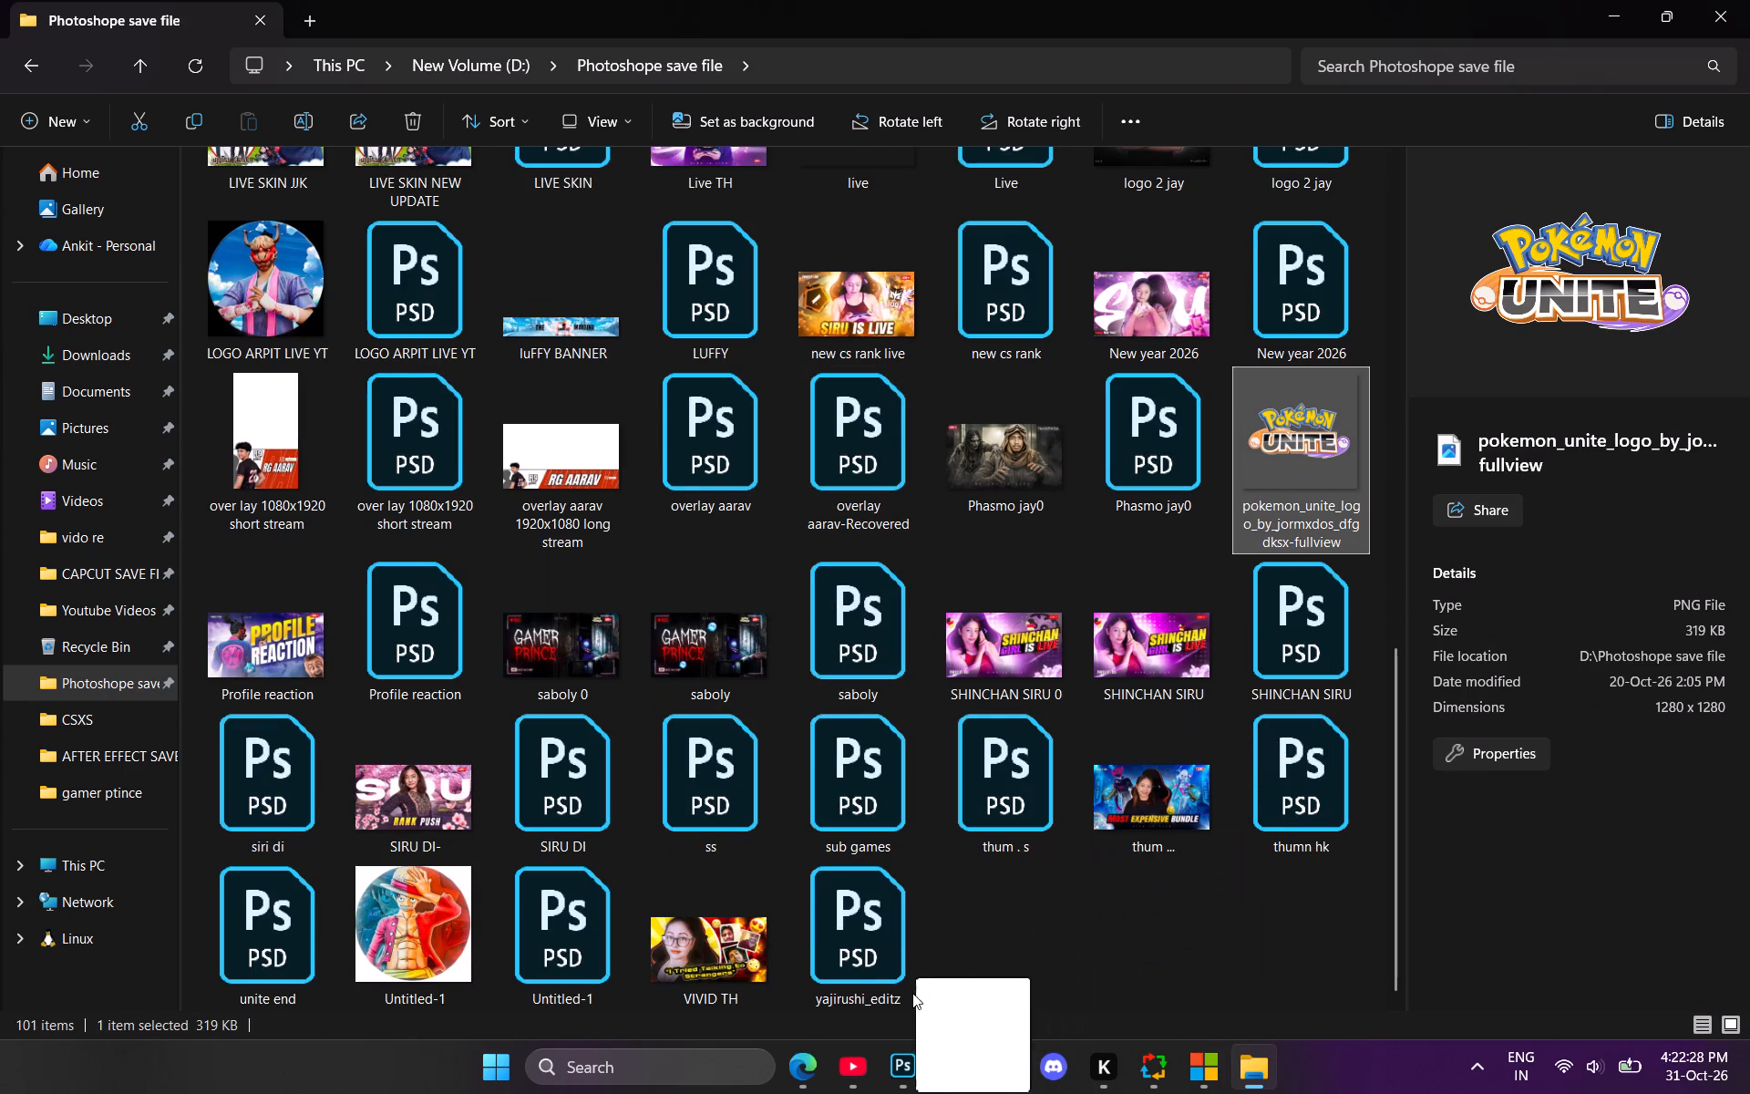
drag(912, 993, 617, 684)
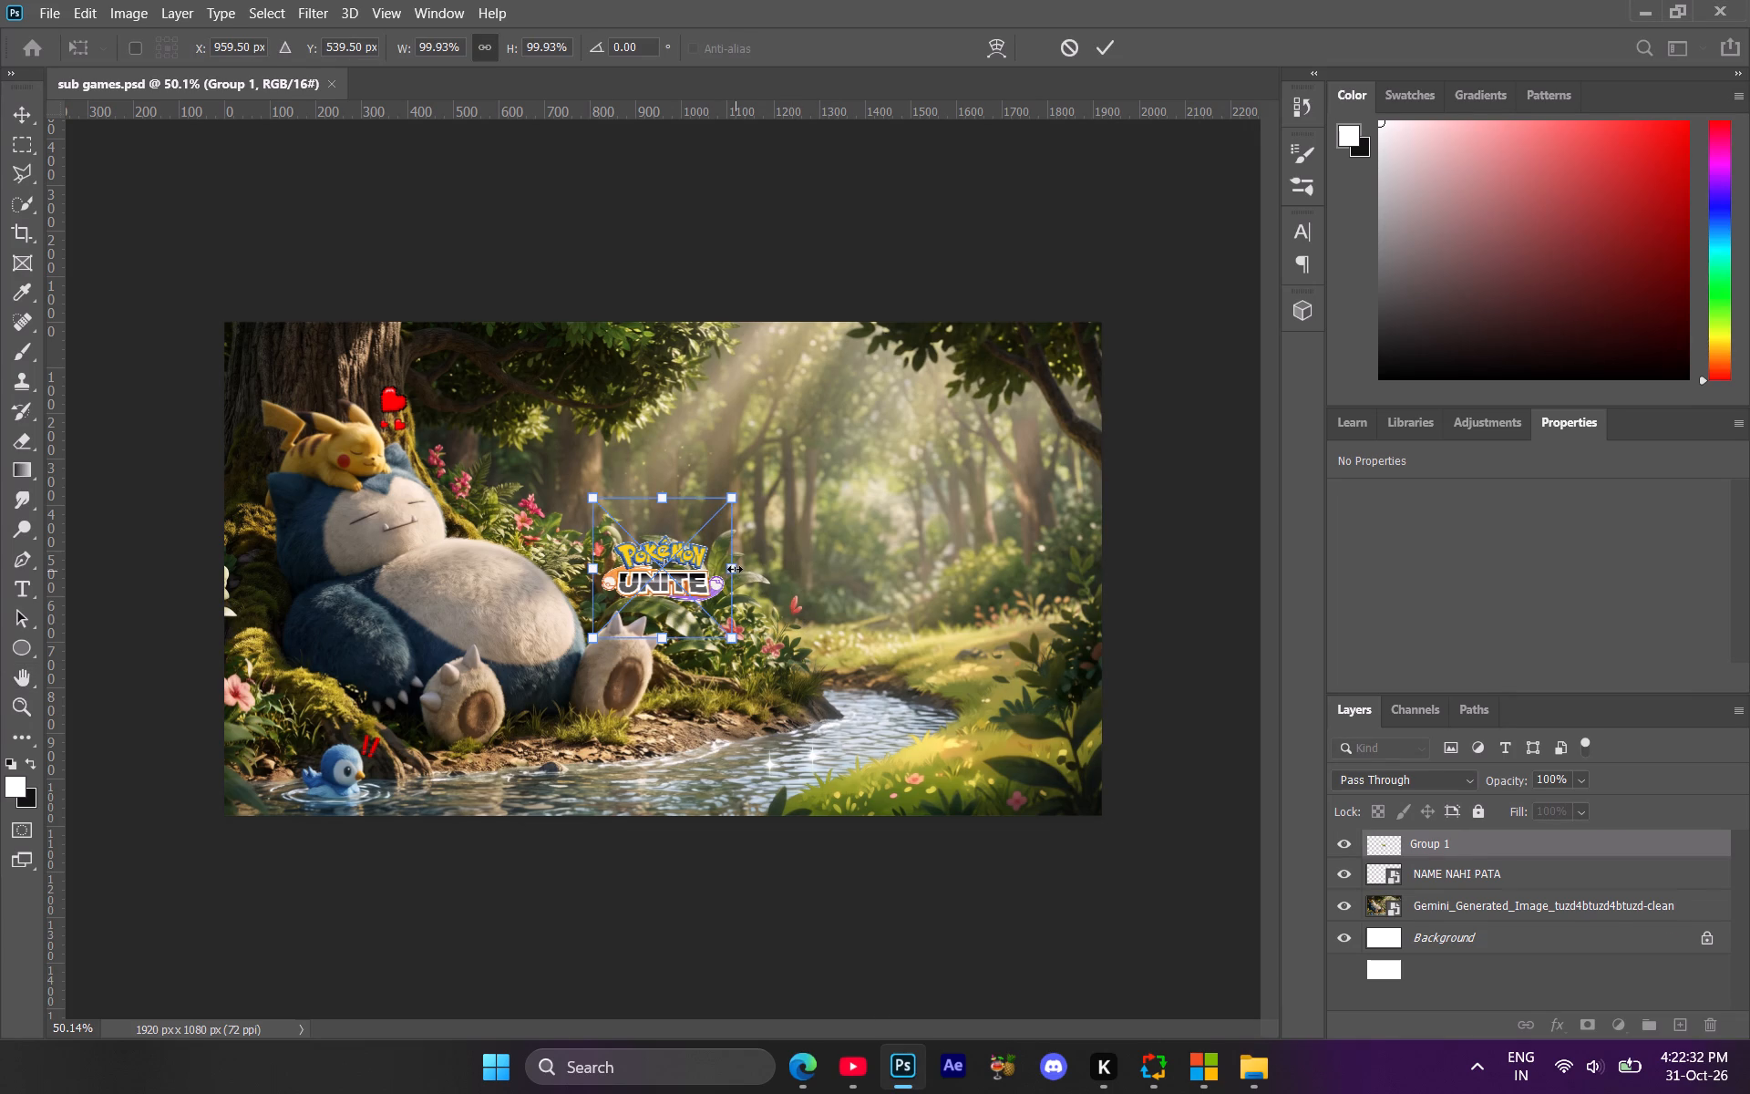
Scale the Pokemon Unite logo to about 46.9% and place it in the artwork's upper-left corner, centred near X 124 px, Y 72 px.
drag(735, 569, 659, 588)
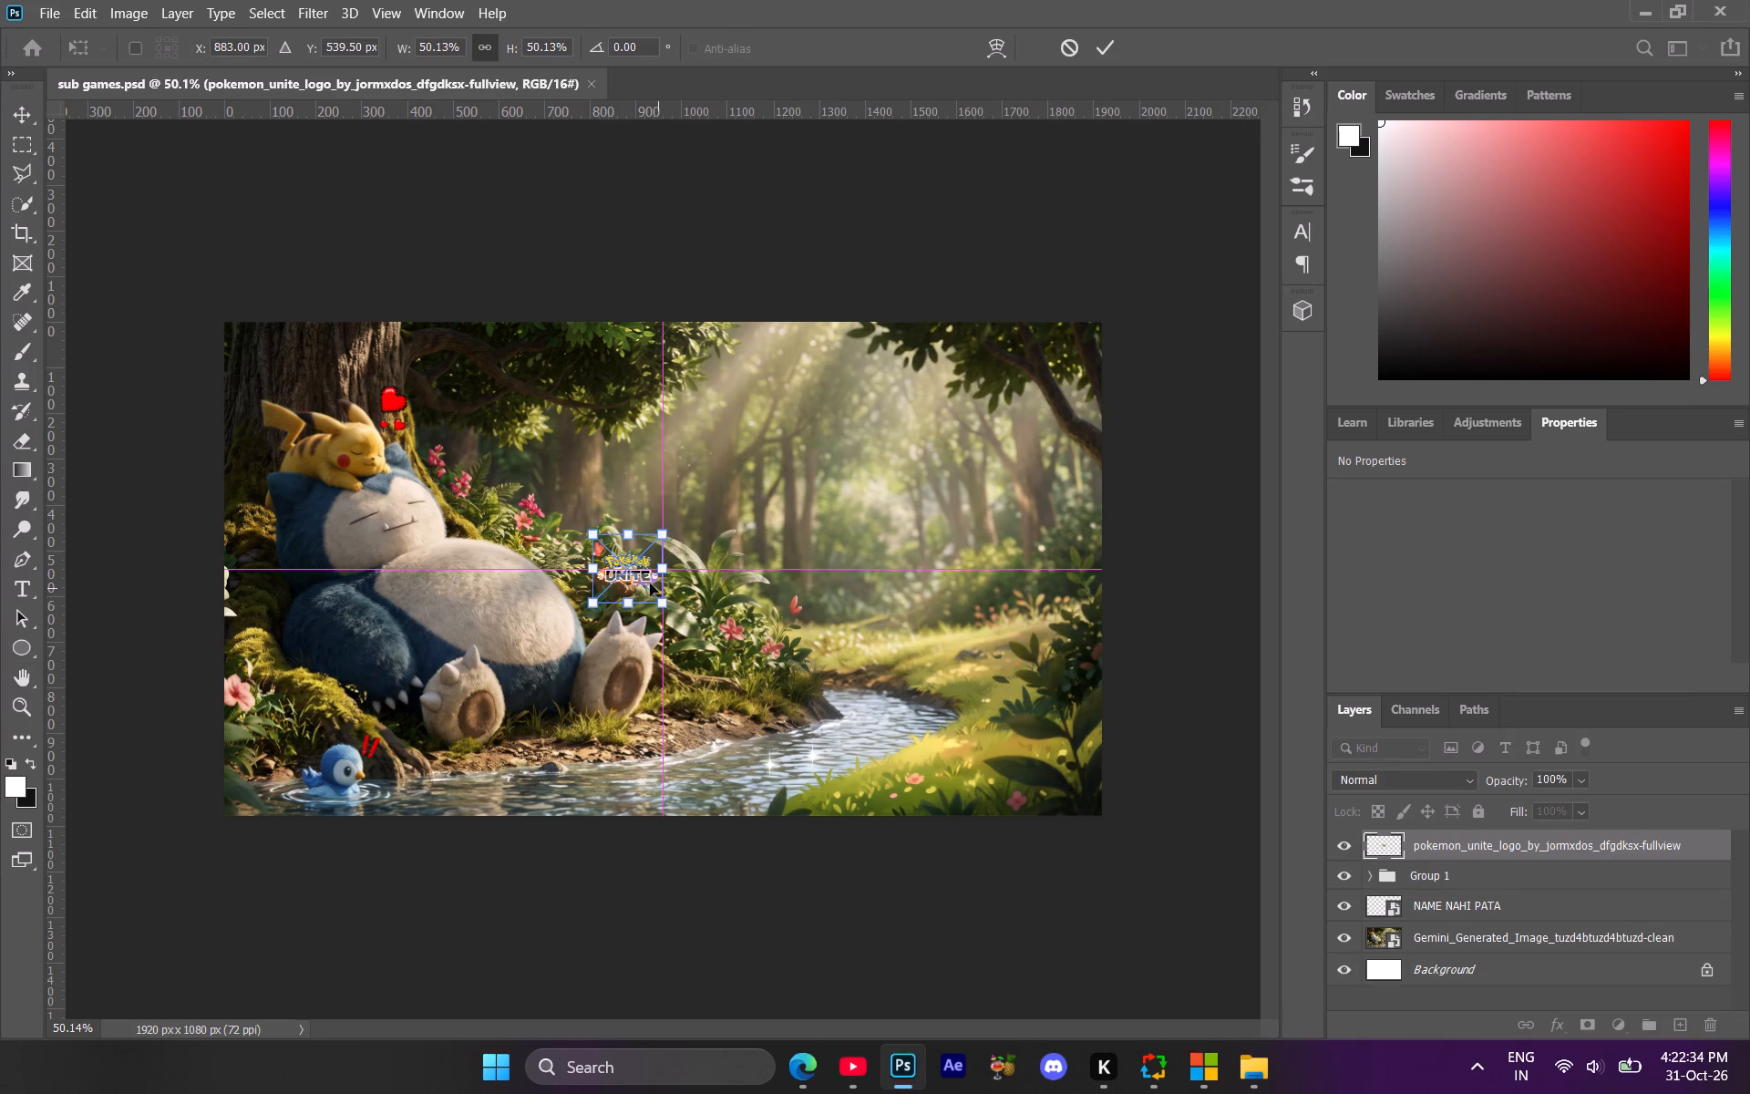
drag(626, 573, 281, 366)
click(315, 367)
drag(278, 367, 277, 358)
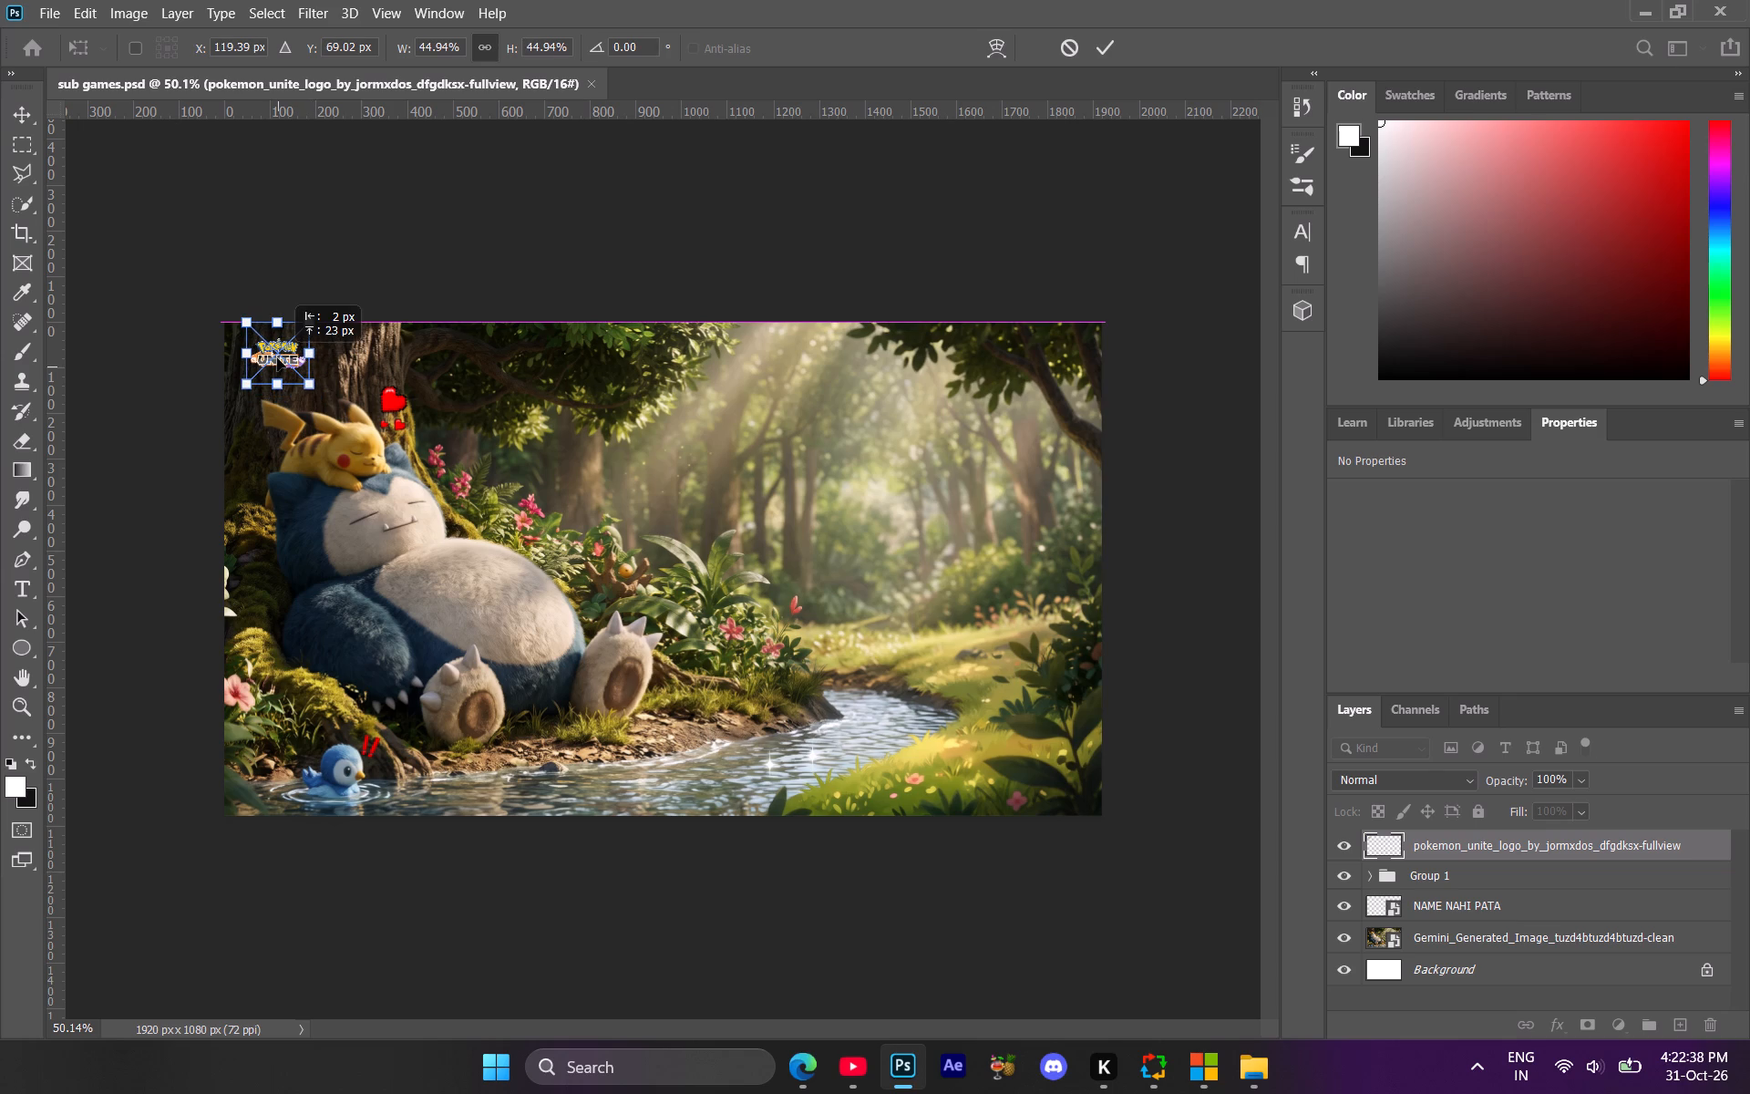
drag(277, 358, 275, 358)
click(305, 358)
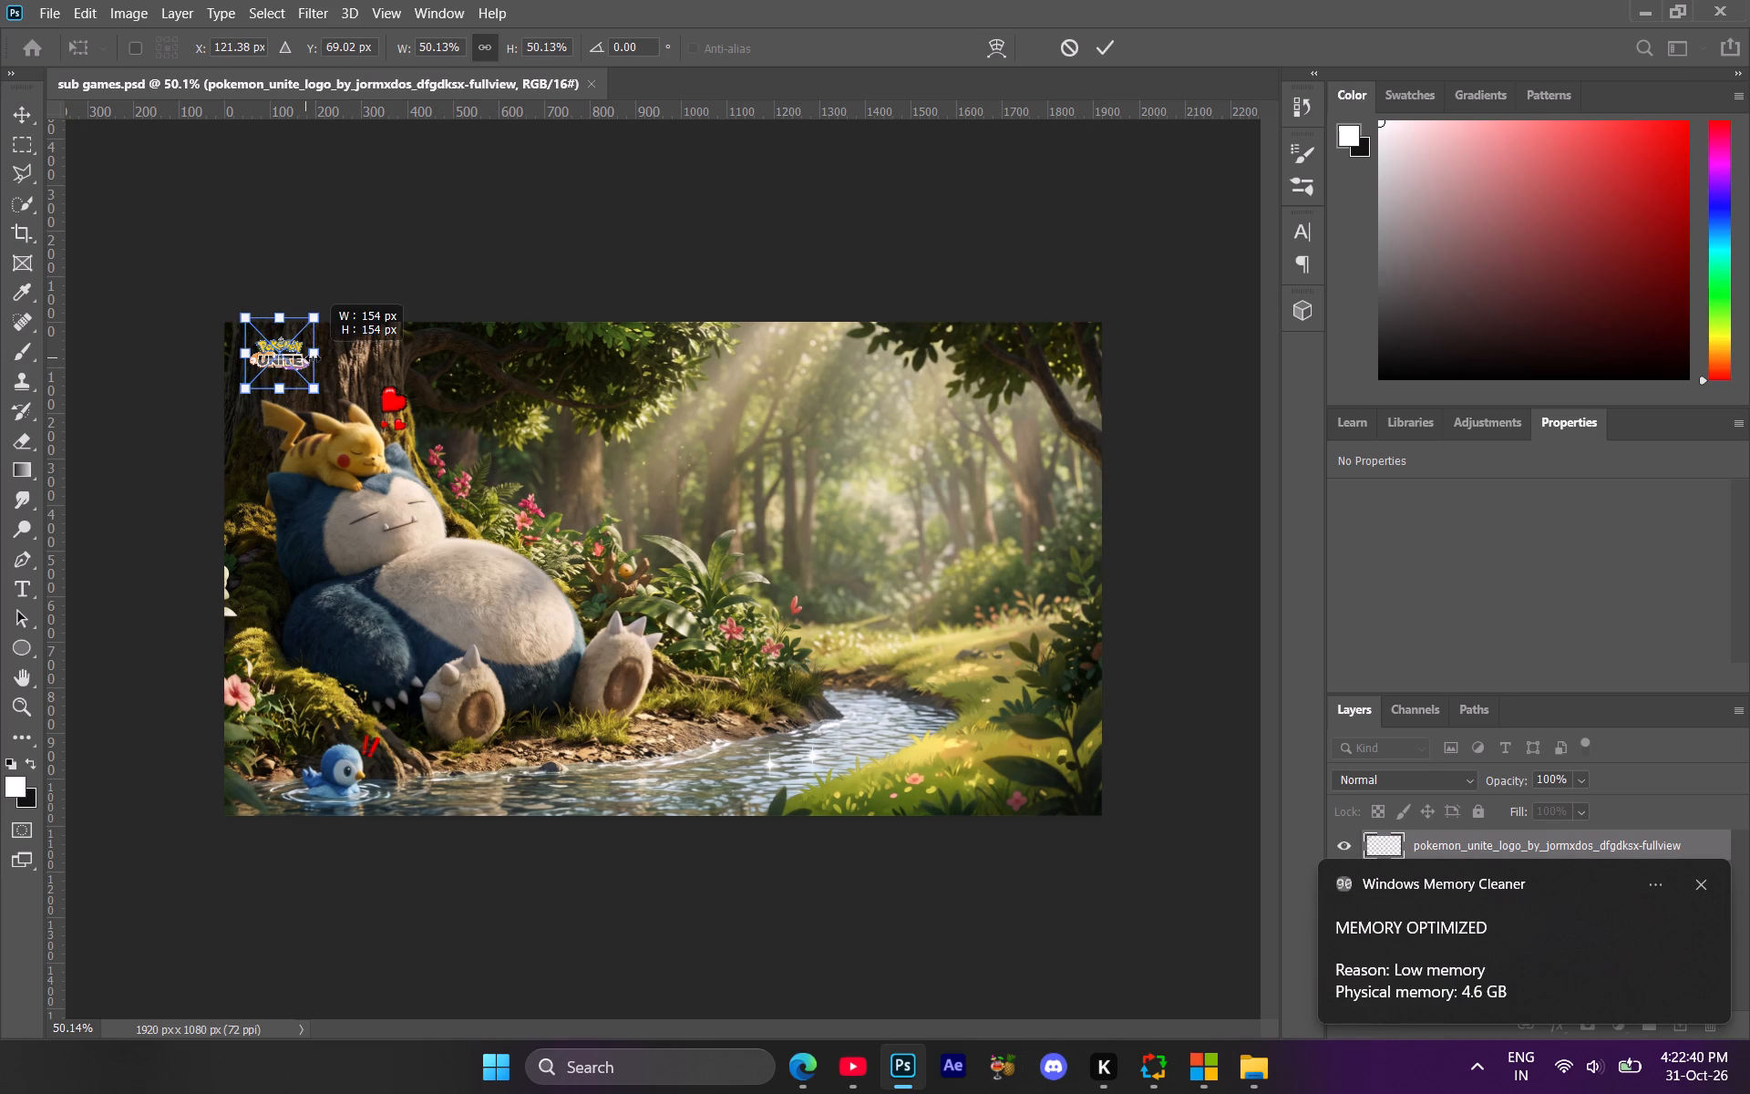
click(284, 356)
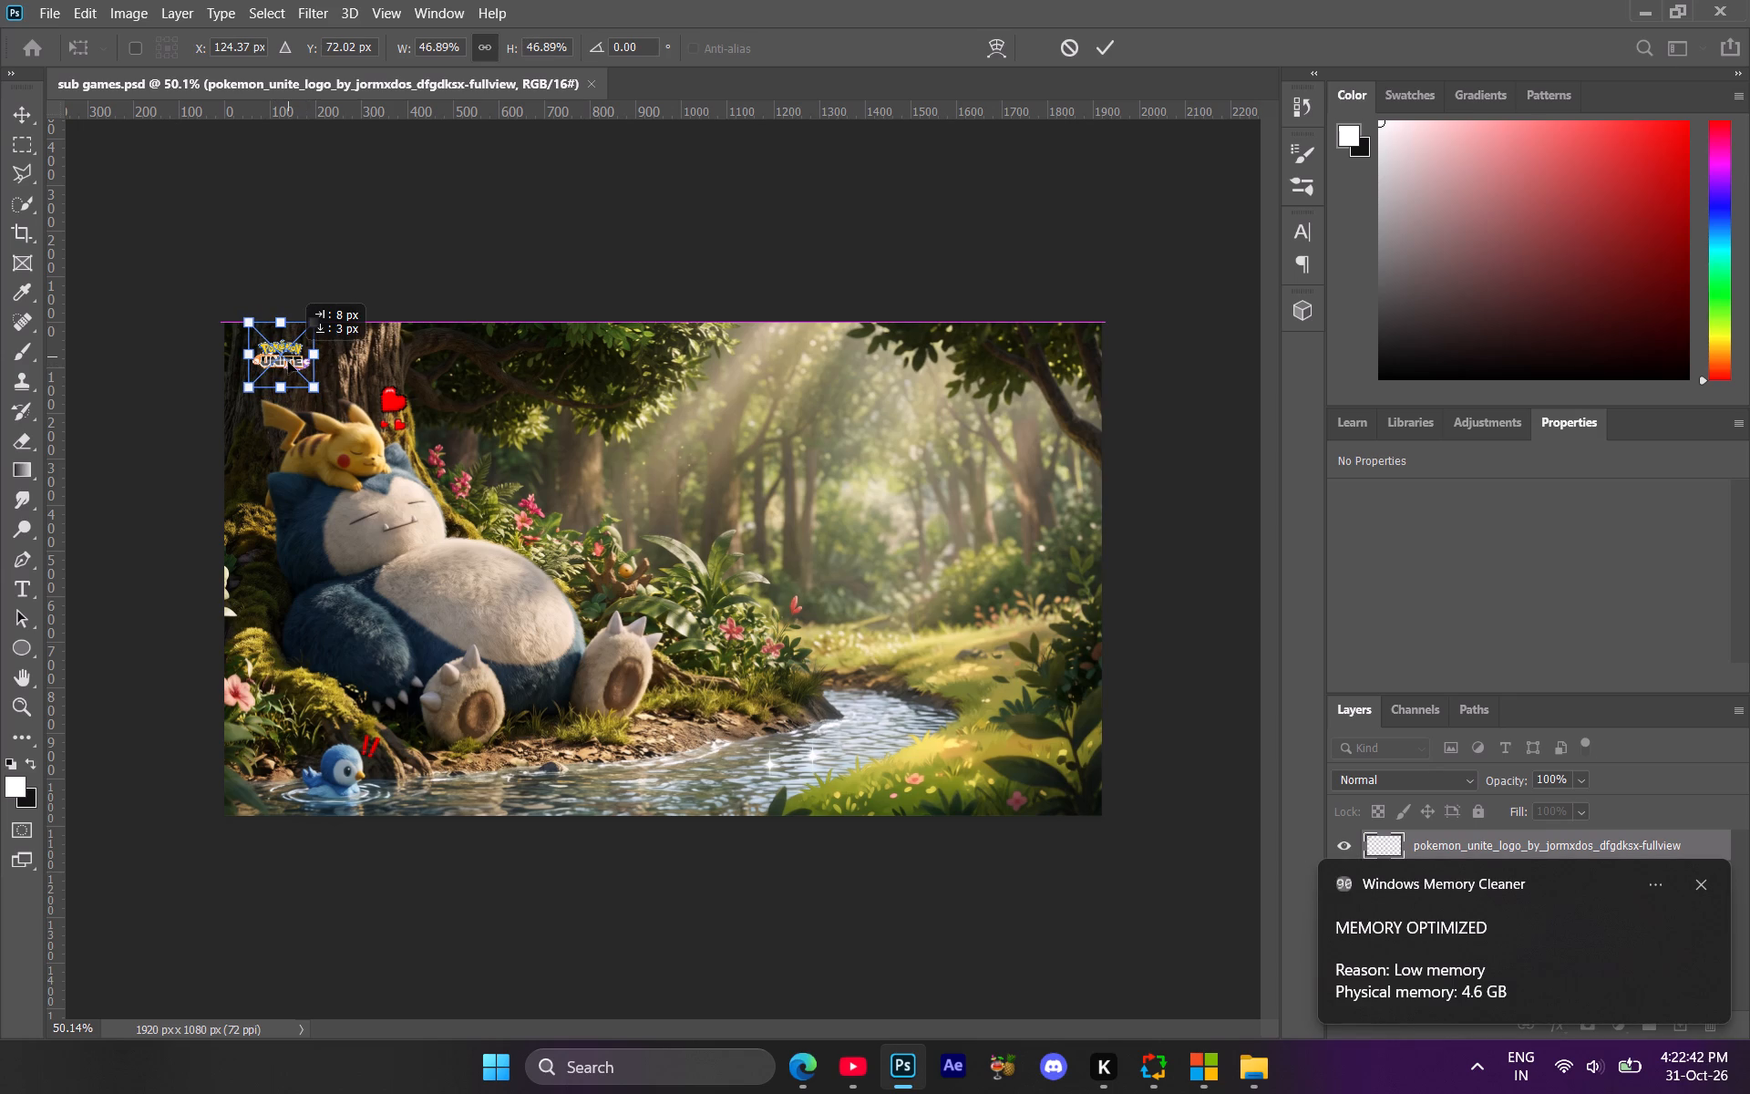
click(1683, 880)
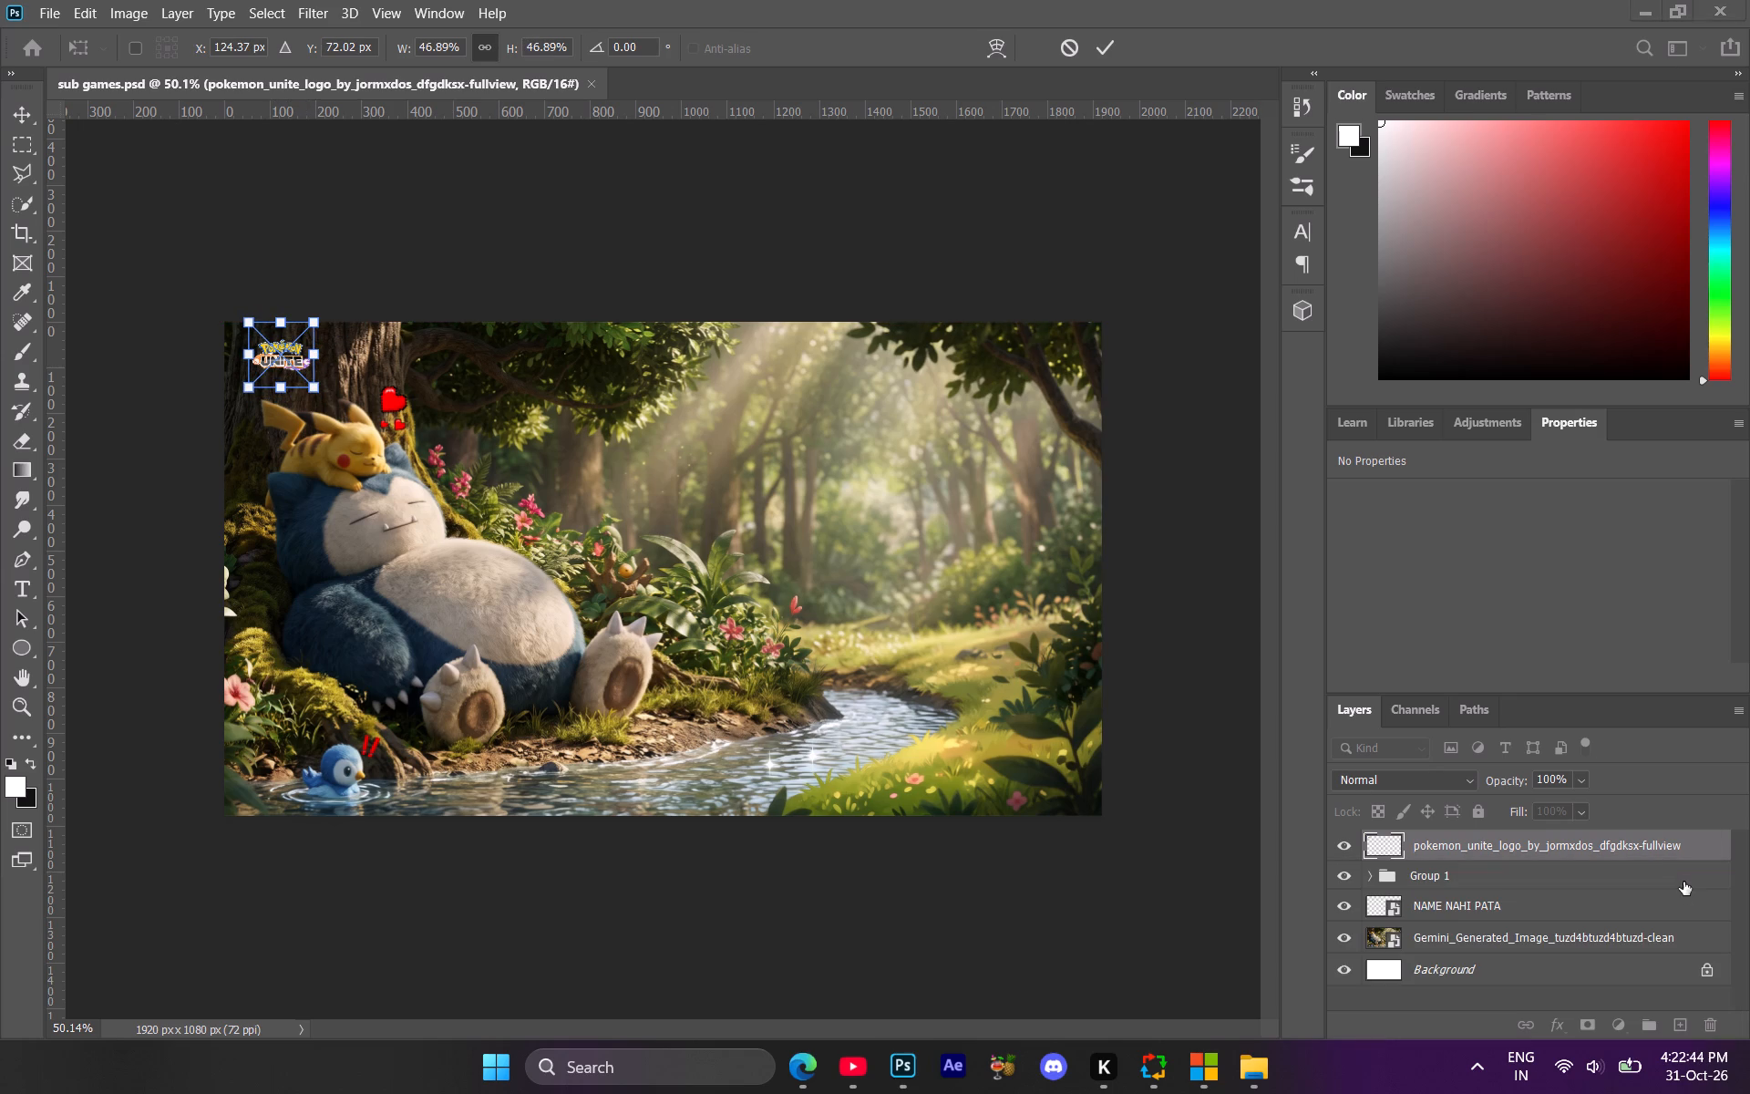
click(1560, 840)
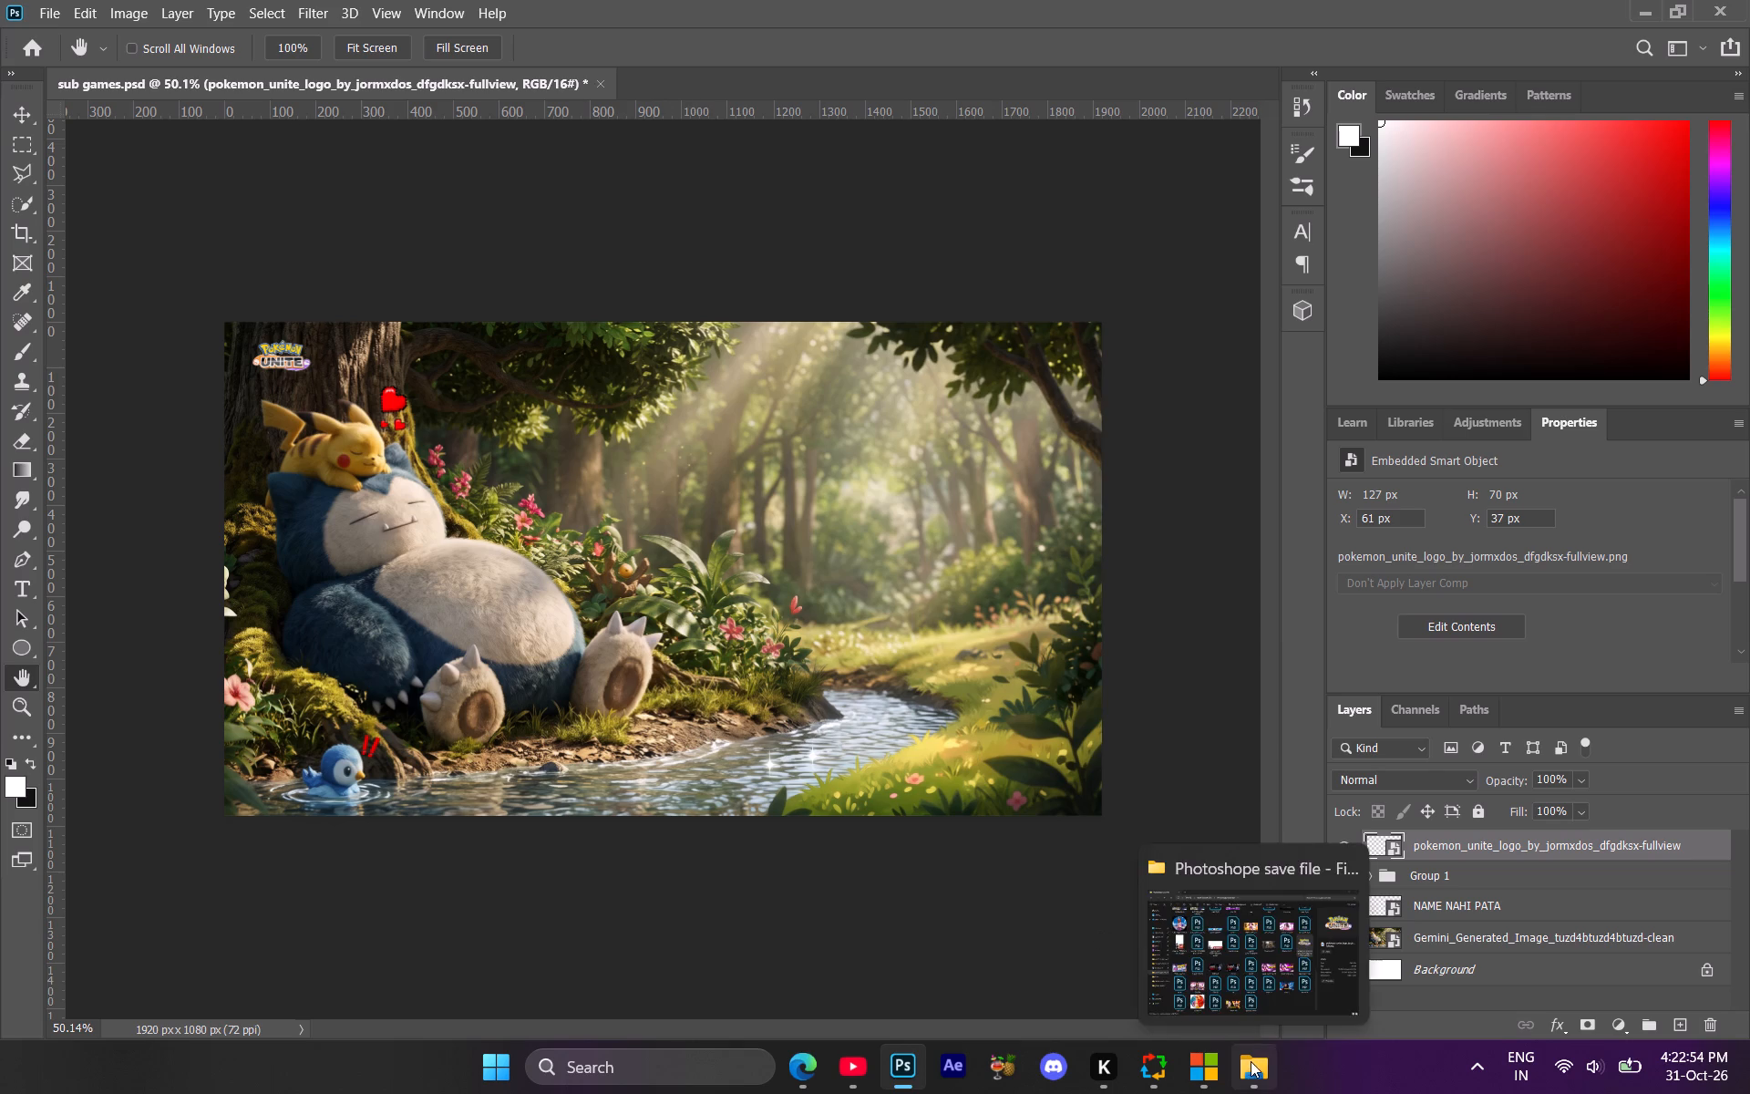
Place the live PNG badge from the Photoshope save file folder into the sub games composition.
click(1253, 984)
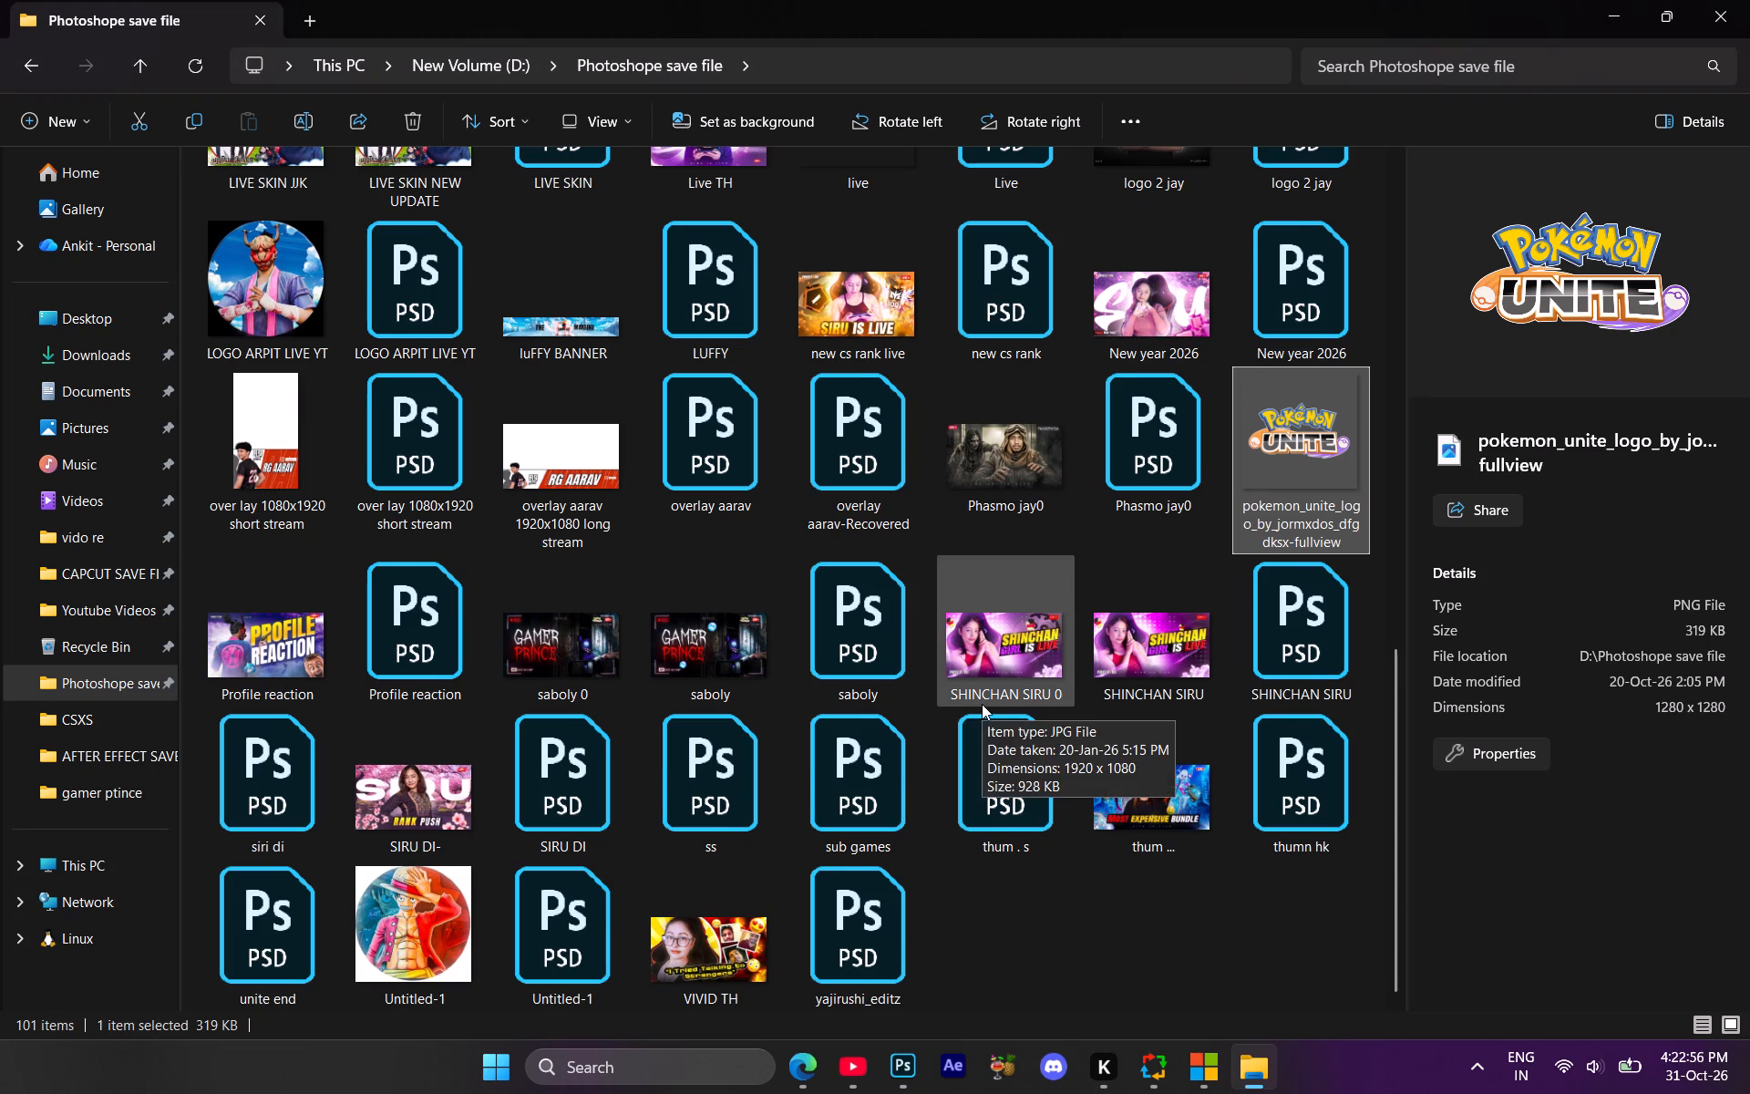
scroll(1014, 713, up, 2)
scroll(976, 760, down, 1)
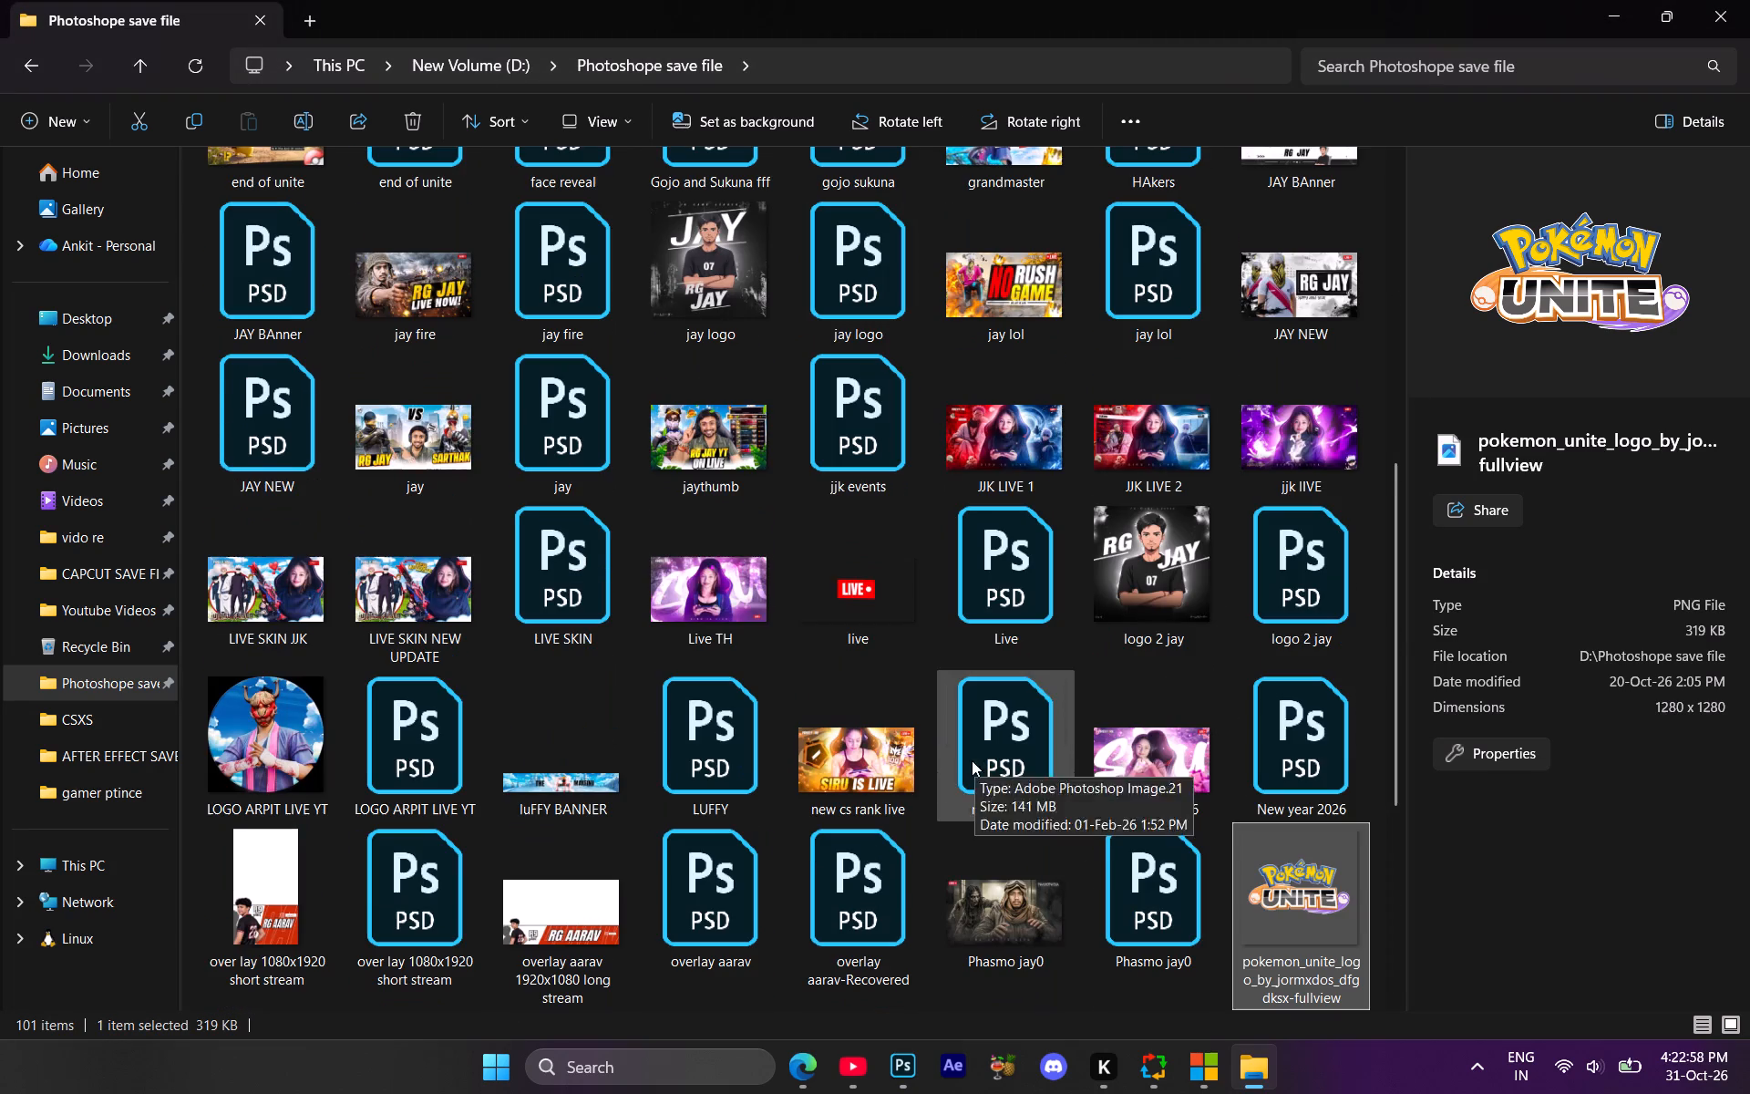
drag(872, 614, 882, 738)
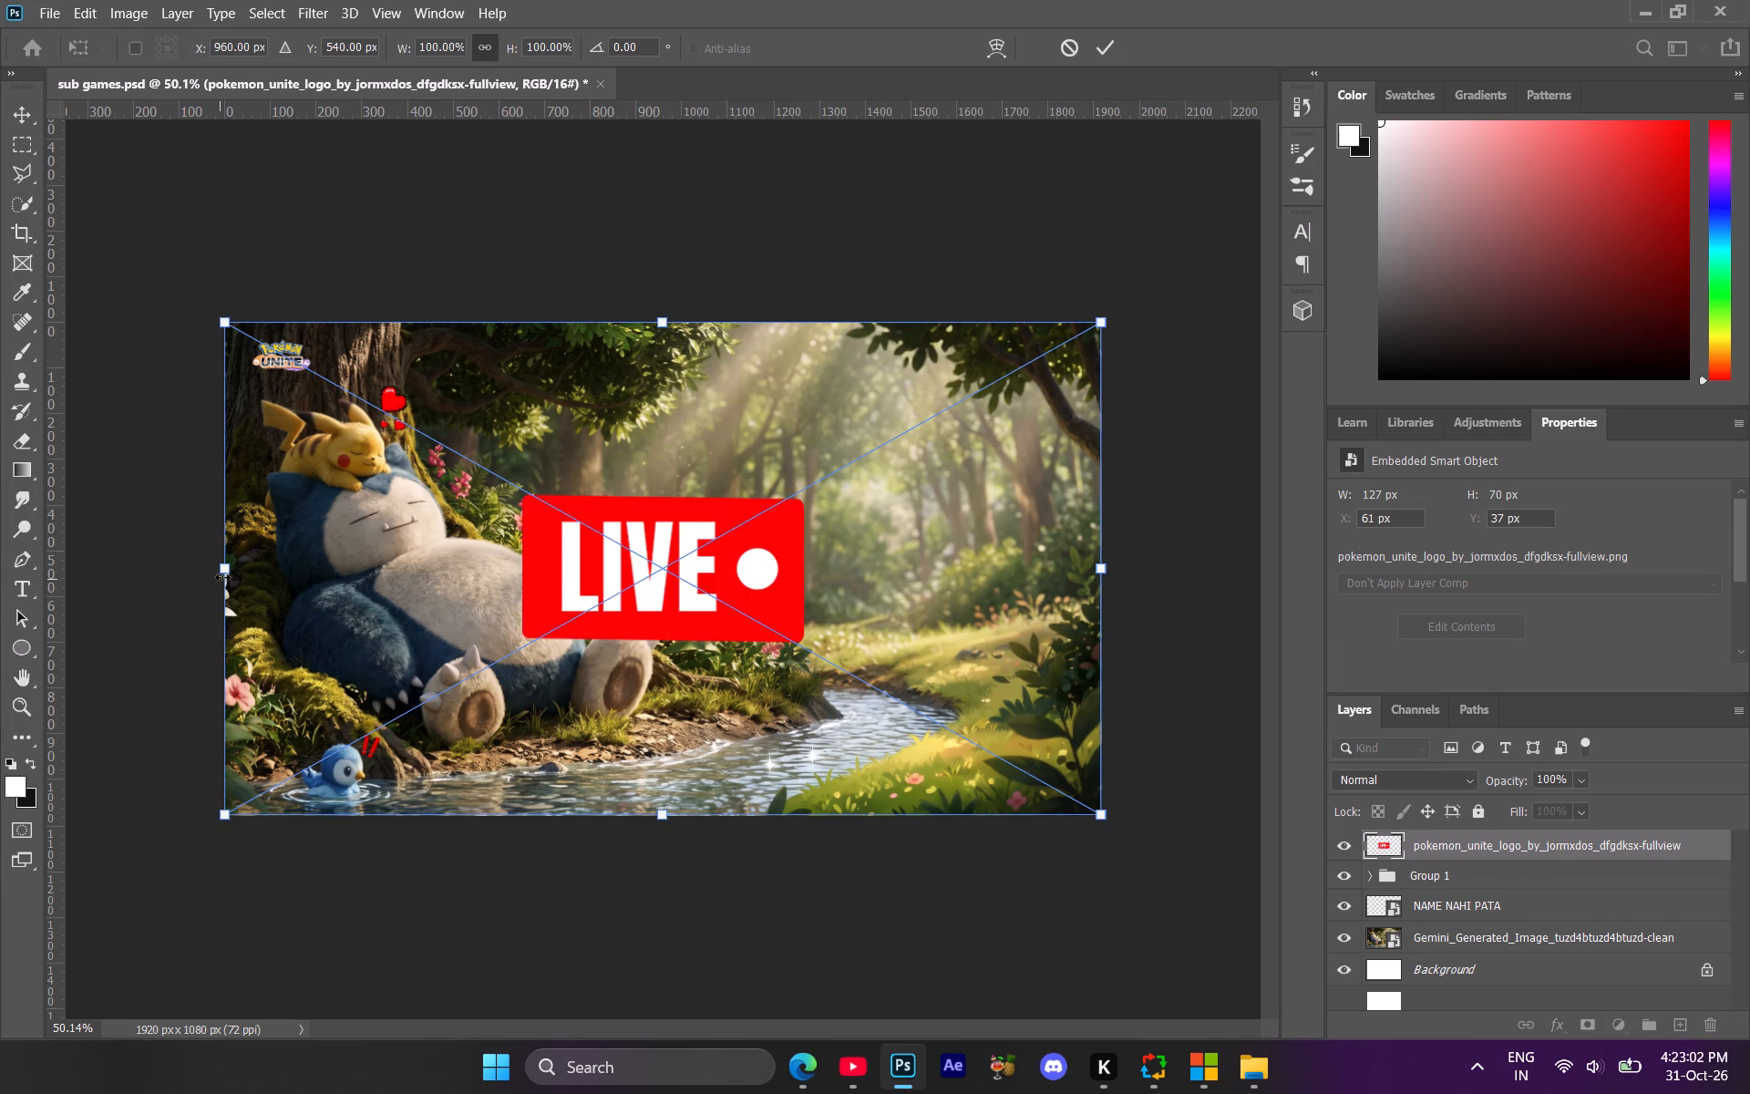
Scale the LIVE badge to about 15.9% and place it in the artwork's upper-right corner, centred near X 1774 px, Y 83 px.
drag(224, 577, 931, 622)
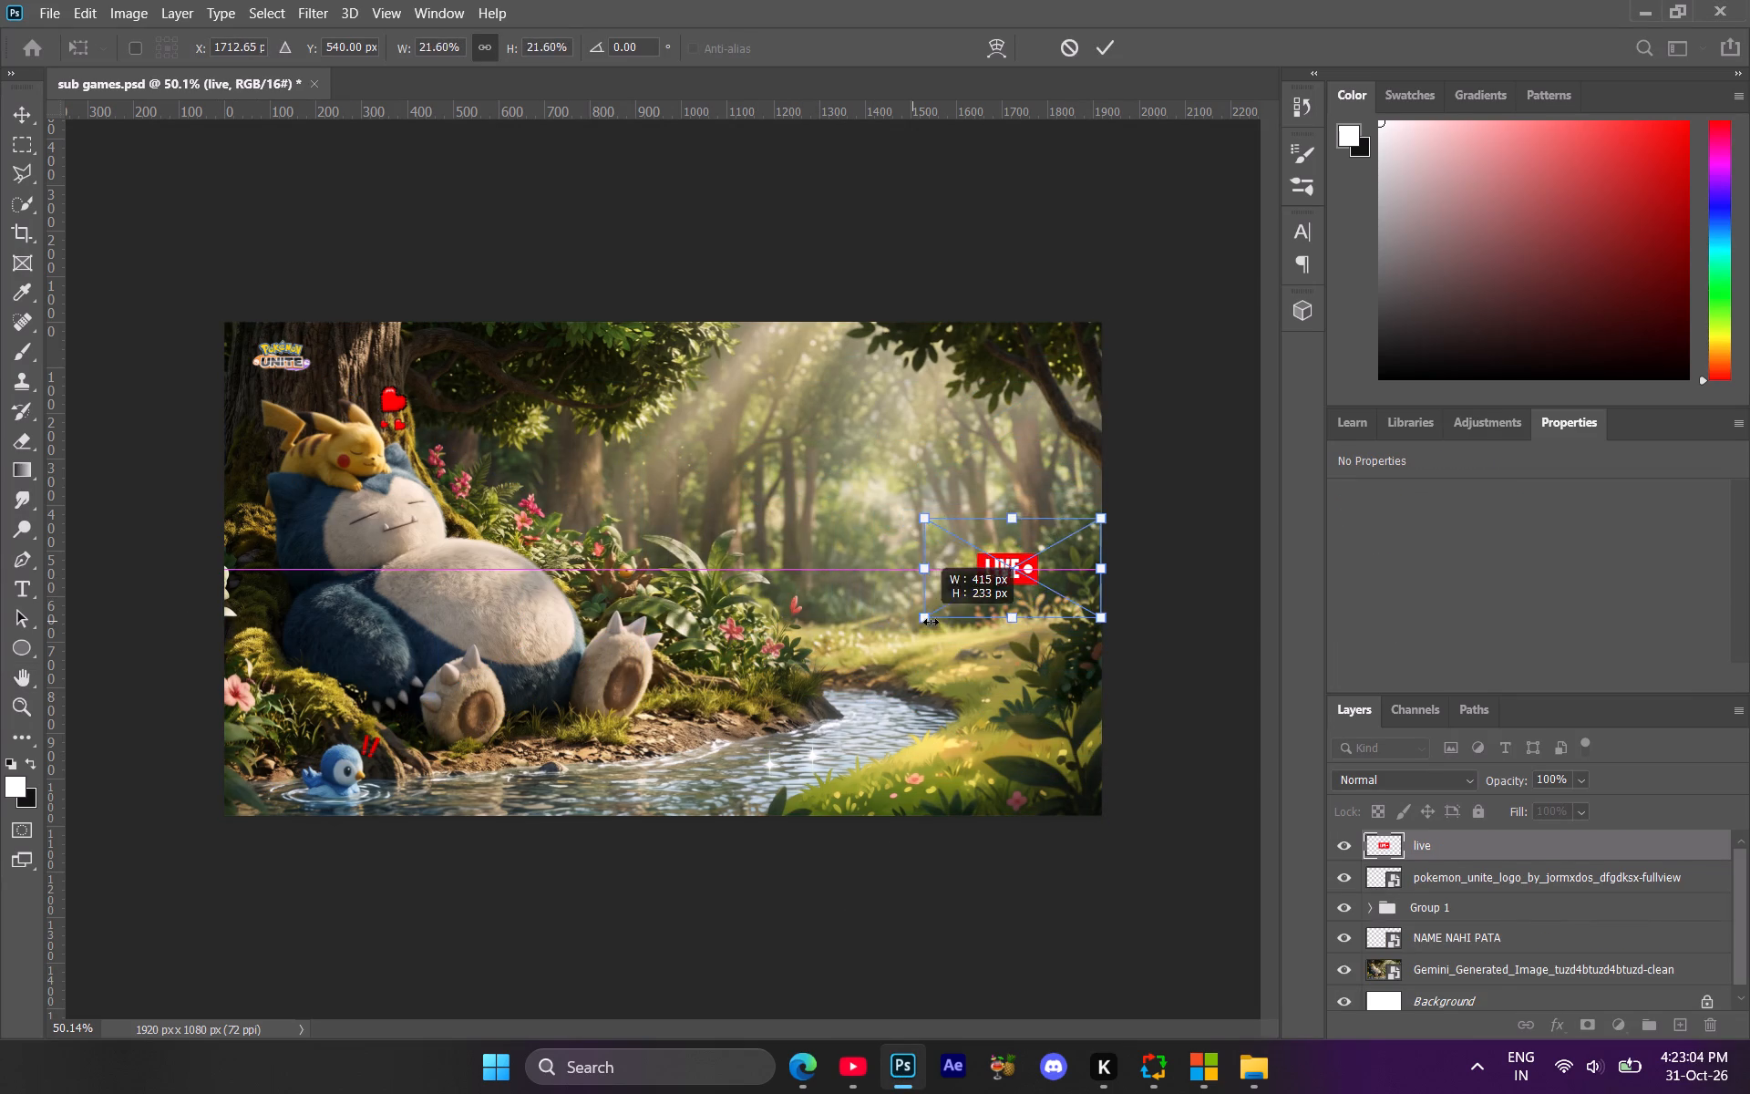
drag(931, 622, 947, 623)
drag(1038, 576, 1048, 363)
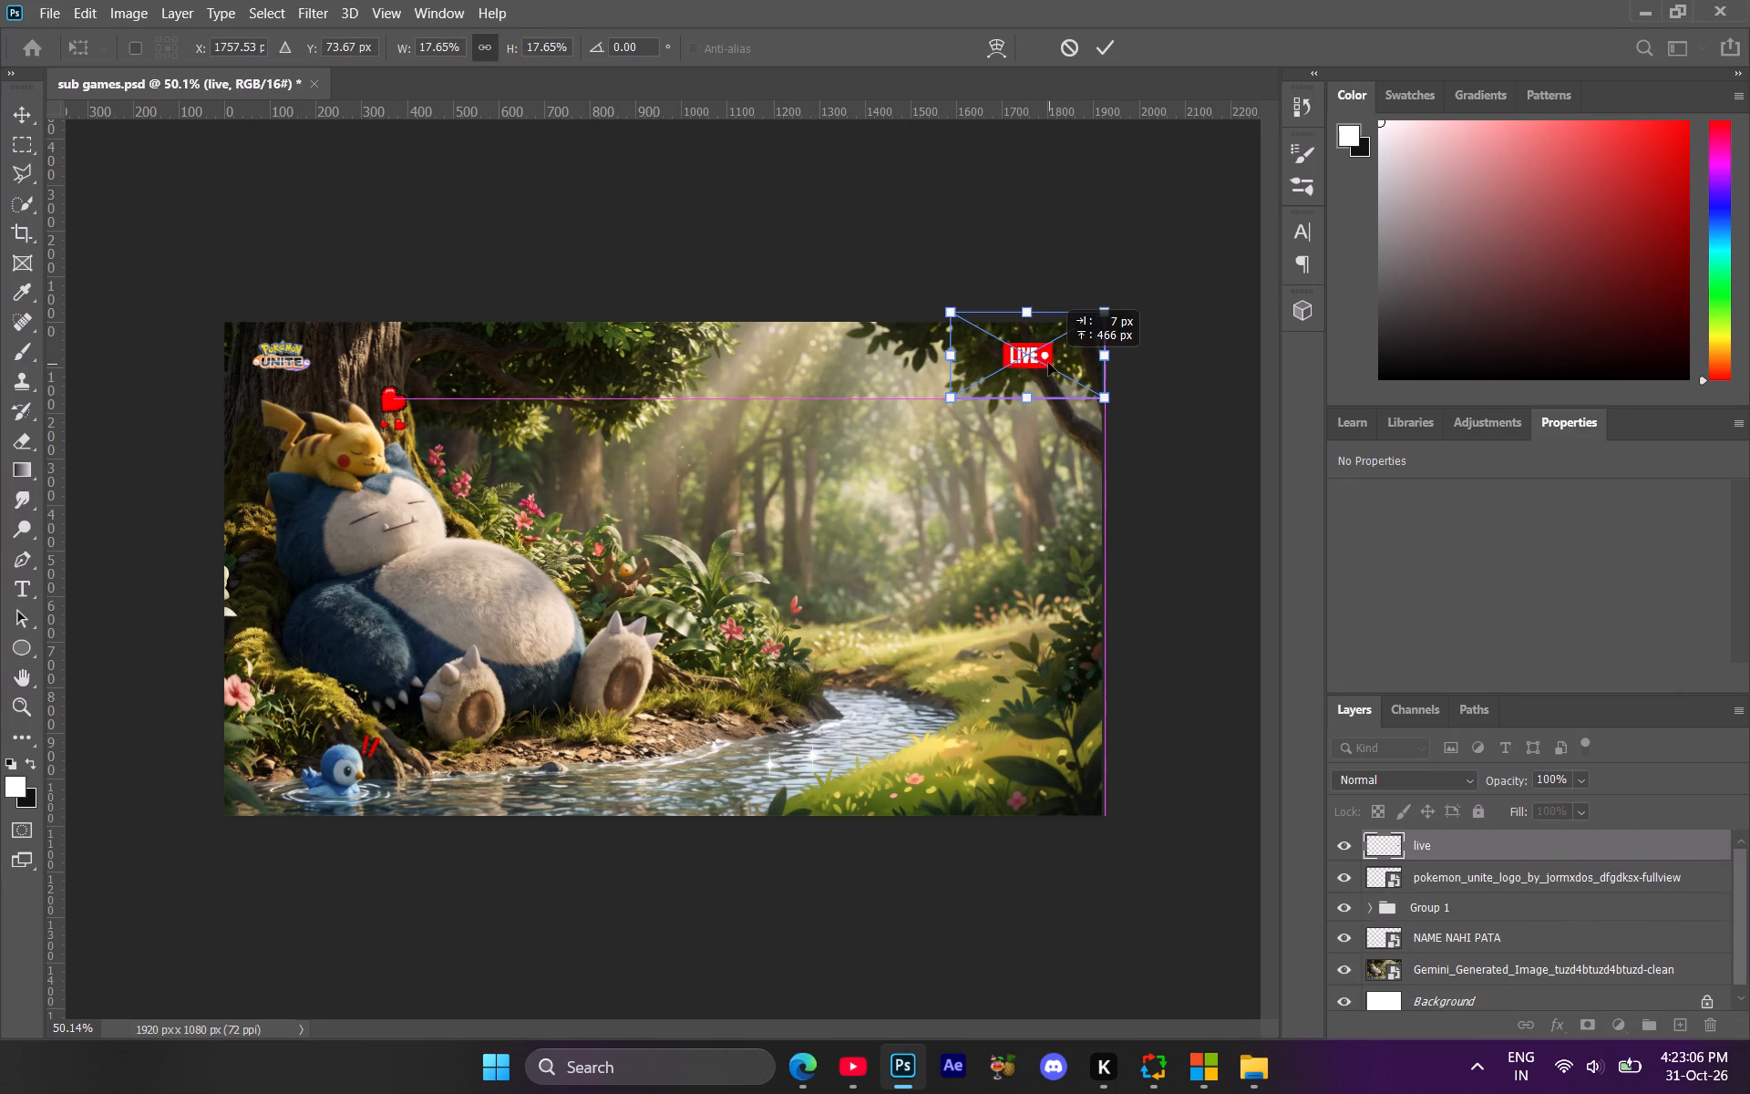
drag(1048, 363, 1047, 367)
drag(951, 356, 966, 357)
click(1037, 347)
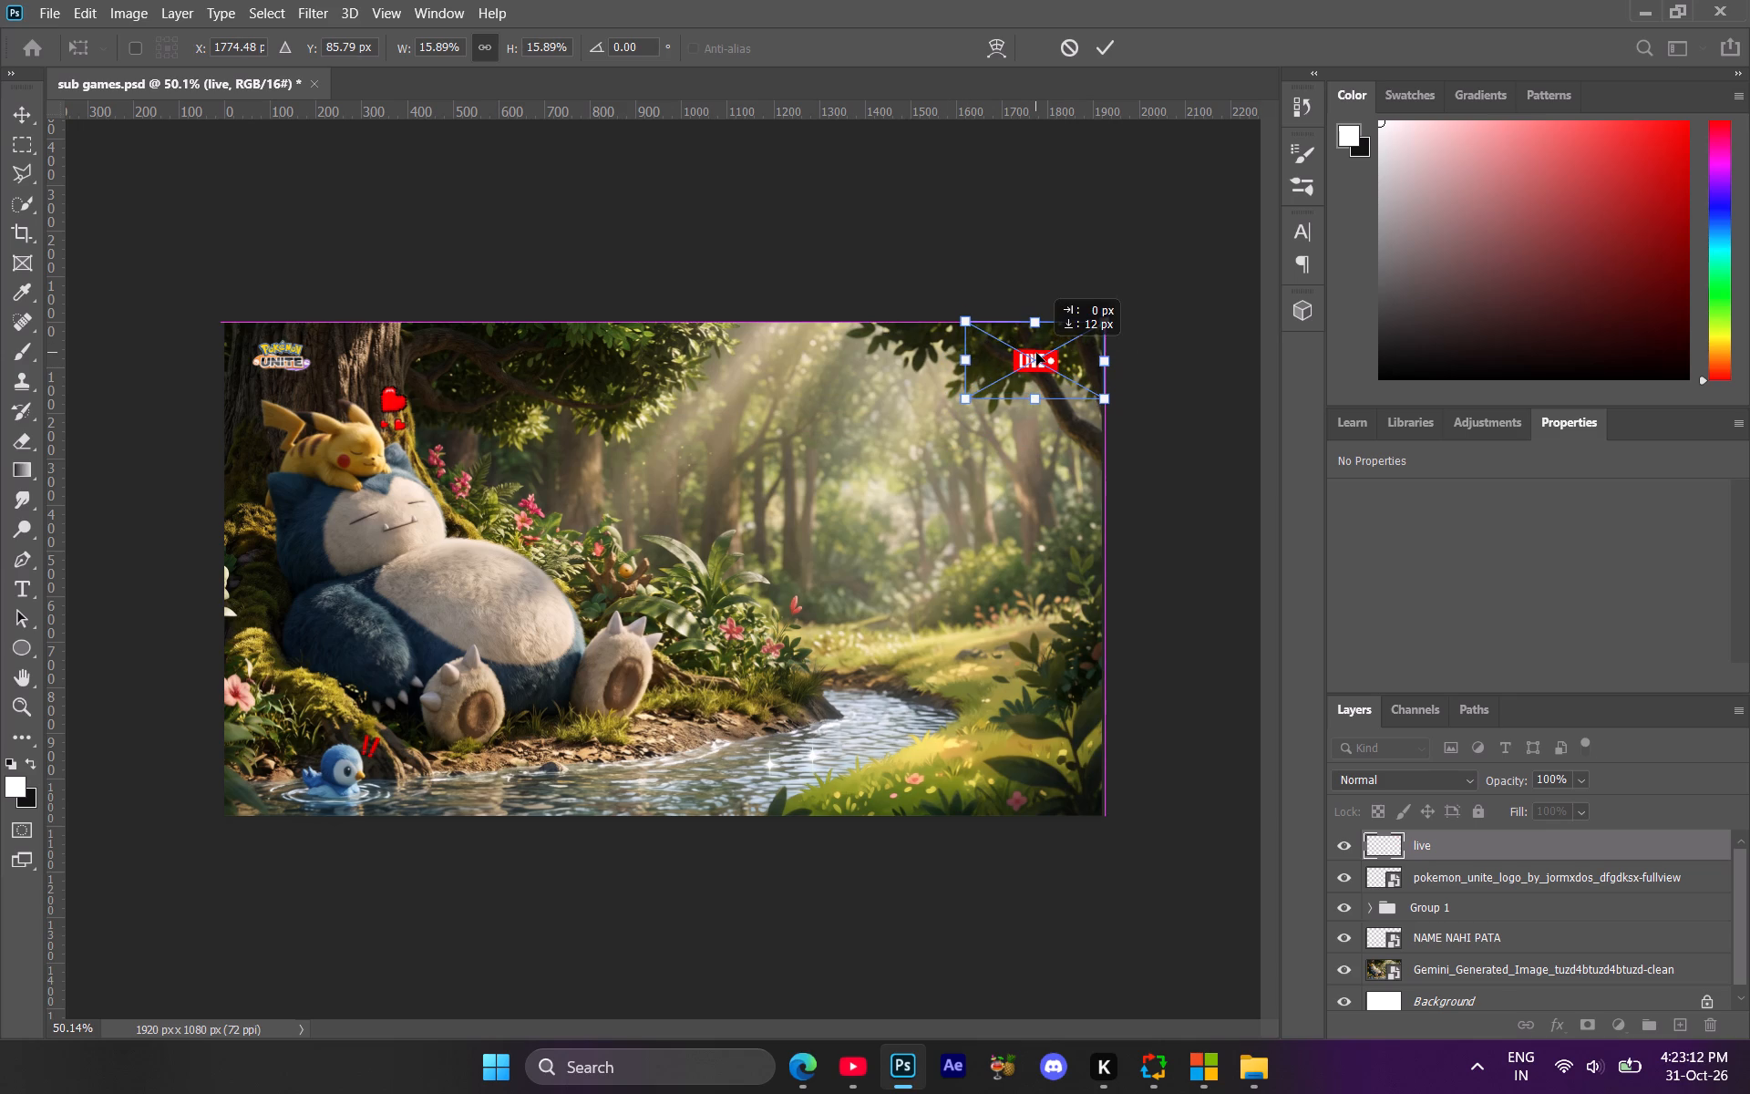
click(1558, 850)
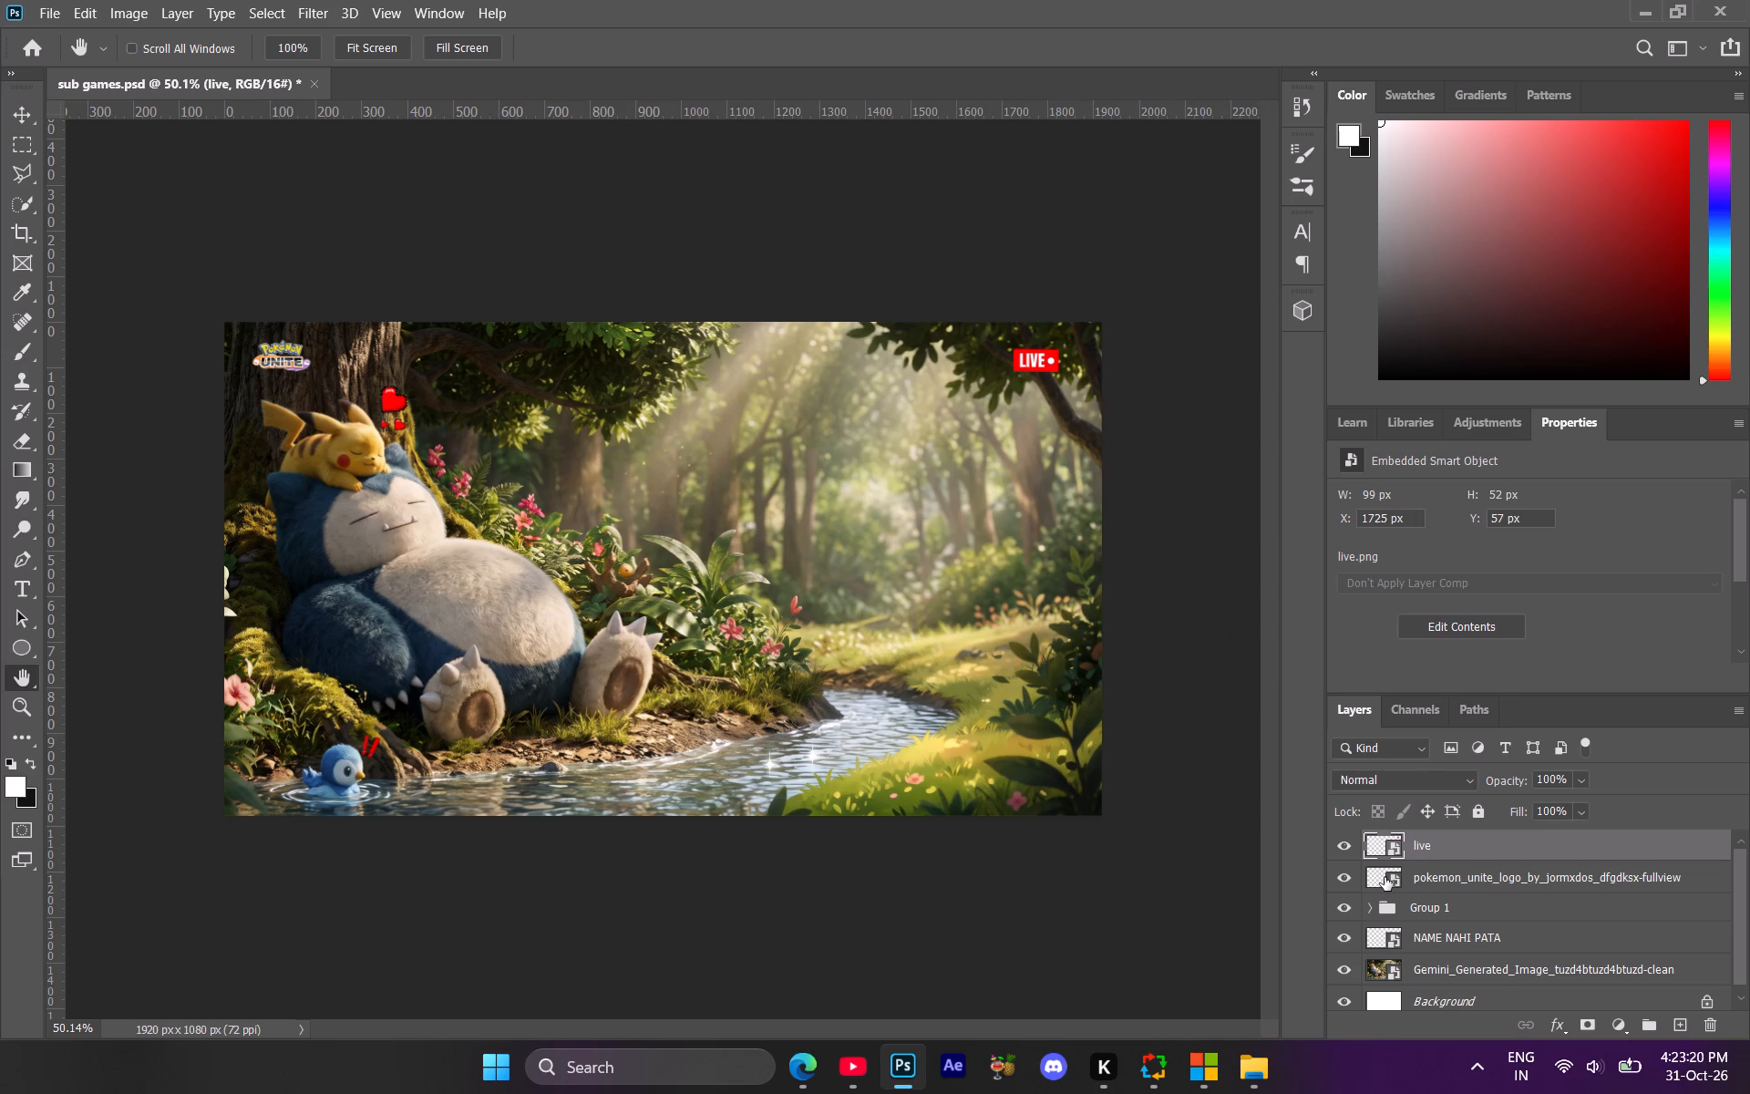
Save the sub games document.
key(ctrl+s)
Group the live and pokemon_unite_logo layers together.
click(1457, 890)
ctrl+click(1457, 861)
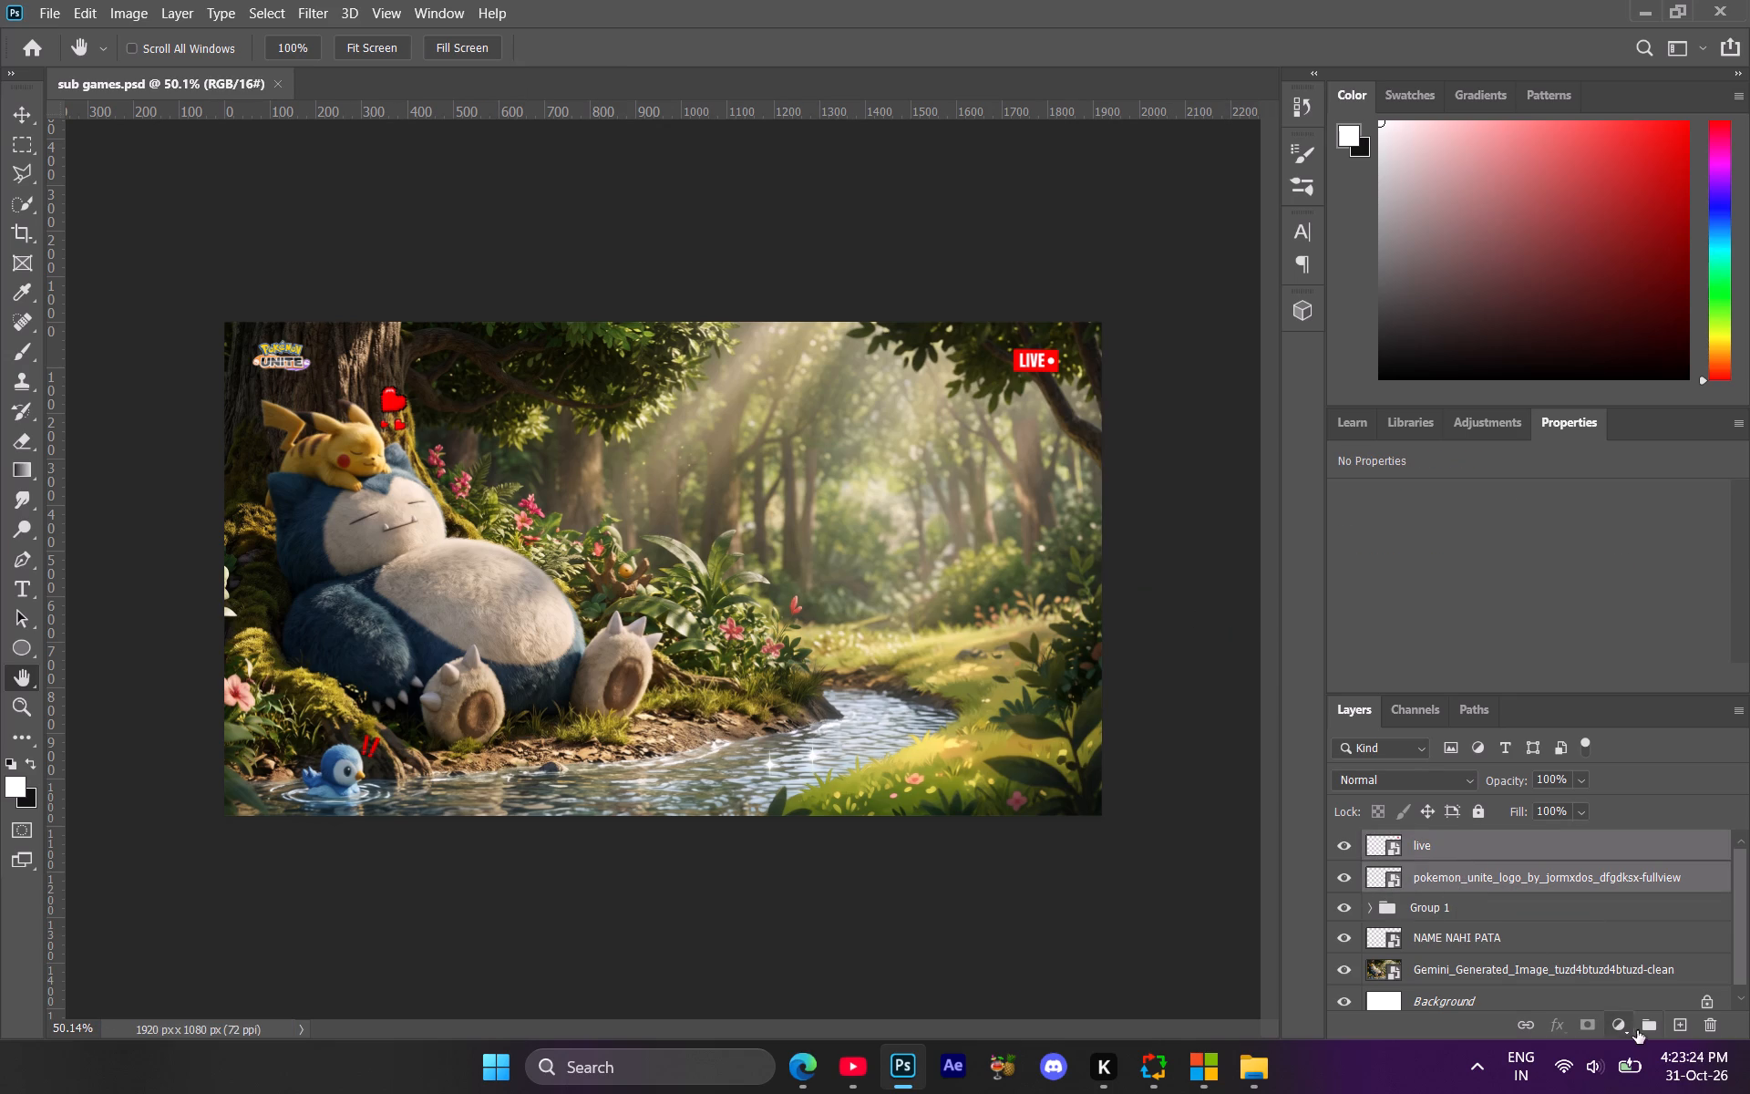
click(1649, 1033)
Switch to WhatsApp.
click(520, 1078)
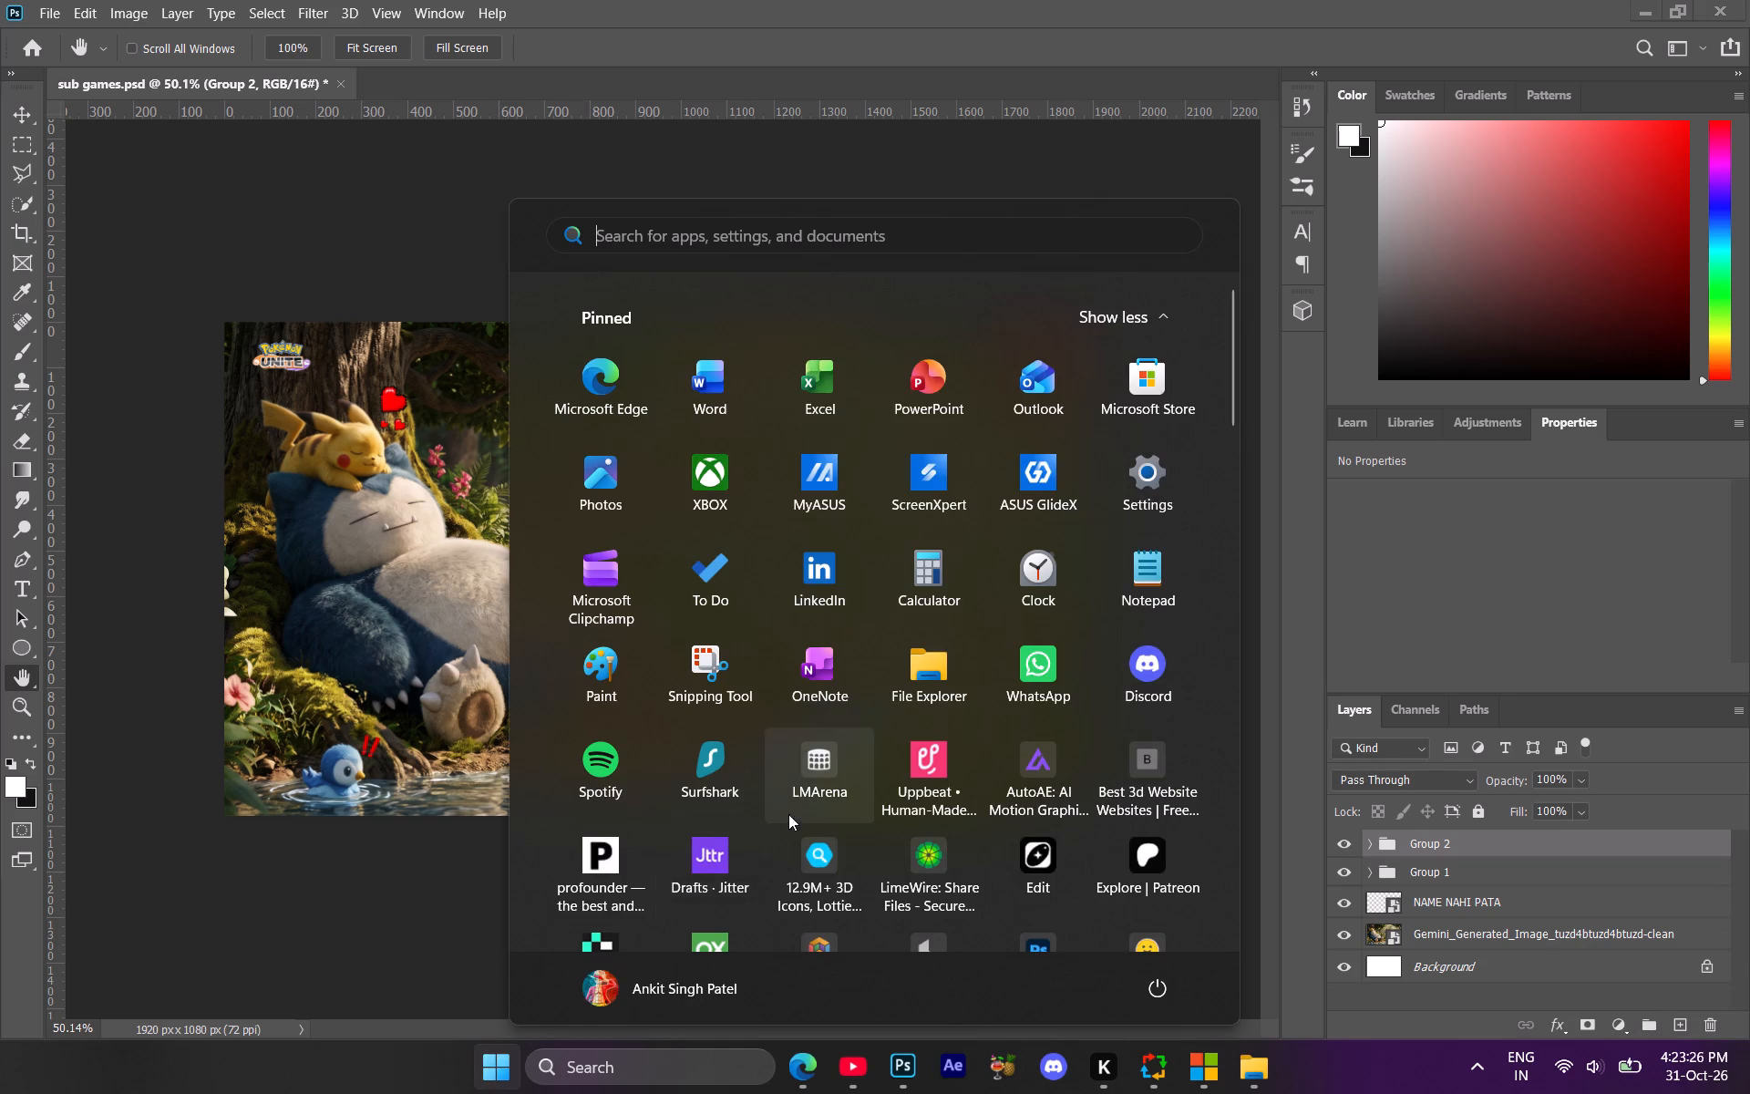
click(1054, 659)
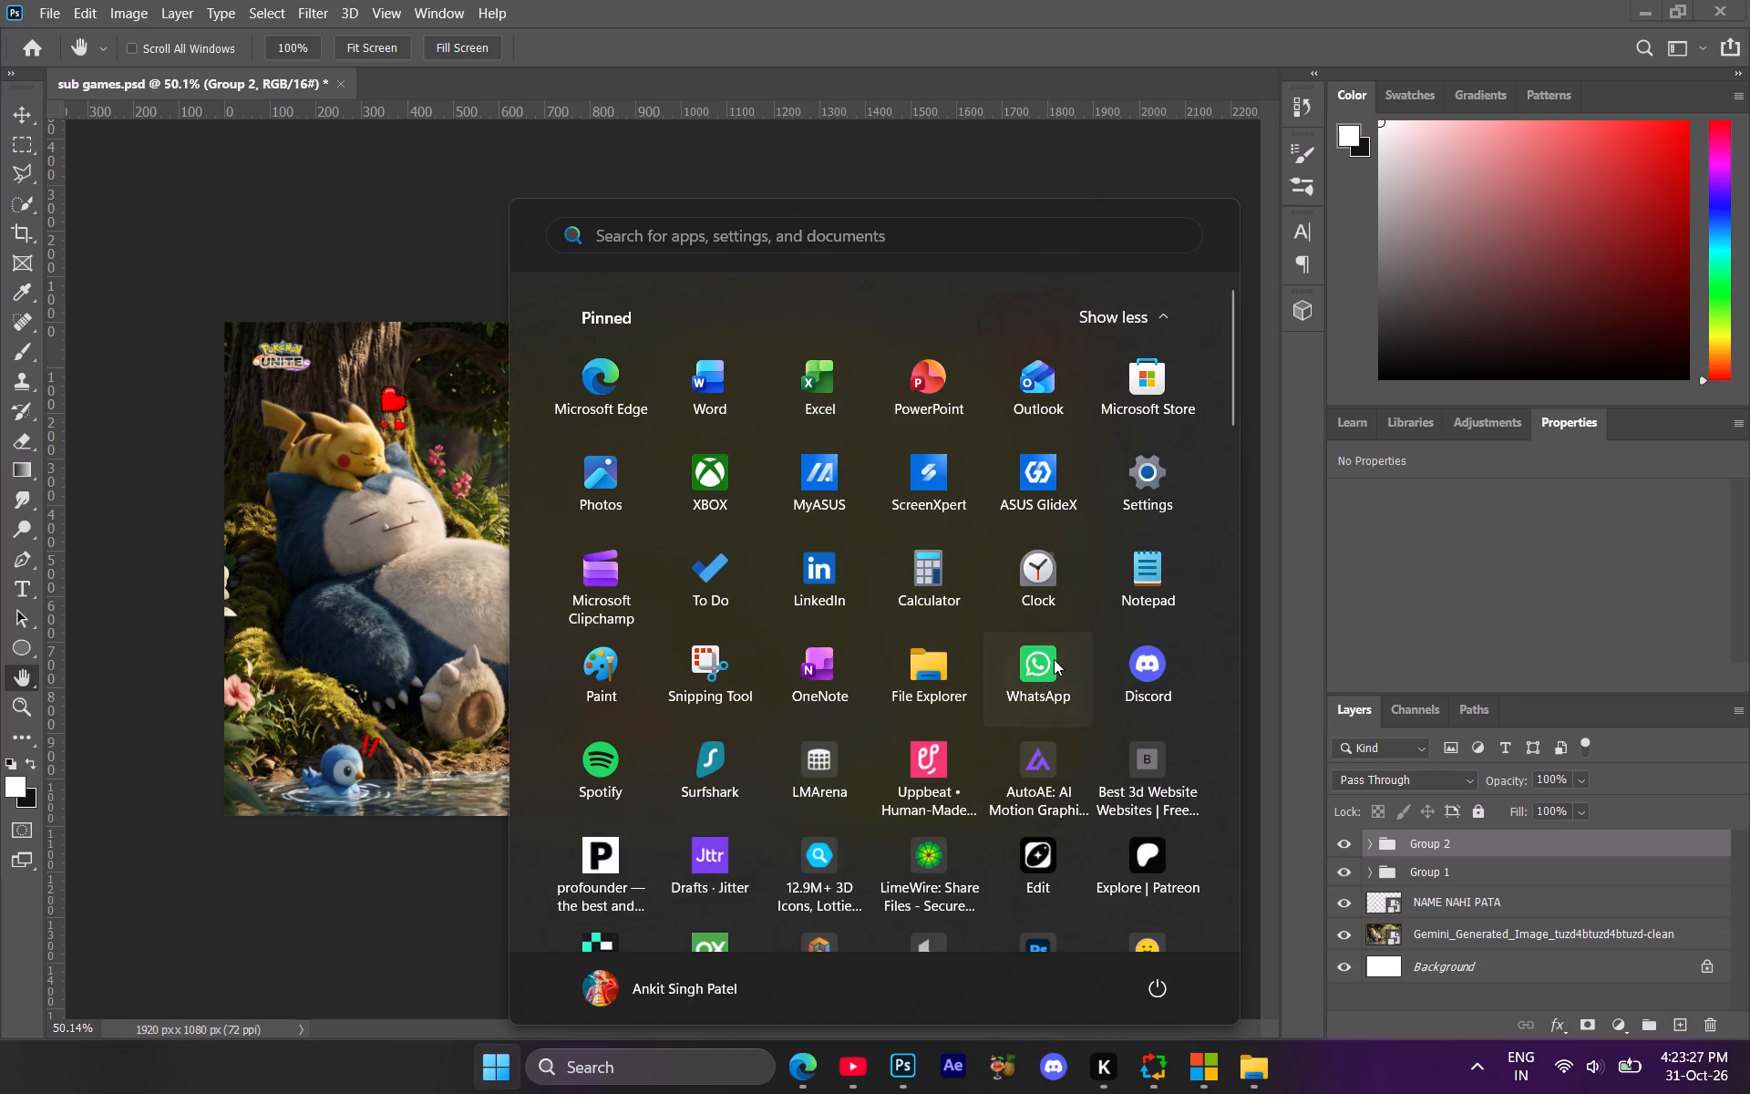
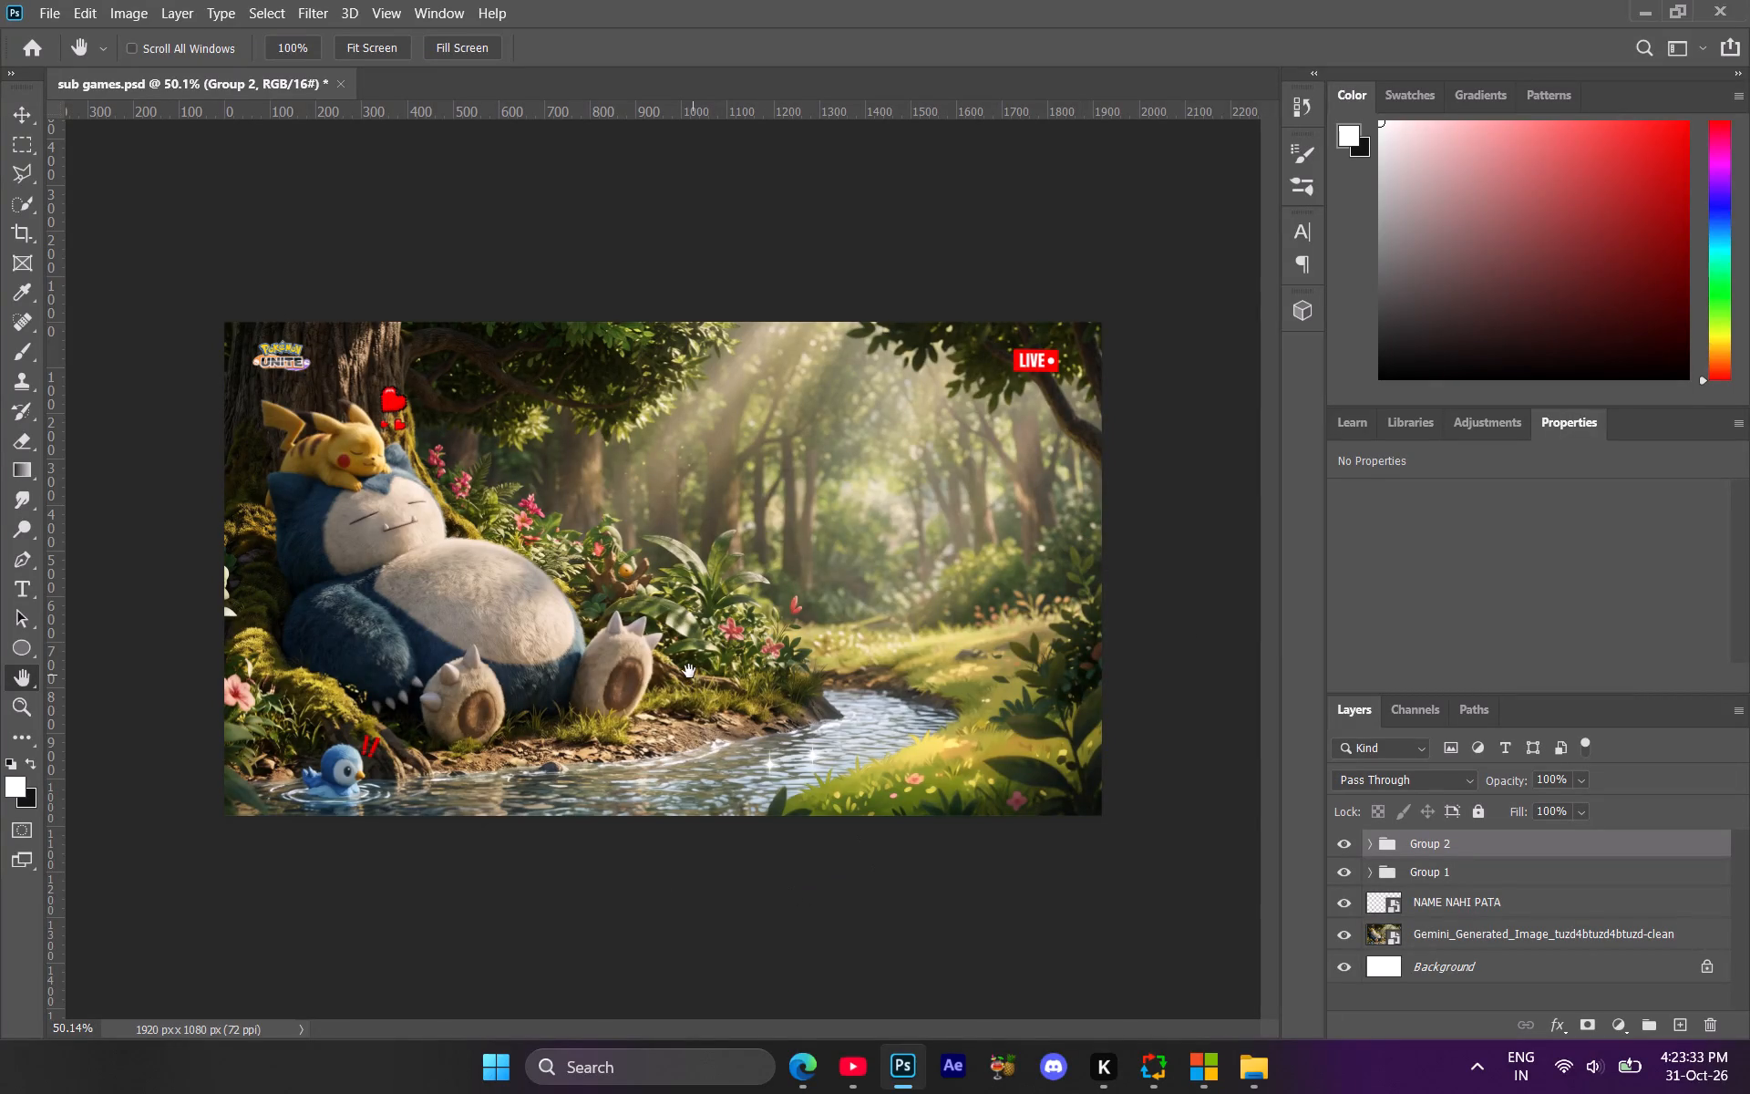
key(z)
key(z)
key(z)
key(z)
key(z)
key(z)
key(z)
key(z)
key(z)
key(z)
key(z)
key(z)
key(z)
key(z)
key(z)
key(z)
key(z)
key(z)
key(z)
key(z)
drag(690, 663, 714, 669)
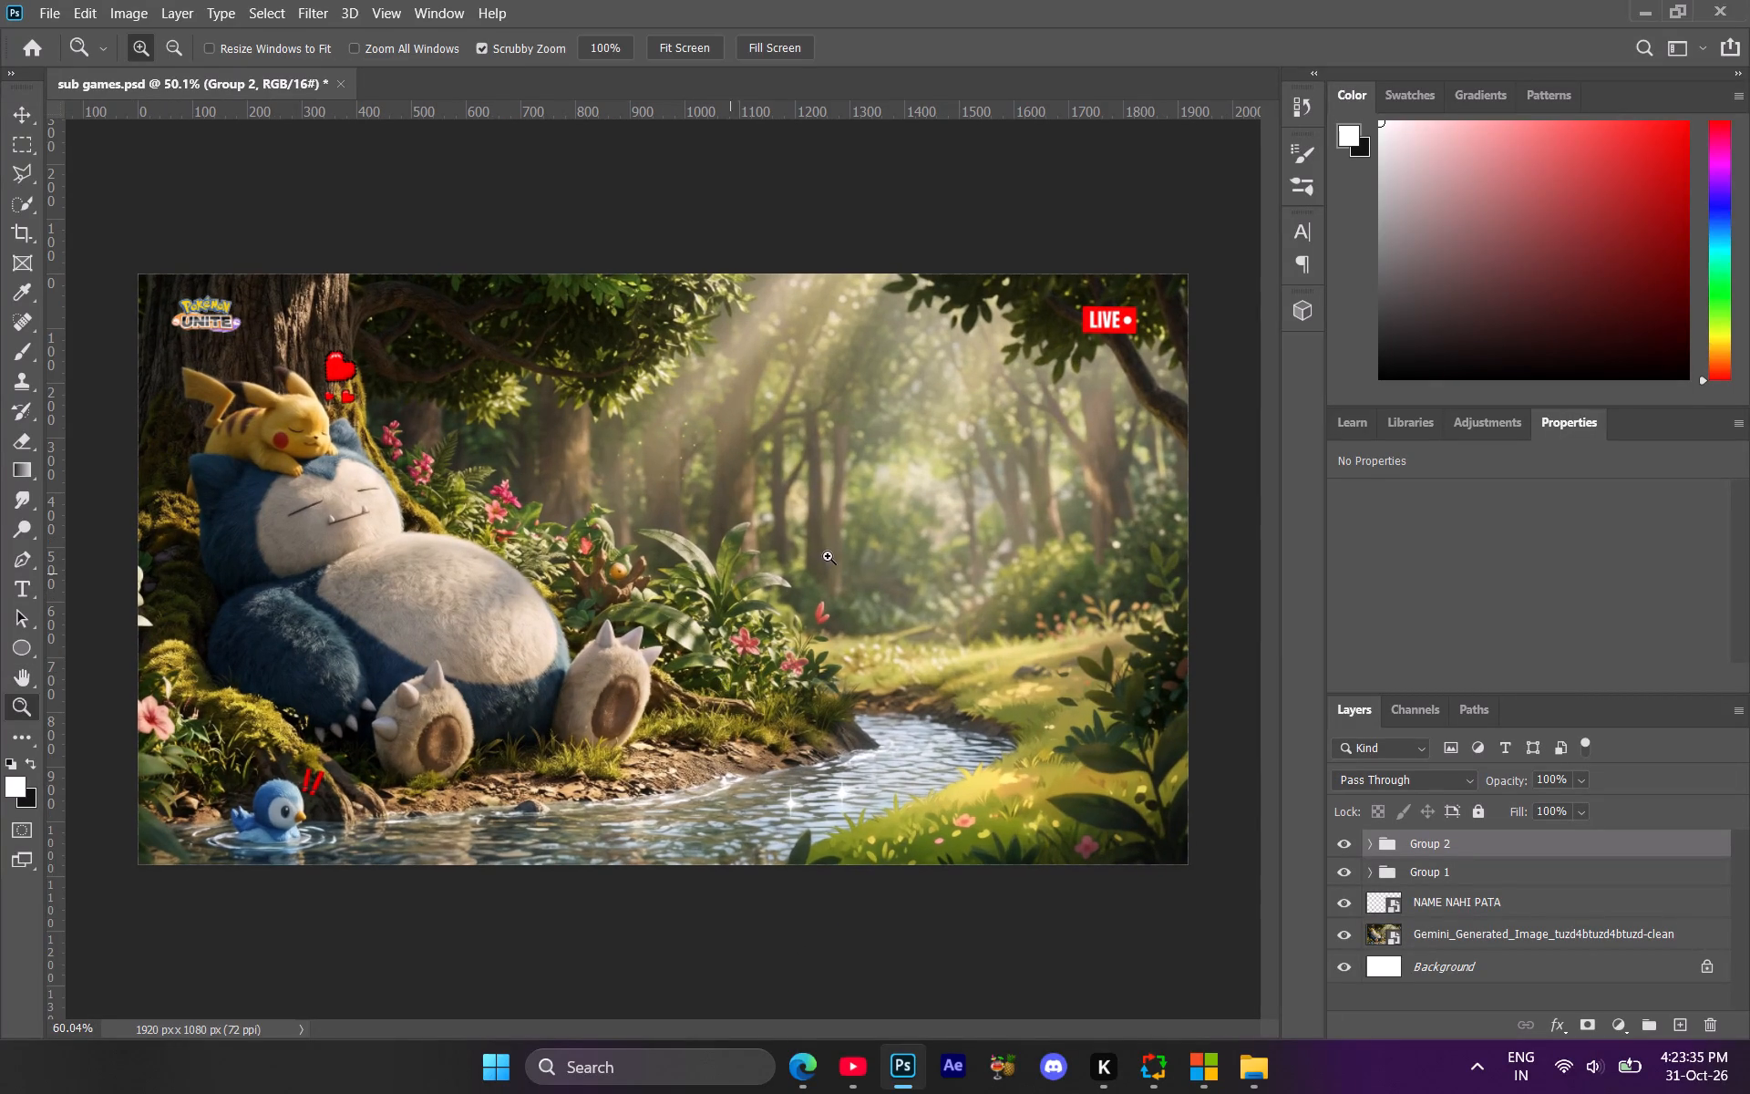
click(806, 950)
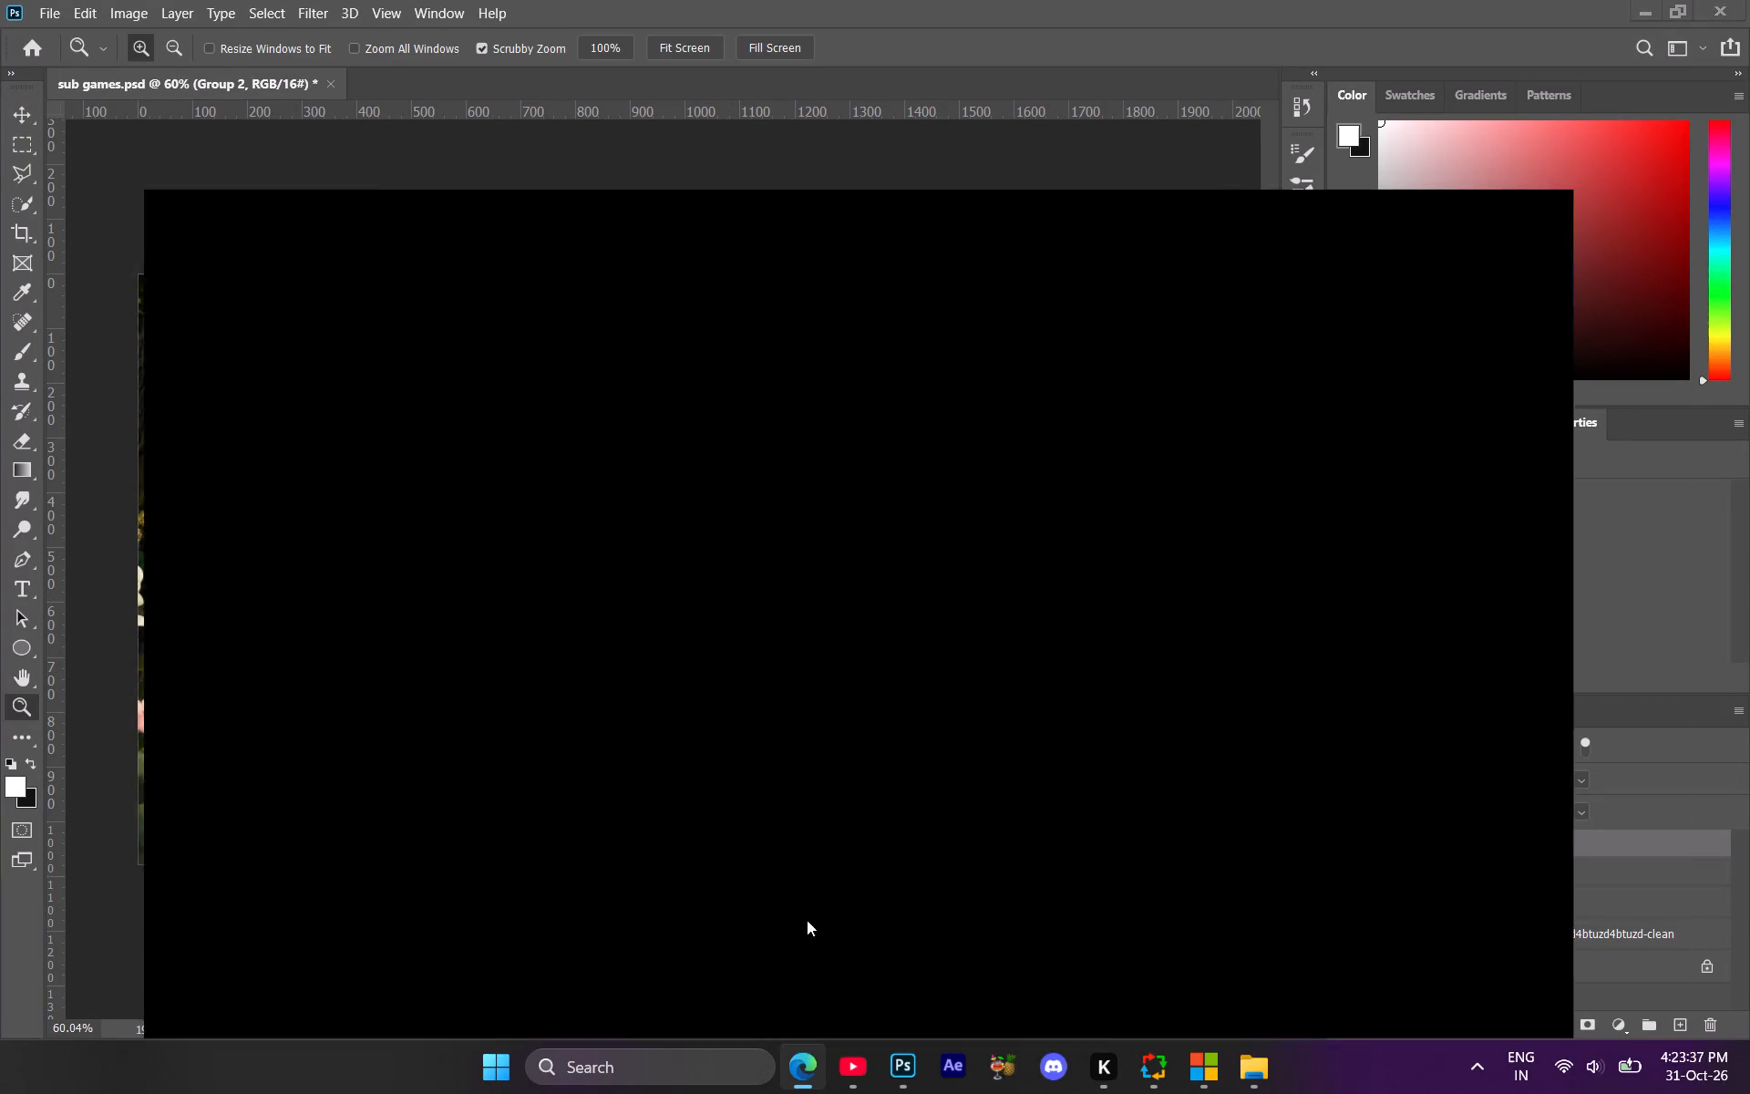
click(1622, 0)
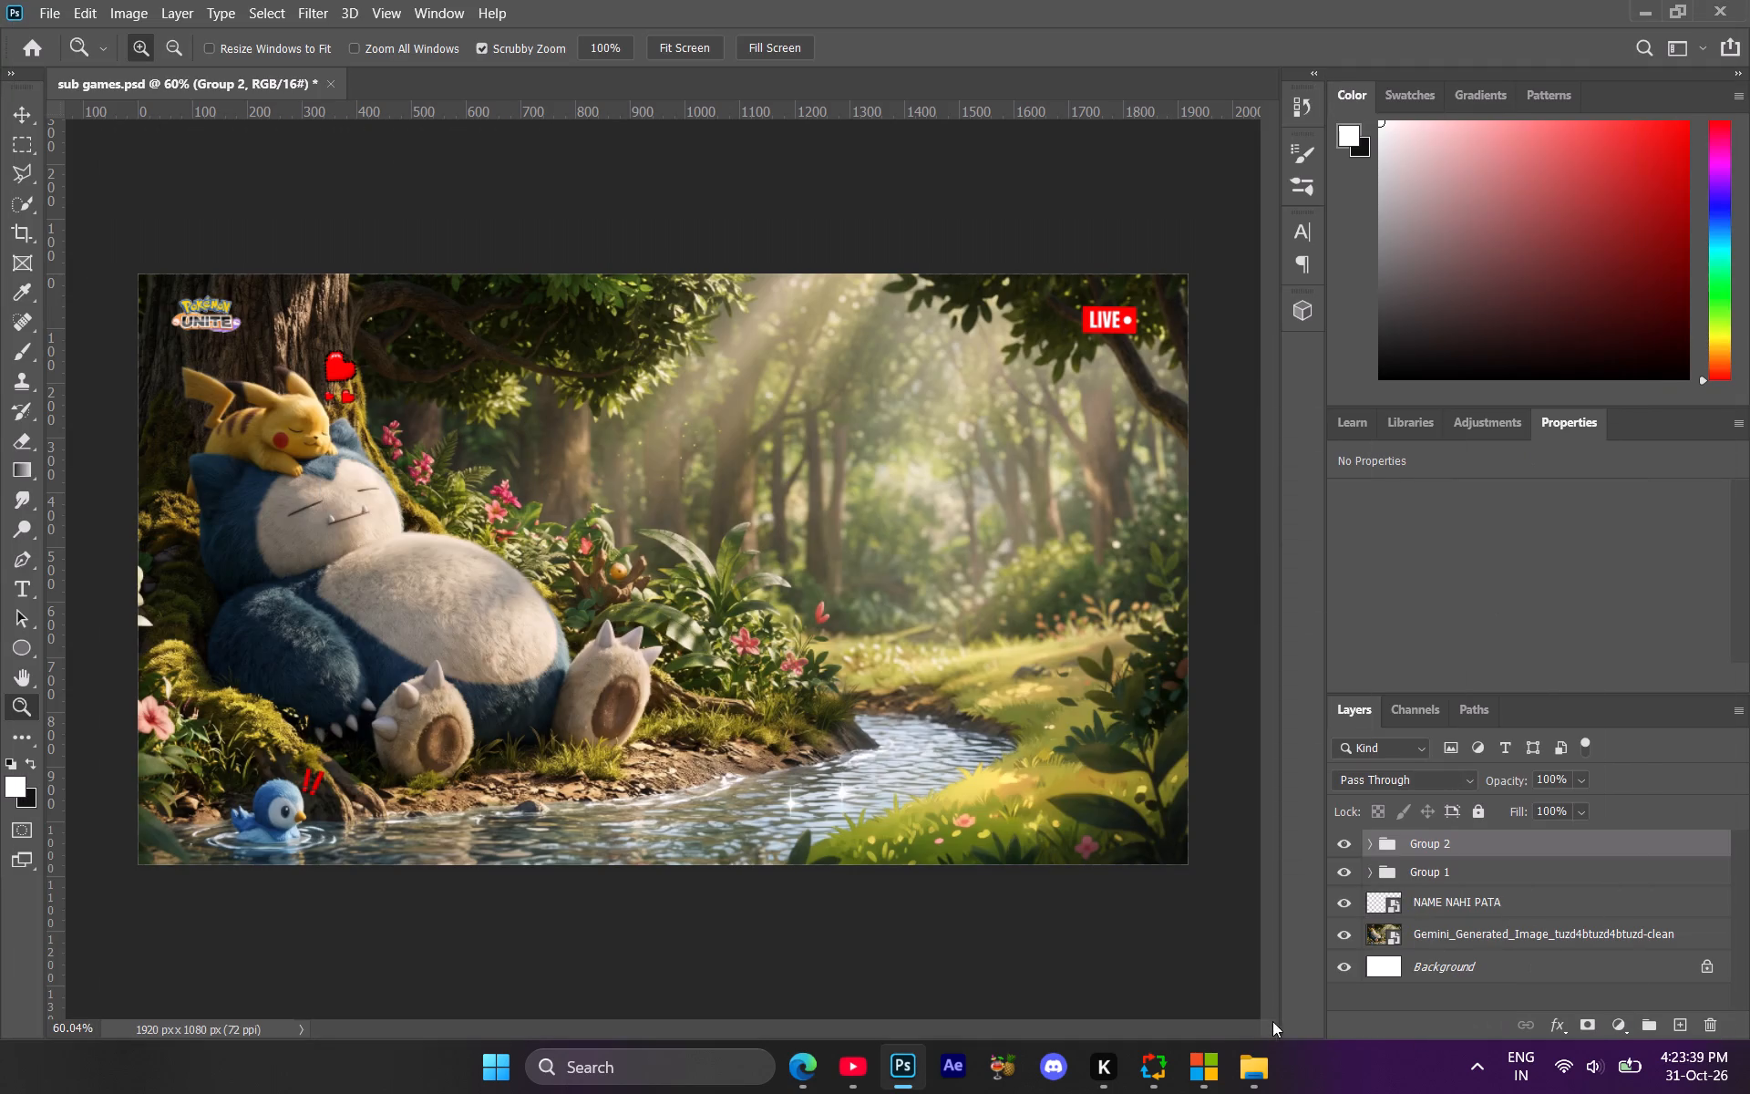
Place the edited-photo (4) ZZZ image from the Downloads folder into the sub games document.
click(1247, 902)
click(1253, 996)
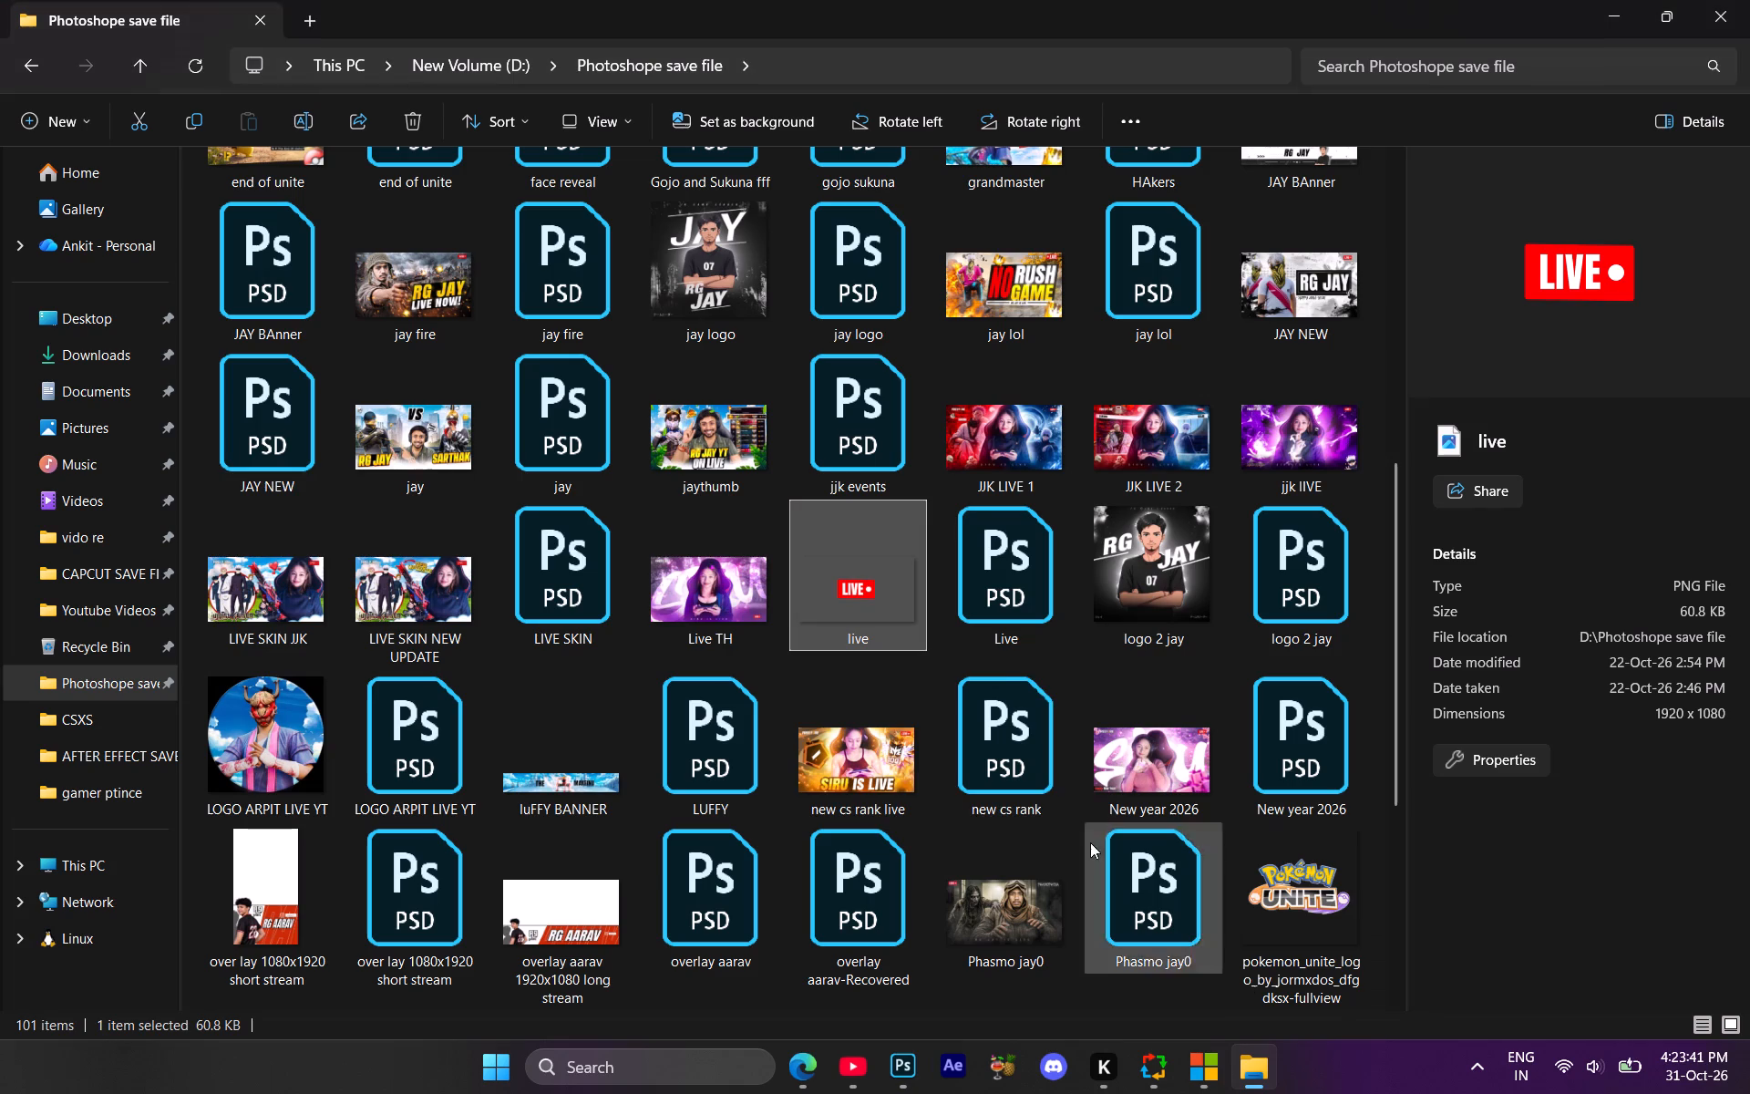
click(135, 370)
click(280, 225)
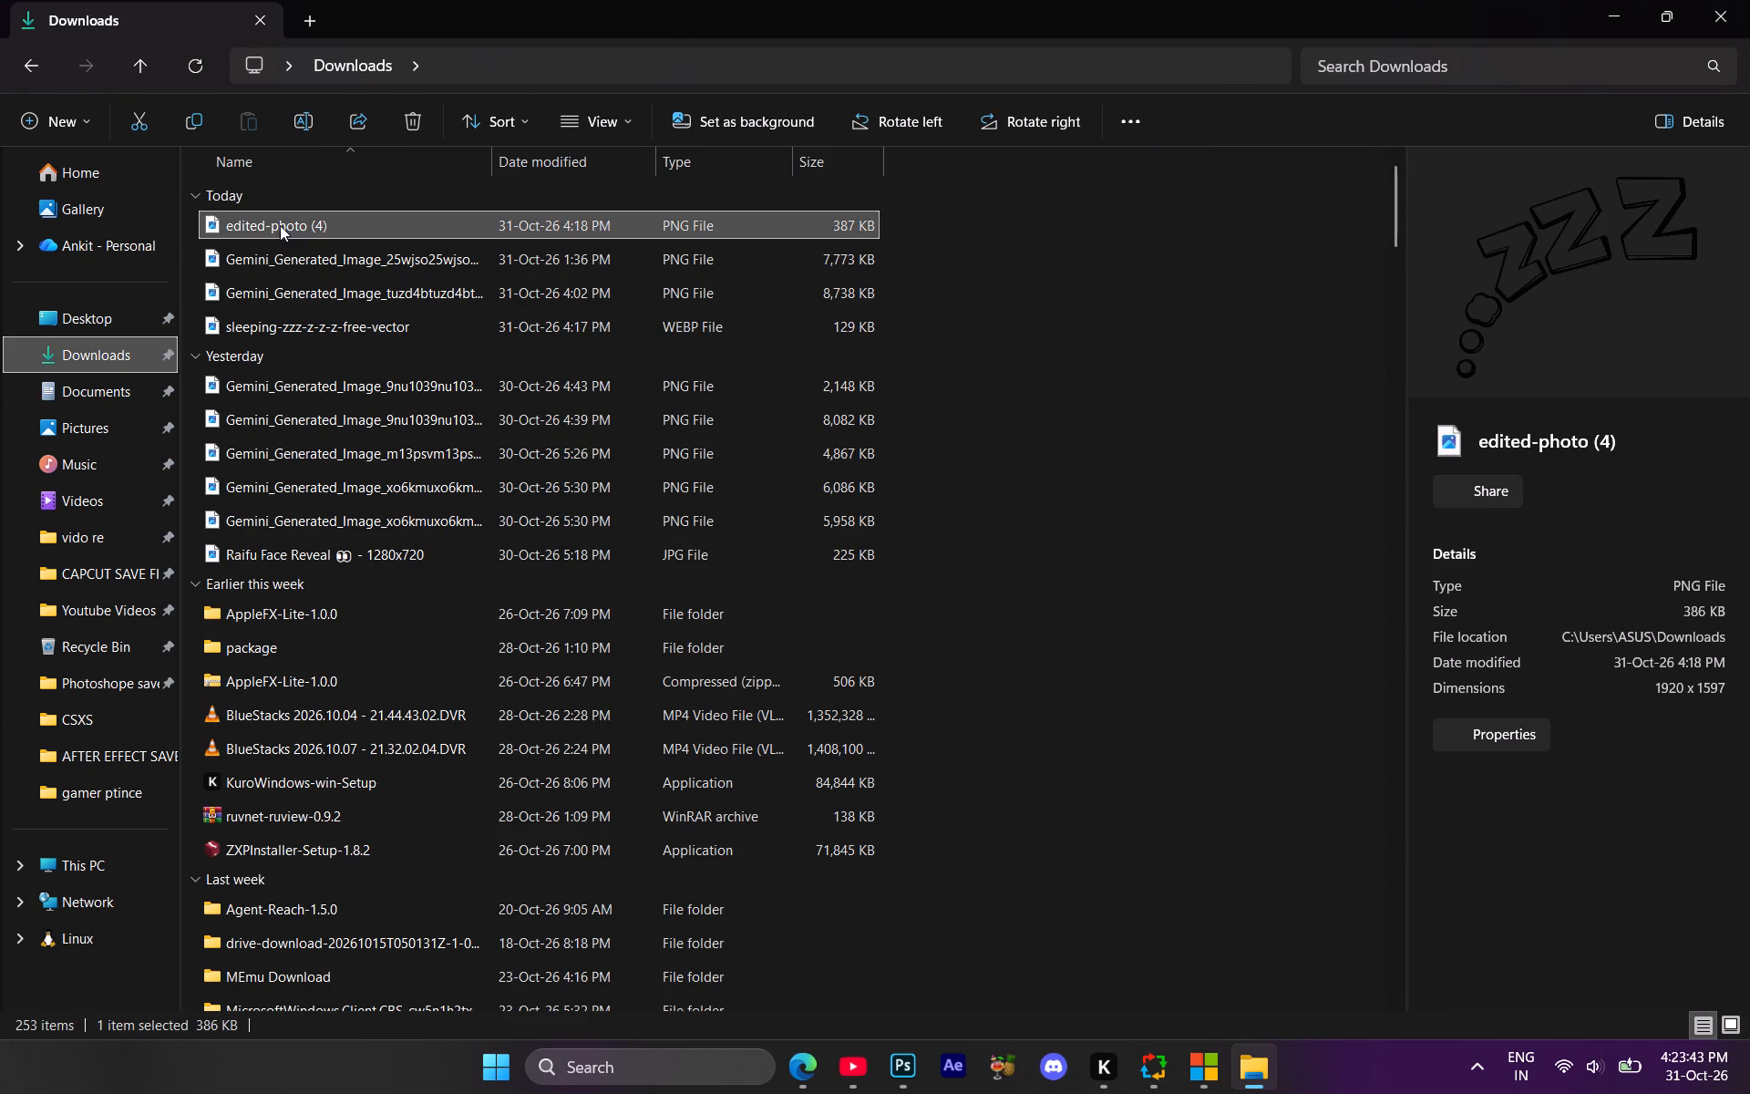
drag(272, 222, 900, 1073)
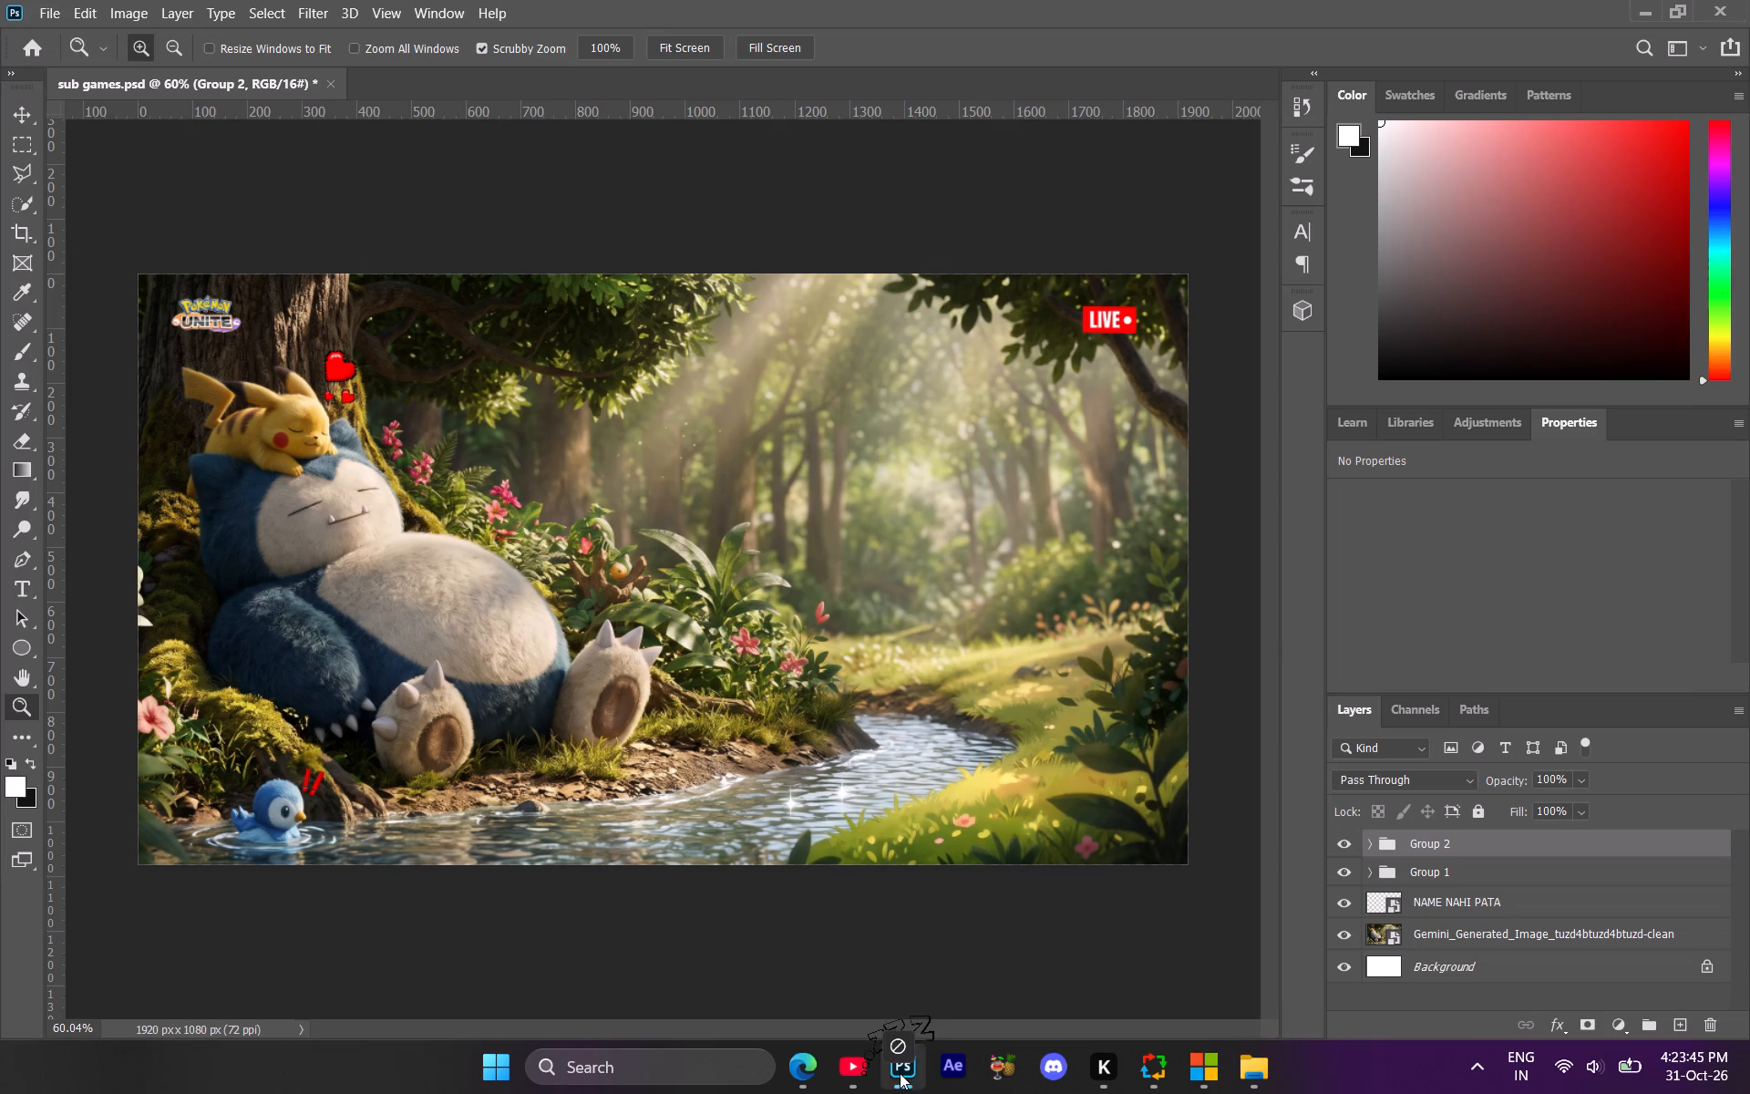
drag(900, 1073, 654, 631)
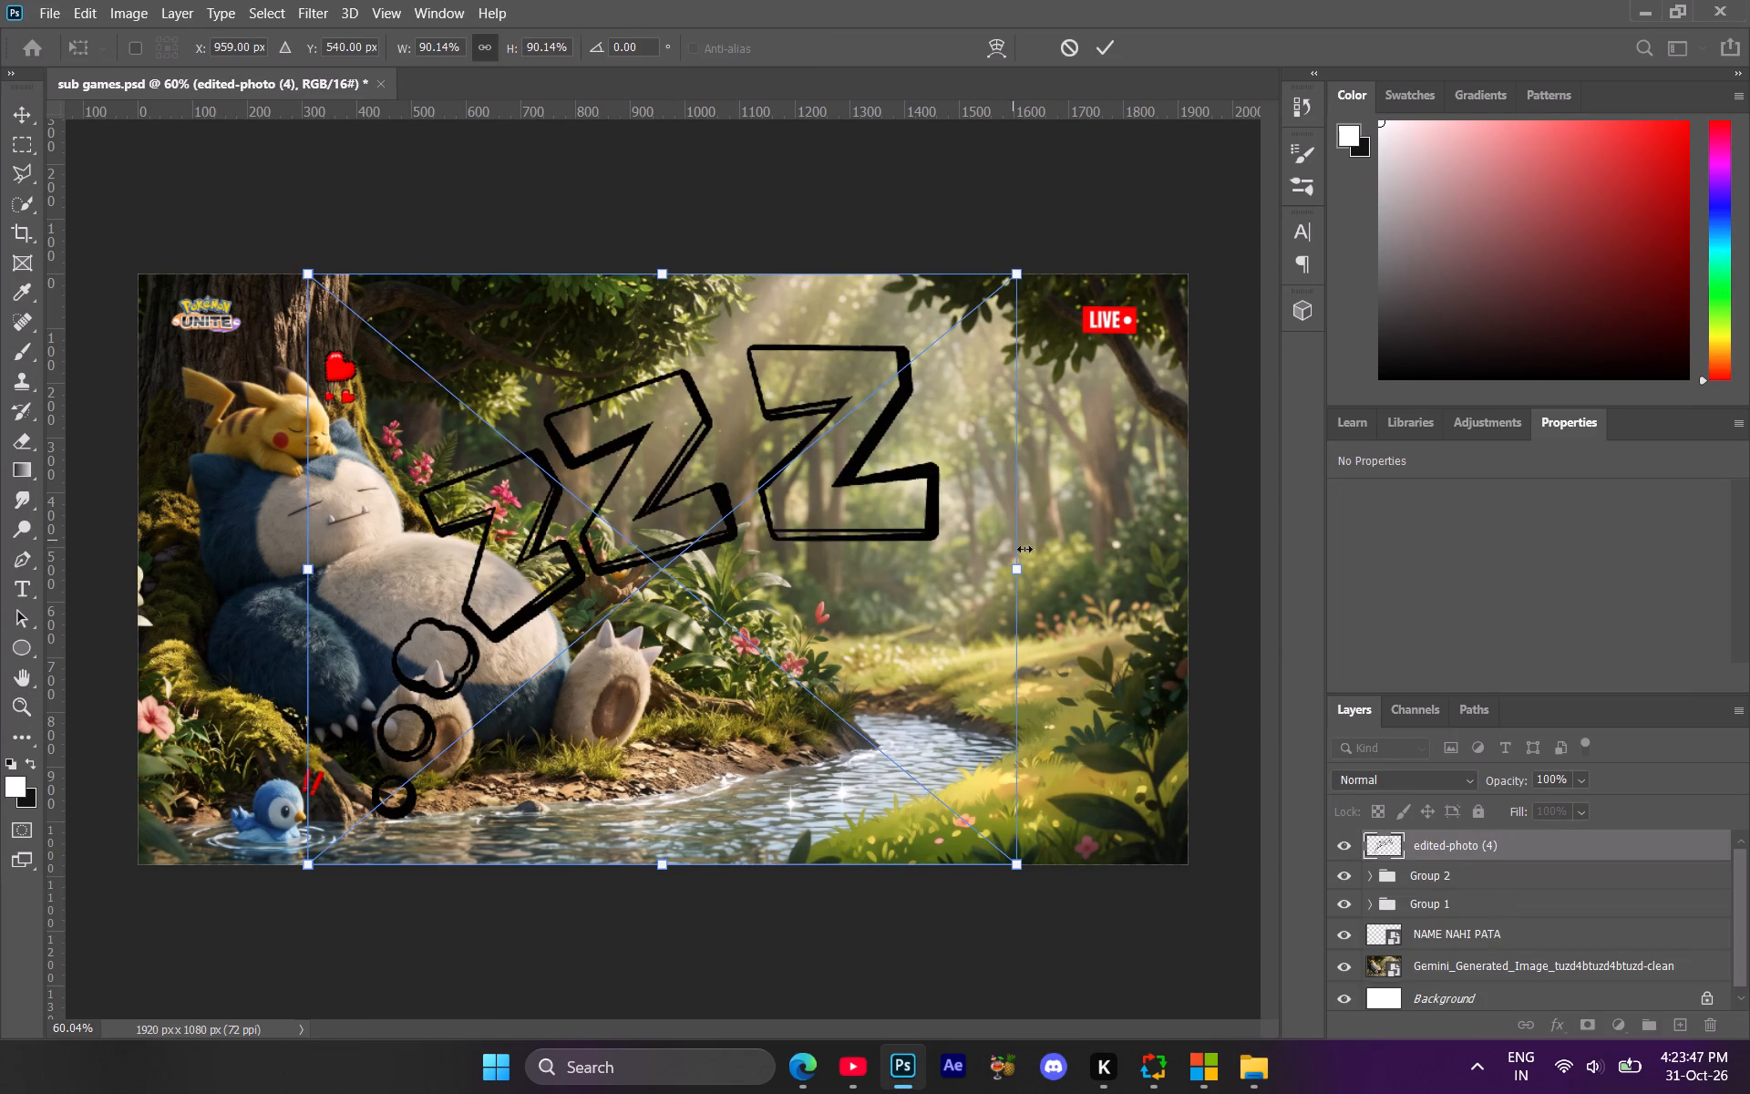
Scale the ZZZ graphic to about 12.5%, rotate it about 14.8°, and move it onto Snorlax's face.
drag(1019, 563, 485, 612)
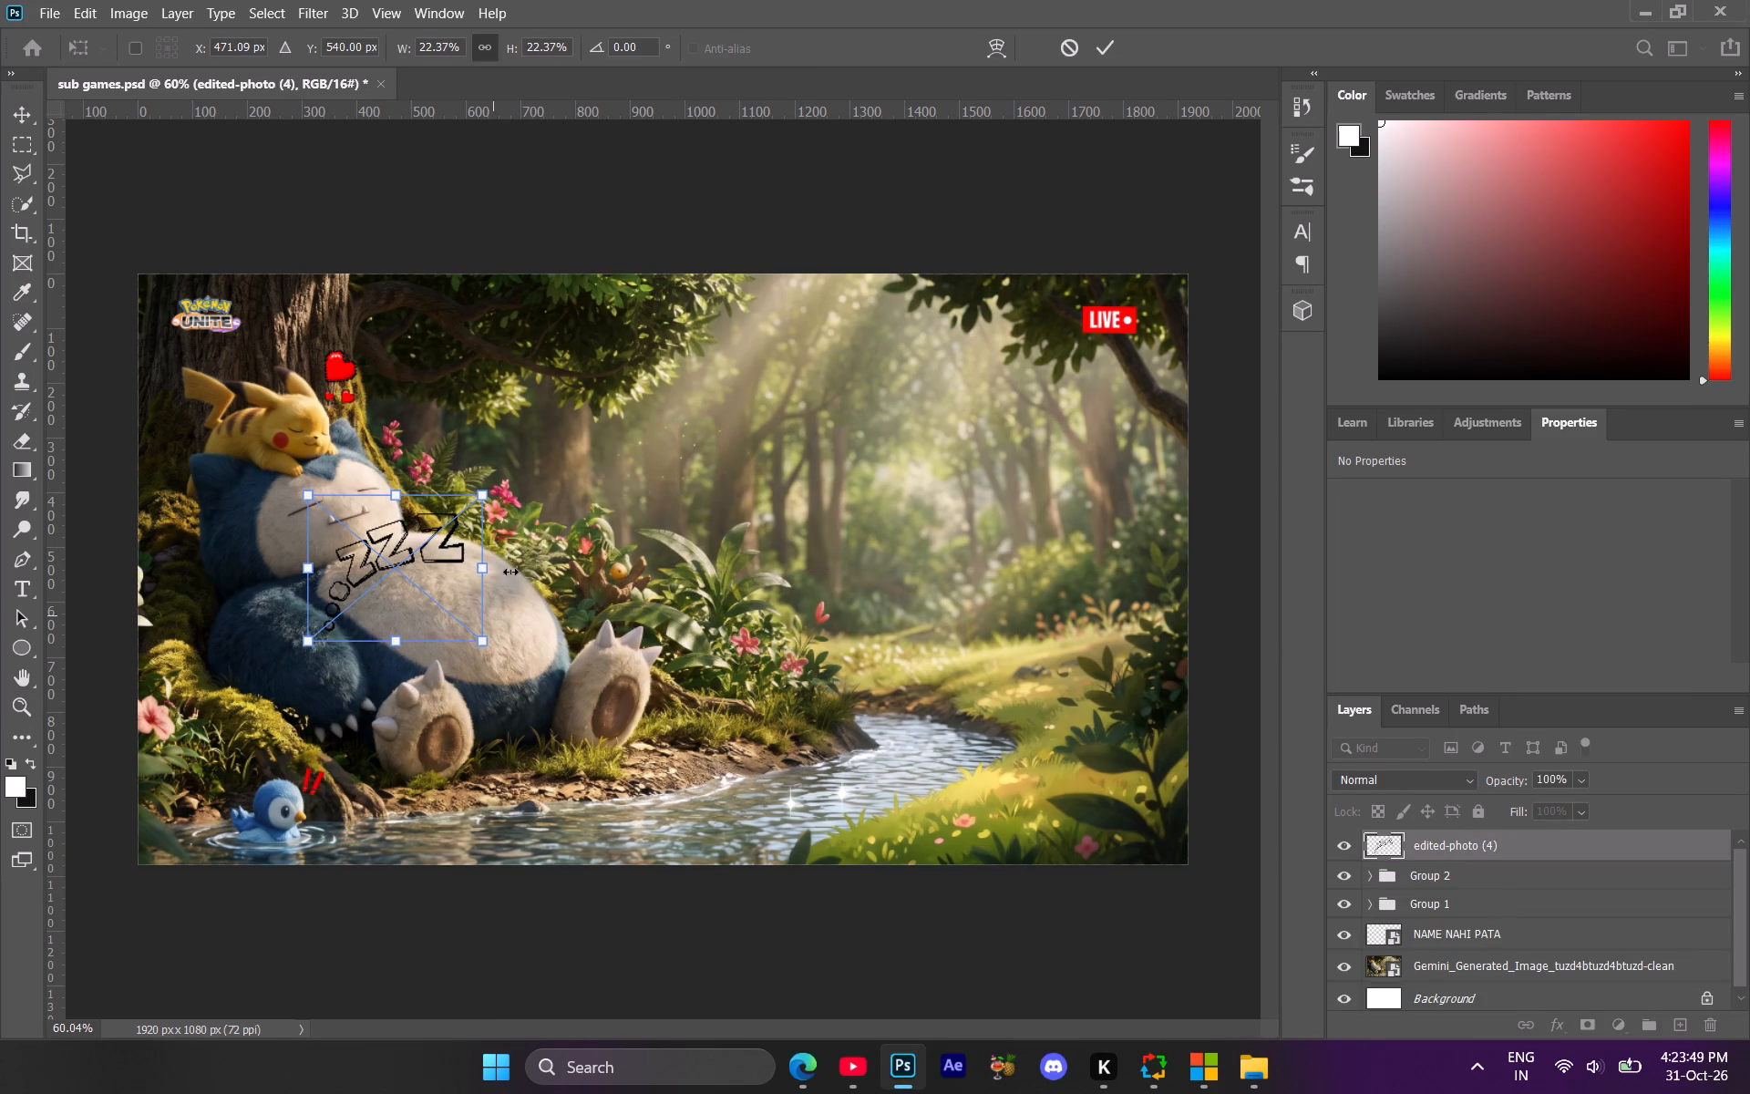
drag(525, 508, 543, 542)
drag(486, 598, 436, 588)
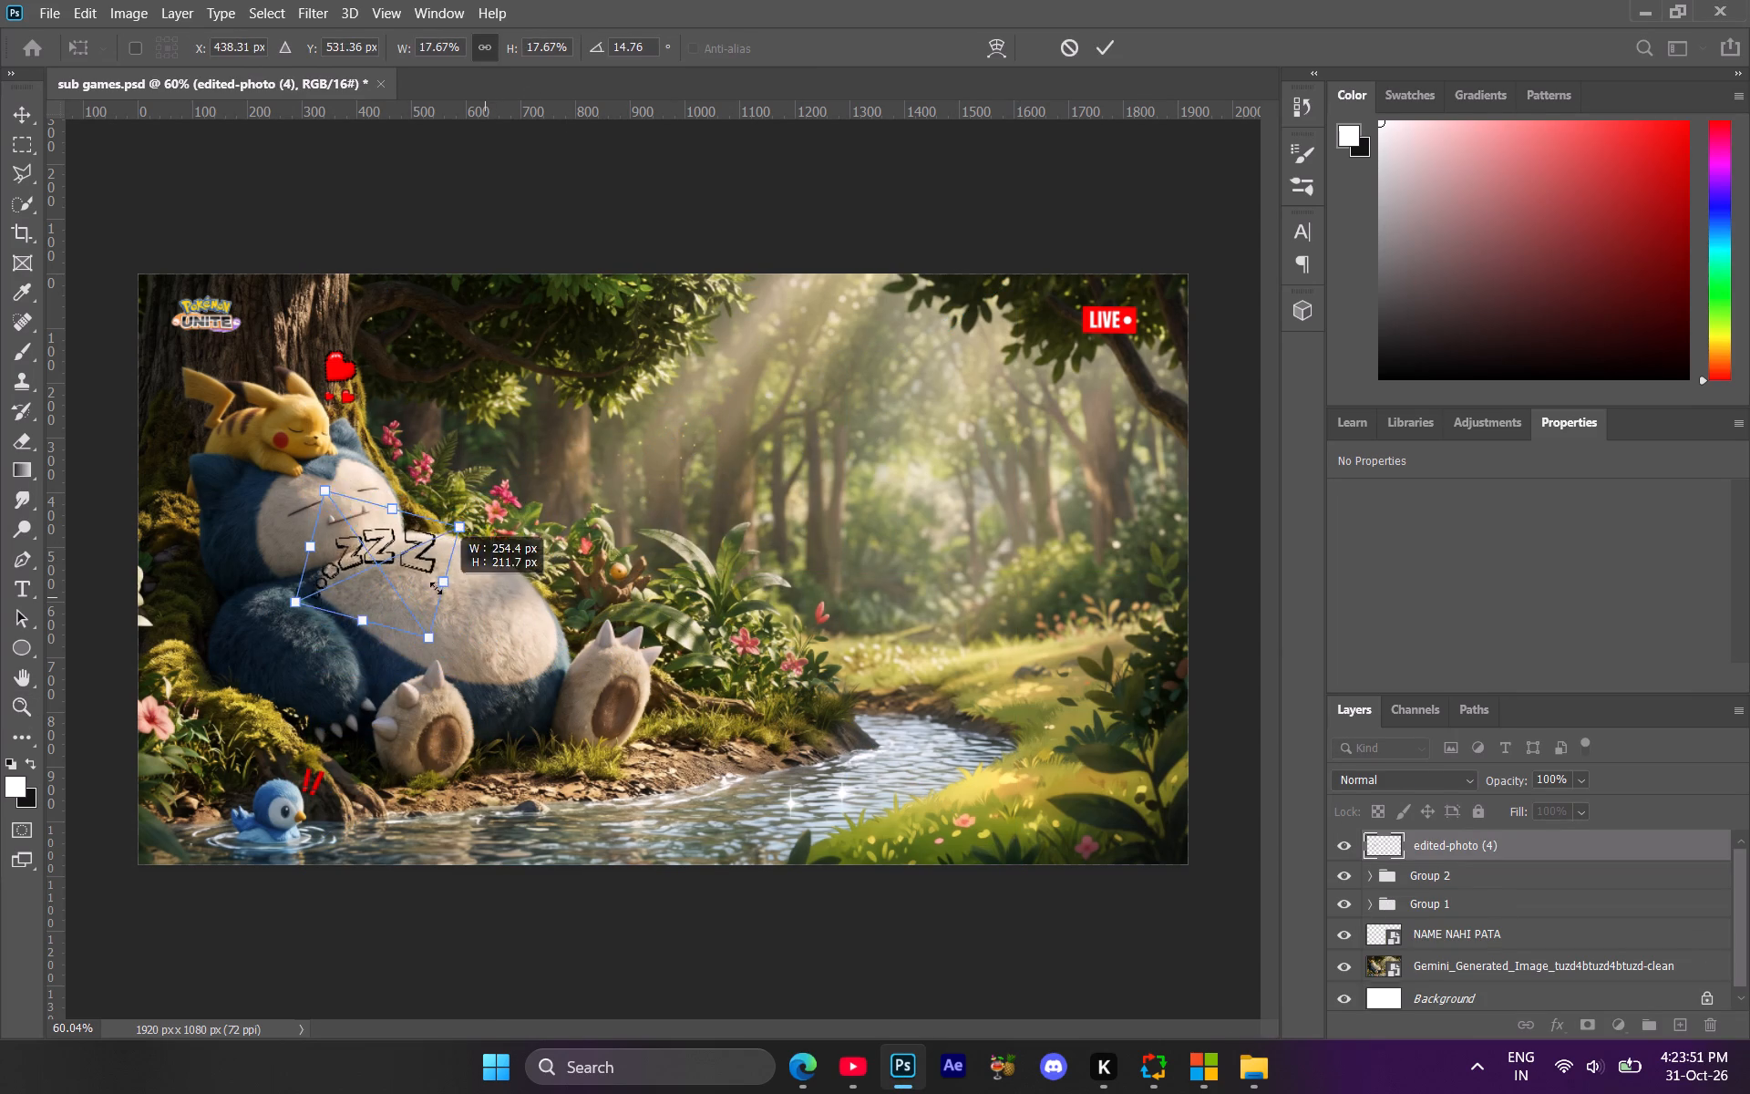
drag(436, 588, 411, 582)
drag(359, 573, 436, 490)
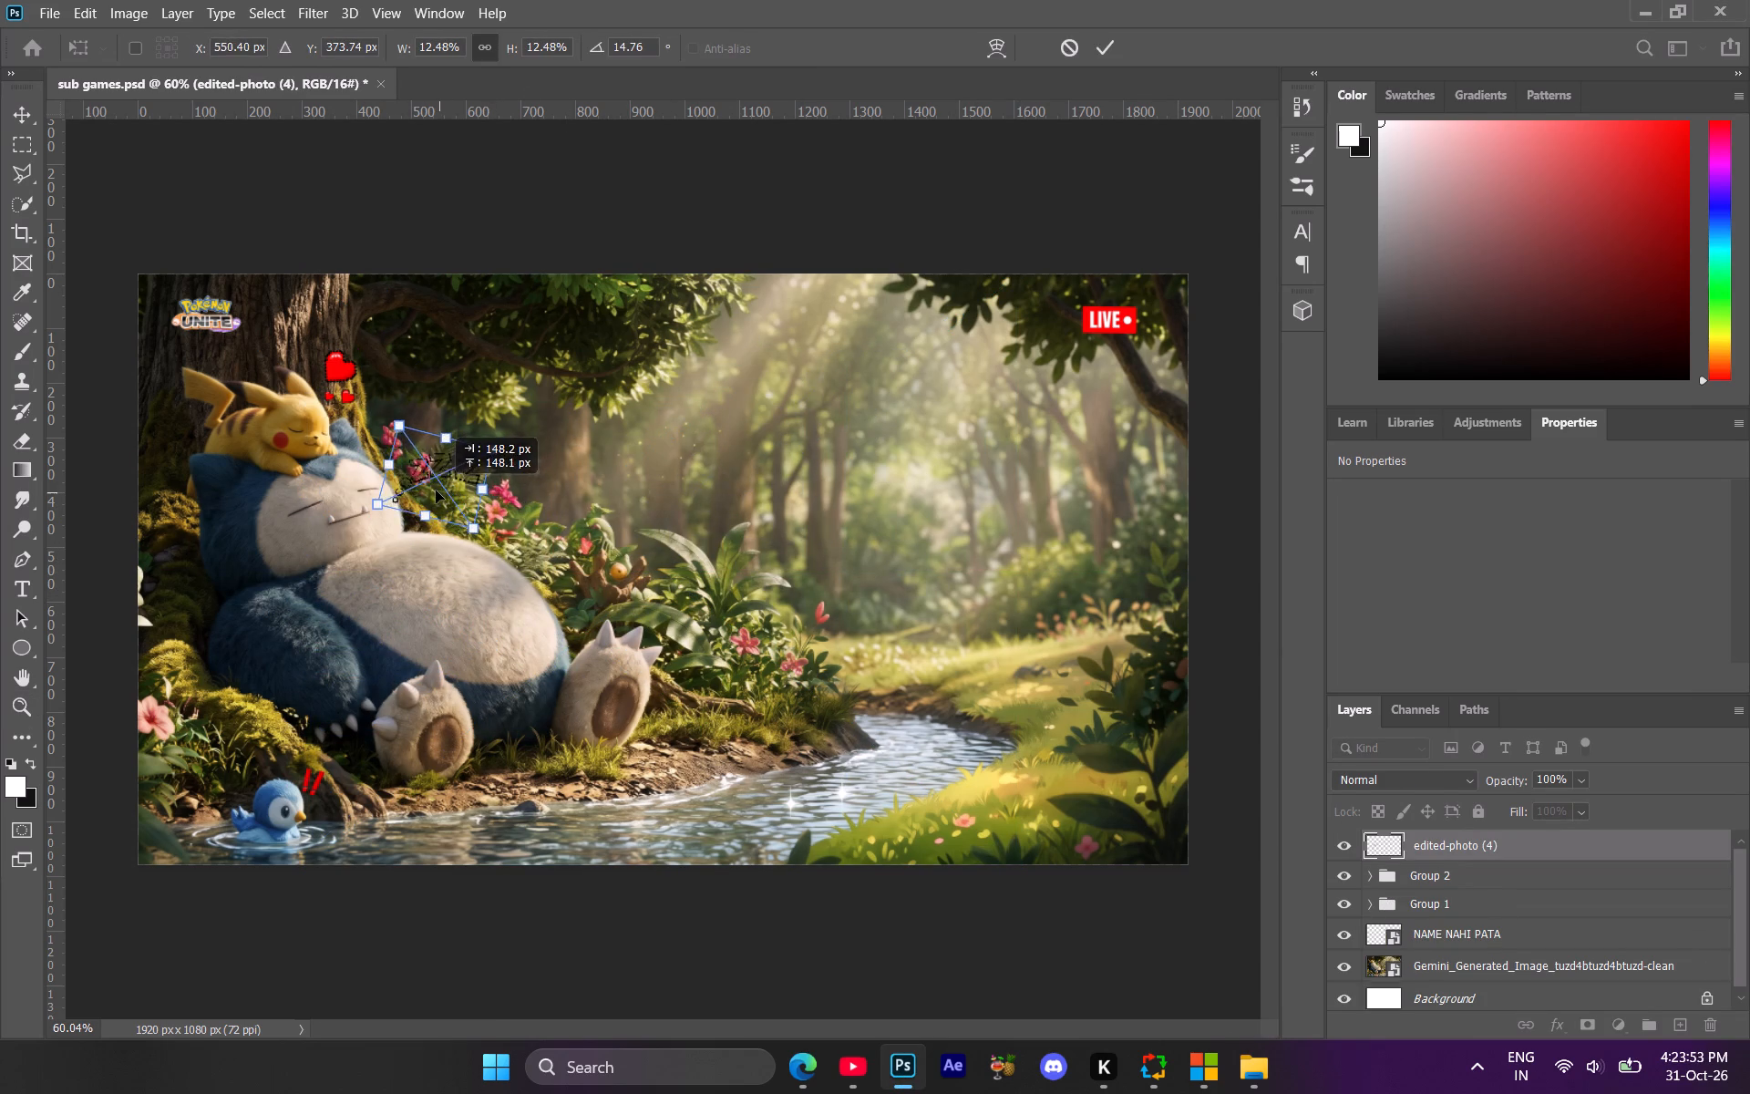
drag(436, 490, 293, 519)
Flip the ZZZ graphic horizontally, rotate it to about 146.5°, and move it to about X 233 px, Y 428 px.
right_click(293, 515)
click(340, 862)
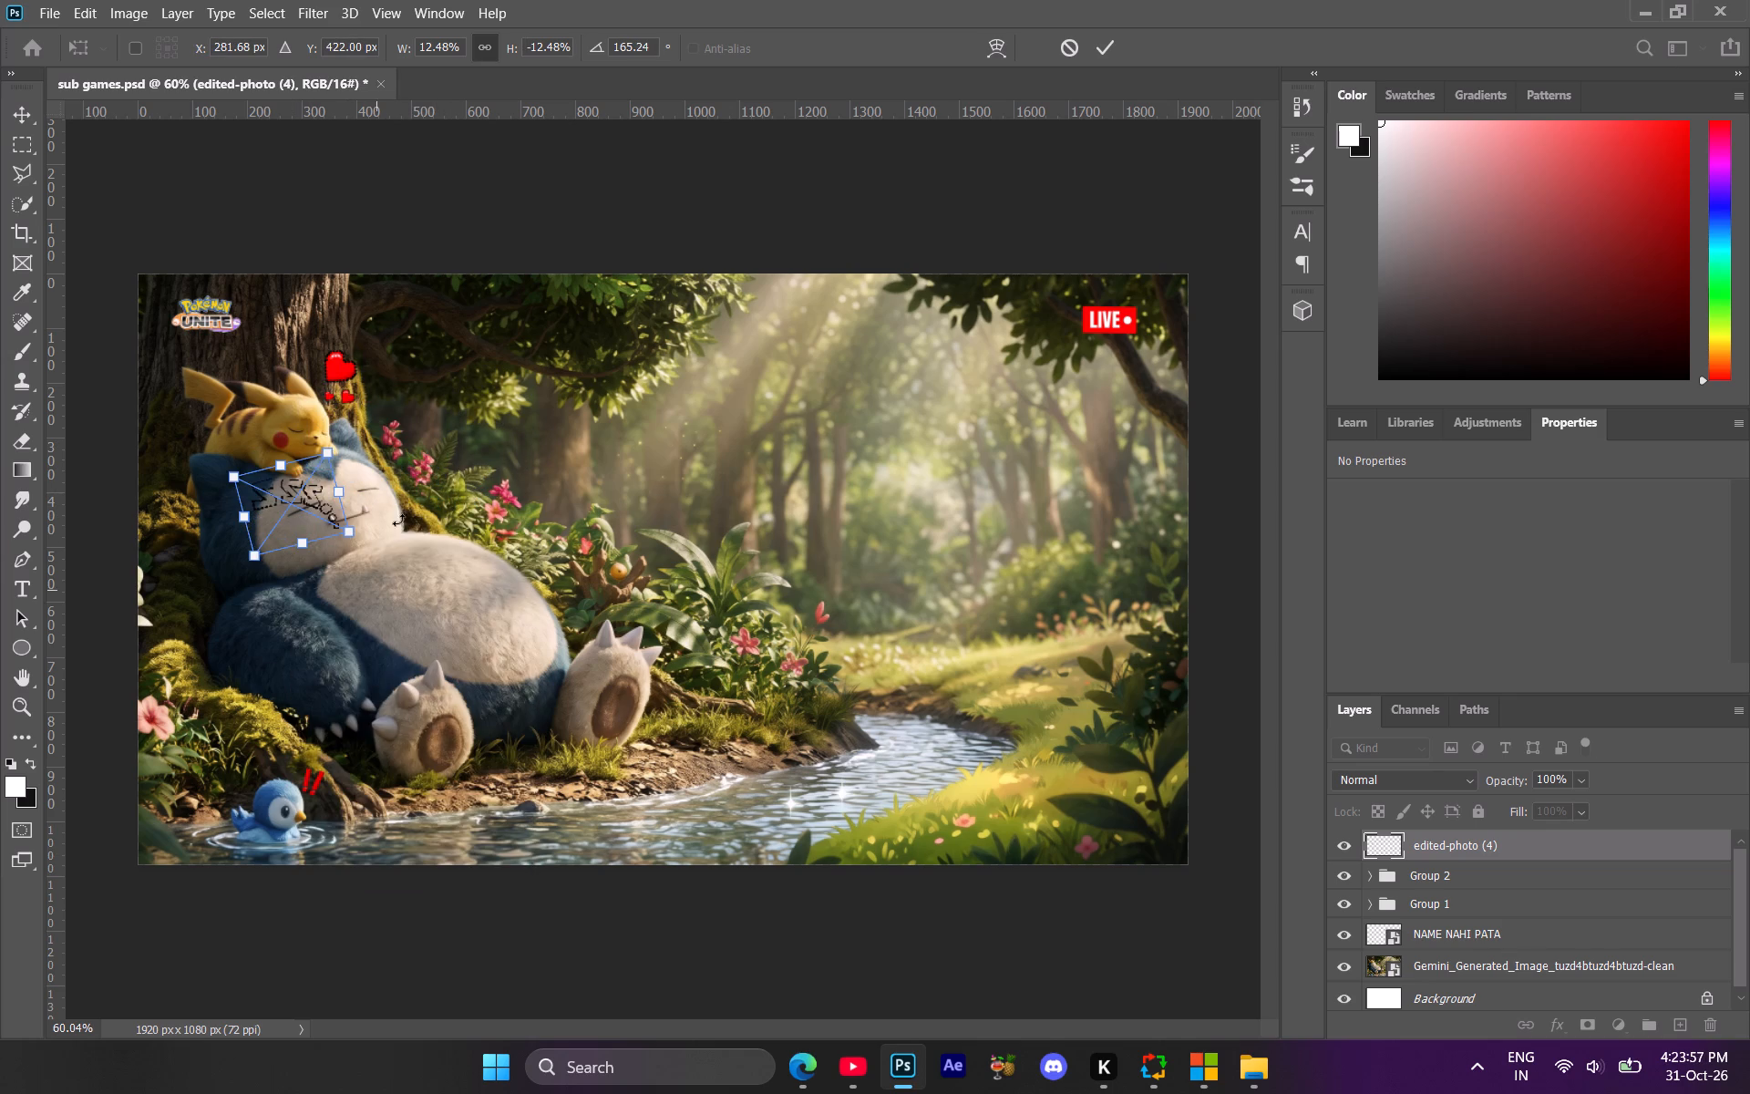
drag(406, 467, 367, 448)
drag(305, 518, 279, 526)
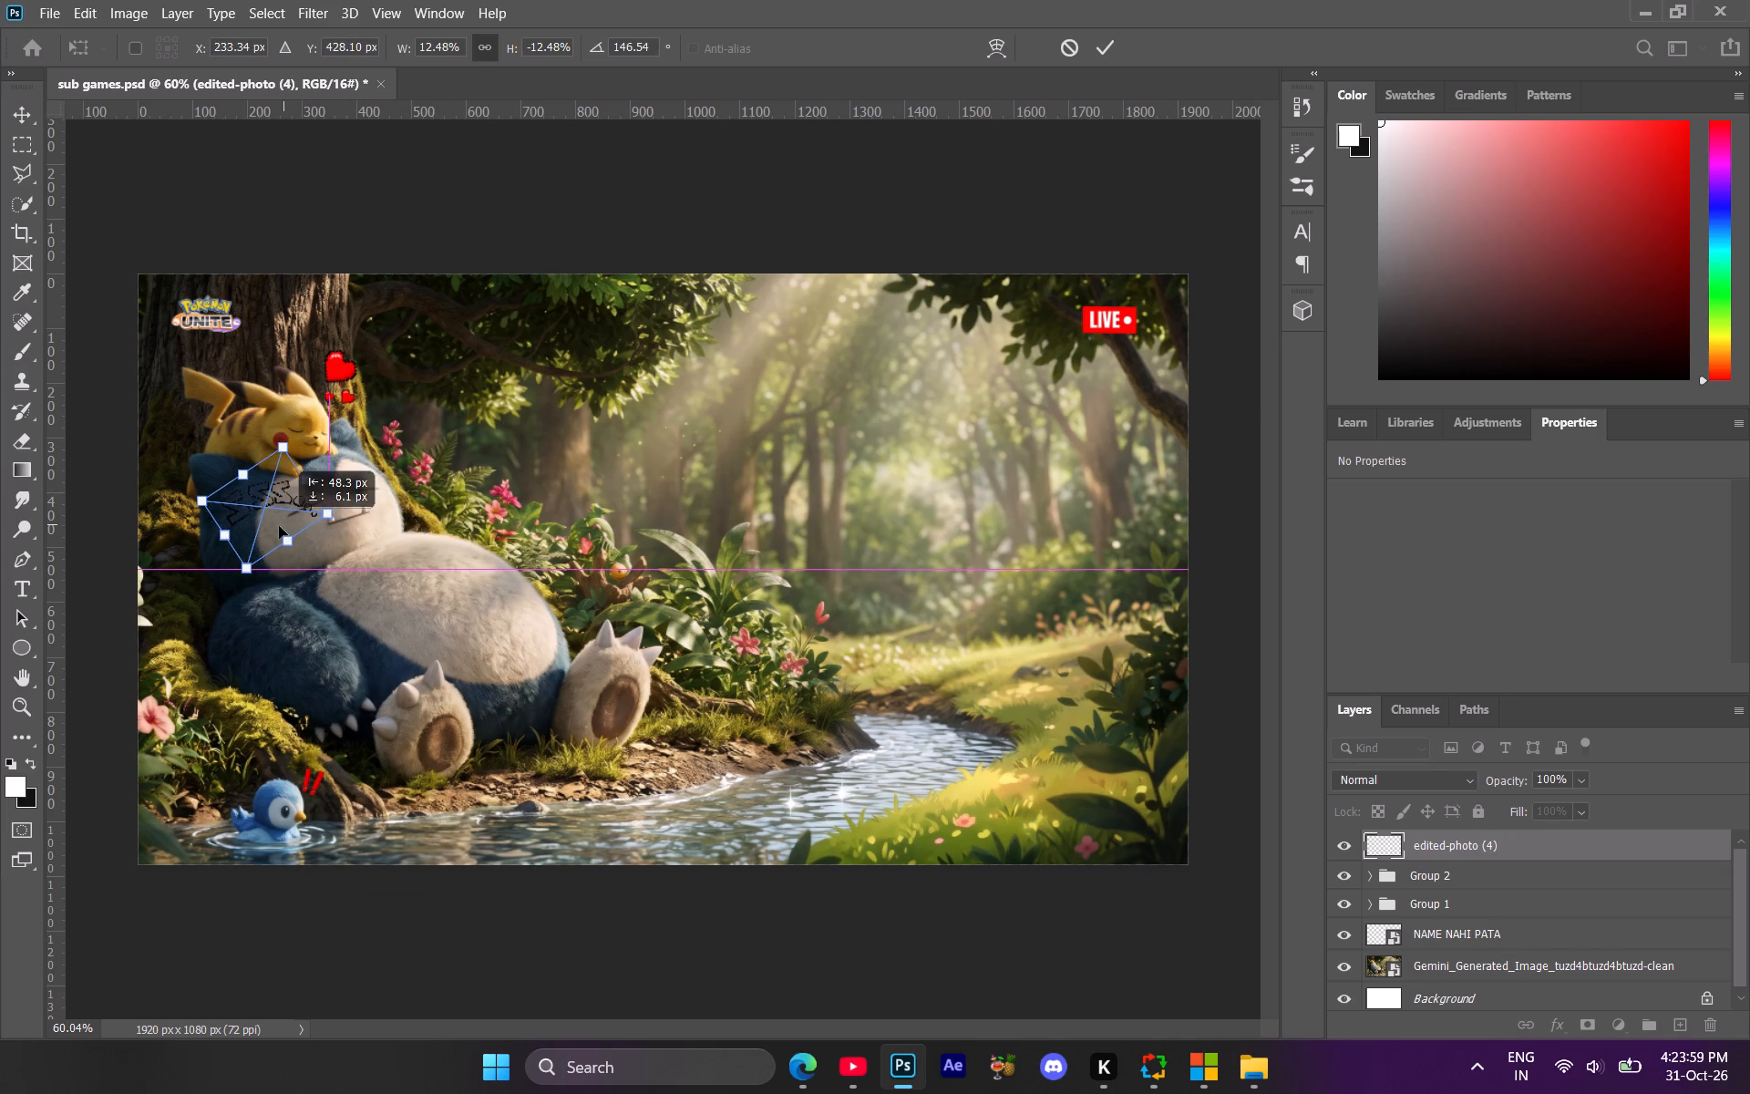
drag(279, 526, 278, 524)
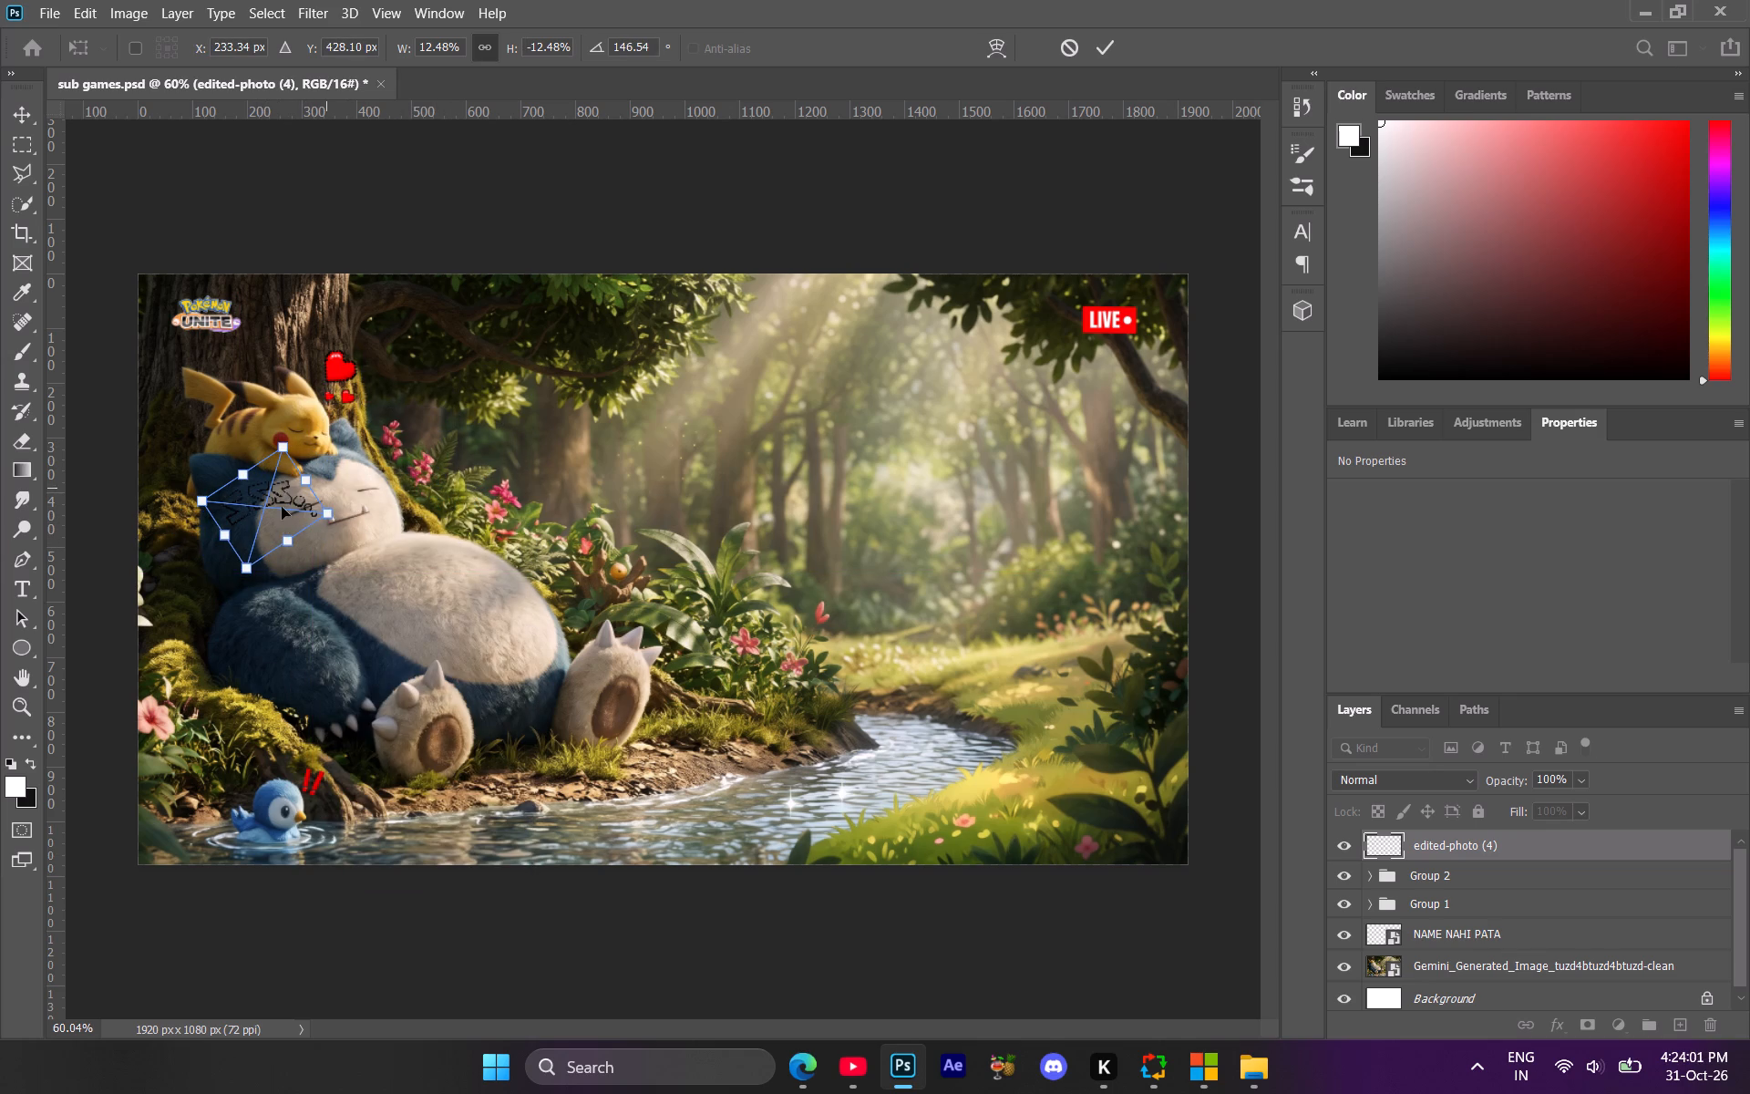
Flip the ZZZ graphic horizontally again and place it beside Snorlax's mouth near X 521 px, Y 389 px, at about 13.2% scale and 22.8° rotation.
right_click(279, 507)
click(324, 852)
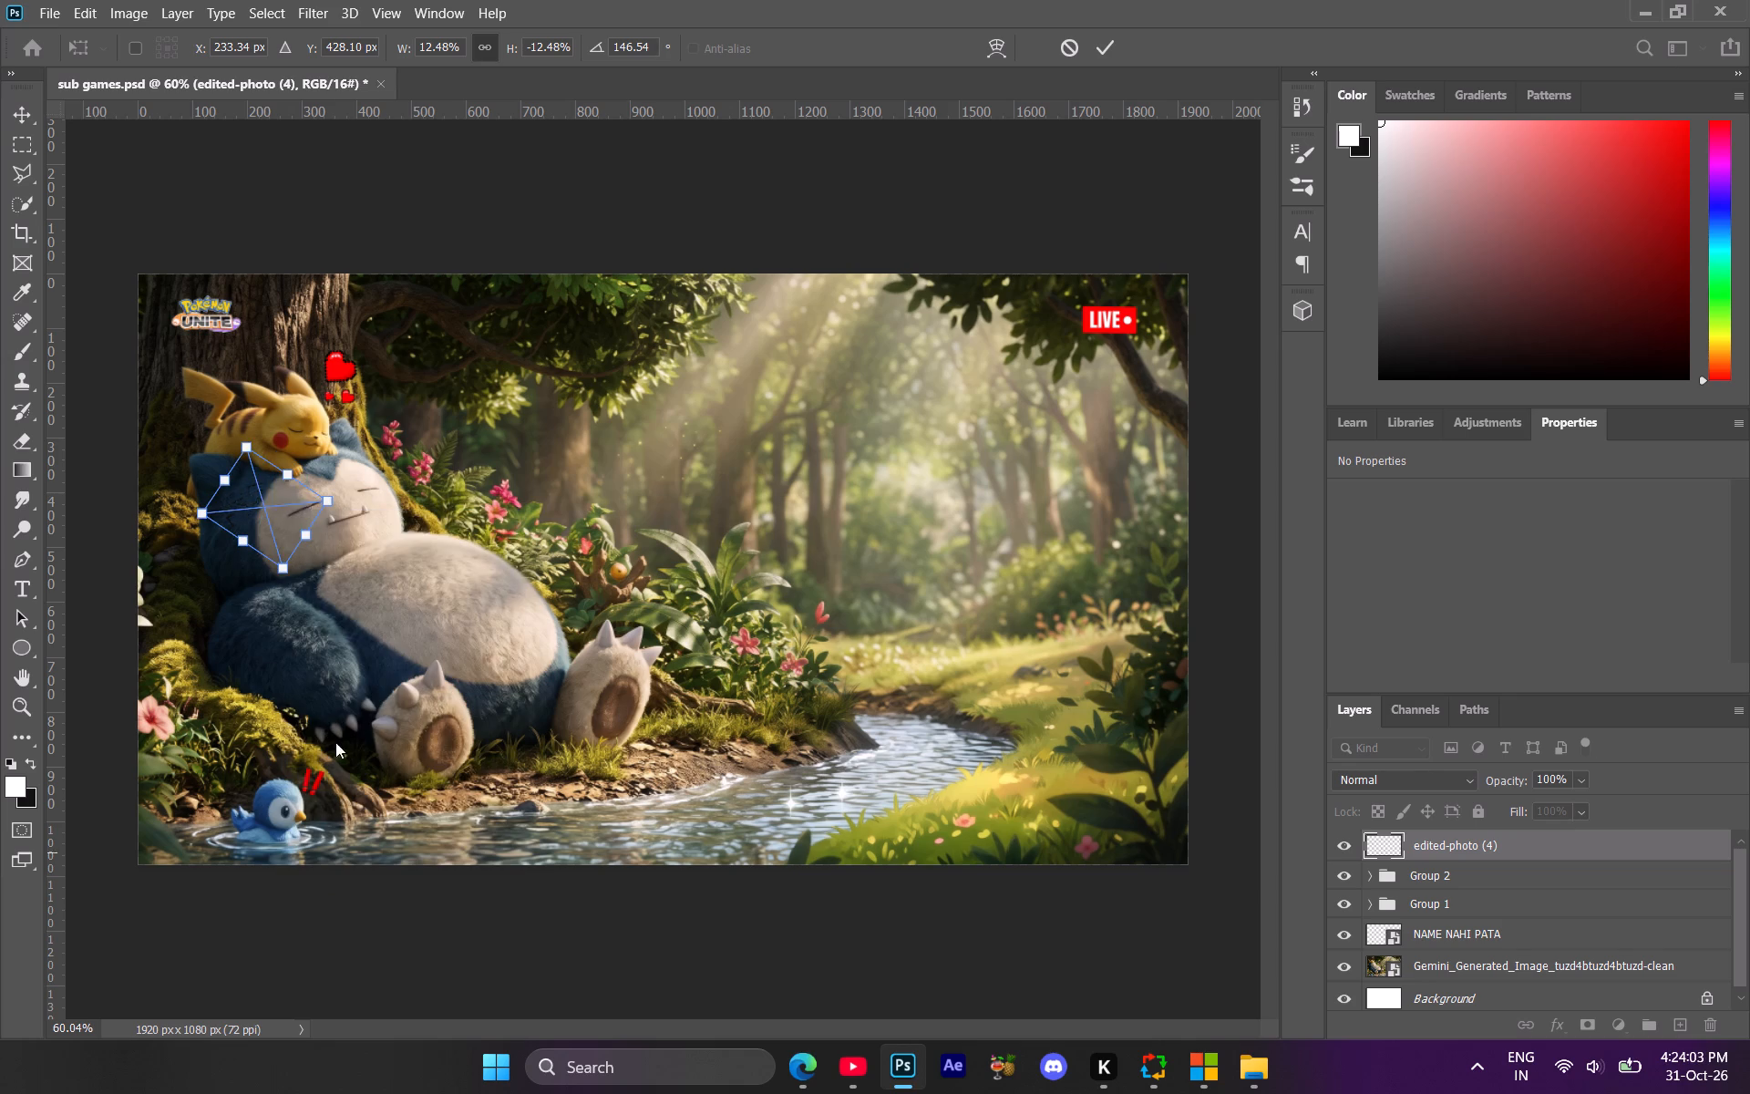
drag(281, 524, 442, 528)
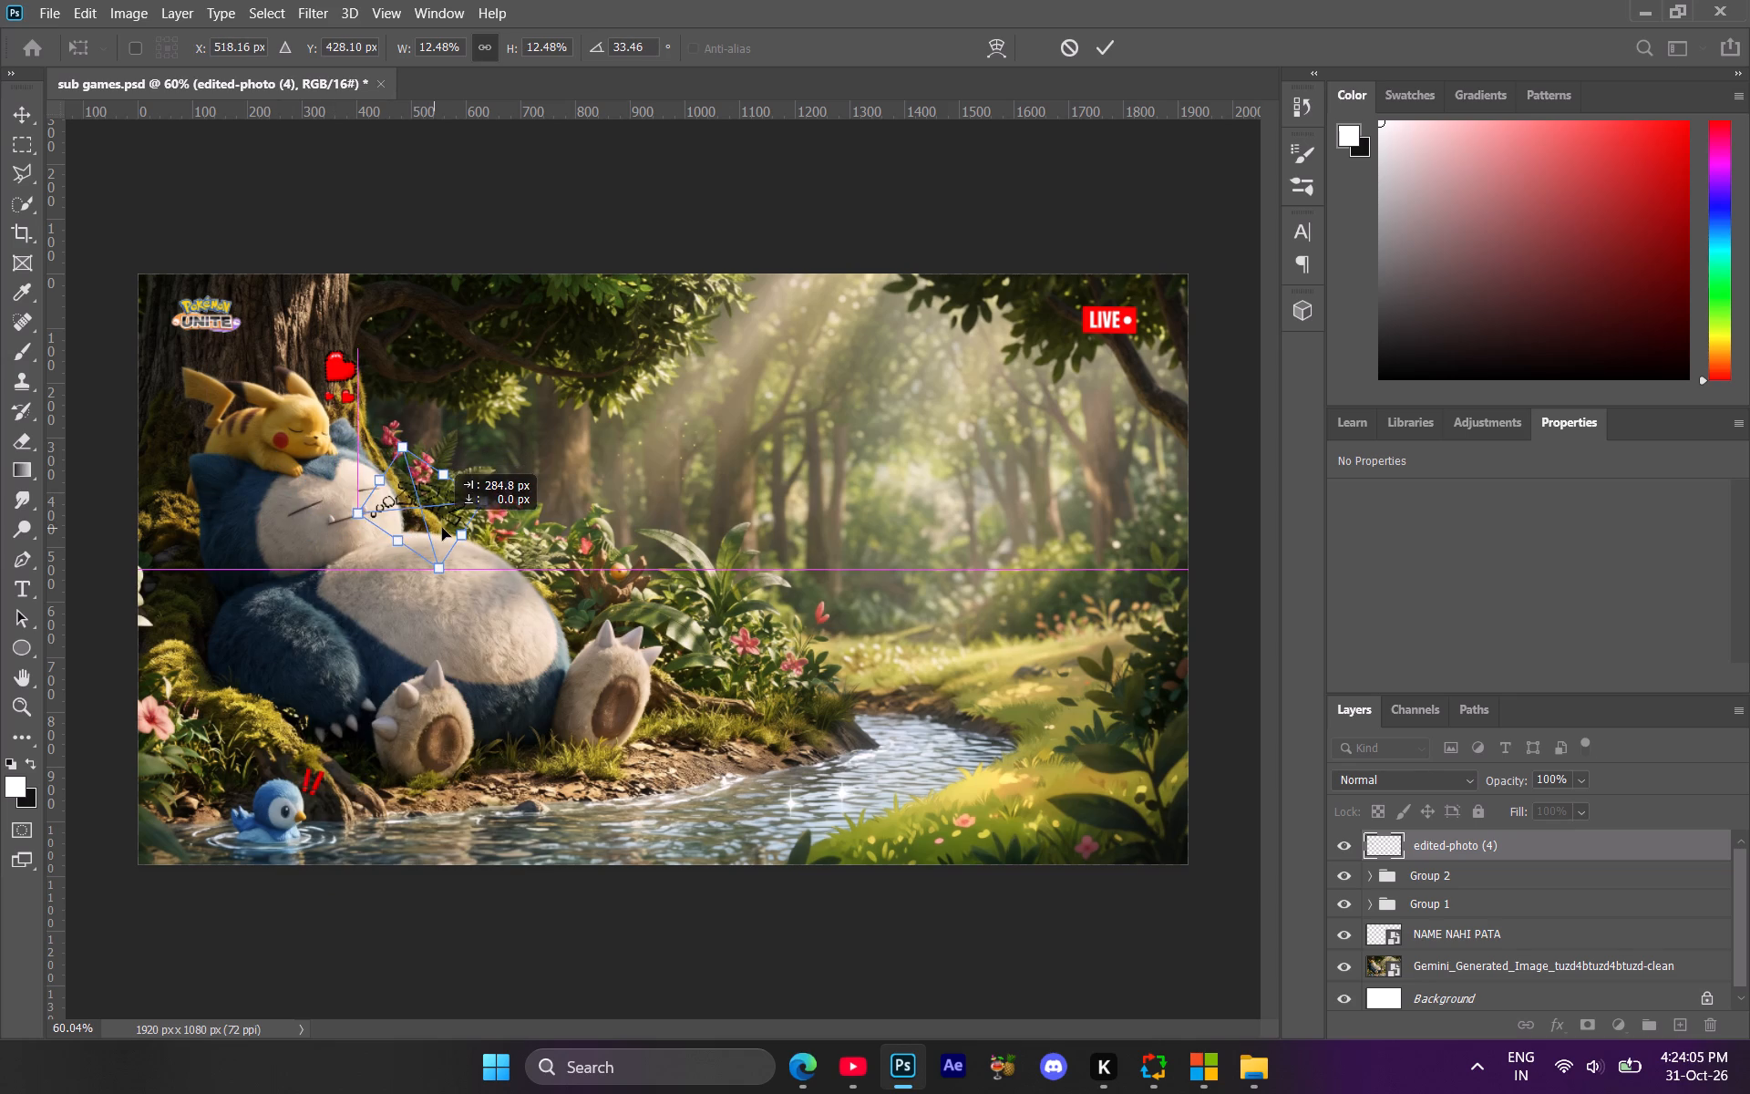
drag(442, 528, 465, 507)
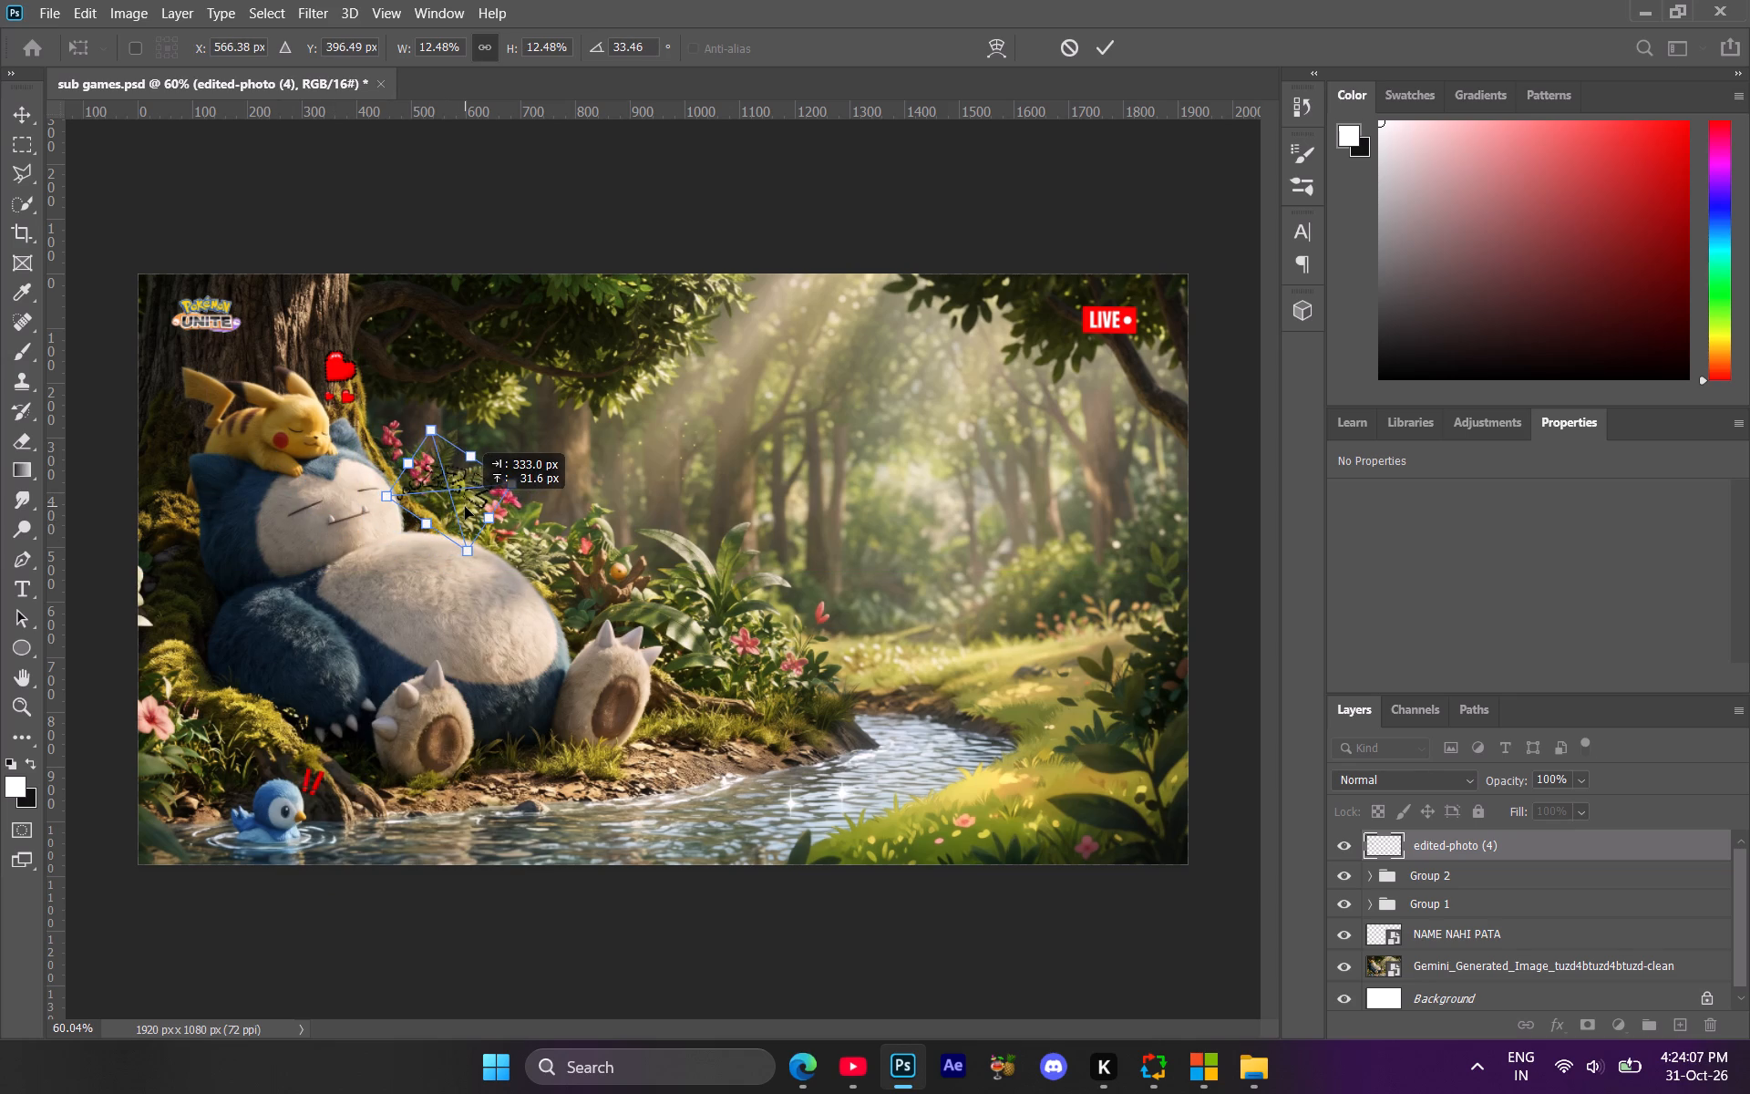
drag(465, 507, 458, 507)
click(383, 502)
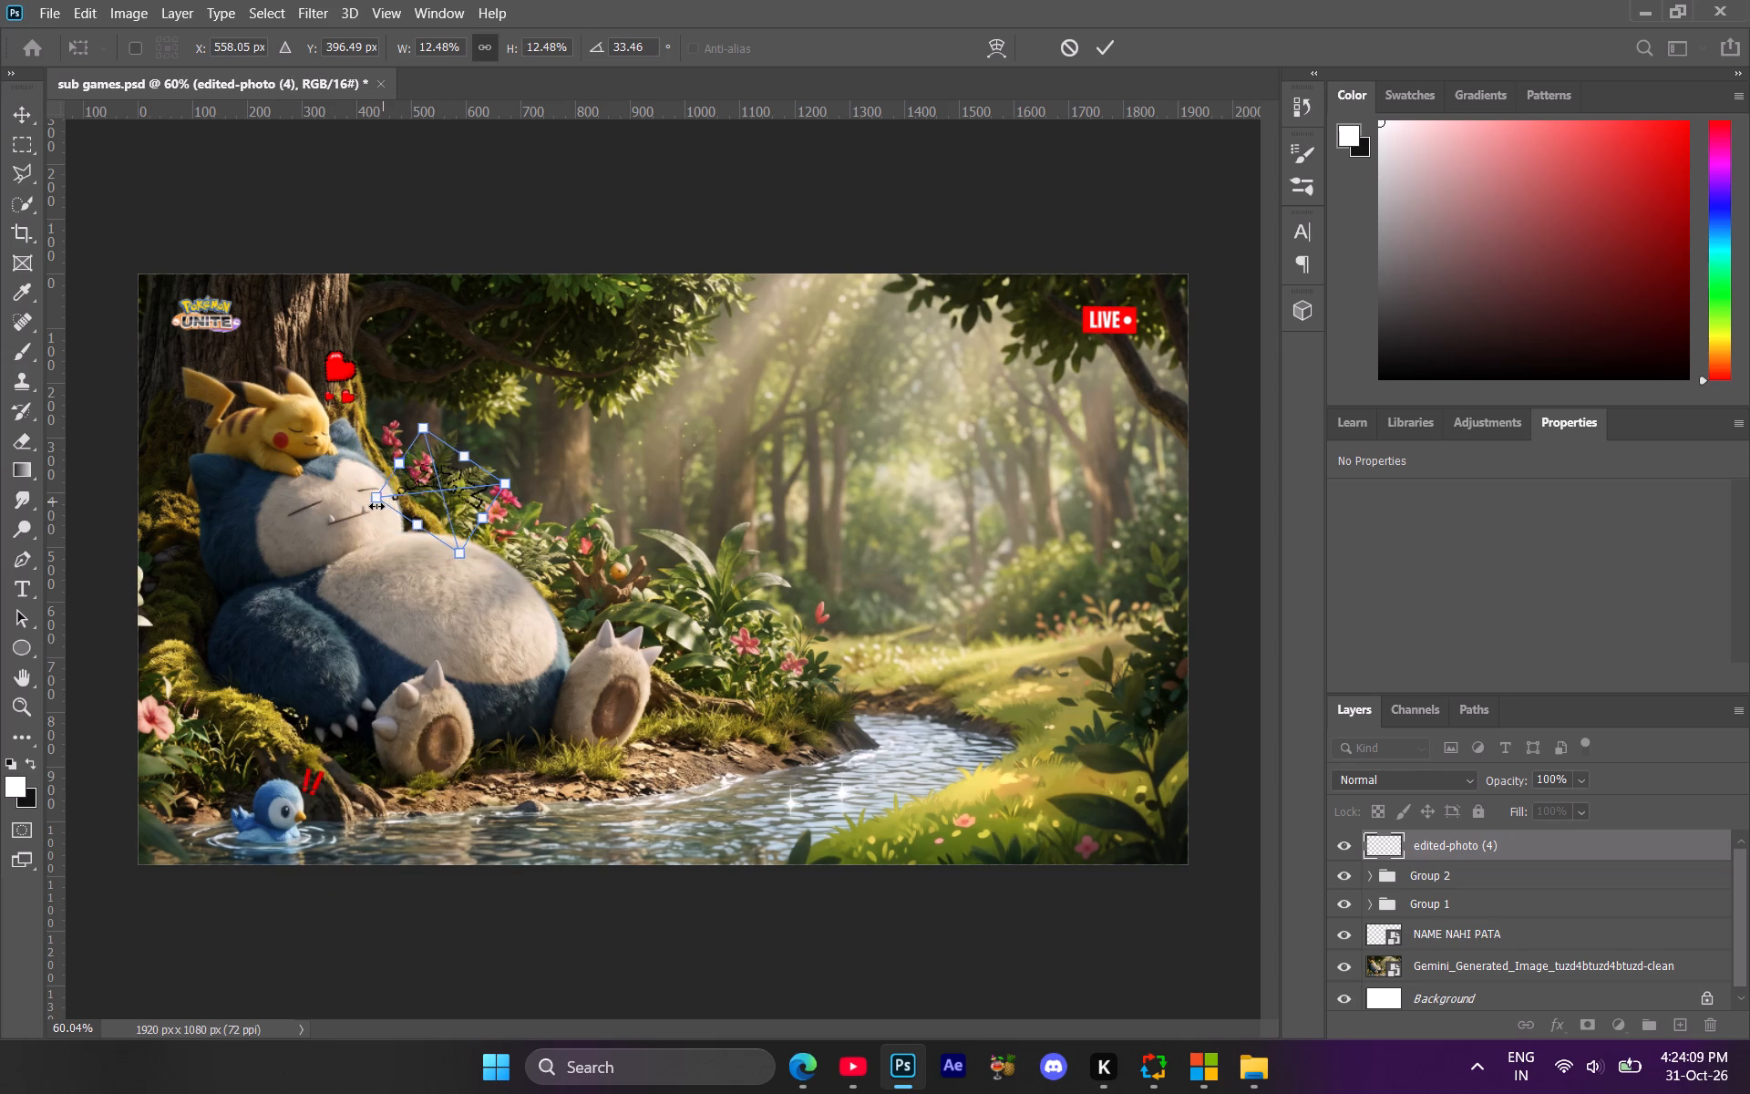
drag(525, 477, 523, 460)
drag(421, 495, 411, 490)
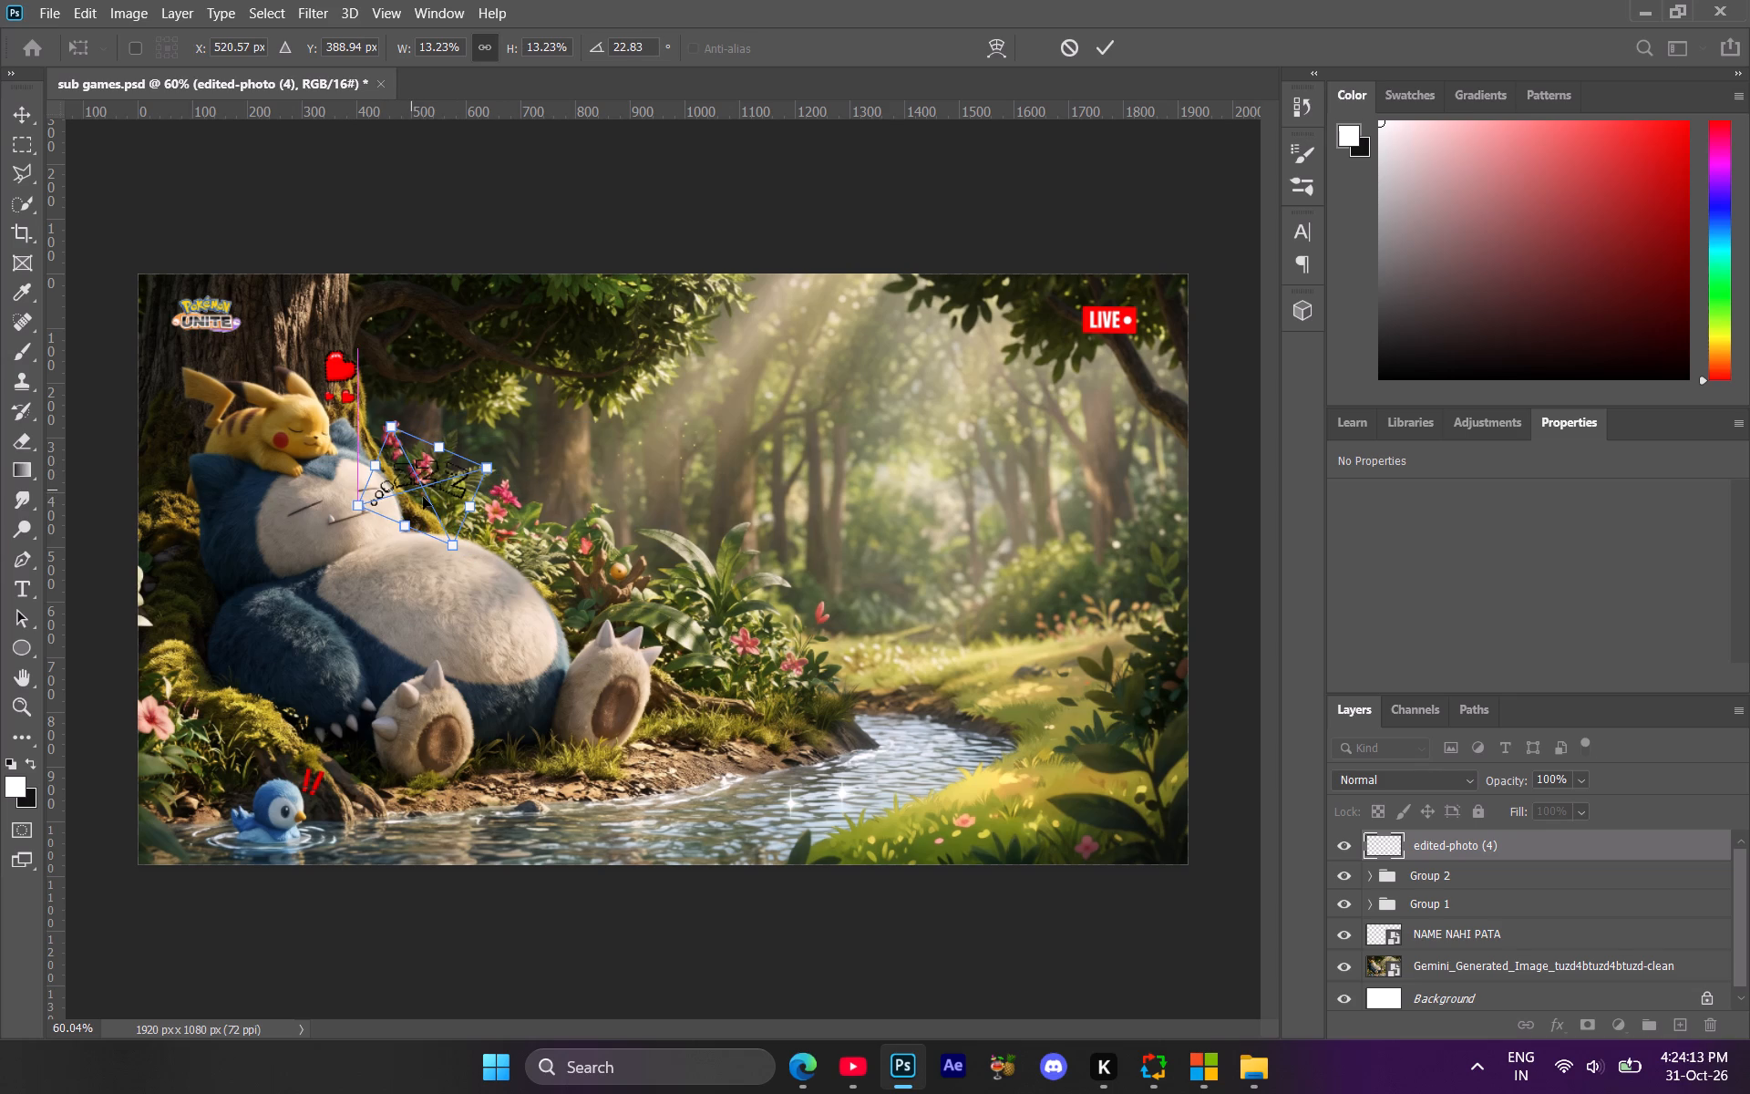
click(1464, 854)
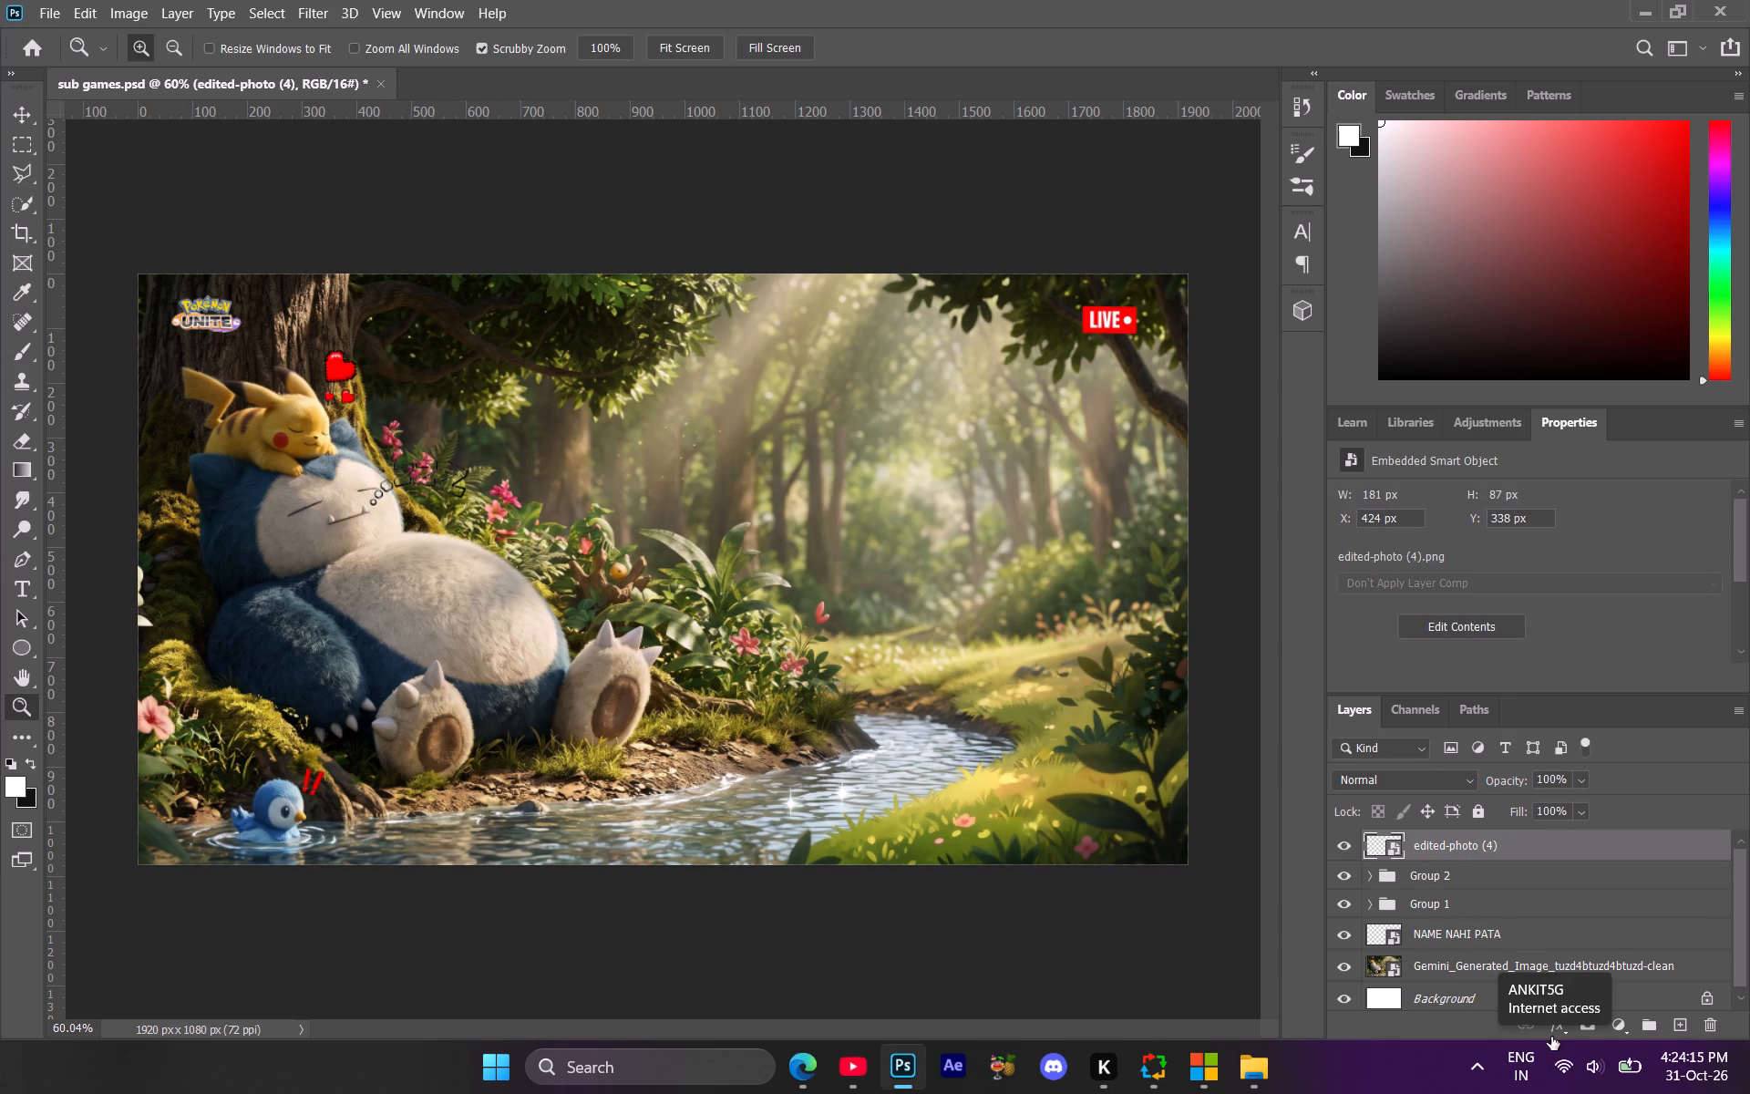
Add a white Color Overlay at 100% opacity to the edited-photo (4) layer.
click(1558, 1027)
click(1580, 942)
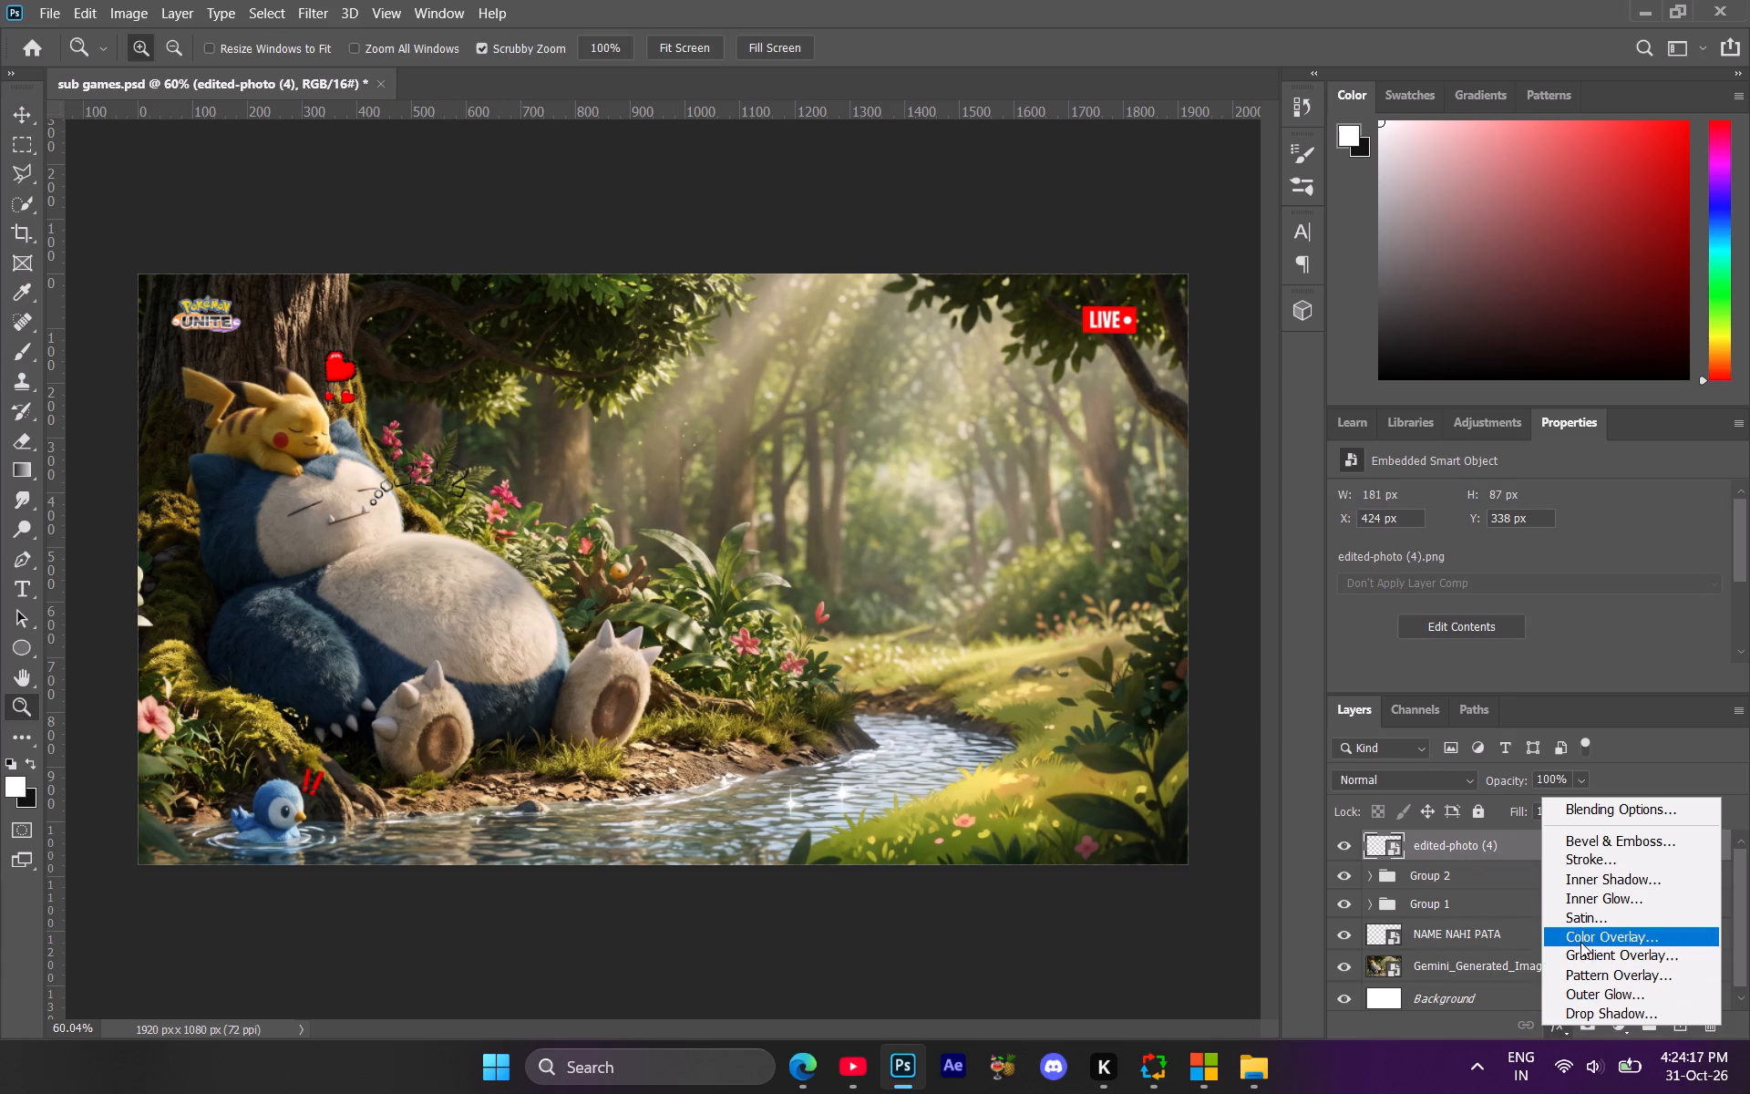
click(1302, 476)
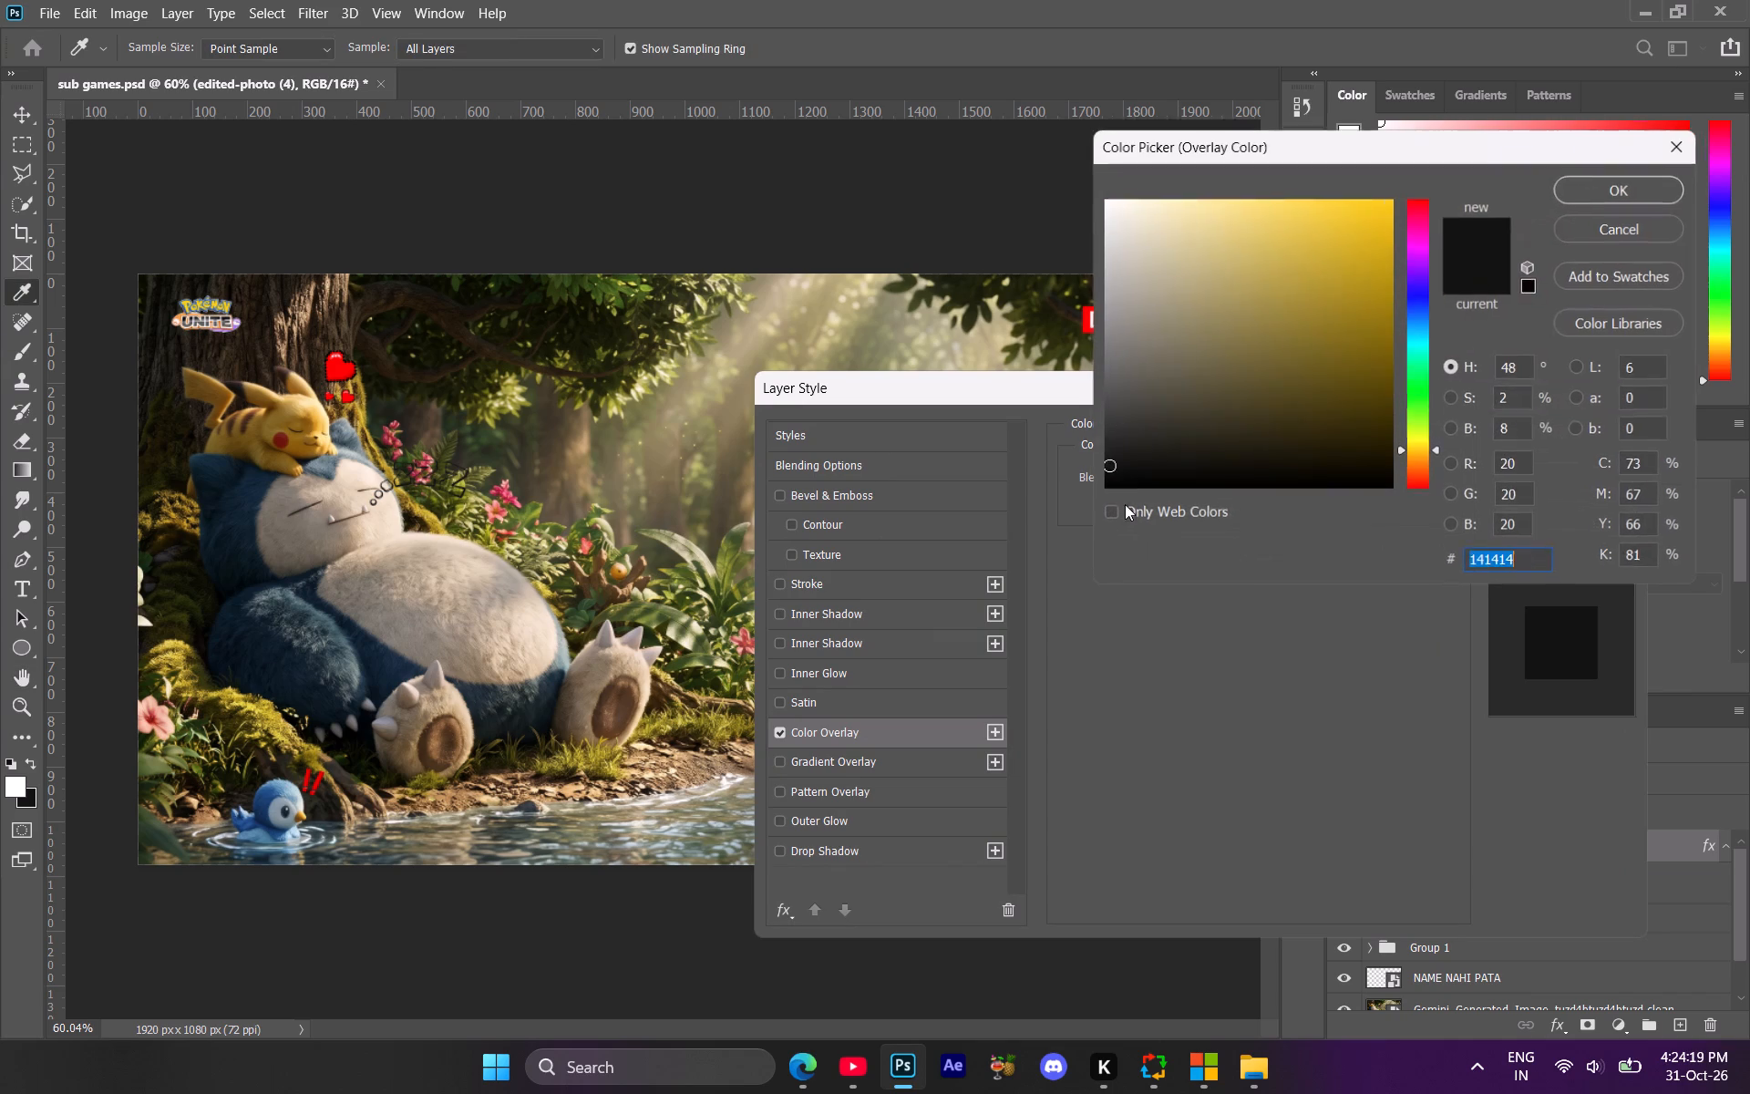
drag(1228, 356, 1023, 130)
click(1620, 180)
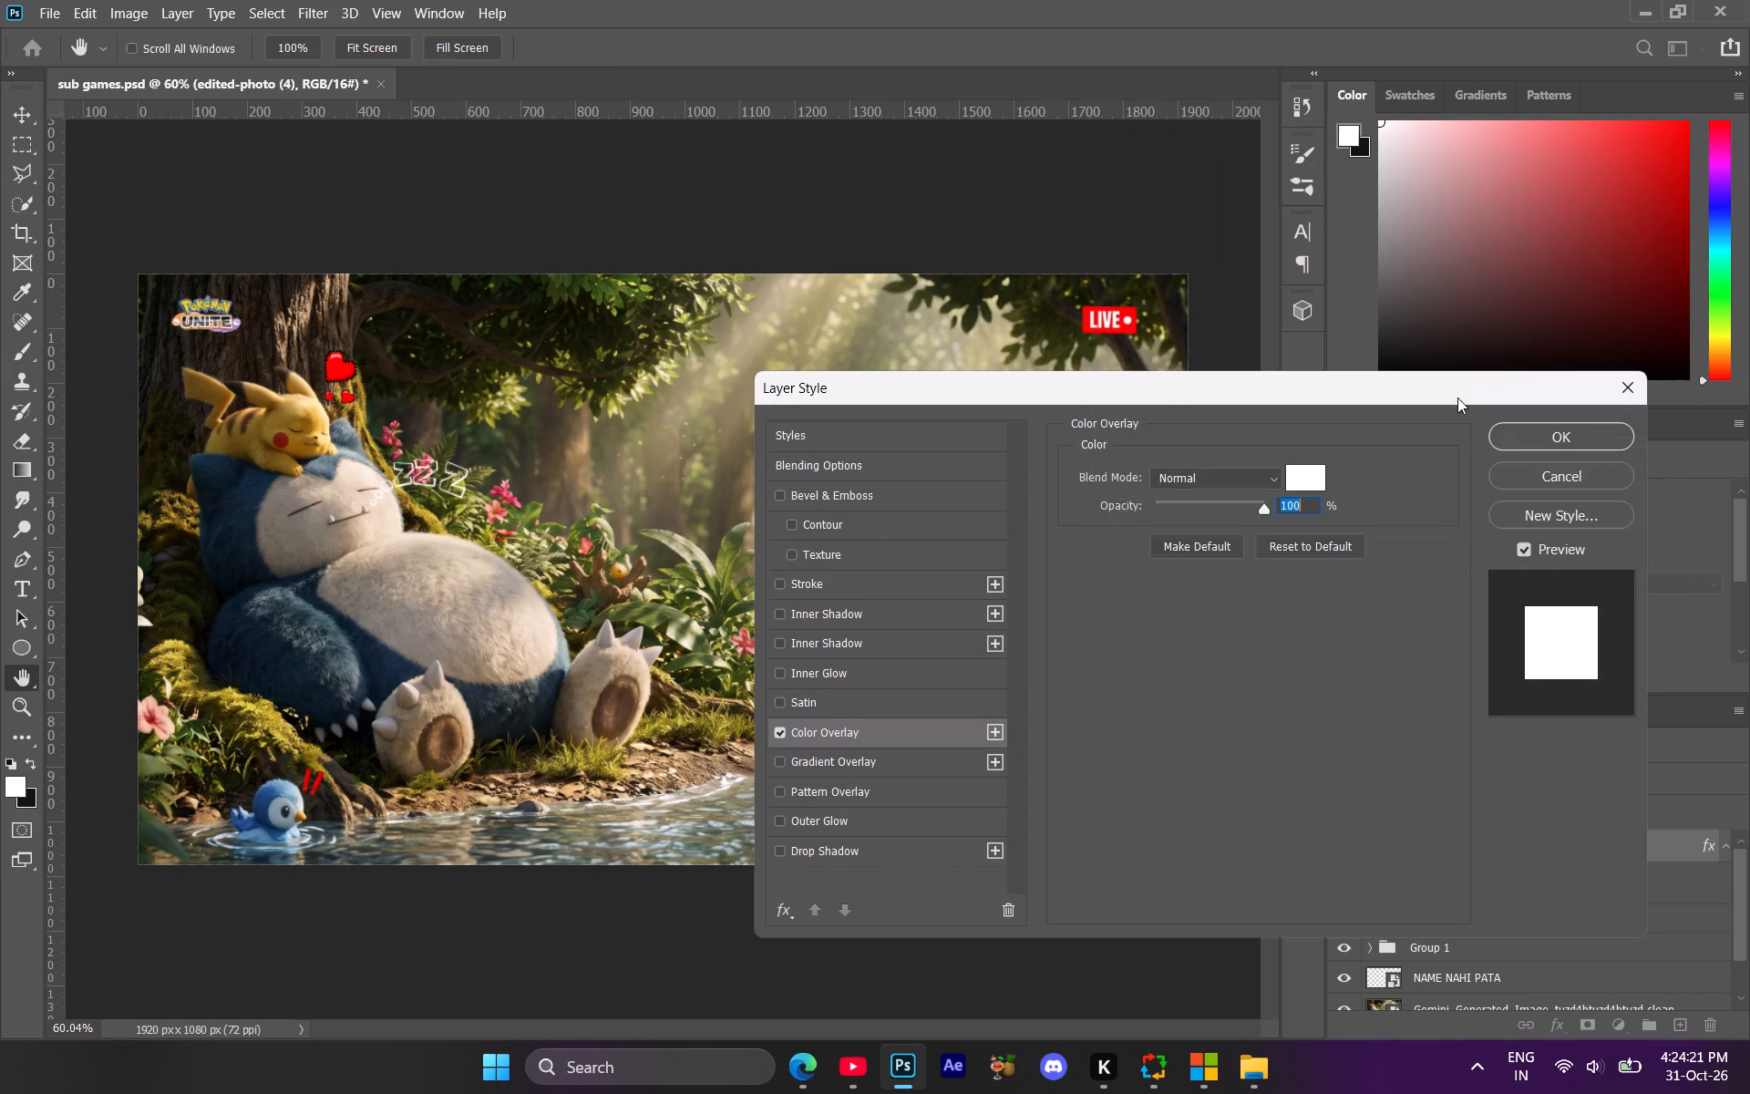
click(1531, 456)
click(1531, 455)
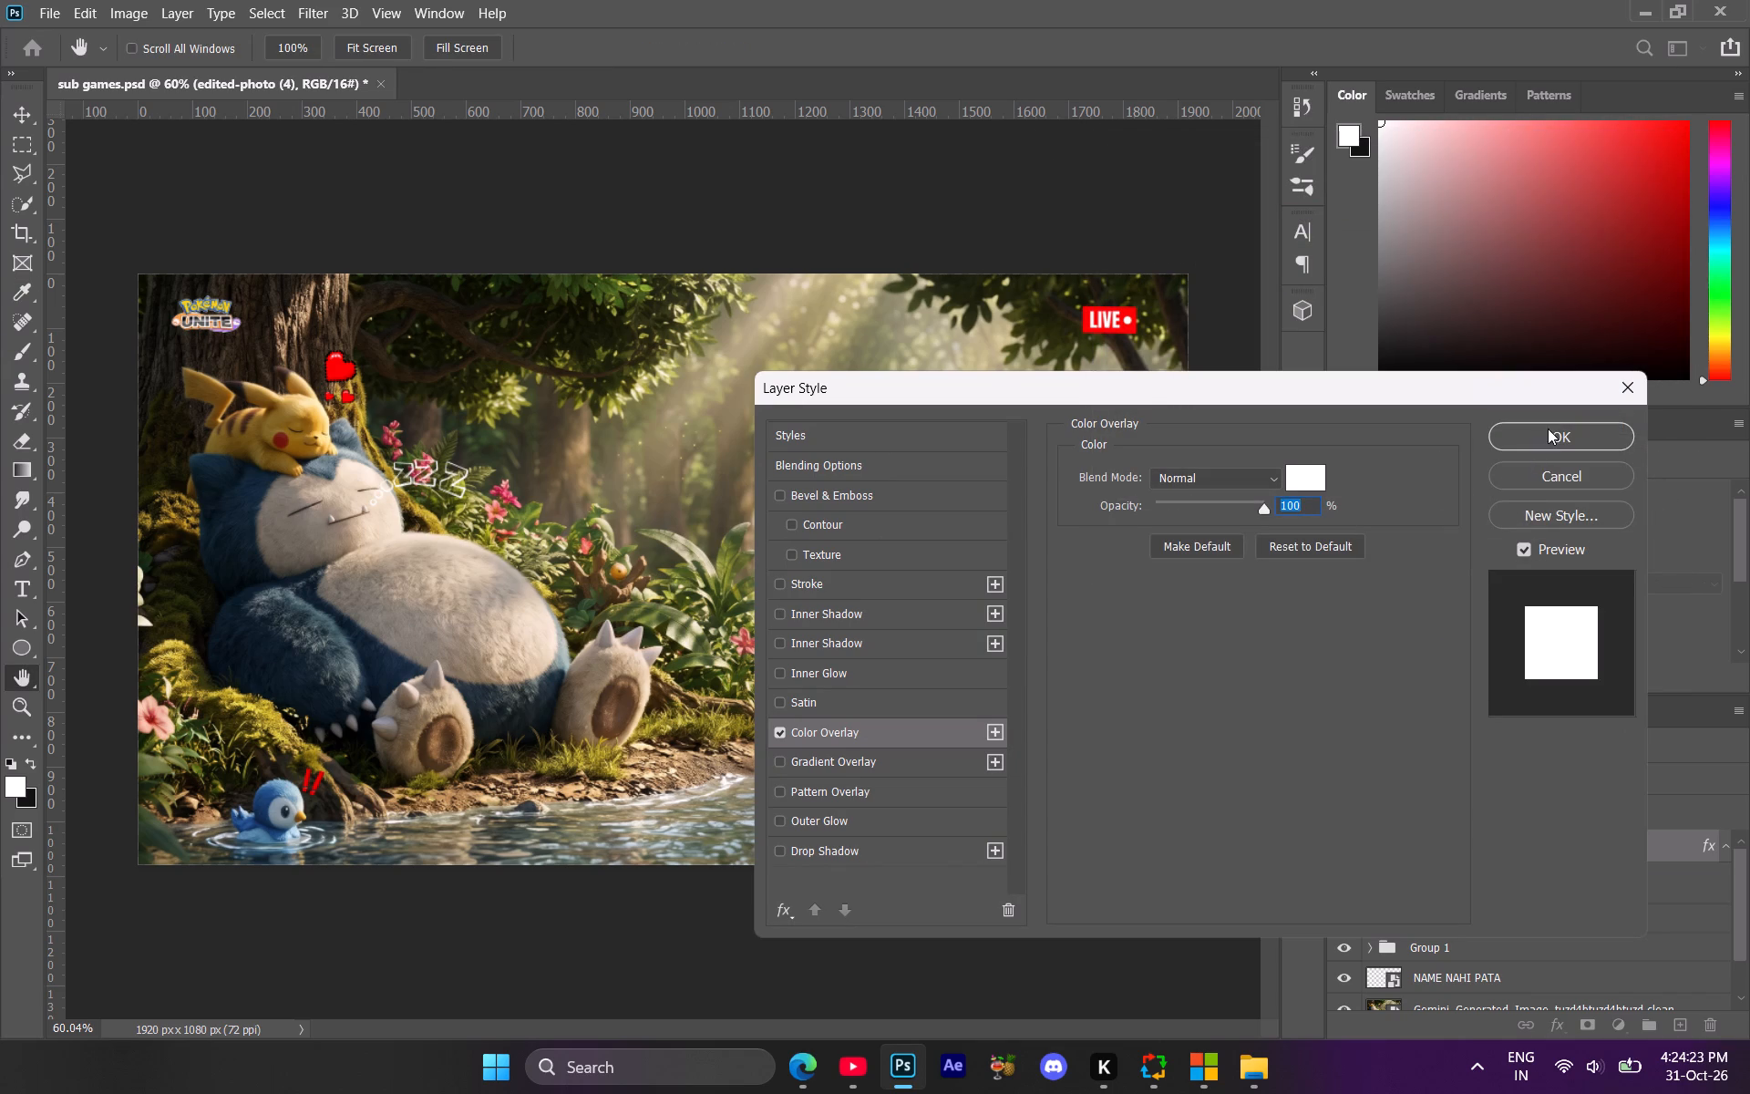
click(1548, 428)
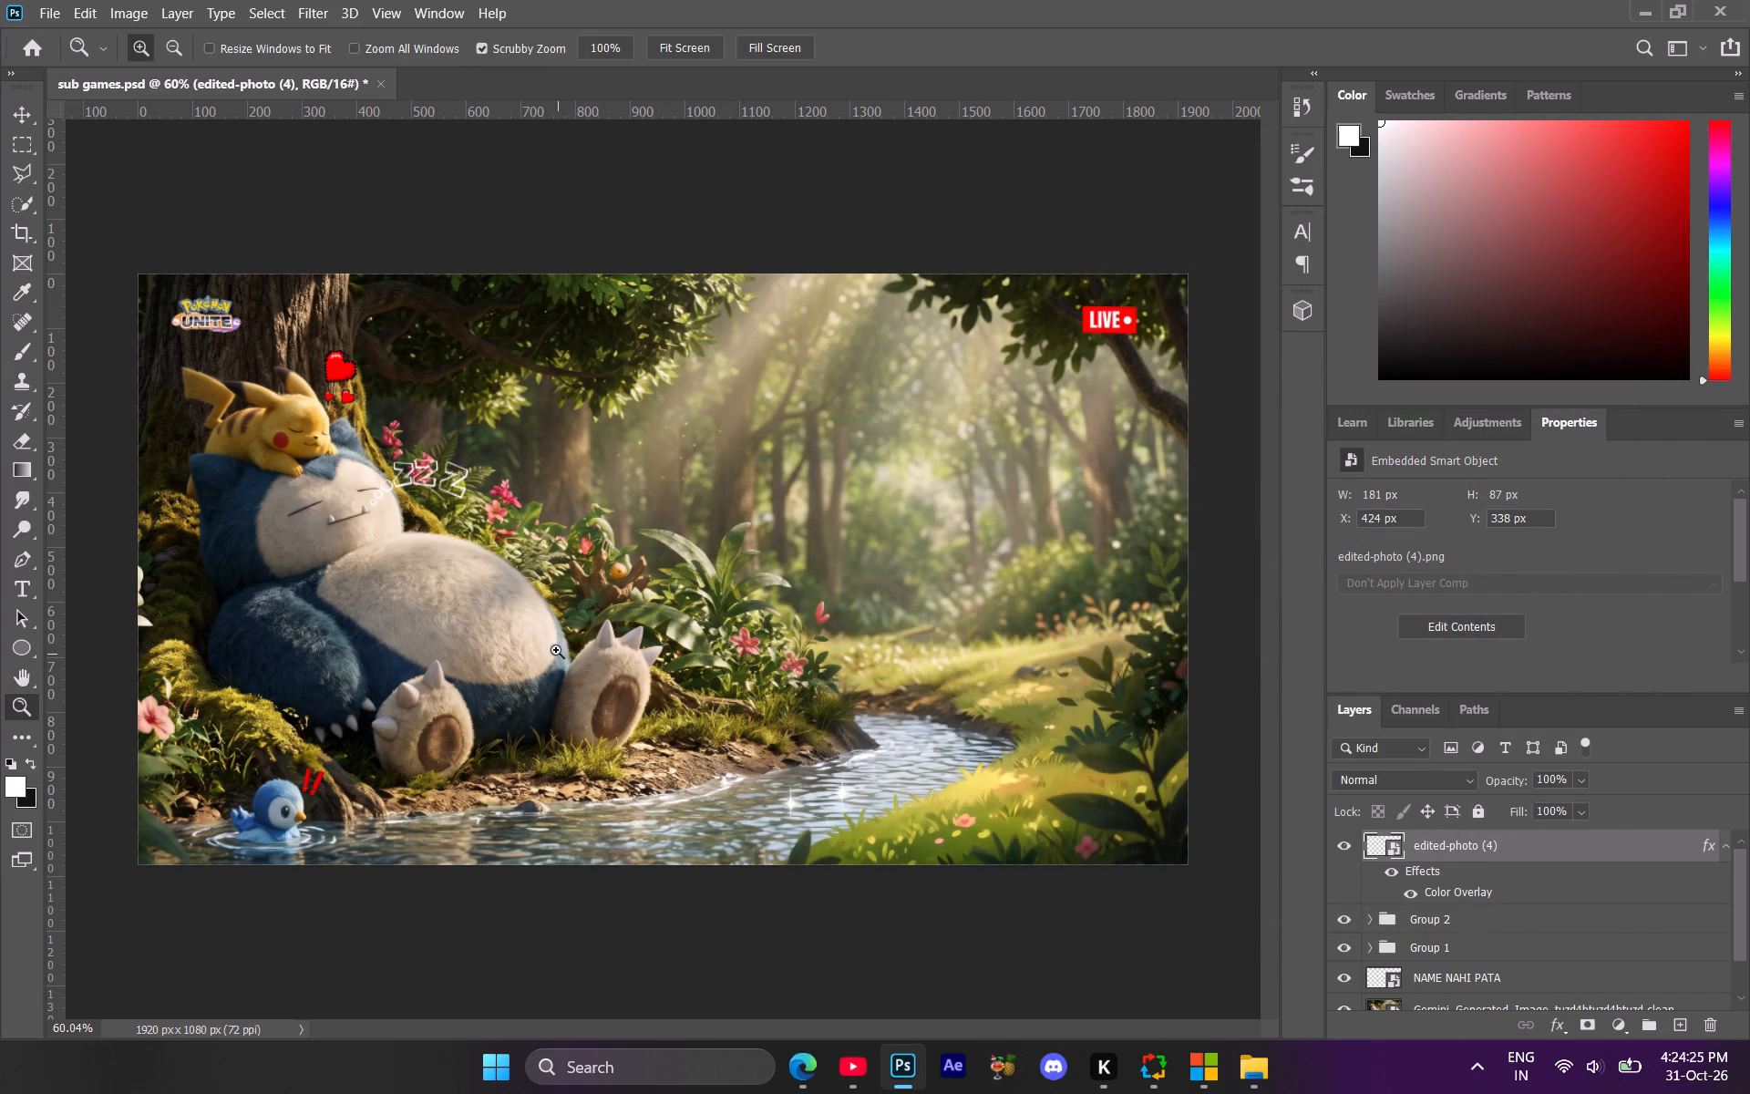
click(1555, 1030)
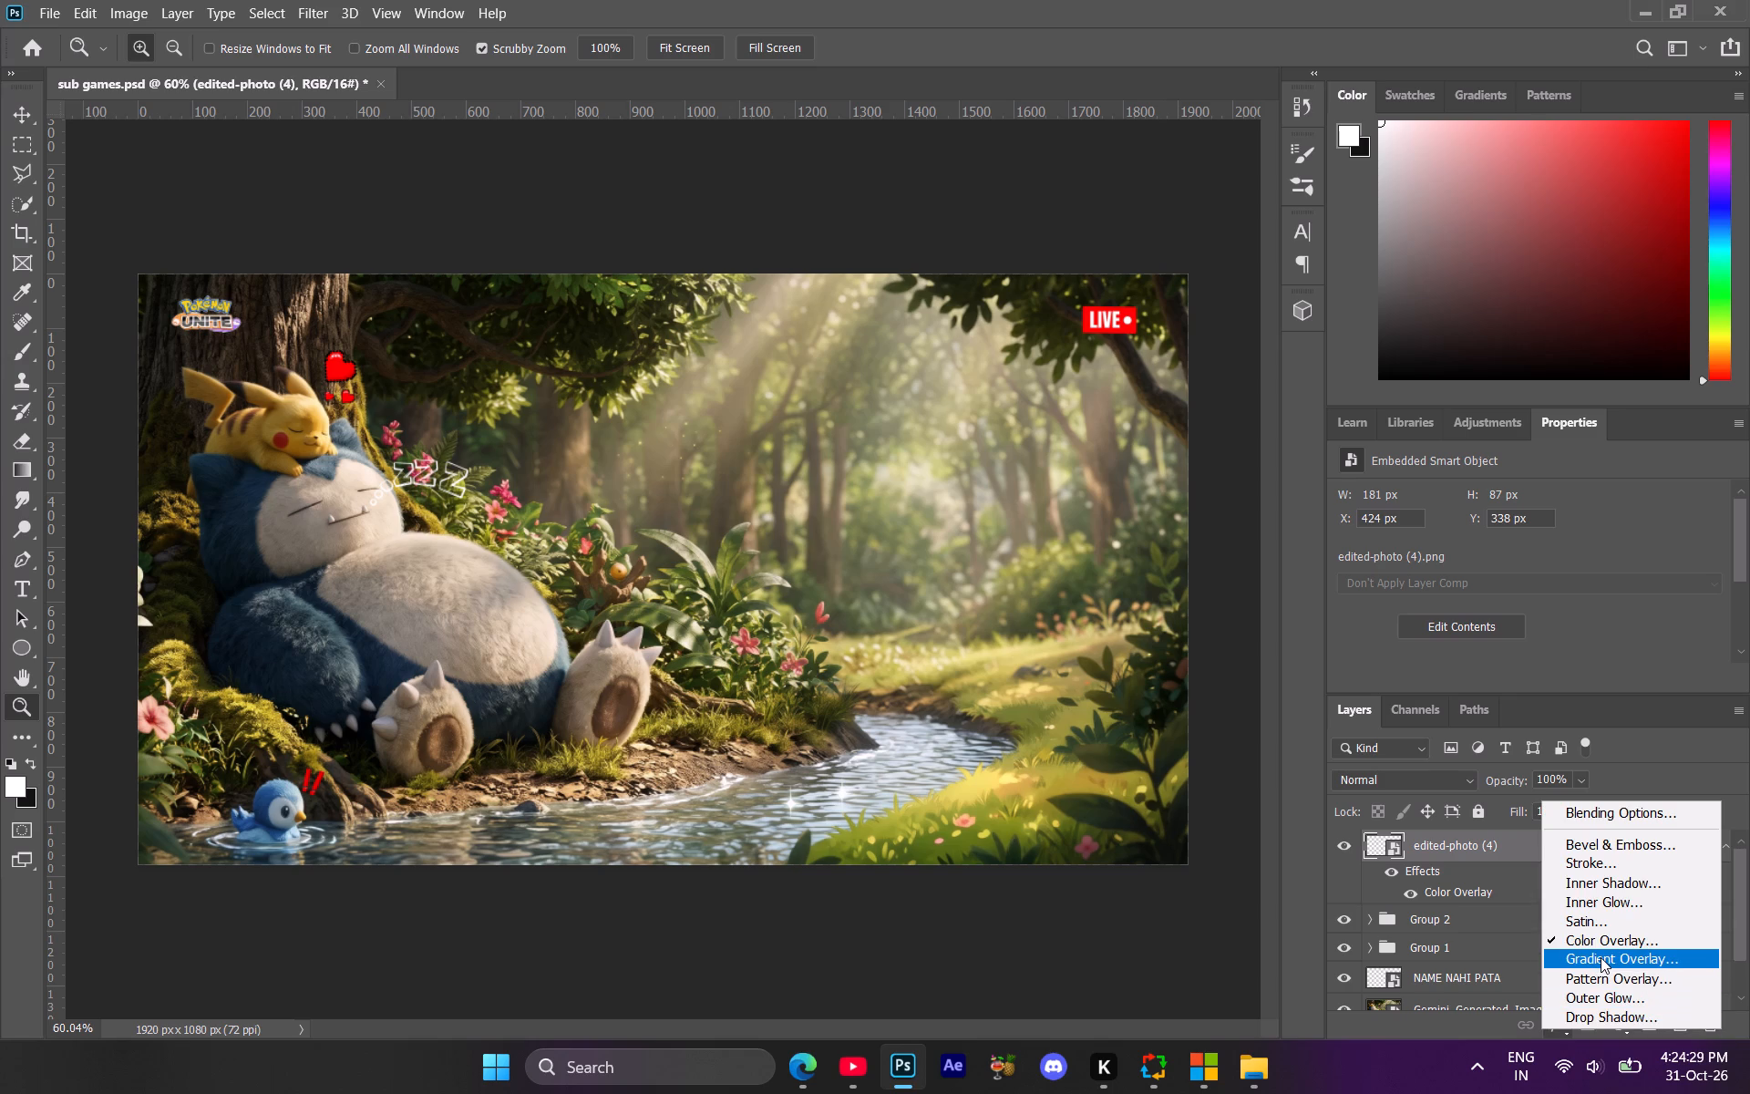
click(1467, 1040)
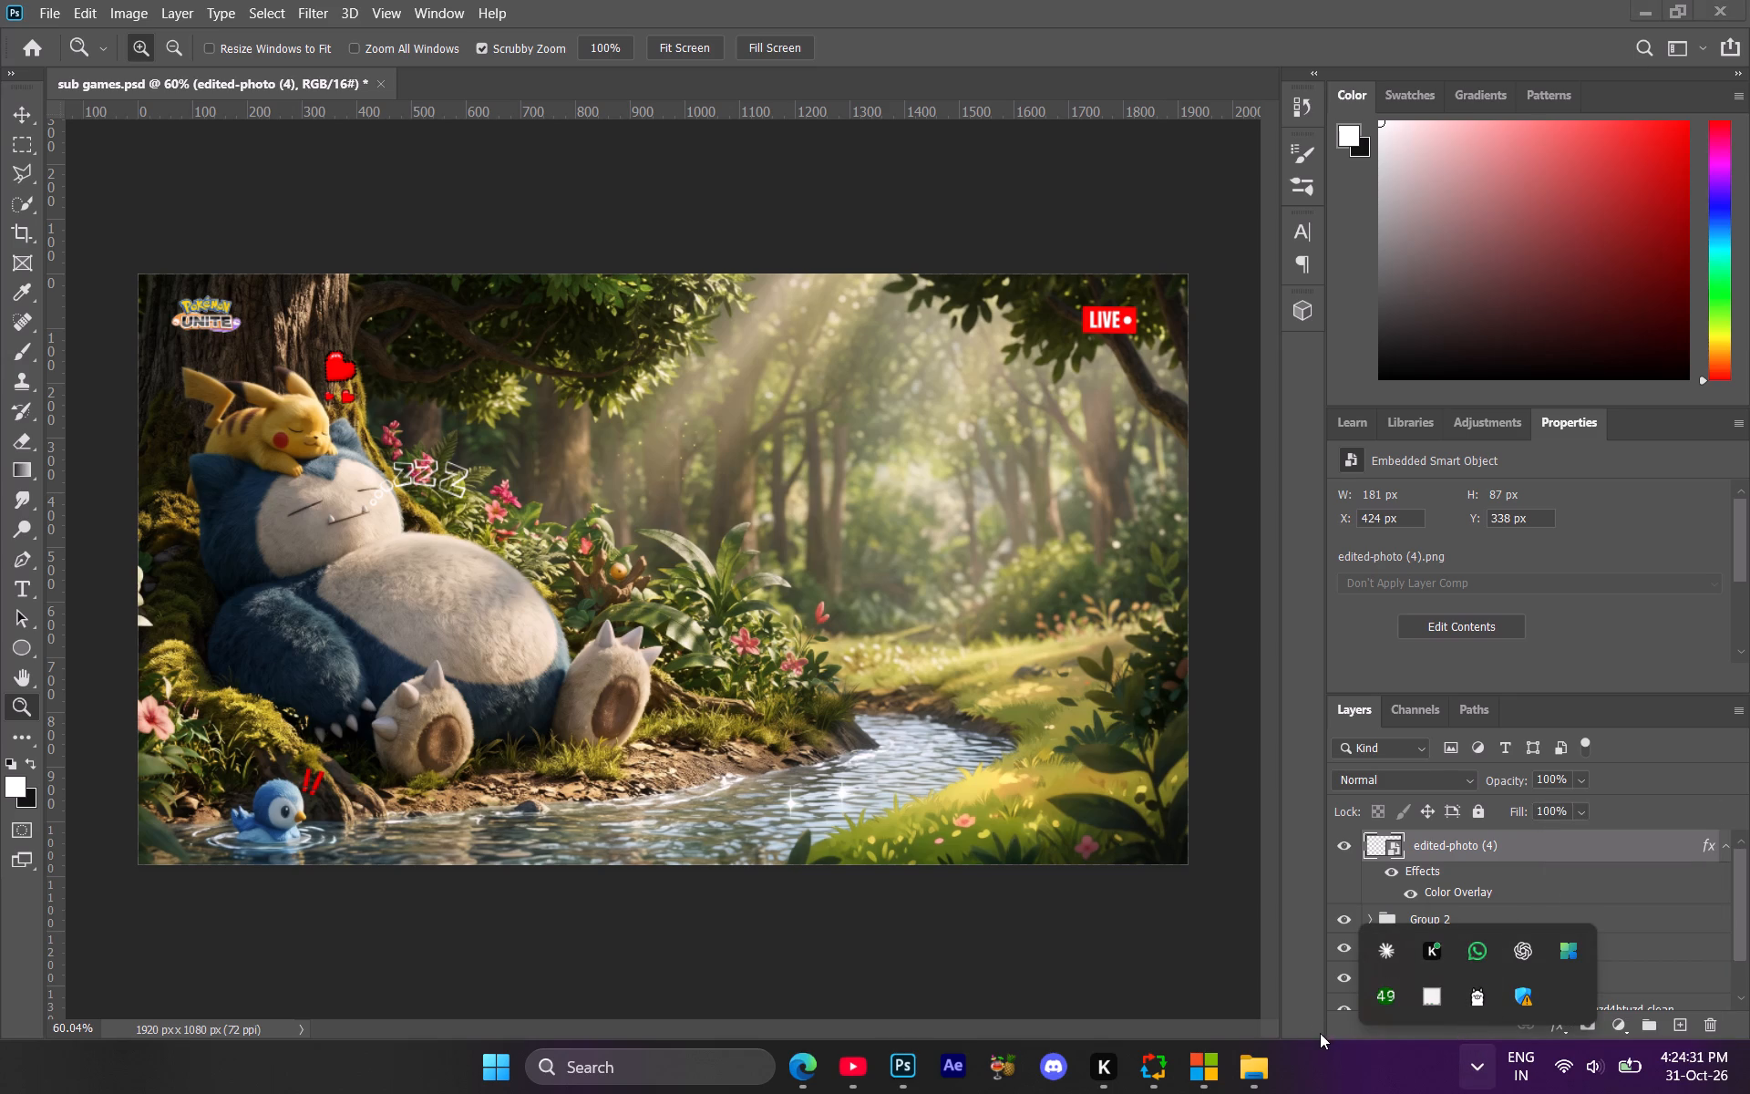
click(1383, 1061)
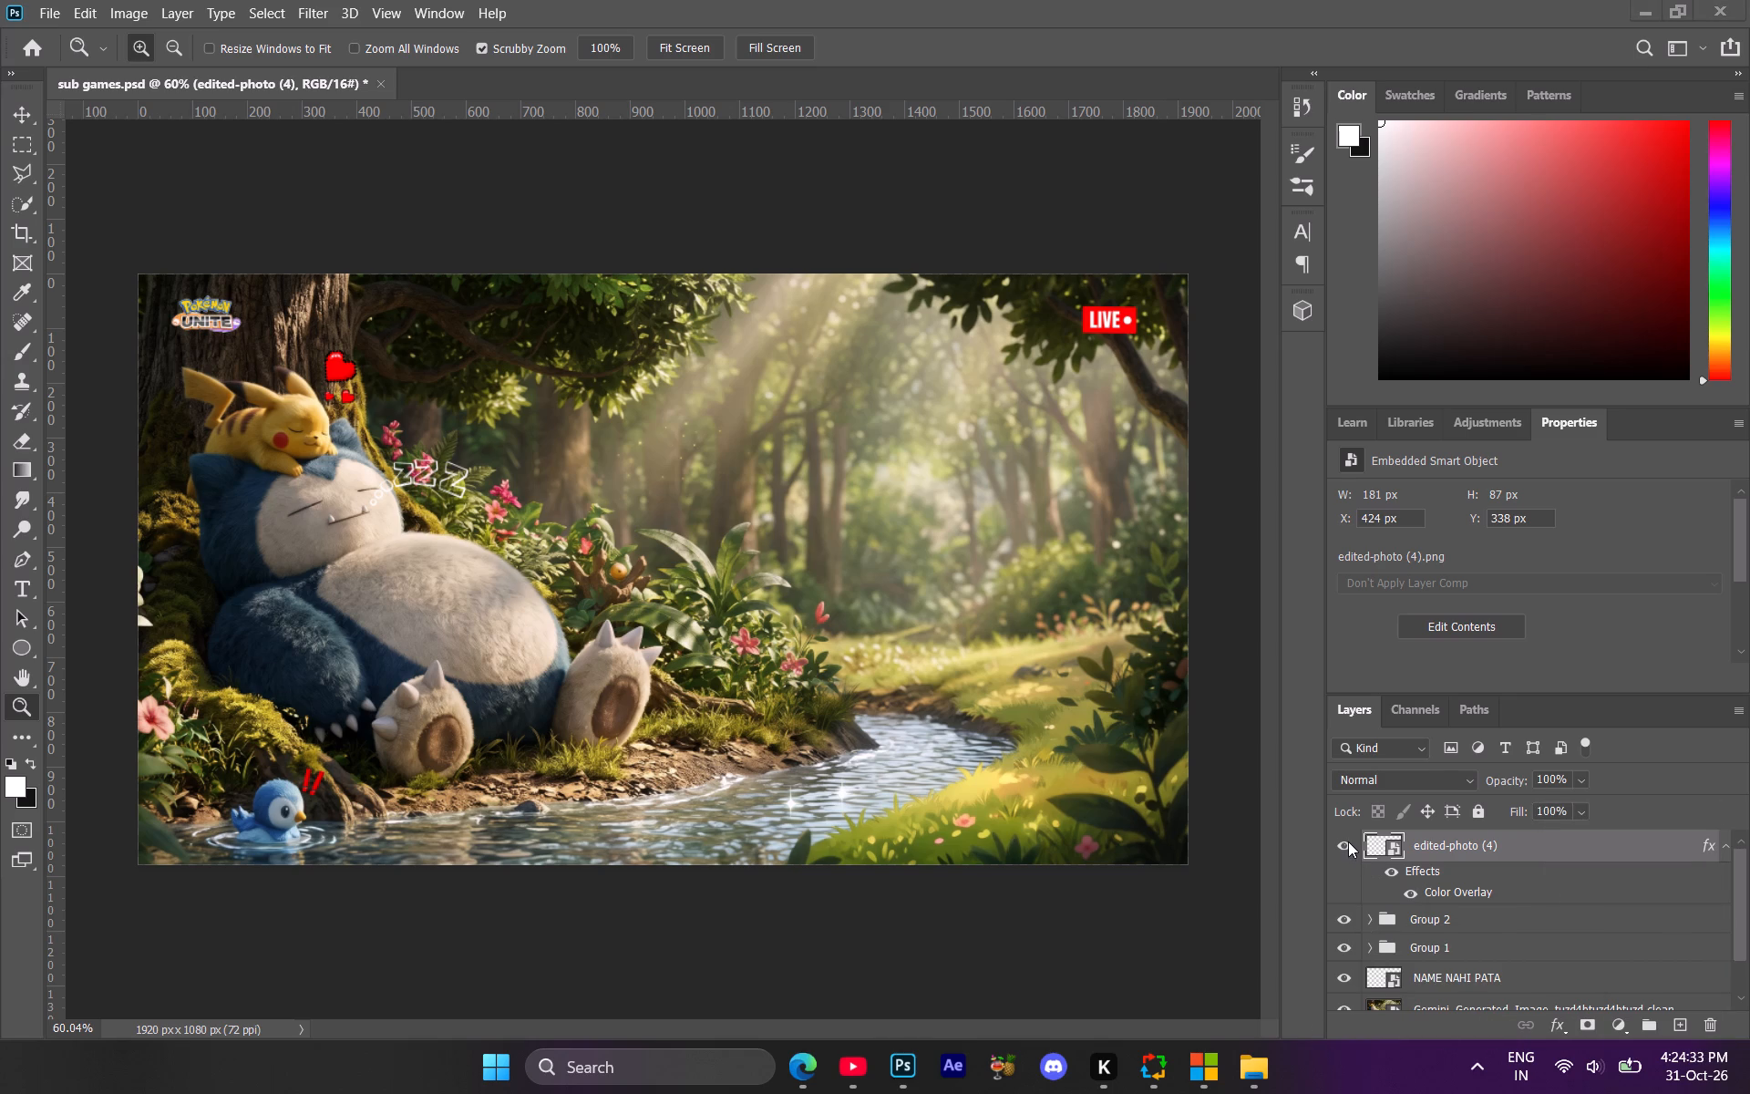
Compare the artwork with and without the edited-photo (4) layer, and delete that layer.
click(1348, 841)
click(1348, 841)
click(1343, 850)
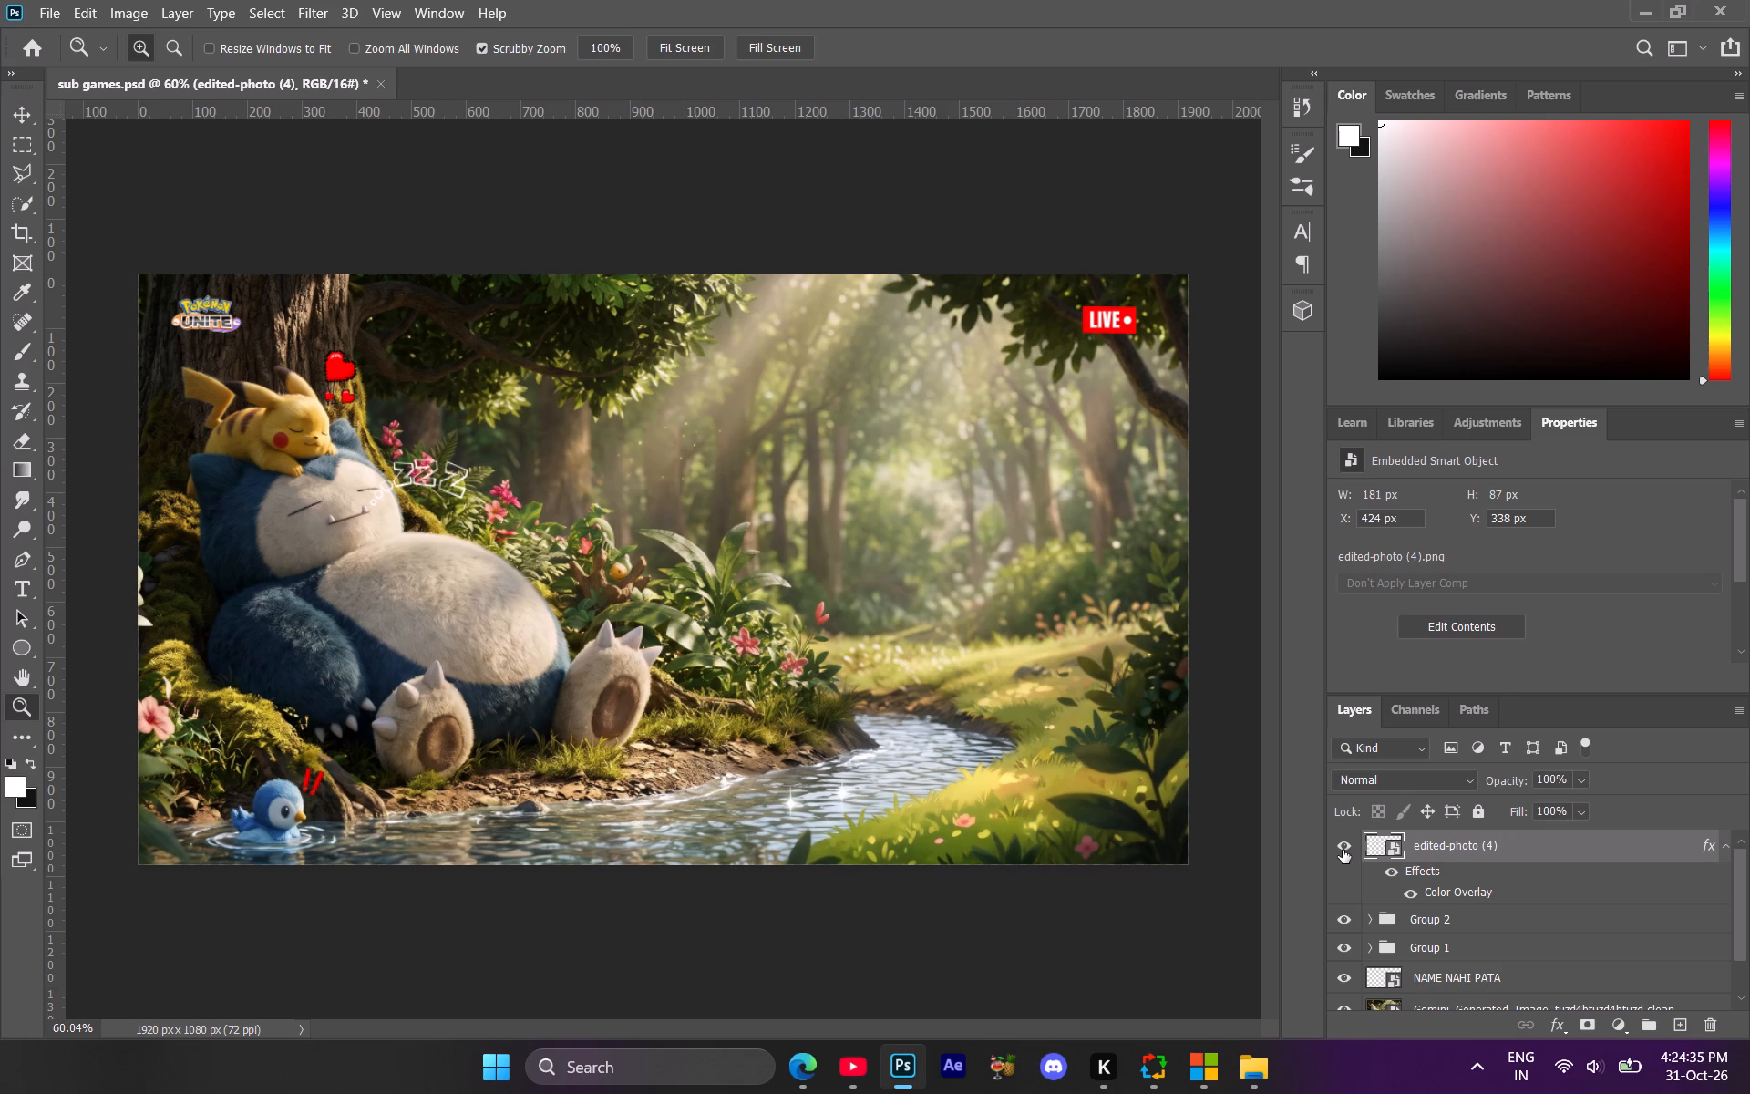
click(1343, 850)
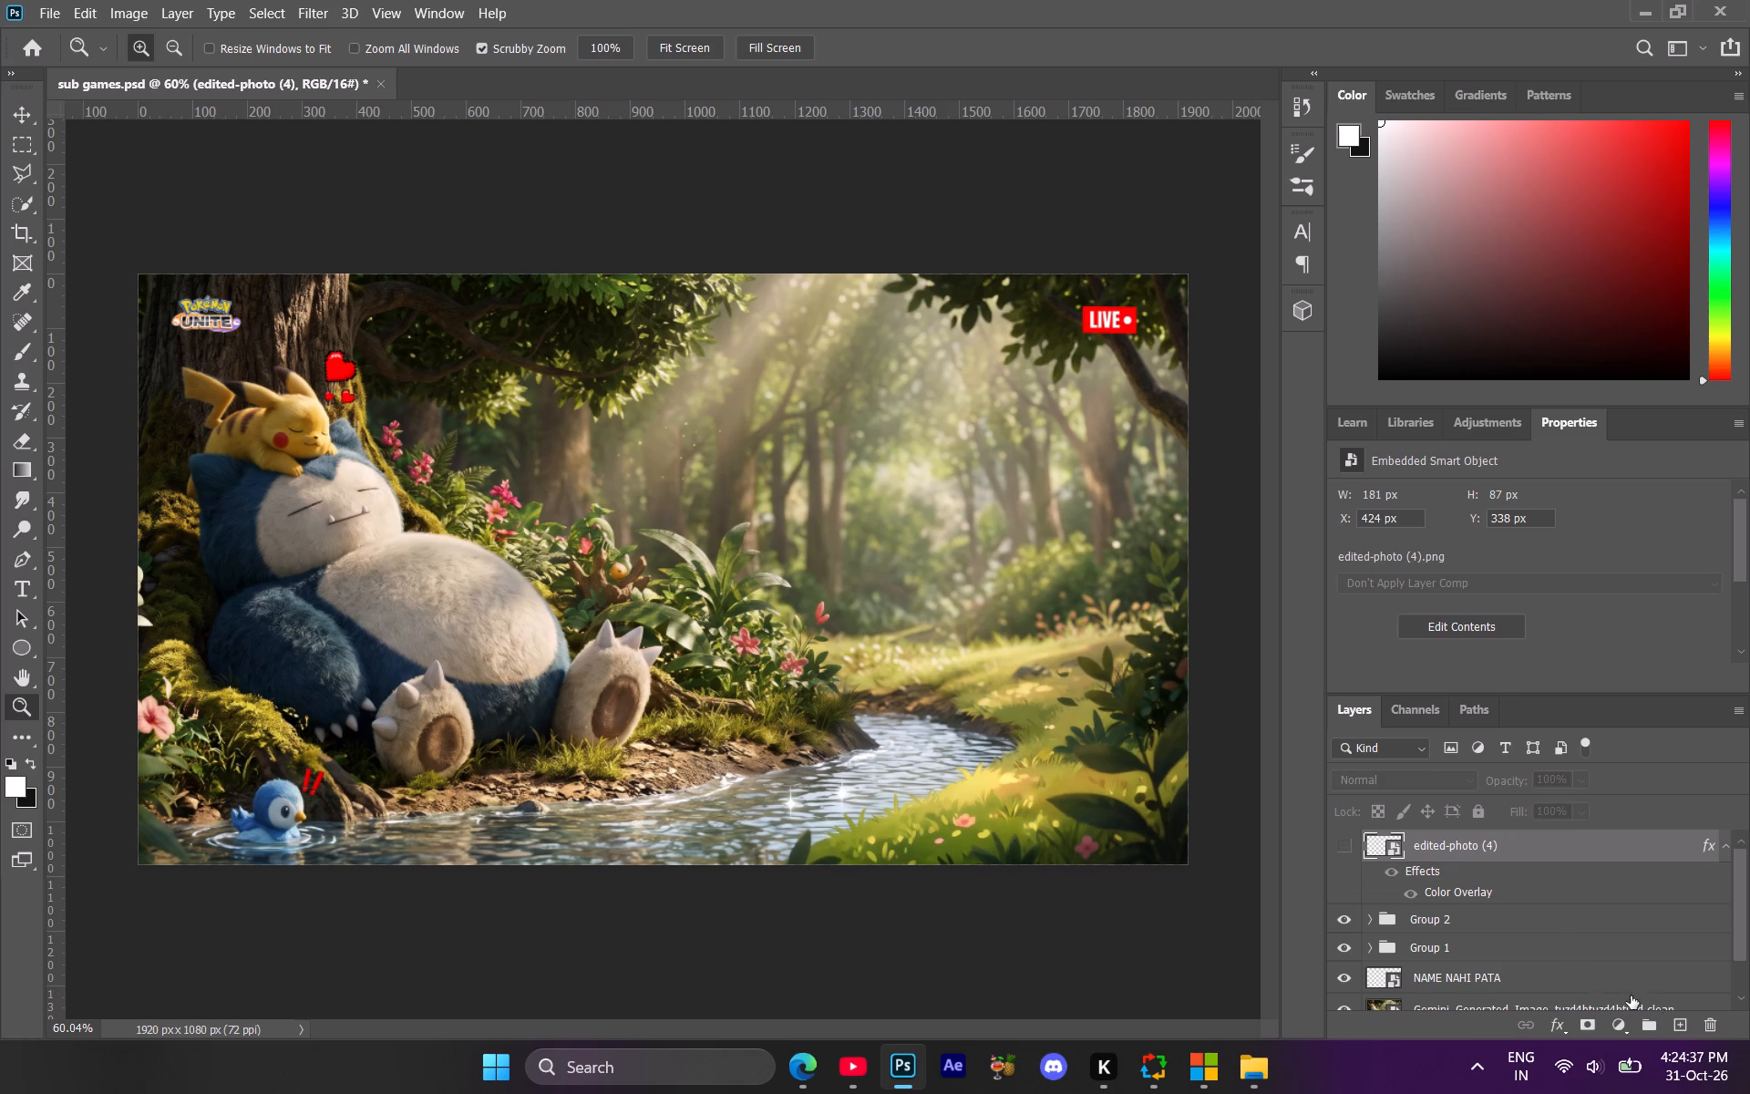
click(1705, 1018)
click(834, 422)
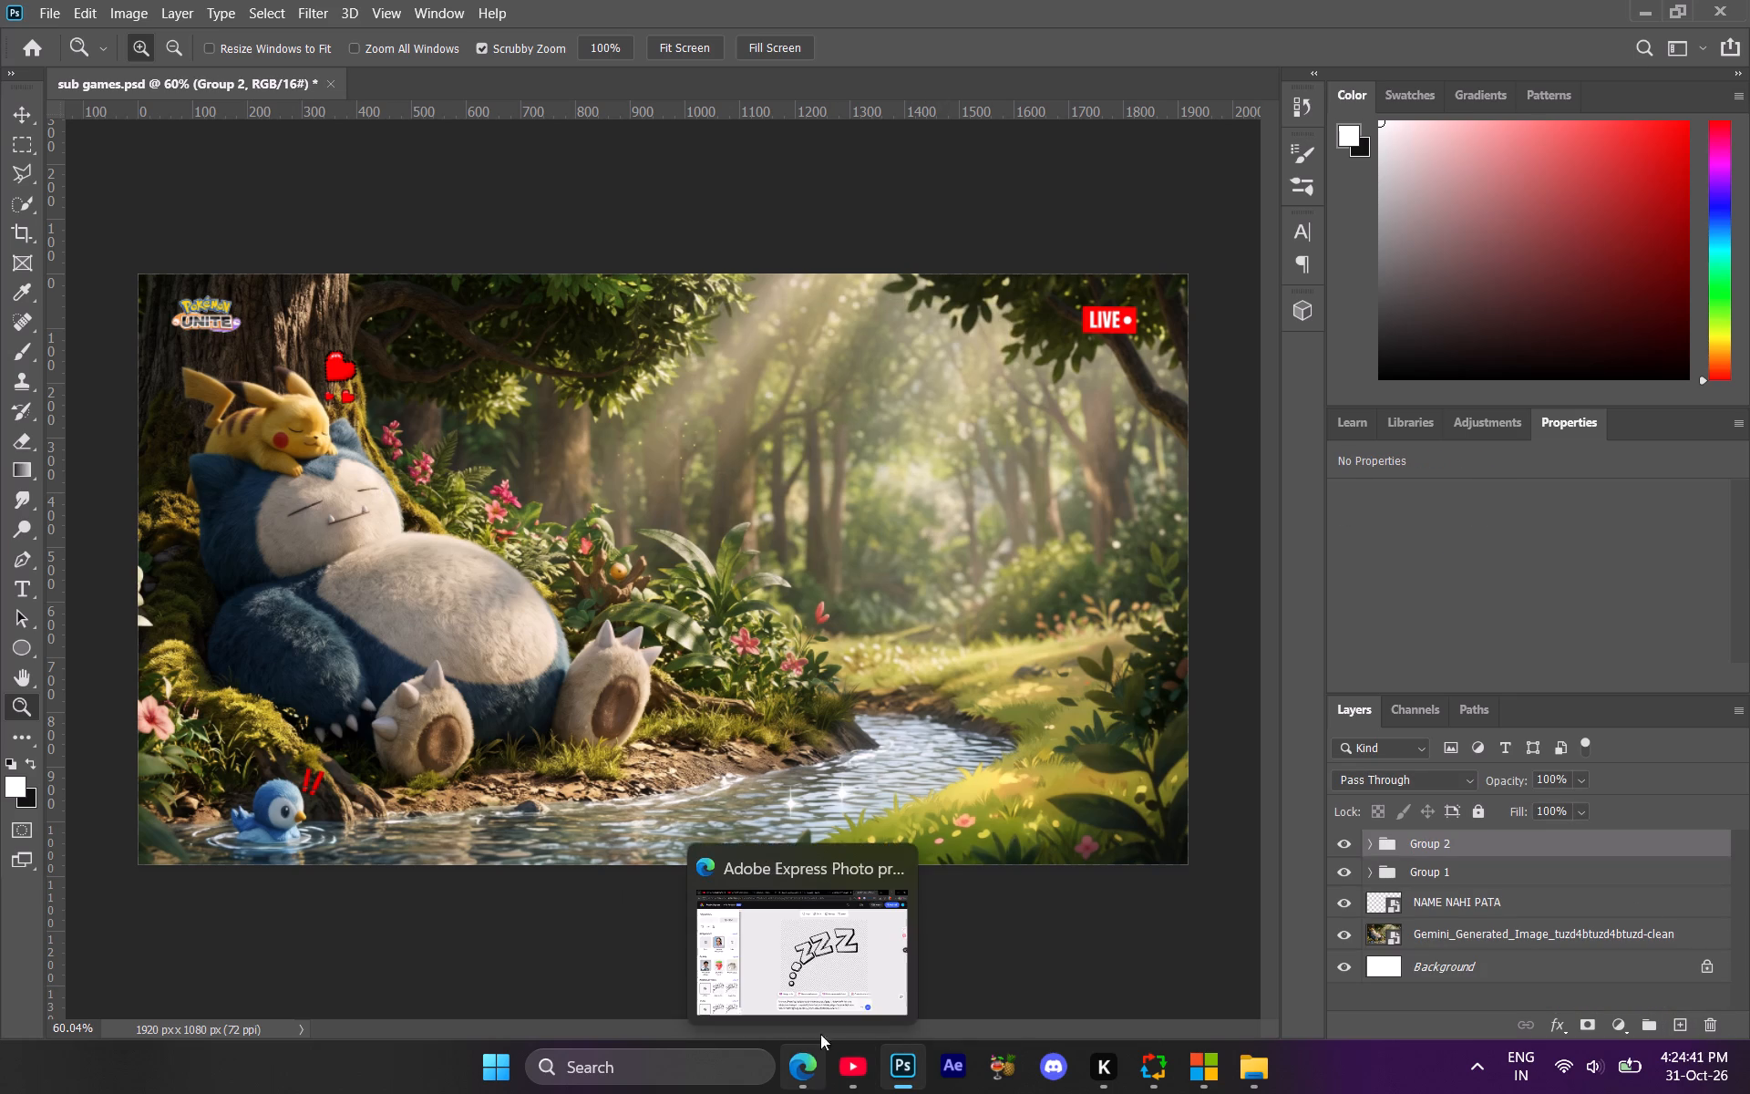
Switch to the Adobe Express photo editor in Microsoft Edge.
click(840, 967)
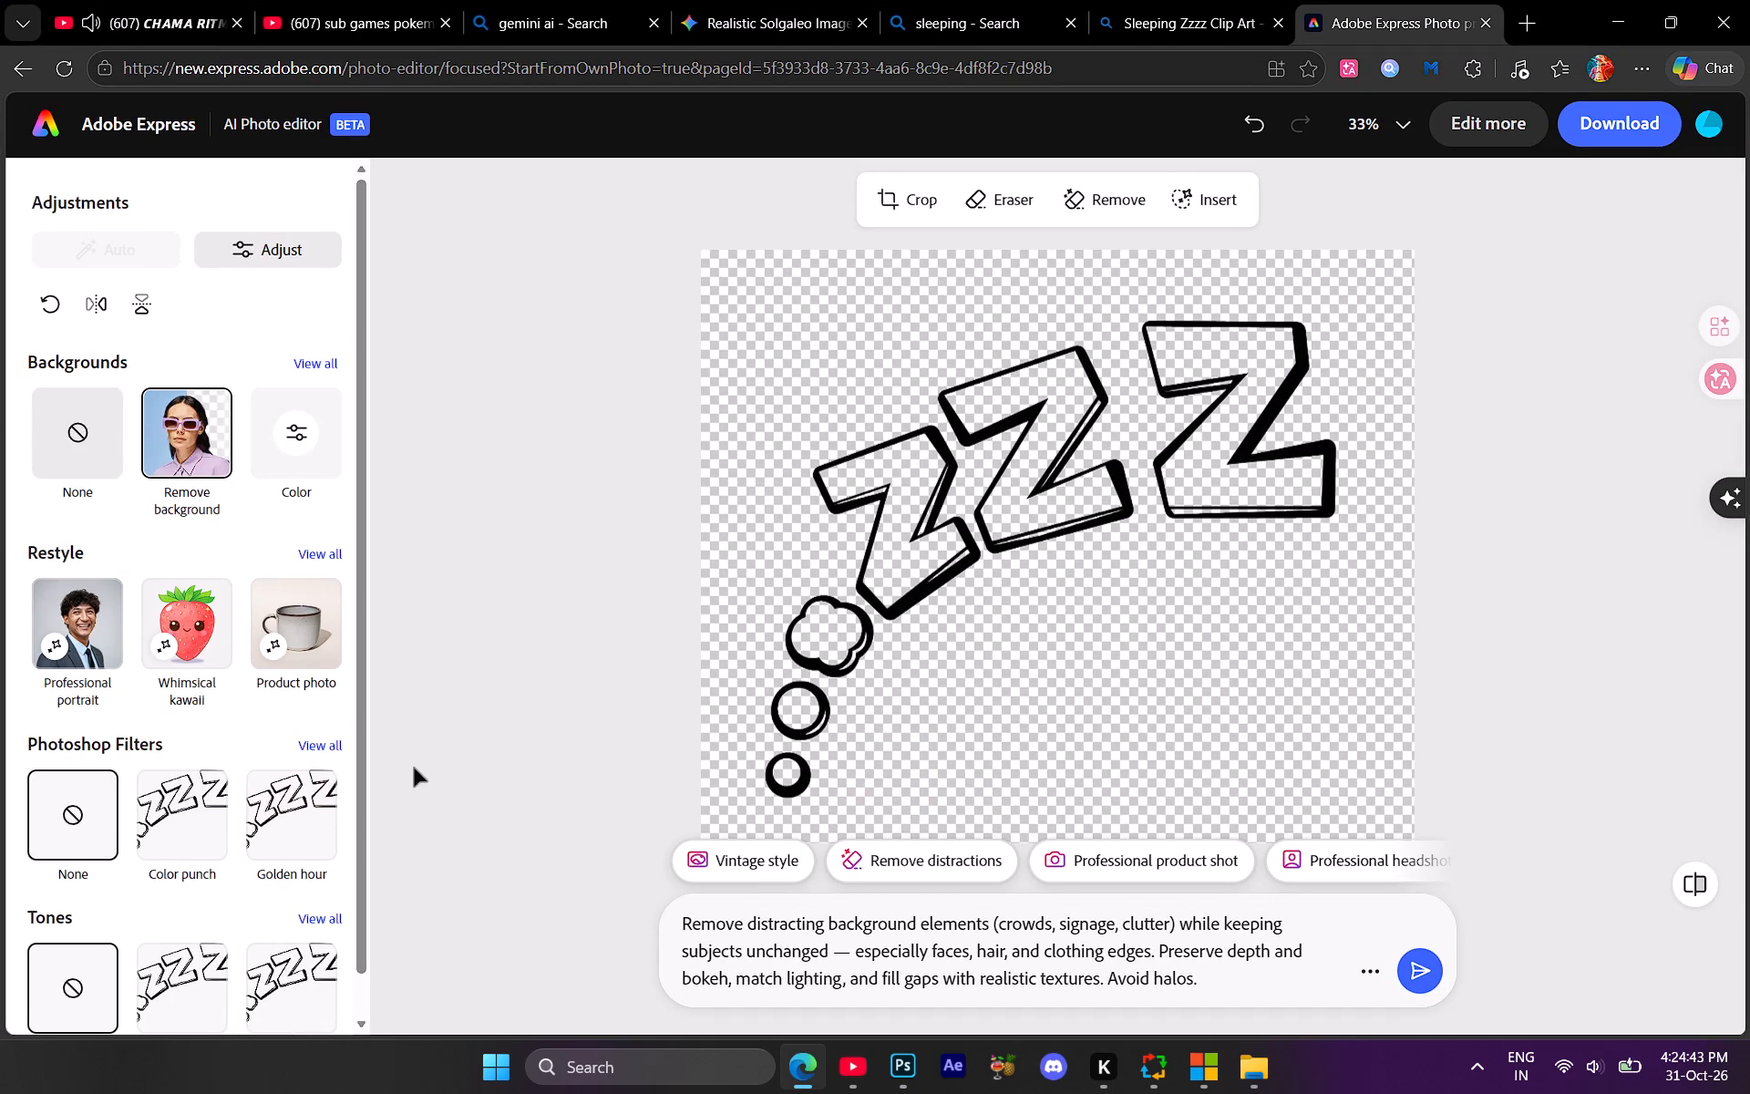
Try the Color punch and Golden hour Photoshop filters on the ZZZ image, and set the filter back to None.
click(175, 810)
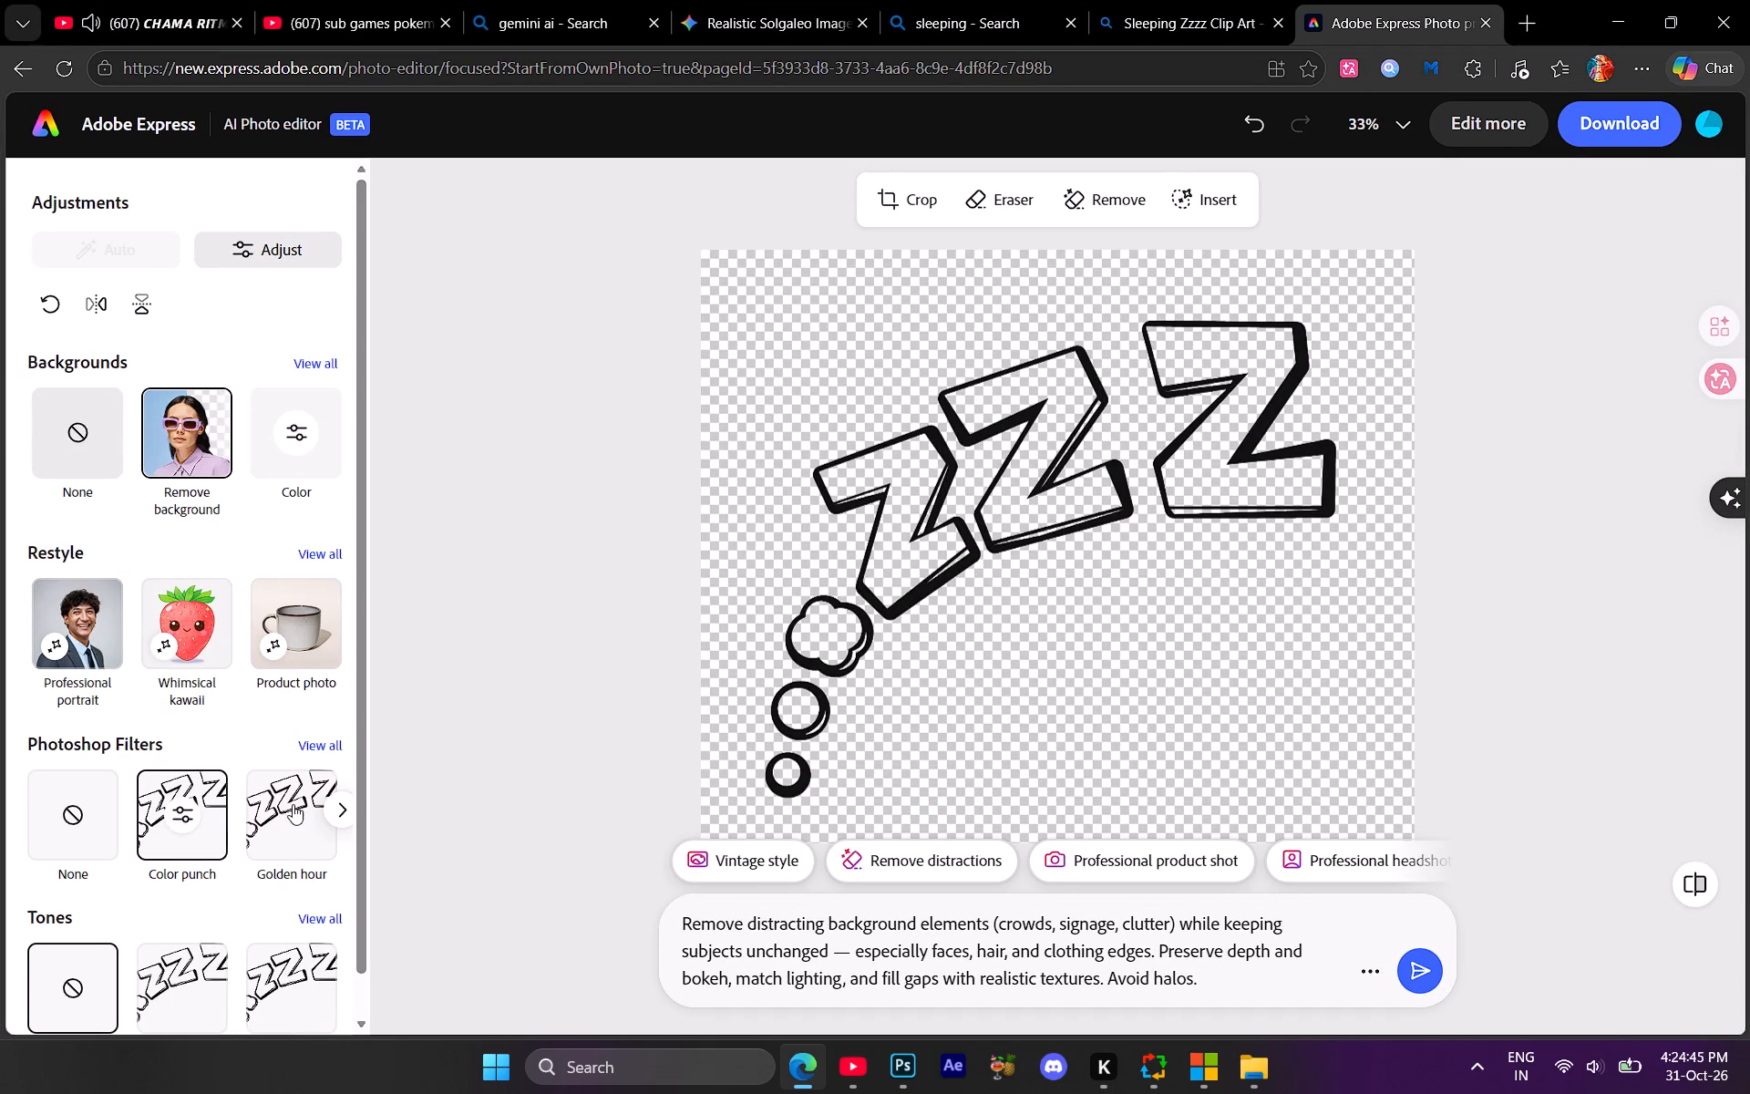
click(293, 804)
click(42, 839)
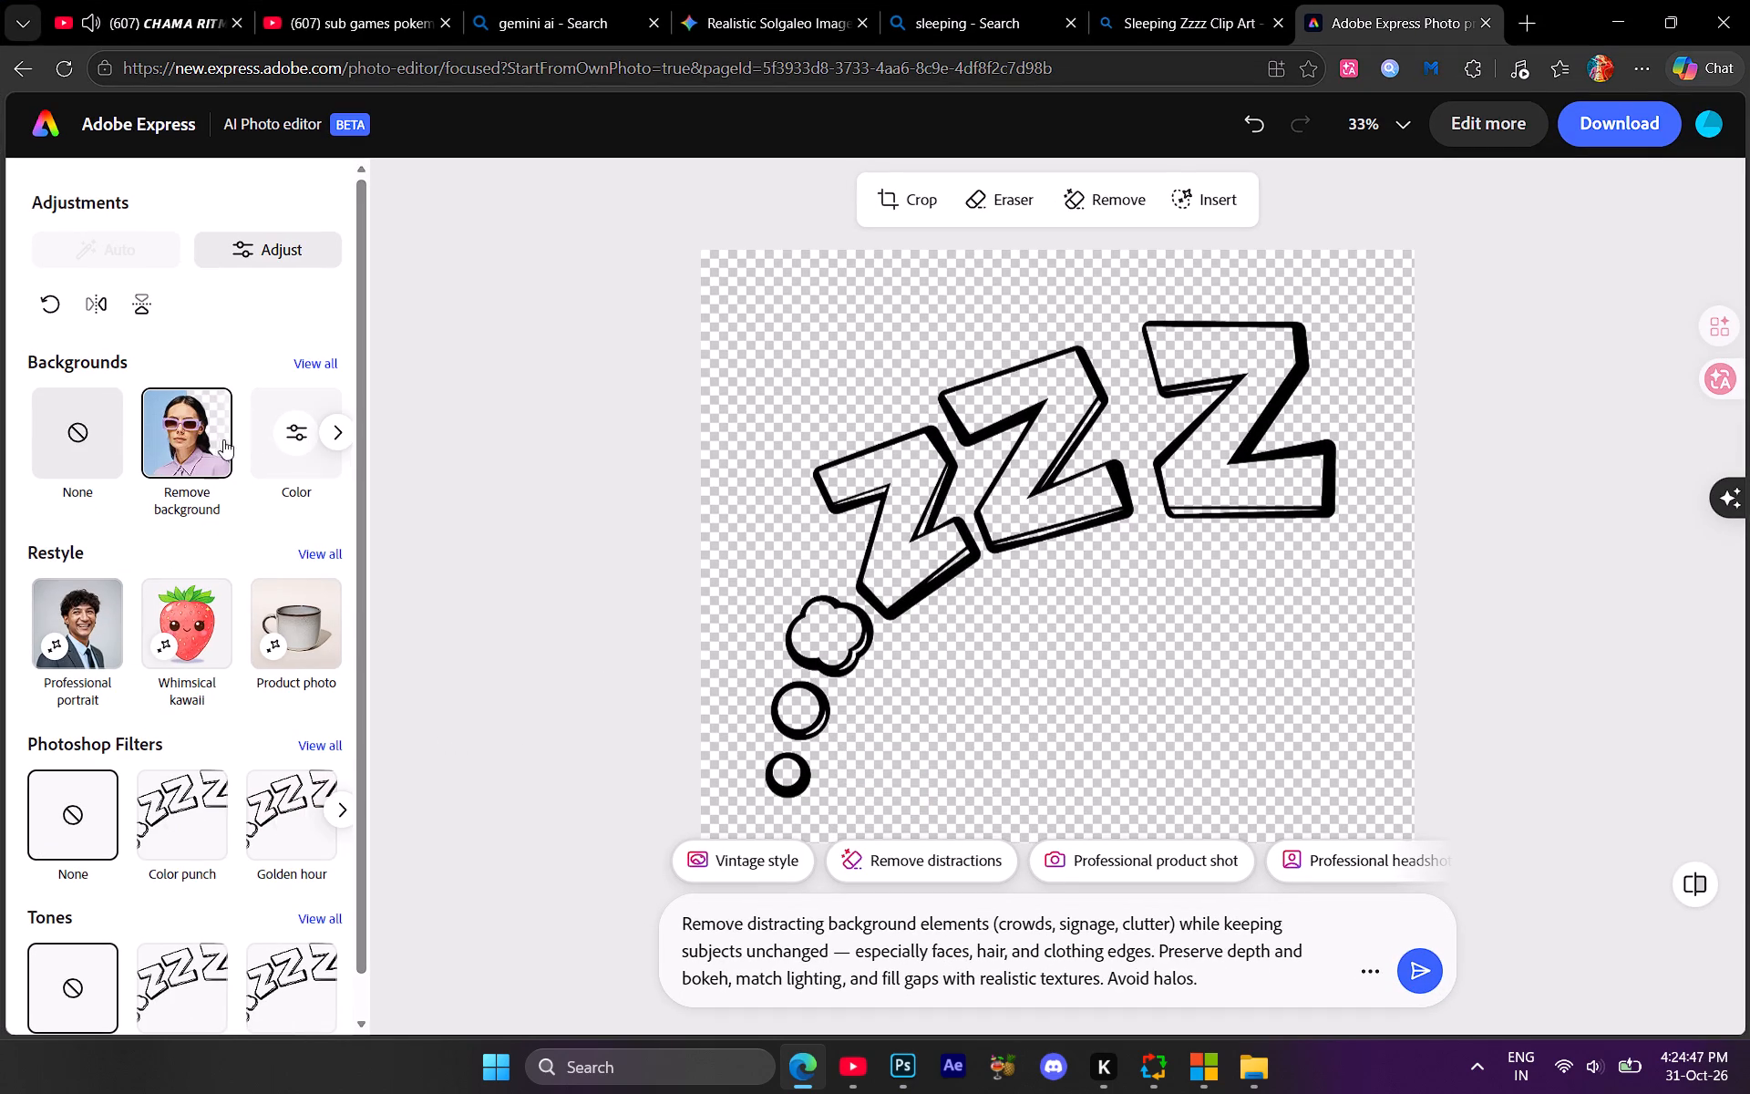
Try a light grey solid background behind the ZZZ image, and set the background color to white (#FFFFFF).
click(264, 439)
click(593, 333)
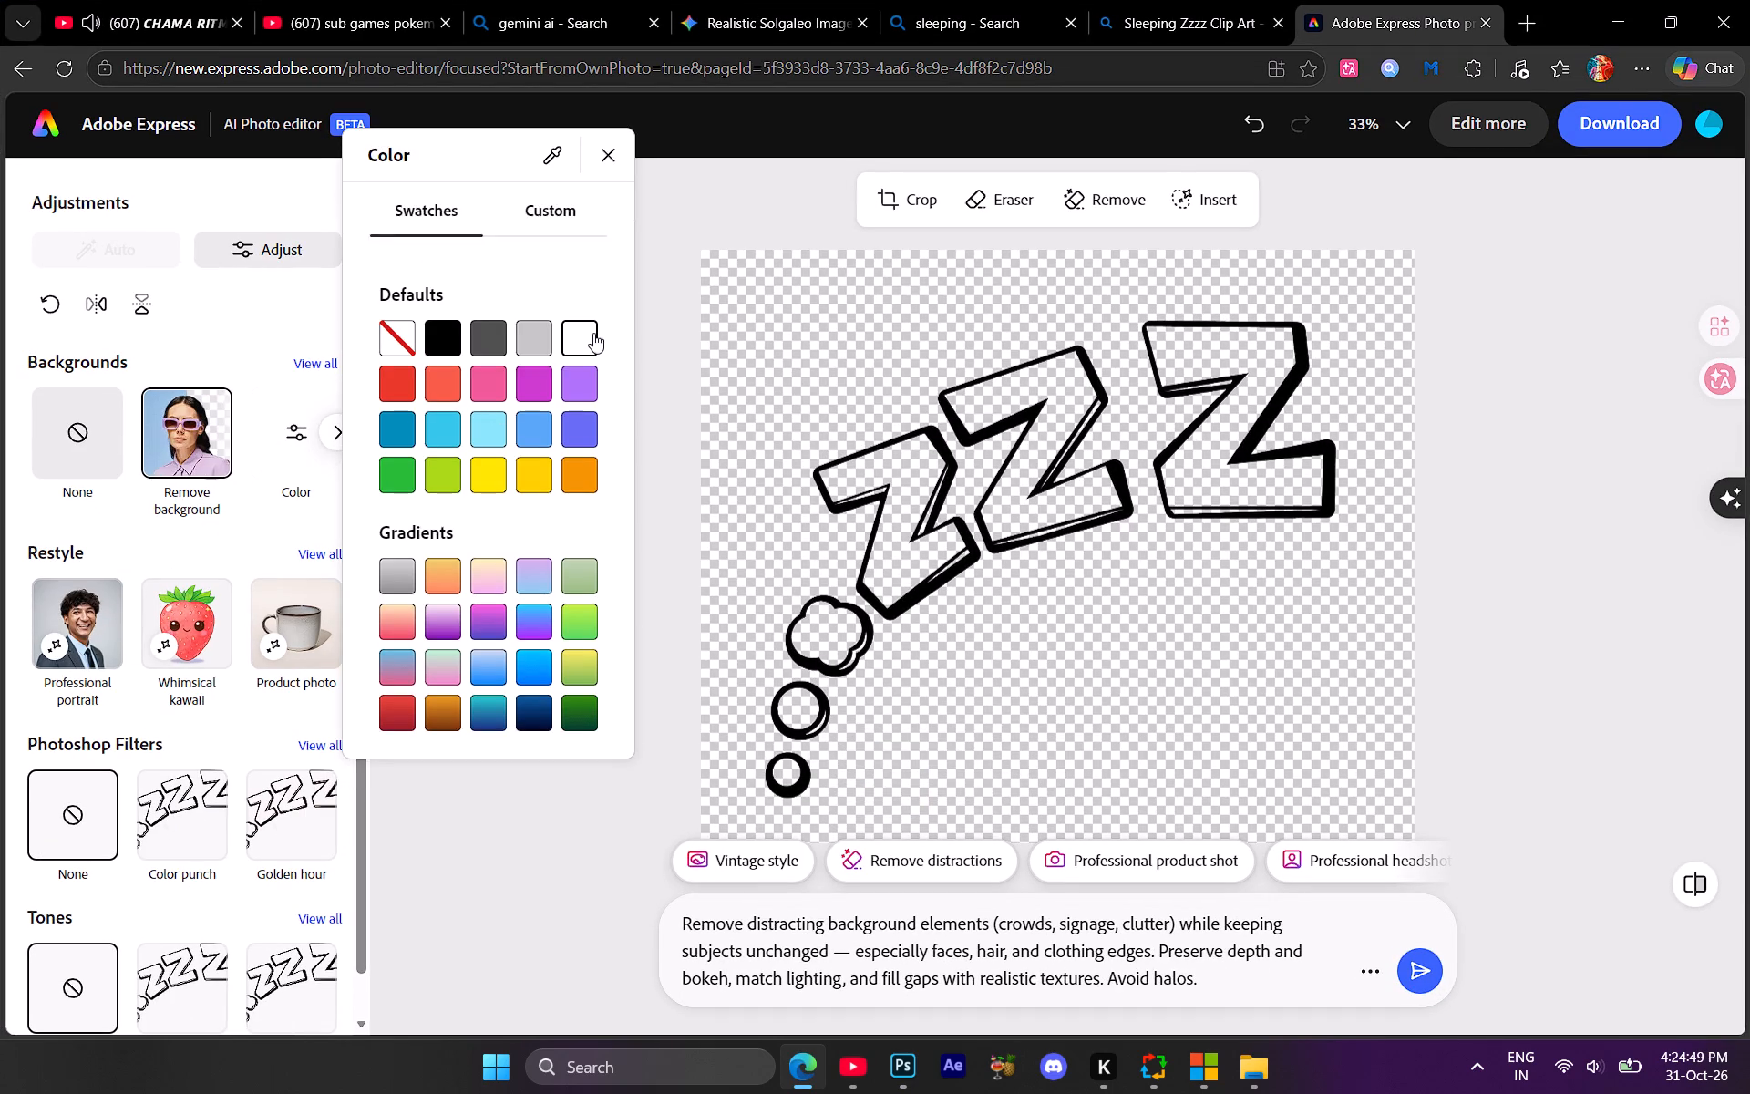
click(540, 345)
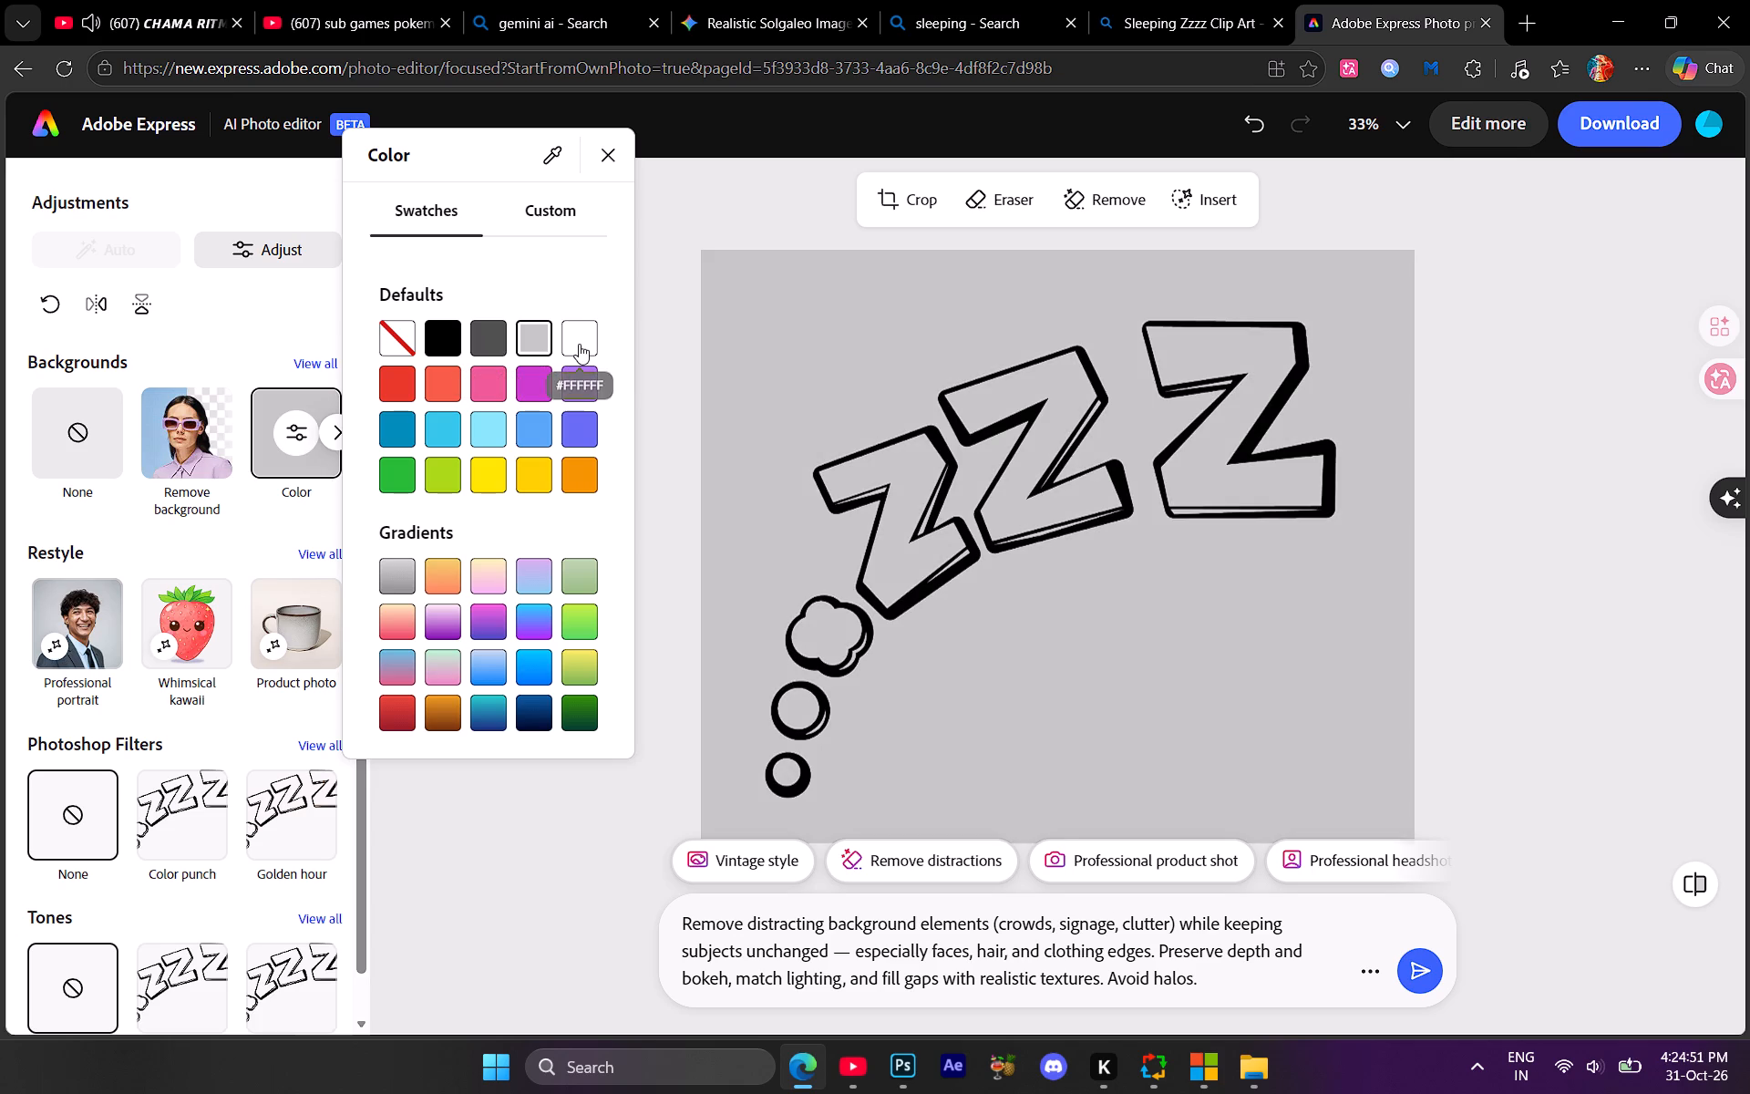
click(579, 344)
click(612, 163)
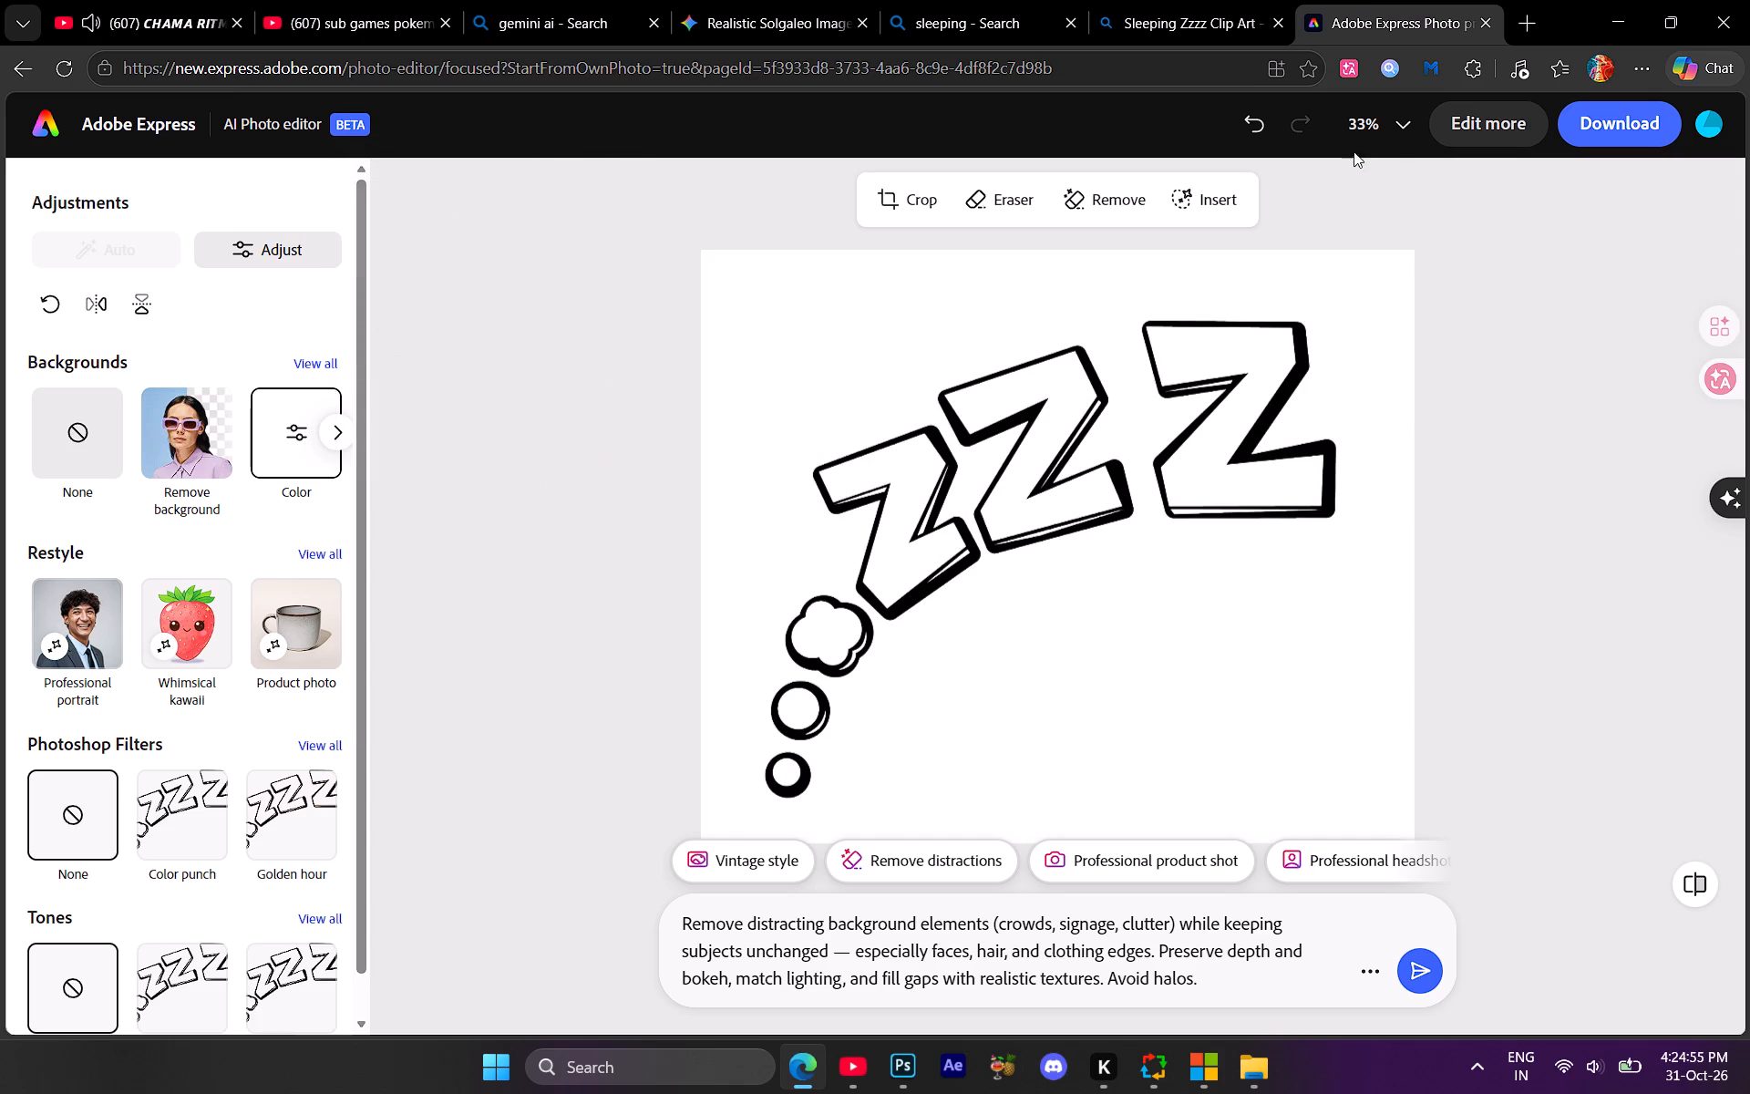
Look through the Sleeping Zzzz Clip Art image results, and close both sleeping search tabs.
click(1213, 0)
scroll(757, 461, down, 2)
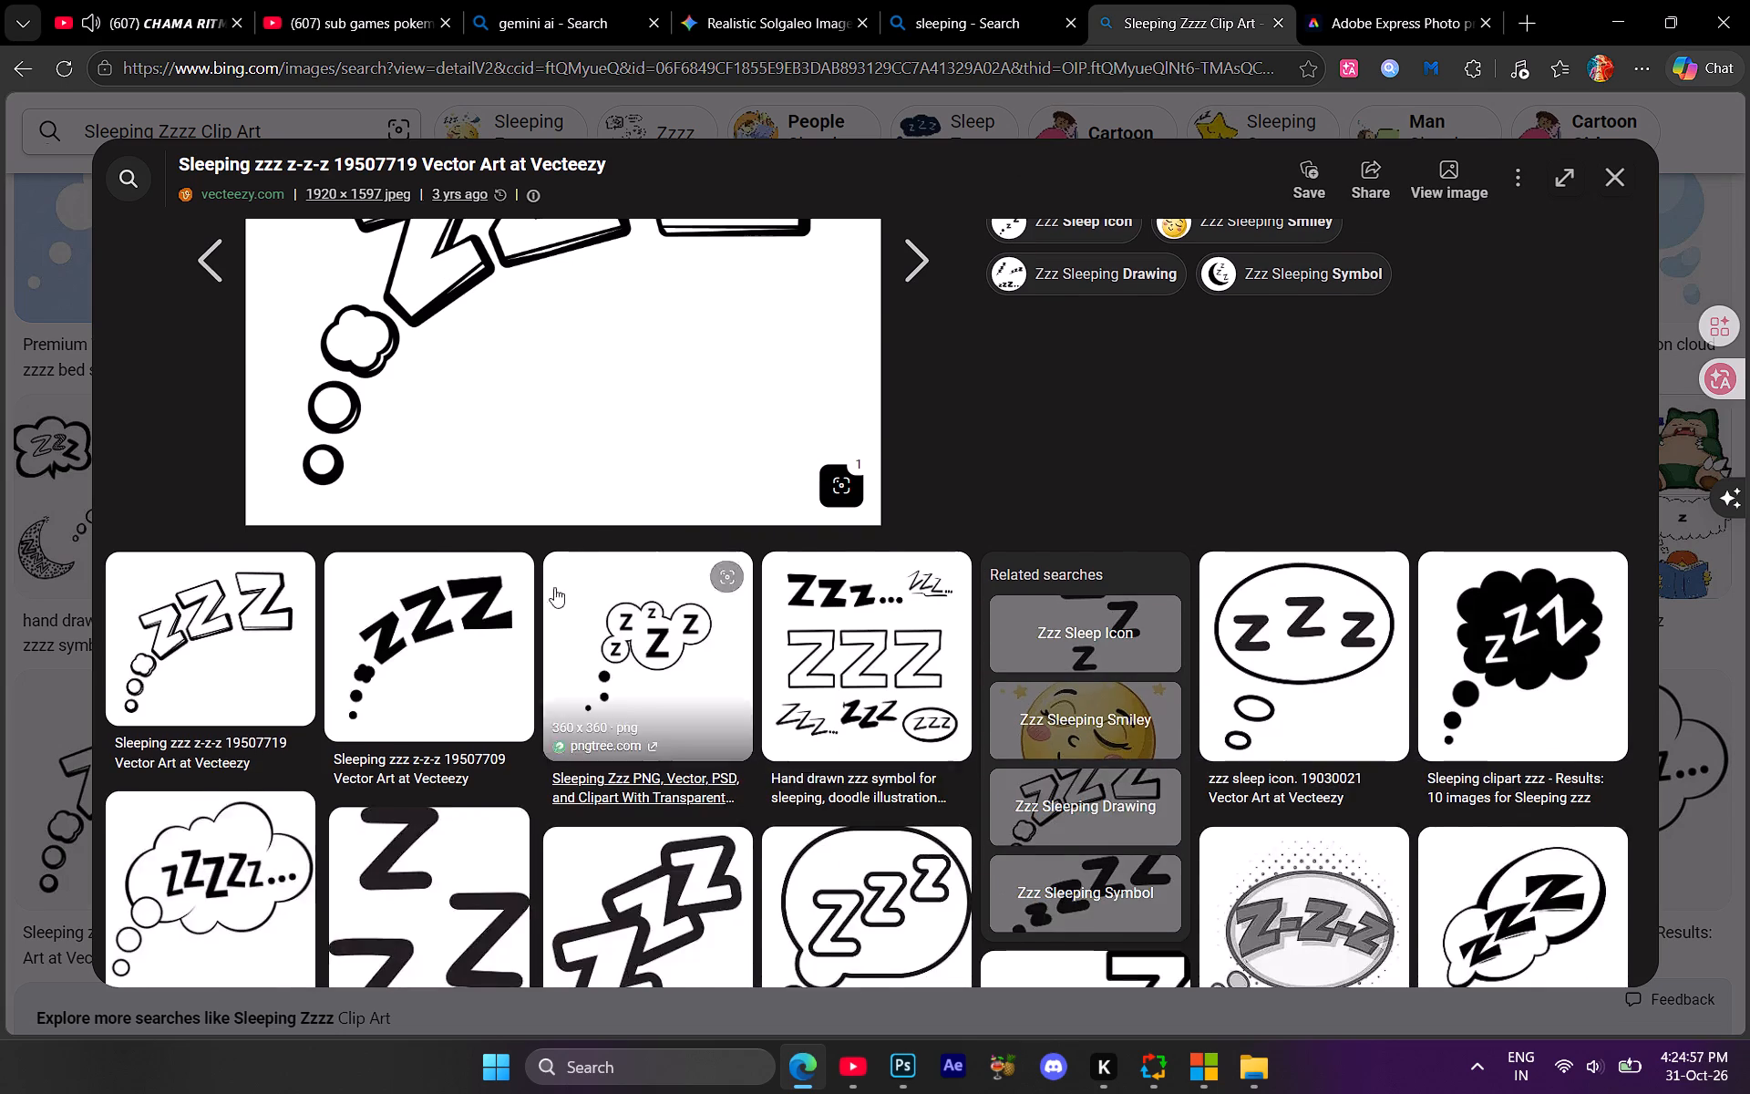
scroll(499, 620, down, 5)
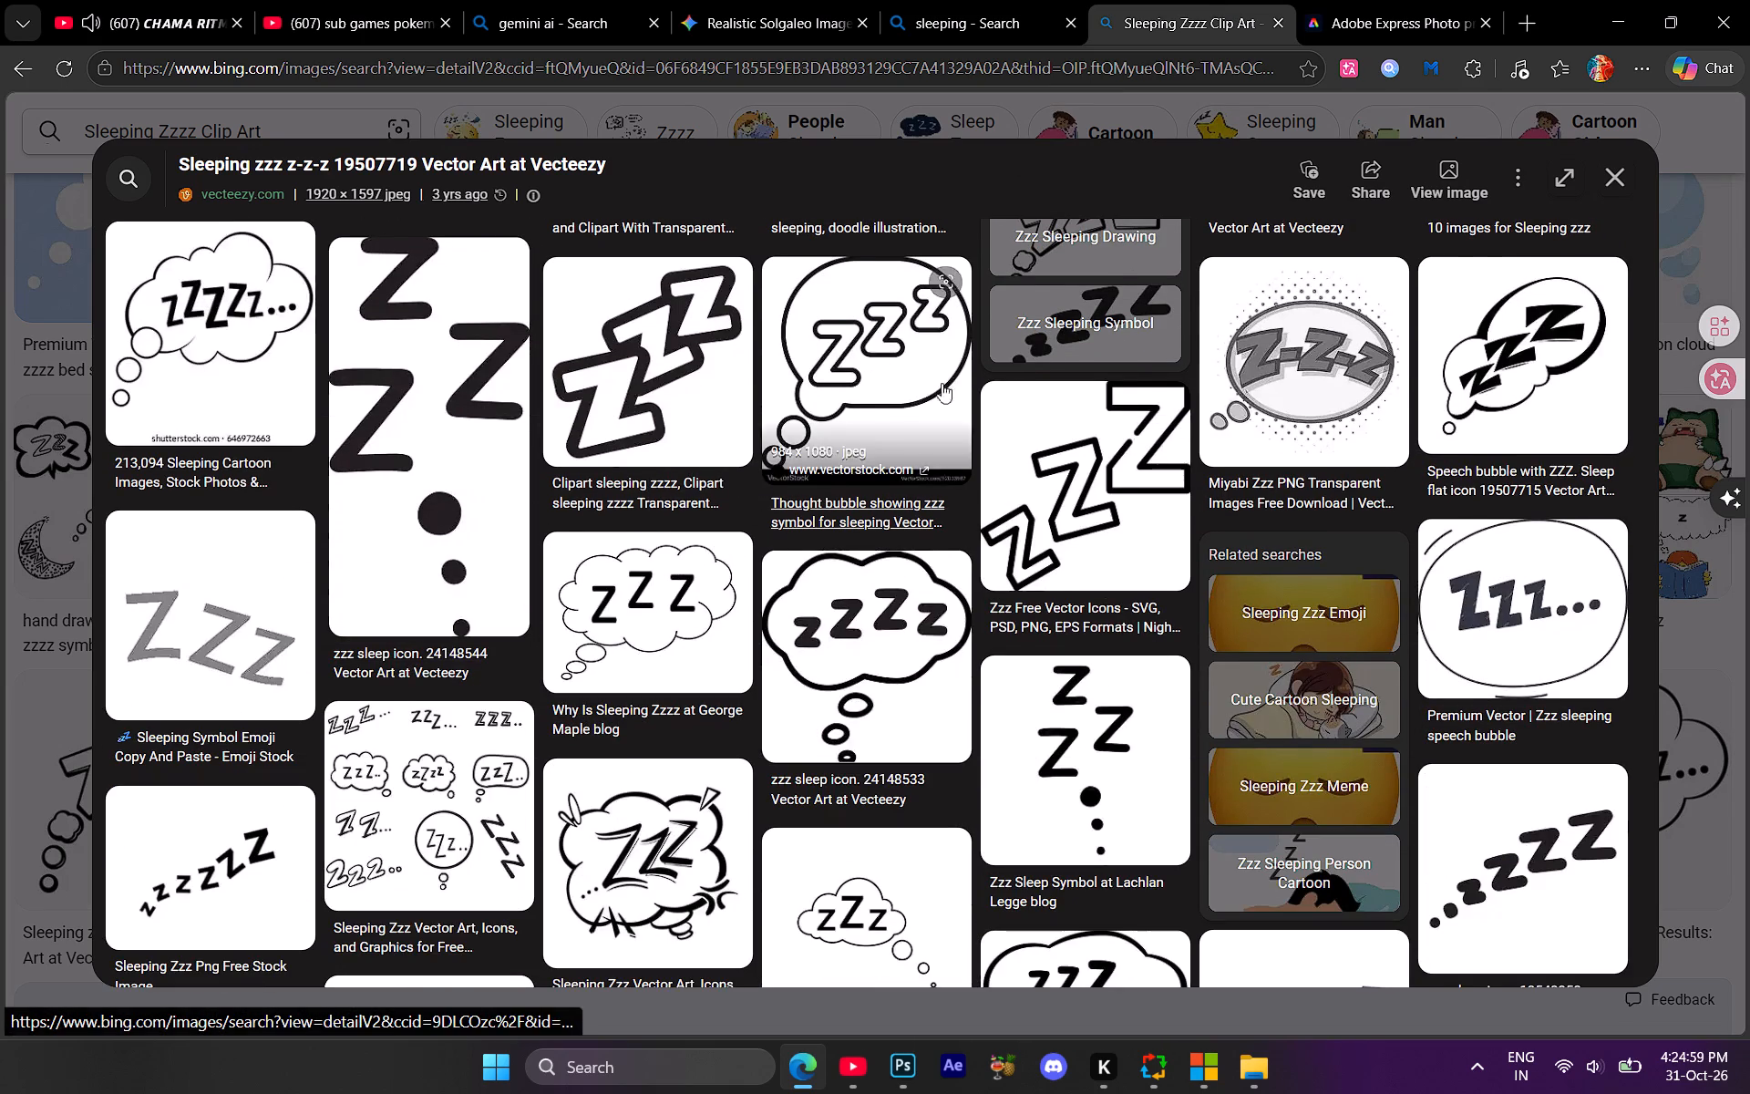
click(1275, 28)
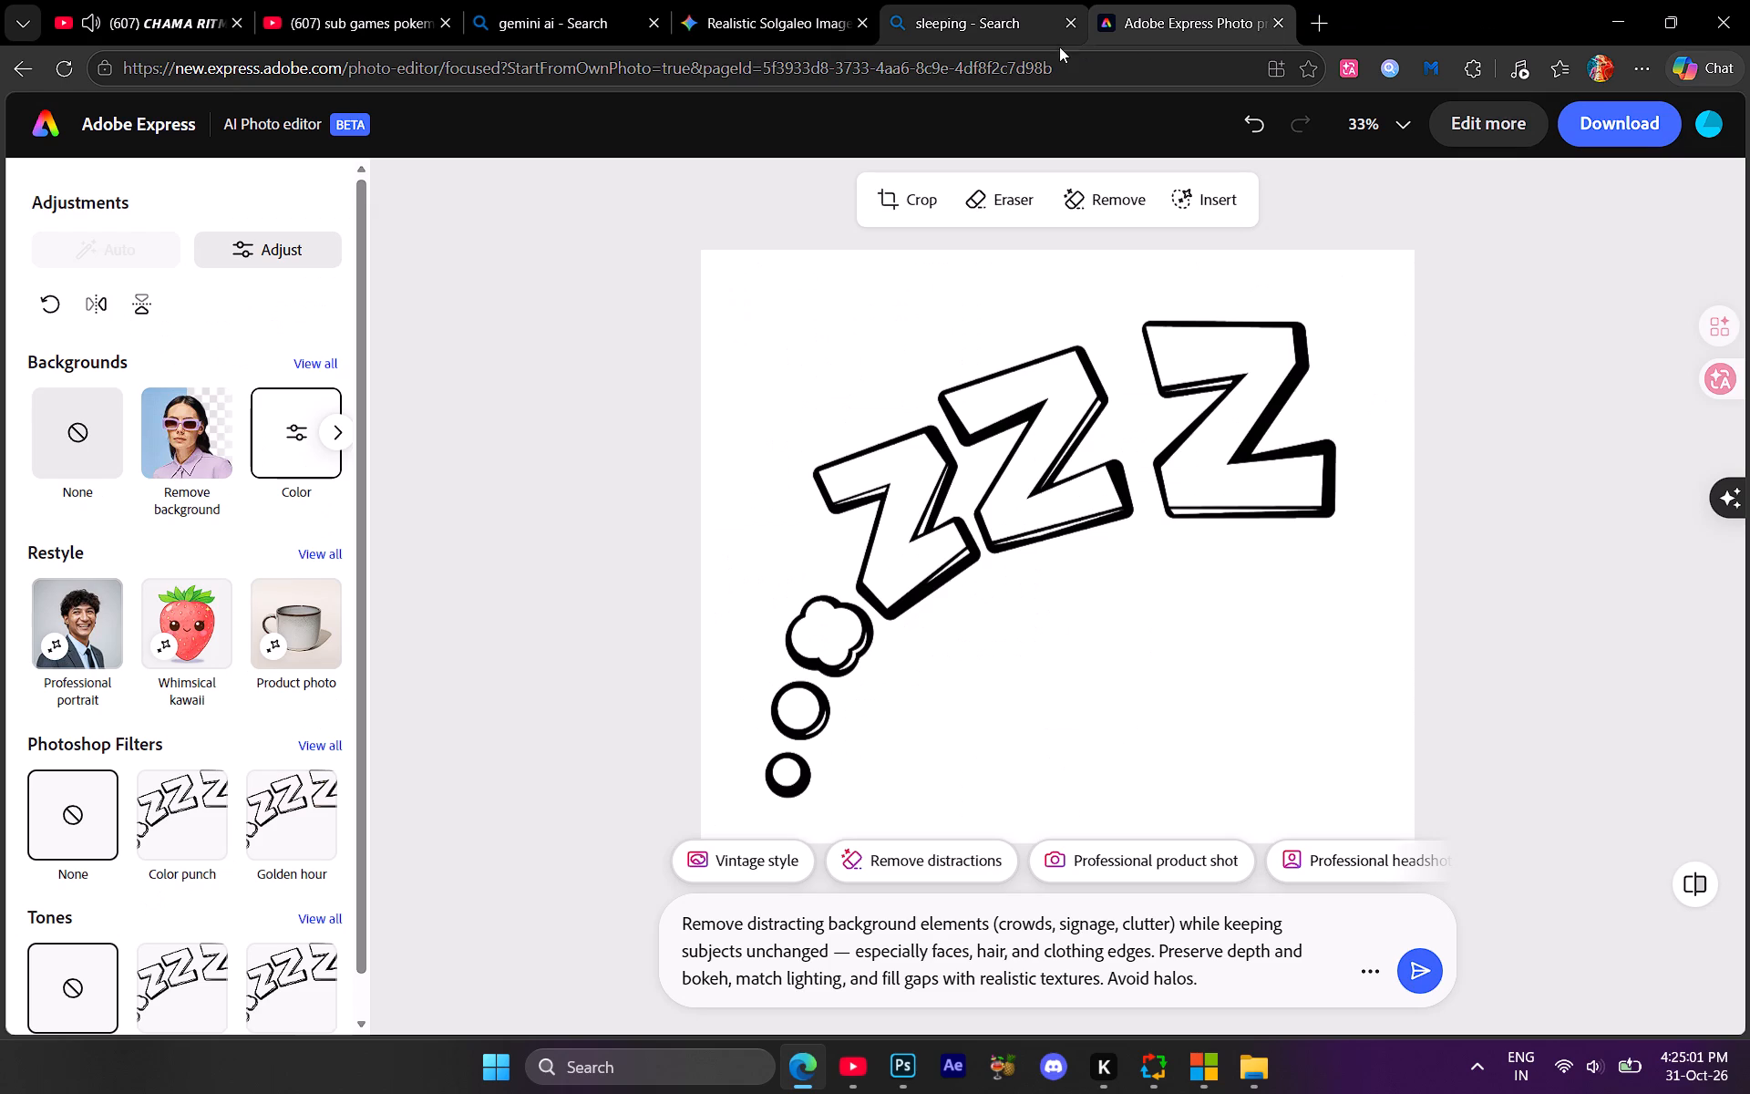
click(1069, 28)
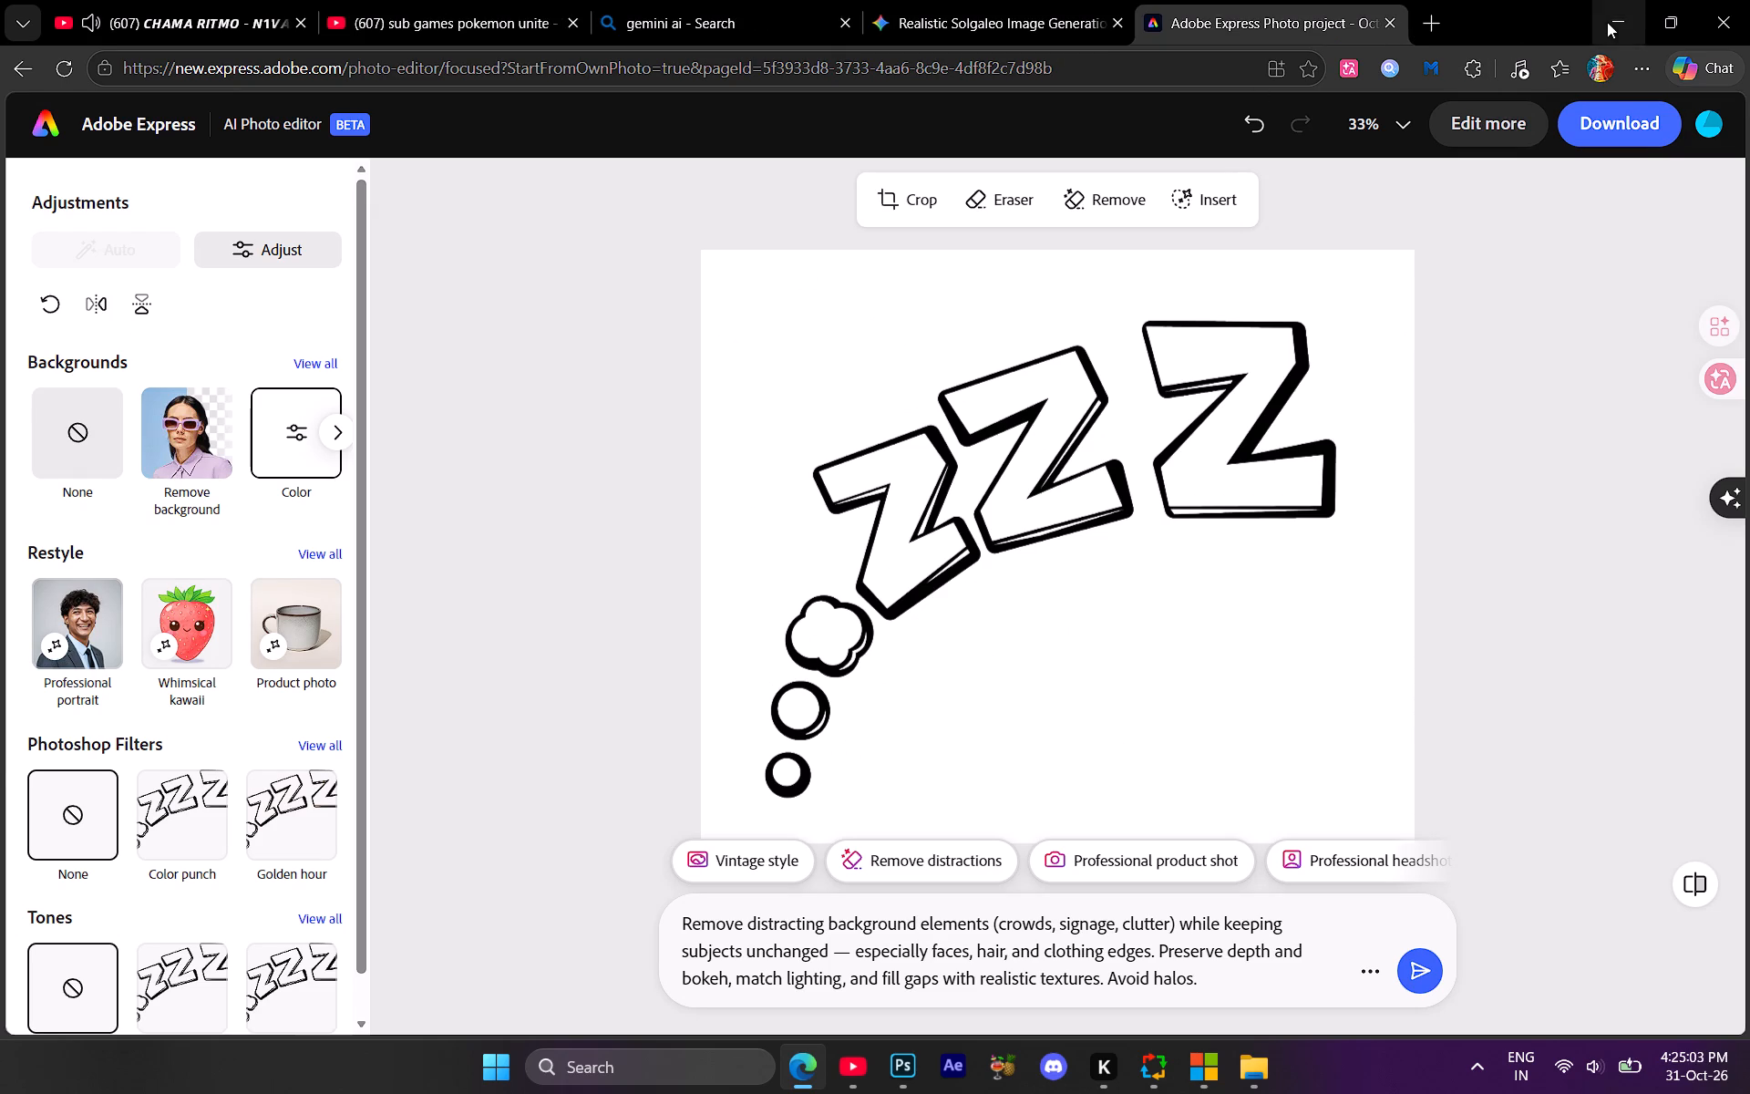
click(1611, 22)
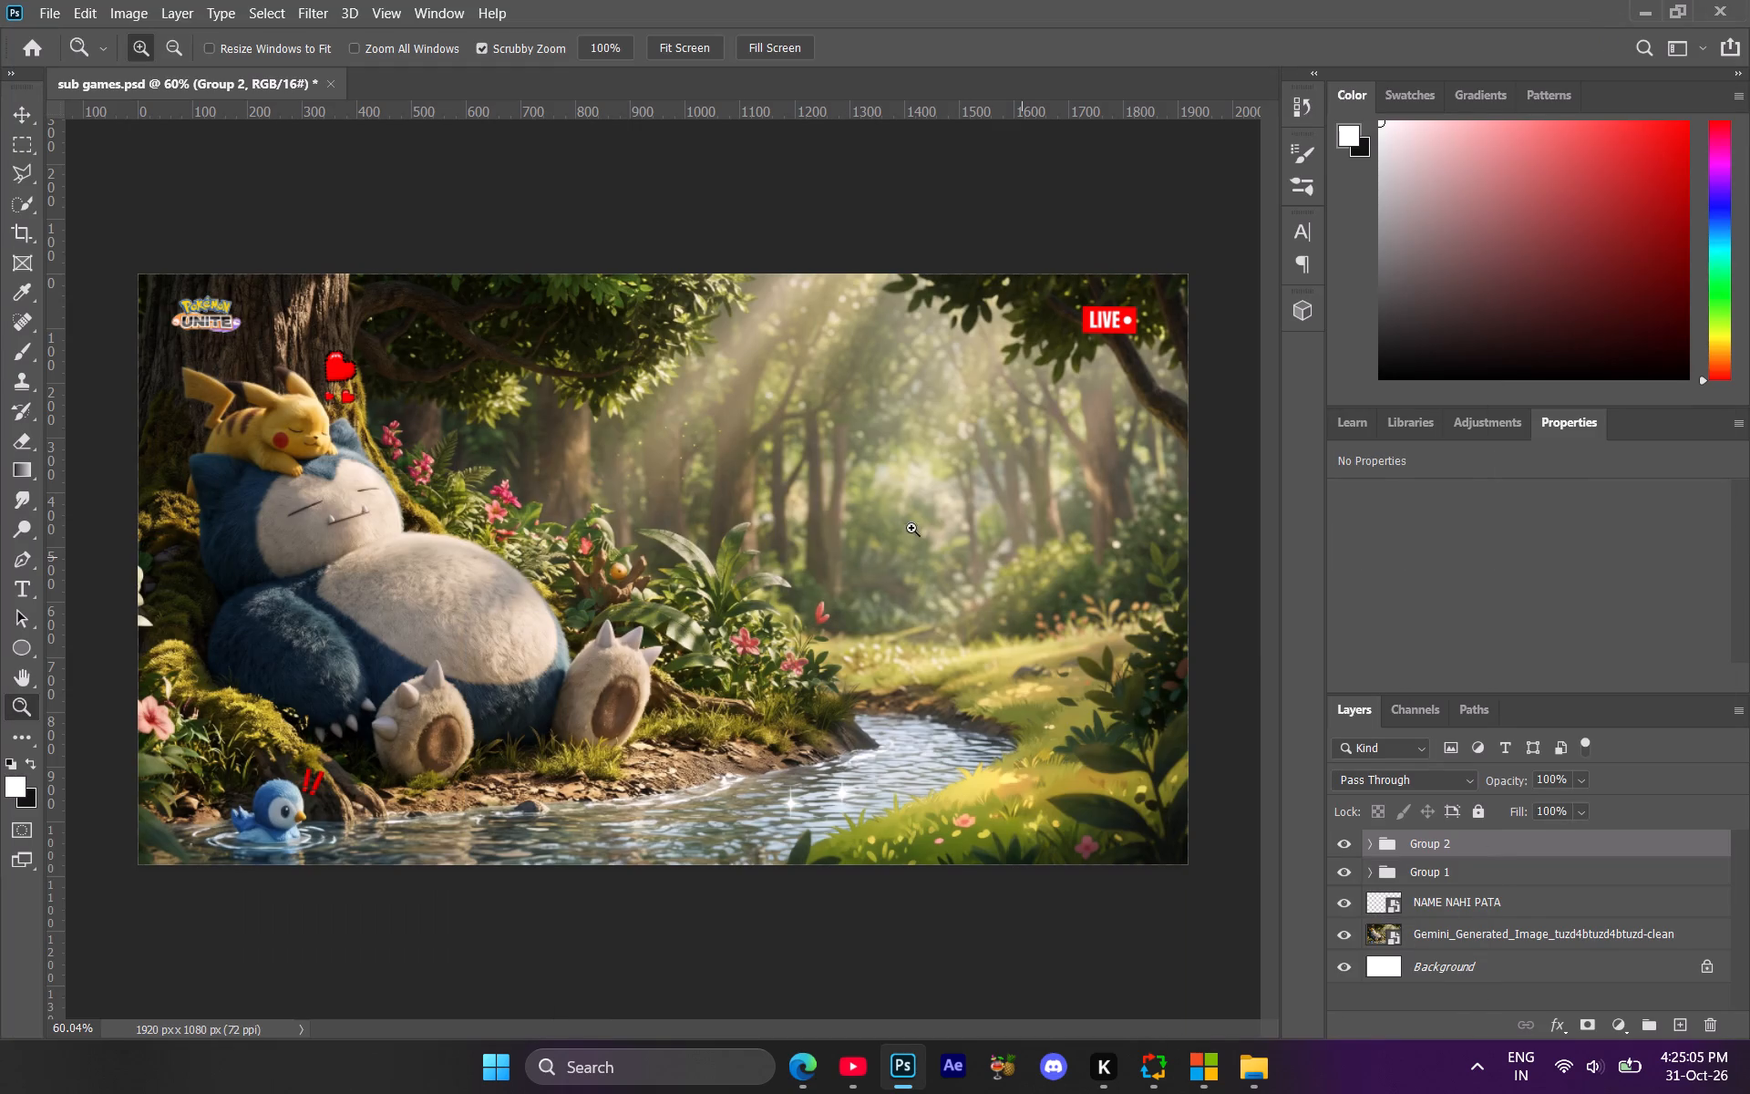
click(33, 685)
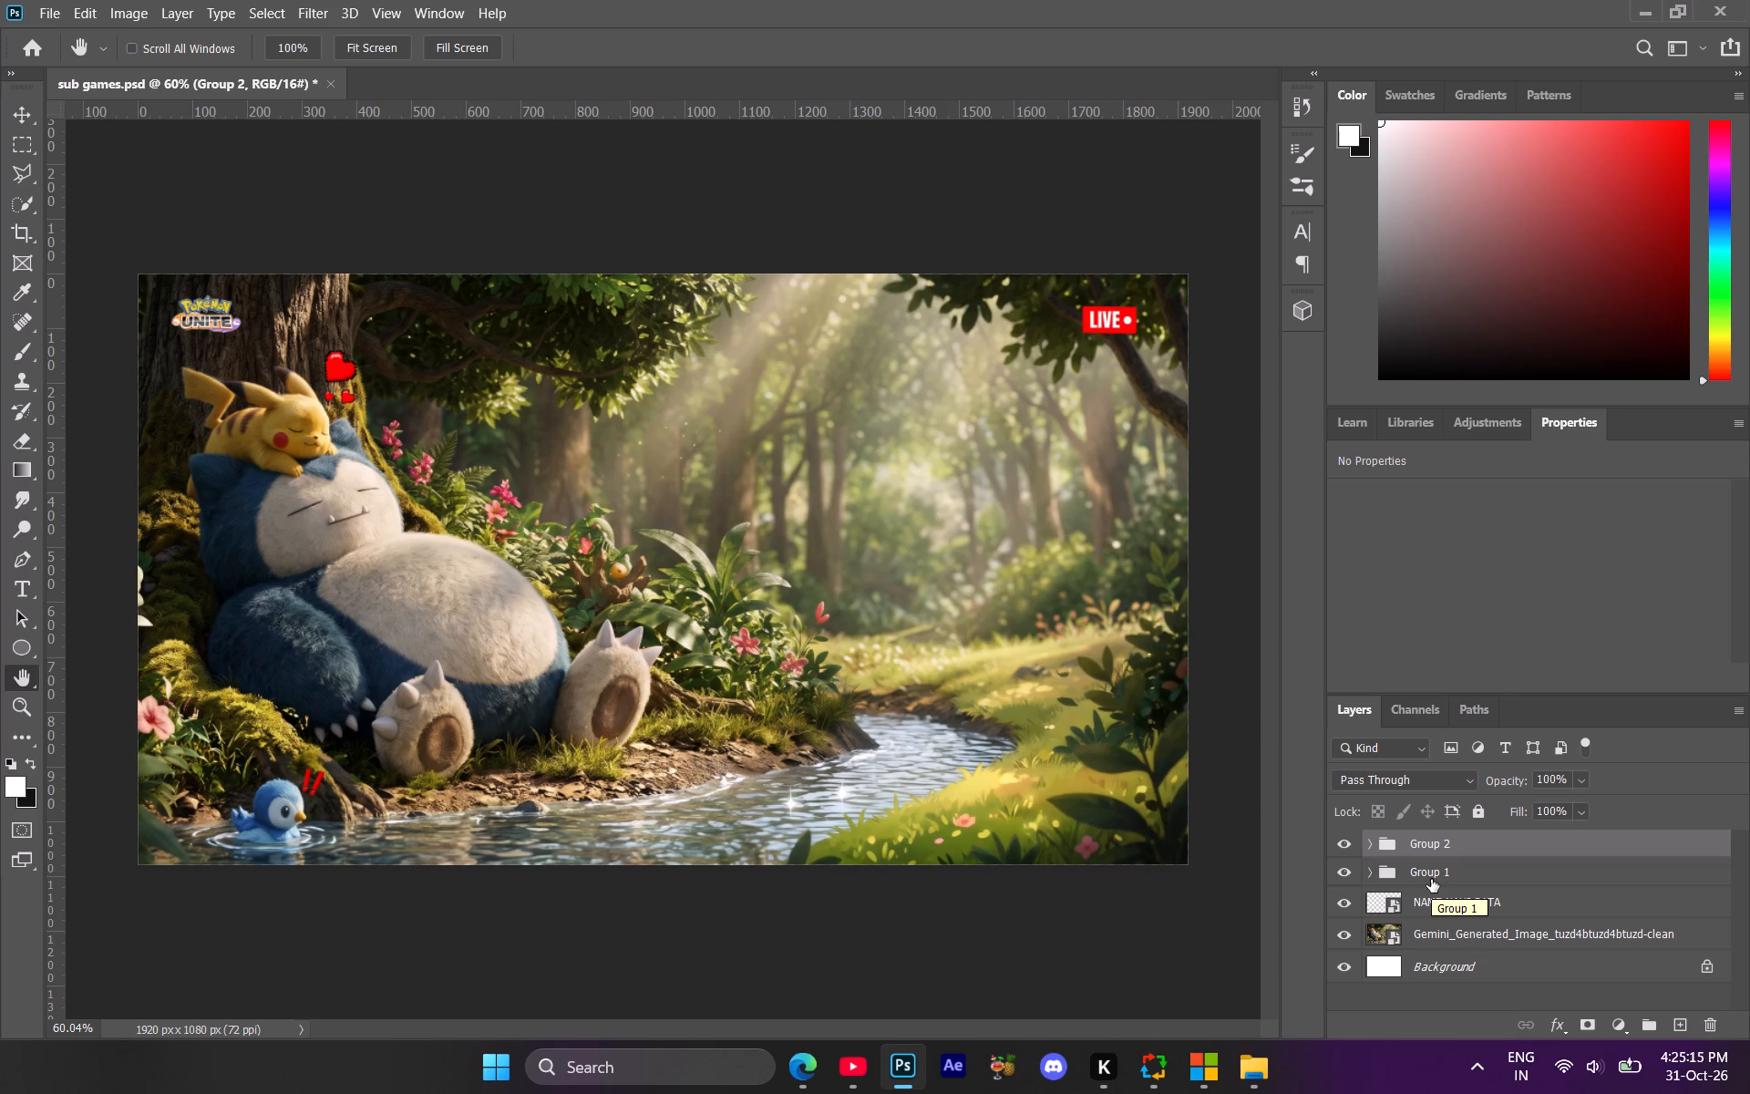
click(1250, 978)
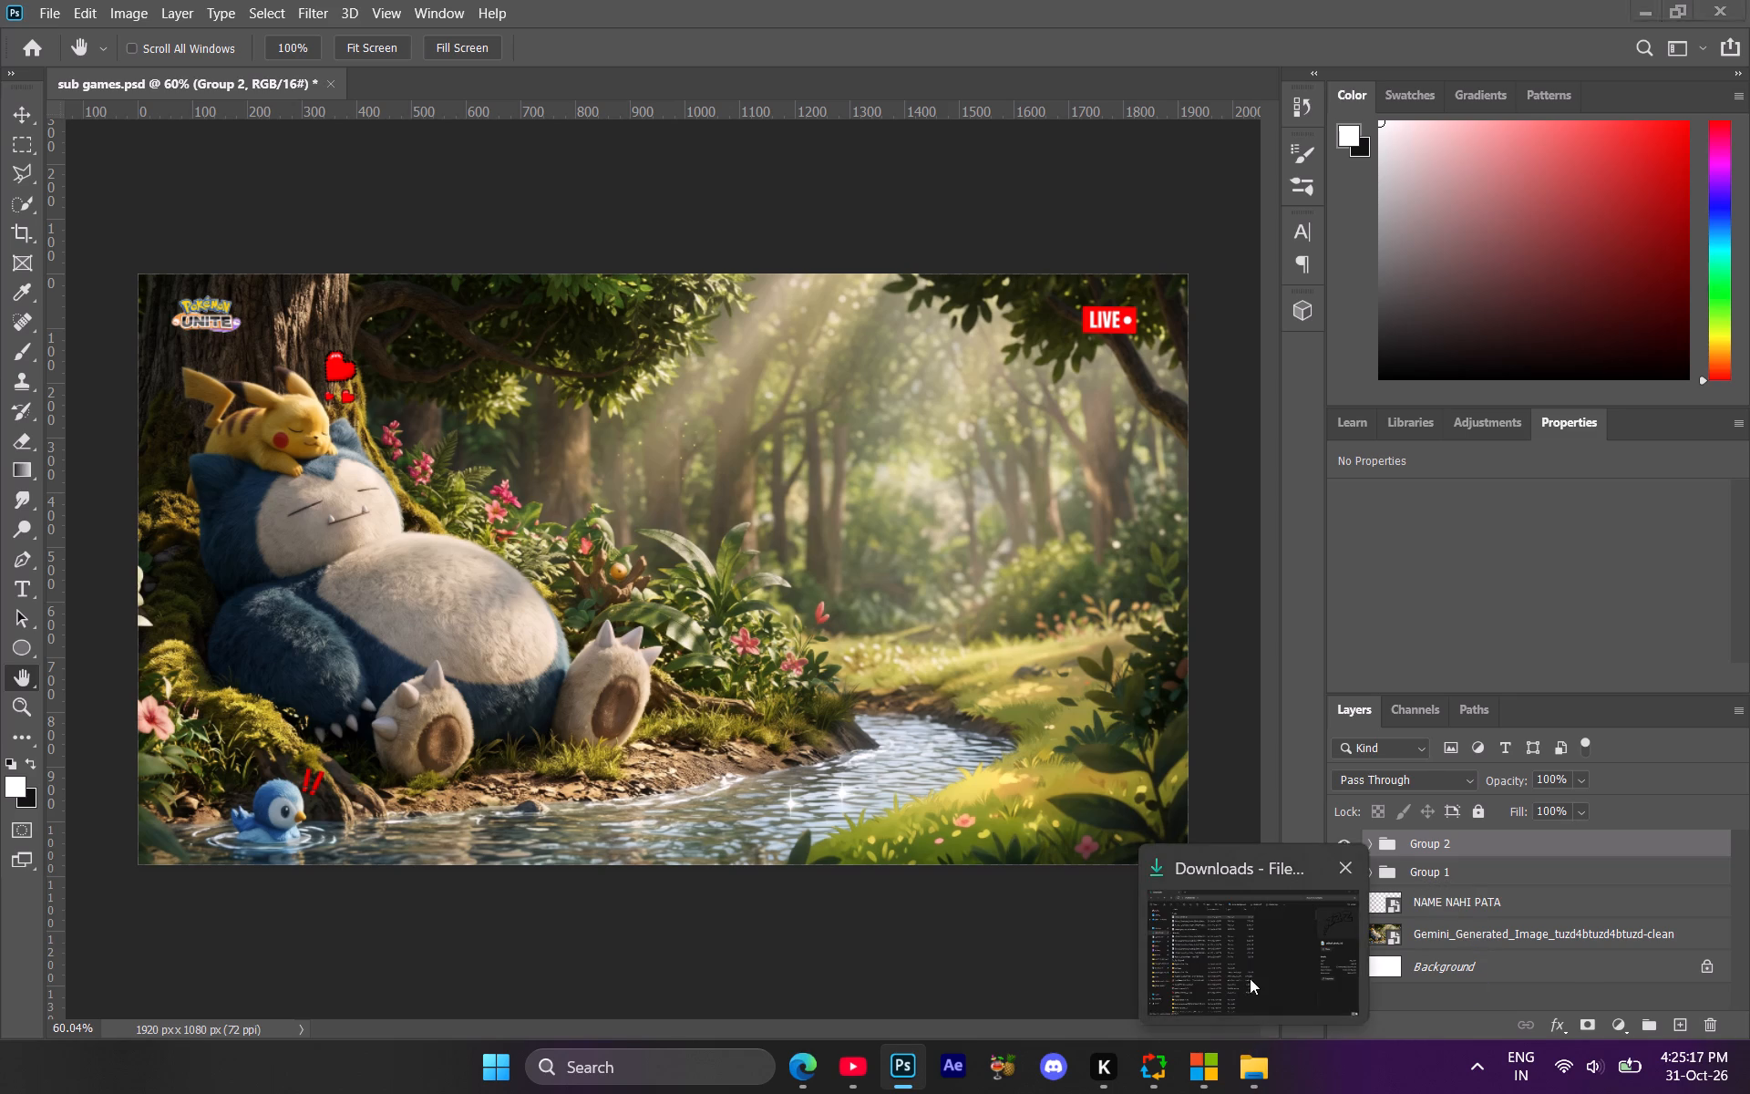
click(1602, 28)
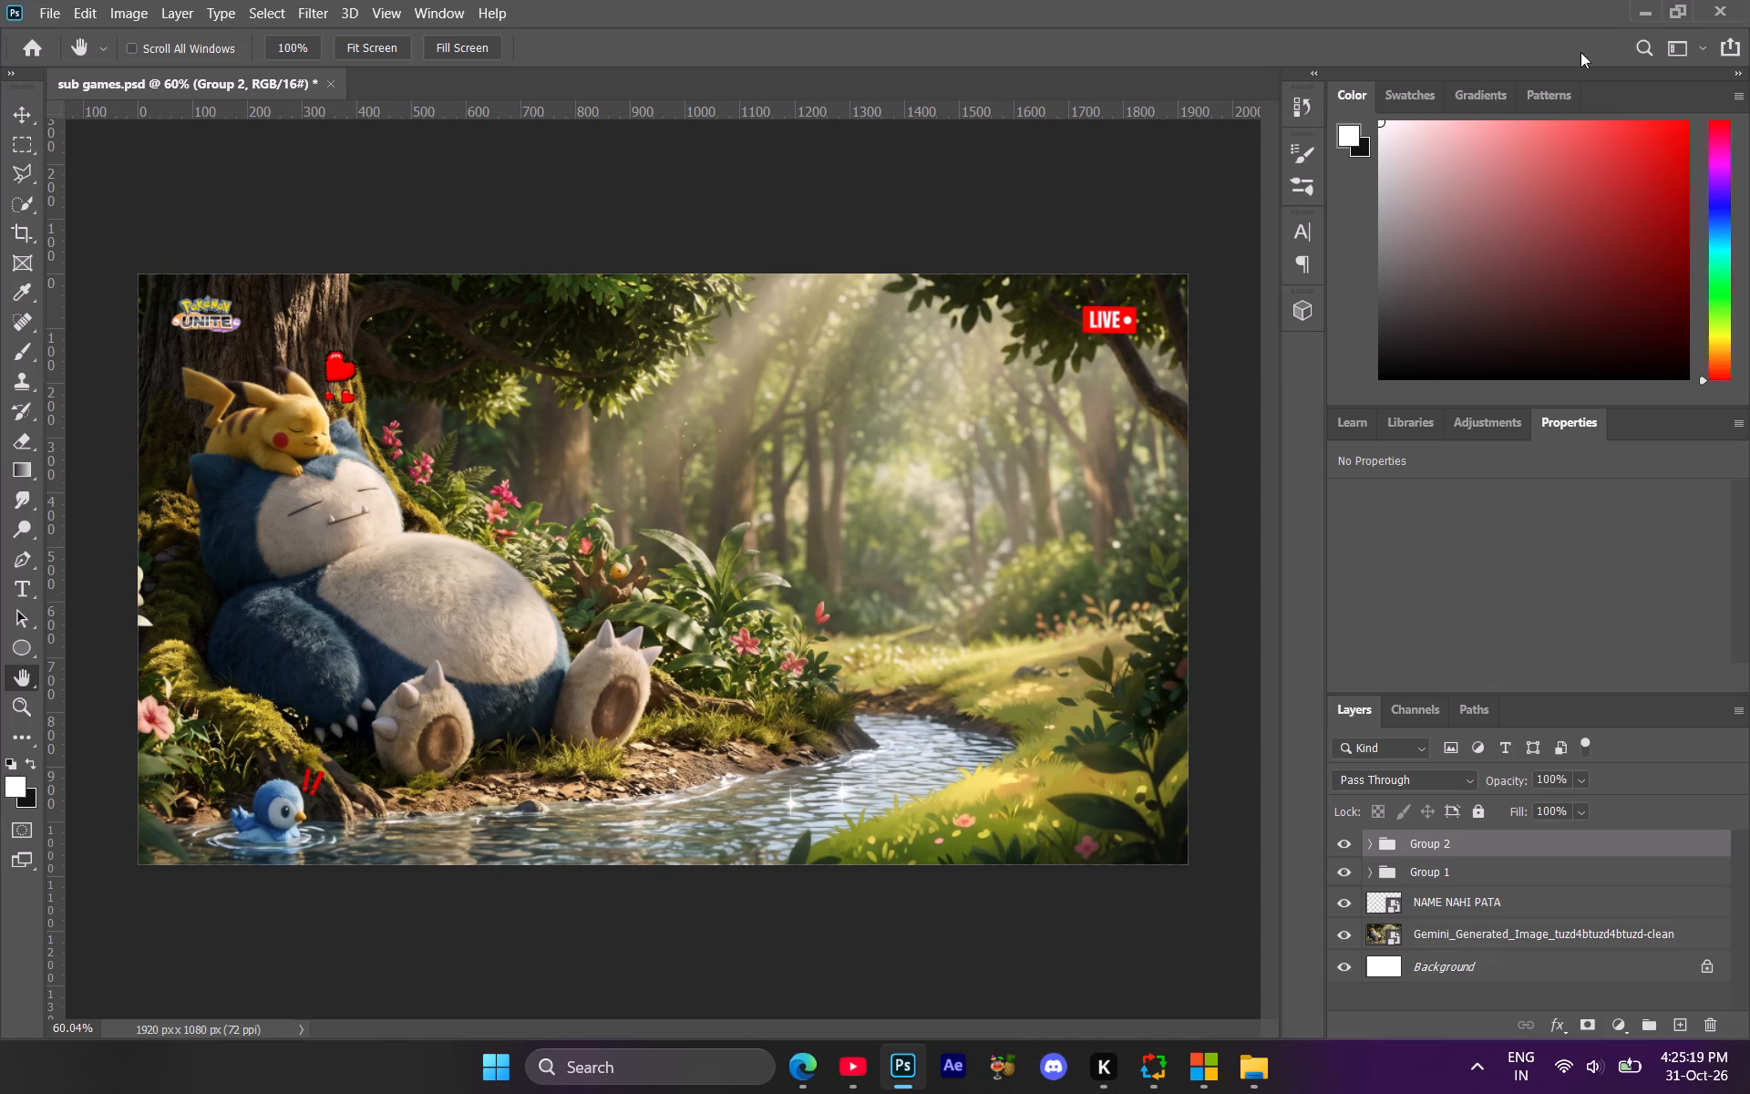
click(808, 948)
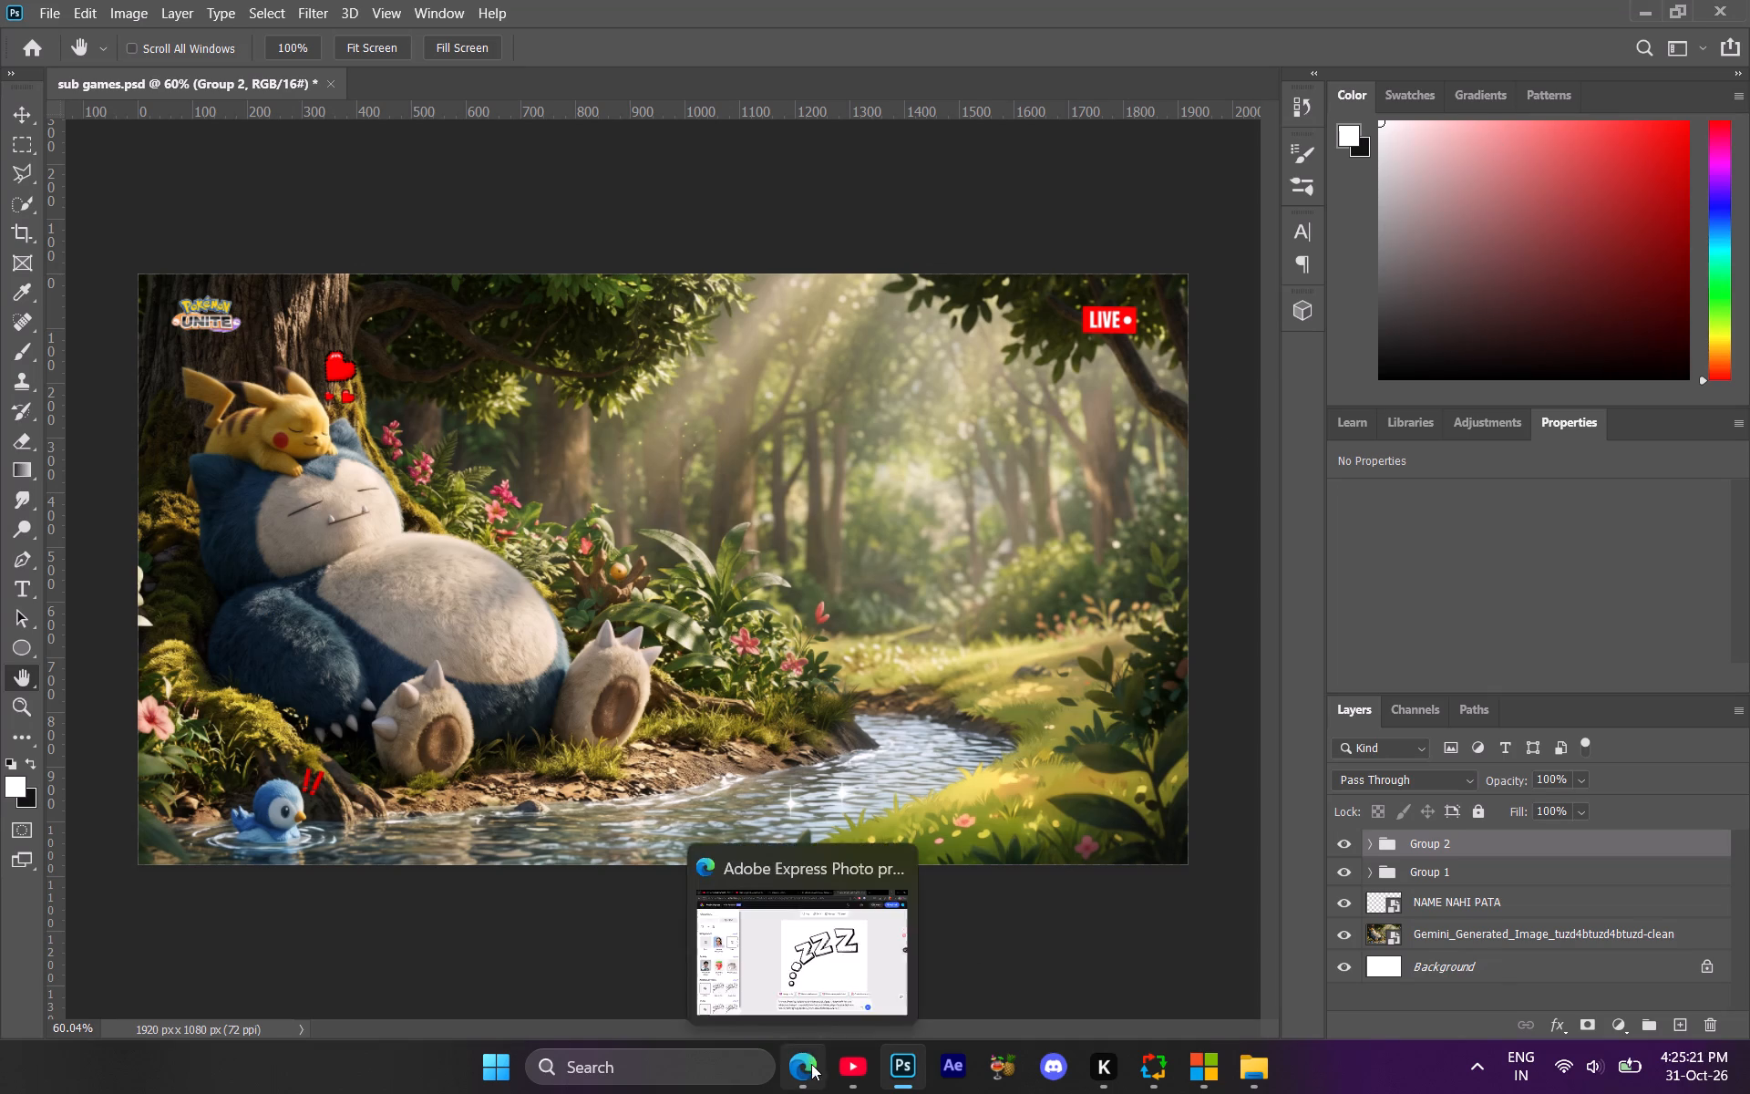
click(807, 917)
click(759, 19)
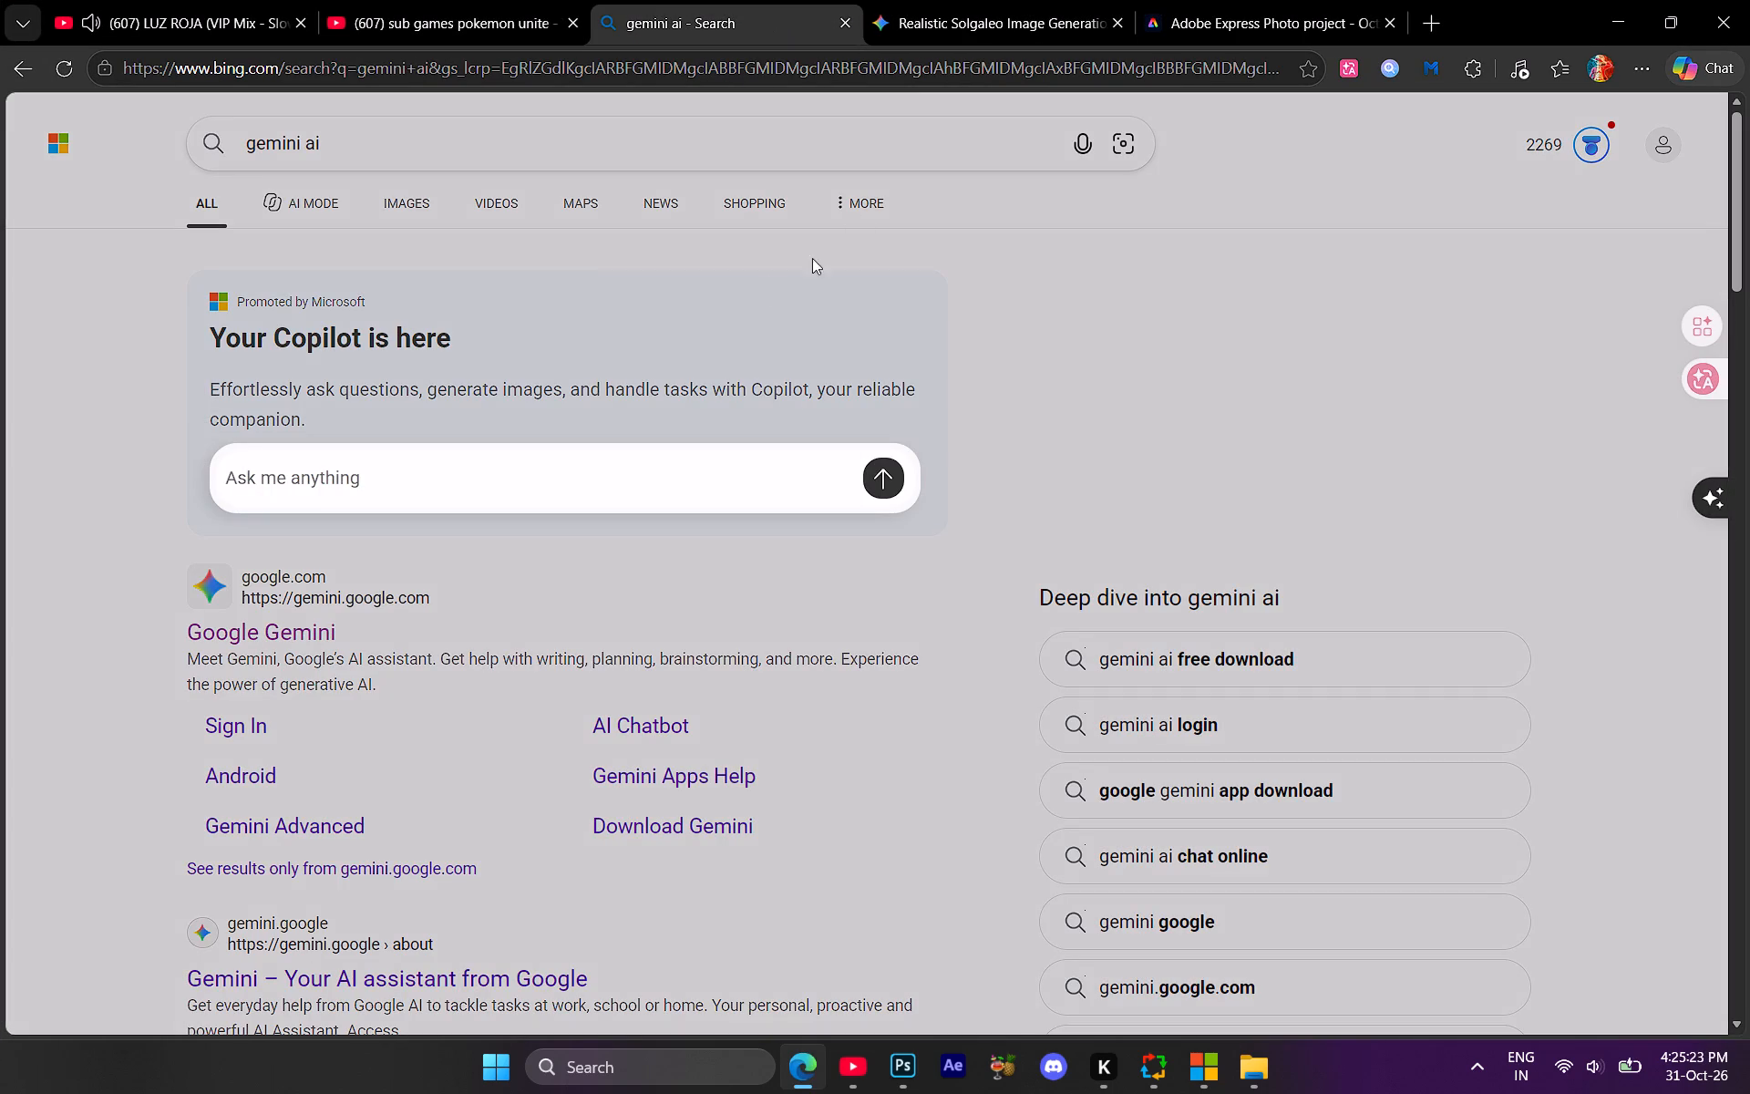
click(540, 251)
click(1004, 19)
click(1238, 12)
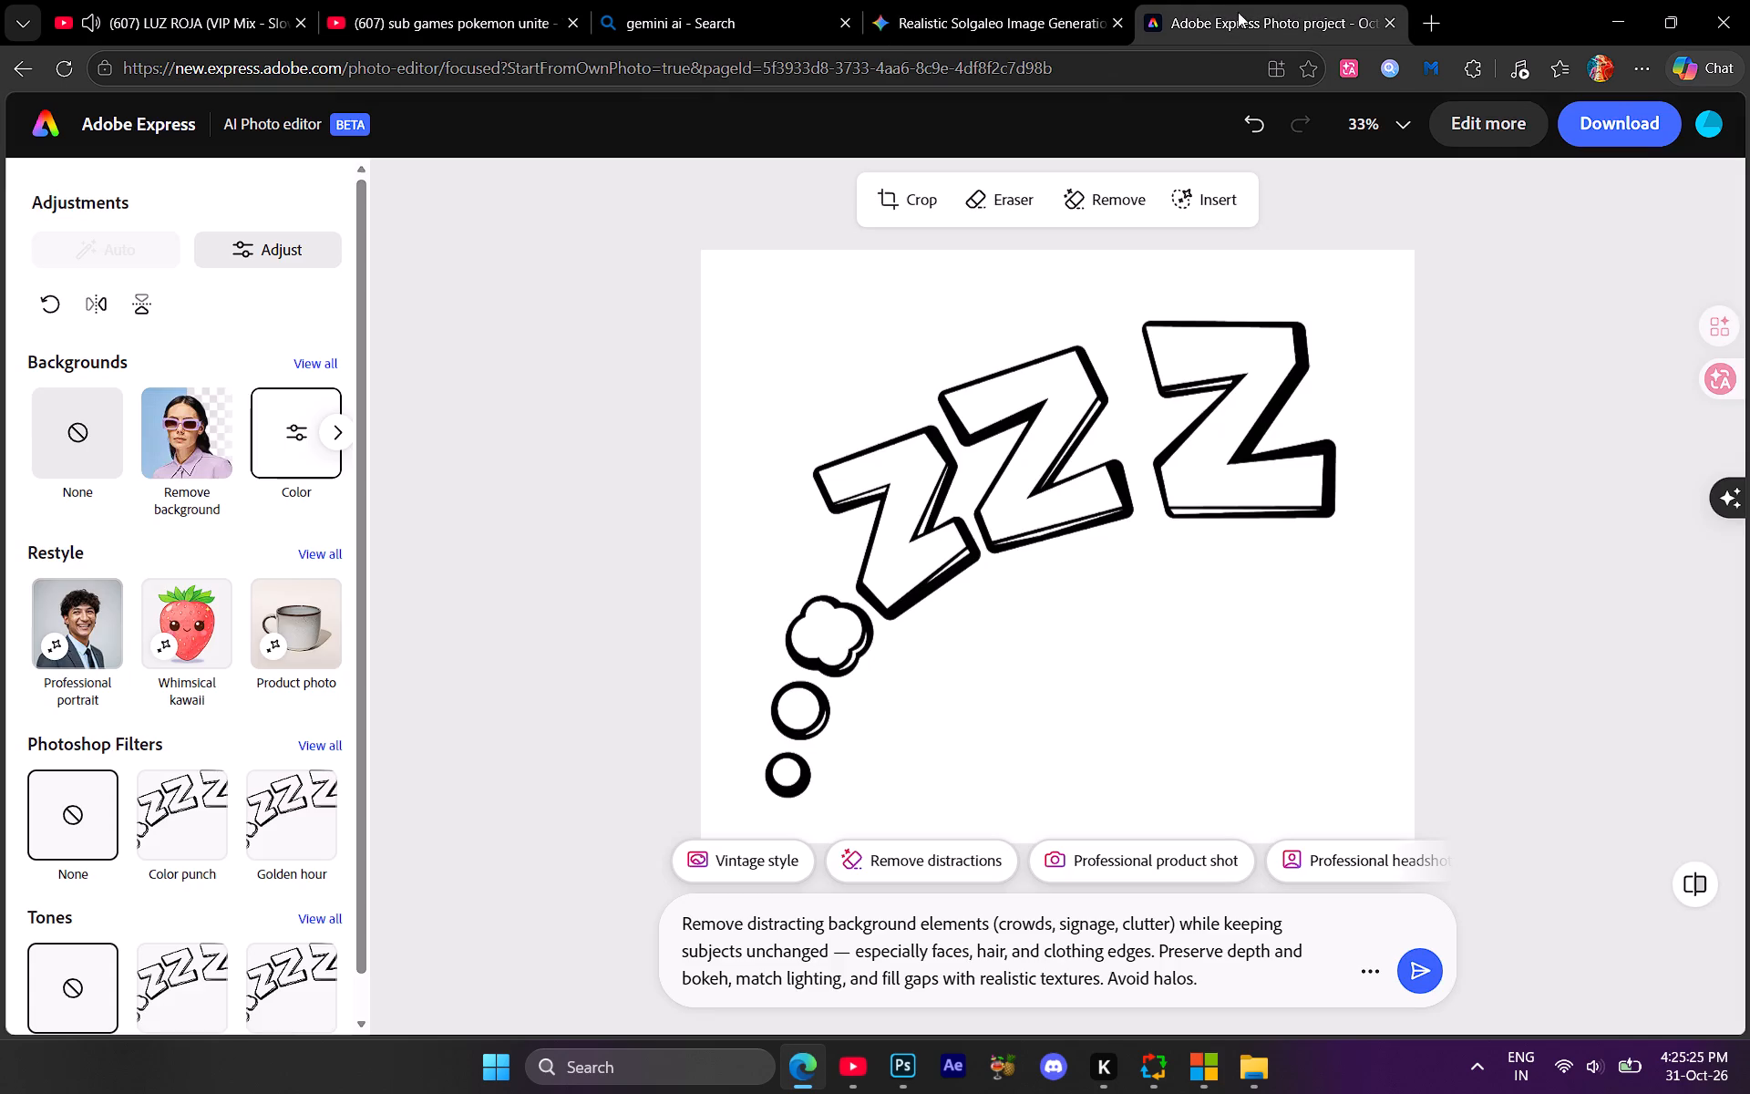
Close the Adobe Express photo project and run a Bing image search for "zzzz sleep aid" in a new tab.
click(1388, 20)
click(1157, 23)
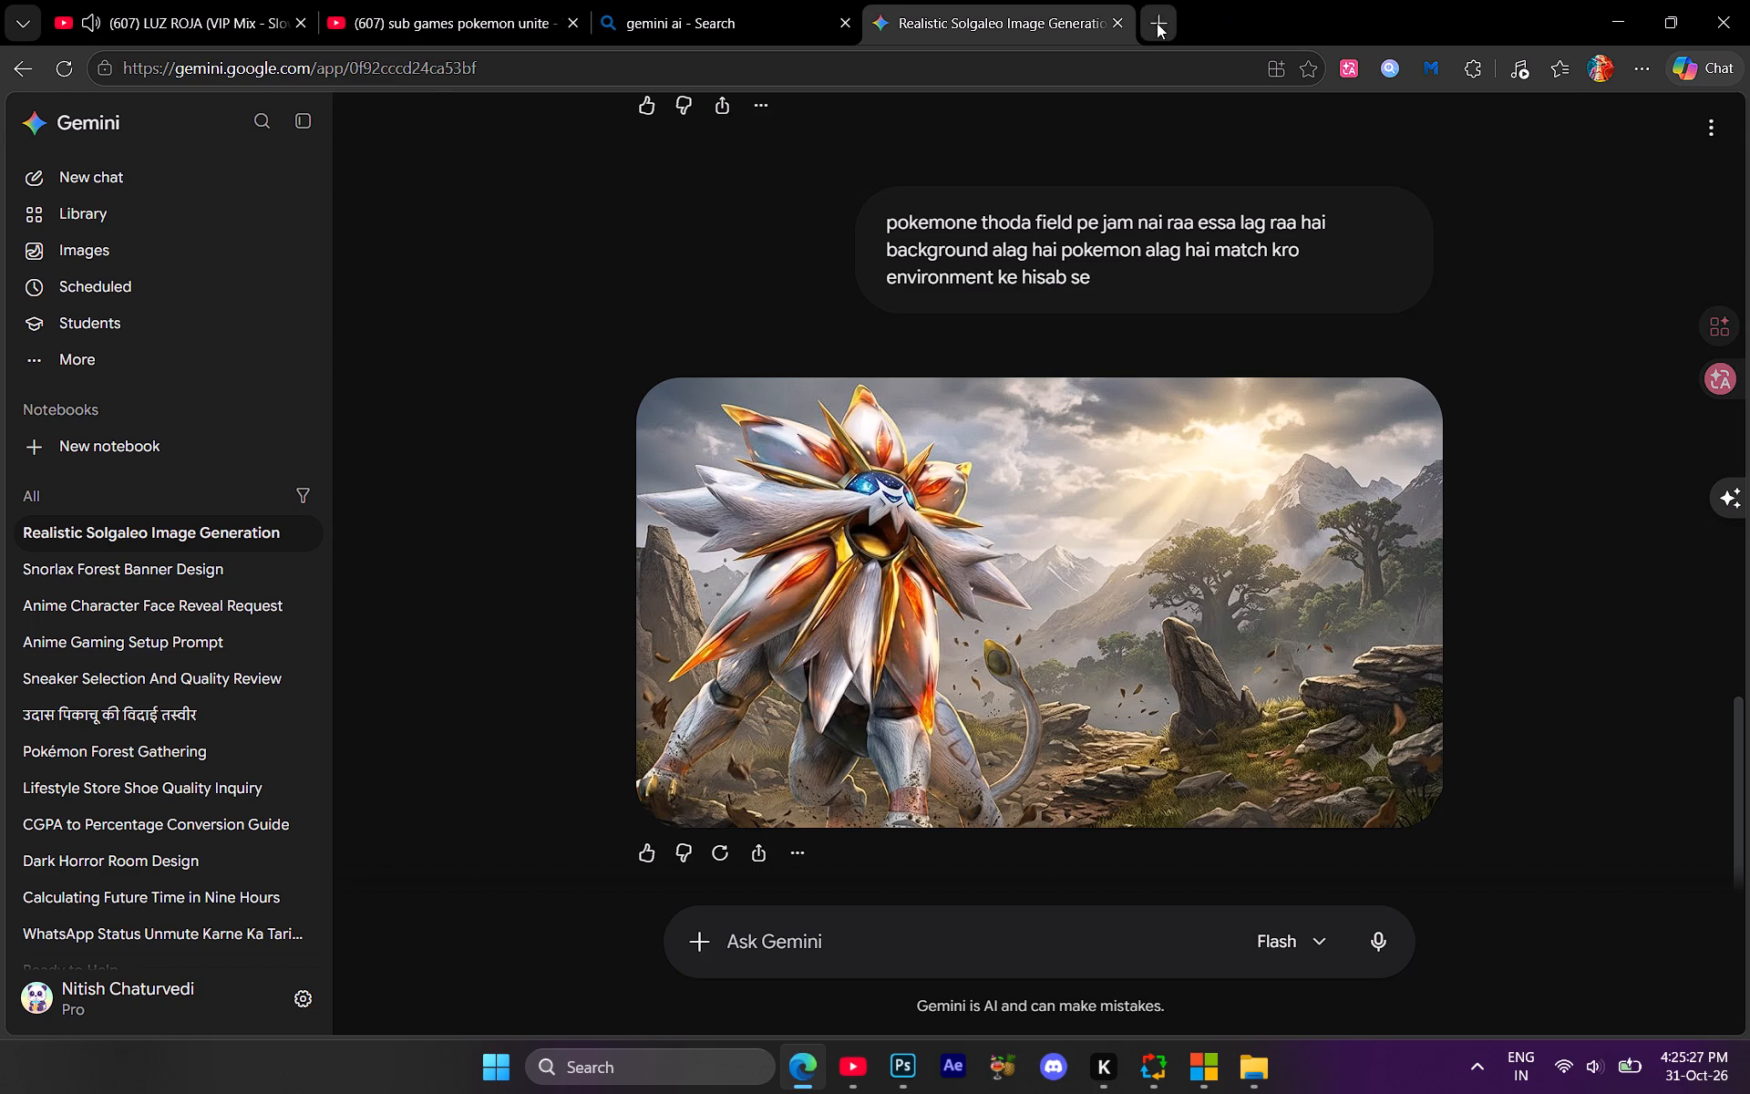
click(1120, 75)
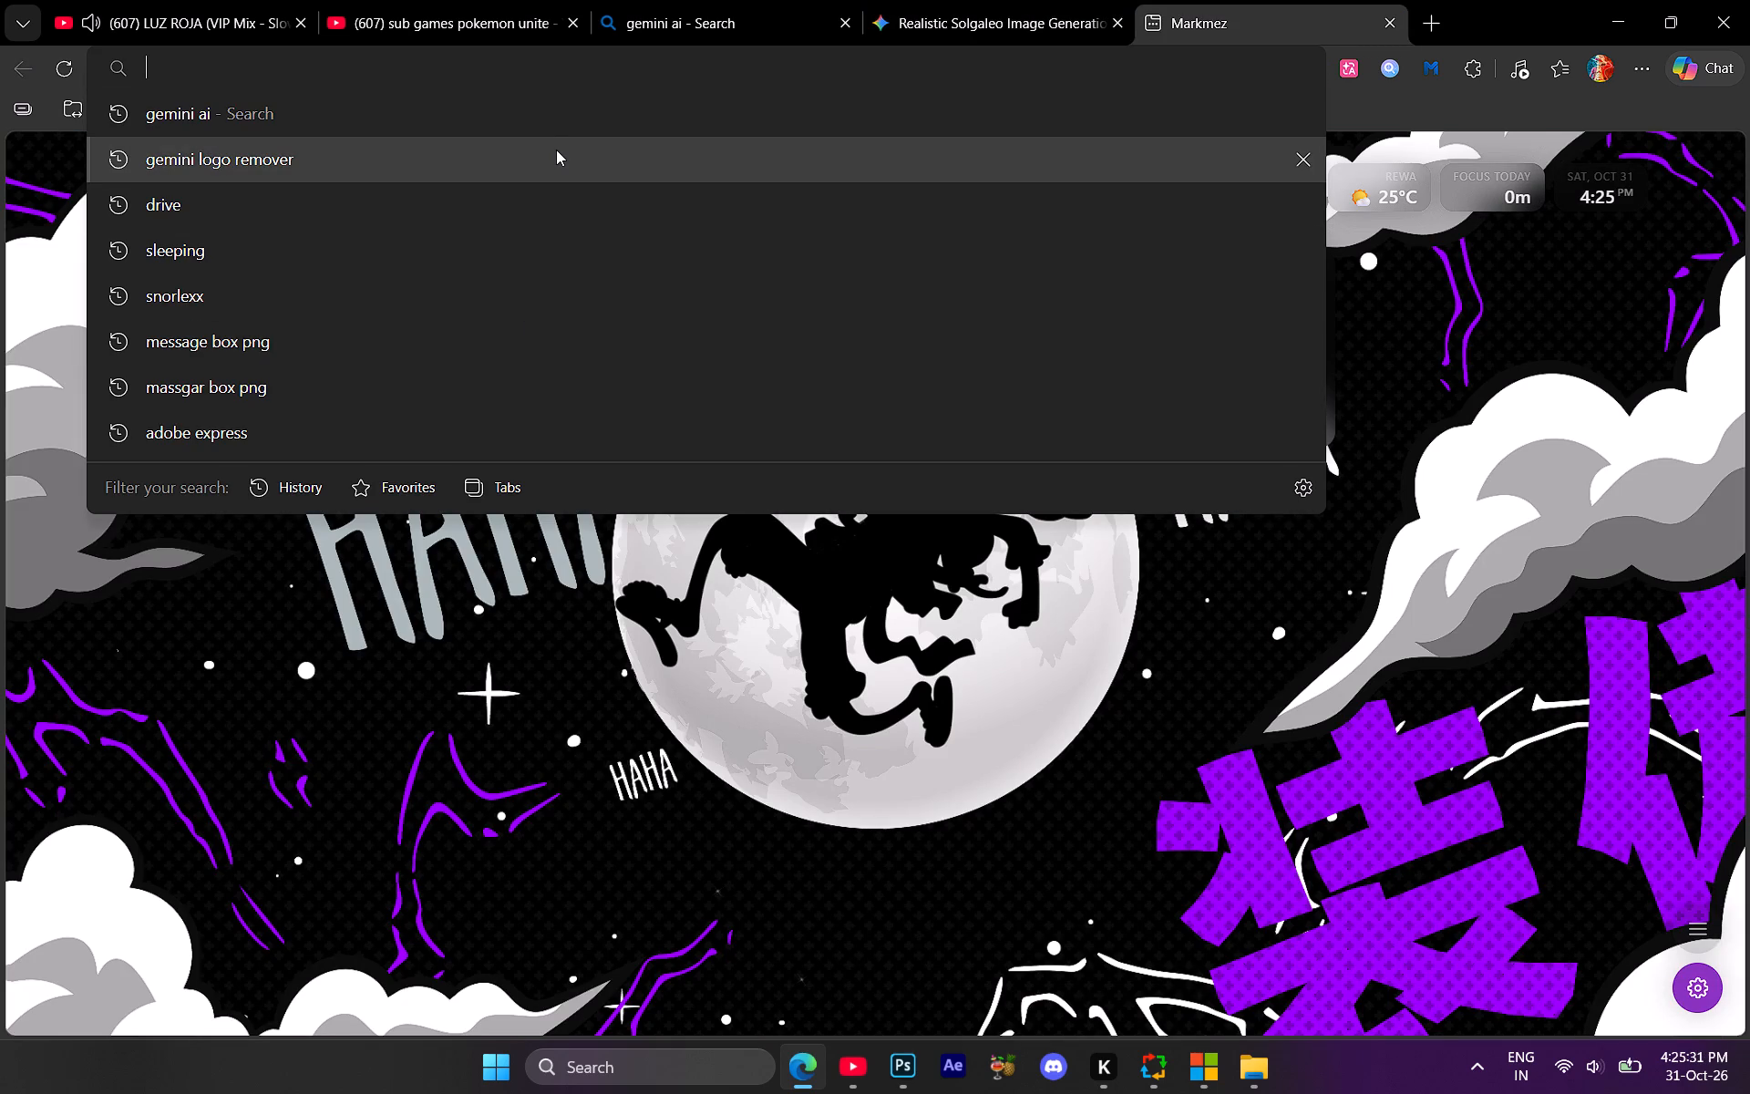
text(zzzz s)
text(leep)
key(Return)
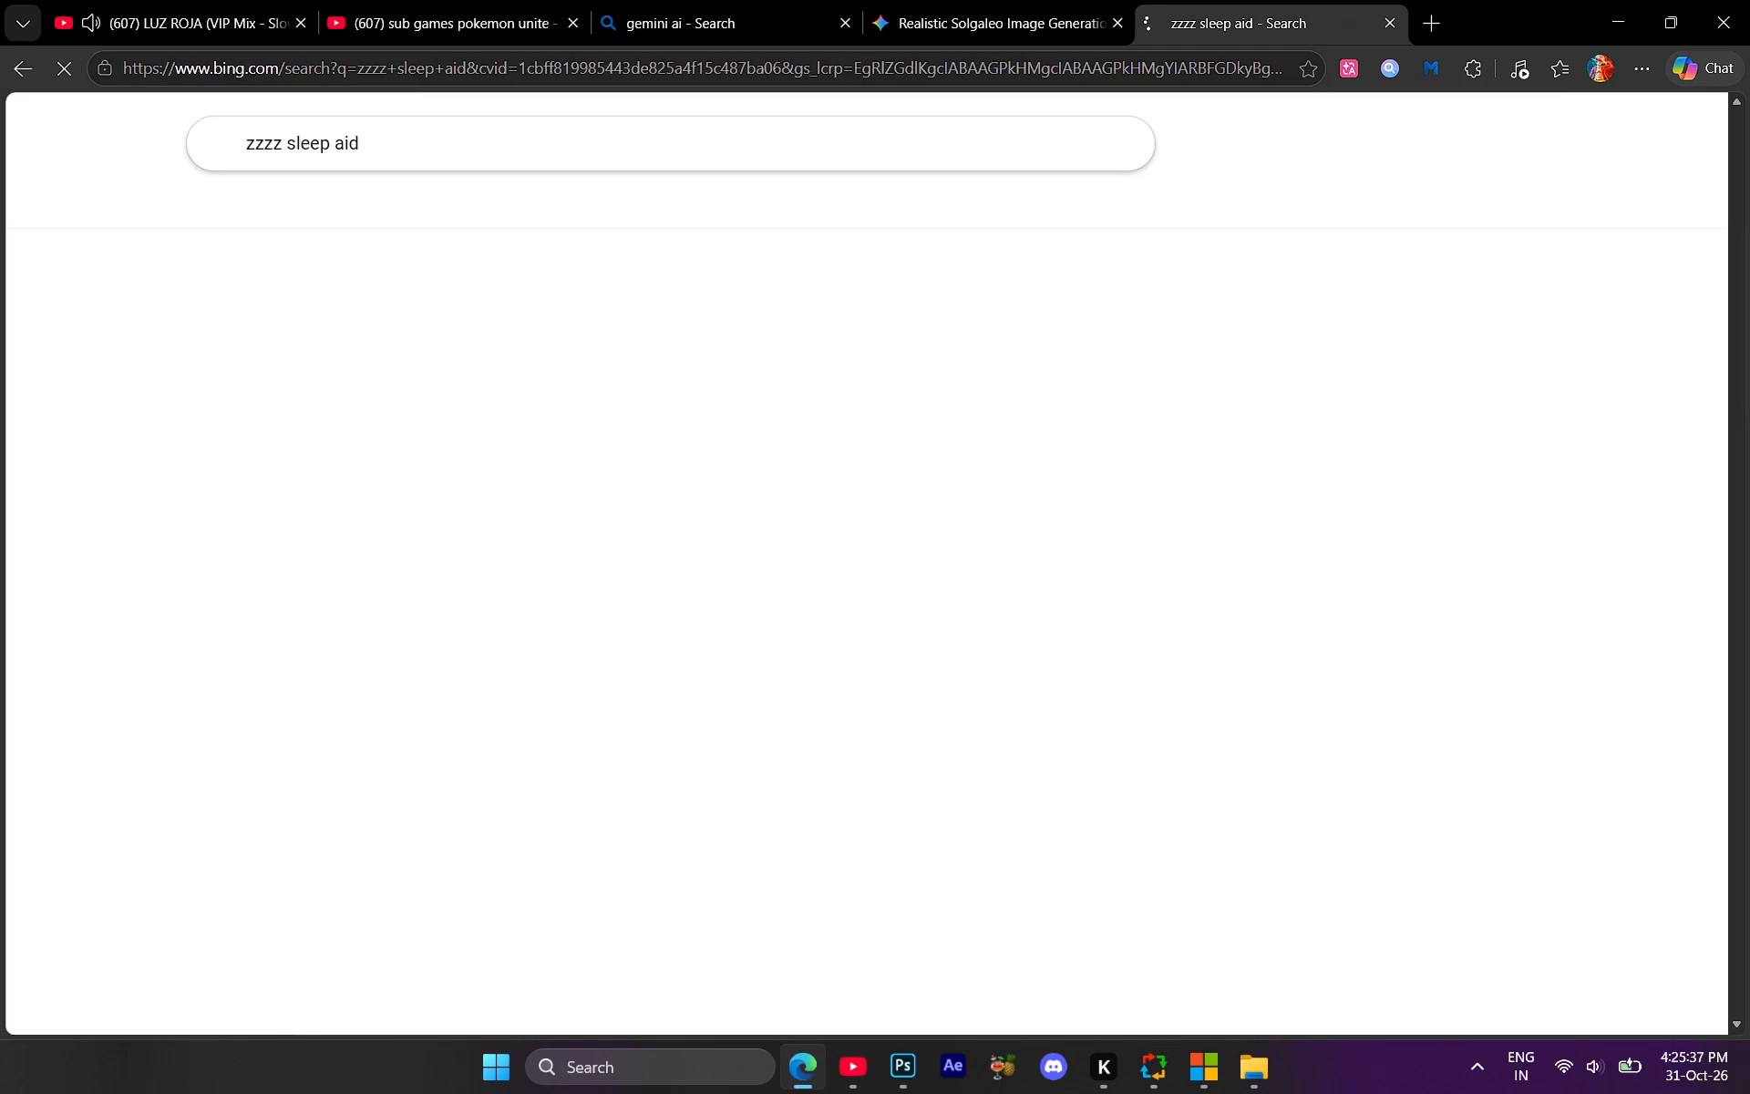
click(506, 204)
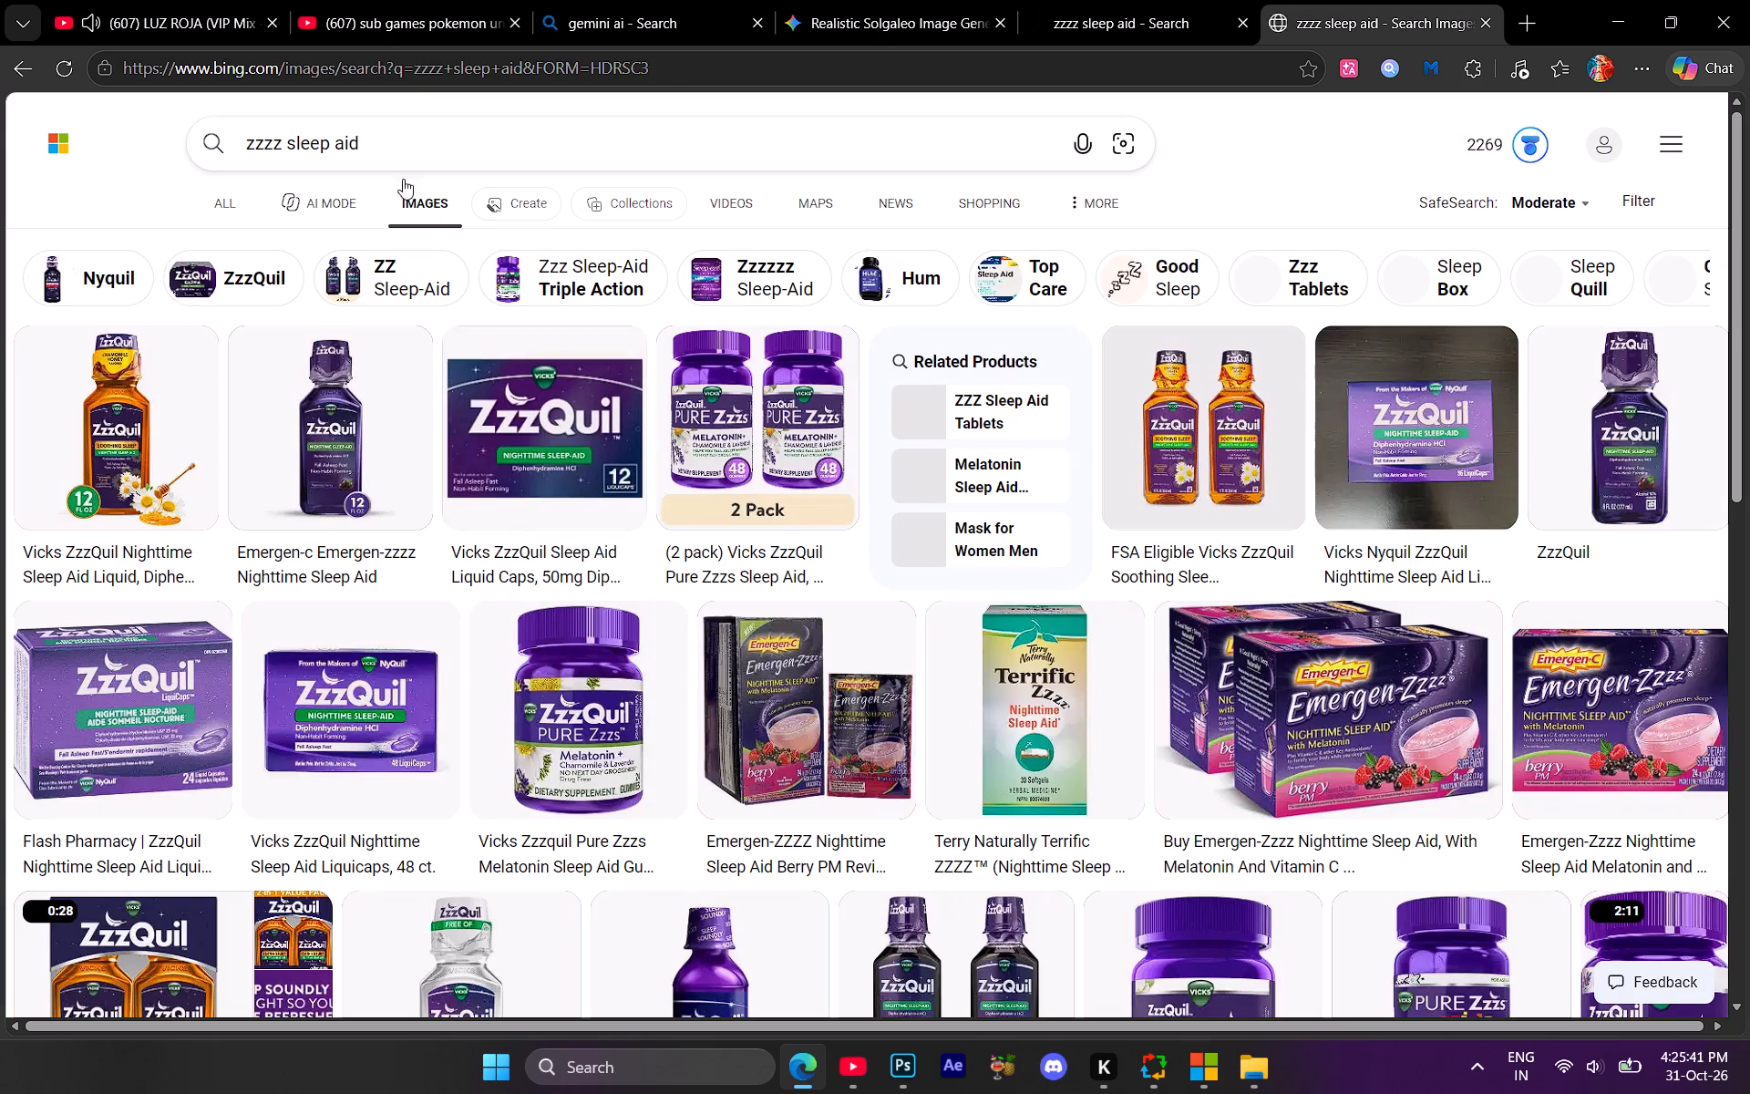
Change the image search to "zzzz sleep".
click(403, 143)
key(BackSpace)
key(BackSpace)
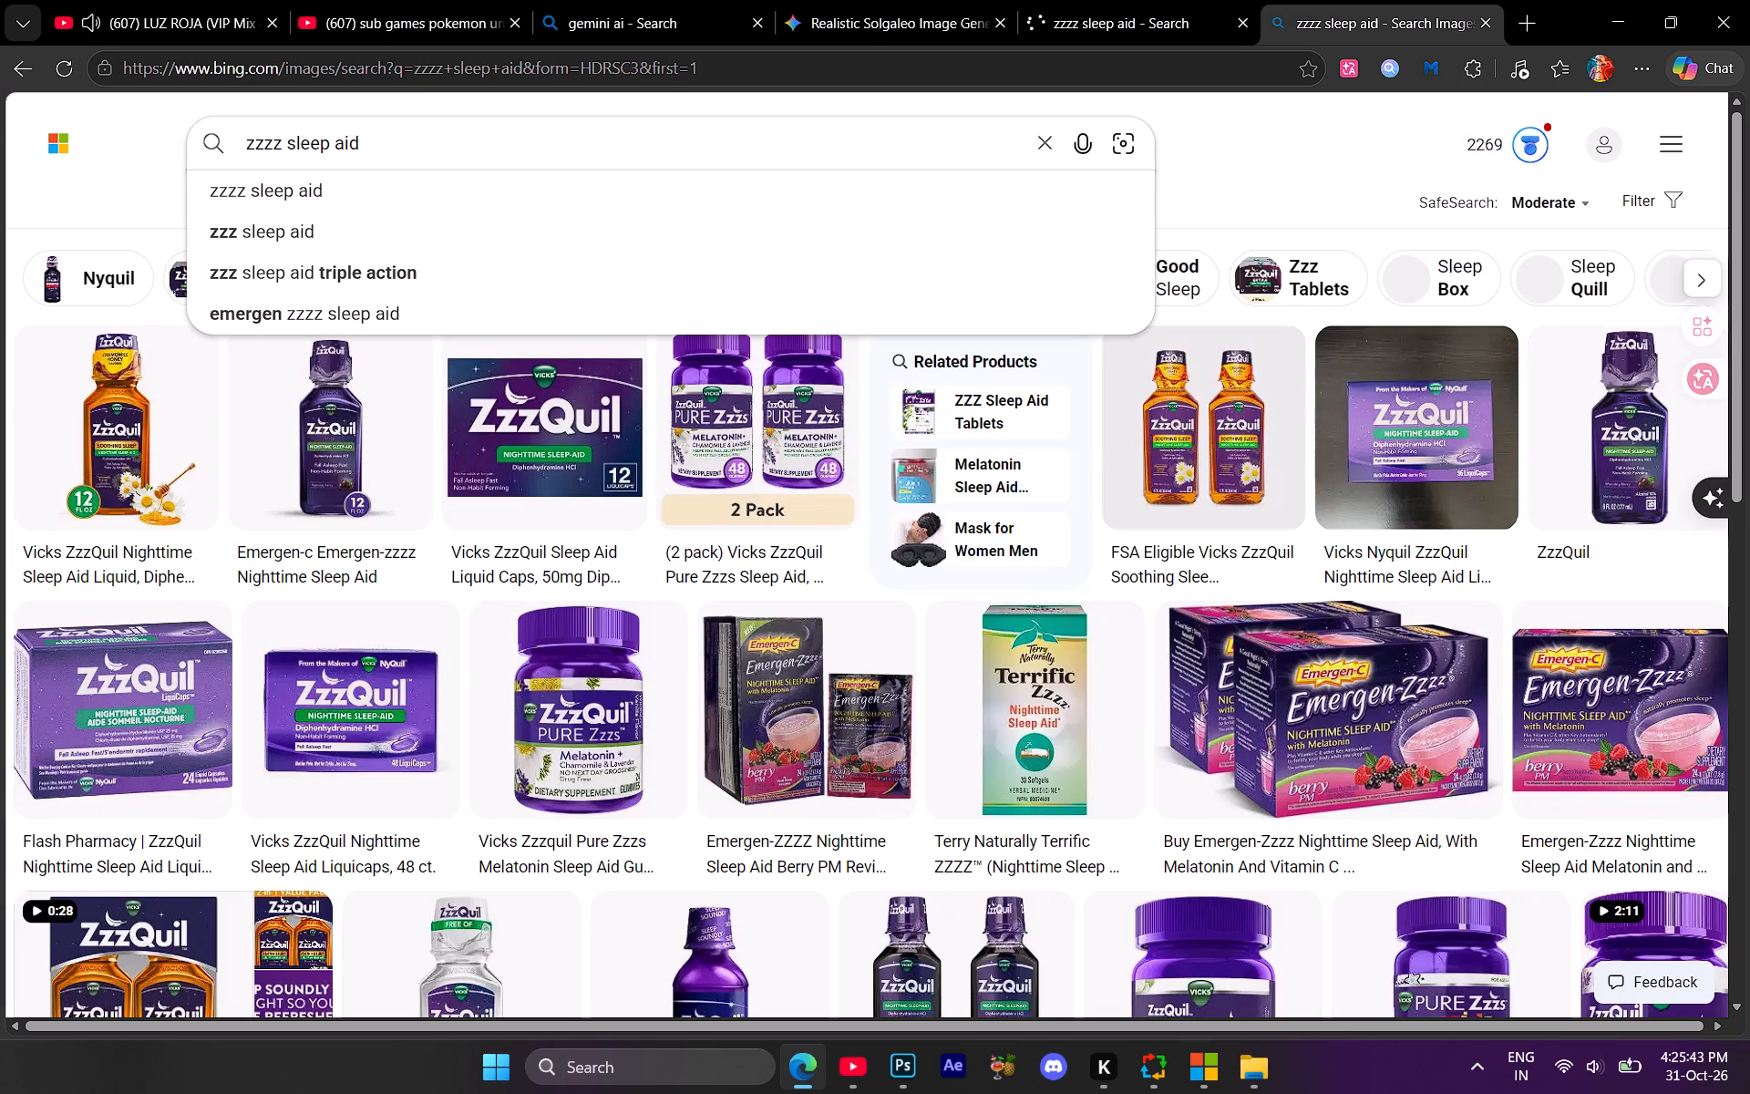
click(404, 154)
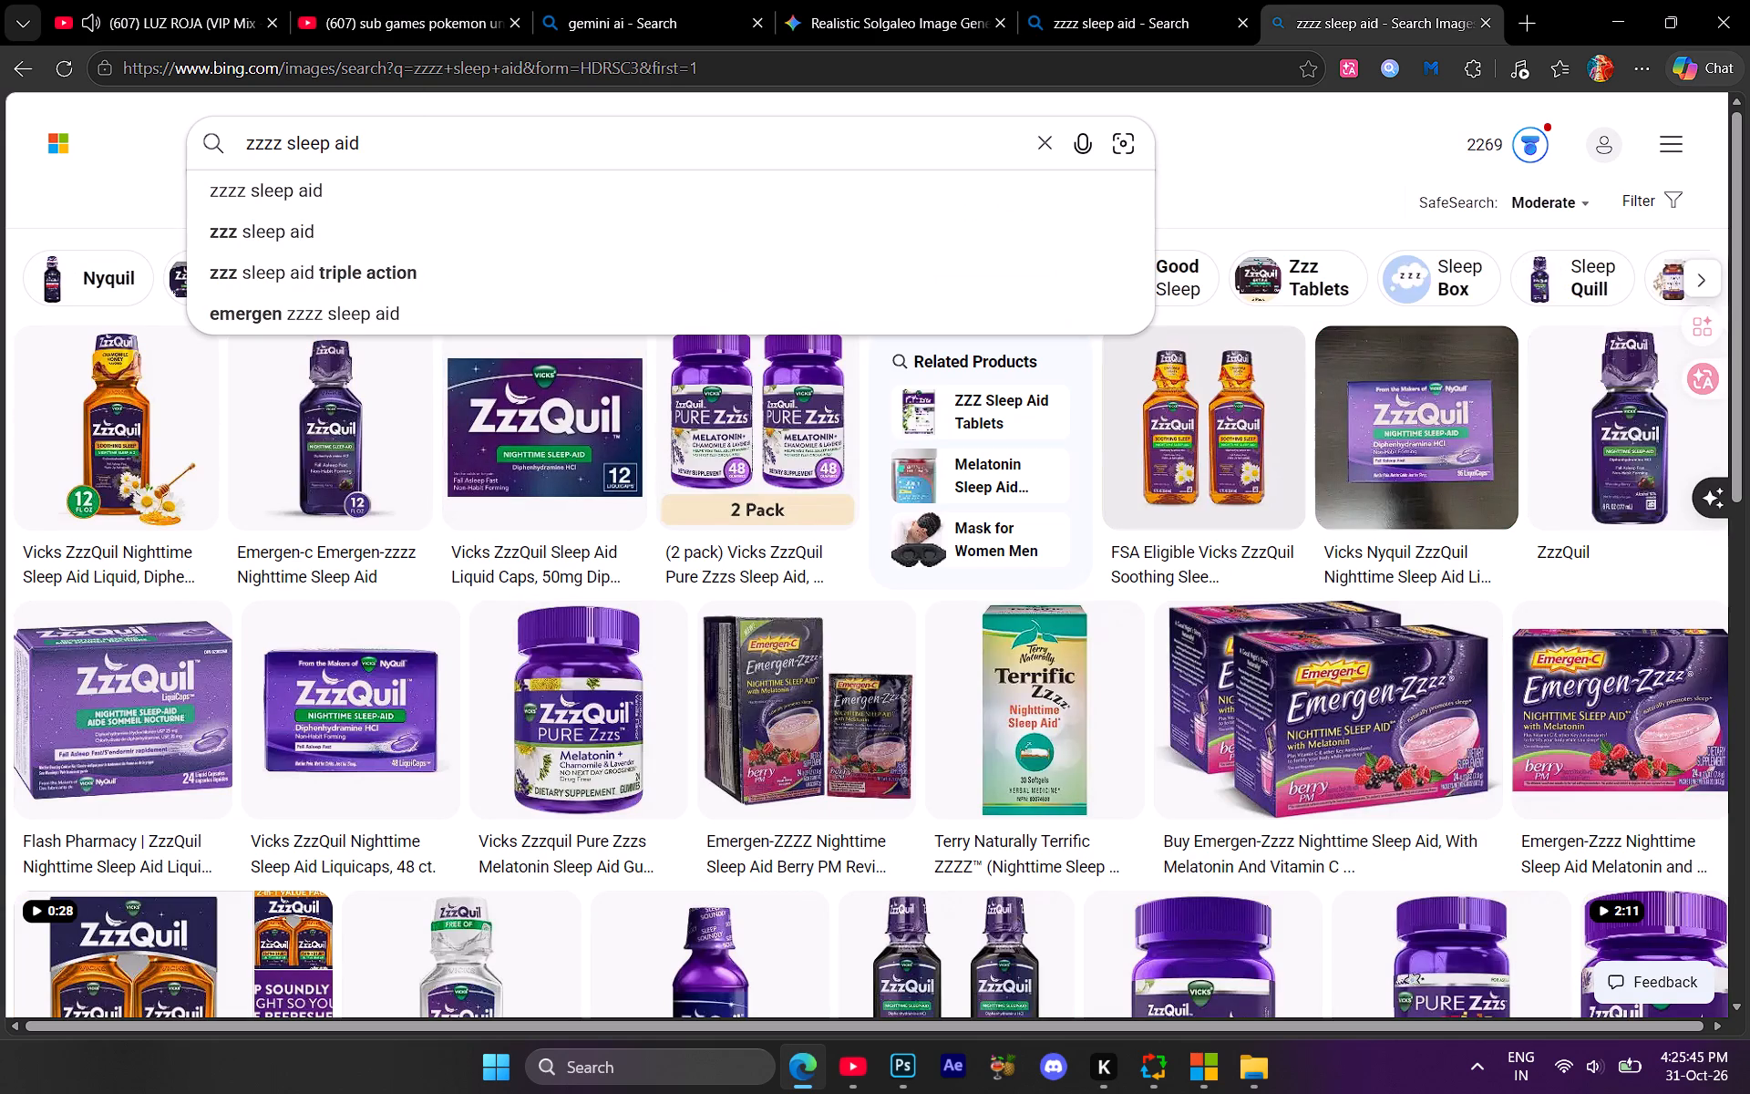
key(BackSpace)
key(BackSpace)
key(BackSpace)
key(Return)
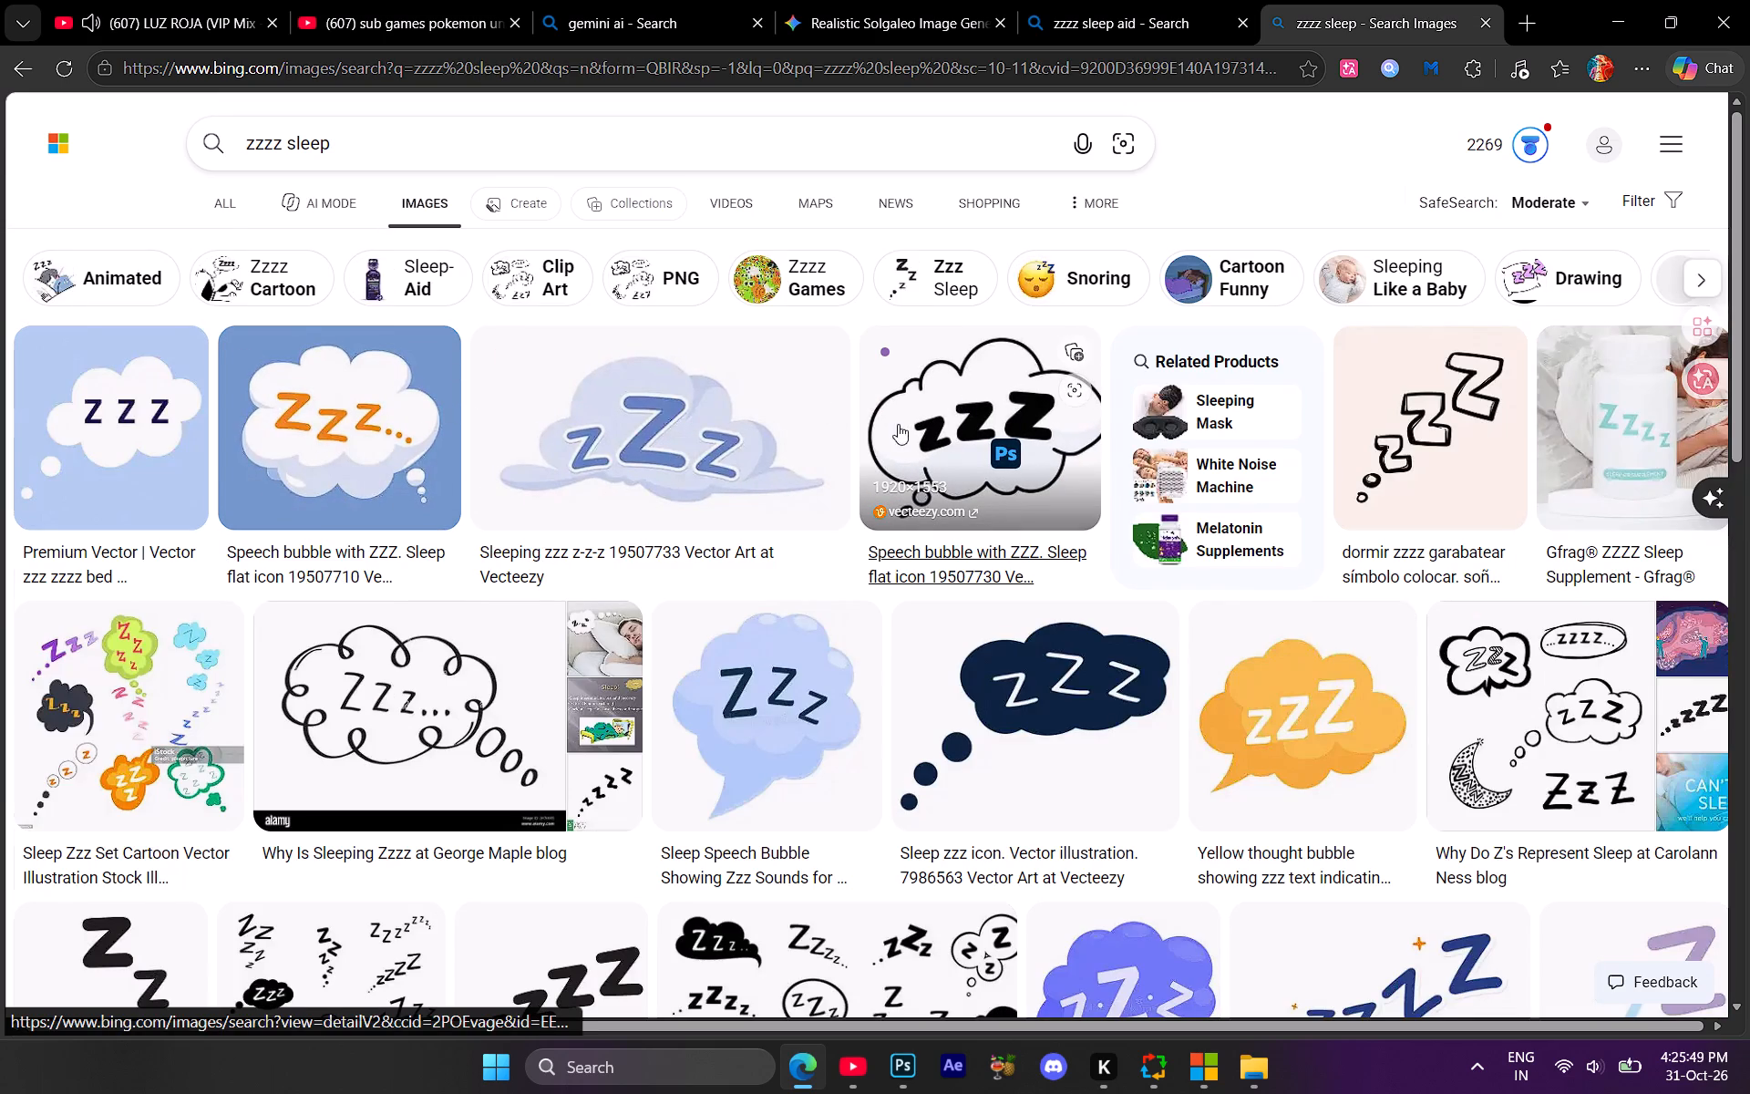
Examine the Vecteezy "Speech bubble with ZZZ" images 19507730 and 19507715 and their related images for a suitable sleeping graphic.
click(989, 400)
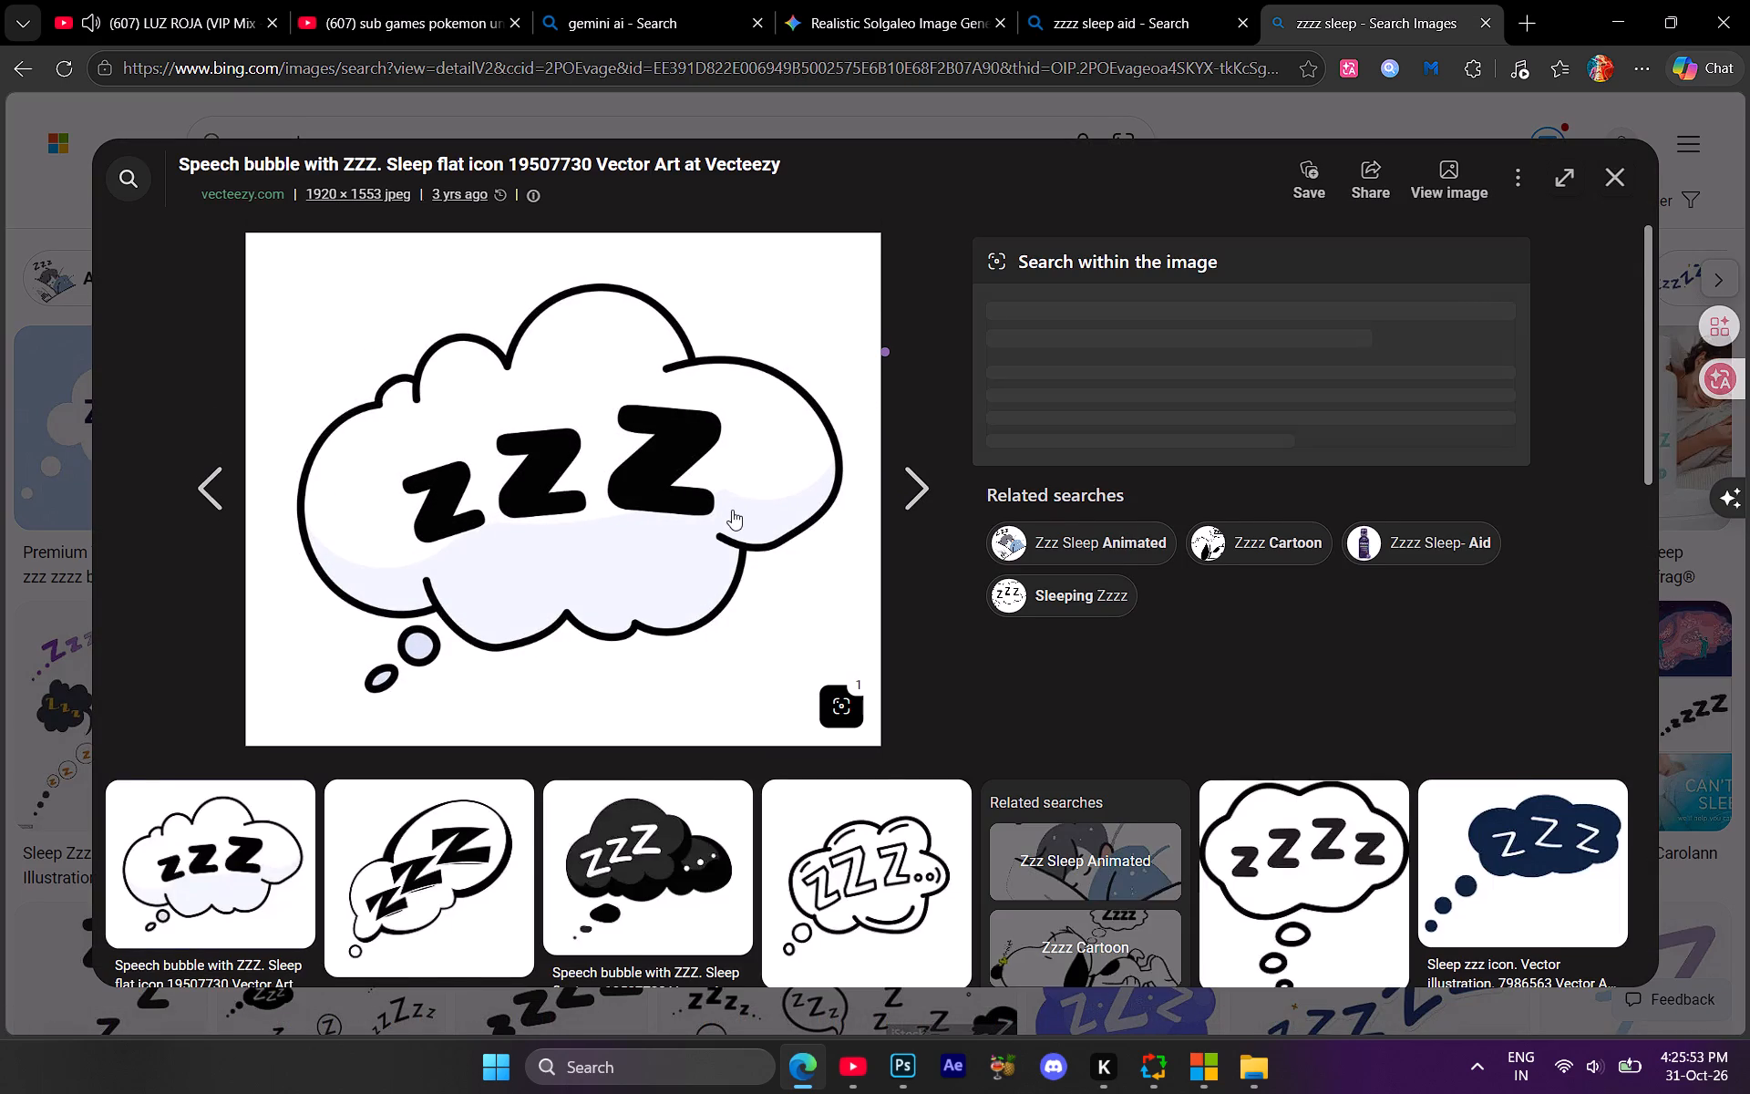
scroll(732, 510, down, 6)
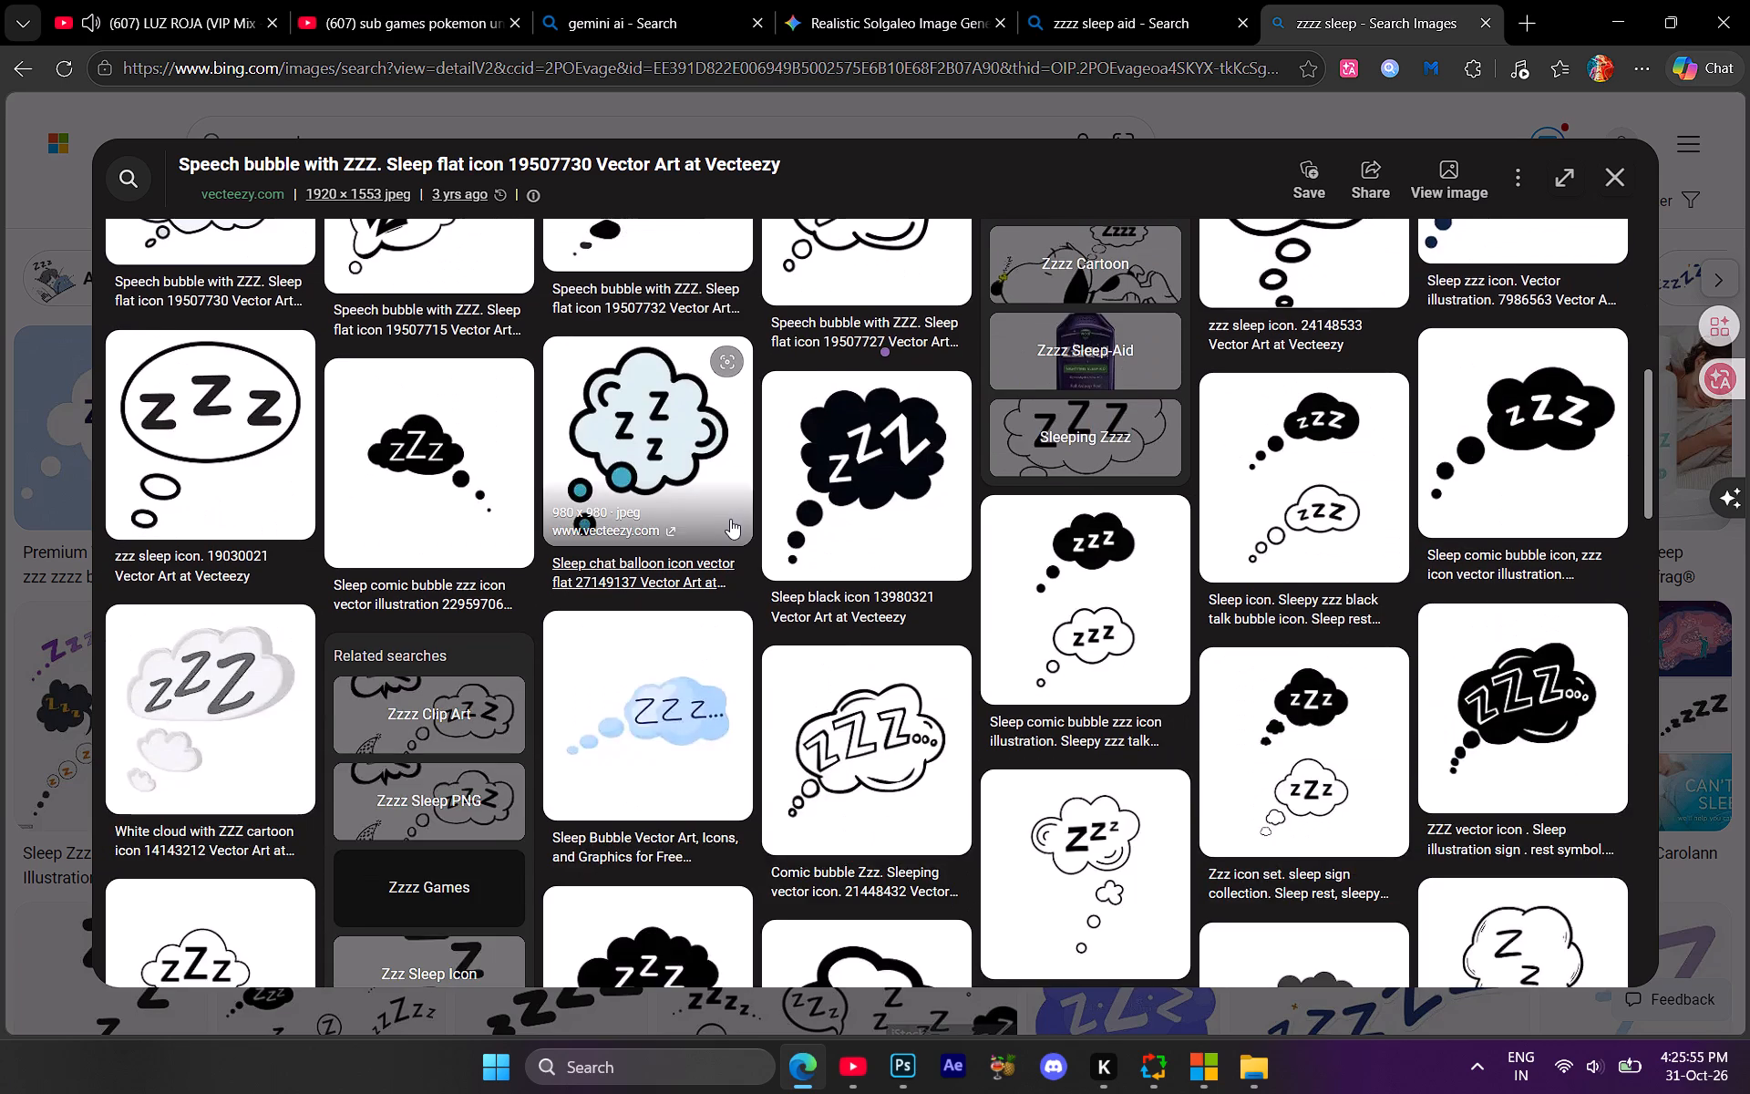
scroll(727, 525, down, 2)
scroll(707, 585, up, 3)
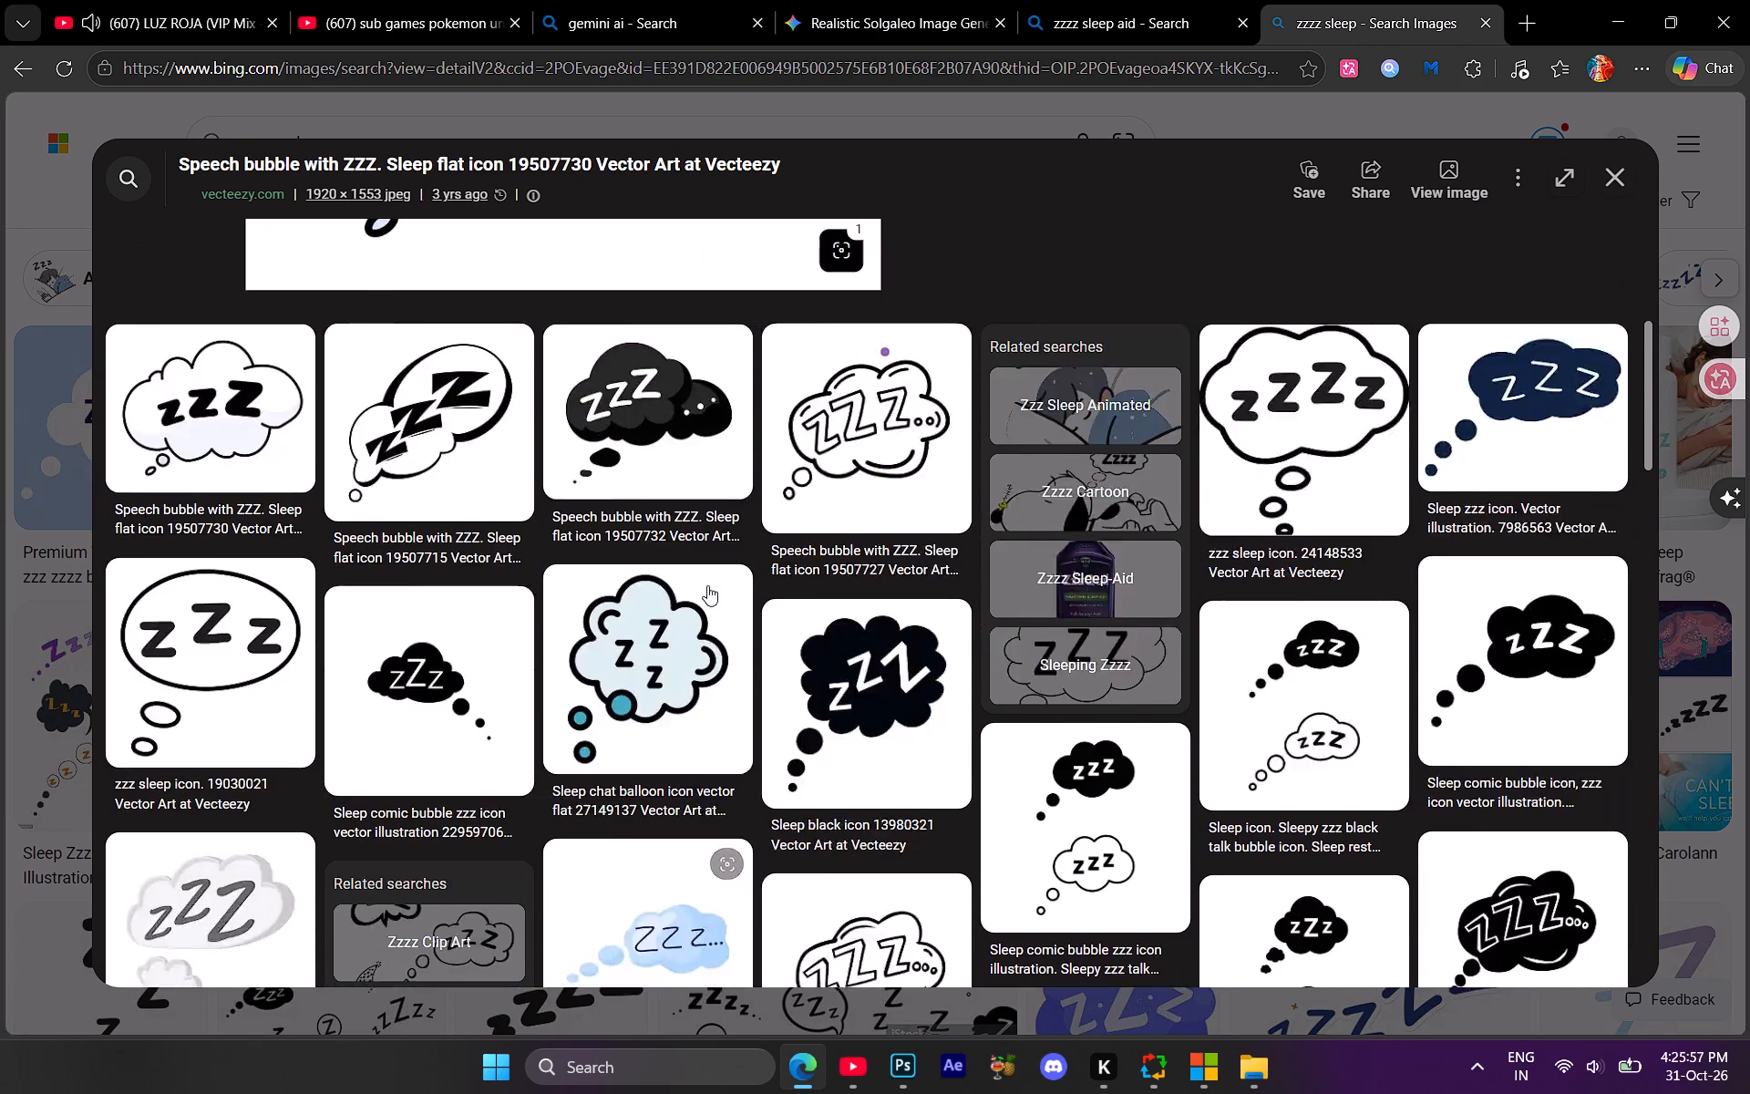
scroll(707, 585, up, 4)
scroll(689, 388, up, 1)
scroll(687, 417, down, 2)
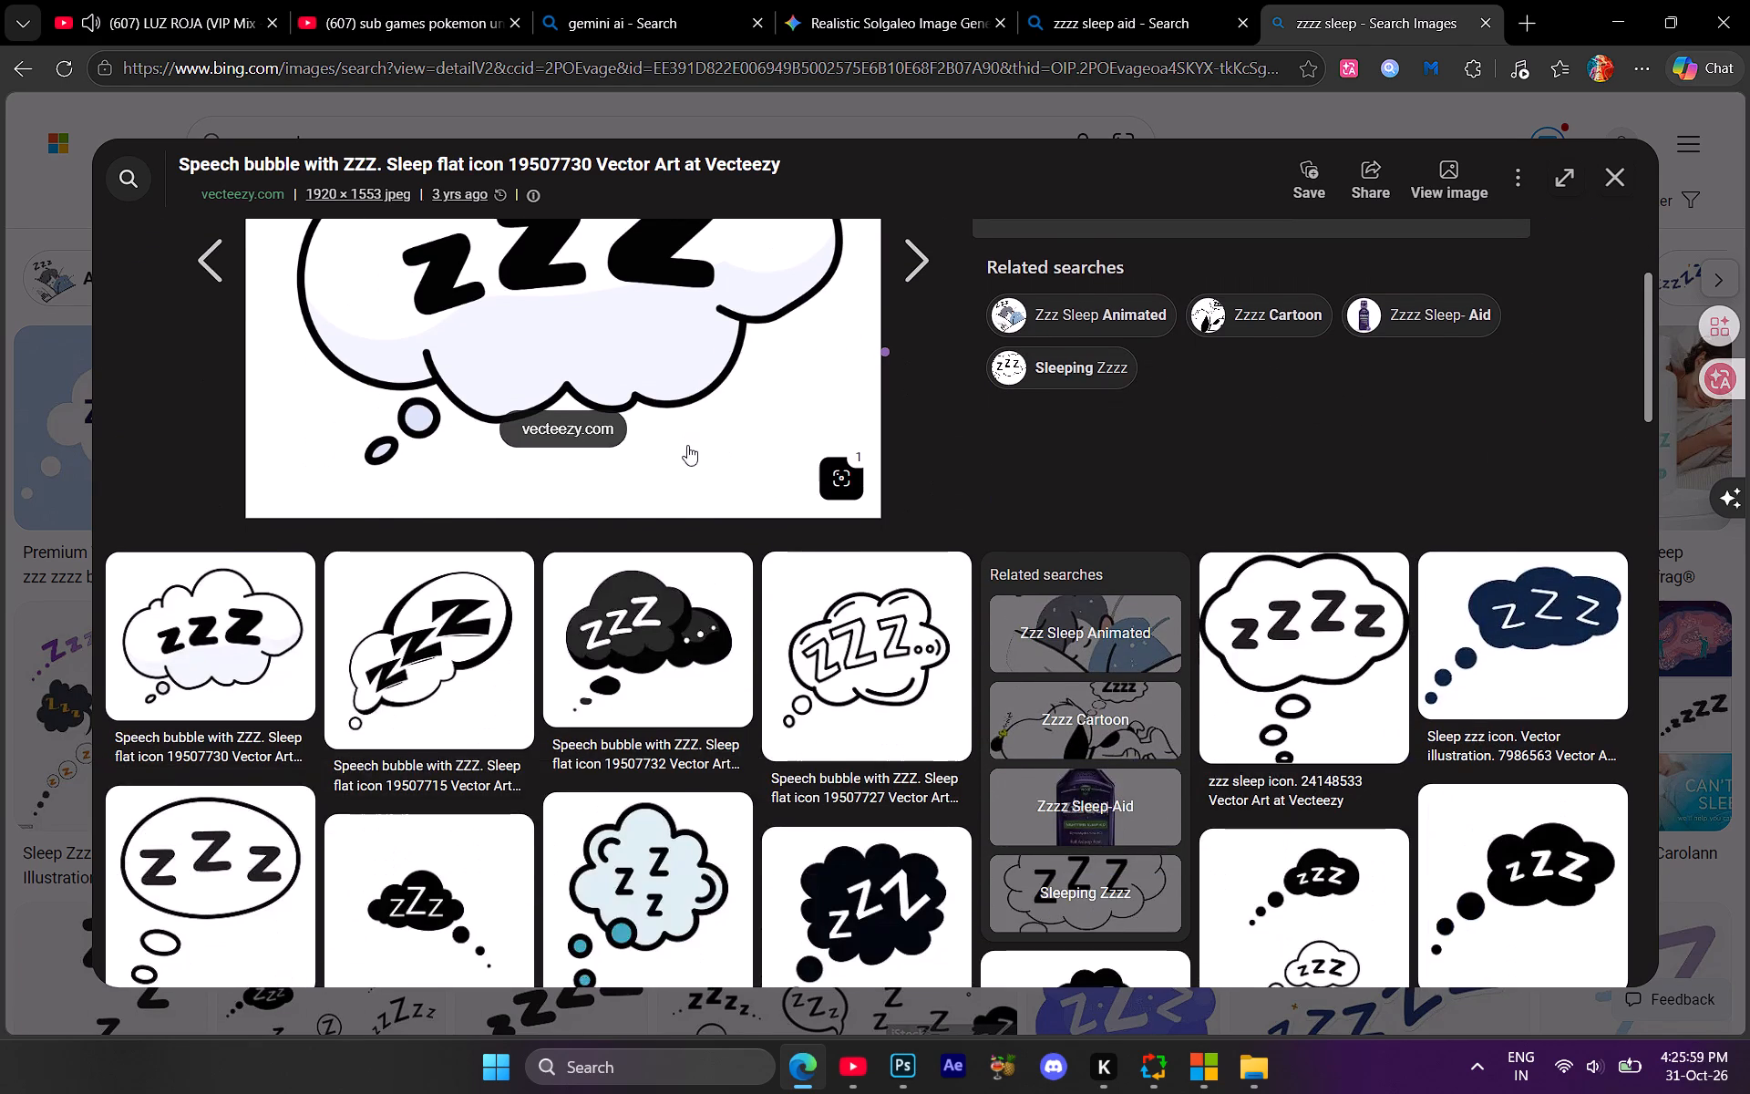
scroll(683, 483, down, 2)
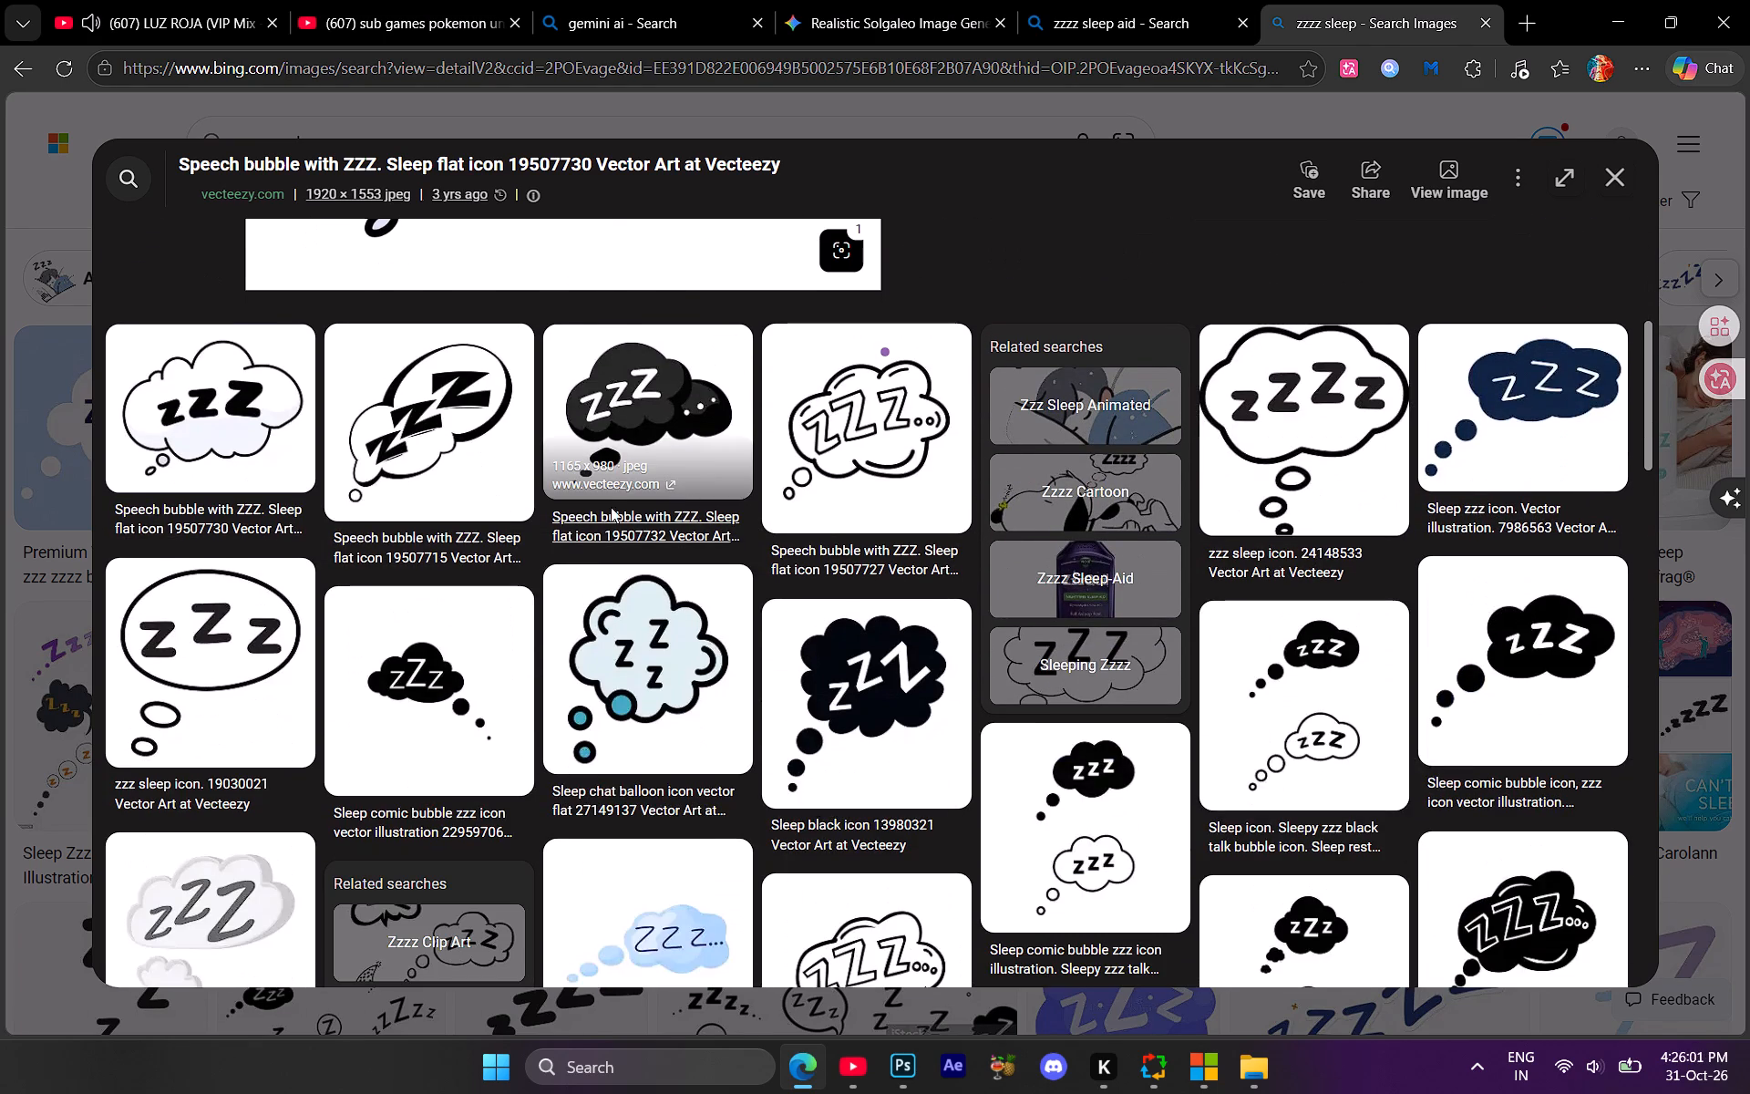
click(425, 444)
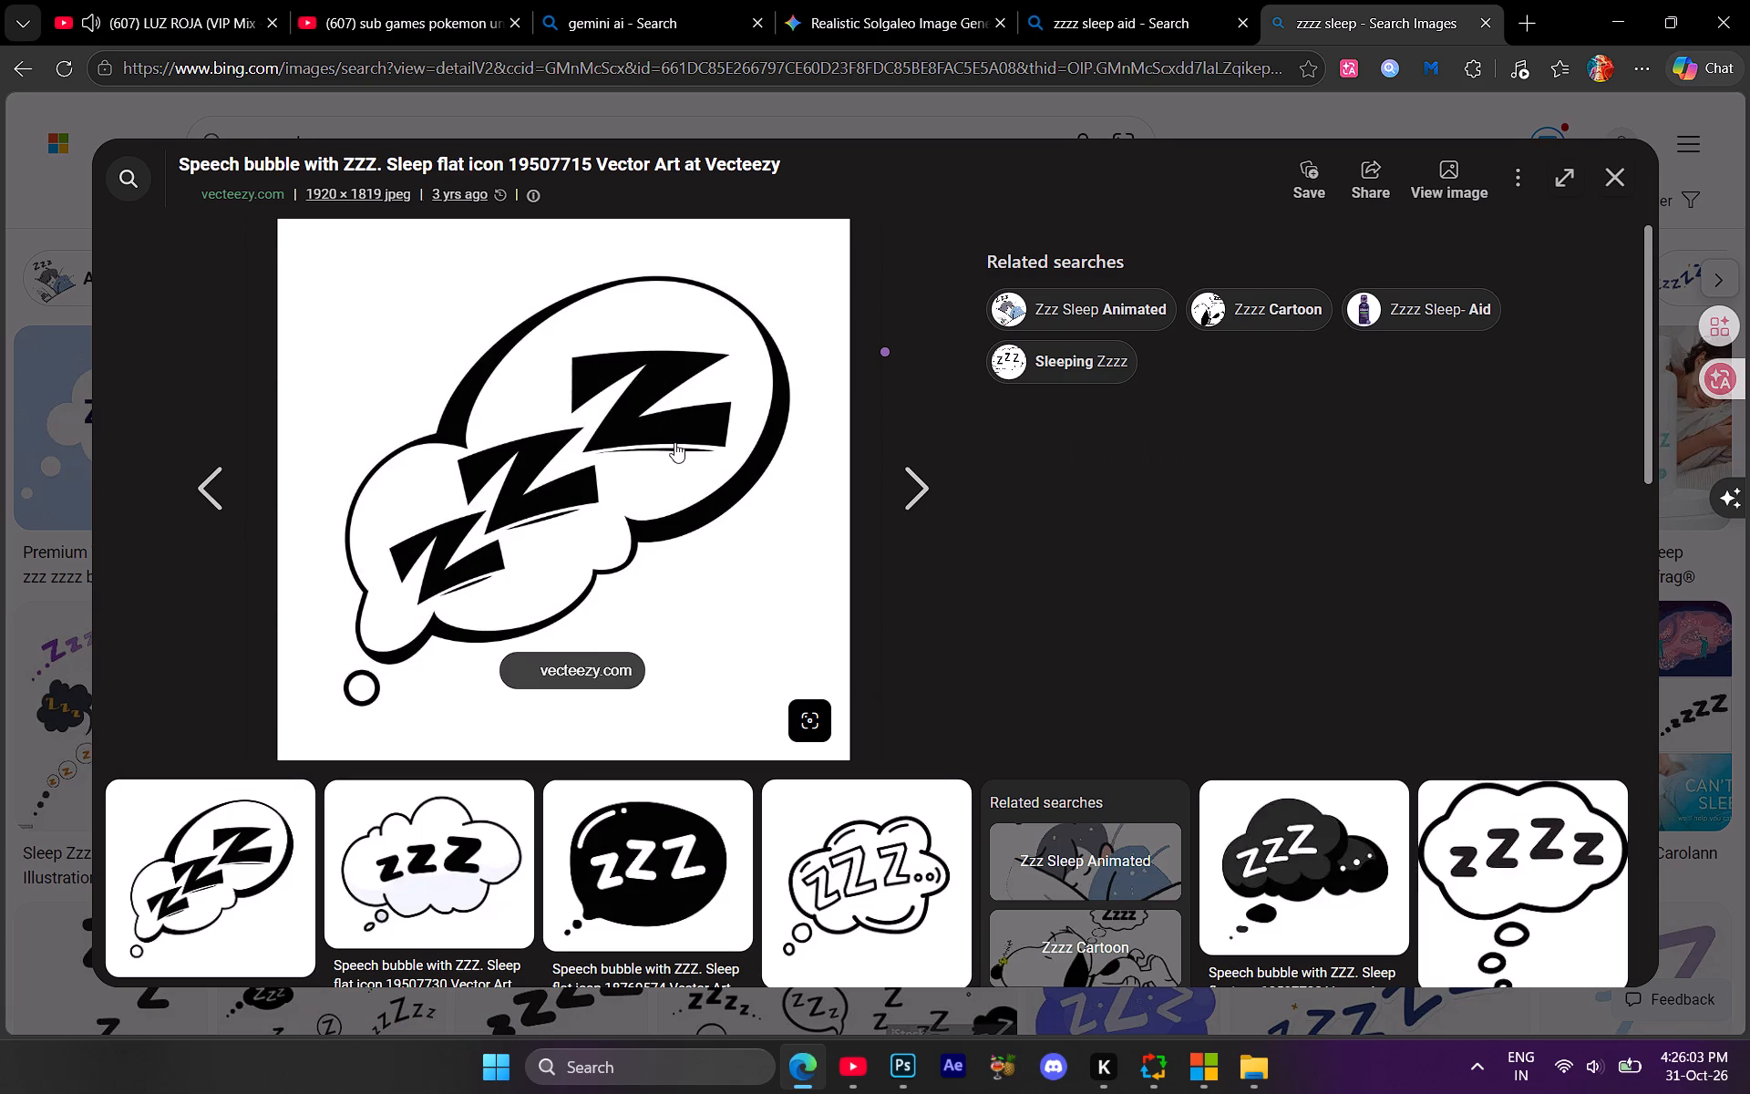
scroll(694, 455, down, 3)
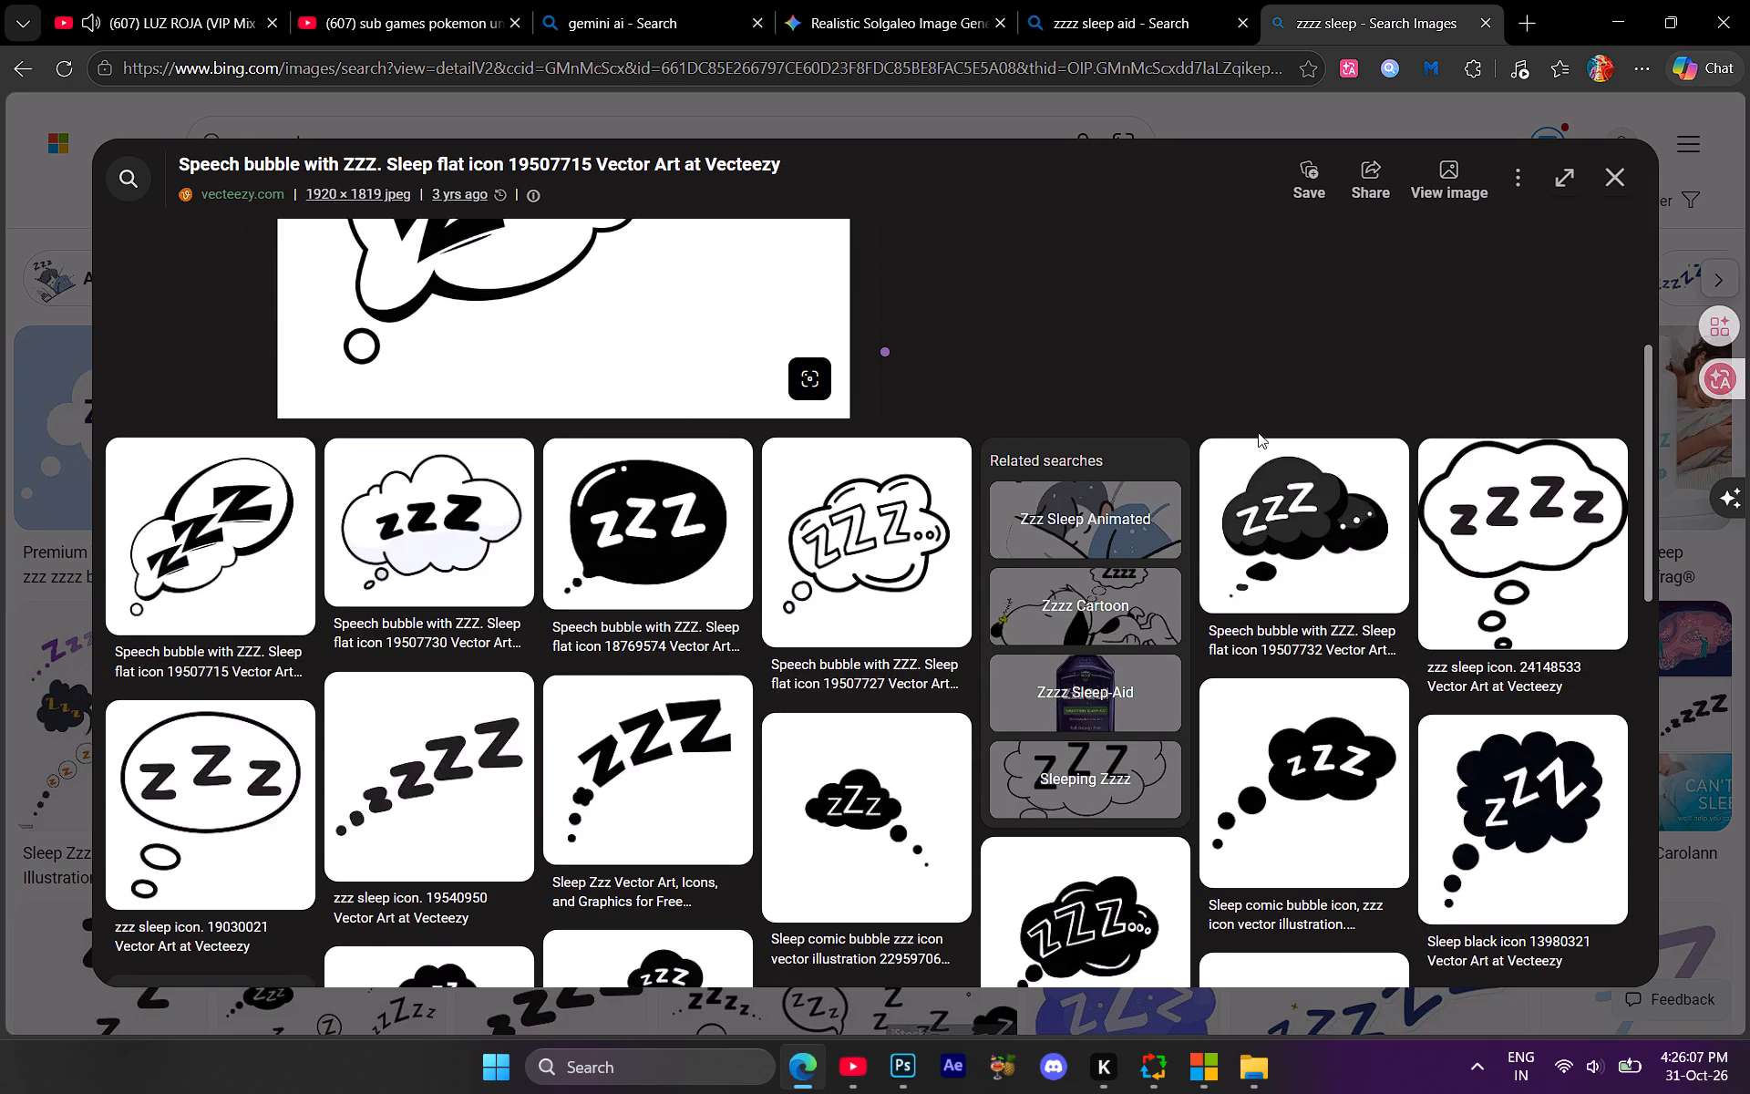
click(1605, 188)
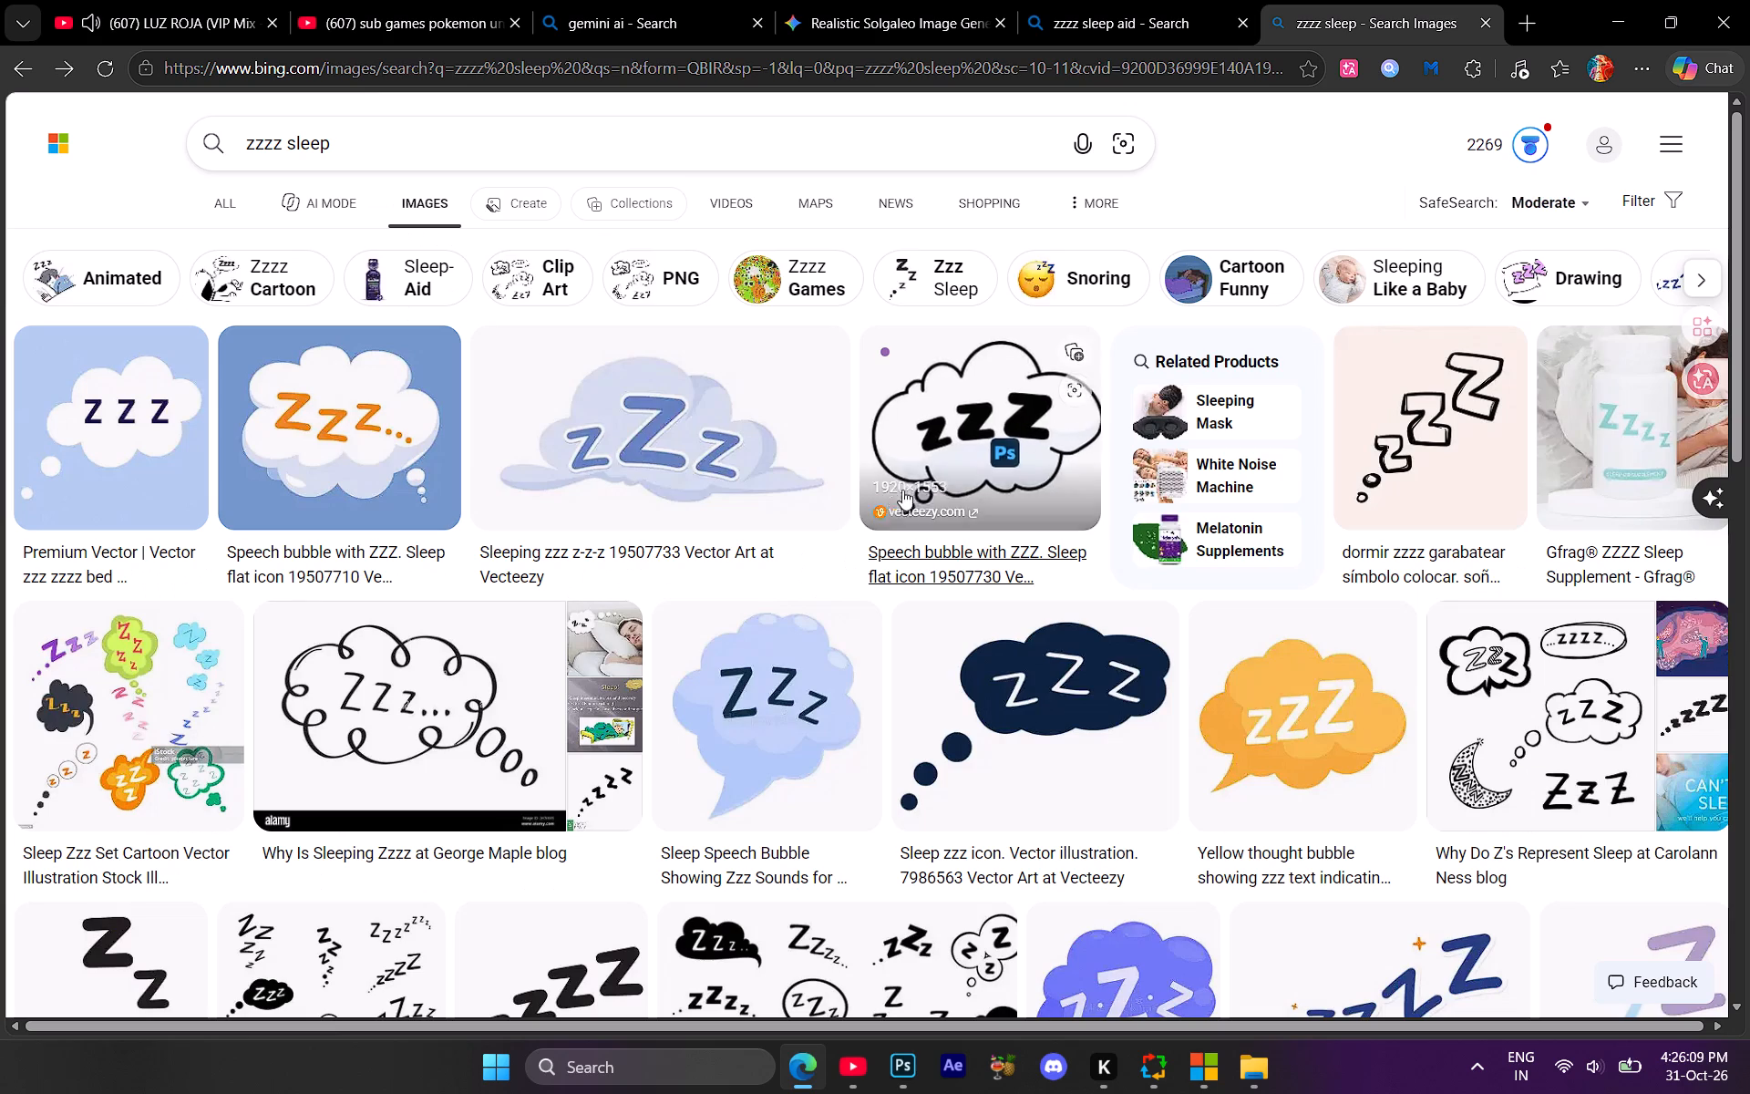
Reopen the "Speech bubble with ZZZ. Sleep flat icon 19507730" cloud image and copy its image link.
click(958, 383)
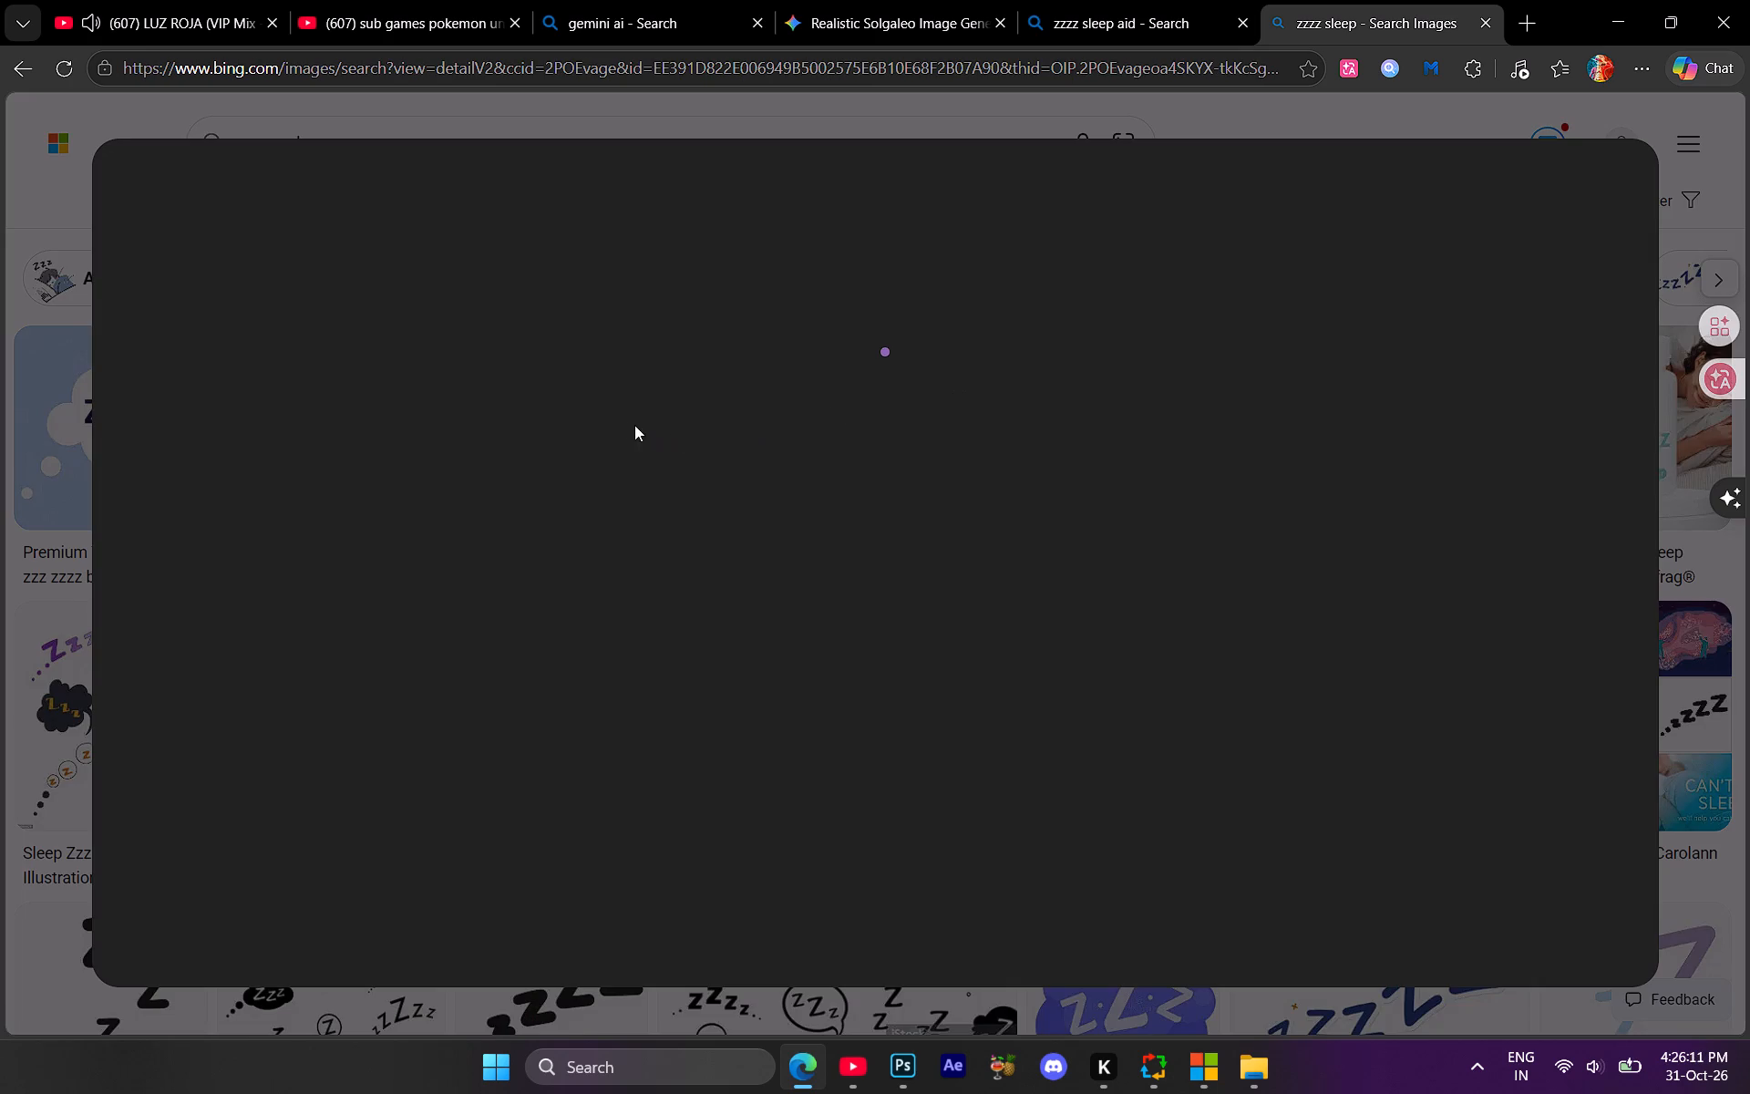
right_click(628, 423)
click(550, 454)
right_click(603, 447)
click(663, 533)
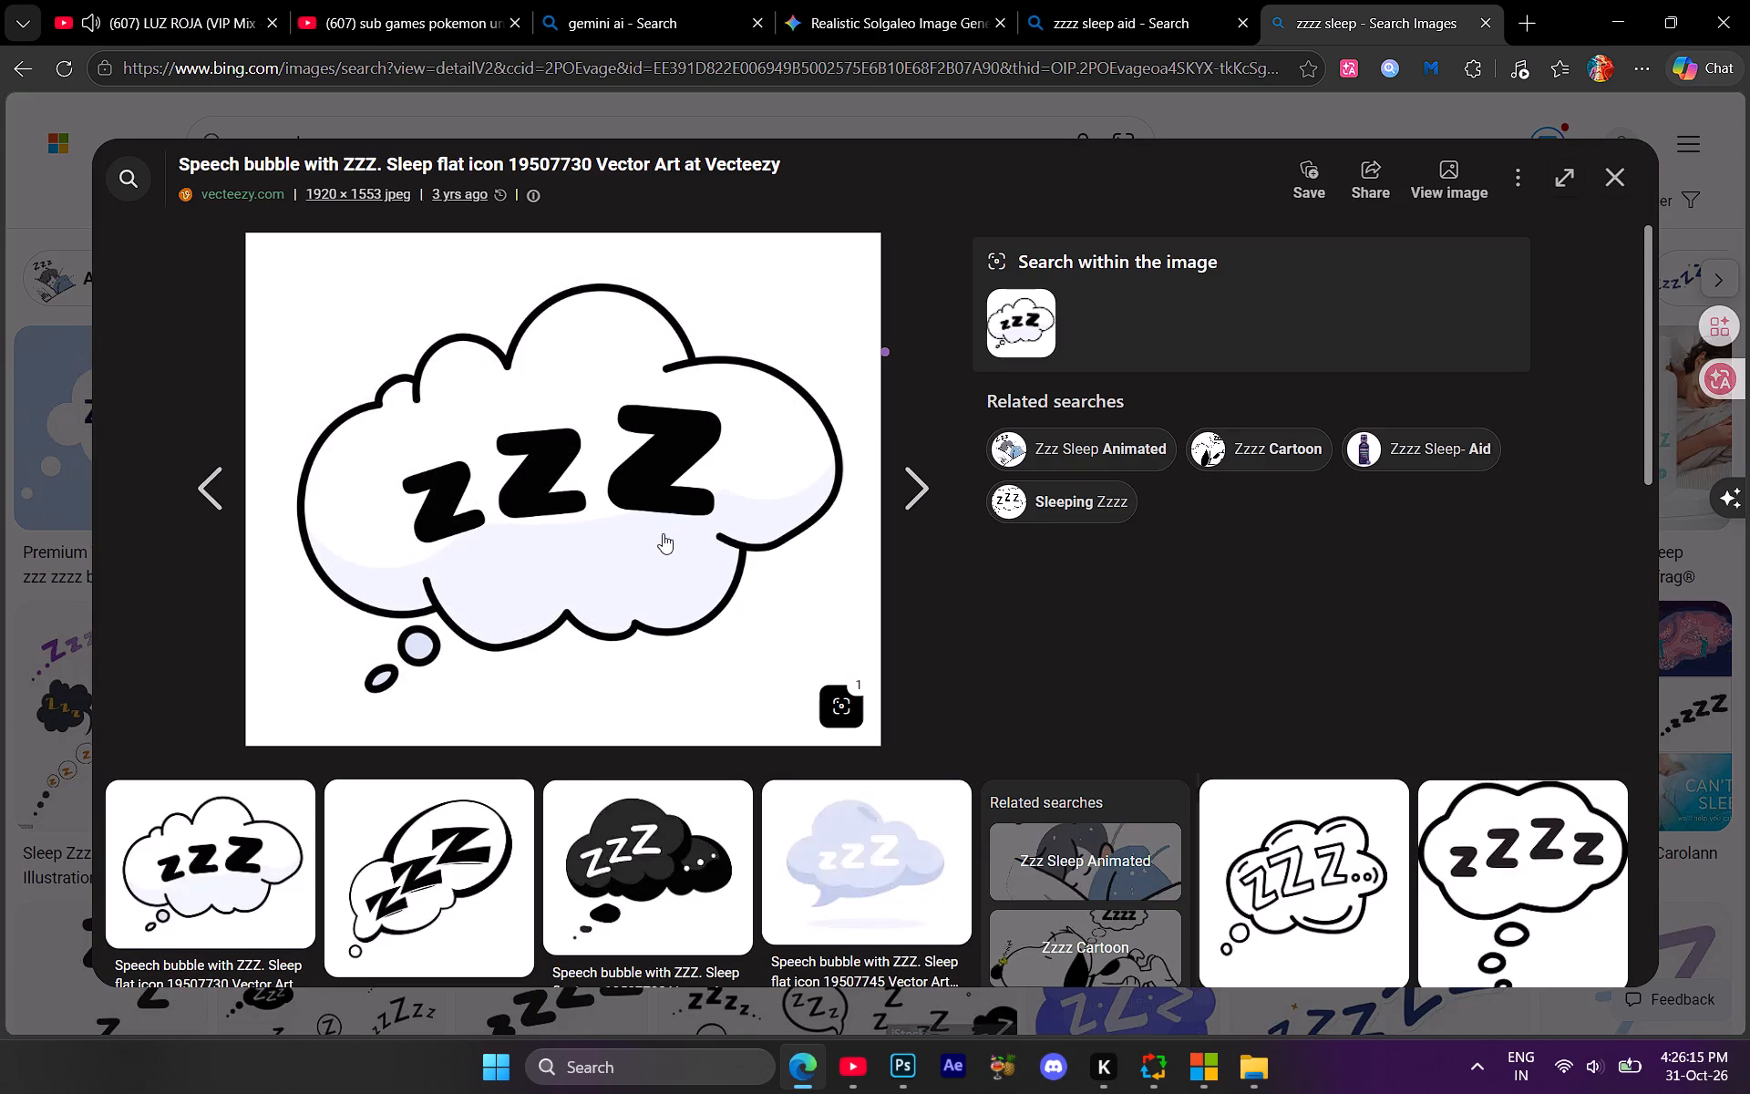
Open Adobe Express in a new tab.
click(879, 0)
click(1160, 0)
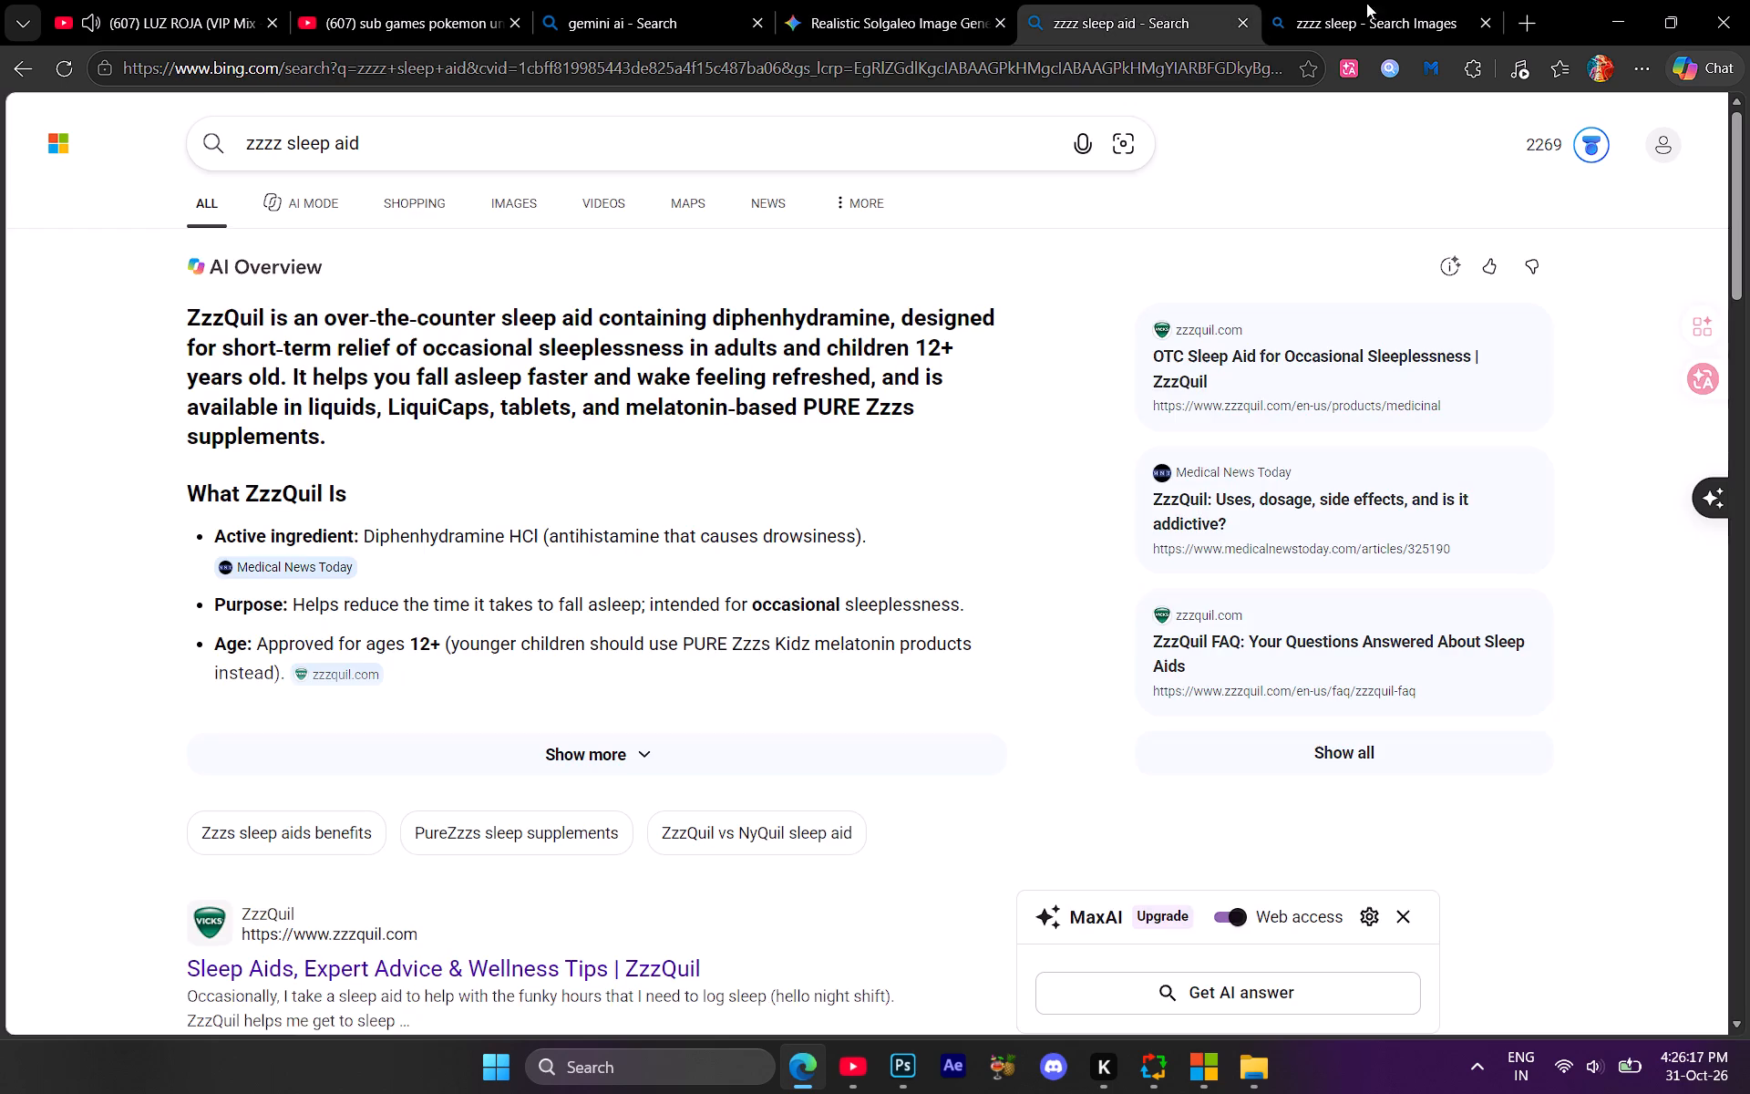
click(1530, 11)
click(754, 76)
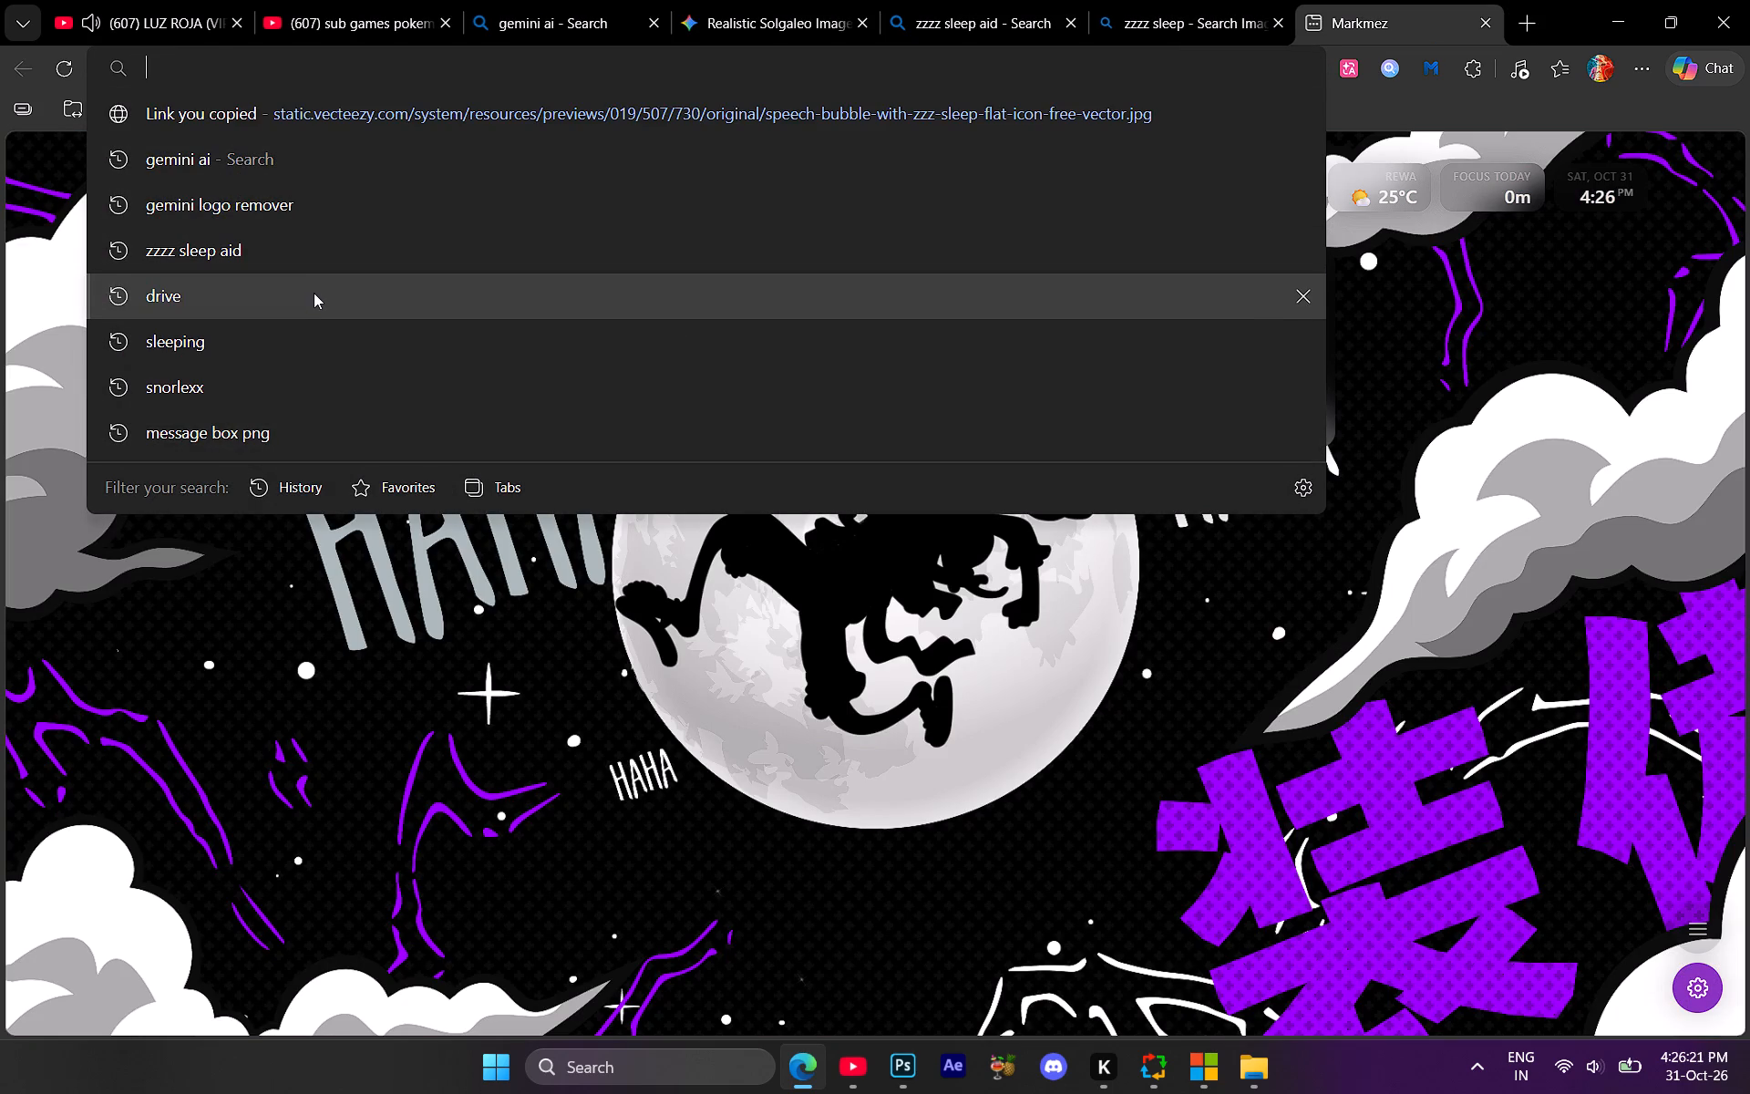
key(e)
click(393, 153)
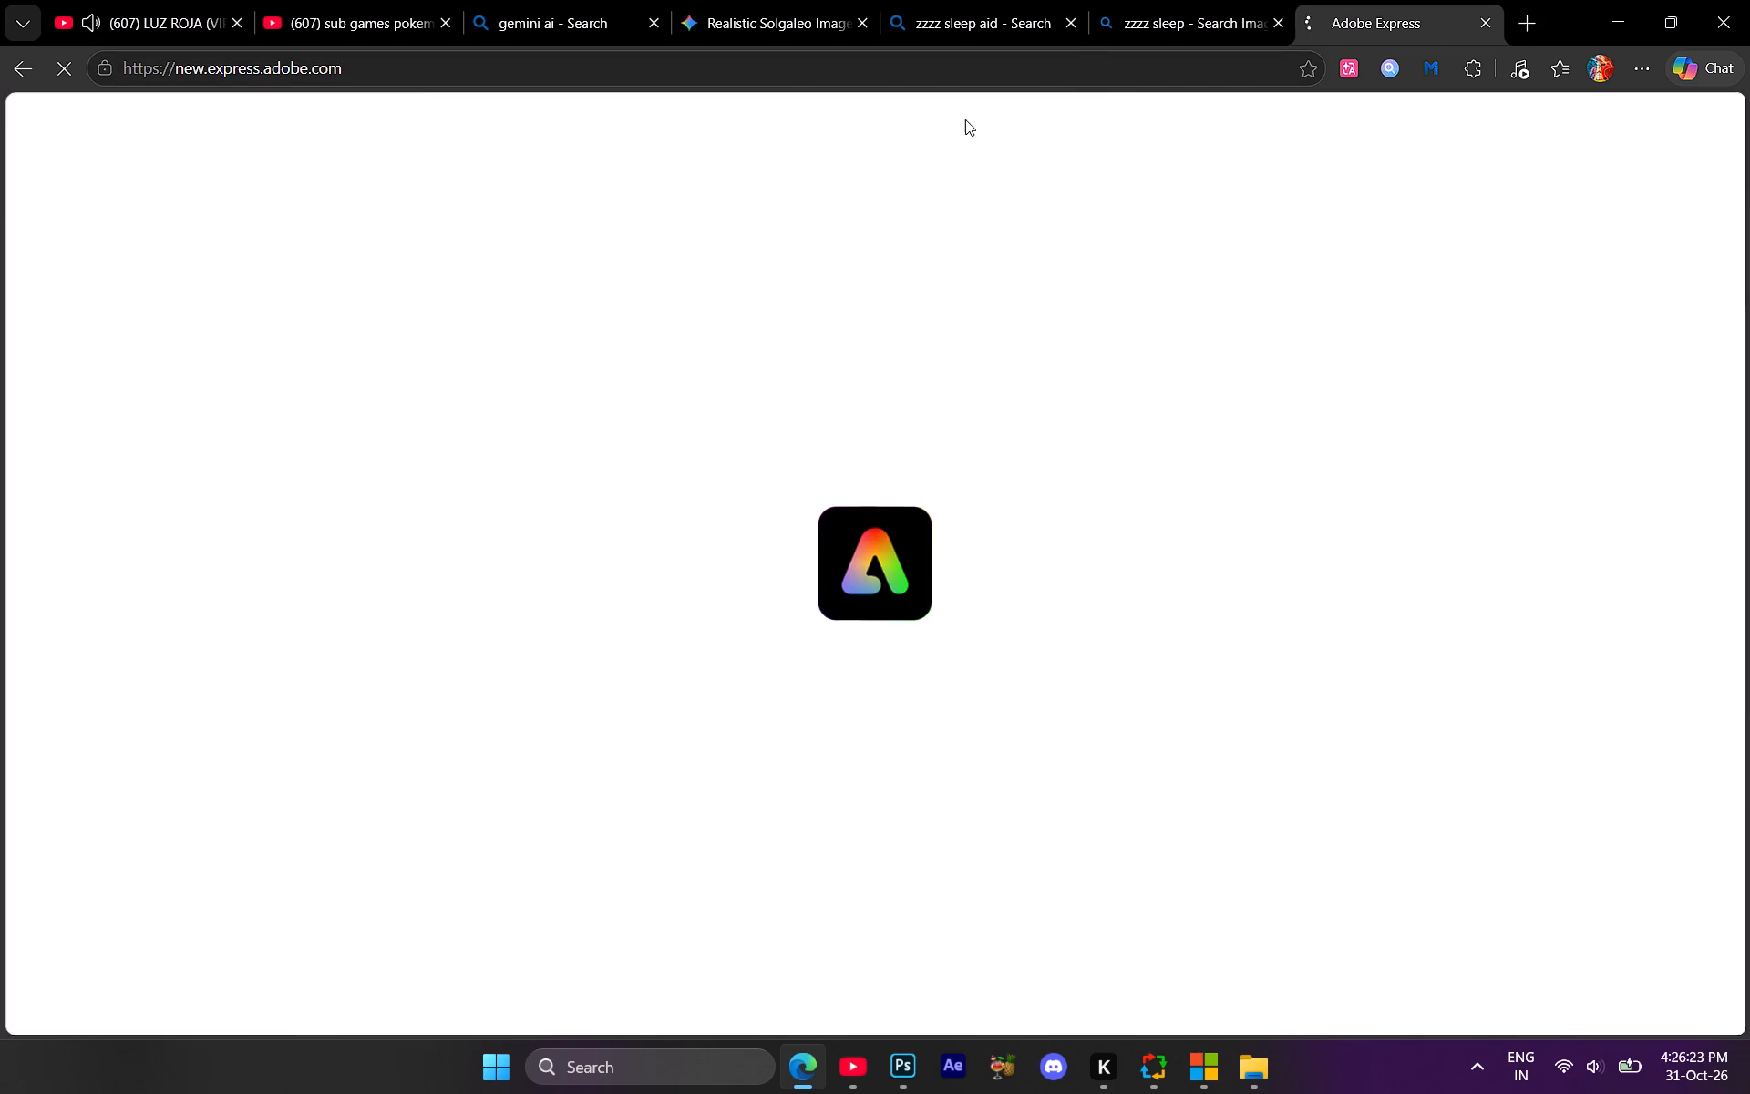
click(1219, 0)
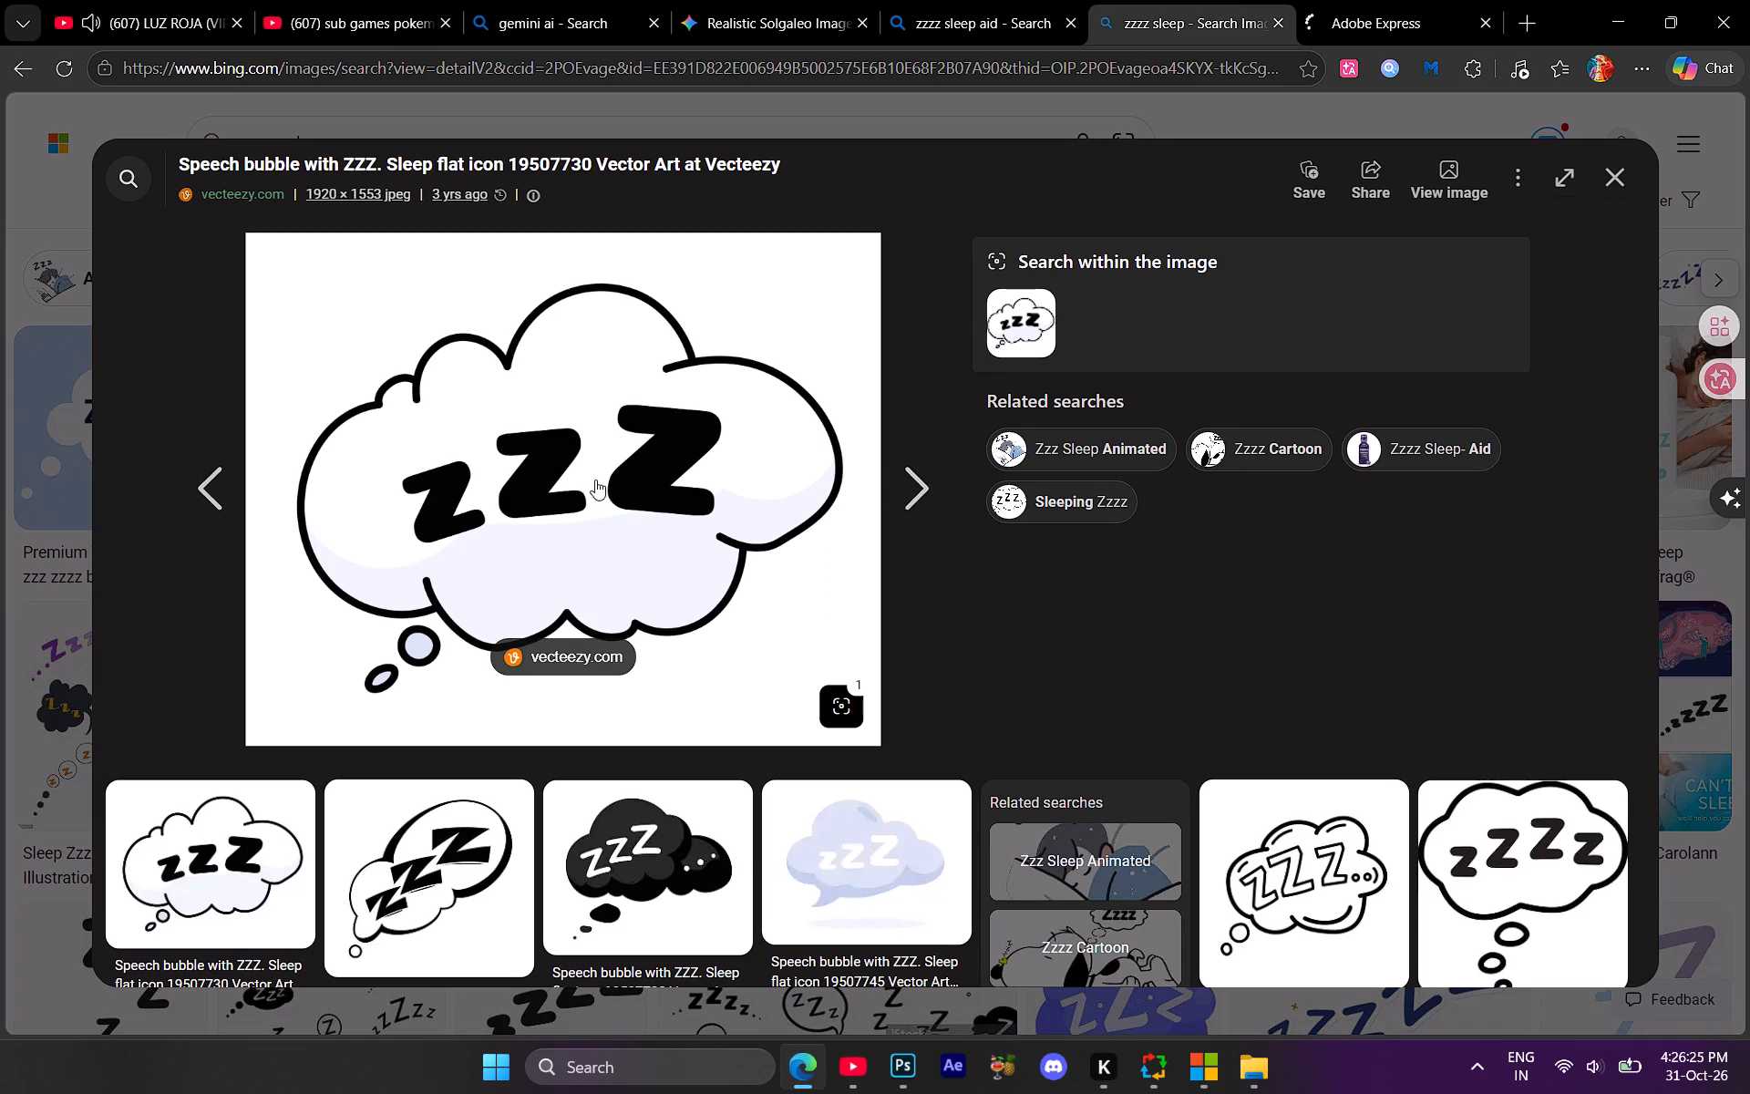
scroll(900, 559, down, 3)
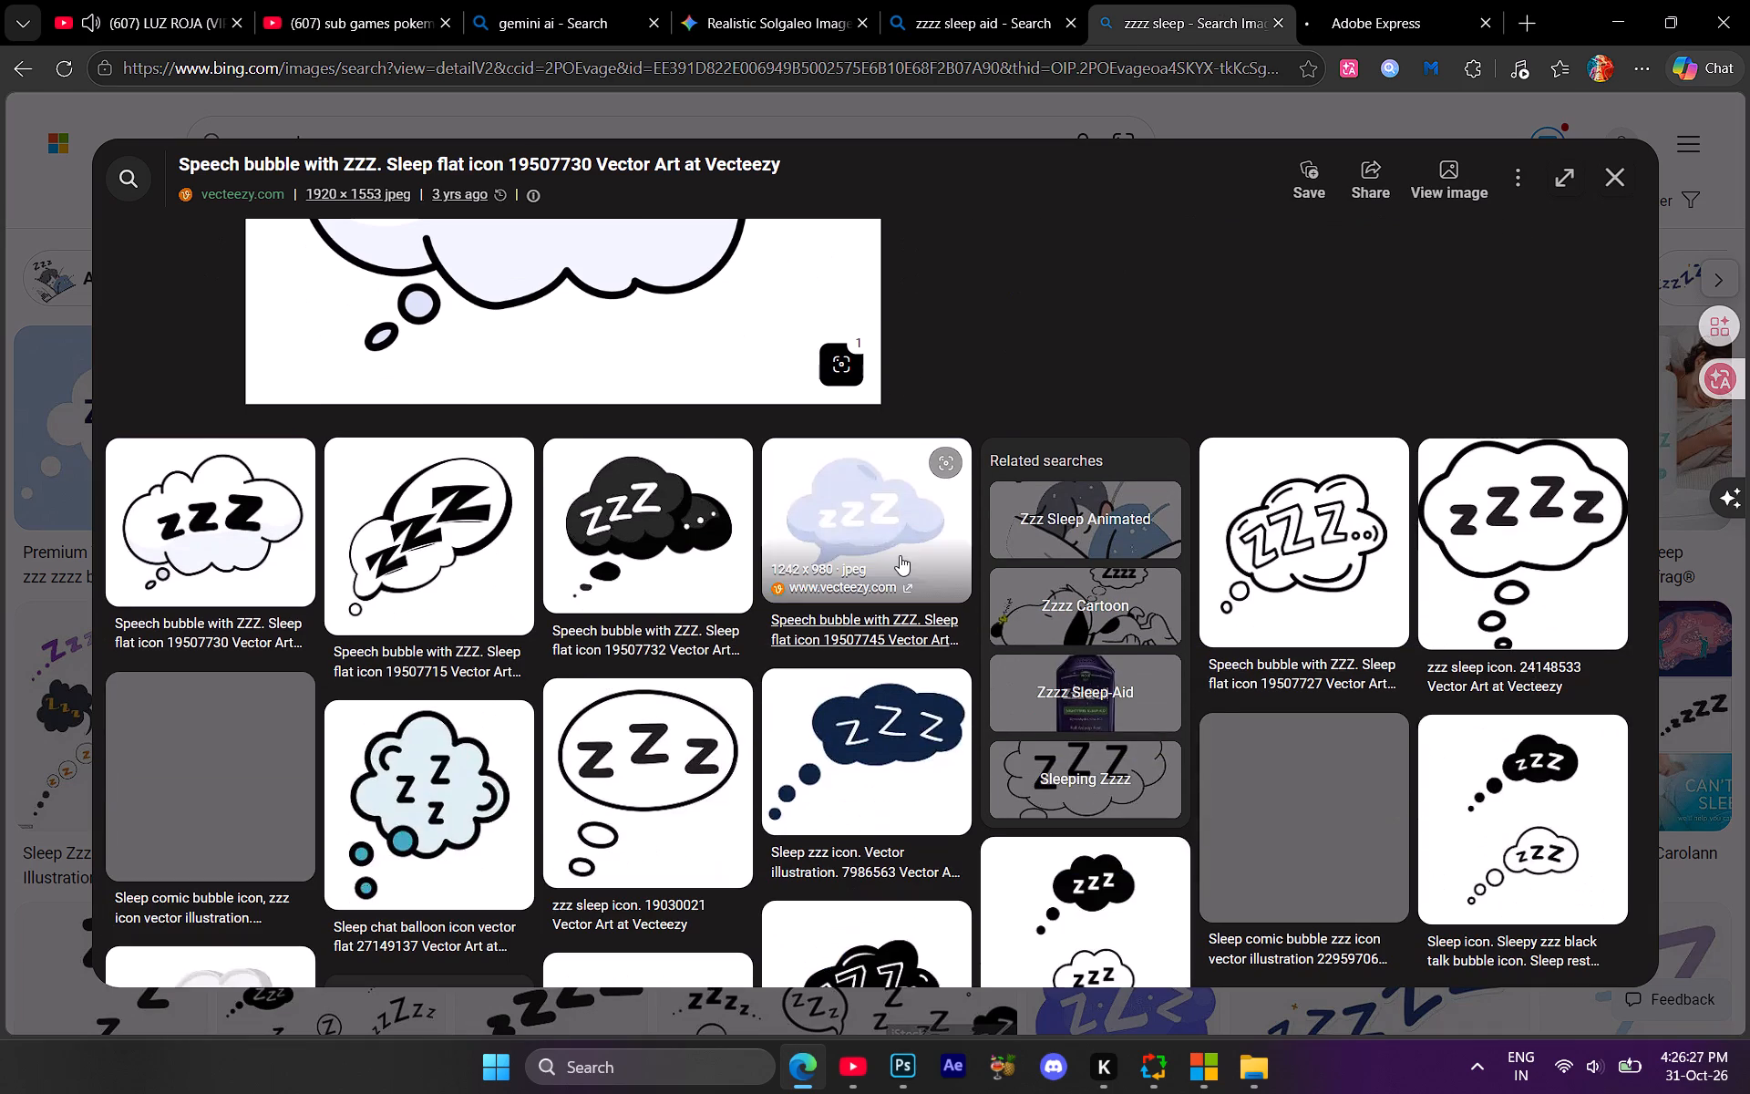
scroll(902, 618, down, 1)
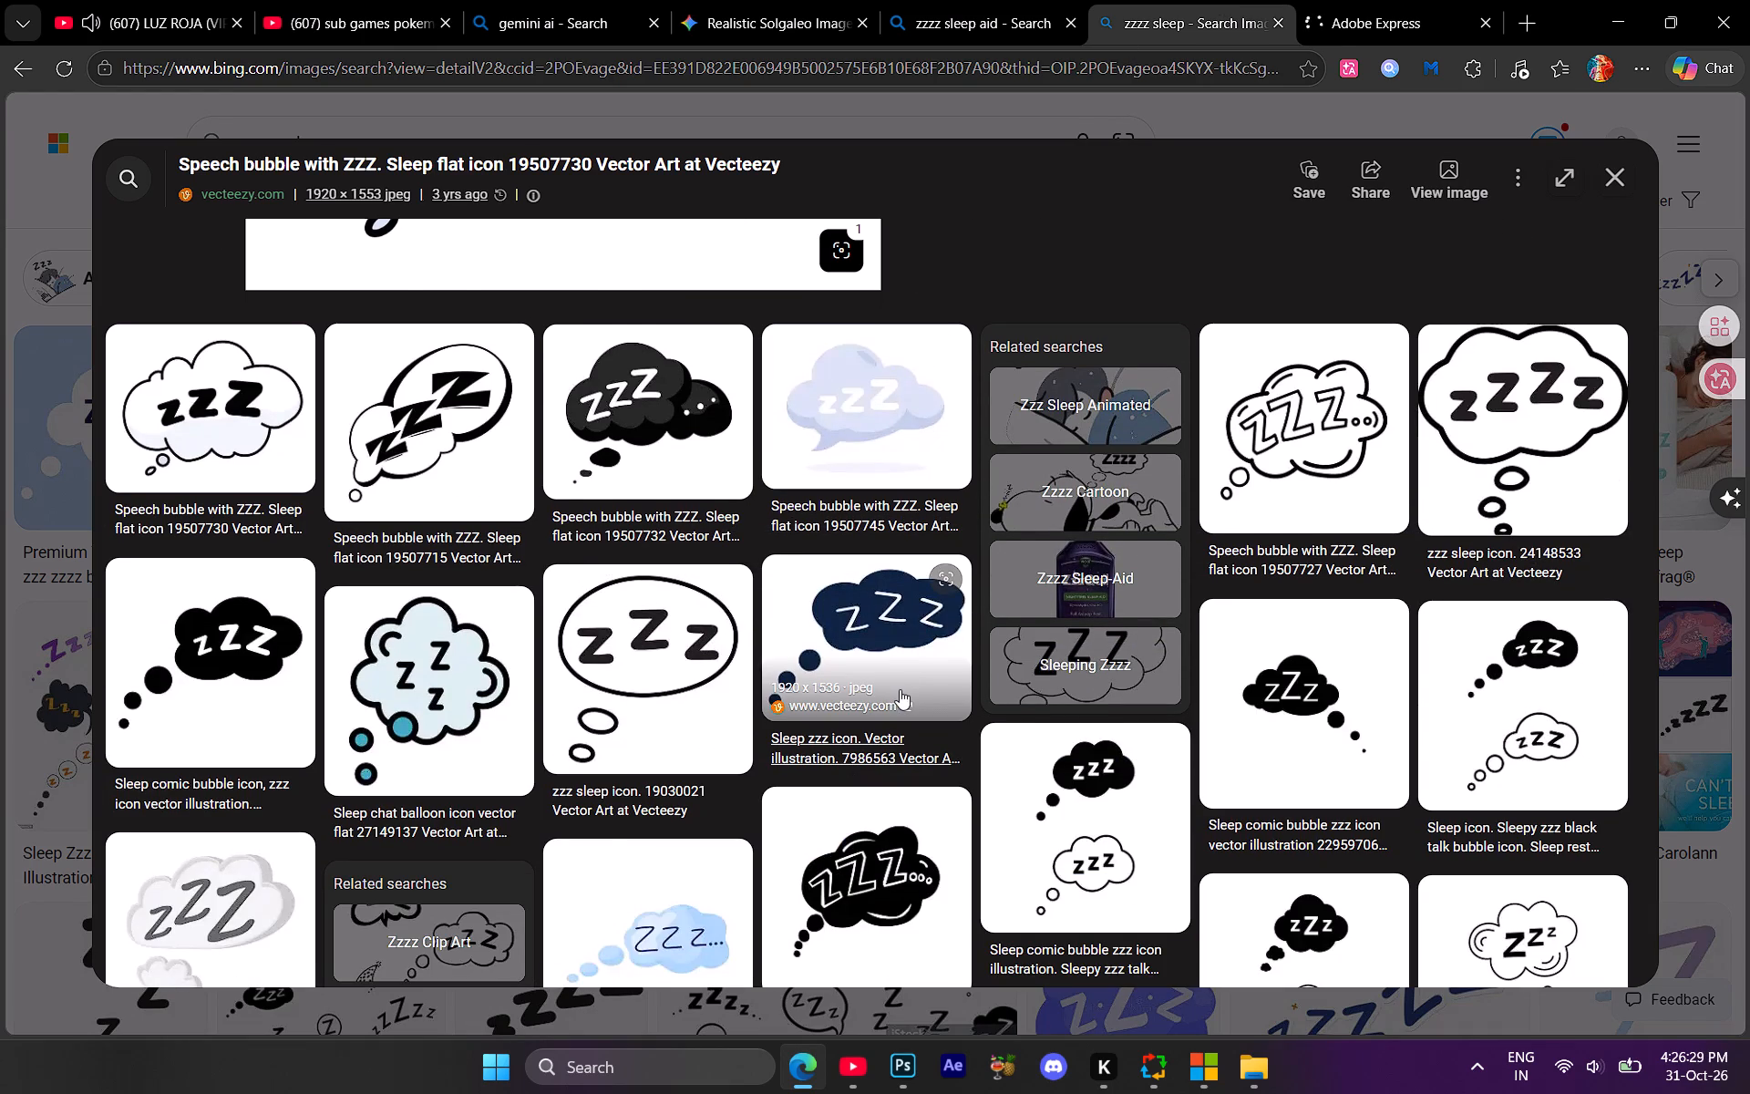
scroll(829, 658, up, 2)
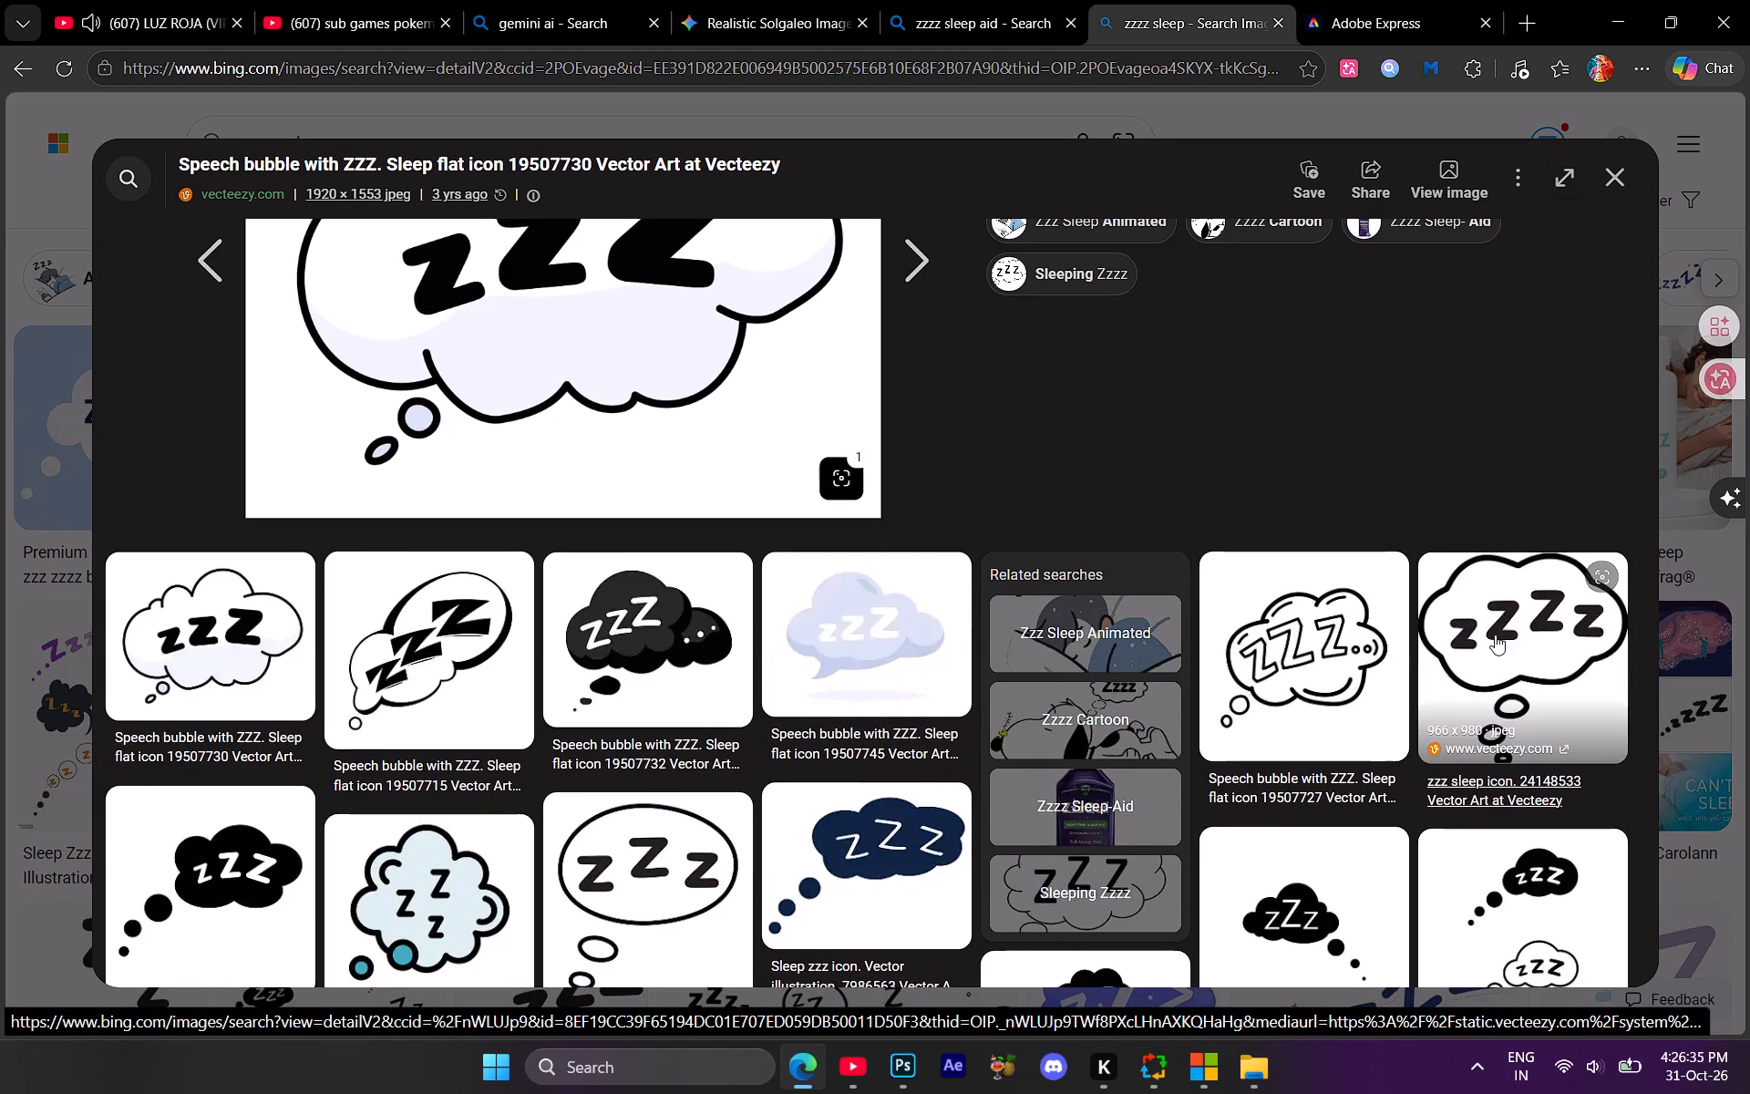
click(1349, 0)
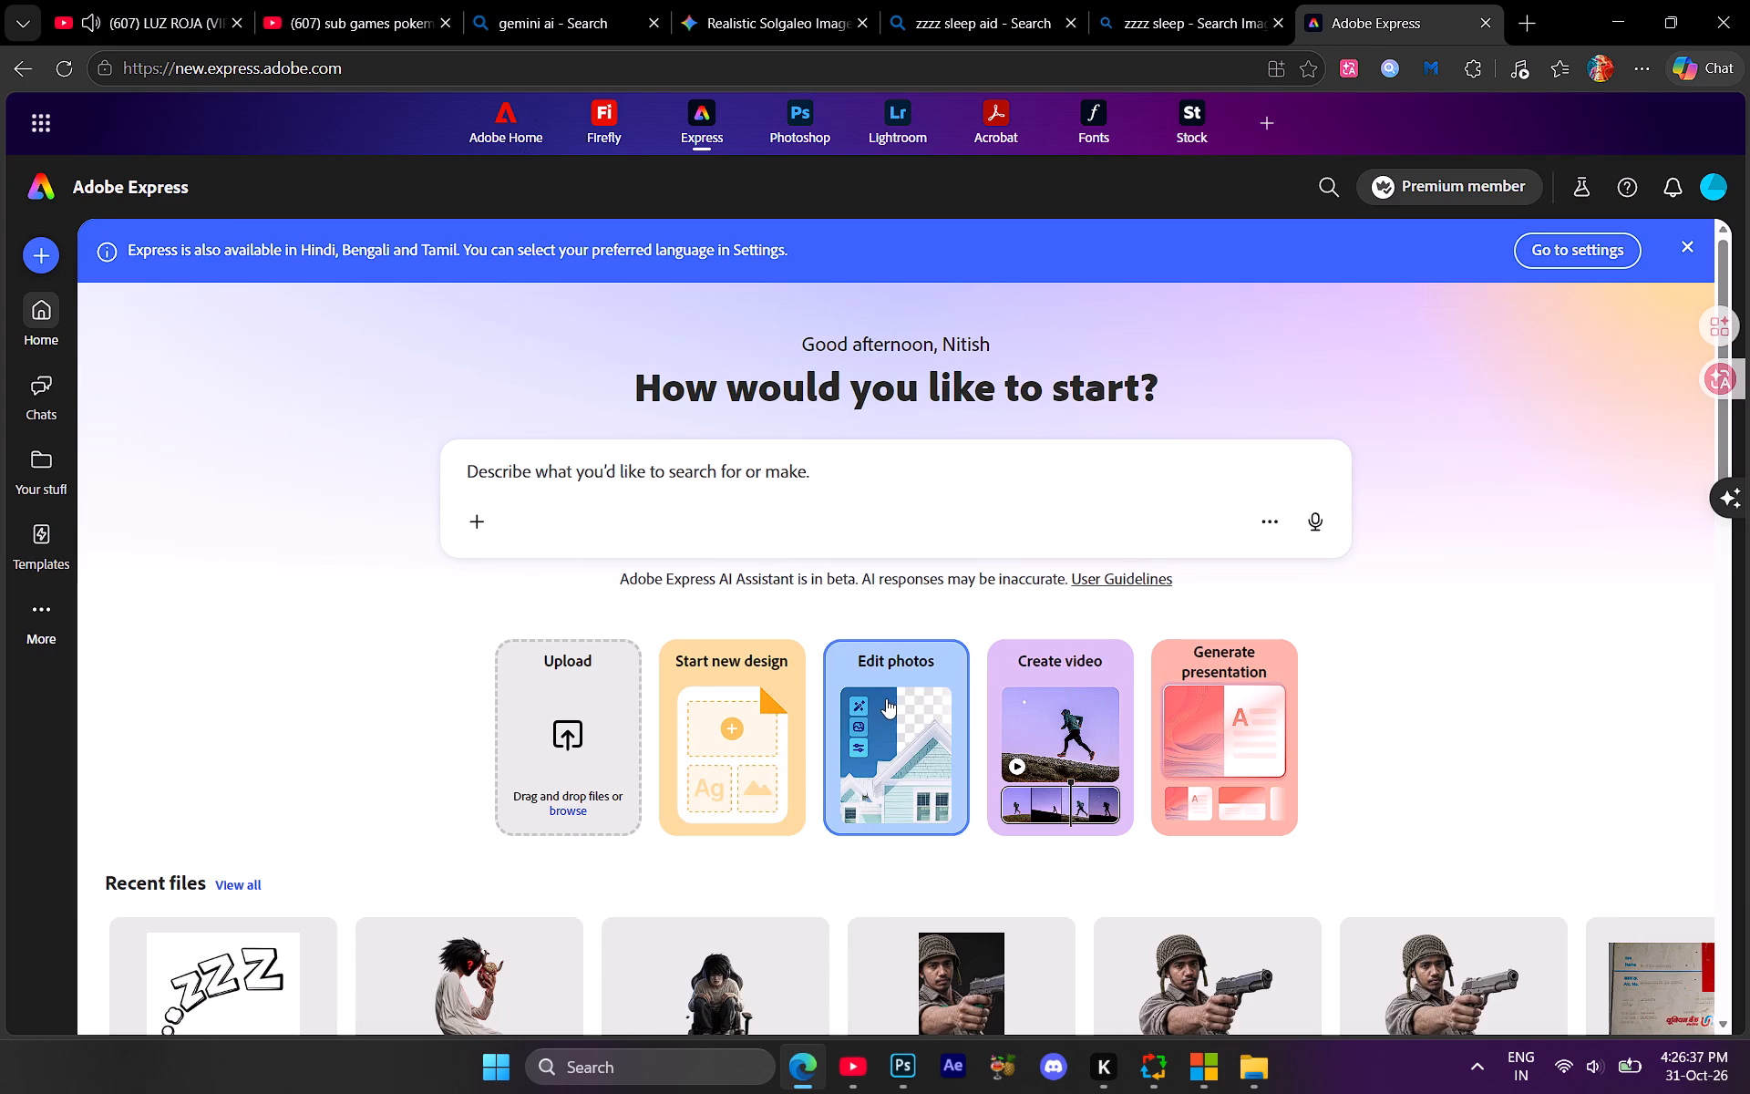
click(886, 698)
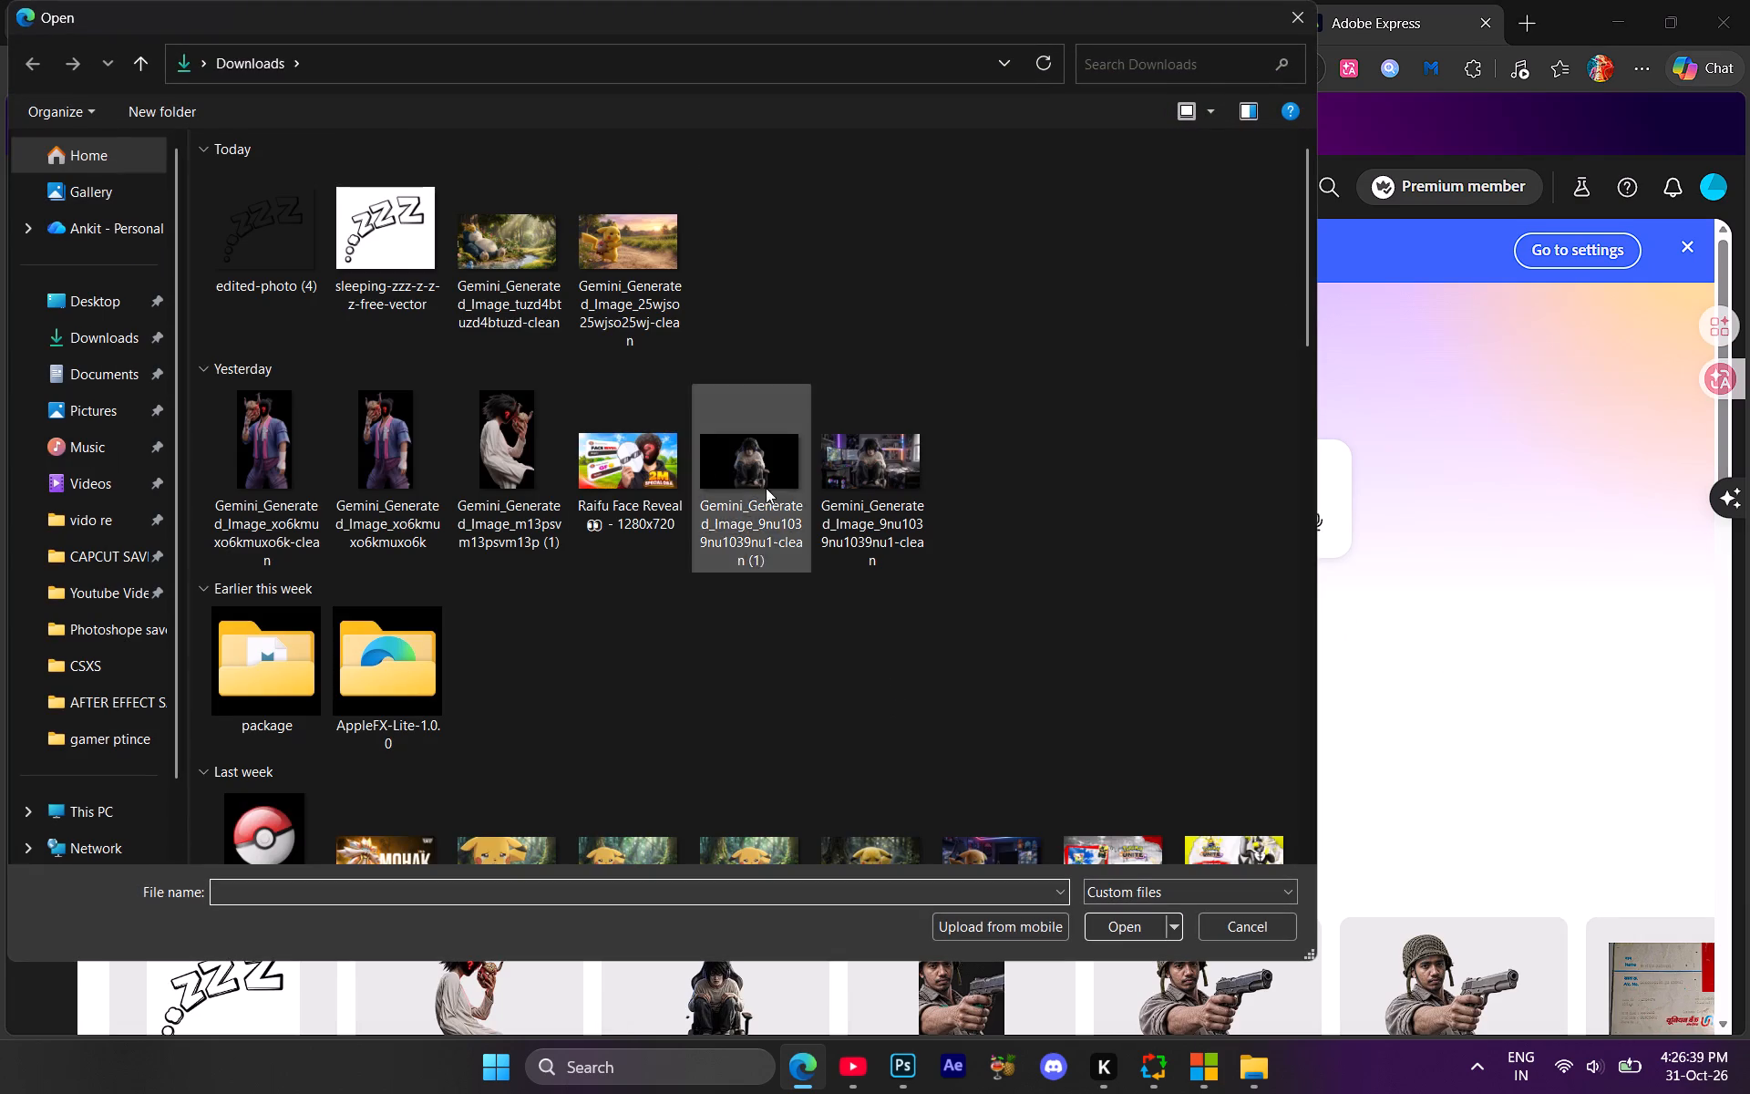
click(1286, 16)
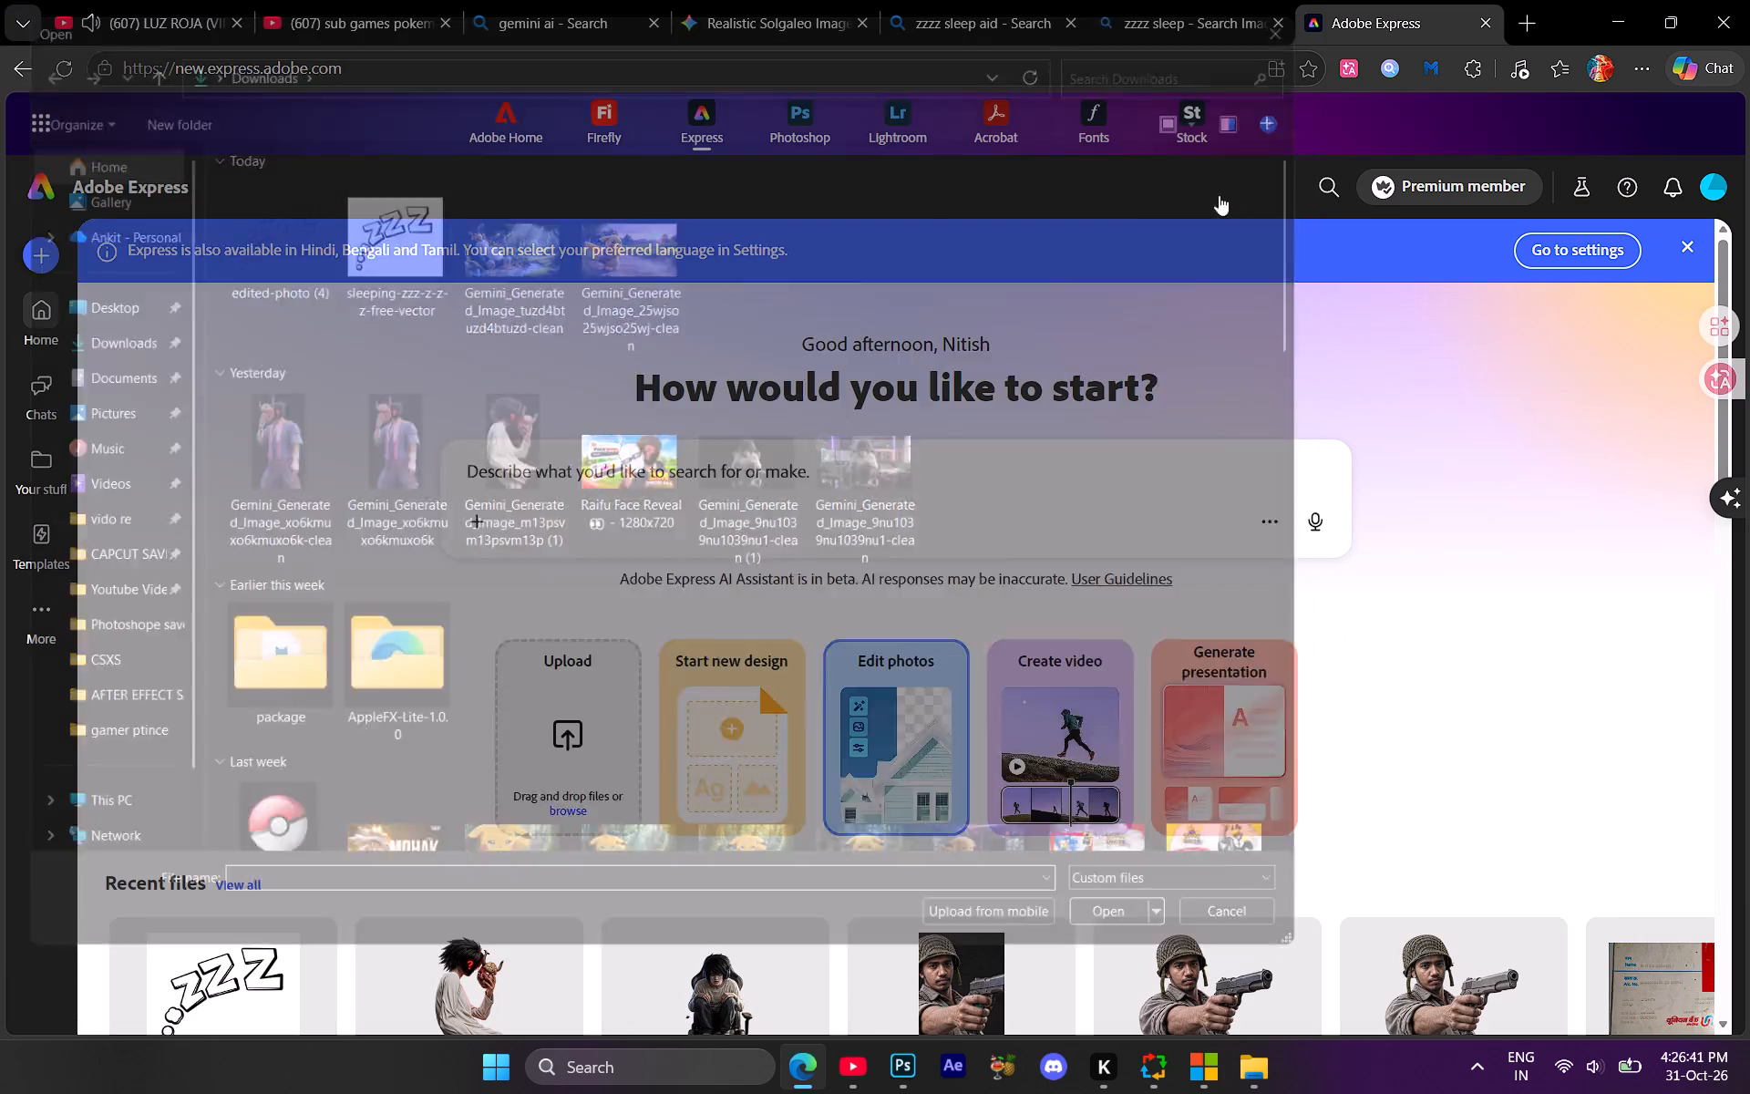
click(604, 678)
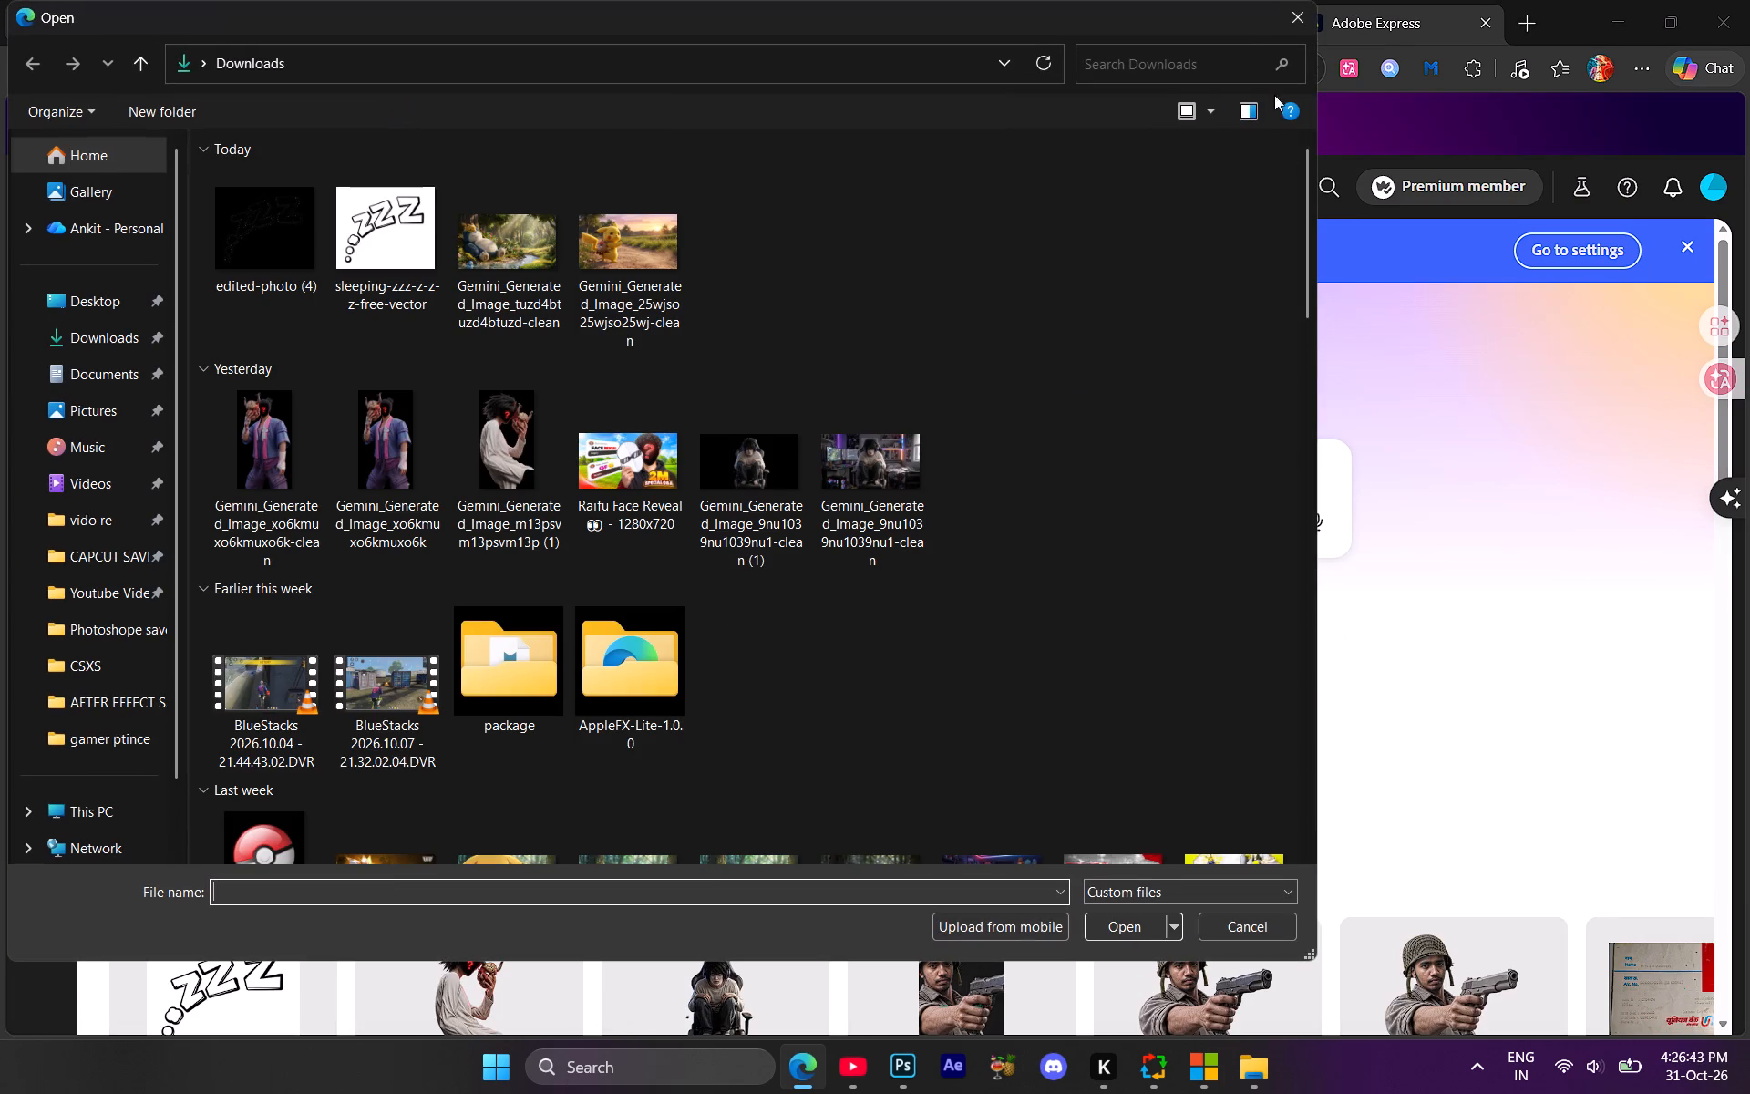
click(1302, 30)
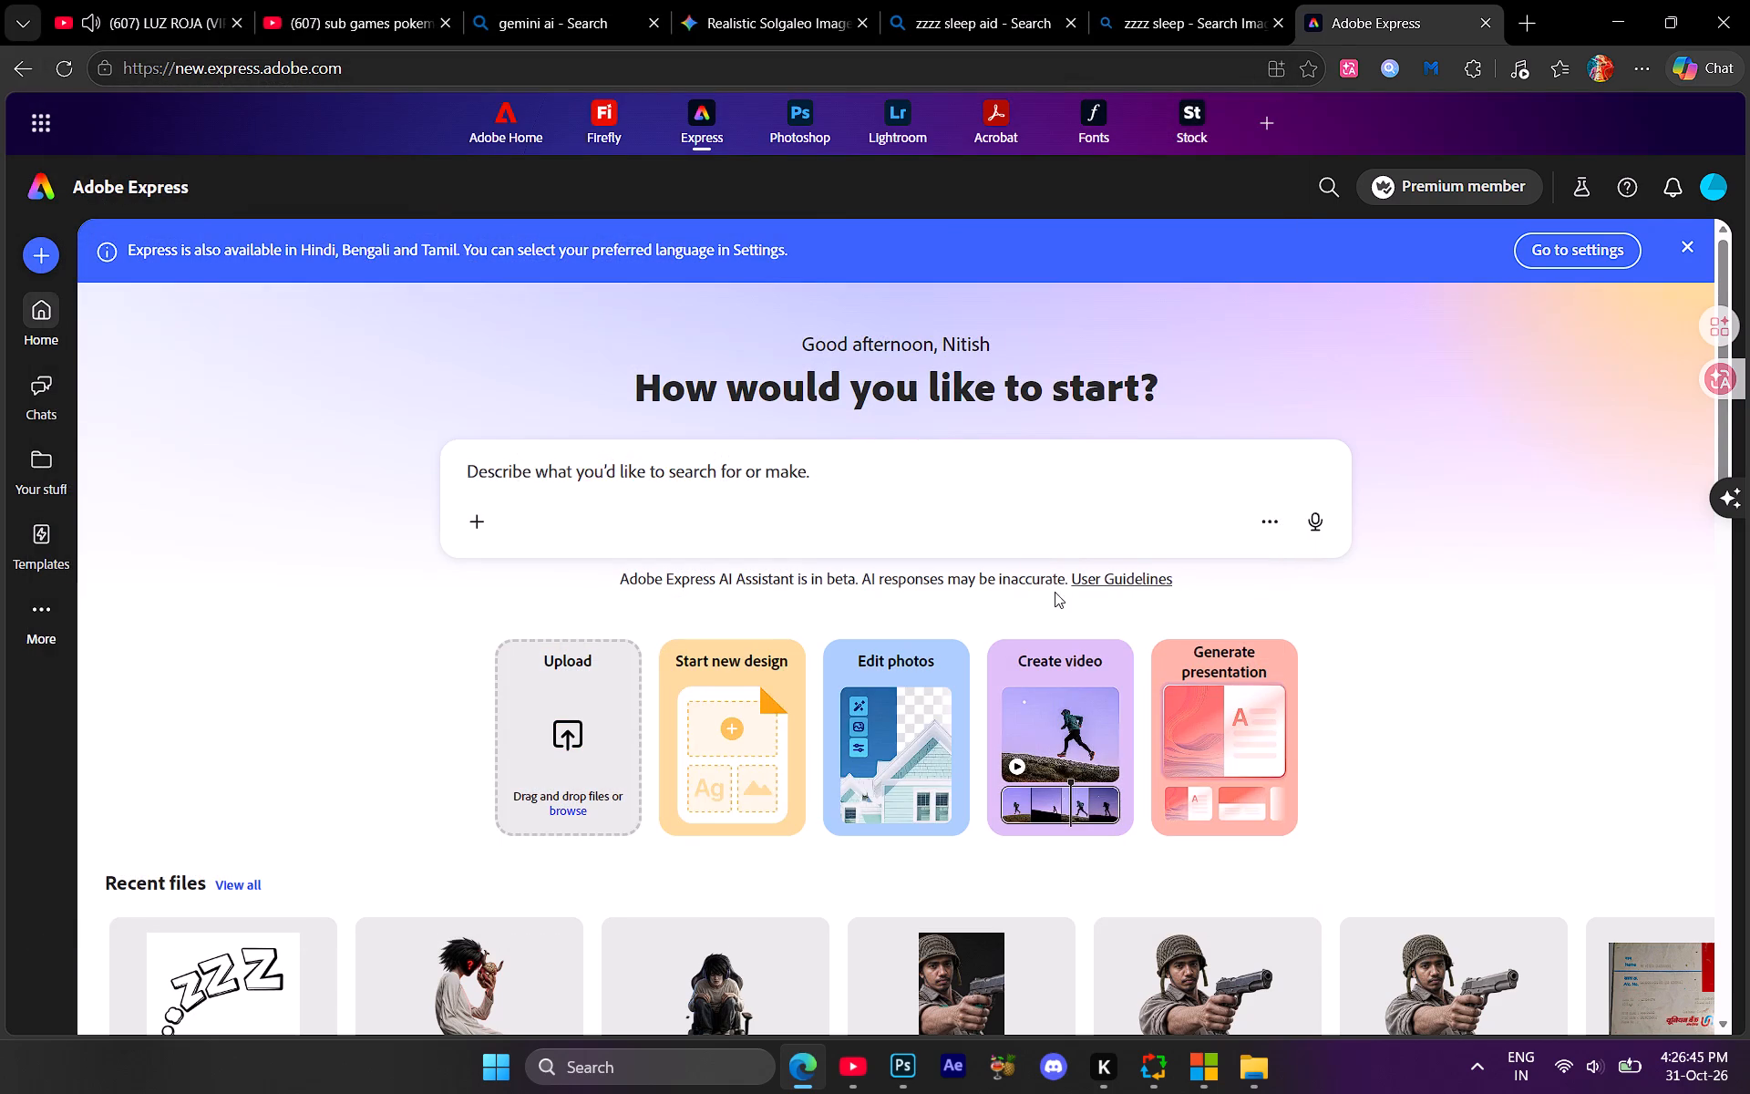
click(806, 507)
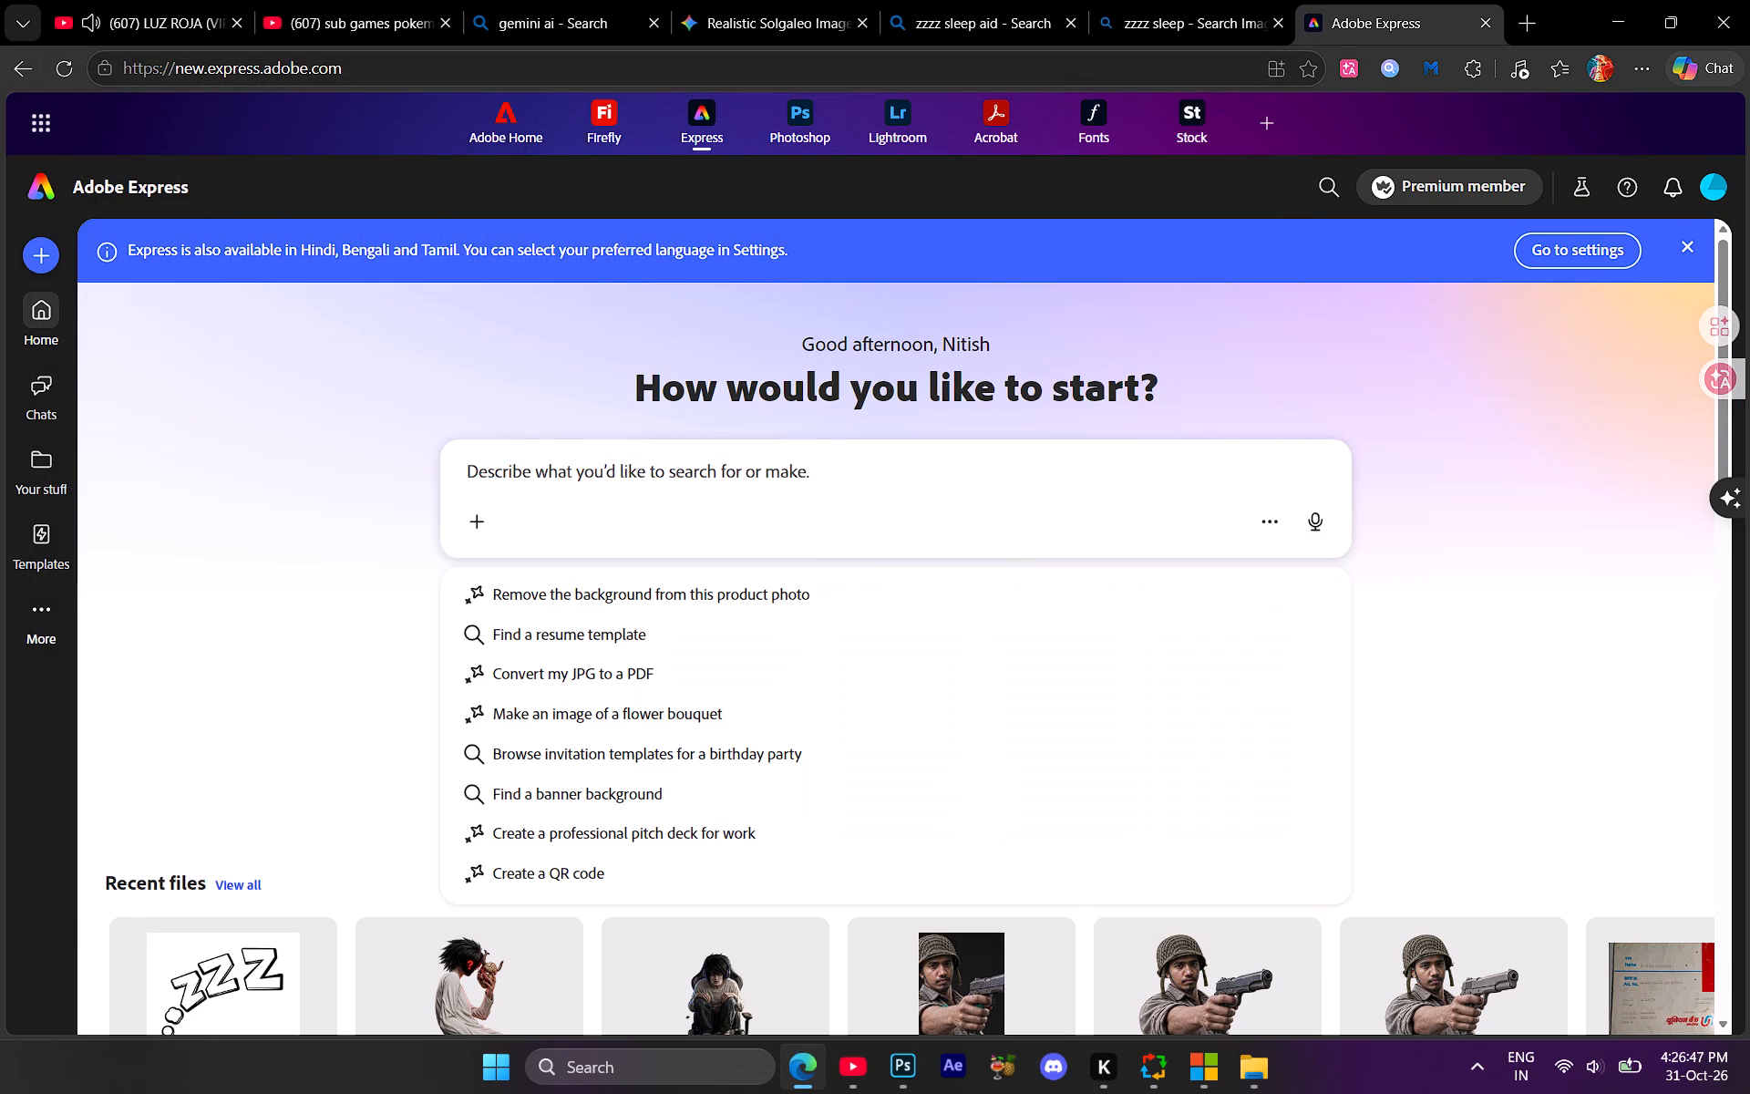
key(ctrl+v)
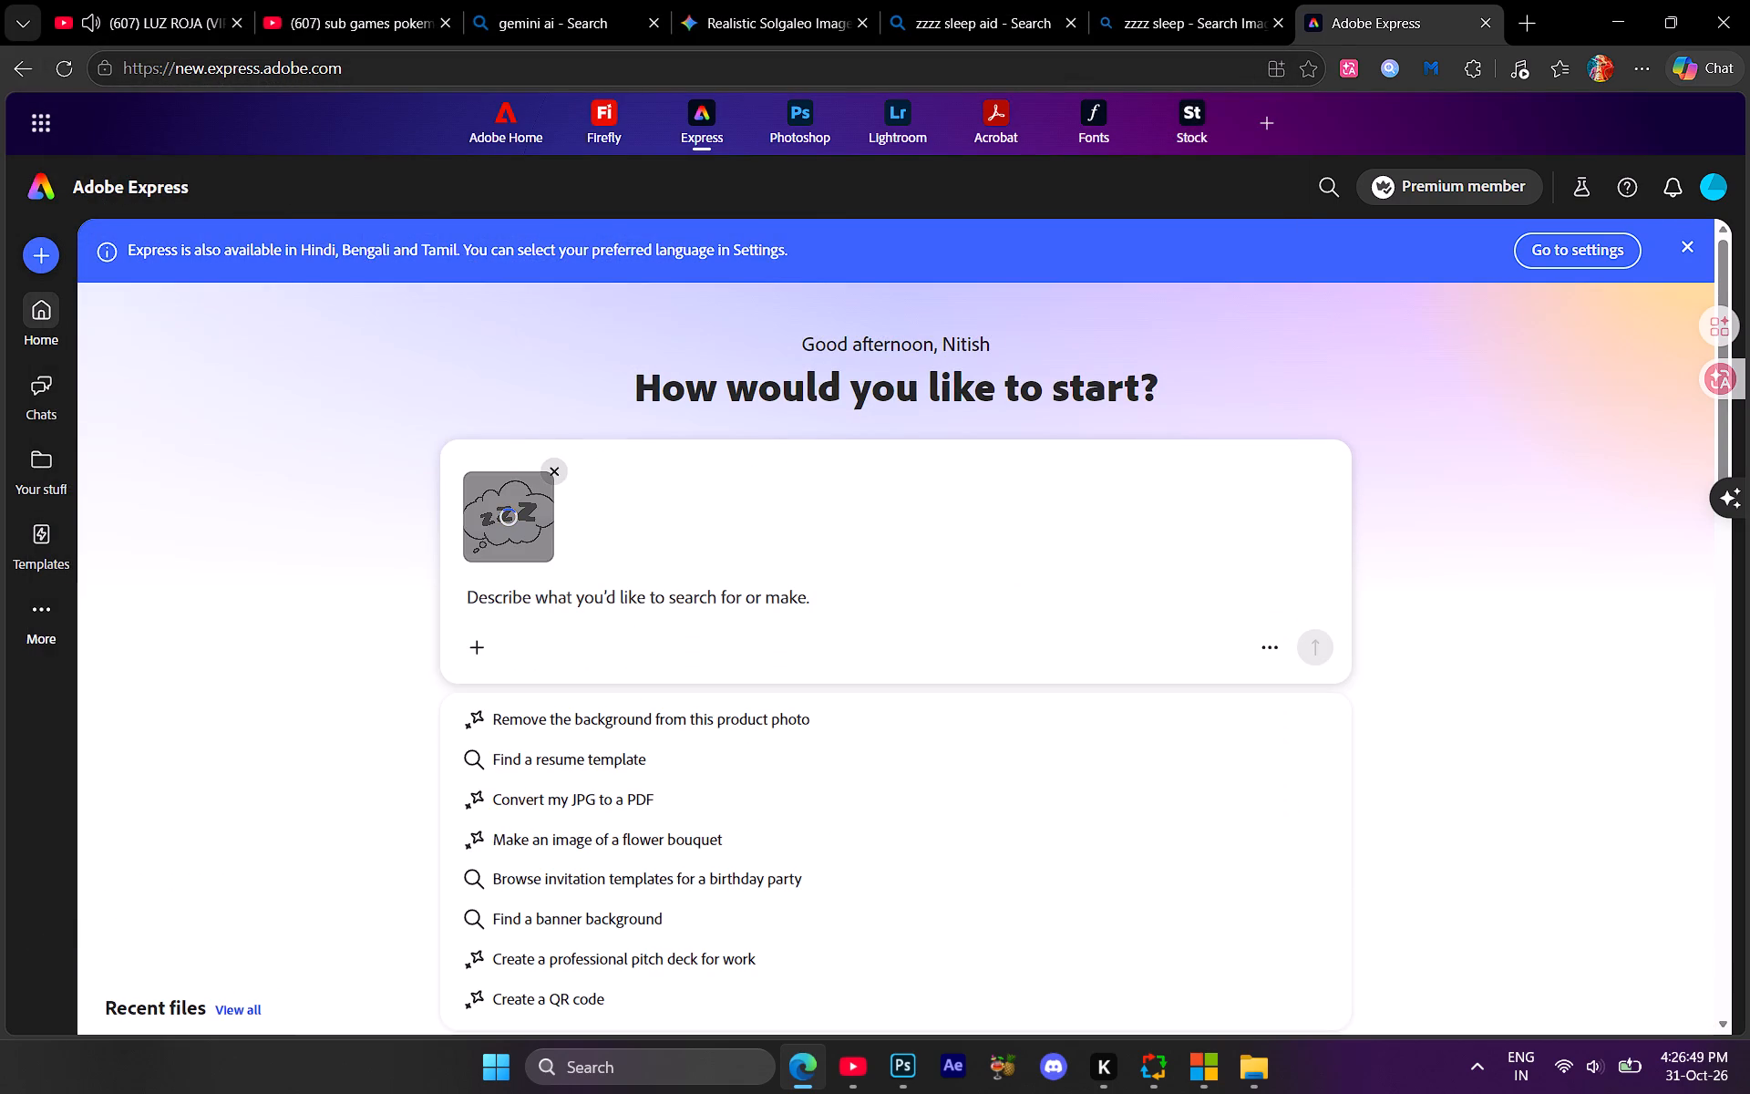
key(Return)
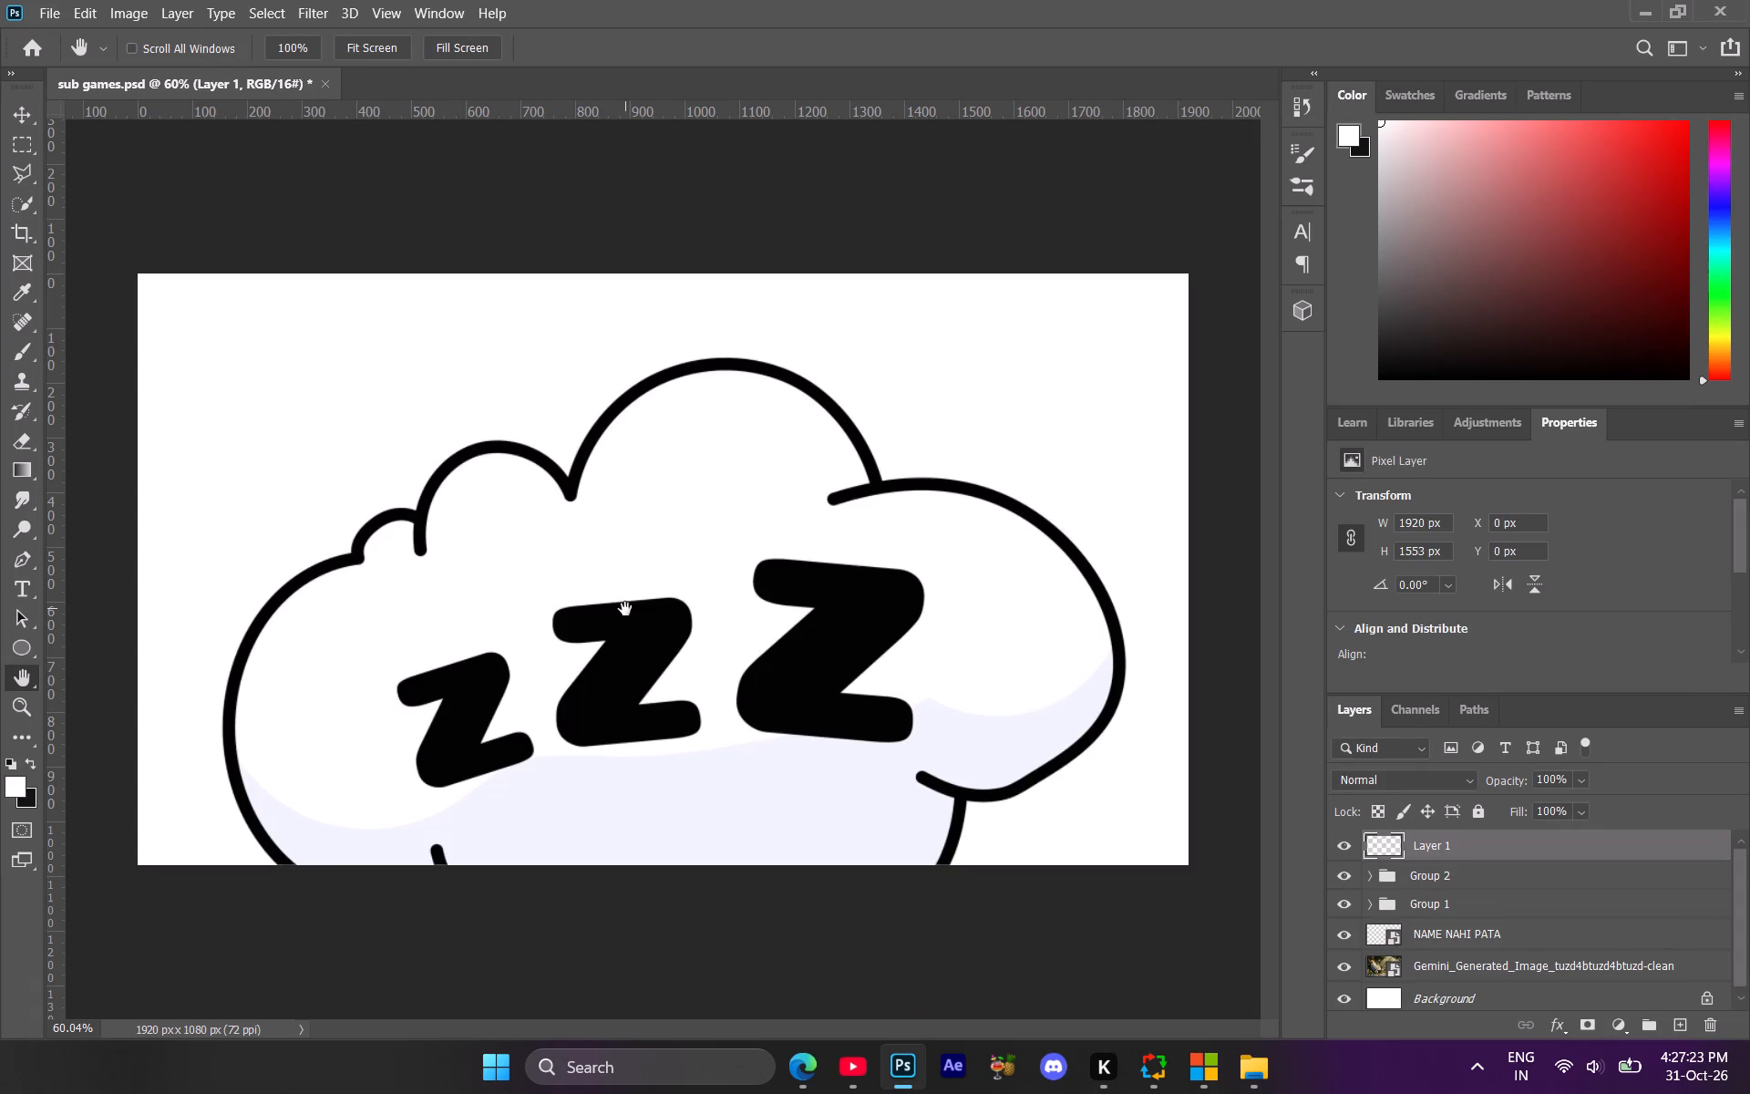
key(ctrl+t)
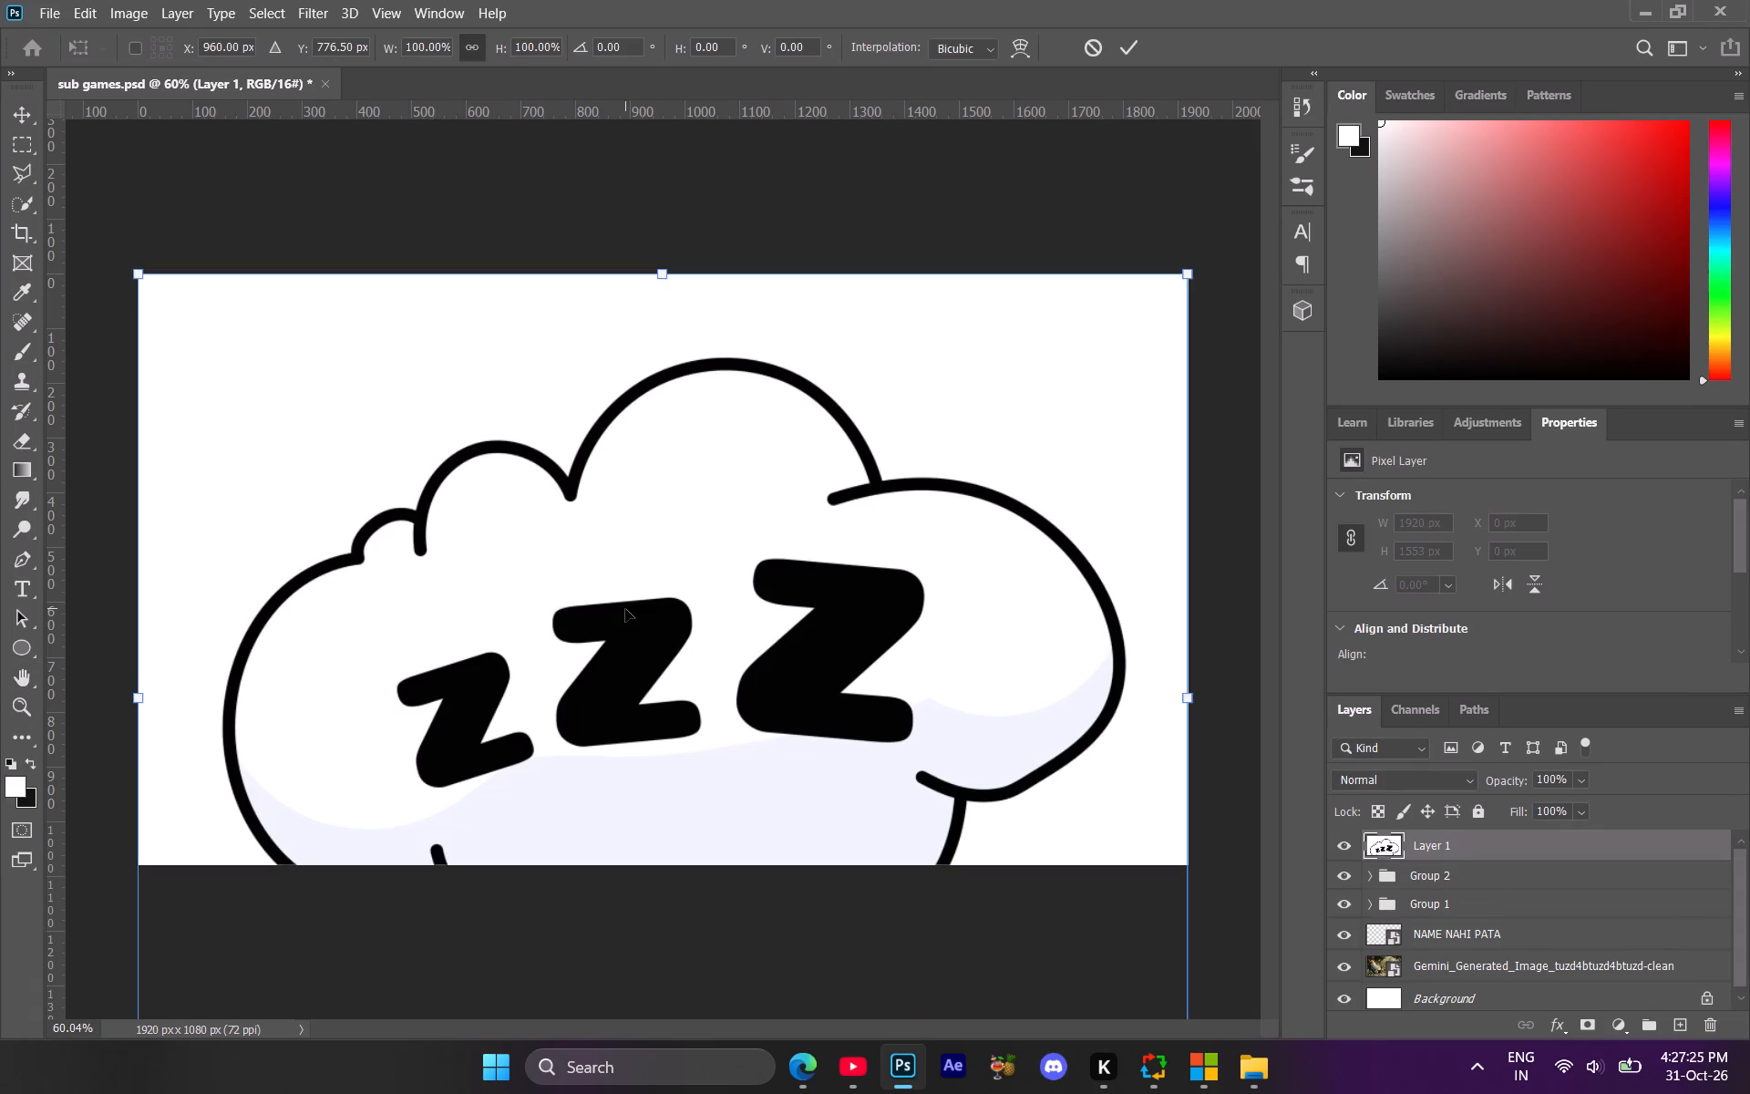
drag(657, 263, 644, 620)
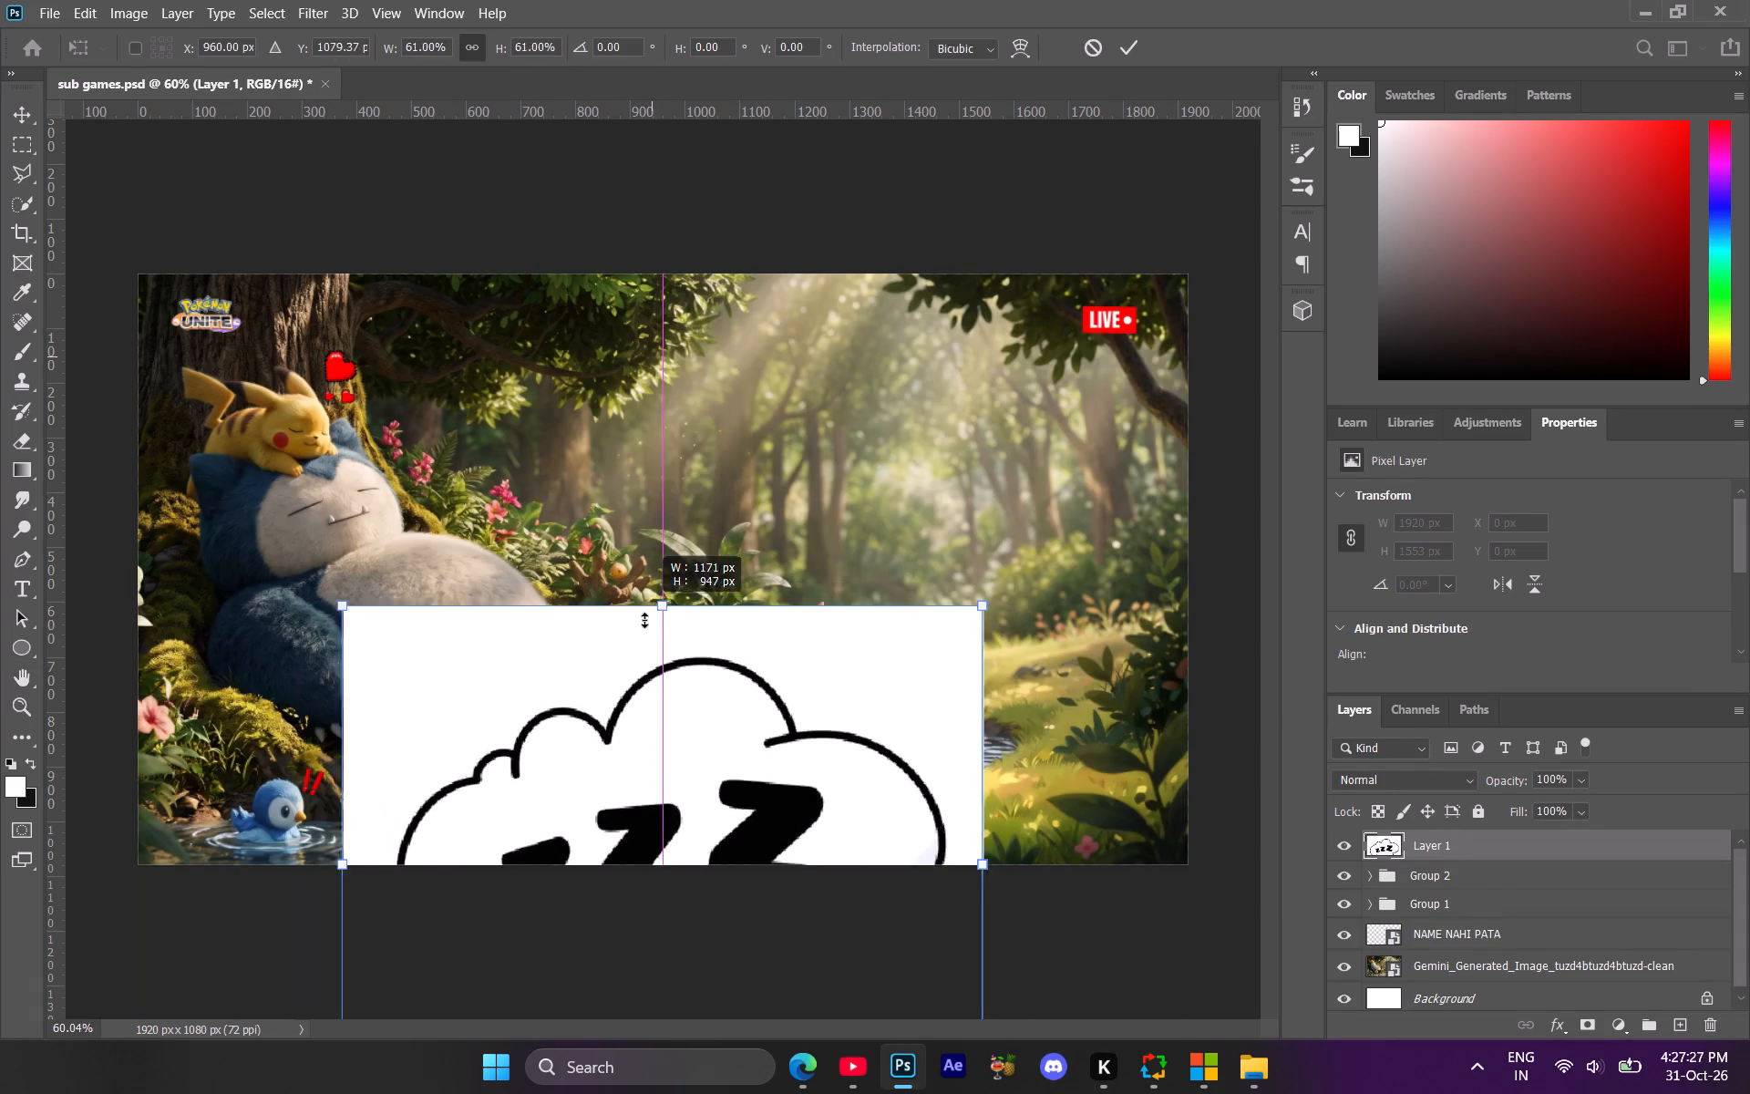
drag(644, 620, 653, 676)
drag(669, 753, 693, 441)
drag(690, 384, 689, 452)
click(1454, 856)
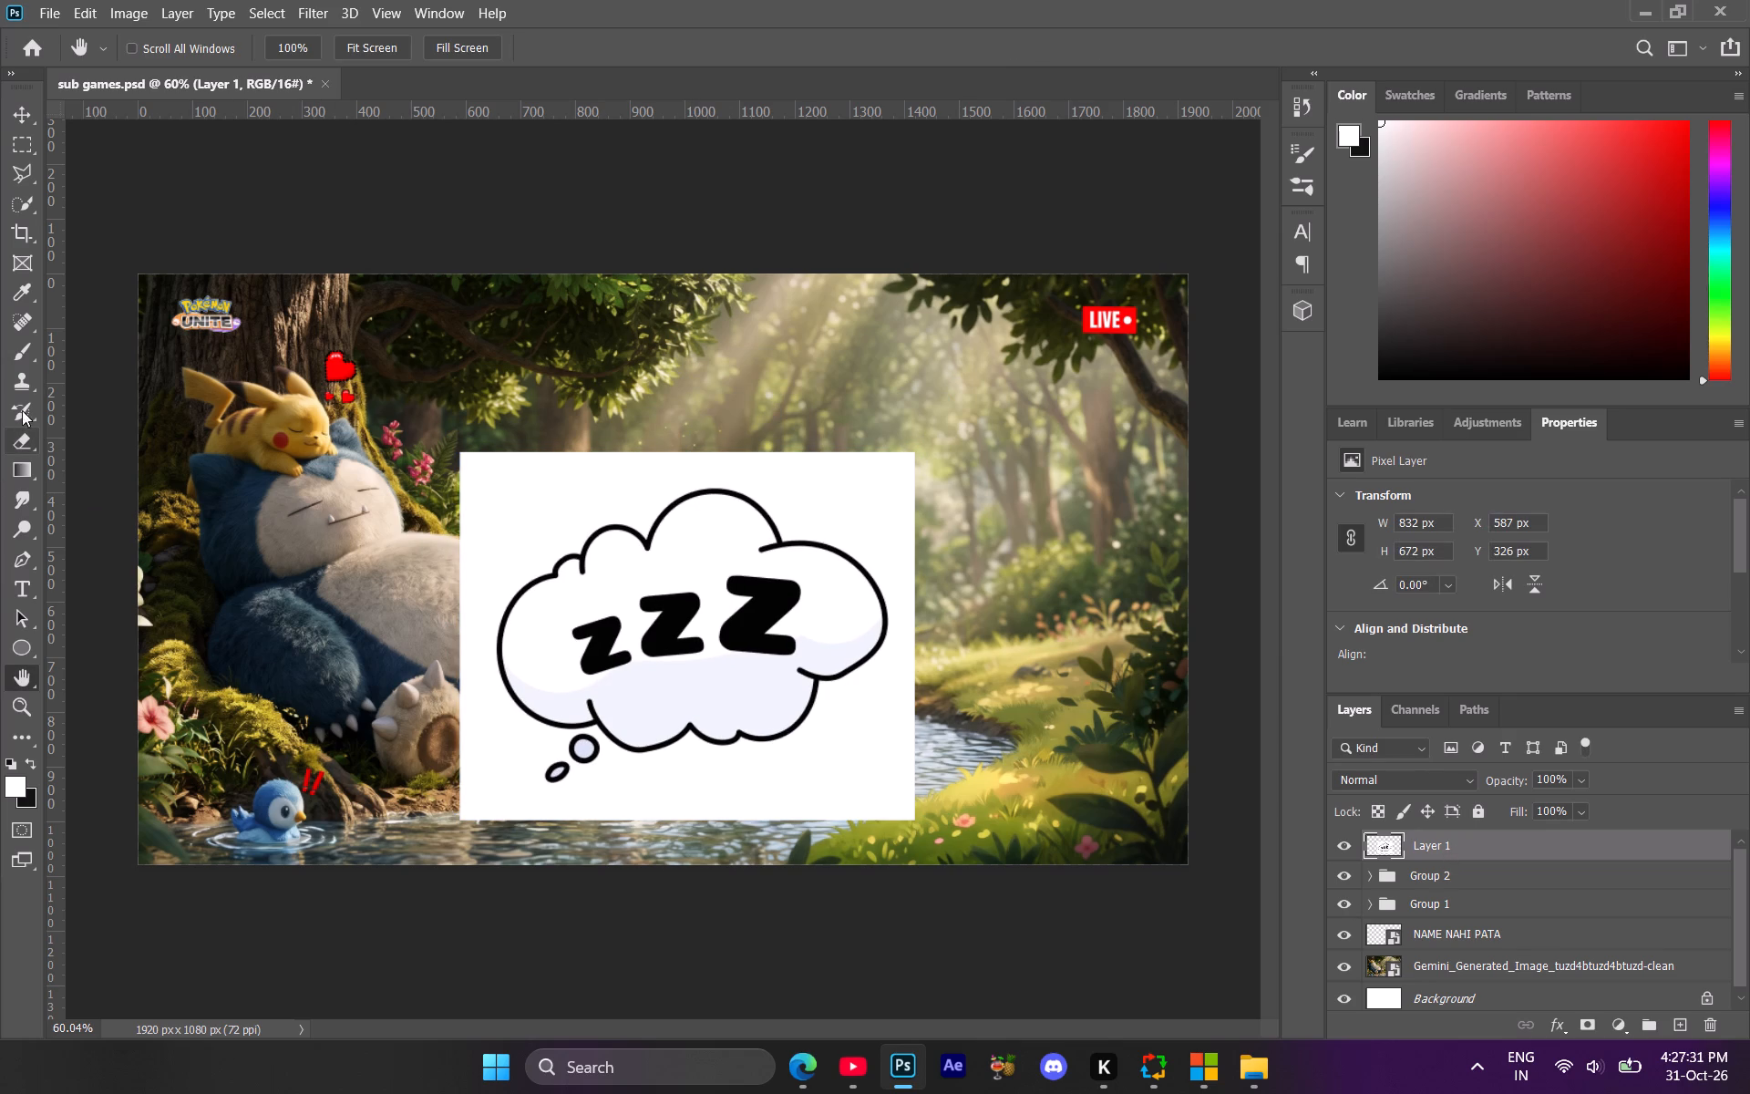
Select the white background around the ZZZ cloud with Quick Selection and hide it using an inverted layer mask.
click(28, 212)
click(596, 493)
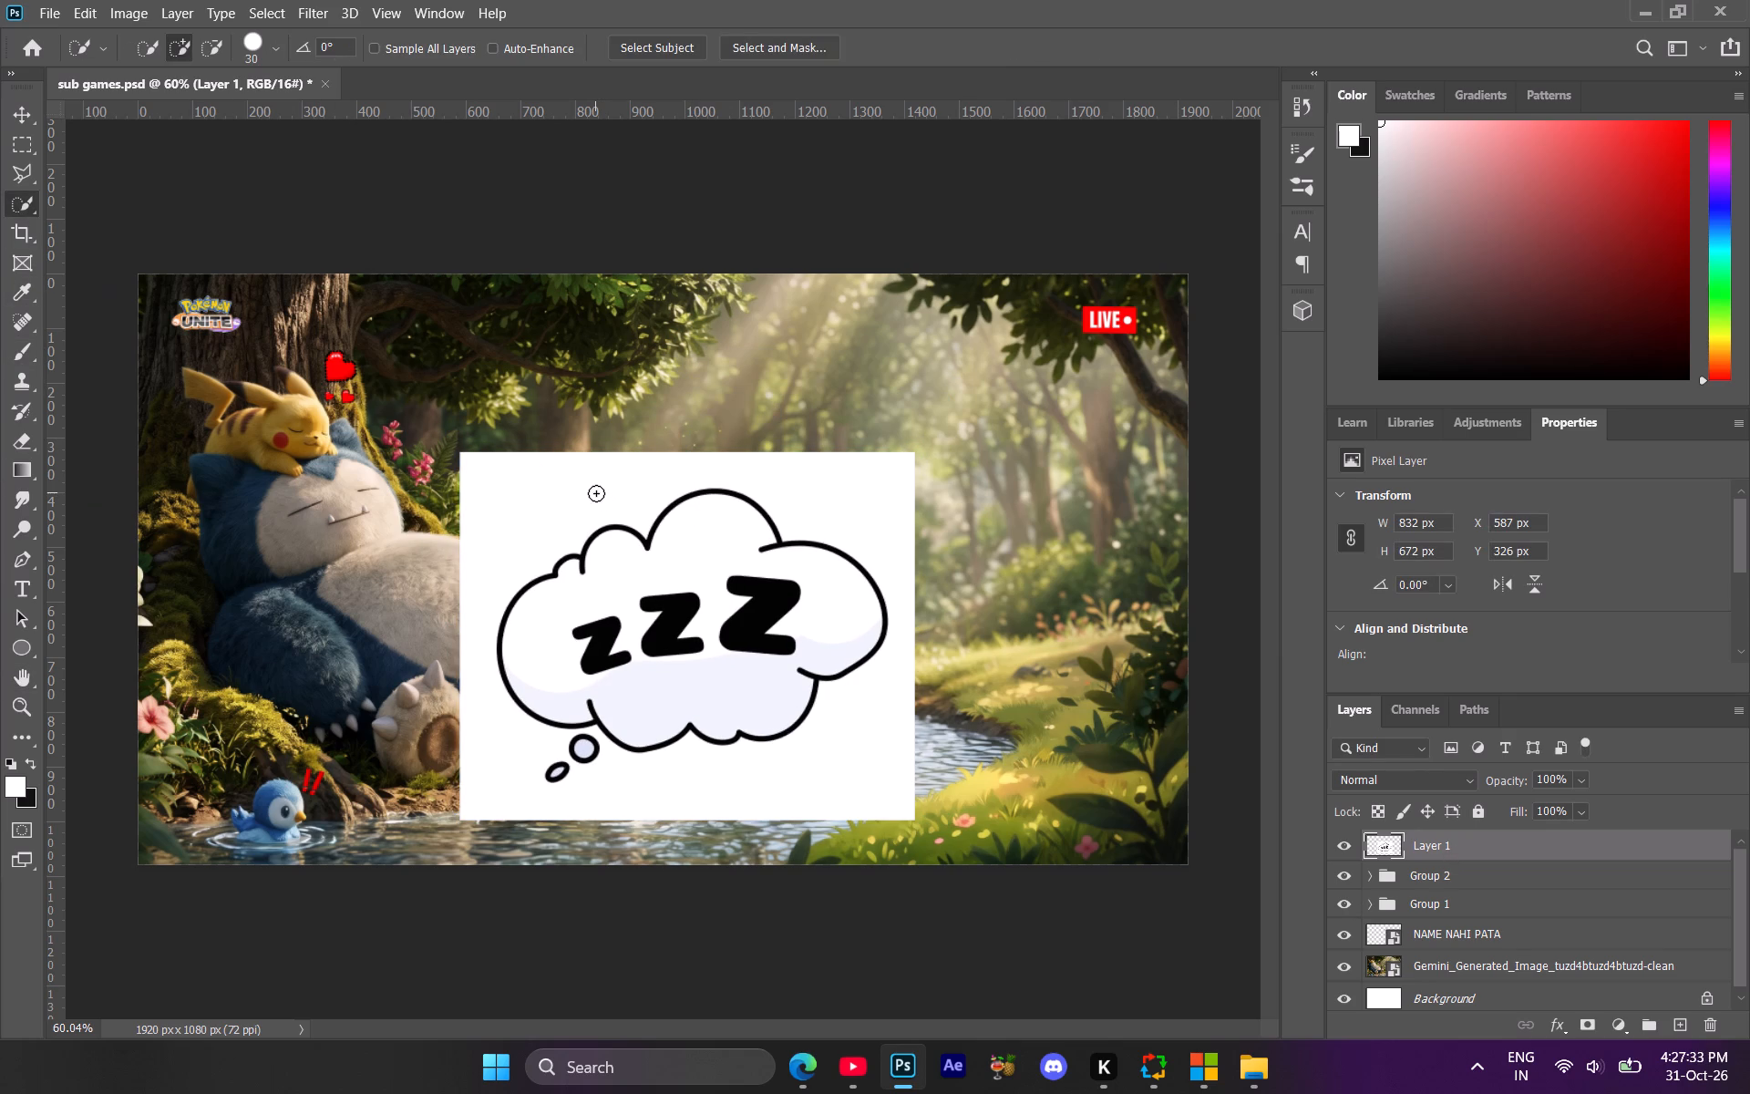
click(643, 490)
click(726, 480)
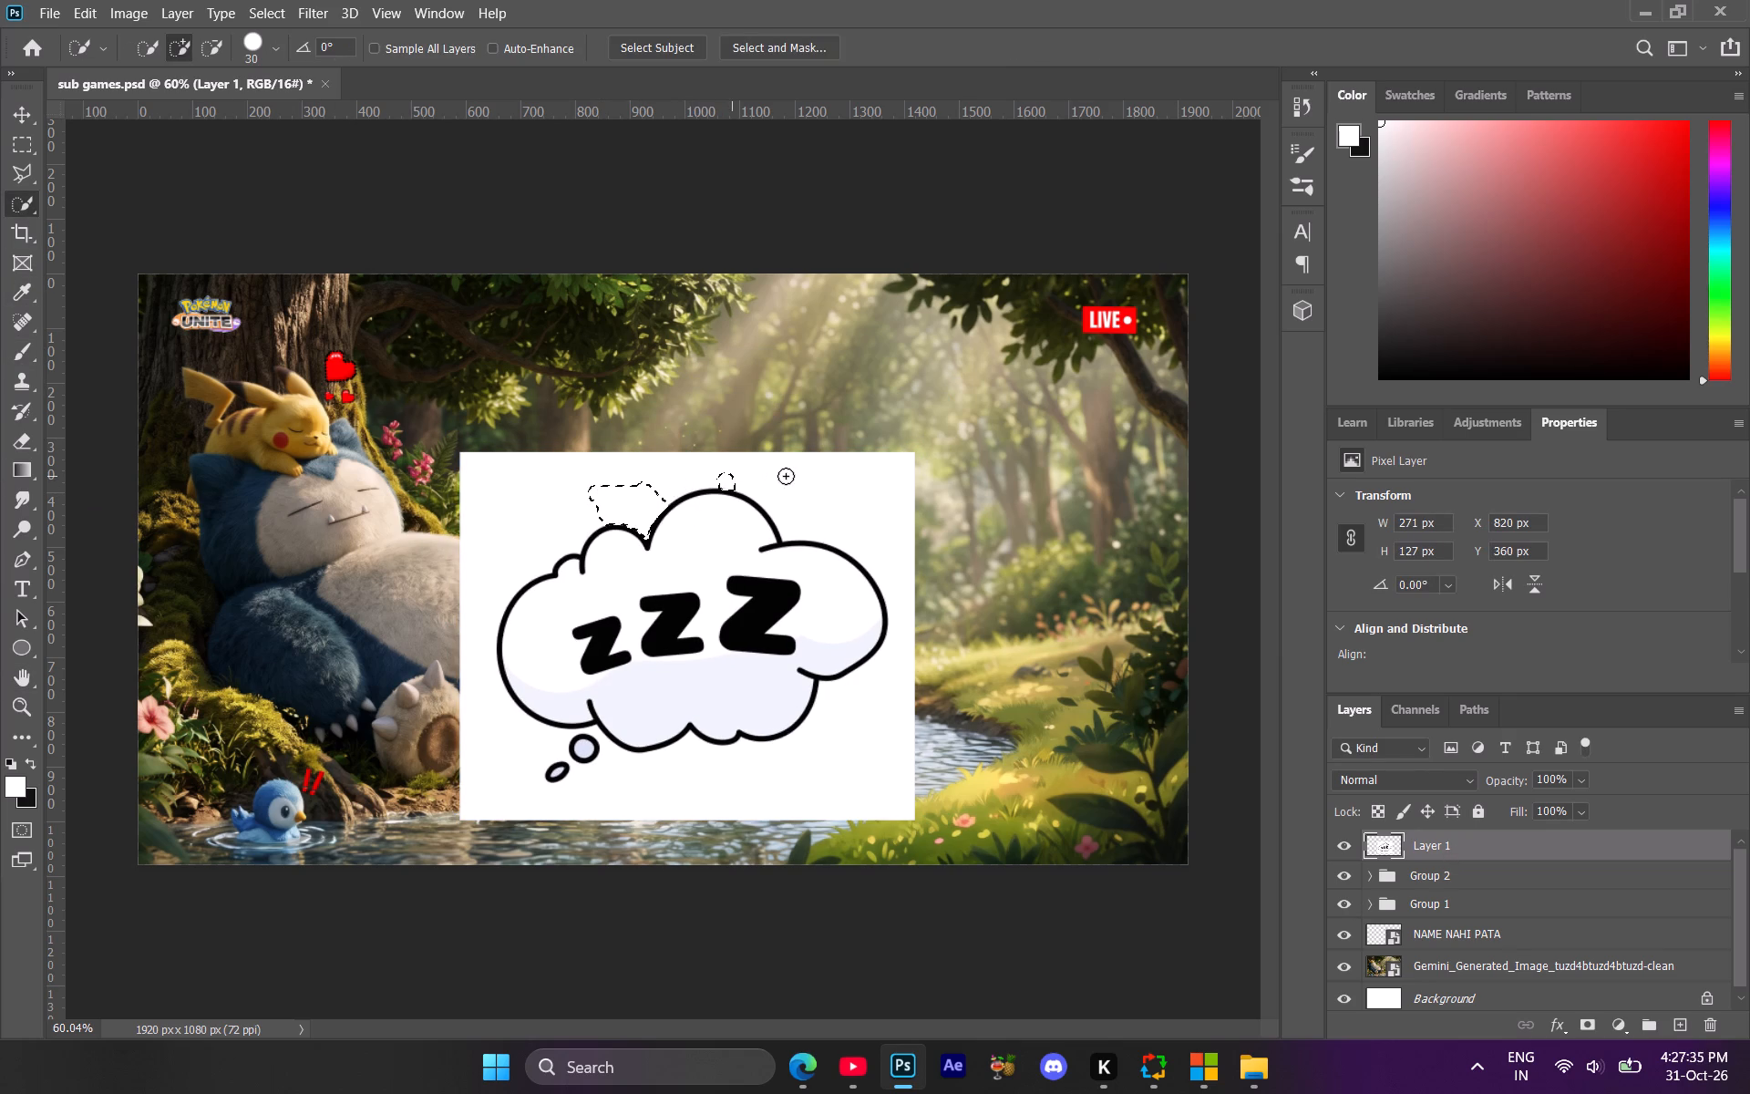
click(805, 476)
click(696, 467)
click(750, 469)
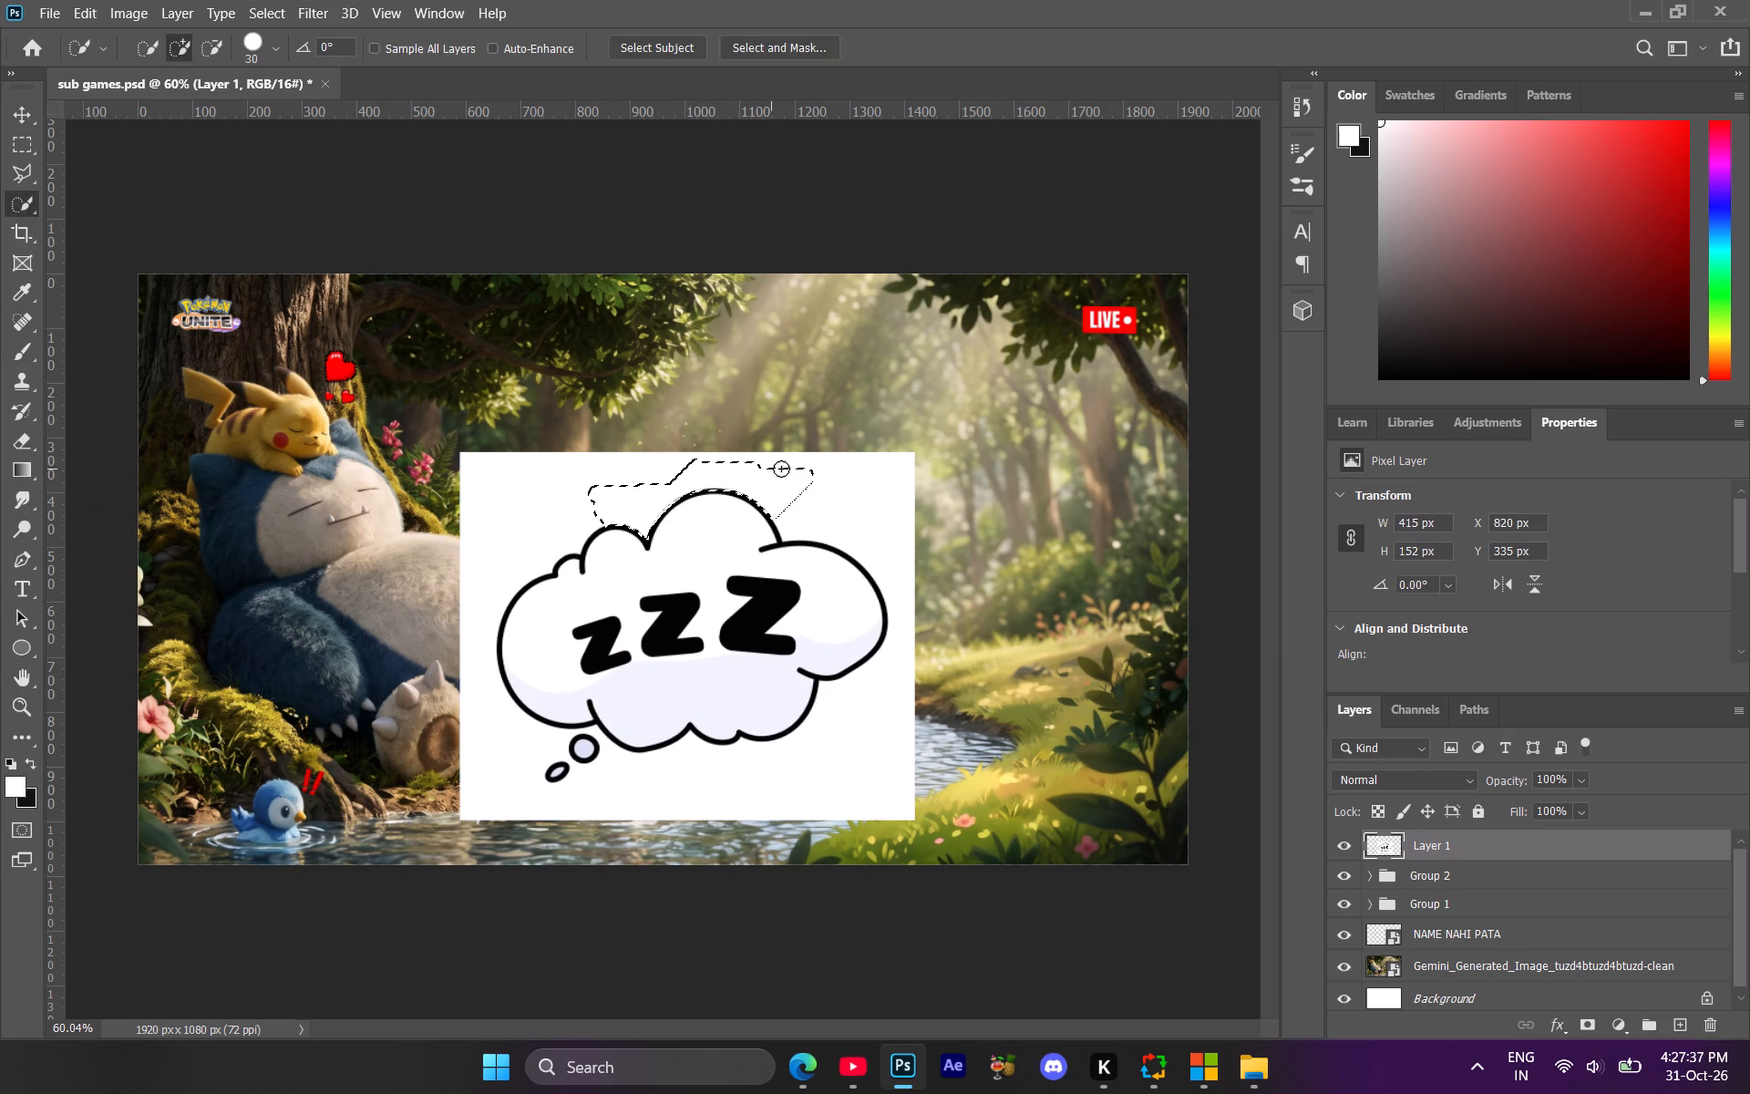
click(842, 490)
click(888, 540)
click(892, 481)
click(869, 457)
click(901, 459)
click(911, 459)
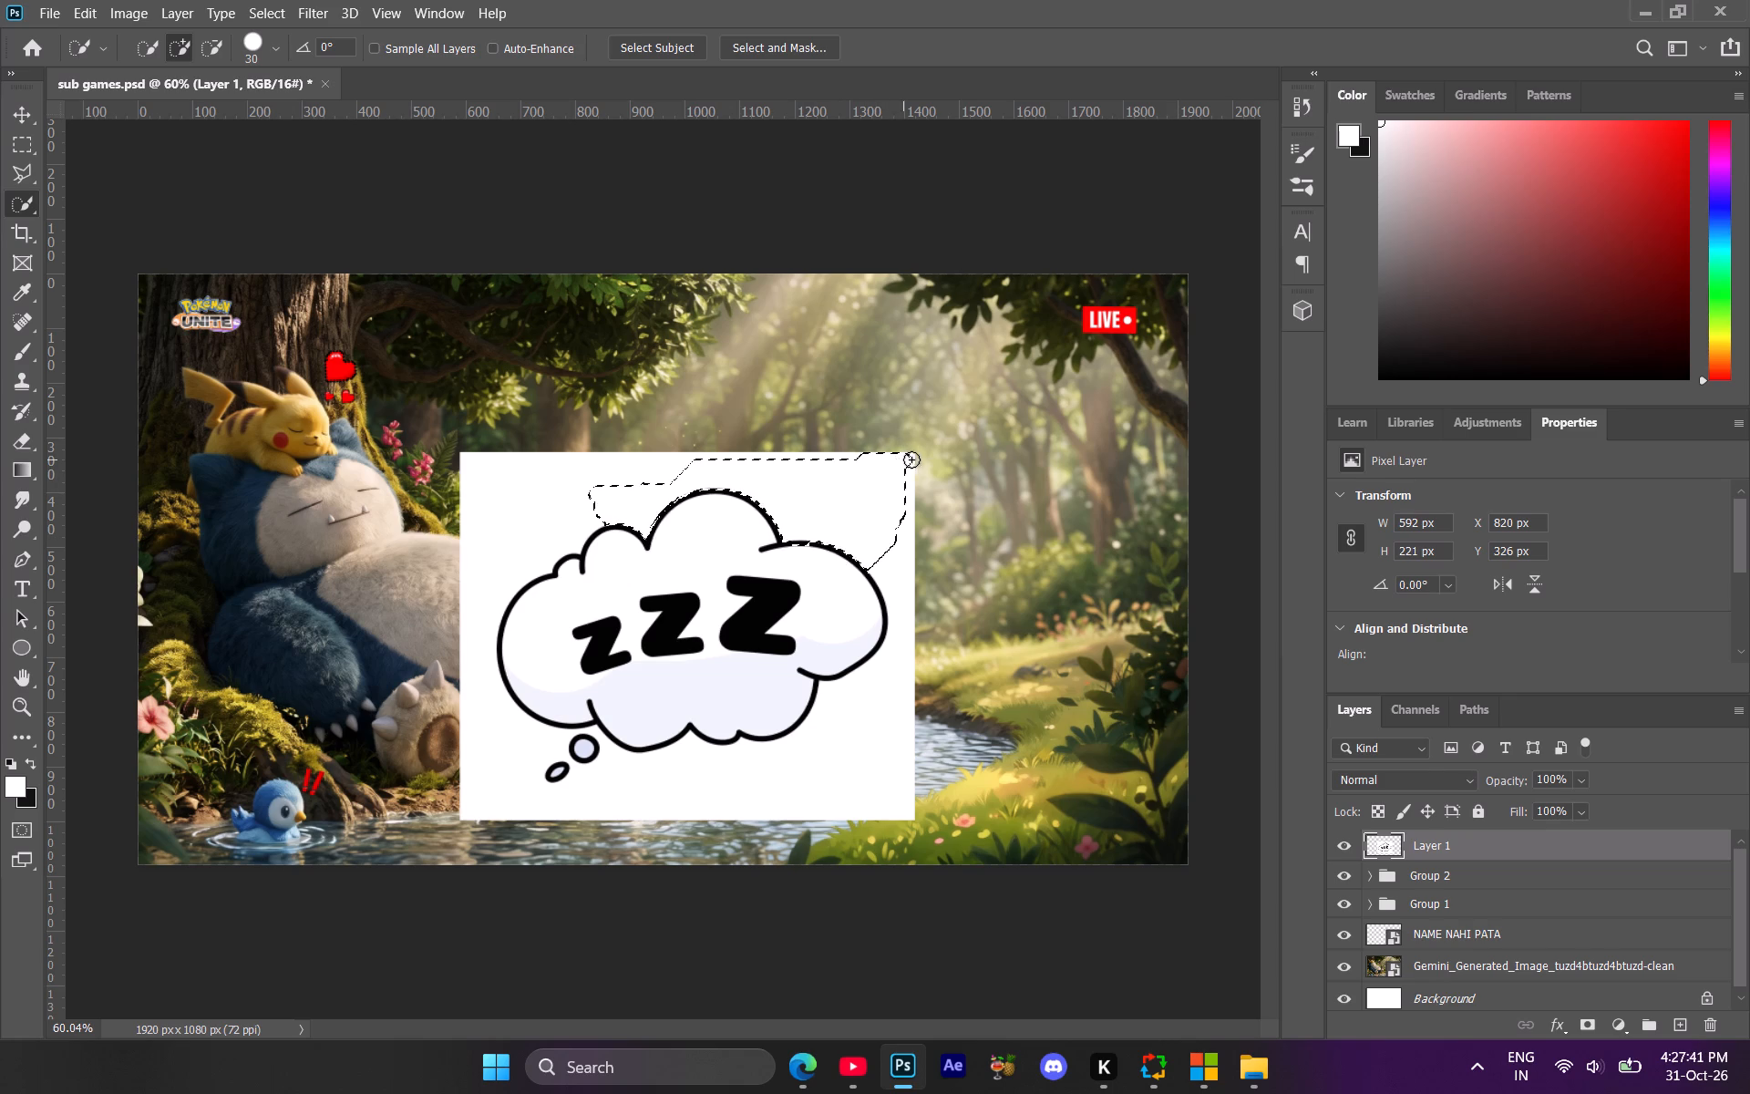
click(913, 470)
drag(910, 522, 910, 537)
drag(911, 563, 911, 574)
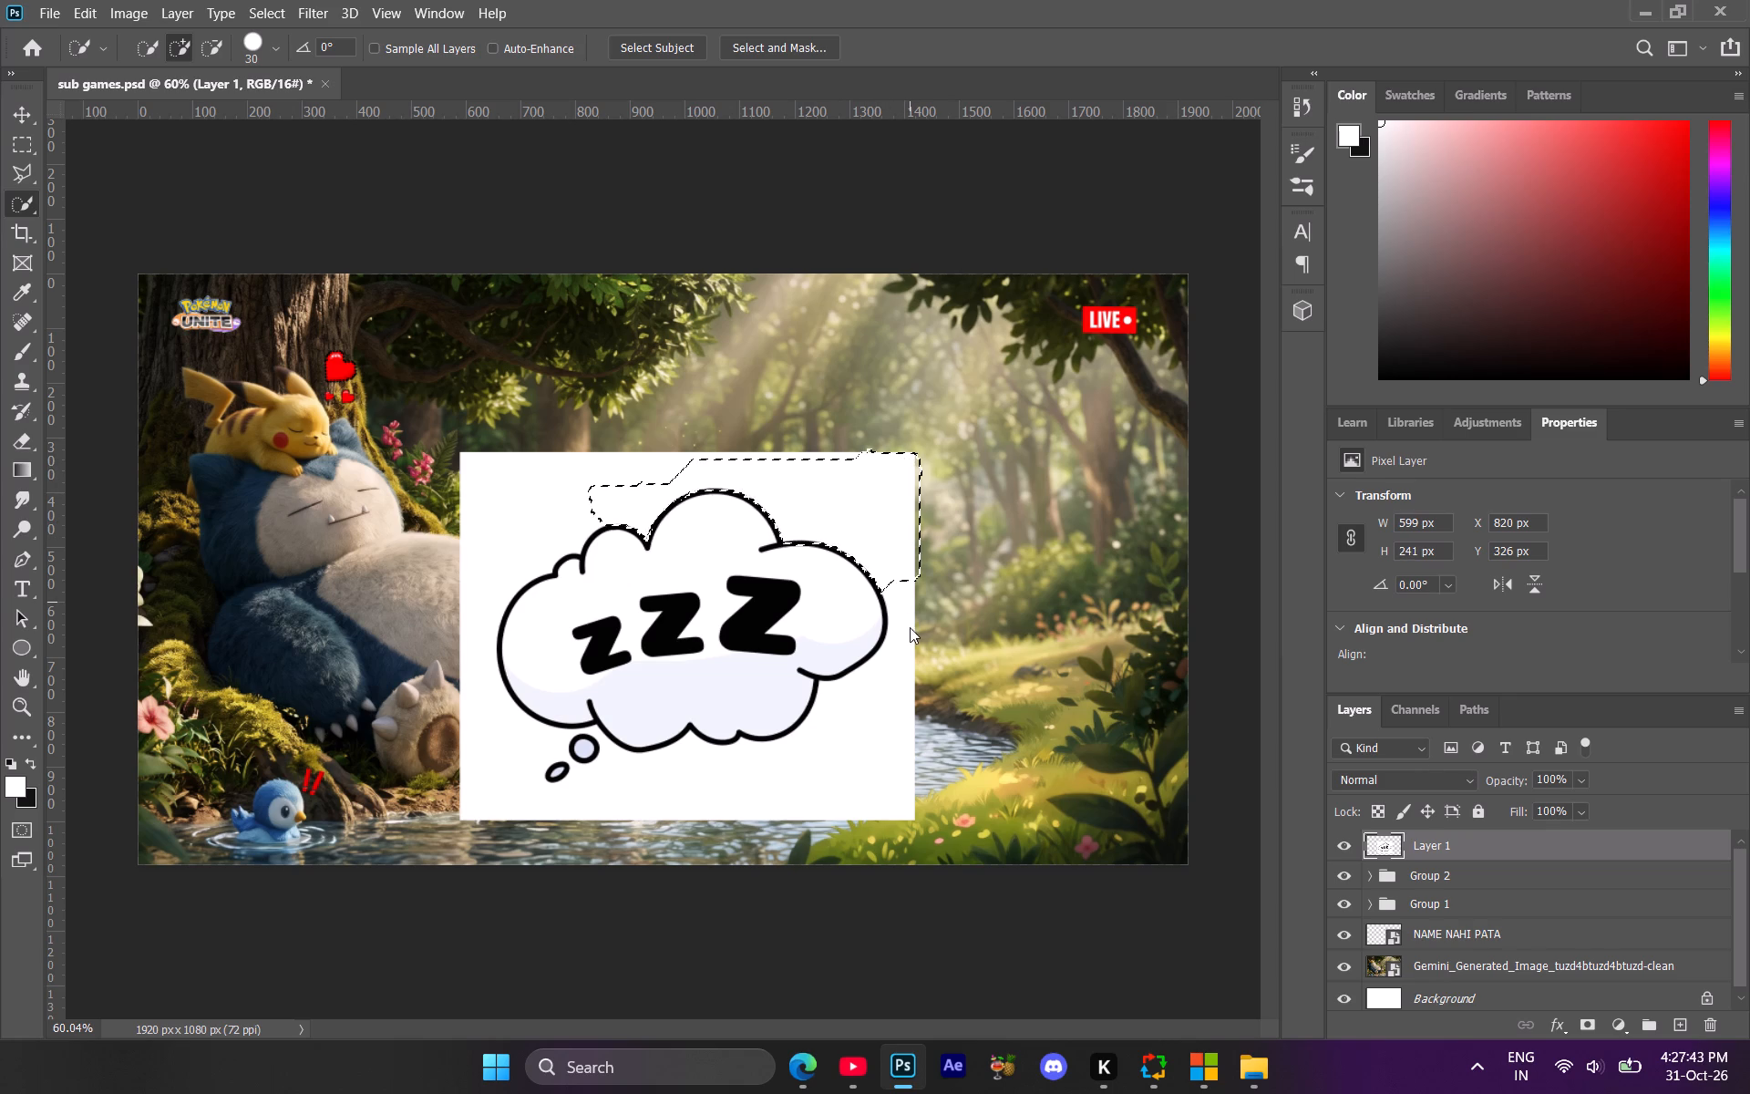
click(910, 627)
click(909, 697)
click(900, 756)
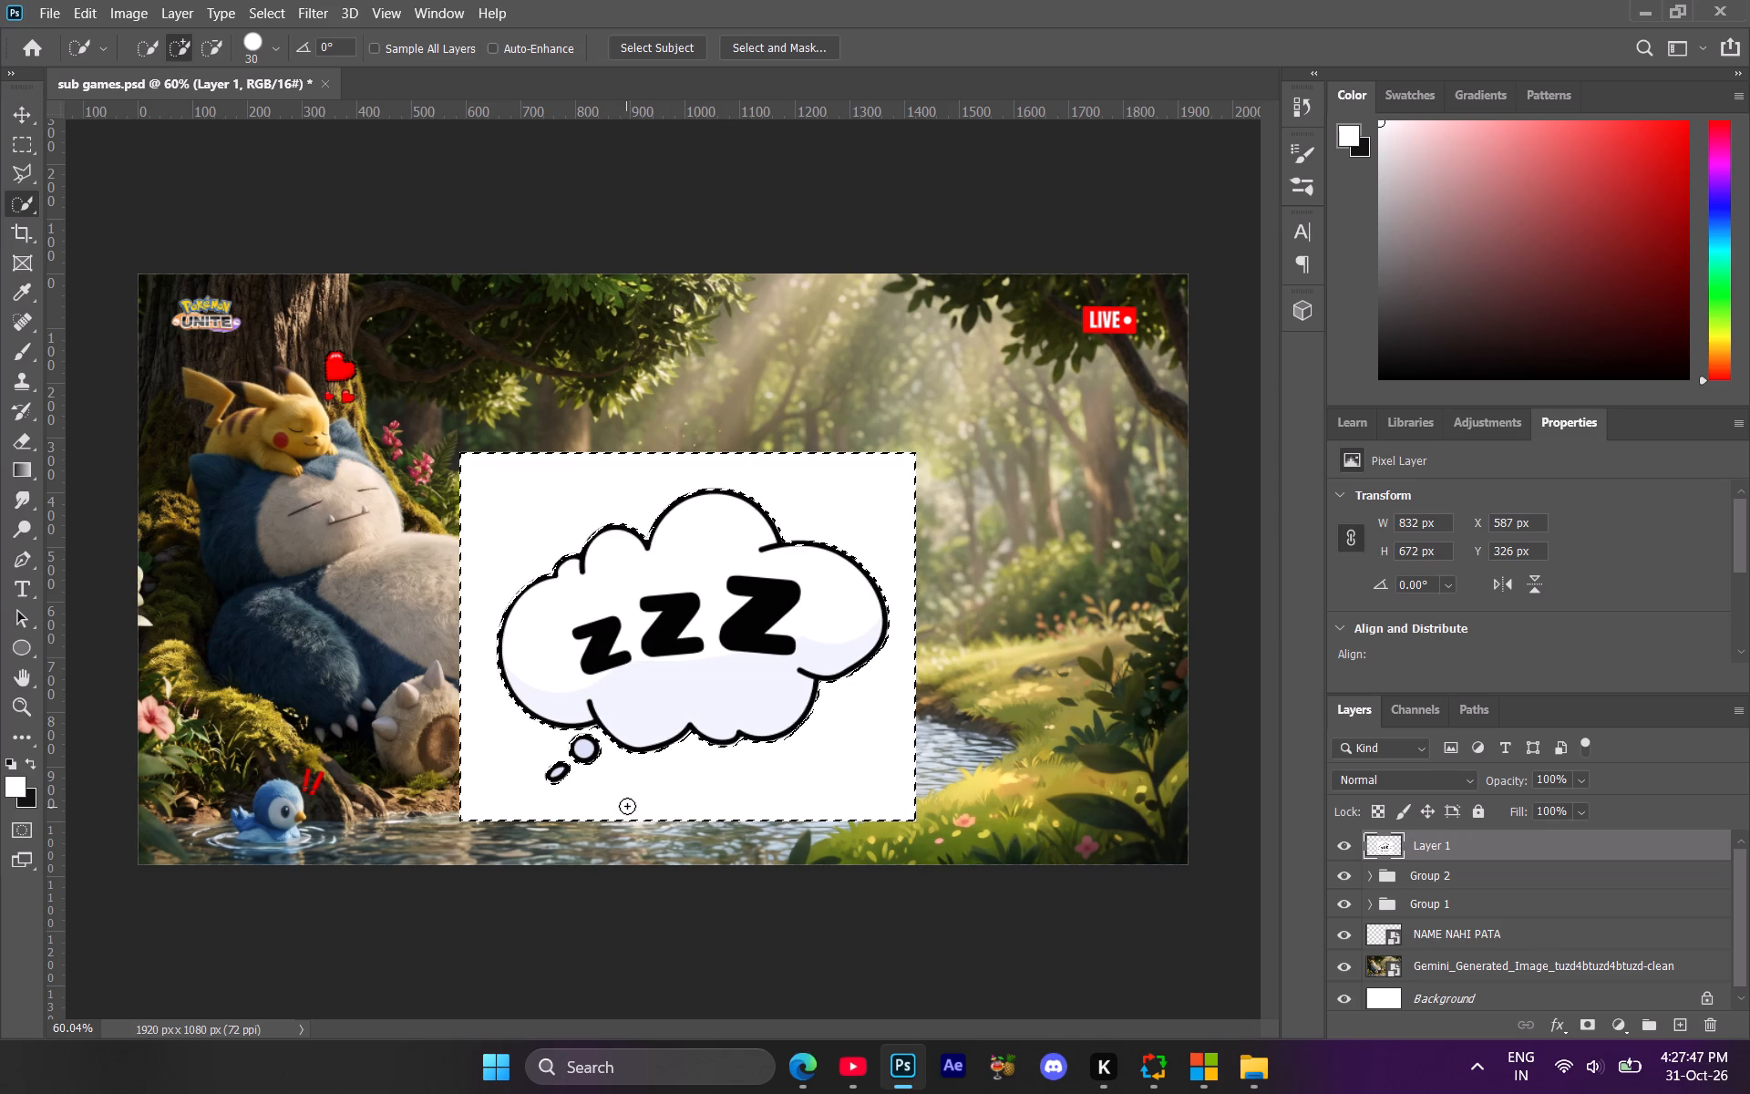
triple_click(1588, 1021)
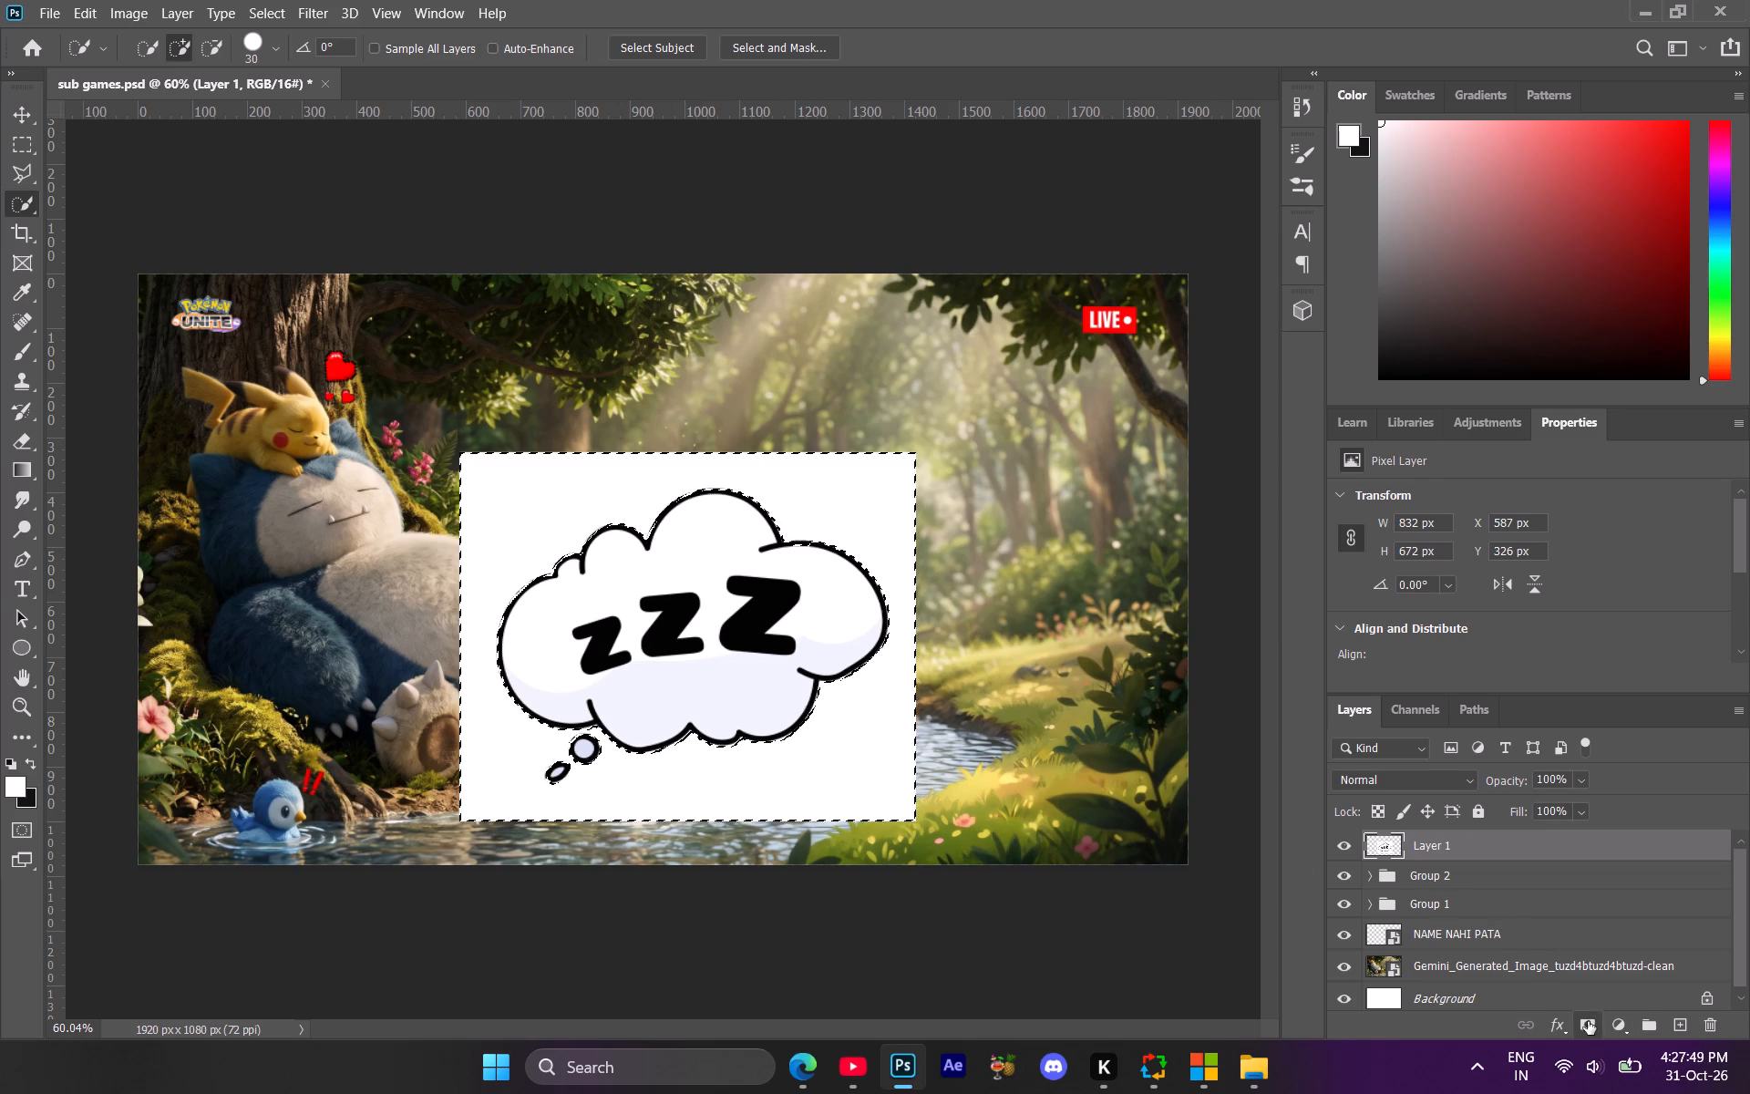
click(1430, 848)
scroll(1508, 606, down, 3)
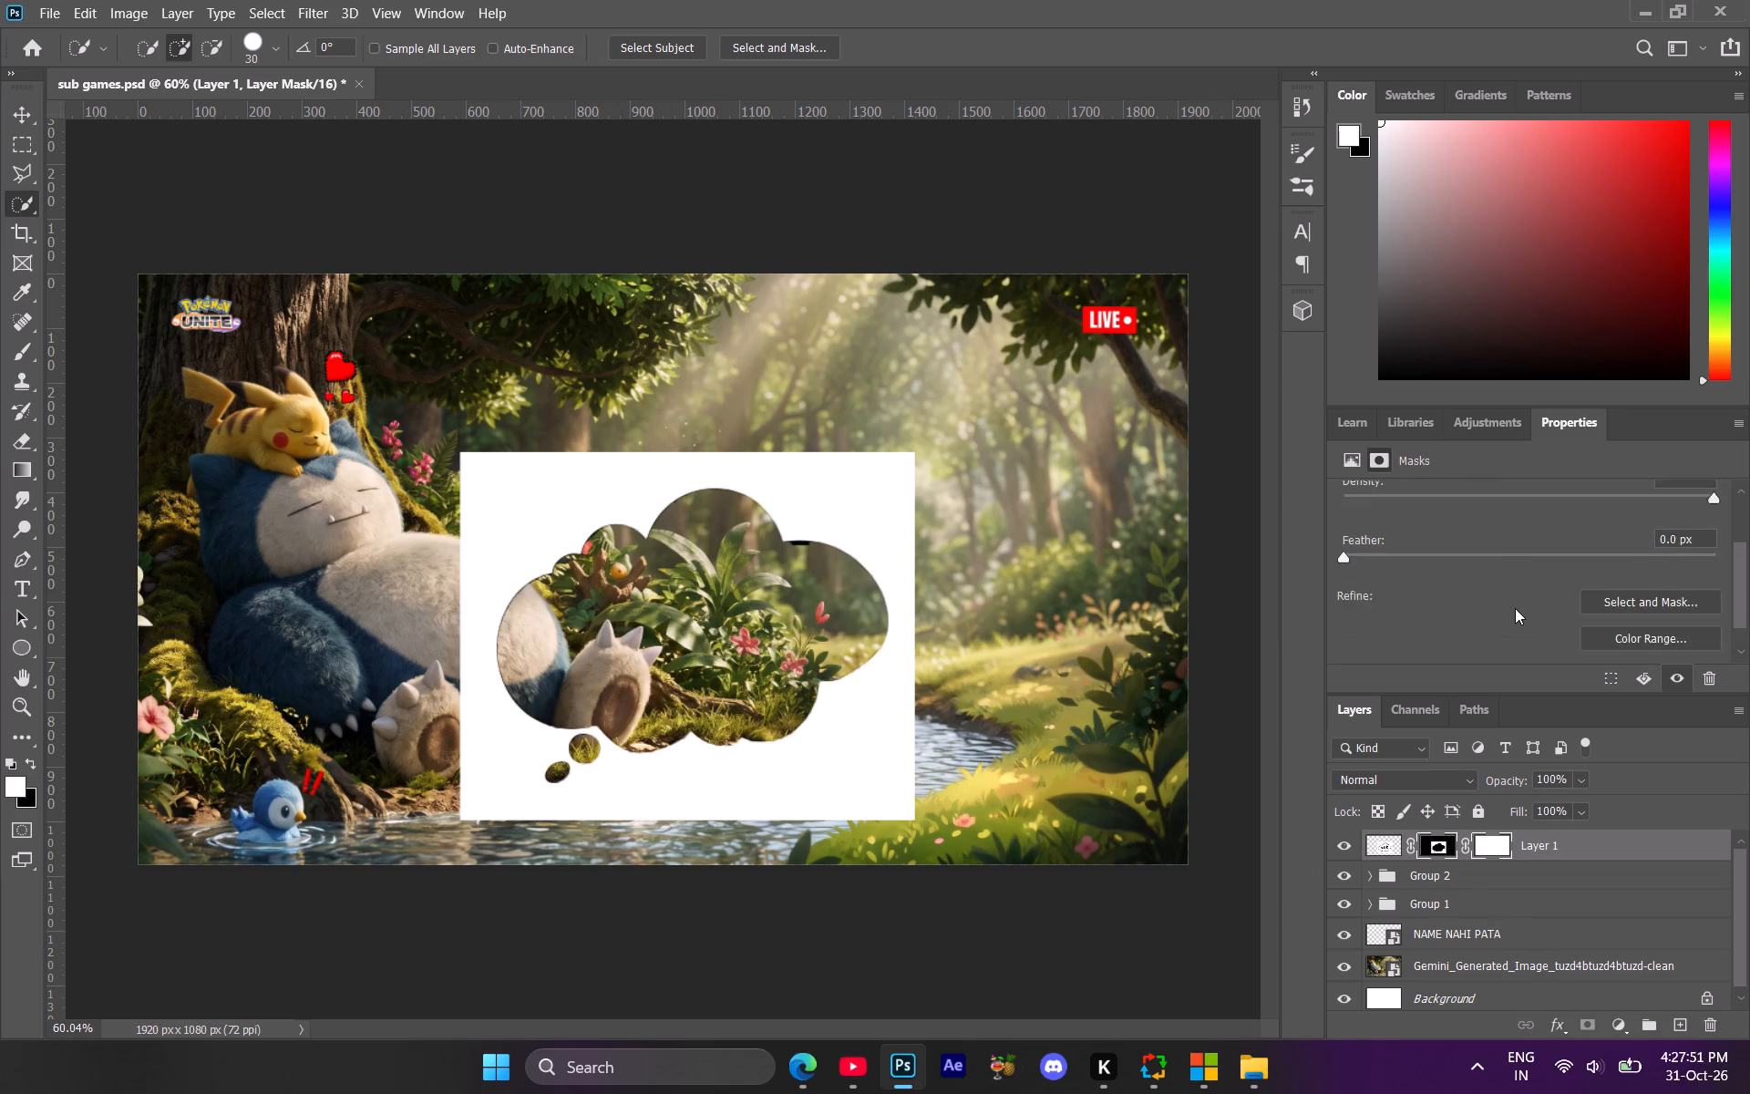
scroll(1515, 608, down, 7)
click(1632, 646)
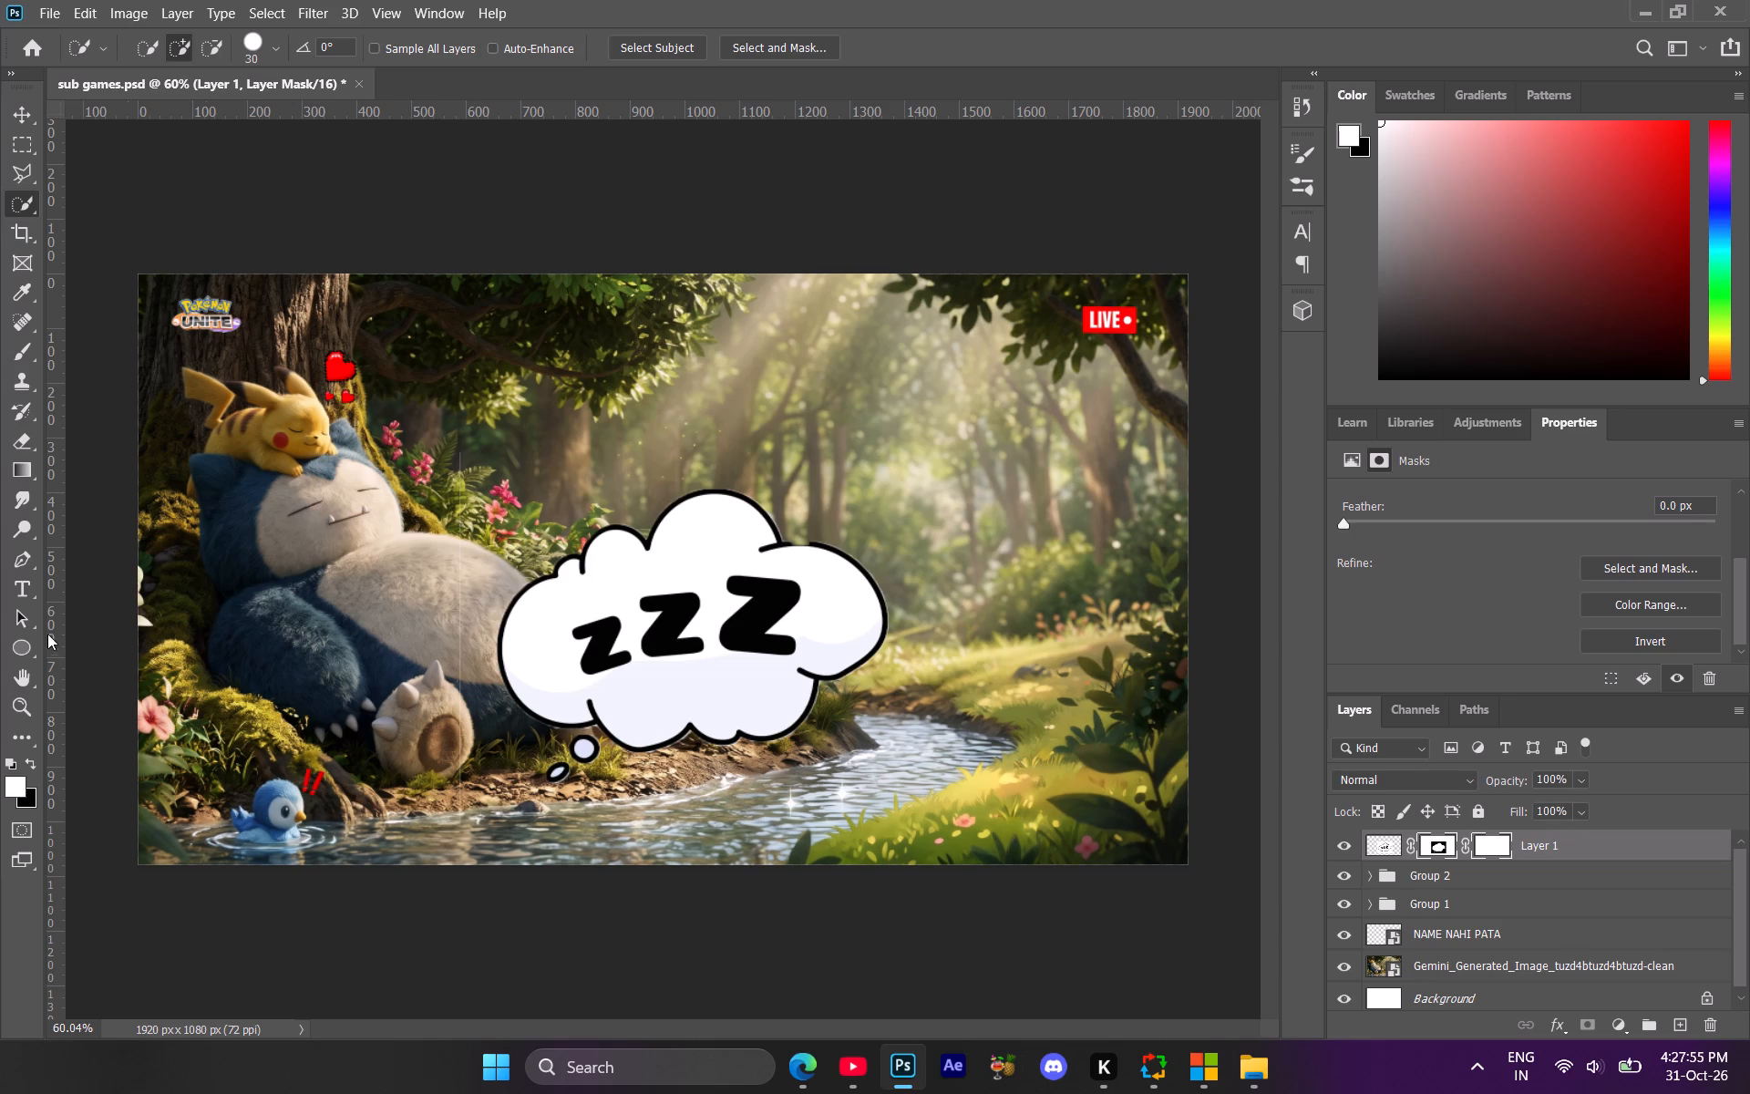
Convert the masked ZZZ cloud layer to a smart object.
click(21, 675)
key(z)
key(z)
key(z)
key(z)
key(z)
key(z)
key(z)
key(z)
key(z)
key(z)
key(z)
key(z)
key(z)
key(z)
key(z)
key(z)
key(z)
key(z)
key(z)
key(z)
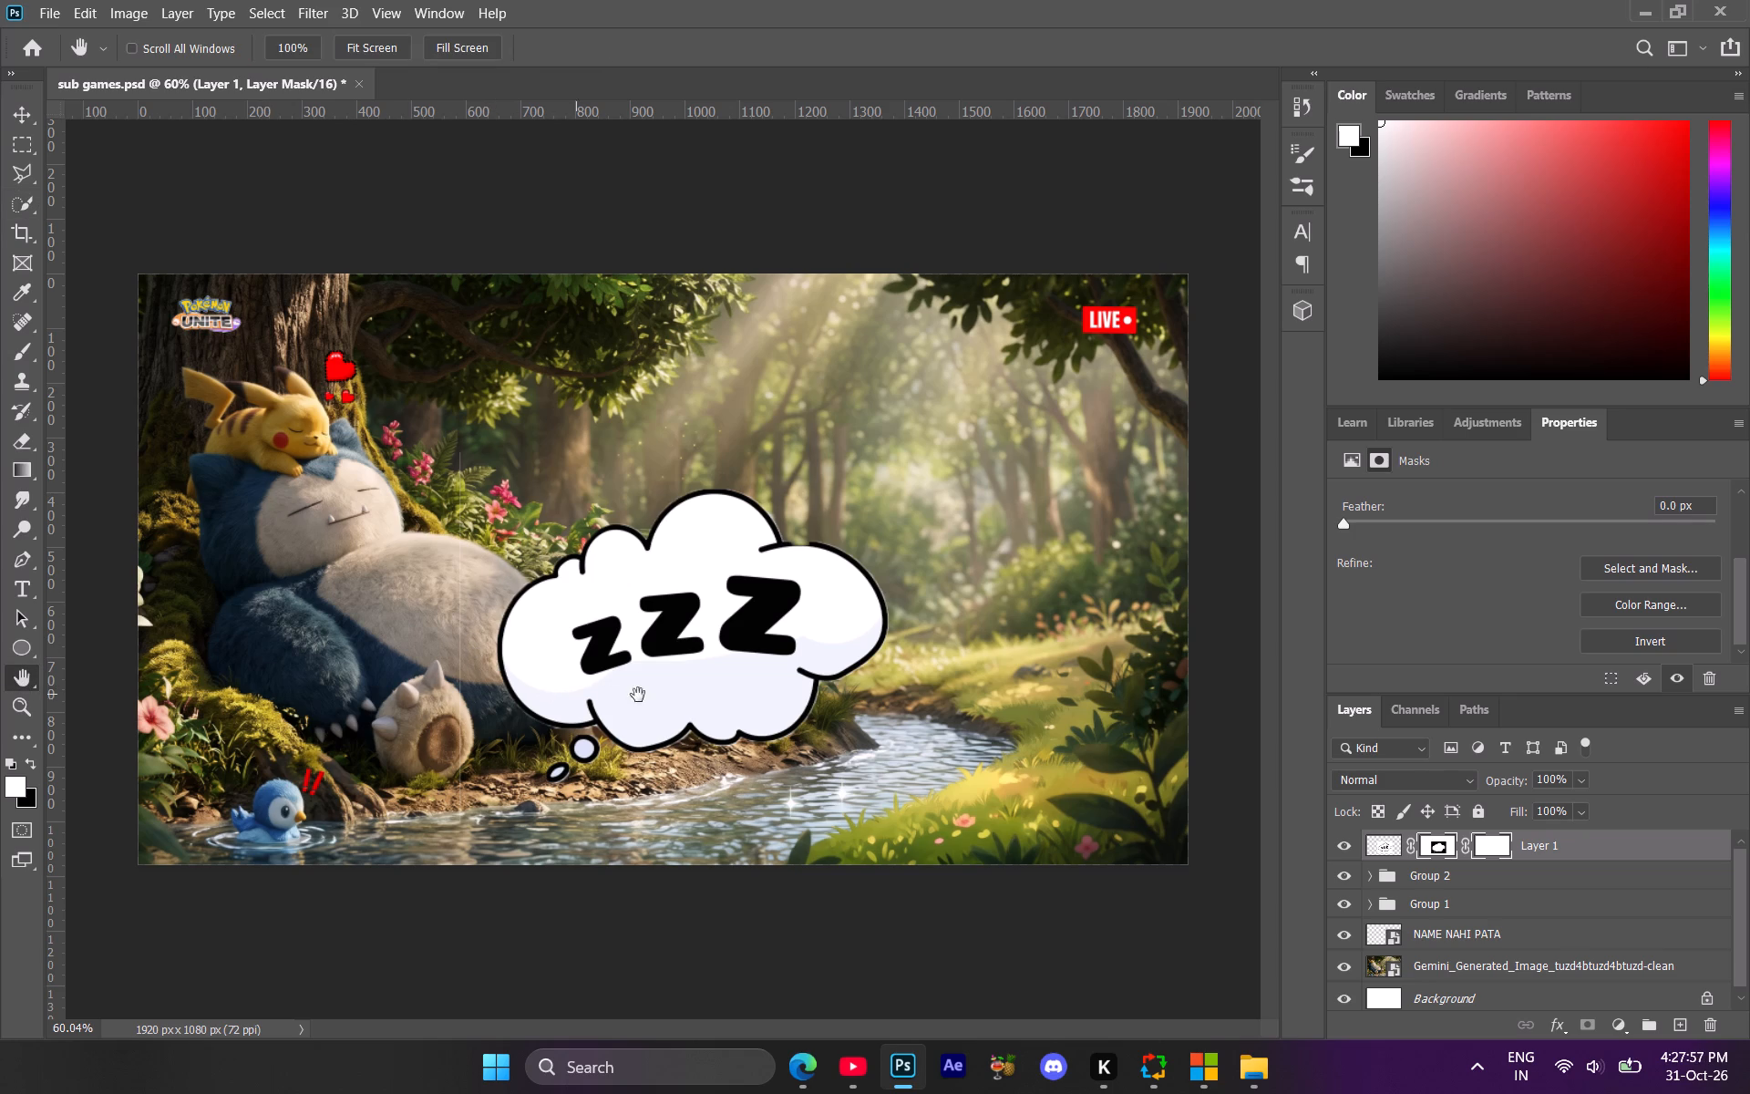
drag(690, 676, 741, 688)
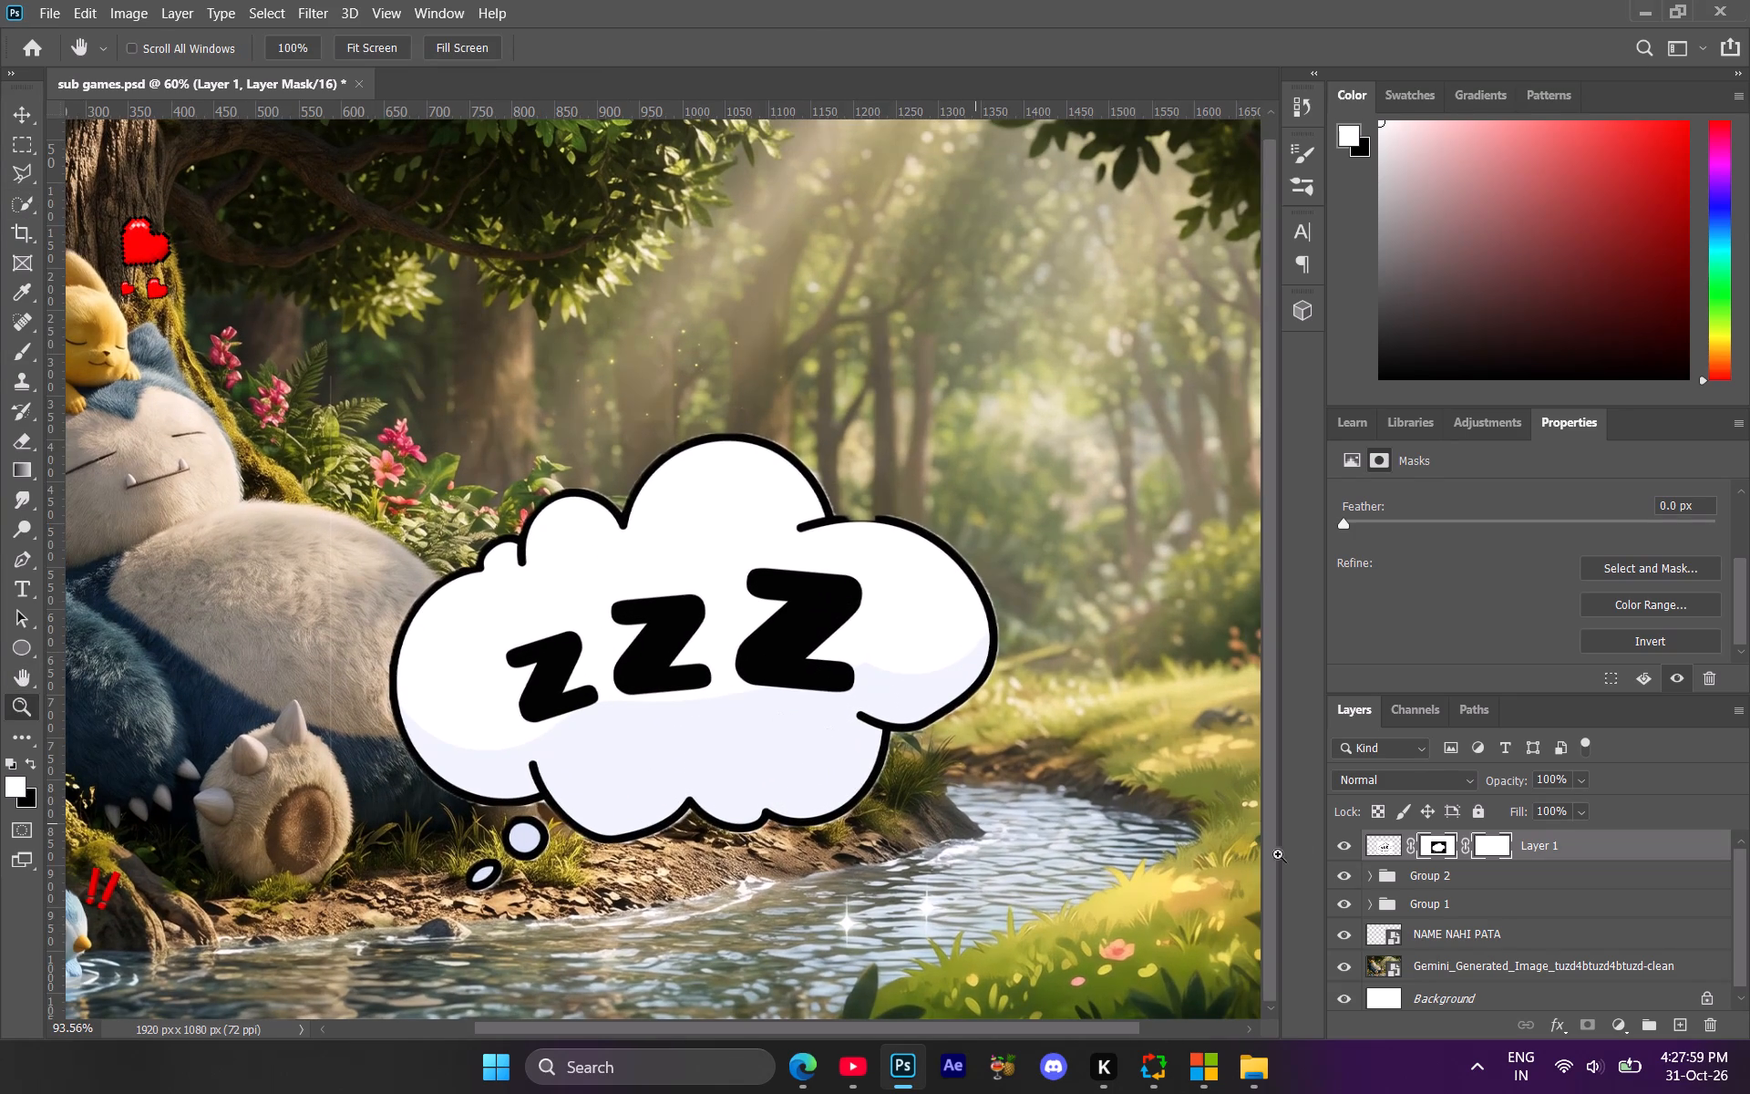
right_click(1561, 836)
click(1348, 393)
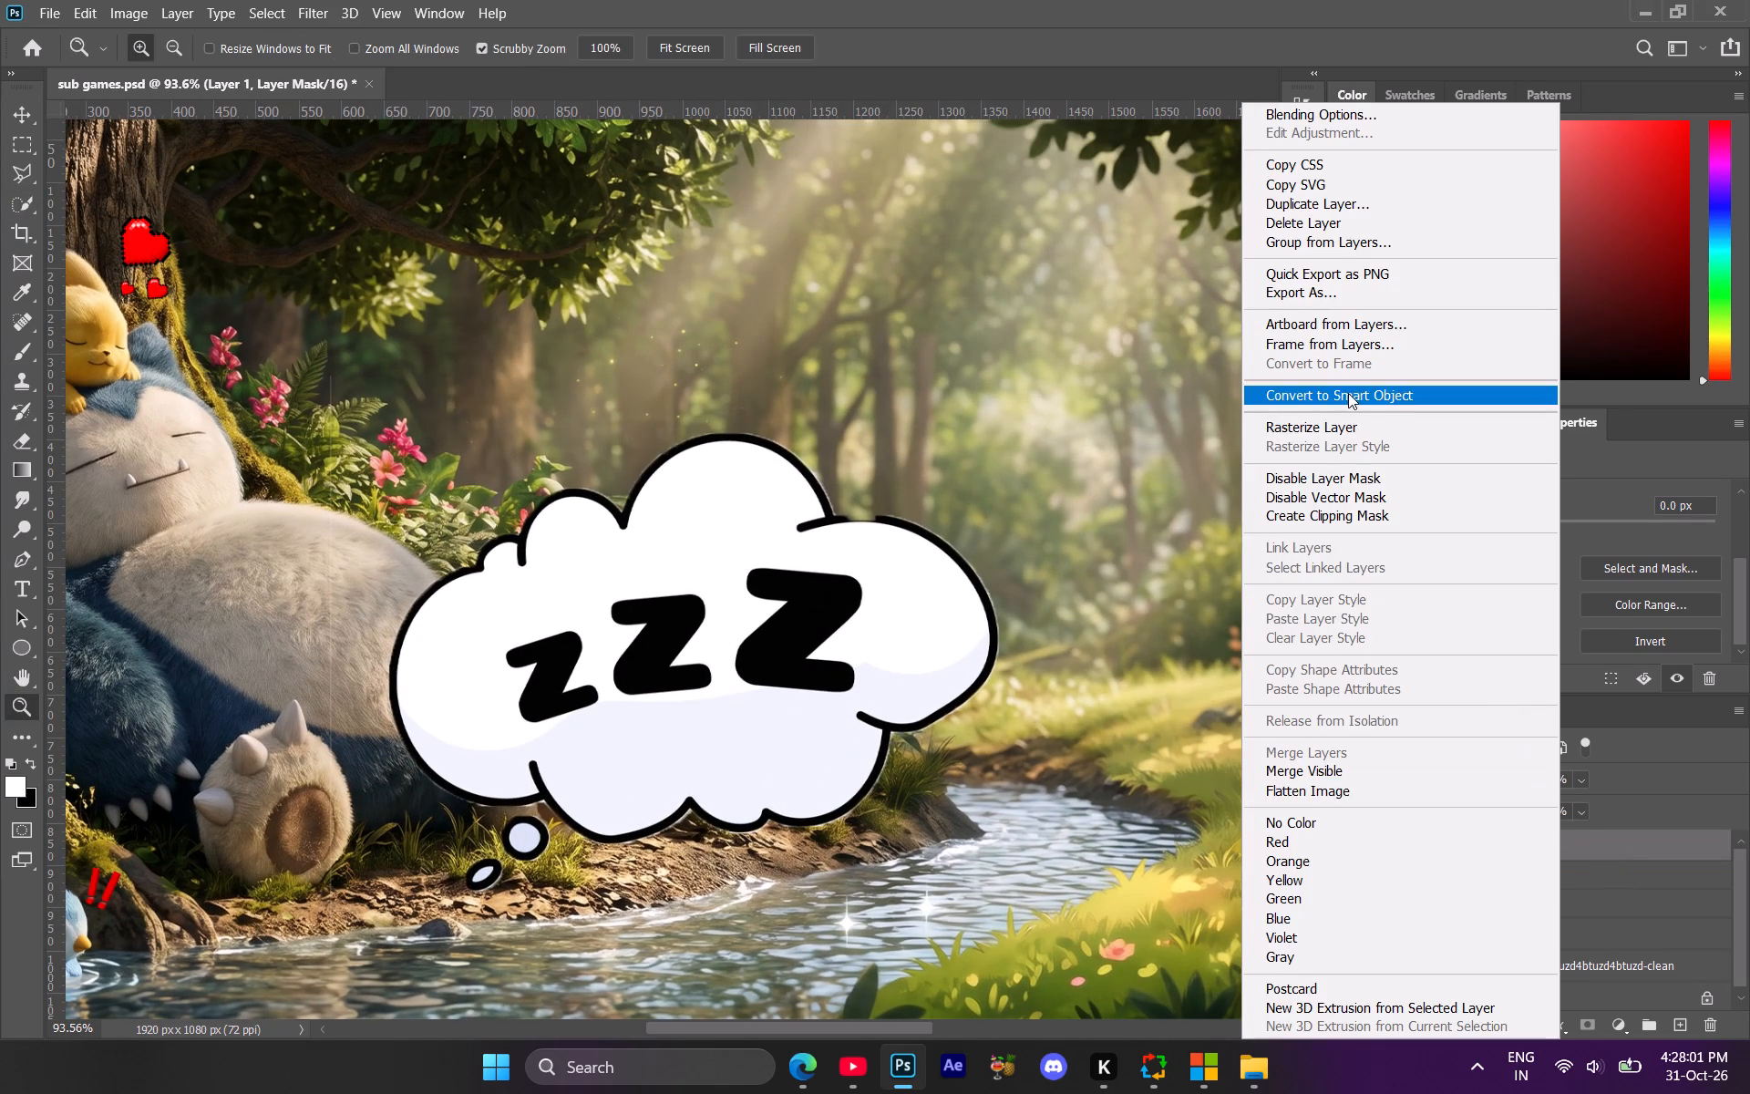
Rasterize the ZZZ cloud smart object layer.
right_click(1511, 848)
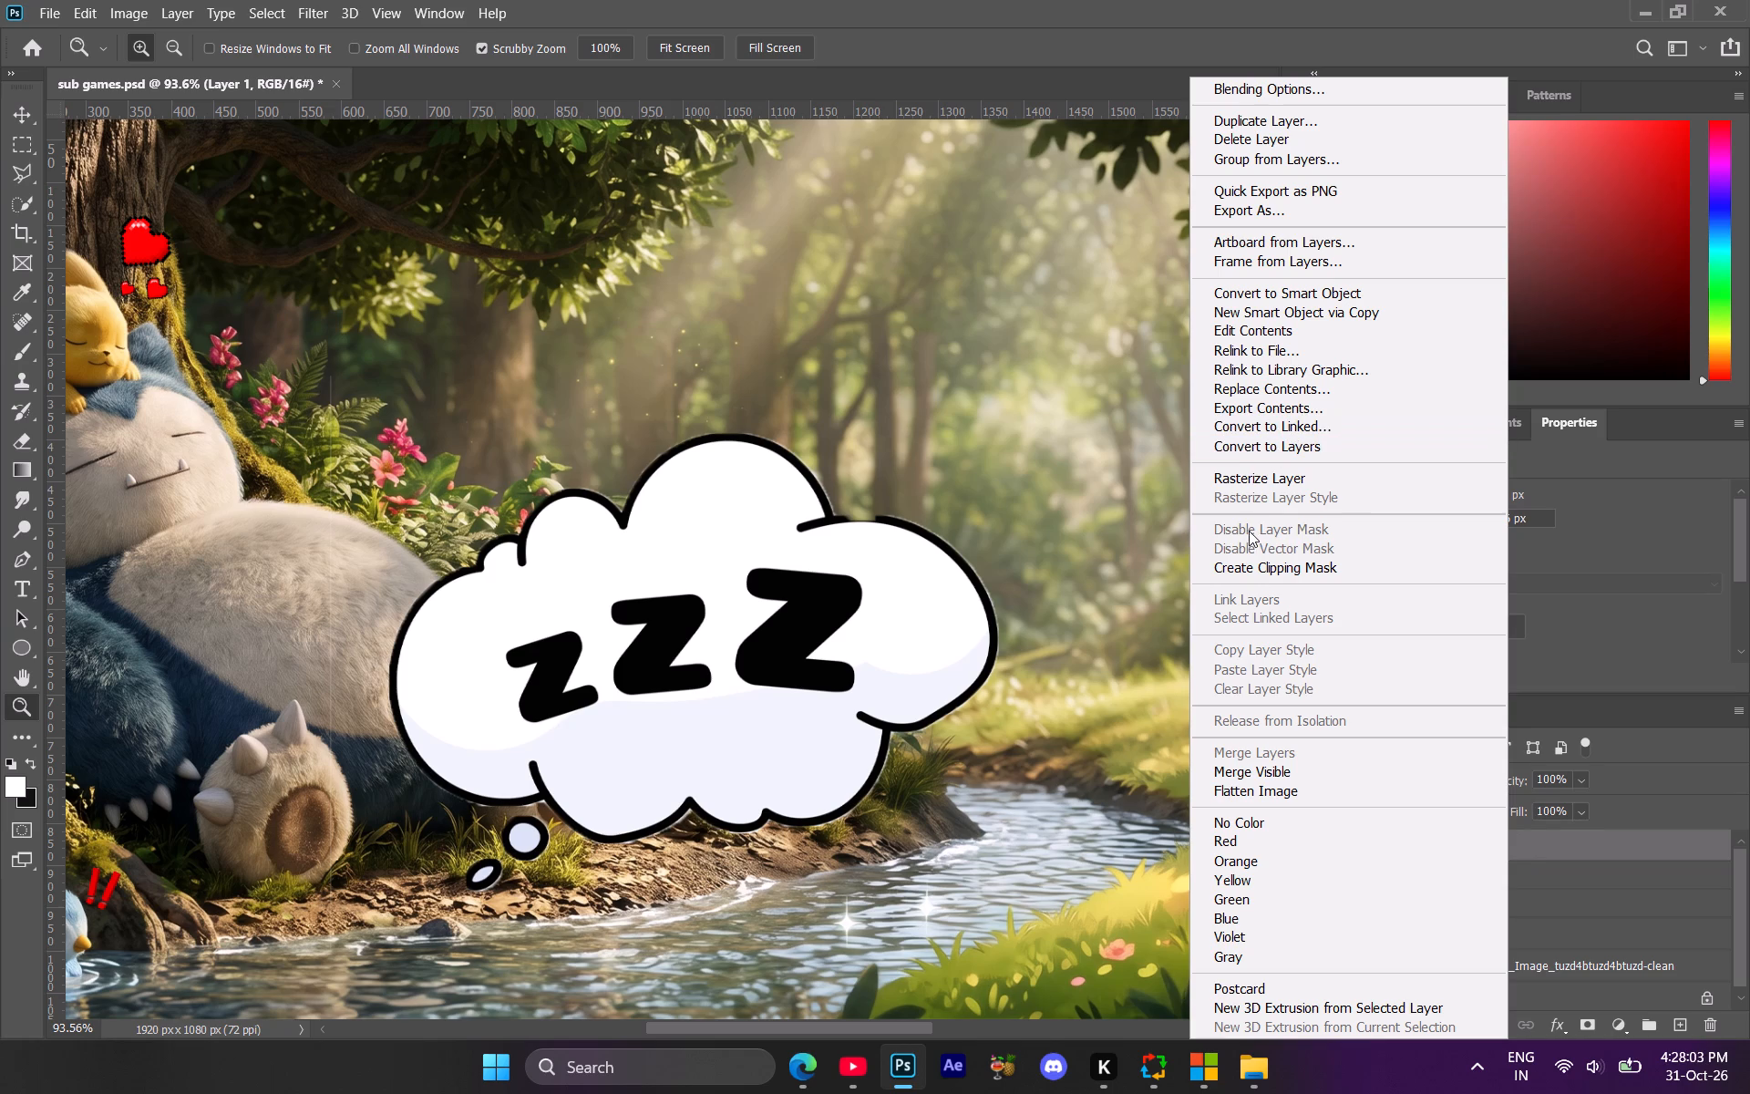
click(1237, 473)
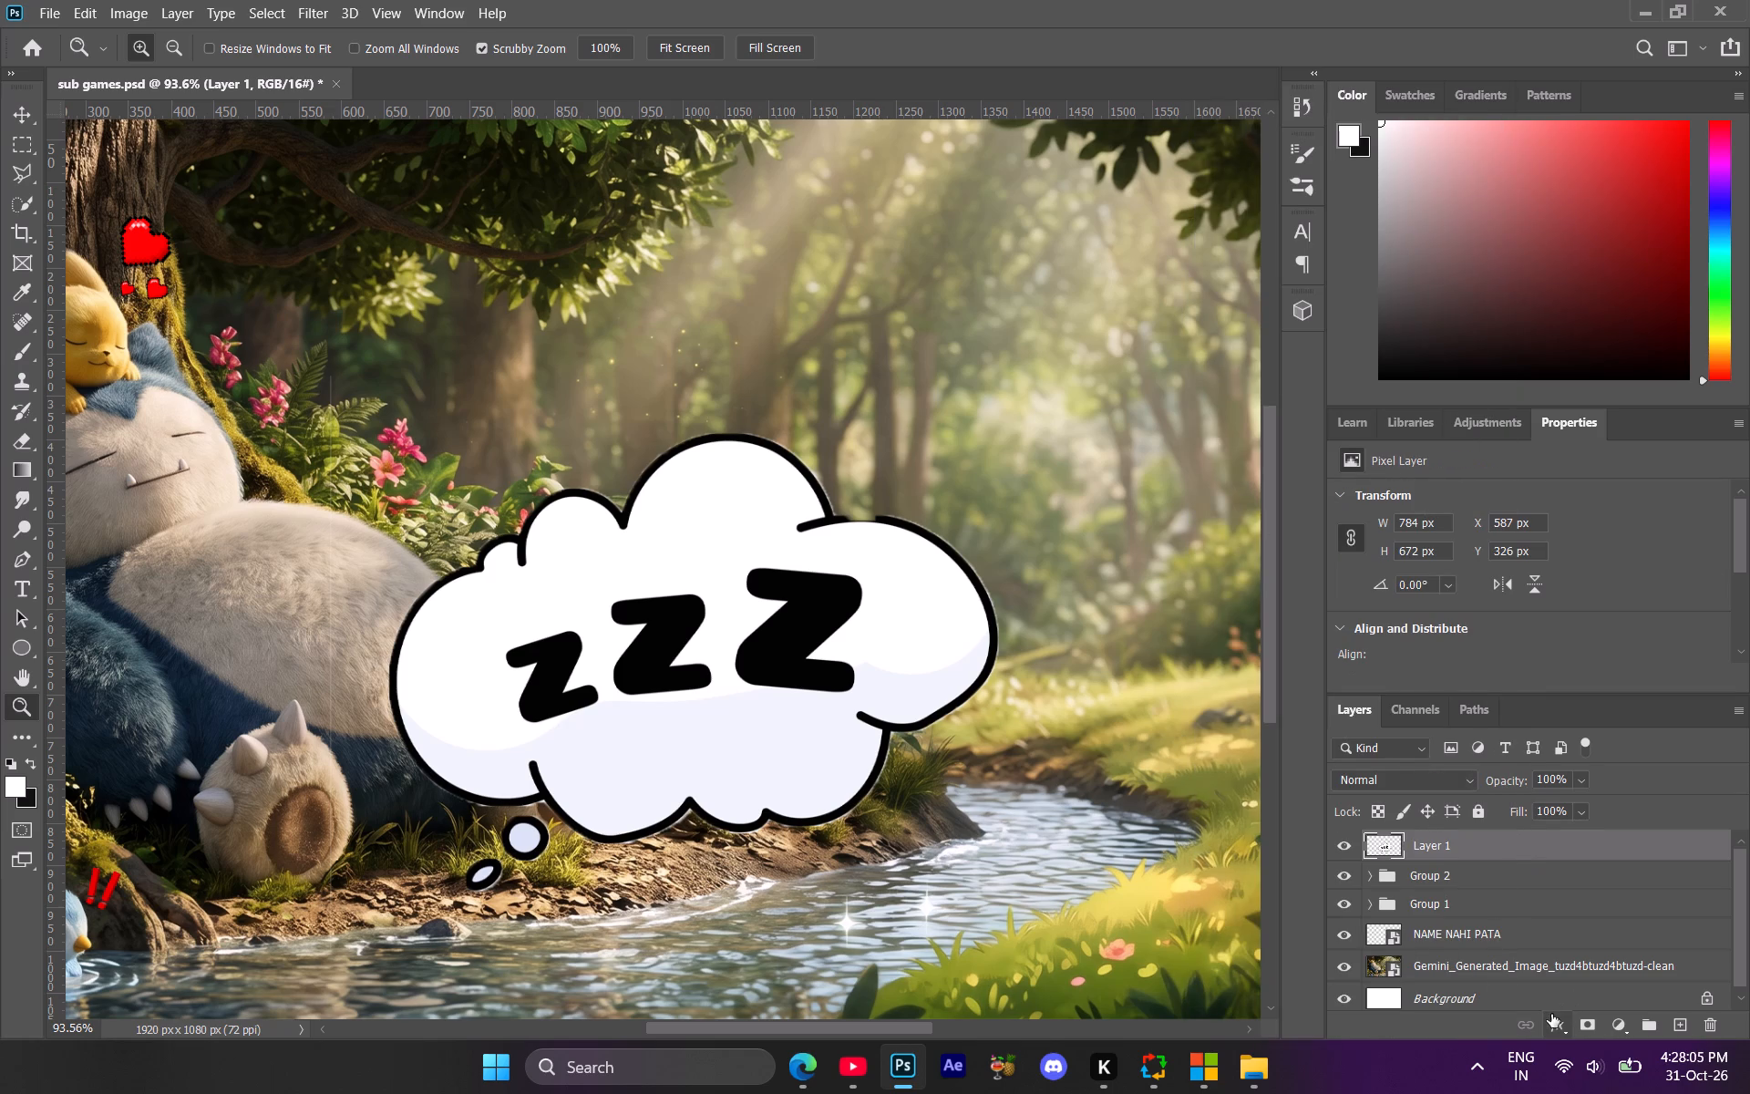
Add a black outside Stroke of 16 px at 100% opacity to the ZZZ cloud layer.
click(1560, 1018)
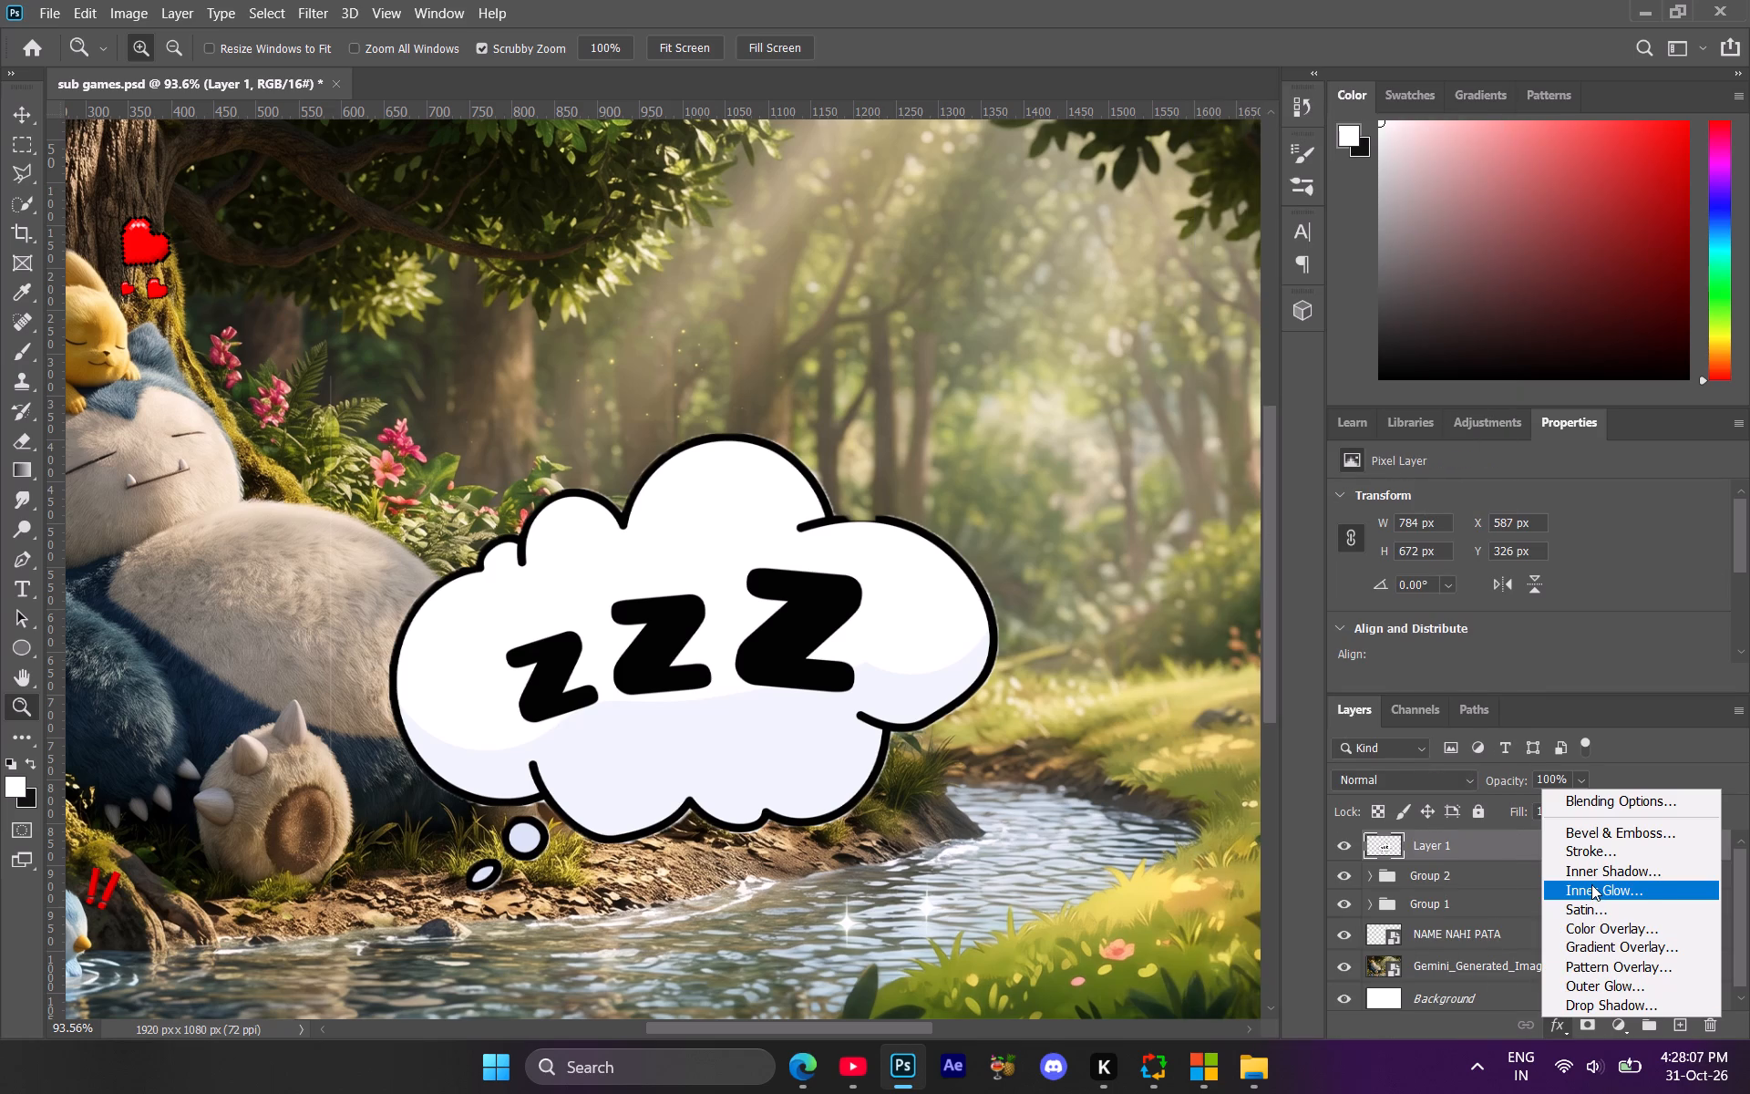
click(1588, 861)
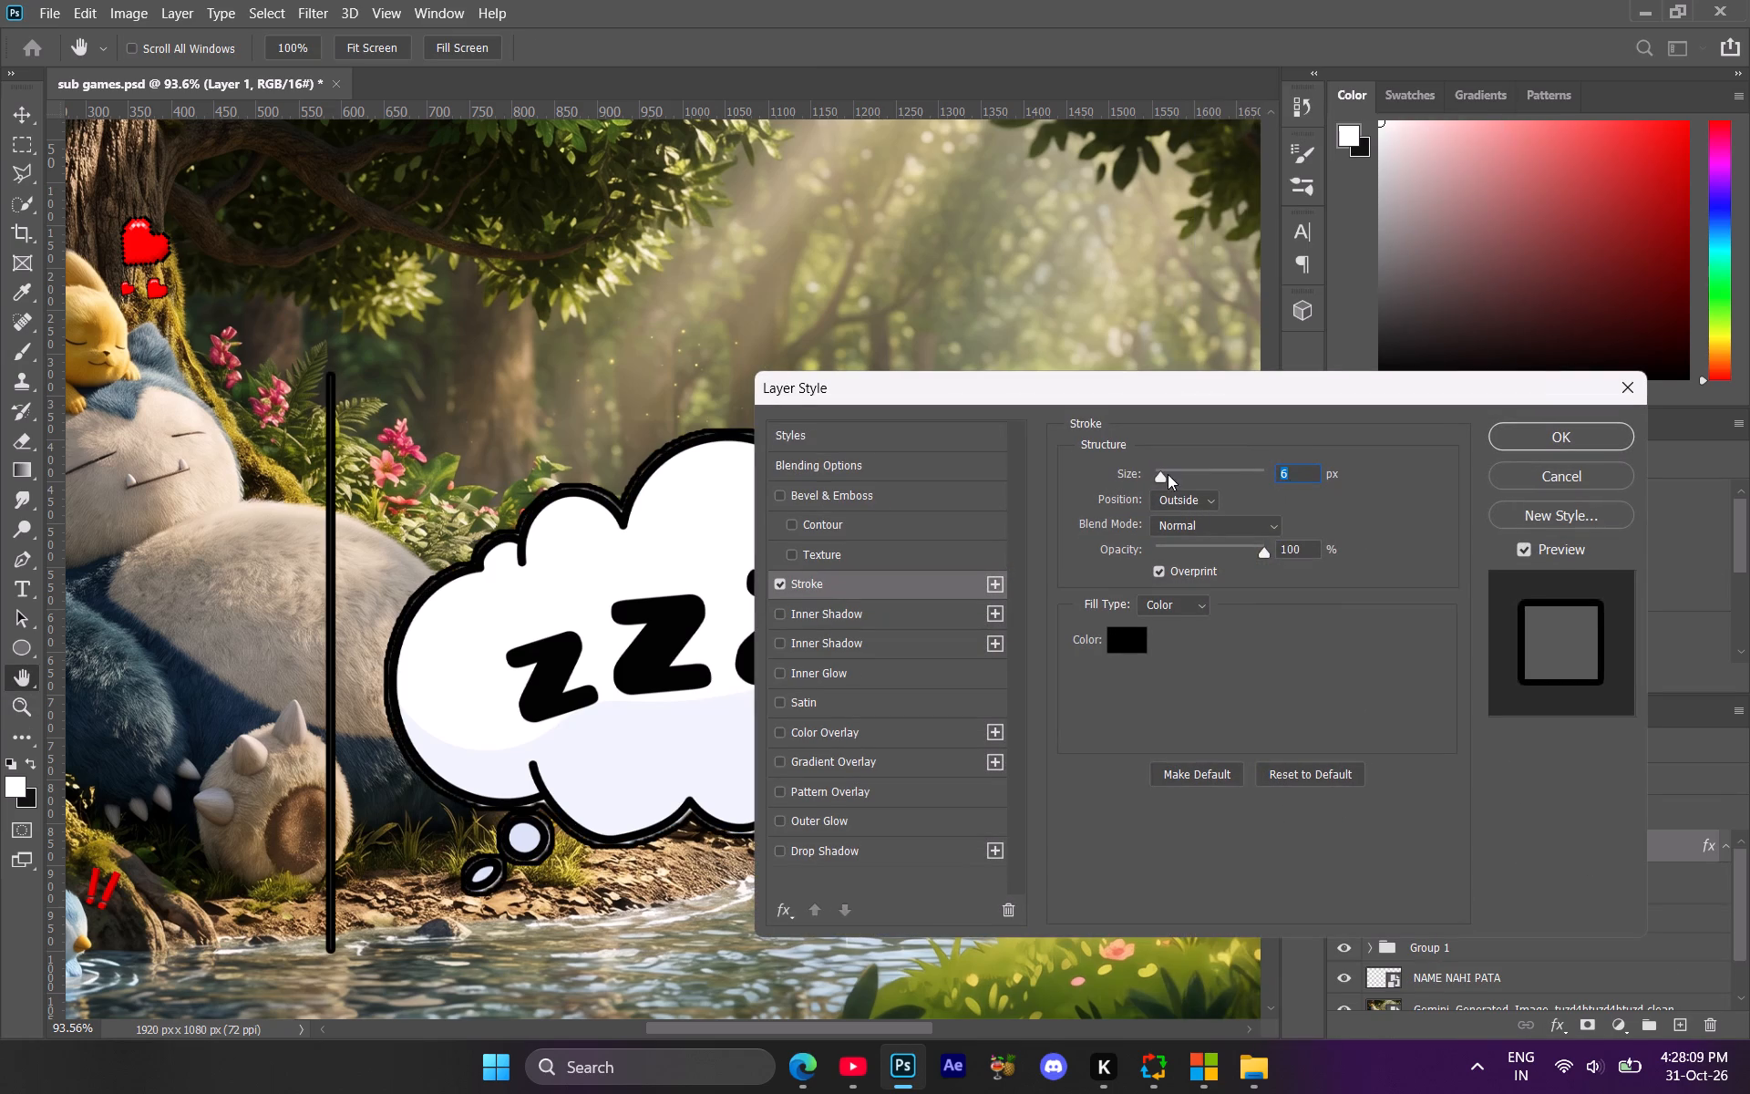
drag(1168, 474, 1193, 477)
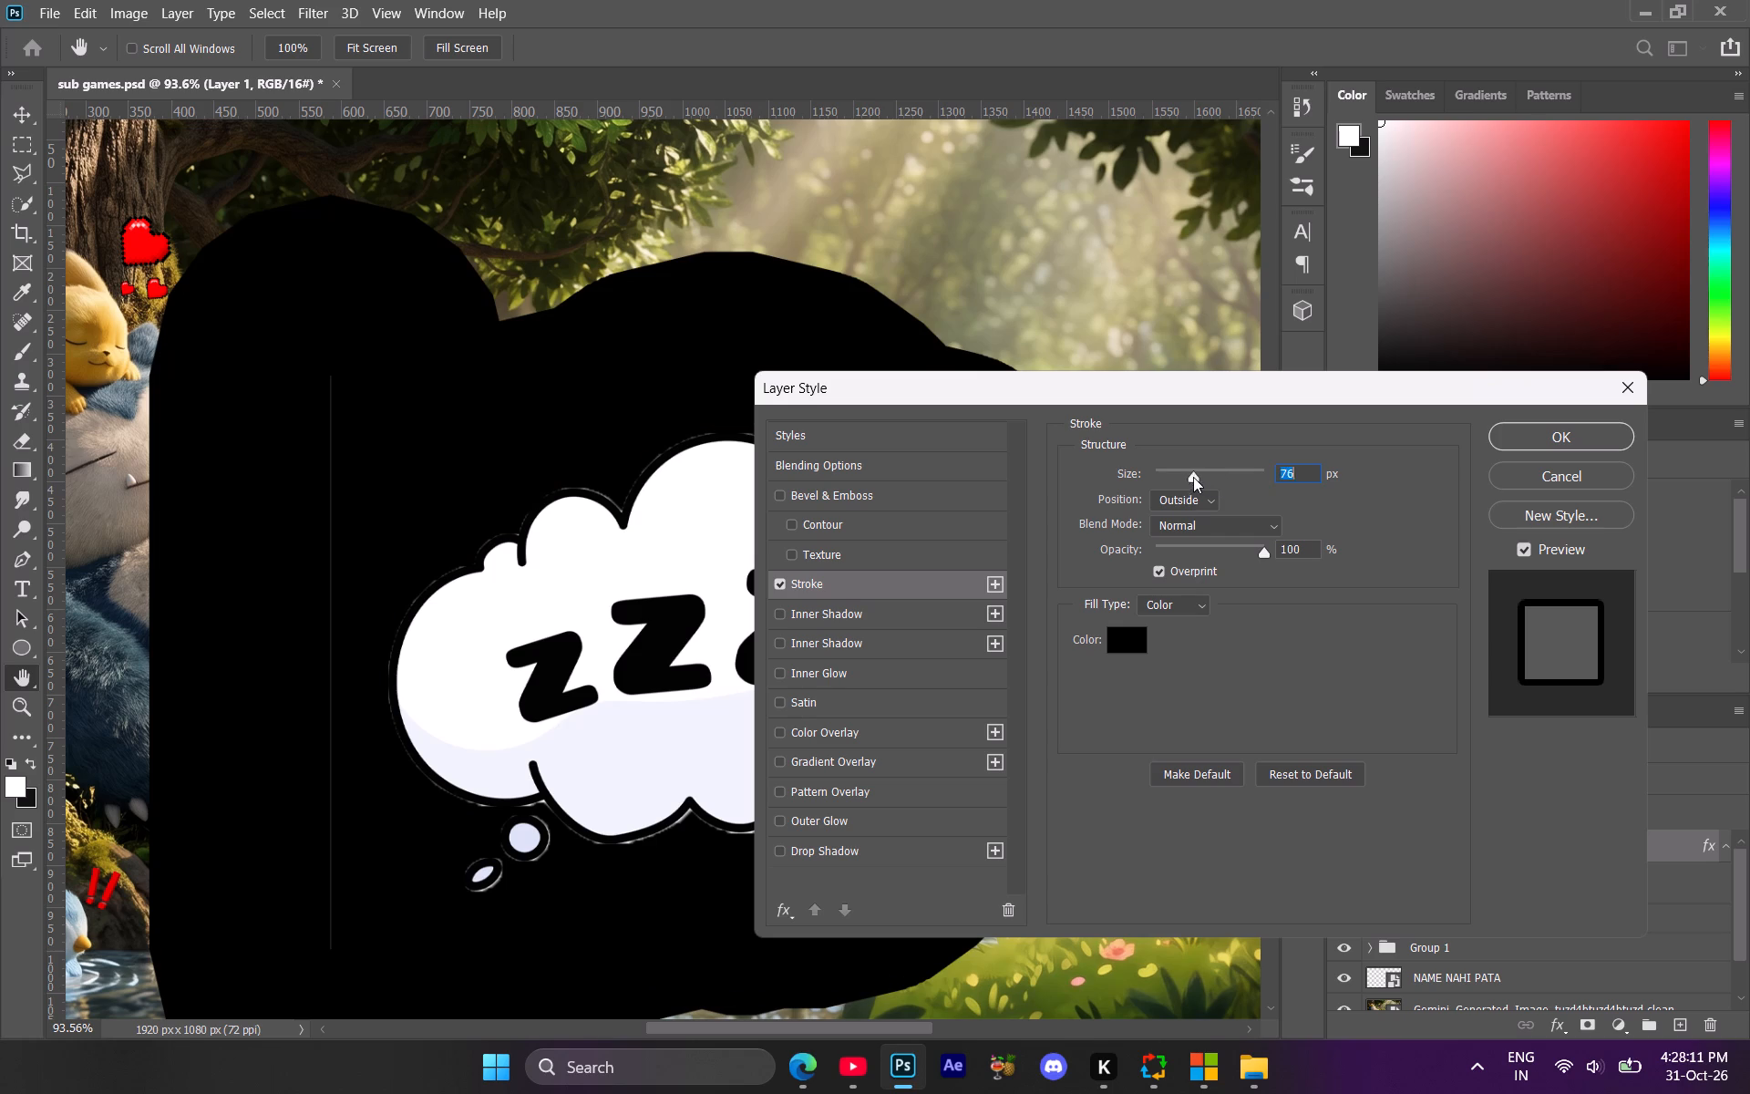
drag(1193, 477, 1169, 485)
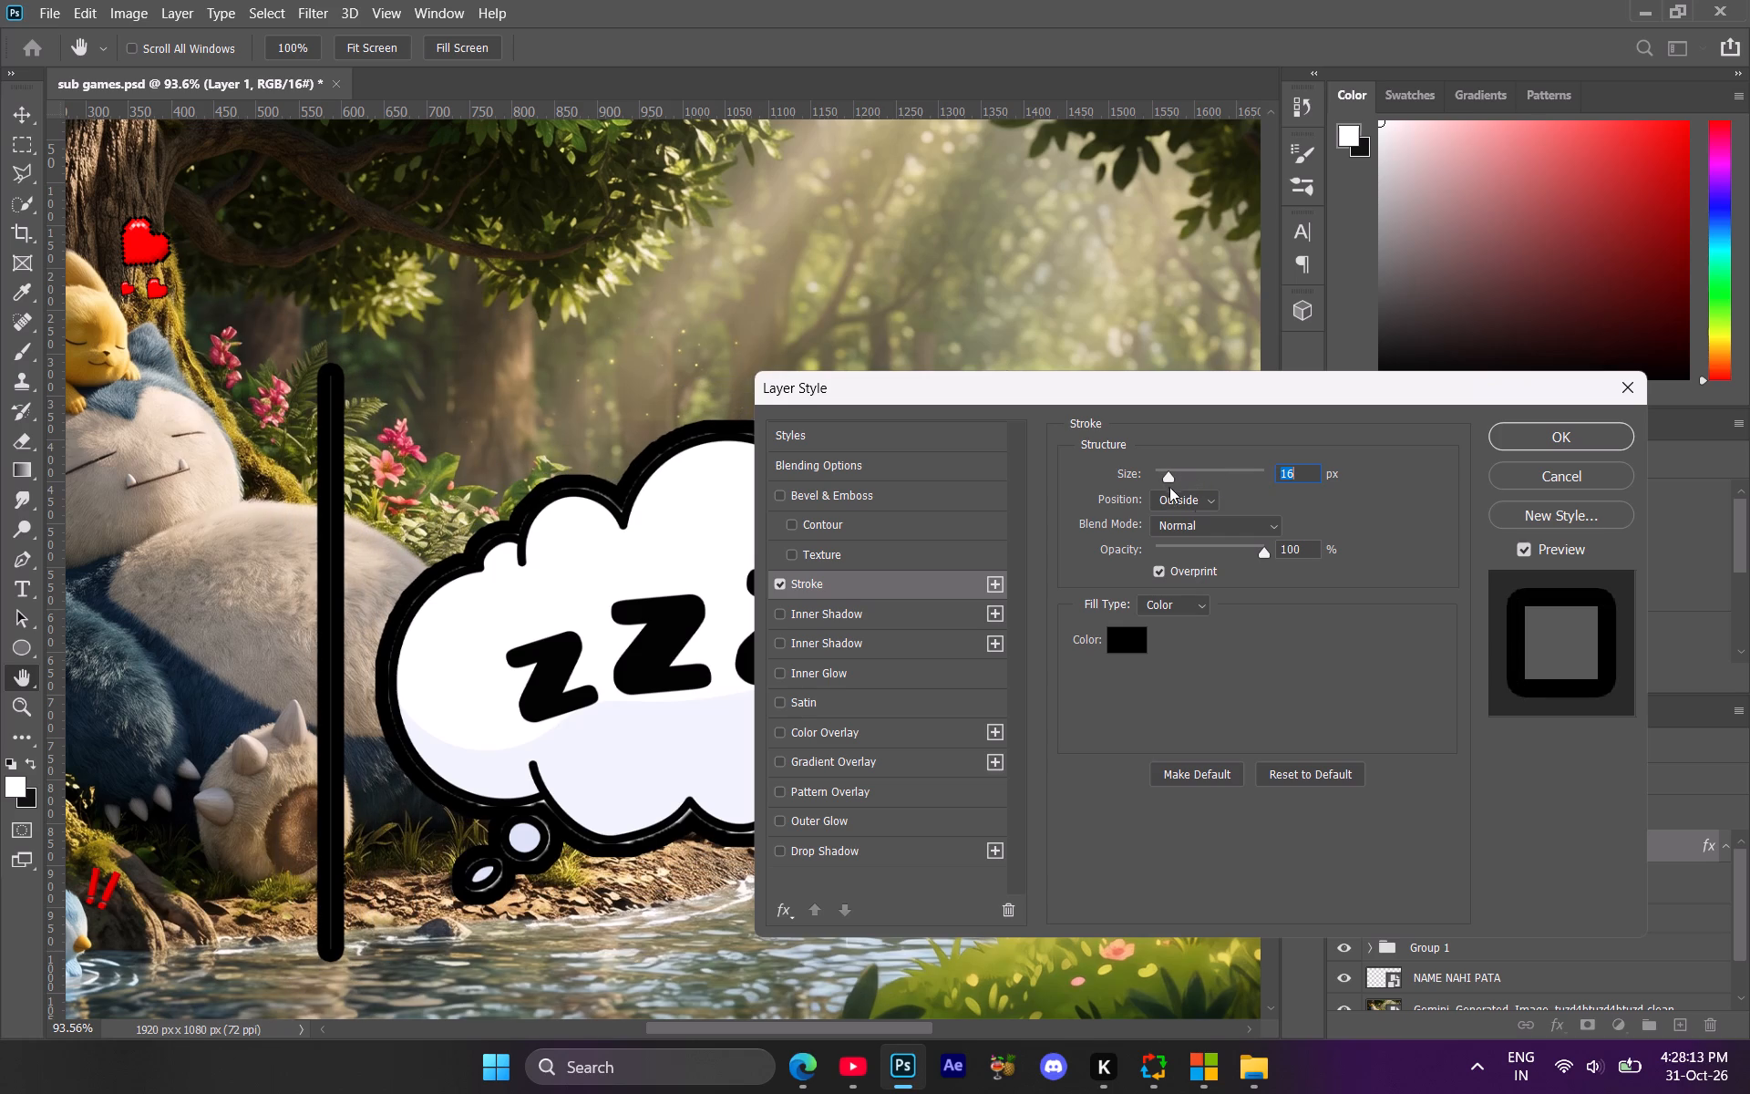
click(1567, 437)
Erase the stray vertical black line beside the ZZZ cloud, over Snorlax's belly, with the 45 px Eraser.
key(z)
drag(1027, 620, 1021, 624)
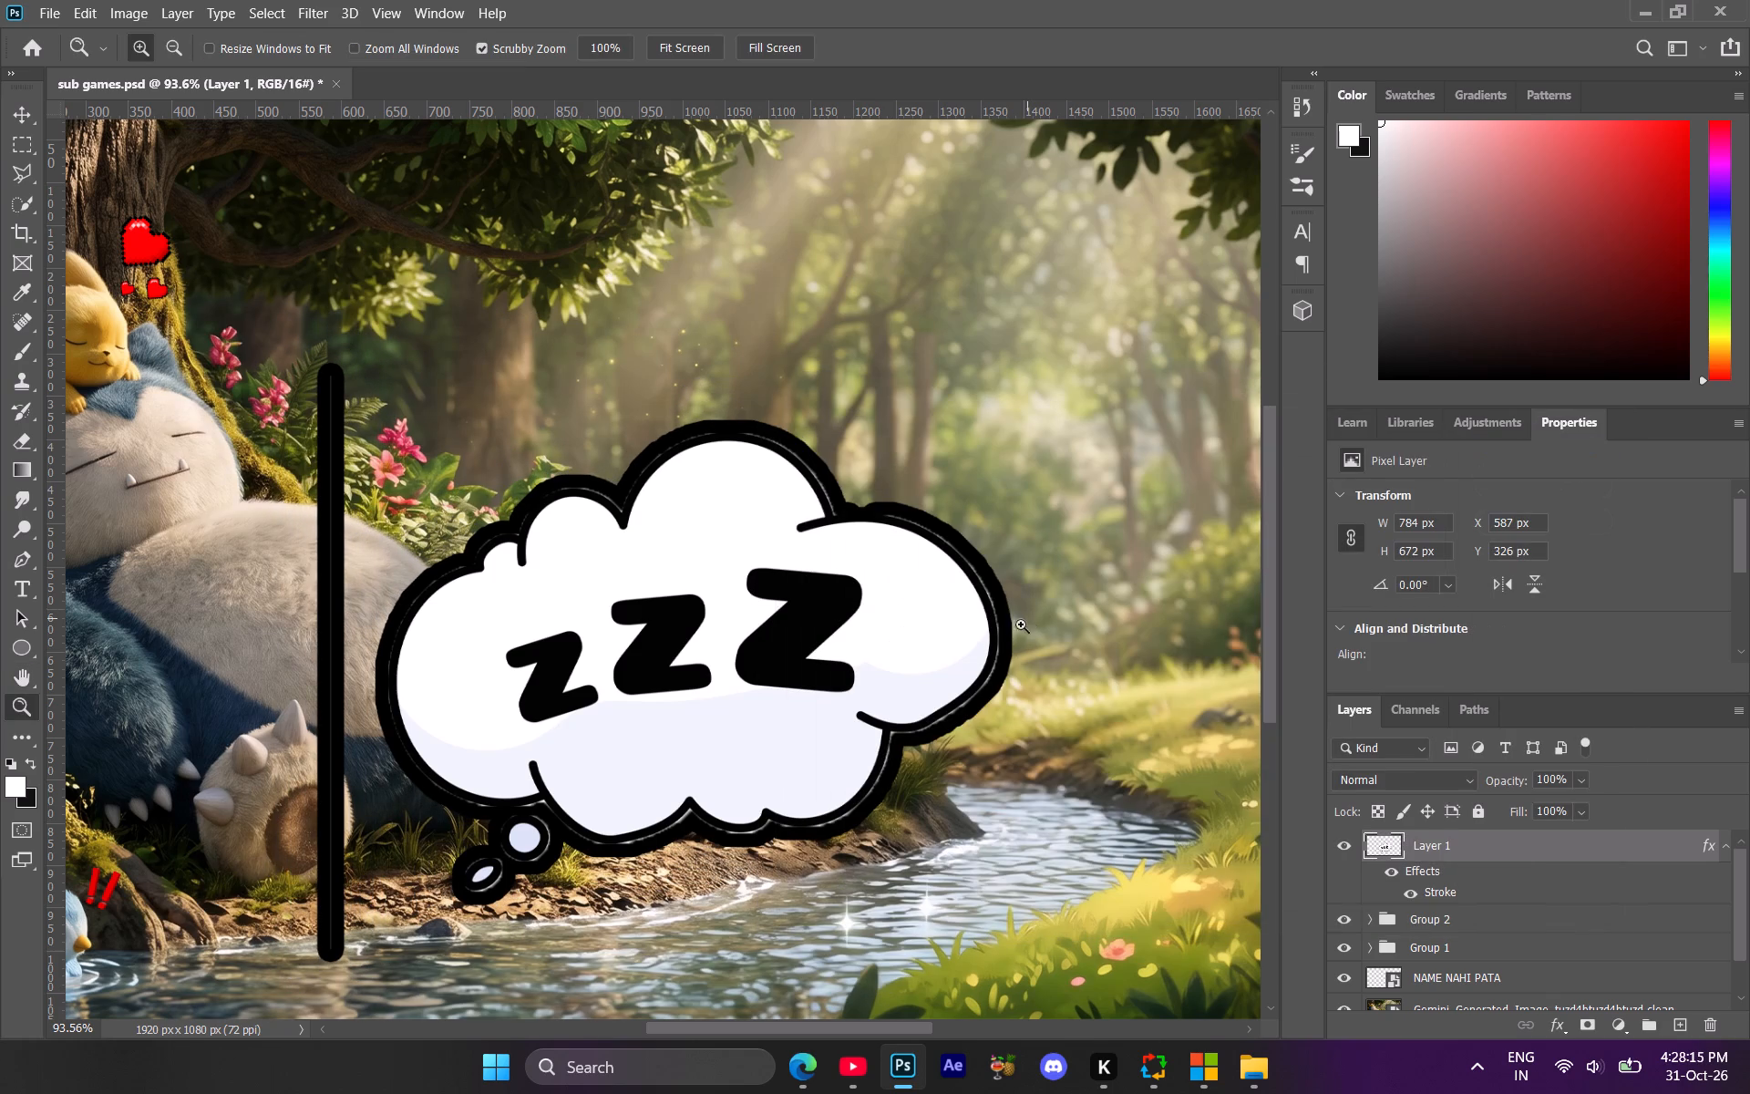
drag(1021, 624, 993, 642)
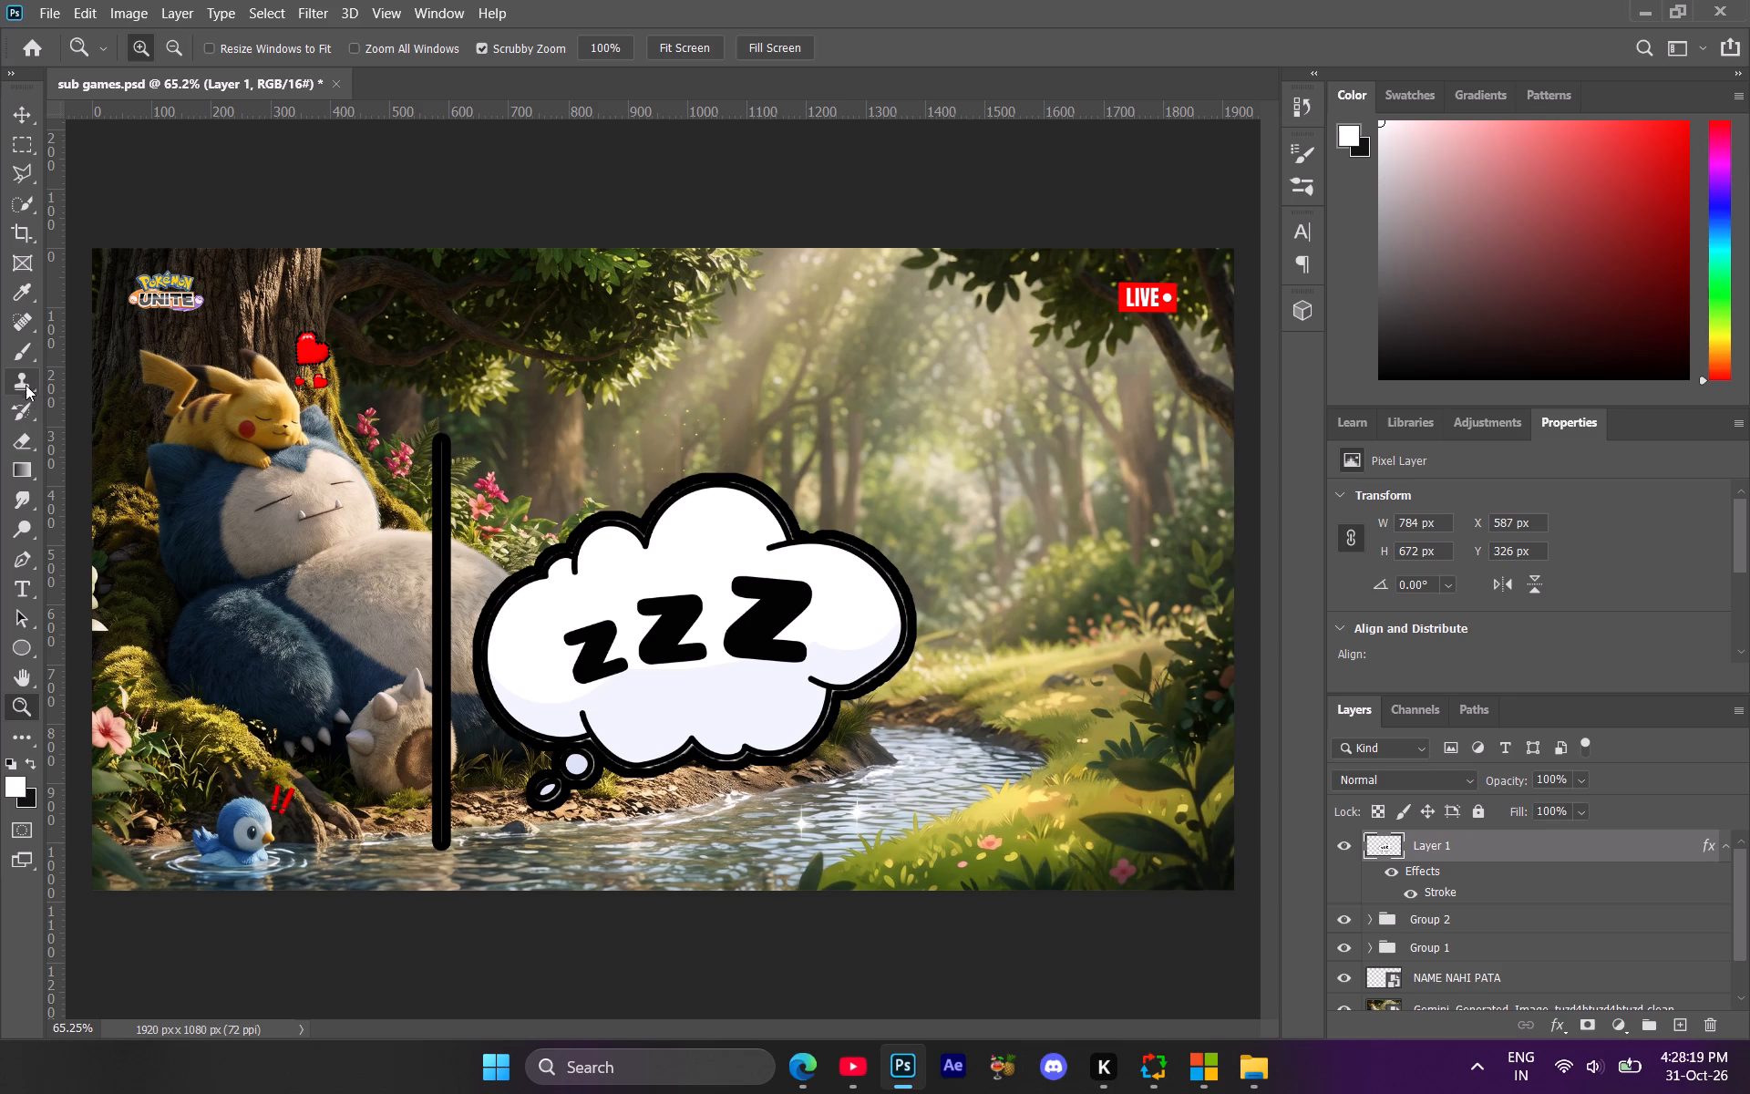
click(24, 443)
drag(442, 446, 445, 485)
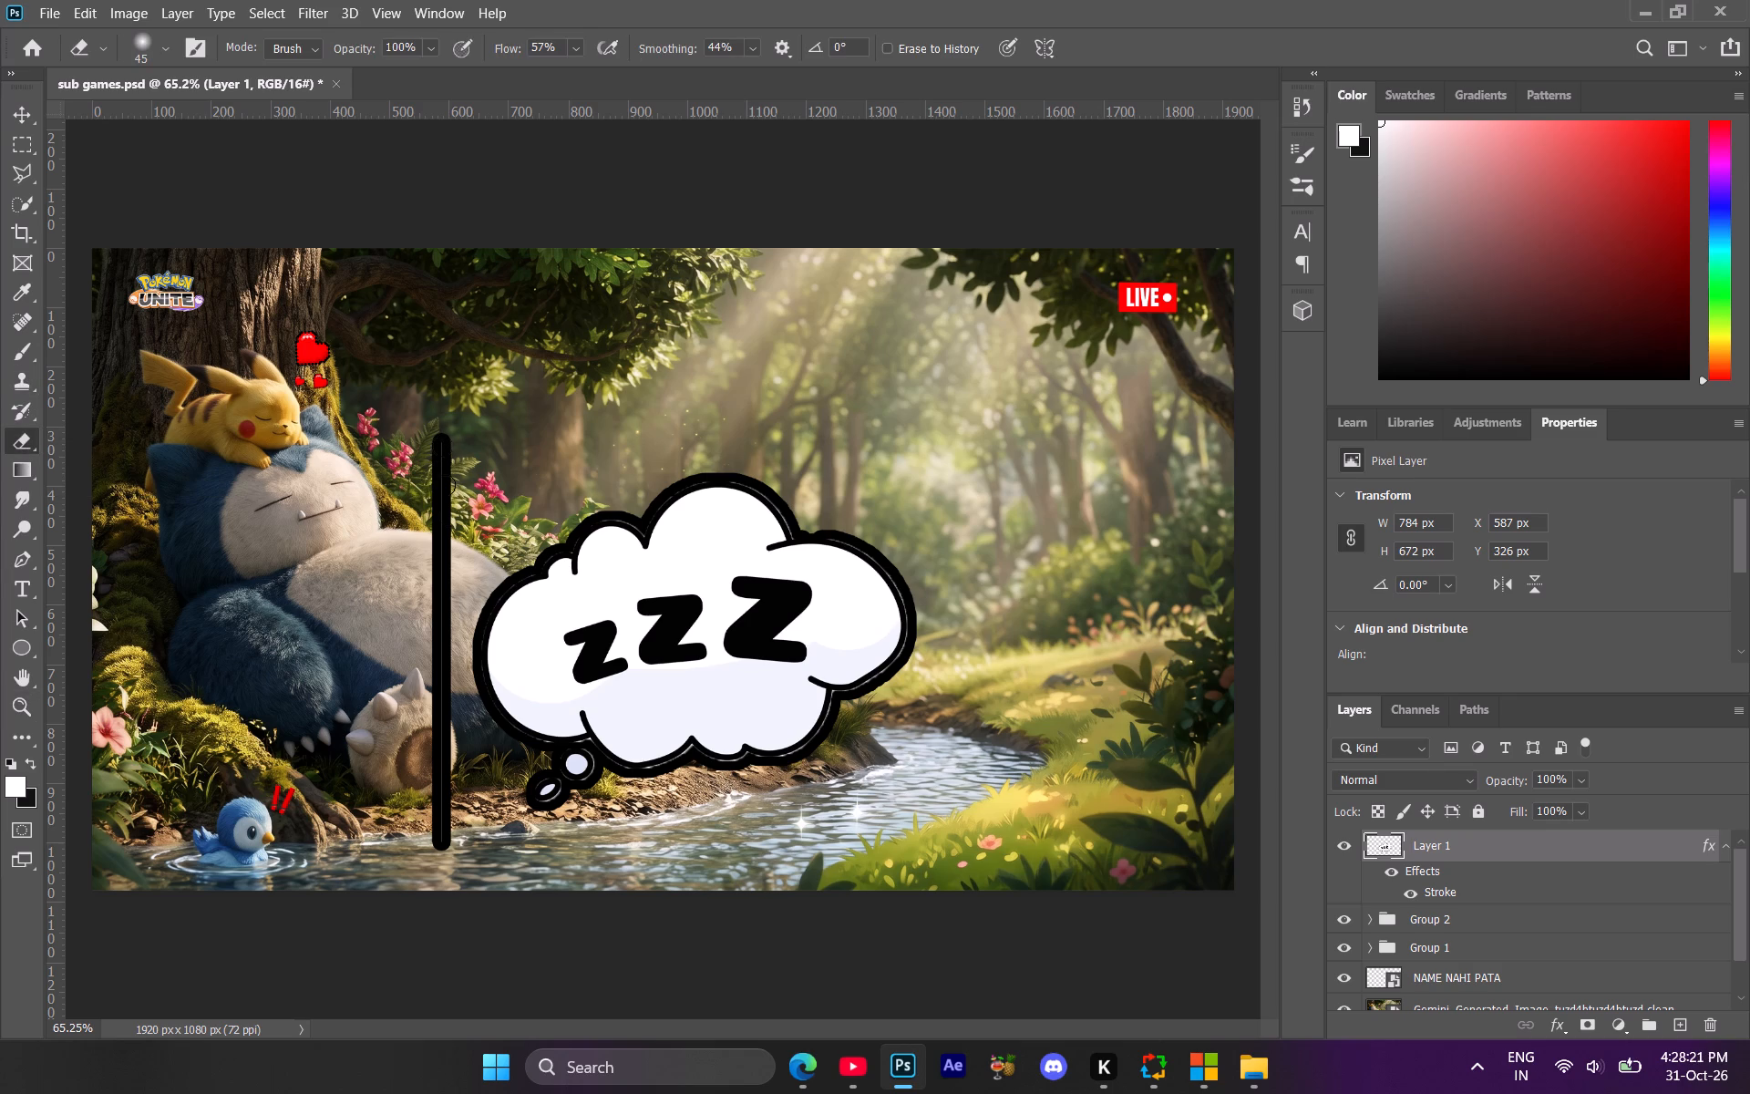
drag(445, 485, 440, 448)
drag(440, 448, 436, 573)
drag(436, 573, 442, 803)
drag(442, 803, 437, 873)
drag(437, 873, 437, 763)
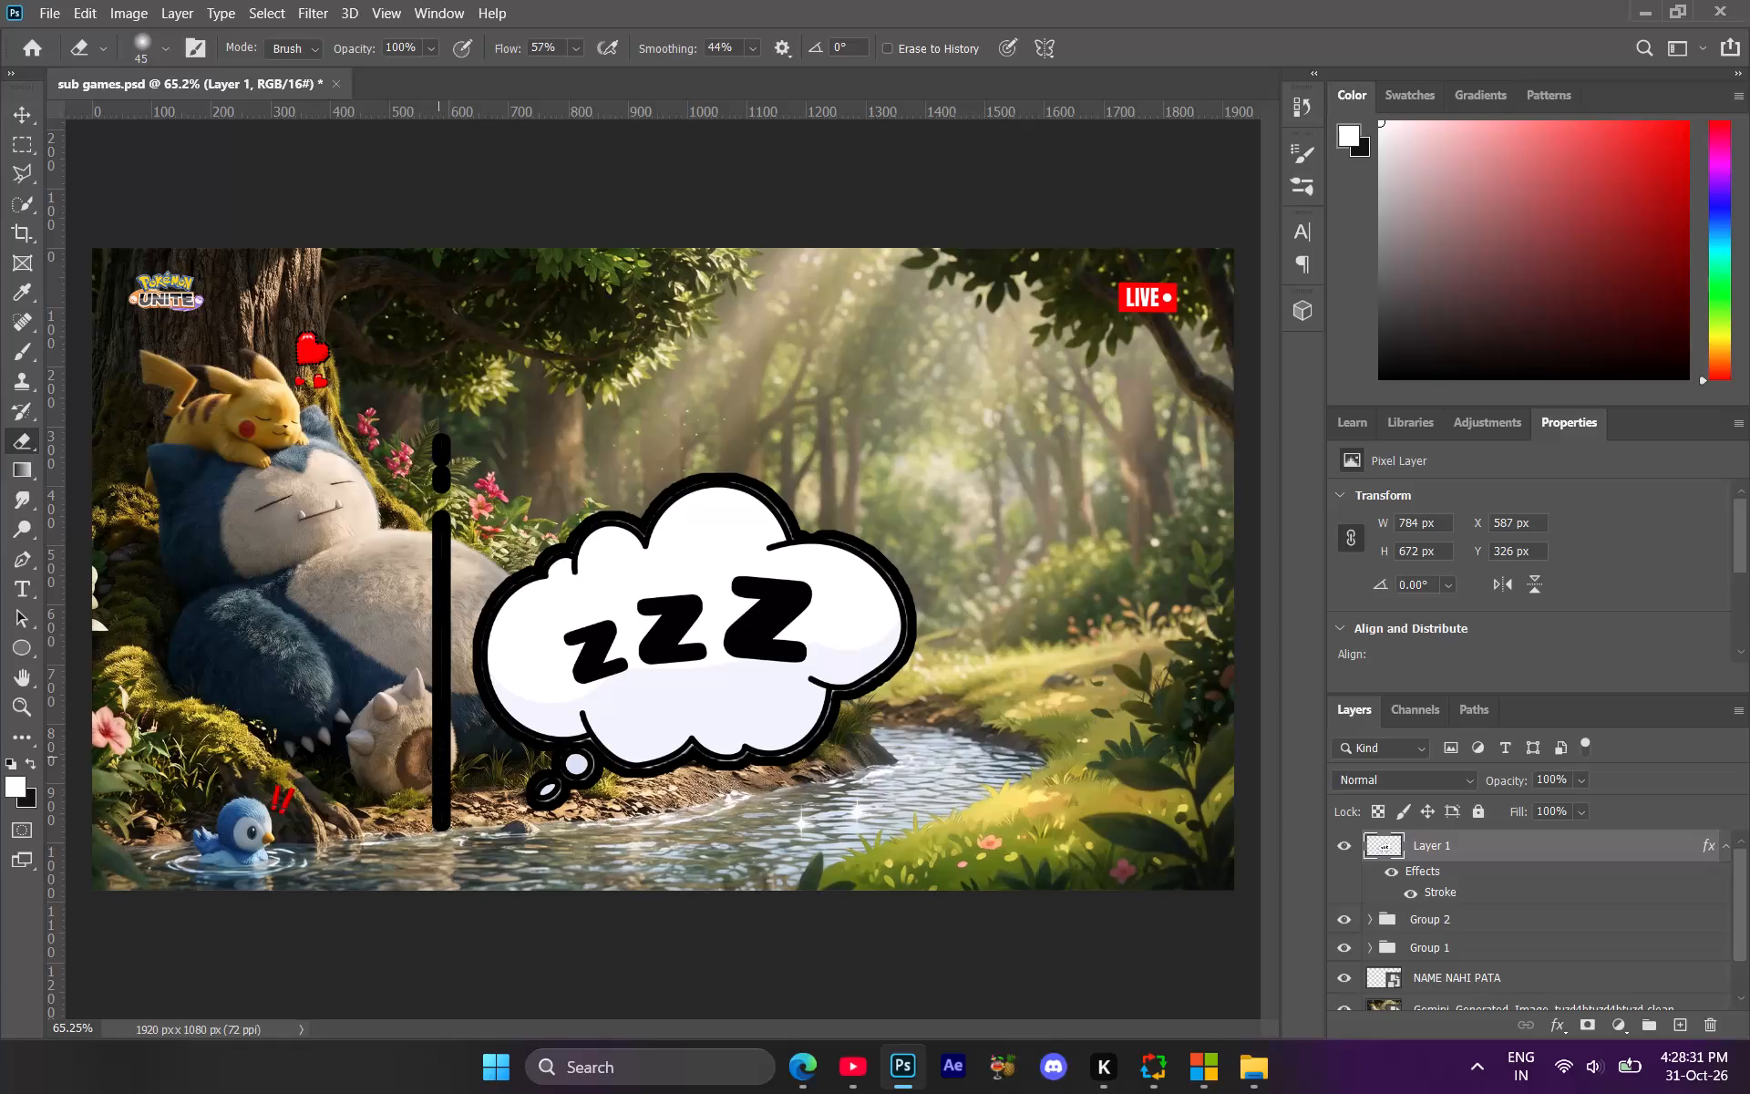
drag(437, 763, 440, 772)
drag(440, 772, 435, 717)
drag(435, 717, 437, 616)
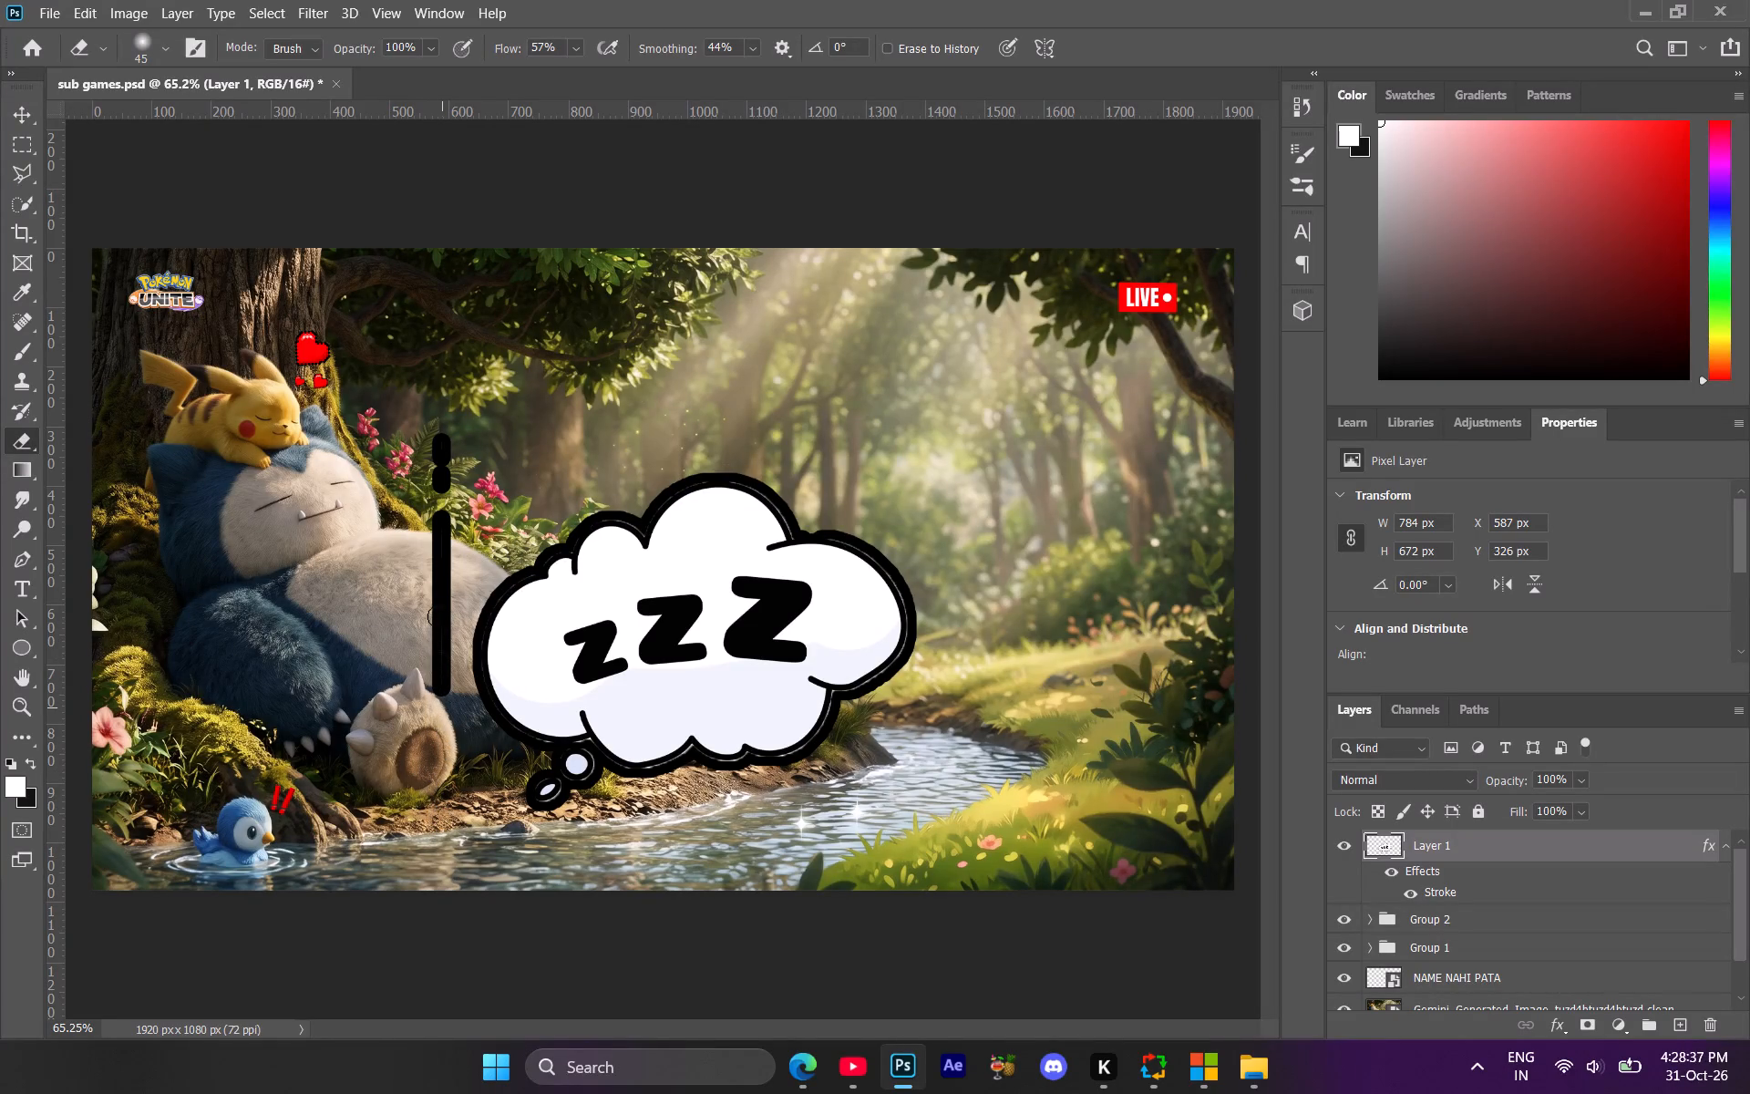
drag(437, 616, 433, 666)
drag(433, 666, 444, 602)
drag(444, 602, 437, 465)
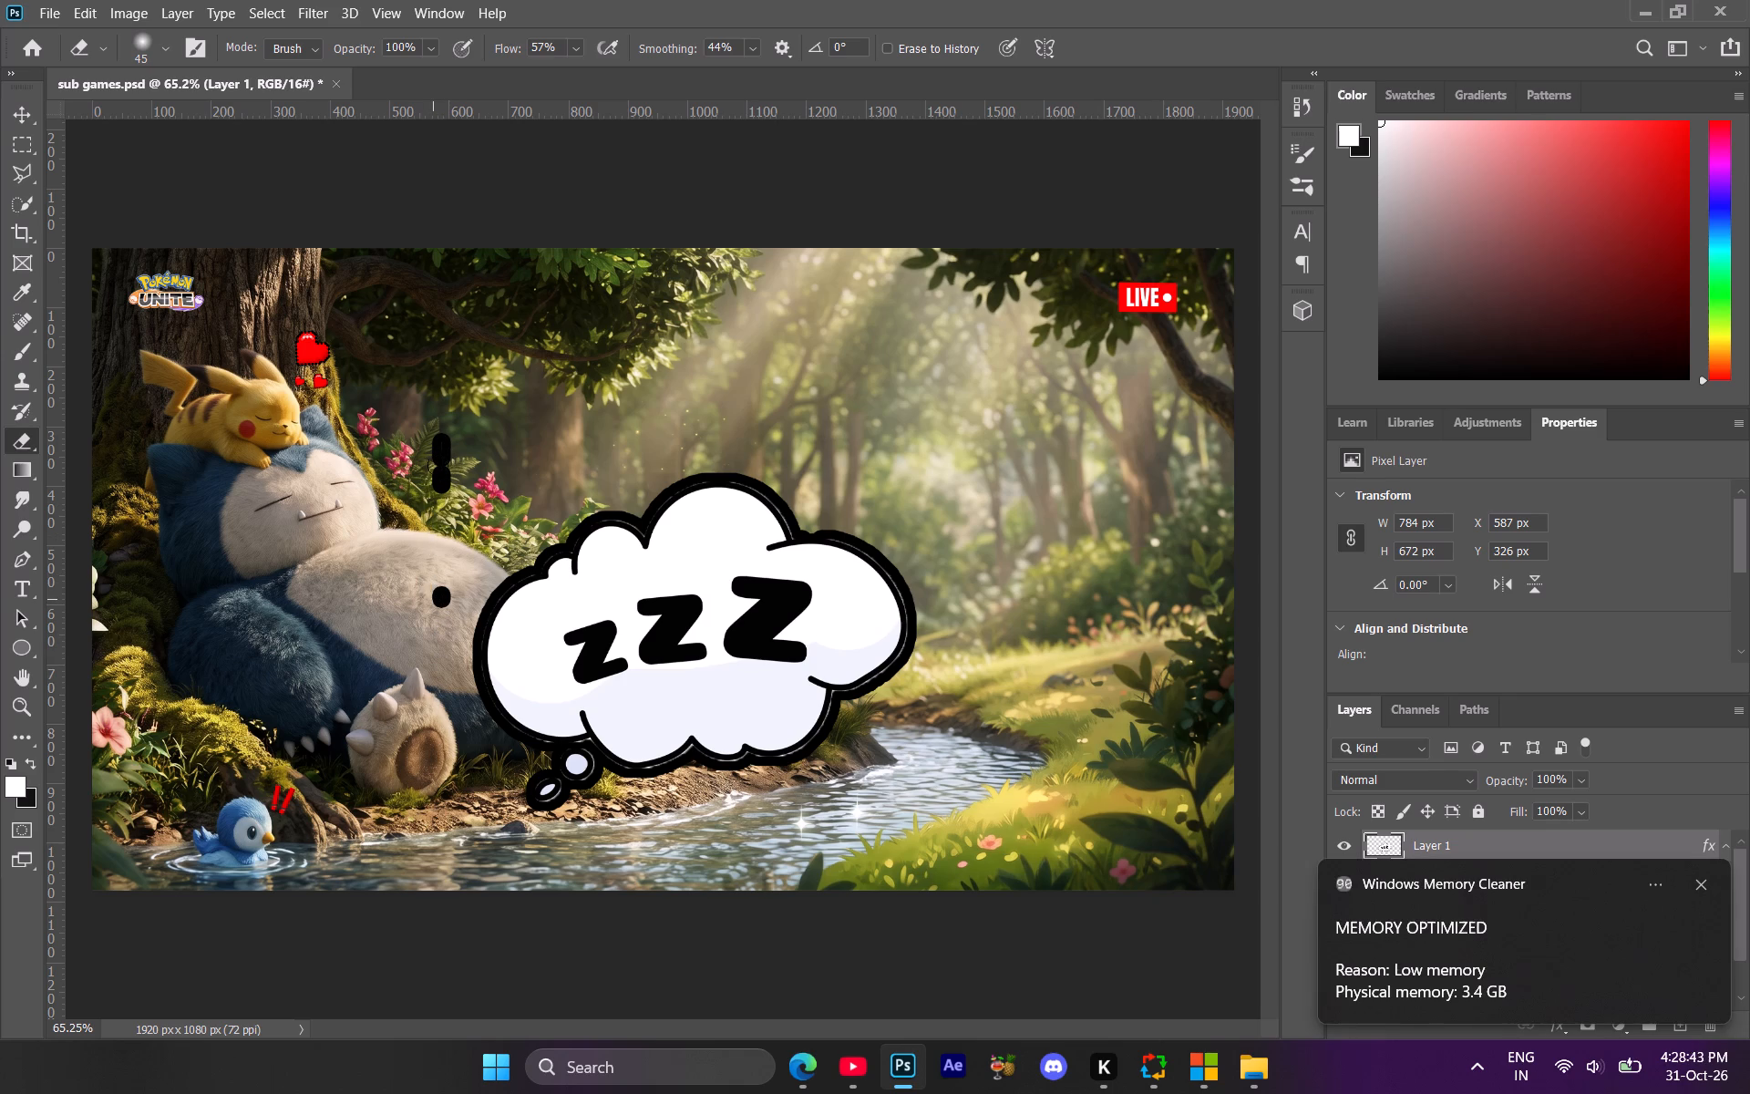
drag(437, 465, 447, 485)
drag(447, 485, 439, 566)
drag(439, 566, 438, 592)
drag(437, 599, 448, 519)
drag(443, 441, 440, 456)
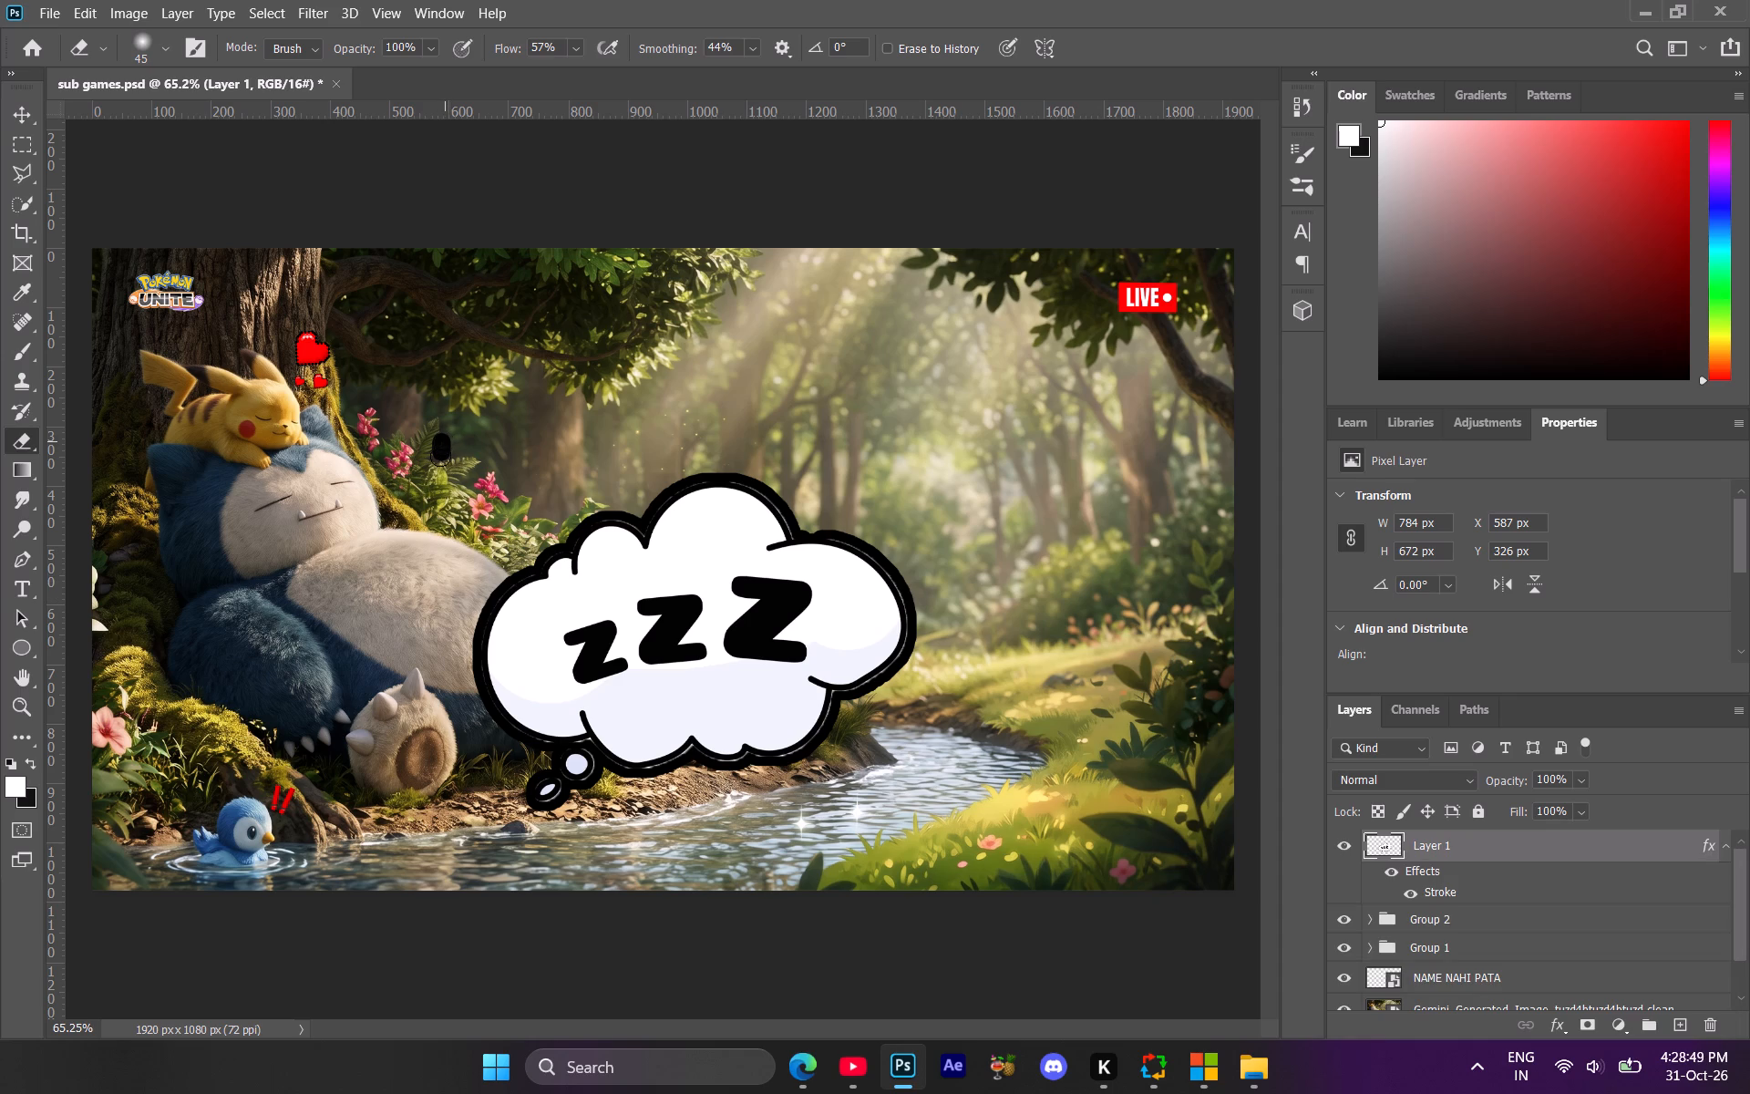
drag(440, 456, 438, 457)
click(437, 441)
triple_click(437, 447)
Set the ZZZ cloud's stroke size to 2 px.
click(35, 676)
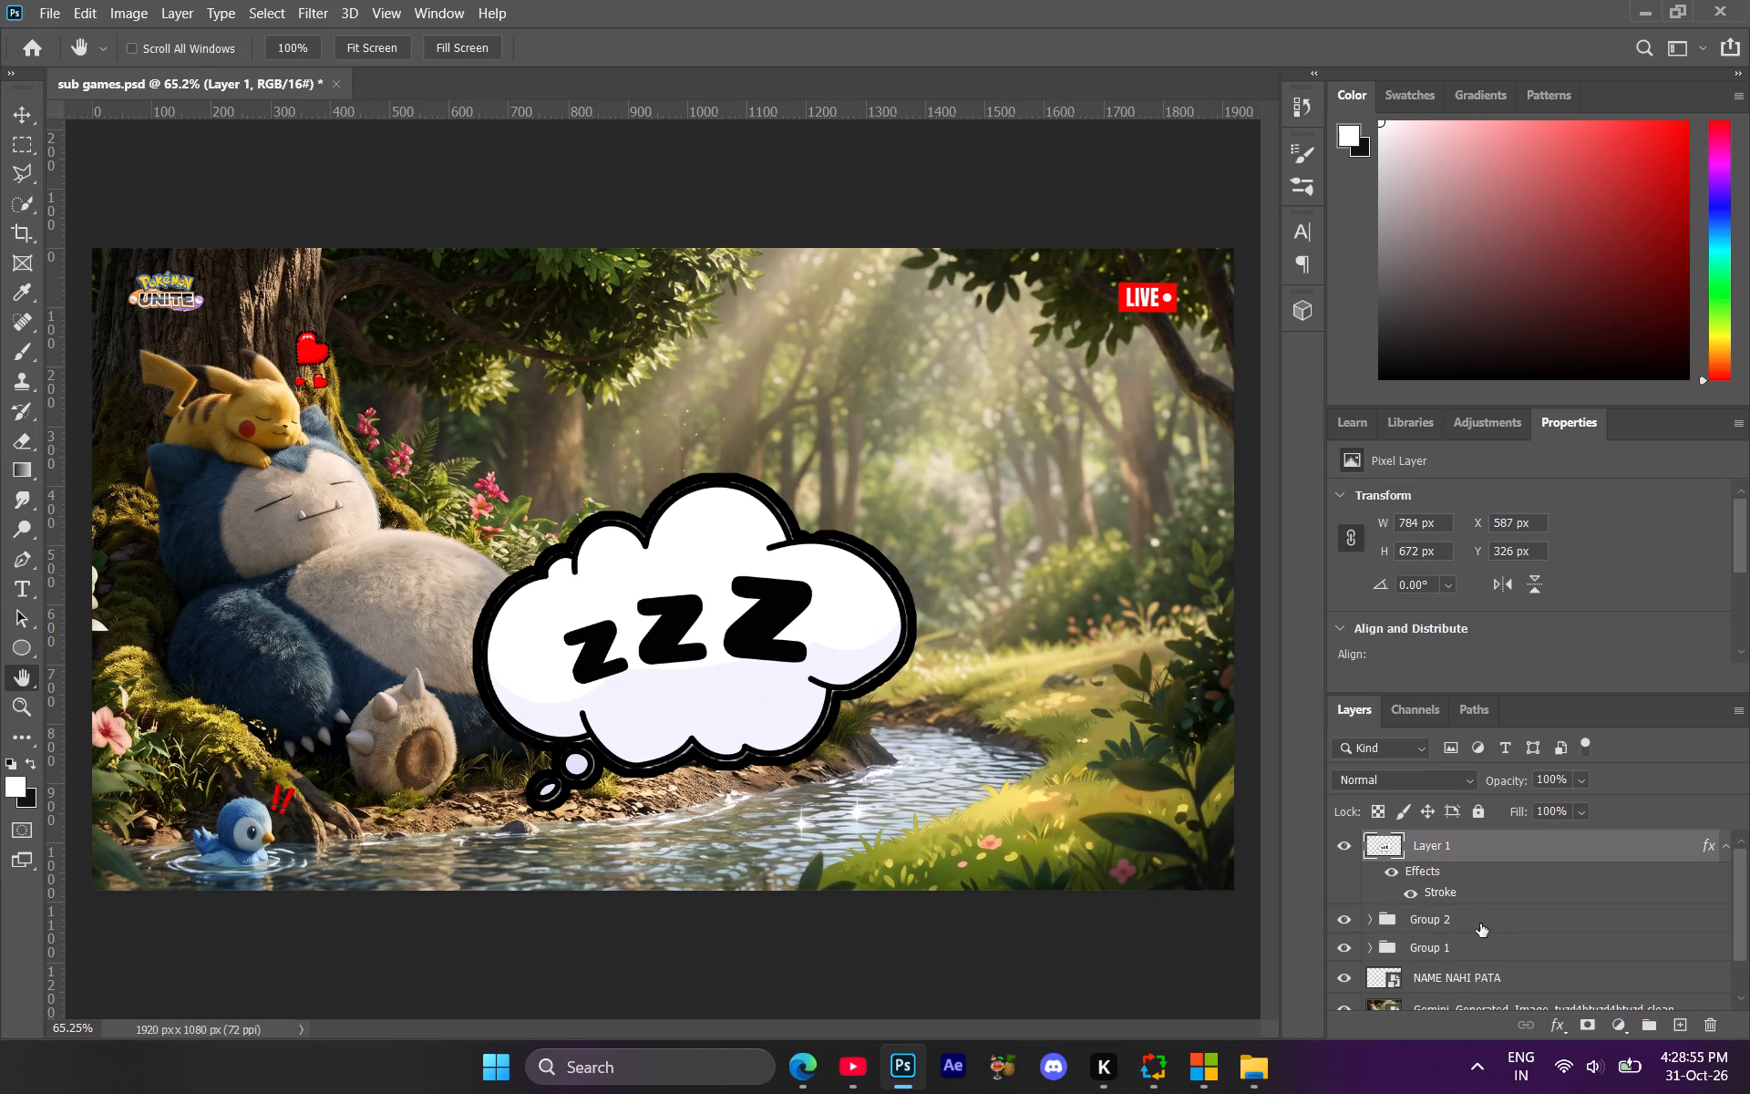
double_click(1452, 892)
drag(1168, 479, 1168, 479)
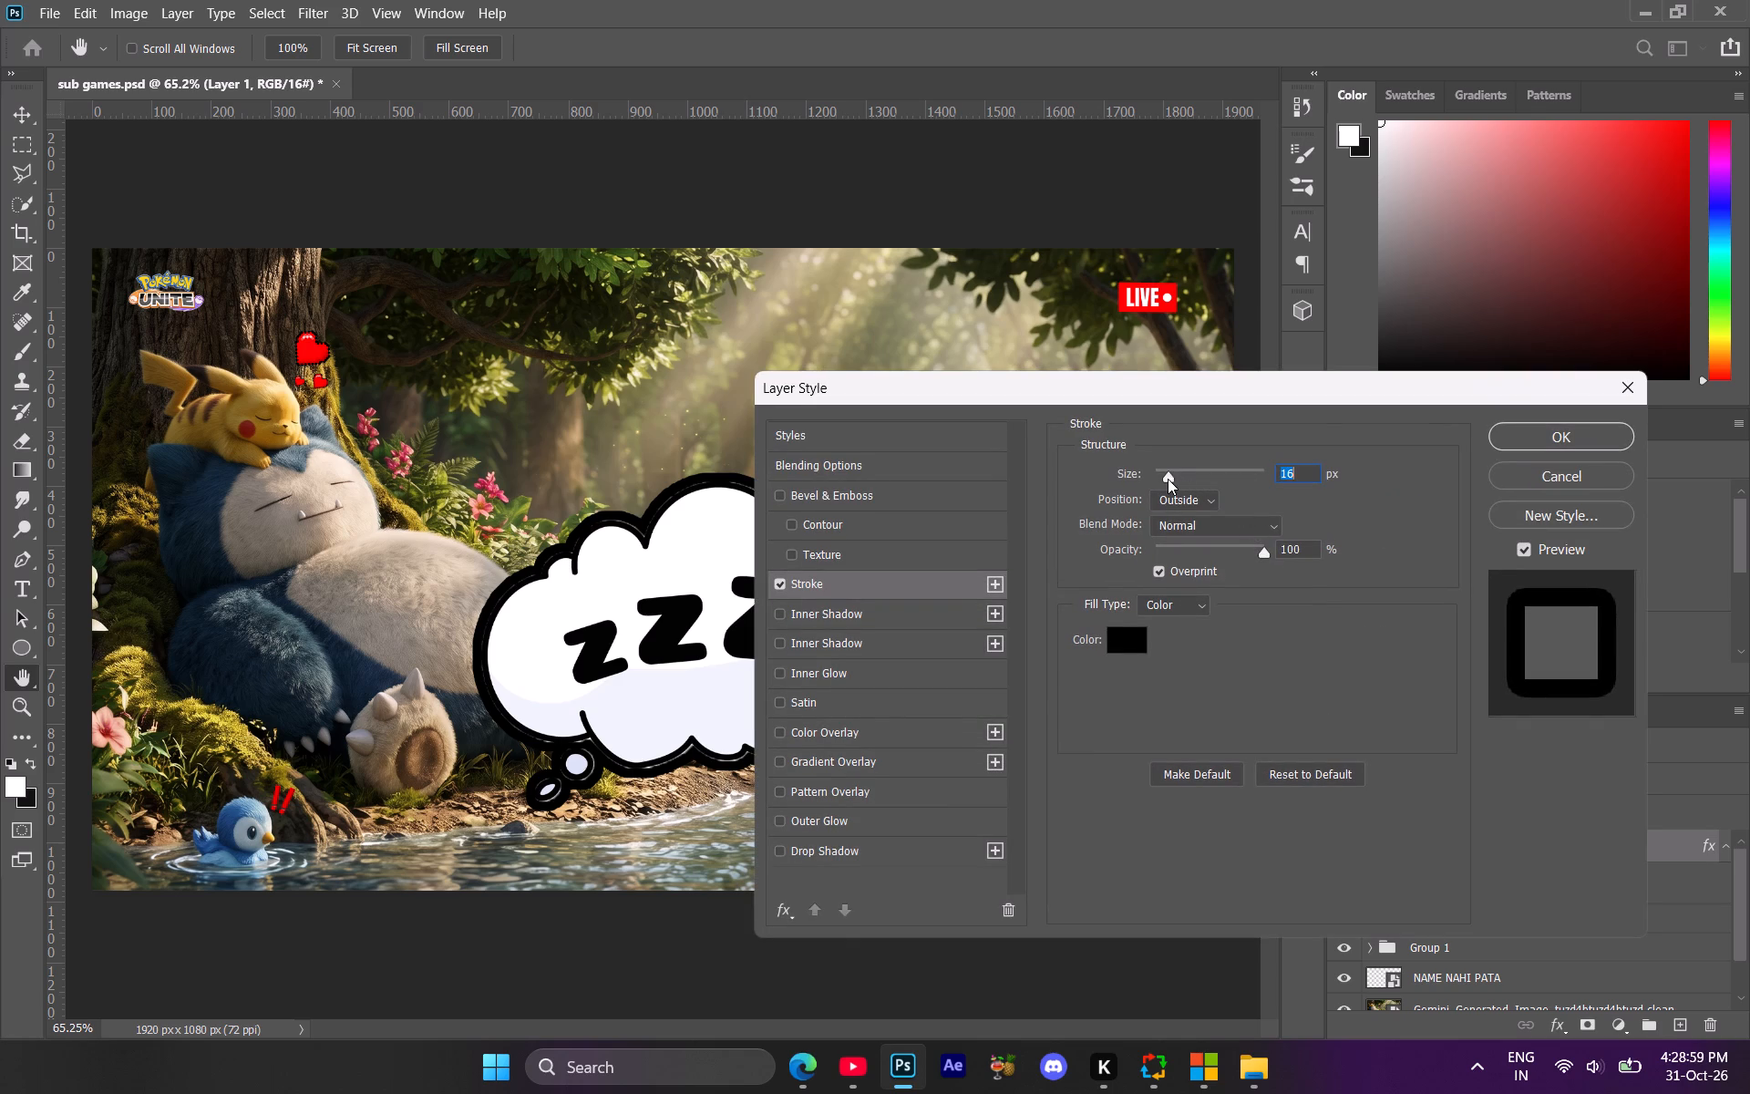
drag(1168, 479, 1160, 483)
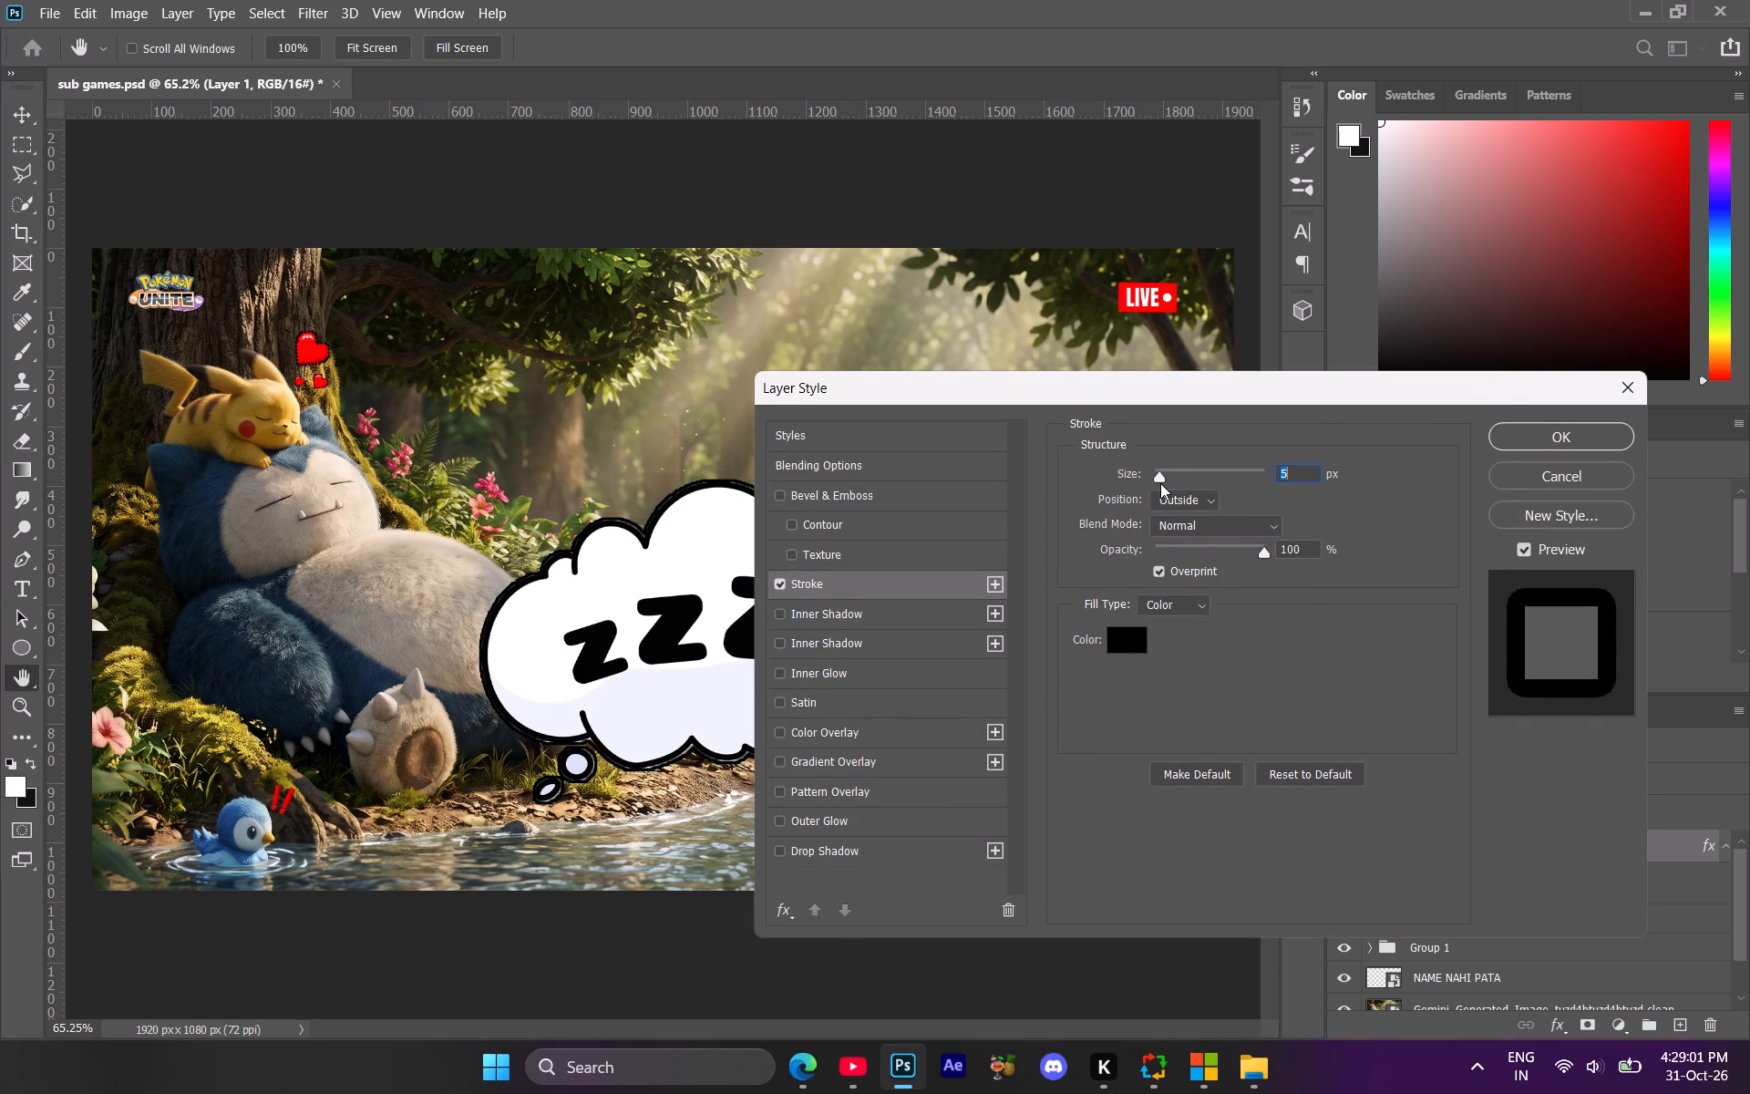
drag(1160, 483, 1157, 483)
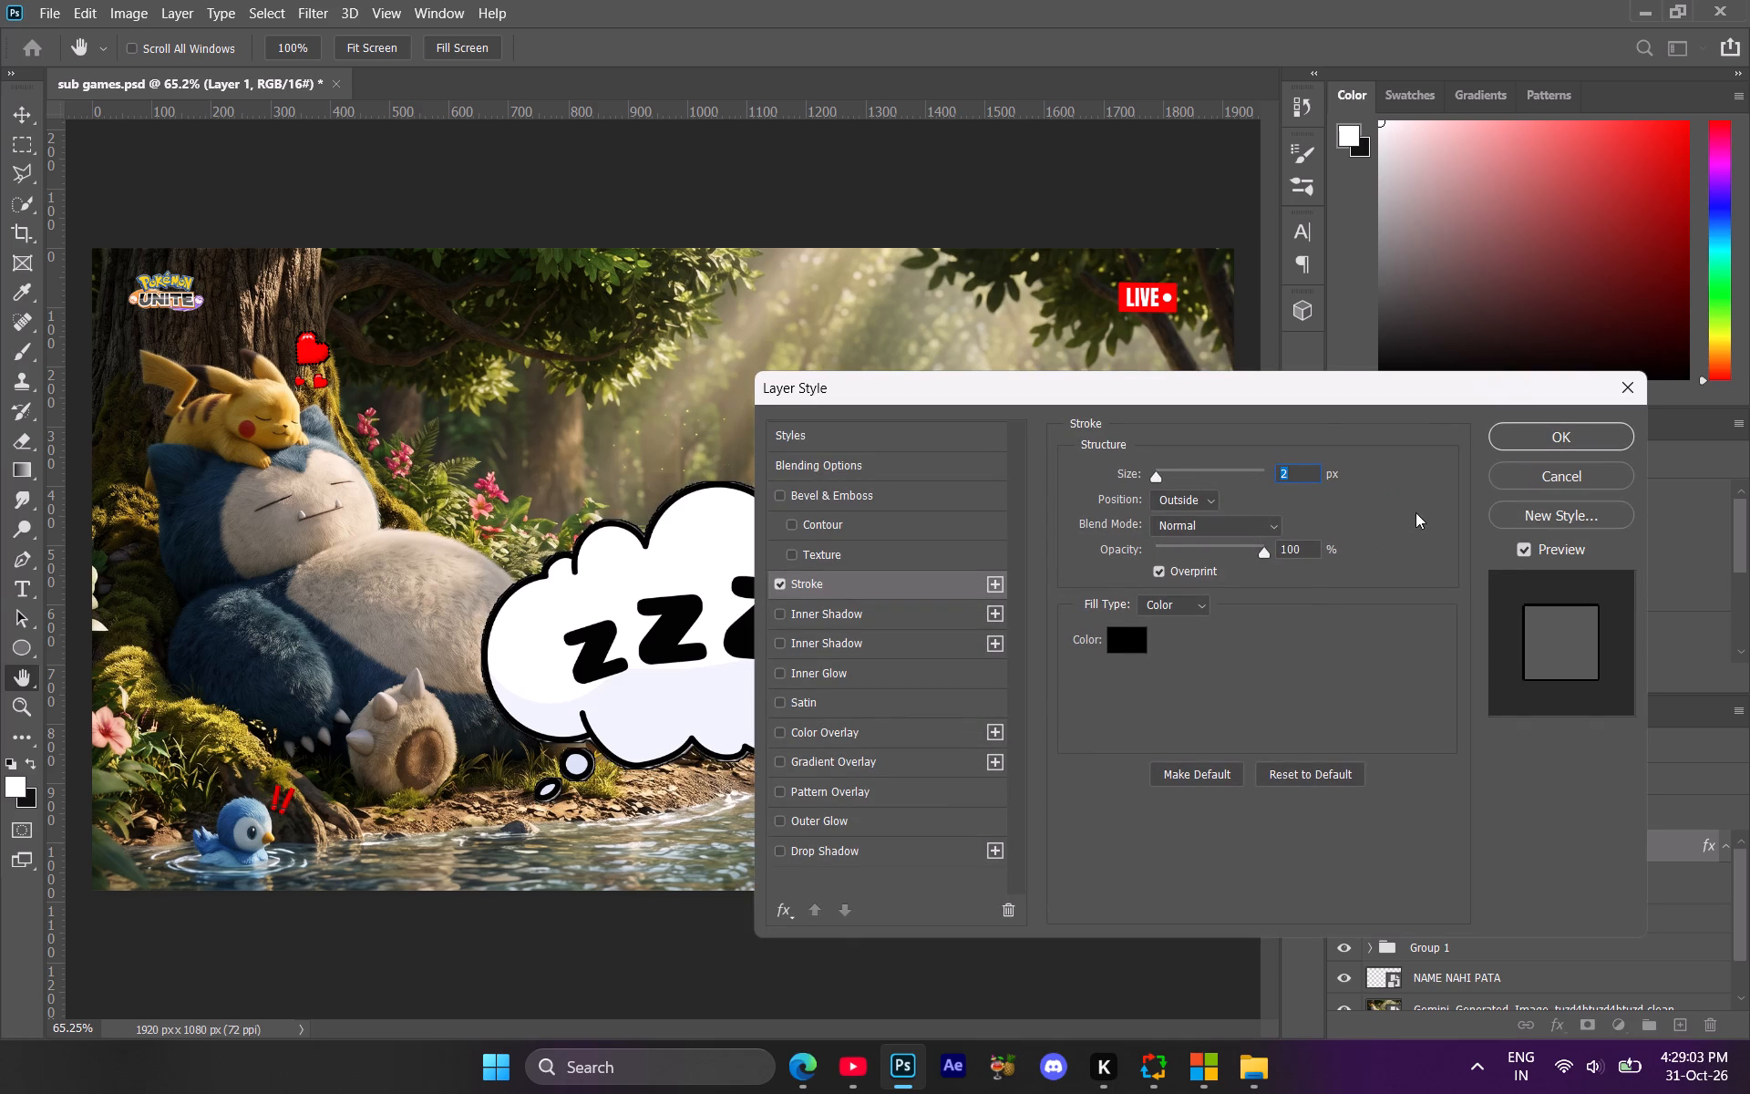
click(1549, 445)
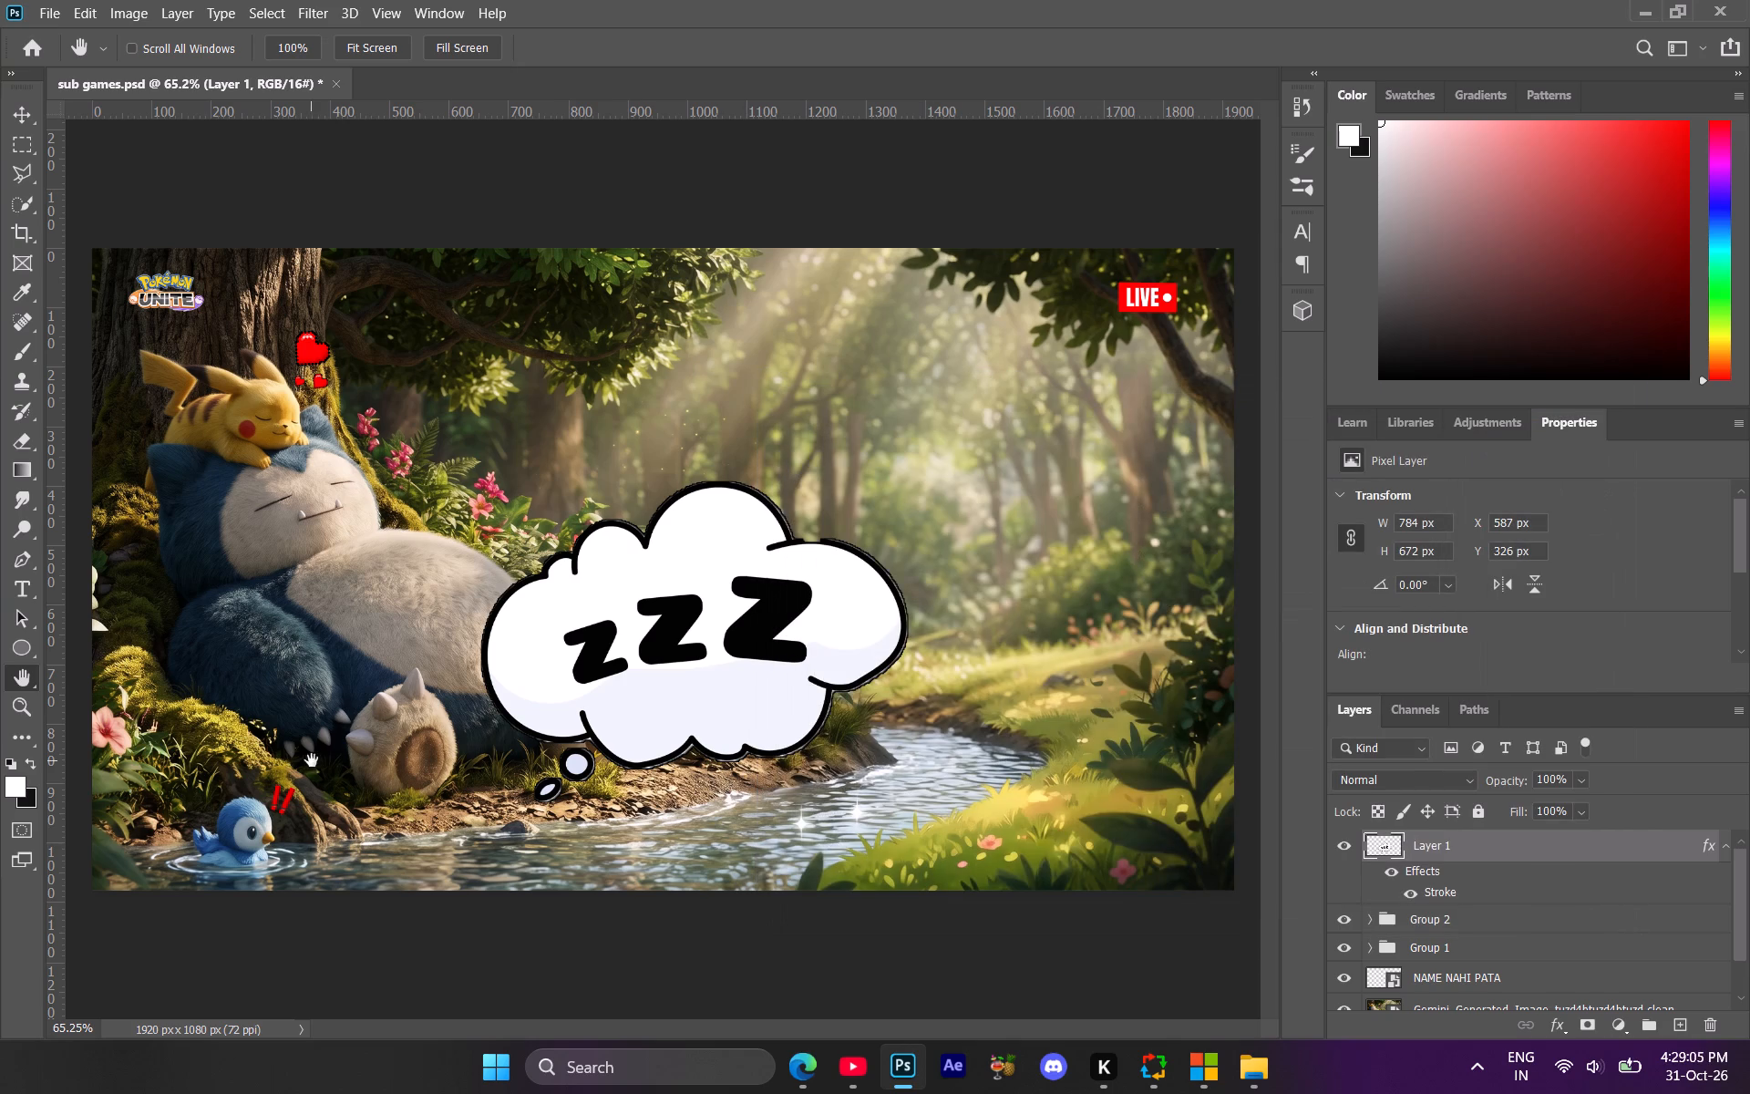
Toggle the ZZZ cloud's layer effects off and on to compare it with and without the stroke.
click(1390, 874)
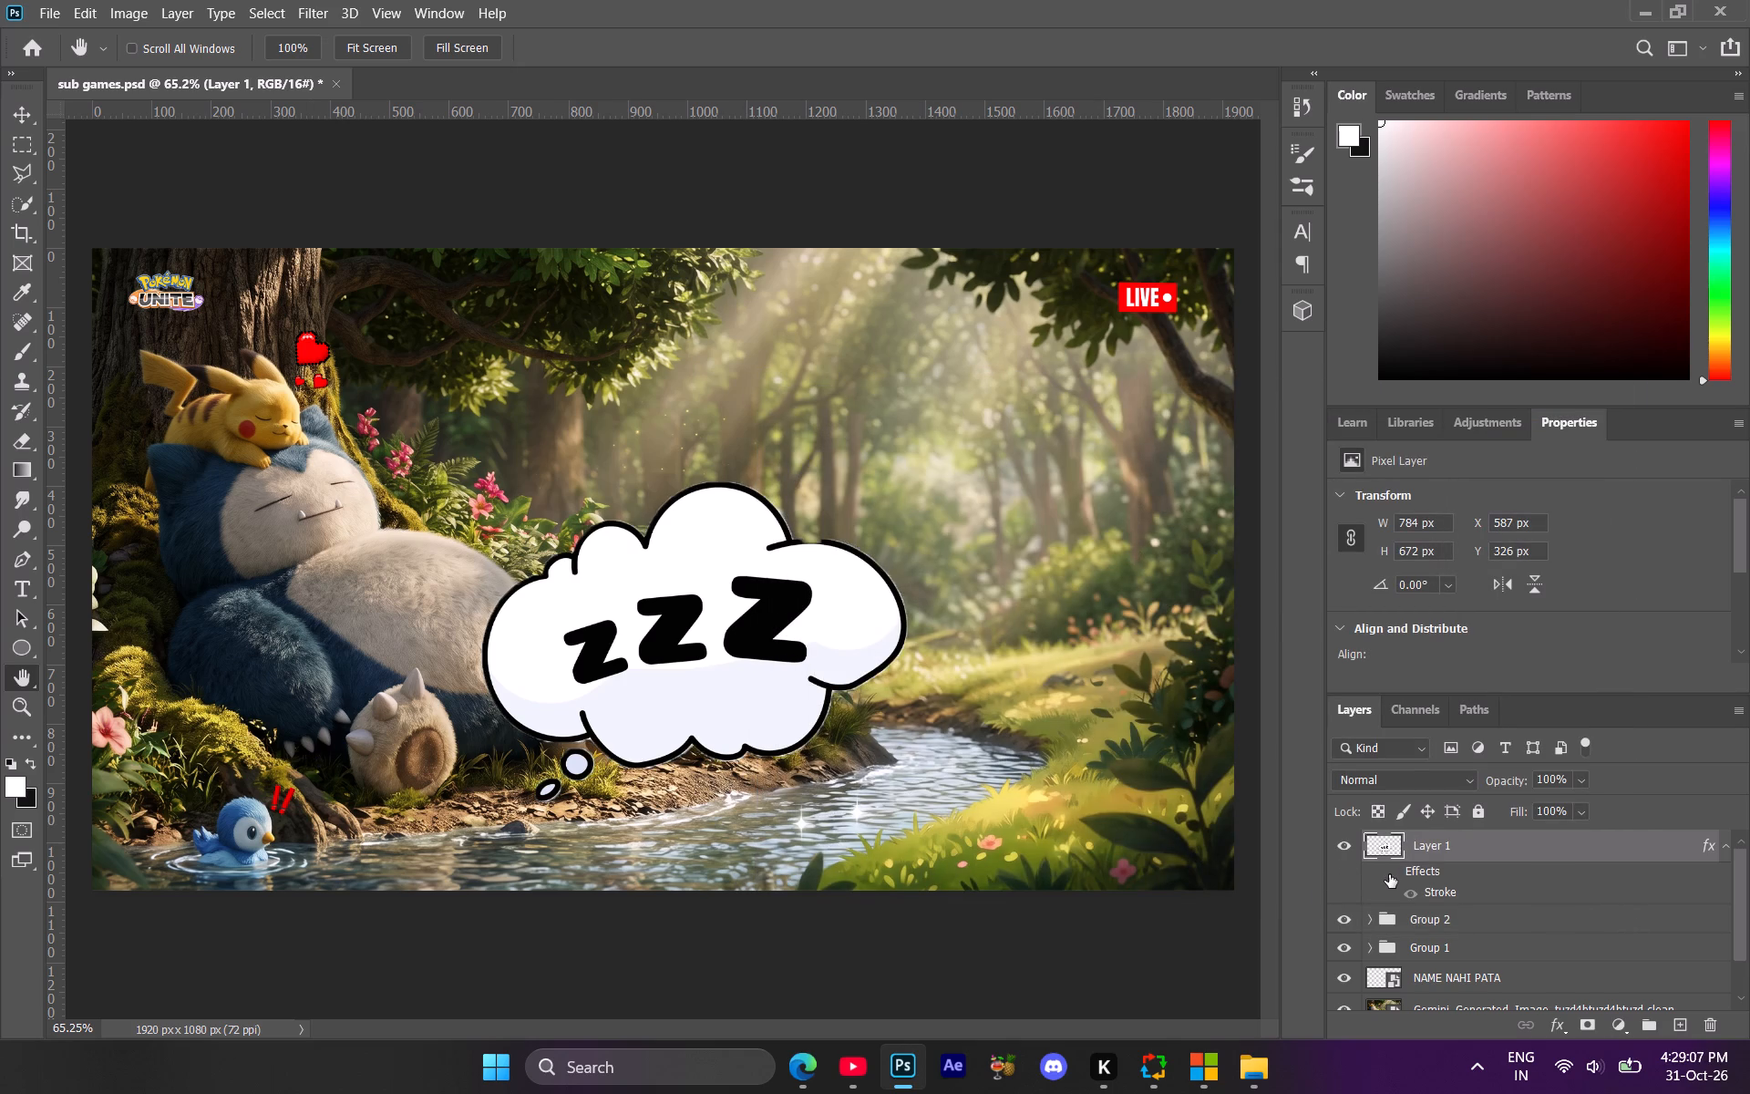
click(1389, 874)
click(1386, 874)
click(1386, 874)
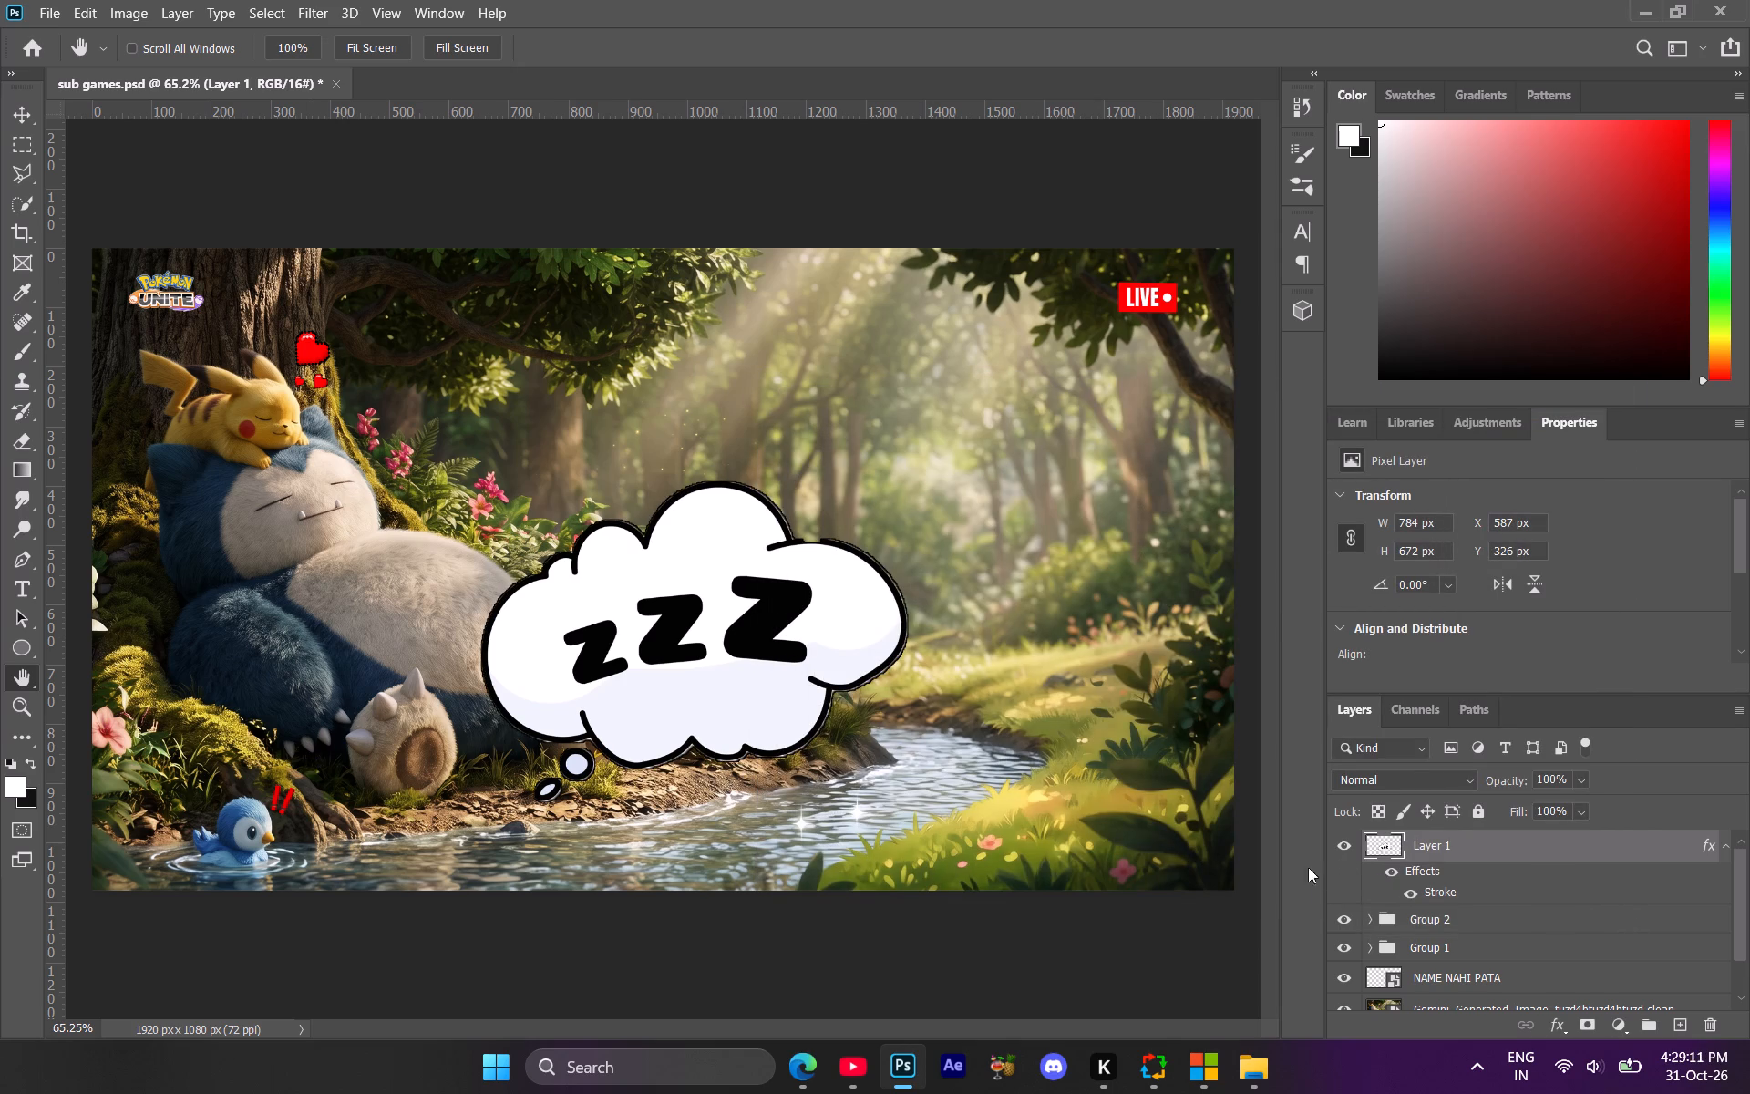
Scale the ZZZ cloud to about 25.65%, rotate it about 7.5° and place it just beside Snorlax's head.
click(23, 677)
key(ctrl+t)
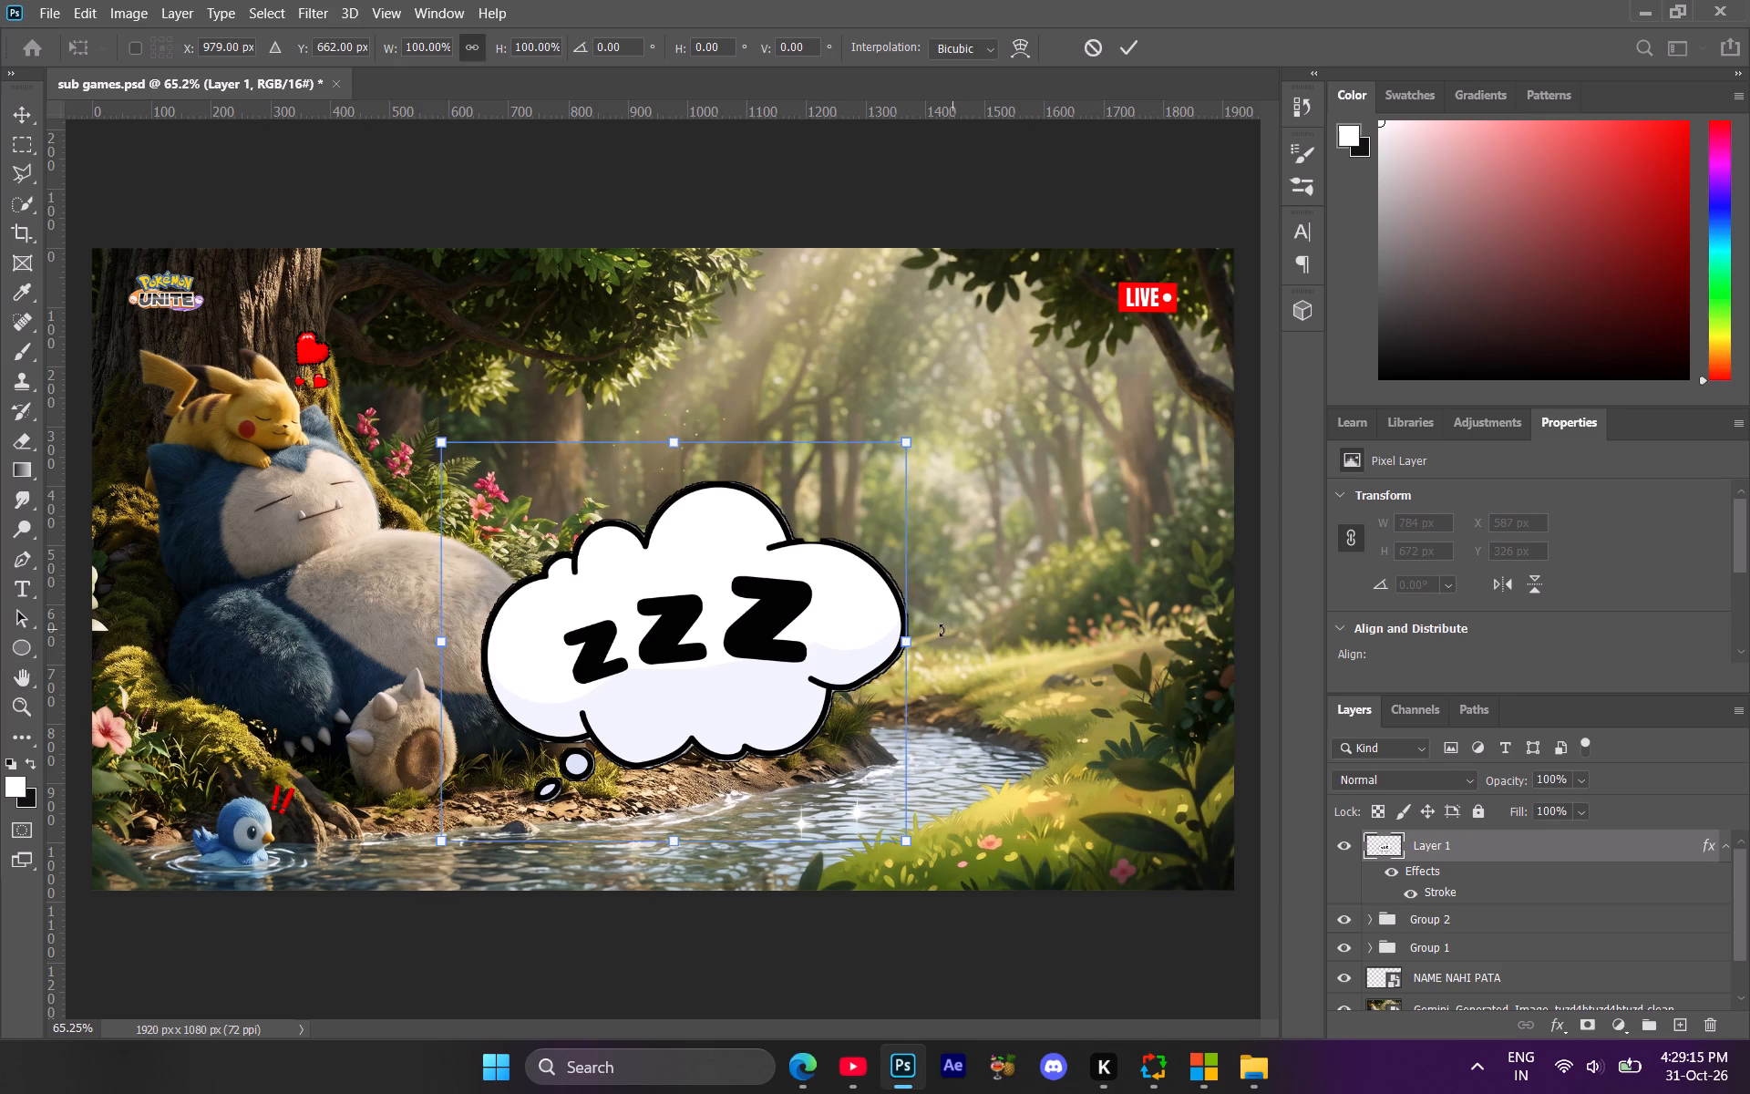
drag(911, 654, 649, 662)
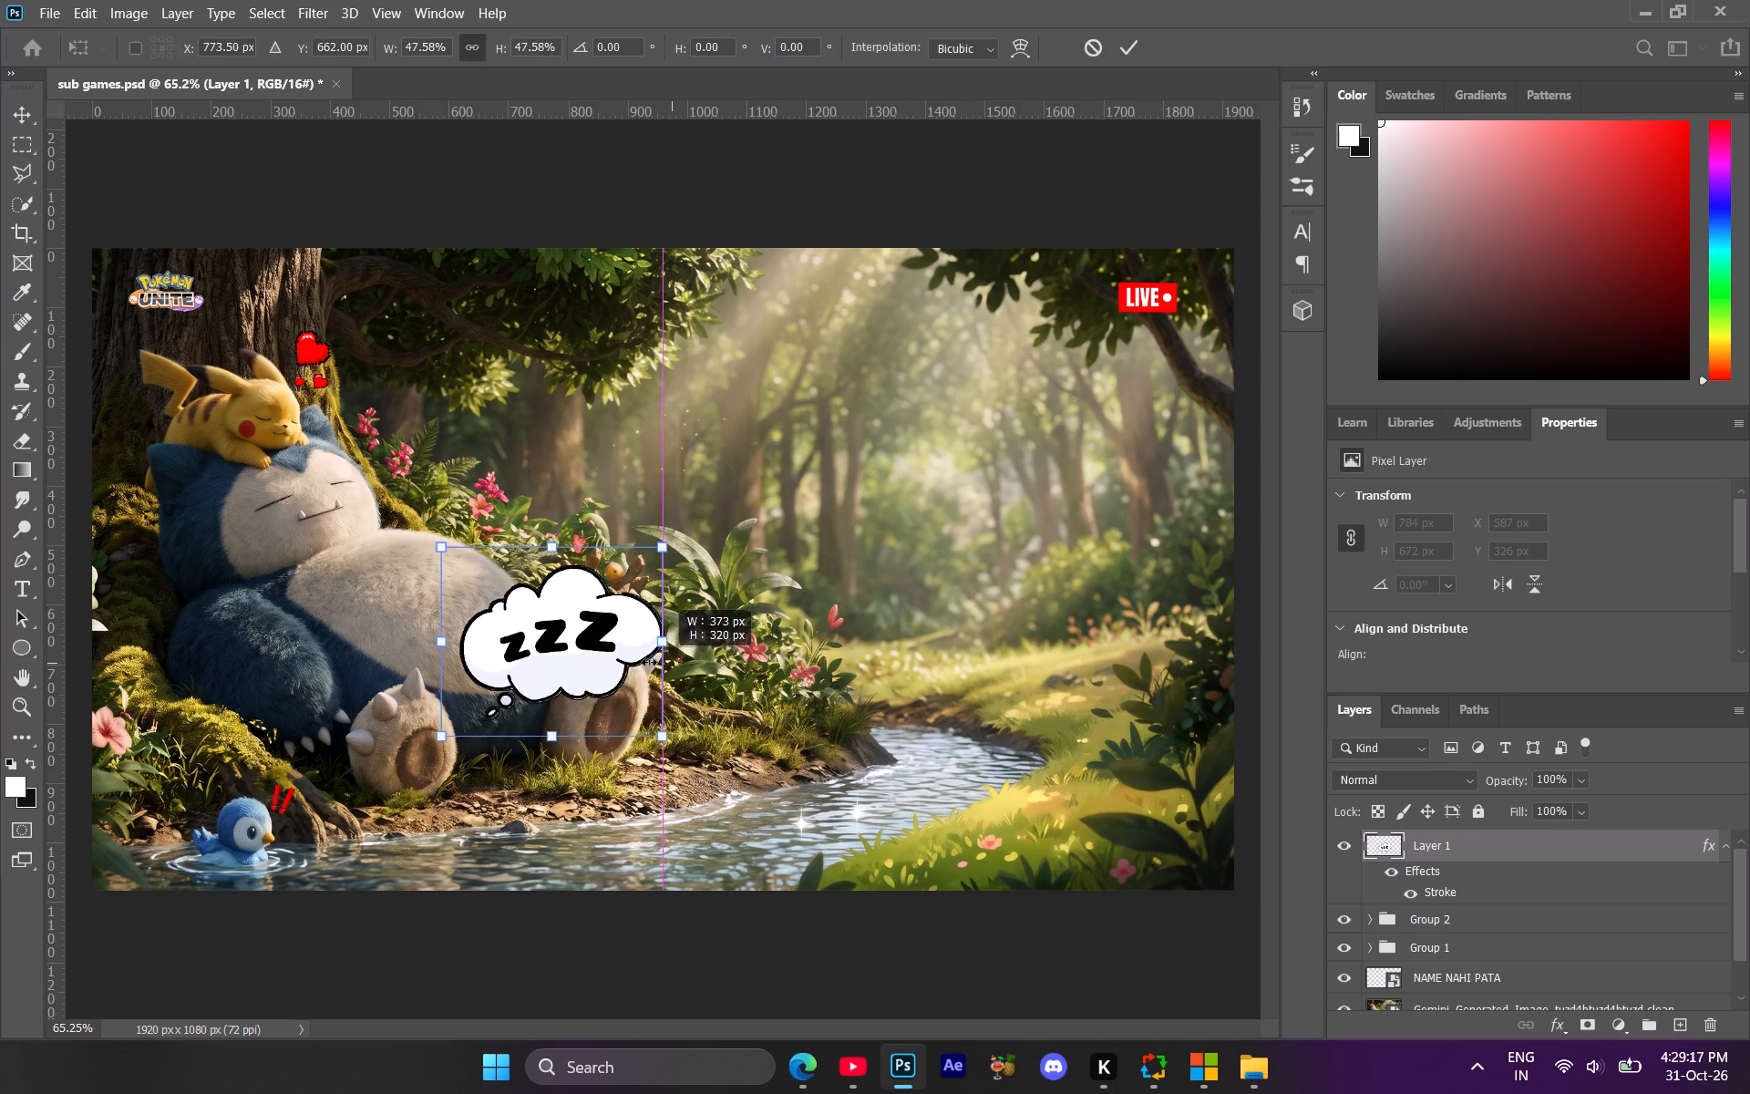
drag(649, 662, 639, 659)
drag(560, 645, 514, 425)
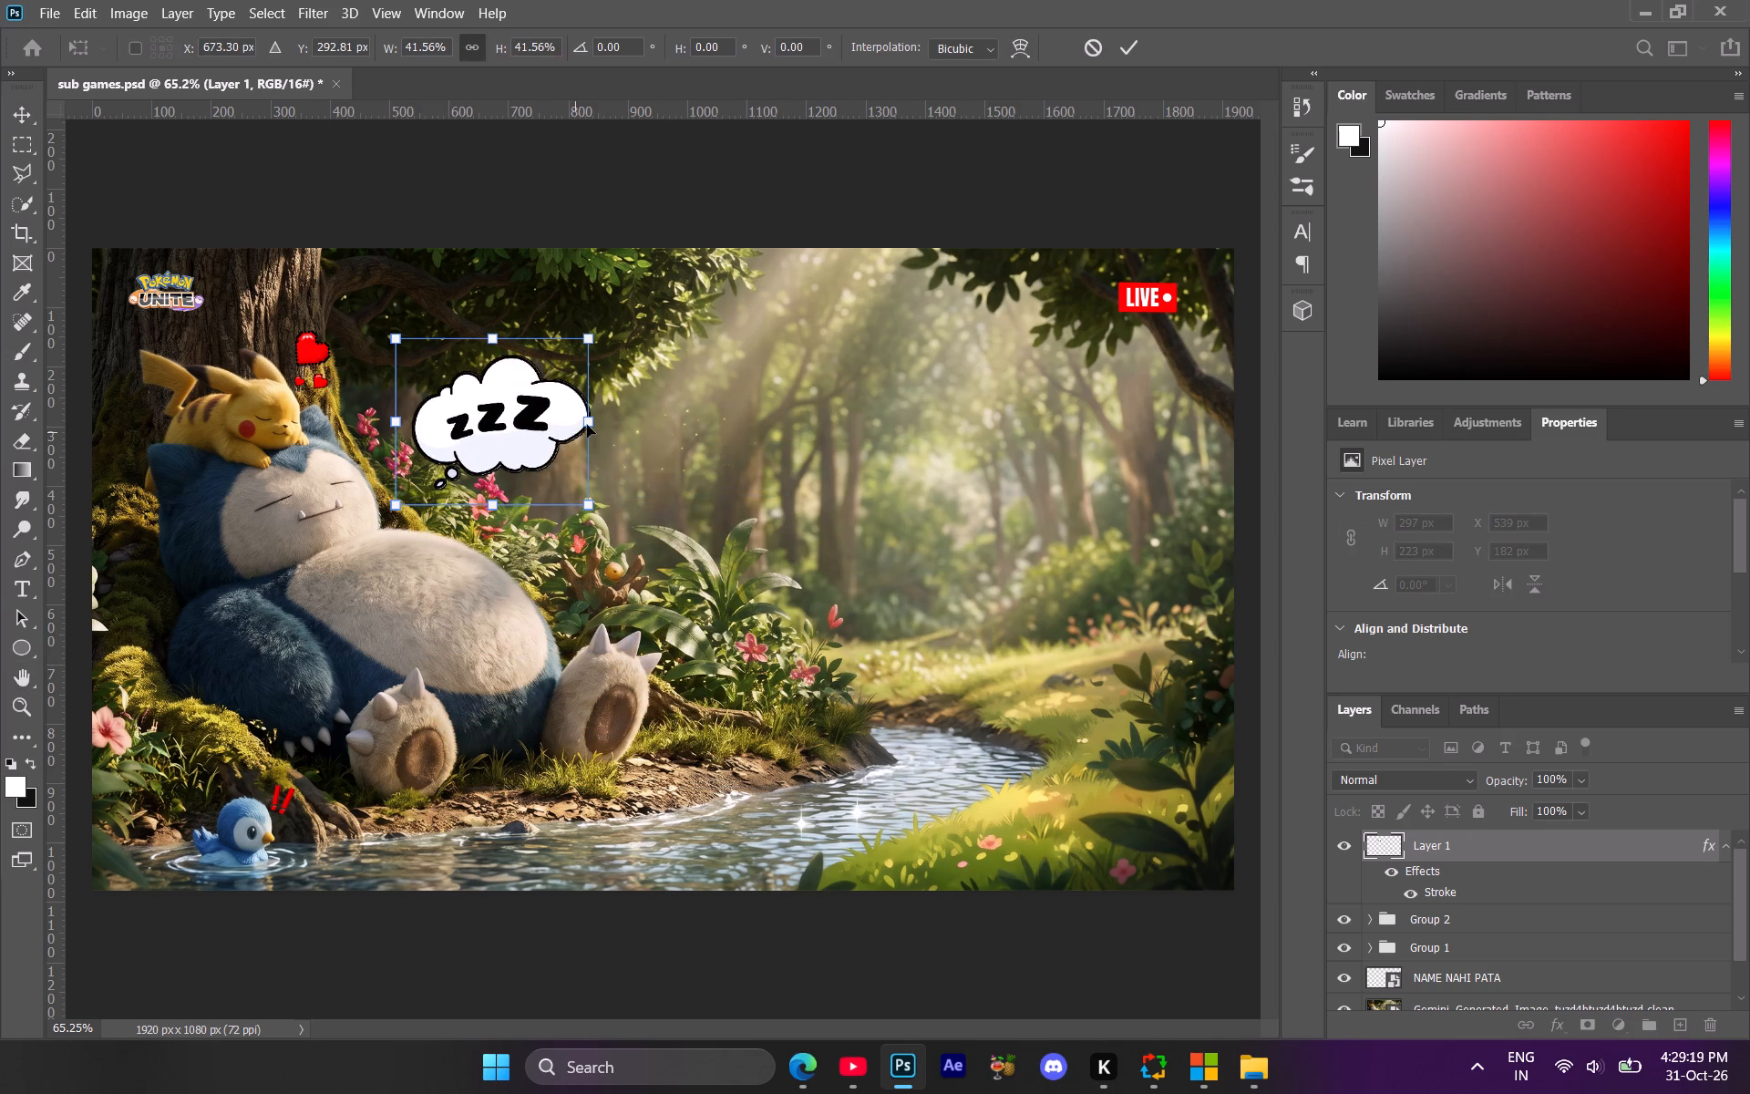
drag(587, 425, 521, 439)
drag(483, 417, 459, 439)
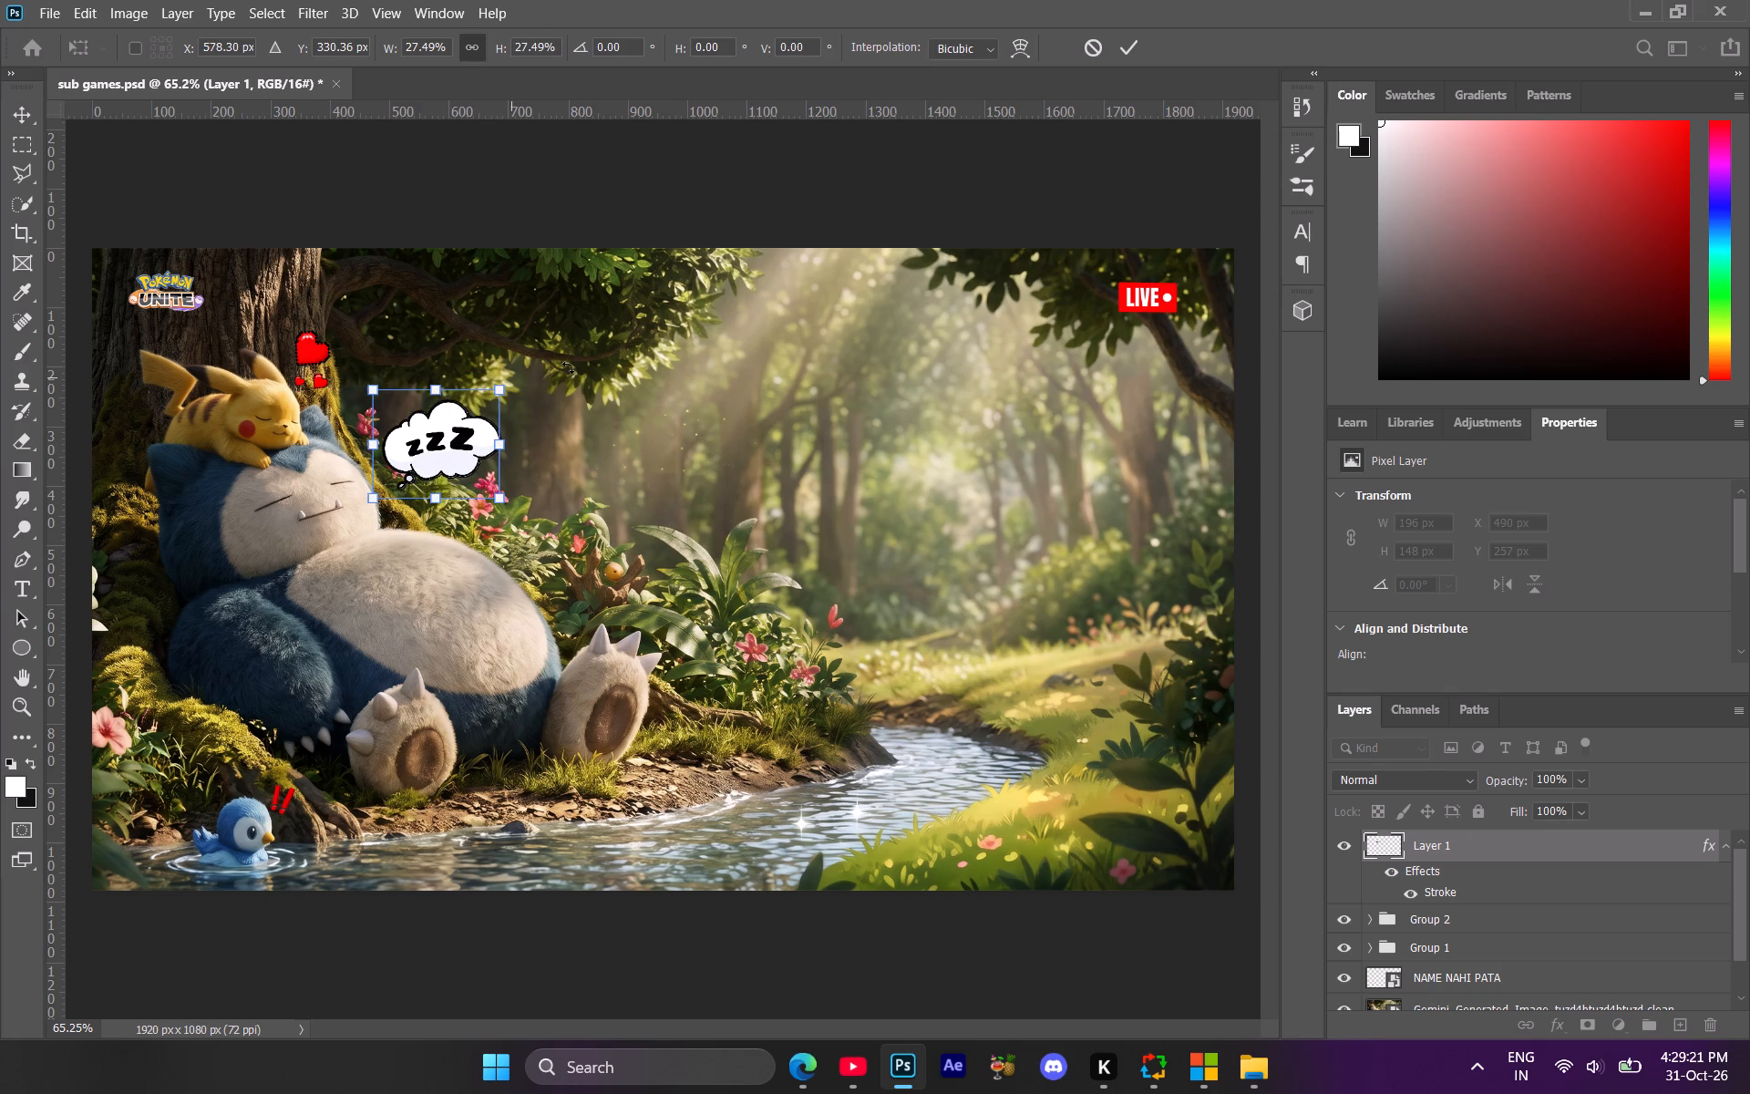
drag(568, 366, 601, 404)
drag(485, 440, 476, 462)
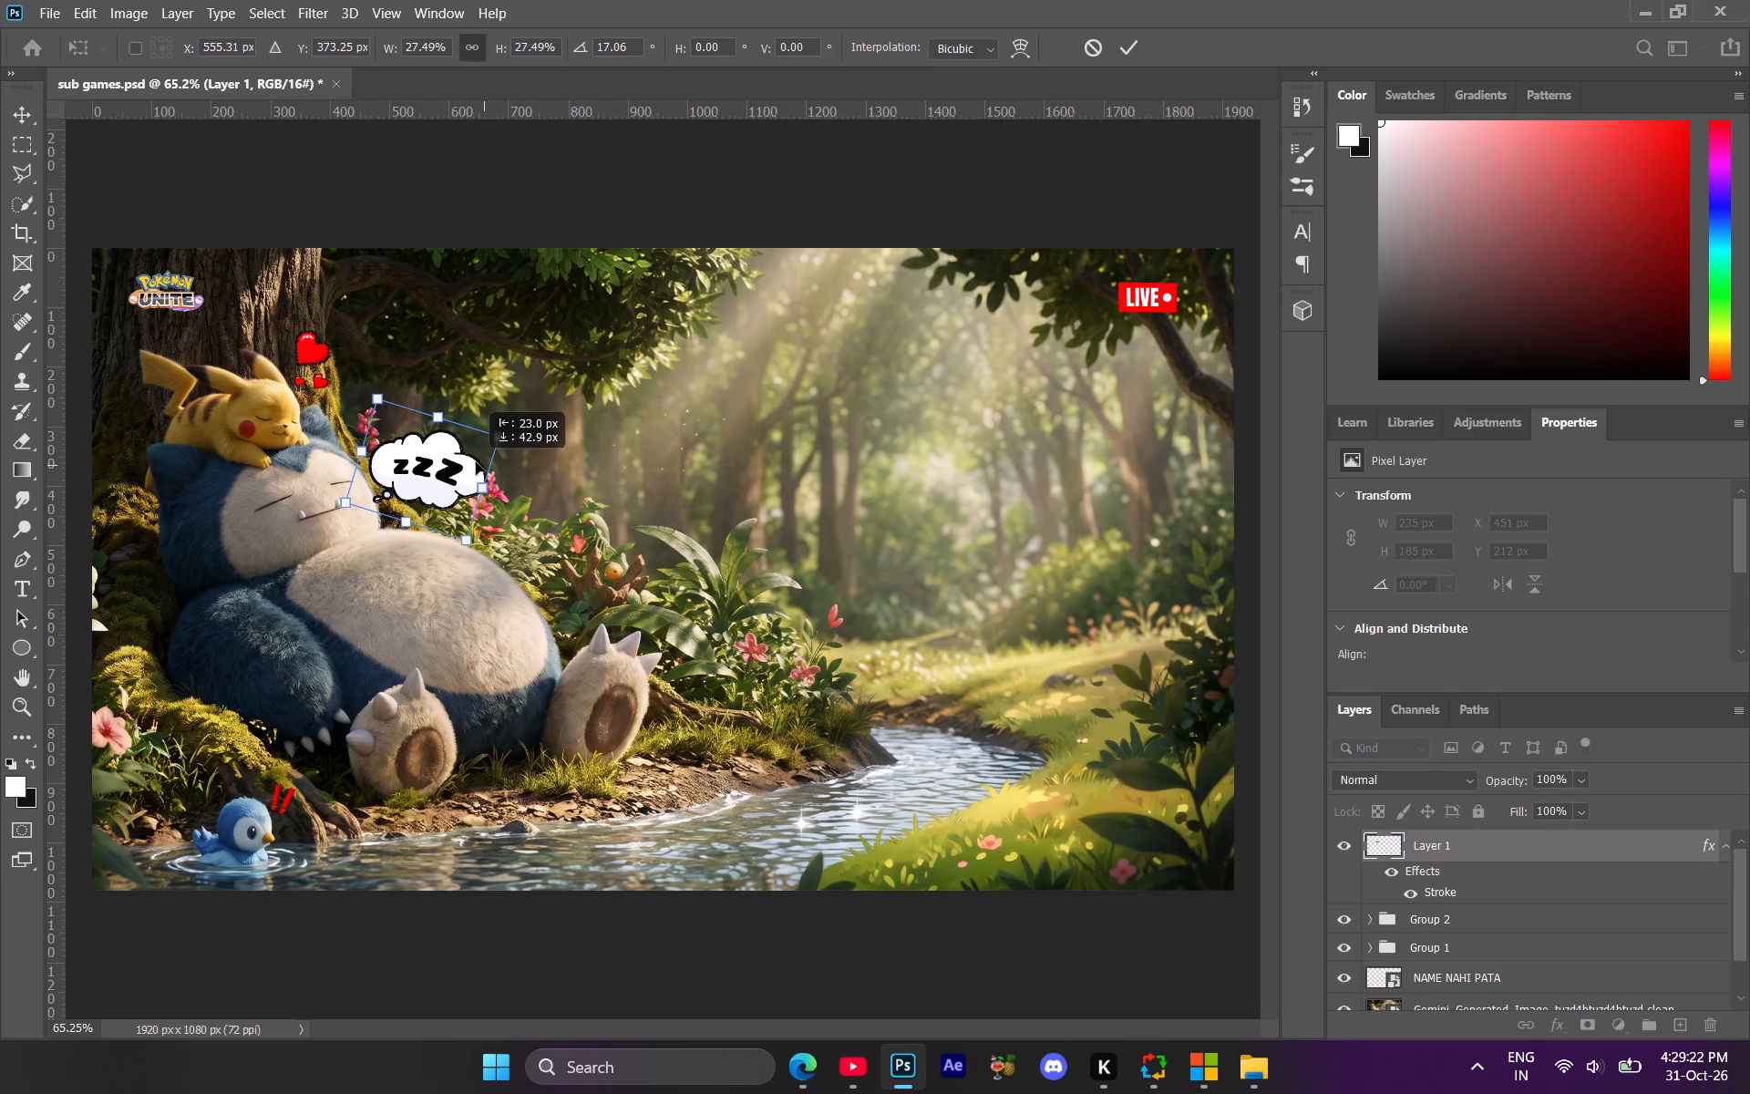
drag(476, 462, 485, 450)
drag(614, 405, 609, 384)
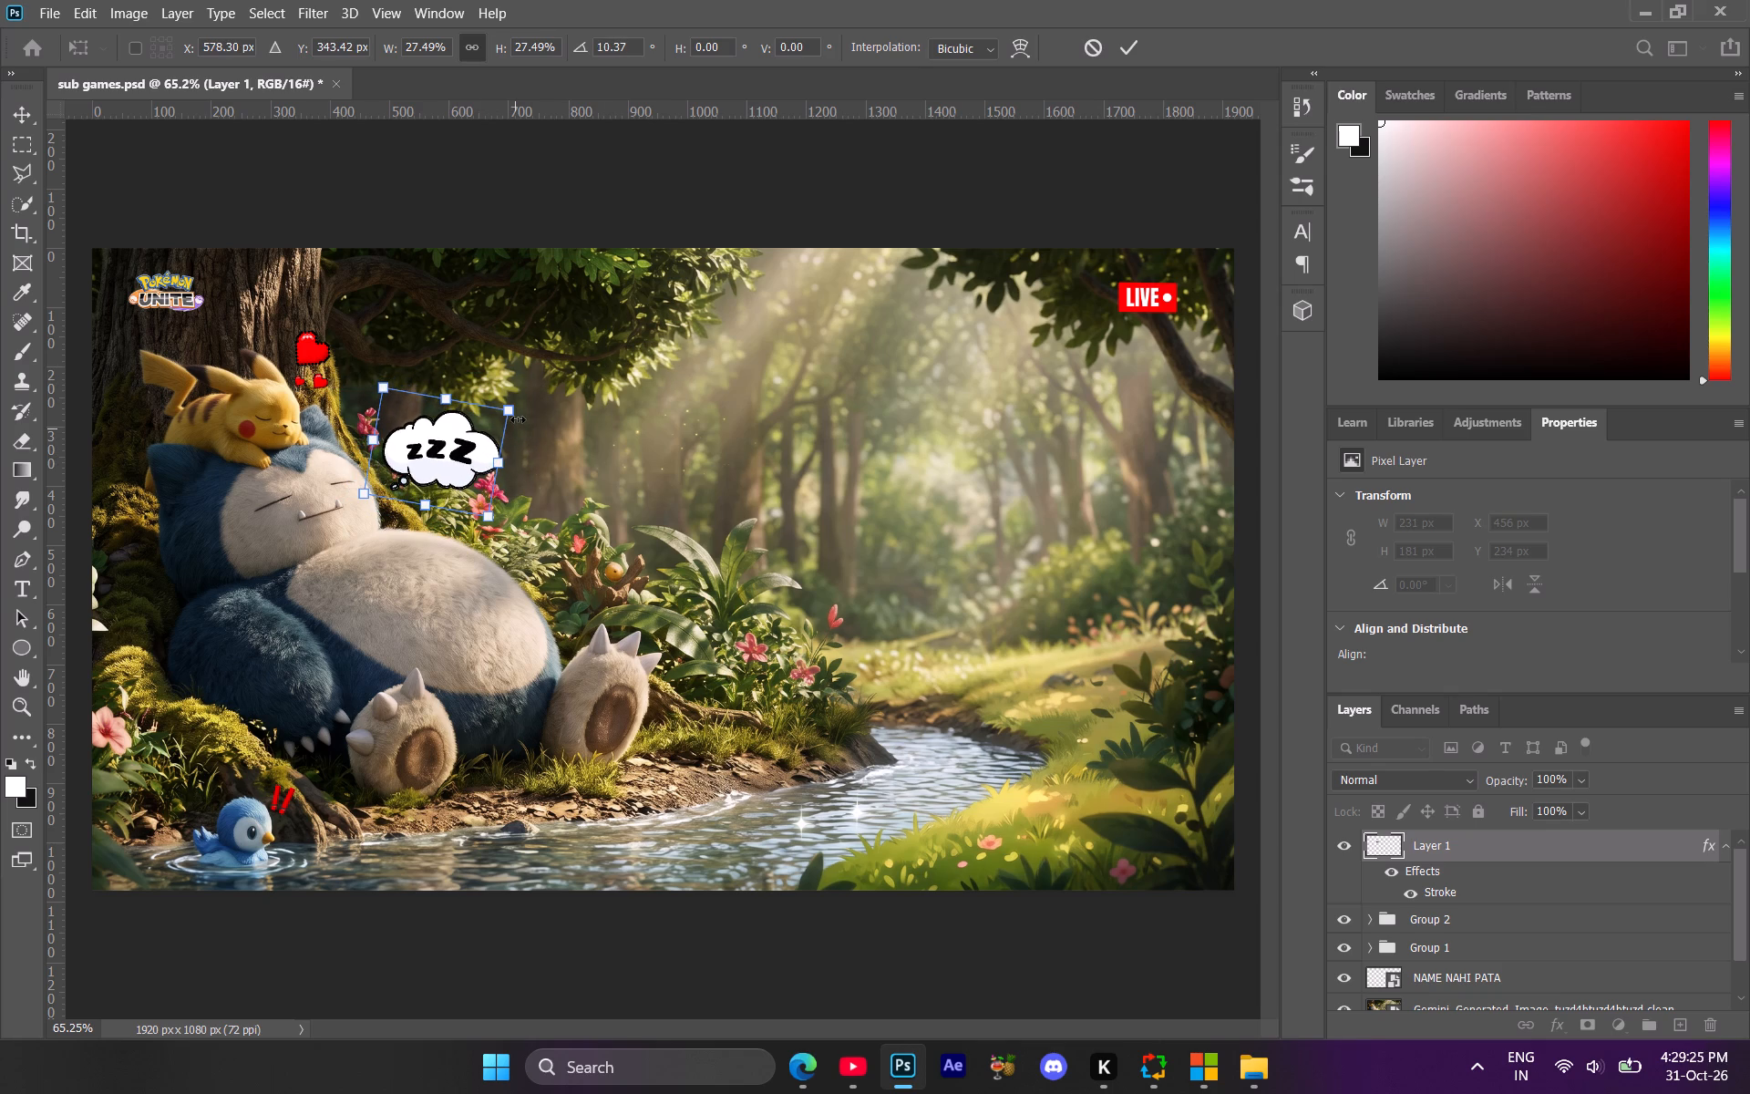
drag(518, 415, 507, 418)
click(427, 459)
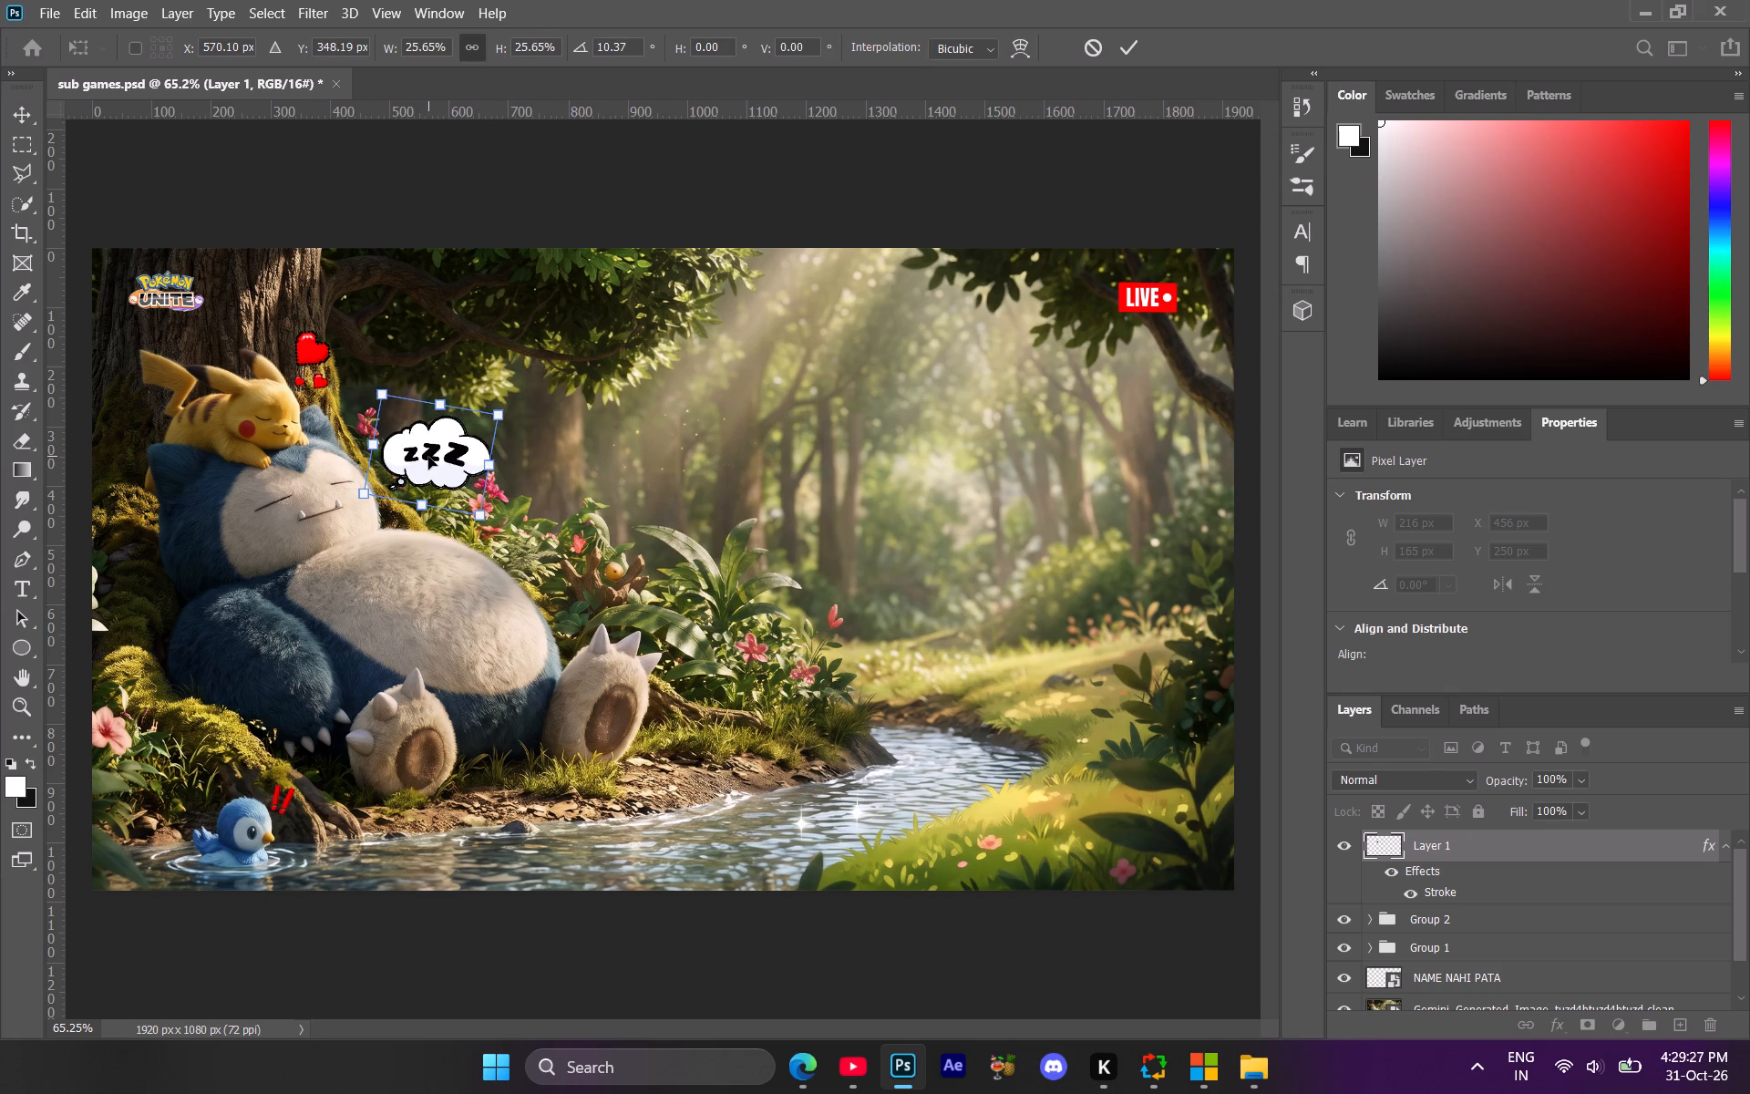
click(561, 400)
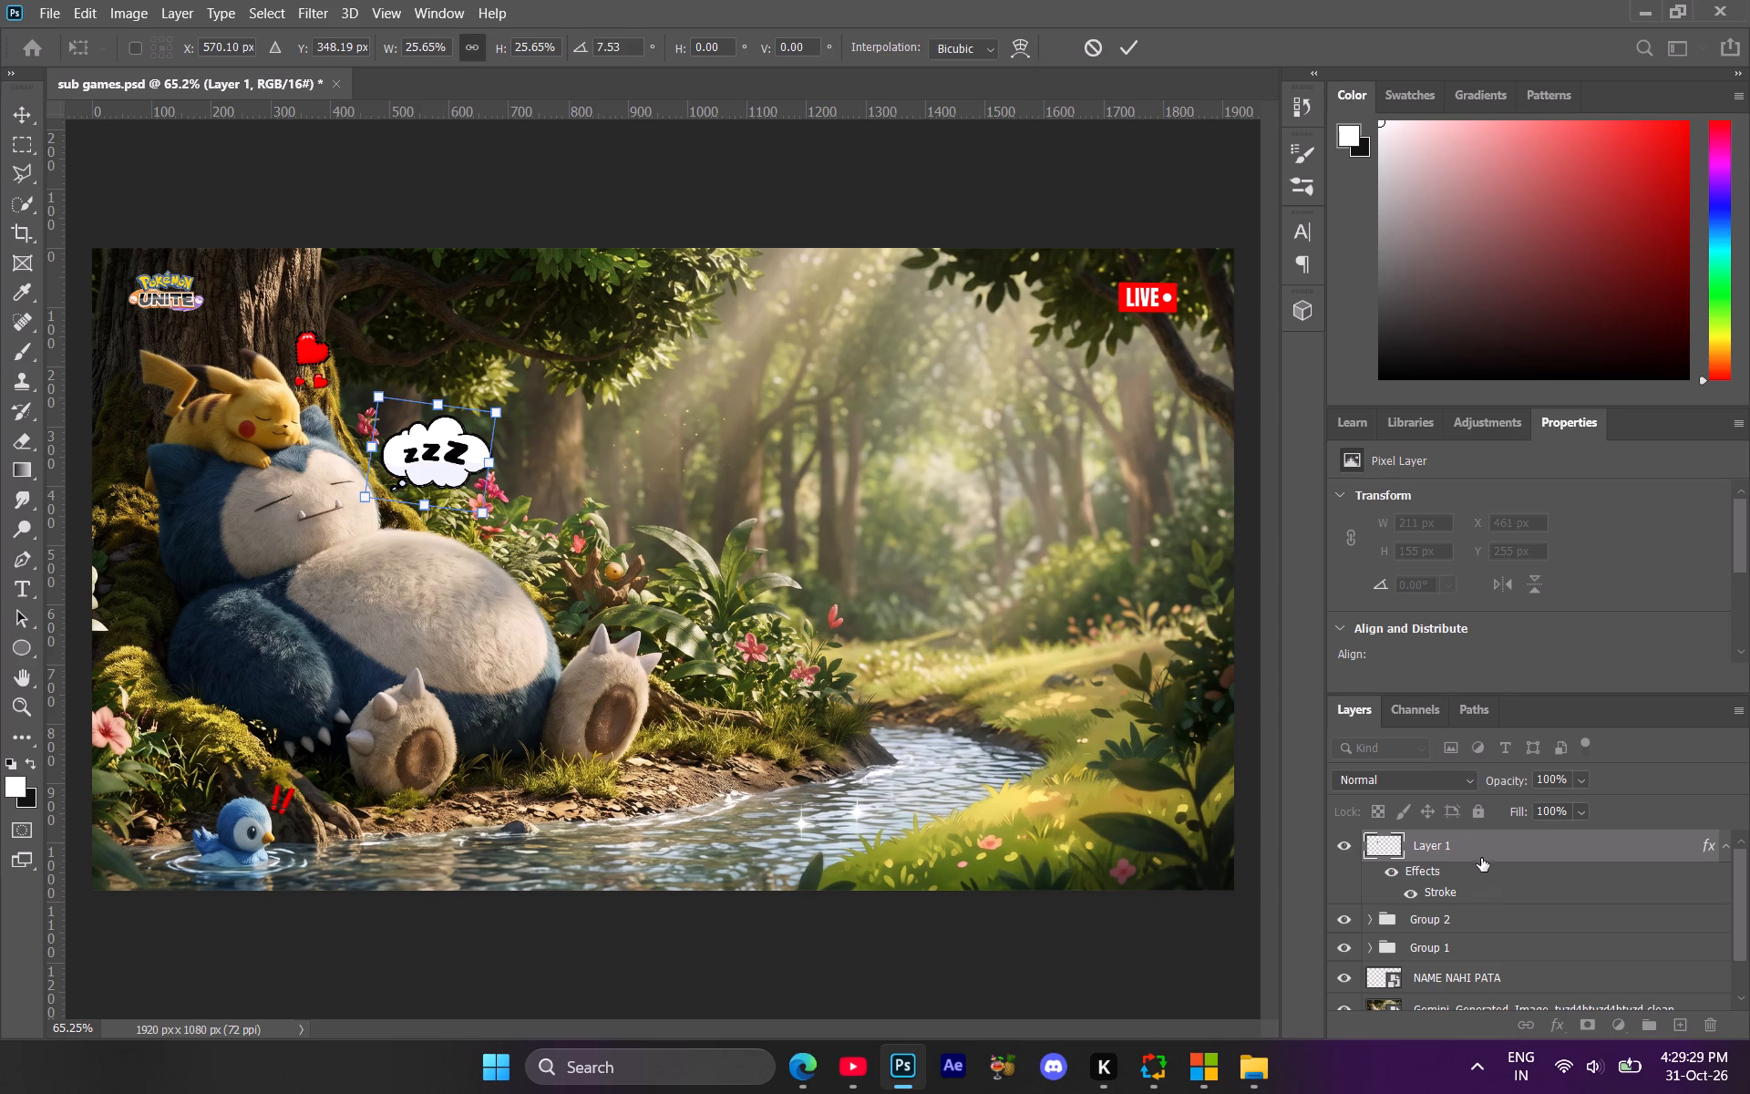
click(1481, 856)
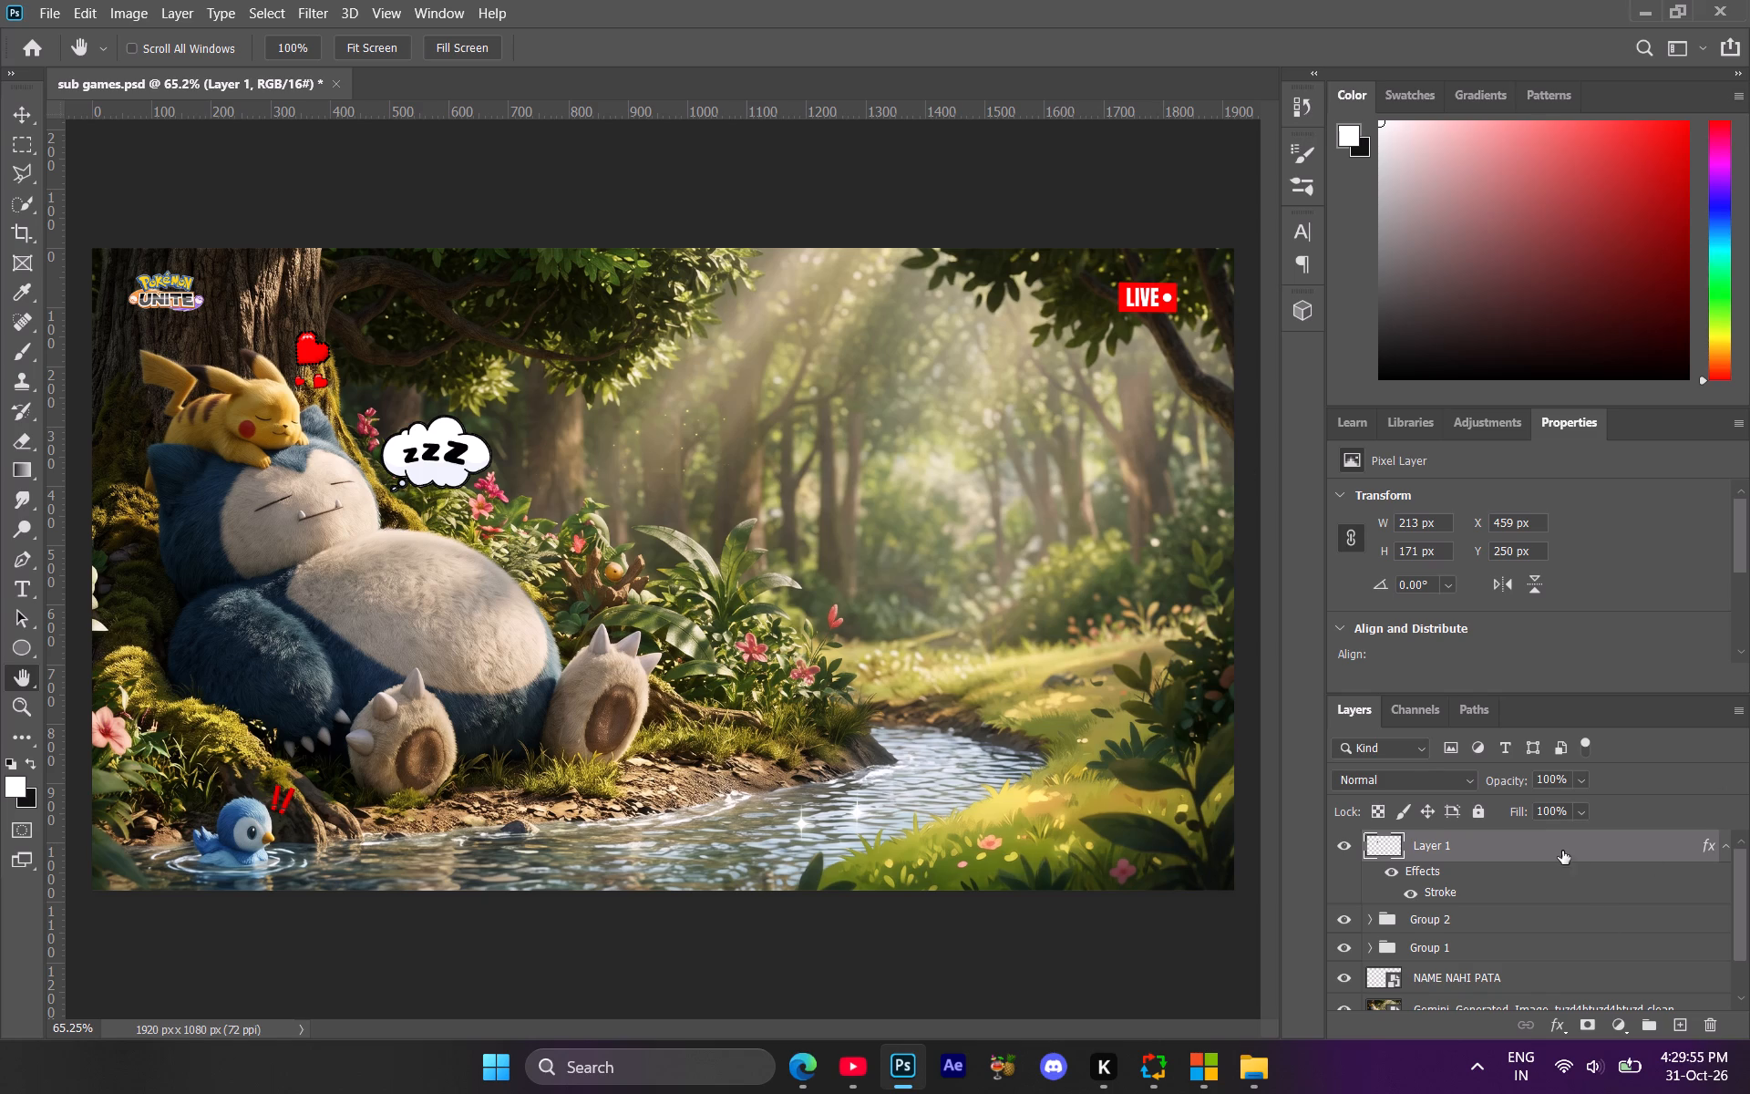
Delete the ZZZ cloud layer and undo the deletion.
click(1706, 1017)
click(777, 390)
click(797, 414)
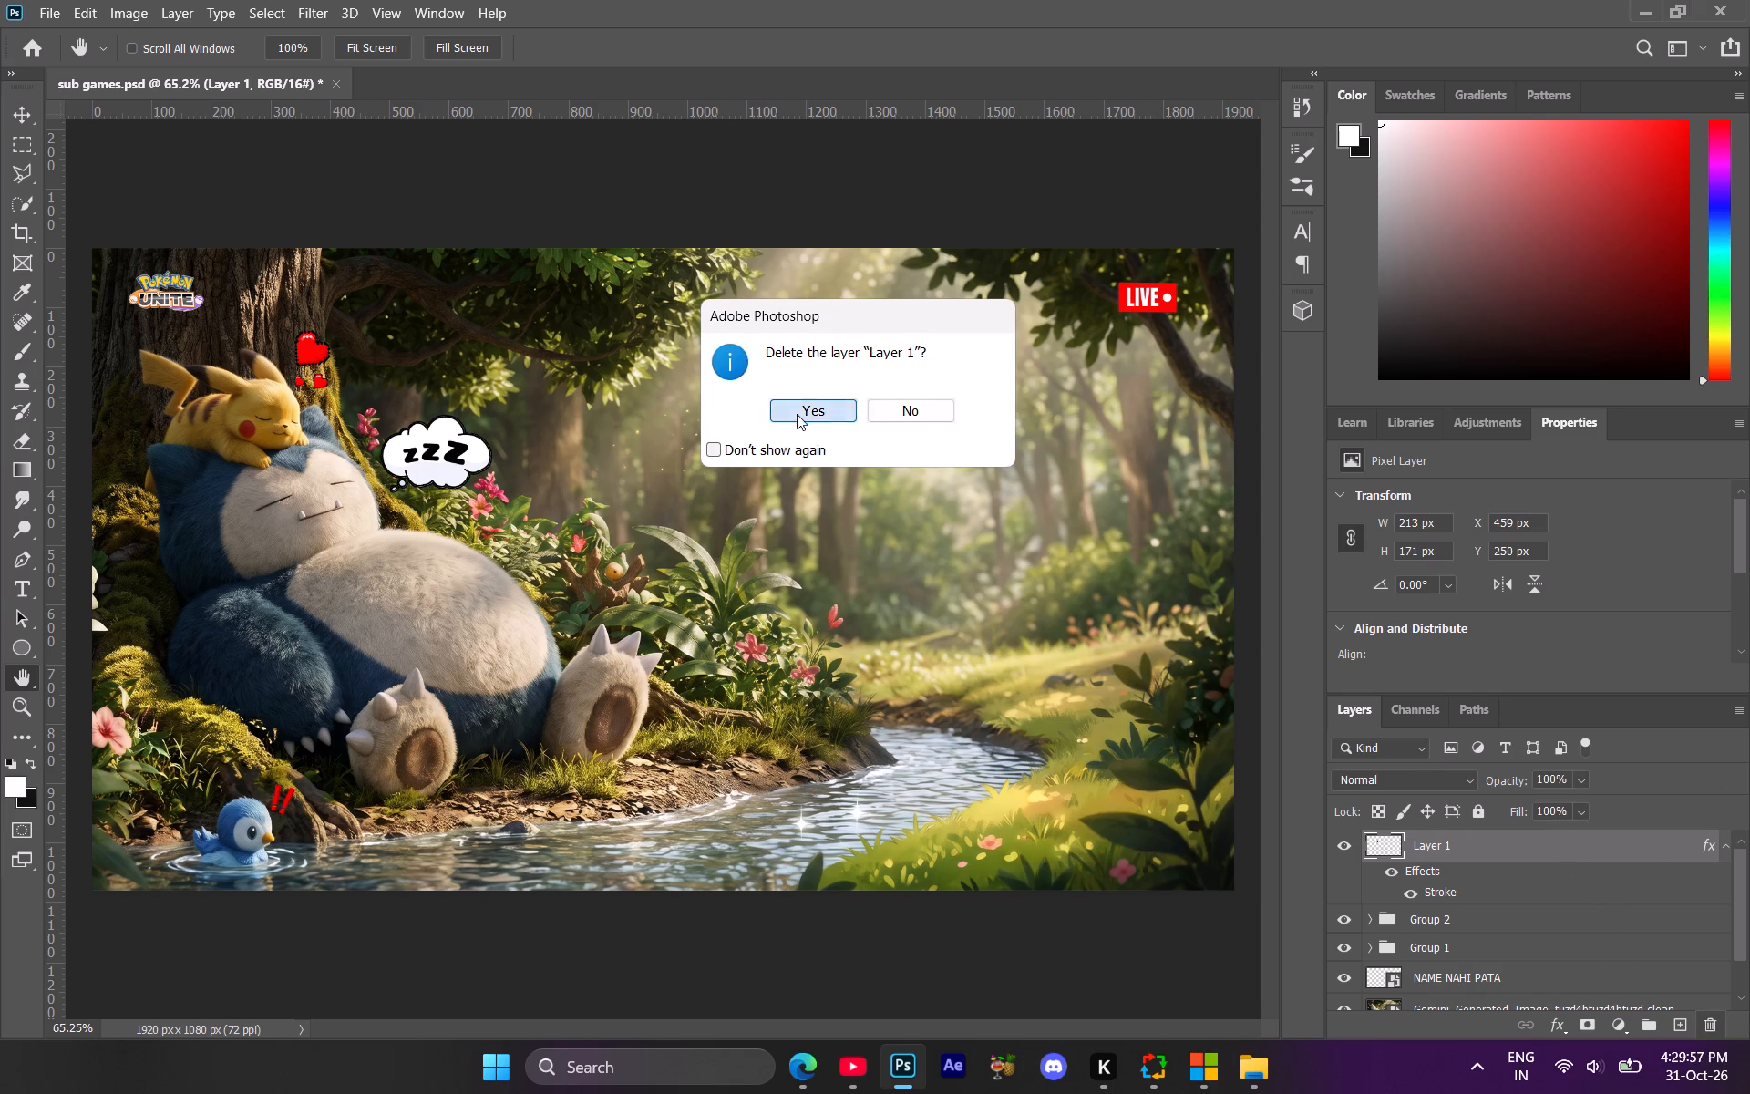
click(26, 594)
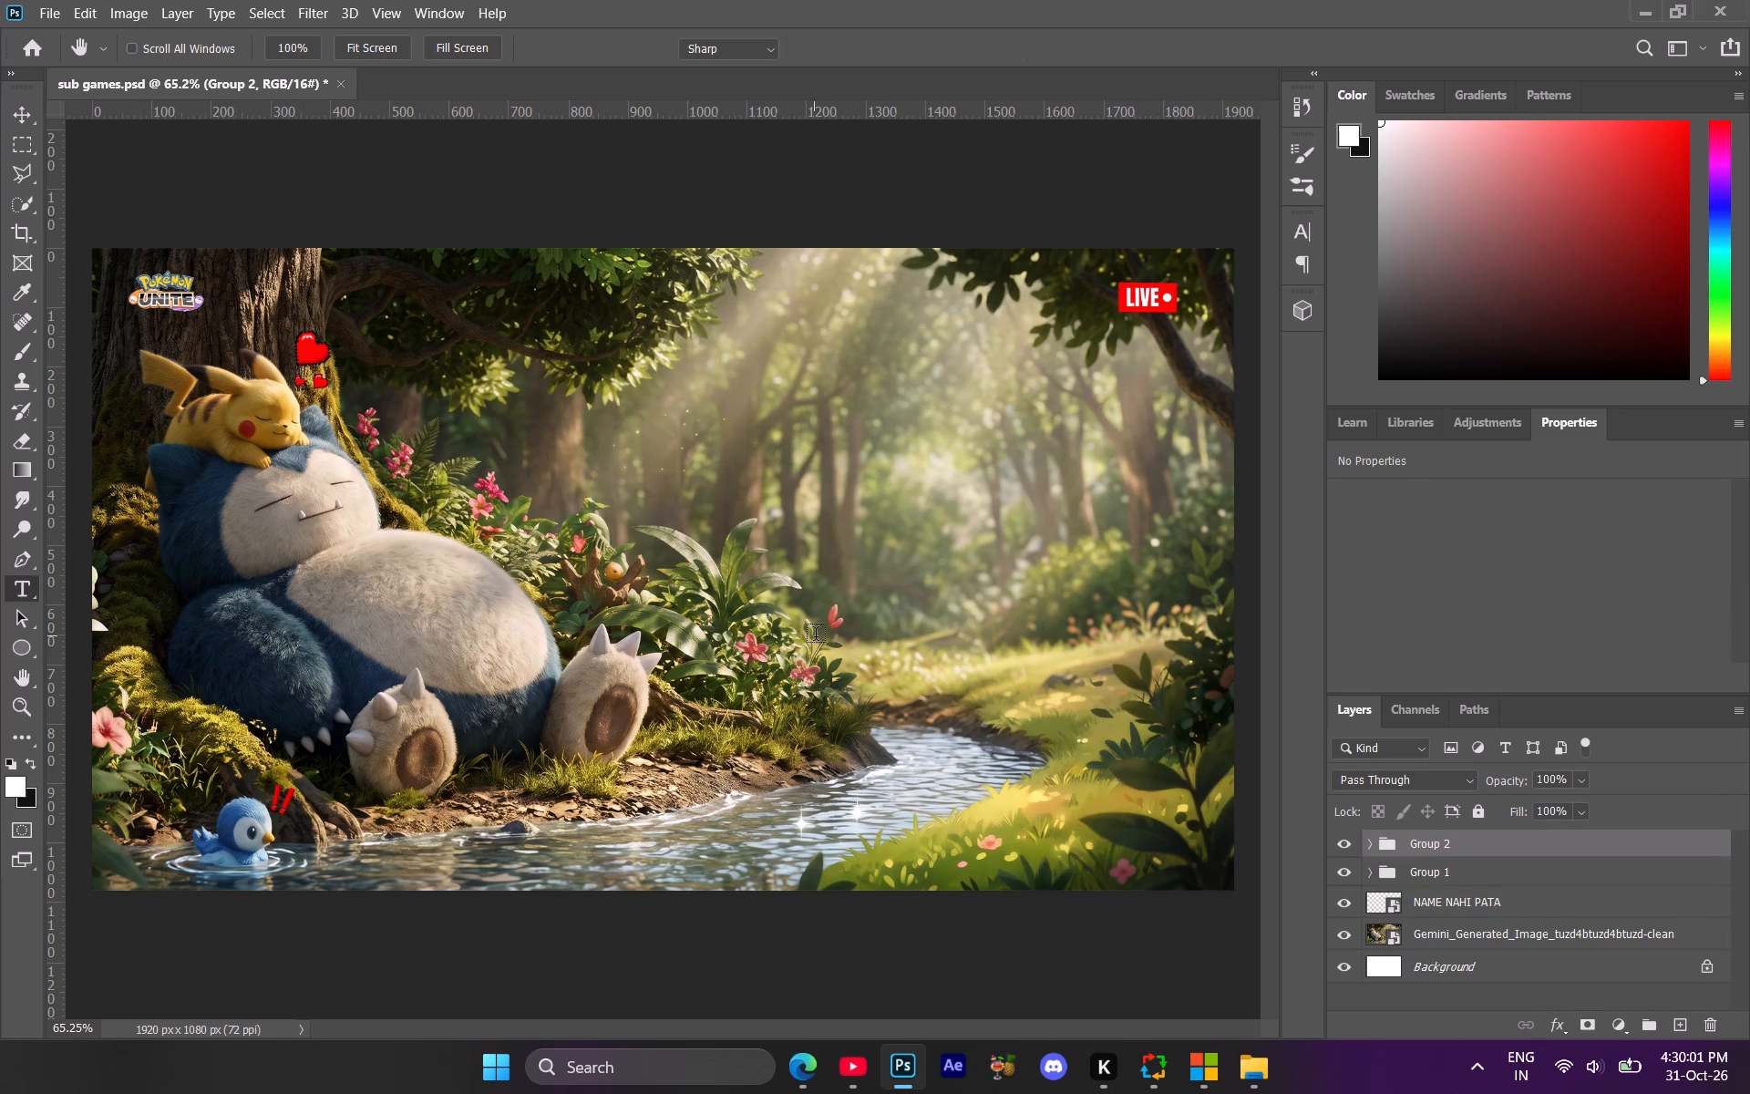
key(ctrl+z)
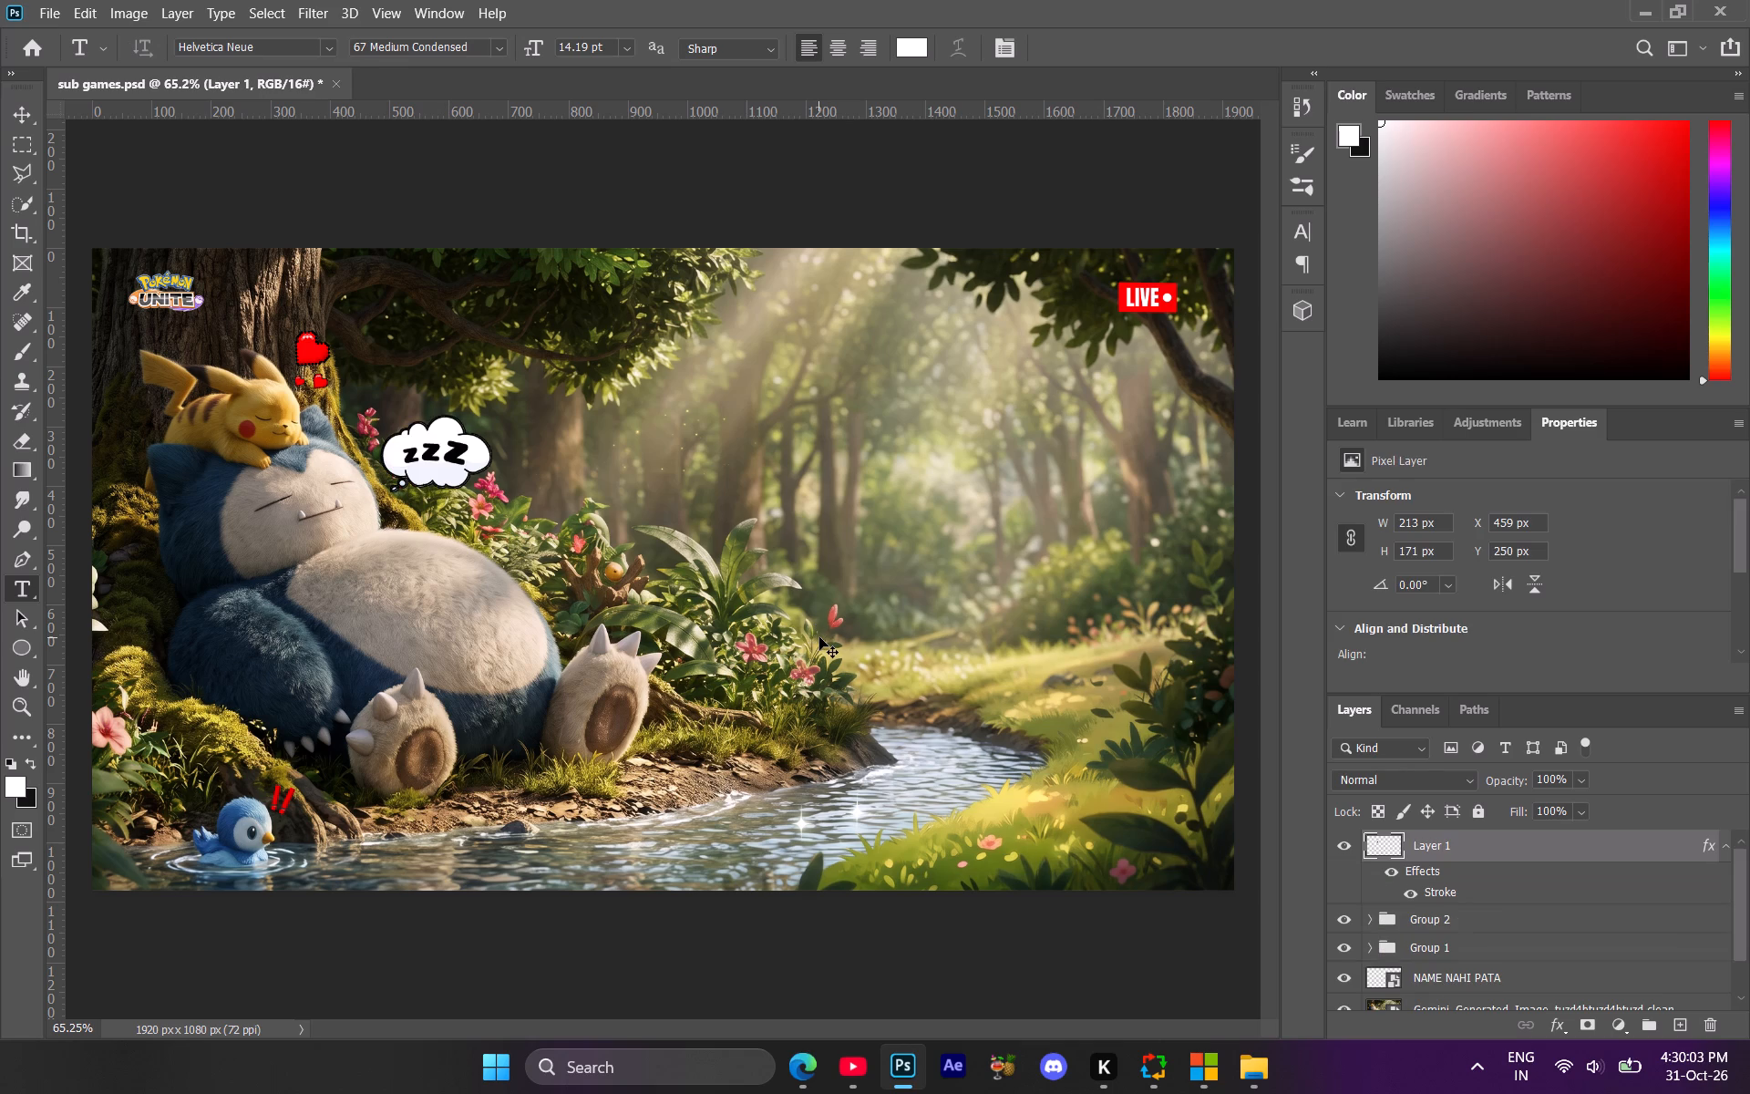
Hide the ZZZ cloud layer.
click(1345, 844)
Add a white text layer reading "z" over the middle of the forest background.
click(844, 585)
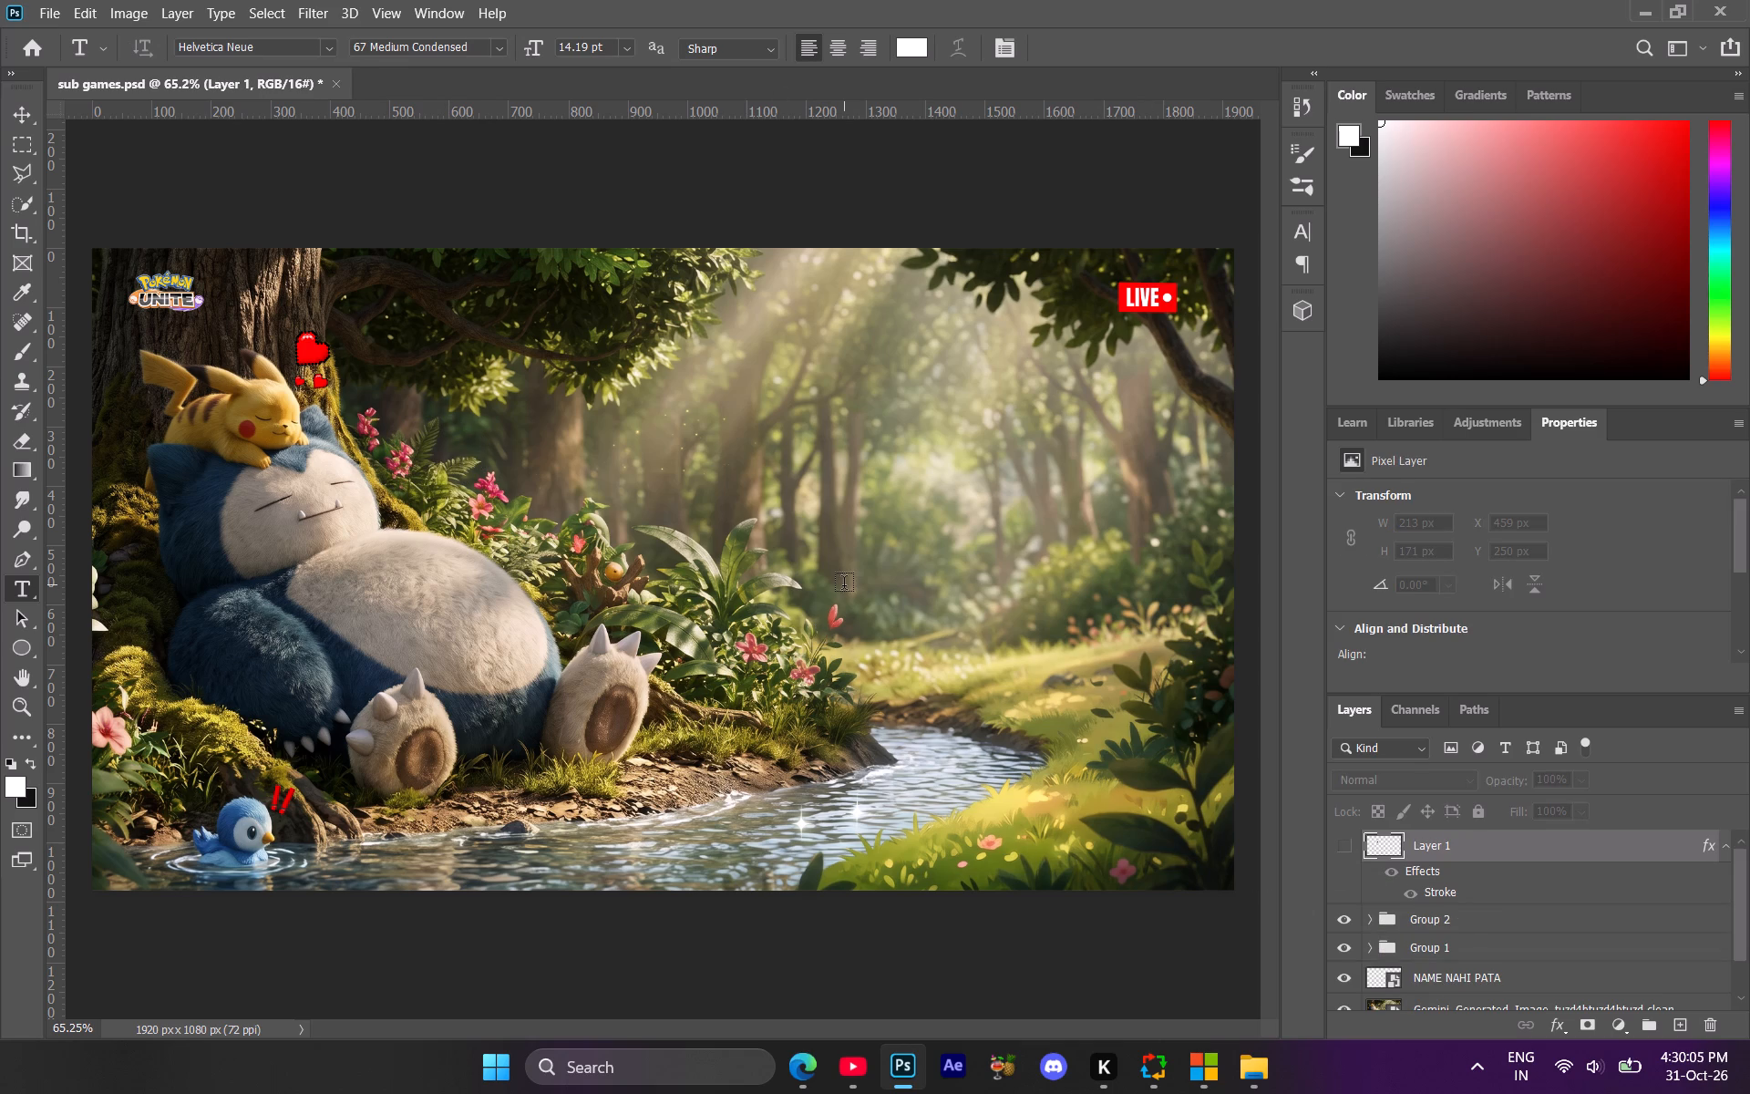
key(z)
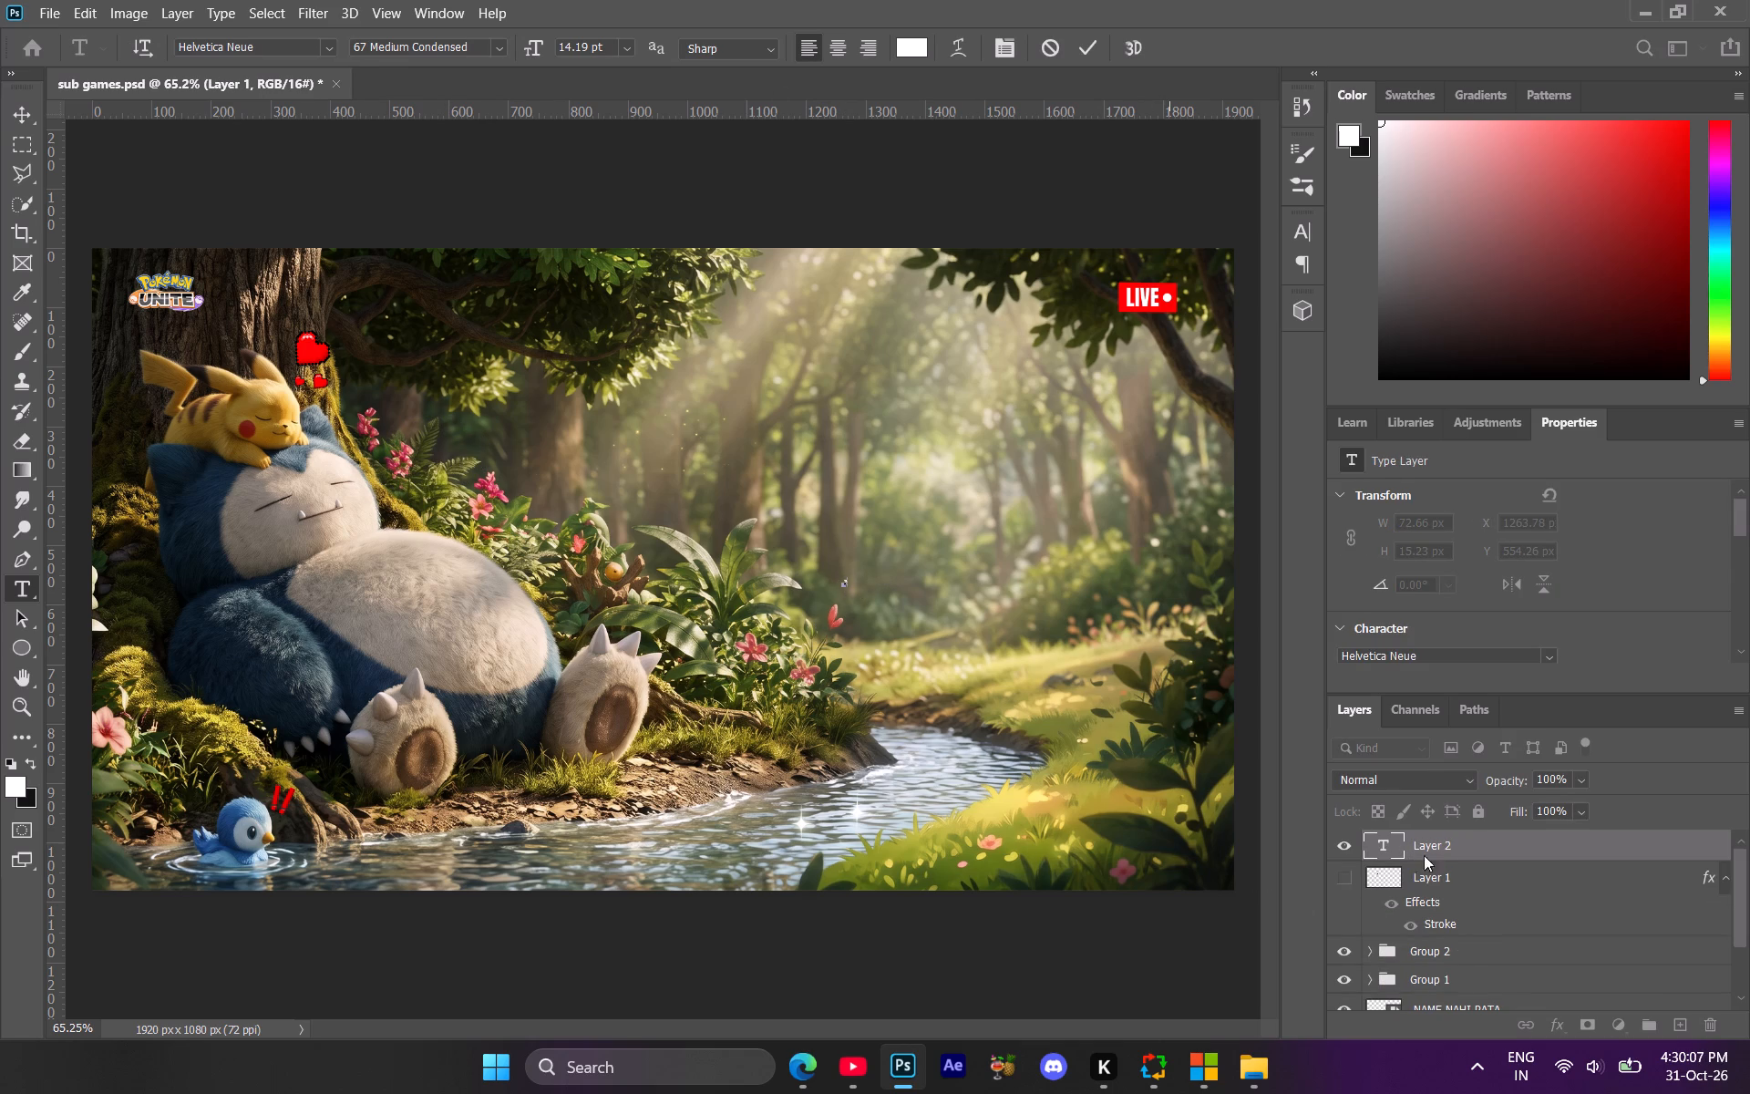
click(1453, 853)
Enlarge the z text proportionally to about 1783% in the middle of the forest background.
click(20, 686)
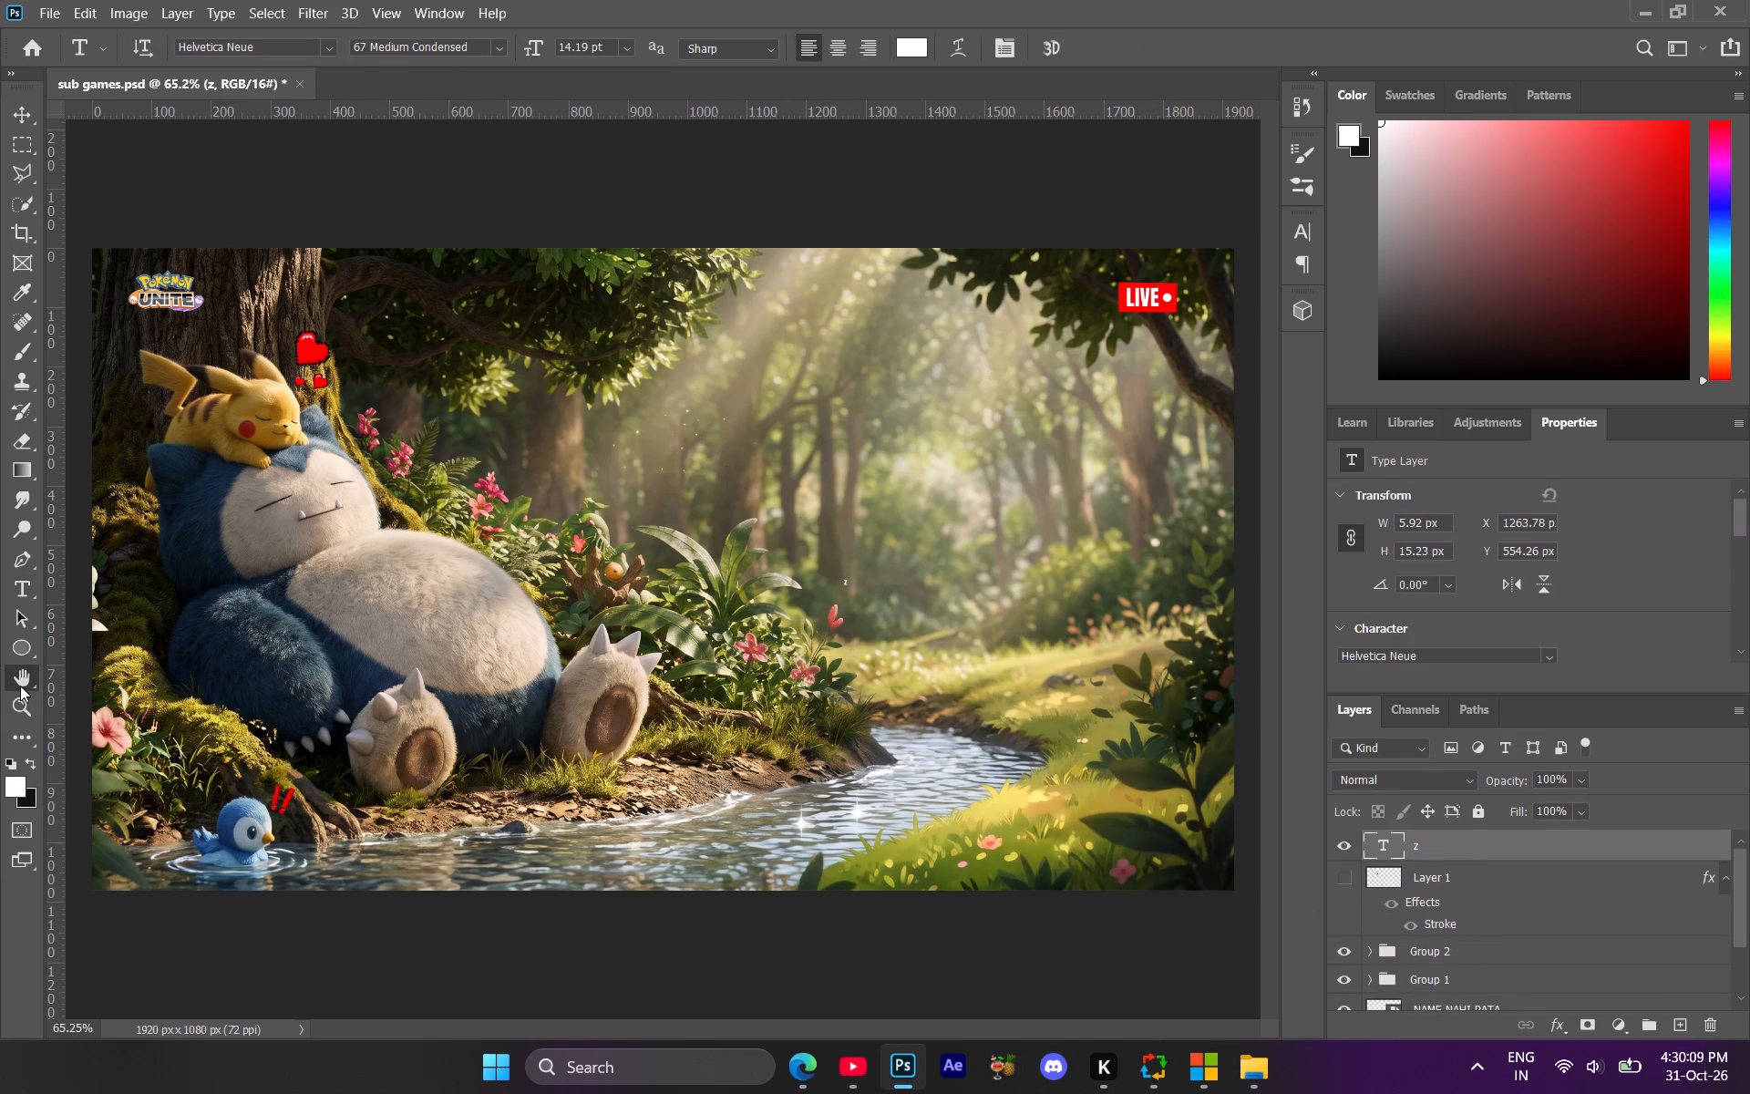
key(ctrl+t)
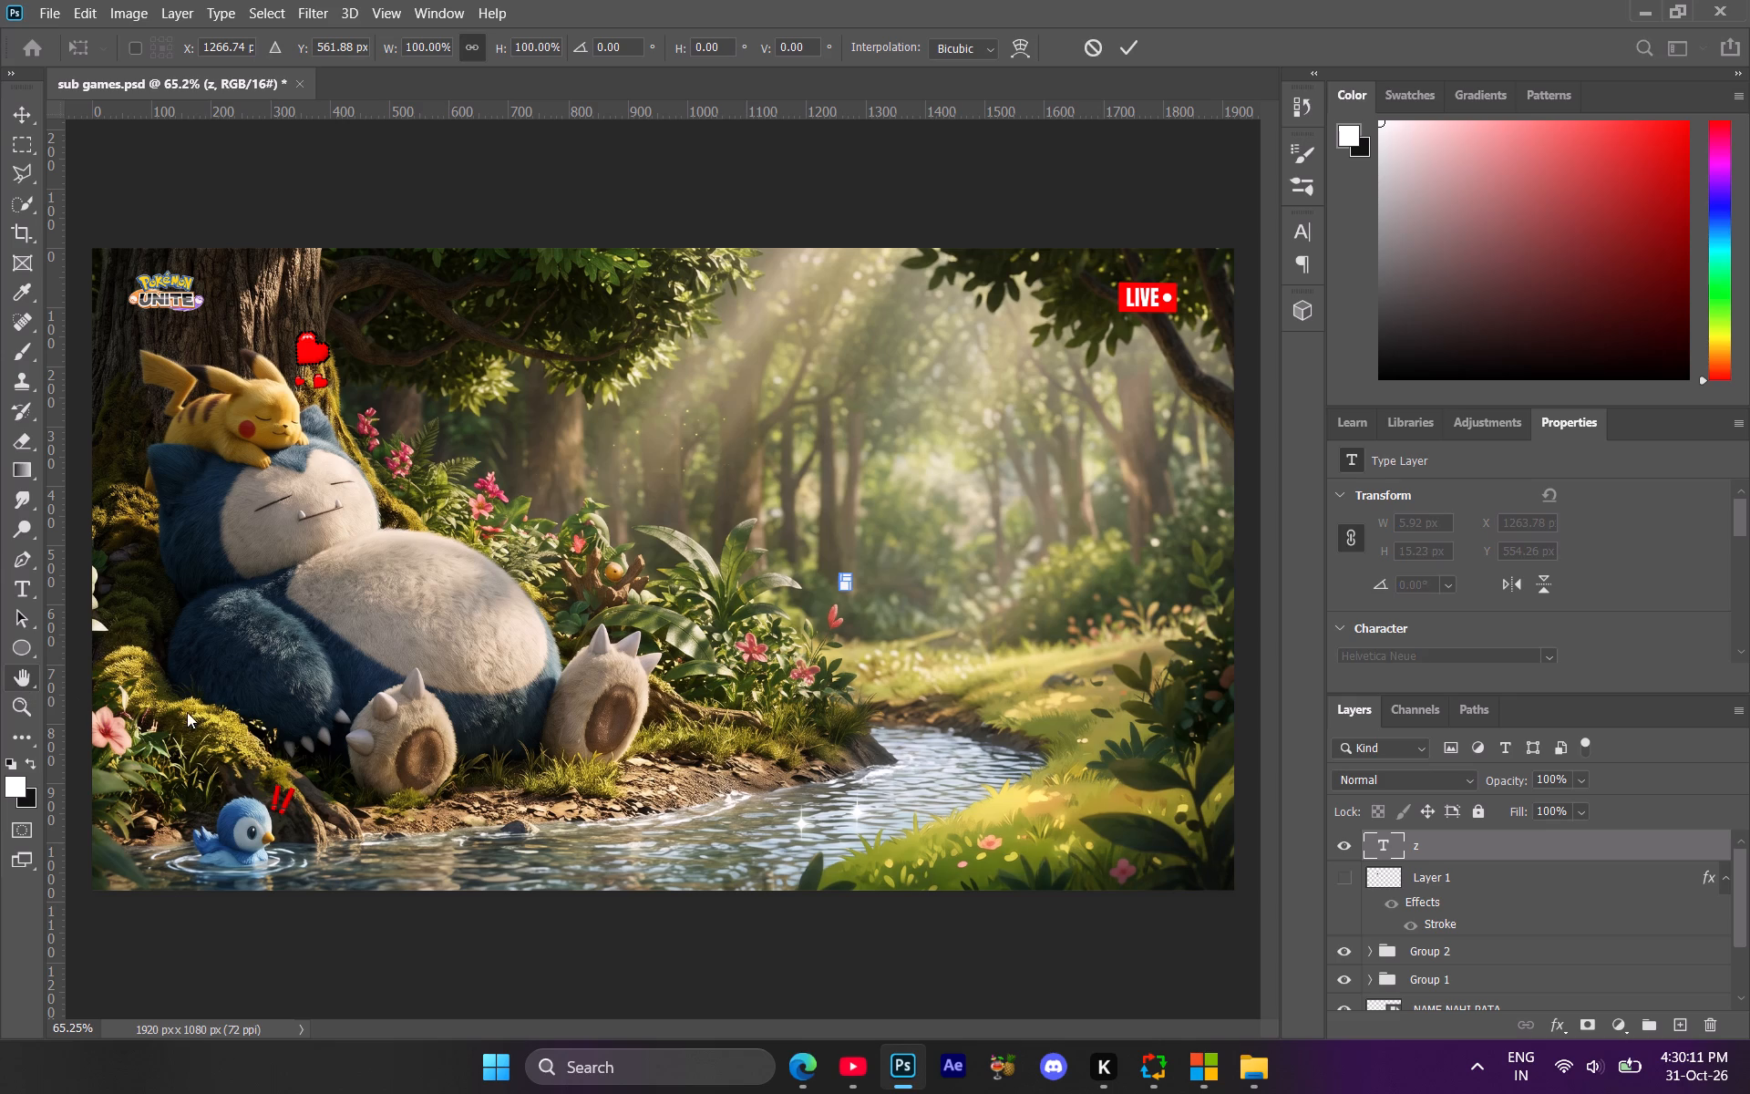
drag(855, 568, 999, 507)
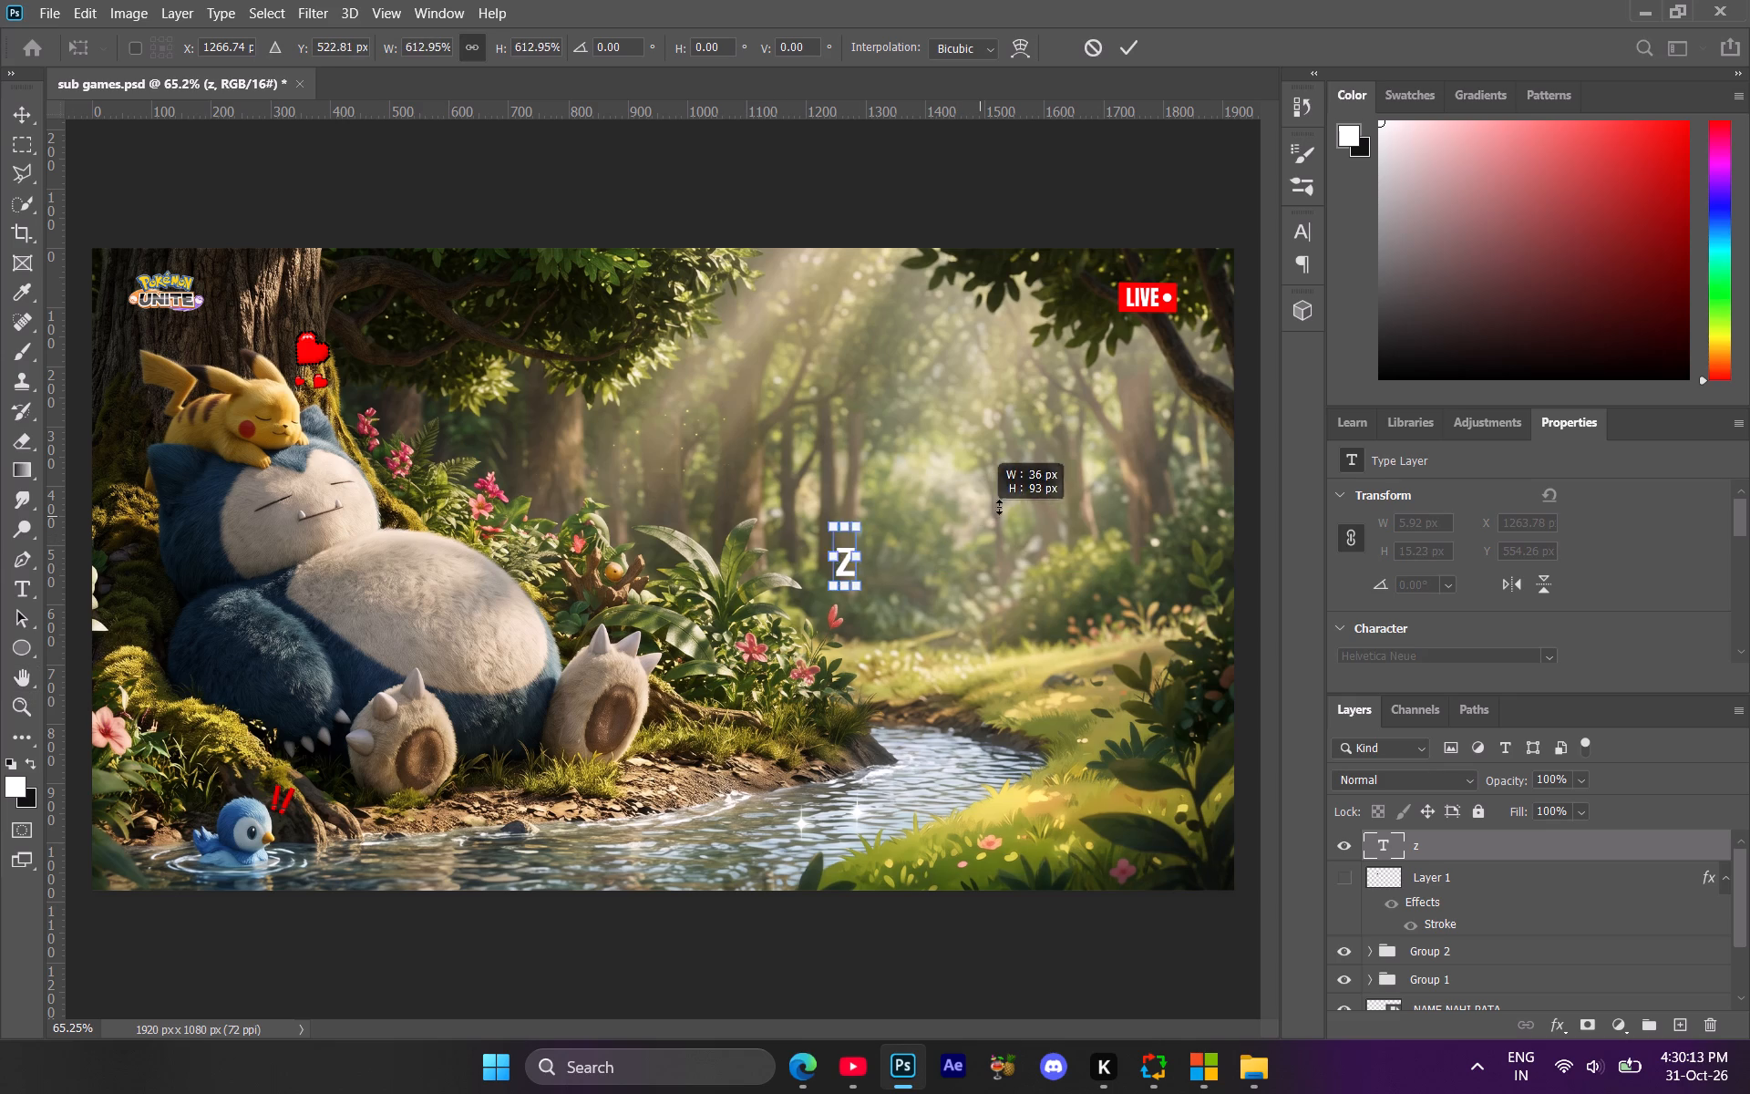
drag(999, 507, 1040, 474)
drag(872, 536, 895, 537)
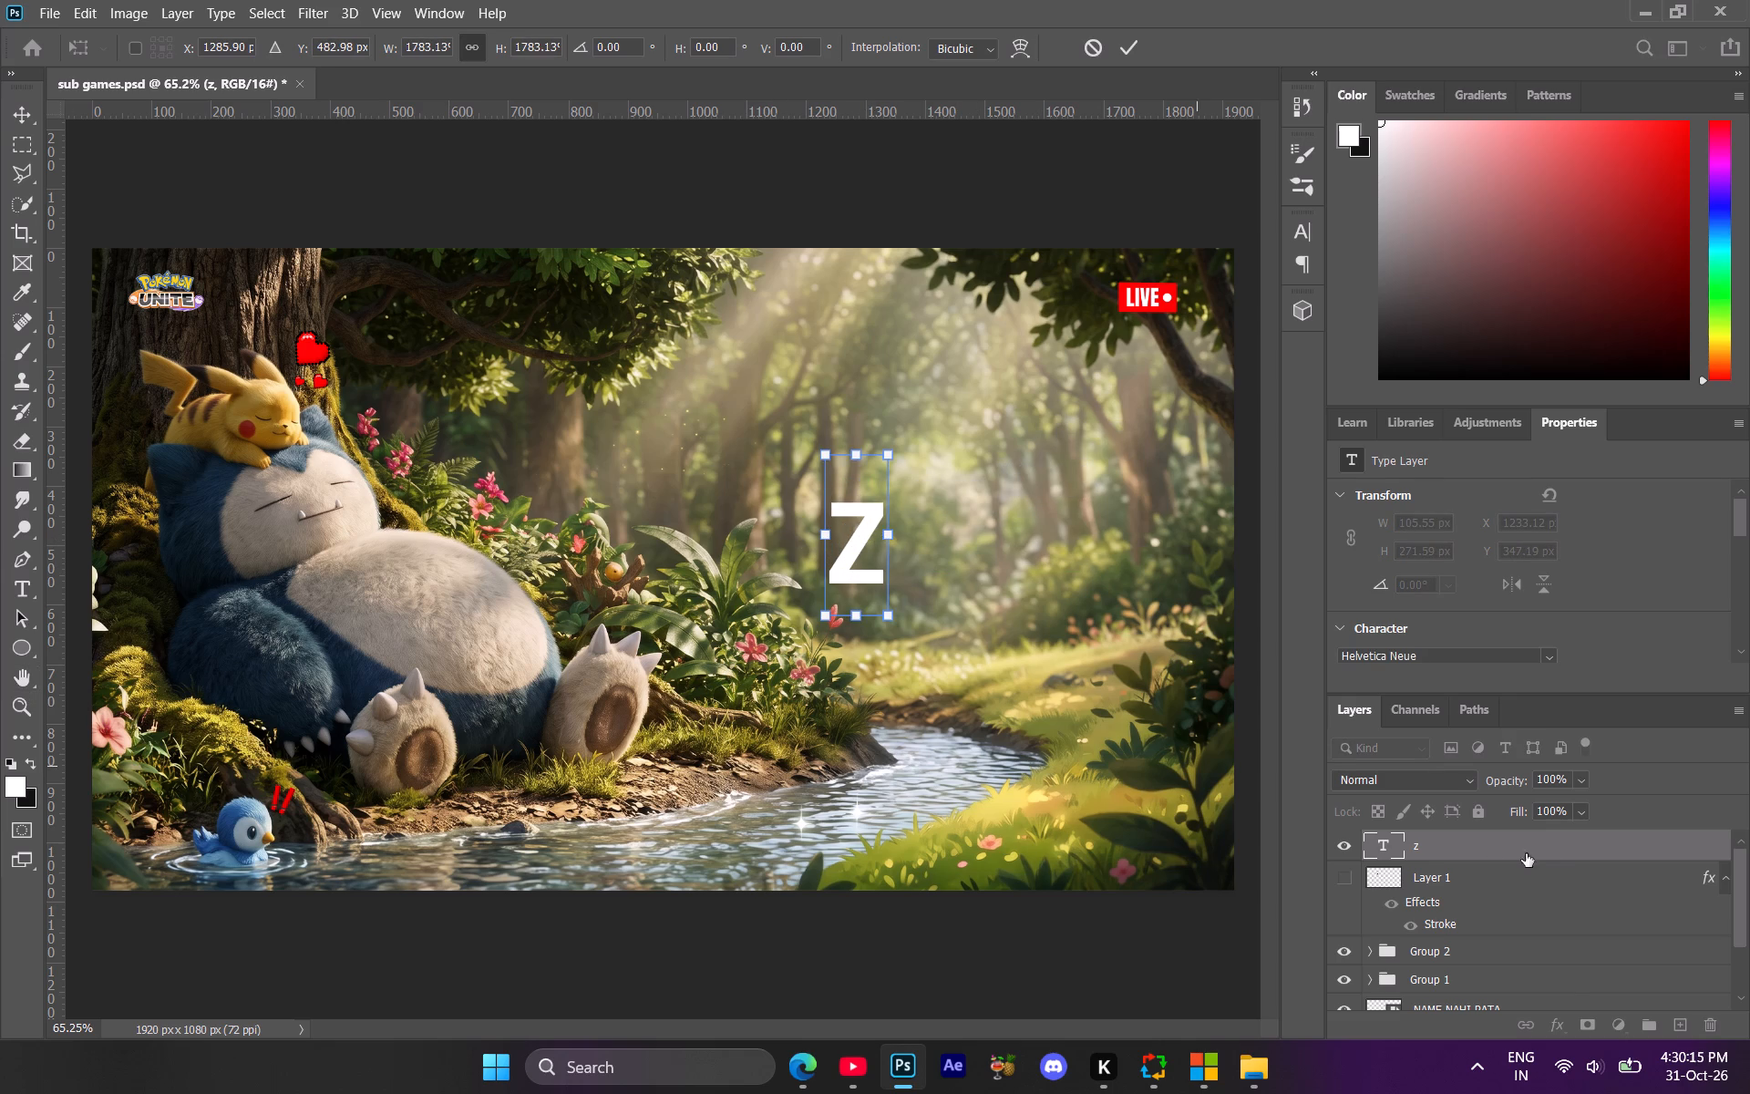
click(1548, 848)
Try the Ackbar font on the z text and settle on the Allexist font.
scroll(1559, 588, down, 5)
click(1547, 558)
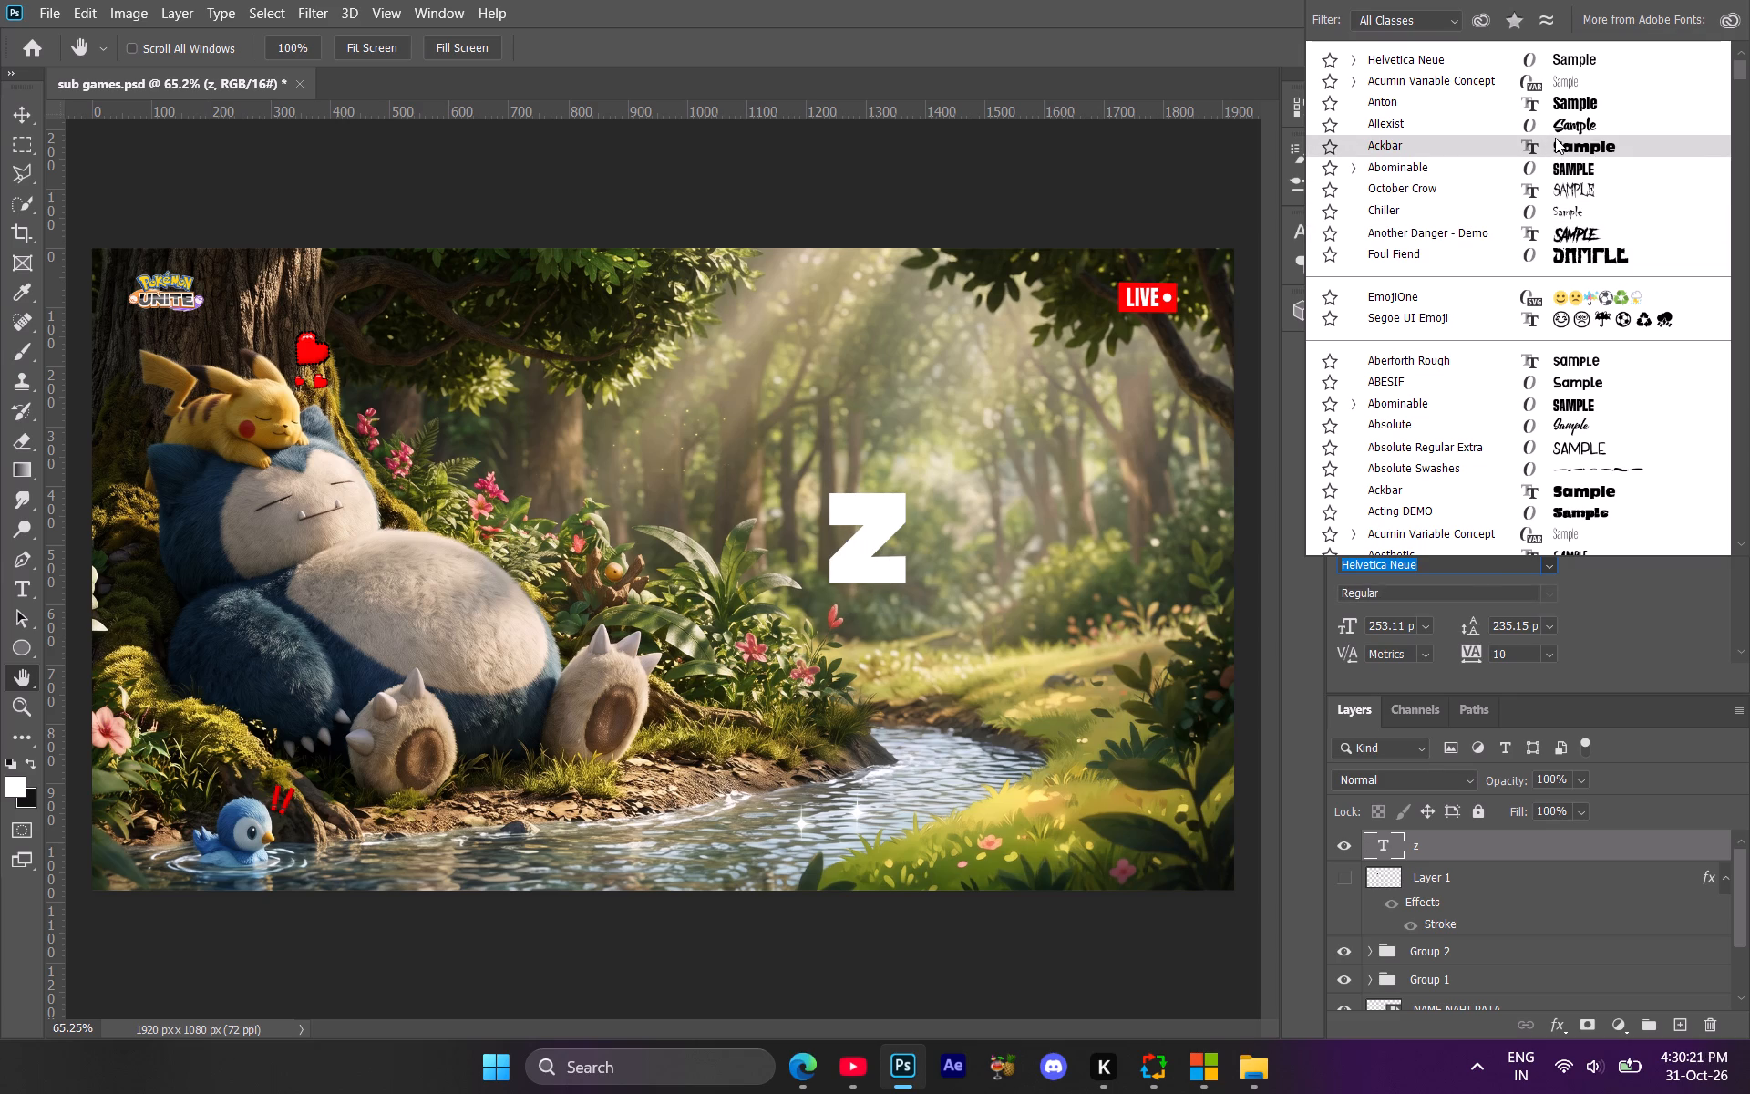
click(1555, 139)
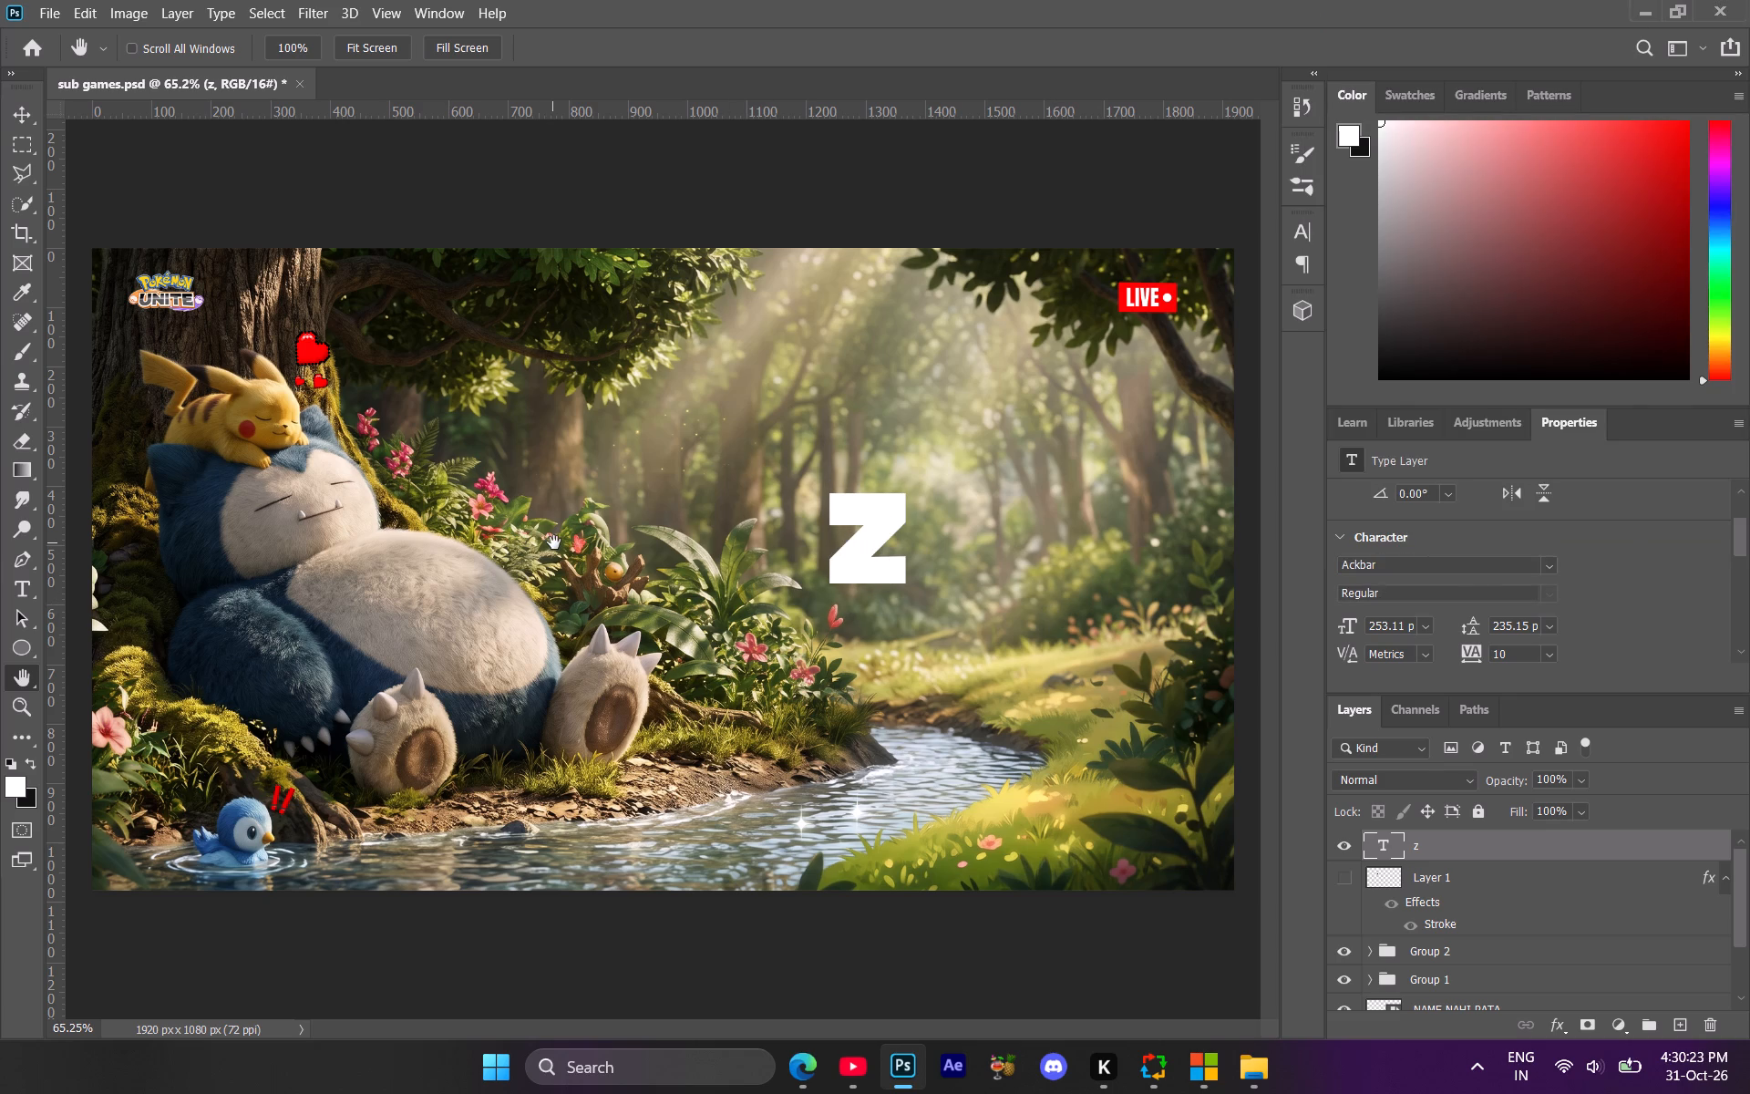
click(1539, 564)
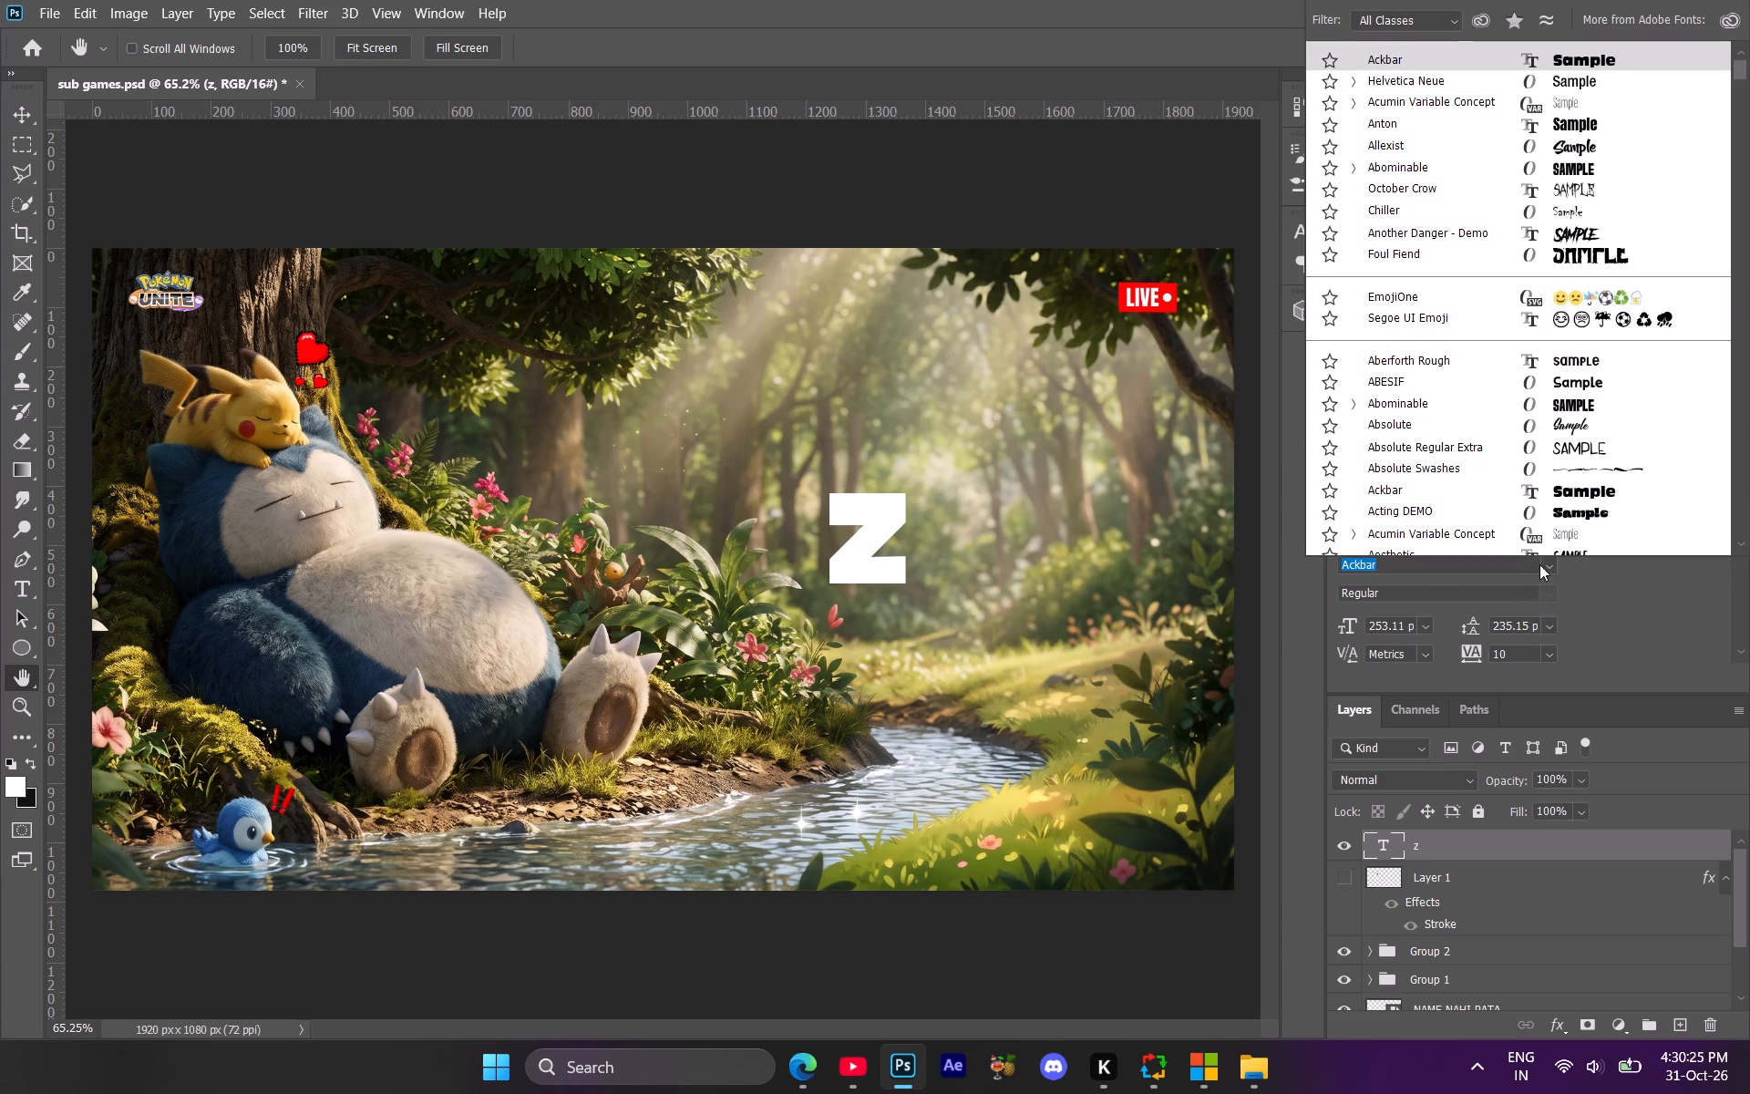
click(1534, 139)
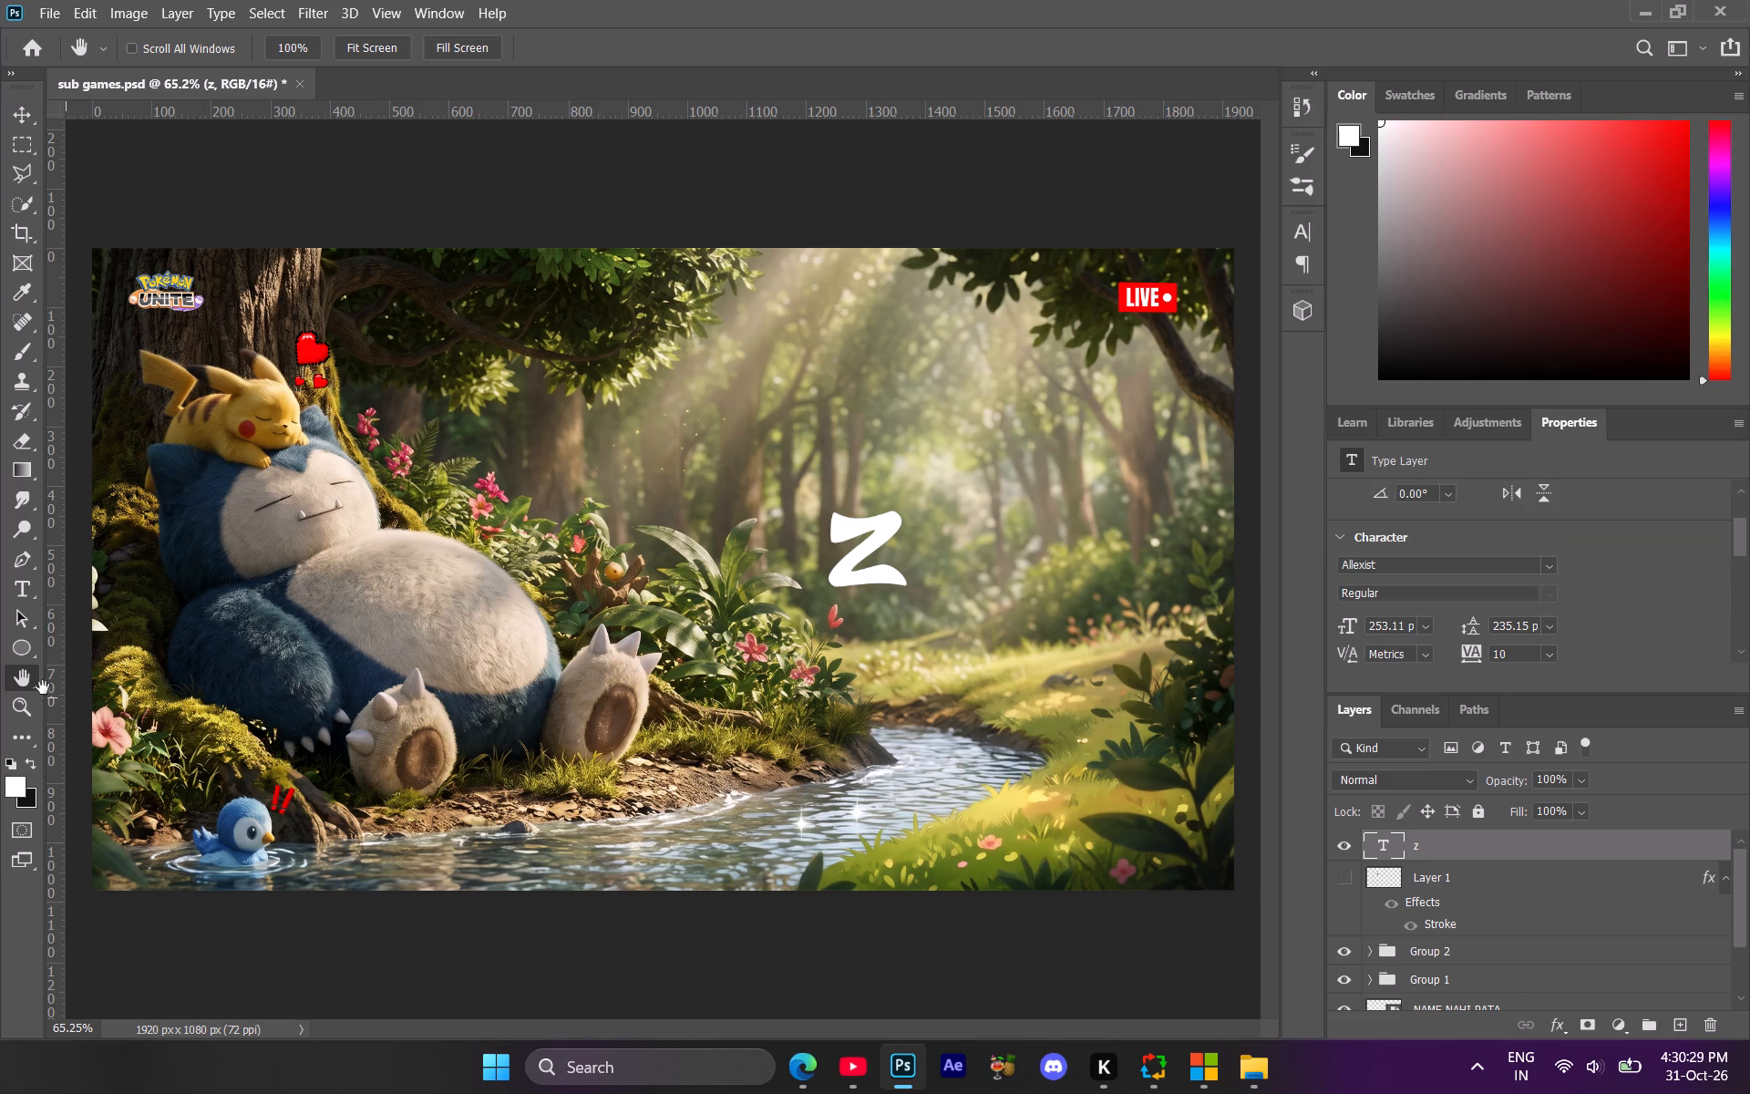
Convert the z text layer to a shape.
click(21, 611)
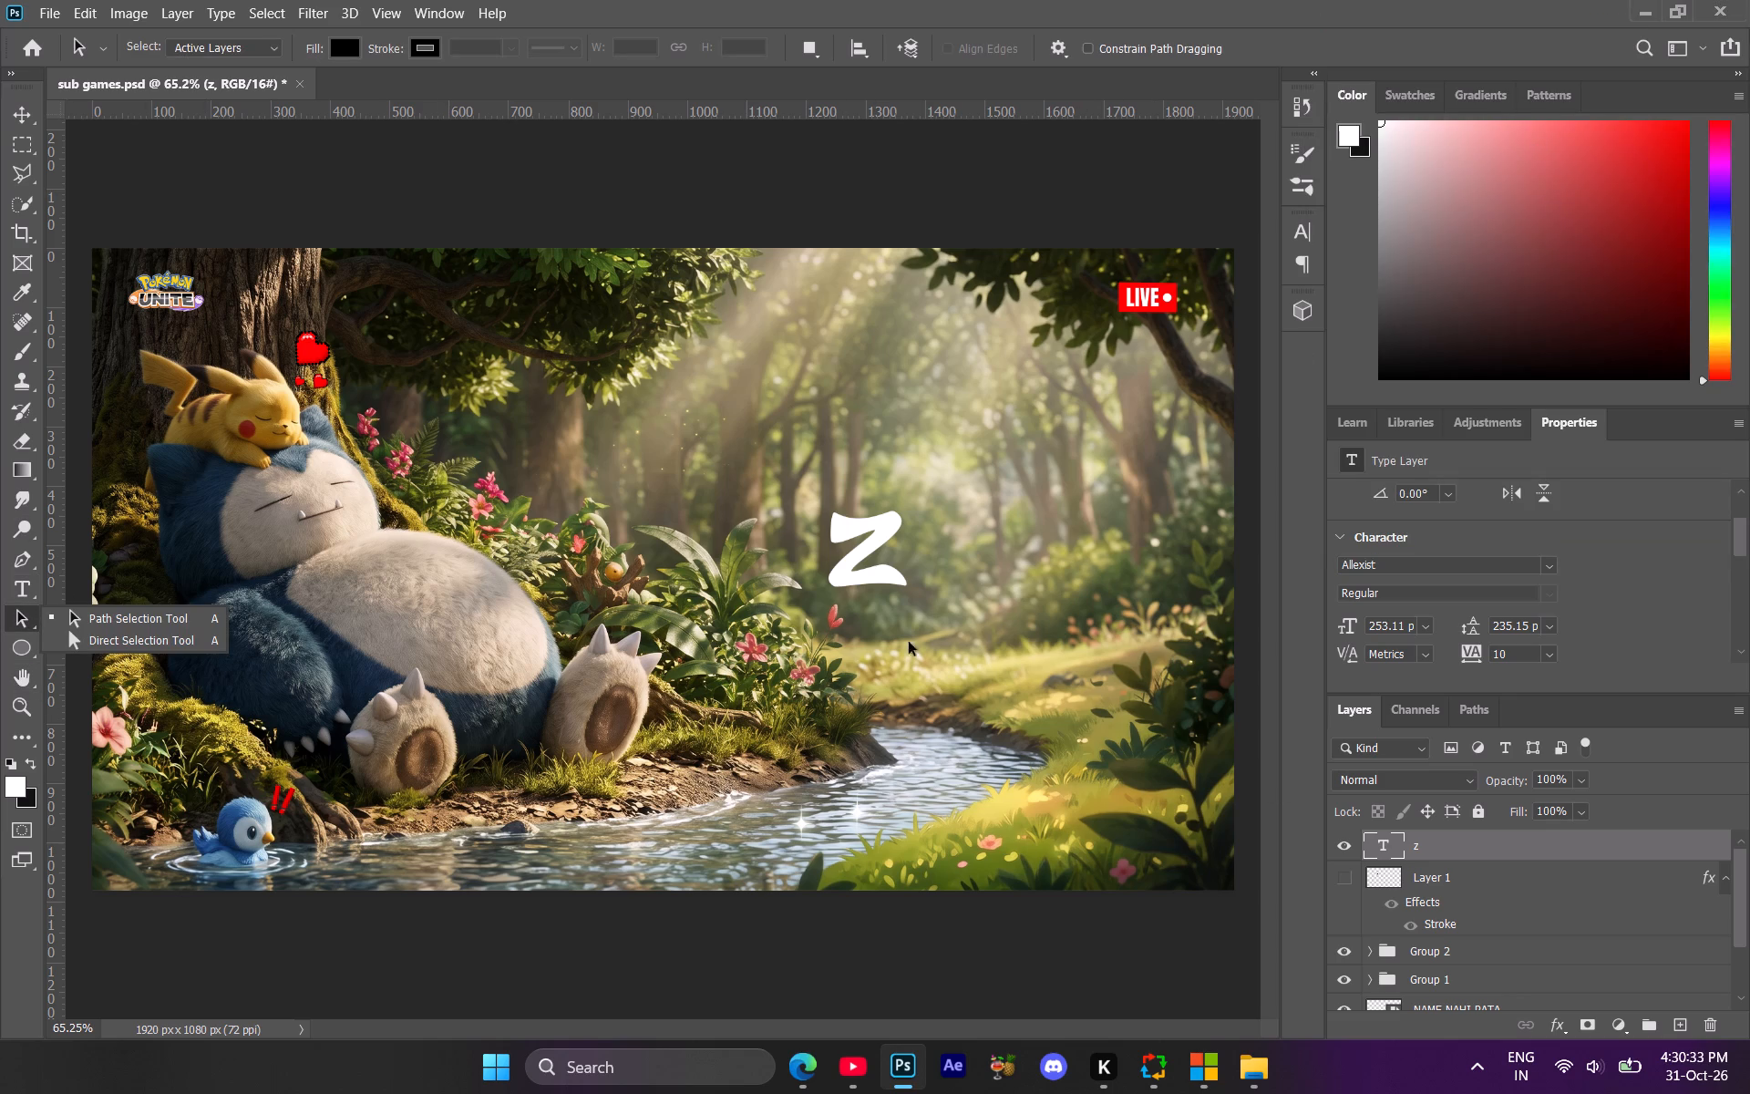
right_click(1436, 848)
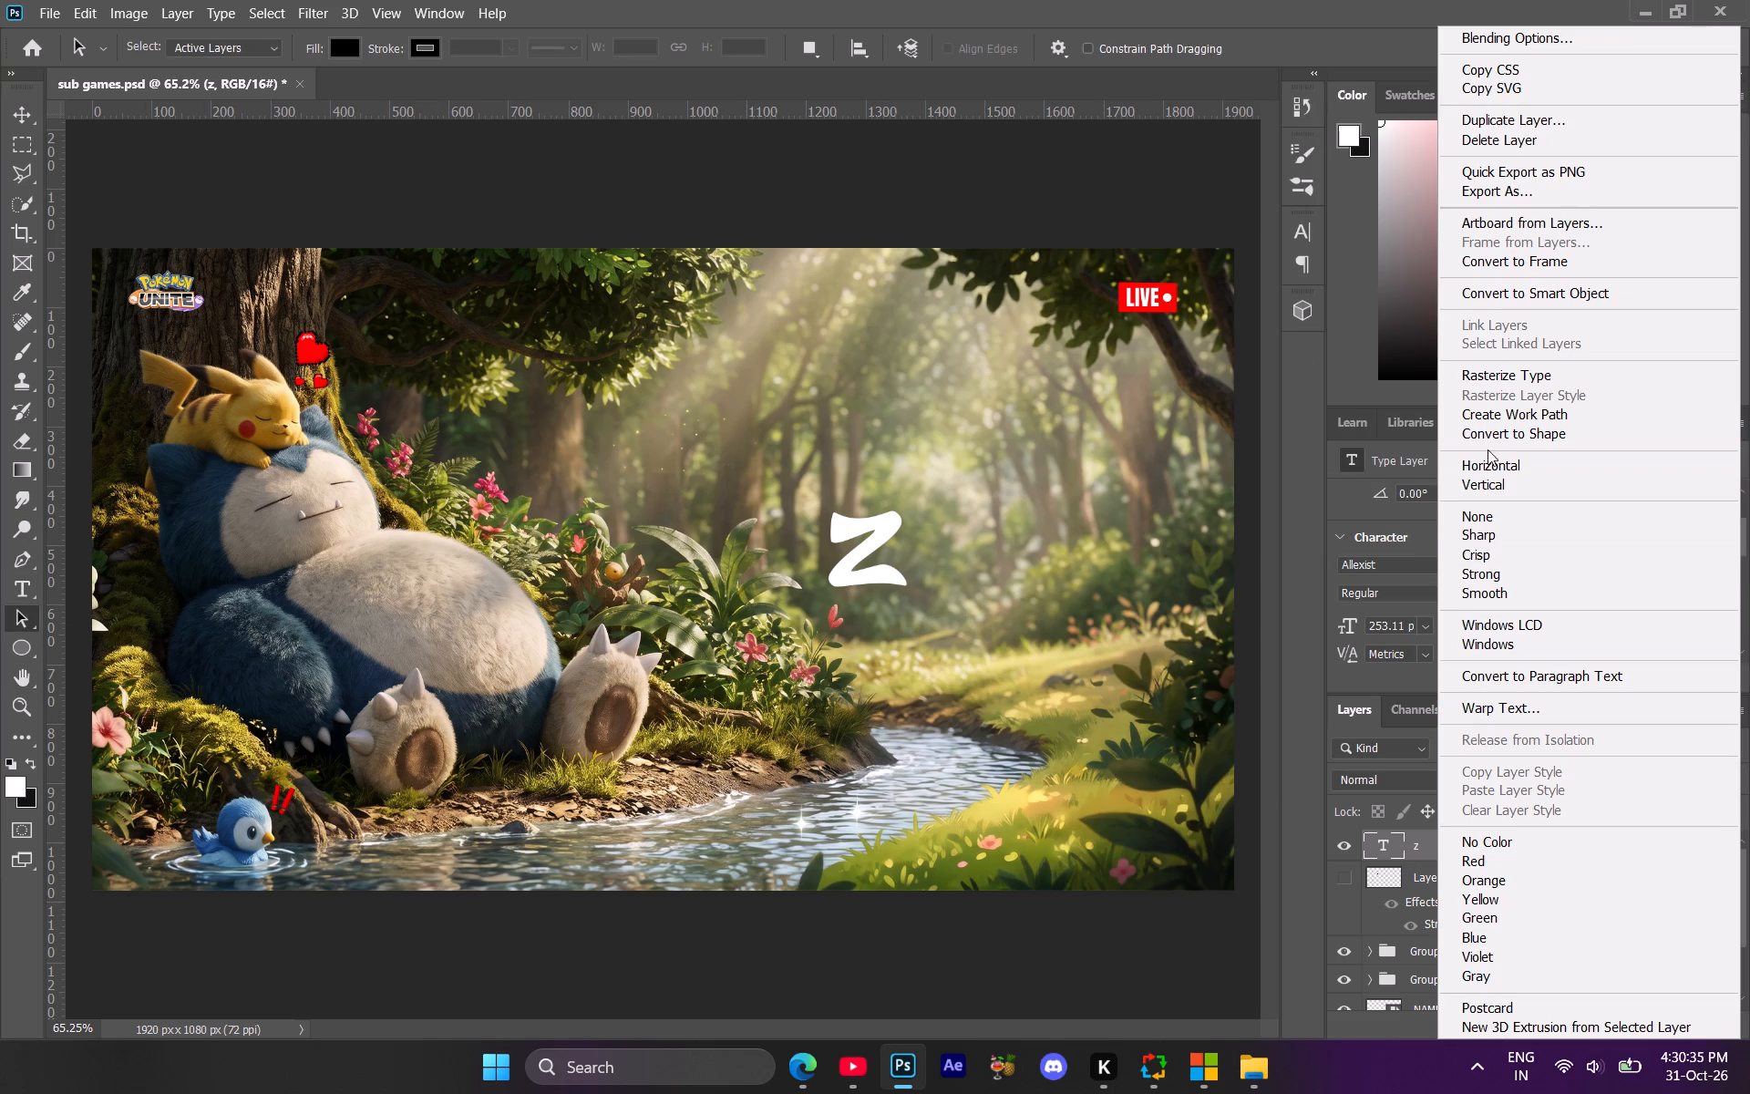
click(1504, 436)
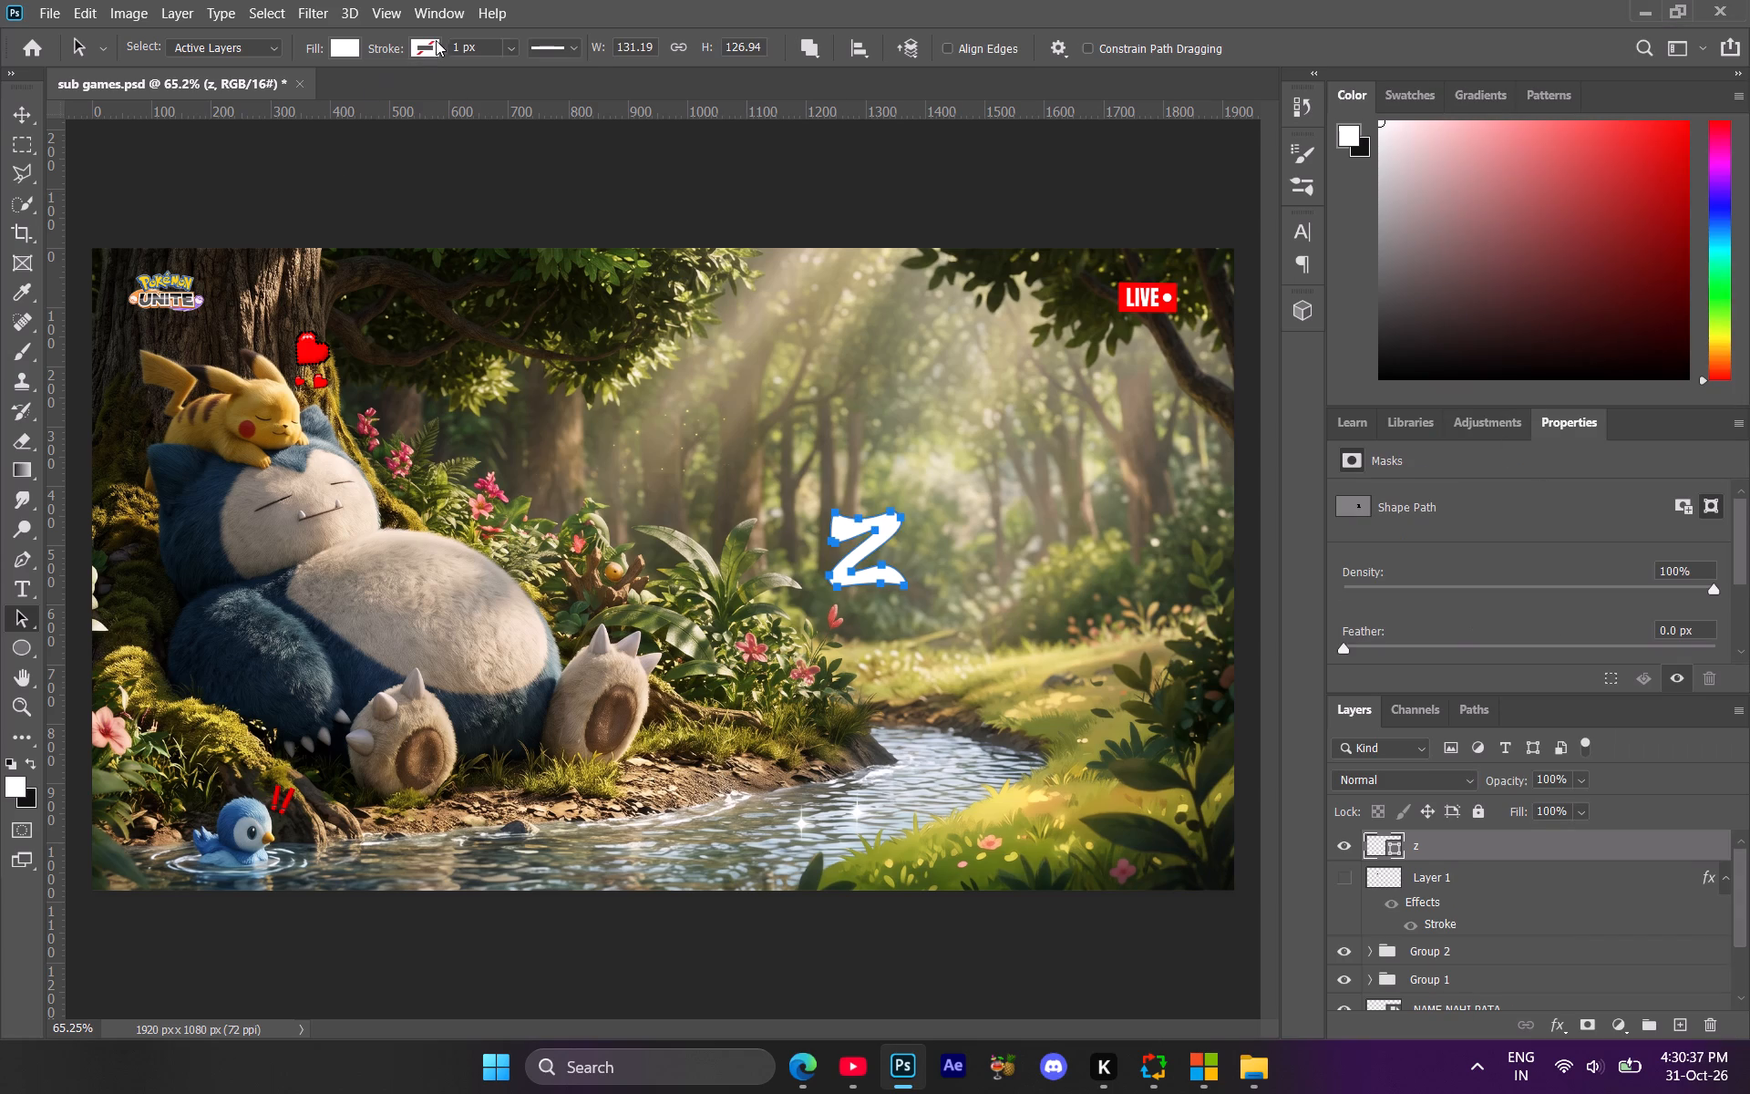
Give the z shape a black solid stroke of 10 px aligned to the outside.
click(437, 40)
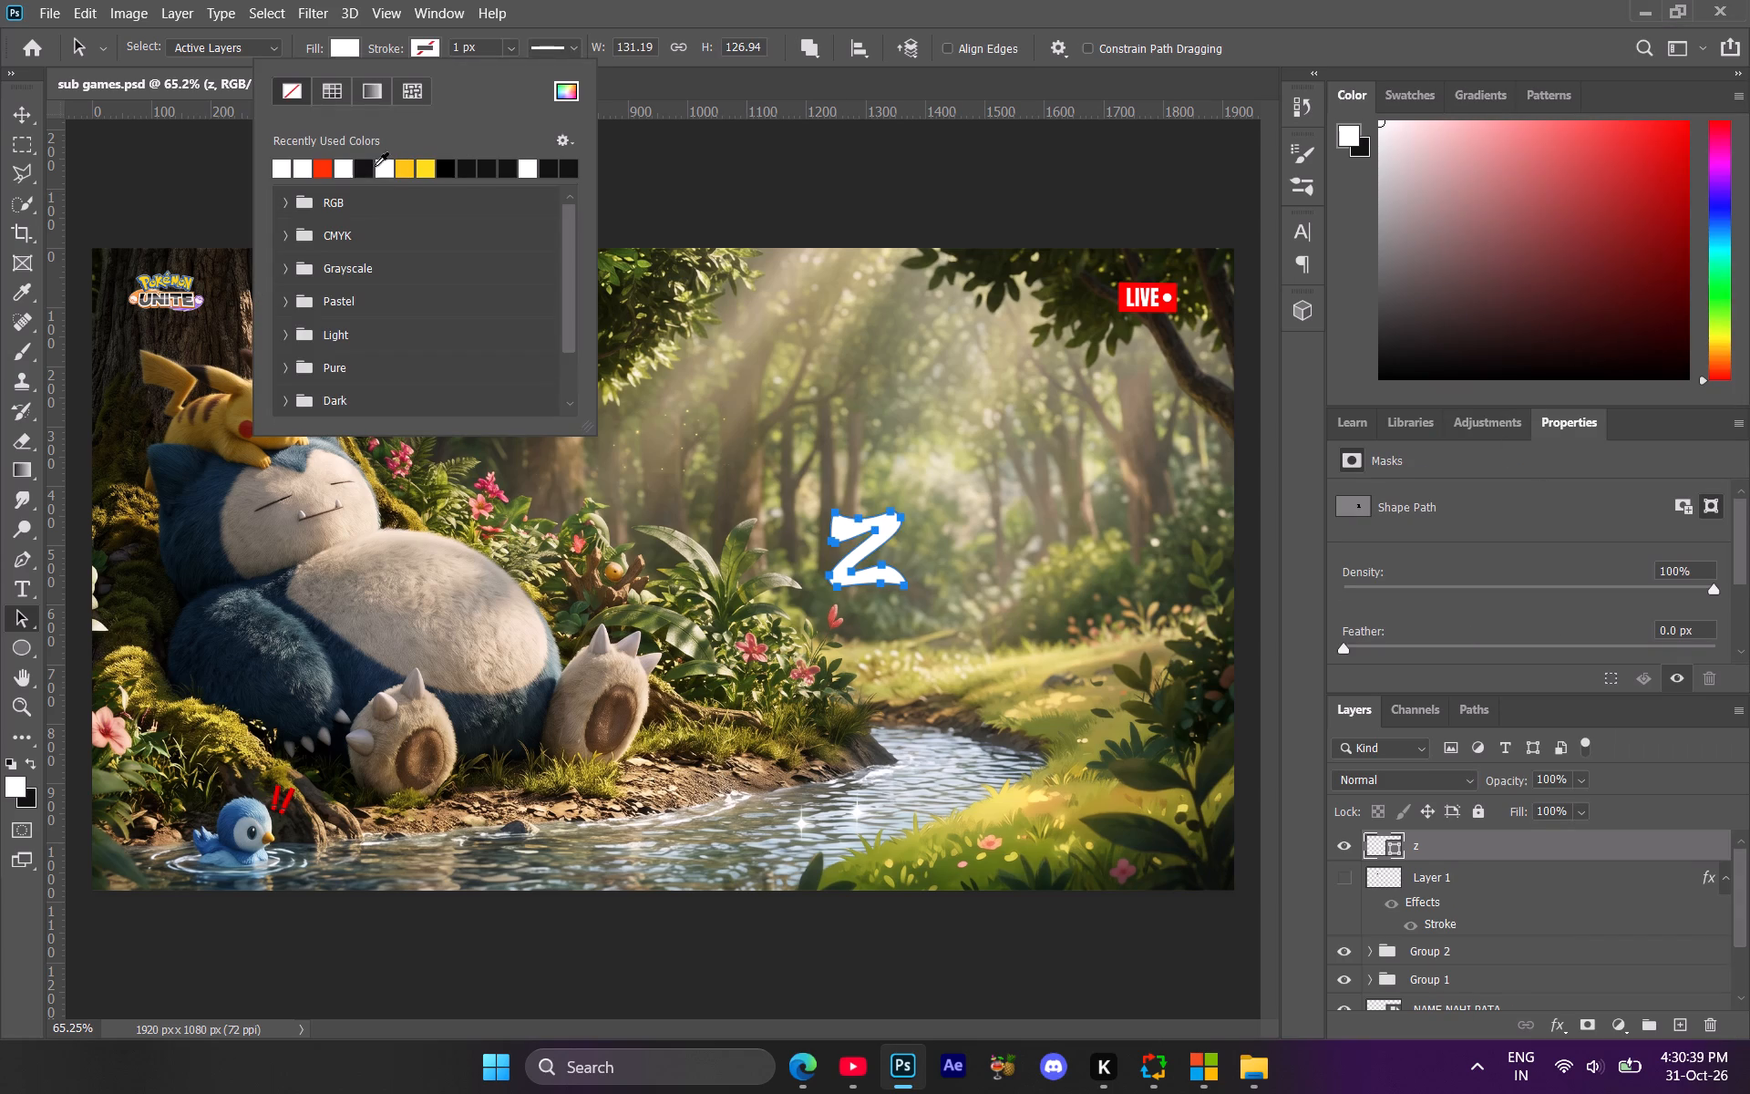
click(362, 170)
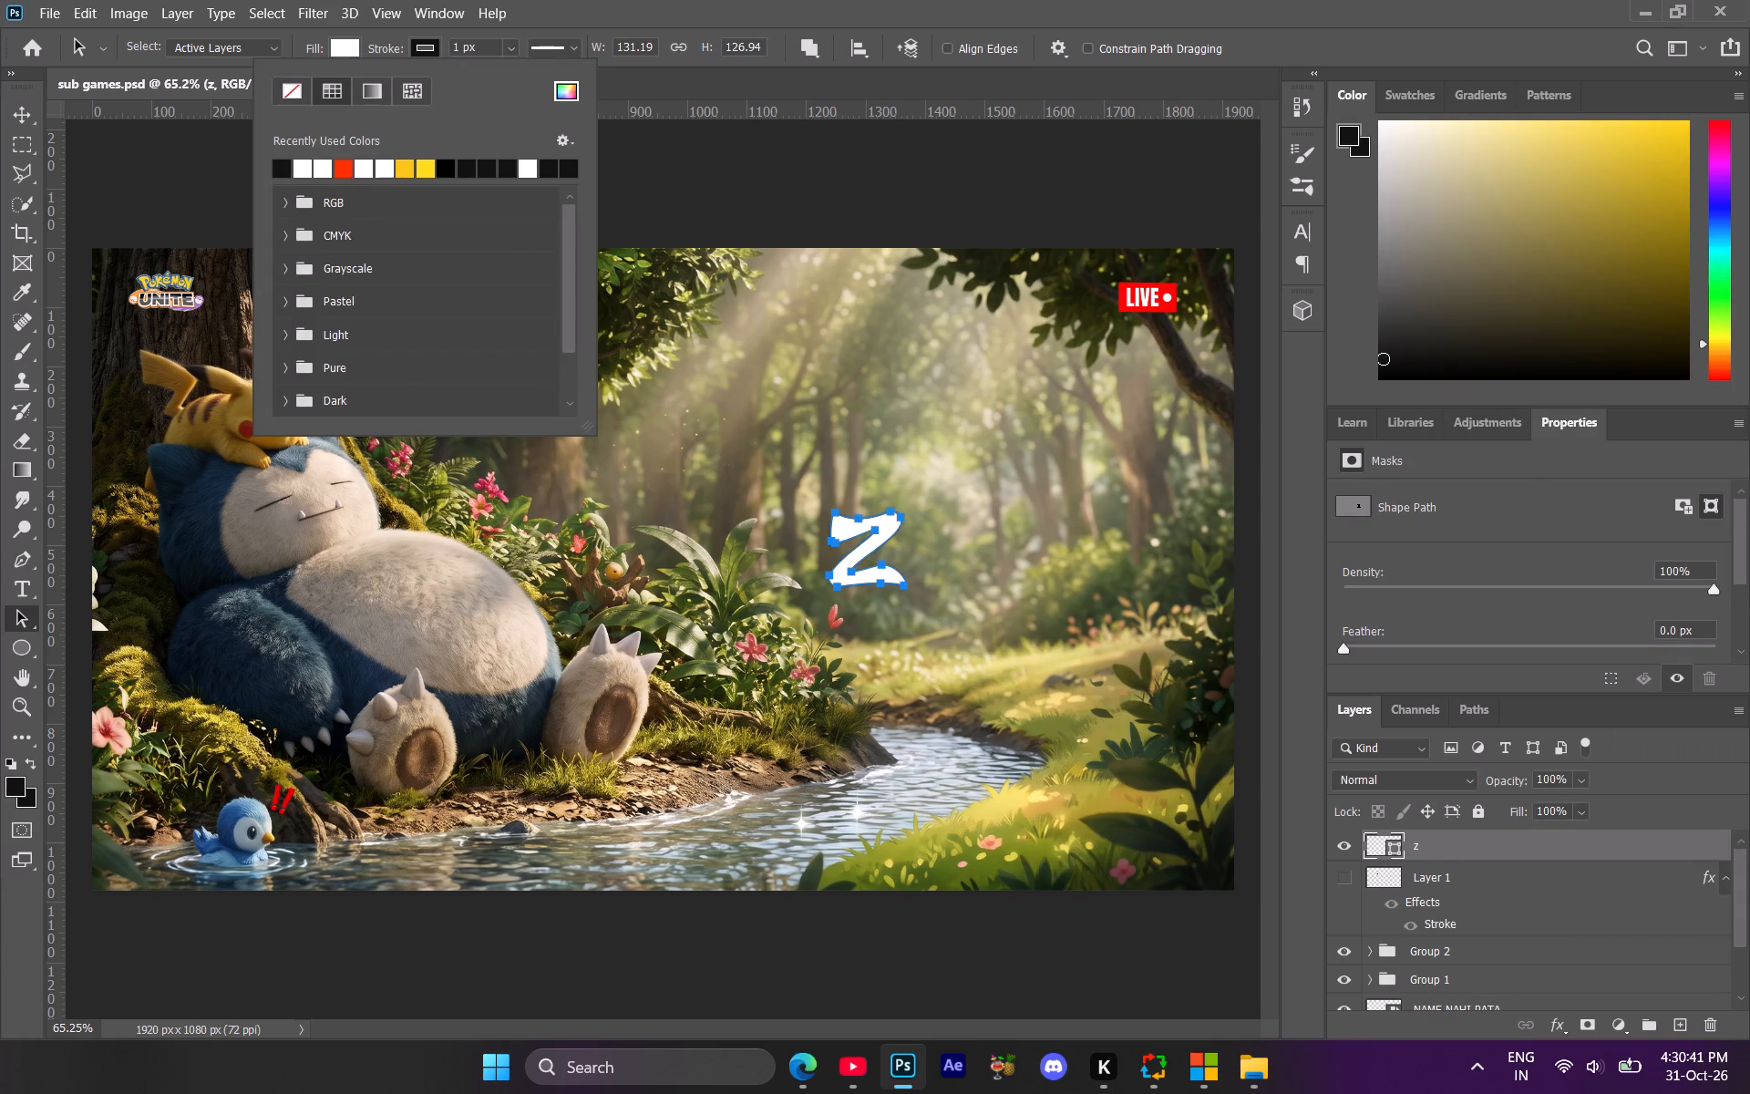
drag(459, 49, 443, 49)
text(10)
key(Return)
click(571, 47)
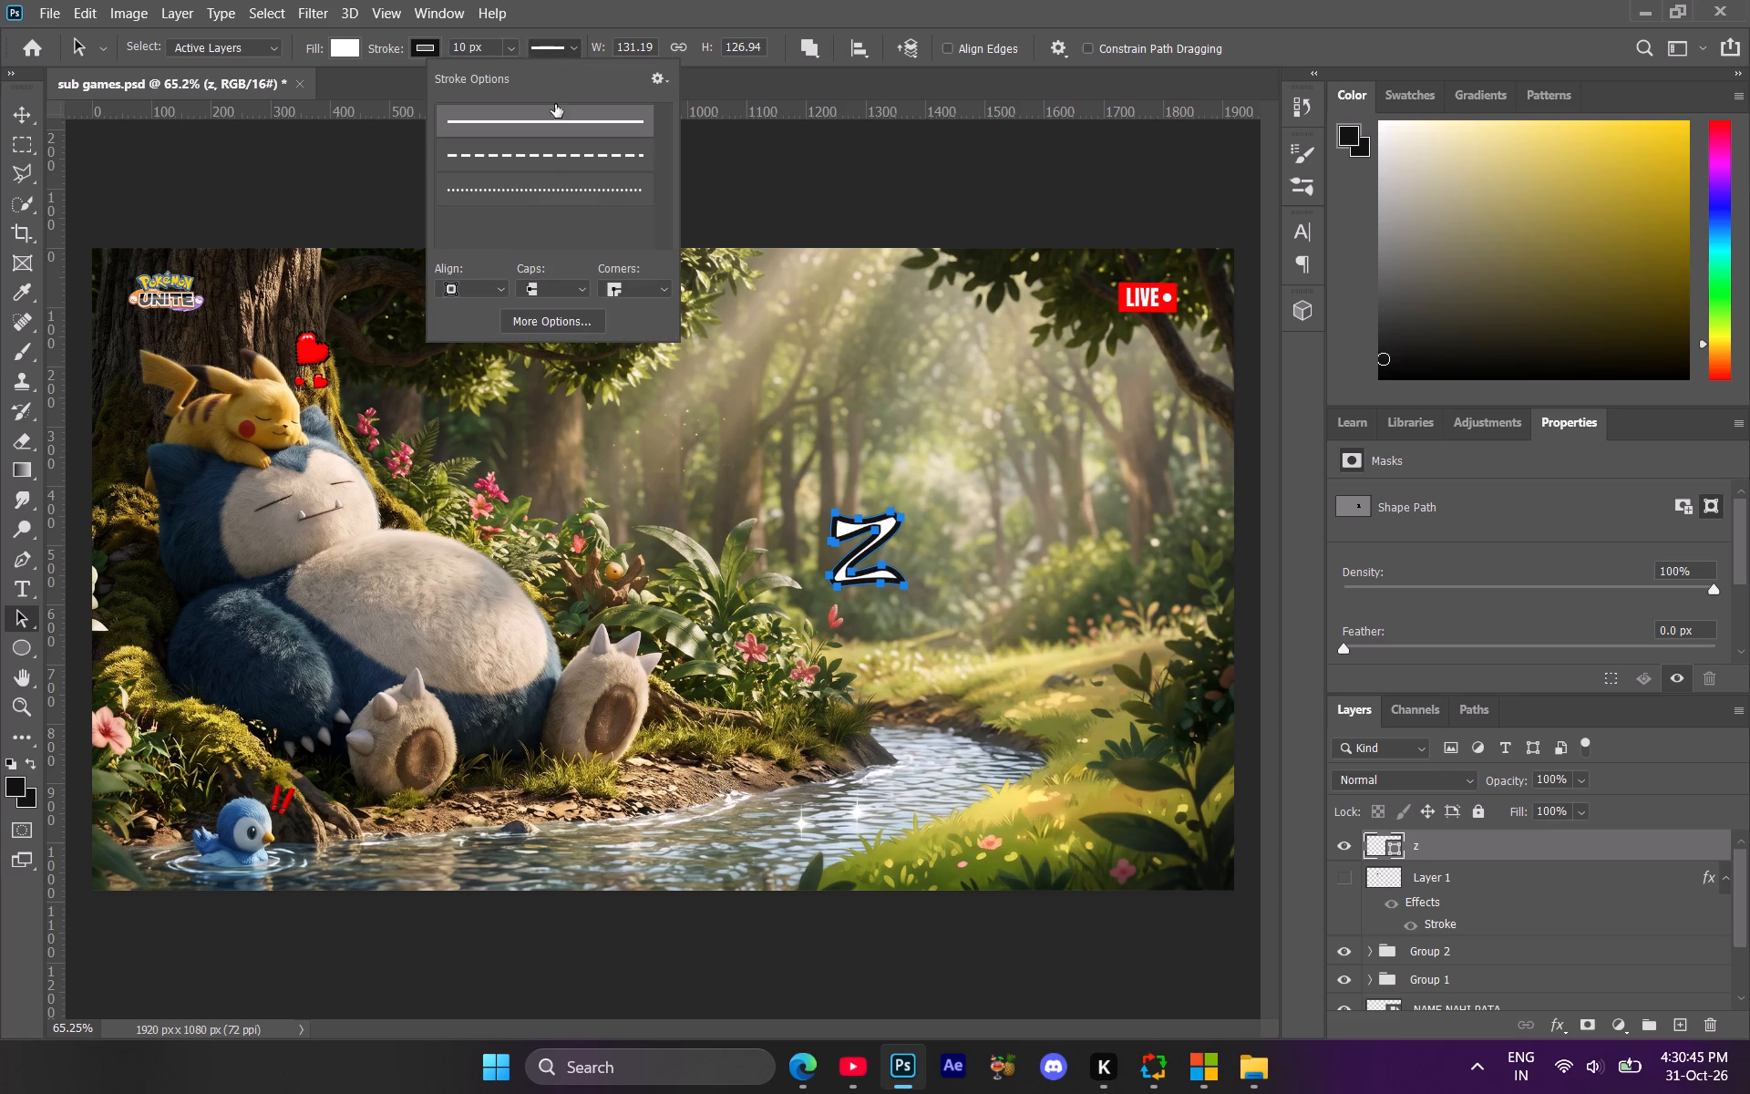
click(489, 286)
click(472, 345)
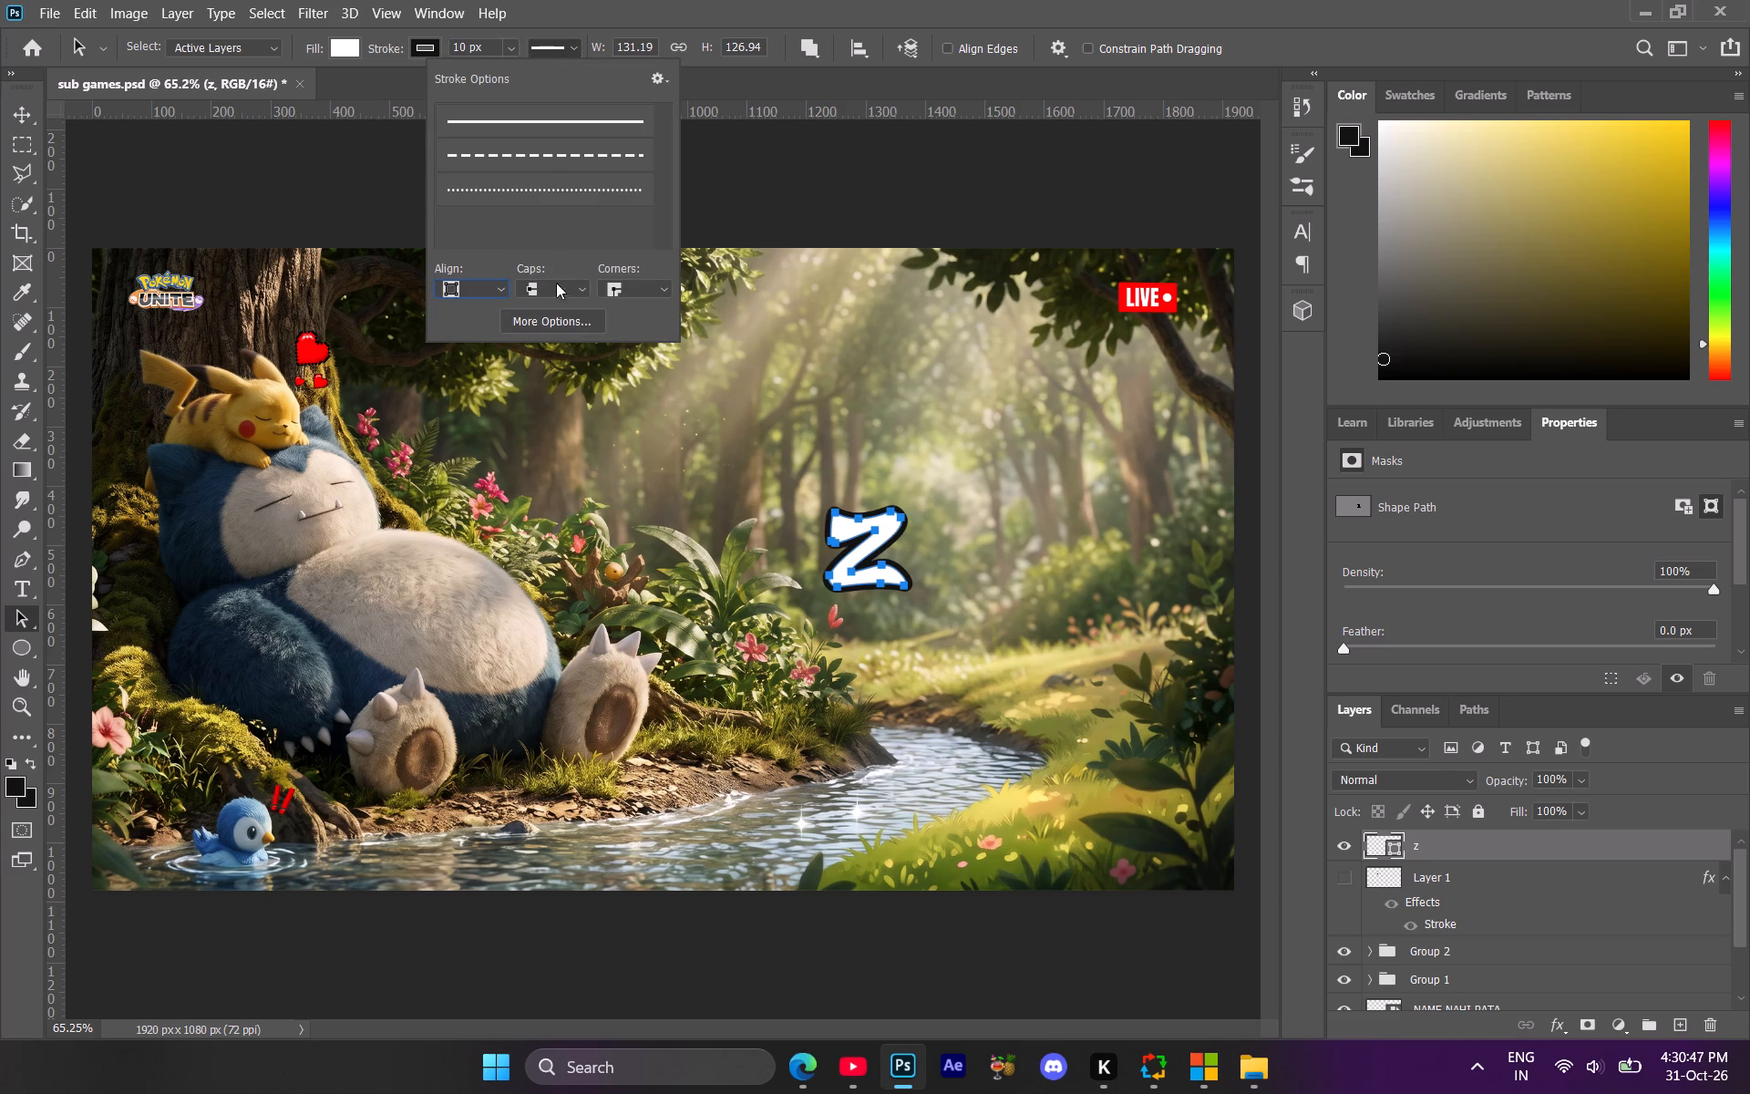
Set the z shape's stroke width to 20 px.
drag(464, 45, 443, 46)
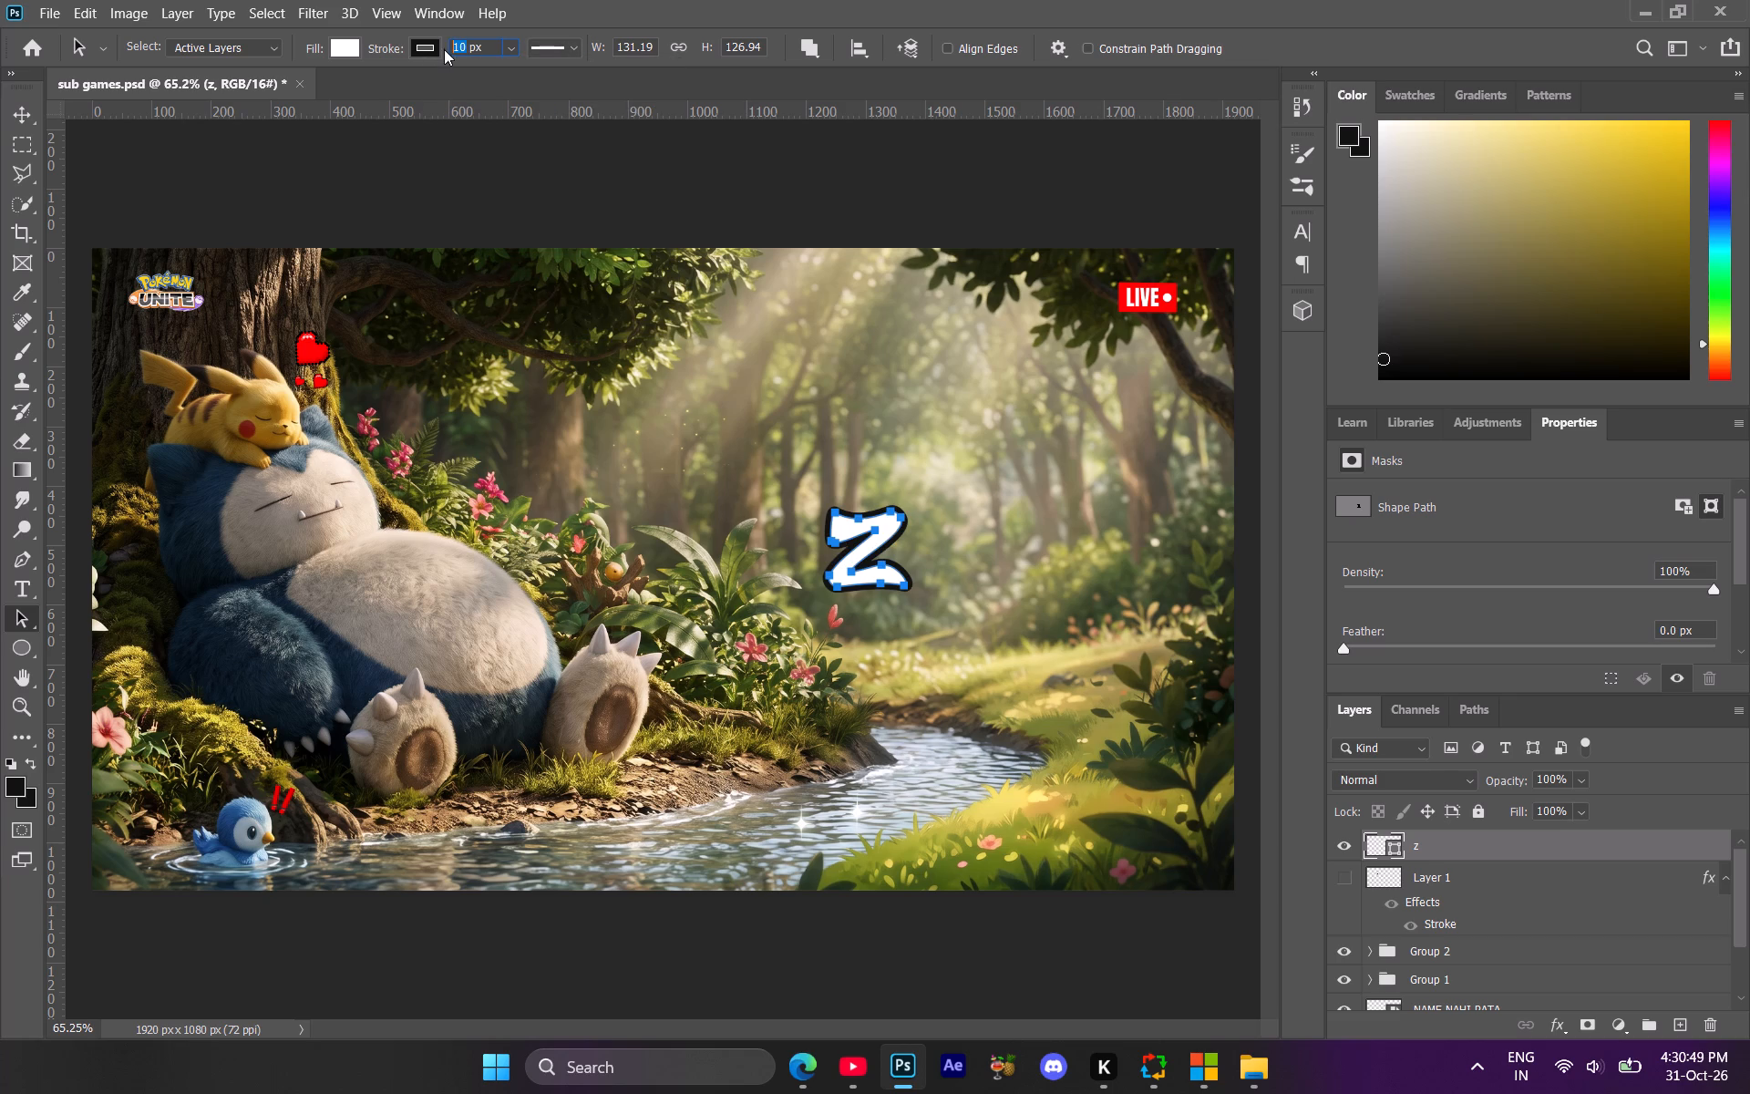
text(20)
key(Return)
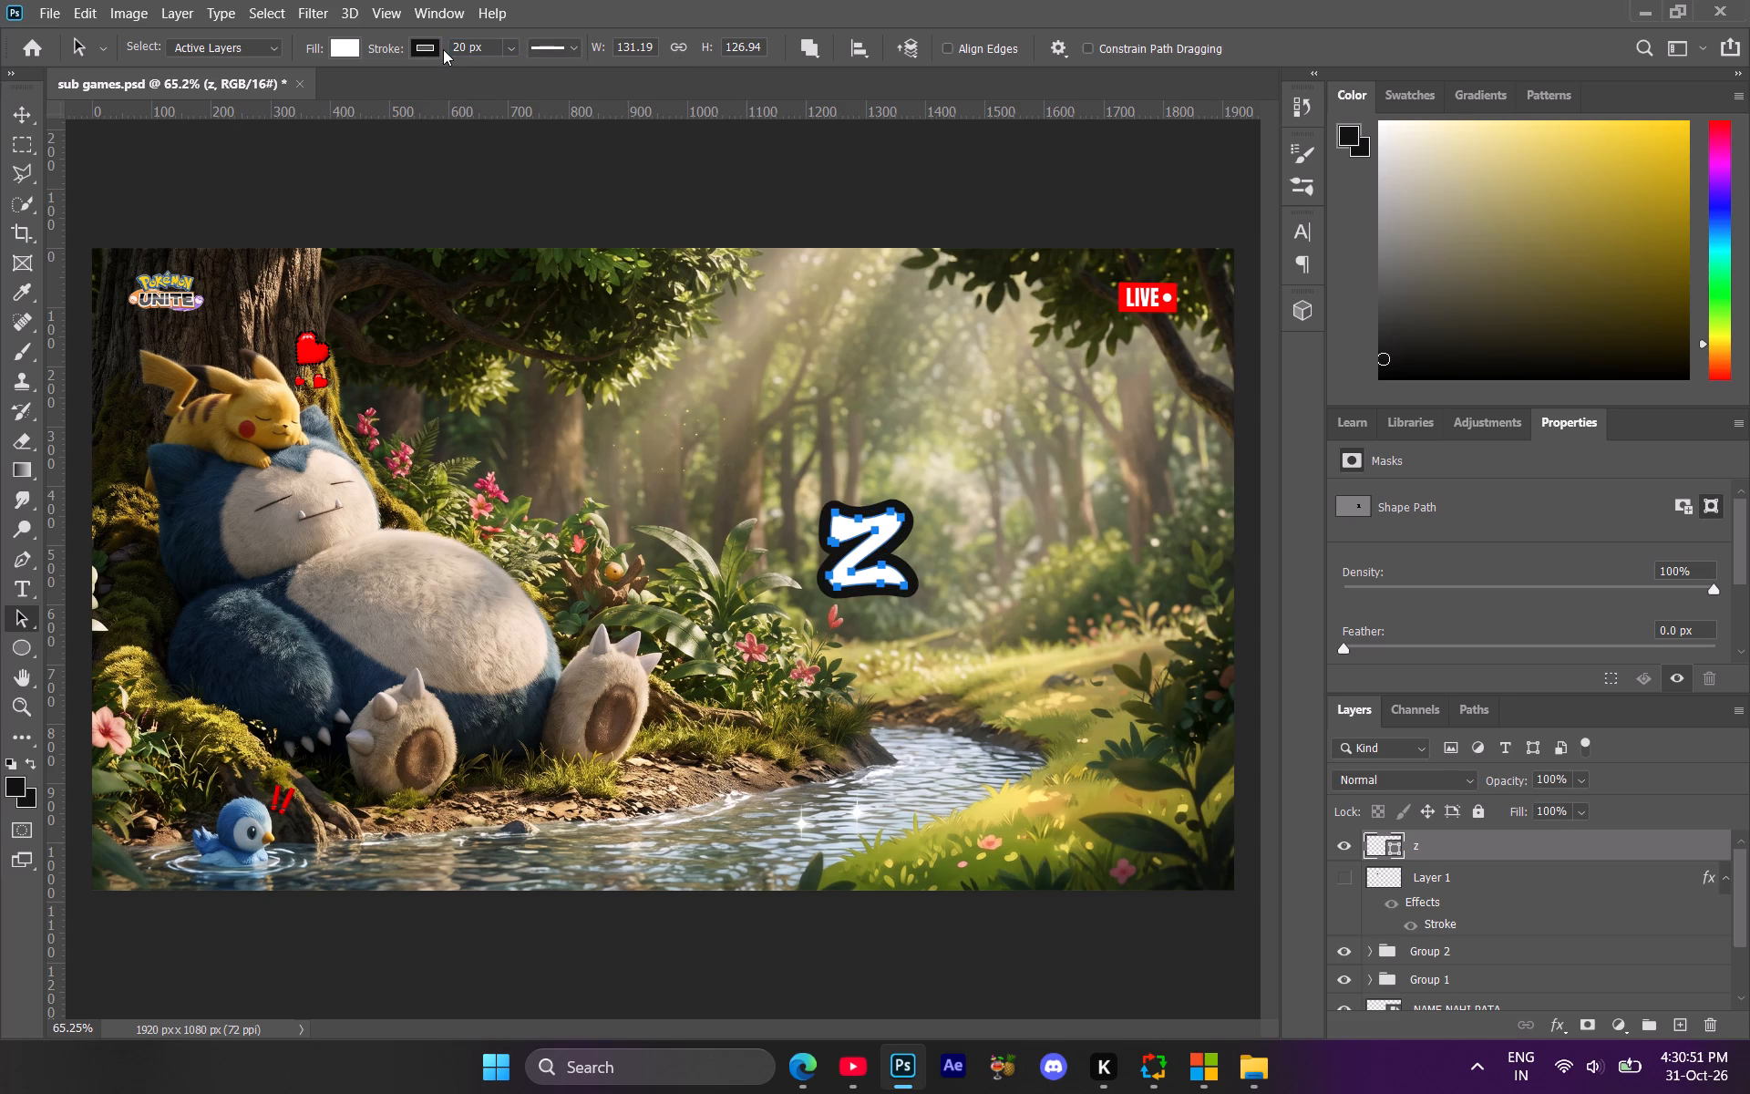
Duplicate the z shape layer three times.
click(1446, 856)
click(1429, 886)
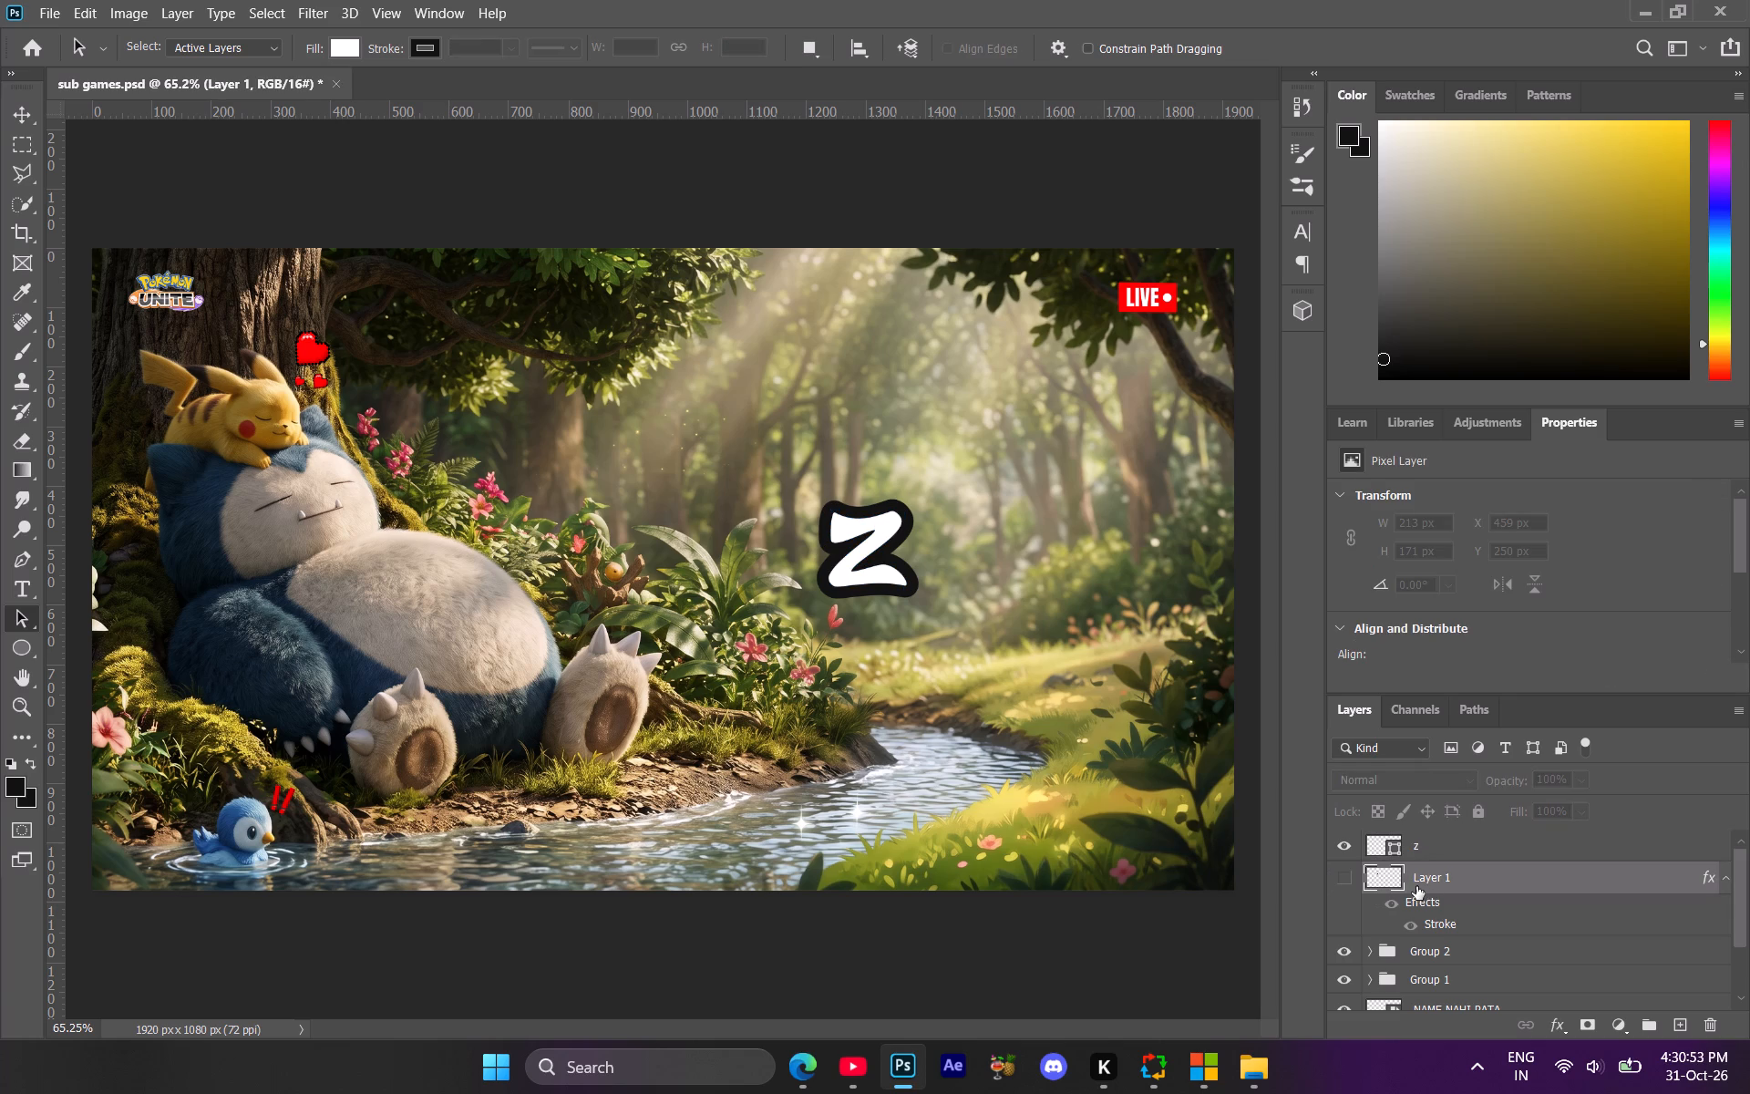
click(1420, 853)
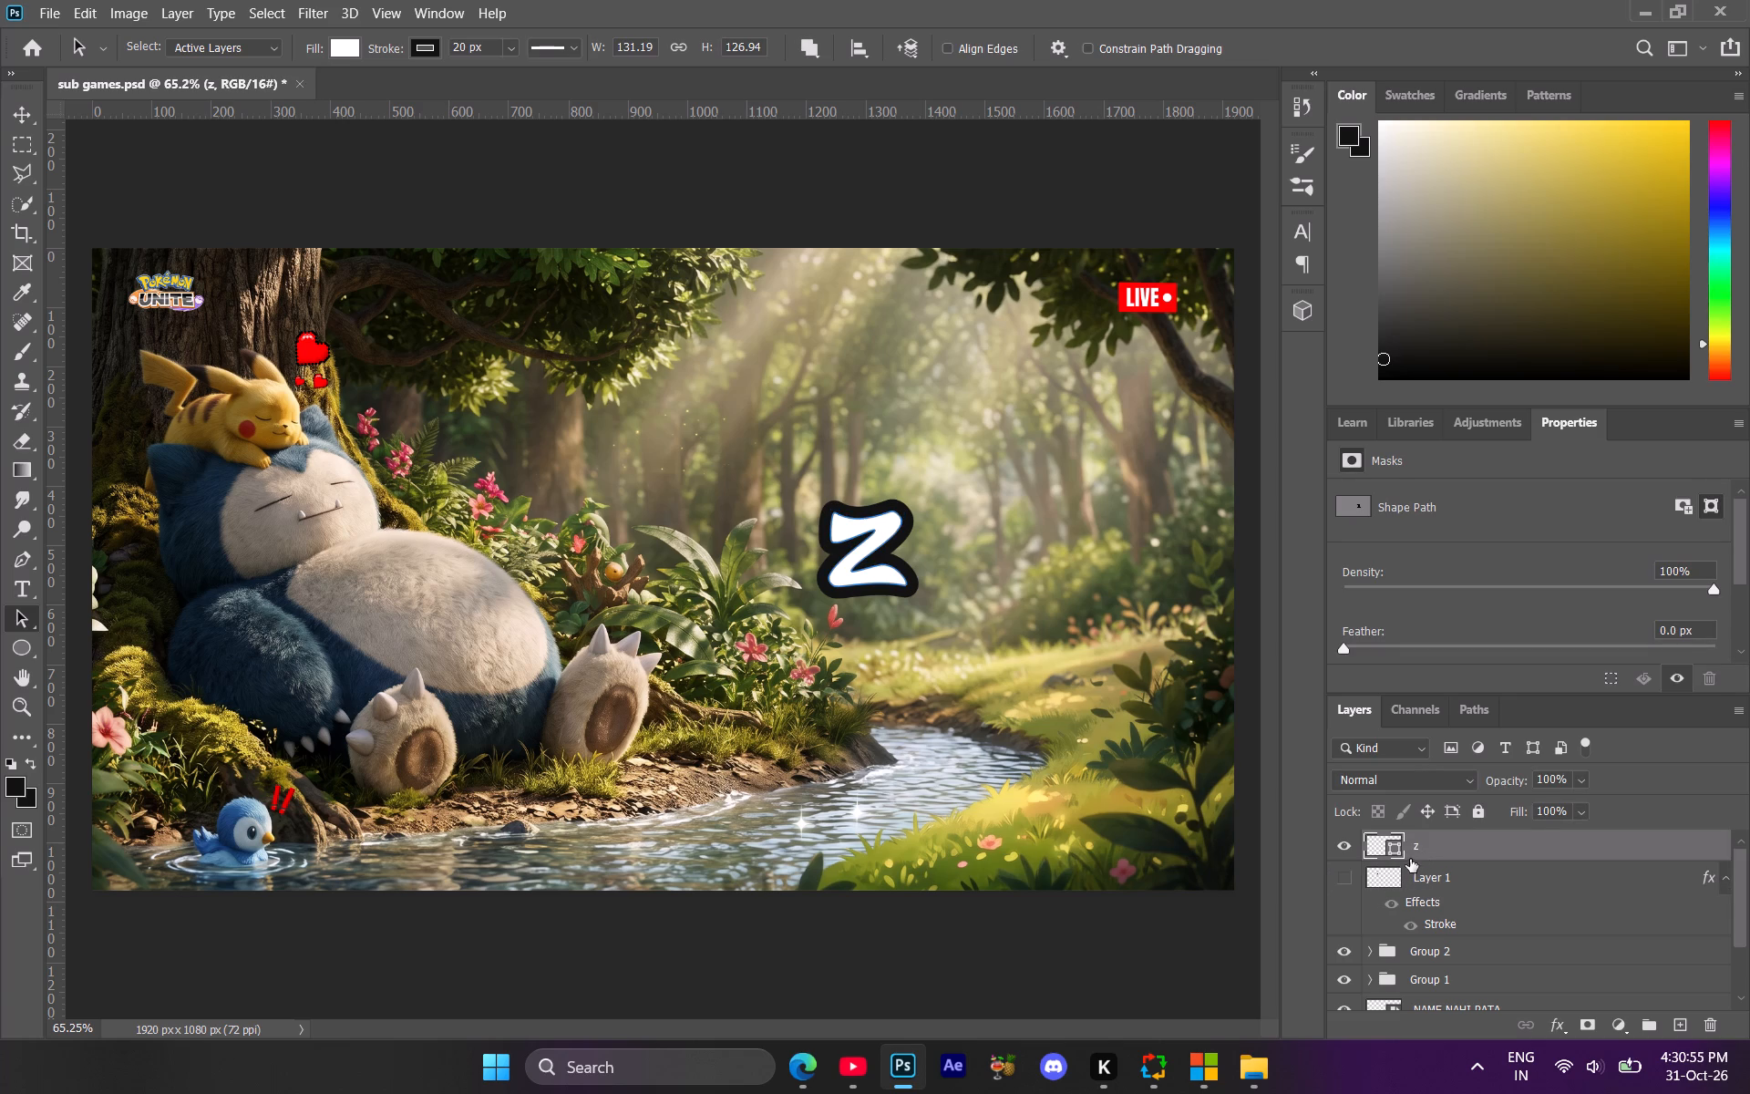
key(ctrl+j)
key(ctrl+j)
key(ctrl+j)
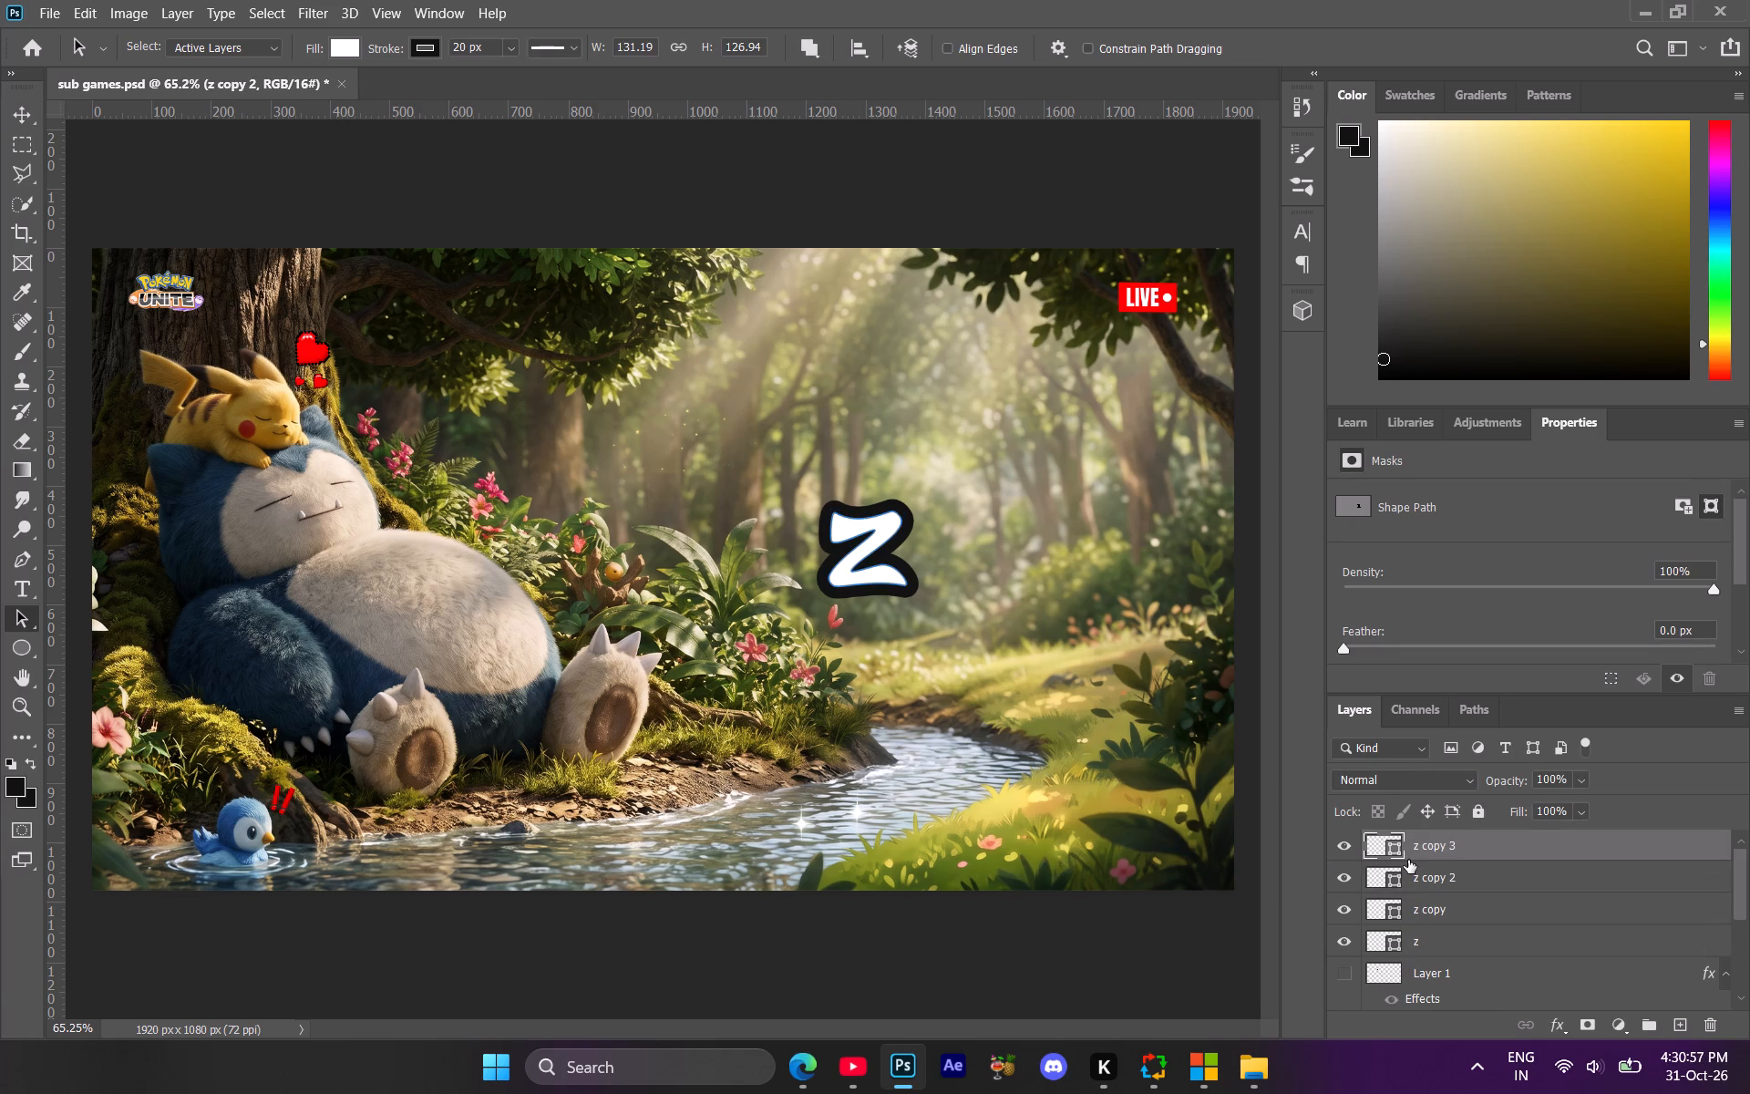
Scale the original z shape to about 64%, rotate it about 19° and place it above the flowers, near X 634, Y 198 px.
click(1424, 907)
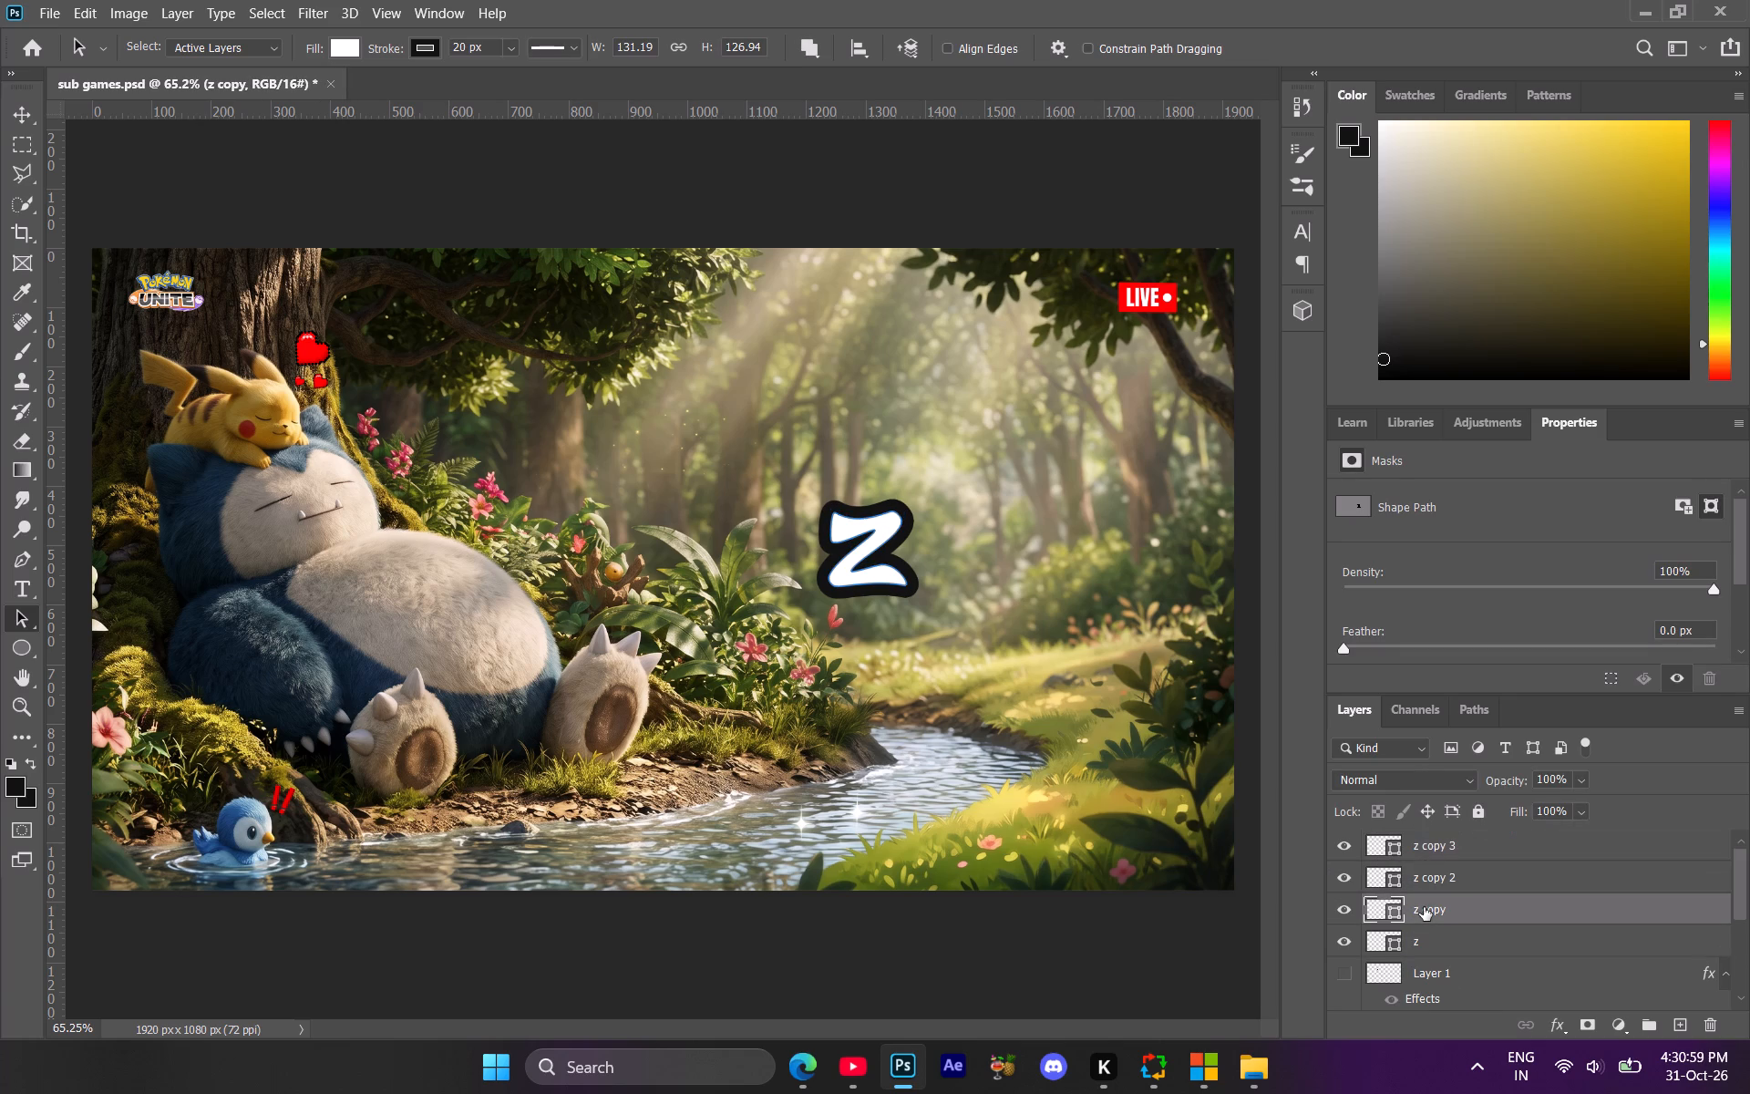
click(1424, 944)
key(ctrl+t)
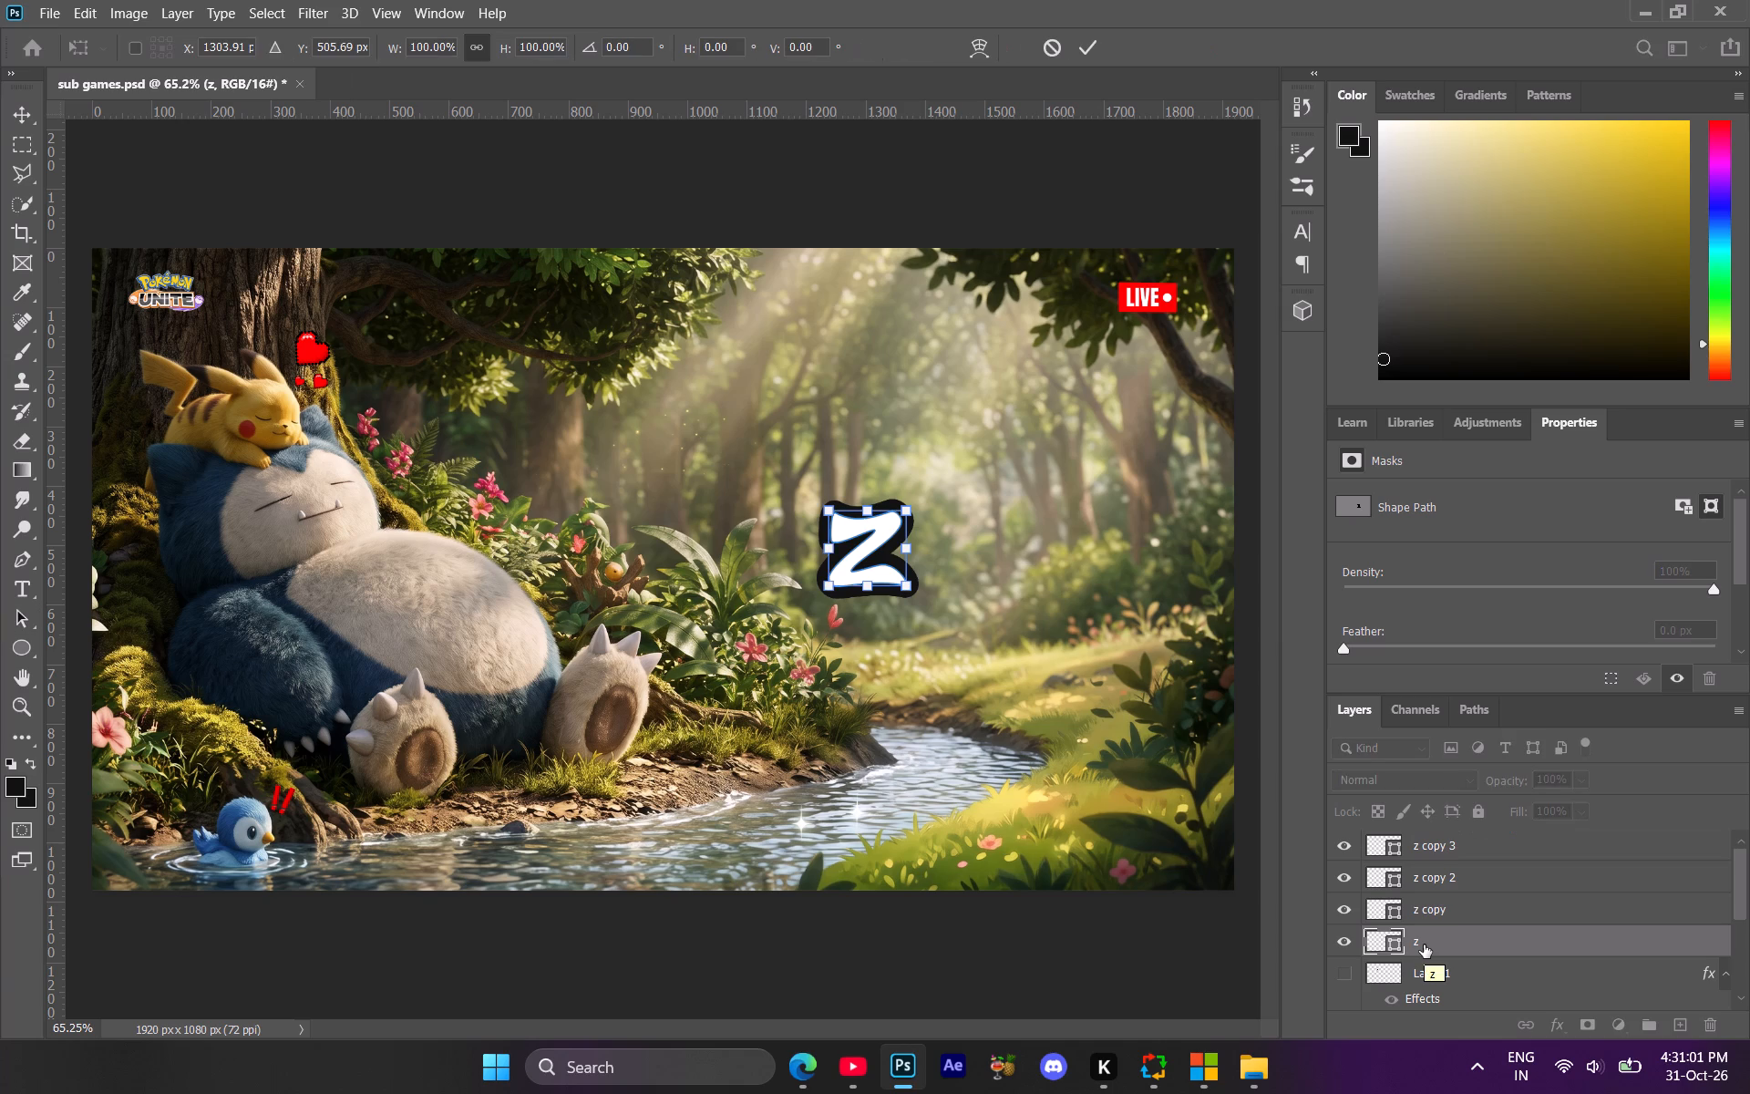
drag(958, 480, 985, 521)
drag(868, 547, 824, 528)
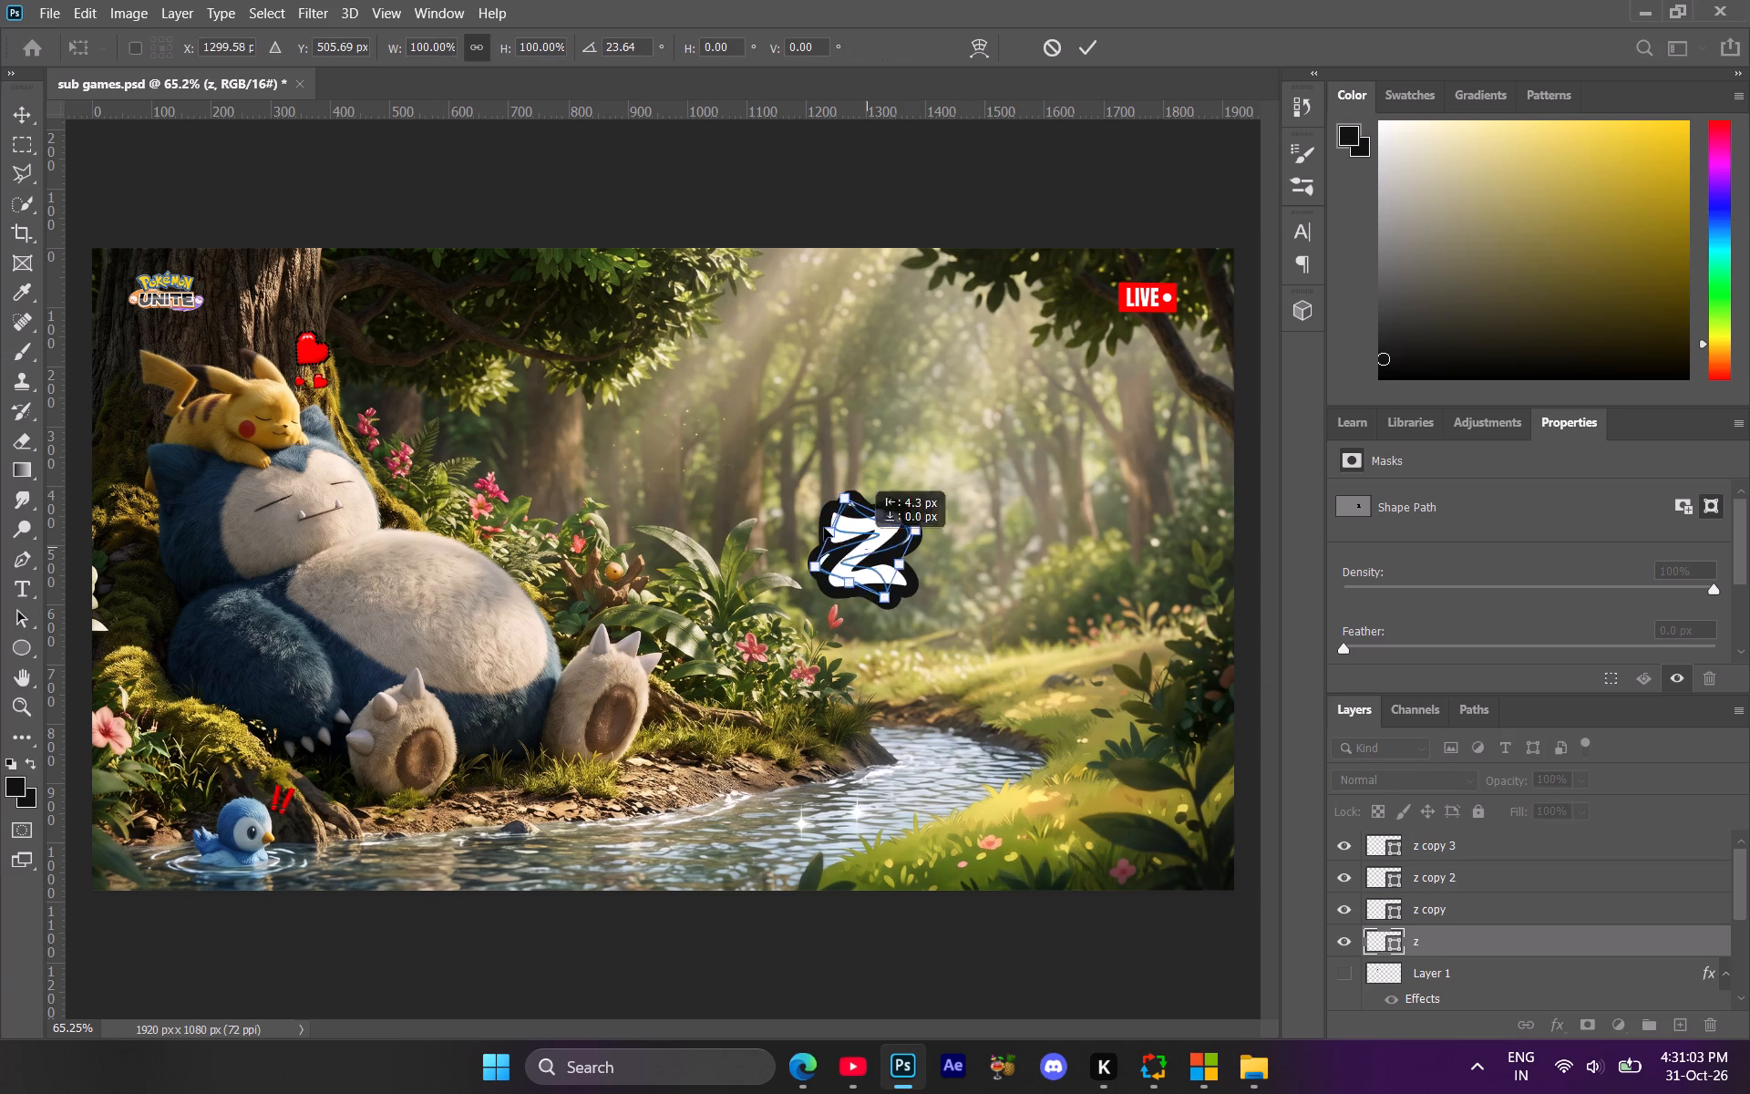
drag(824, 528, 470, 334)
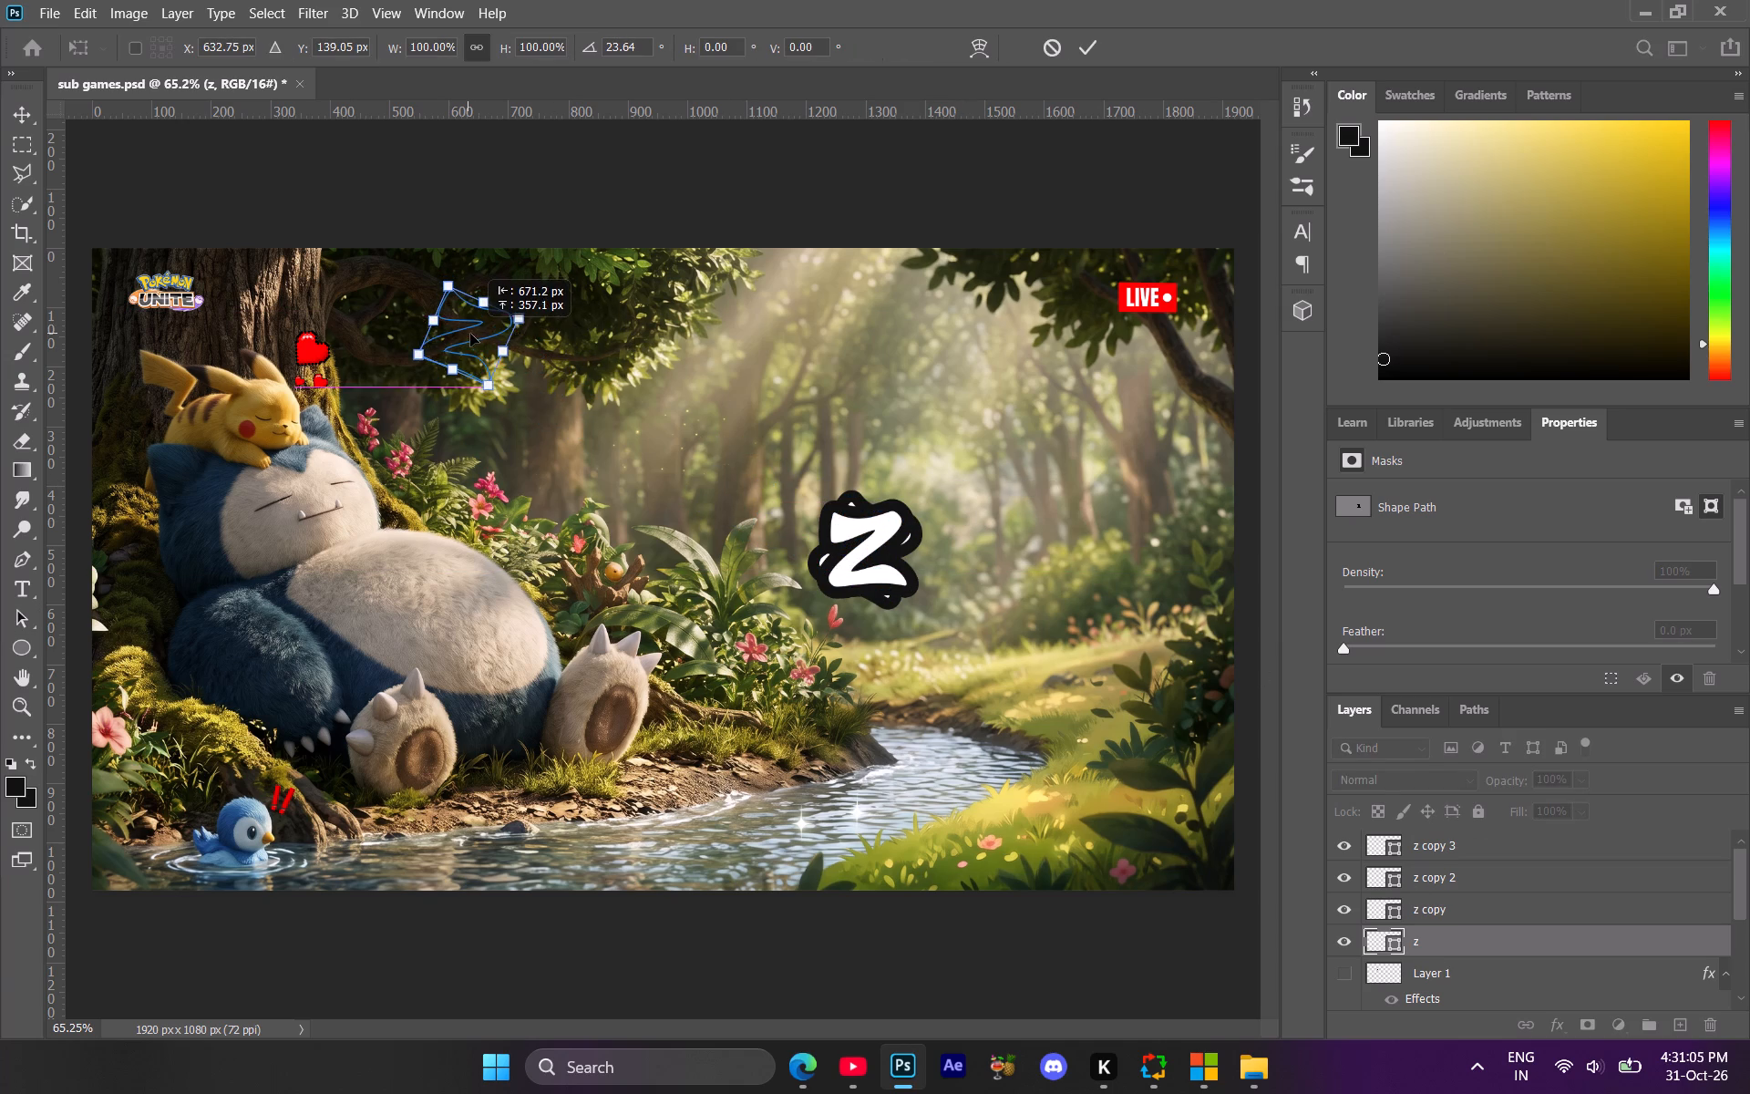
drag(470, 334, 492, 329)
click(566, 296)
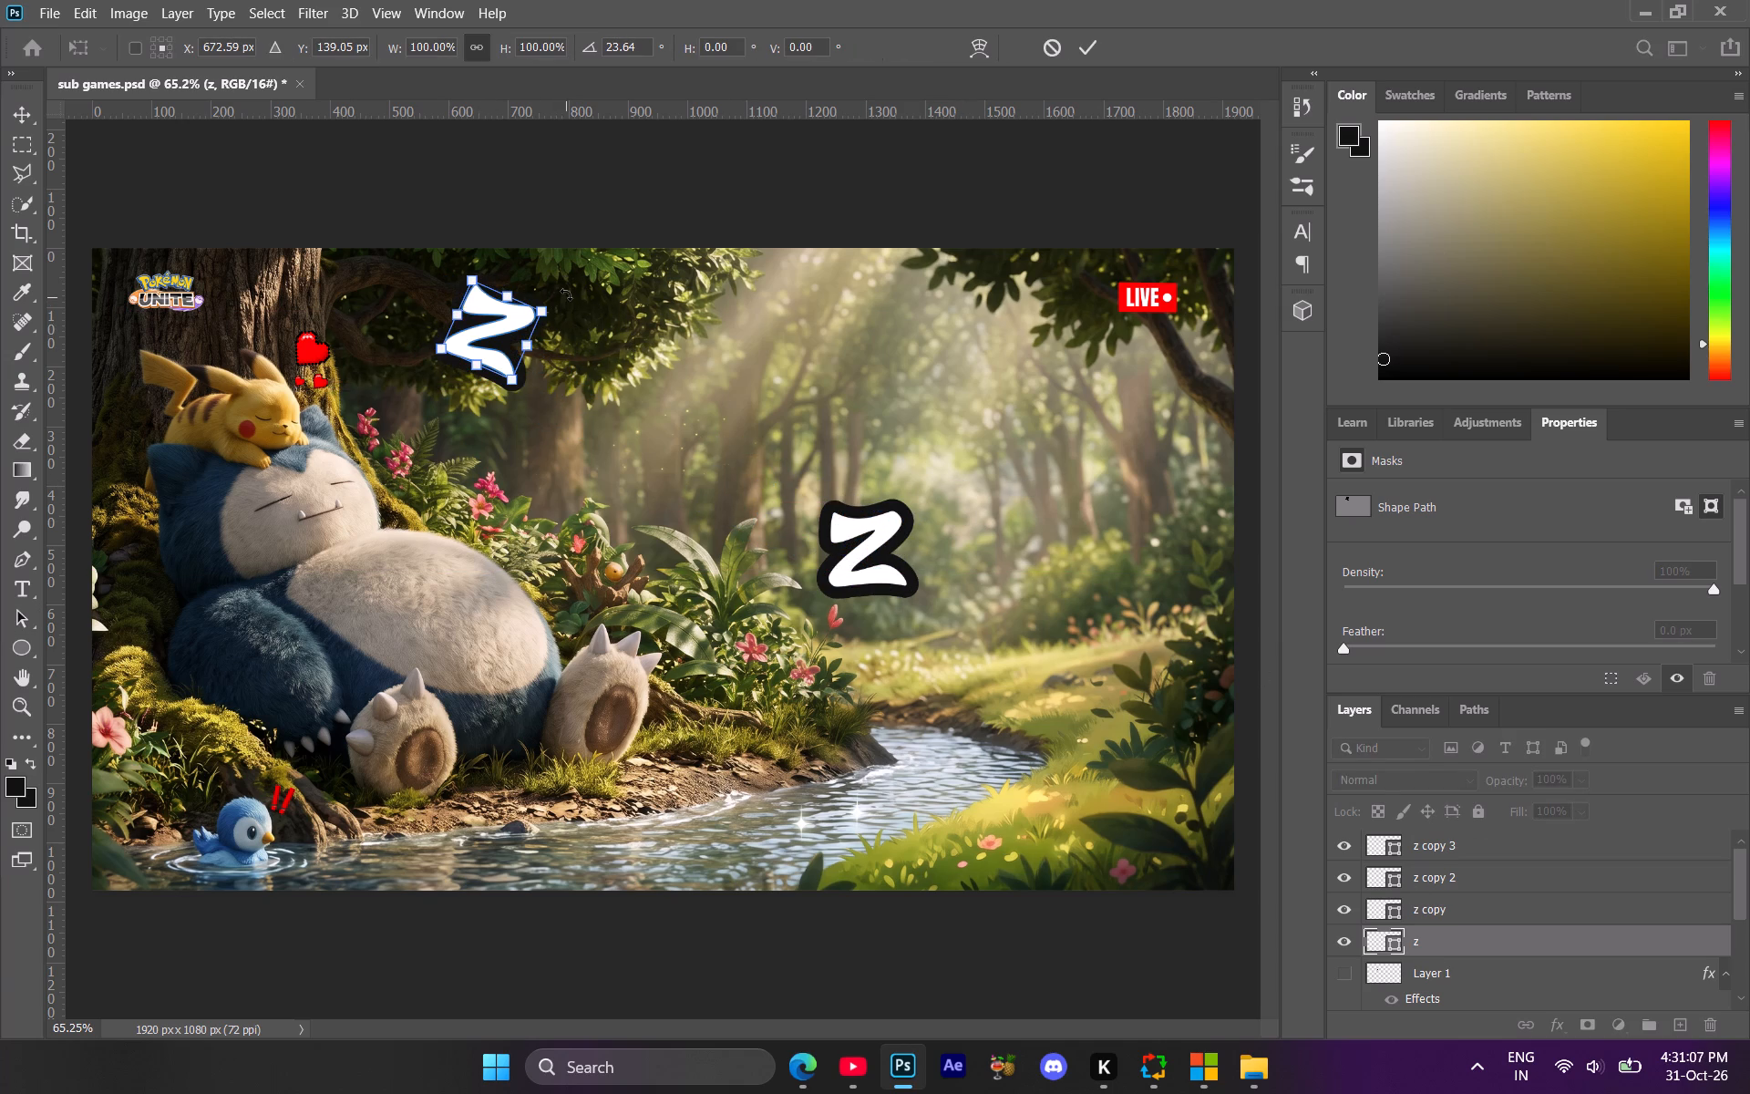
drag(545, 304, 516, 321)
drag(479, 341, 479, 349)
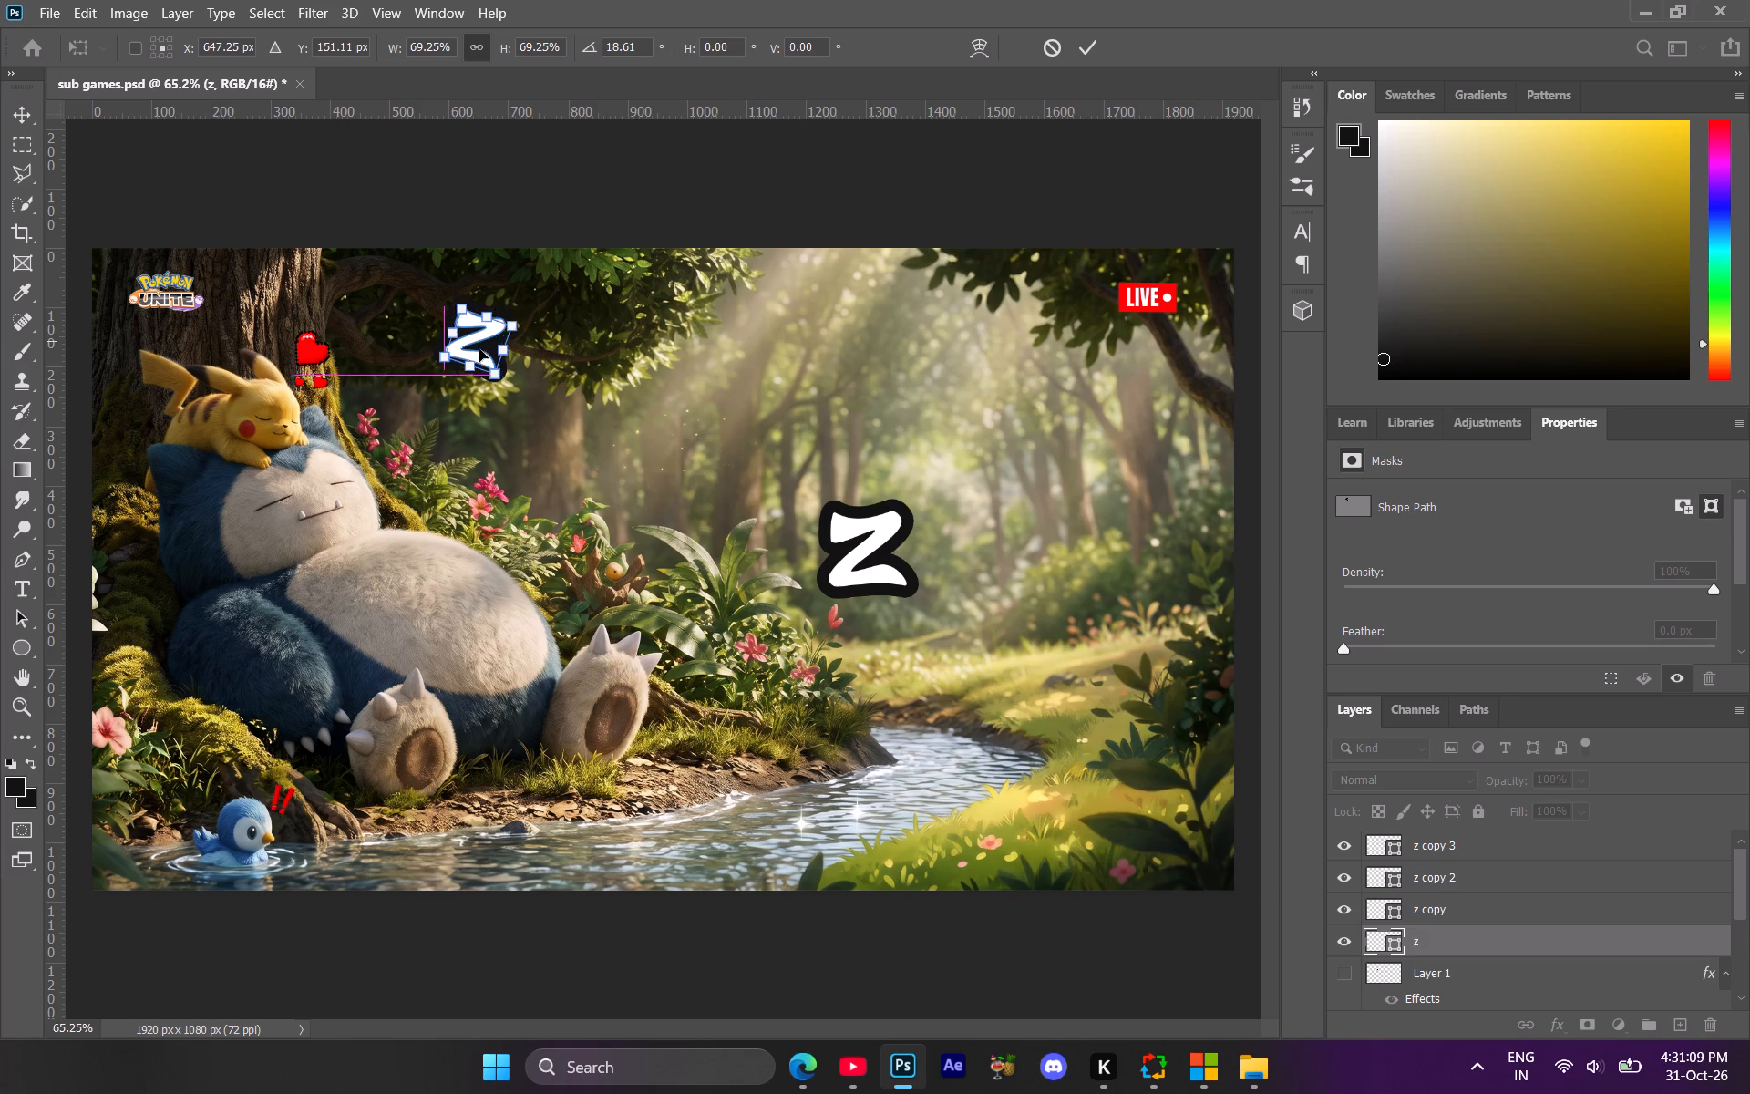
drag(479, 349, 471, 368)
click(504, 351)
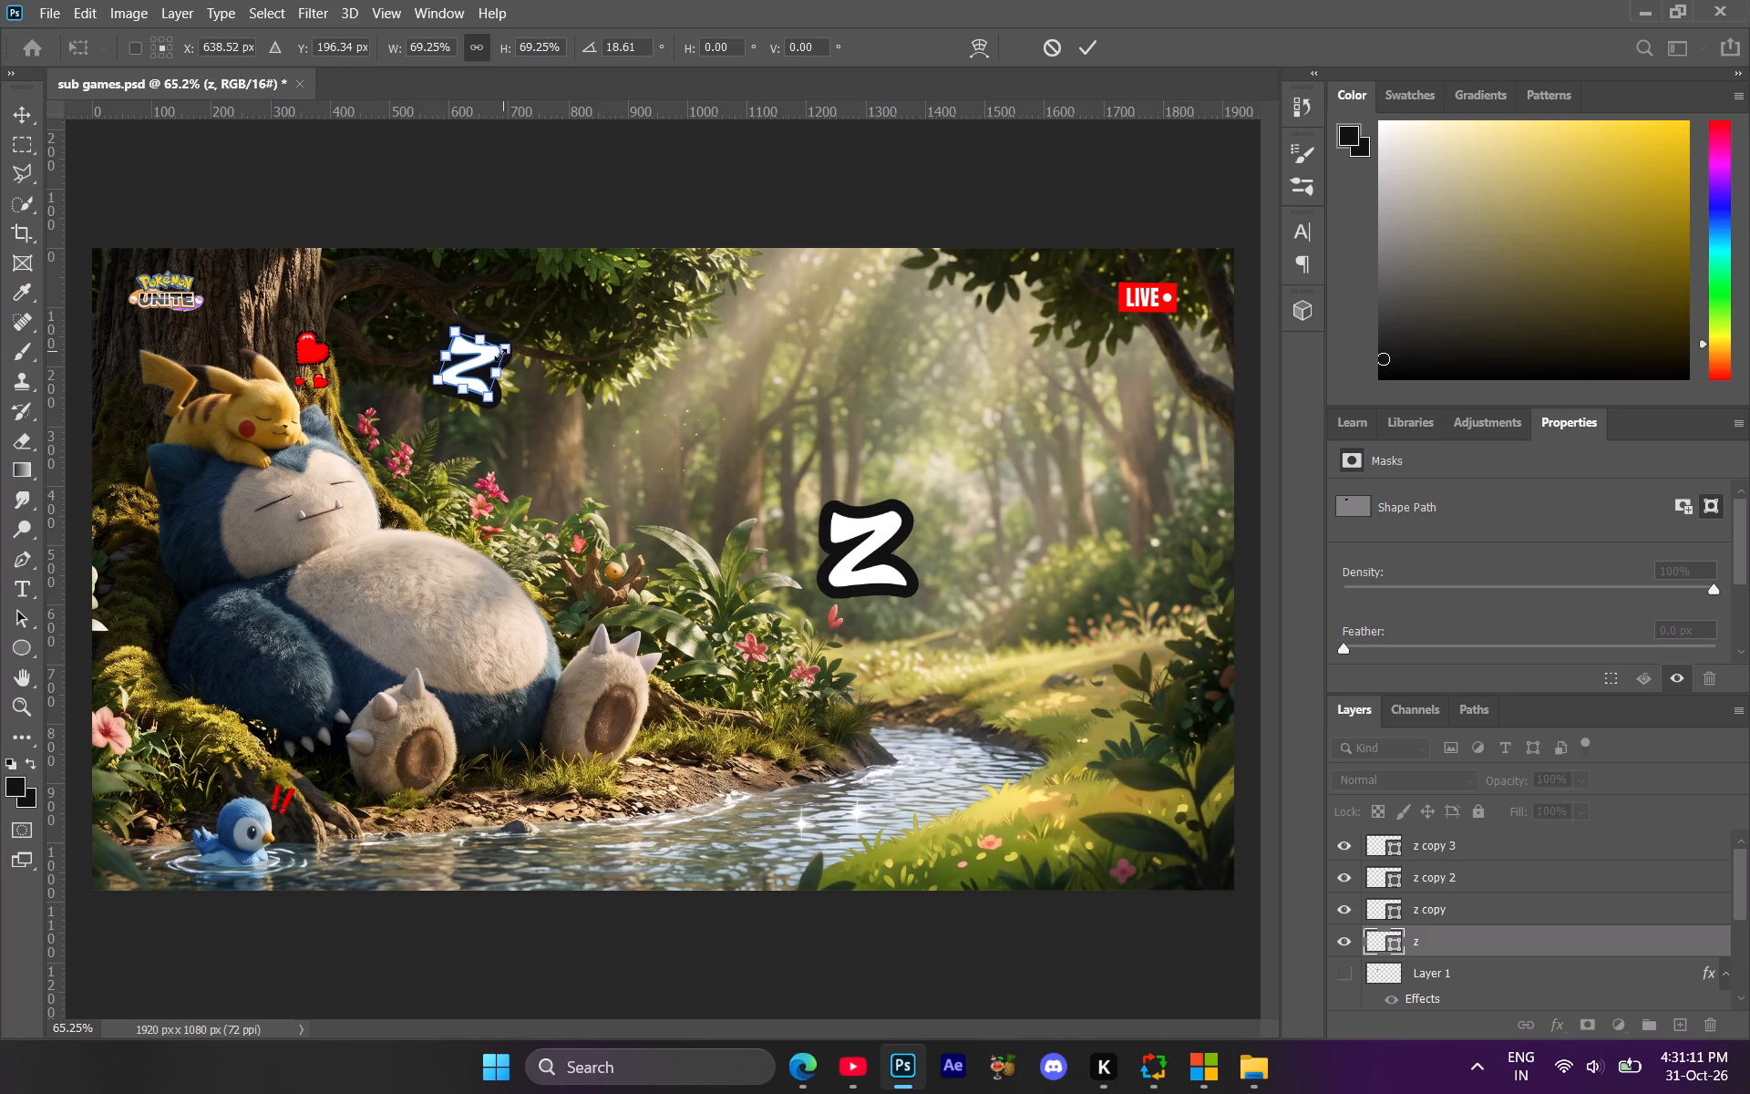
click(522, 348)
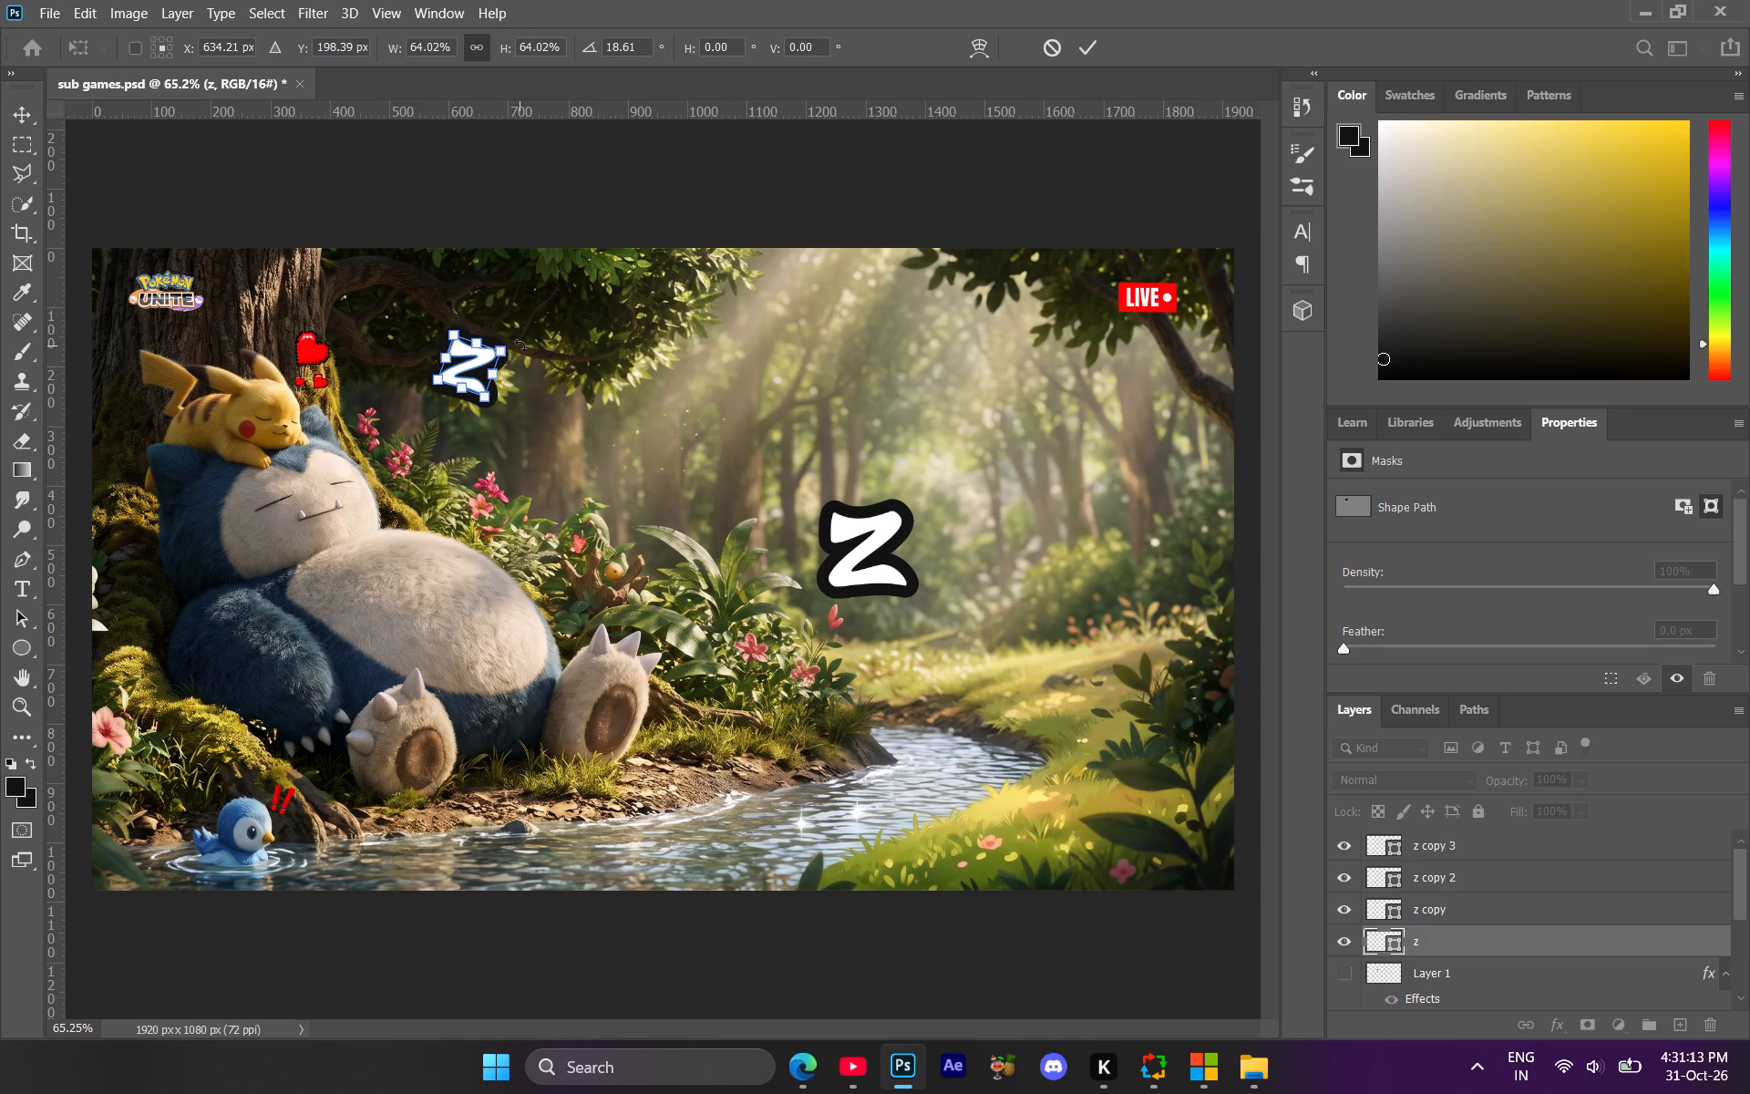
Scale the z copy shape to about 45%, rotate it about 44° and place it between the first z and Snorlax's head.
click(1452, 914)
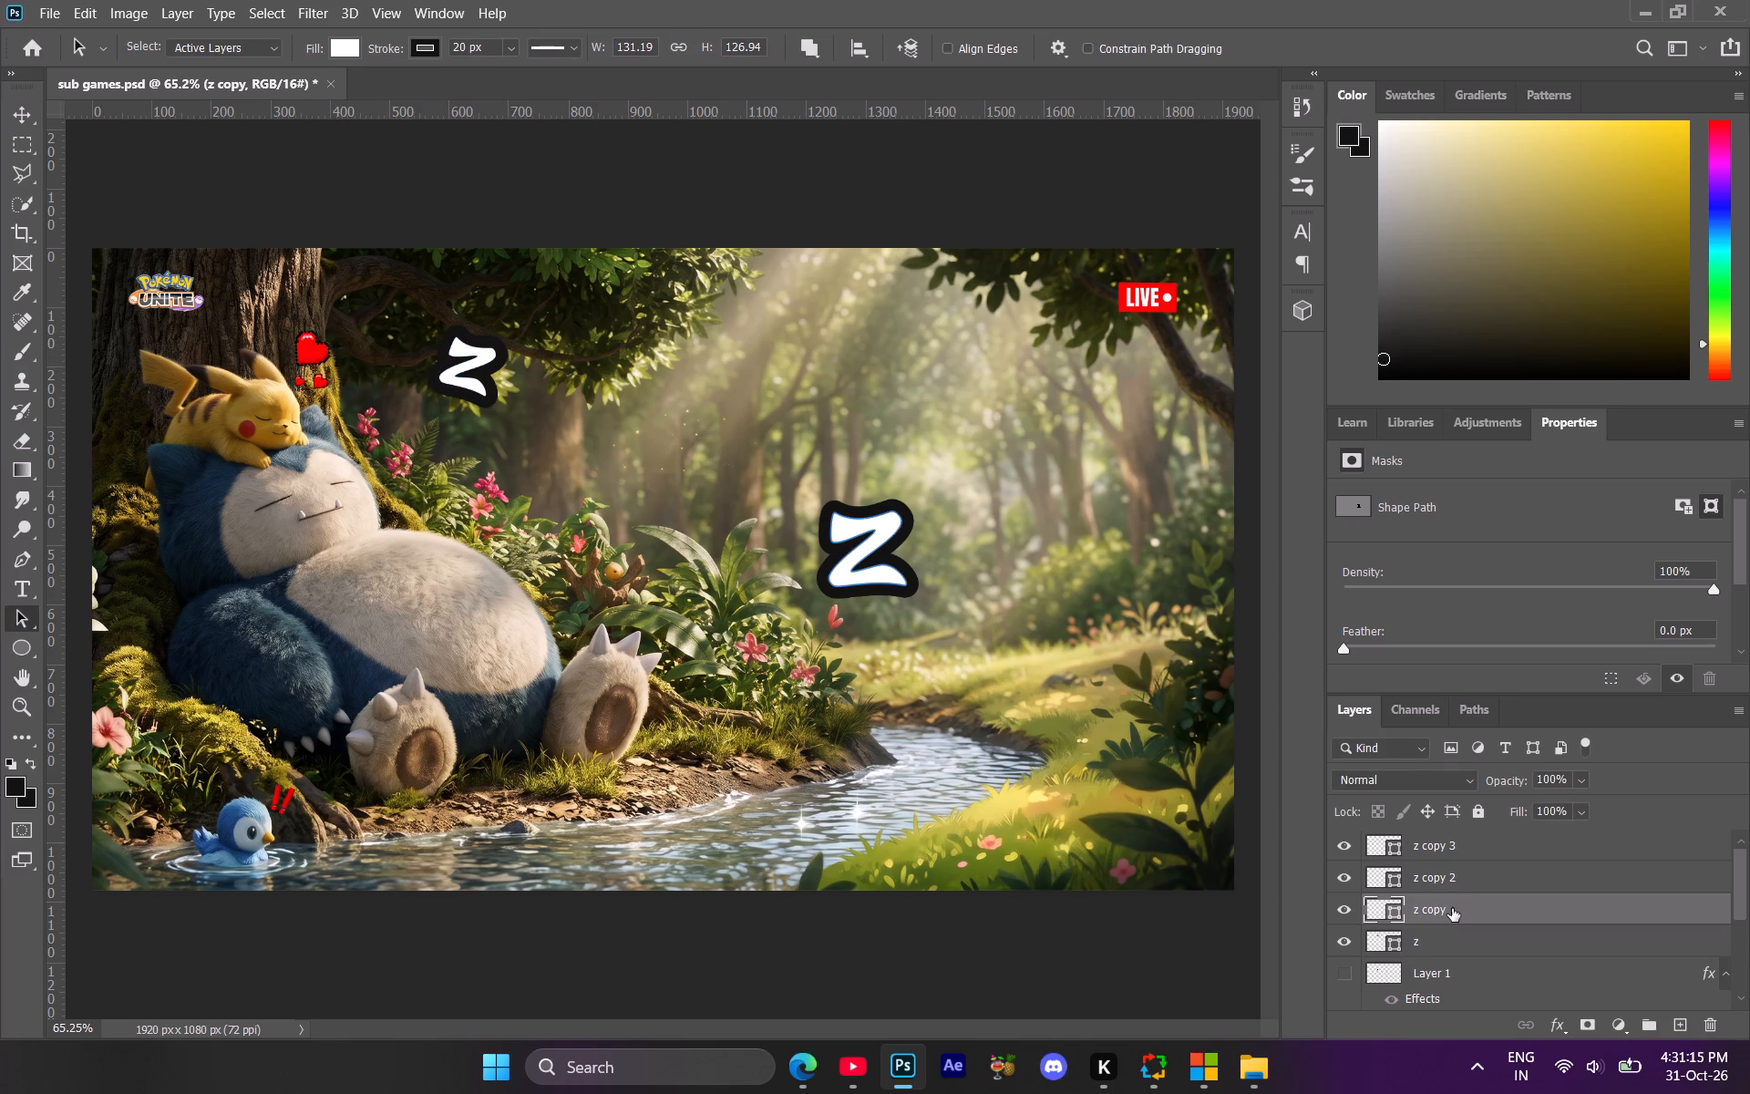
key(ctrl+t)
drag(863, 550, 604, 523)
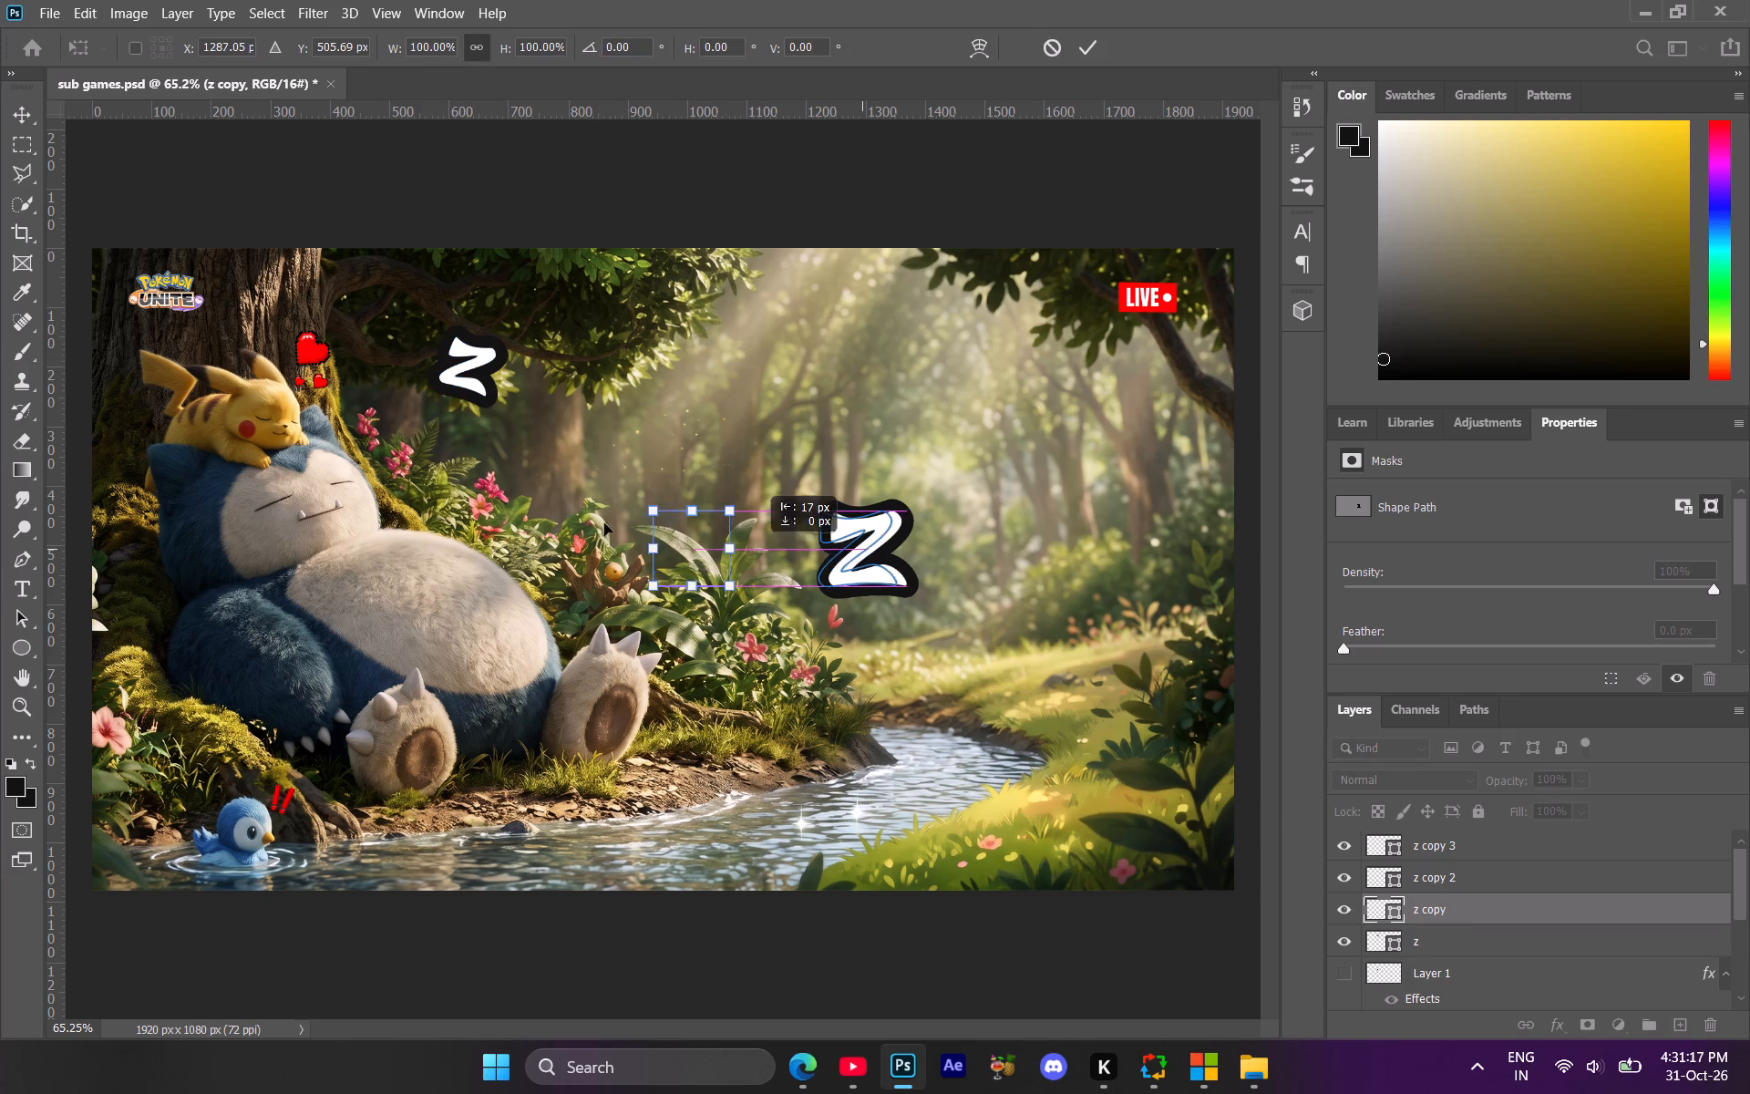
drag(604, 523, 542, 472)
drag(617, 449, 618, 506)
drag(611, 476, 561, 491)
drag(528, 480, 433, 457)
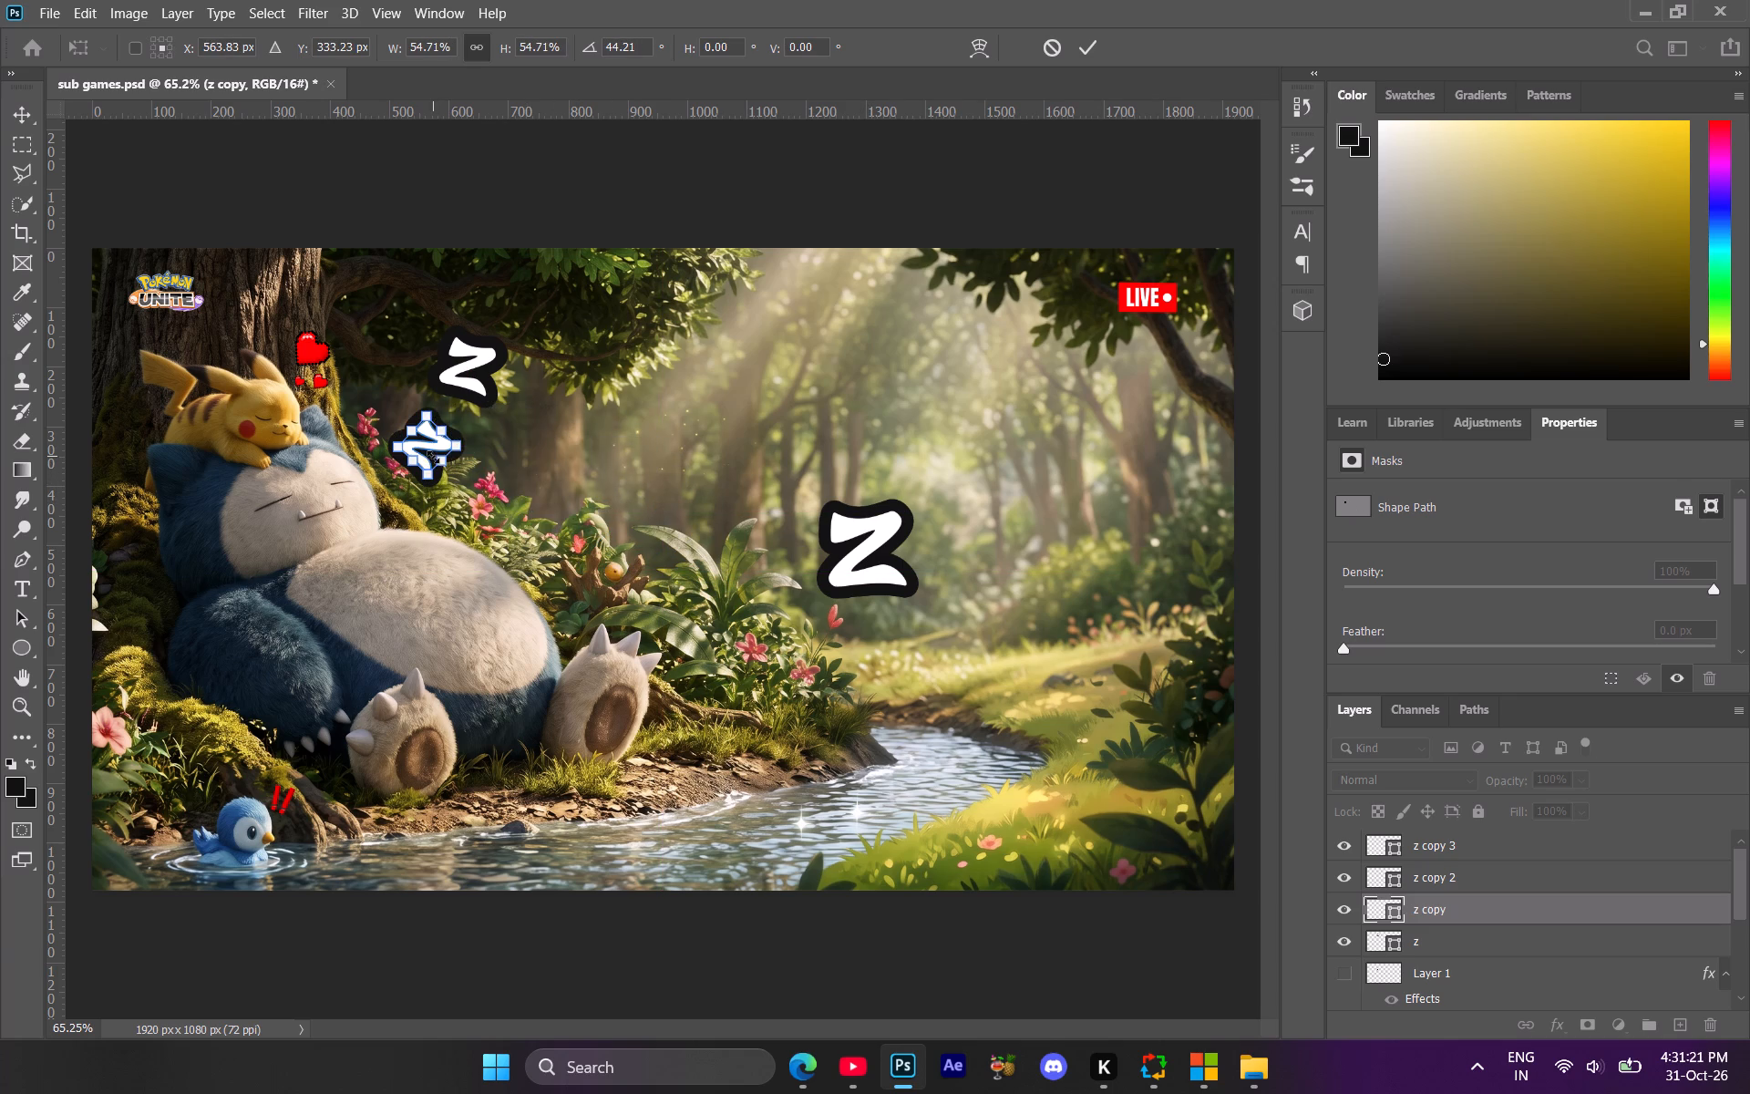
drag(429, 453, 417, 431)
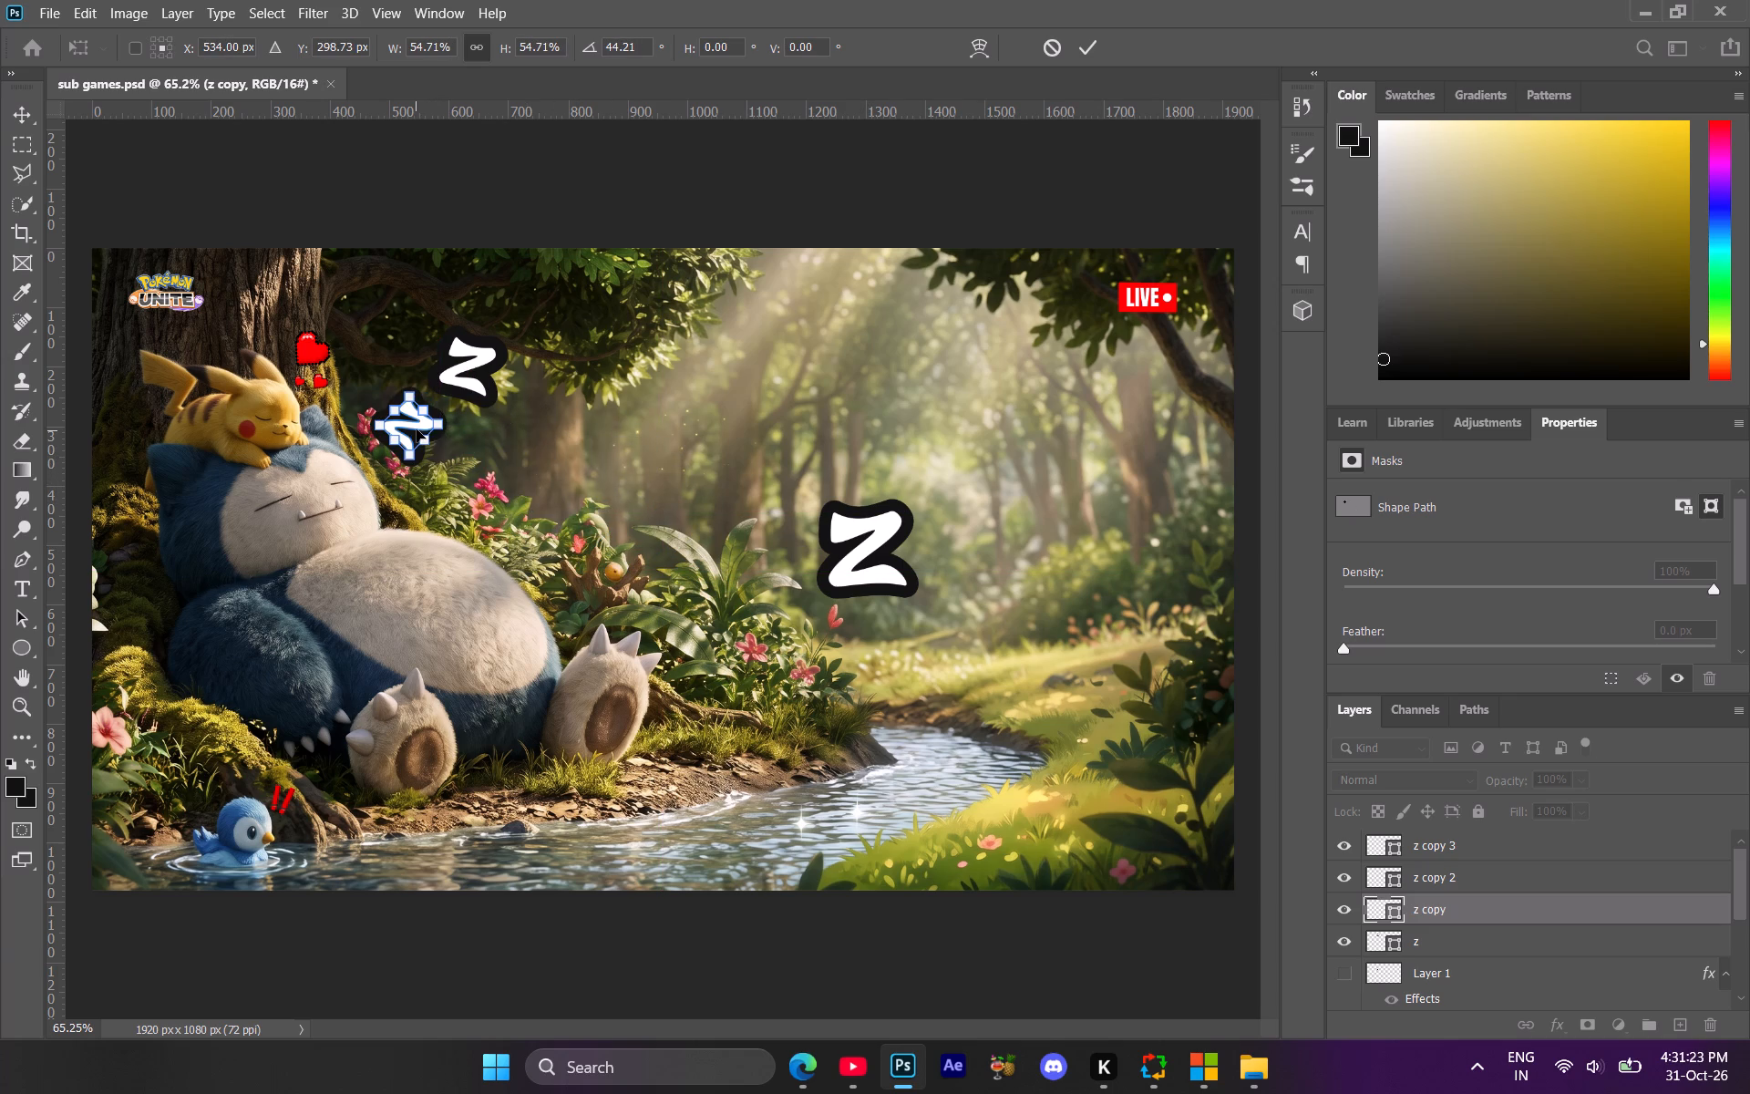
click(417, 427)
drag(444, 427, 434, 425)
click(410, 428)
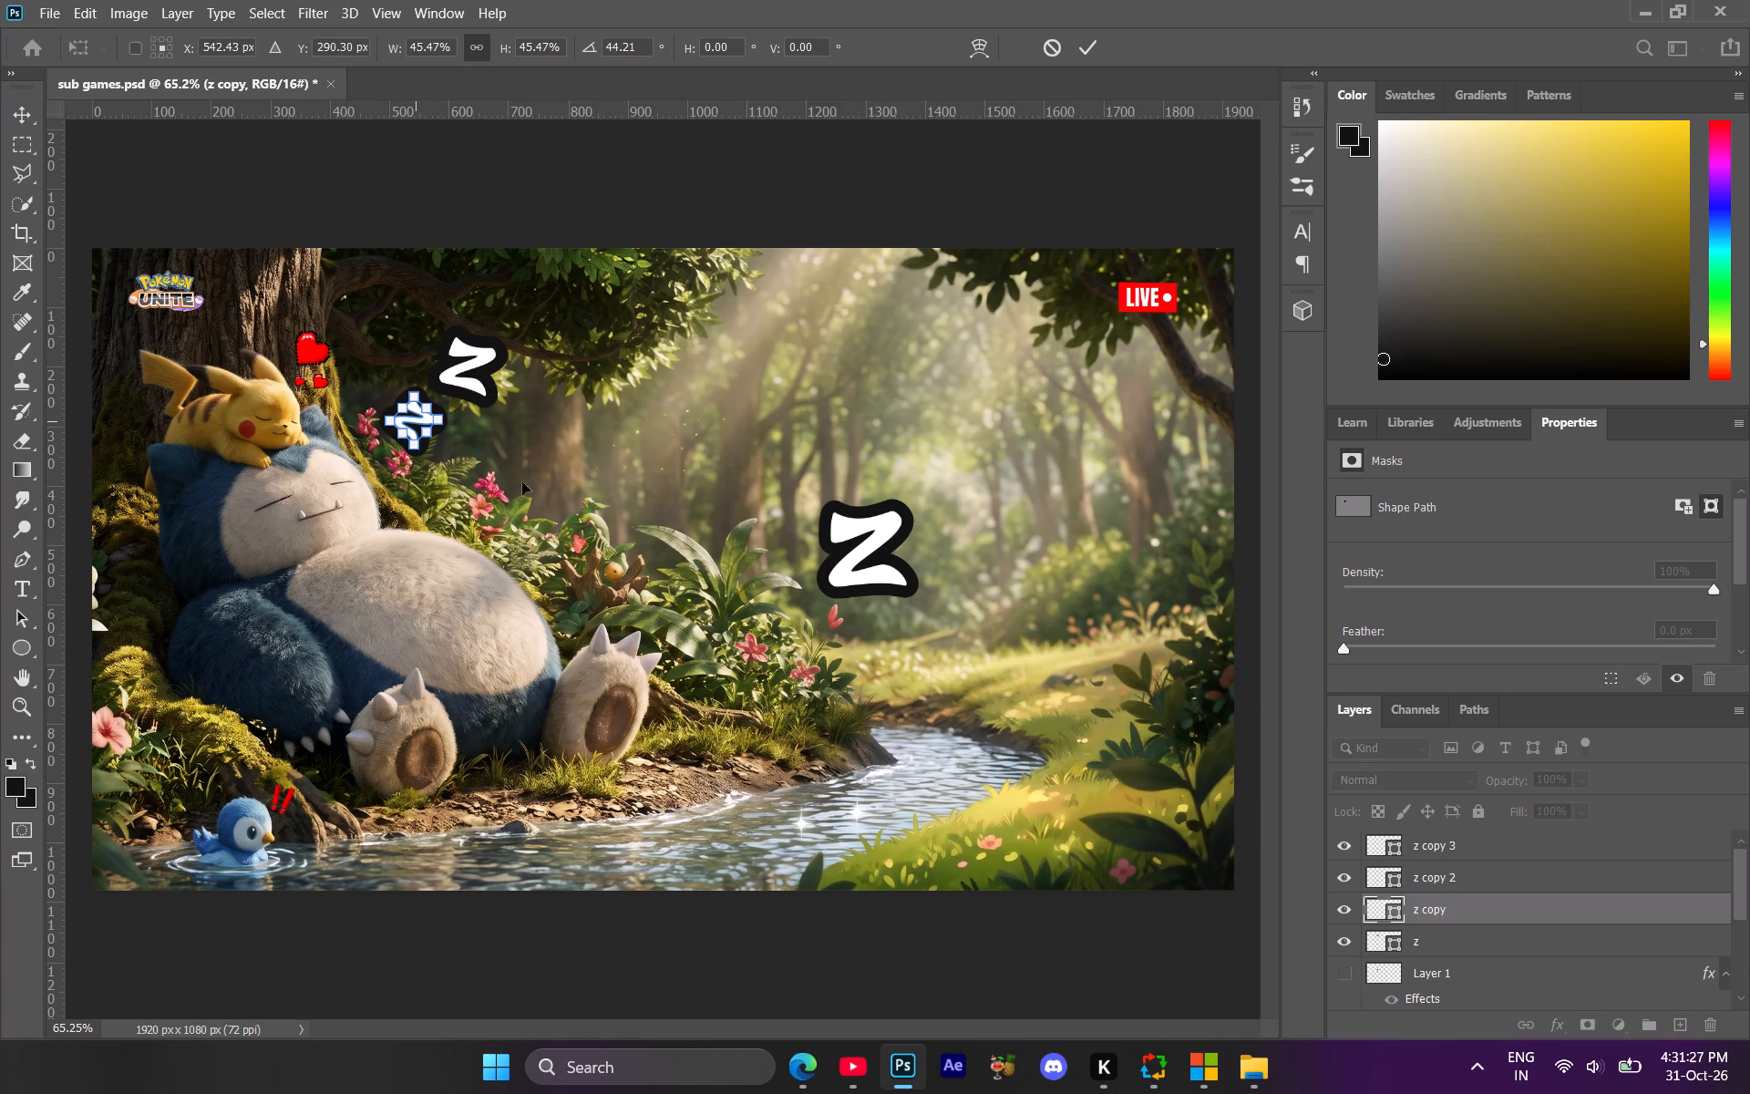
click(1476, 913)
Scale the z copy 2 shape to about 35%, rotate it about 51° and place it beside Snorlax's mouth.
click(1452, 863)
click(1452, 876)
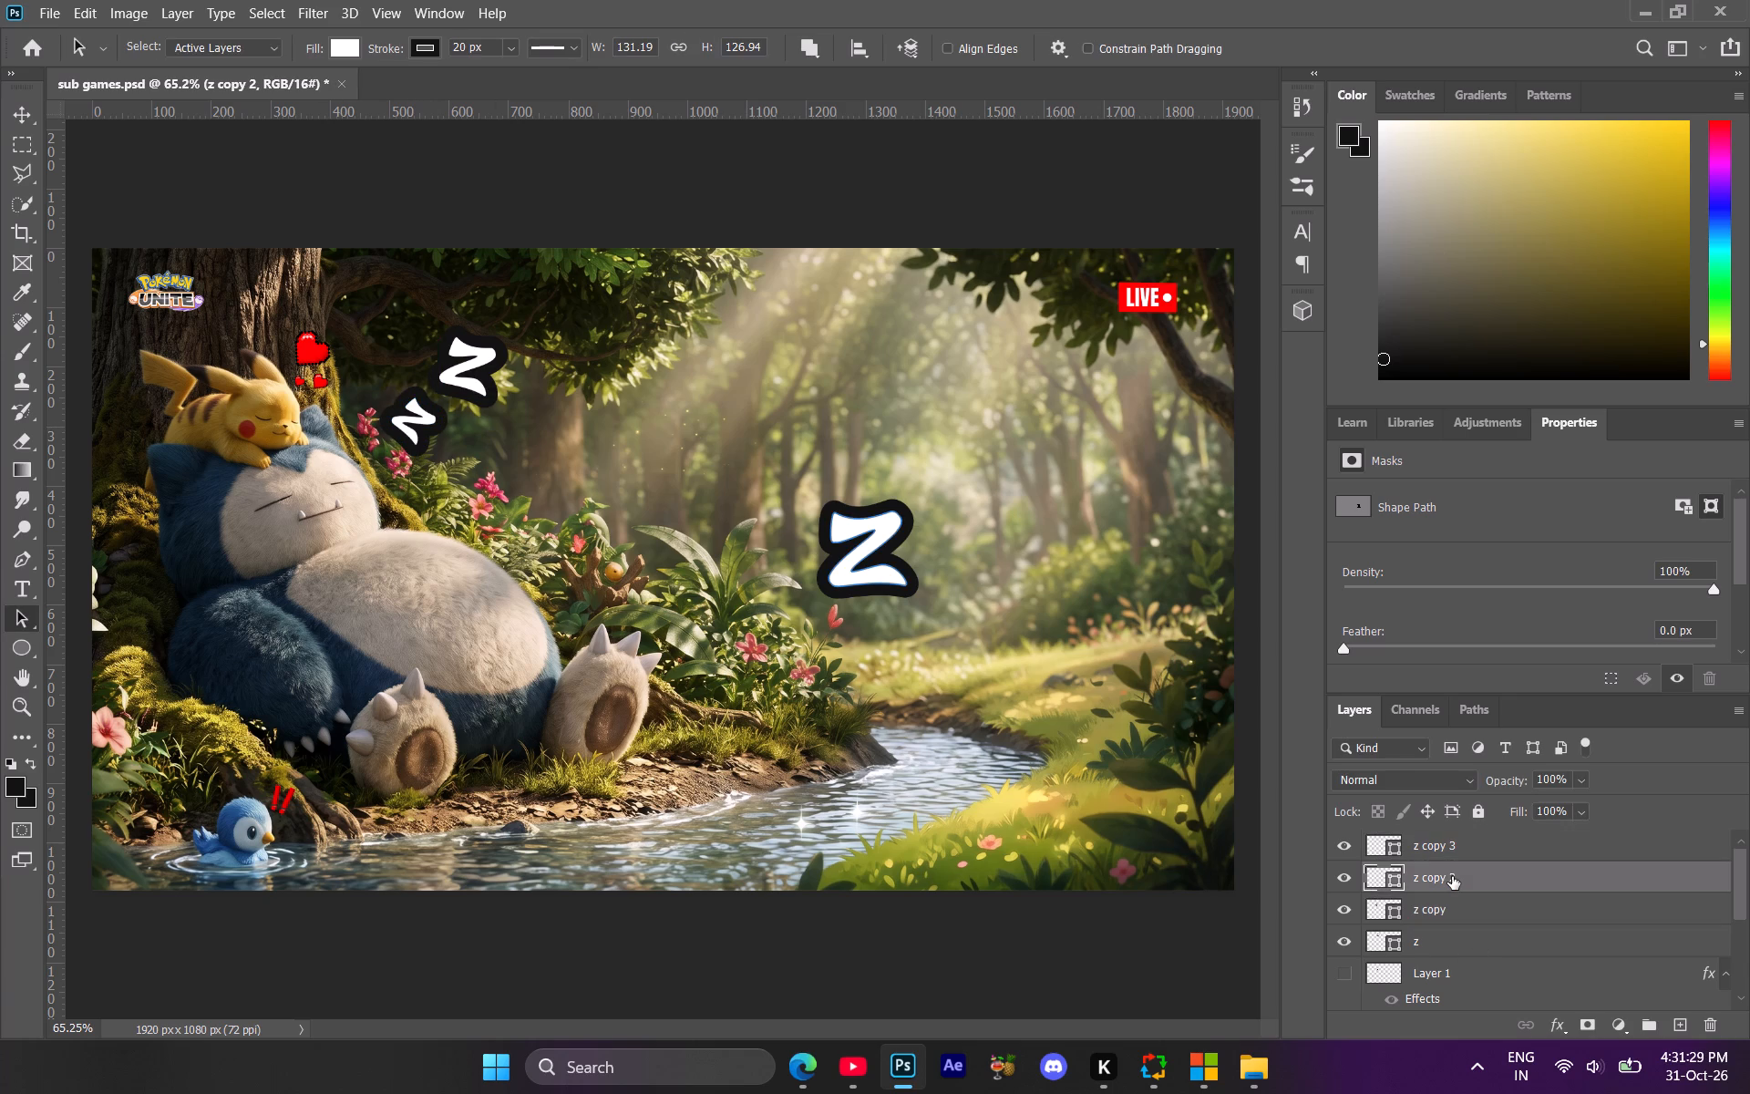
key(ctrl+t)
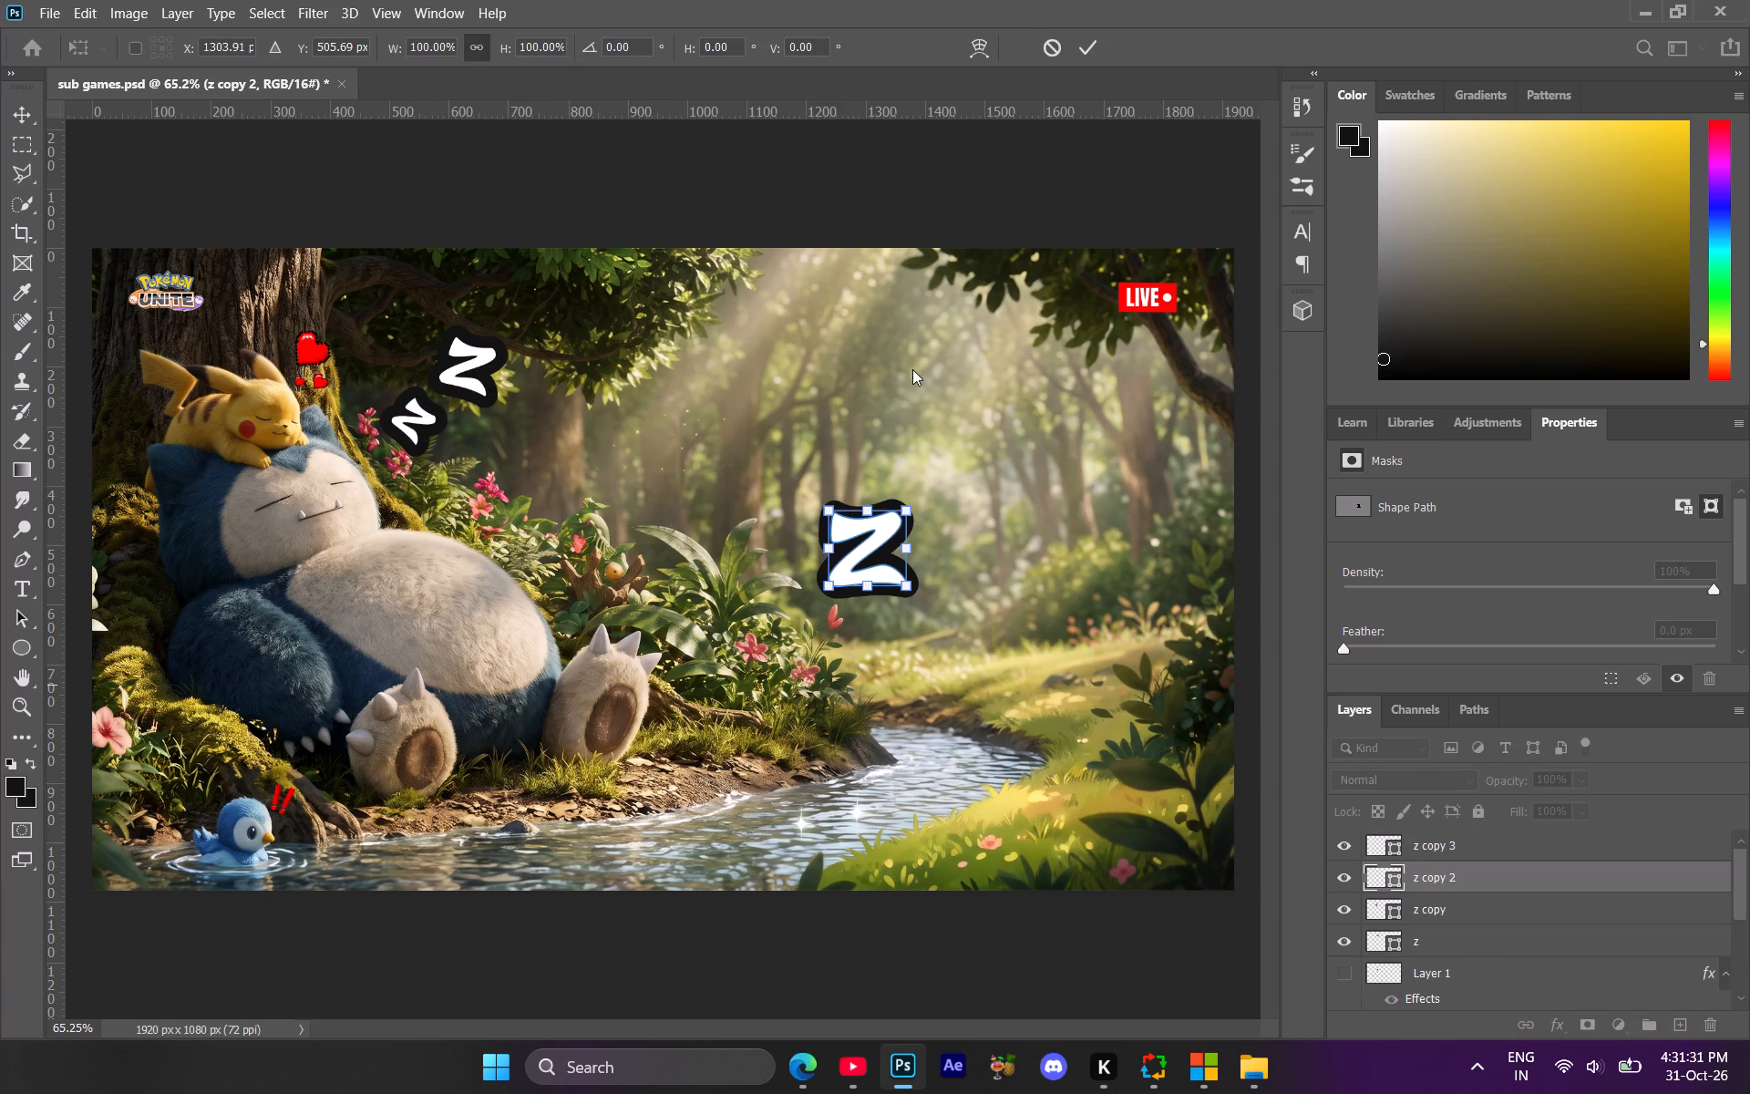
drag(906, 511, 853, 542)
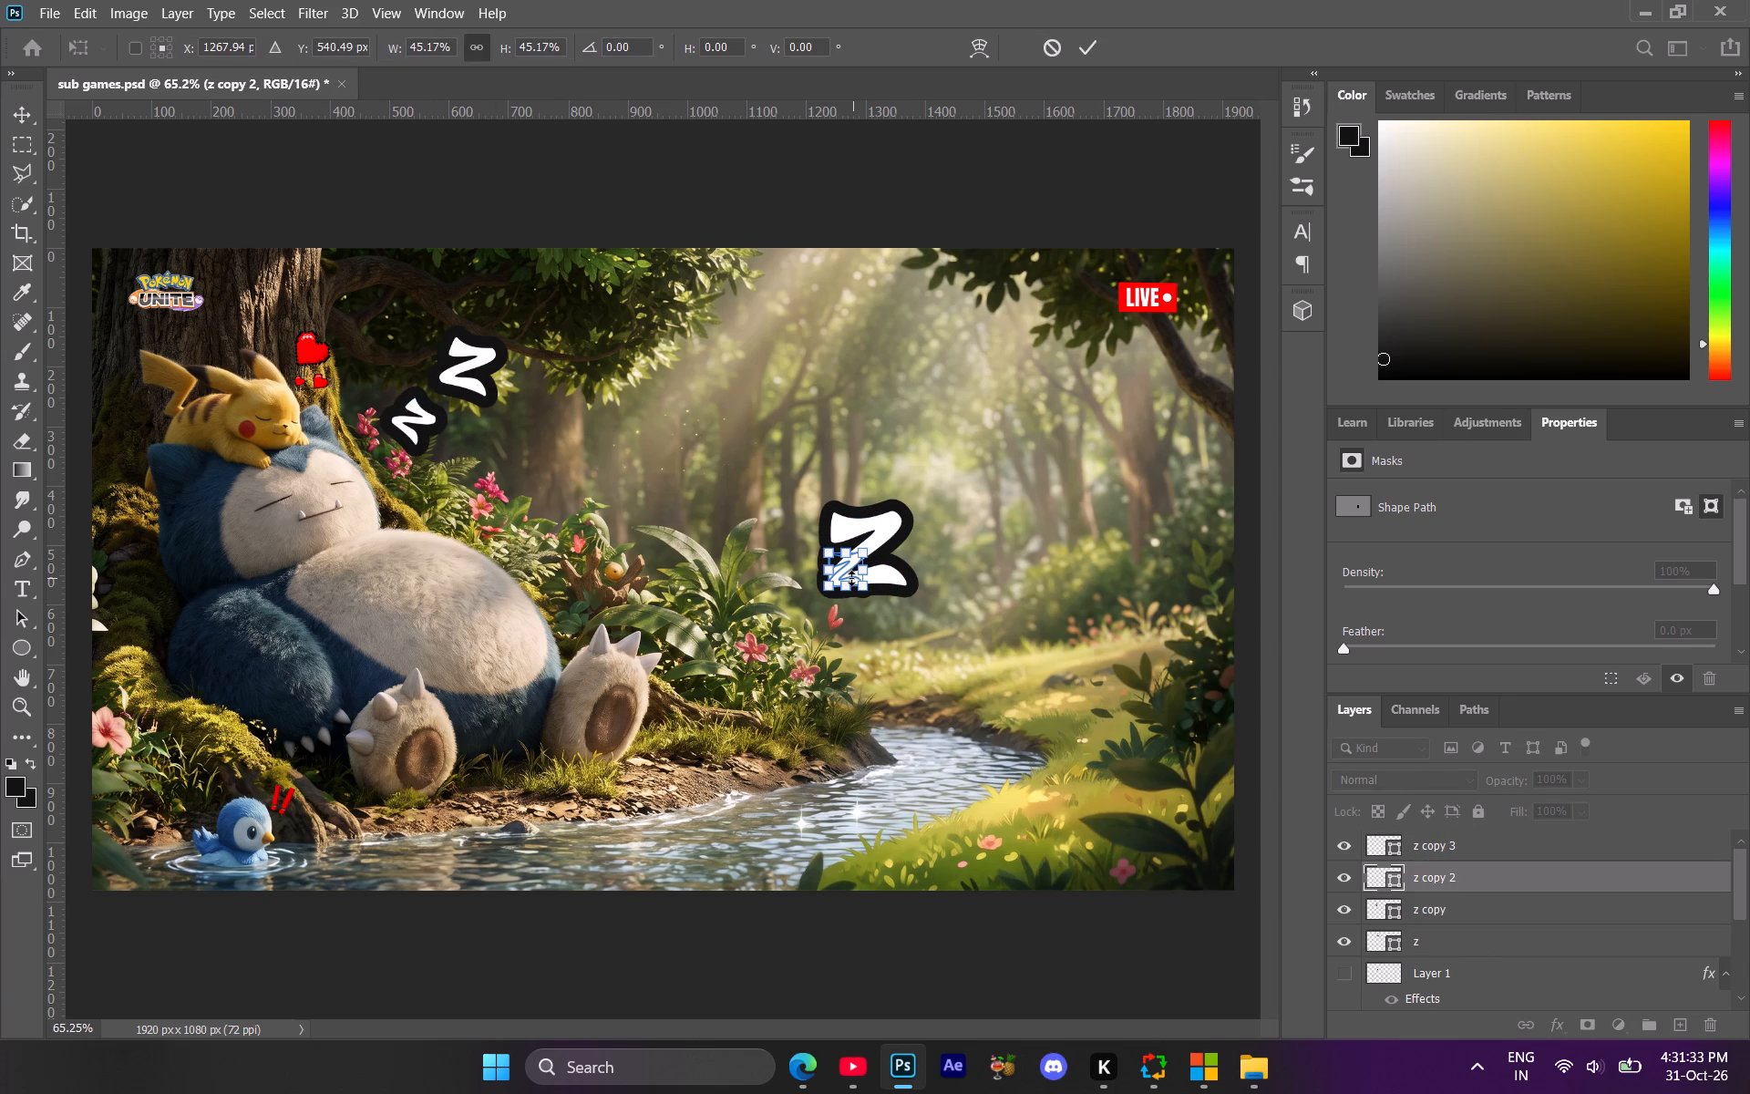
drag(851, 567, 397, 490)
drag(445, 462, 471, 522)
drag(421, 498, 410, 498)
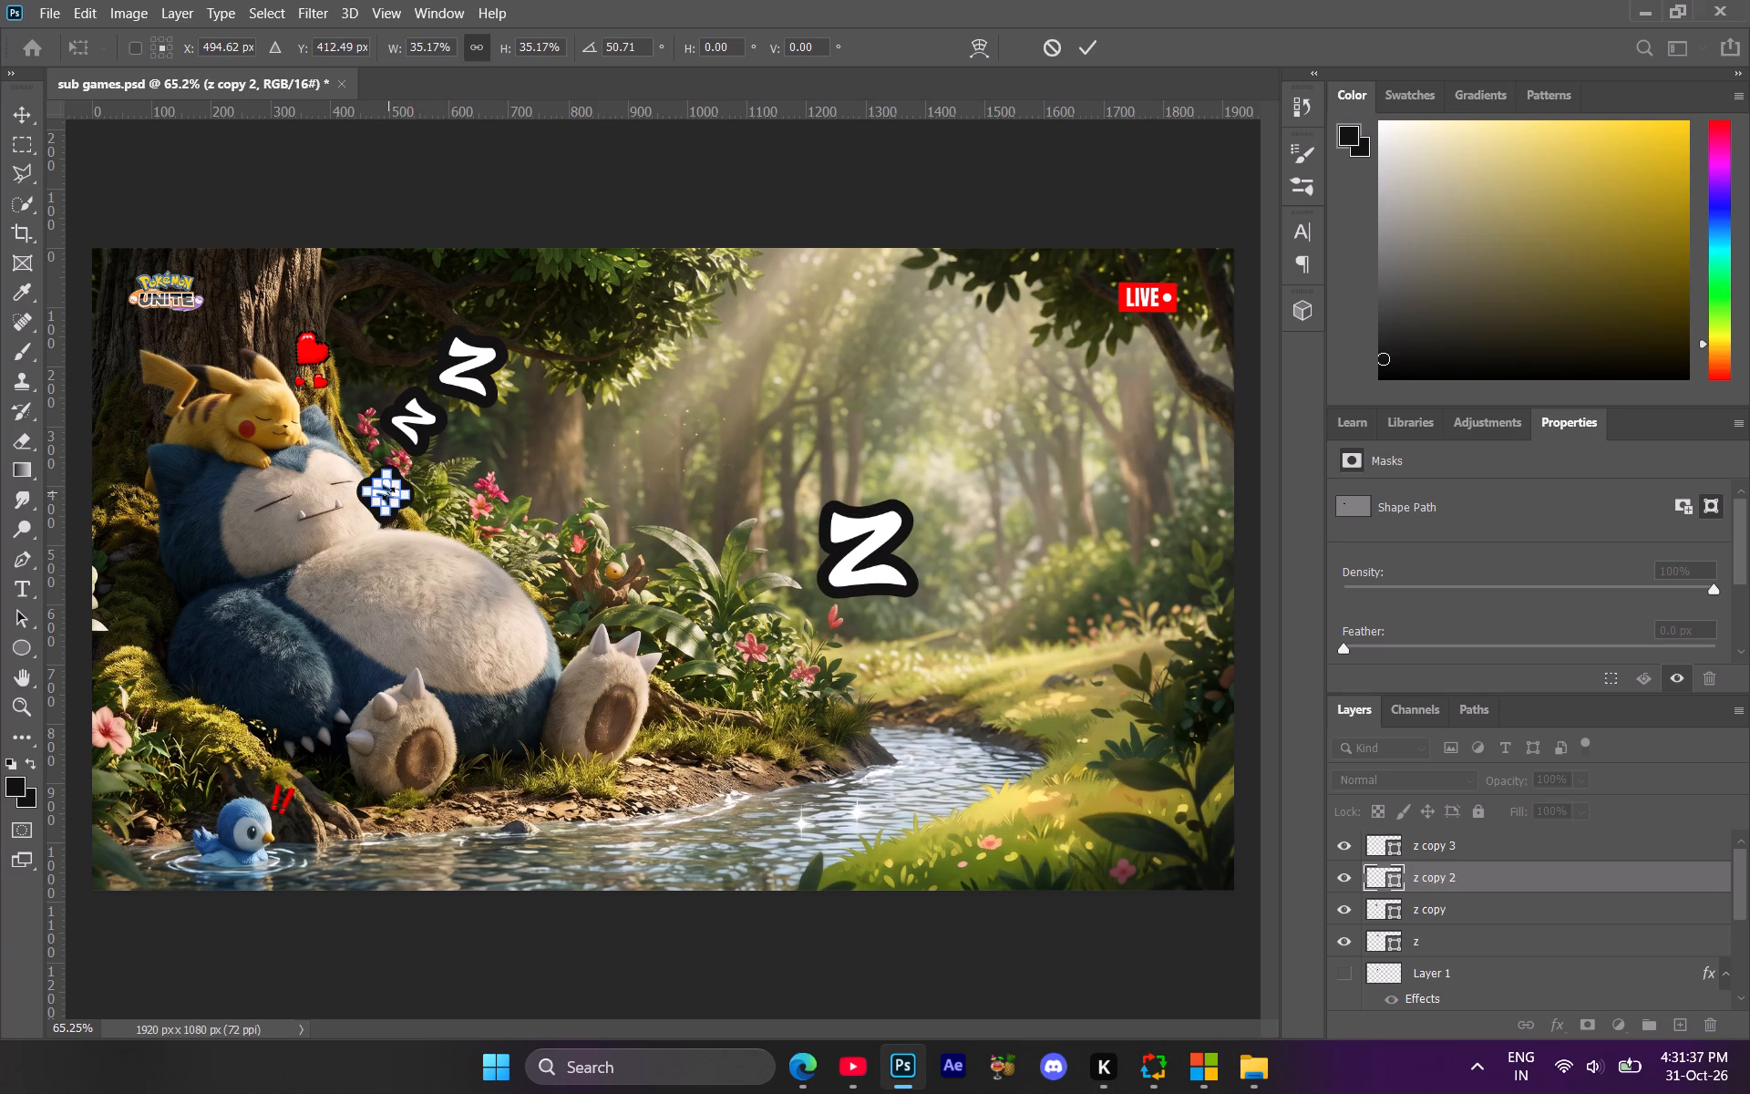
click(1445, 878)
Set the z copy 2 shape's stroke width to 10 px.
key(z)
key(z)
key(z)
key(z)
key(z)
key(z)
key(z)
key(z)
key(z)
key(z)
key(z)
key(z)
key(z)
key(z)
key(z)
key(z)
key(z)
key(z)
key(z)
key(z)
drag(416, 548, 507, 606)
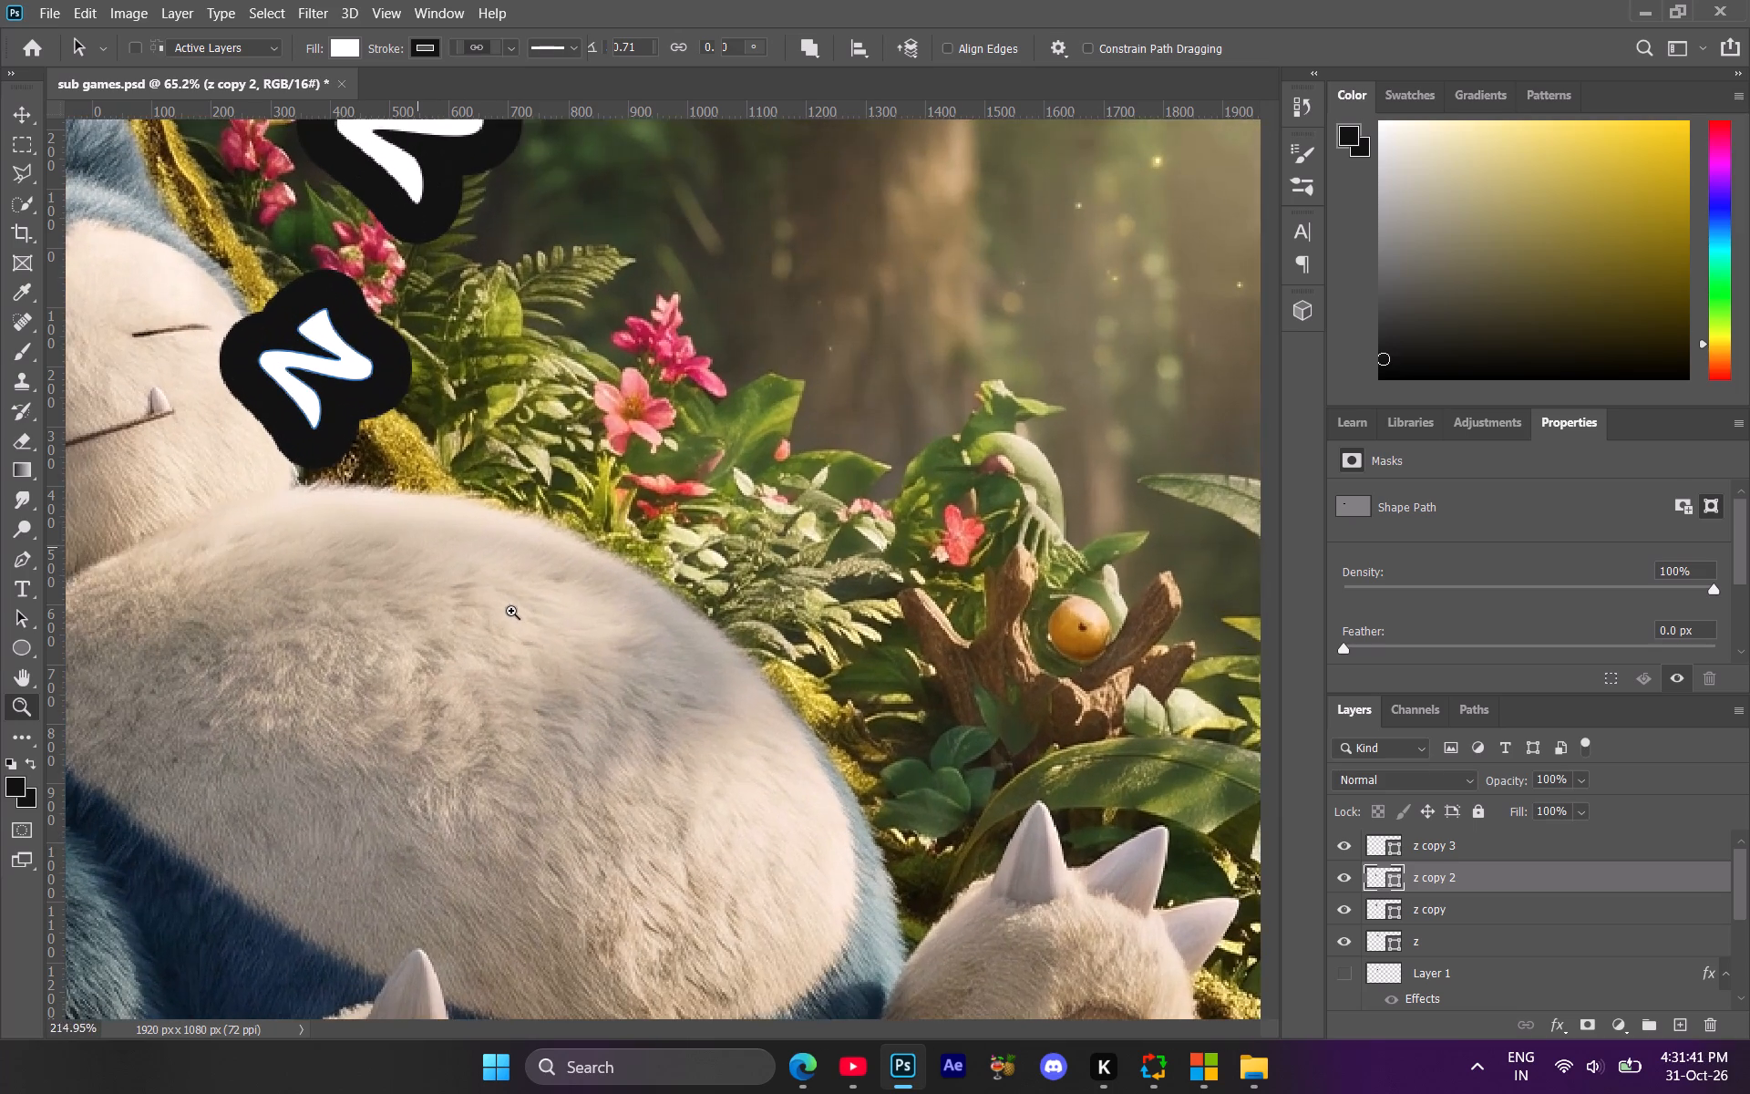
key(z)
key(z)
key(z)
key(z)
key(z)
key(z)
key(z)
key(z)
key(z)
key(z)
key(z)
key(z)
key(z)
key(z)
key(z)
drag(694, 547, 654, 561)
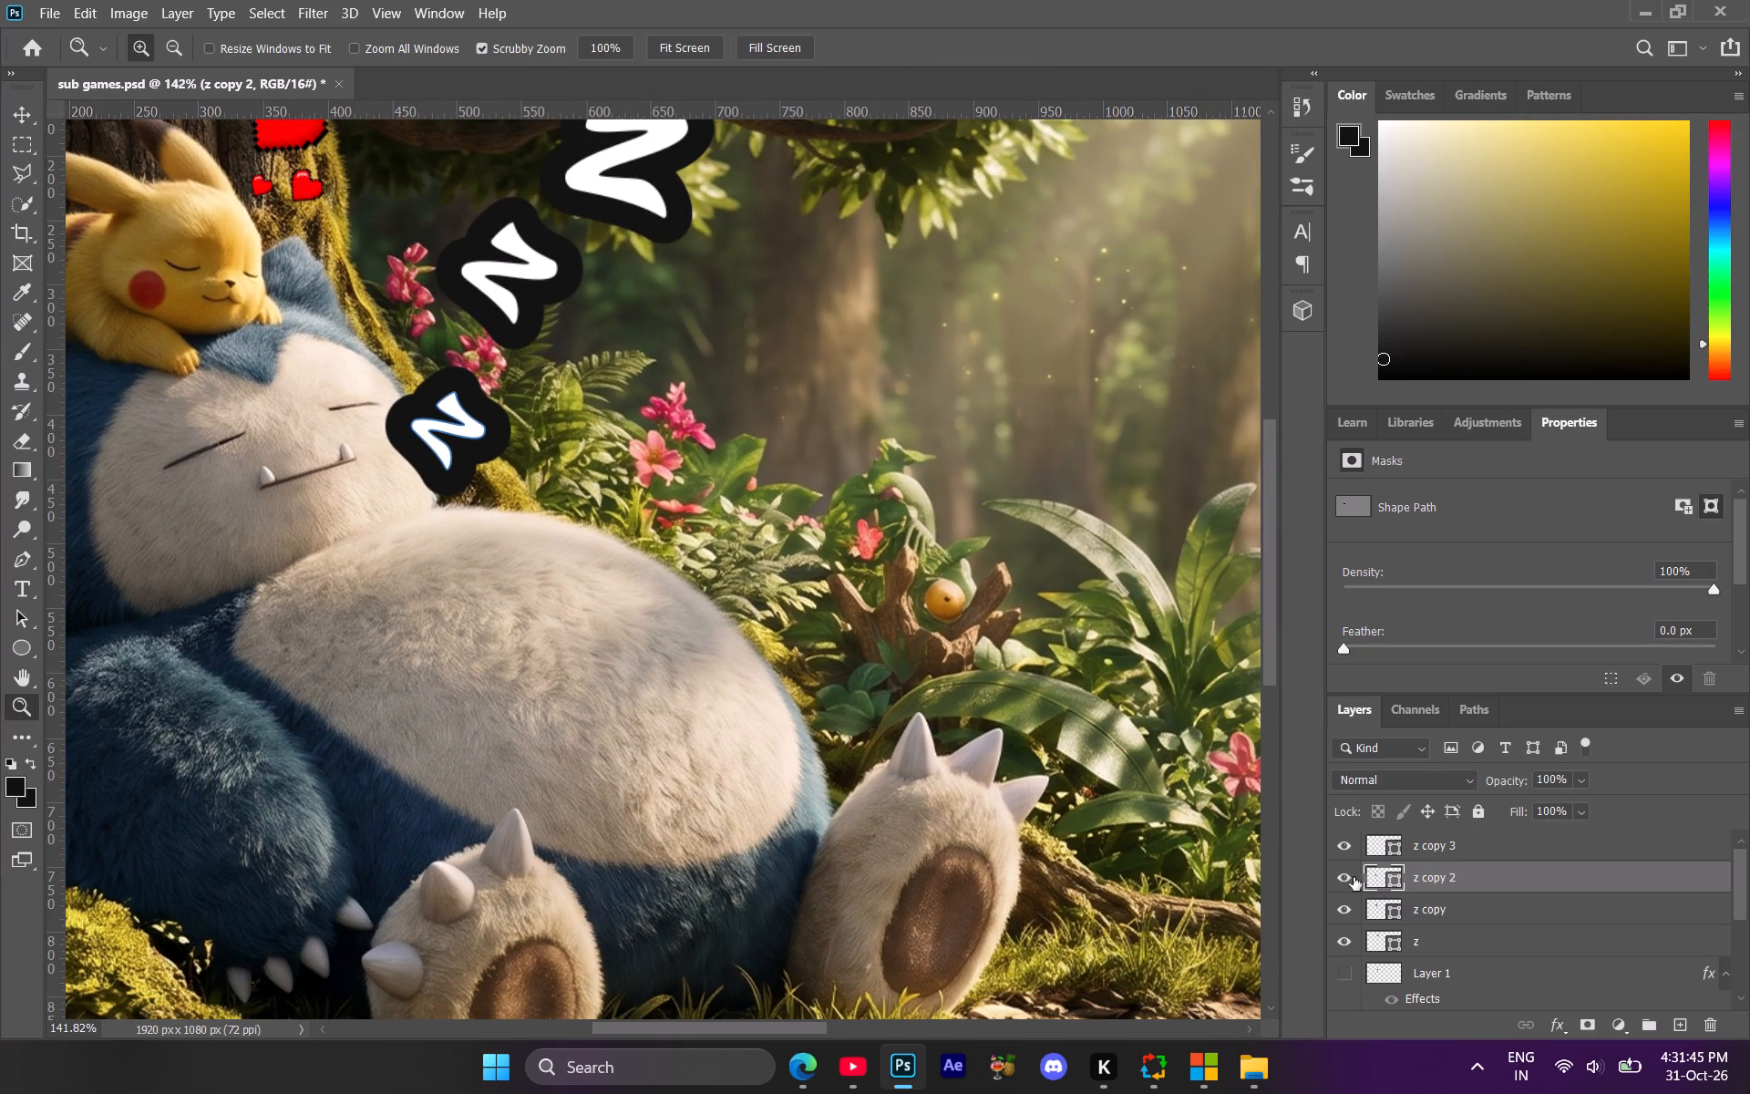
click(16, 618)
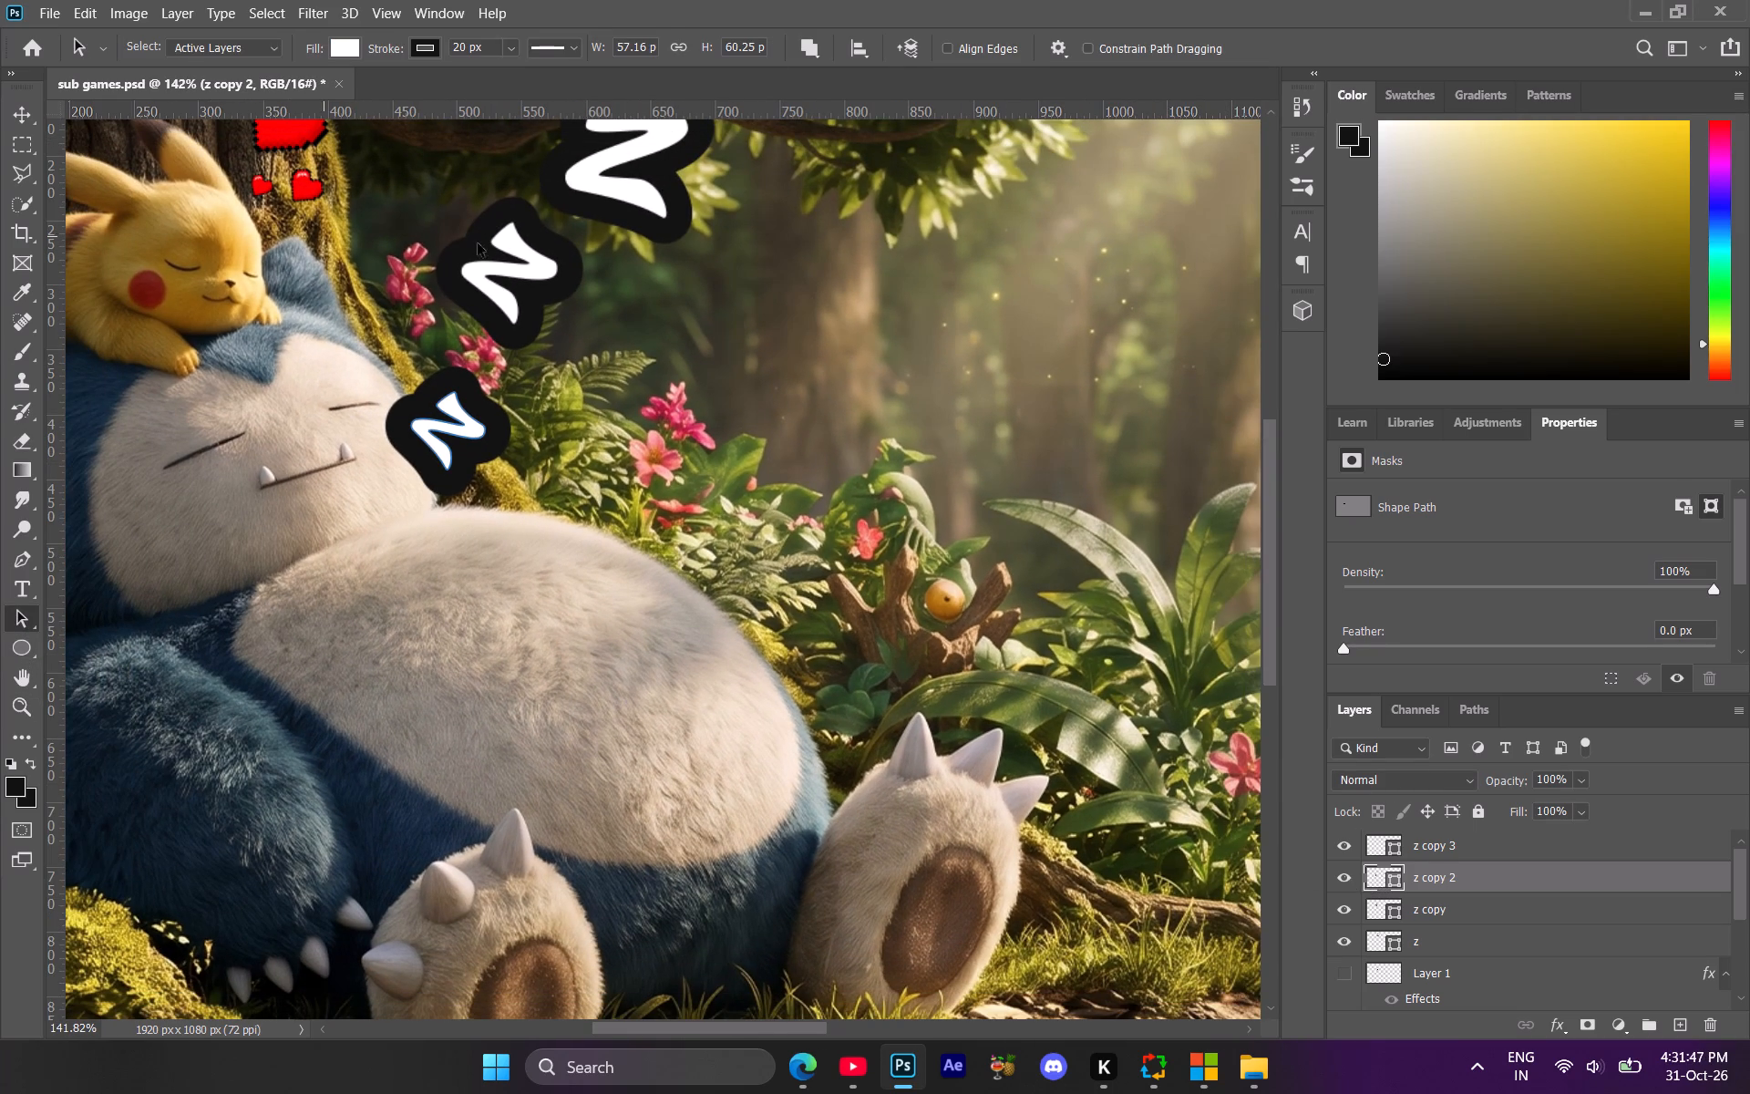
click(459, 45)
key(BackSpace)
text(10)
key(BackSpace)
key(Return)
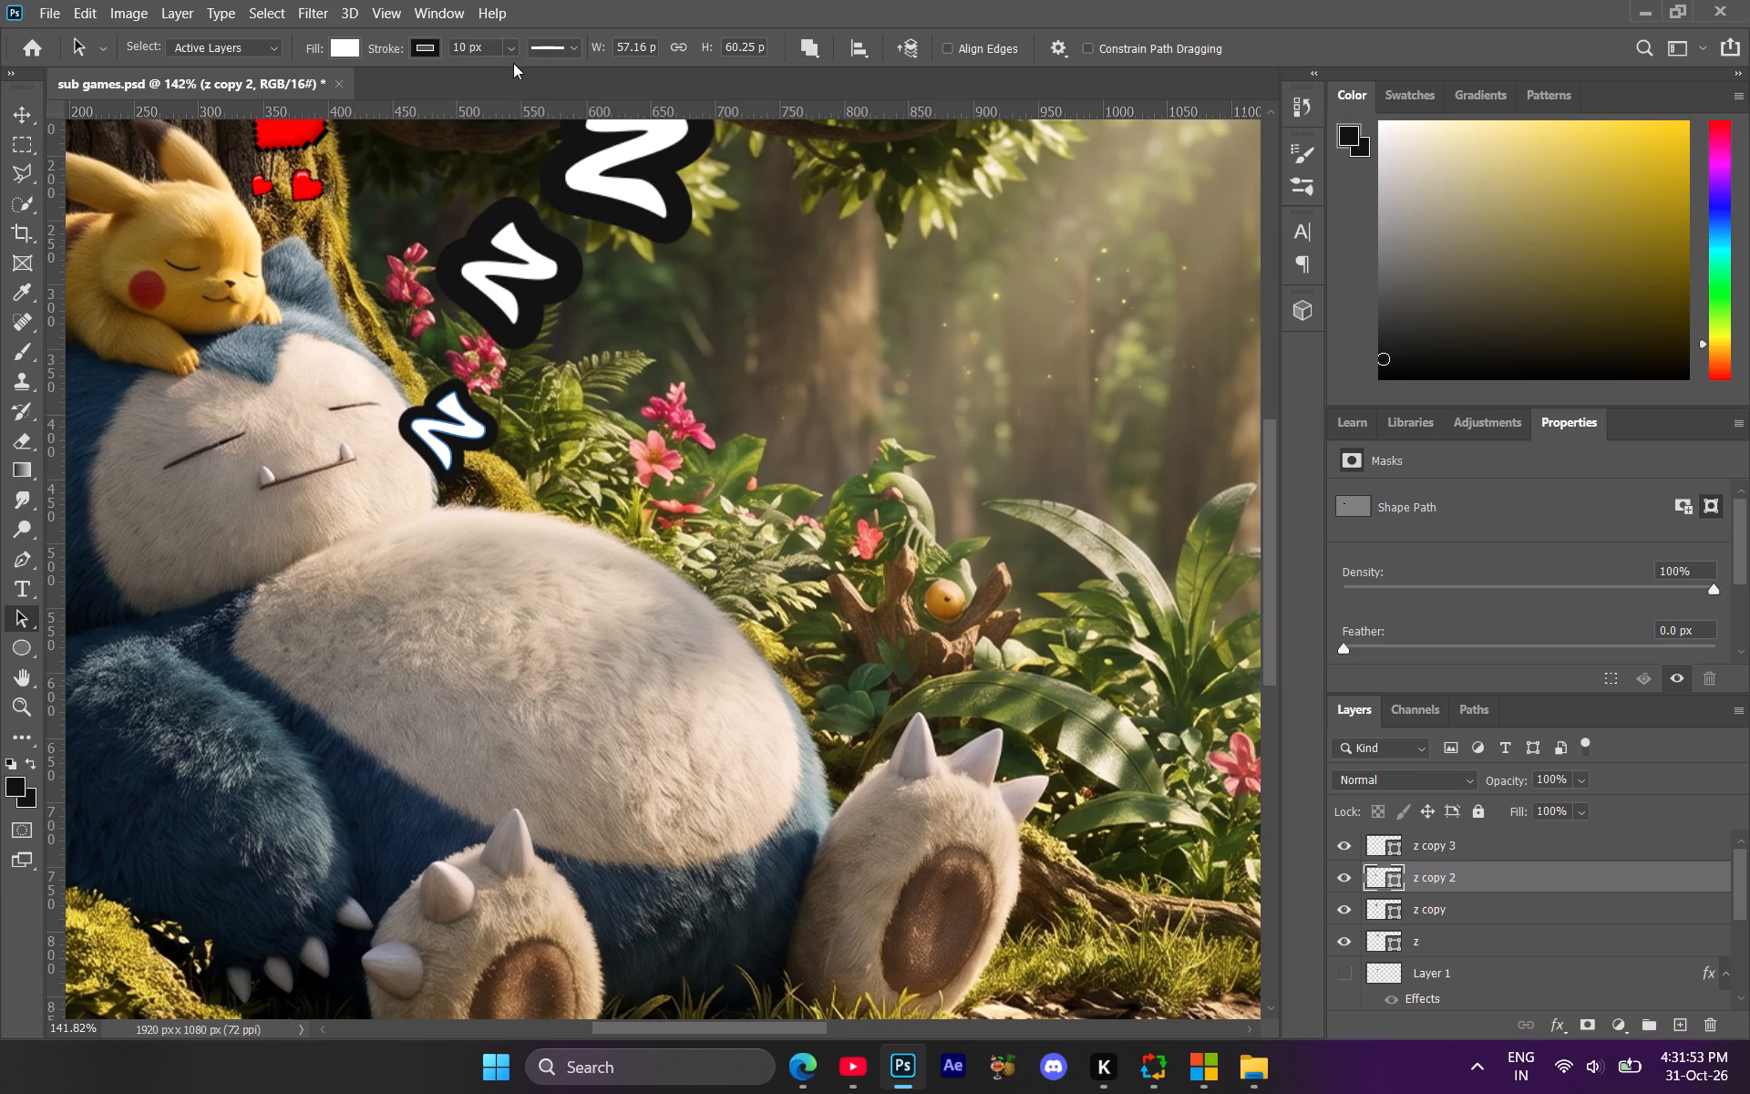
Set the z copy shape's stroke width to 15 px.
click(1433, 904)
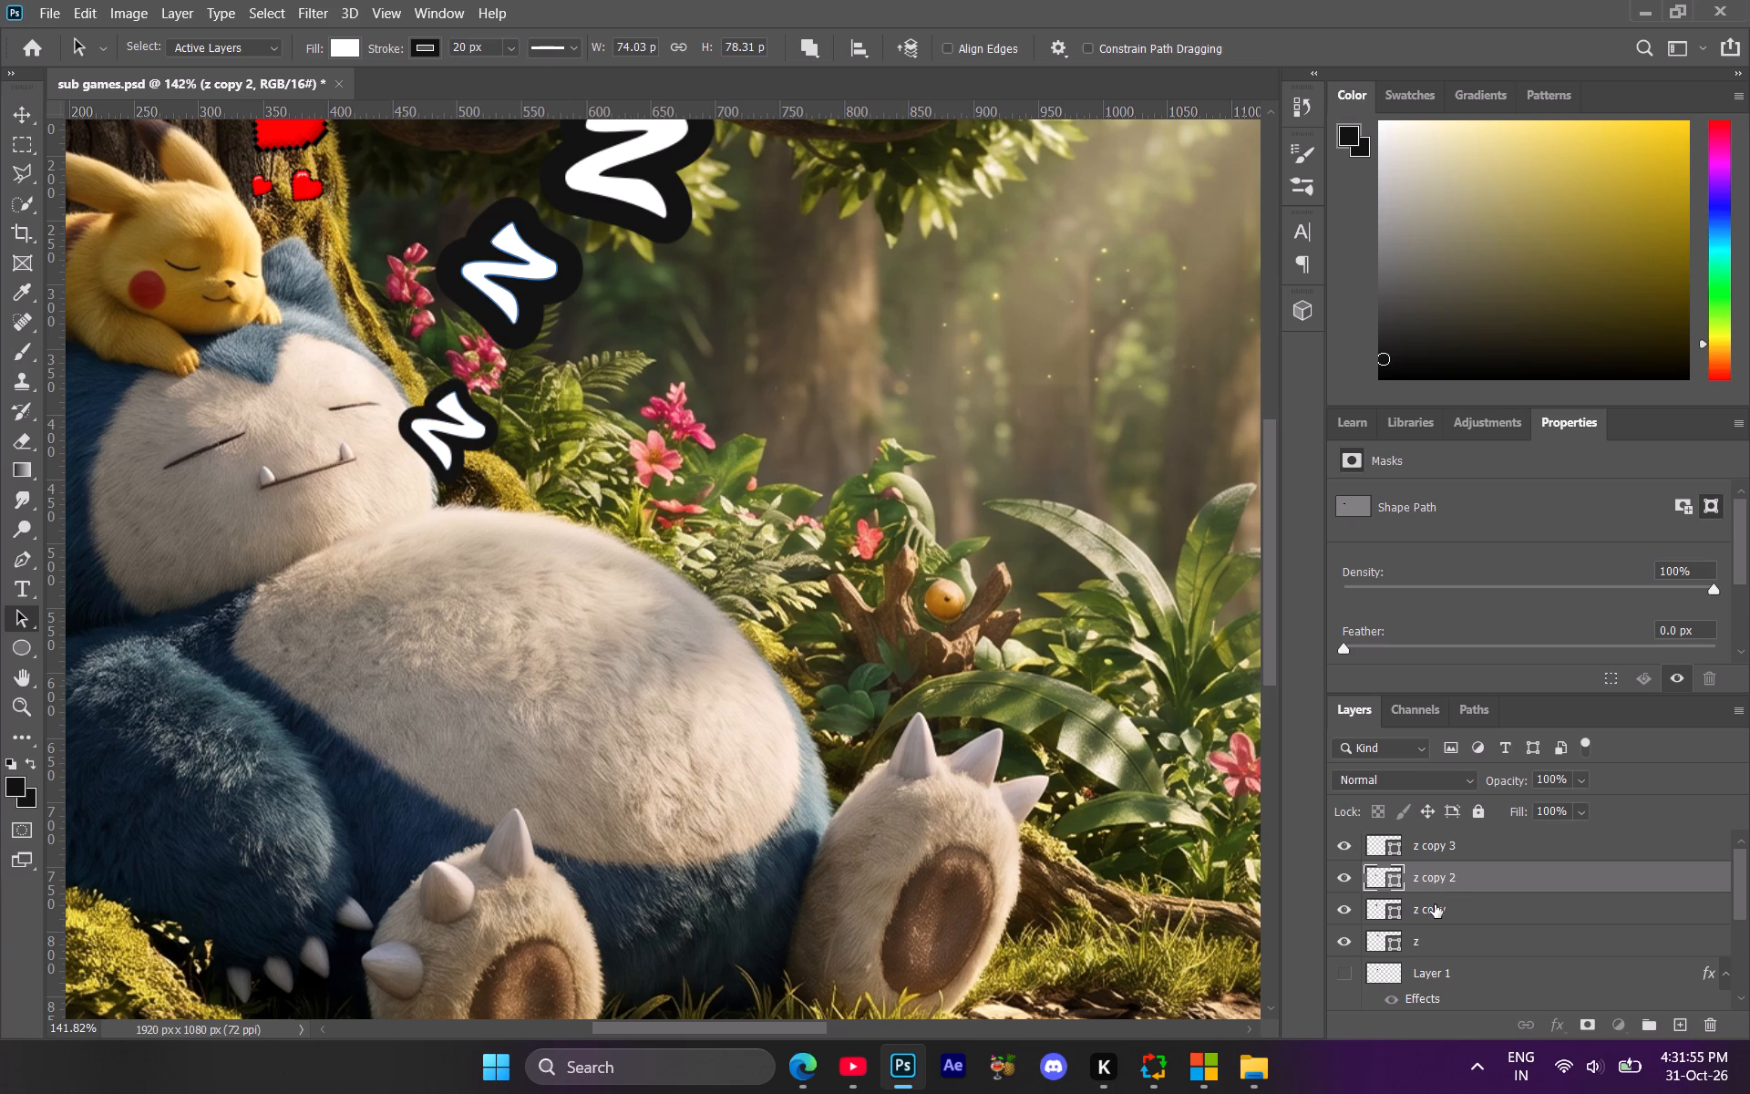
click(457, 46)
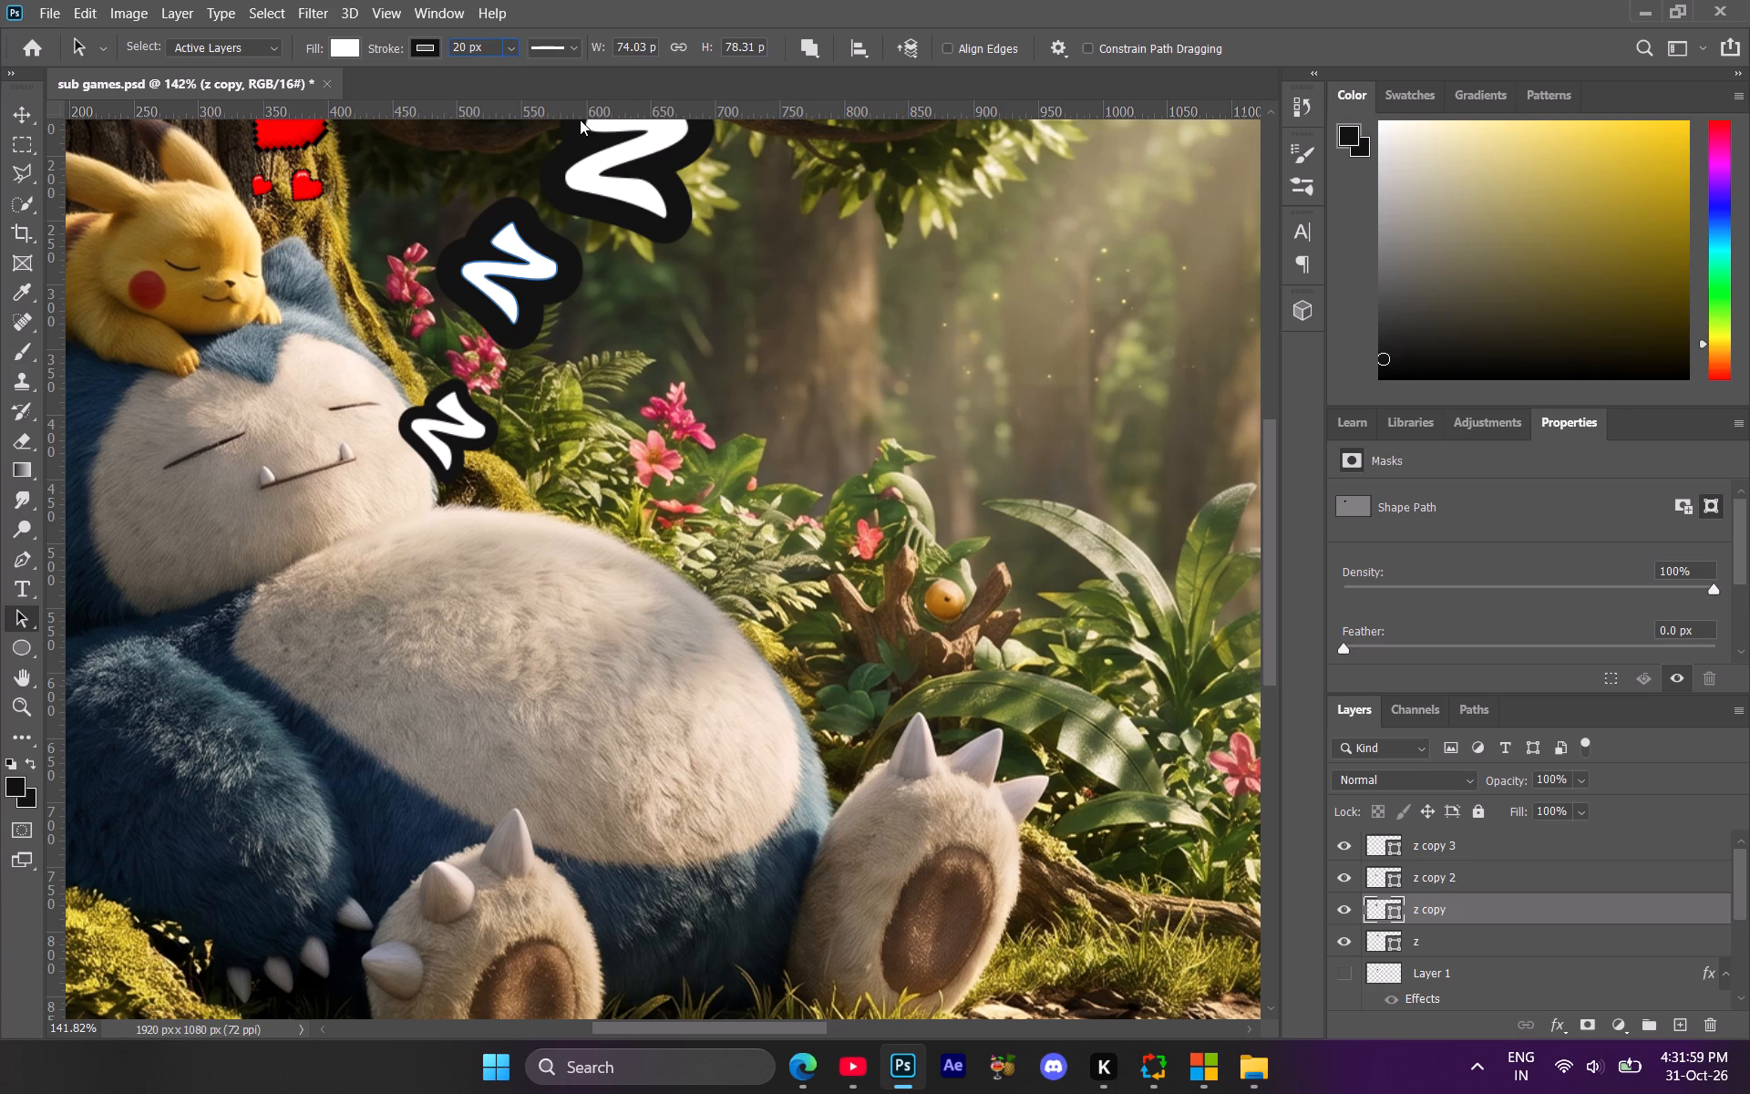
key(Right)
key(BackSpace)
key(BackSpace)
text(15)
key(Return)
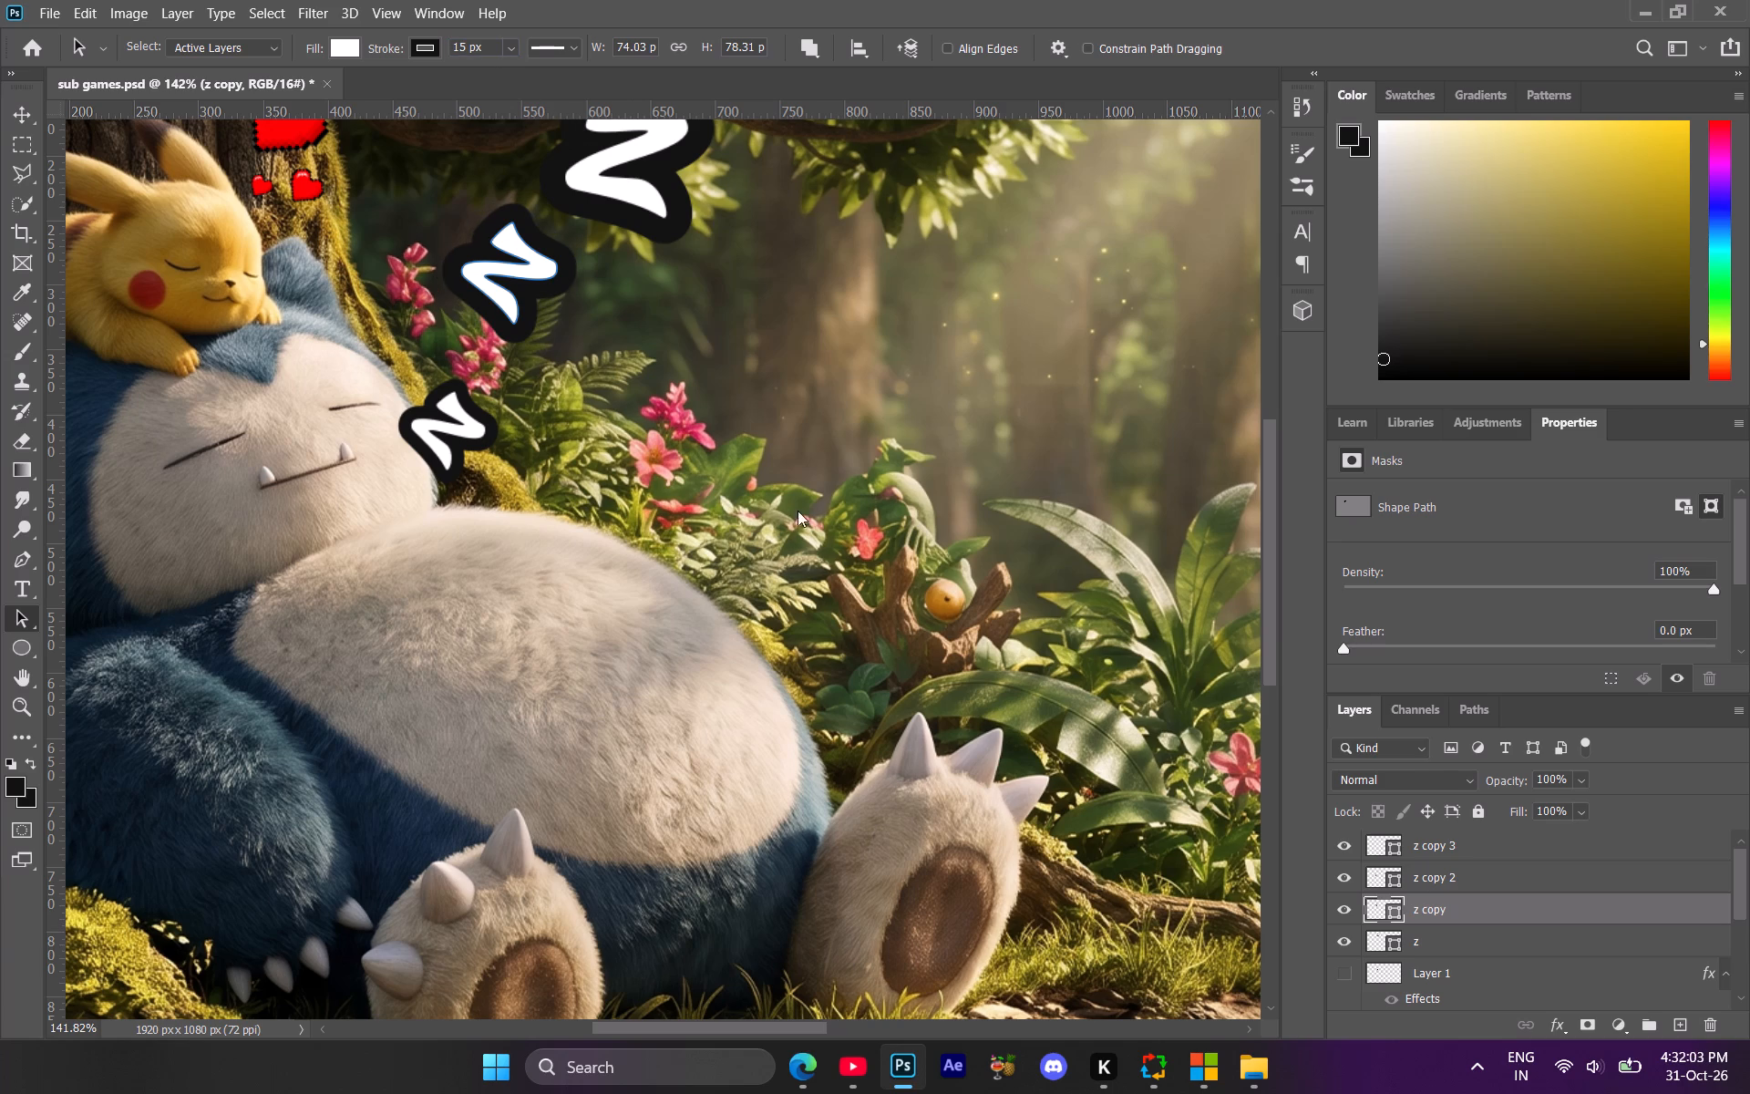
Scale the z copy 3 shape to about 15%, tilt it slightly clockwise and place it by Snorlax's mouth, just below z copy 2.
click(1452, 883)
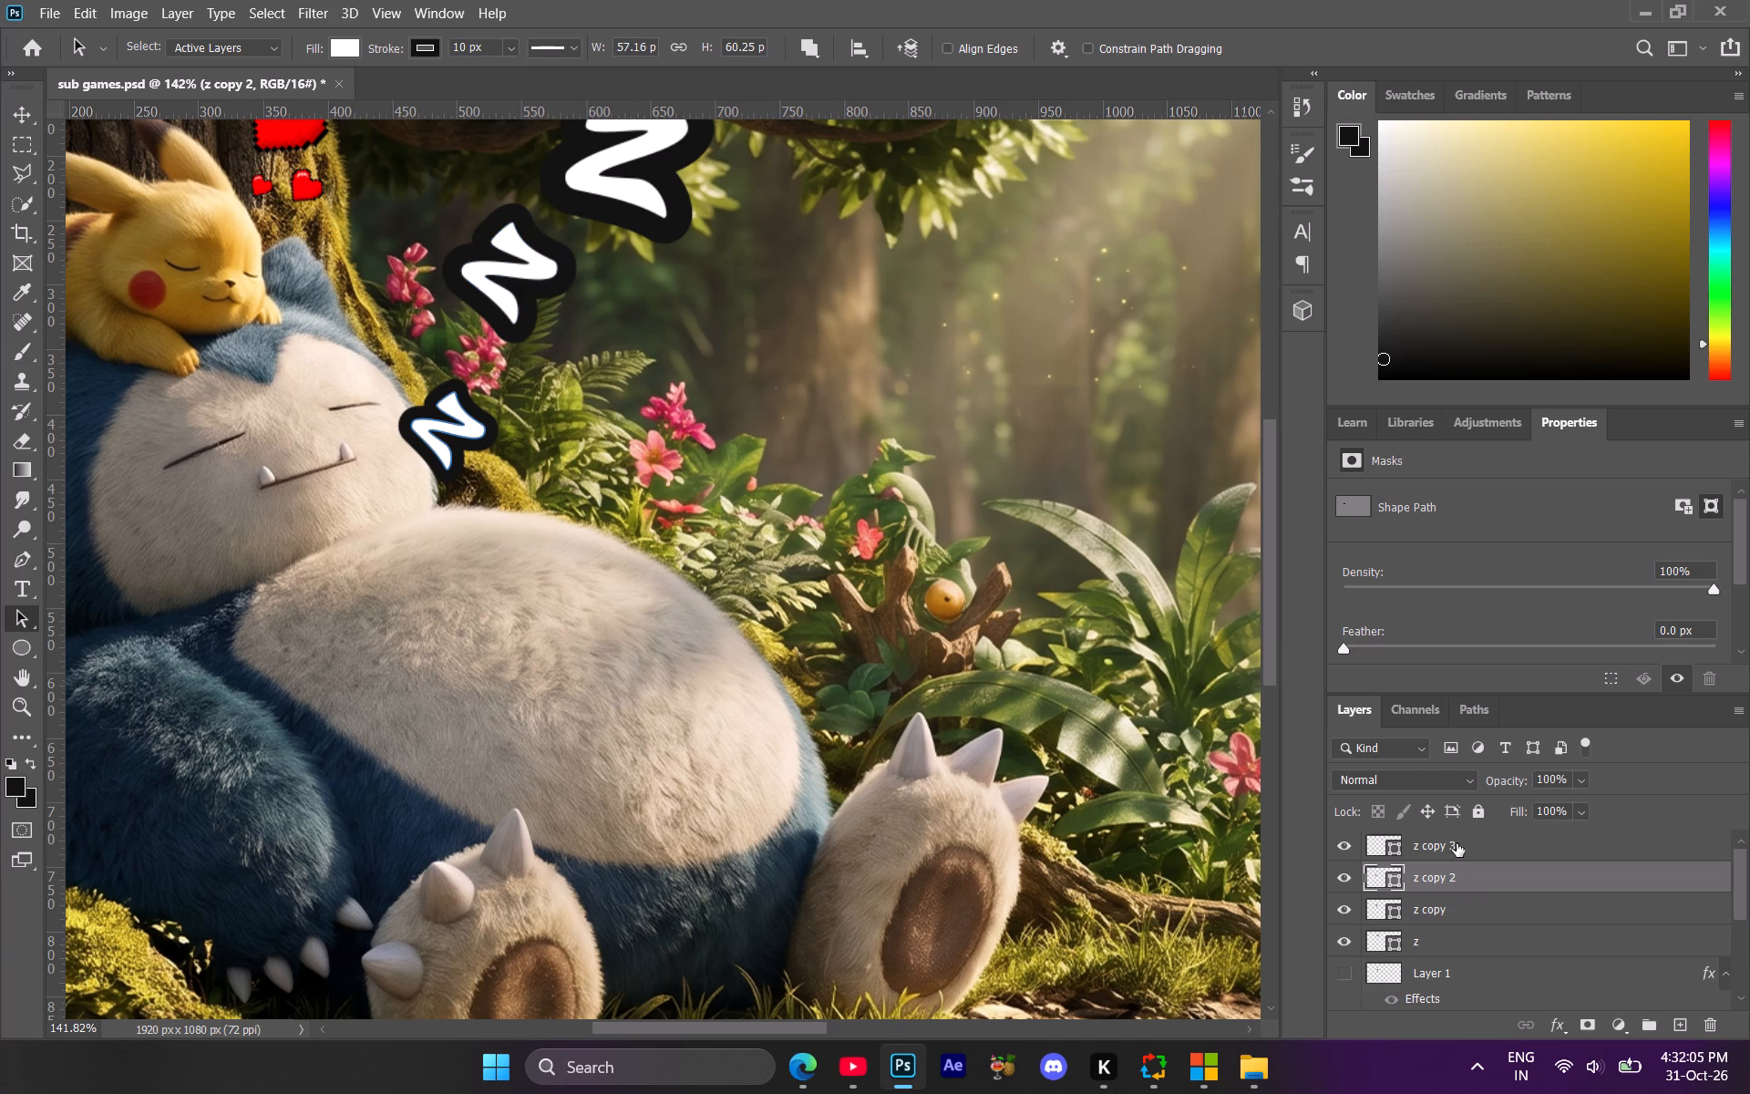
click(1457, 843)
key(ctrl+t)
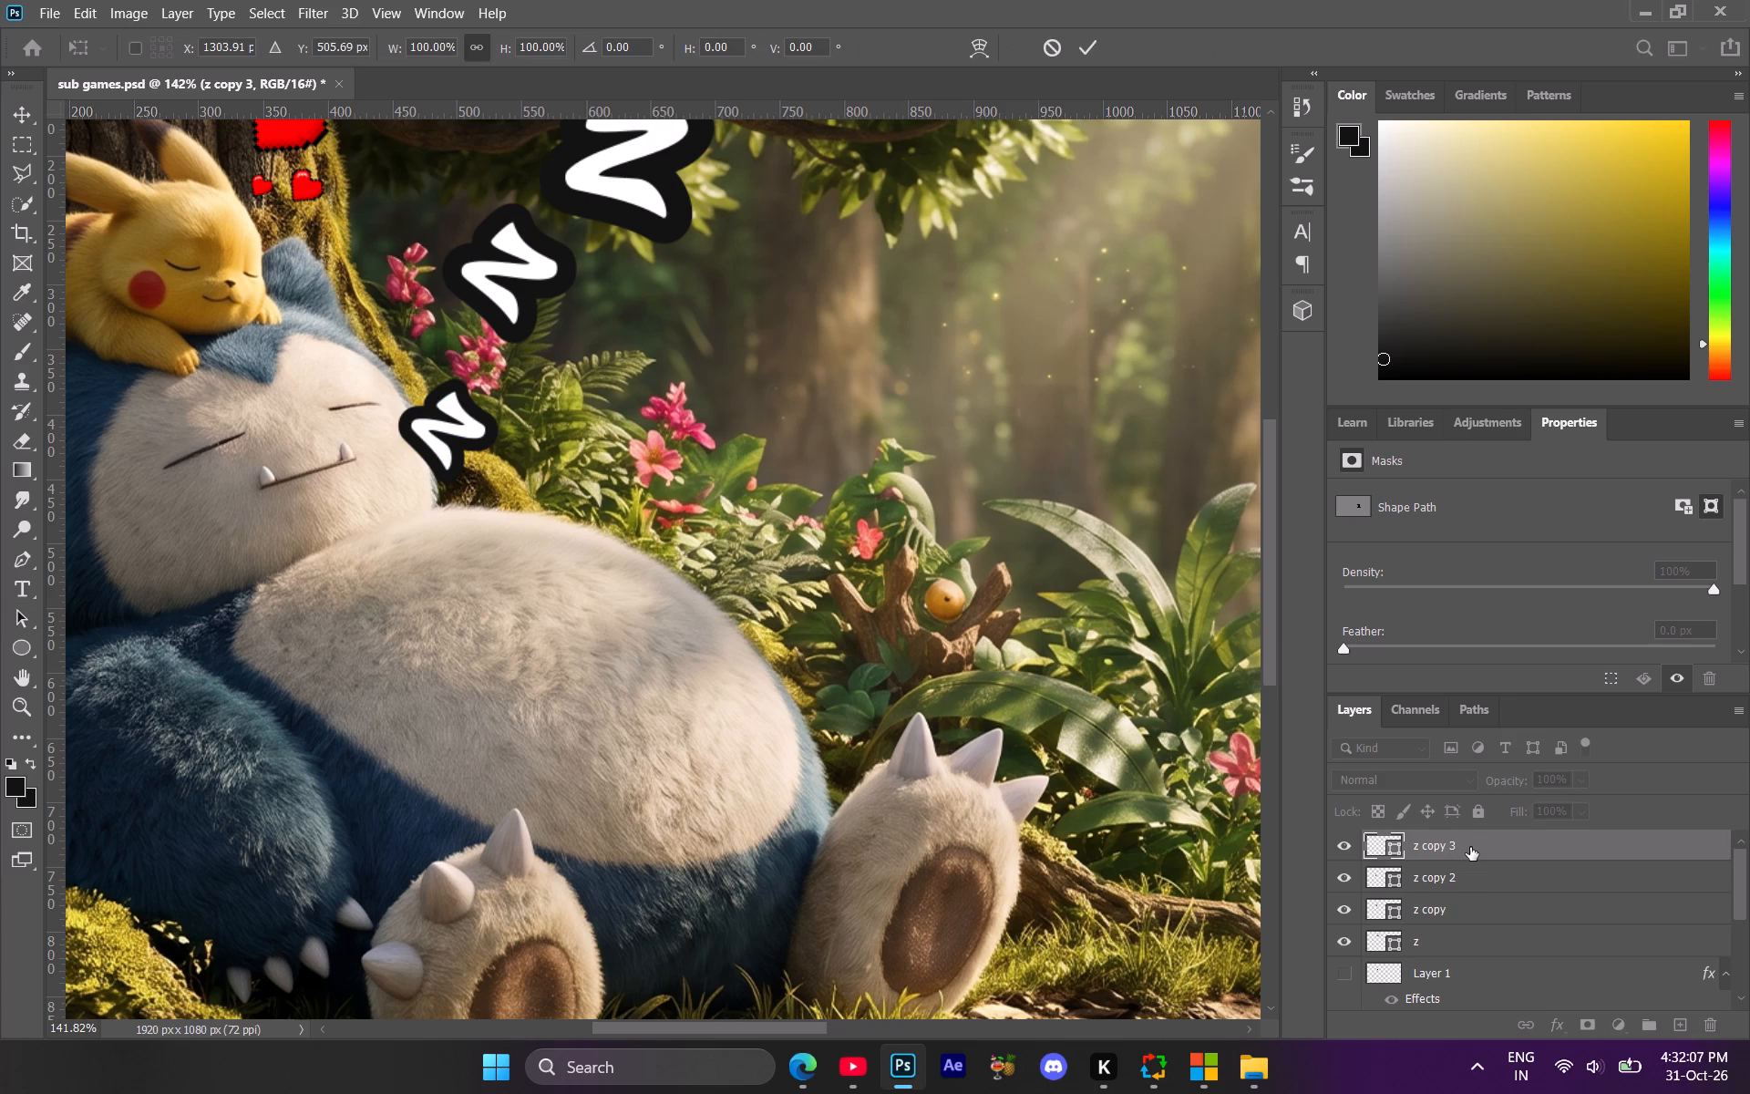
drag(190, 52, 81, 60)
drag(81, 60, 0, 60)
drag(1229, 573, 468, 486)
drag(605, 479, 429, 482)
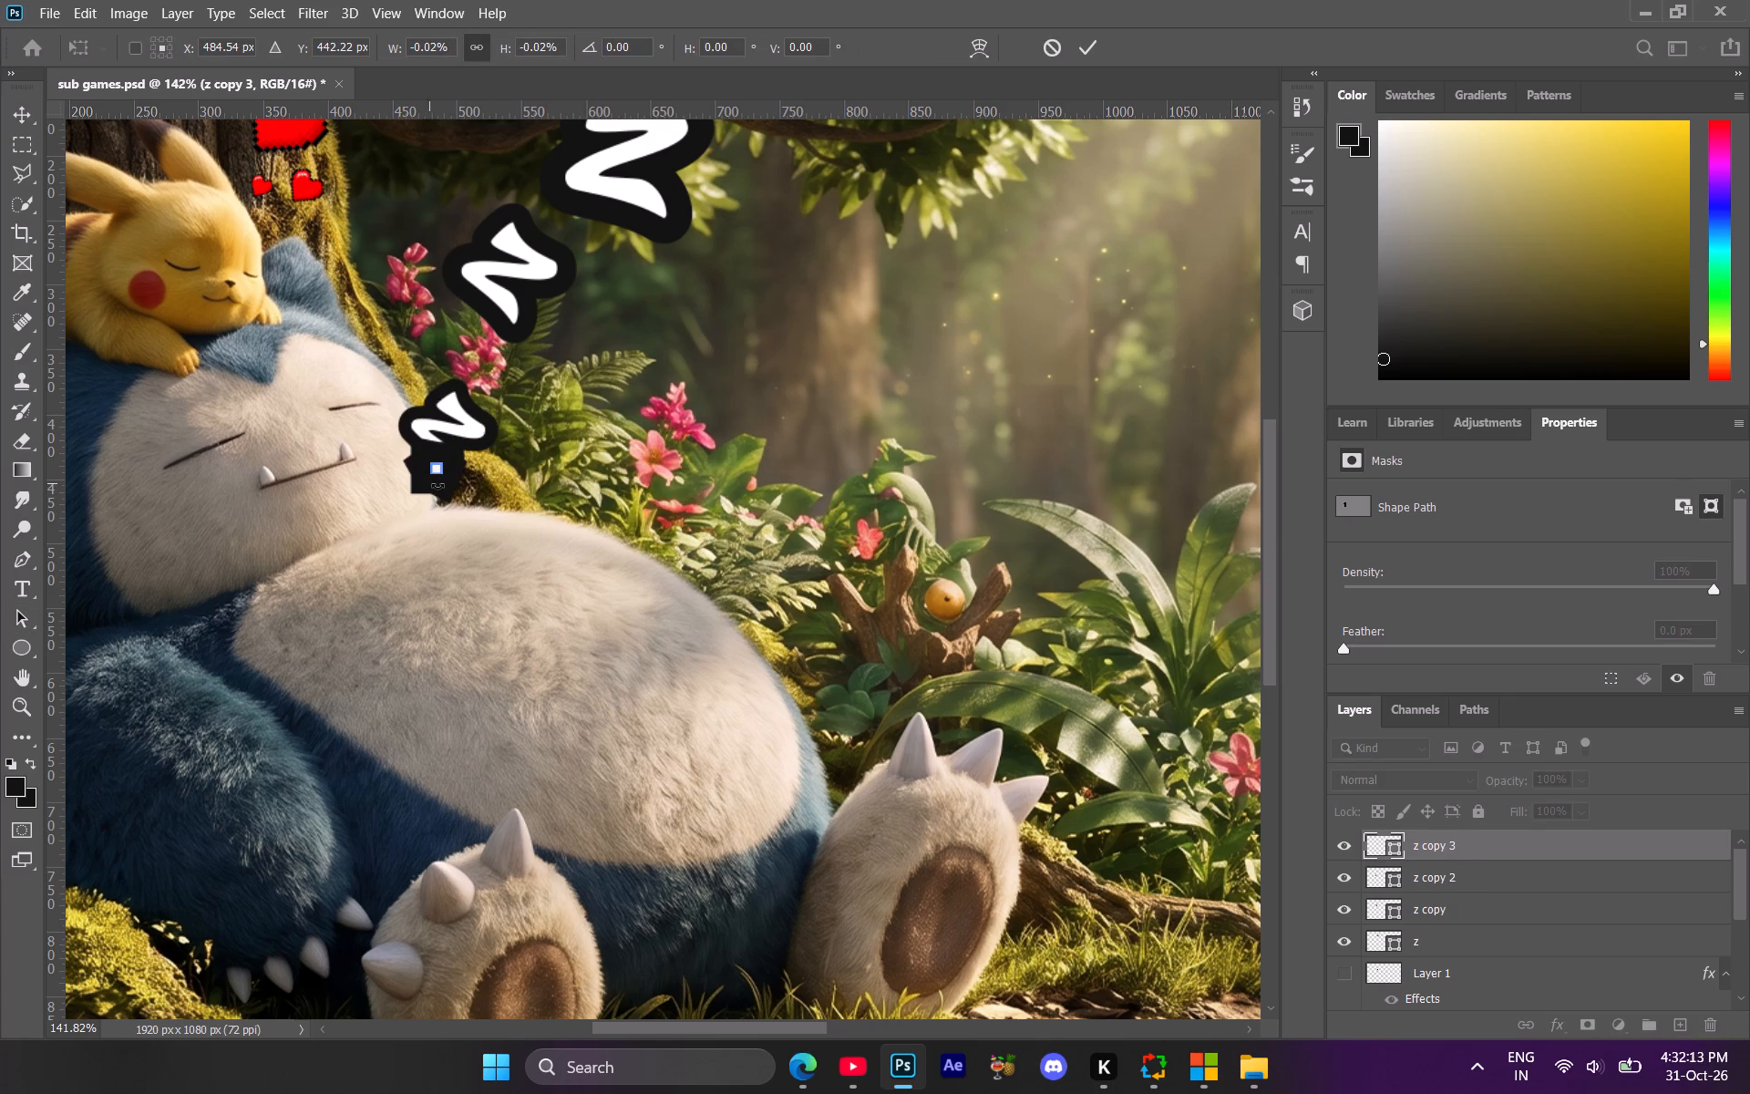
drag(448, 471, 469, 475)
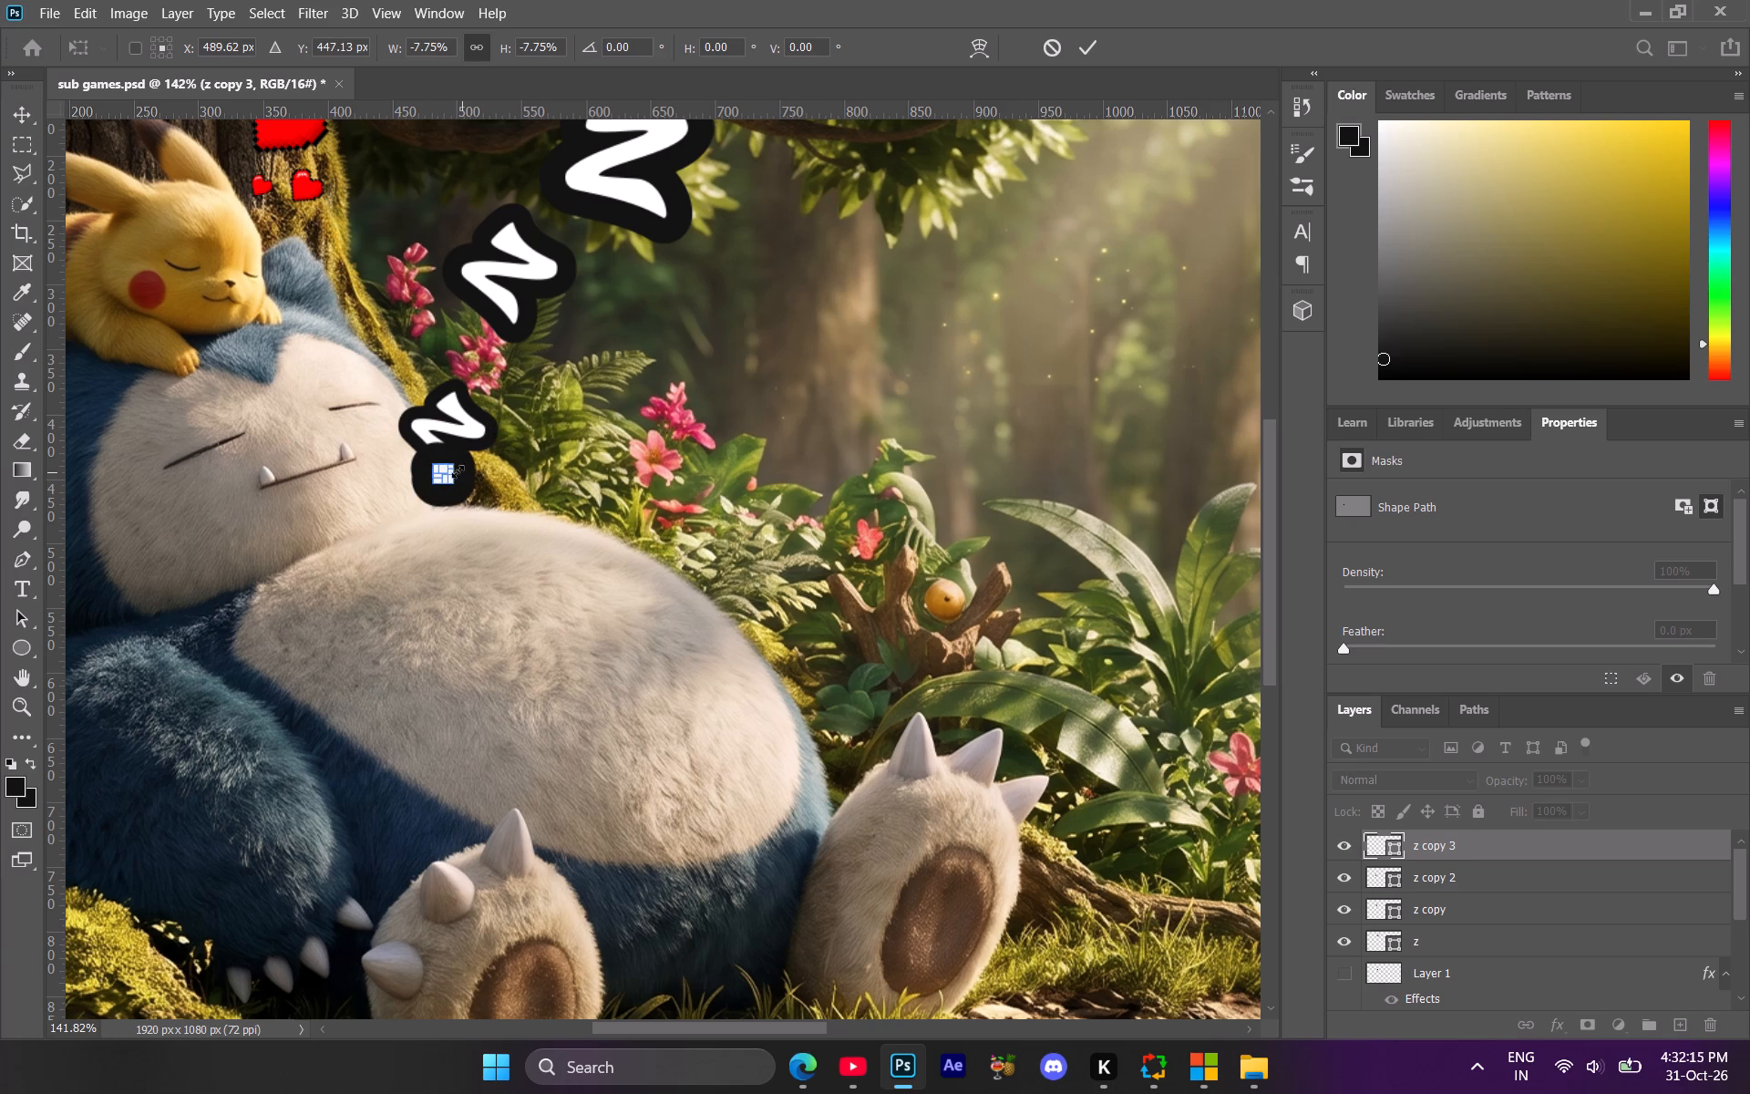
drag(456, 471, 467, 473)
drag(462, 458, 481, 461)
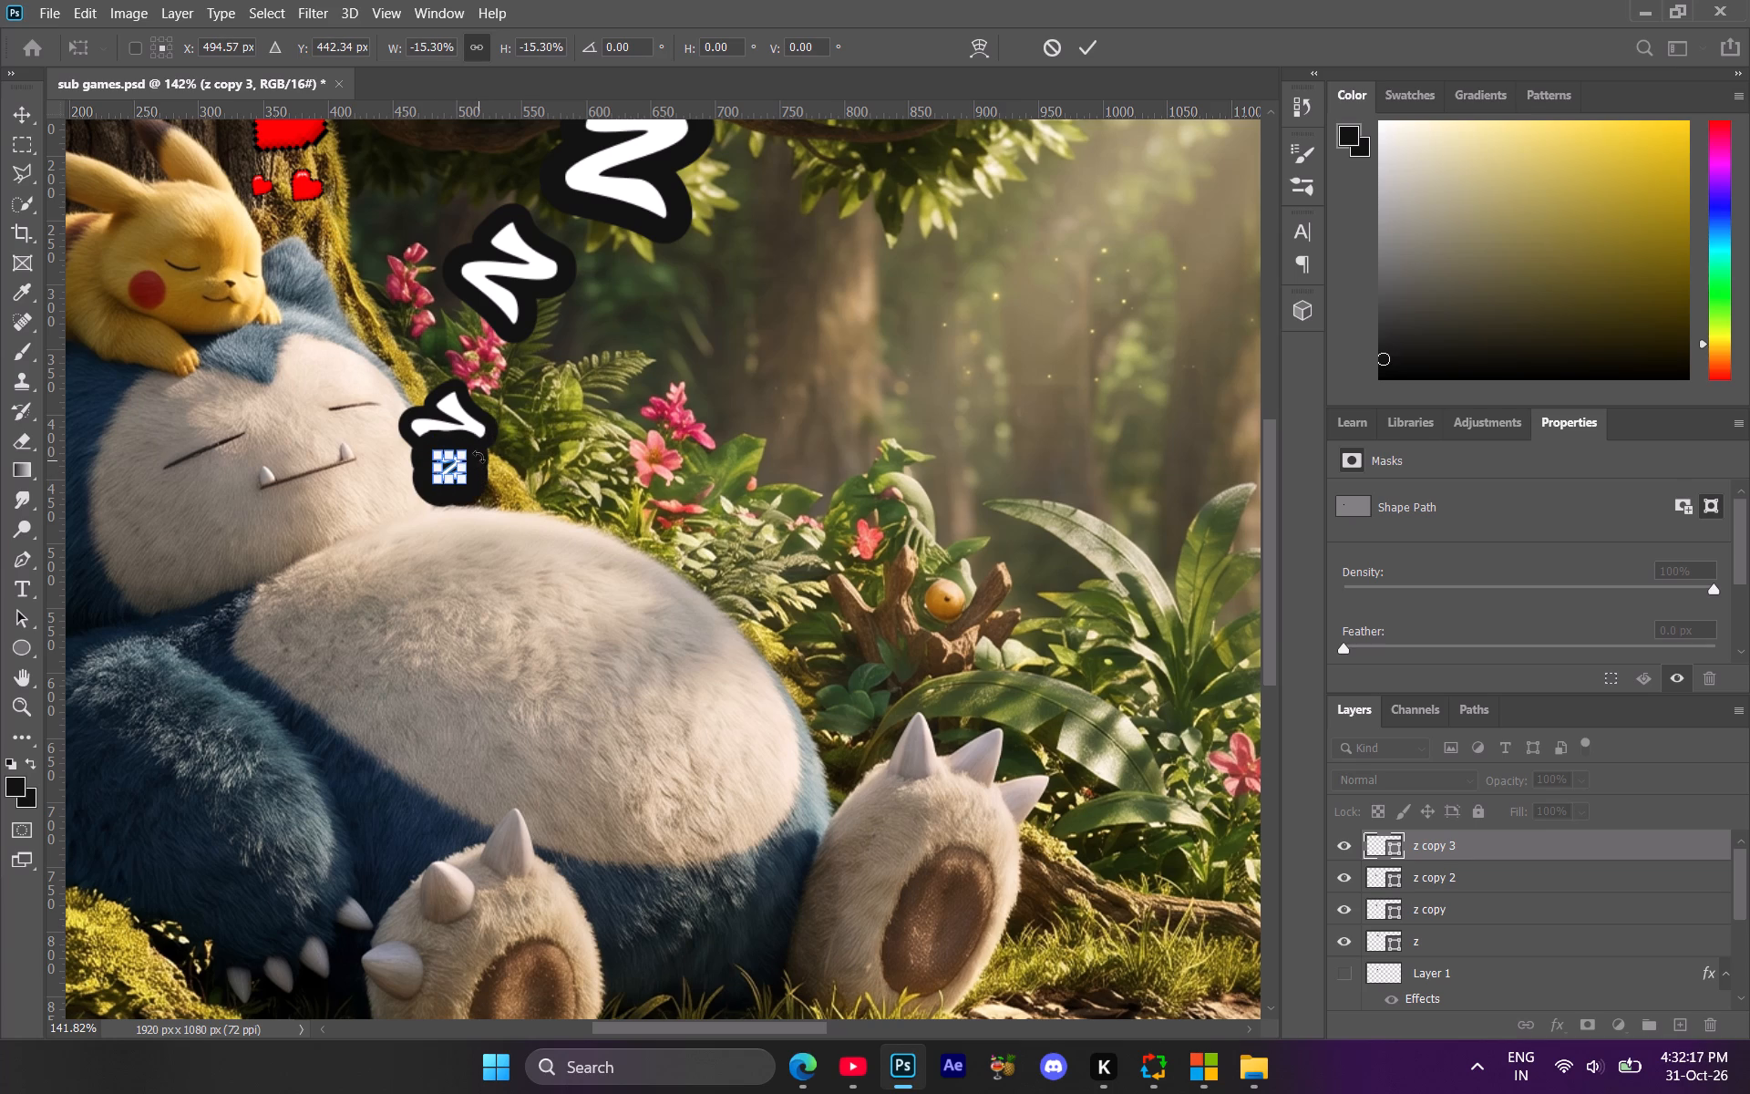
drag(448, 466, 420, 468)
drag(478, 449, 489, 464)
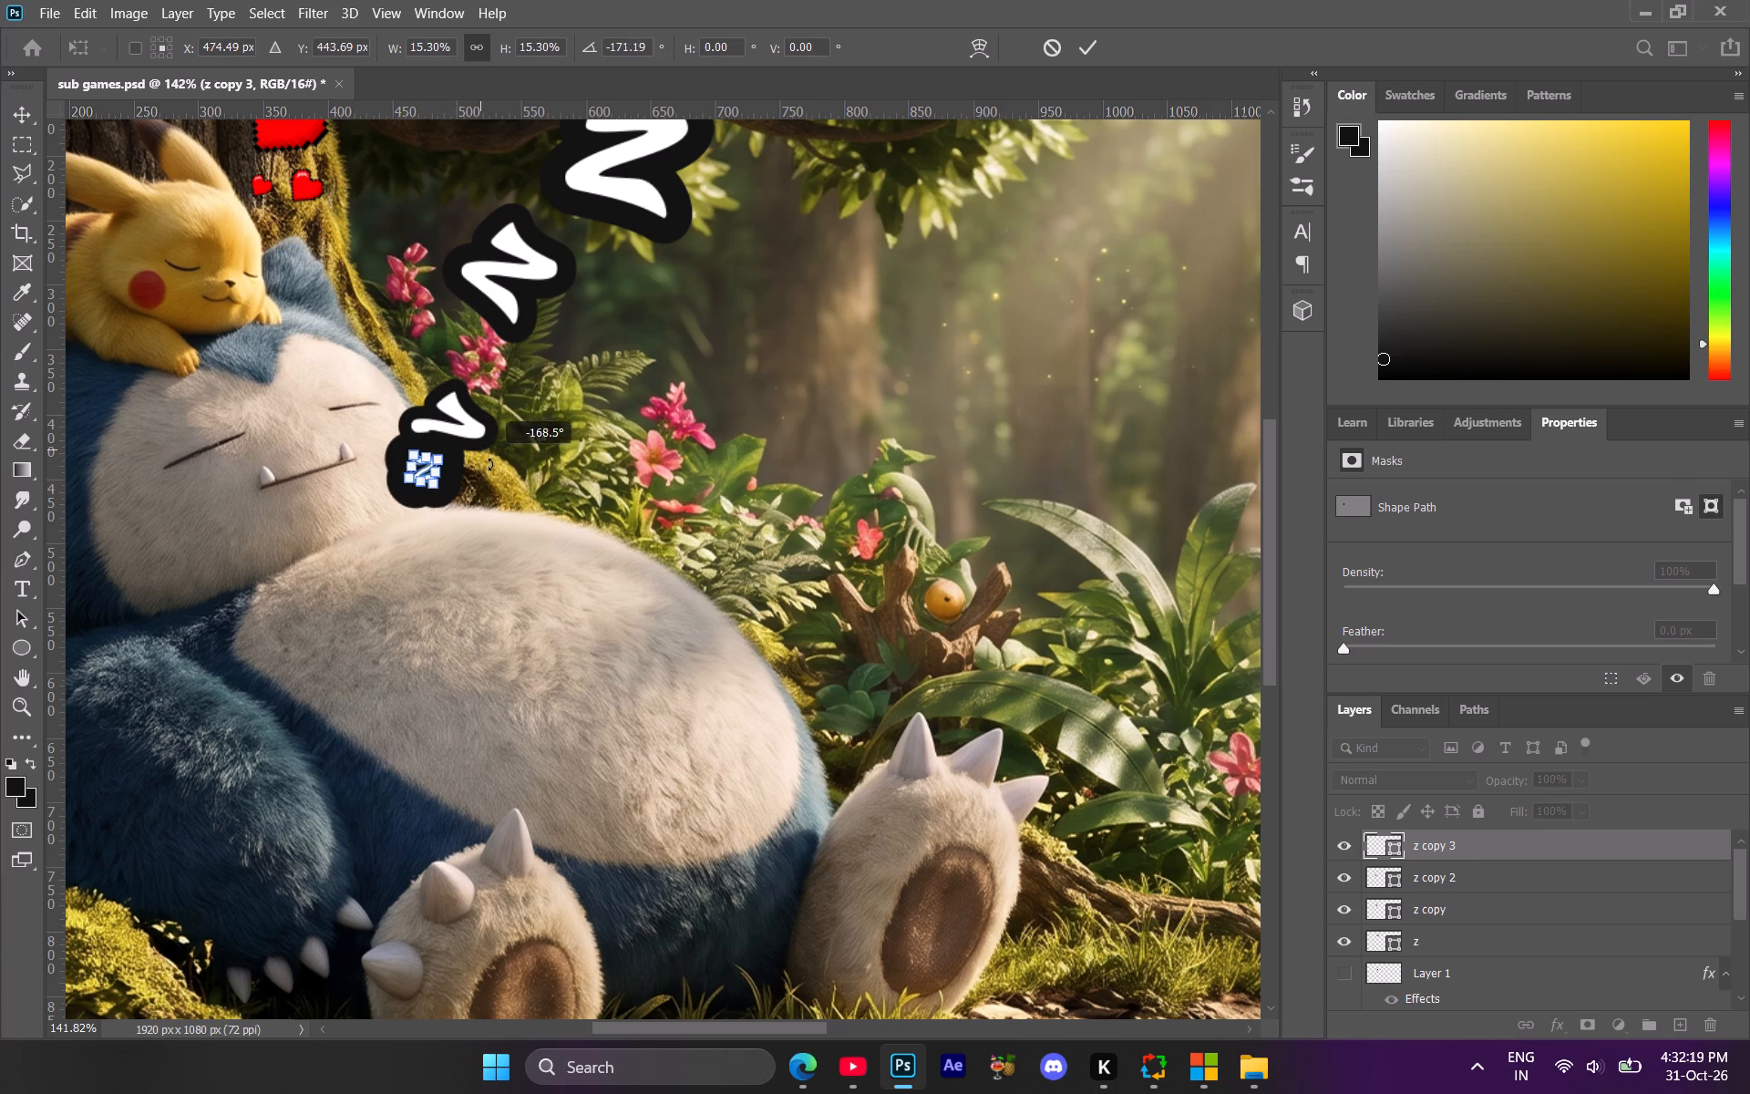
drag(489, 464, 489, 468)
click(1467, 857)
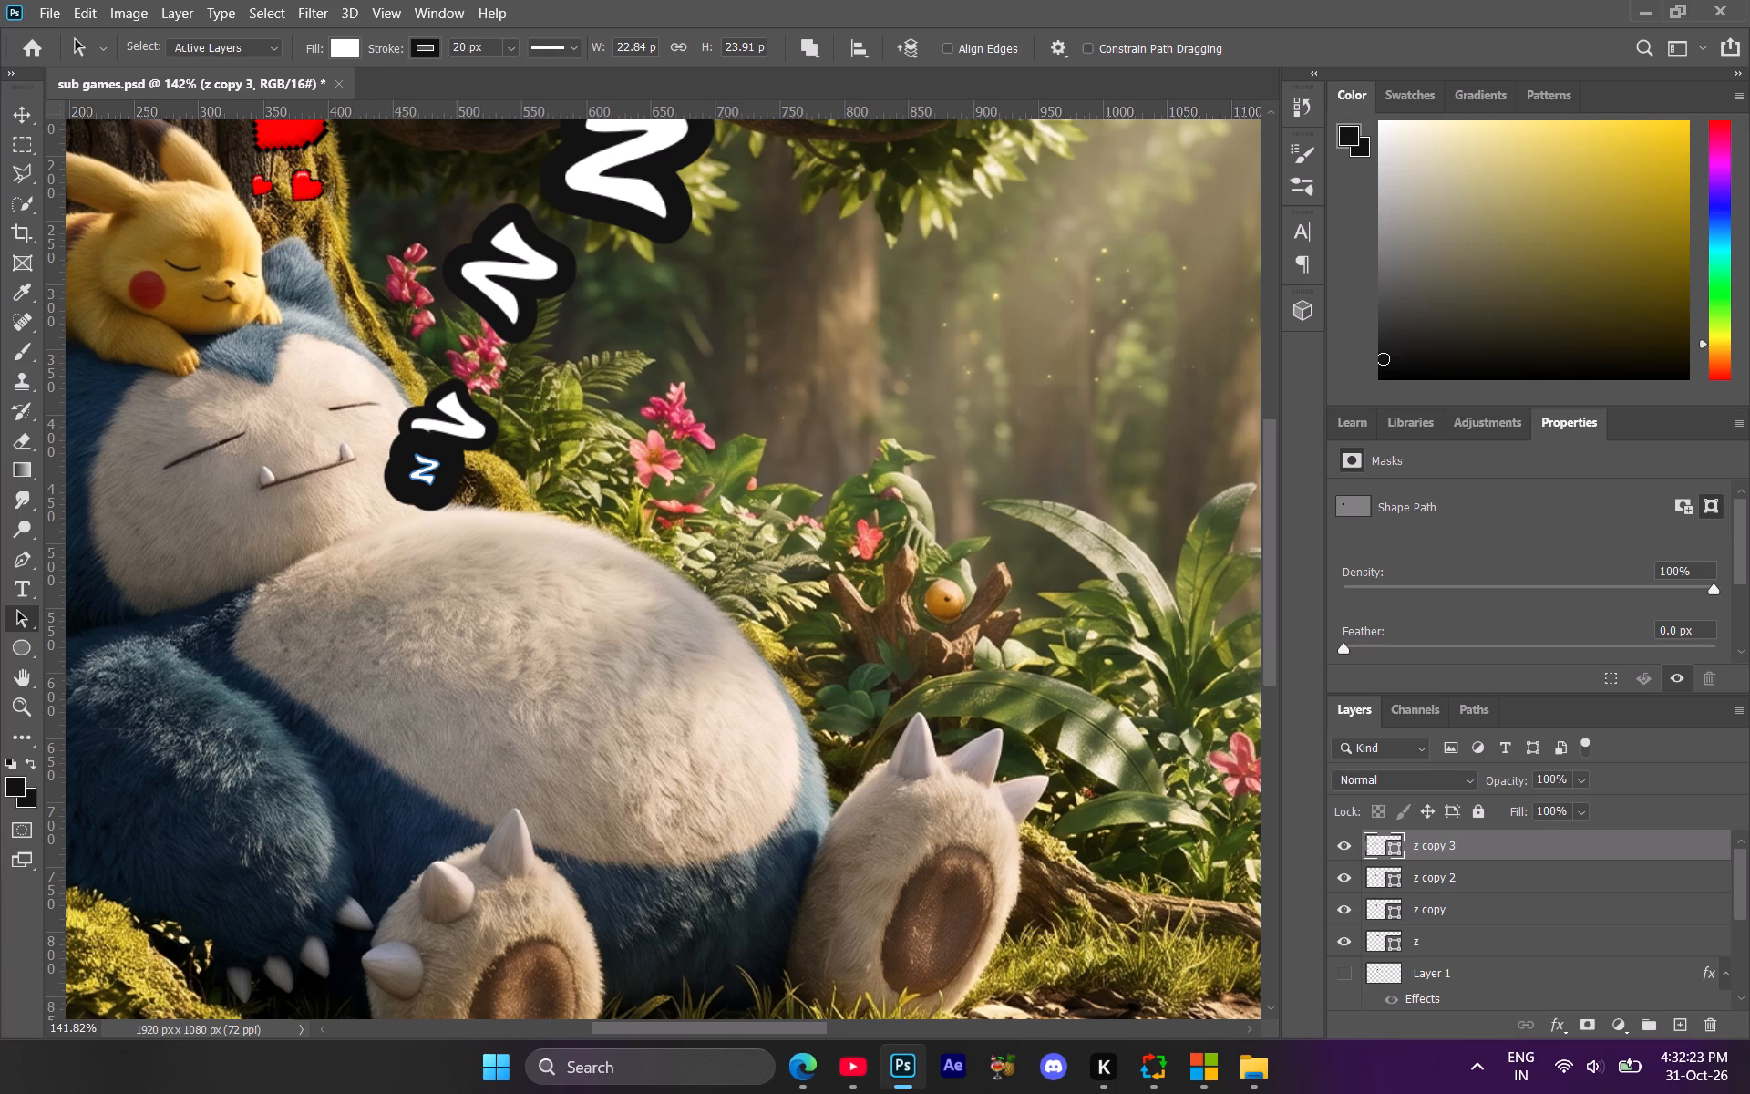
Set the z copy 3 shape's stroke width to 5 px.
drag(464, 45, 434, 45)
key(5)
key(Return)
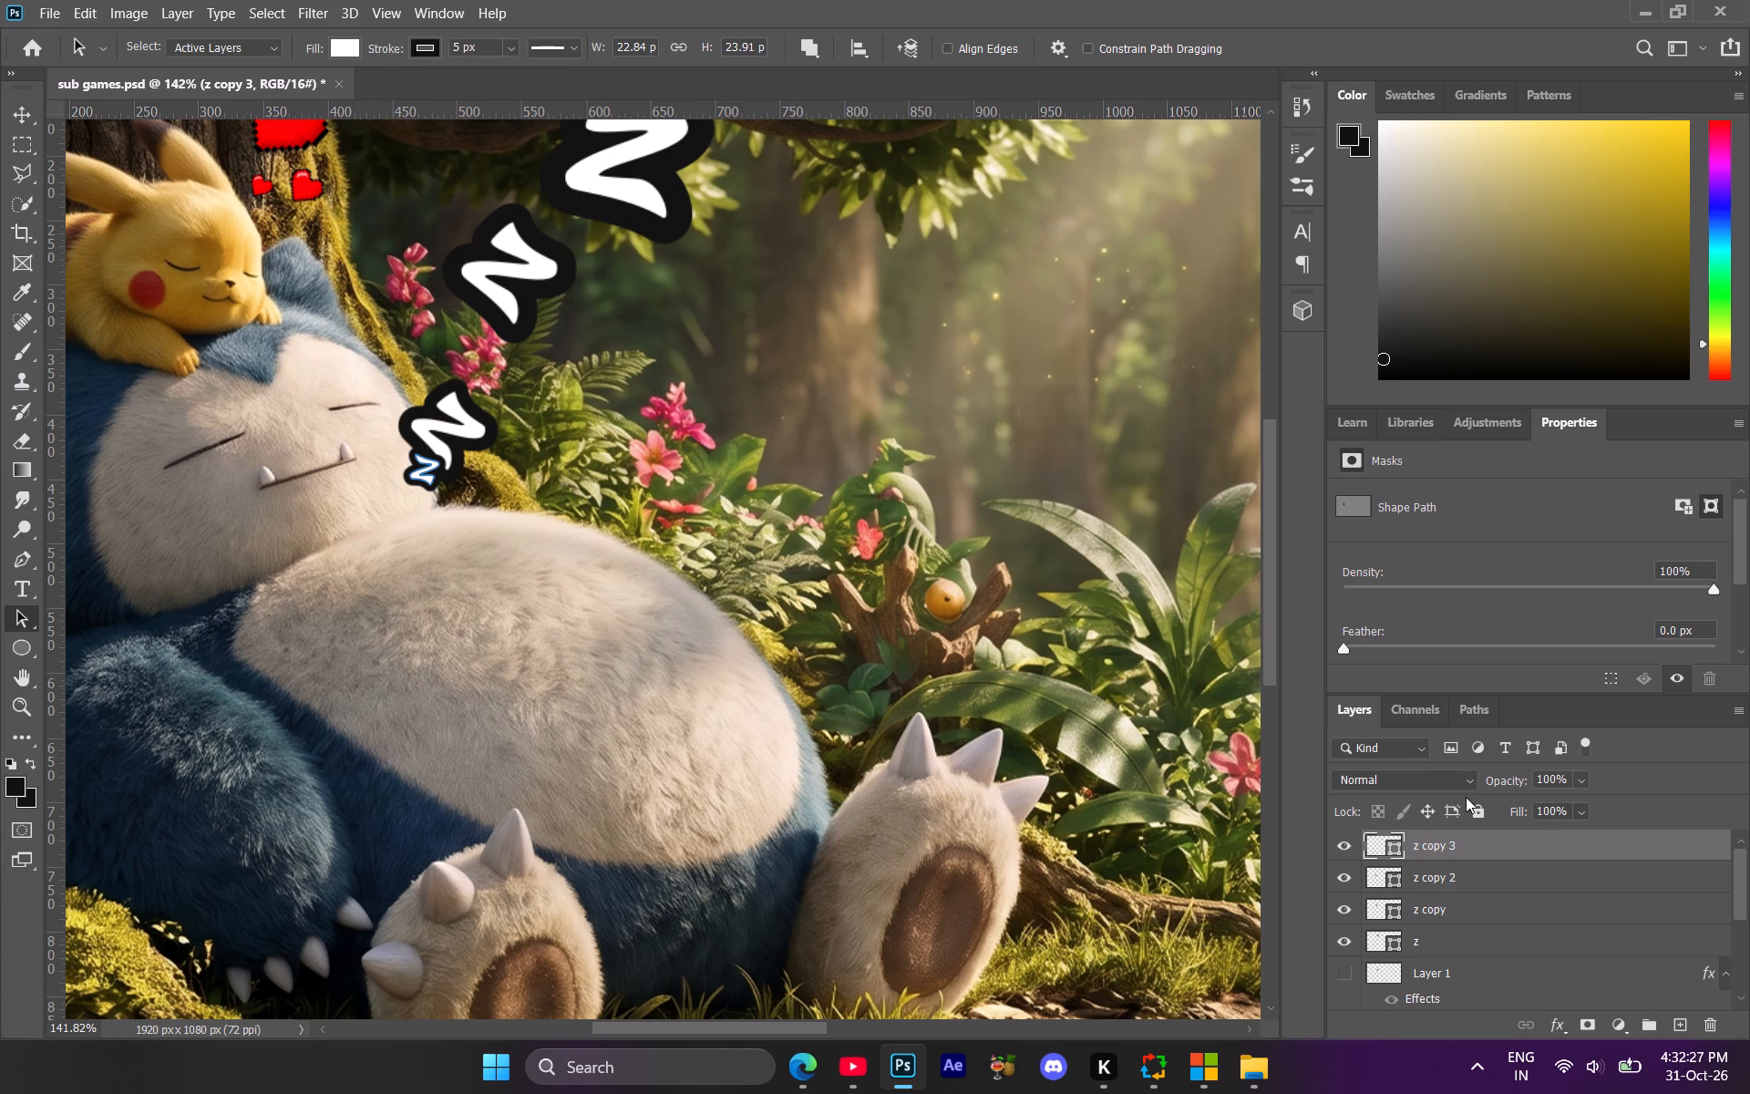
Rotate the z copy 3 shape about 16 degrees clockwise and move it up beside Snorlax's closed eye.
key(ctrl+t)
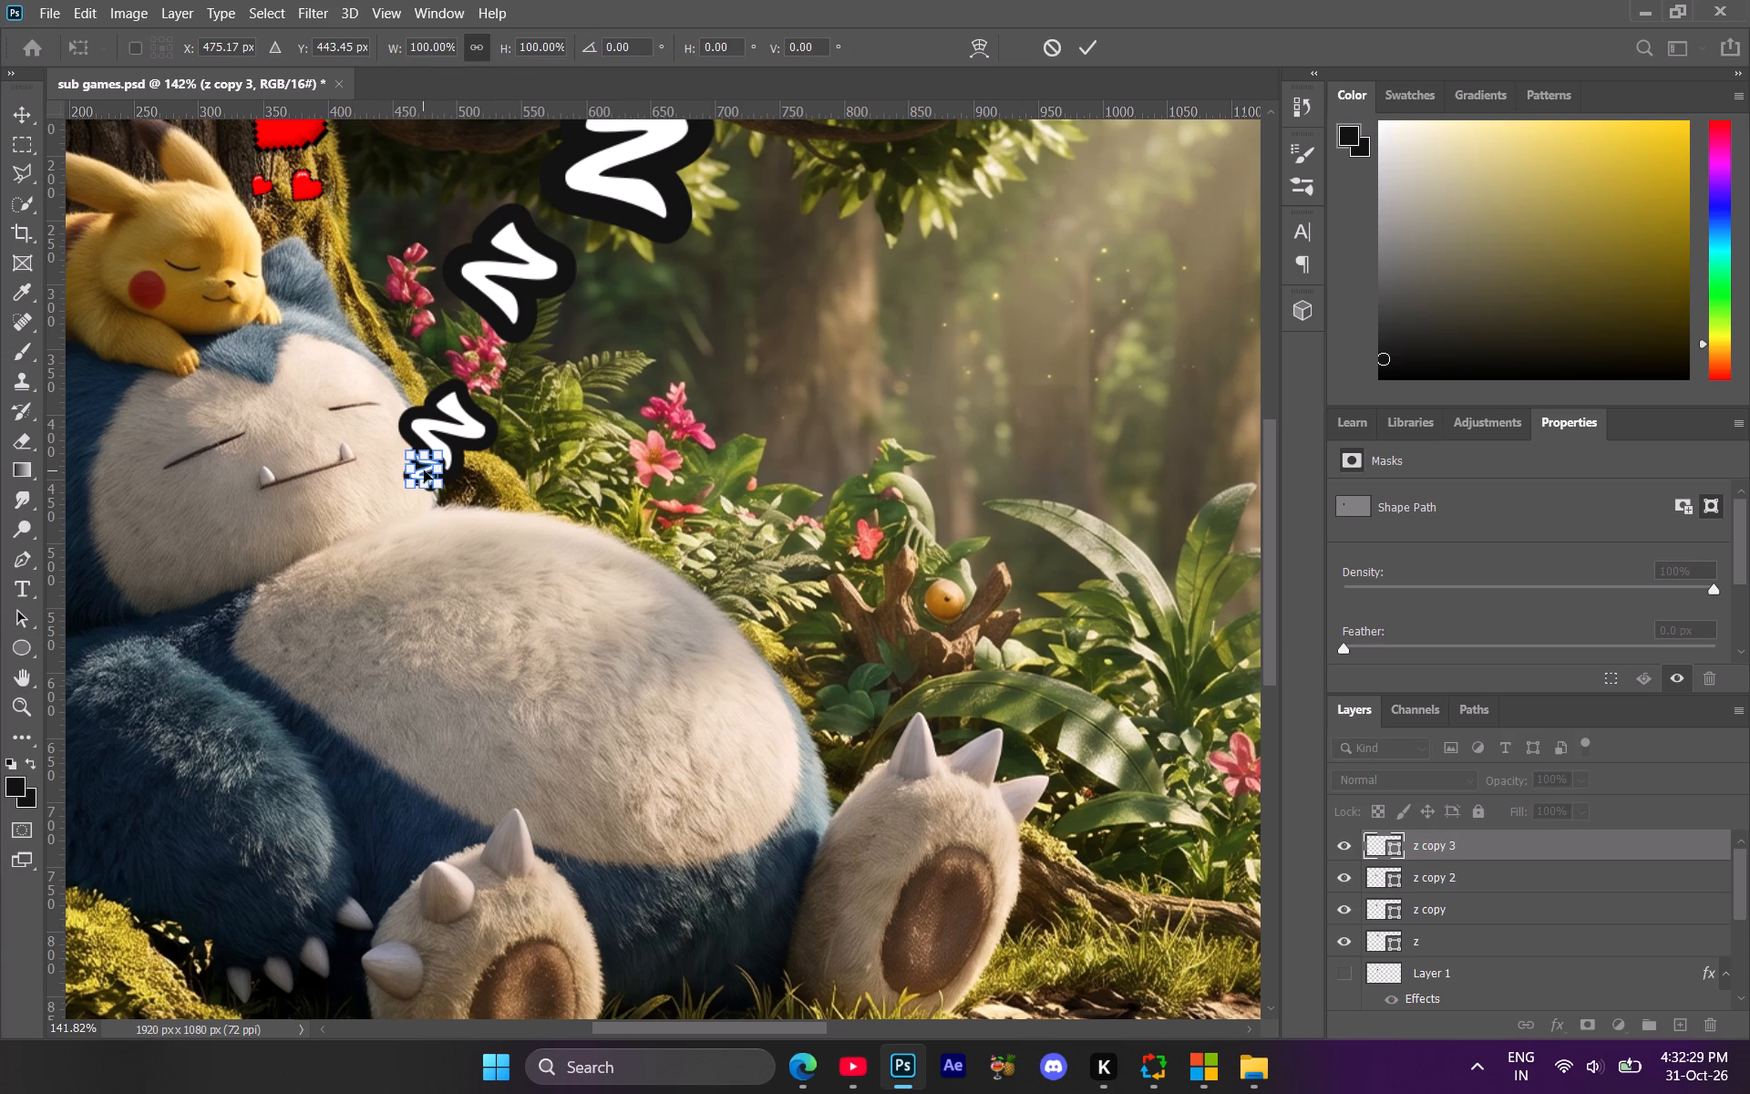
drag(431, 473, 375, 428)
drag(414, 403, 431, 414)
drag(375, 431, 397, 408)
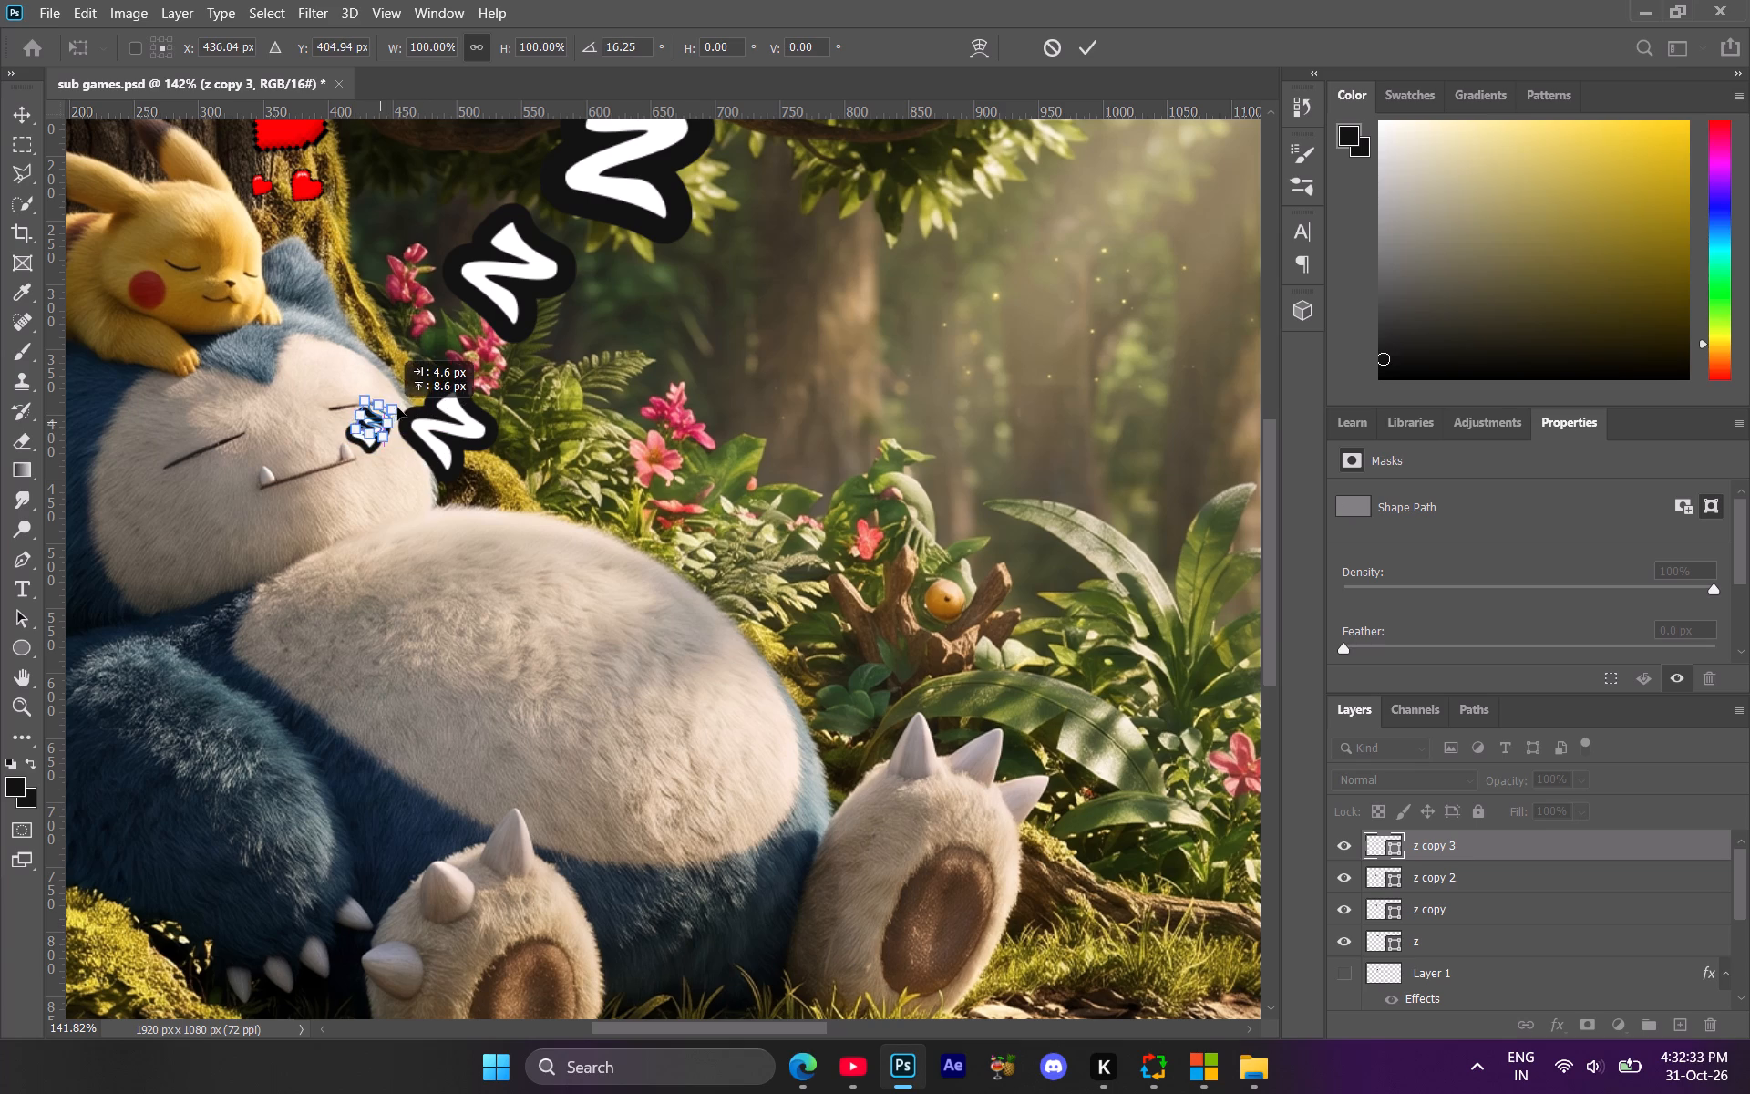
drag(397, 408, 392, 406)
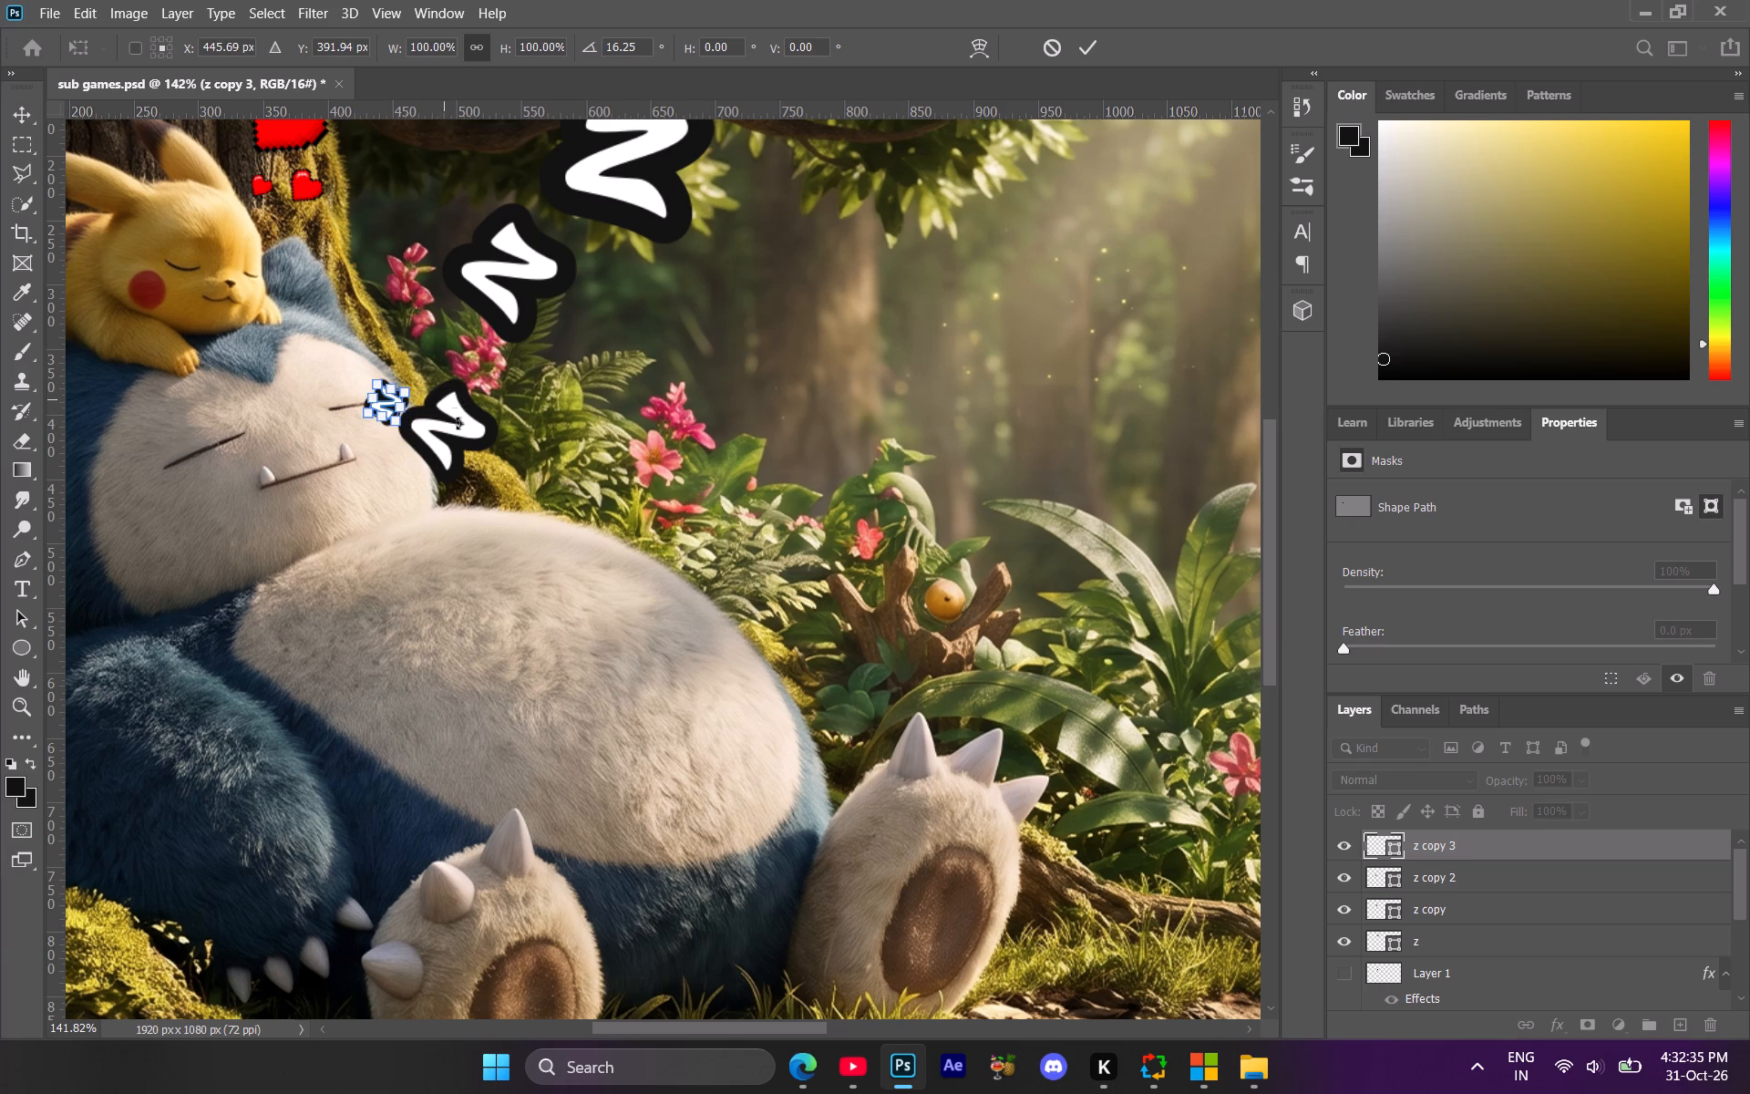
click(1435, 902)
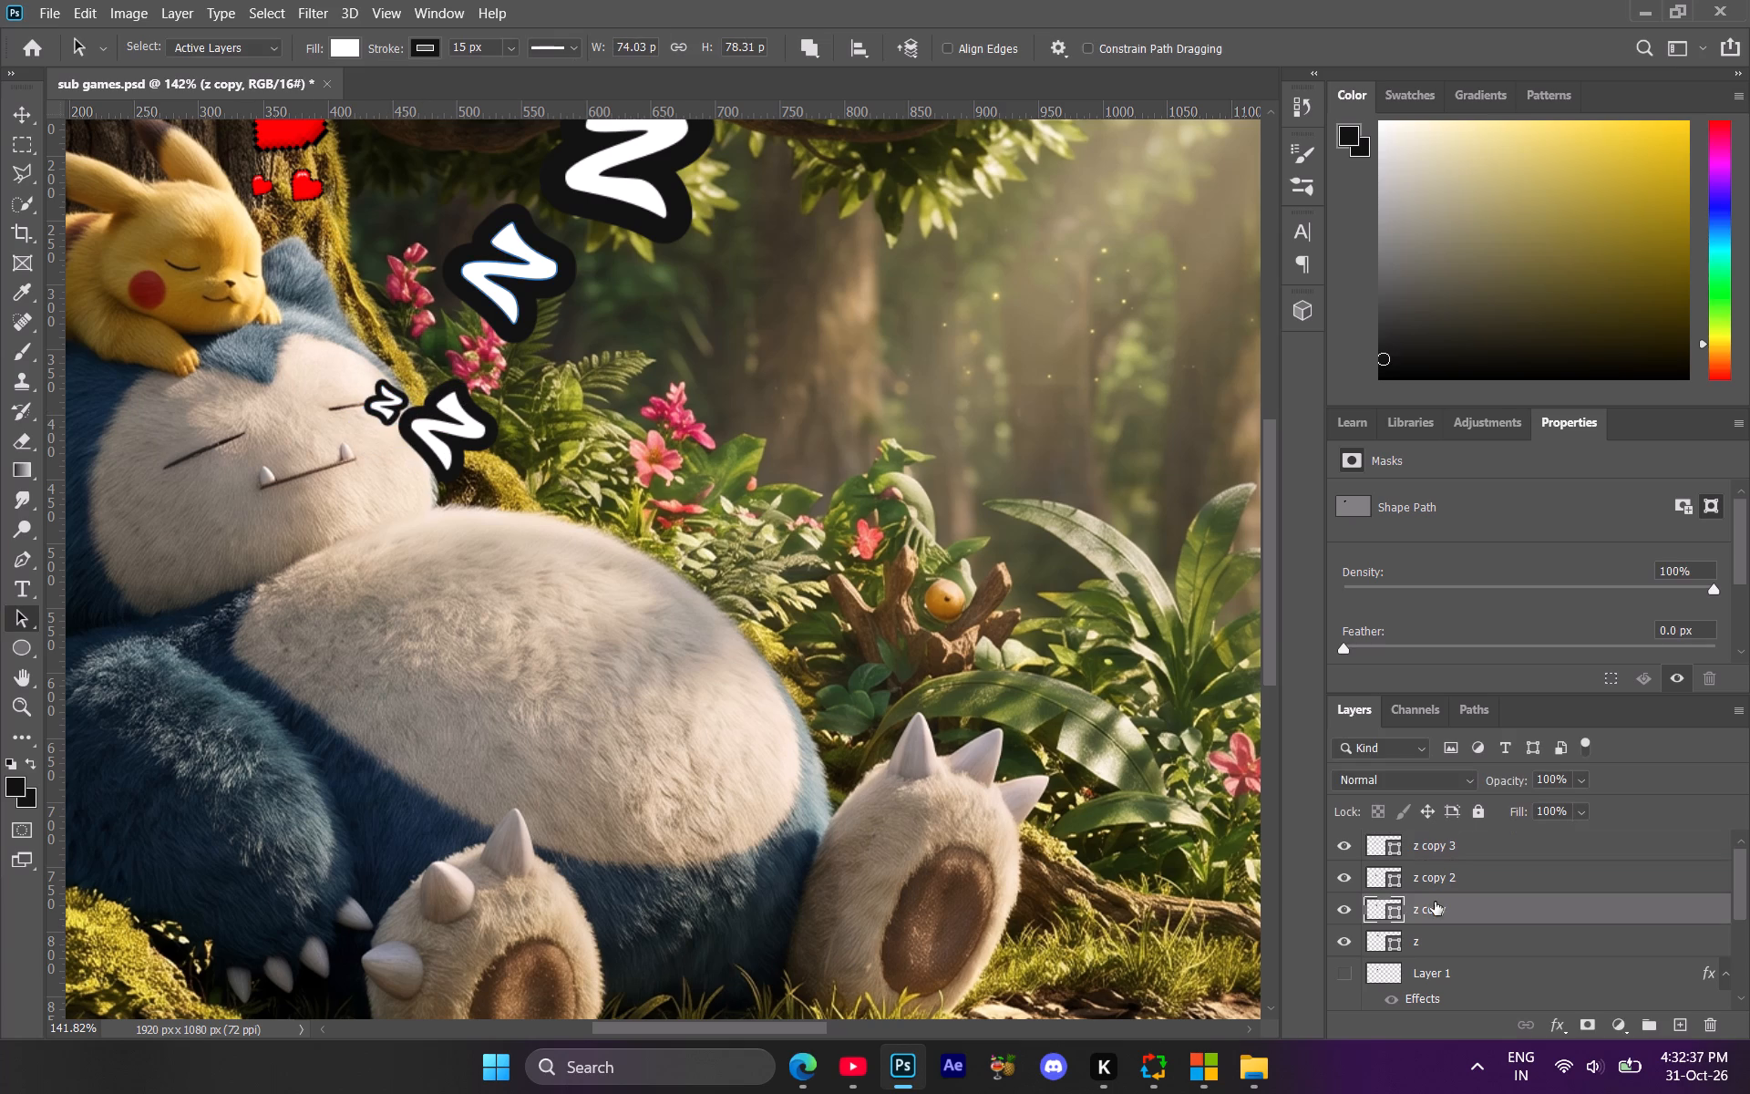
Scale the z copy 2 shape to about 60%, rotate it about 11 degrees clockwise and place it just up and right of z copy 3.
click(1450, 870)
key(ctrl+t)
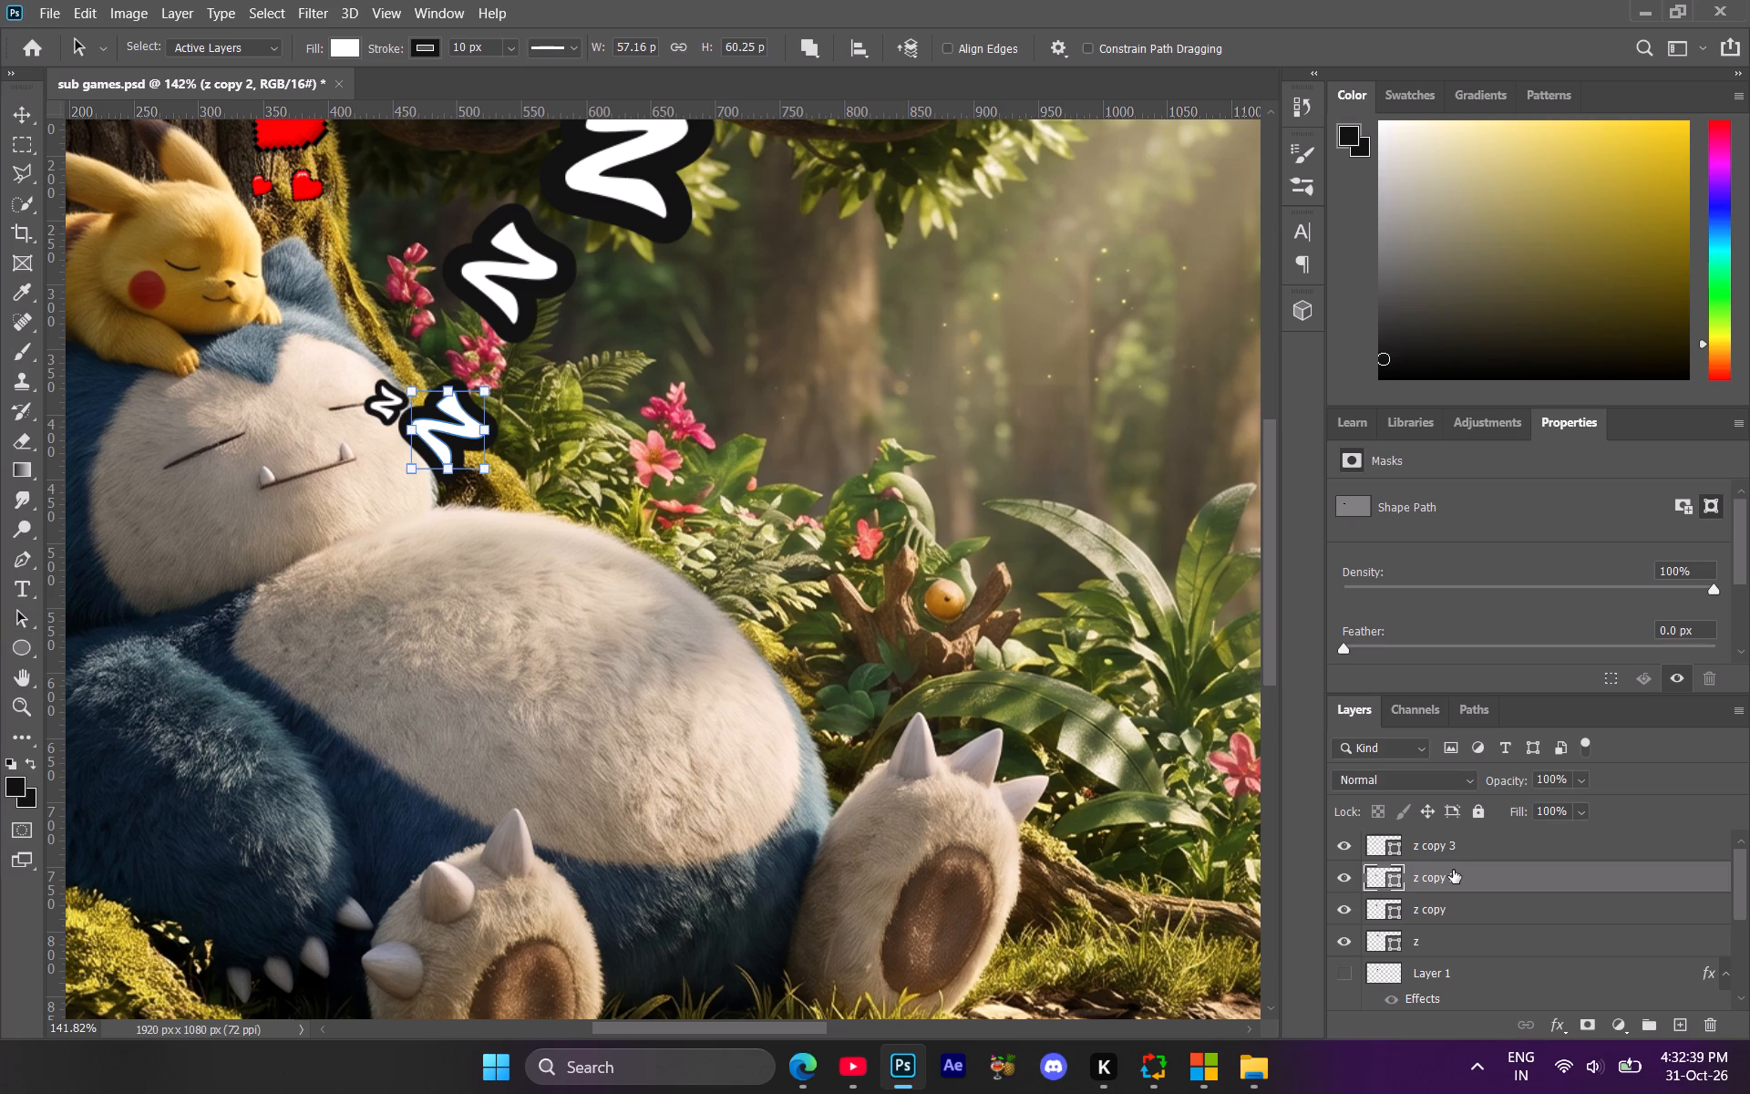
drag(465, 434, 456, 375)
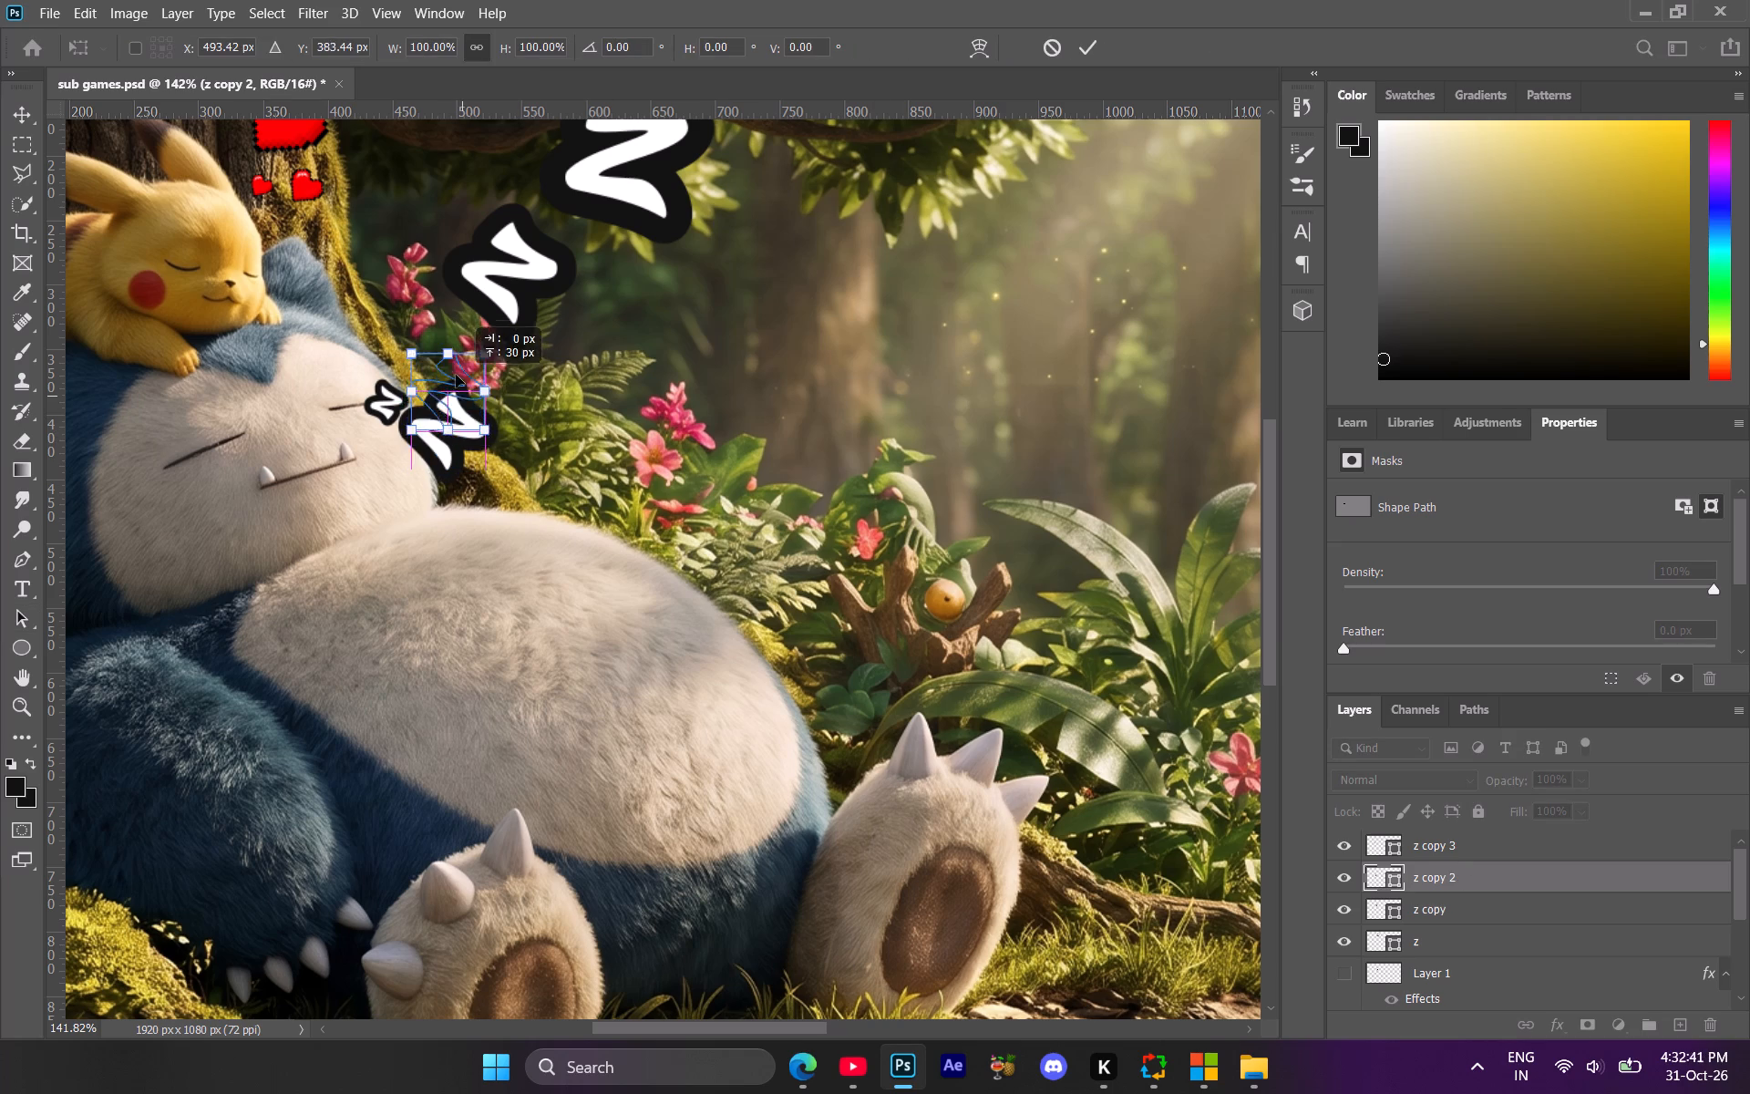
drag(456, 375, 456, 374)
drag(502, 330, 519, 340)
drag(439, 362, 434, 348)
drag(468, 361, 453, 356)
drag(464, 364, 444, 357)
drag(417, 357, 428, 368)
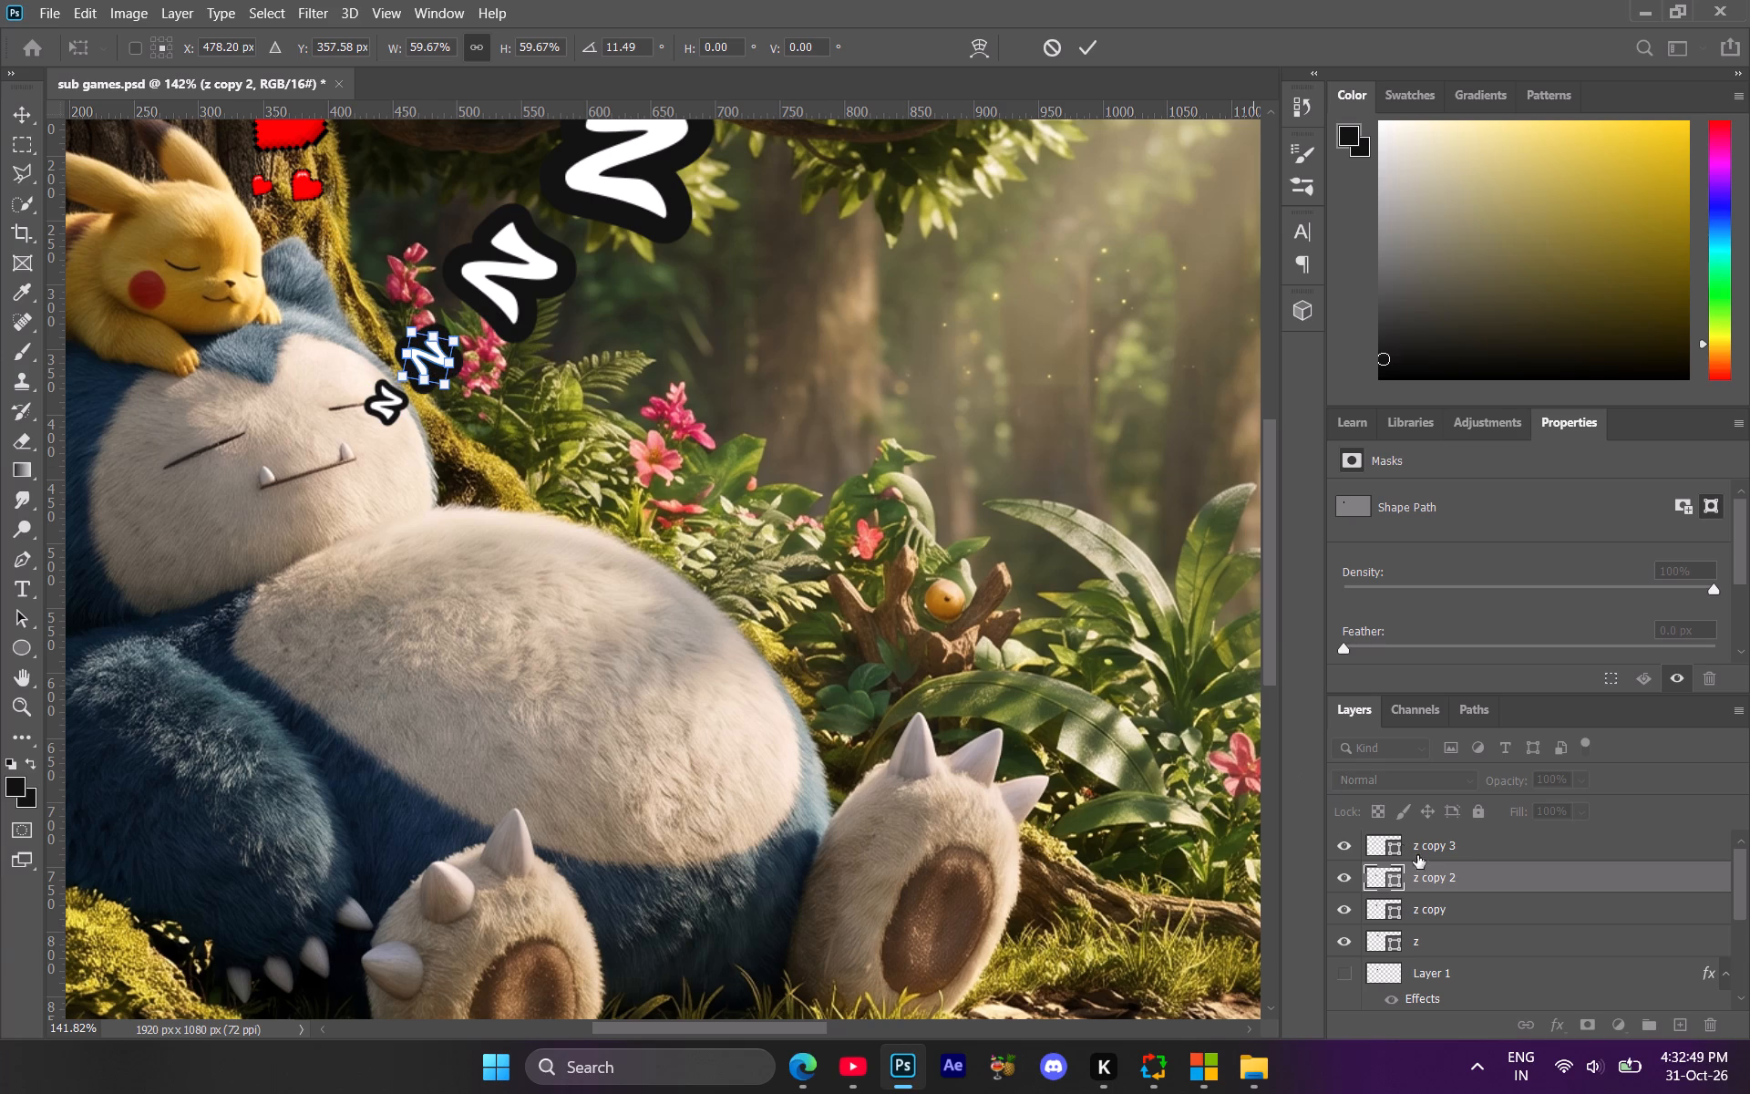
Scale the z copy shape to about 65% and move it down, close to the upper right of z copy 2.
click(1445, 920)
key(ctrl+t)
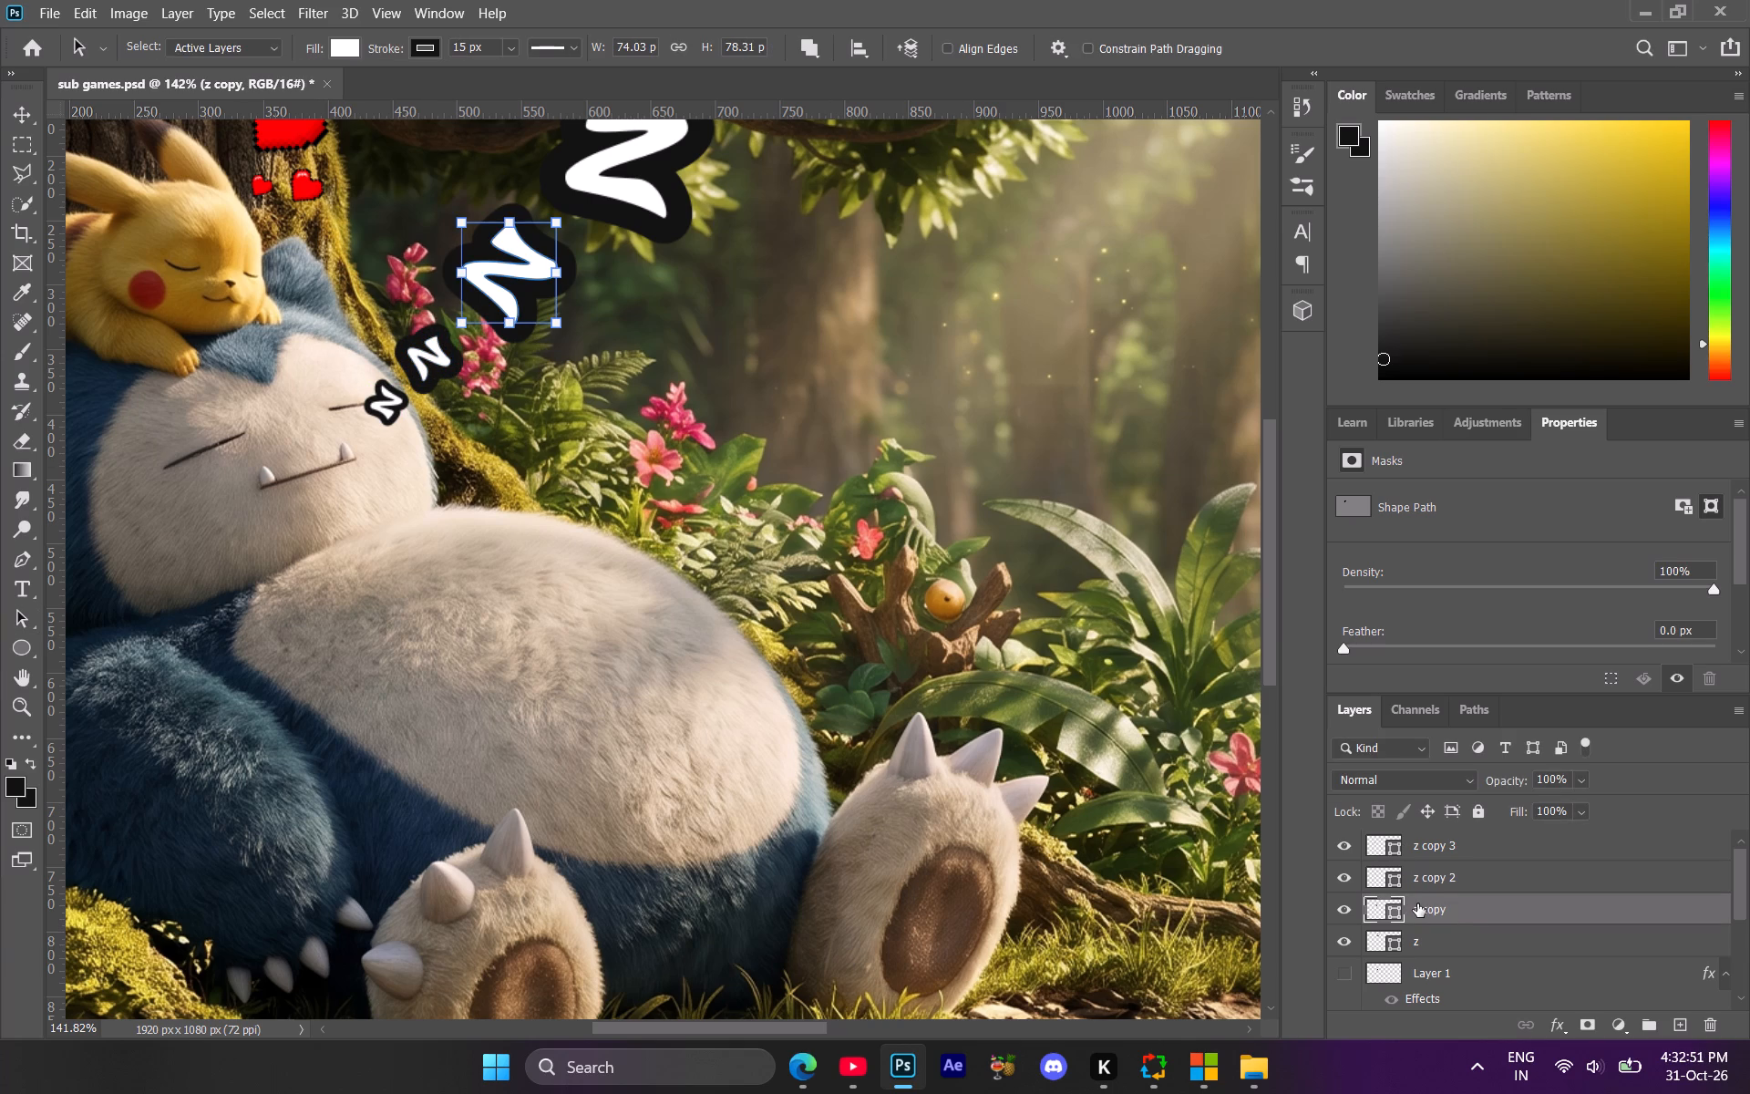
drag(562, 273, 541, 278)
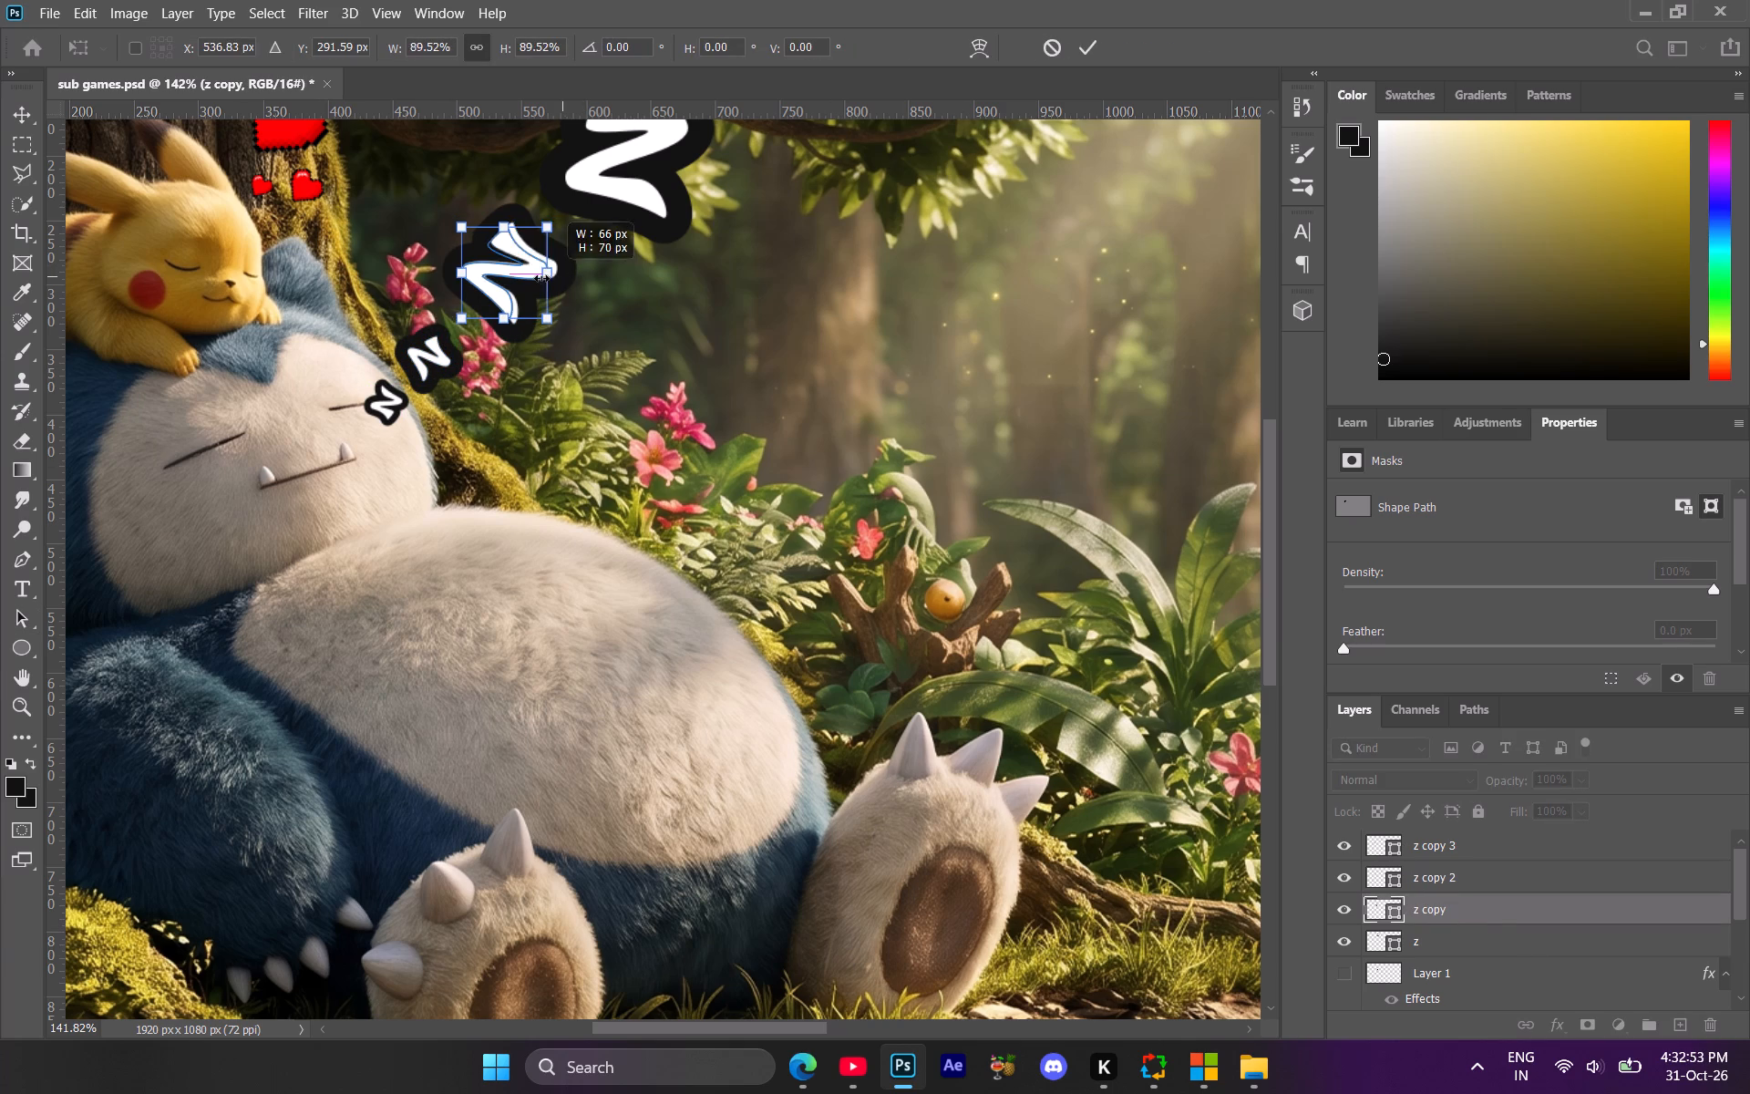
drag(541, 278, 533, 279)
drag(529, 283, 510, 283)
drag(484, 277, 502, 315)
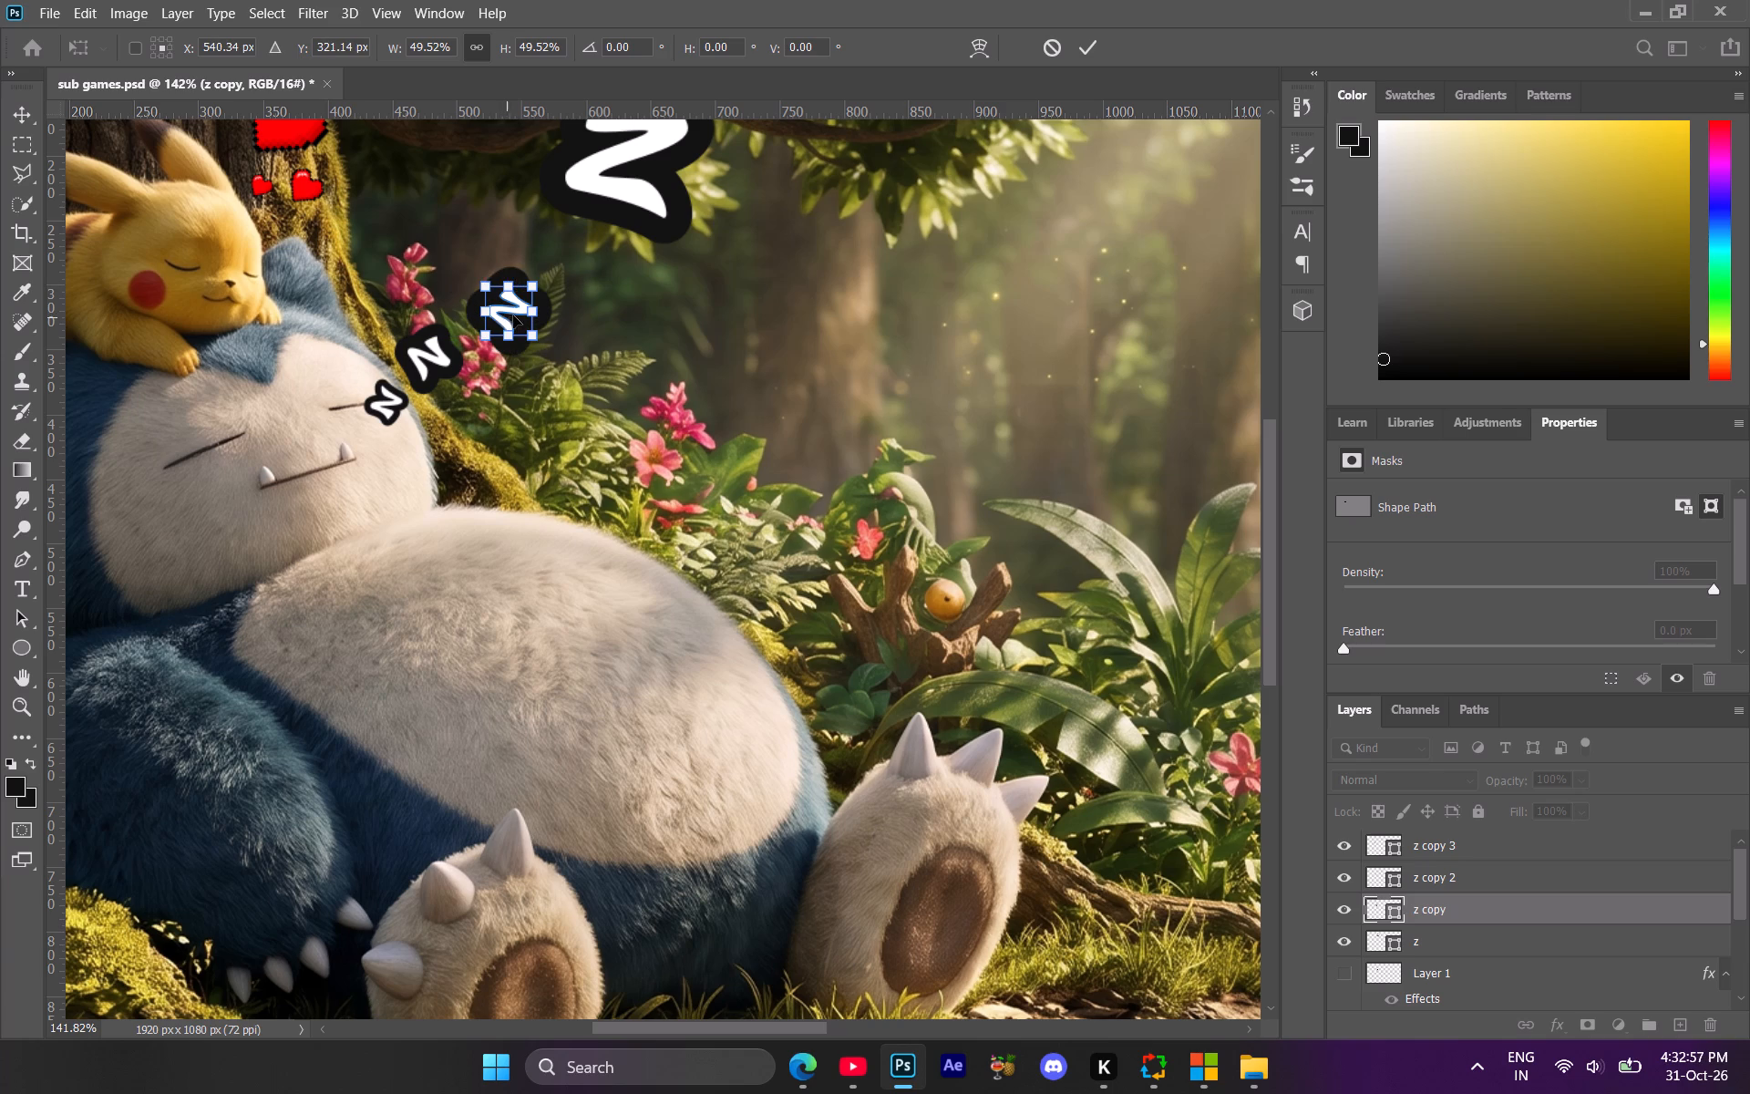
drag(512, 315, 499, 310)
click(520, 316)
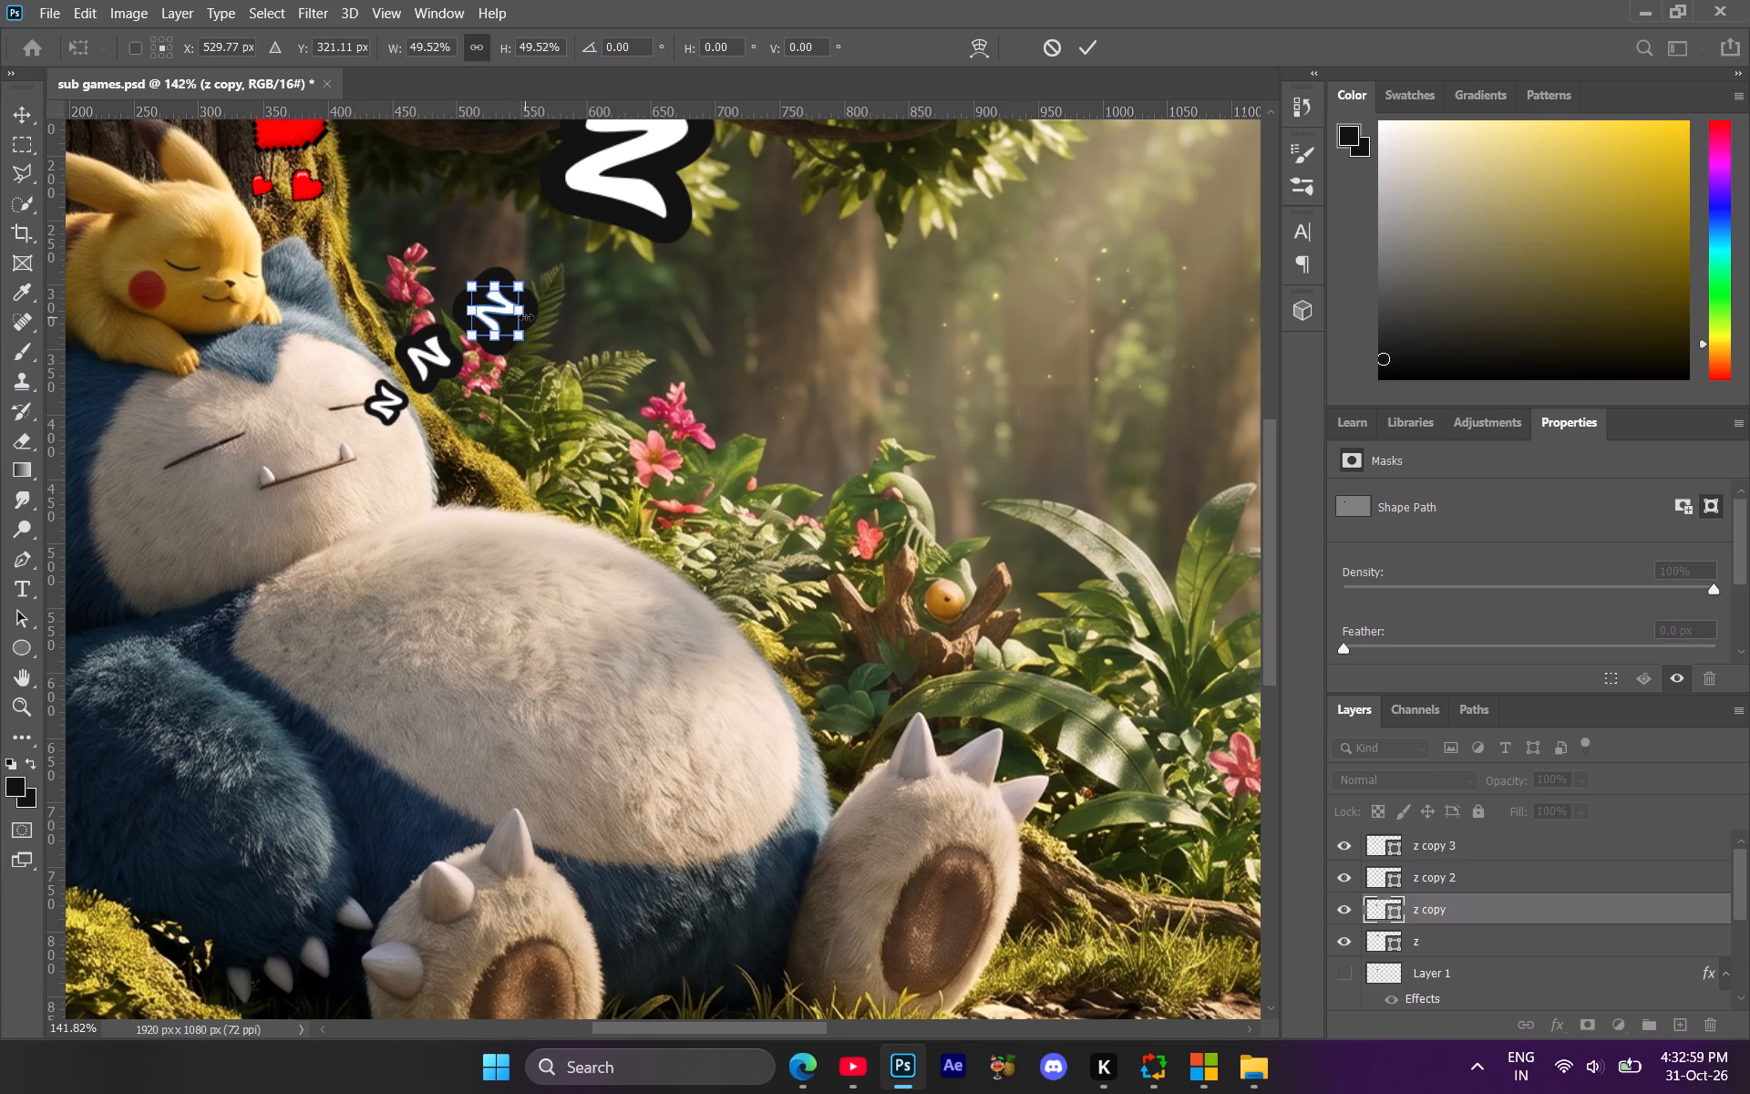
drag(526, 317, 540, 322)
click(534, 322)
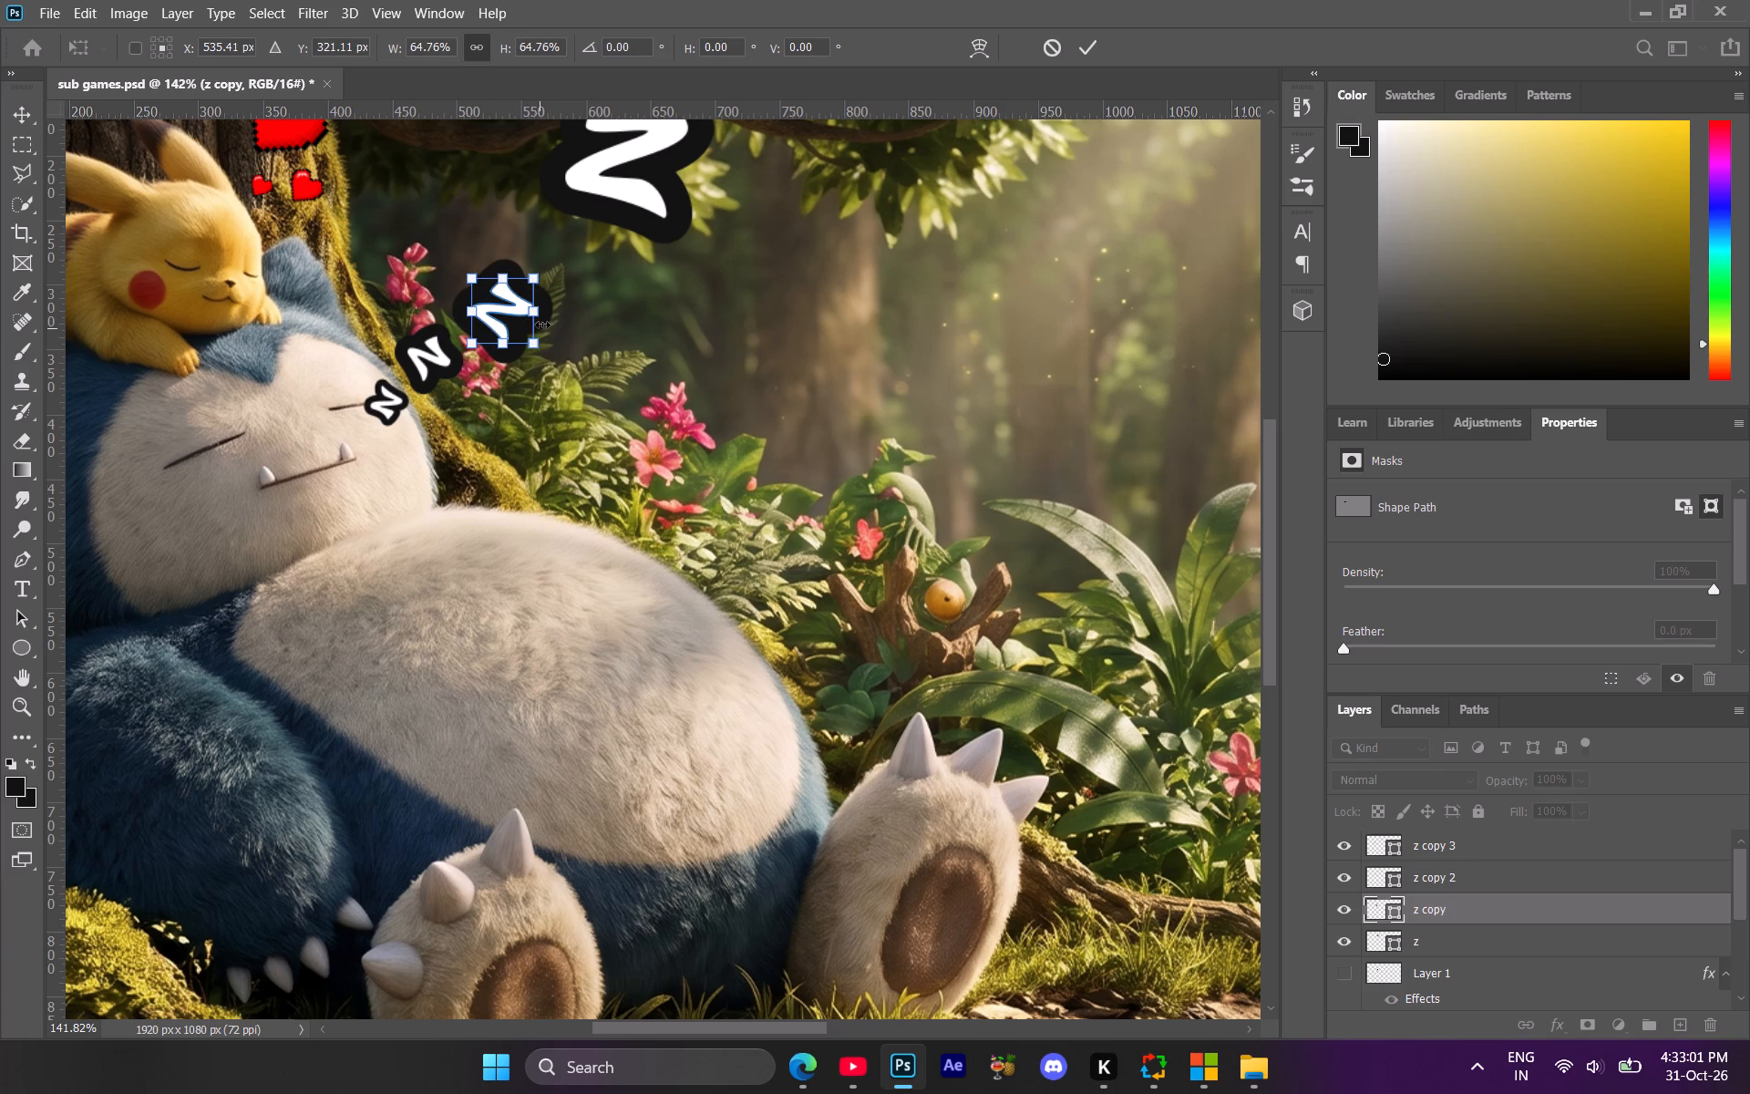
click(542, 320)
click(1430, 945)
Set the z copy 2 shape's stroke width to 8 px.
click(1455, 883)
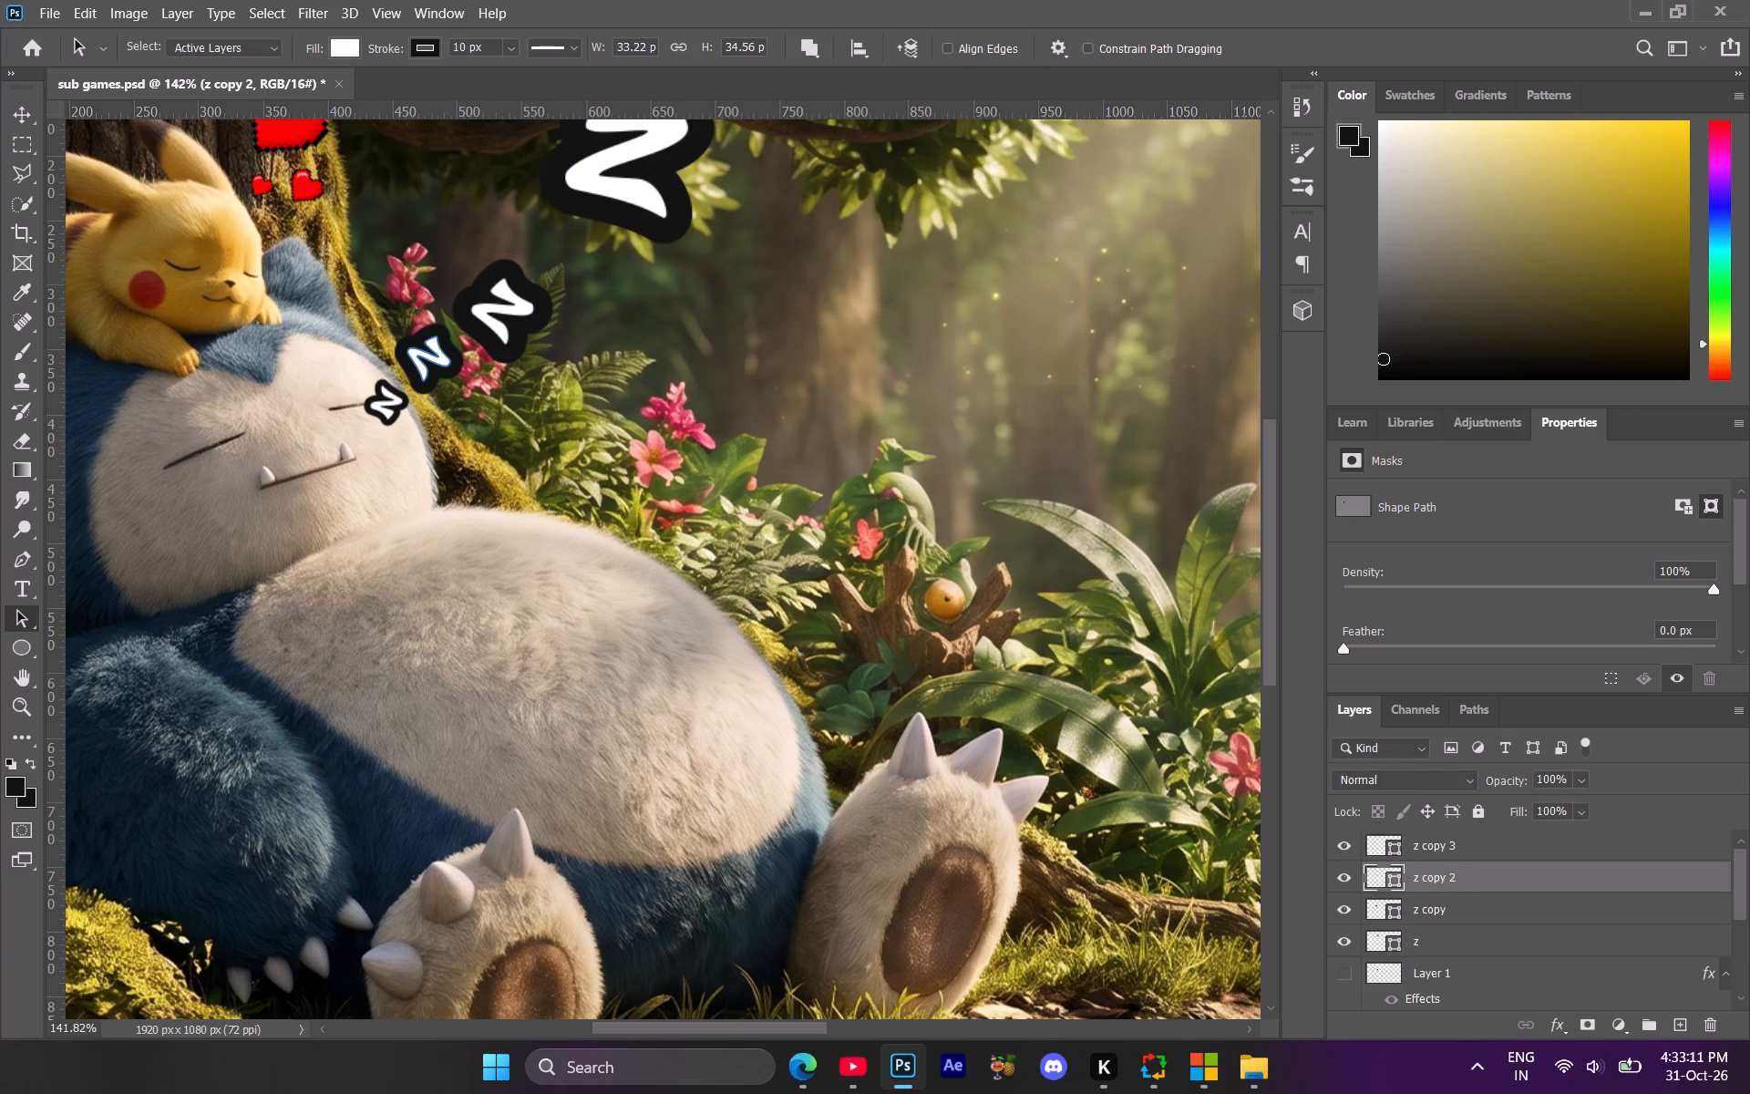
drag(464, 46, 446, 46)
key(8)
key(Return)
Set the z copy 2 shape's stroke width to 5 px.
drag(467, 53, 456, 50)
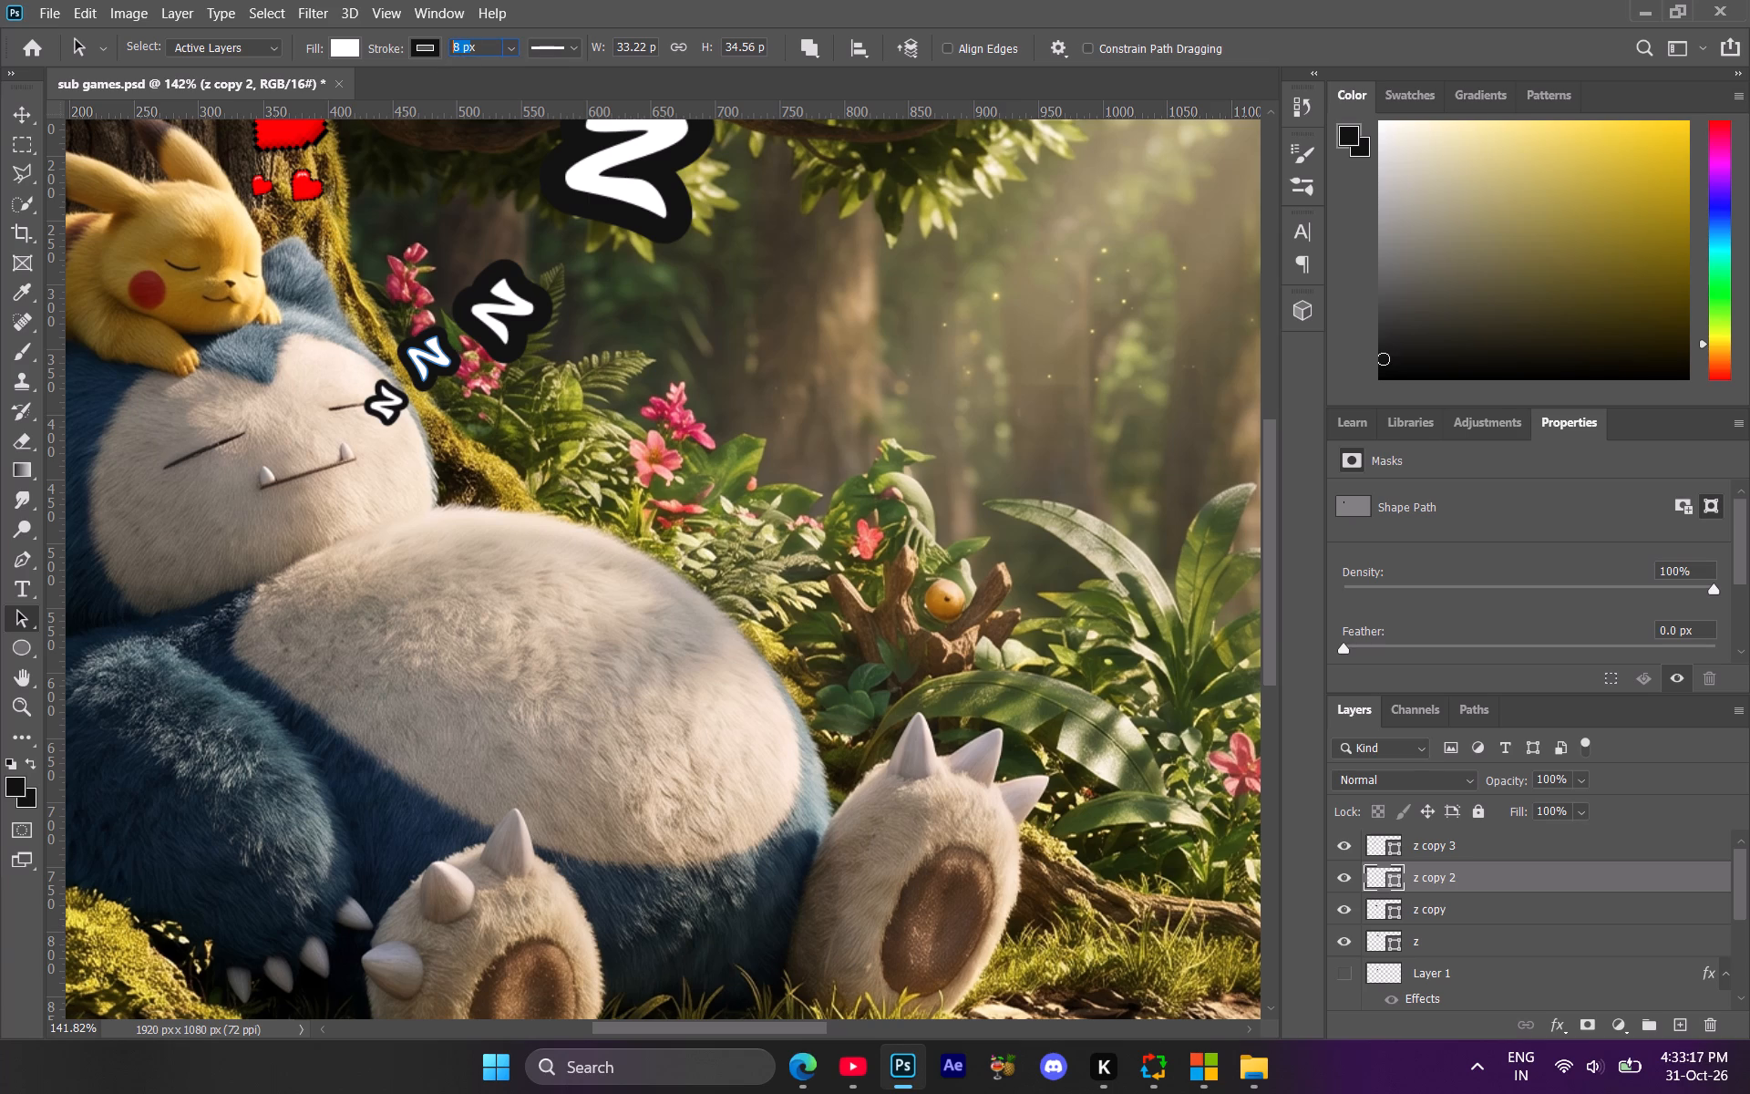
click(456, 50)
drag(458, 46, 448, 43)
key(5)
key(Return)
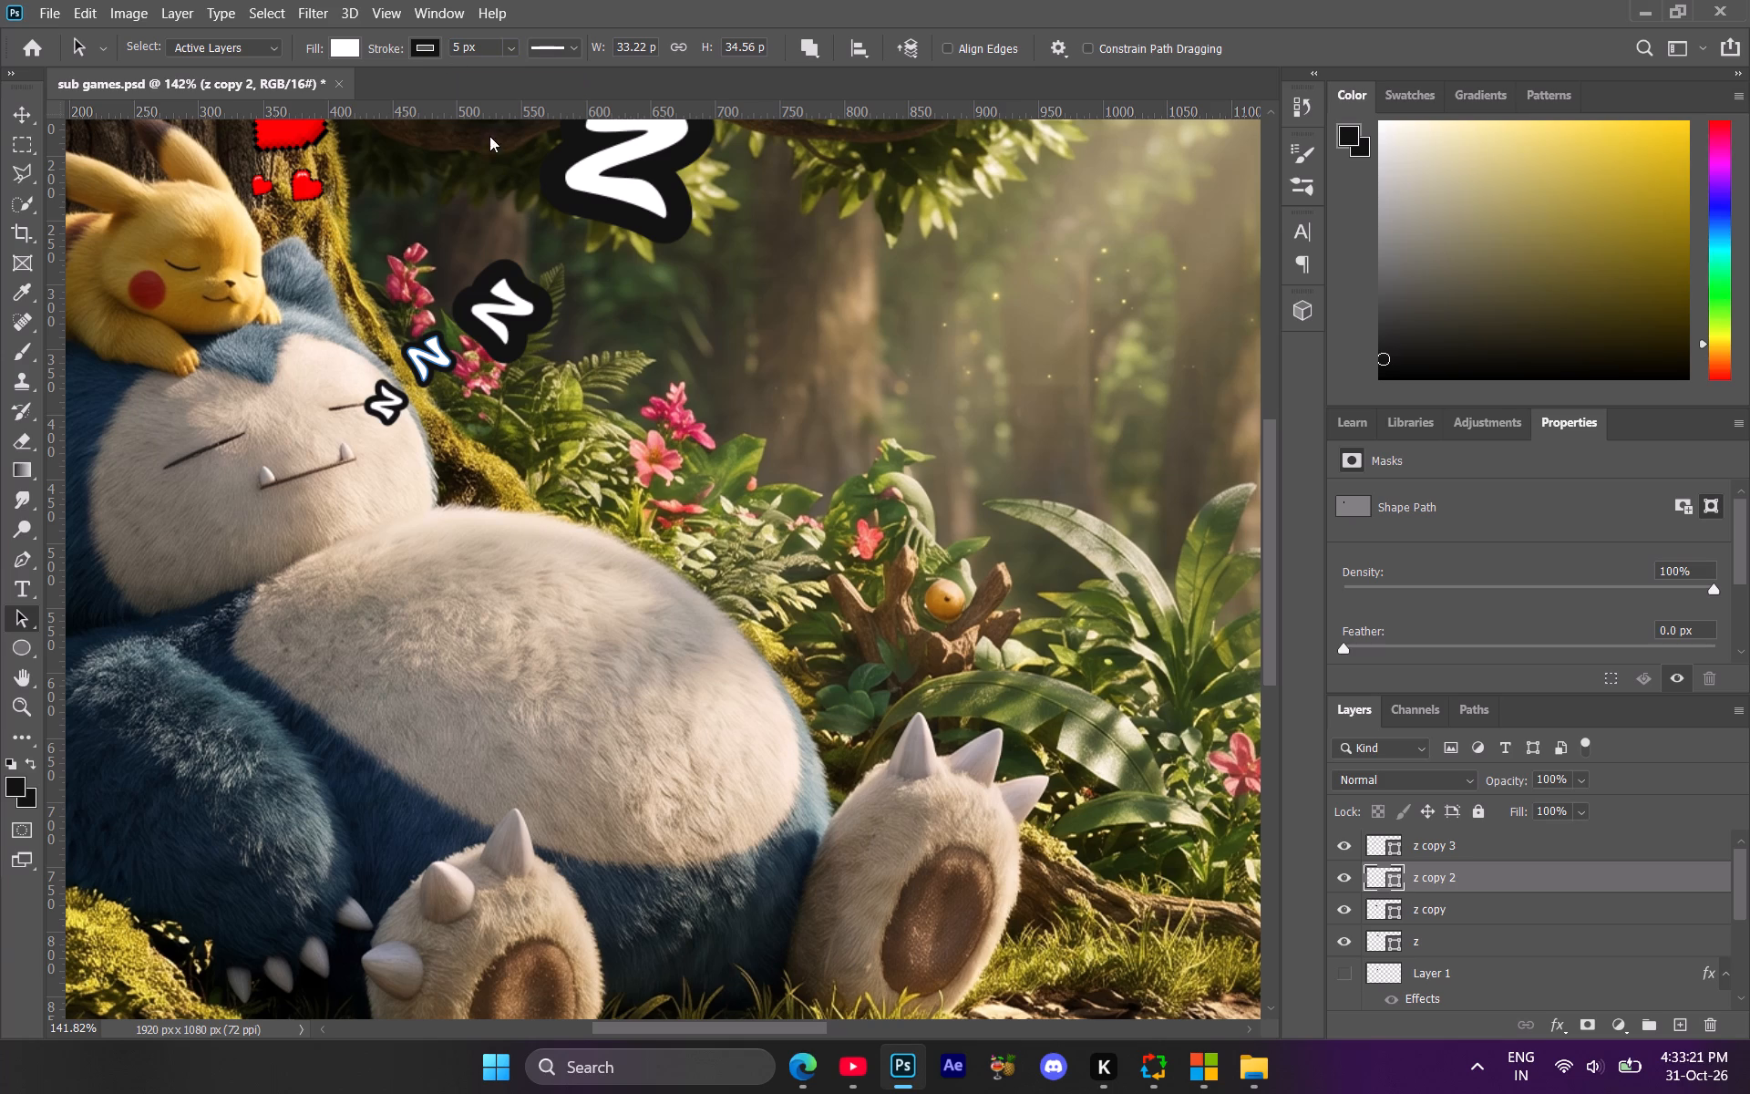
Set the z copy shape's stroke width to 10 px.
click(1438, 924)
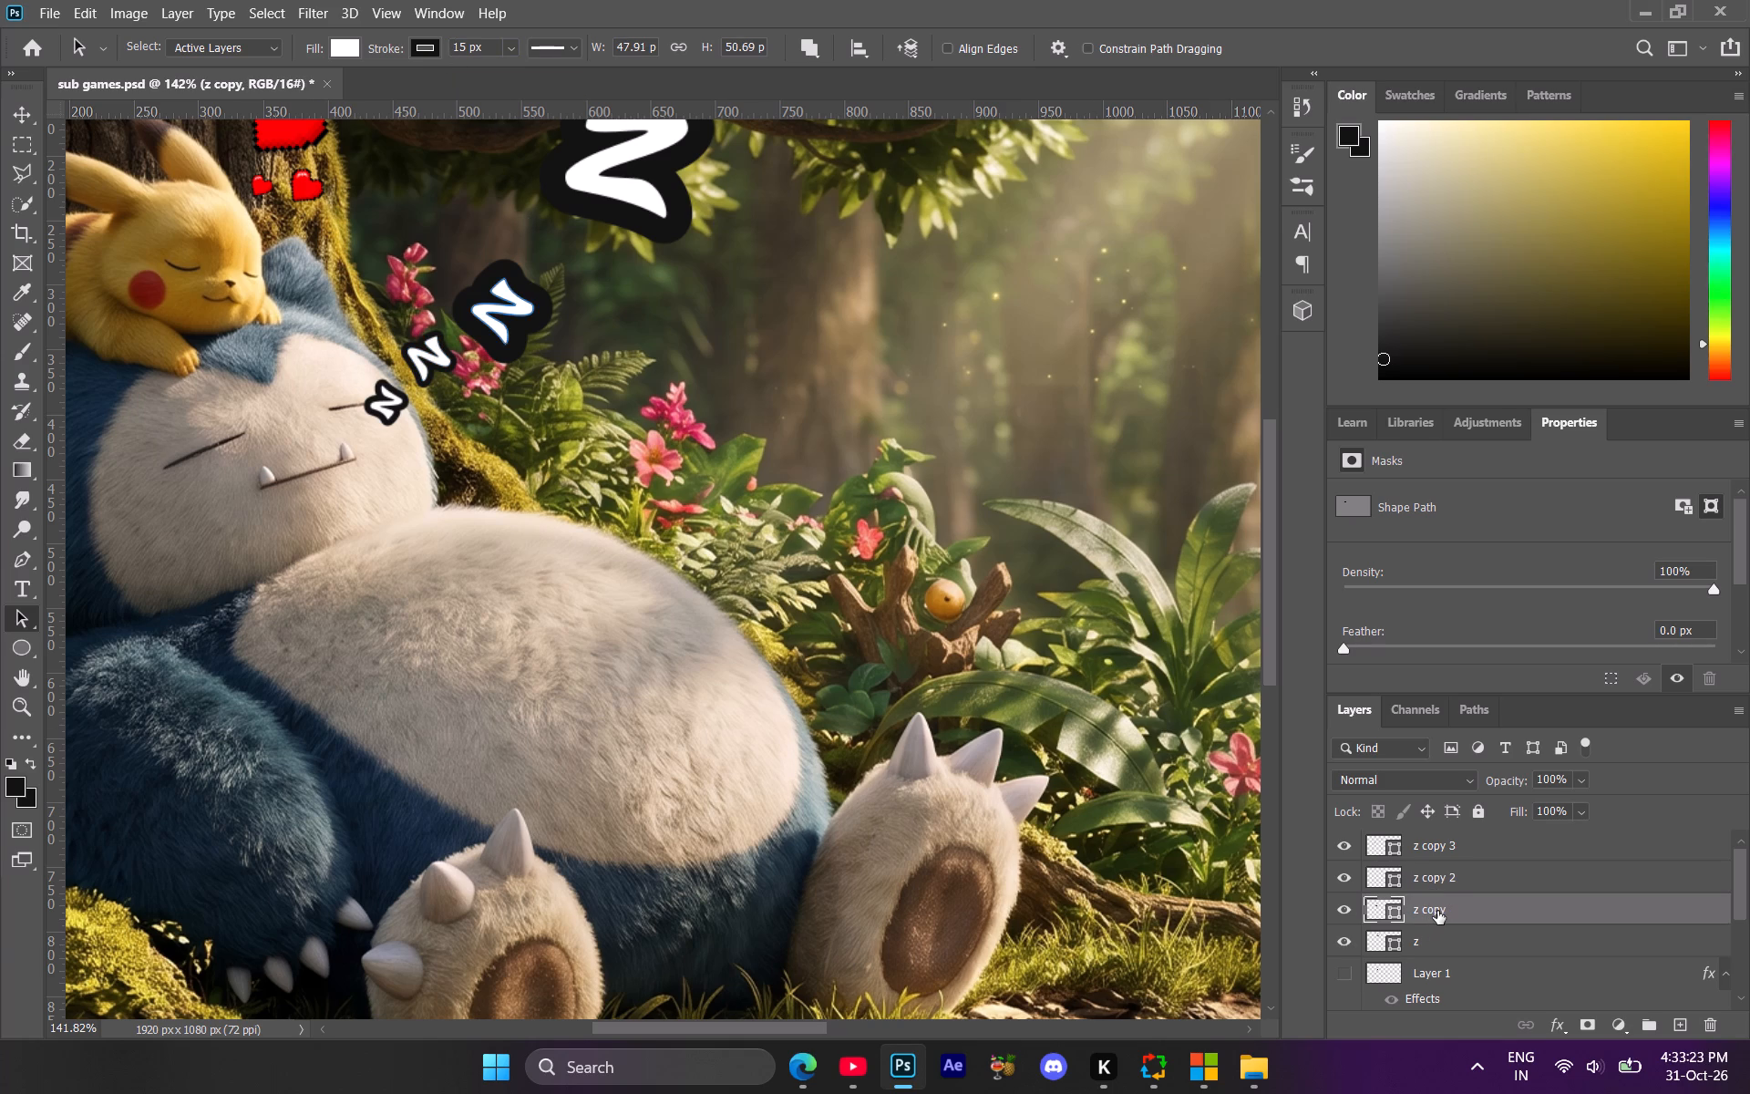
click(1450, 872)
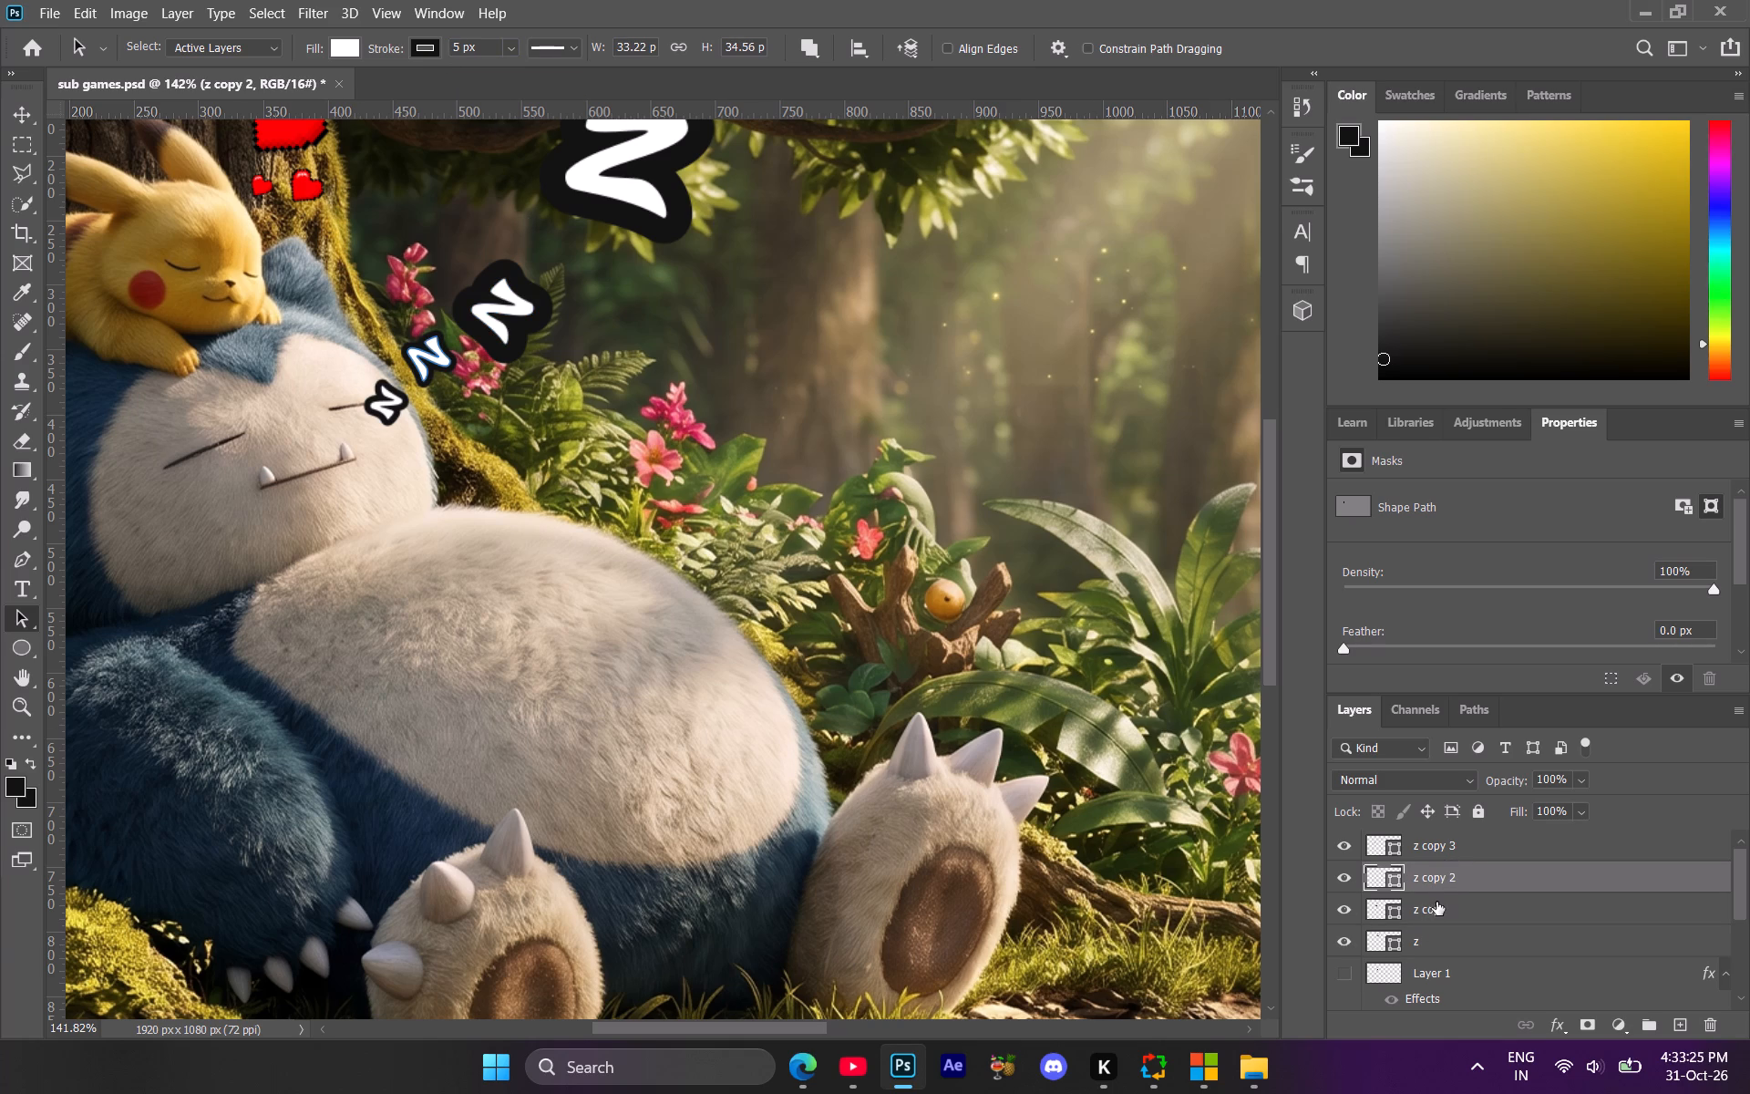
click(1434, 904)
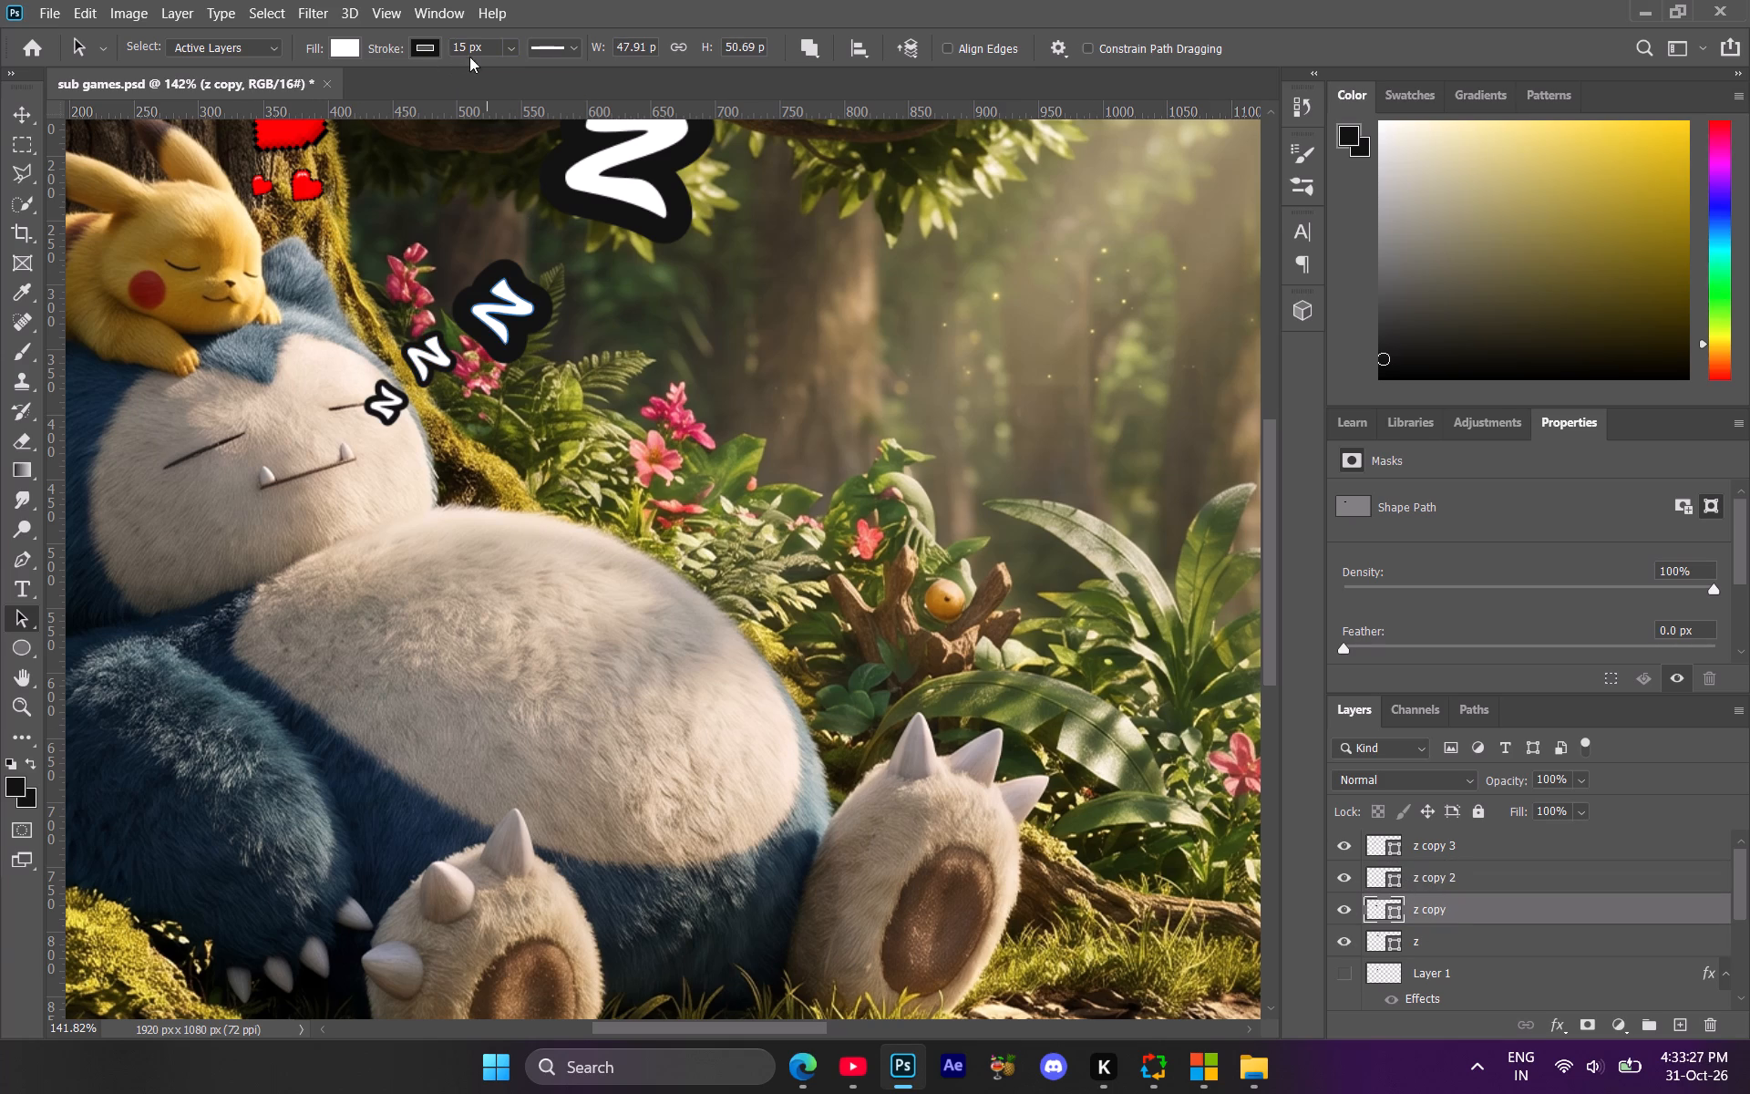
drag(462, 46, 443, 42)
key(Right)
key(BackSpace)
key(Right)
key(BackSpace)
text(10)
key(Return)
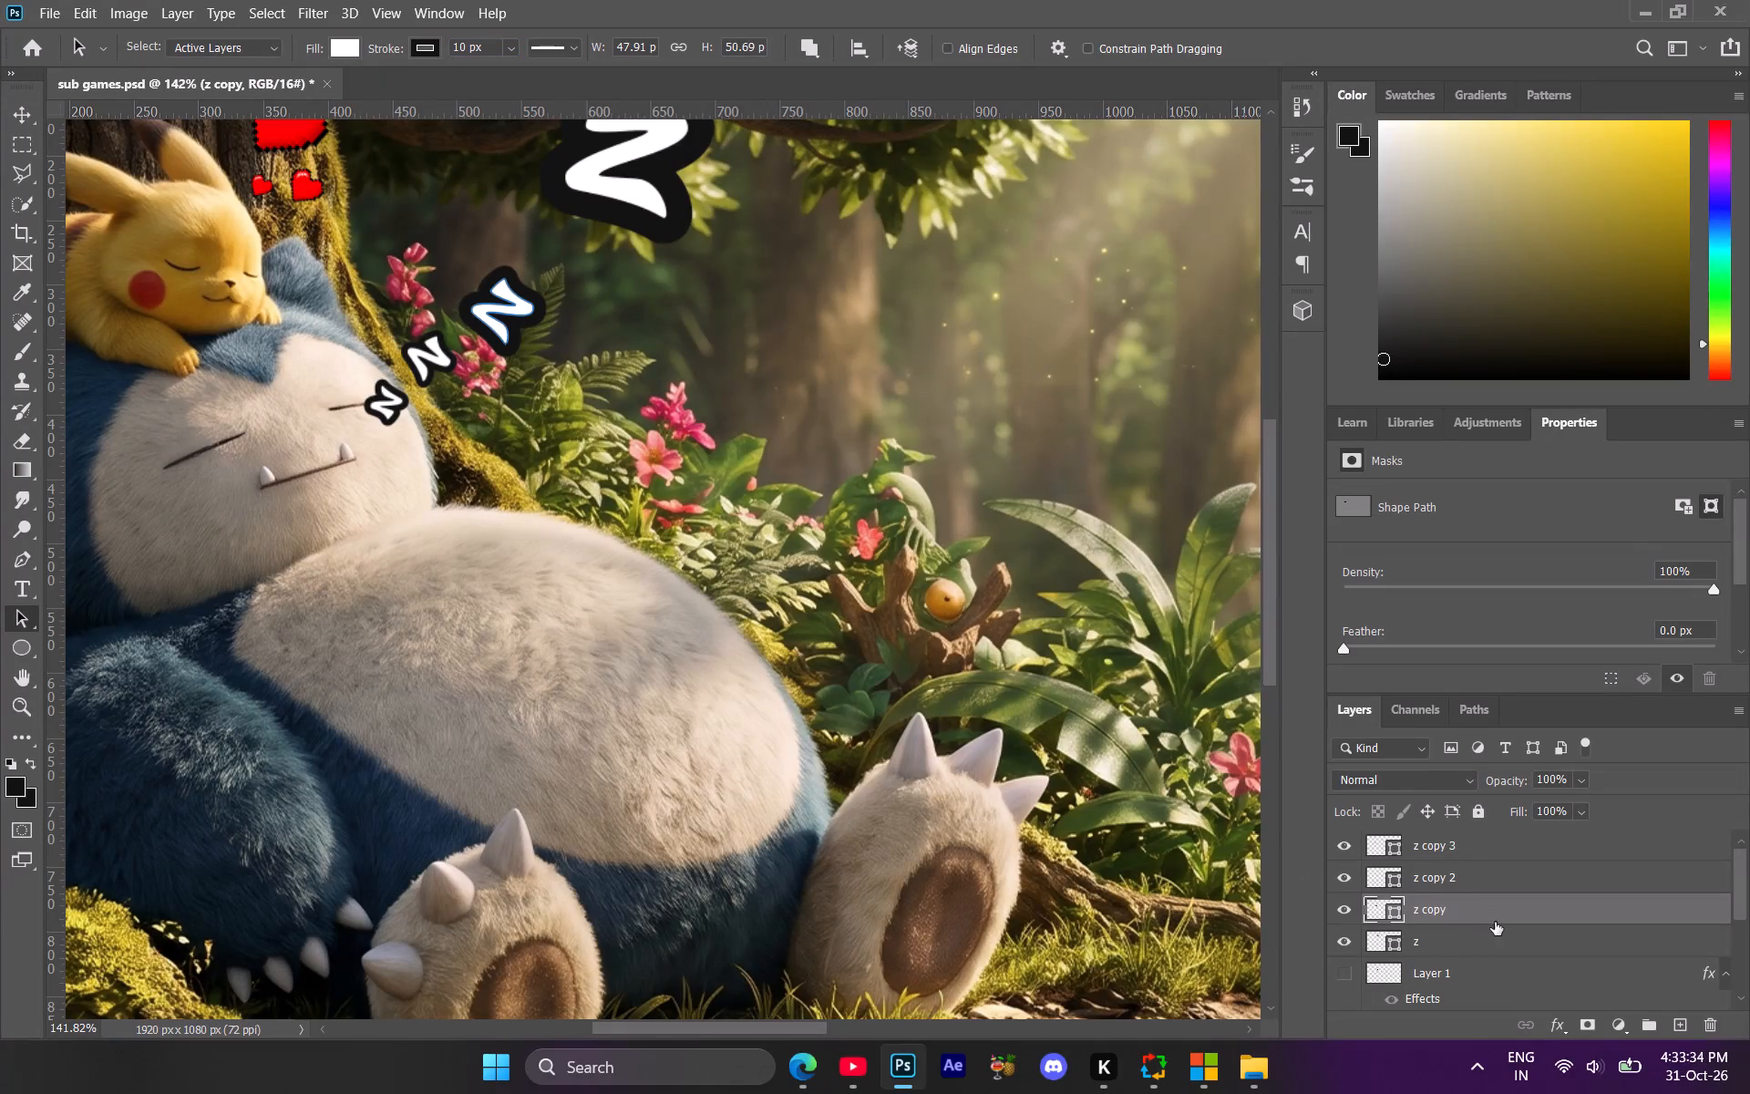
Scale the original z shape to about 59% and move it down to continue the diagonal row above z copy.
click(1429, 941)
key(ctrl+t)
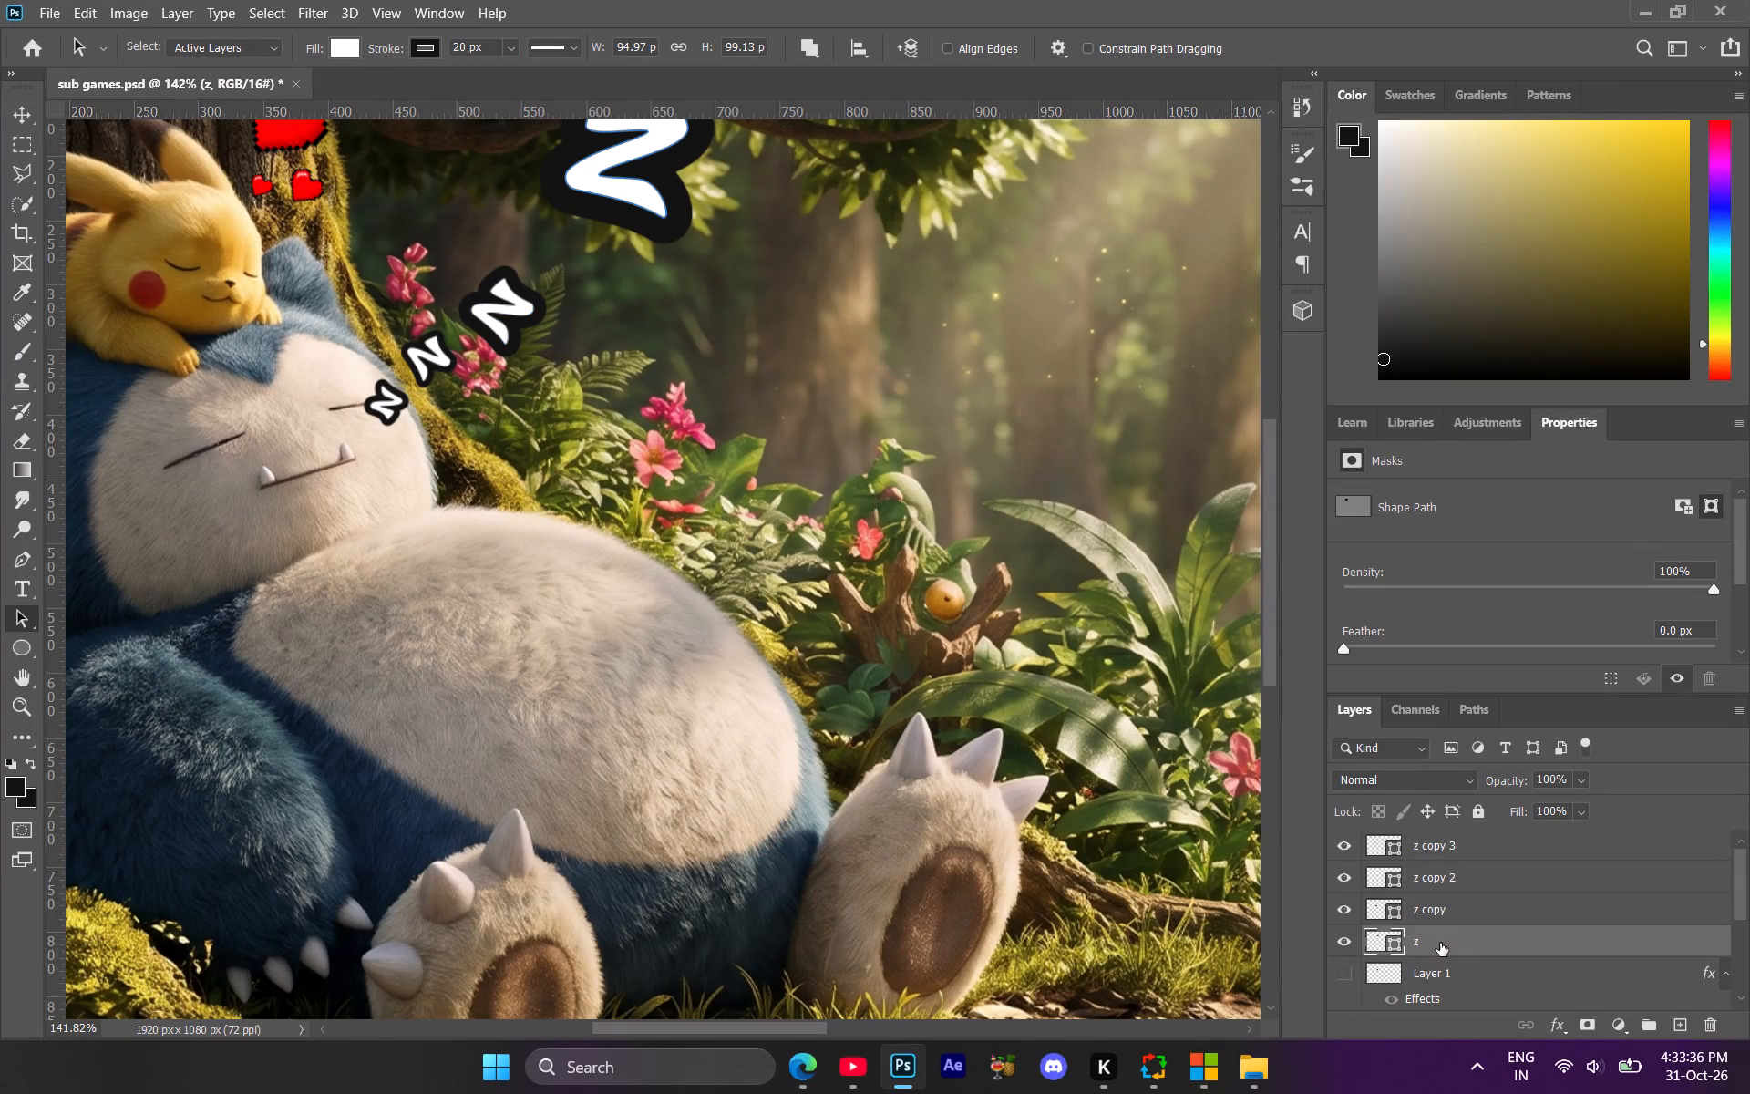
drag(690, 220, 688, 220)
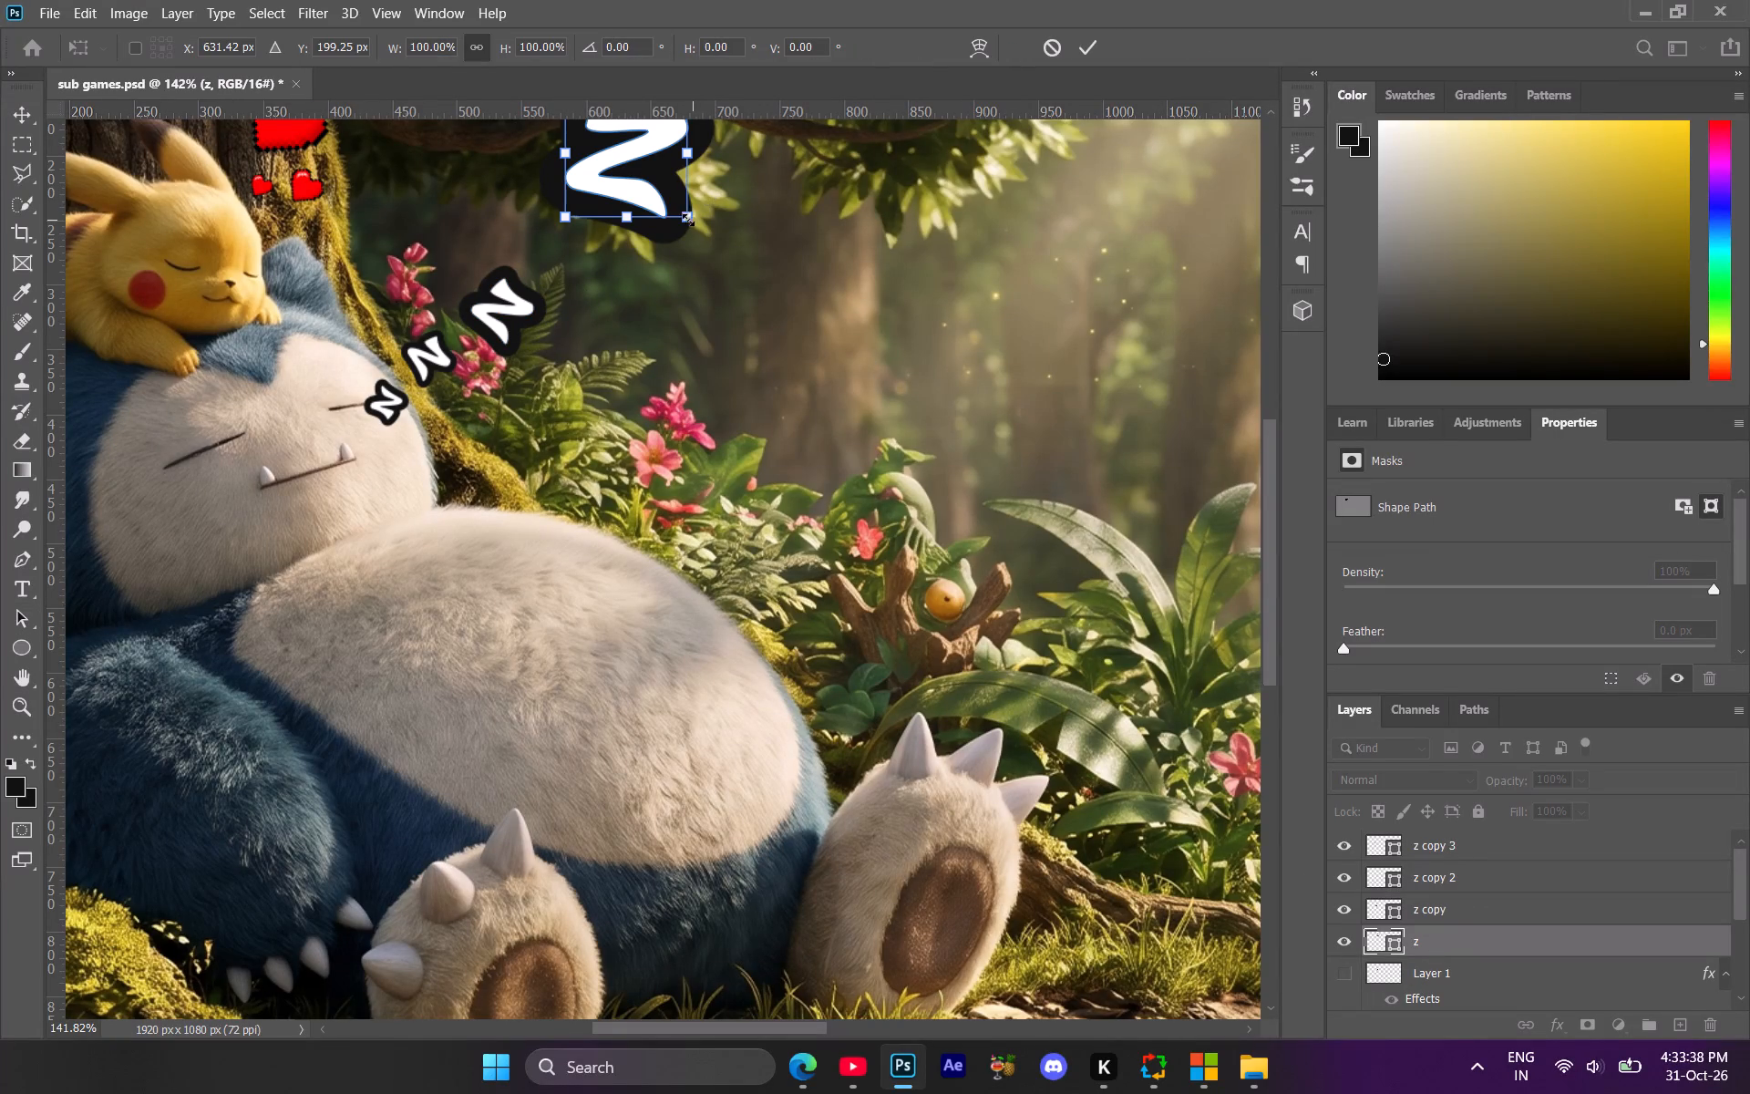
drag(688, 220, 647, 204)
drag(612, 150, 601, 246)
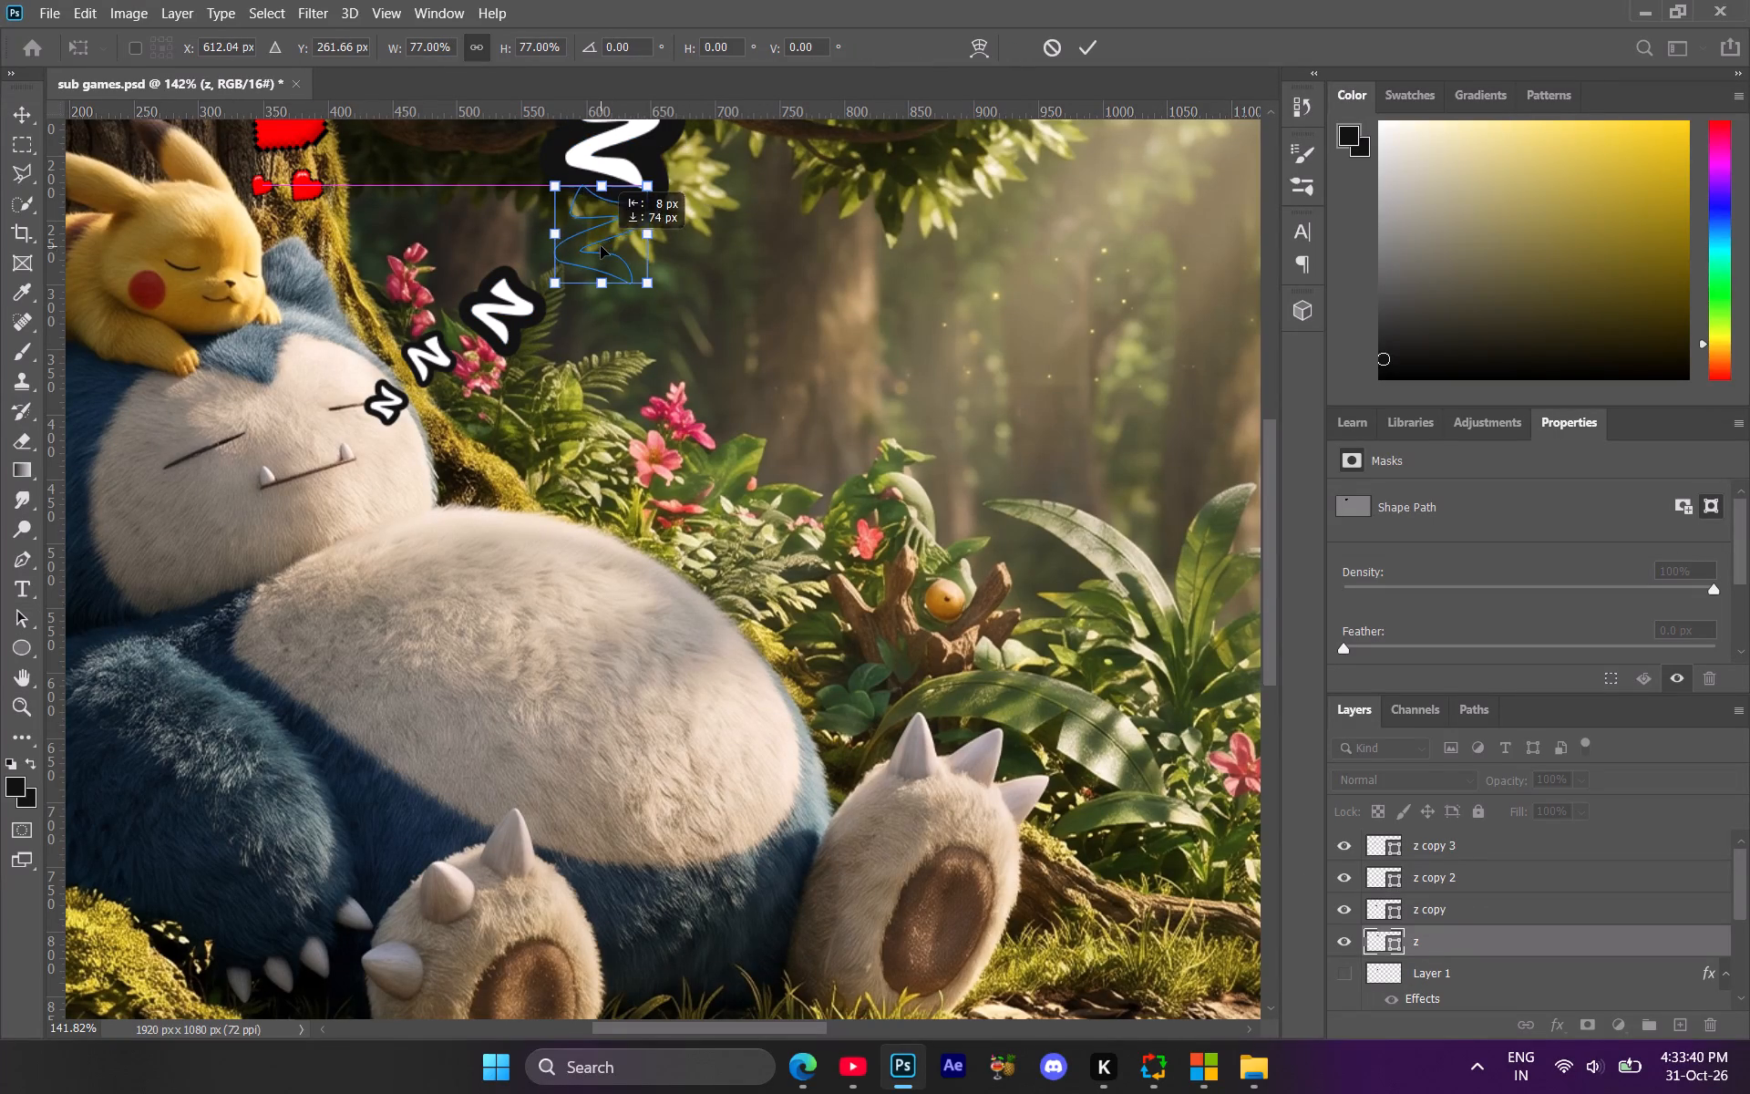
drag(649, 238, 636, 235)
click(592, 235)
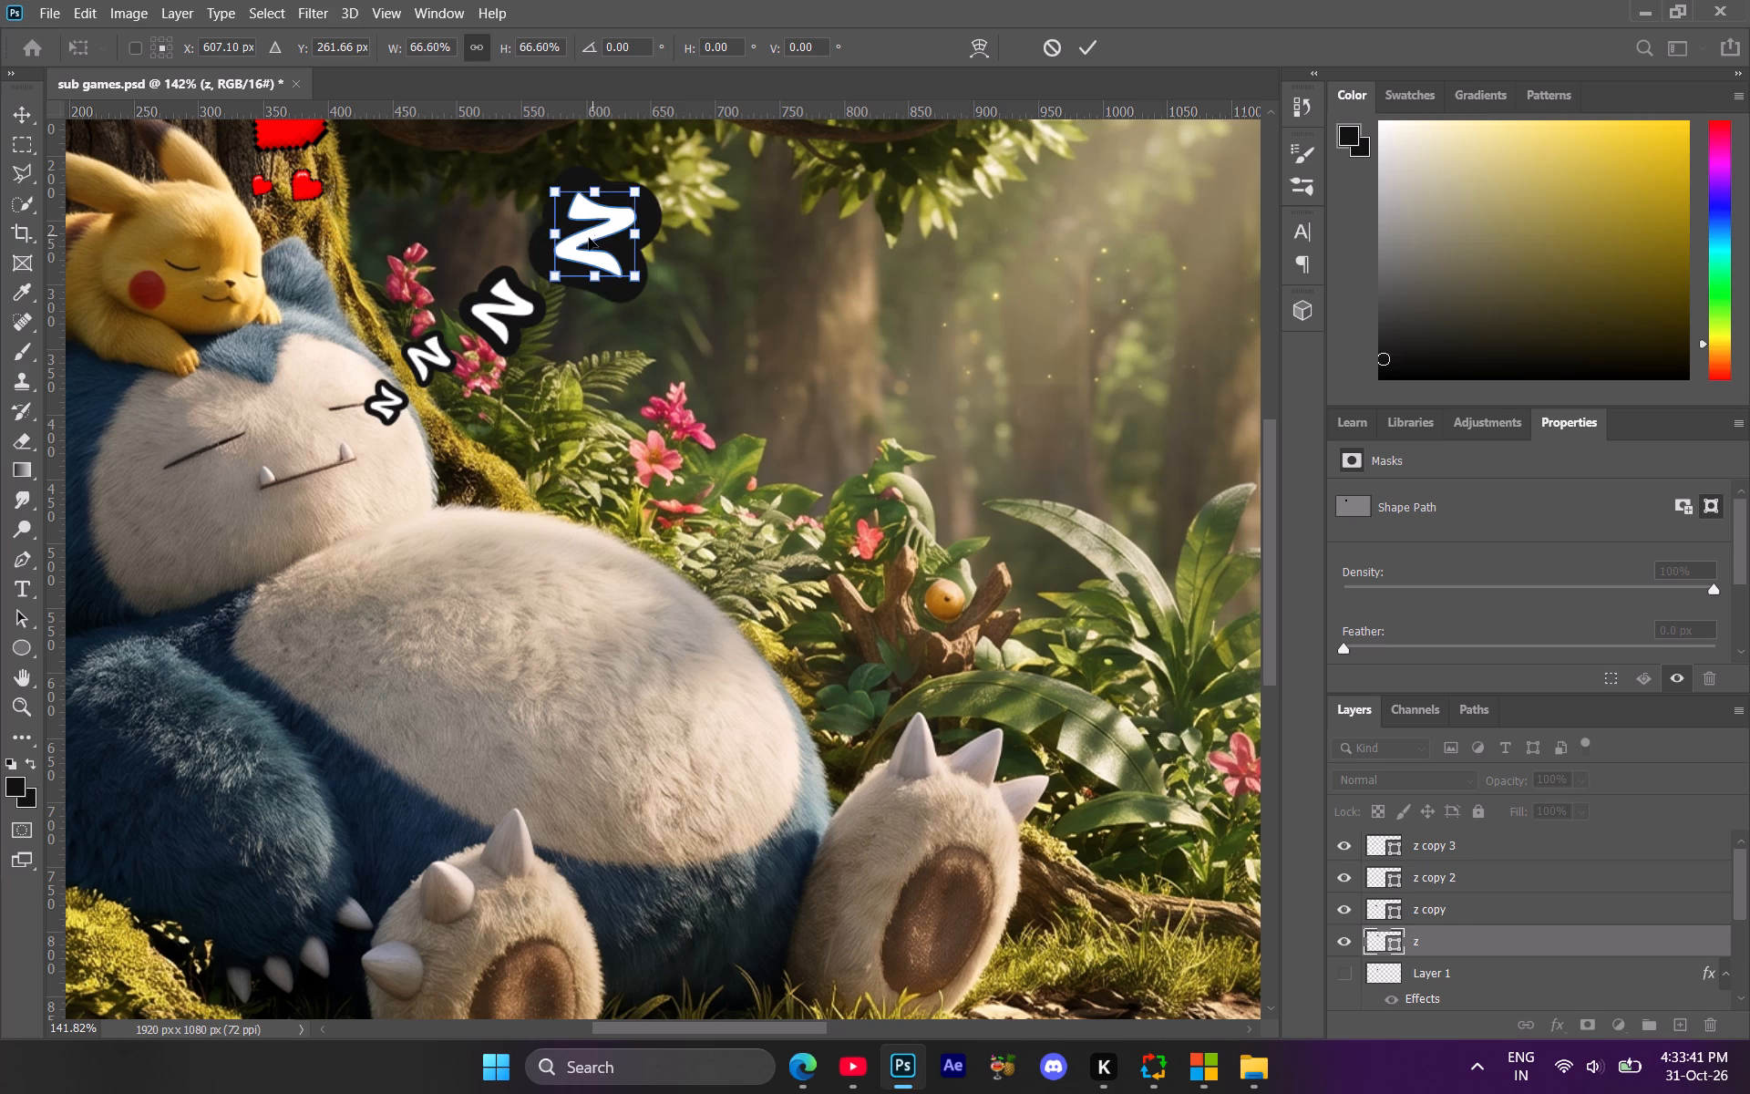
drag(643, 240, 610, 237)
drag(608, 240, 609, 240)
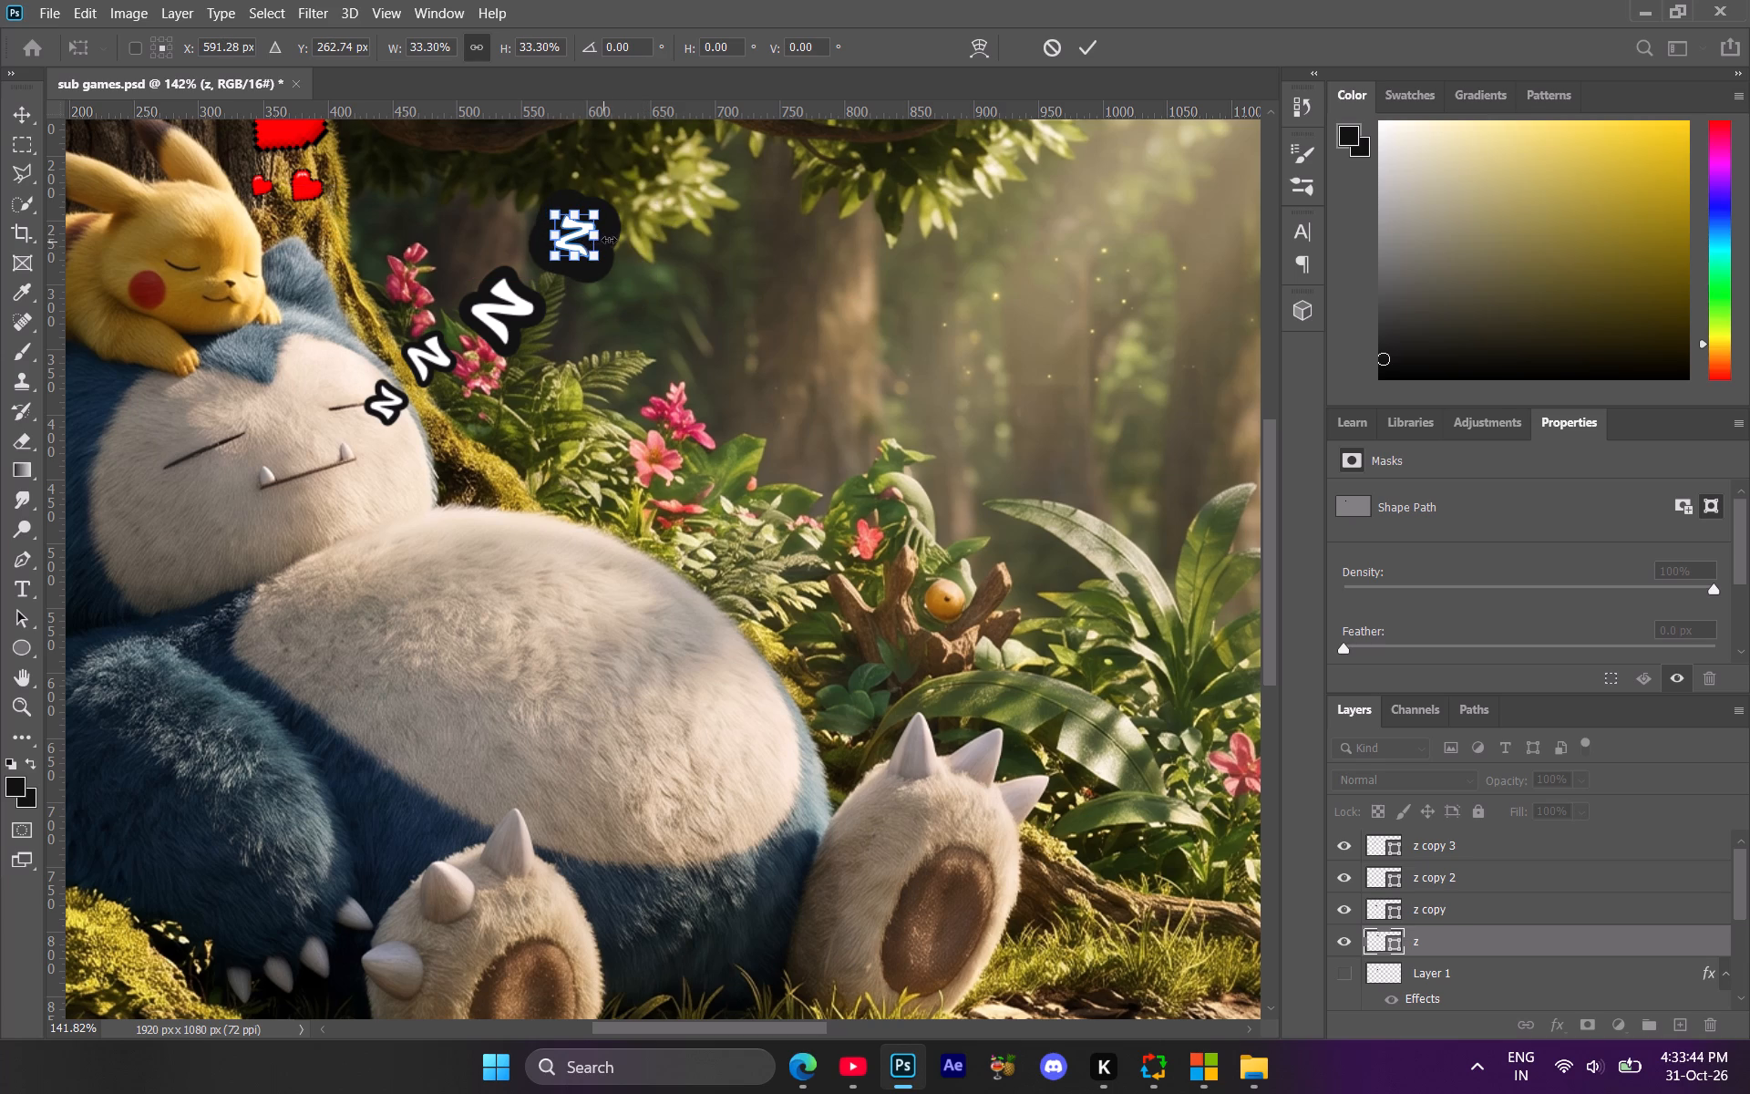
drag(609, 240, 627, 243)
drag(616, 240, 625, 241)
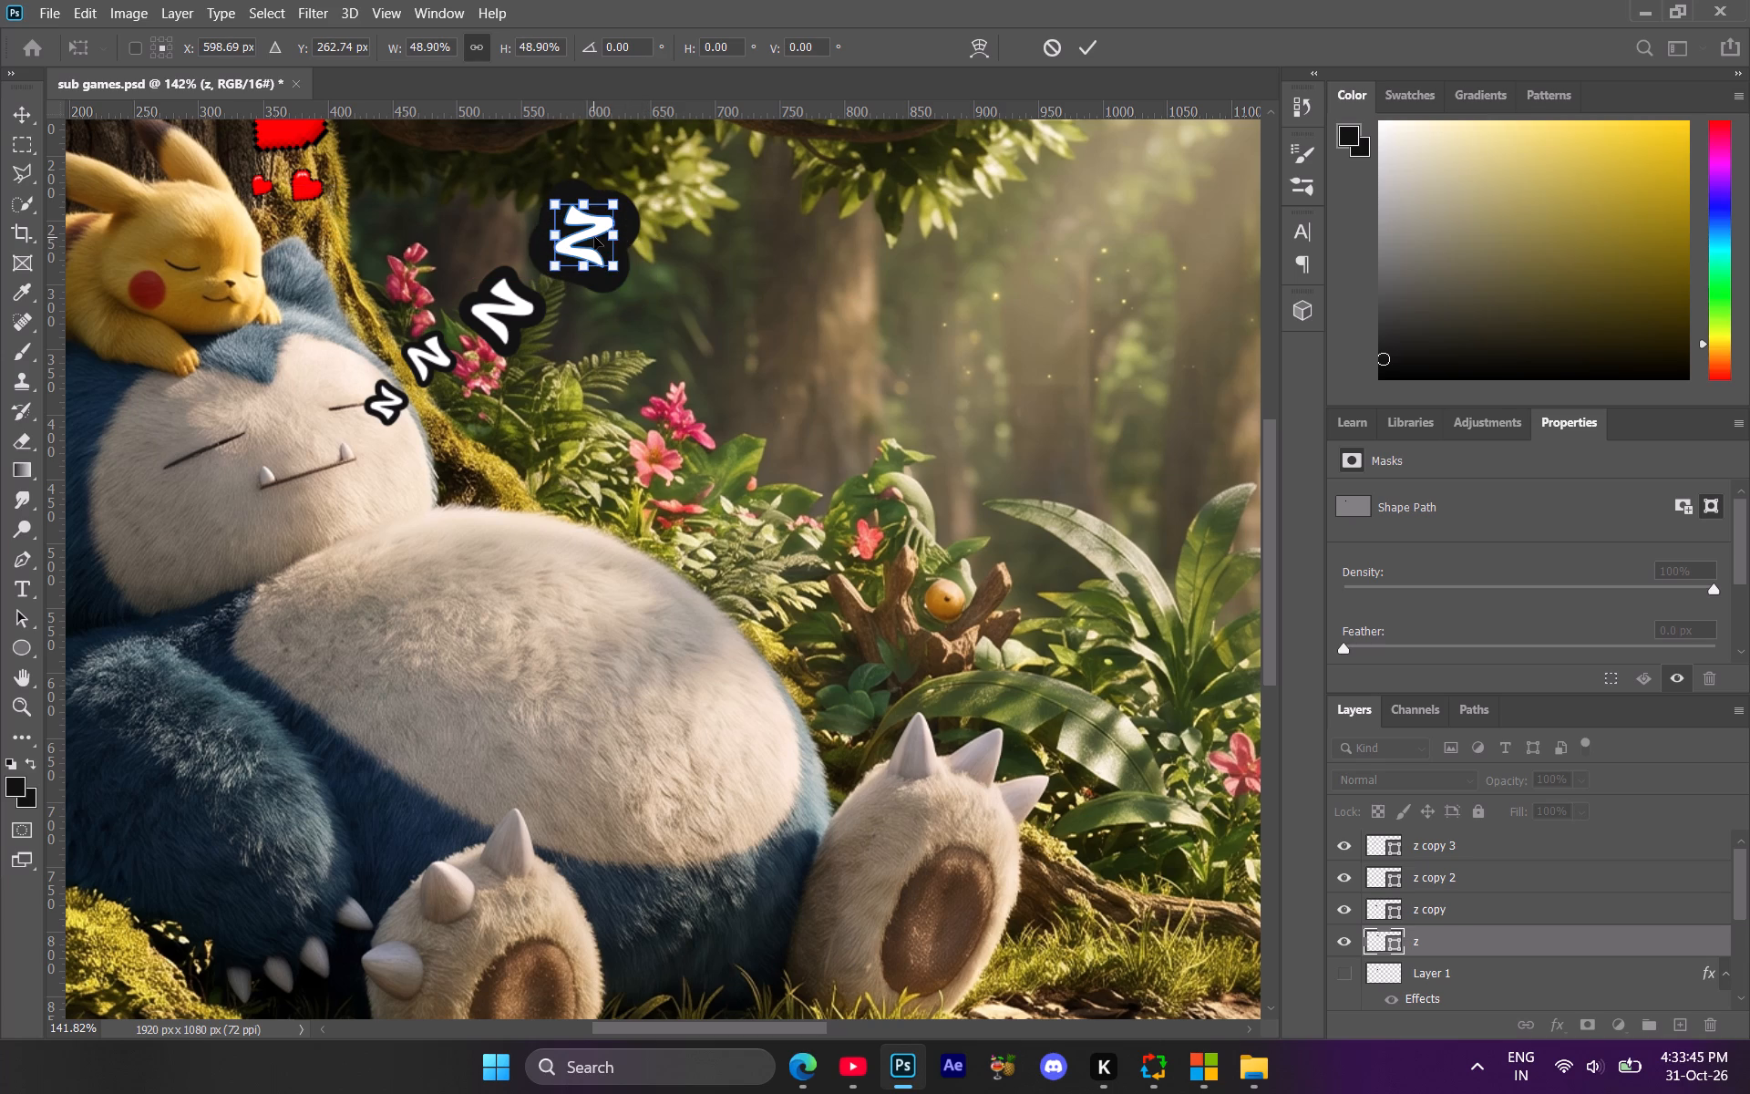
drag(613, 237, 623, 238)
drag(616, 235, 624, 238)
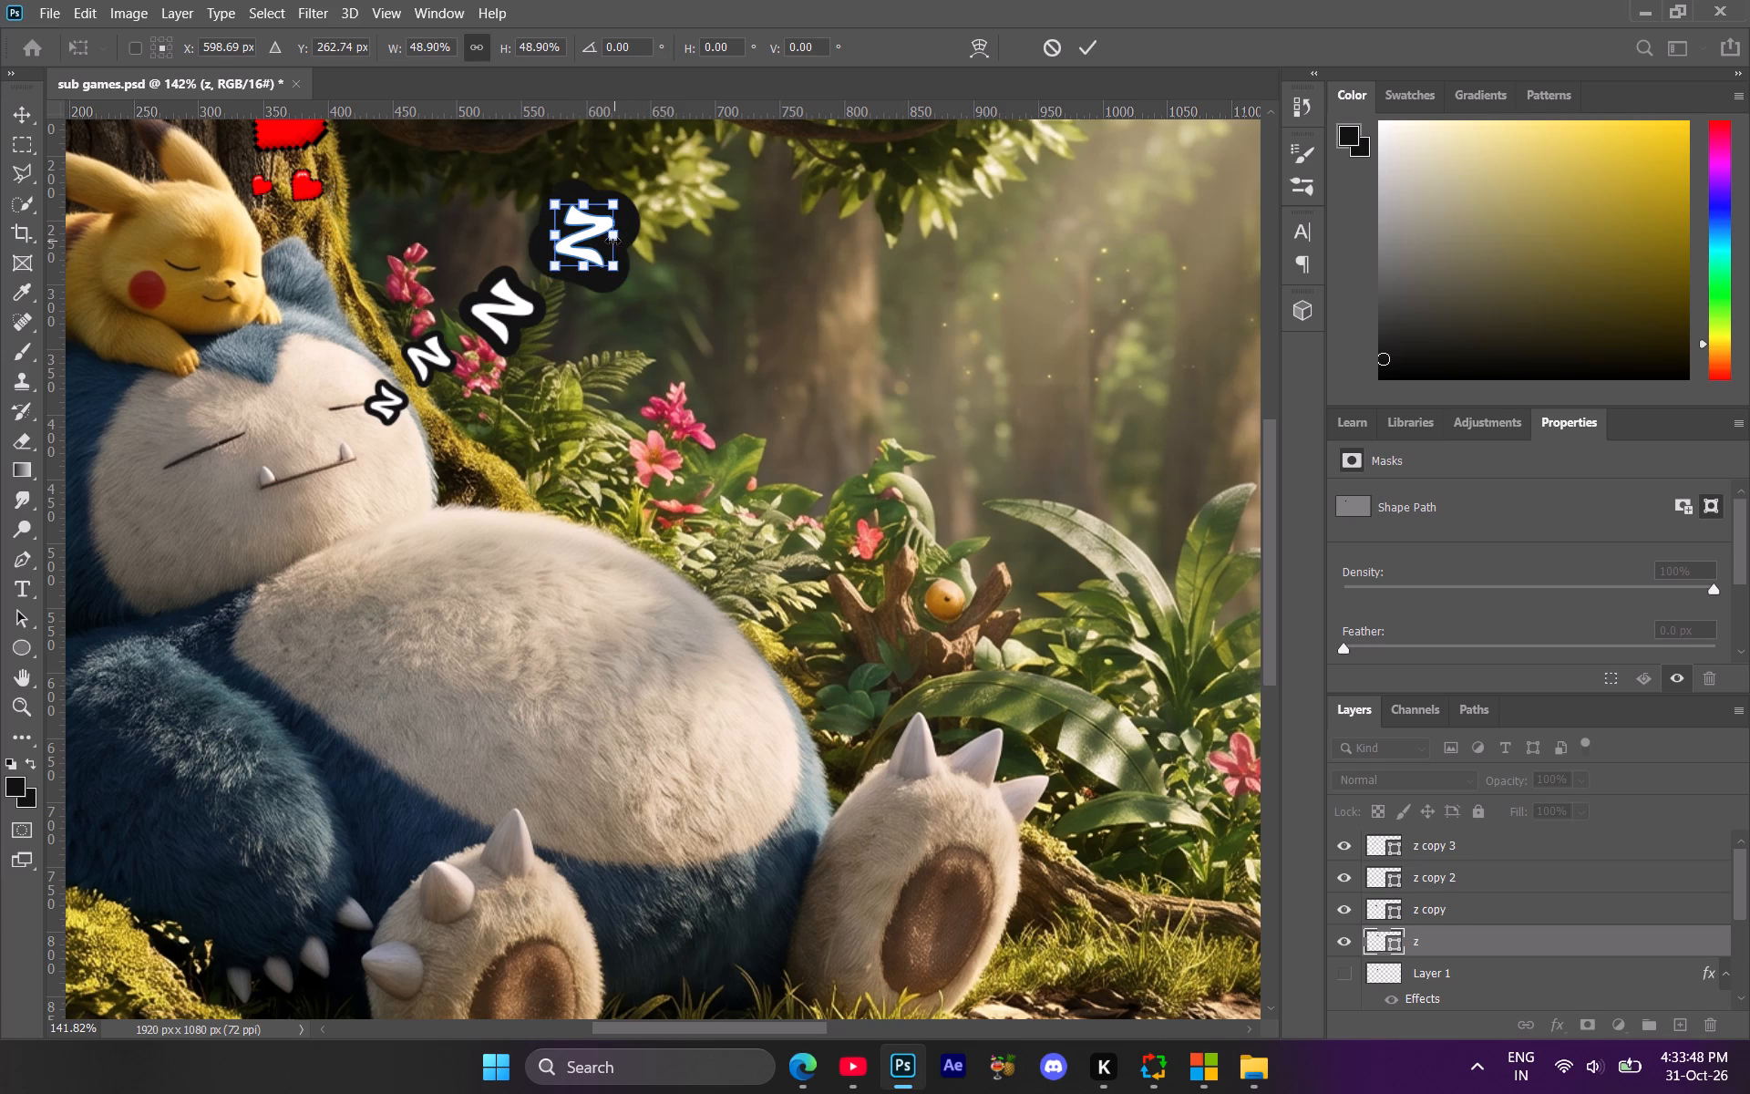
drag(621, 241, 633, 245)
click(600, 242)
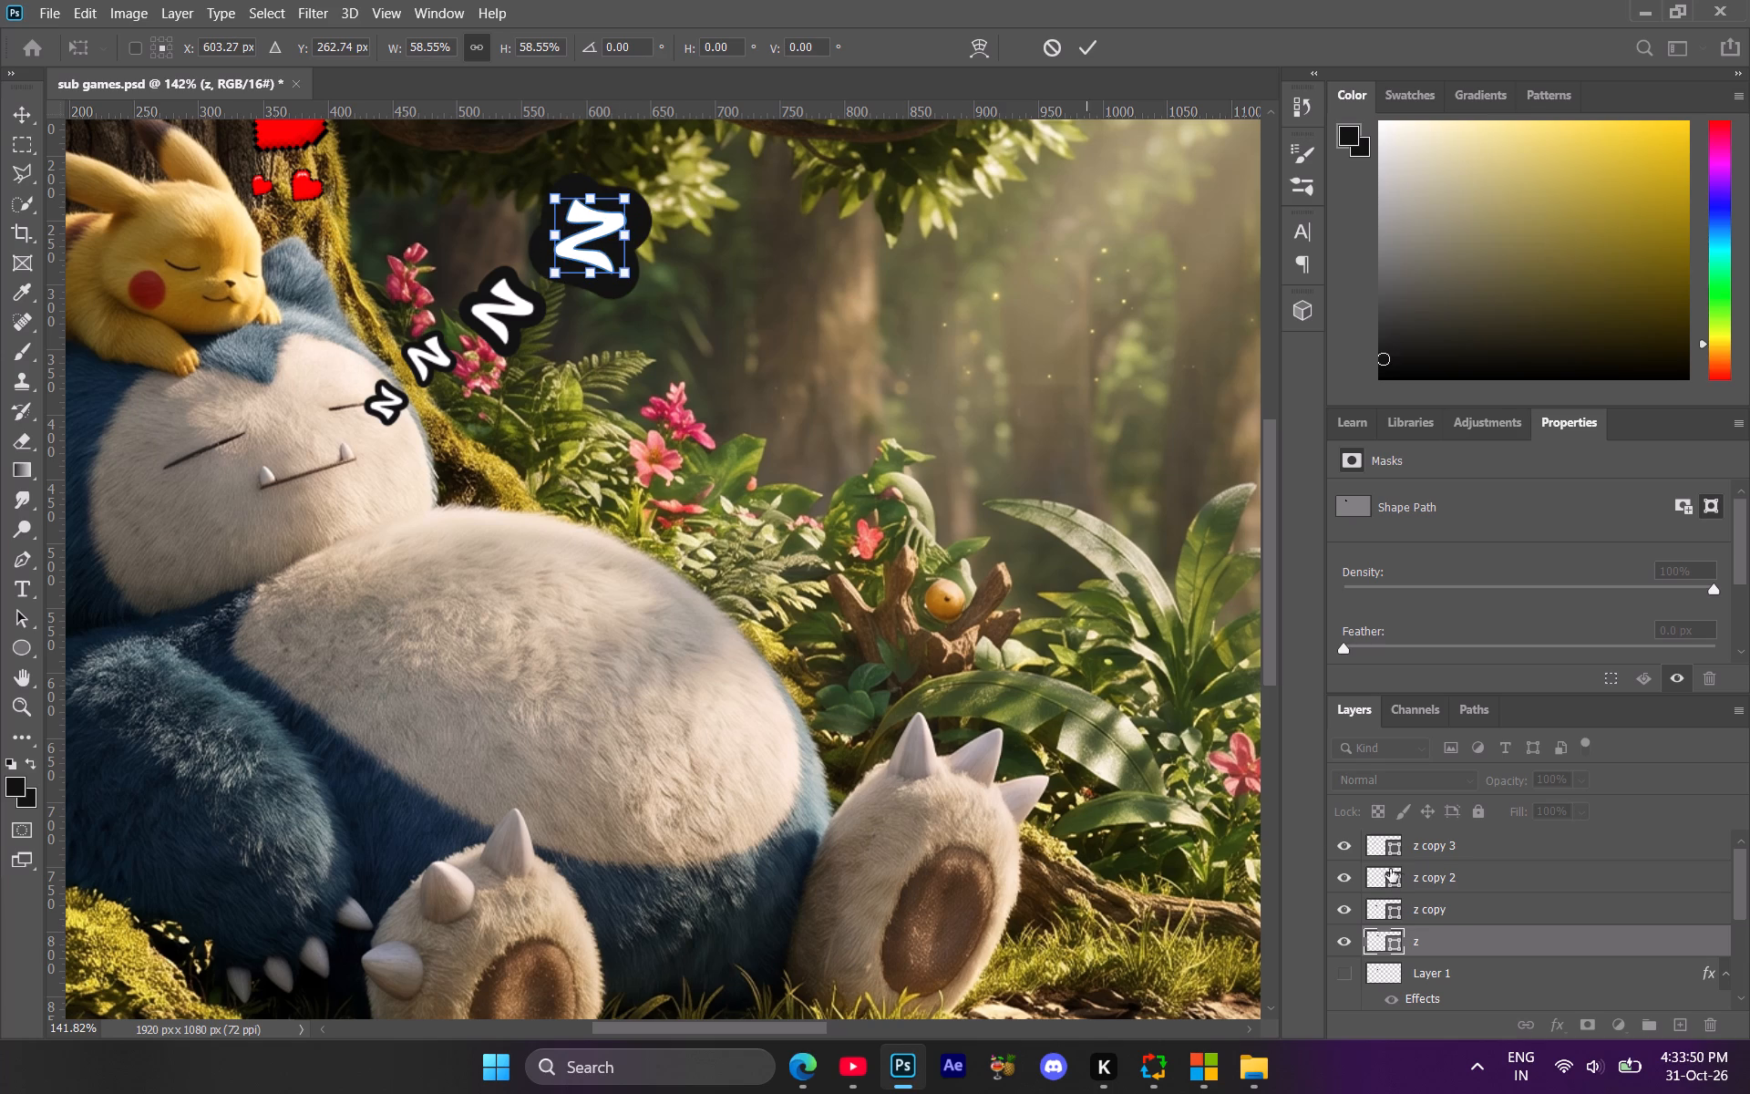
click(1439, 933)
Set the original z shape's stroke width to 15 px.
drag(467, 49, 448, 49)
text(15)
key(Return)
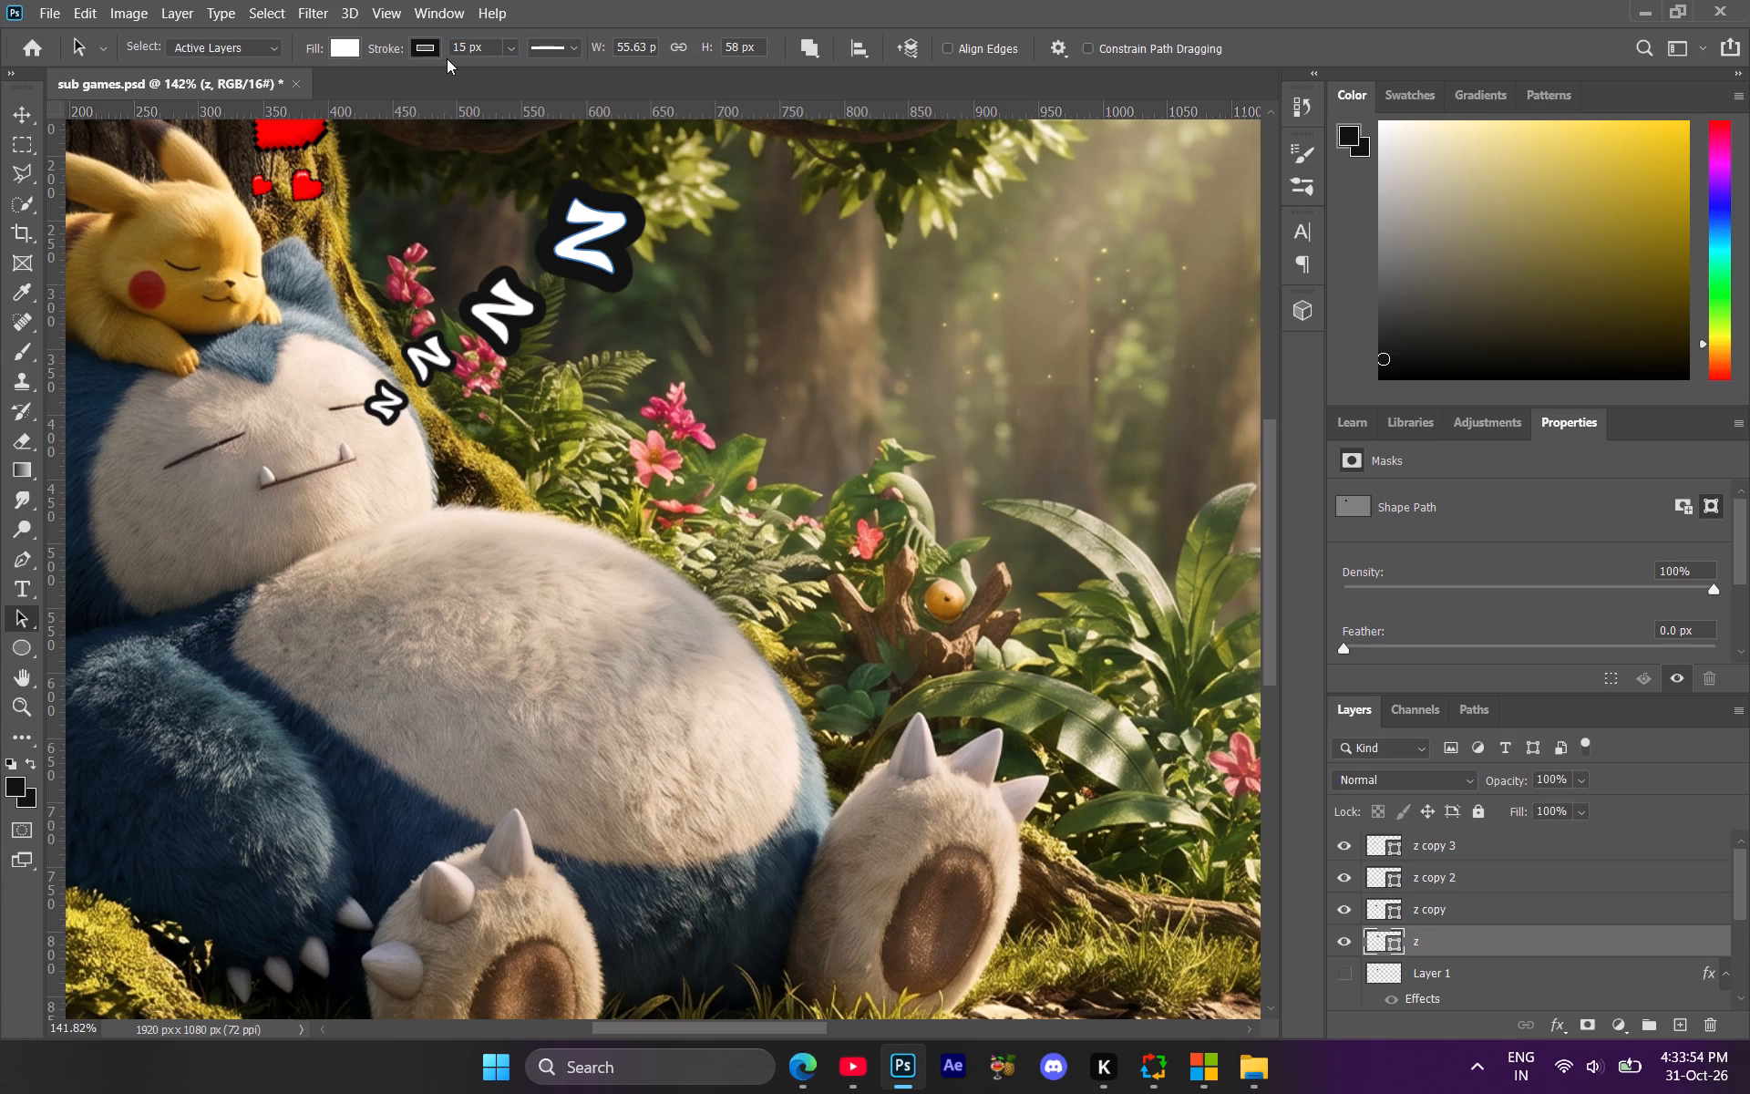
Set the original z shape's stroke width to 10 px.
drag(463, 47, 441, 42)
text(10)
key(Return)
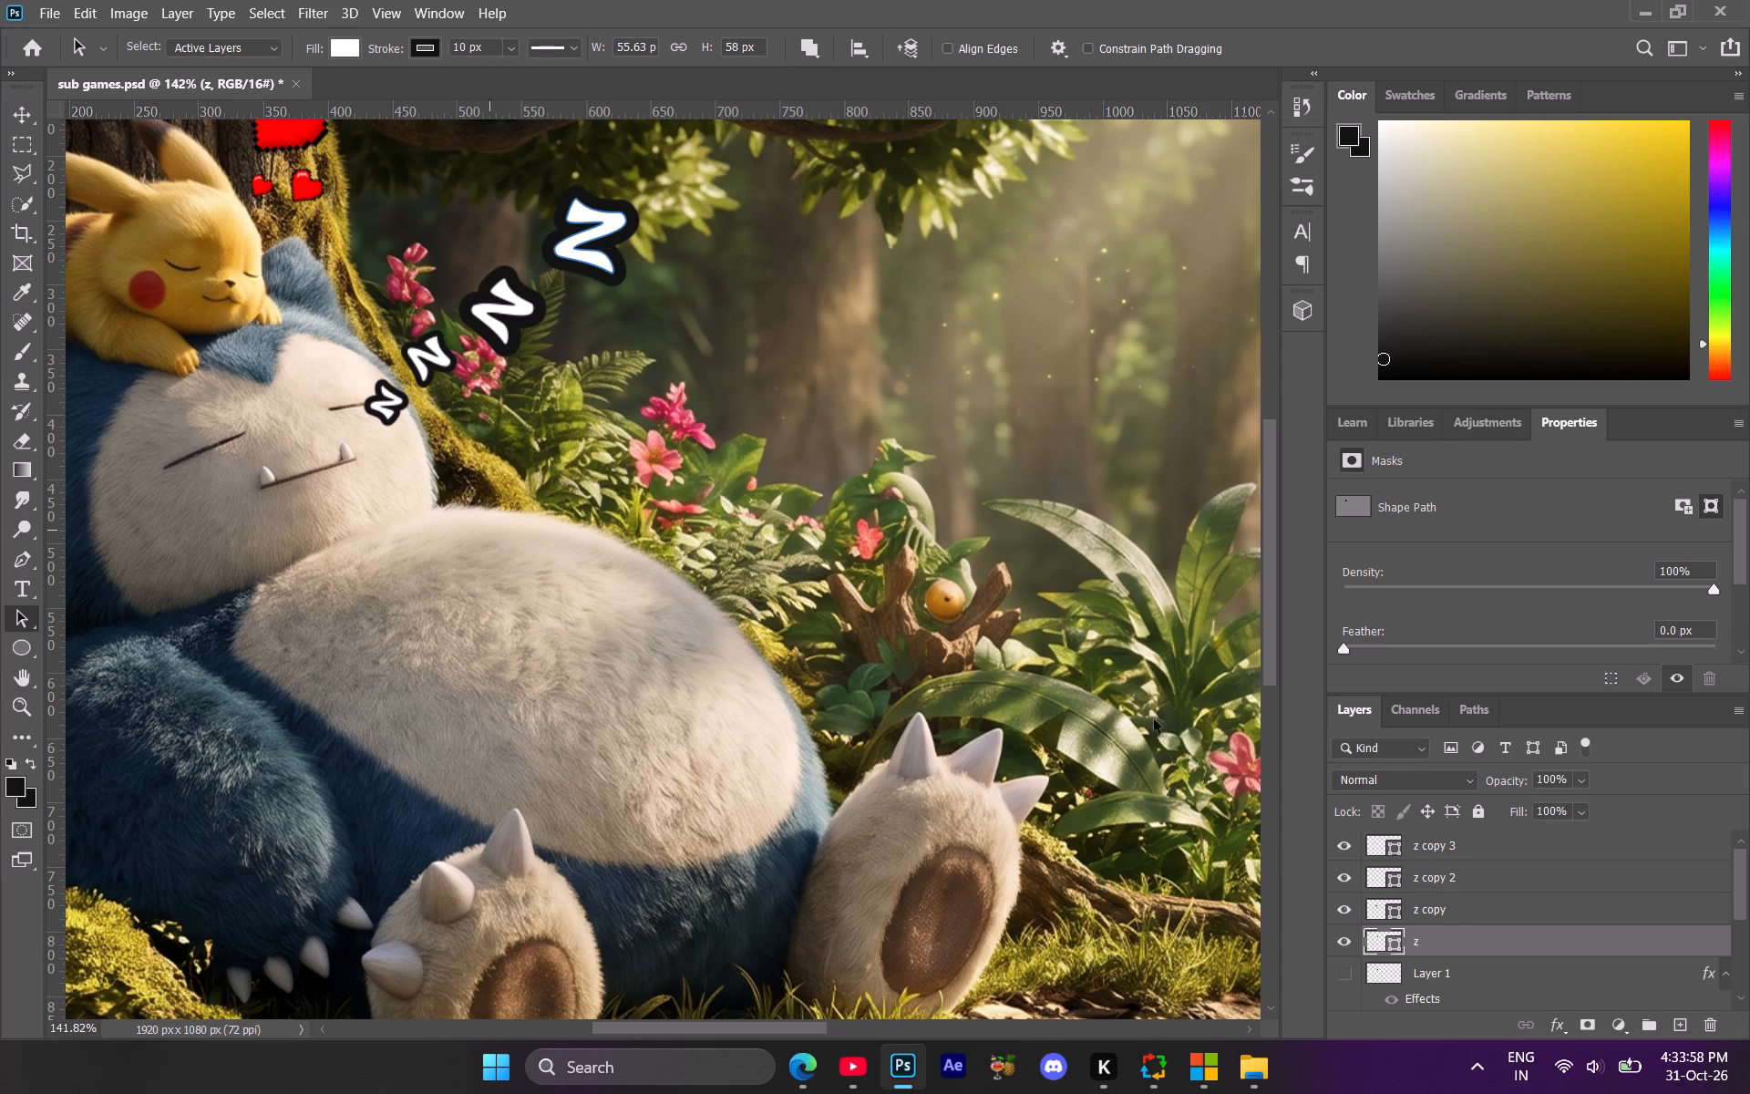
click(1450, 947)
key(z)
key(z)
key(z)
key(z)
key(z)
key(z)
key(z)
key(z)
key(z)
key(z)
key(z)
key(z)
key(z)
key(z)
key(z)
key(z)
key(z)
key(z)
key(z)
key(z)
Duplicate z copy 3, scale the duplicate to about 63%, and move it down to continue the diagonal row onto Snorlax's cheek.
drag(952, 665, 885, 710)
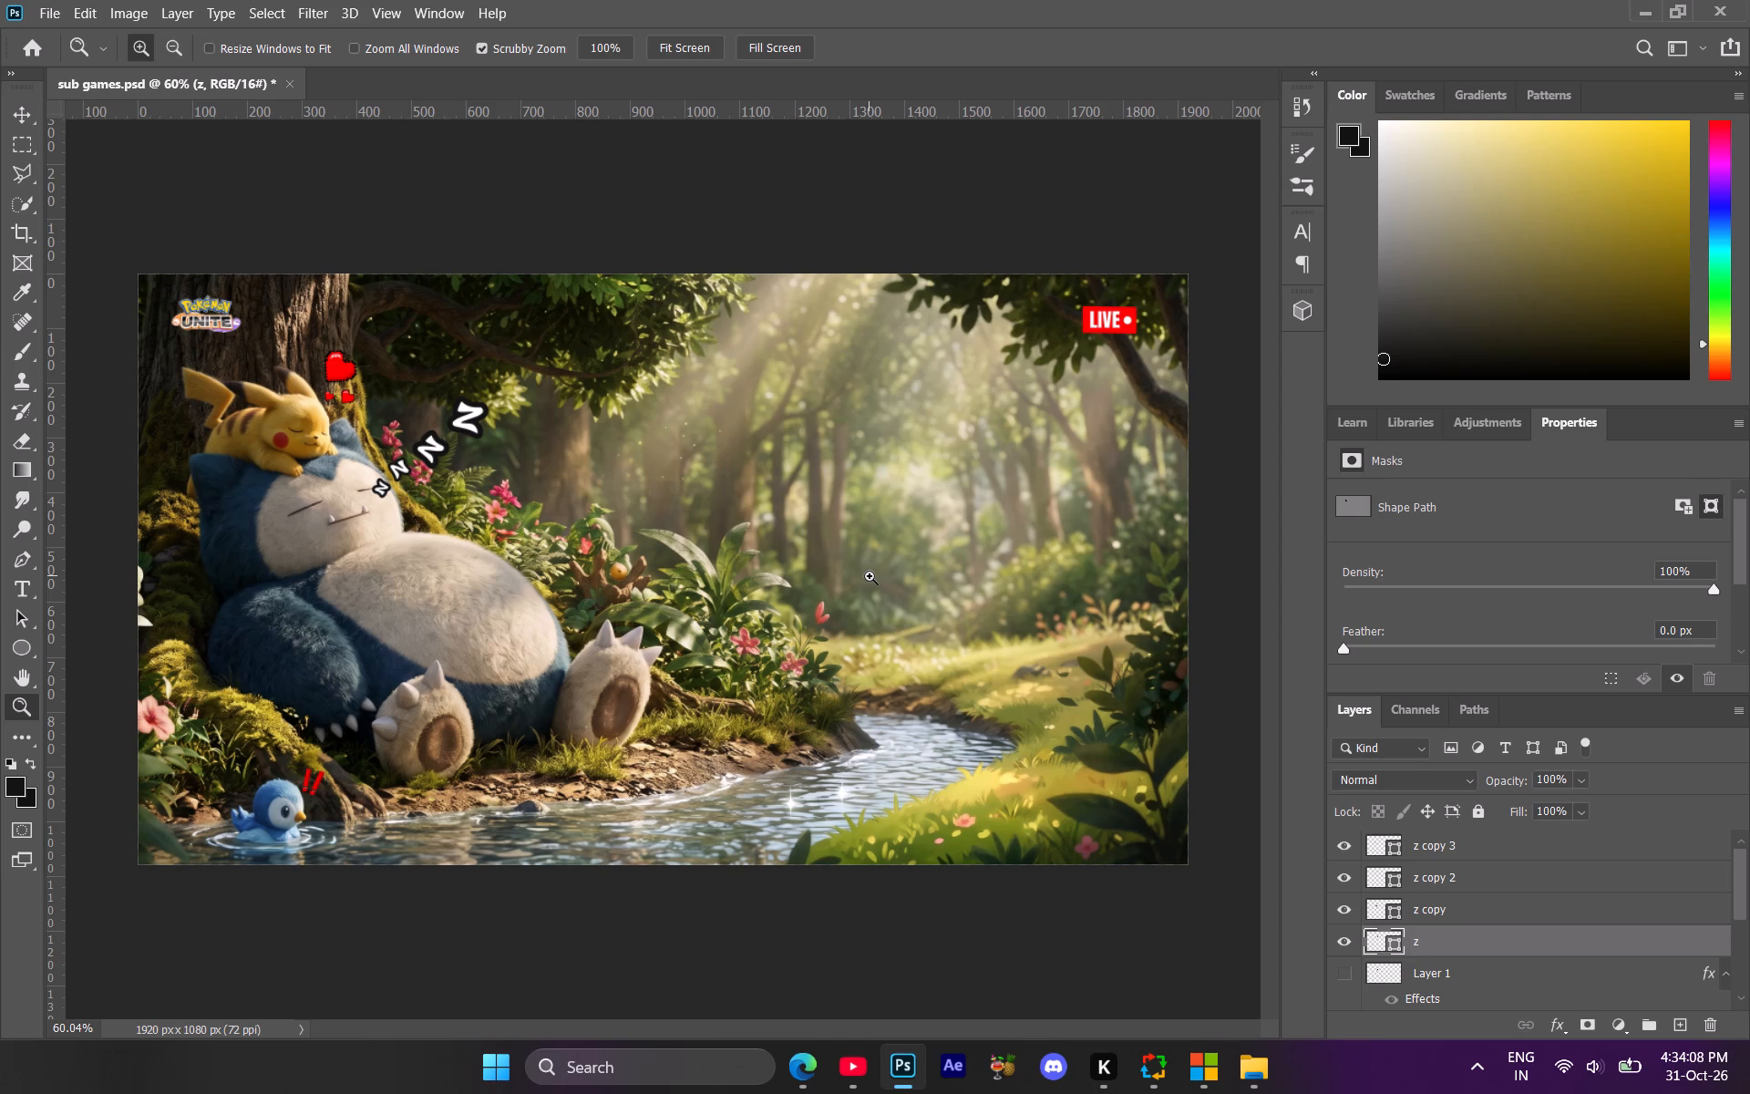
key(z)
key(z)
key(z)
key(z)
key(z)
key(z)
key(z)
key(z)
key(z)
key(z)
key(z)
key(z)
key(z)
key(z)
key(z)
key(z)
key(z)
key(z)
key(z)
key(z)
drag(632, 471, 699, 485)
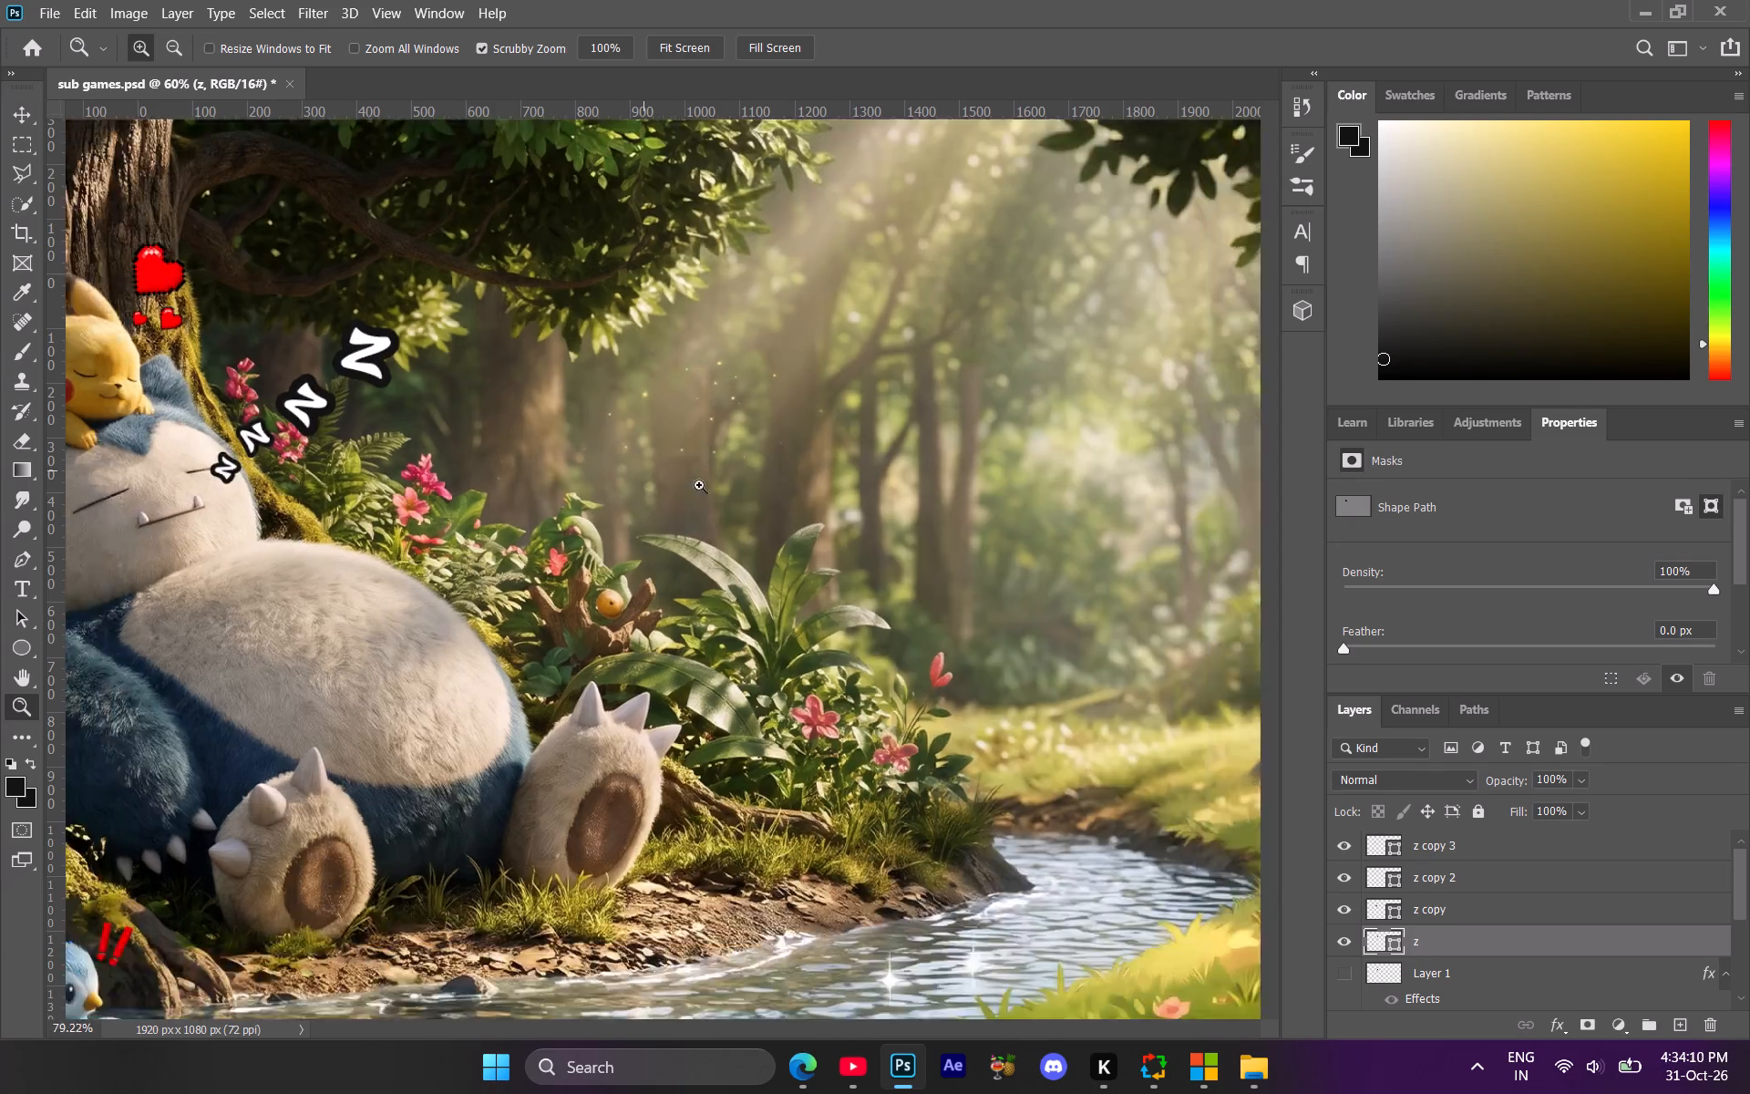
drag(699, 485, 712, 497)
key(h)
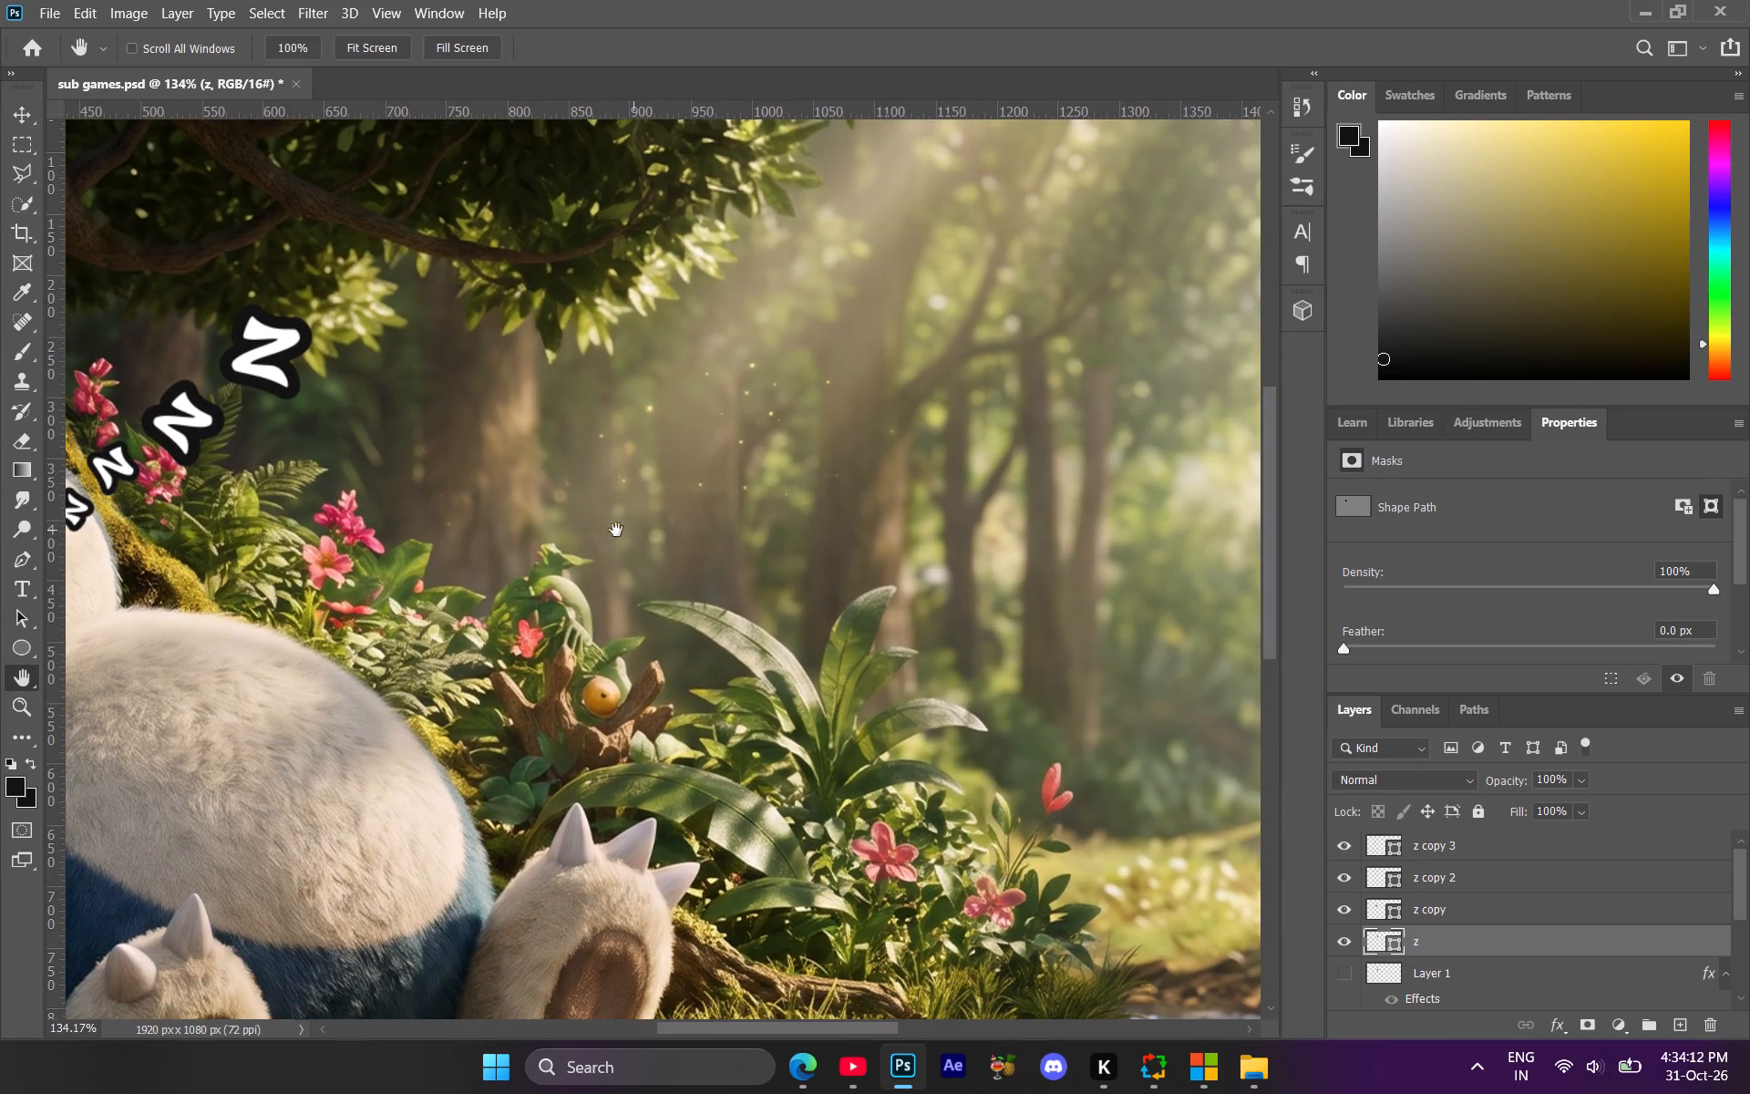
drag(545, 538, 966, 534)
key(z)
key(z)
key(z)
key(z)
key(z)
key(z)
key(z)
key(z)
key(z)
key(z)
key(z)
key(z)
key(z)
key(z)
key(z)
key(z)
key(z)
key(z)
key(z)
key(z)
drag(659, 631, 687, 641)
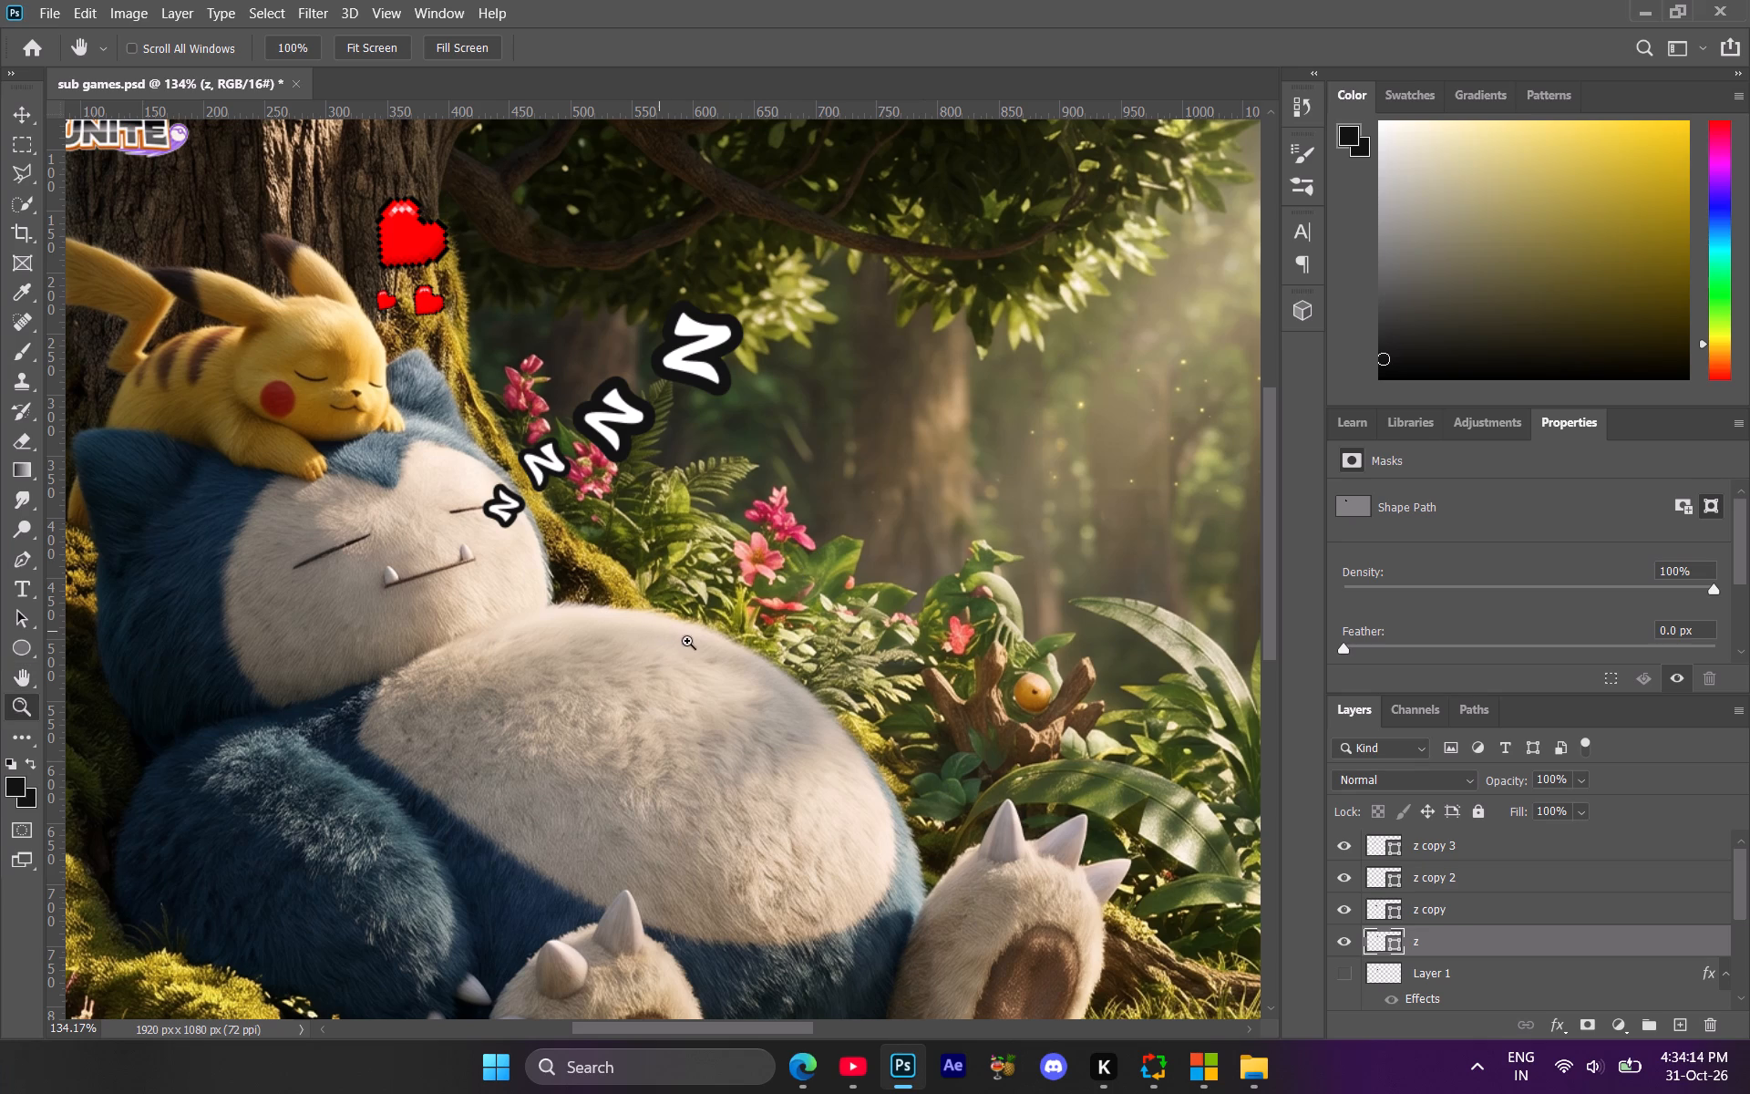
drag(687, 641, 777, 670)
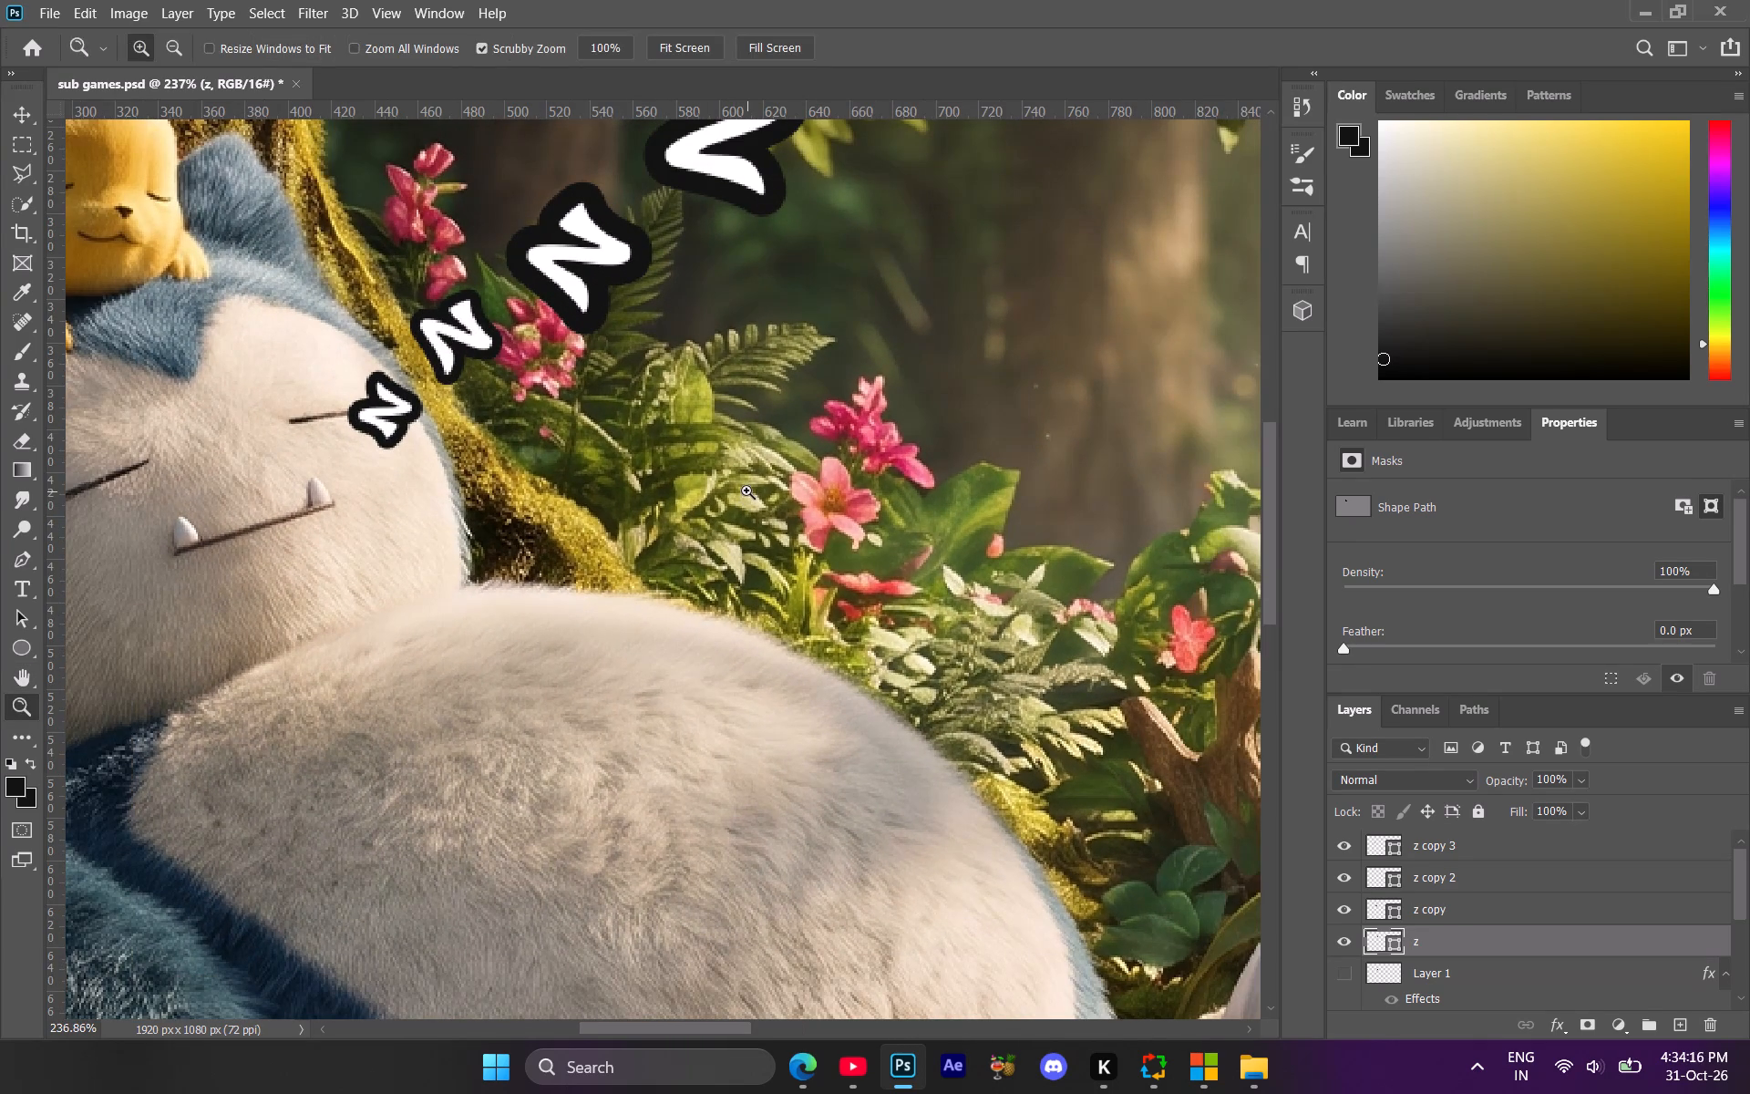
key(h)
click(1470, 848)
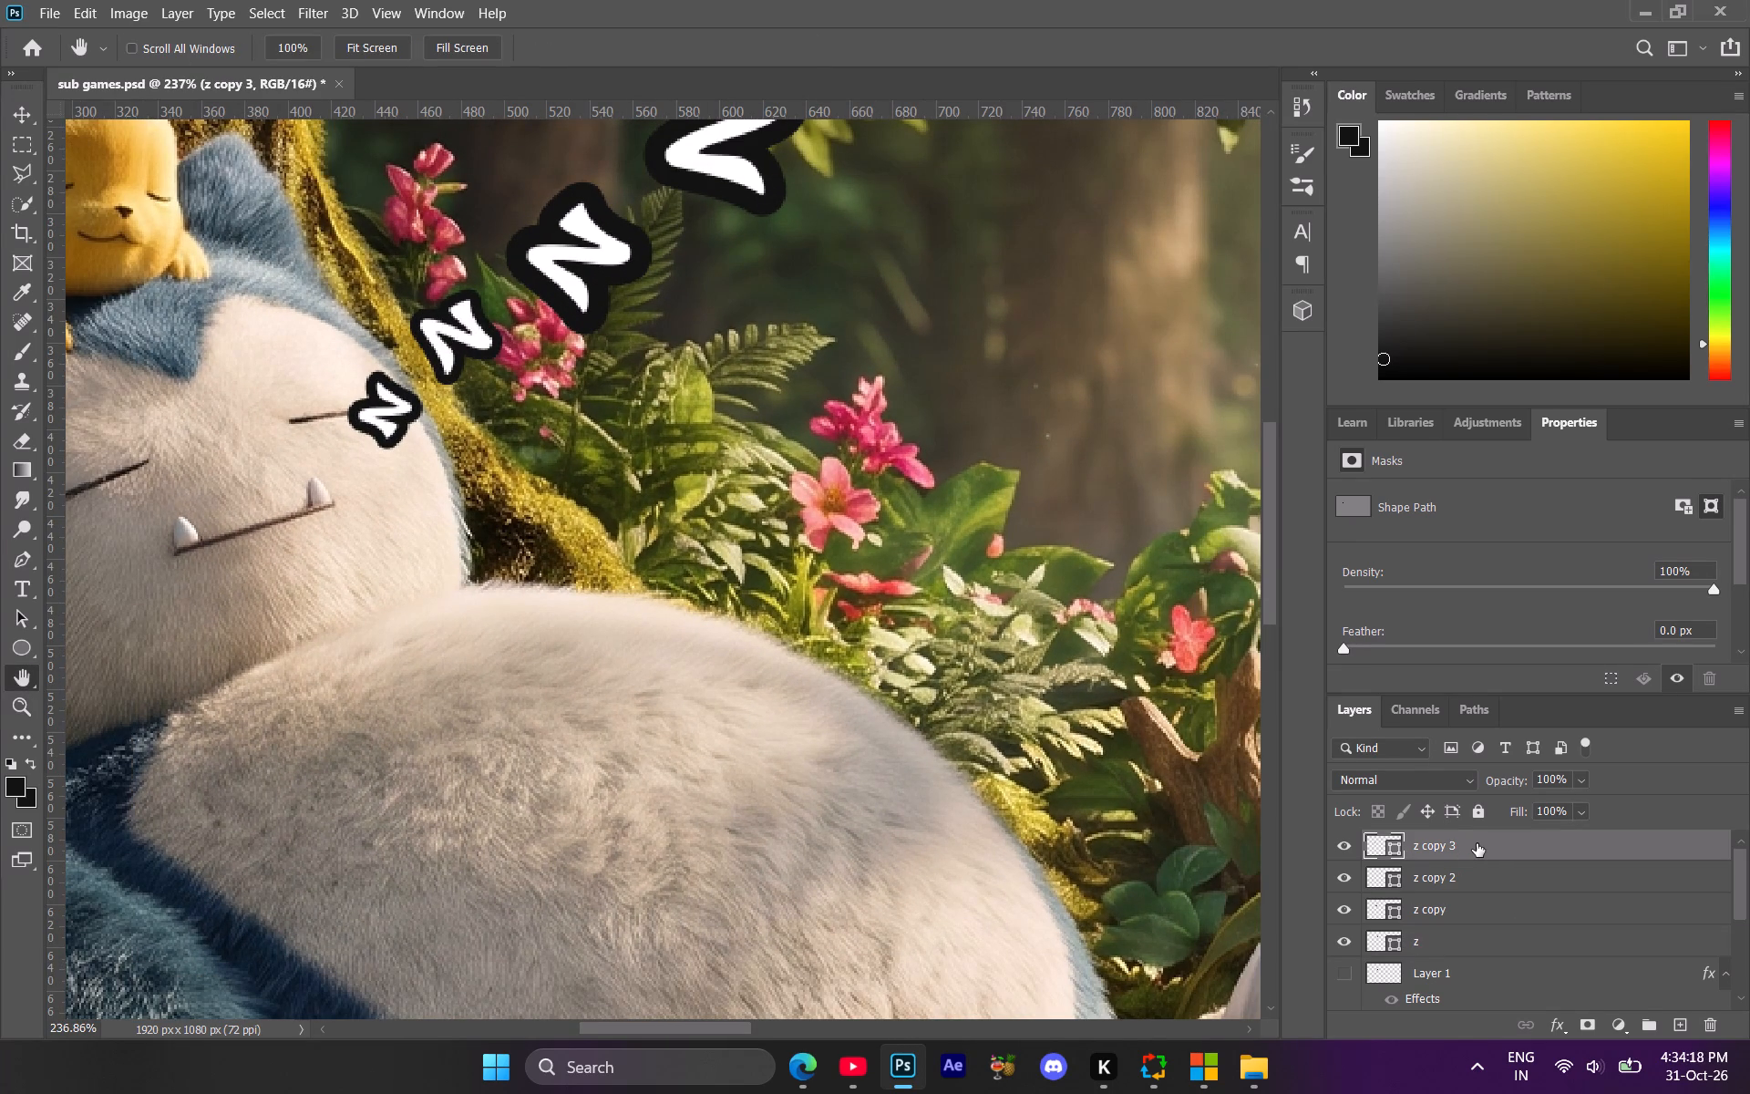
key(ctrl+j)
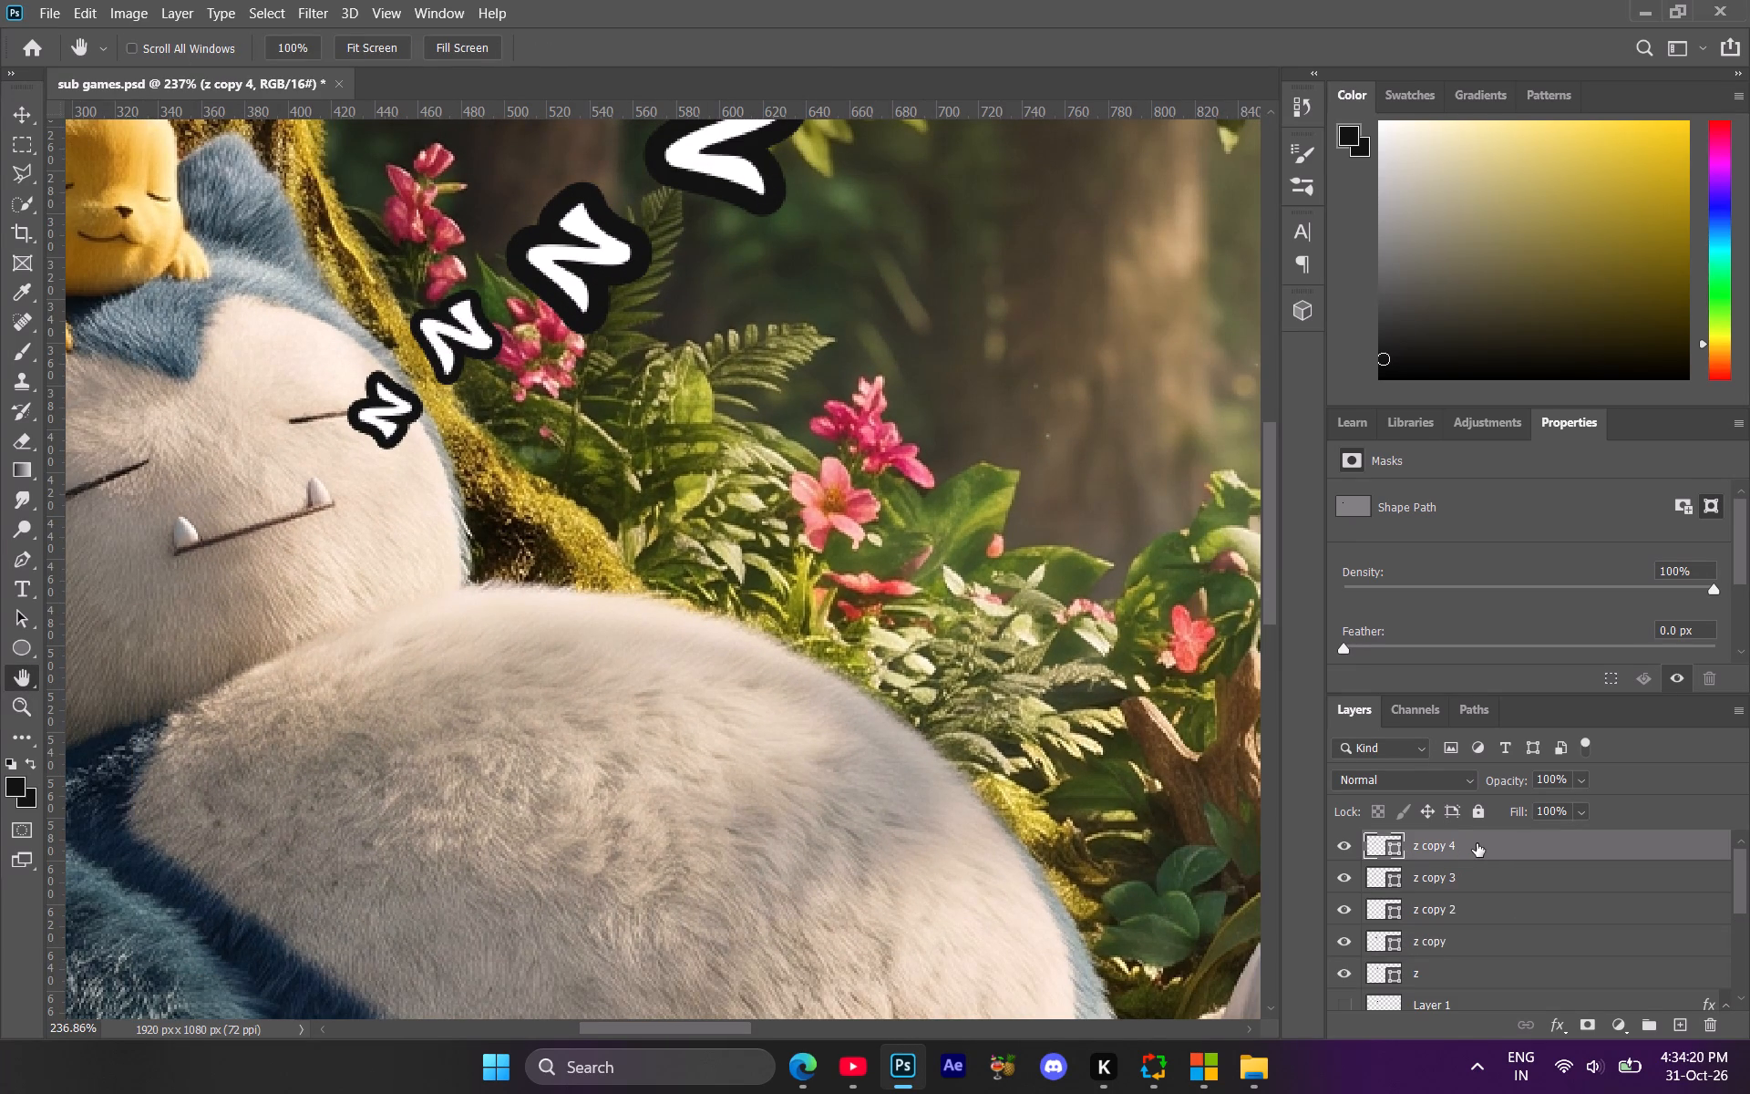
key(ctrl+t)
drag(419, 419, 410, 419)
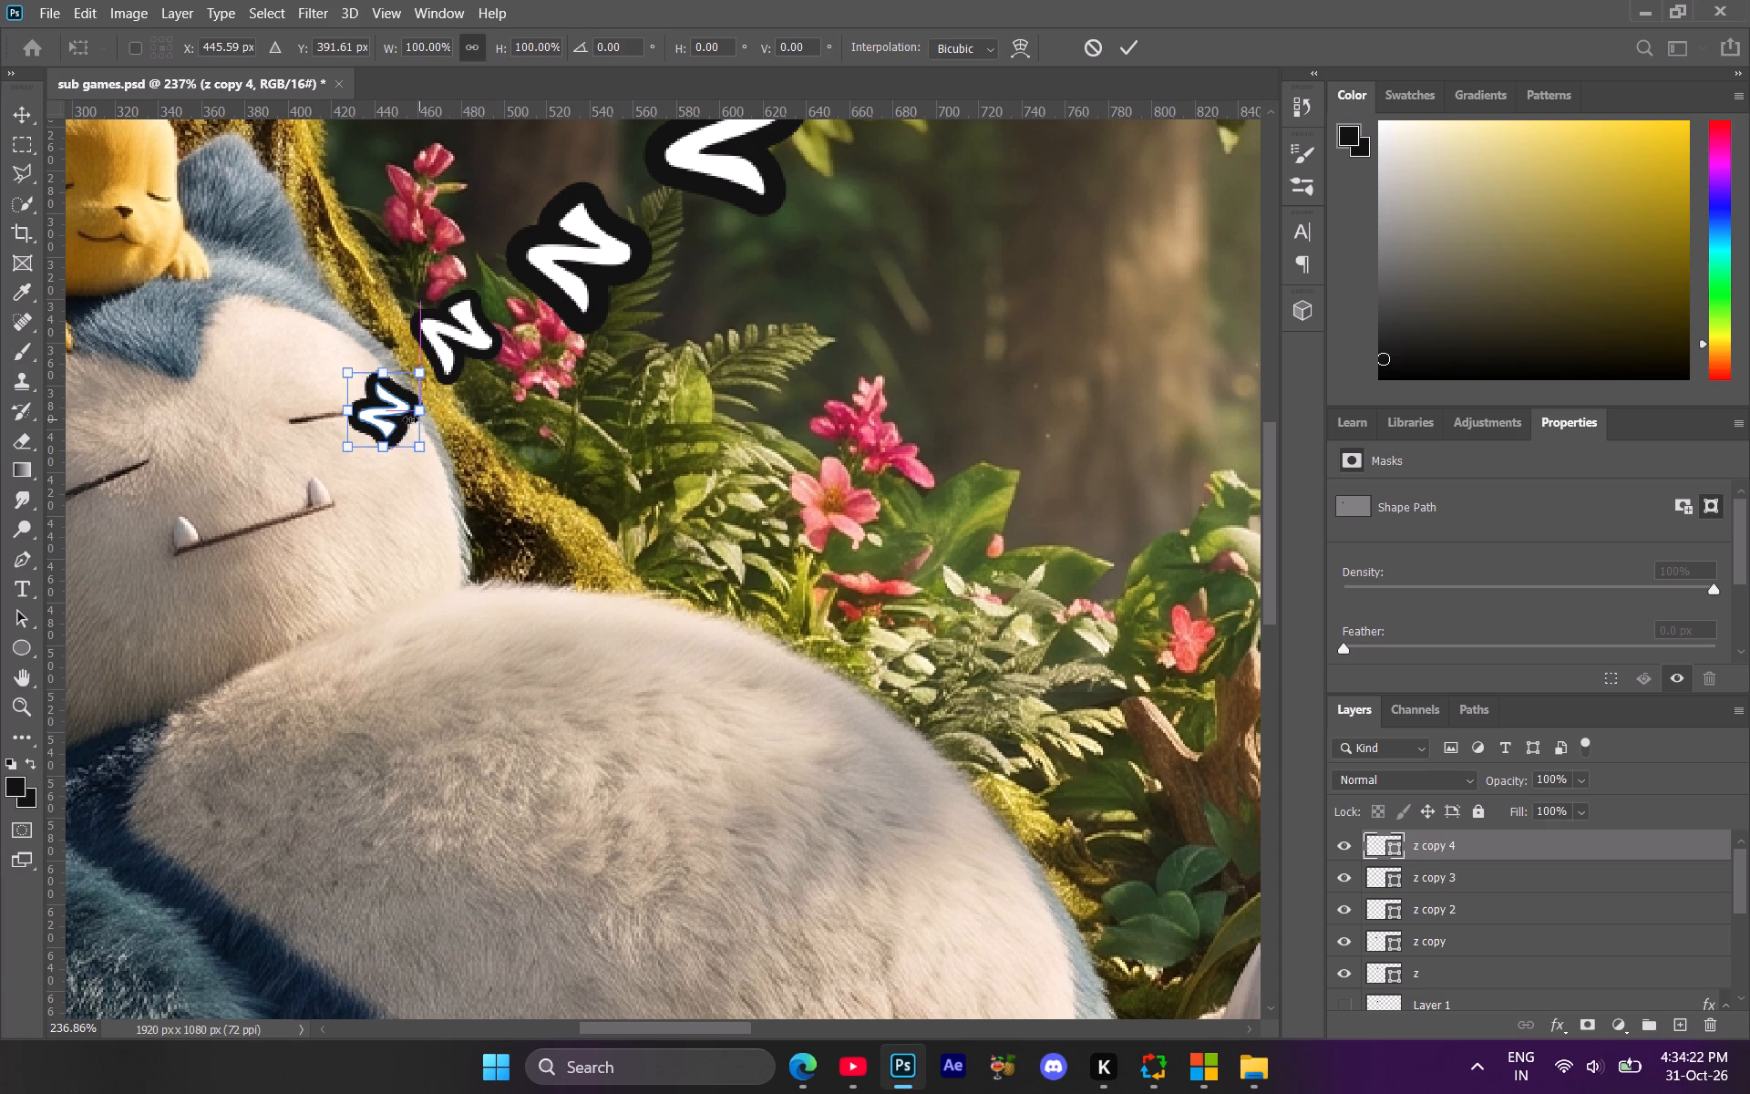
drag(410, 419, 392, 421)
drag(376, 417, 355, 463)
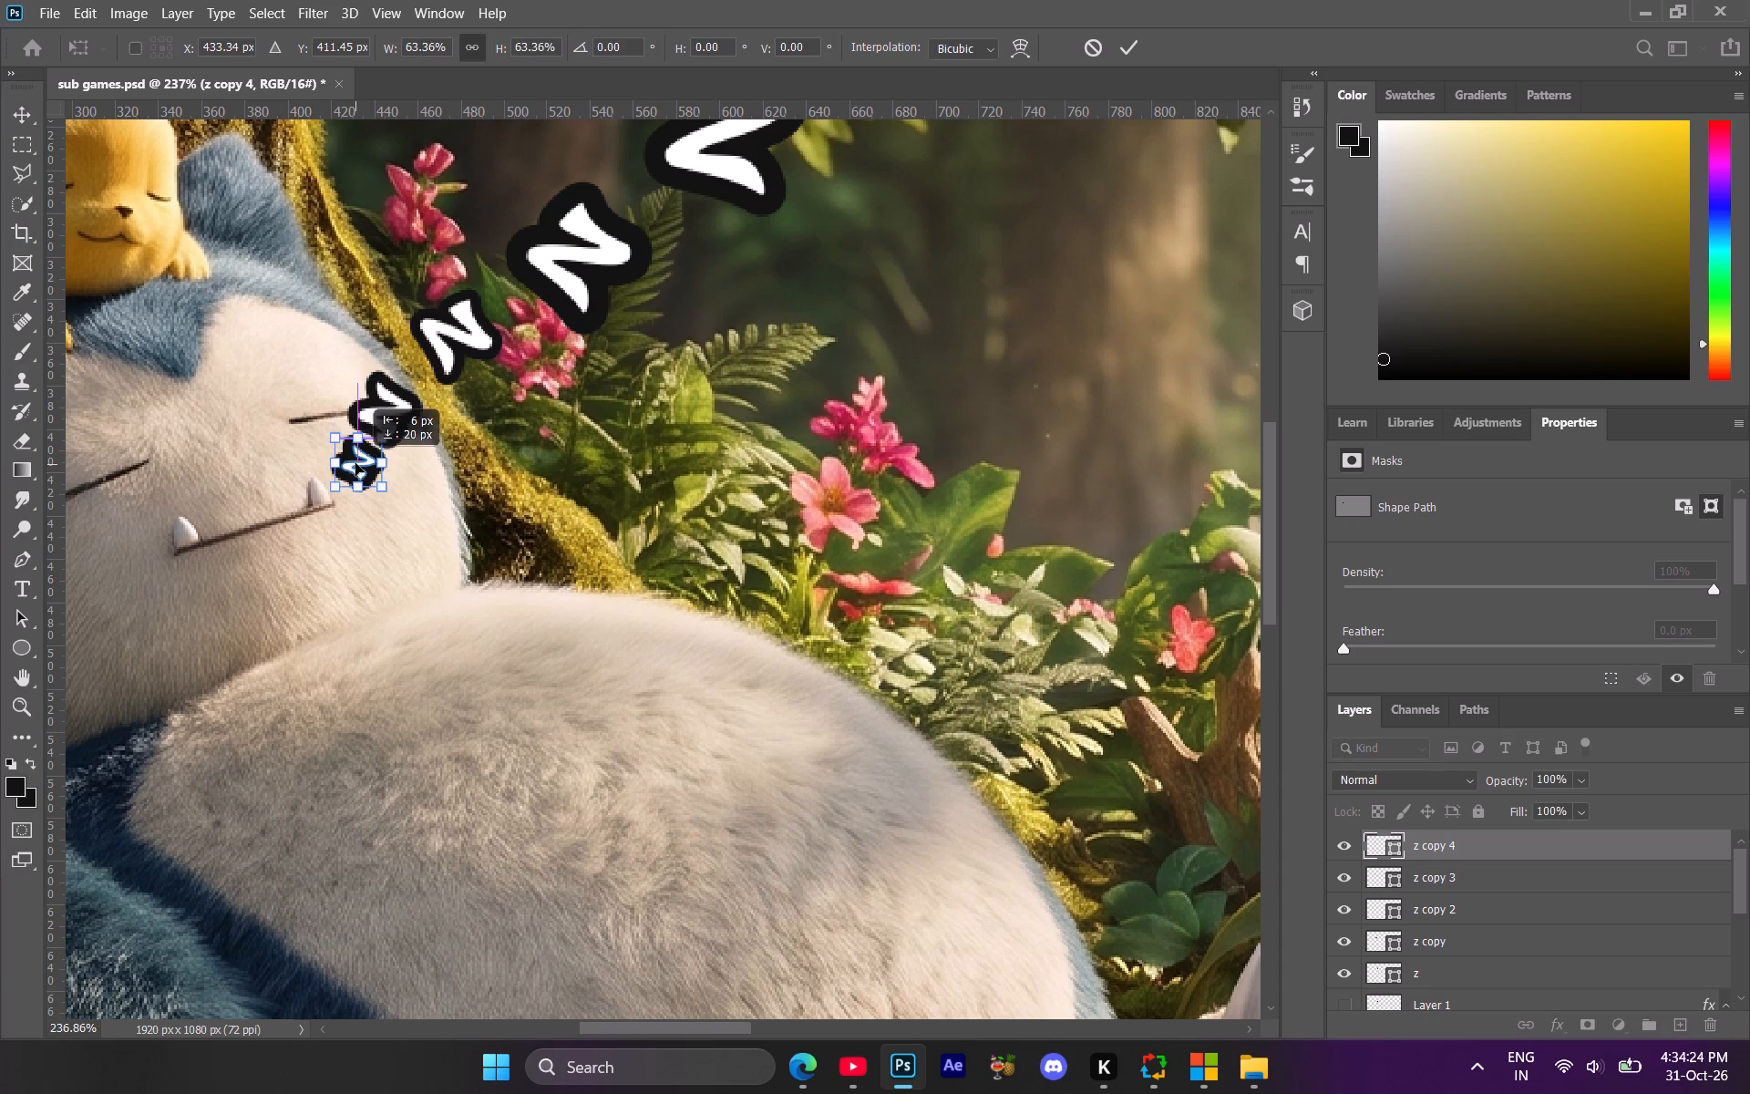
drag(355, 463, 346, 464)
click(360, 468)
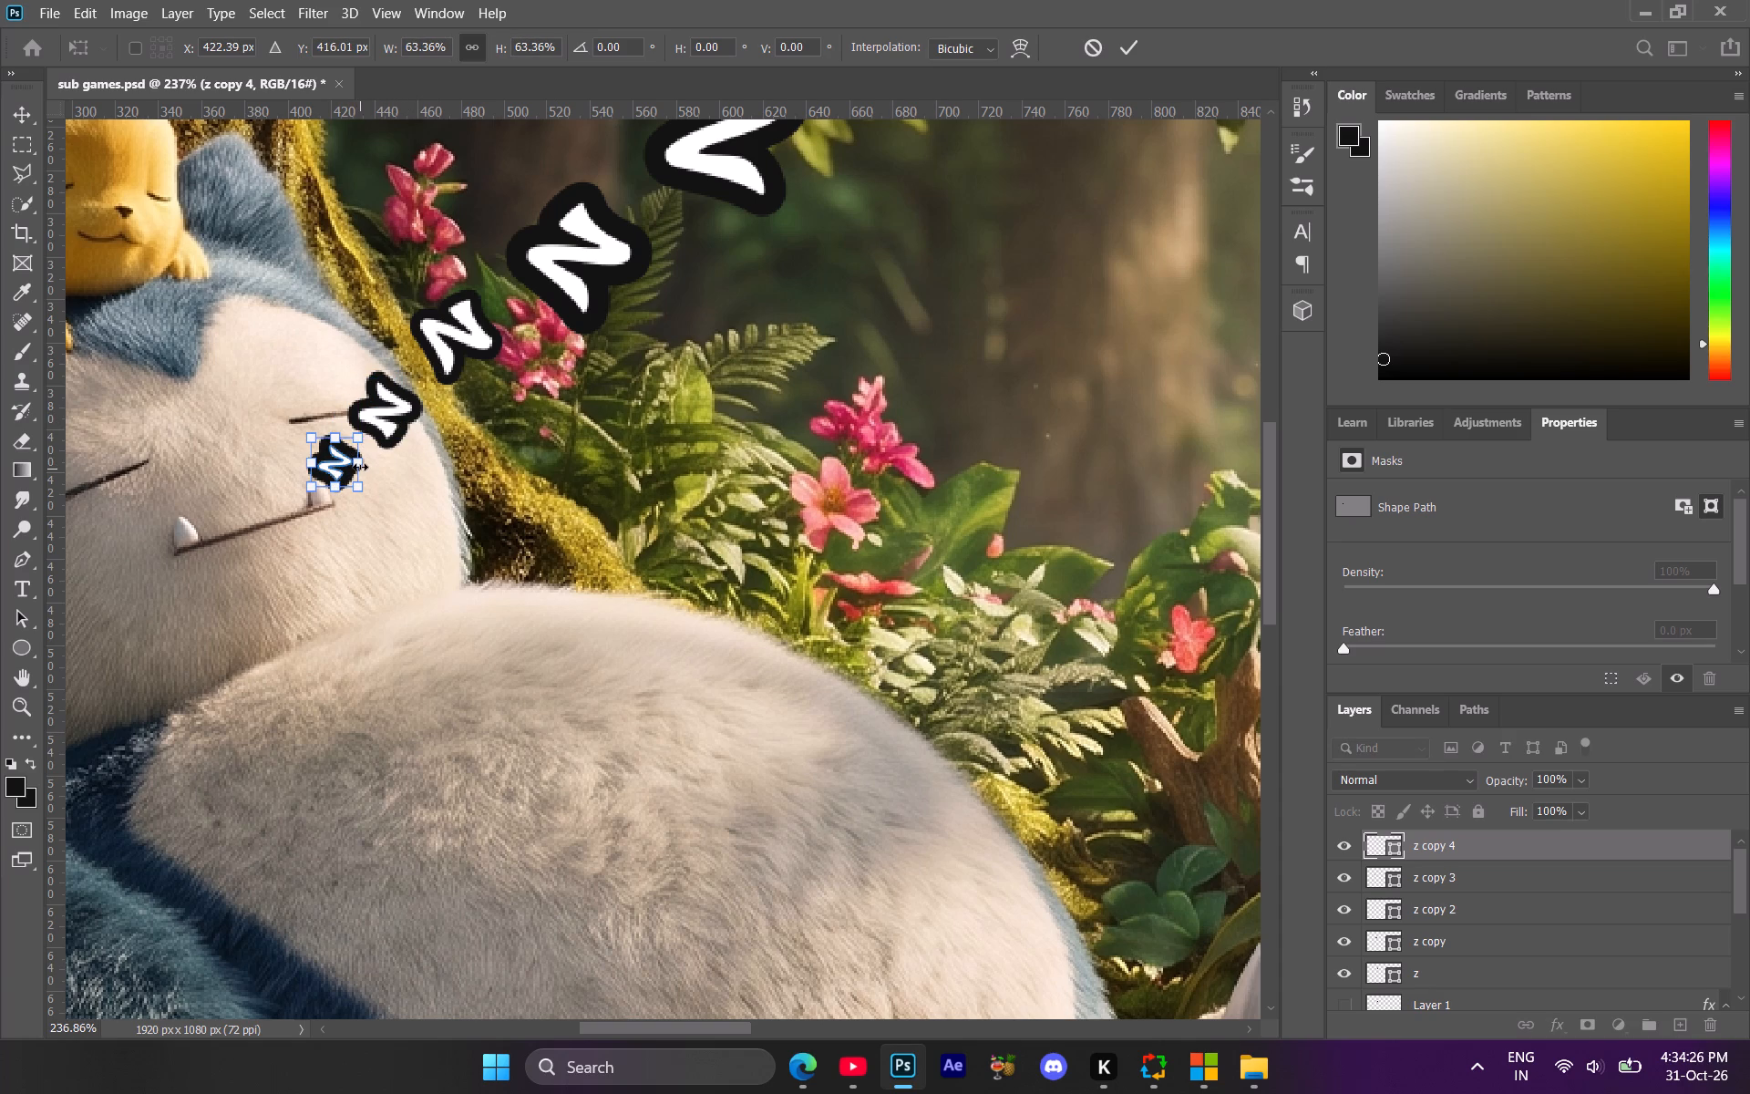
click(355, 467)
drag(362, 464, 352, 464)
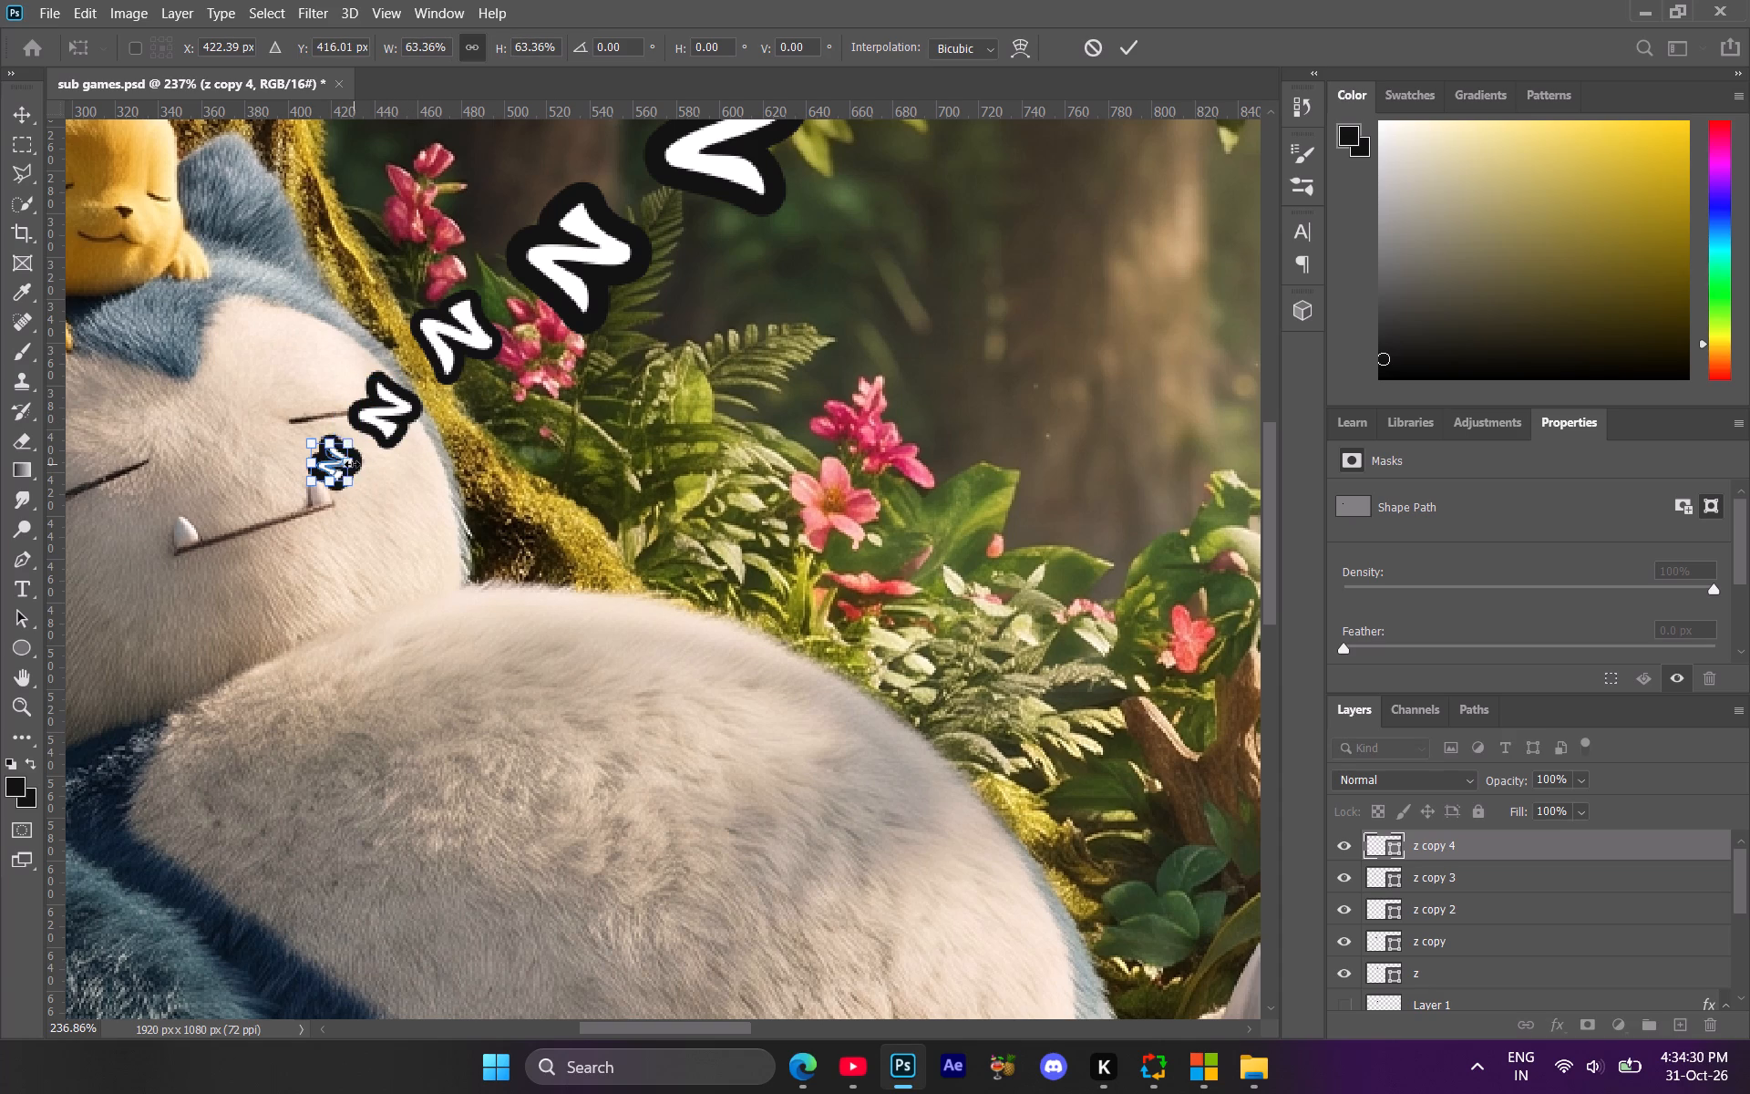
drag(352, 464, 353, 464)
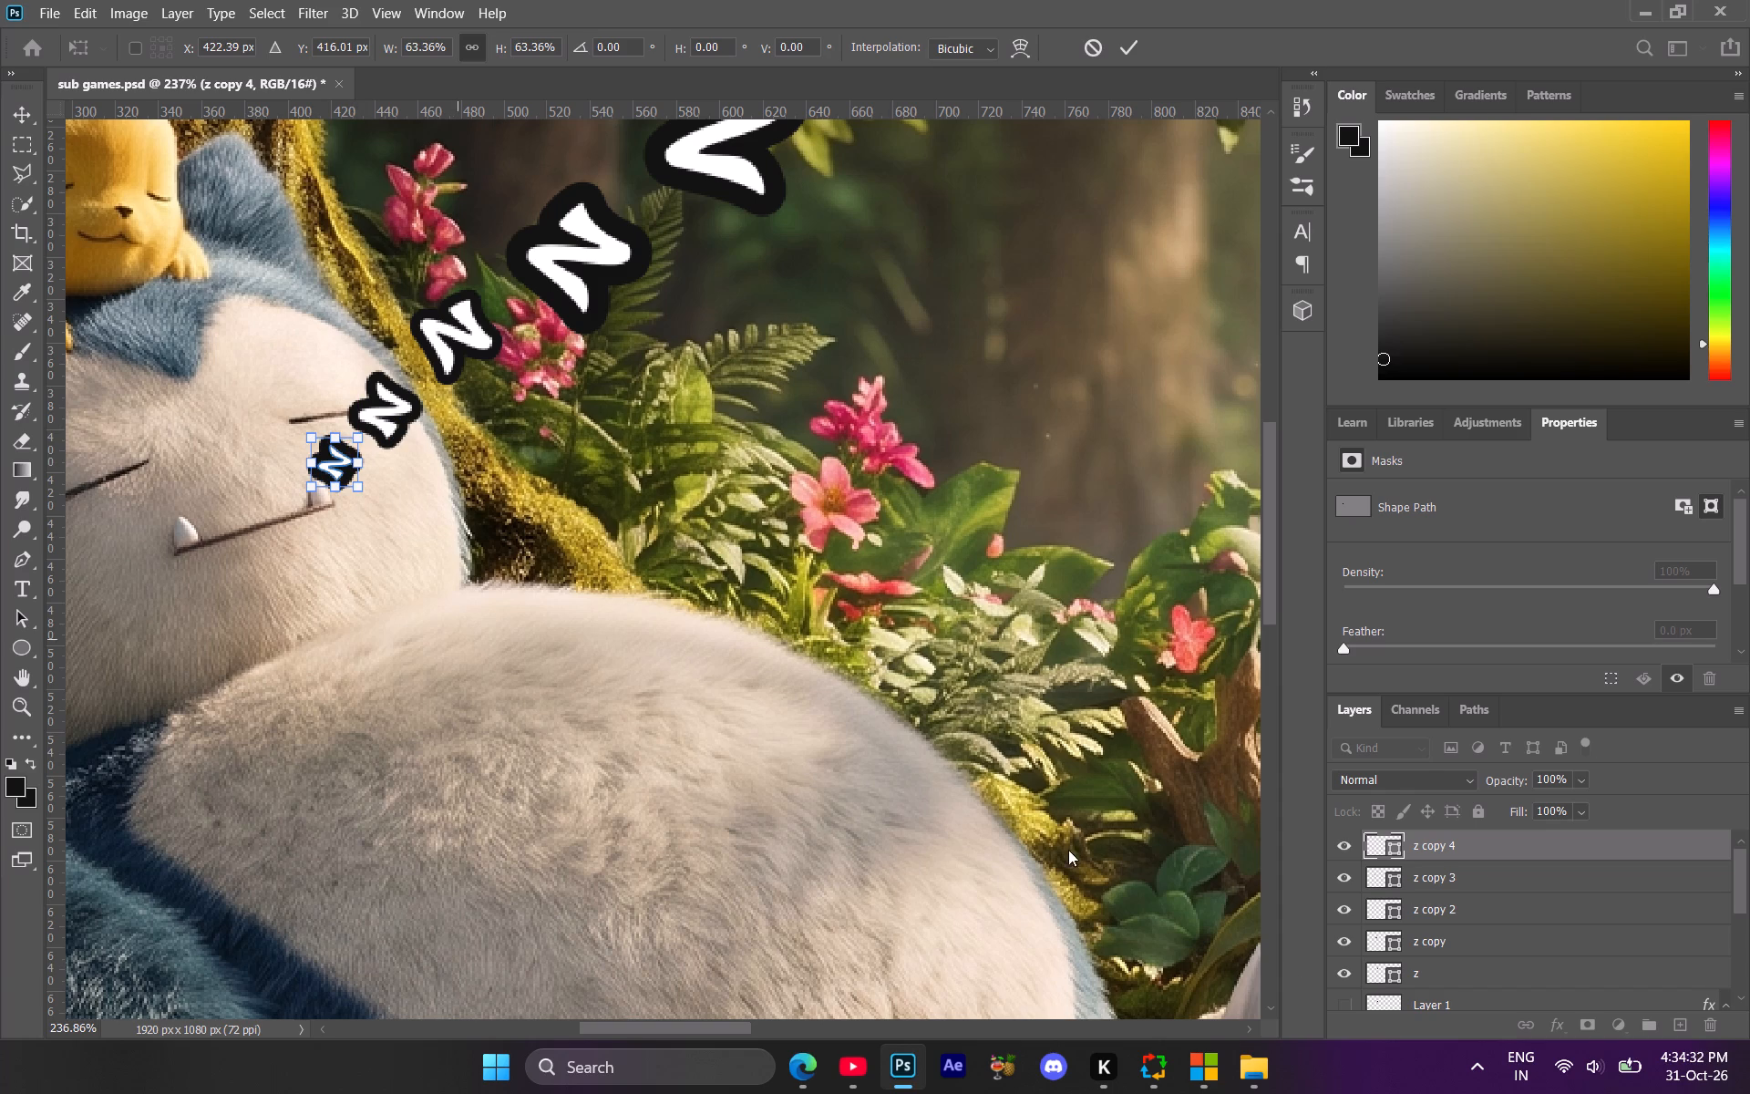
click(1480, 856)
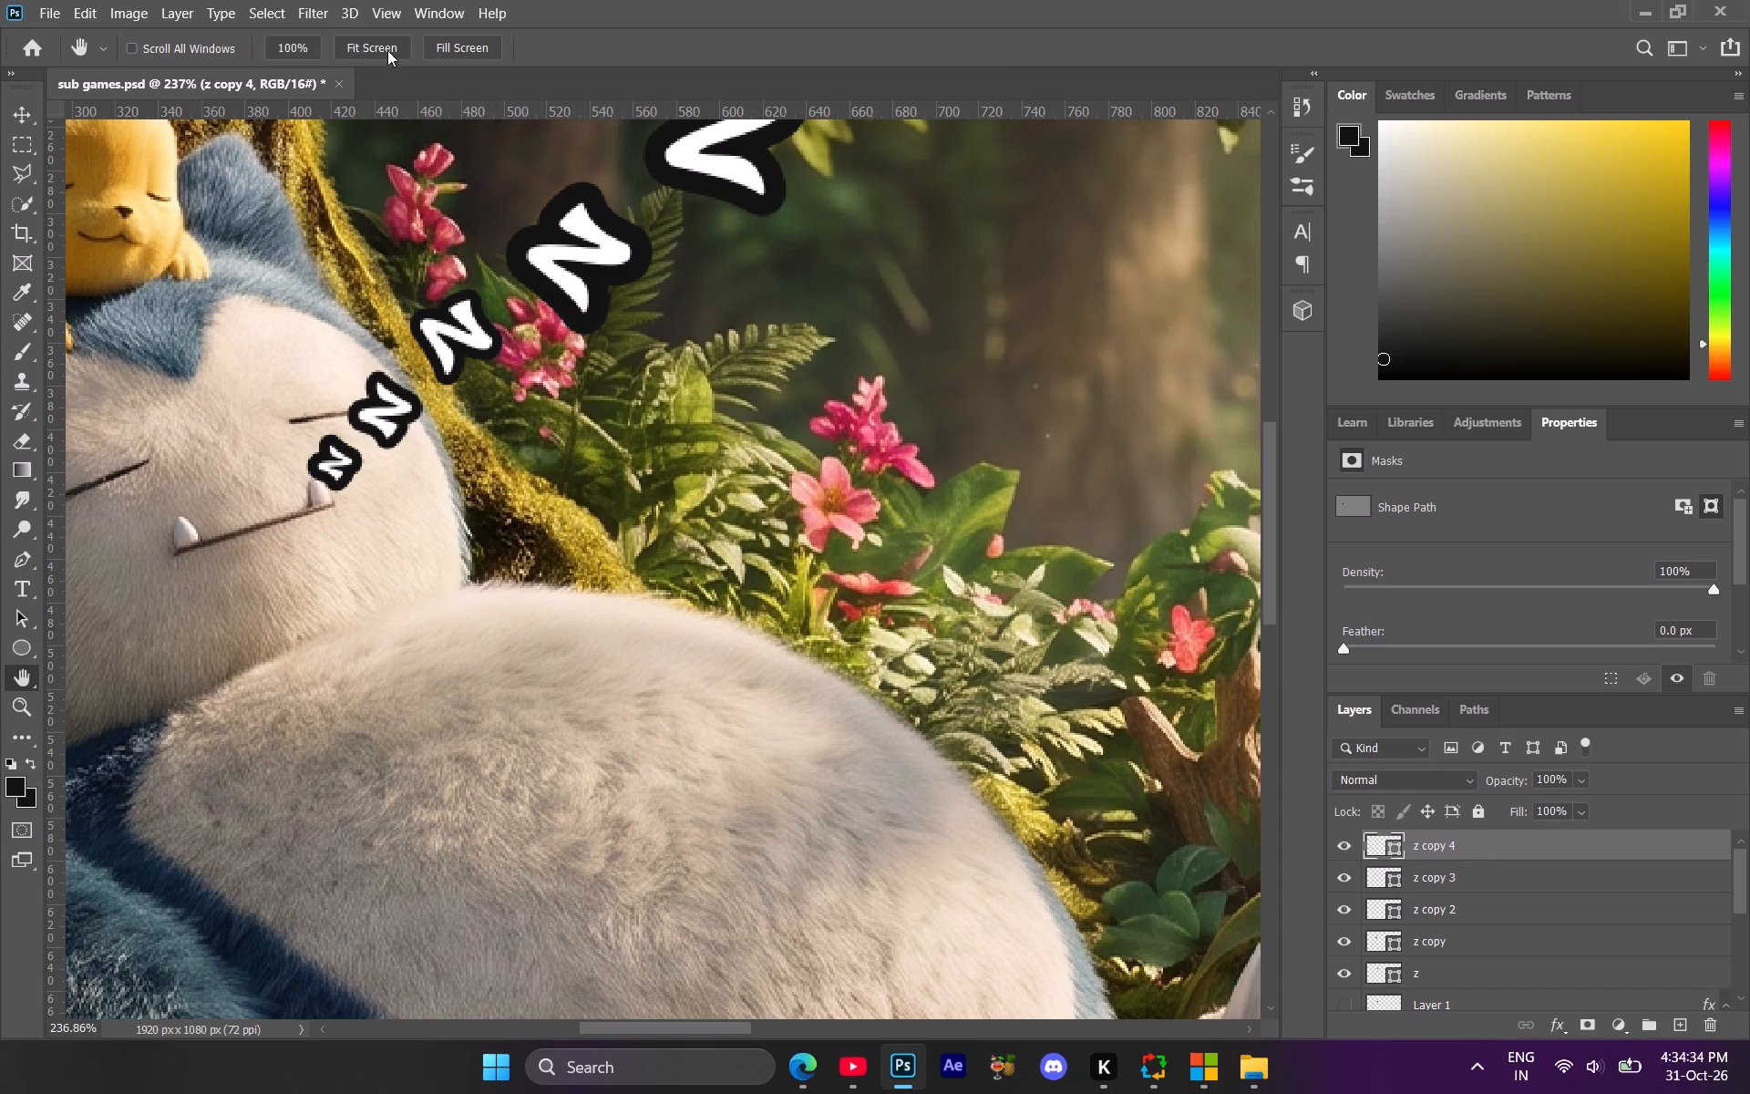
Set the smallest z shape's stroke width to 3 px.
click(24, 624)
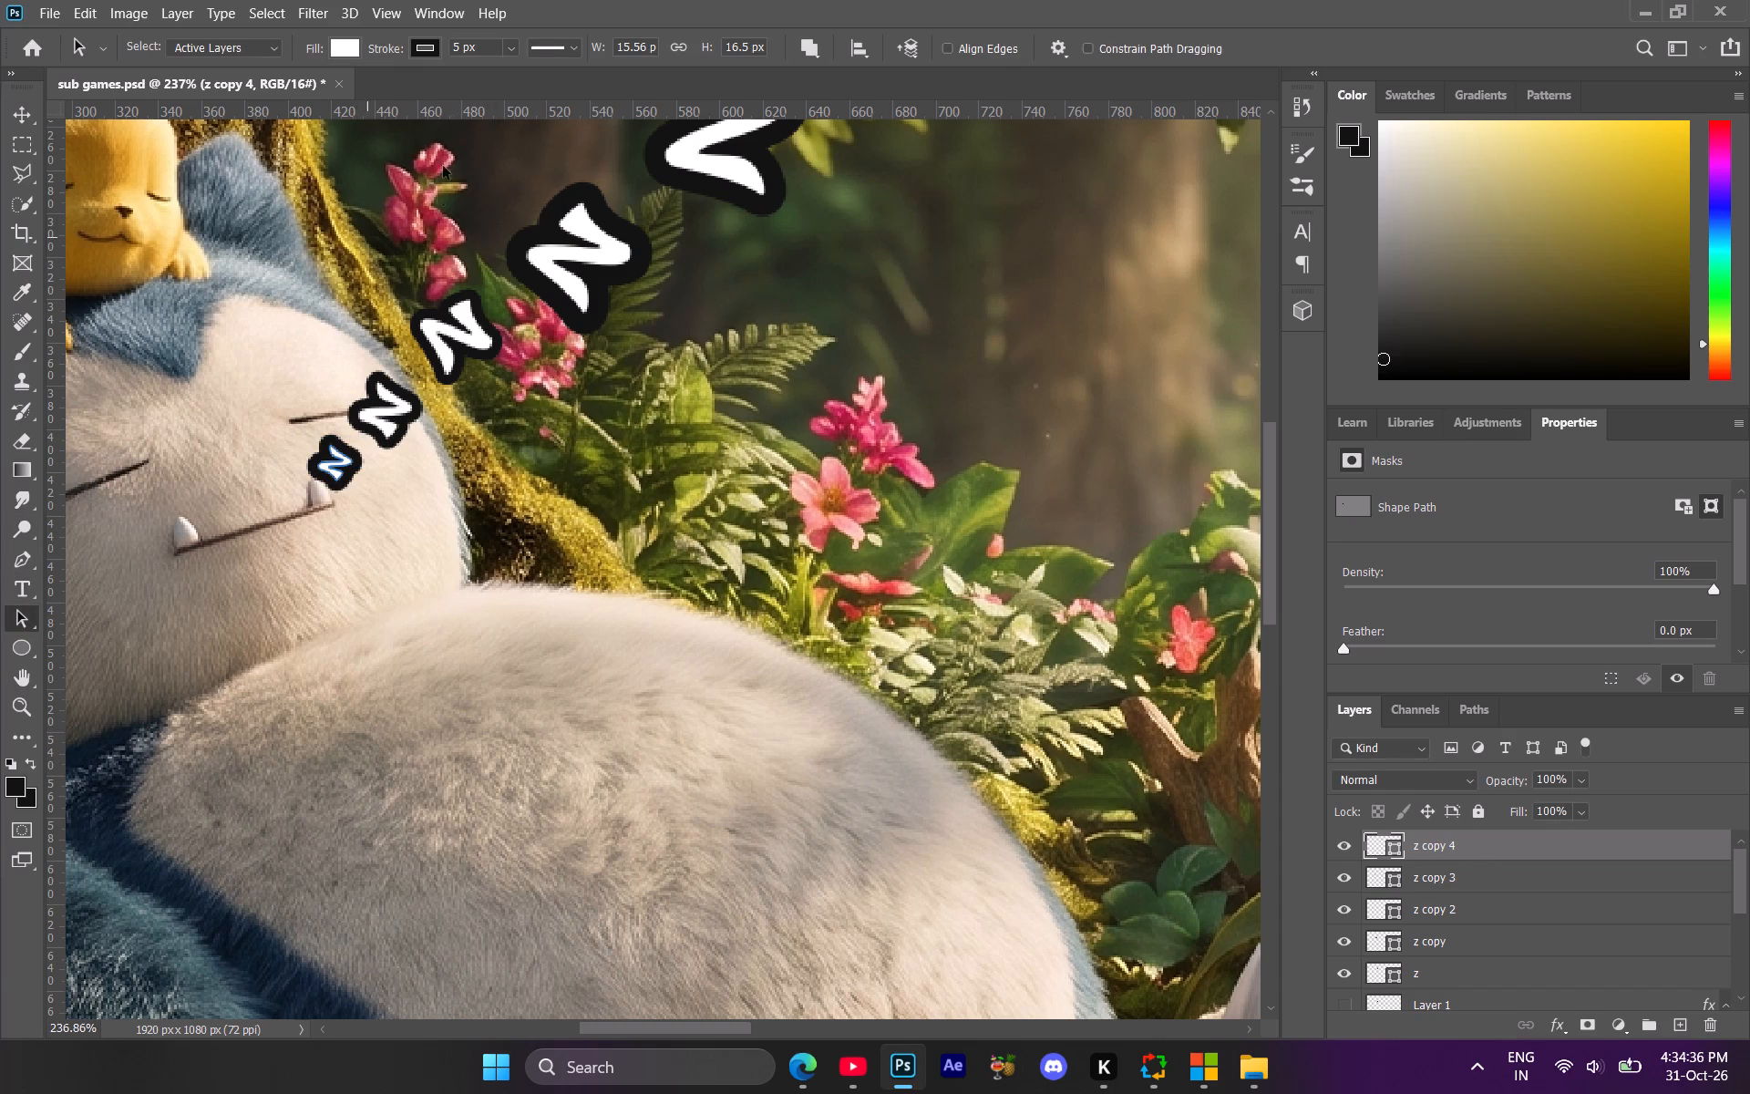
drag(458, 47, 447, 48)
key(3)
key(Return)
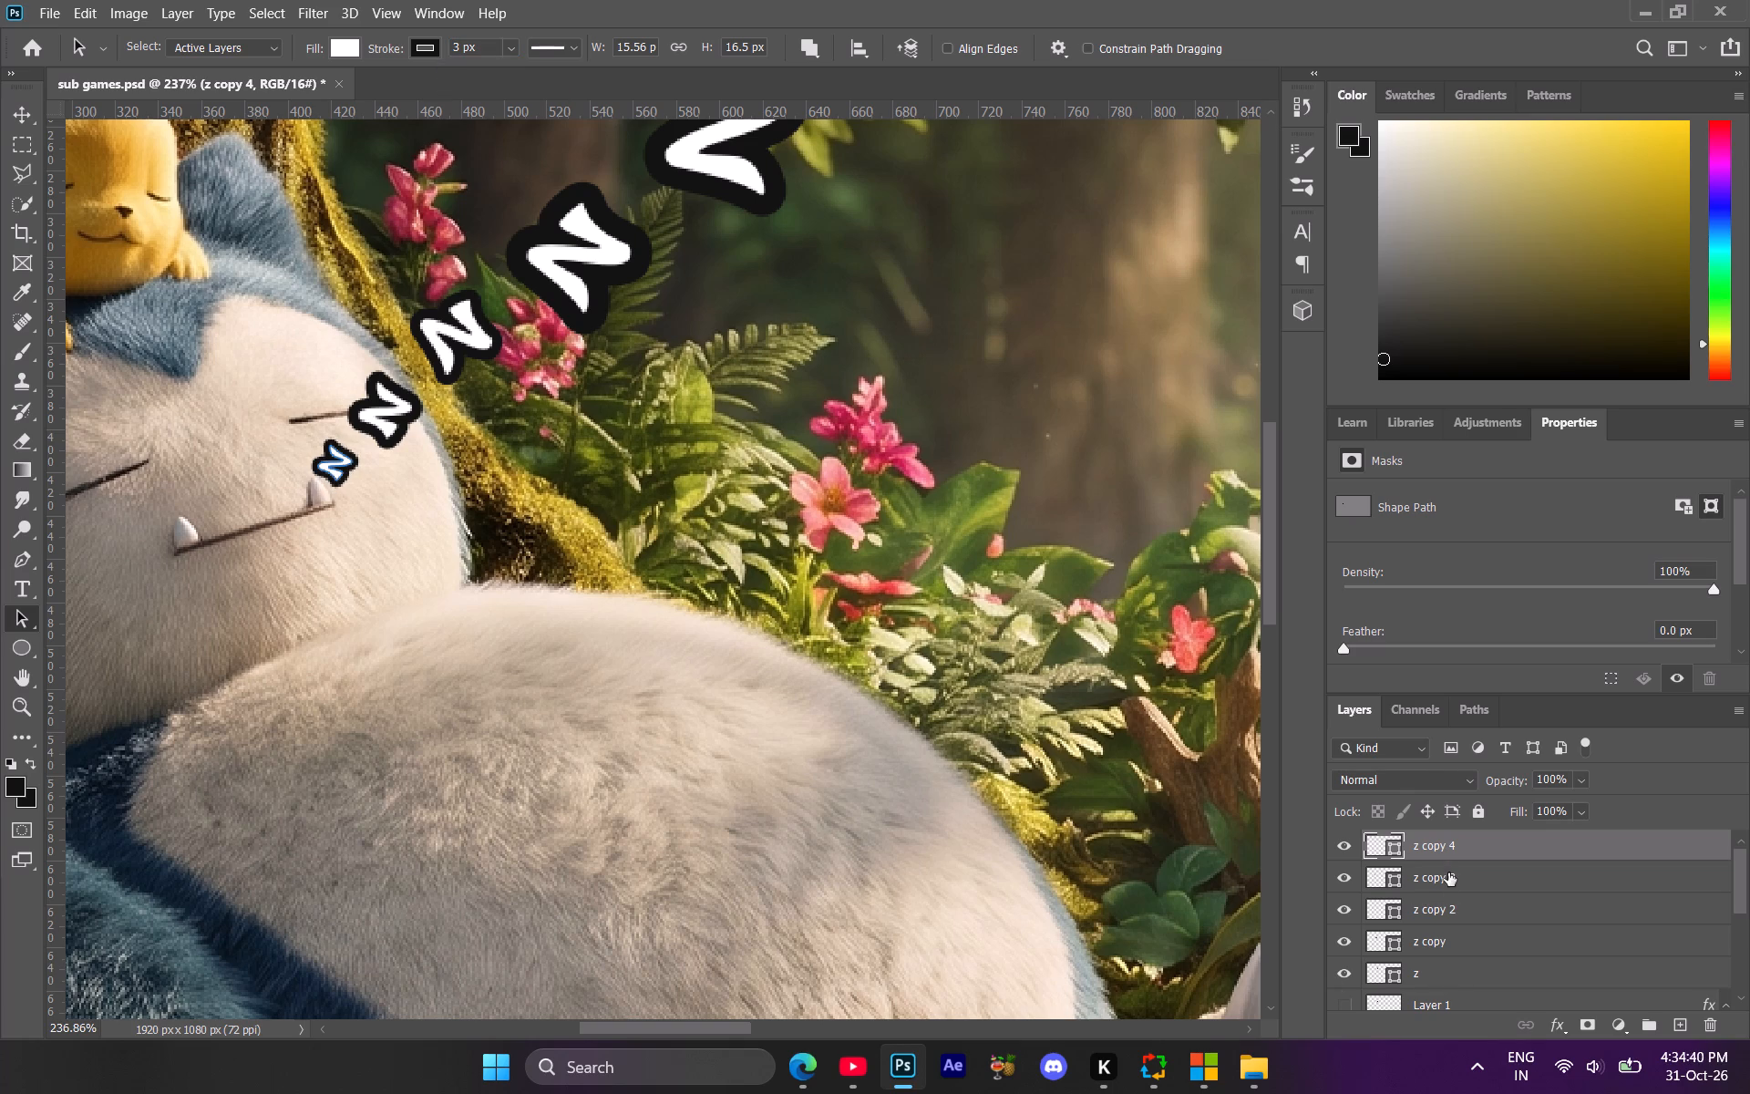
click(1449, 855)
click(949, 655)
Group the five z shape layers, from z to z copy 4, into one layer group.
key(z)
key(z)
key(z)
key(z)
key(z)
key(z)
key(z)
key(z)
key(z)
key(z)
key(z)
key(z)
key(z)
key(z)
key(z)
key(z)
key(z)
key(z)
key(z)
key(z)
drag(725, 683, 653, 710)
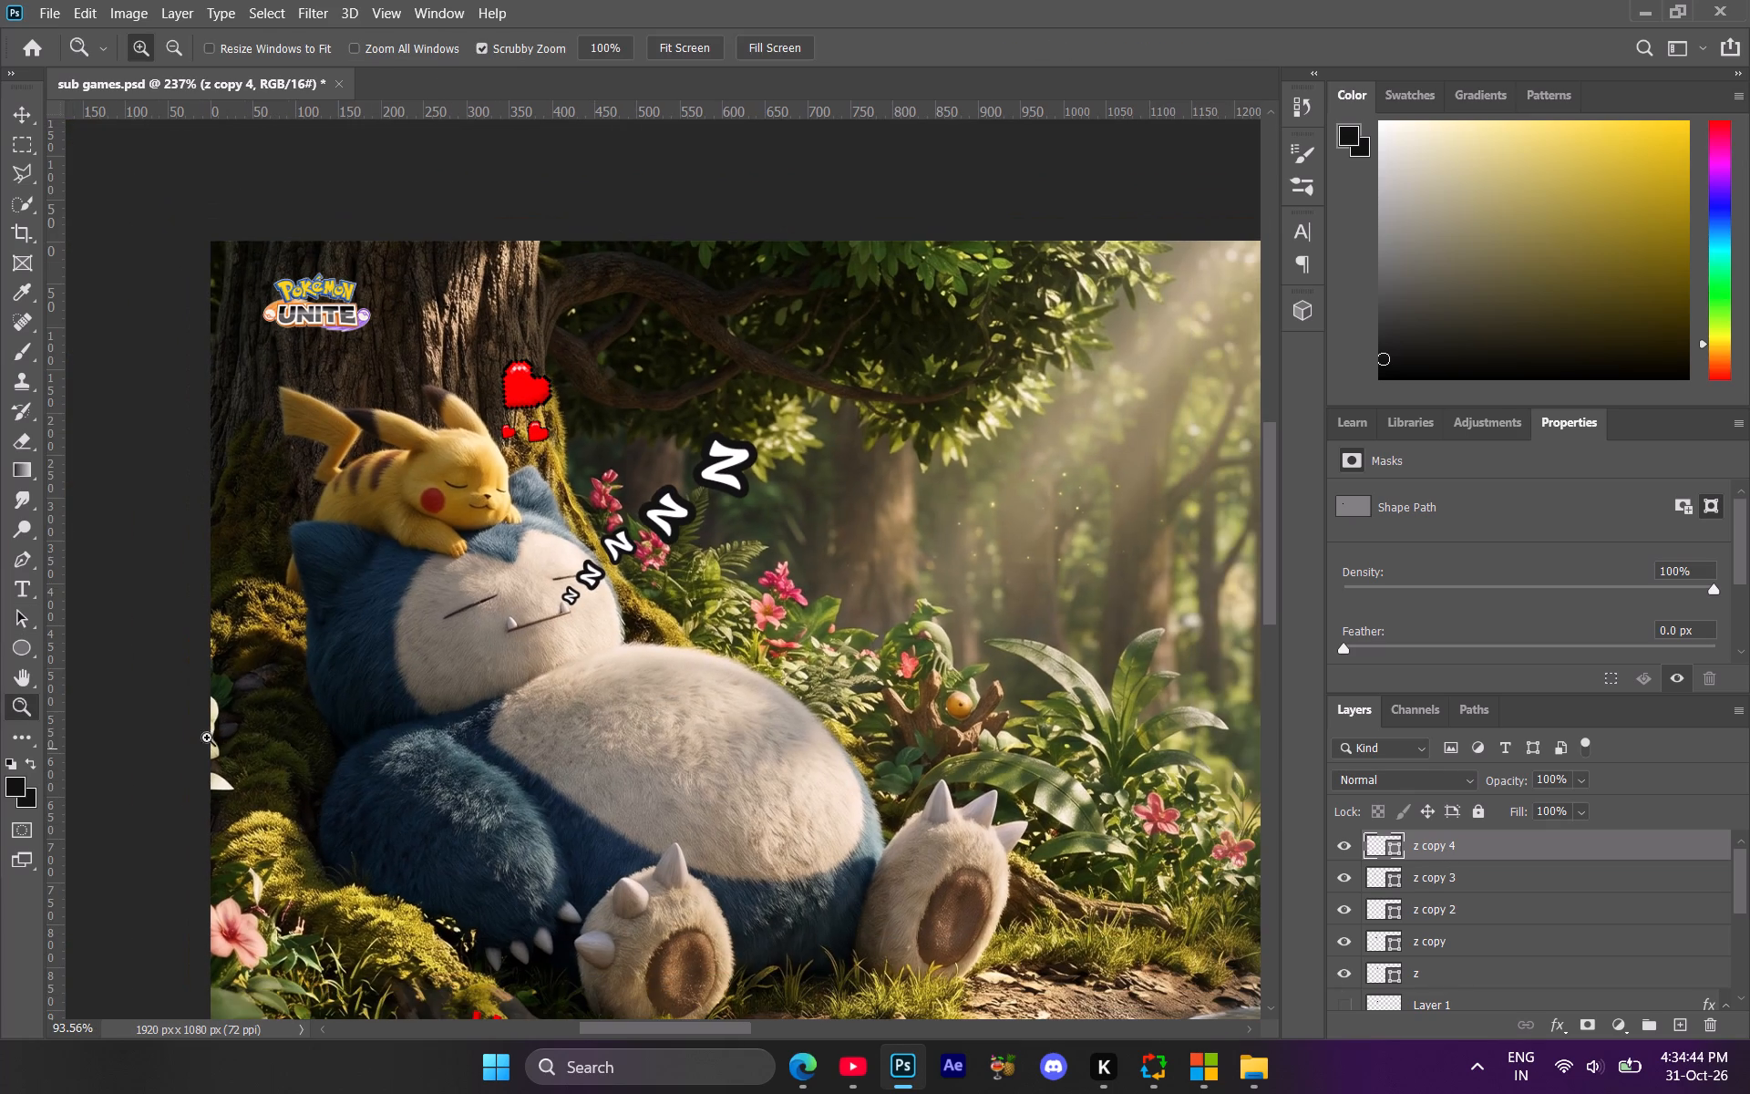
key(z)
key(z)
key(z)
key(z)
key(z)
key(z)
key(z)
key(z)
key(z)
key(z)
key(z)
key(z)
key(z)
key(z)
key(z)
drag(995, 686, 964, 691)
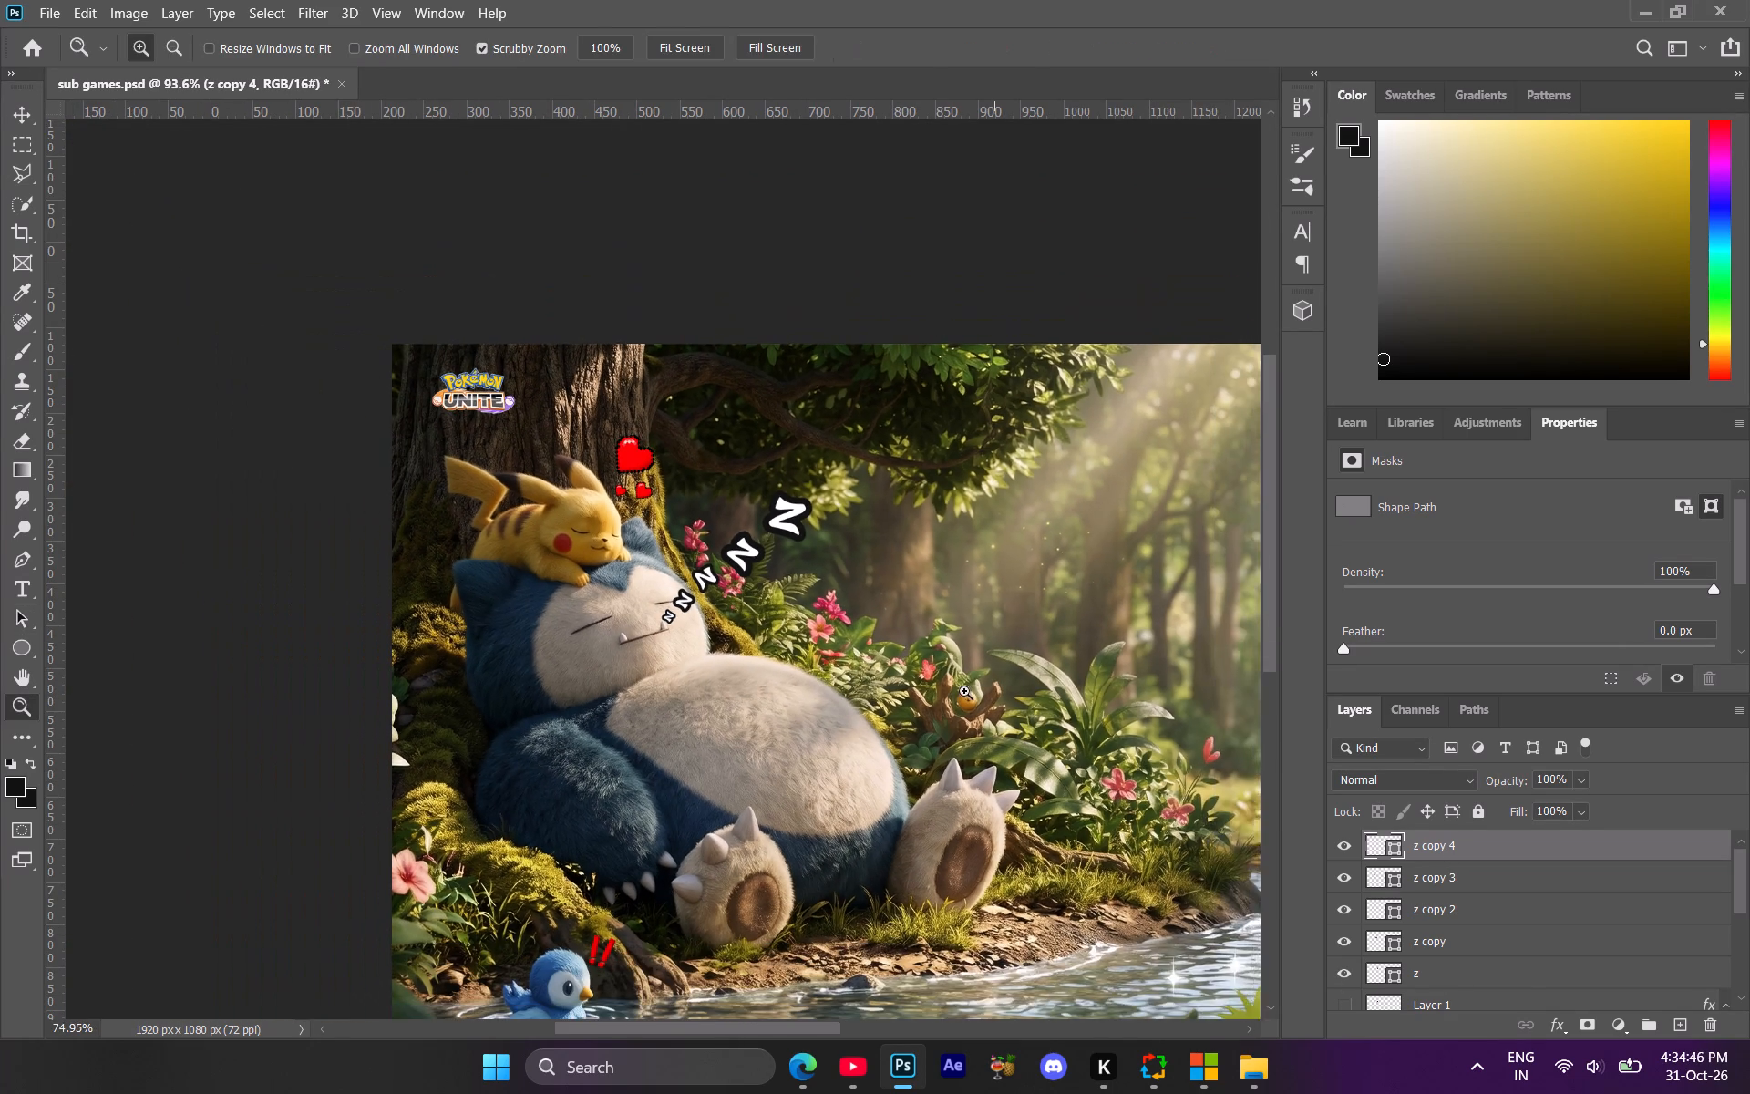
drag(964, 691, 961, 693)
click(1429, 877)
click(1427, 943)
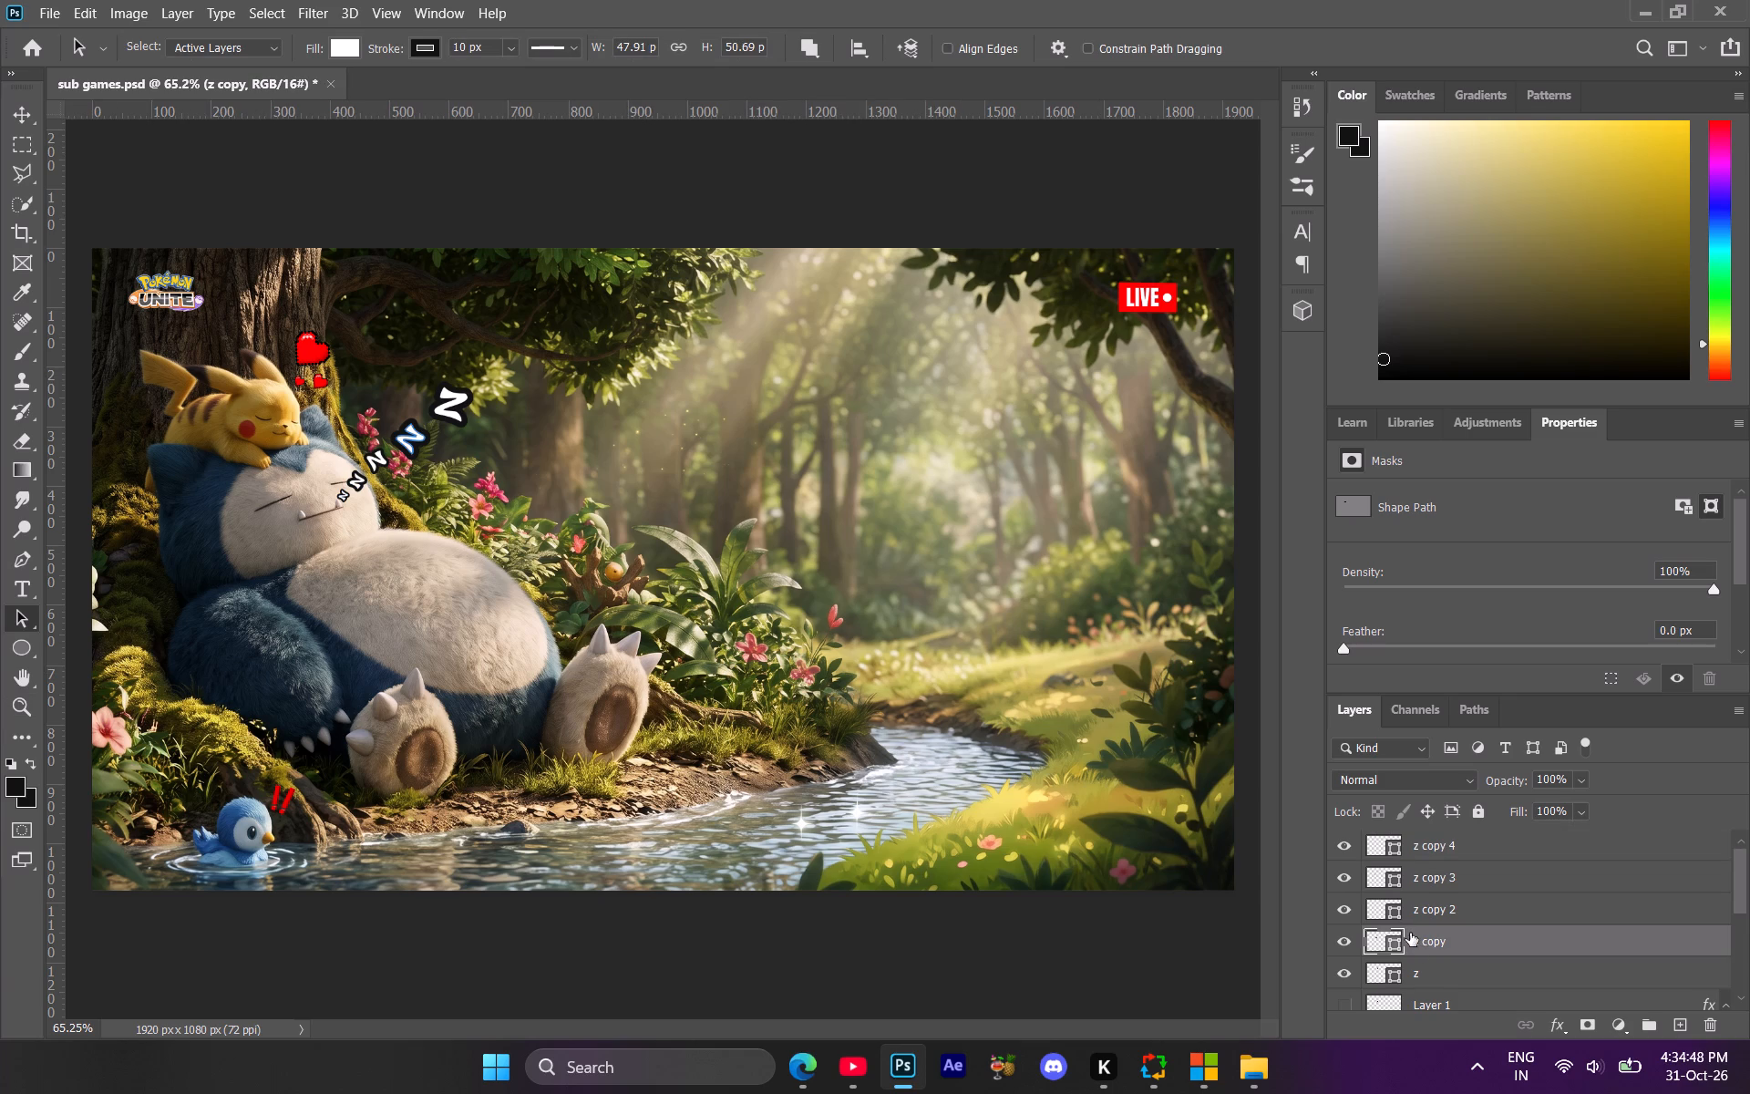
click(1443, 986)
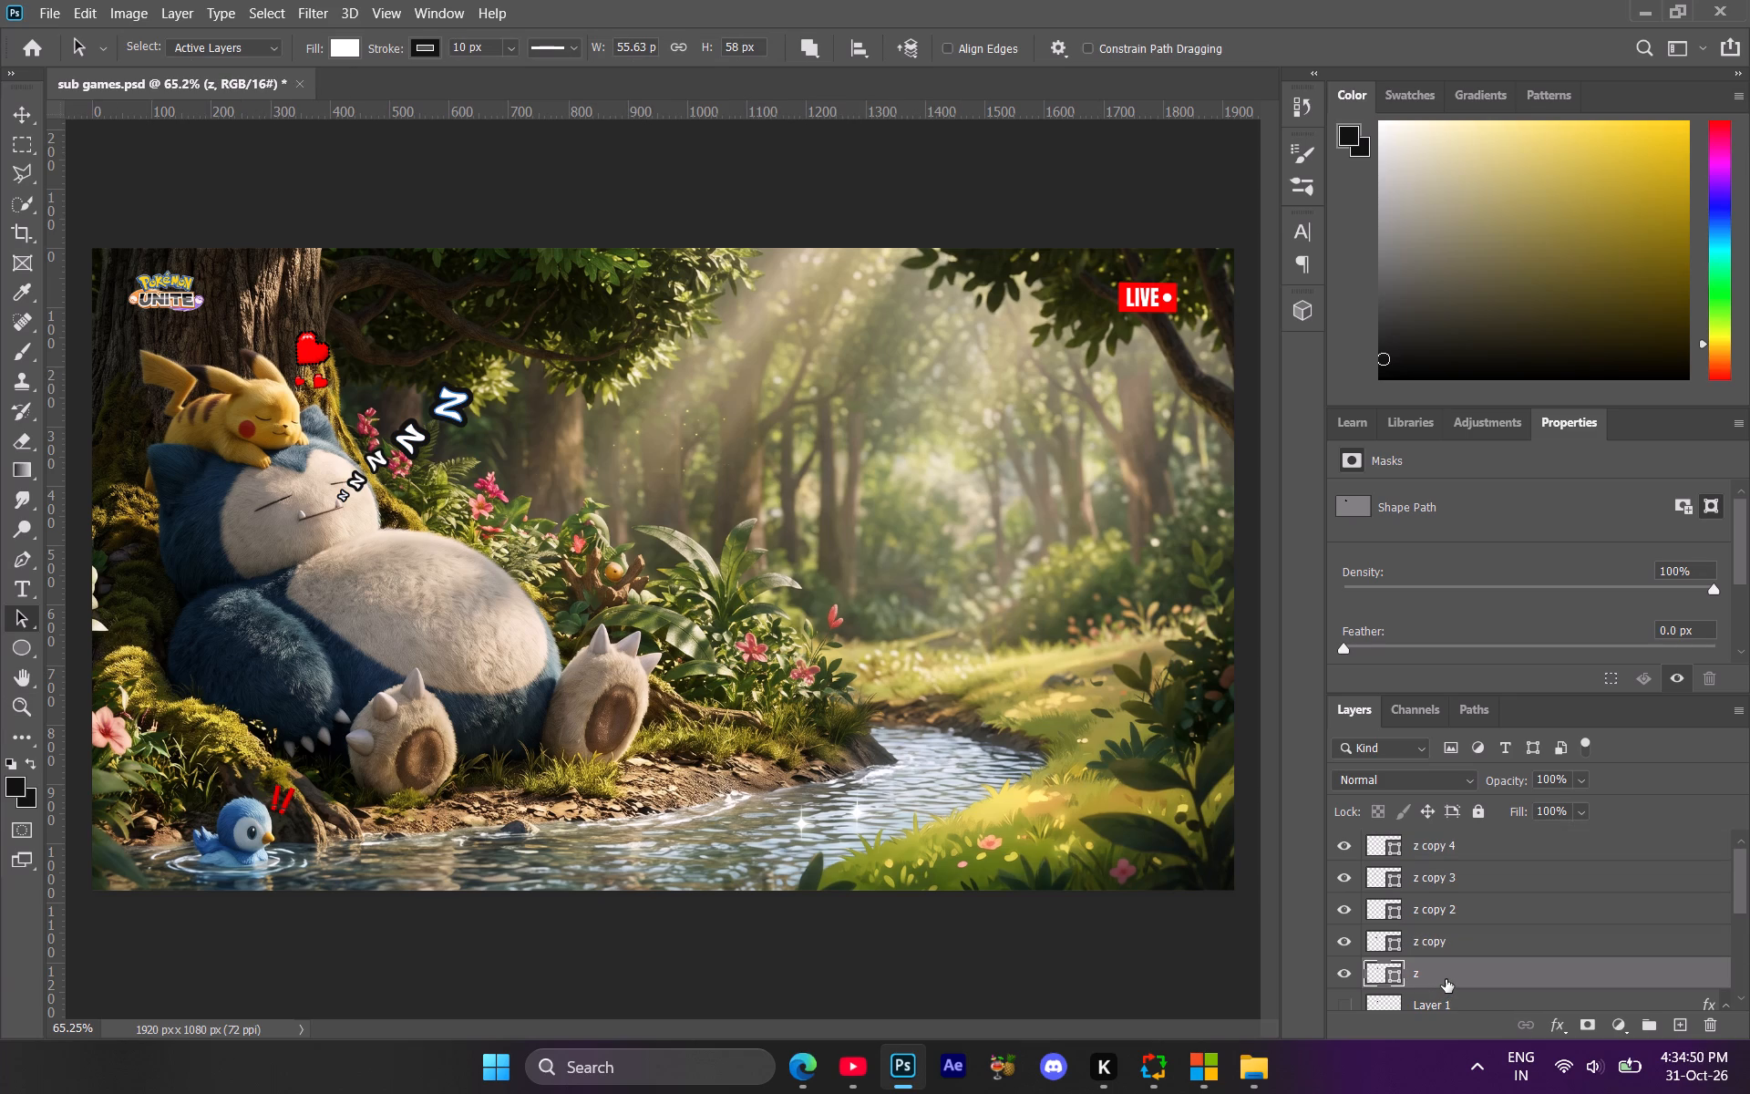
ctrl+click(1462, 946)
ctrl+click(1462, 914)
ctrl+click(1462, 883)
ctrl+click(1465, 856)
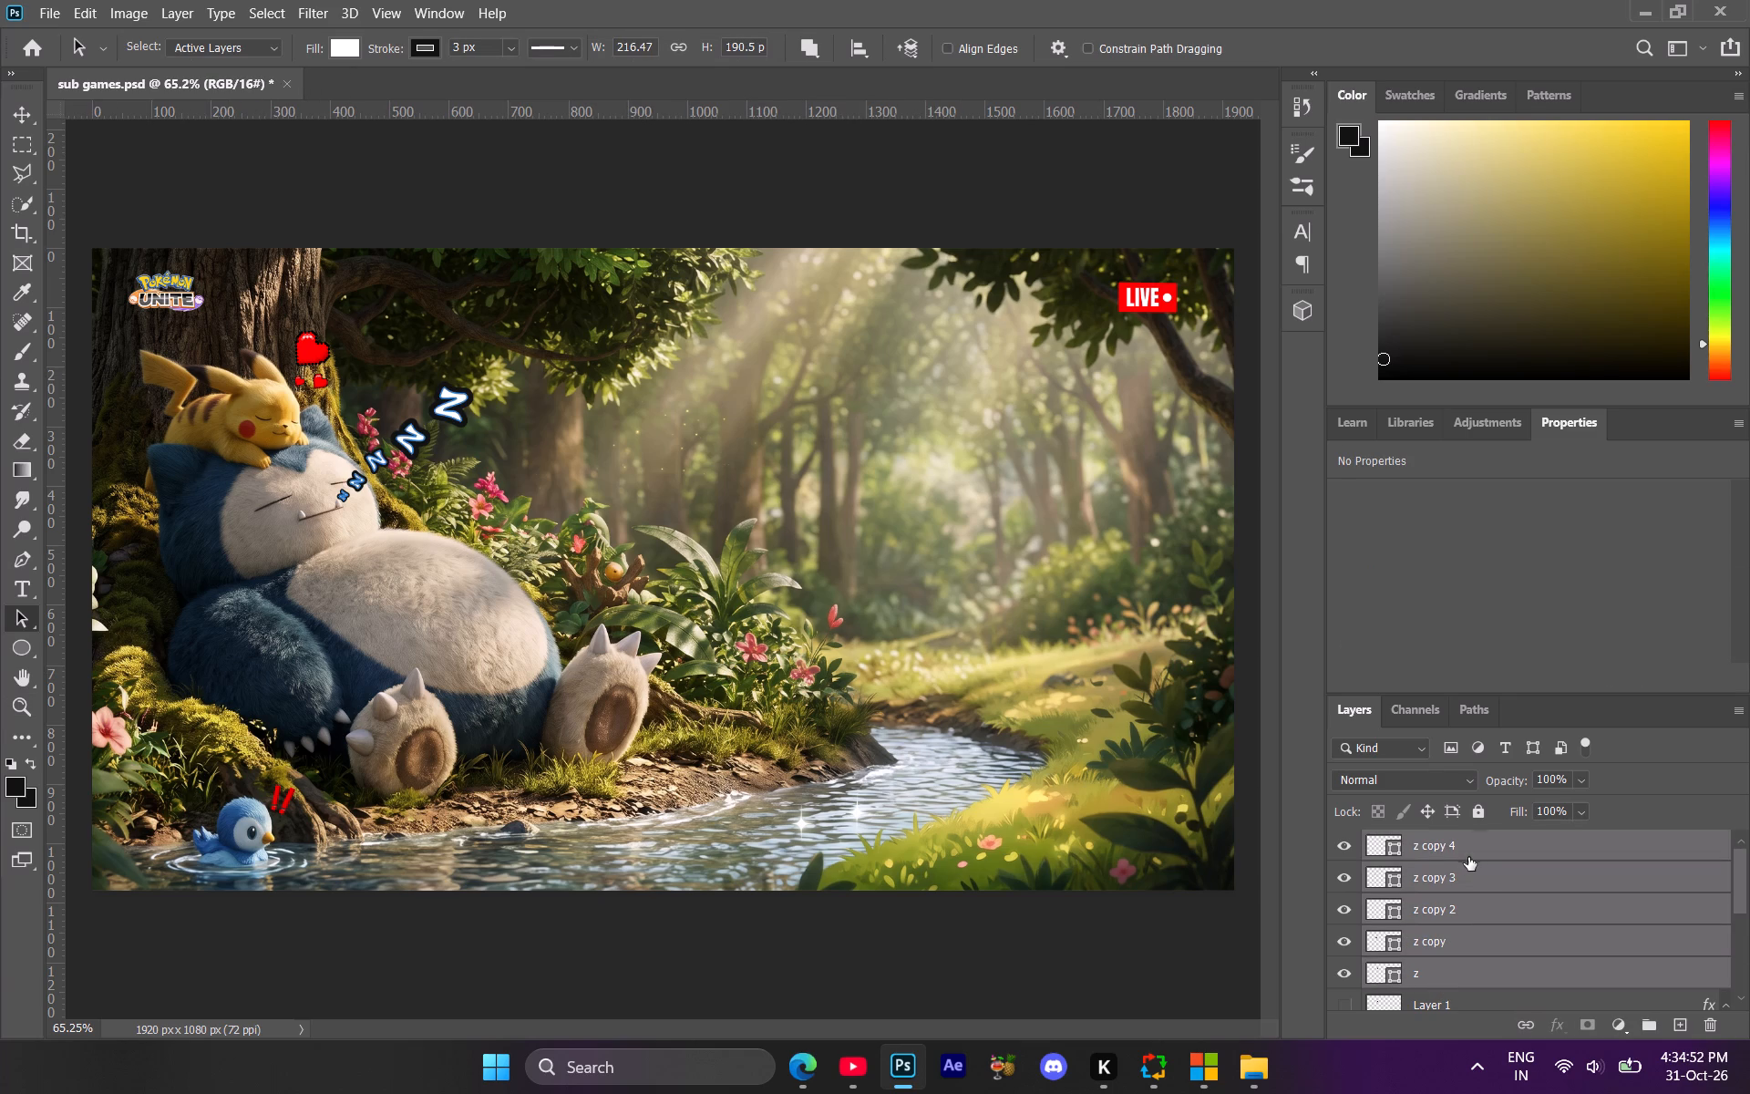
click(1651, 1023)
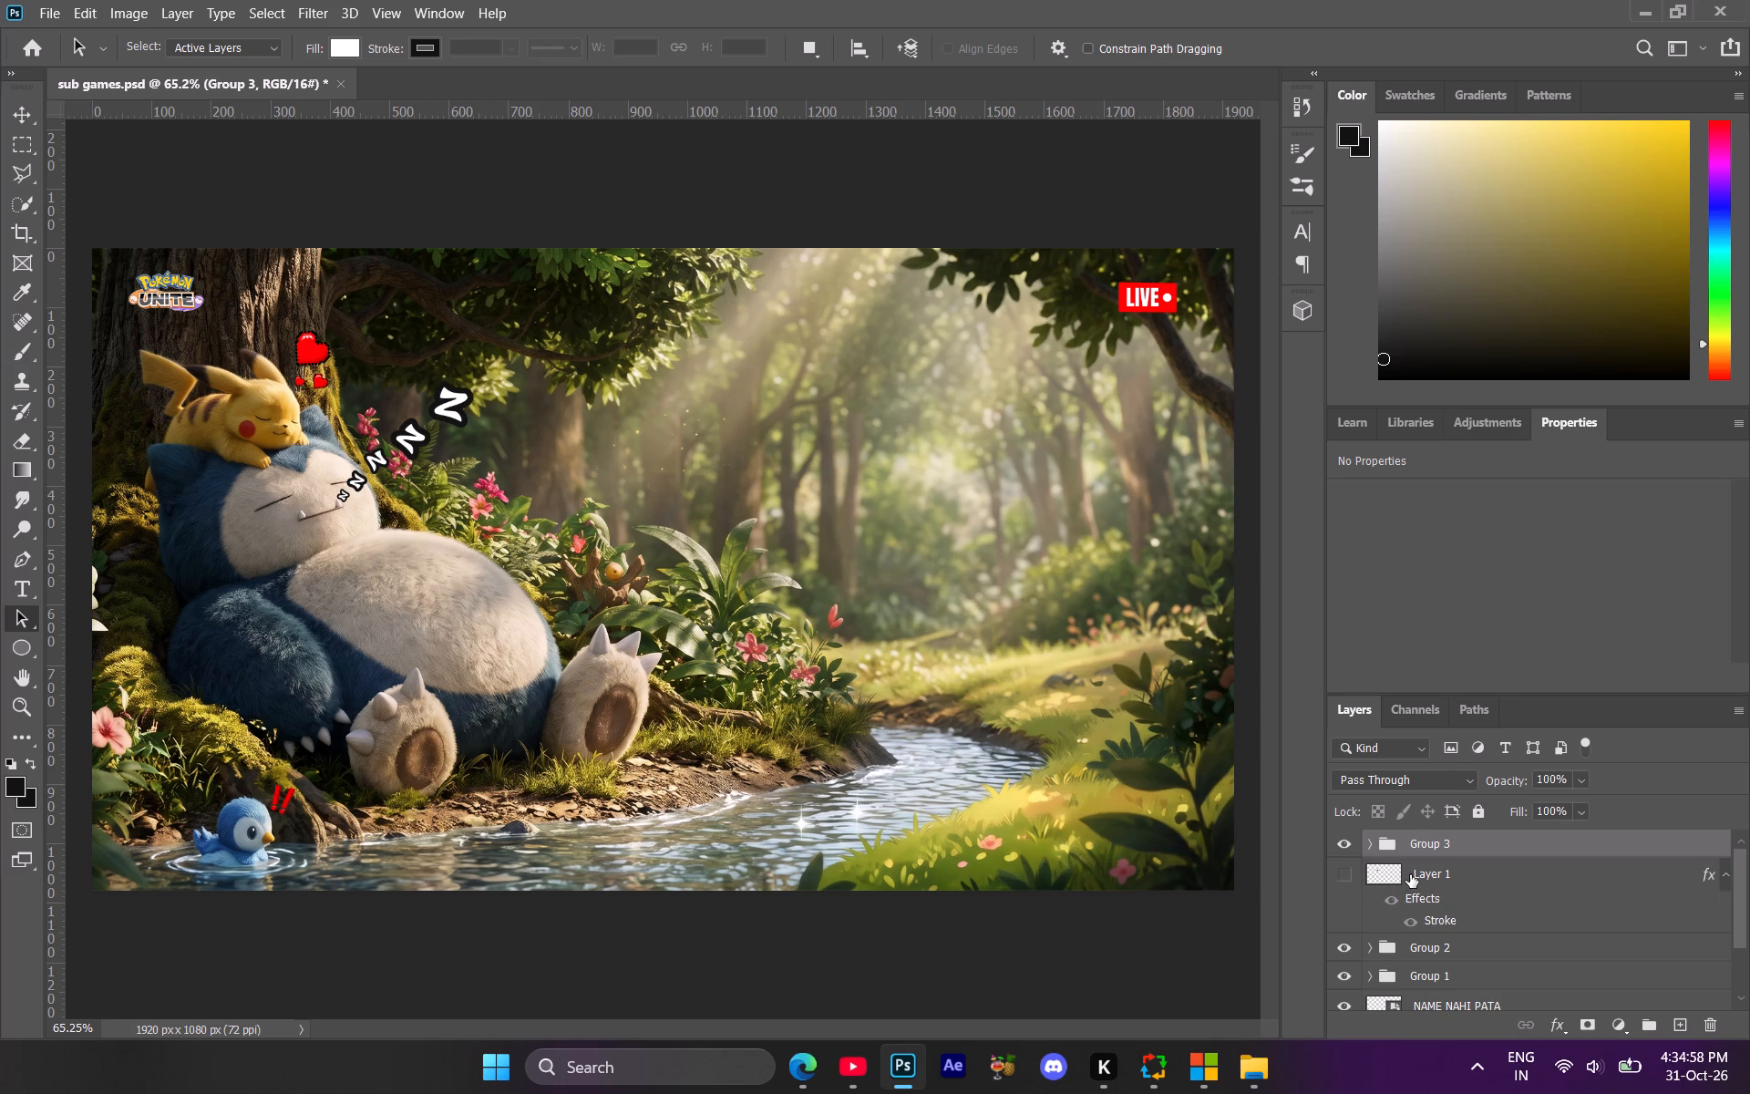
Scale the group of z letters to about 77%, rotate it about -6°, and position it closer to Snorlax's face.
key(ctrl+t)
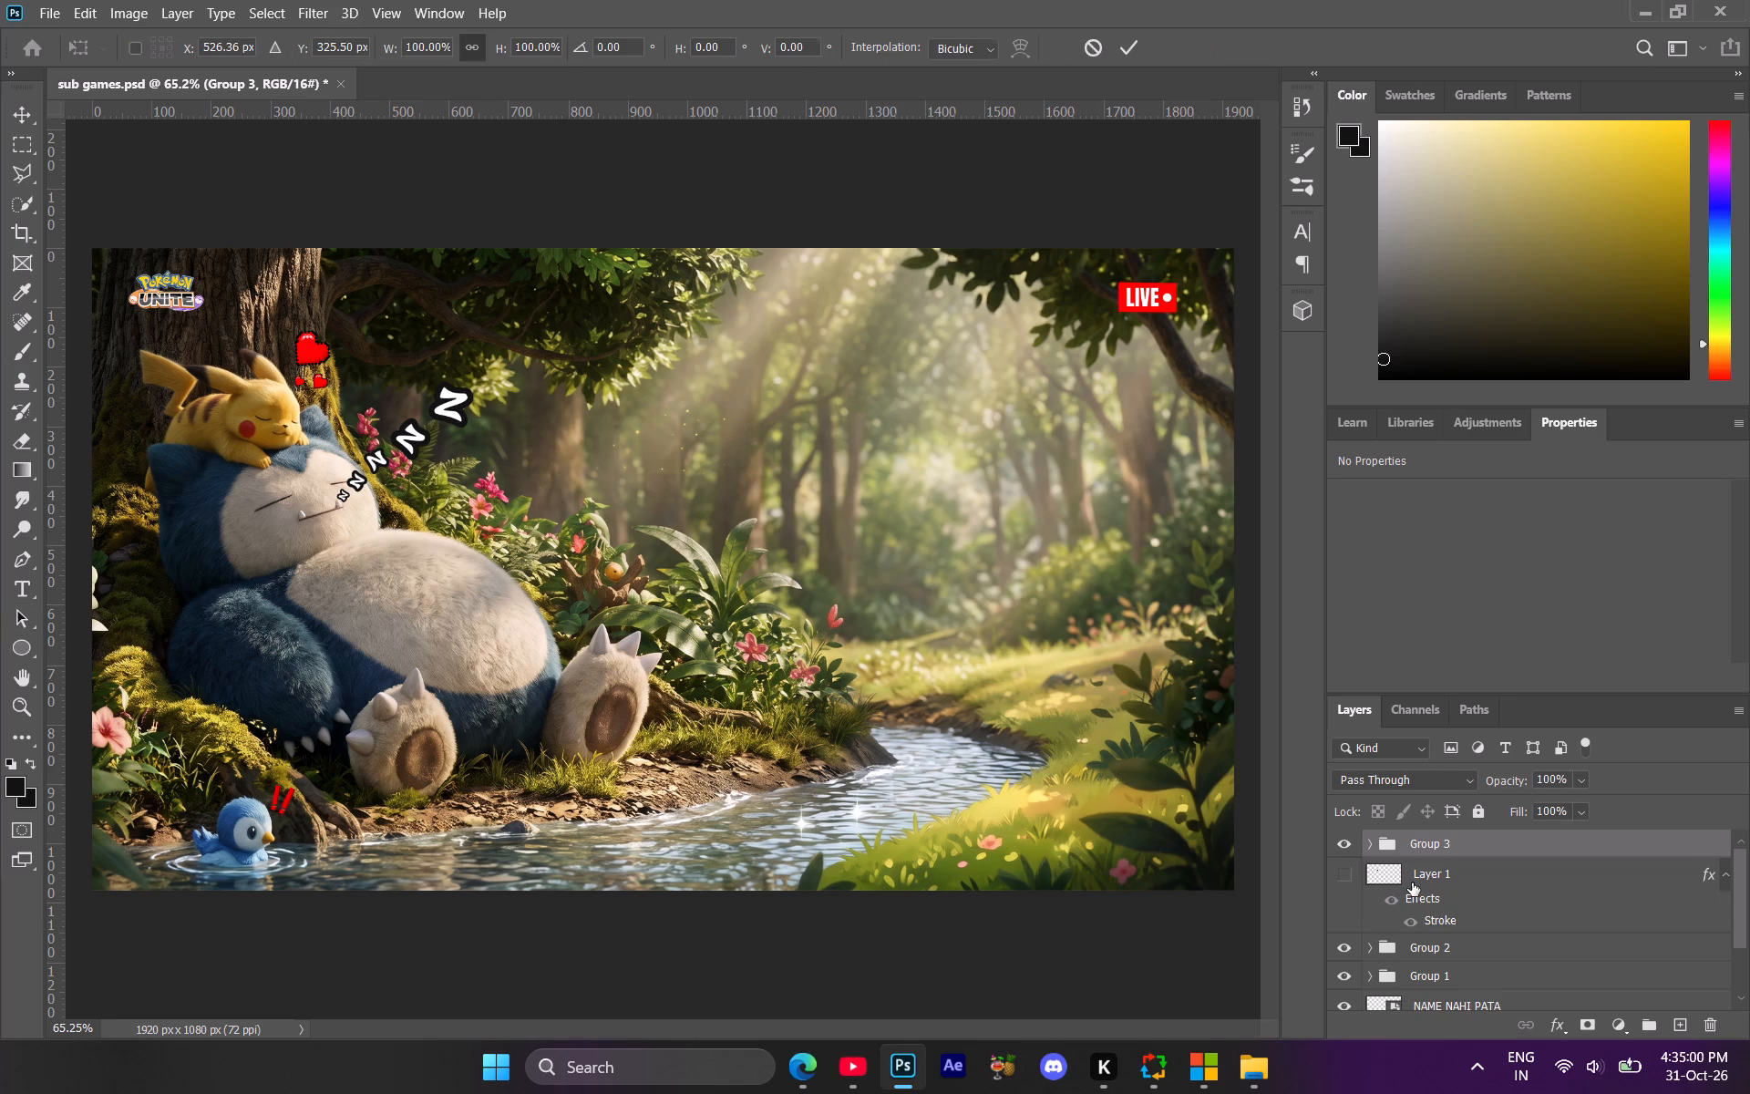
drag(511, 374, 500, 366)
drag(472, 374, 458, 388)
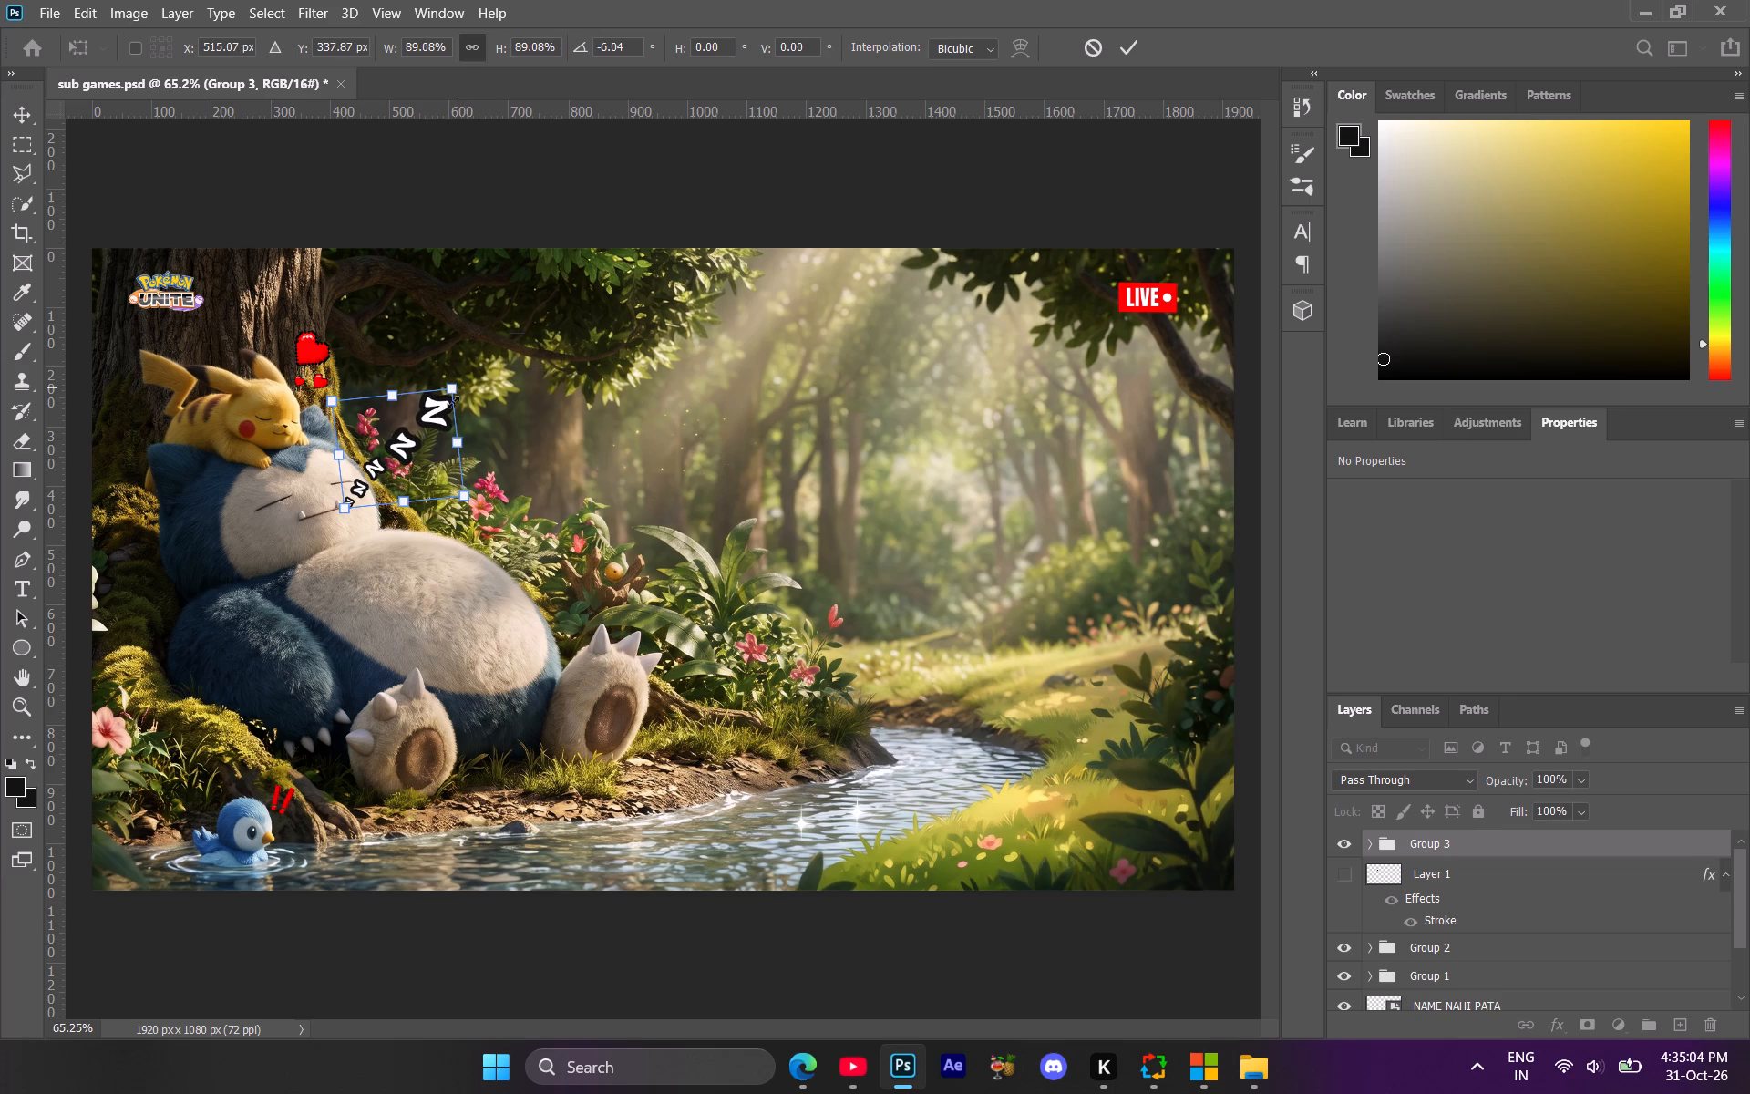
click(420, 444)
drag(455, 388, 438, 402)
click(404, 442)
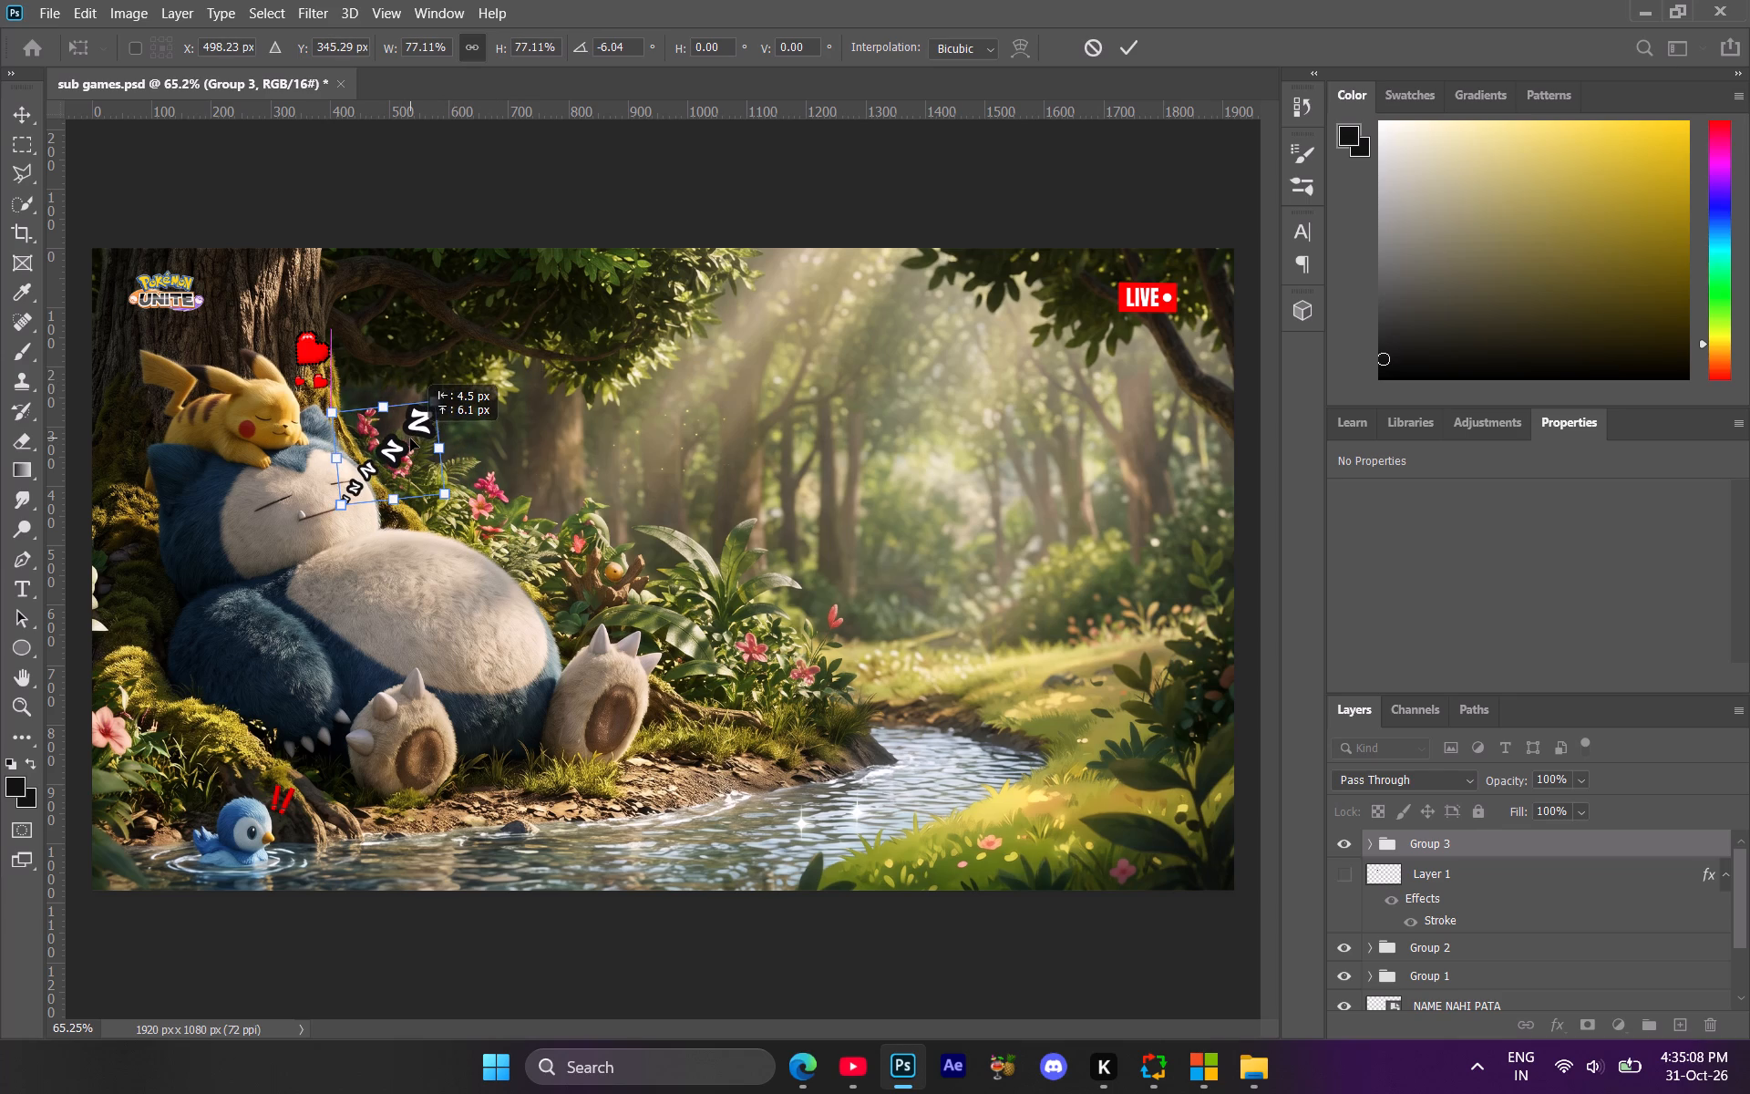
click(1437, 848)
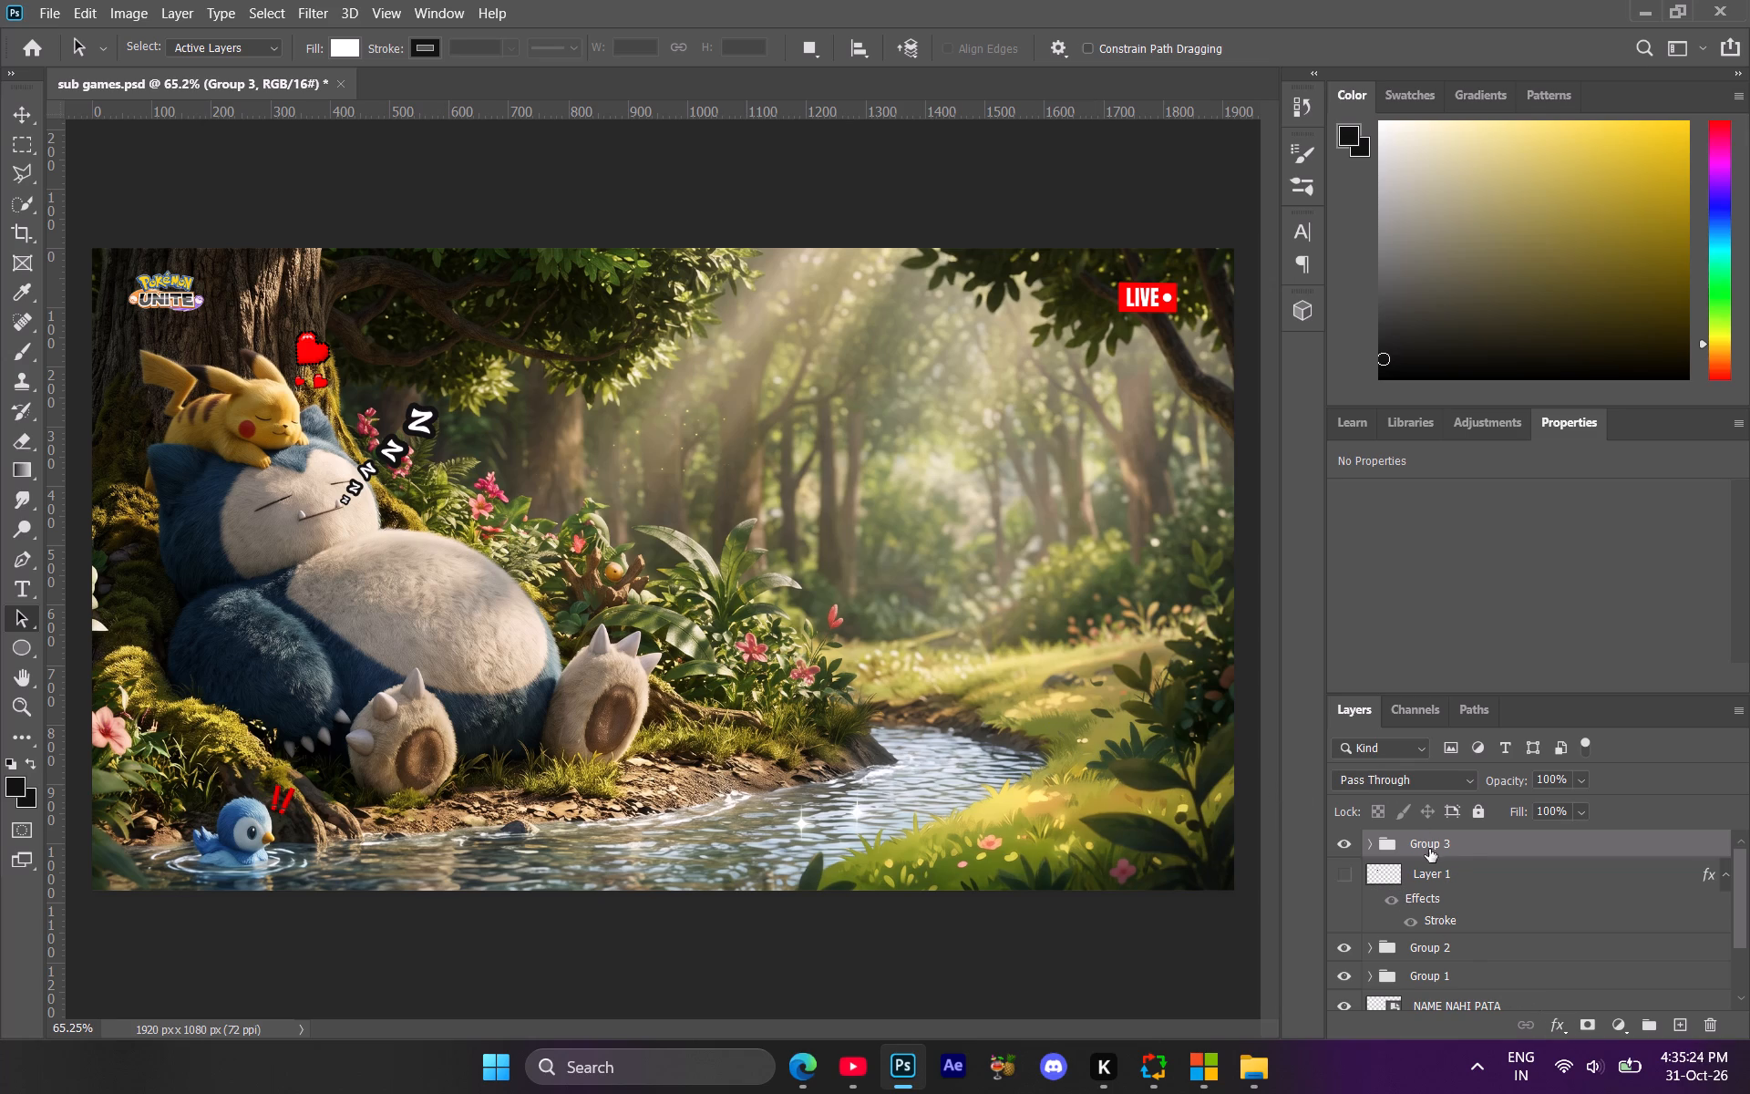
Set the stroke width of the z copy shape inside the z letters group to 8 px.
click(1374, 841)
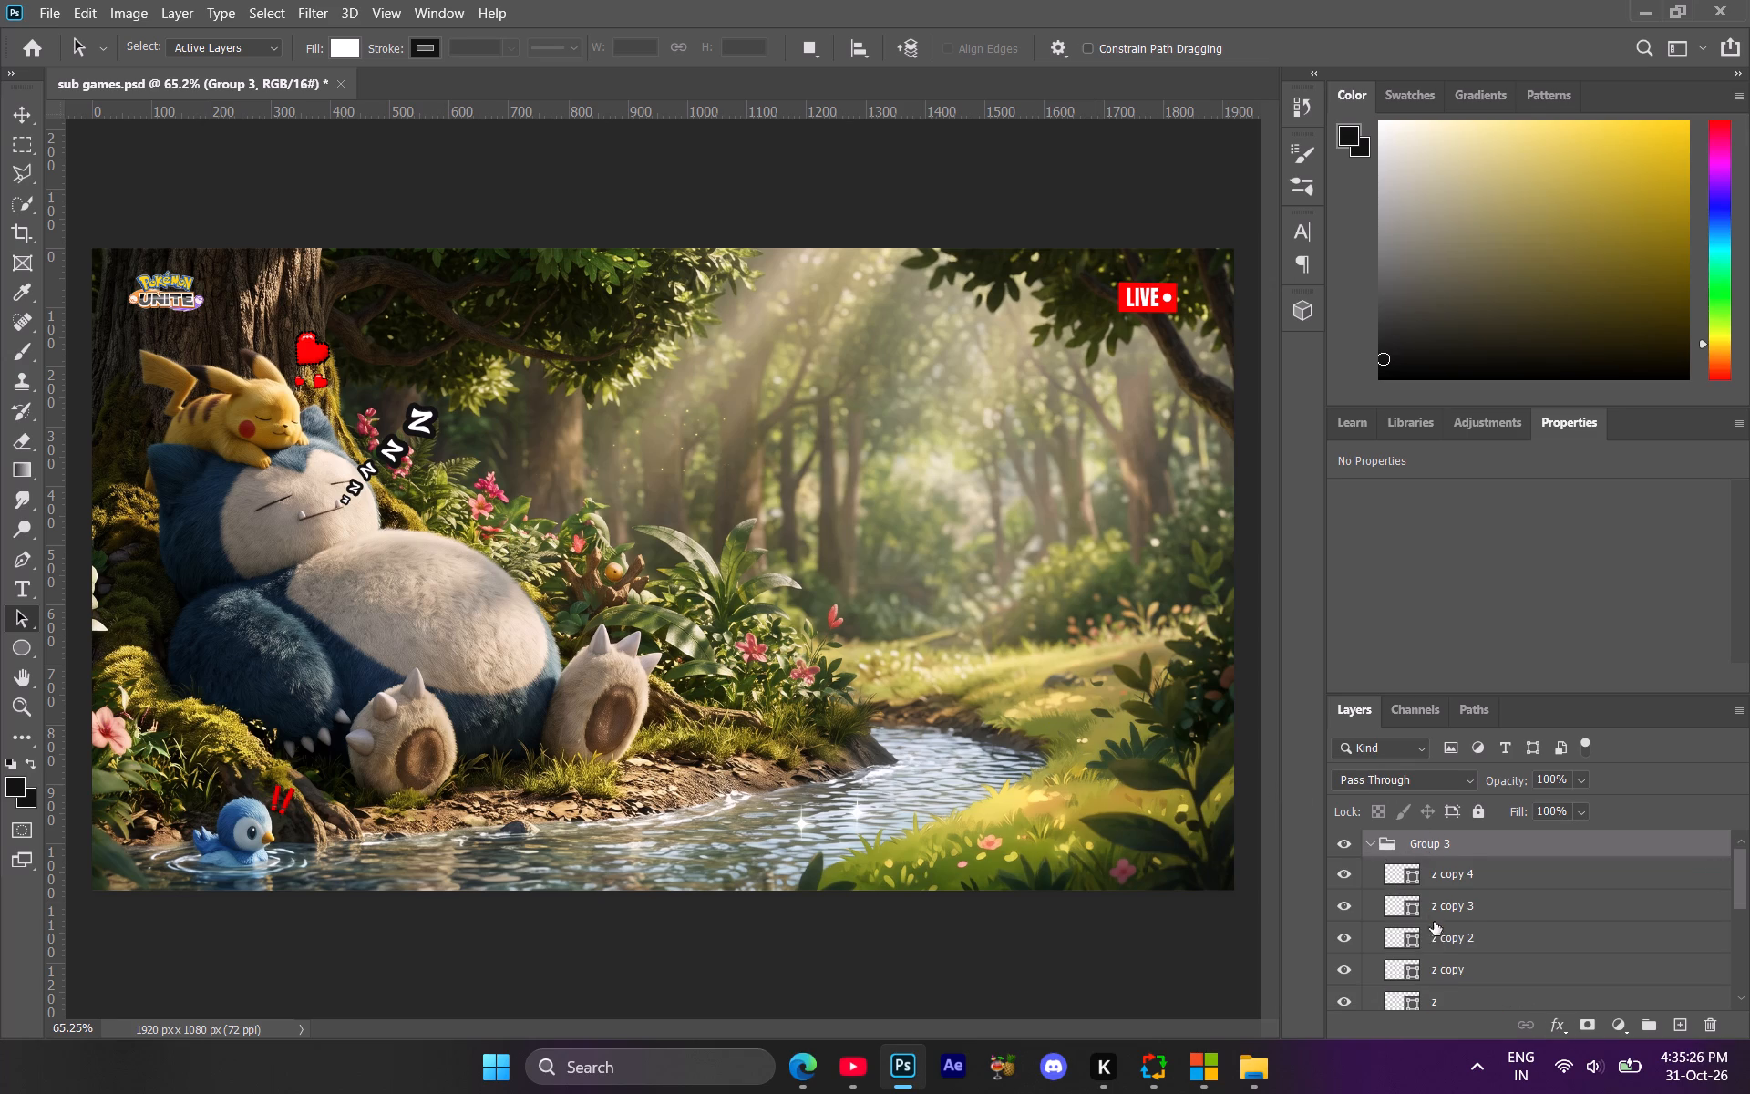
click(1349, 965)
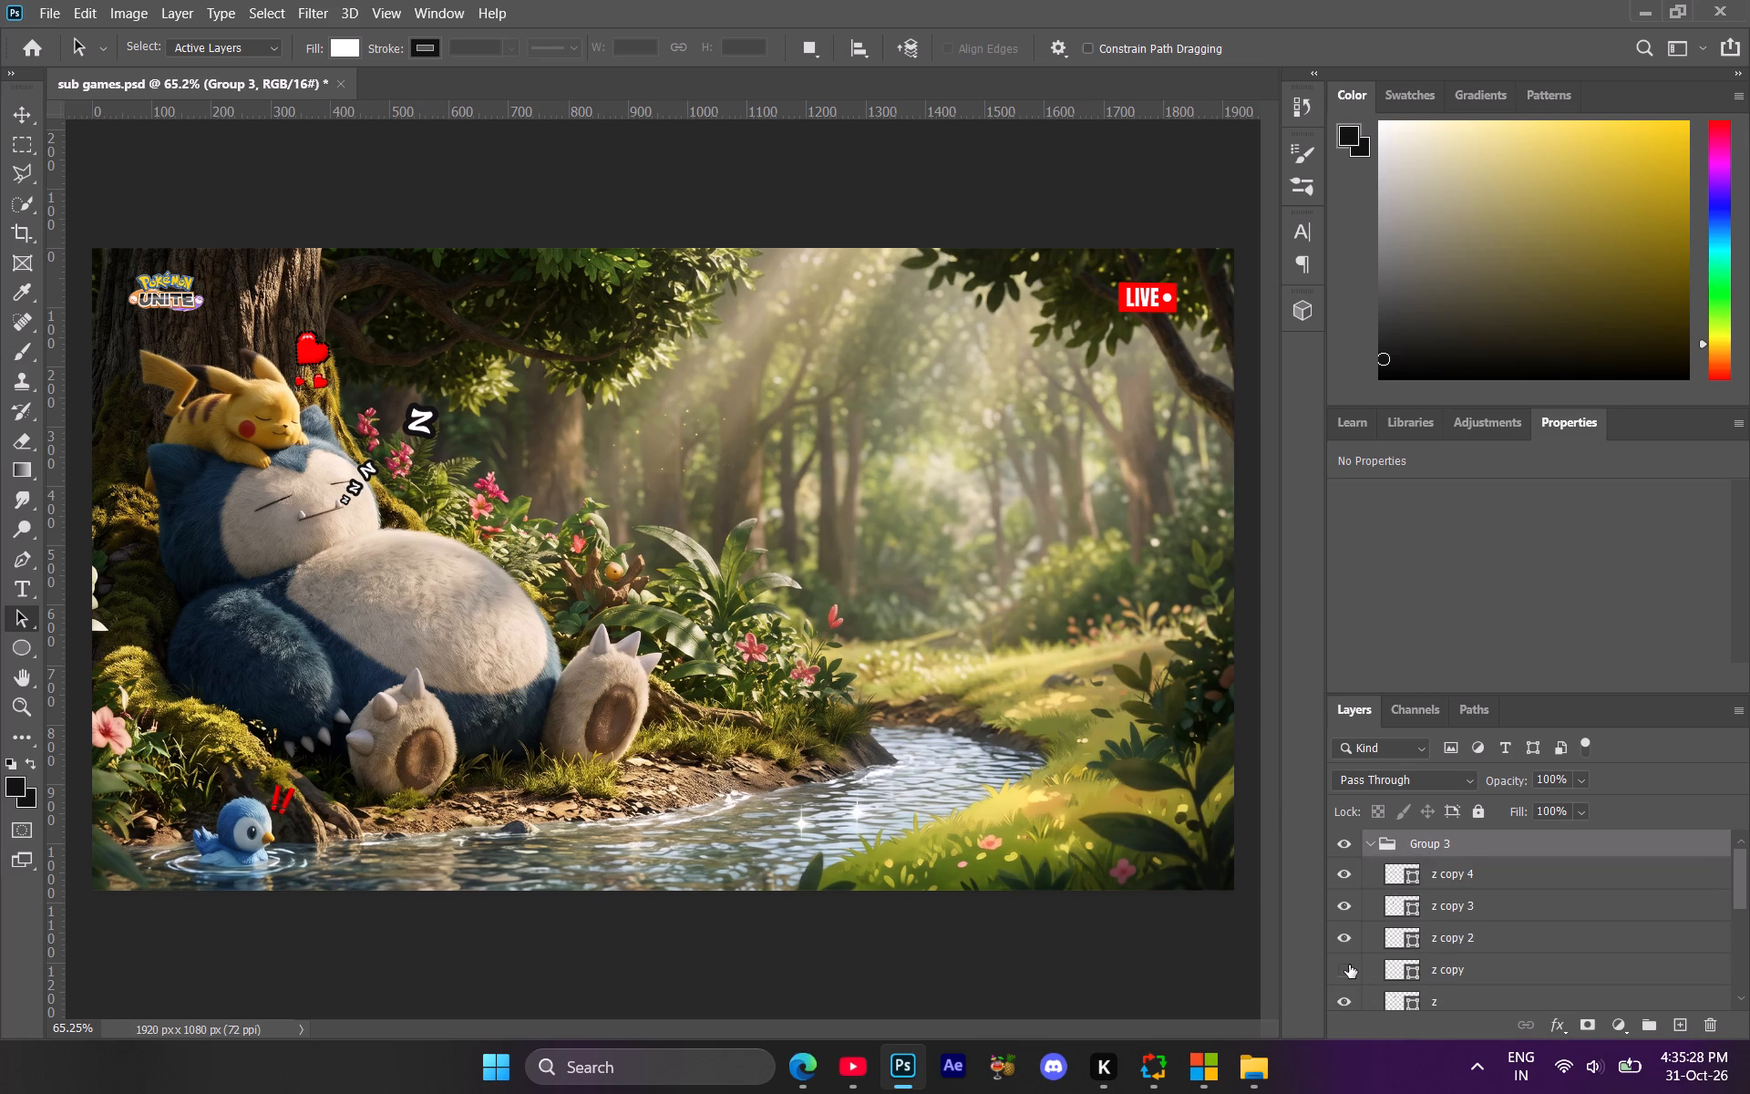
click(1349, 965)
click(1401, 969)
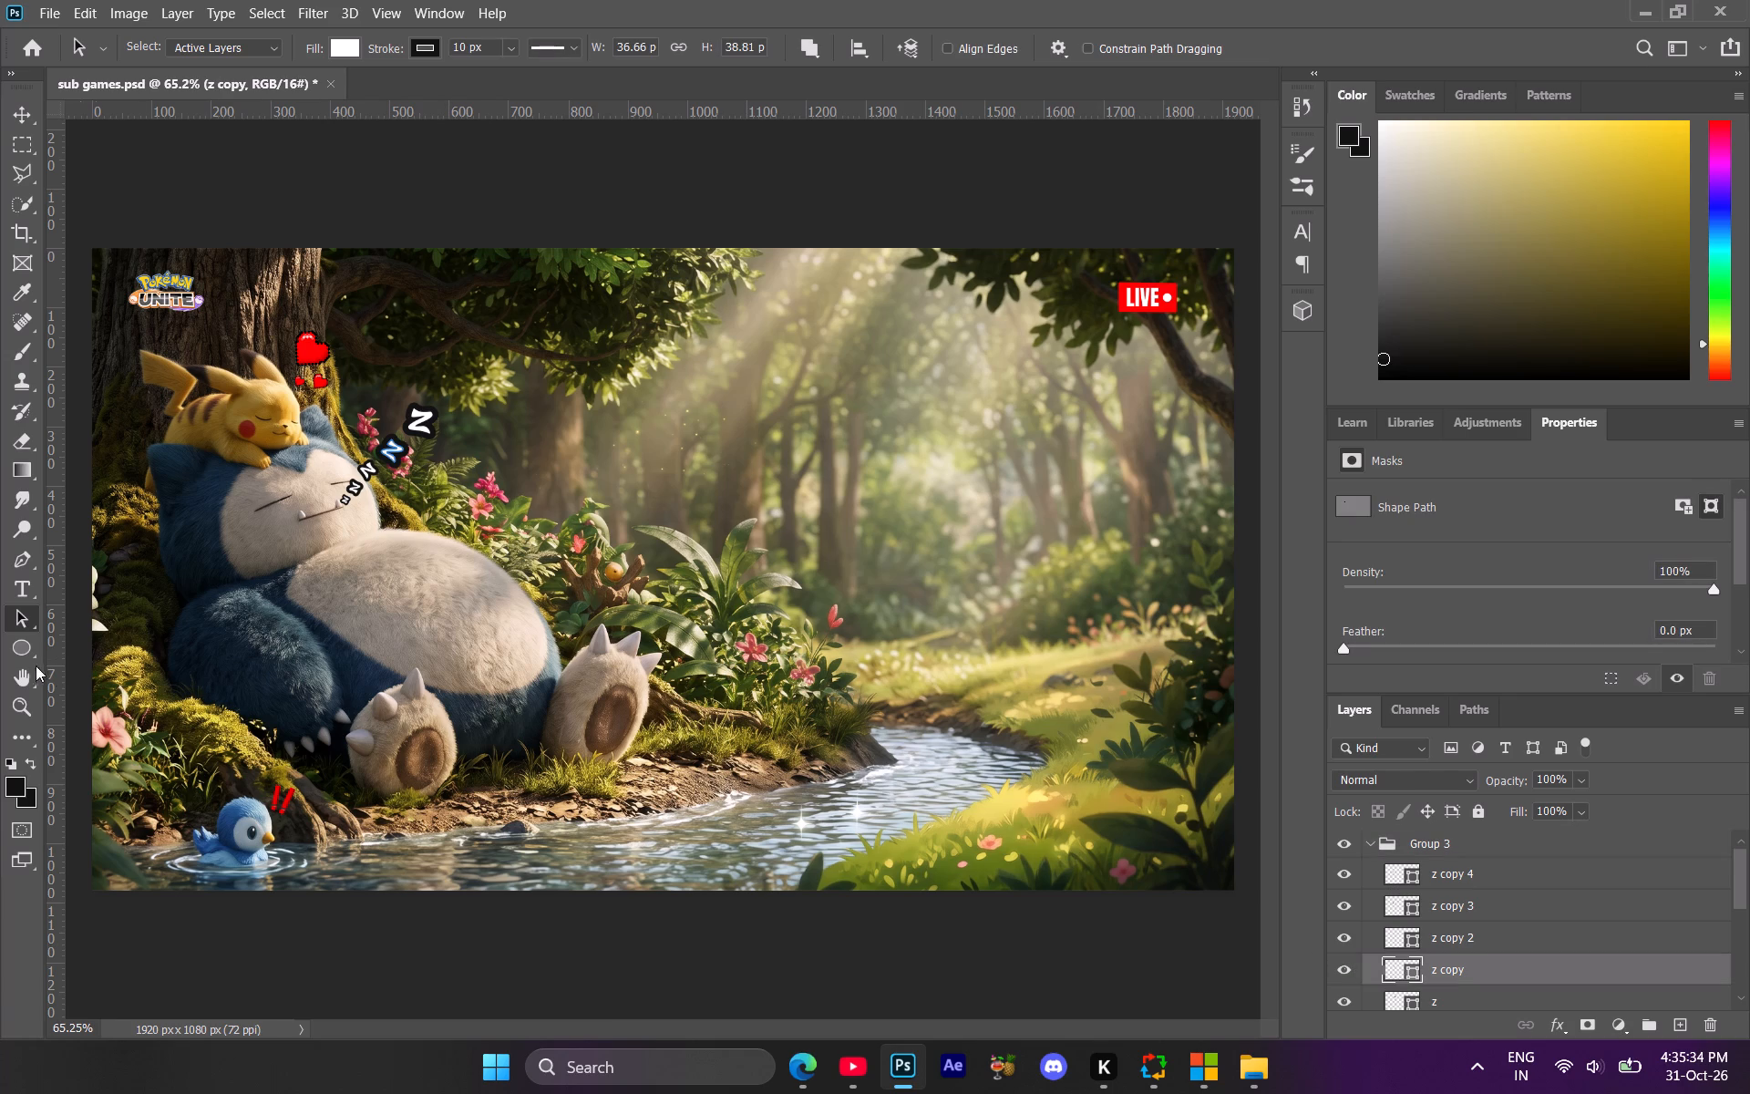
click(466, 46)
key(BackSpace)
key(BackSpace)
key(8)
key(Return)
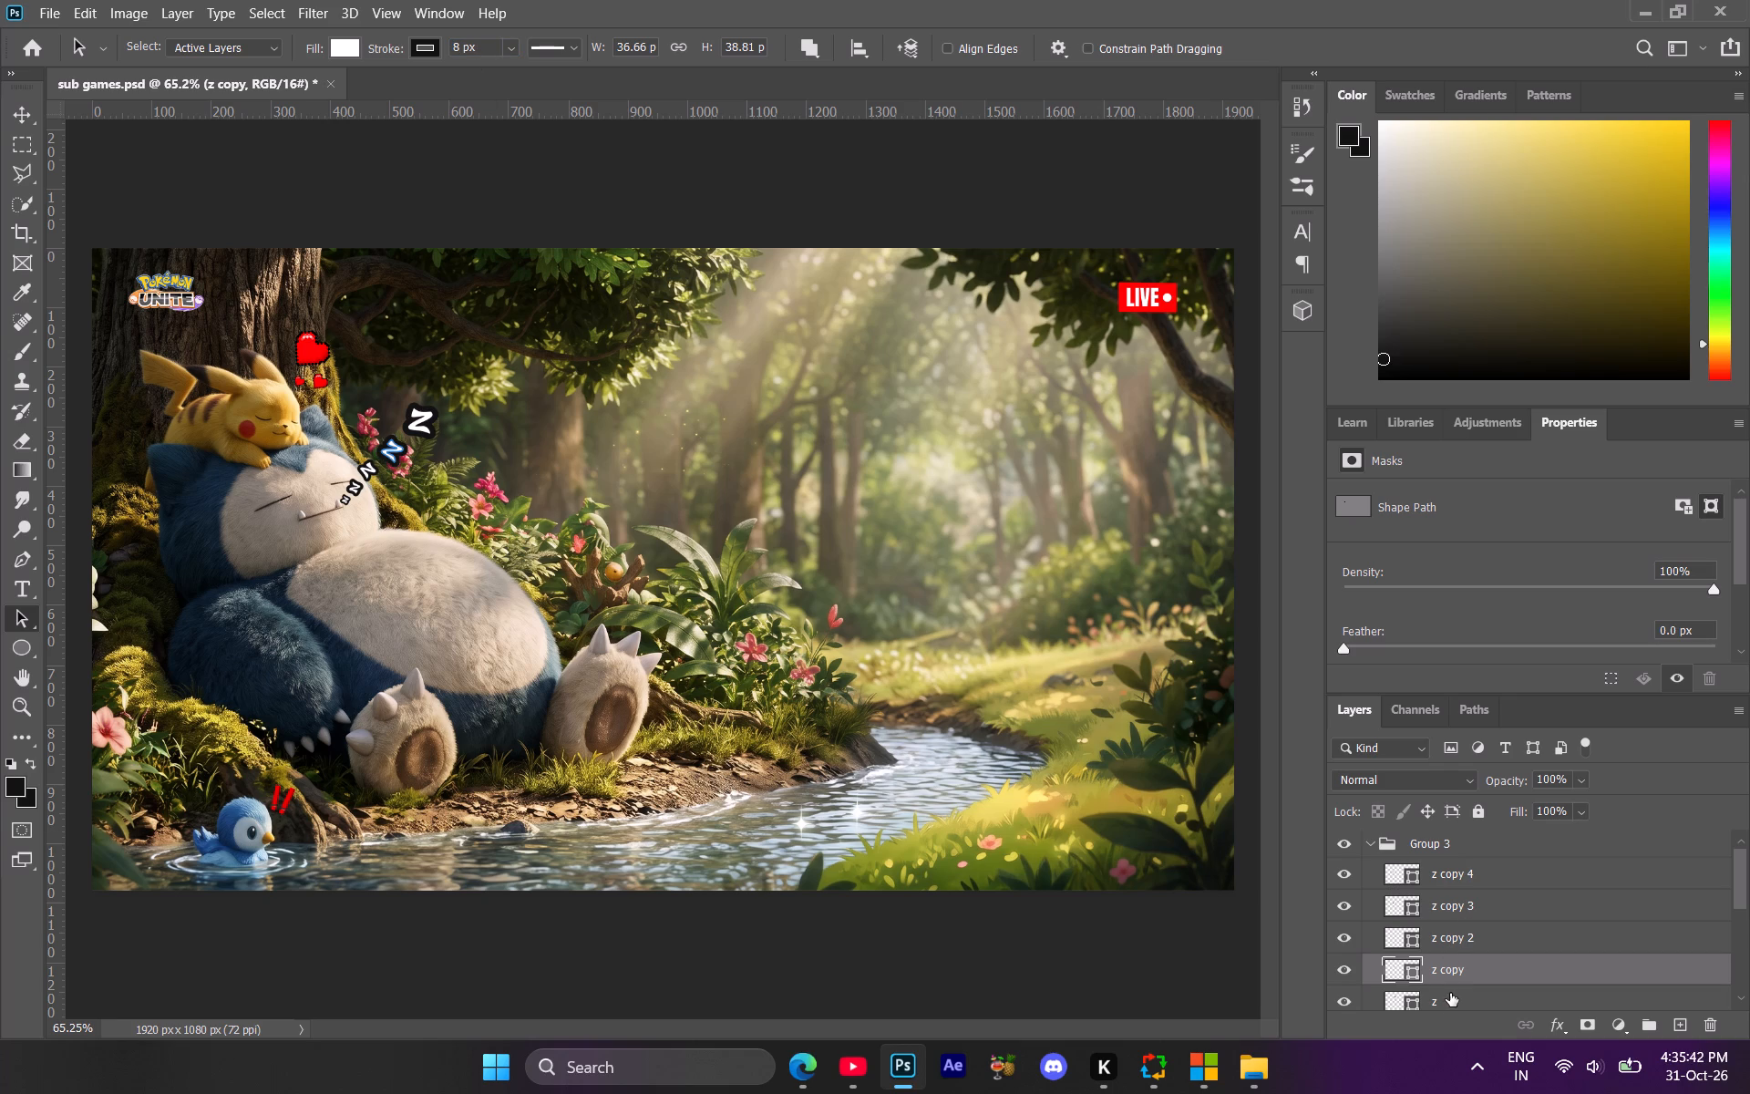
Set the stroke width of the original z shape inside the z letters group to 8 px.
click(1448, 995)
click(462, 39)
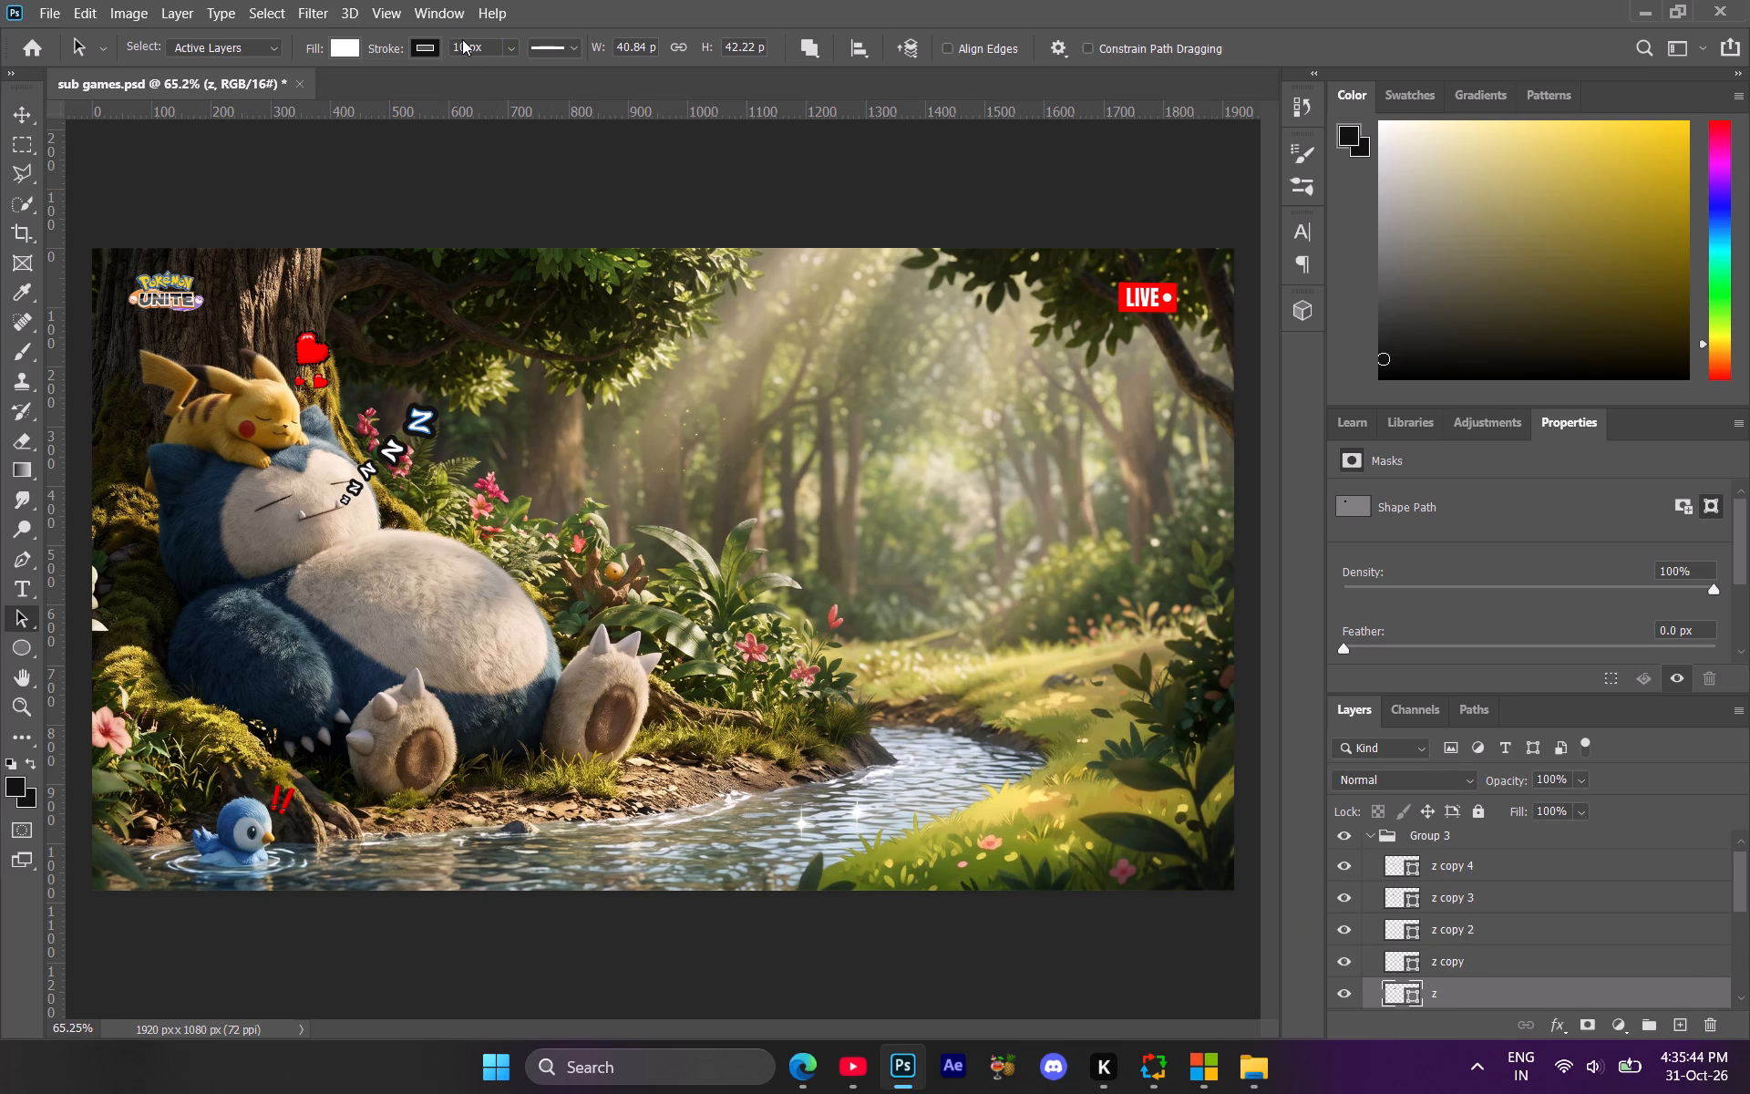
click(462, 41)
key(Right)
key(BackSpace)
key(BackSpace)
key(8)
key(Return)
Collapse the z letters group, select the hidden Layer 1, and save the document.
click(1371, 836)
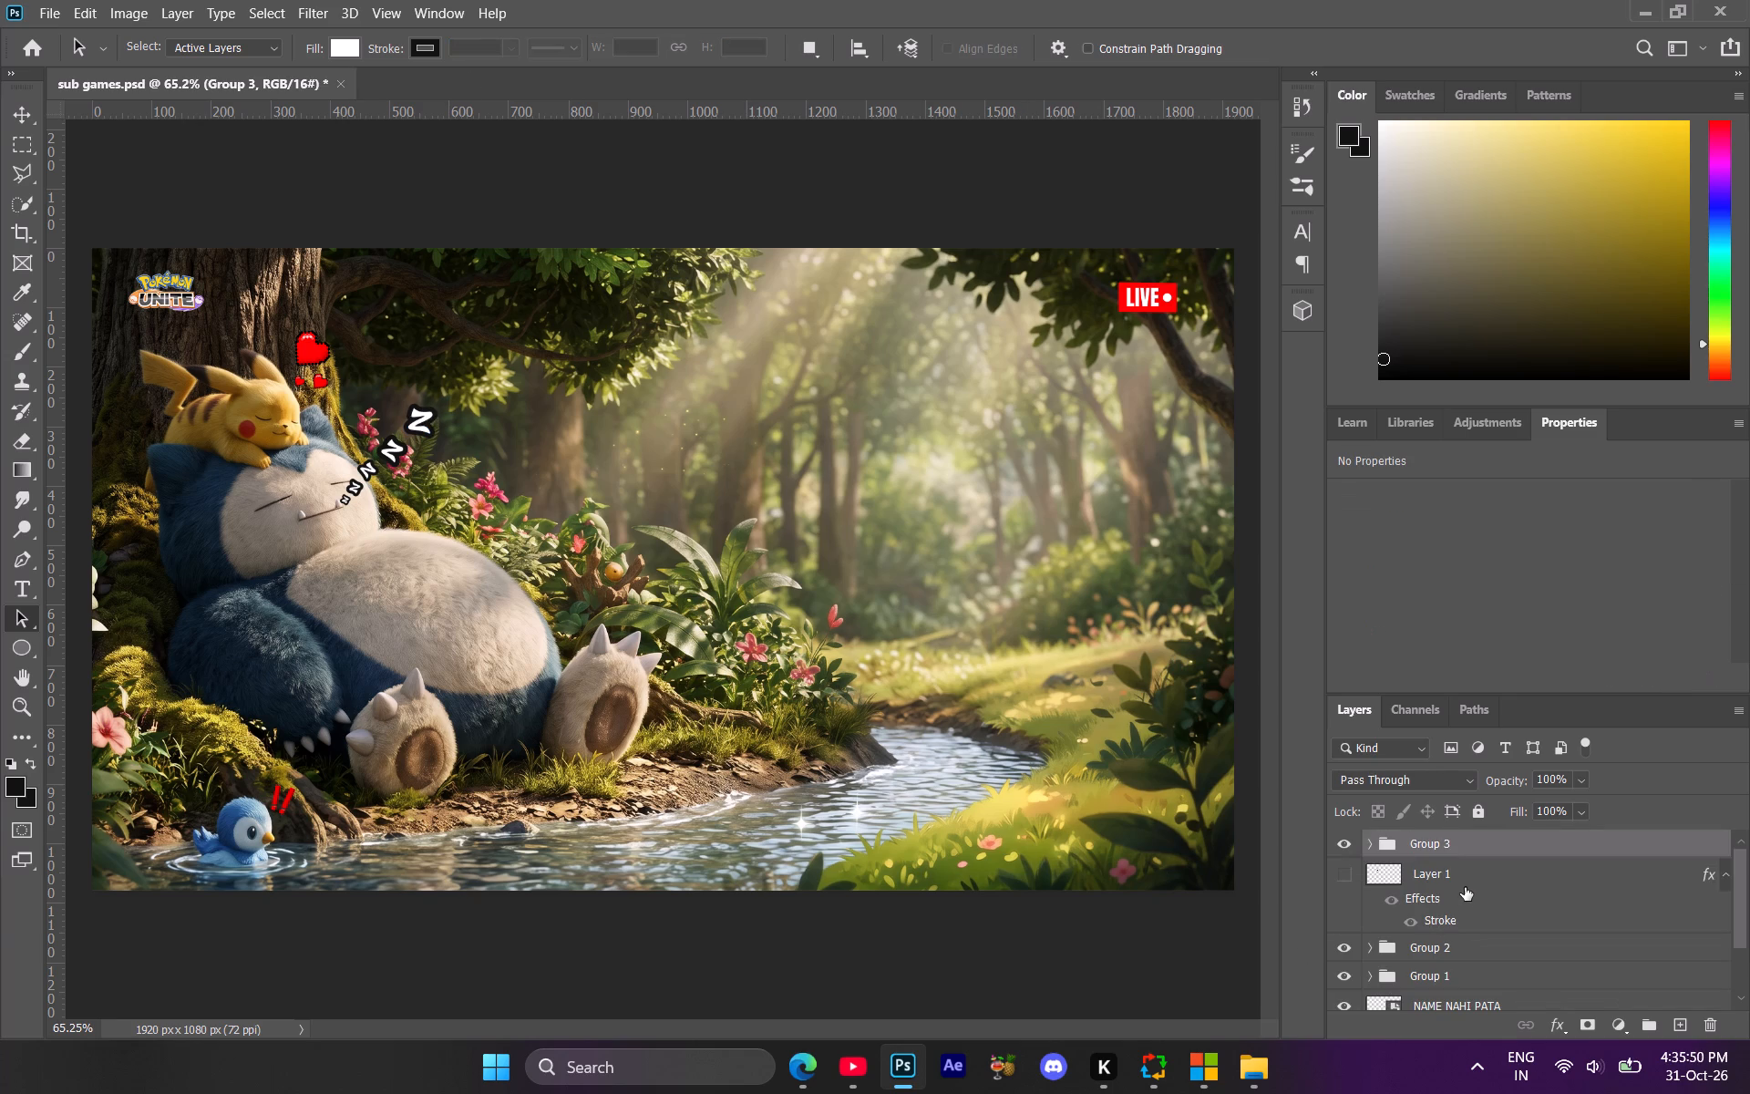
click(1465, 884)
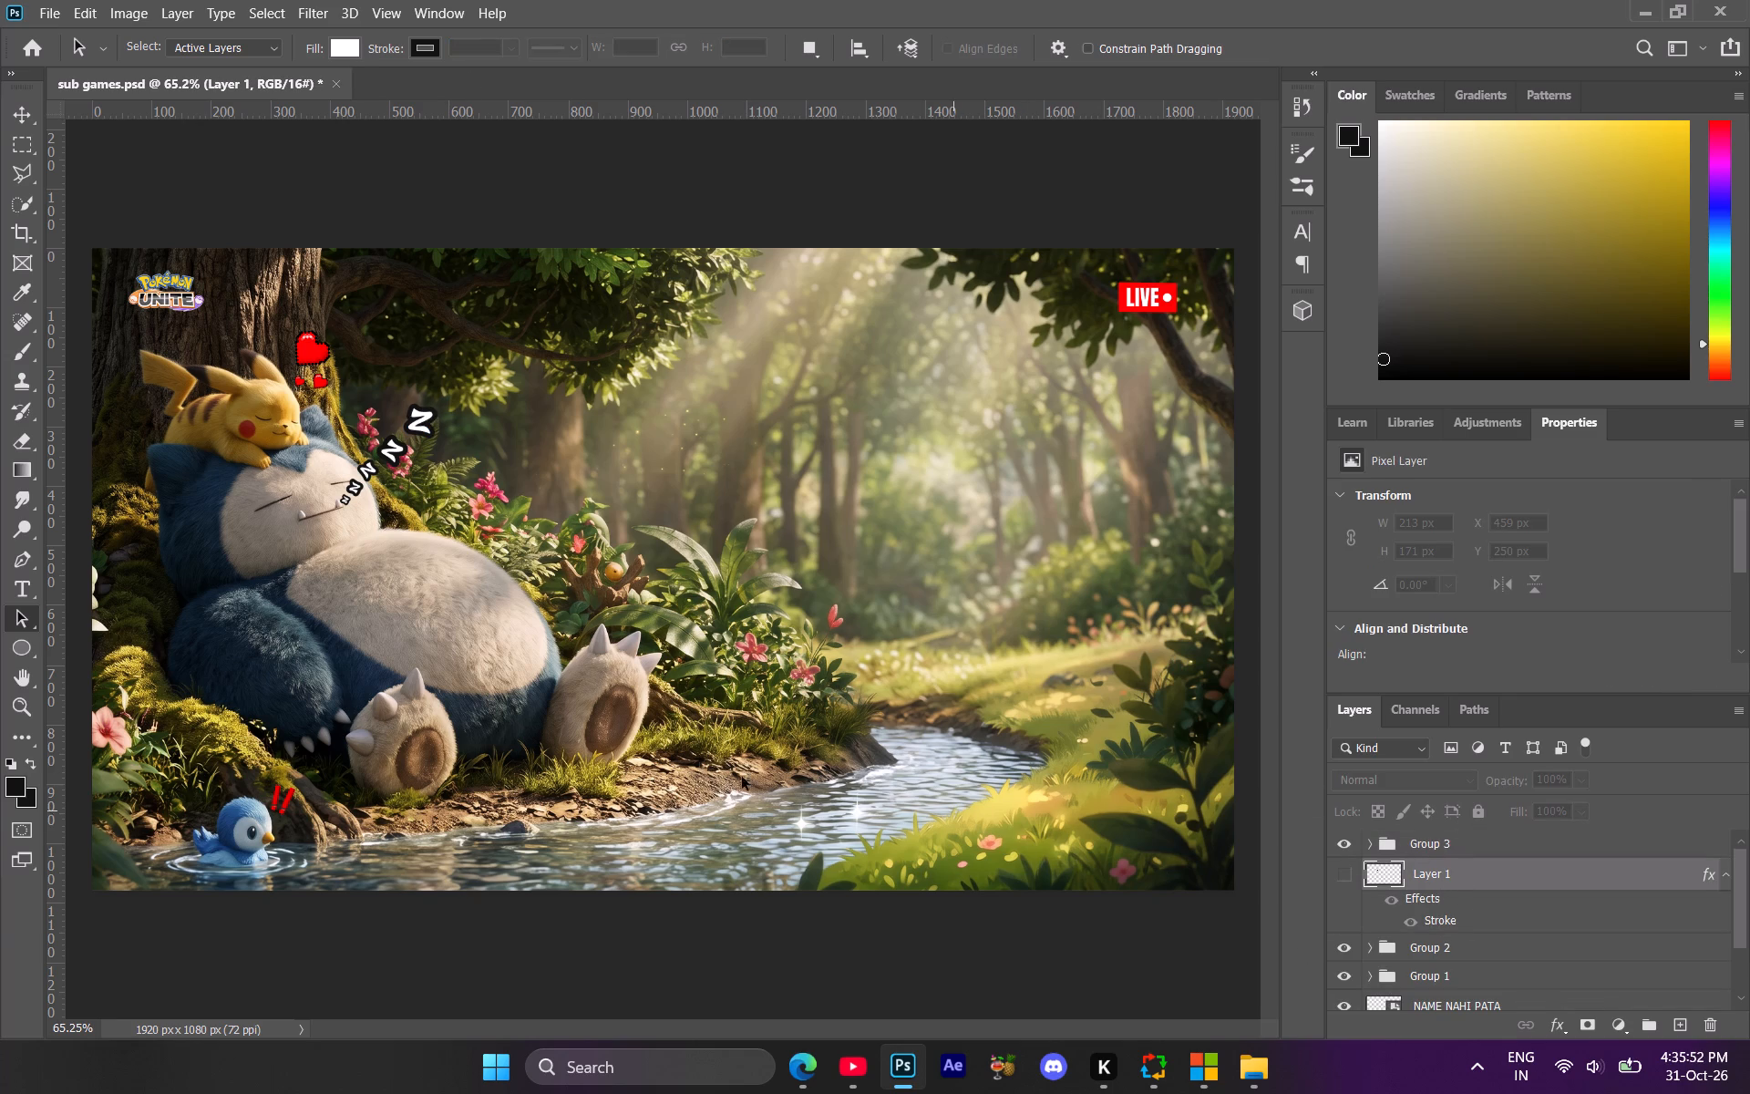
click(8, 712)
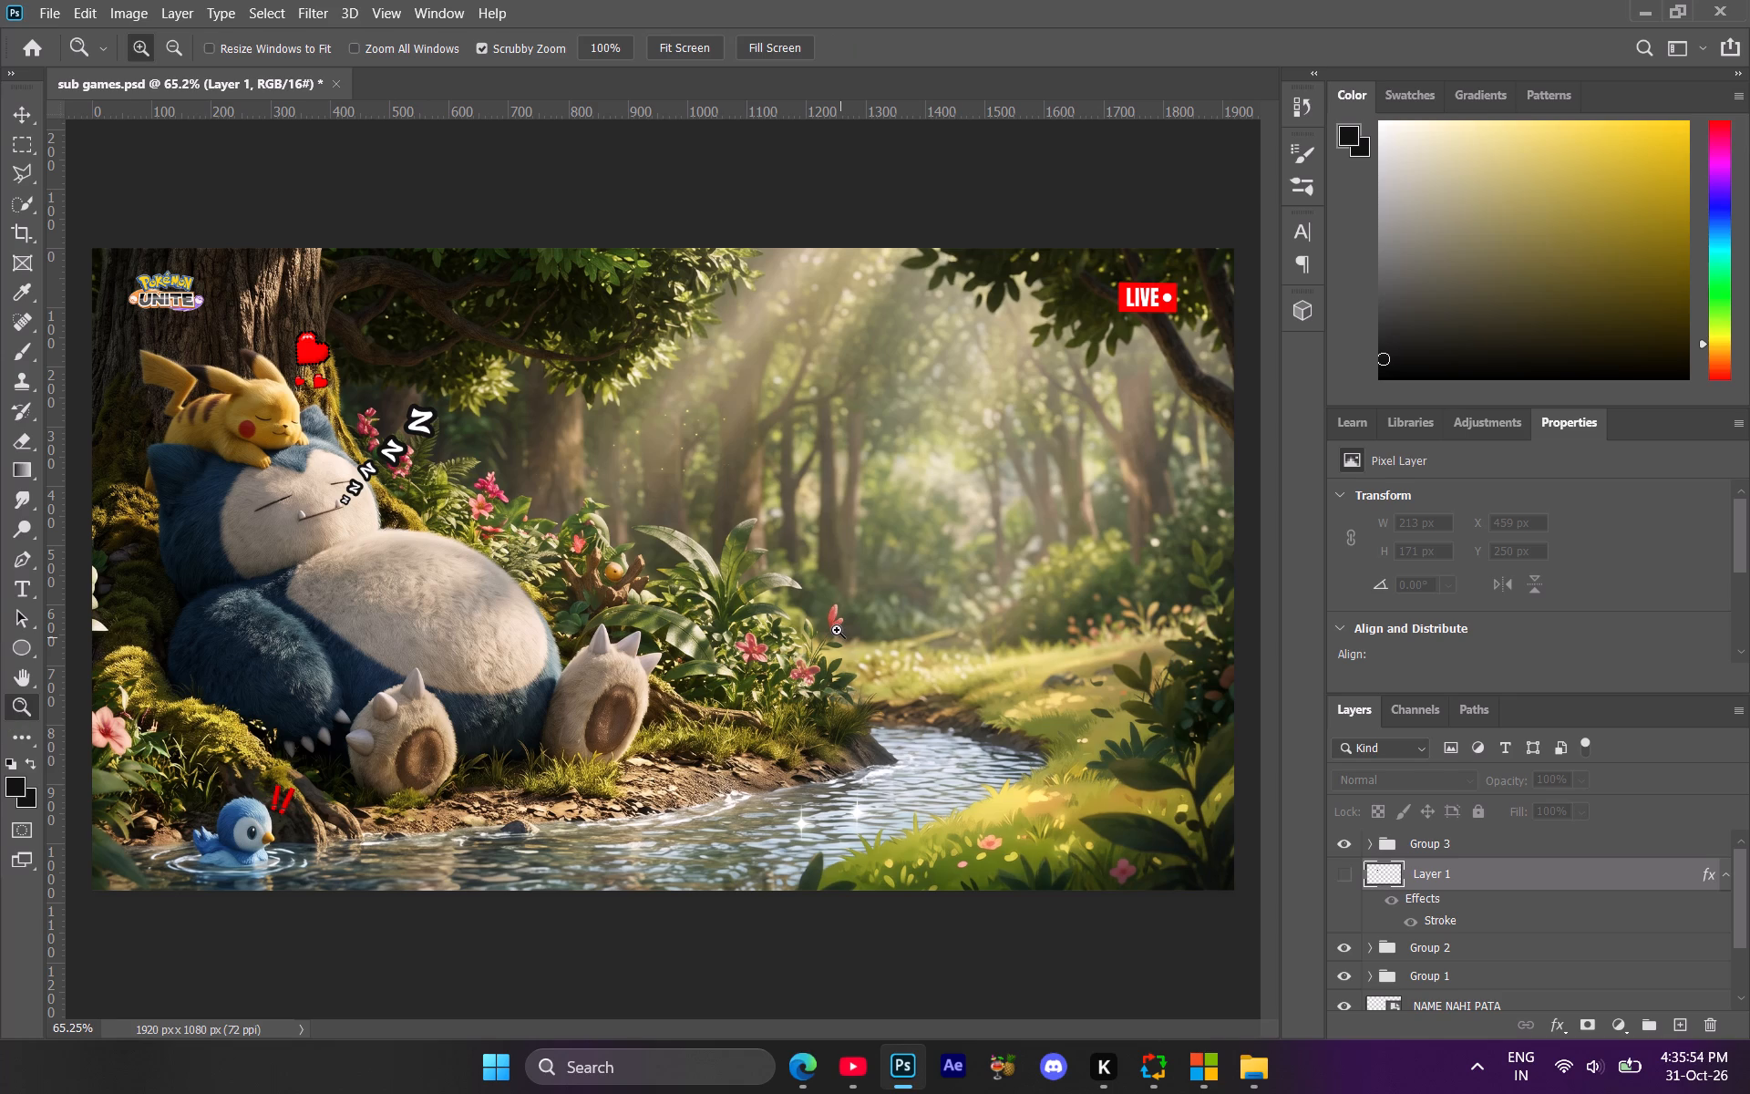
click(32, 677)
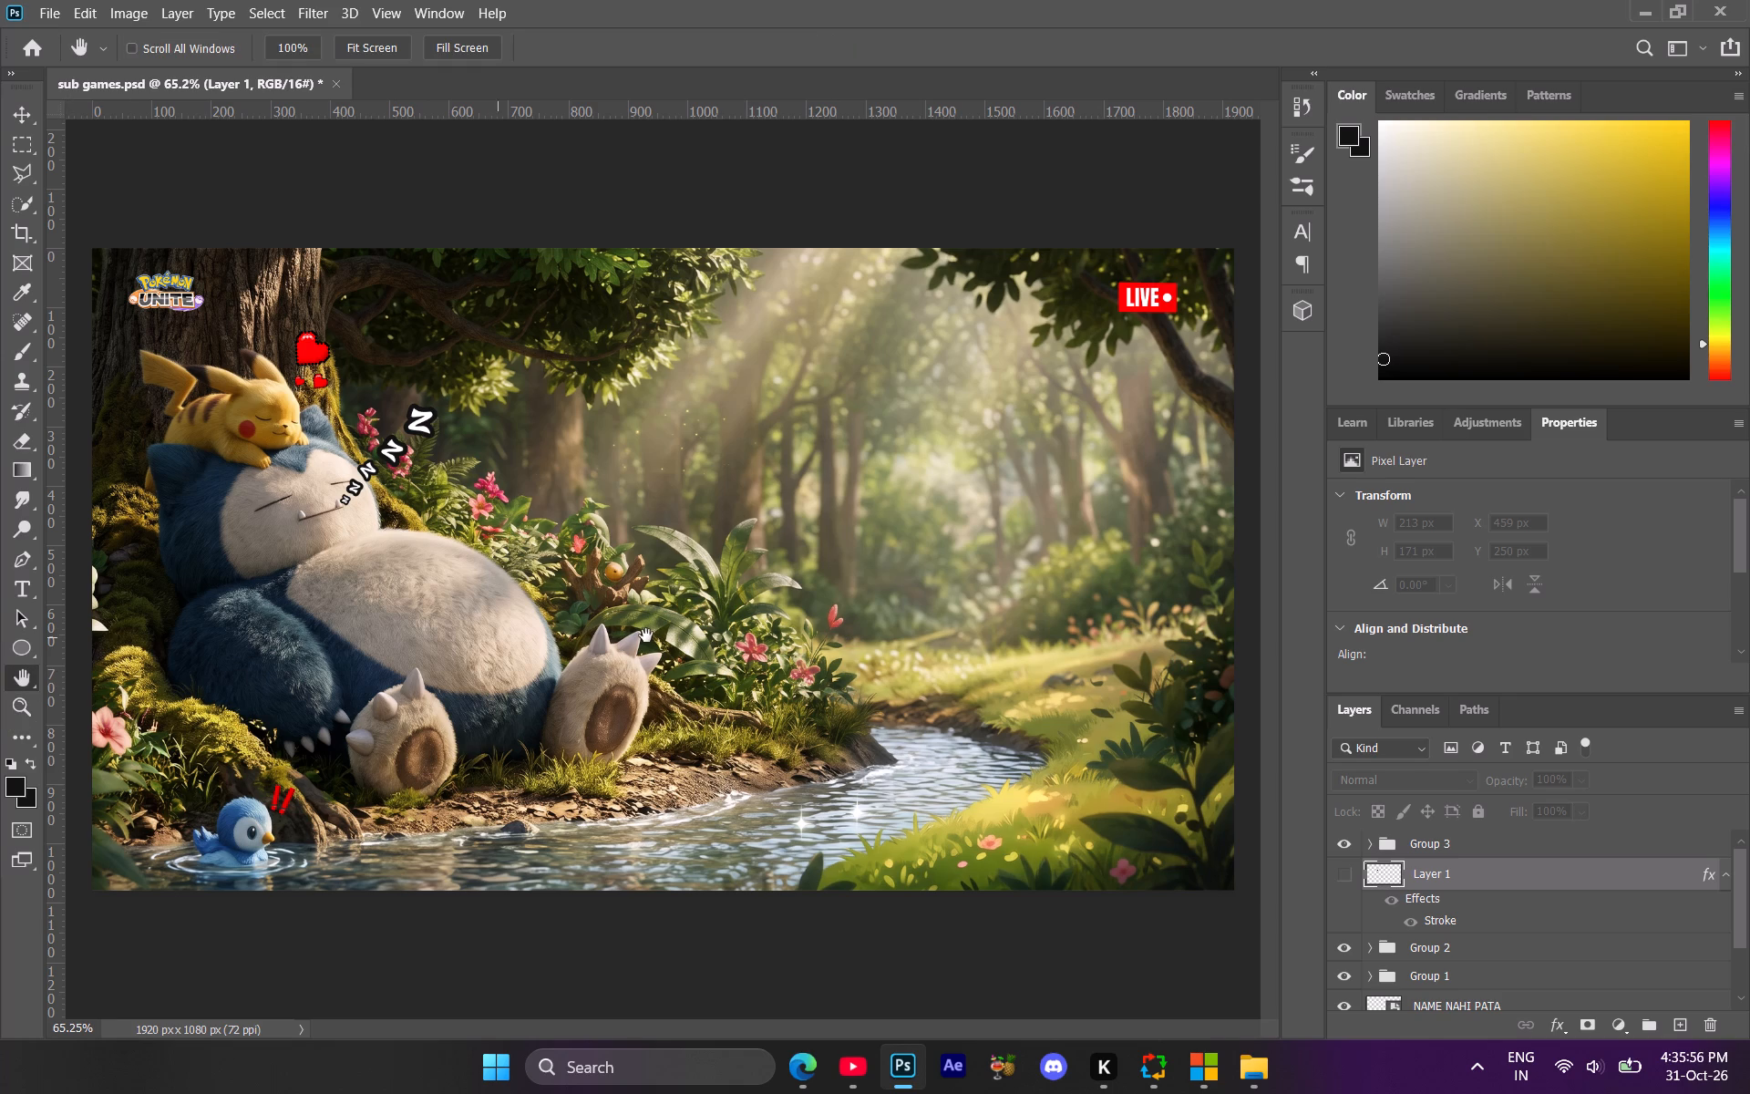
key(ctrl+s)
click(17, 591)
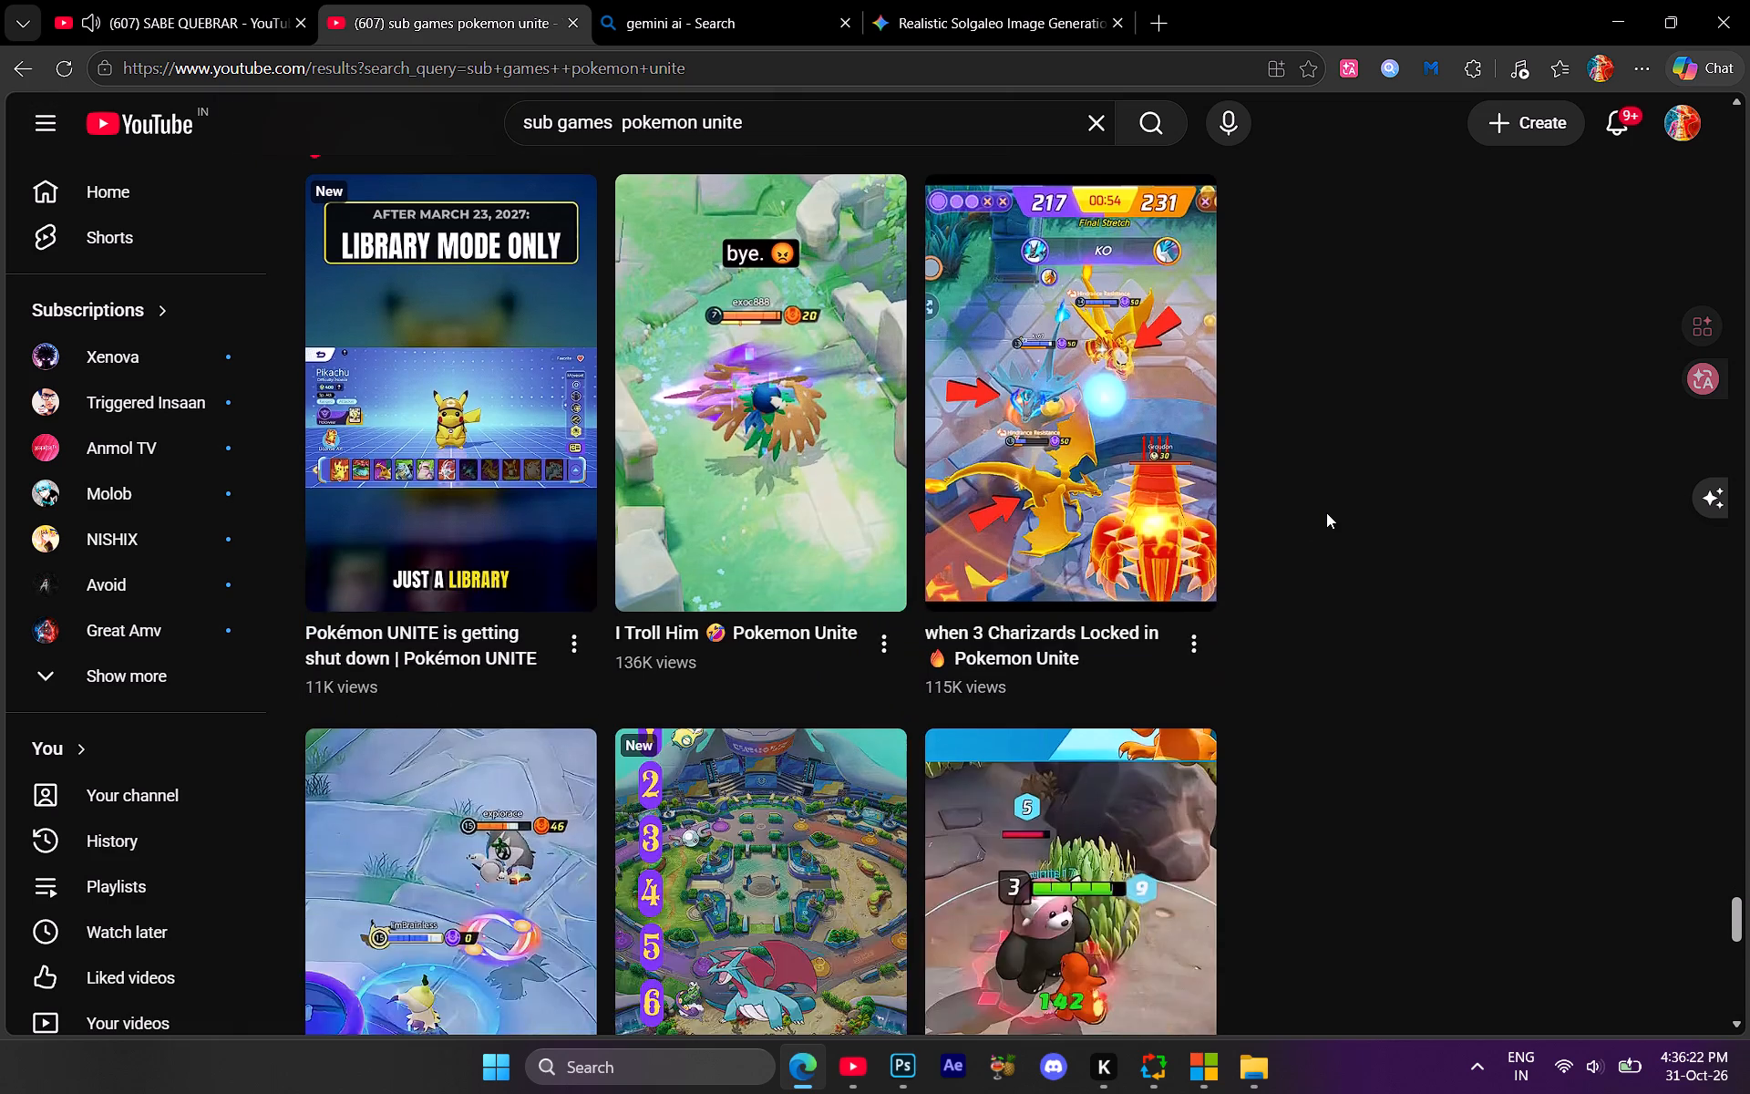
scroll(1326, 512, down, 11)
scroll(1320, 523, up, 12)
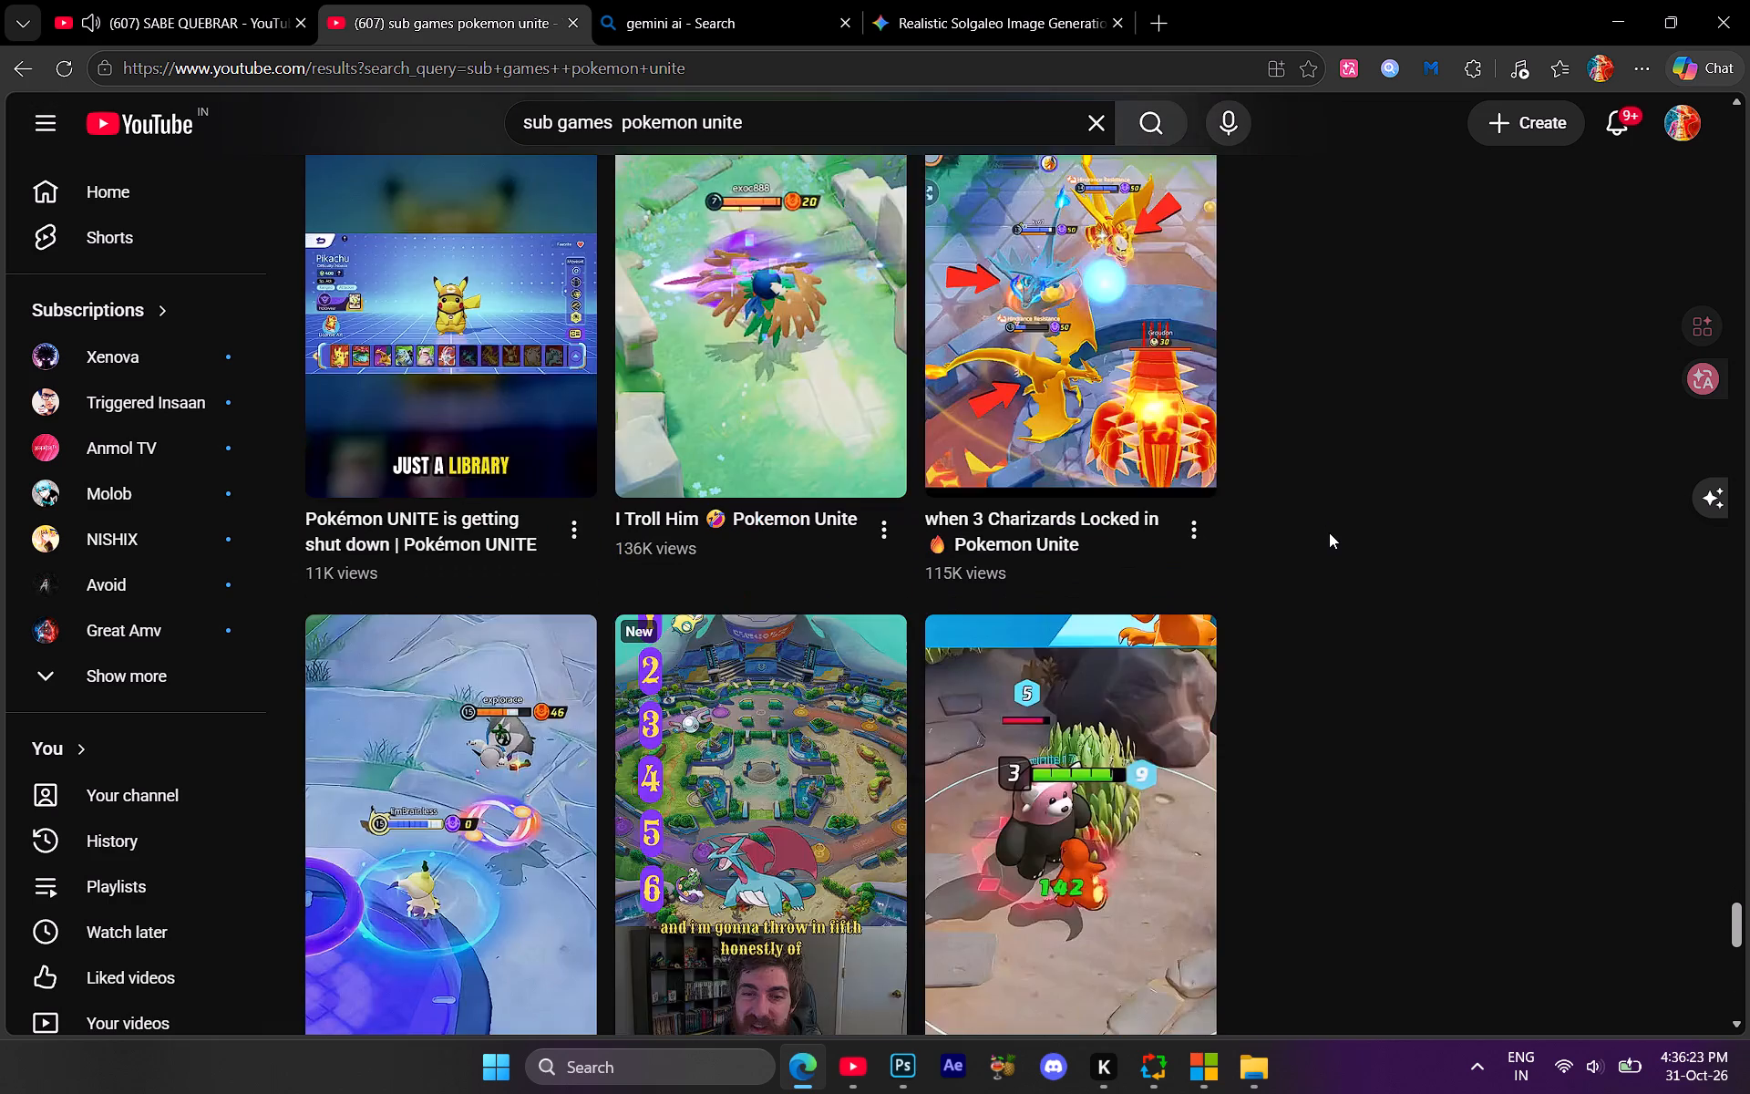
scroll(1329, 532, up, 20)
scroll(1339, 539, up, 3)
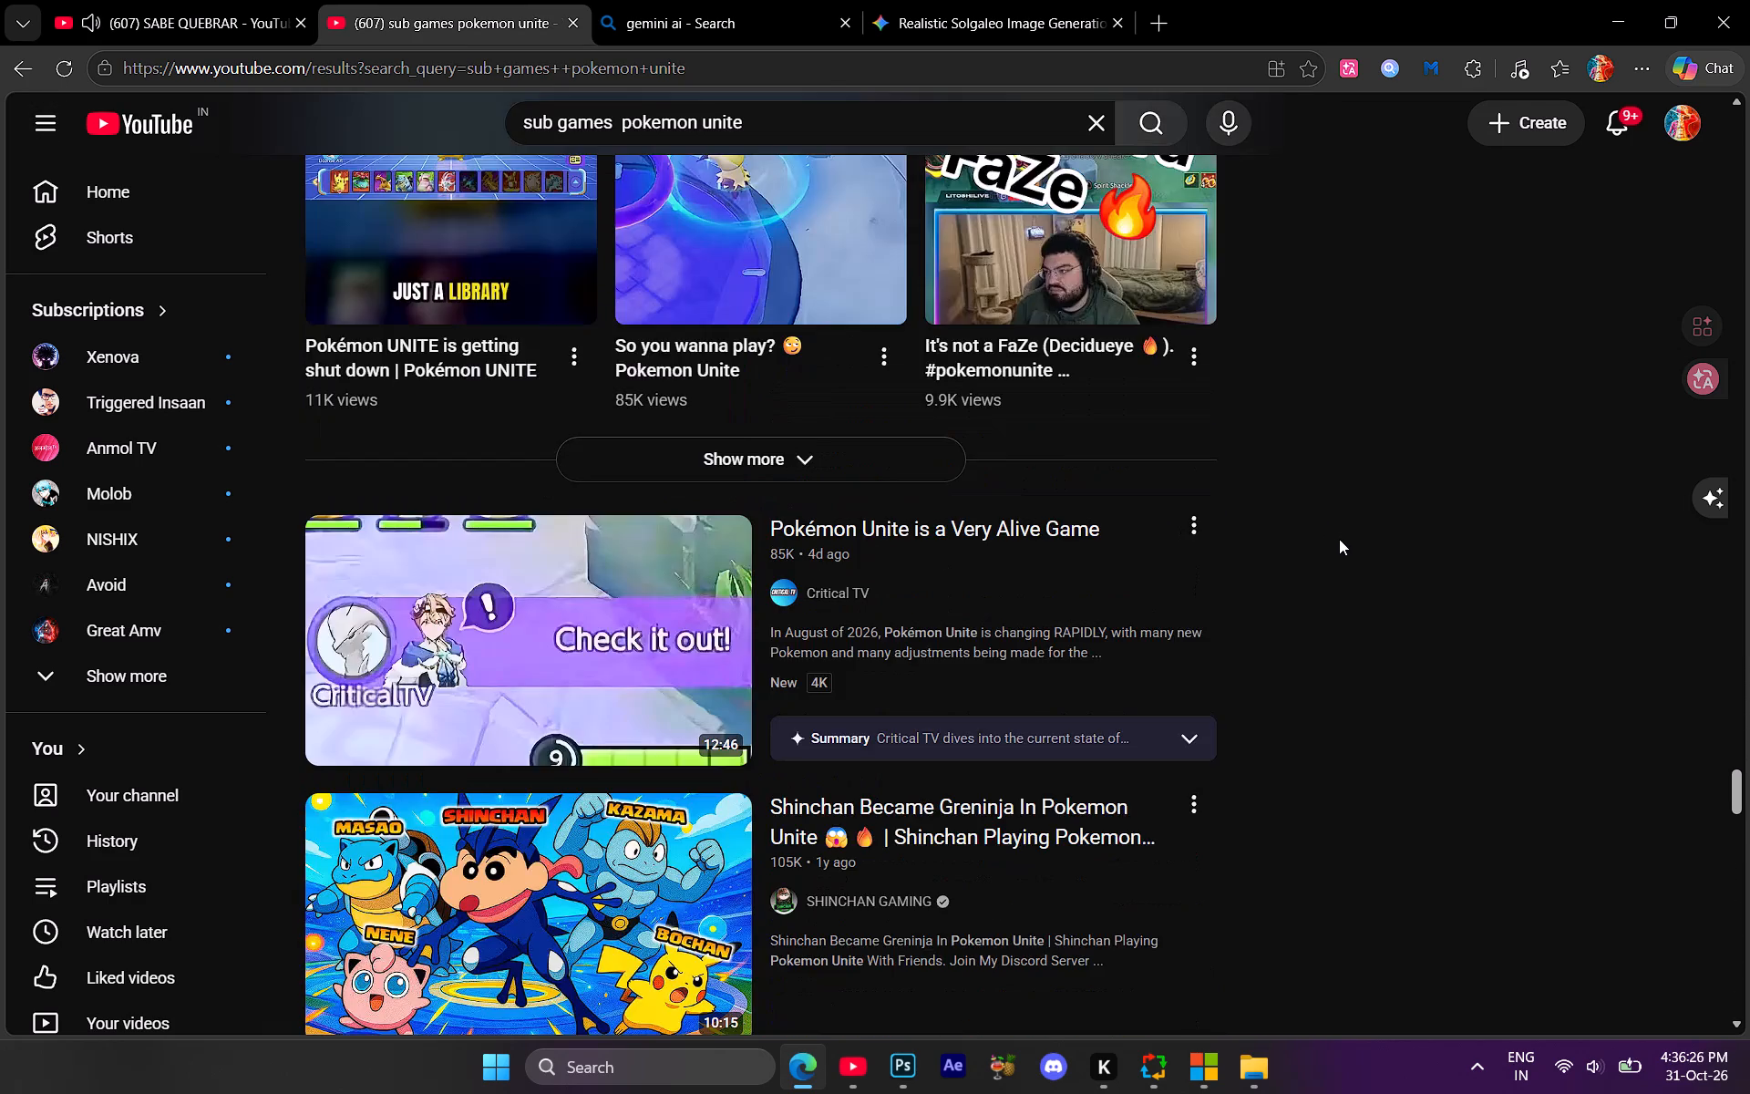
scroll(1339, 539, up, 18)
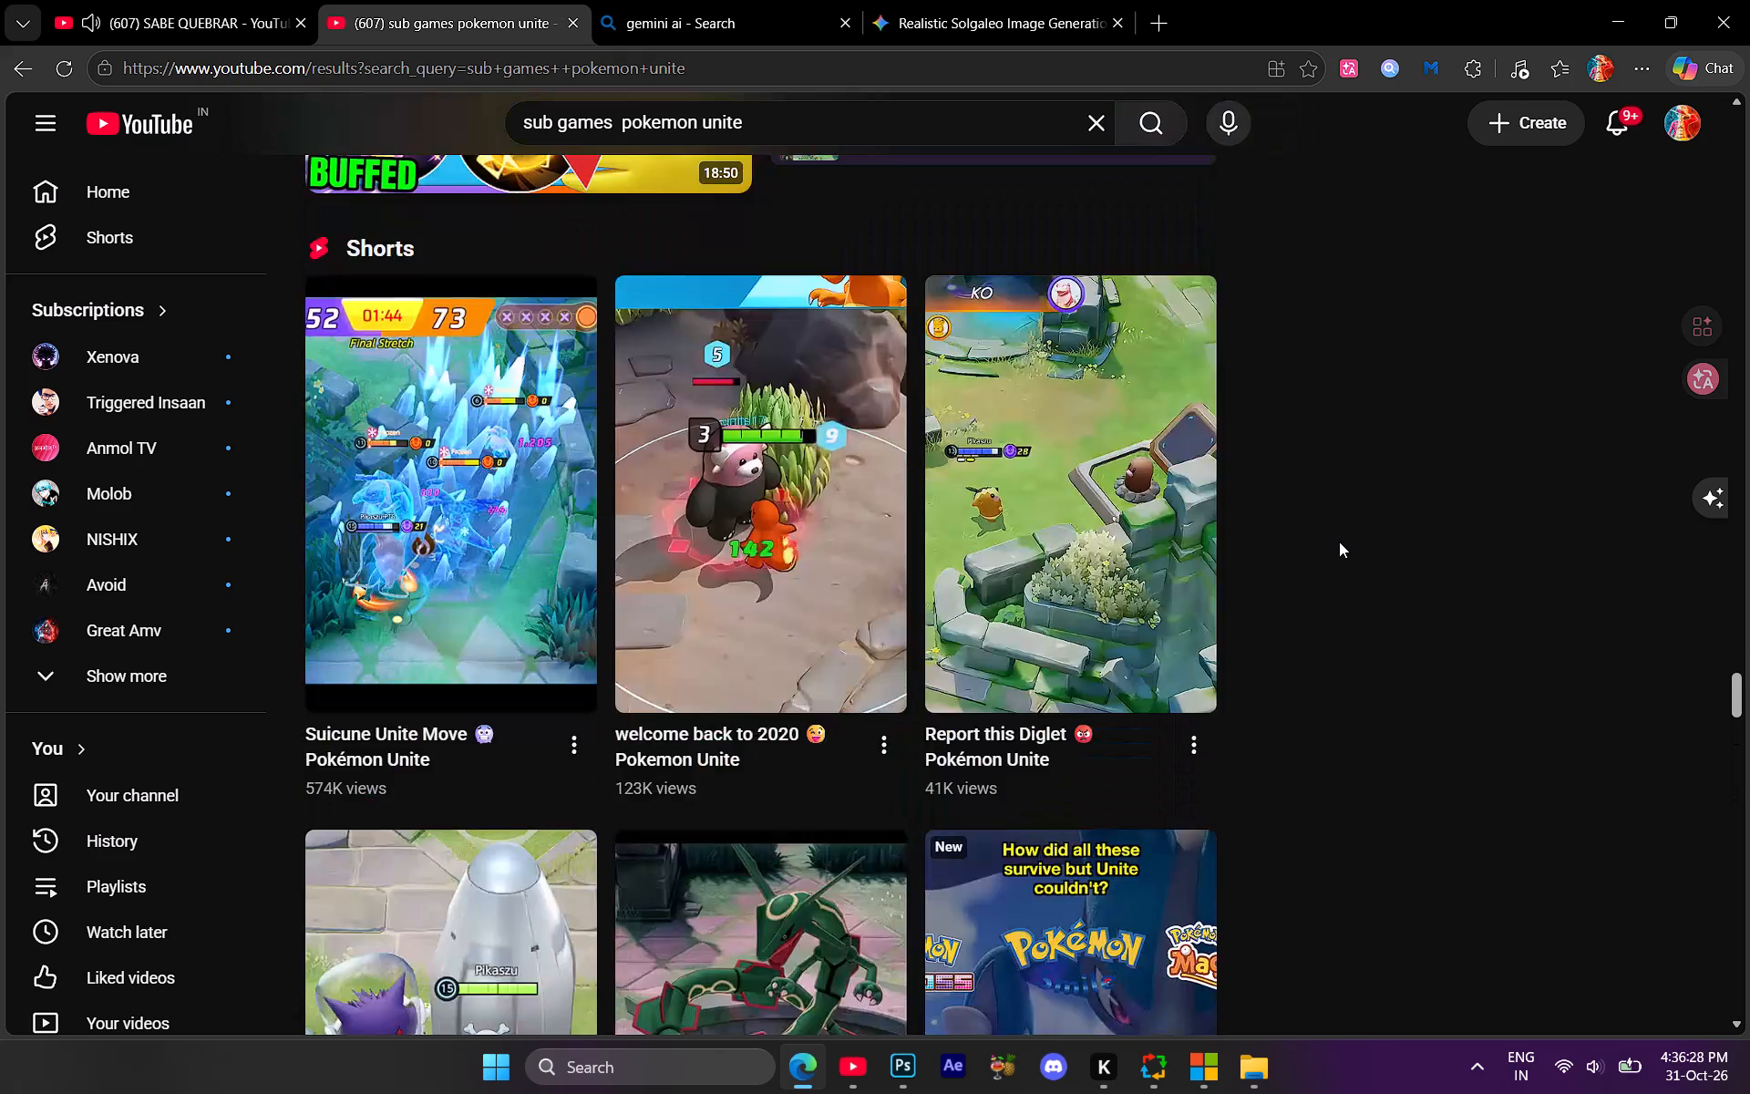
scroll(1339, 542, up, 8)
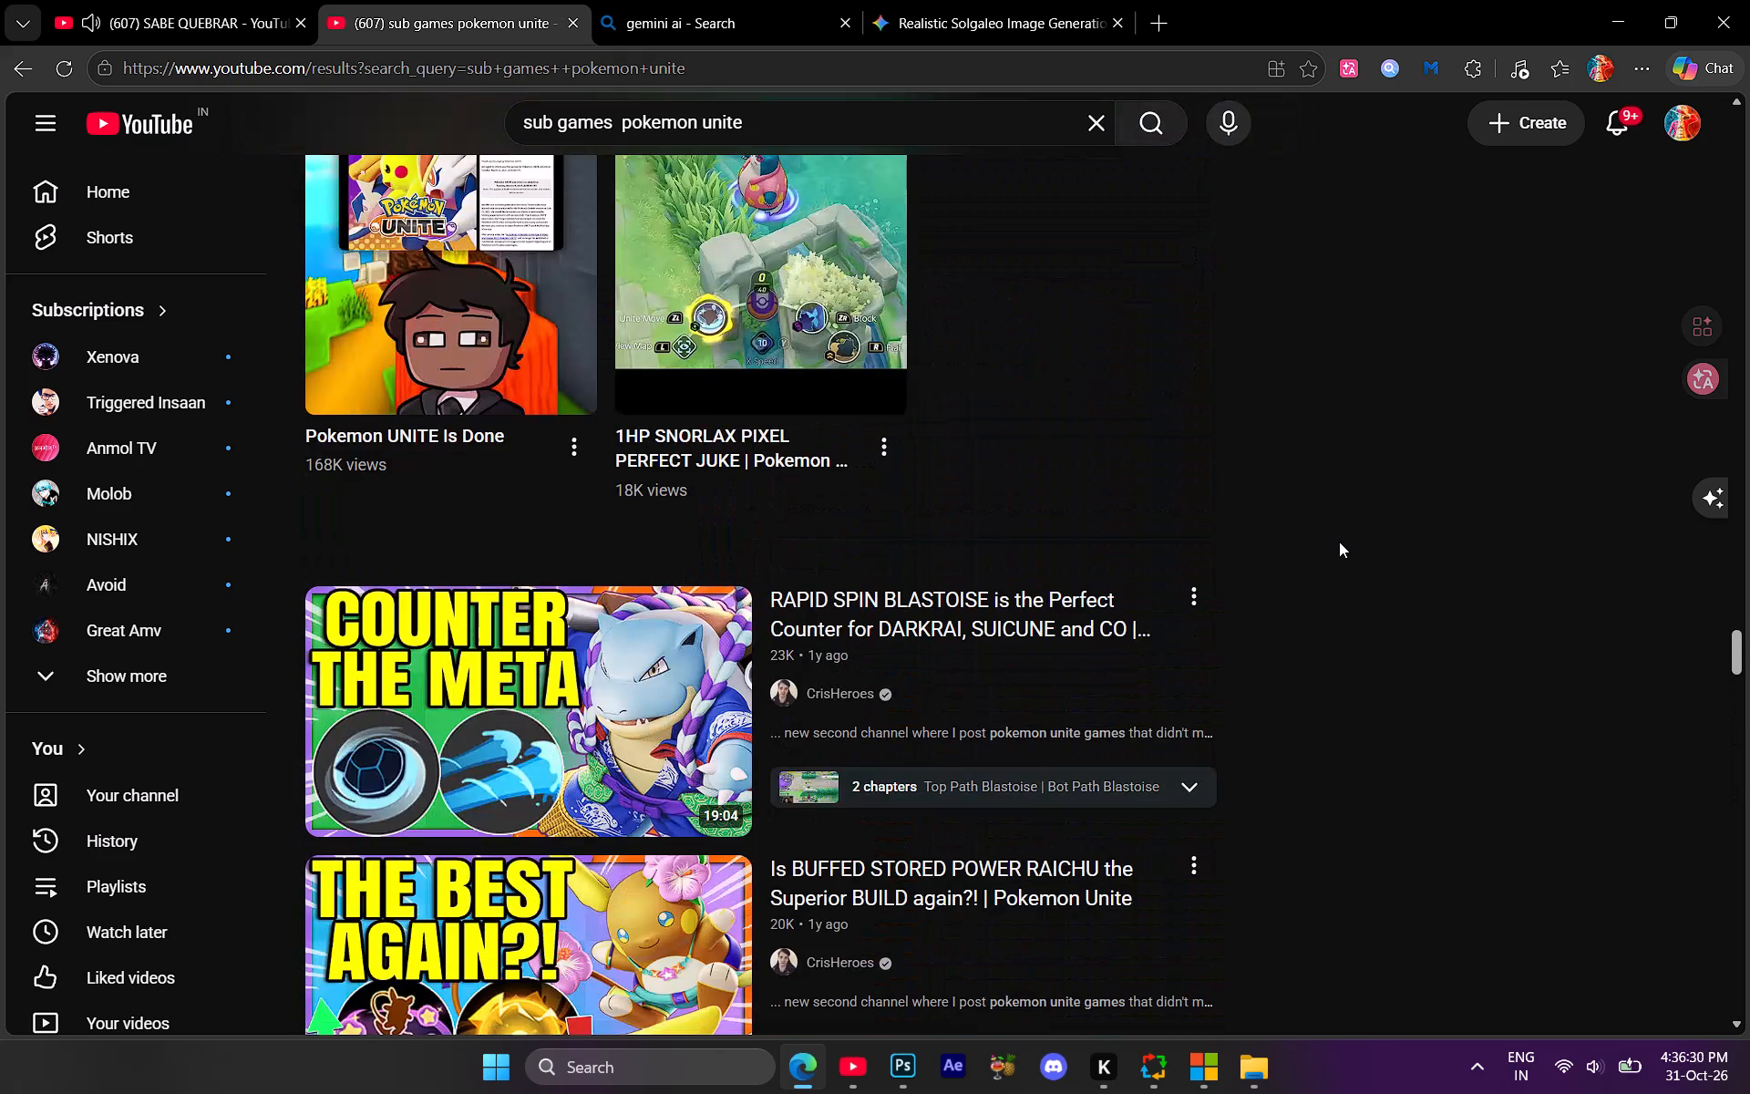
scroll(1339, 542, up, 18)
scroll(1337, 542, up, 4)
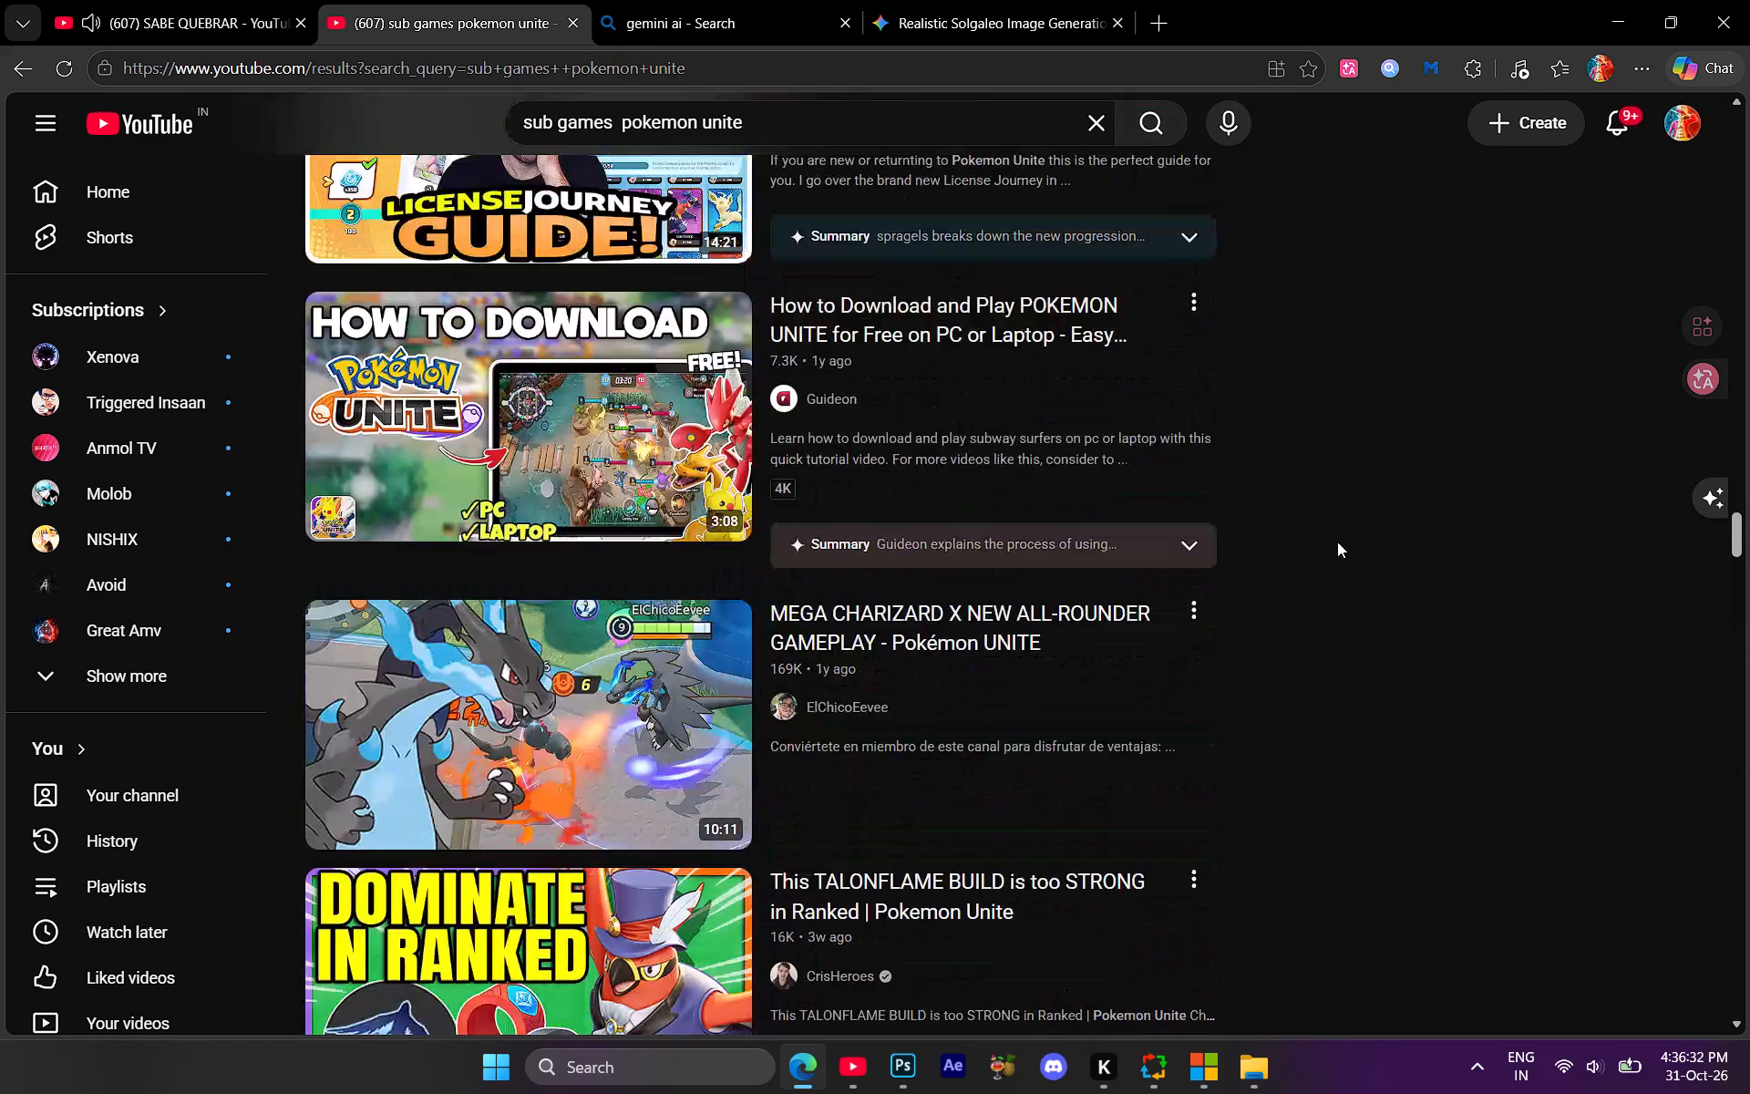
scroll(1337, 542, up, 9)
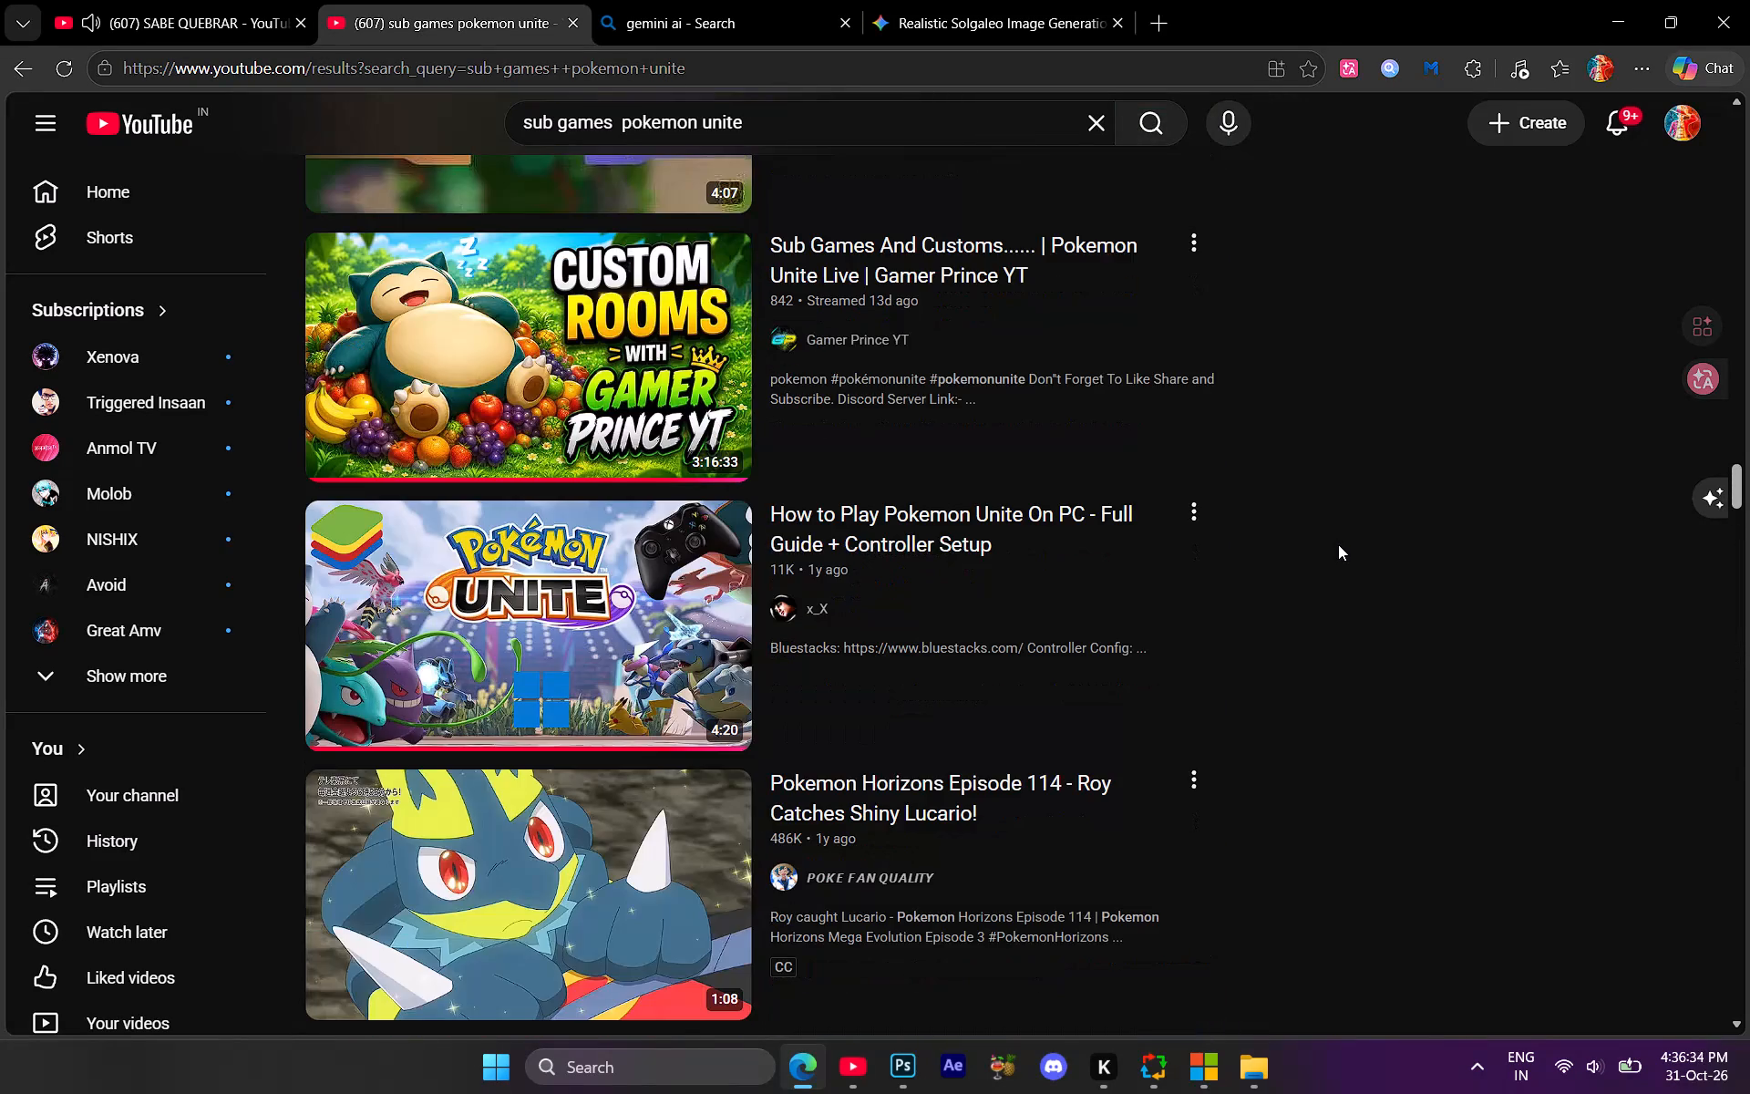
scroll(1338, 544, up, 2)
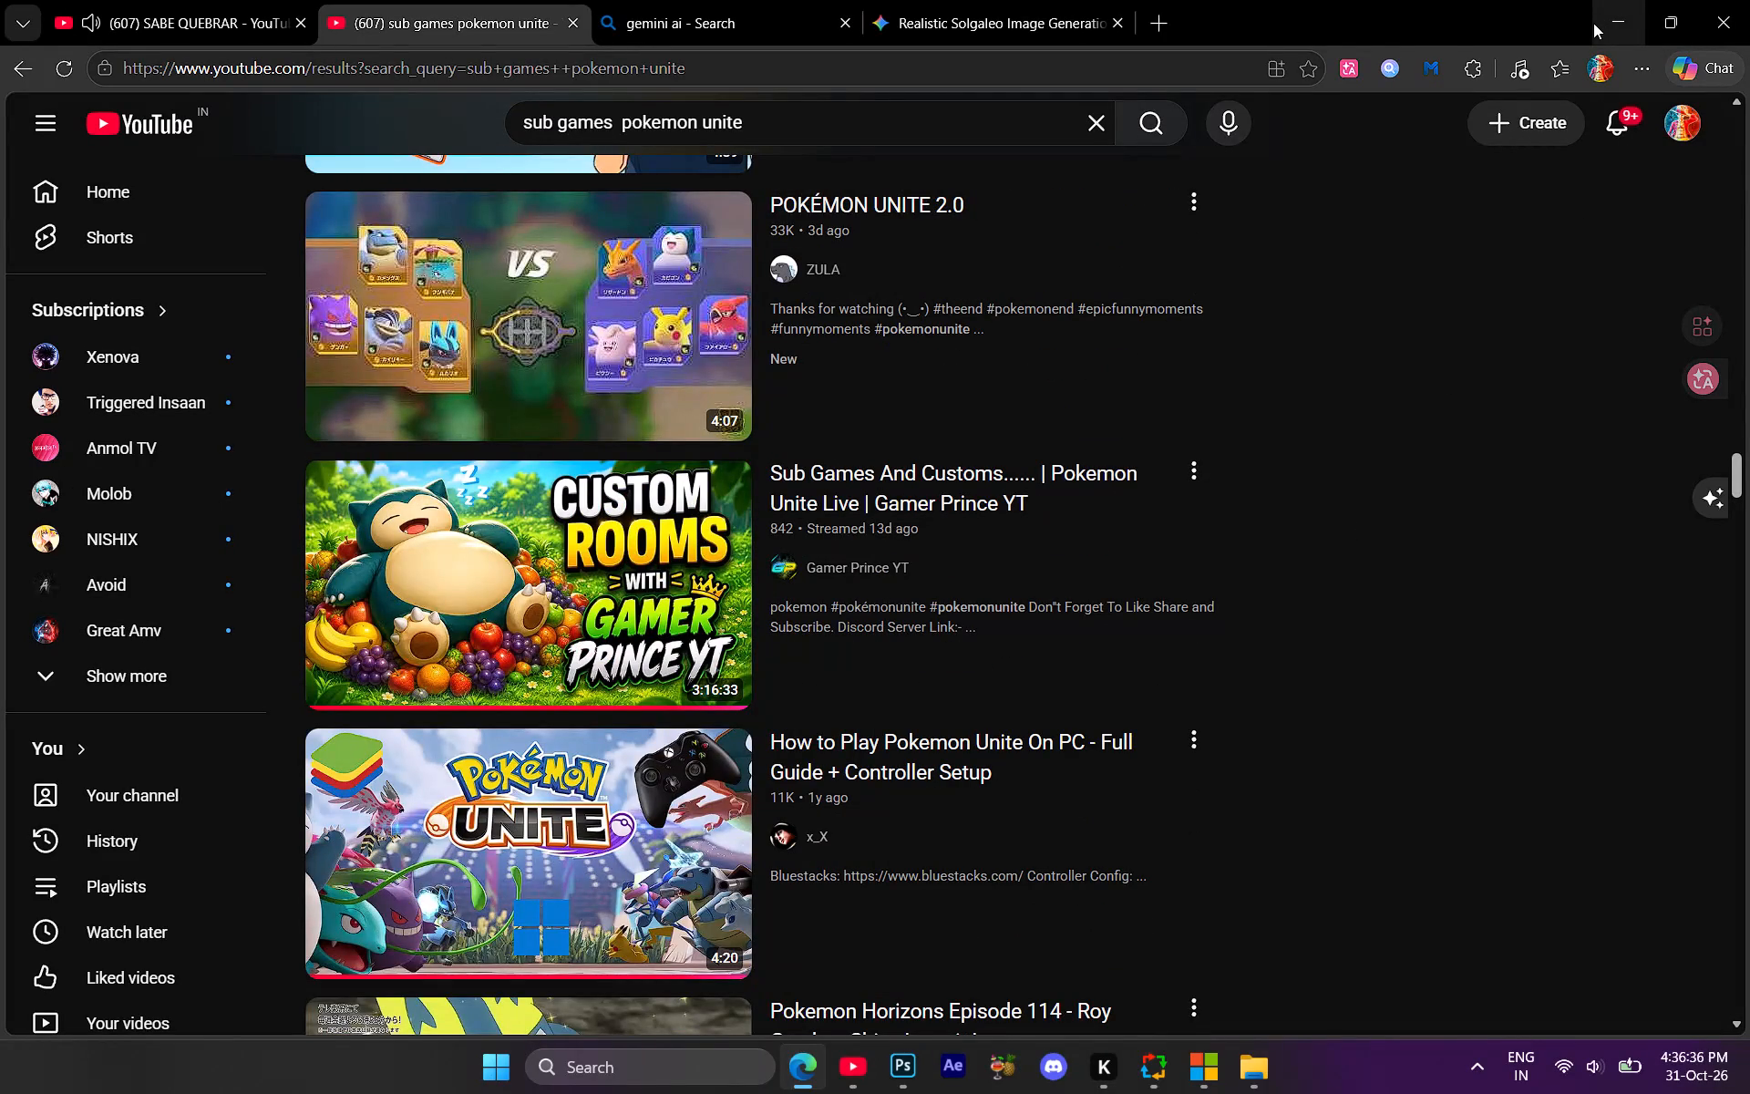
click(1614, 10)
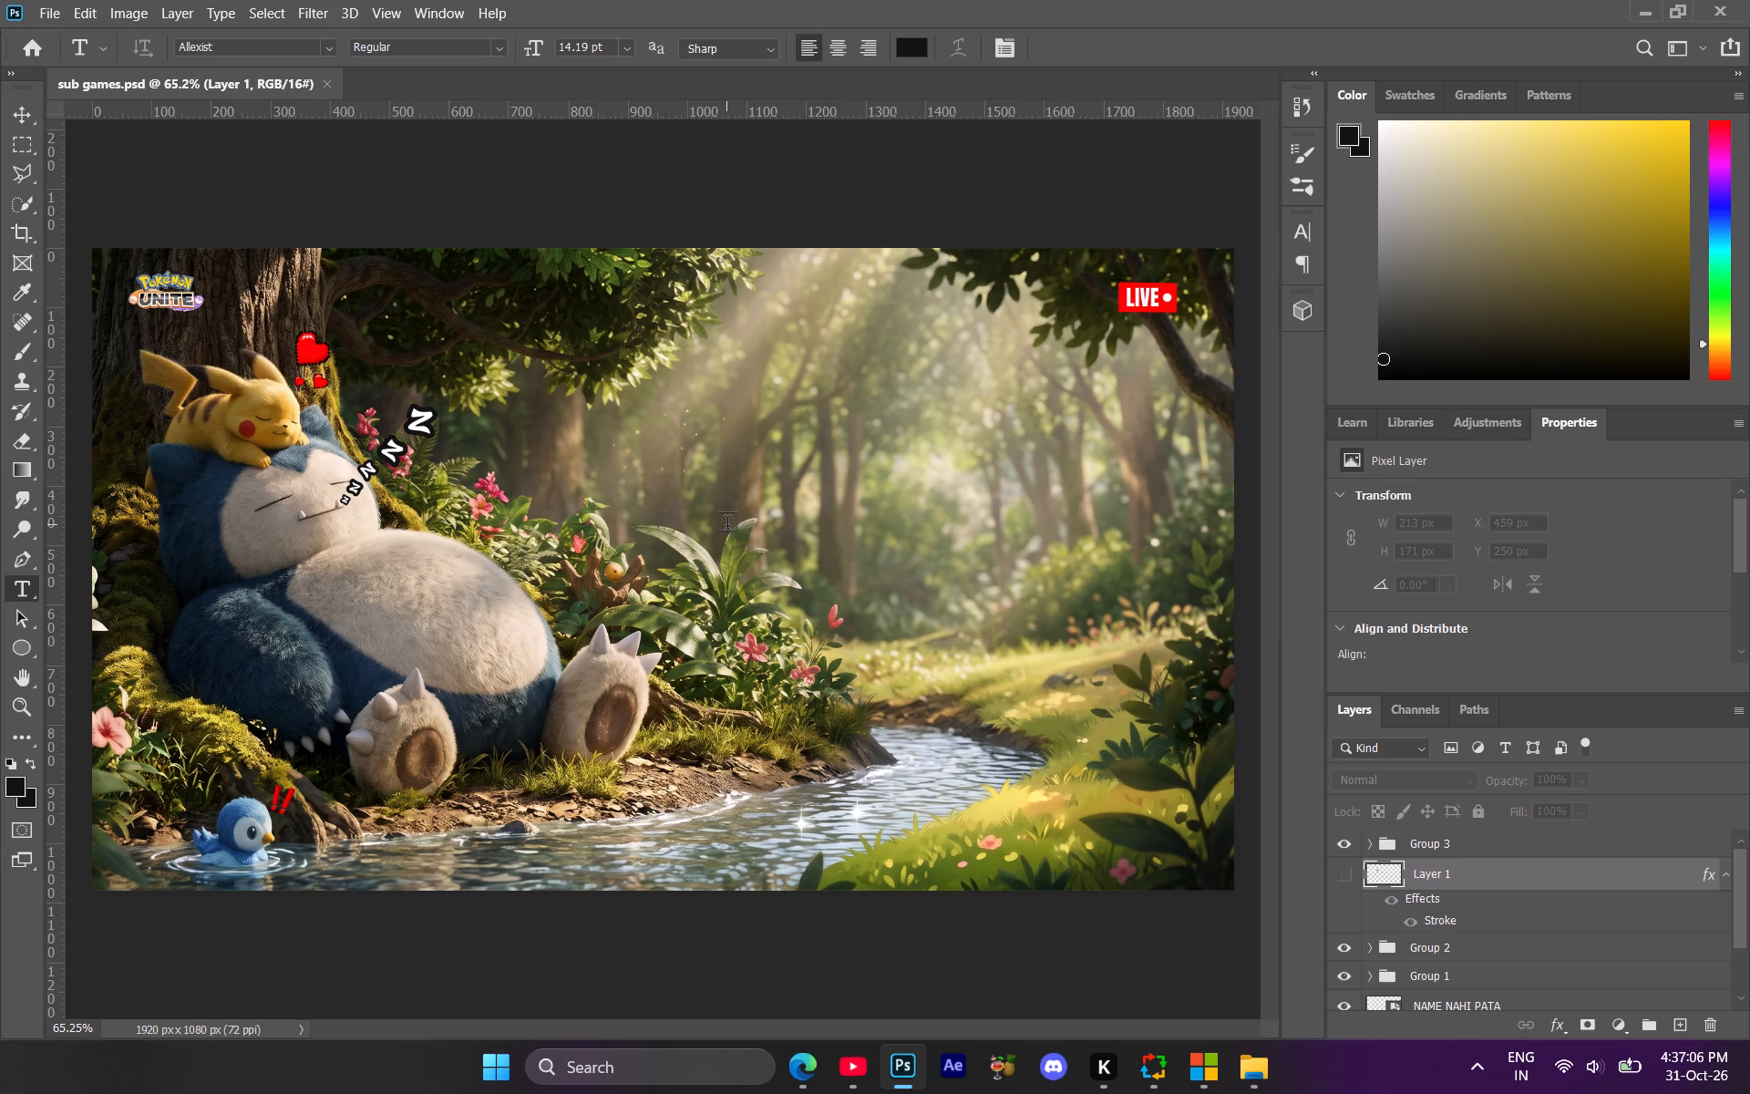
Add a text layer reading "Sub Games" in the Allexist font over the open forest area right of Snorlax.
click(727, 525)
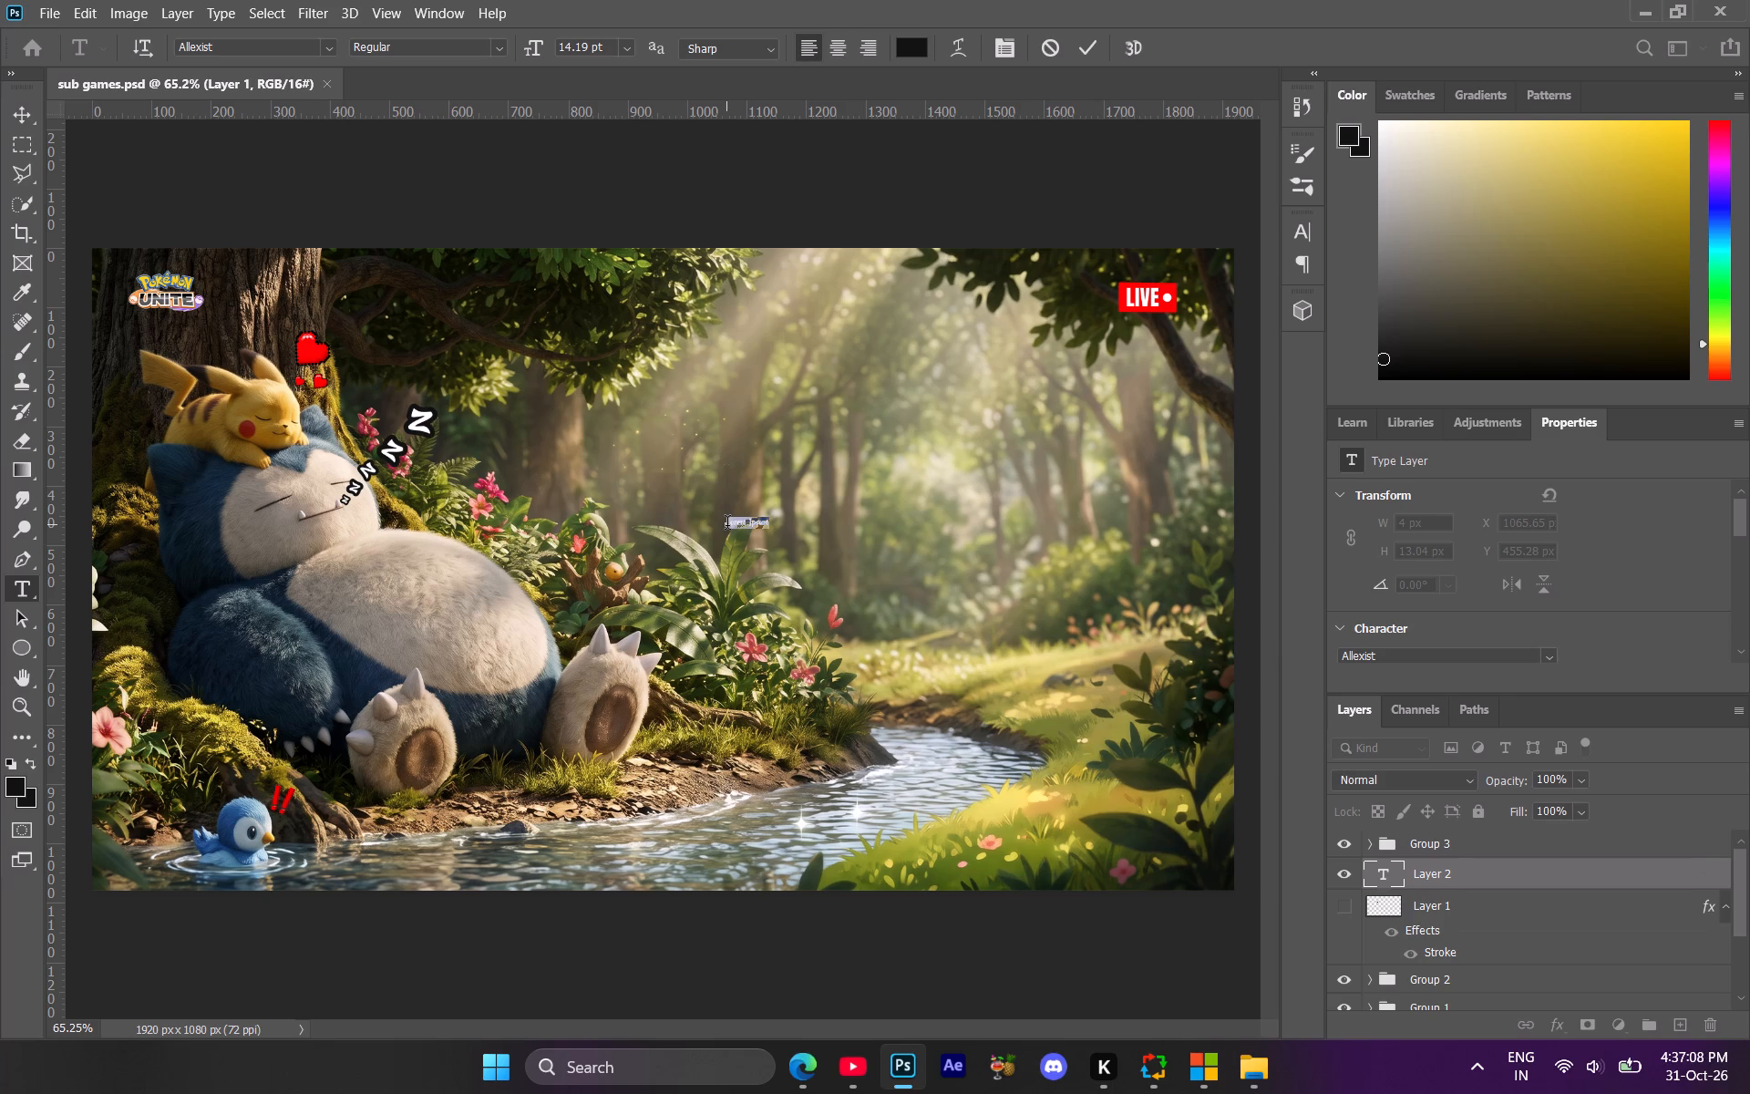
text(sub game)
key(BackSpace)
key(BackSpace)
key(BackSpace)
key(BackSpace)
key(BackSpace)
key(BackSpace)
key(BackSpace)
key(BackSpace)
key(BackSpace)
key(BackSpace)
key(BackSpace)
key(BackSpace)
key(BackSpace)
key(BackSpace)
key(BackSpace)
key(BackSpace)
key(BackSpace)
key(BackSpace)
text(Sub)
key(space)
text(Games)
click(1486, 872)
Move the Sub Games text layer above Group 3 in the layer order.
drag(1477, 873, 1469, 845)
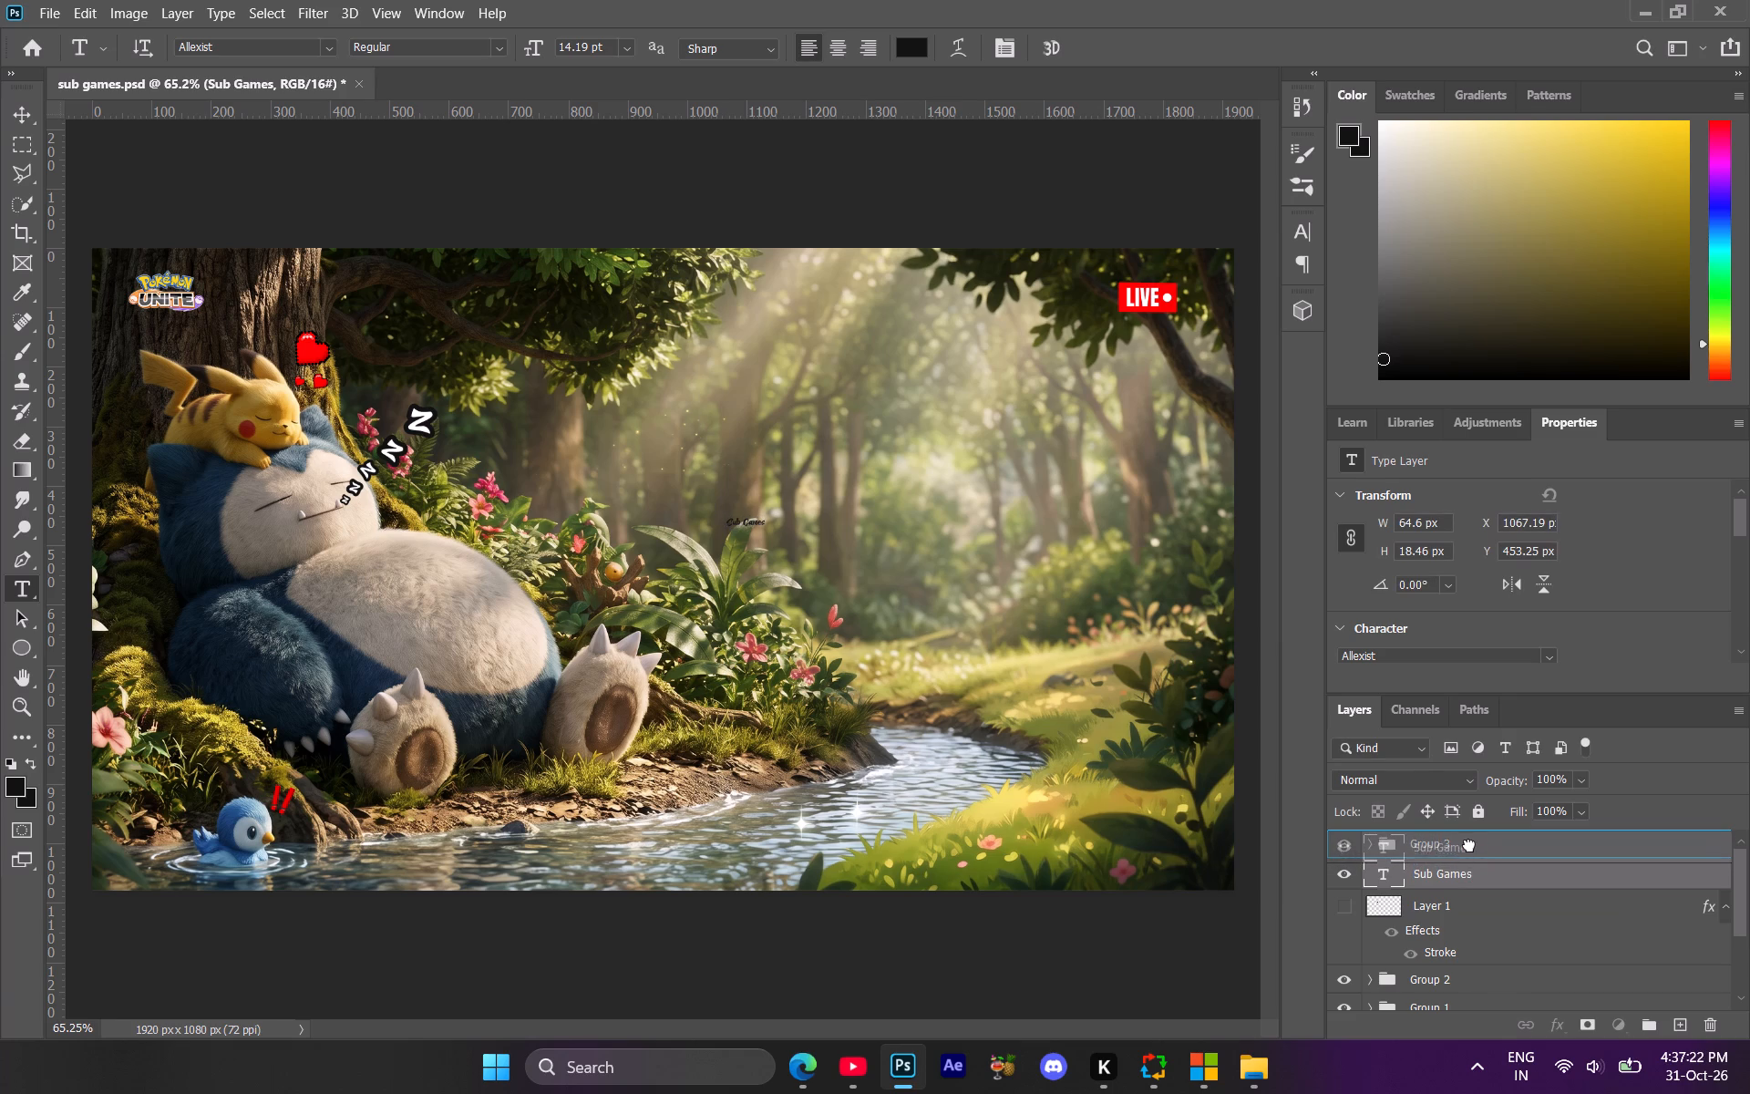
drag(1469, 845, 1469, 834)
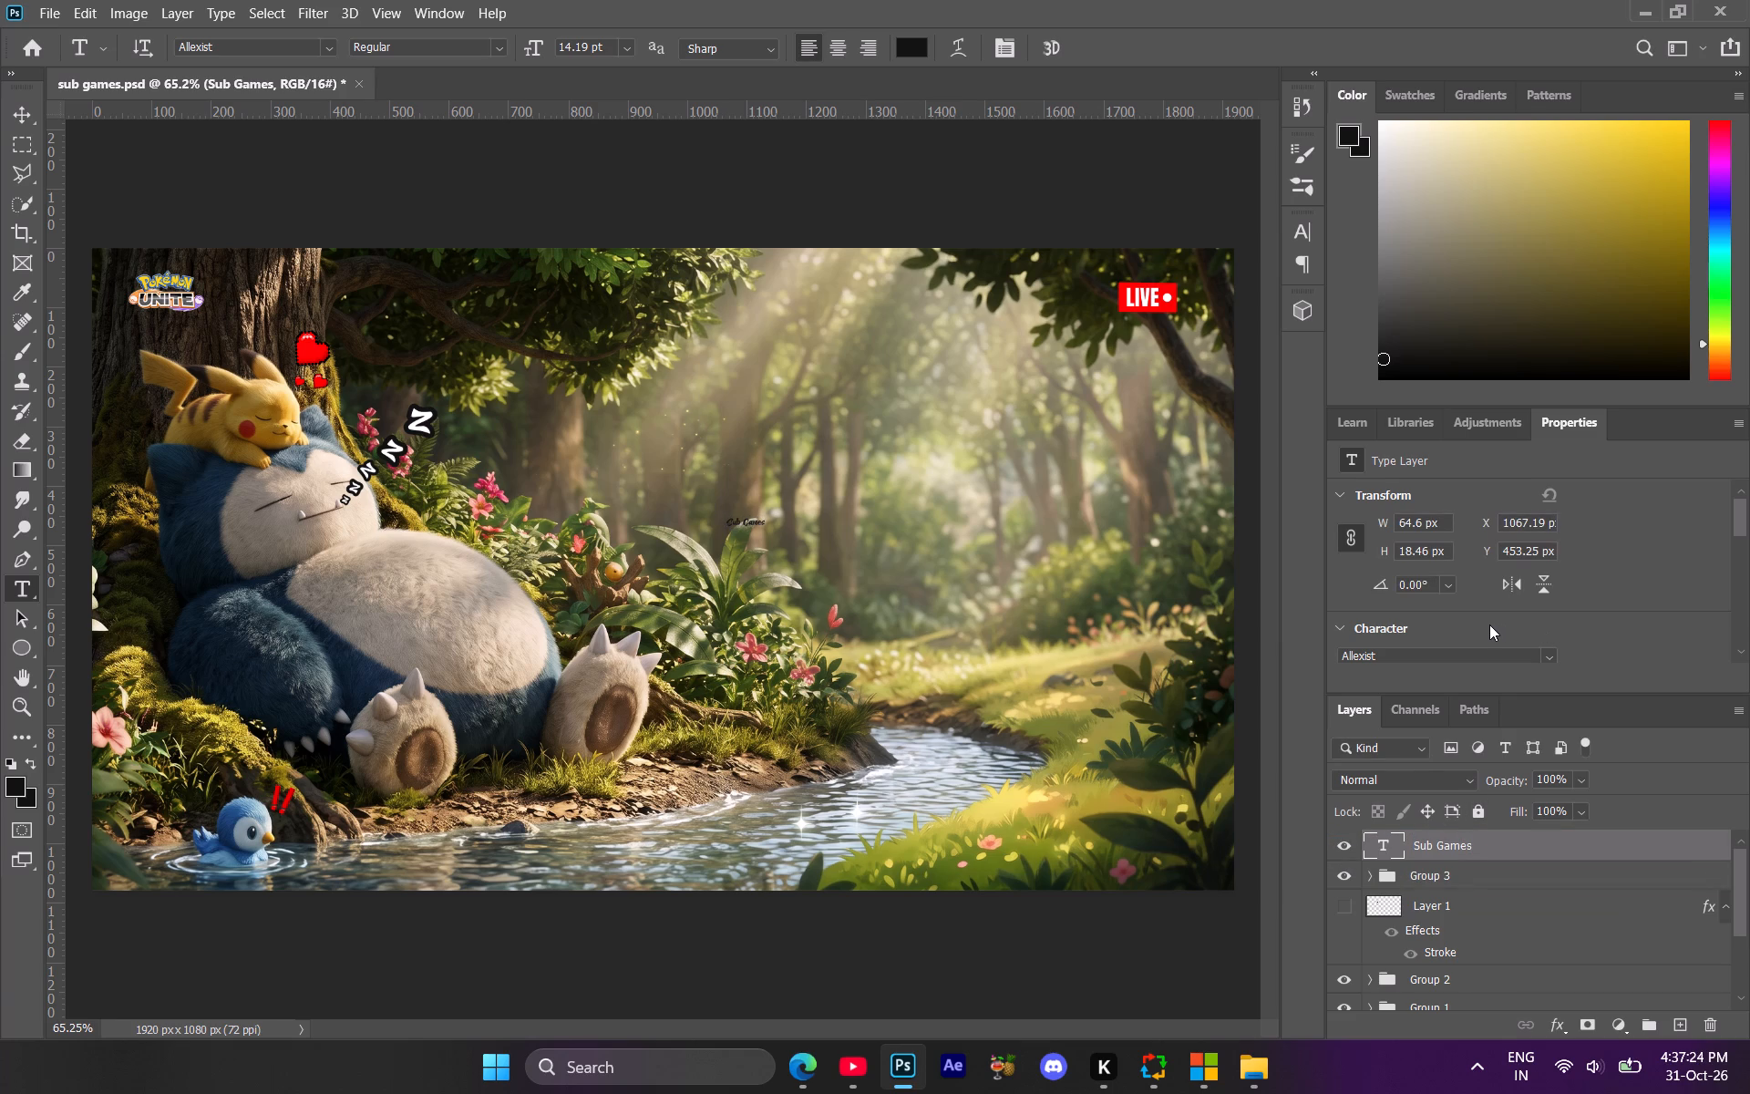
Scale the Sub Games text up to about 817% across the forest background.
key(ctrl+t)
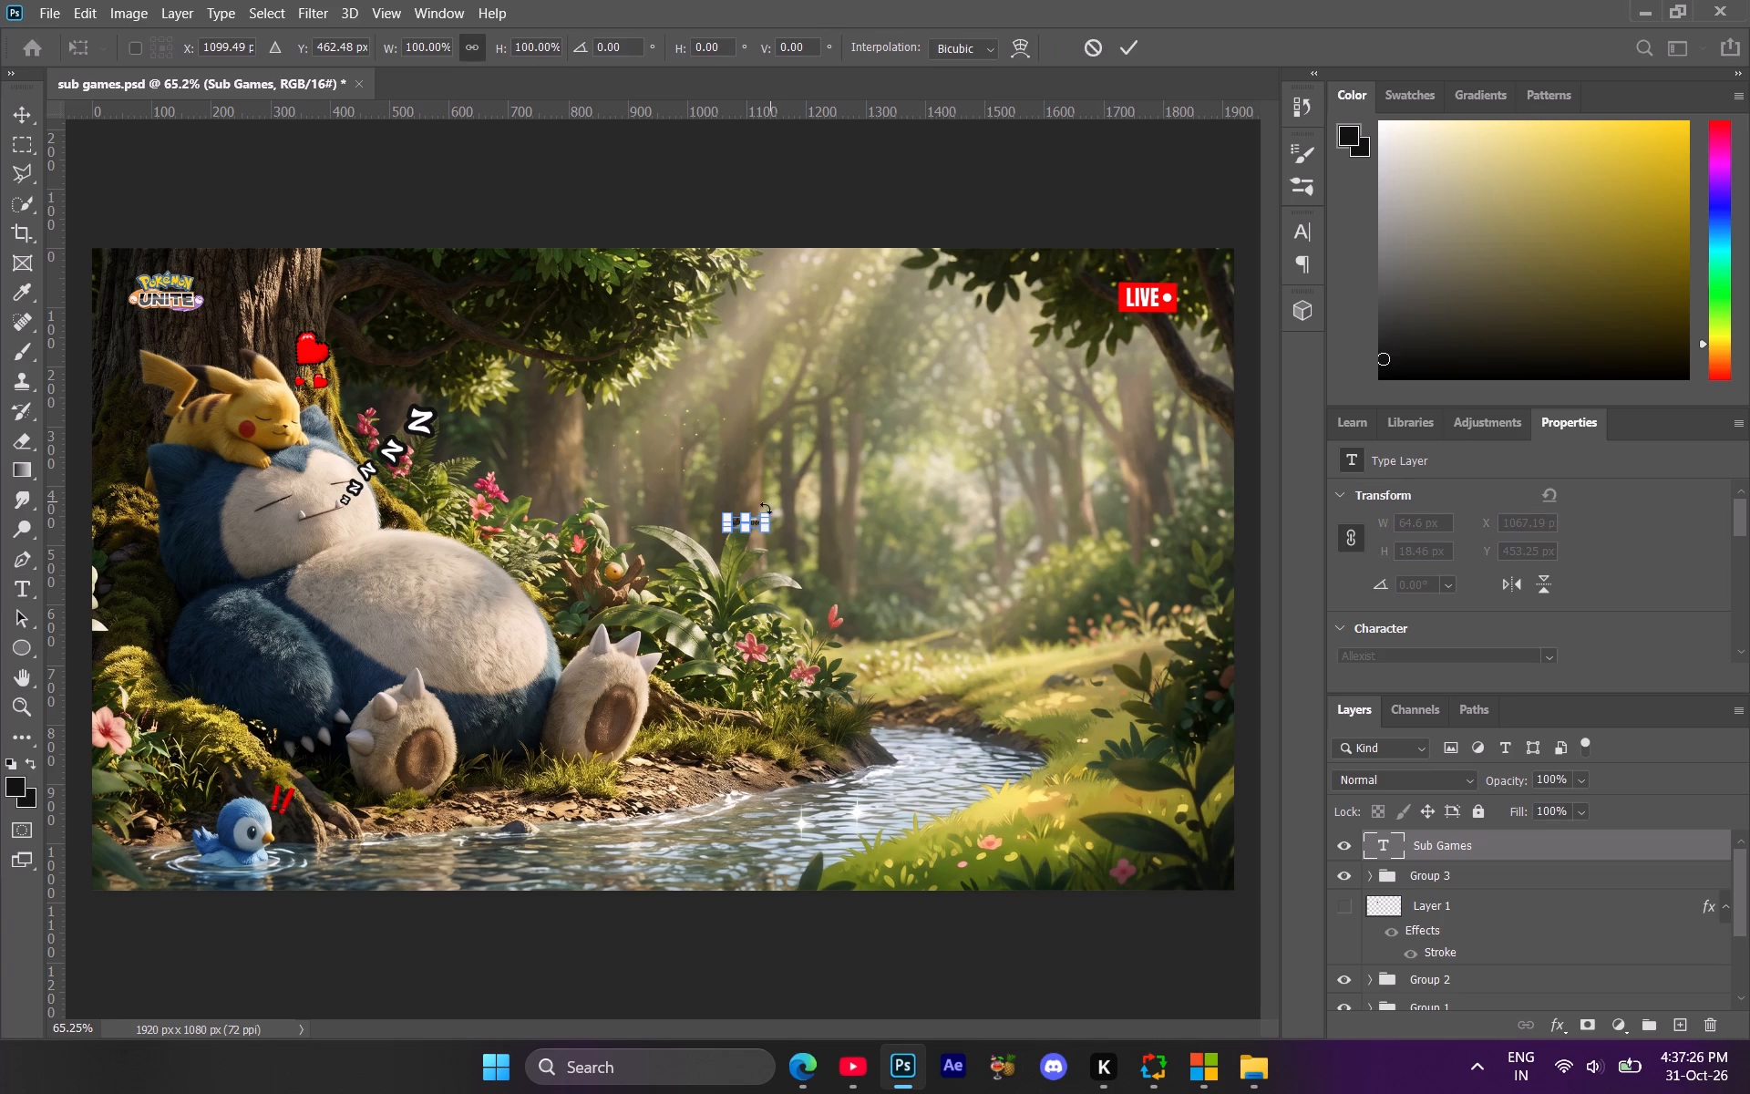
drag(766, 513, 1054, 443)
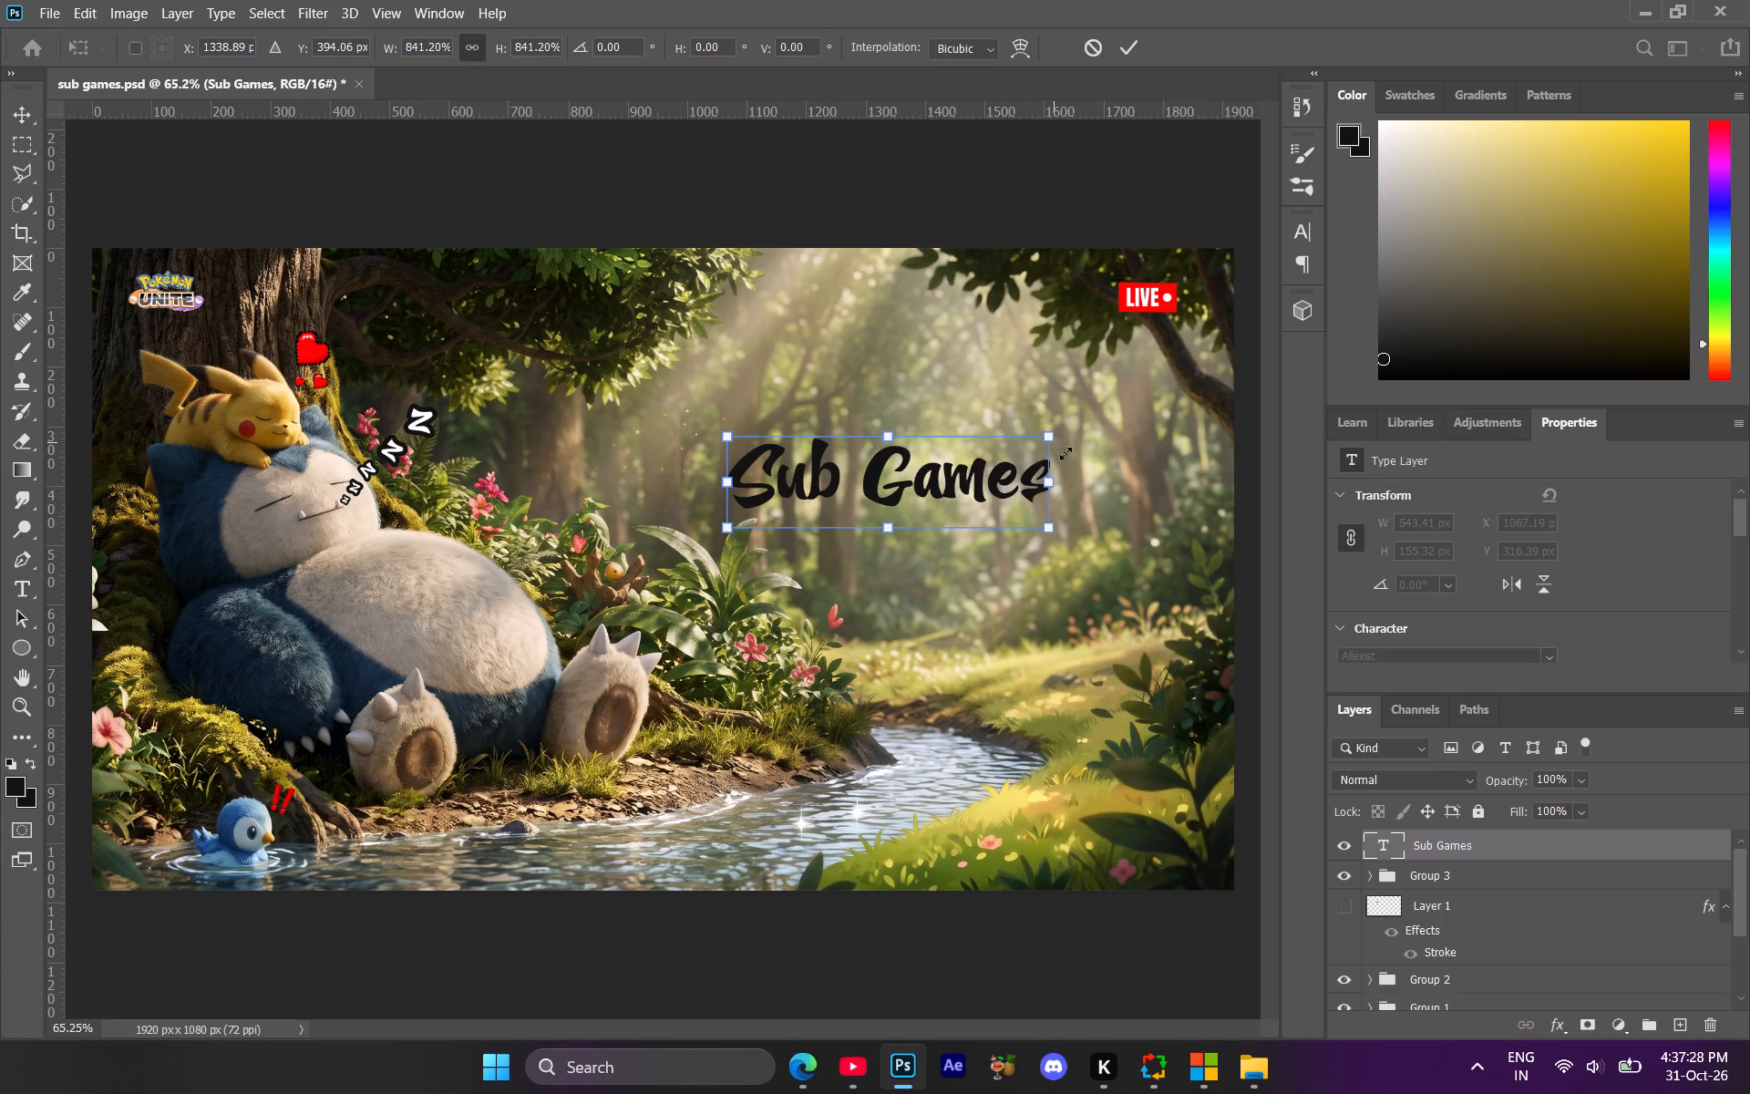
drag(1055, 478, 1045, 478)
click(1434, 838)
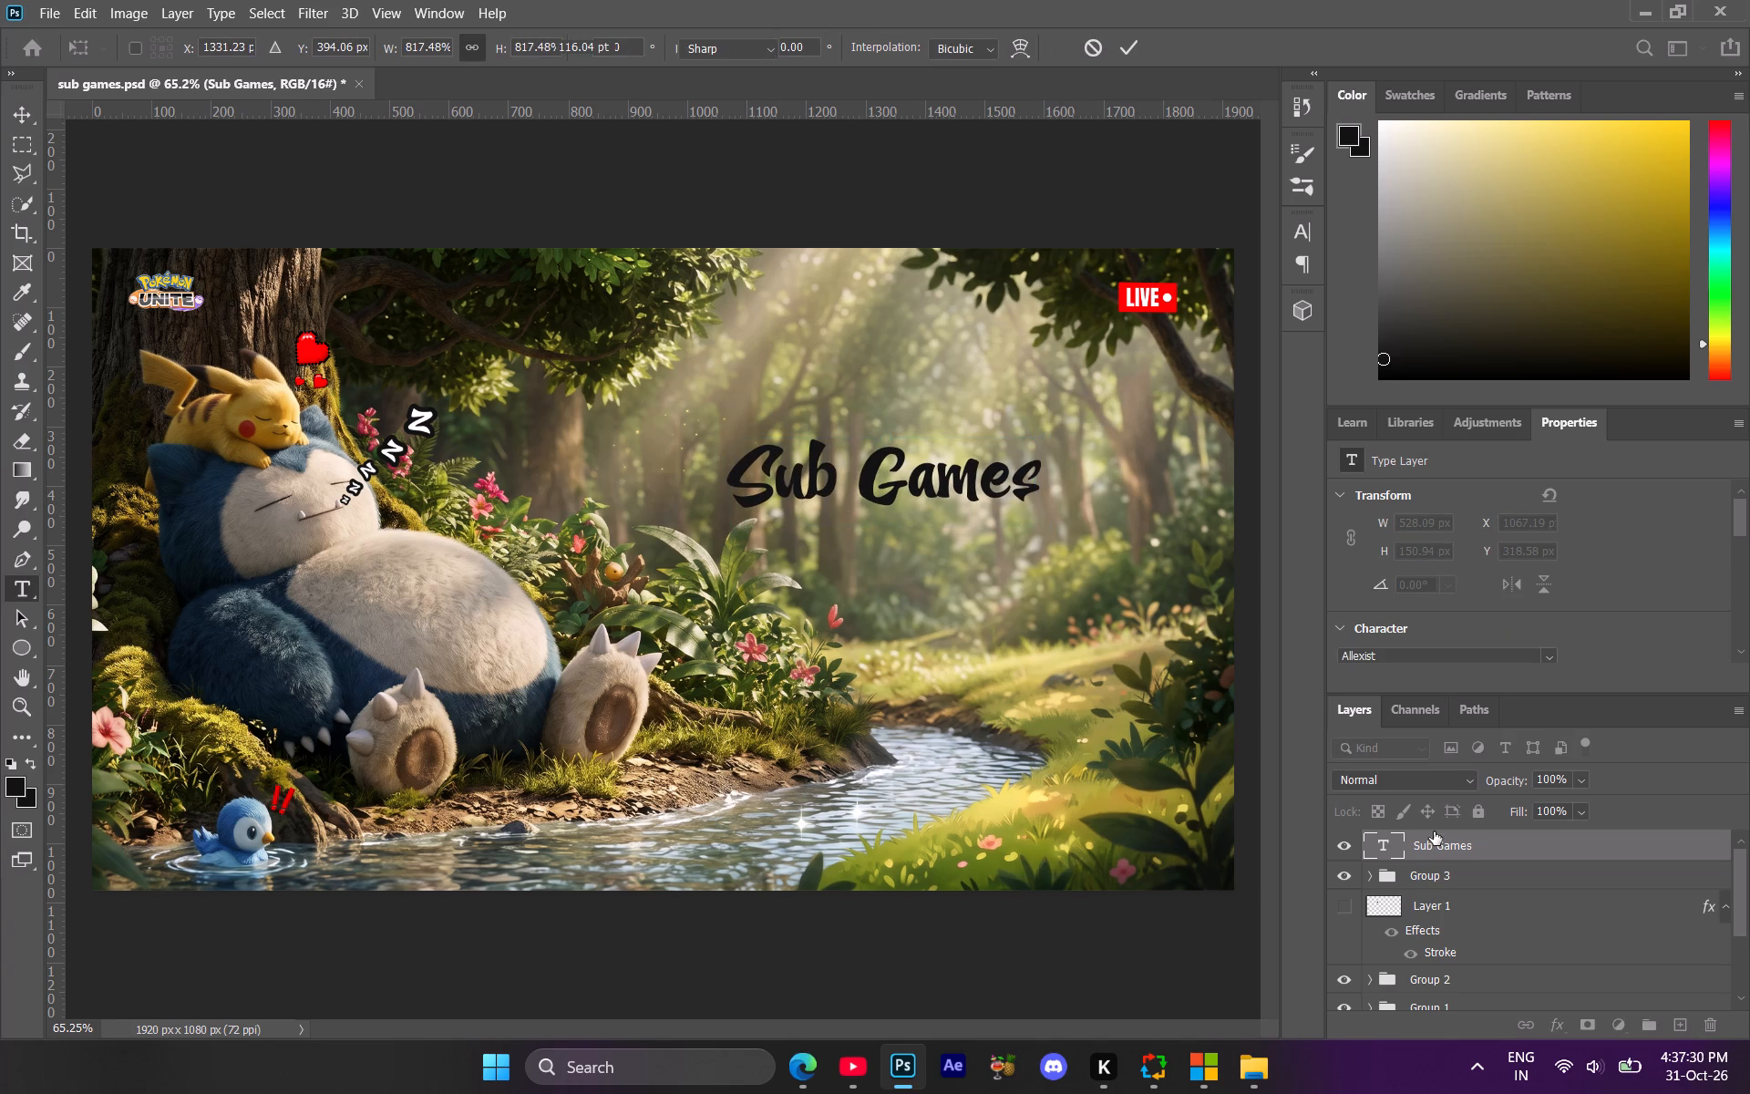
Change the Sub Games text colour to white, ffffff.
scroll(1552, 573, down, 13)
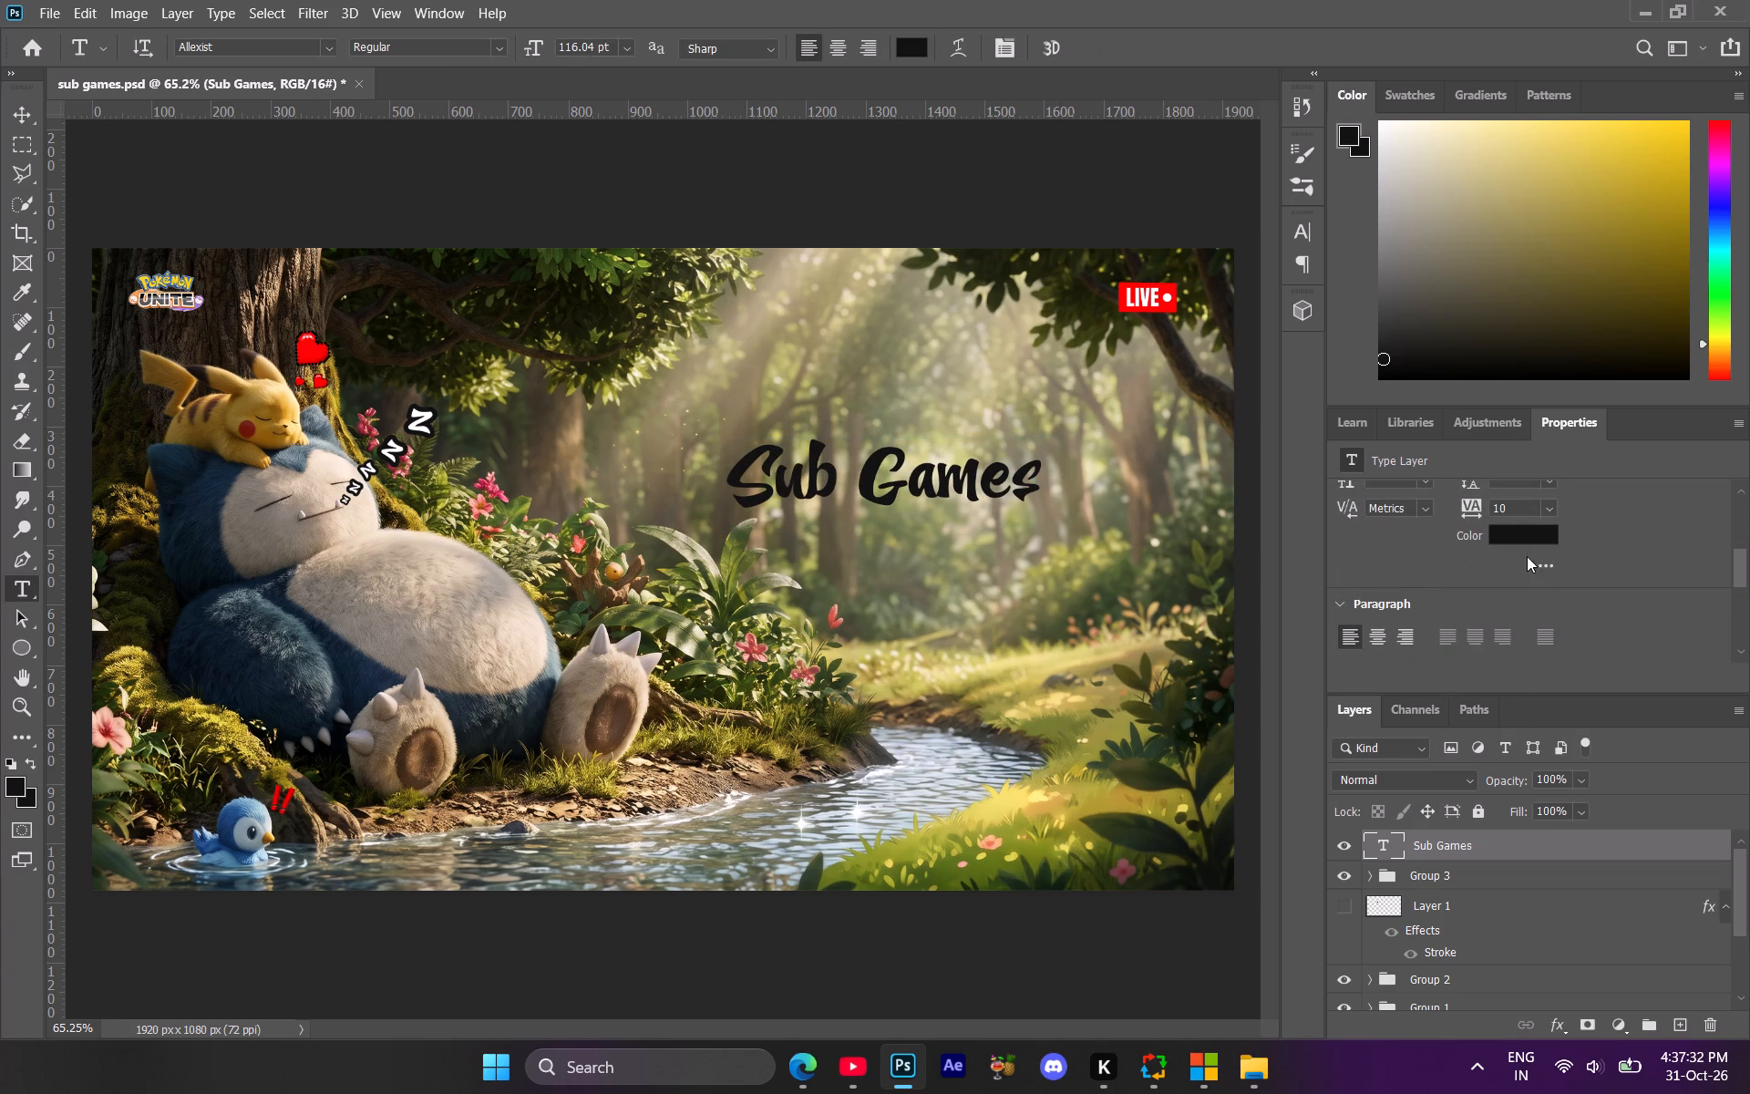
click(1522, 542)
drag(1216, 335, 1024, 132)
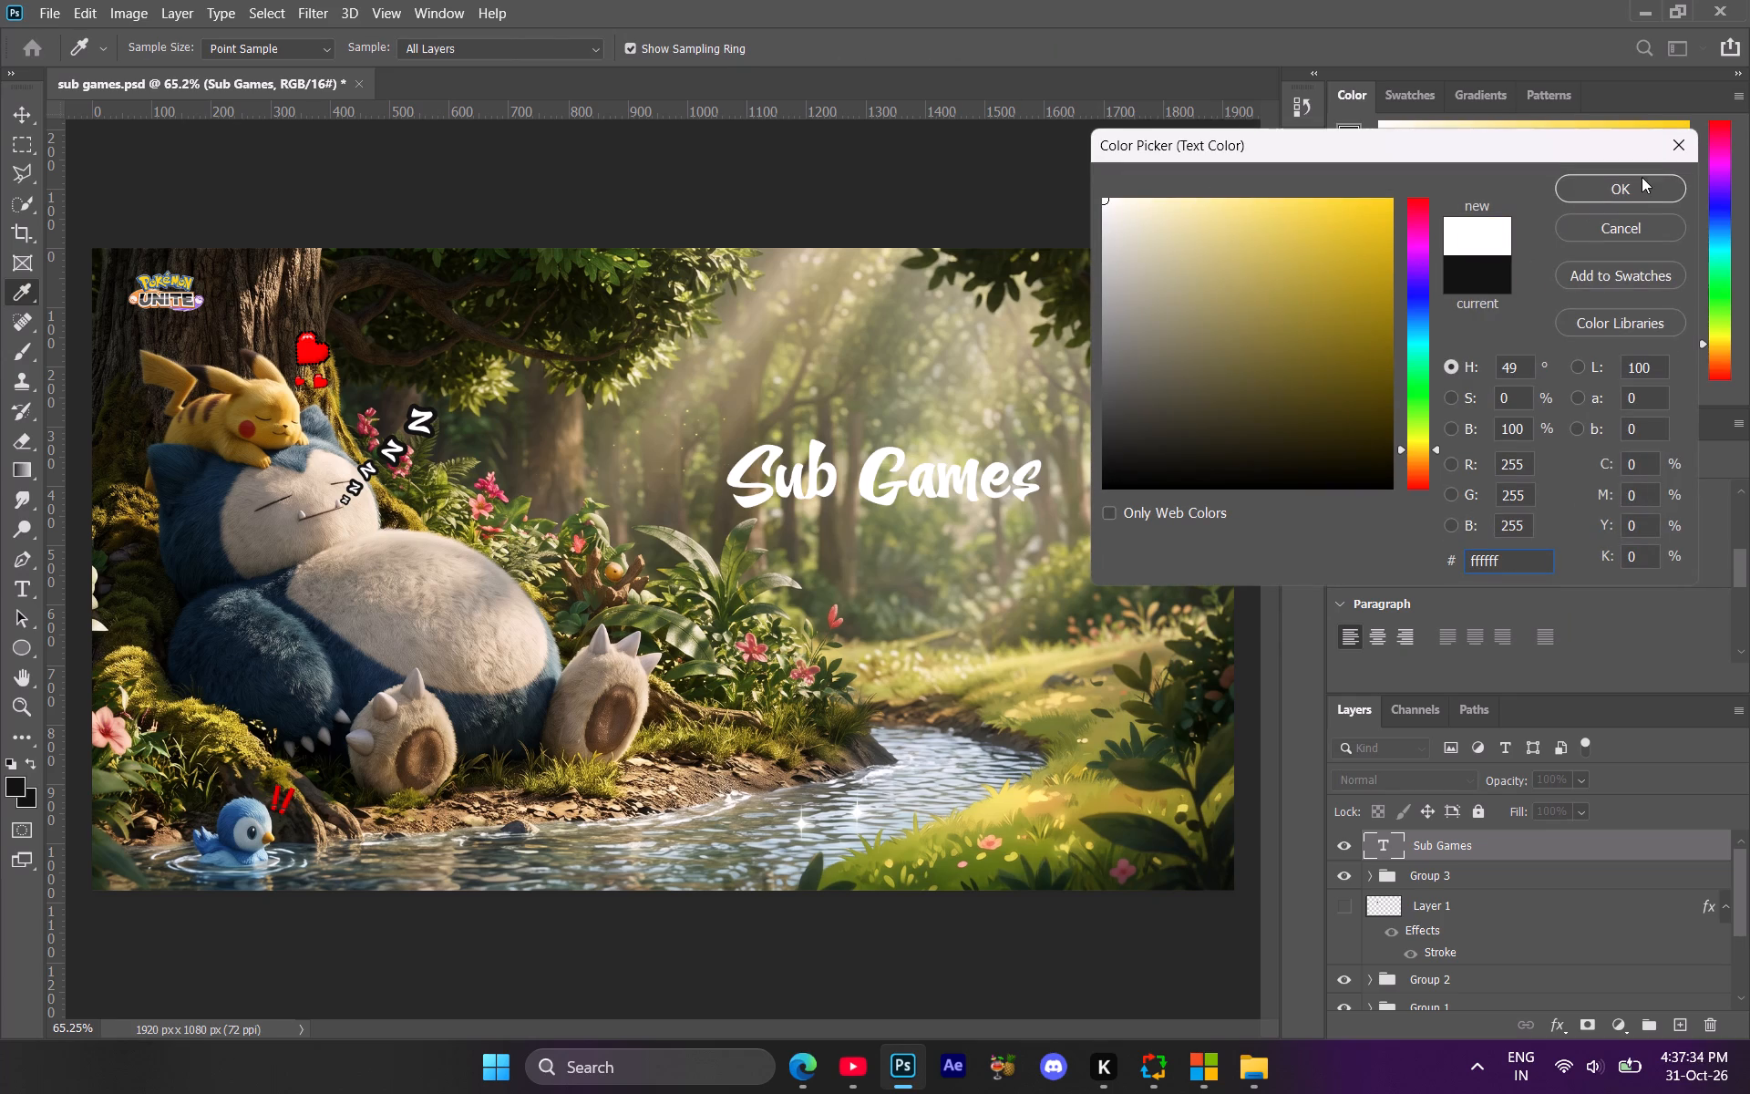
click(1642, 177)
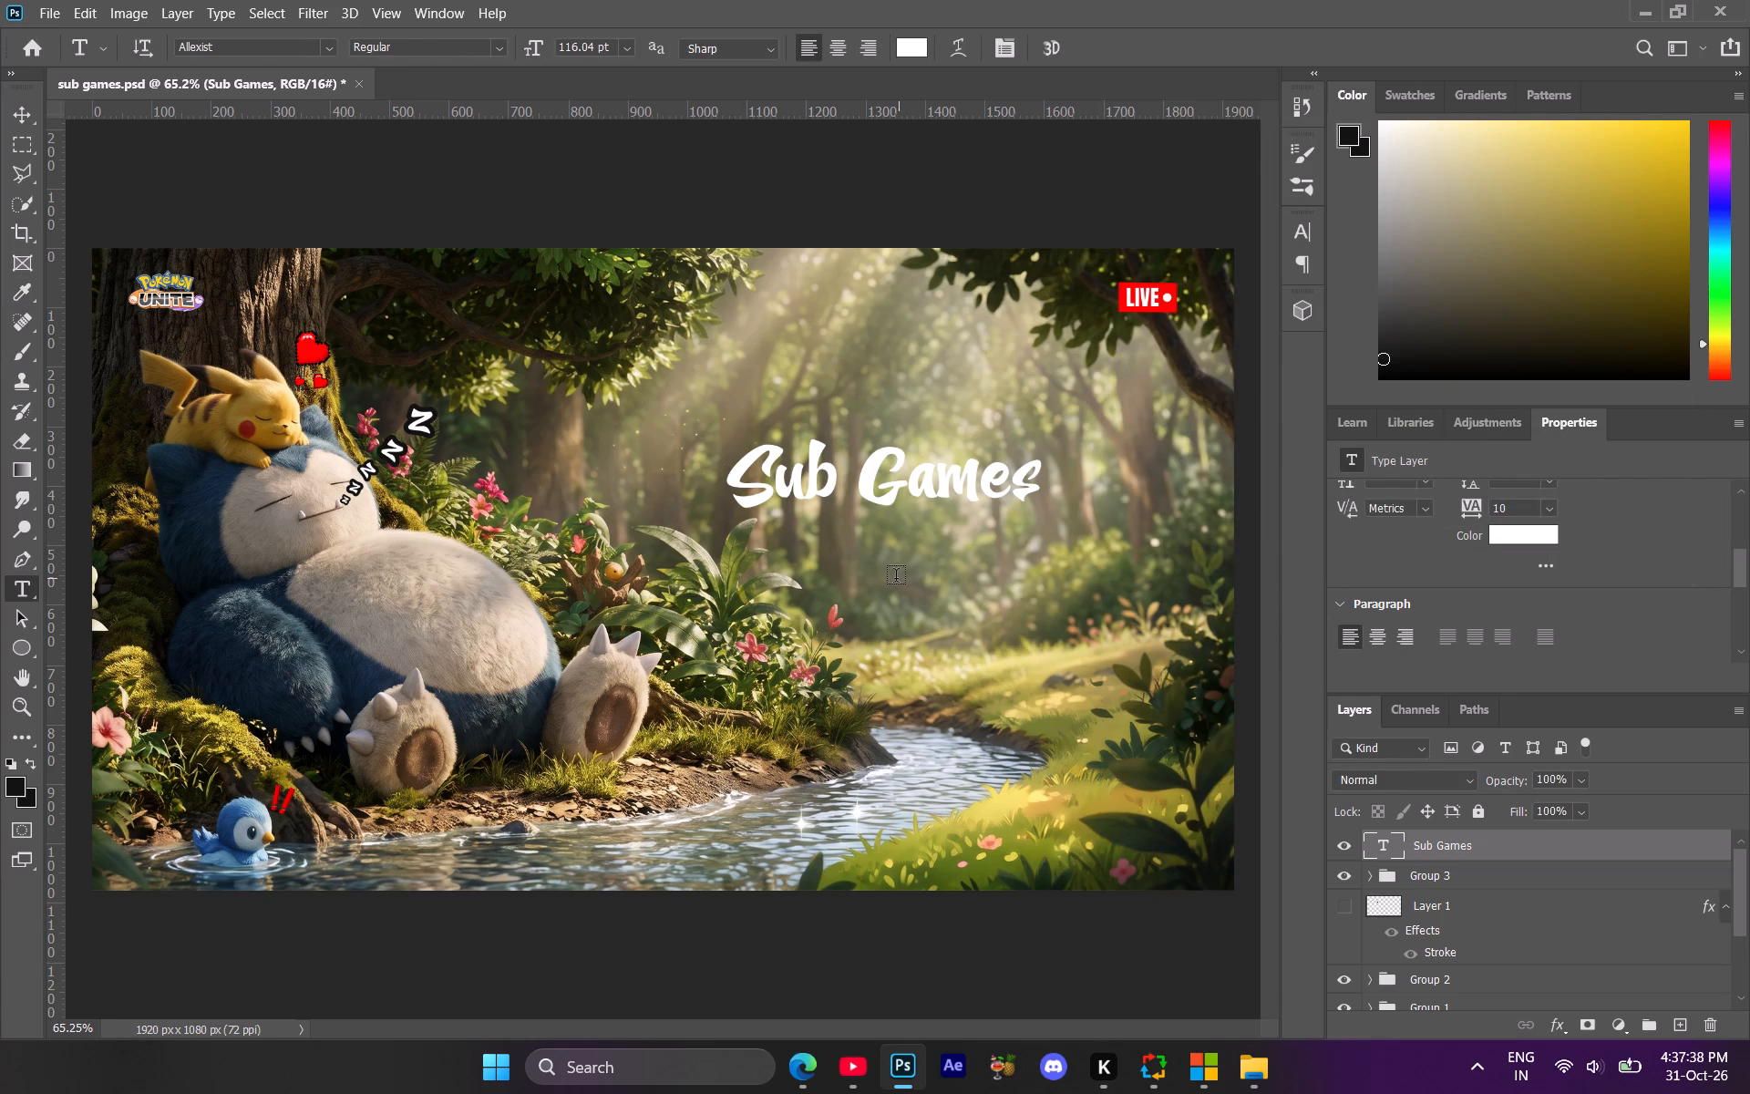
Add a separate text layer reading "Gamer" on the artwork just below the Sub Games title.
click(1447, 844)
click(742, 604)
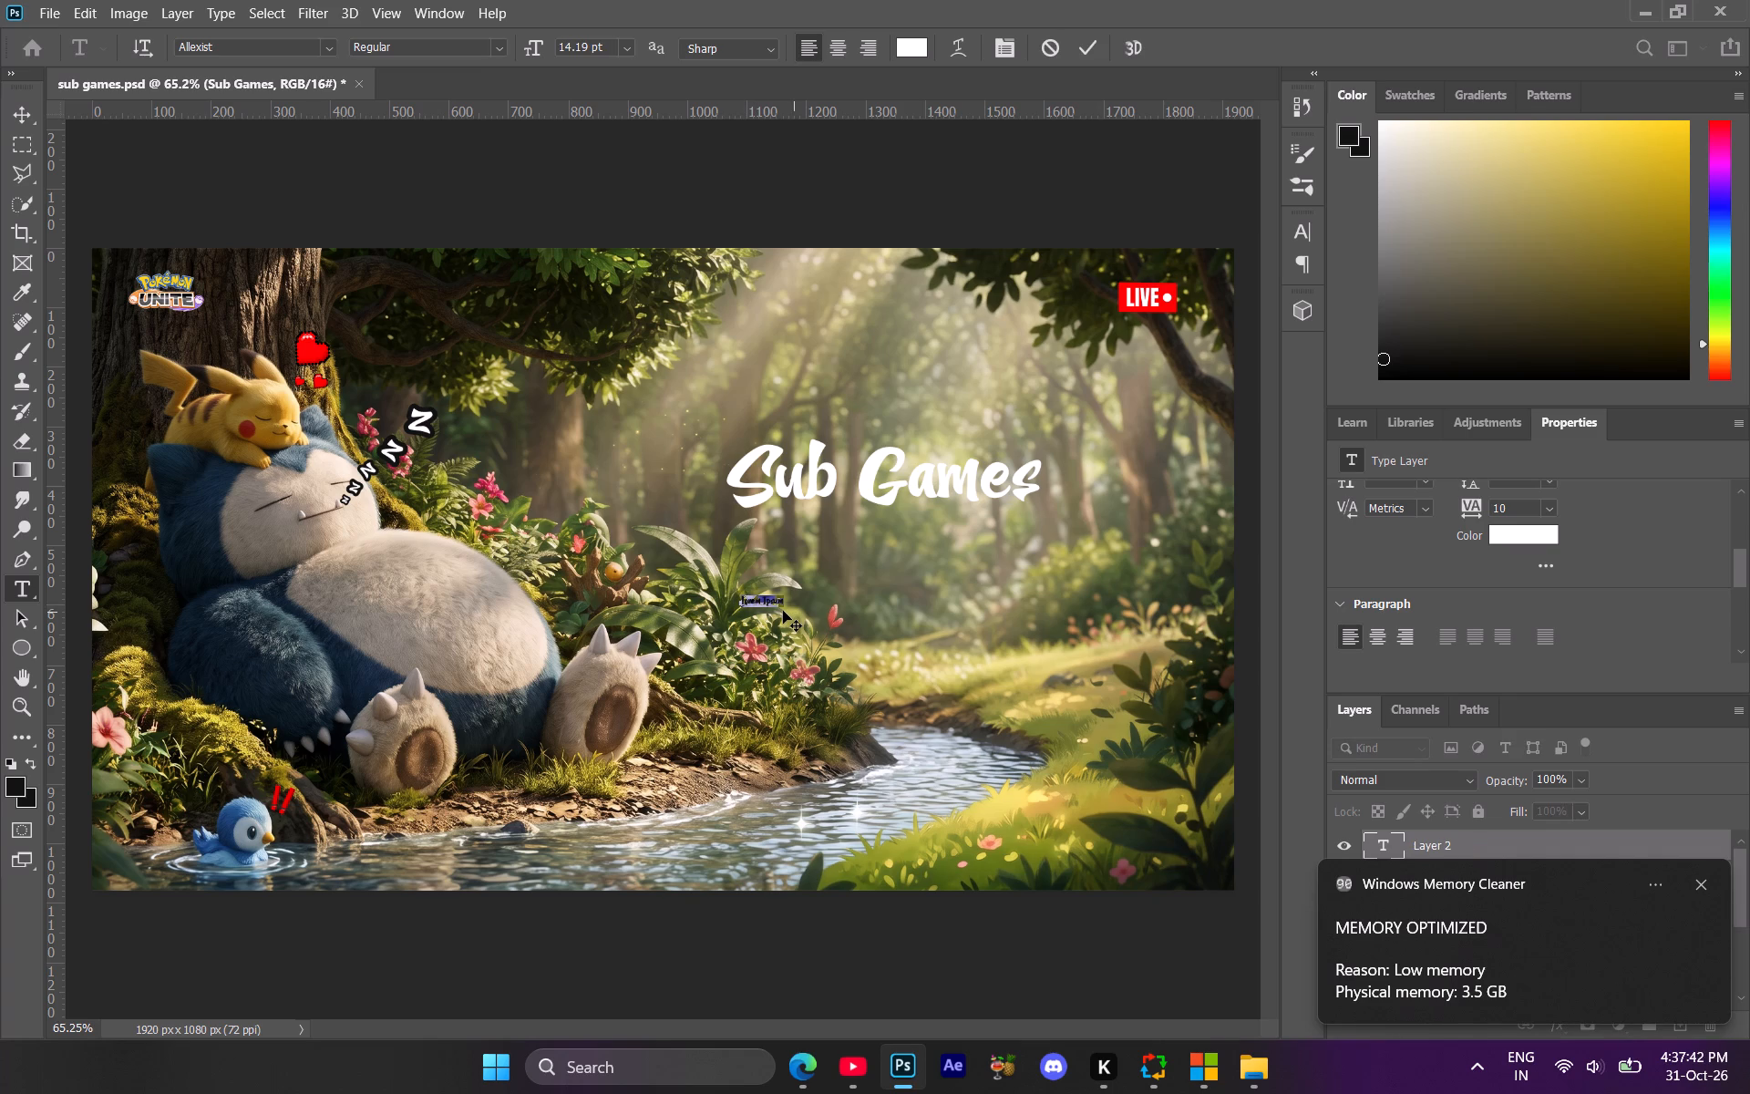
text(Gamer)
click(1701, 889)
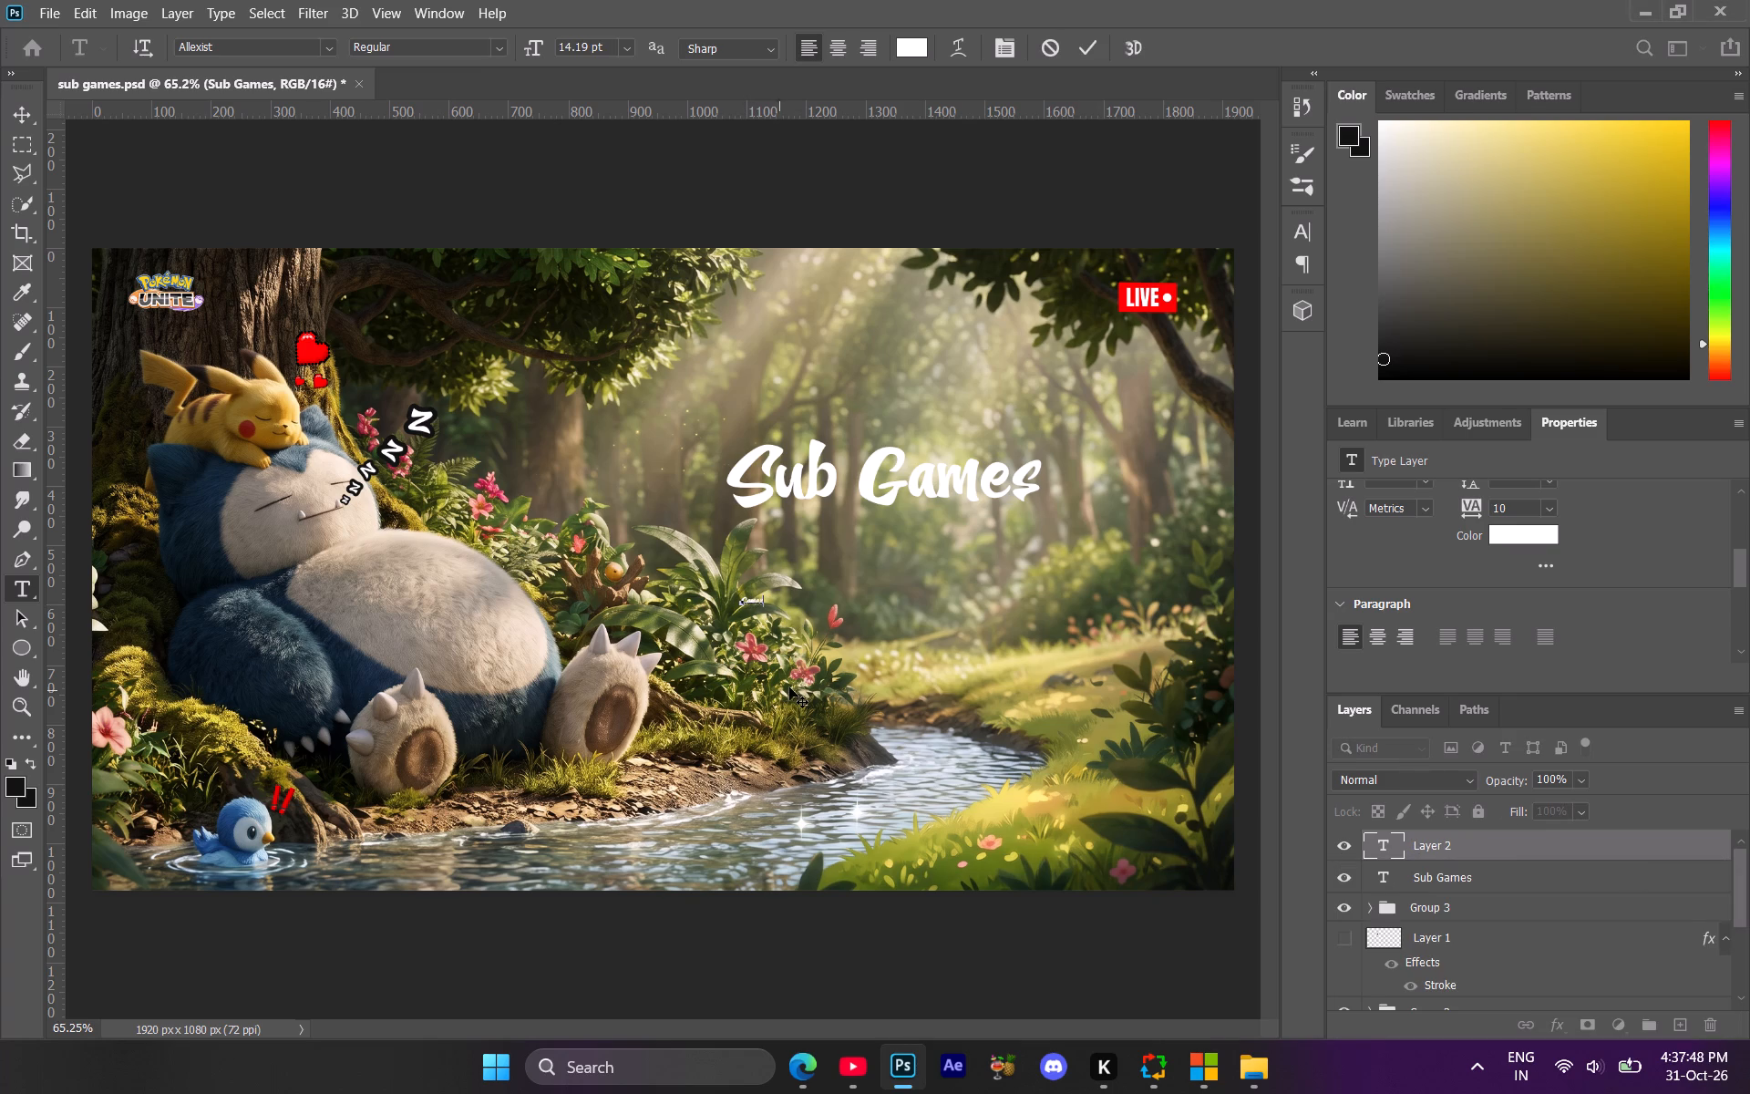
click(1437, 846)
click(774, 669)
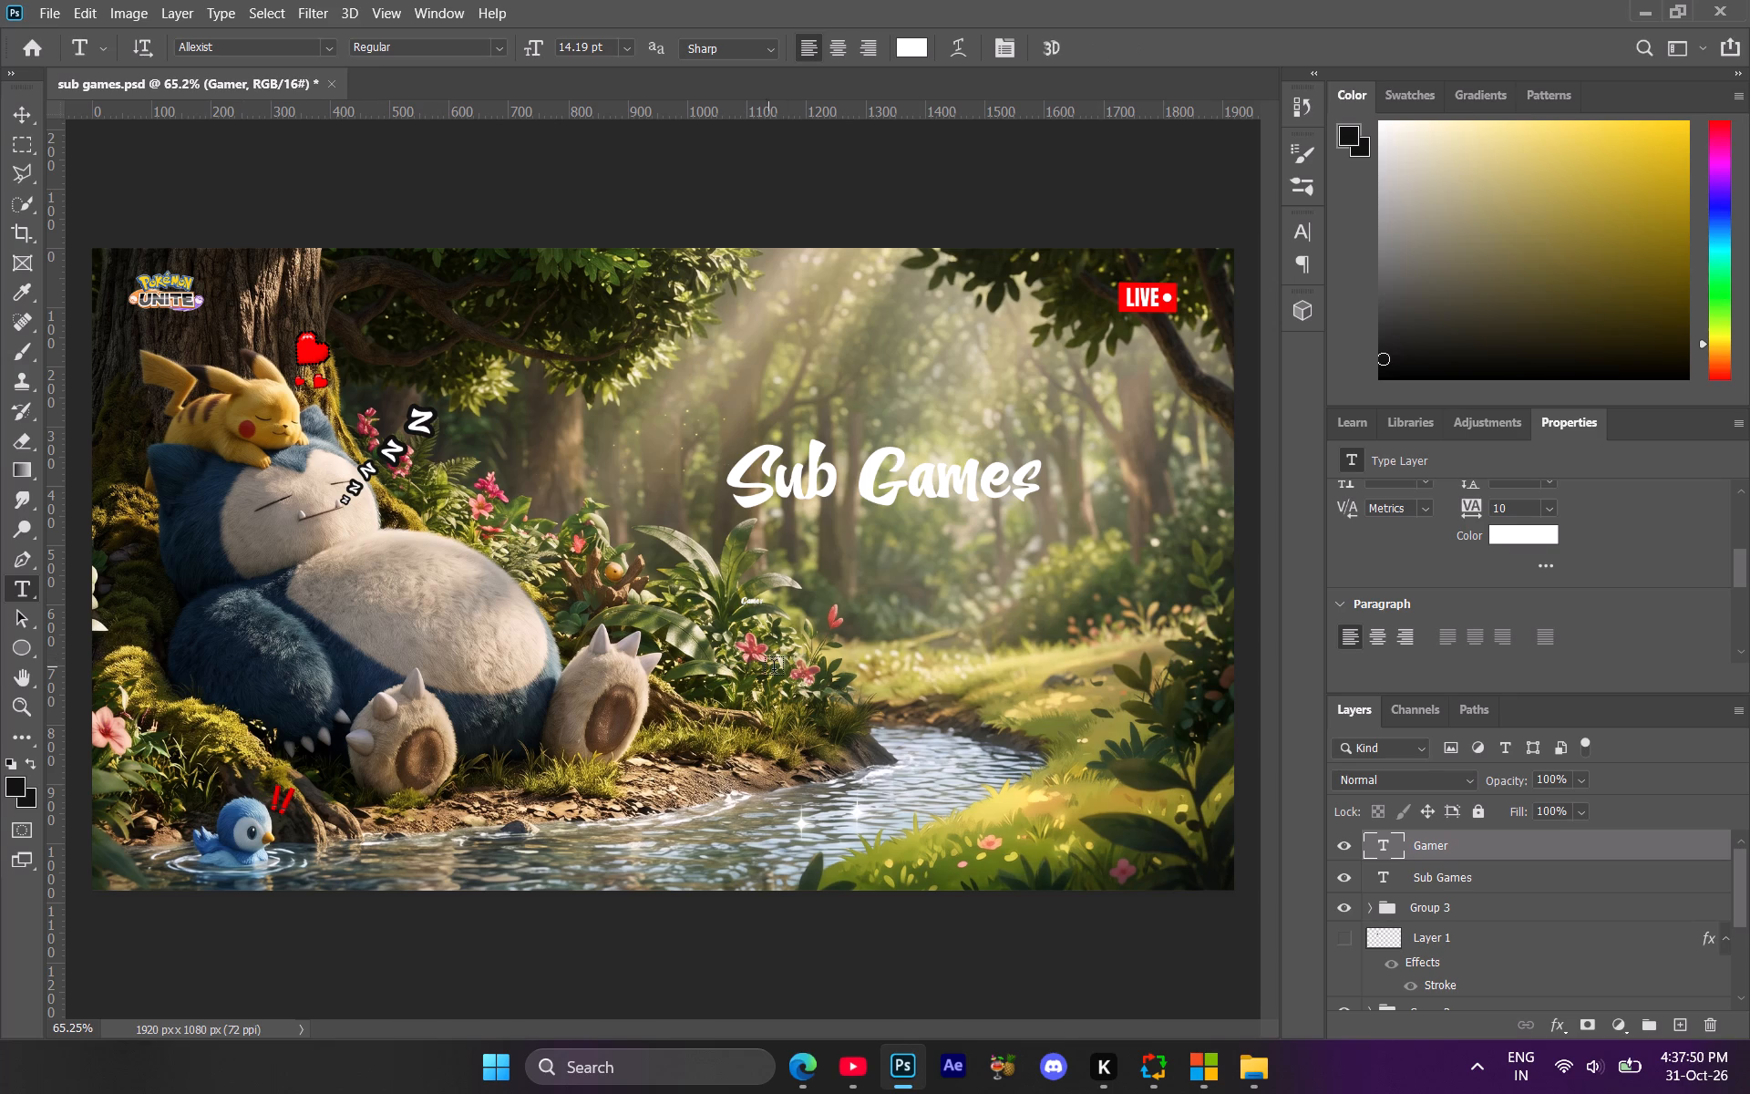
Add a separate text layer reading "Prince" on the artwork below the small Gamer text.
text(Prince)
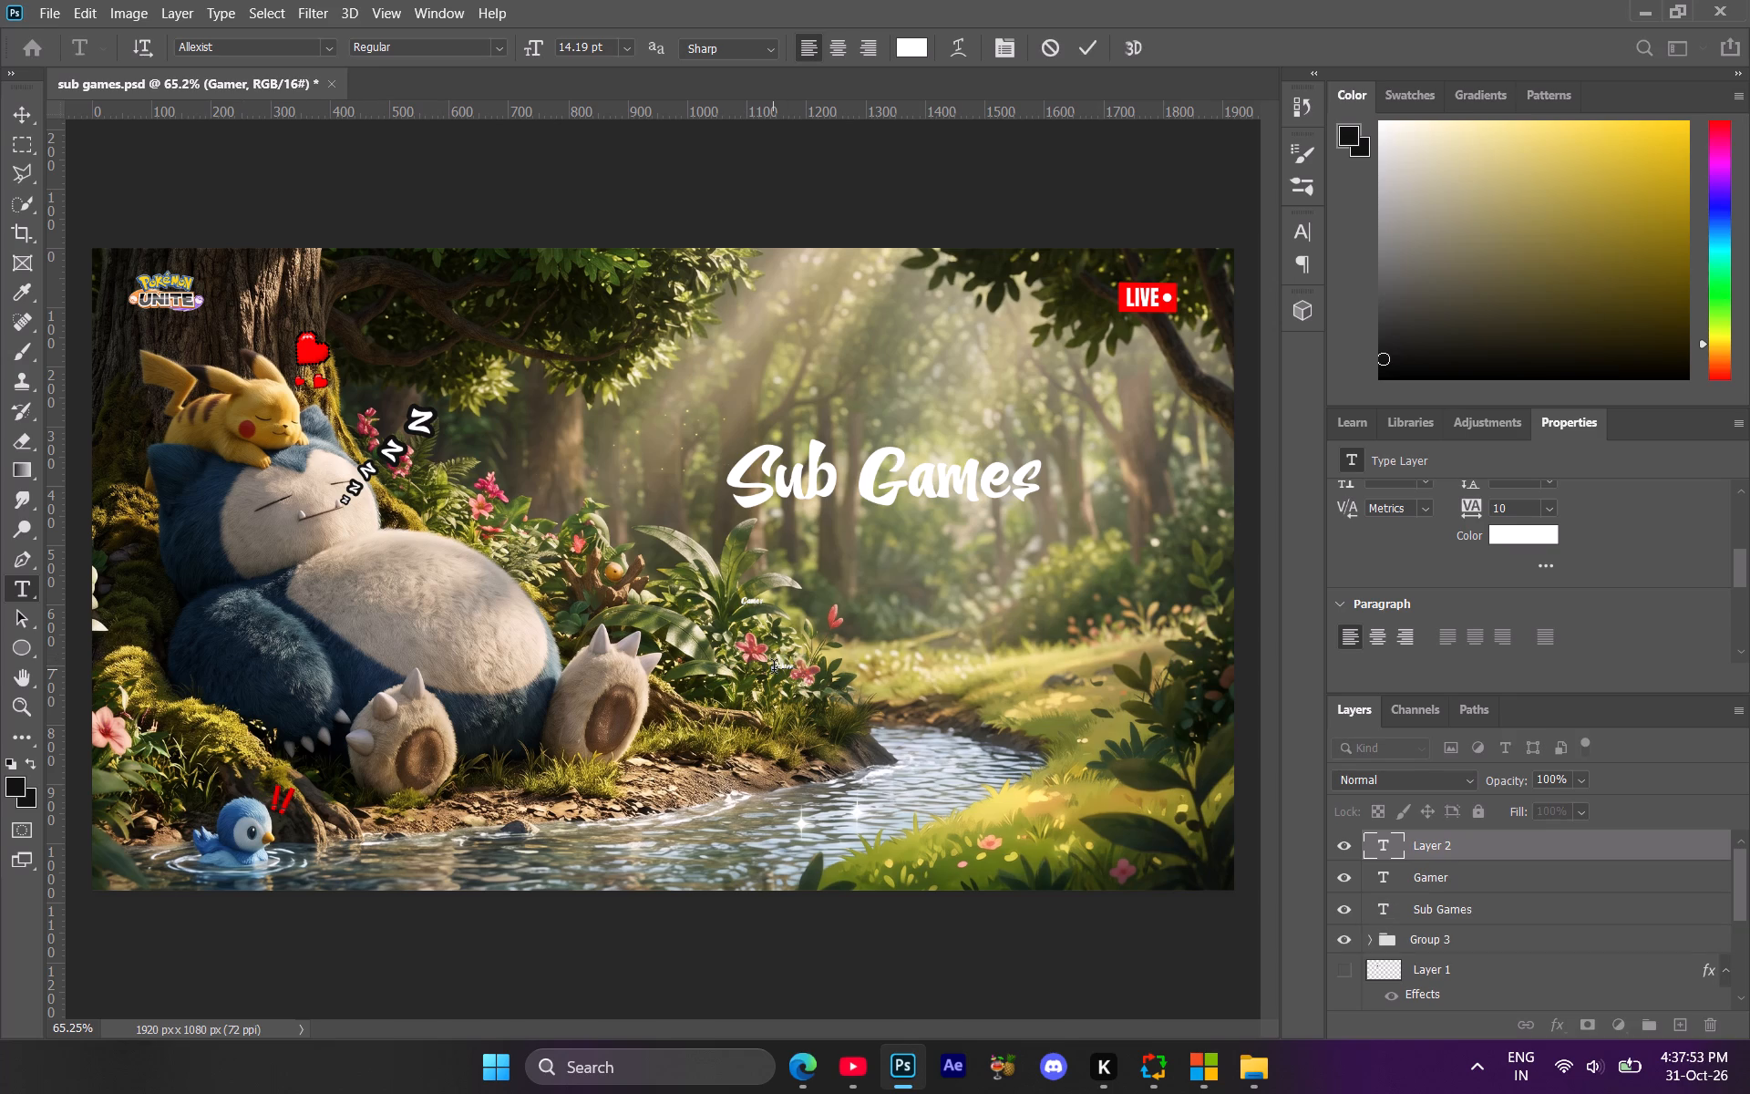
click(1460, 841)
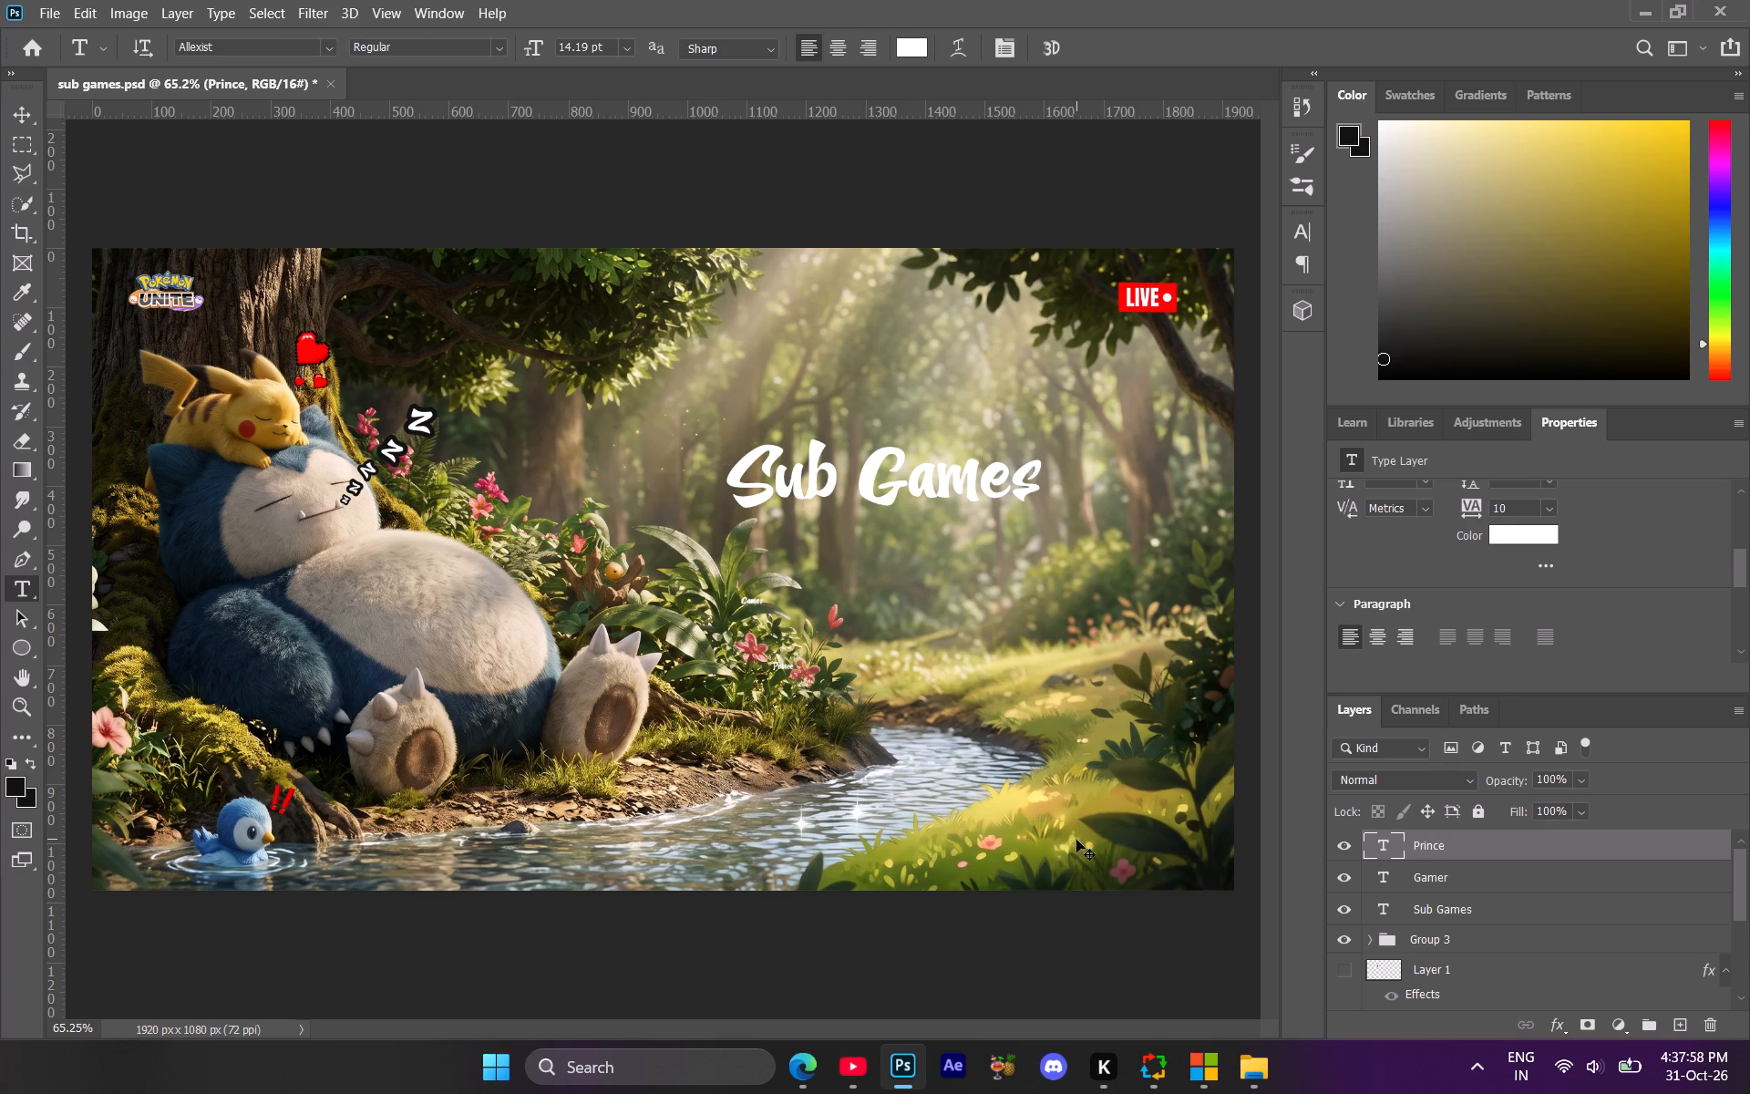
Scale the Prince text up to about 1028% and place it above the stream, below the Gamer text.
key(ctrl+t)
drag(798, 656, 849, 657)
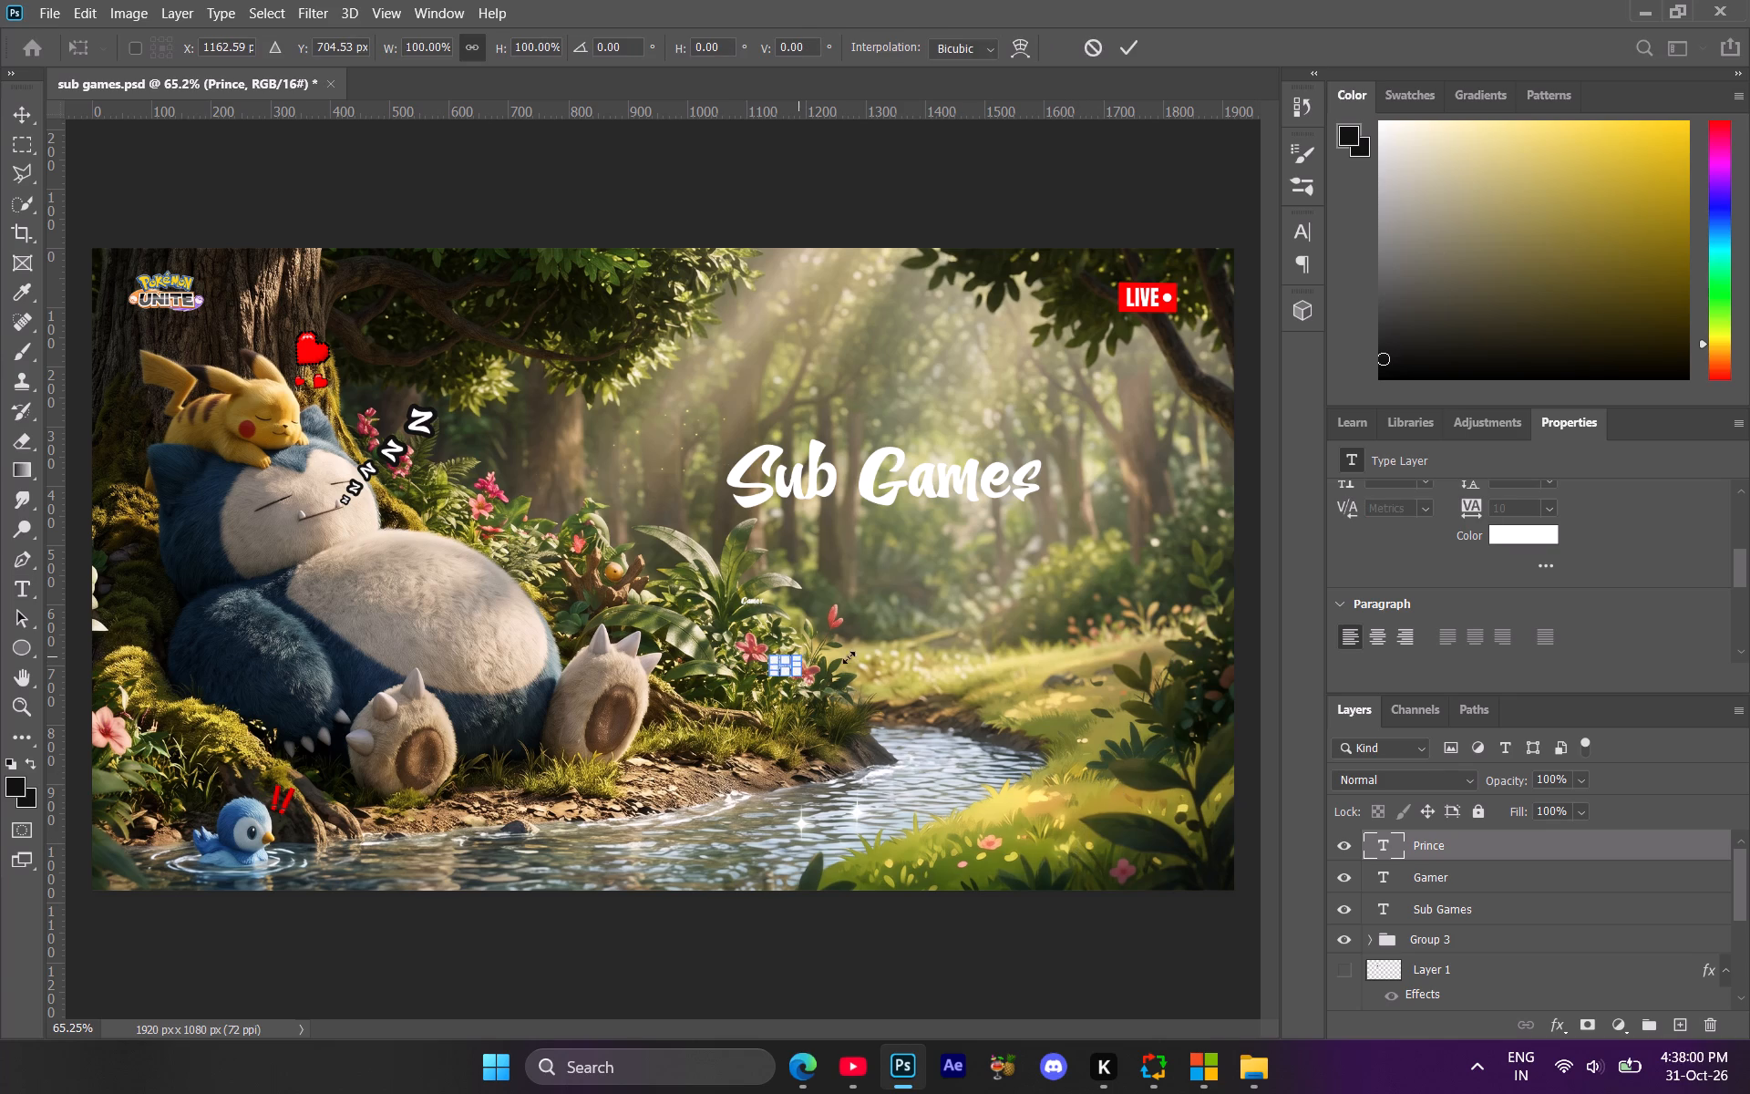
drag(849, 657, 1047, 656)
drag(934, 628, 950, 698)
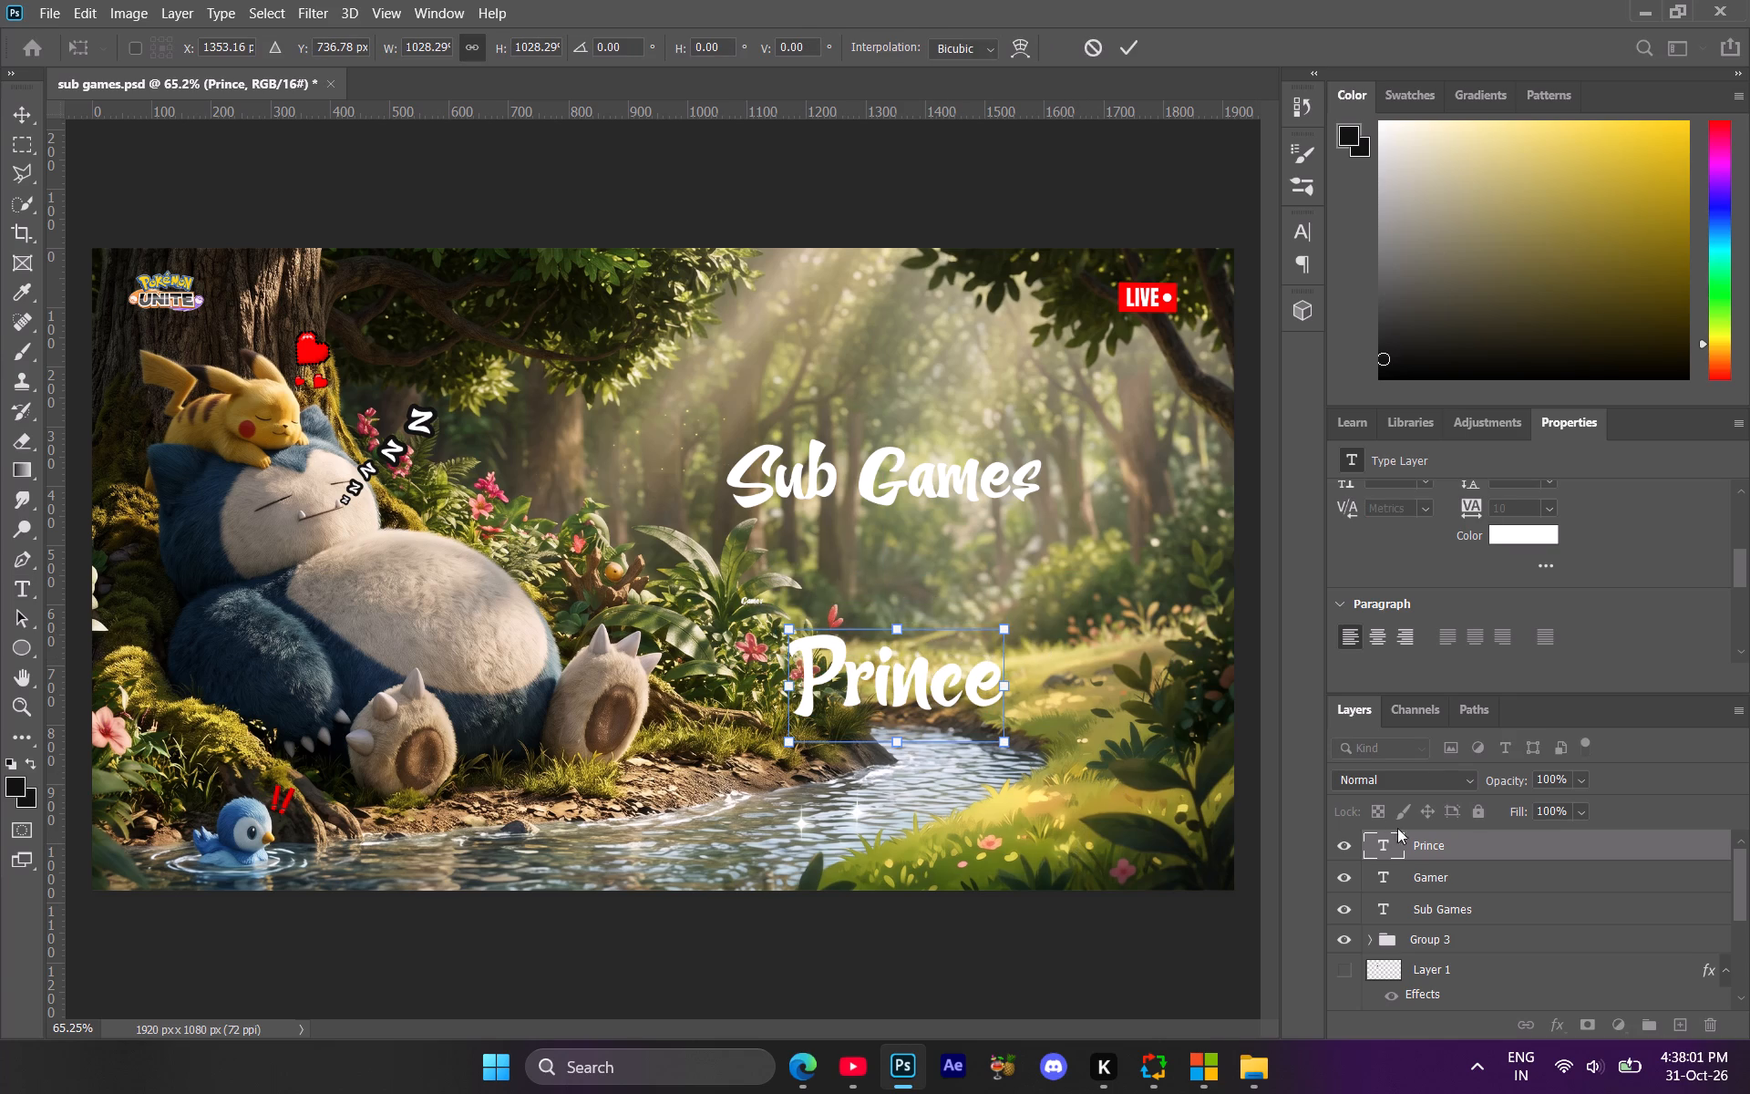
Scale the Gamer text up to about 2233% and position it just above Prince, spanning the forest clearing.
click(1443, 876)
key(ctrl+t)
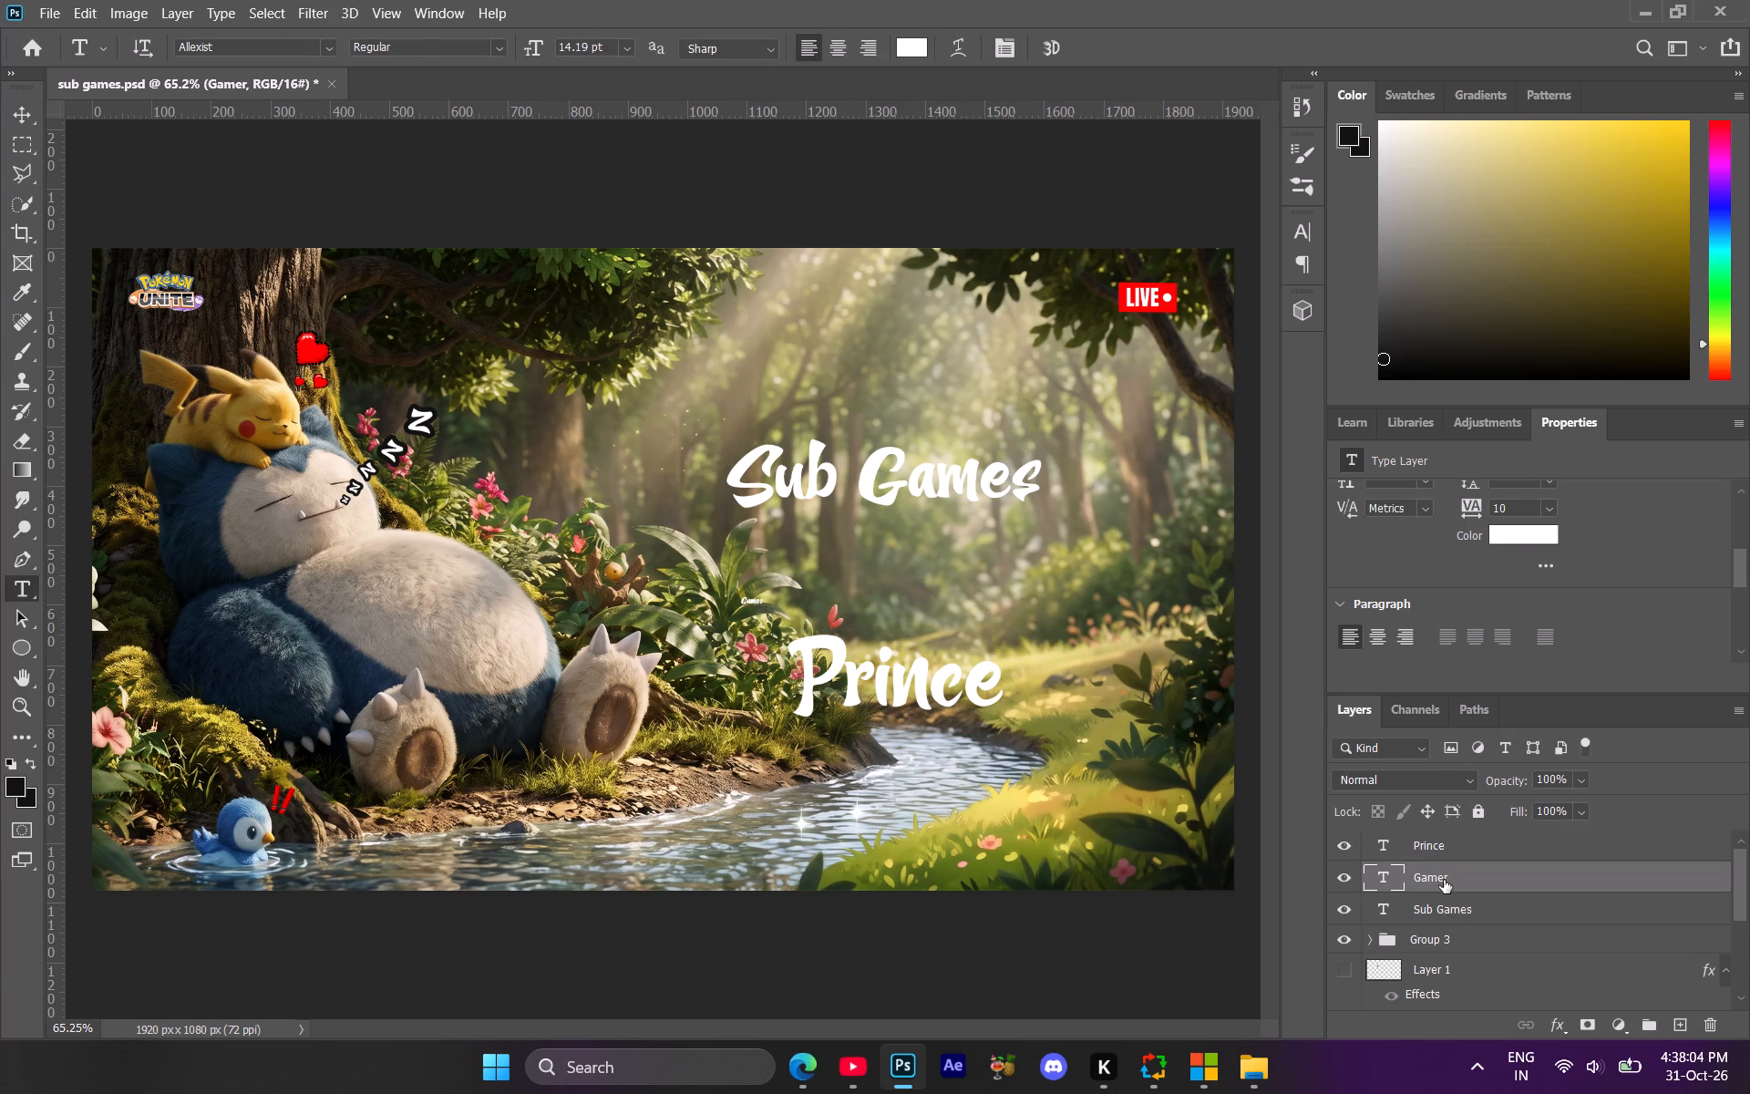
drag(766, 592, 985, 581)
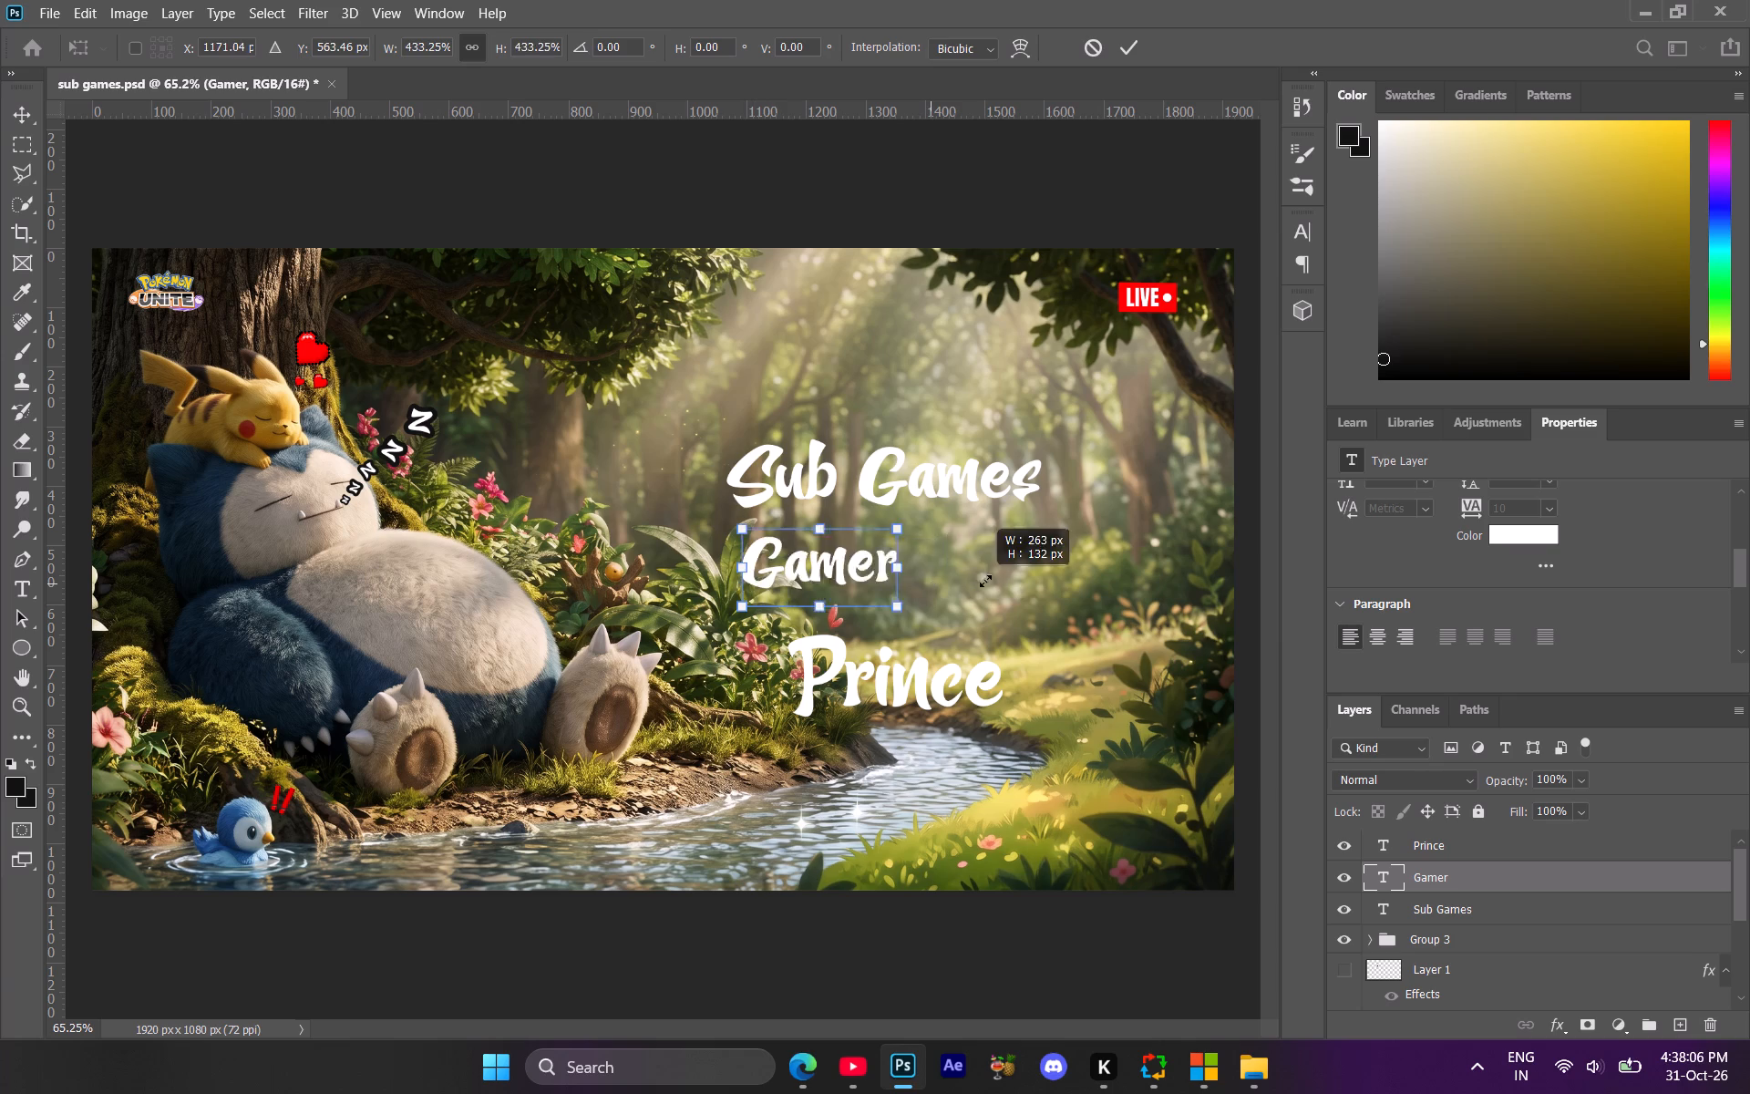
drag(985, 581, 987, 581)
drag(896, 547, 933, 567)
drag(983, 562, 1185, 569)
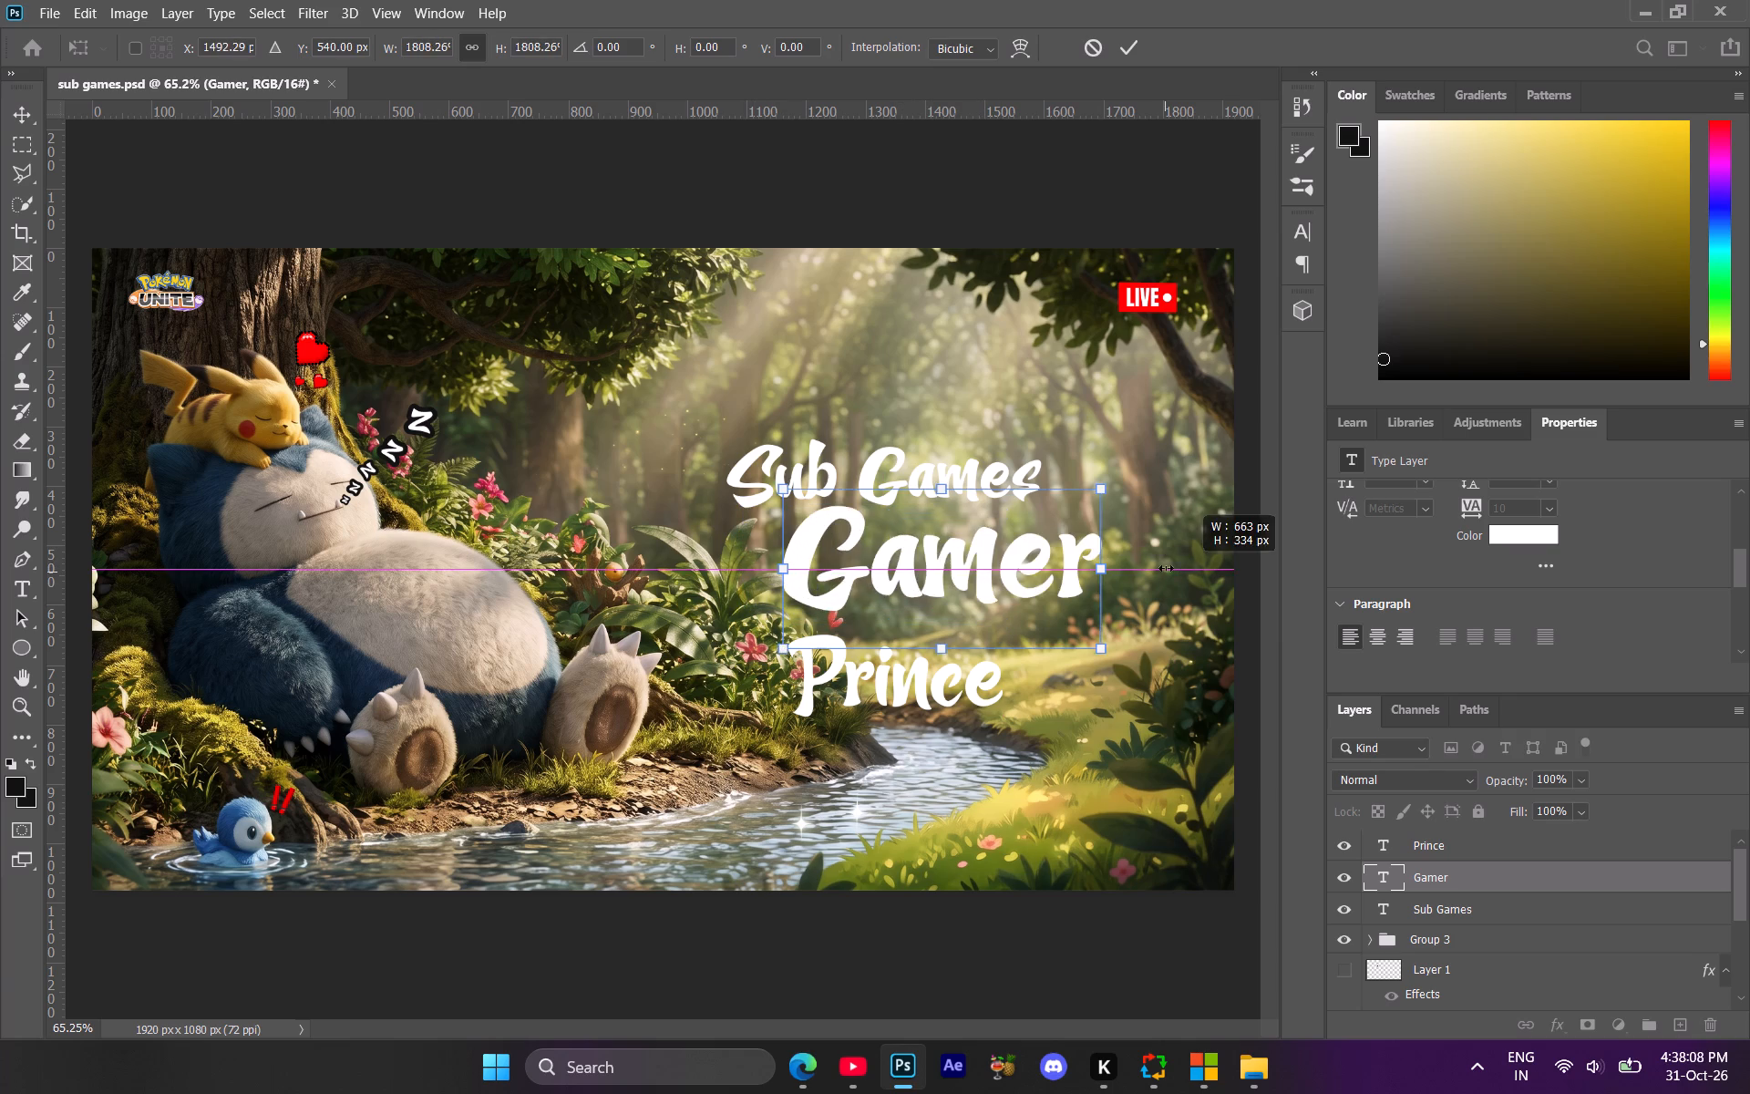
drag(782, 565, 709, 562)
drag(895, 563, 894, 562)
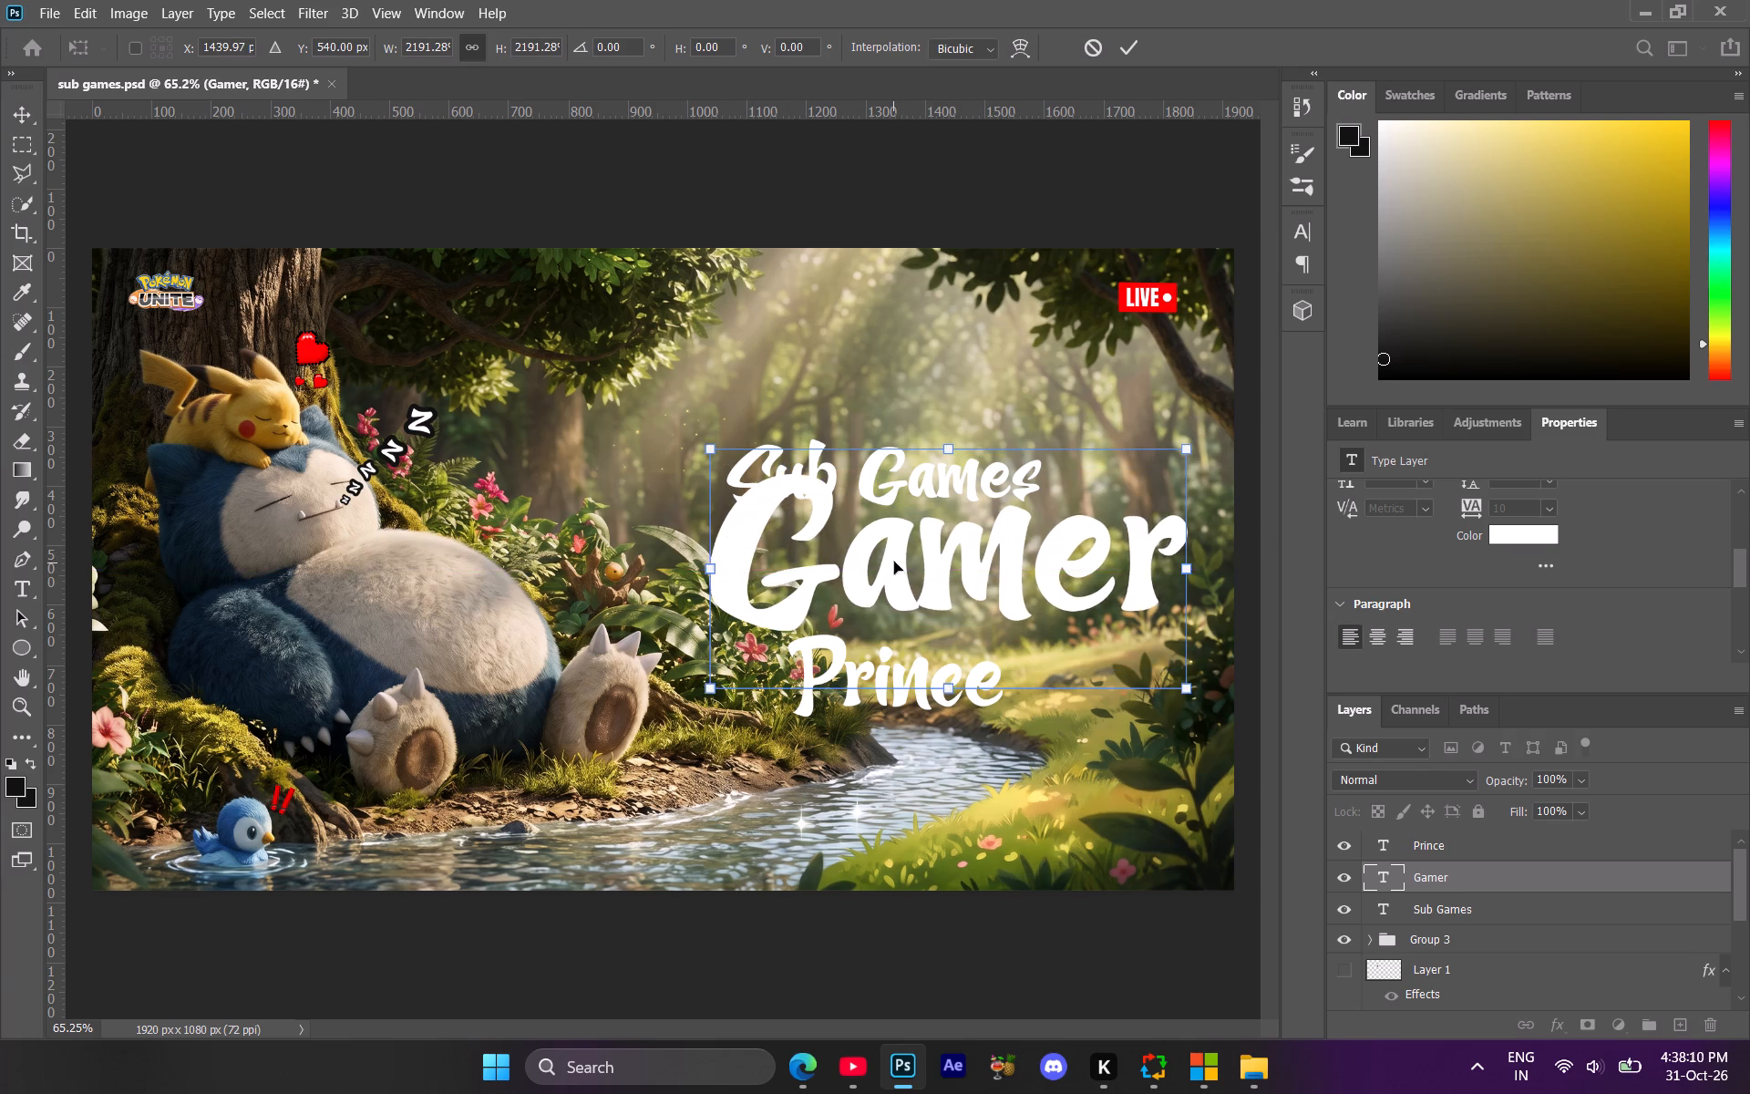
drag(894, 562, 859, 553)
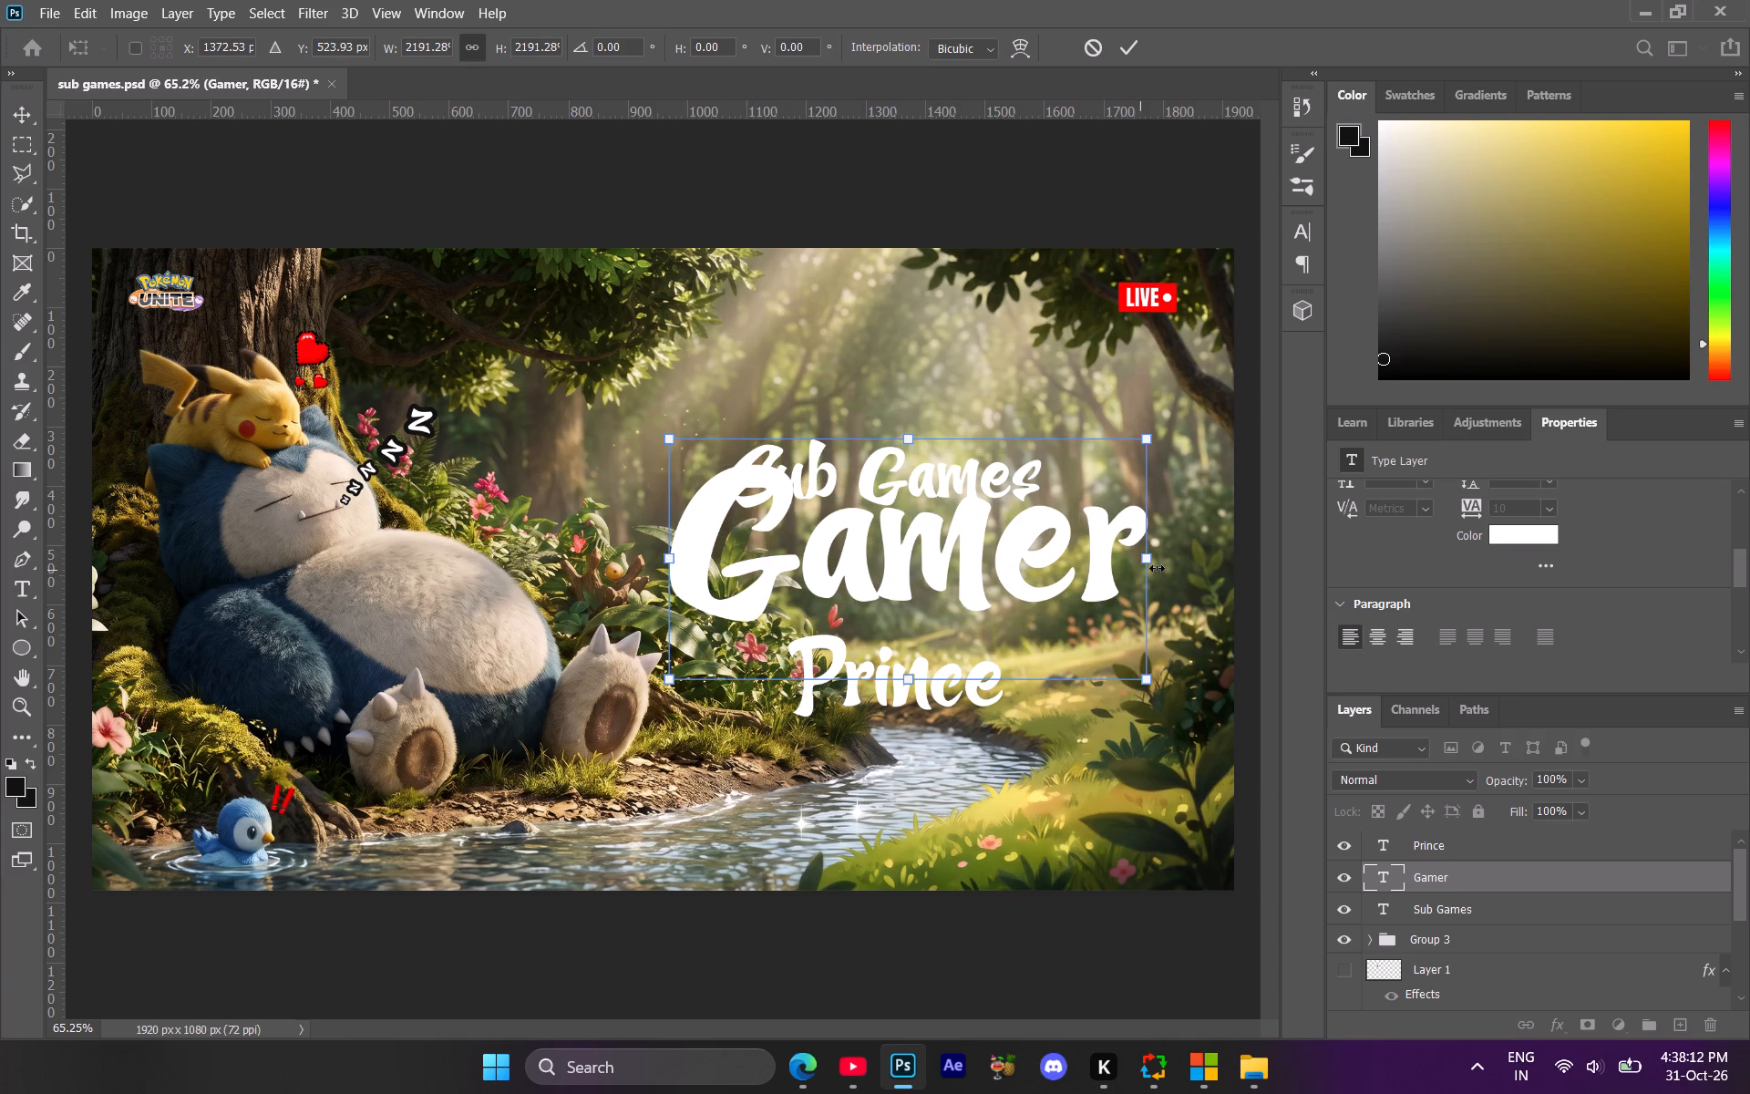
drag(1158, 568, 1168, 568)
Tilt the Gamer text to about -3 degrees.
drag(1217, 450, 1210, 434)
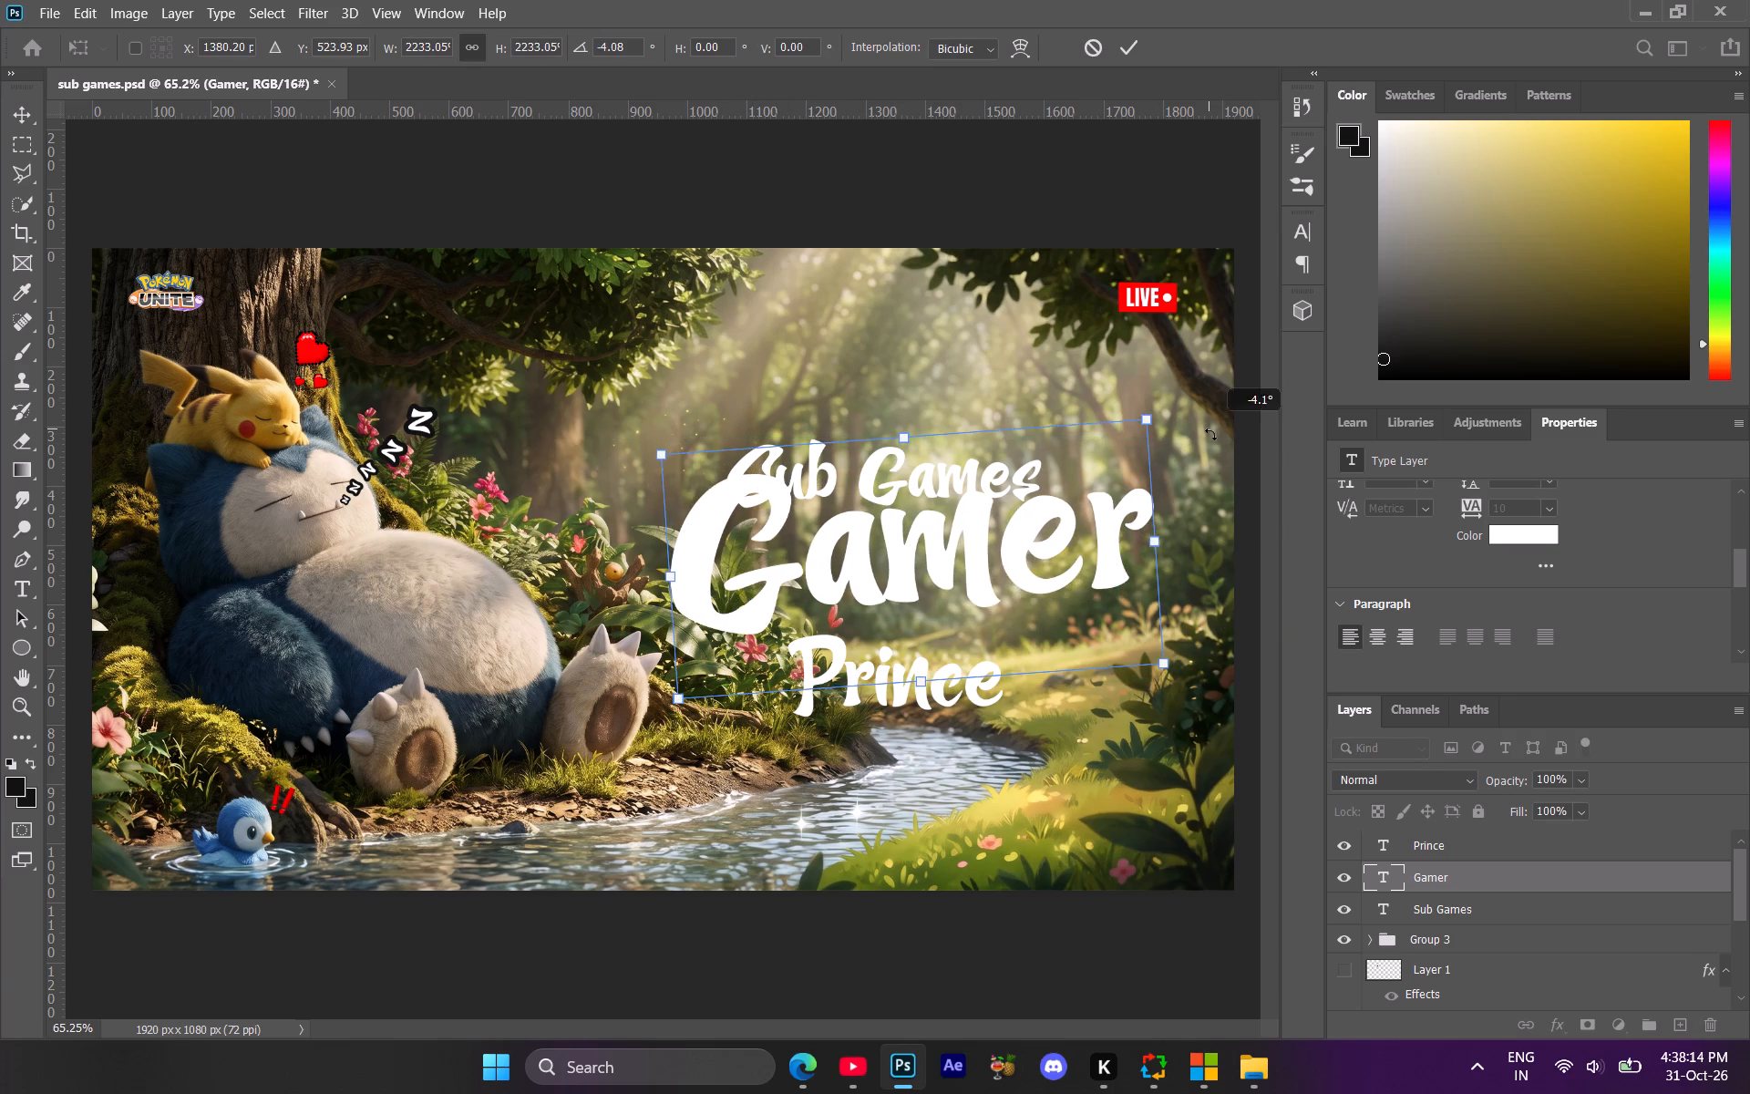
drag(1210, 434, 1210, 449)
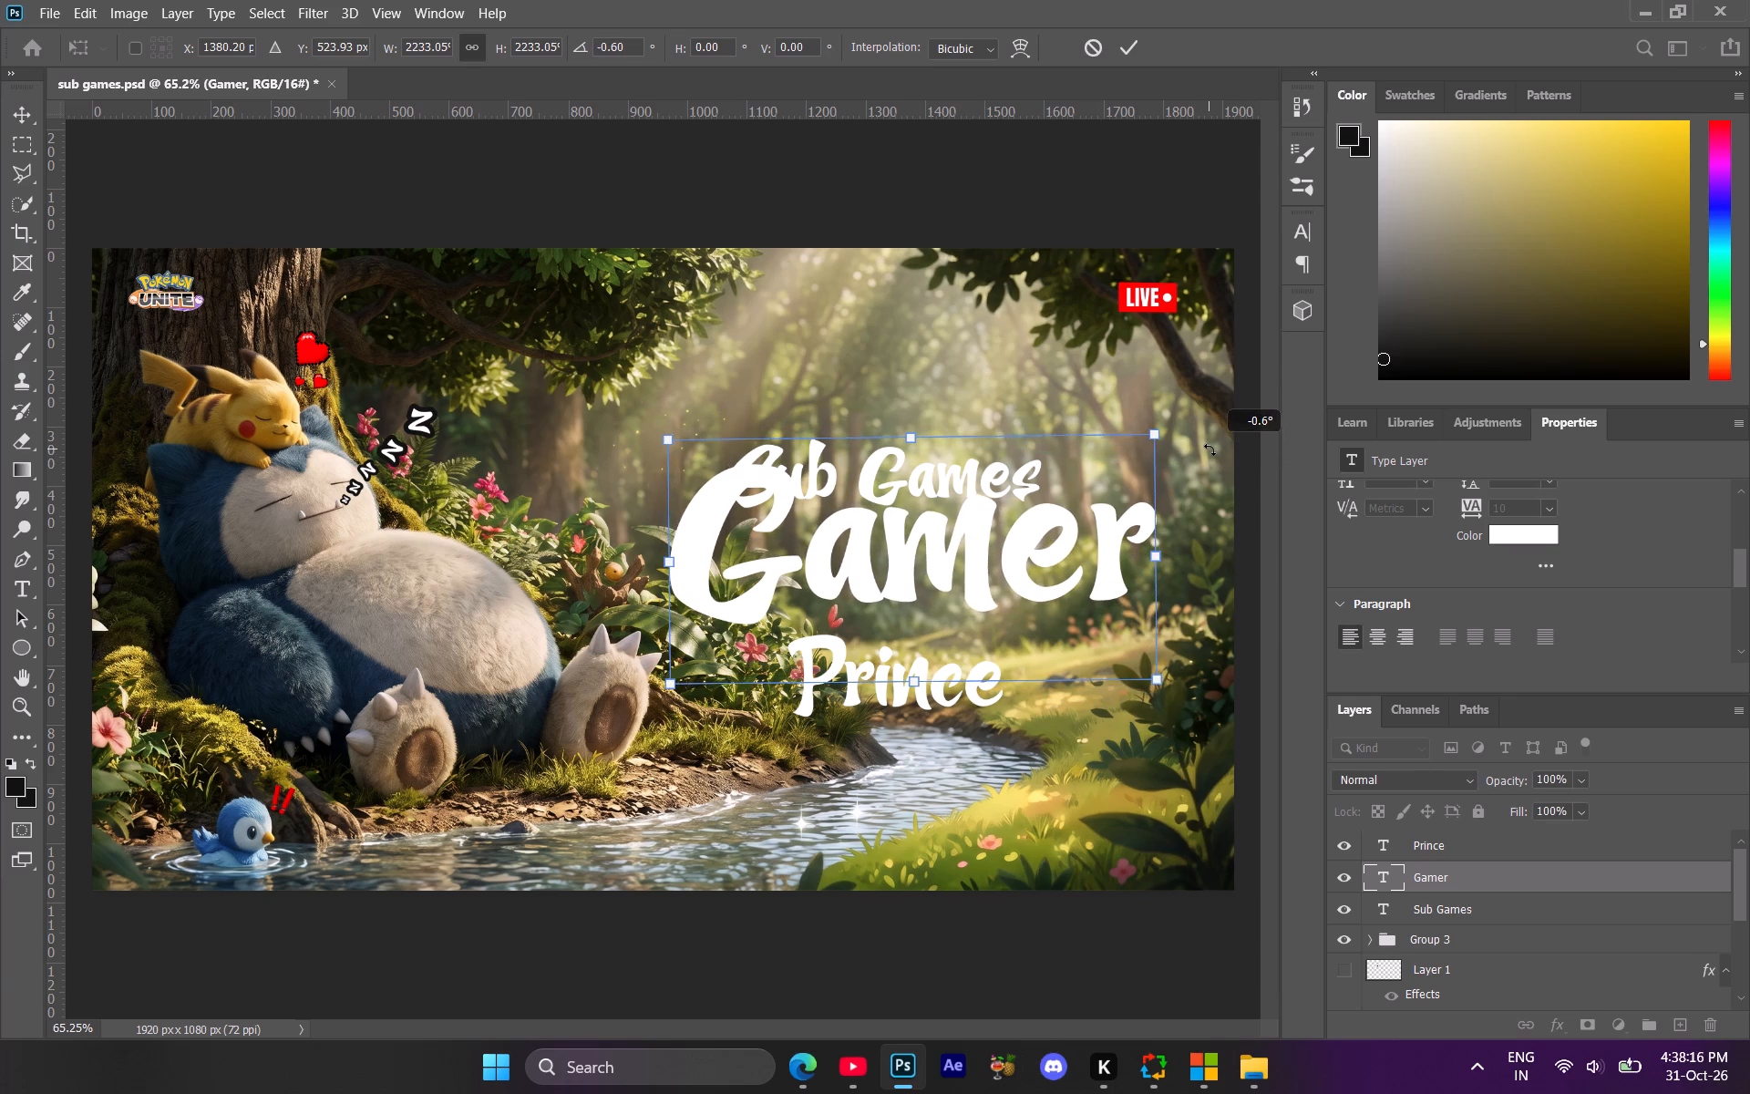
drag(1210, 449, 1204, 438)
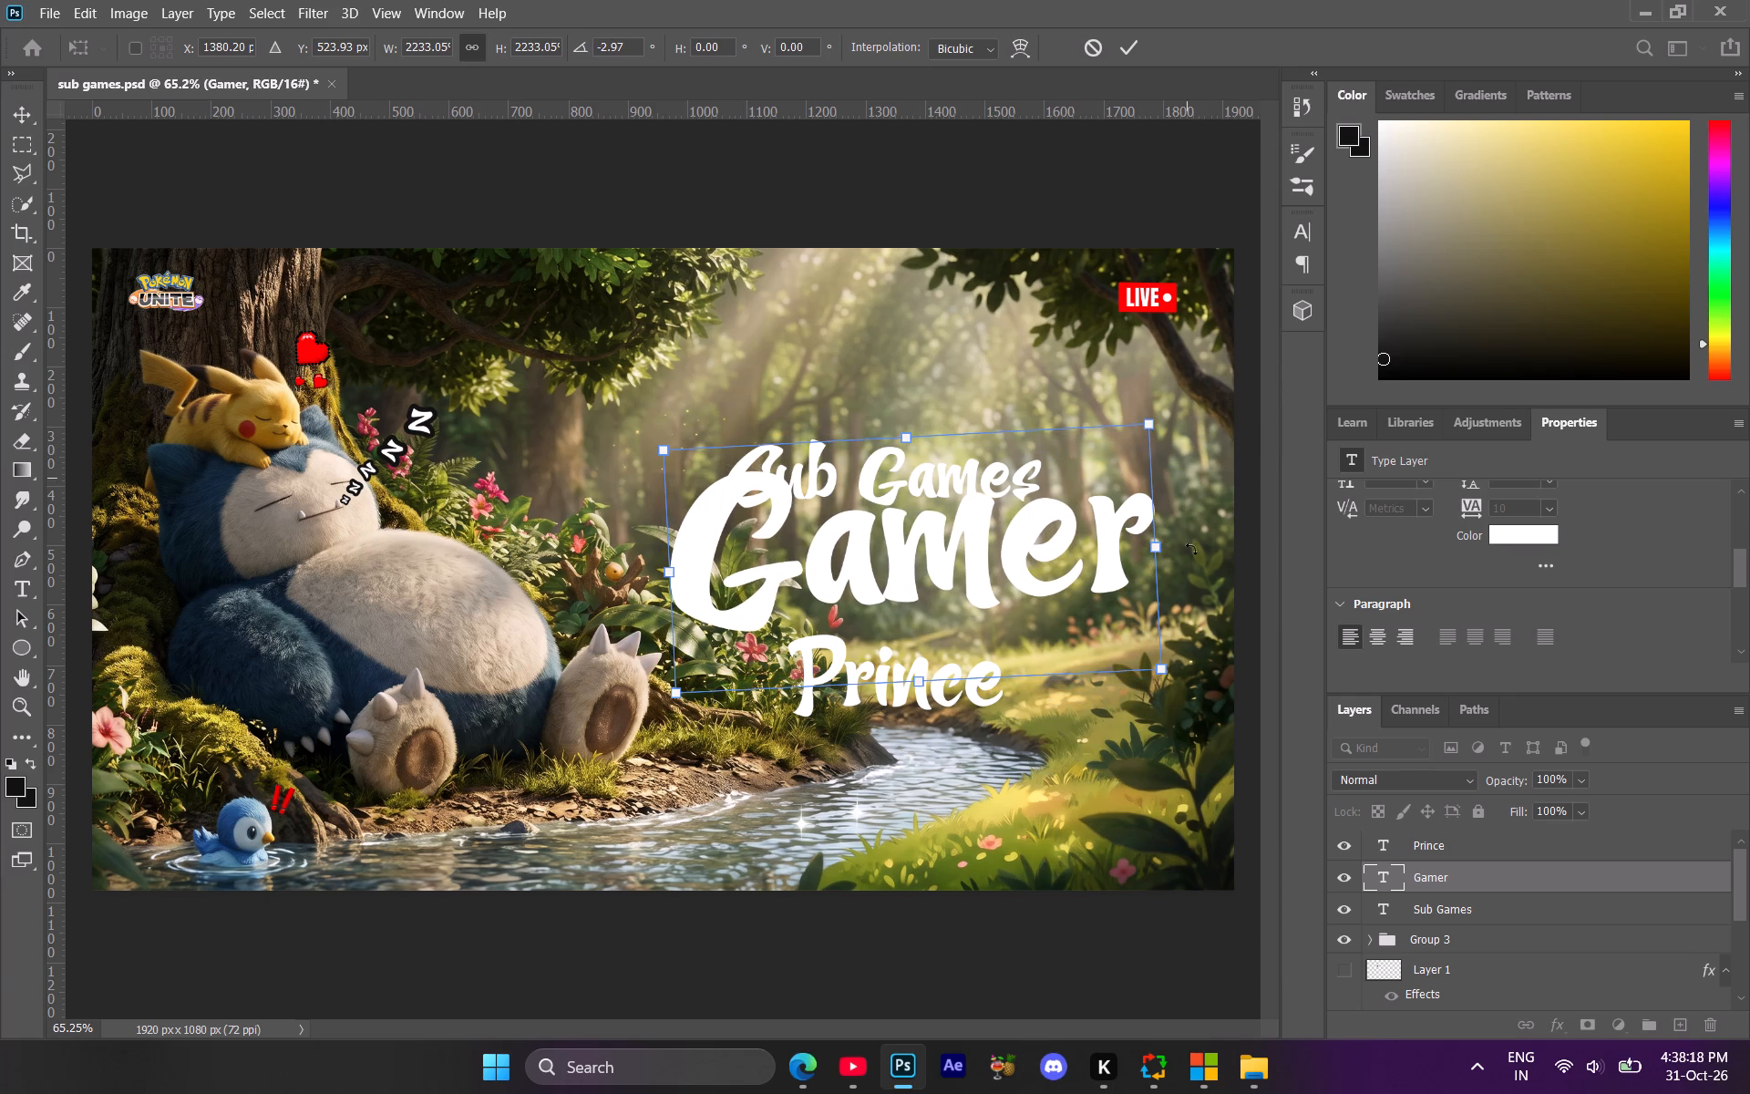
Scale the Sub Games text down to about 76% and move it up, well above the Gamer text.
click(1446, 903)
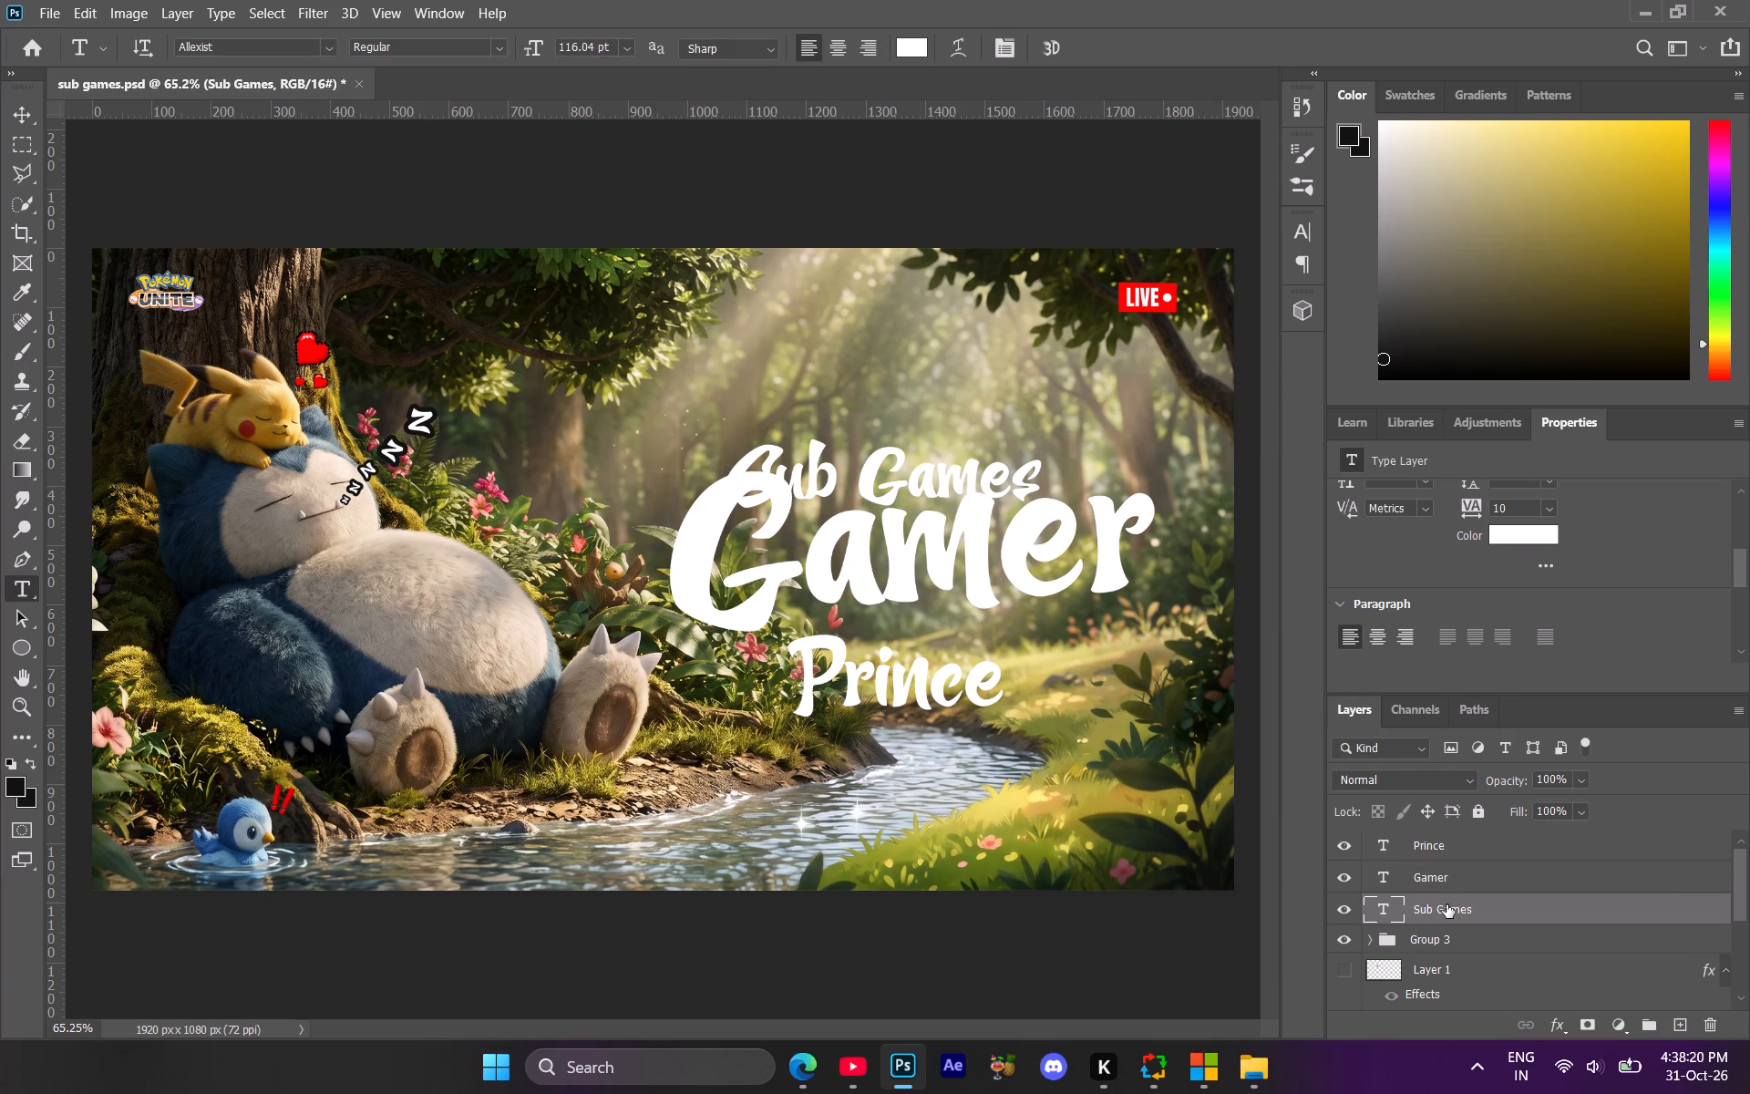
key(ctrl+t)
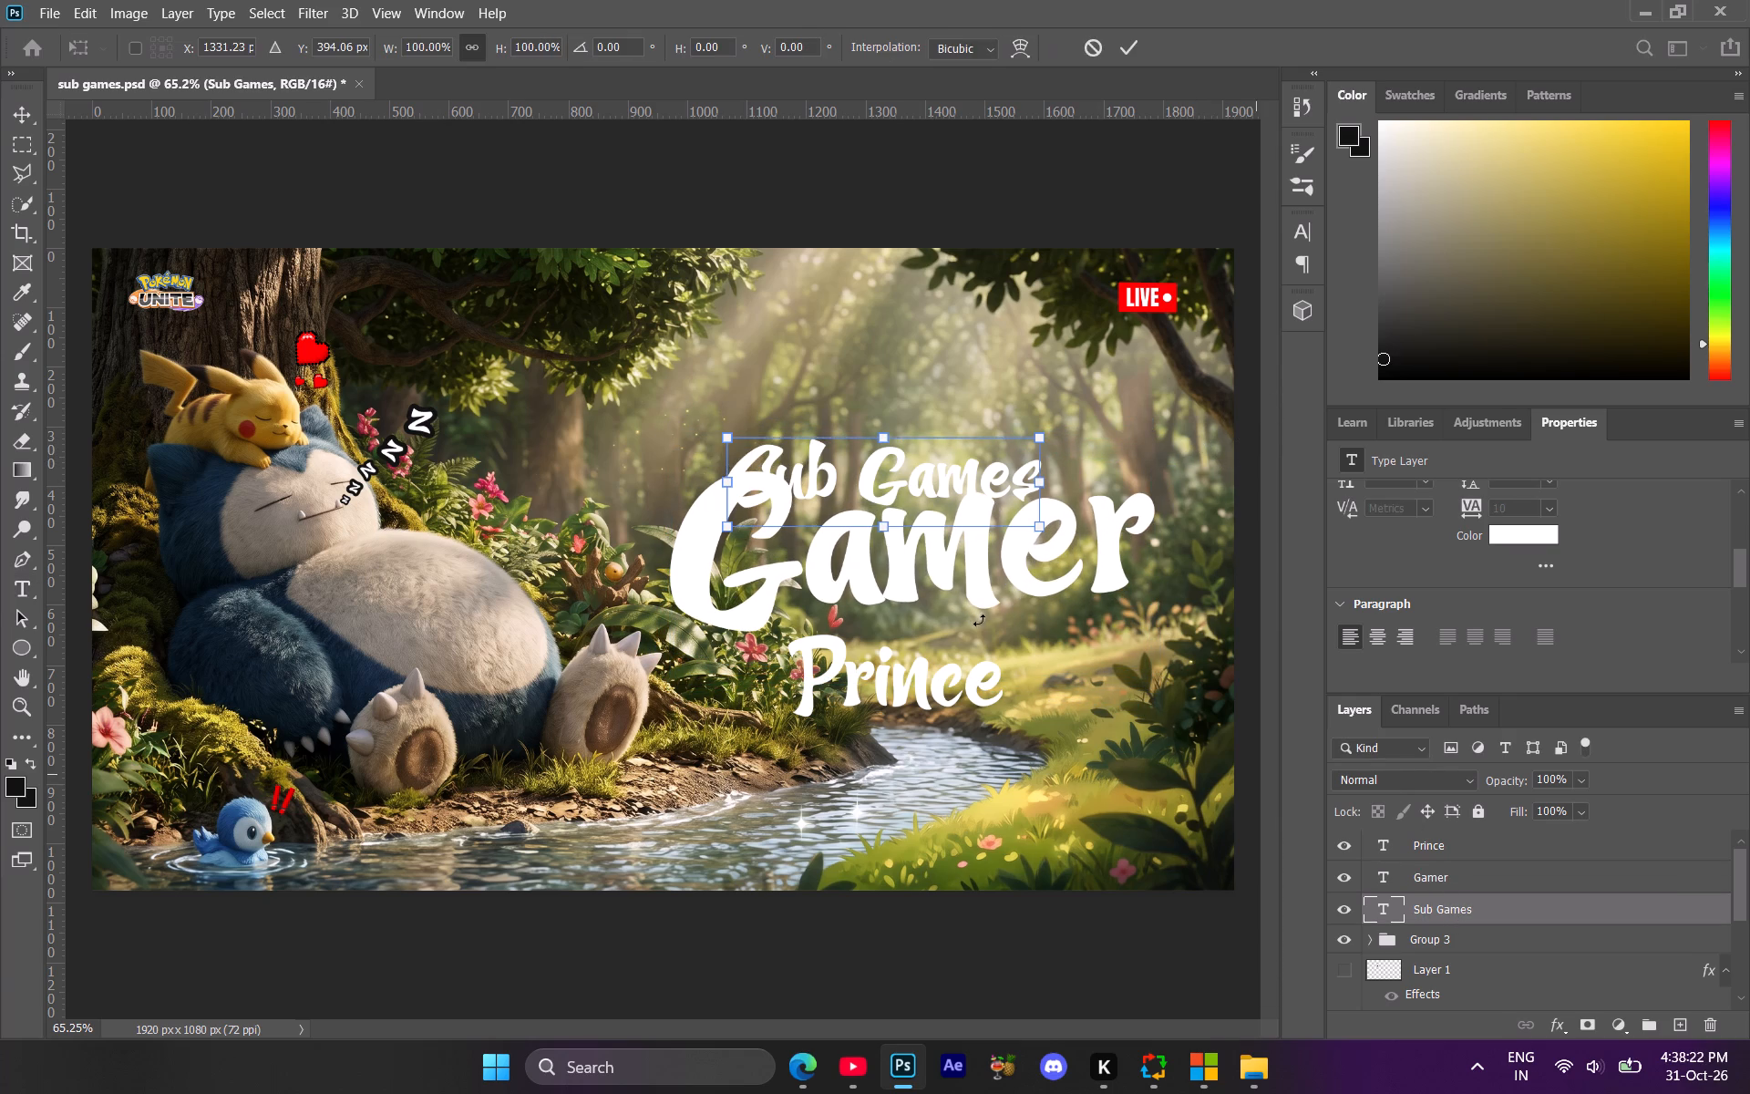
drag(1042, 487, 967, 470)
drag(893, 470, 936, 395)
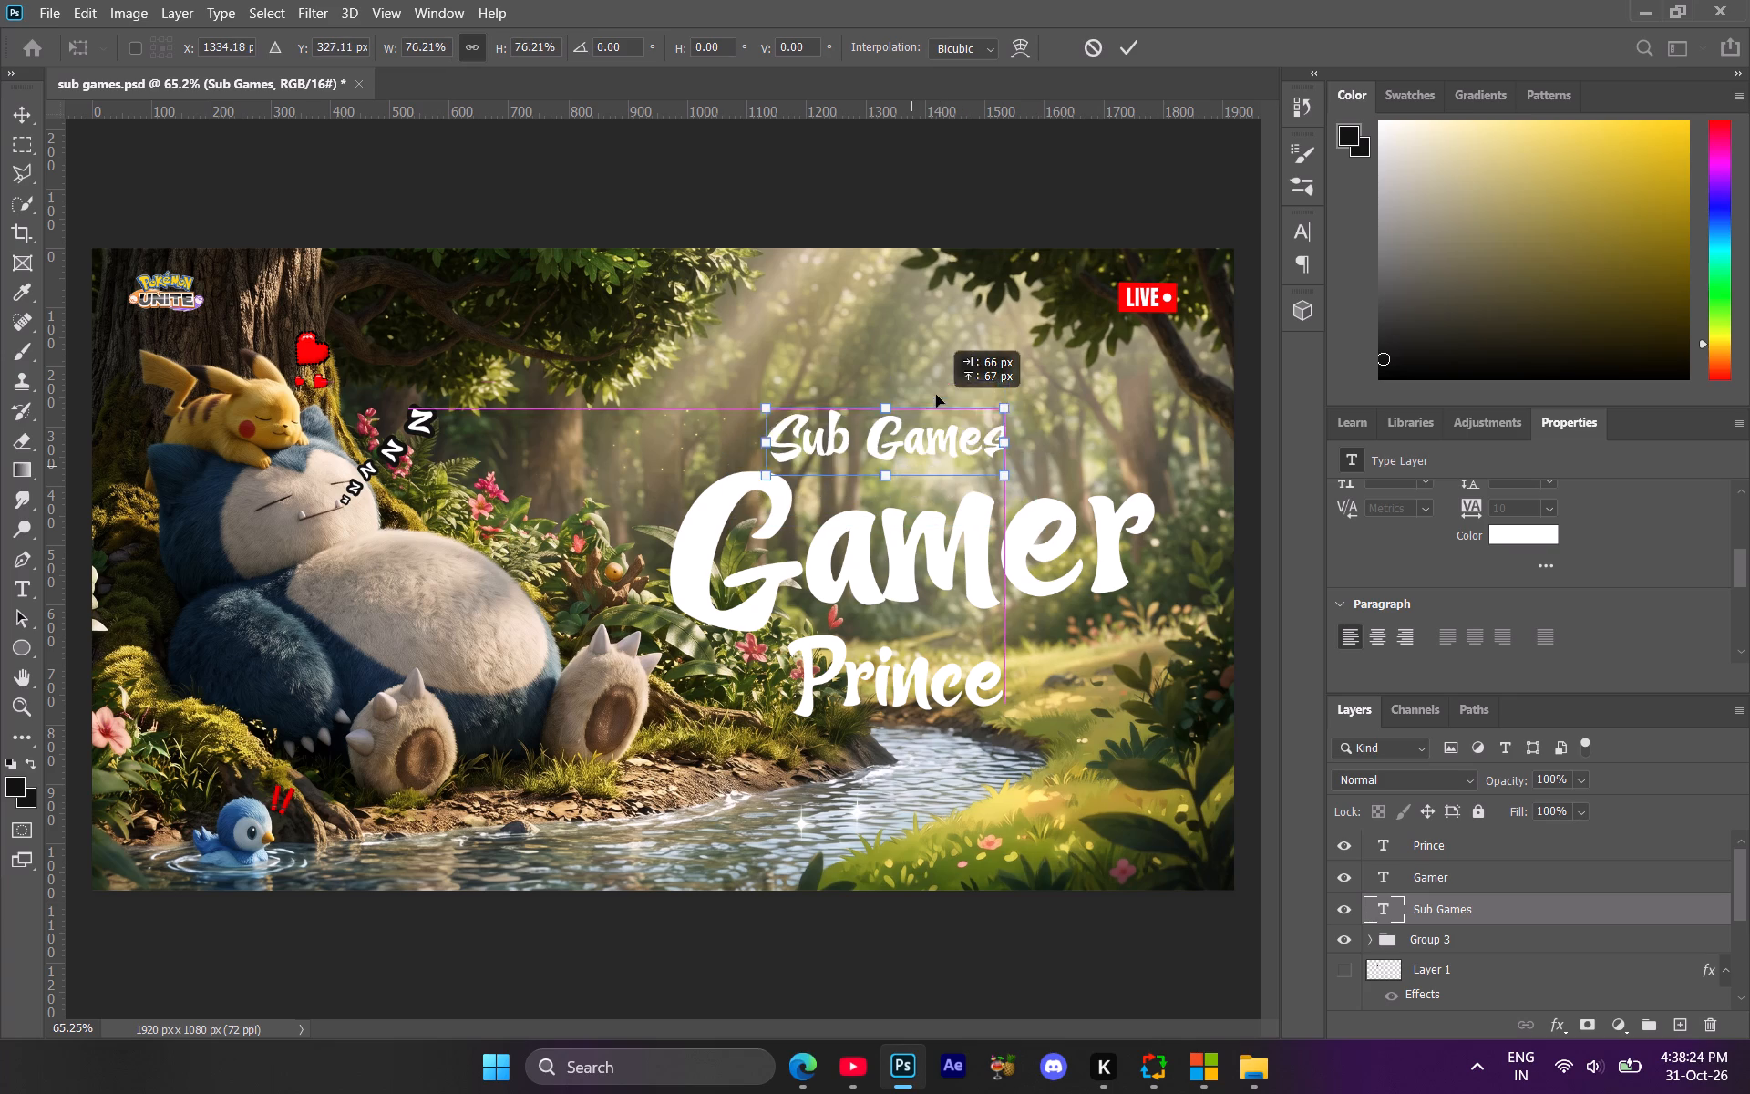
drag(936, 395, 922, 340)
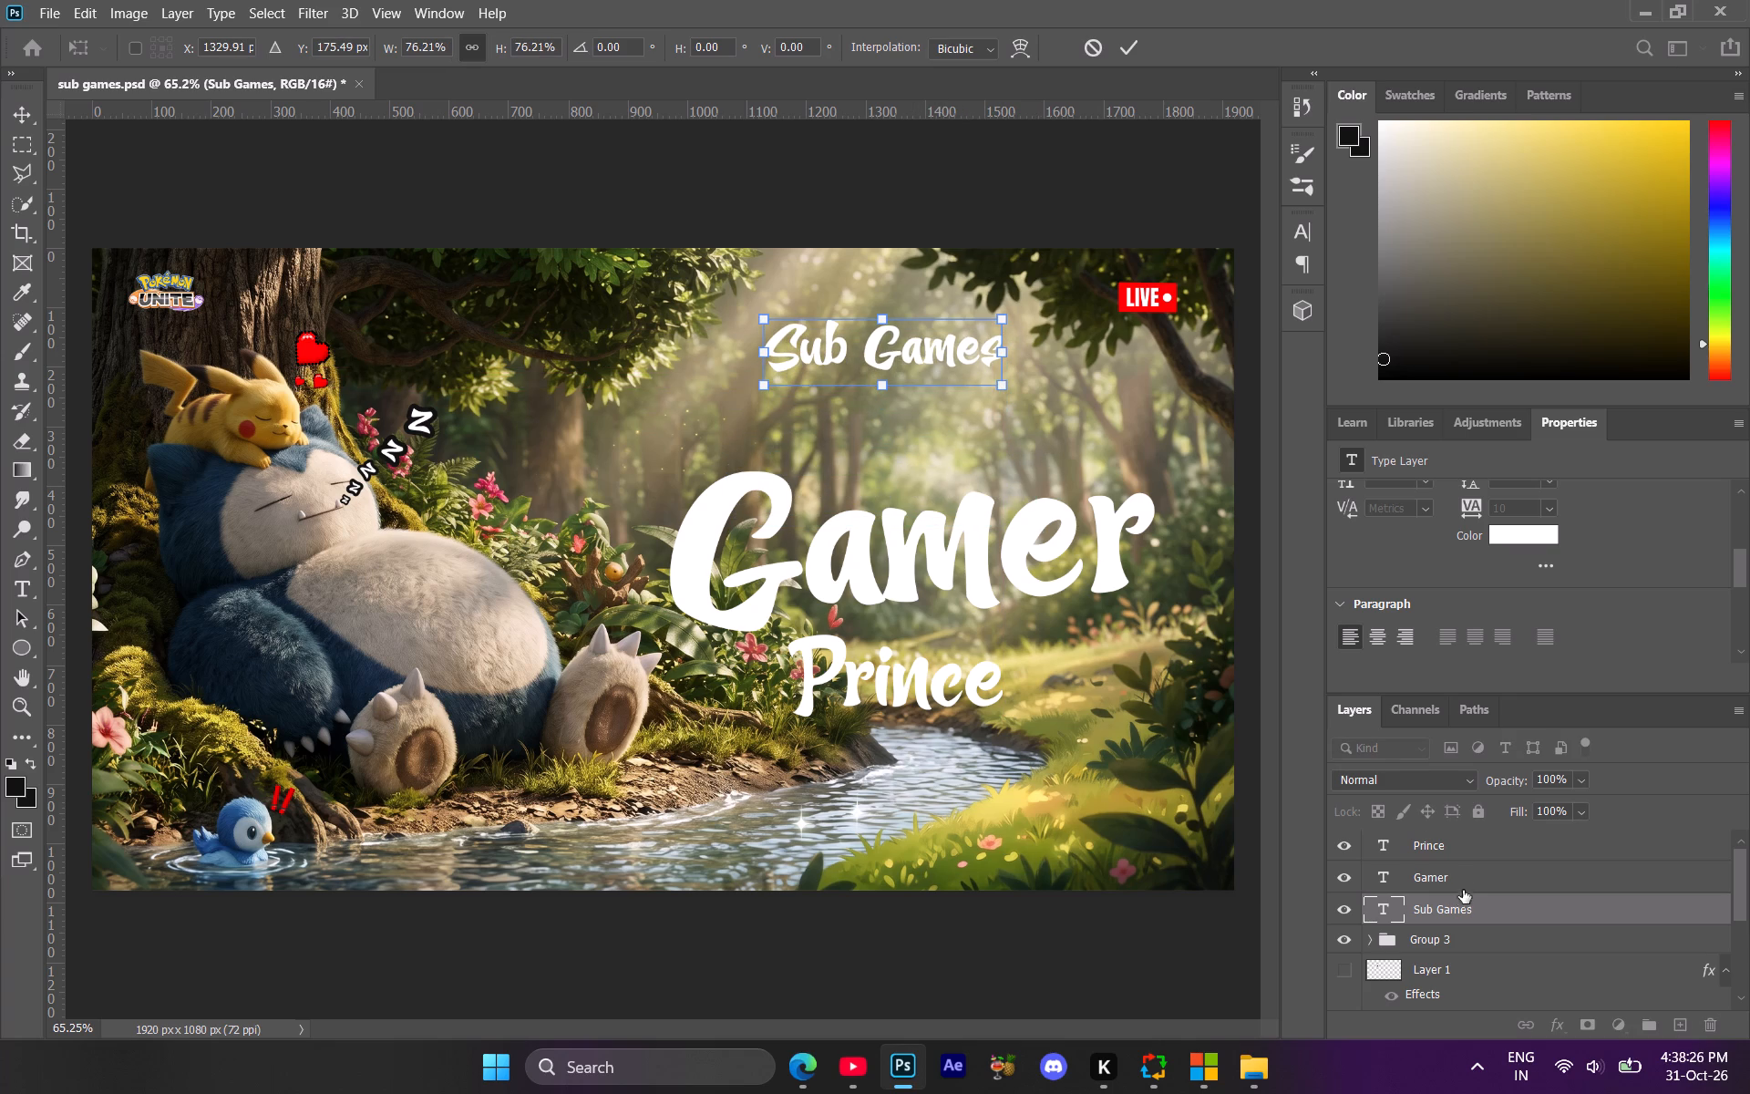
Enlarge the Gamer text to about 109% and move it up into the gap between Sub Games and Prince.
click(1454, 889)
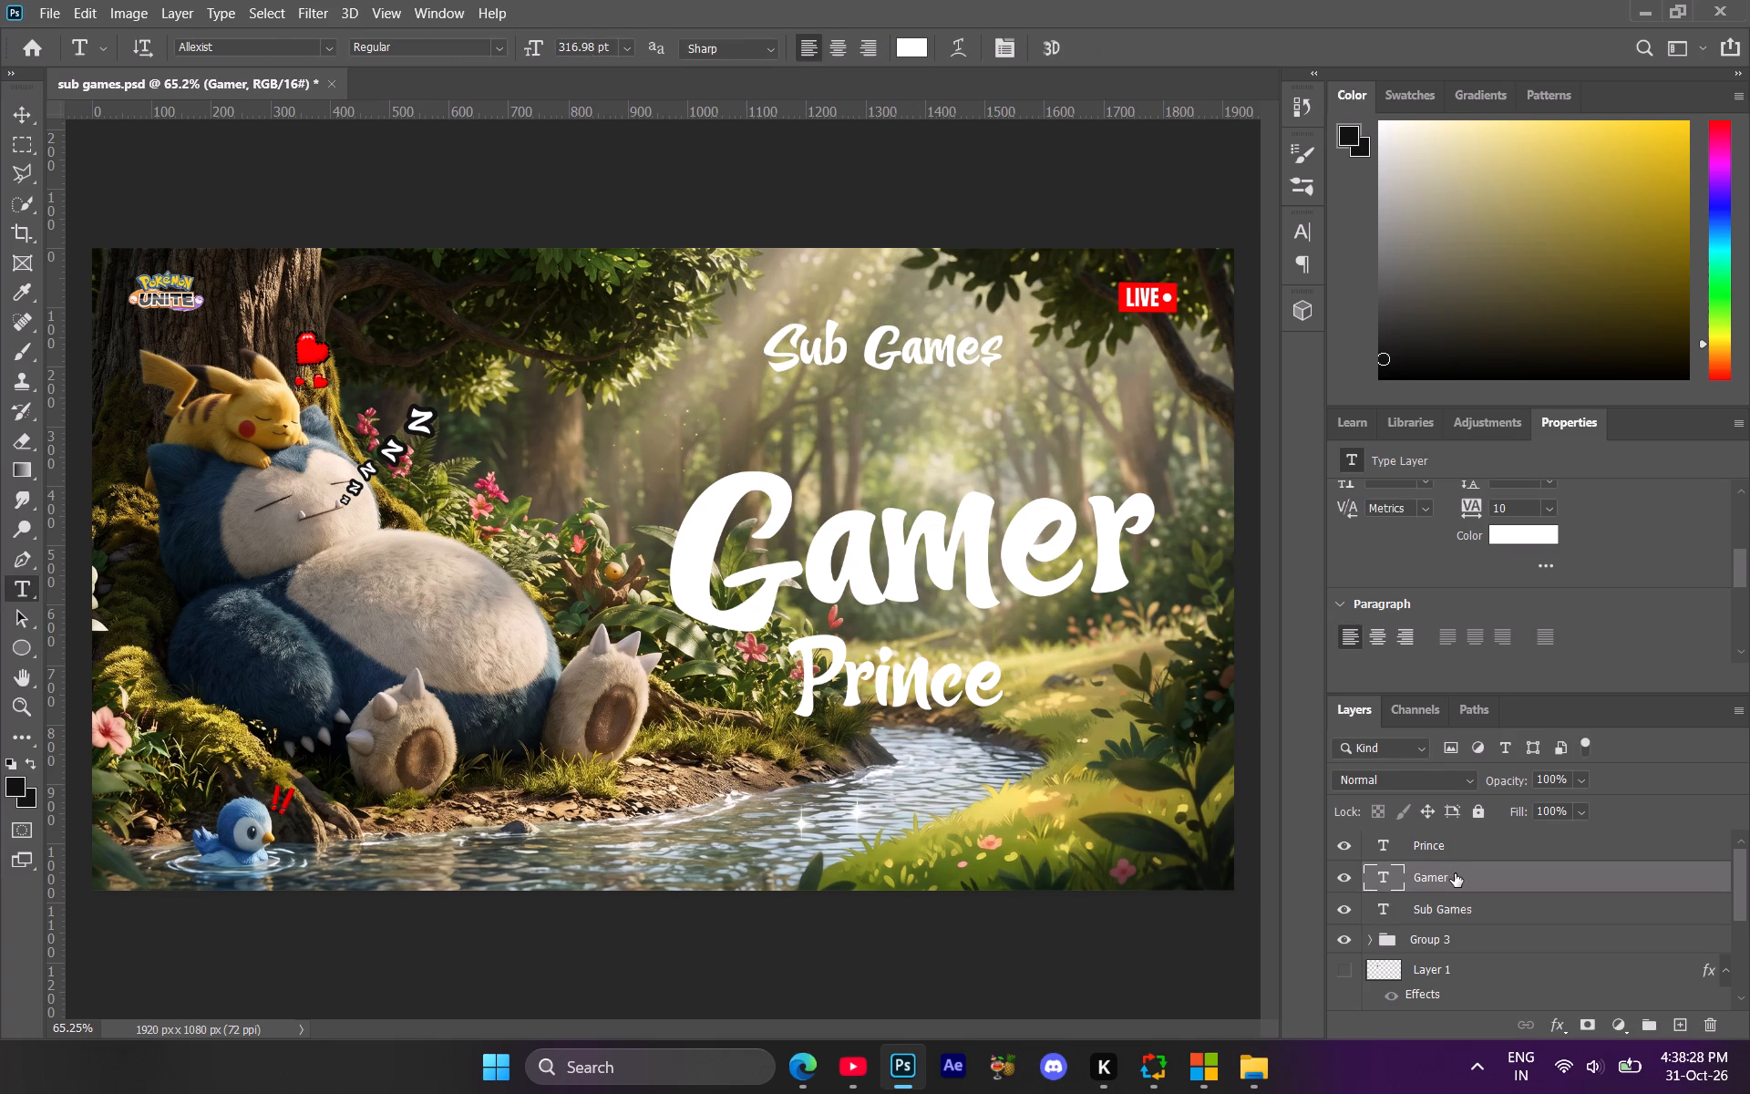
key(ctrl+t)
drag(1163, 553, 1206, 540)
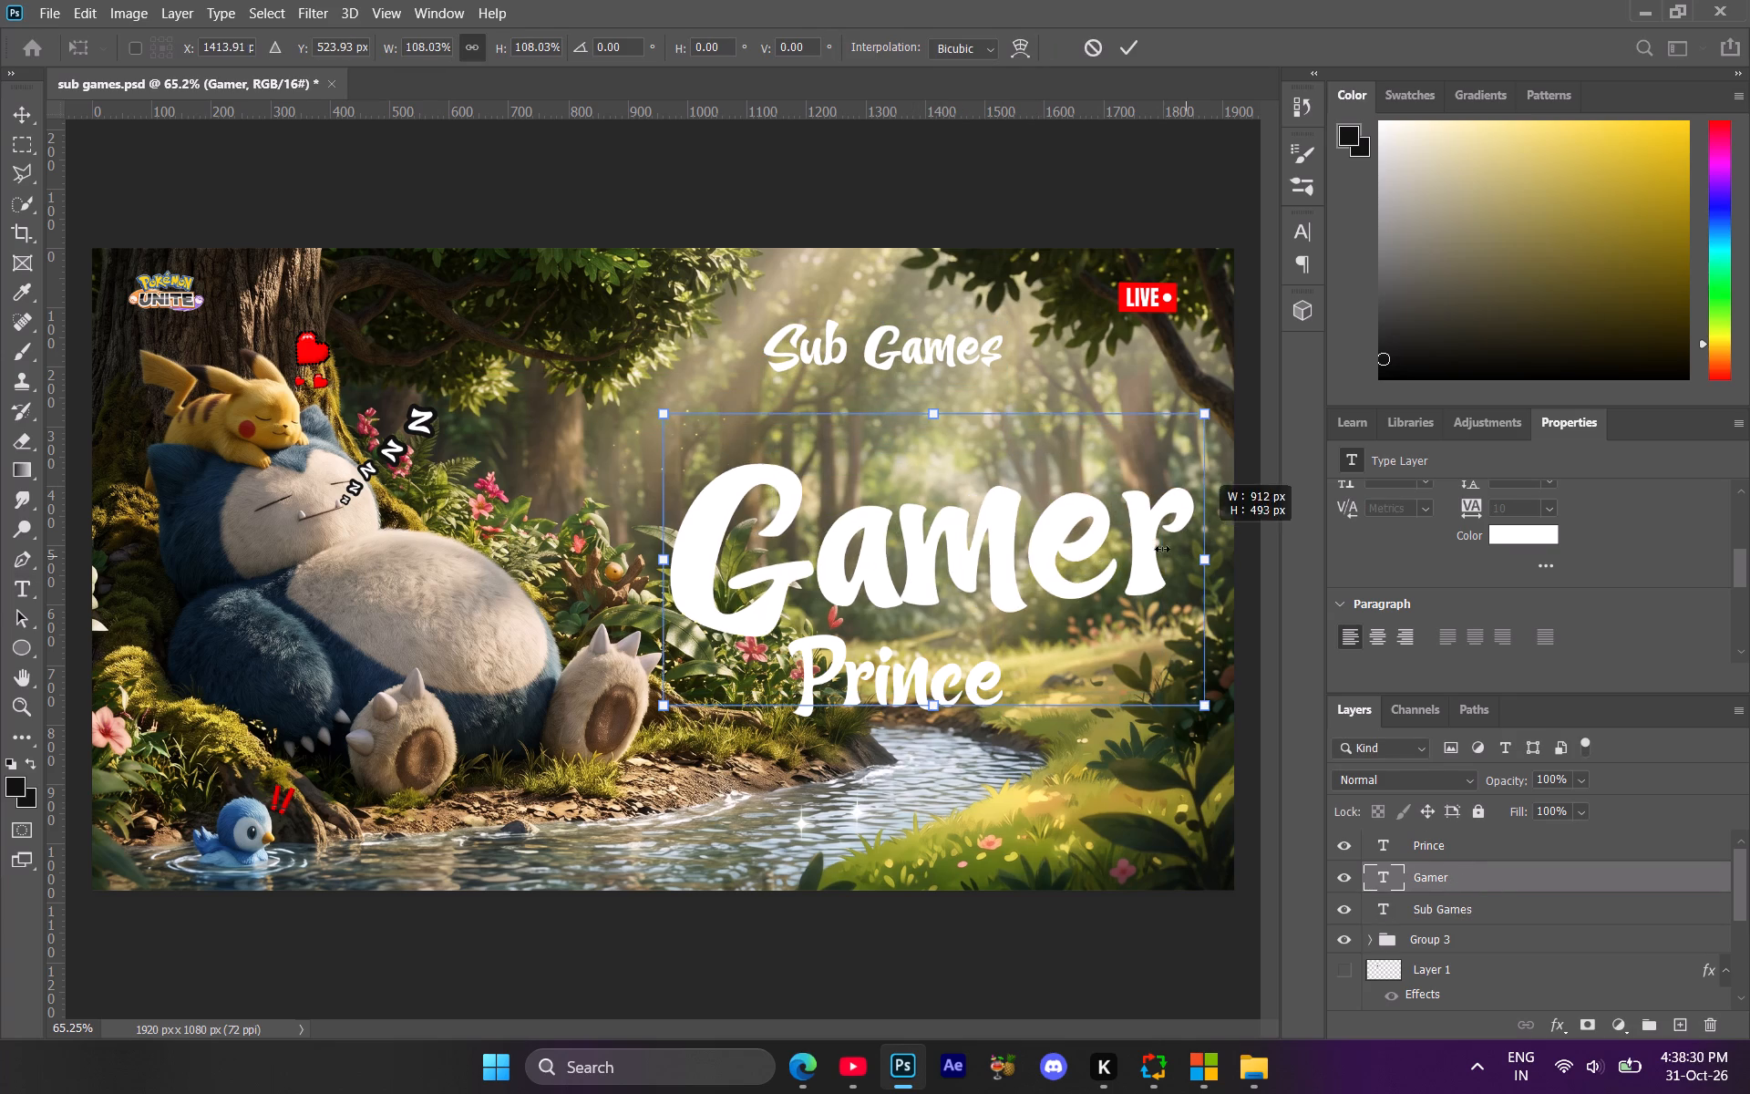
drag(1088, 557, 1078, 521)
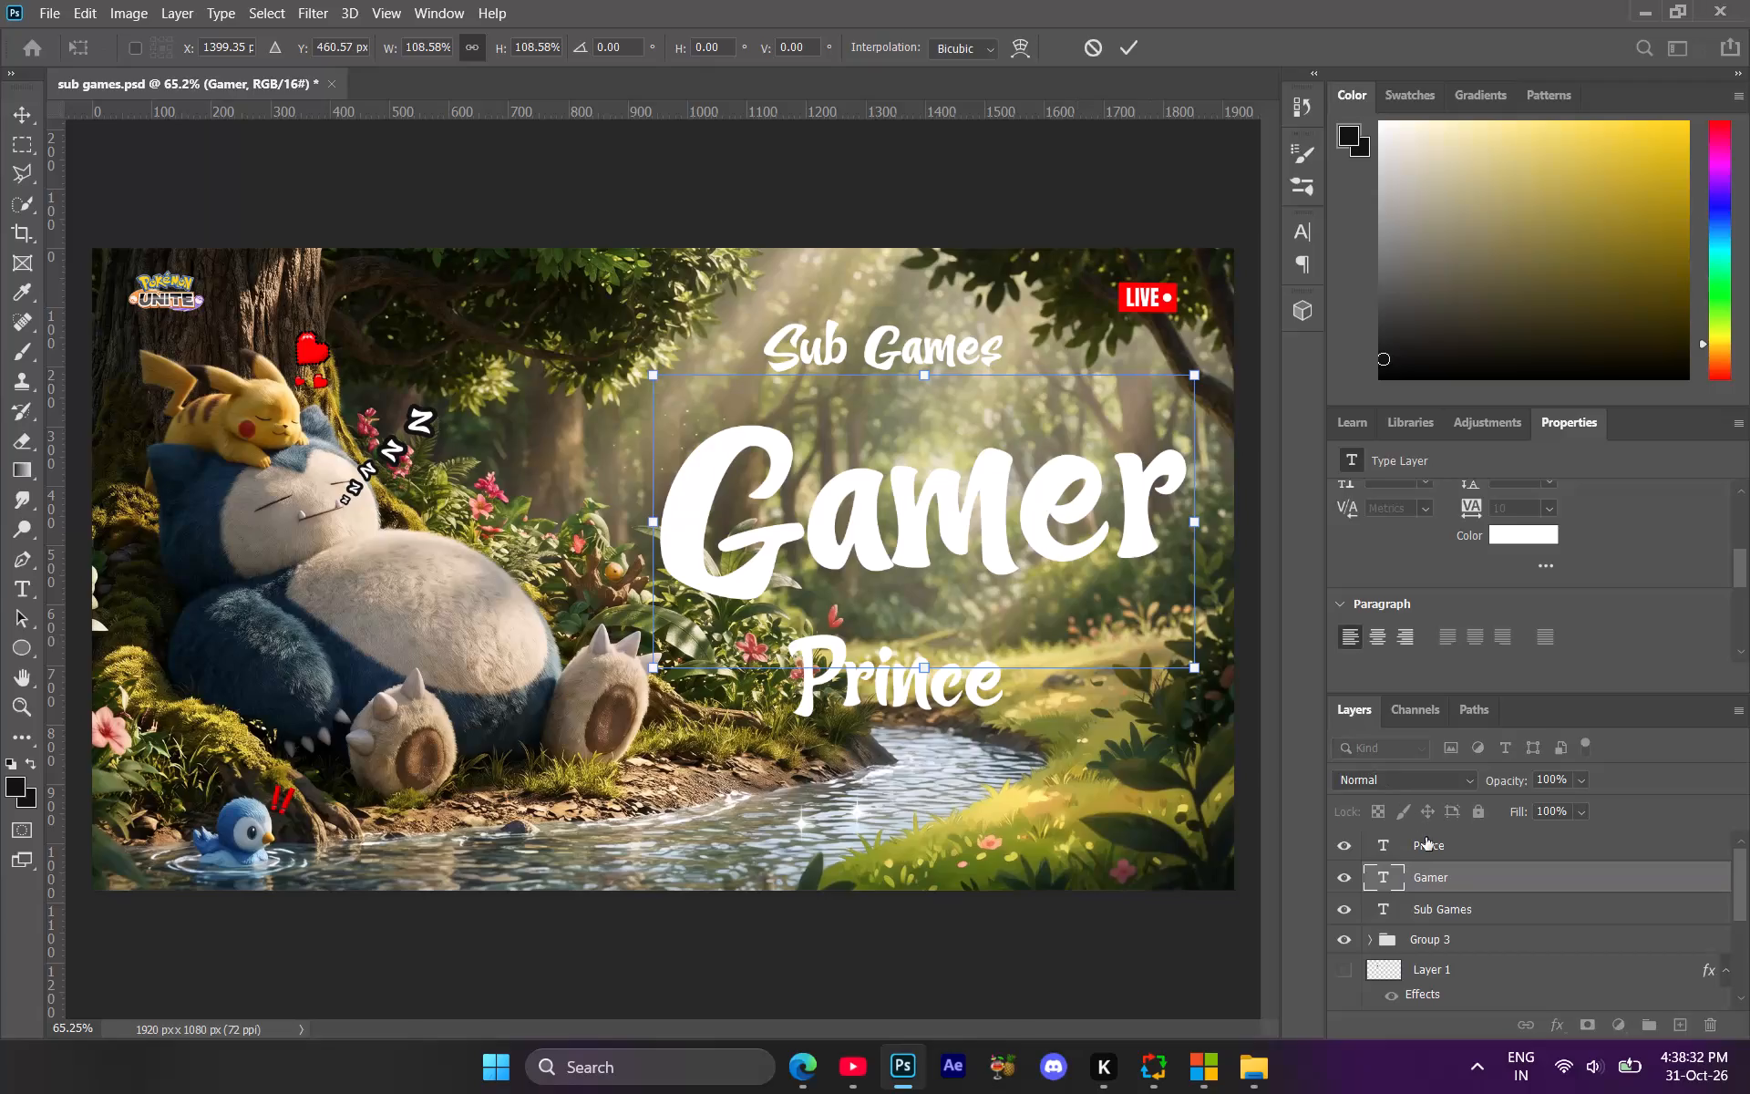
Enlarge the Prince text to about 215%, tilt it to about -6.6 degrees and place it beneath Gamer.
click(1428, 854)
key(ctrl+t)
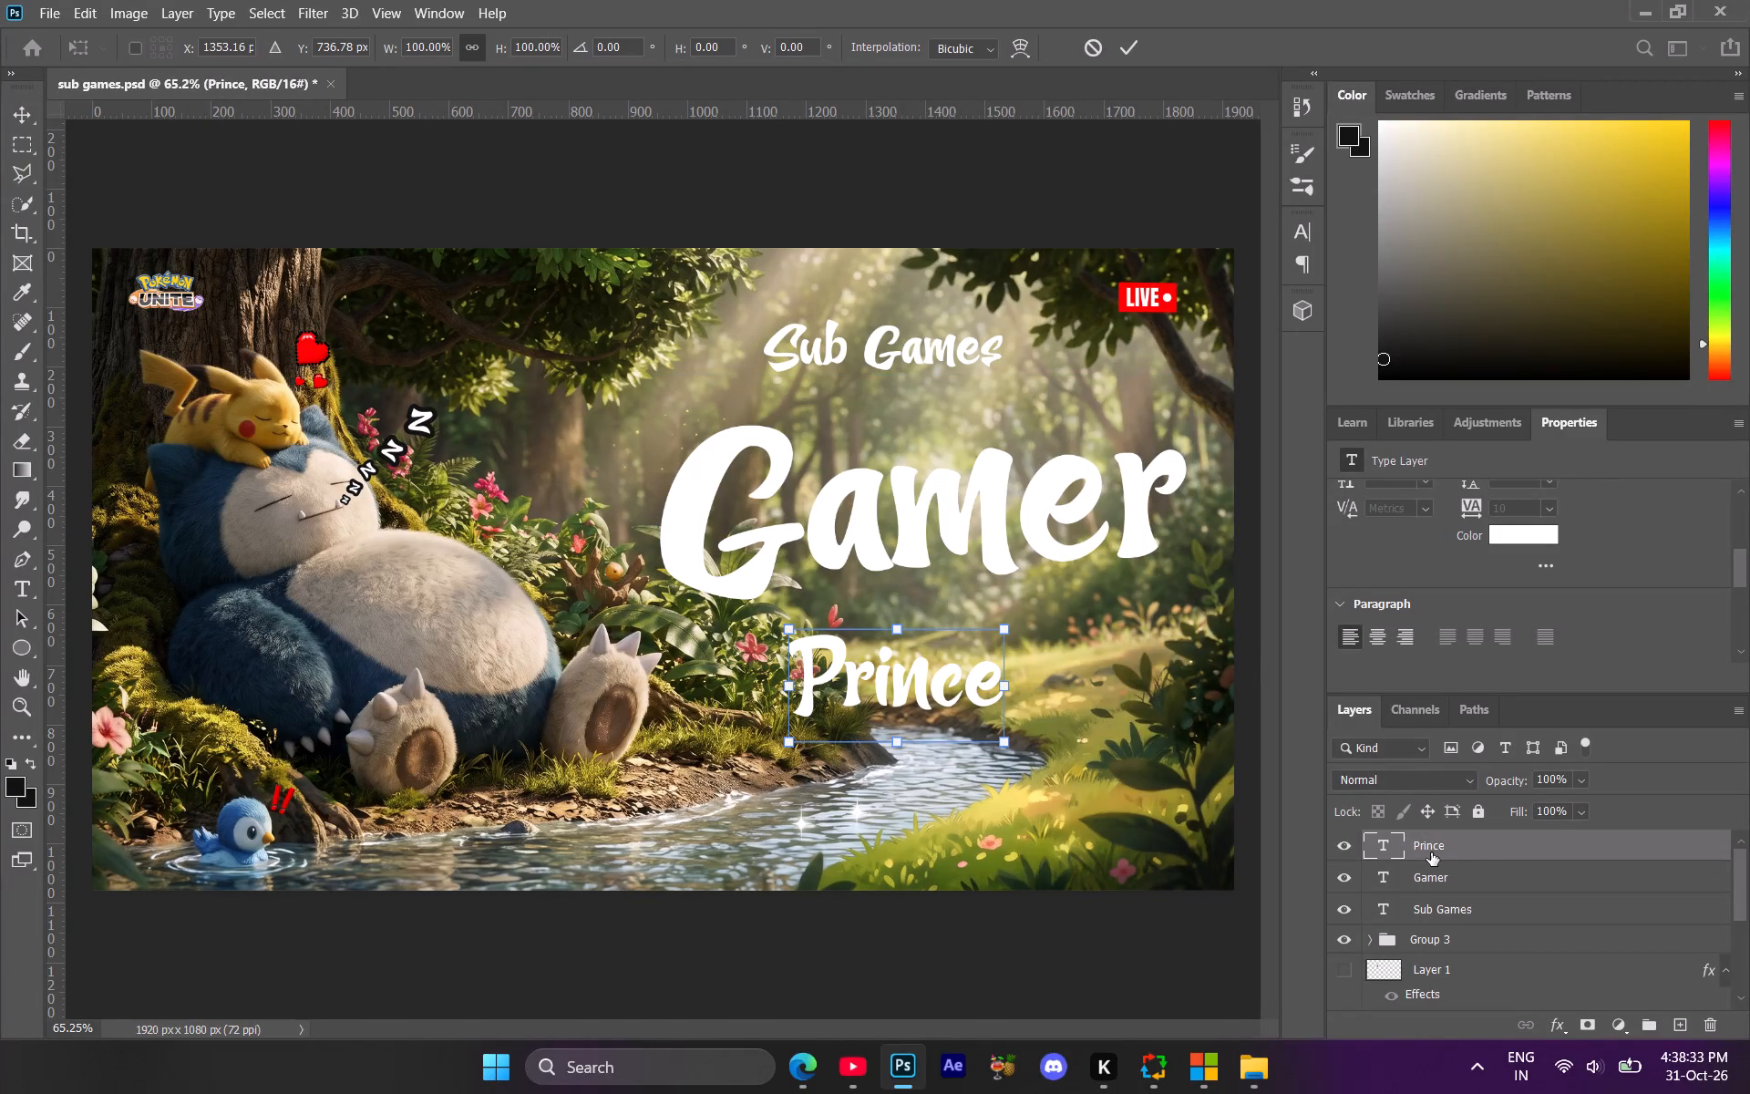
drag(1011, 690, 1261, 649)
drag(1107, 660, 1059, 656)
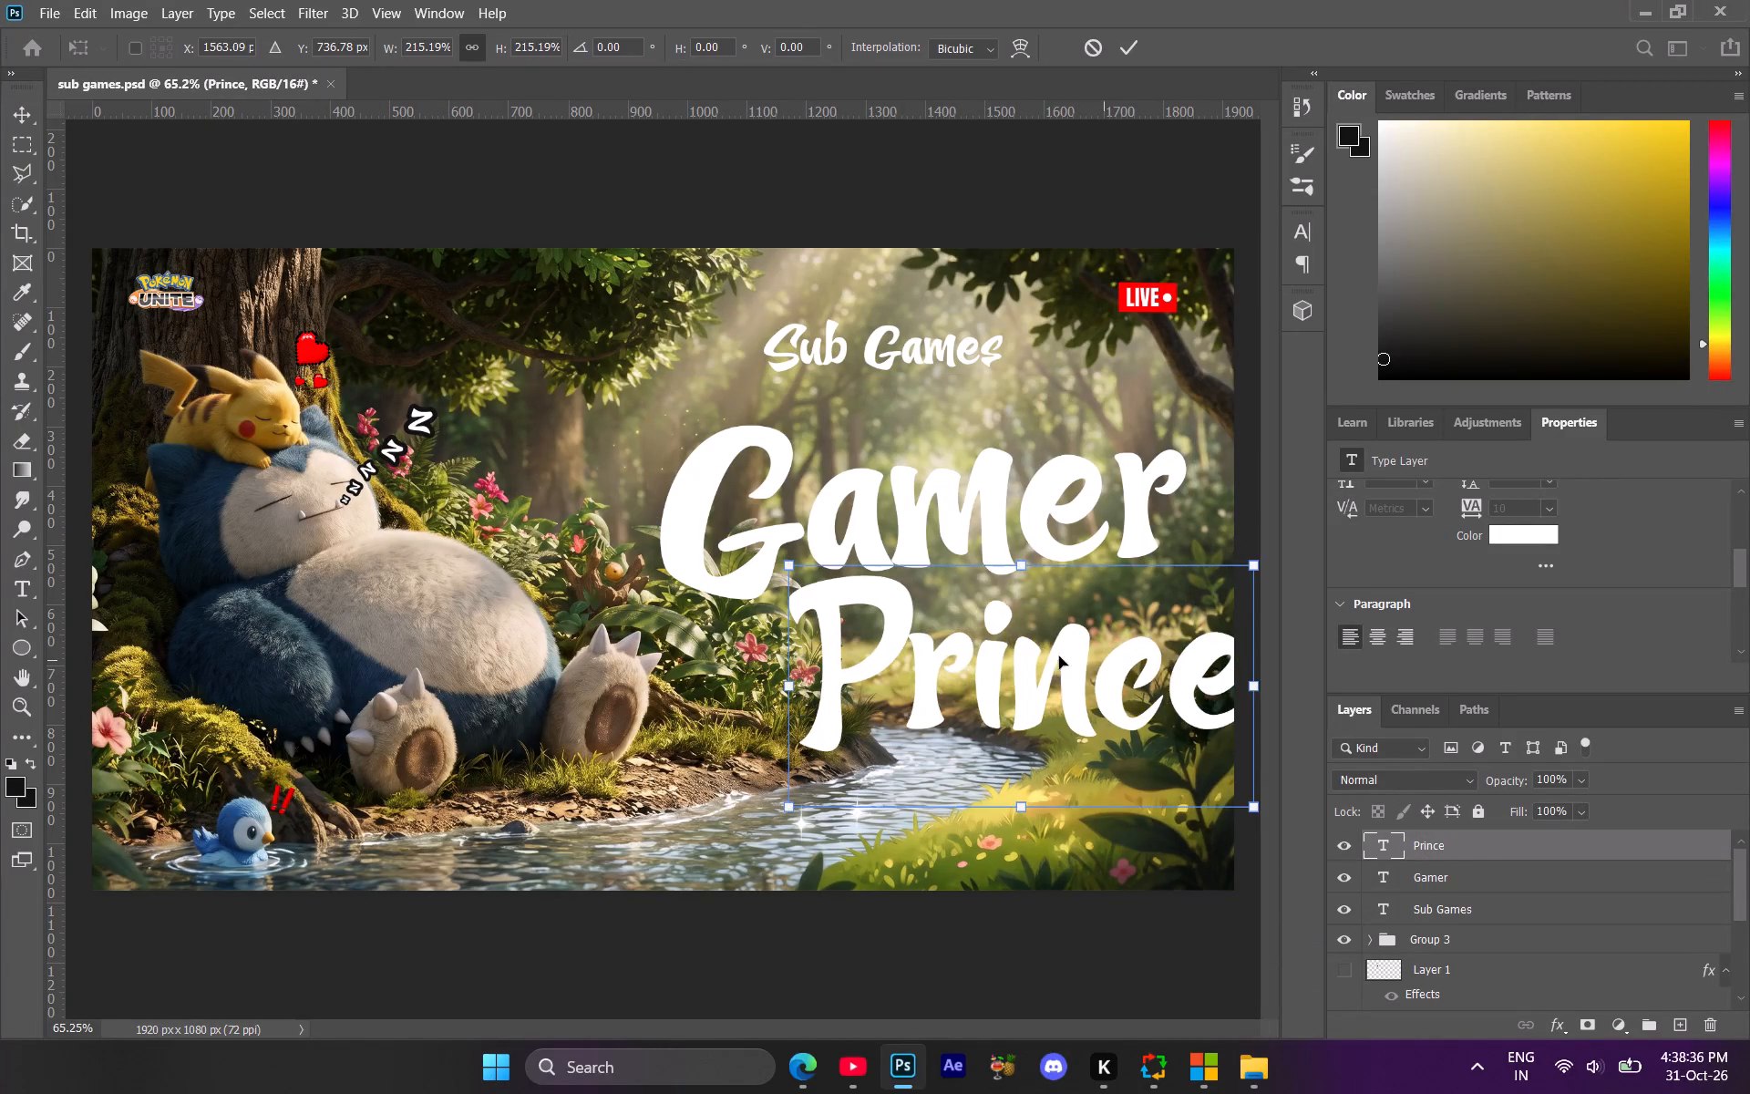
drag(1059, 656, 1009, 653)
drag(1210, 613, 1202, 580)
drag(1039, 648, 1062, 651)
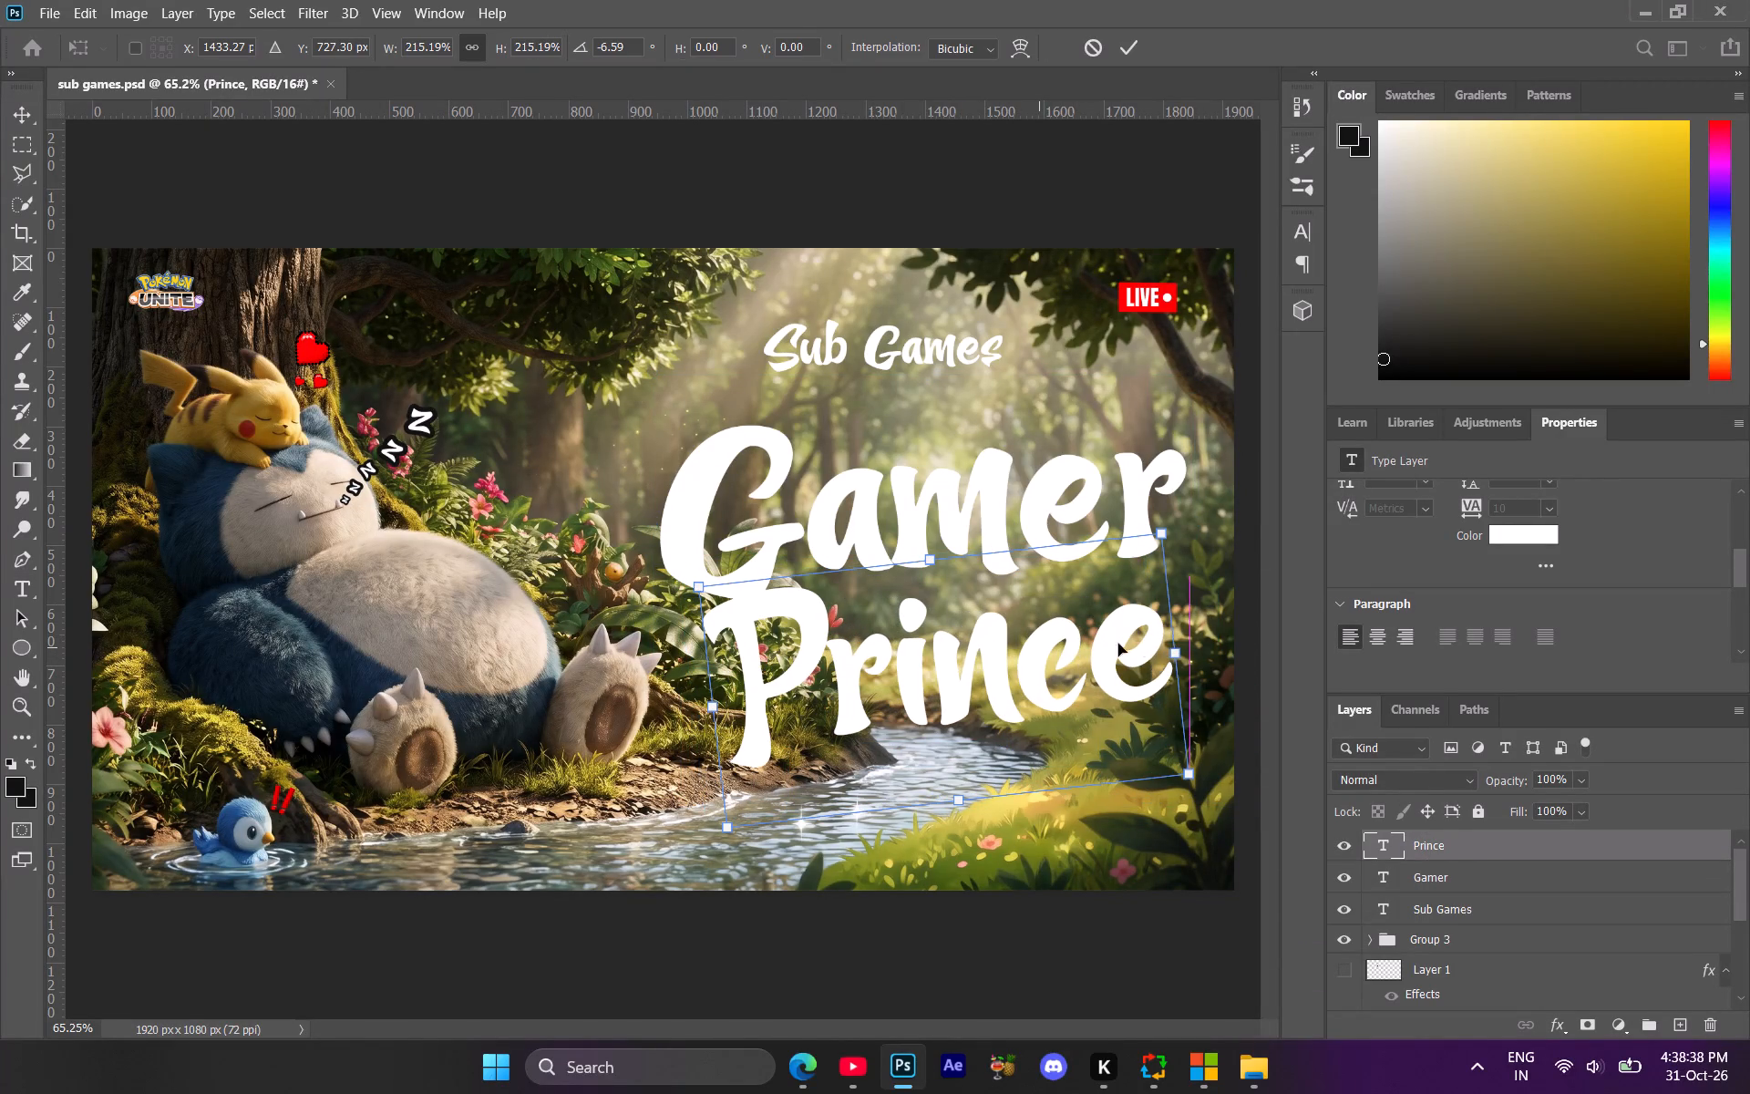
Reduce the Prince text to about 189%, tilt it to about -8.5 degrees and tuck it closely under Gamer.
drag(1184, 641, 1128, 633)
drag(983, 670, 1030, 644)
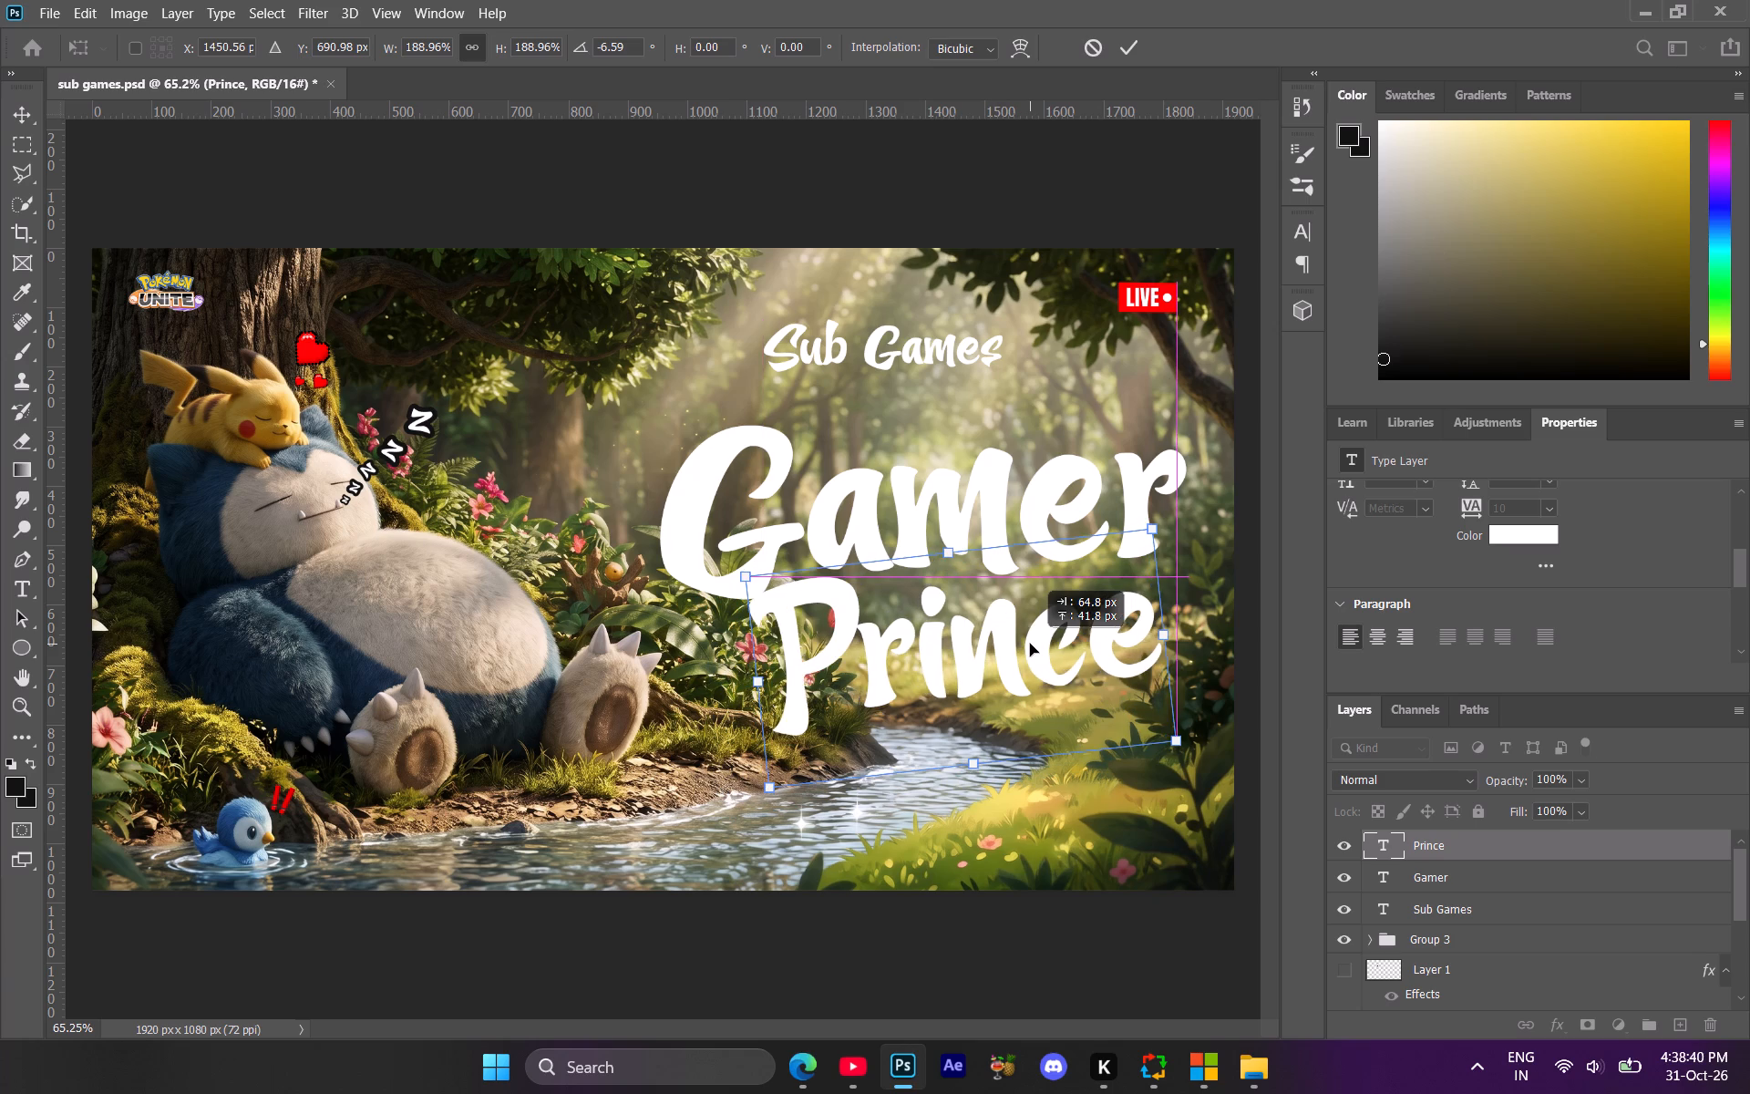
drag(1030, 644, 1043, 638)
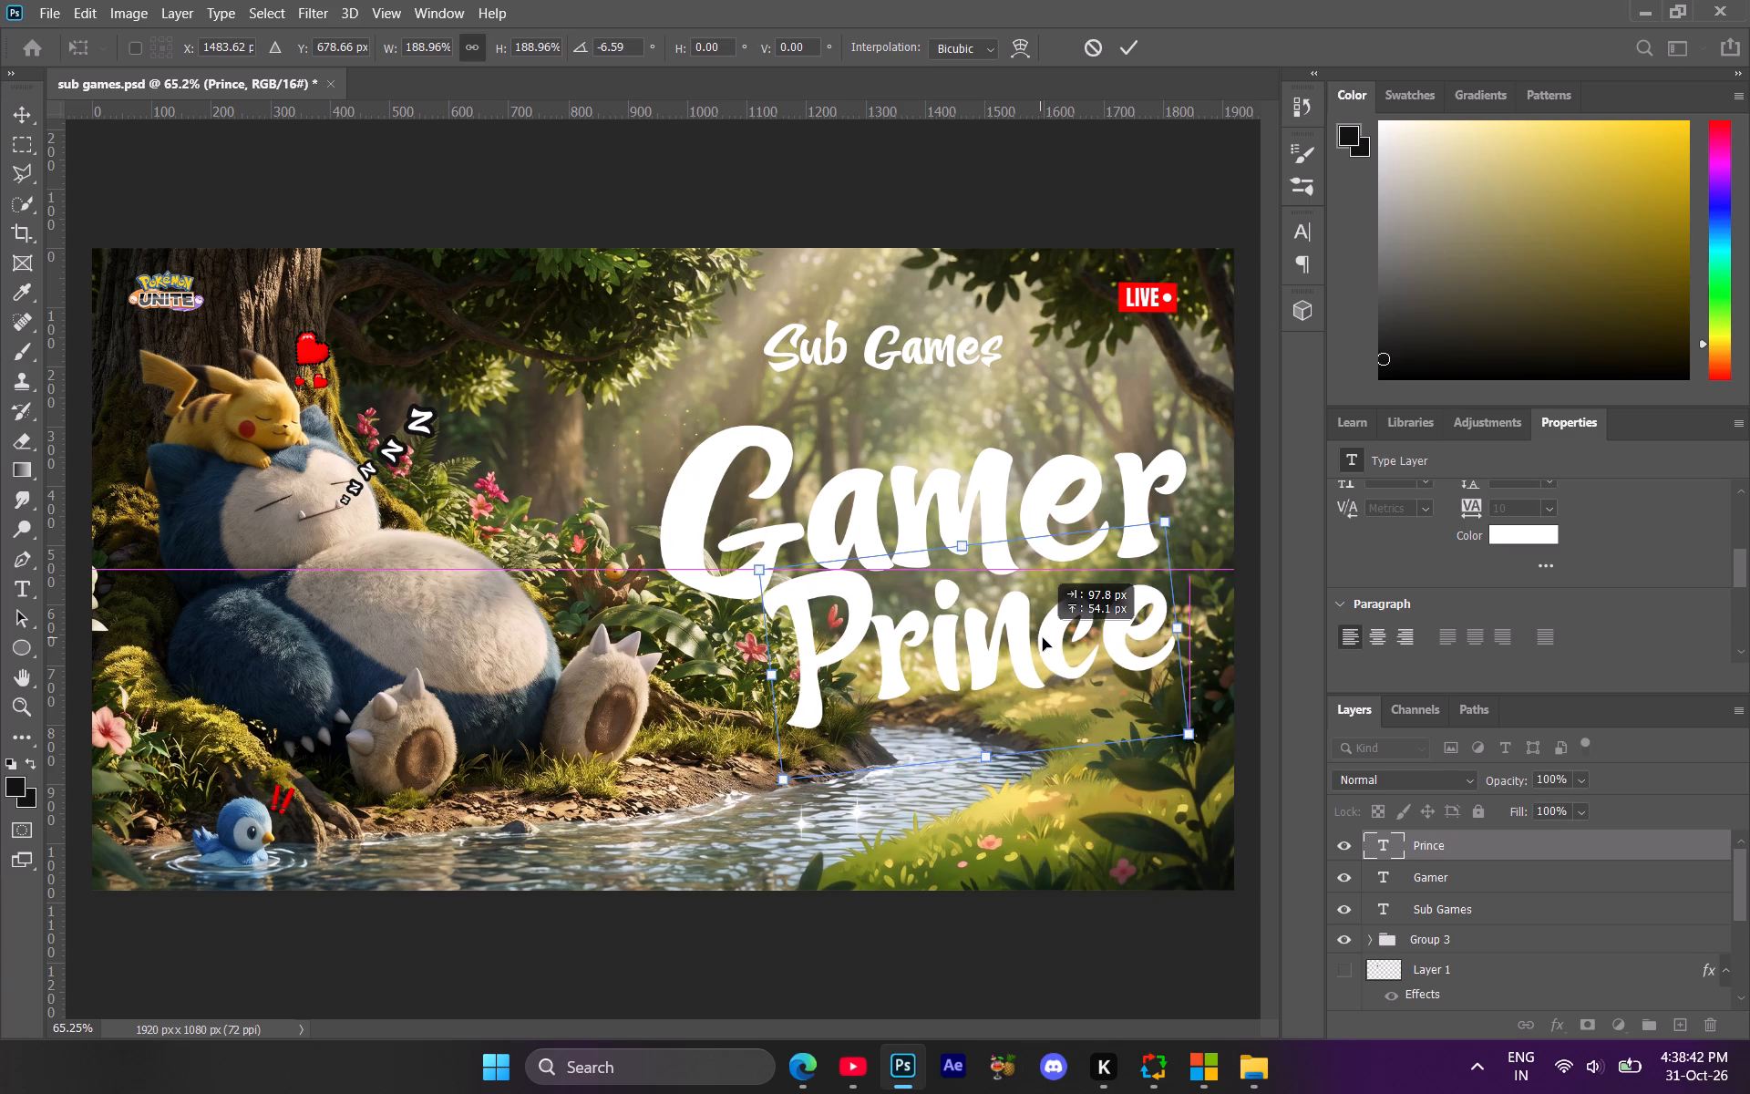
drag(1043, 638, 1045, 638)
drag(1154, 633, 1150, 630)
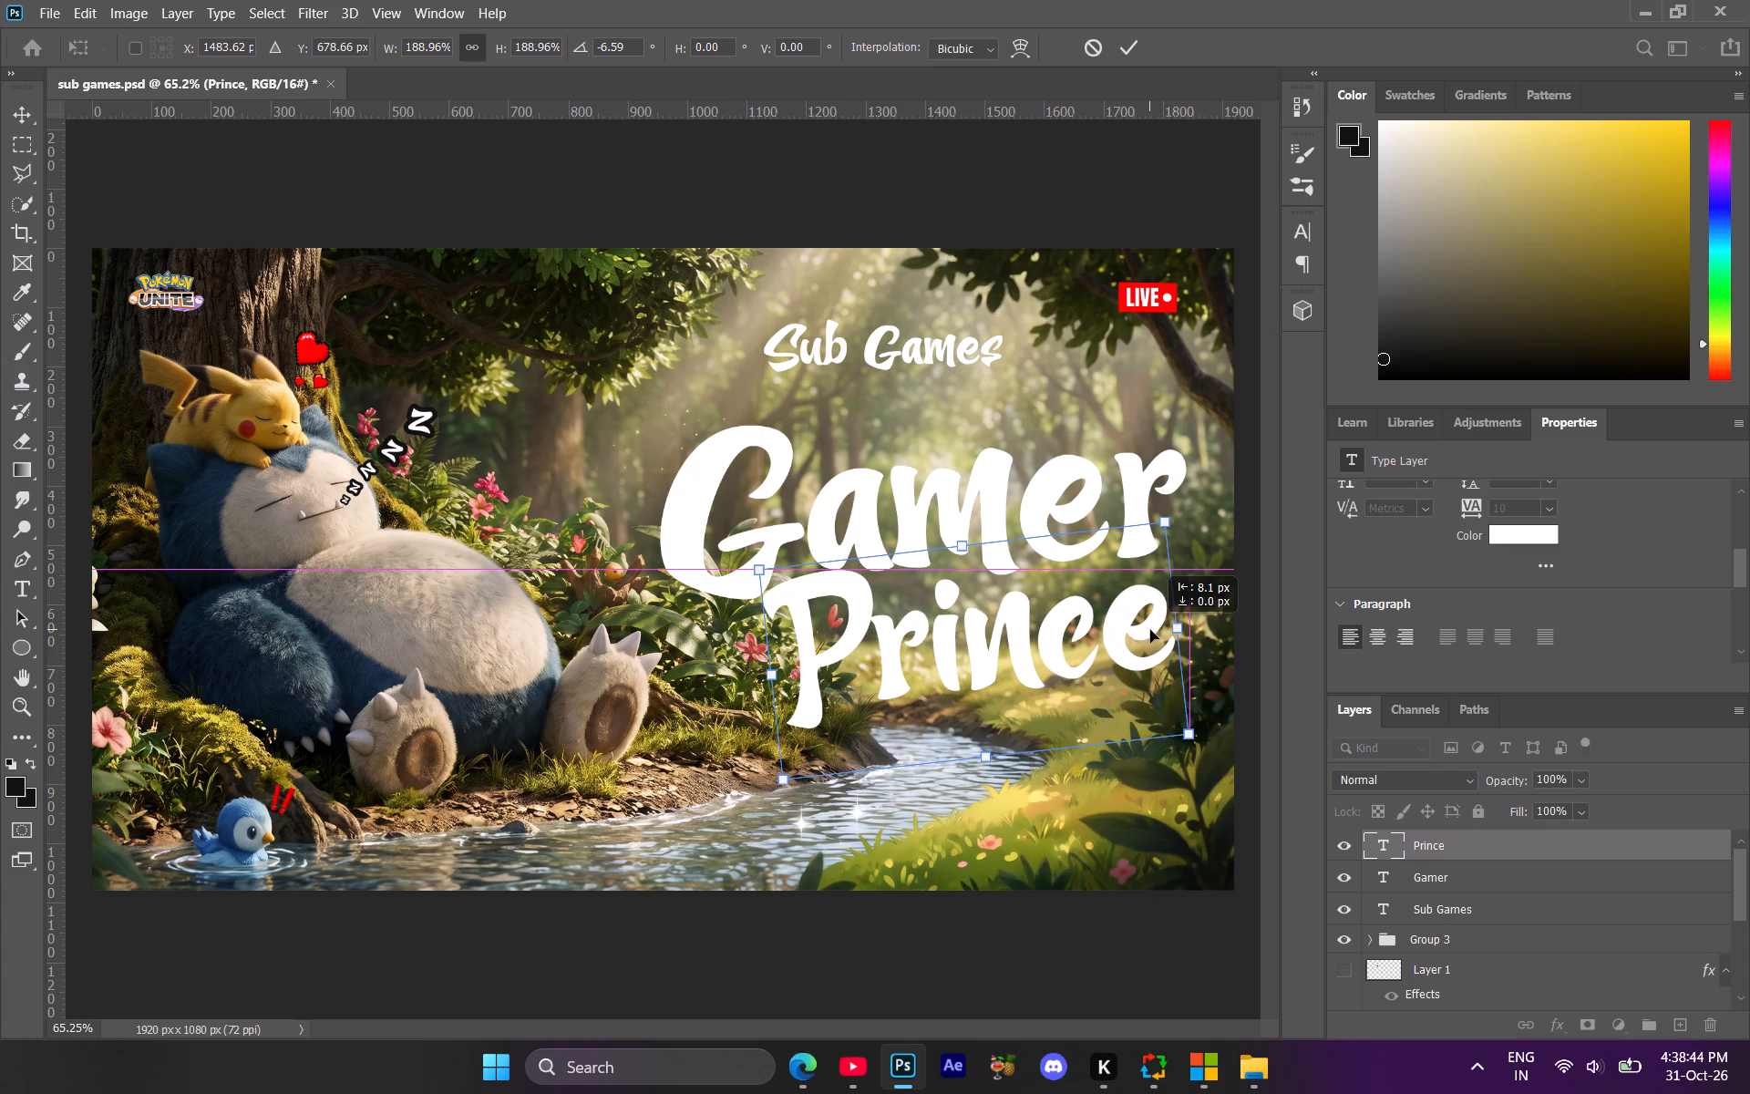
drag(1150, 630, 1145, 641)
click(1210, 573)
click(1086, 614)
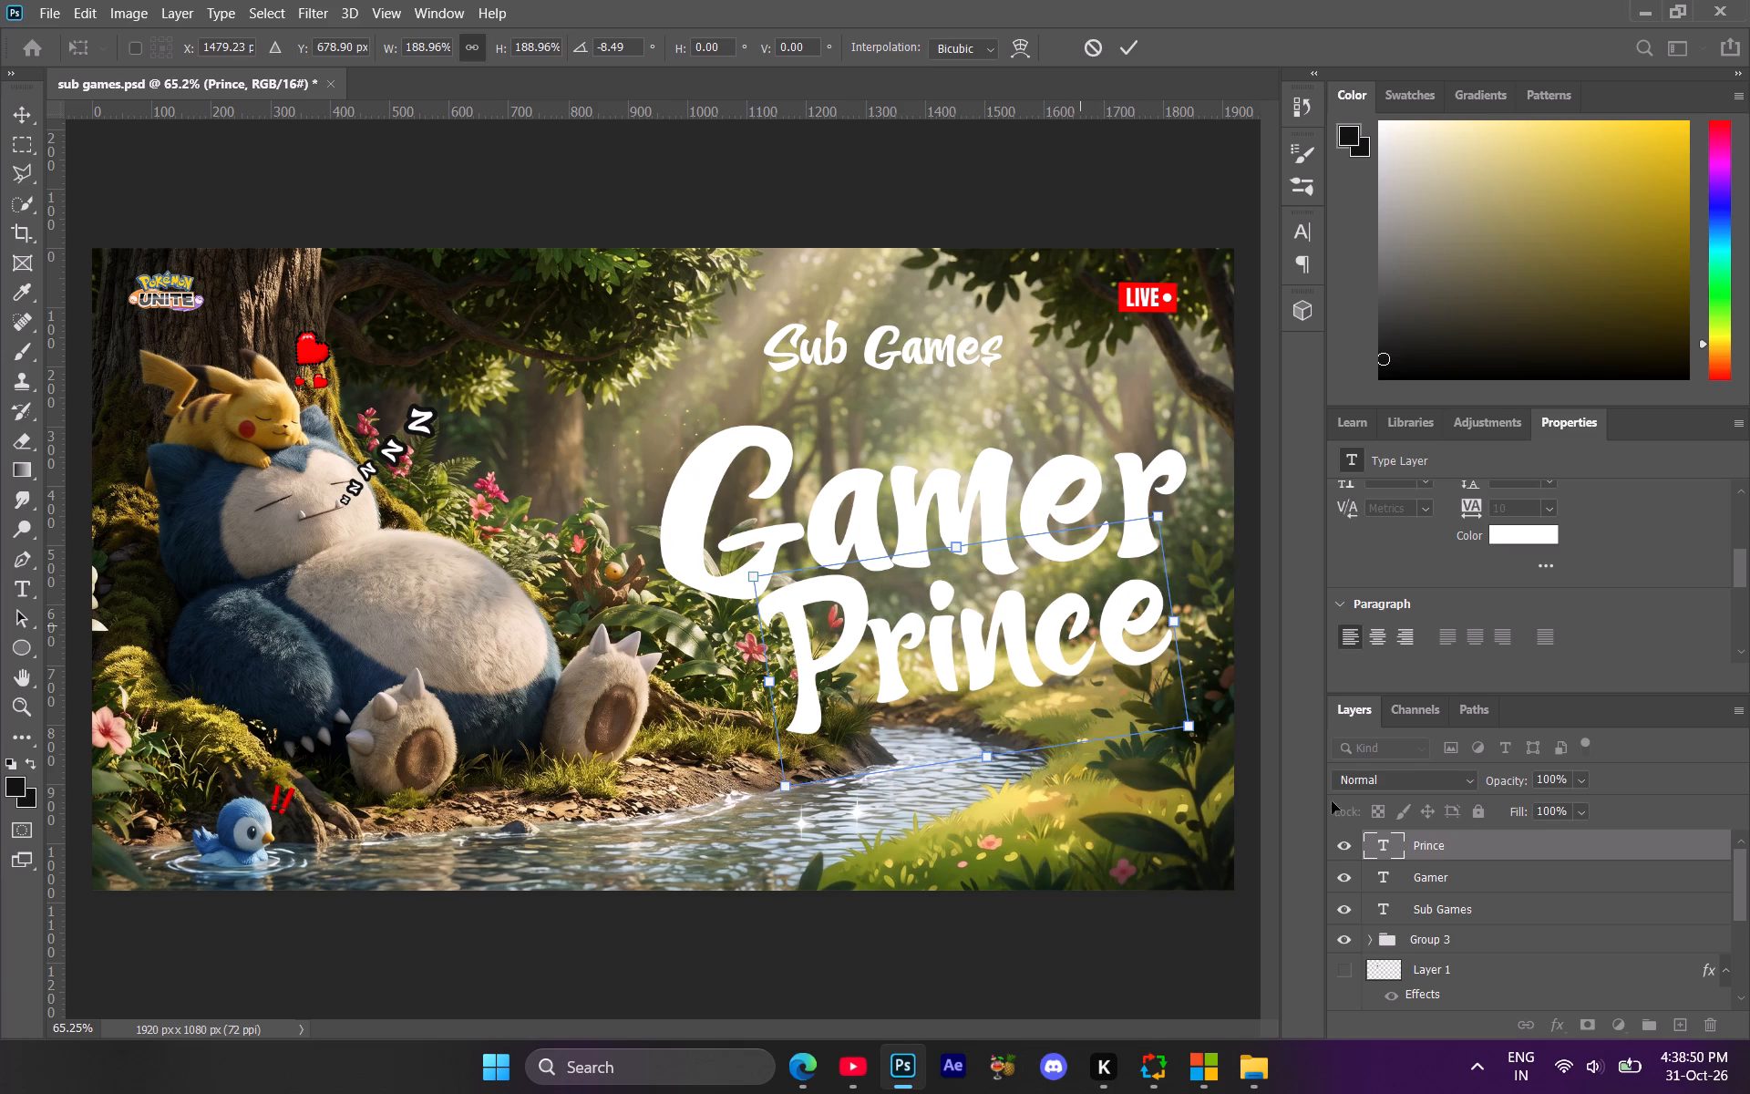
click(1464, 845)
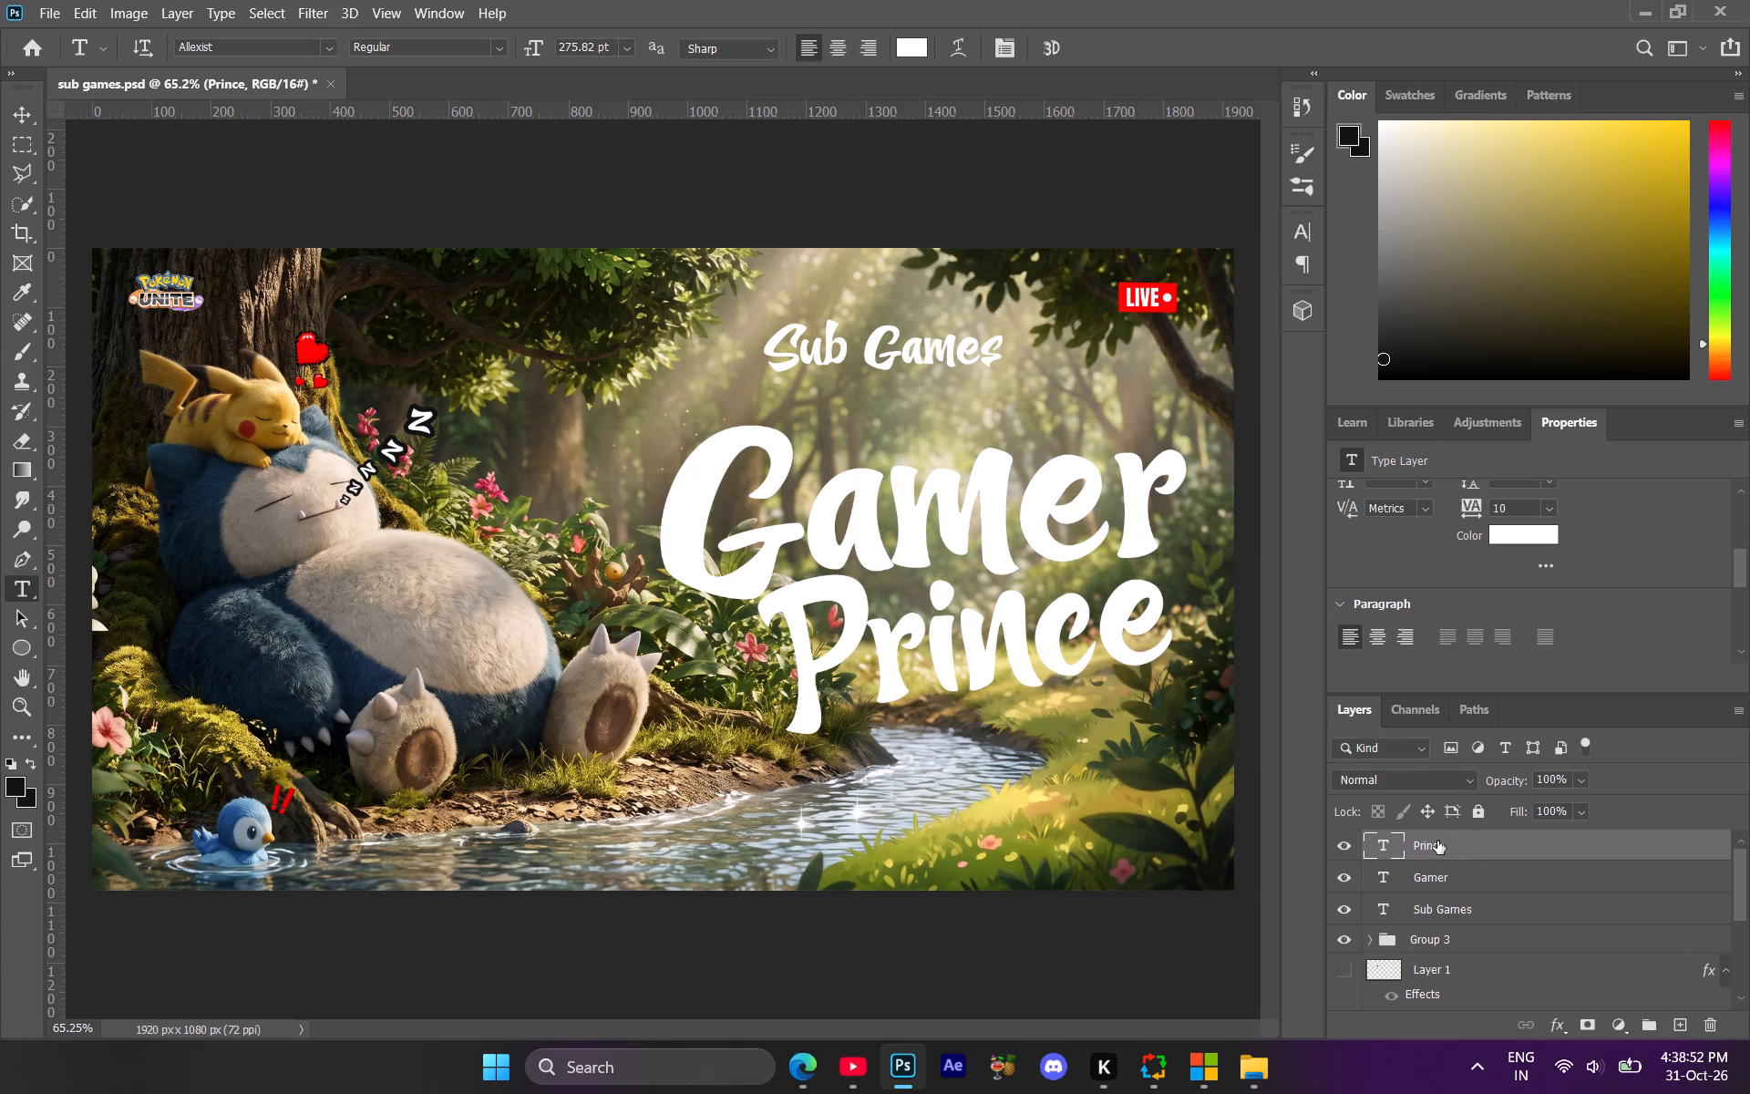
Rotate the Gamer and Prince text layers together by about 3.4 degrees and shift them slightly up.
ctrl+click(1457, 869)
key(ctrl+t)
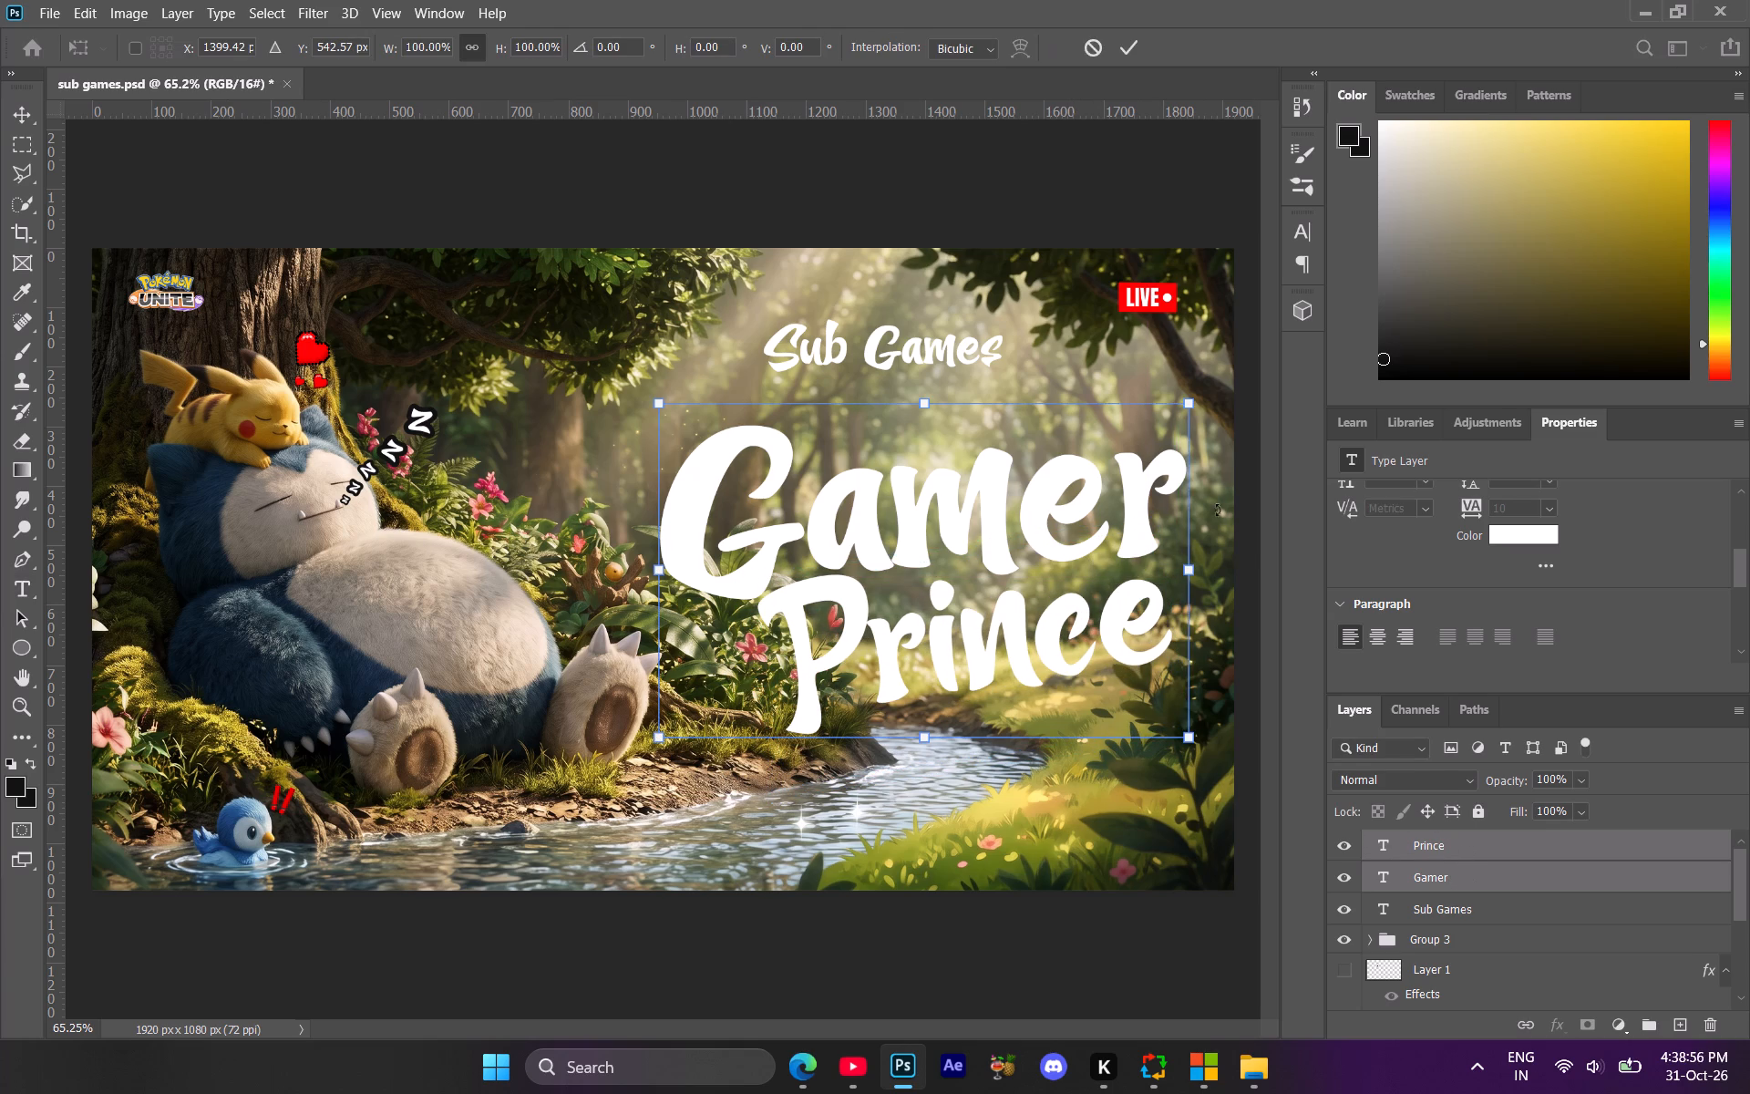
drag(1220, 381, 1228, 401)
click(1086, 513)
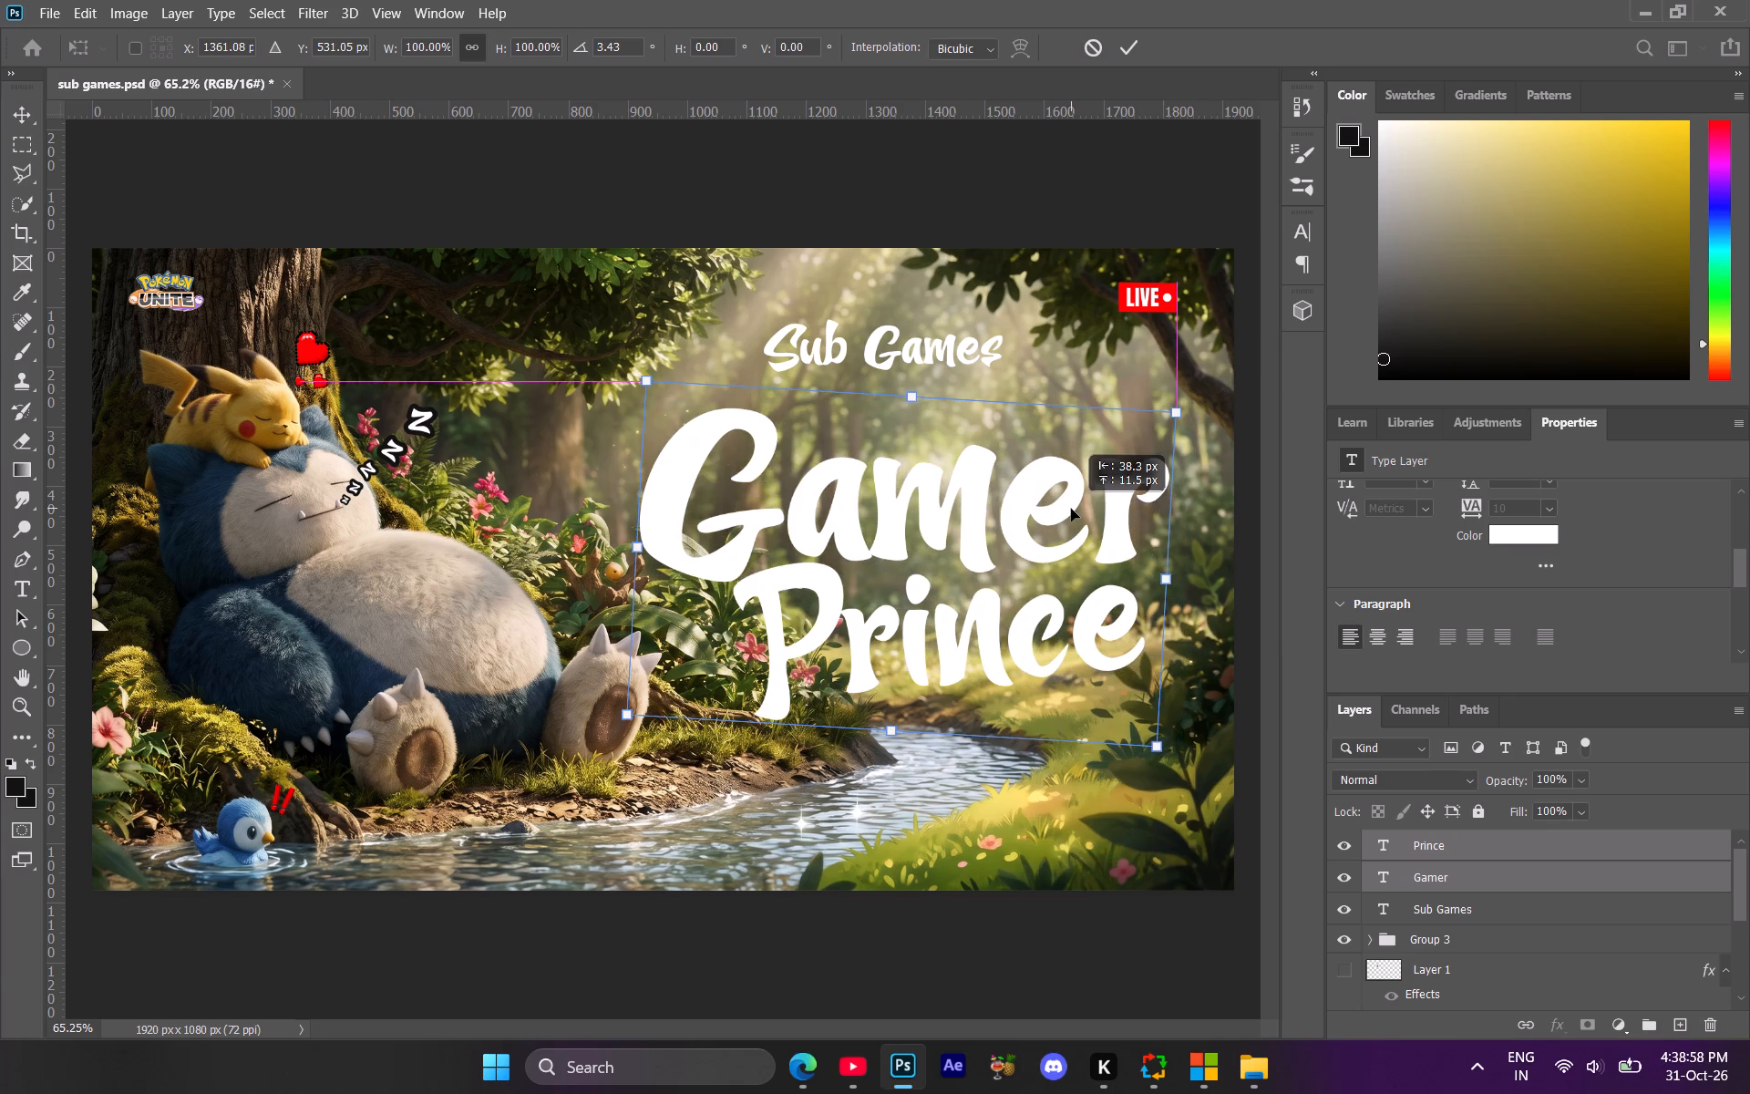
click(1445, 876)
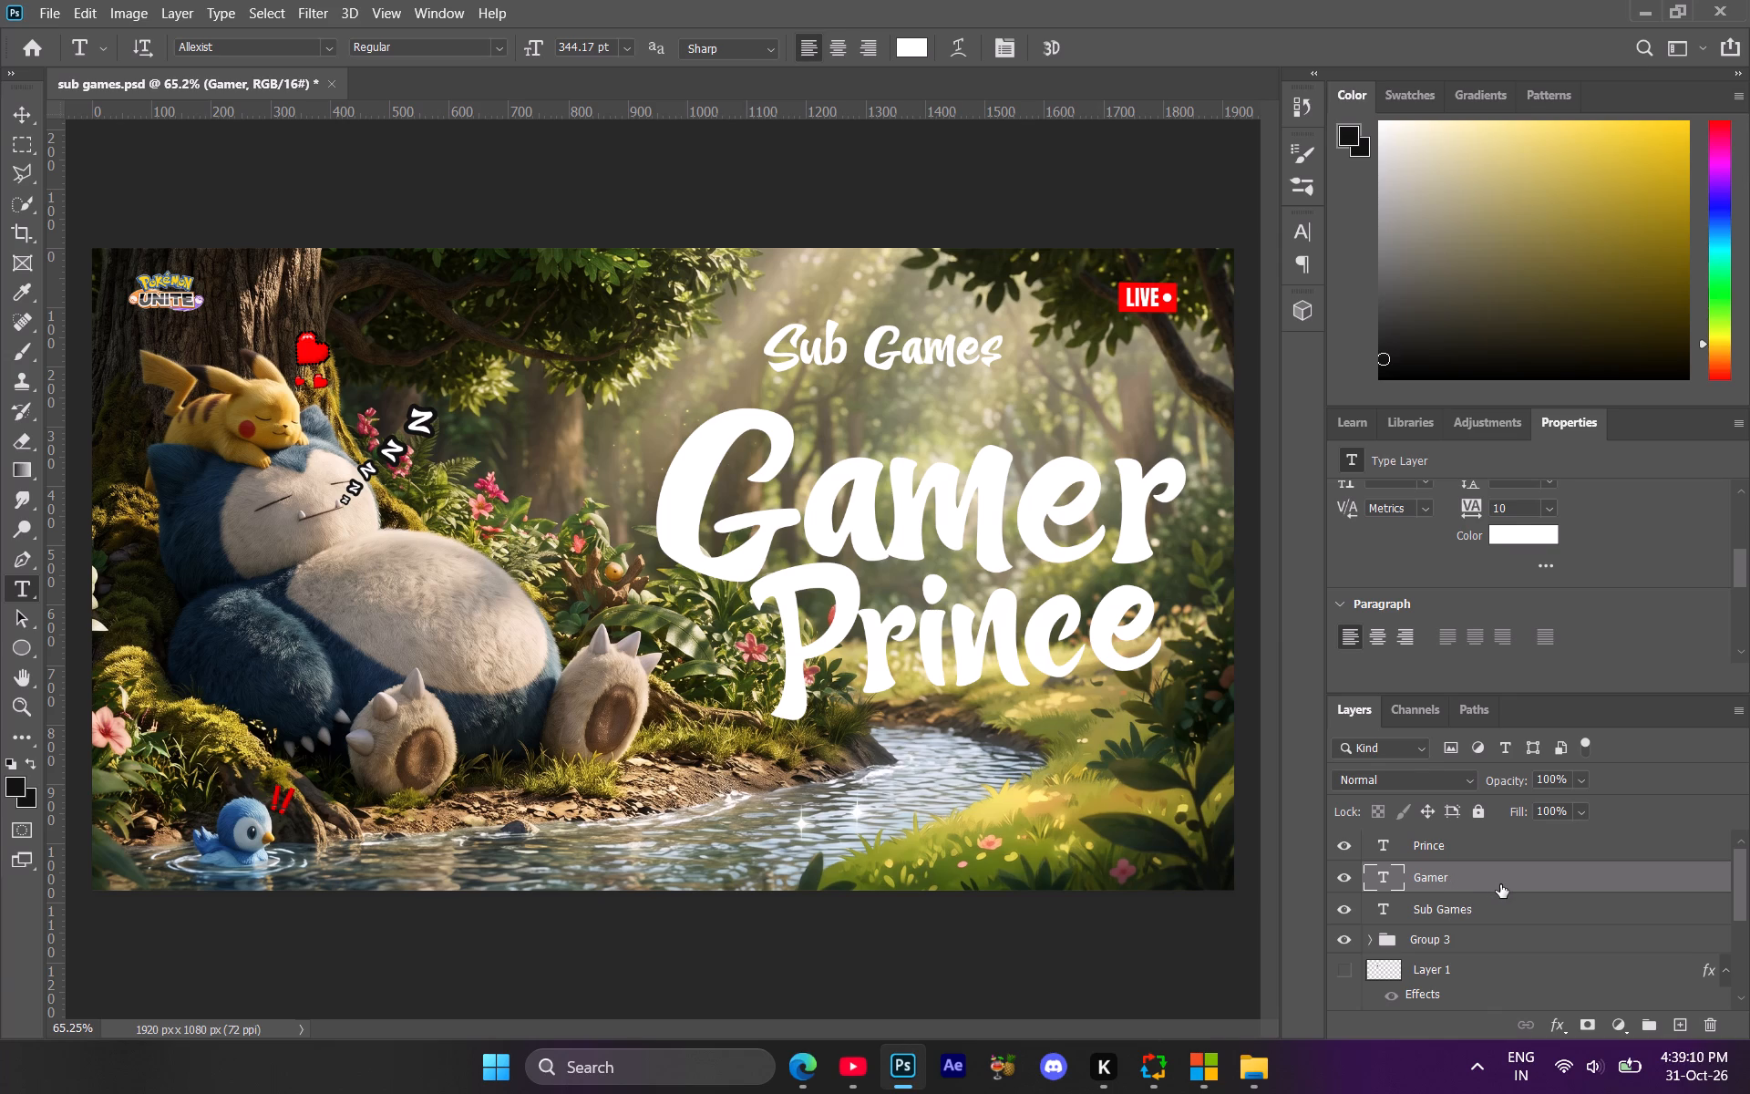
Apply a Gradient Overlay to the Prince text layer, with Color Overlay switched off.
click(1446, 855)
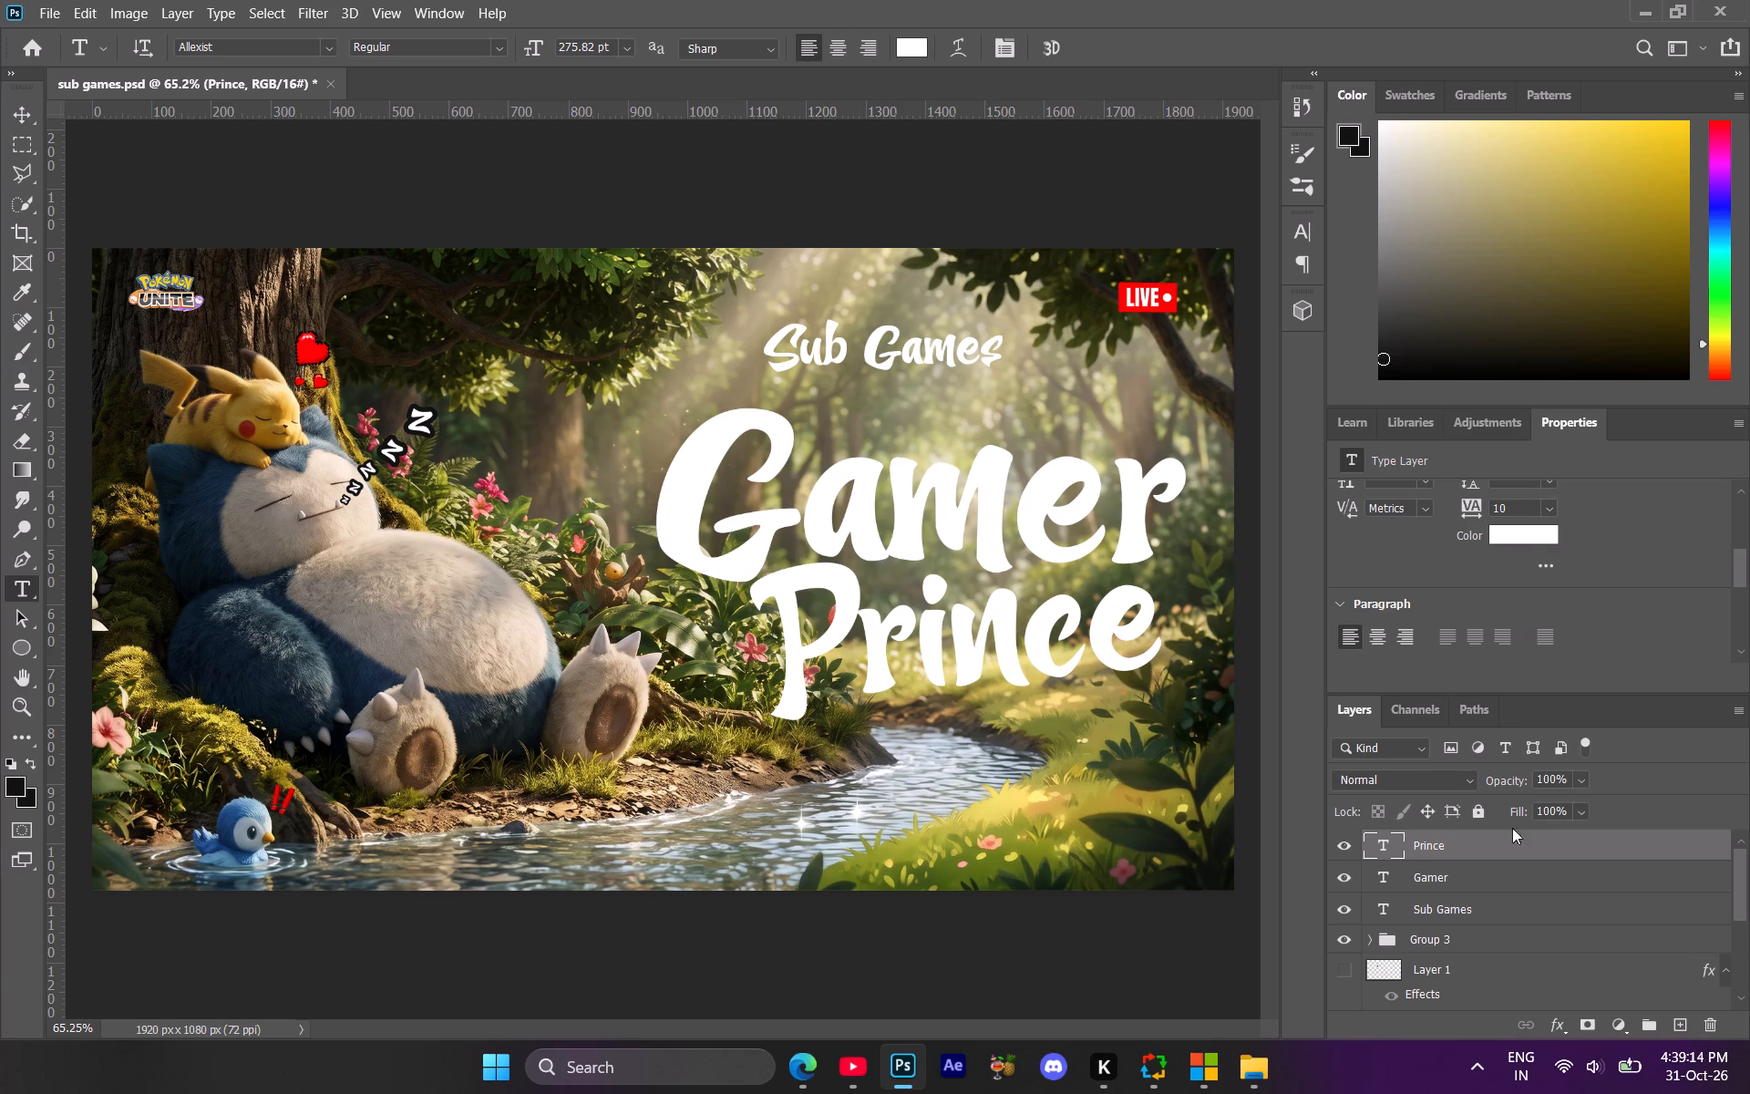
click(1560, 1016)
click(1581, 926)
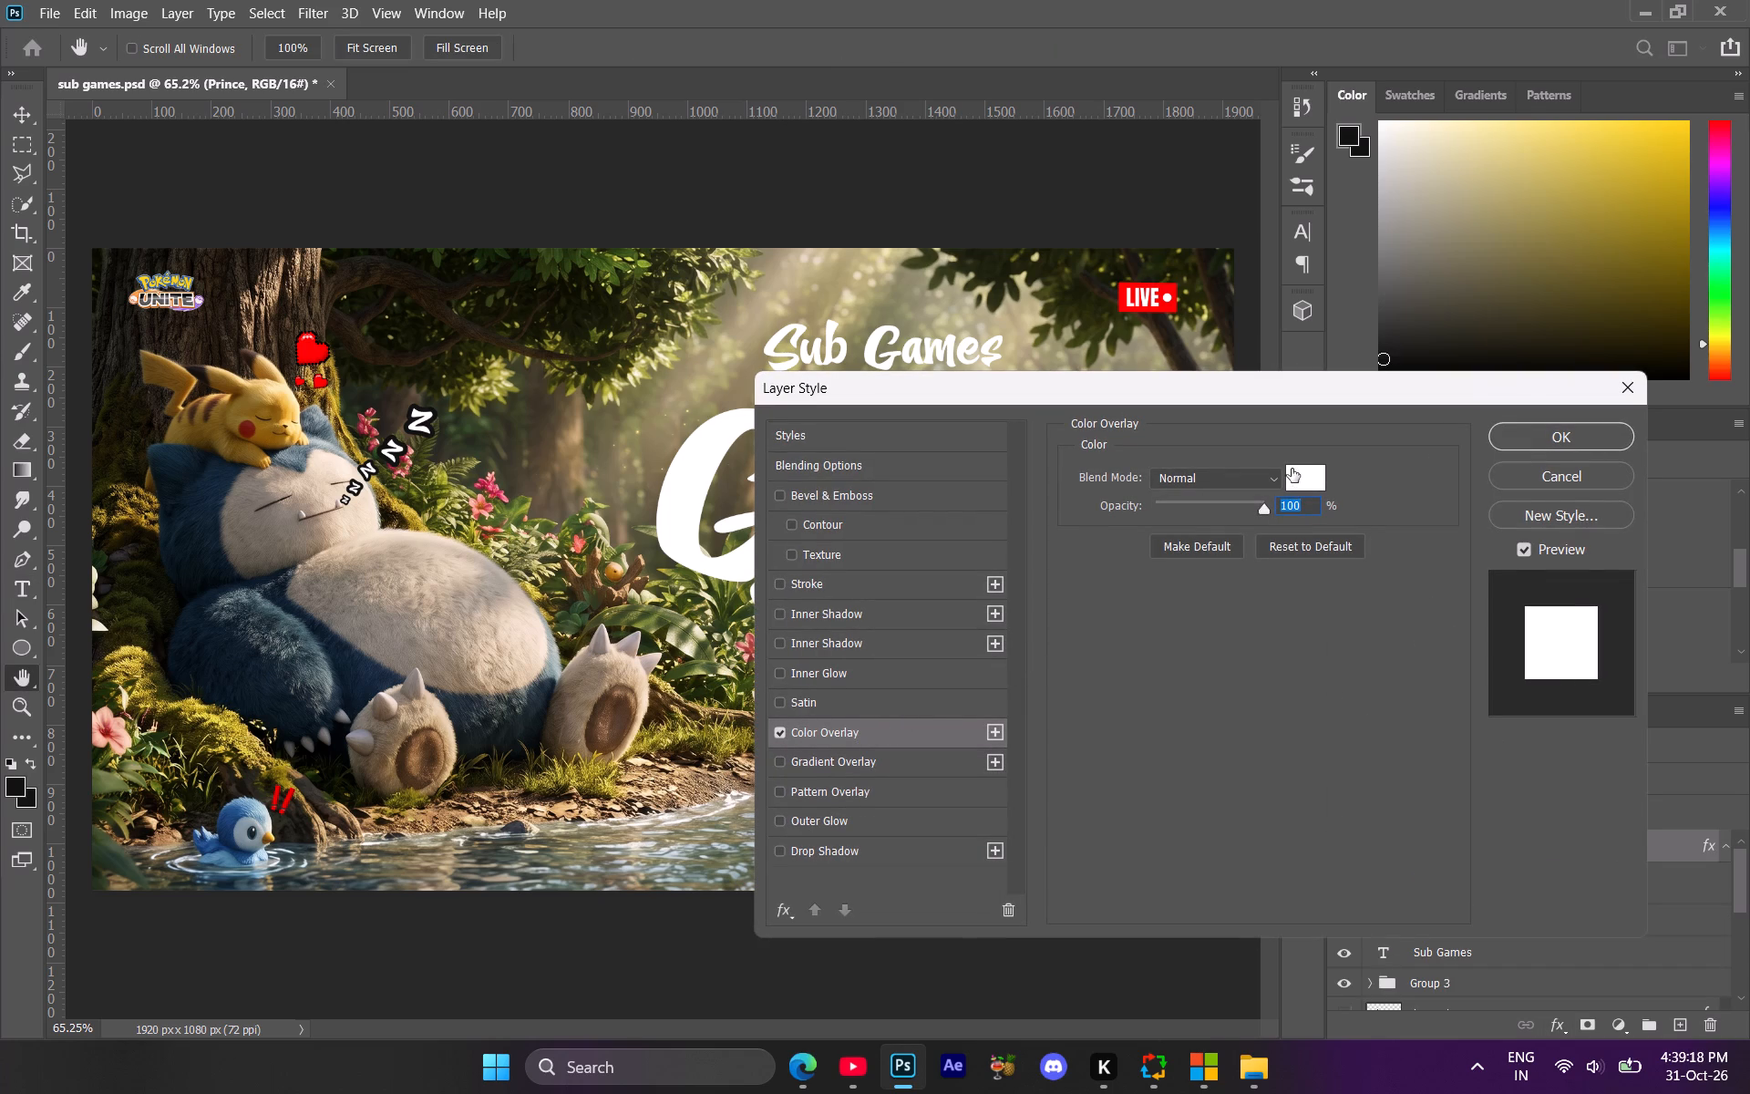
click(782, 732)
click(782, 761)
click(834, 759)
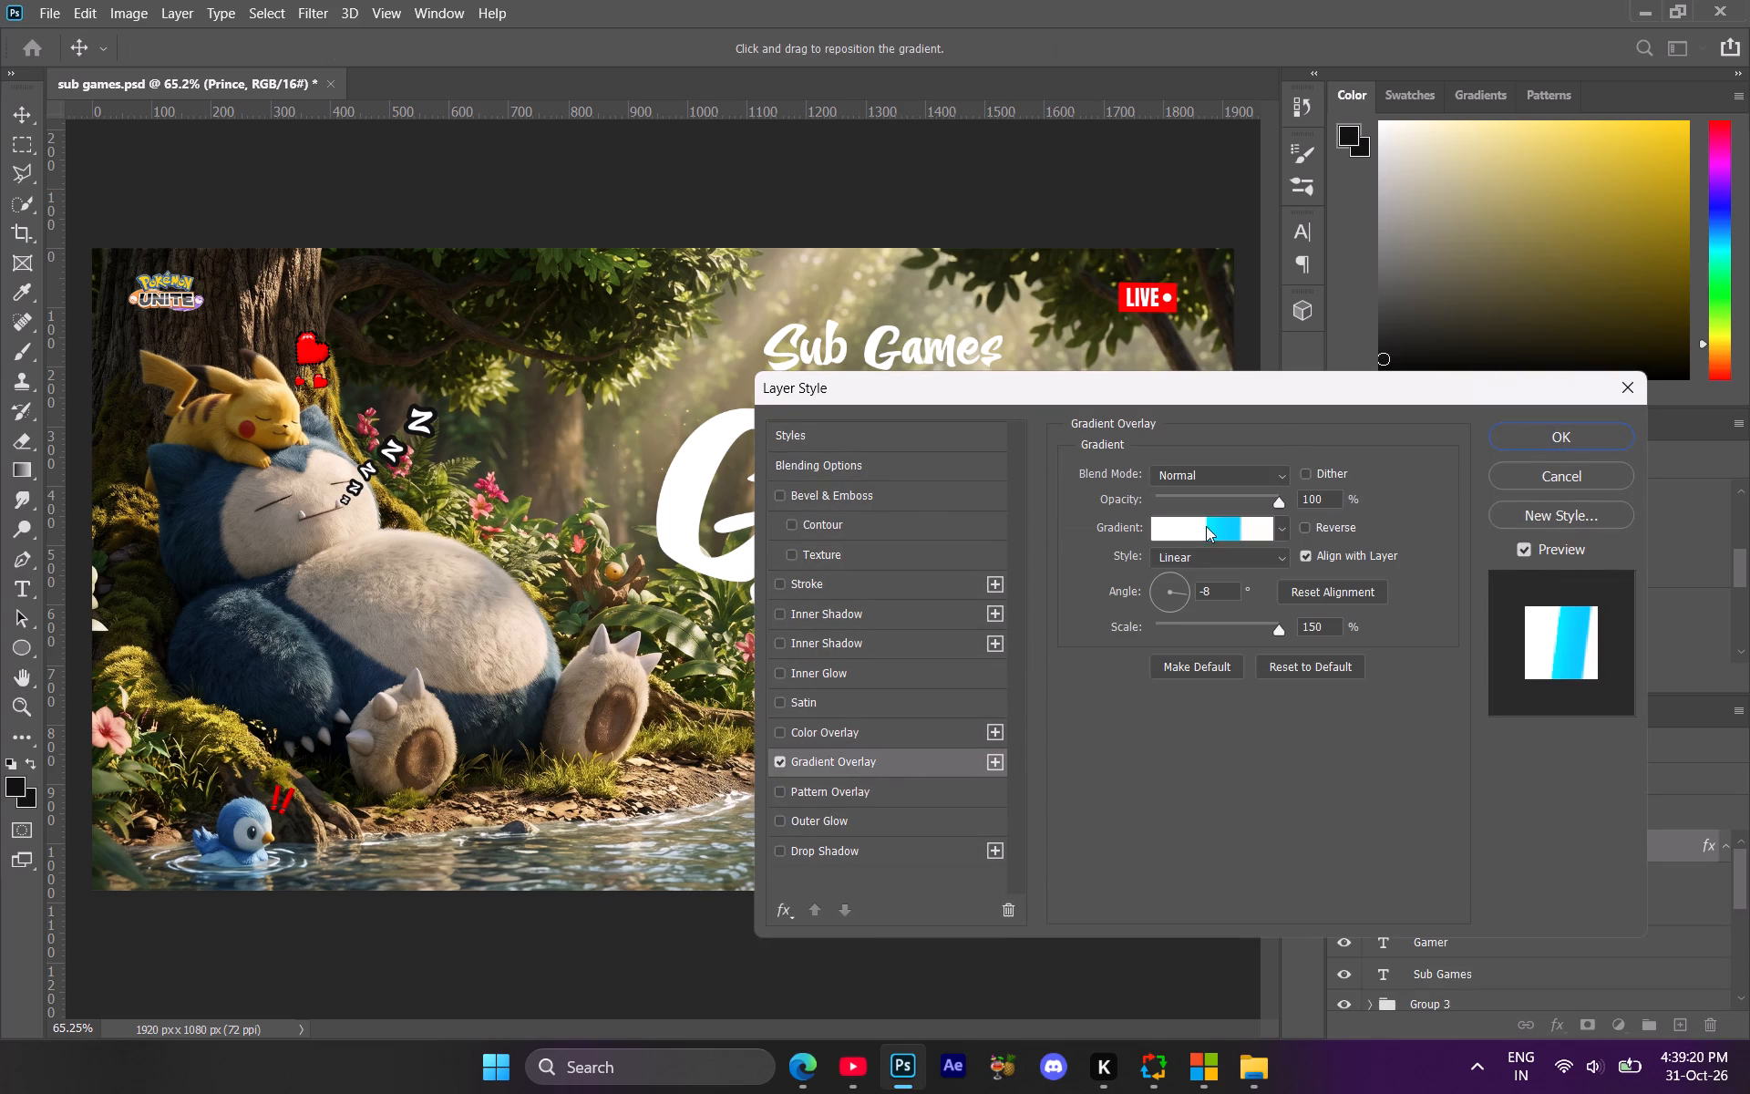
Change the Prince text's Gradient Overlay to the striped yellow-gold preset and apply the layer style.
click(1210, 544)
click(1215, 530)
scroll(1199, 538, down, 11)
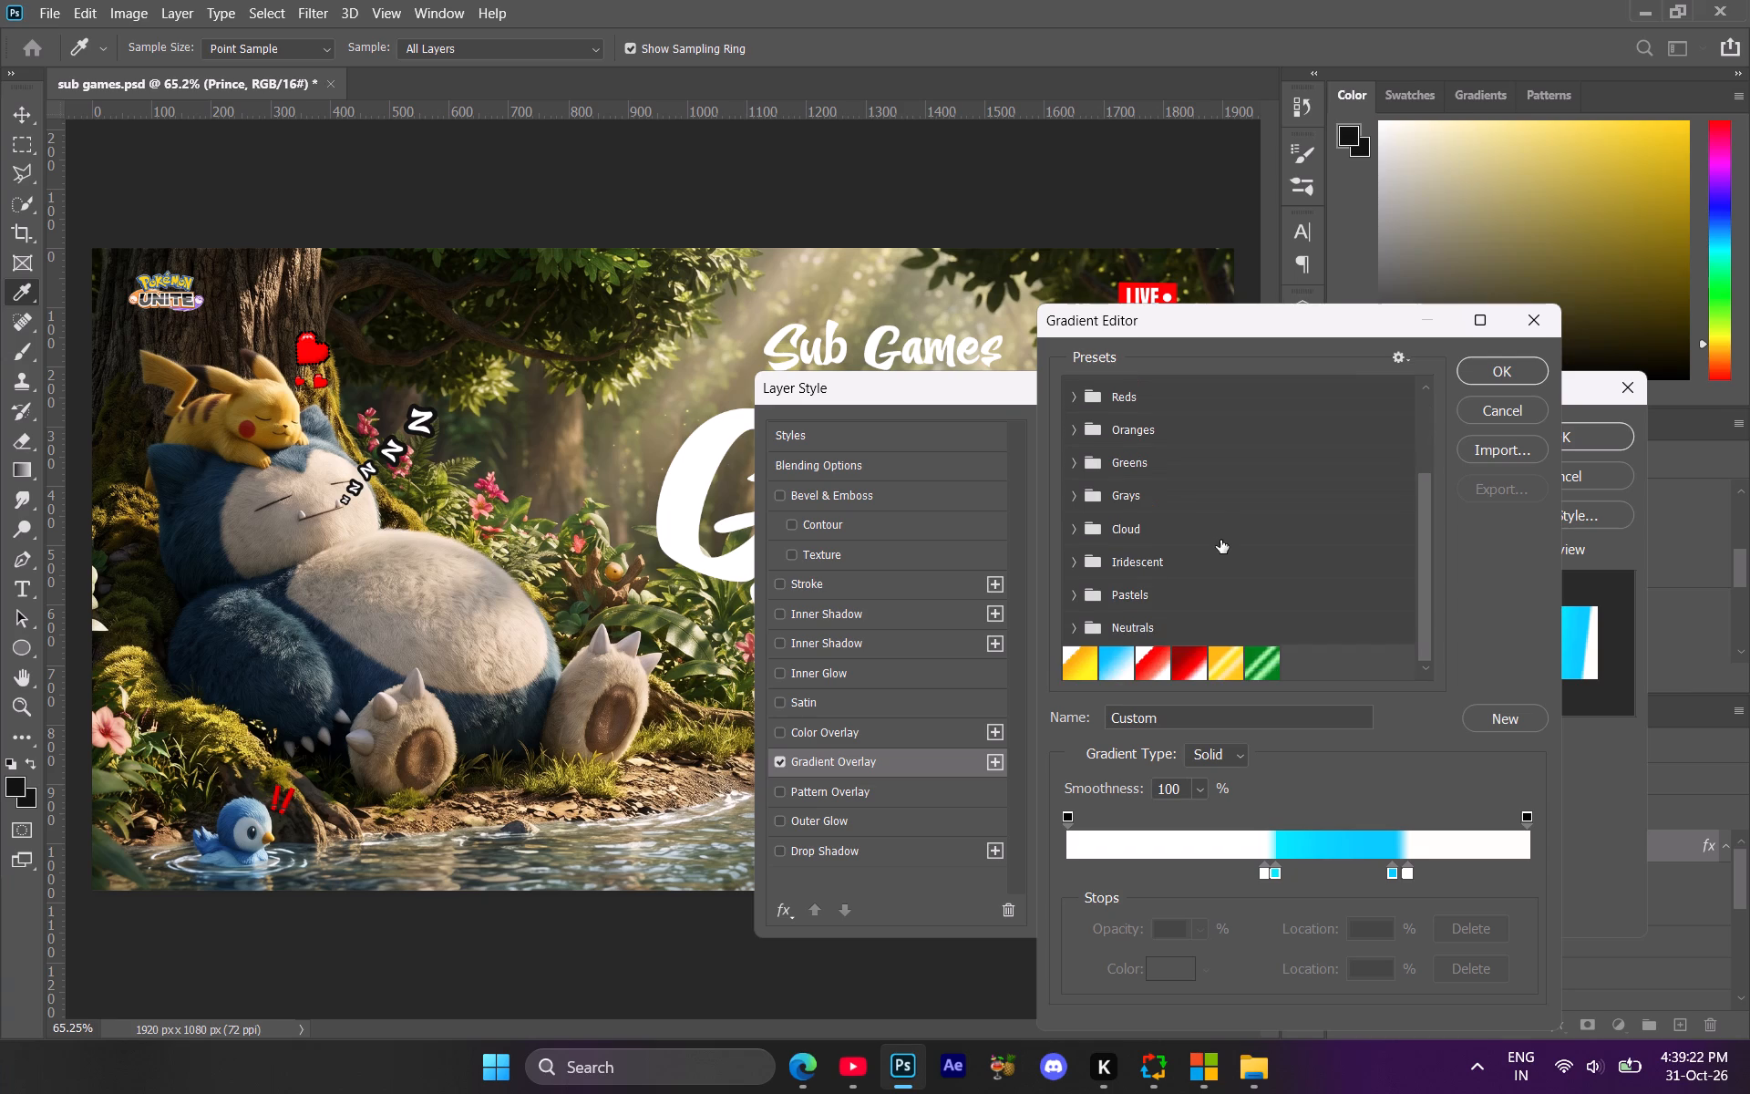
scroll(1220, 540, down, 2)
click(1244, 660)
click(1486, 374)
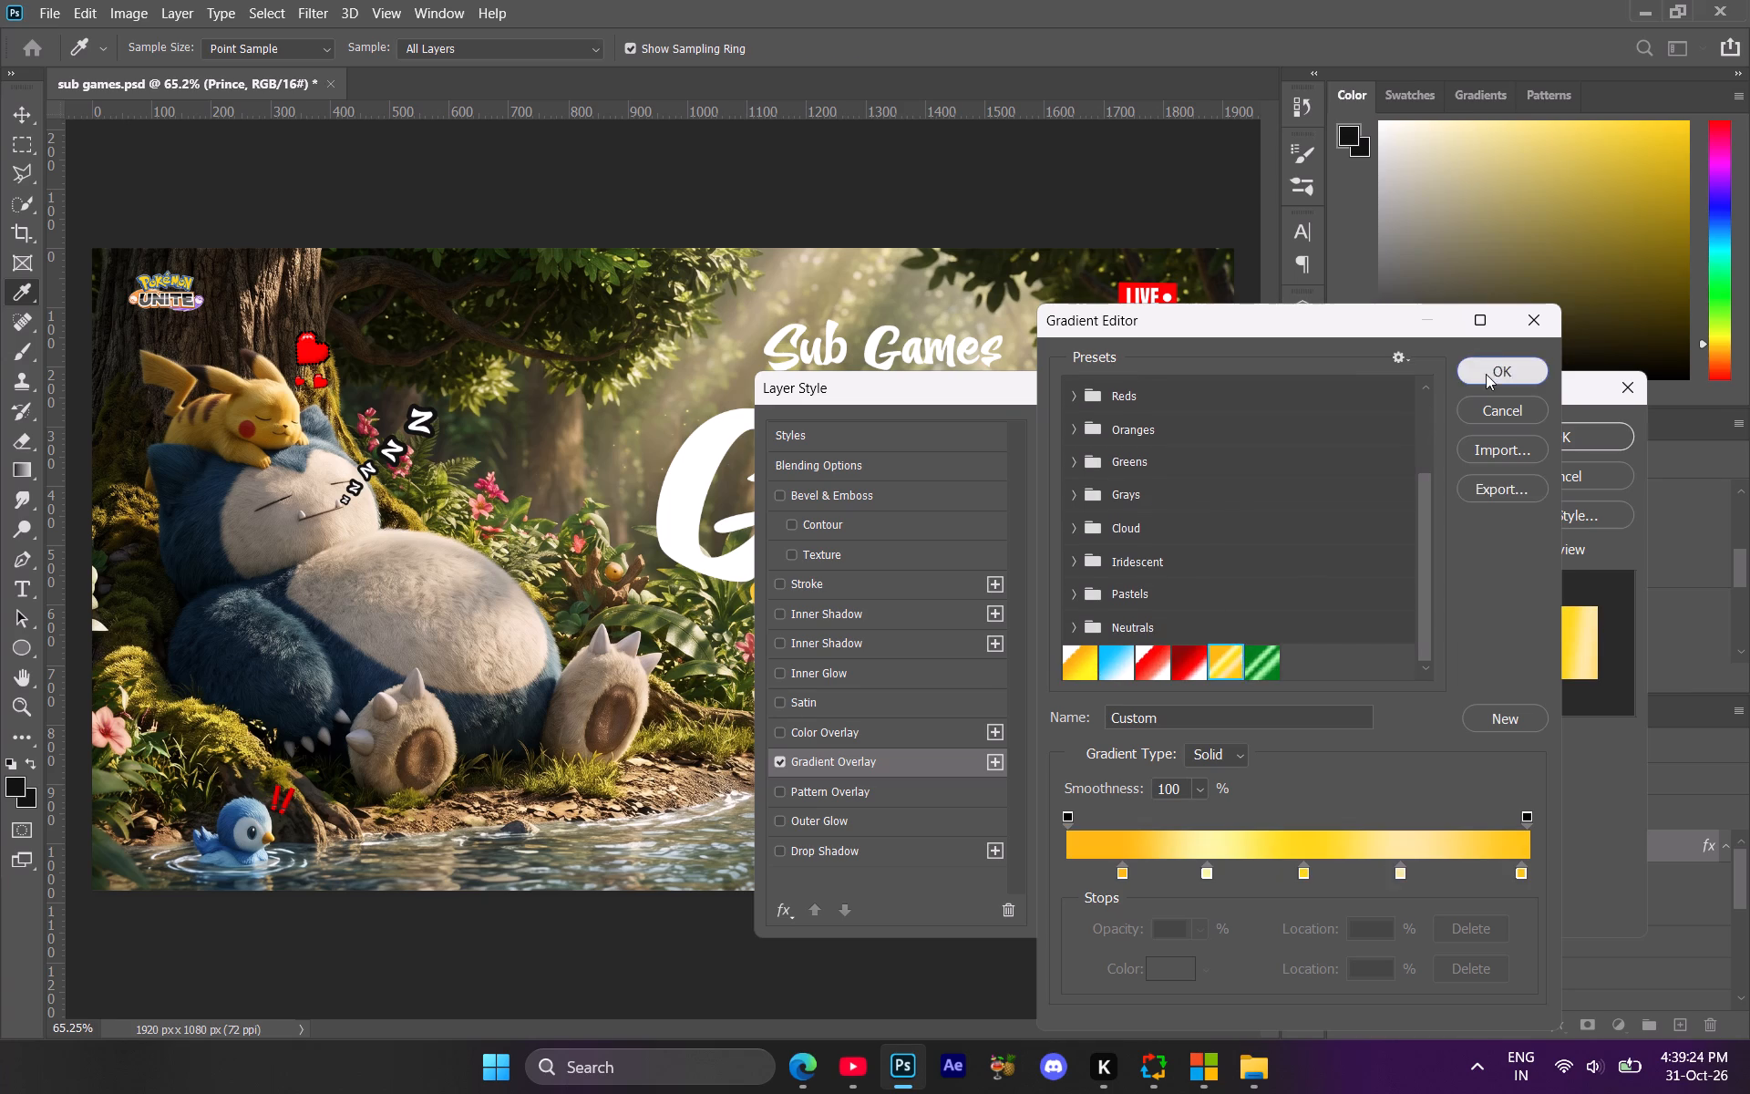
click(1521, 446)
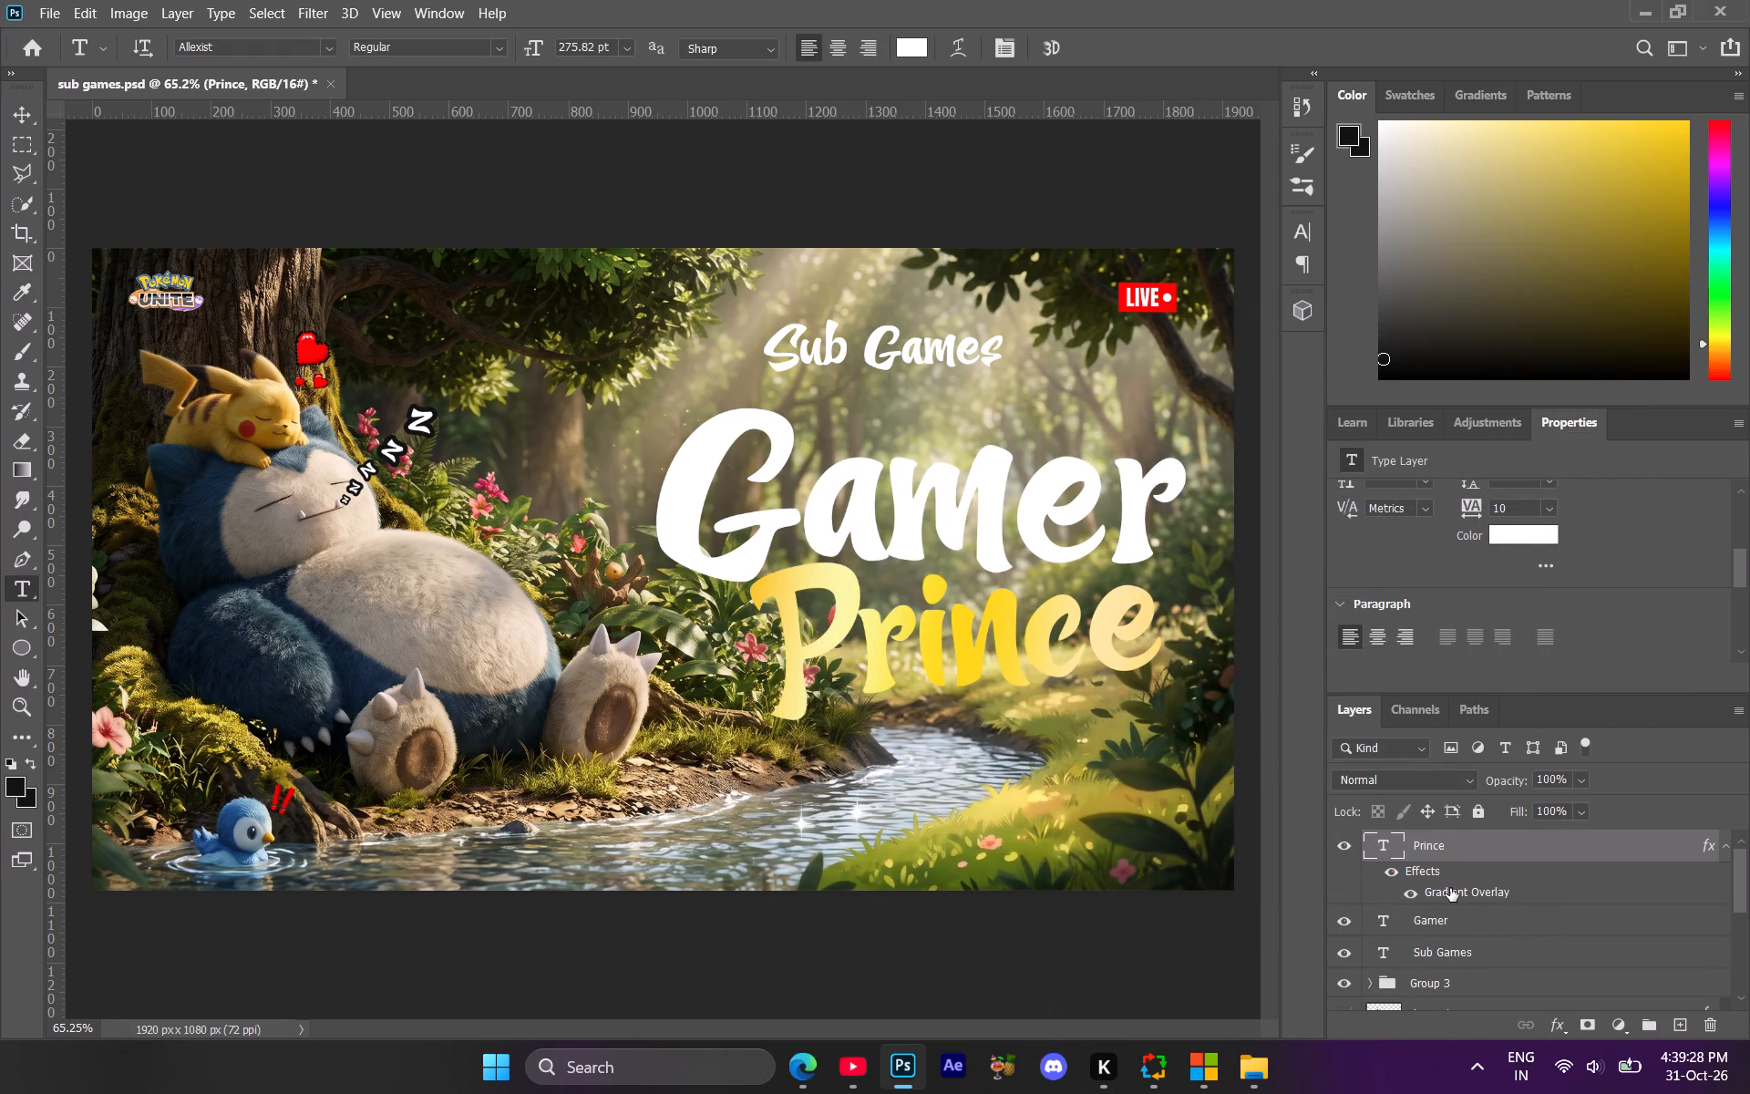
Duplicate the Prince text layer, hide the original, and convert the copy to a shape.
key(ctrl+j)
click(1356, 920)
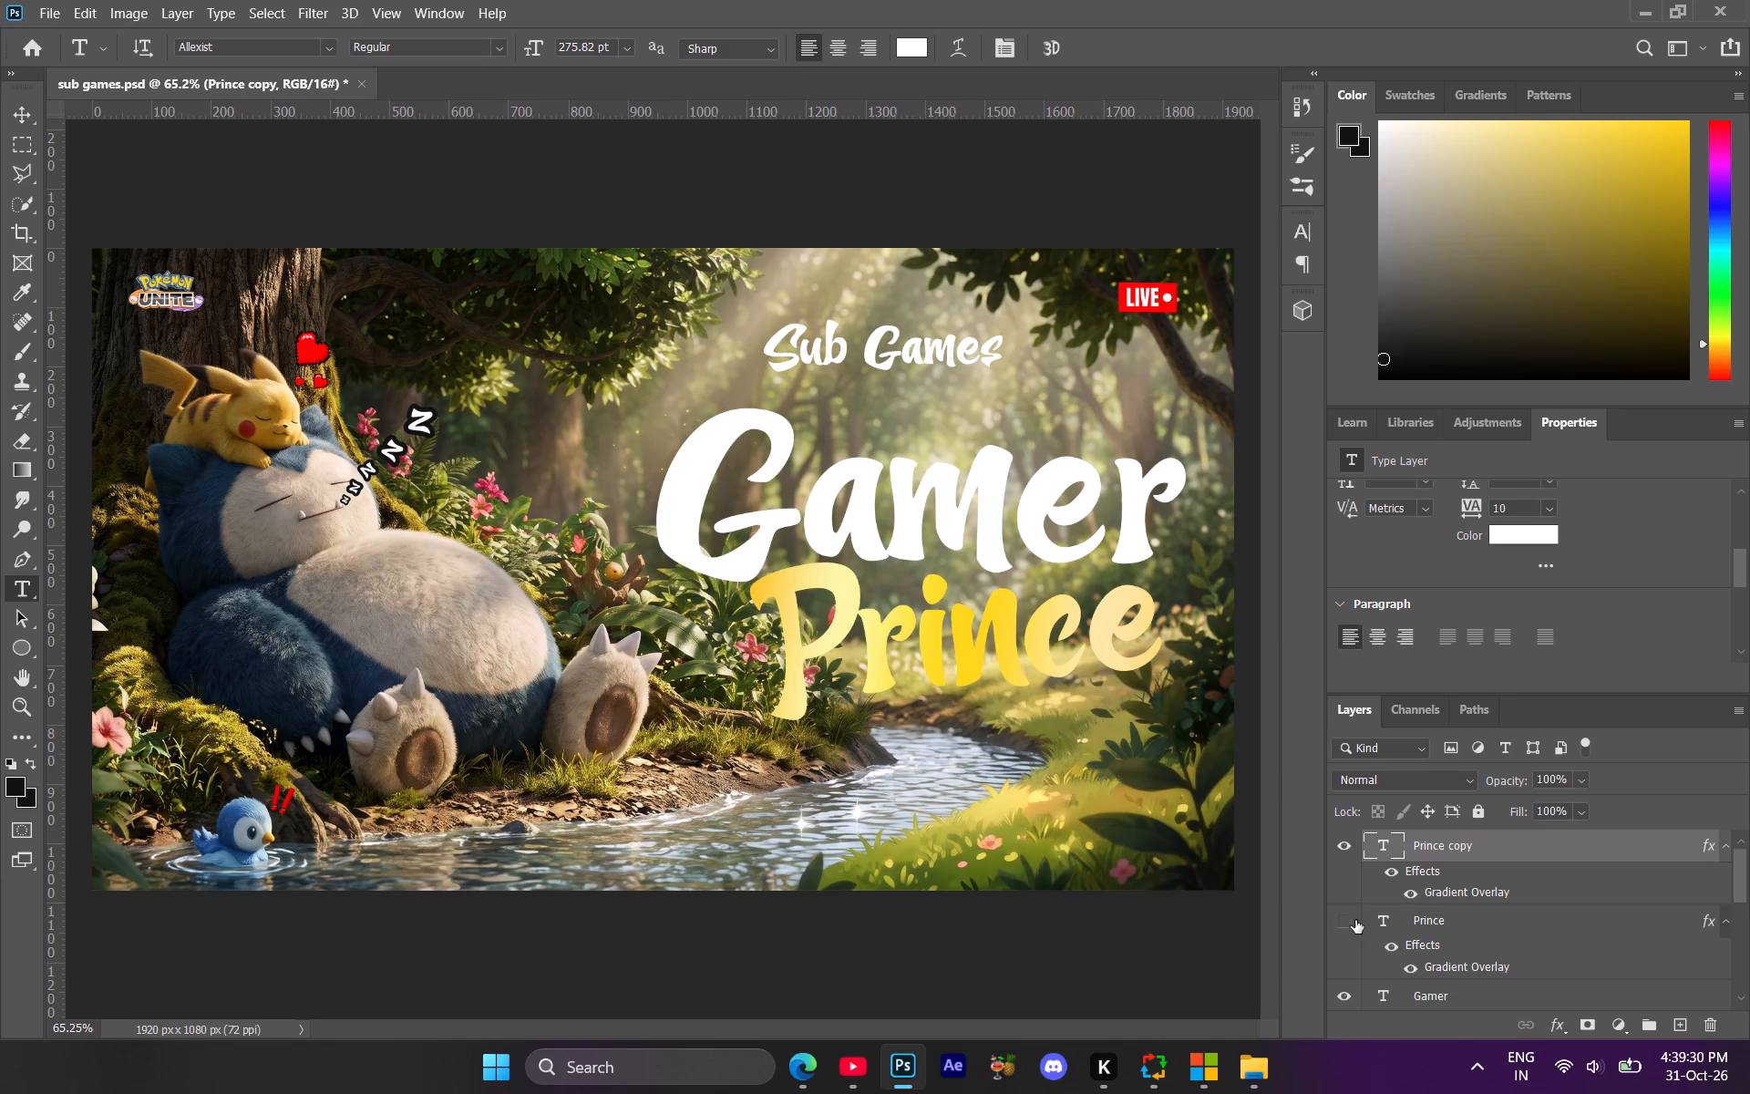
right_click(1411, 850)
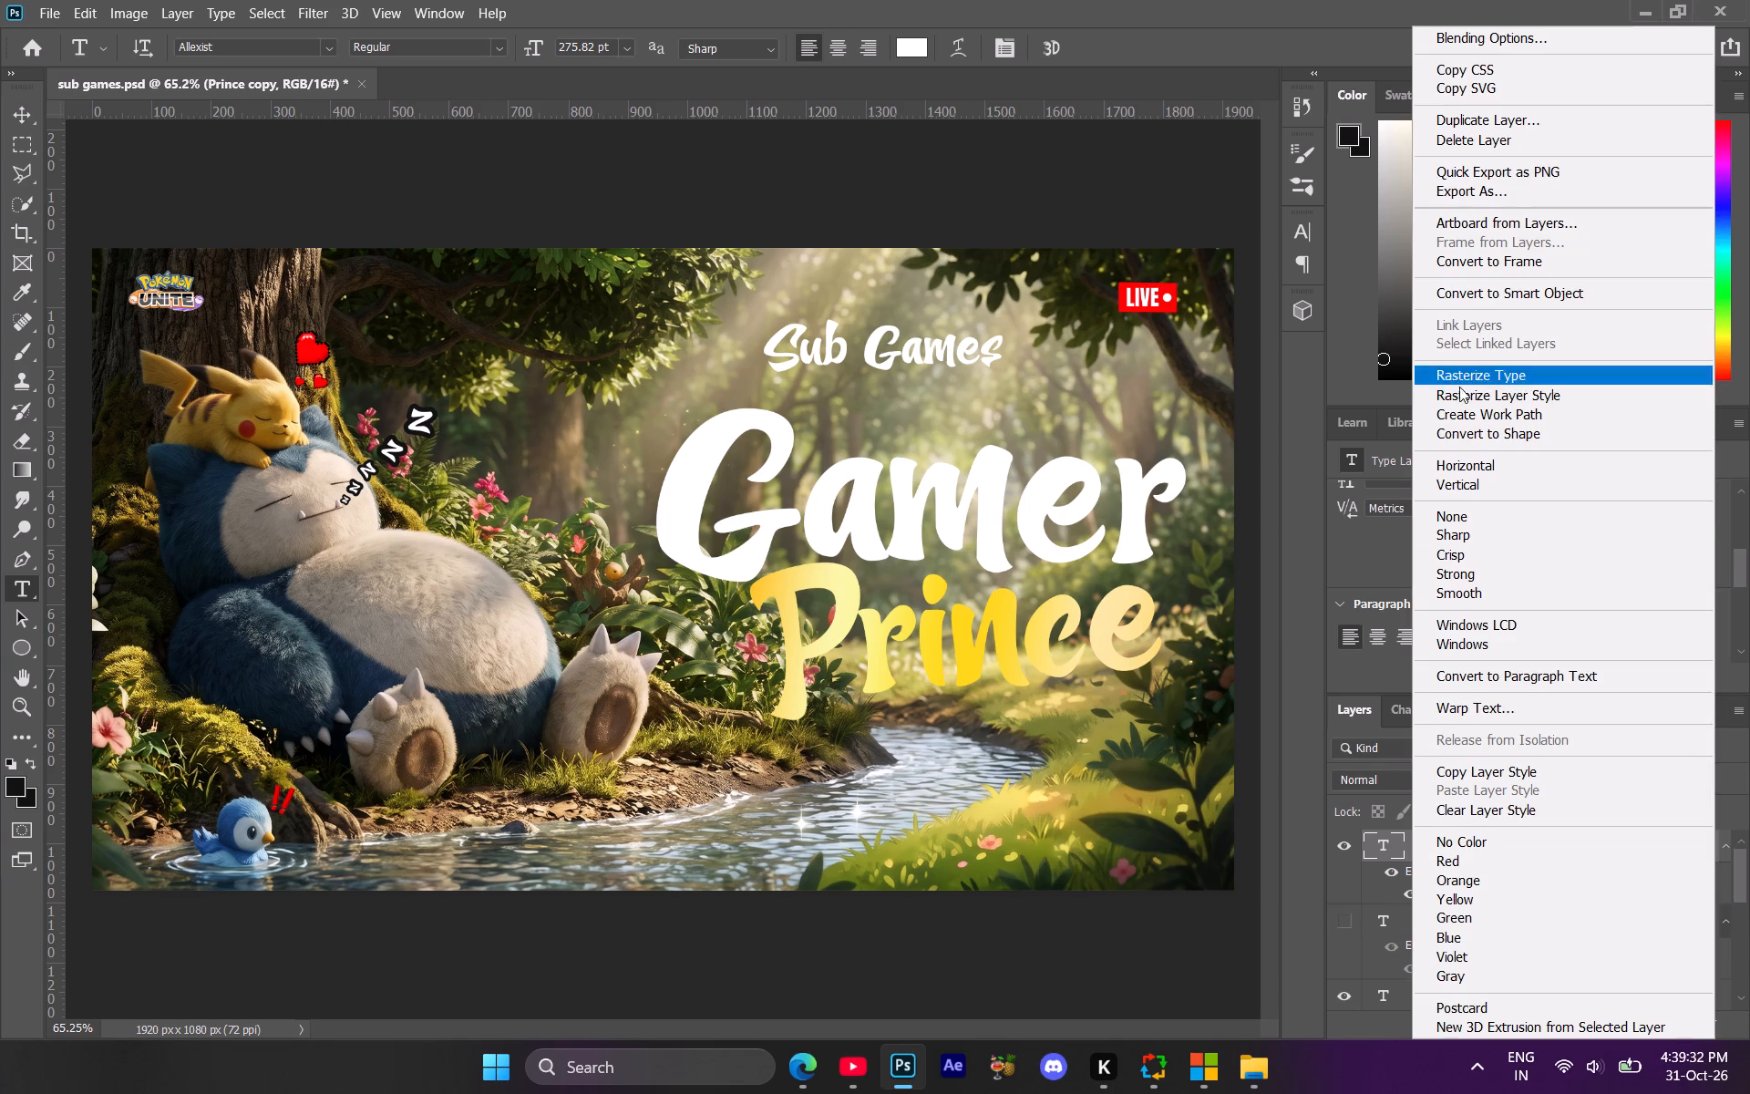
click(1465, 439)
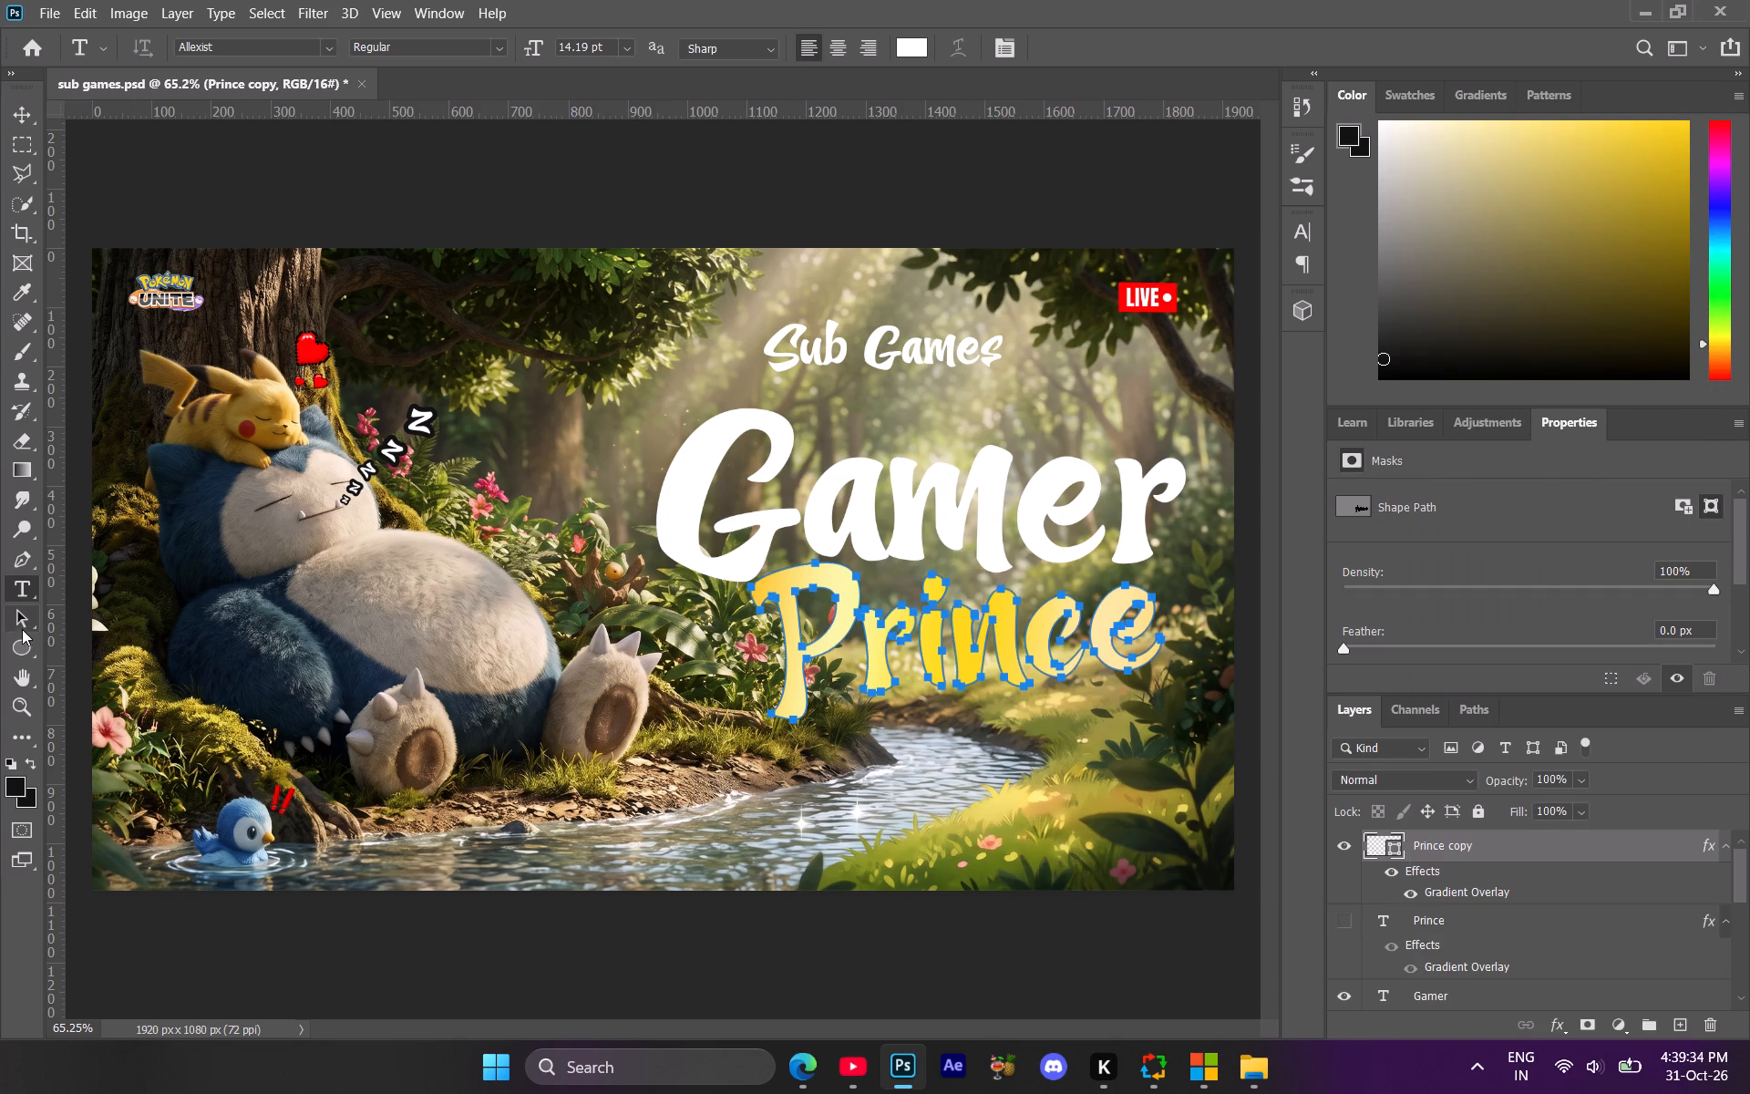
Give the Prince copy shape a solid black 20 px stroke aligned to the outside of the letters.
click(18, 613)
click(422, 48)
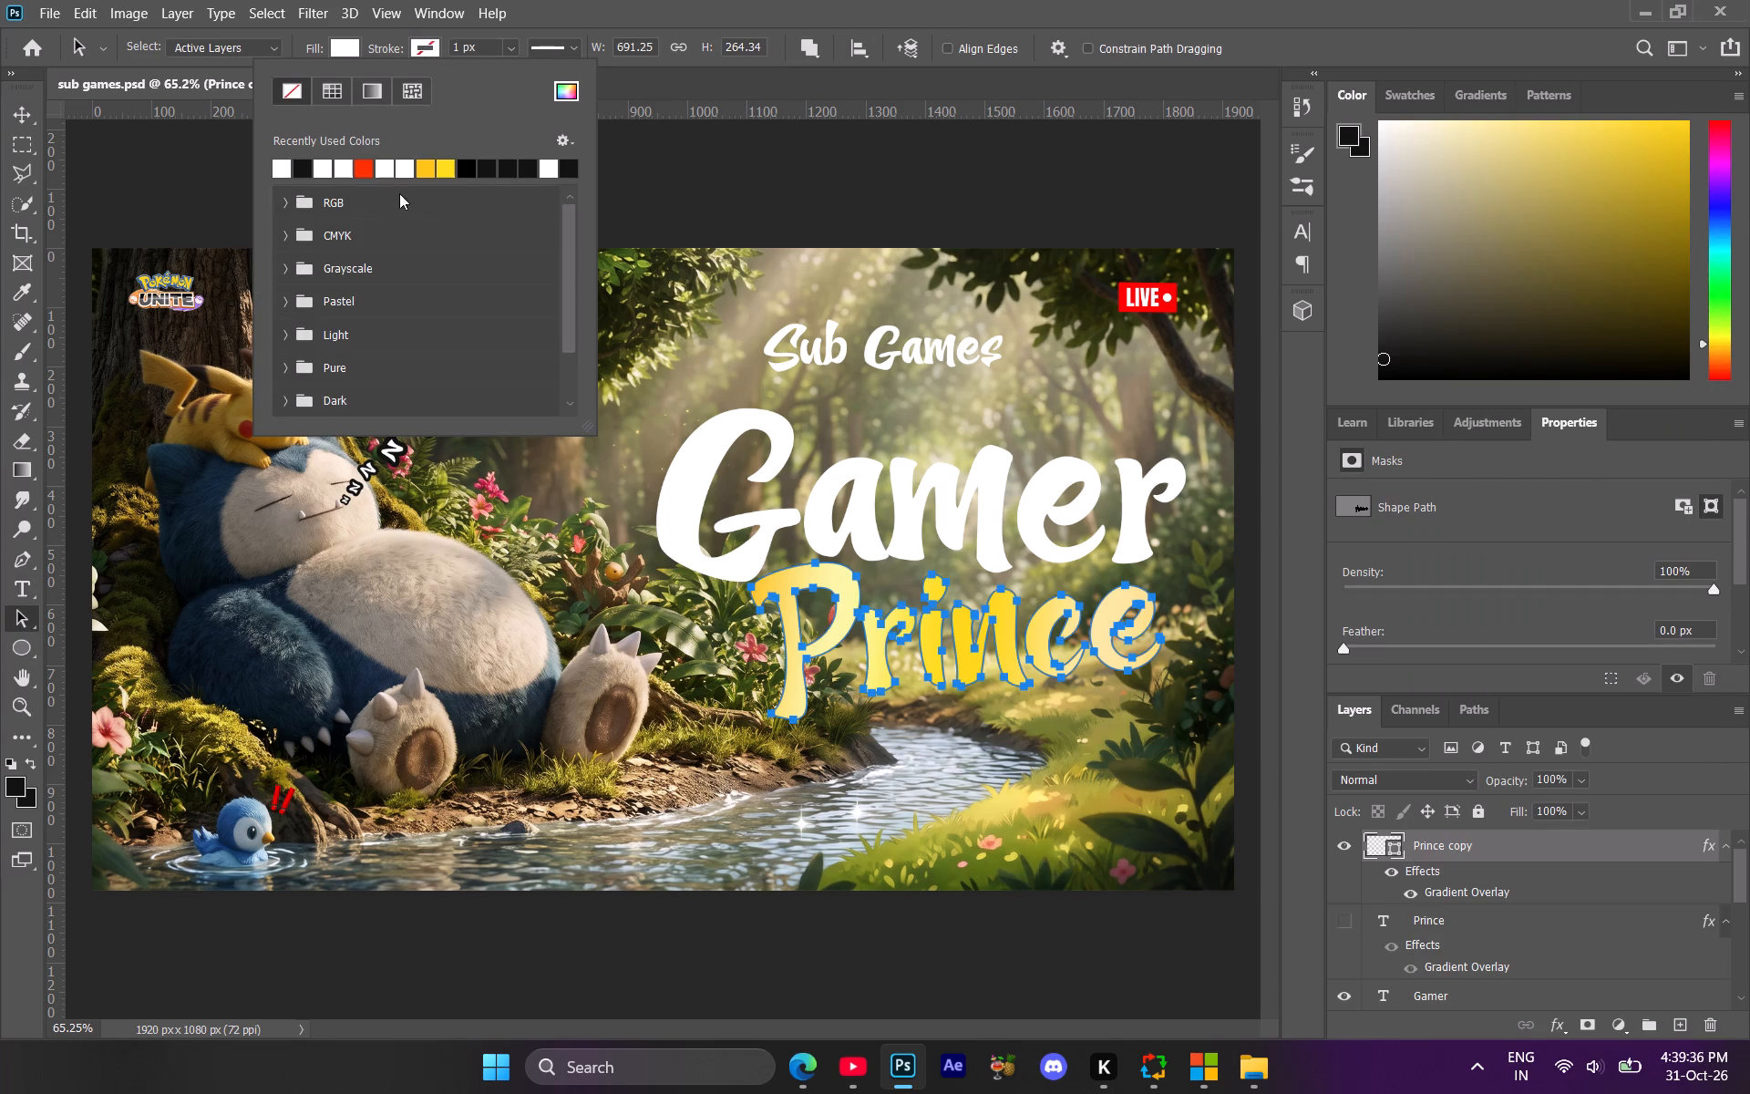
click(304, 170)
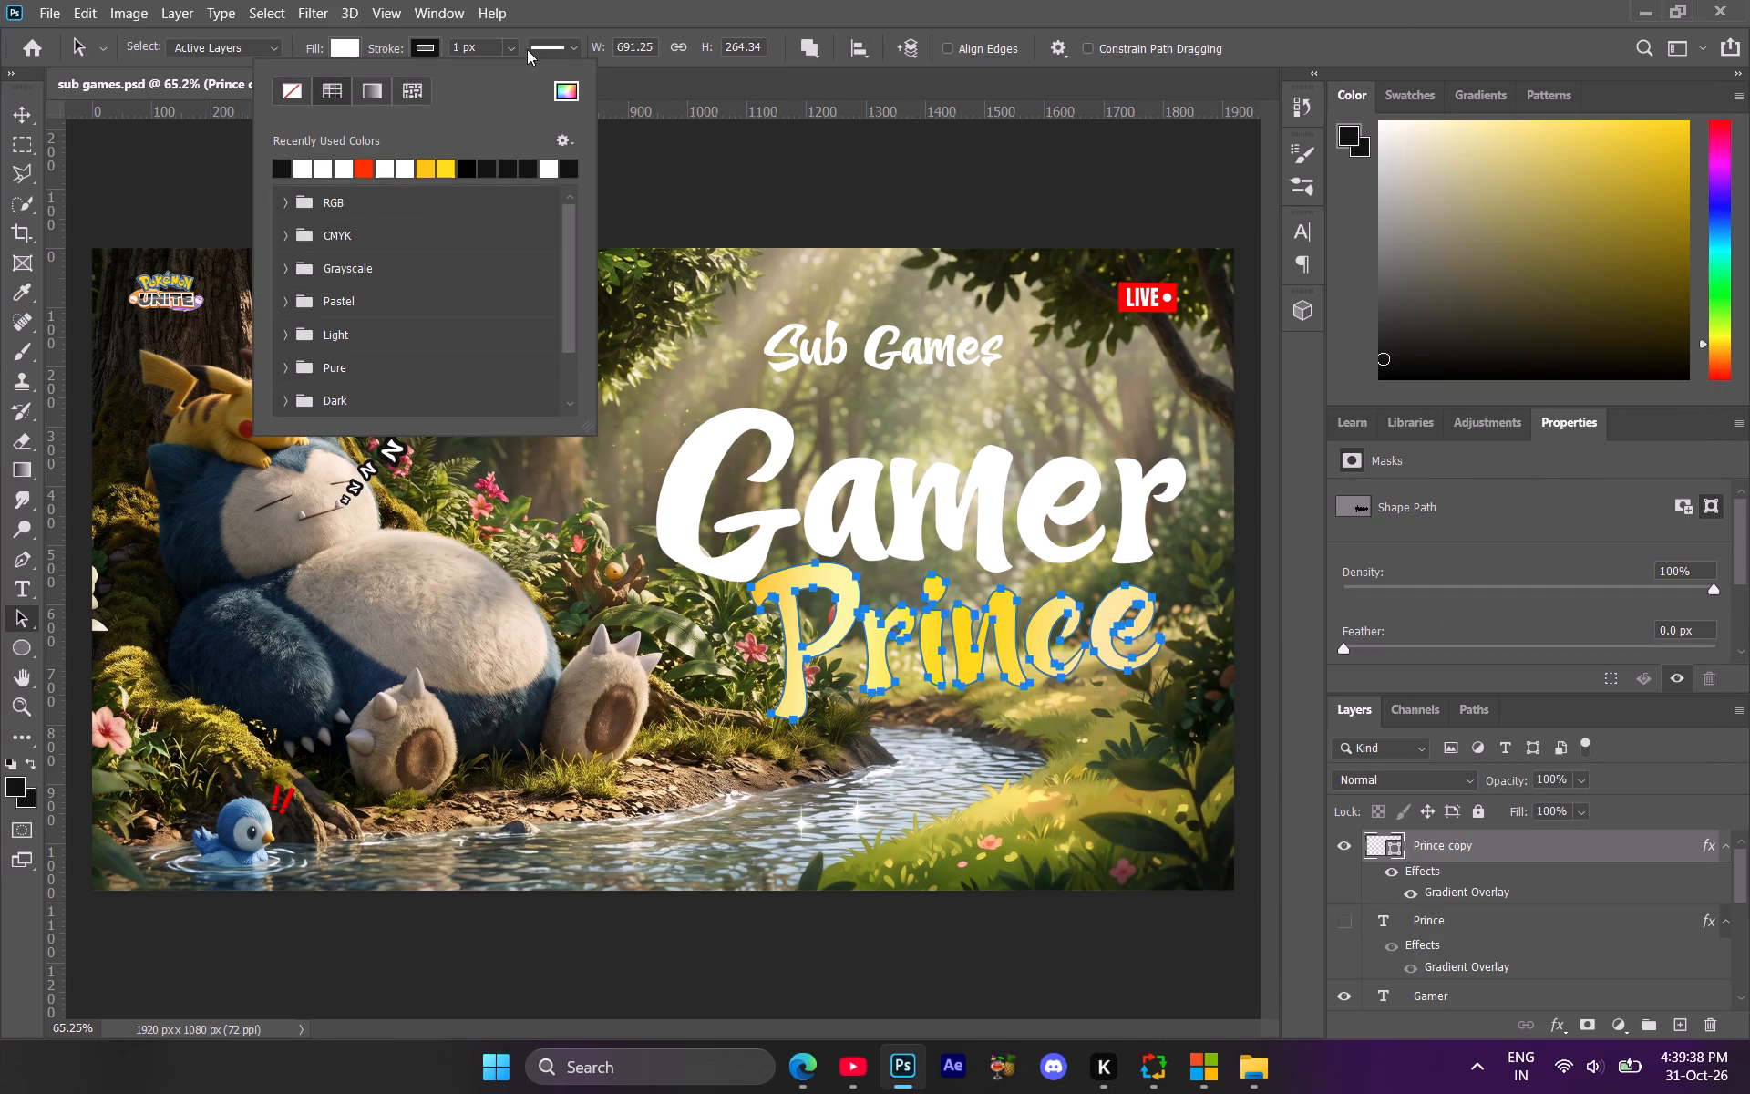
drag(462, 46, 437, 44)
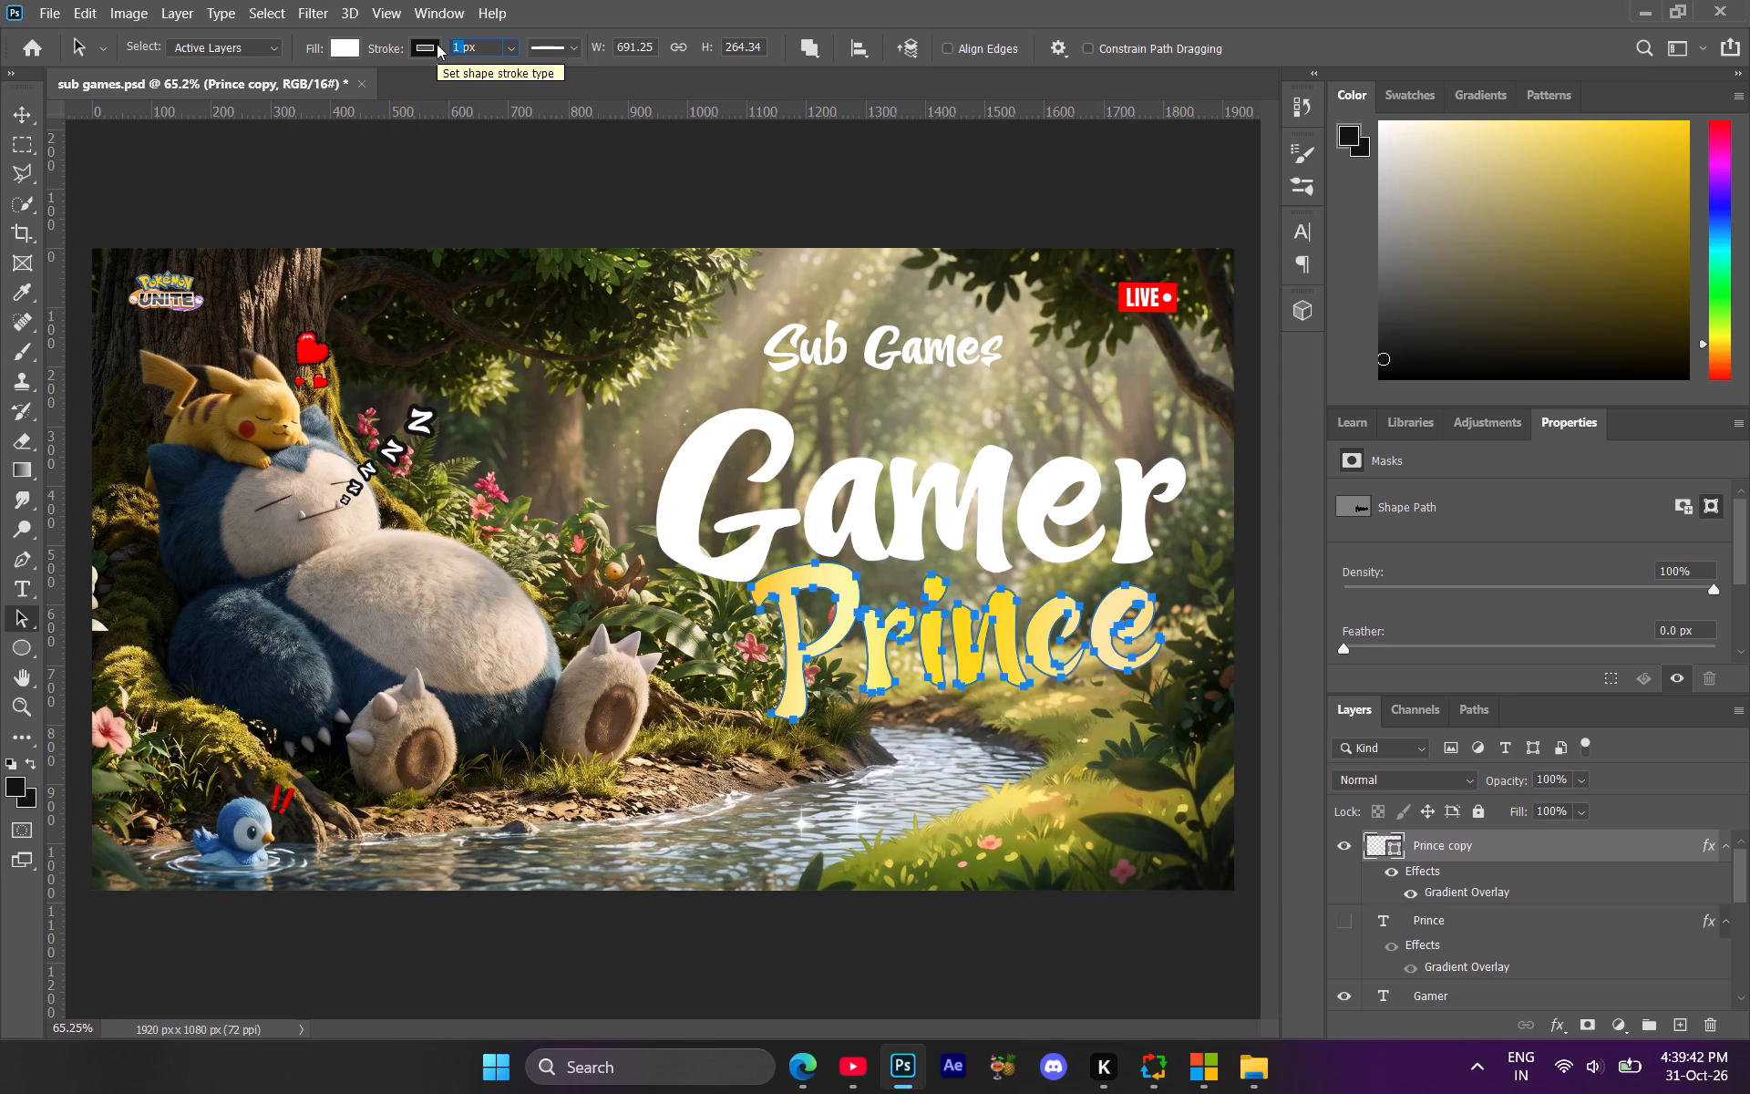
text(20)
key(Return)
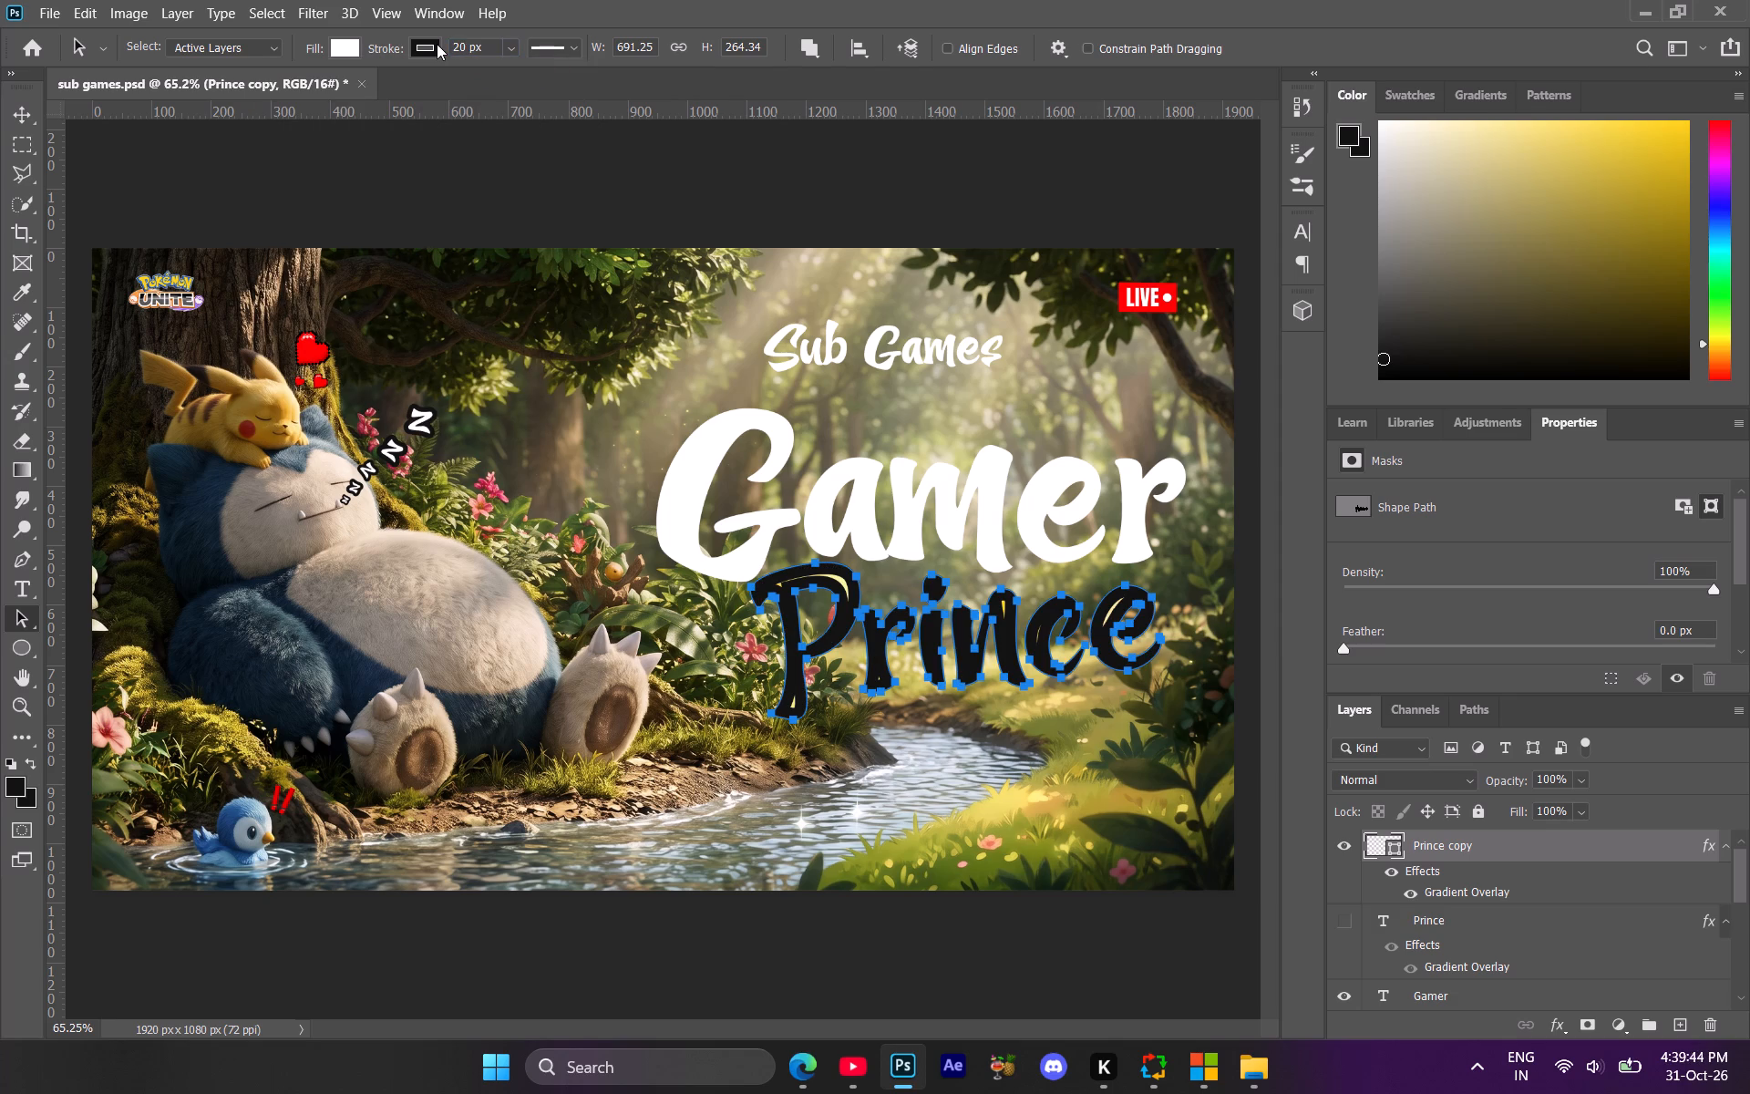
click(540, 40)
click(470, 297)
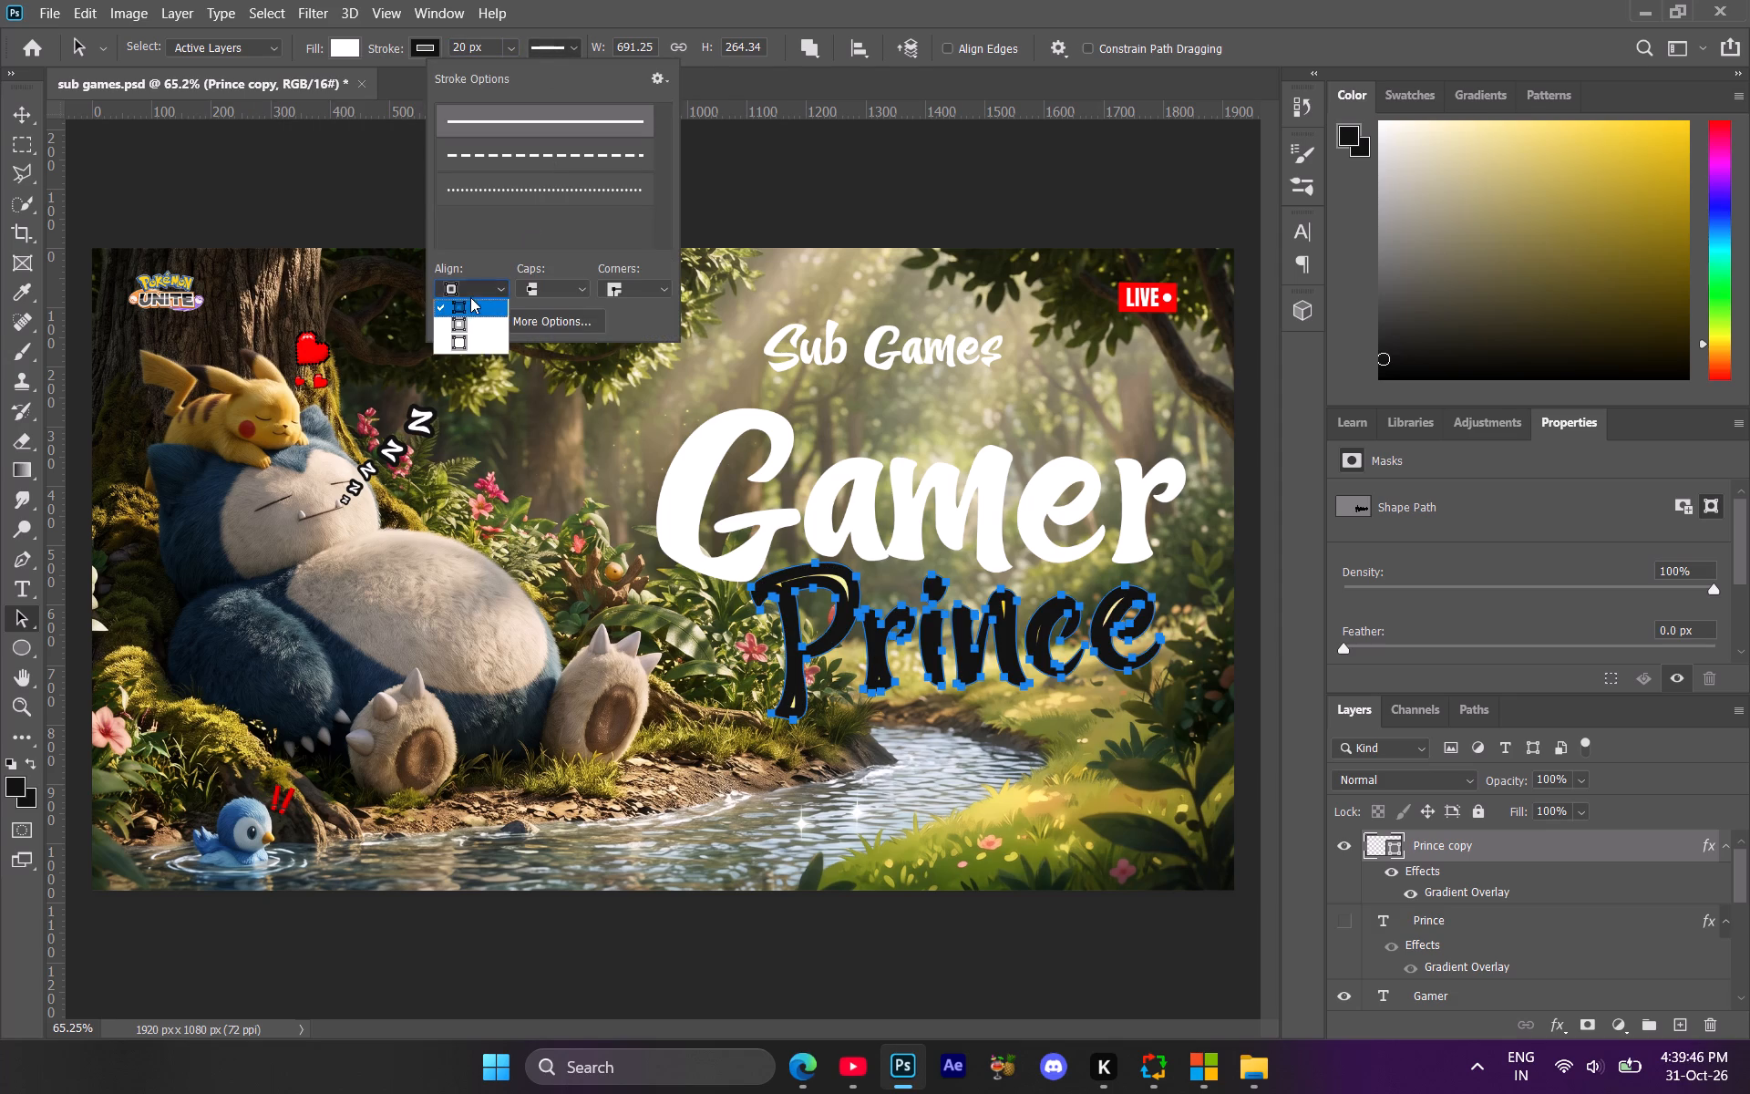
click(467, 337)
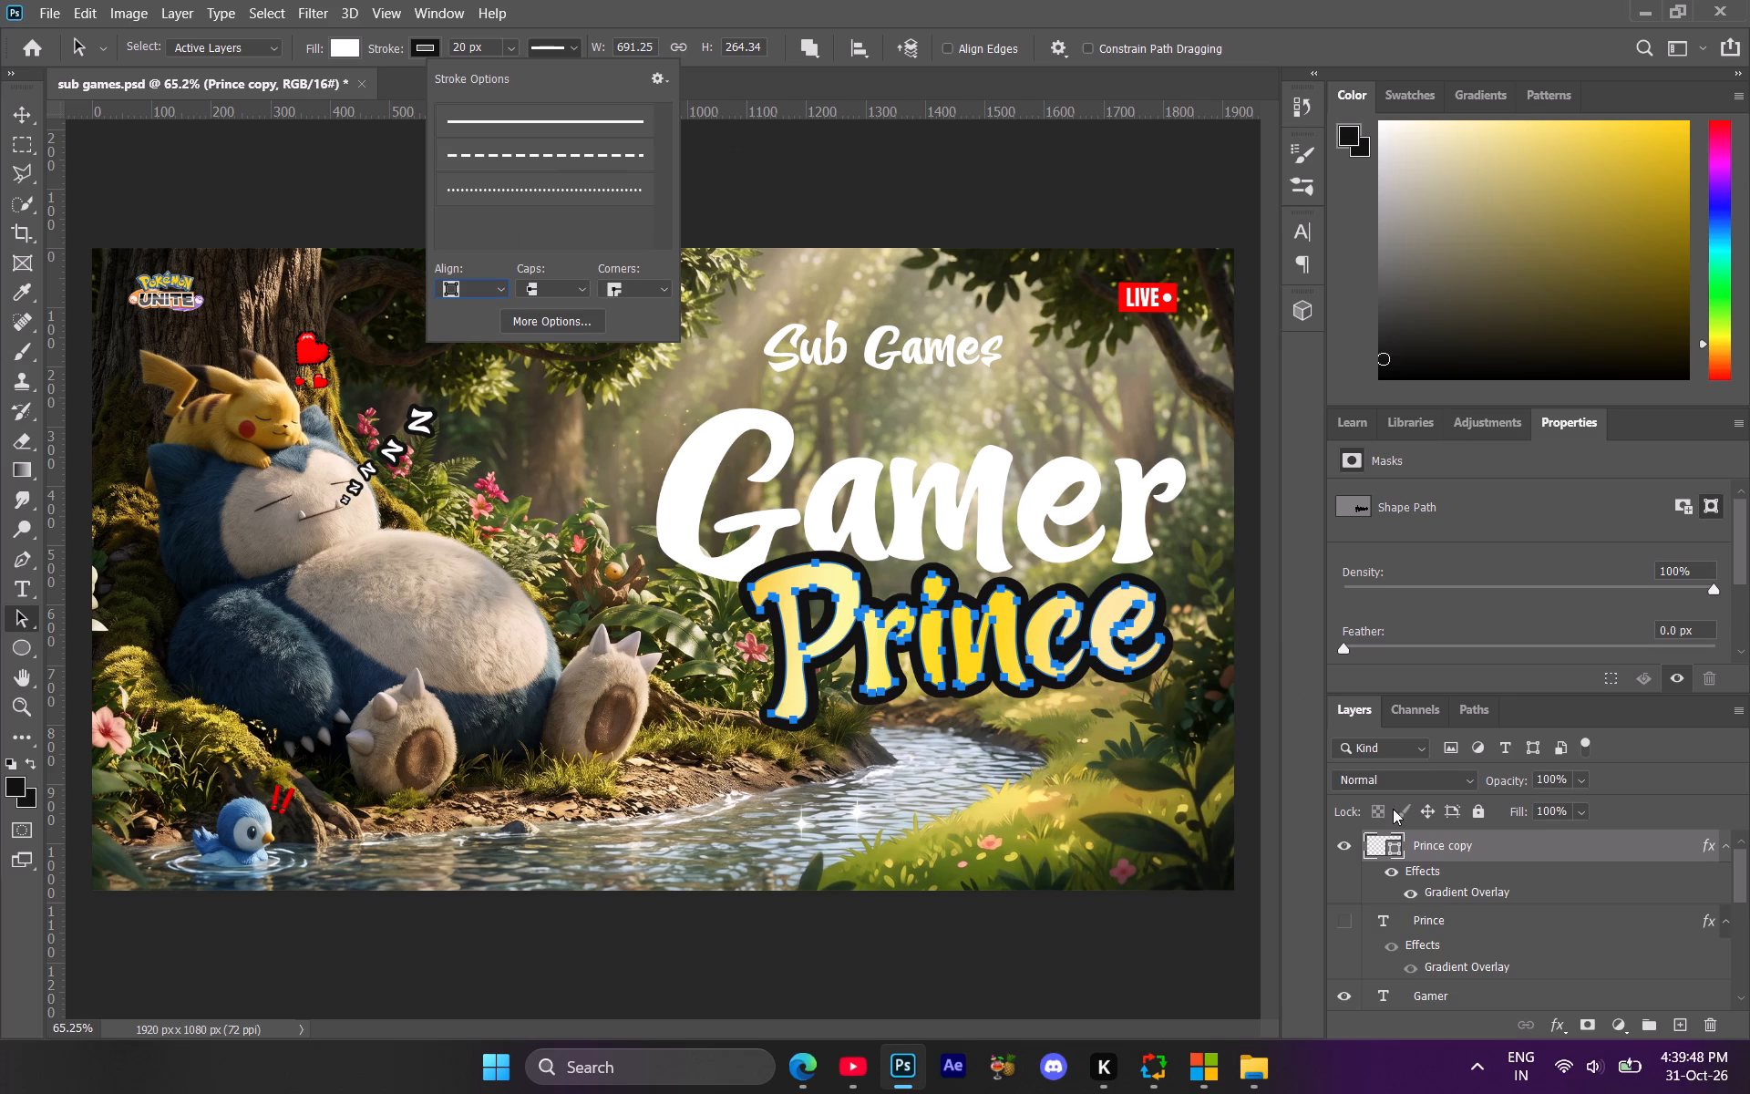
Add a white (ffffff) outside Stroke effect of 13 px to the Prince copy layer.
click(1431, 849)
click(1457, 1016)
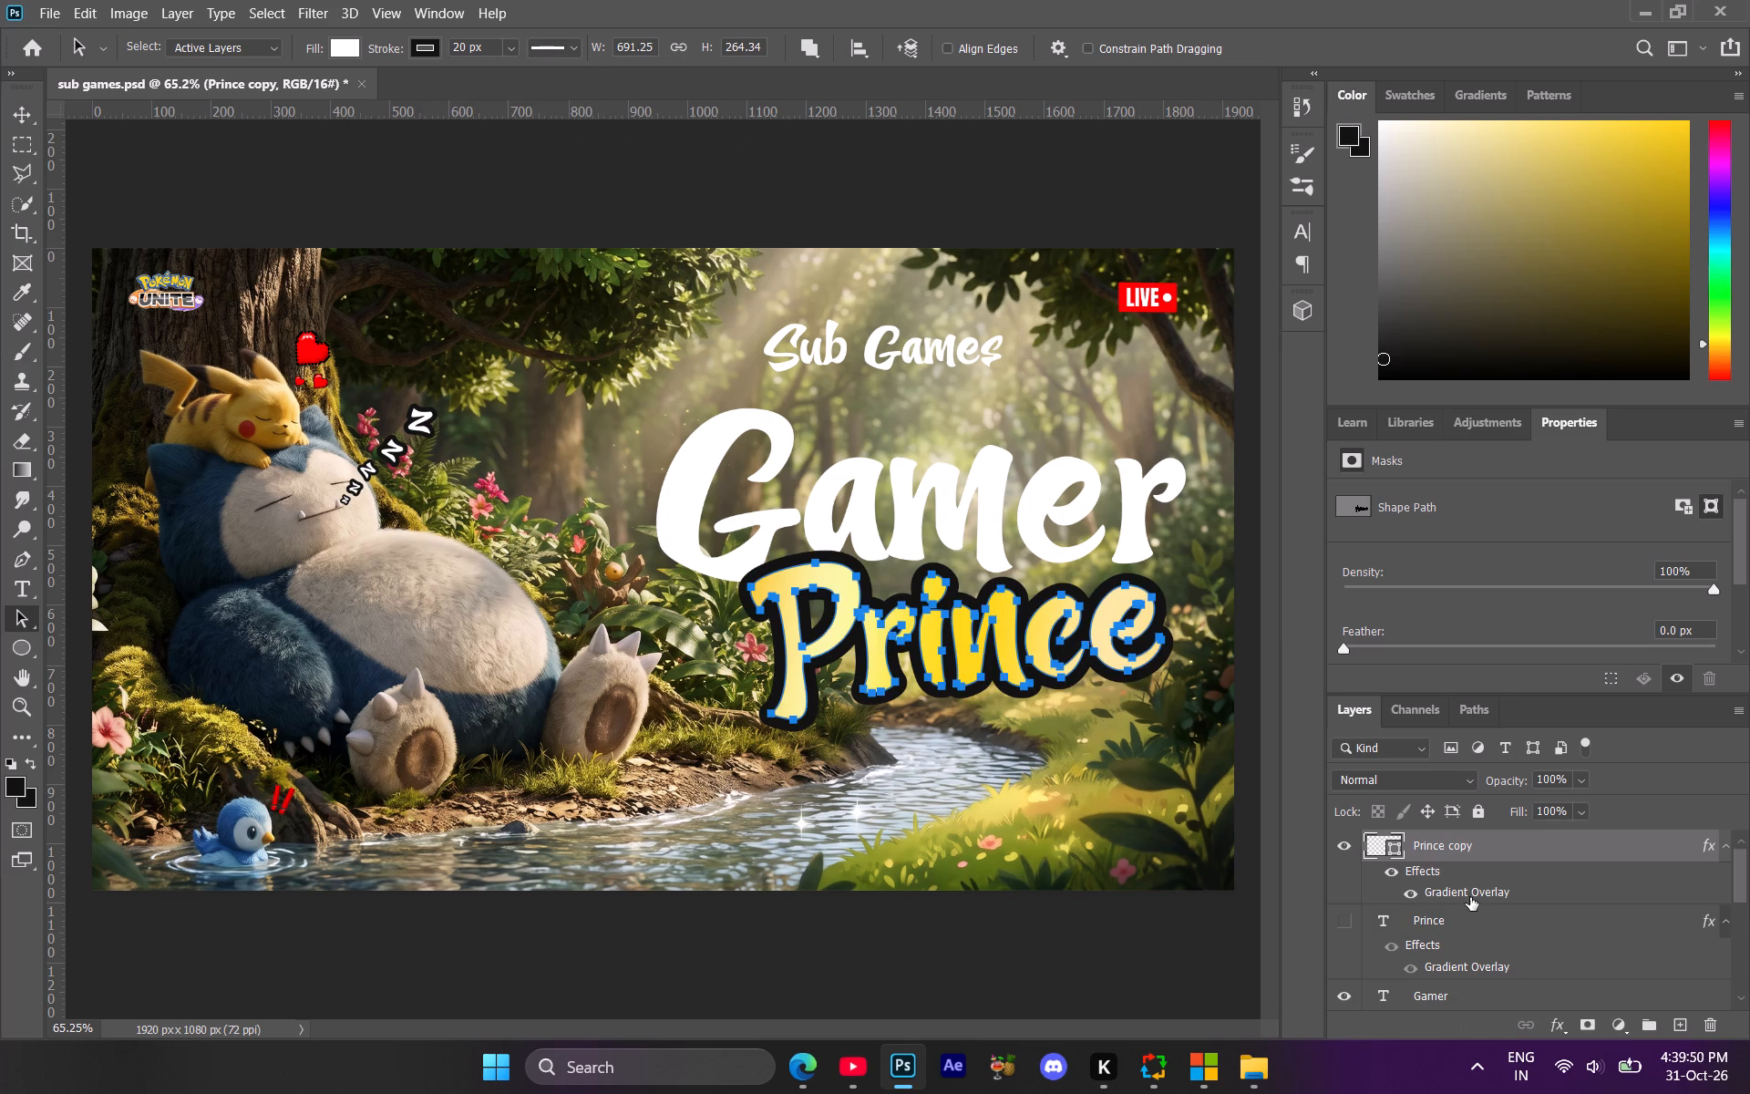
click(1448, 912)
click(1444, 918)
click(1444, 851)
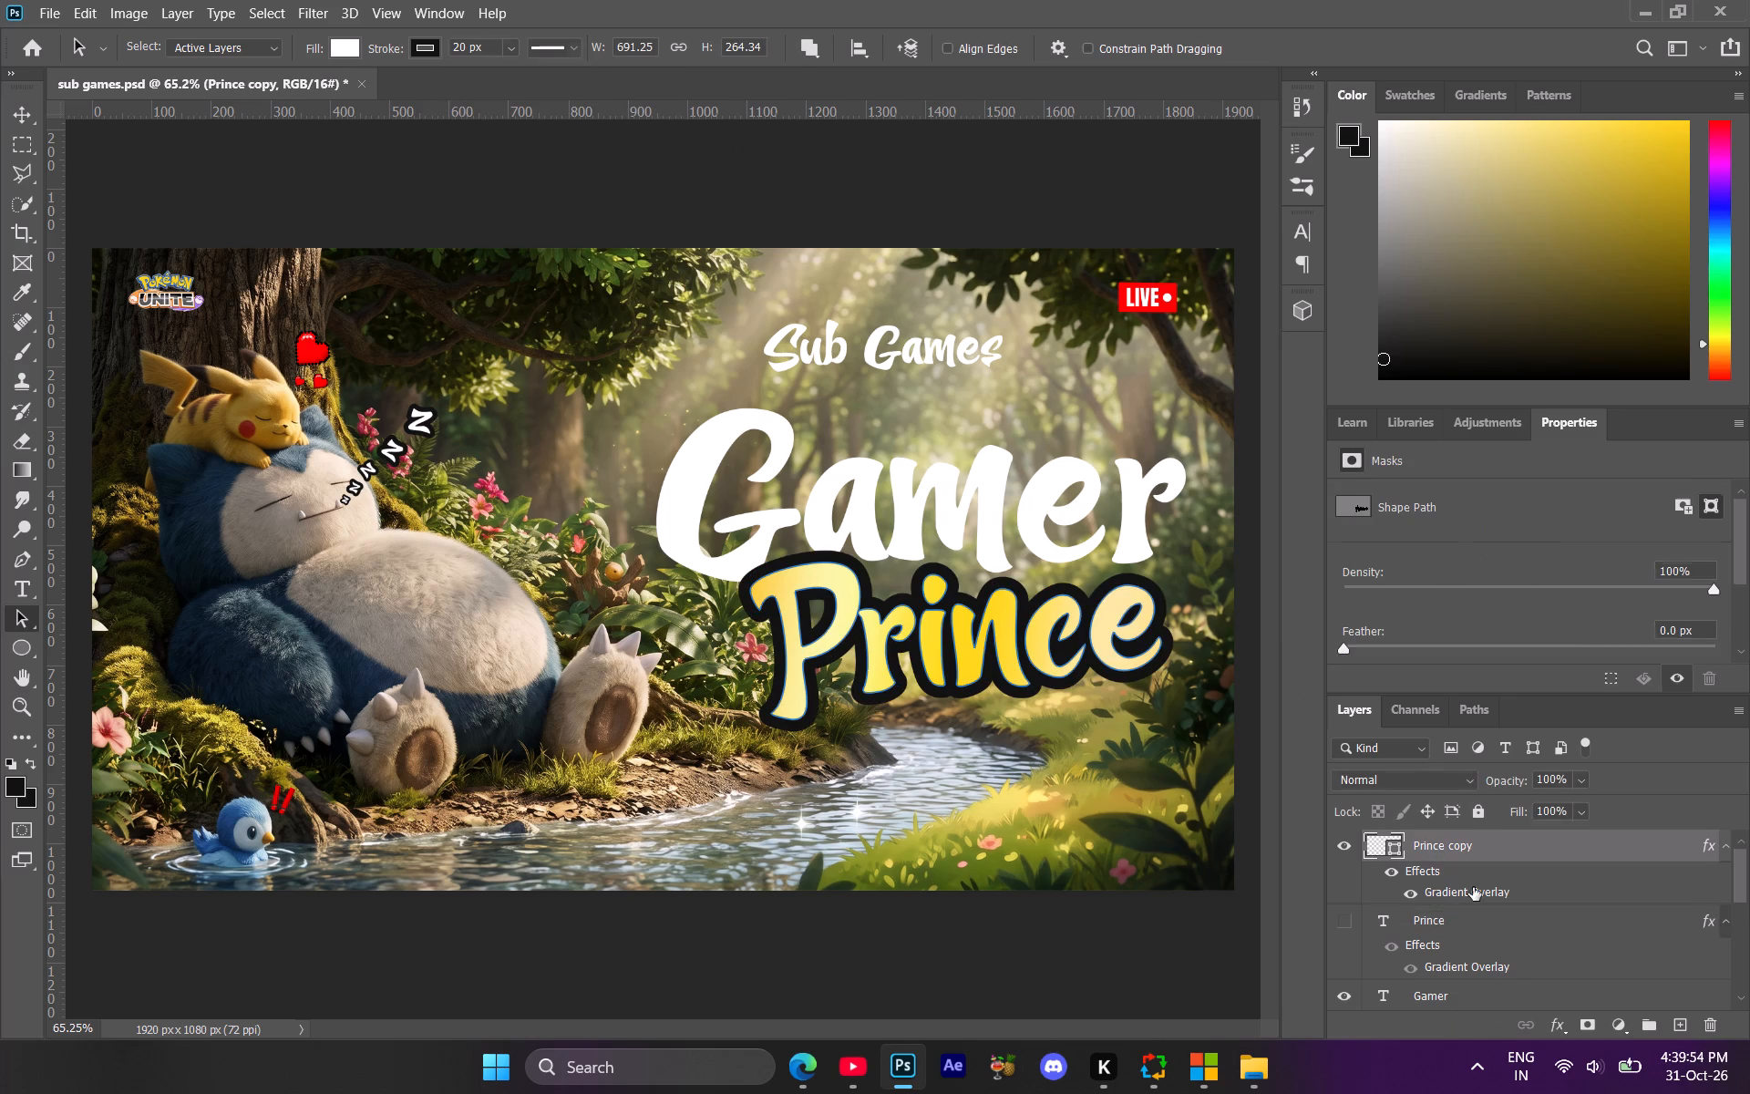
click(1547, 1018)
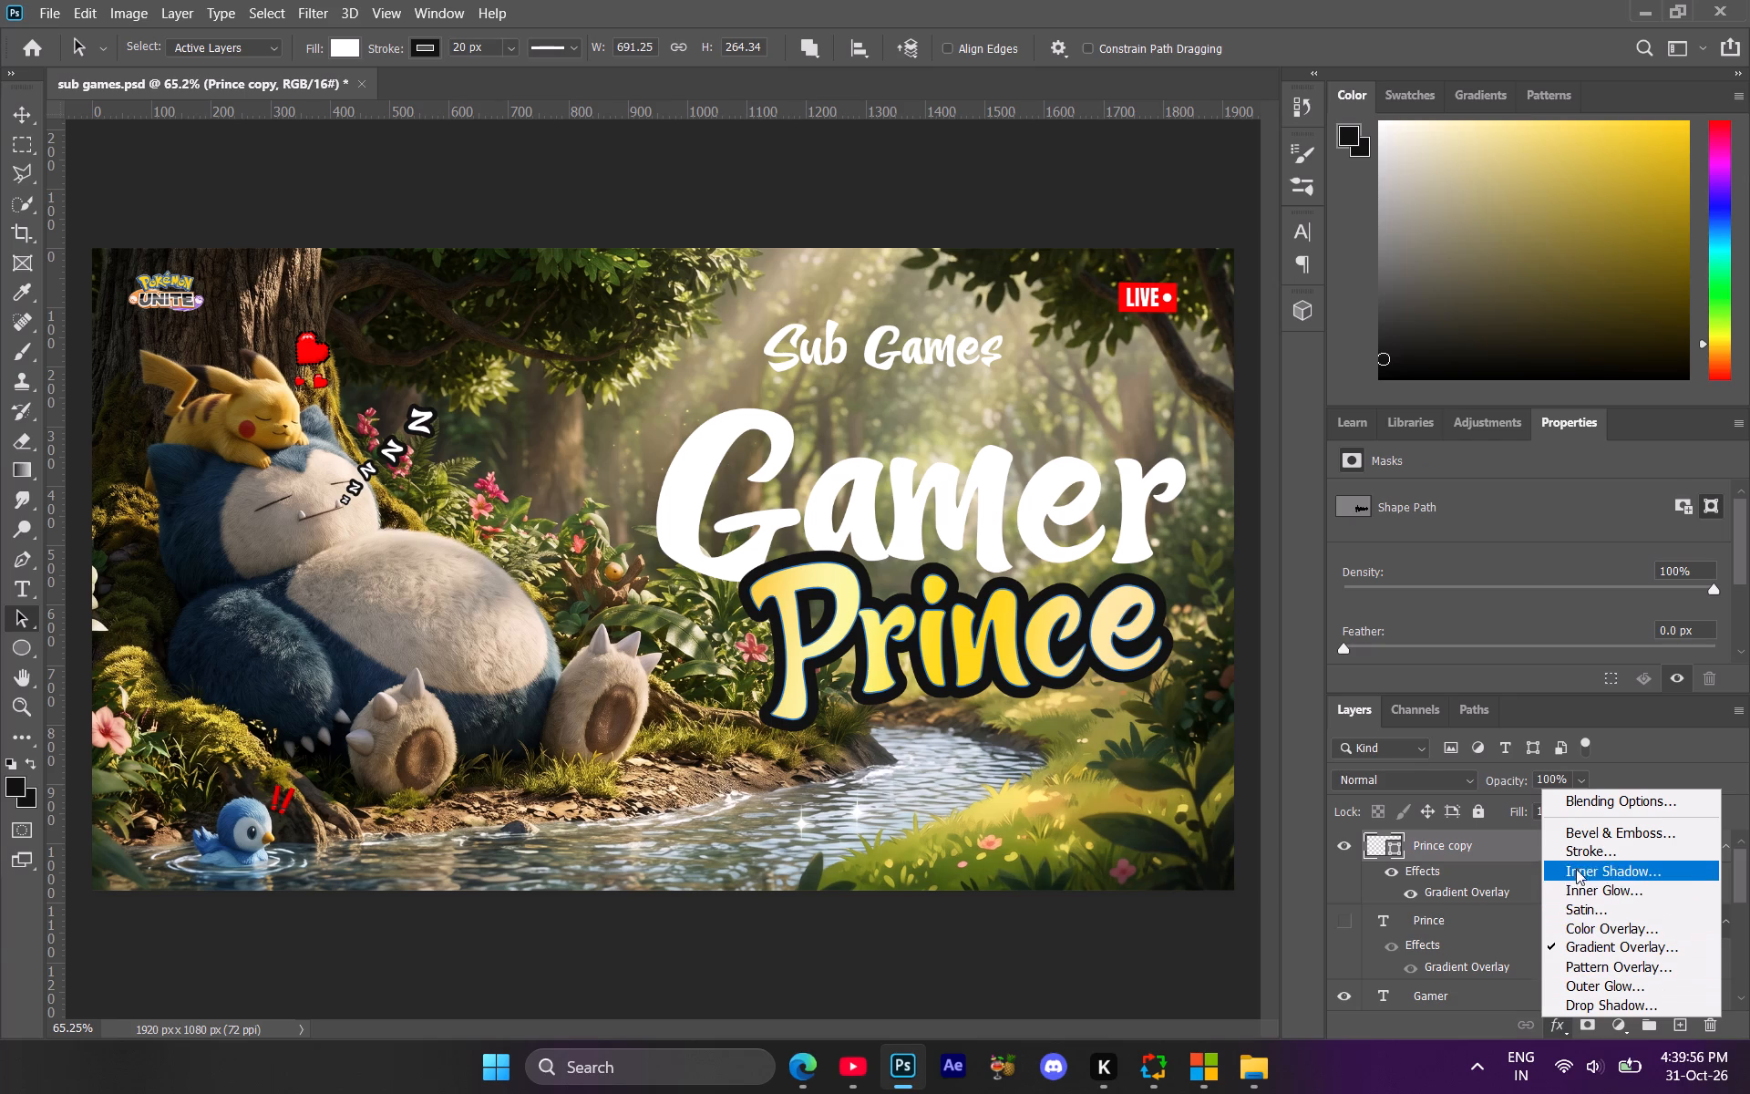
click(1576, 855)
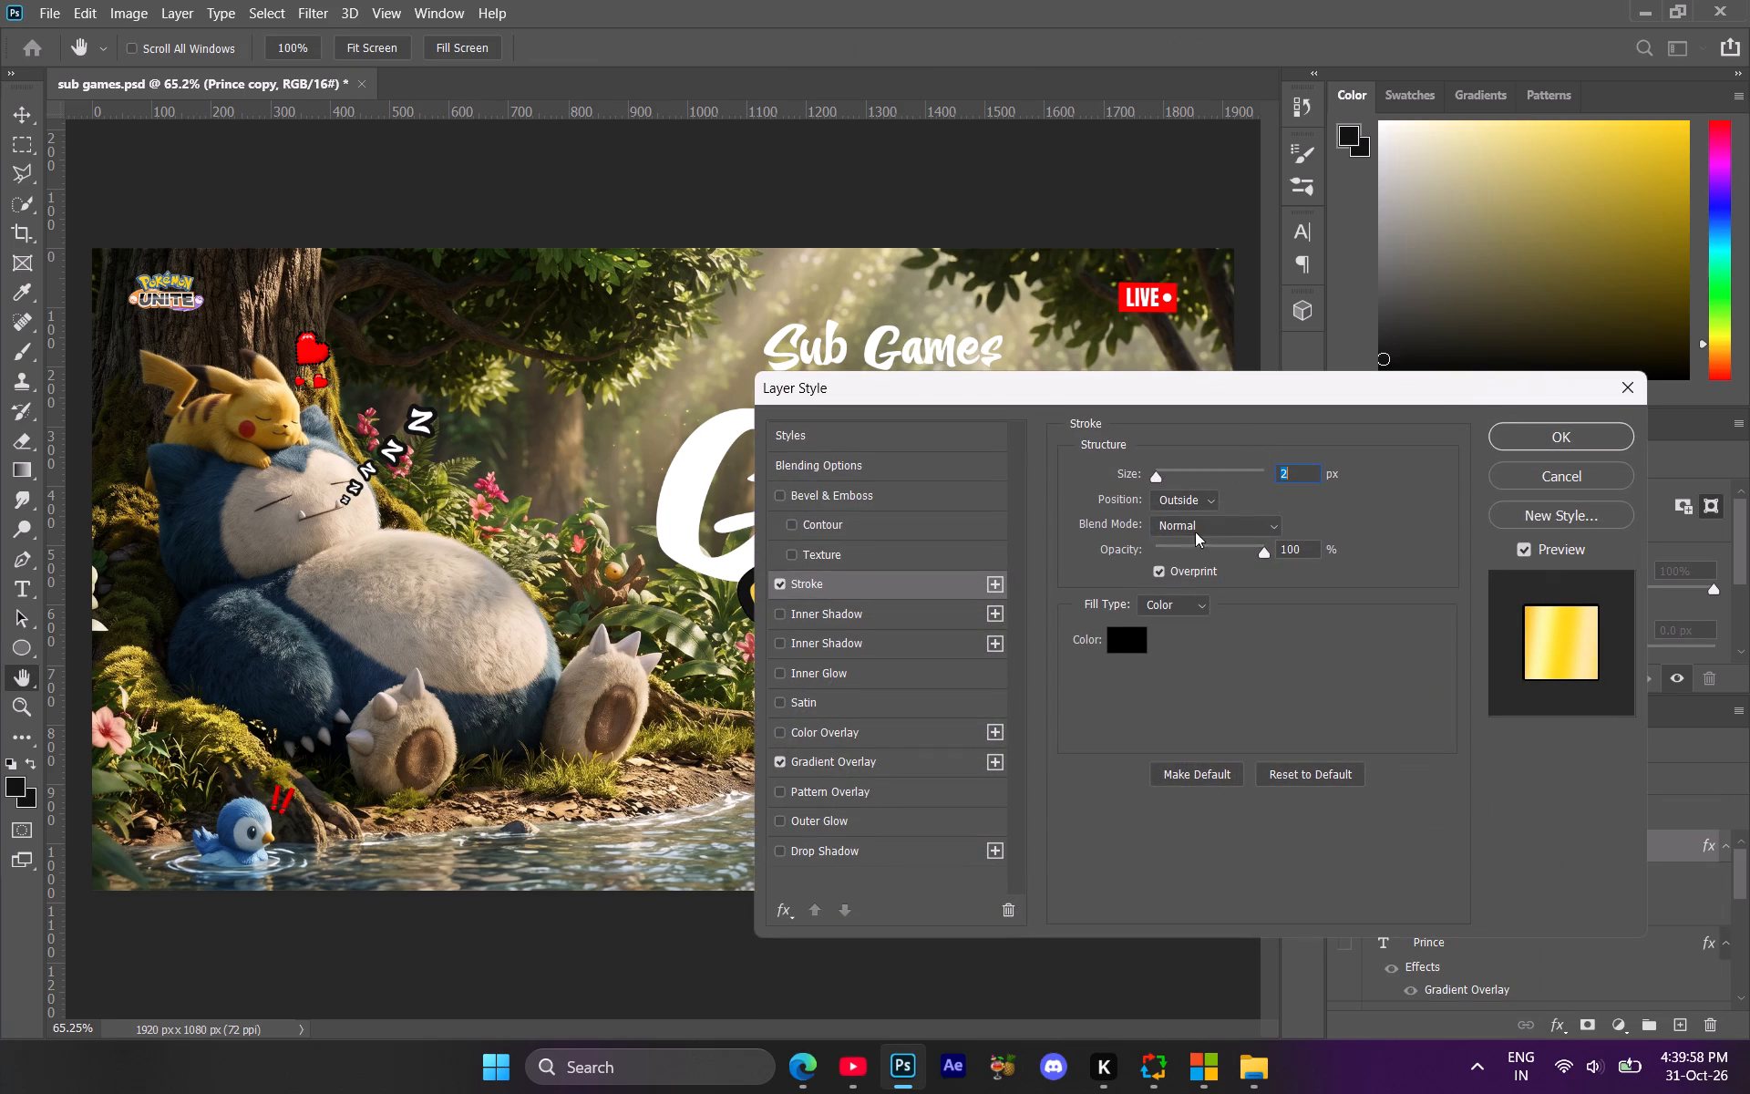
click(1126, 653)
drag(1130, 343, 1017, 66)
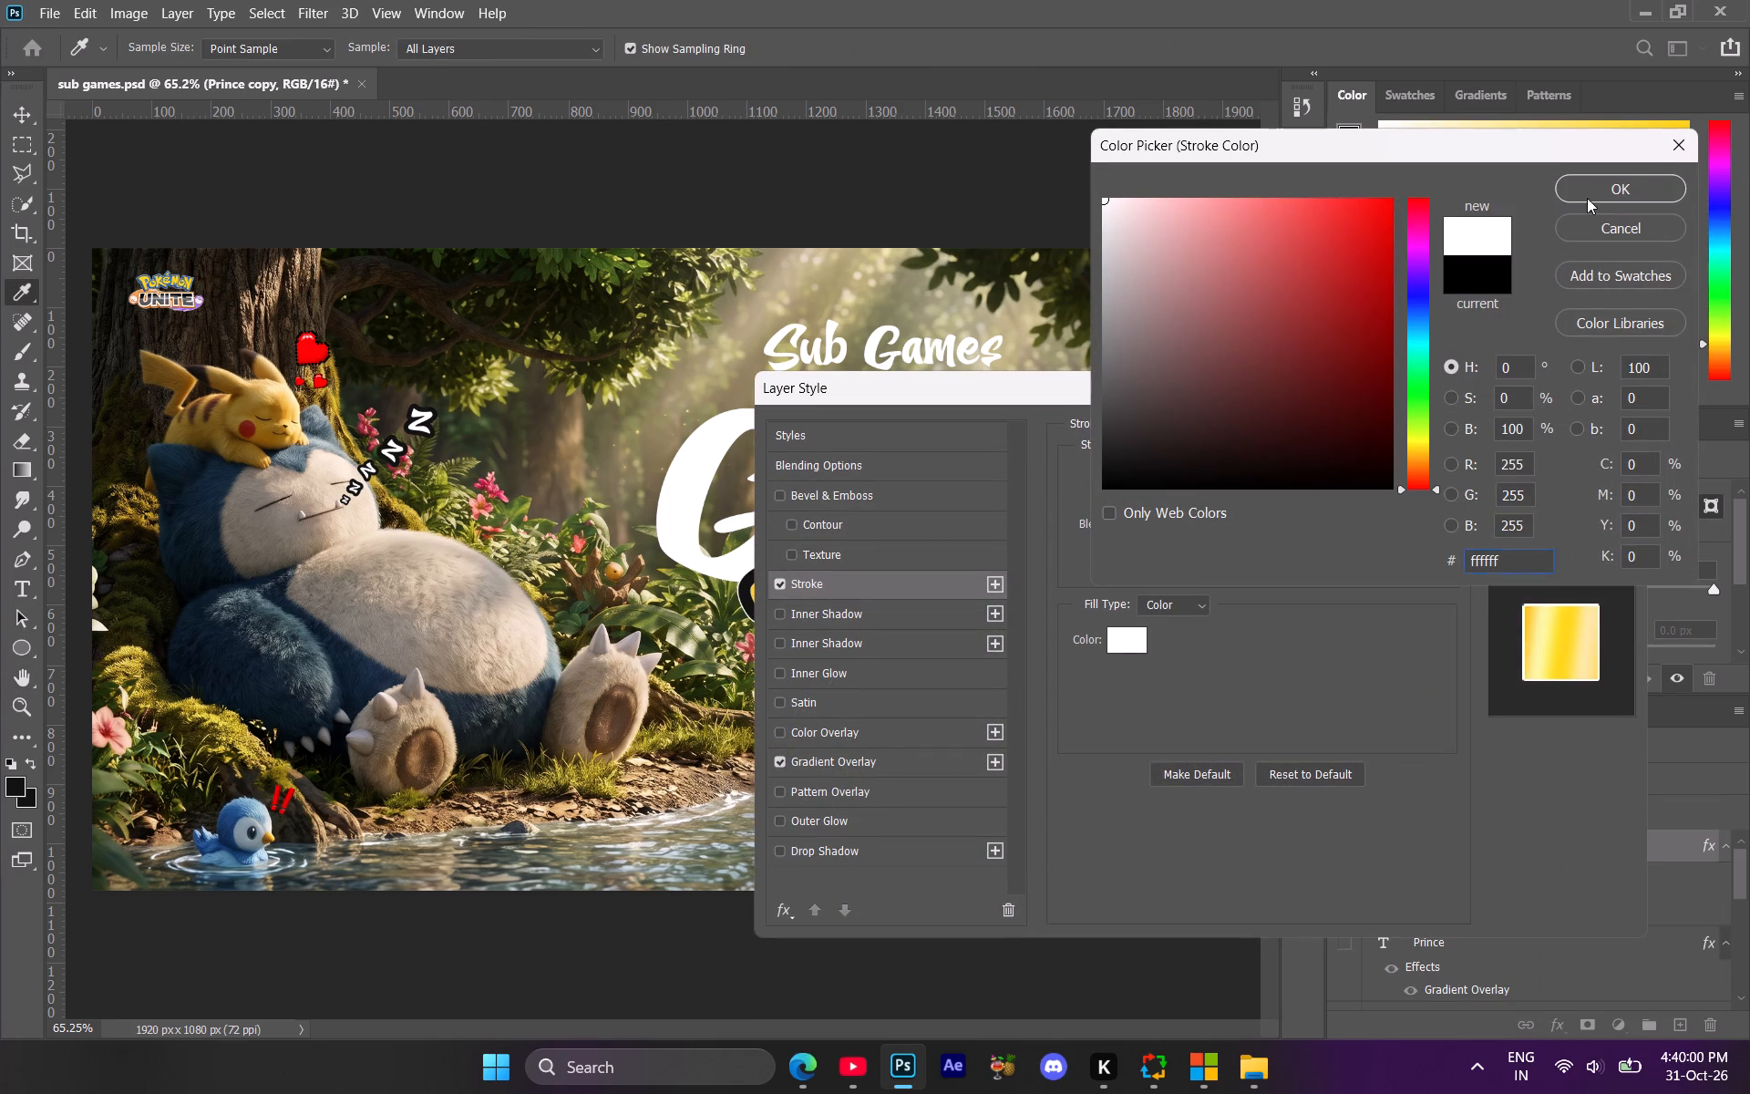
click(1588, 198)
drag(1278, 390, 650, 556)
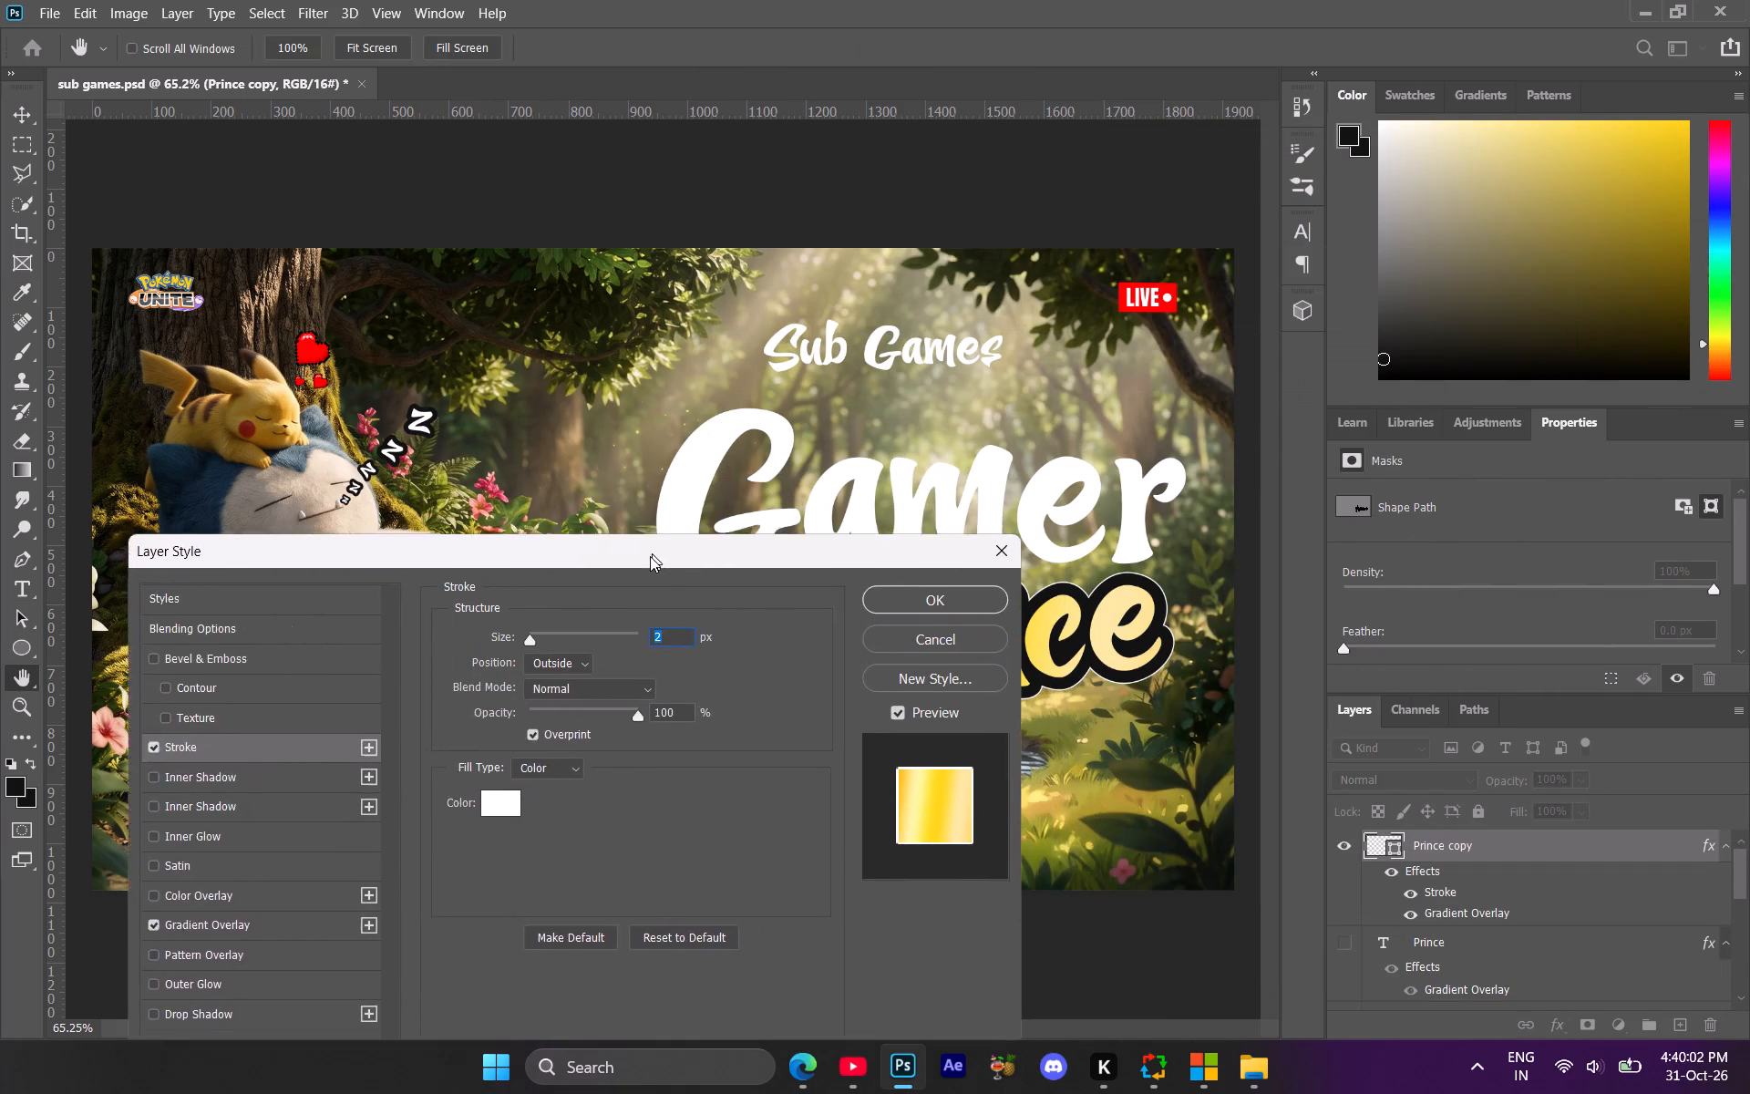
drag(650, 556, 626, 608)
drag(510, 688, 538, 696)
drag(663, 611, 664, 643)
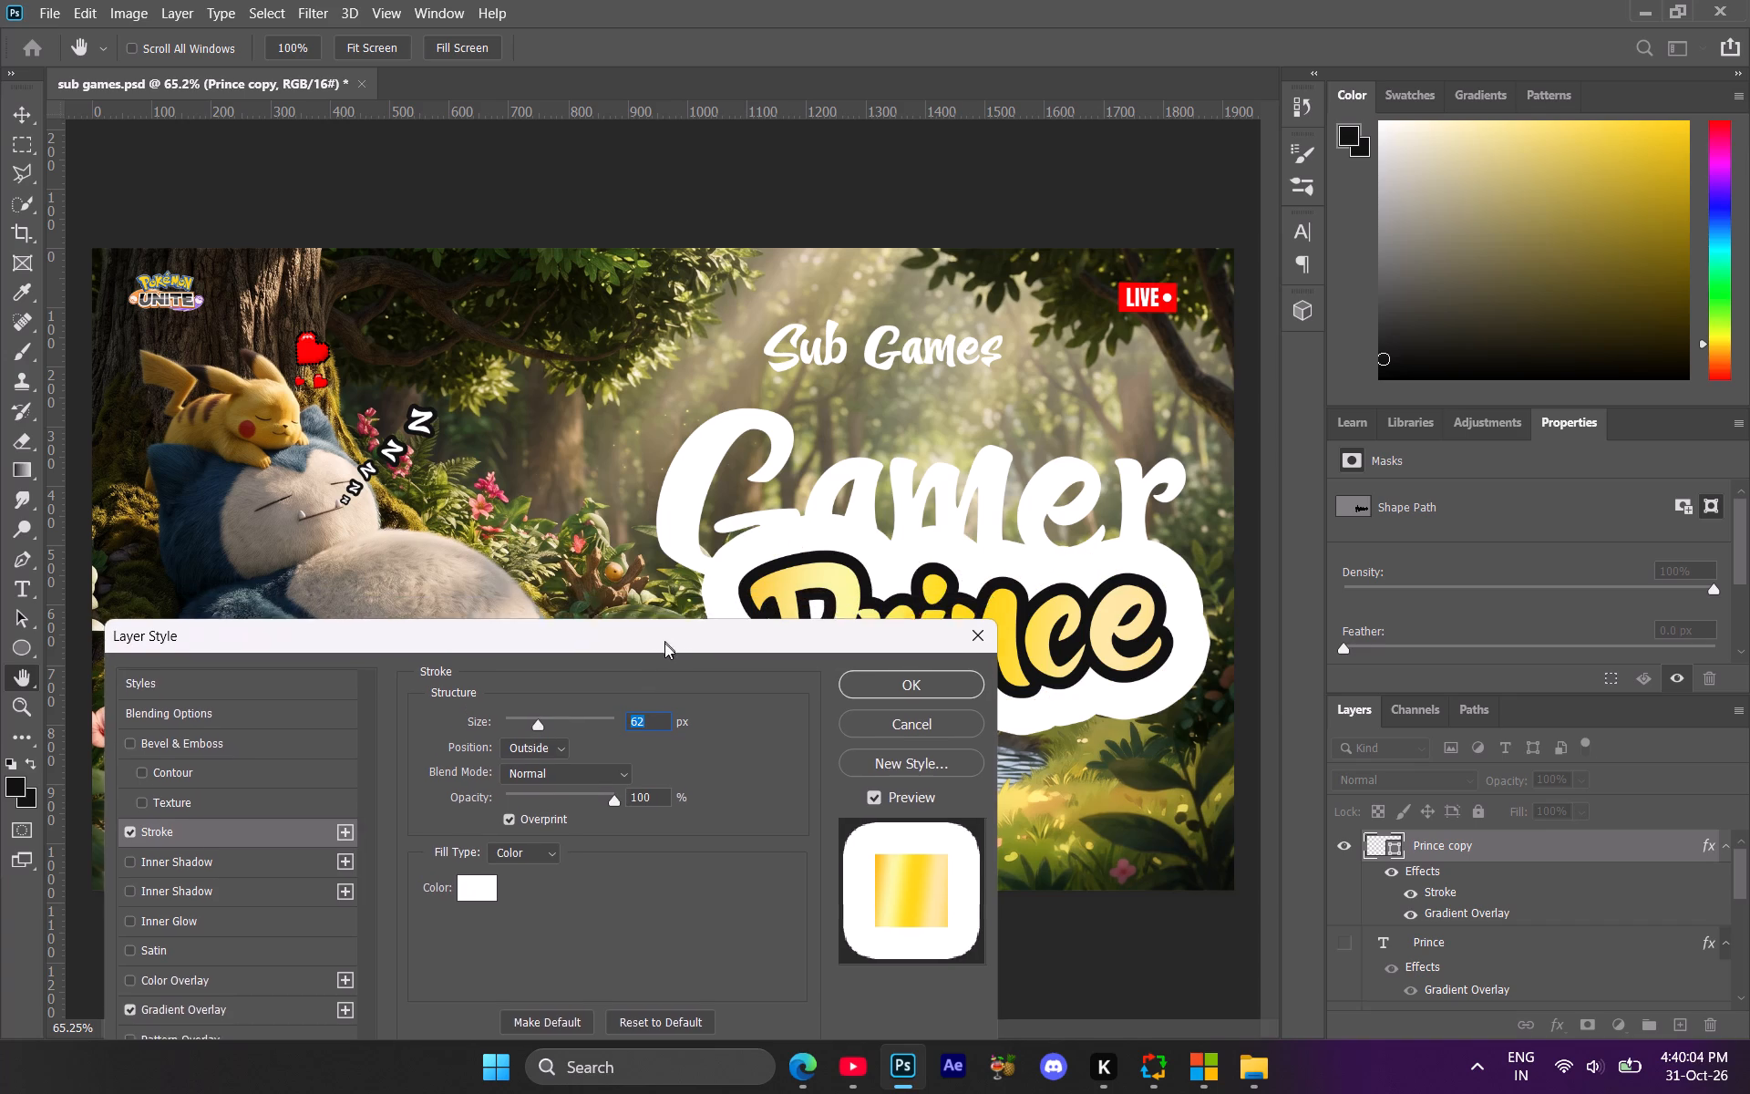
drag(664, 643, 660, 698)
drag(526, 780, 509, 777)
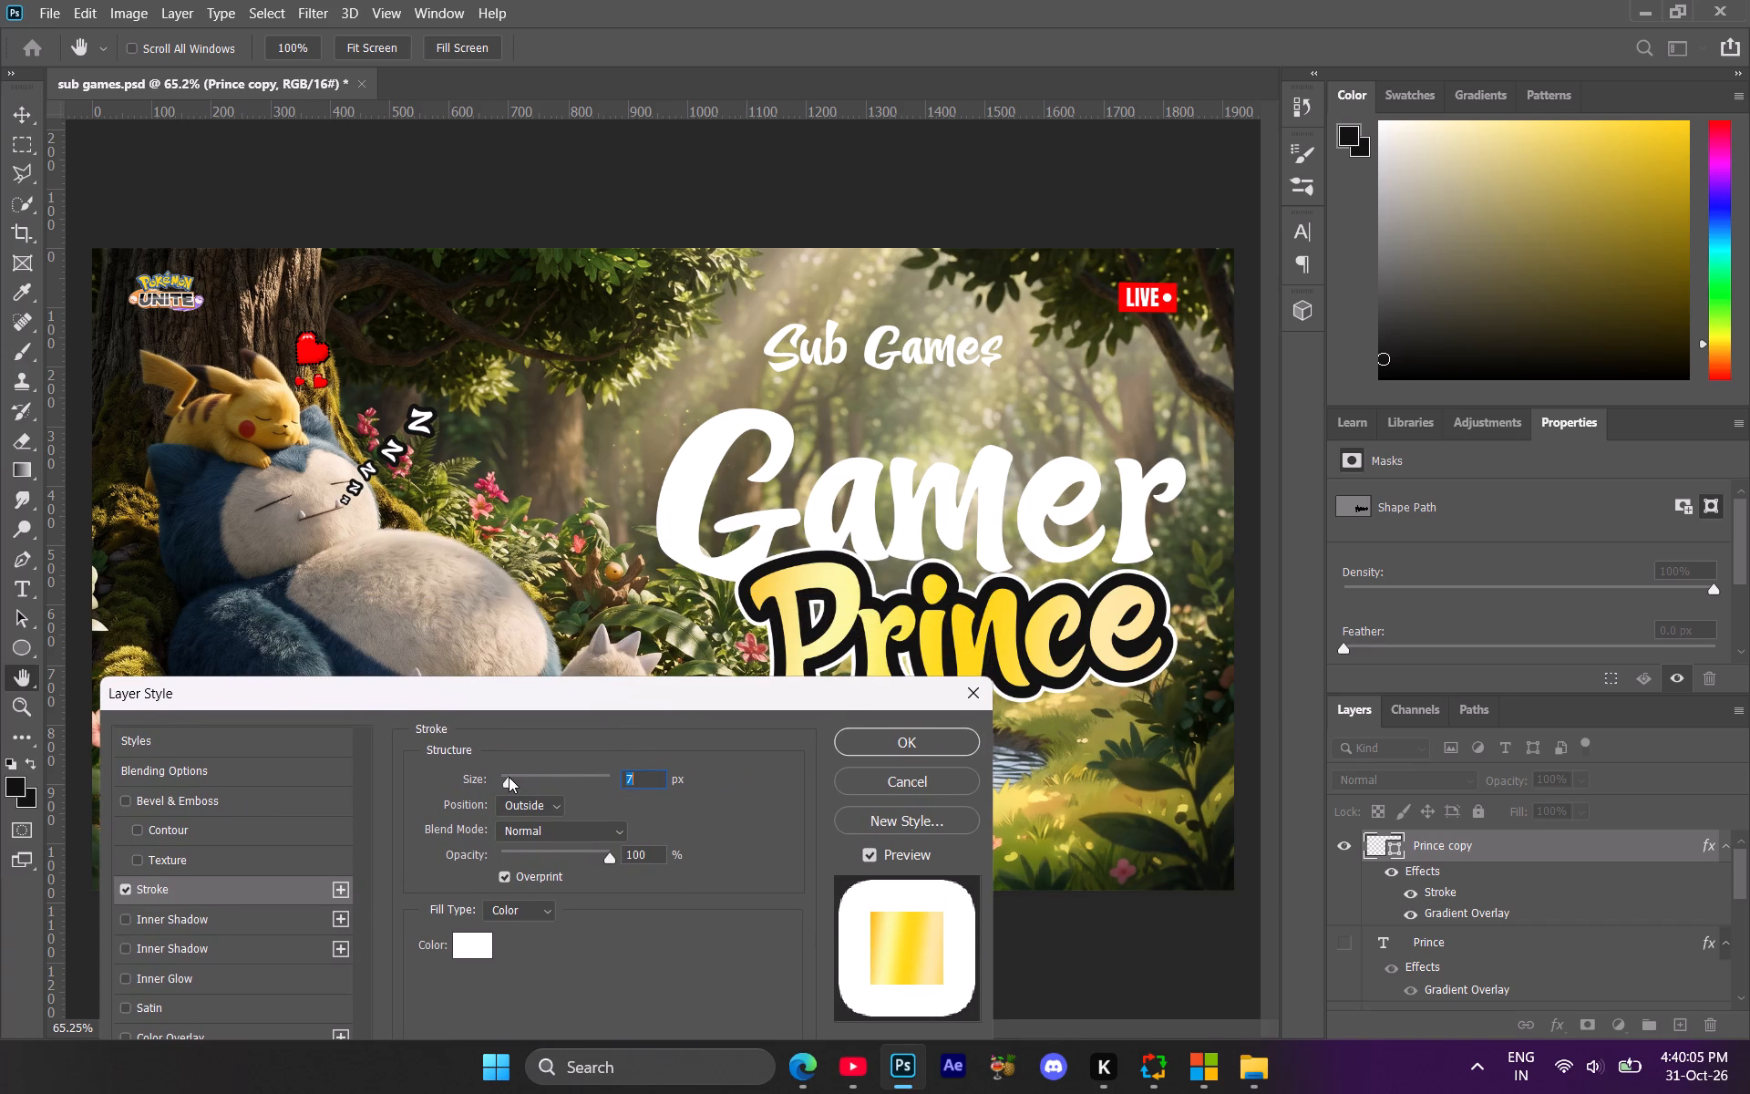
drag(509, 777, 510, 777)
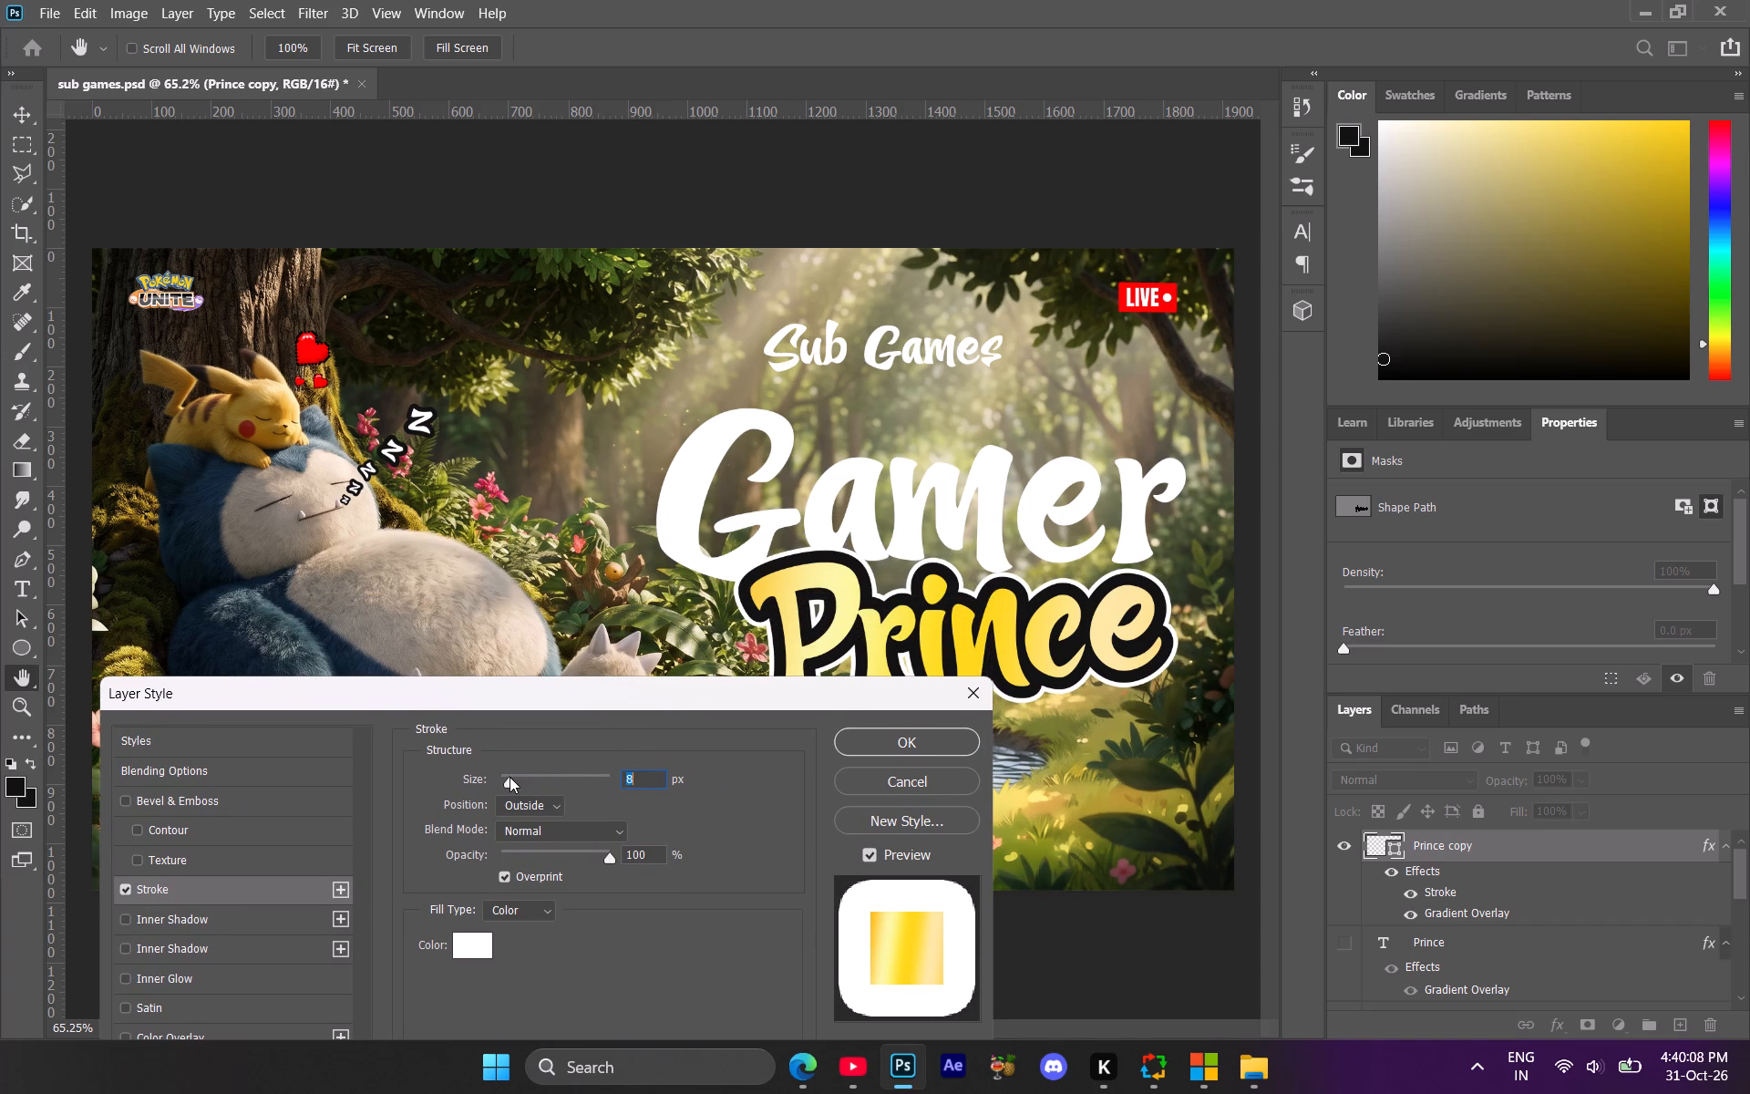
drag(510, 777, 513, 778)
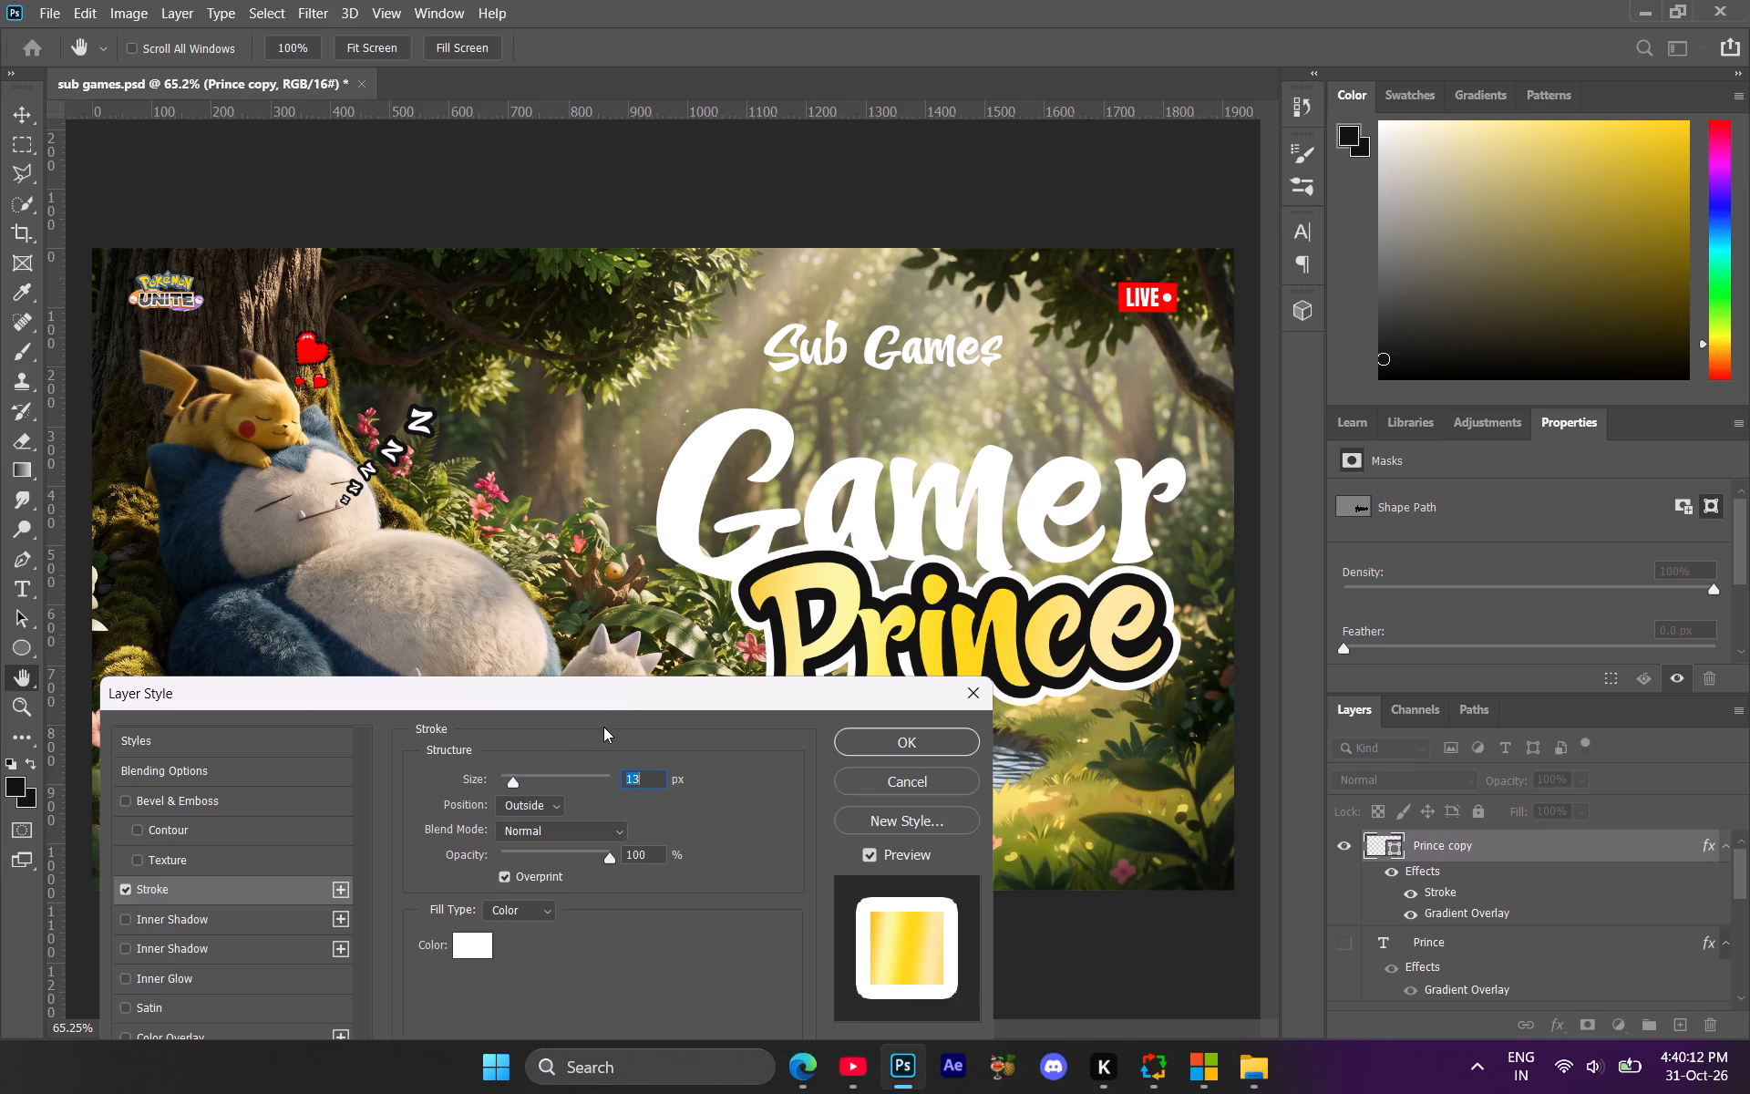
drag(616, 691, 619, 865)
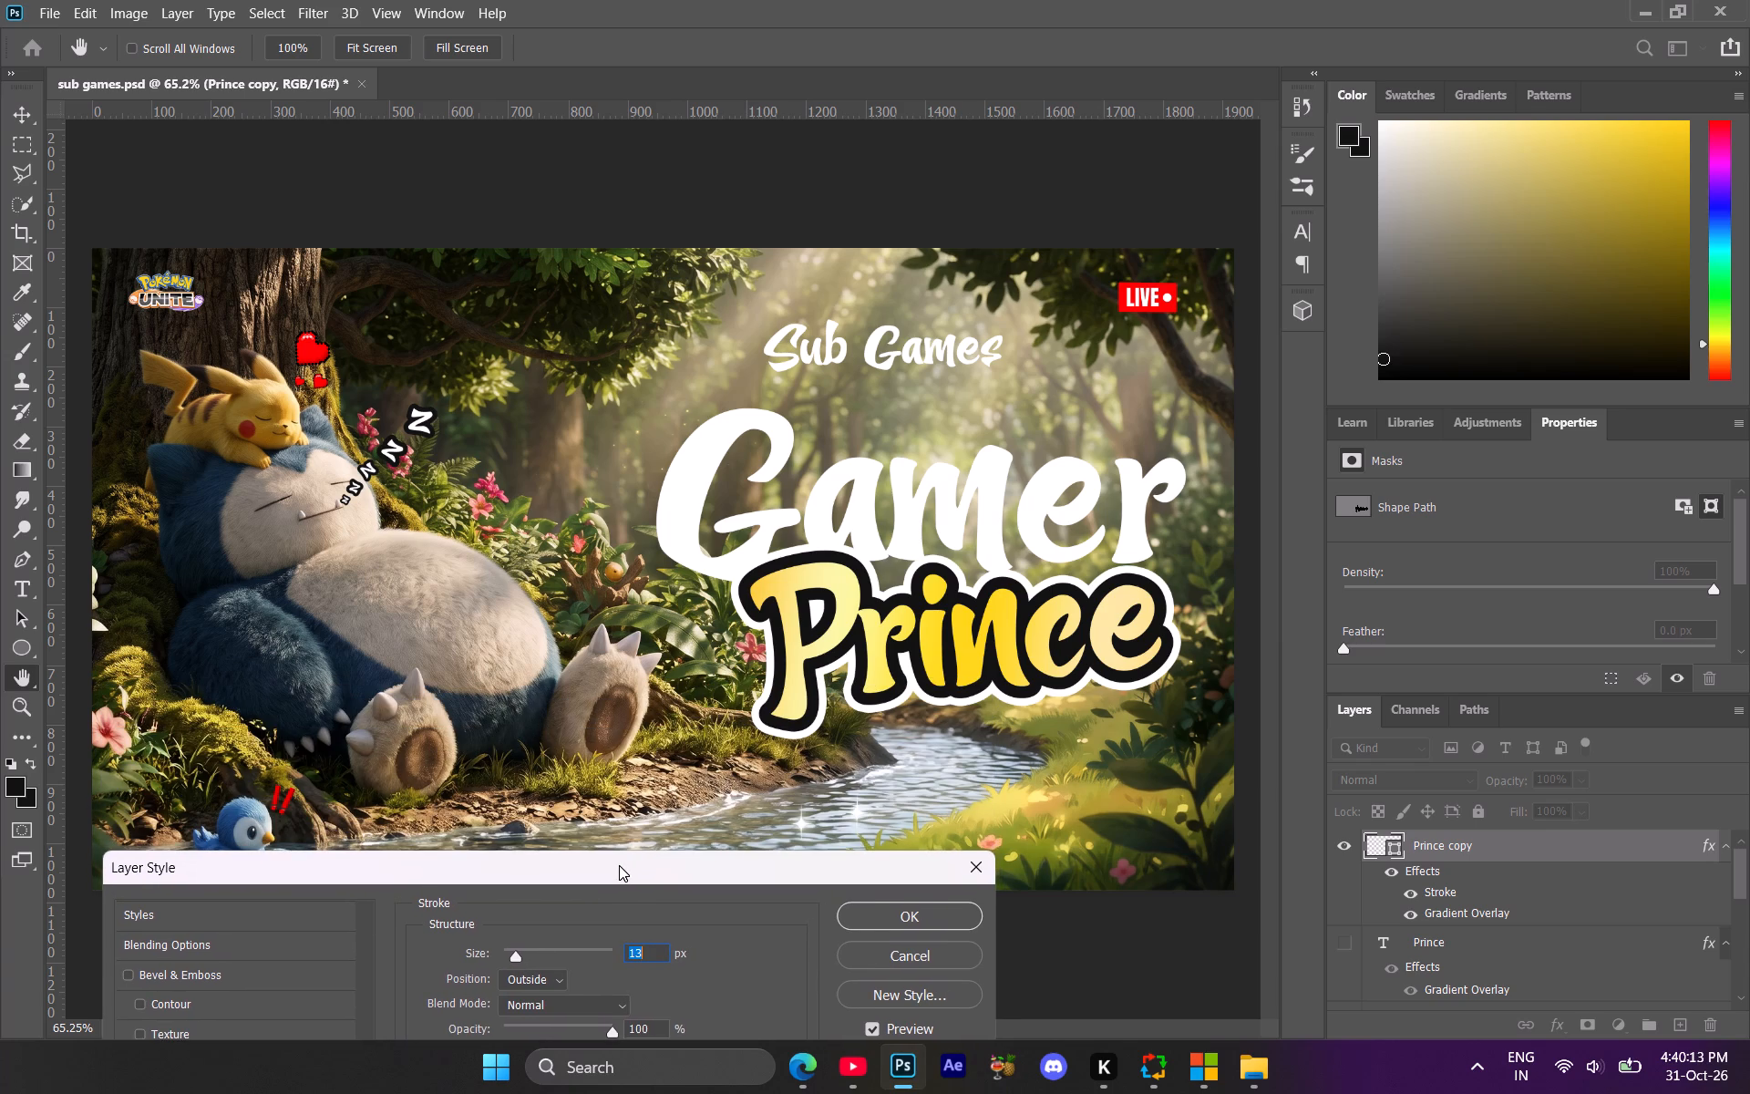
drag(619, 865, 617, 862)
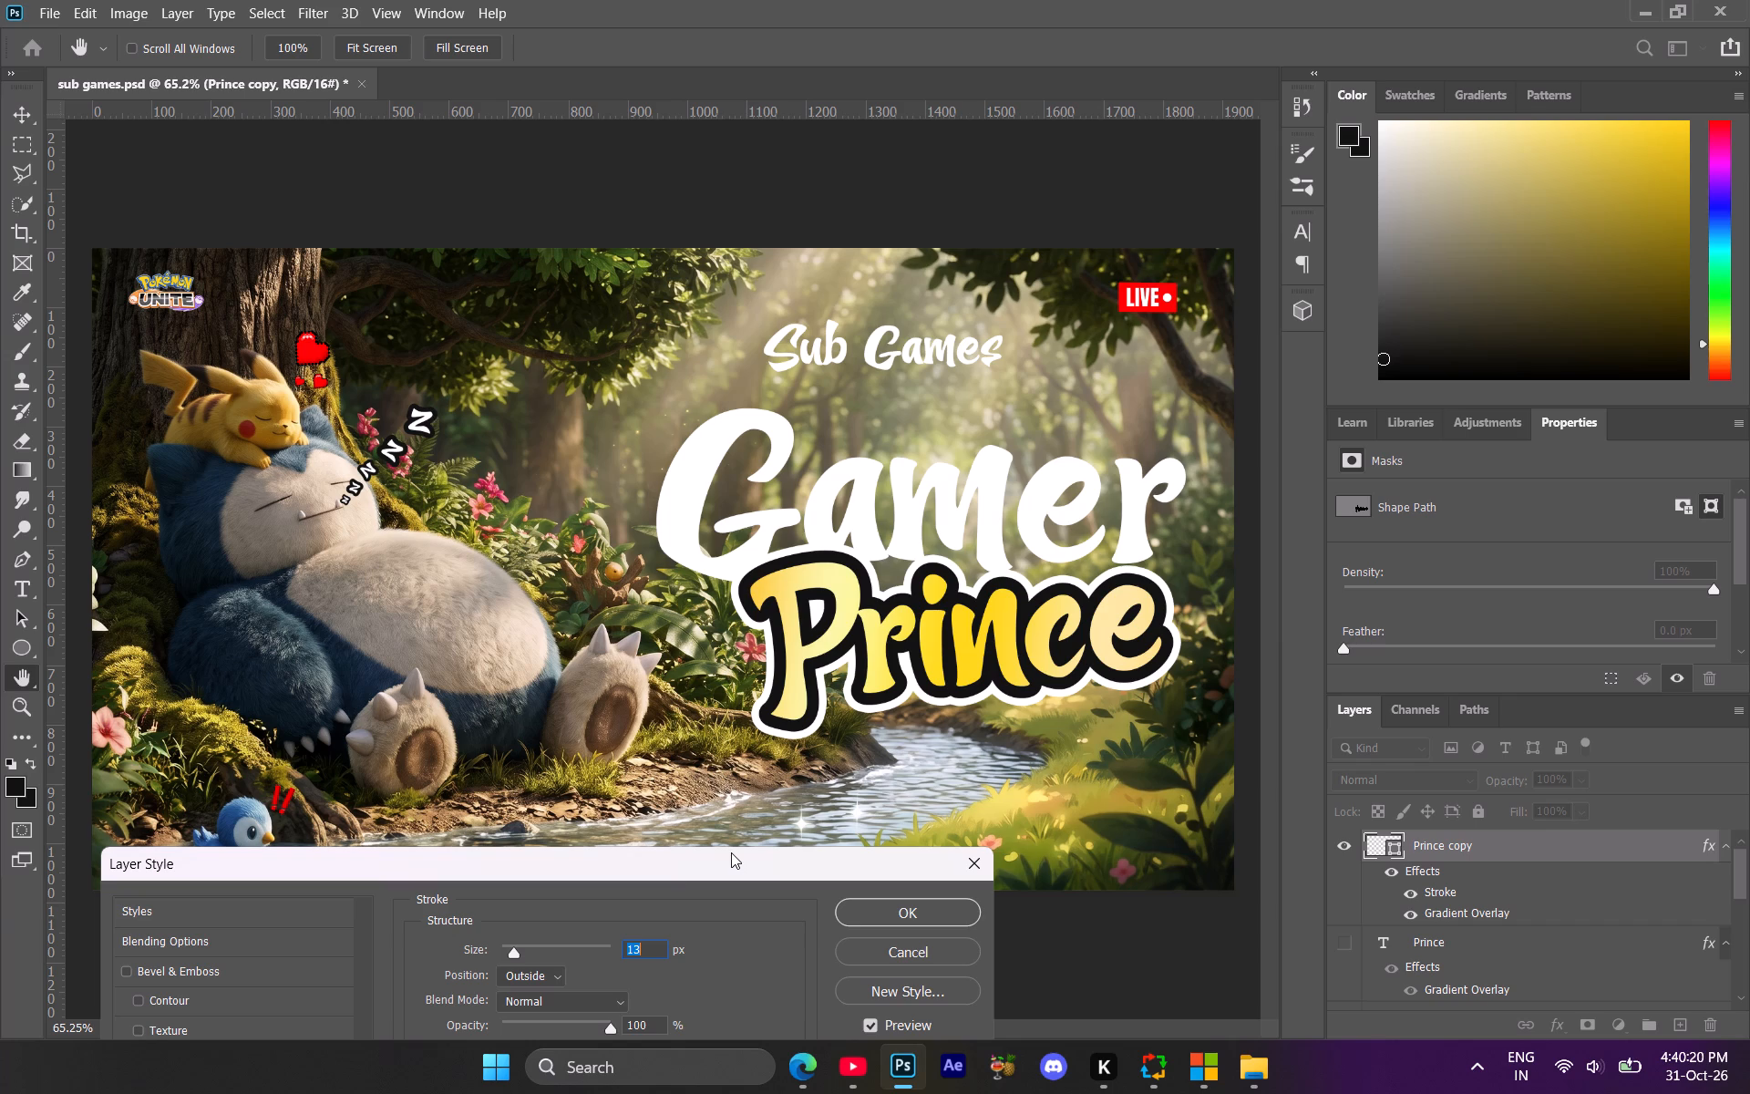
click(924, 909)
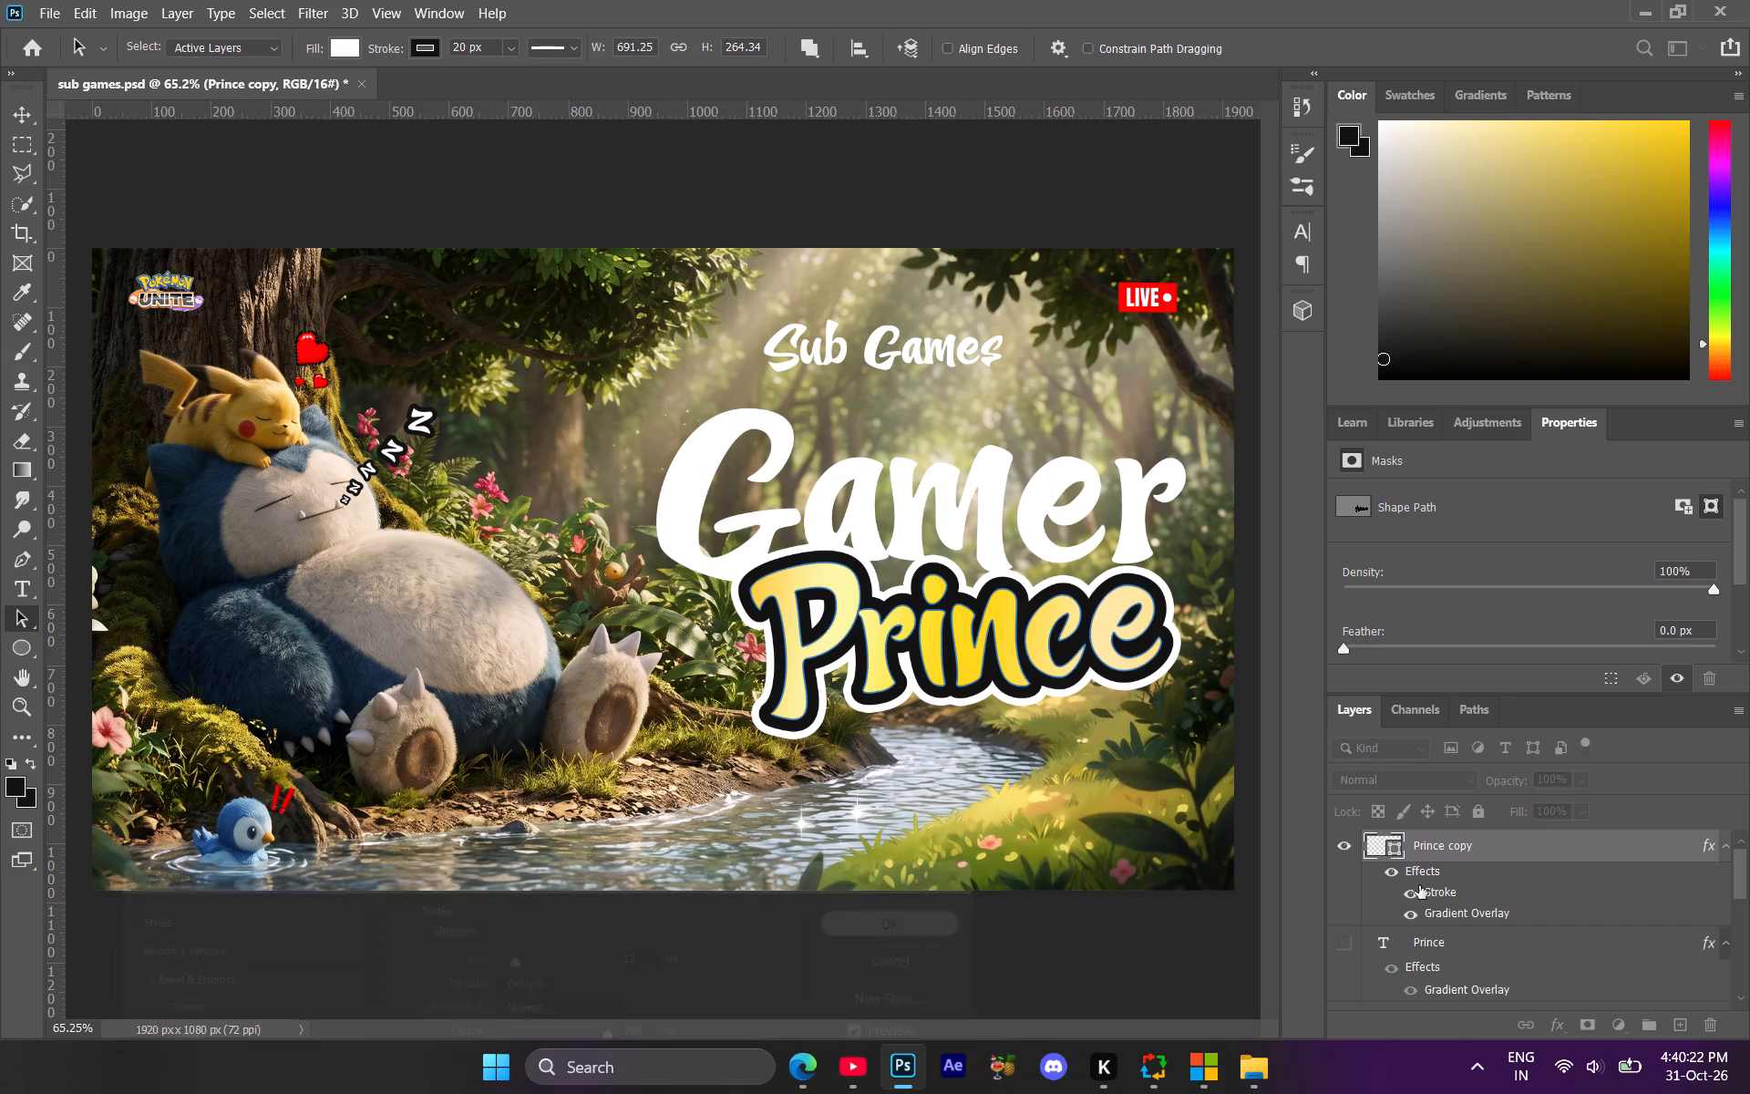
Thin the Prince copy's black shape stroke, trying 10 px and settling on 15 px.
click(459, 46)
key(BackSpace)
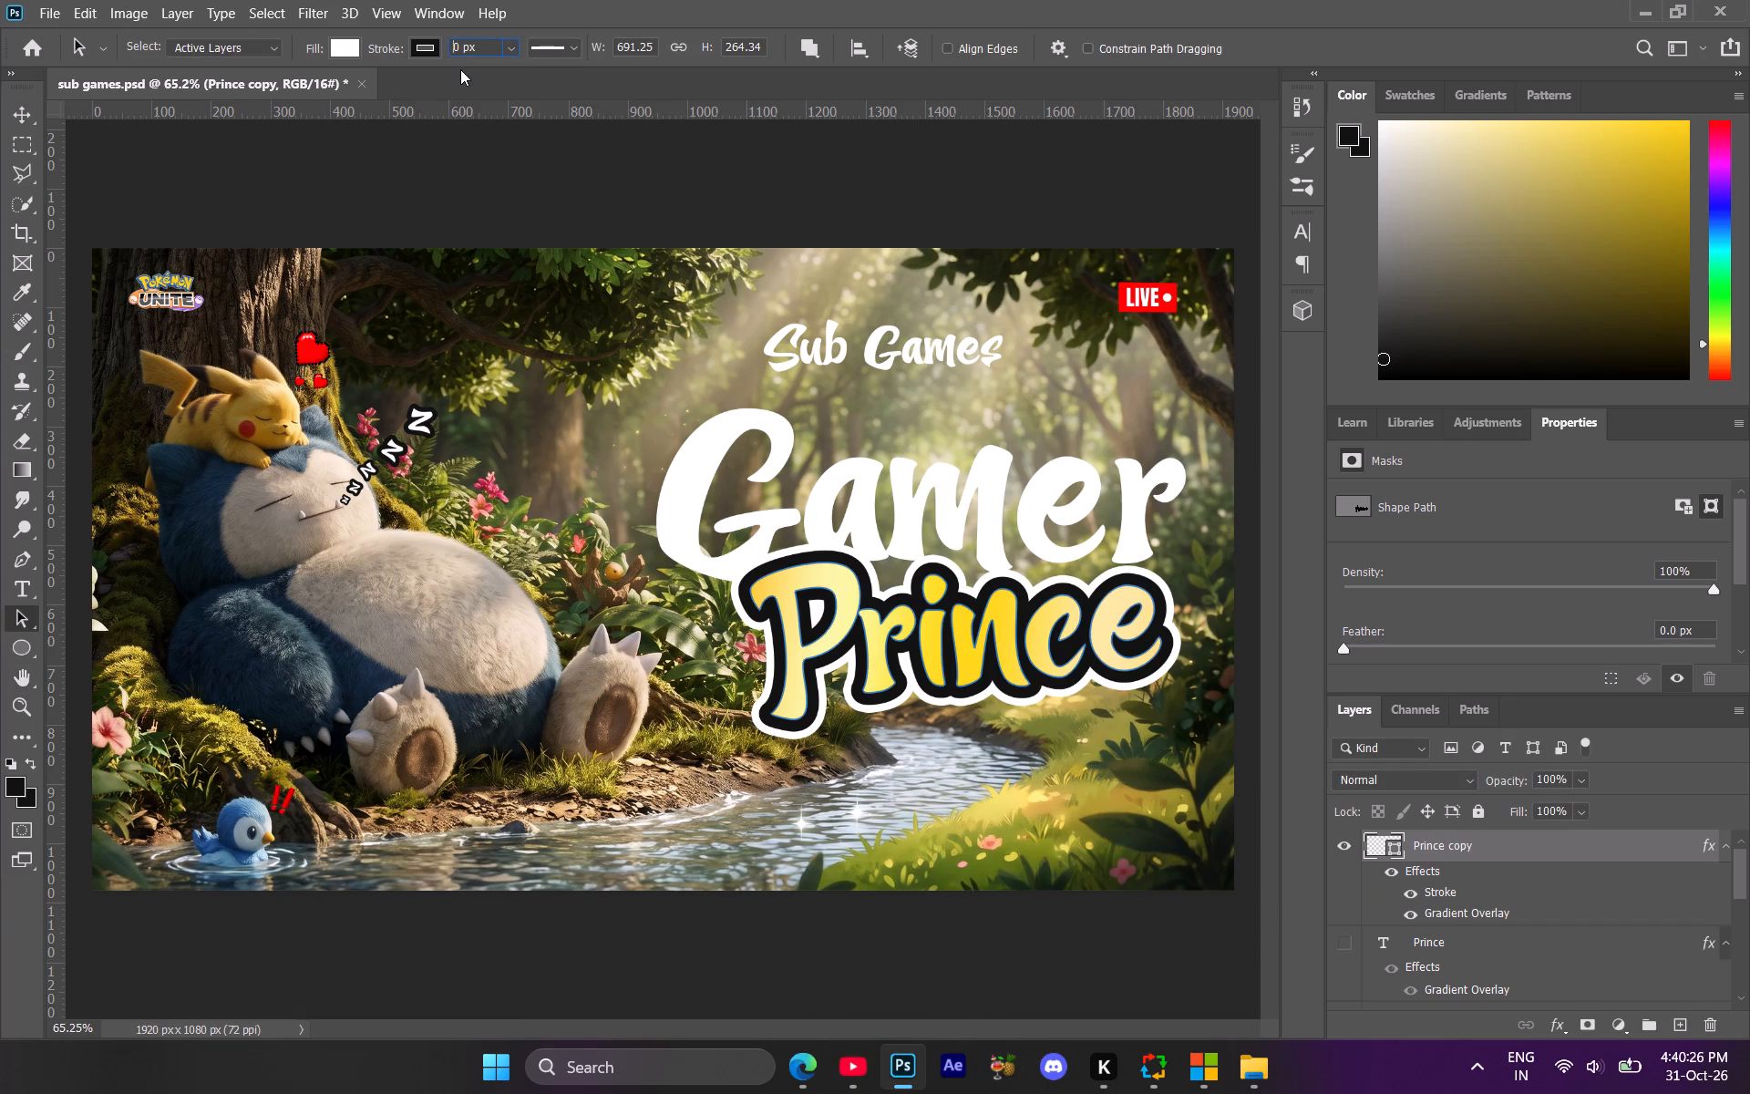
key(1)
key(Return)
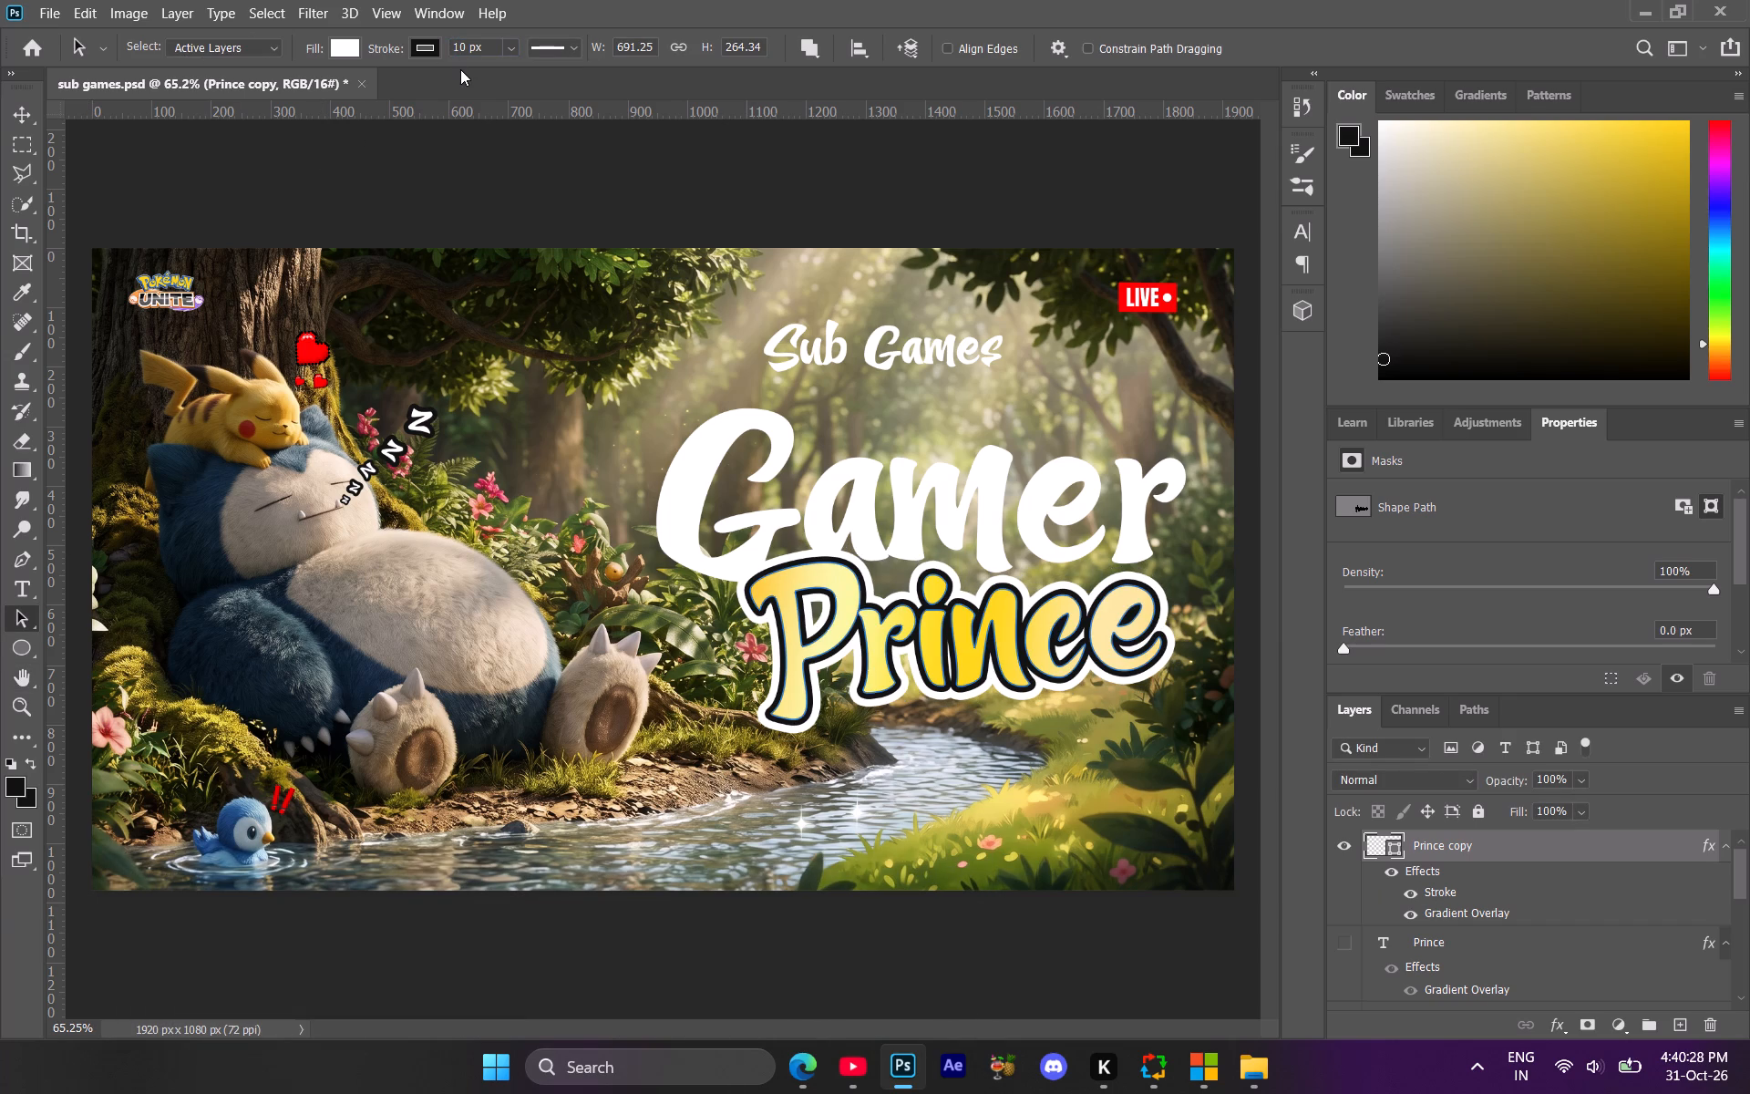
click(466, 46)
key(BackSpace)
key(5)
key(Return)
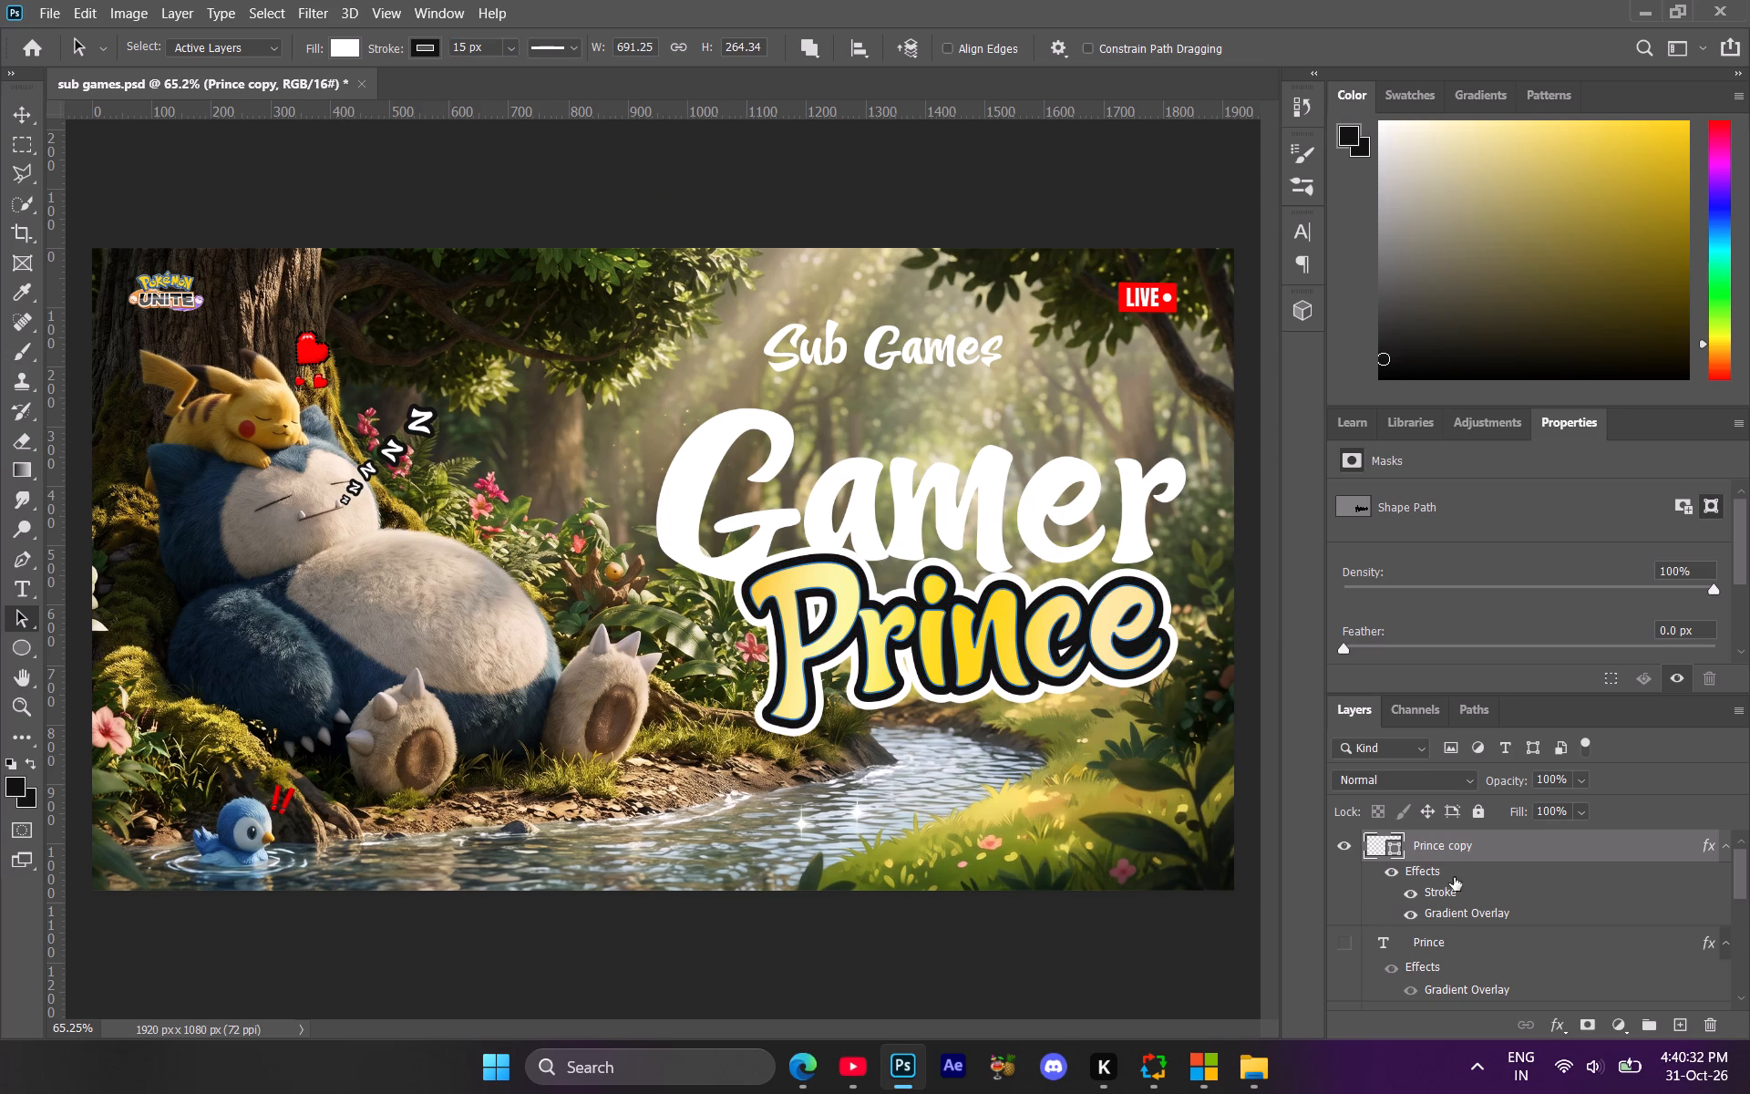
Compare the Prince copy with its white Stroke effect hidden and shown.
click(1457, 956)
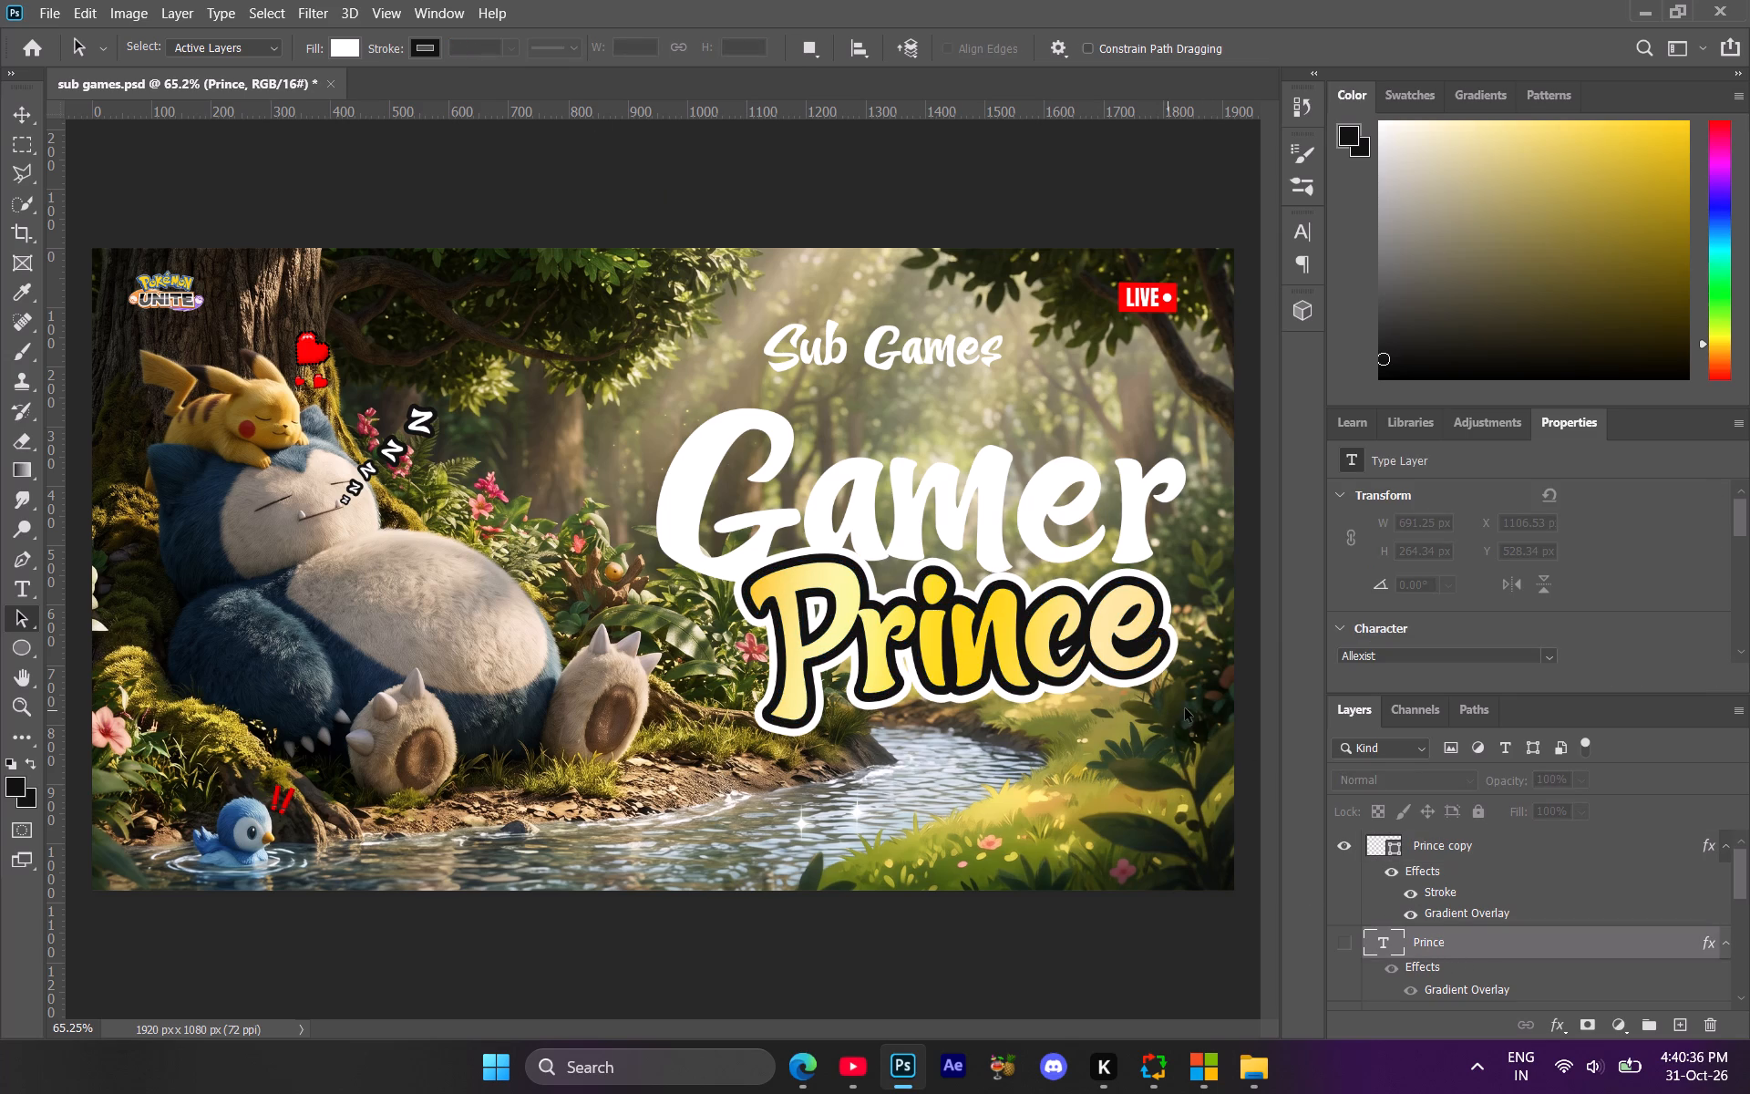
click(1415, 889)
click(1415, 889)
Duplicate the Gamer text layer, hide the original, and convert the copy to a shape.
scroll(1438, 928, down, 1)
click(1424, 916)
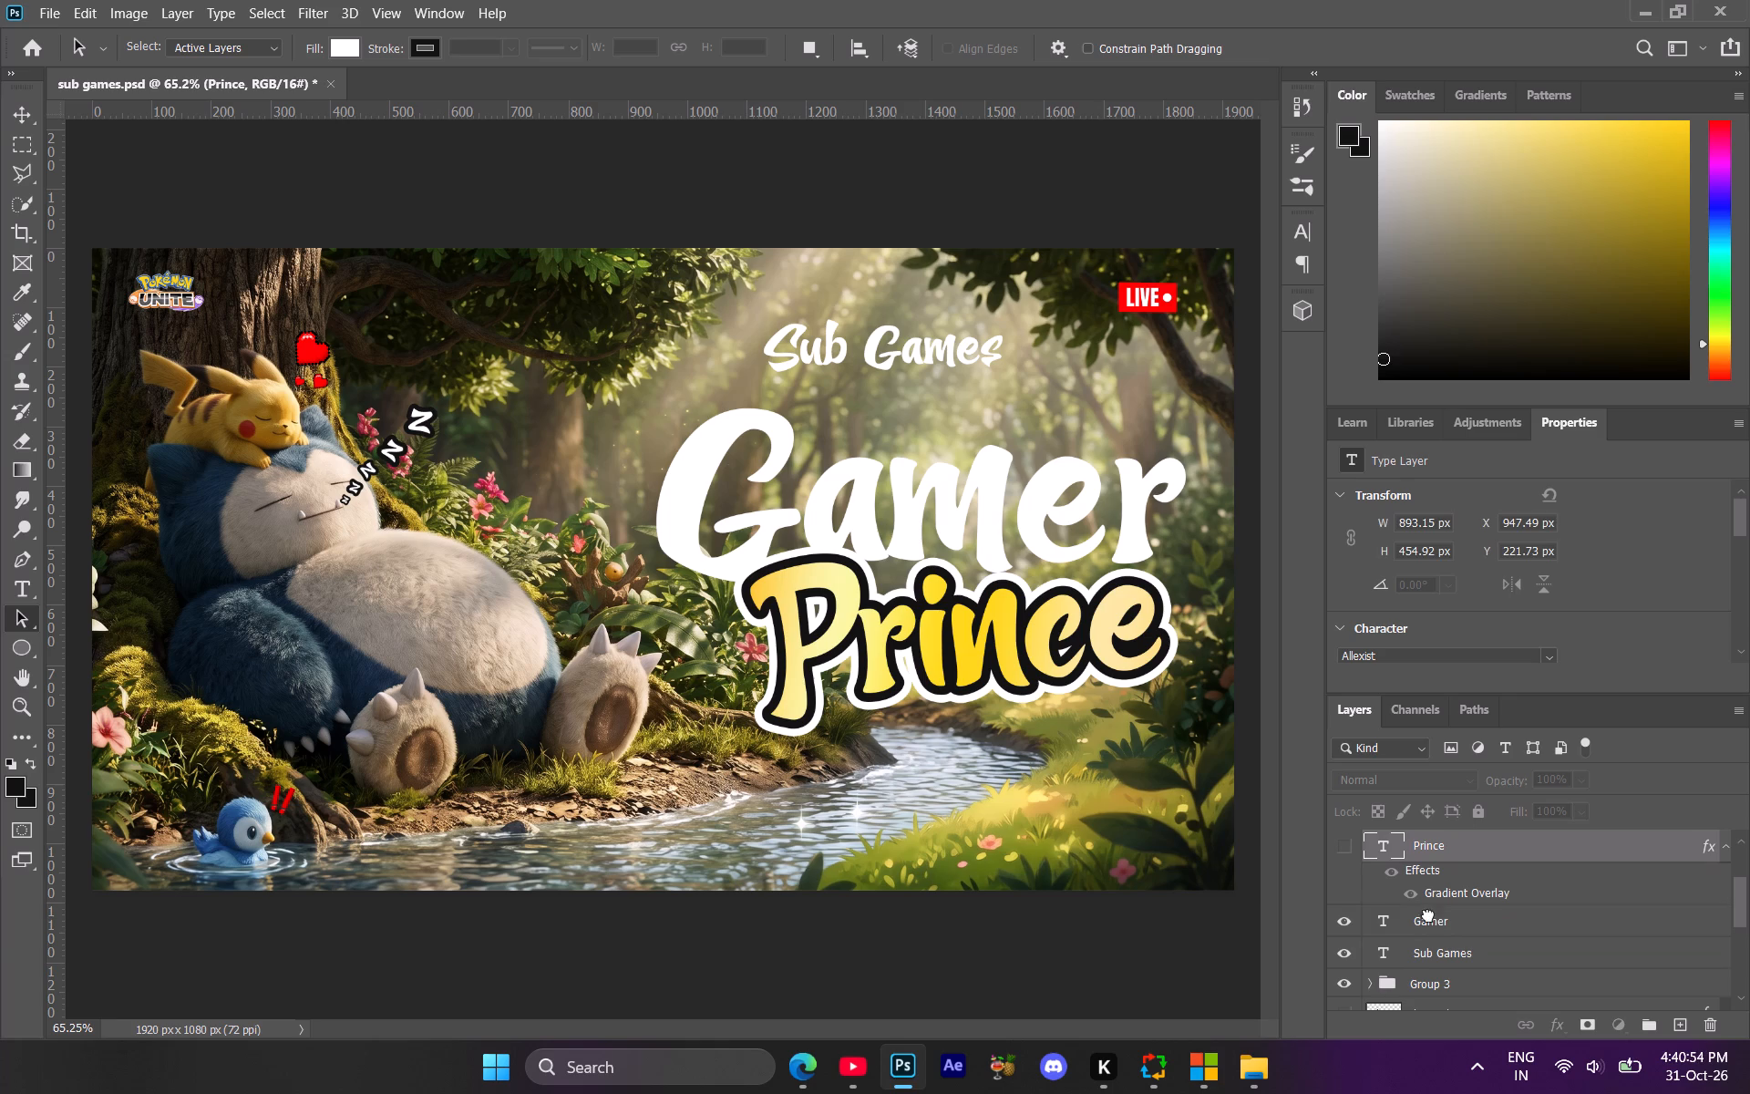
key(ctrl+j)
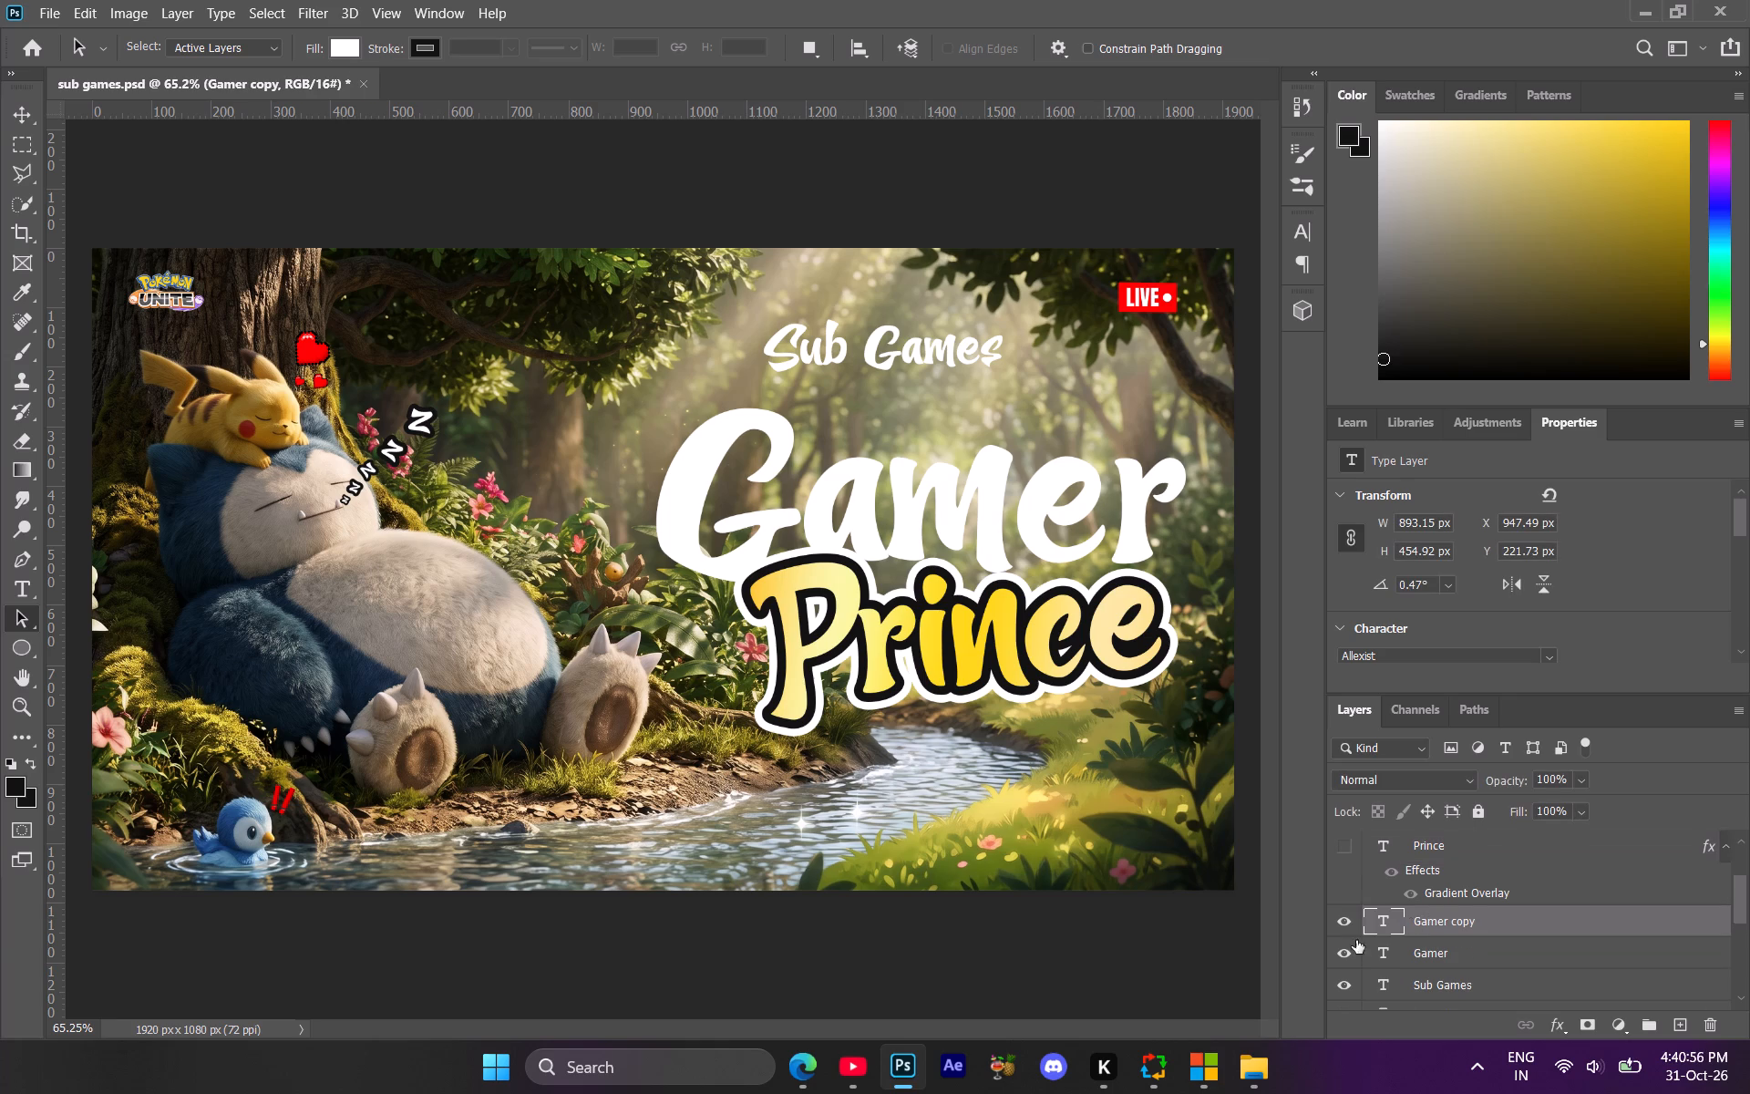
click(1344, 947)
right_click(1419, 934)
click(1495, 436)
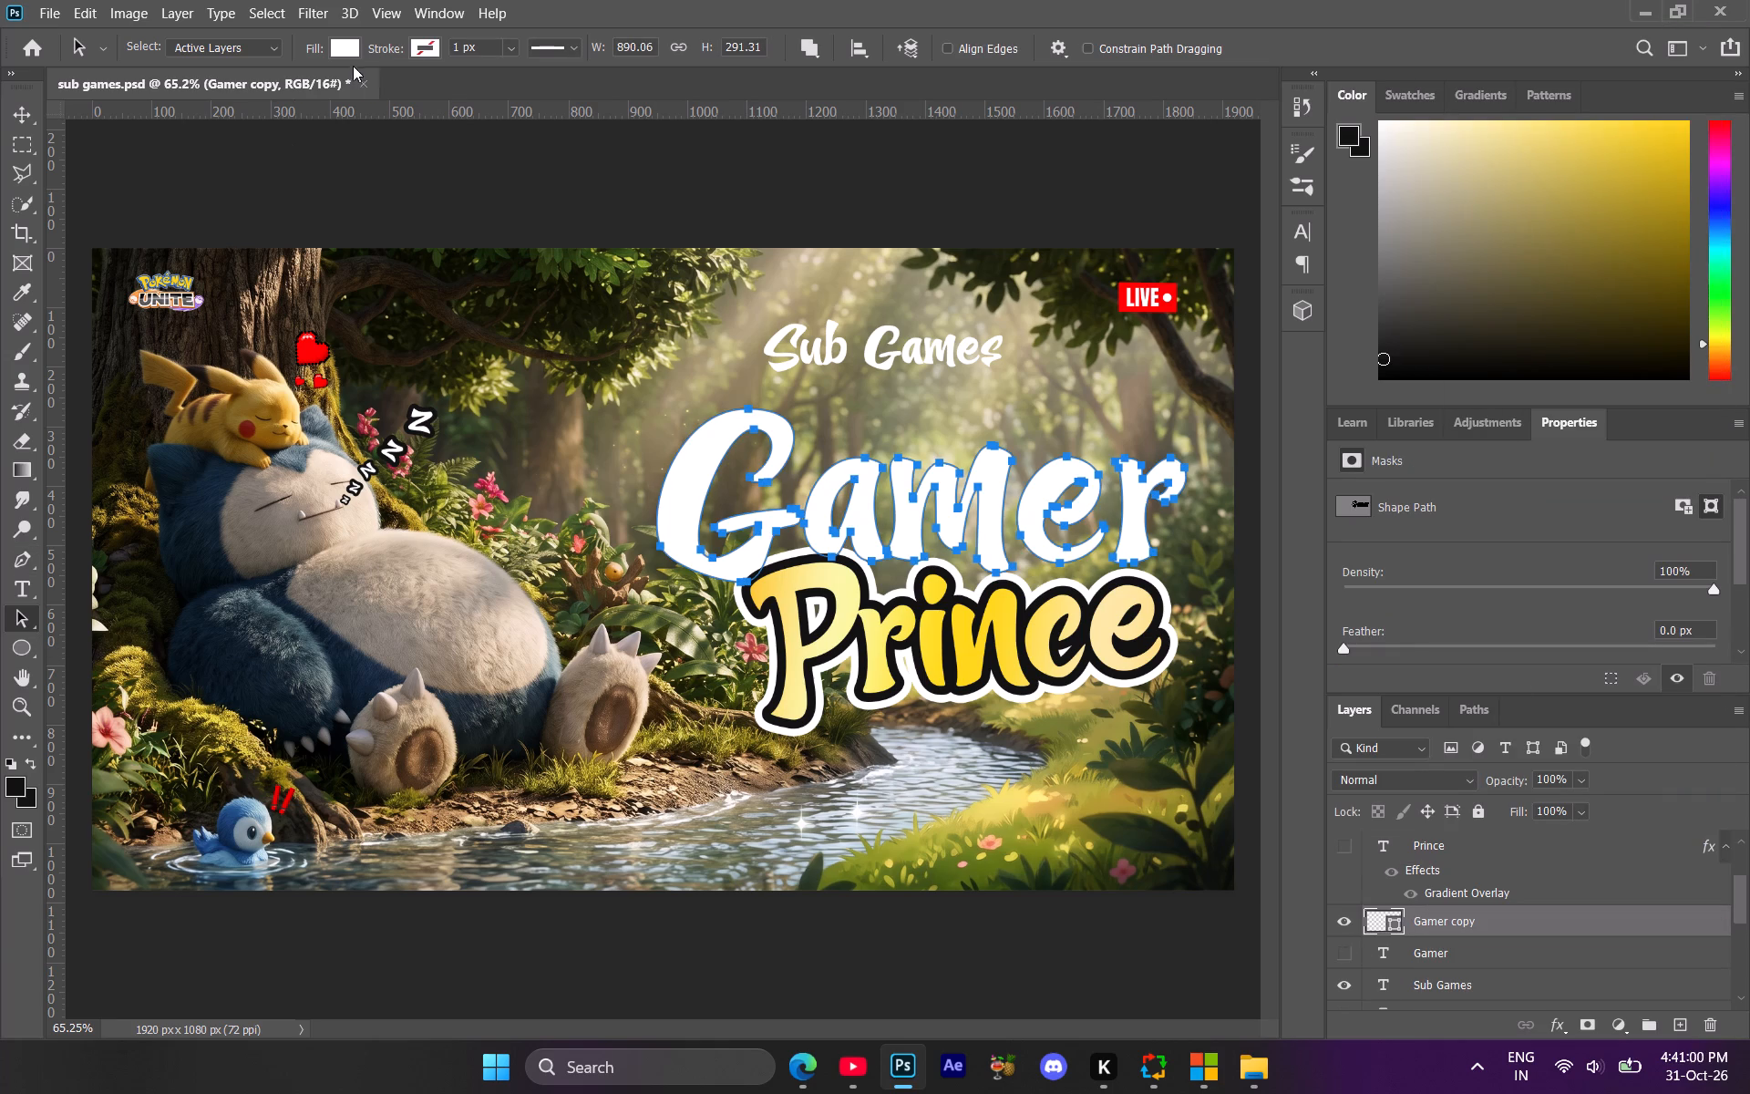
Give the Gamer copy shape a black 20 px stroke aligned to the outside of the letters.
click(414, 51)
click(305, 171)
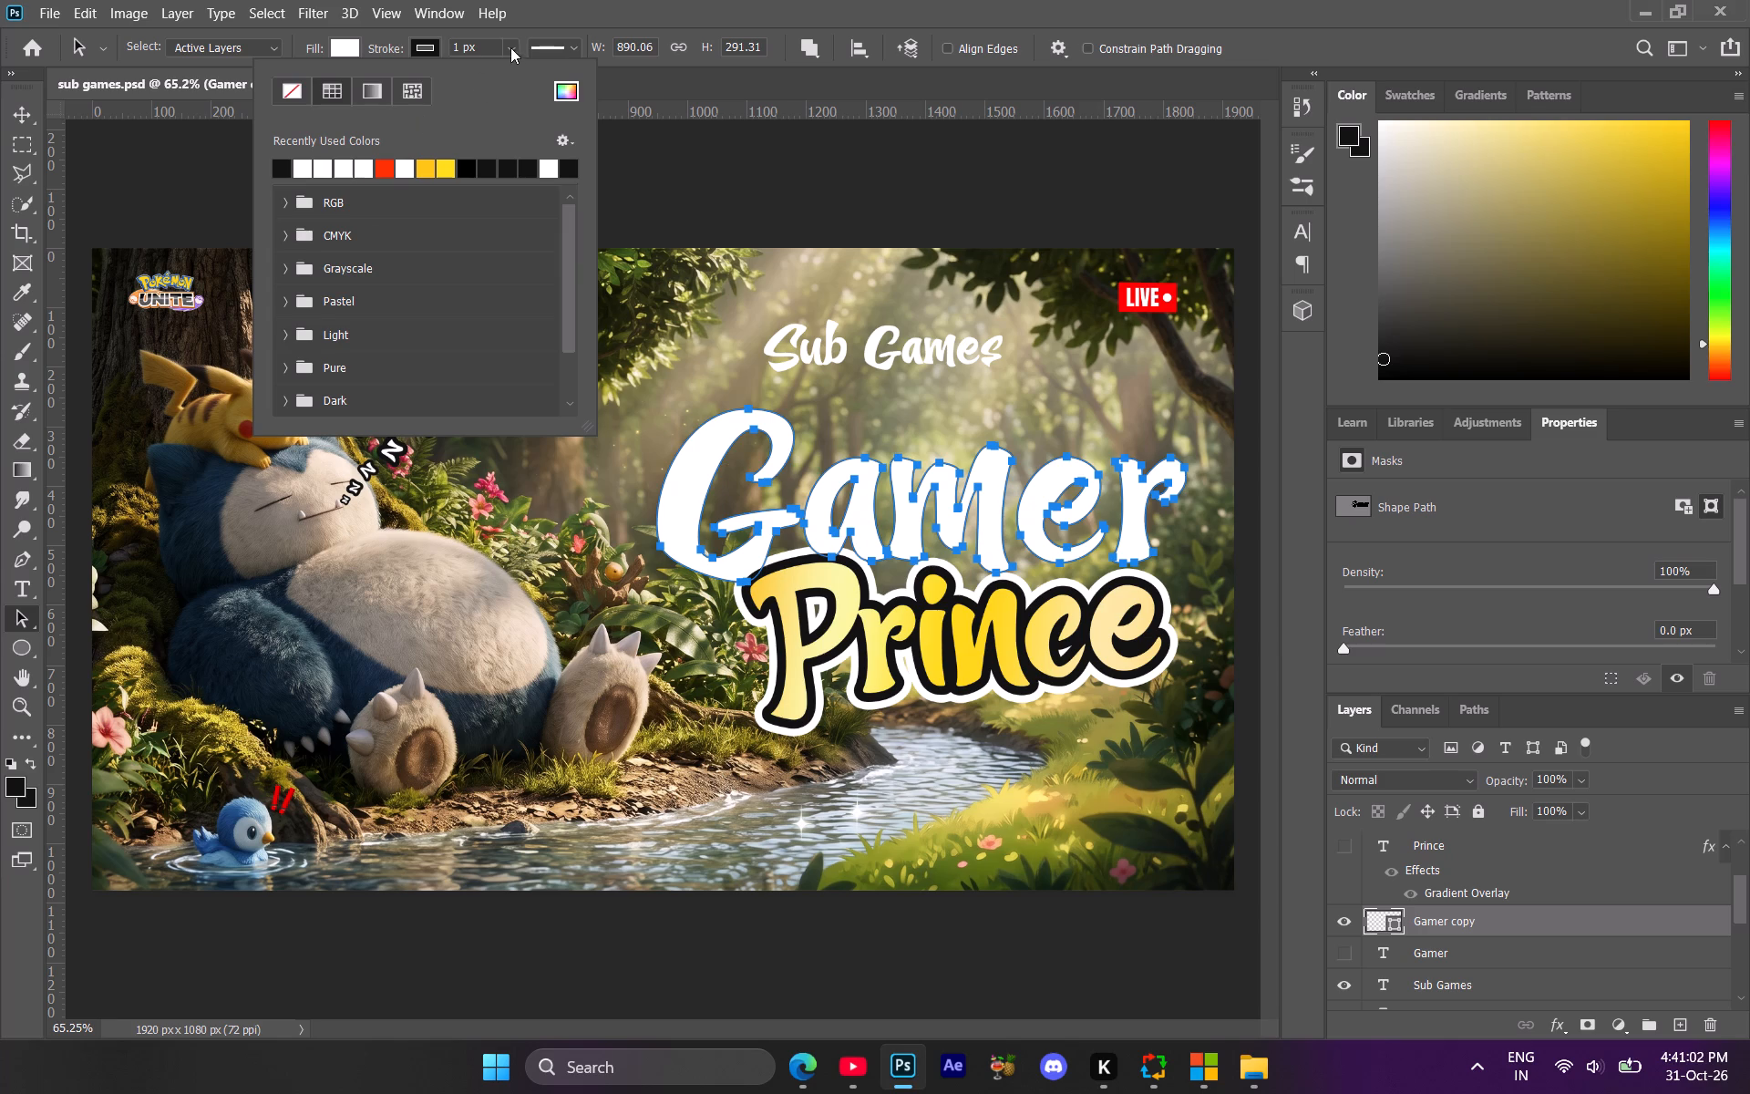
drag(458, 46, 413, 55)
text(20)
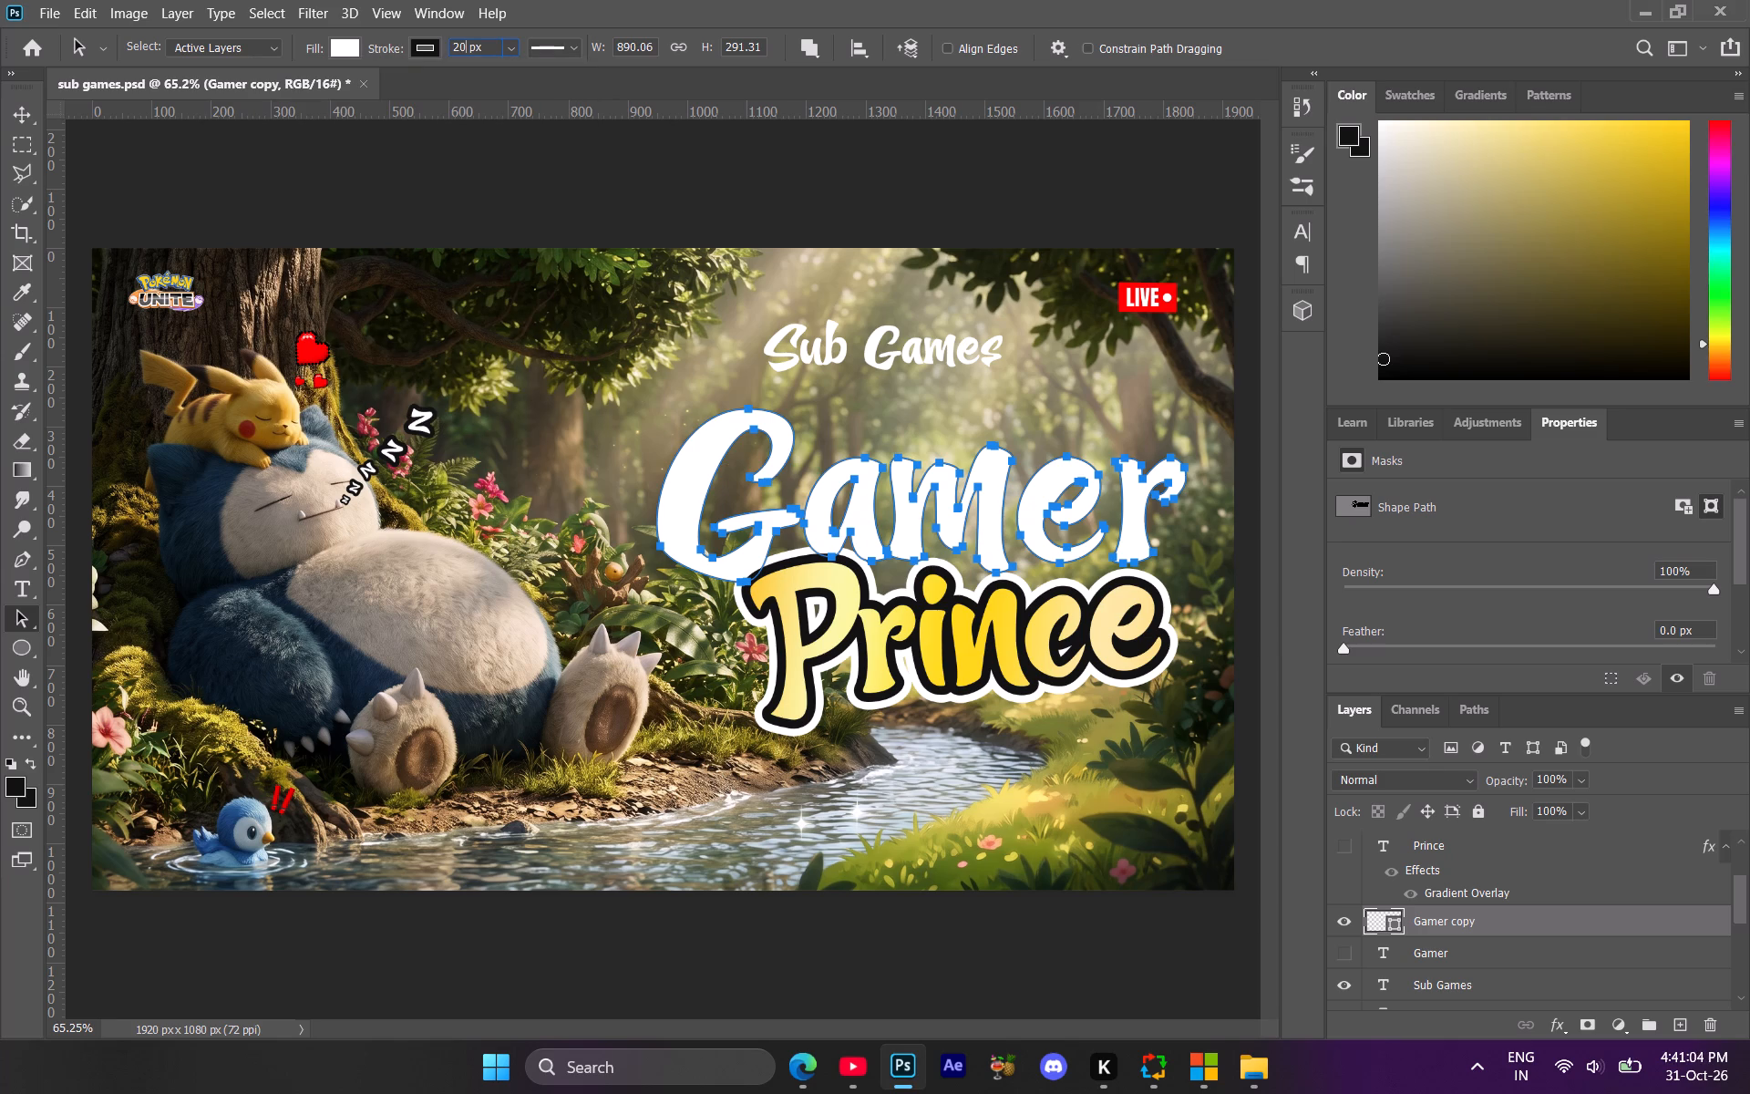
key(Return)
click(547, 50)
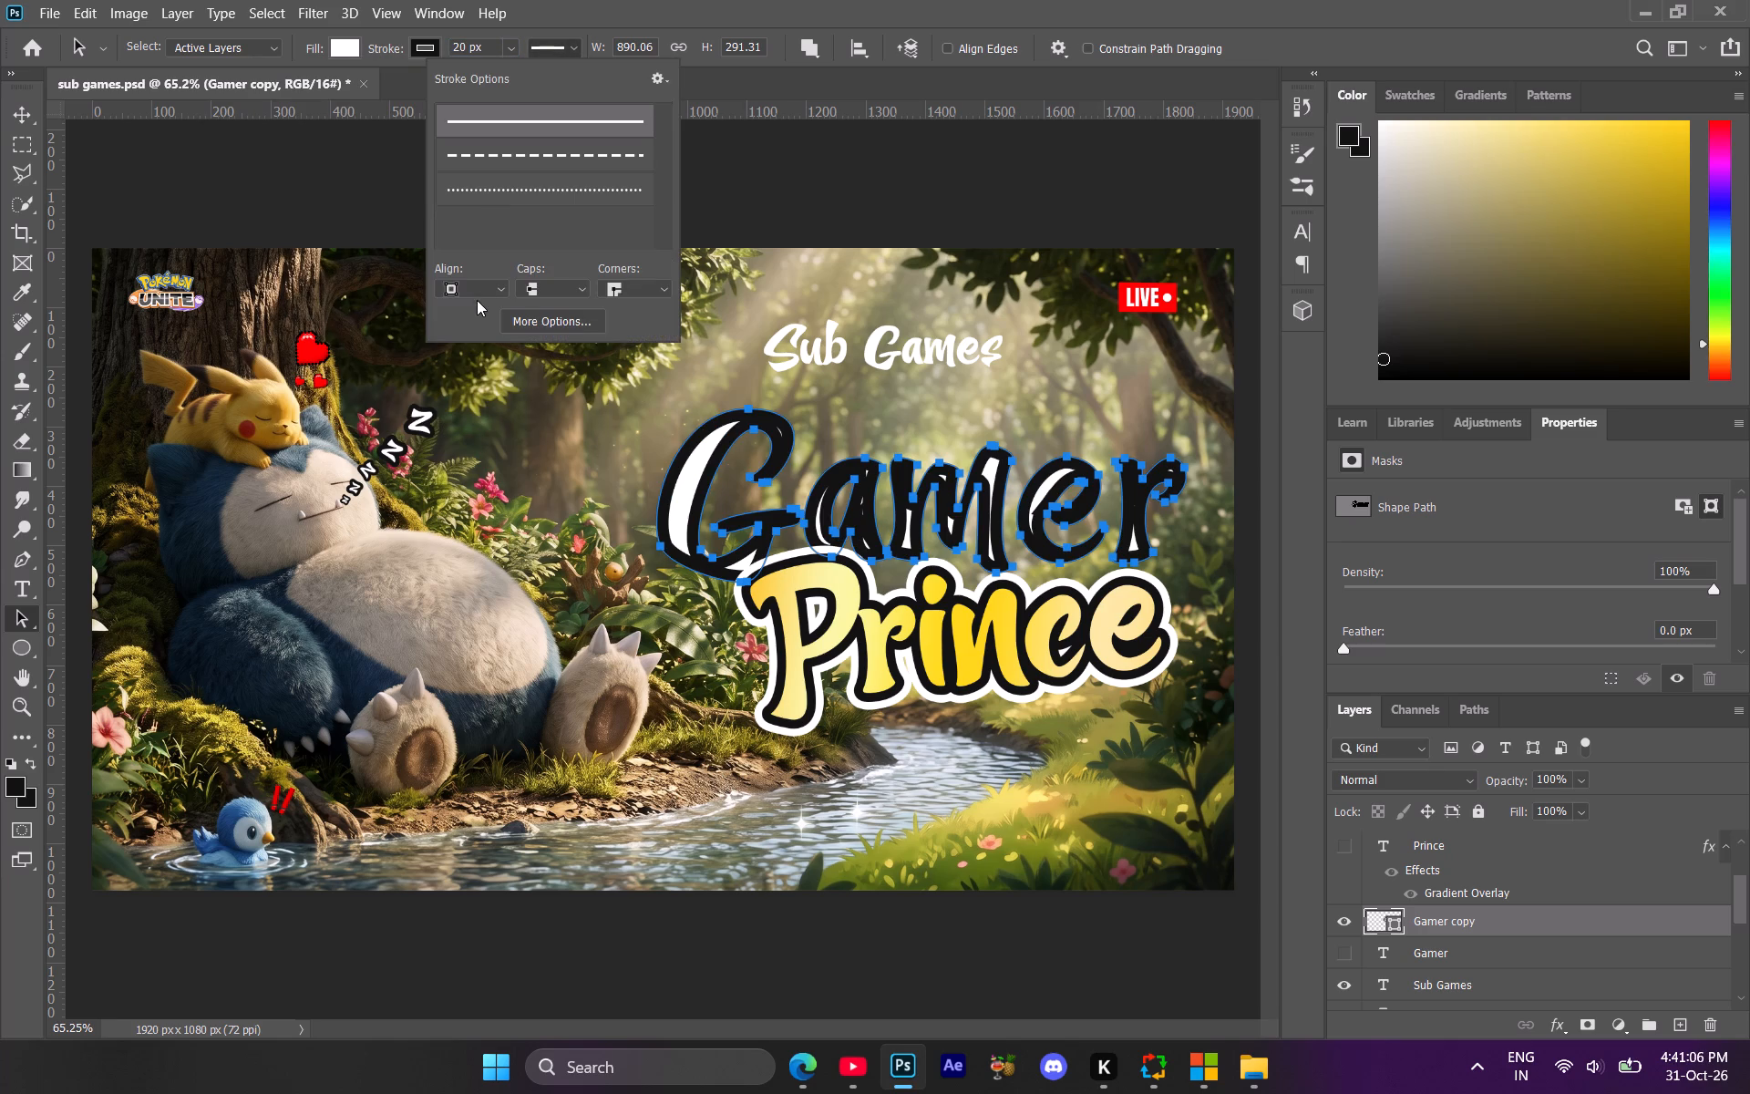
click(475, 294)
click(460, 348)
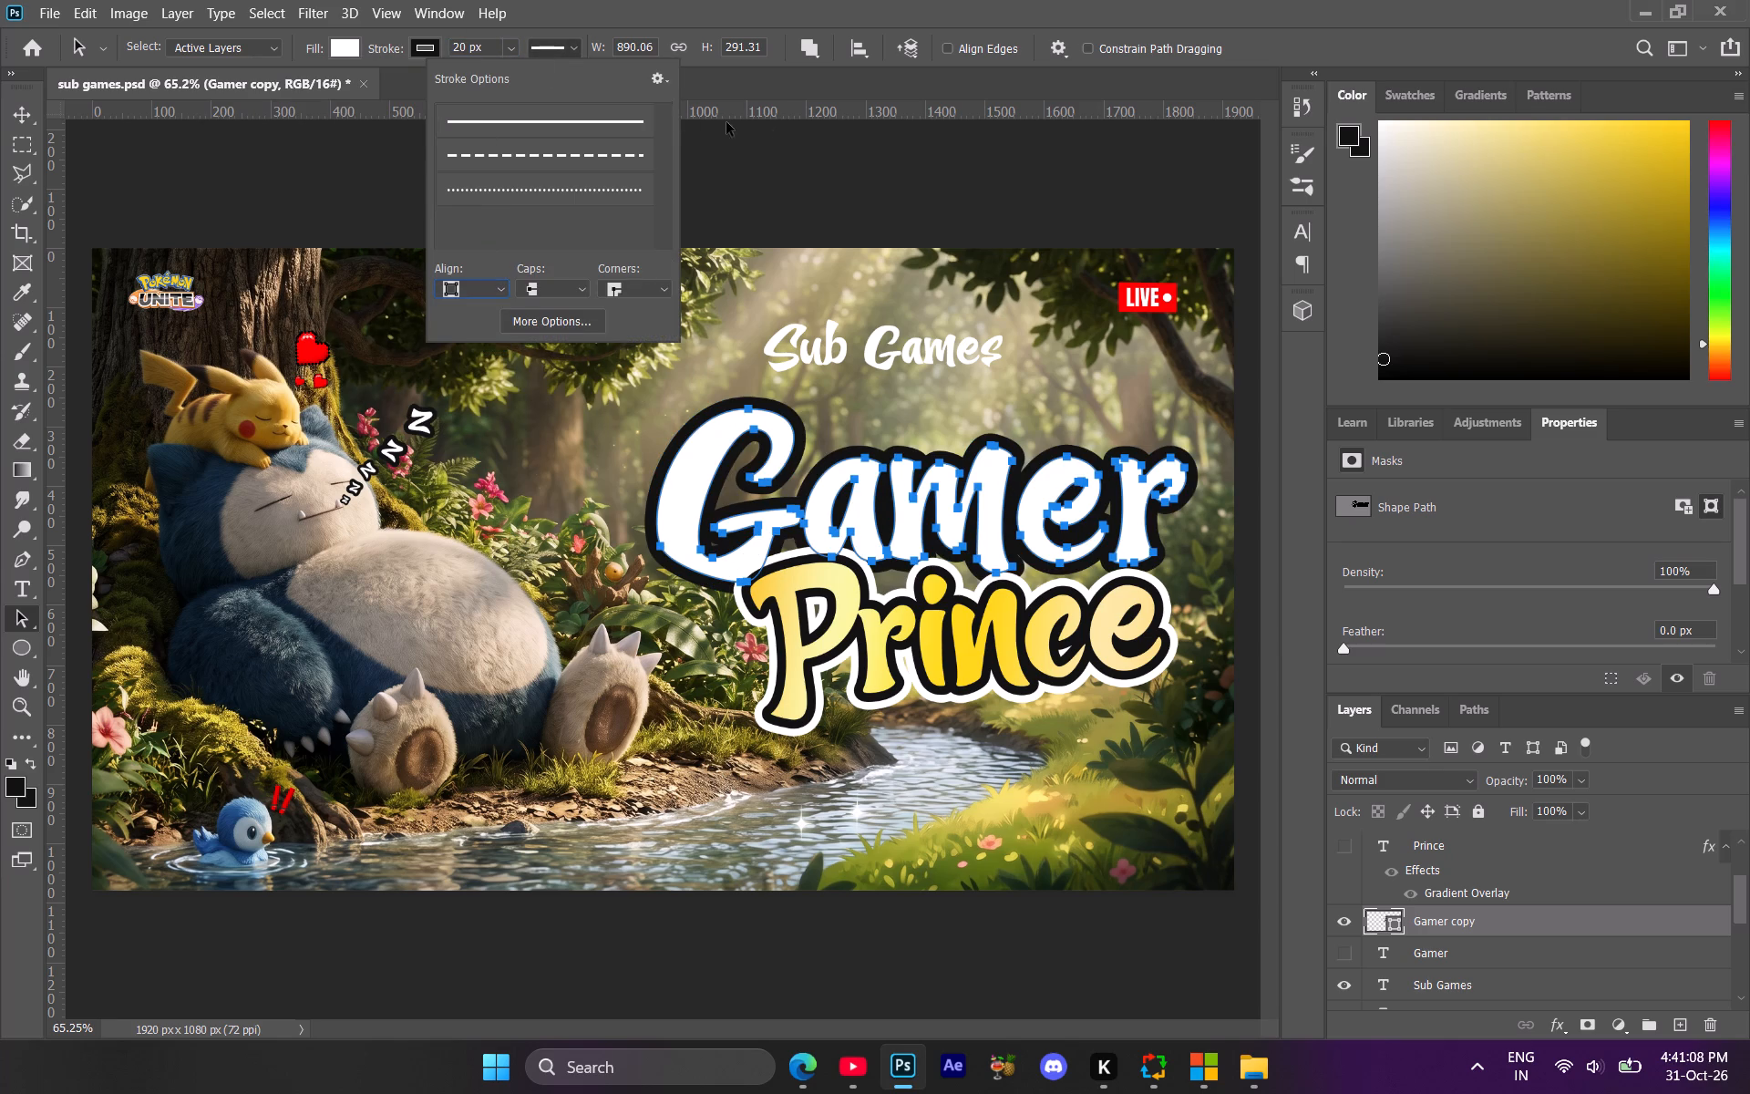
click(767, 120)
click(1471, 947)
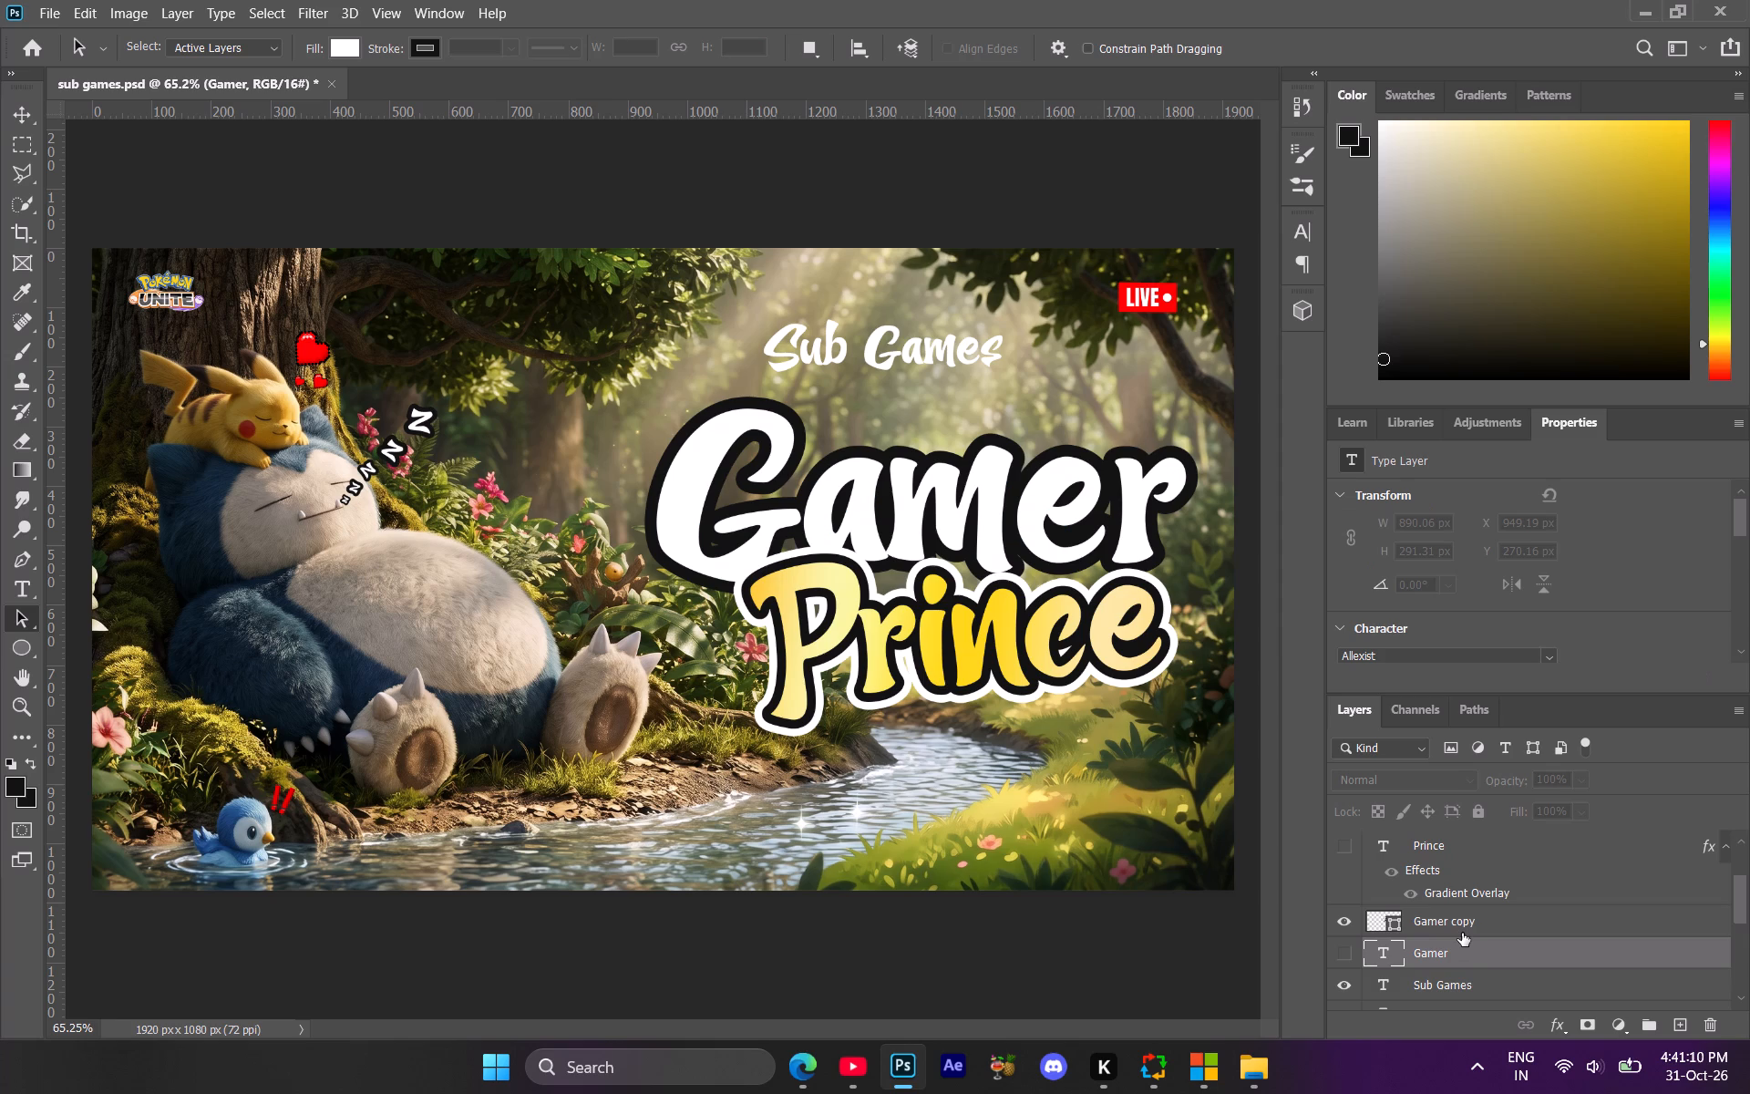
click(1458, 929)
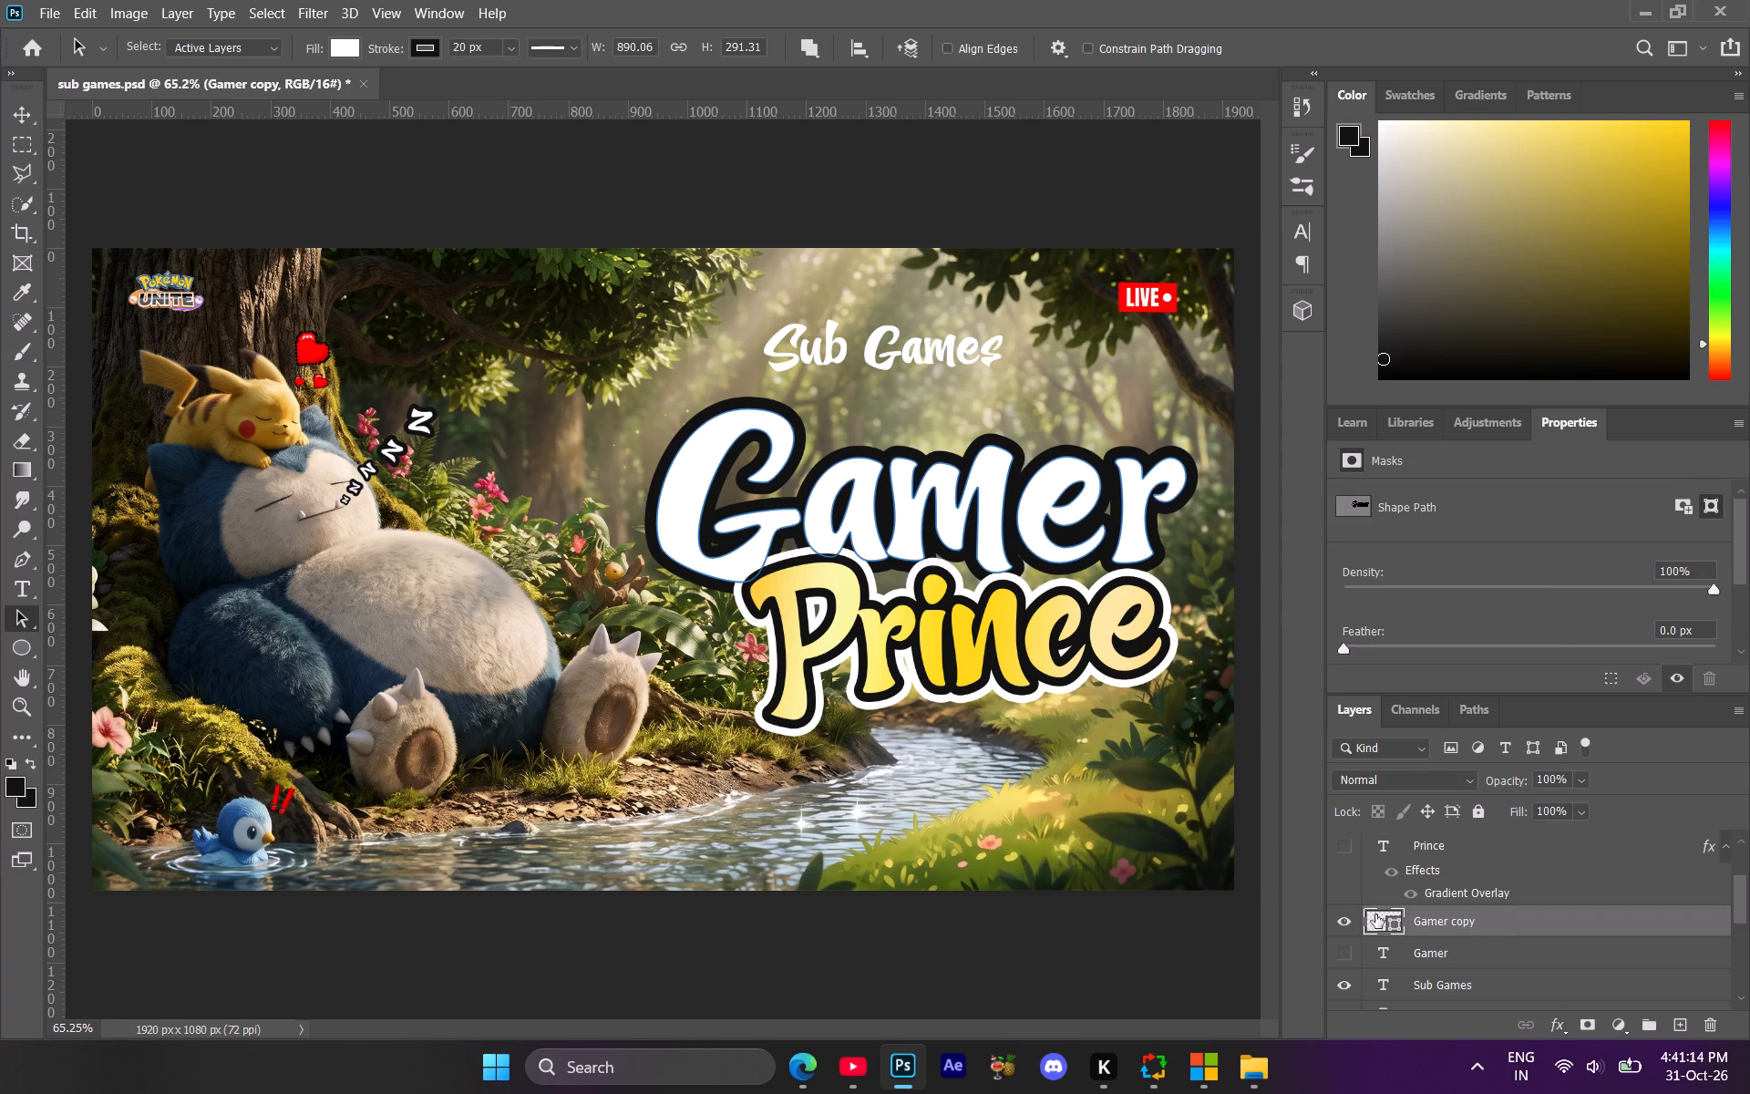
Compare the Prince copy with and without its white Stroke effect, and leave that effect hidden.
scroll(1390, 908, up, 1)
click(1343, 855)
click(1343, 855)
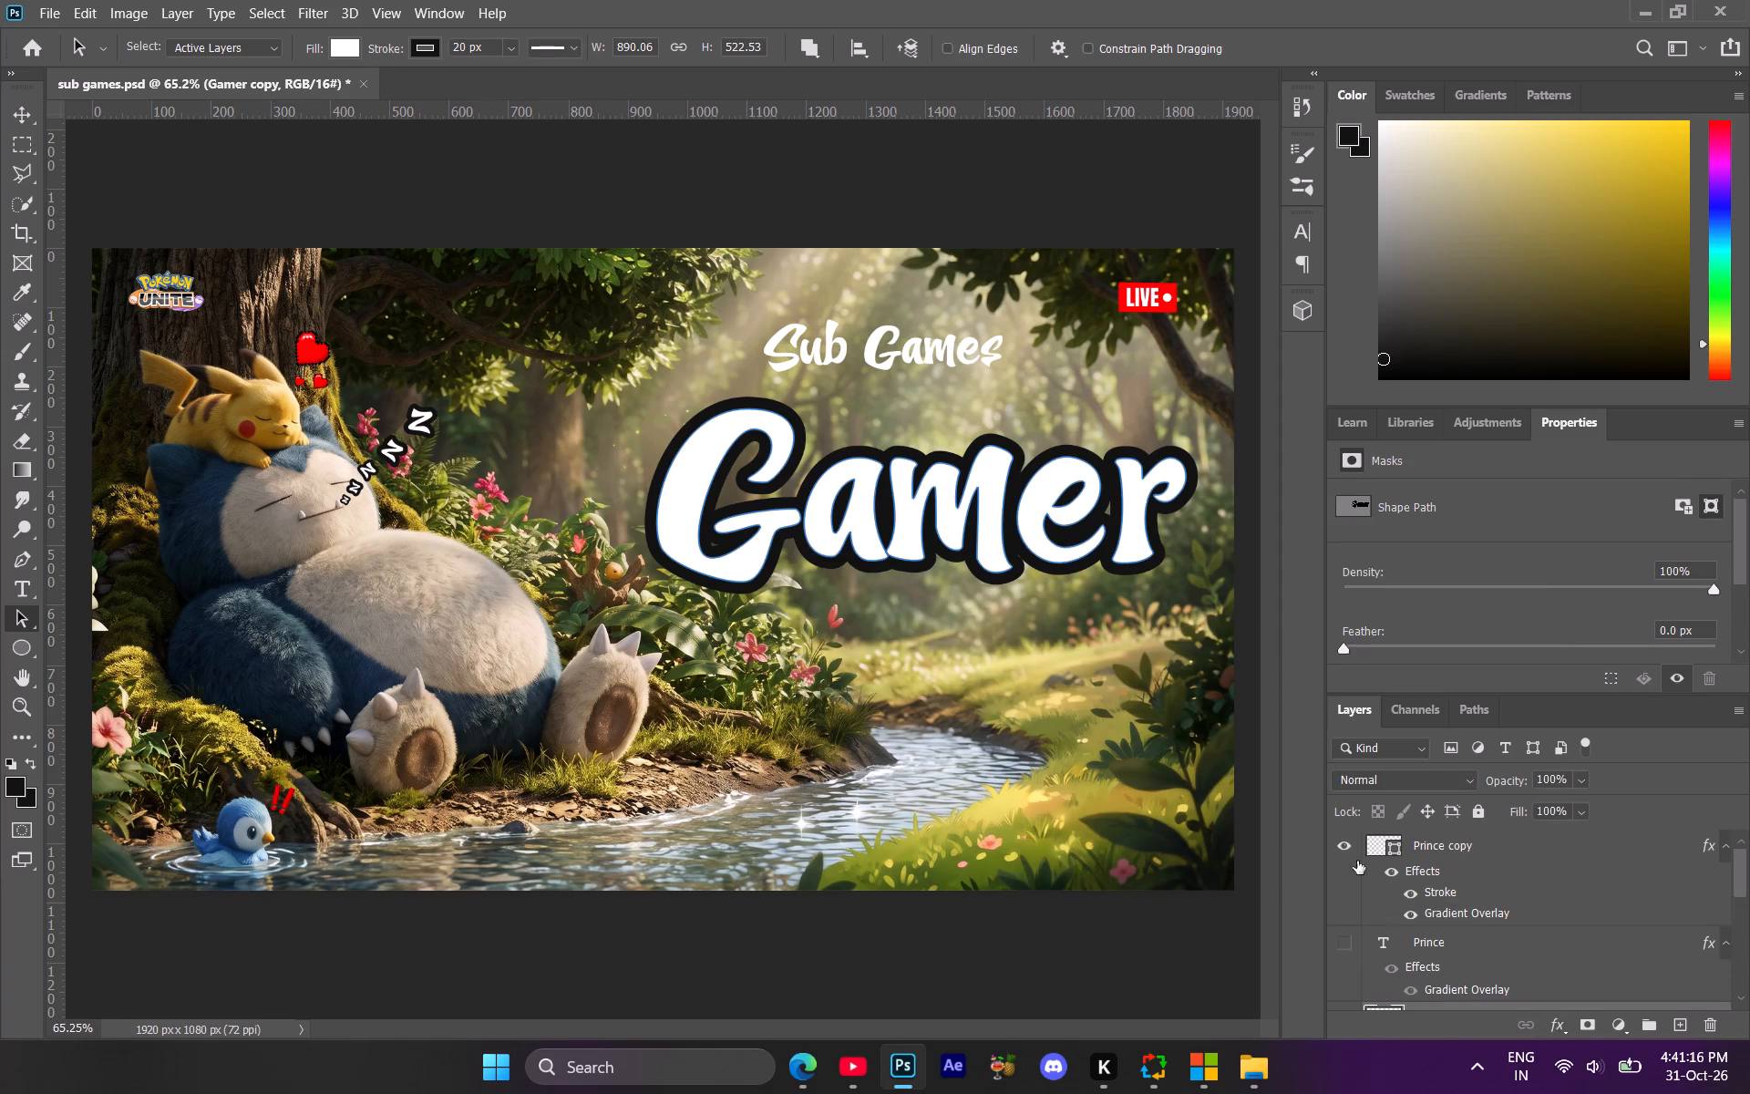
click(1405, 891)
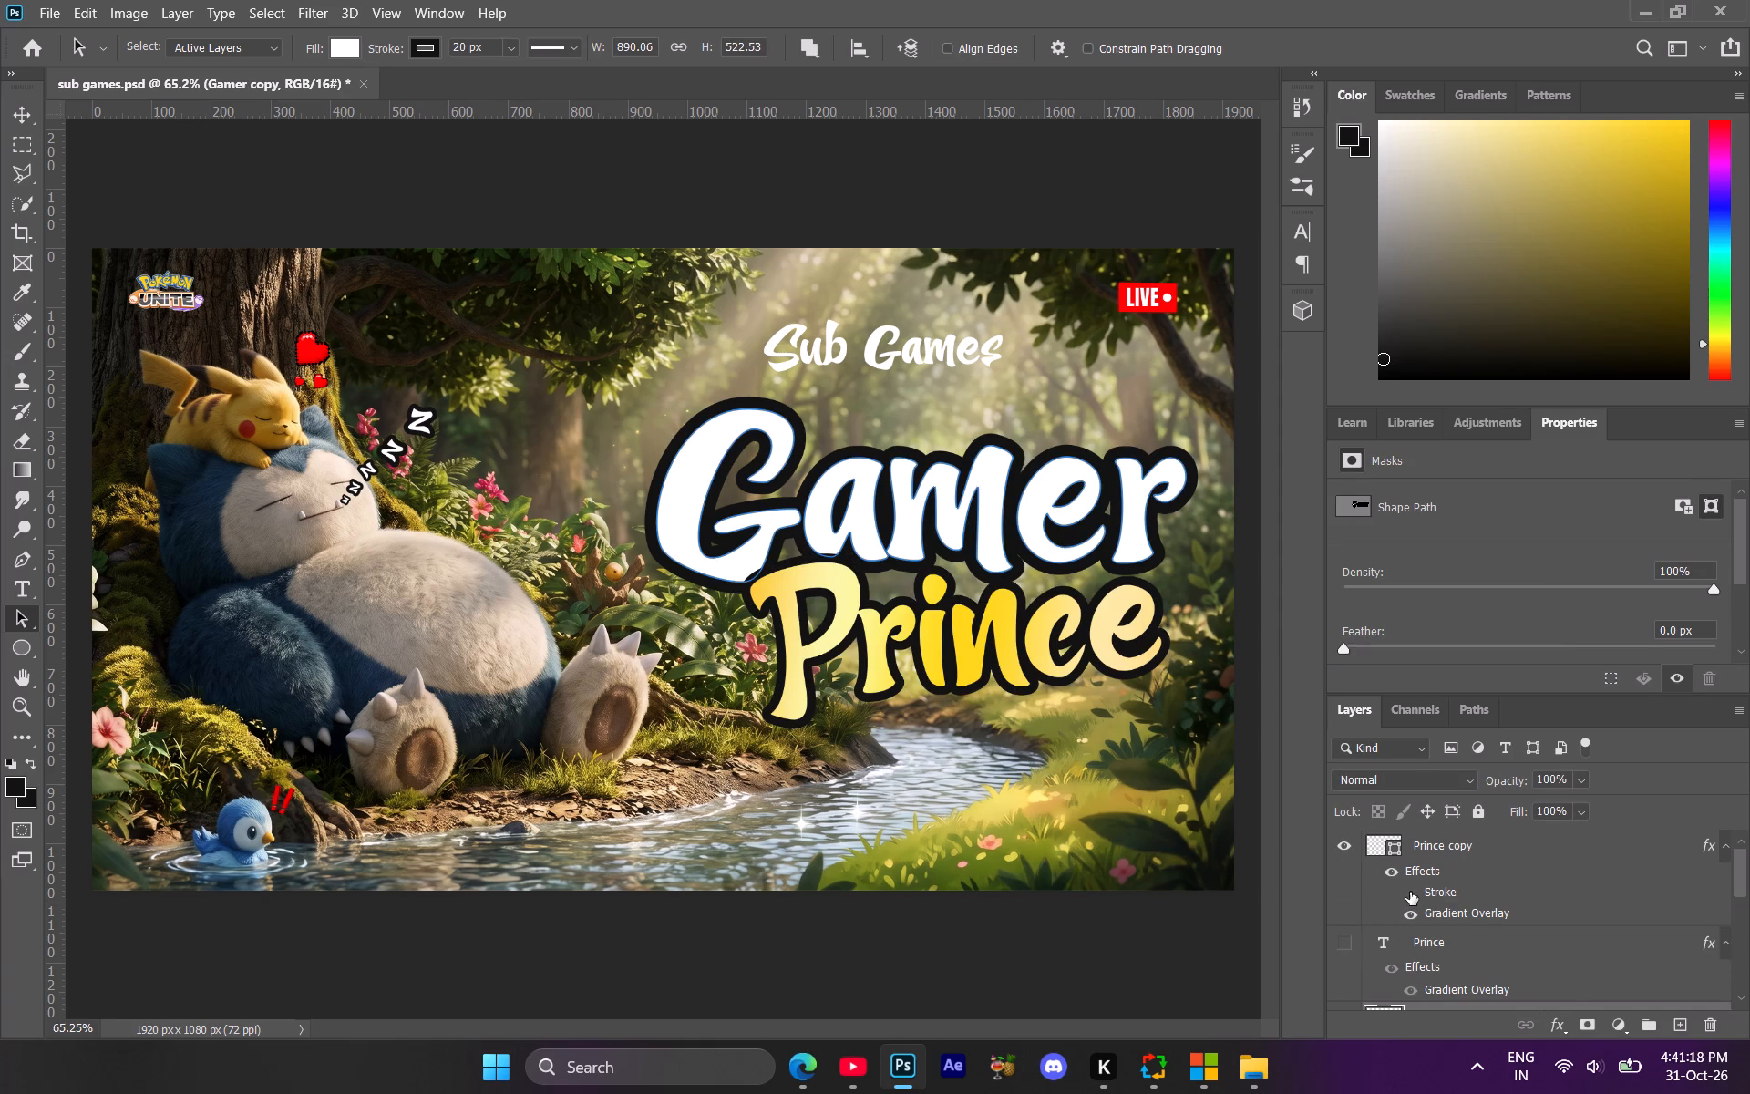
click(1410, 892)
click(1410, 892)
click(1418, 893)
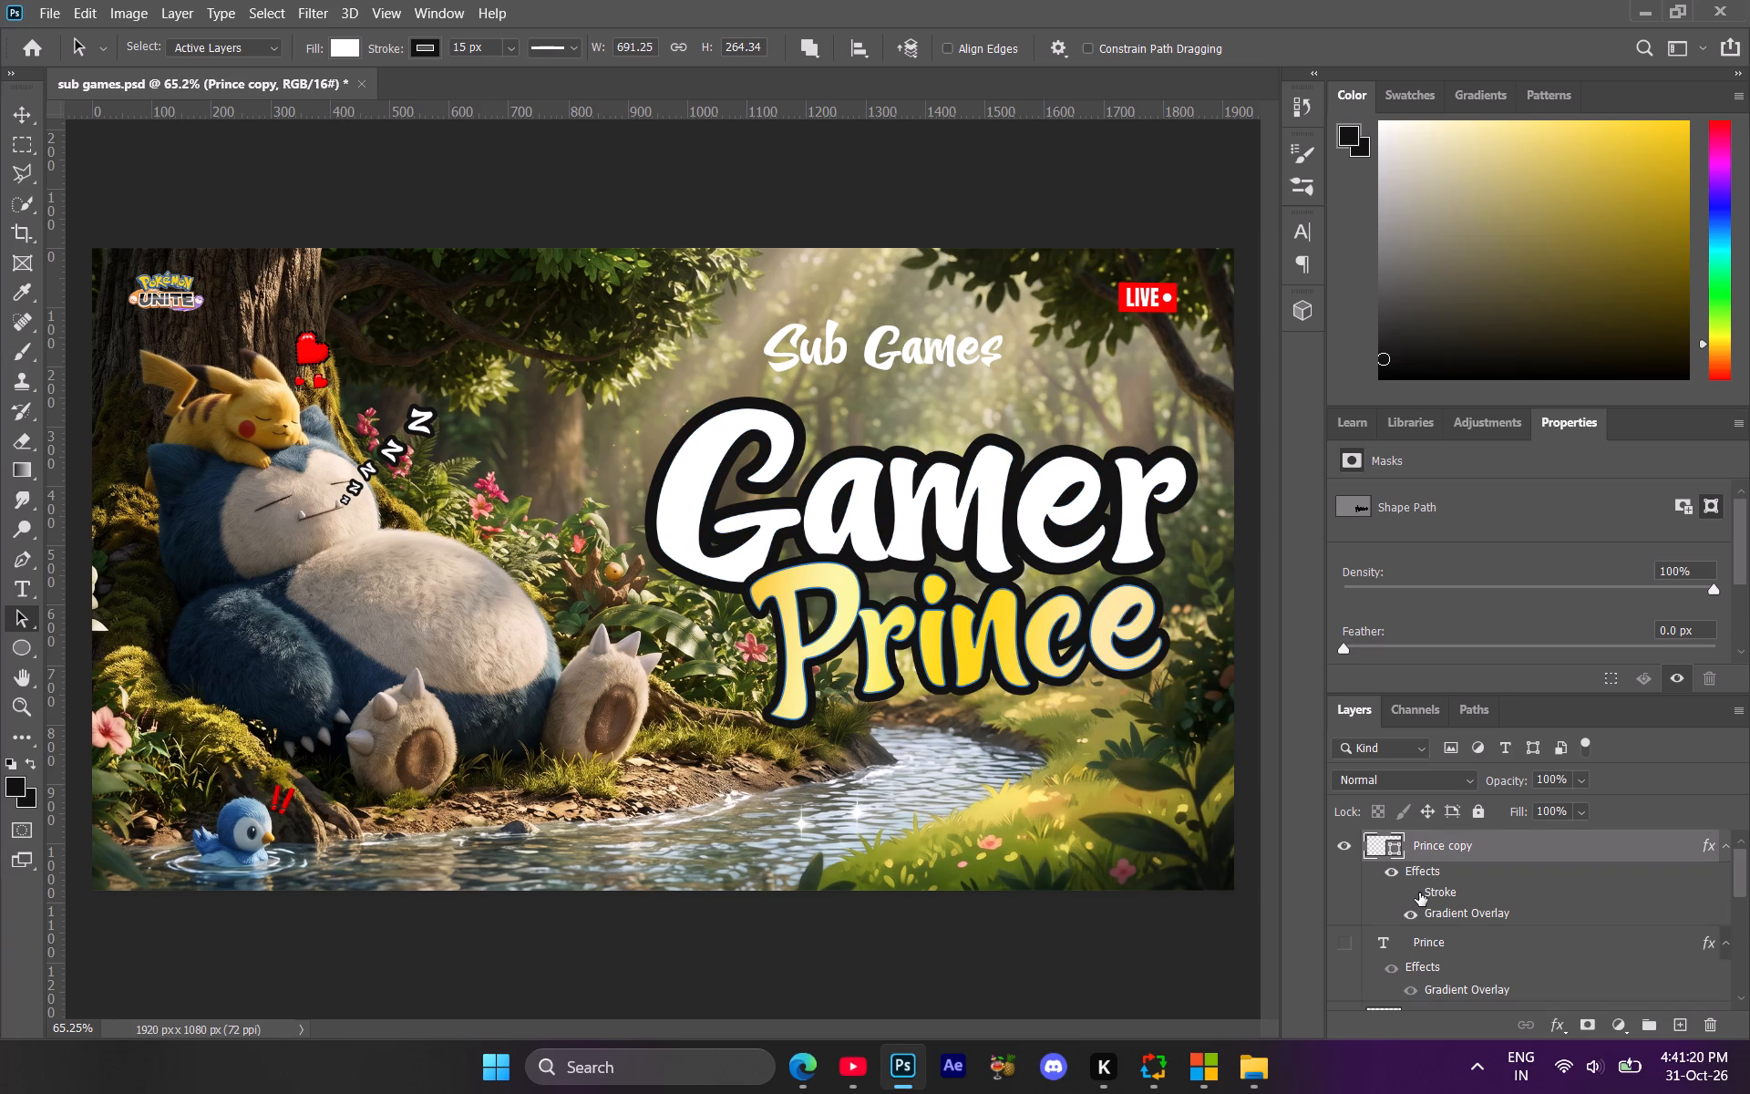
click(1408, 897)
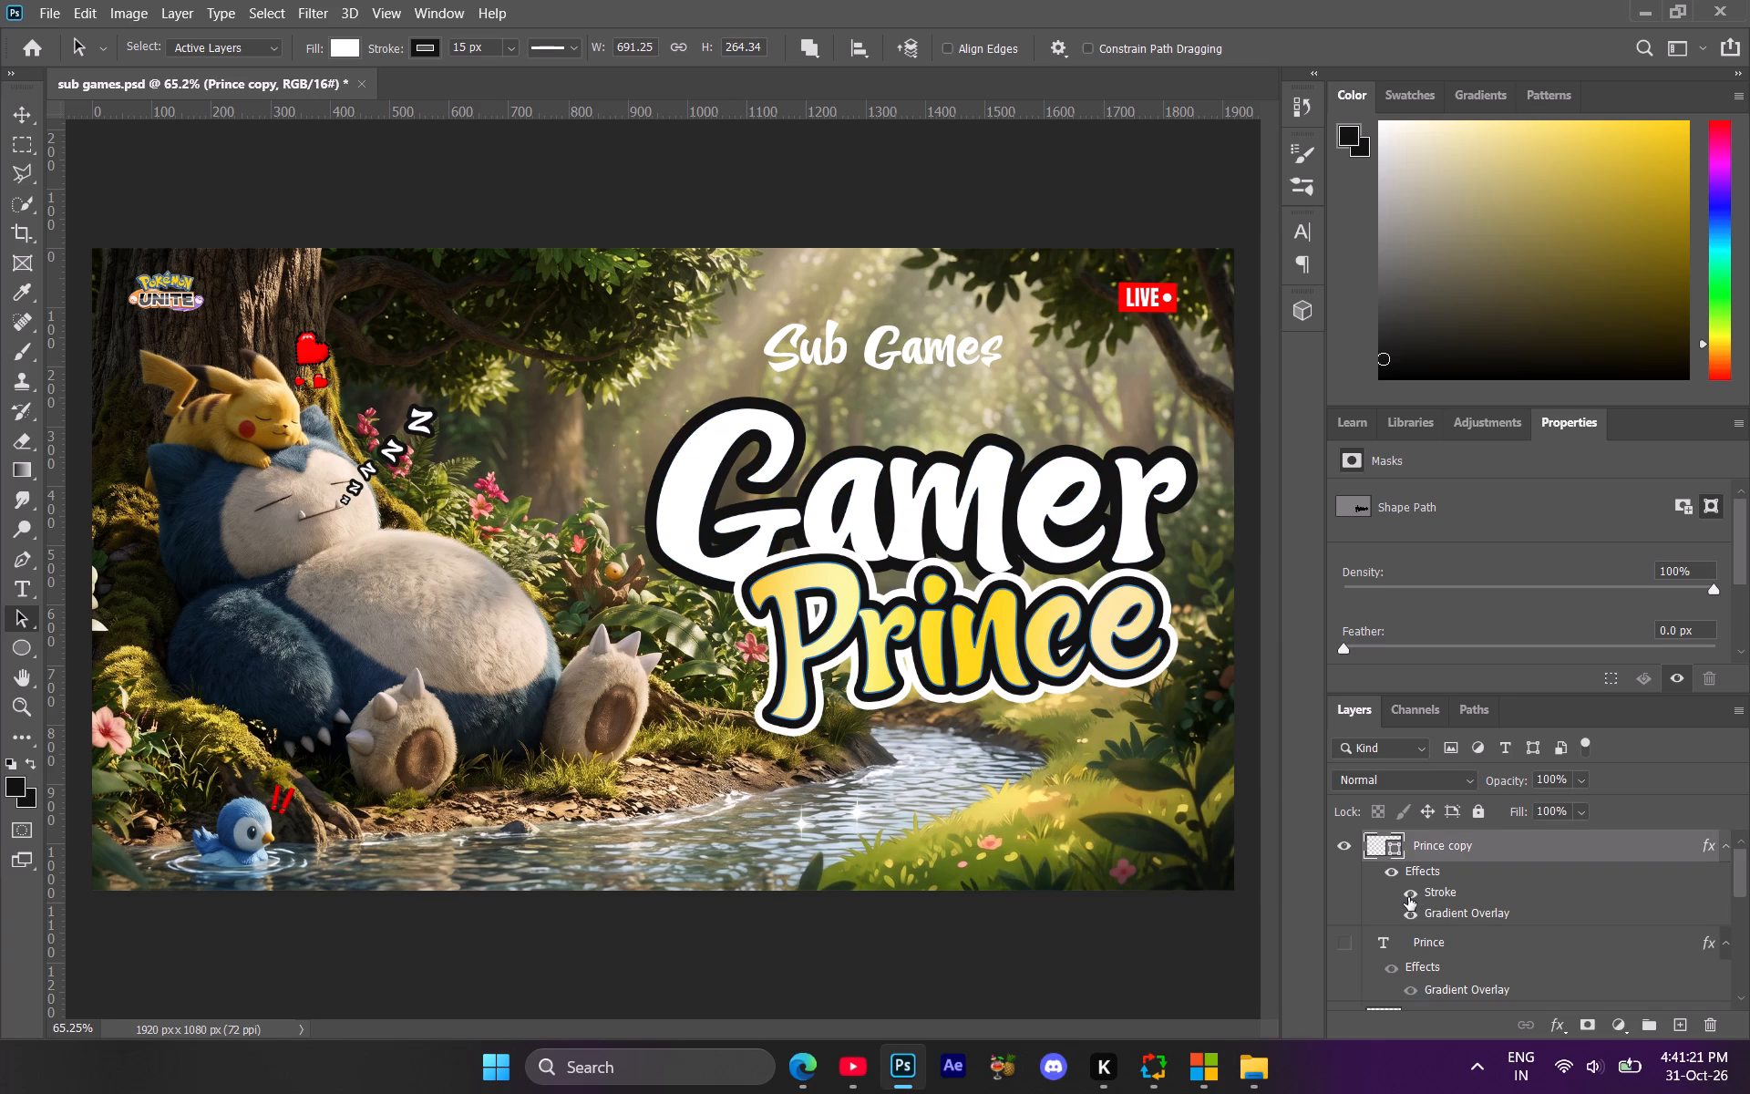
click(1405, 897)
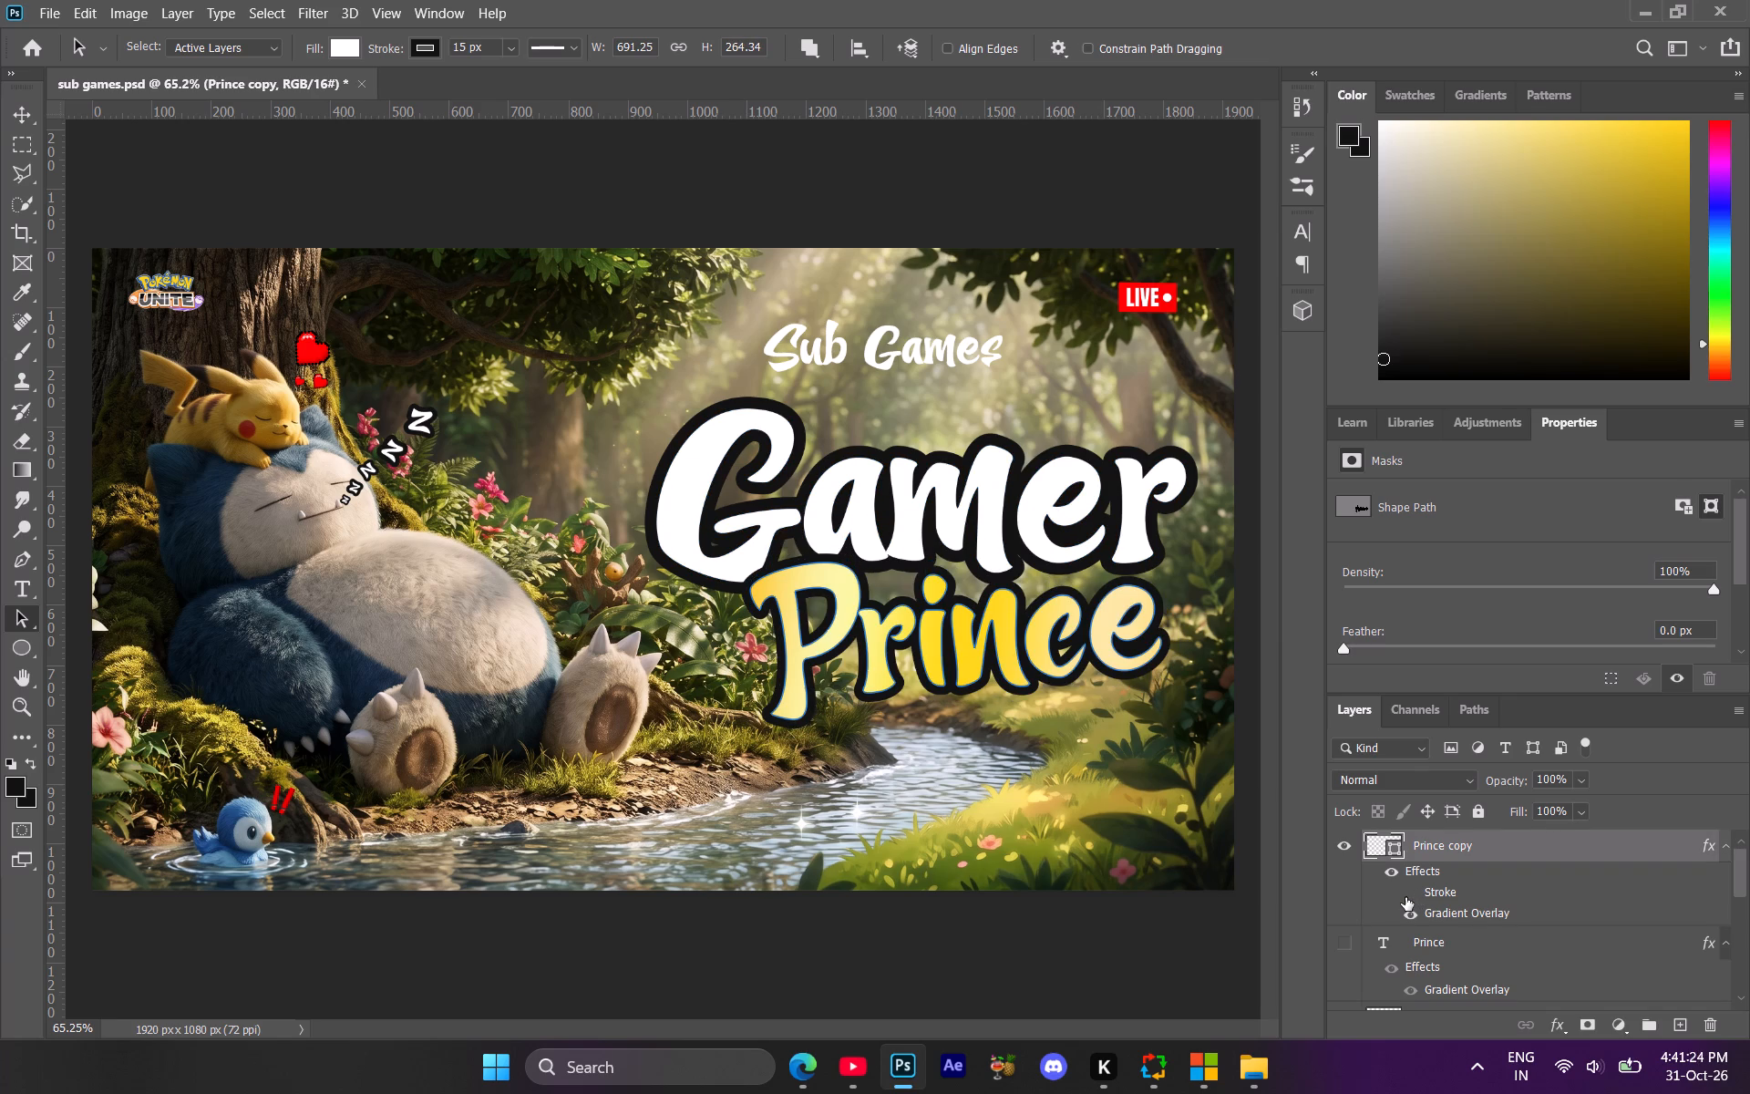
Select Layer 1 below Group 3 and hide the Prince copy layer.
scroll(1461, 951, down, 2)
click(1443, 943)
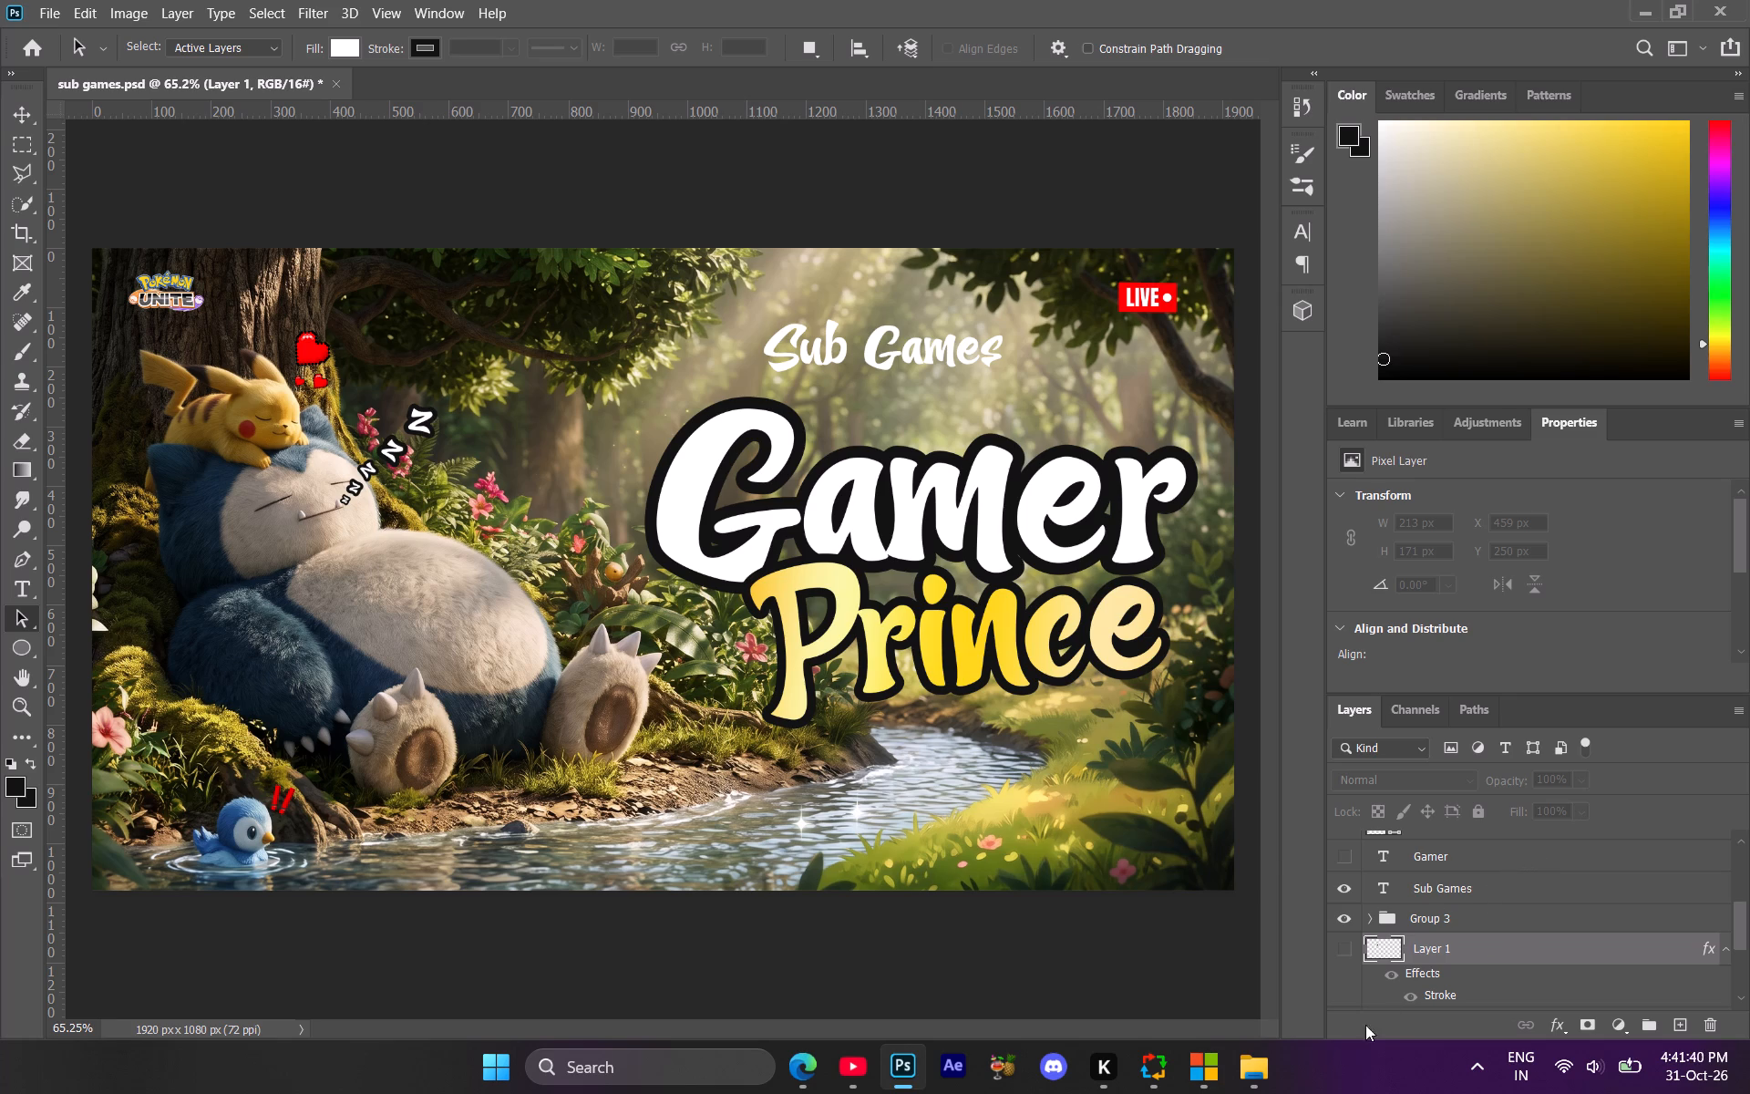
click(1244, 974)
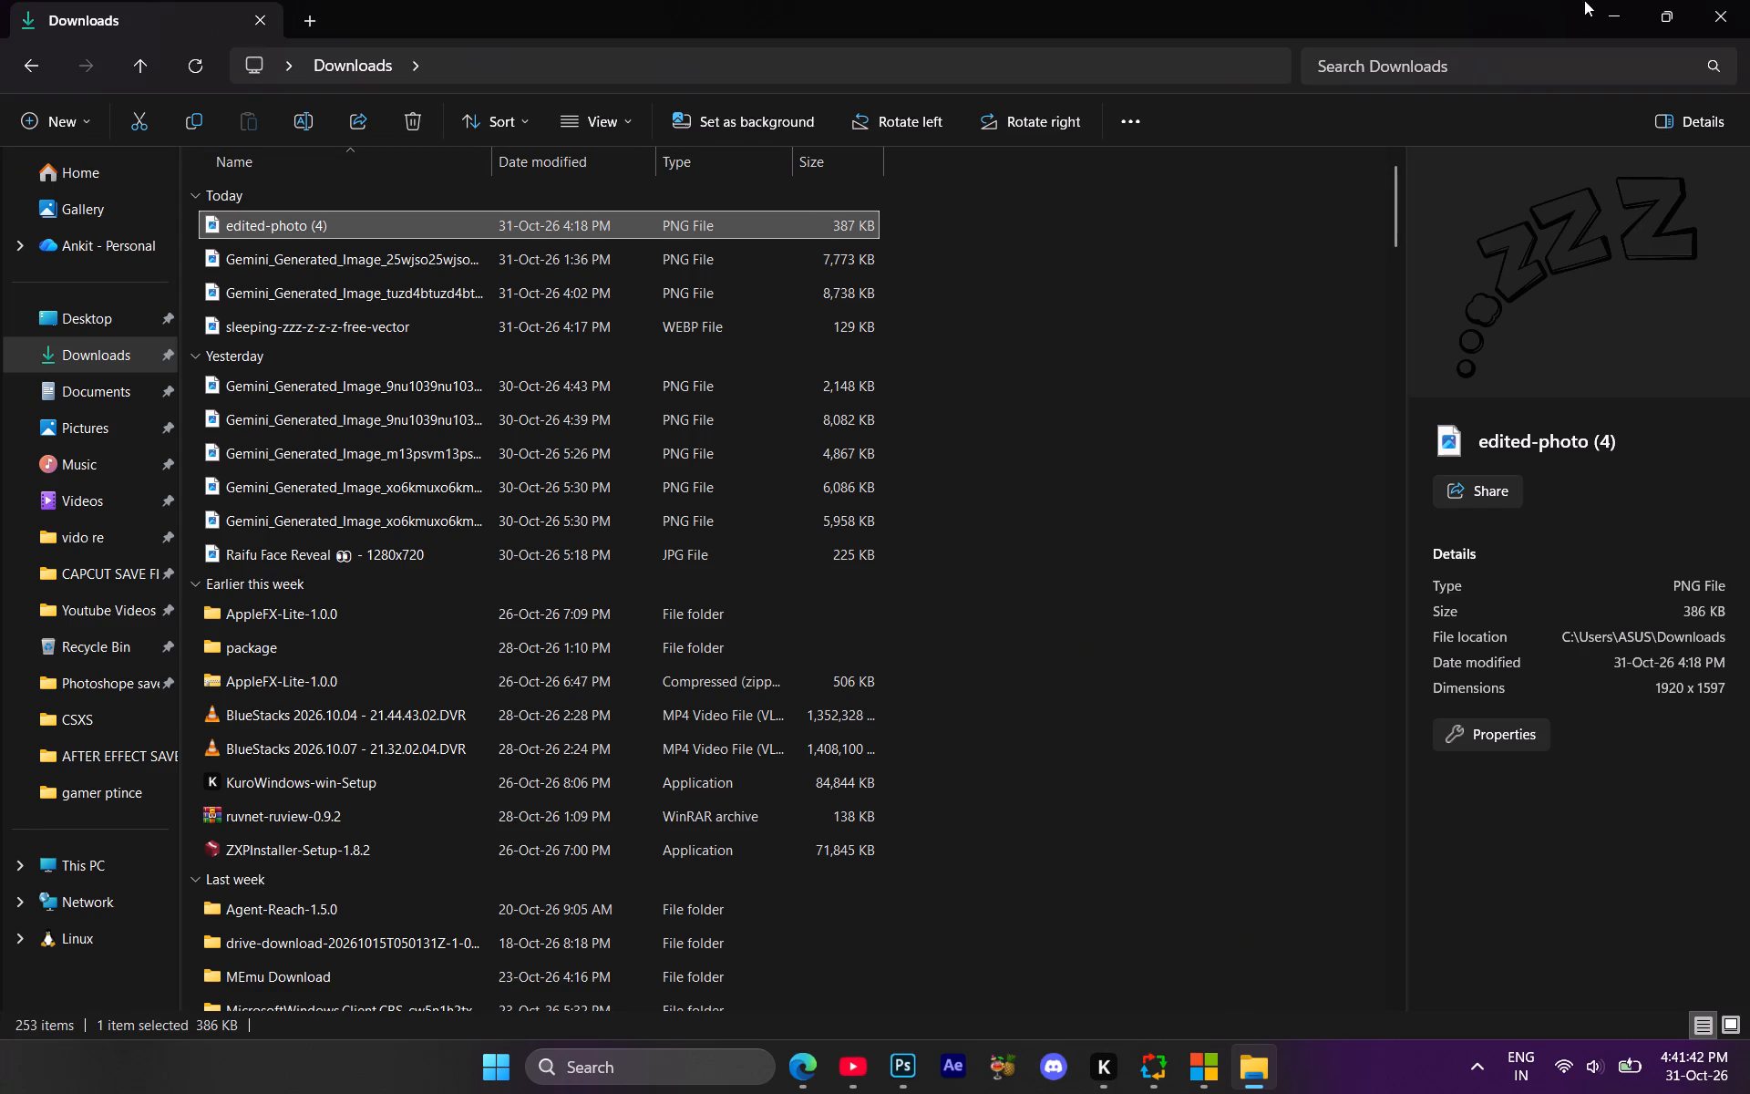
click(1599, 2)
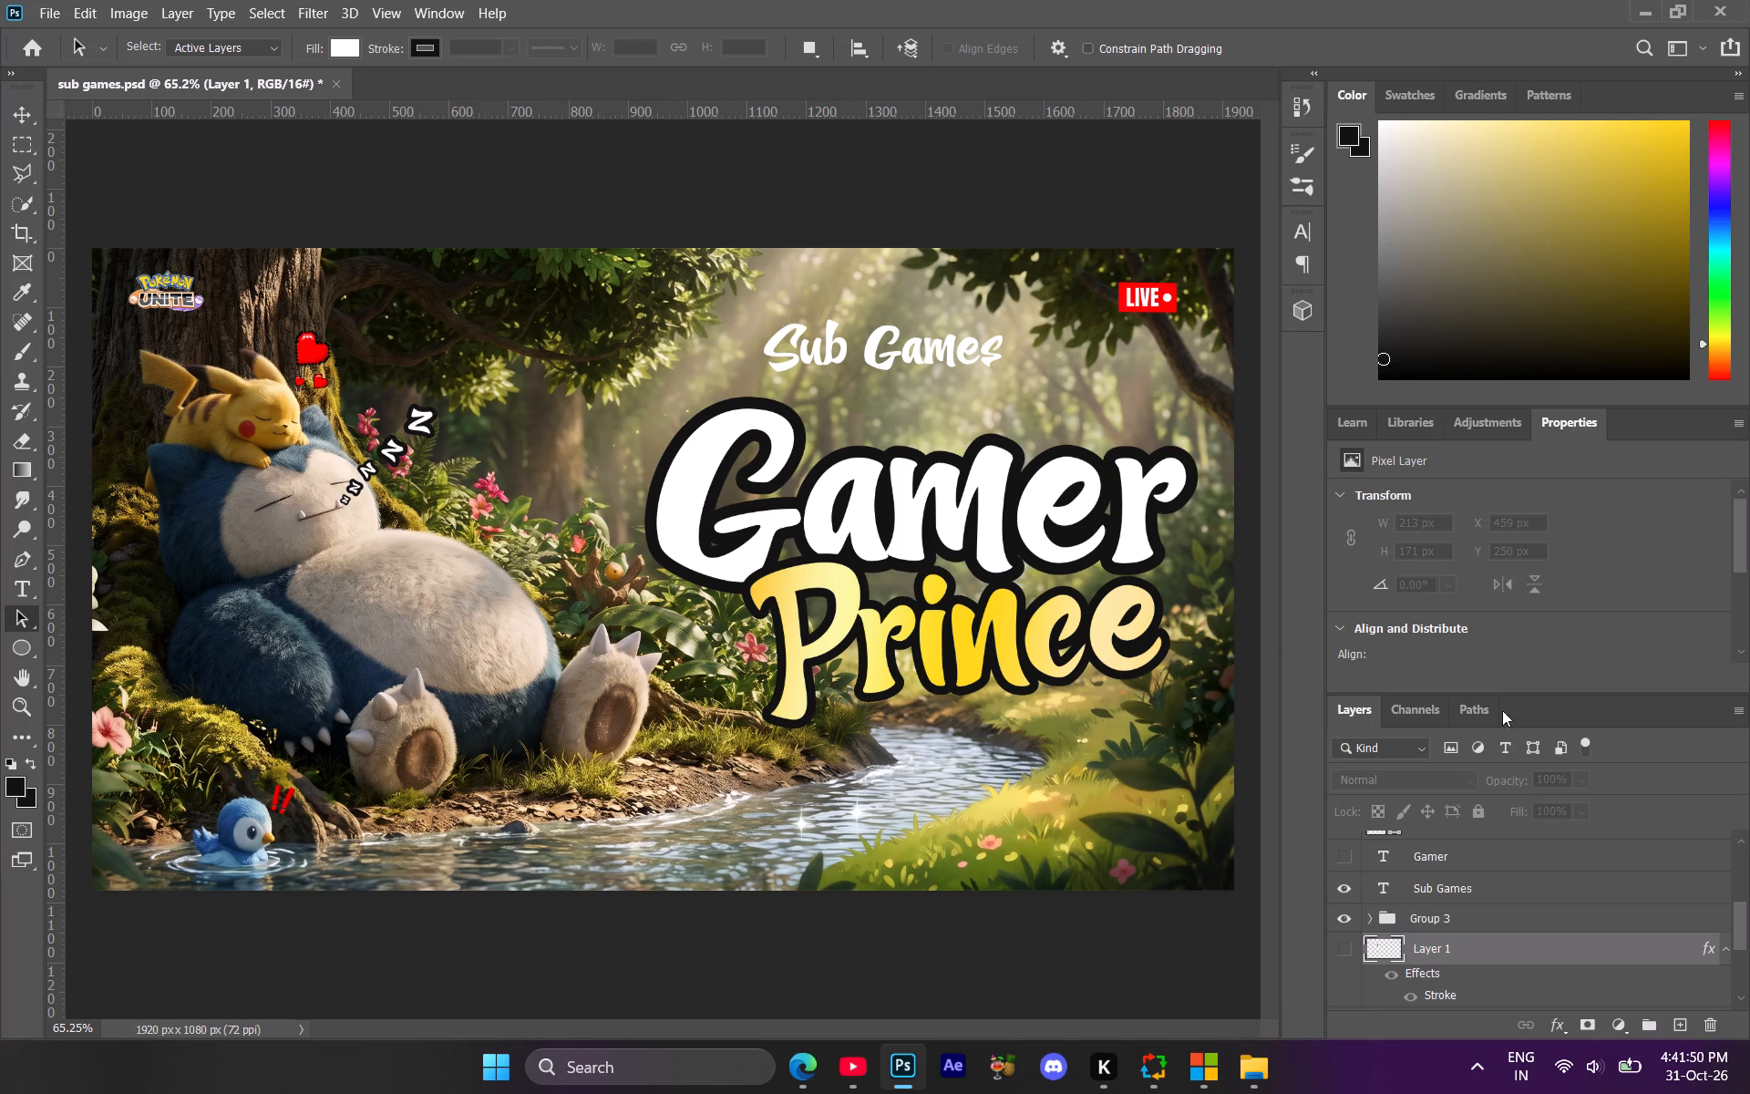
scroll(1459, 955, up, 2)
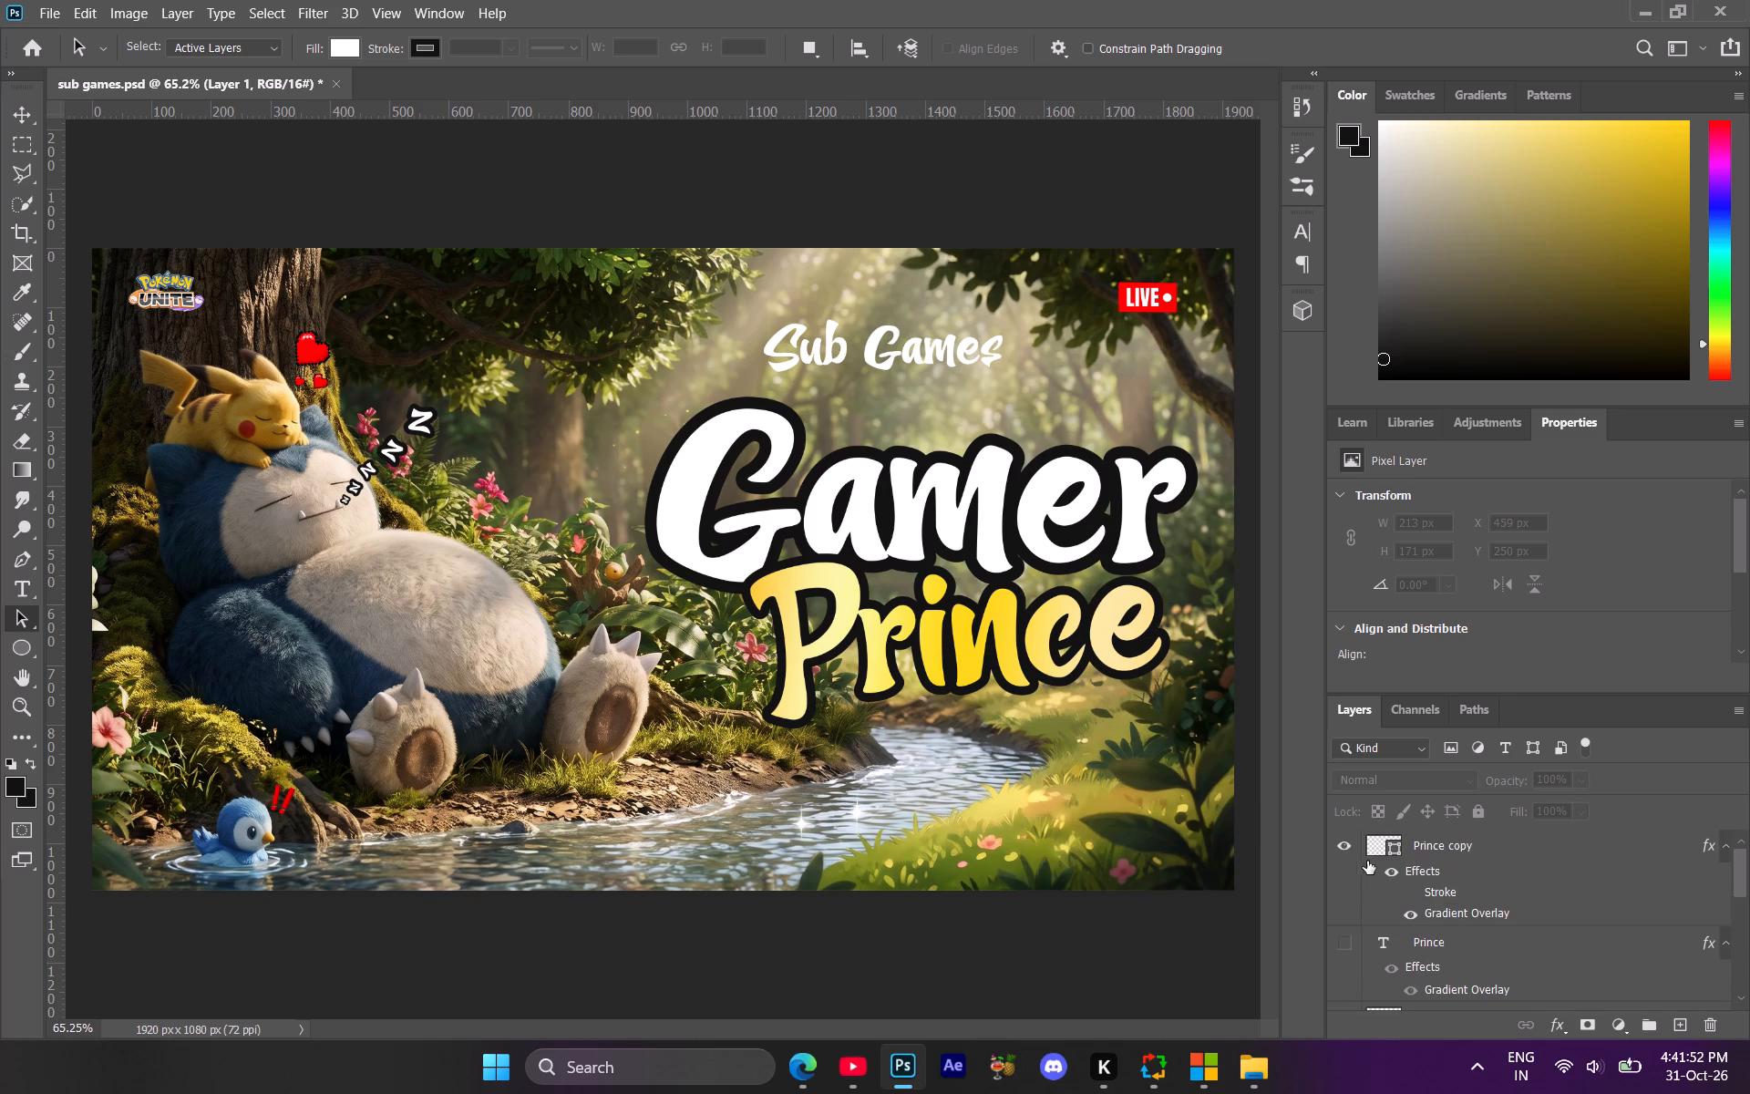
click(1350, 844)
Check the visibility of Sub Games and Layer 1, and delete the unused Layer 1.
scroll(1389, 895, up, 4)
scroll(1383, 901, down, 2)
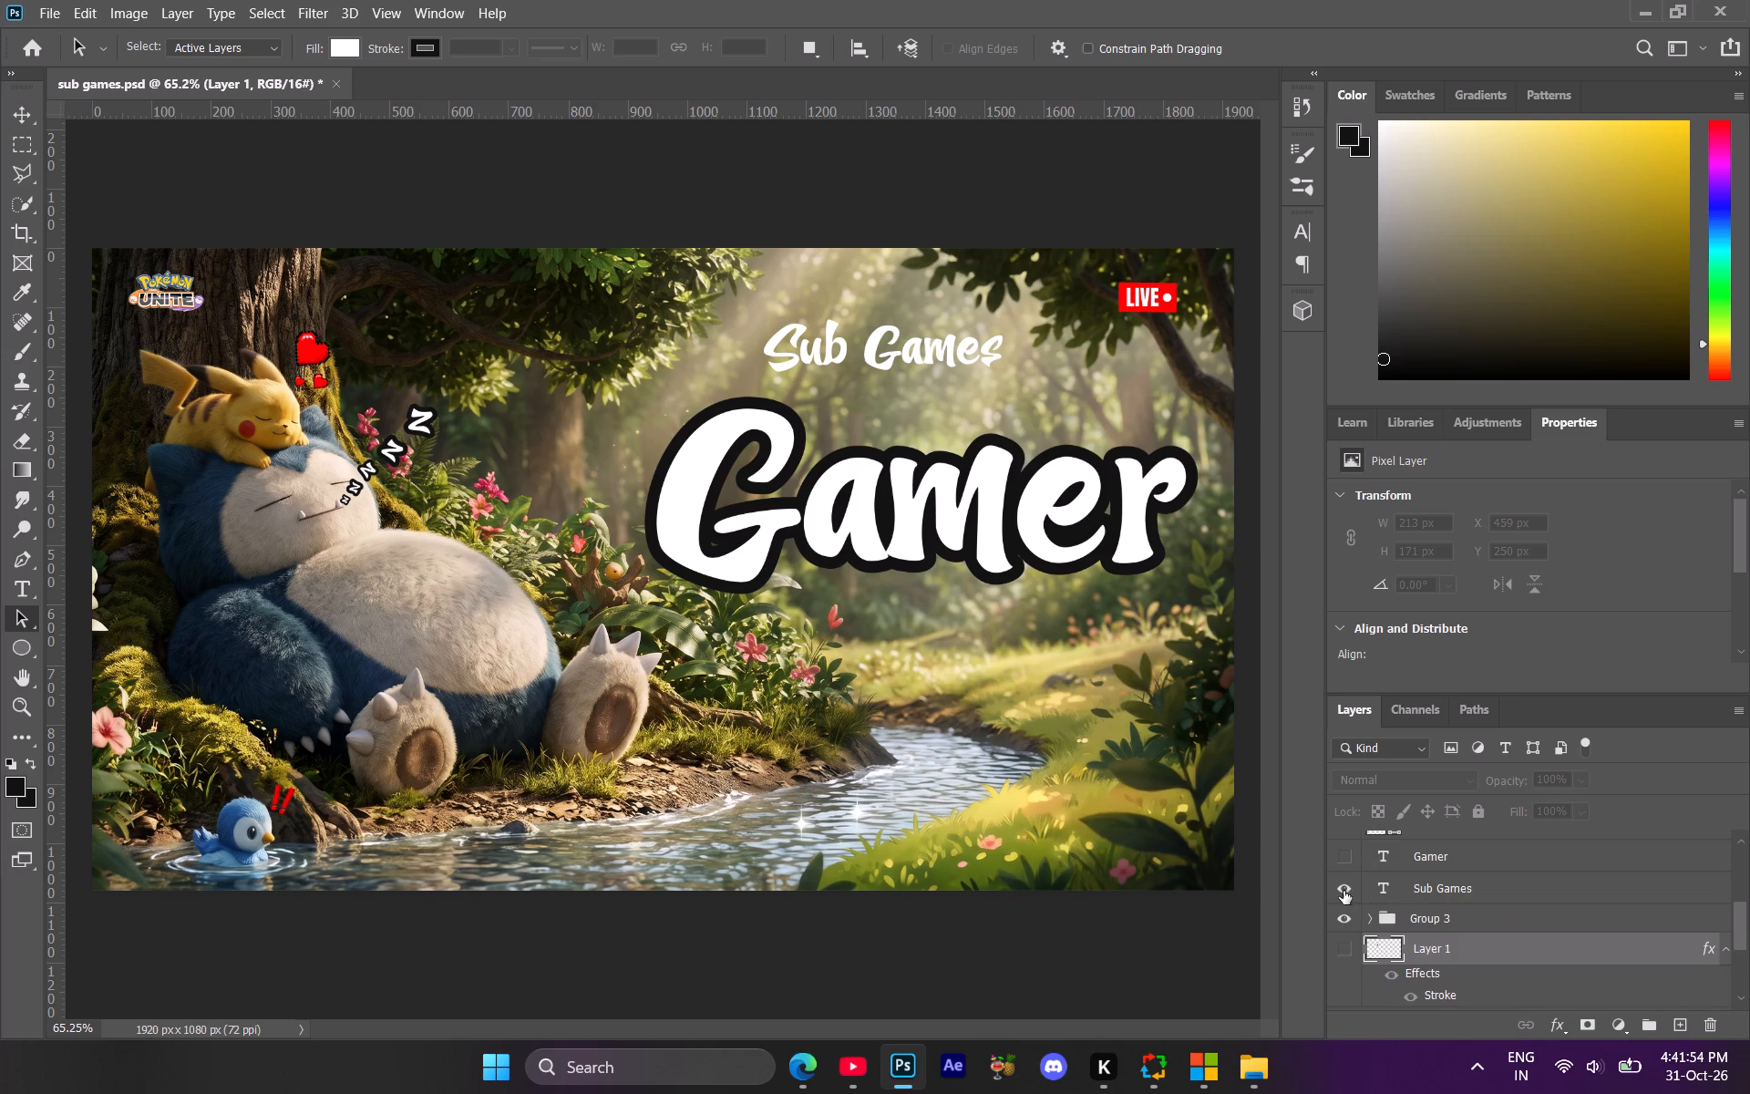
click(1343, 891)
click(1343, 891)
scroll(1358, 937, down, 2)
scroll(1361, 938, up, 1)
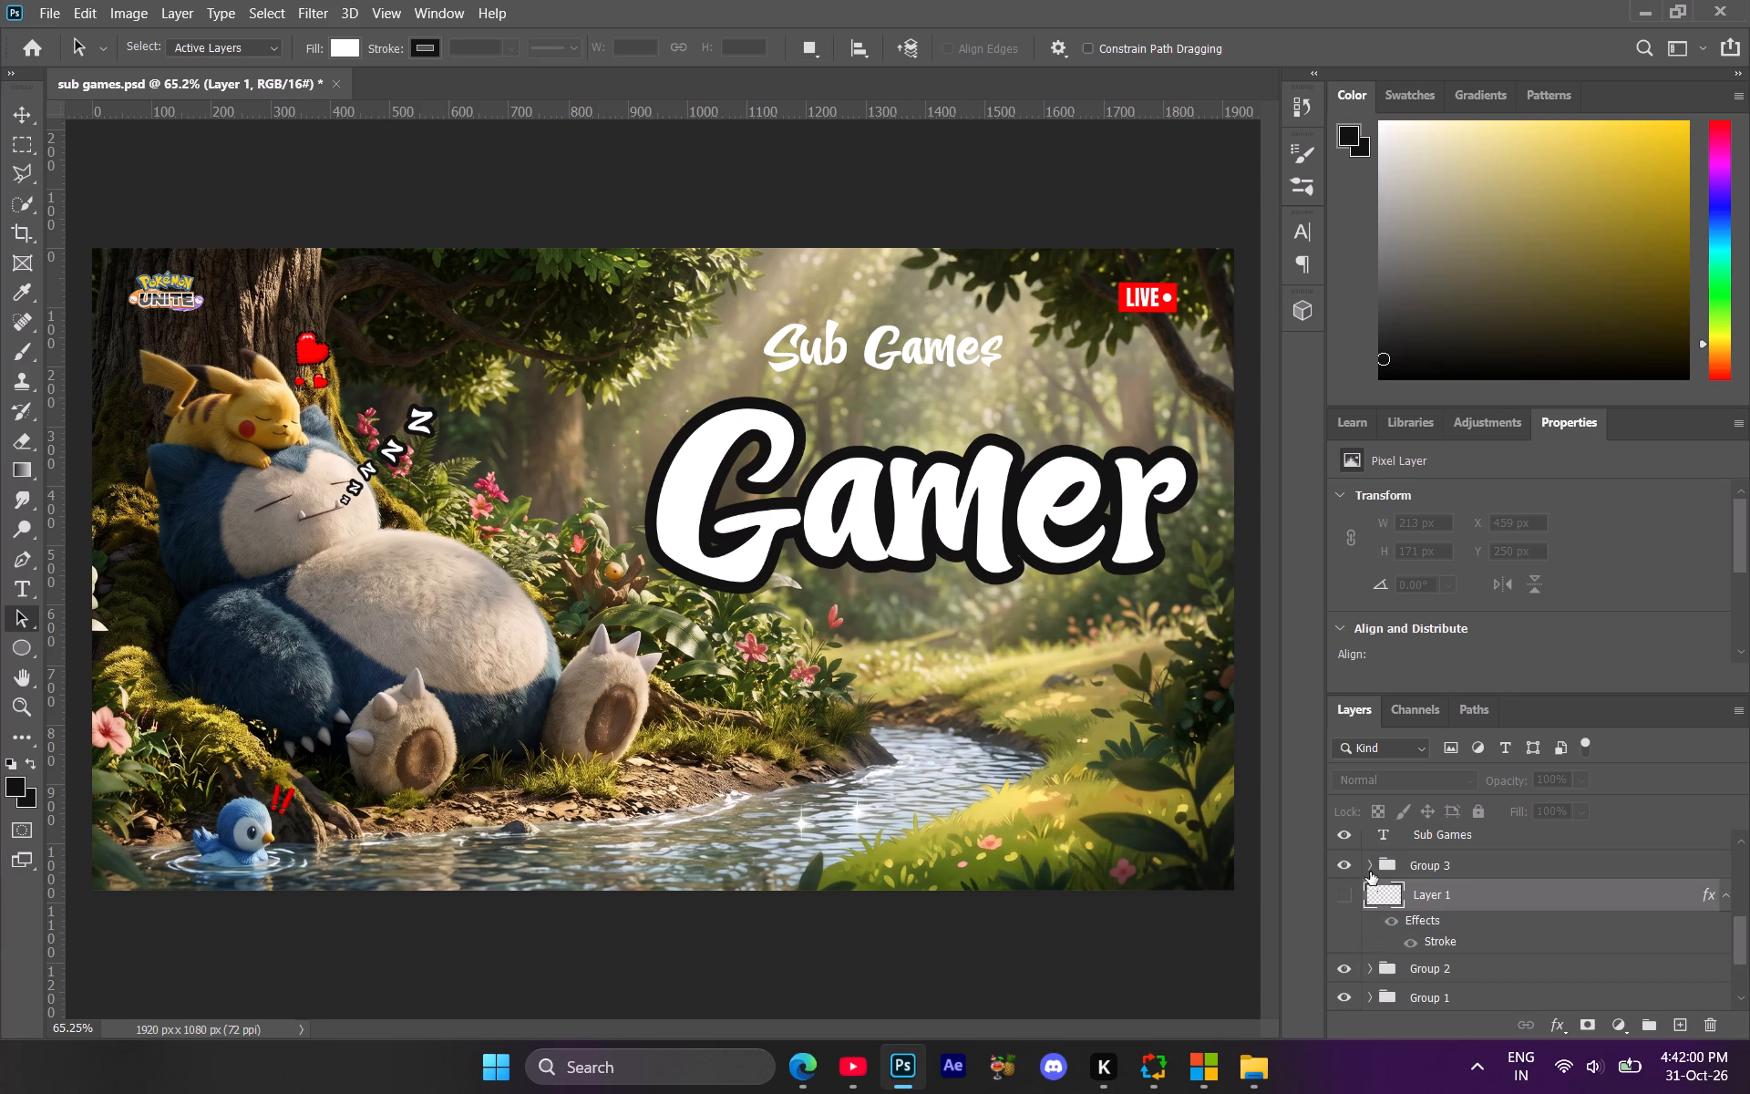
click(1350, 888)
click(1350, 890)
click(1719, 1027)
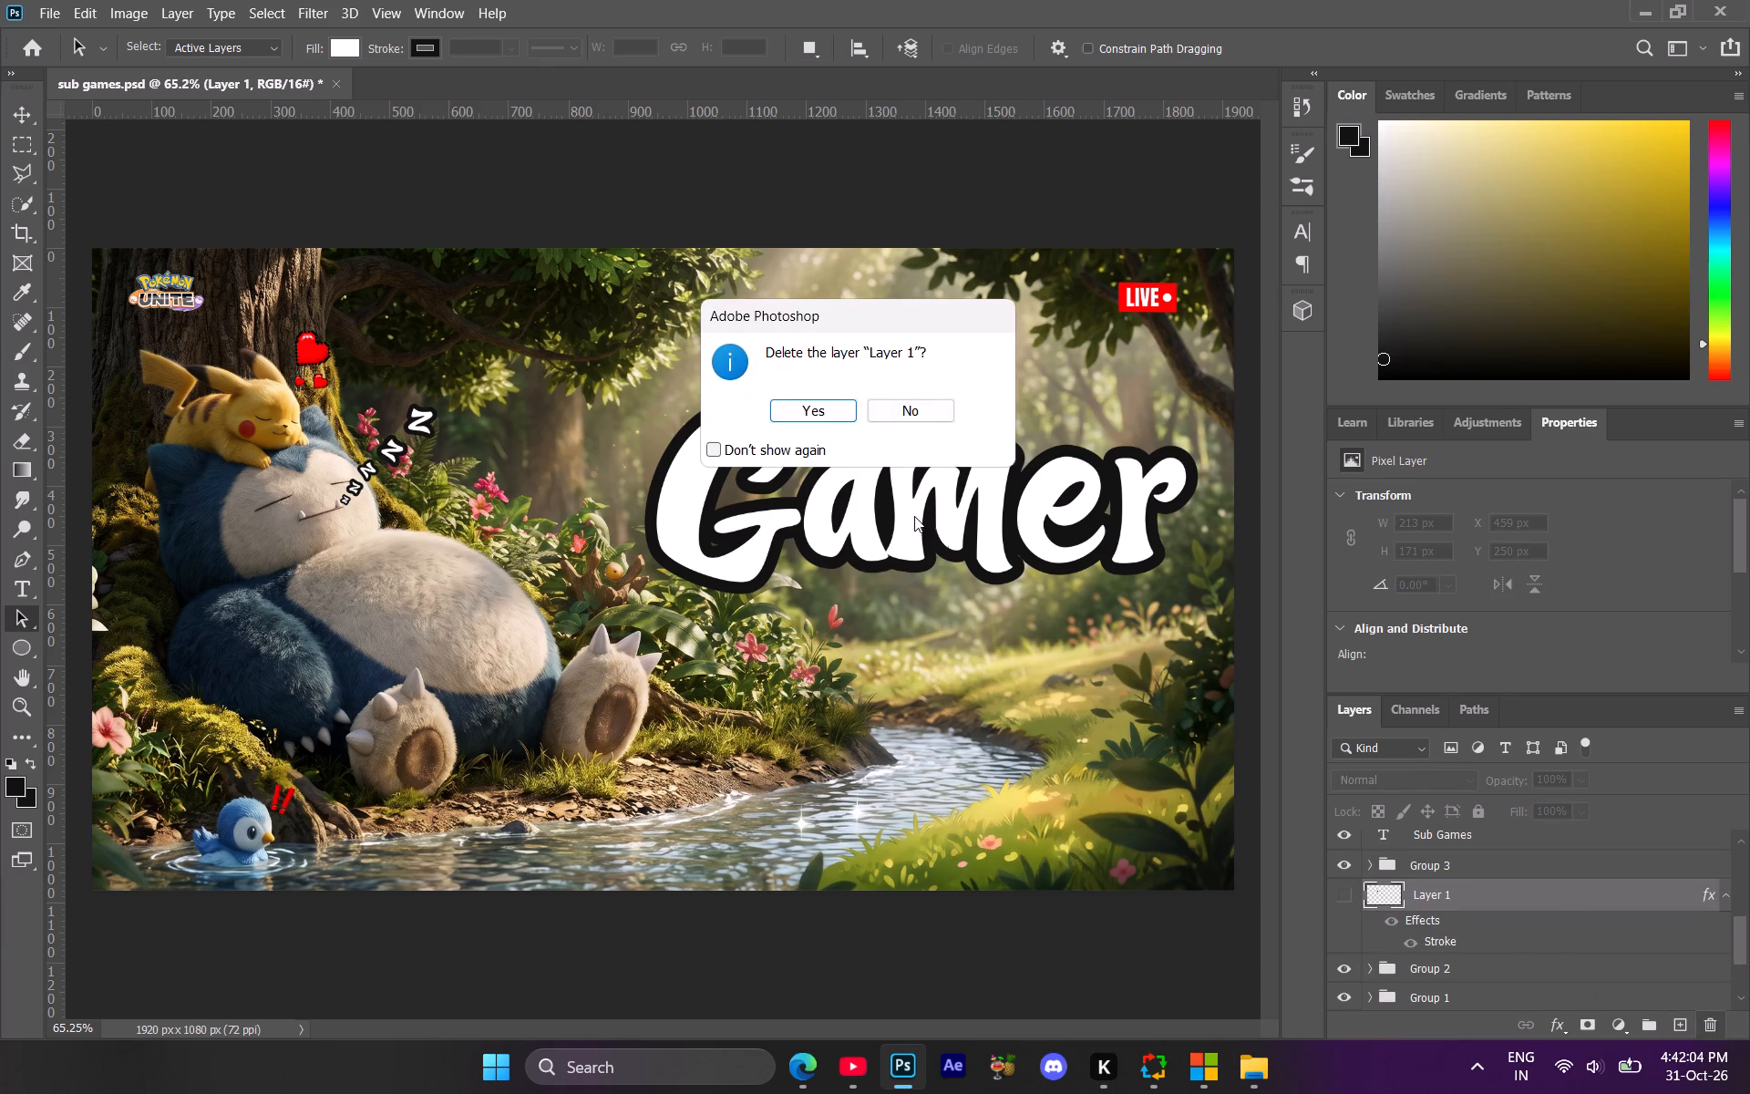
click(822, 408)
Hide the Gamer copy shape and show the original Gamer and Prince text layers.
scroll(1551, 984, up, 2)
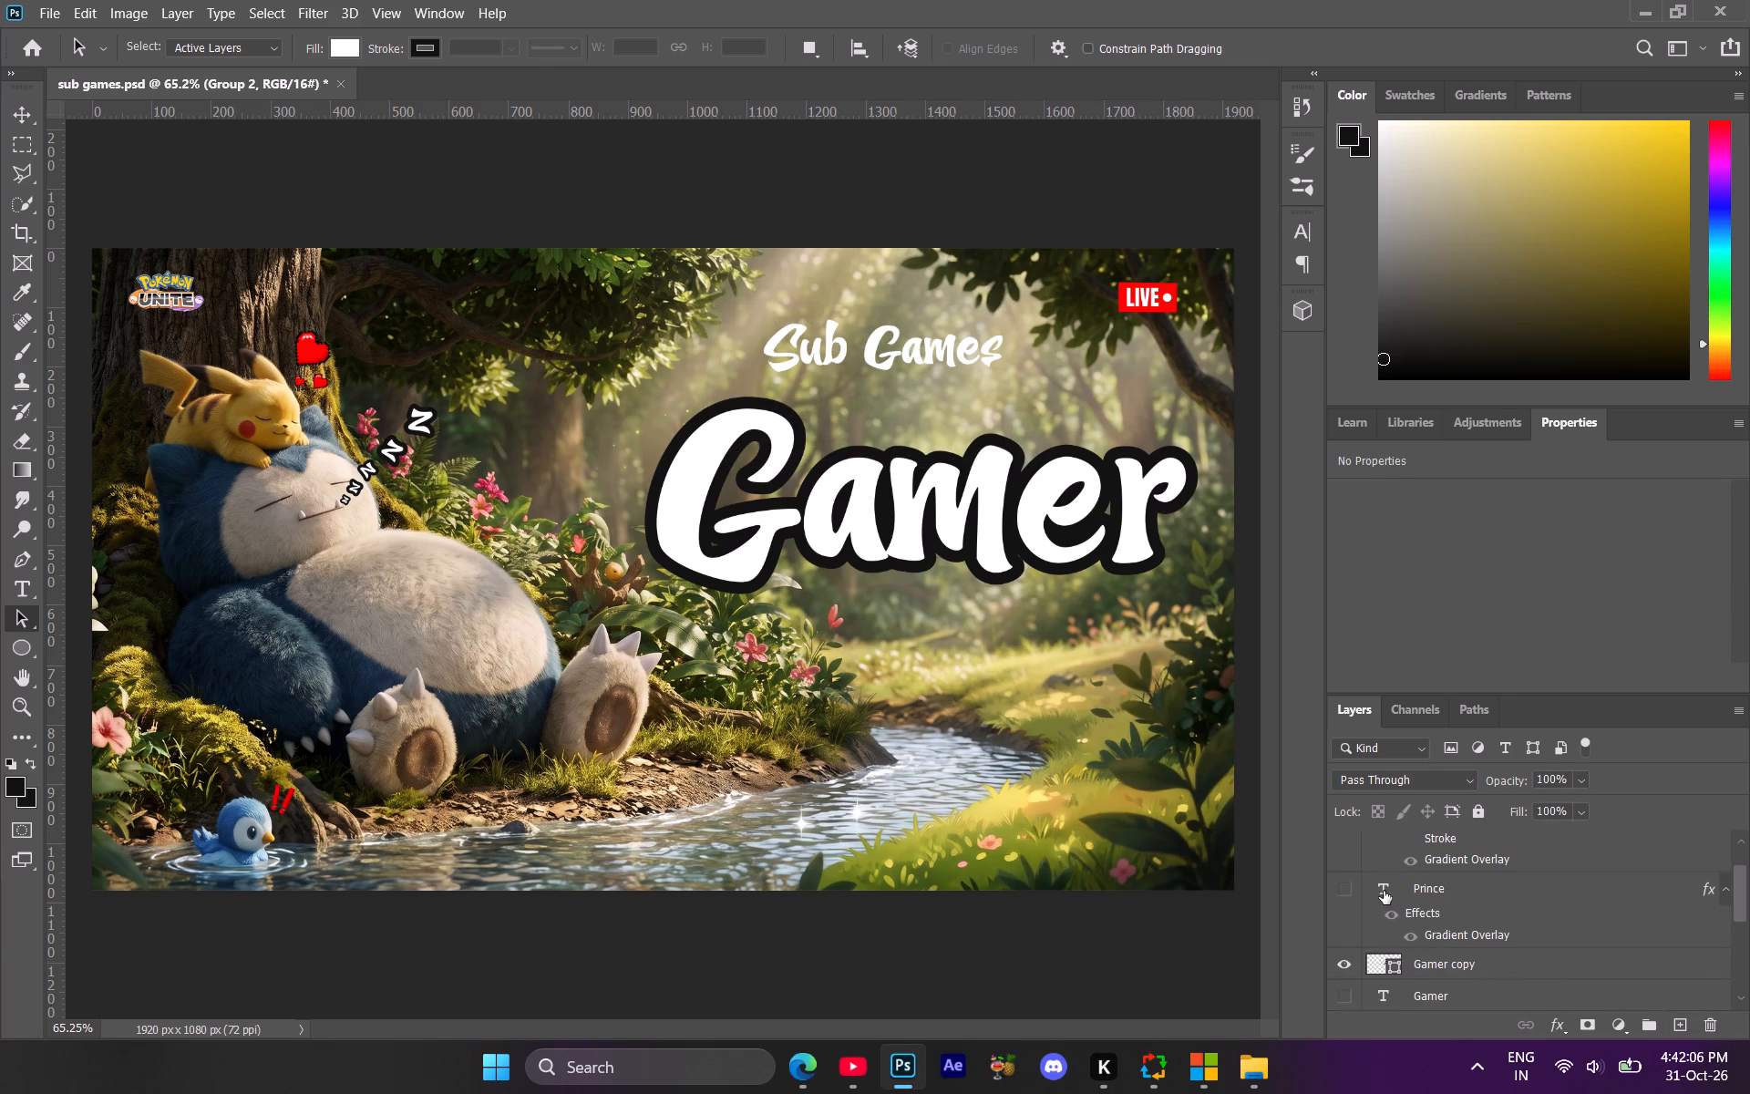
scroll(1389, 891, up, 3)
scroll(1372, 897, down, 1)
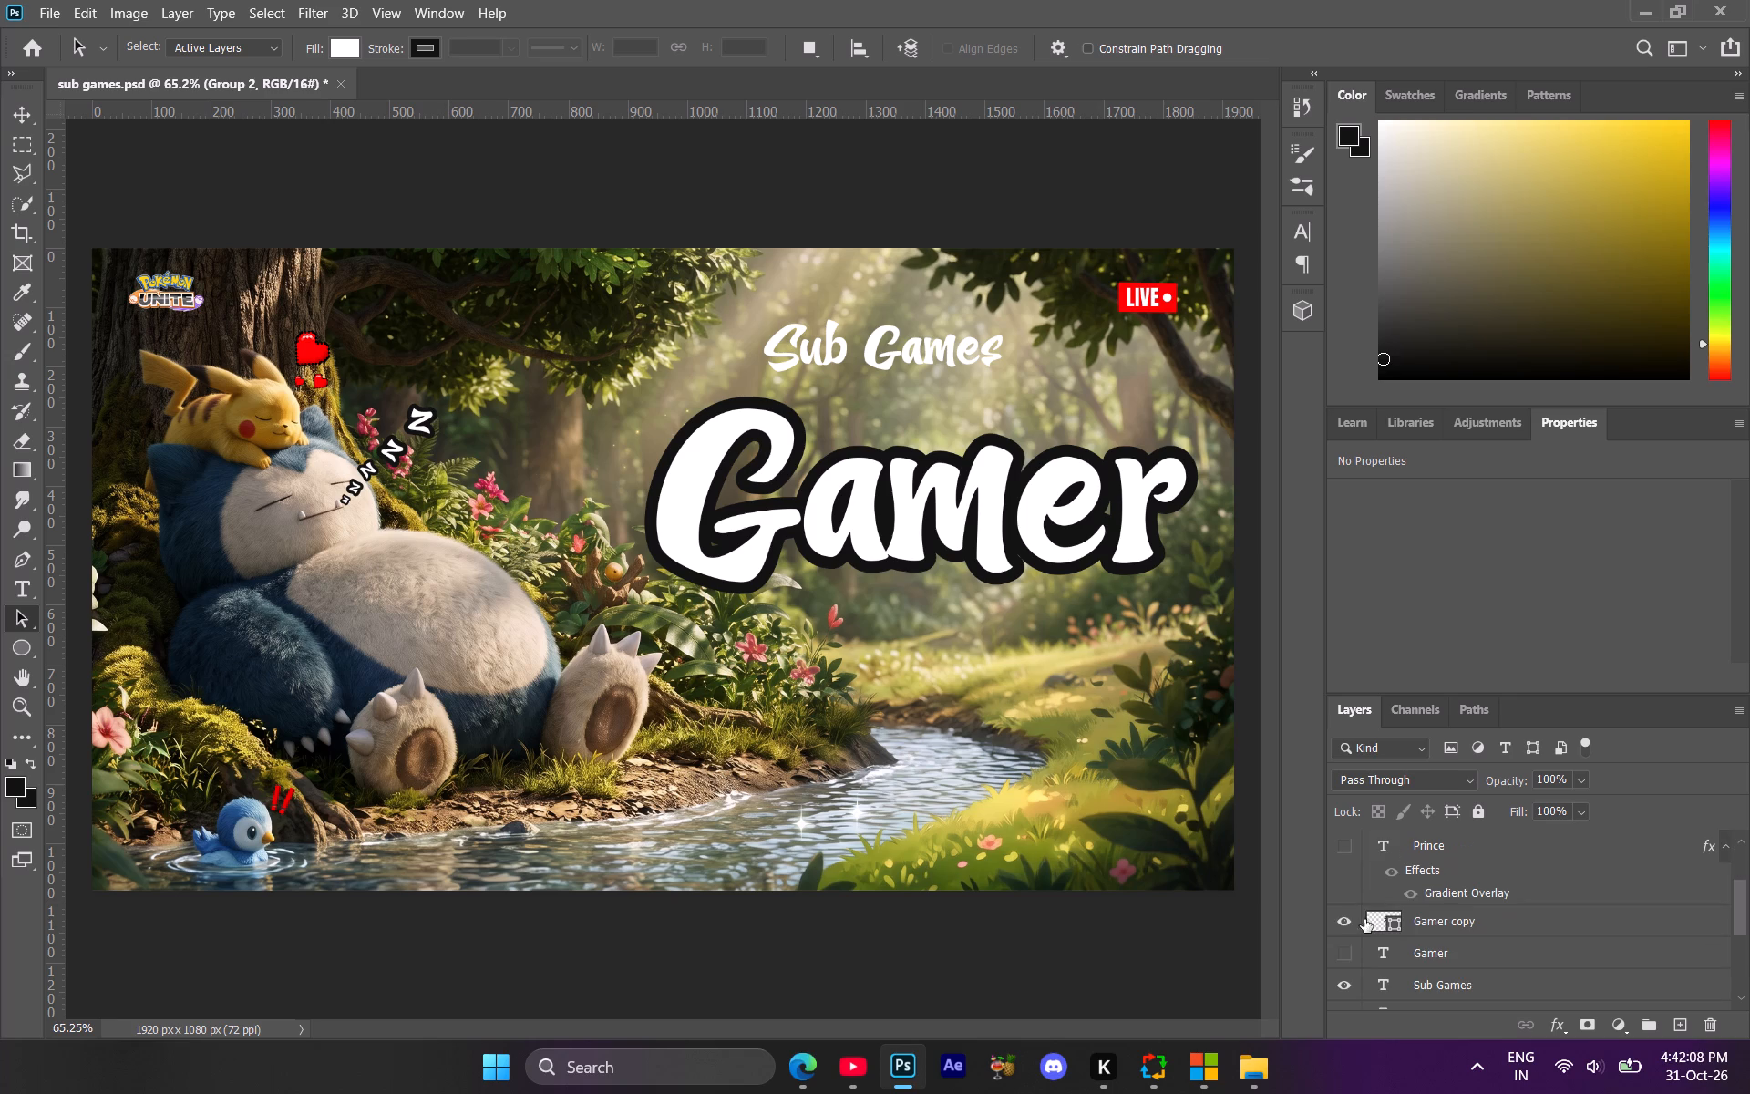
click(1350, 919)
click(1348, 948)
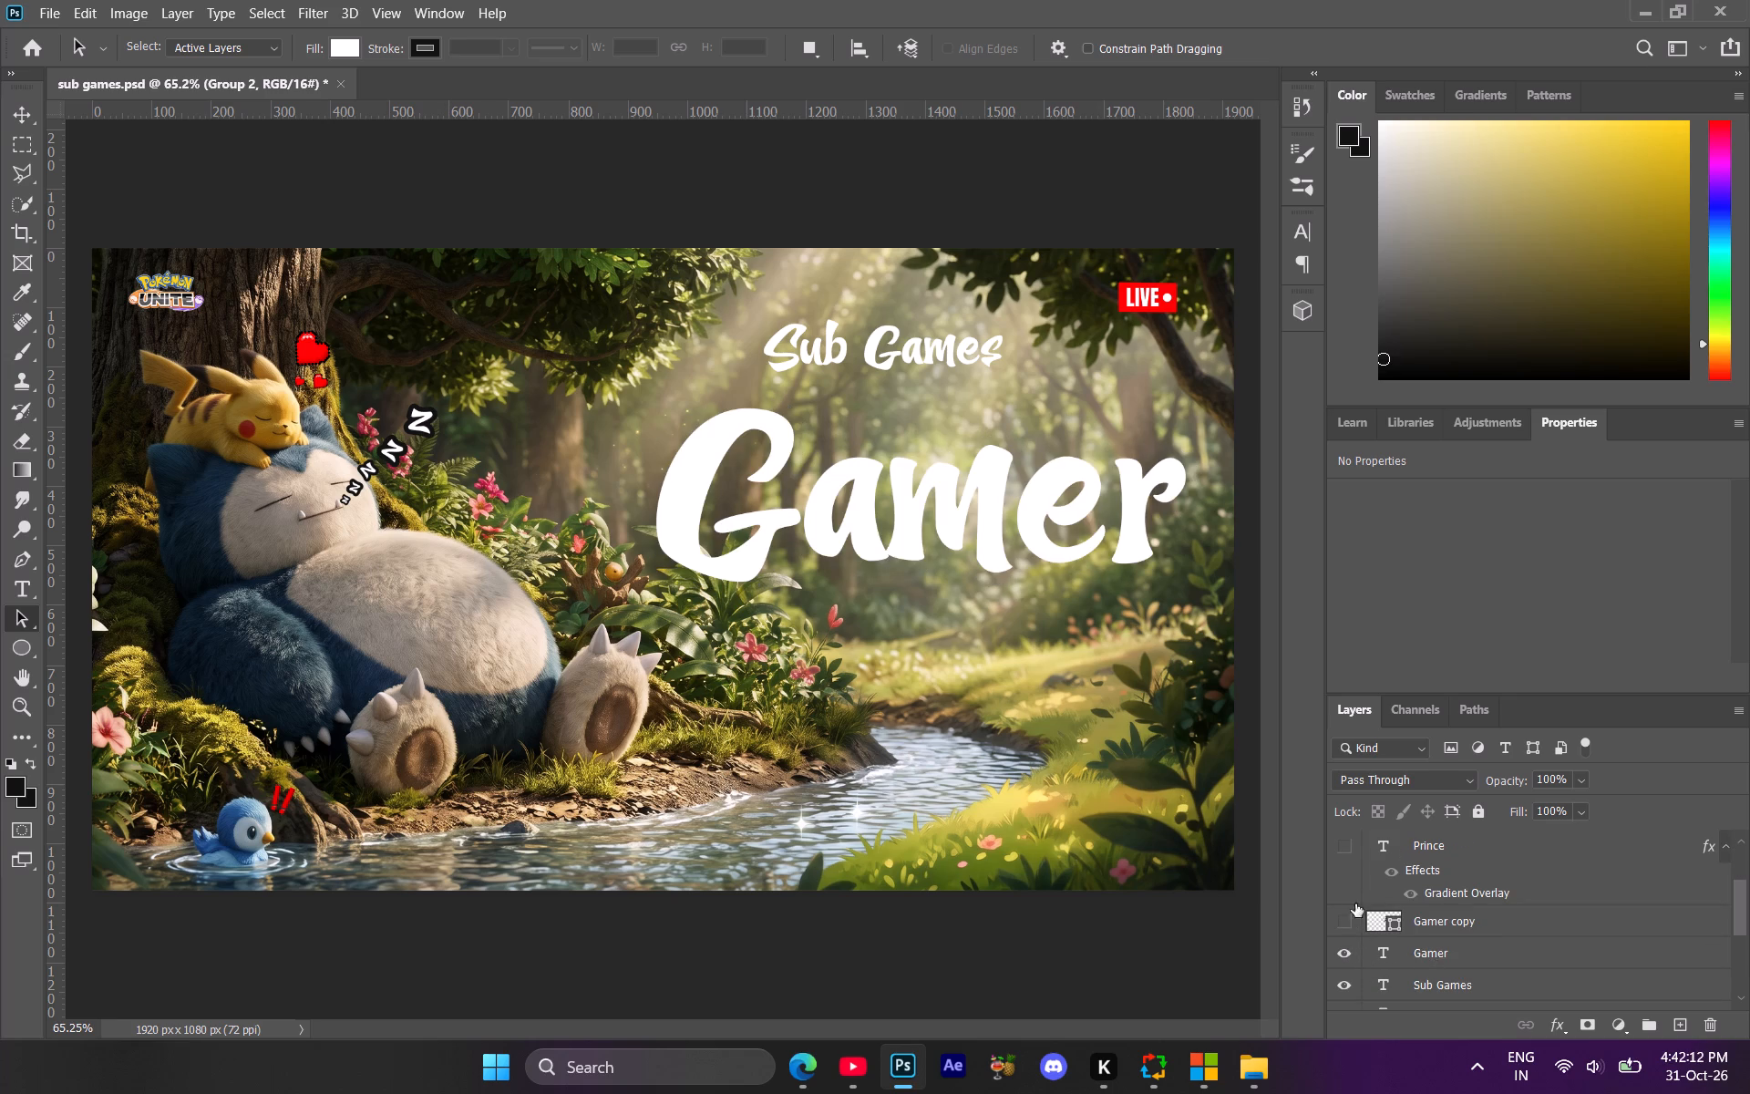
click(1343, 846)
click(1343, 846)
click(1343, 846)
Move the Prince text layer below Gamer copy, directly above the Gamer text layer.
drag(1420, 841, 1444, 943)
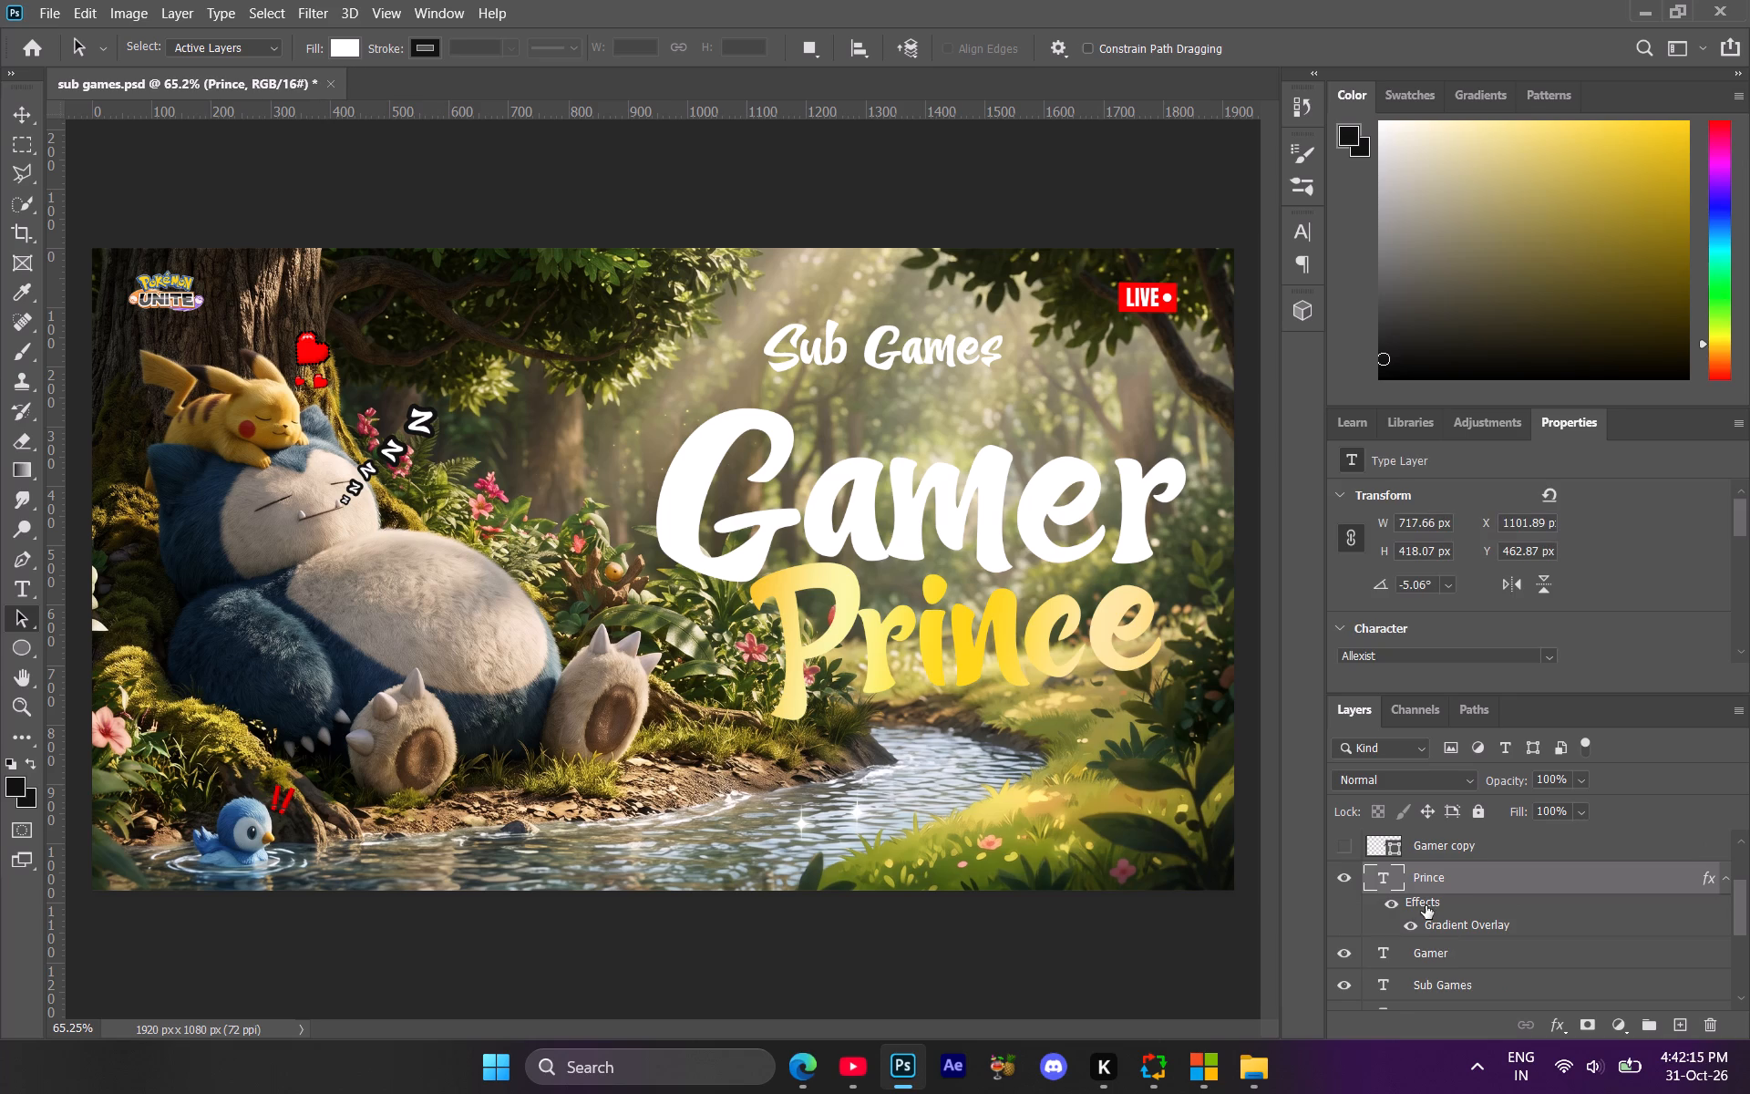
Preview alternative fonts on the Prince text, including those matching "bu", without applying any.
scroll(1426, 905, down, 1)
scroll(1413, 891, up, 1)
scroll(1560, 595, down, 4)
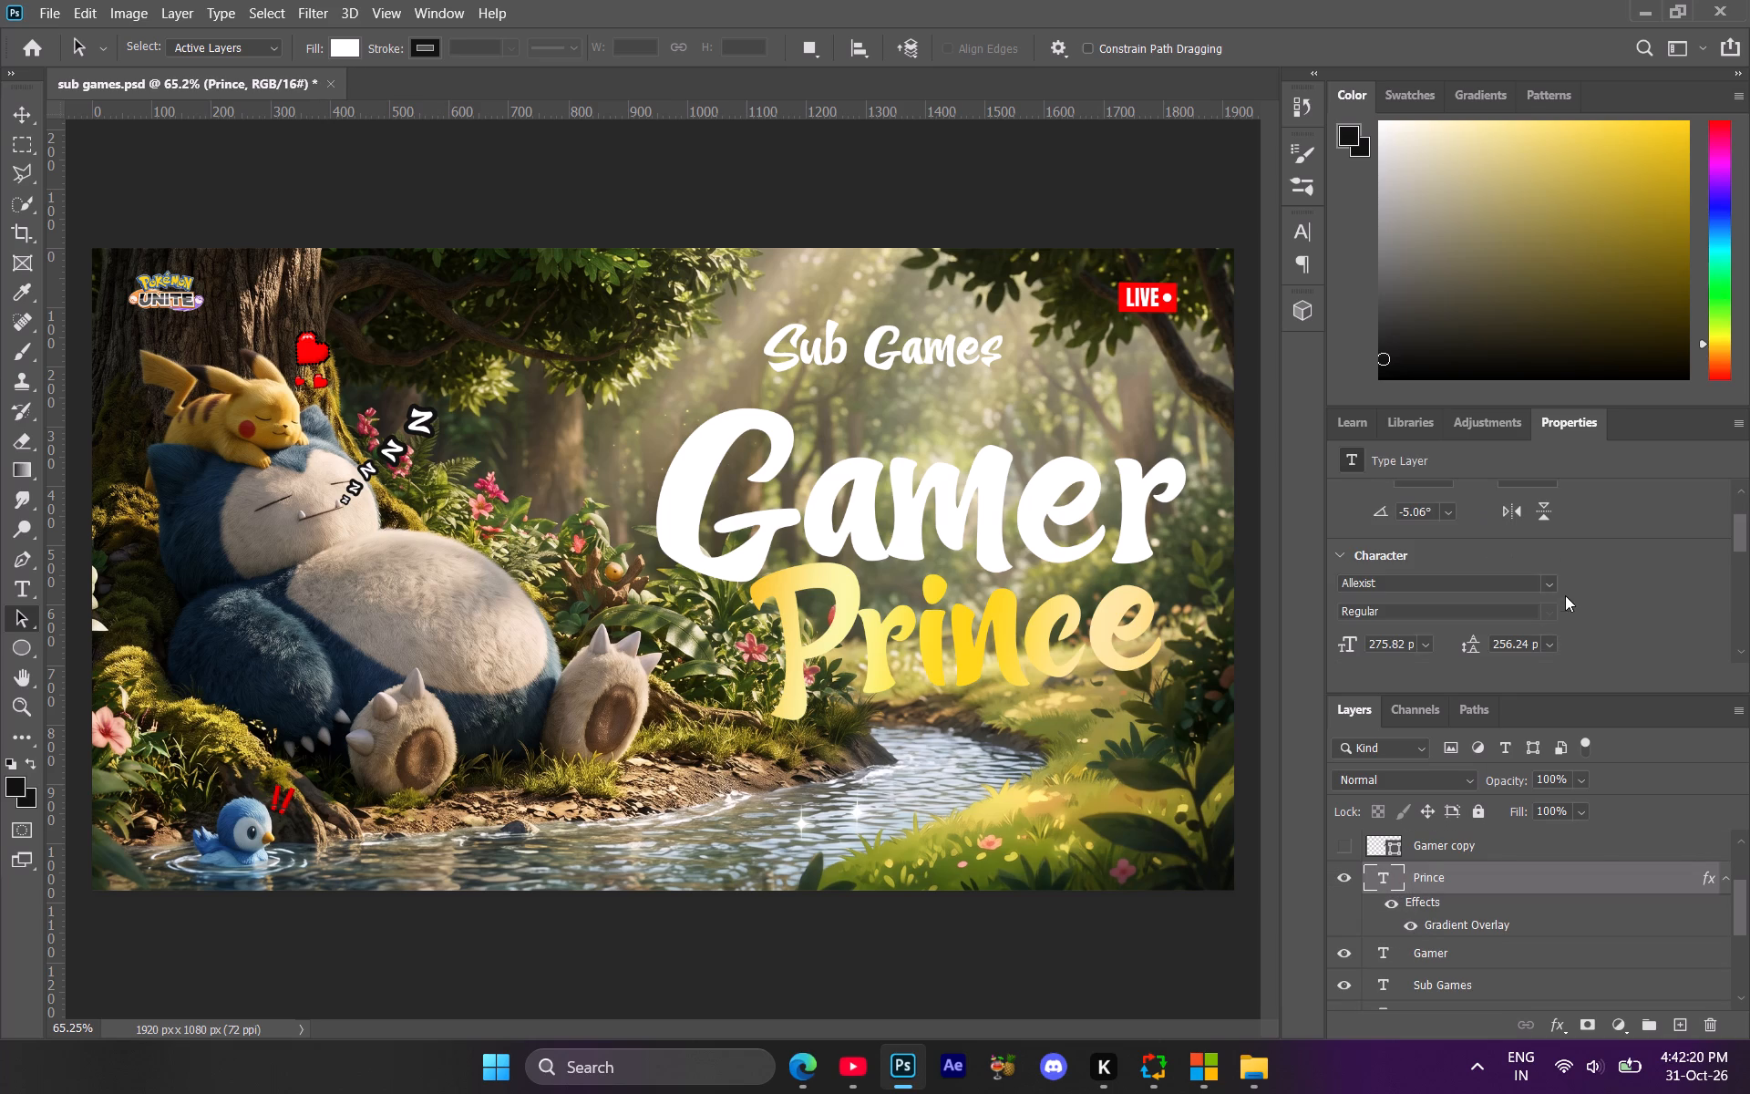
click(1545, 579)
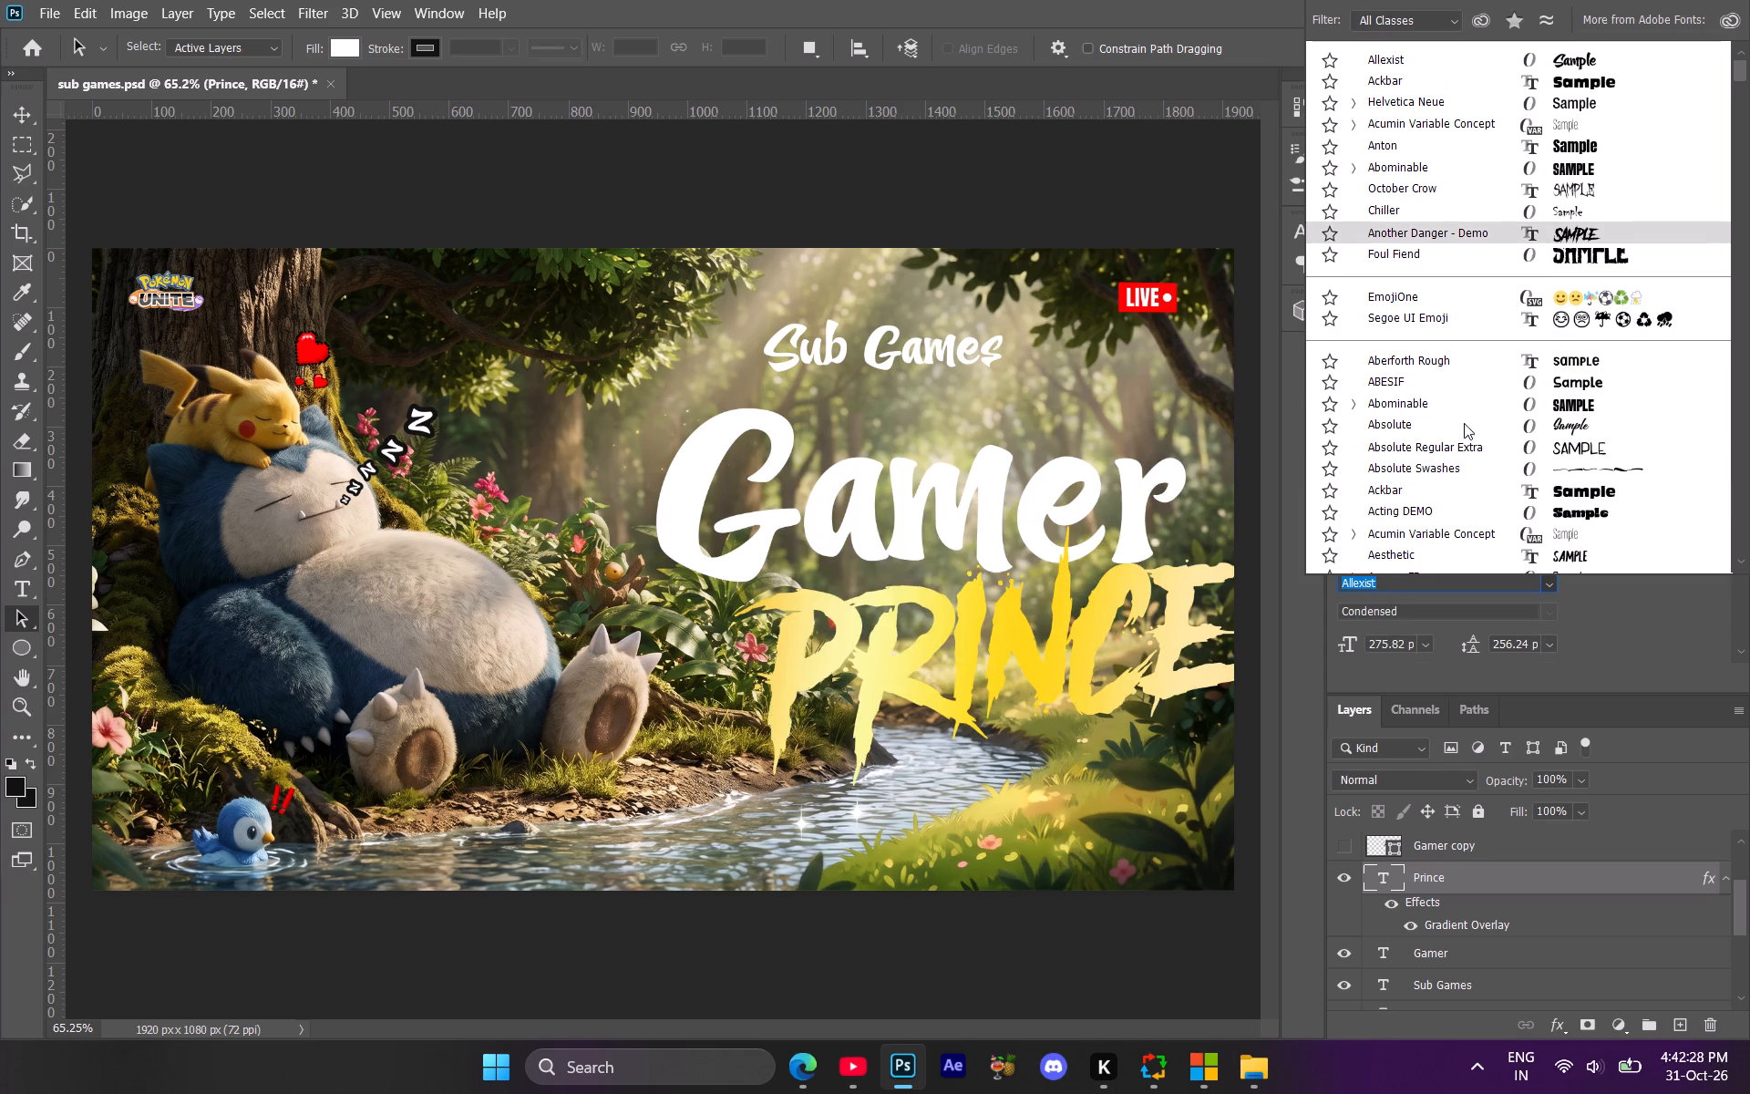
click(1514, 654)
click(1426, 587)
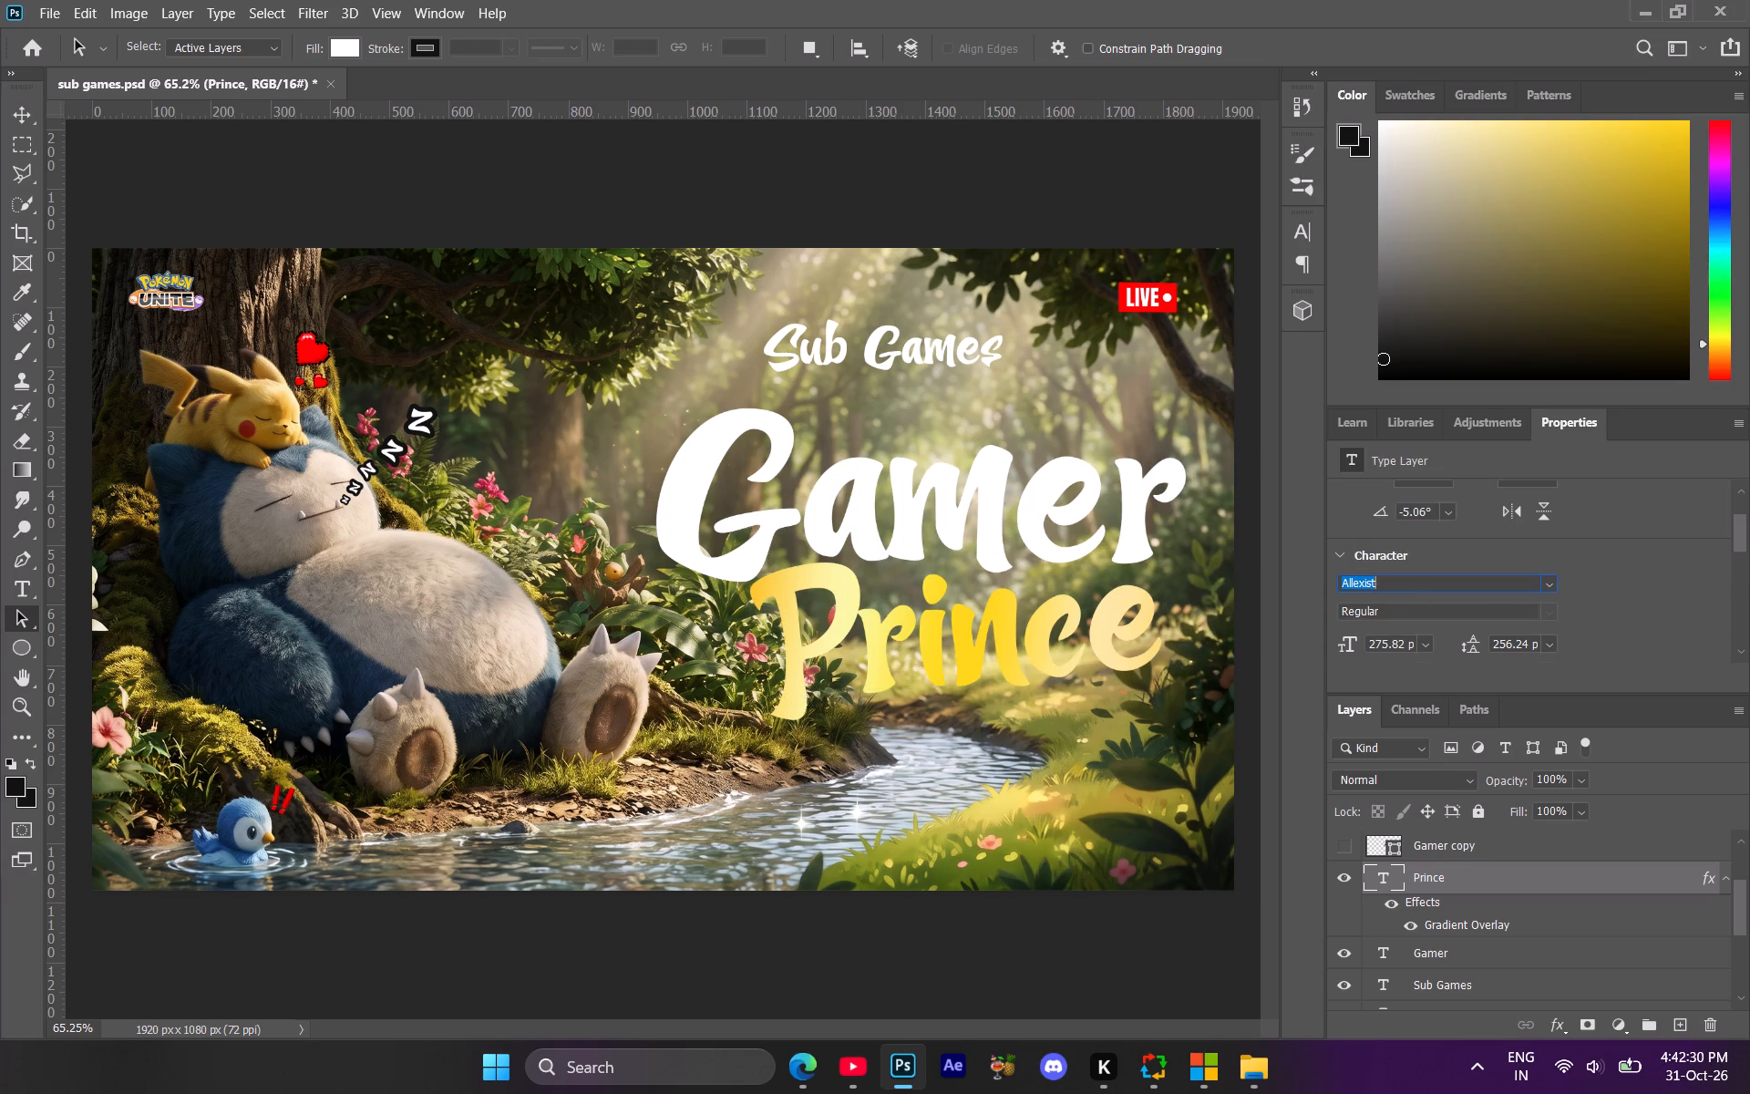
key(b)
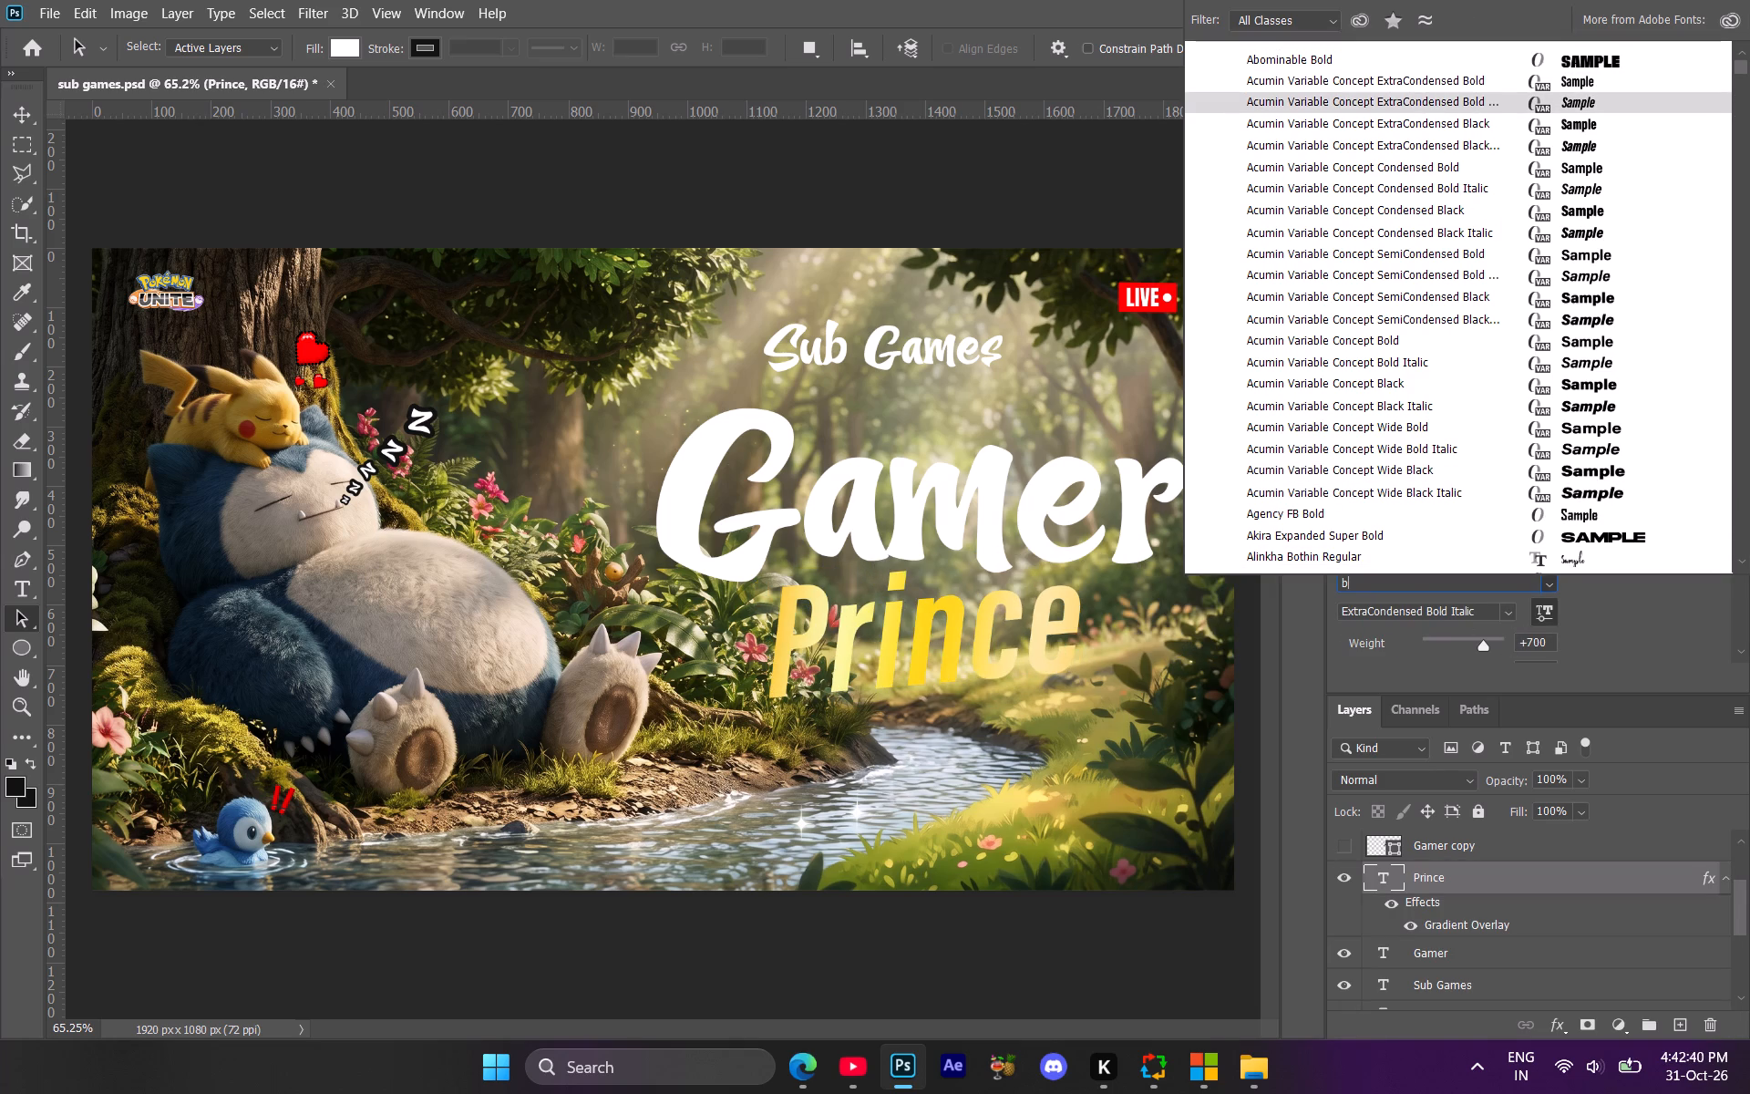
key(u)
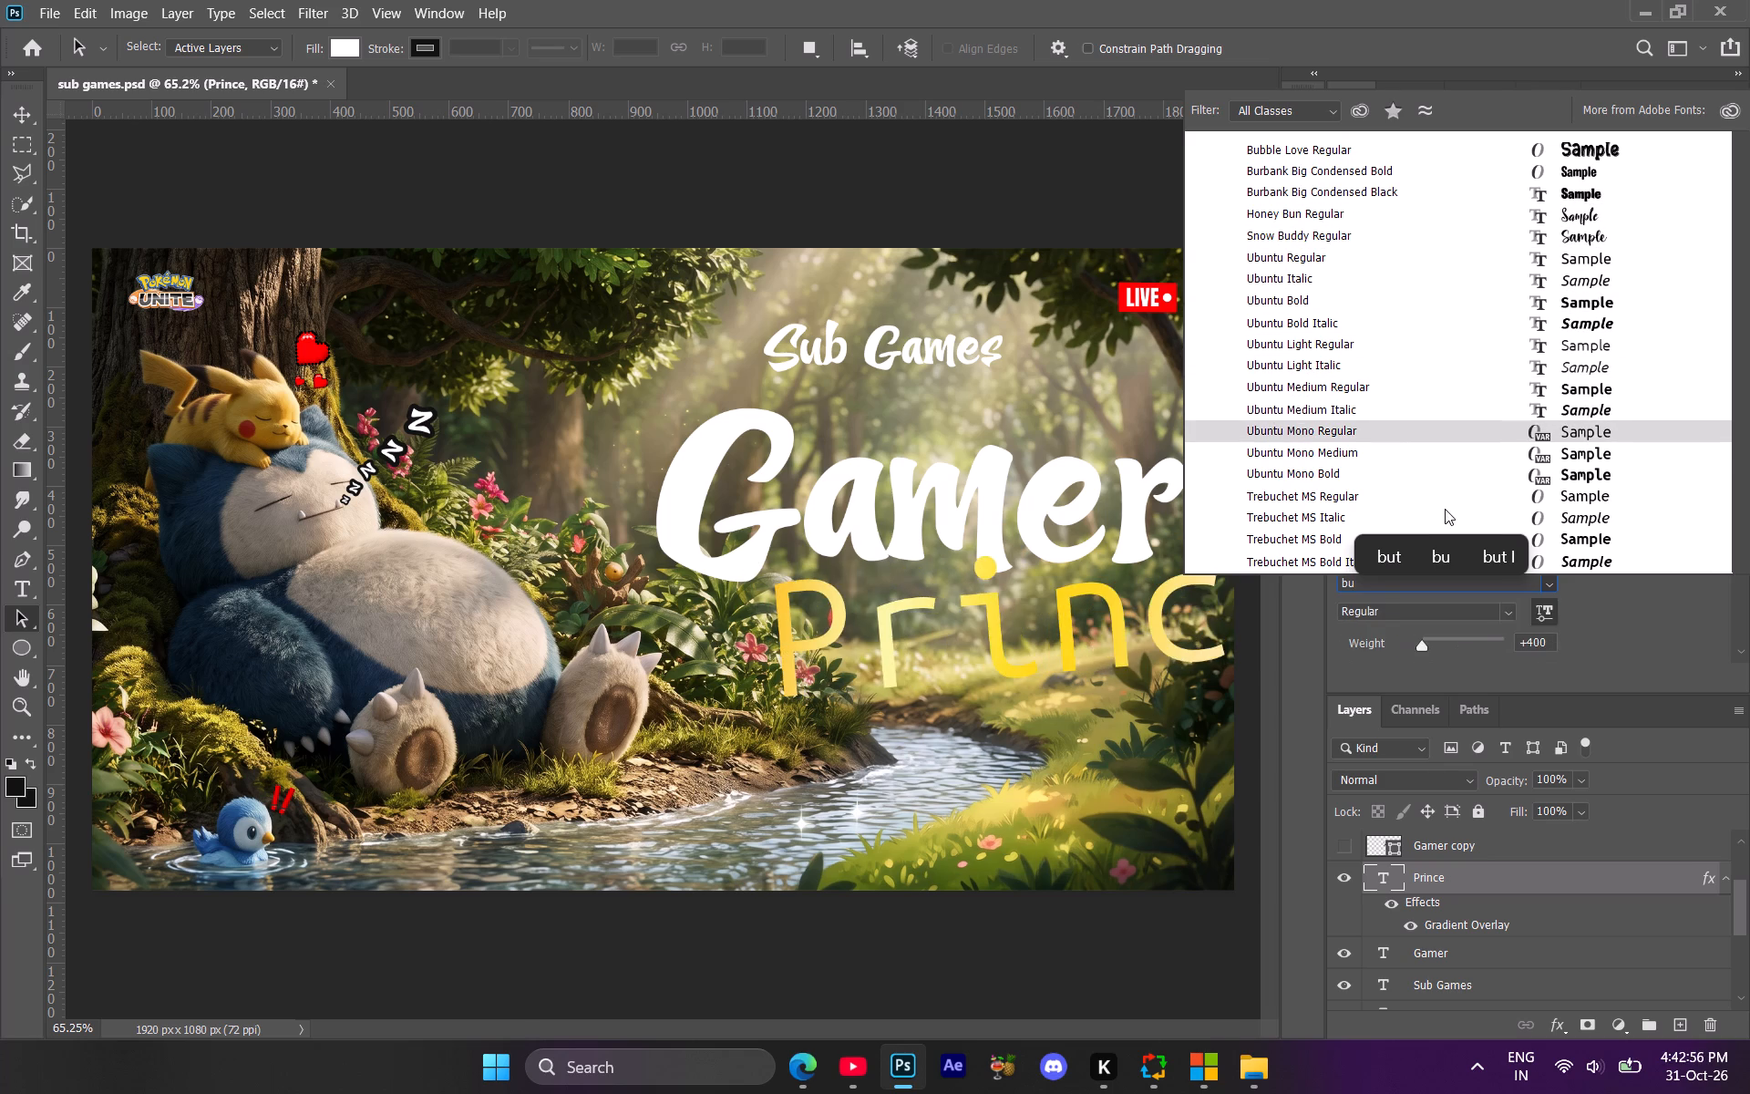
scroll(1454, 492, down, 2)
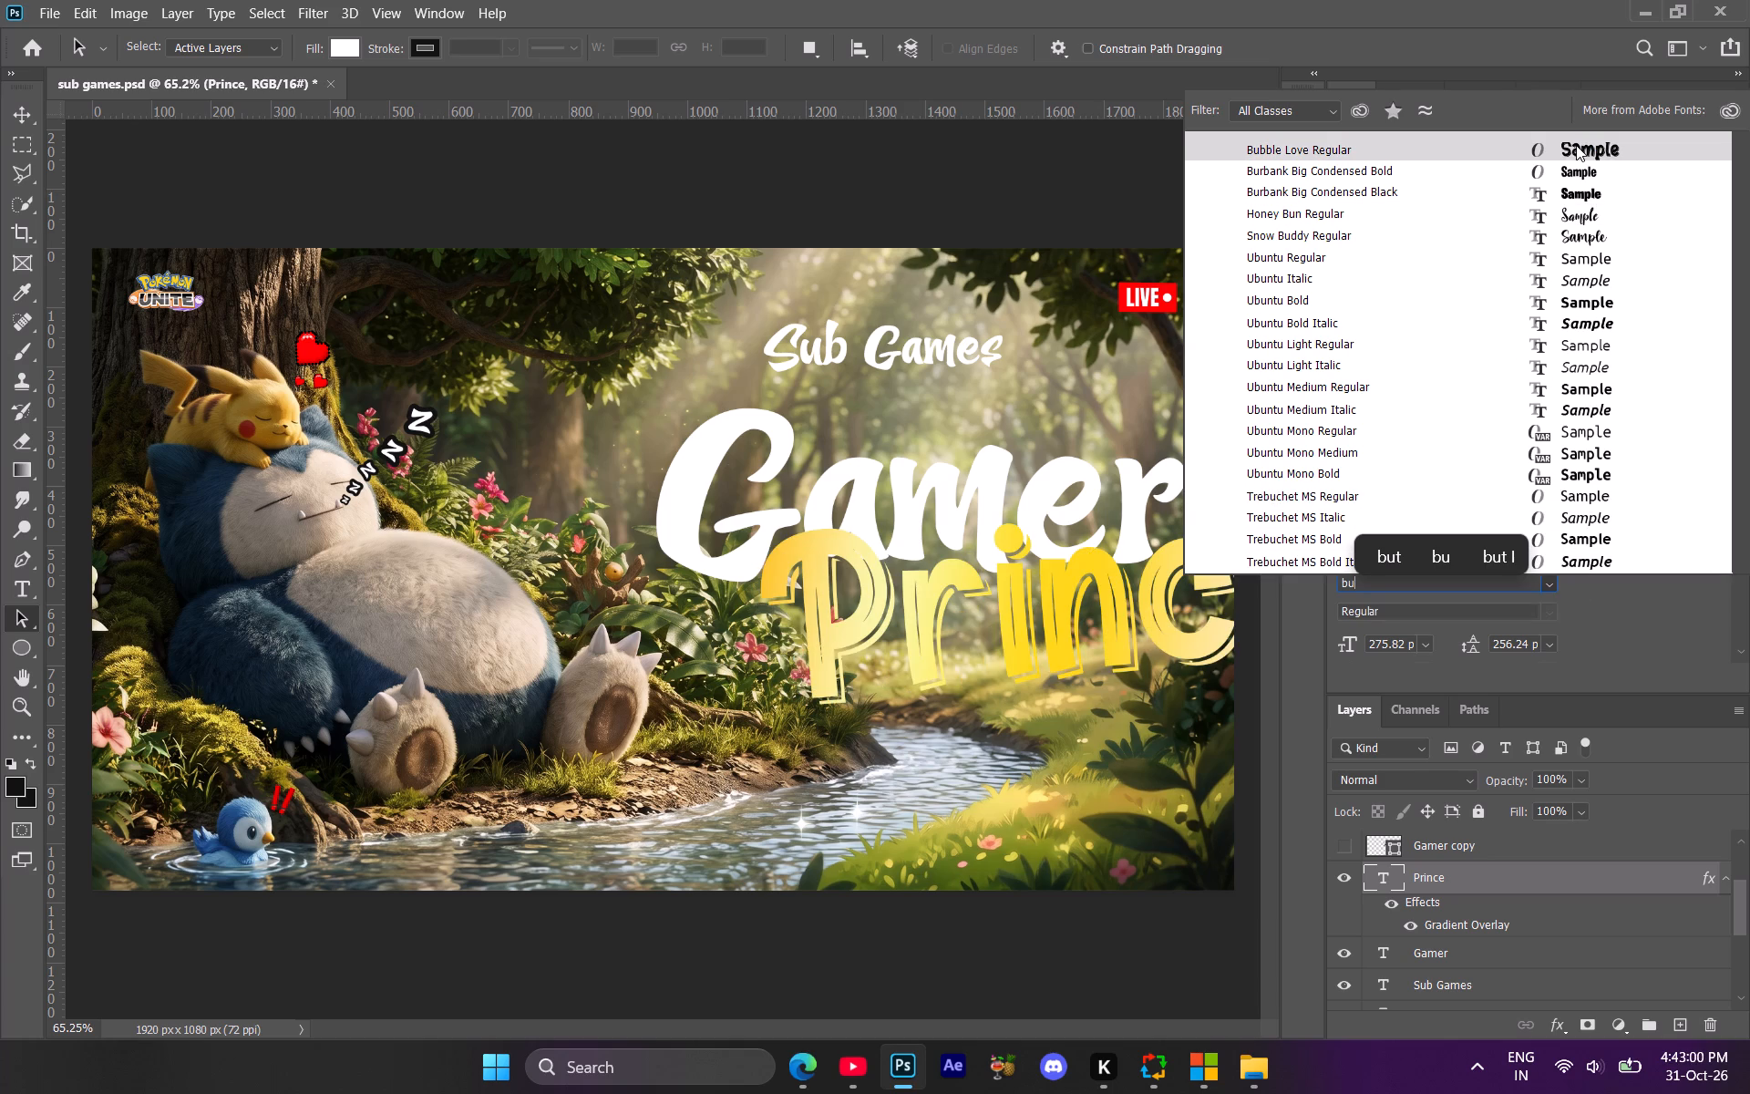
click(1612, 637)
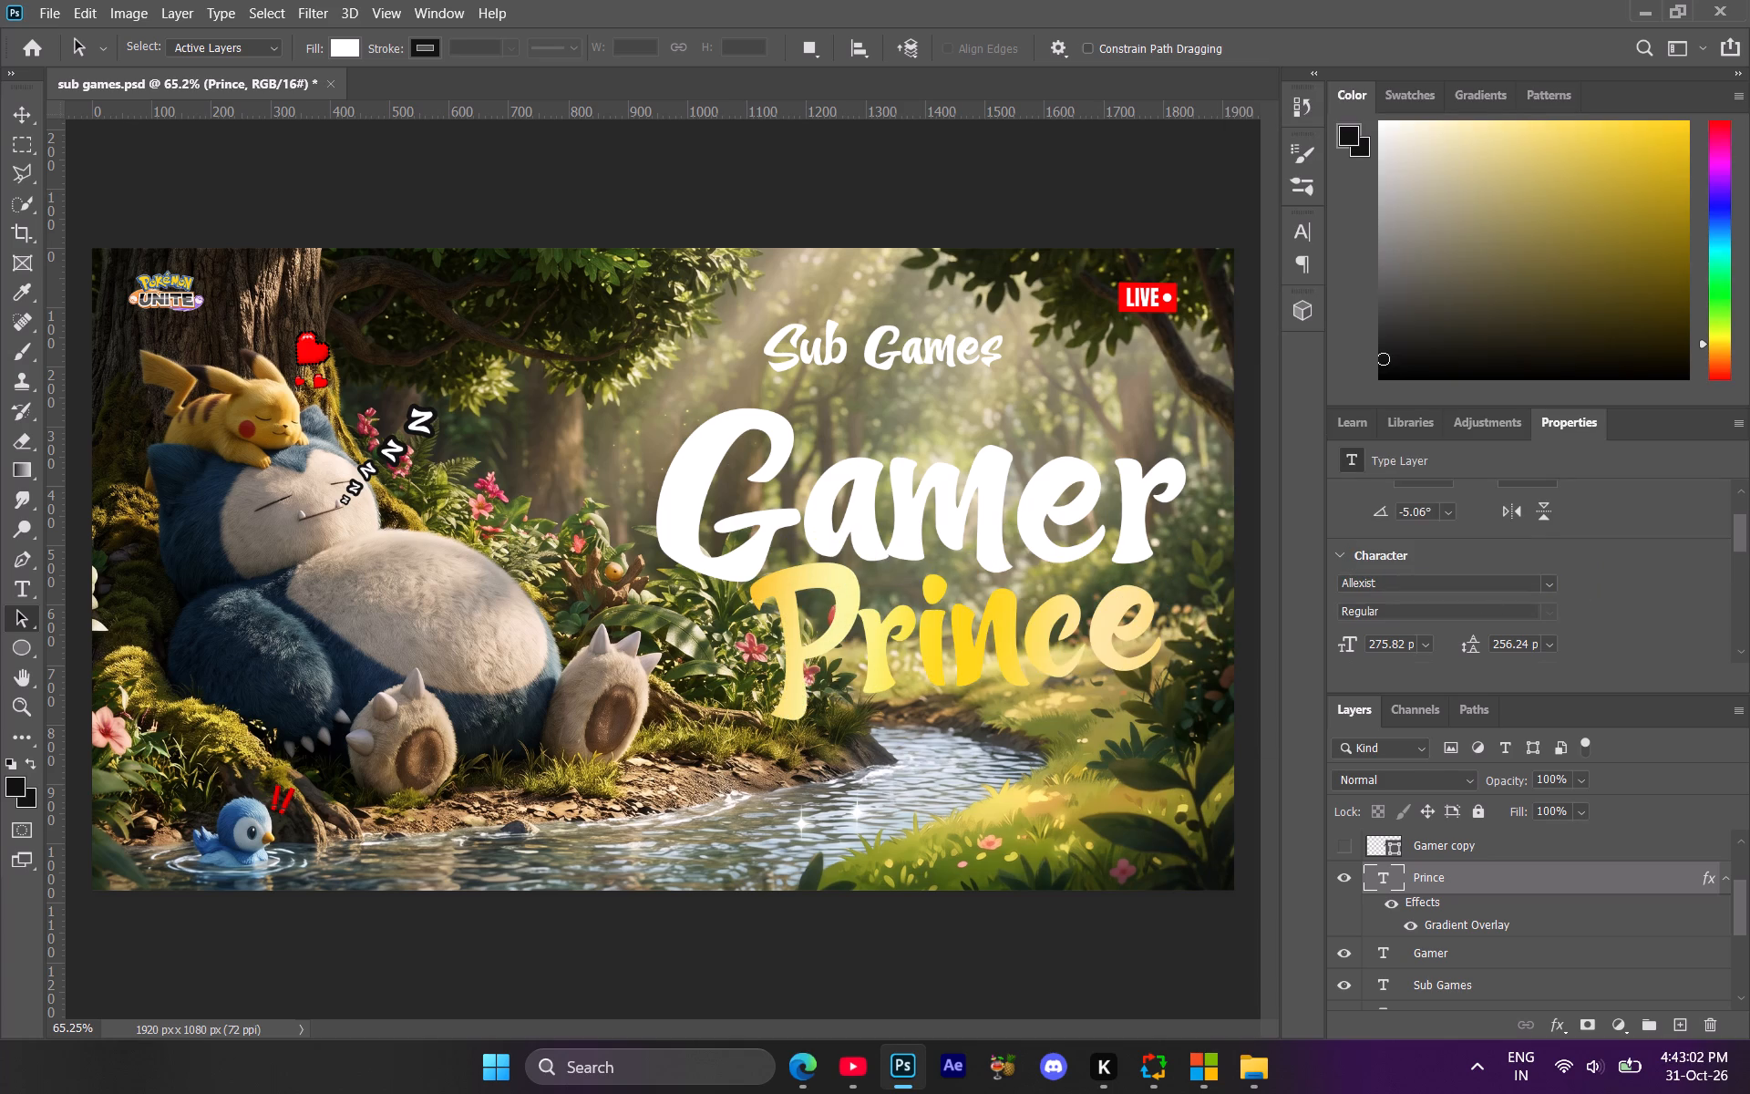
click(1543, 588)
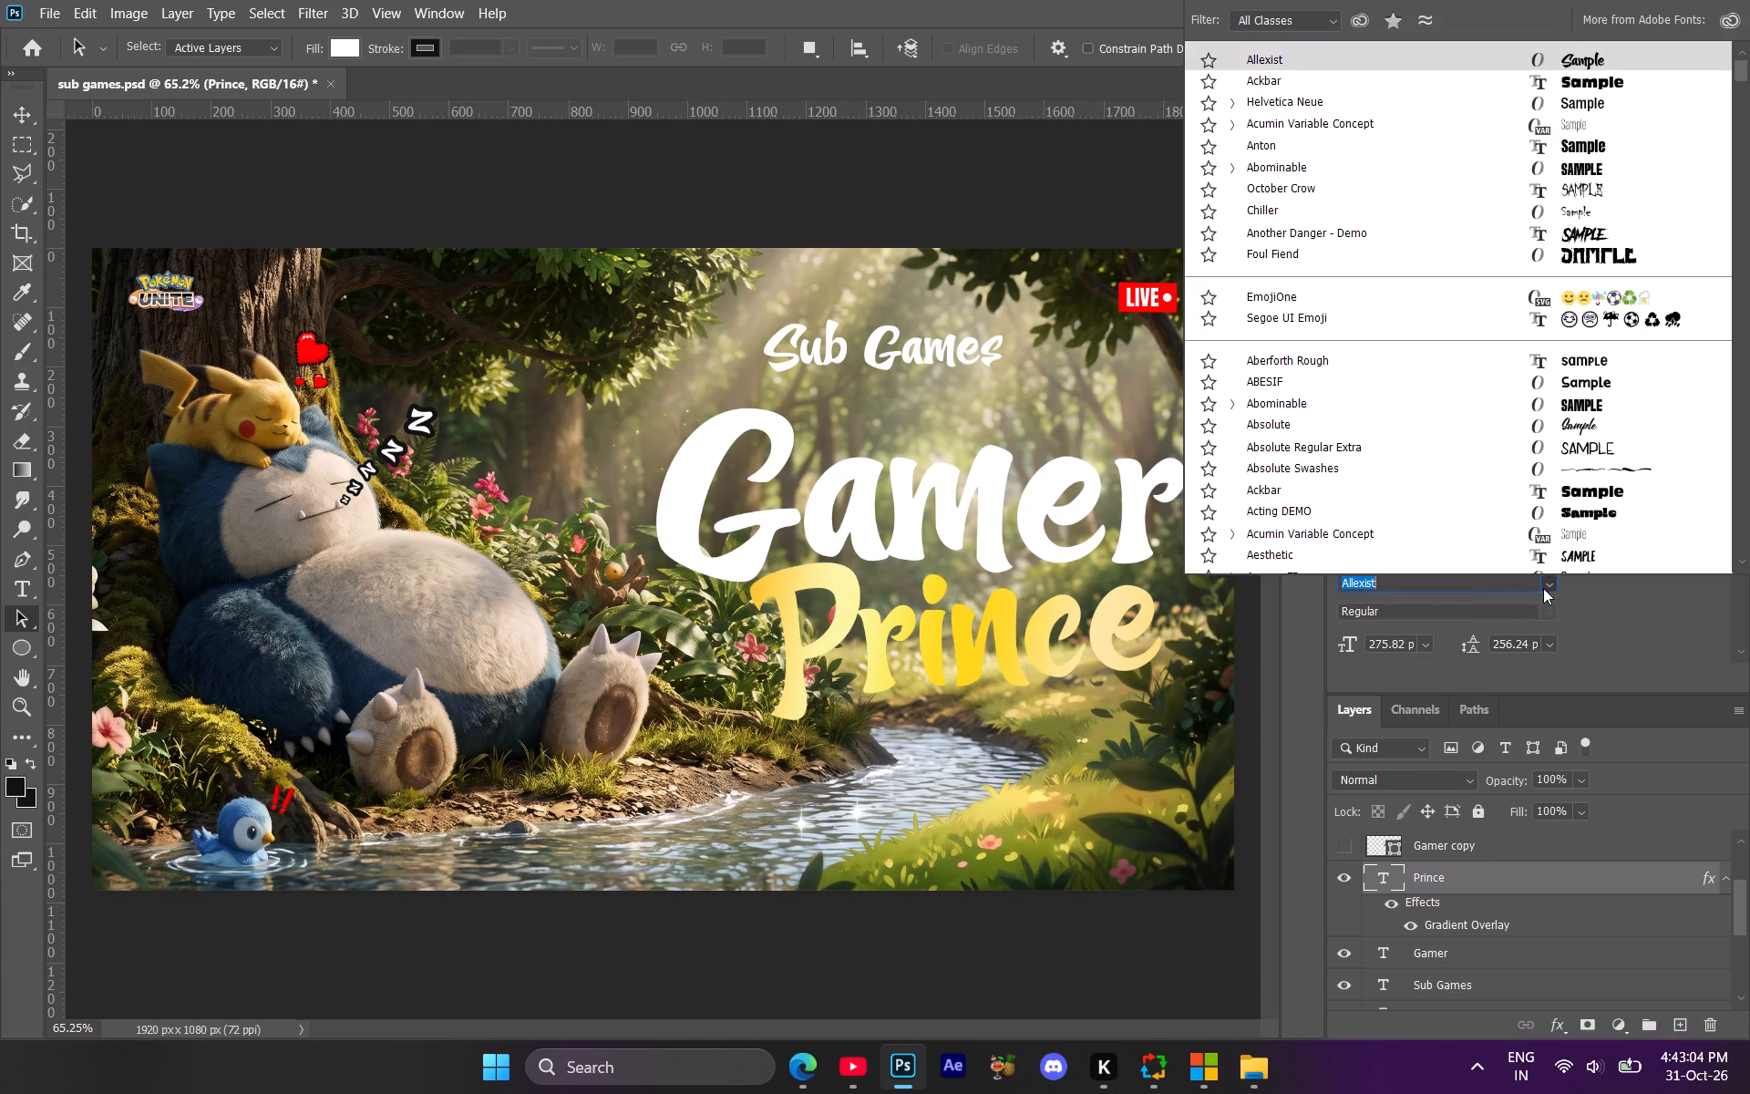
click(1627, 609)
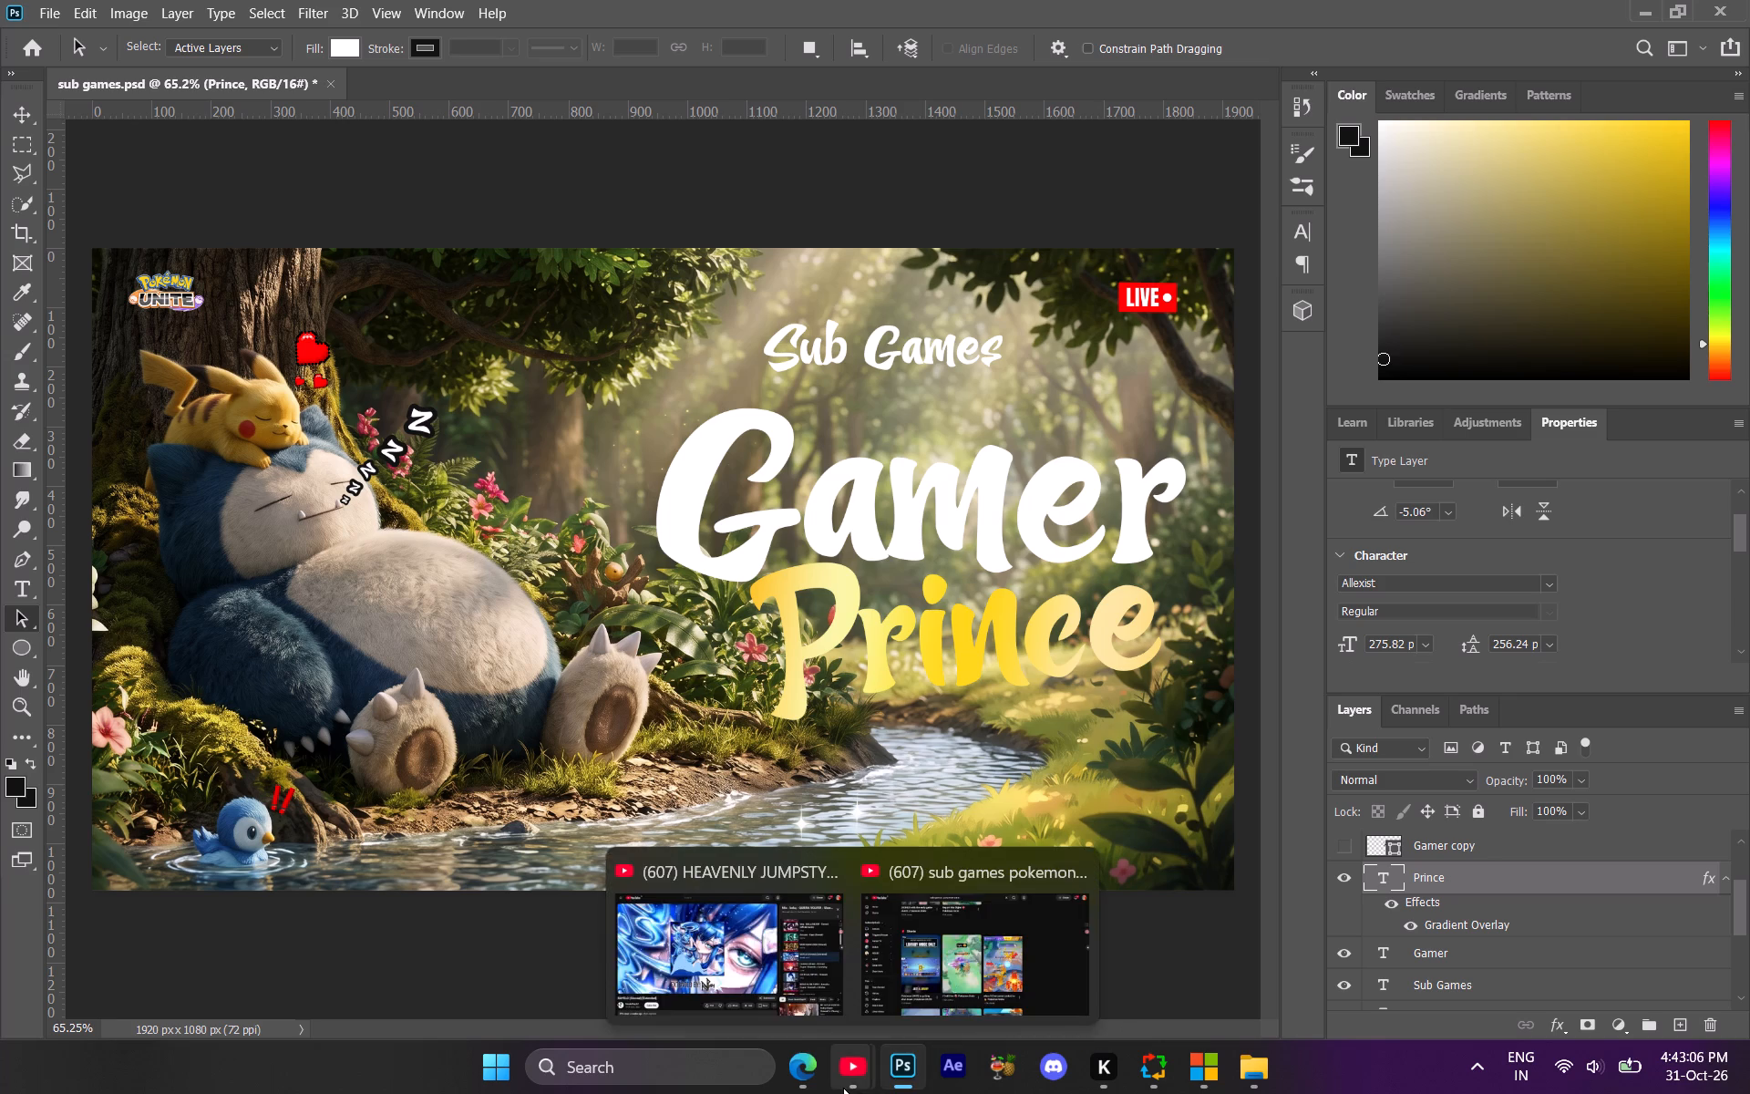
click(790, 955)
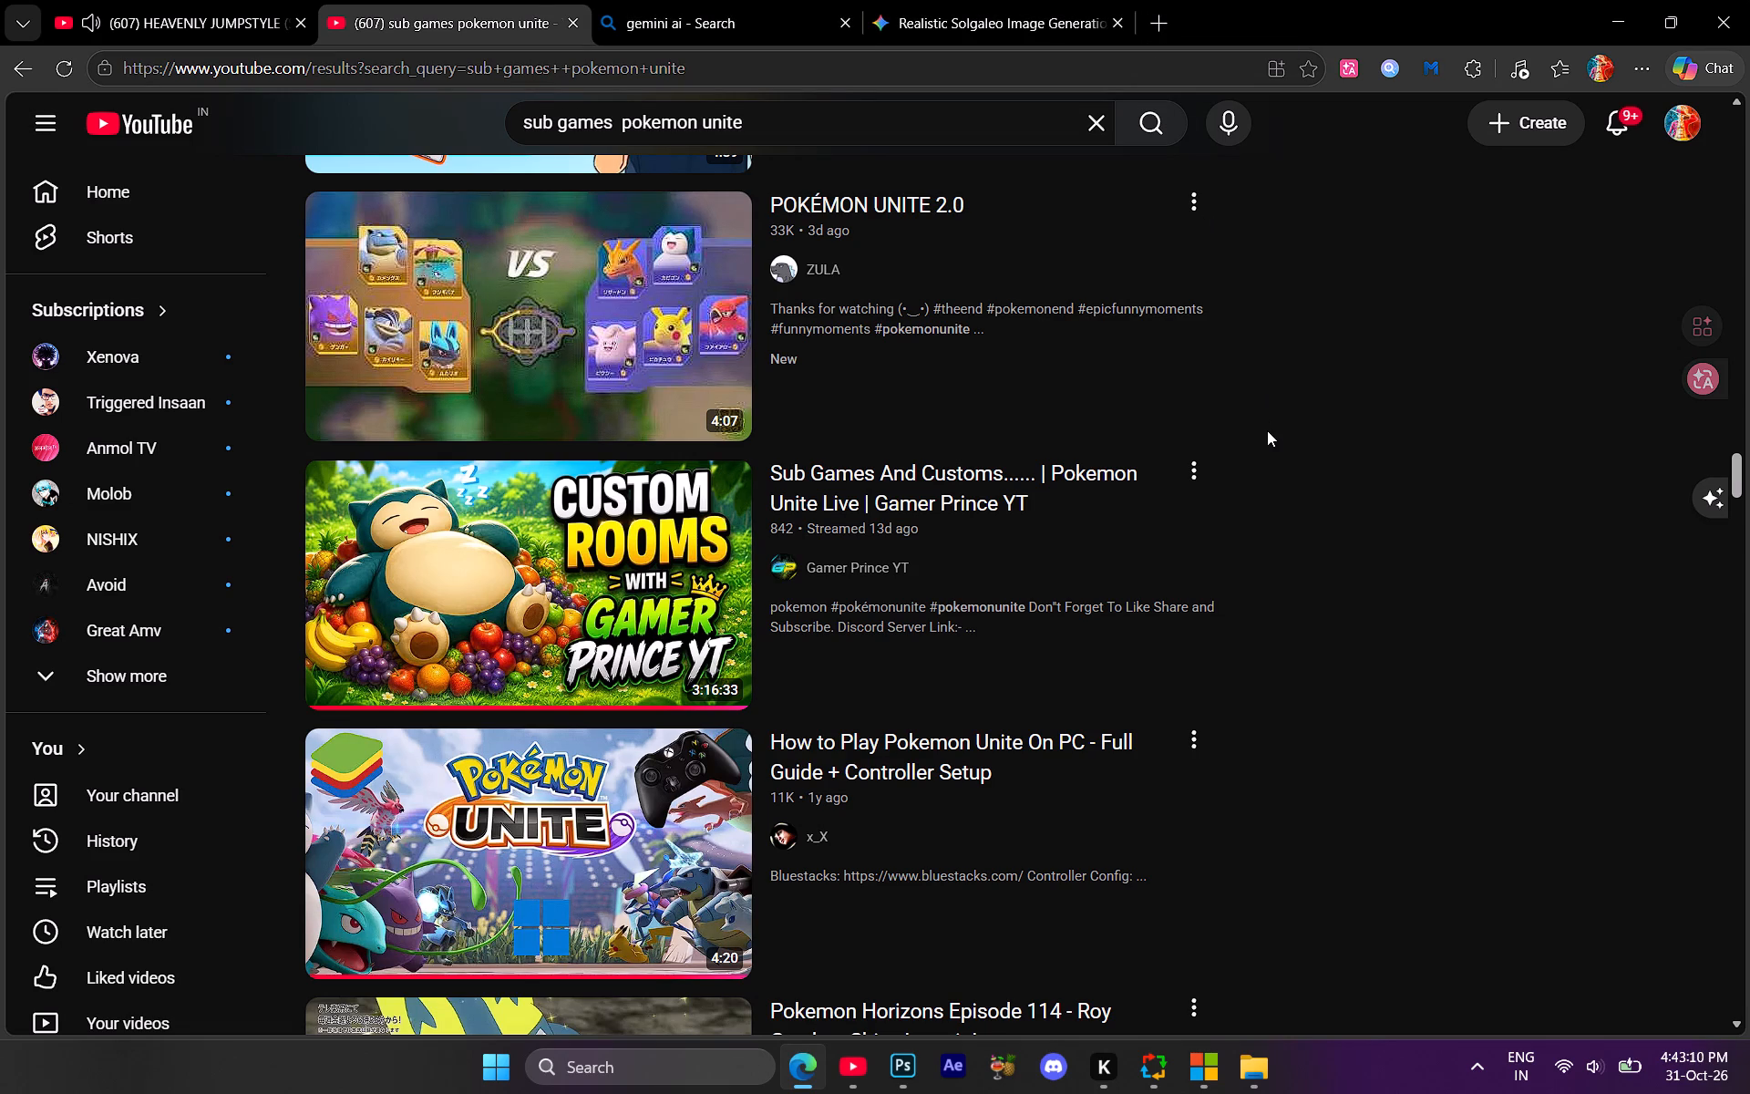
click(1173, 10)
click(1026, 27)
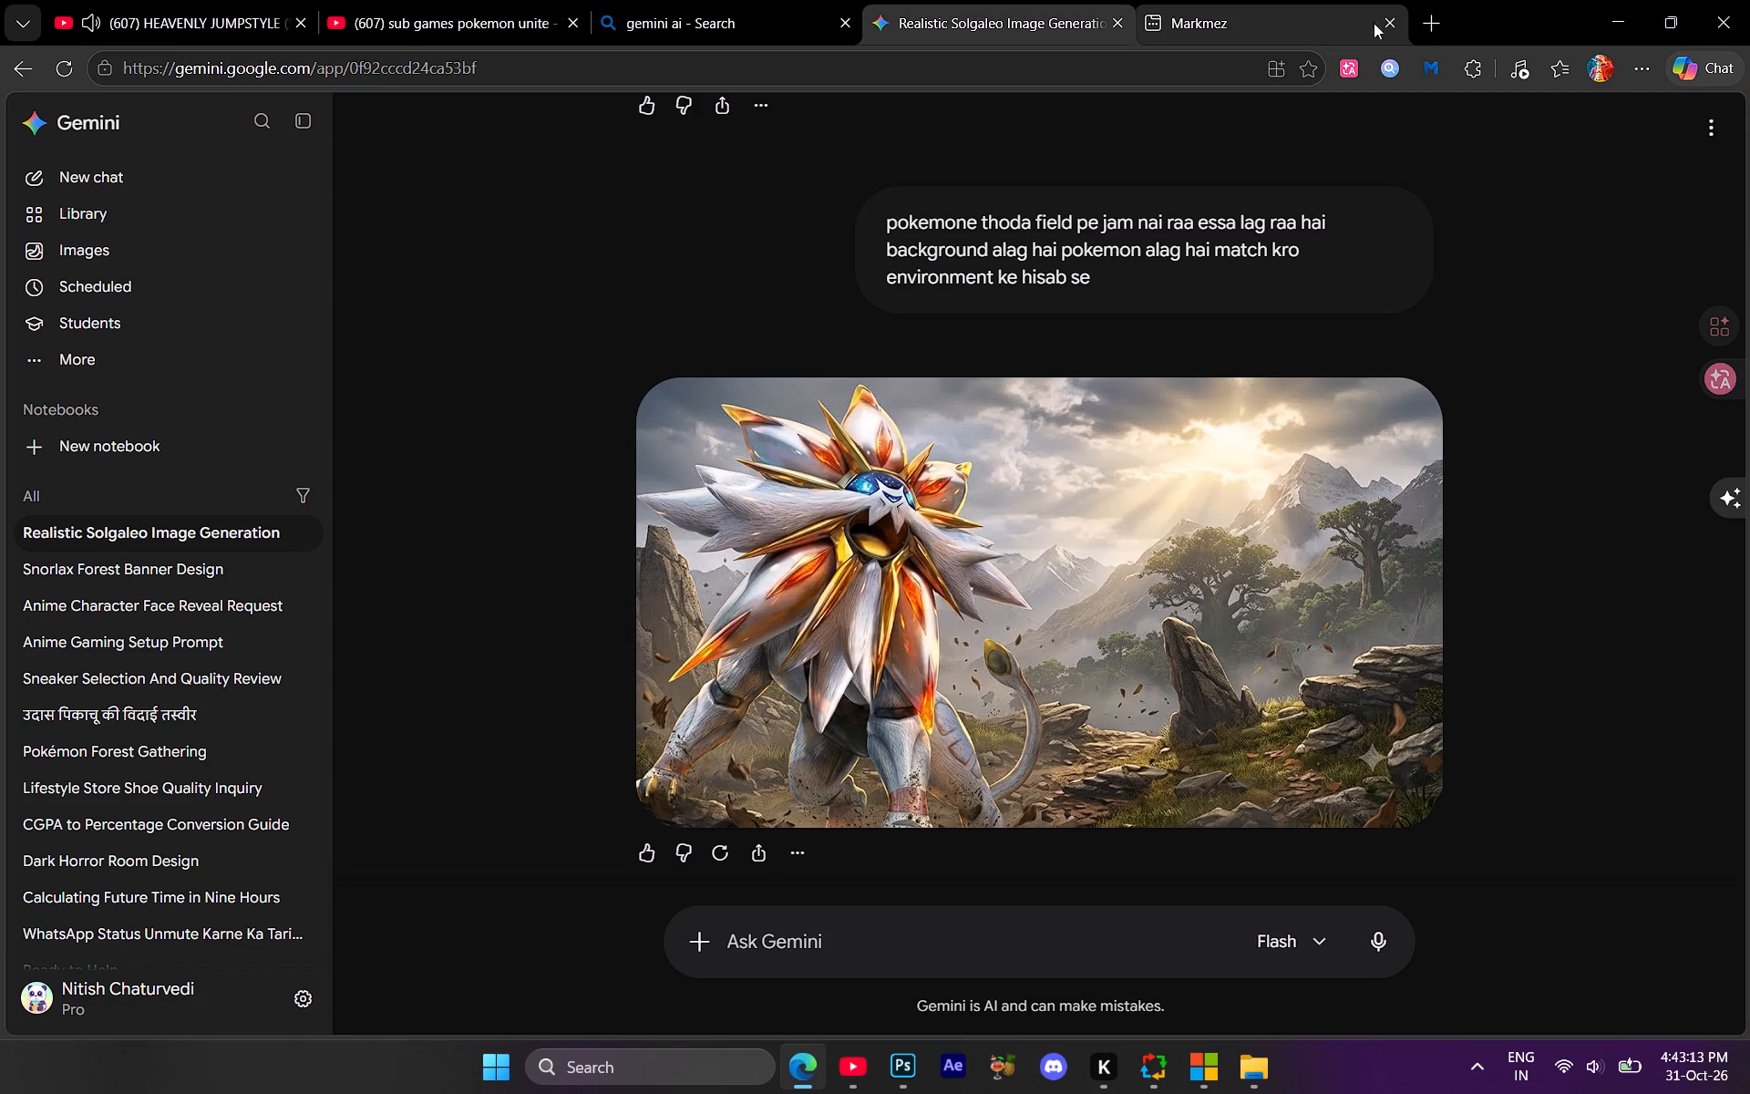
click(1394, 25)
click(707, 943)
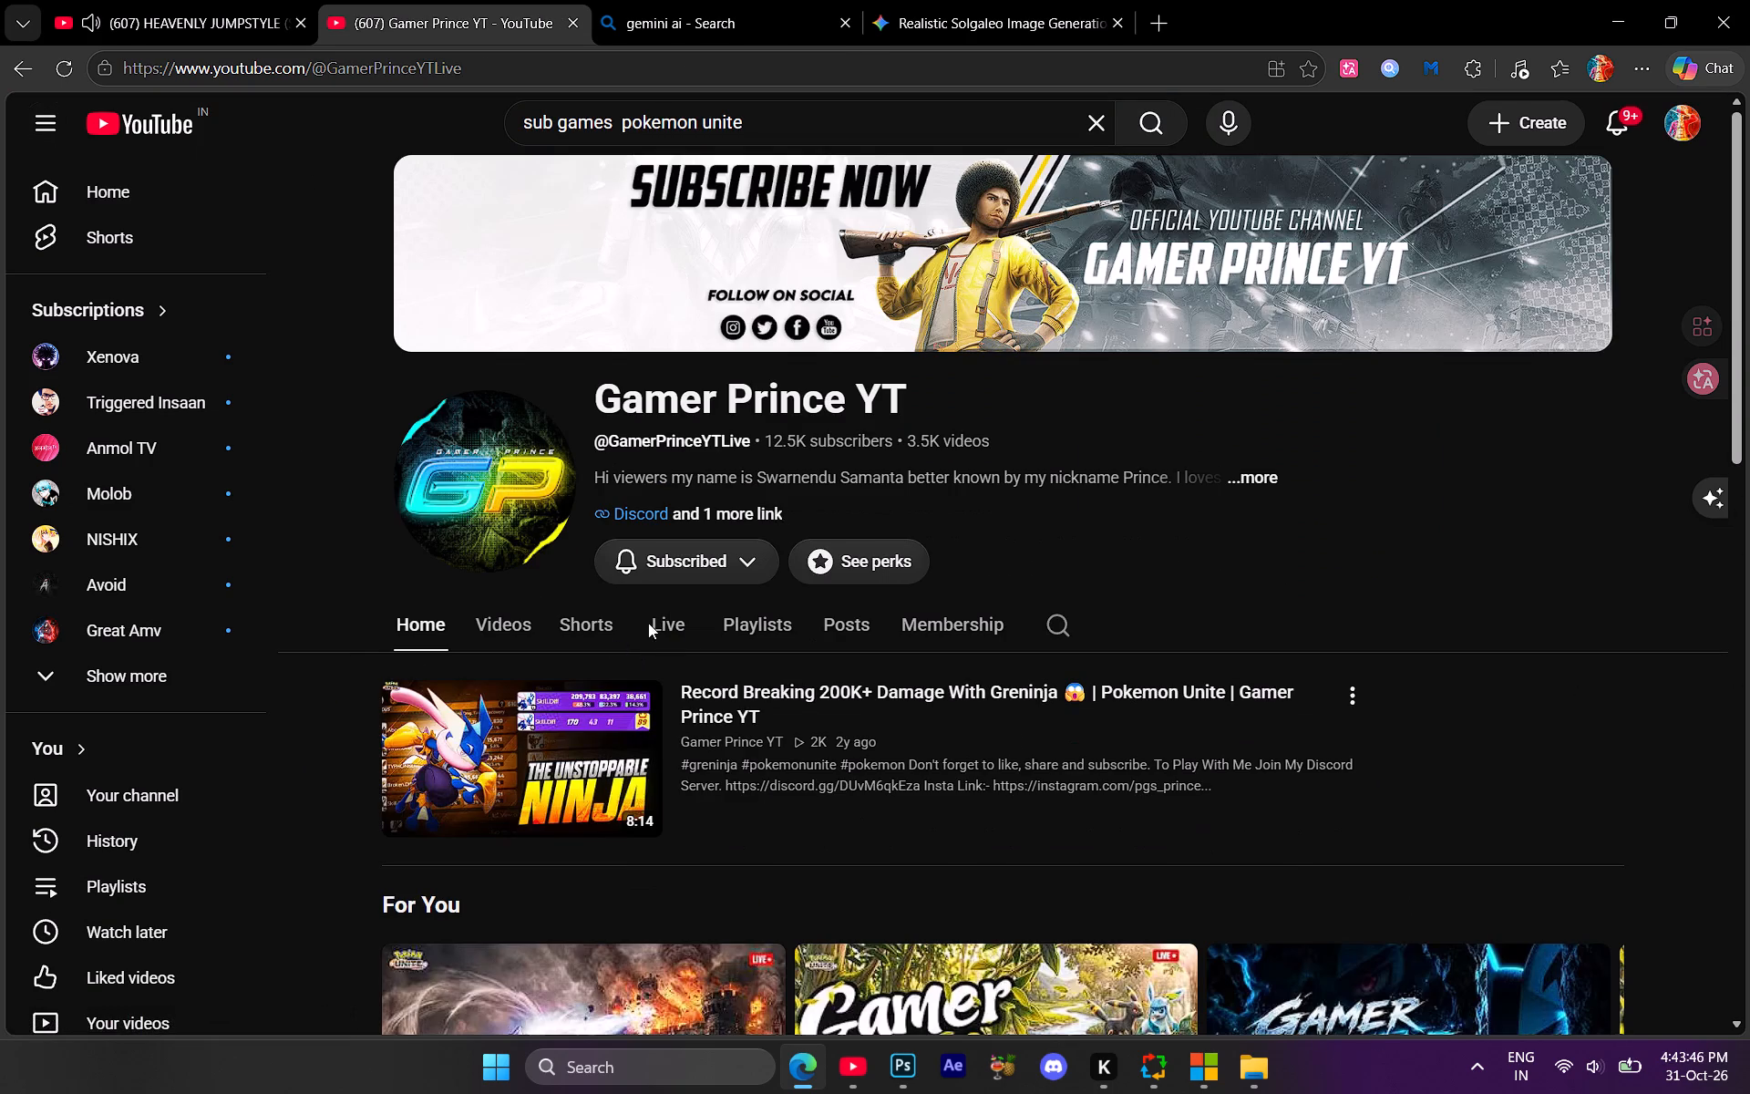
click(663, 618)
scroll(1078, 456, down, 1)
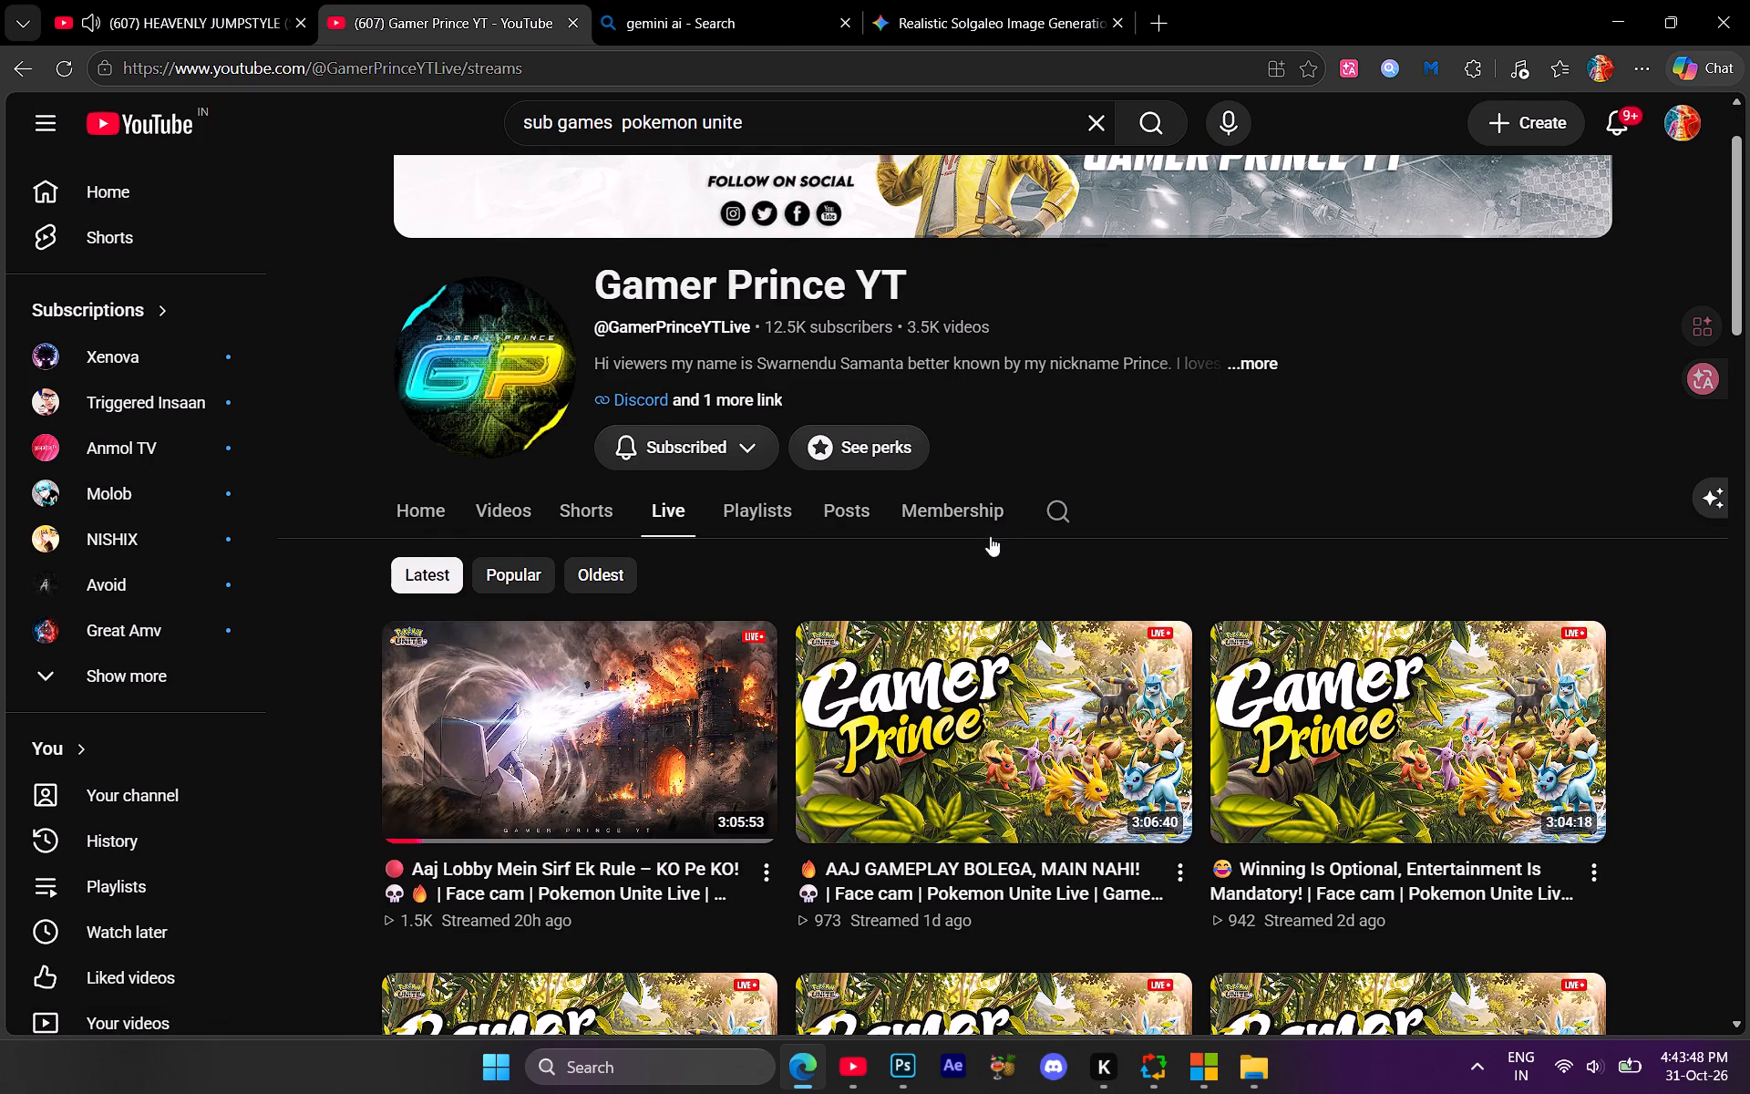
scroll(874, 617, down, 4)
scroll(827, 795, down, 3)
scroll(925, 774, down, 3)
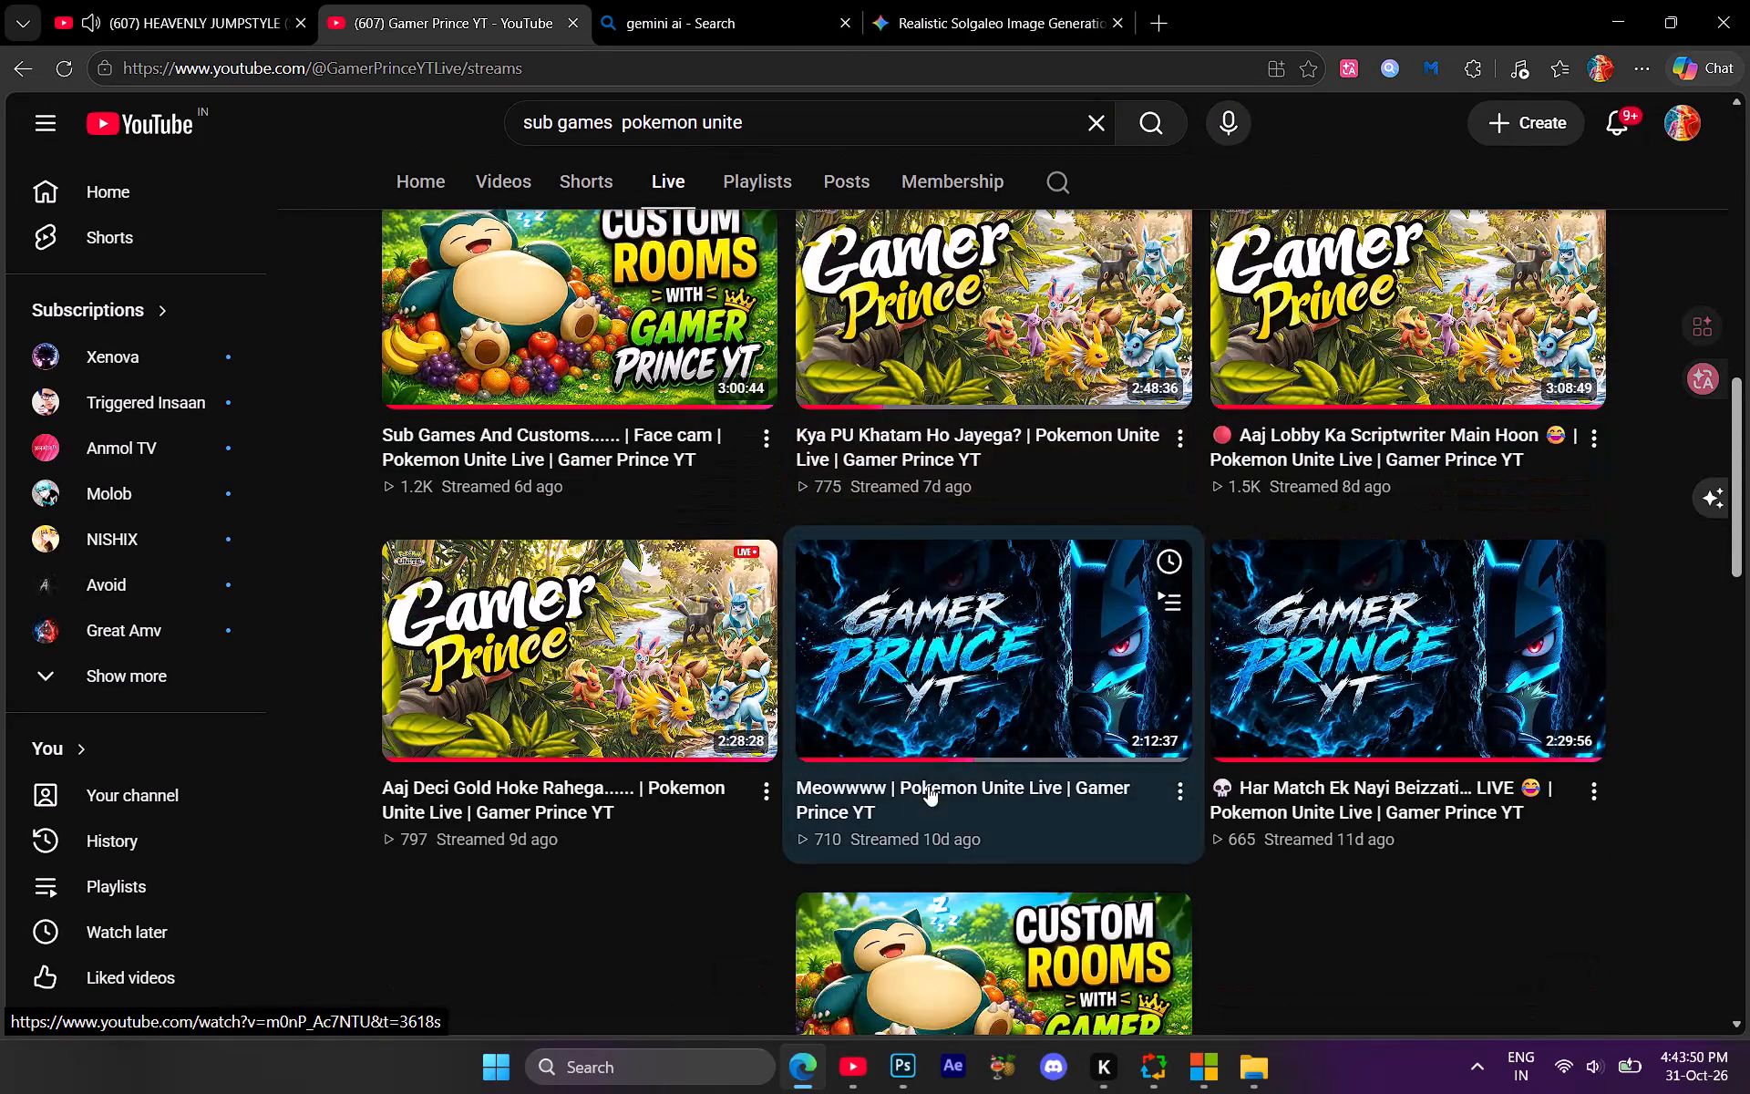
scroll(926, 790, down, 4)
scroll(1155, 764, down, 3)
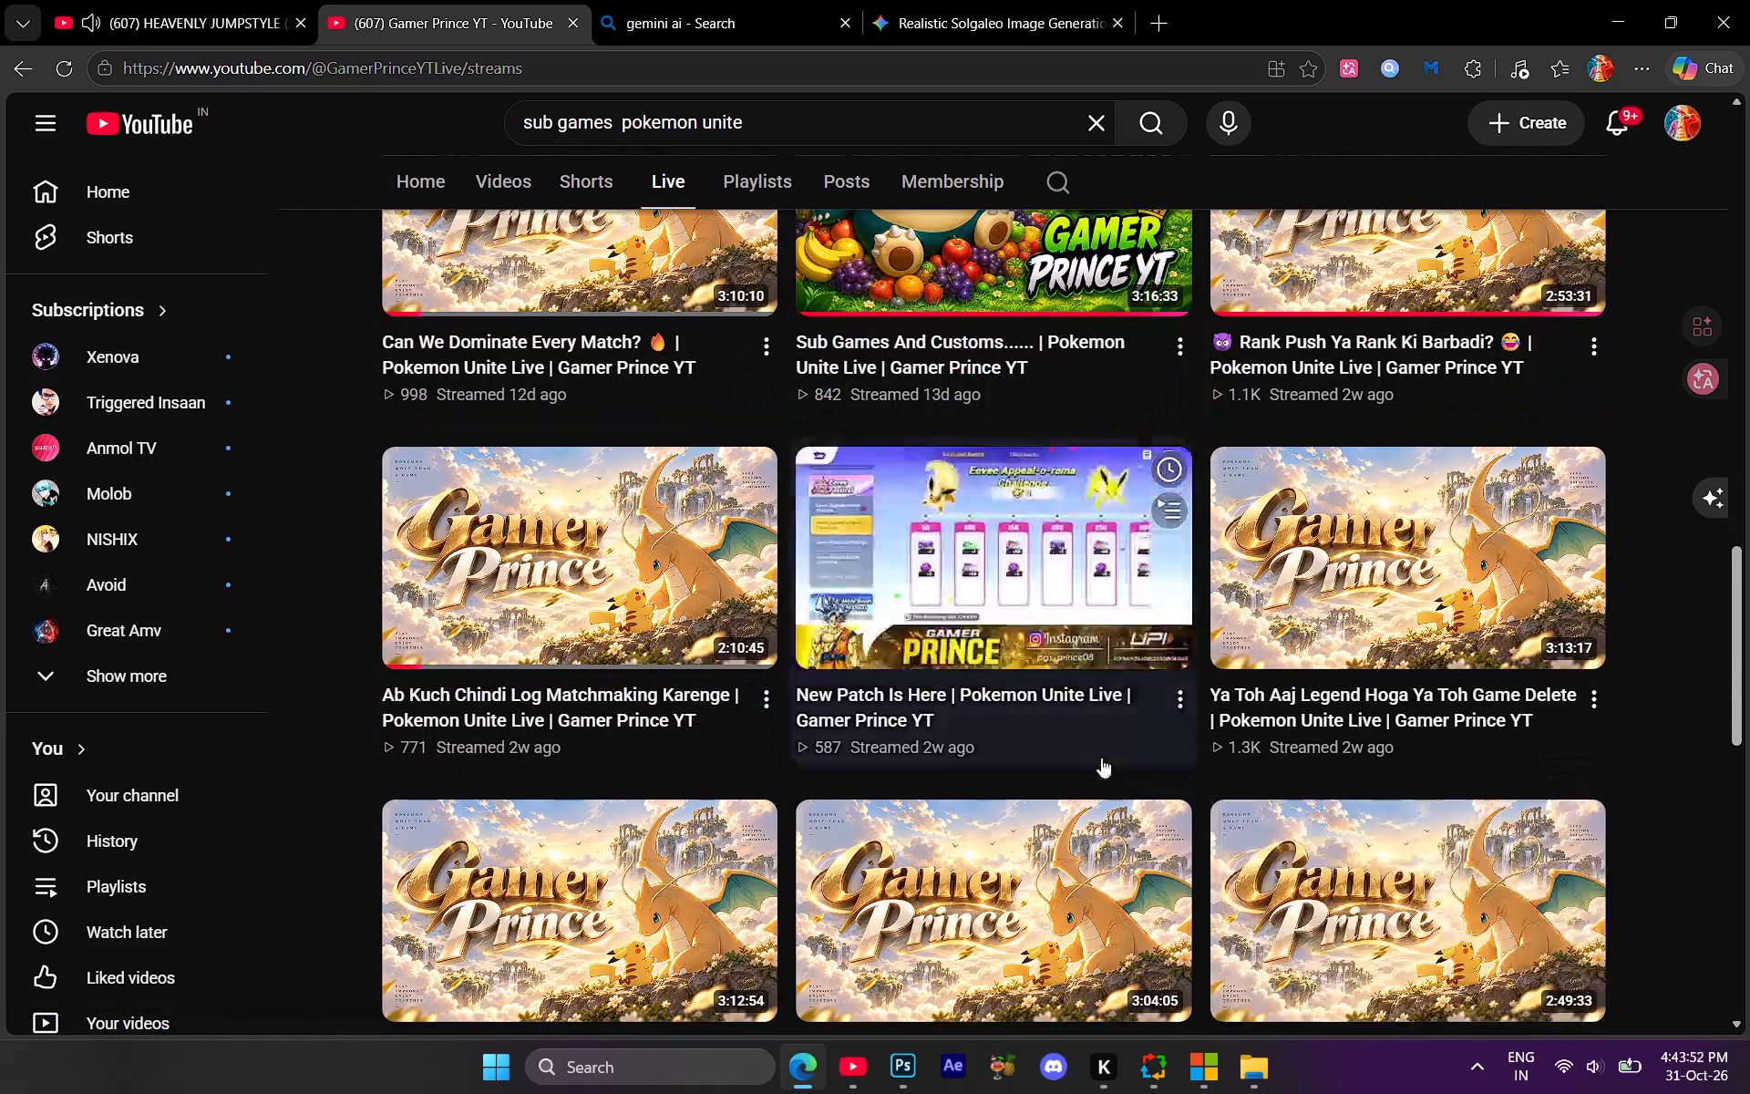
scroll(1660, 814, down, 7)
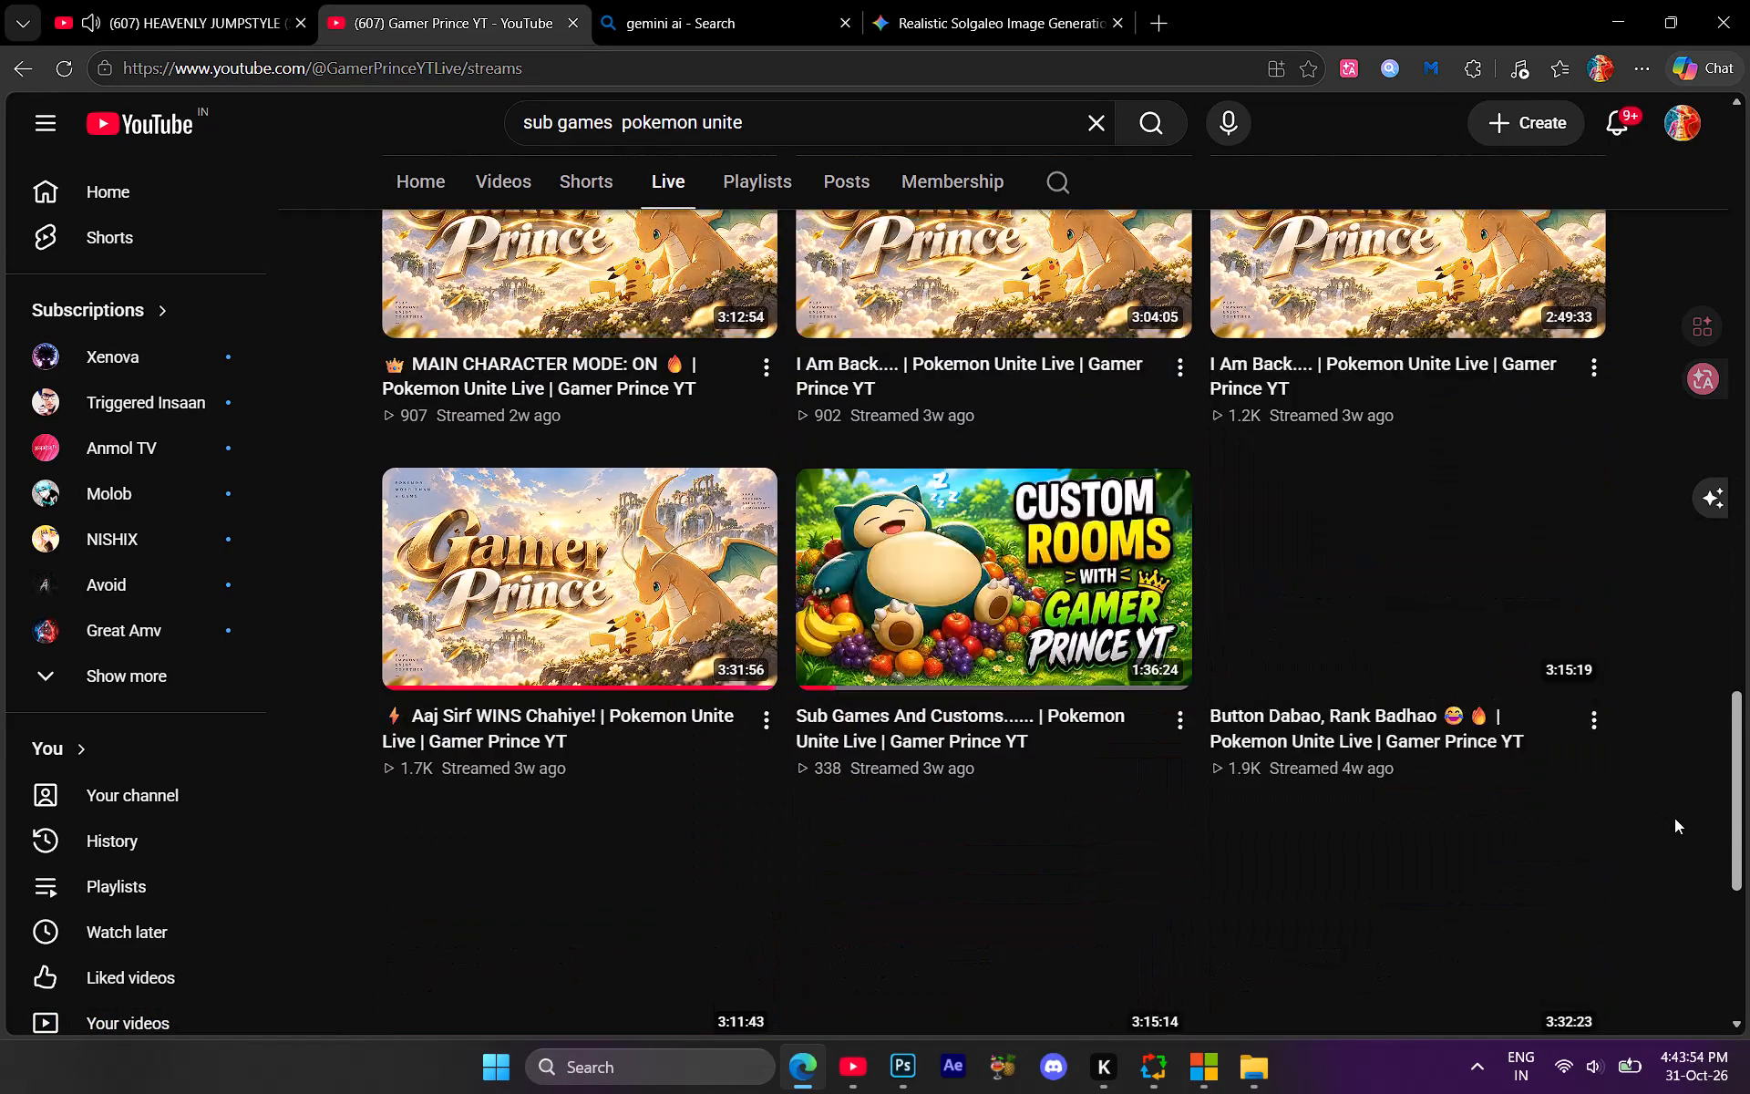
scroll(1670, 814, down, 12)
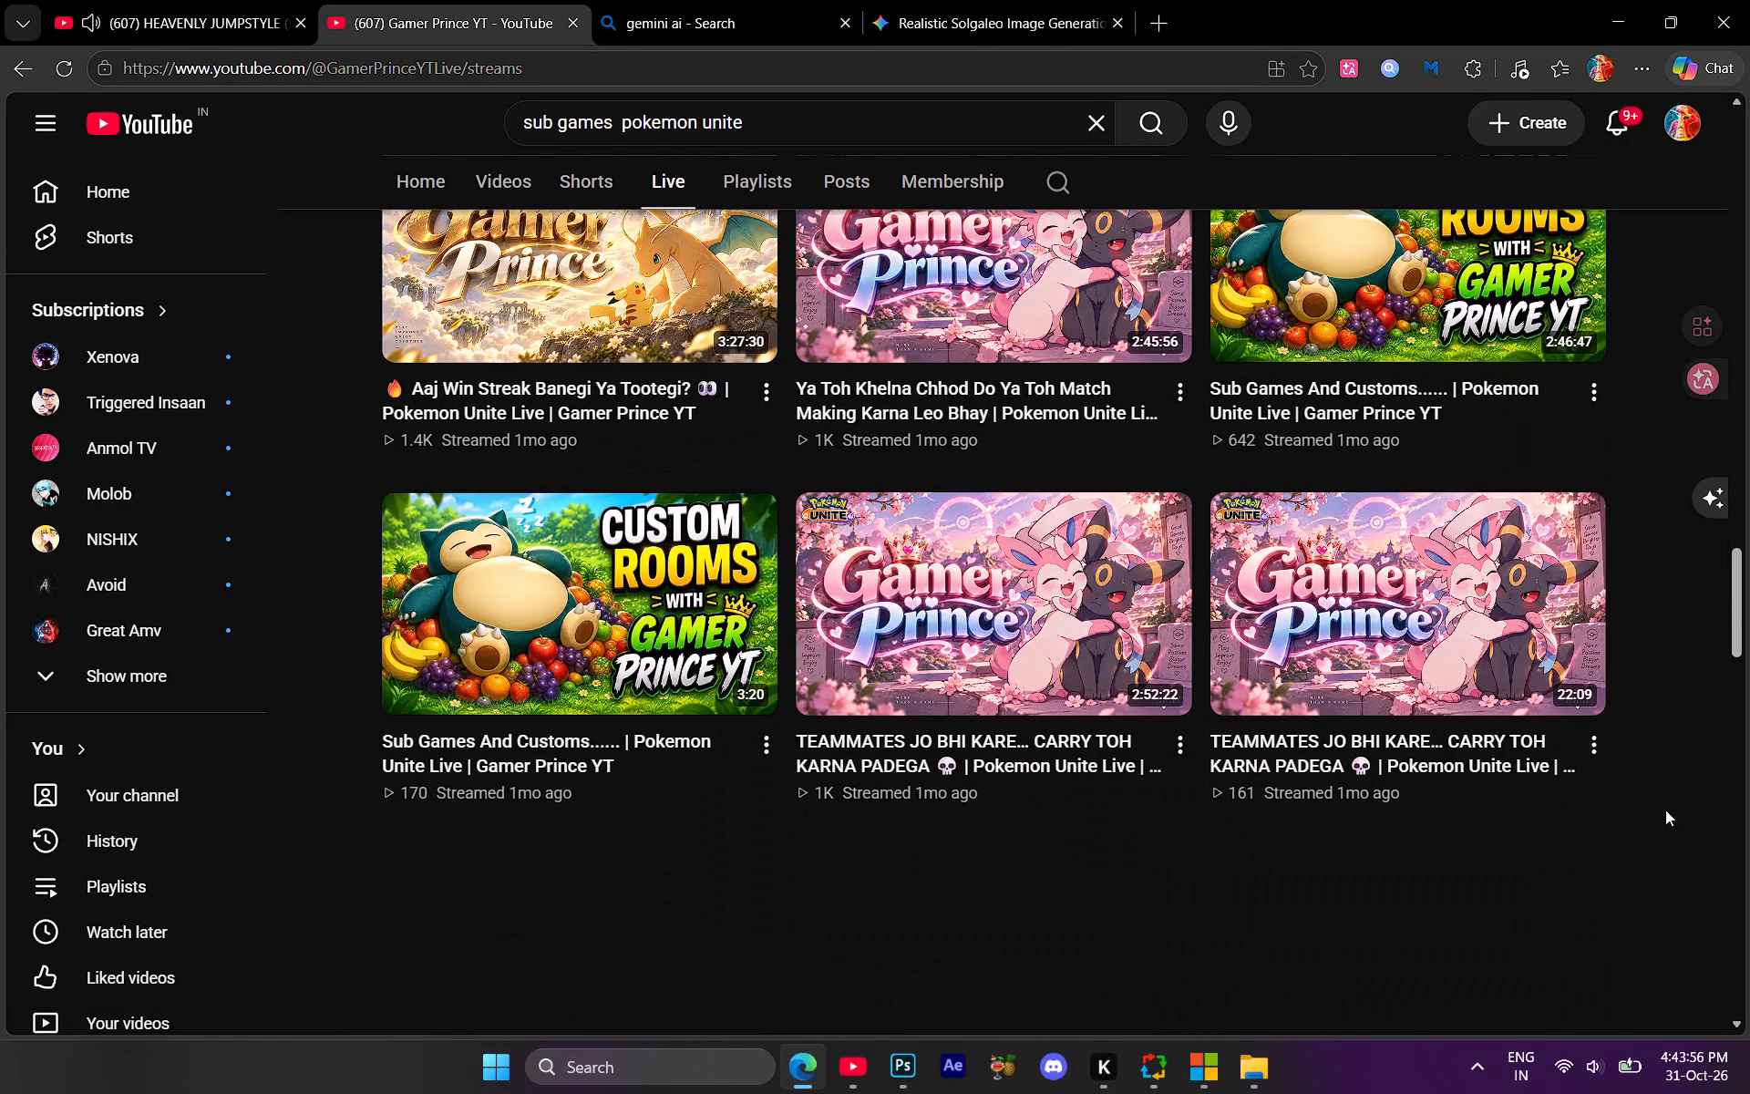
scroll(1665, 810, down, 15)
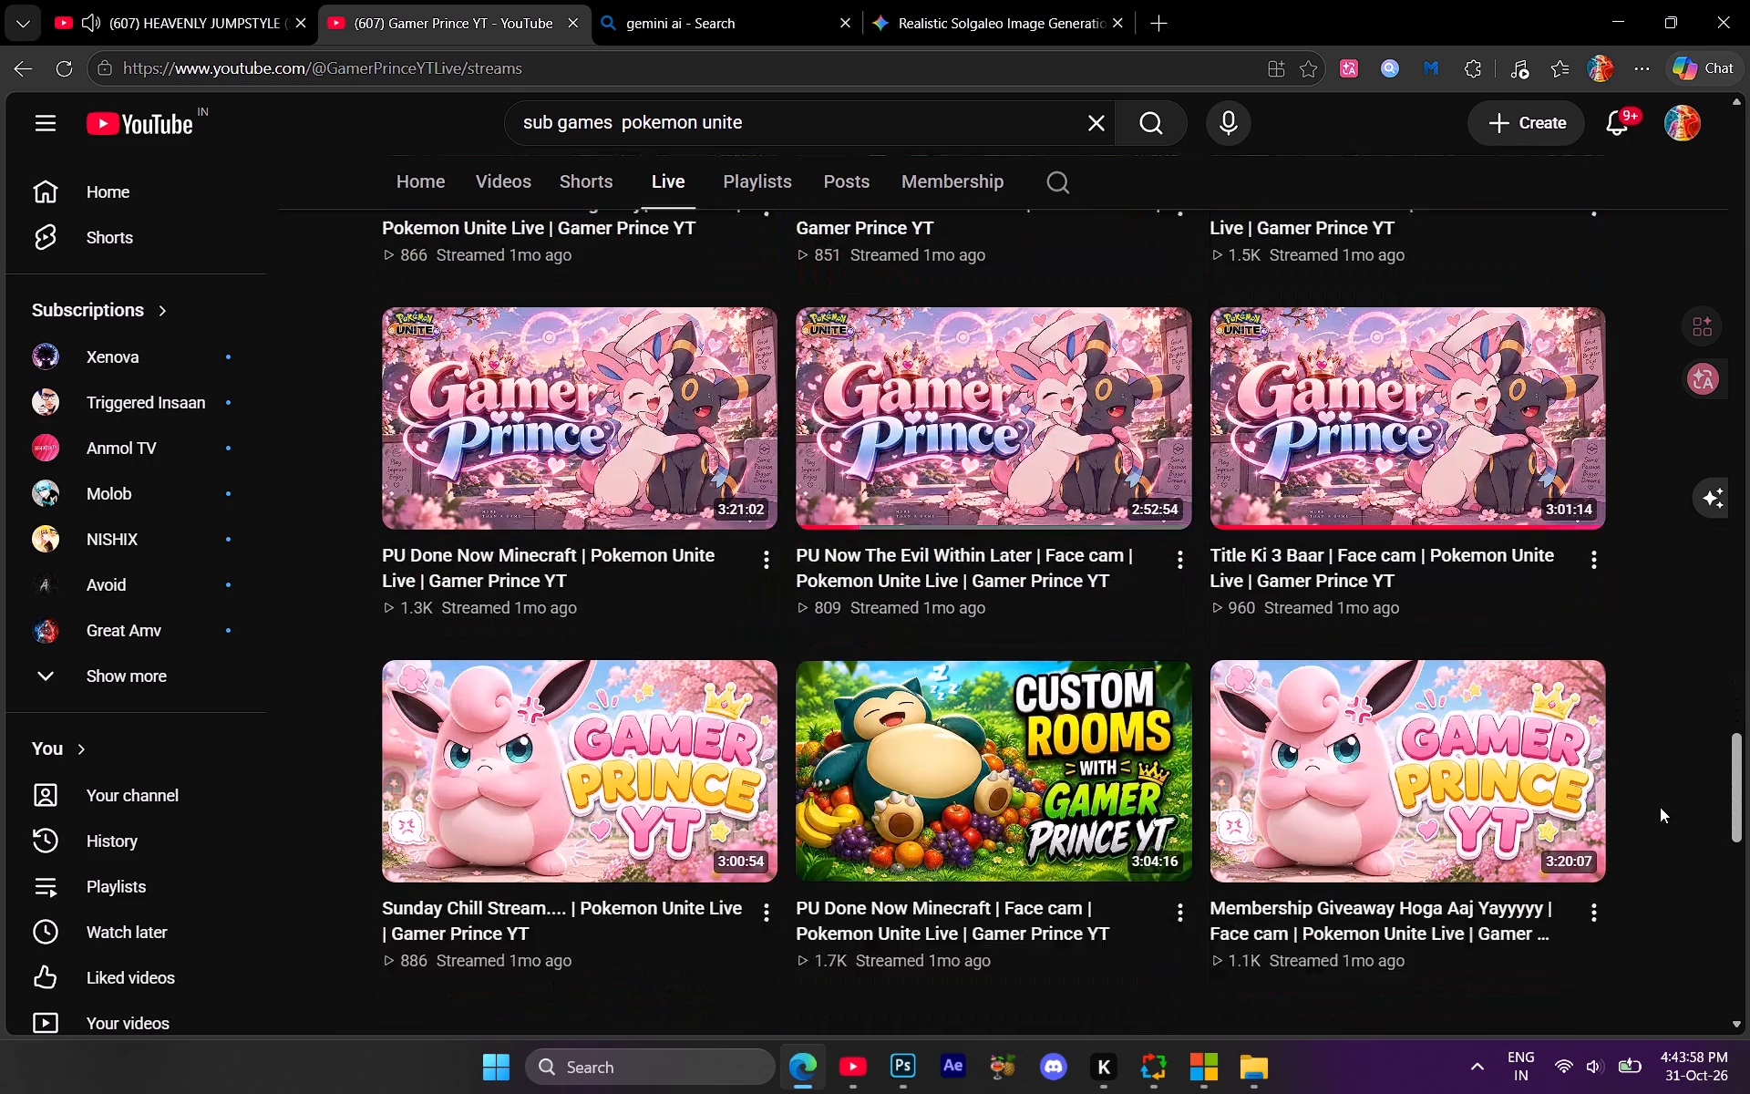
scroll(1660, 807, down, 9)
scroll(1661, 804, up, 3)
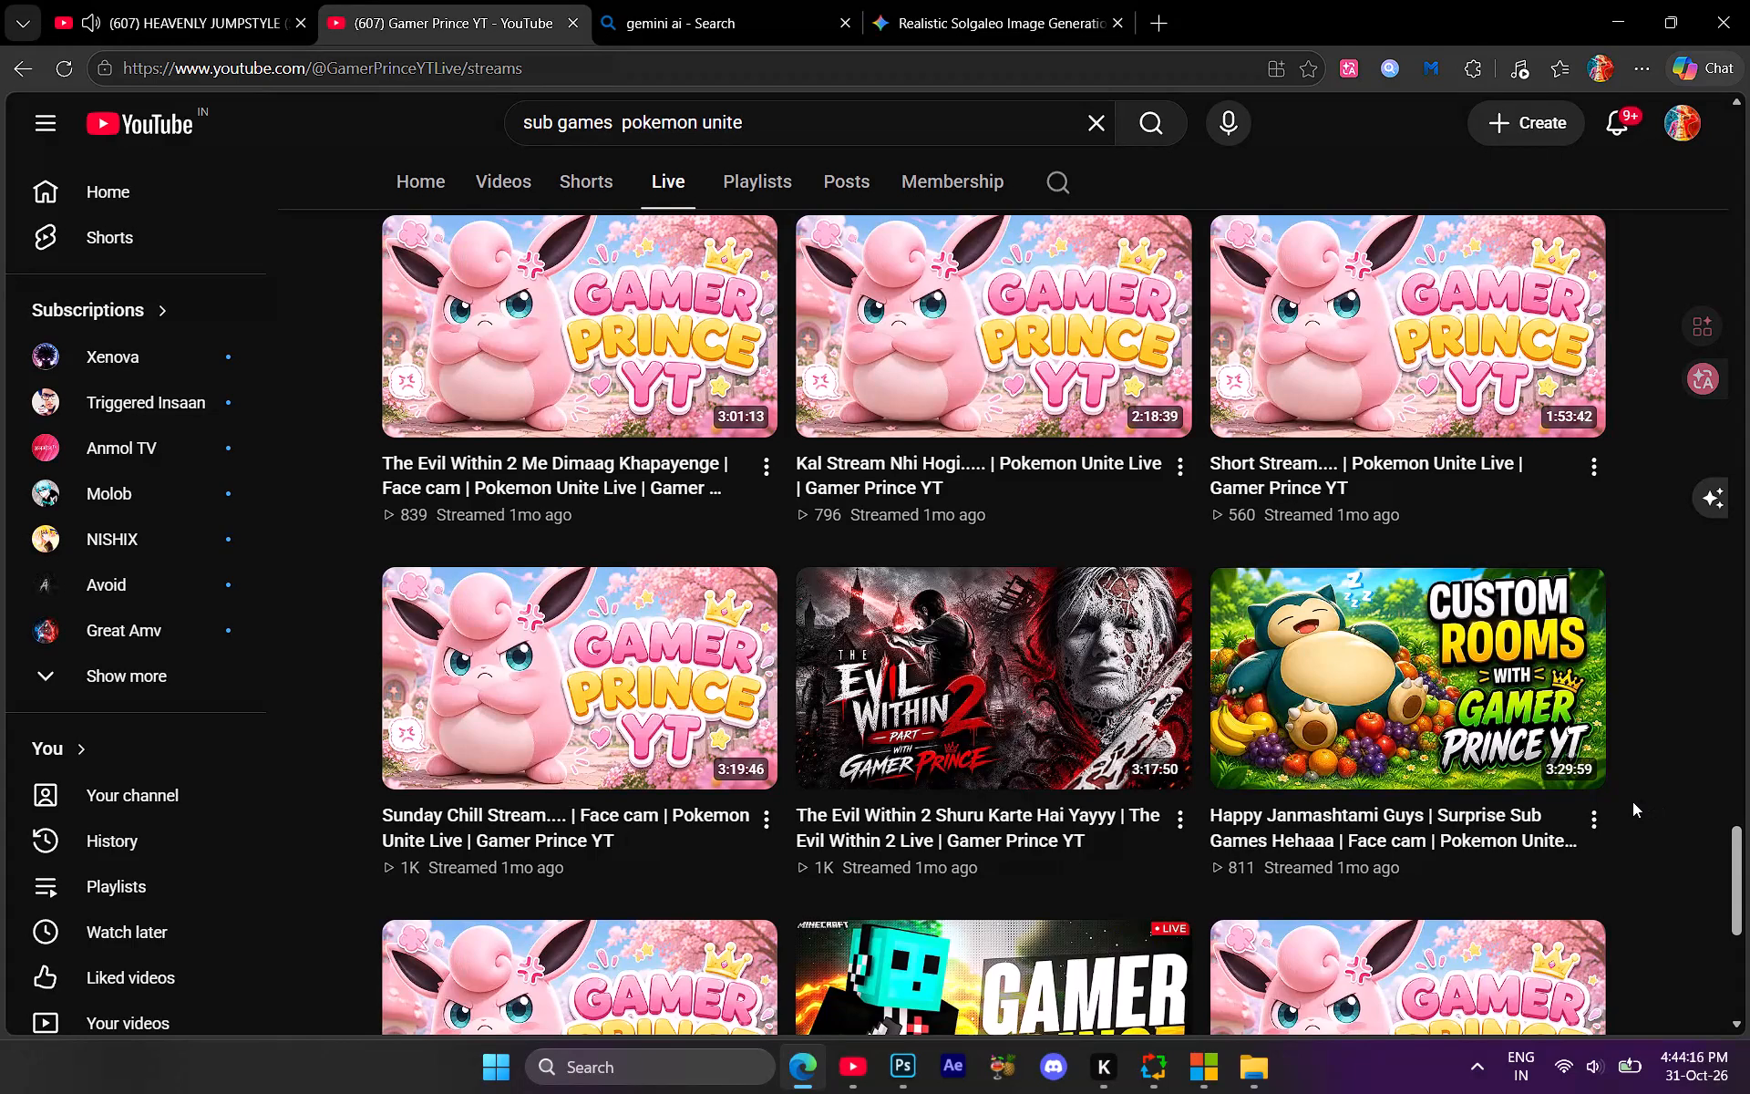
click(1620, 8)
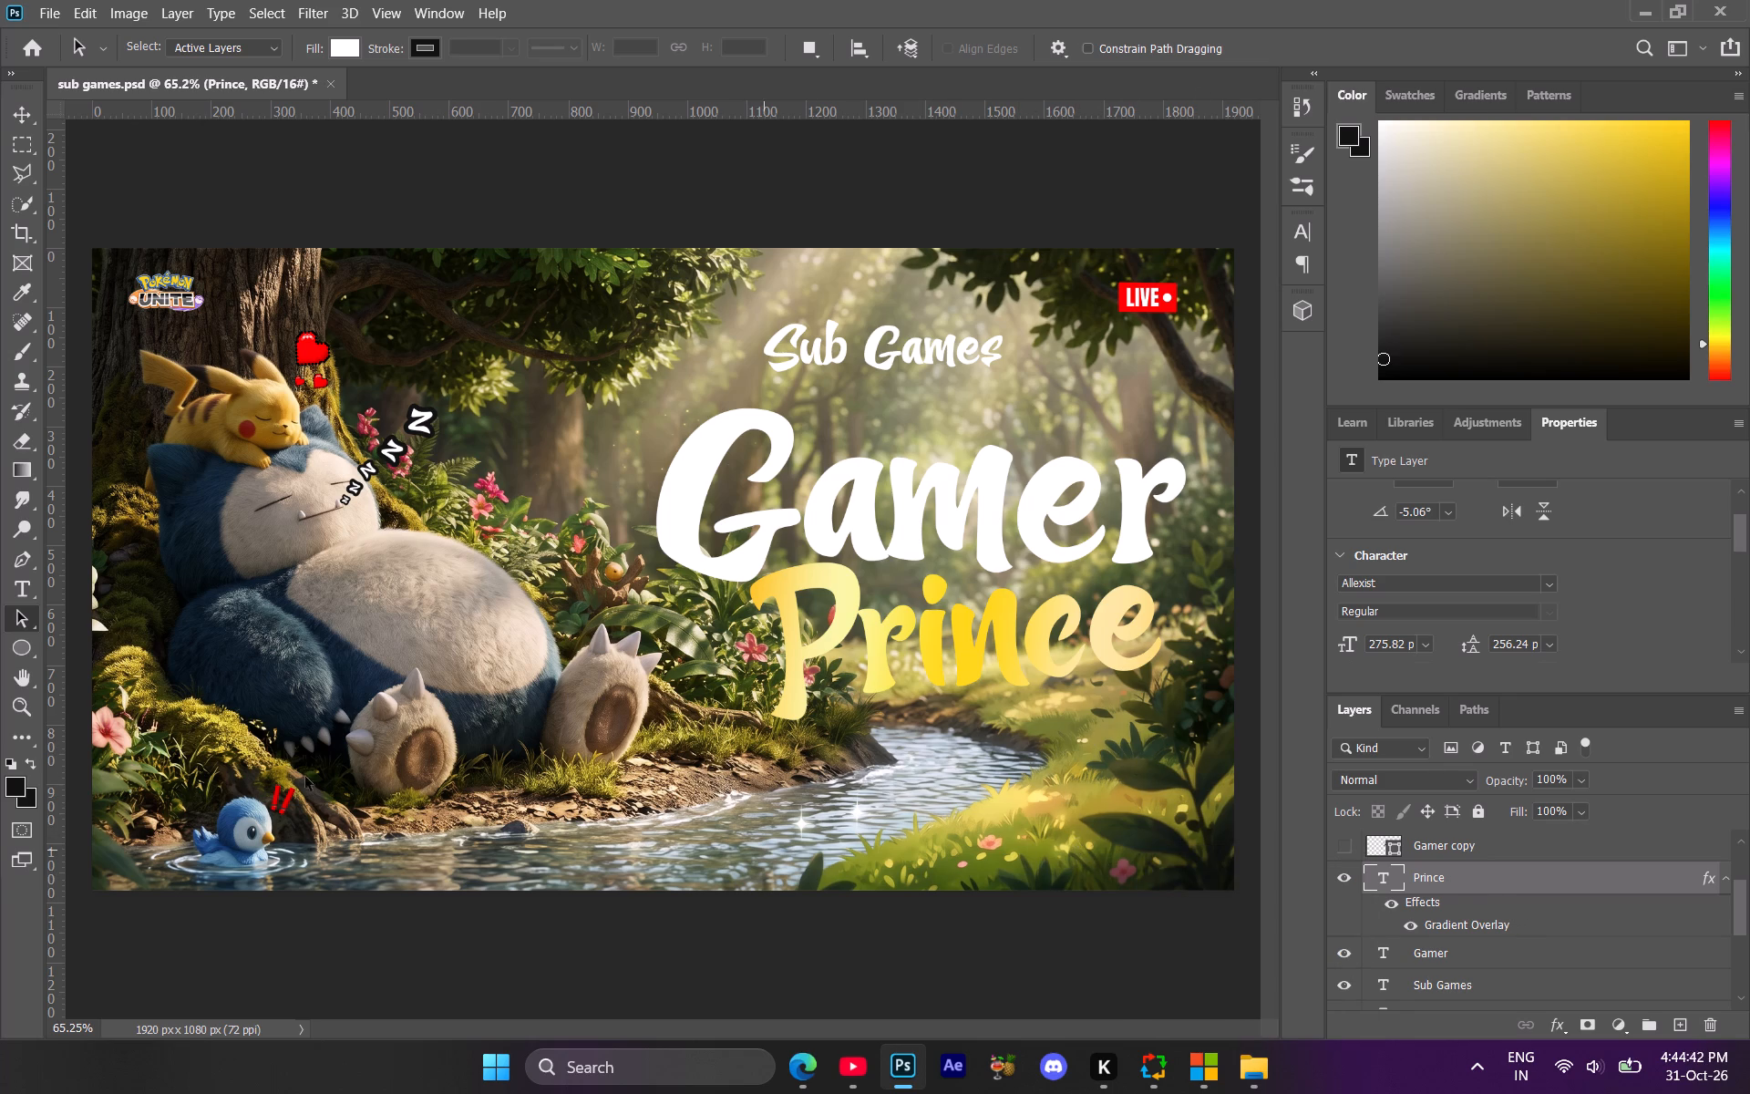
Add a new text layer reading "yt" in Allexist Regular below the Prince text, beside the stream.
click(23, 582)
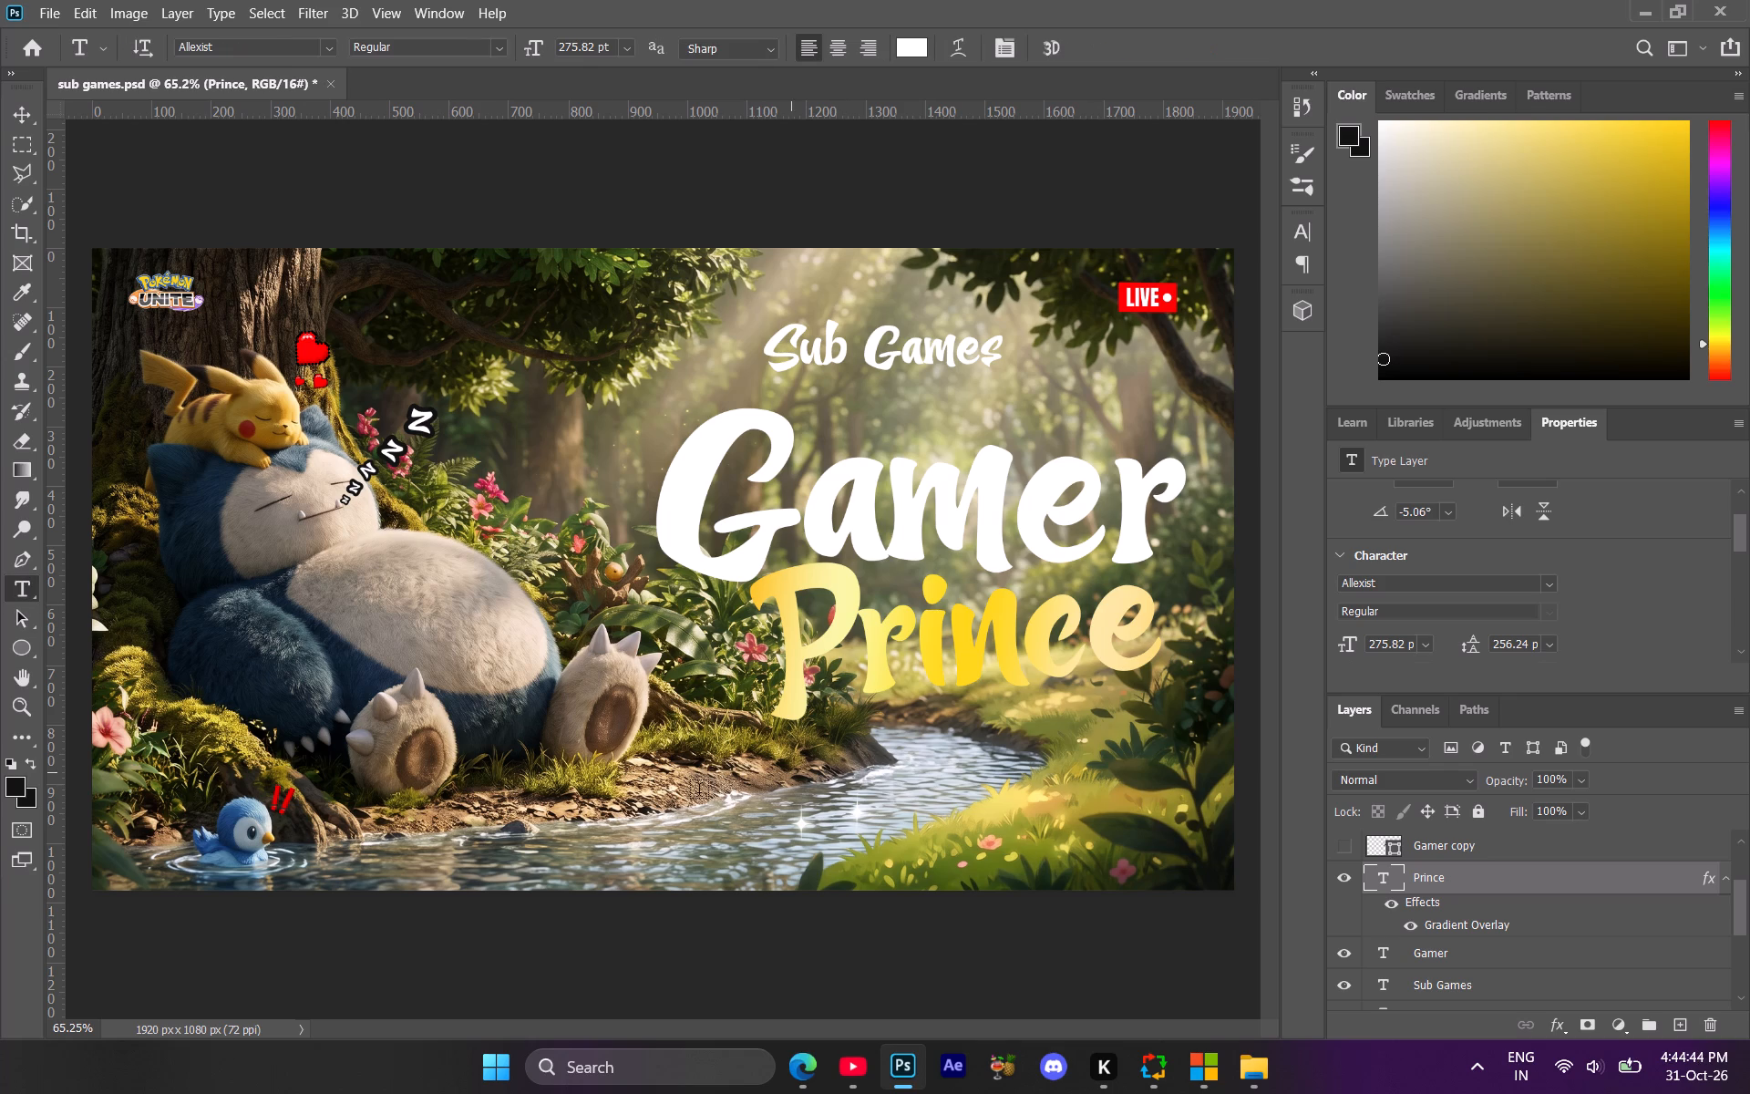
double_click(696, 794)
text(yt)
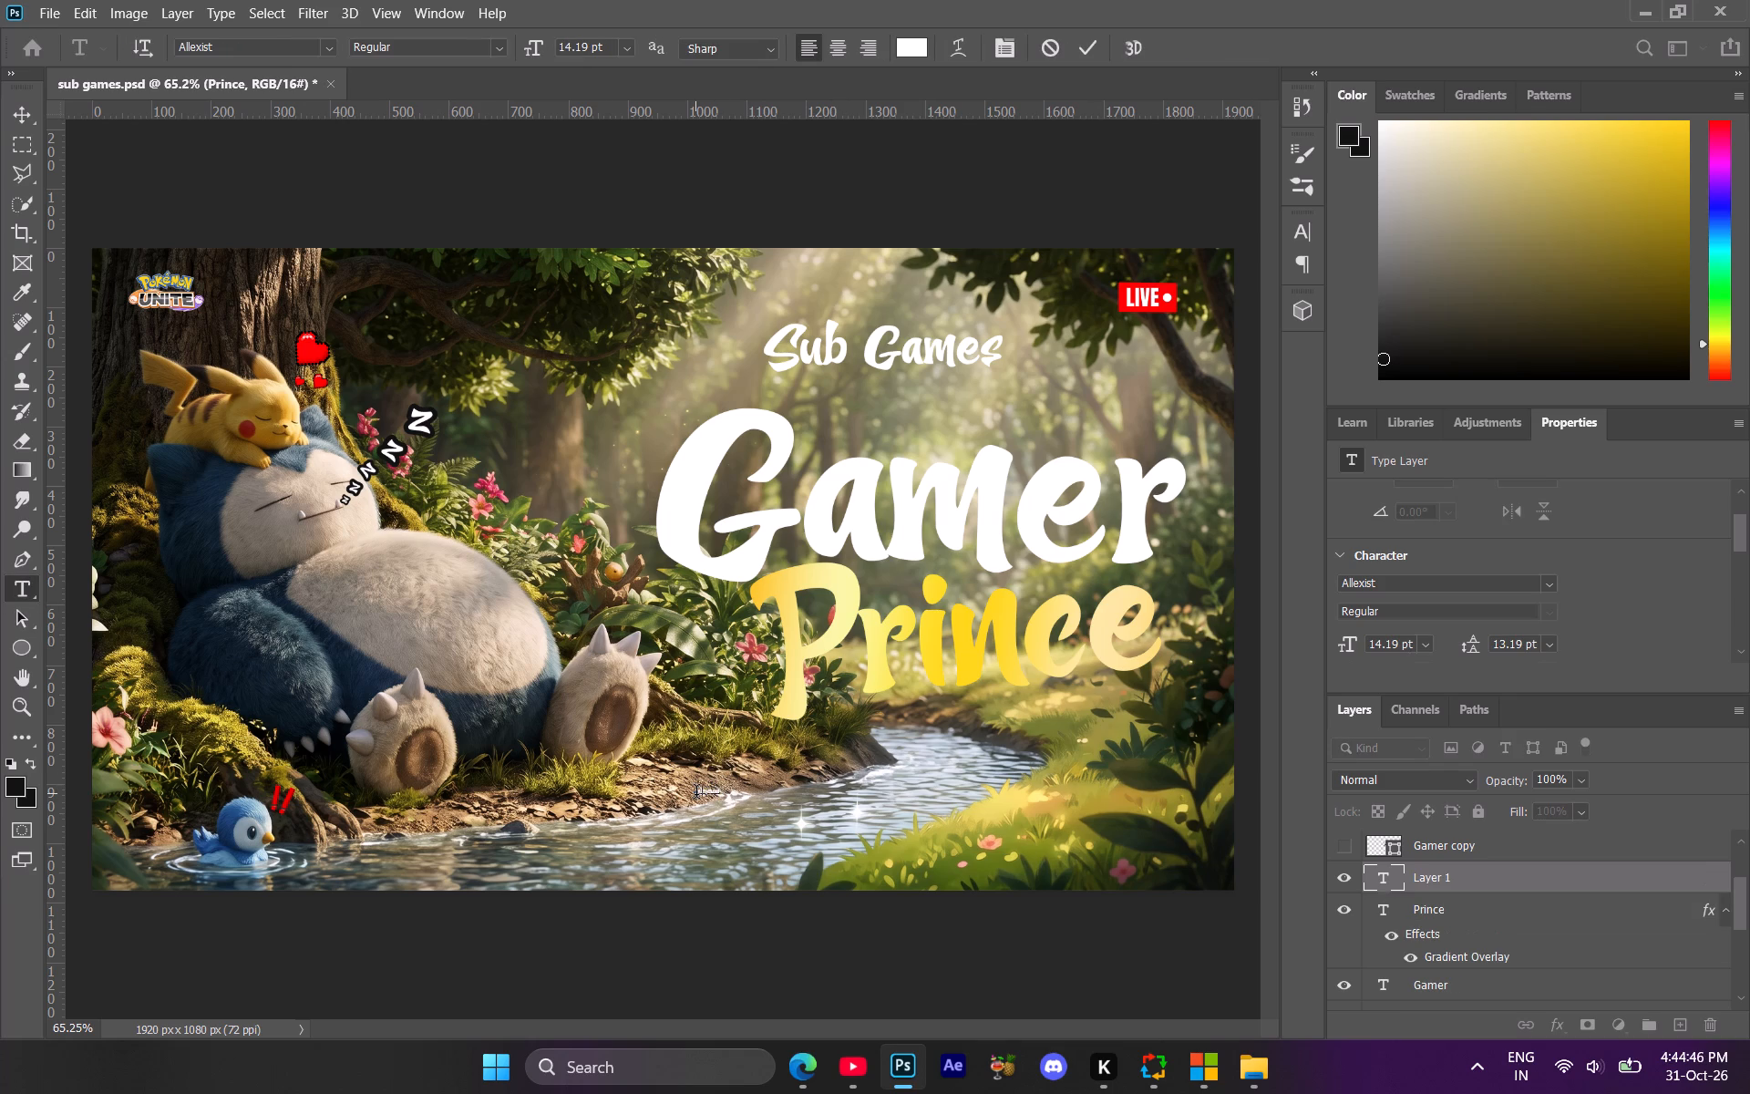
click(1442, 890)
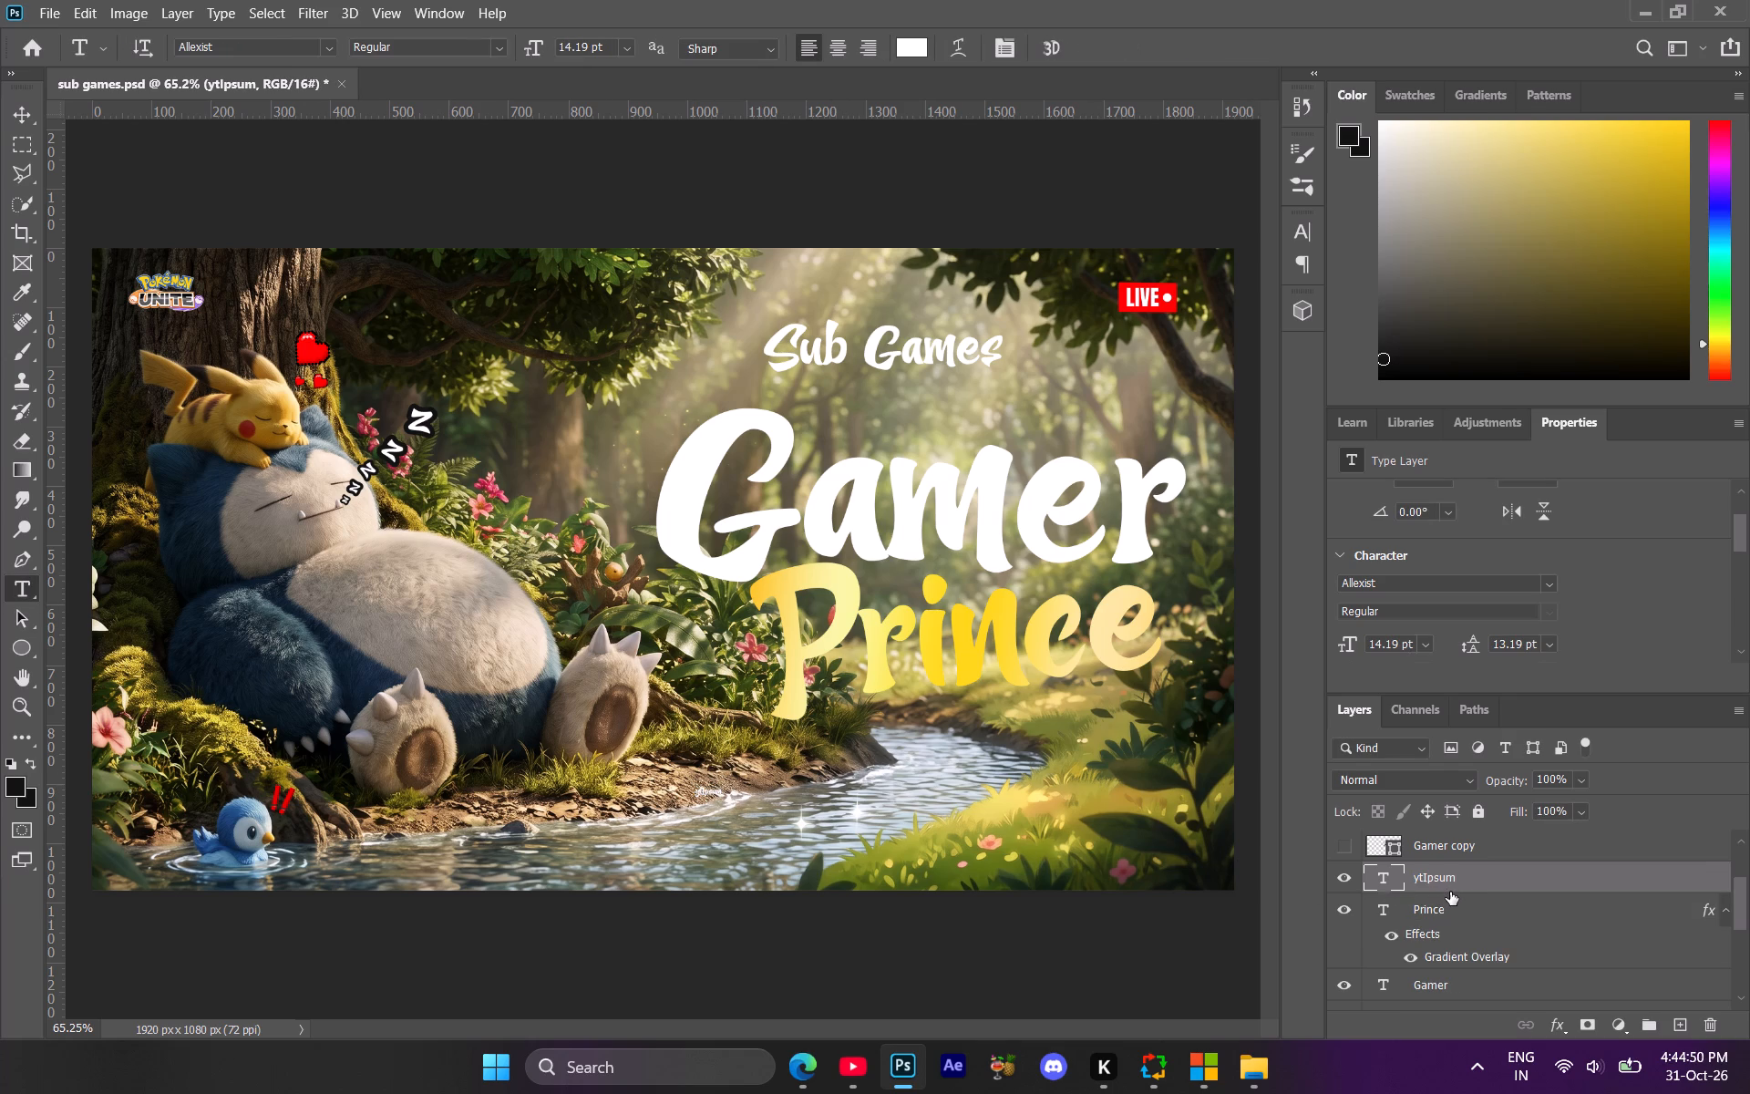
Scale the new text layer up to about 1027%, 145.77 pt, and shift it slightly upward.
key(ctrl+t)
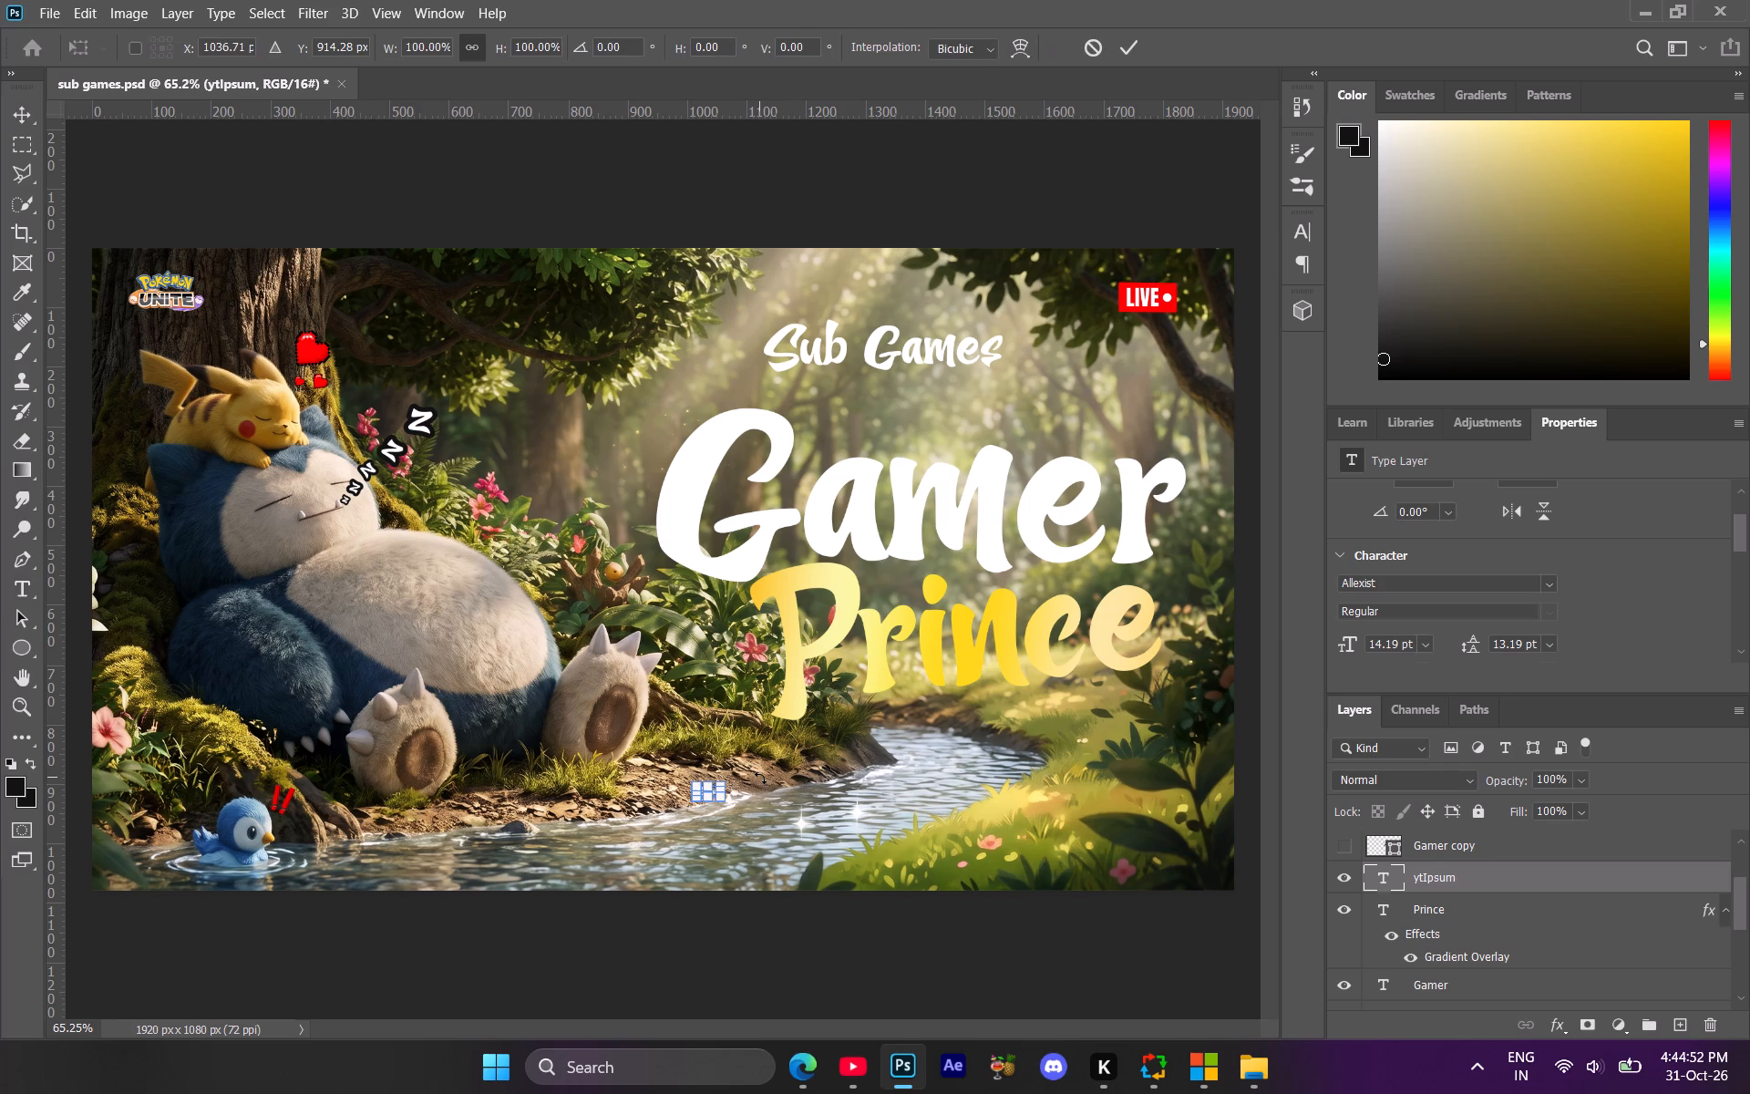
drag(730, 796, 1020, 788)
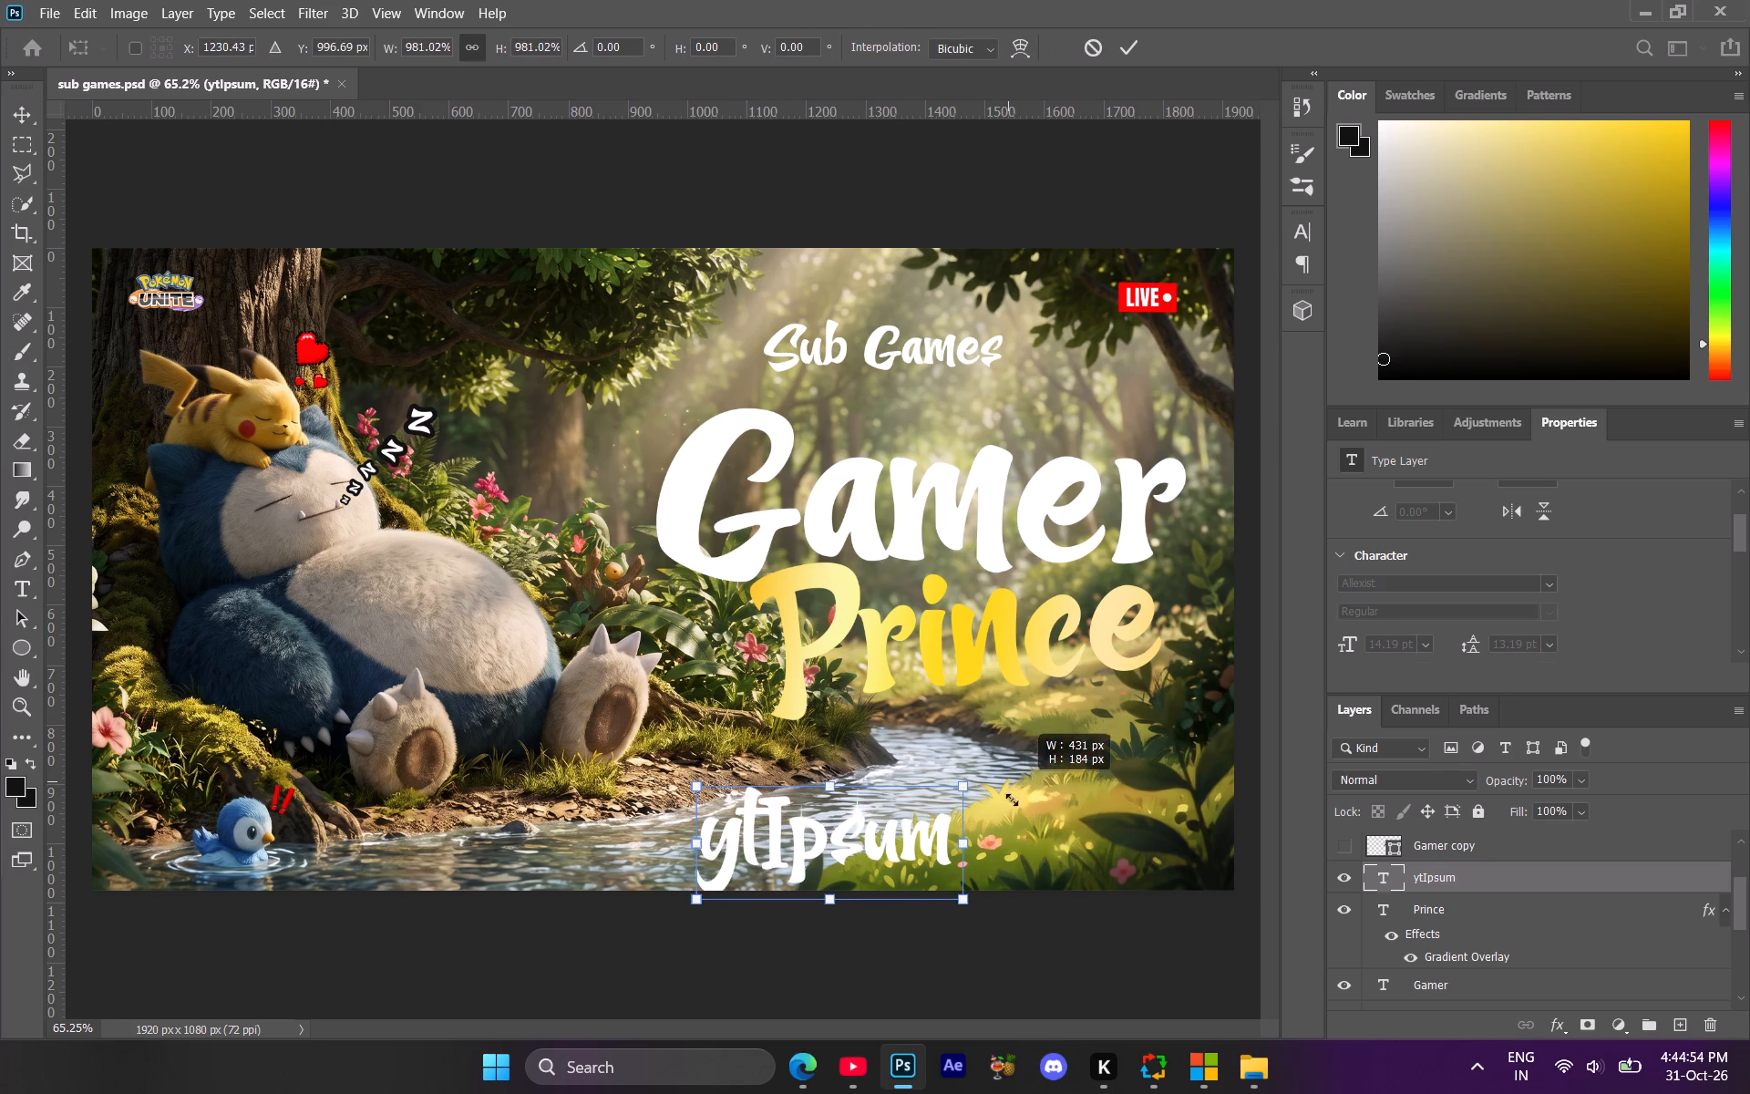
drag(938, 838, 933, 810)
click(1458, 872)
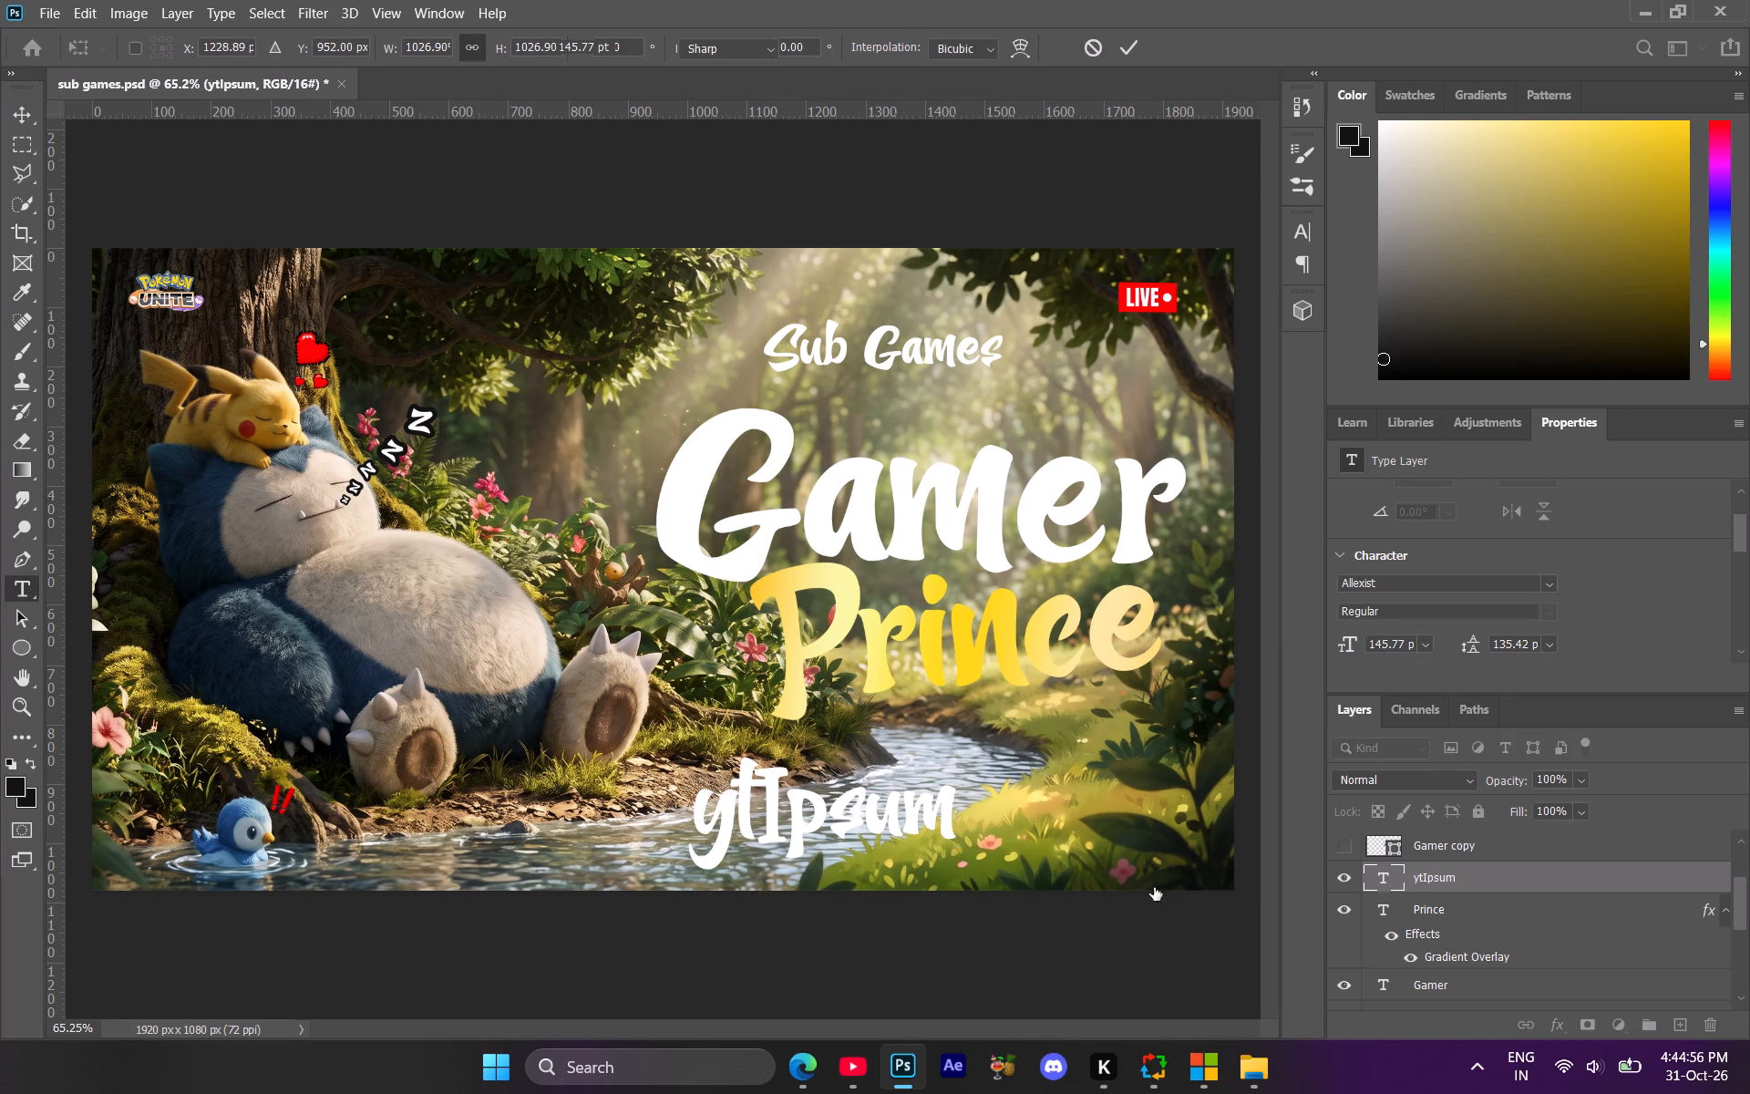
Clear the enlarged text, including its leftover placeholder letters, and replace it with "Yt".
click(950, 821)
key(BackSpace)
key(BackSpace)
key(BackSpace)
key(BackSpace)
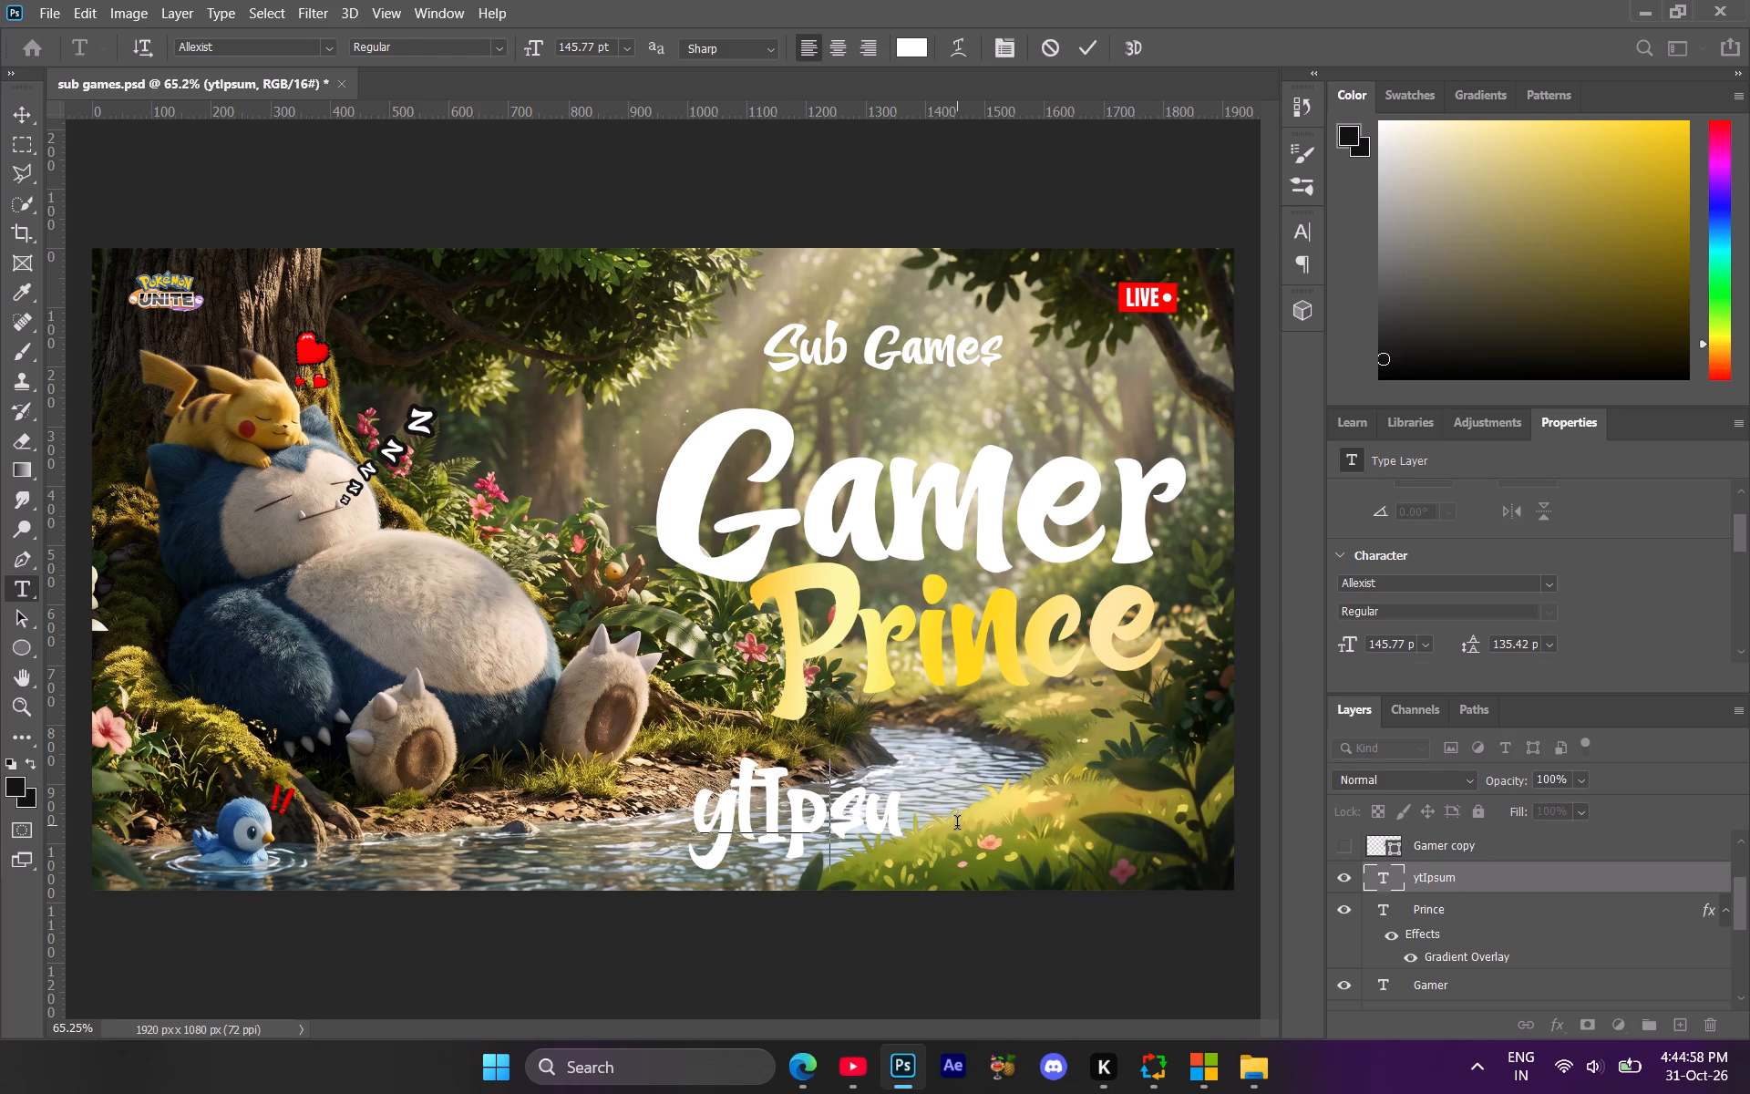
key(BackSpace)
key(BackSpace)
key(BackSpace)
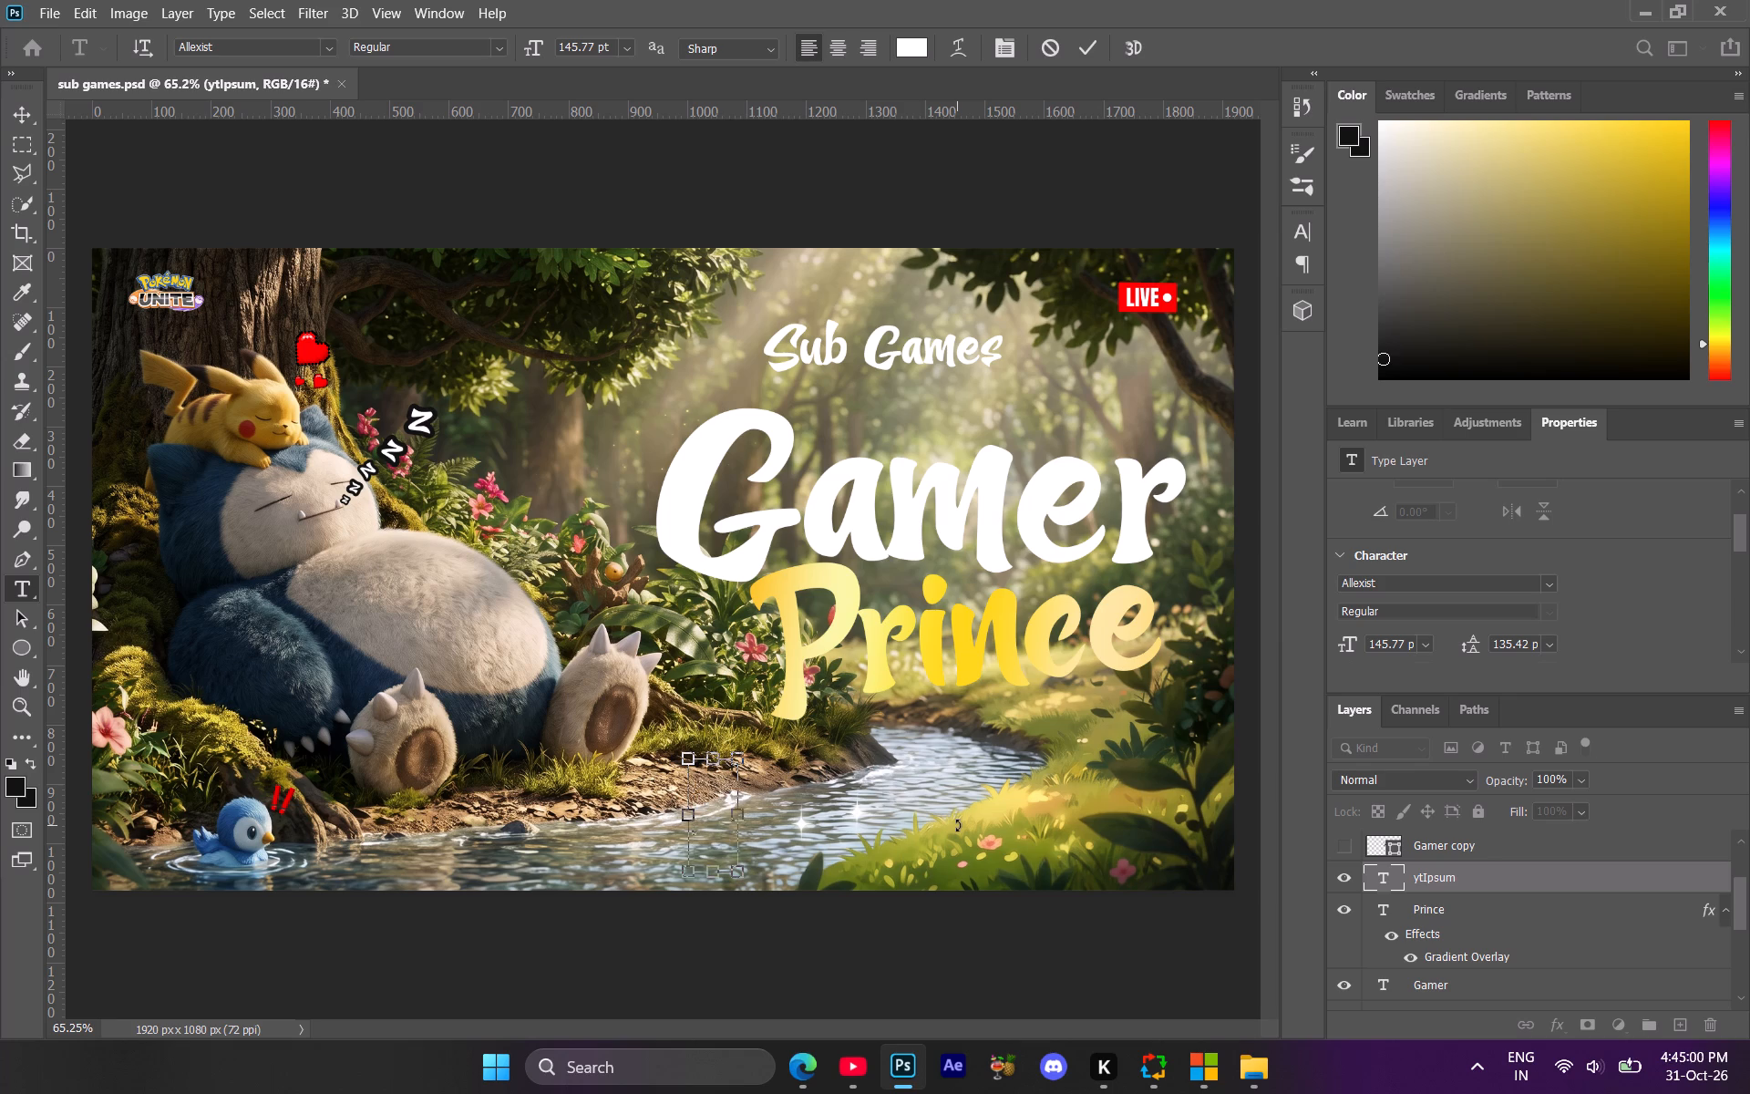
key(ctrl+y)
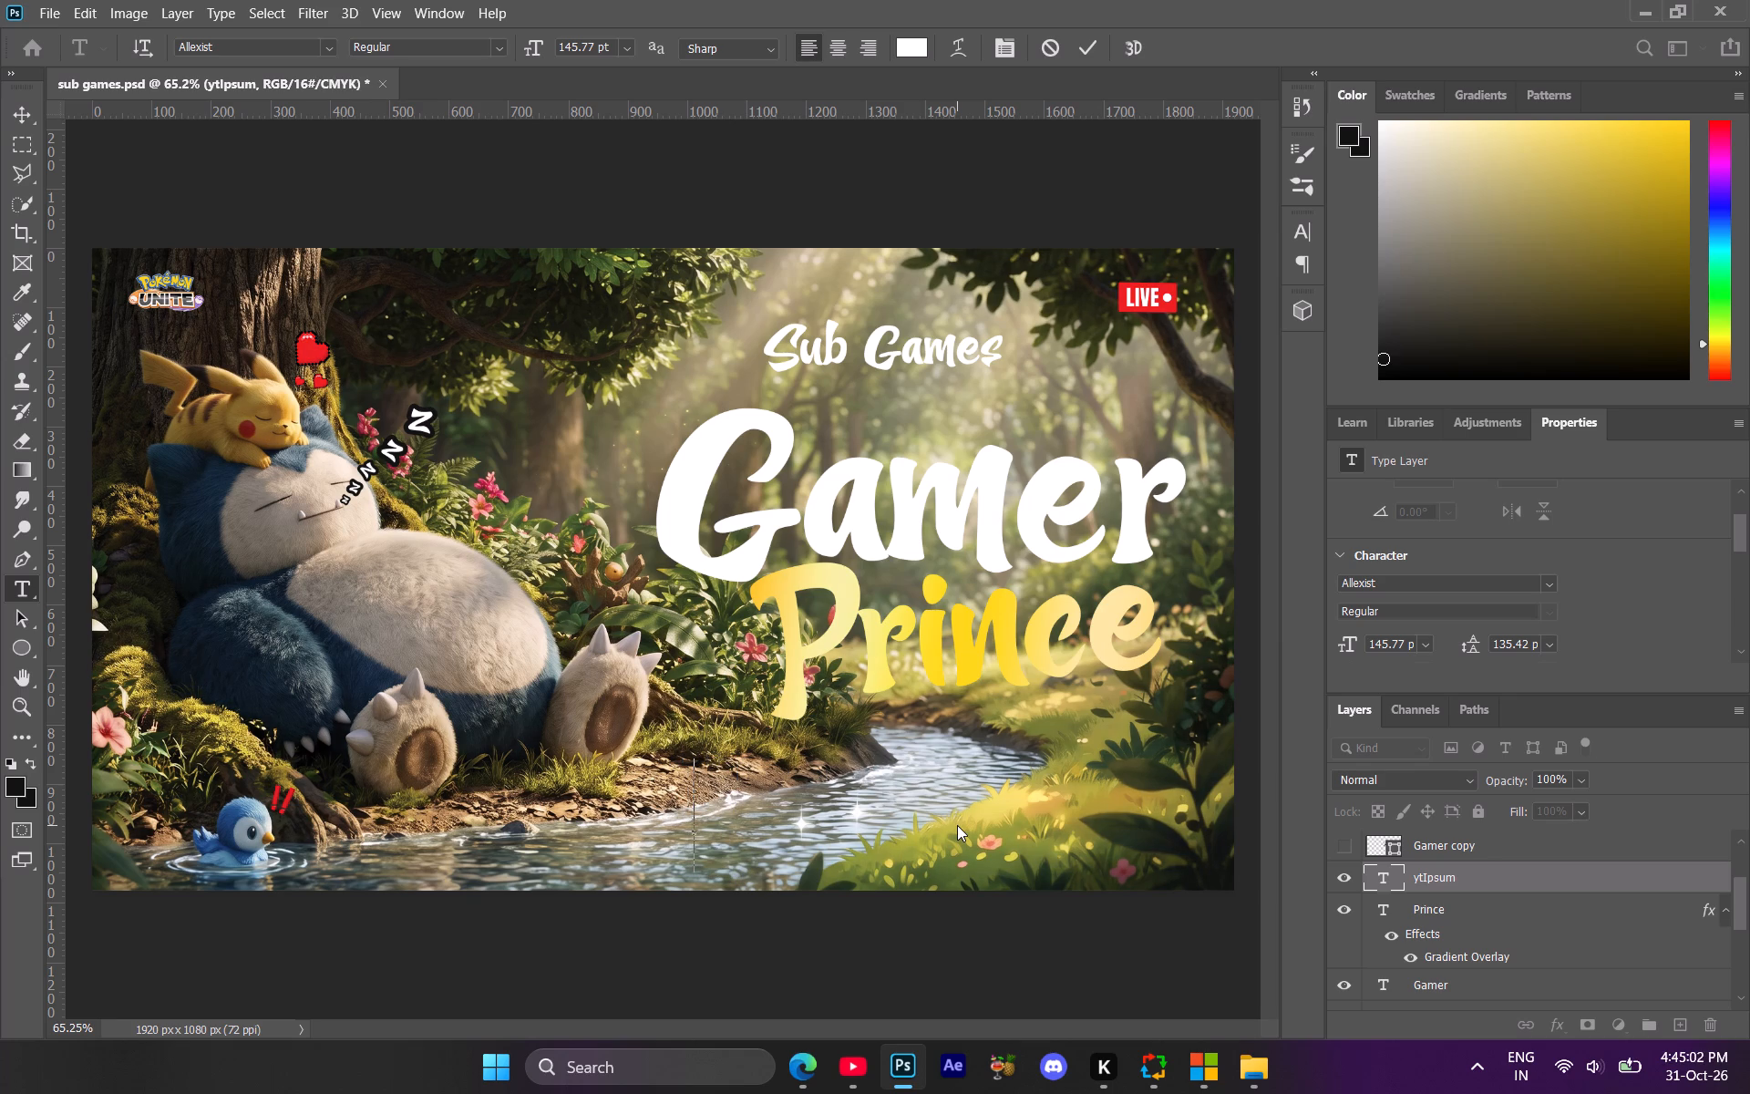
key(shift+y)
key(t)
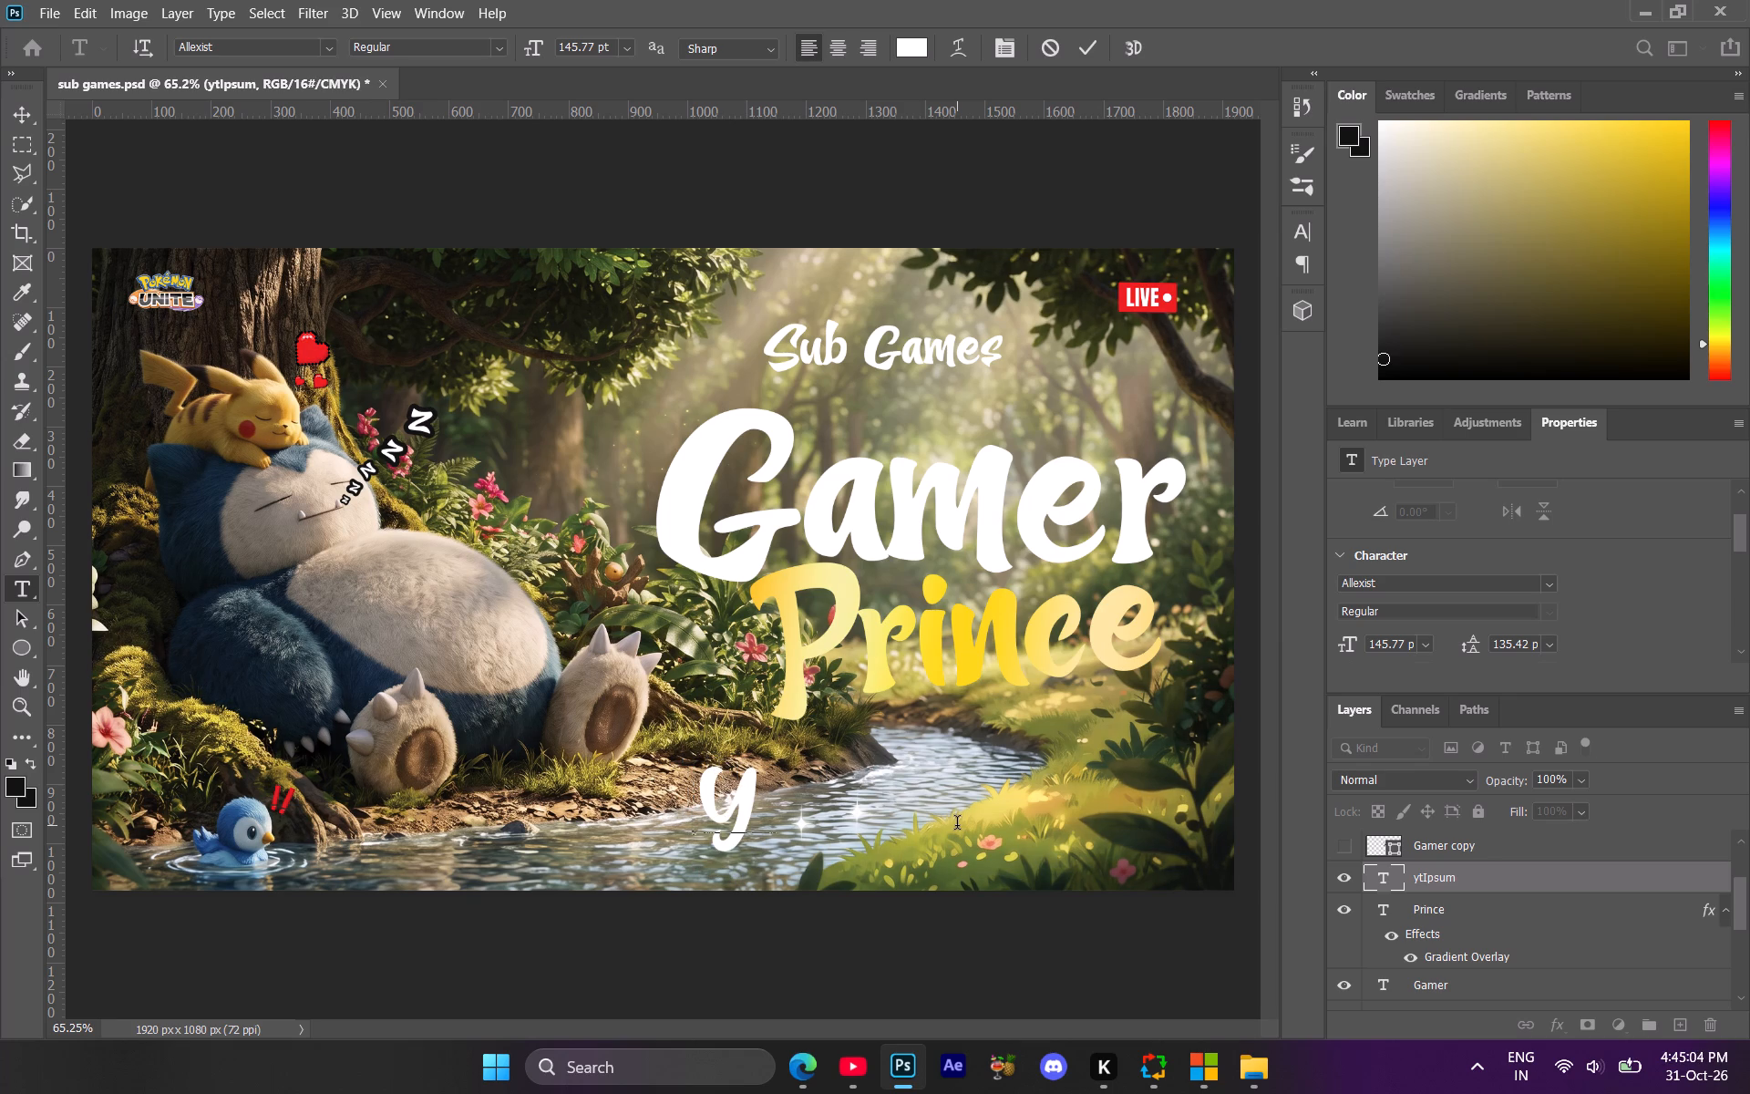
click(1452, 875)
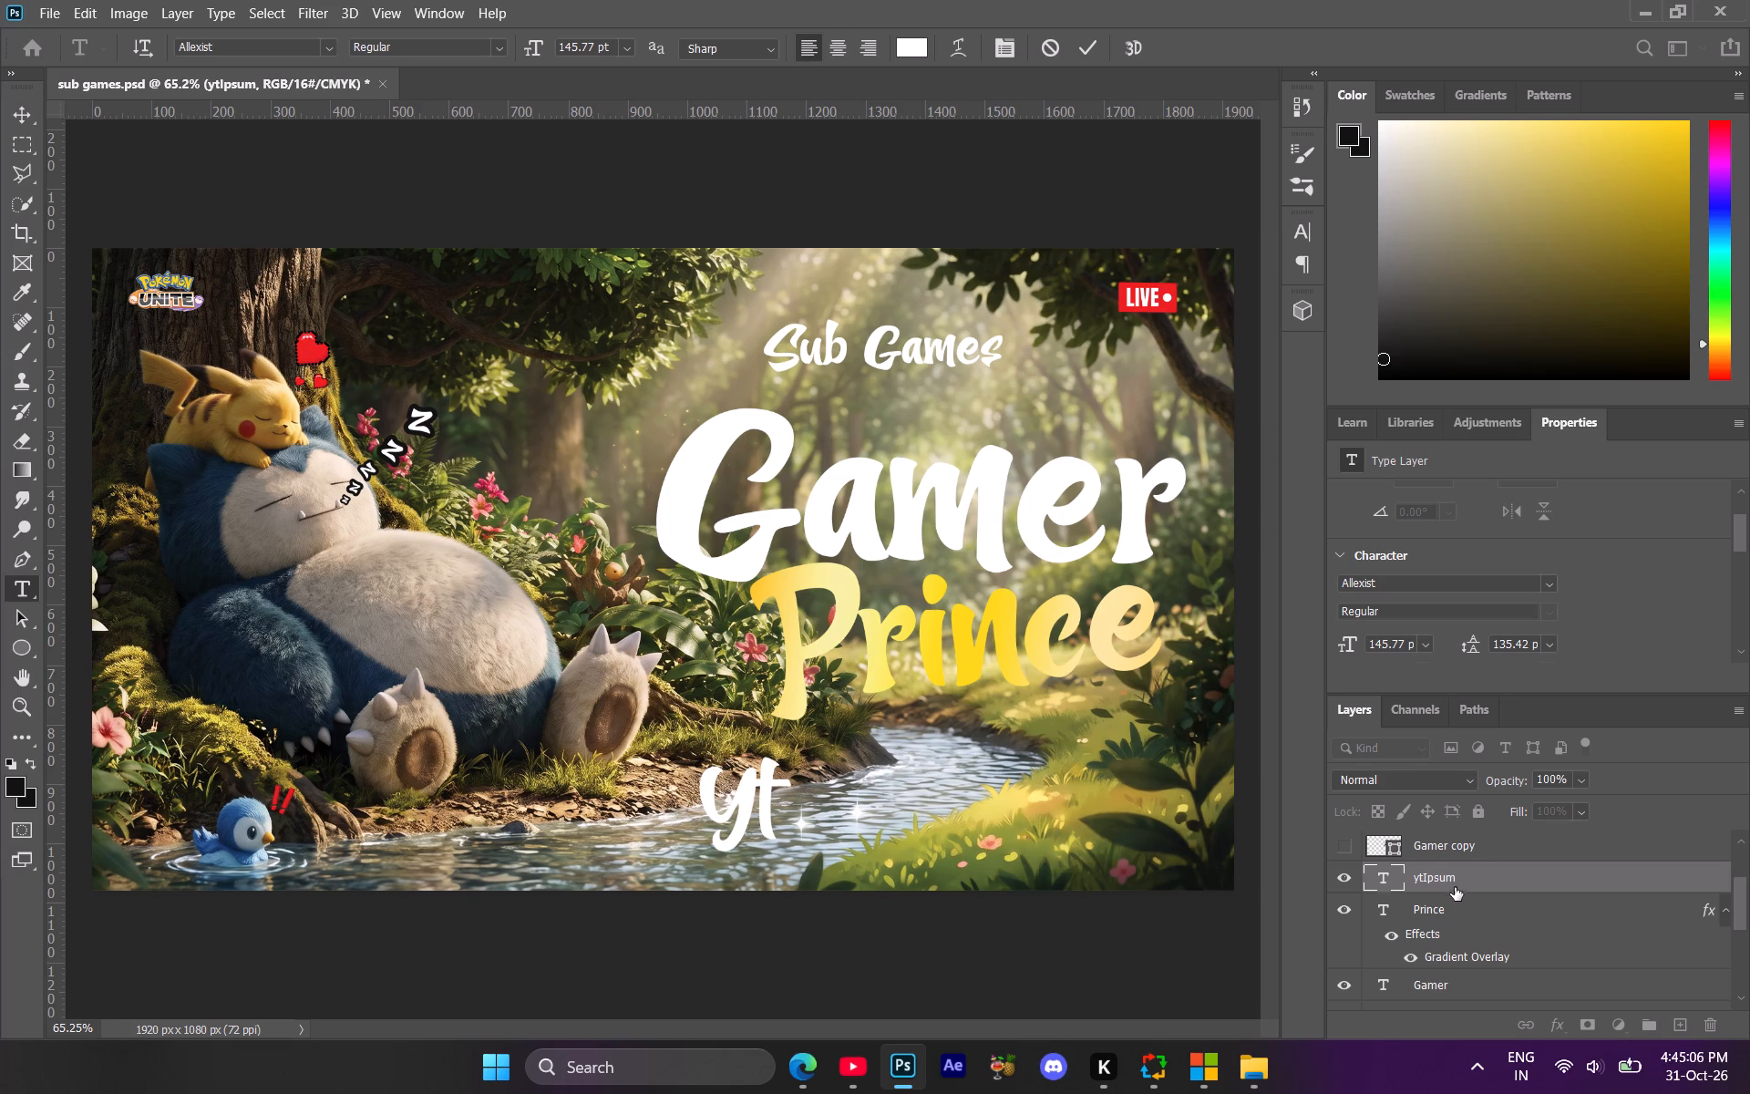
Scale the Yt text up to about 122.55%, 178.63 pt, and move it directly under Prince, centred near X 1479, Y 855 px.
key(ctrl+t)
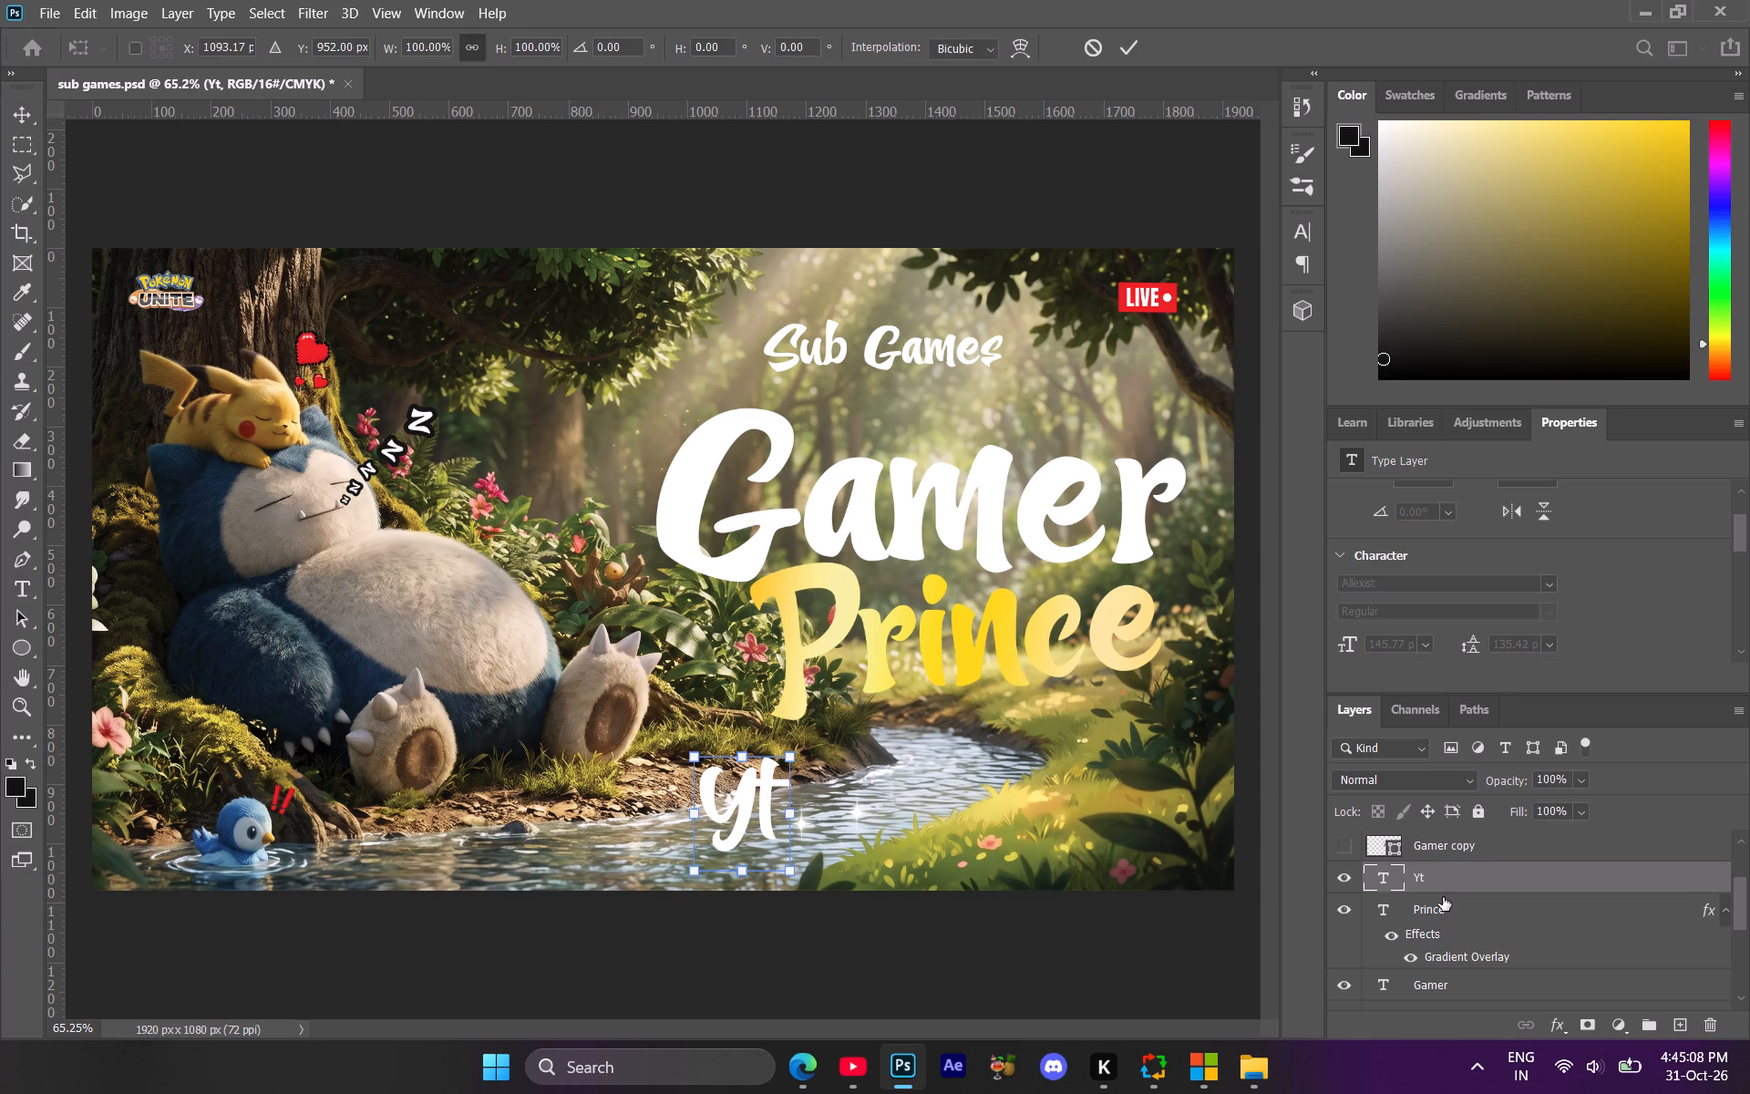
drag(793, 819, 815, 819)
drag(782, 820, 985, 768)
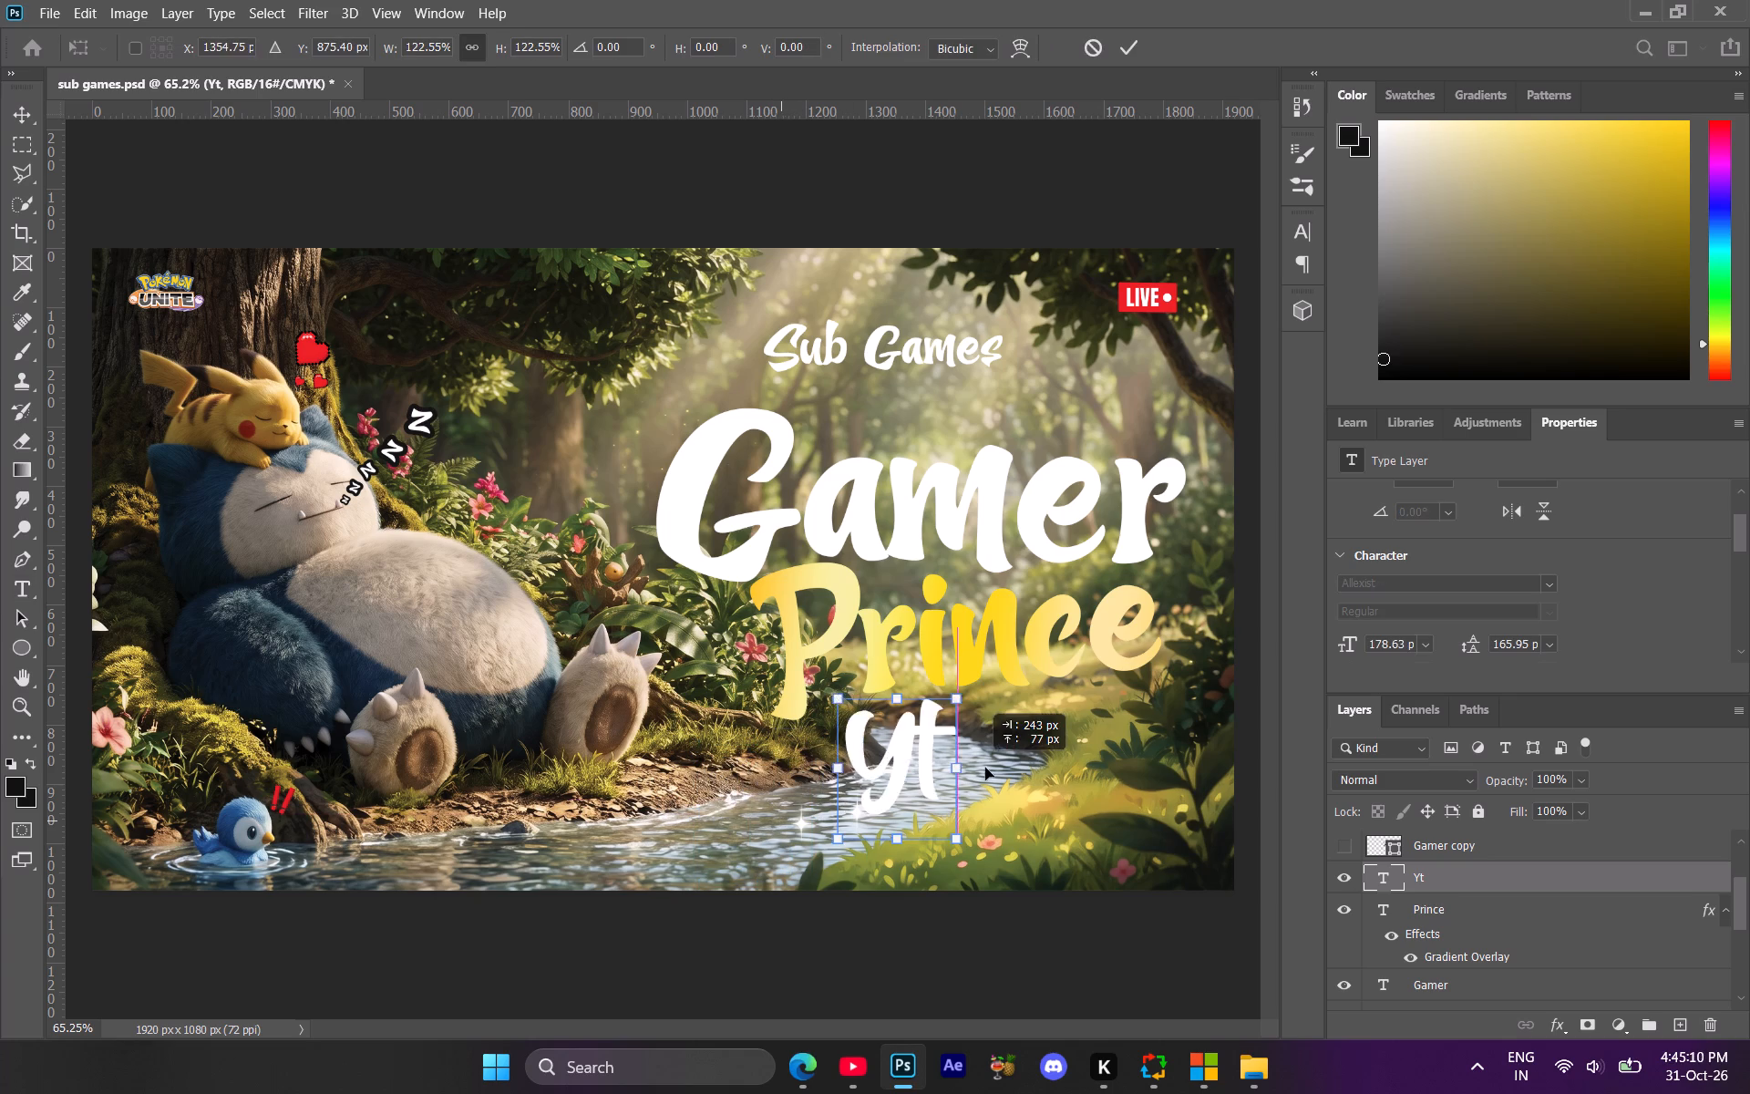
drag(985, 768, 1001, 779)
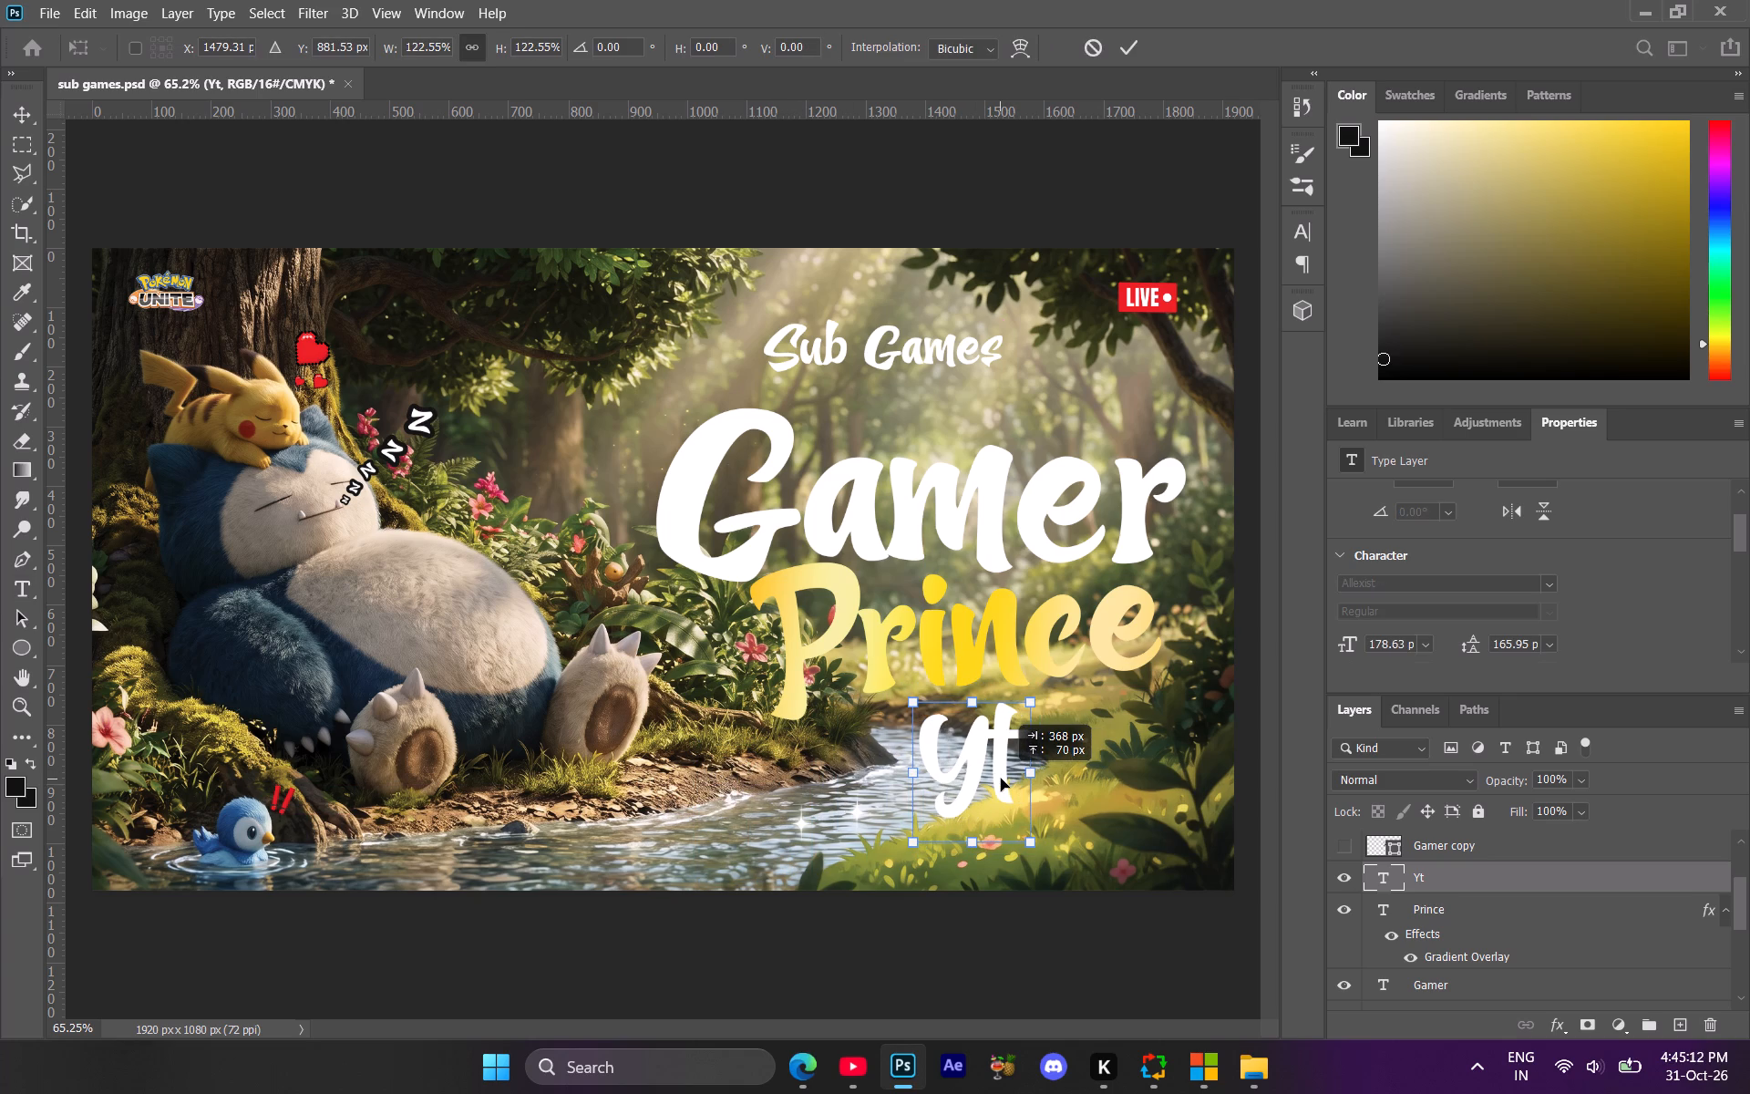
drag(1001, 779, 1001, 769)
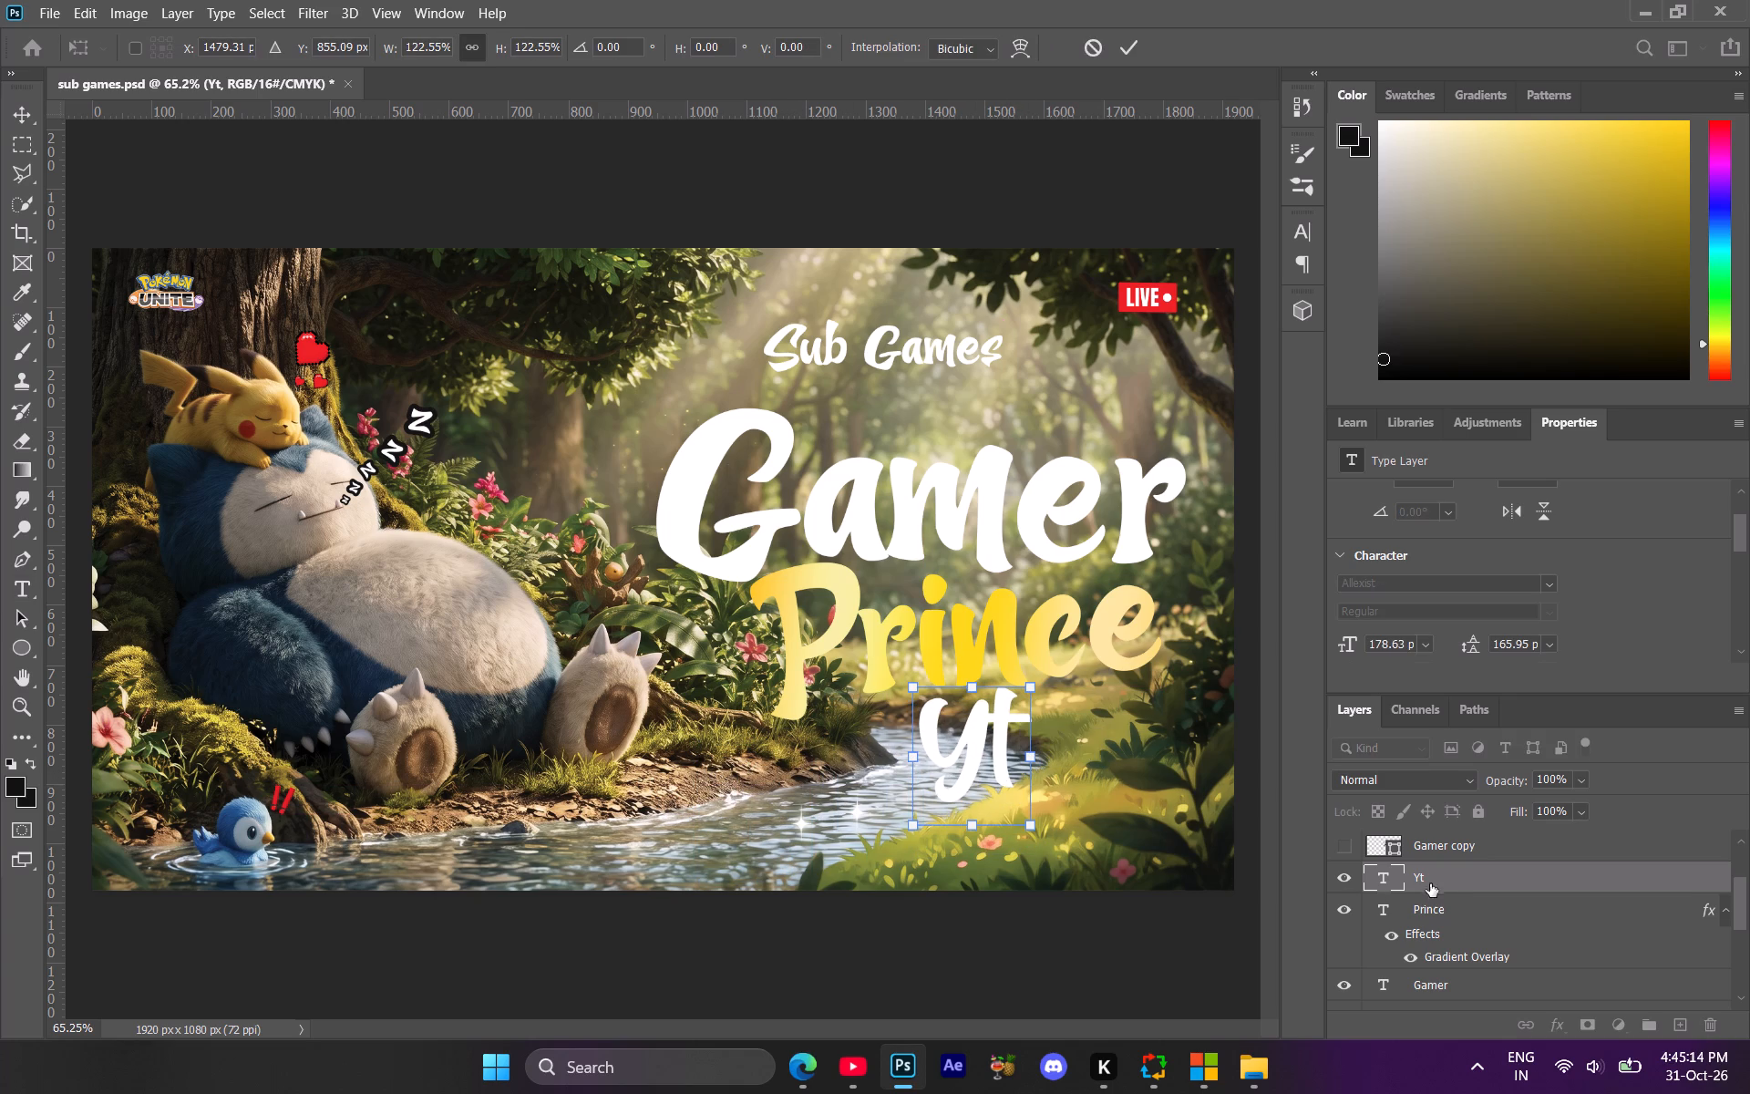
click(1450, 882)
Move the Yt layer below the Gamer layer in the layer order, just above Sub Games.
drag(1441, 881, 1457, 994)
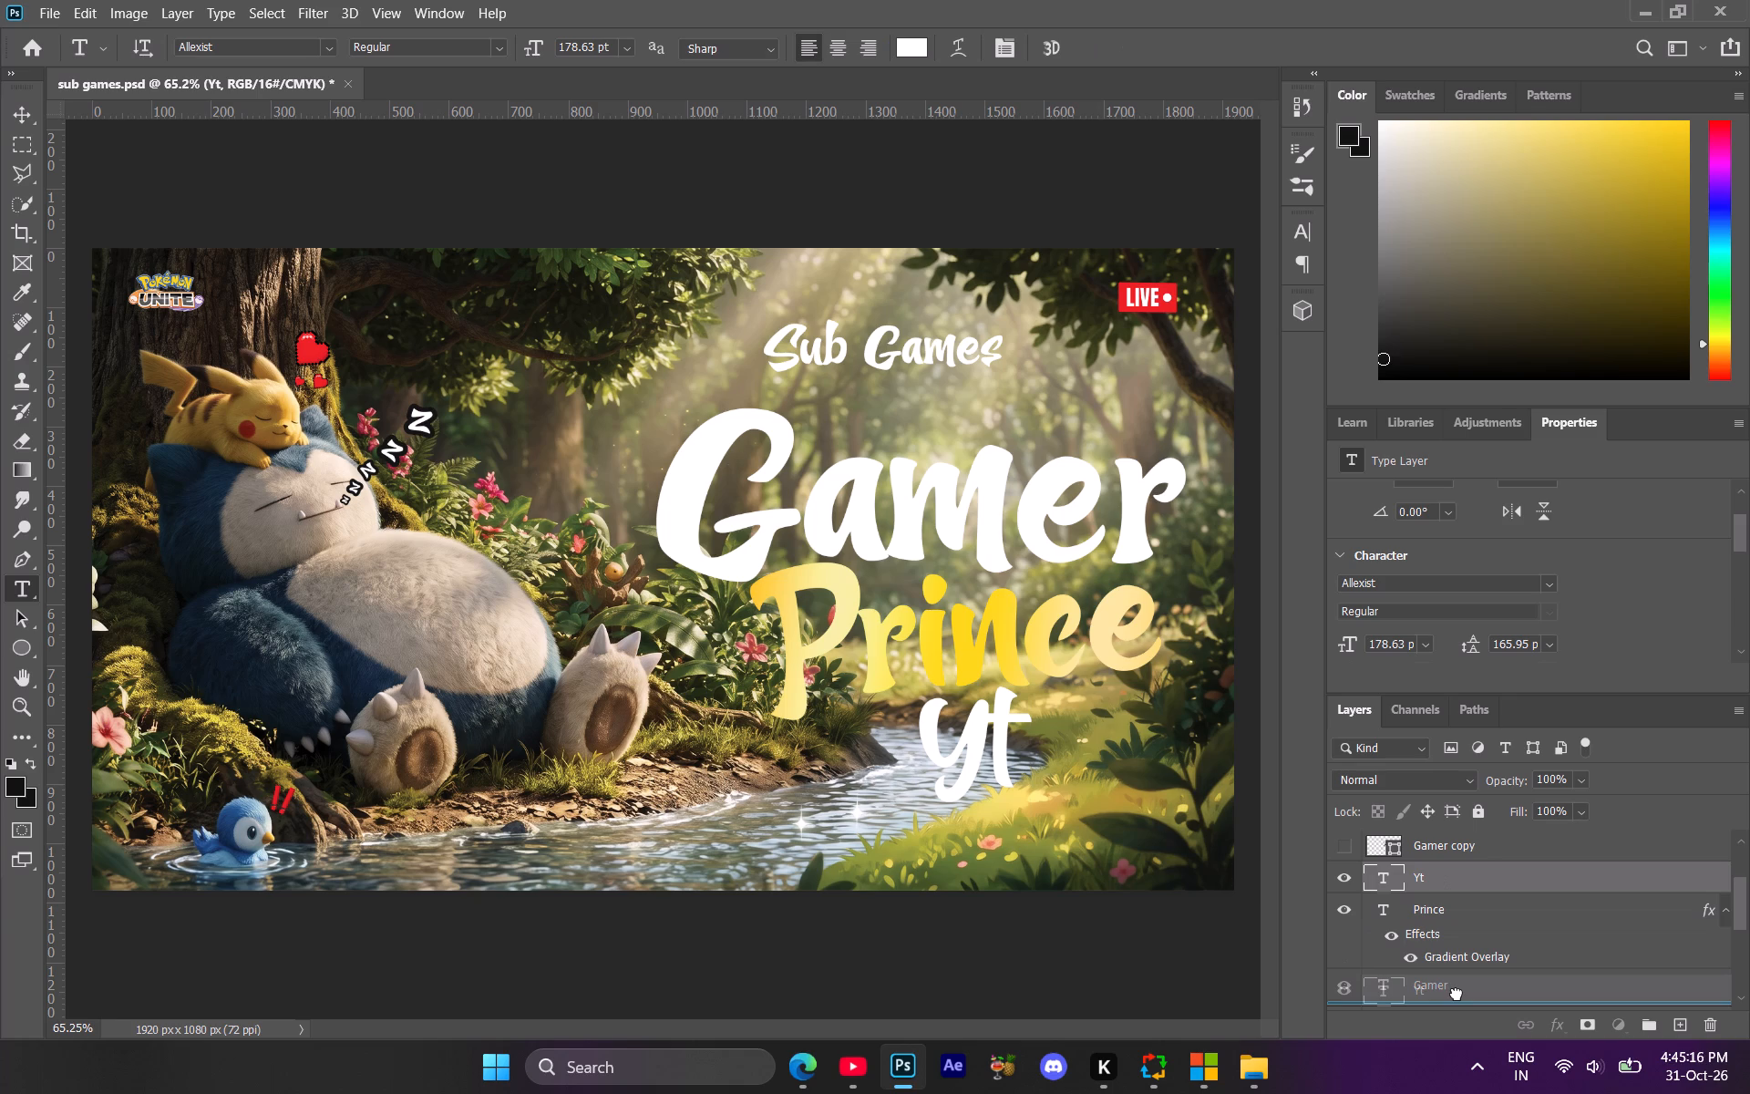
drag(1457, 994, 1456, 972)
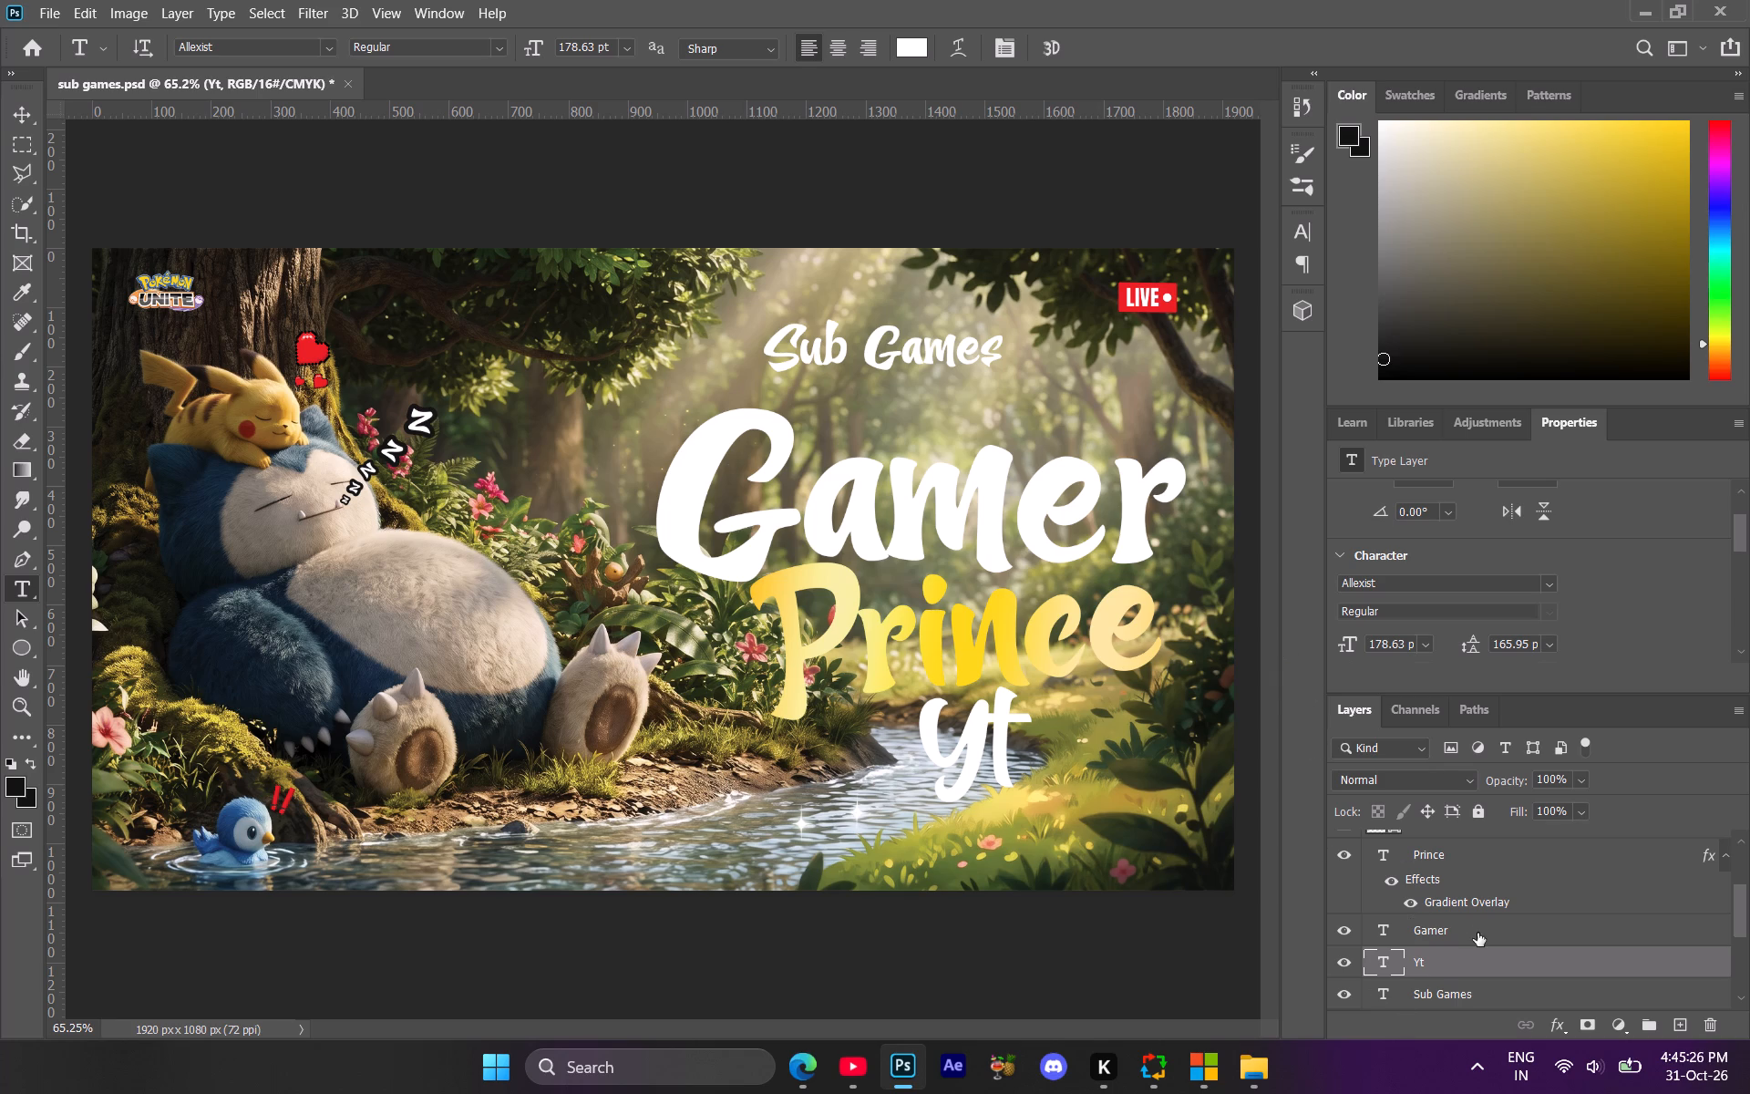
Move the Sub Games layer up in the layer order, directly above the Prince layer and below Gamer copy.
scroll(1478, 934, down, 2)
scroll(1449, 878, up, 2)
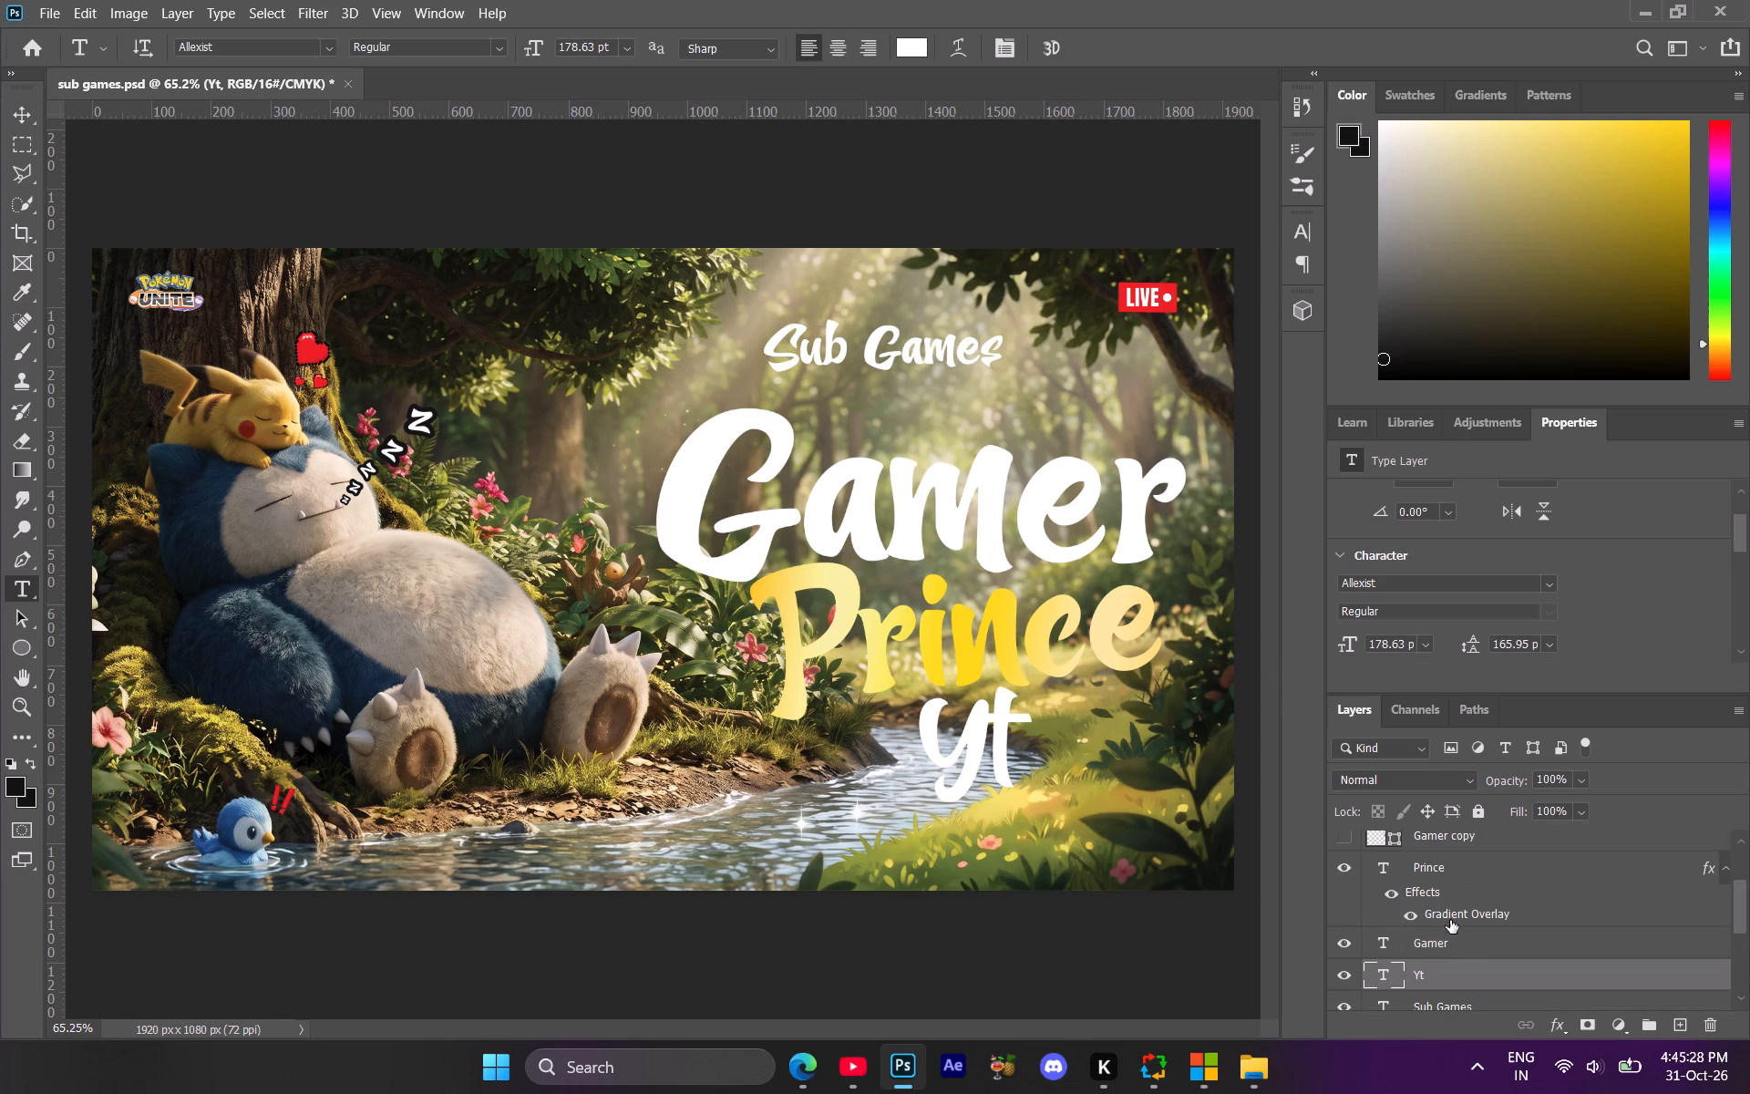
scroll(1452, 927, down, 1)
click(1446, 910)
drag(1446, 910, 1444, 854)
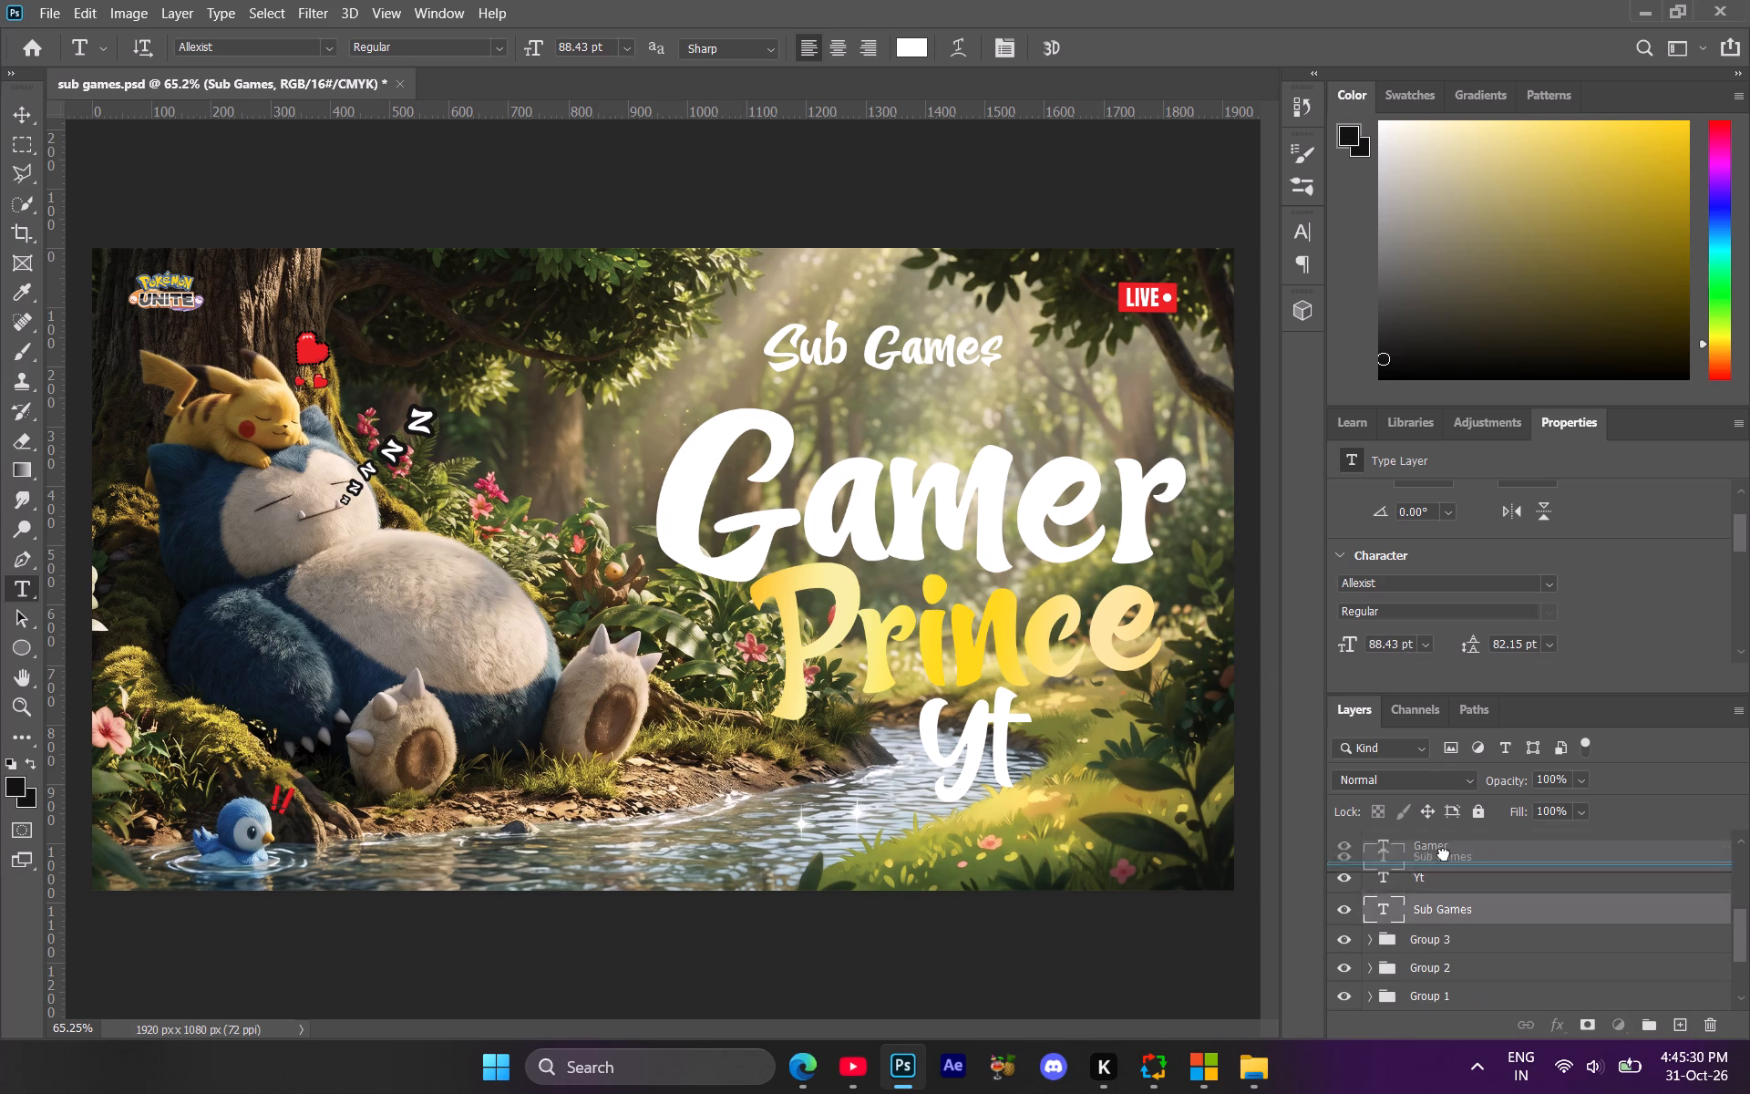
drag(1444, 854, 1457, 876)
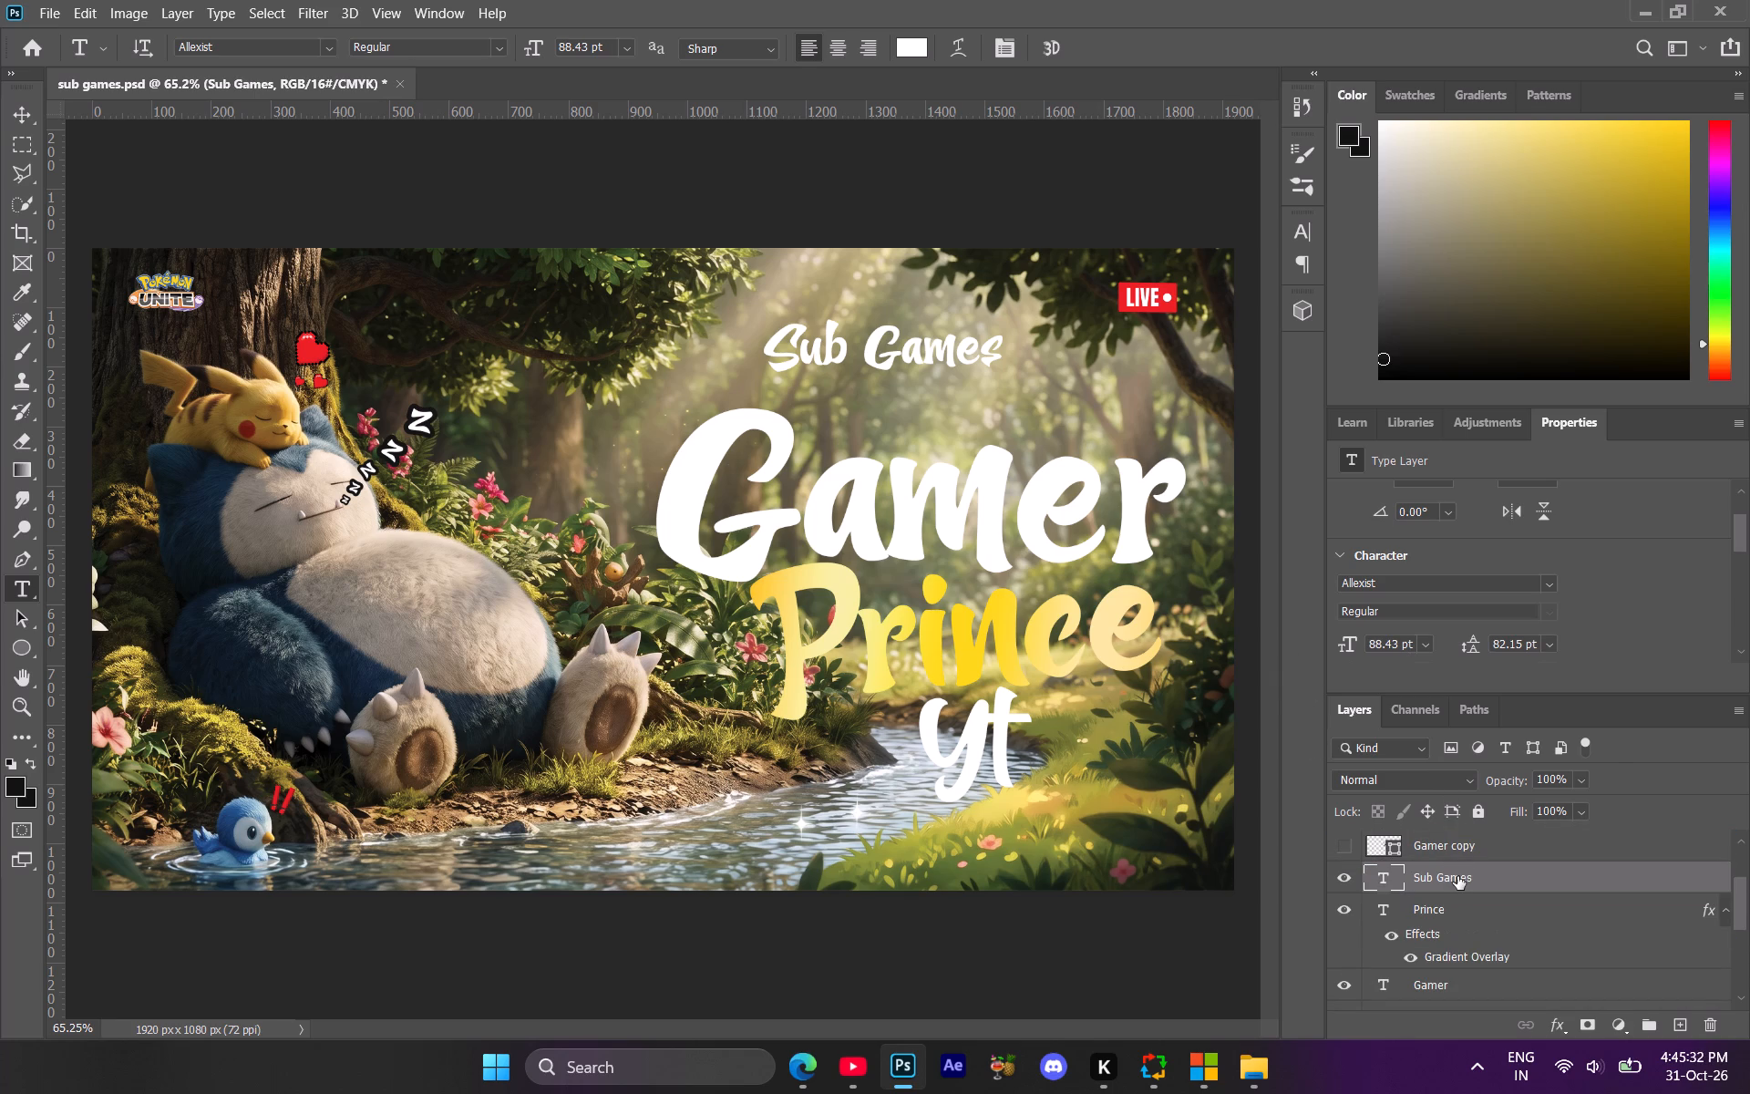
Scale the Sub Games text to about 111.60%, 98.69 pt, and tuck it just above Gamer, near X 1419, Y 296 px.
key(ctrl+t)
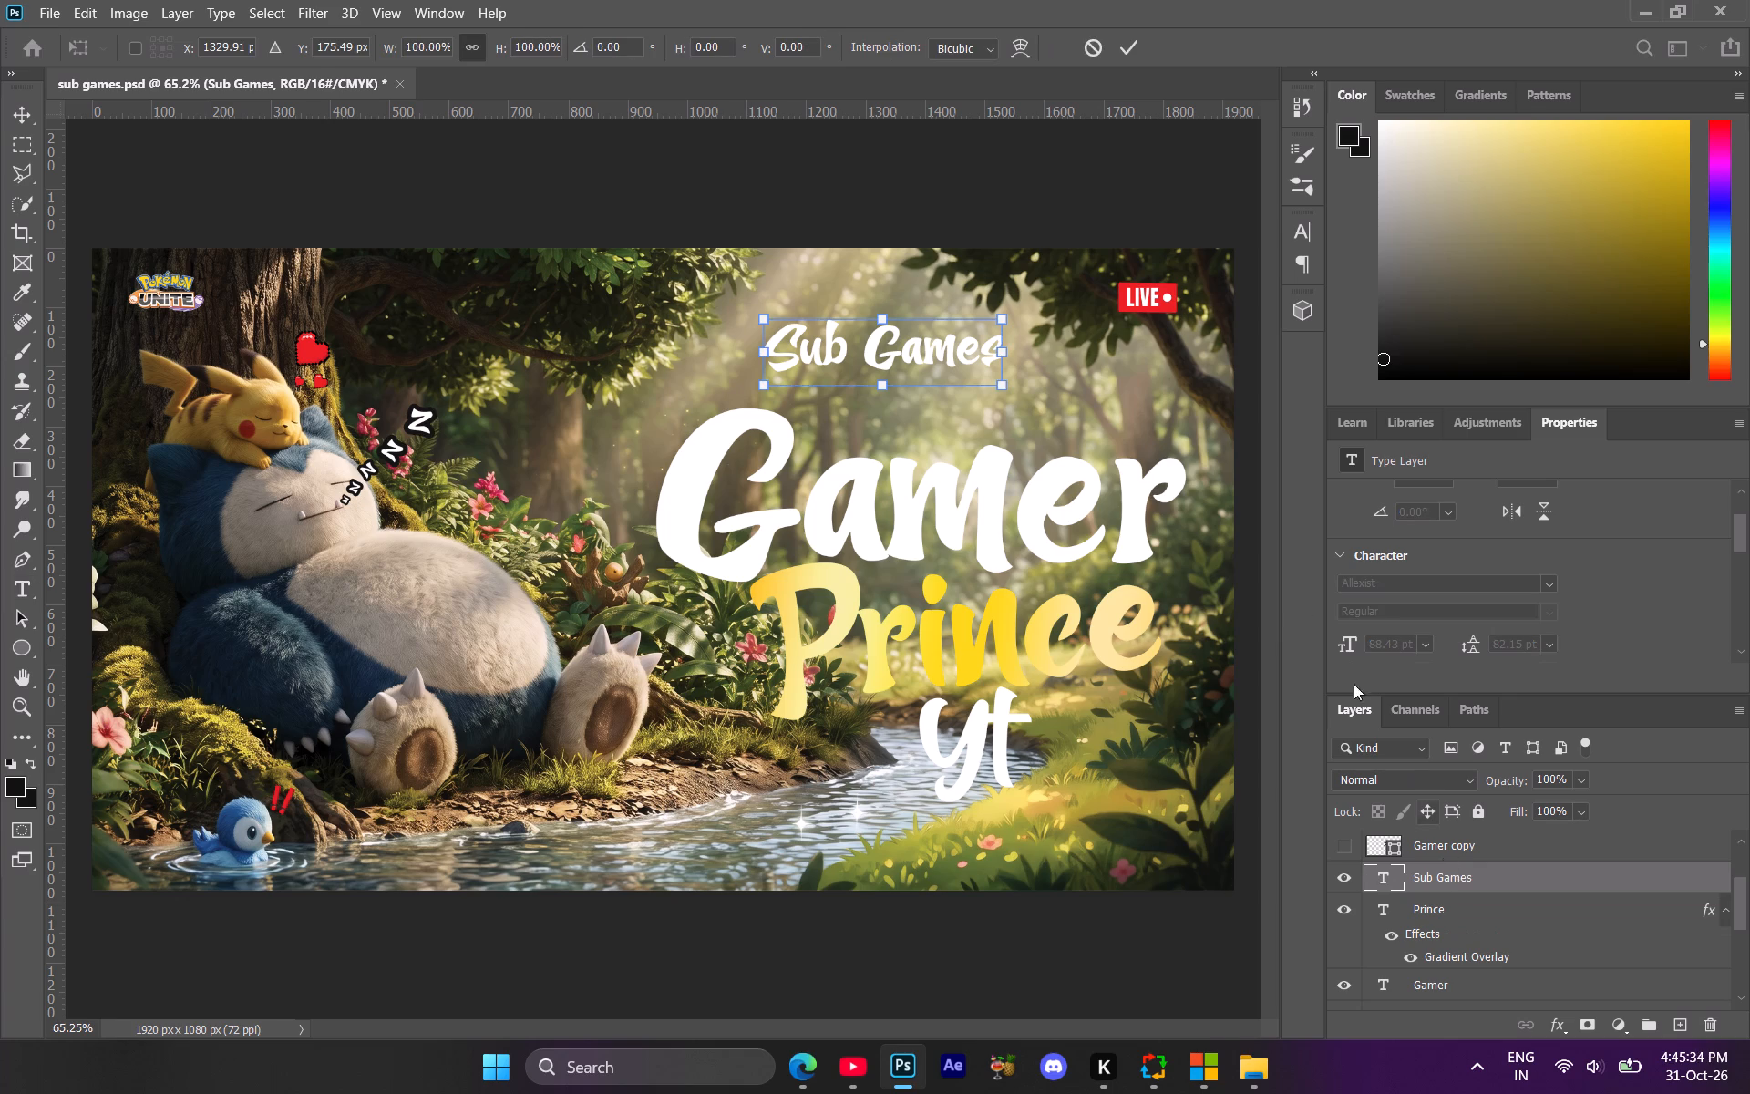
drag(1013, 355, 1035, 364)
drag(989, 357, 1011, 407)
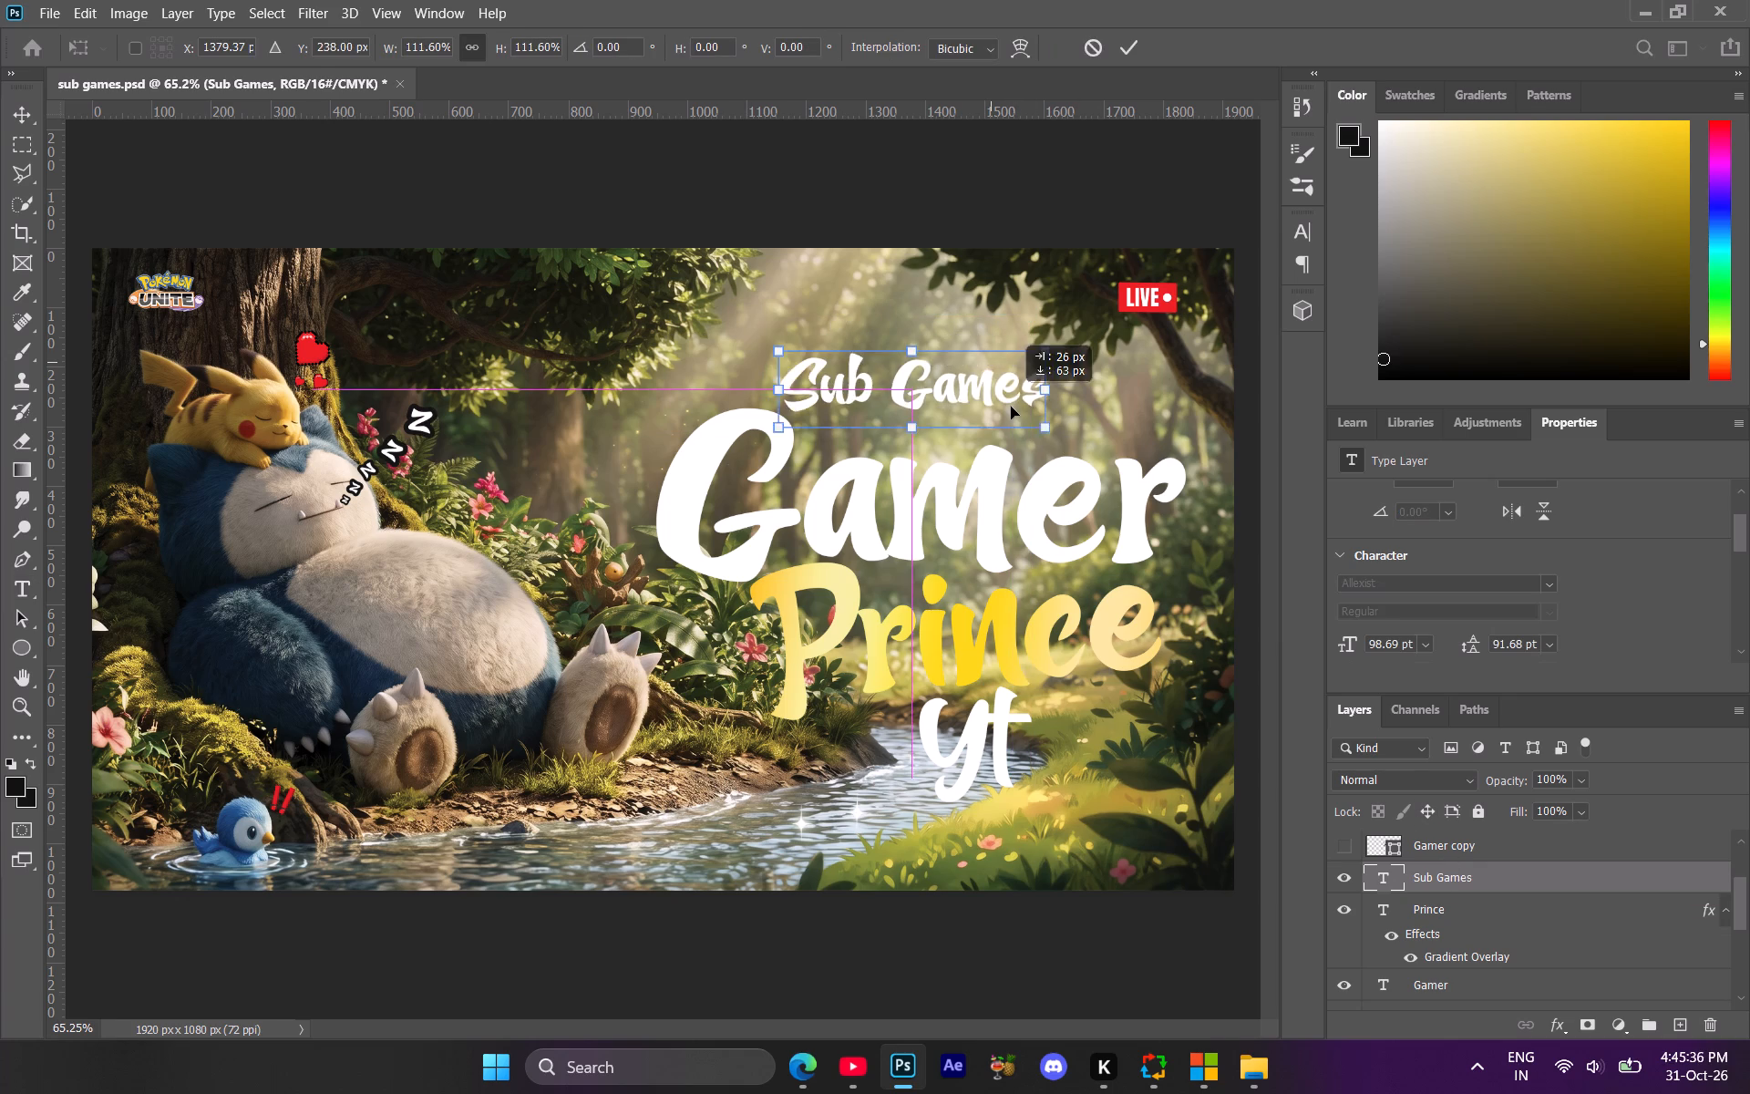
drag(1011, 407, 1033, 429)
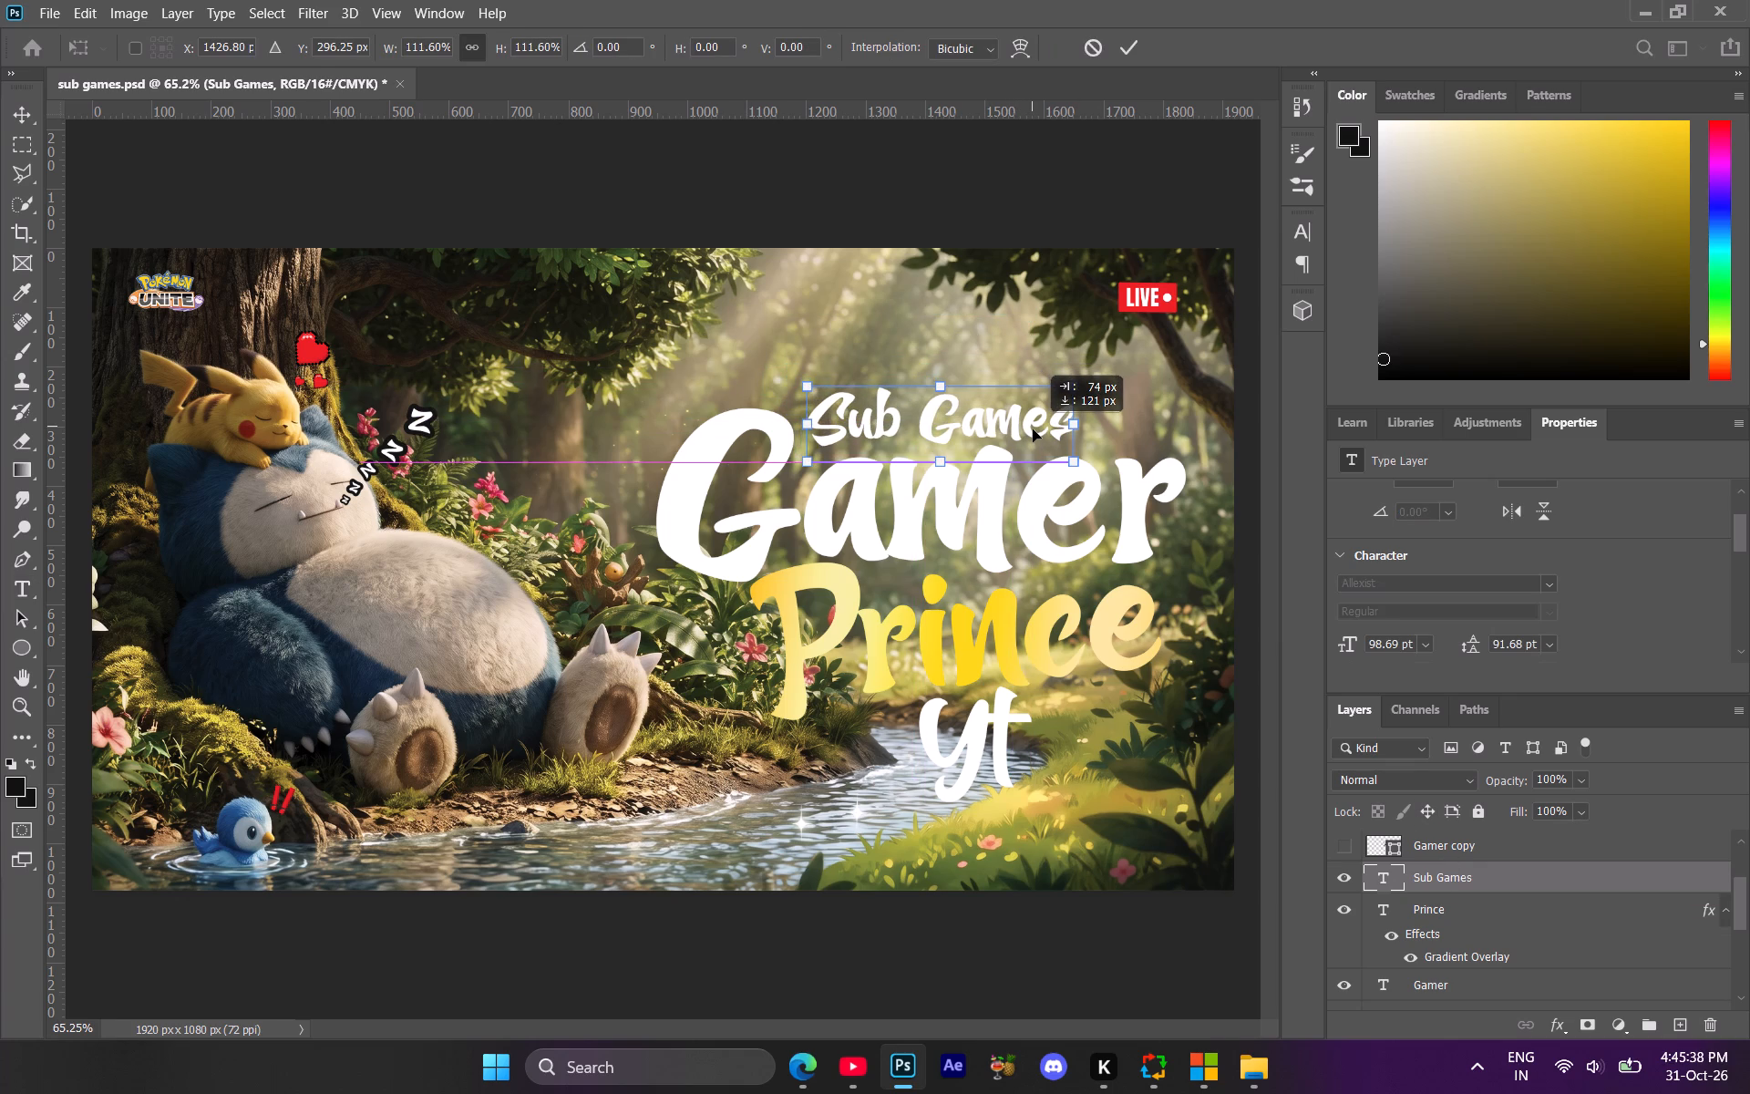
drag(1033, 429, 1028, 426)
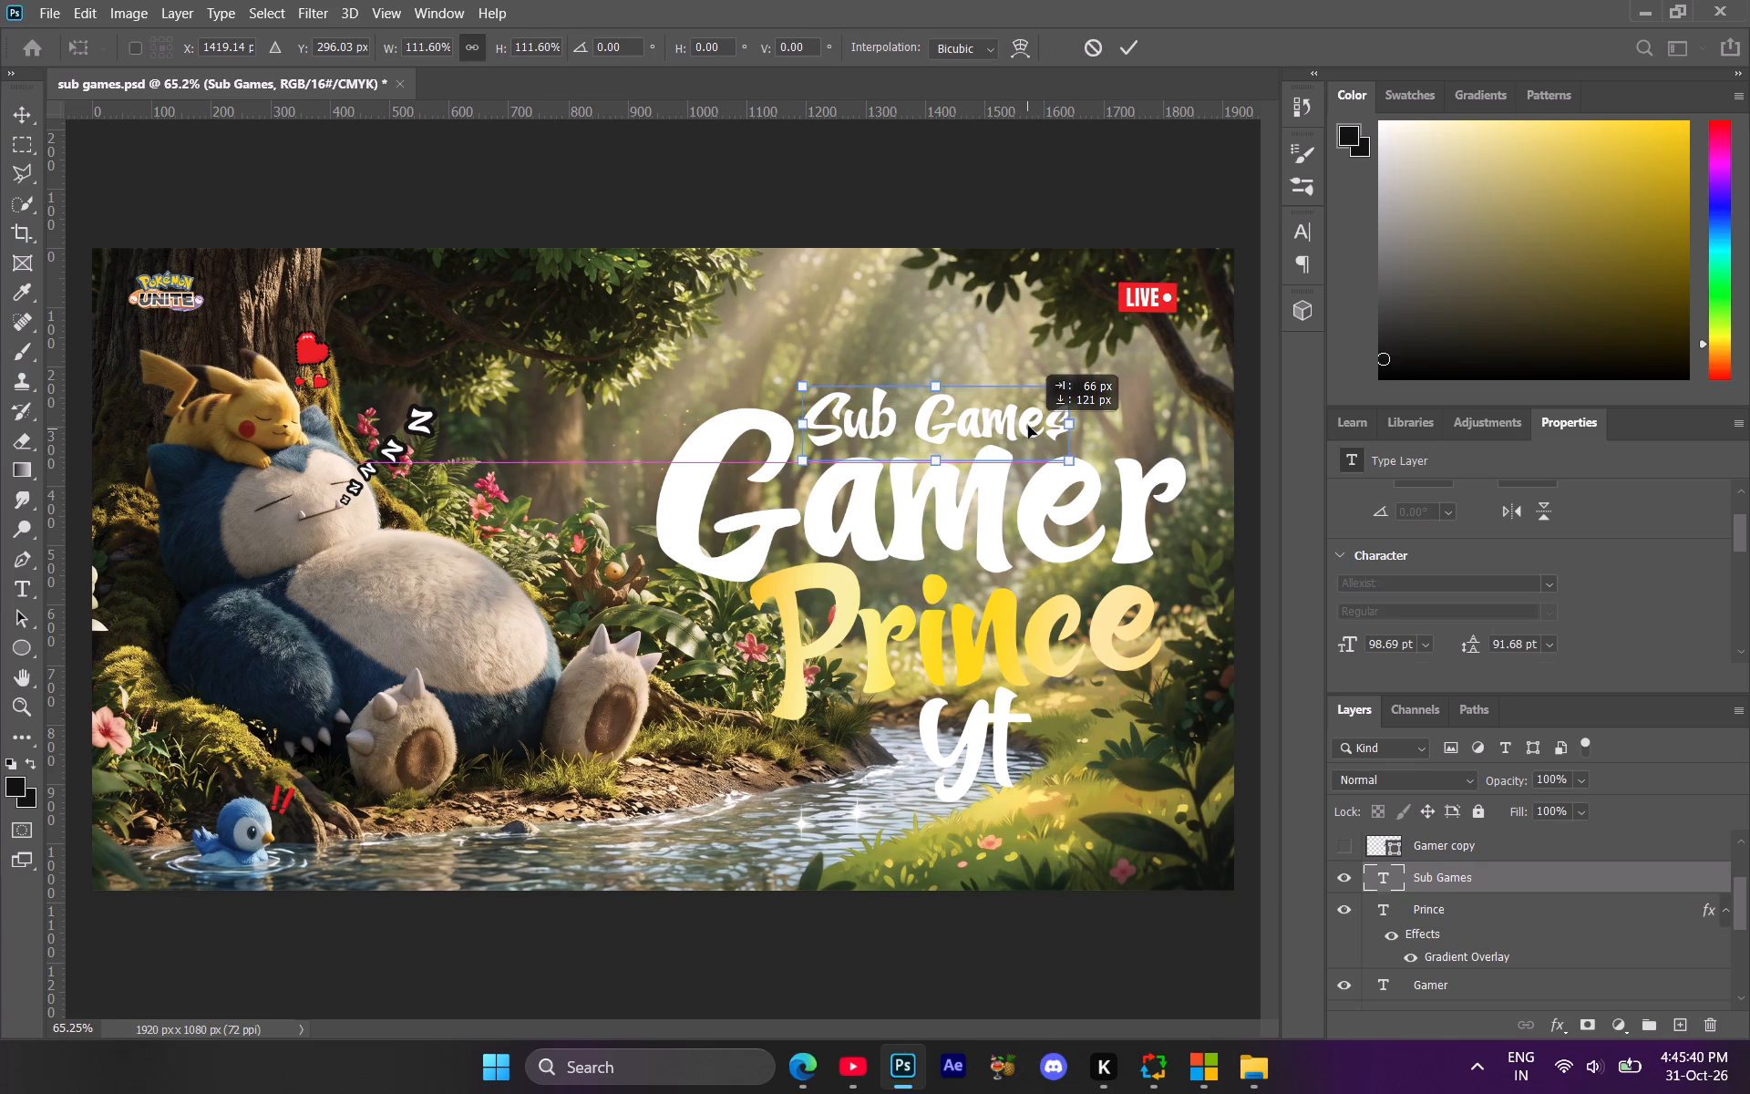
drag(1028, 426, 1030, 425)
click(1465, 862)
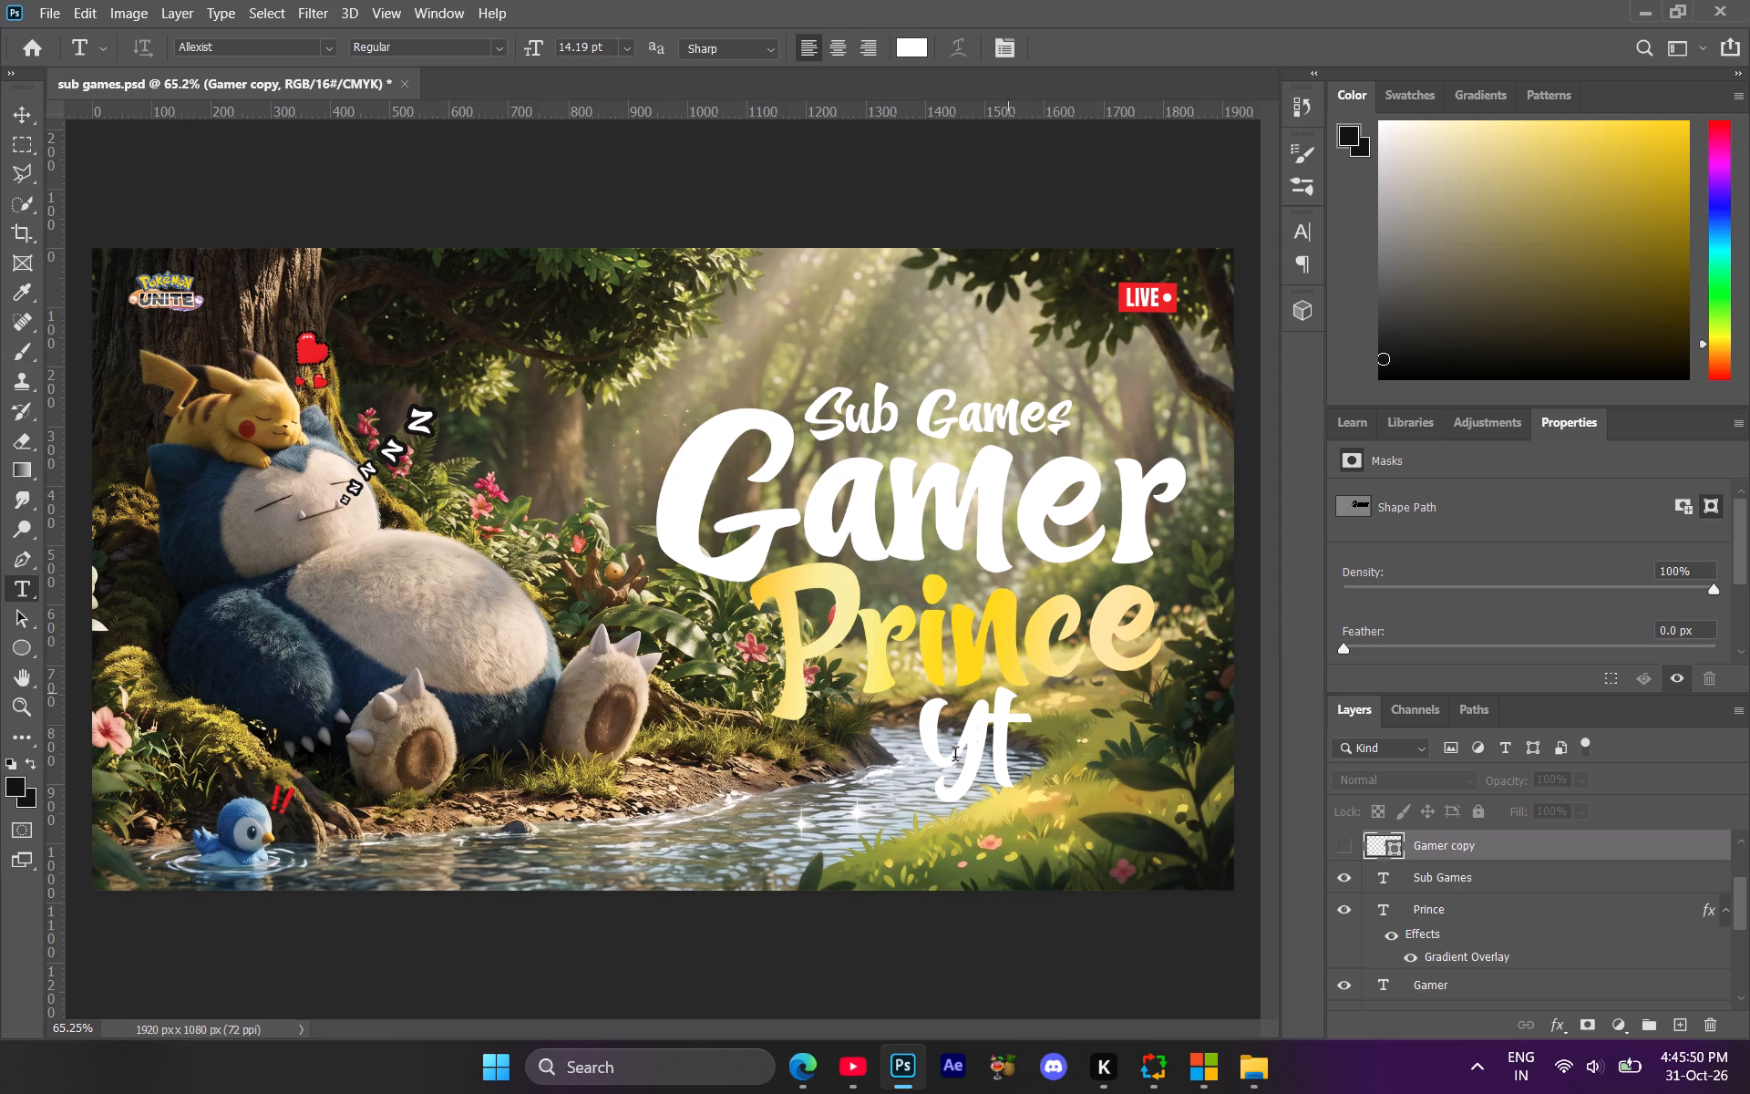
Show the Gamer copy and Prince copy layers to preview the outlined lettering.
scroll(1462, 878, up, 2)
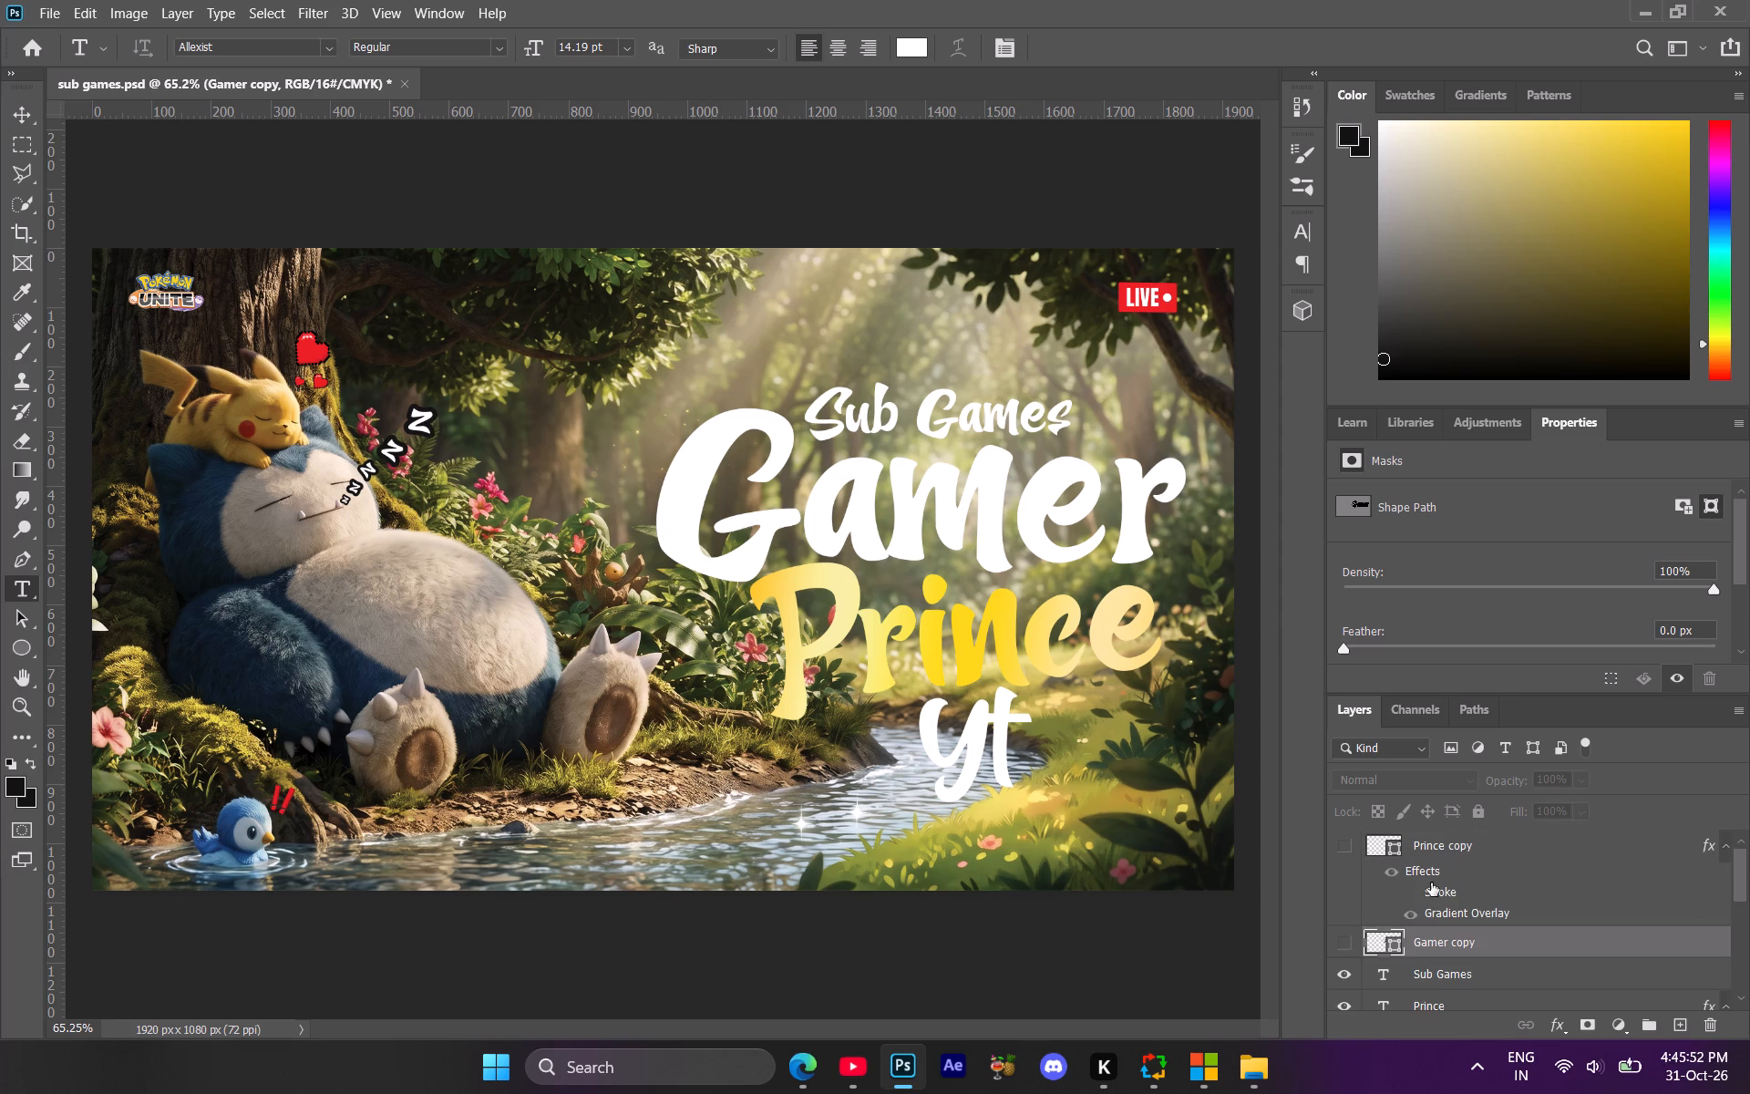
scroll(1431, 885, up, 2)
click(1337, 943)
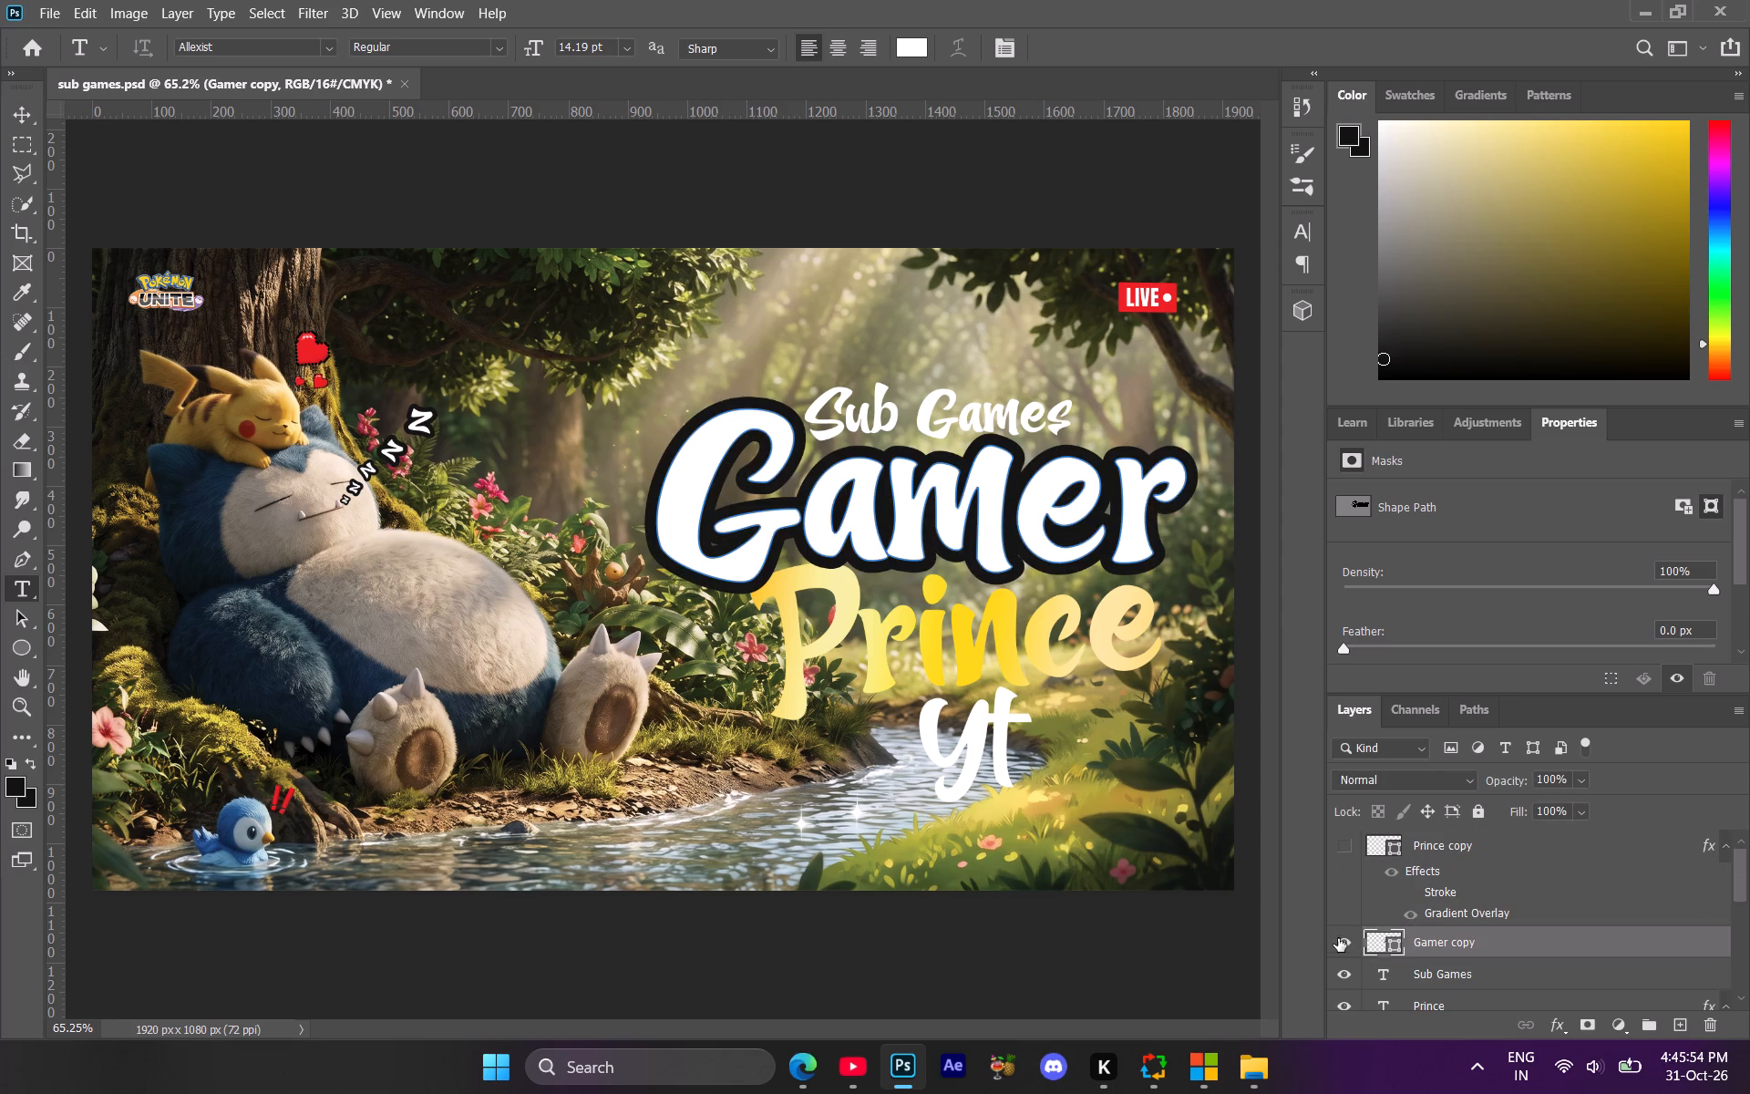
click(1347, 842)
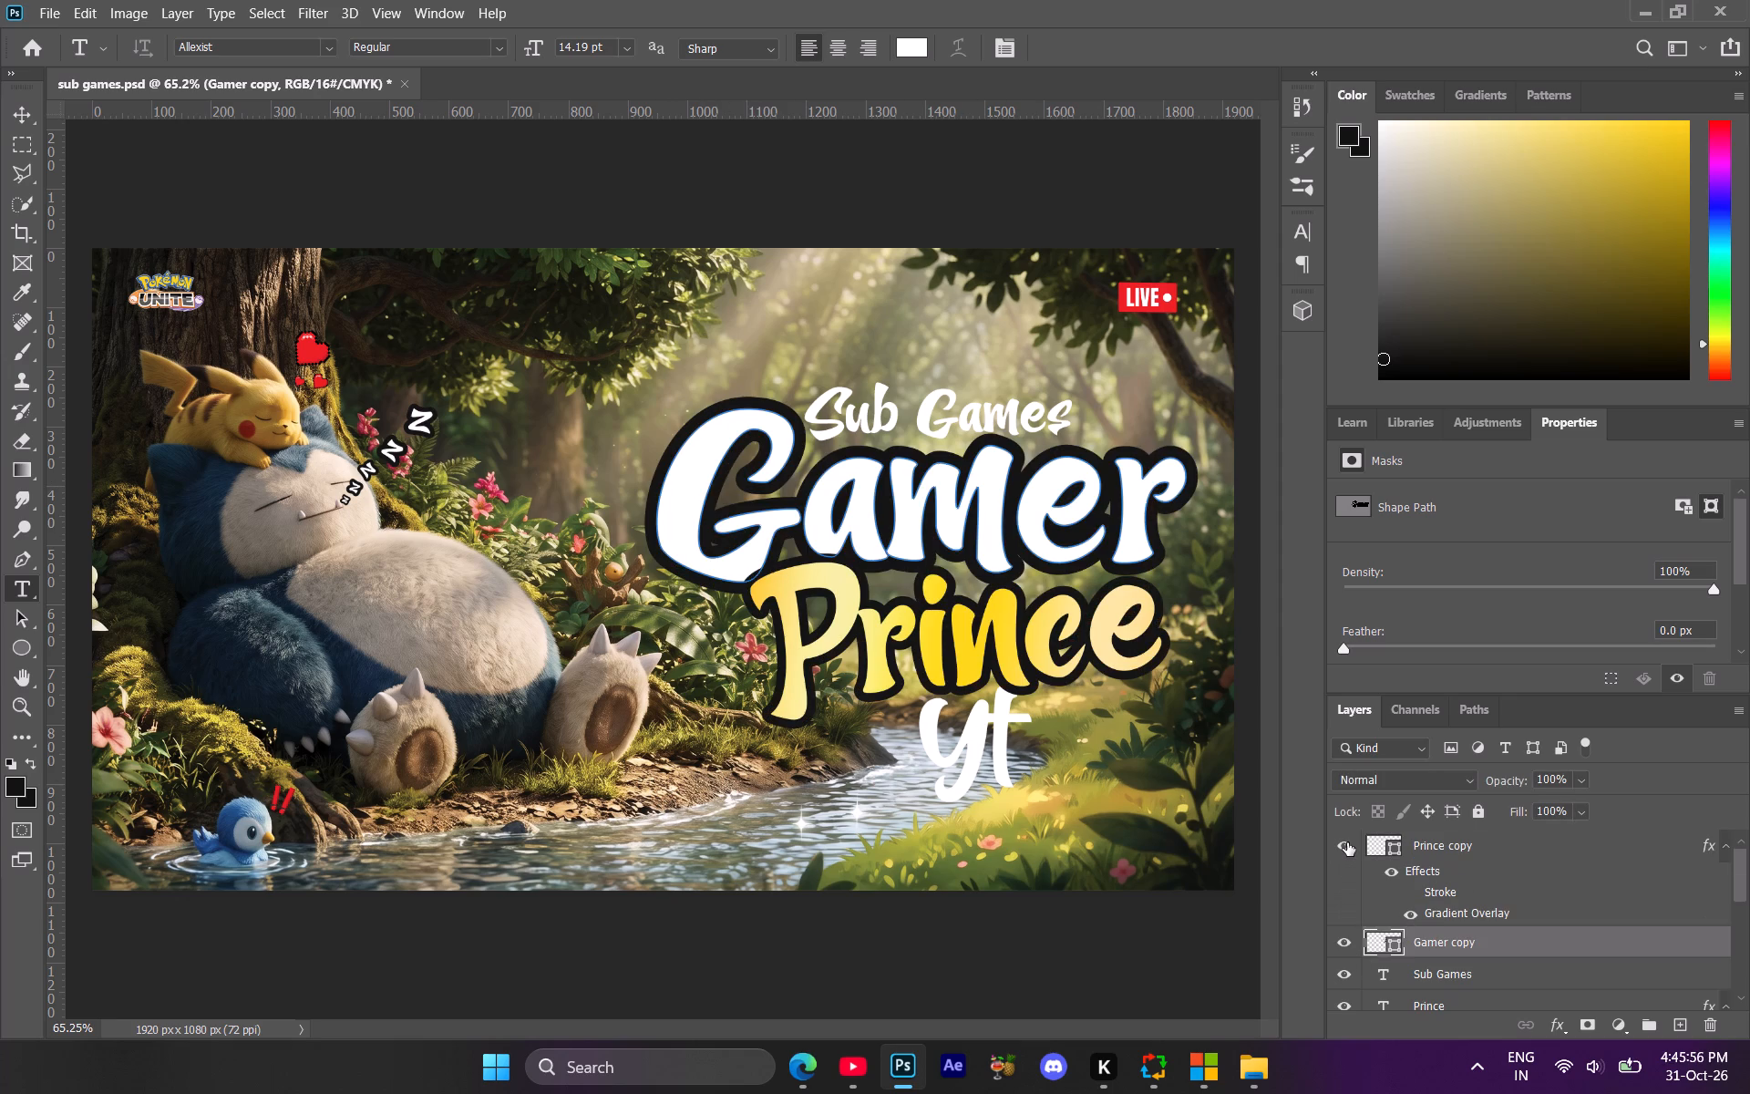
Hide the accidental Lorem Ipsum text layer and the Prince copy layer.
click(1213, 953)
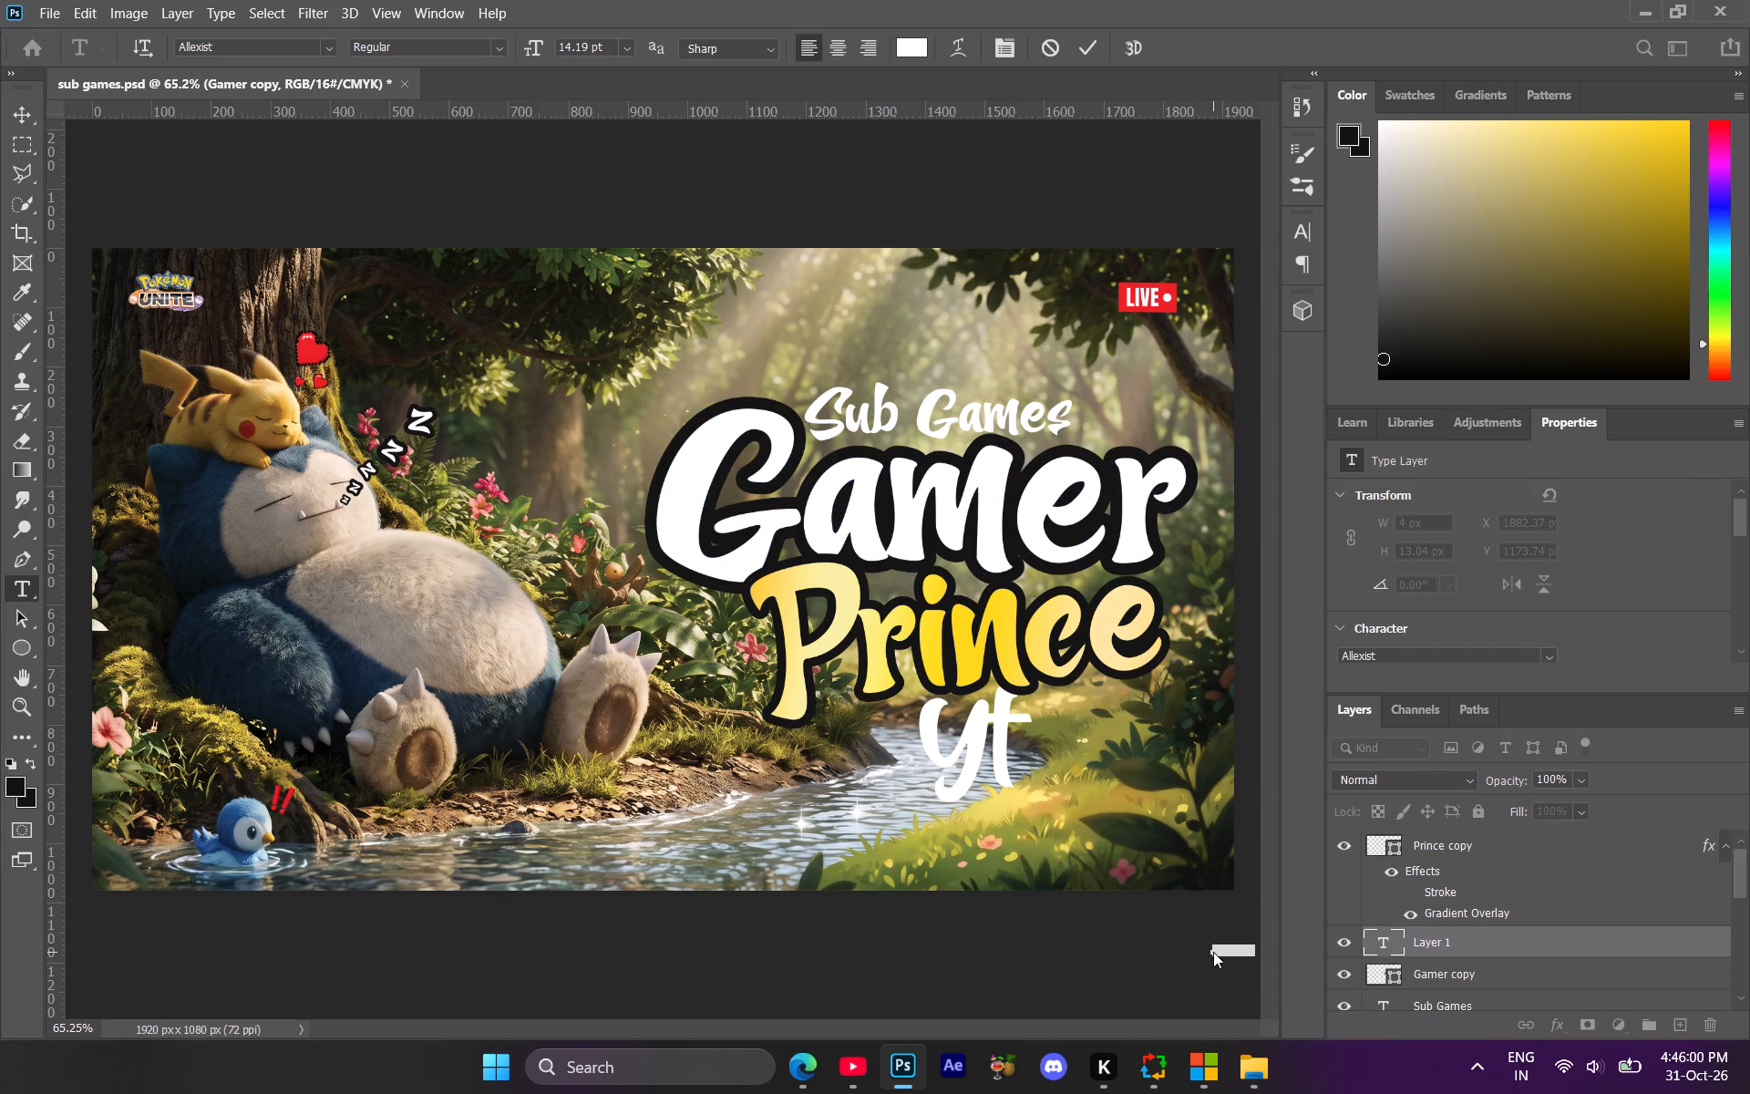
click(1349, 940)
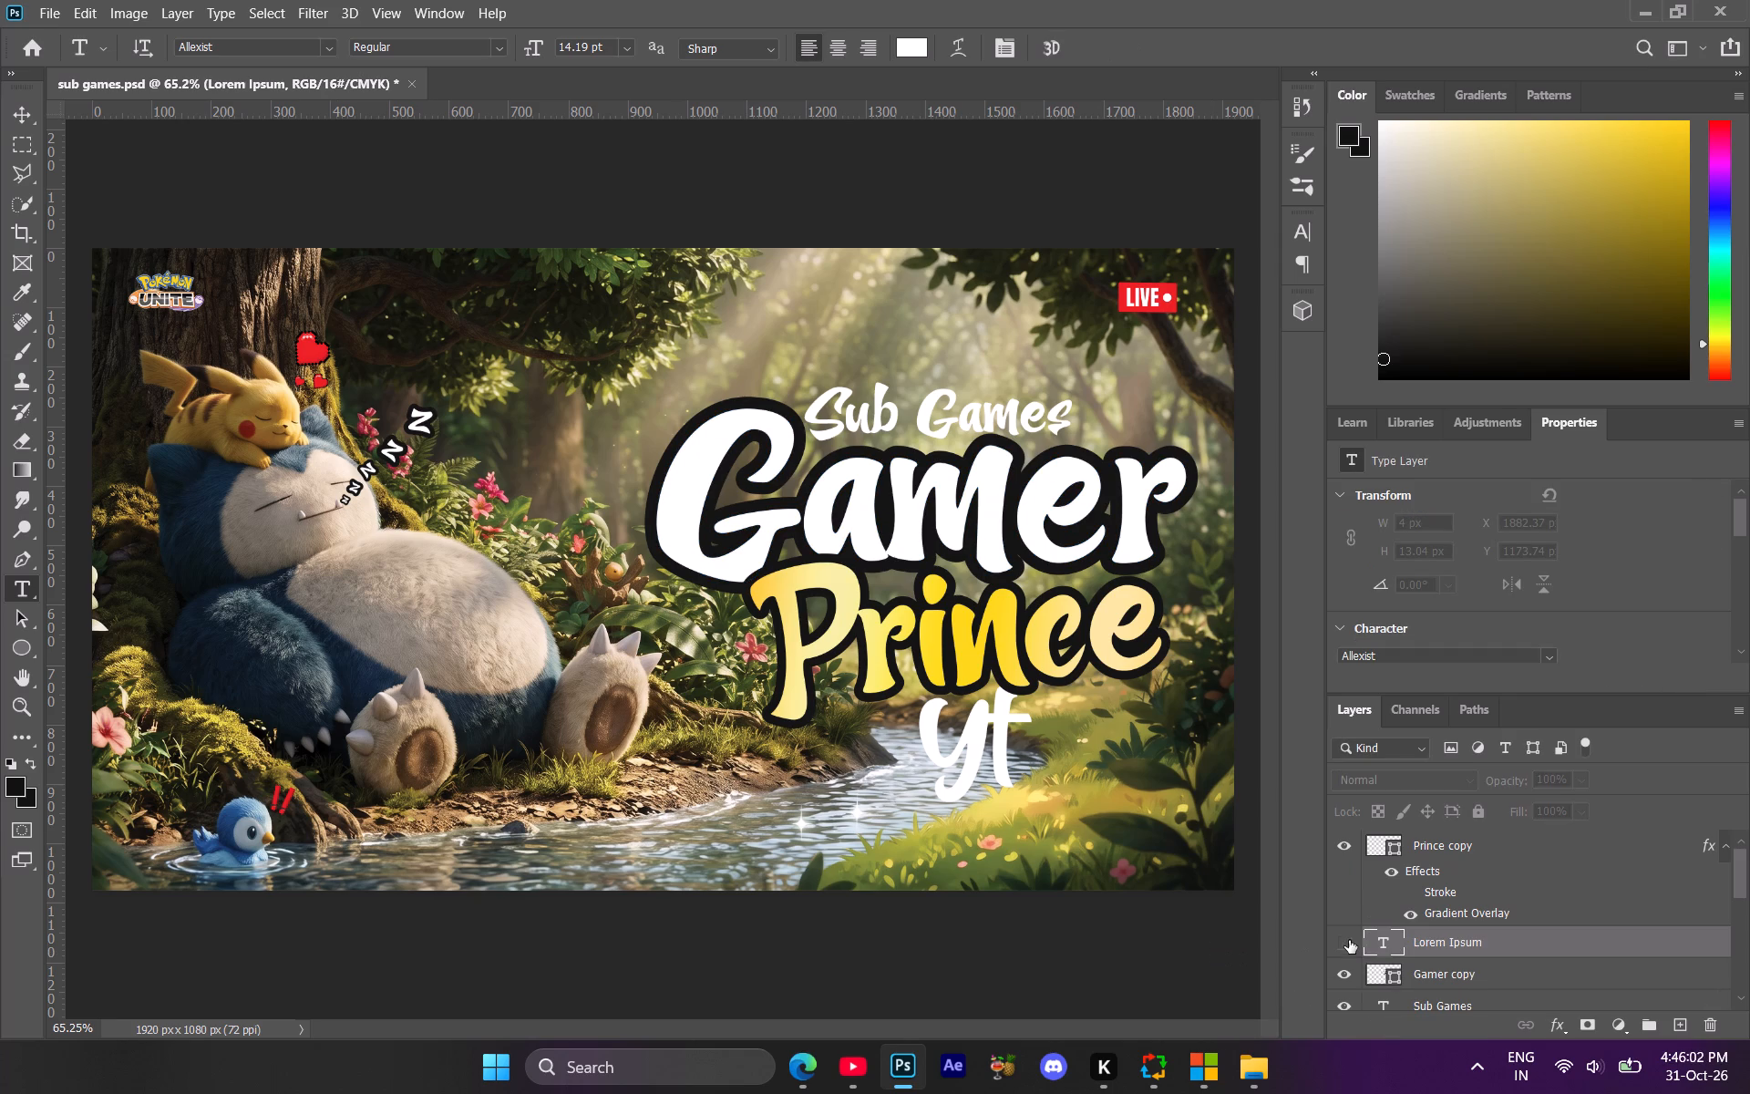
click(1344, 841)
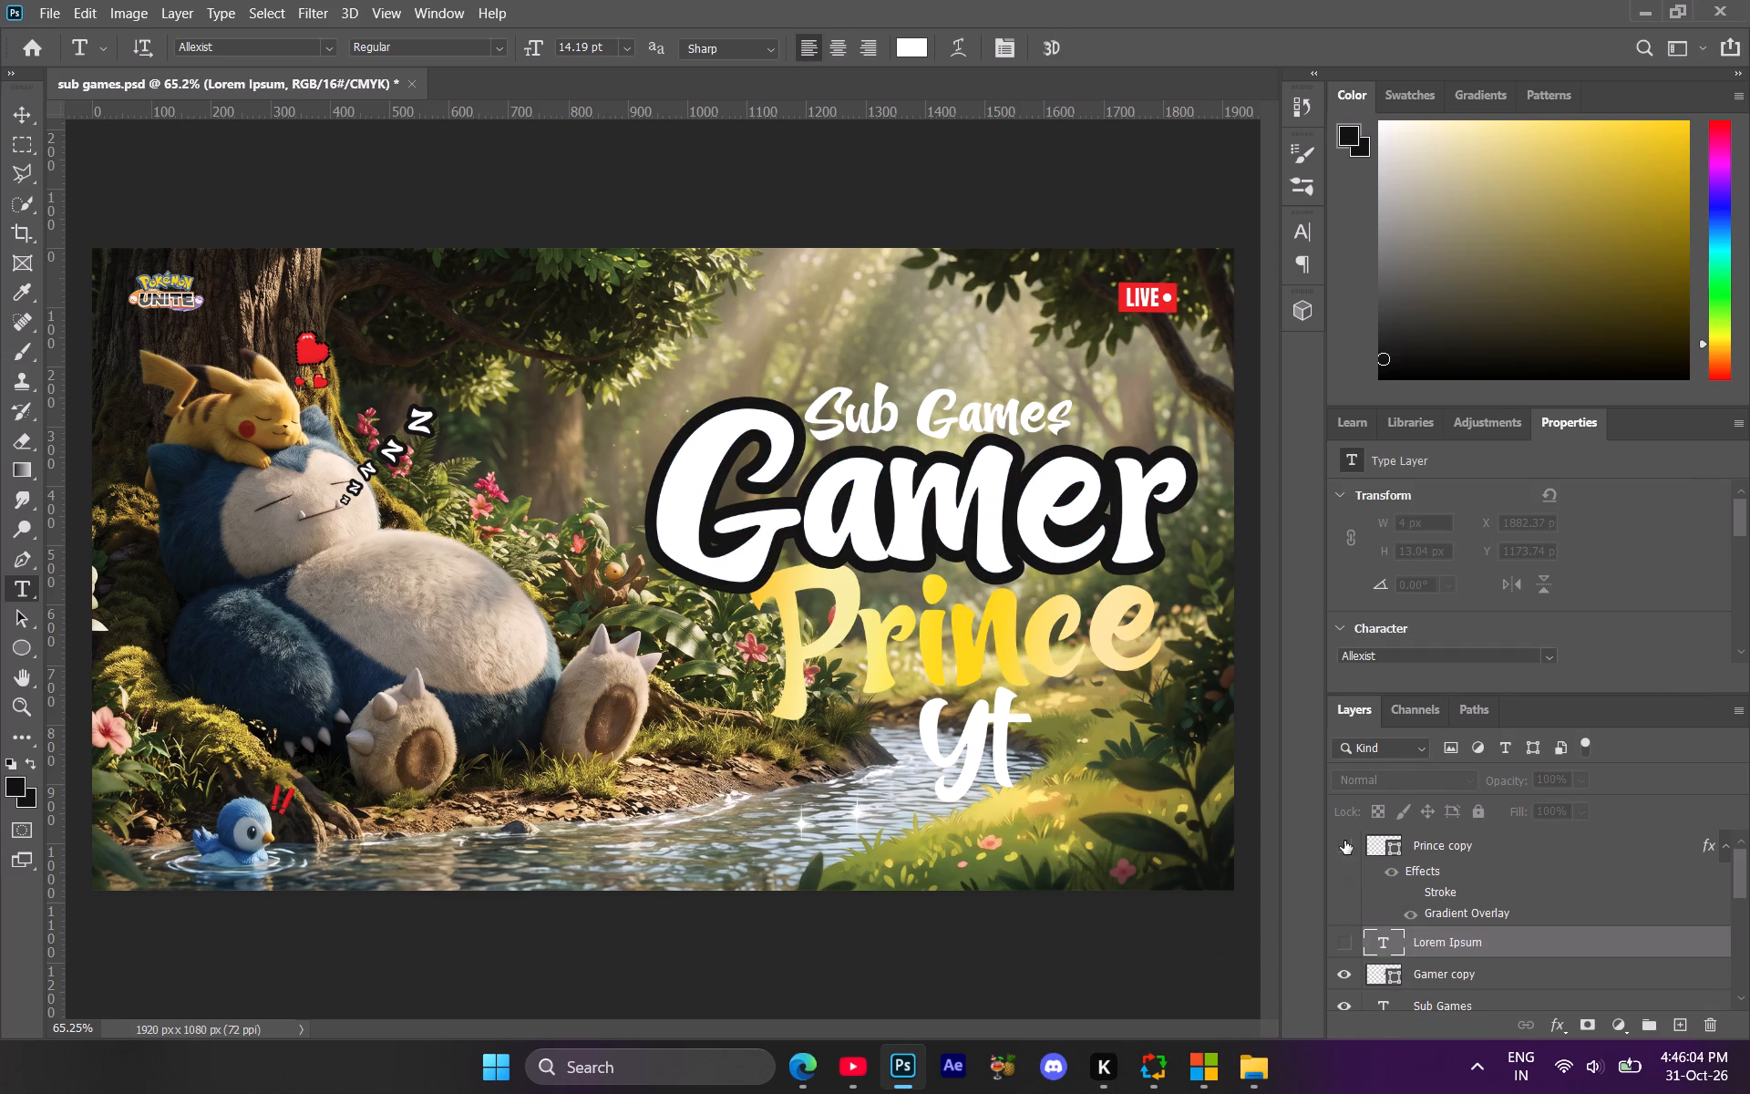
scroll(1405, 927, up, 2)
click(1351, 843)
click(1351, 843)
Toggle the visibility of the Lorem Ipsum layer repeatedly to check what it contributes to the artwork.
click(1348, 942)
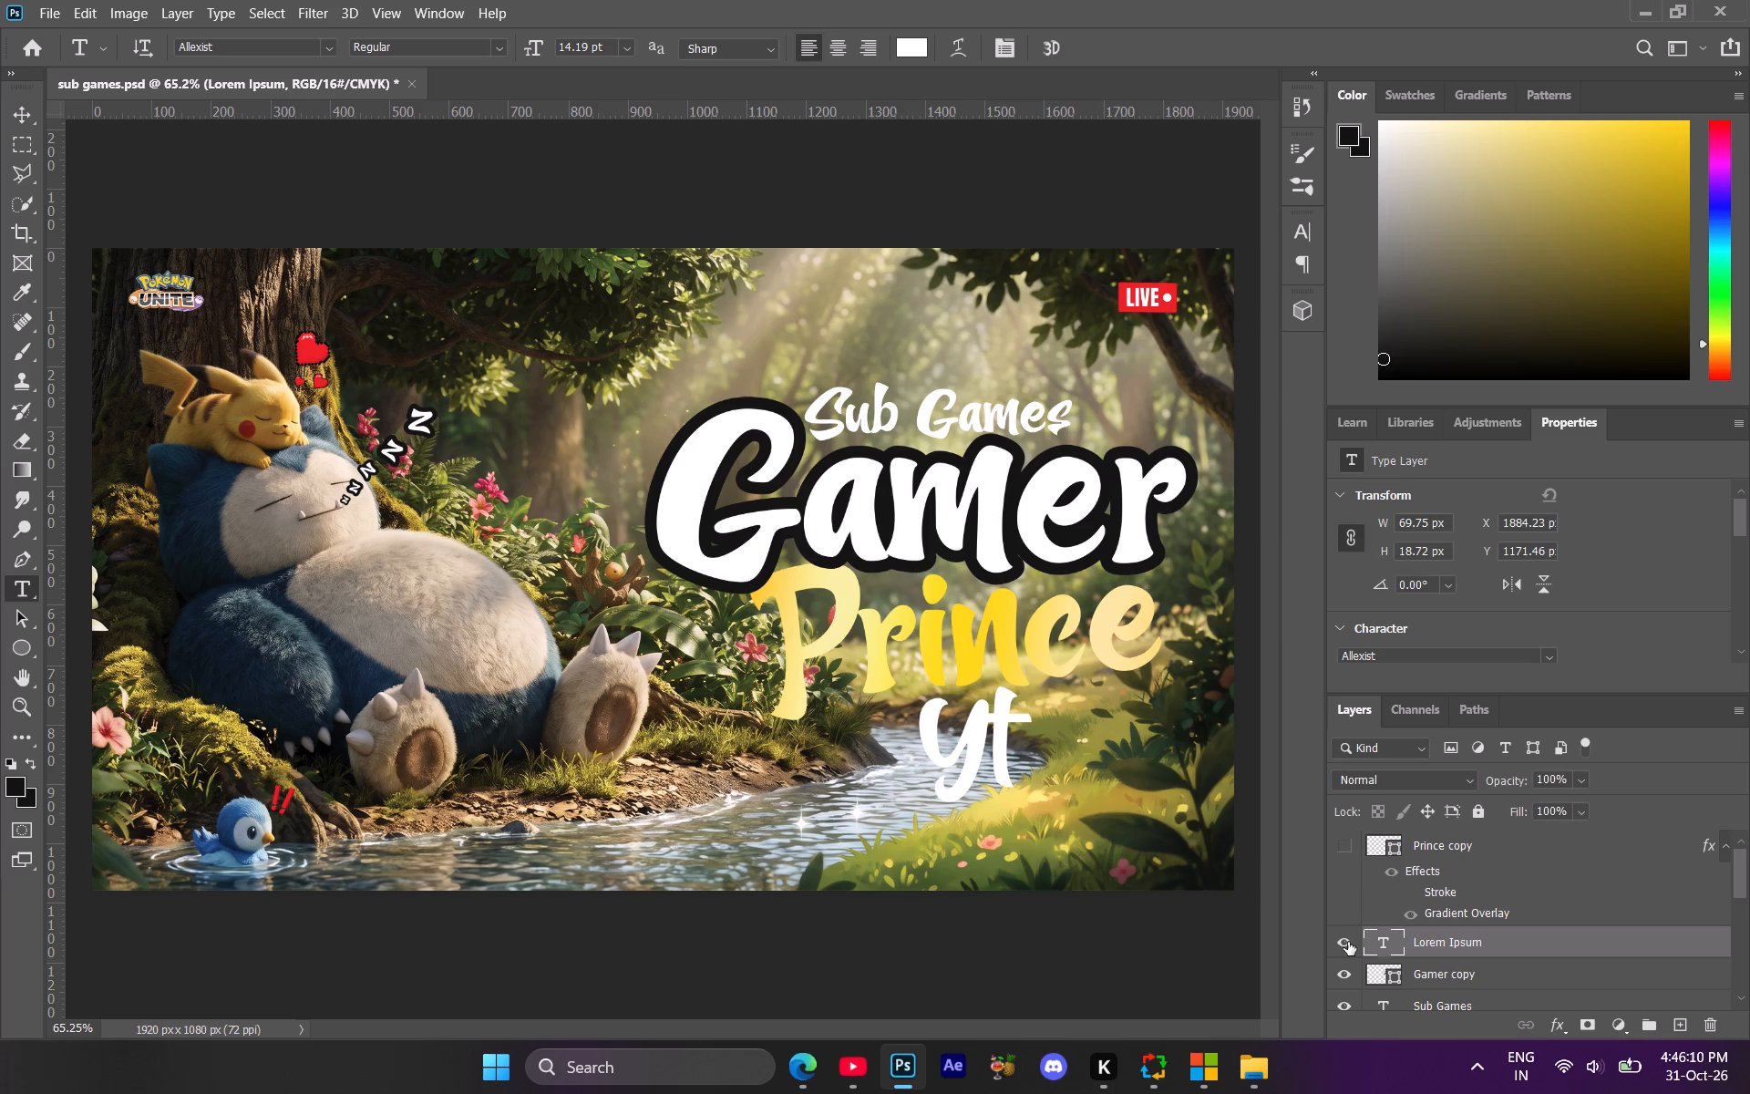
click(1348, 942)
click(1348, 942)
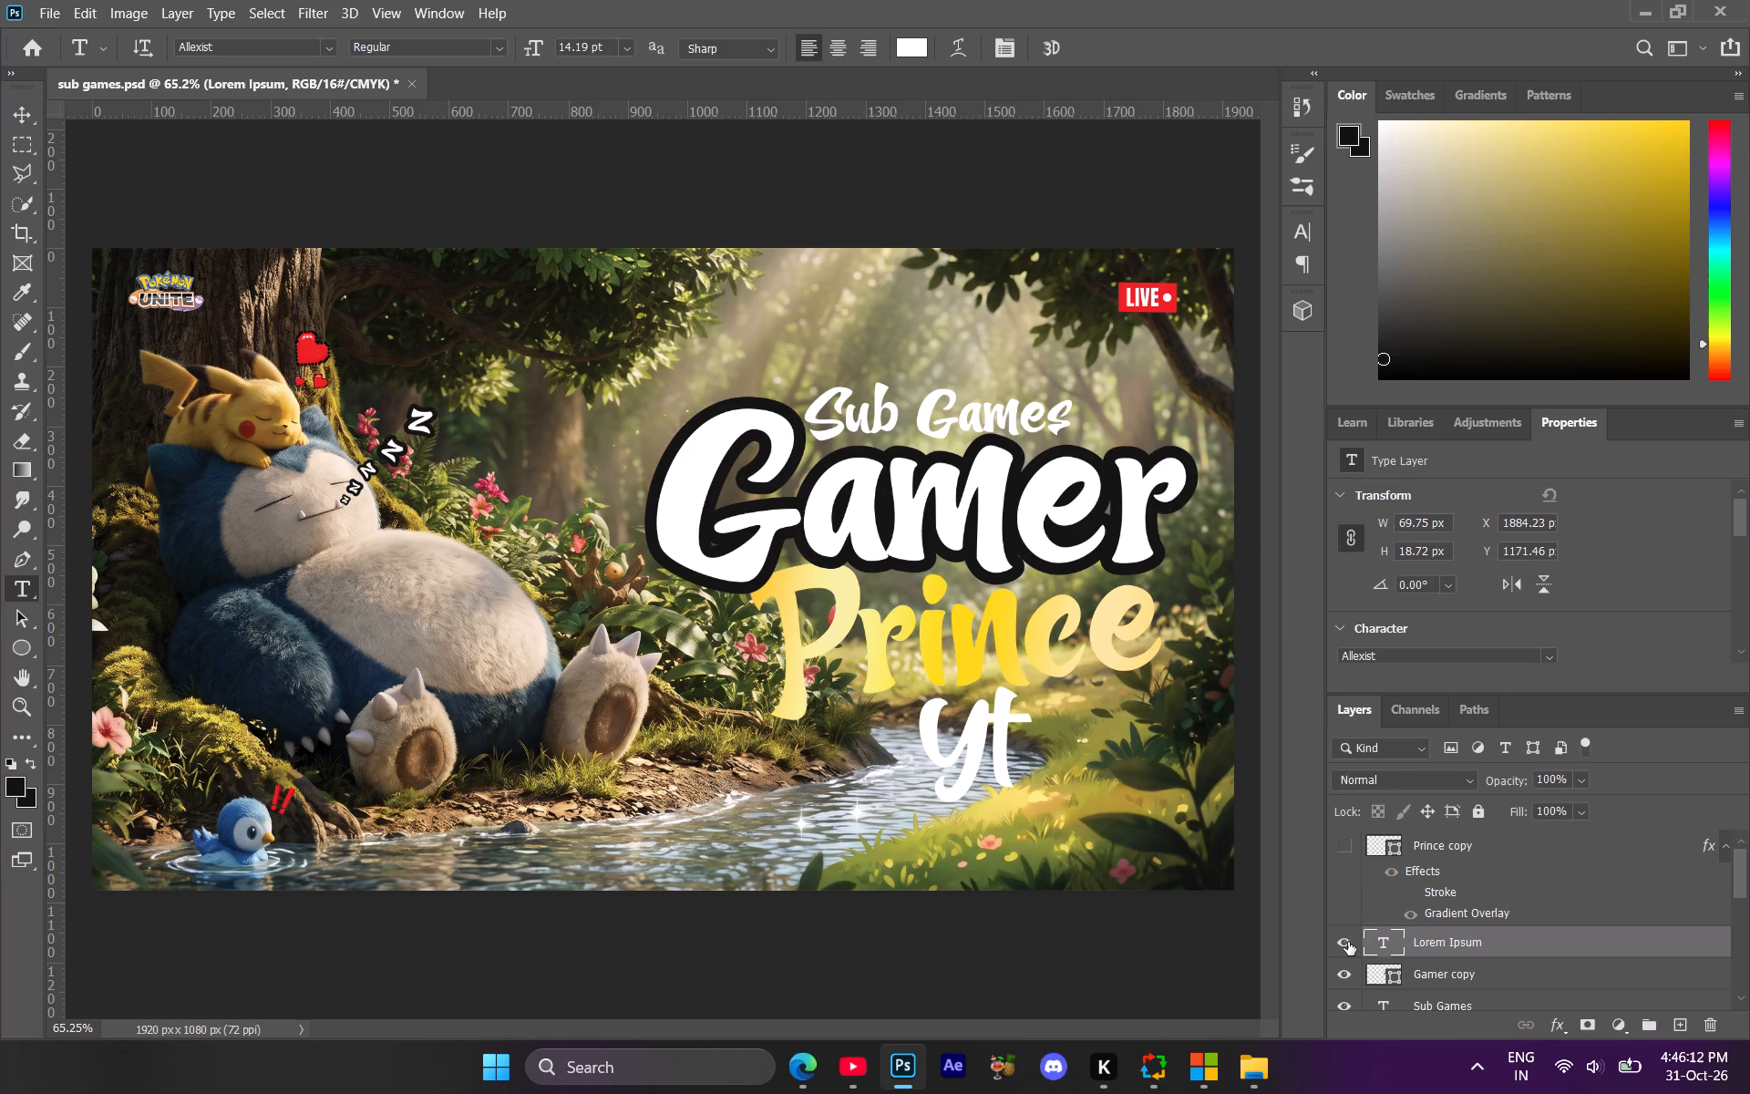
click(1348, 942)
click(1348, 942)
click(1348, 942)
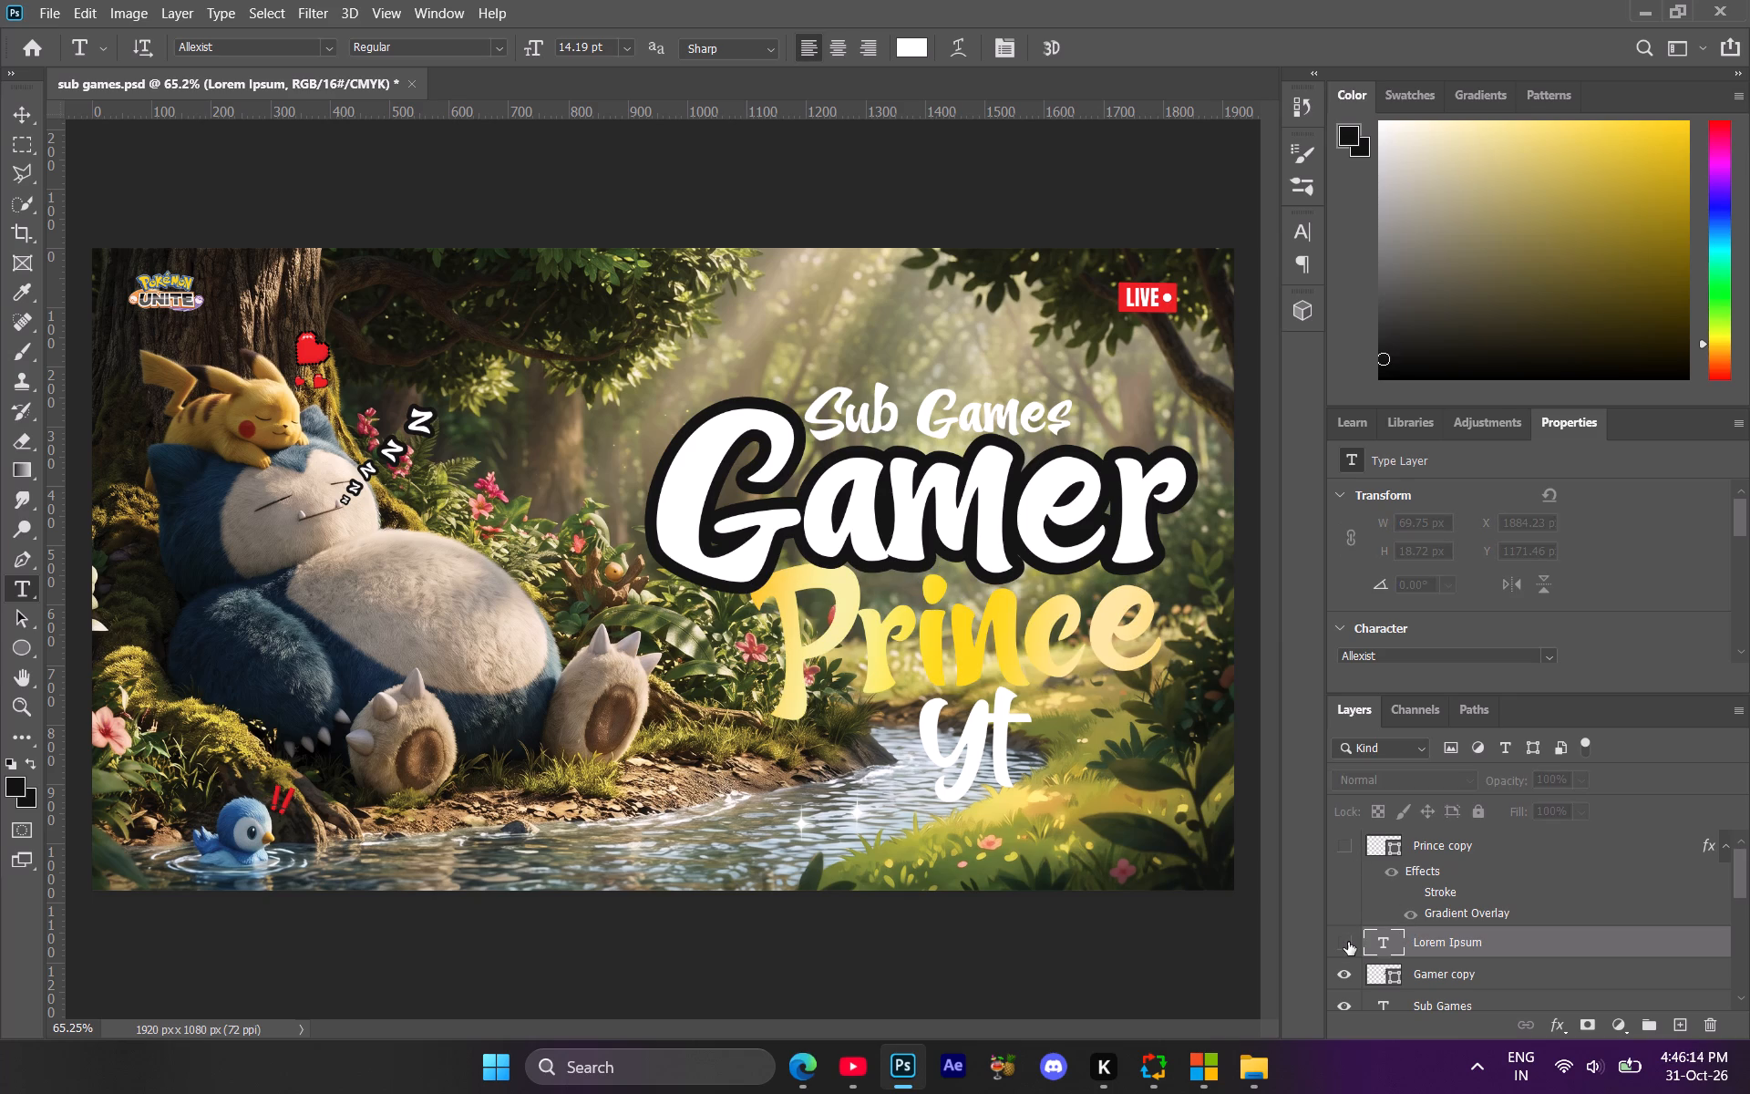
click(1348, 942)
click(1348, 942)
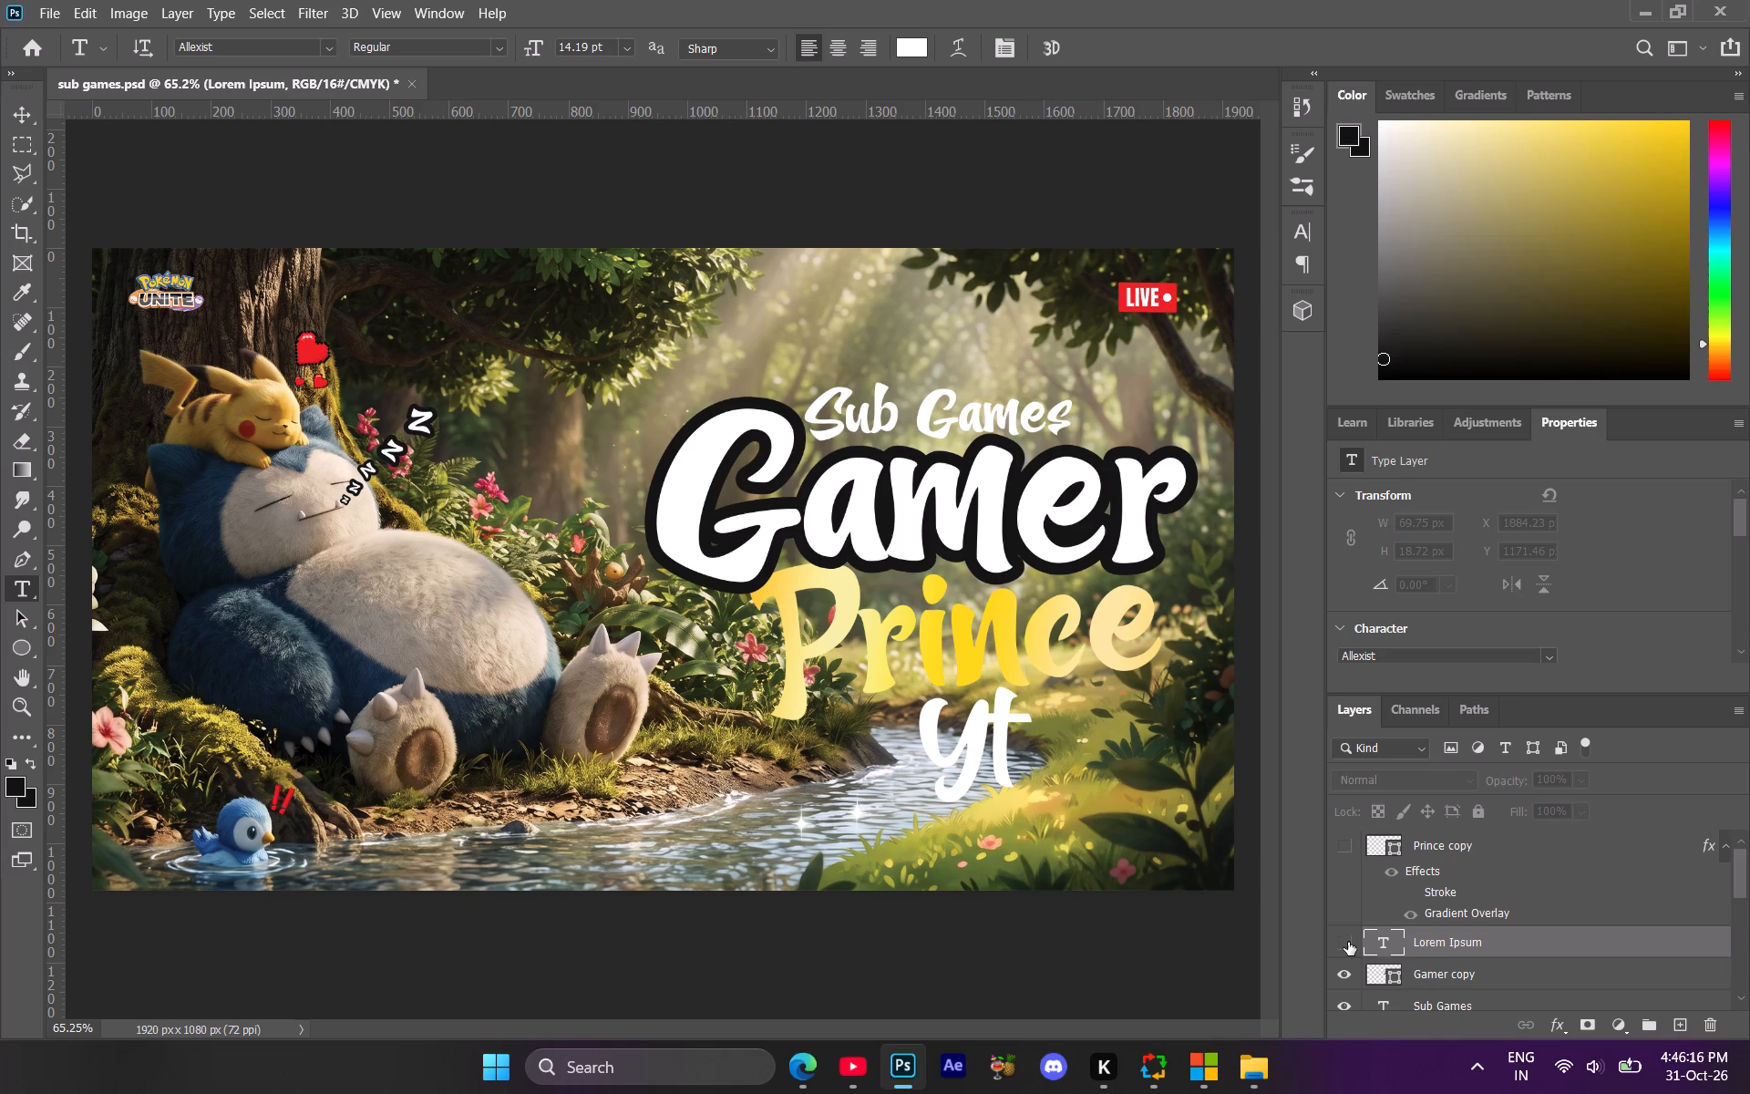
click(1348, 942)
scroll(1482, 944, down, 2)
scroll(1475, 929, up, 1)
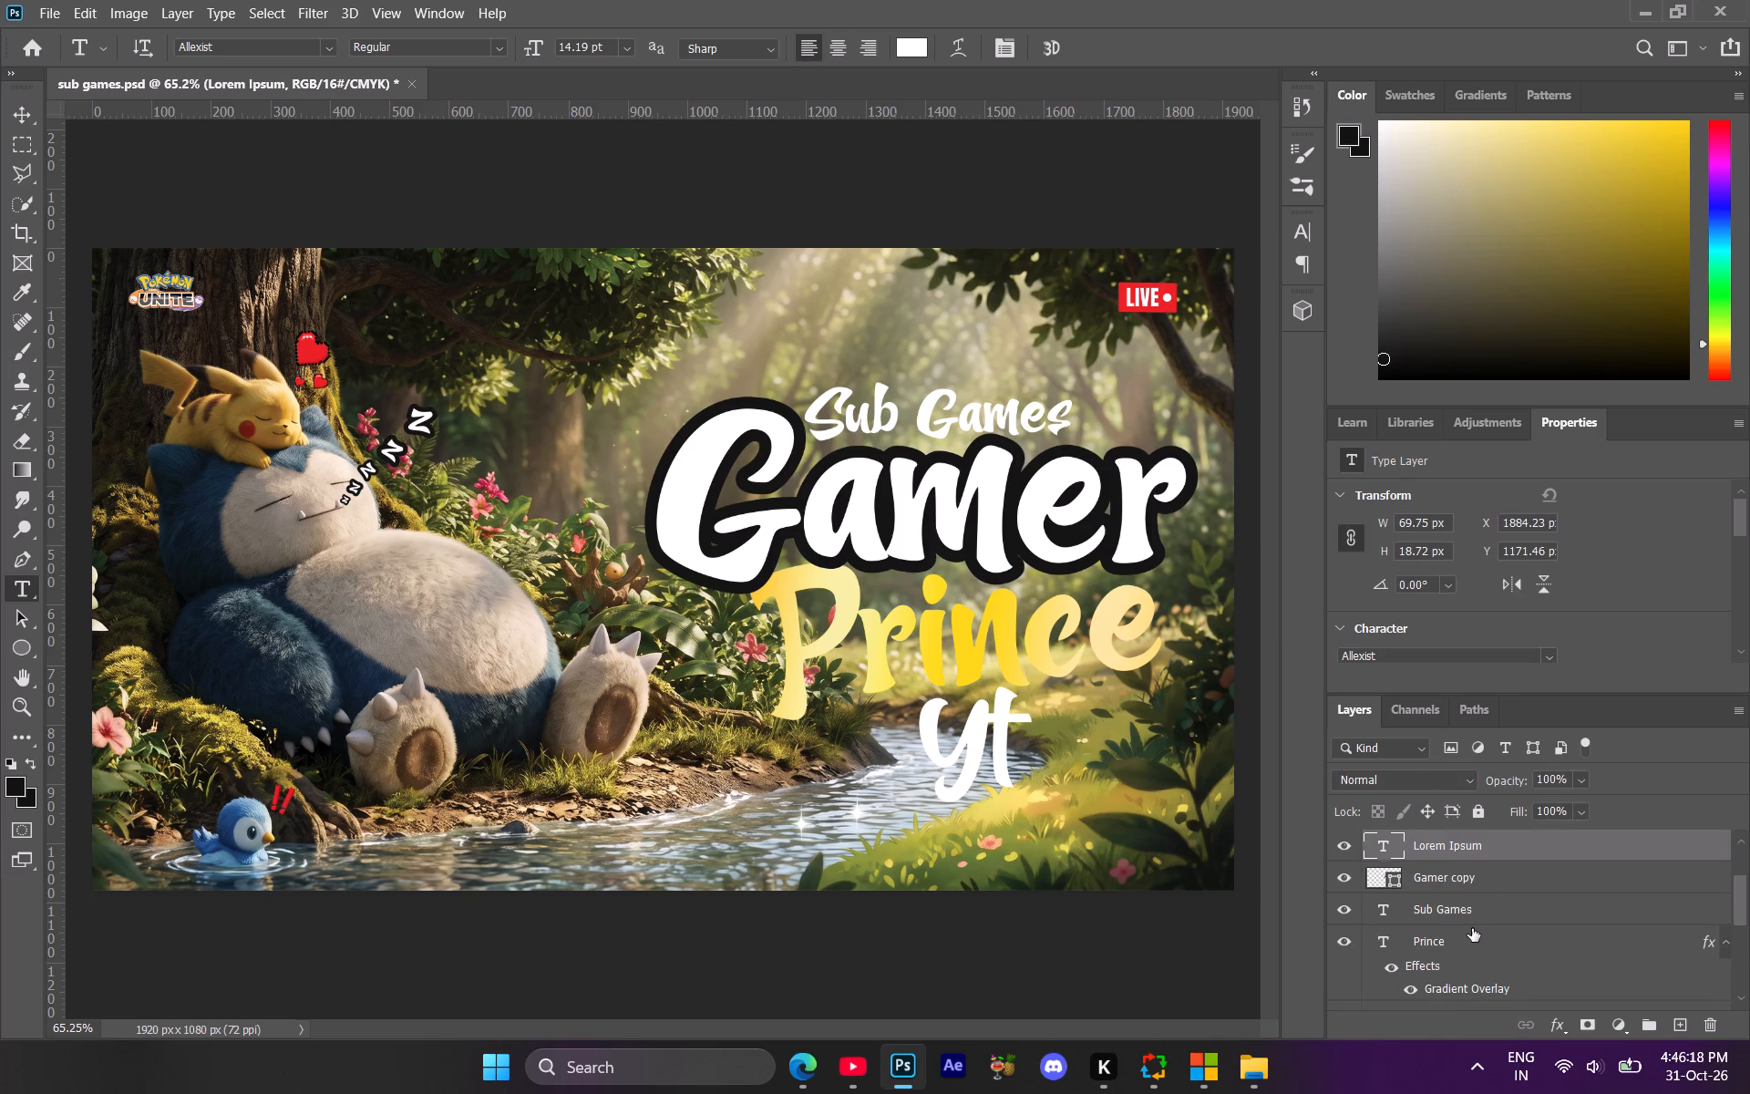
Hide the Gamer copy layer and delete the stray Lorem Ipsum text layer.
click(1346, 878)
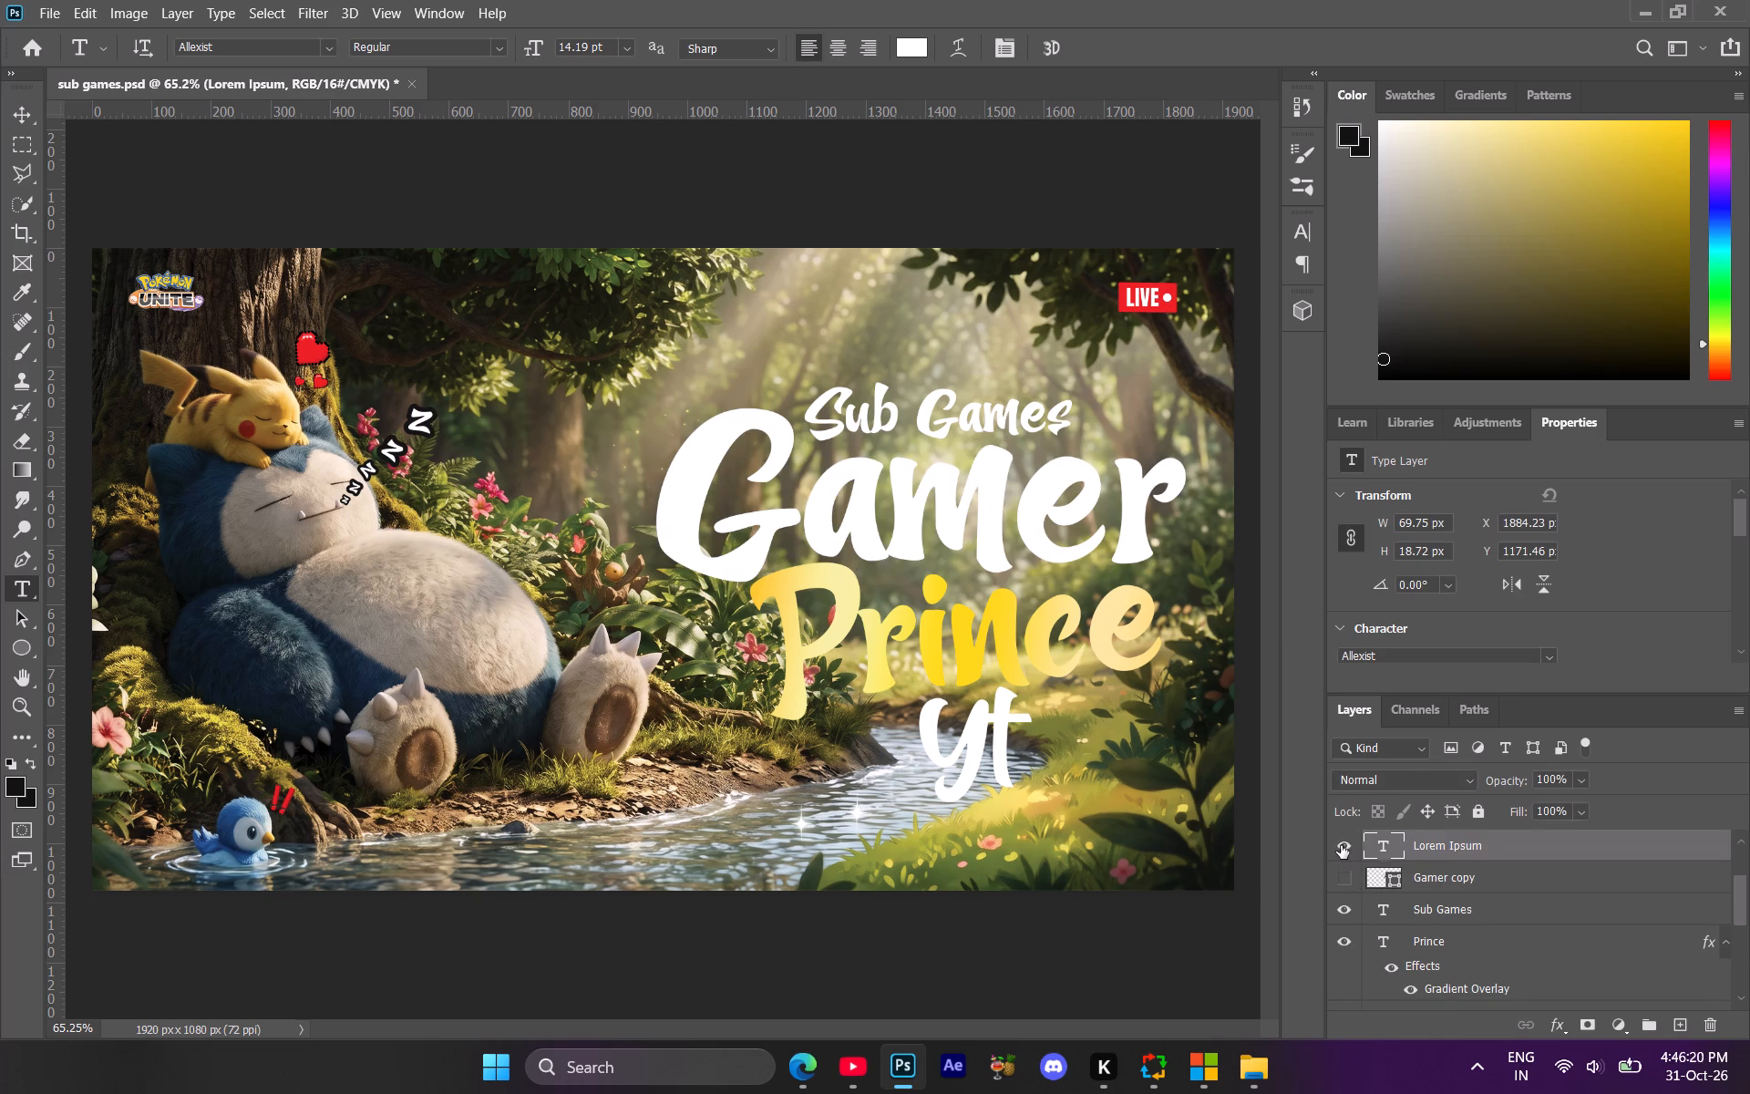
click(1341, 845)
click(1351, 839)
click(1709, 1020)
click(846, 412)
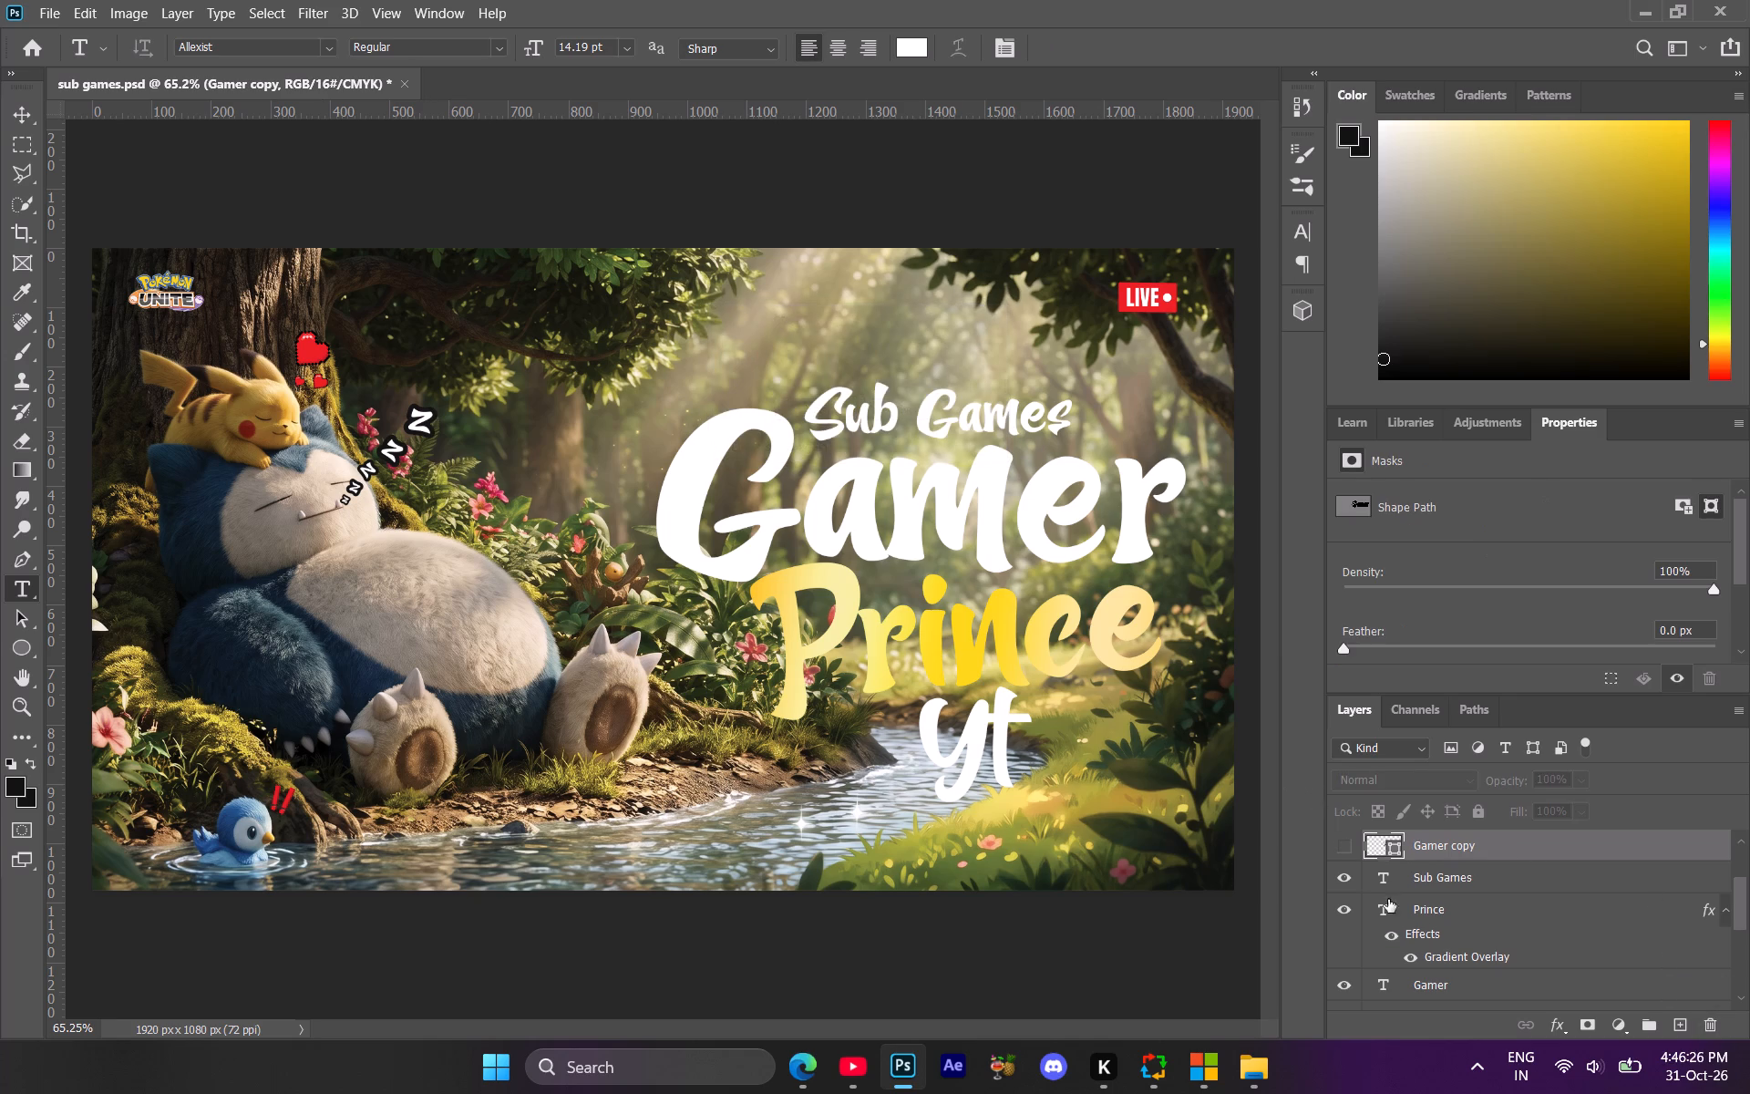
Toggle the Gamer copy and Prince copy layers on and off to compare the outlined and plain lettering.
scroll(1431, 911, up, 2)
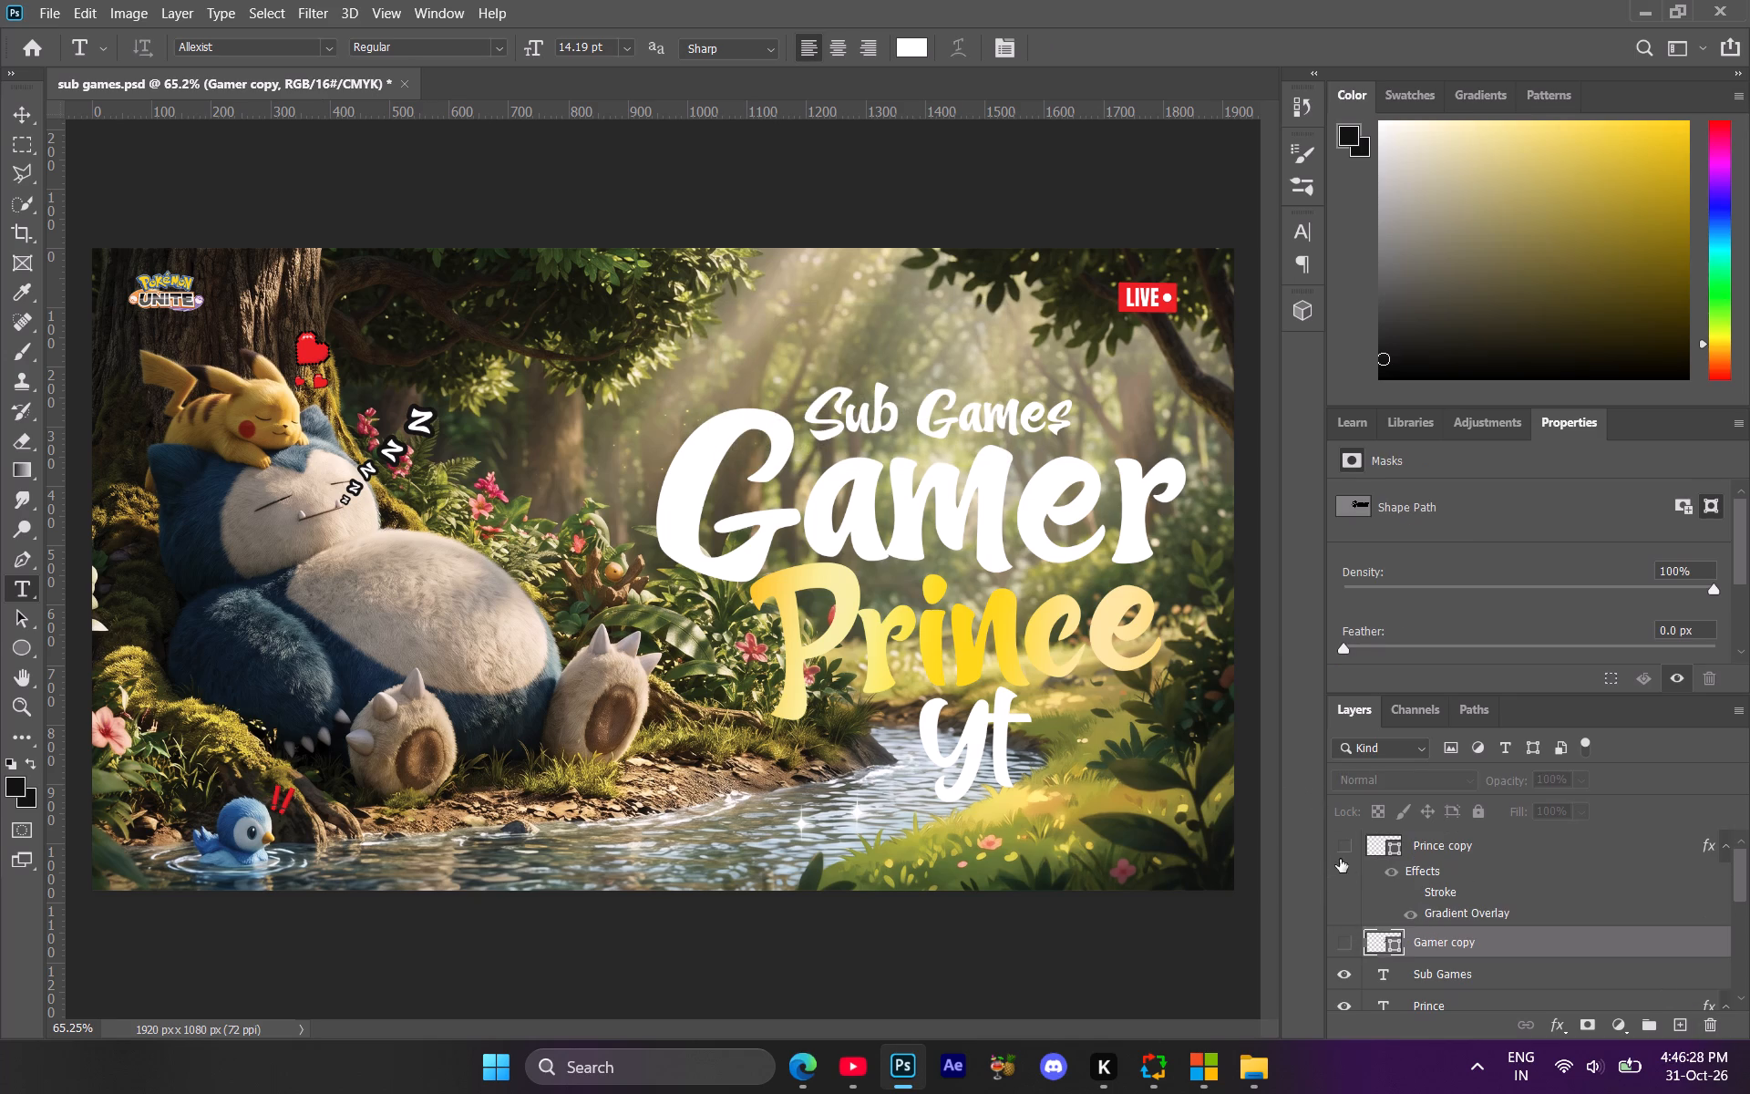
click(1345, 938)
click(1347, 938)
click(1353, 834)
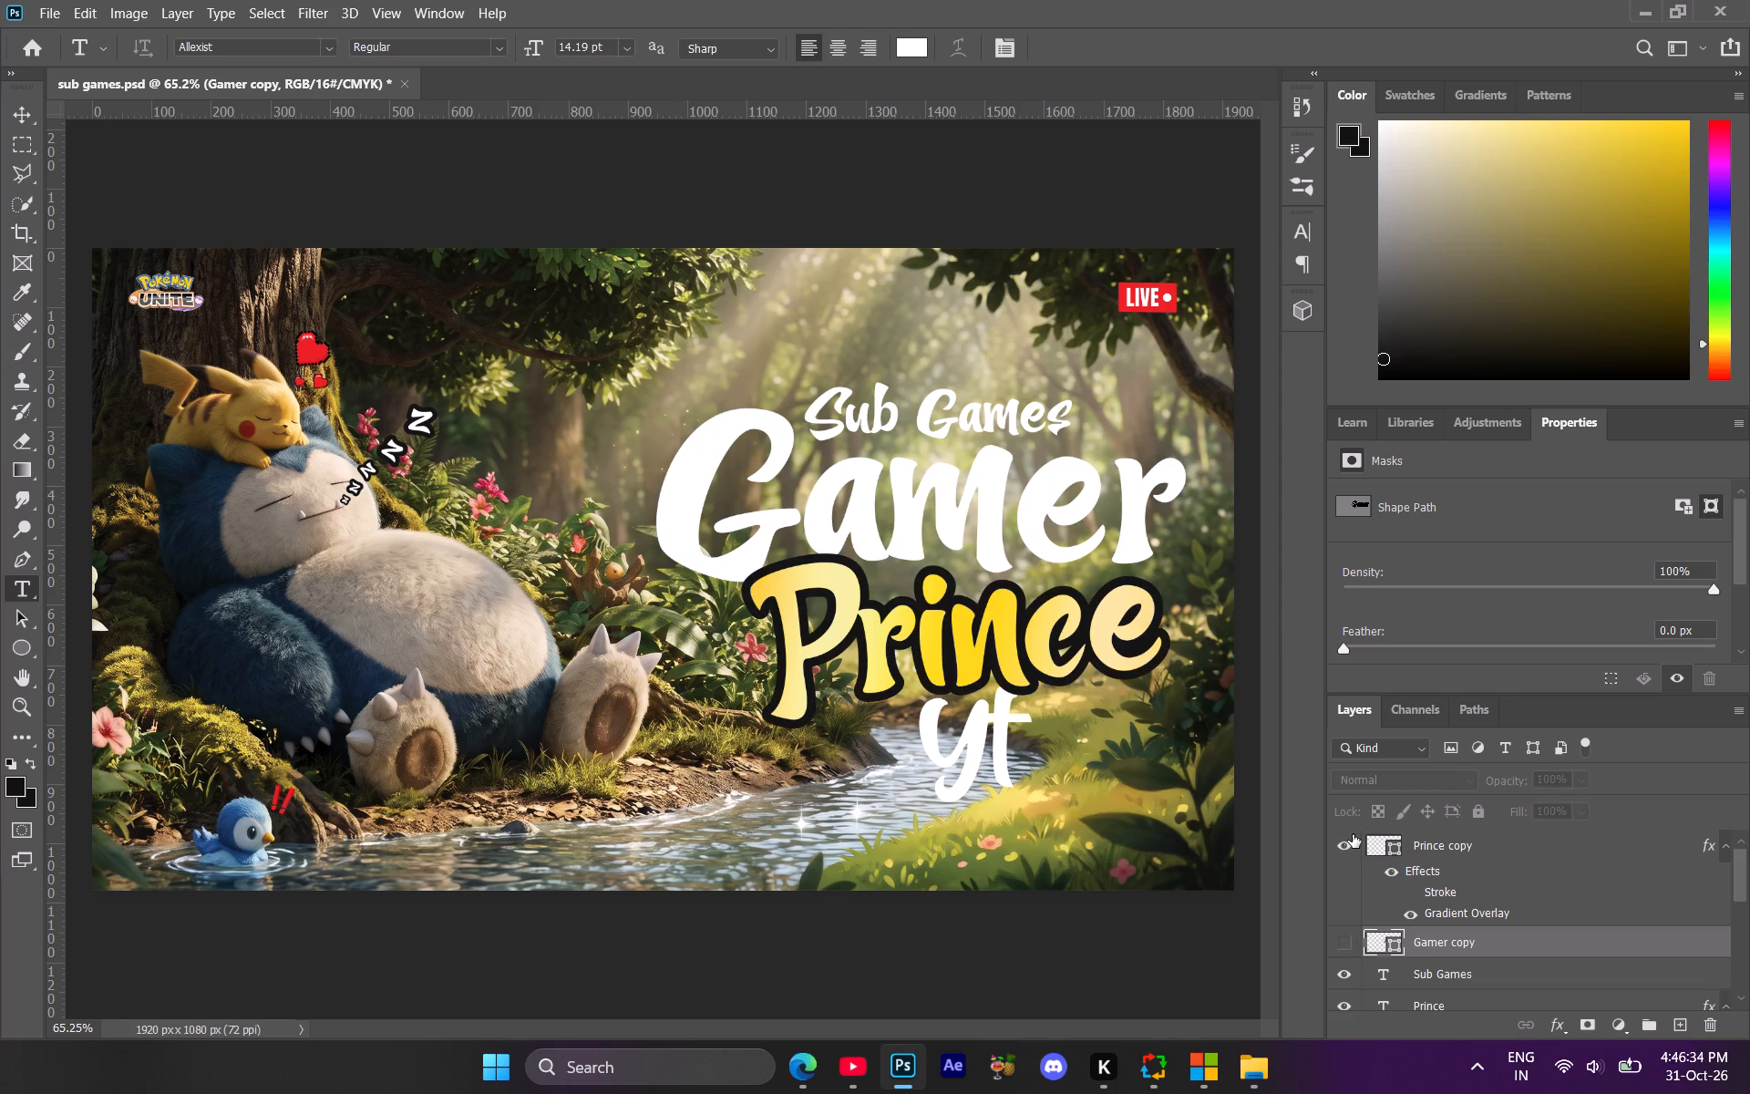
click(1353, 834)
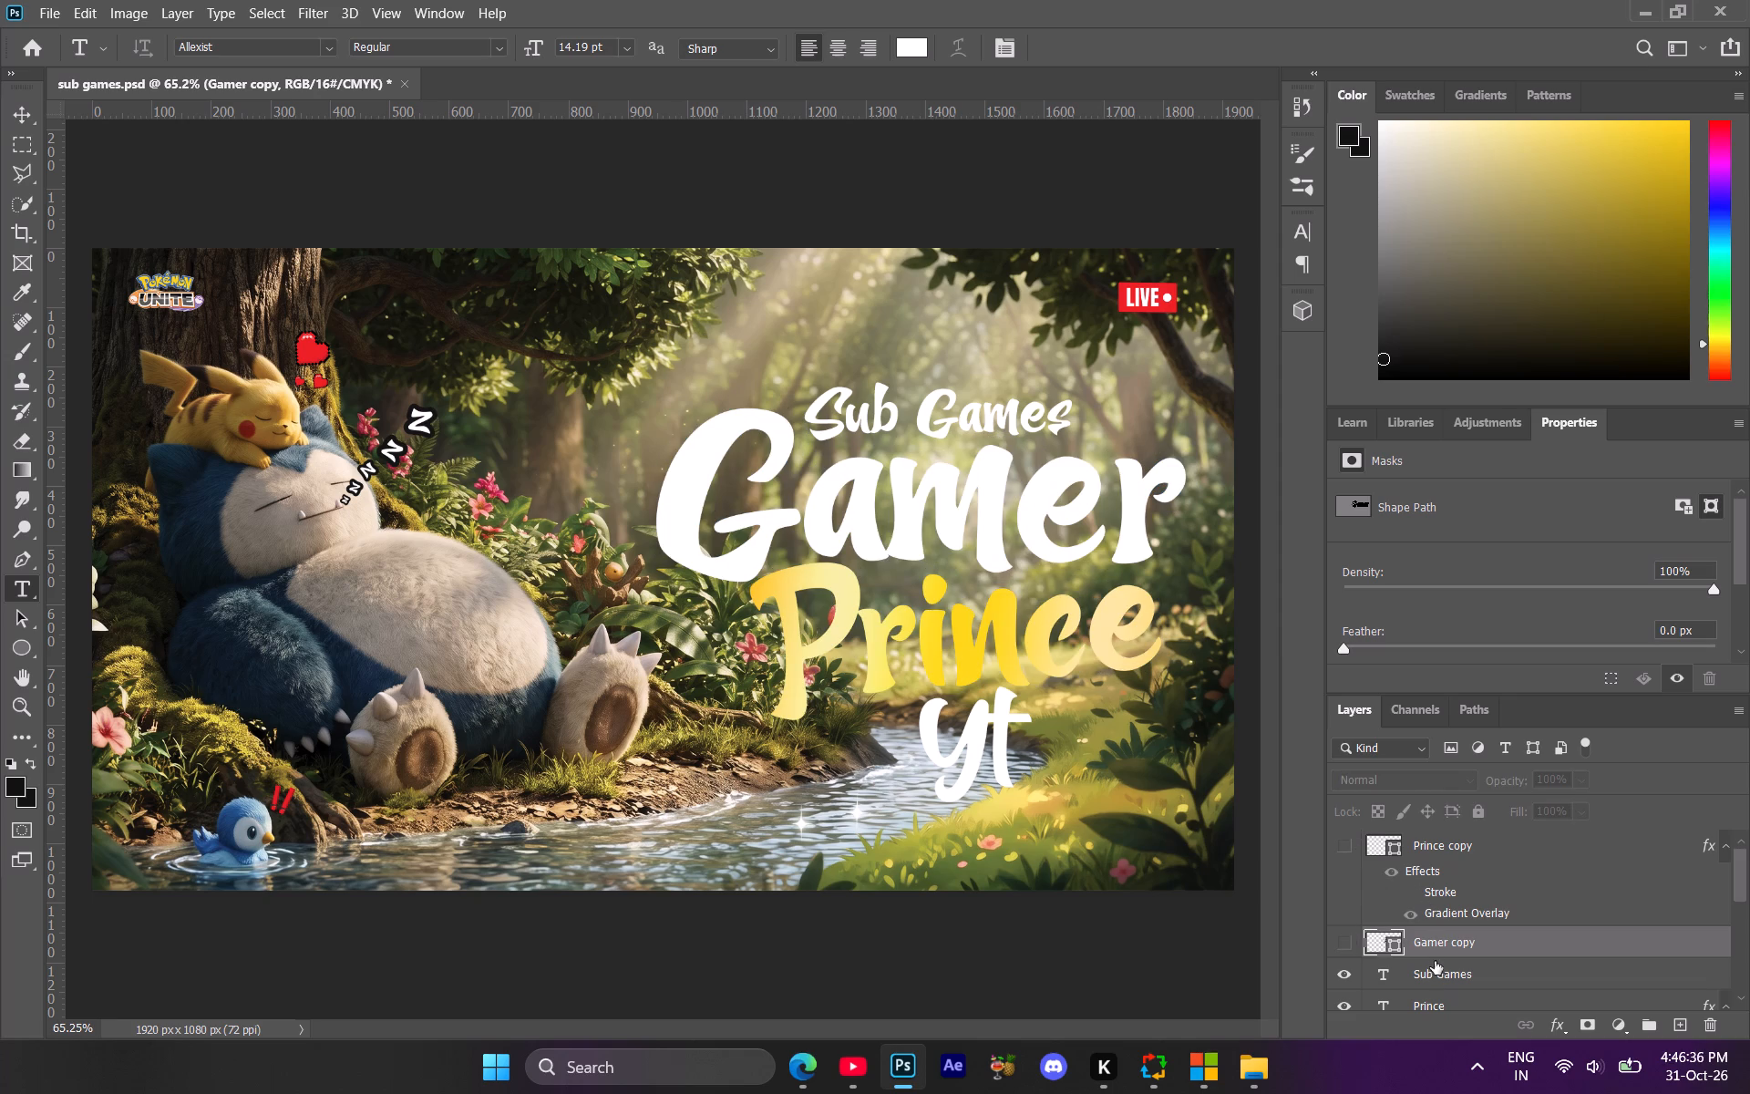
Select the gradient-filled Prince text layer, the live type rather than the outlined copy.
click(1441, 1006)
scroll(1473, 985, down, 1)
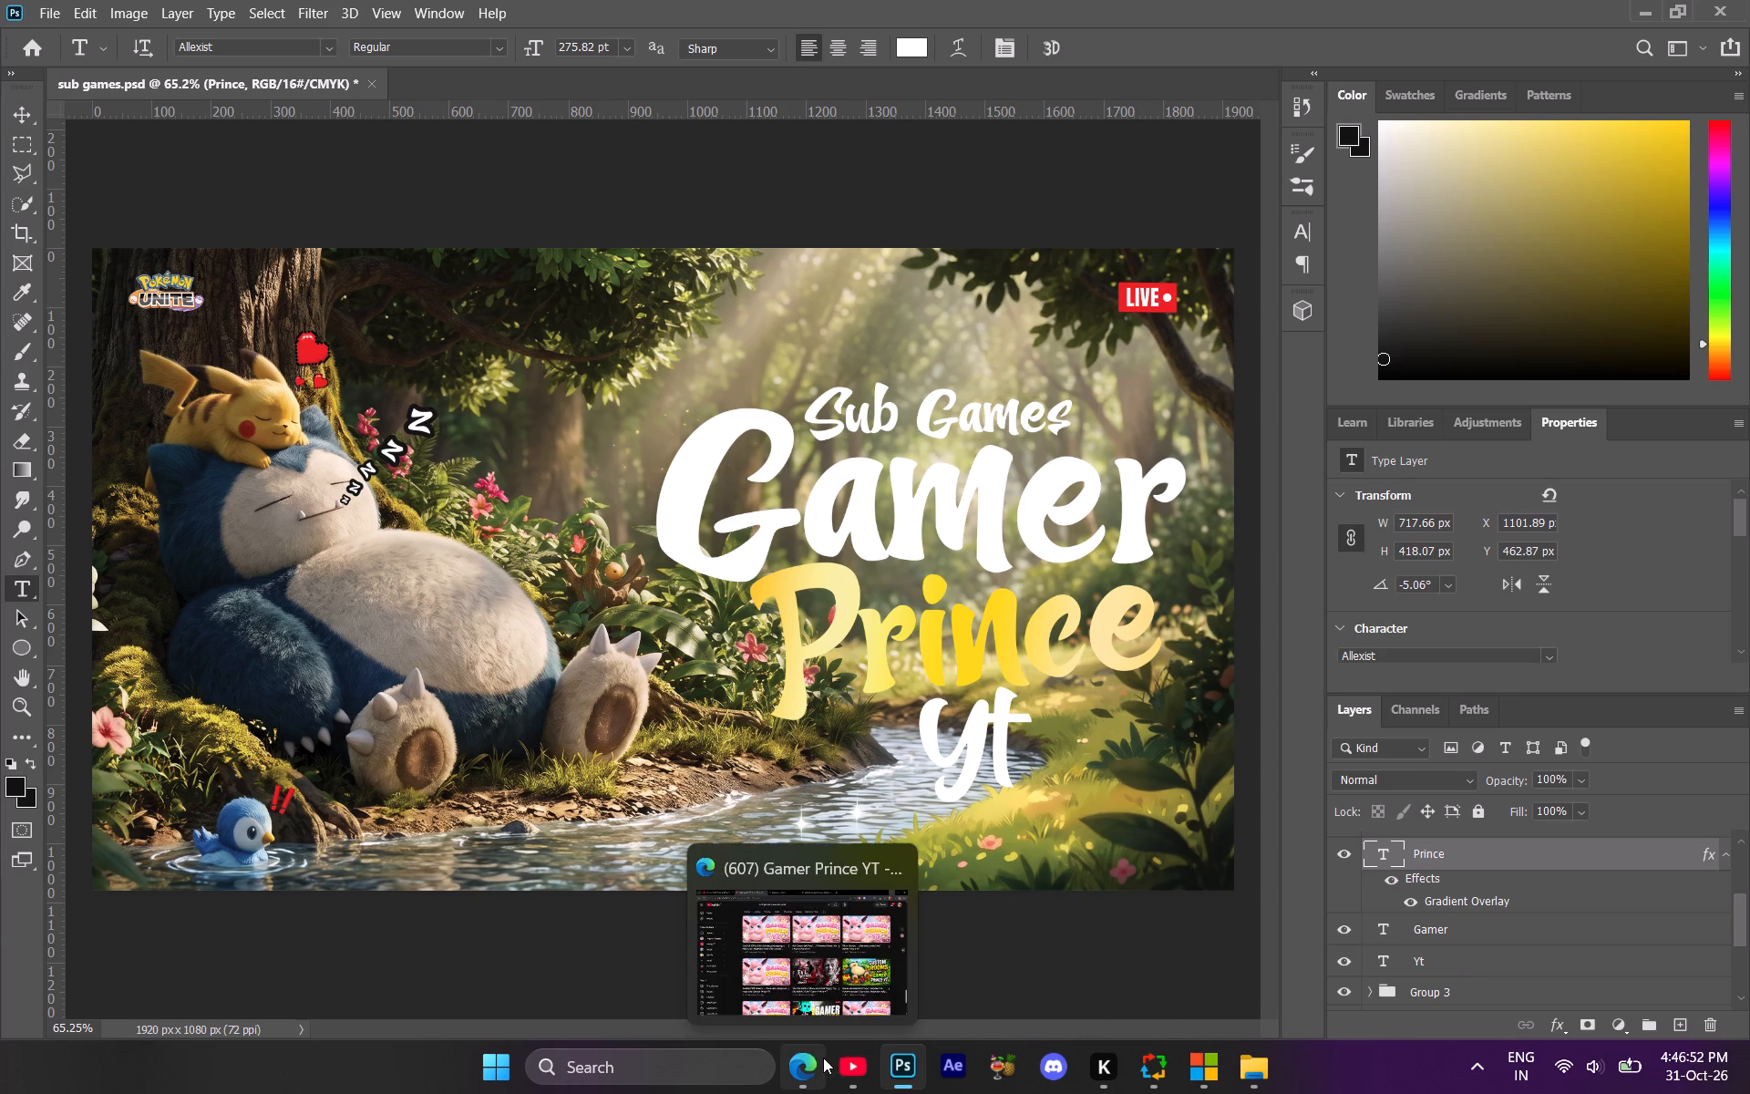
In Edge, download the thumbnail of Gamer Prince YT's The Evil Within 2 stream at maximum resolution, 1280x720.
click(844, 989)
click(660, 358)
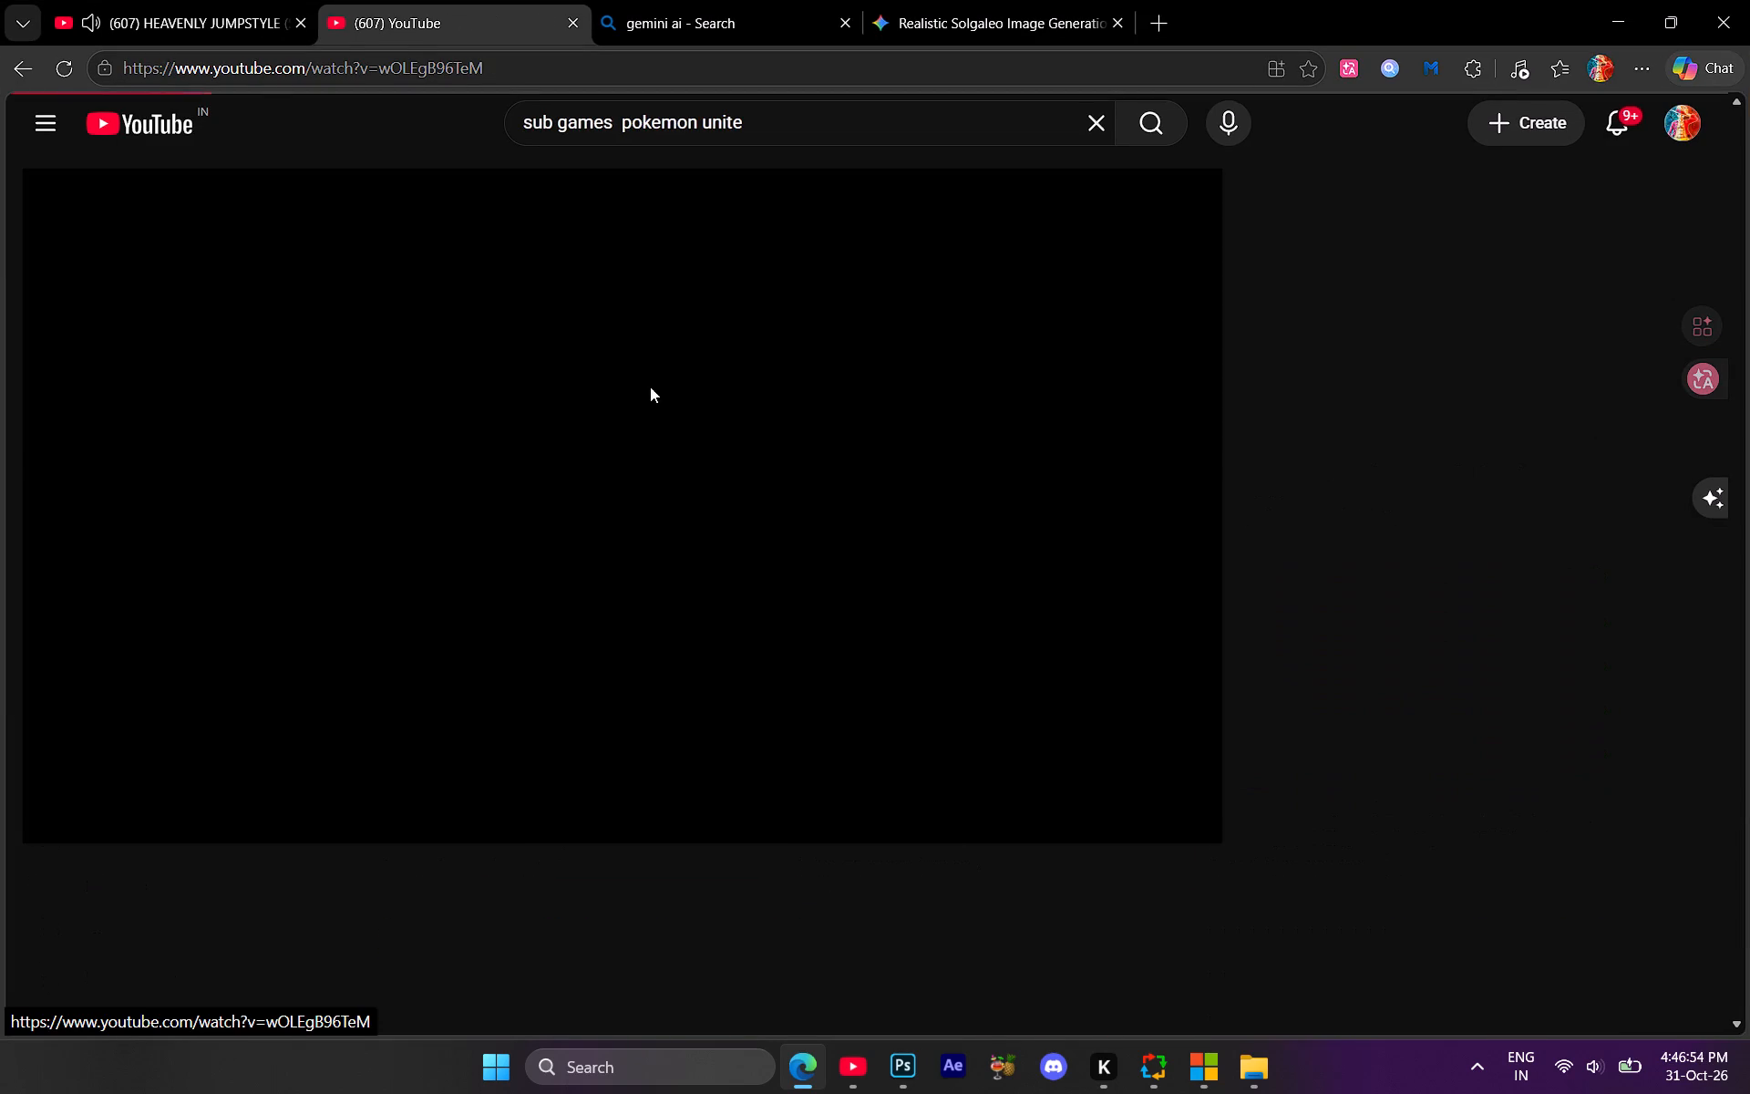
click(622, 455)
scroll(674, 662, down, 3)
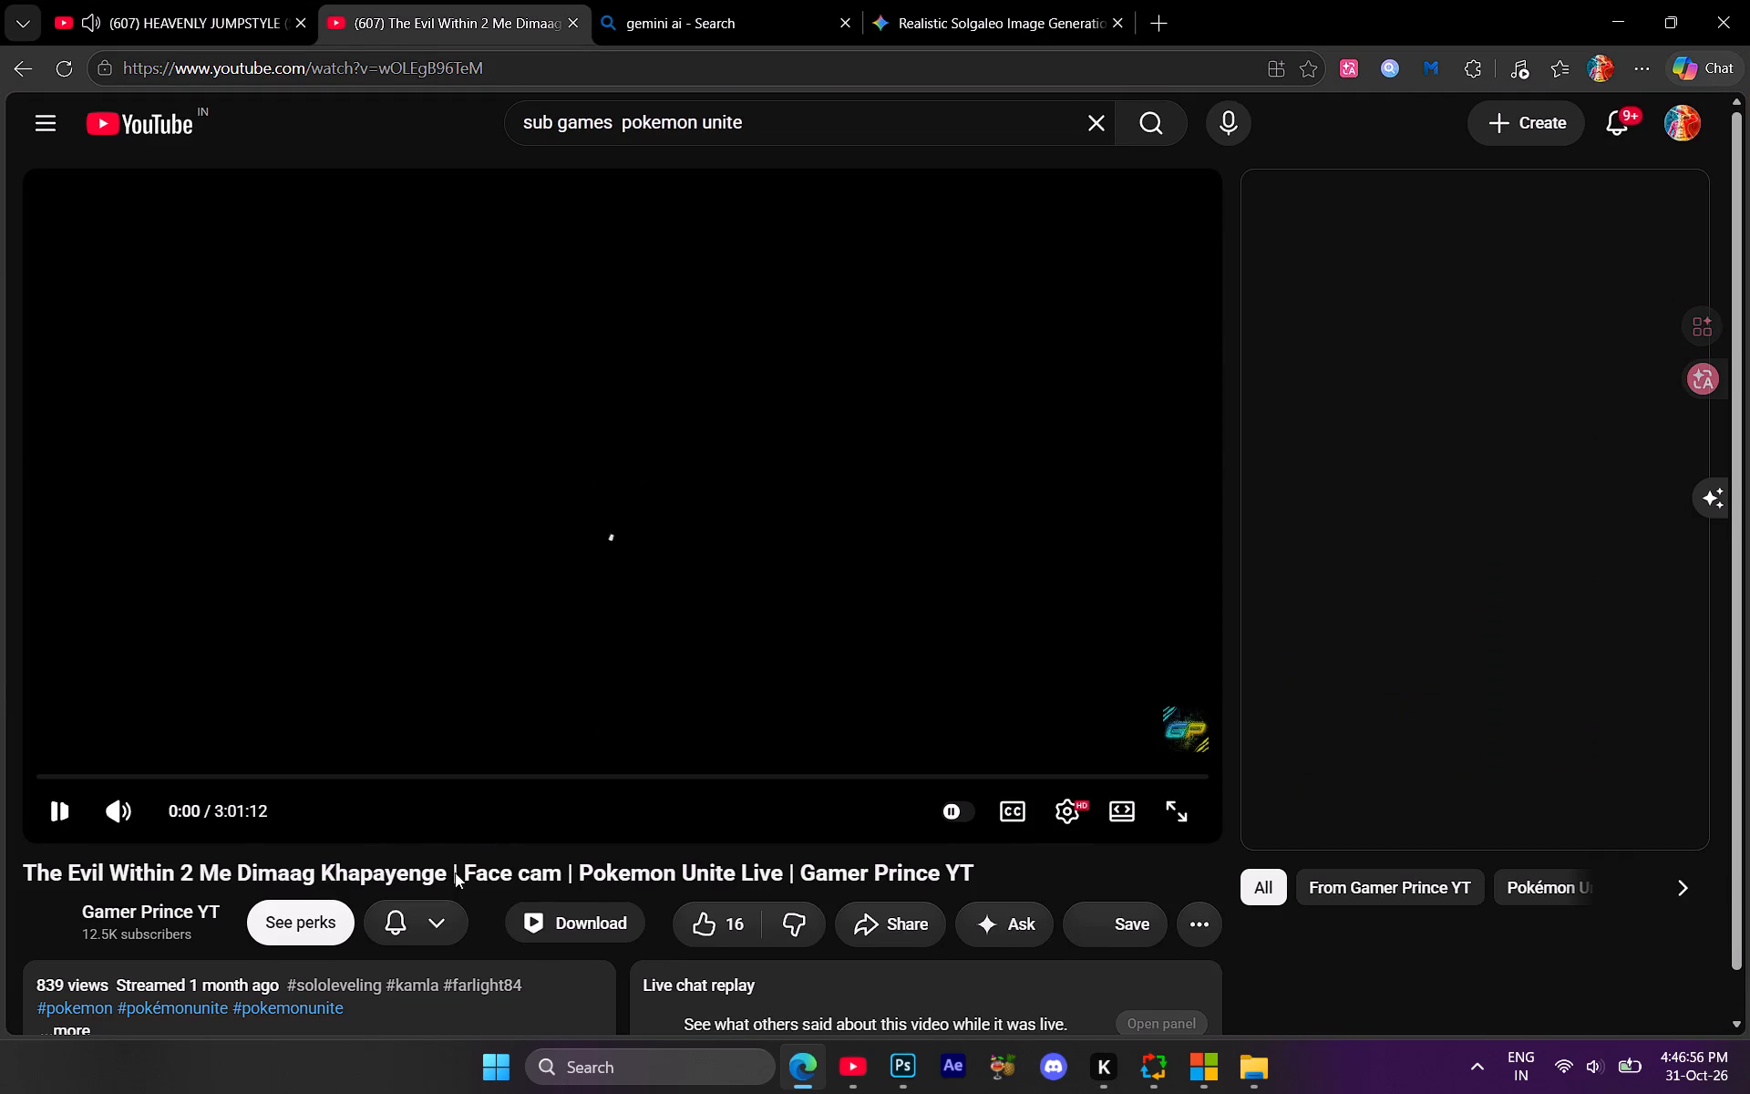
click(563, 925)
scroll(514, 893, down, 2)
scroll(437, 857, down, 1)
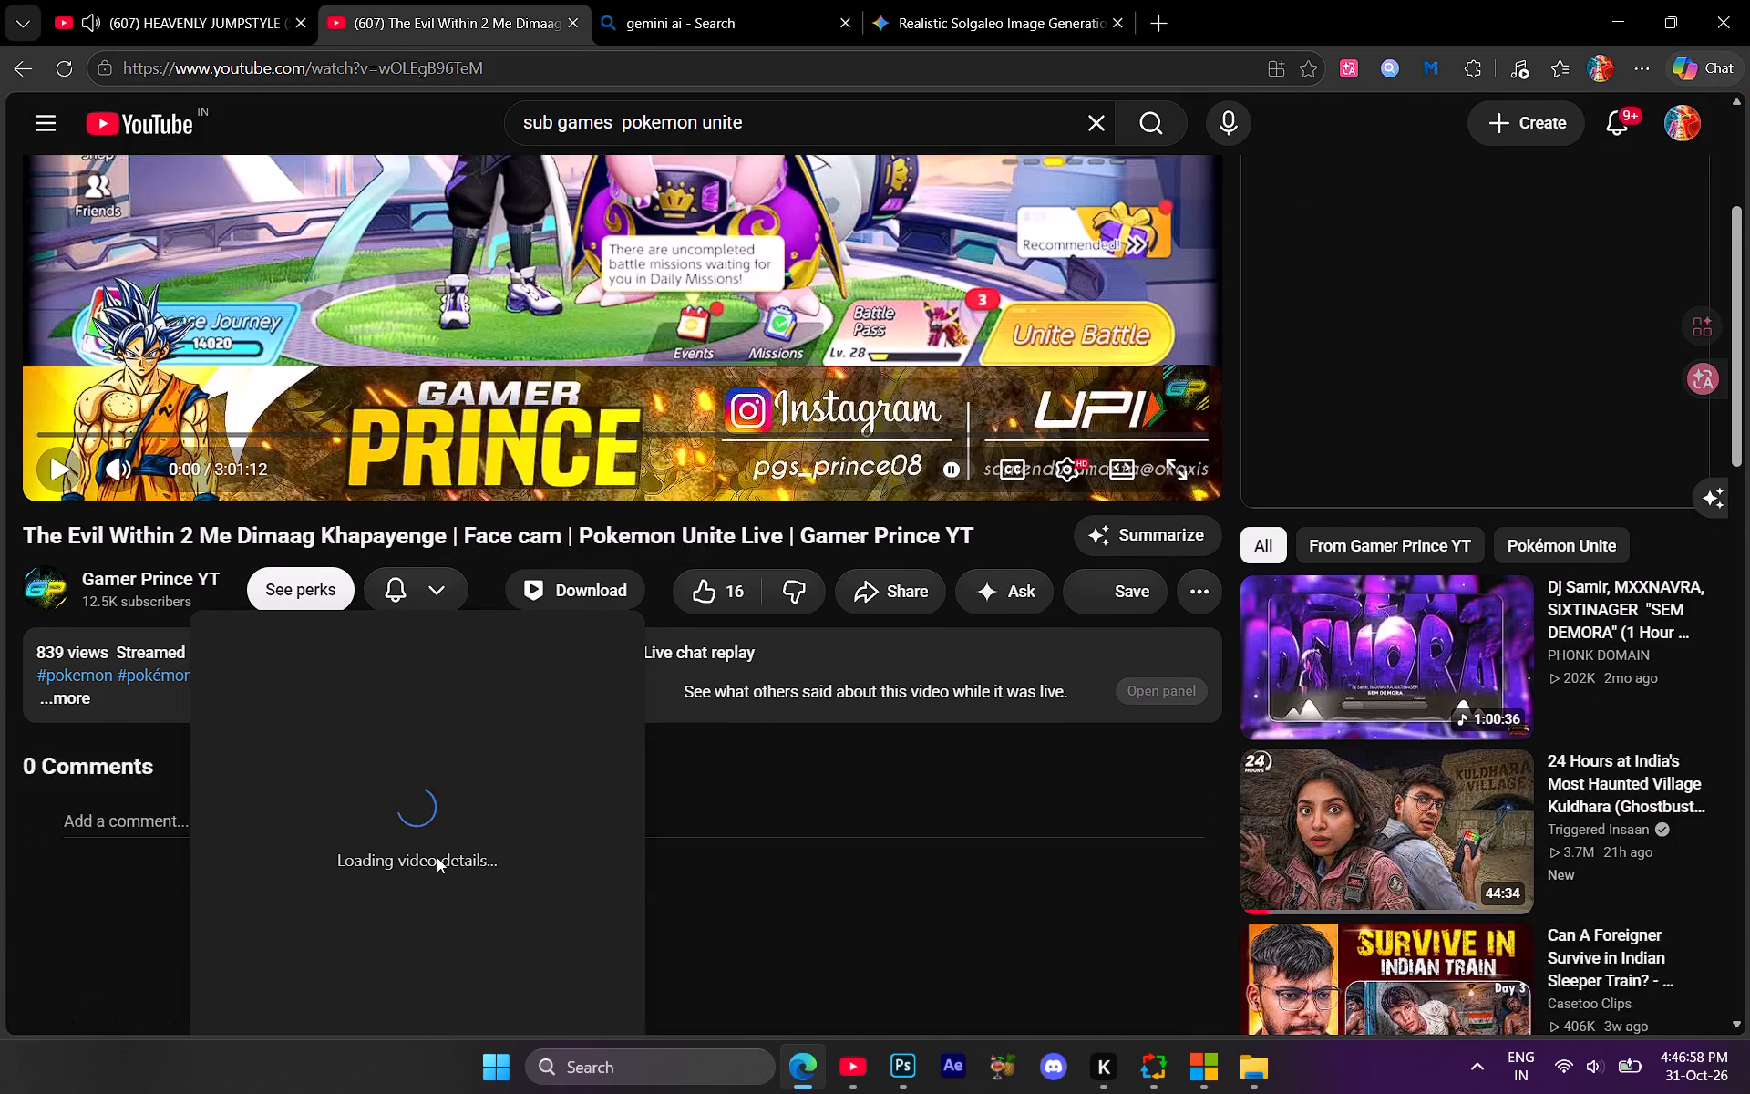
scroll(437, 857, down, 1)
click(340, 537)
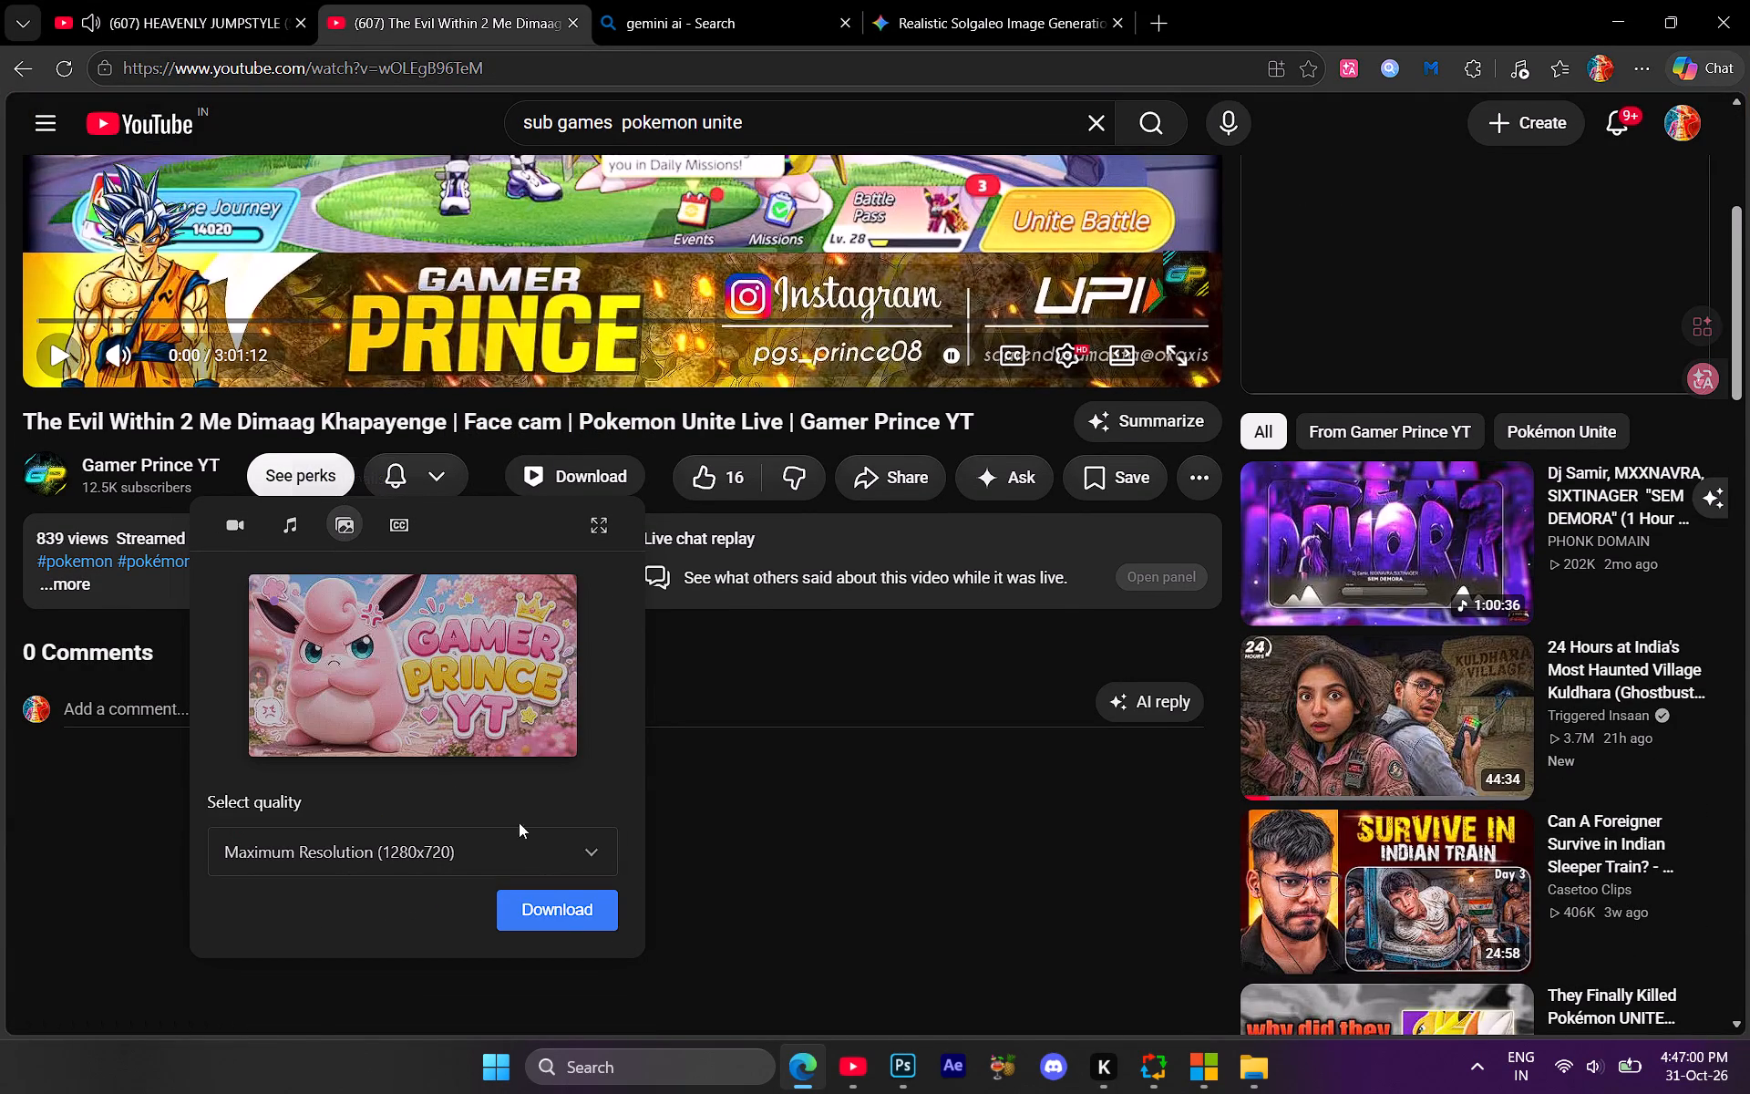
click(561, 905)
click(556, 470)
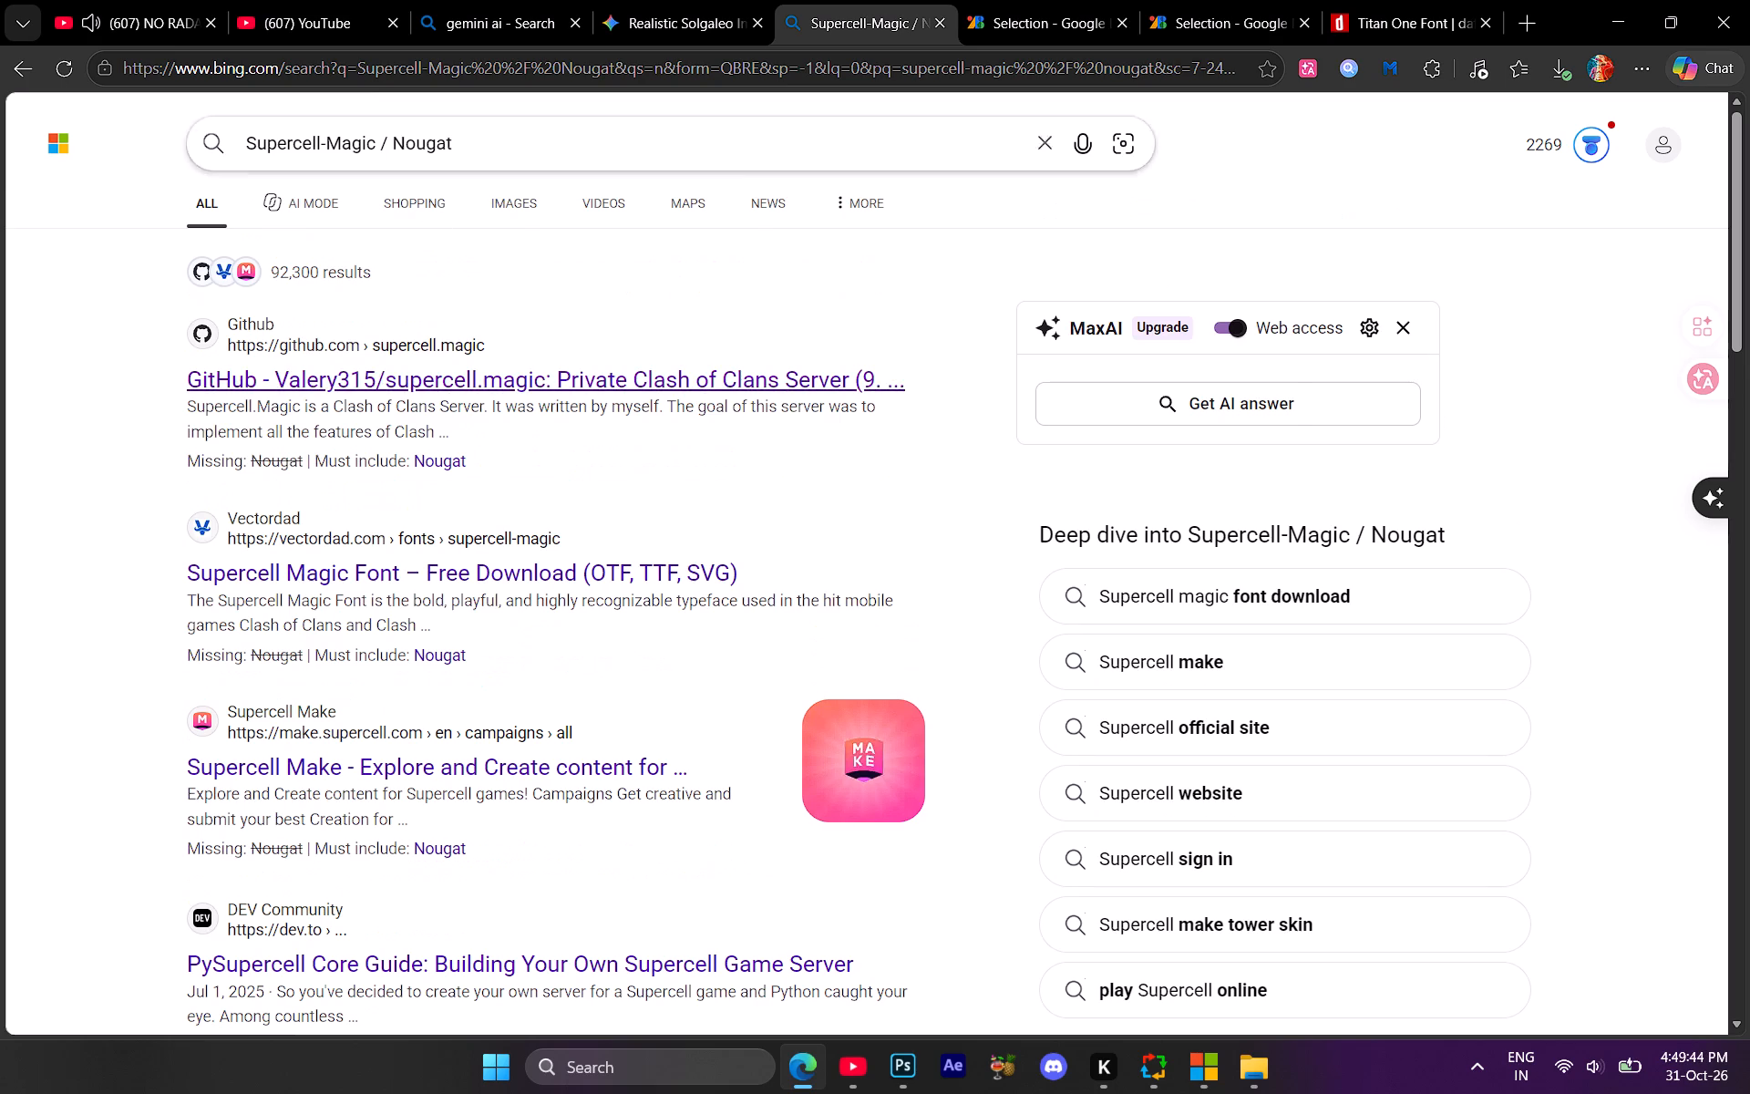
click(470, 130)
key(space)
text(font)
key(Return)
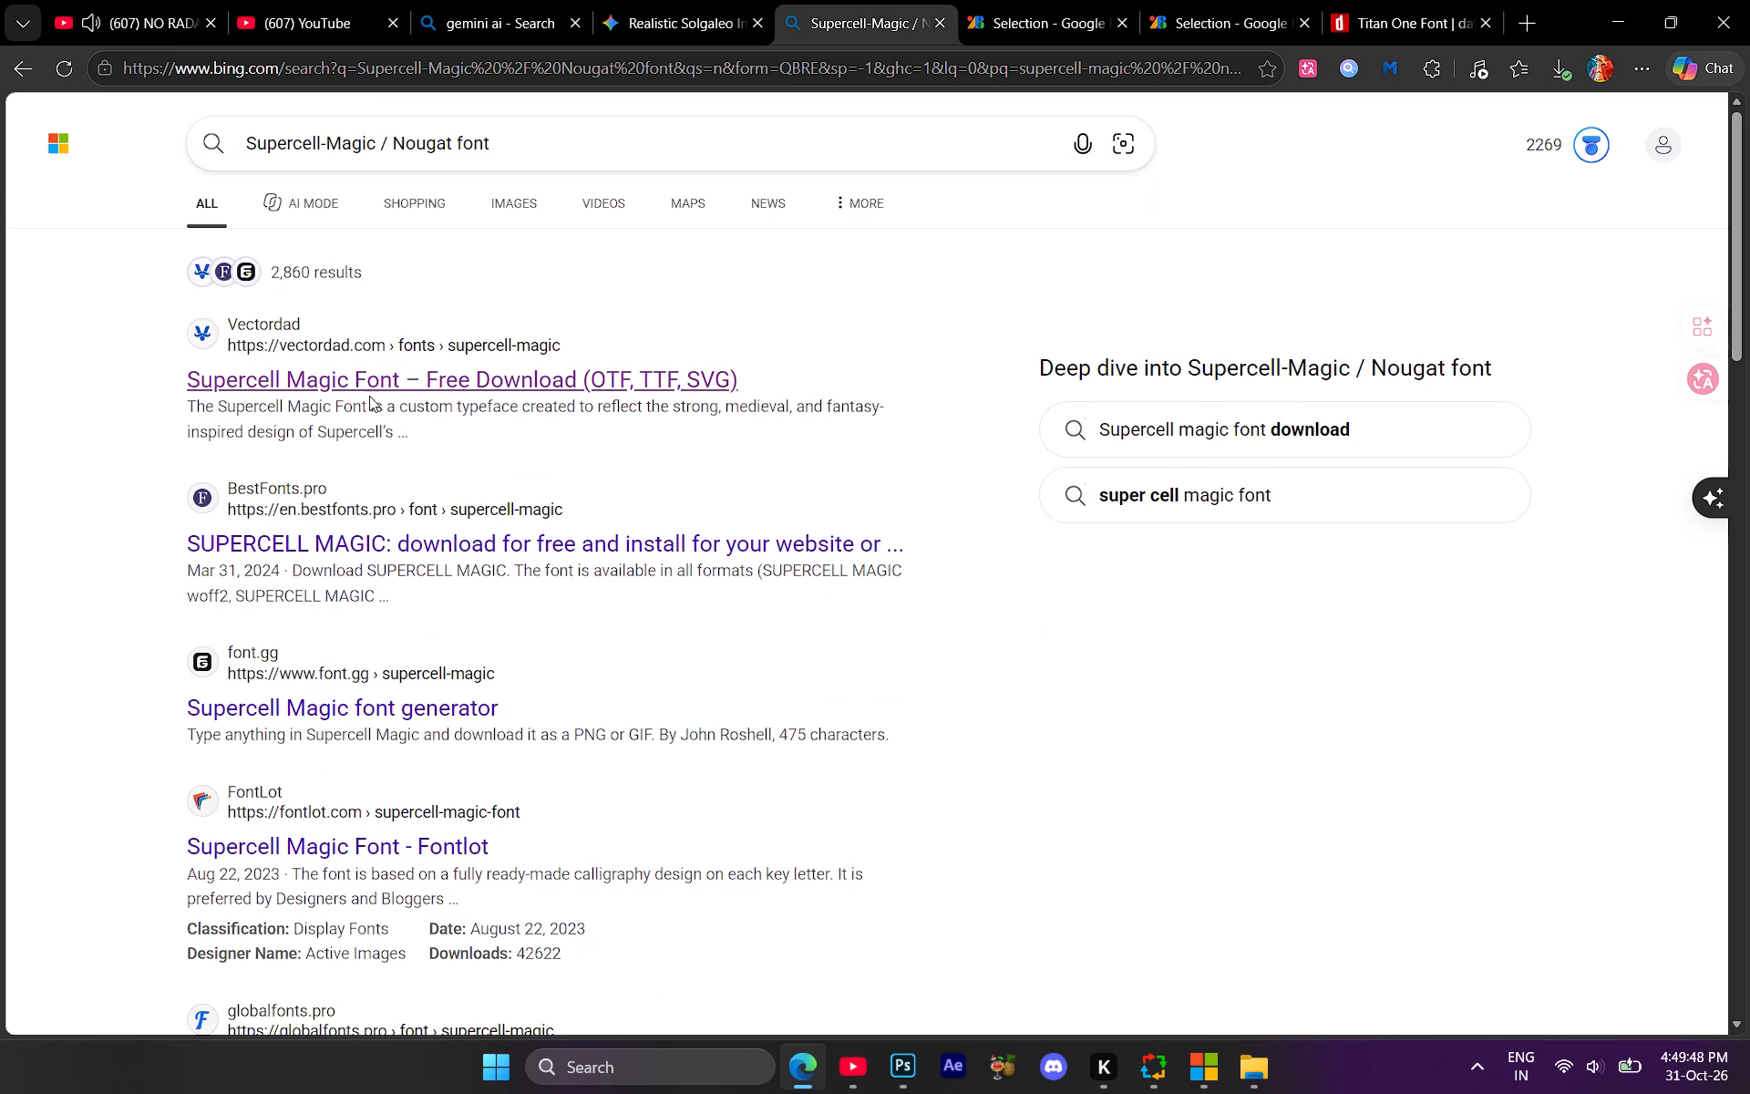
Open the FontLot result for Supercell Magic Font and download the font.
scroll(429, 668, down, 1)
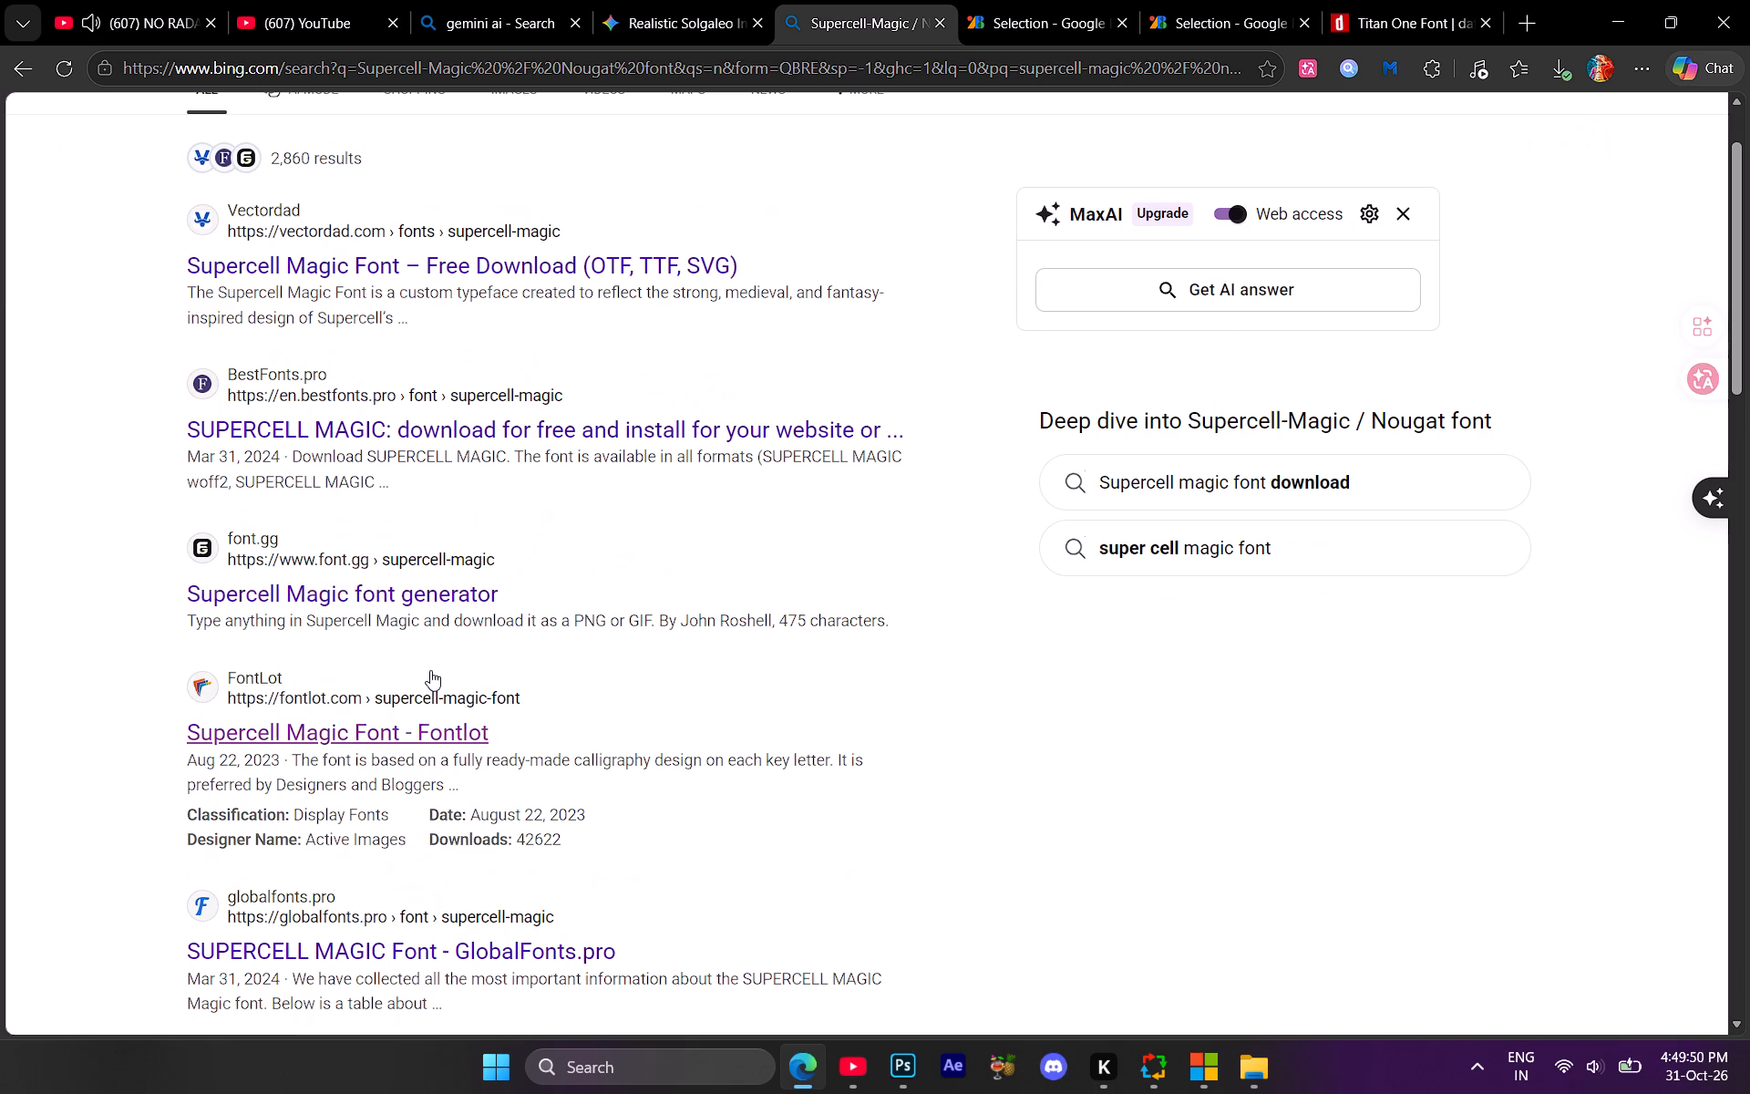
click(369, 727)
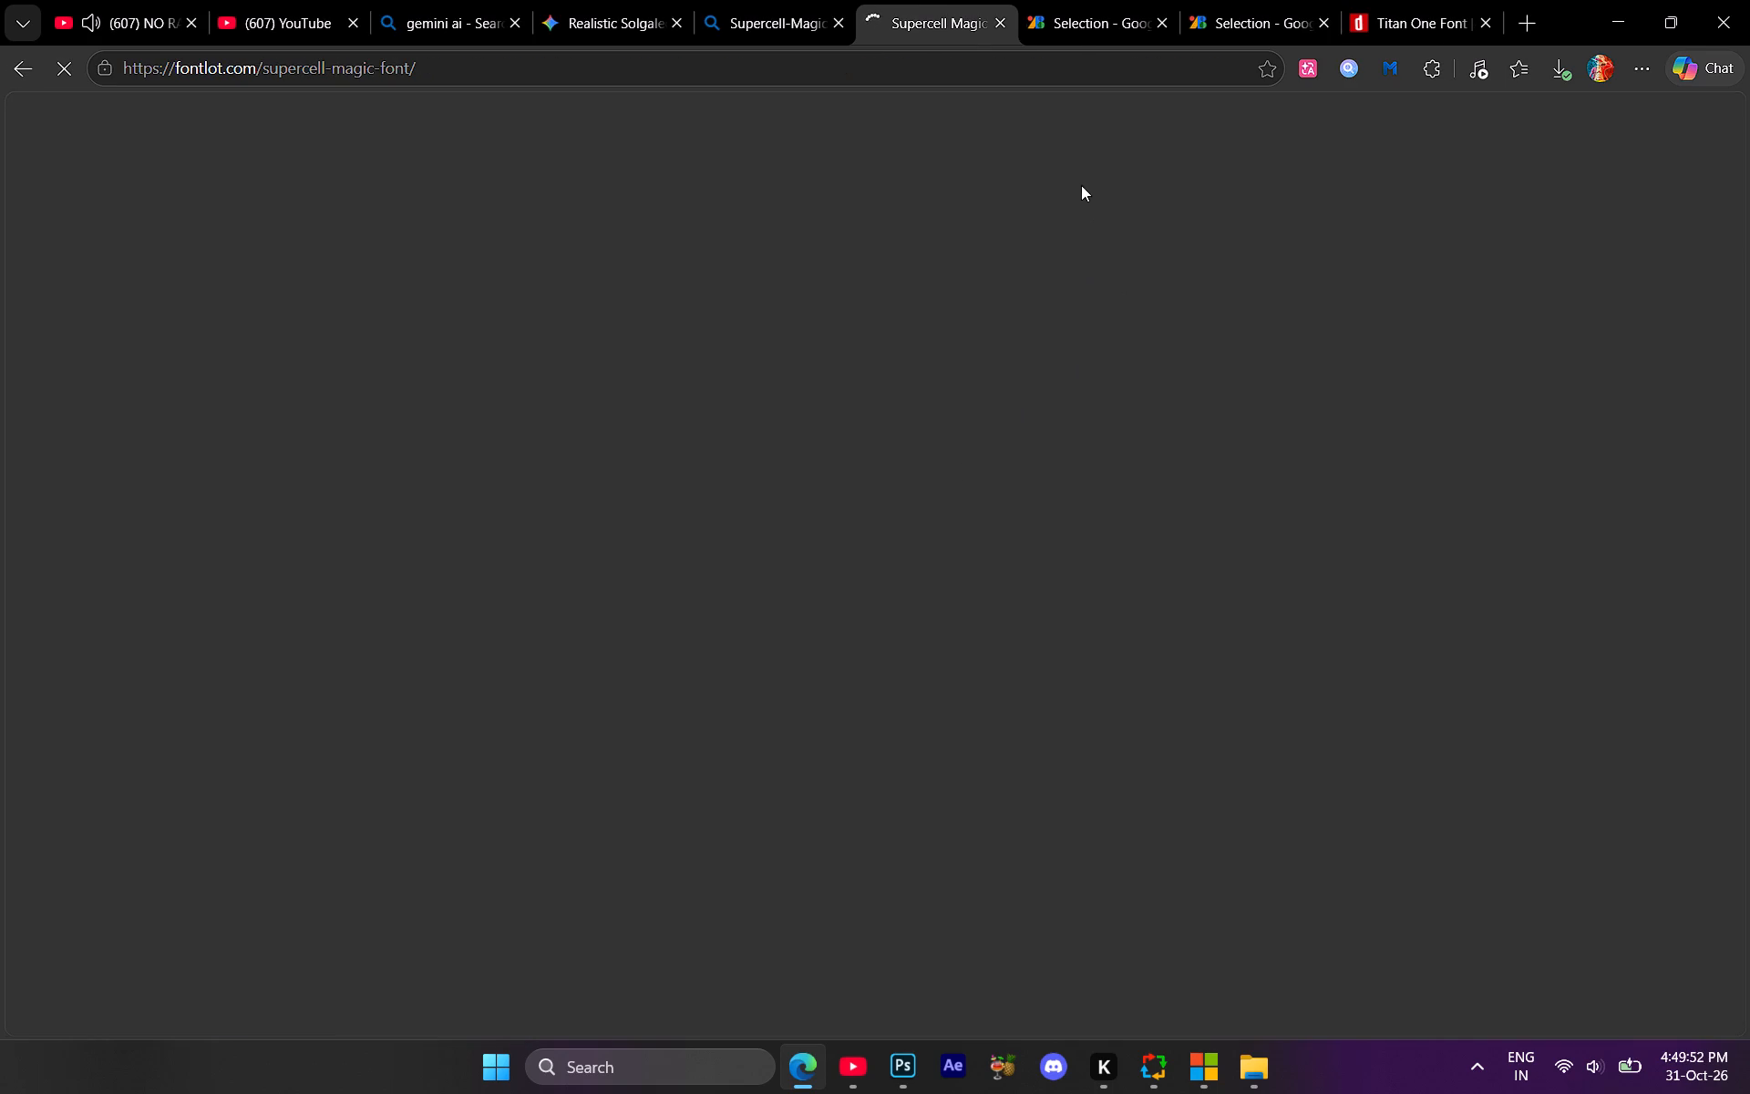
scroll(1035, 420, down, 1)
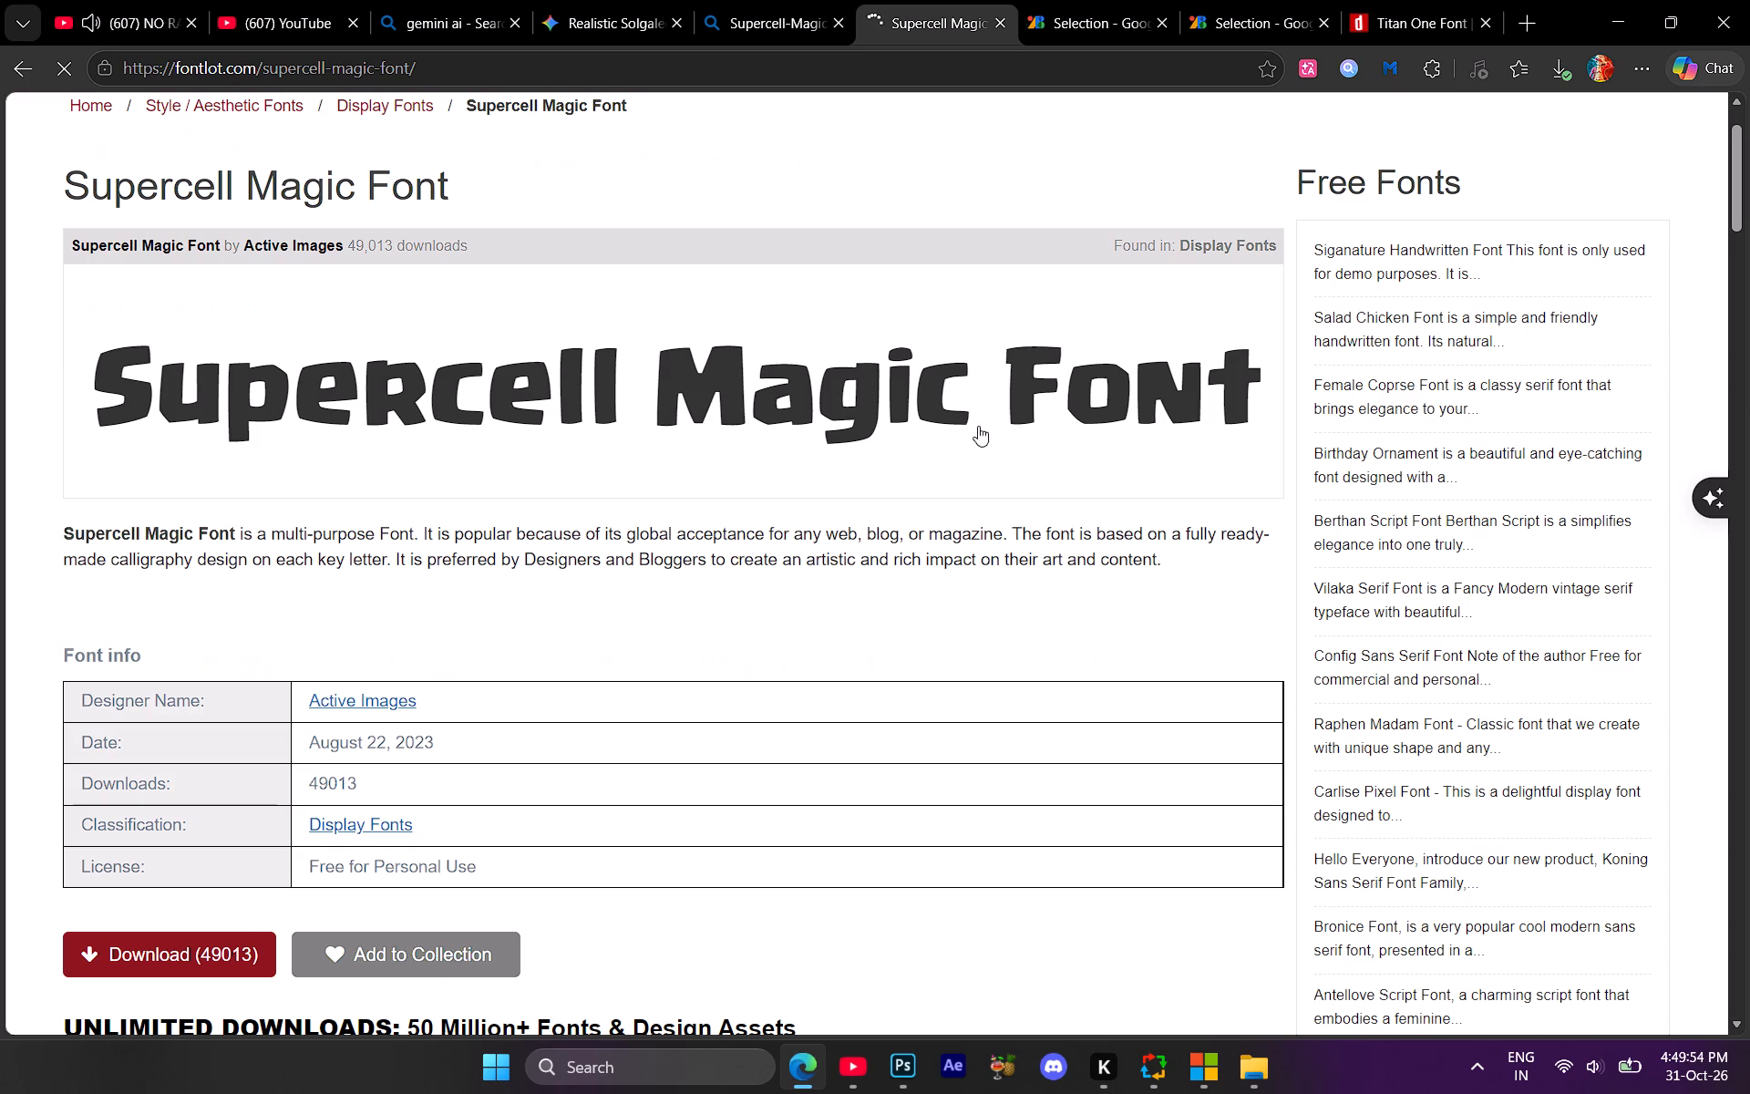
scroll(904, 429, down, 3)
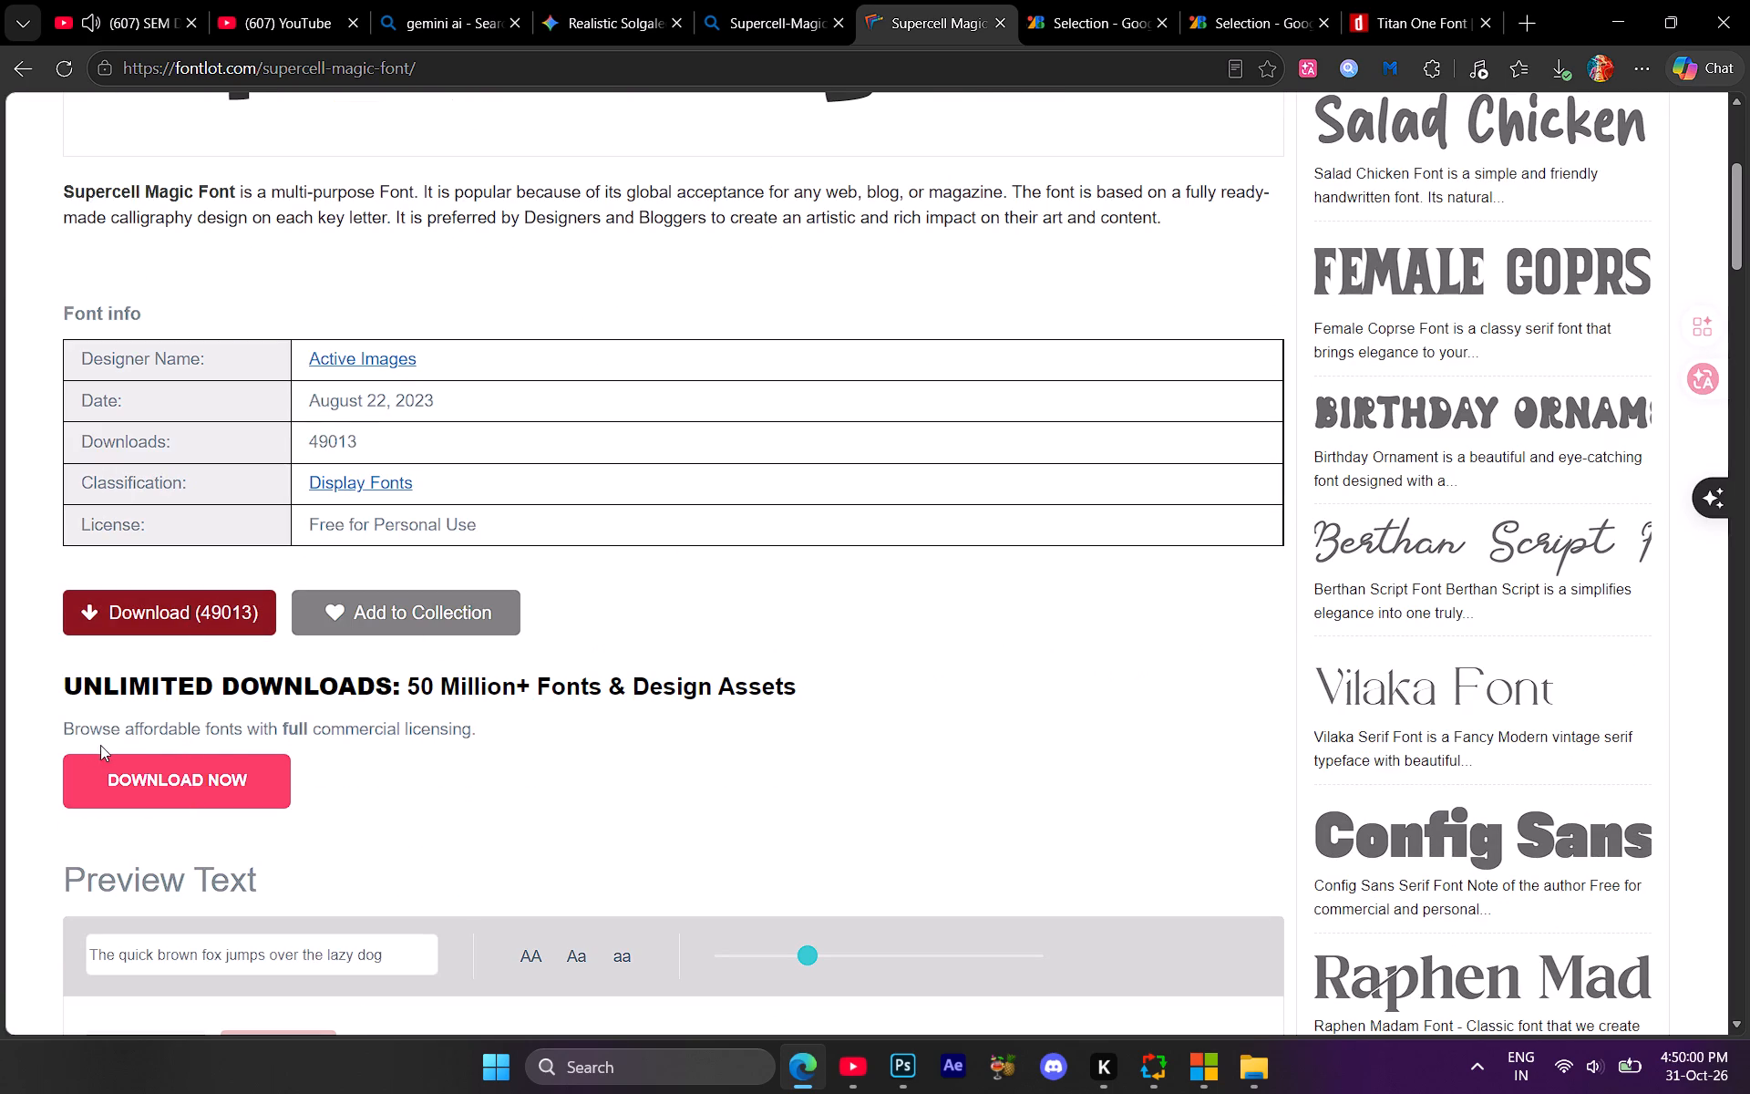
click(181, 609)
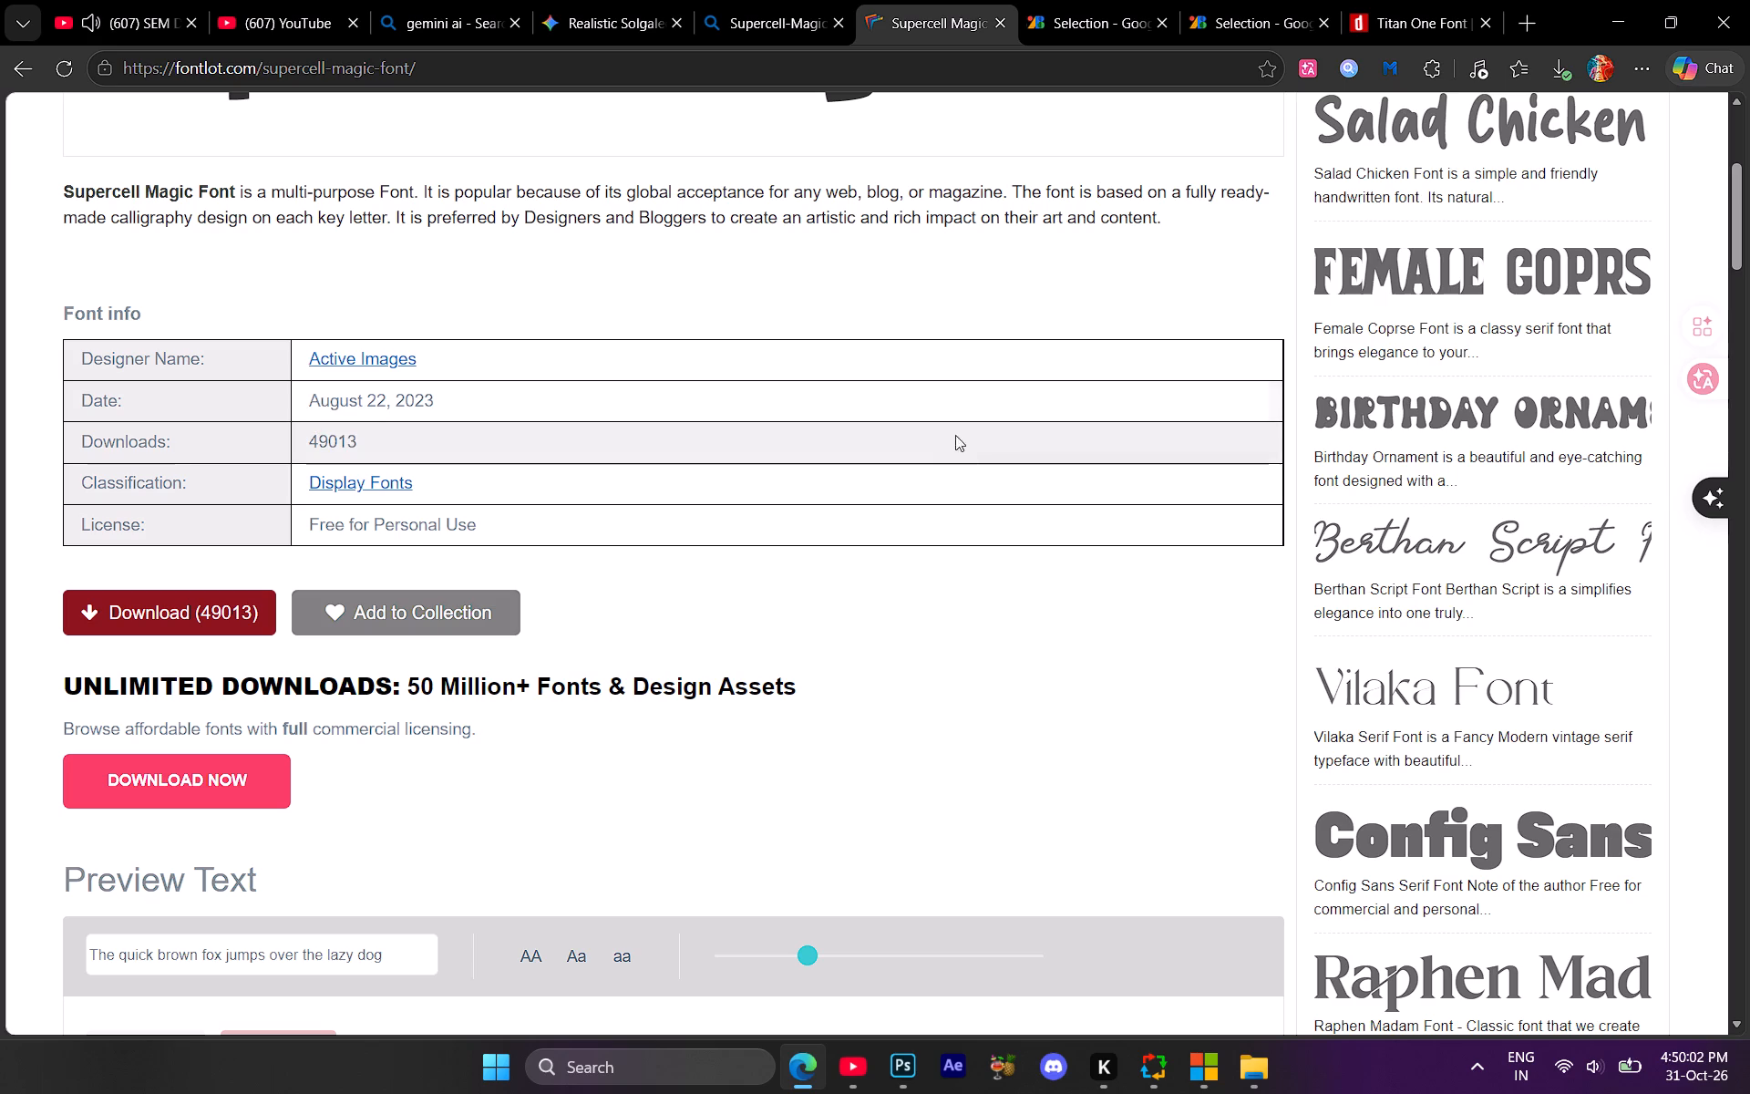
scroll(916, 676, up, 2)
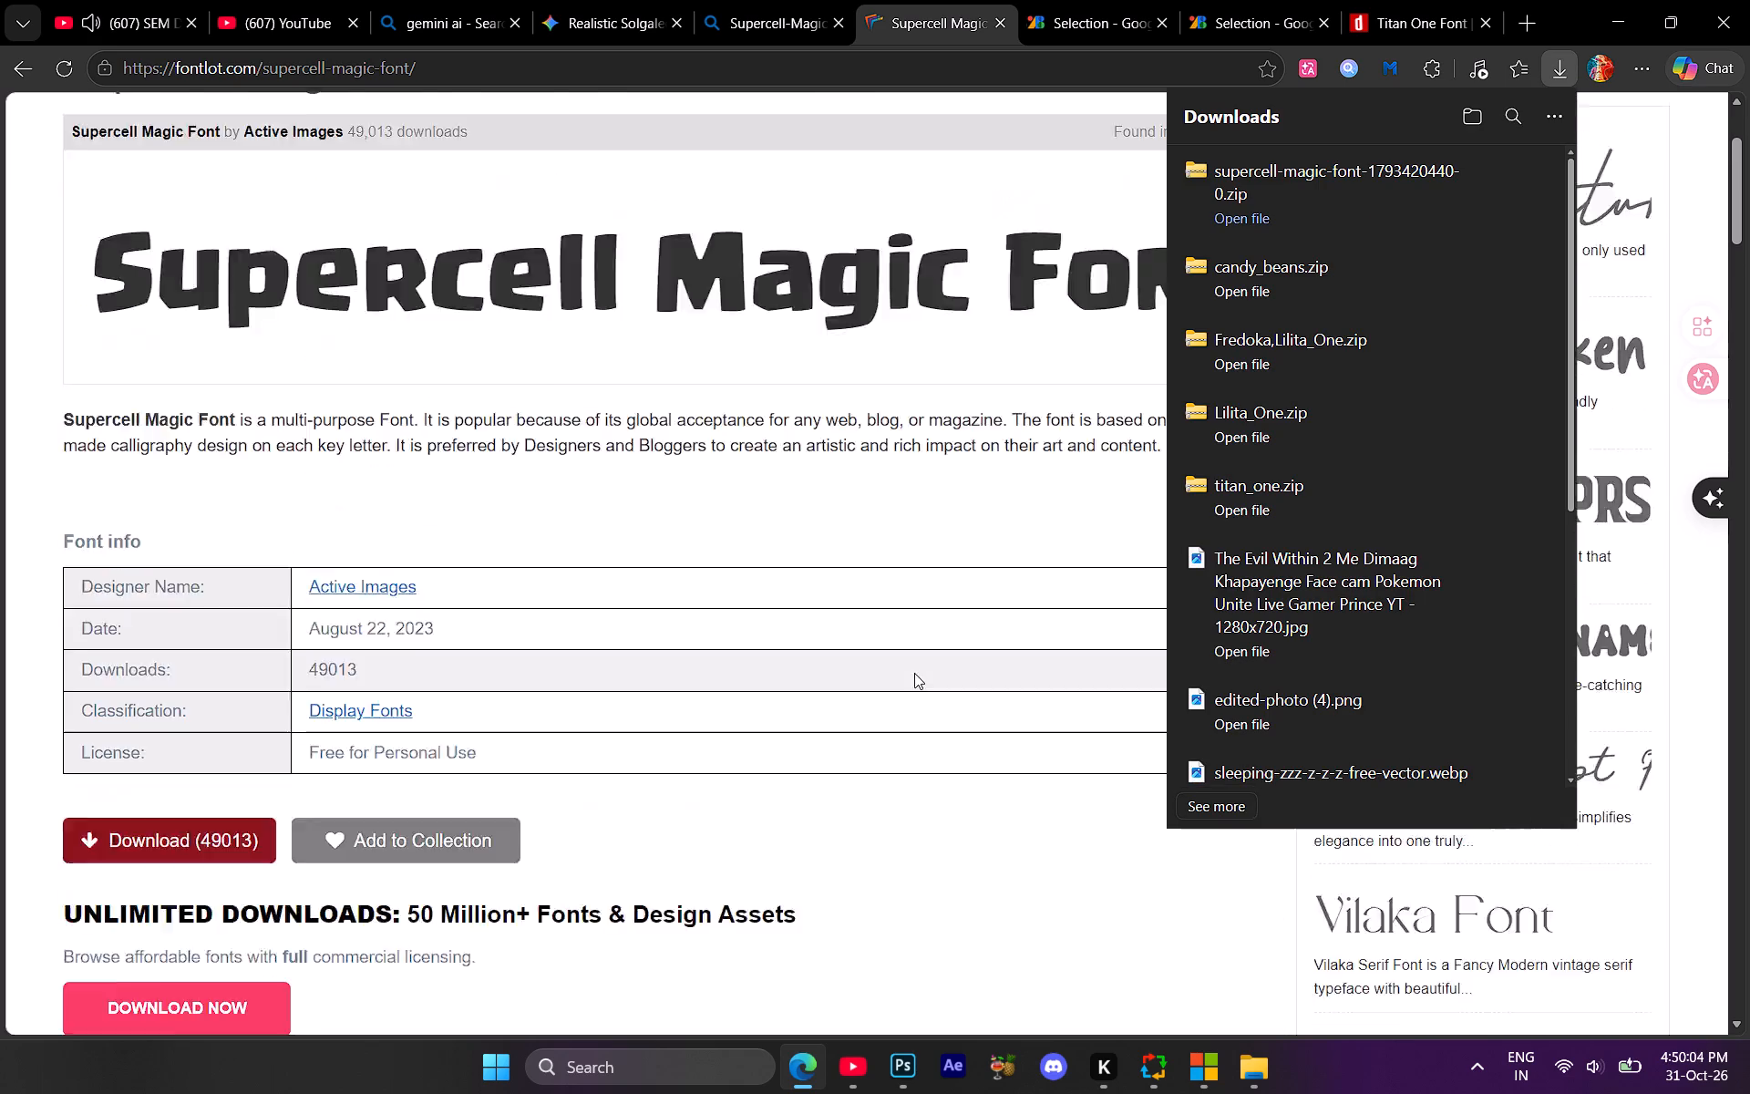
scroll(914, 673, up, 1)
scroll(861, 664, down, 9)
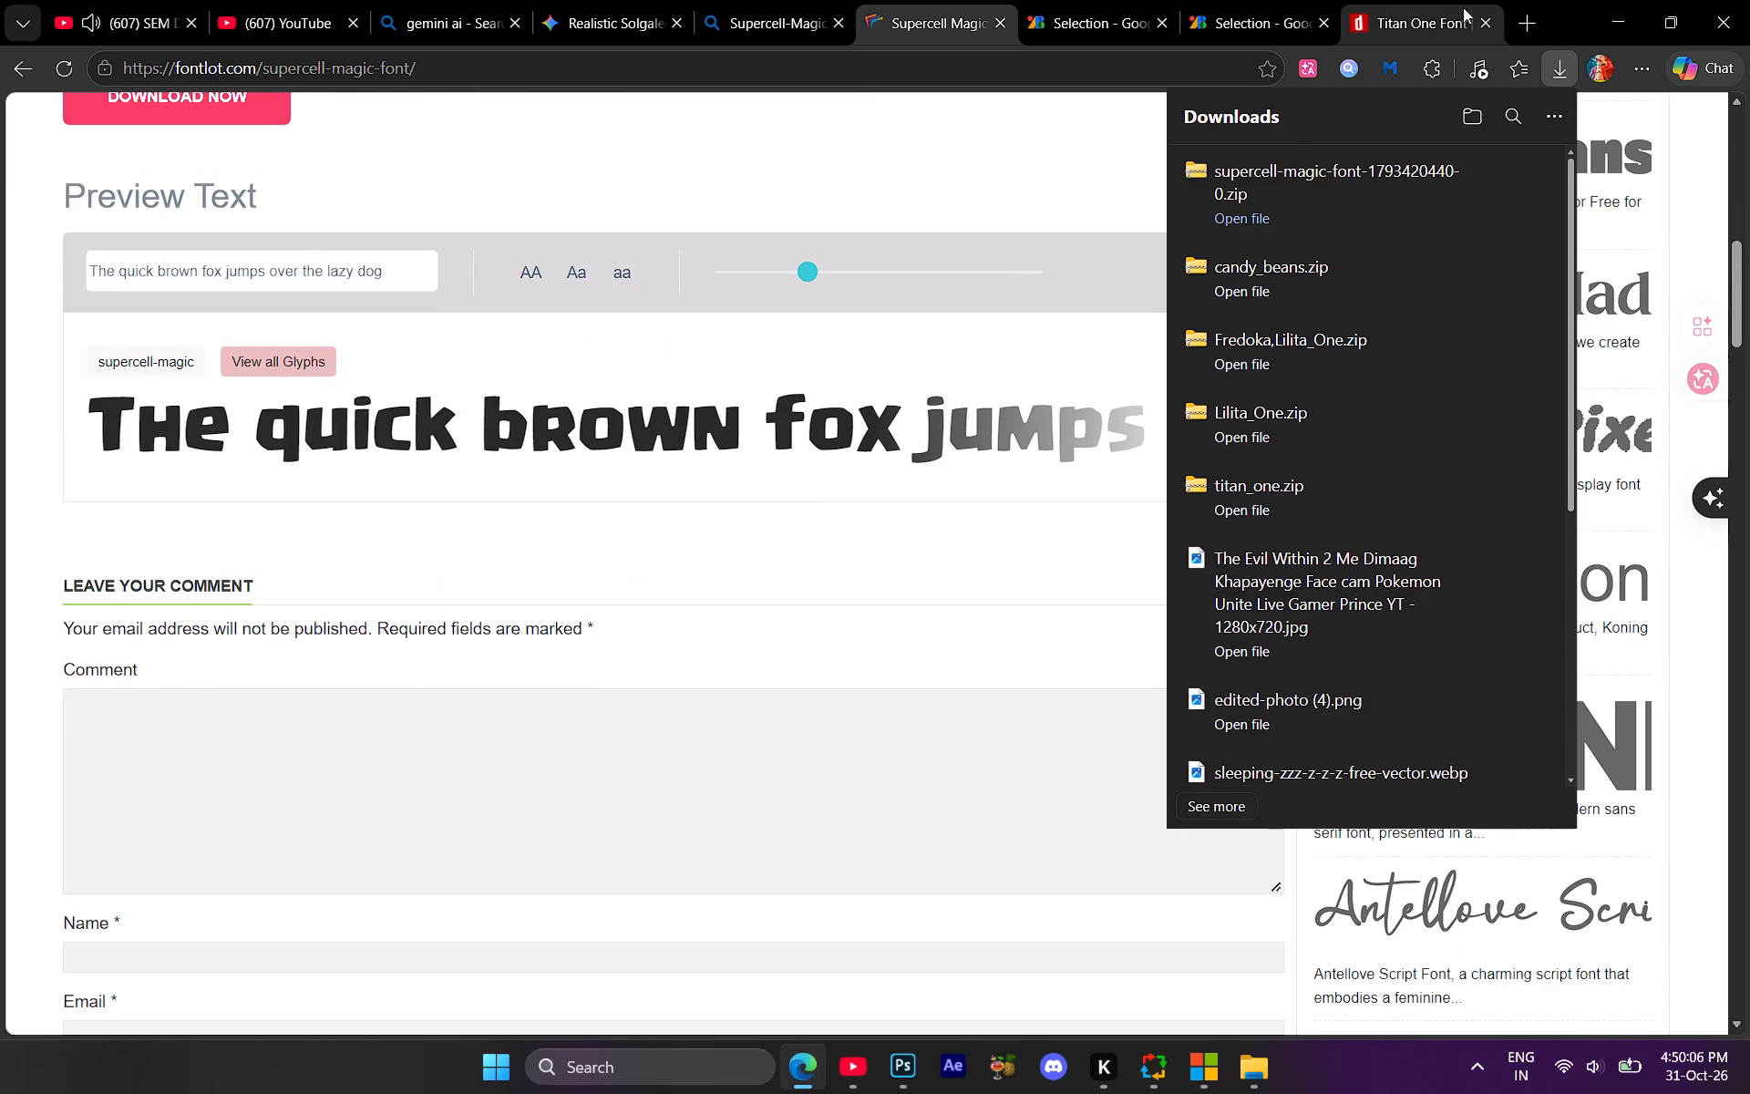
Close the leftover Titan One DaFont page and both Google Fonts selection pages.
click(1479, 20)
click(1477, 26)
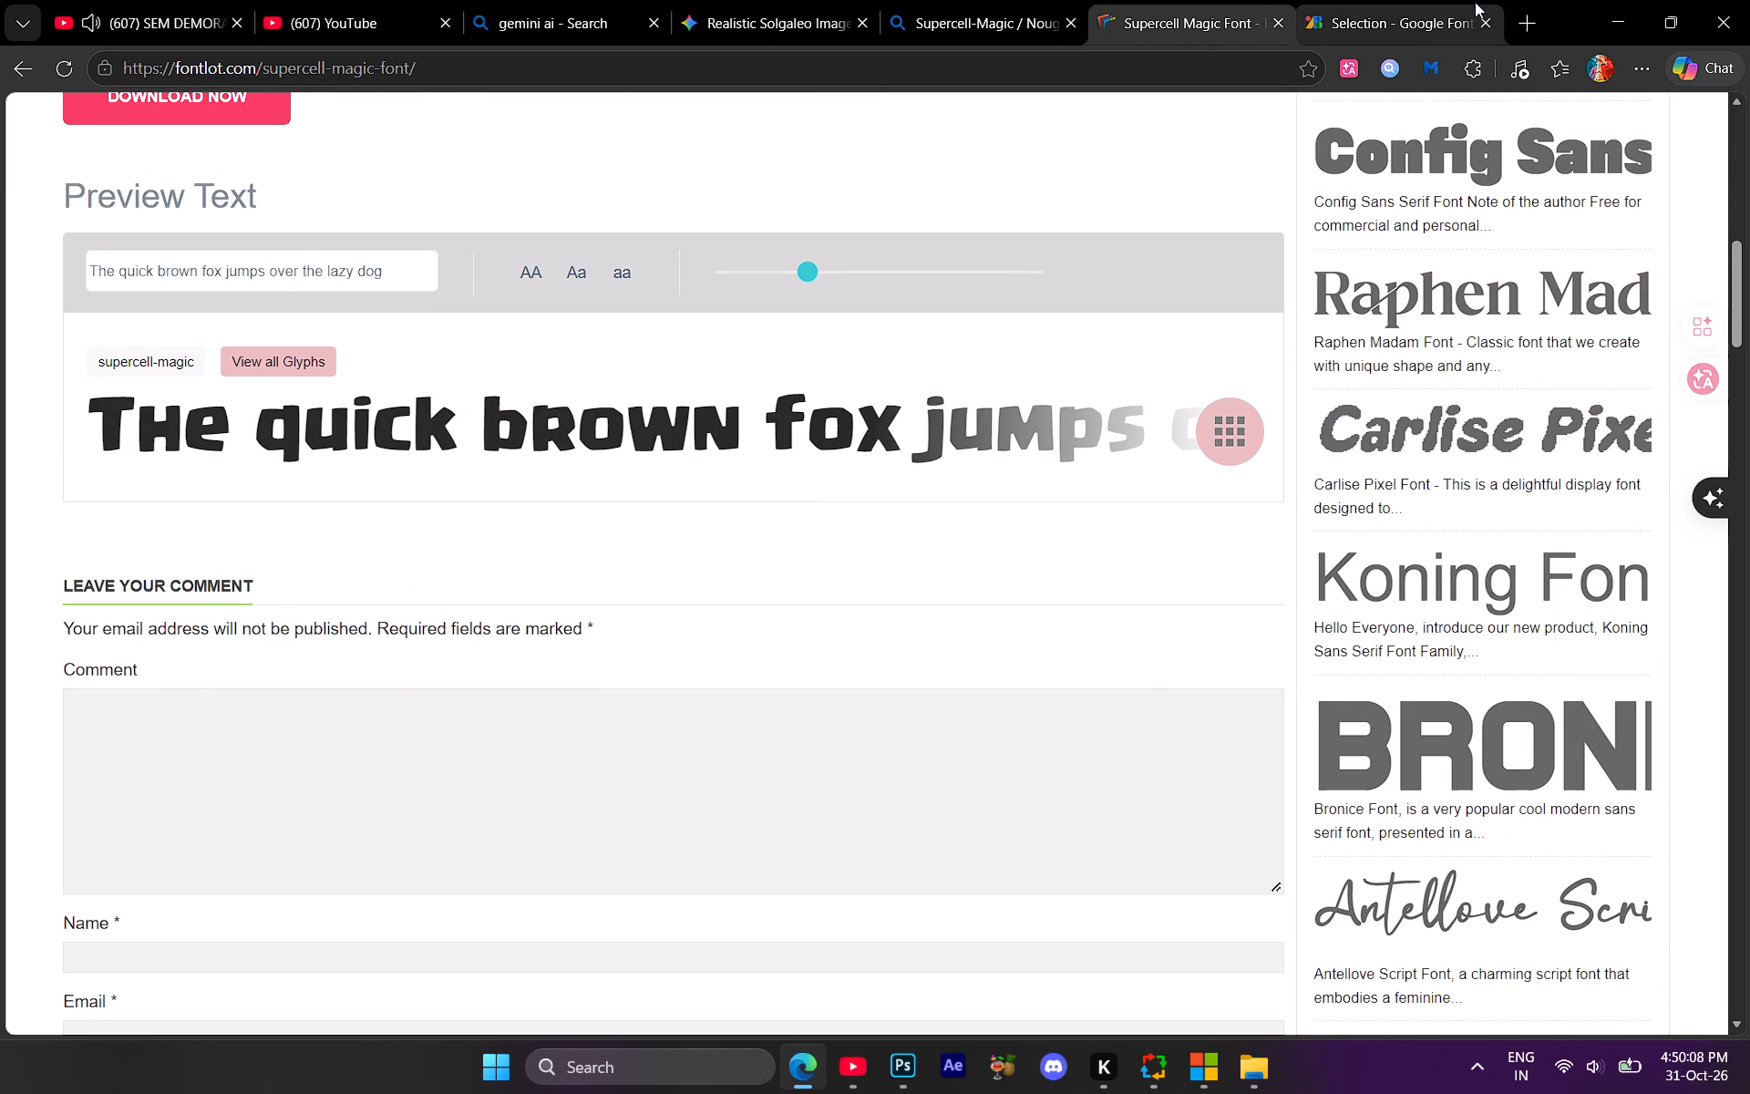
click(1484, 21)
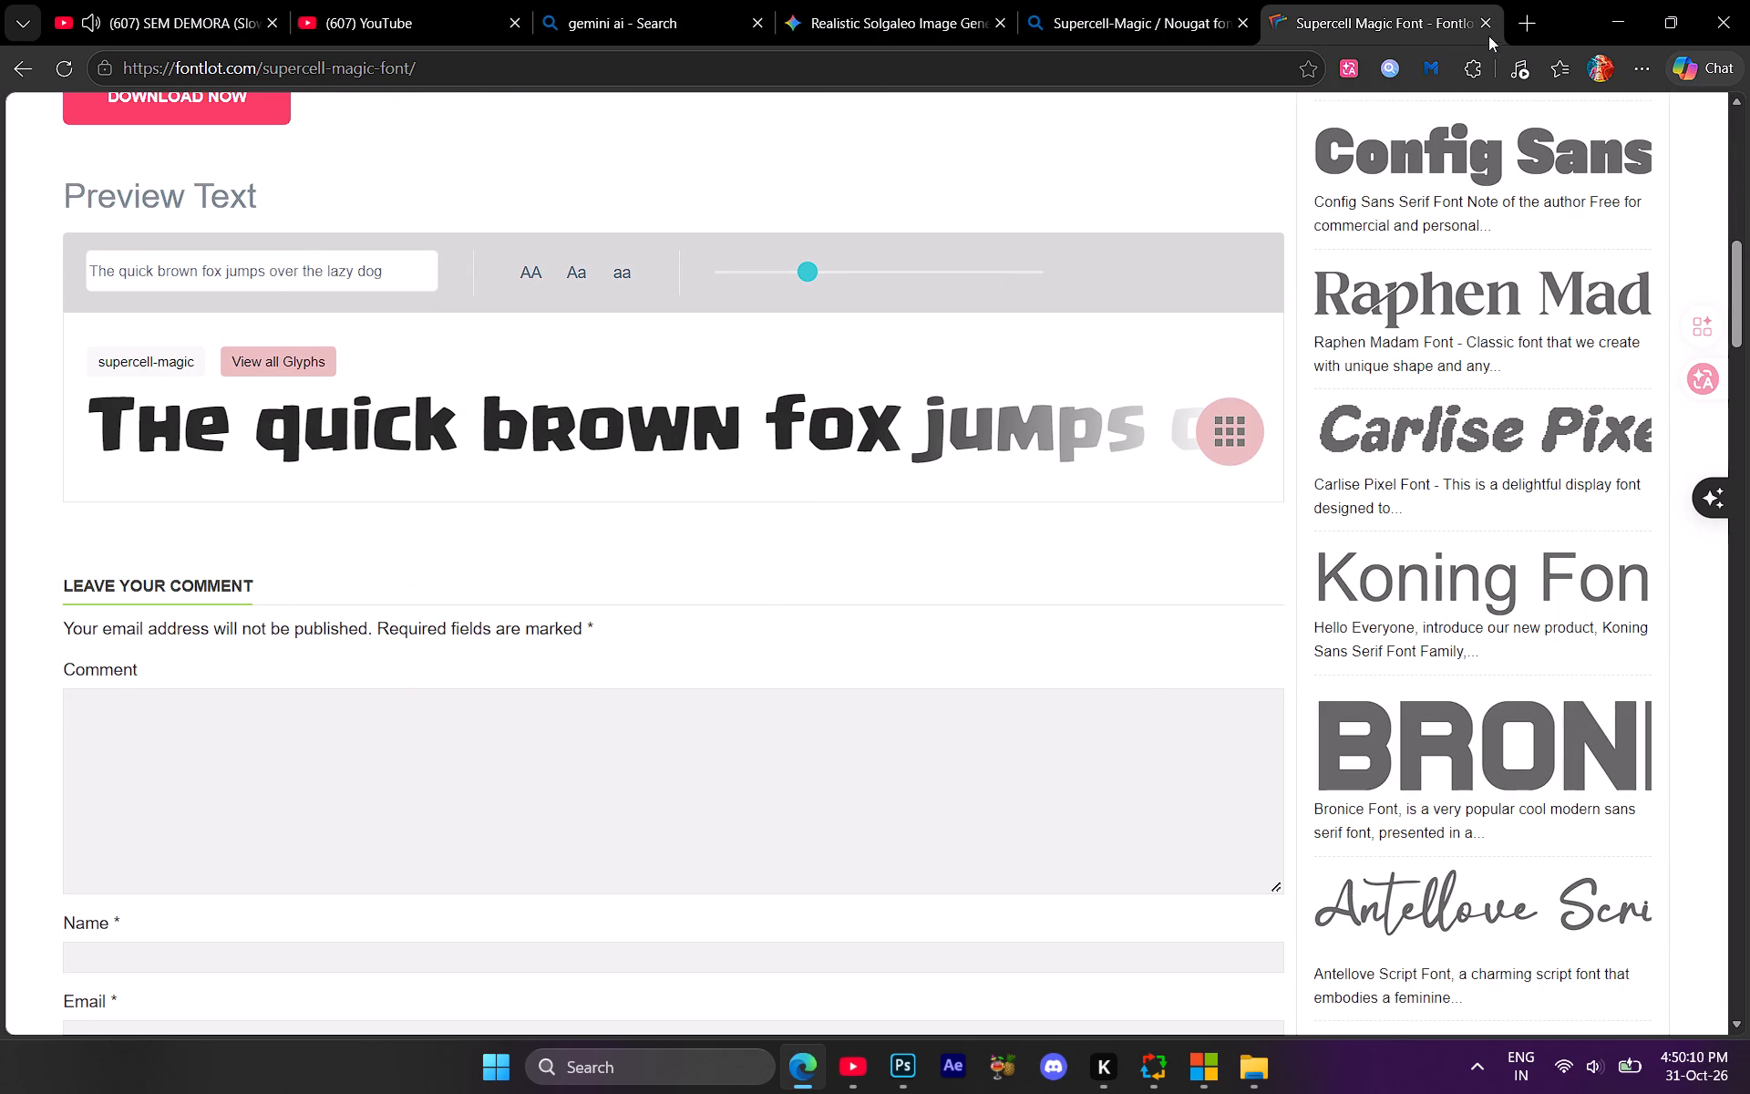
Open the suggested Config Sans Serif Font on FontLot and download it.
click(1455, 164)
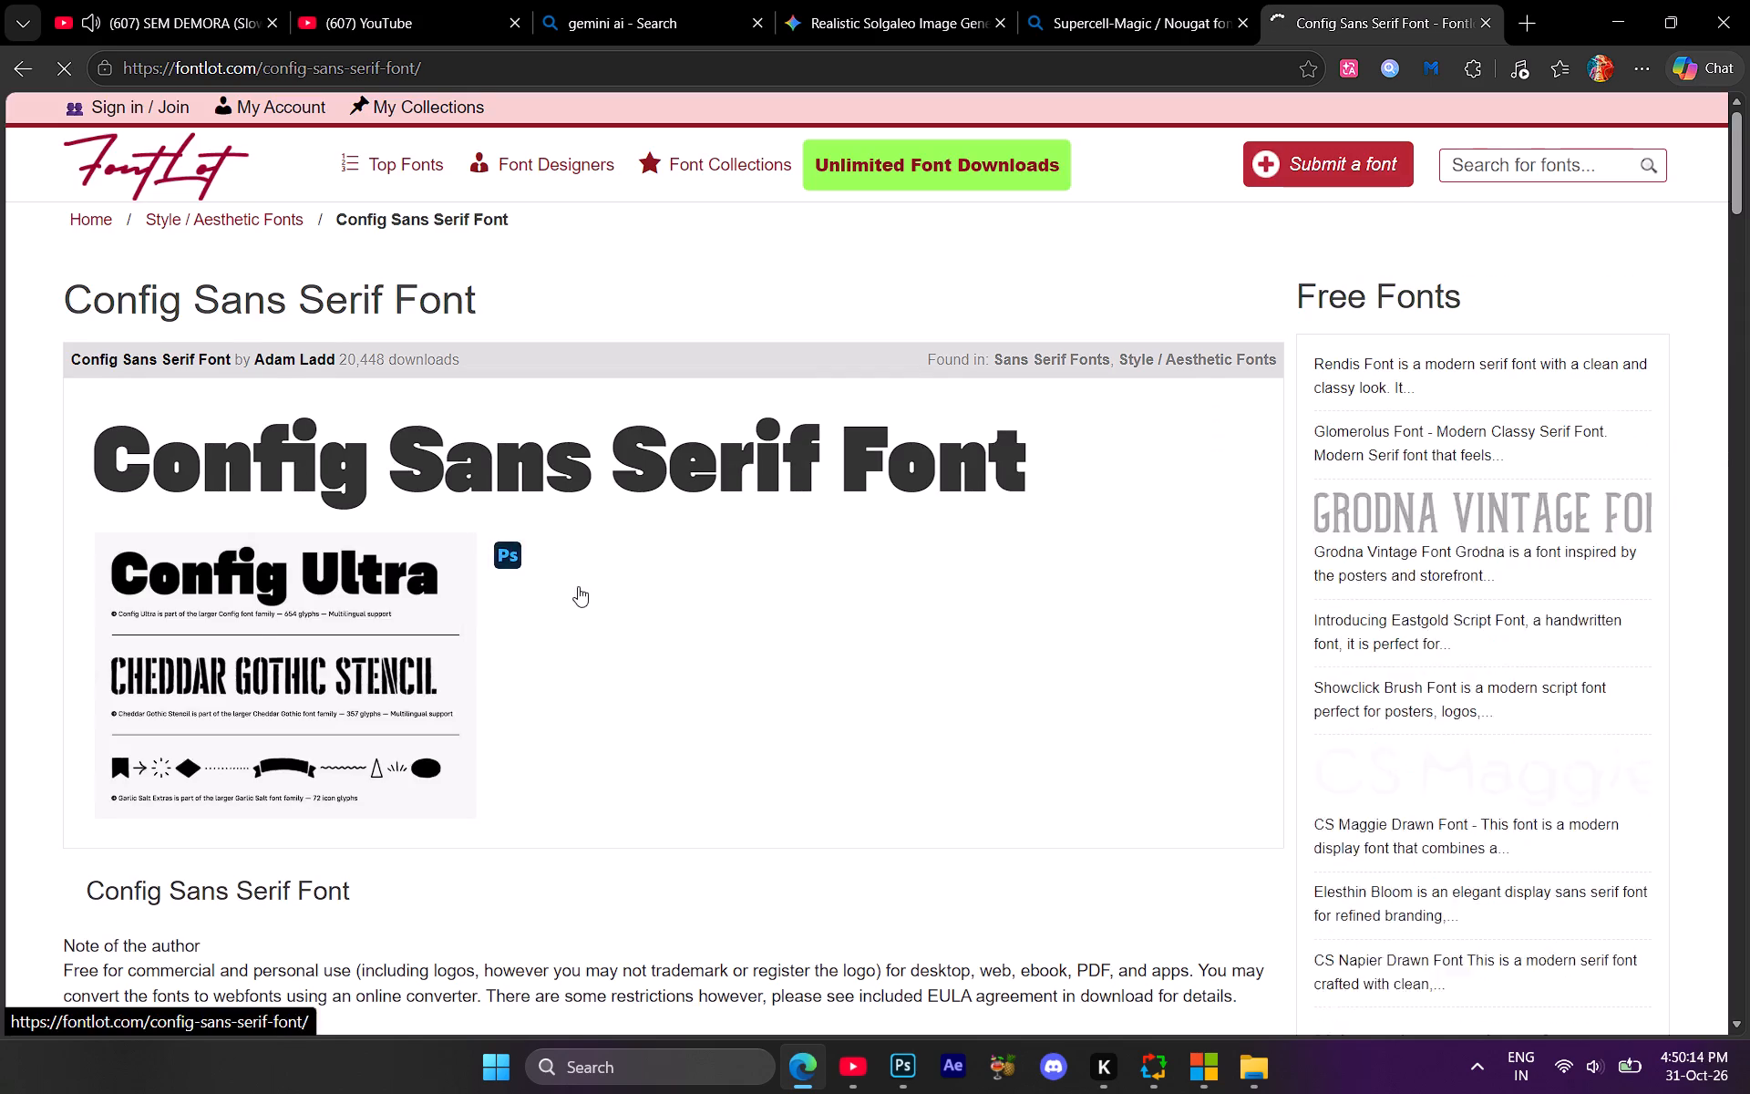
scroll(578, 583, down, 4)
scroll(452, 552, down, 2)
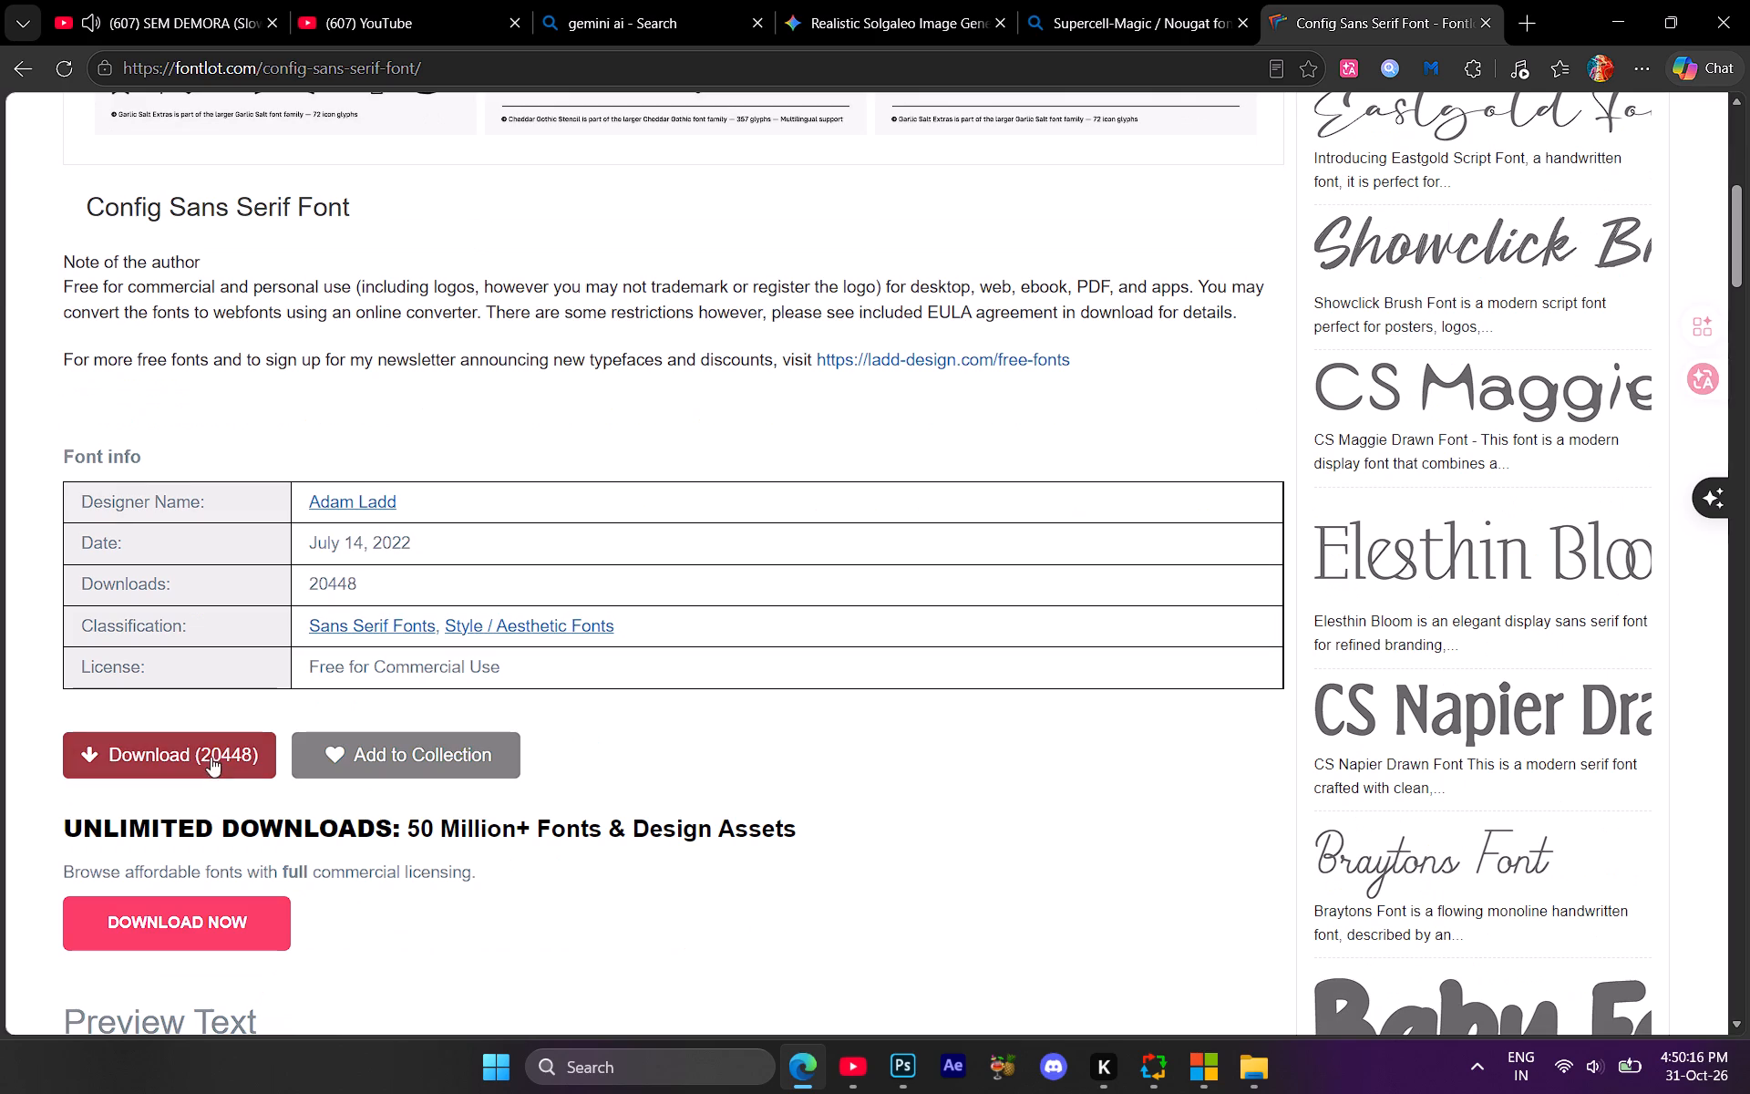
click(210, 748)
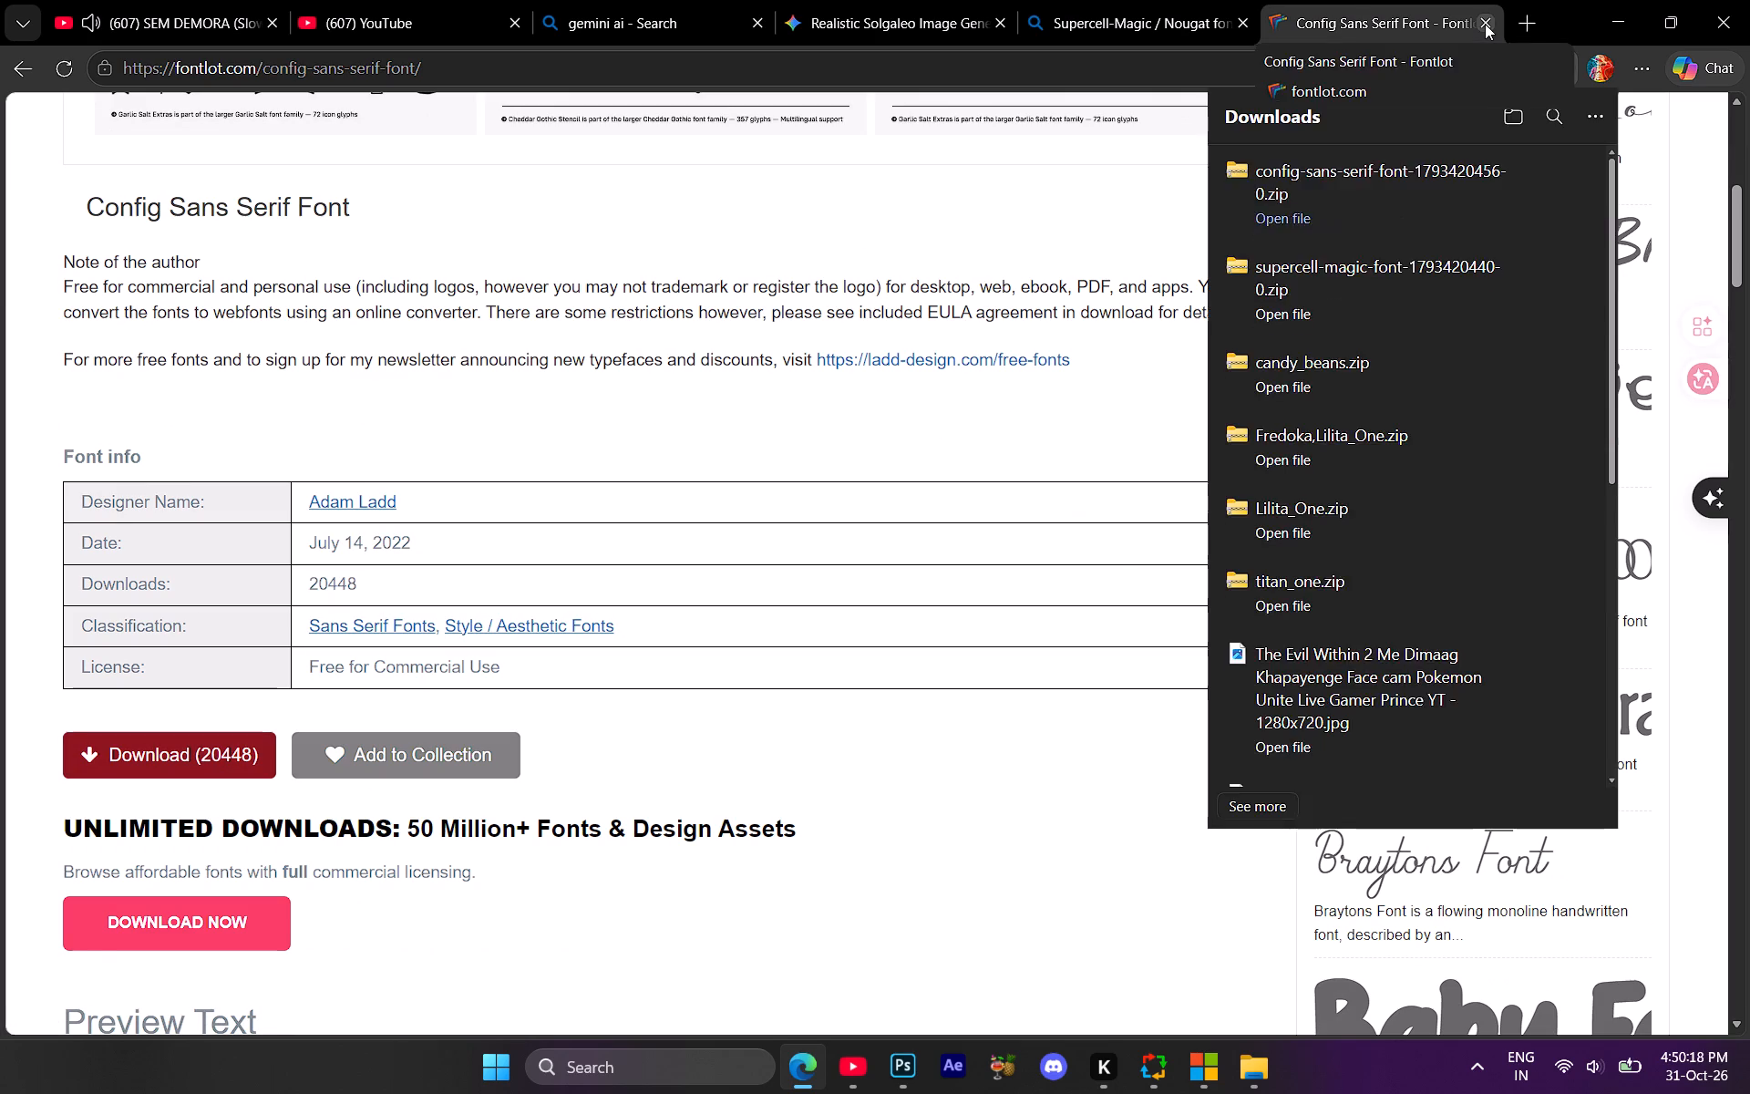
Close the FontLot page, the font search and both Gemini pages, and minimize the browser.
click(1485, 24)
click(1392, 24)
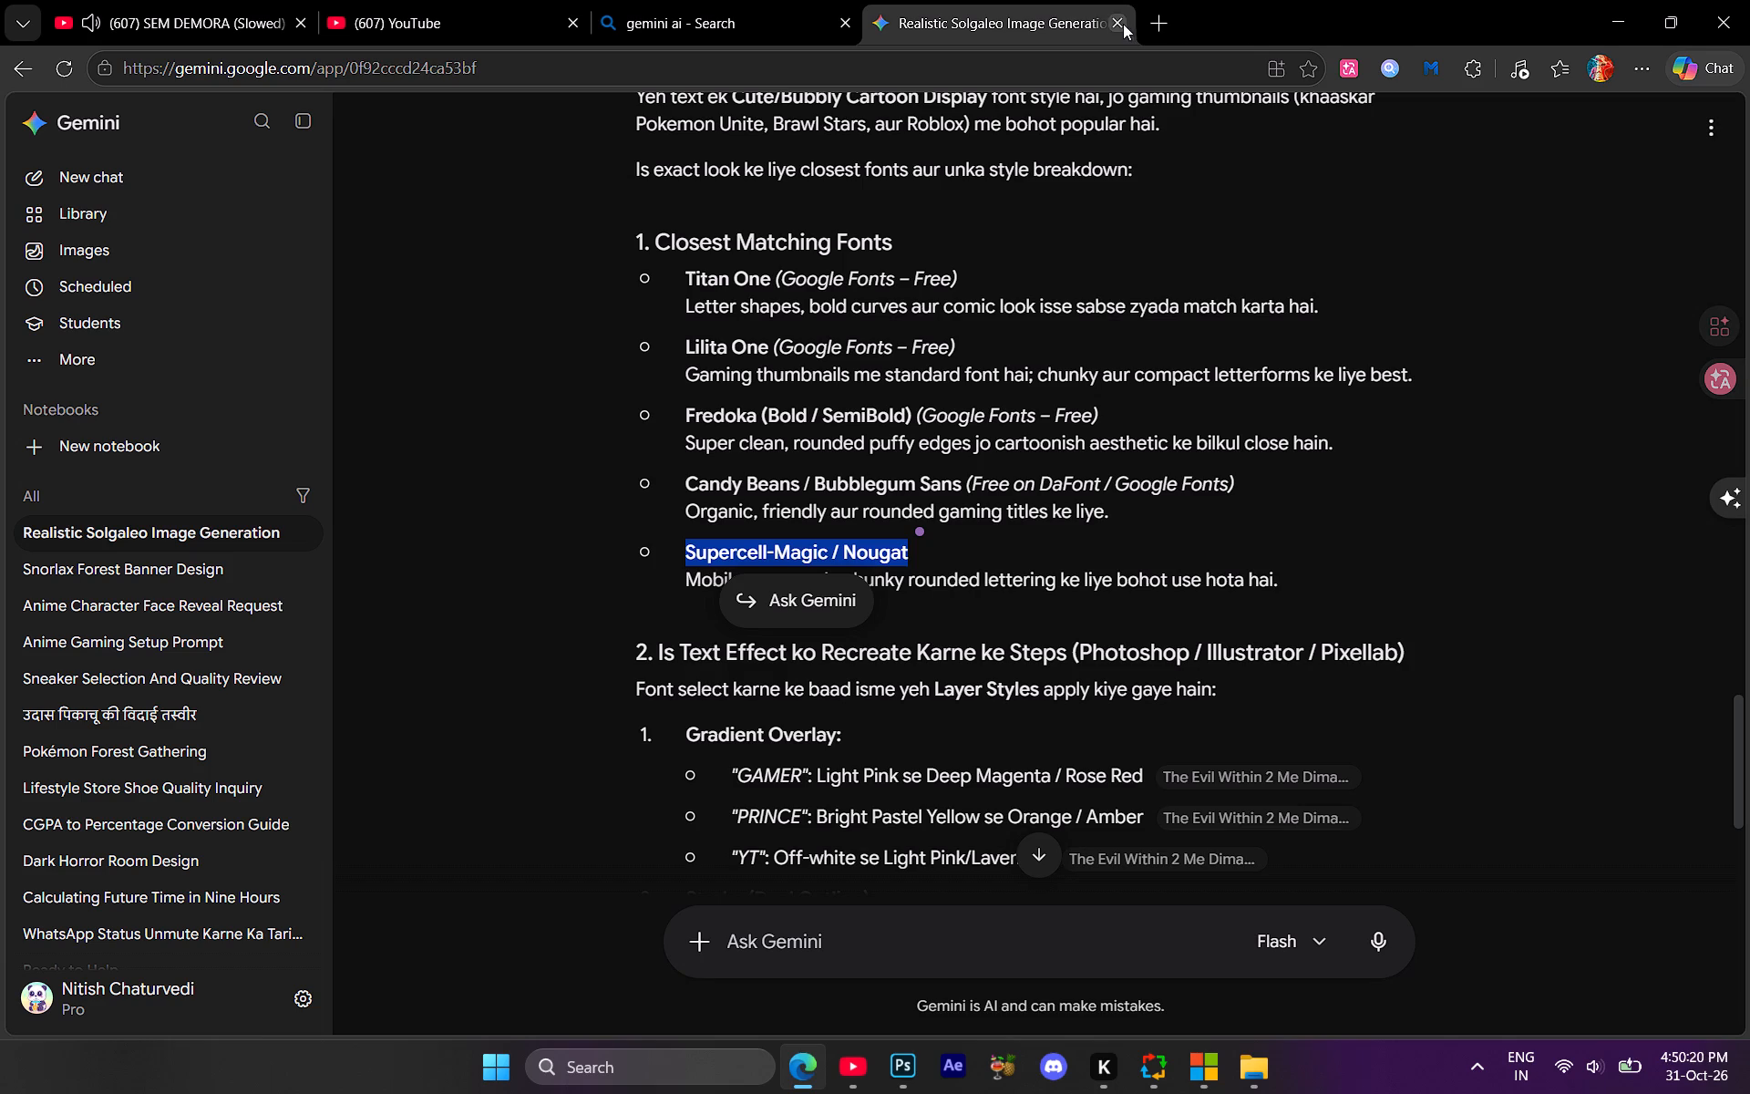
click(1118, 22)
click(848, 26)
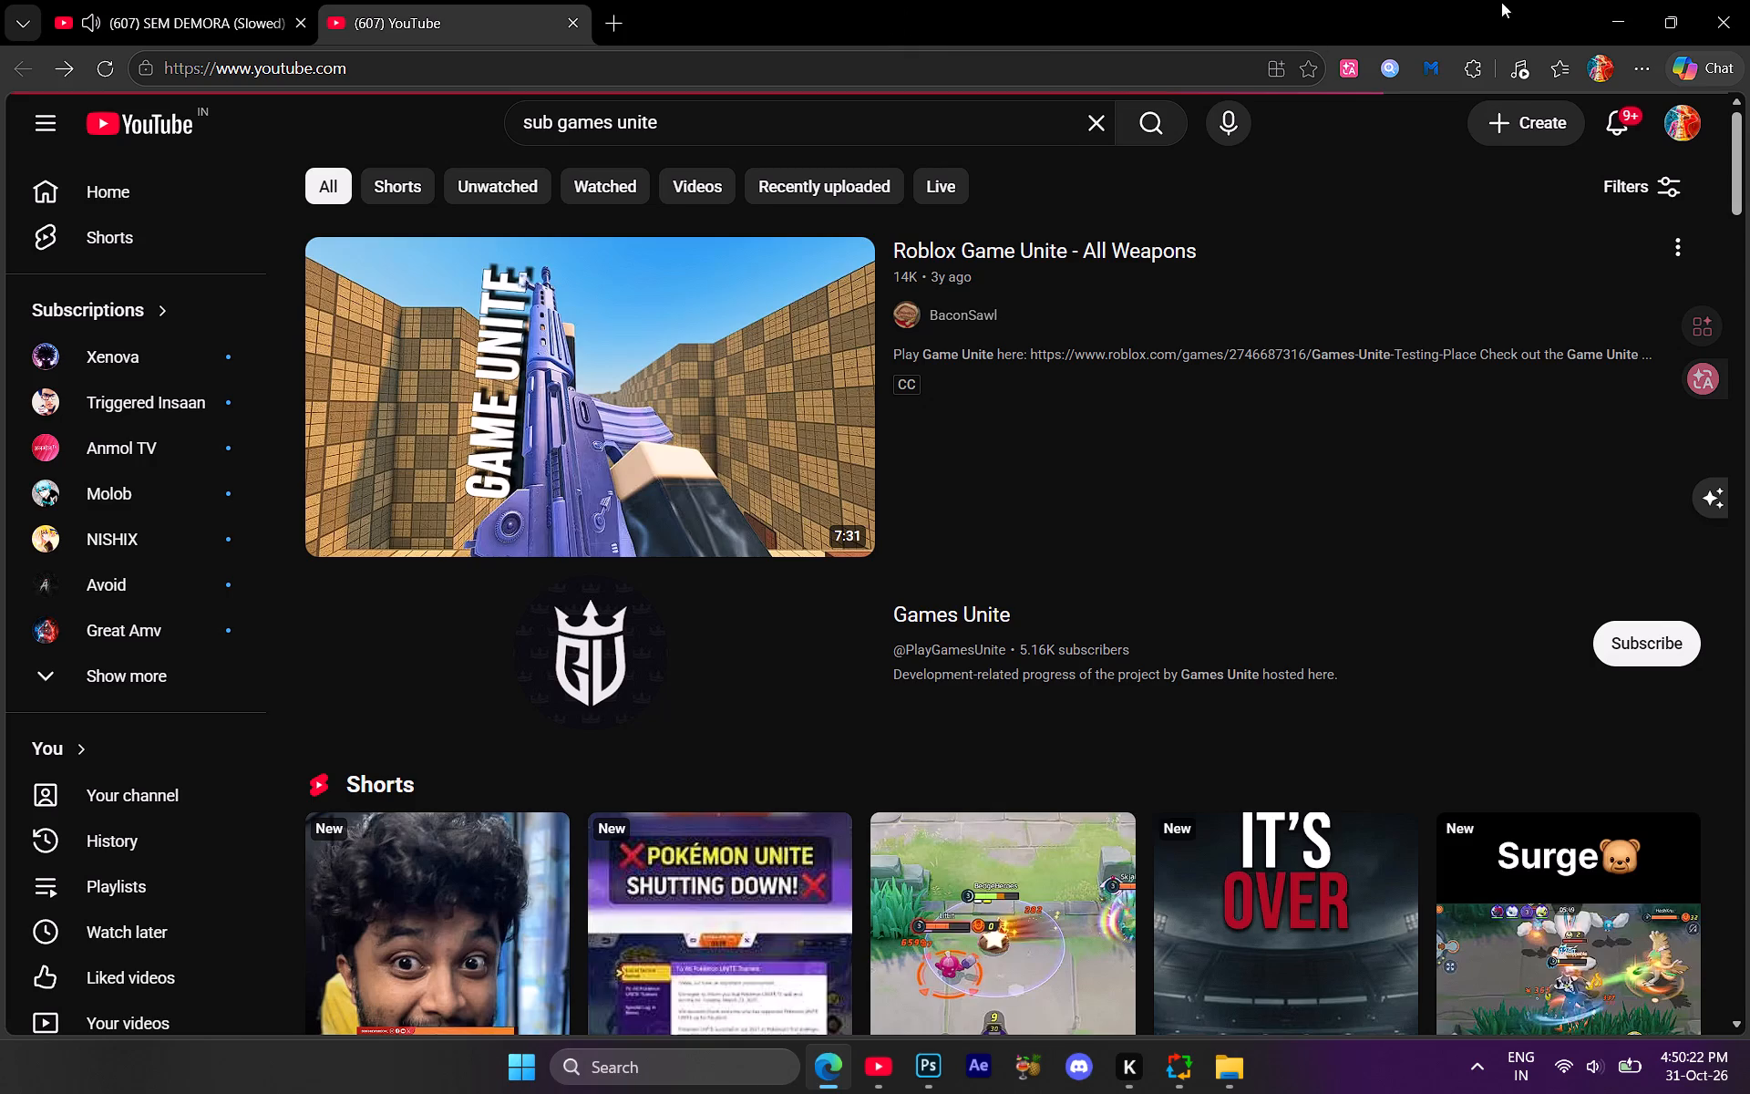
click(1607, 6)
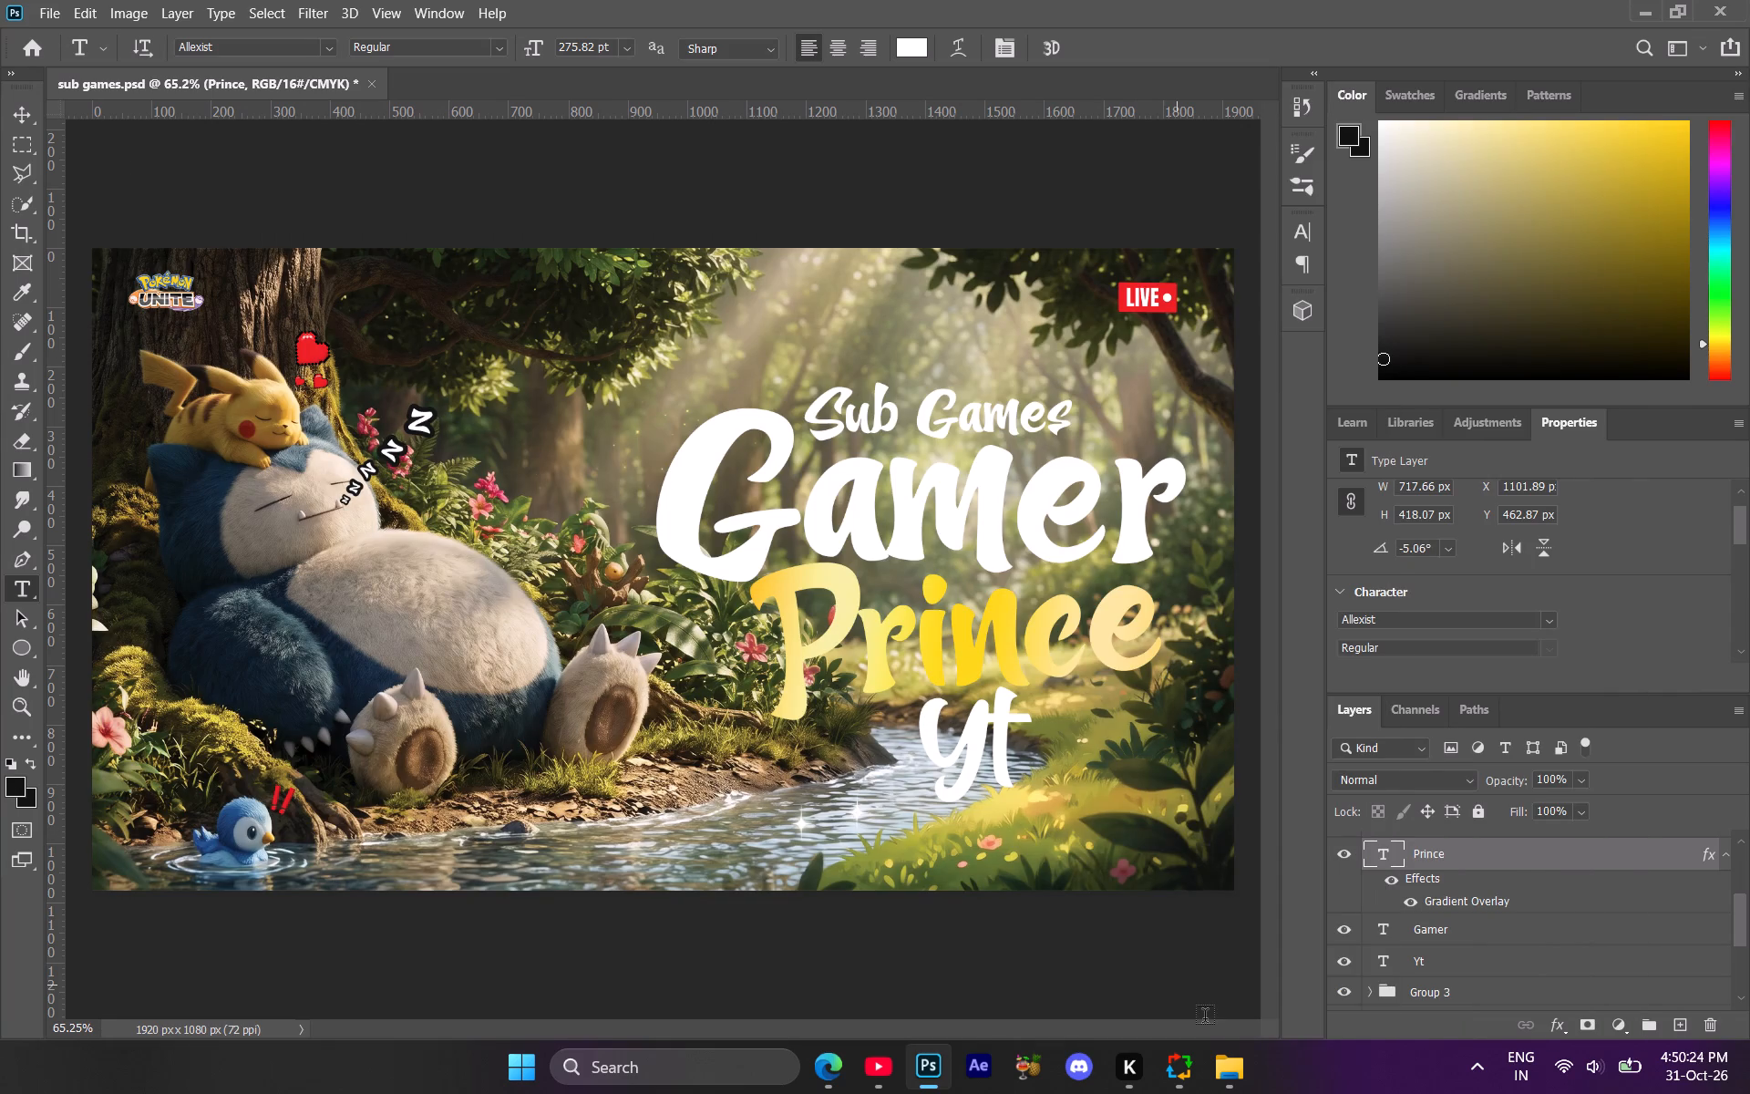
In File Explorer's Downloads folder, select the six downloaded font archives and extract titan_one into its own titan_one folder.
click(1224, 1010)
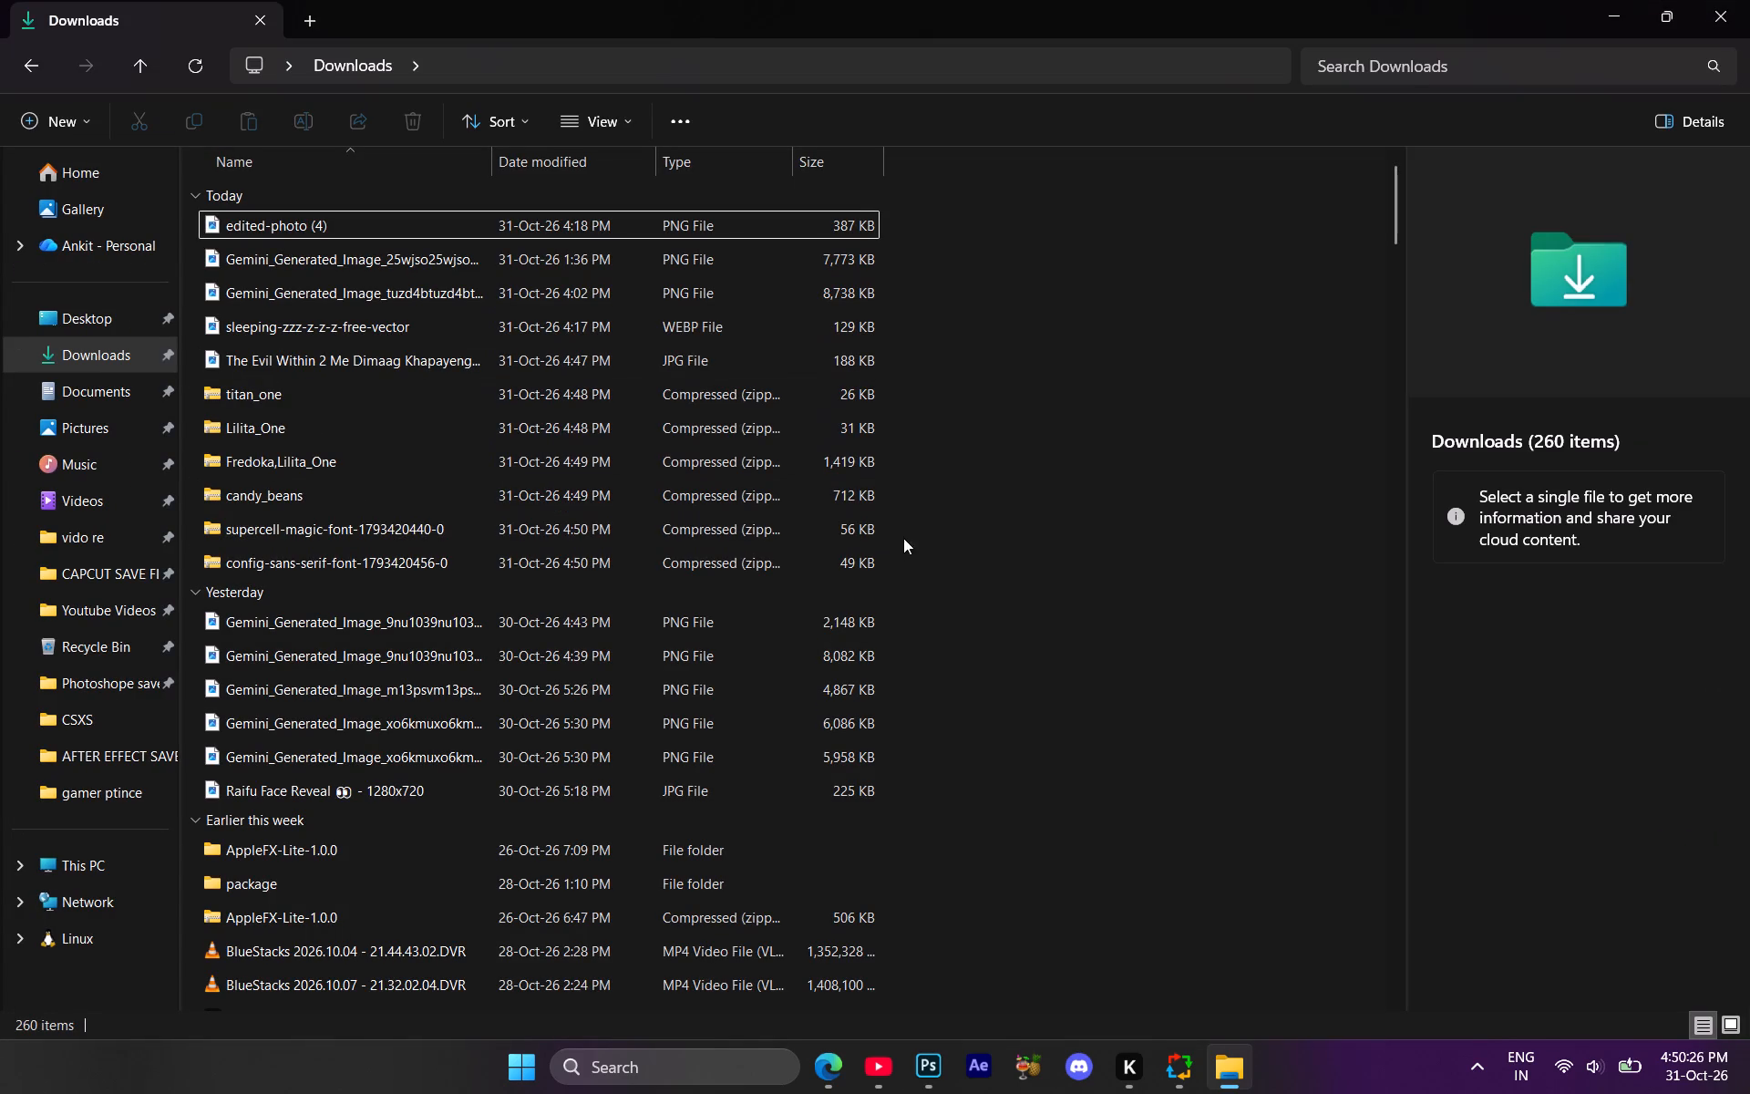
drag(898, 557, 338, 394)
right_click(334, 396)
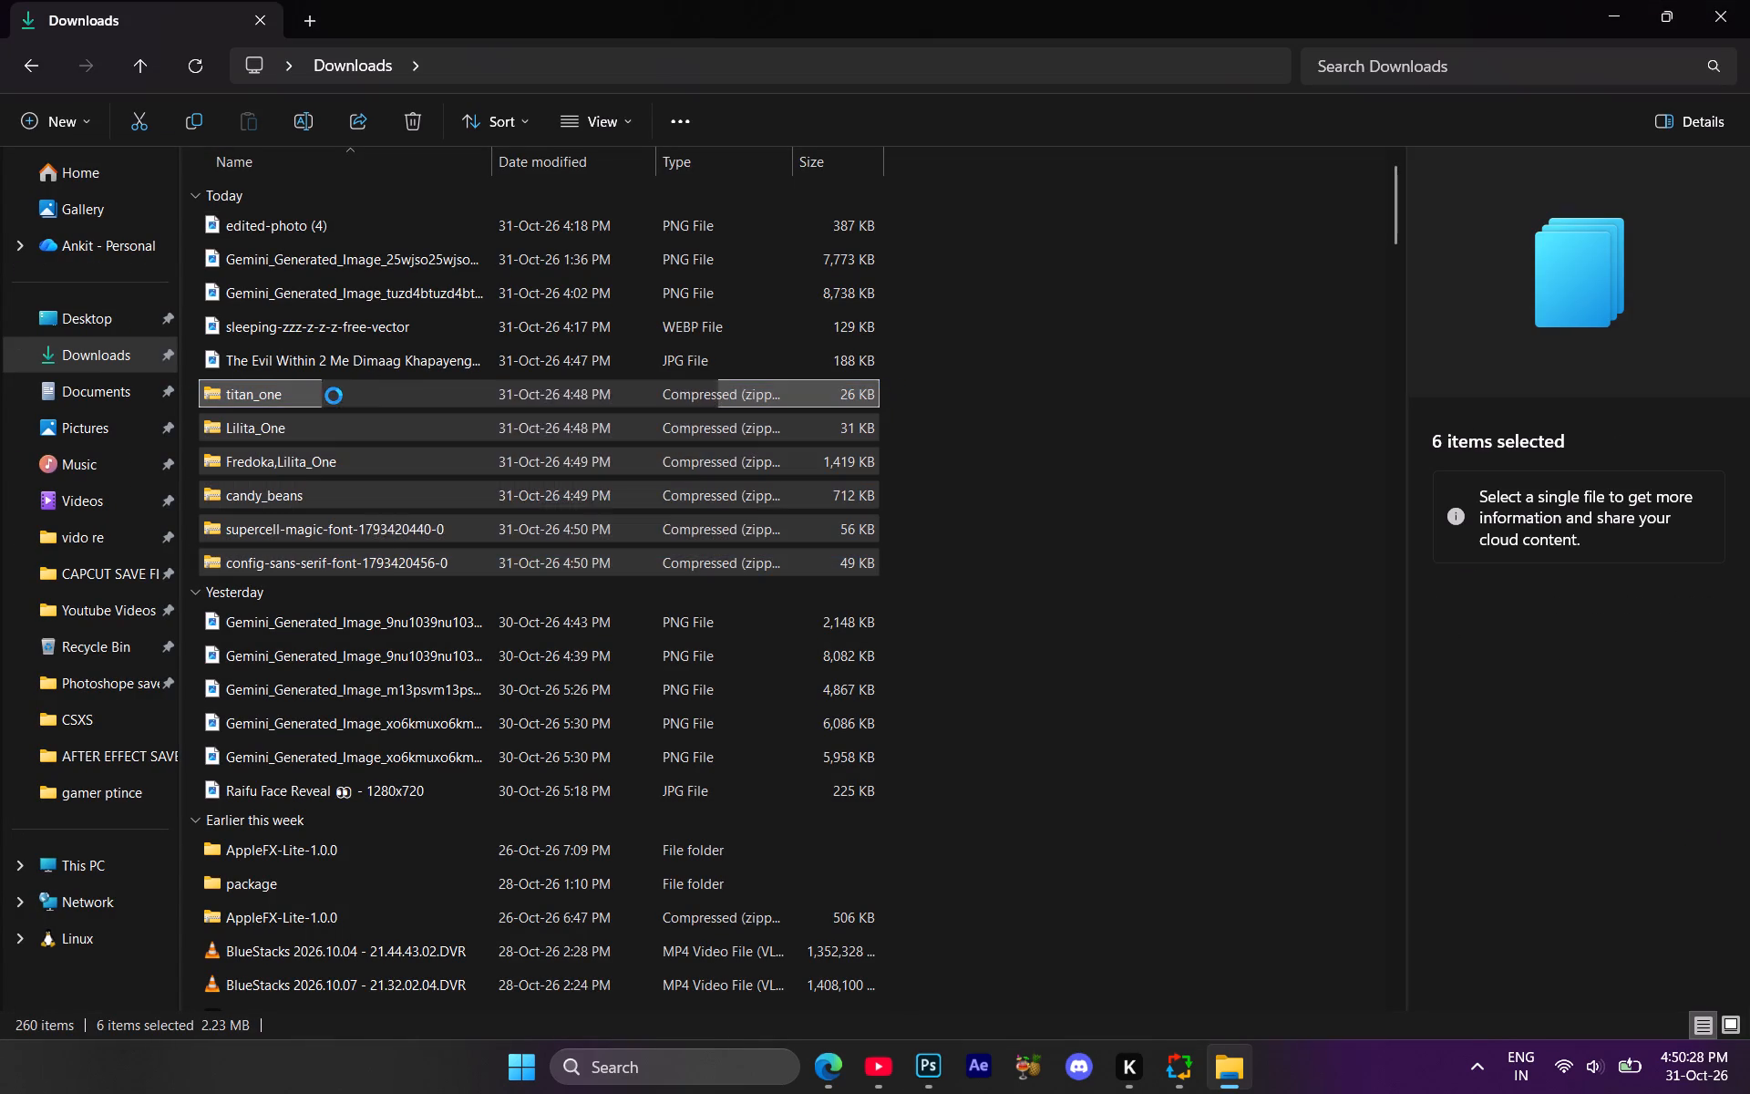
click(445, 500)
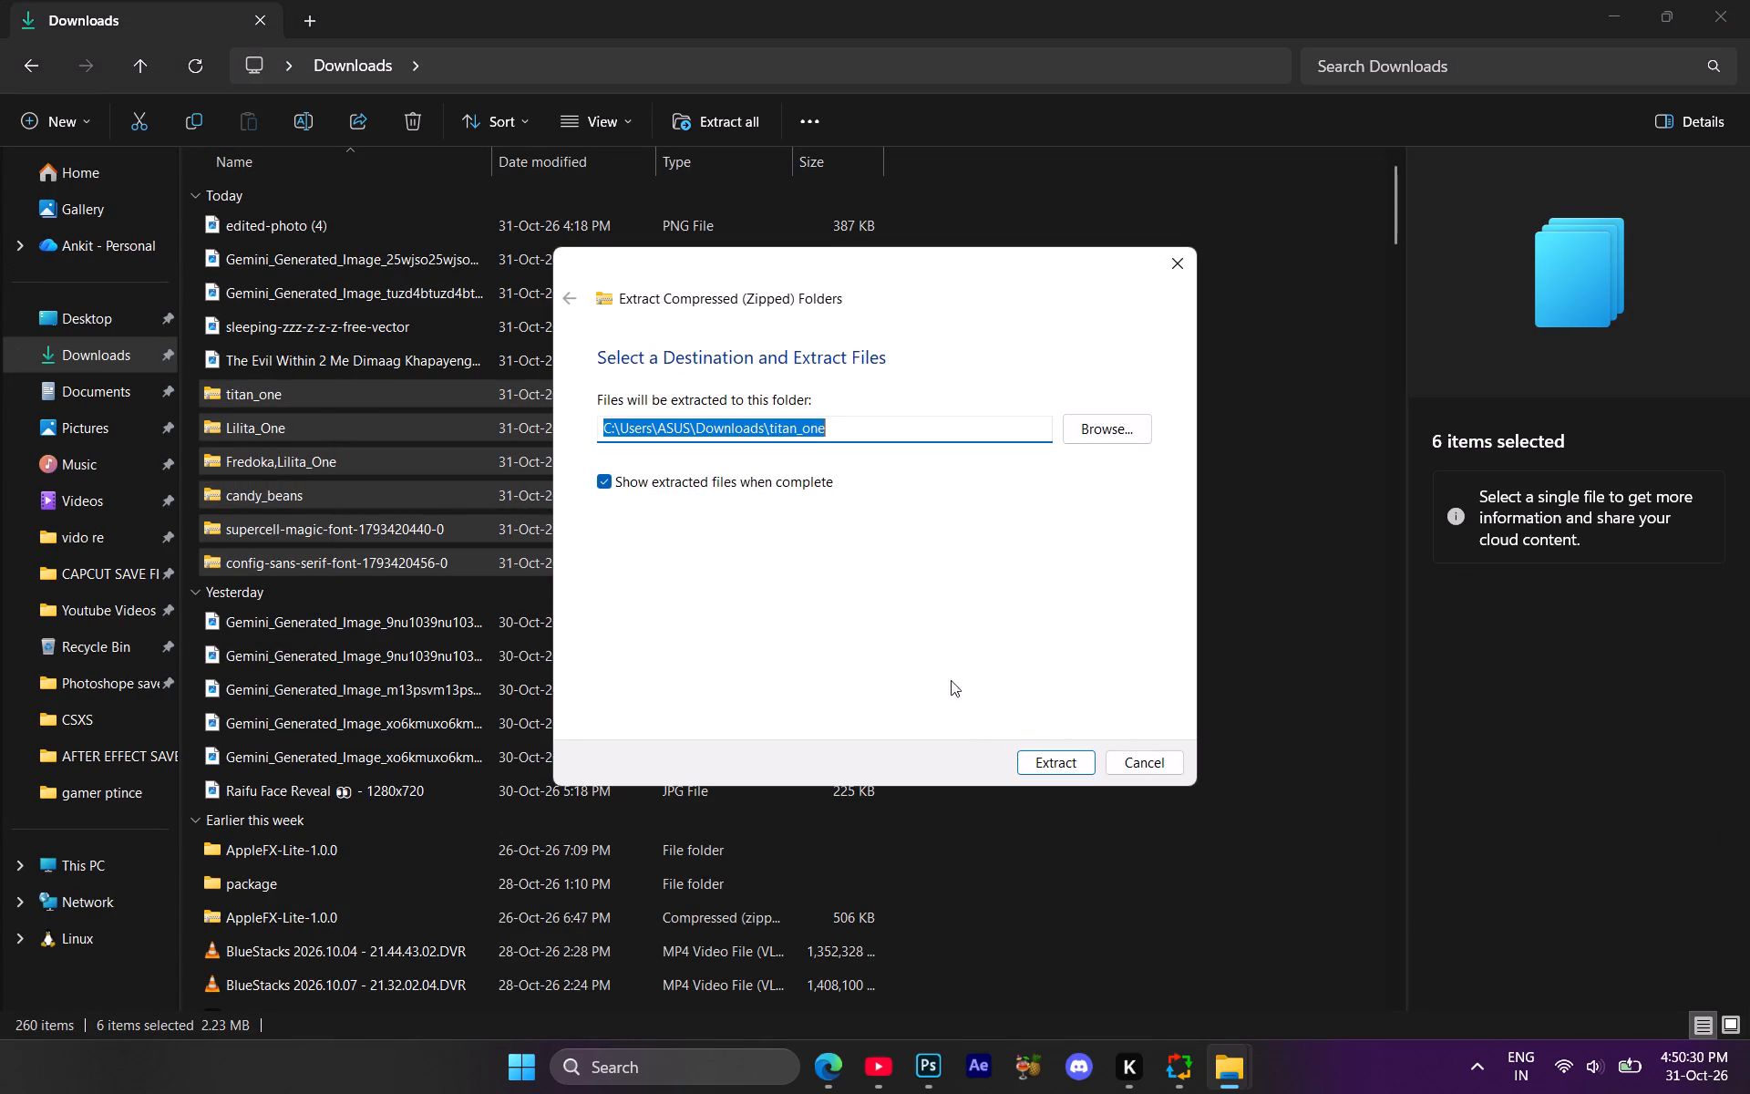
click(1056, 751)
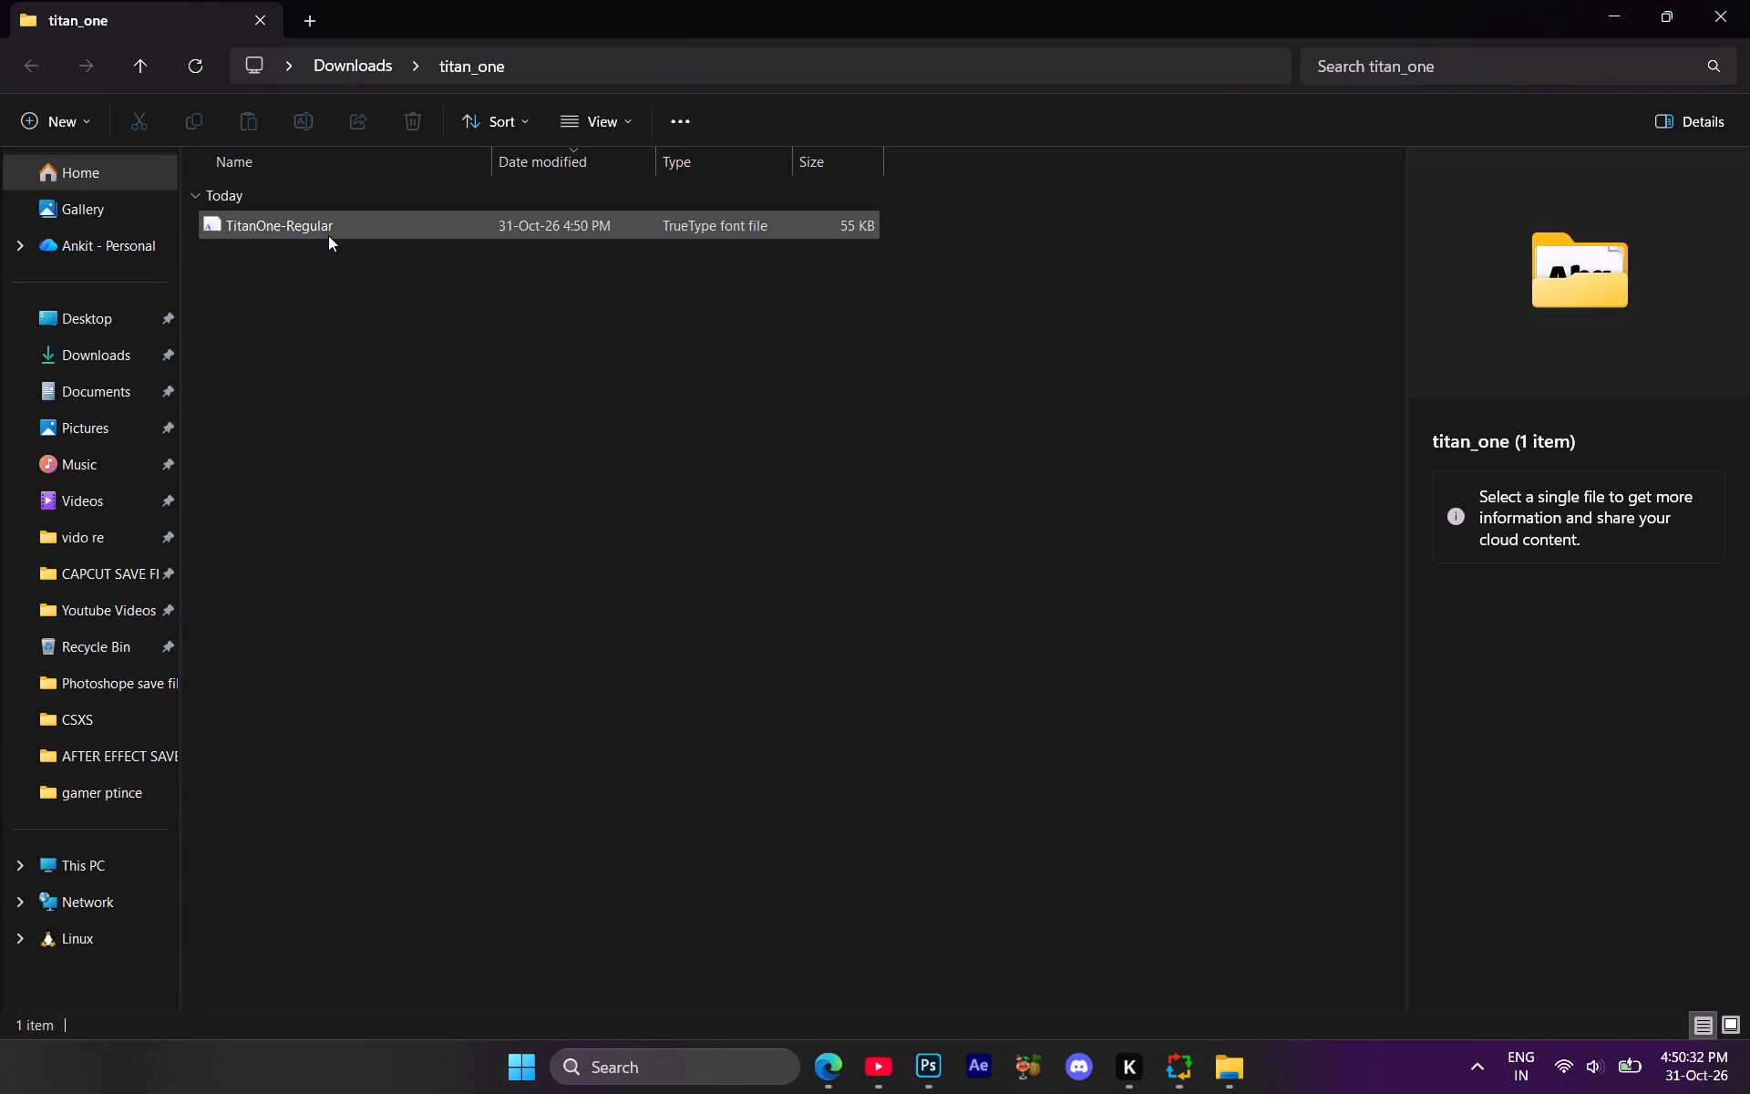
Install the Titan One font from the extracted TitanOne-Regular file, and close its preview and folder window.
double_click(328, 226)
click(251, 179)
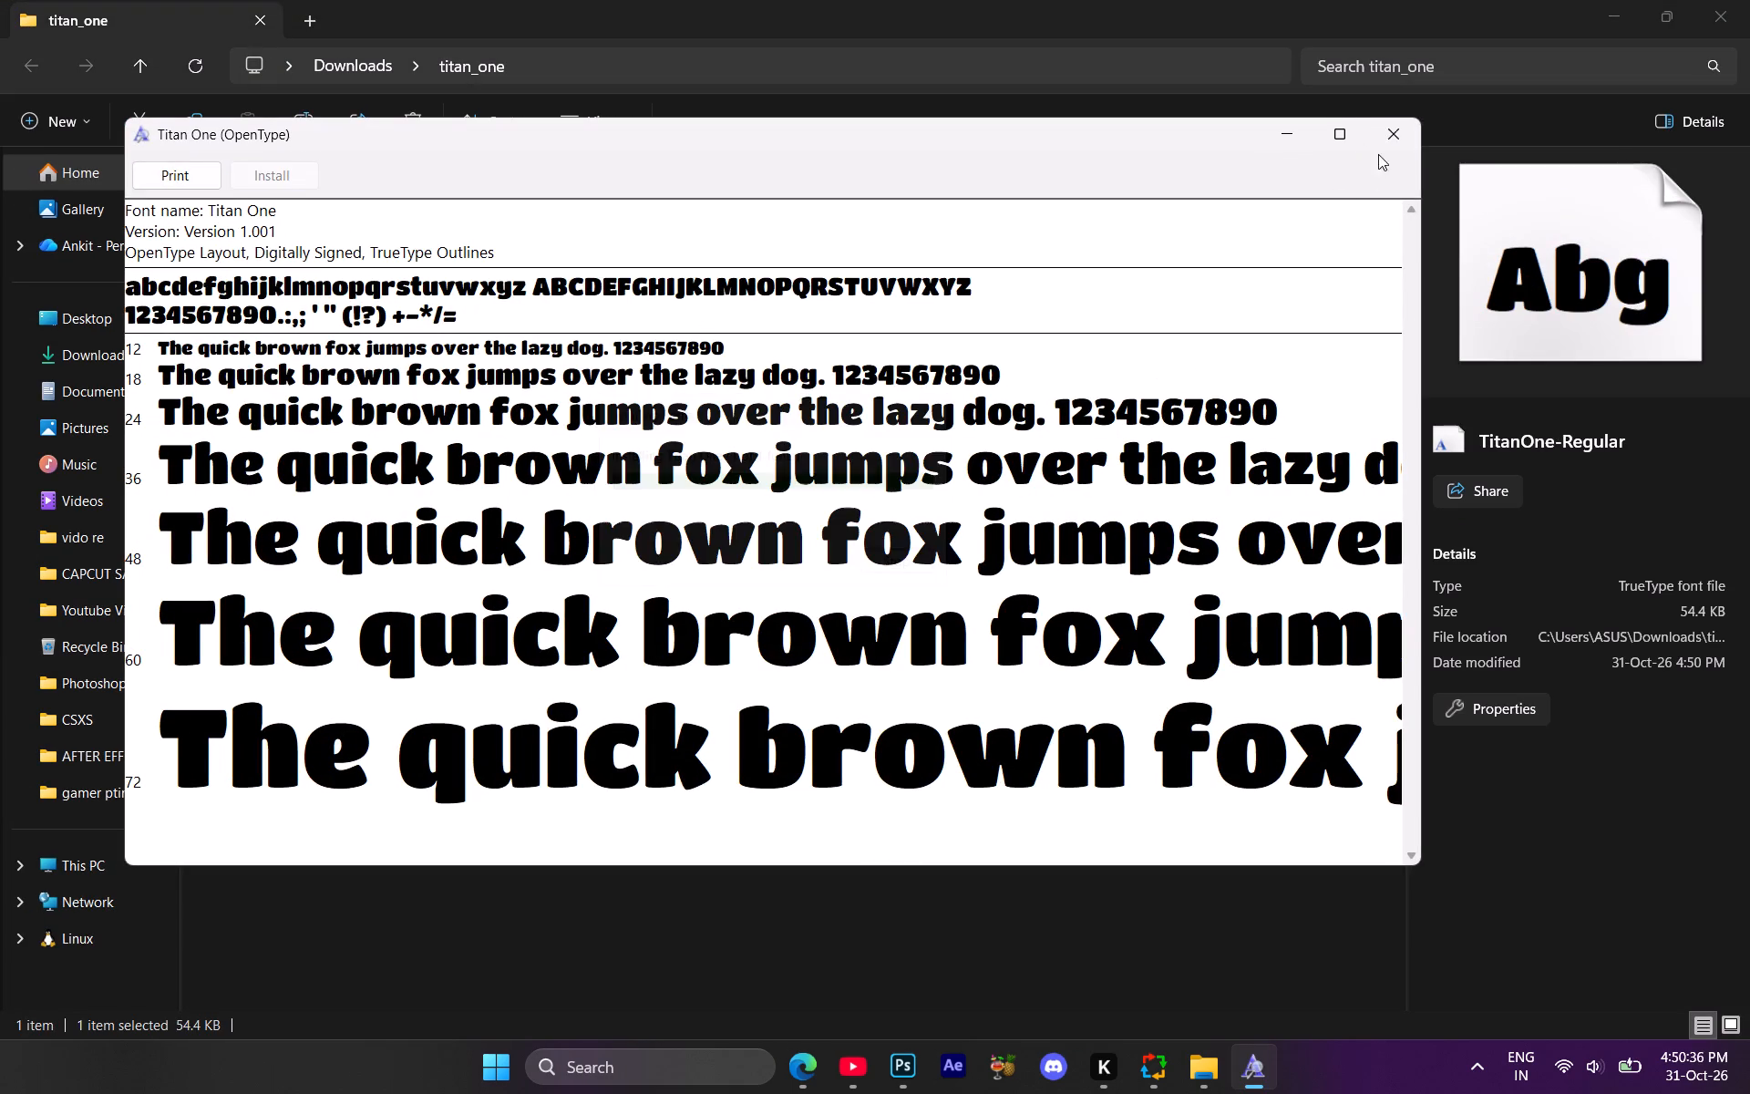
click(1396, 131)
click(1741, 12)
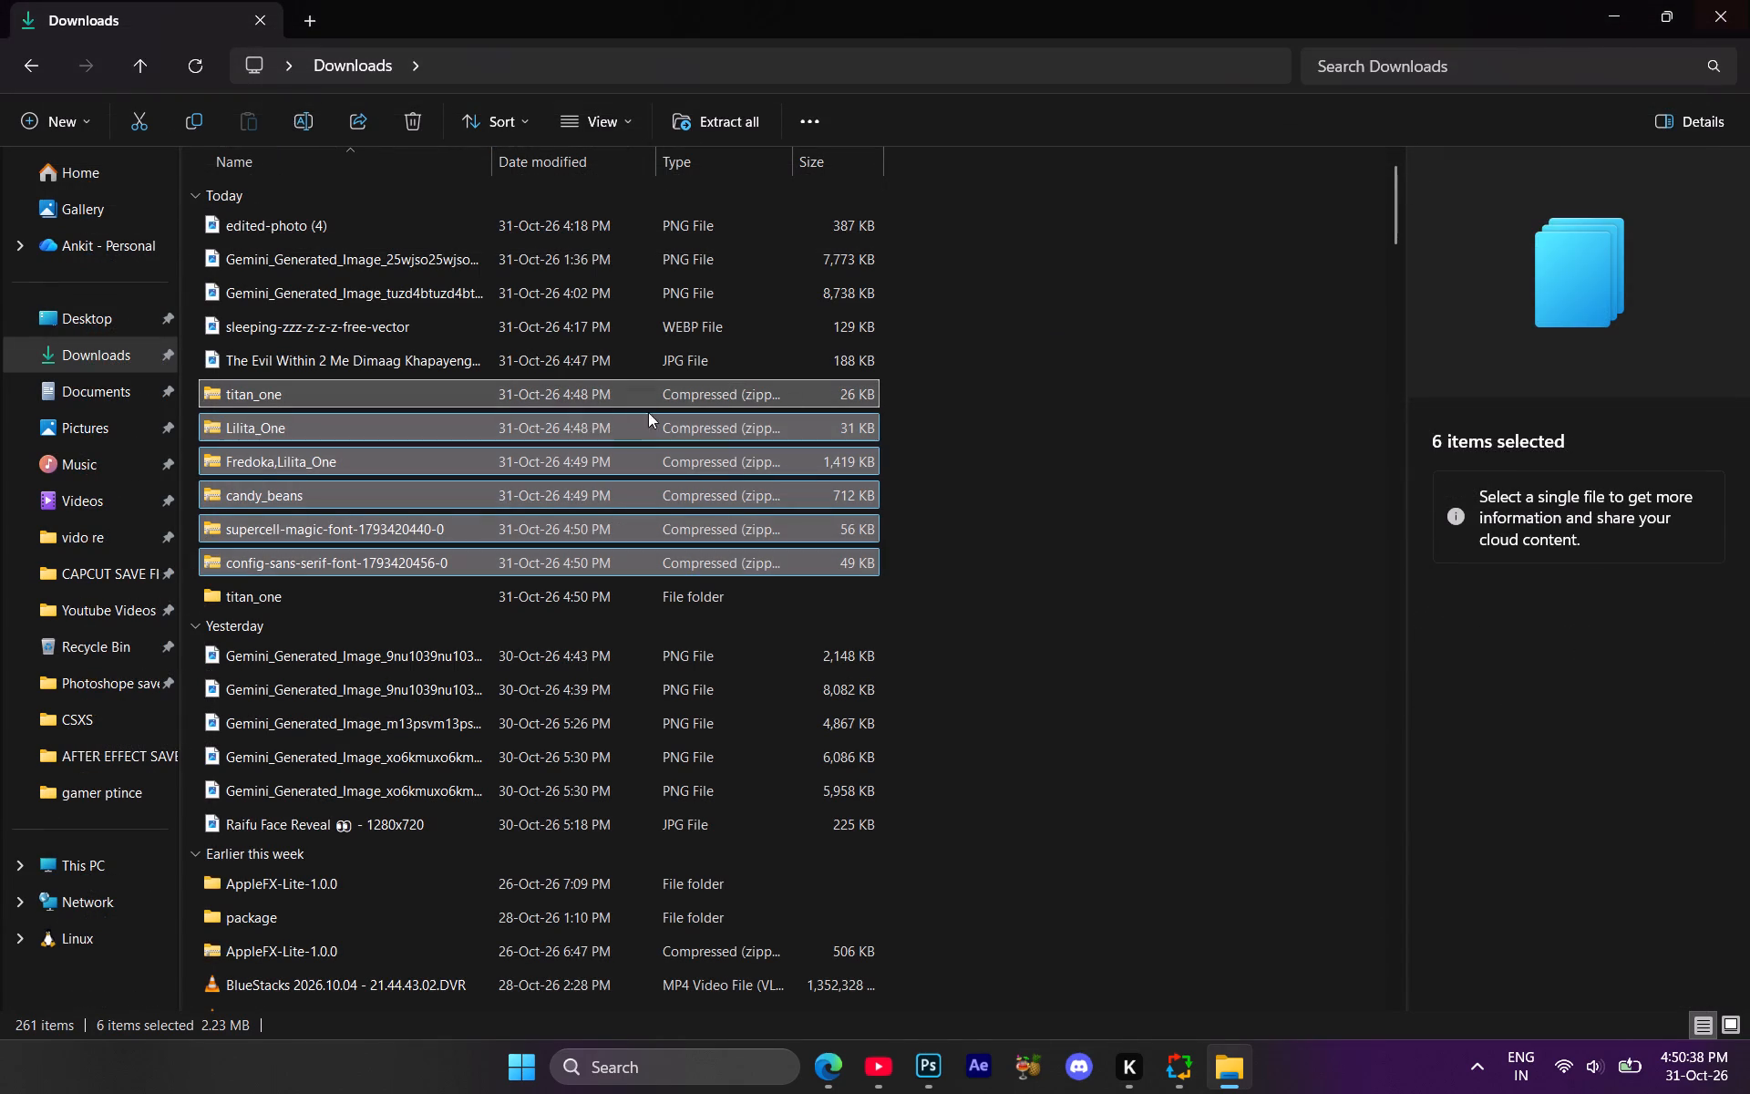
Open the Lilita_One archive, install the font from its LilitaOne-Regular file, and close the preview and folder window.
click(1123, 437)
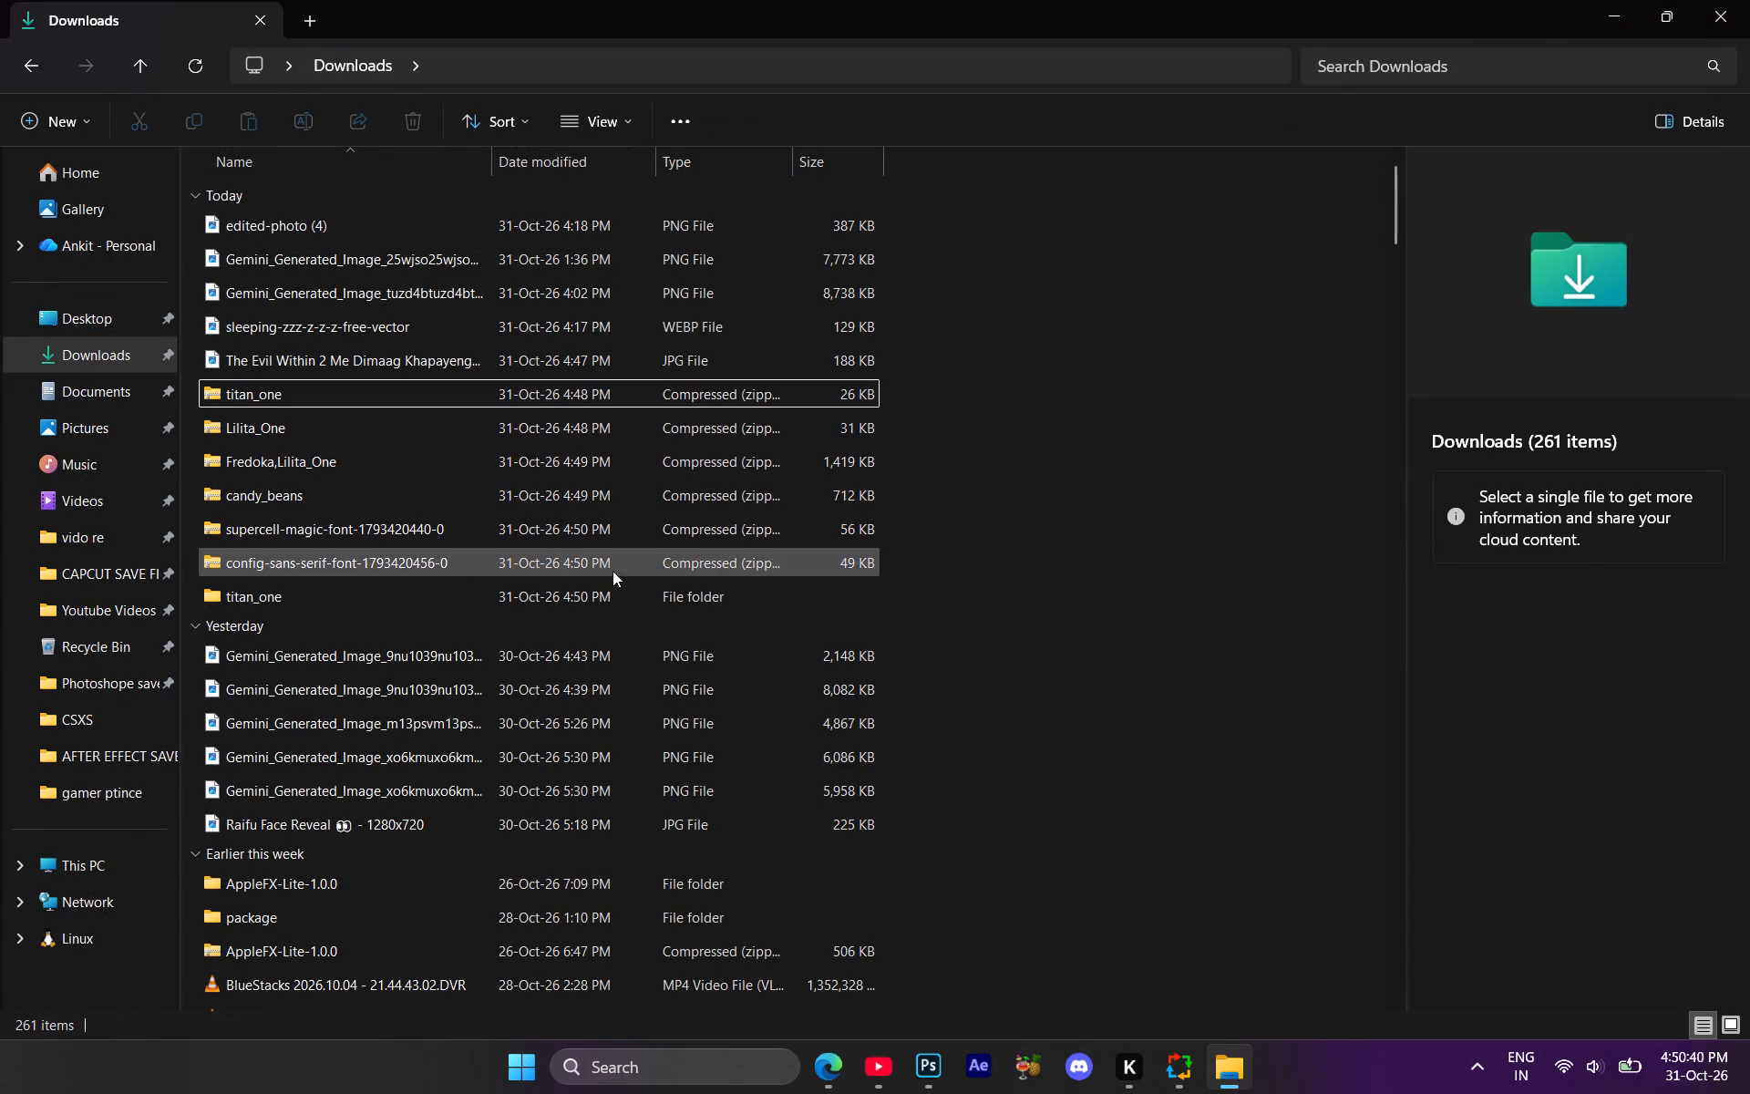
click(288, 425)
right_click(288, 425)
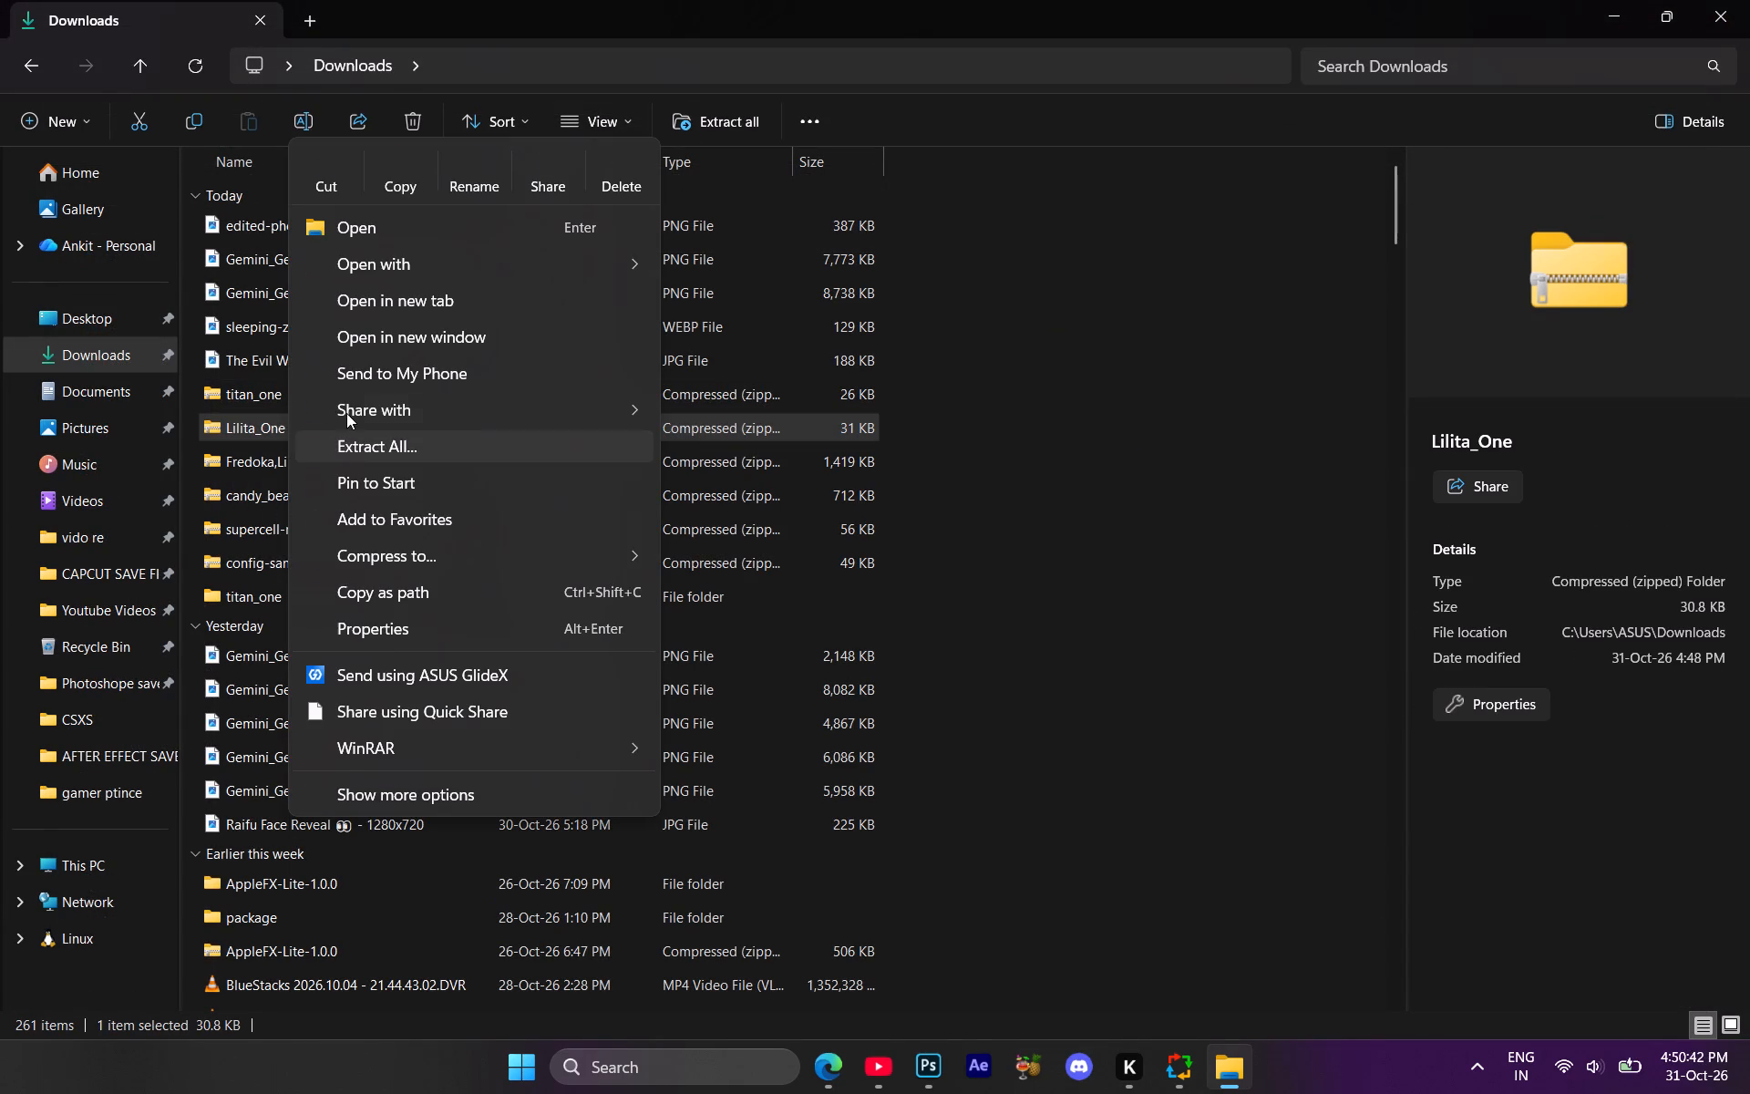
double_click(262, 430)
drag(294, 337, 311, 160)
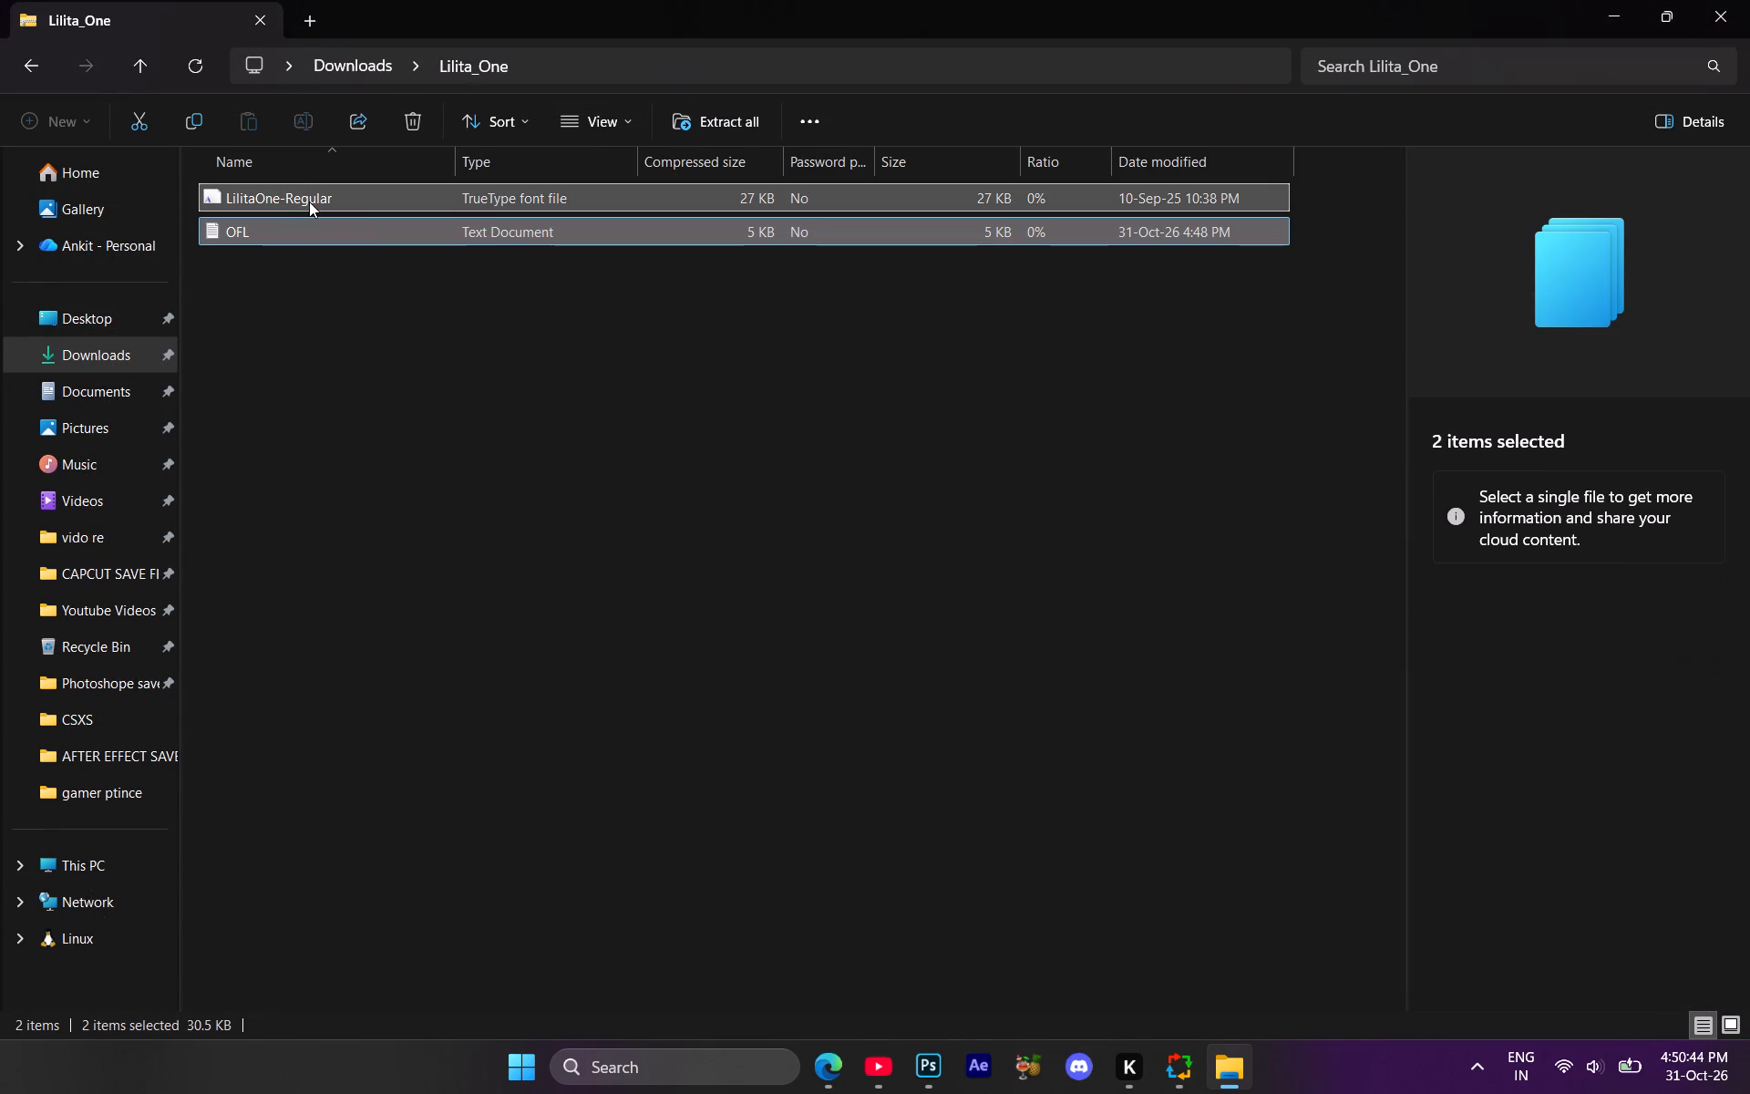
right_click(309, 201)
click(269, 291)
click(287, 204)
right_click(287, 204)
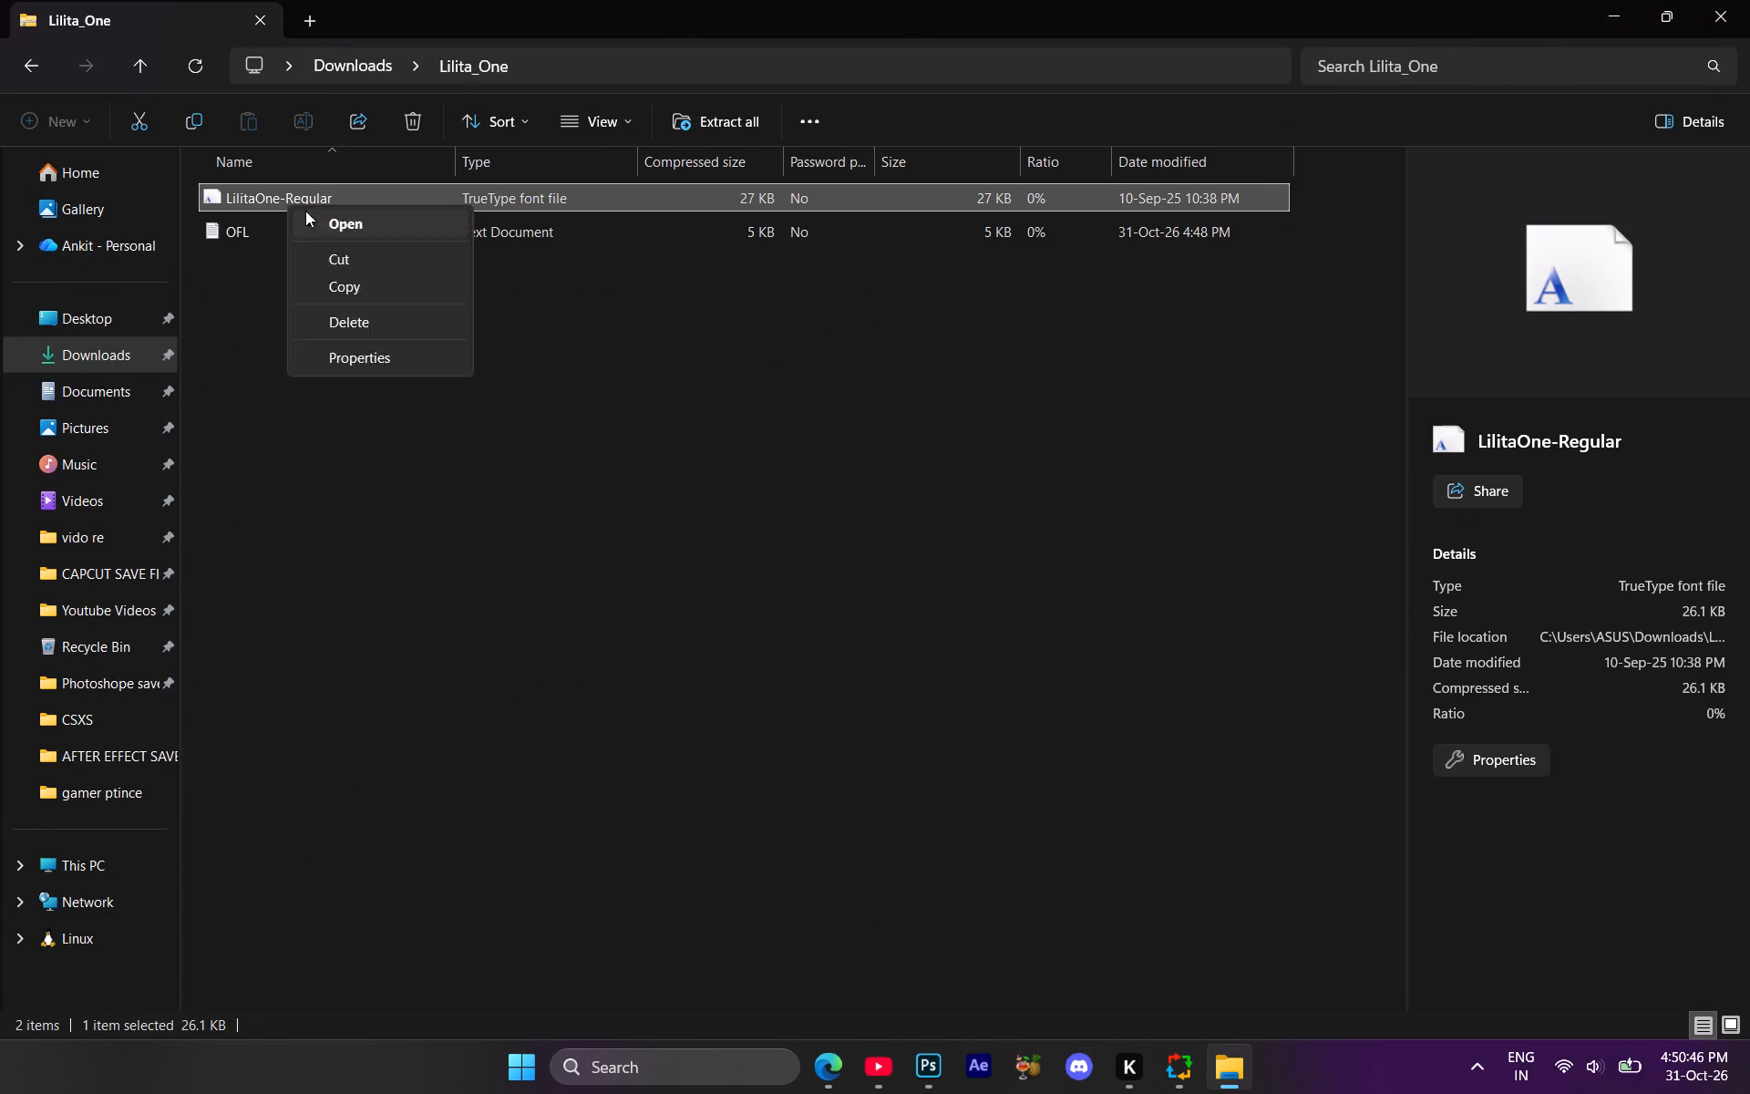
triple_click(279, 200)
click(295, 207)
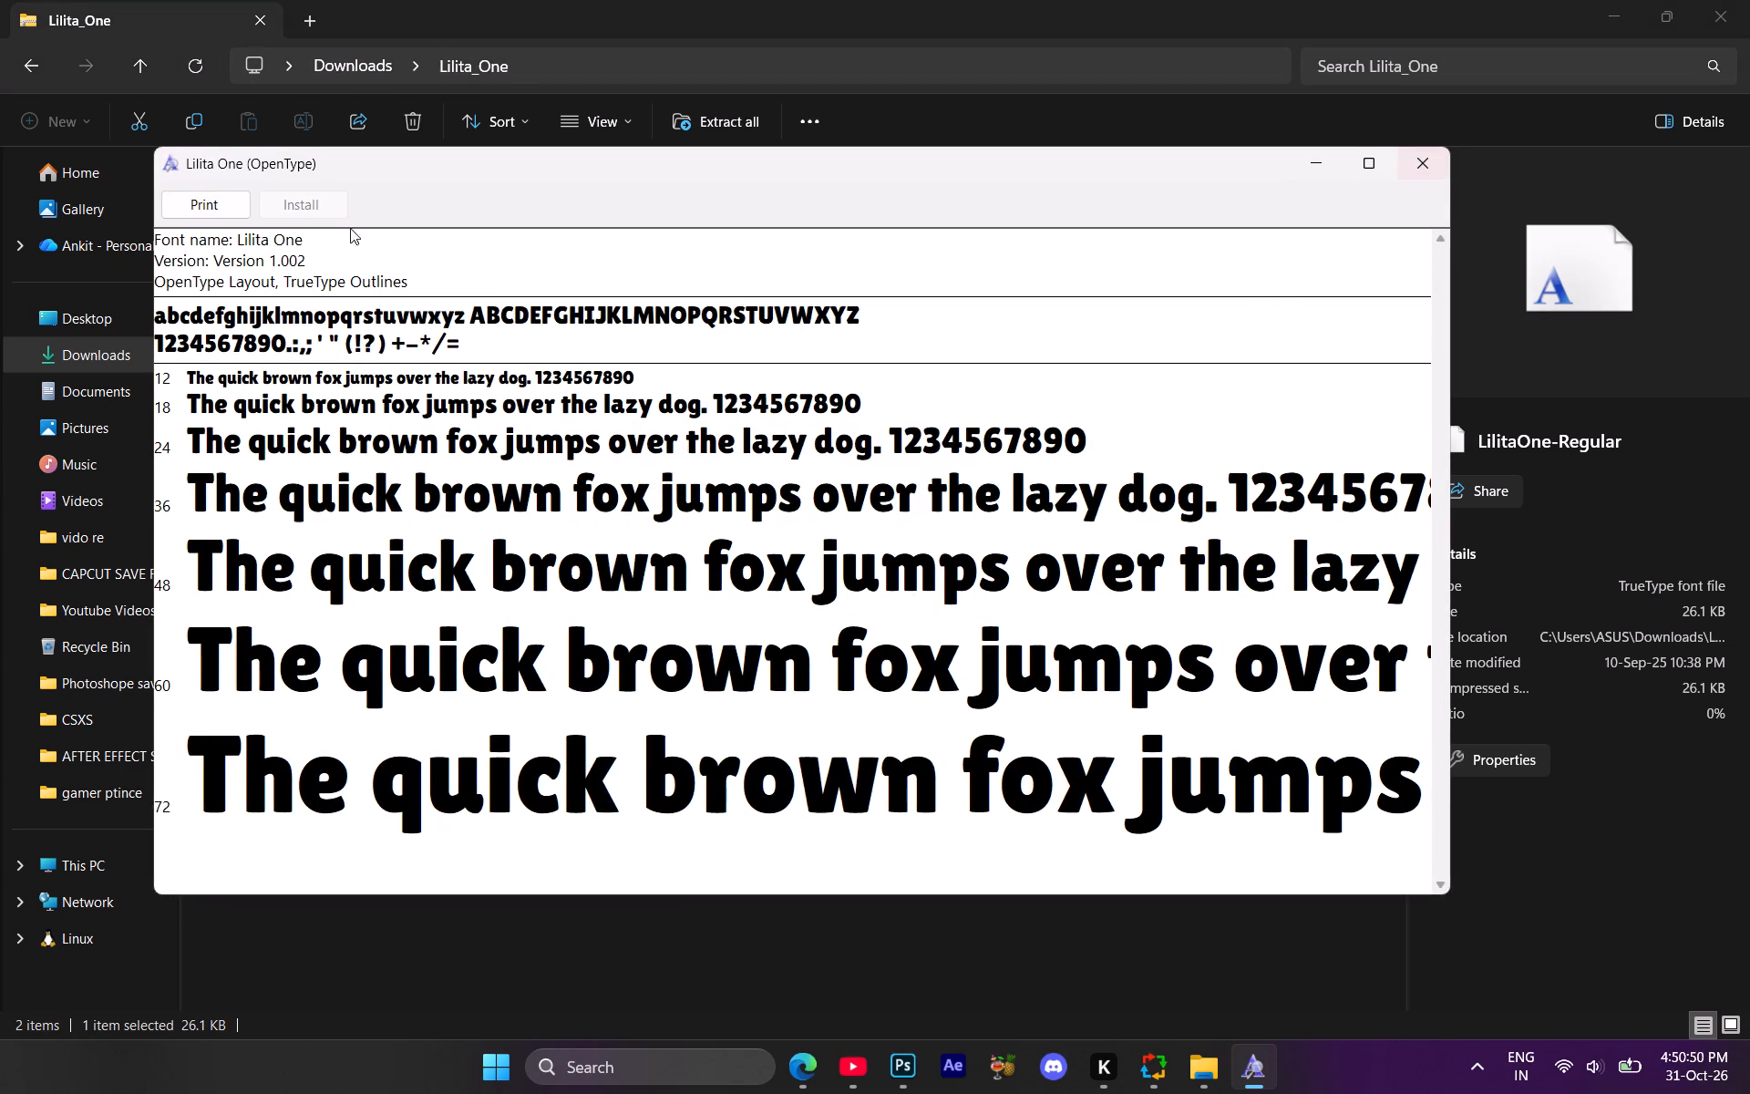
click(1429, 150)
click(1749, 1)
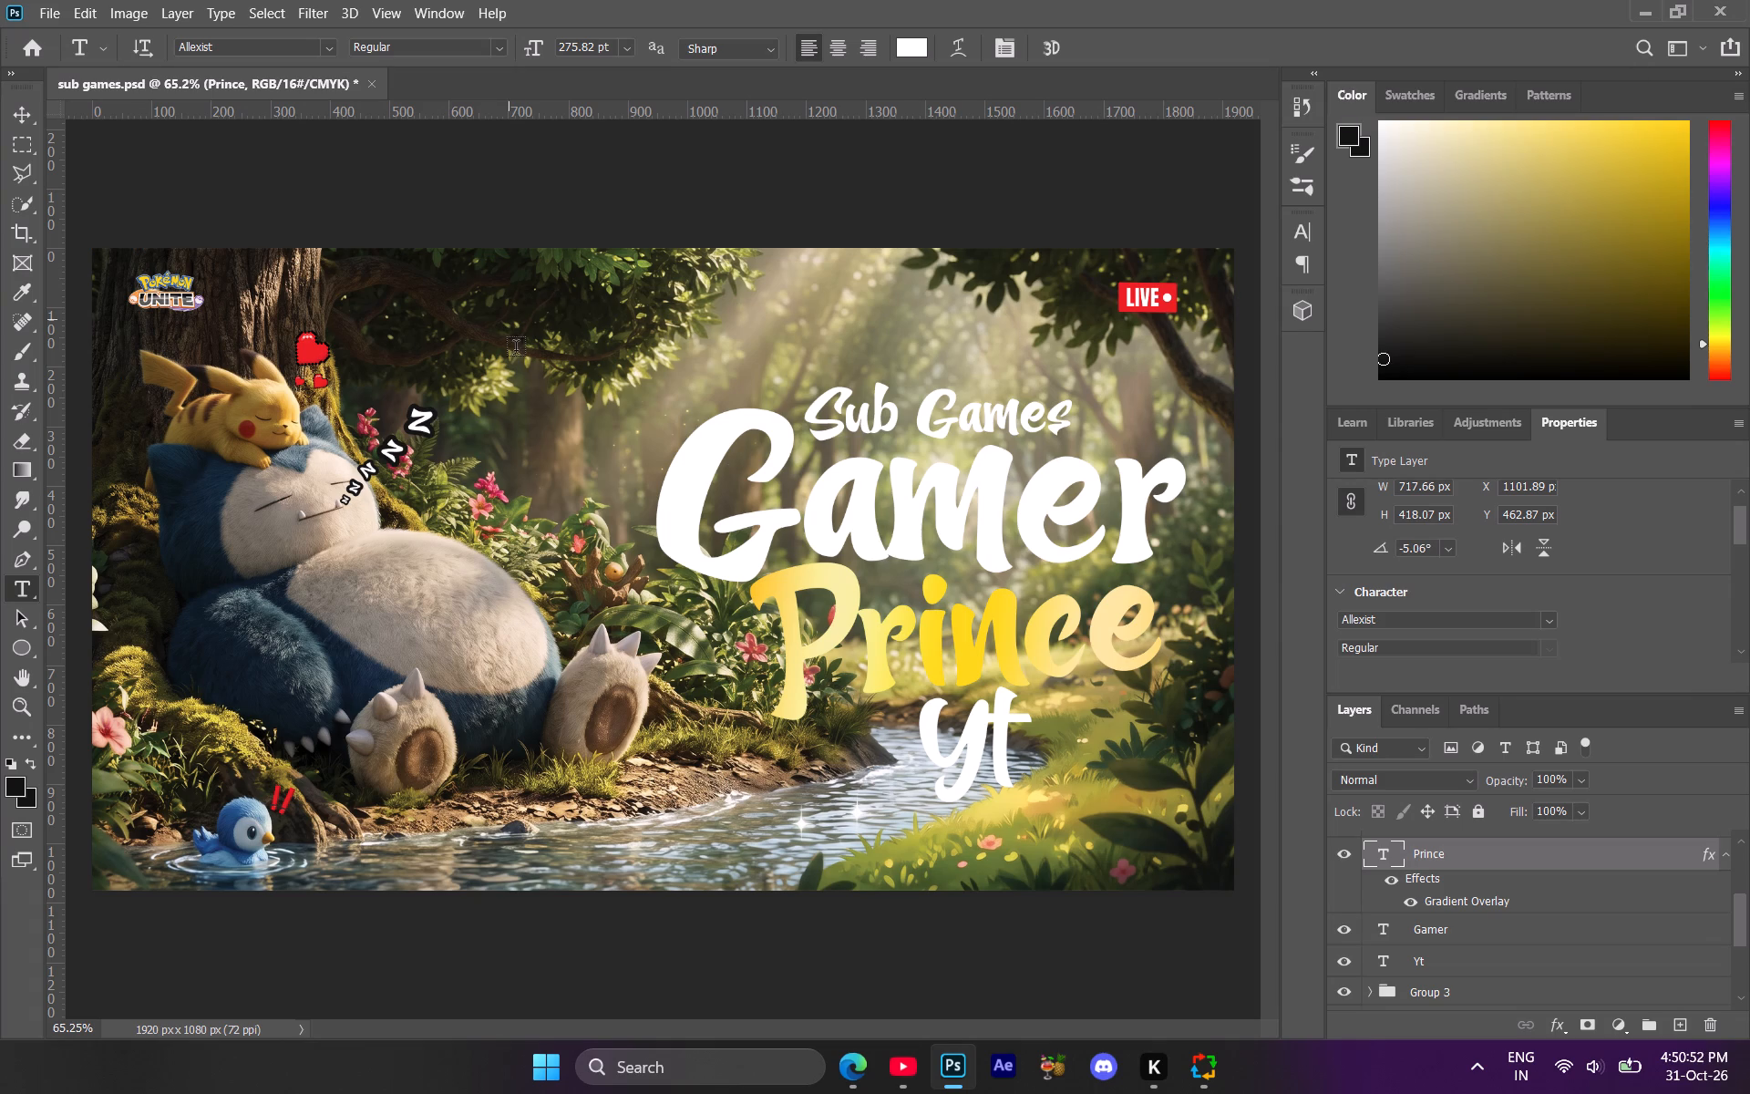
Reopen File Explorer's Downloads folder, install the Candy Beans font from the candy_beans archive, close its preview and return to Downloads.
click(565, 1059)
scroll(973, 605, down, 1)
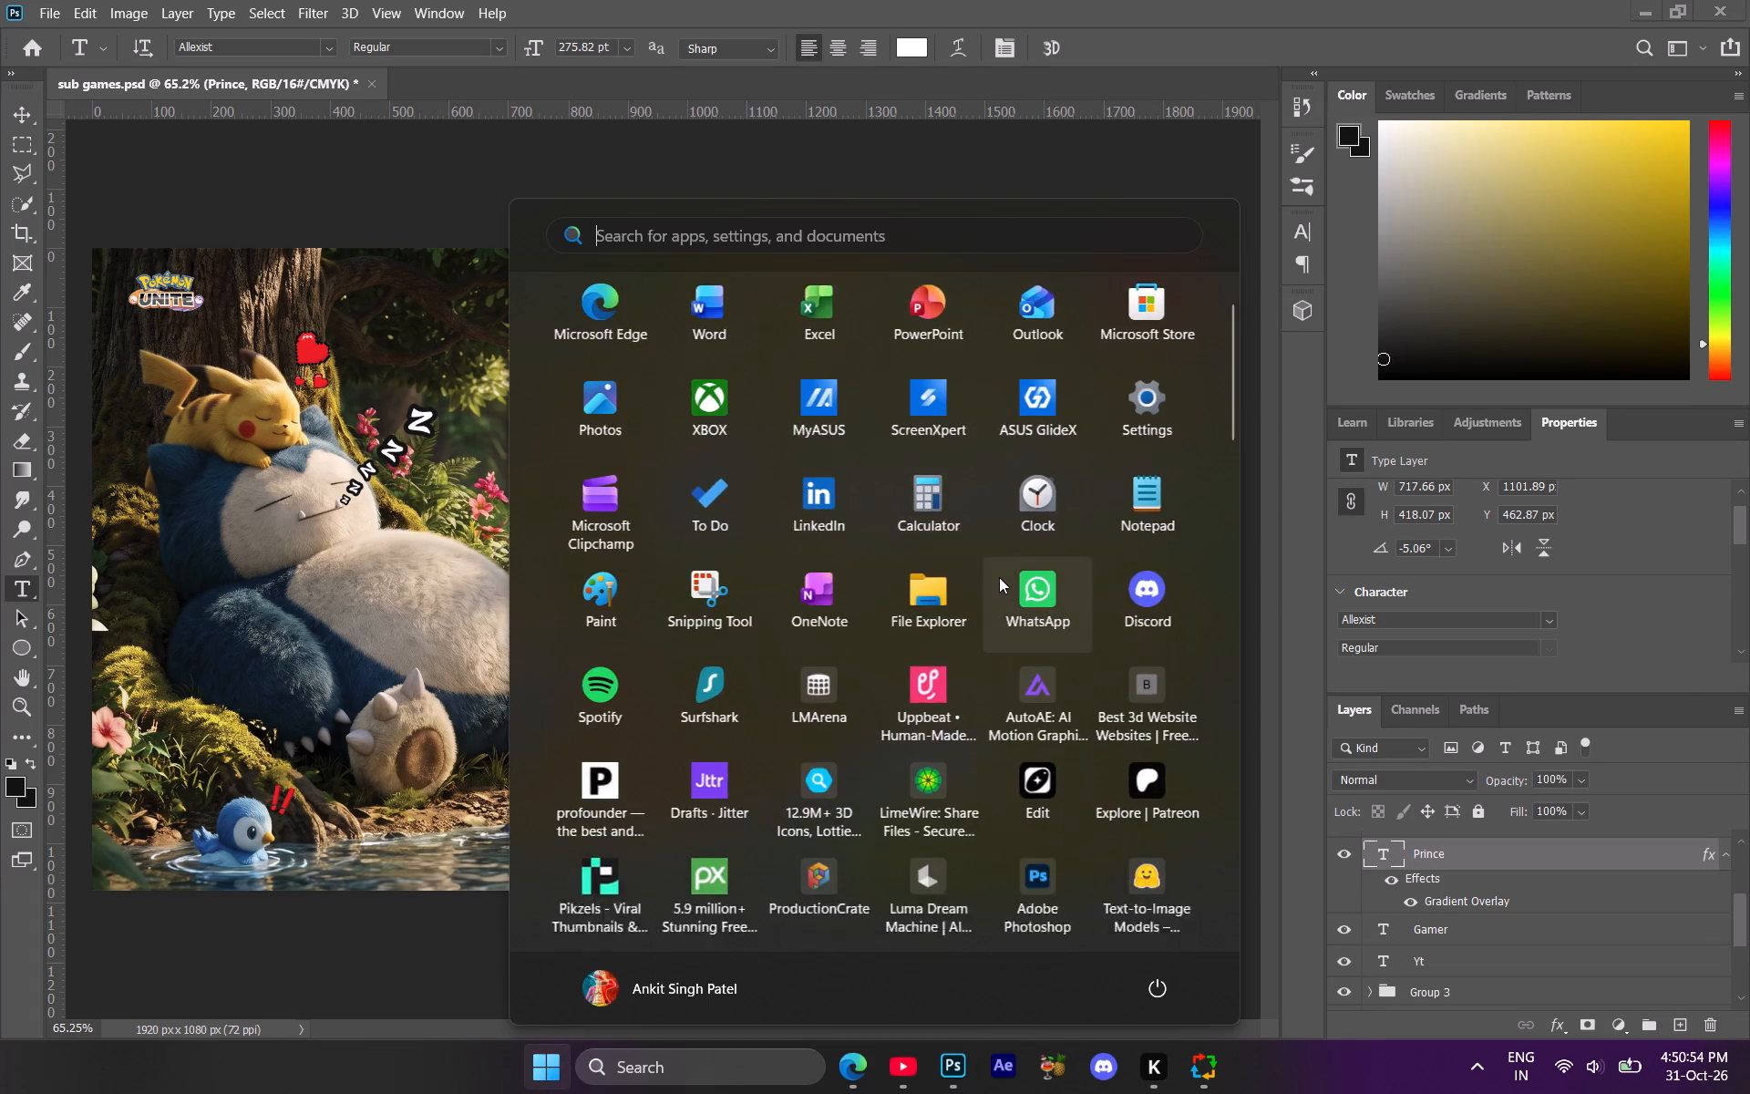
click(958, 560)
click(108, 364)
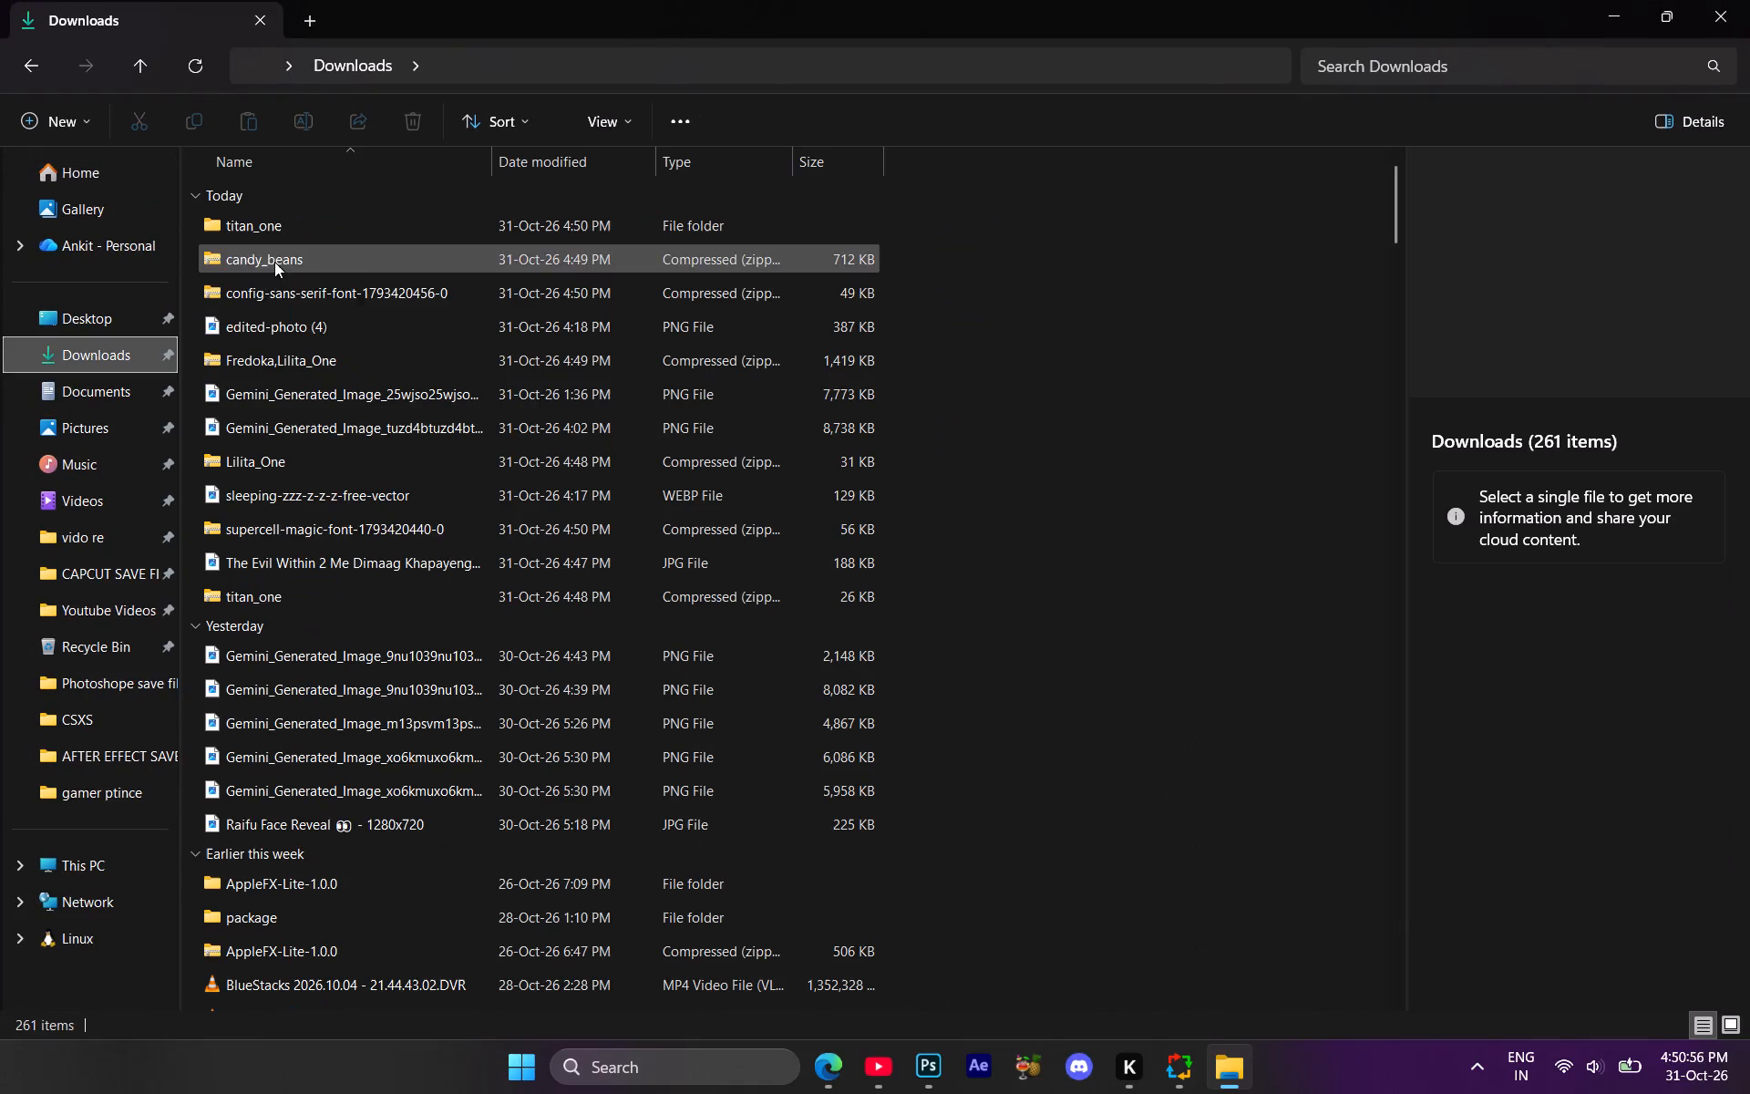
double_click(265, 261)
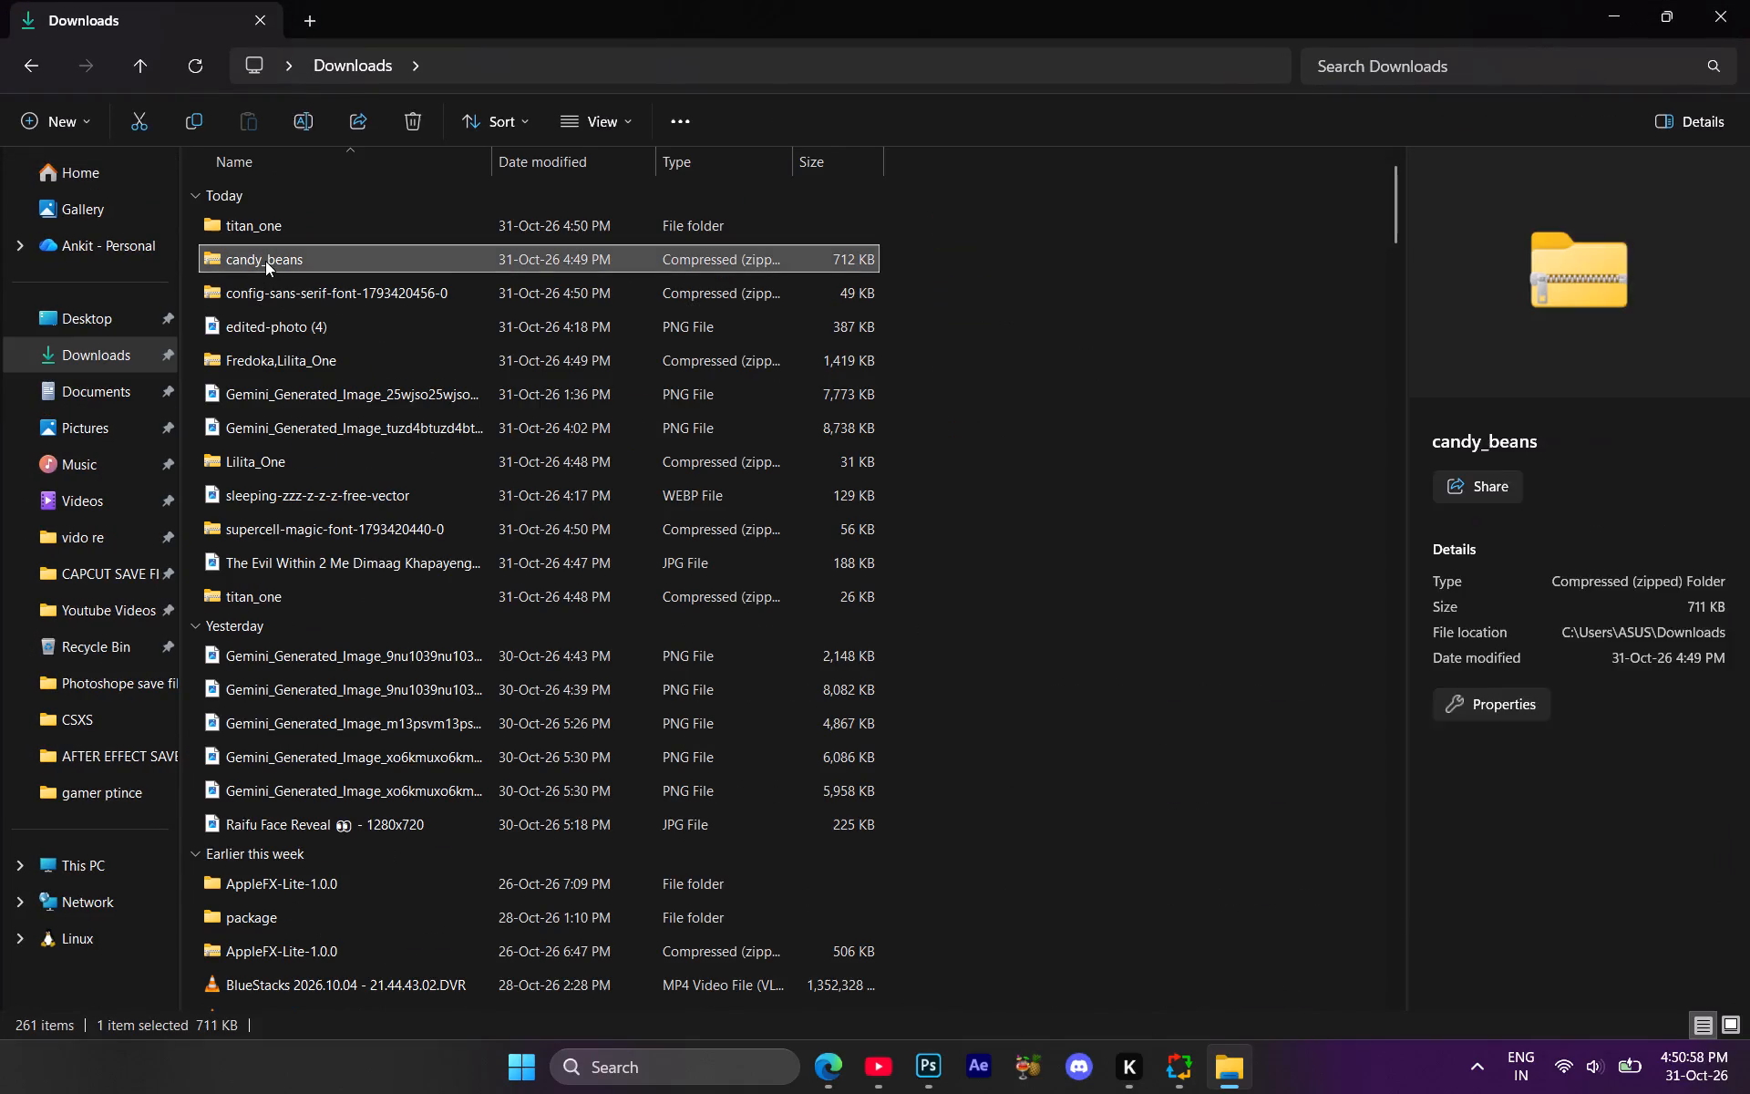
double_click(275, 263)
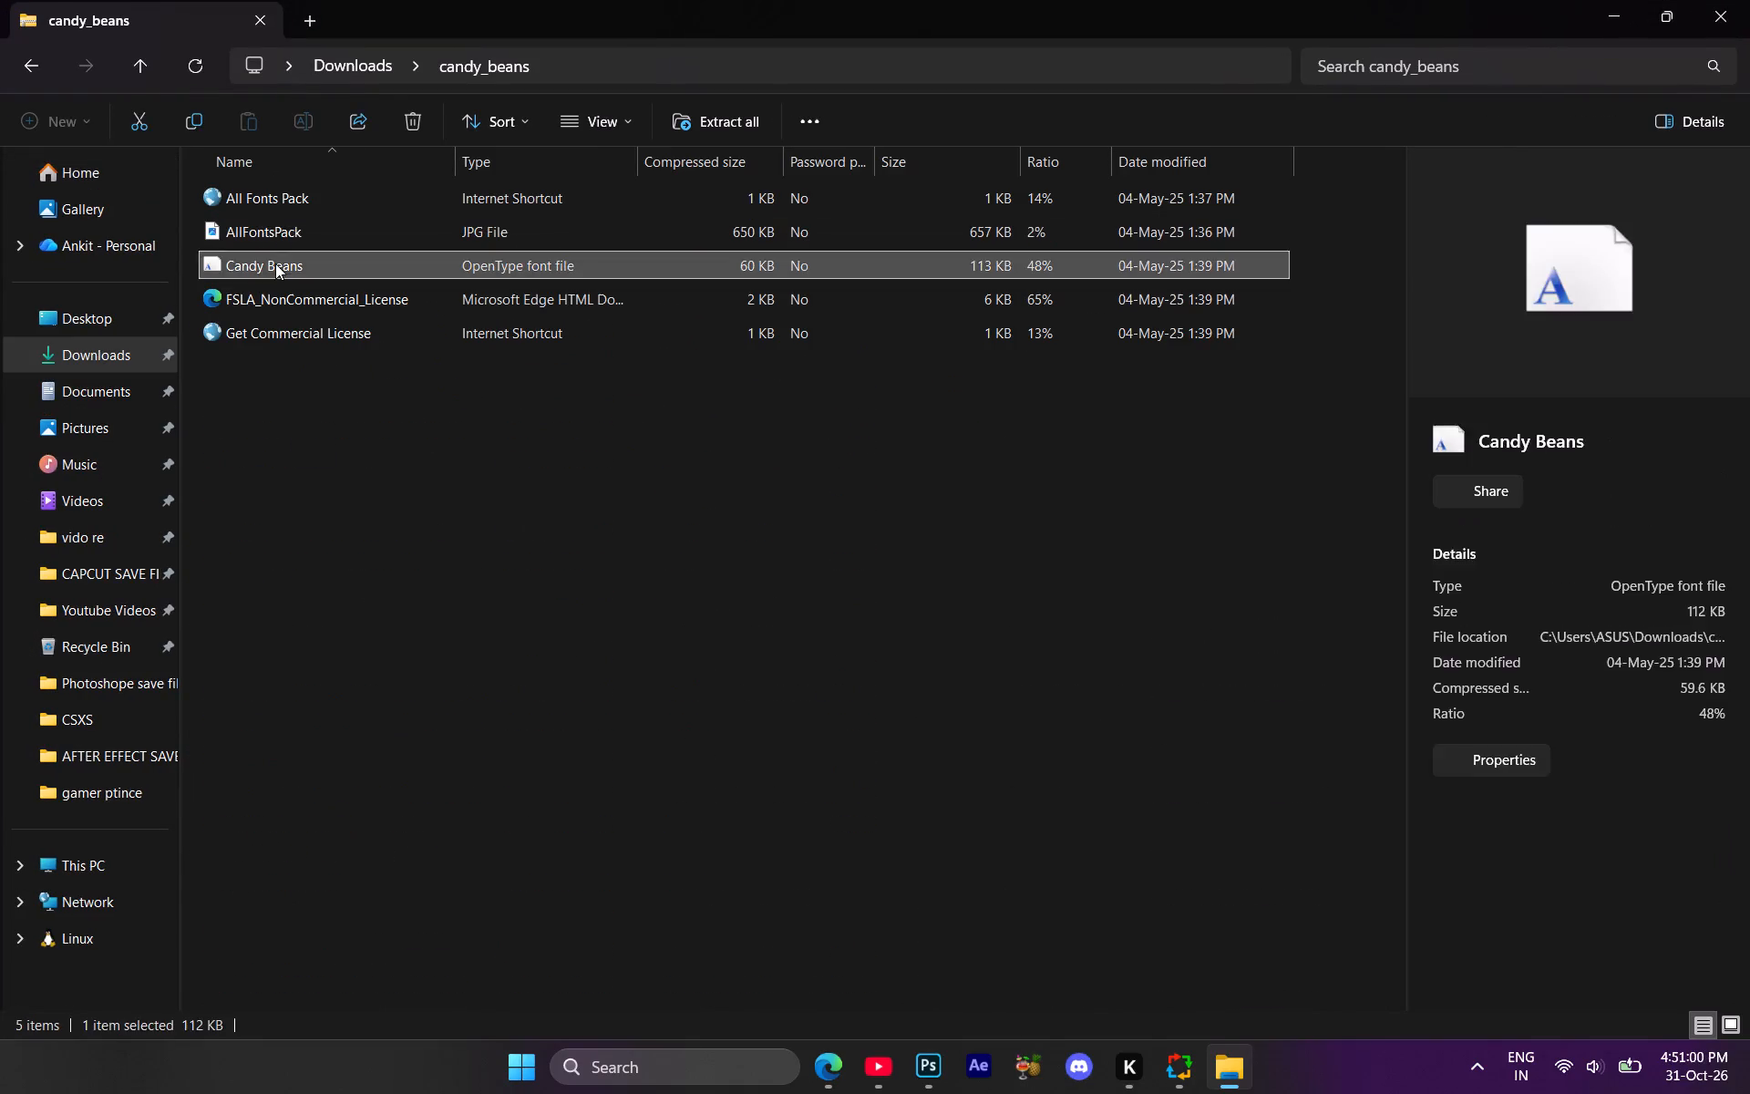
click(345, 249)
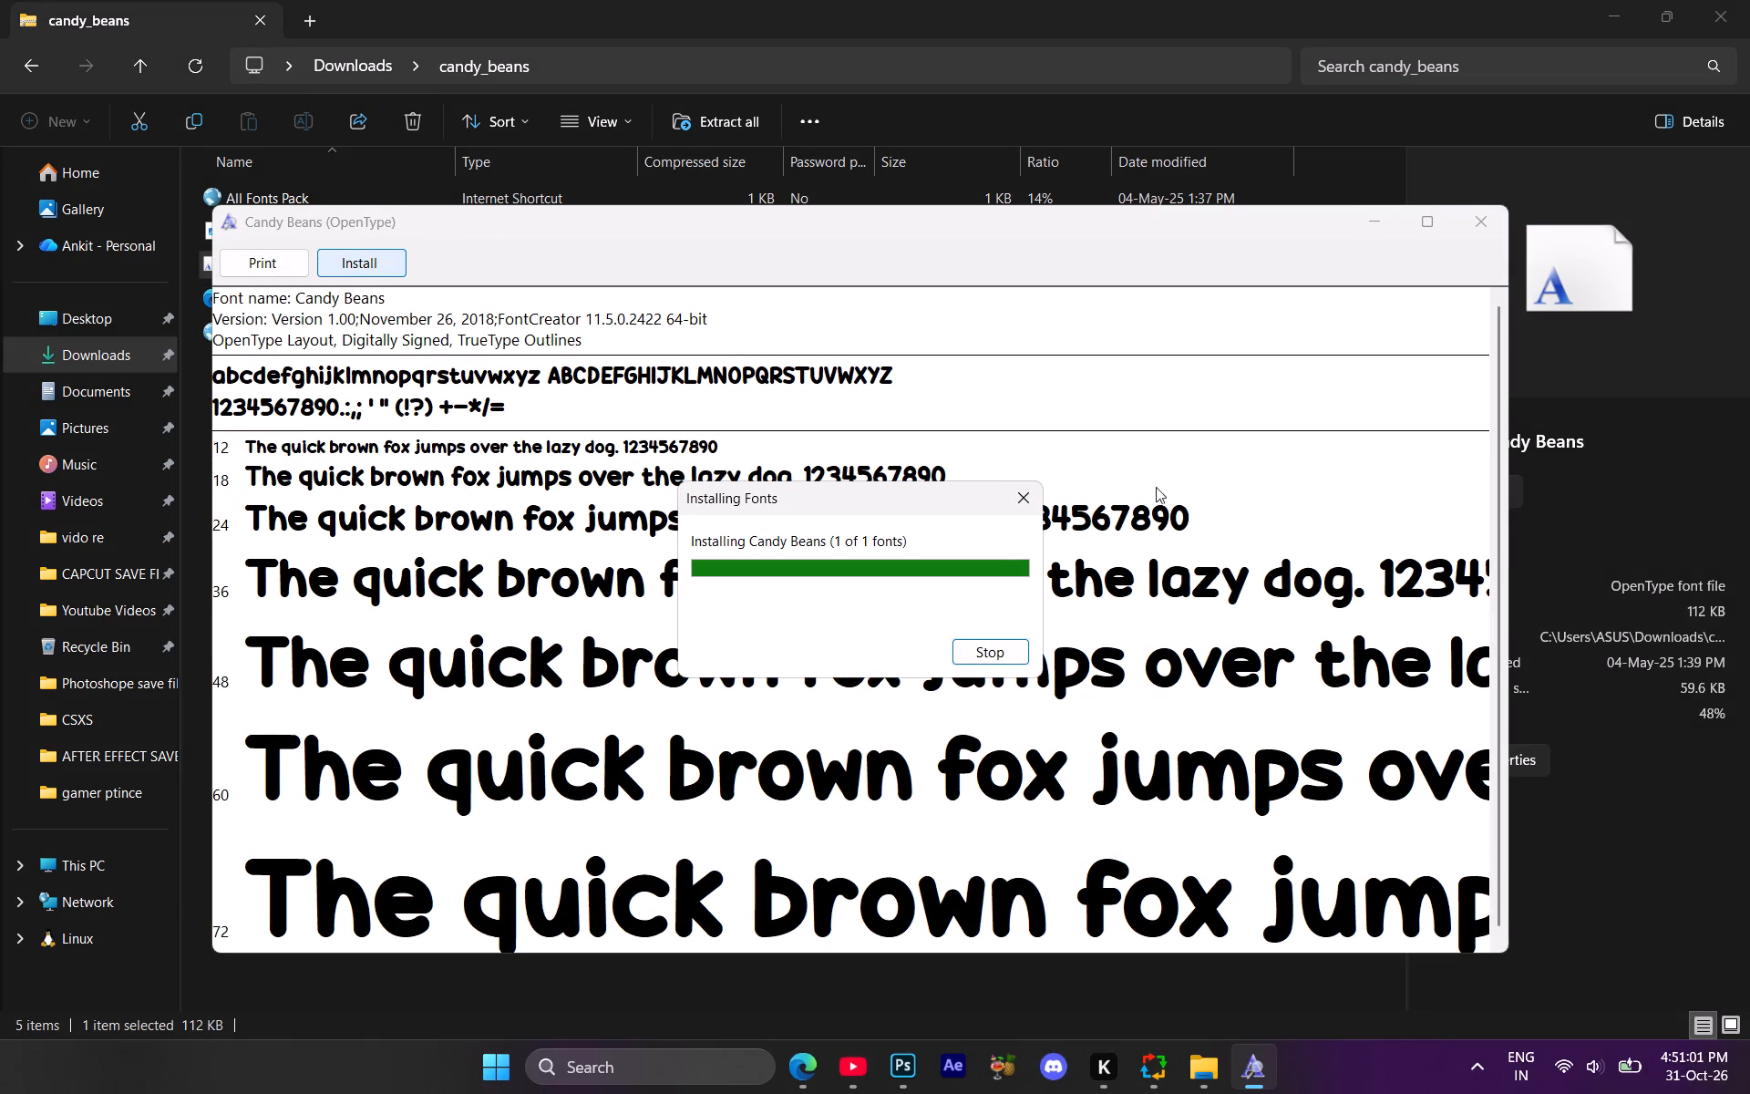
click(1480, 221)
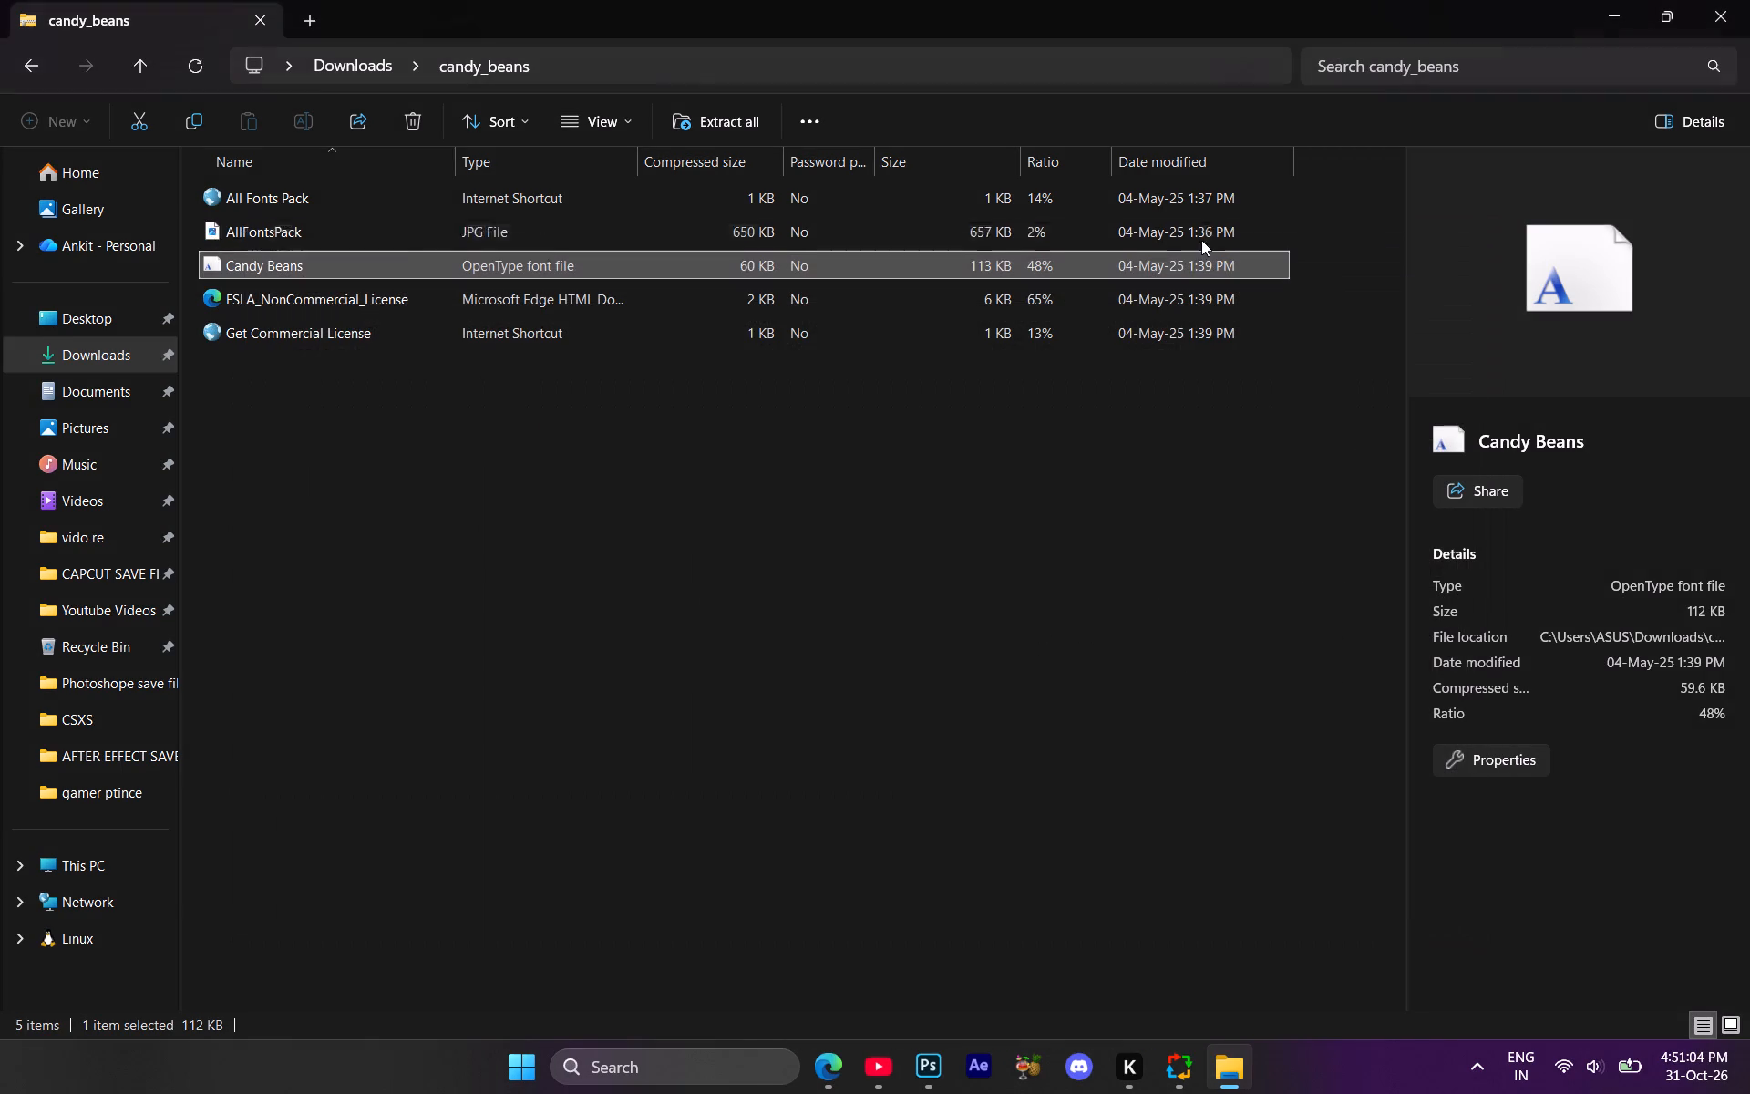
click(31, 51)
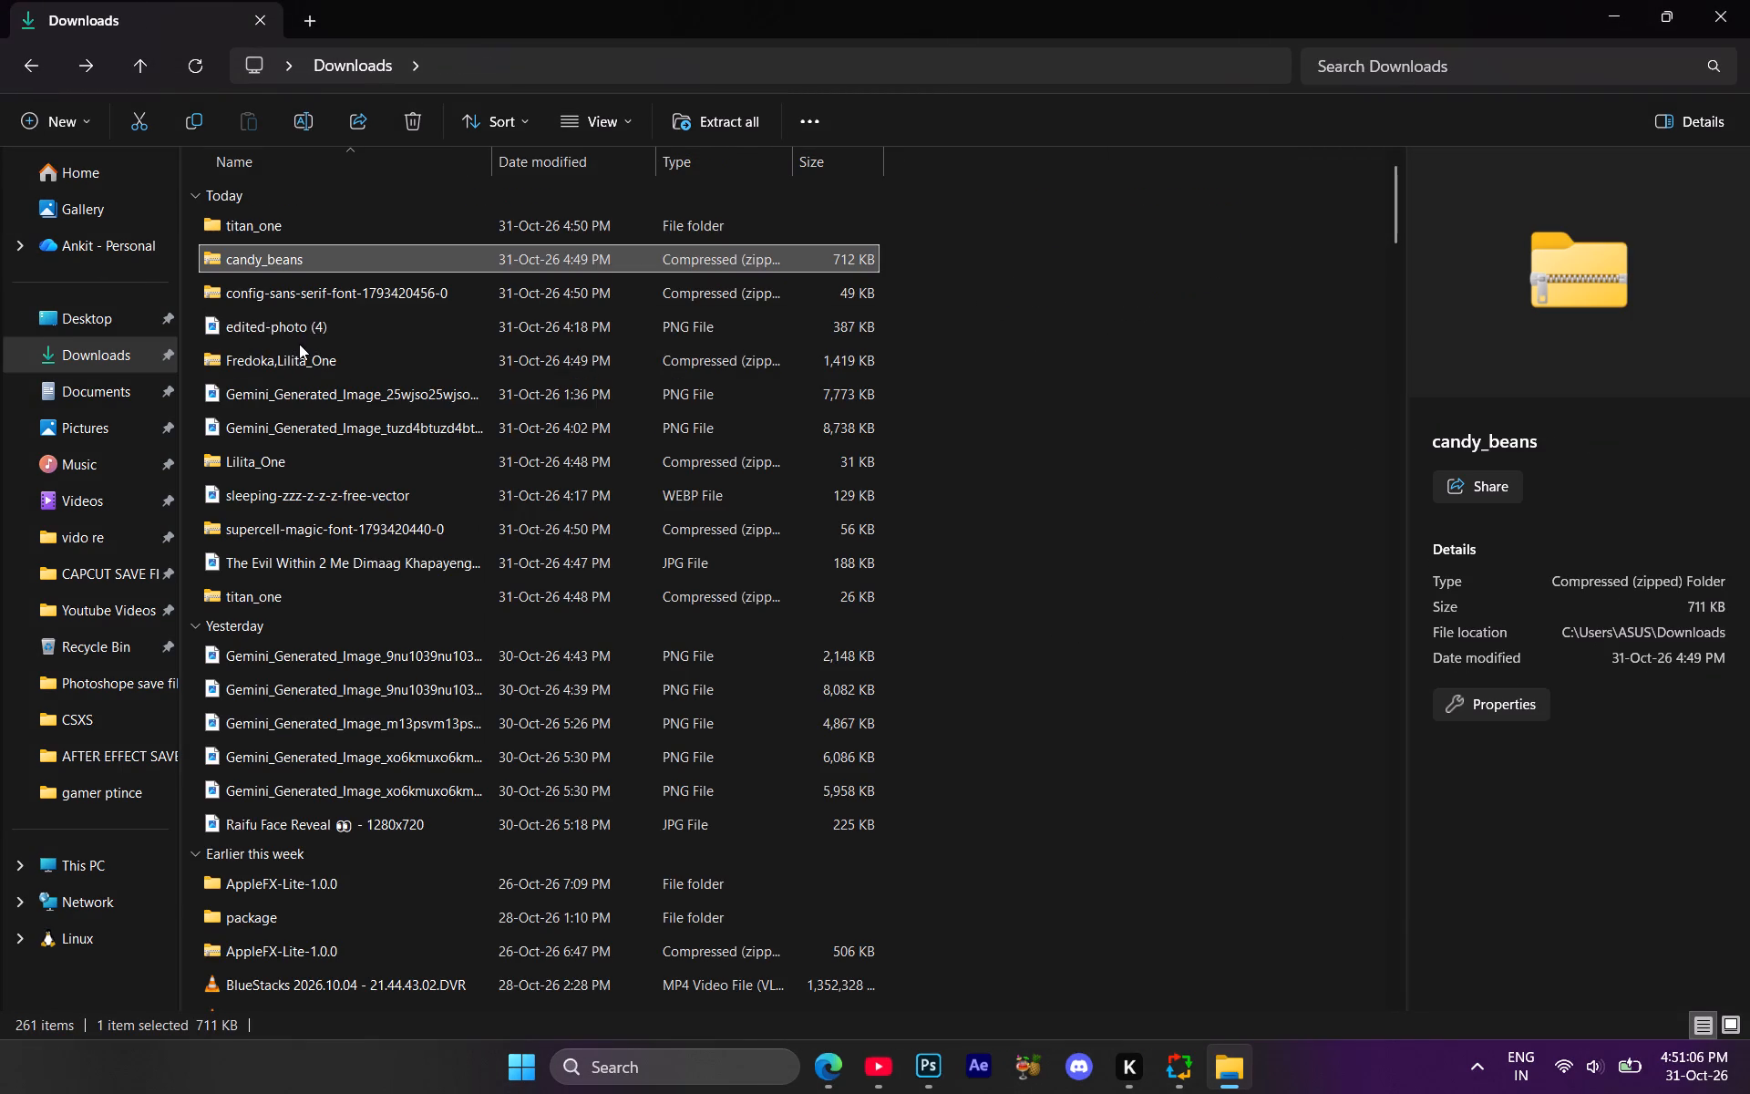
Install the Config Ultra font from configultra-regular in the config-sans-serif-font archive, close its preview and return to Downloads.
double_click(285, 302)
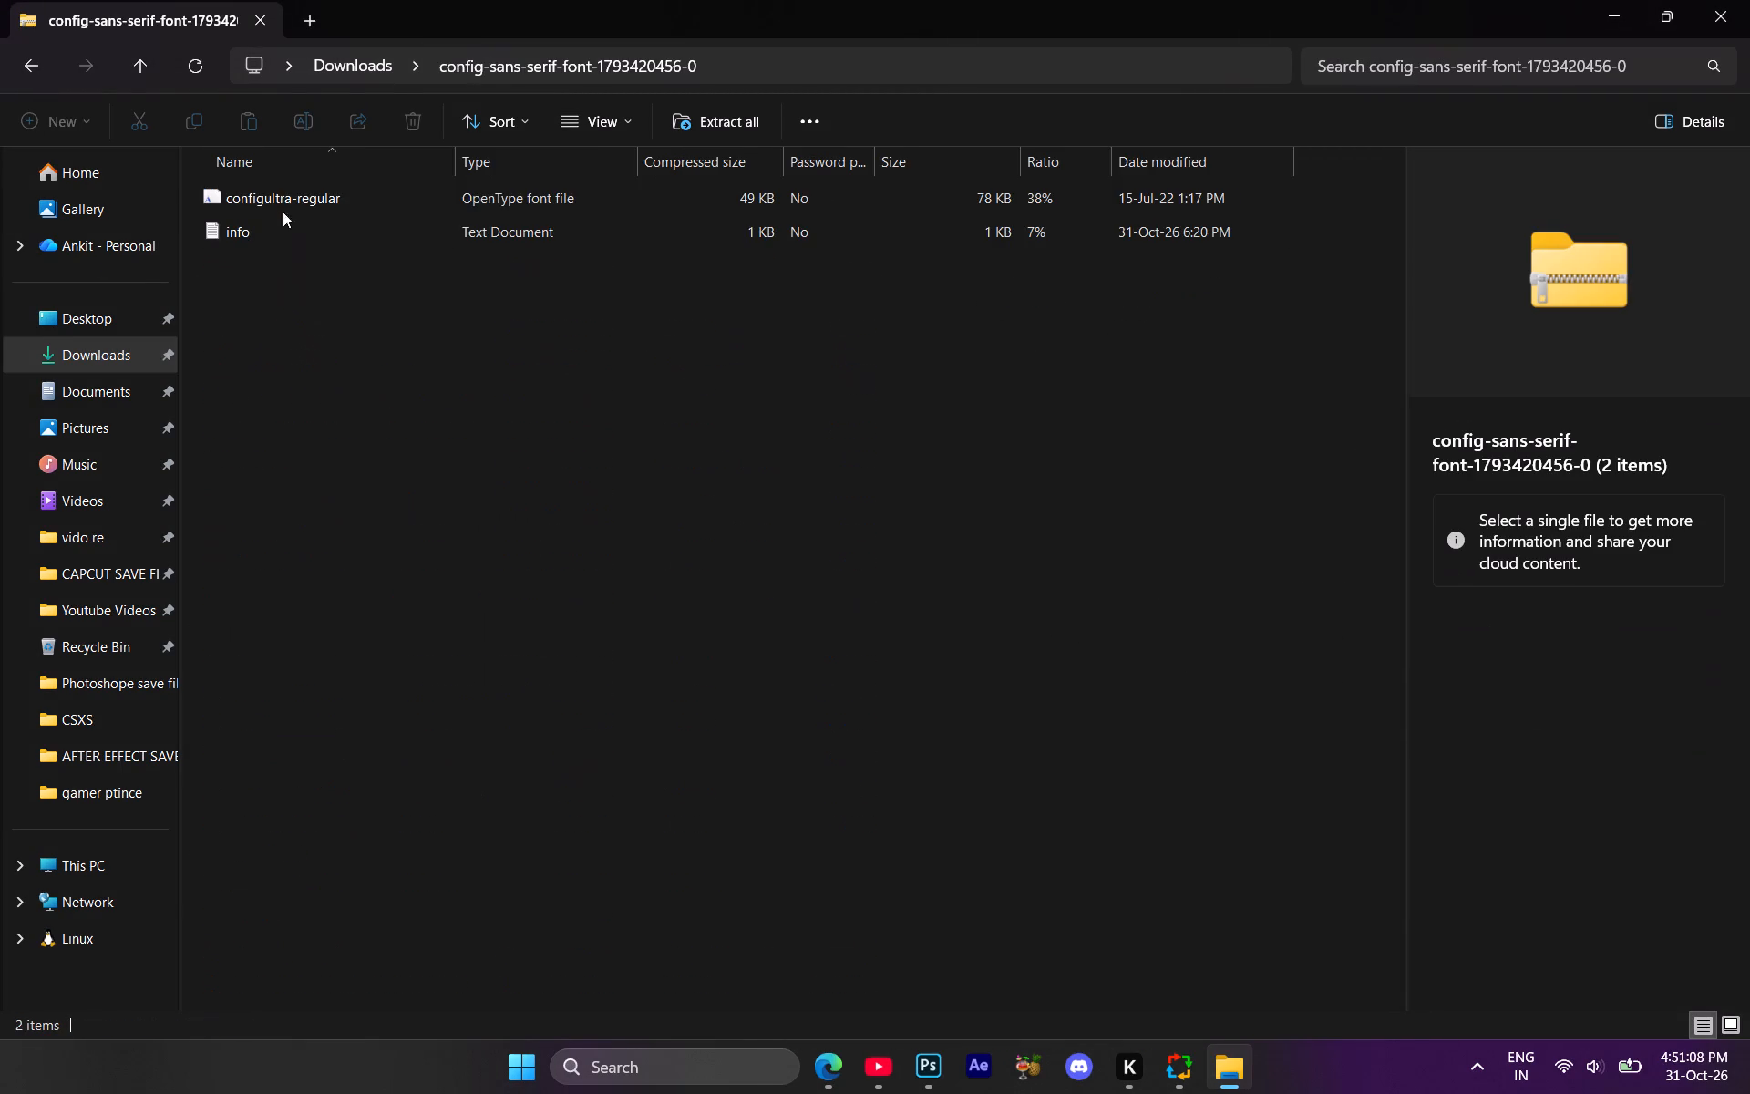
double_click(283, 193)
click(411, 297)
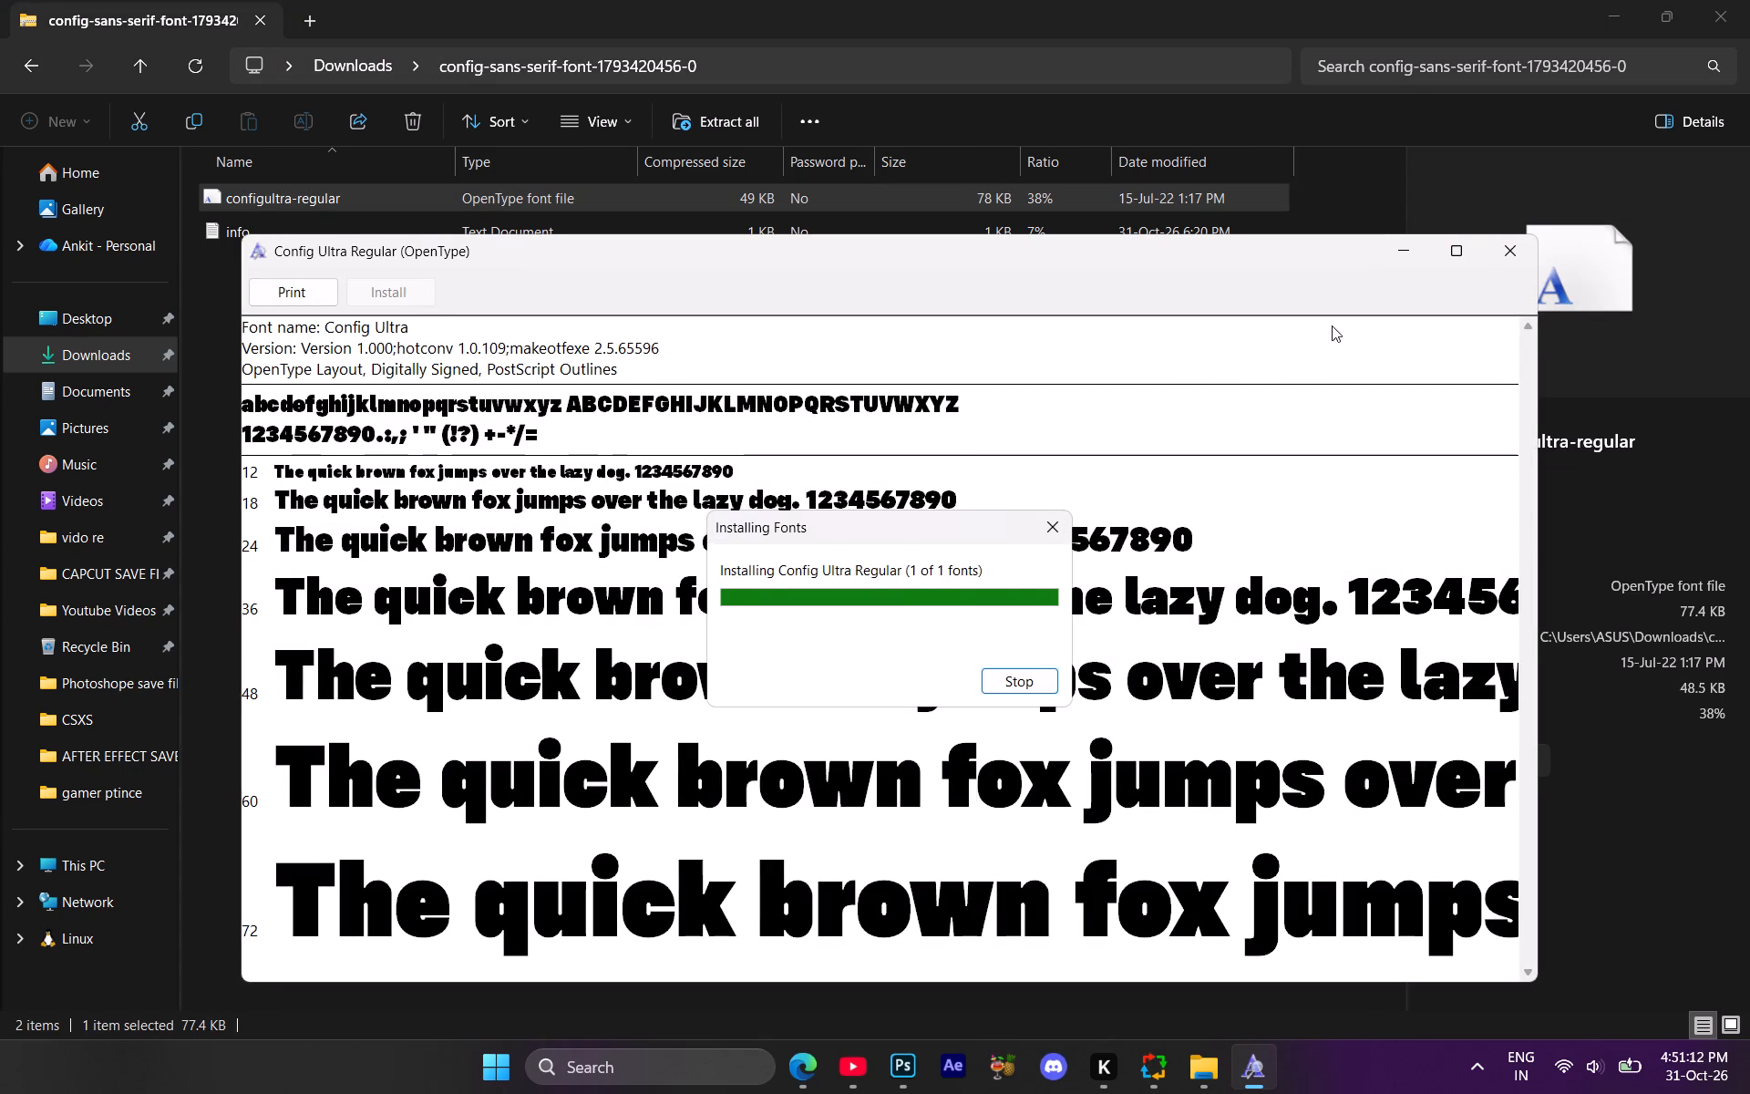
click(1501, 256)
click(36, 72)
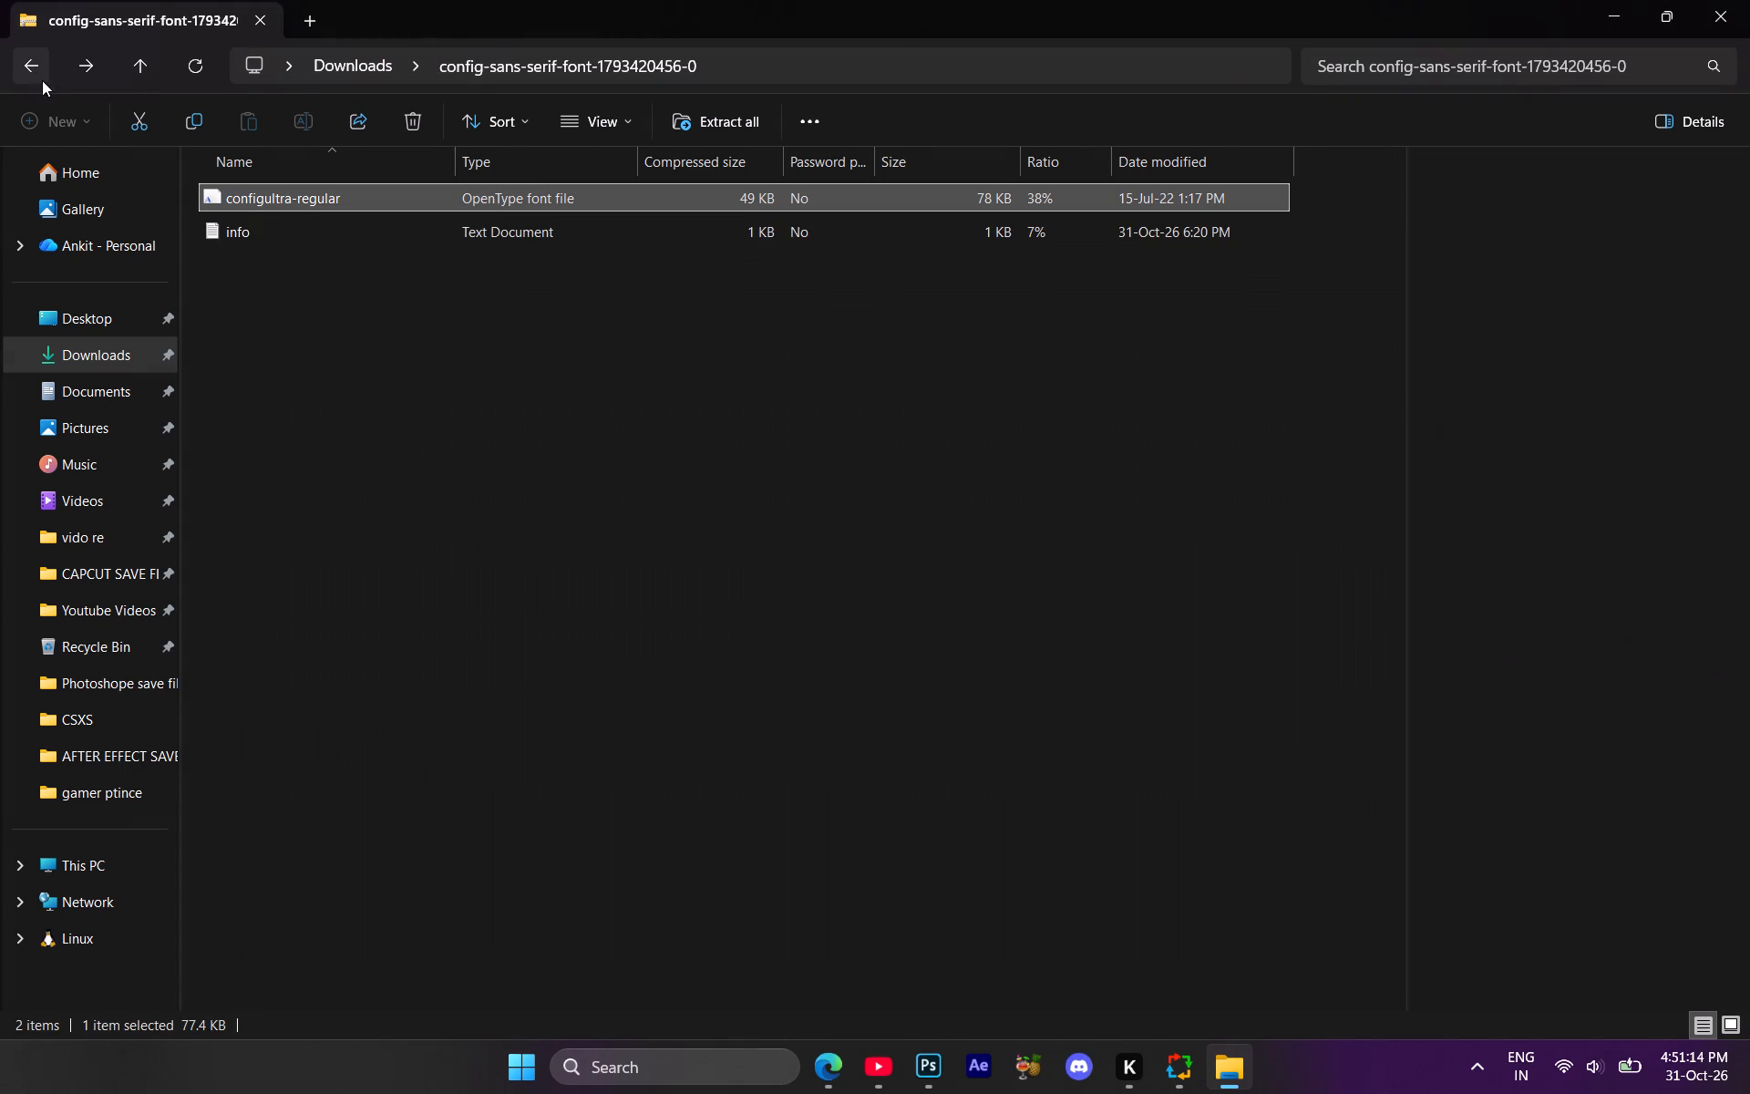
Install the Fredoka variable font from the Fredoka folder of the Fredoka,Lilita_One archive, look through its weights, and close the preview.
double_click(261, 356)
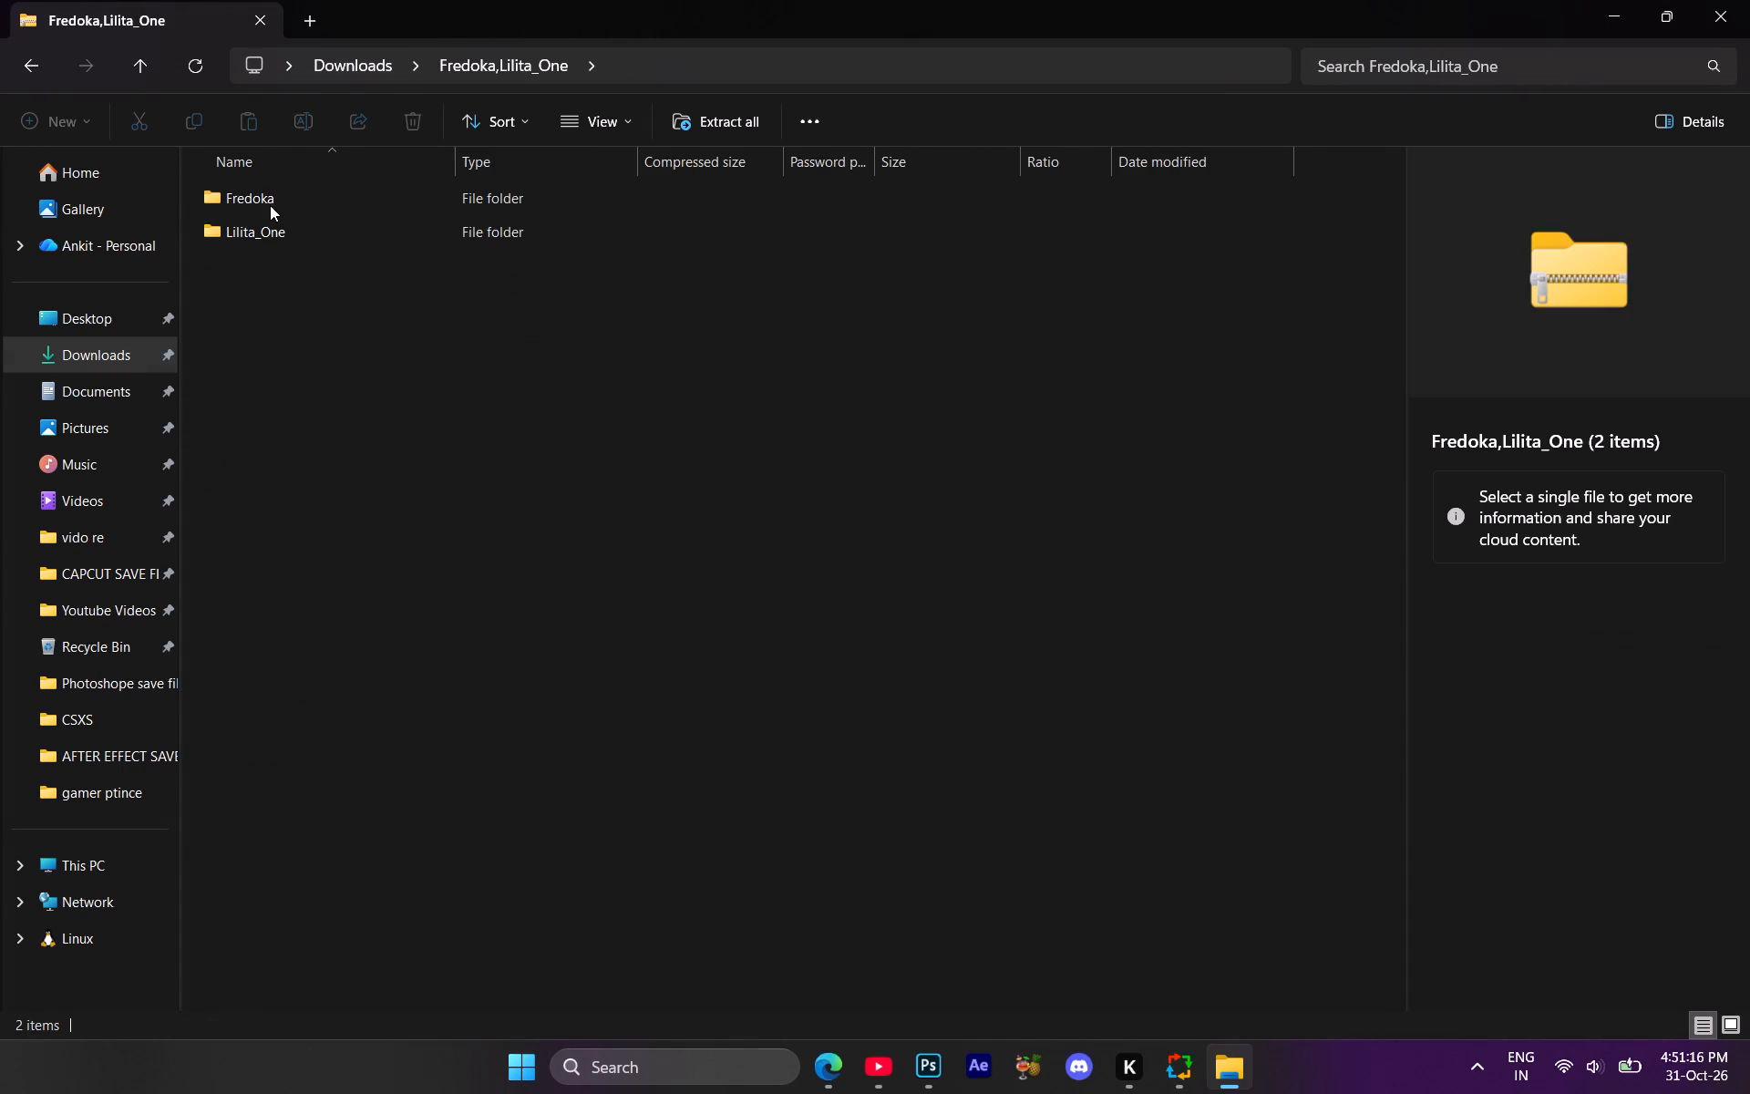
double_click(270, 198)
double_click(269, 234)
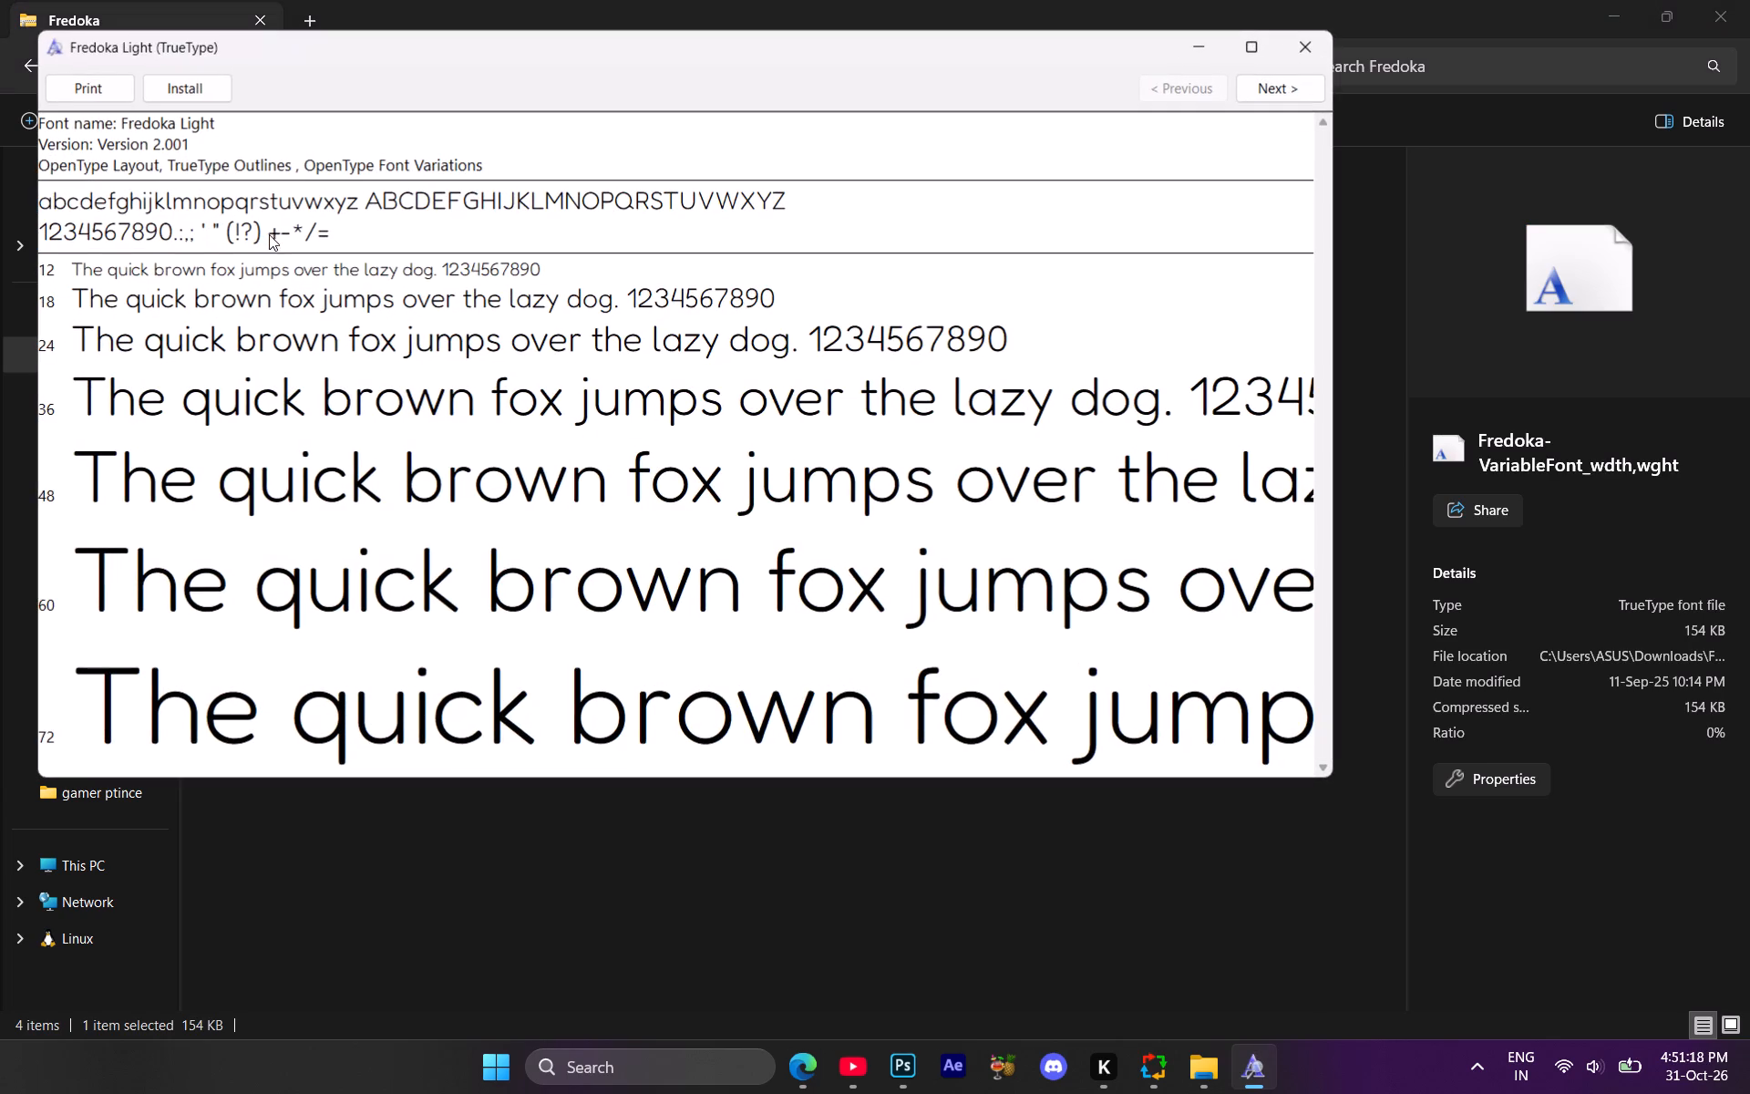
click(174, 88)
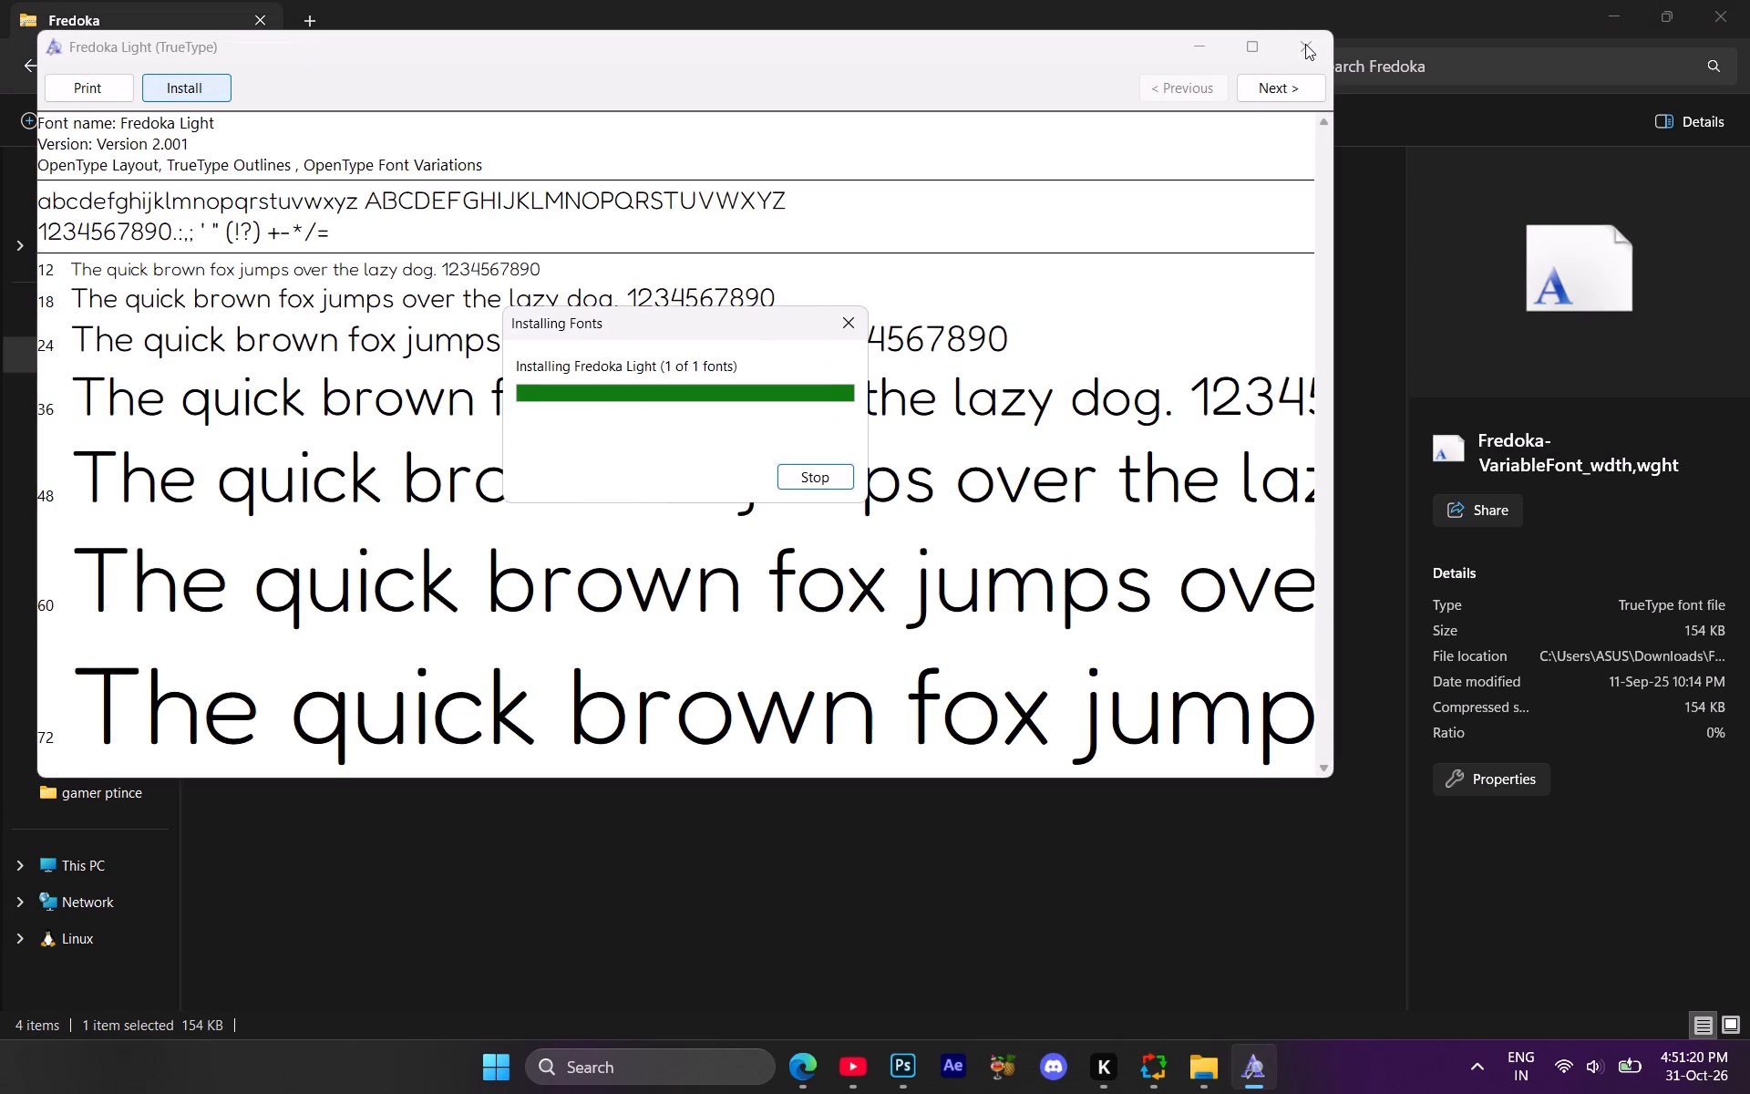
click(1290, 85)
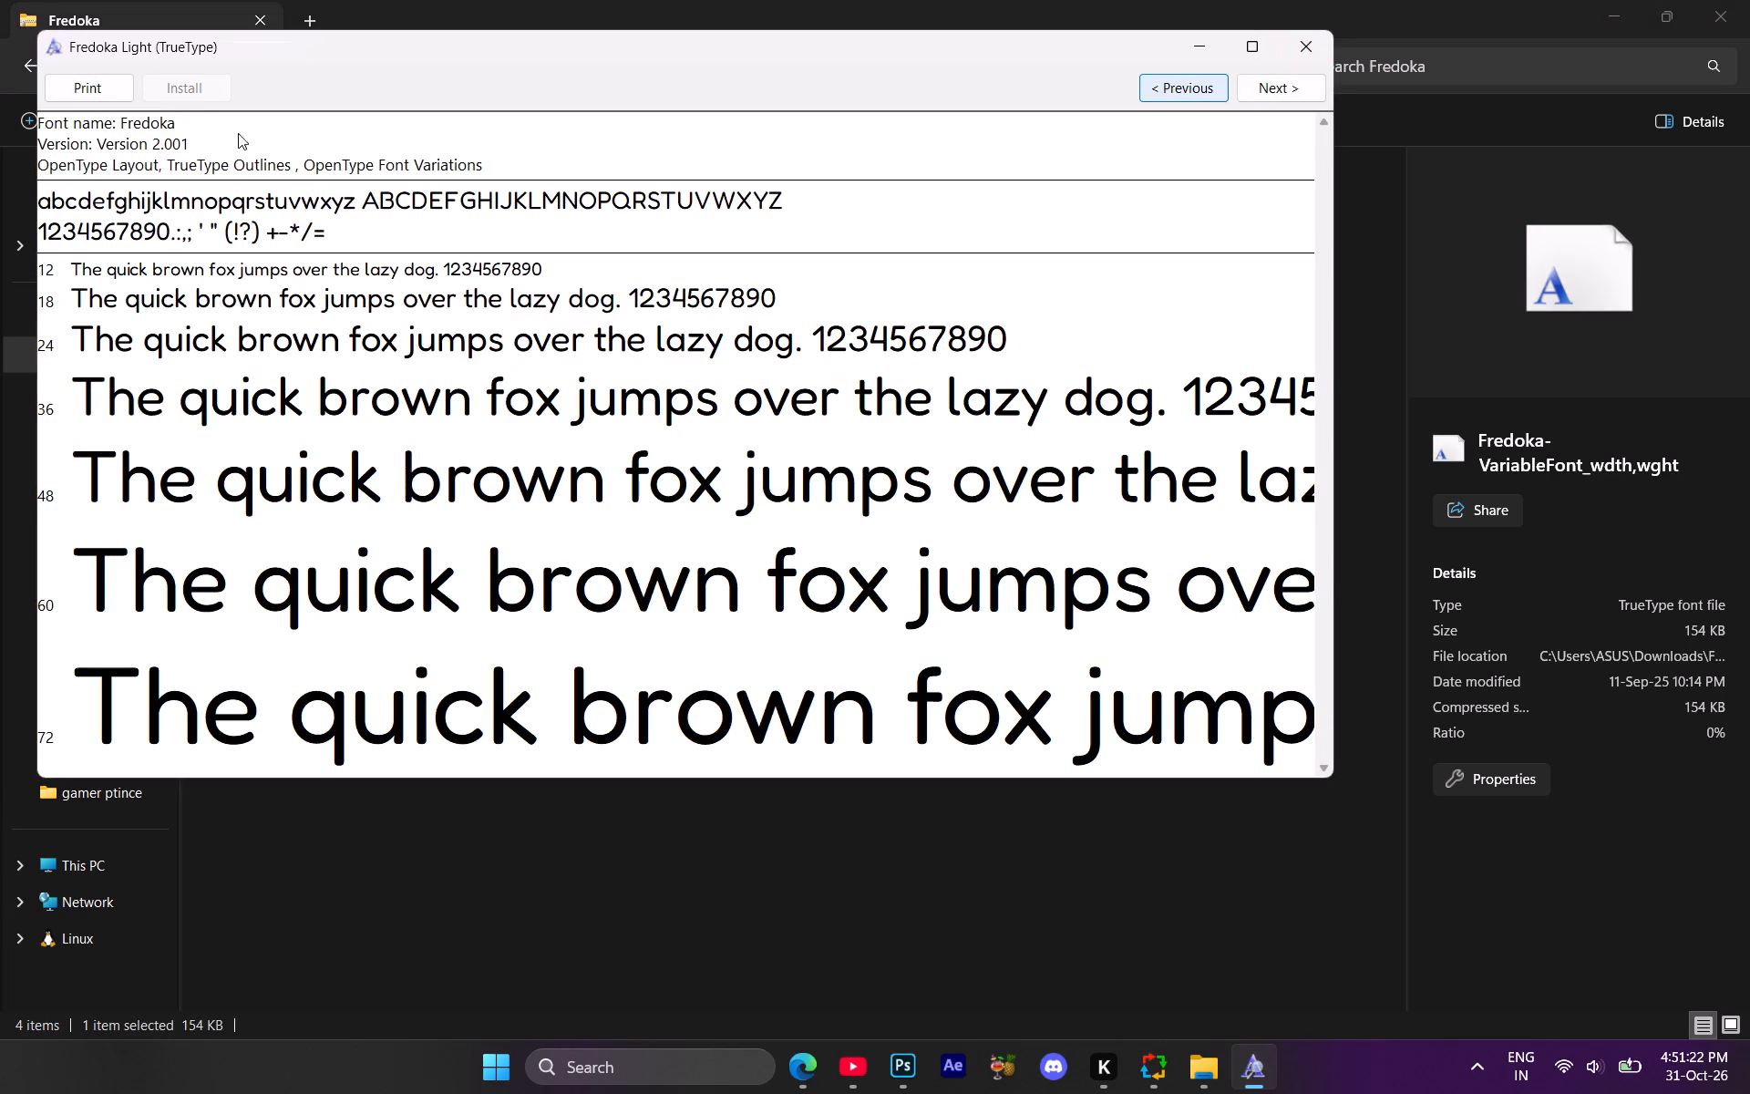
click(1284, 83)
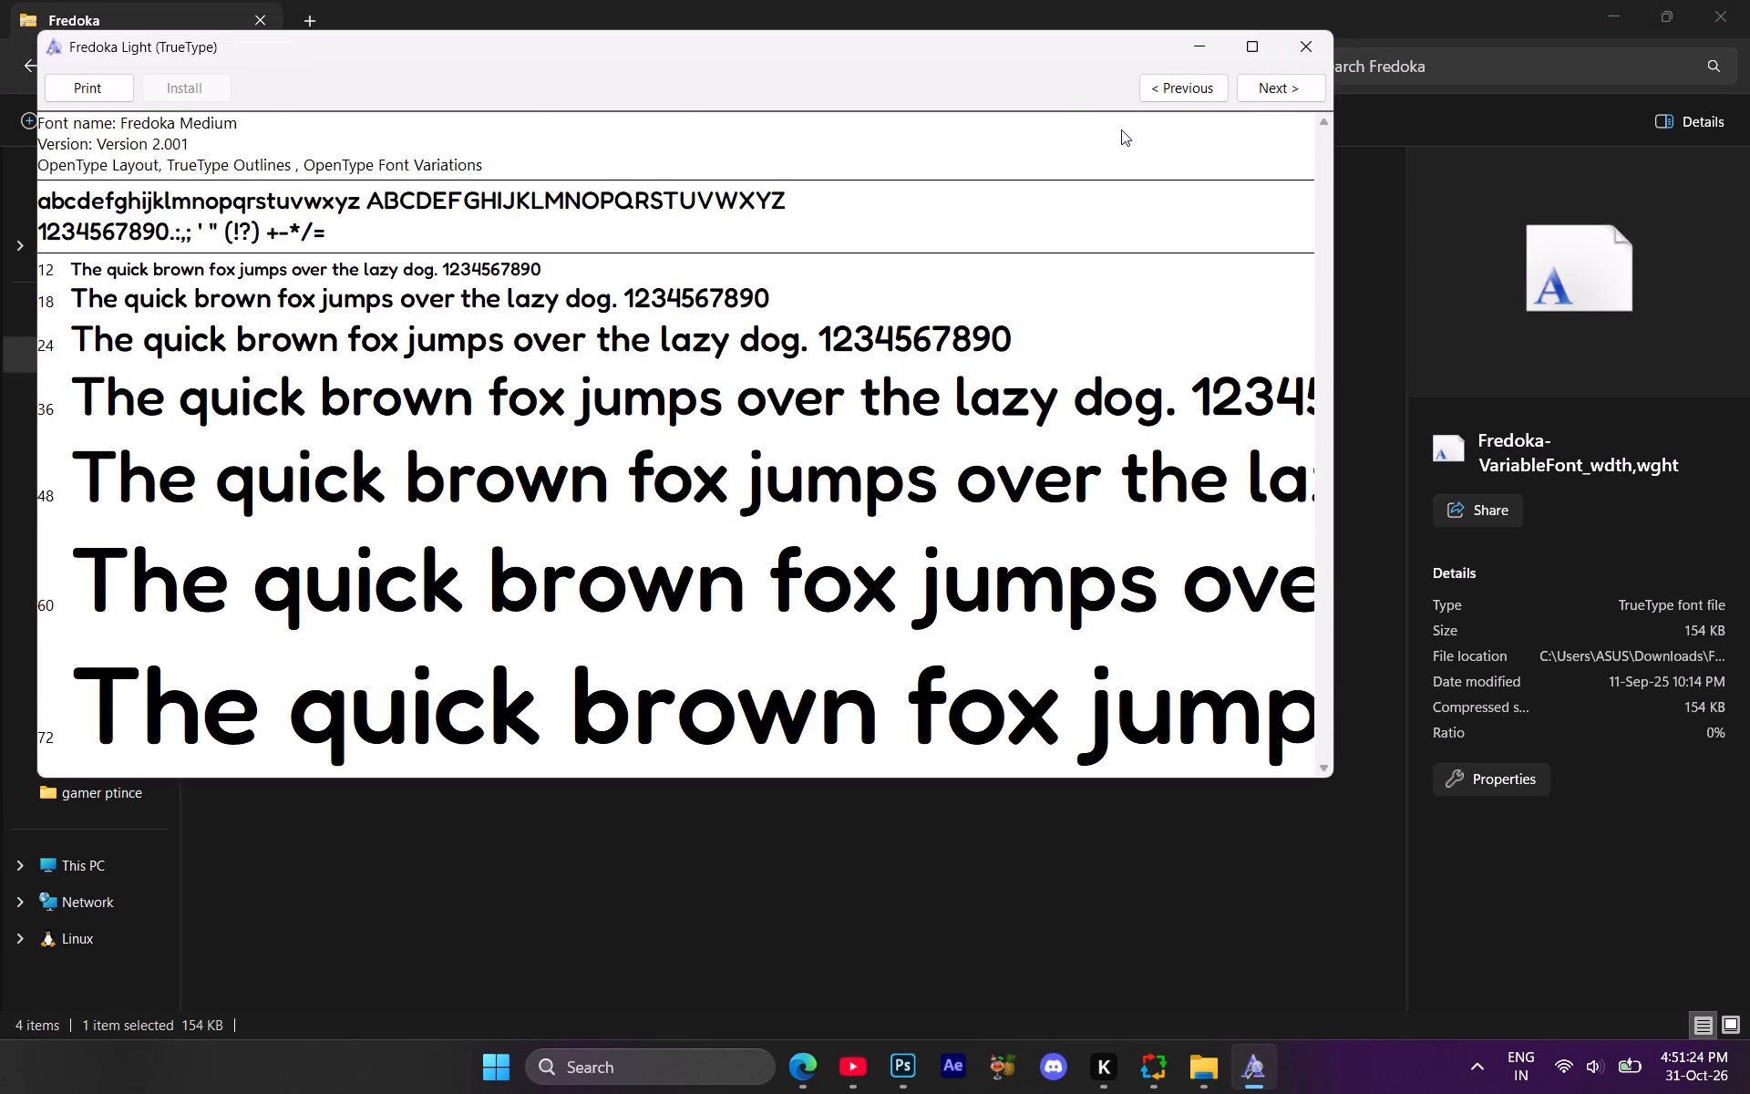
click(1294, 51)
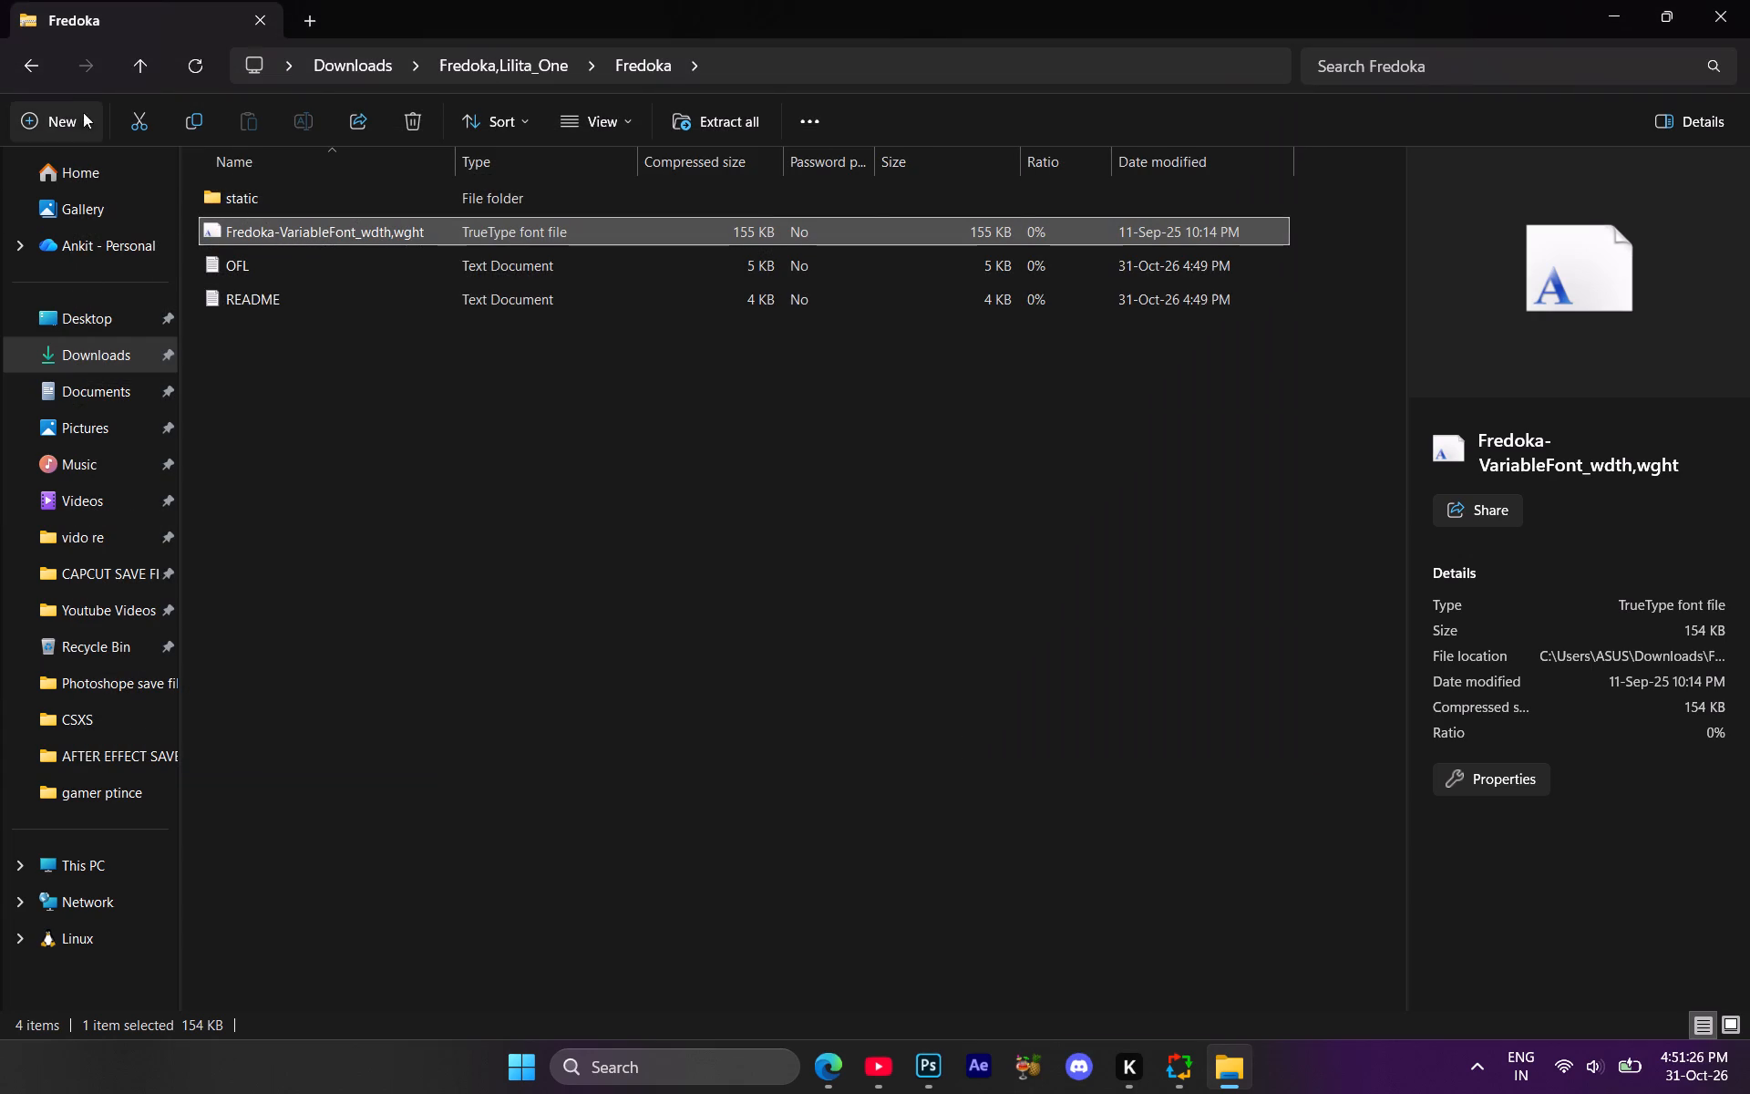
click(46, 67)
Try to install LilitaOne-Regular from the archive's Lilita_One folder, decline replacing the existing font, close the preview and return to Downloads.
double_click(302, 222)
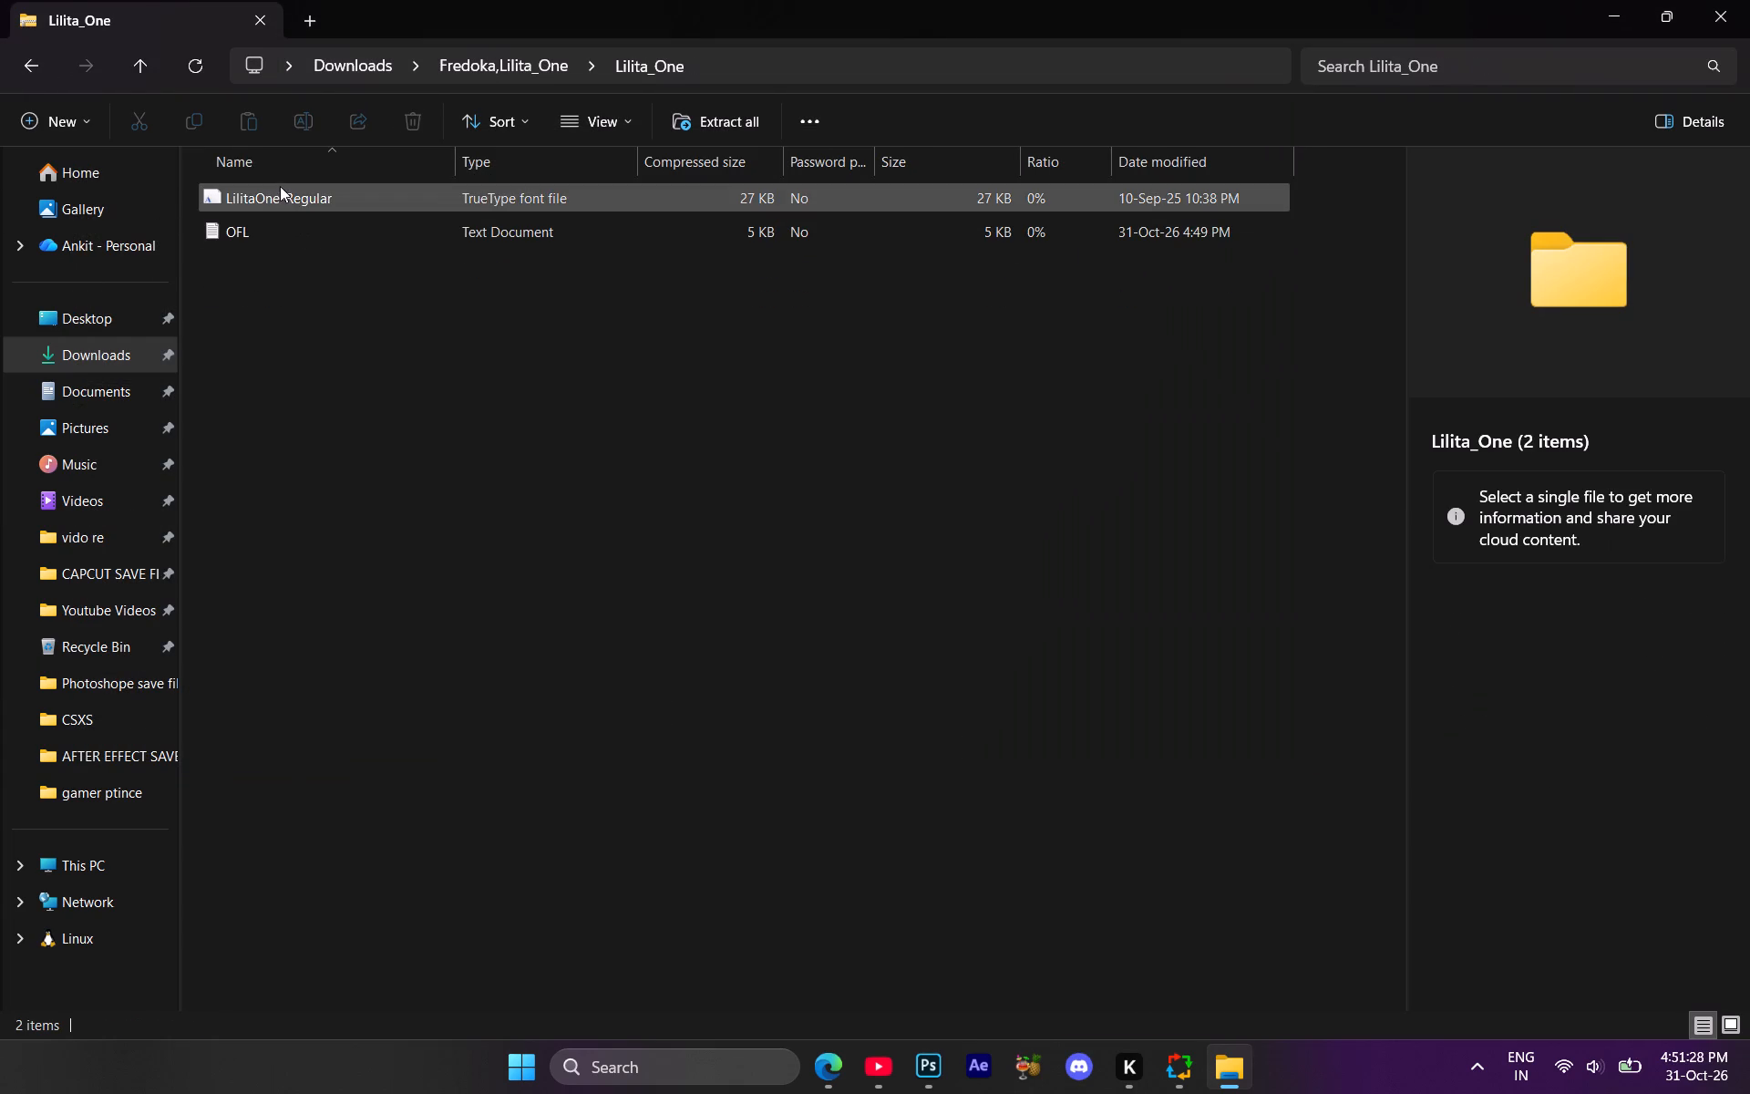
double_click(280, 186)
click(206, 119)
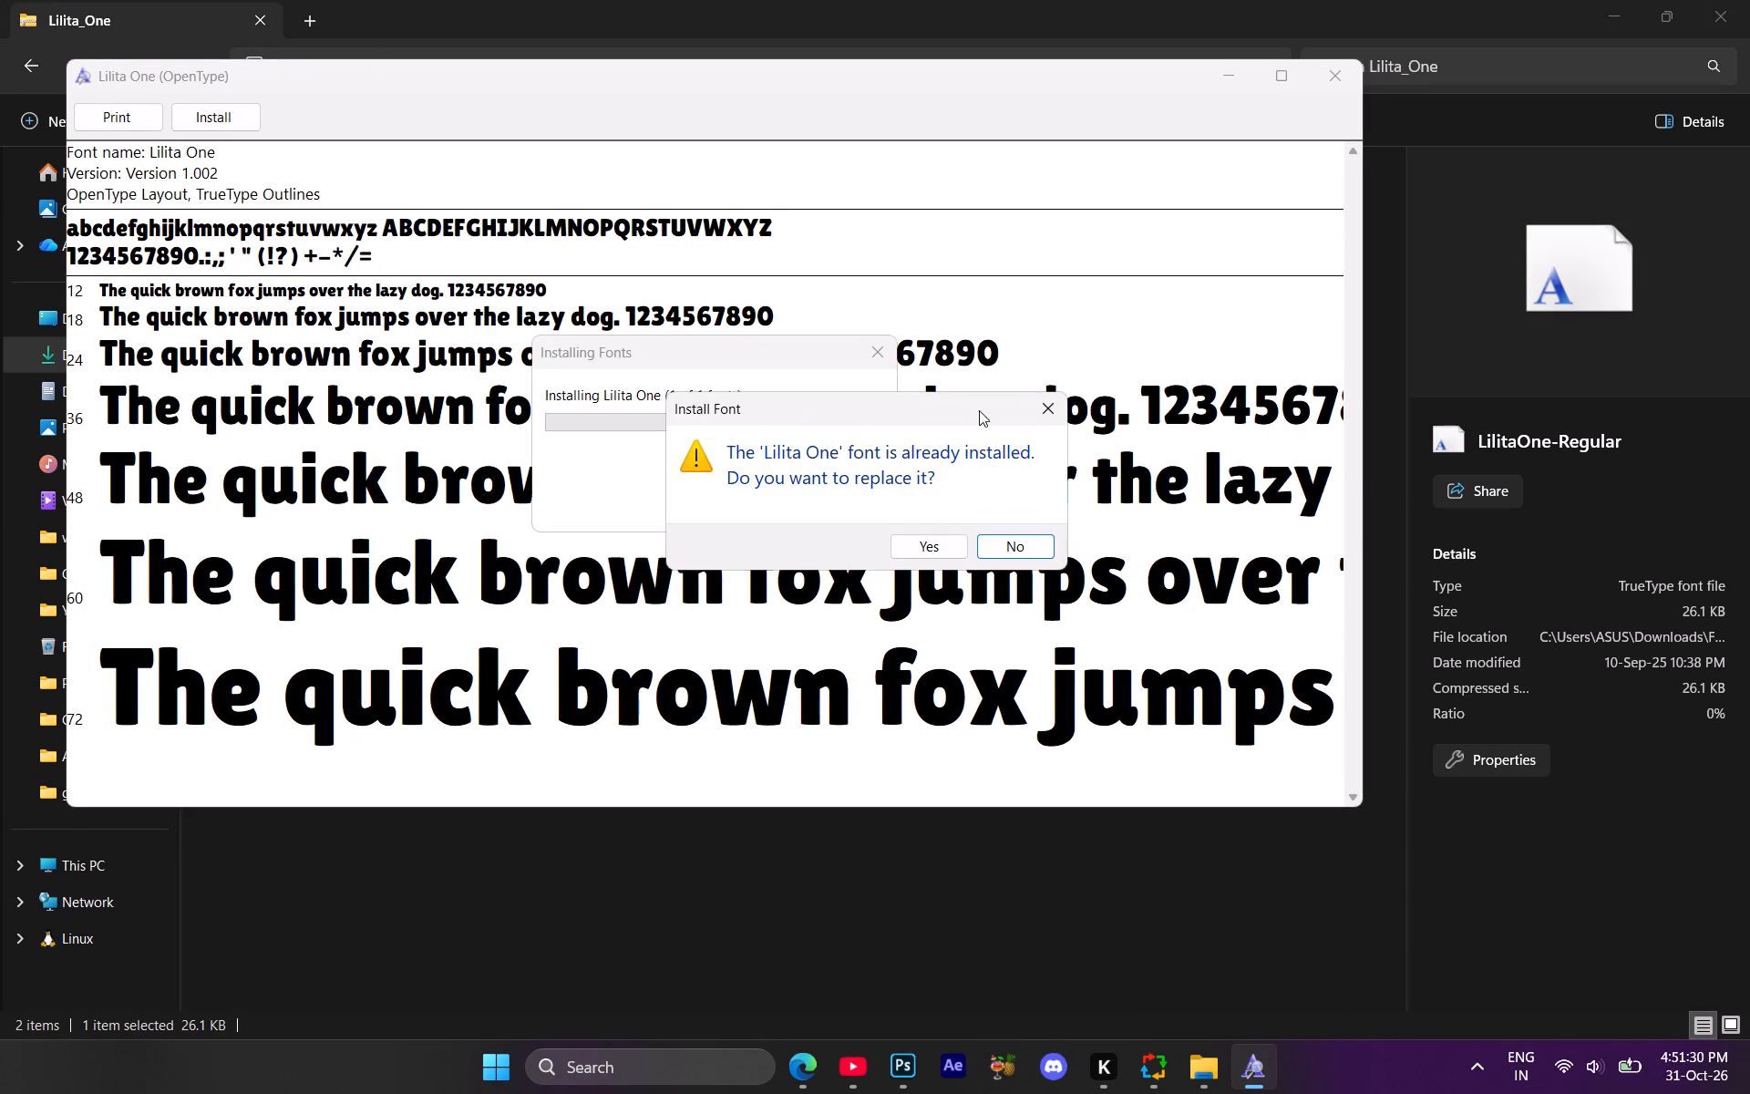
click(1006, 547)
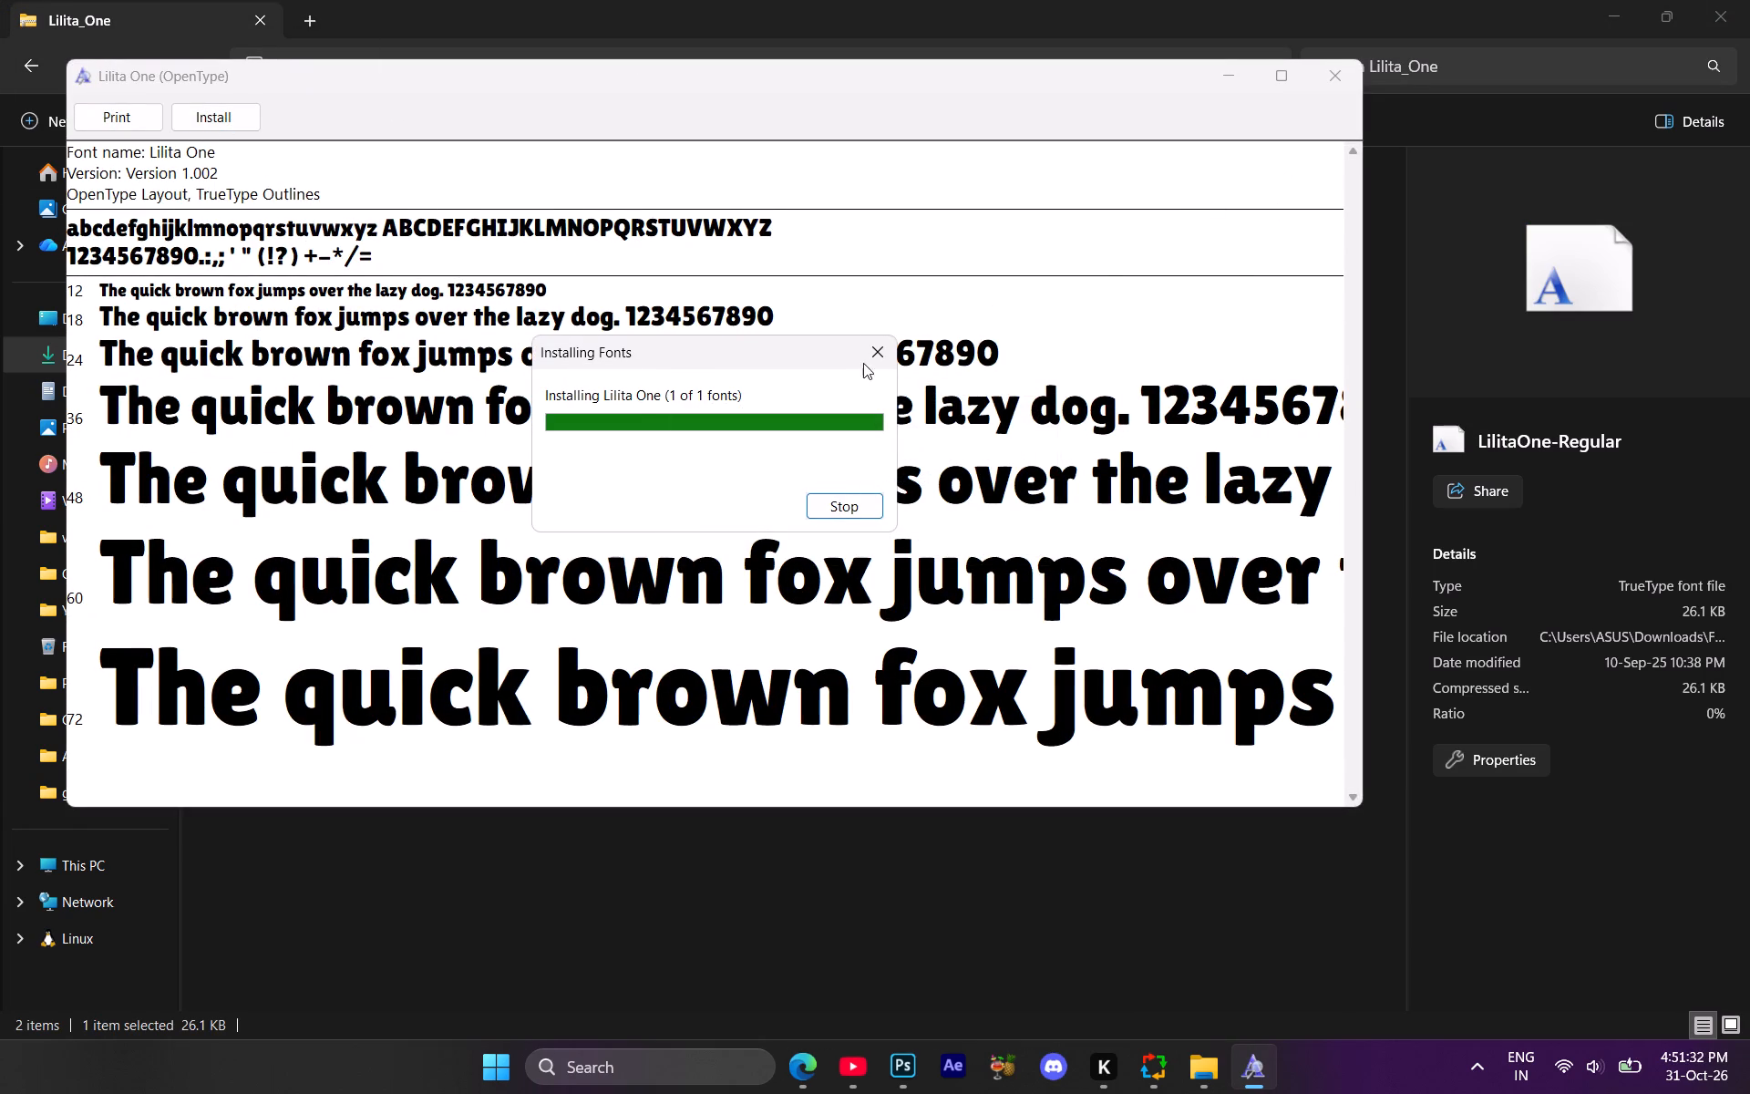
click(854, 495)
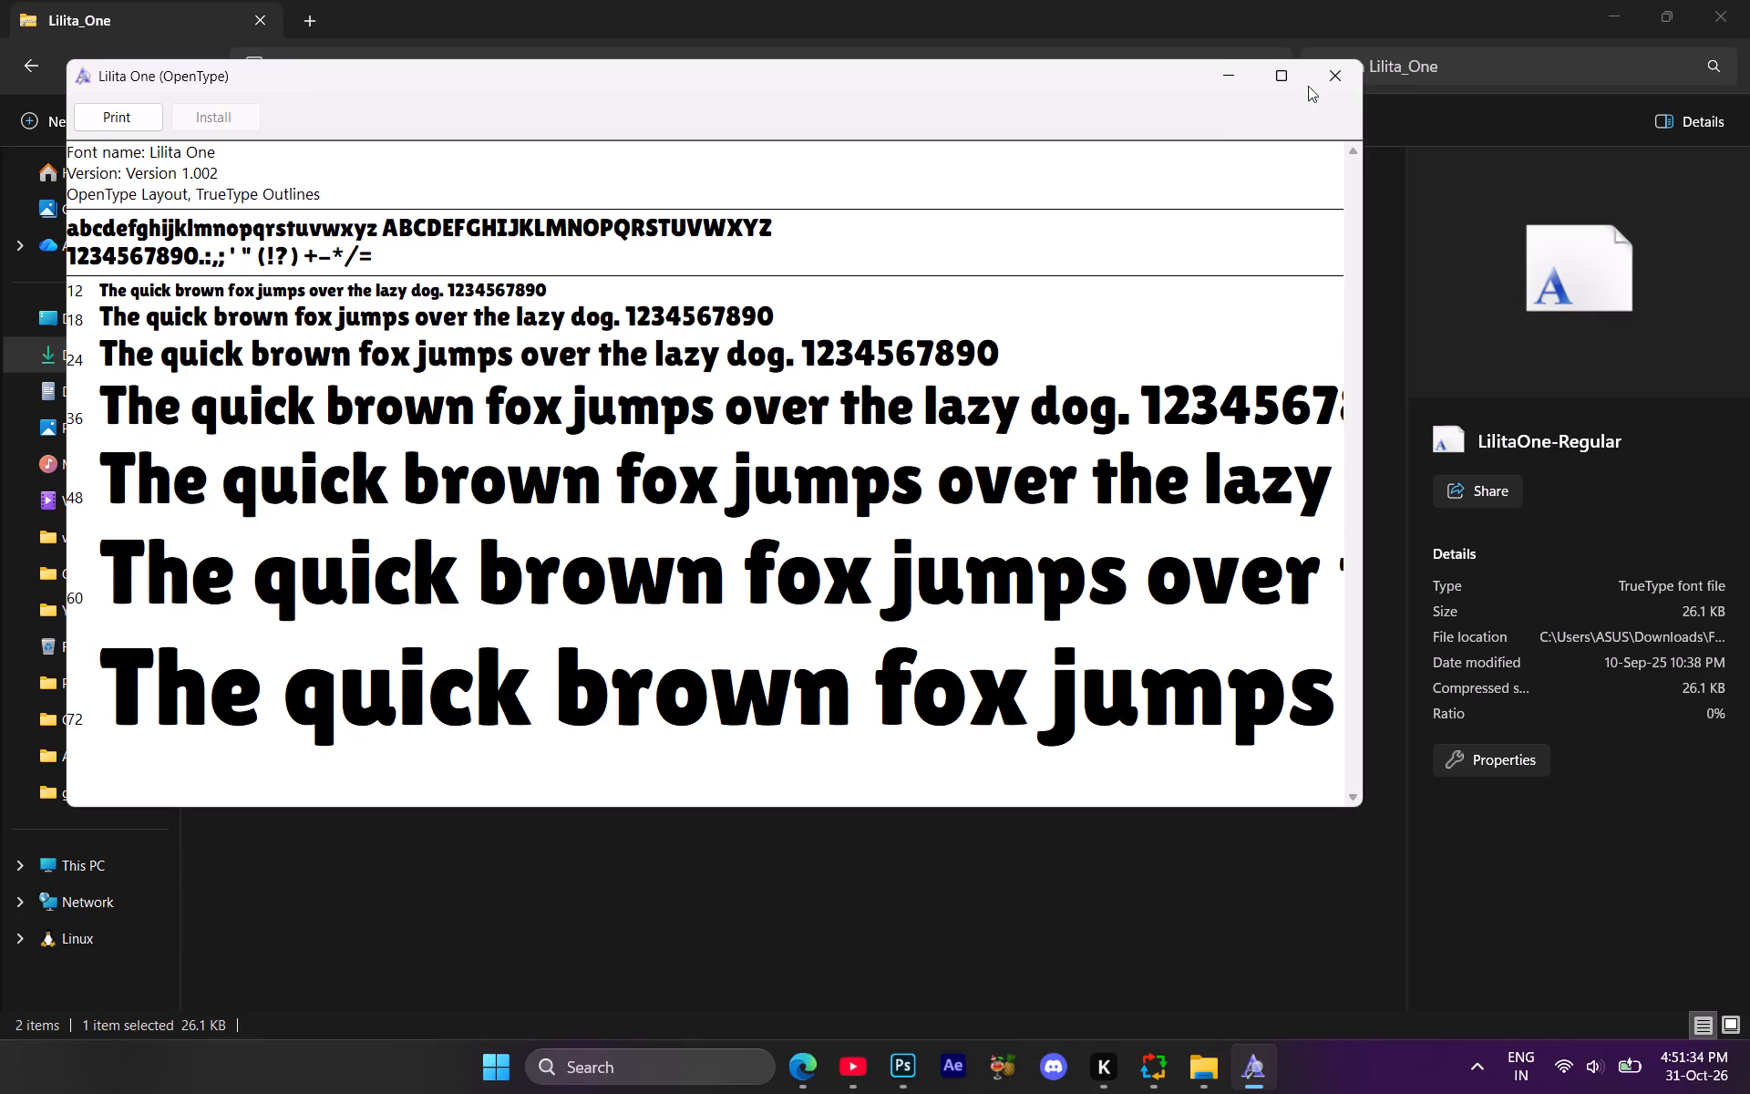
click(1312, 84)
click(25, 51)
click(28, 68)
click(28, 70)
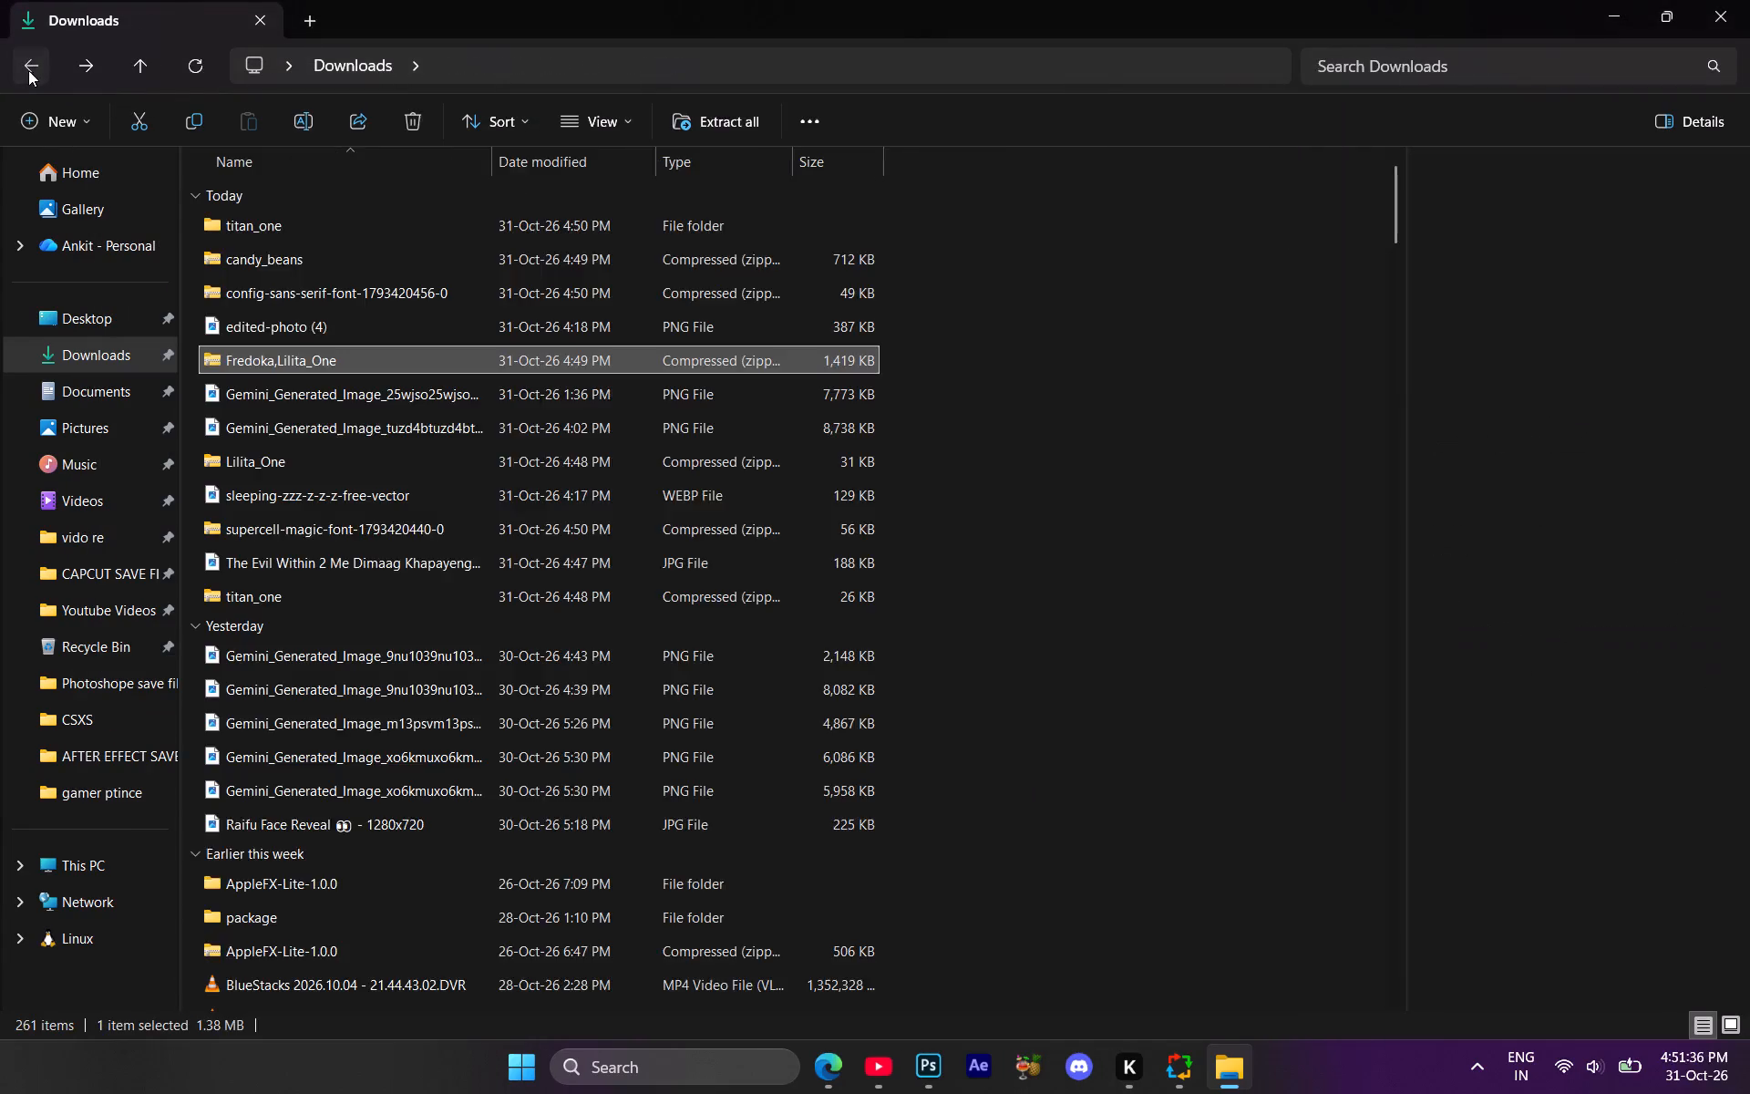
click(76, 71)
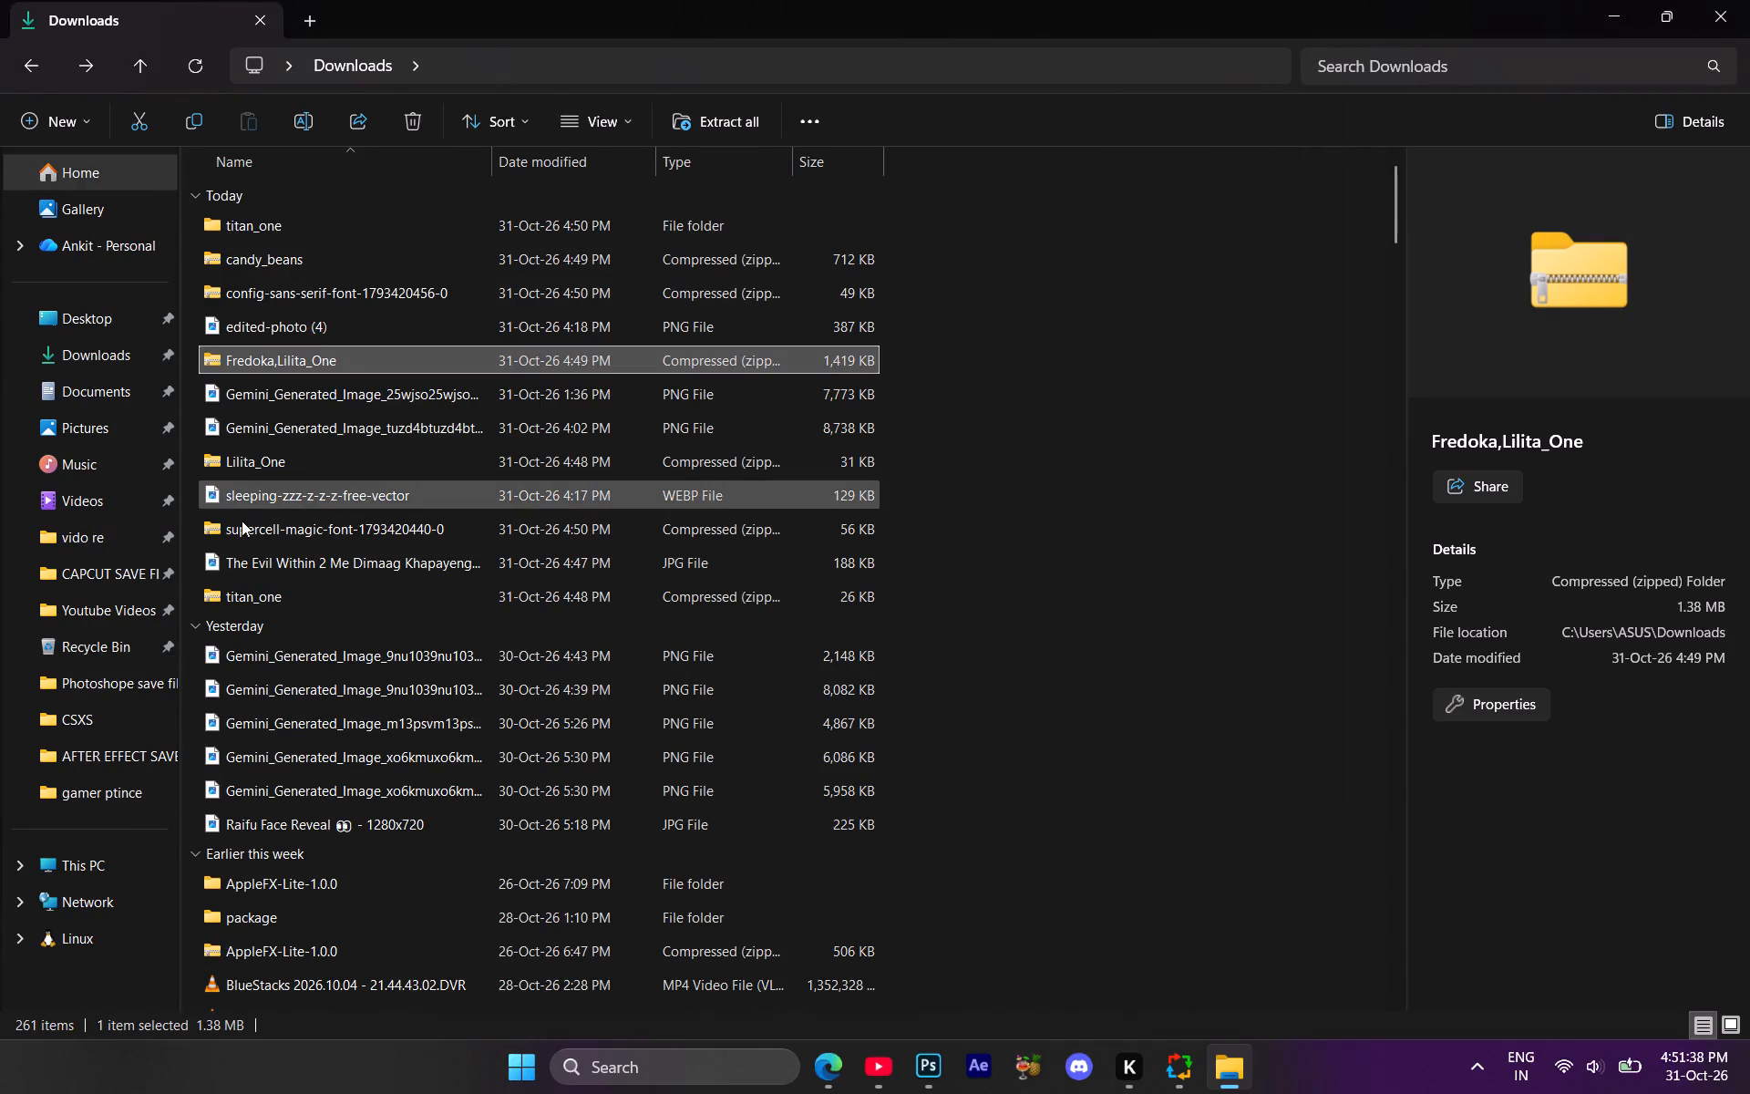
double_click(249, 539)
double_click(273, 218)
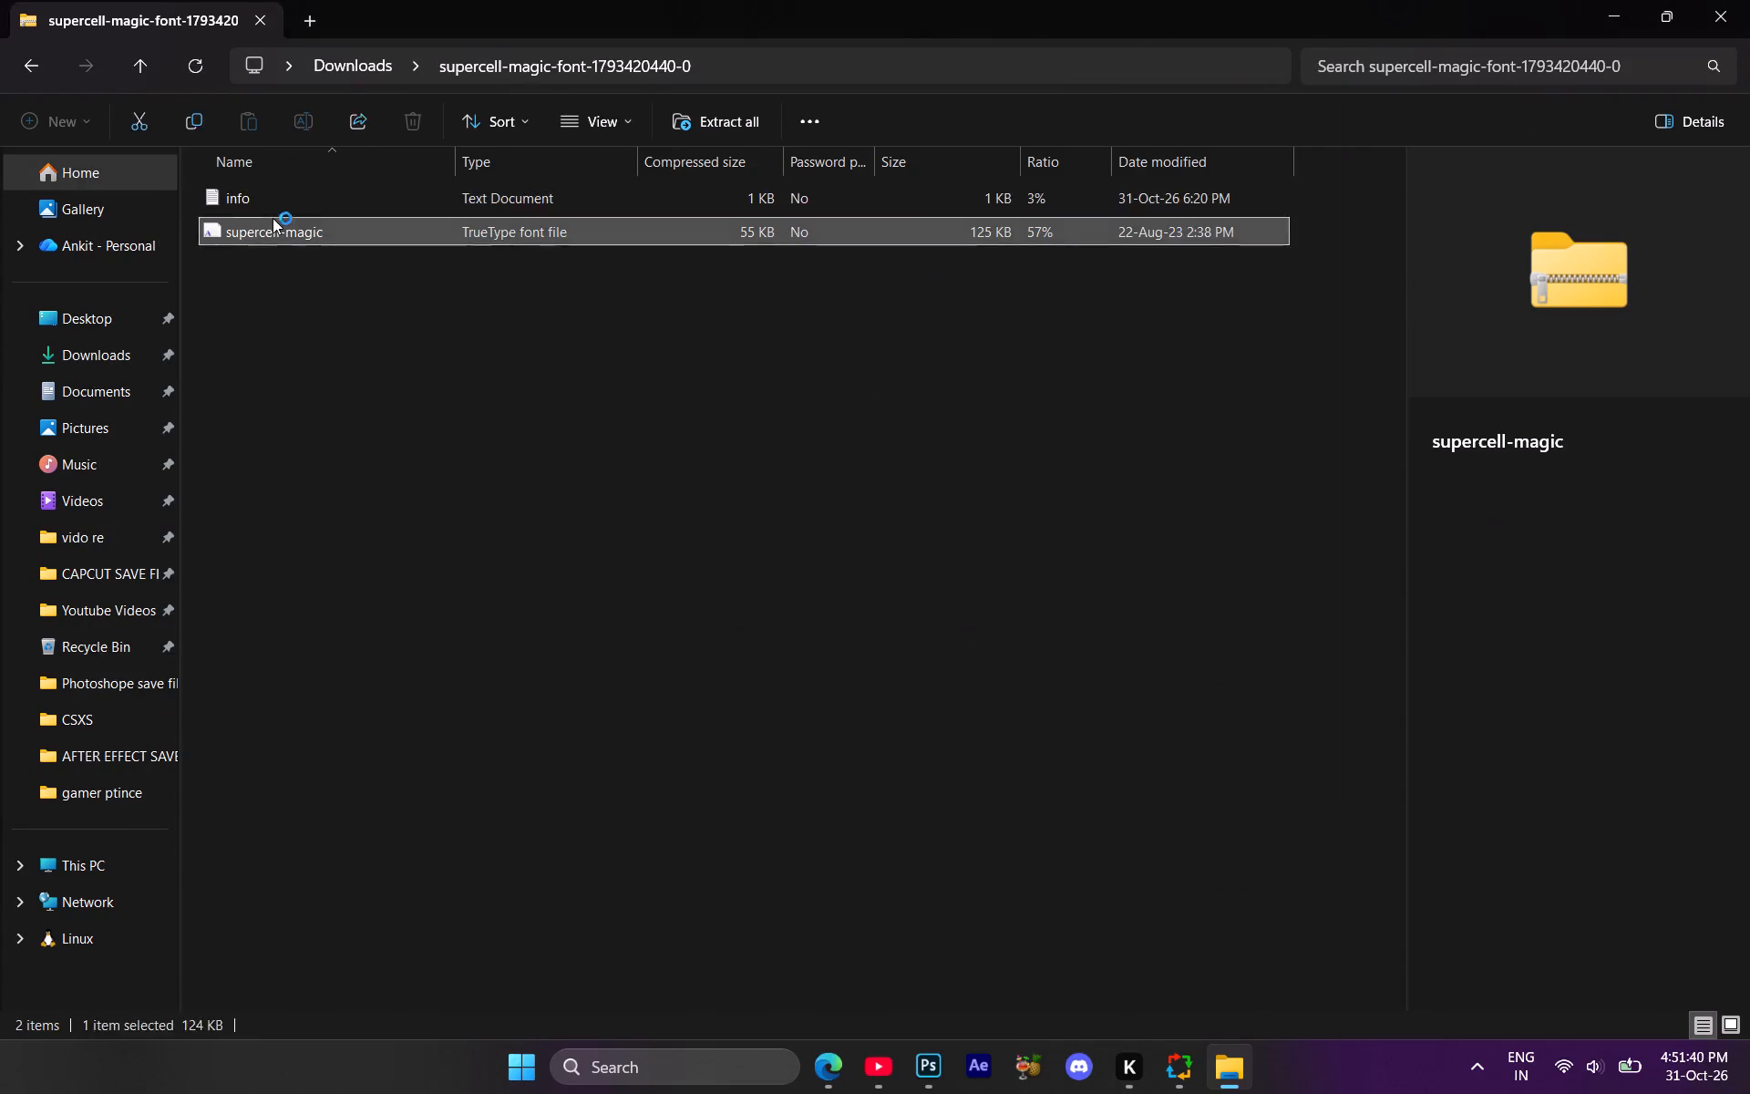
click(242, 152)
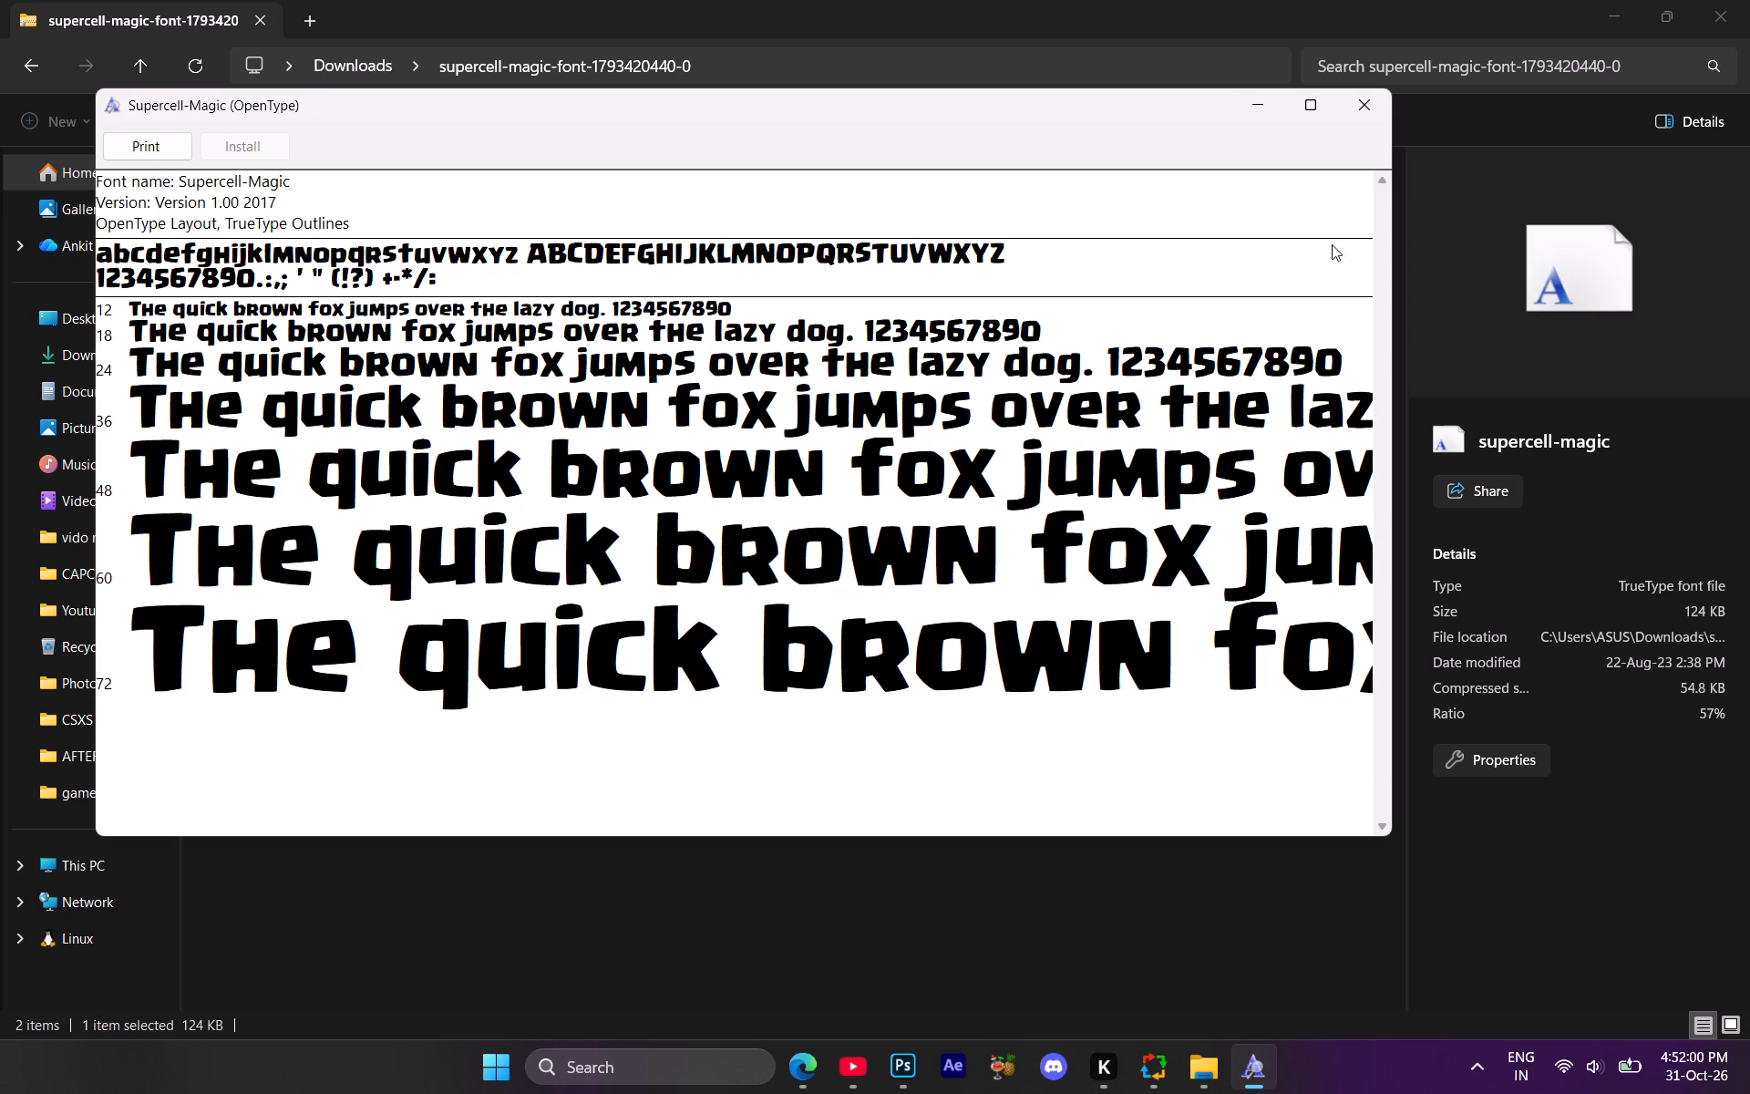
click(1354, 119)
click(23, 73)
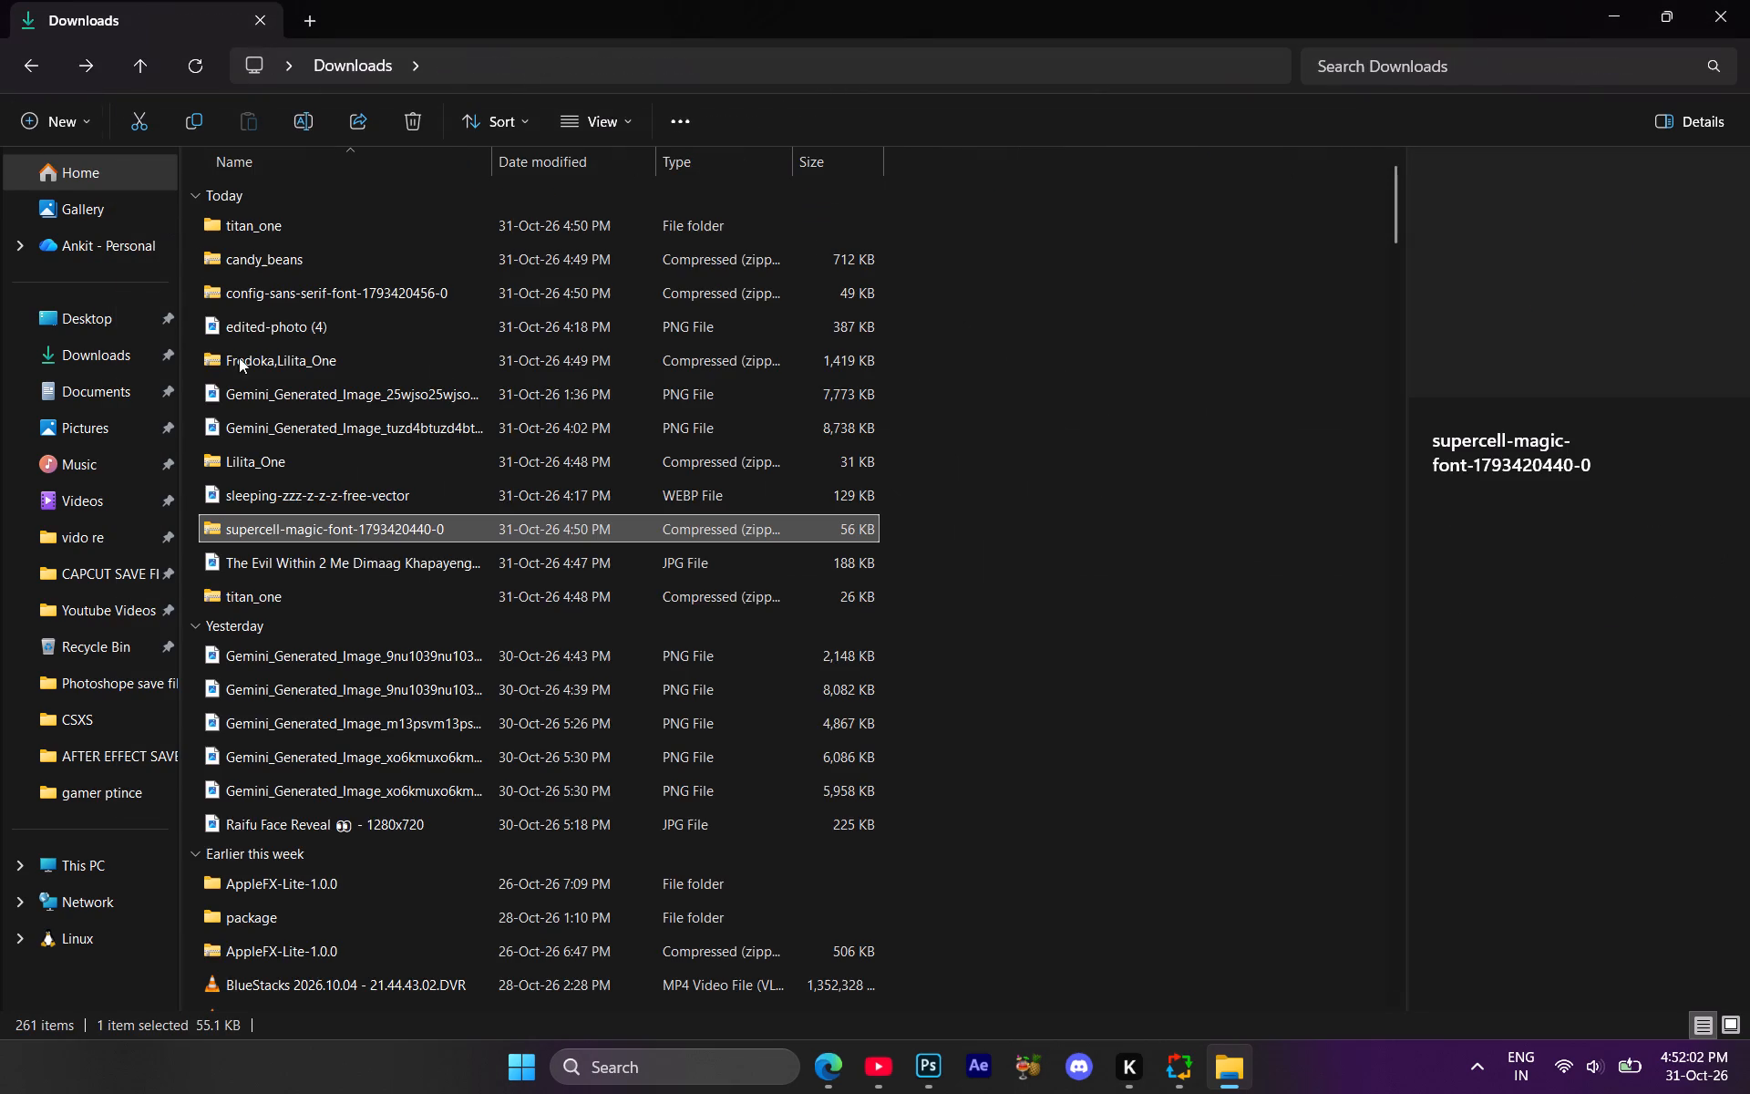
Recheck the Fredoka,Lilita_One archive's folders and close File Explorer to return to Photoshop.
double_click(308, 373)
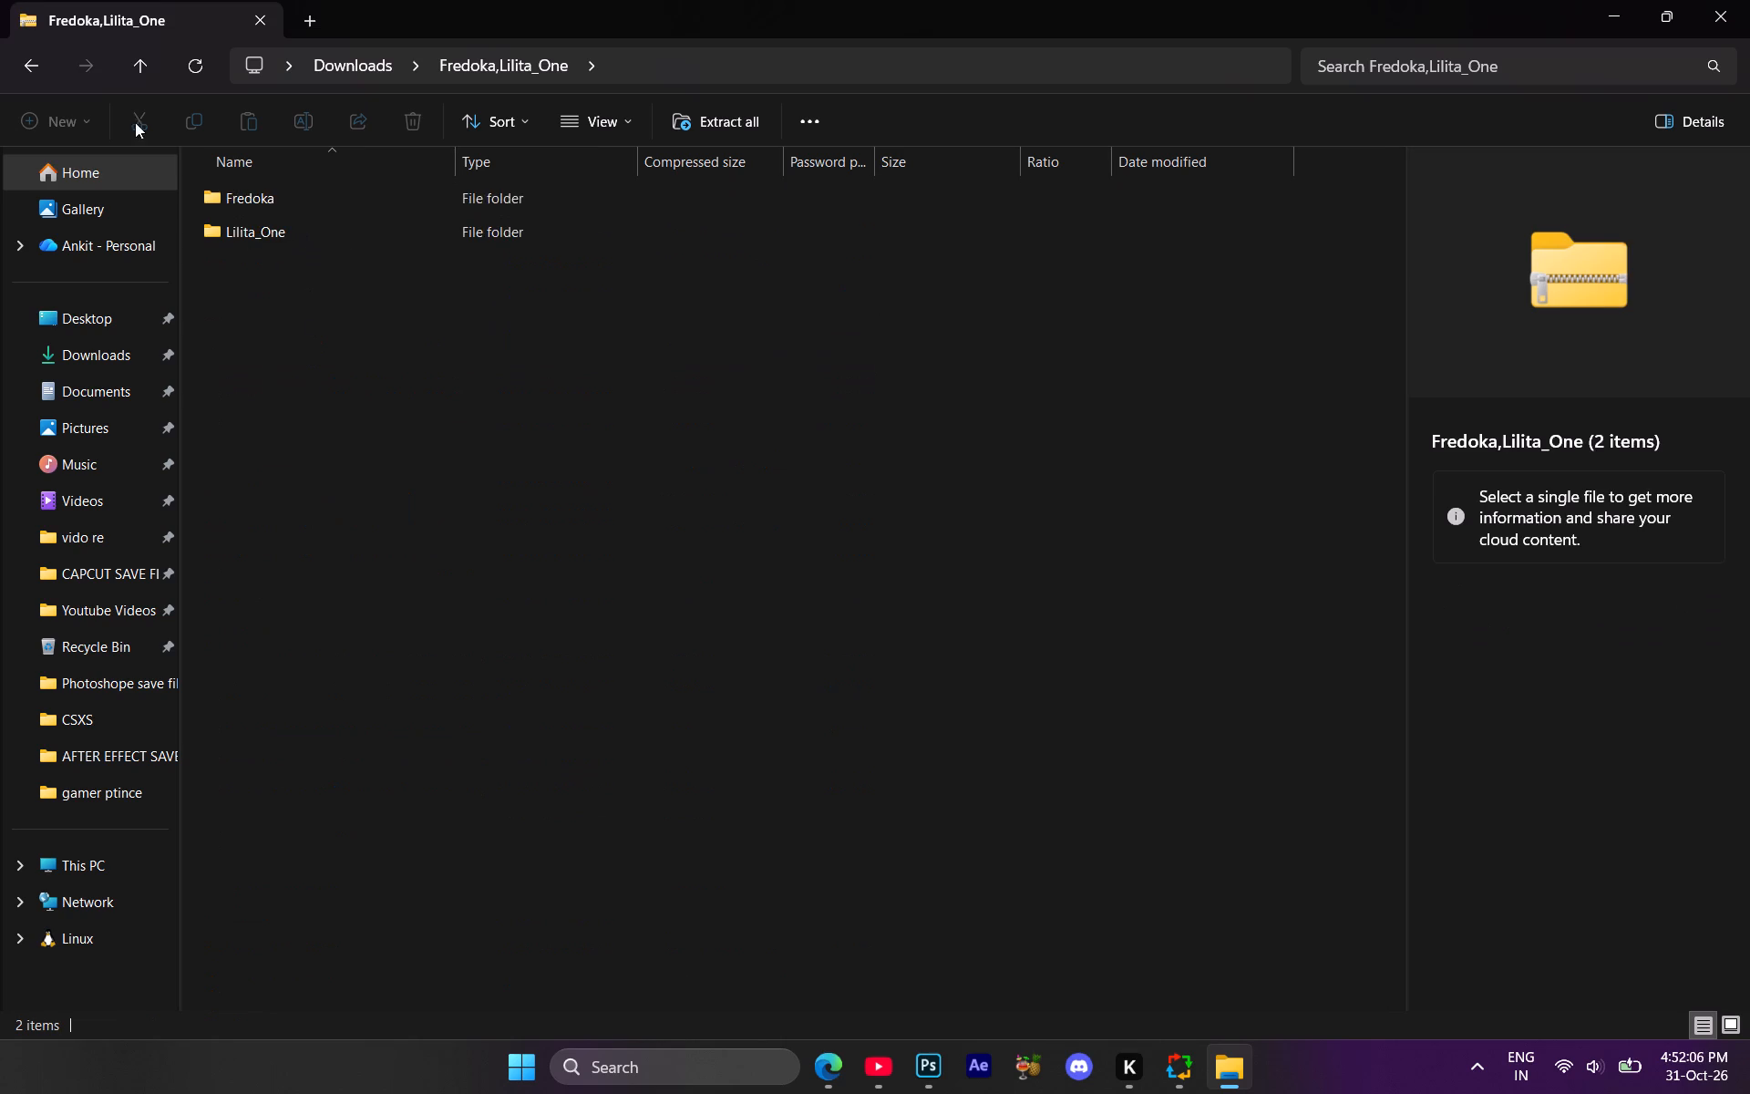
click(29, 63)
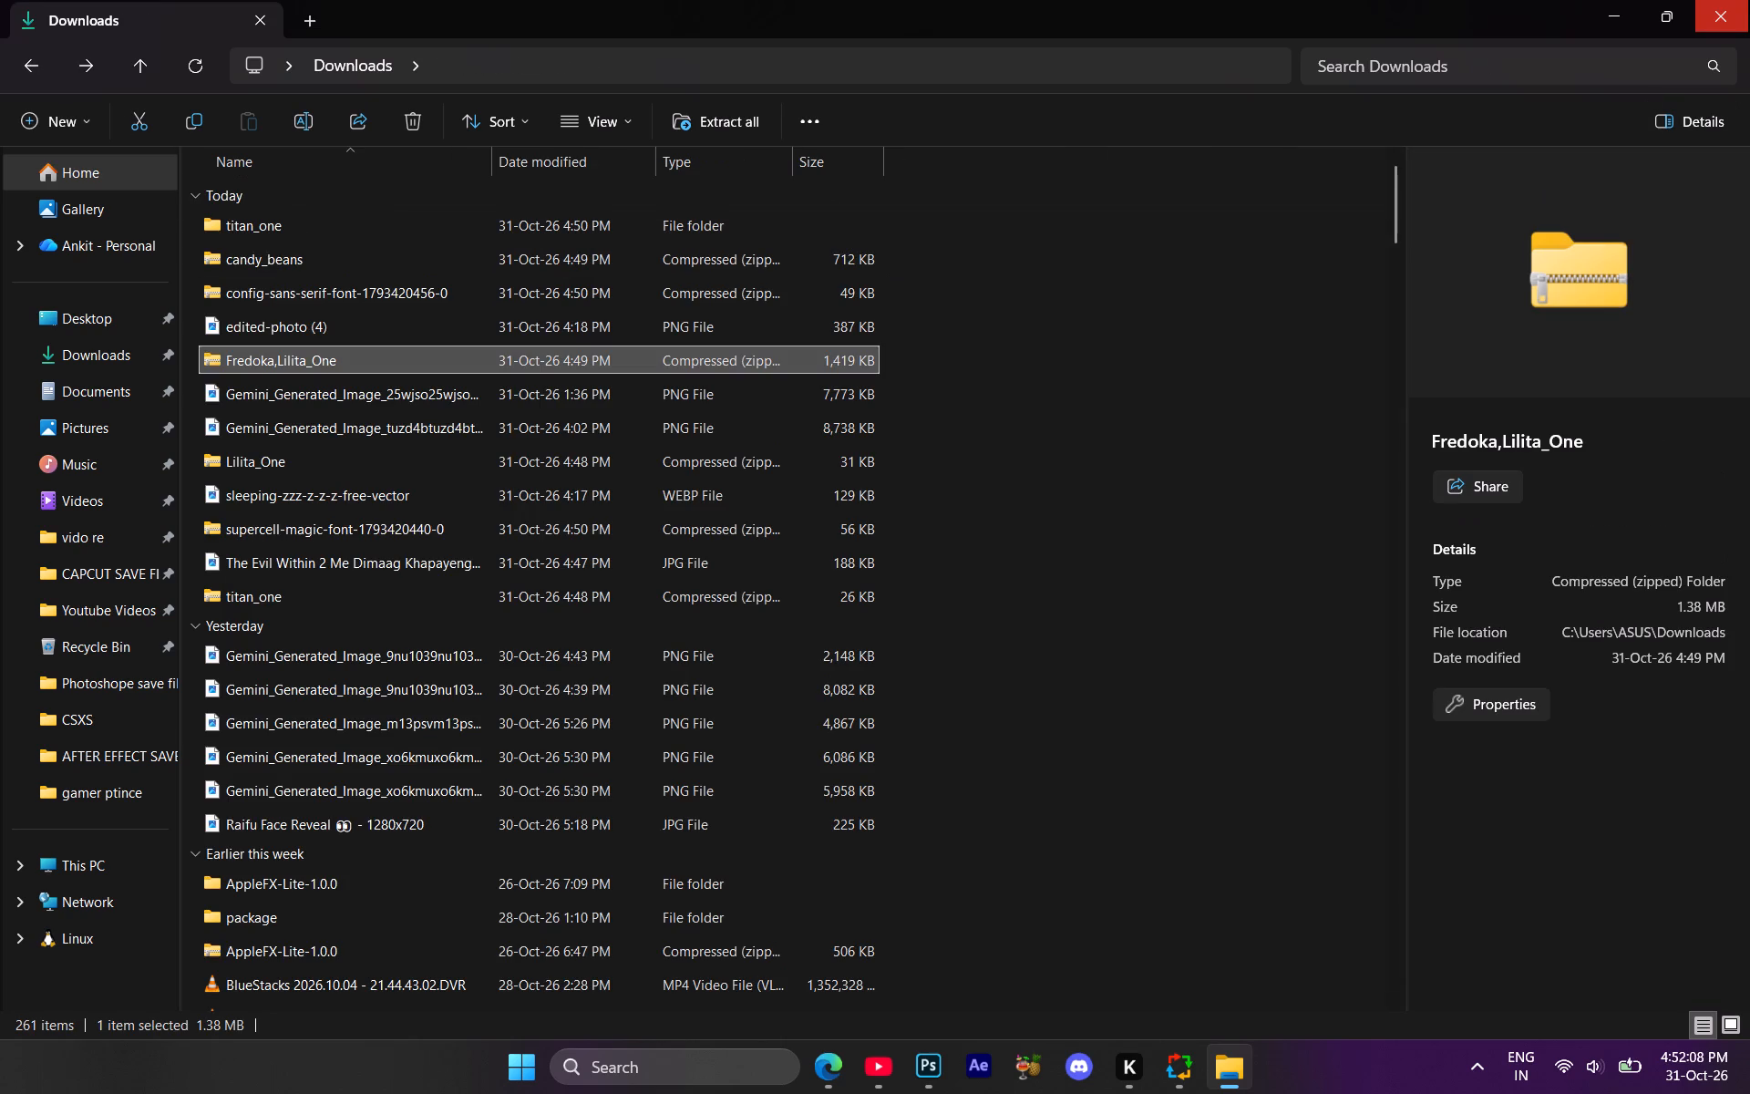
click(1749, 0)
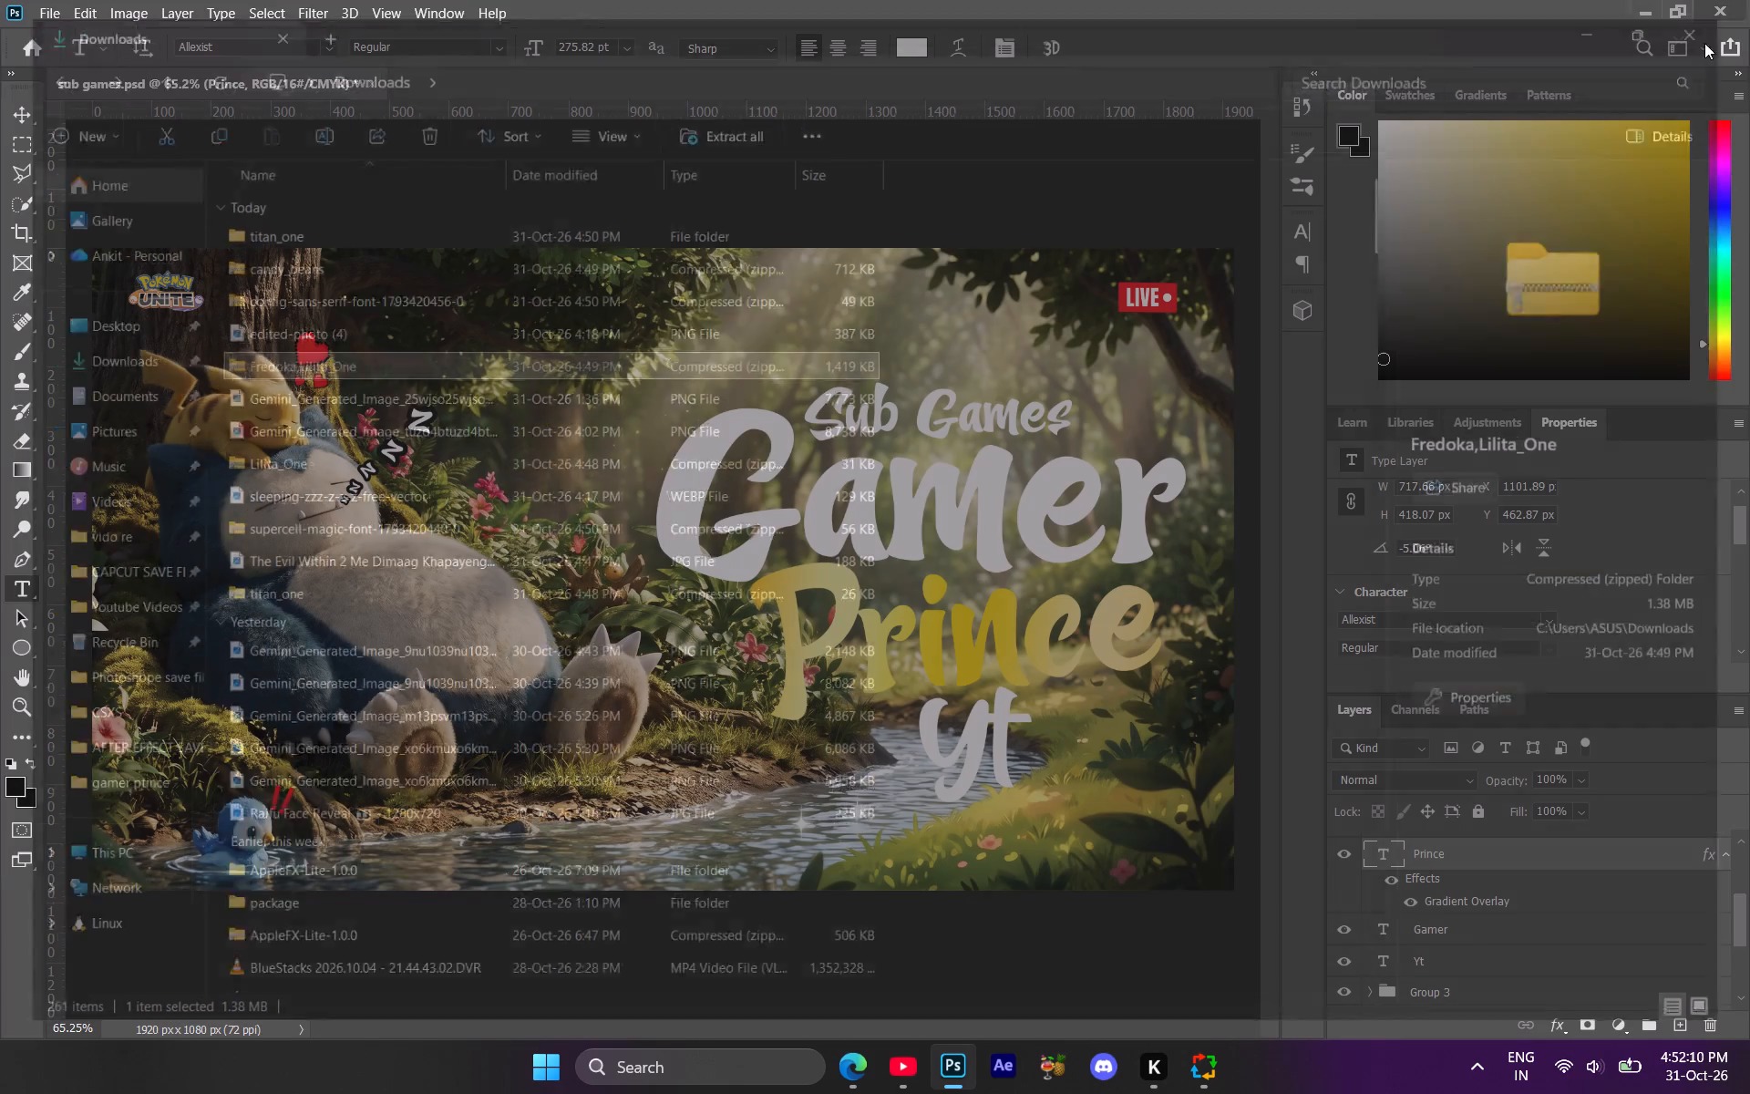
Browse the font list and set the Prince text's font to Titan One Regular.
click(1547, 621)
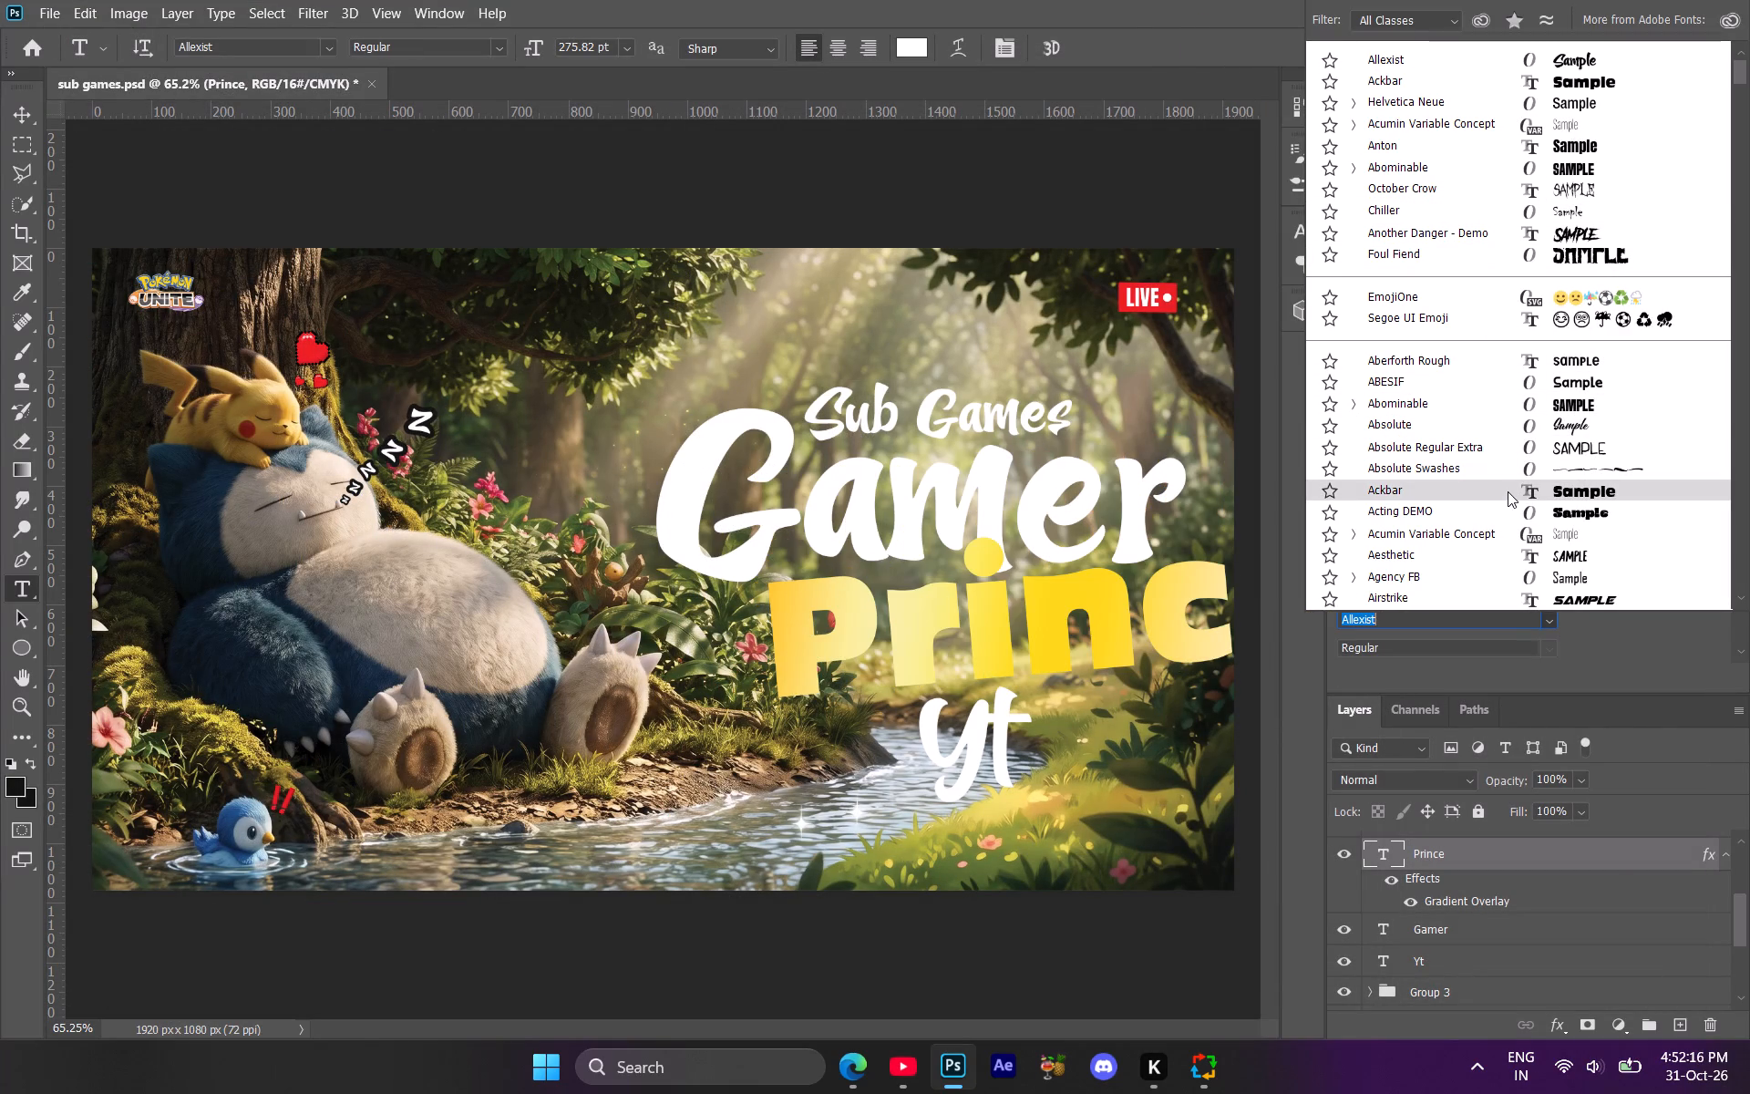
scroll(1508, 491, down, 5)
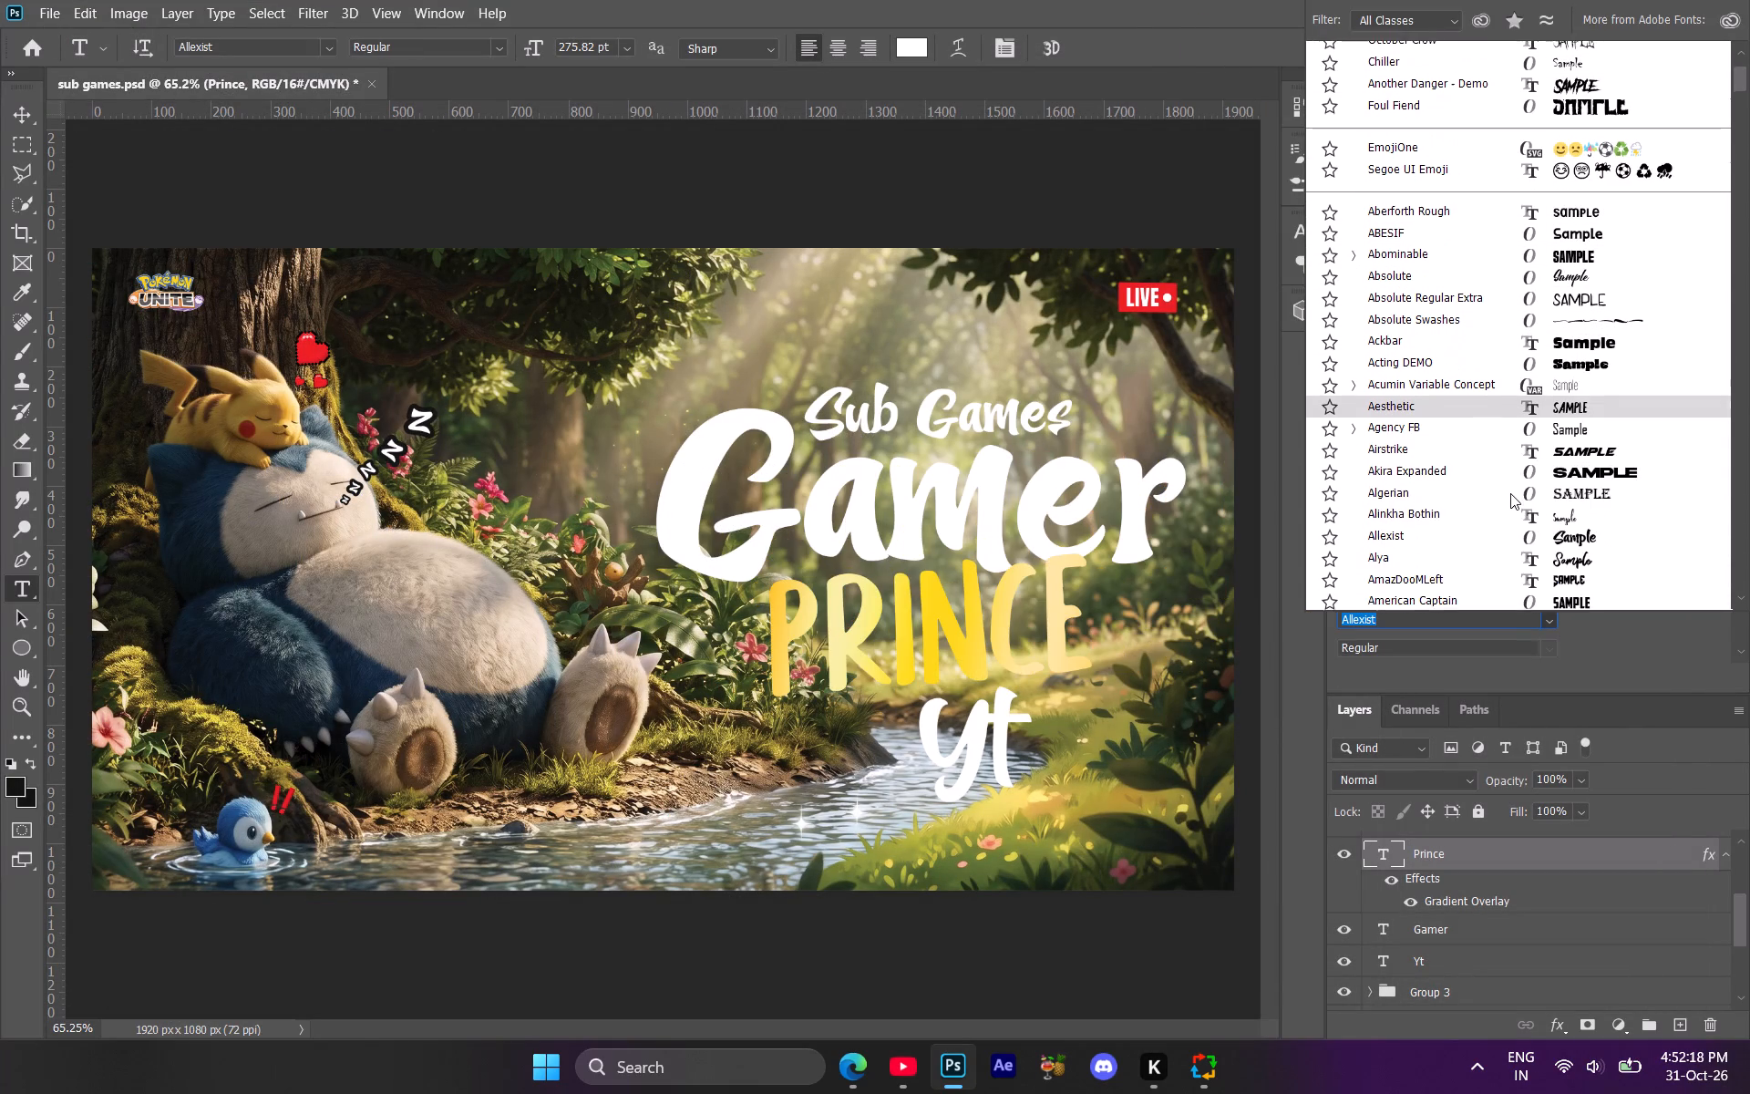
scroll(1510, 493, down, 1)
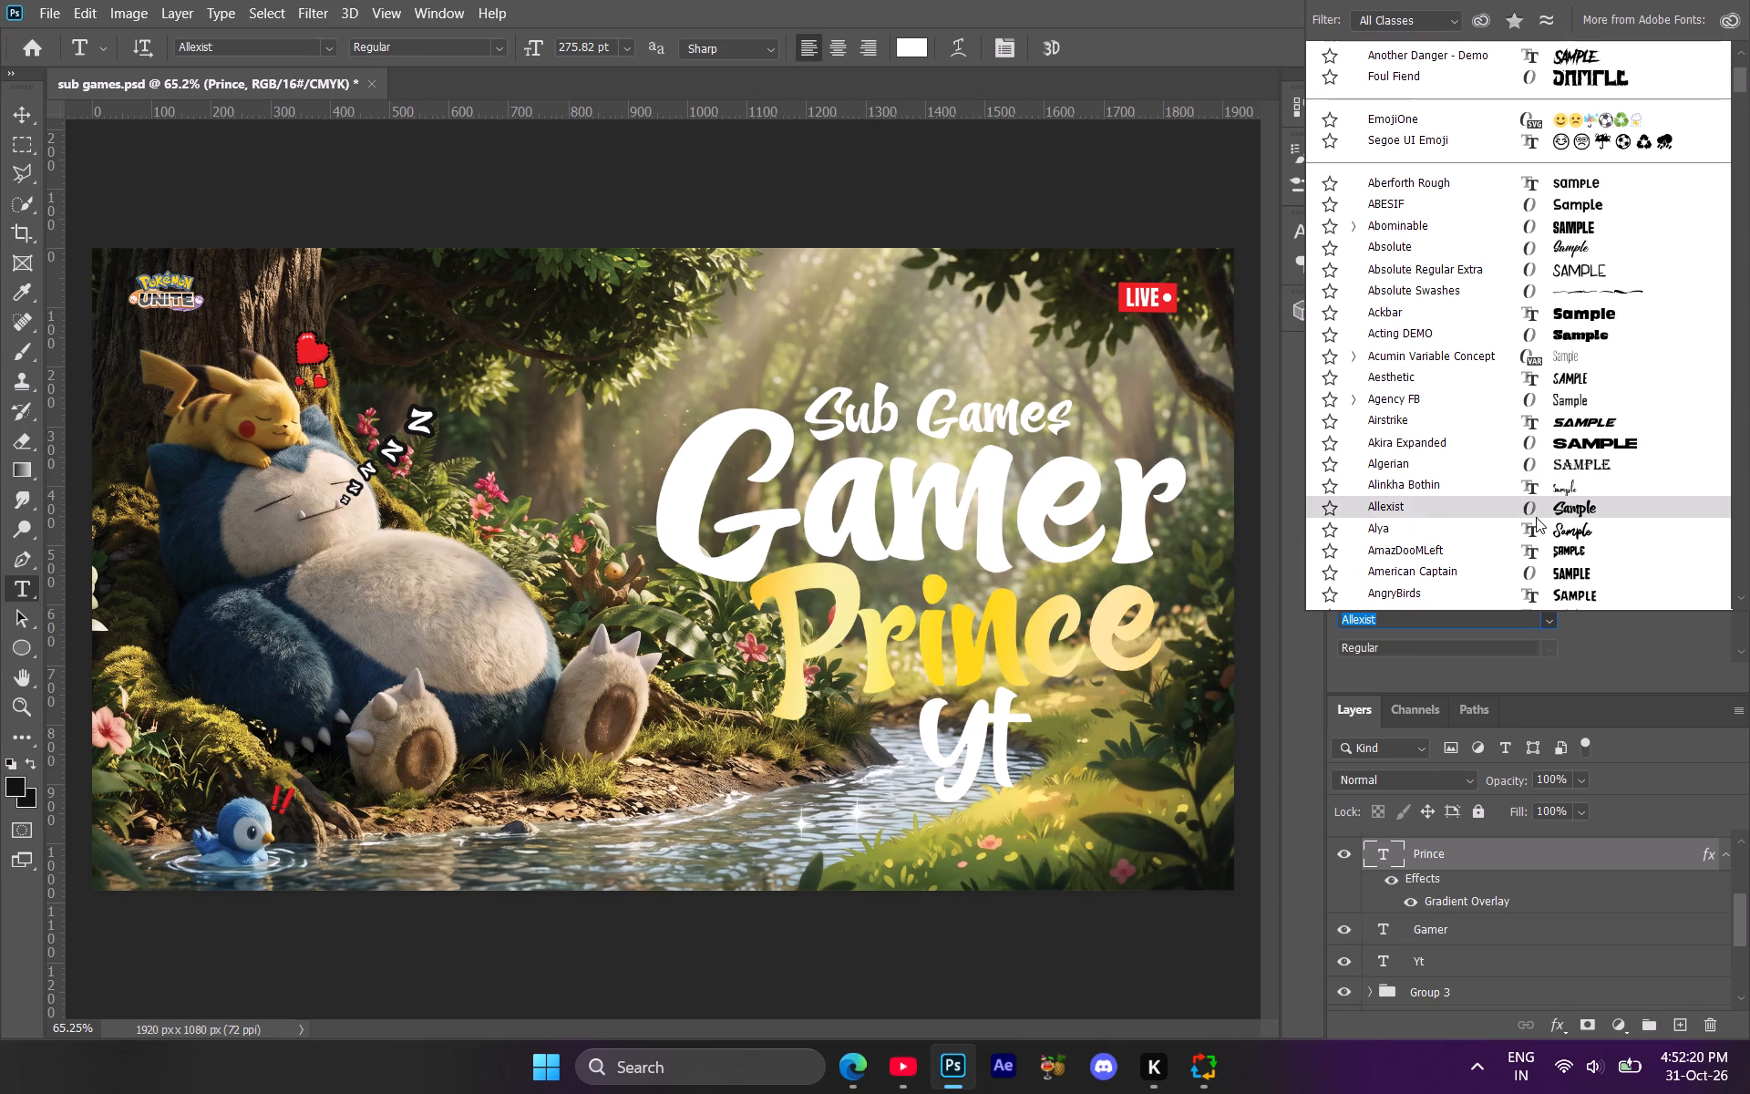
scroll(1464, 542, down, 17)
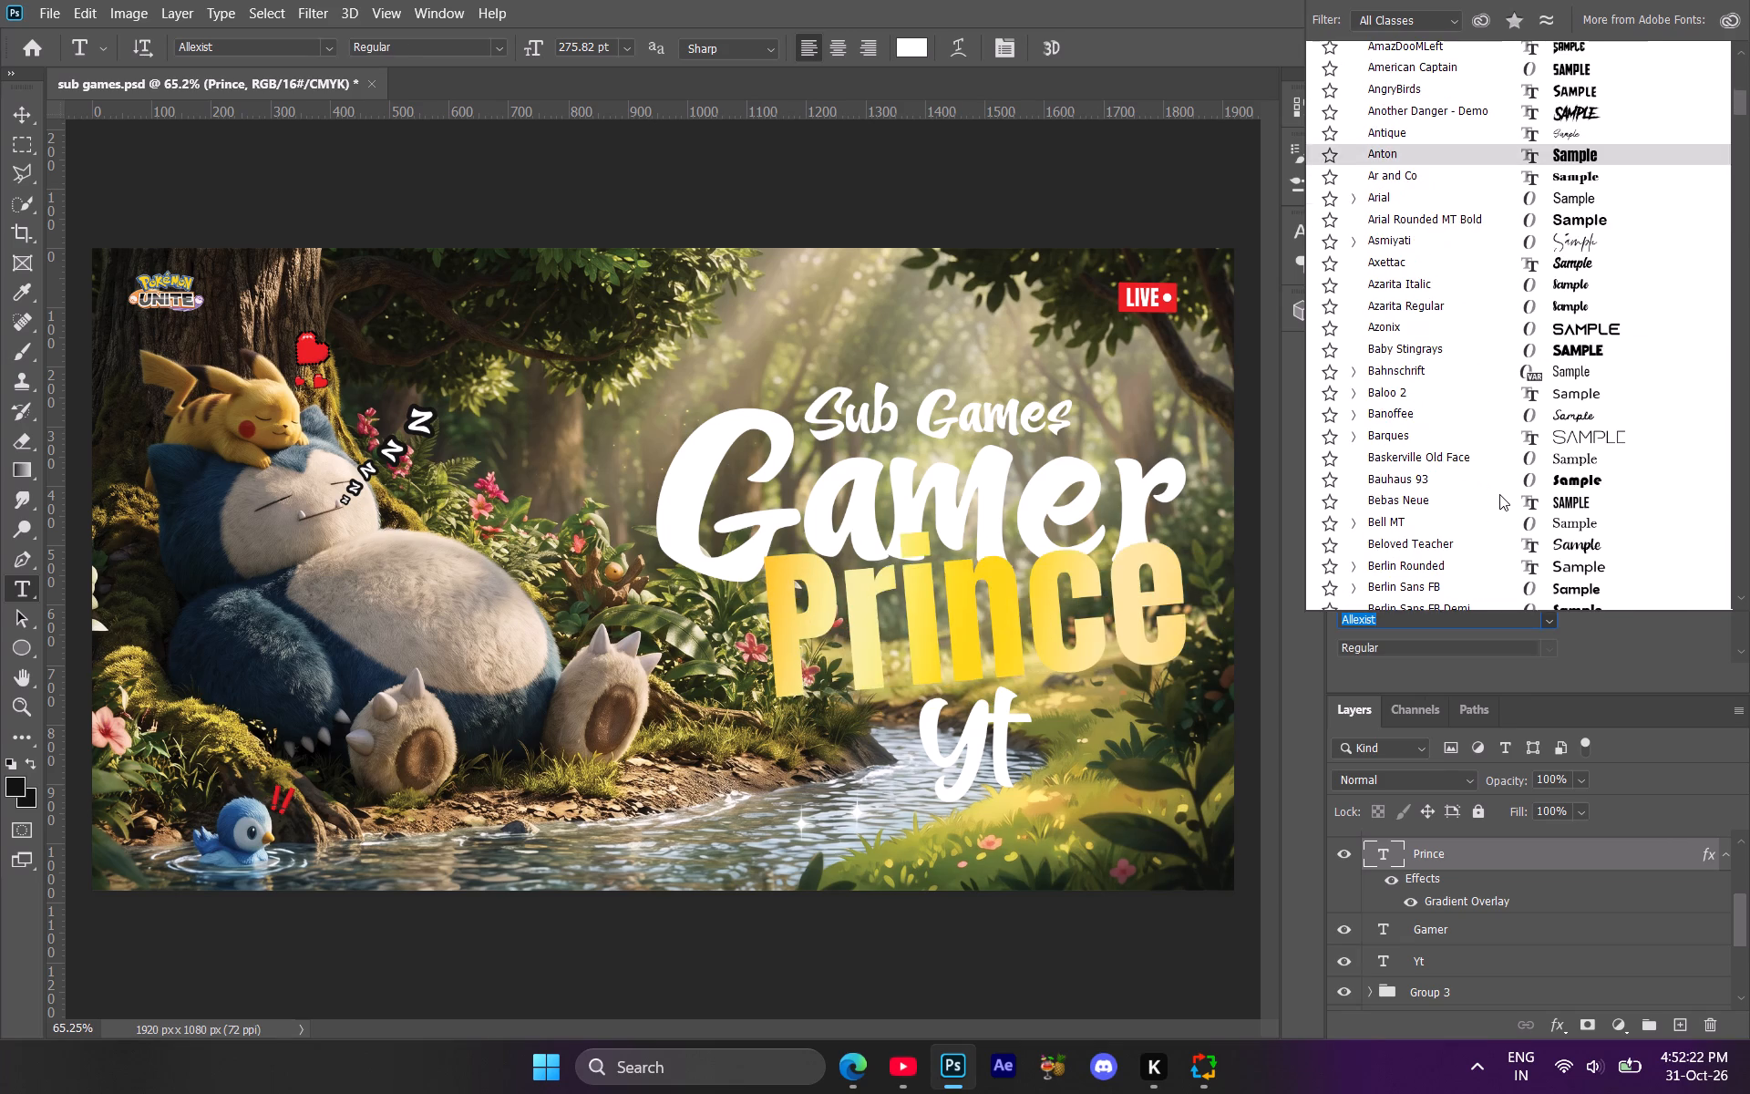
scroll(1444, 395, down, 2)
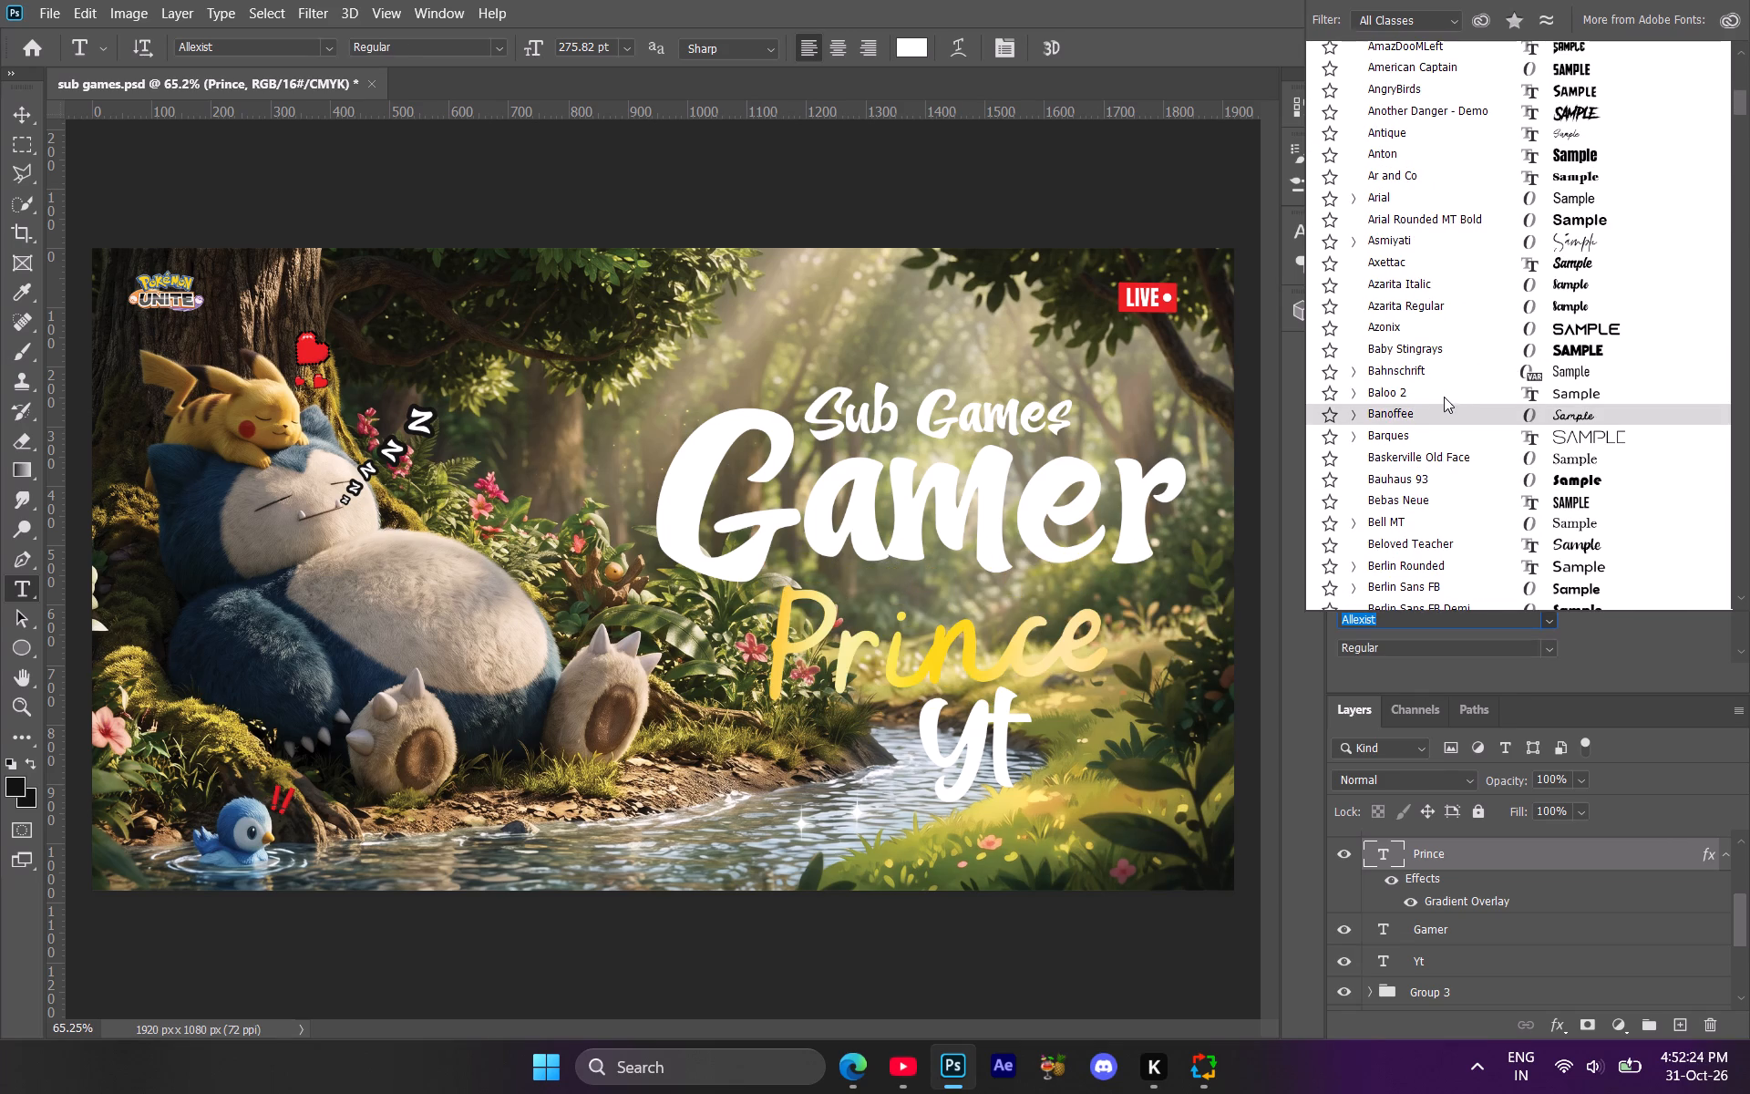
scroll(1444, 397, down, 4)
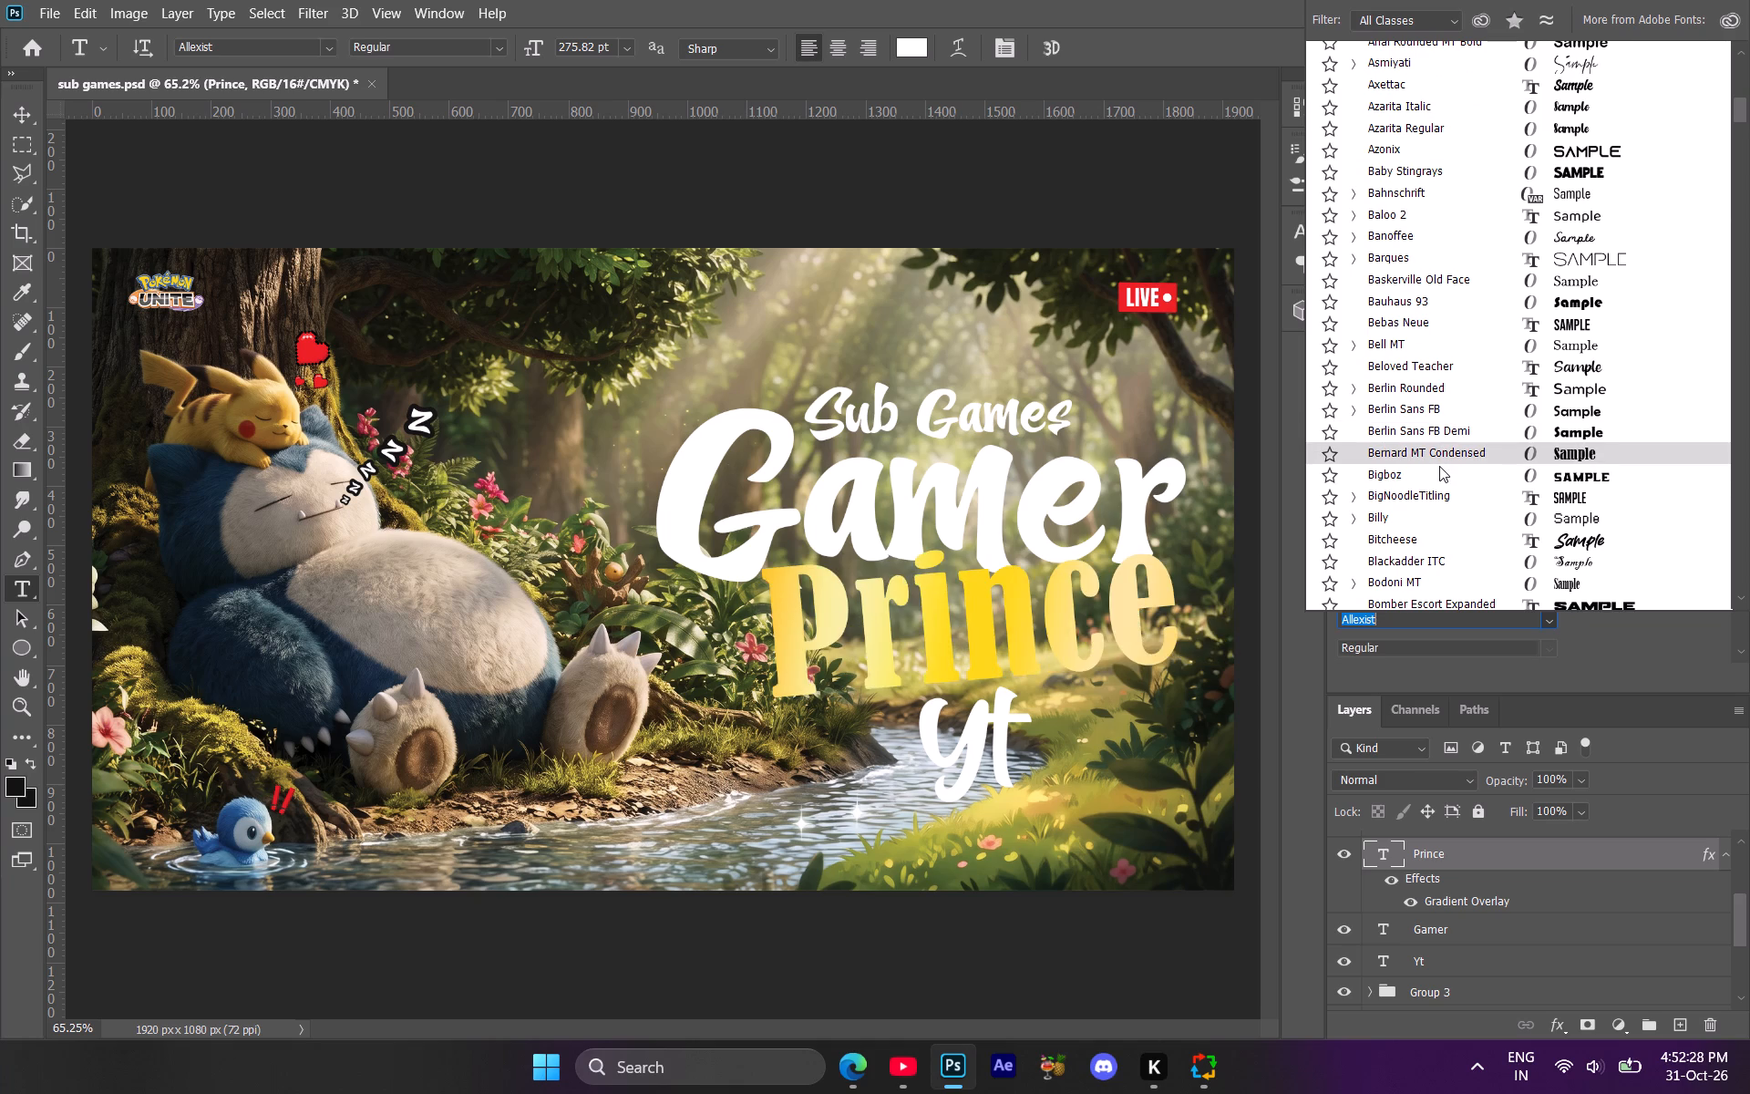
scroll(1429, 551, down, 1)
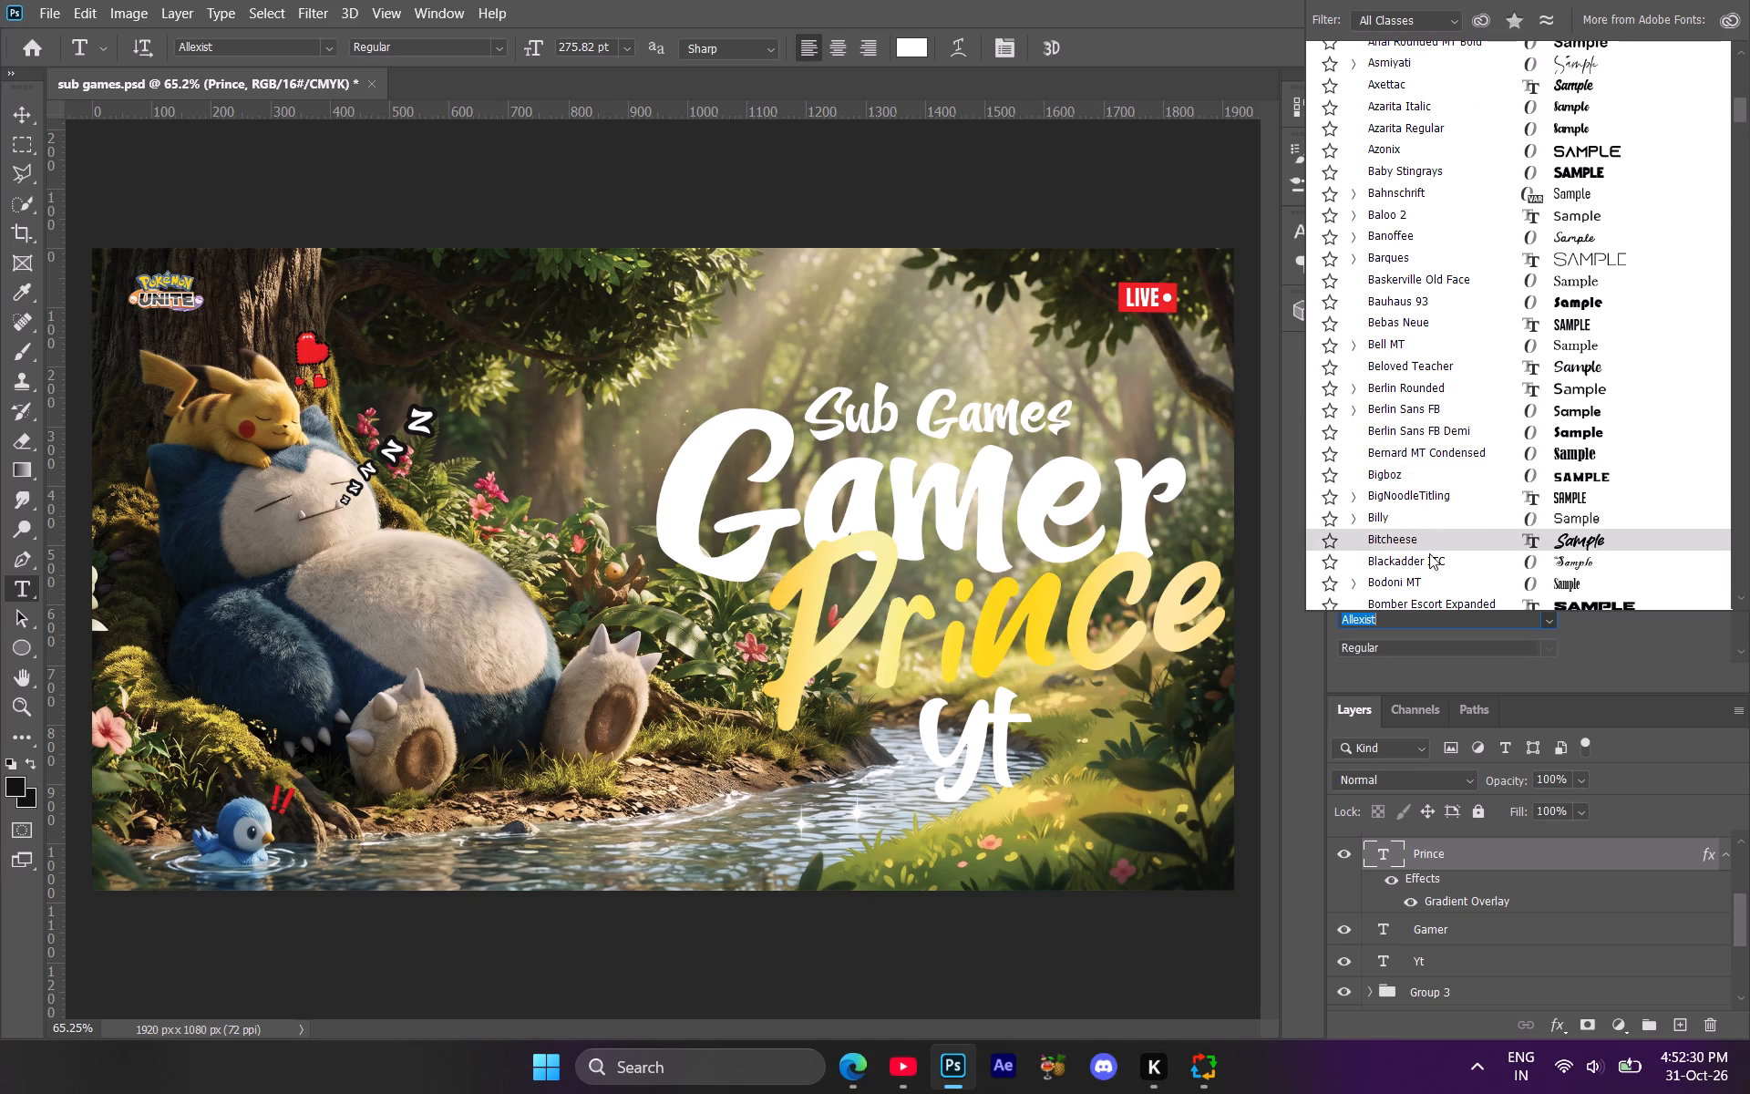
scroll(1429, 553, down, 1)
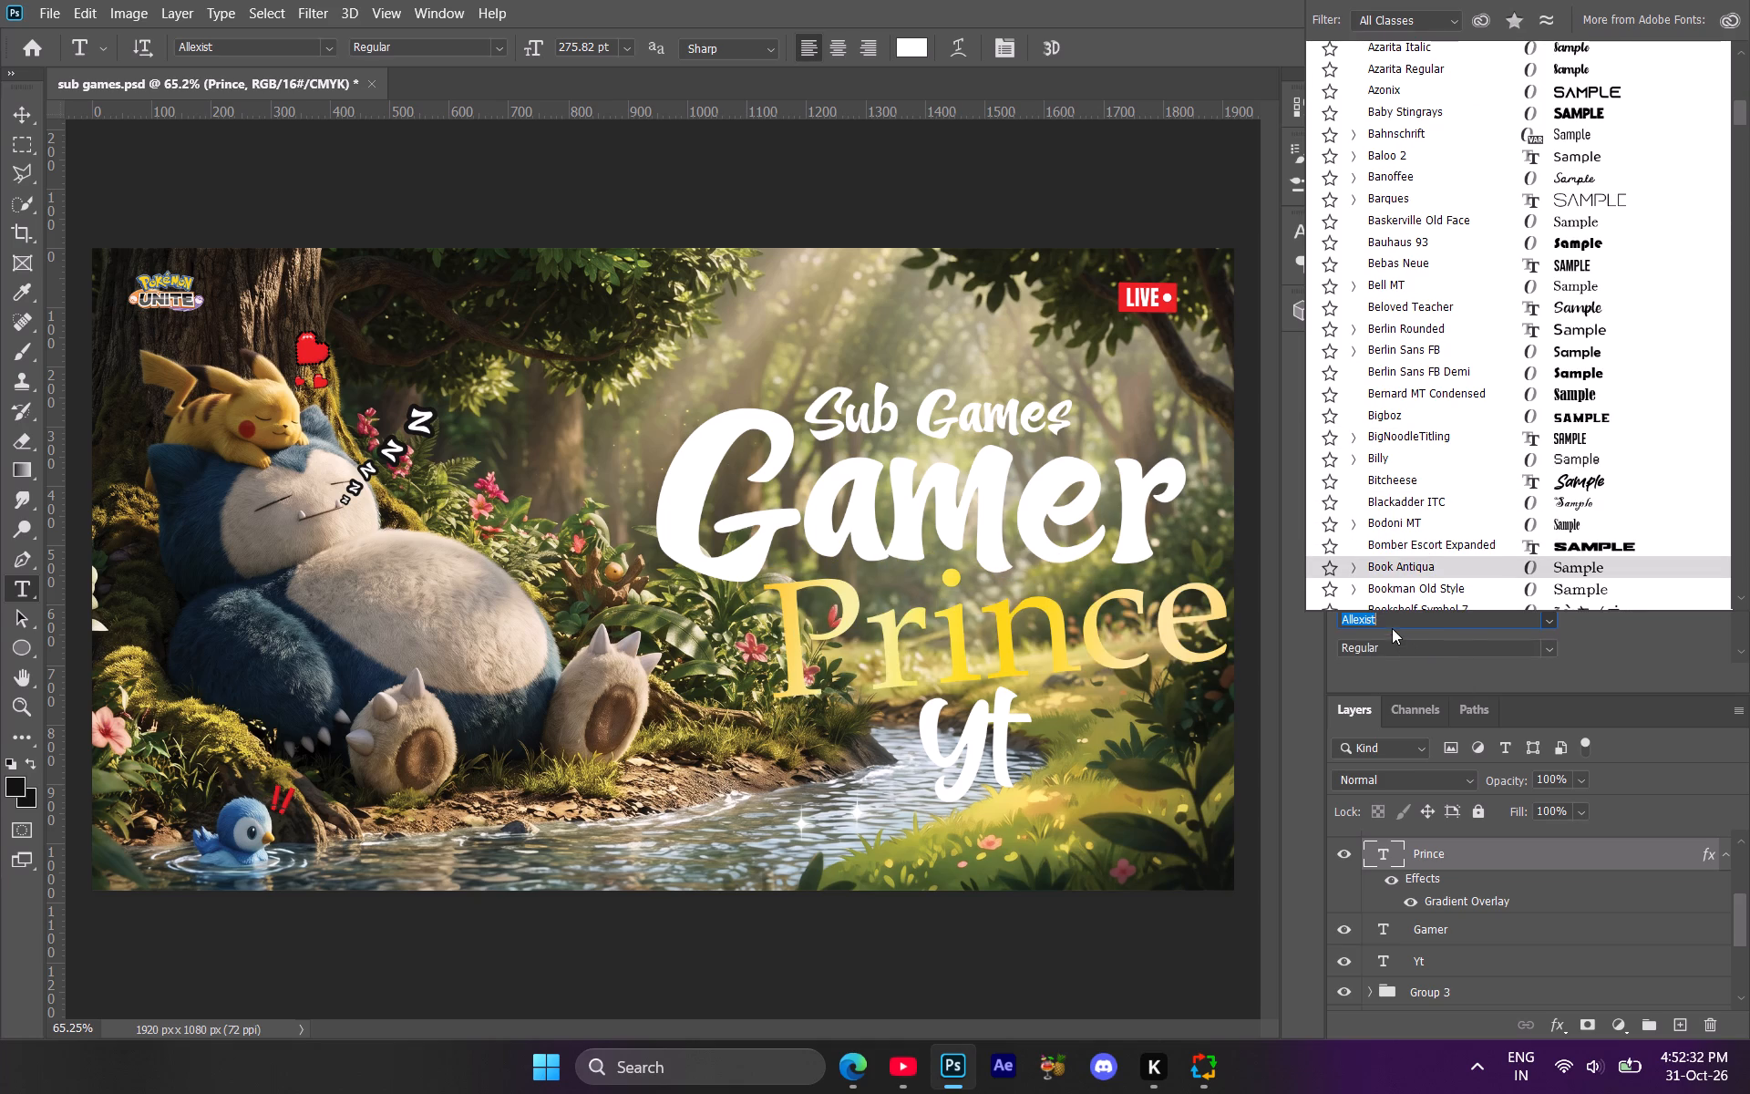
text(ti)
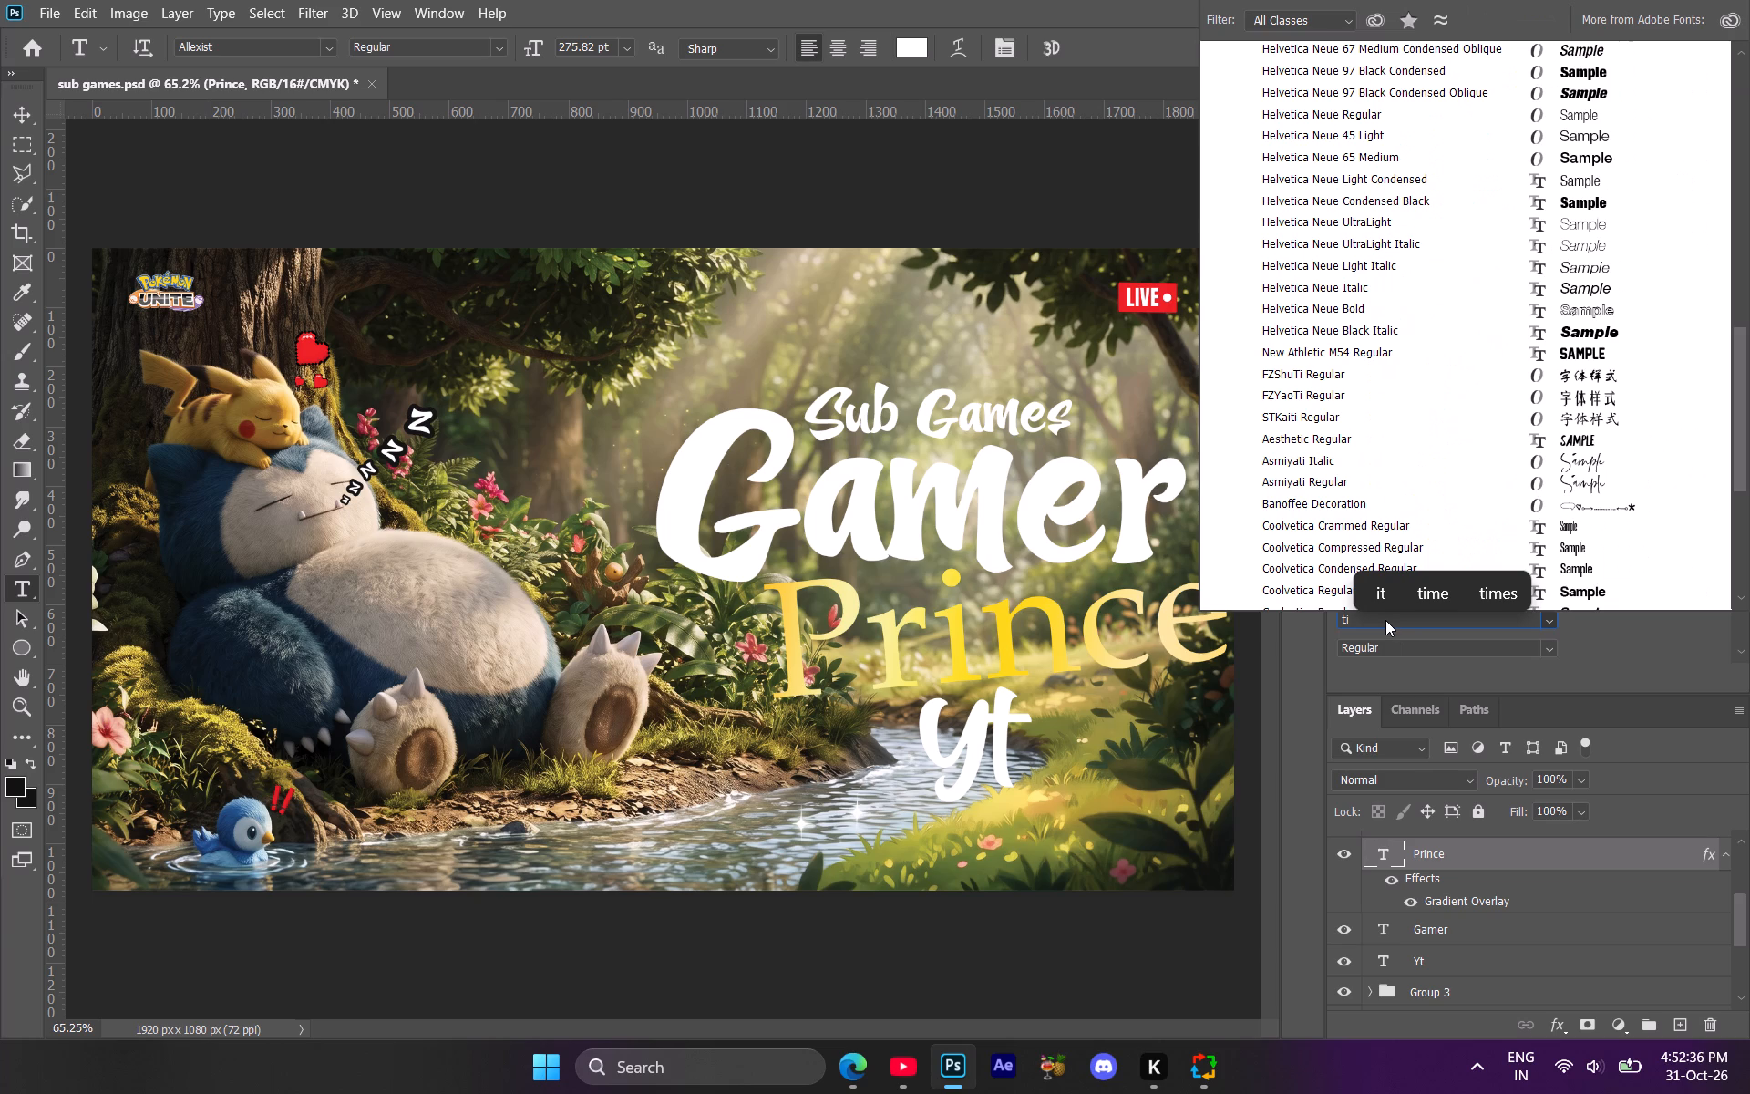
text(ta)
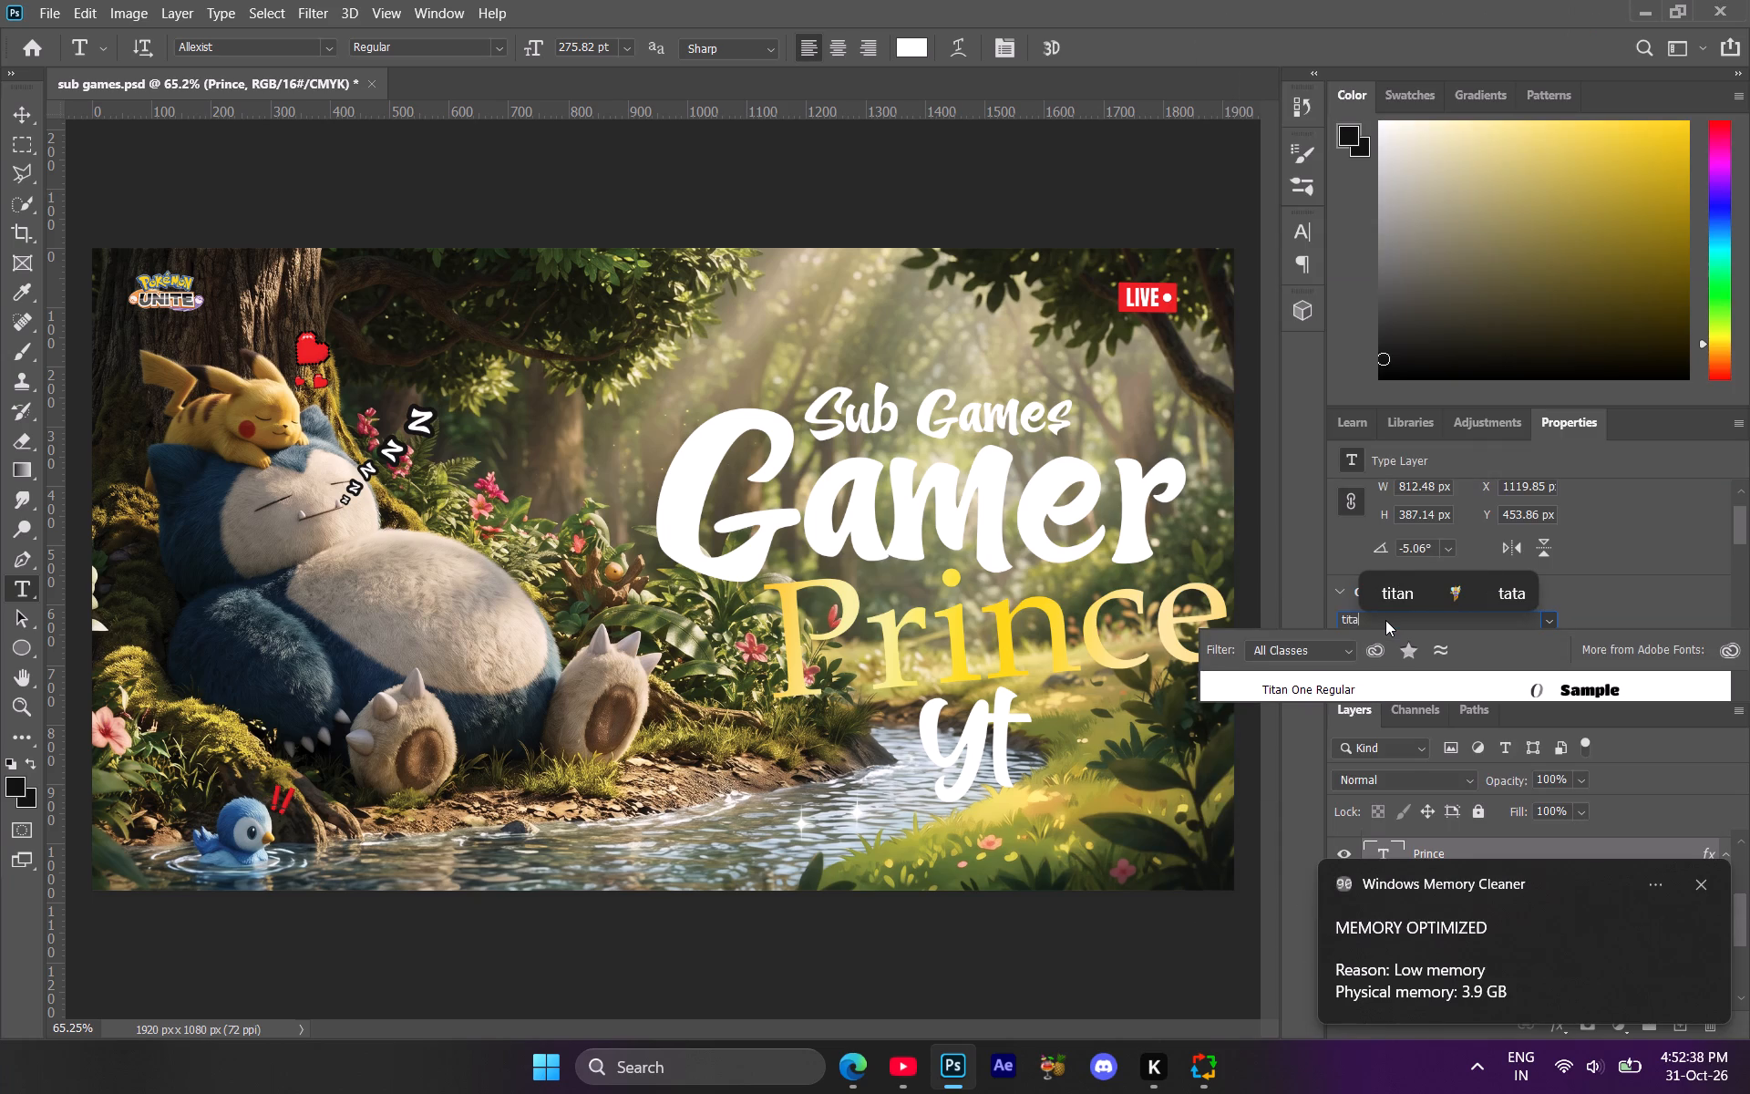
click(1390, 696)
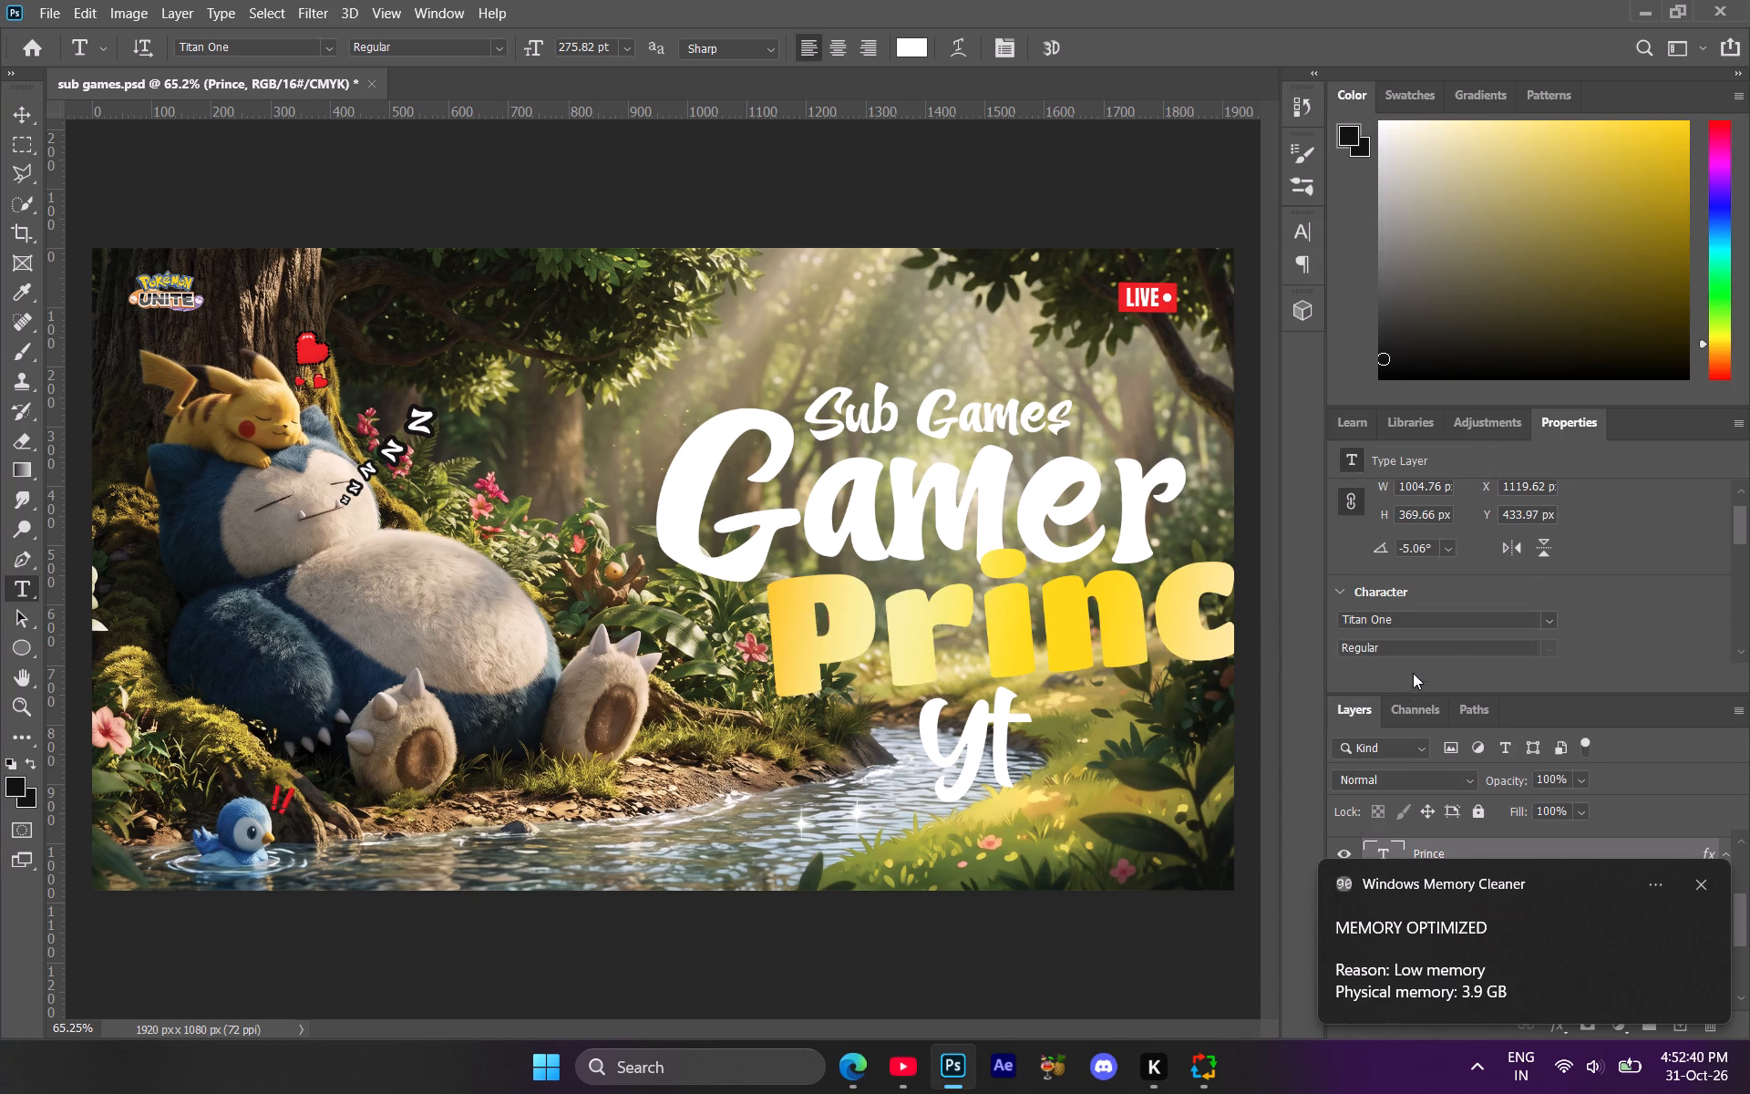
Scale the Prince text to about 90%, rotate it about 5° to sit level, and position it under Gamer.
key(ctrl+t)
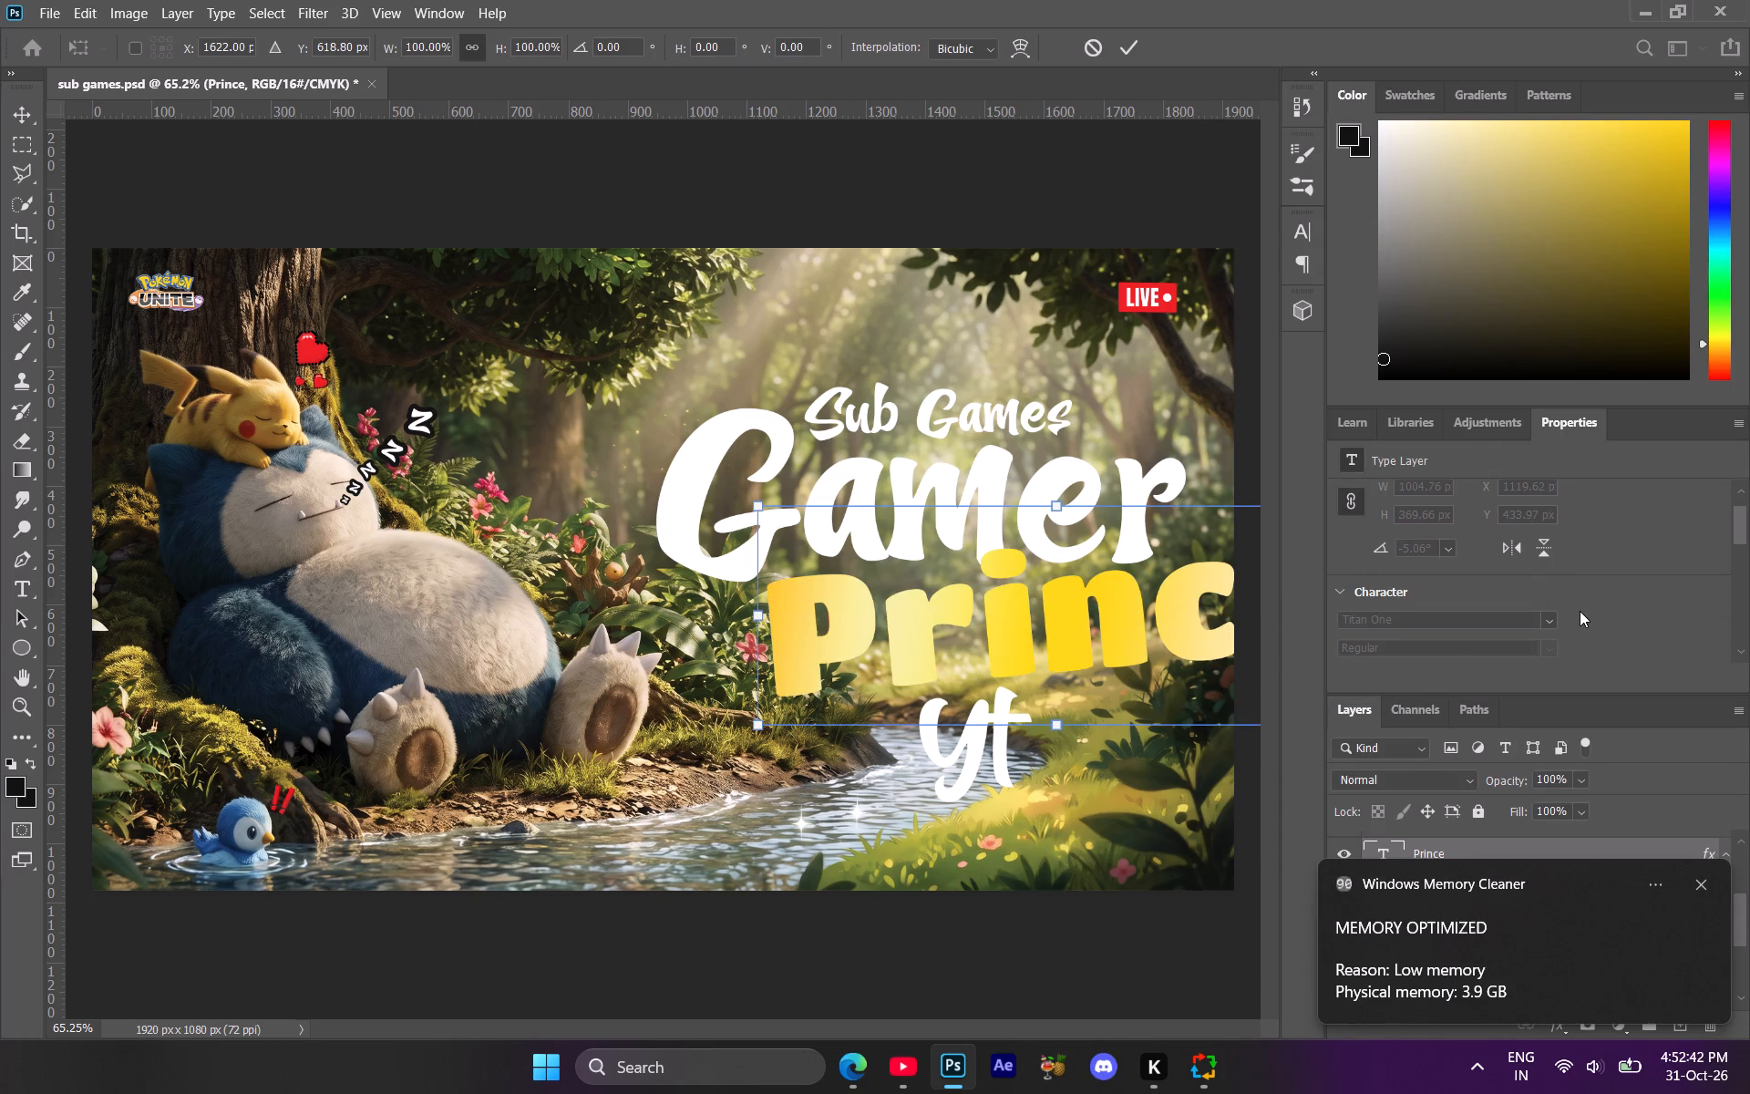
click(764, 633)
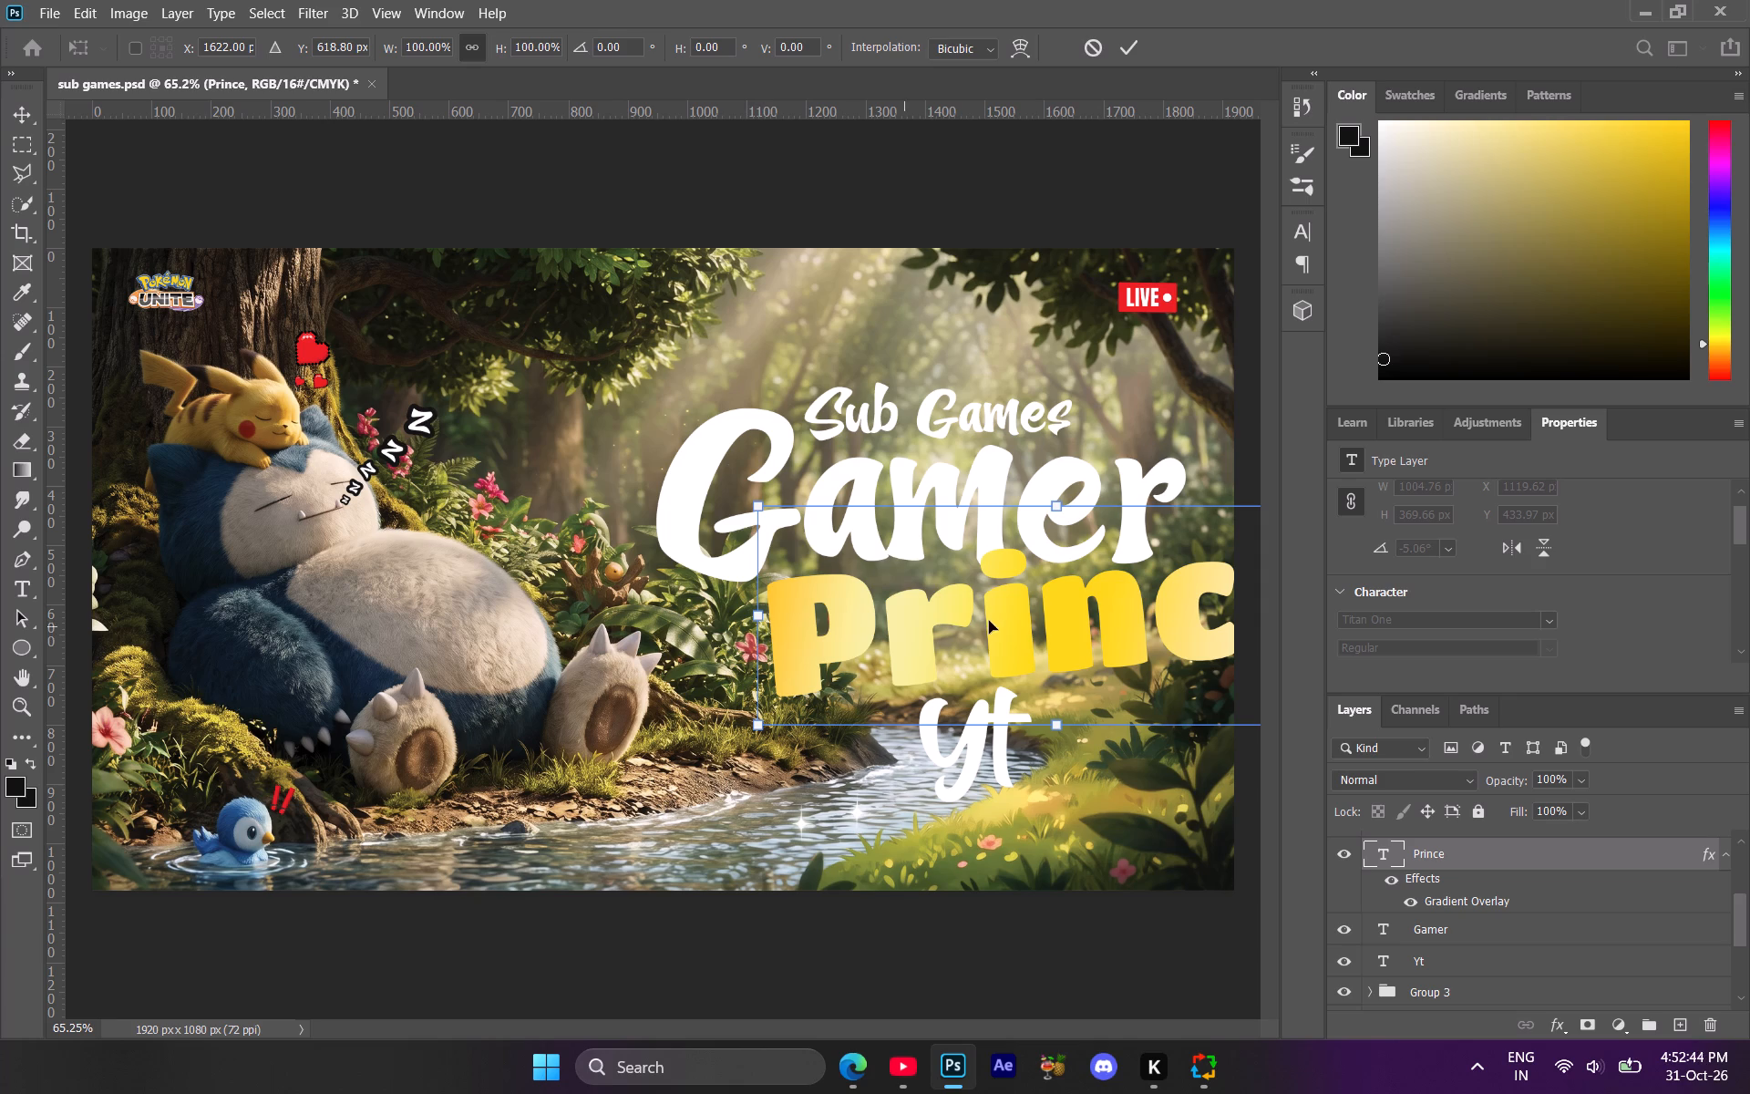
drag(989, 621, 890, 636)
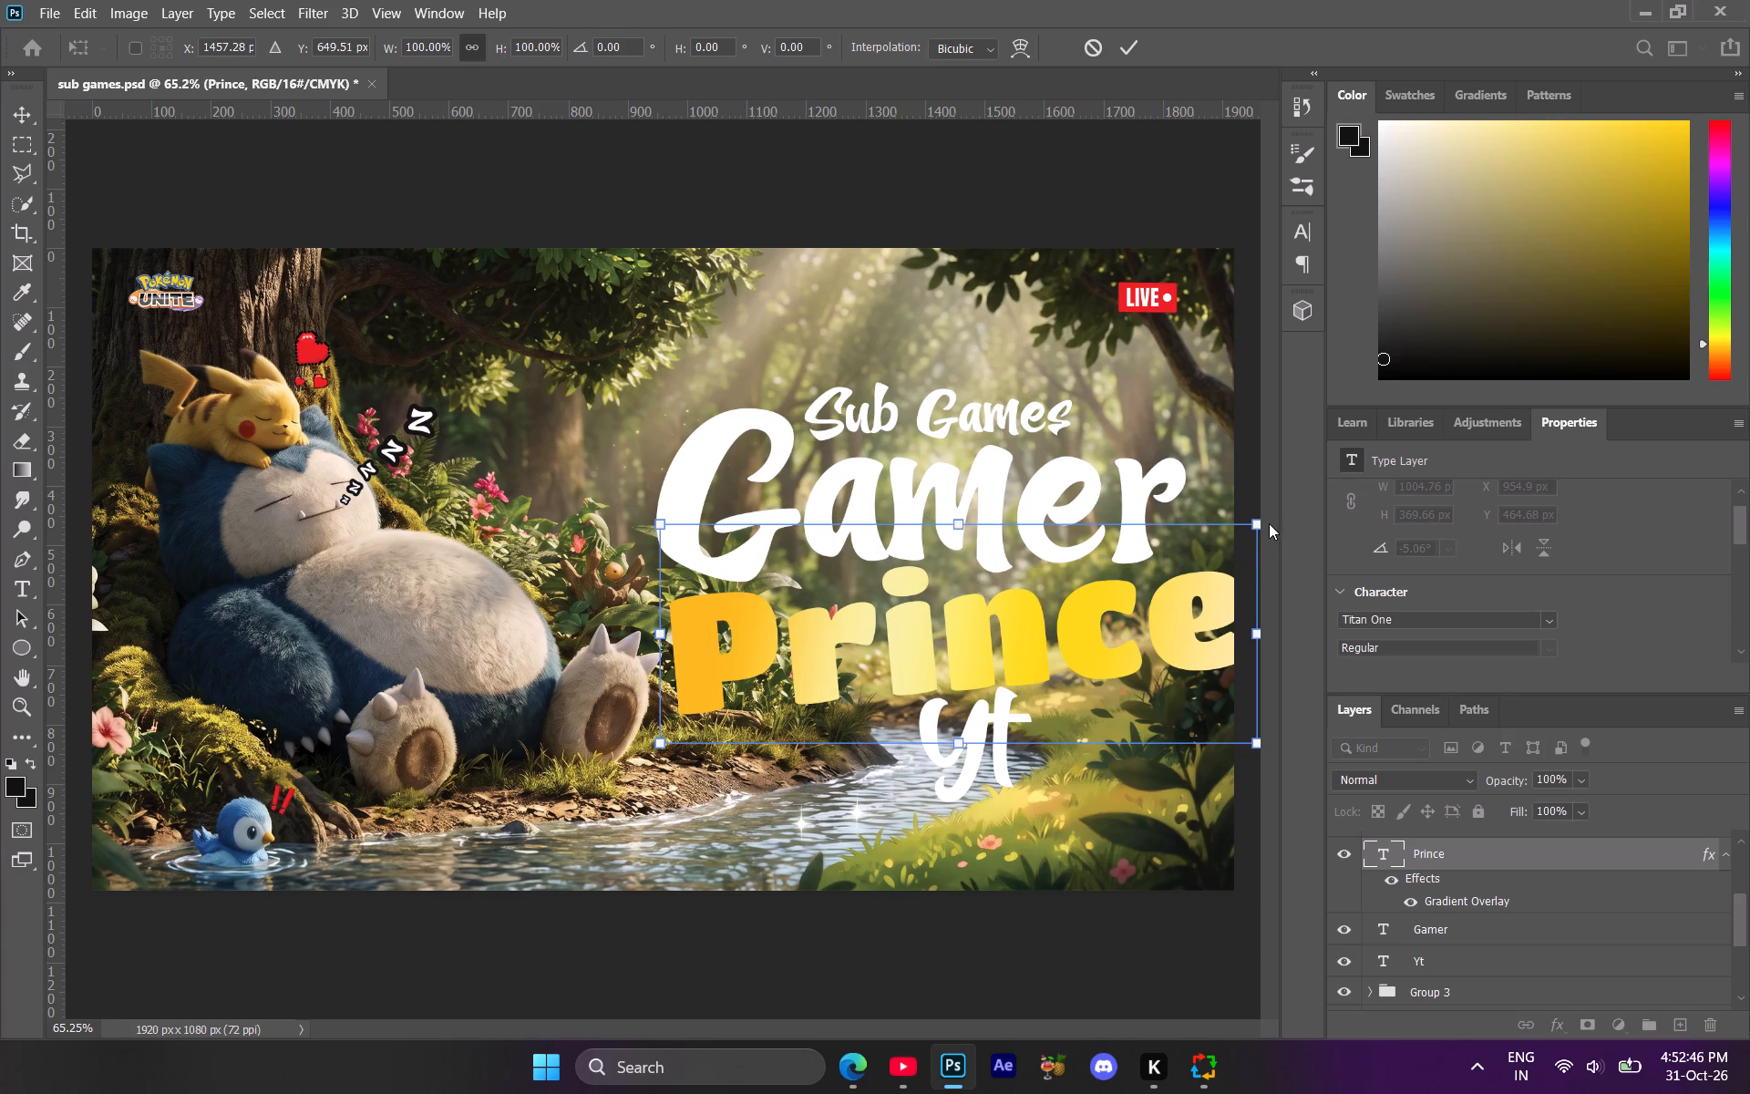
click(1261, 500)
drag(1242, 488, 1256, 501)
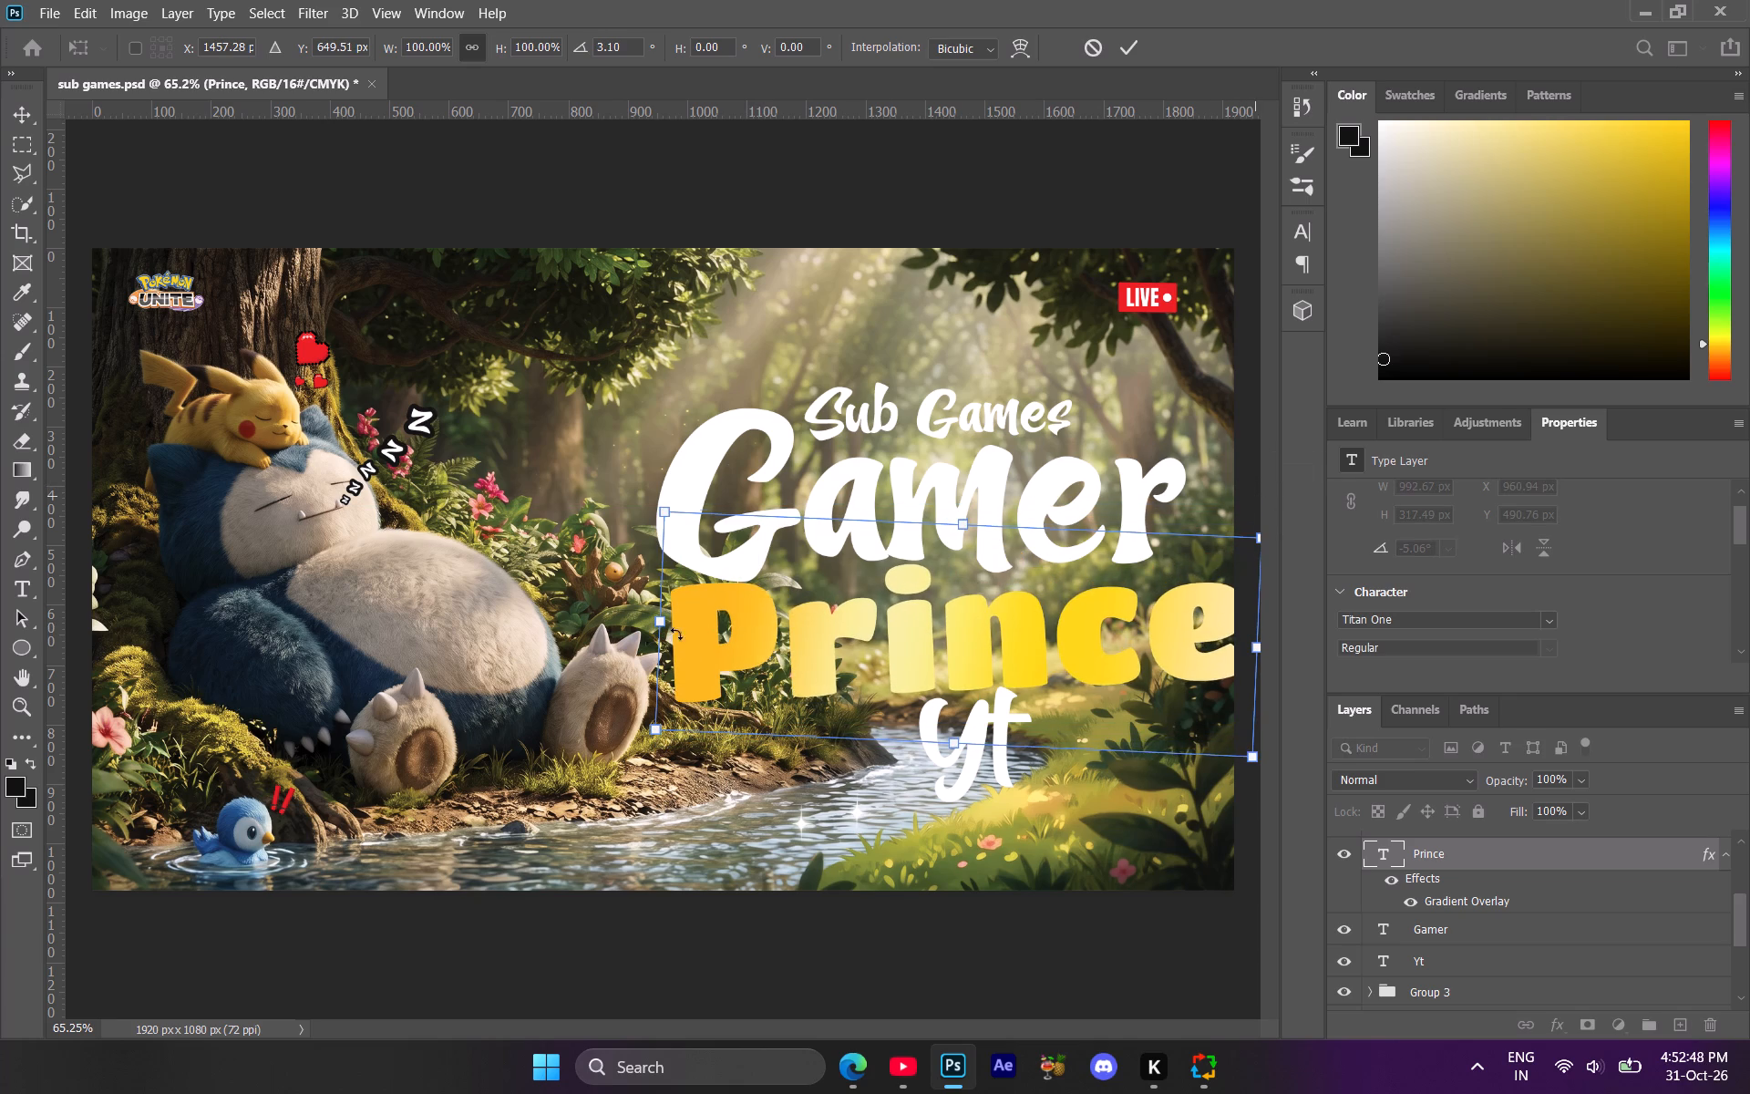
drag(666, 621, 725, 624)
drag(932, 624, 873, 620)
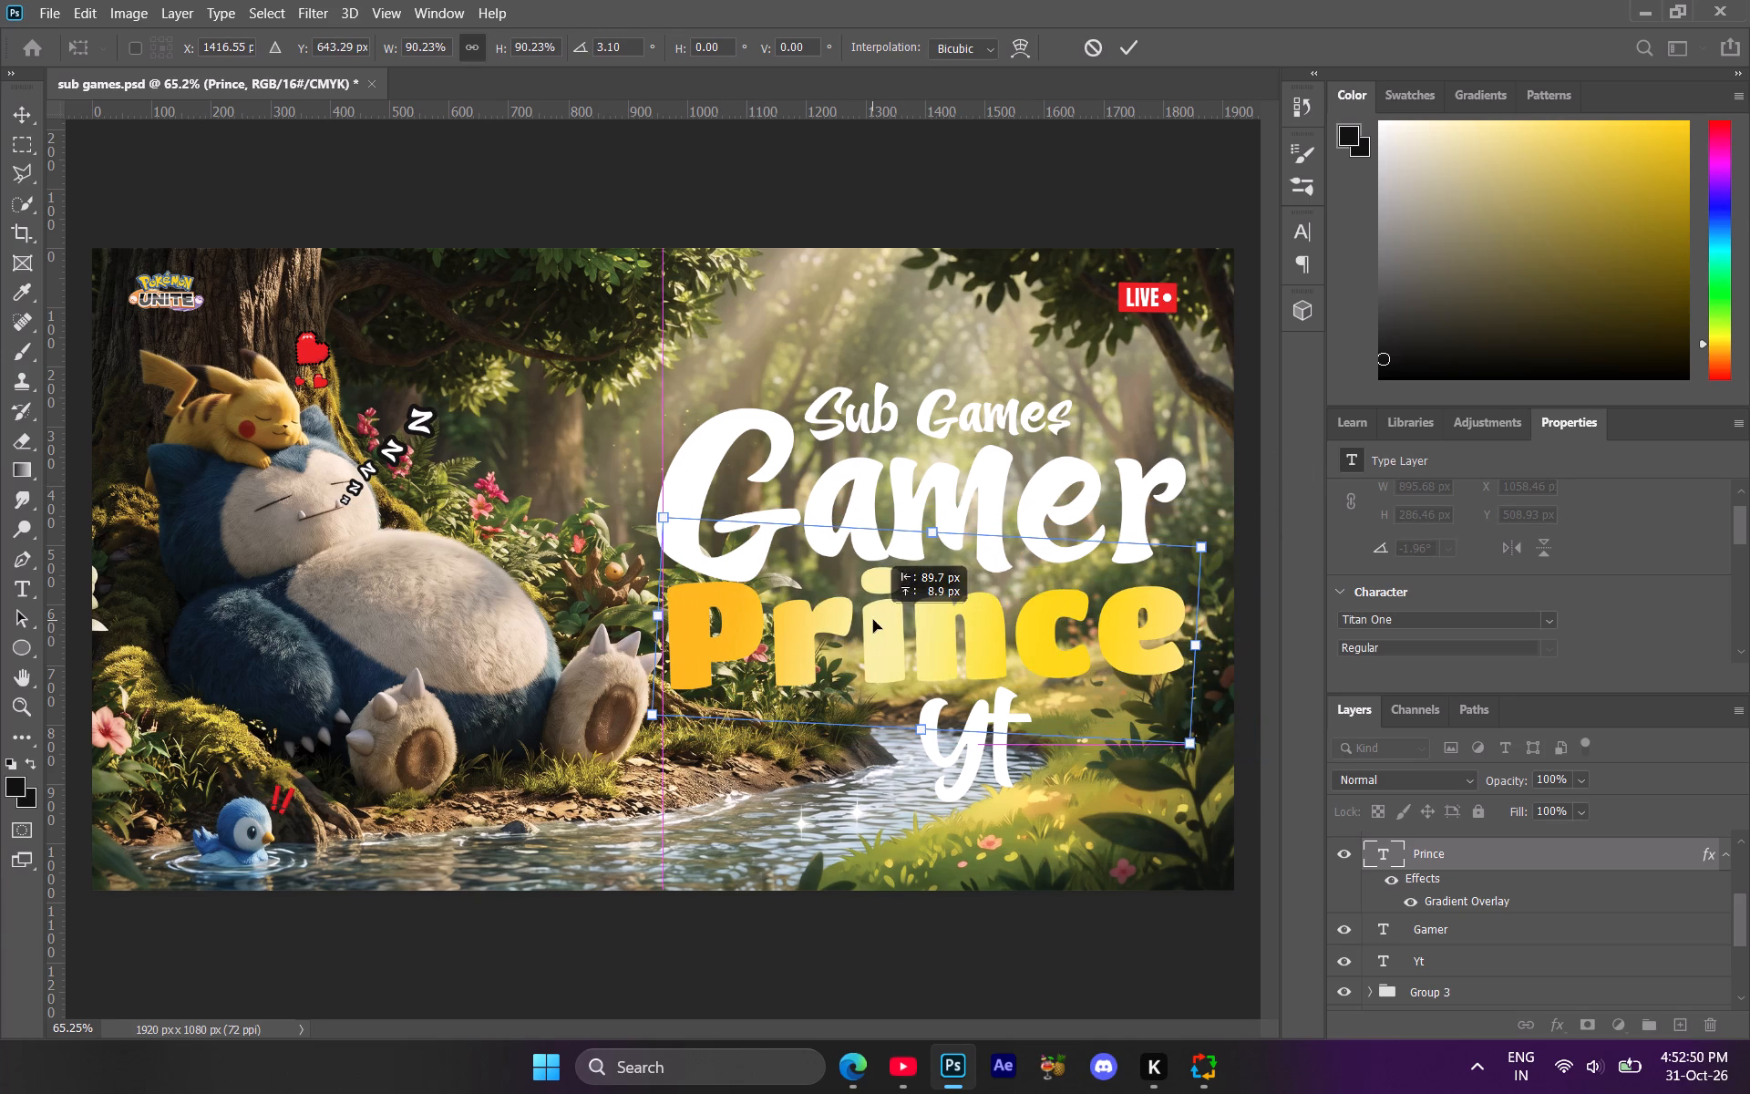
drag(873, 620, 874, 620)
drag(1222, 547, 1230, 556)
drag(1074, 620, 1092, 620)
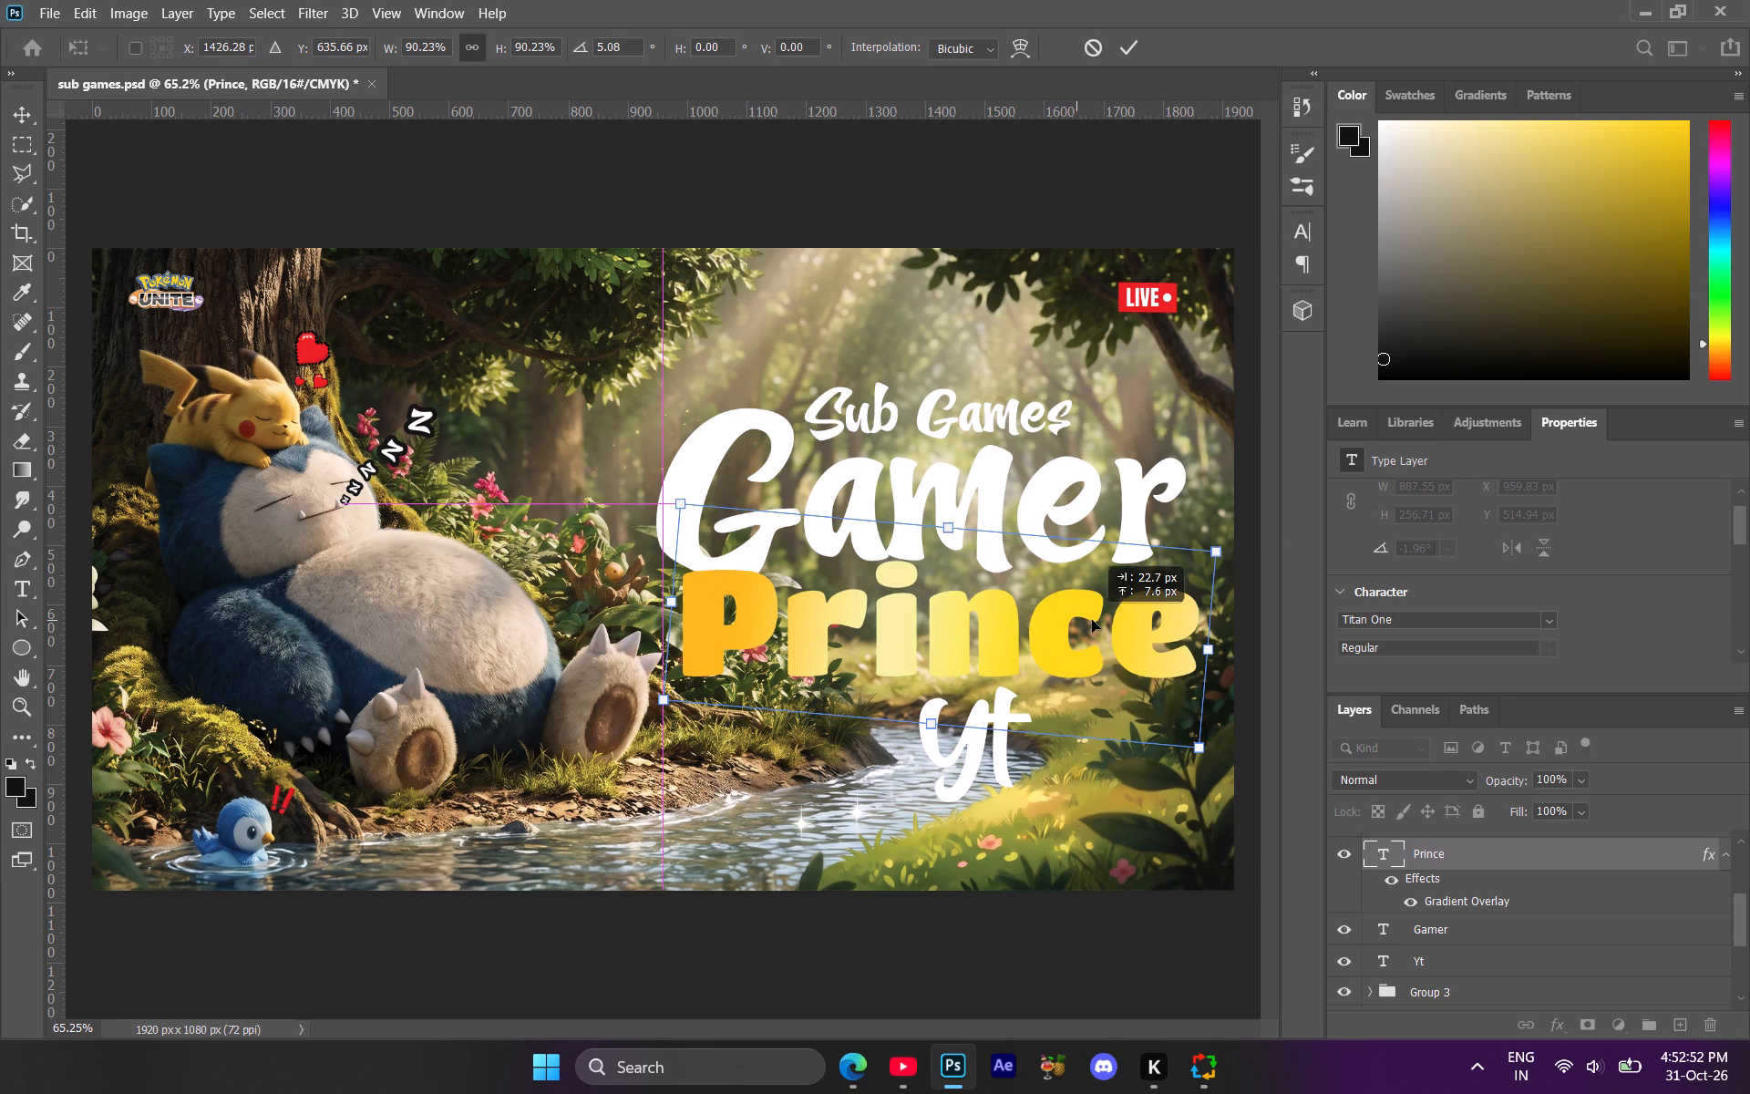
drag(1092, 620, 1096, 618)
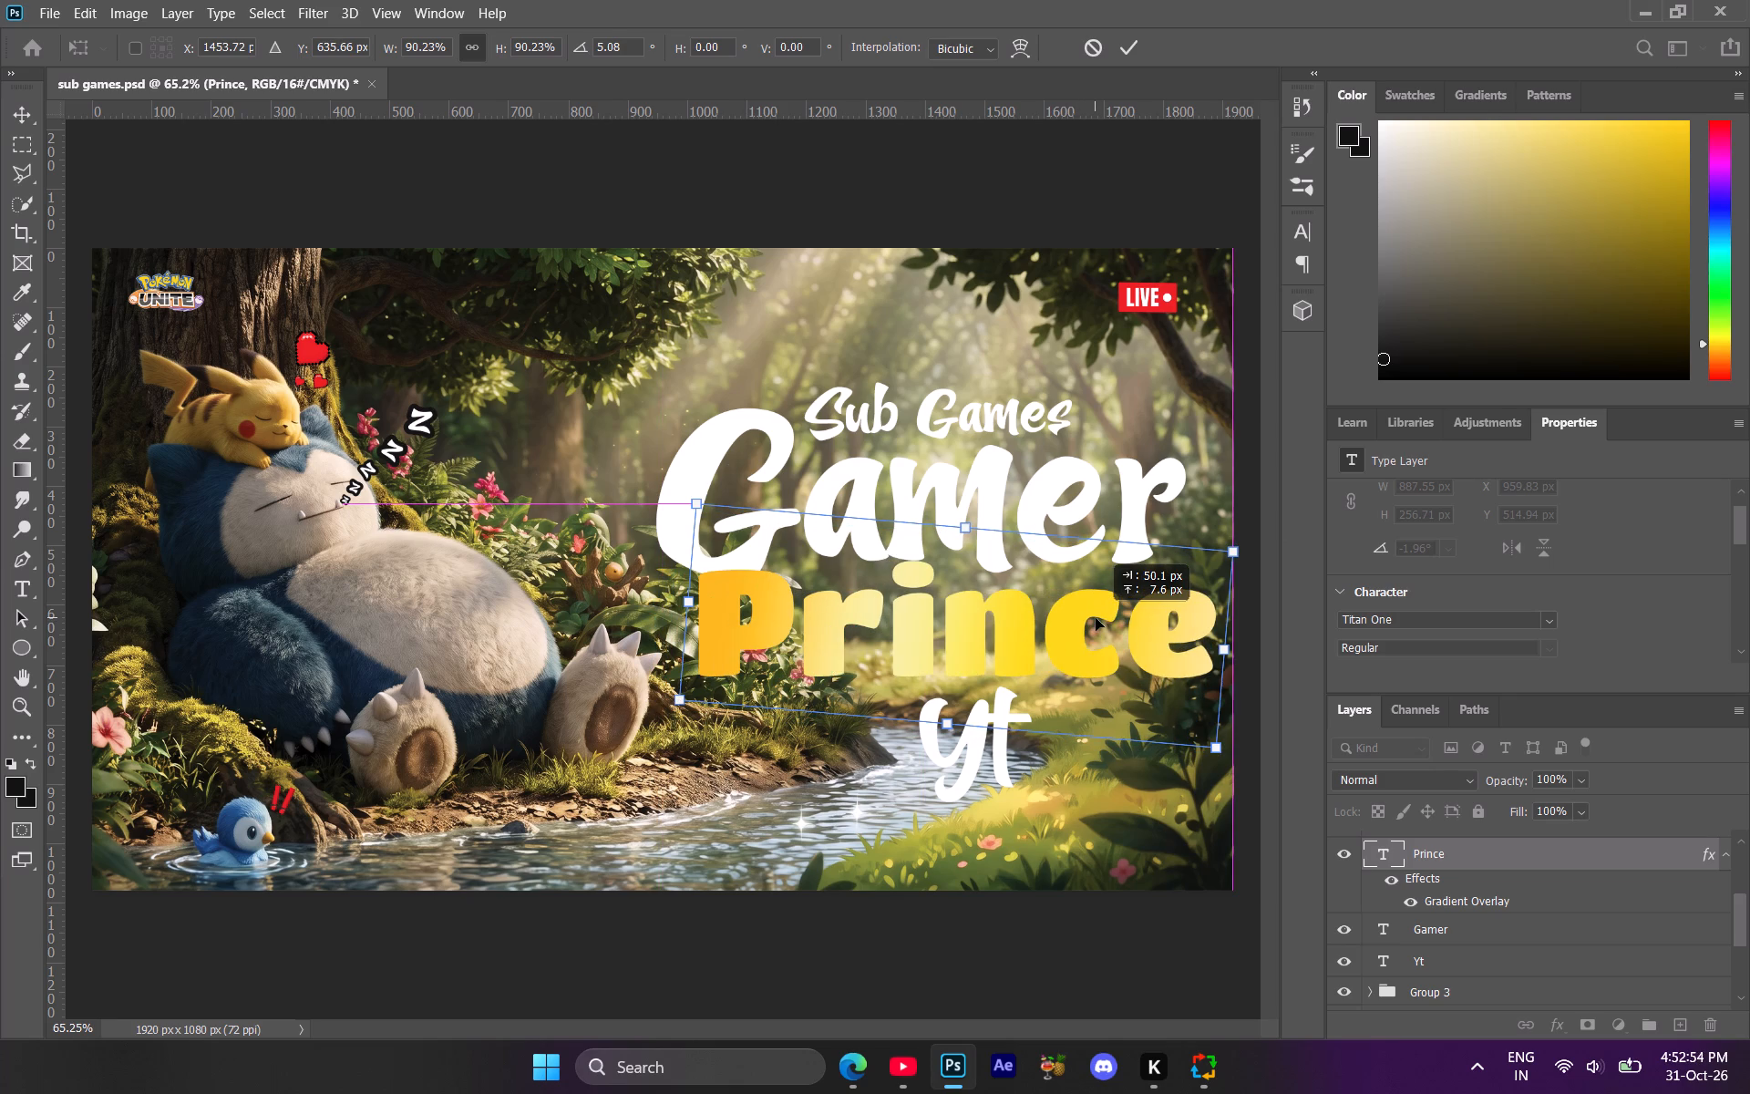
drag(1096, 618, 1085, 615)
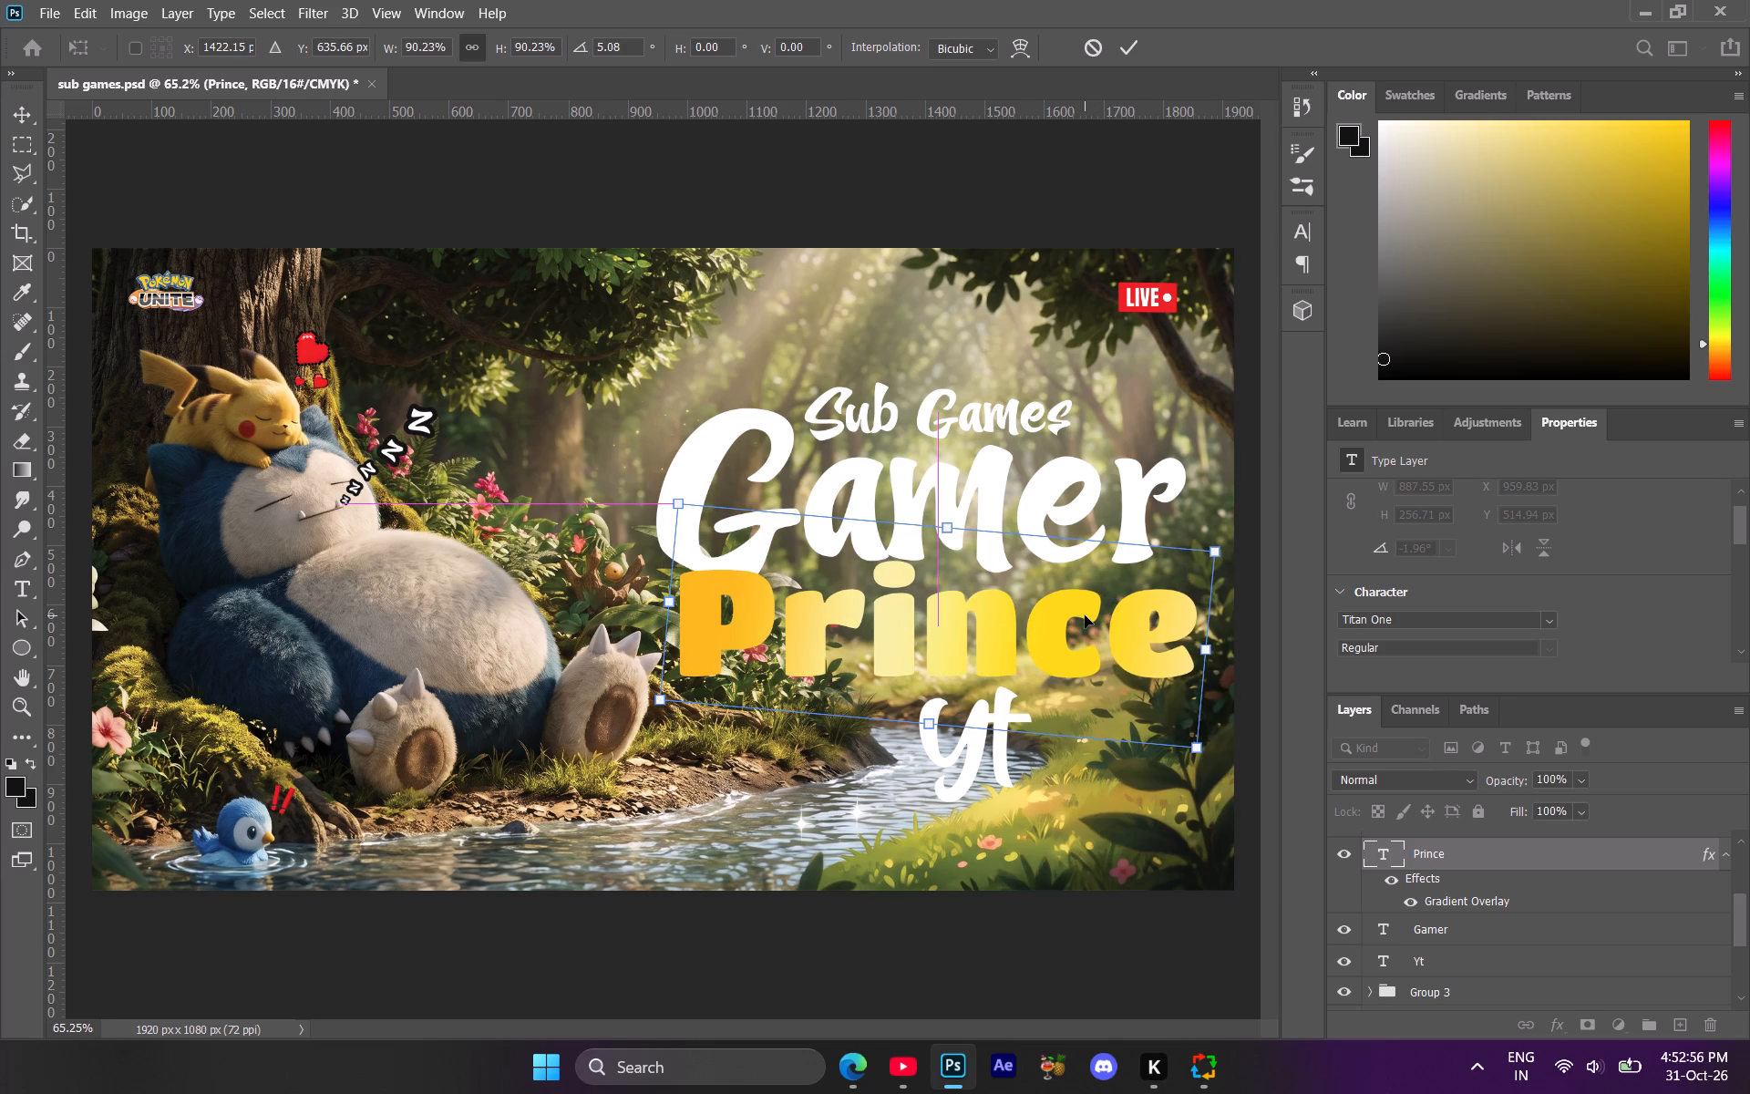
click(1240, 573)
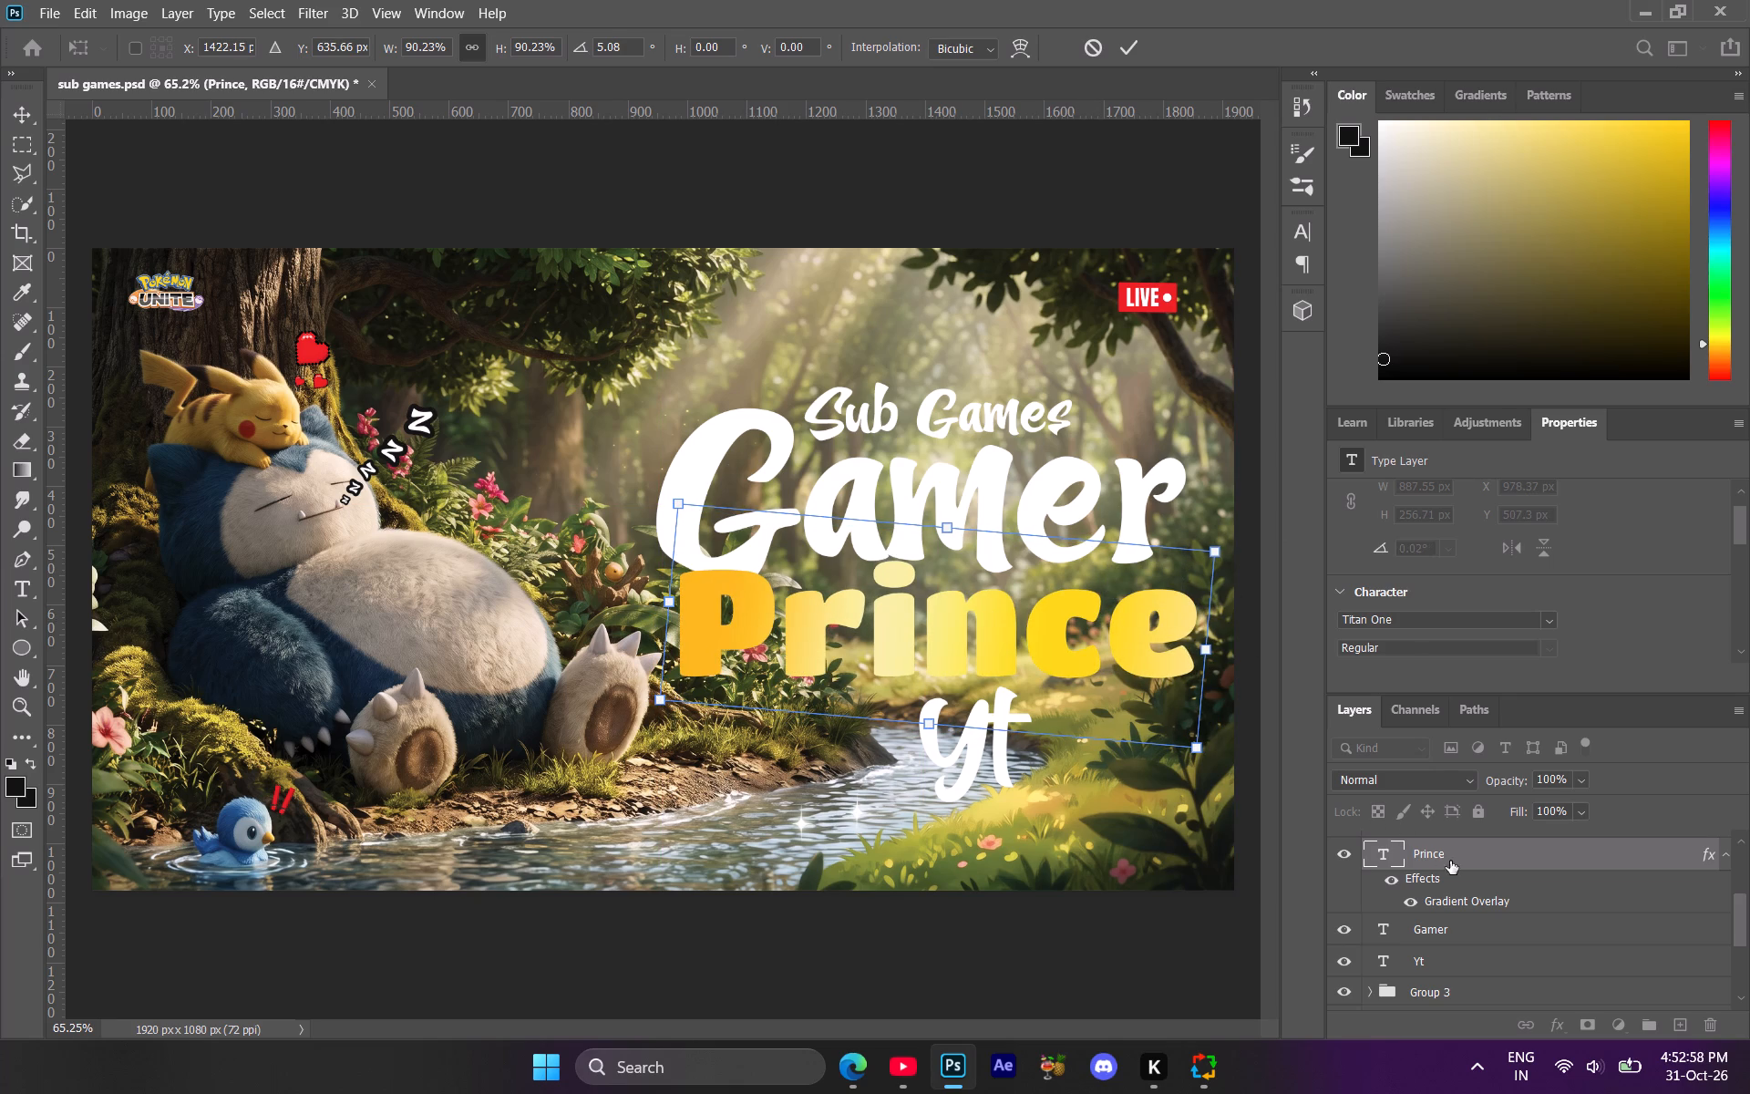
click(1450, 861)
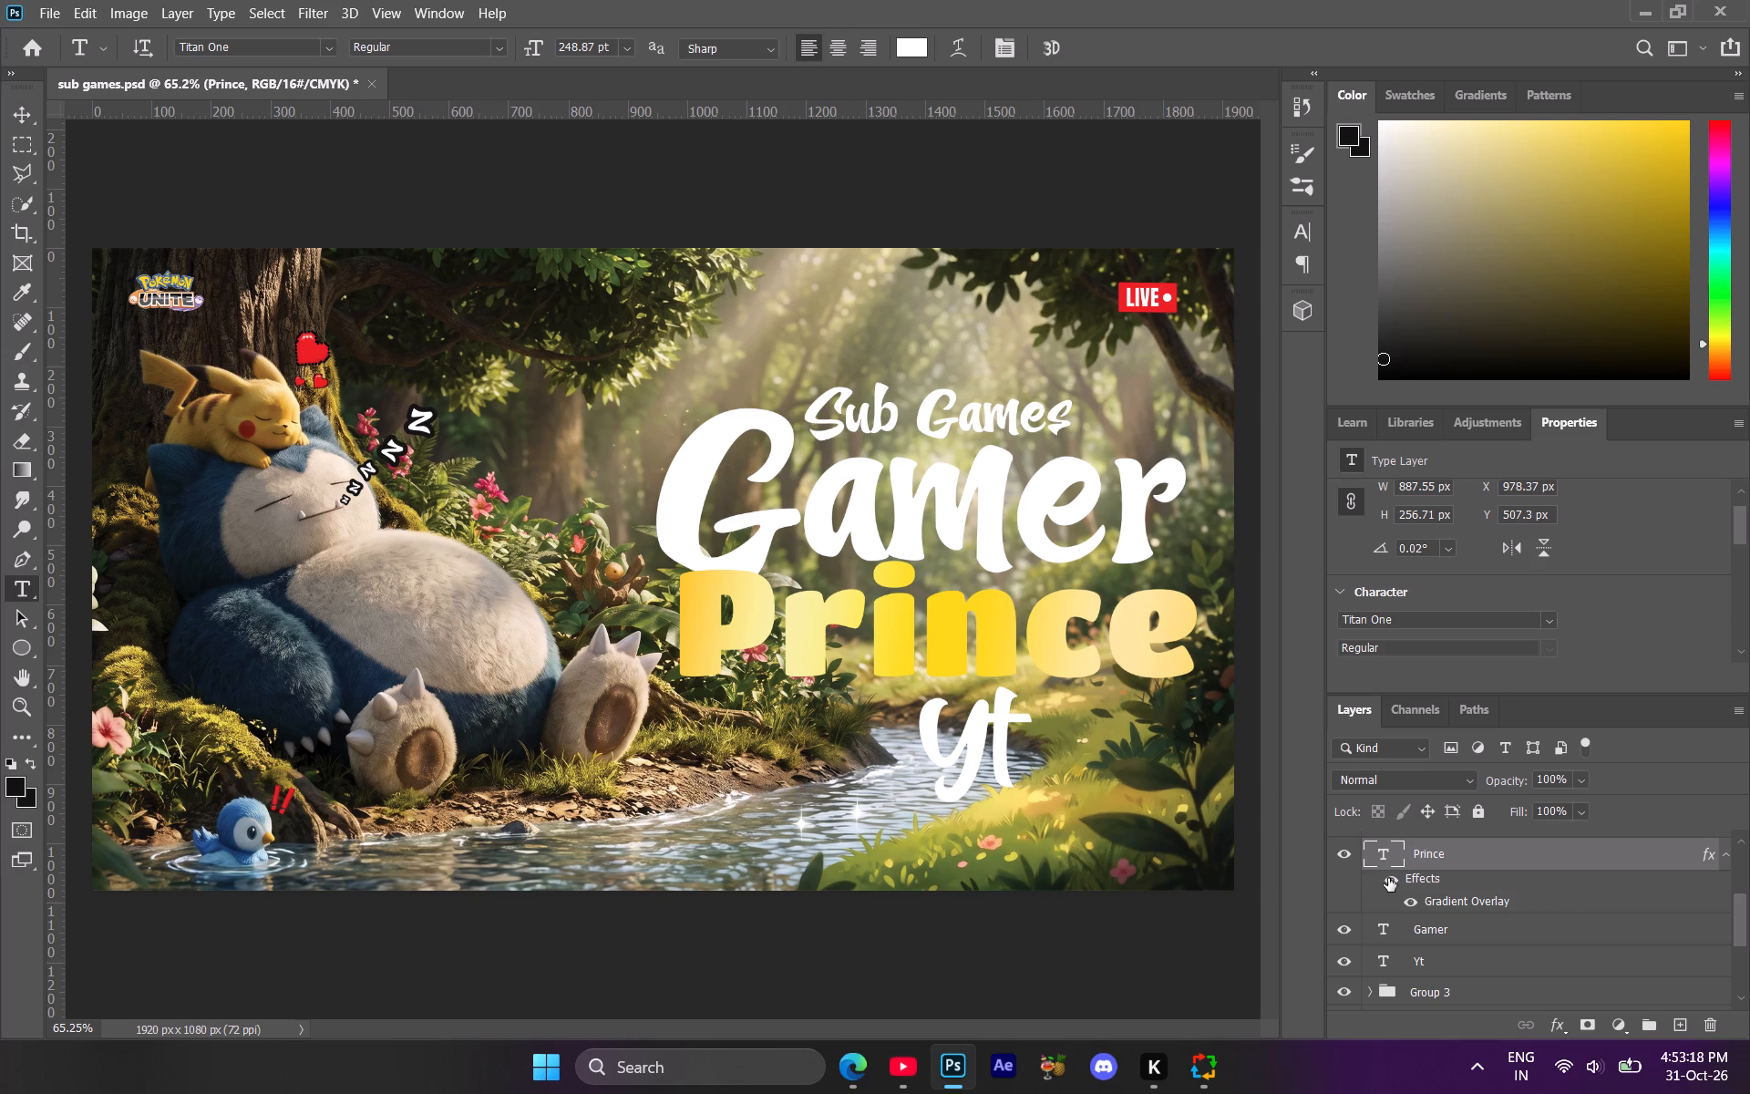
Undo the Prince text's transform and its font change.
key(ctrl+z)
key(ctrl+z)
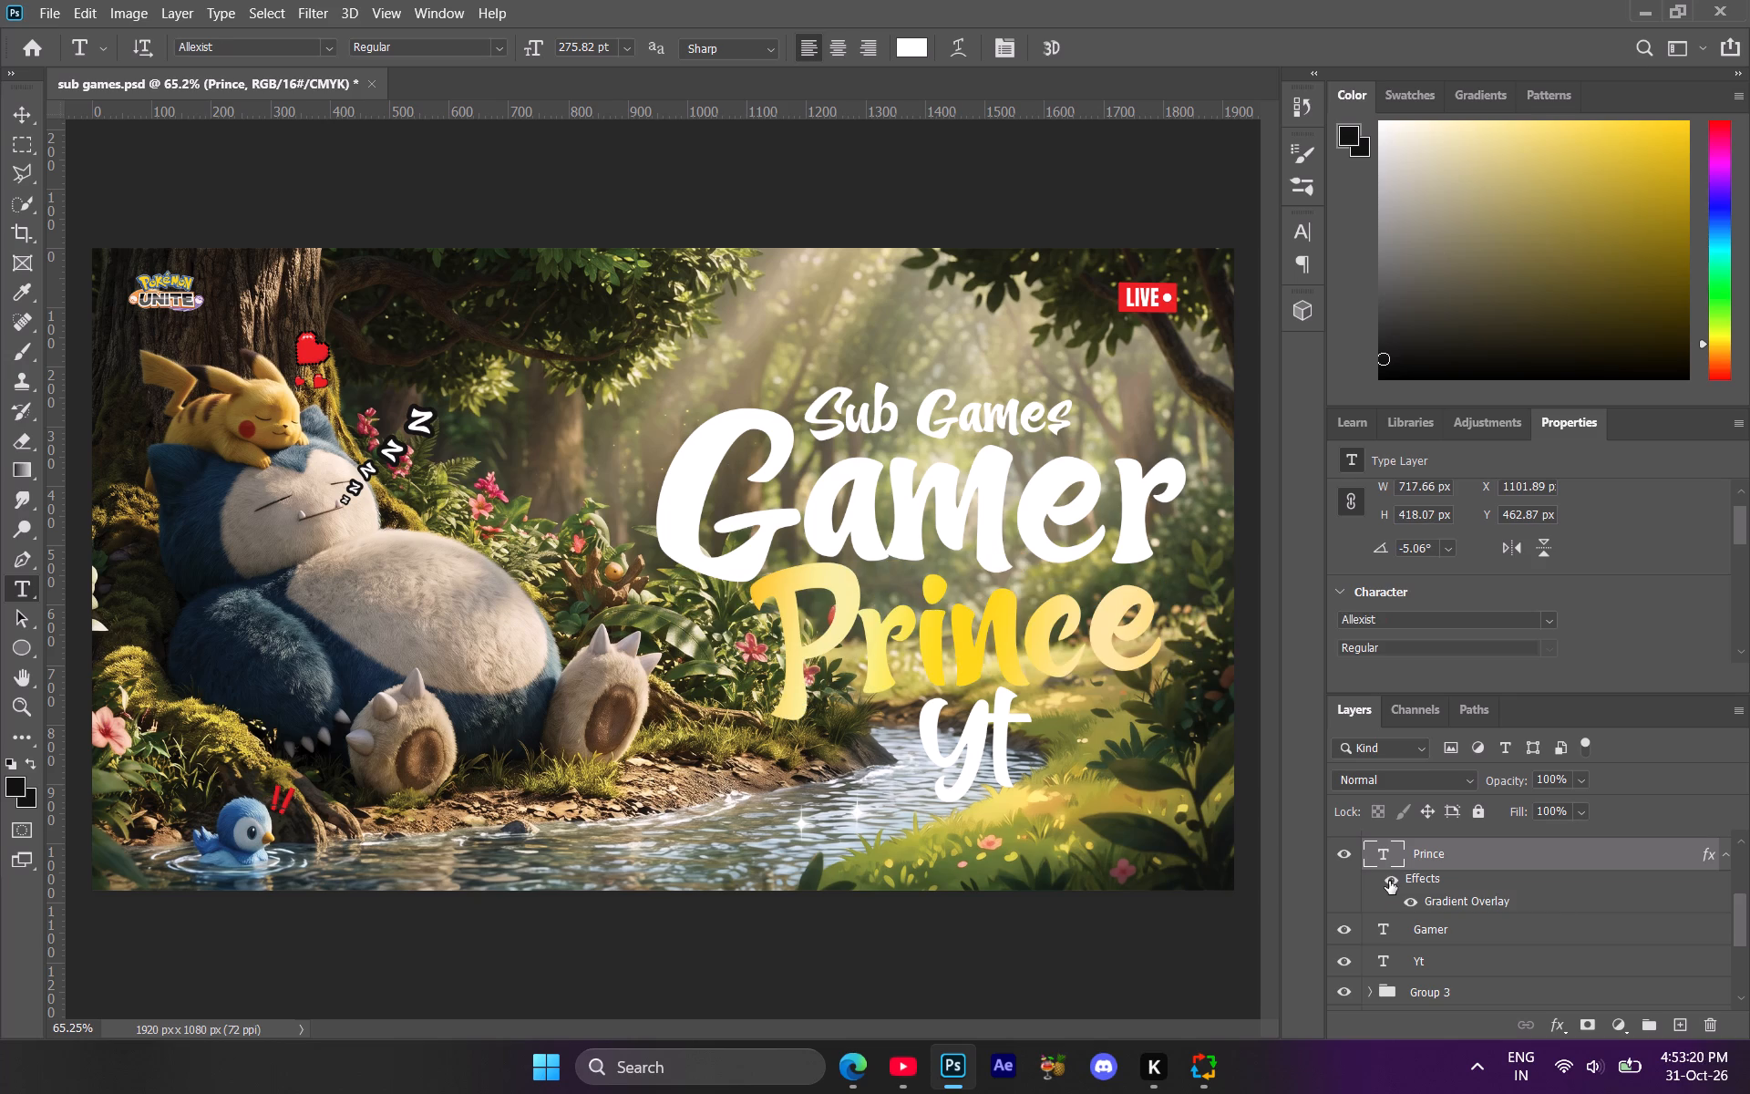
Show the Gamer copy and Prince copy layers.
scroll(1450, 913, up, 2)
click(1345, 943)
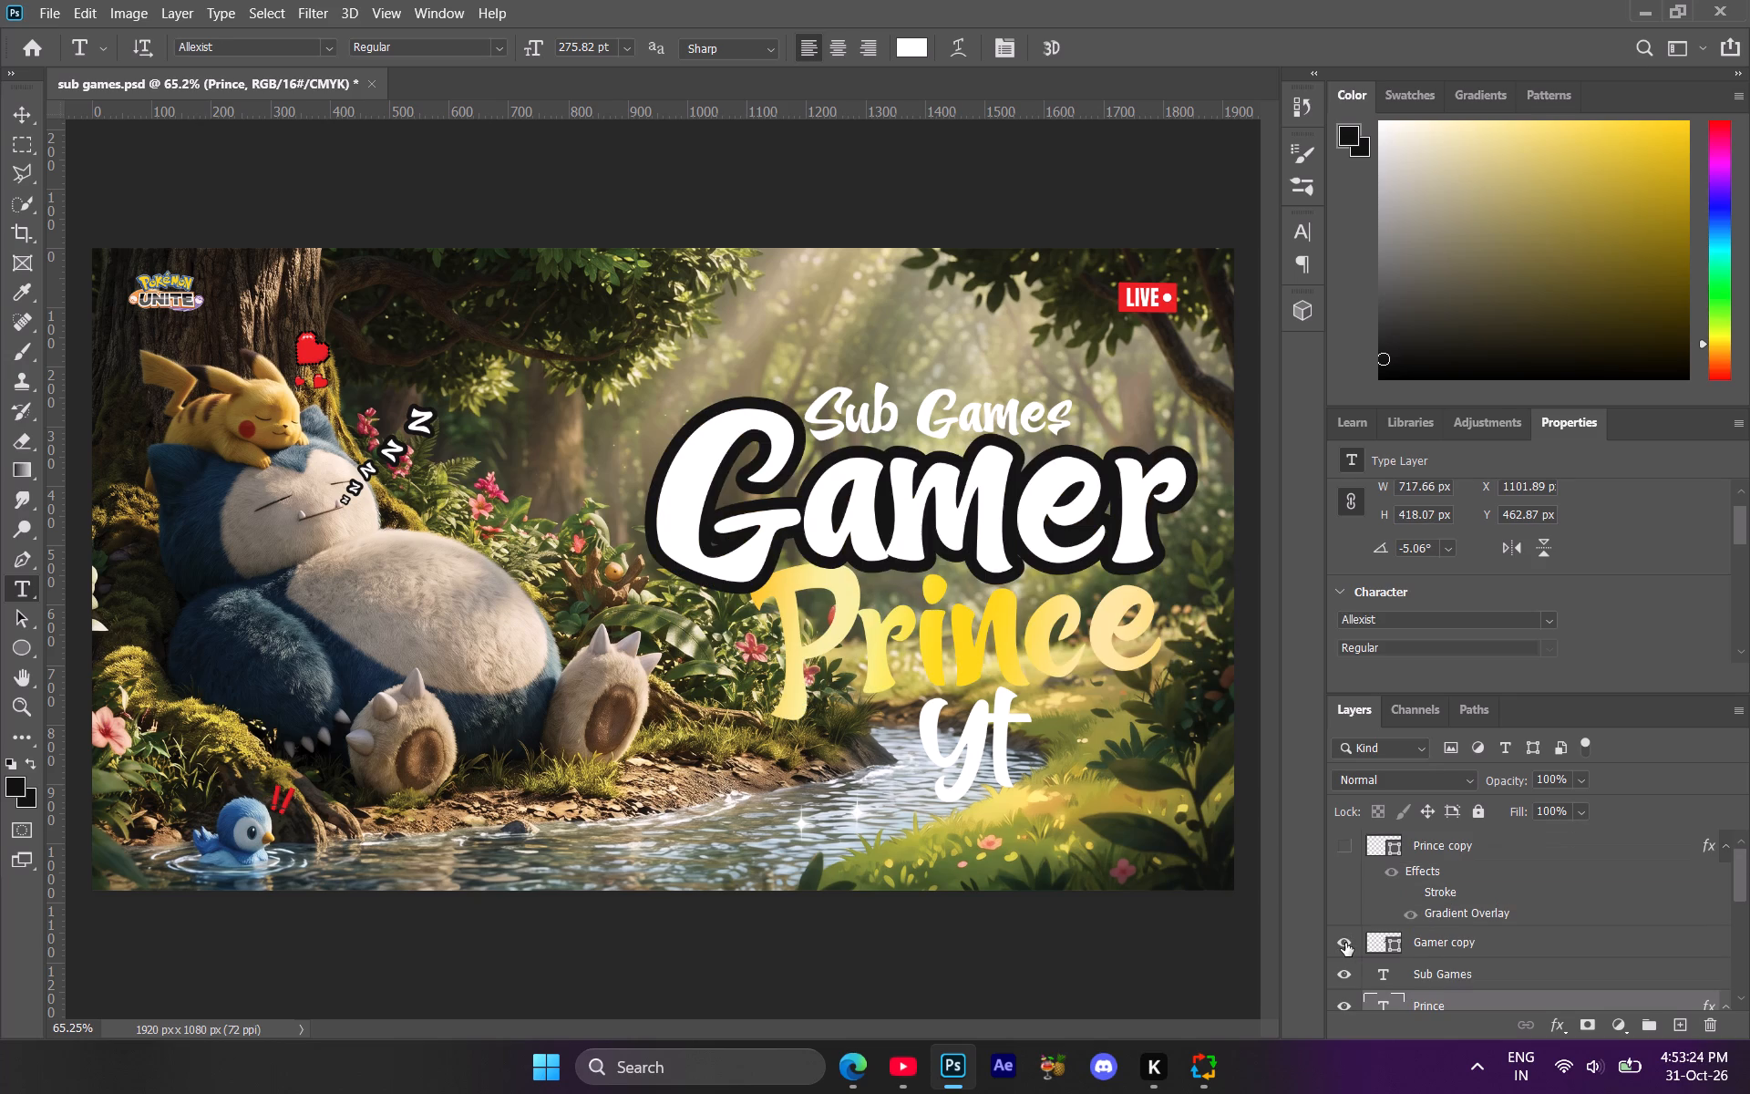
click(1349, 853)
Hide the original Prince and Gamer text layers.
scroll(1422, 958, down, 2)
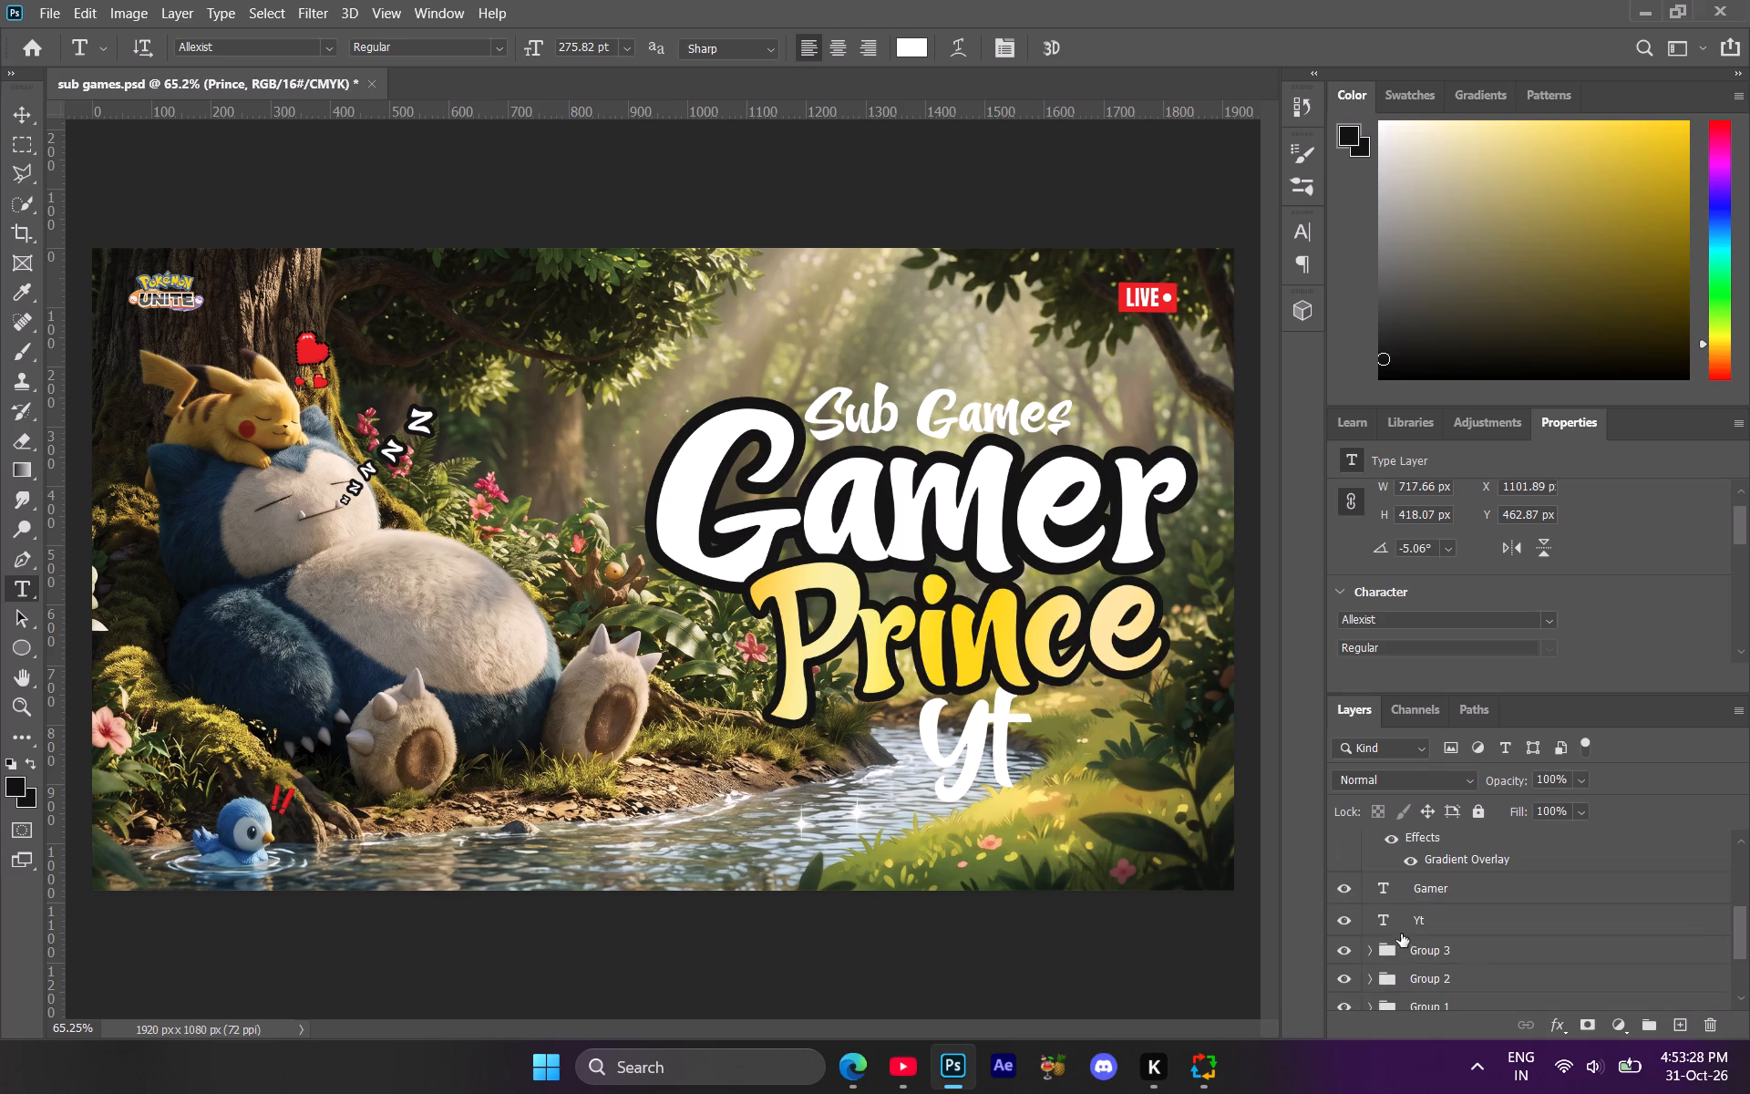
scroll(1386, 935, up, 1)
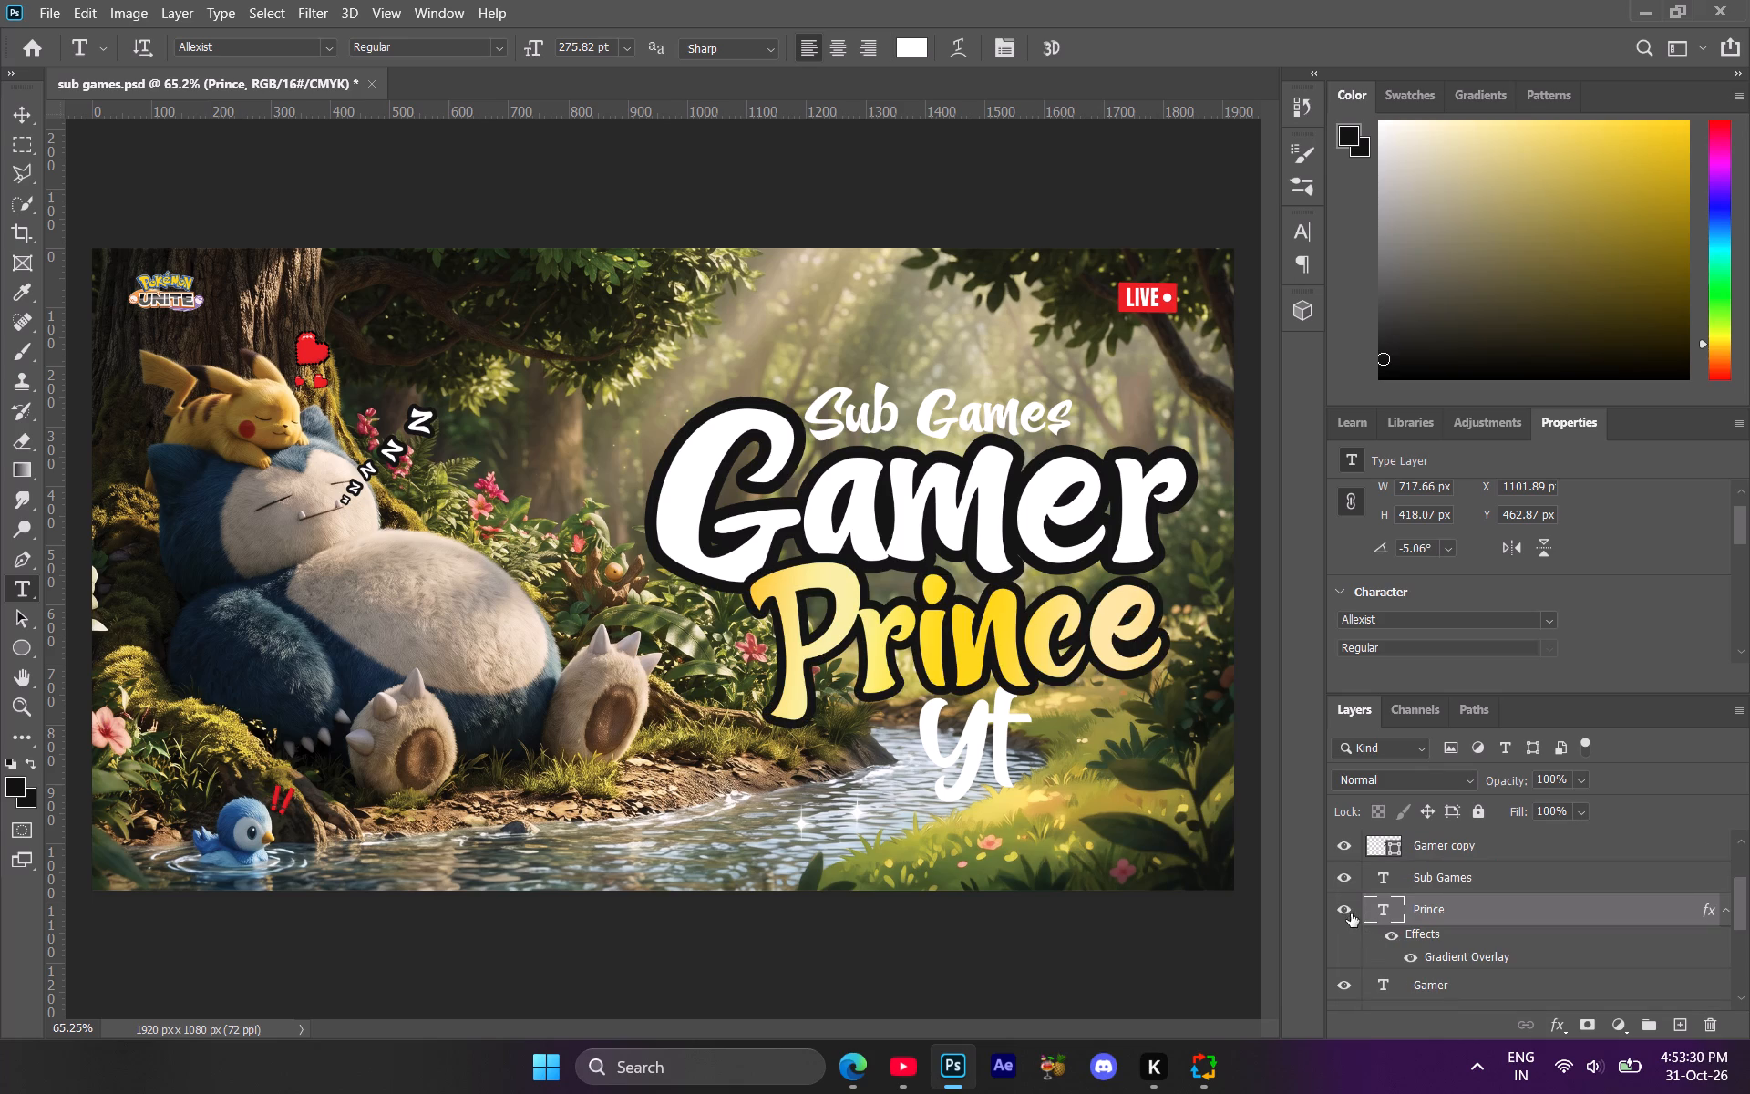
click(1347, 913)
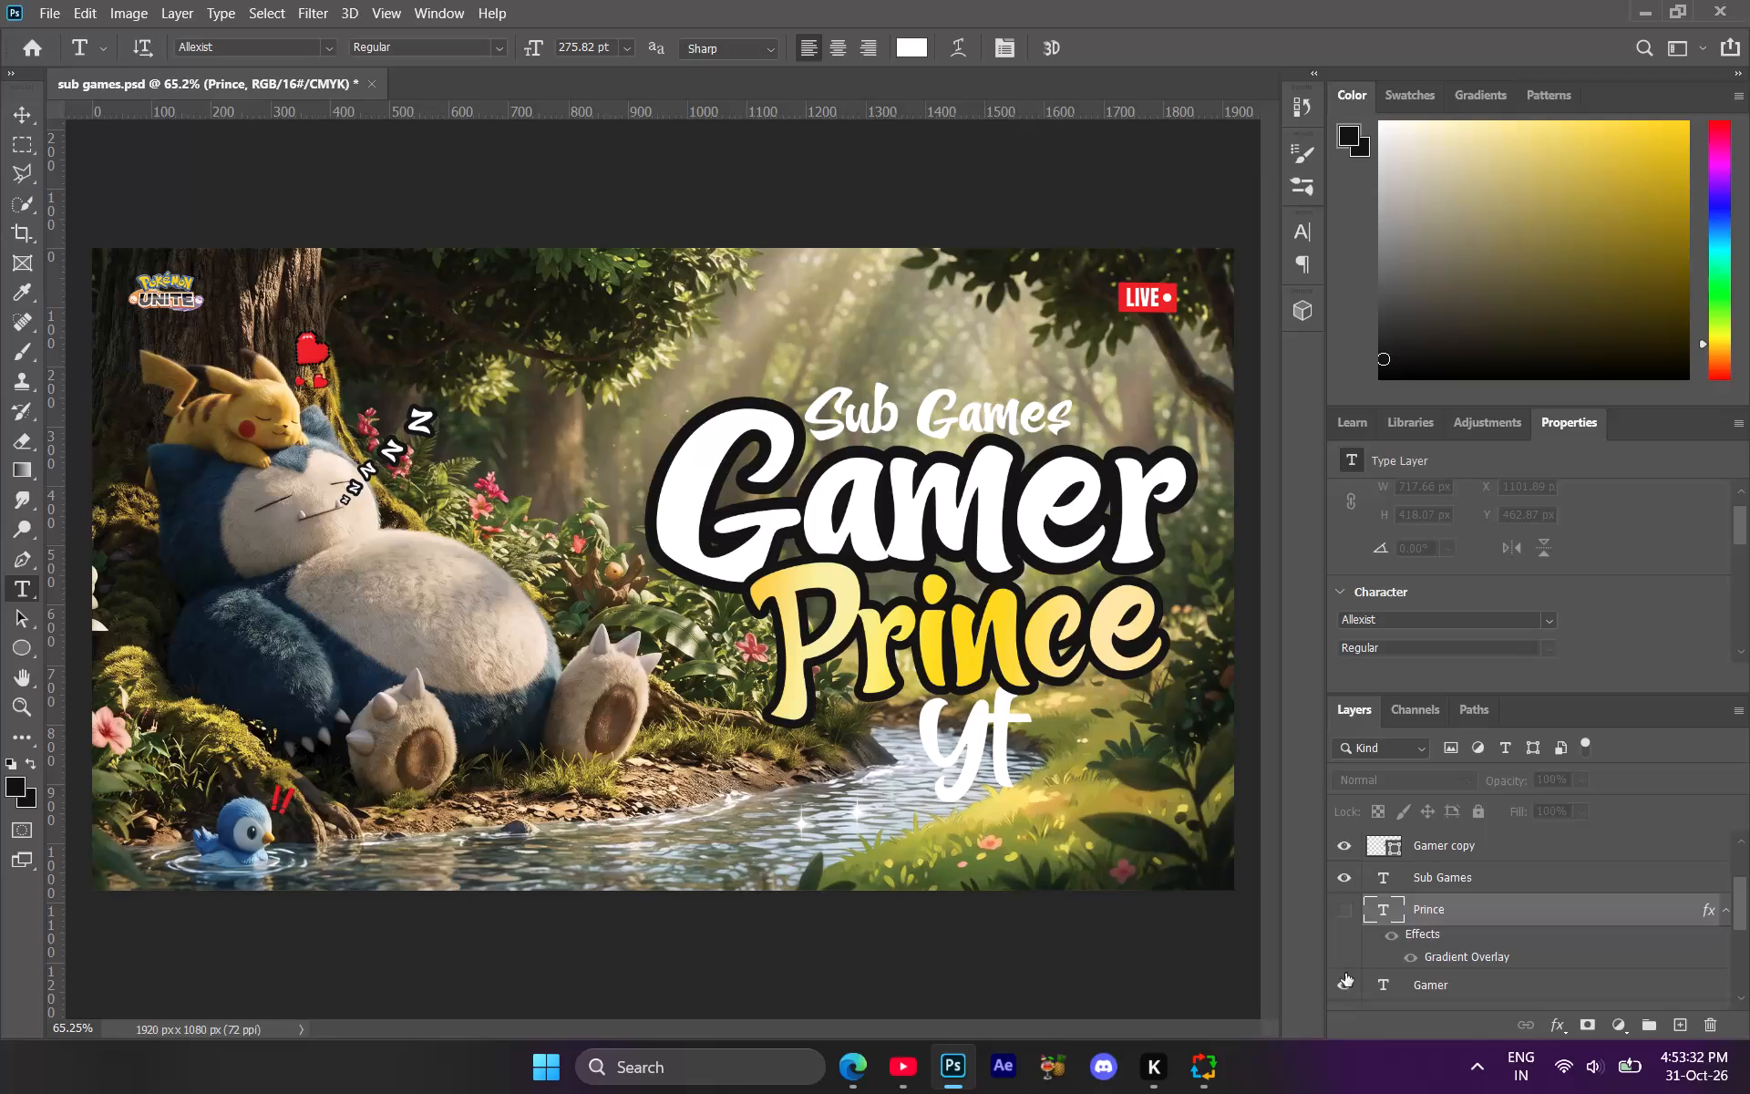
click(1343, 977)
Duplicate the Yt text layer and move the copy above the Prince text layer in the stack.
scroll(1400, 965, down, 1)
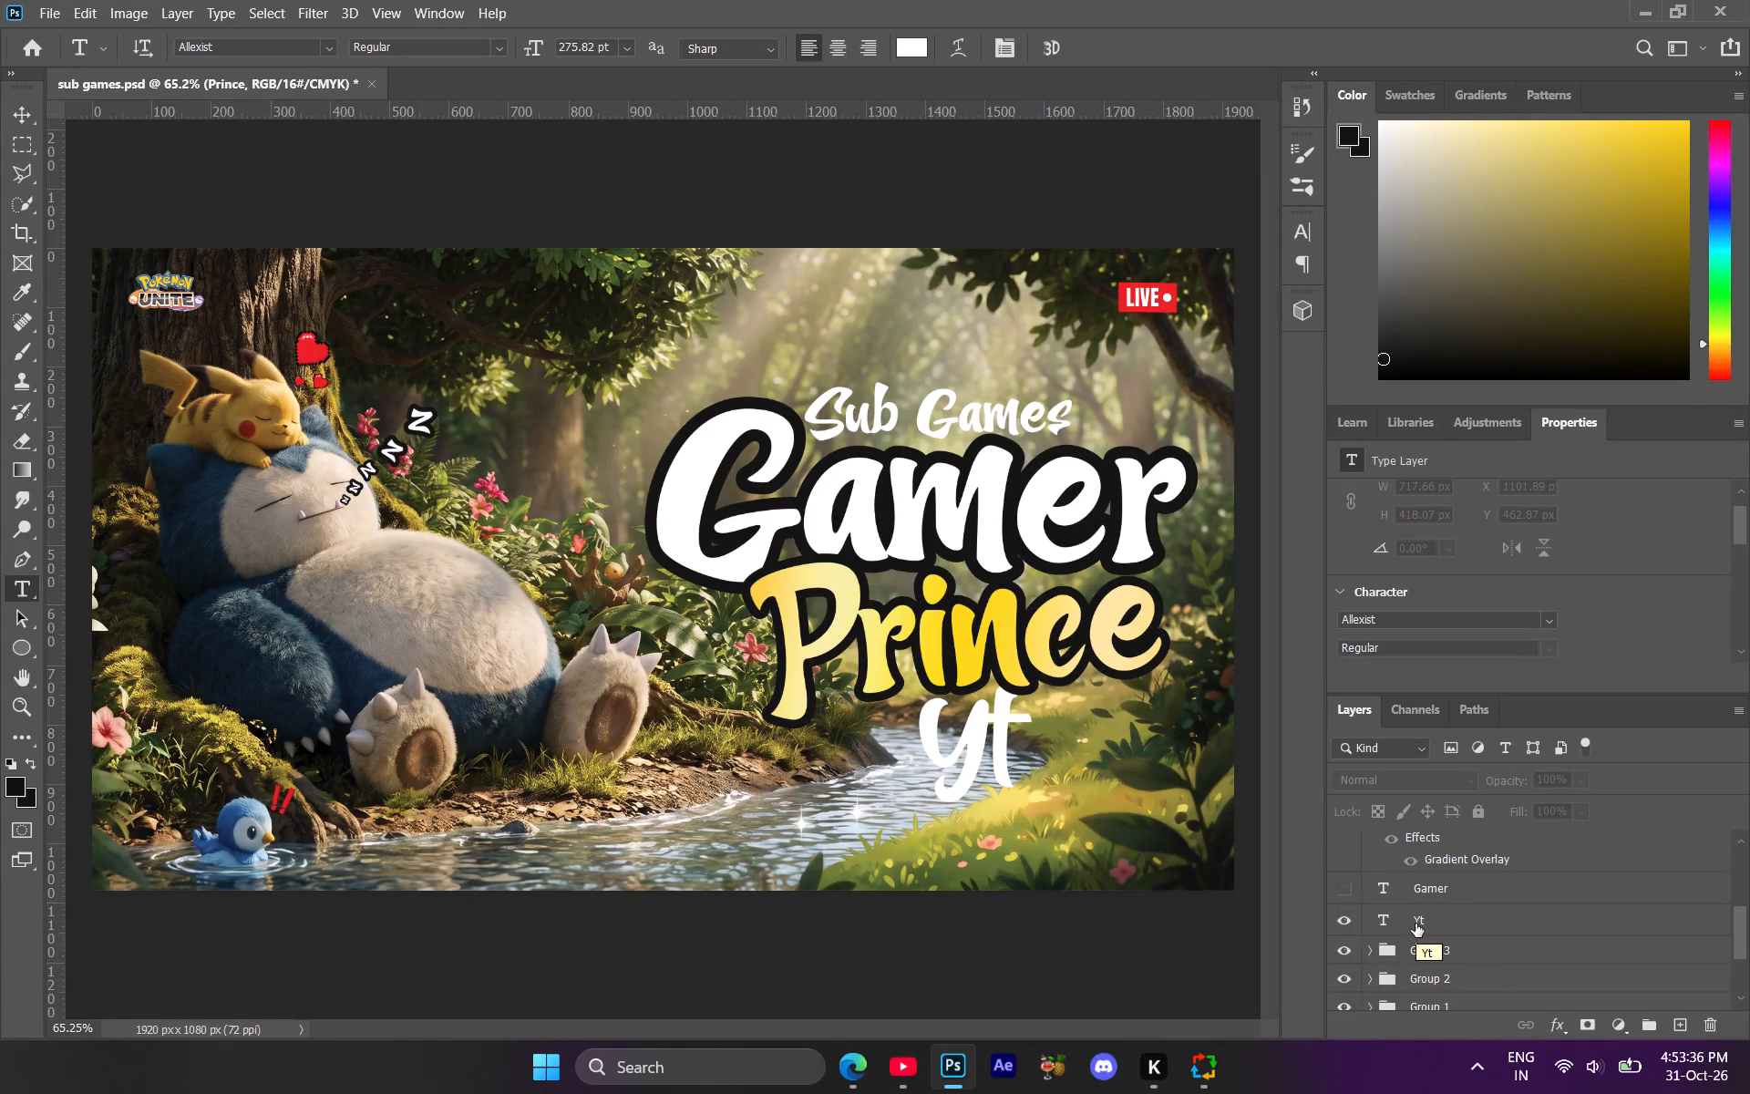
click(1415, 924)
key(ctrl+j)
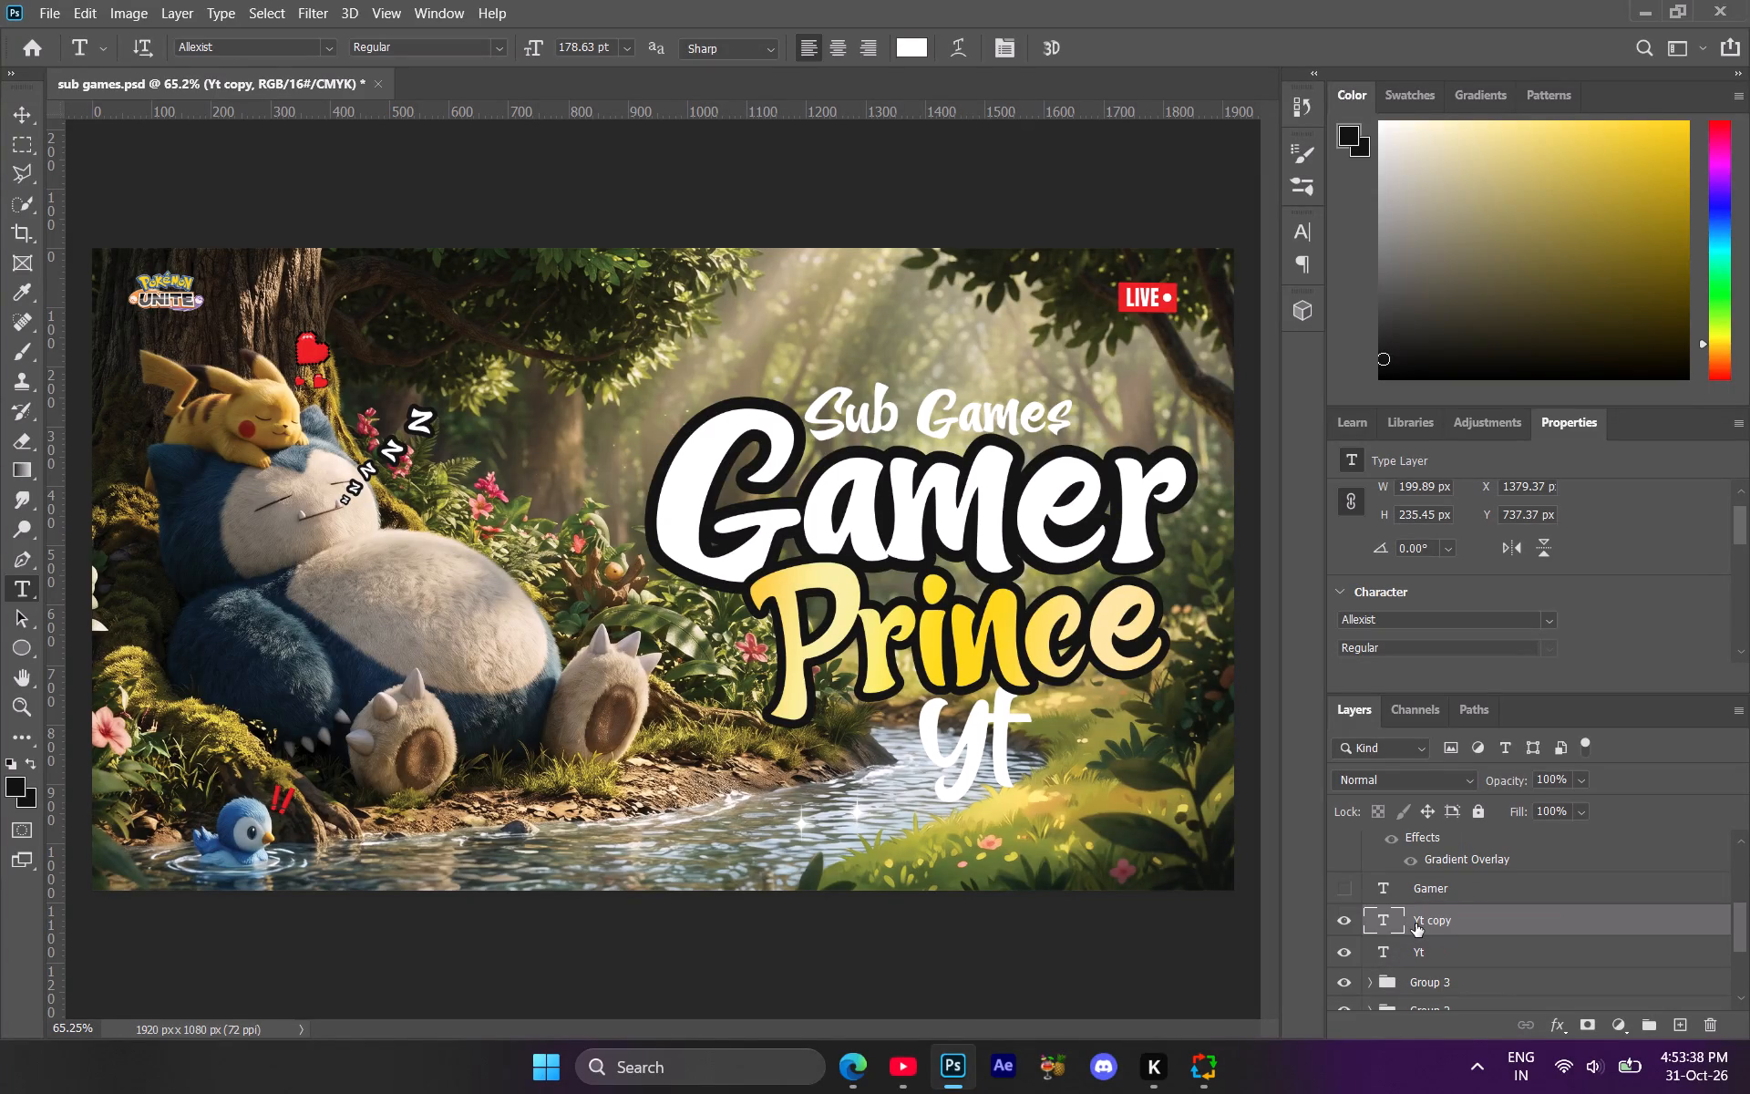
drag(1415, 924, 1425, 908)
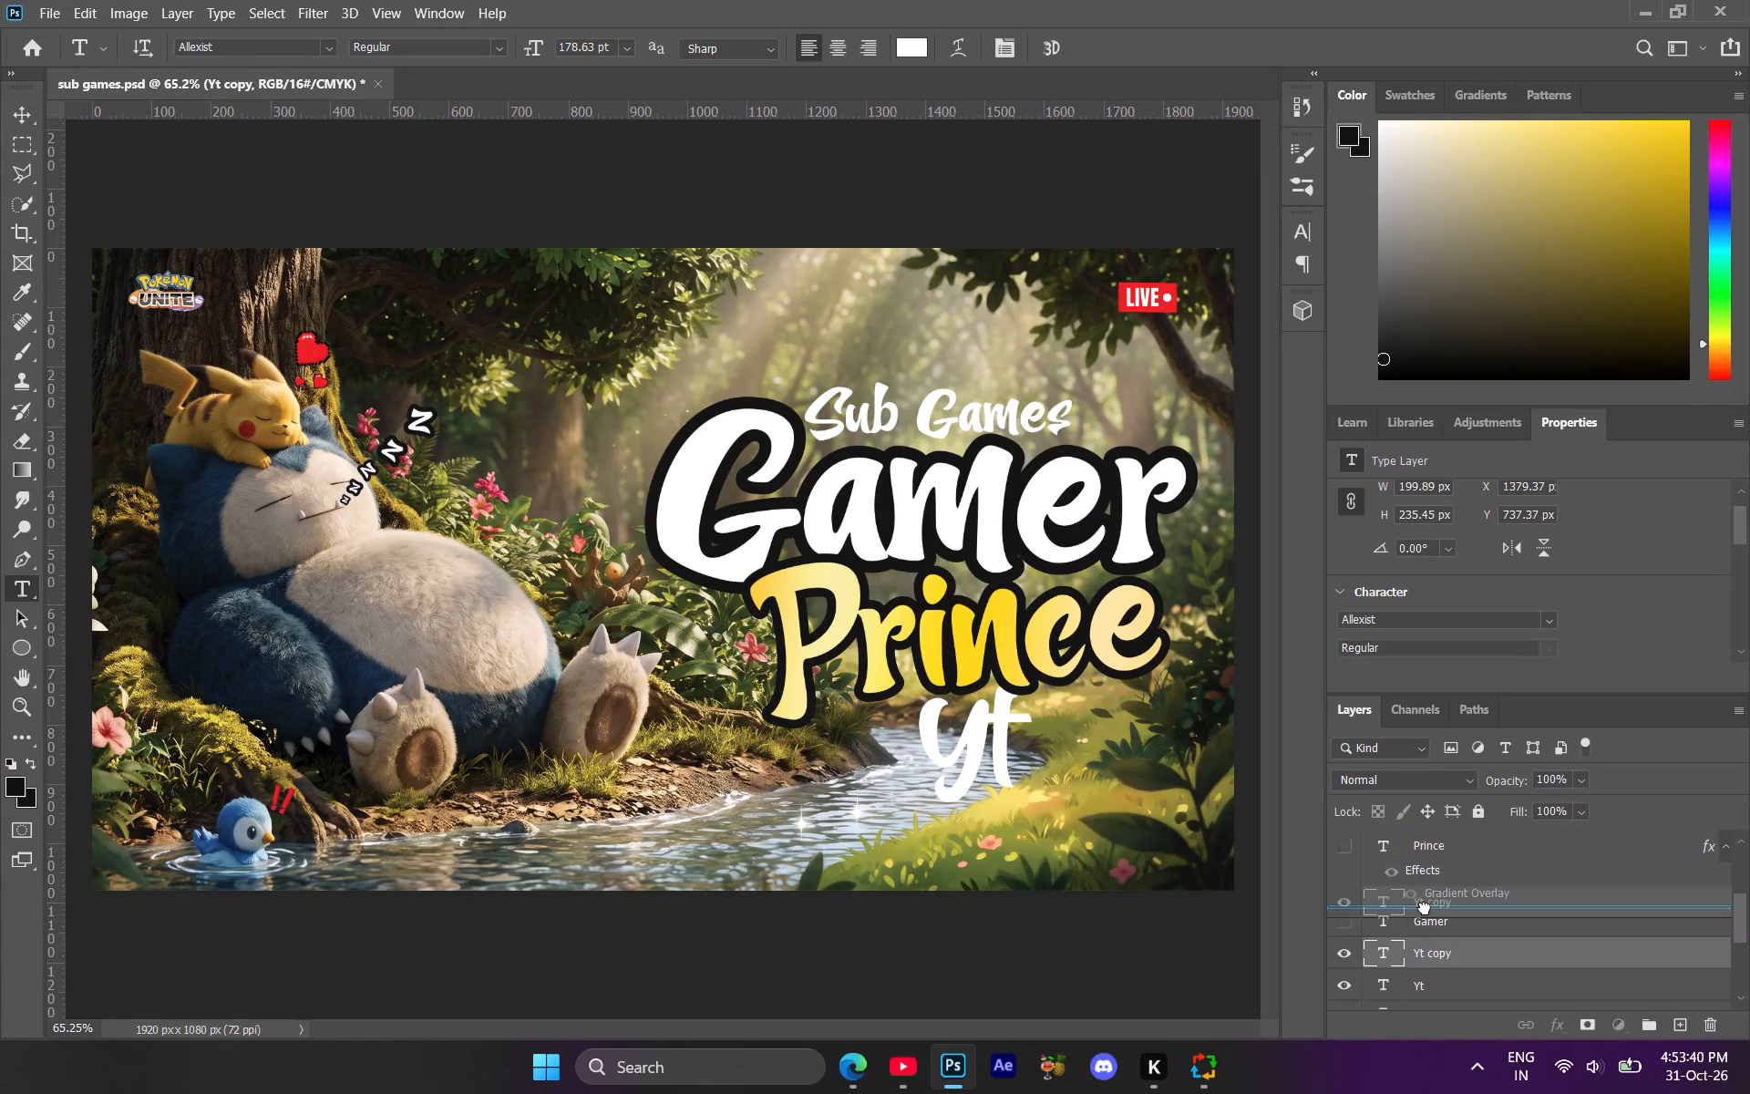
drag(1425, 908, 1416, 841)
Hide the original Yt text layer.
scroll(1427, 897, down, 2)
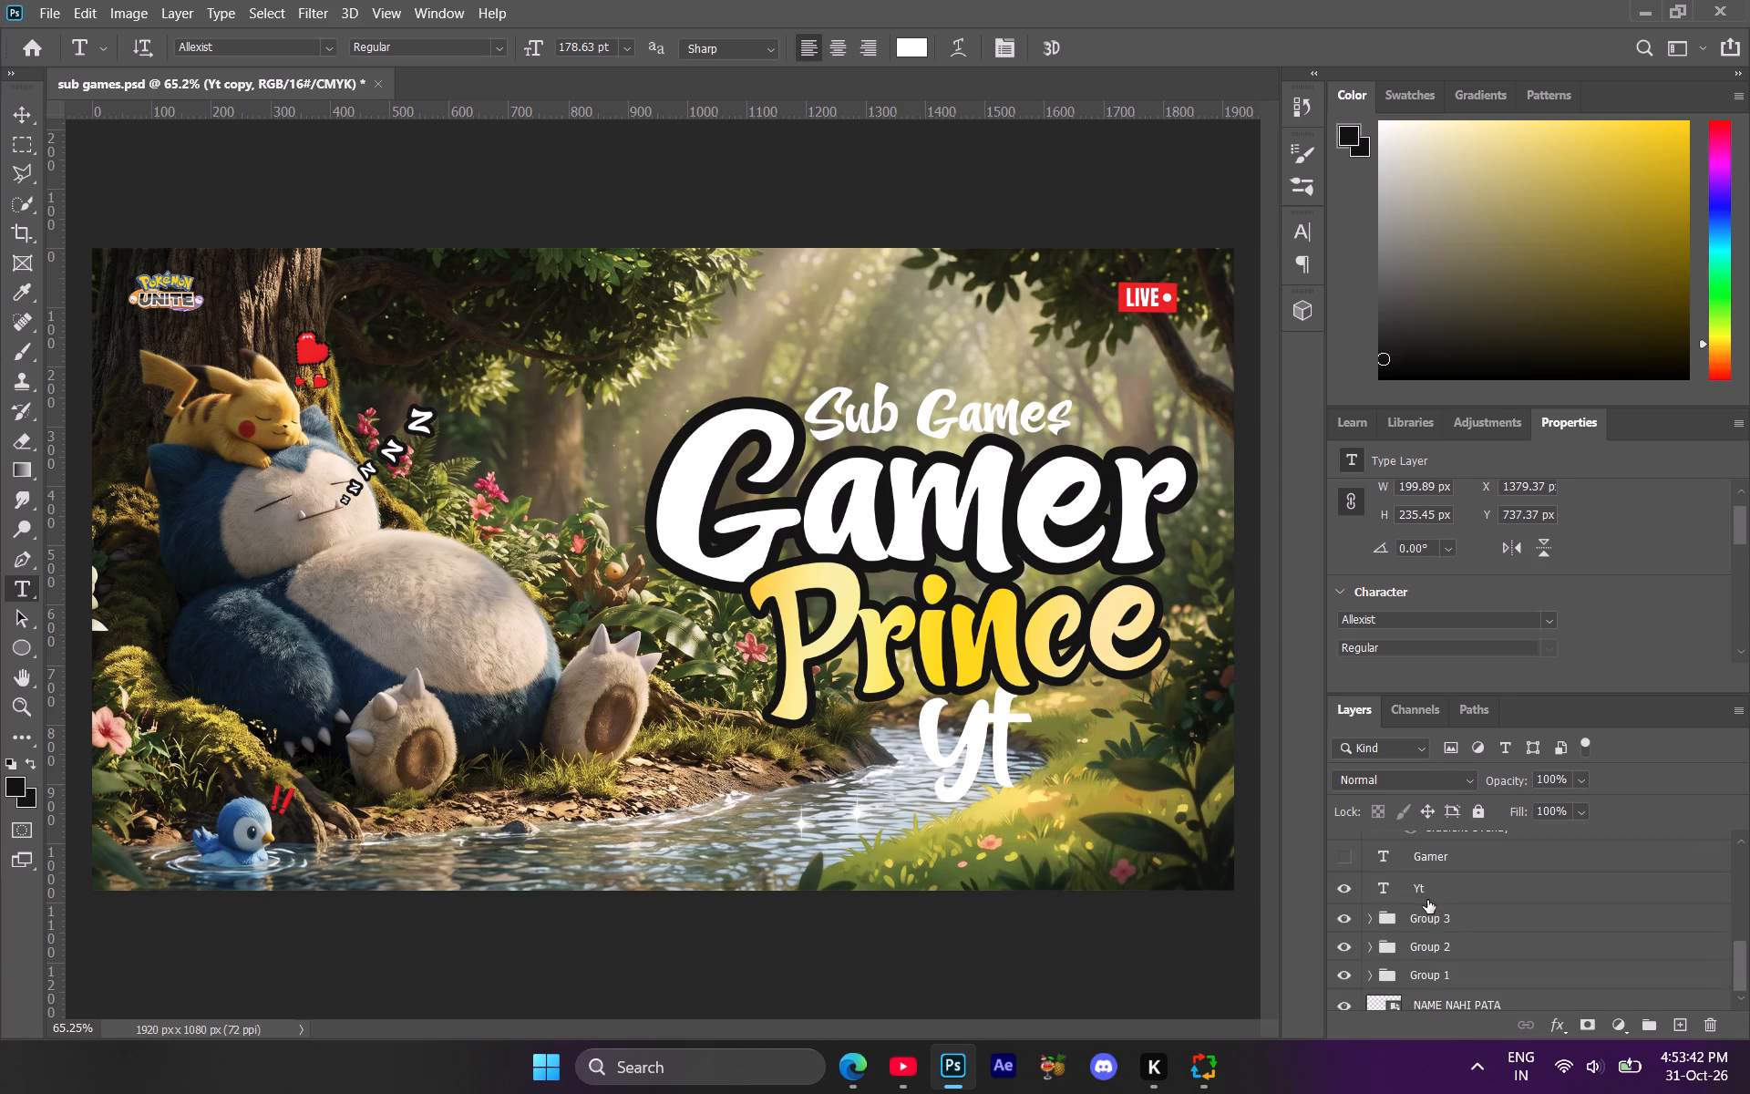
scroll(1431, 887, up, 1)
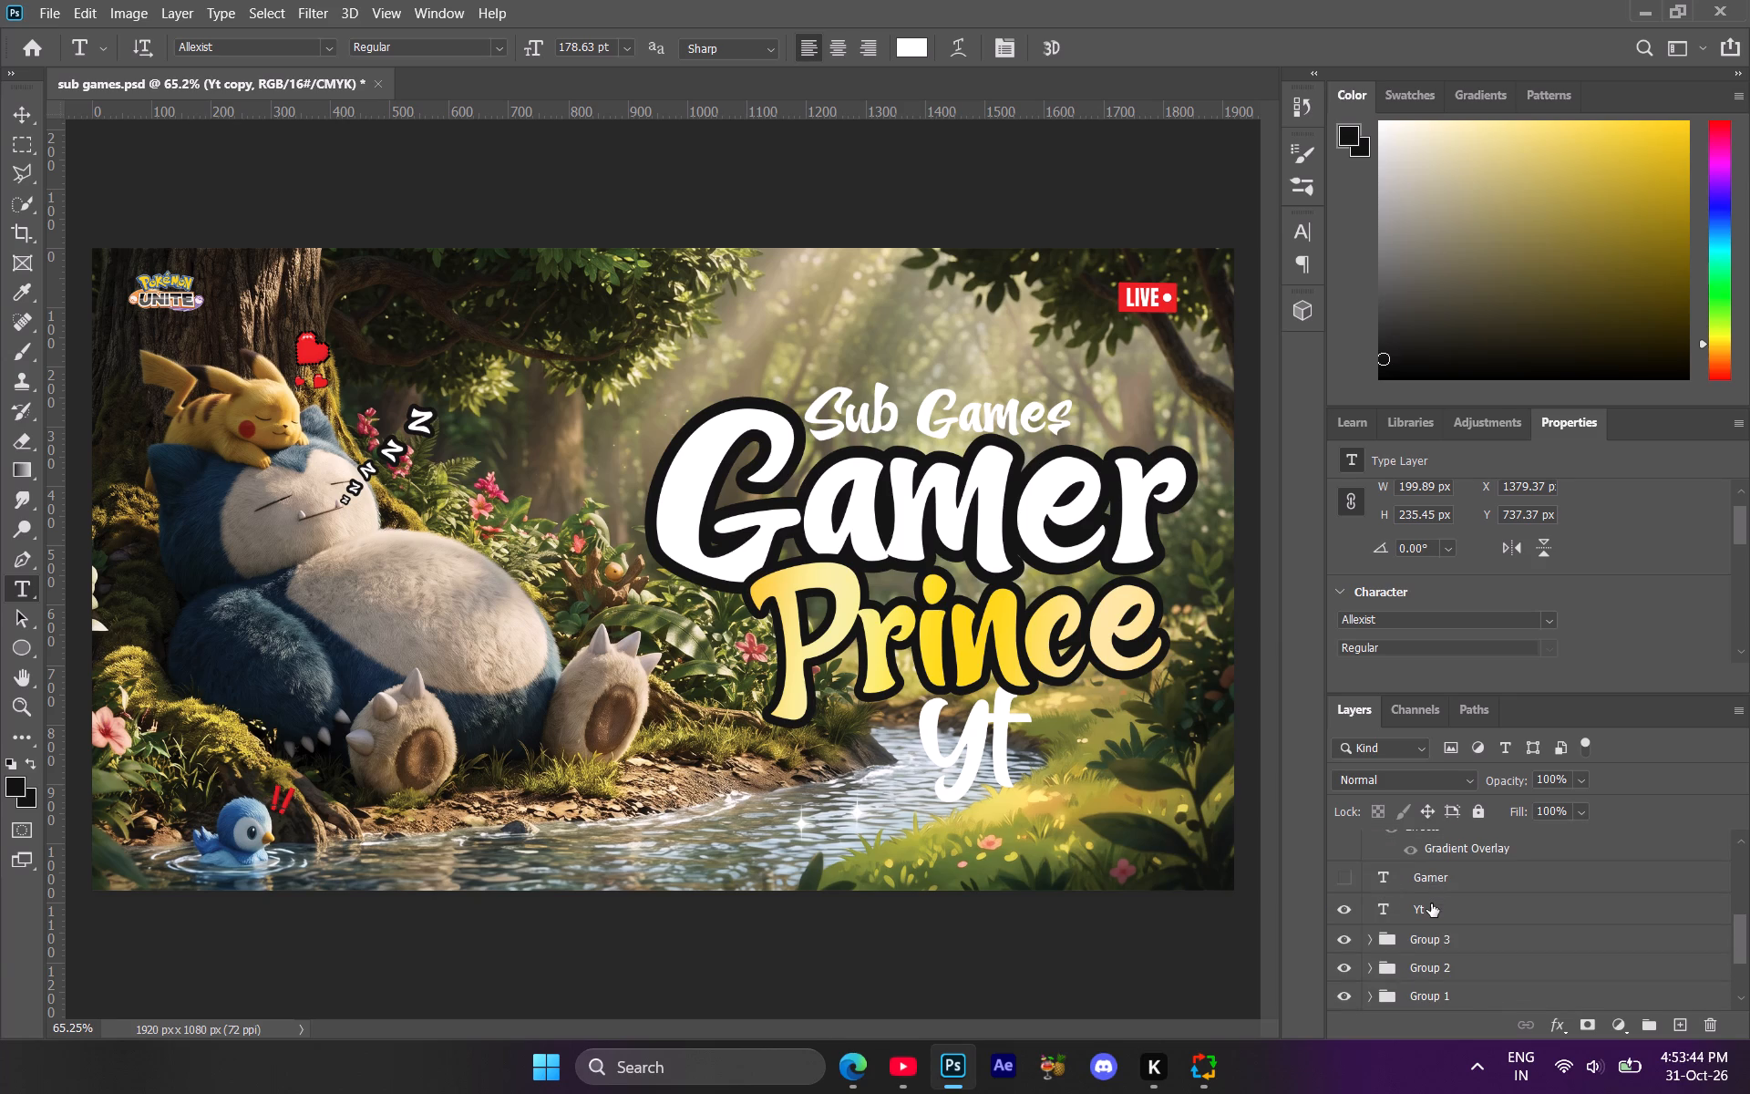
ctrl+click(1430, 903)
ctrl+click(1432, 883)
click(1342, 912)
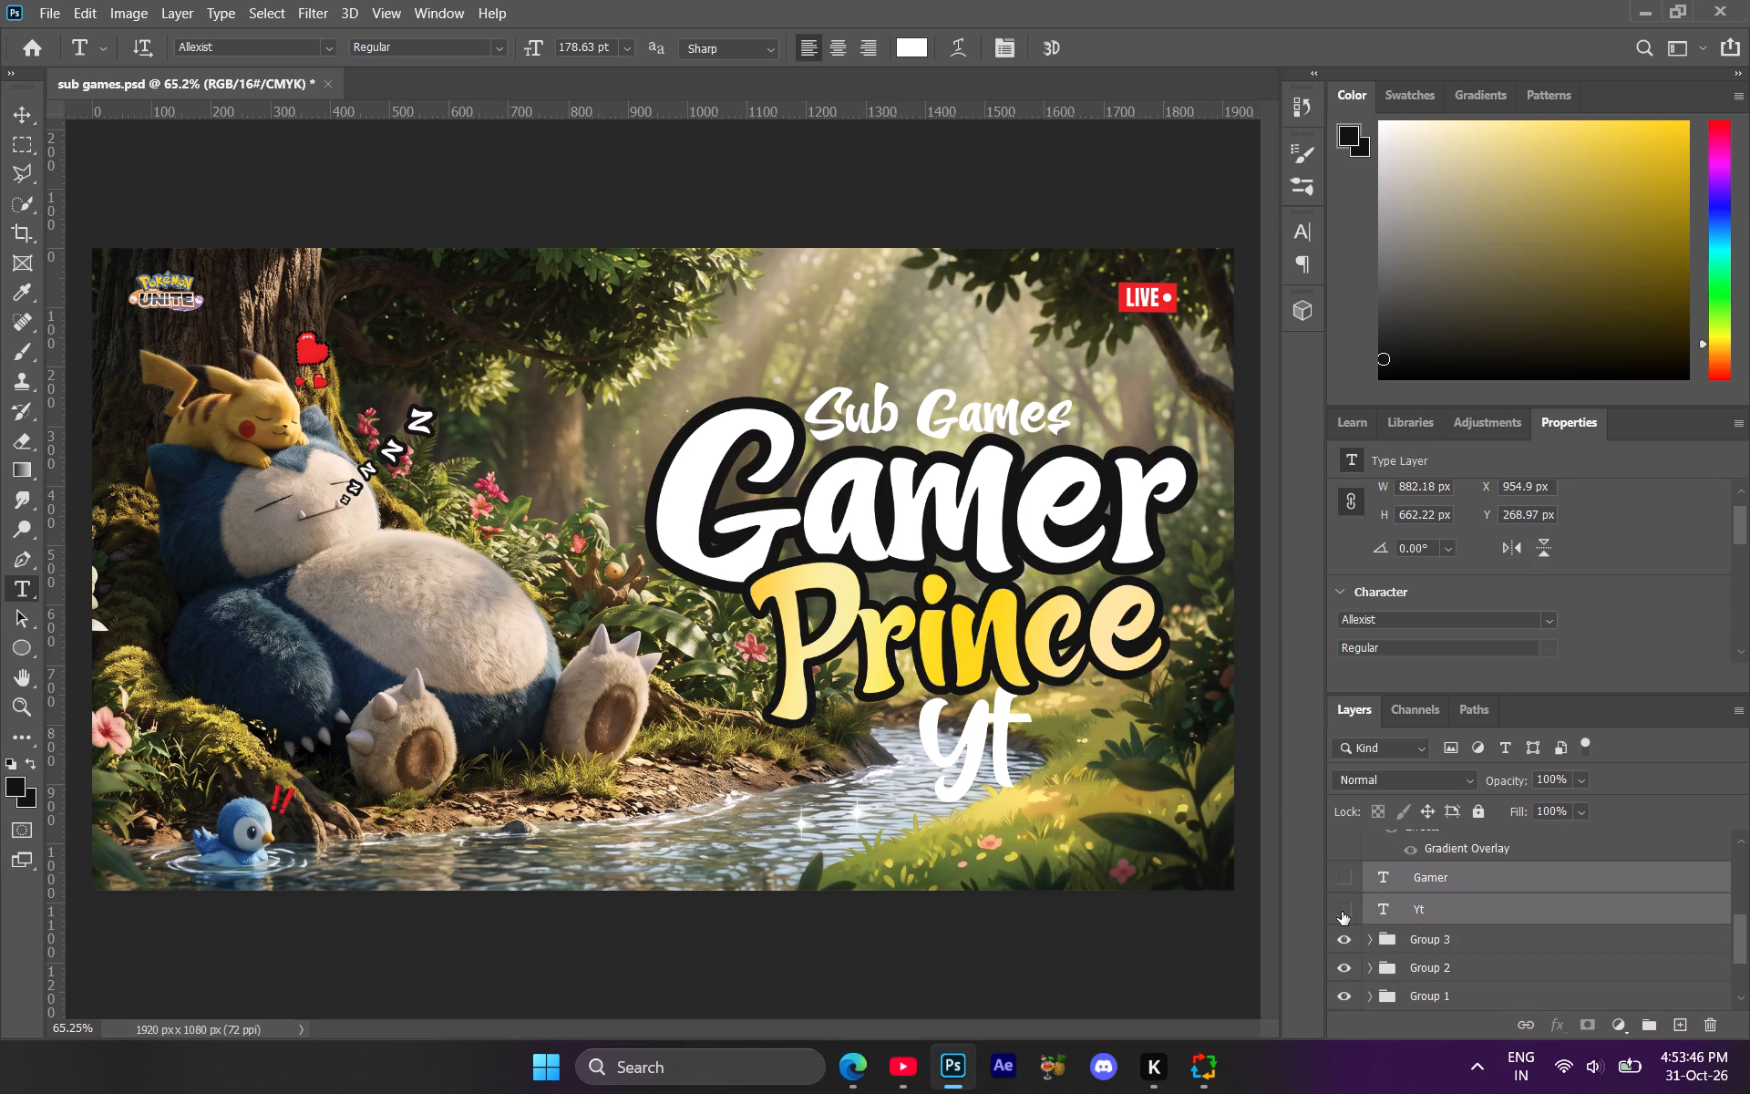
Group the Sub Games, Gamer, Prince and Yt text layers together with their copies in one new layer group.
scroll(1463, 901, up, 1)
ctrl+click(1439, 900)
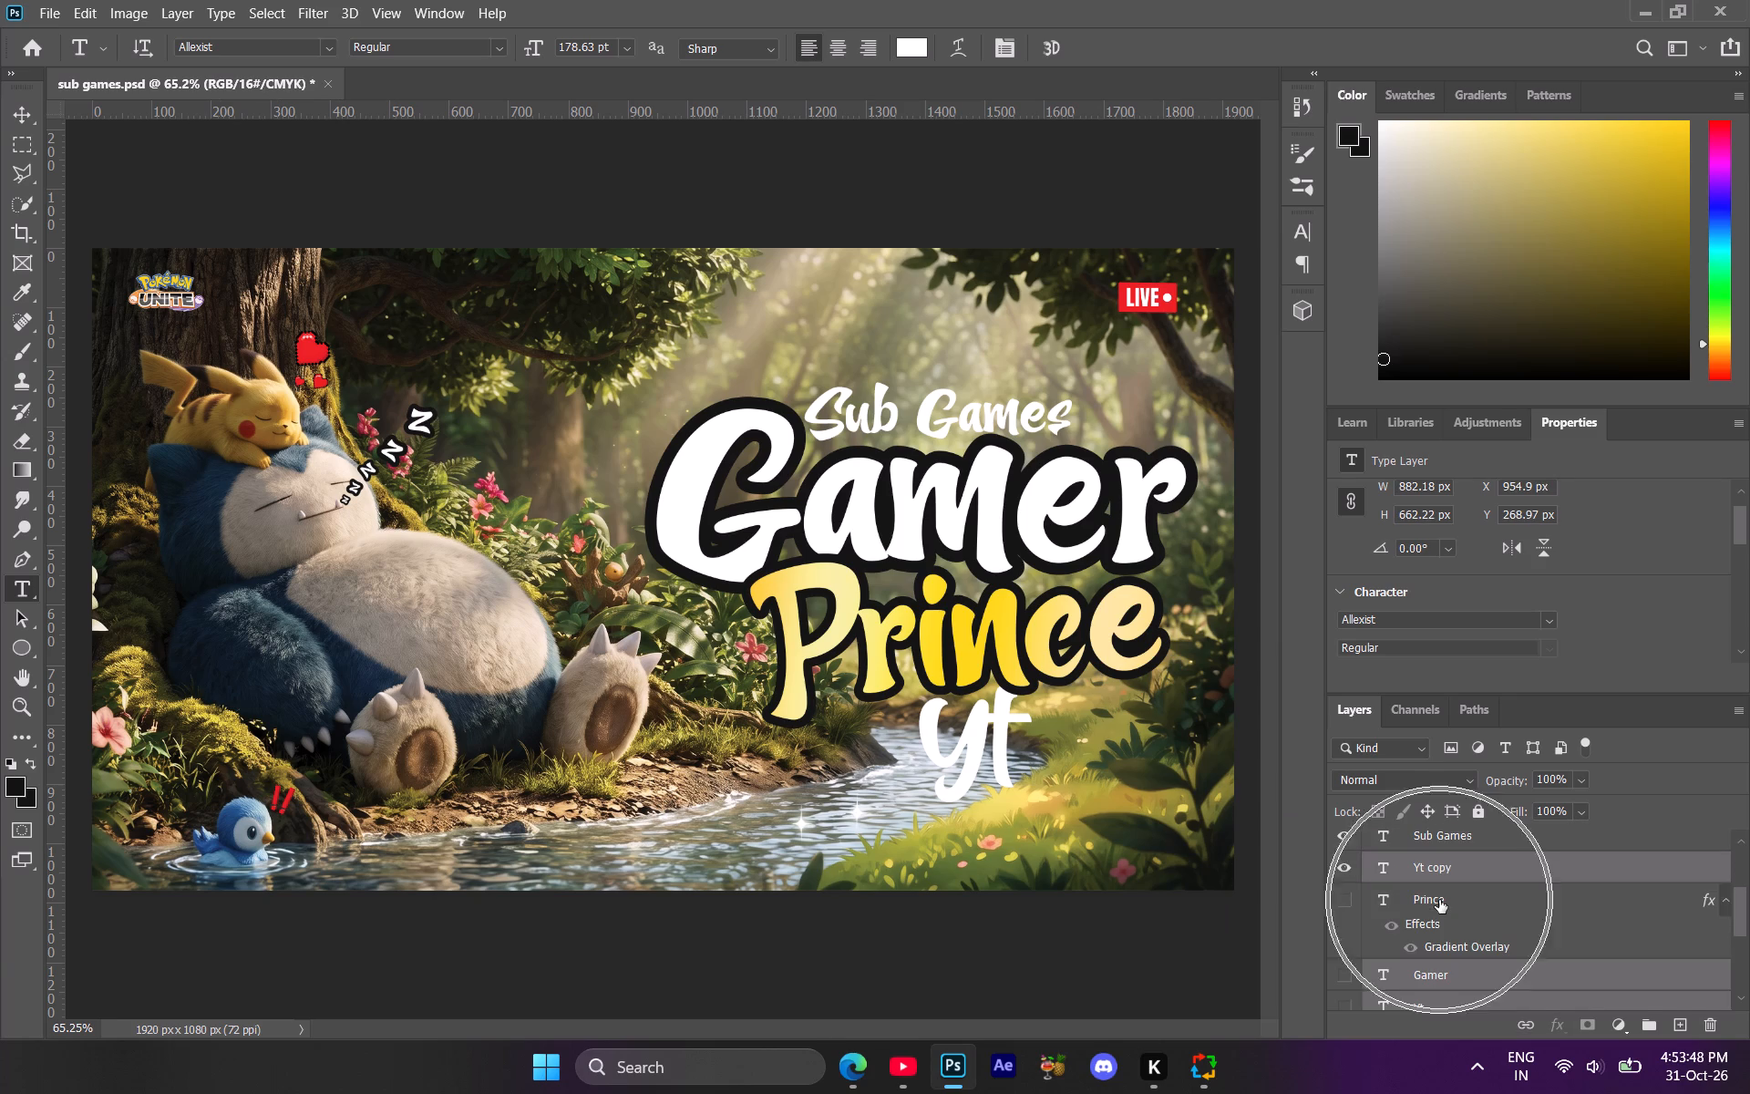
scroll(1441, 903, up, 2)
ctrl+click(1429, 968)
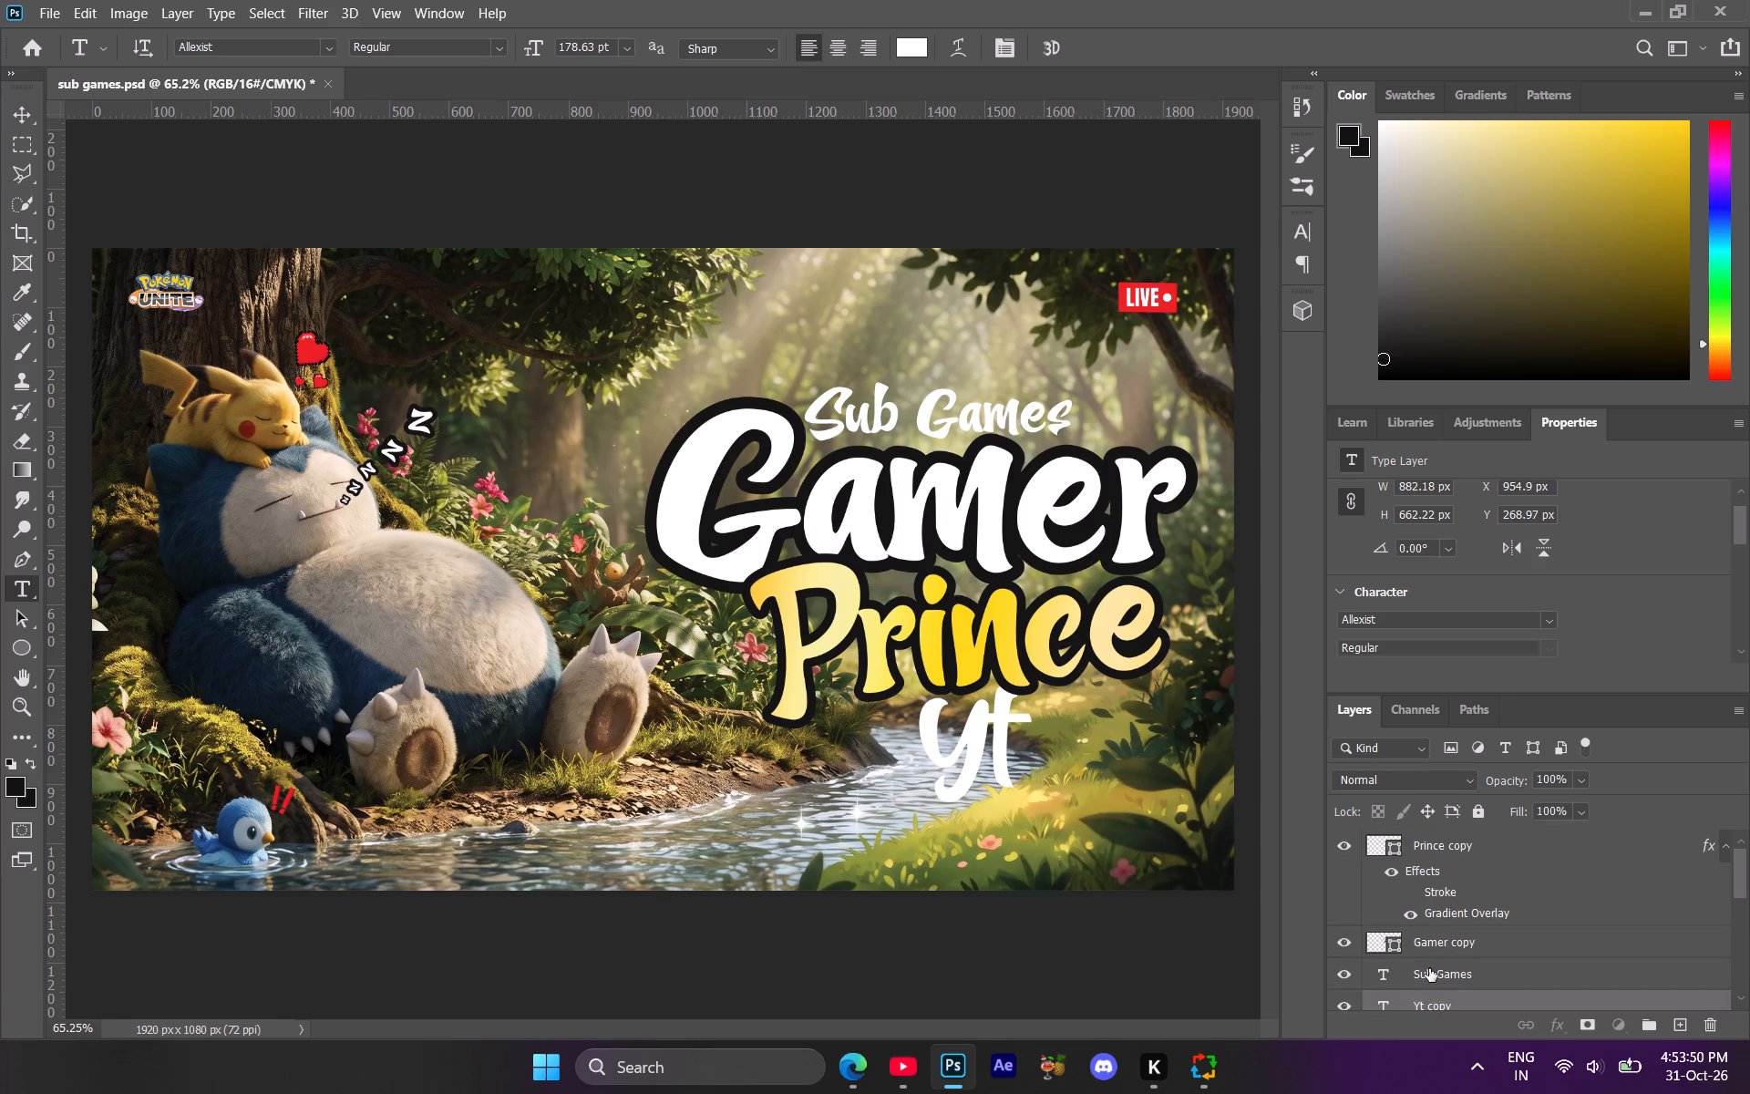
ctrl+click(1434, 952)
ctrl+click(1428, 839)
scroll(1450, 894, up, 2)
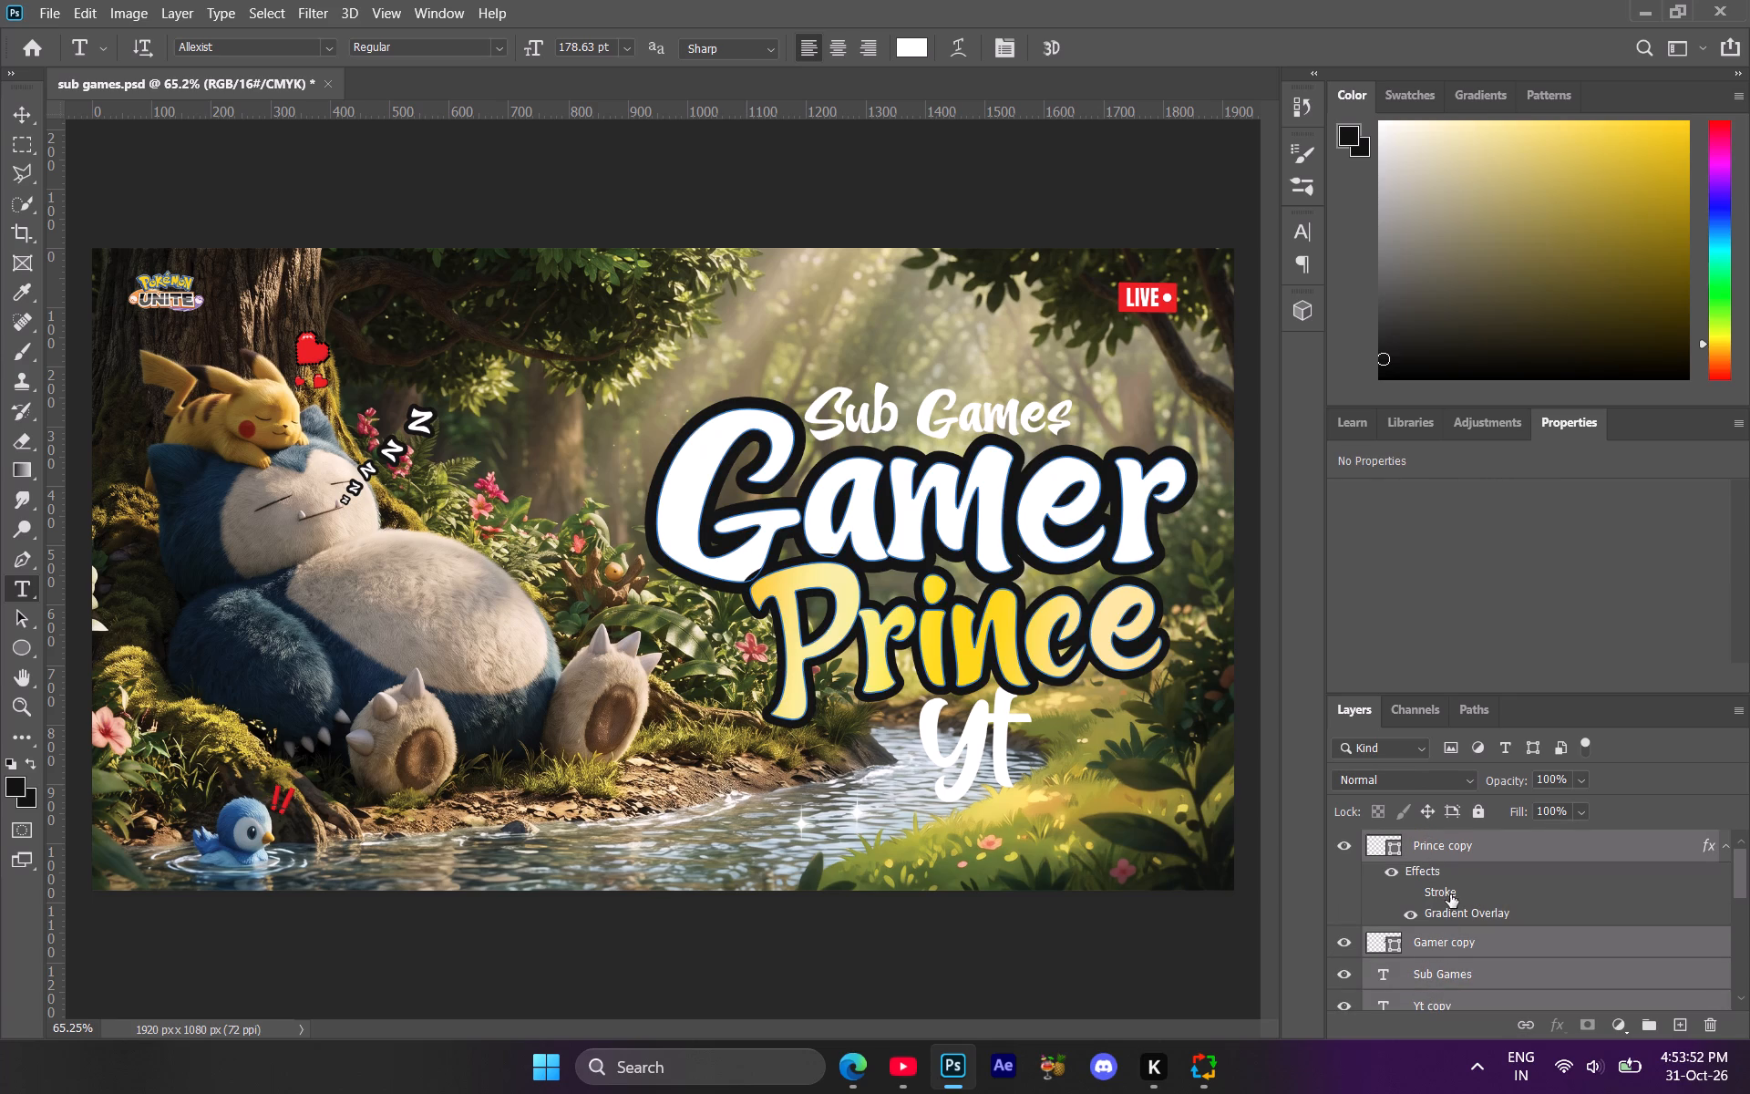
click(1647, 1013)
scroll(1448, 910, up, 2)
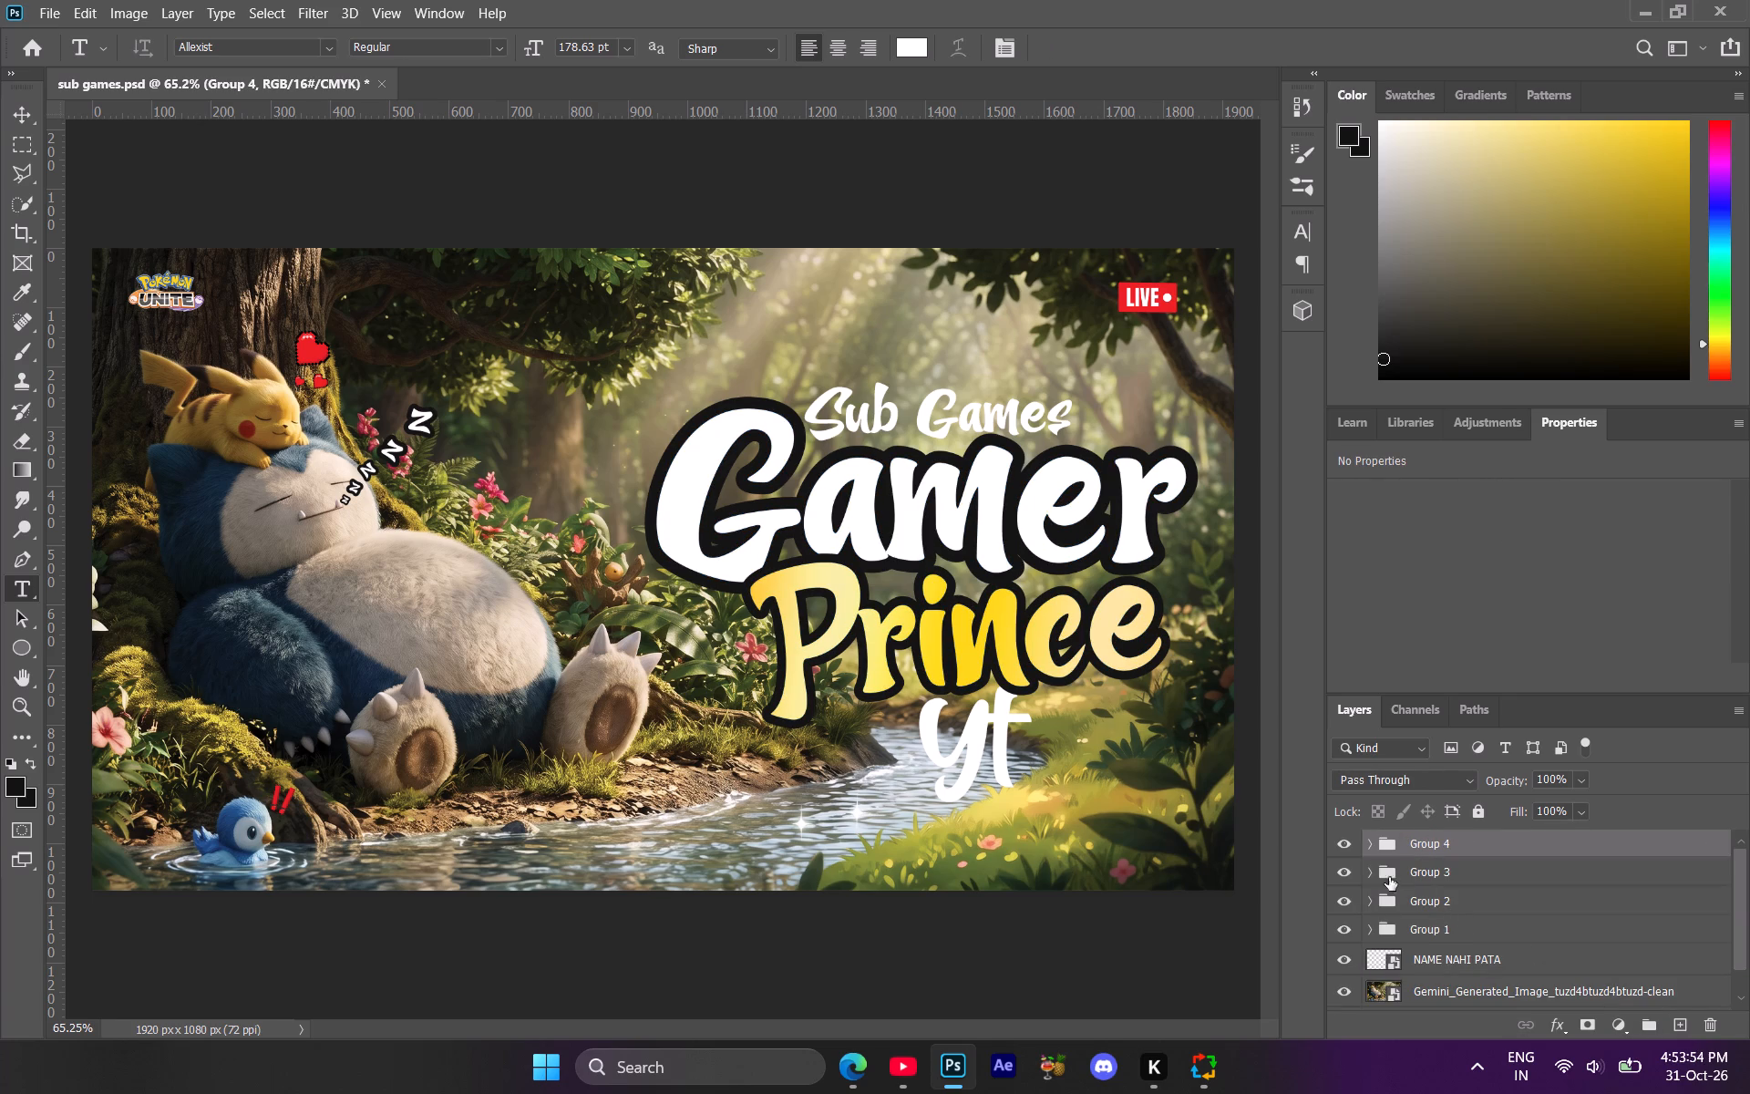
Convert the Yt copy text layer inside Group 4 to a shape.
click(1368, 850)
scroll(1448, 890, down, 3)
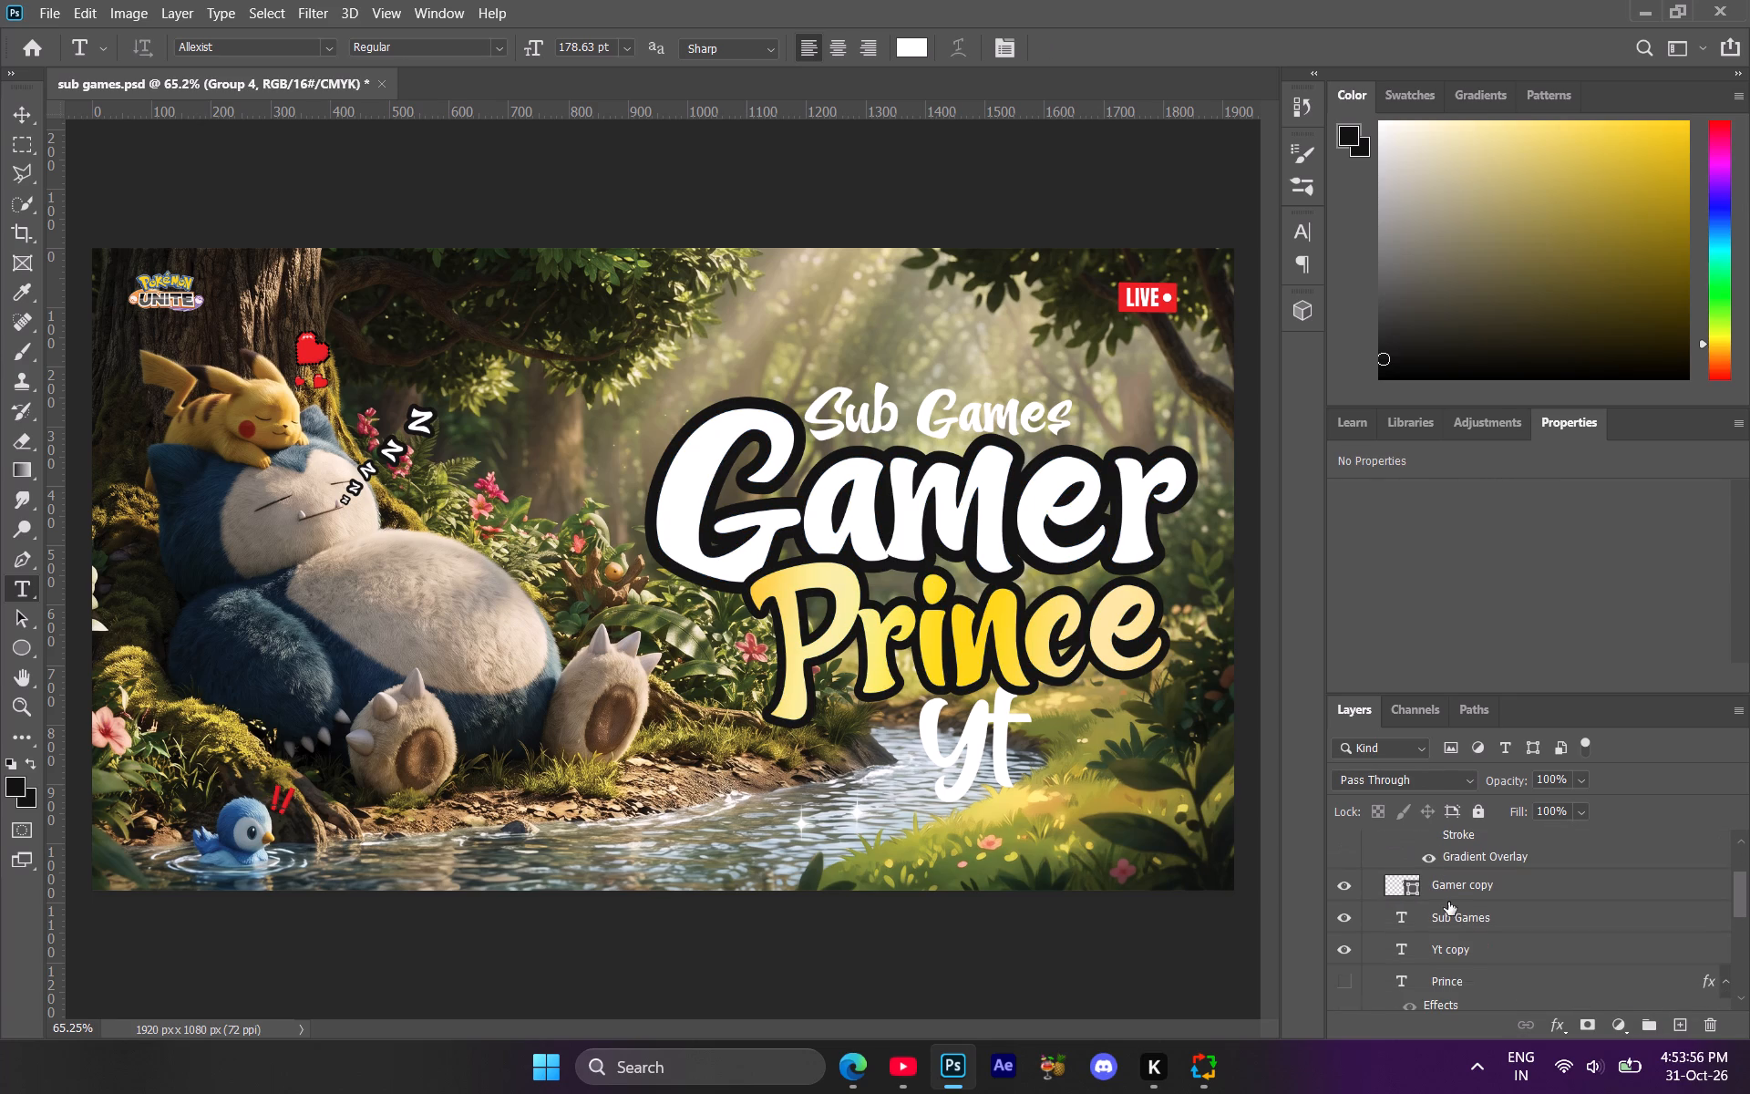
scroll(1446, 913, down, 1)
click(1447, 913)
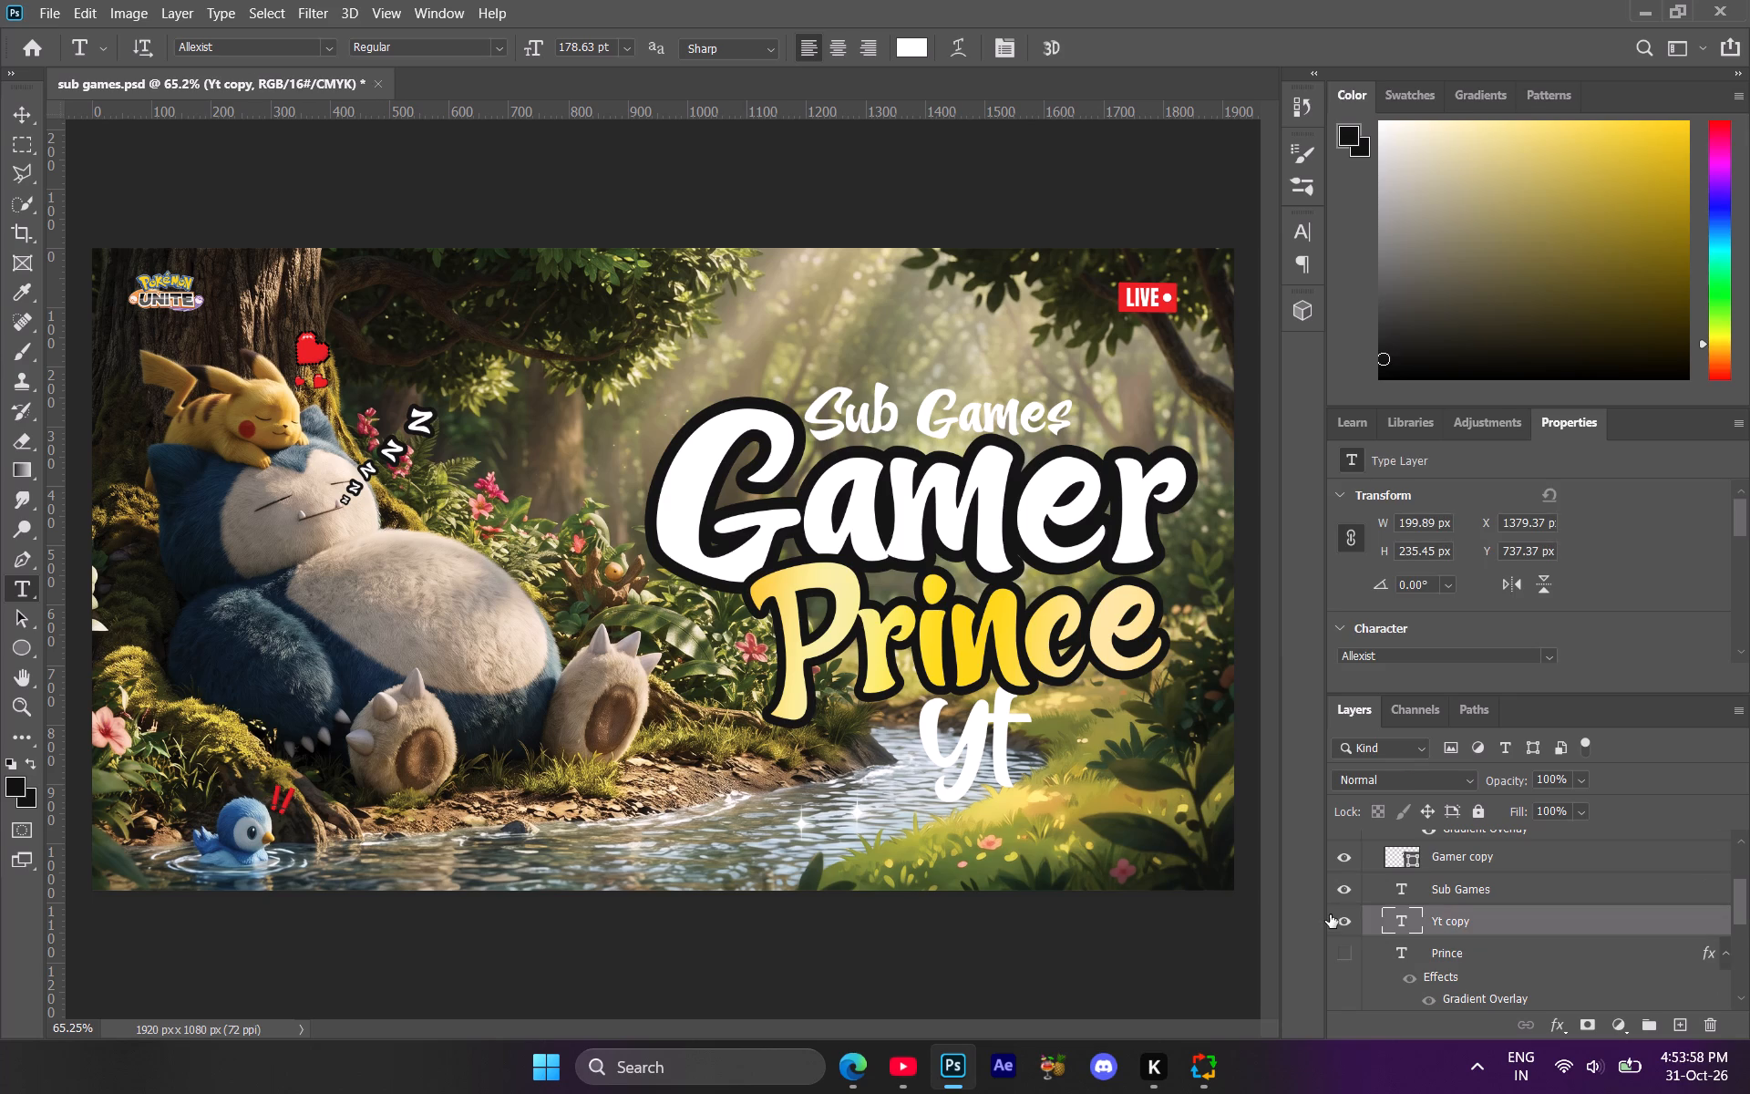
click(1346, 920)
click(1346, 920)
right_click(1451, 920)
click(1290, 442)
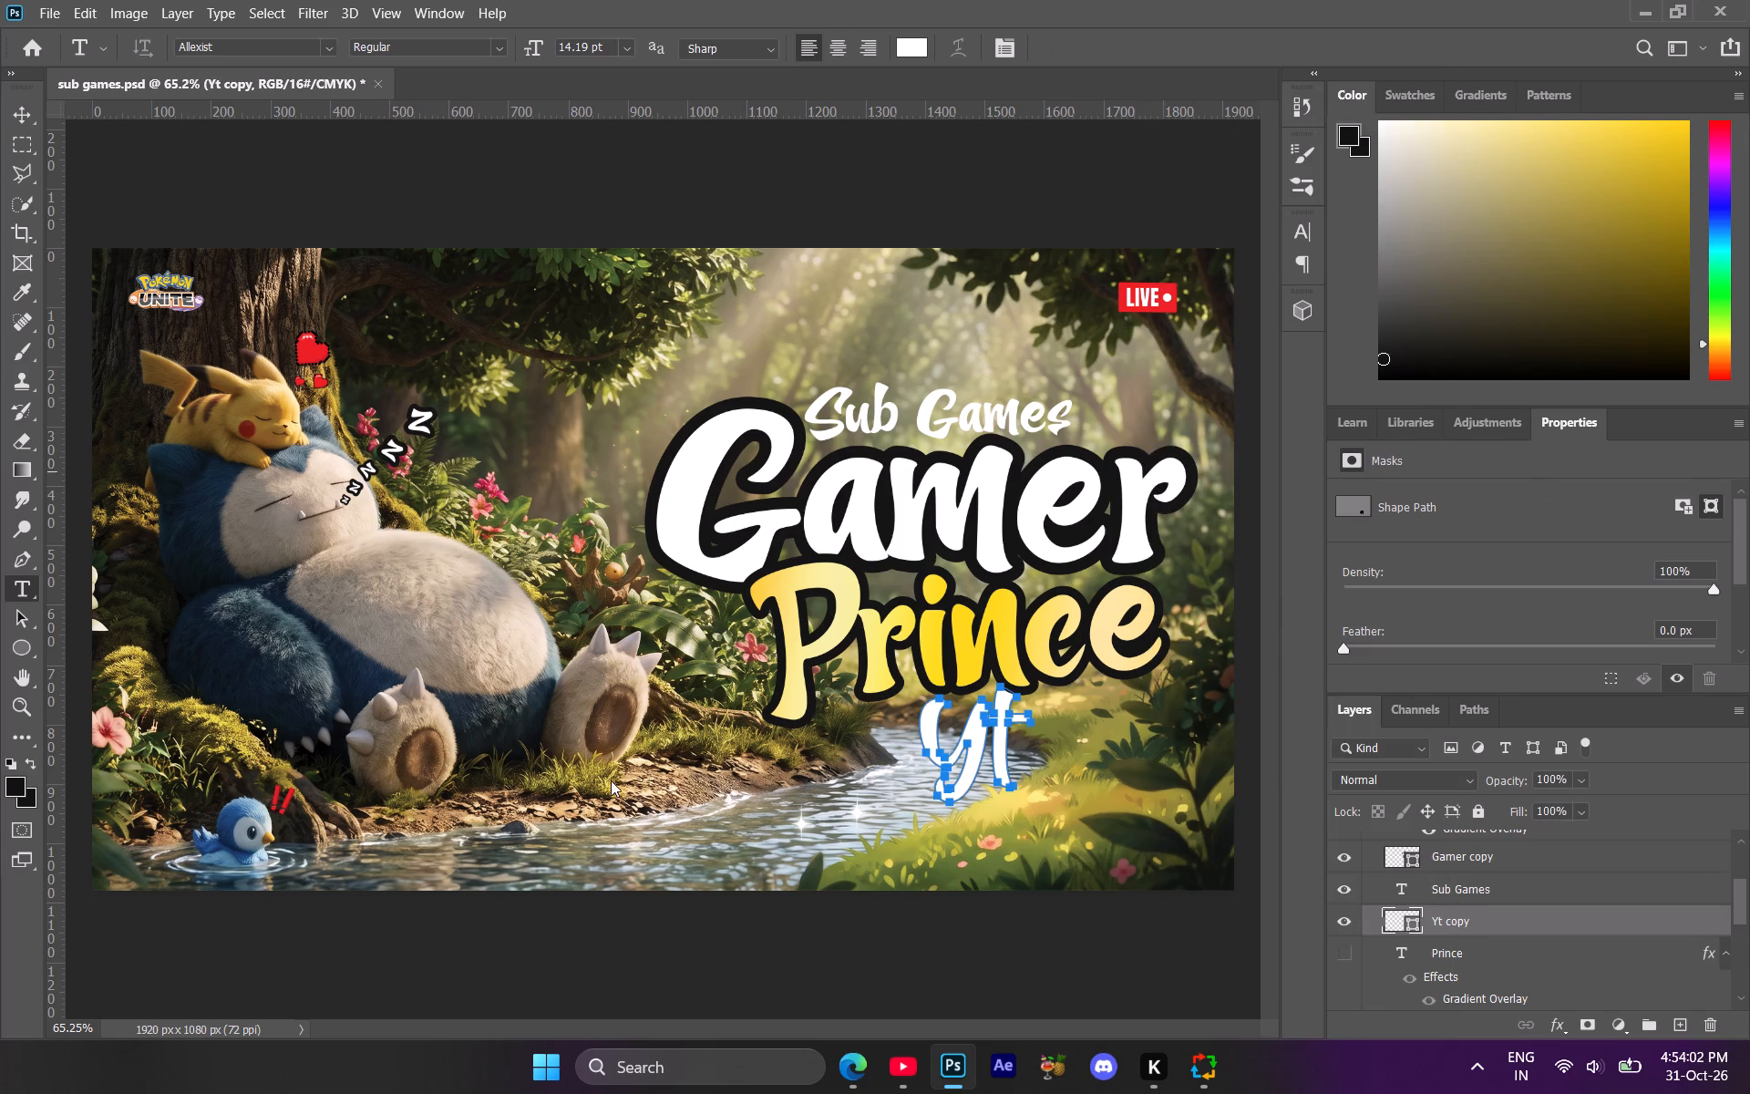
Give the Yt copy shape a black 20 px stroke aligned to the outside.
click(26, 623)
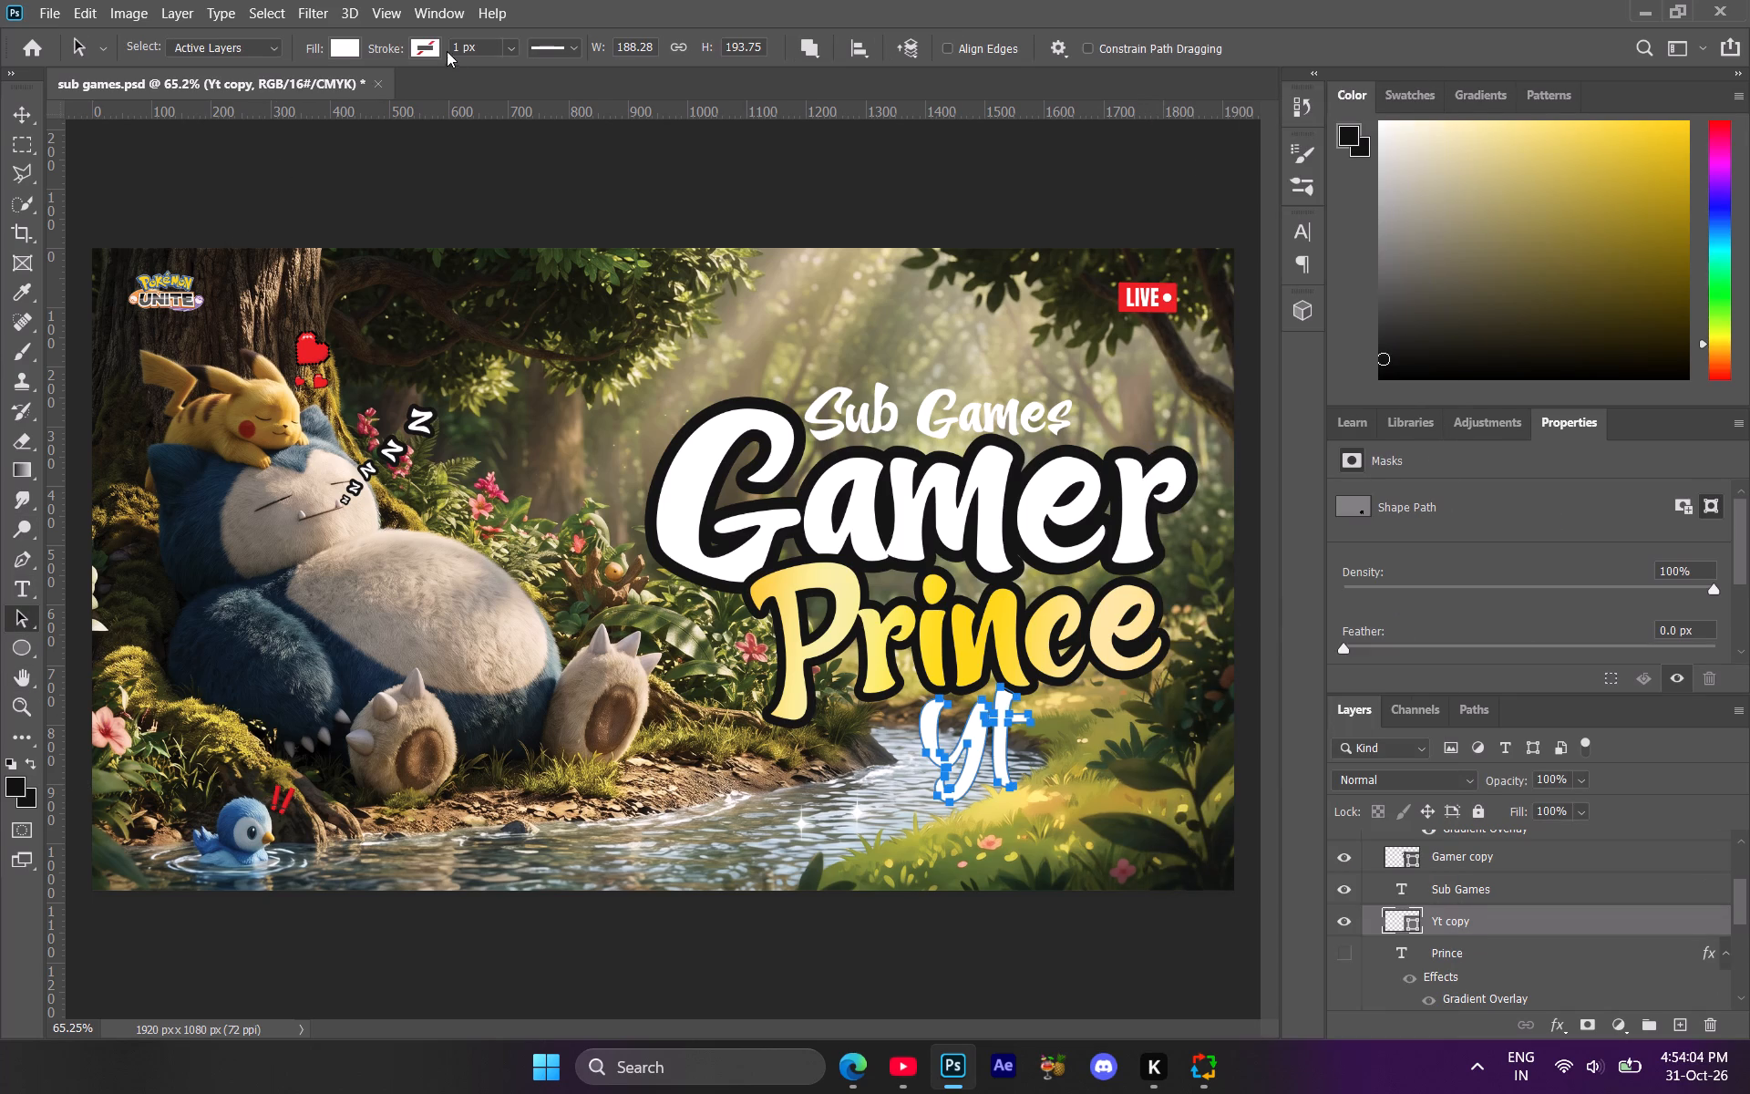
click(417, 51)
click(283, 168)
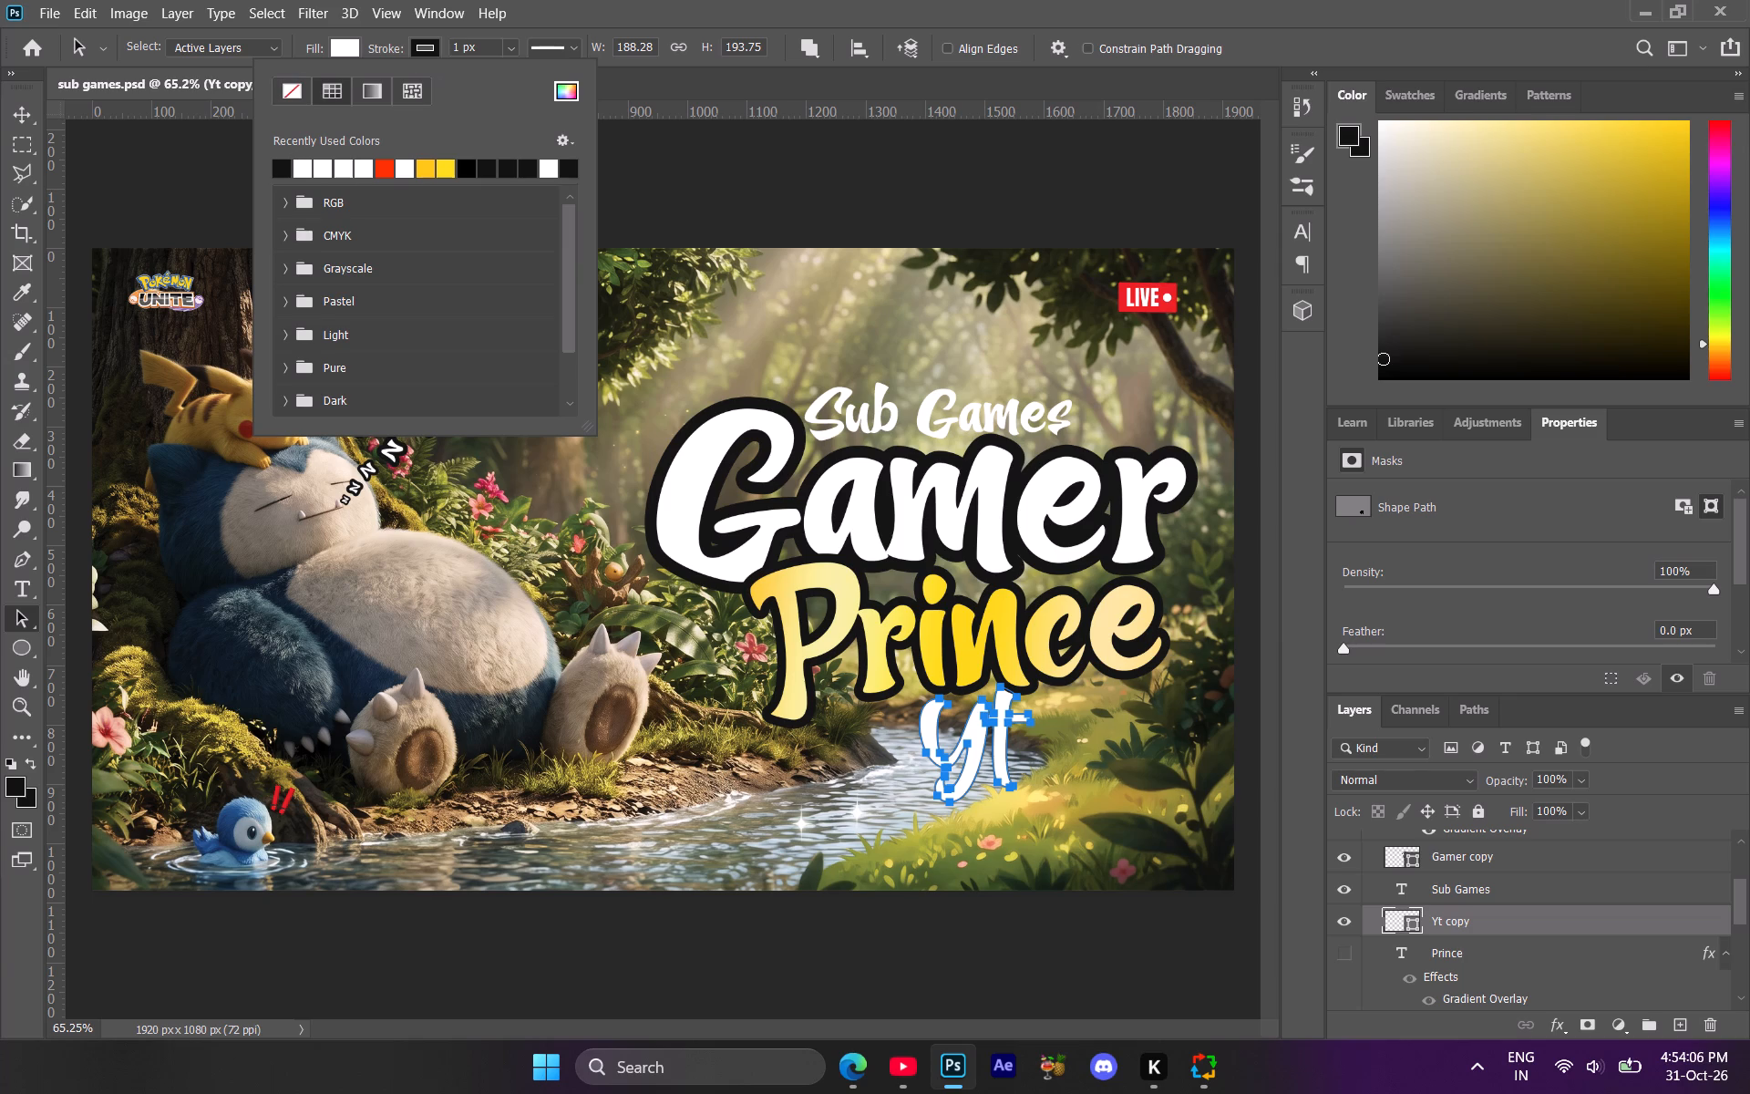
drag(458, 50, 437, 49)
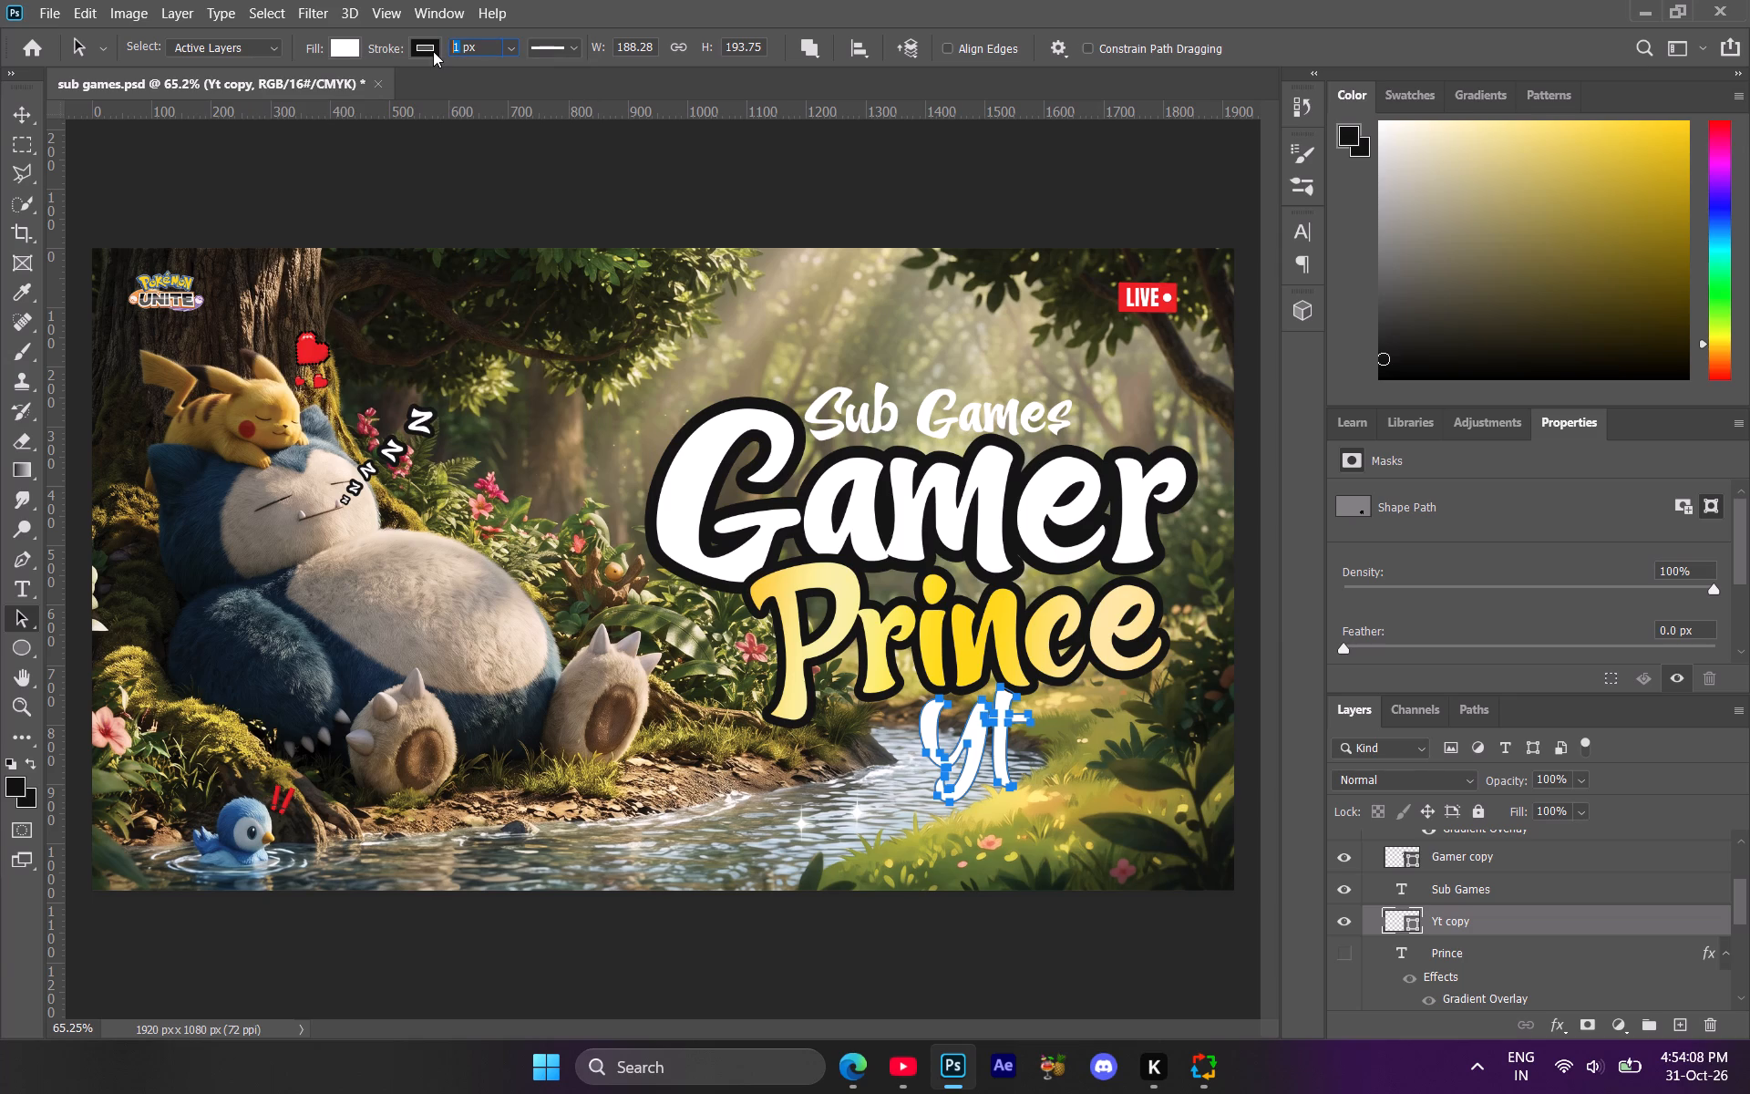
text(20)
key(Return)
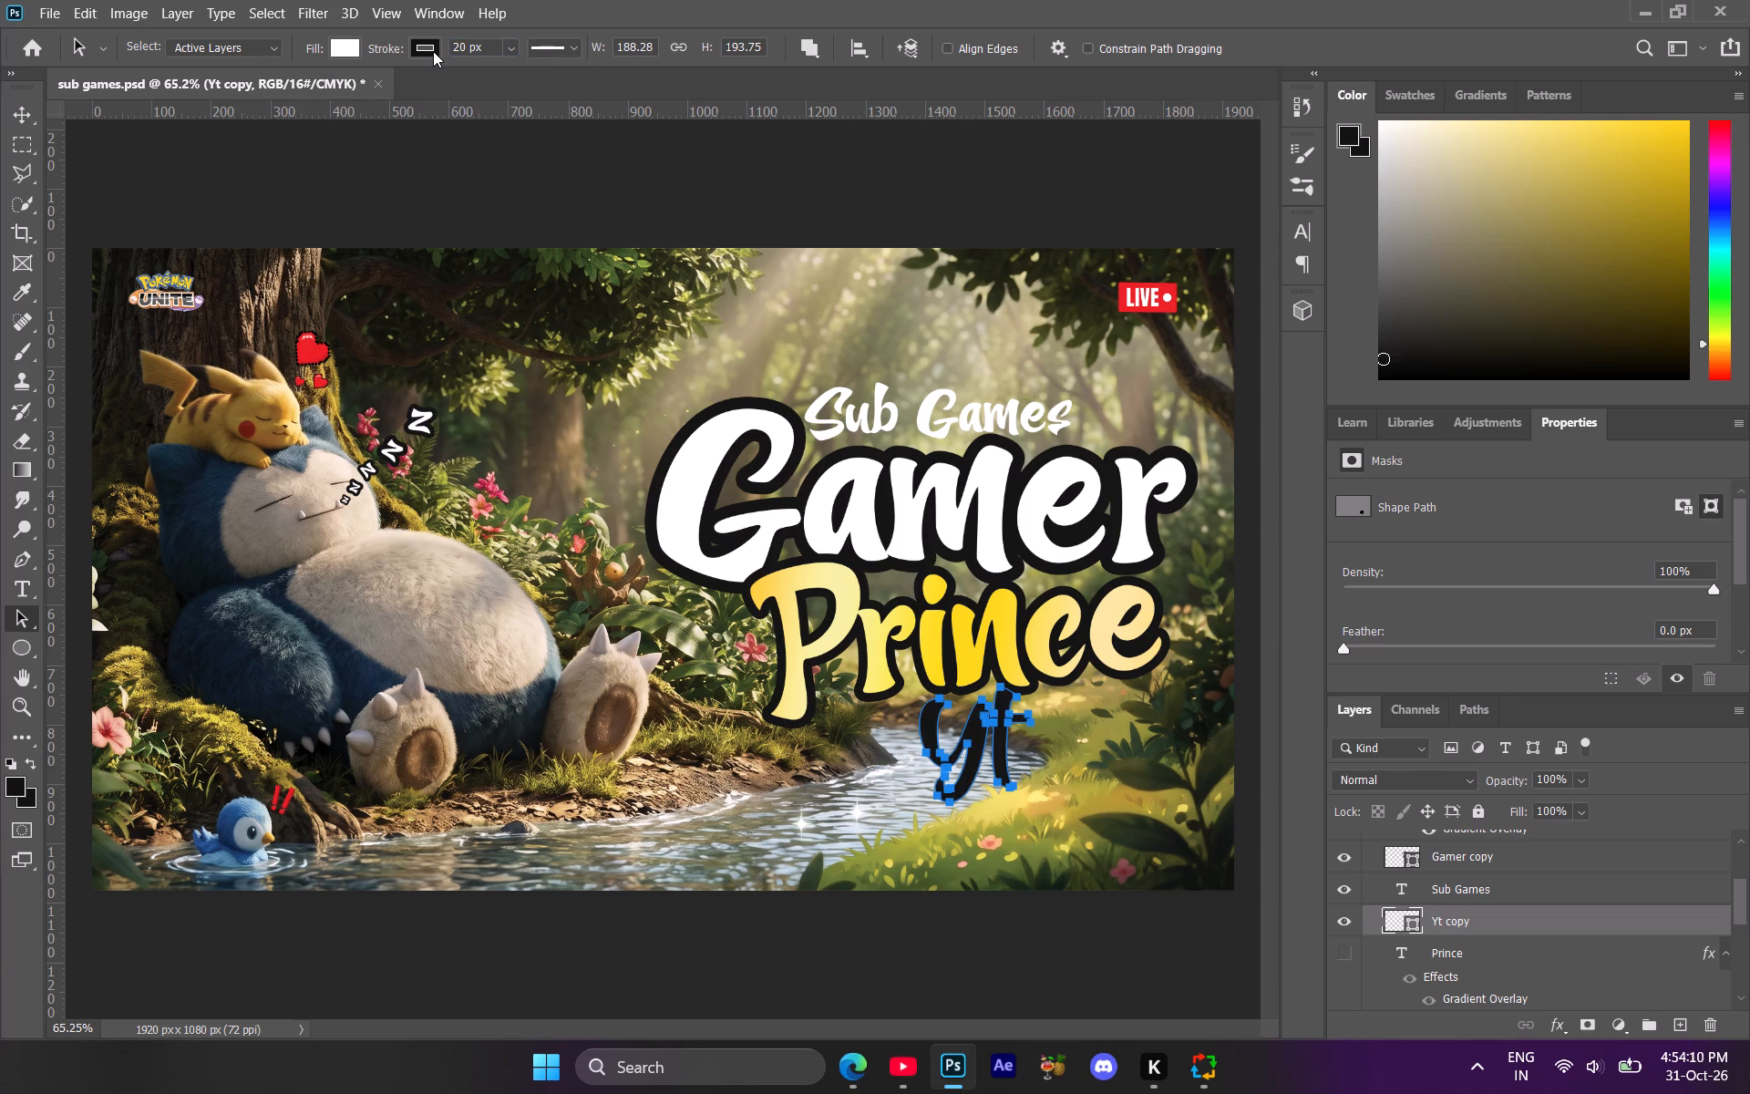
click(559, 44)
click(480, 278)
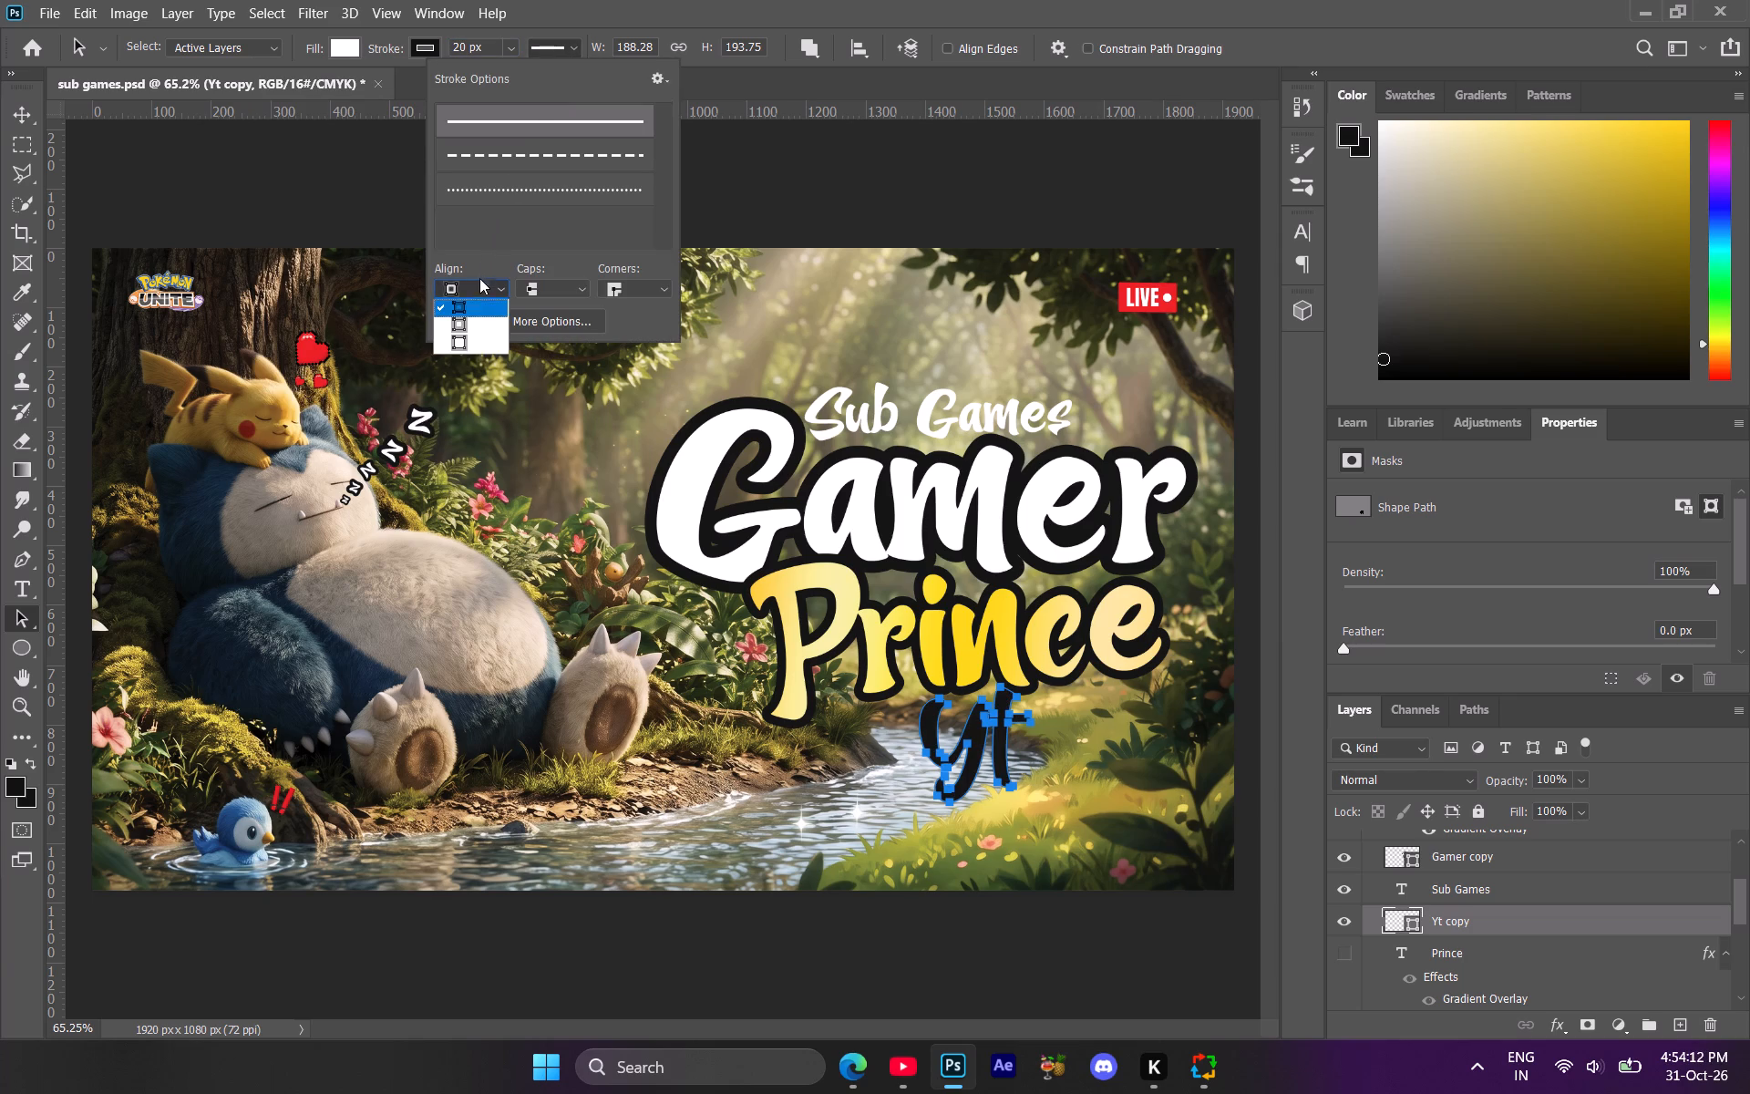
click(461, 340)
Move the Yt copy layer to the top of Group 4, above Prince copy.
click(1460, 916)
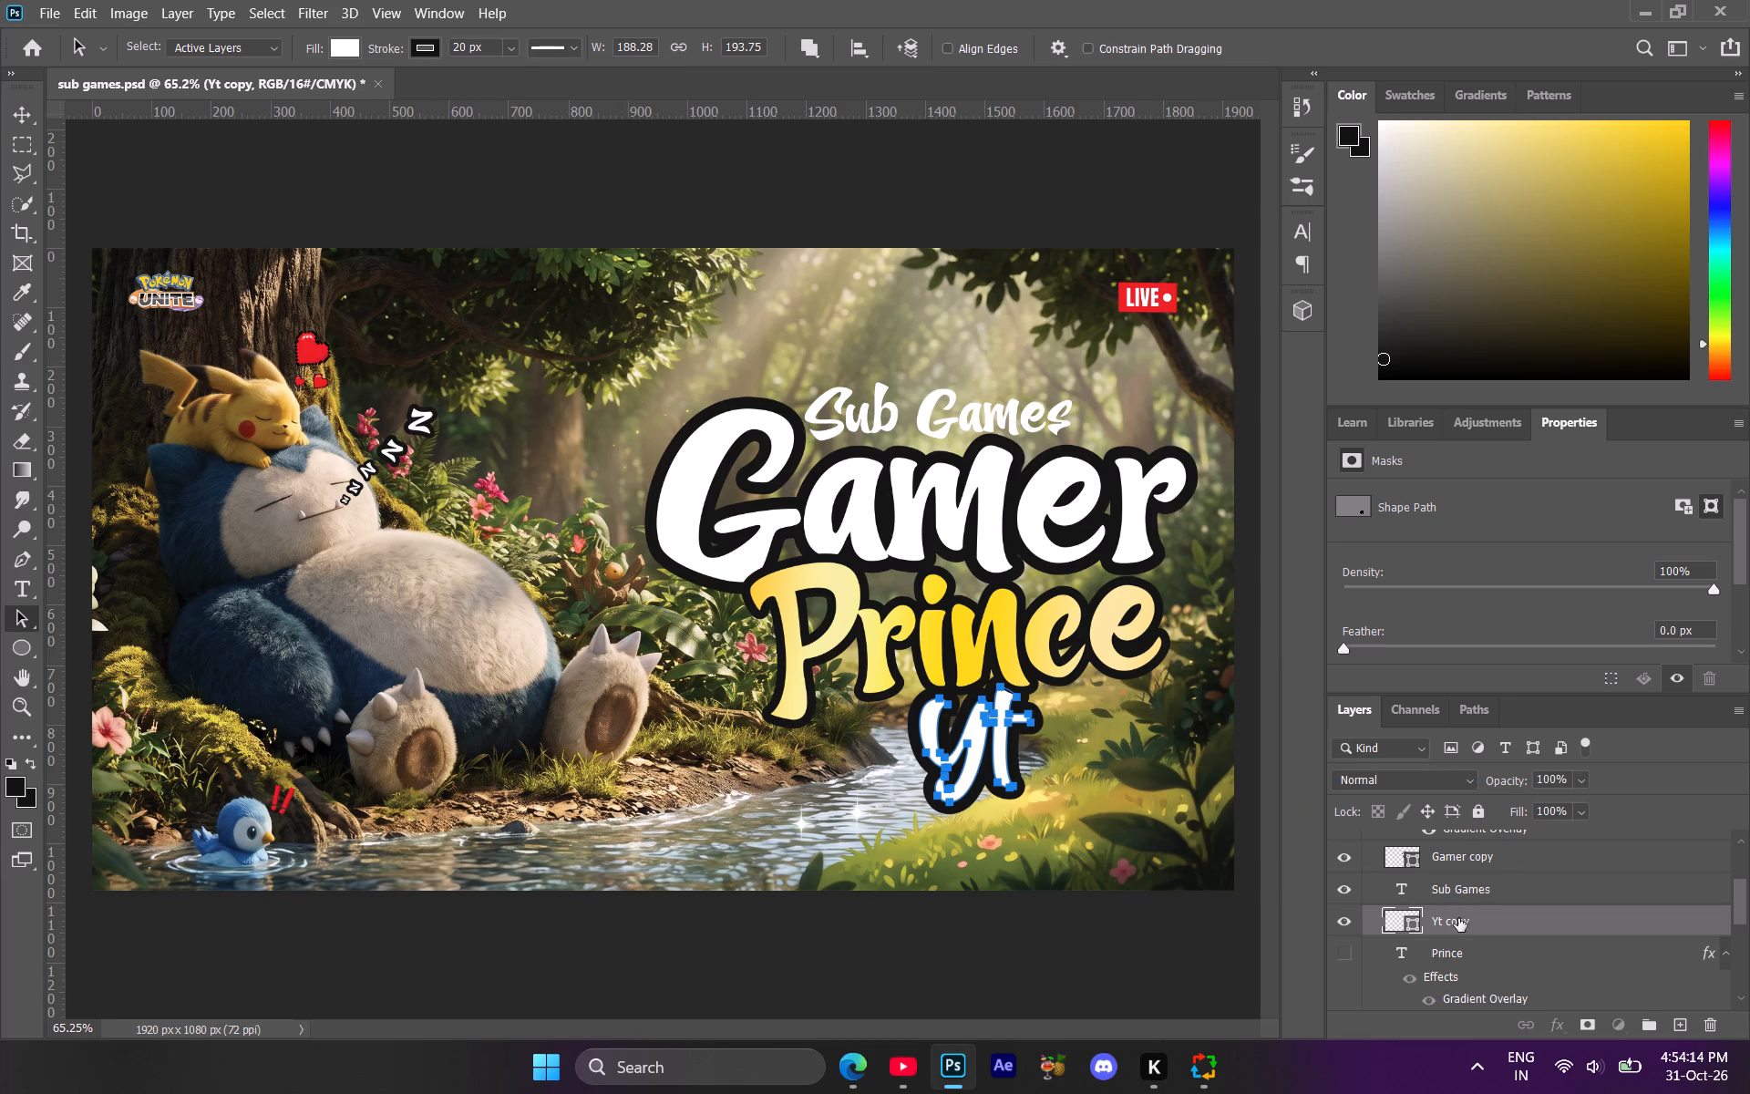
click(1463, 946)
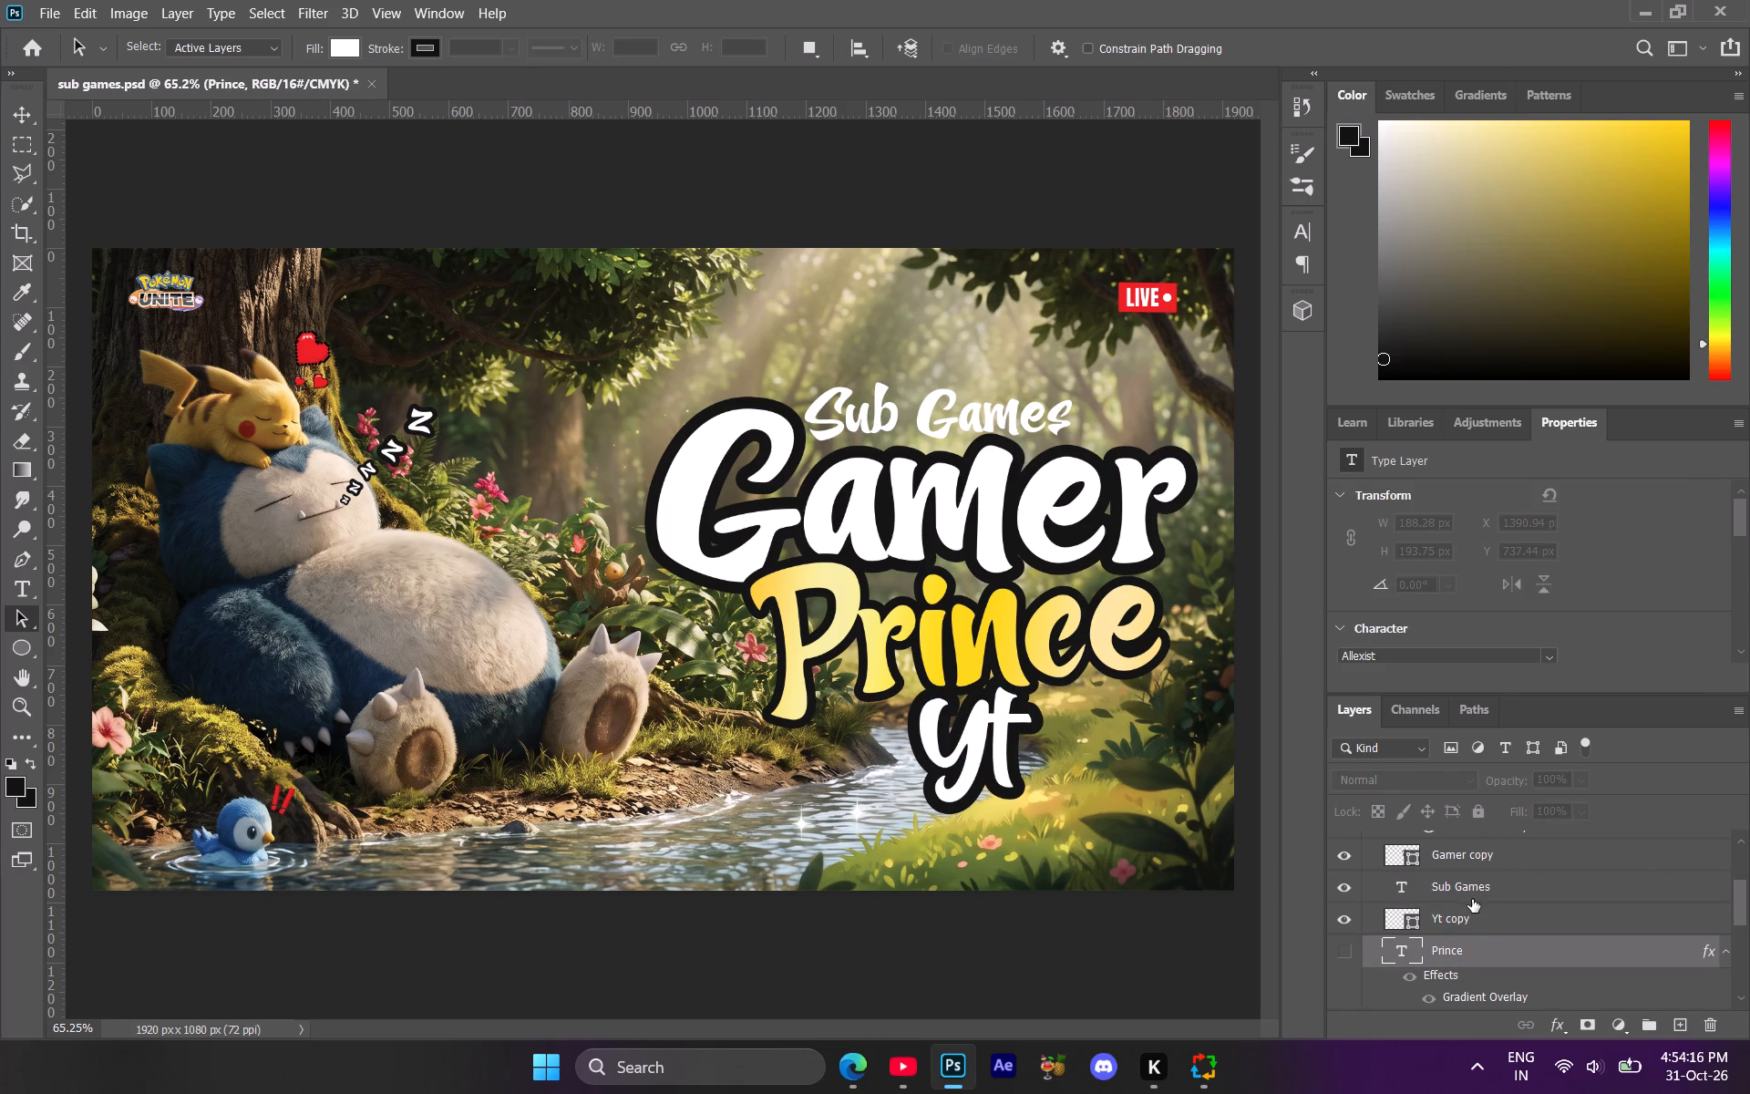
click(1475, 927)
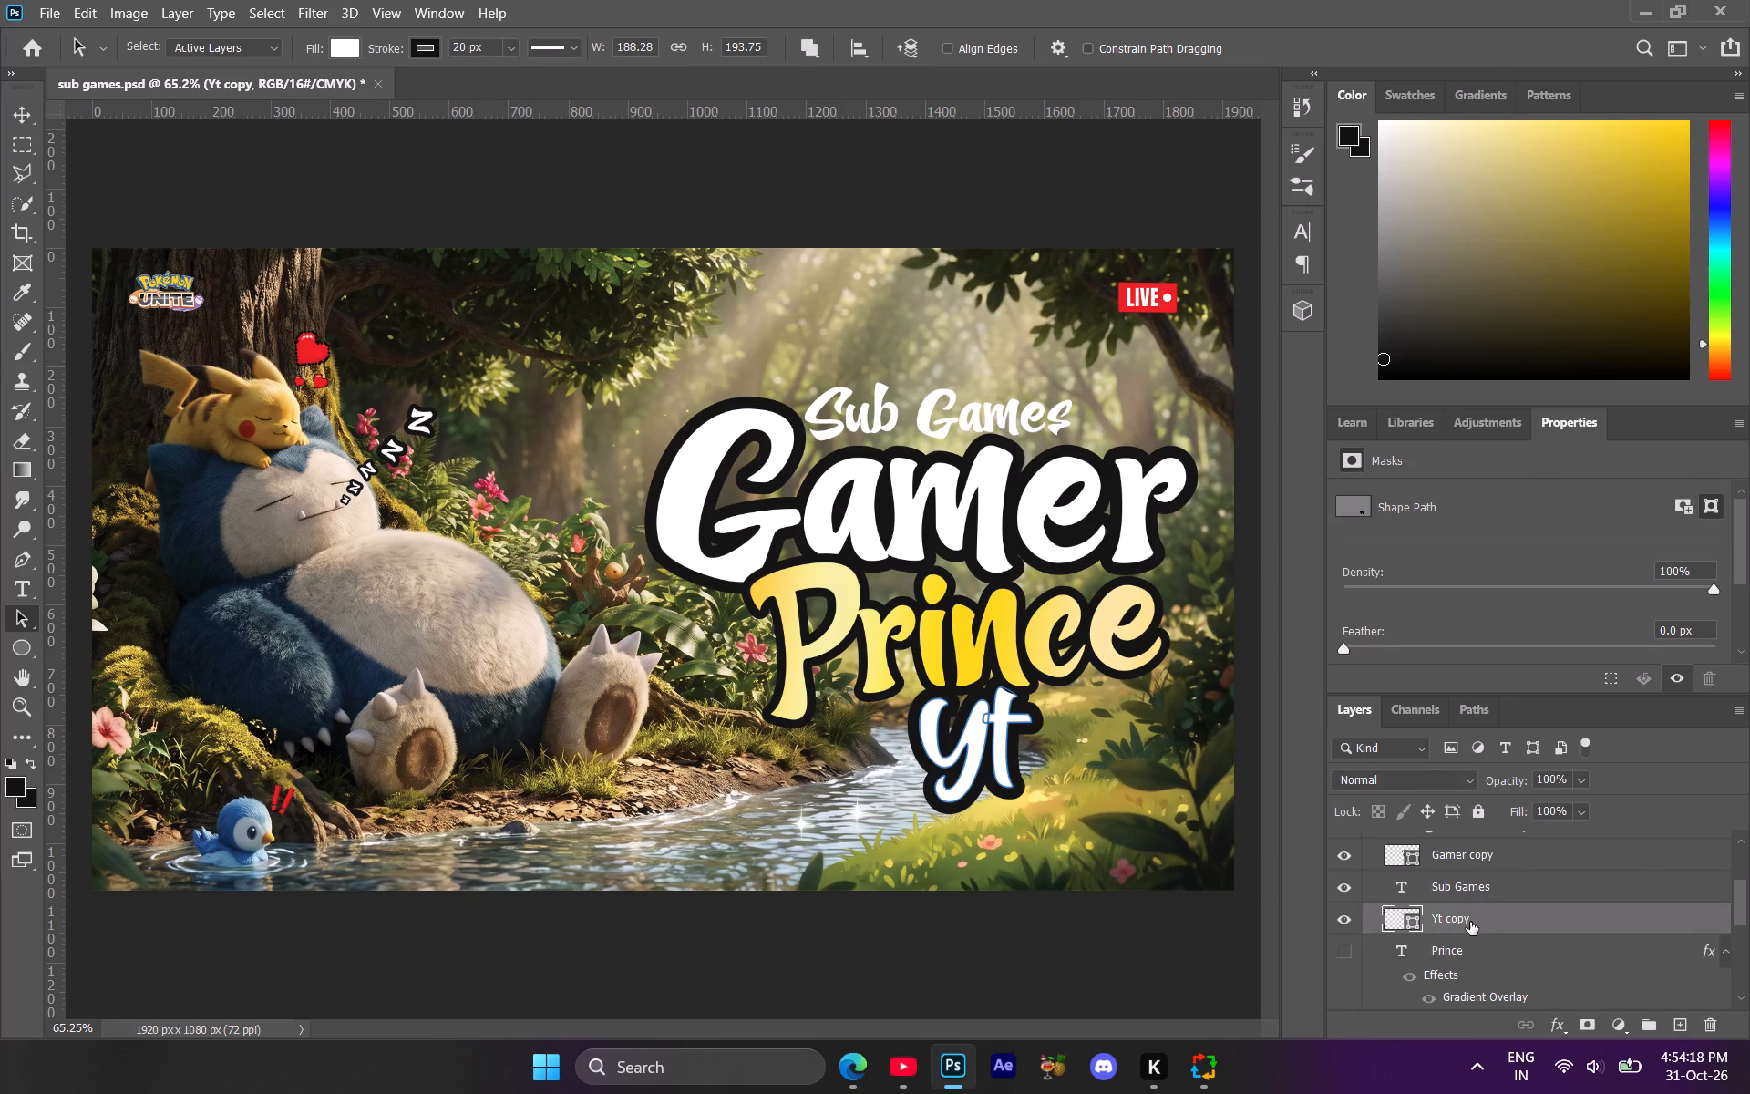
drag(1470, 922, 1467, 860)
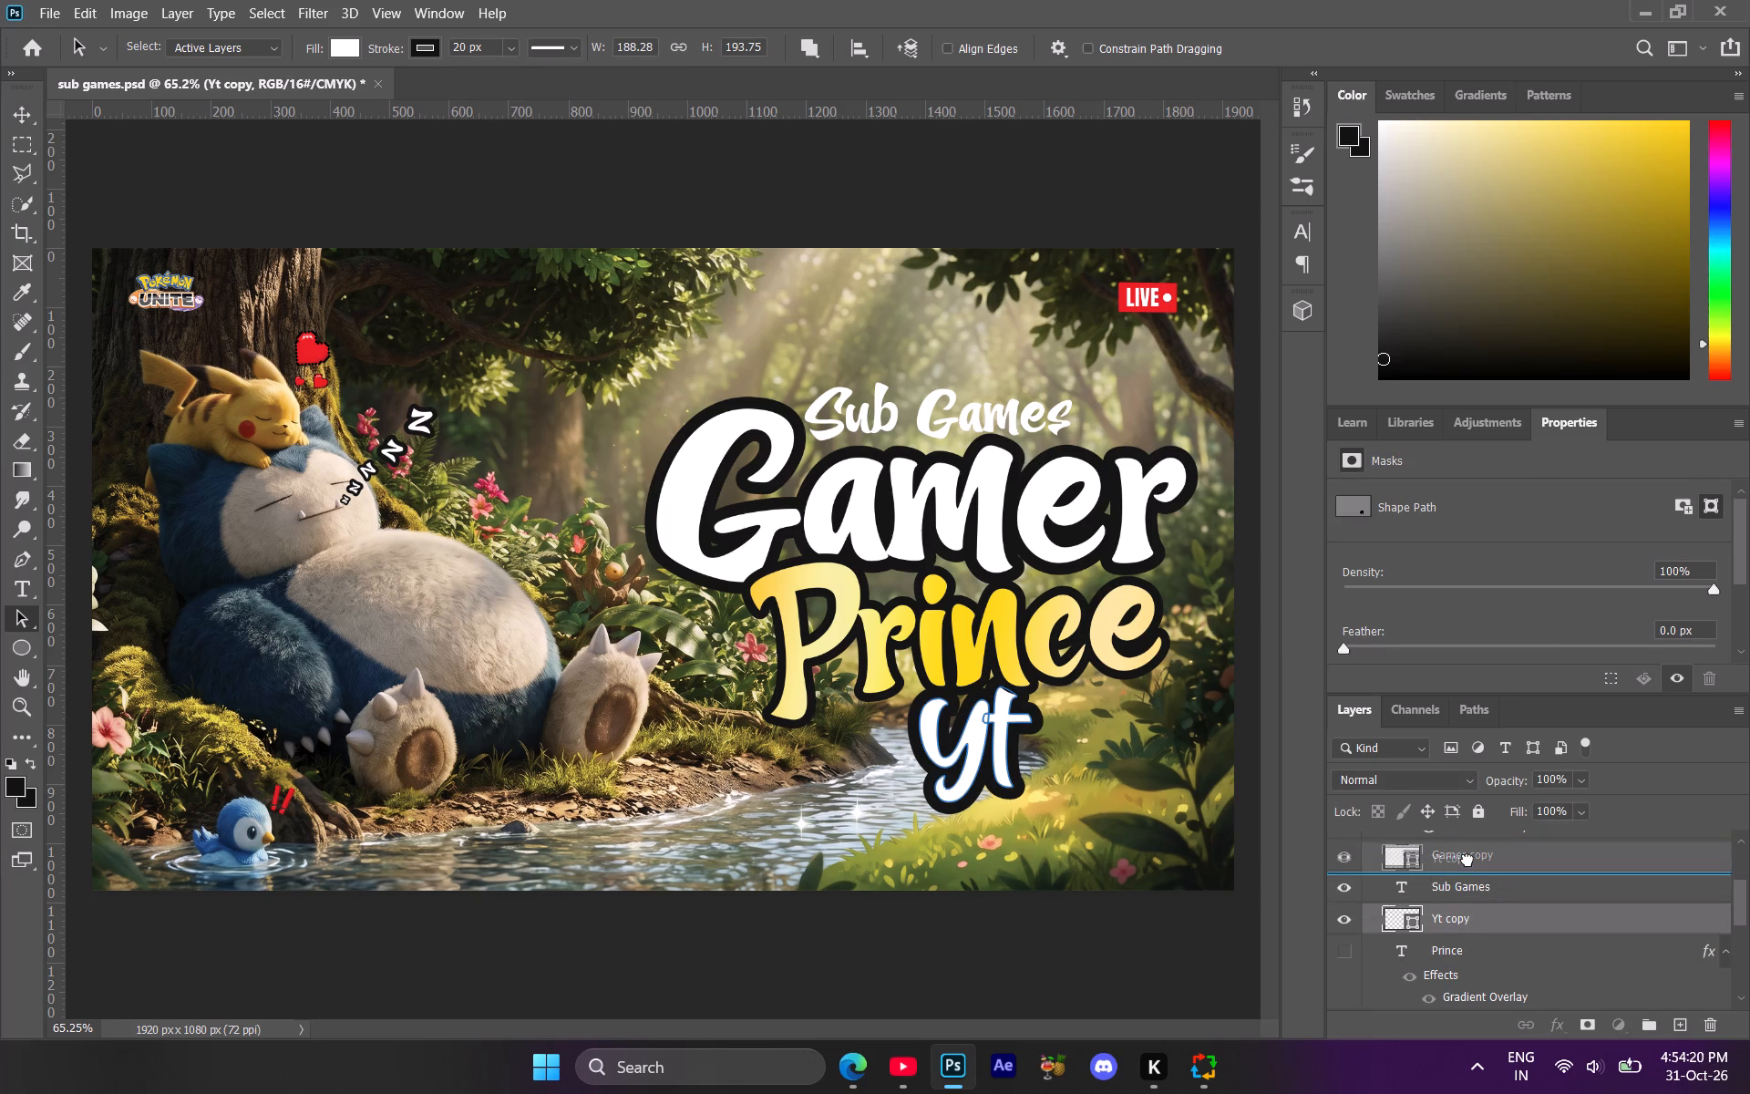
drag(1467, 860, 1469, 890)
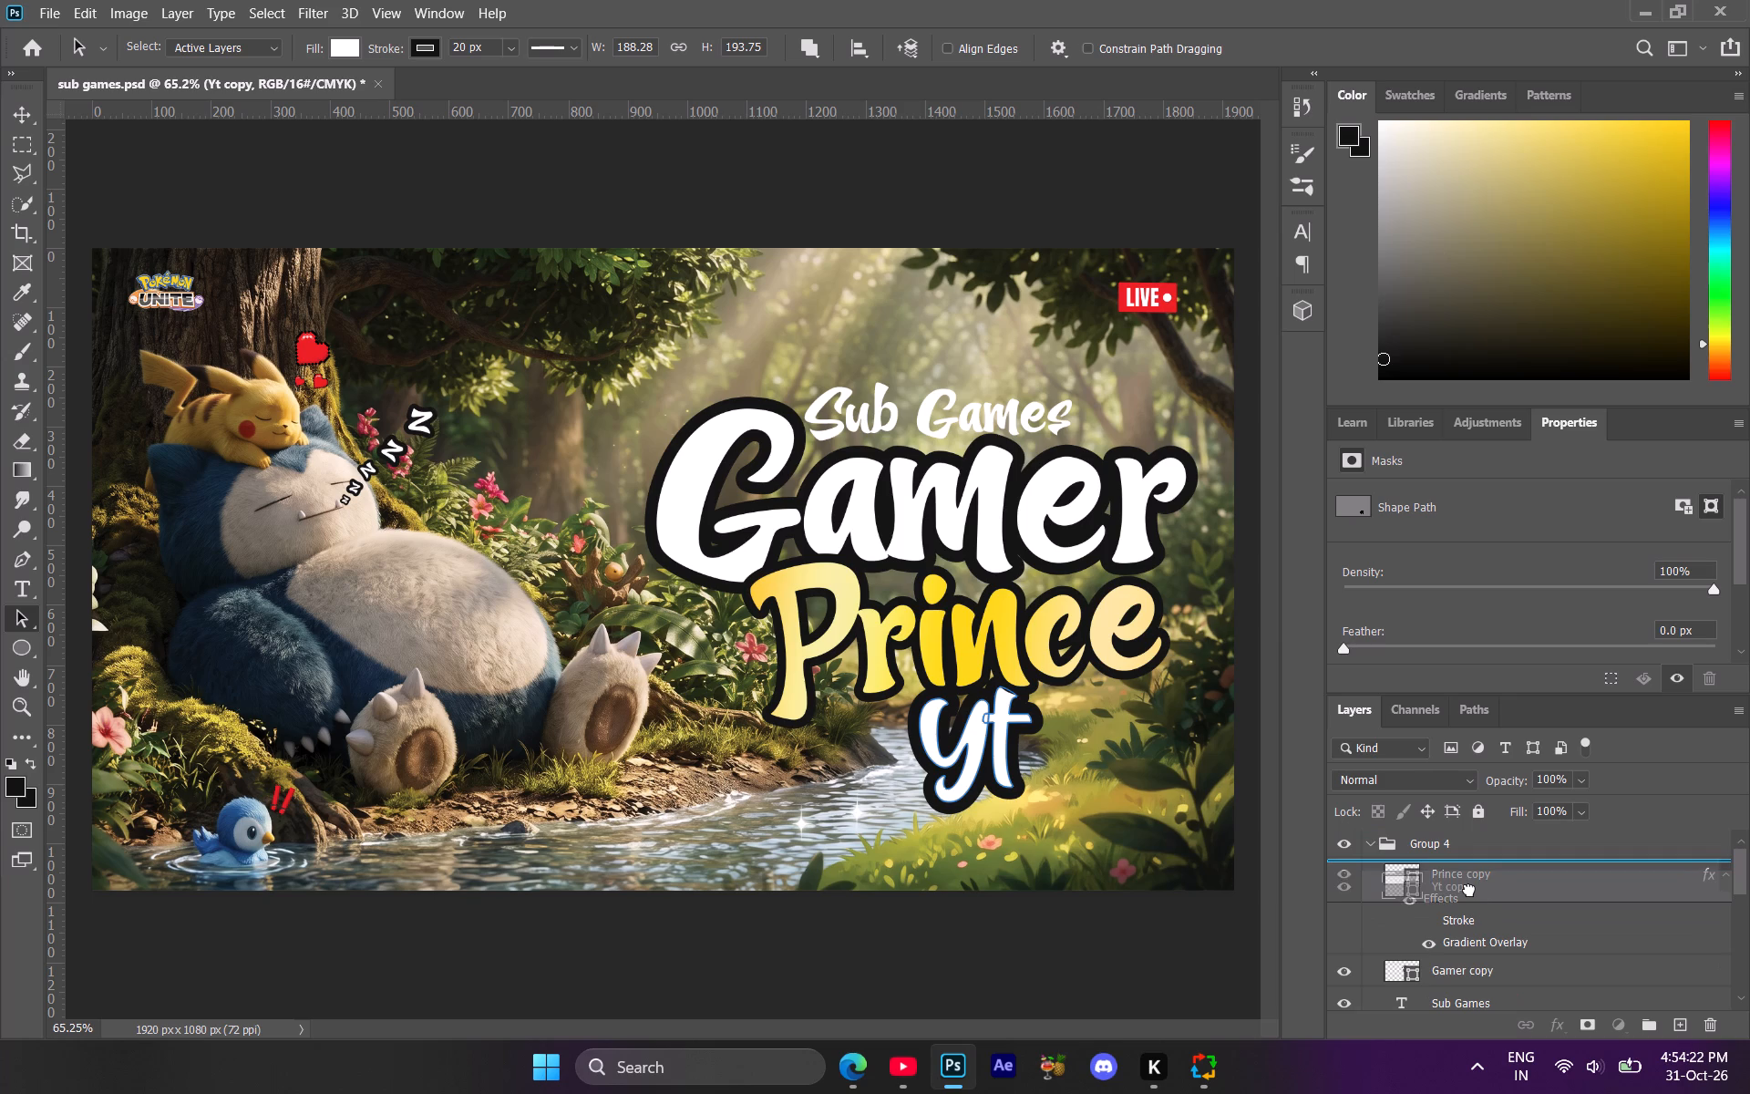
drag(1469, 890, 1469, 889)
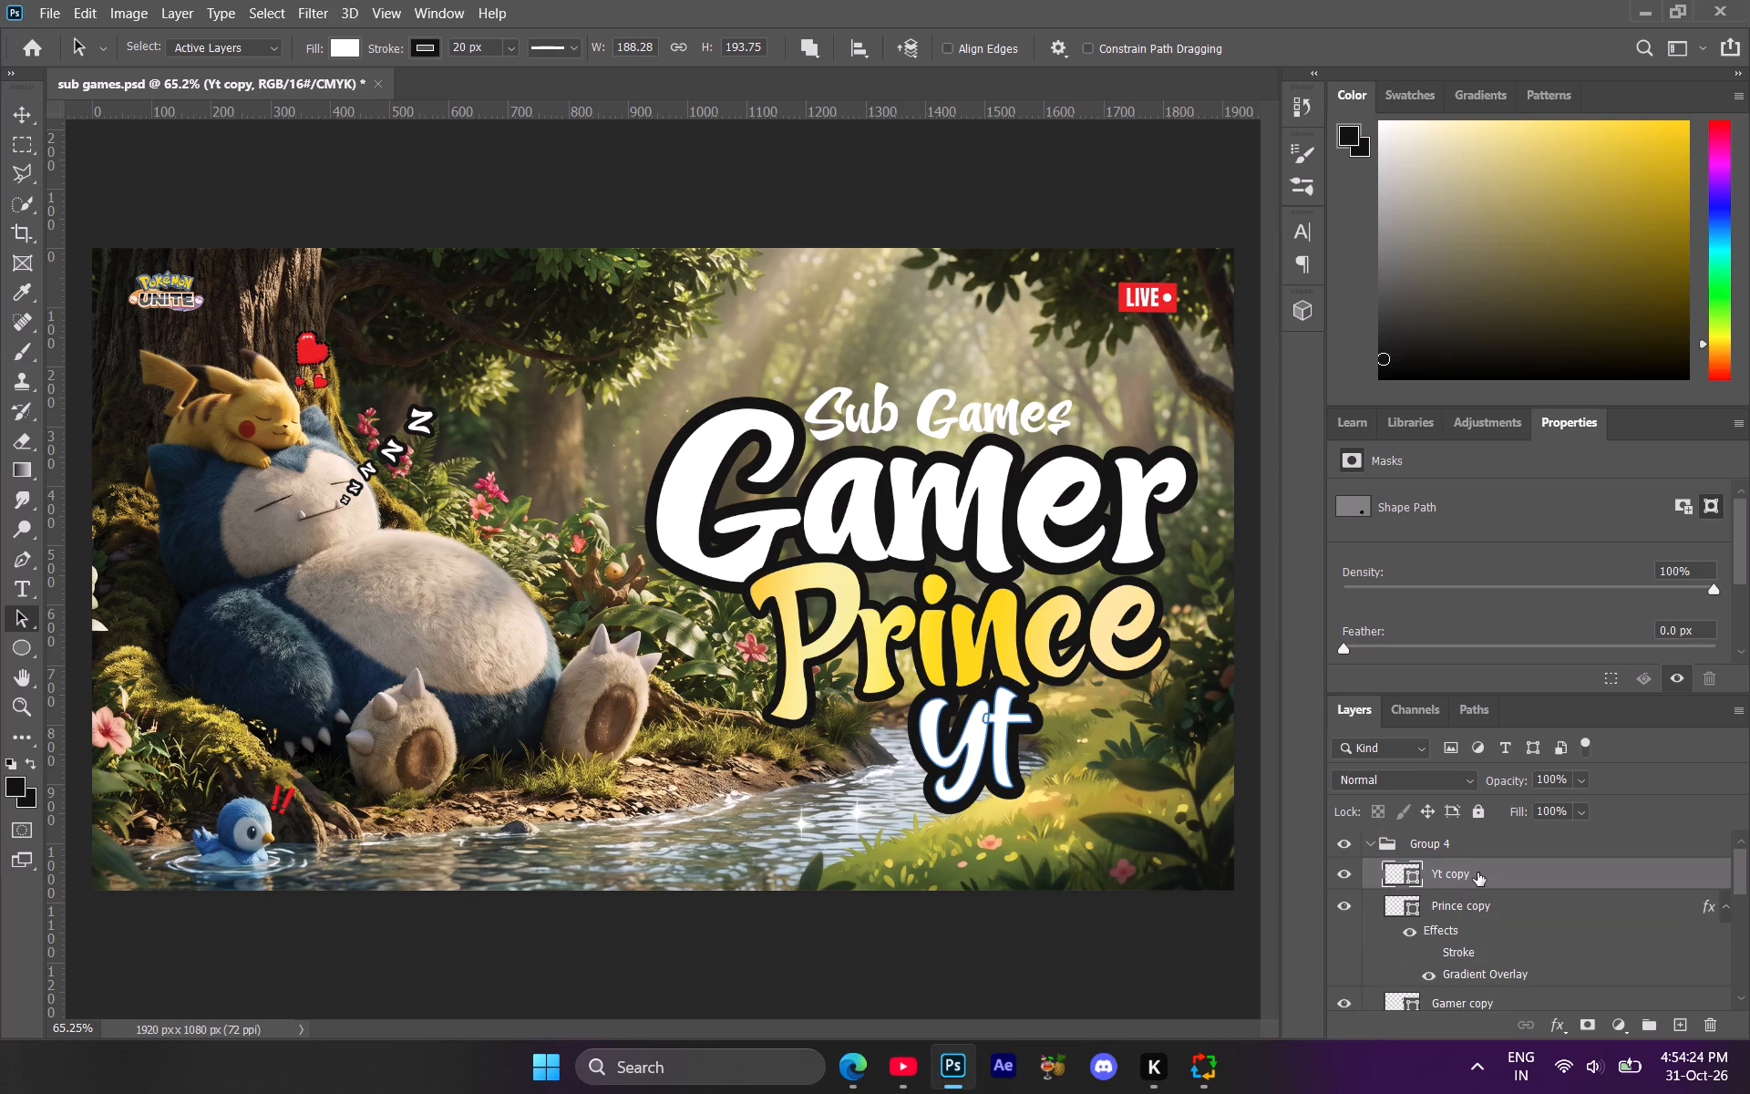
Transform the Yt copy shape, shifting it slightly lower beneath Prince and rotating it about 3°.
key(ctrl+t)
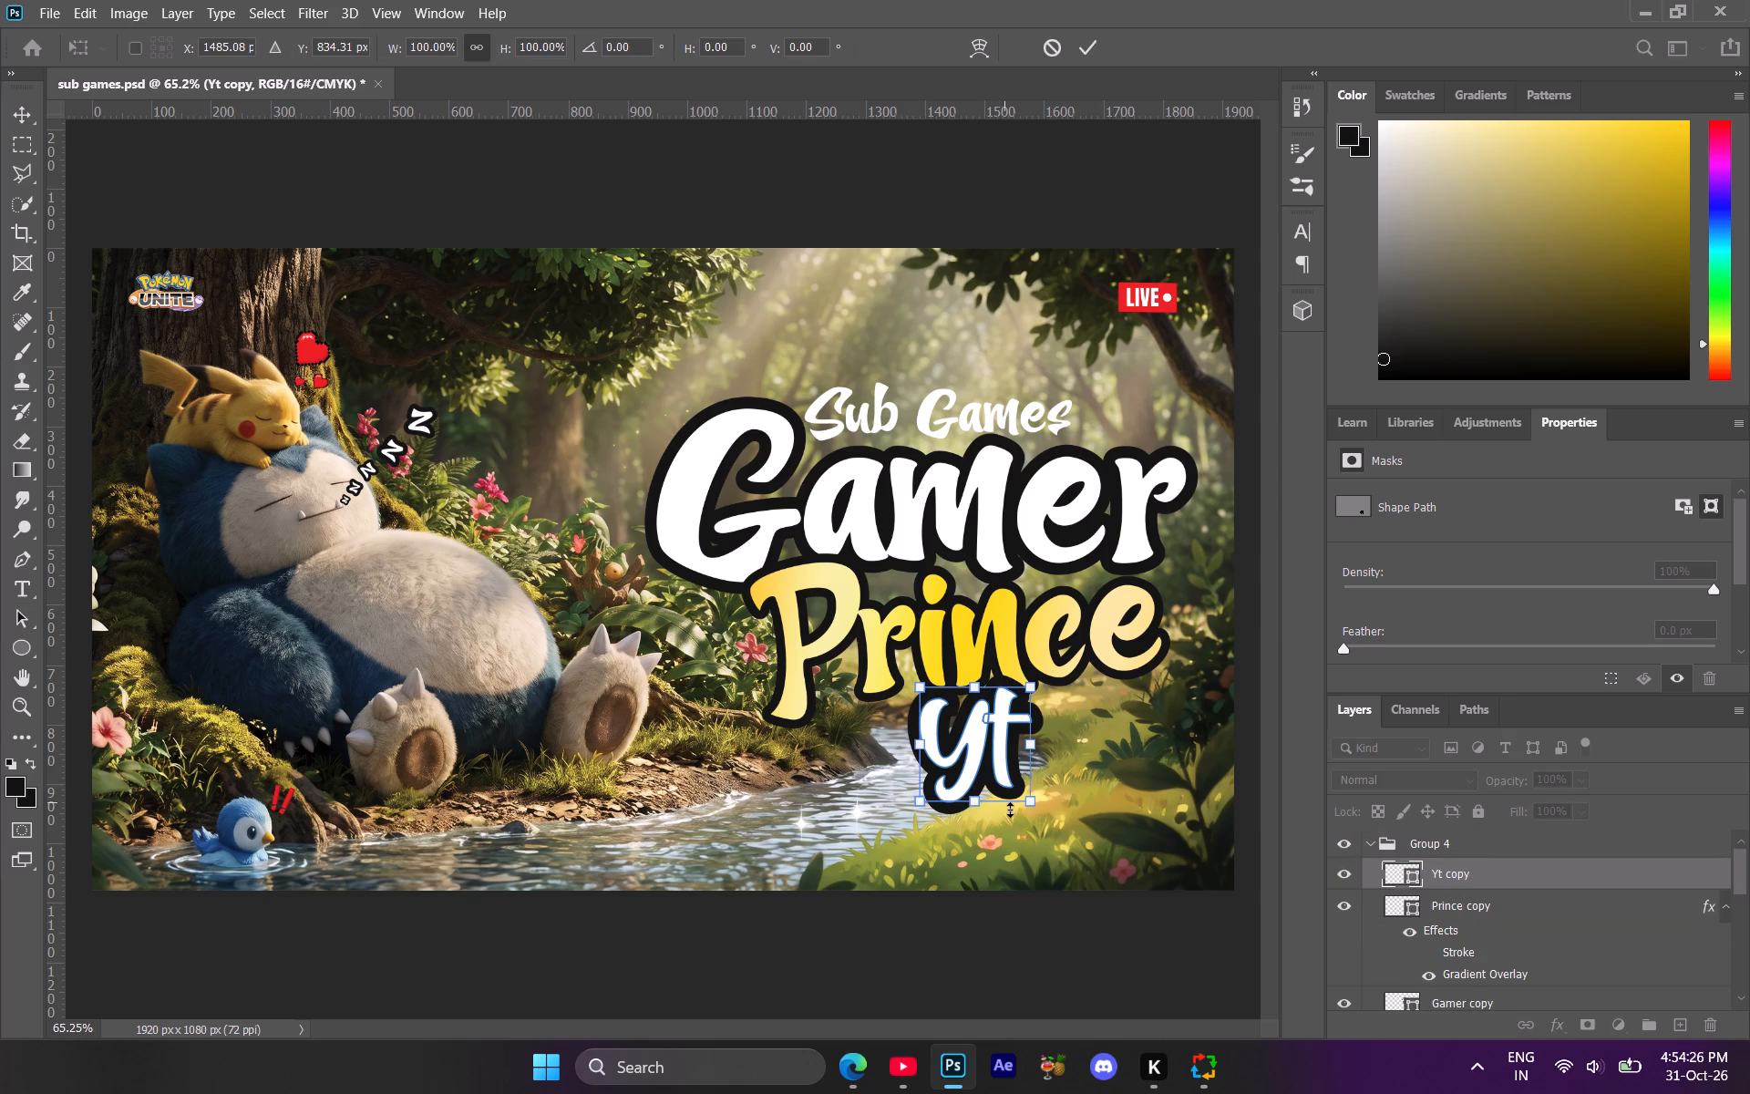
drag(990, 767, 994, 783)
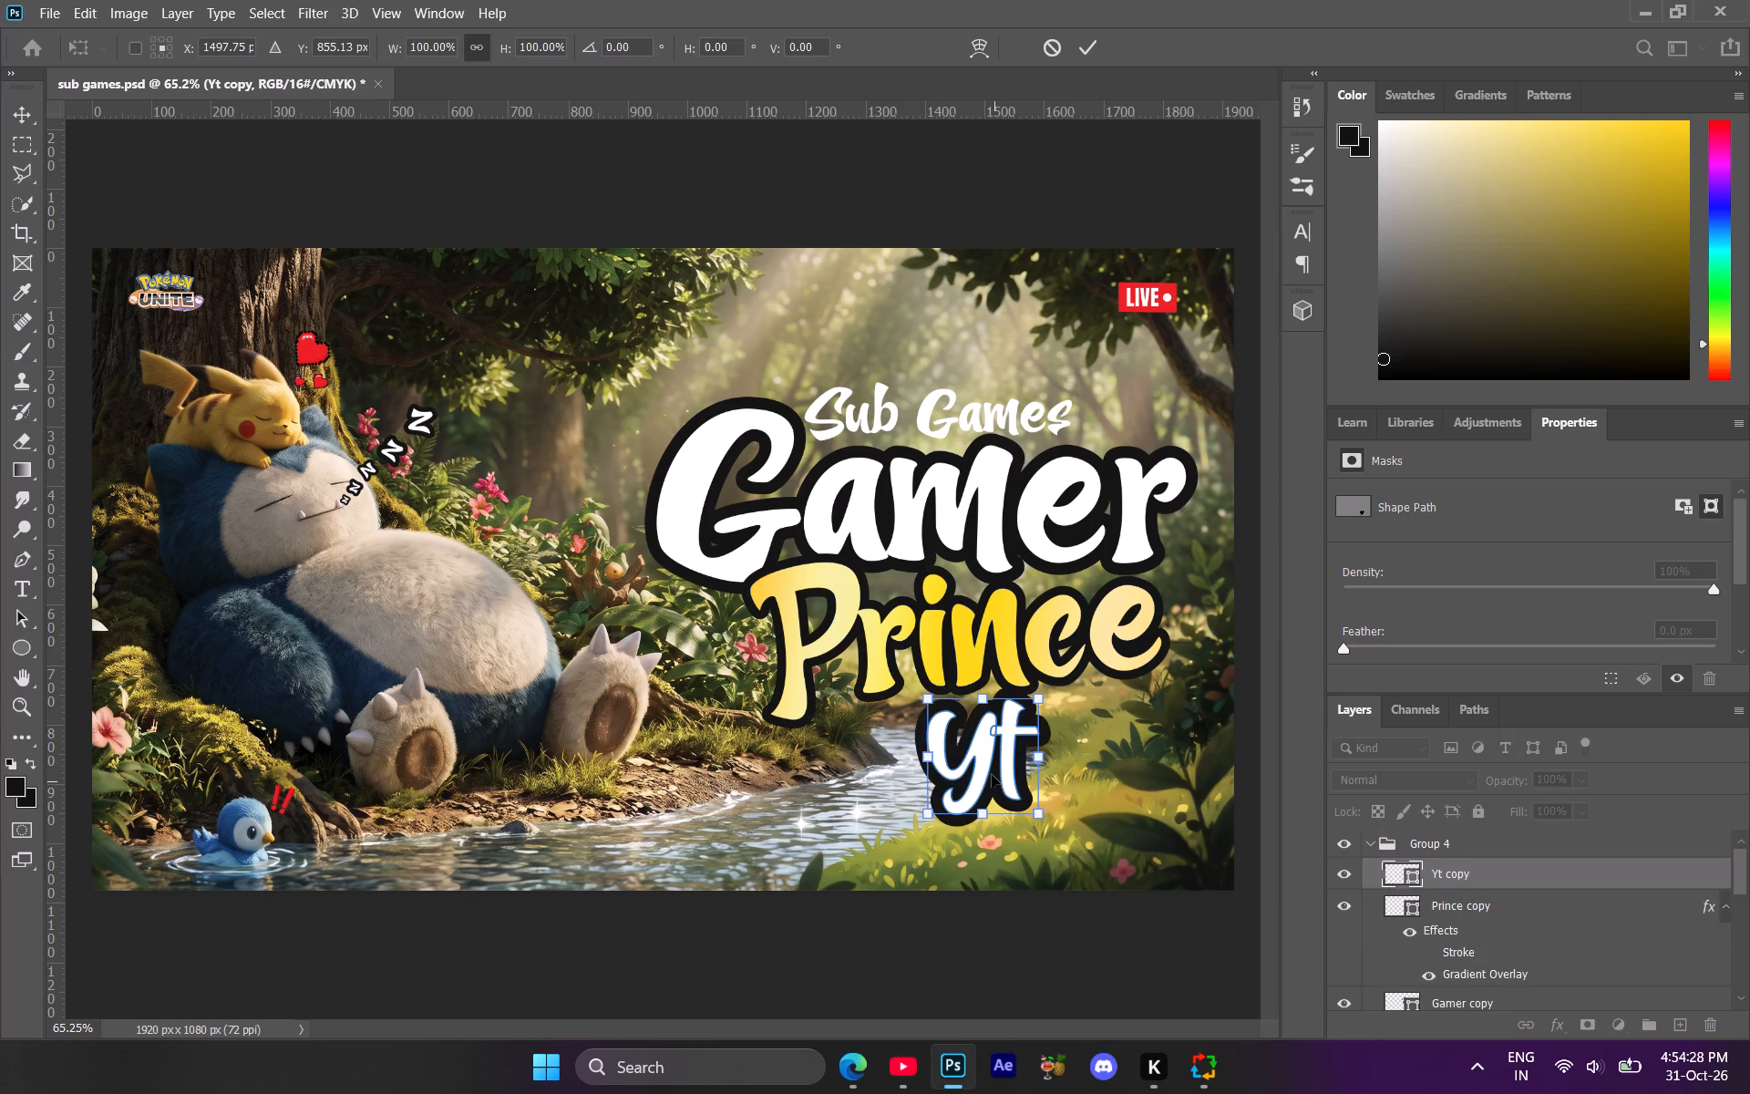
click(989, 765)
click(983, 750)
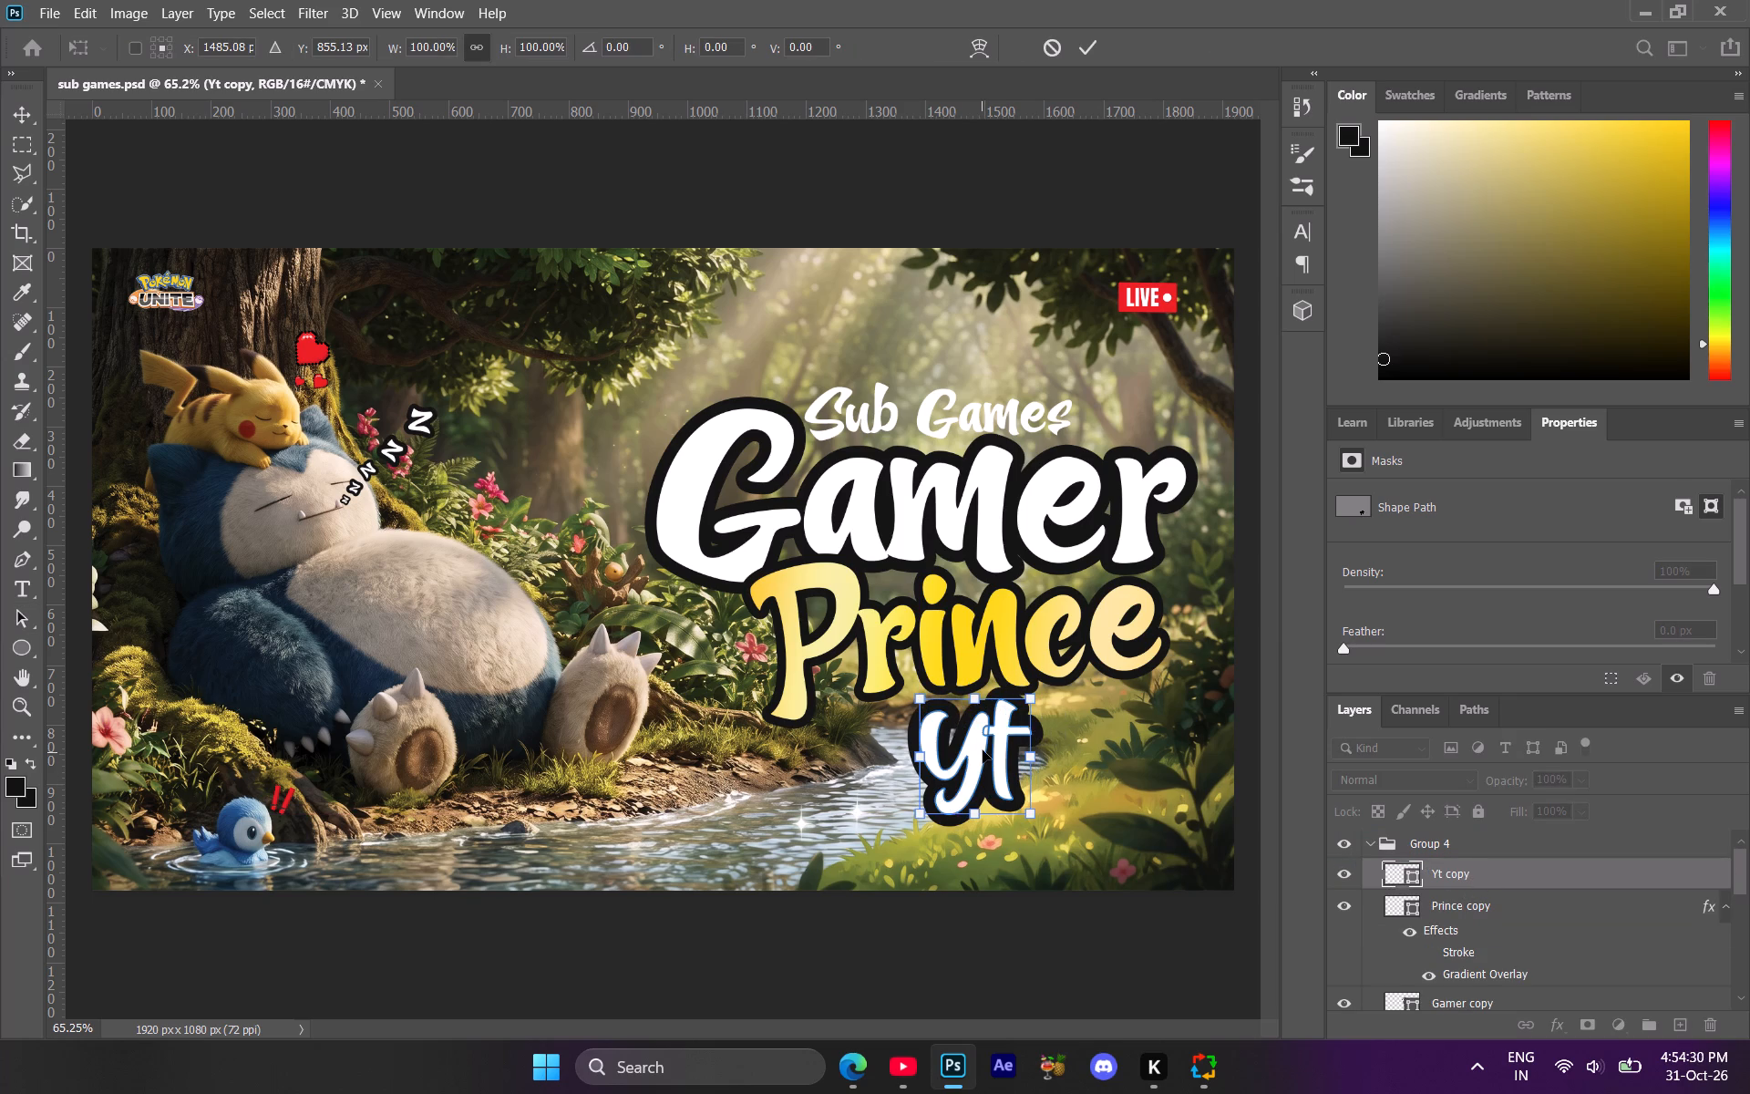
click(1055, 738)
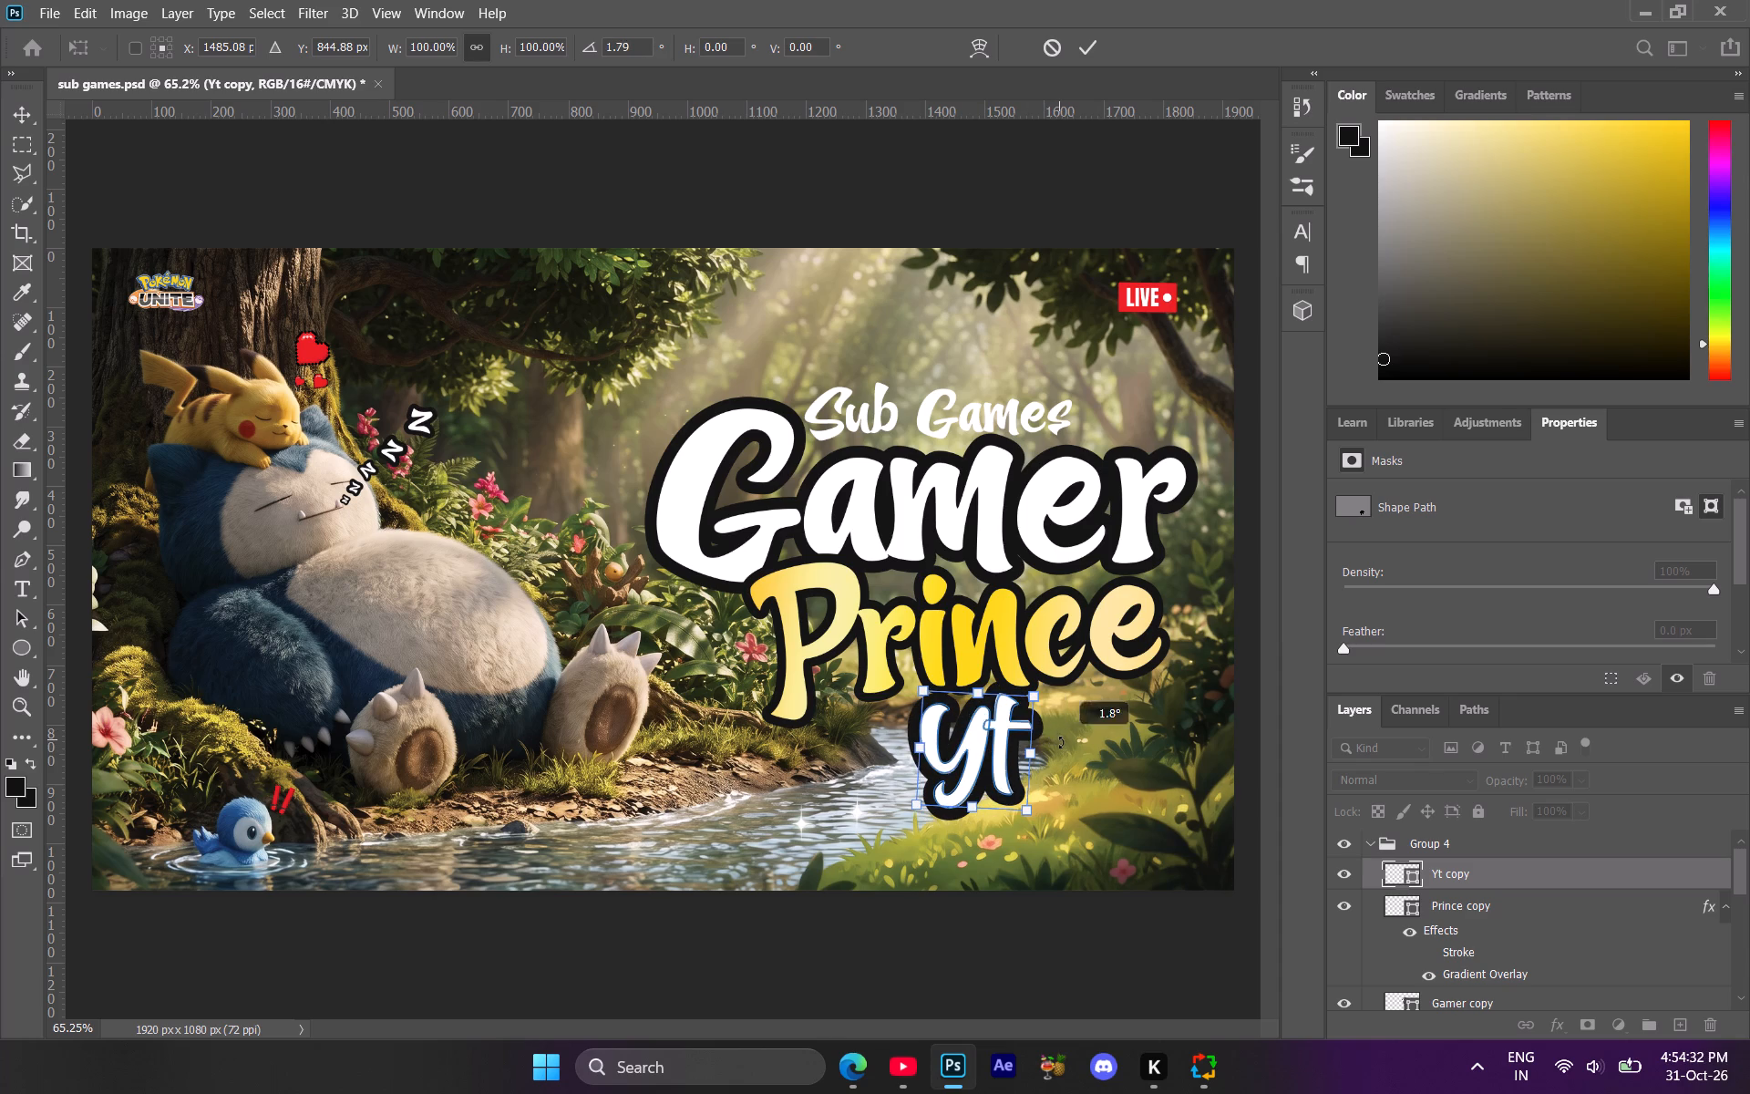
click(1017, 744)
click(1005, 741)
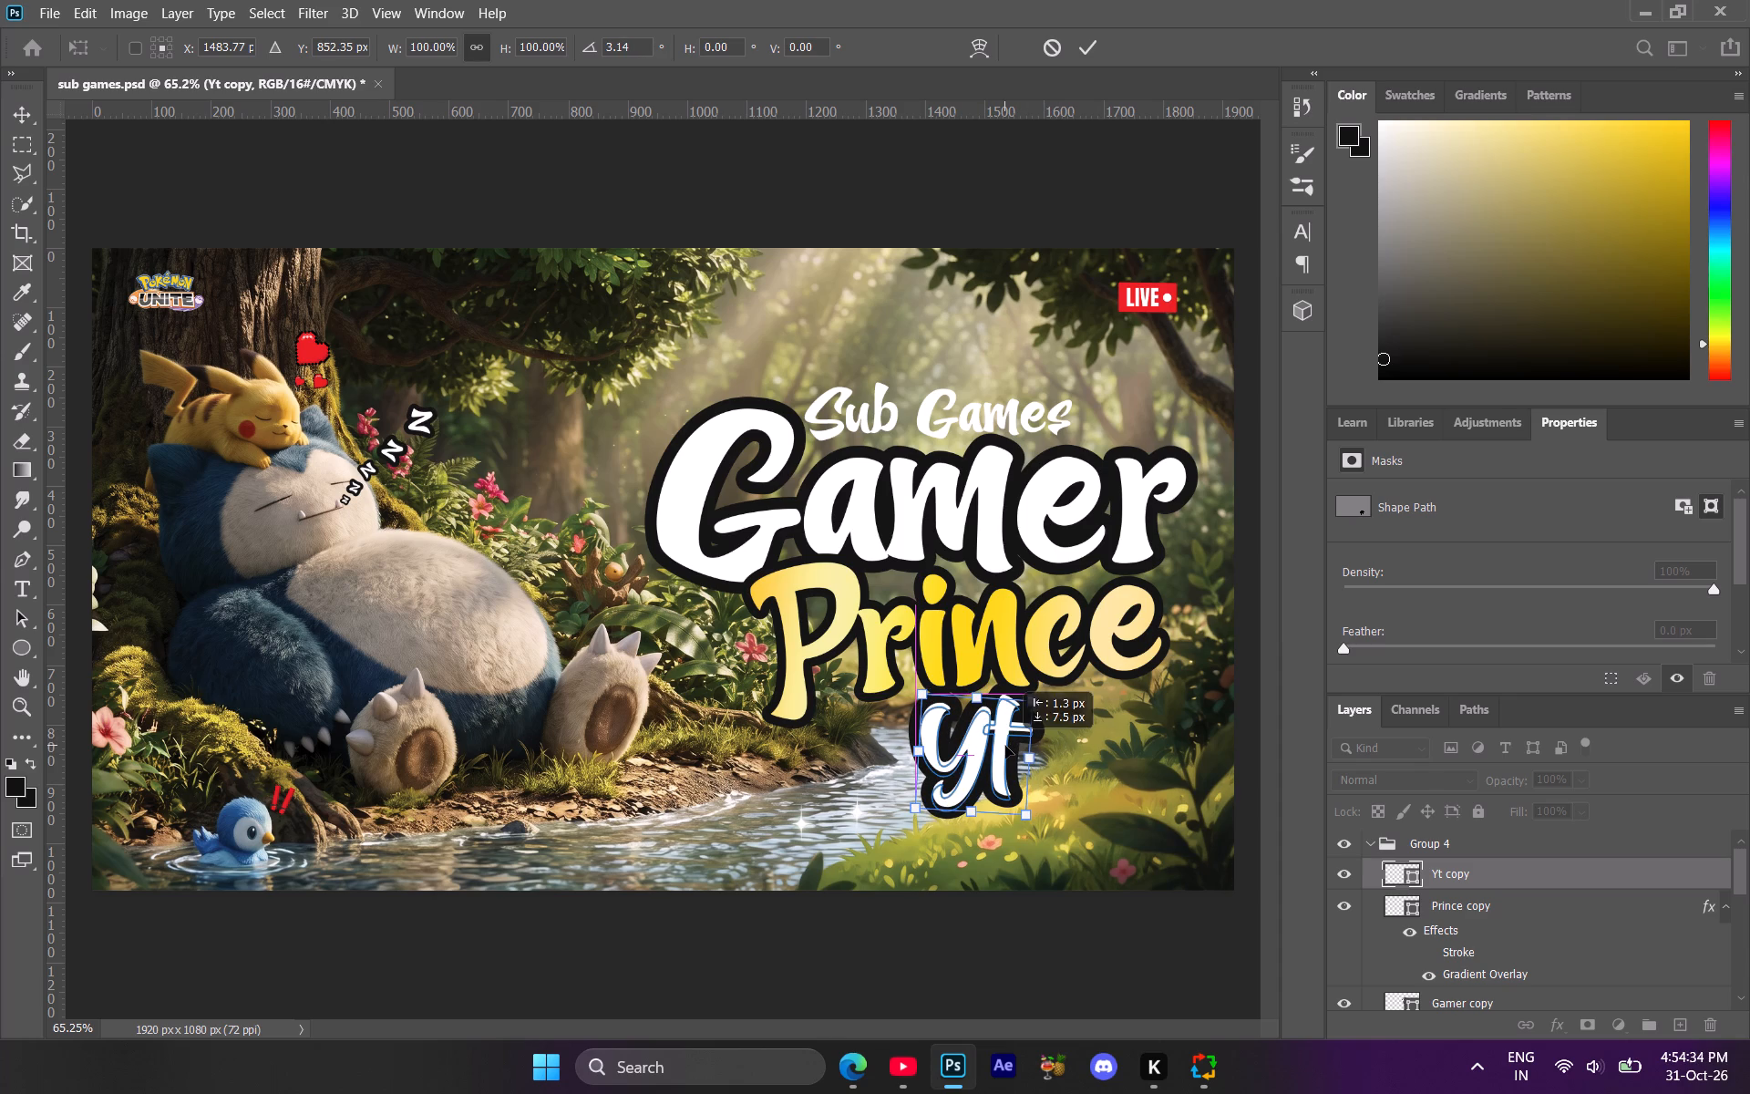
click(1465, 885)
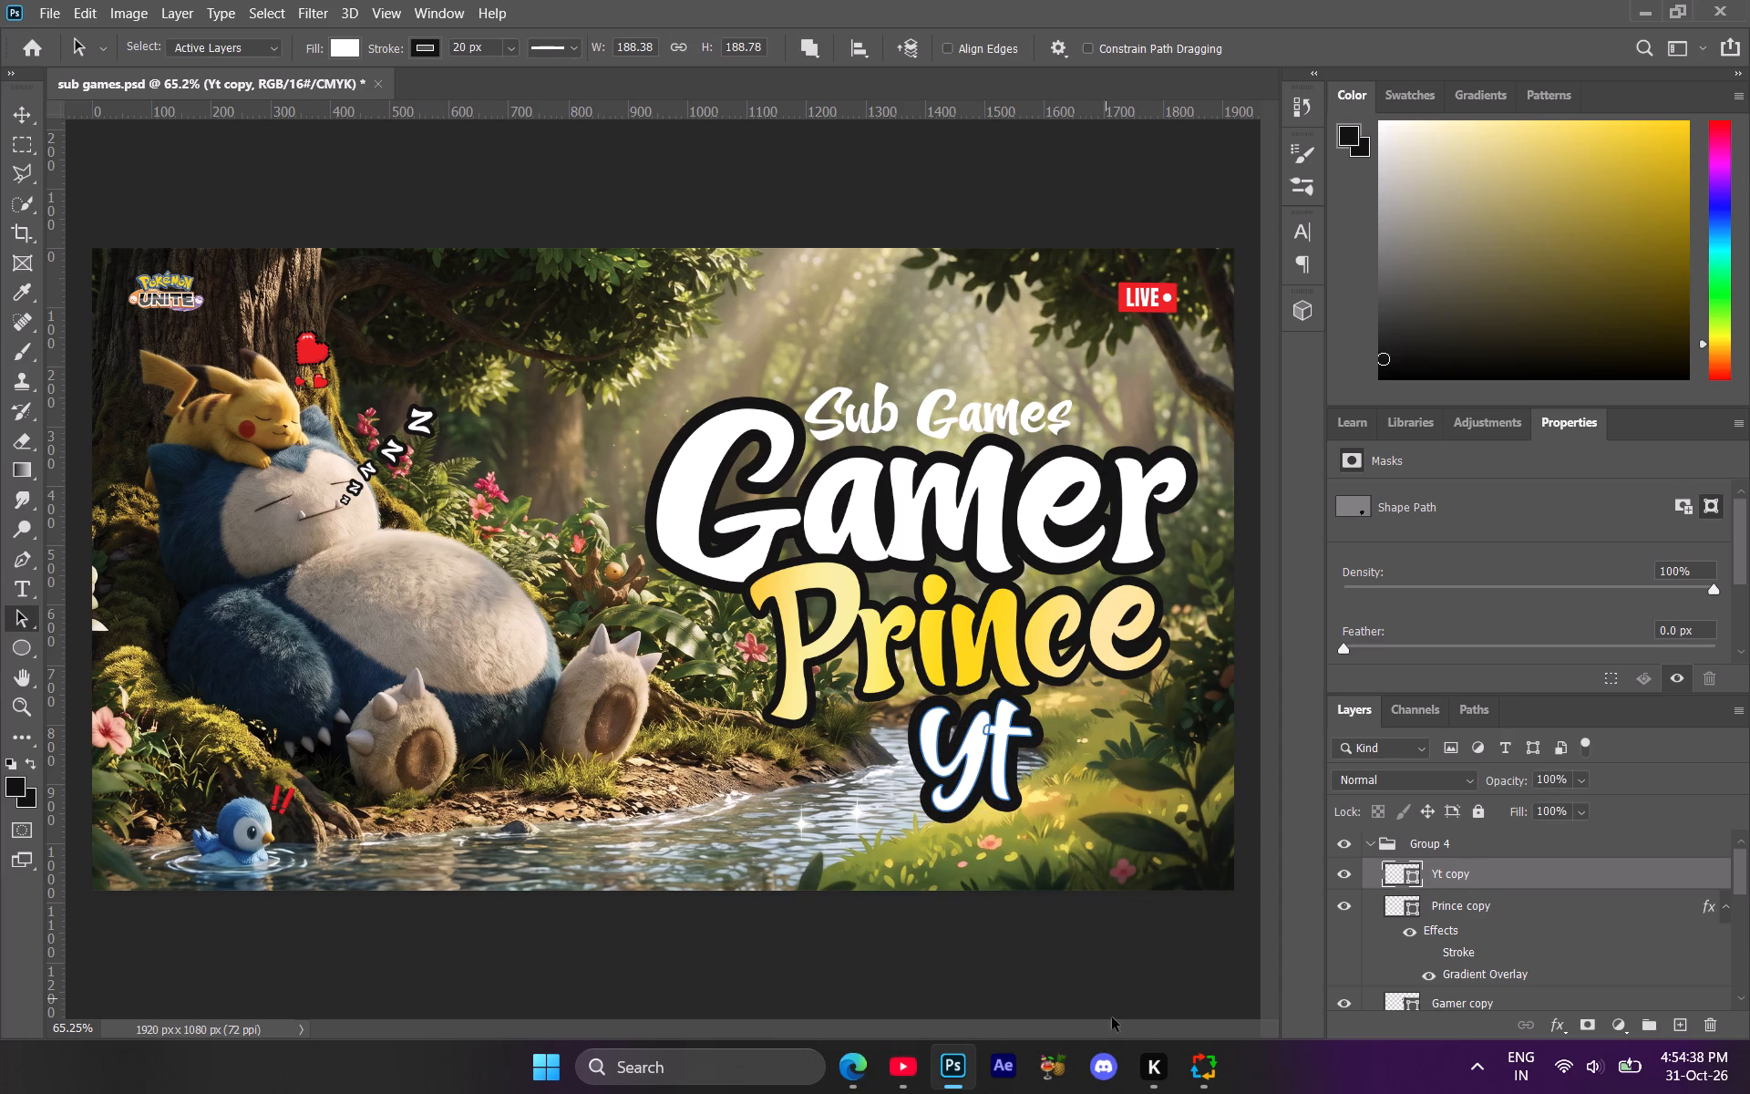
Switch to File Explorer and preview today's images in Downloads, including the 1280x720 Gamer Prince YT thumbnail, for reference.
click(567, 1060)
click(922, 676)
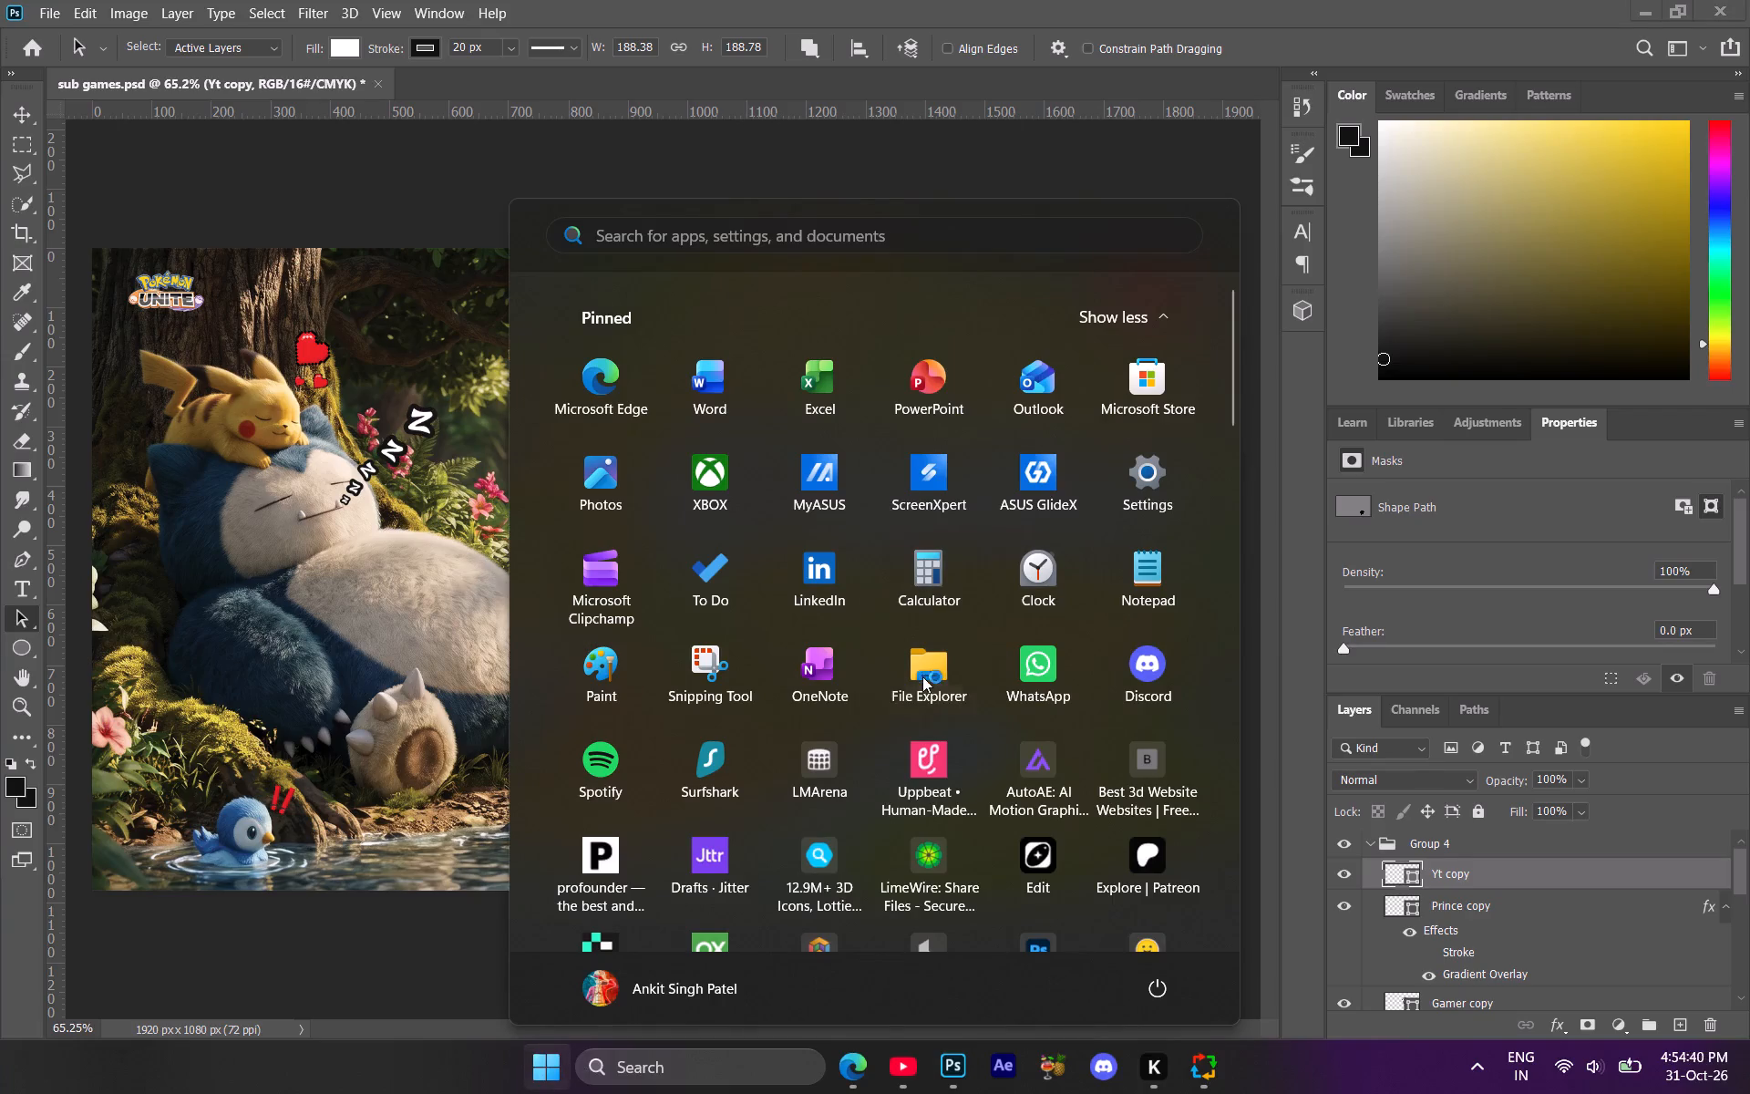
click(109, 366)
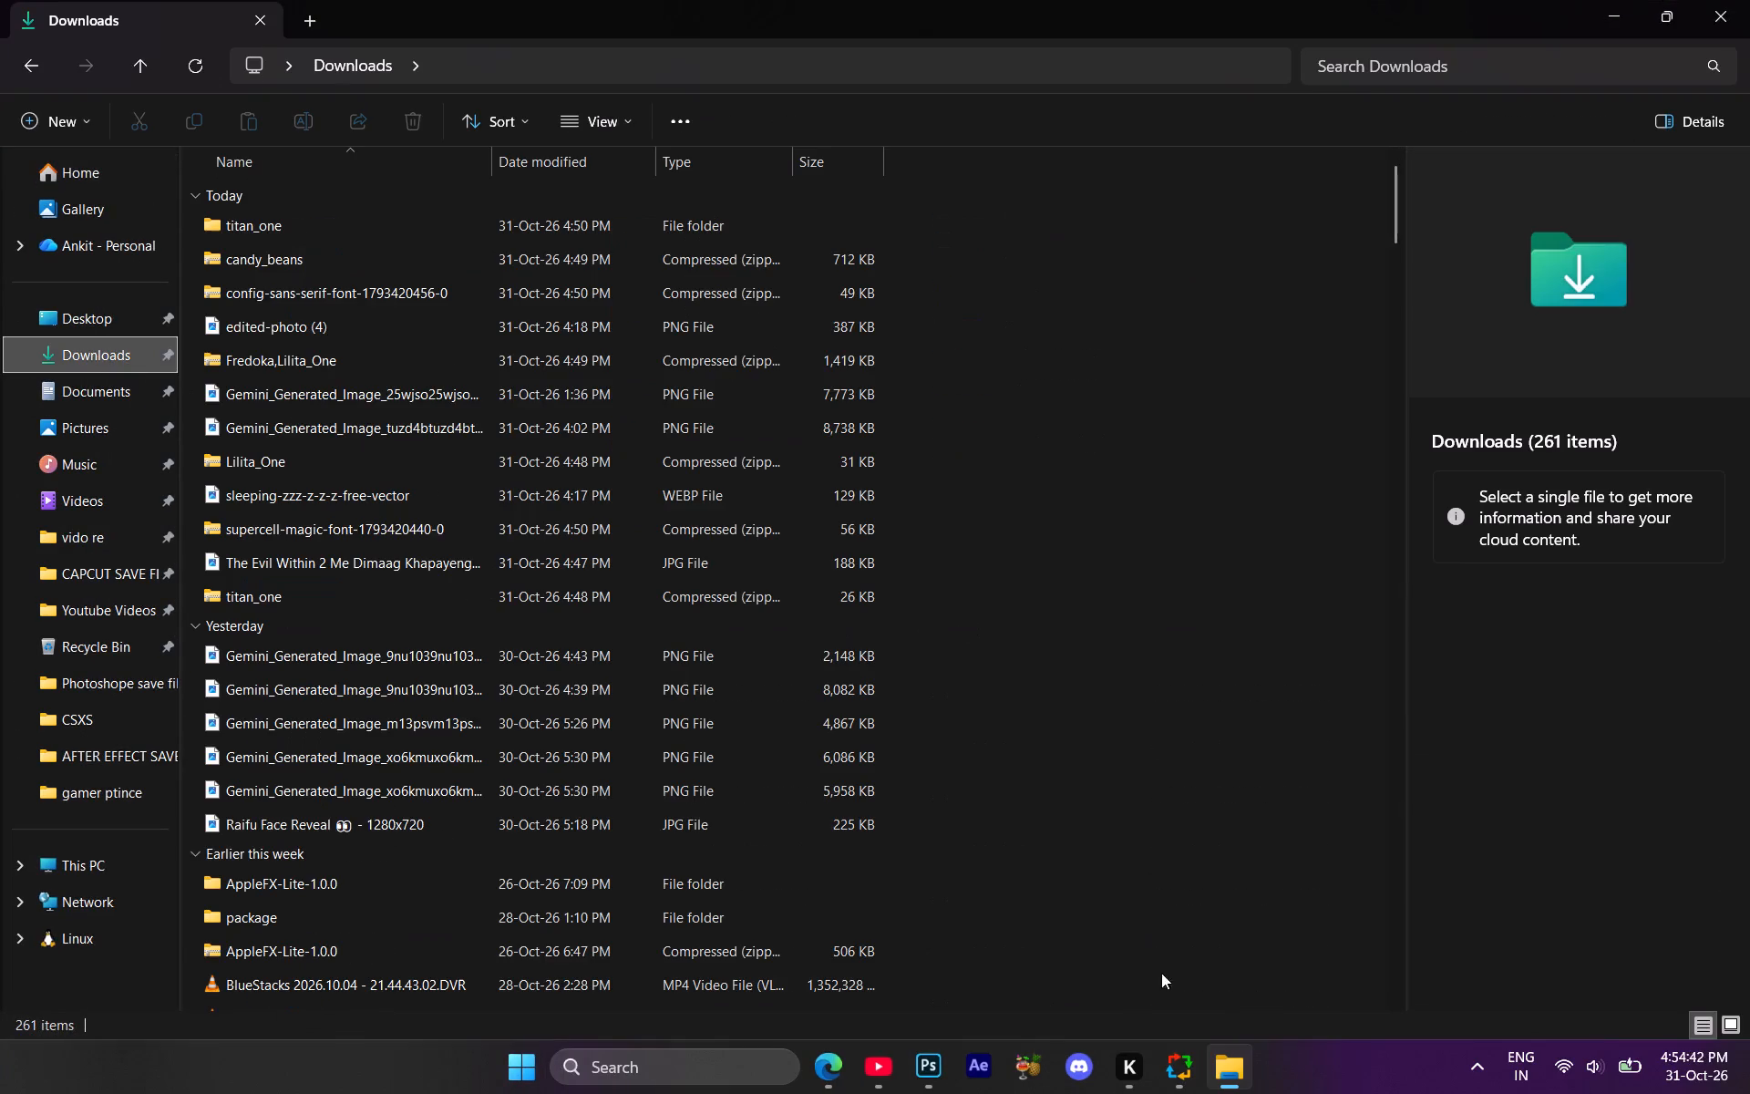
click(283, 343)
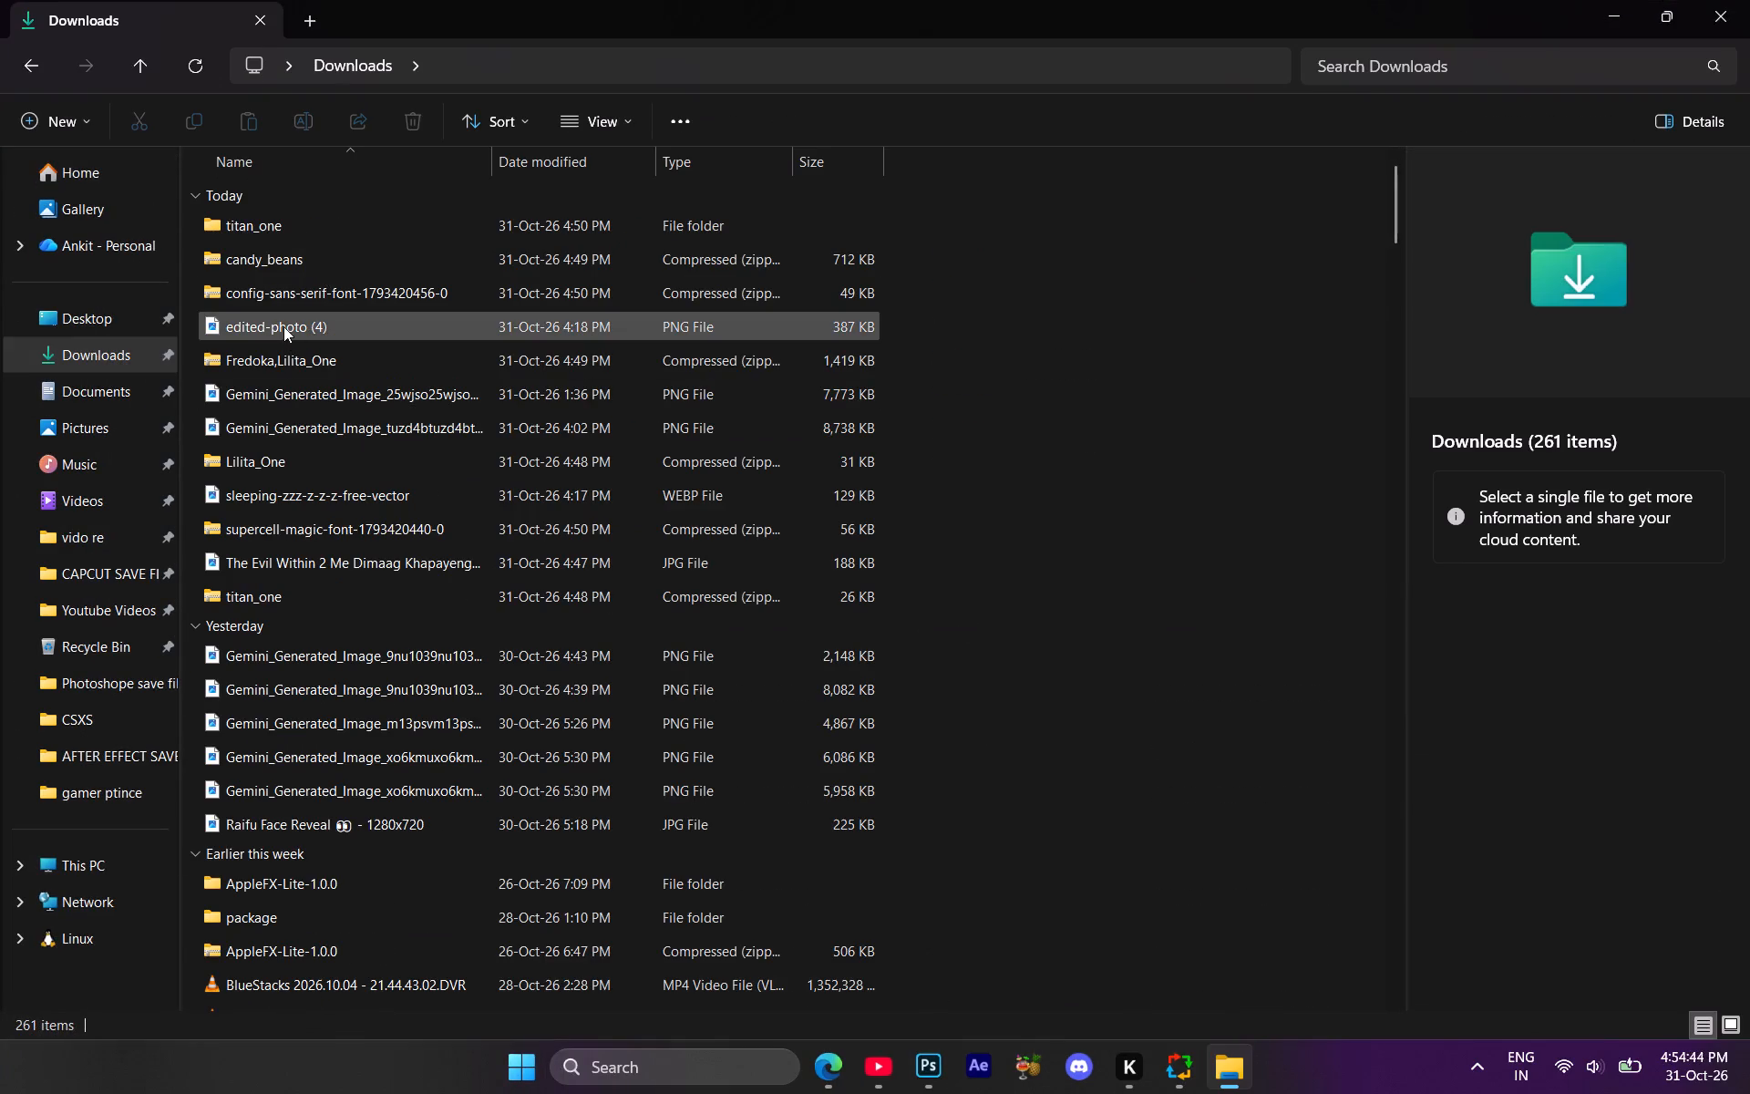
click(283, 326)
click(289, 409)
click(302, 560)
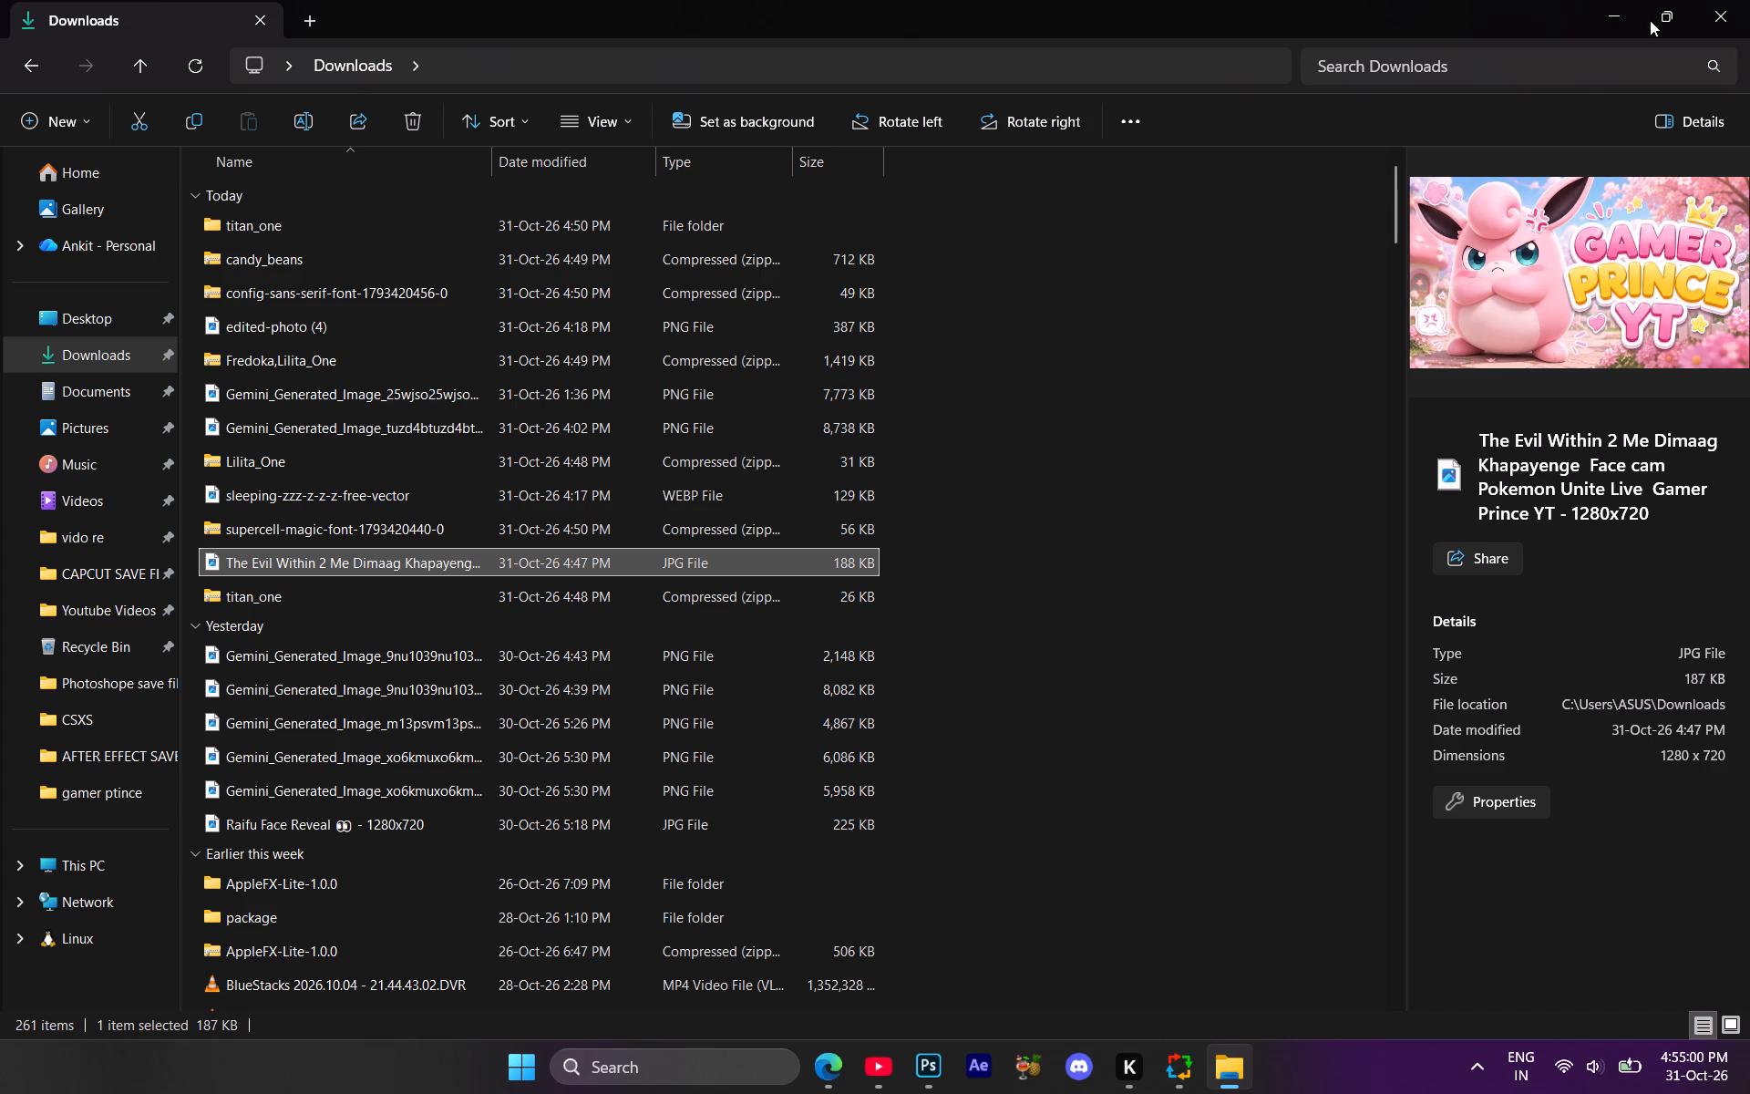
click(1621, 0)
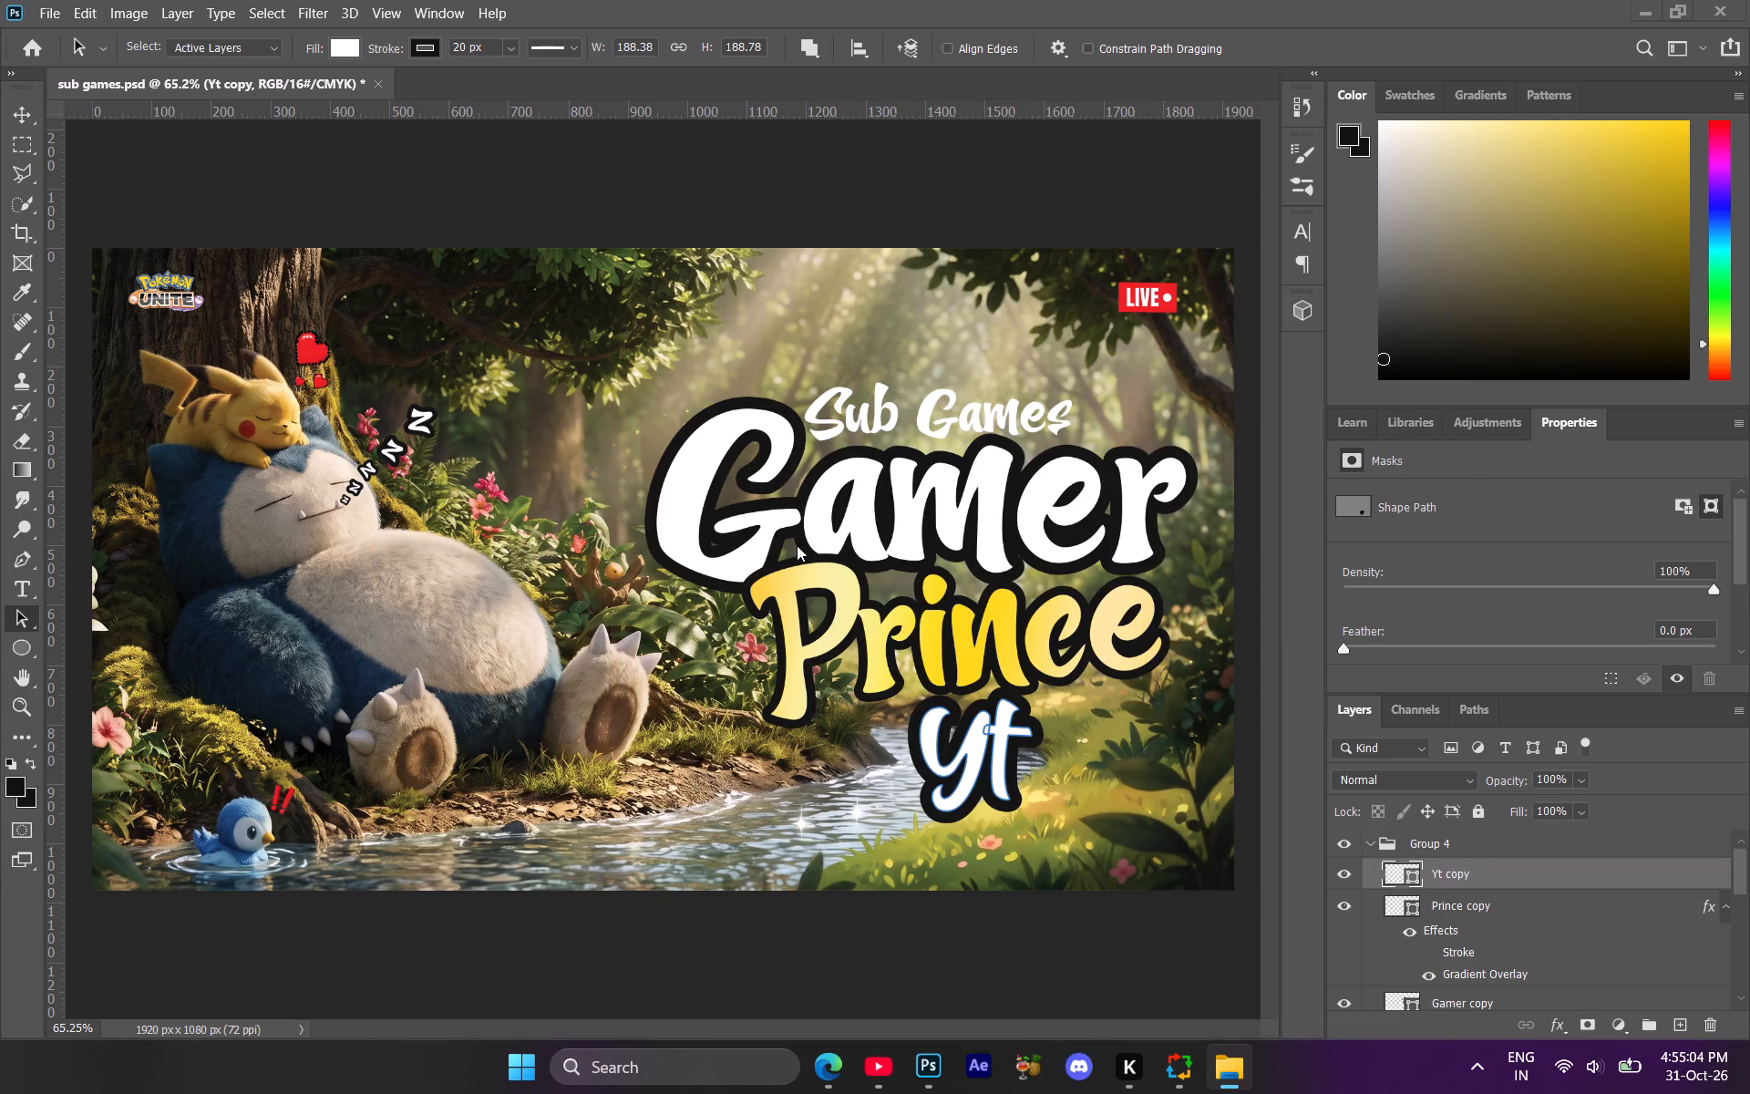
Open WhatsApp.
click(532, 1071)
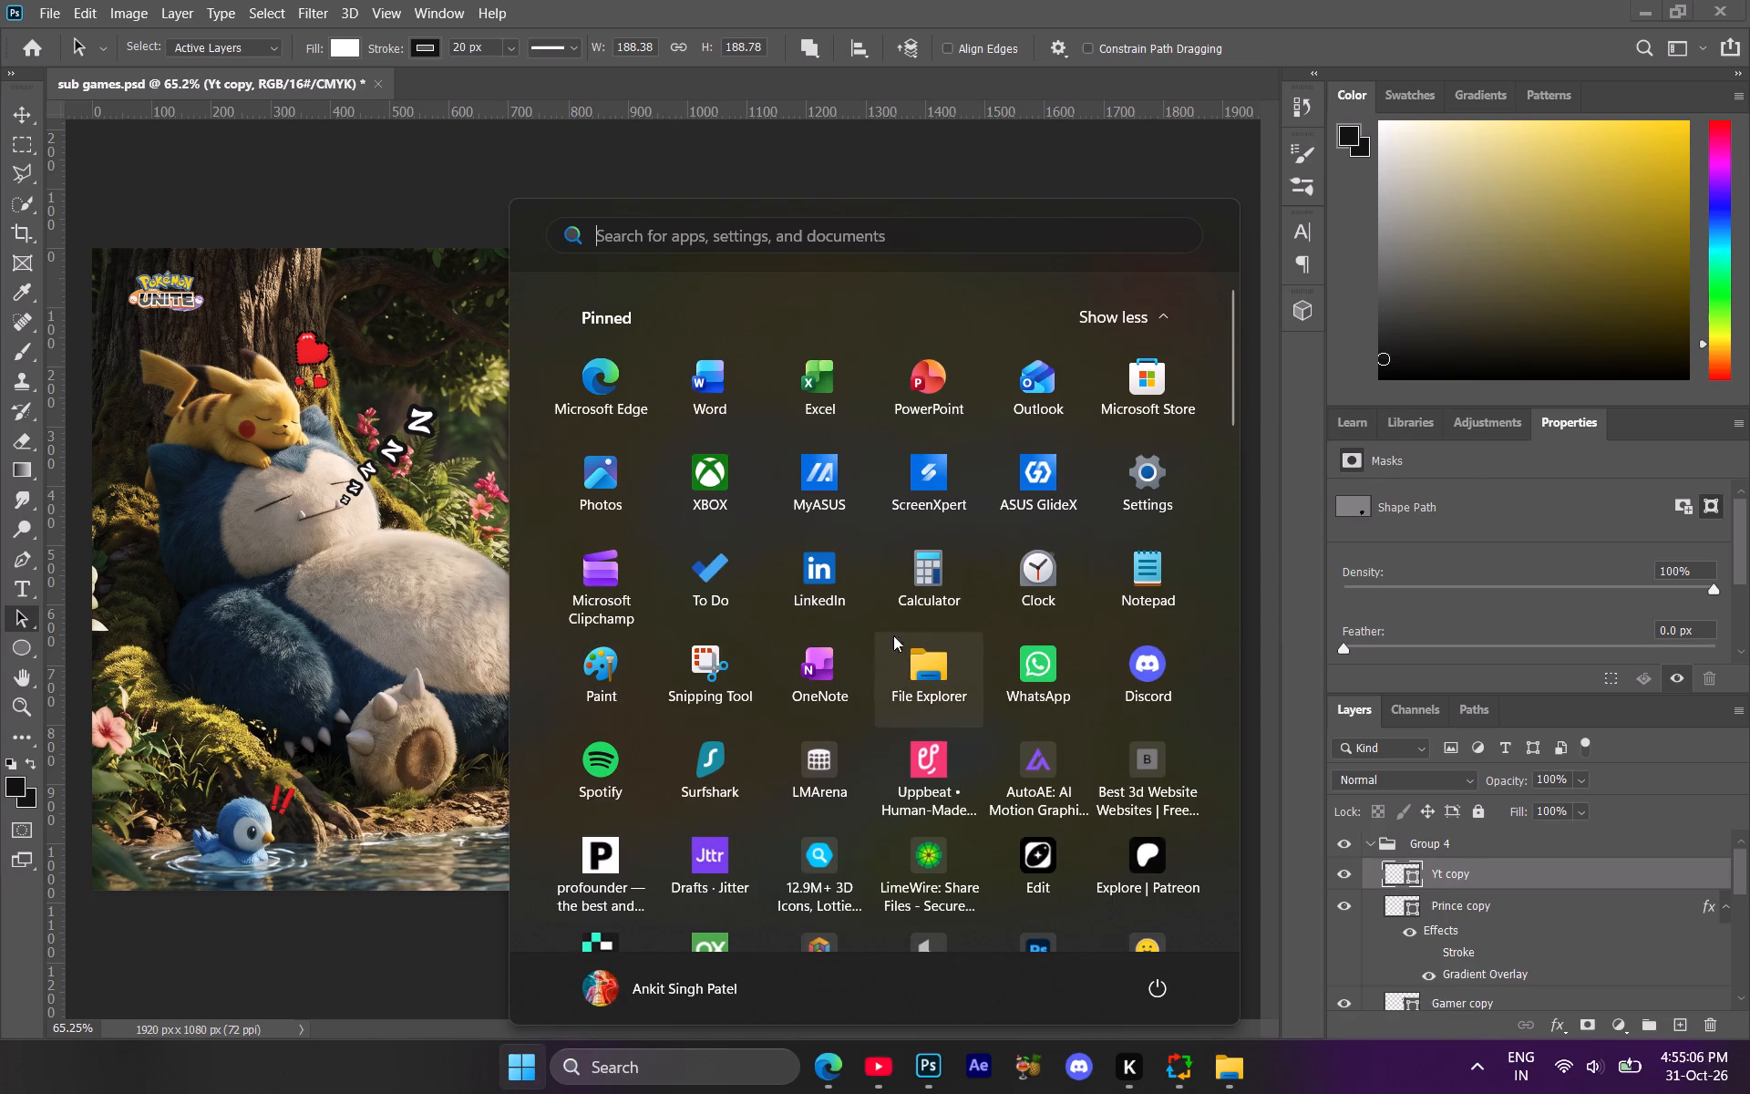
click(1060, 666)
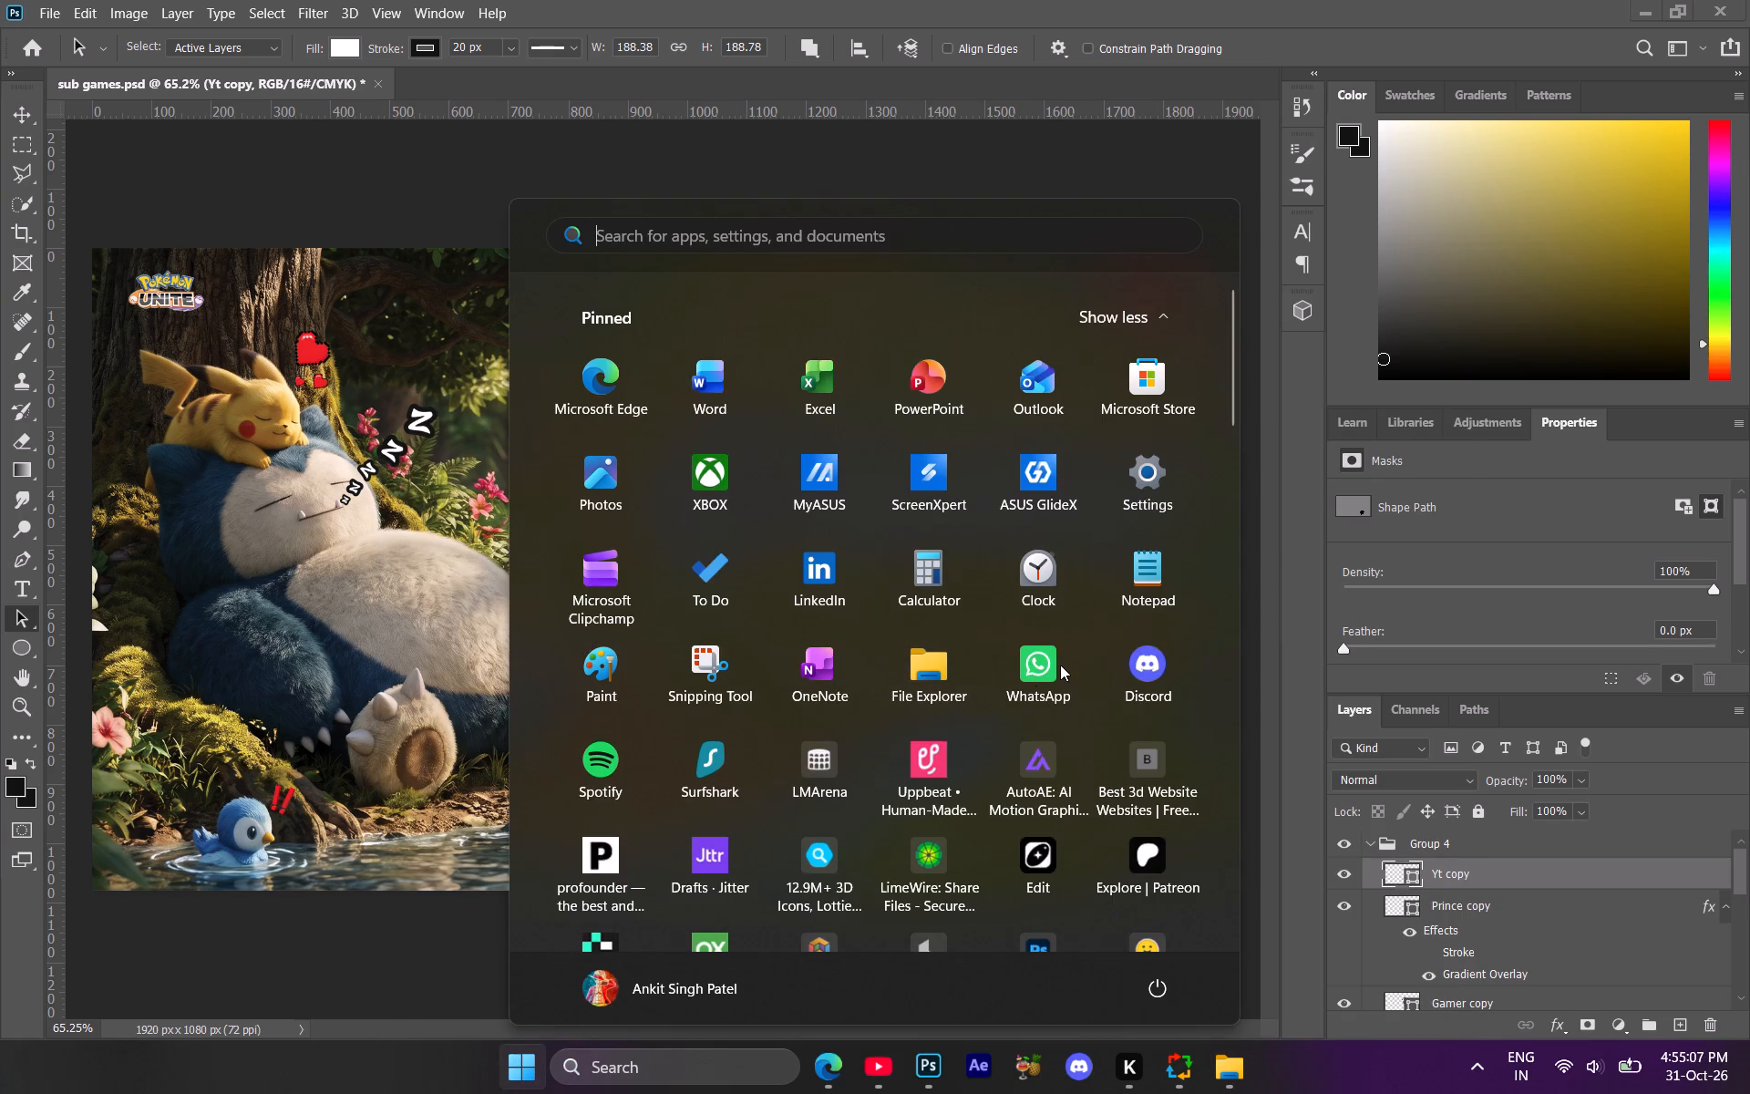
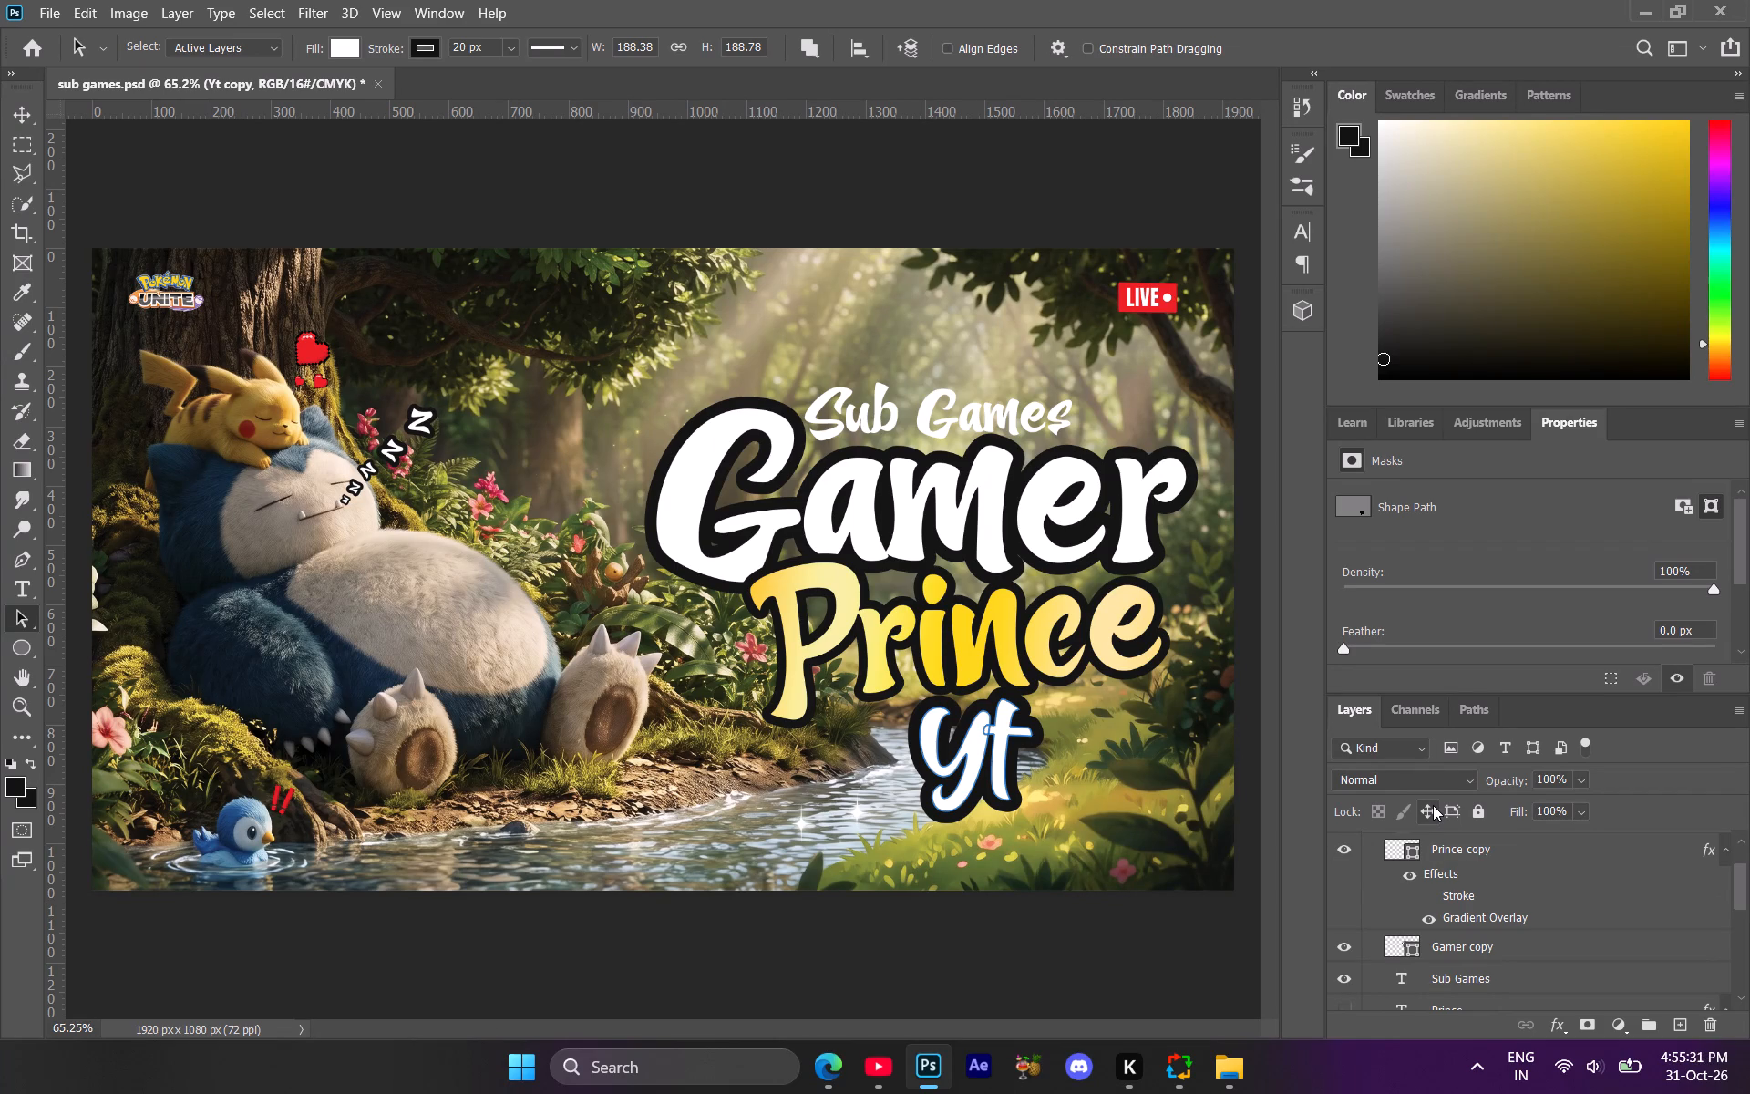
Add a Gradient Overlay effect to the Gamer copy shape layer.
scroll(1463, 940, up, 2)
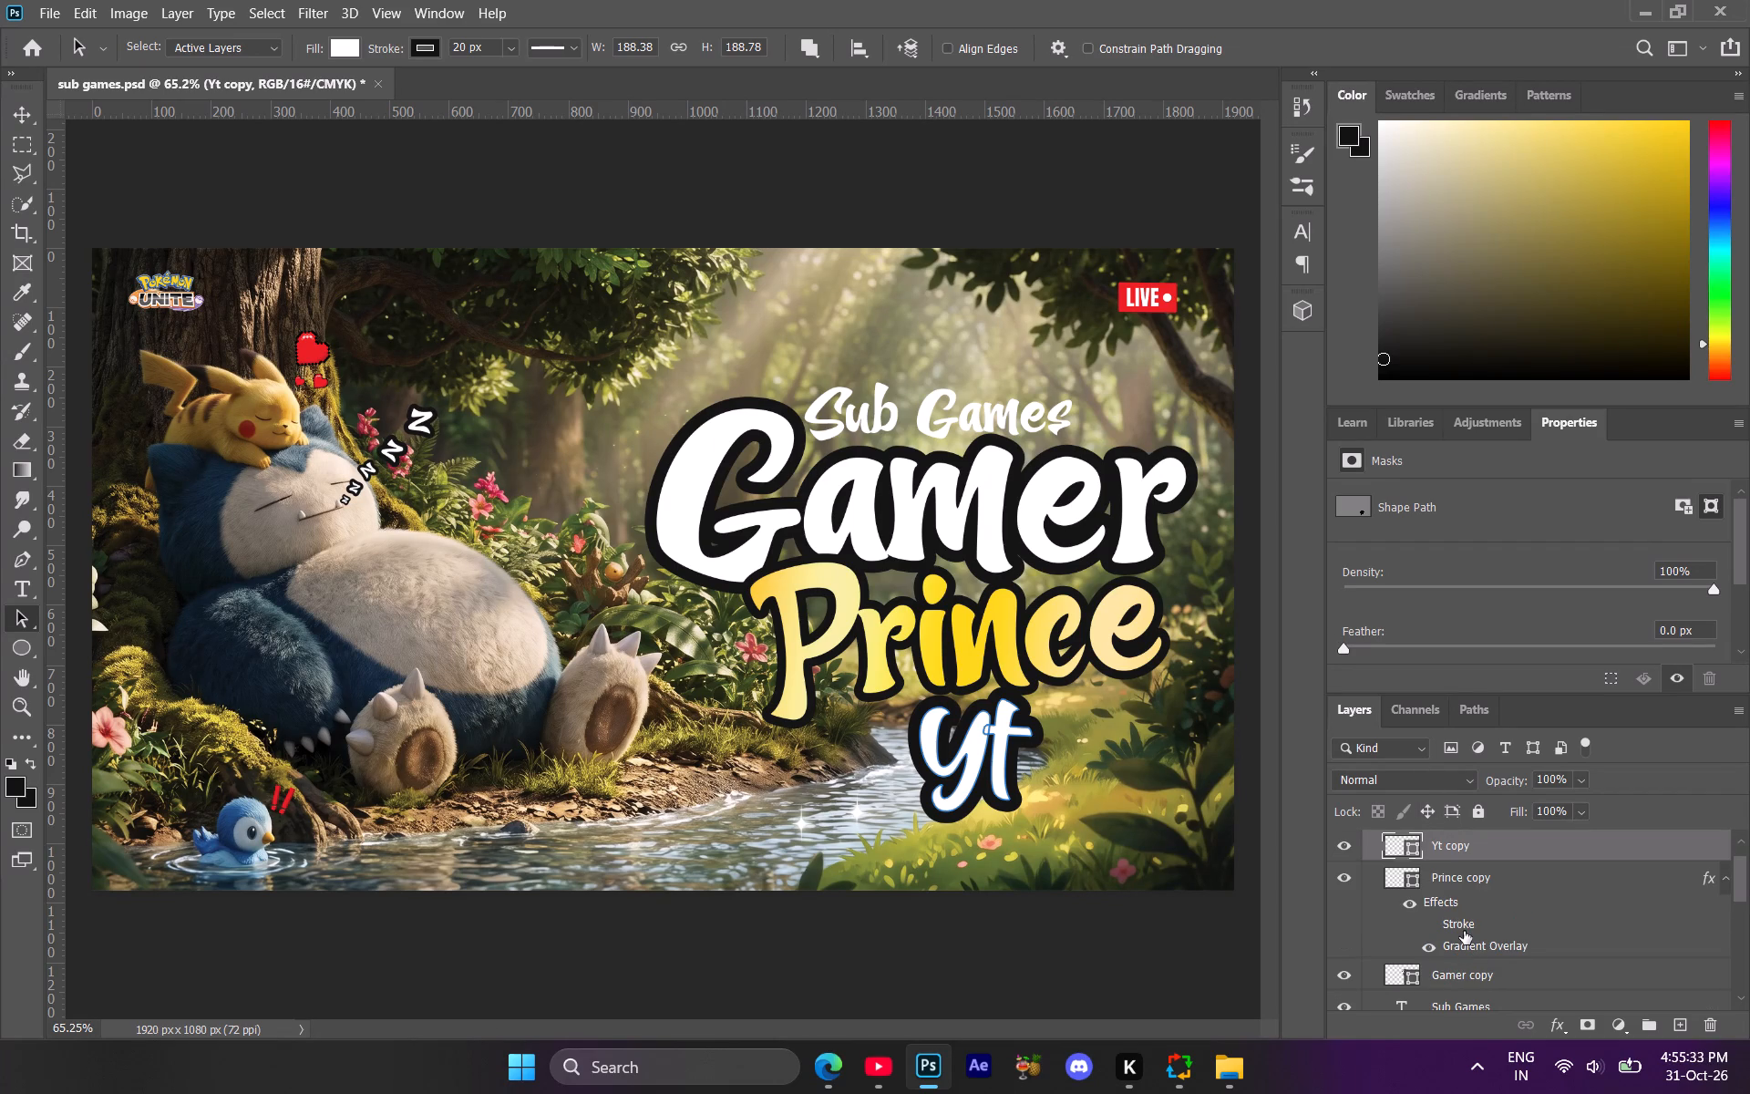
scroll(1471, 954, down, 2)
click(1471, 955)
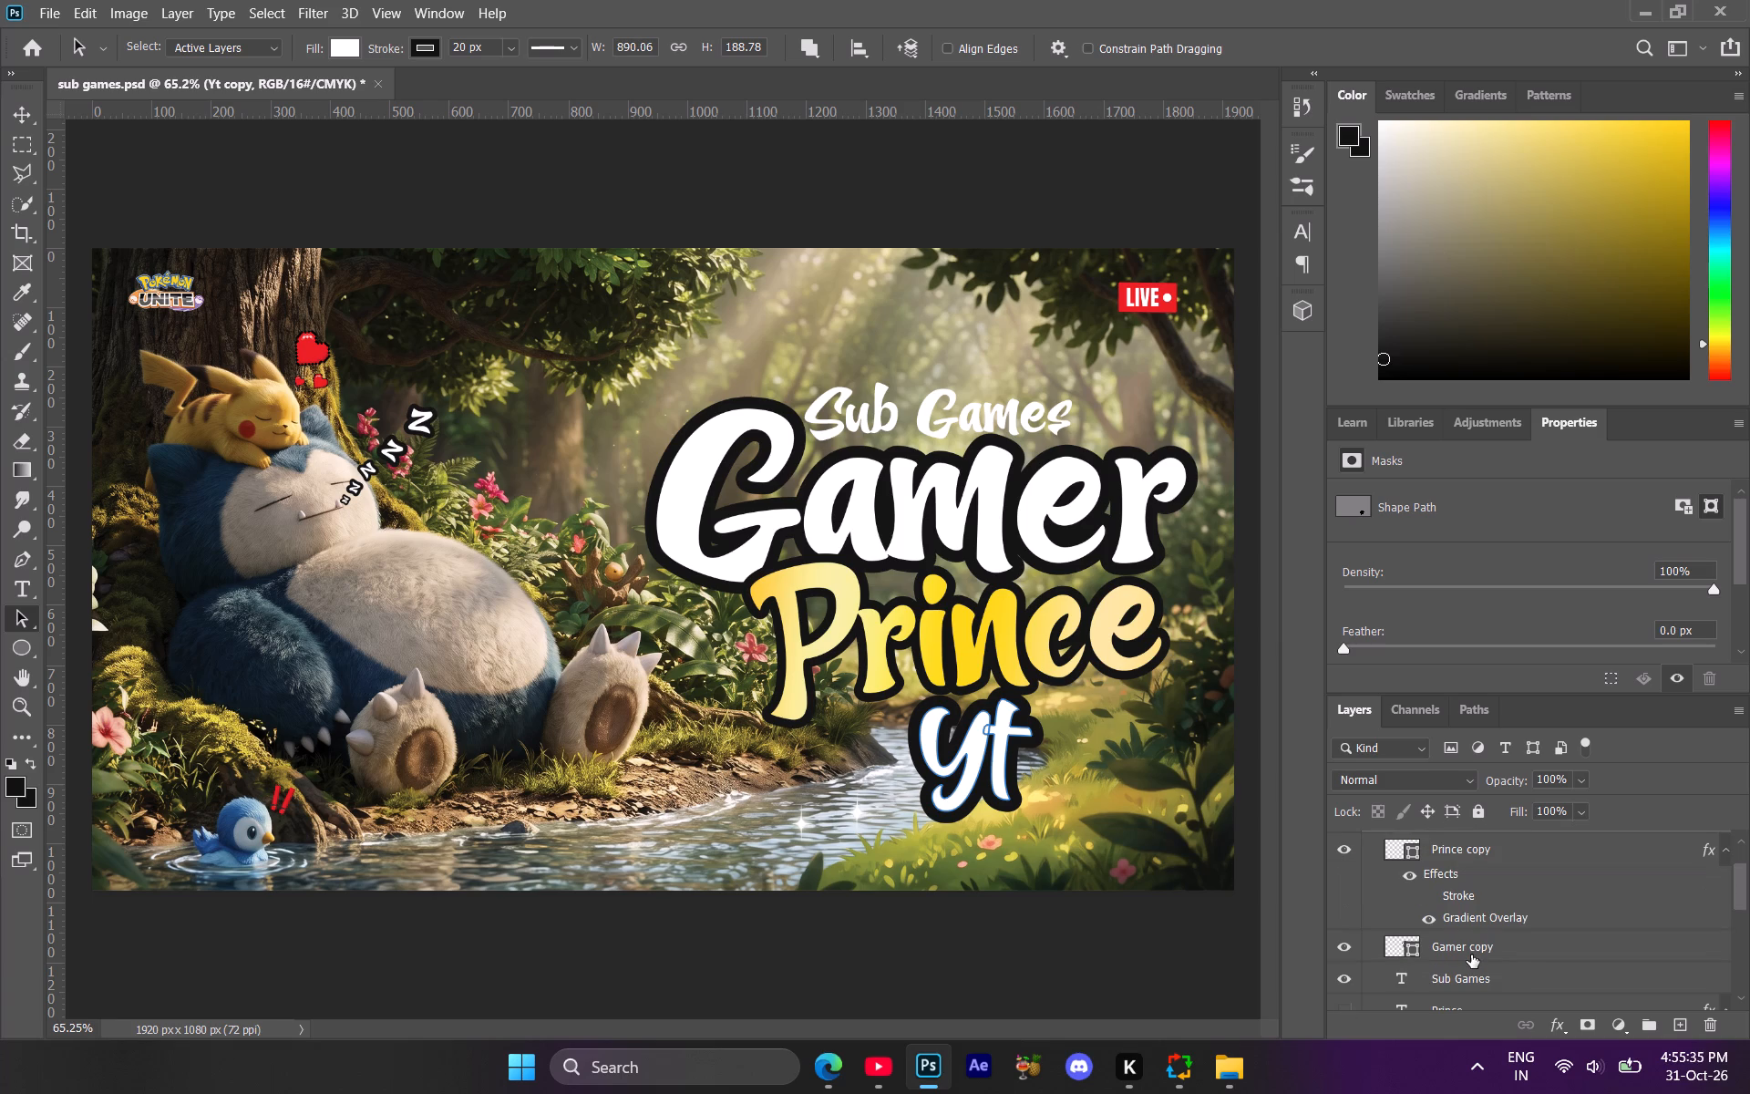
click(1562, 1020)
click(1579, 948)
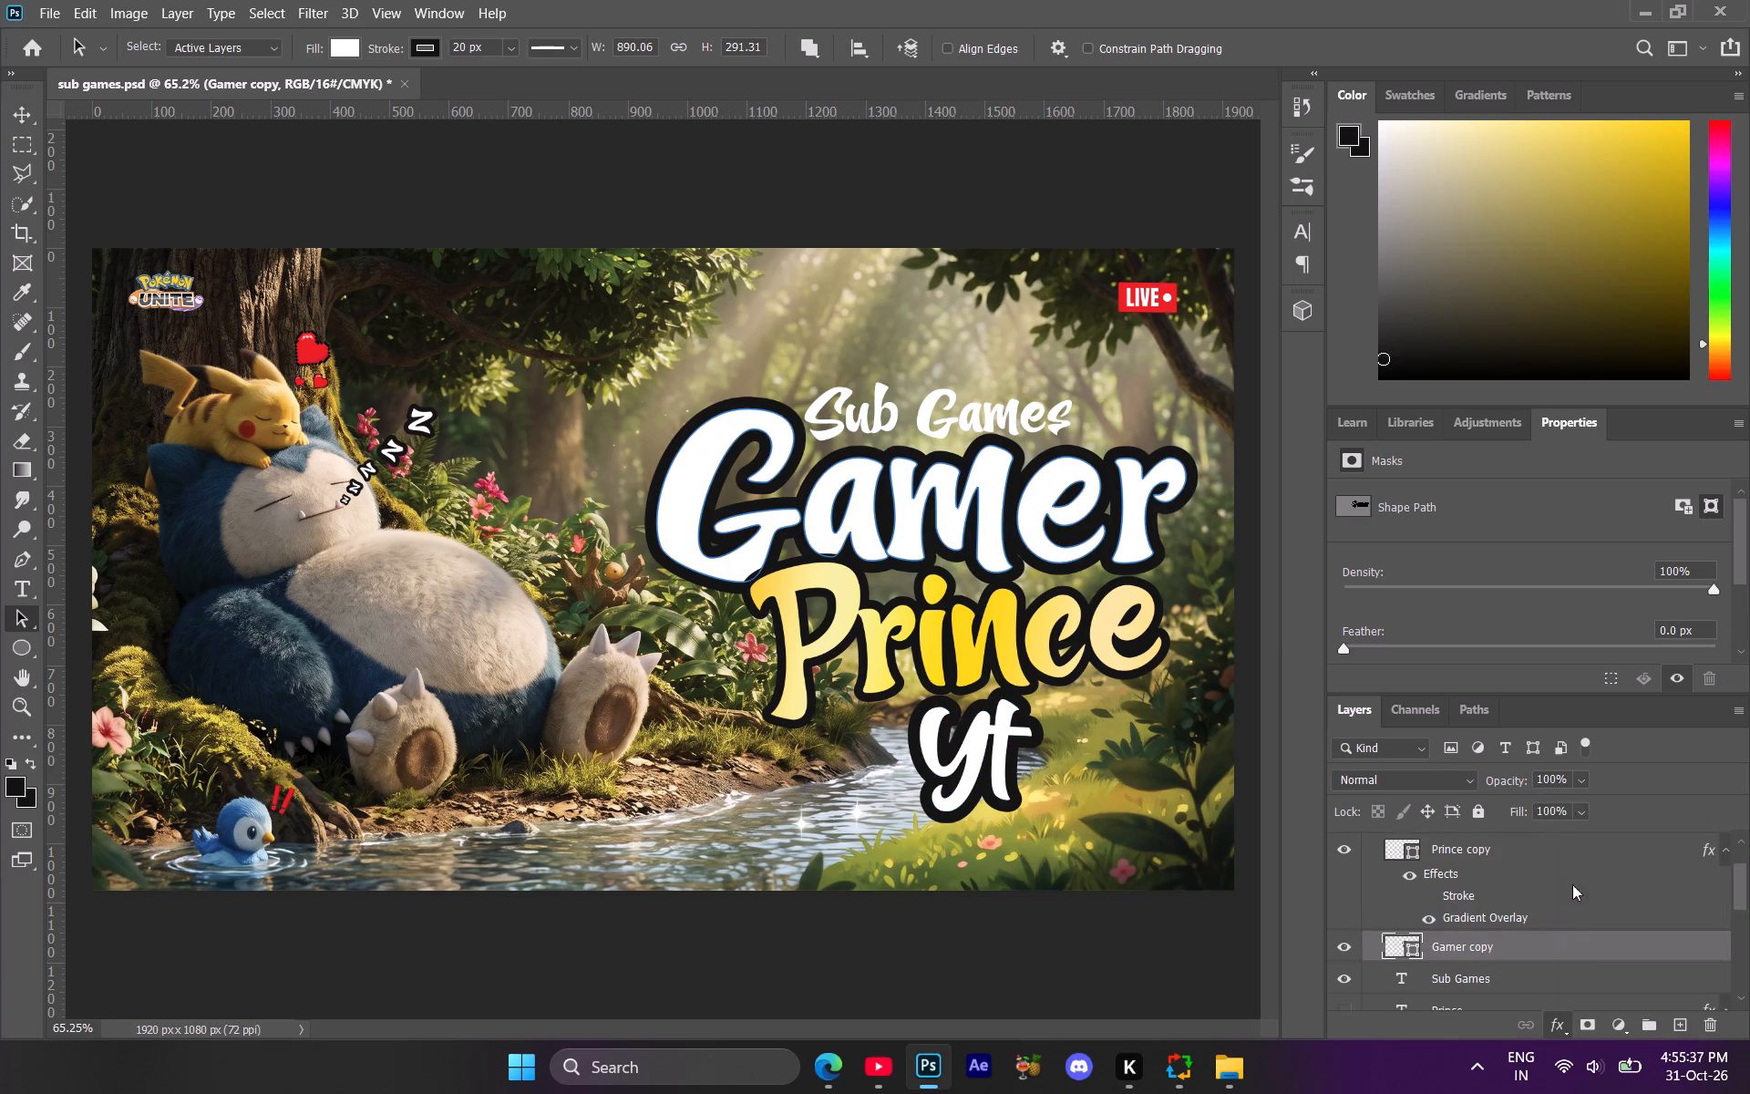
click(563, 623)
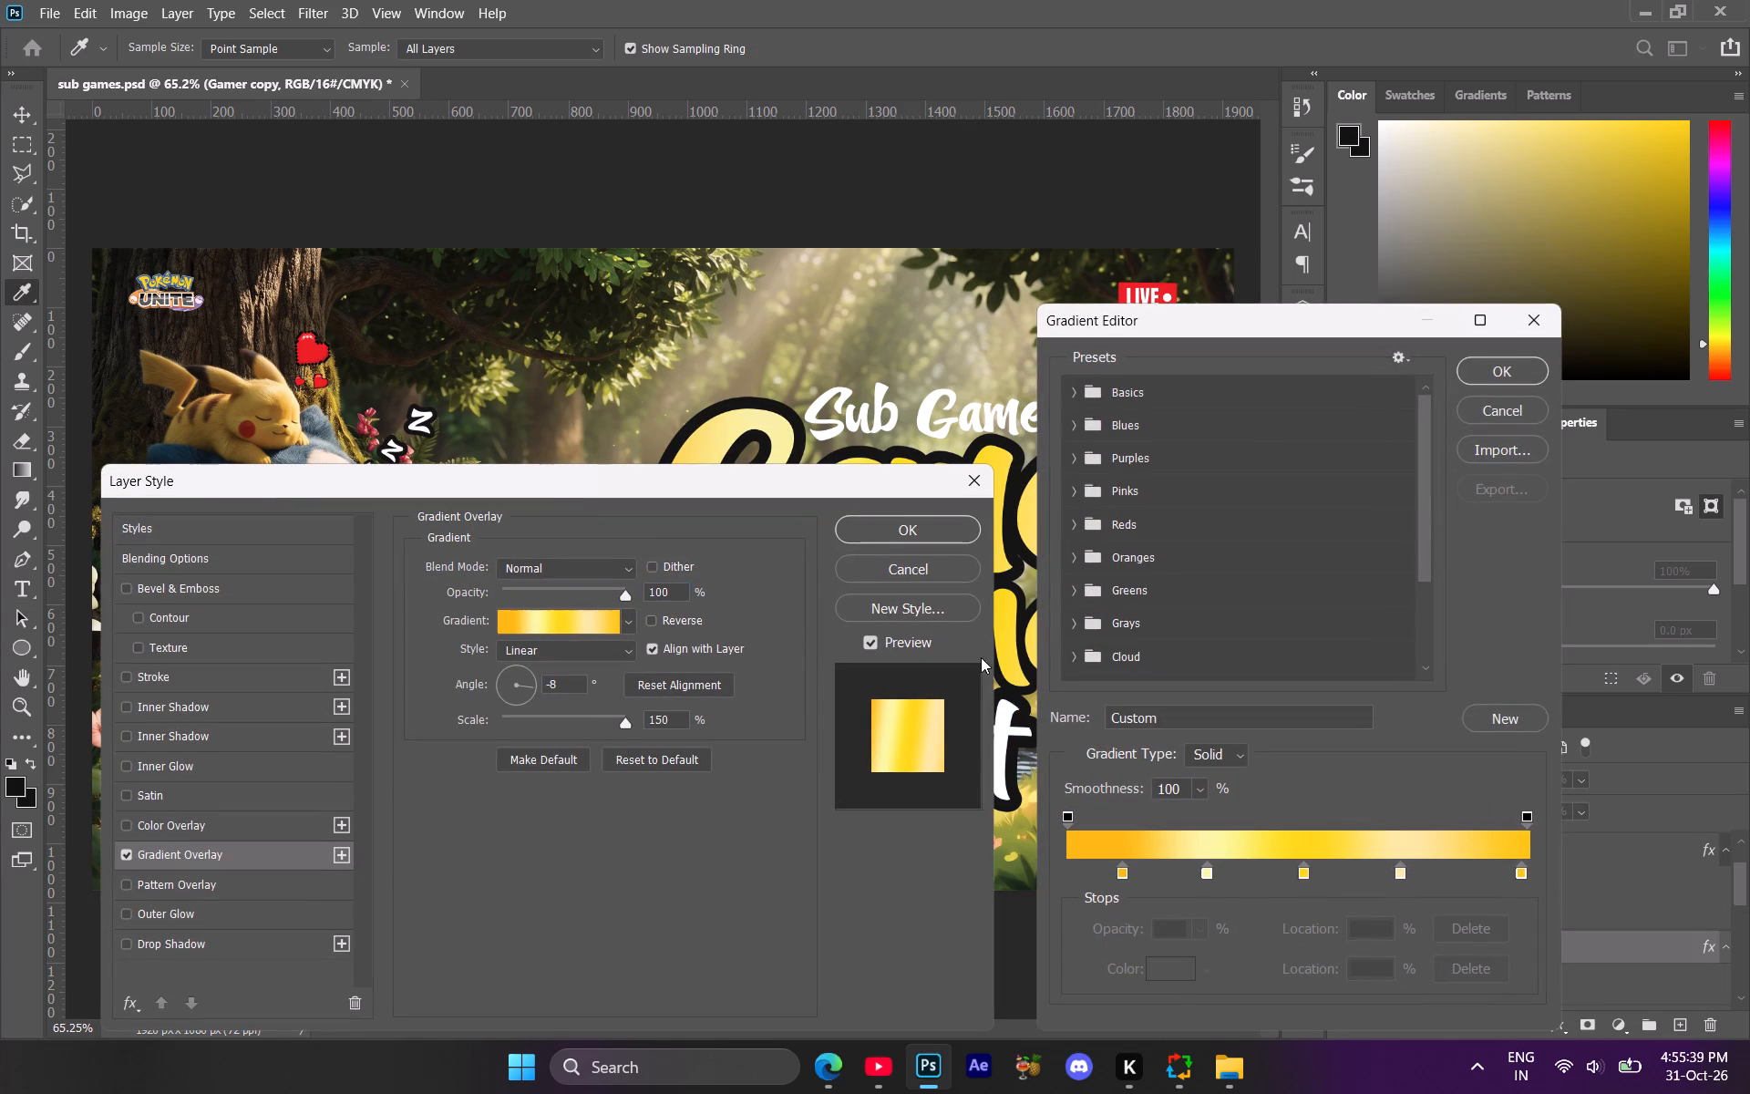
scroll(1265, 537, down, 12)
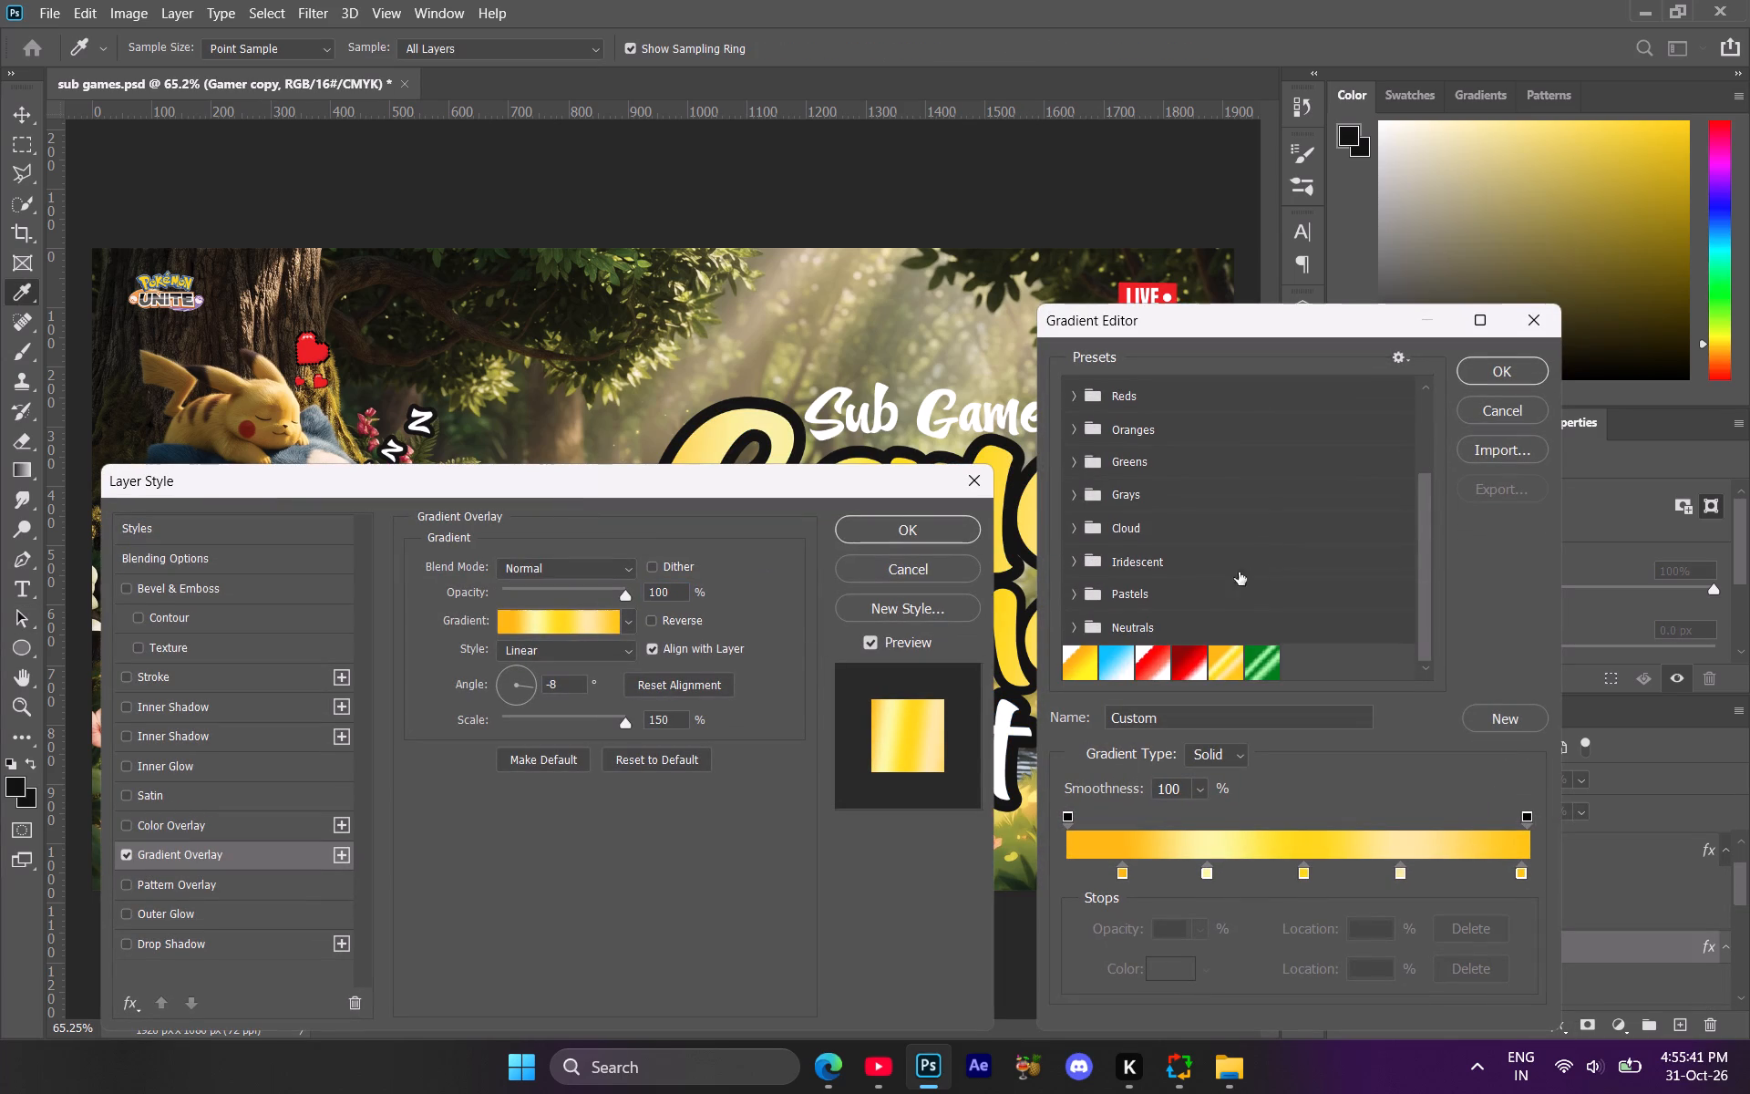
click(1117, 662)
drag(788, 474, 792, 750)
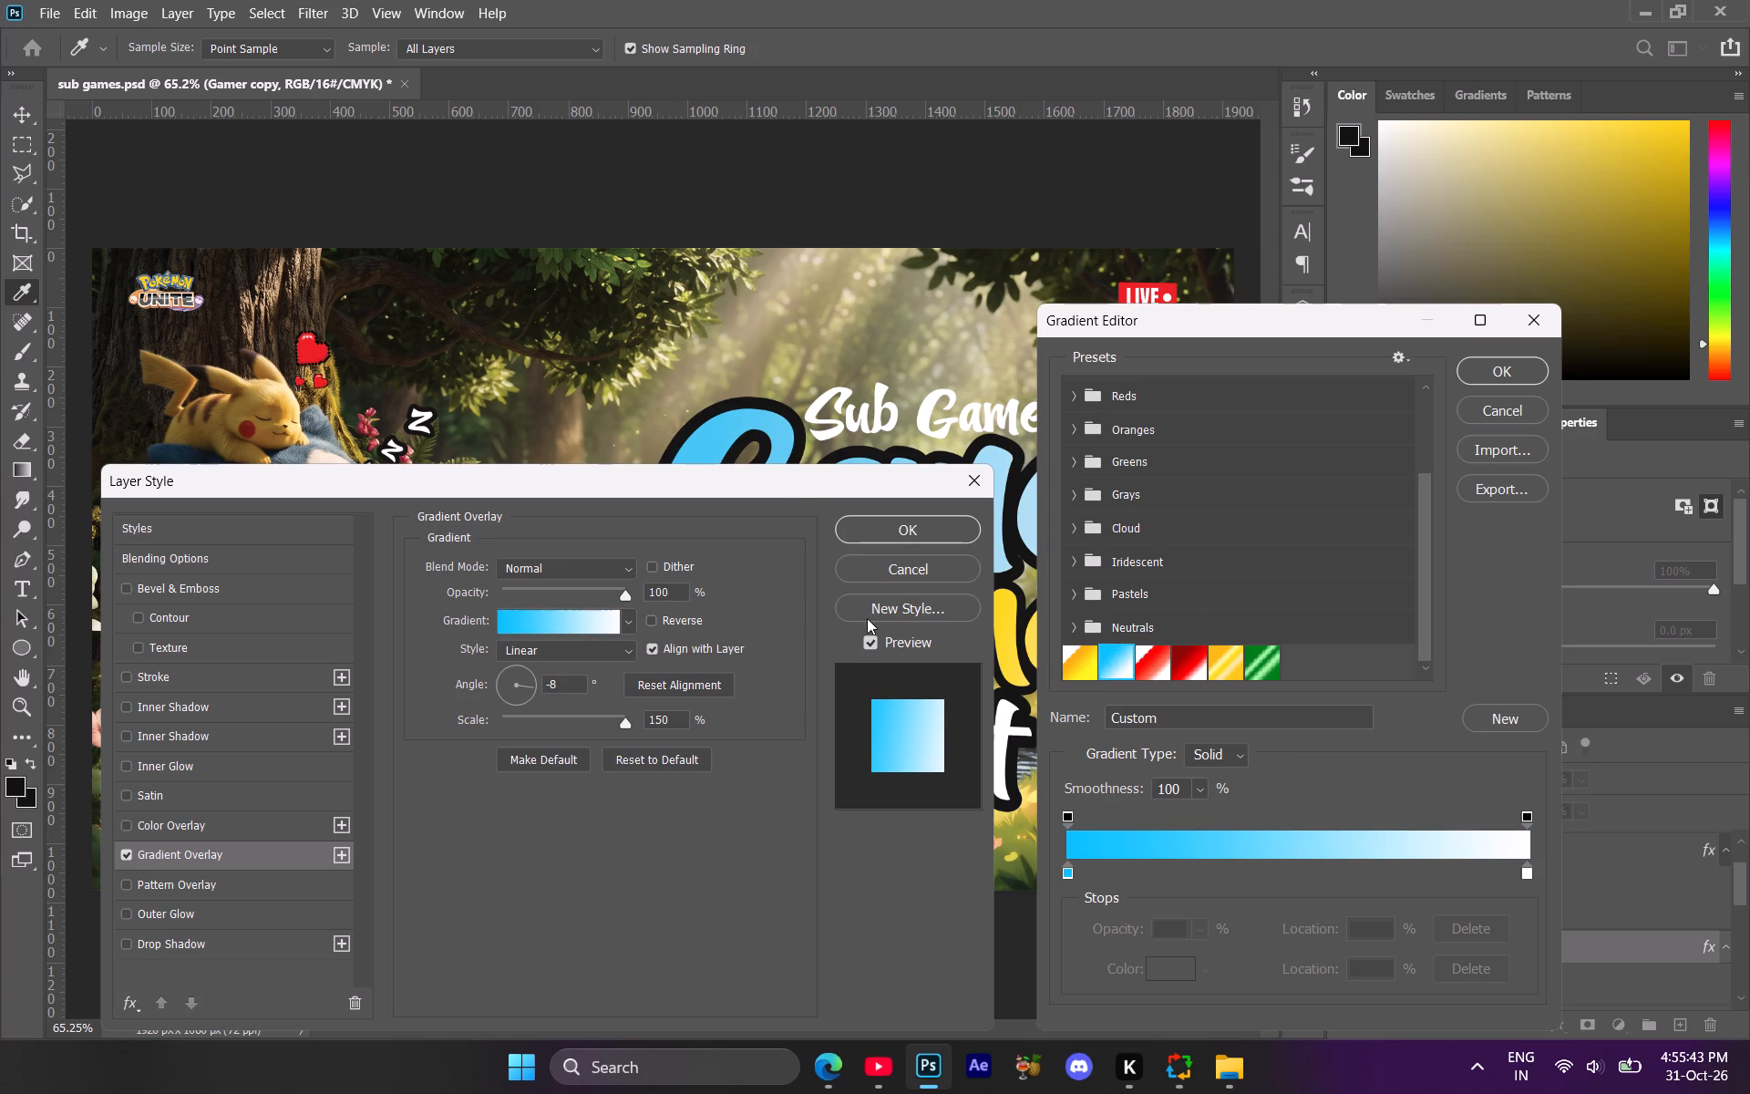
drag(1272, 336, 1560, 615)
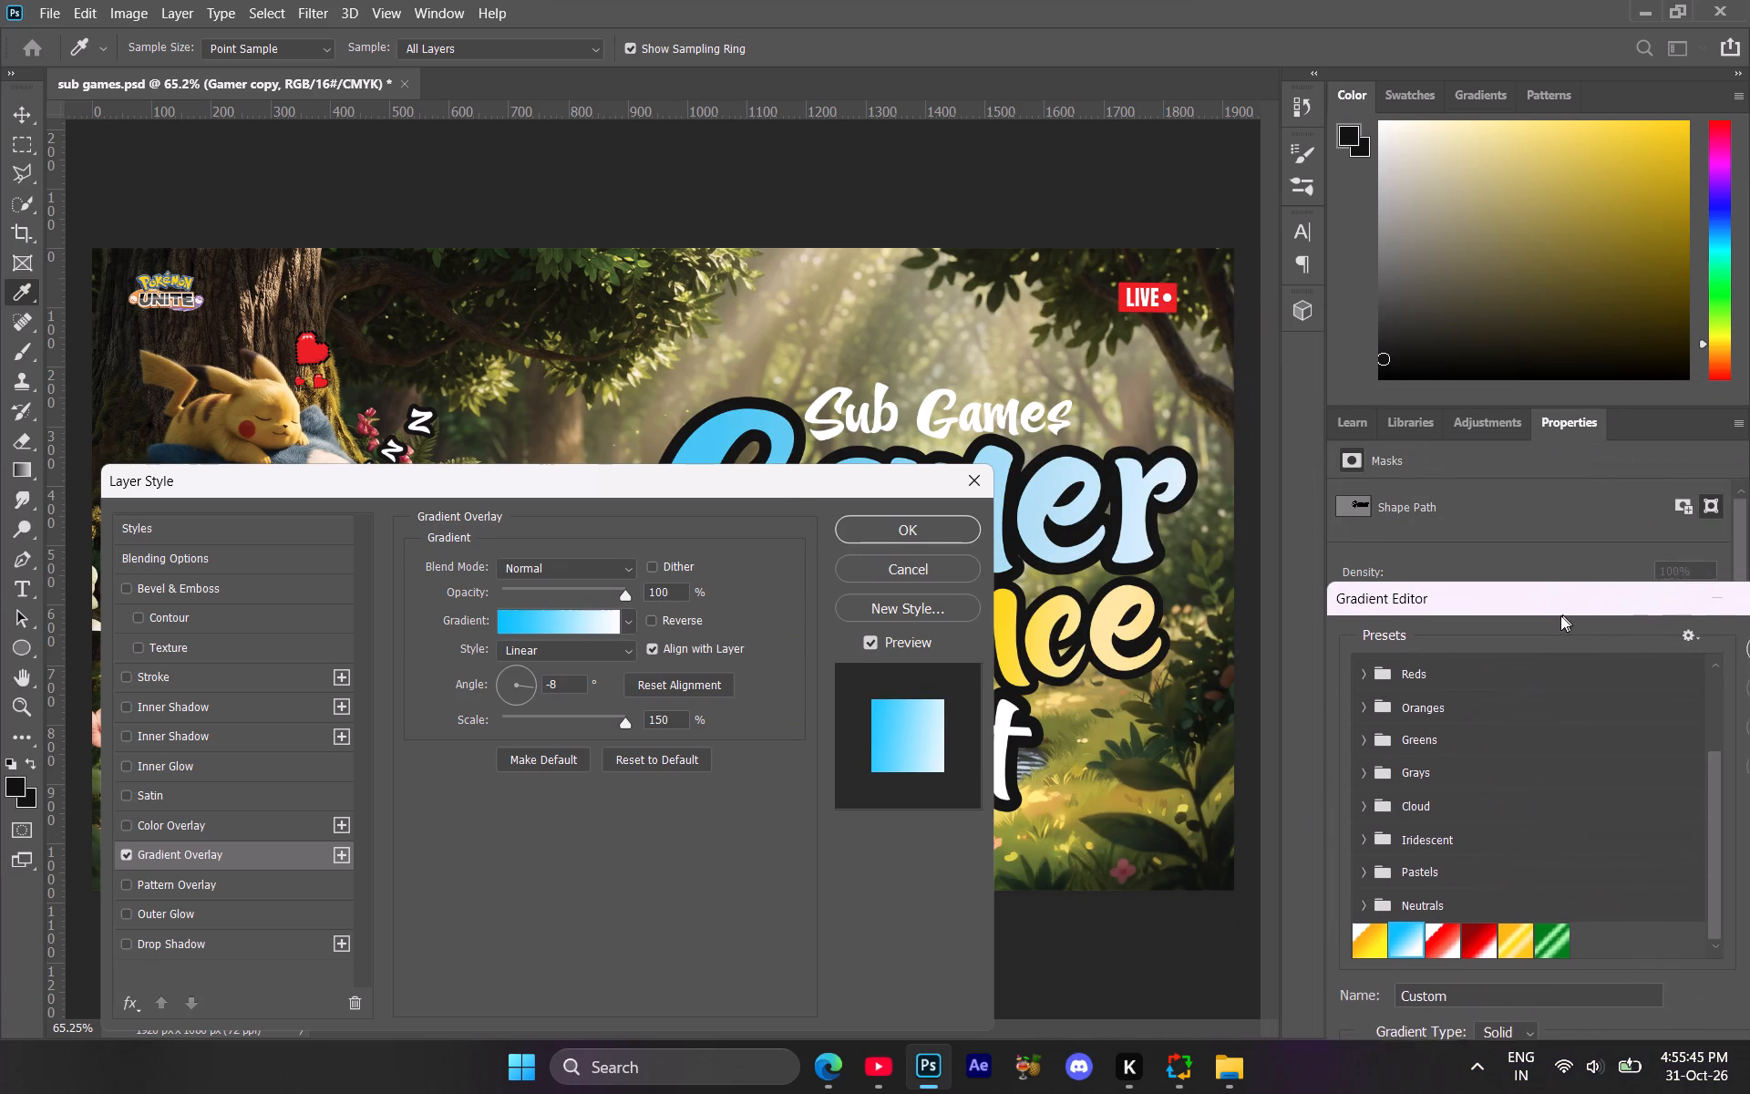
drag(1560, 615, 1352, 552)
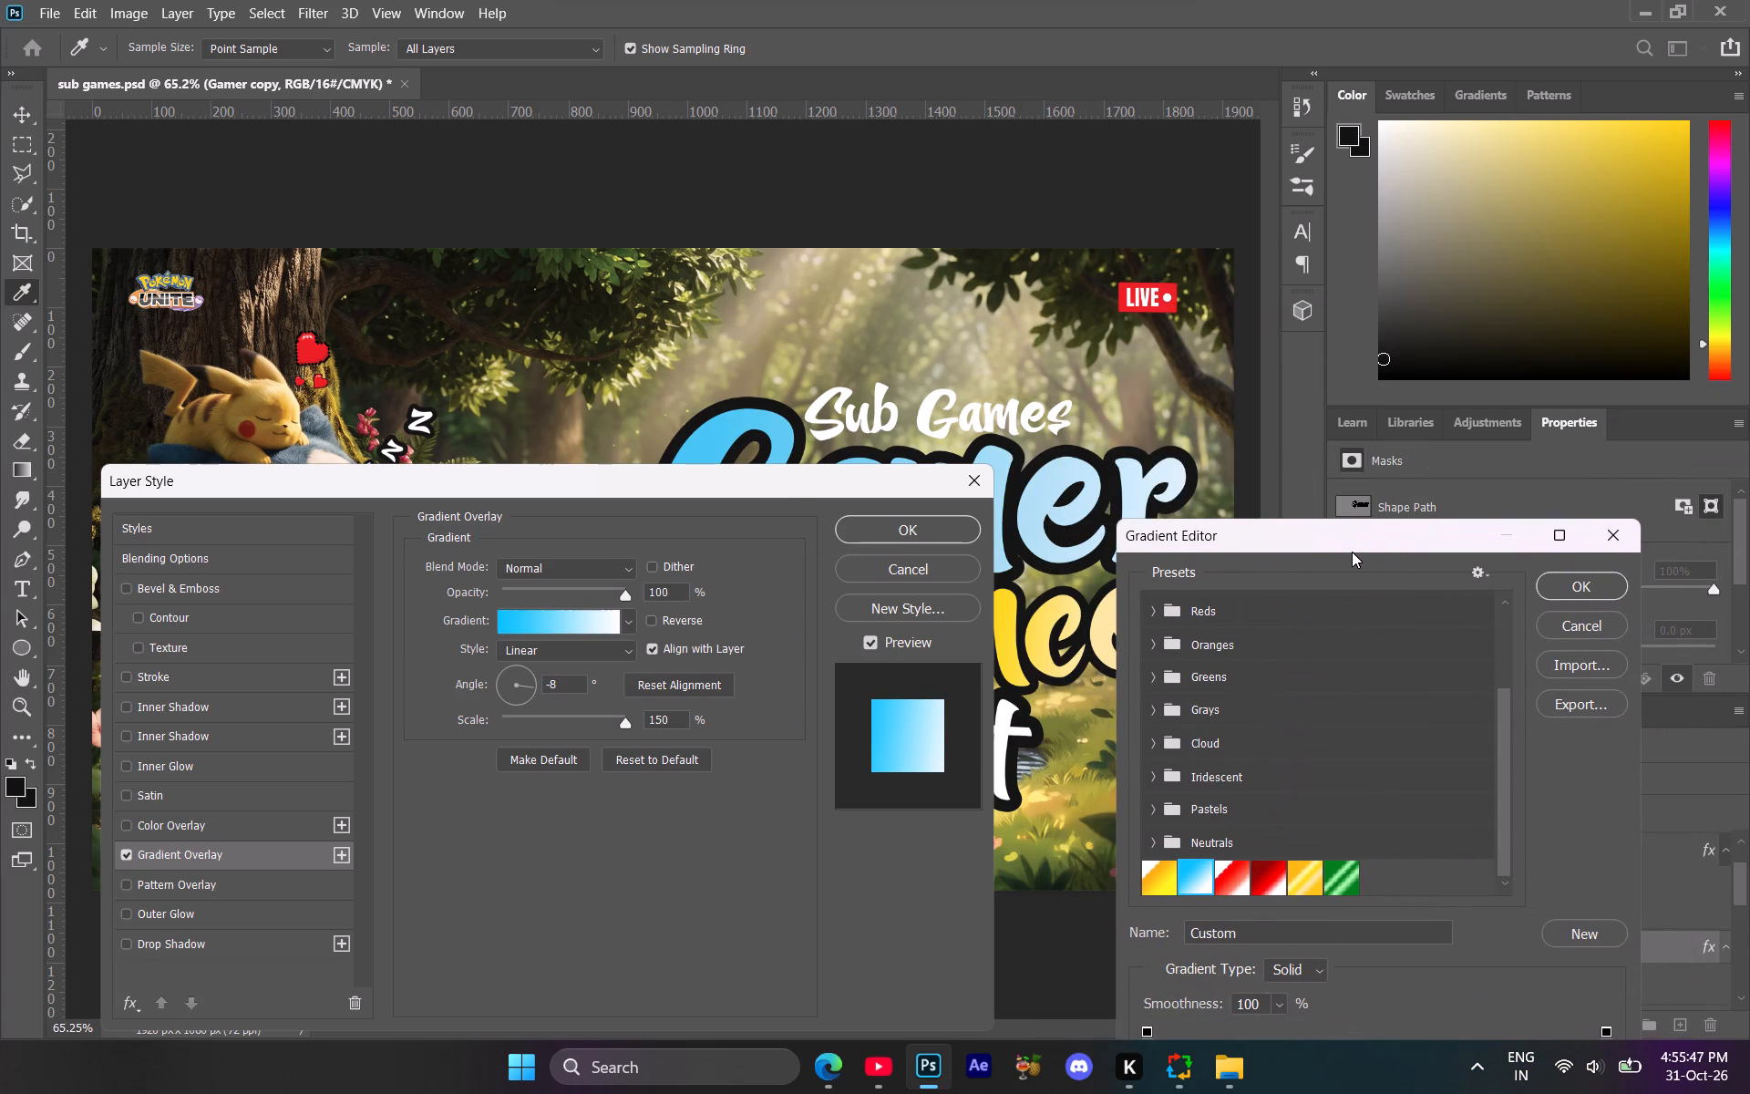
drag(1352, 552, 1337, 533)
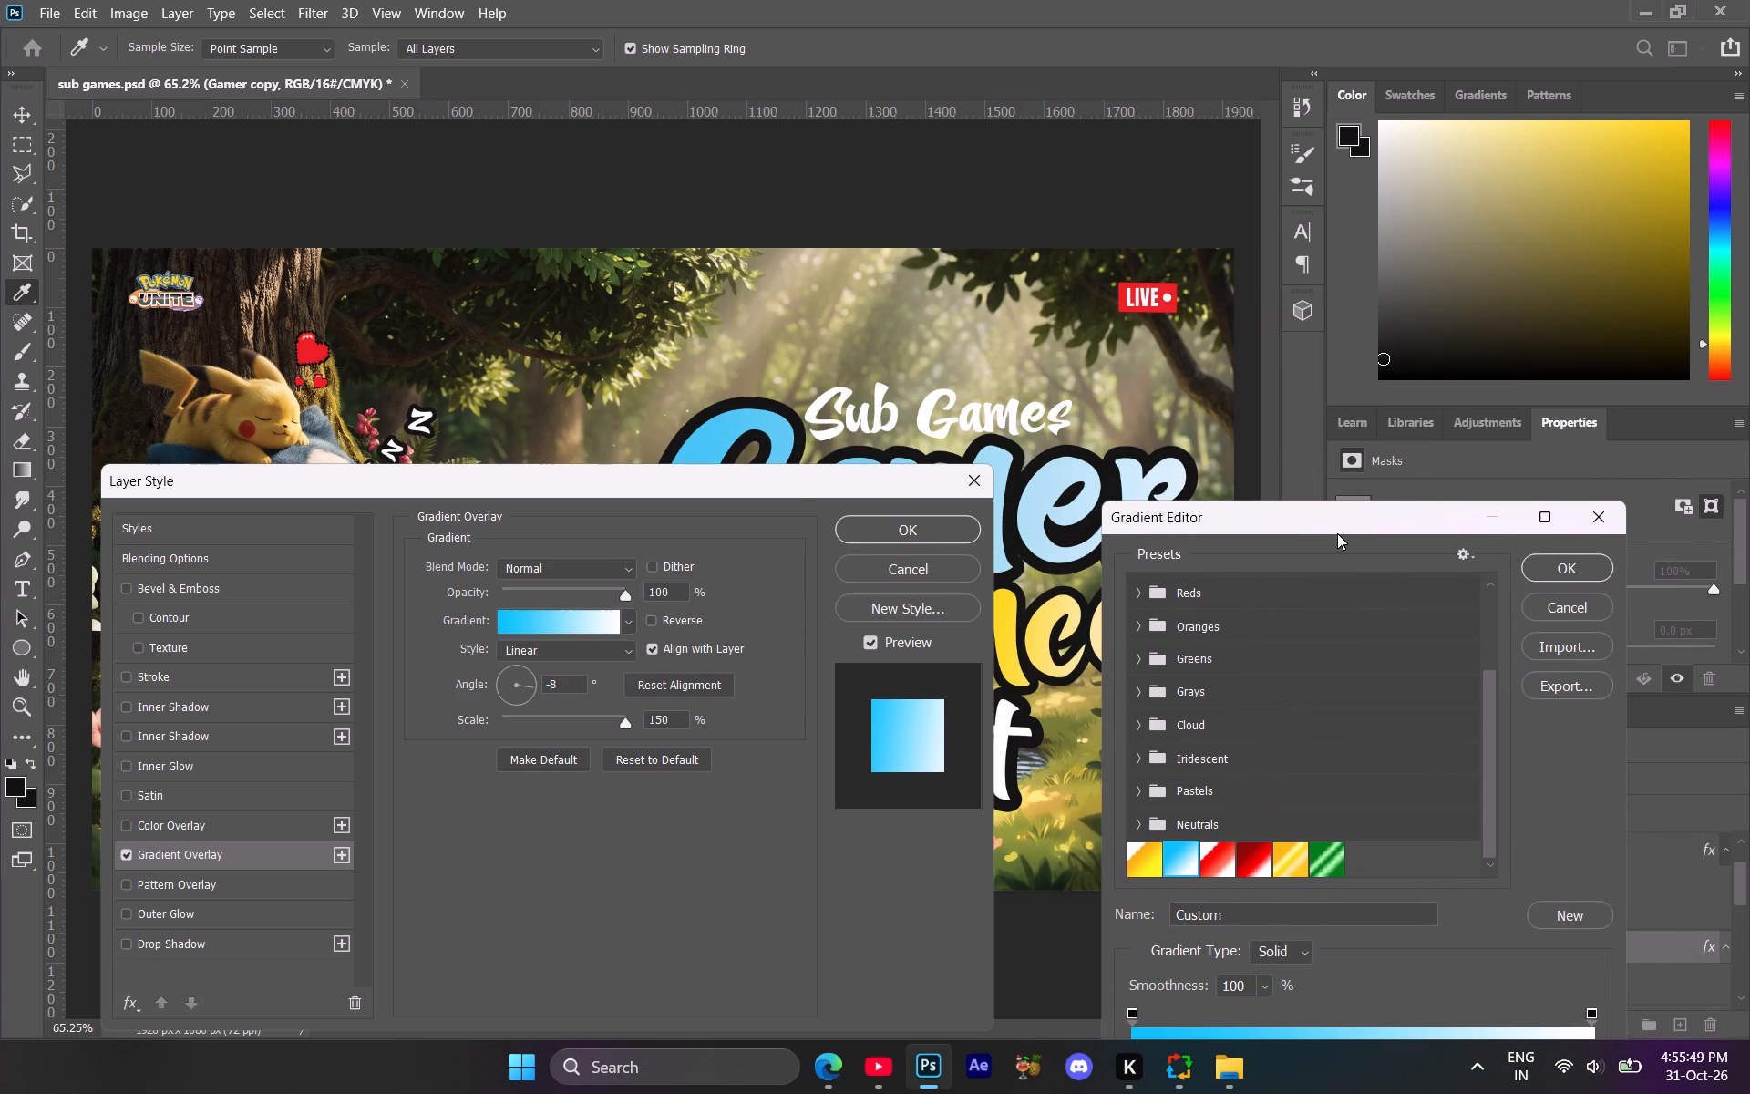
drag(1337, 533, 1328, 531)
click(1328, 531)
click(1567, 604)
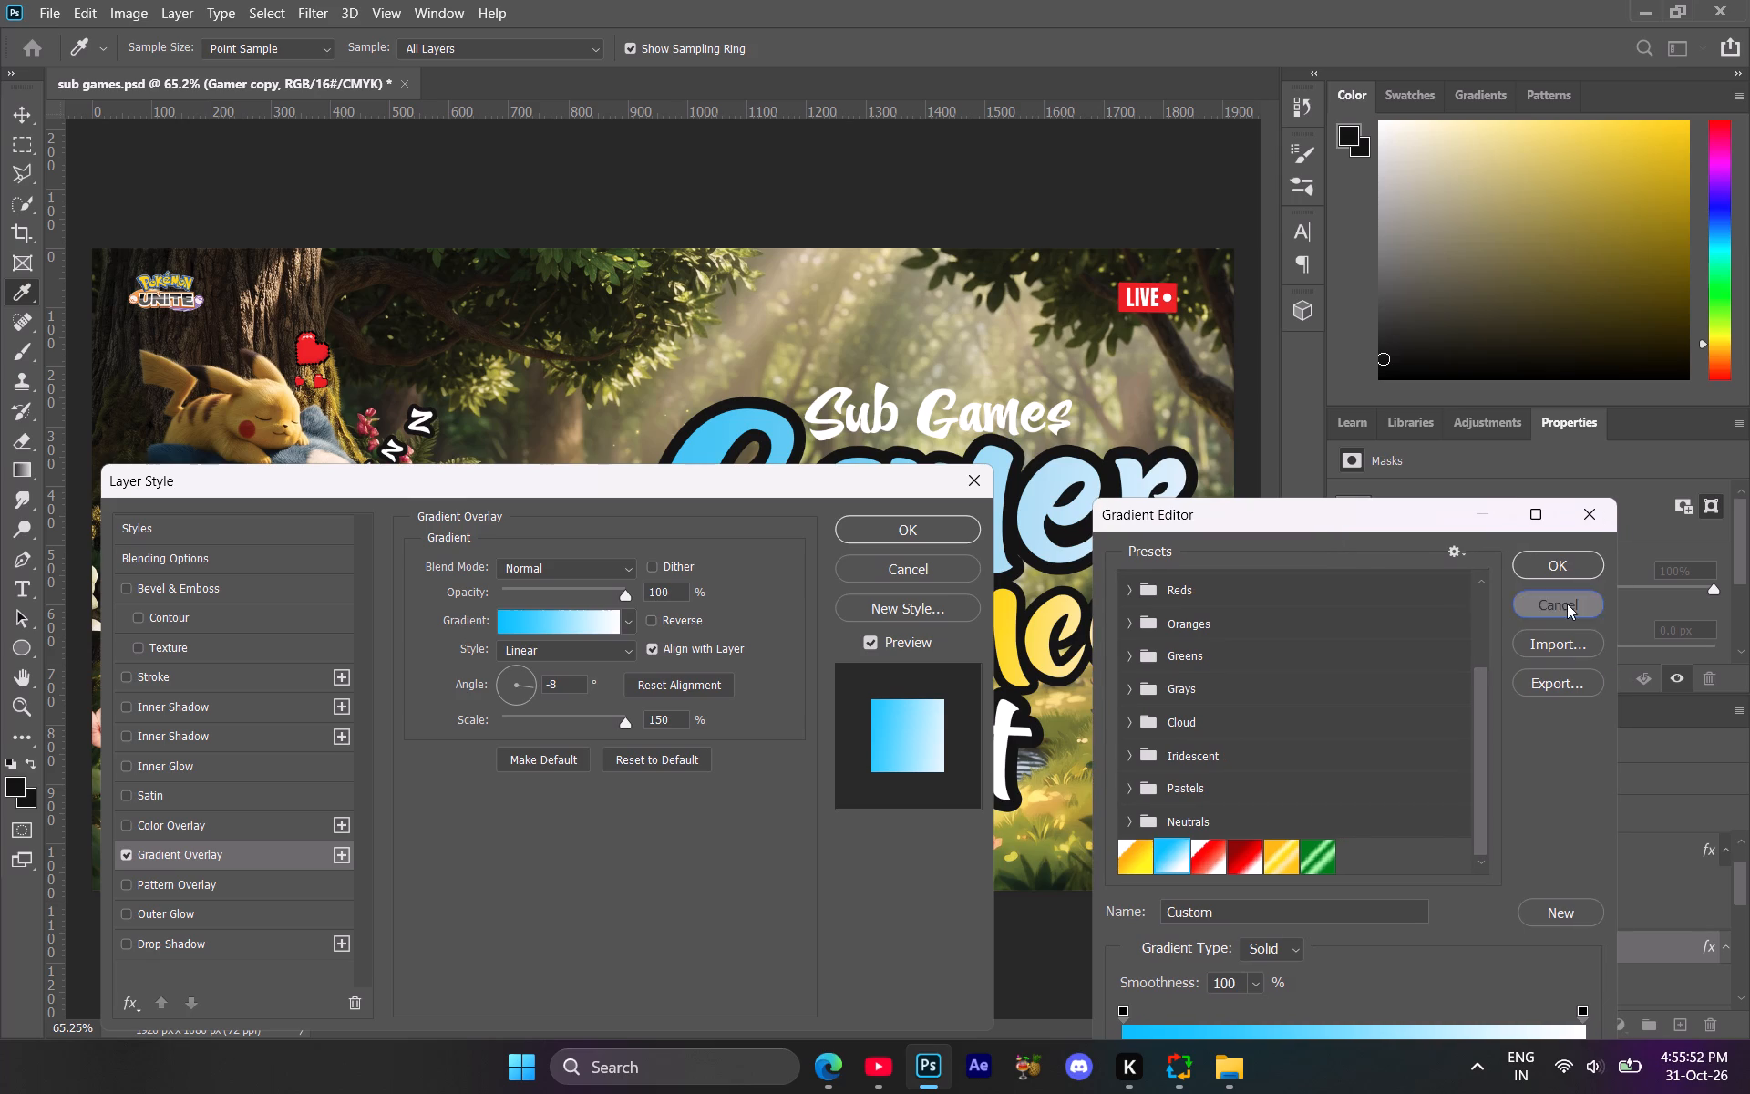
Apply the blue-to-white gradient preset to the Gamer copy layer's Gradient Overlay.
drag(849, 490, 993, 479)
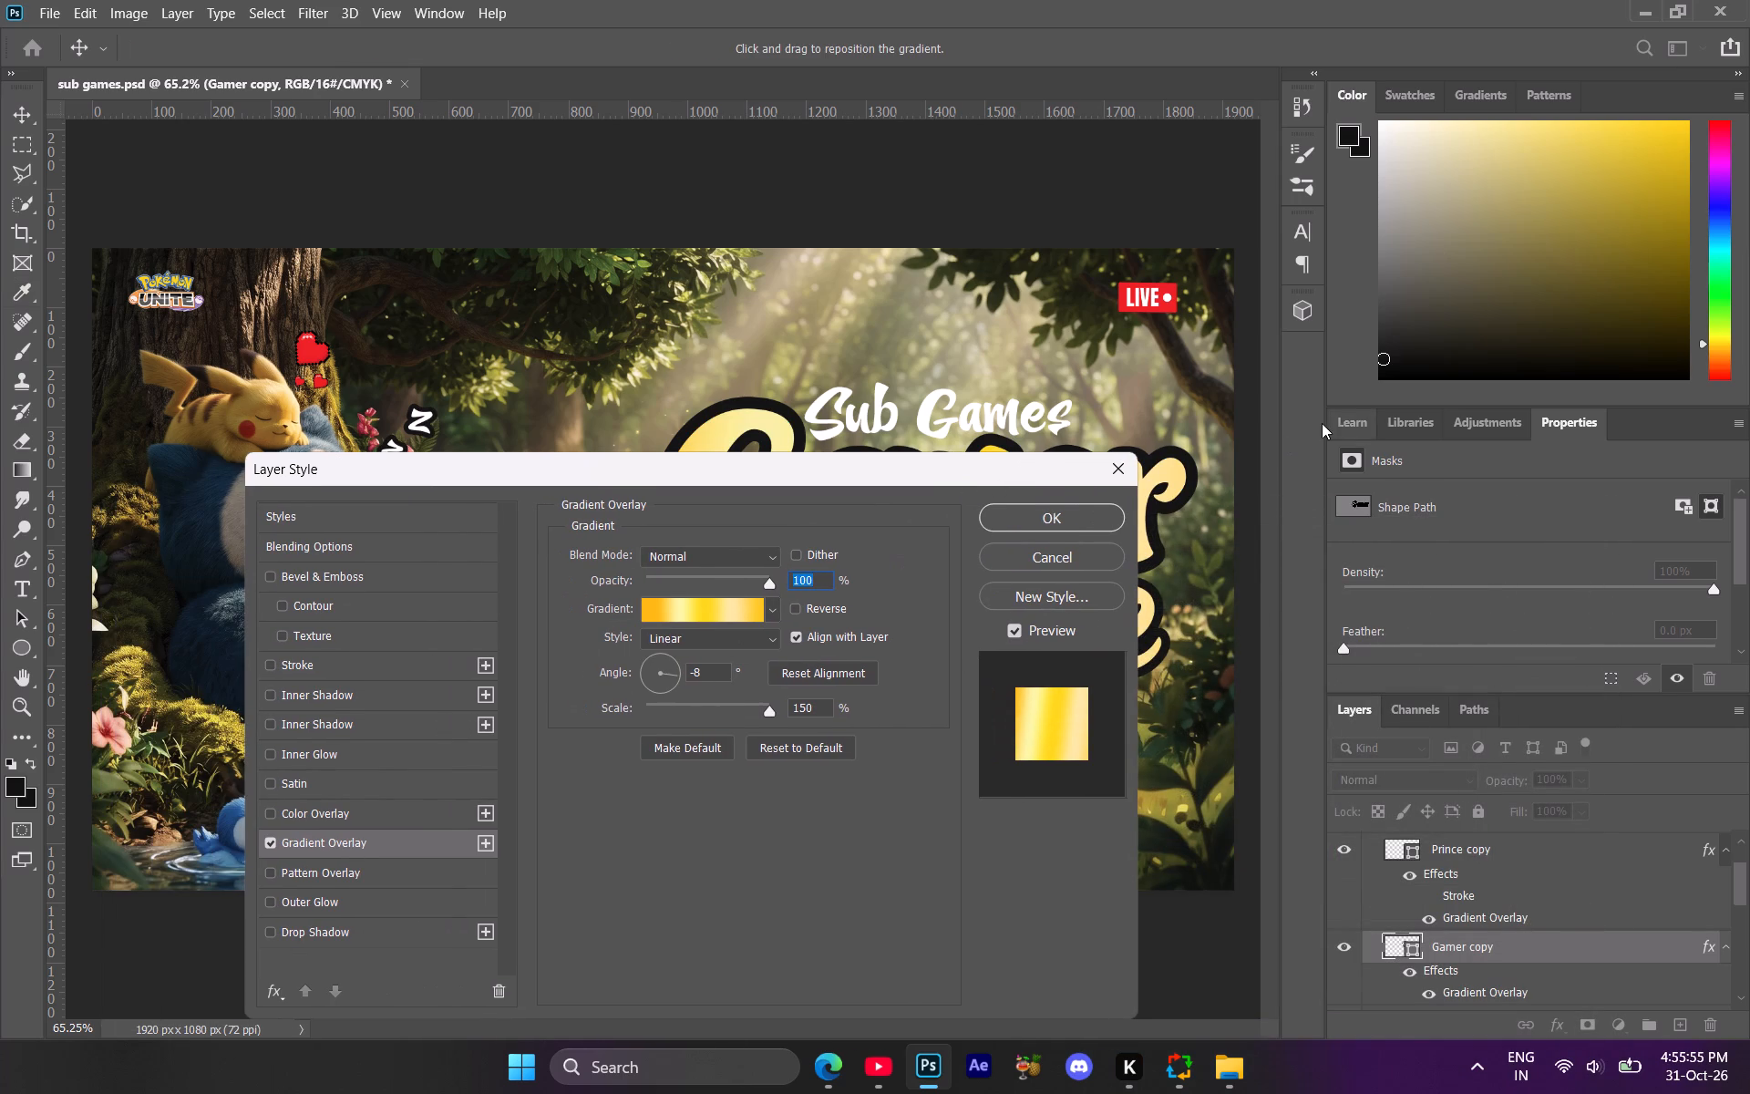
drag(953, 483, 1634, 188)
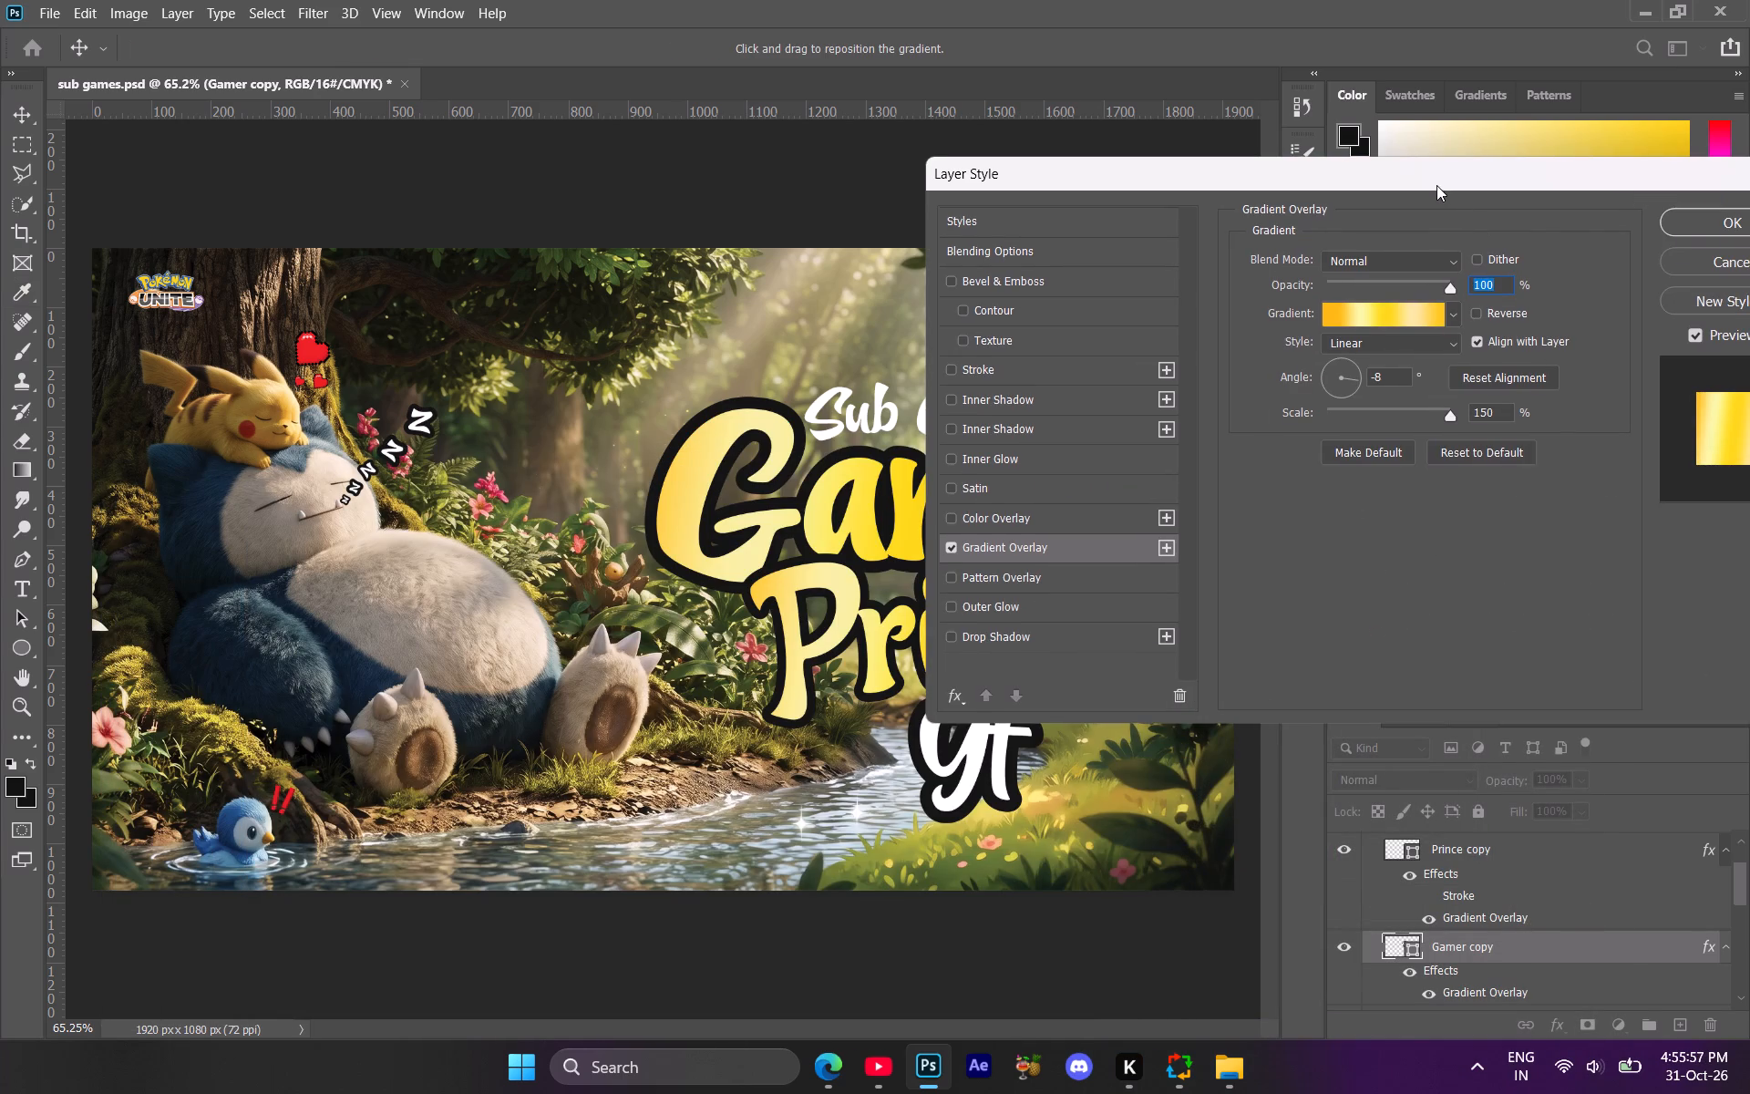
drag(1435, 180, 989, 850)
click(937, 983)
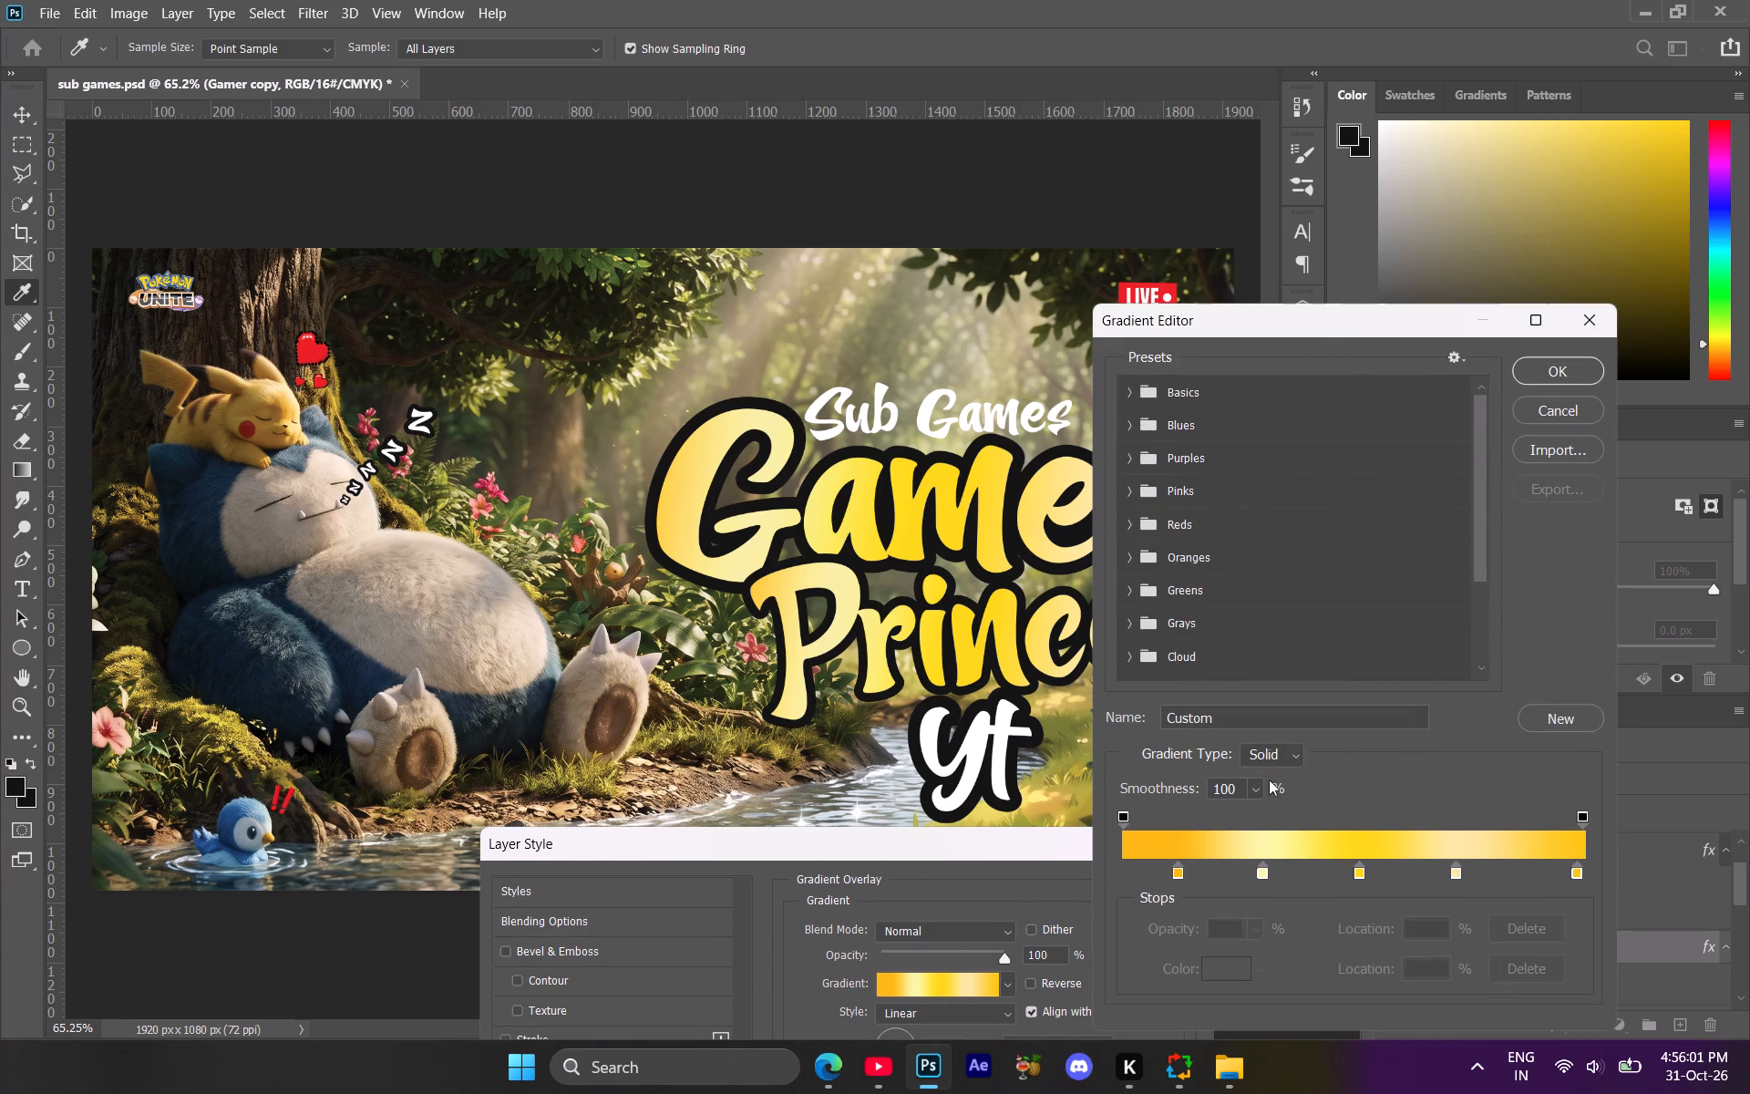
scroll(1323, 462, down, 12)
click(1166, 657)
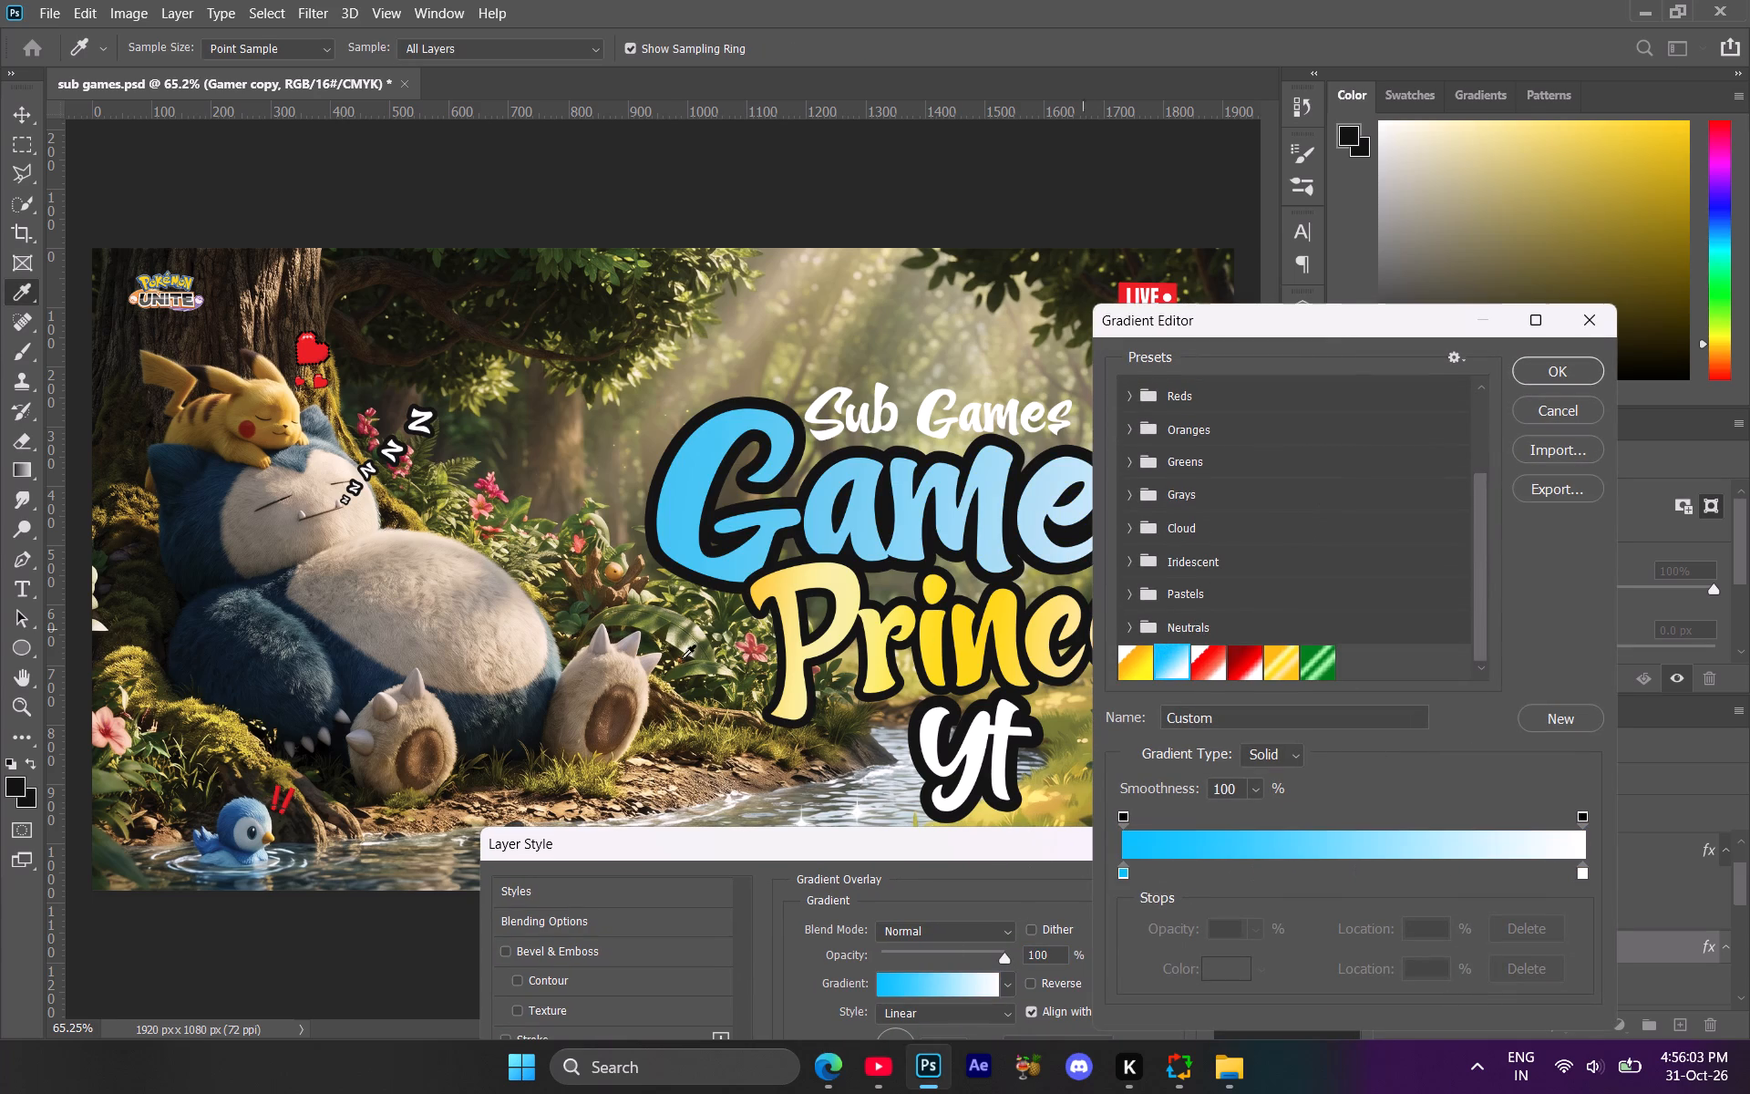
Recolour the gradient's blue start stop to a deeper blue, #0863a7, based on a tone sampled from Snorlax's blue fur.
click(269, 623)
click(252, 606)
click(1120, 872)
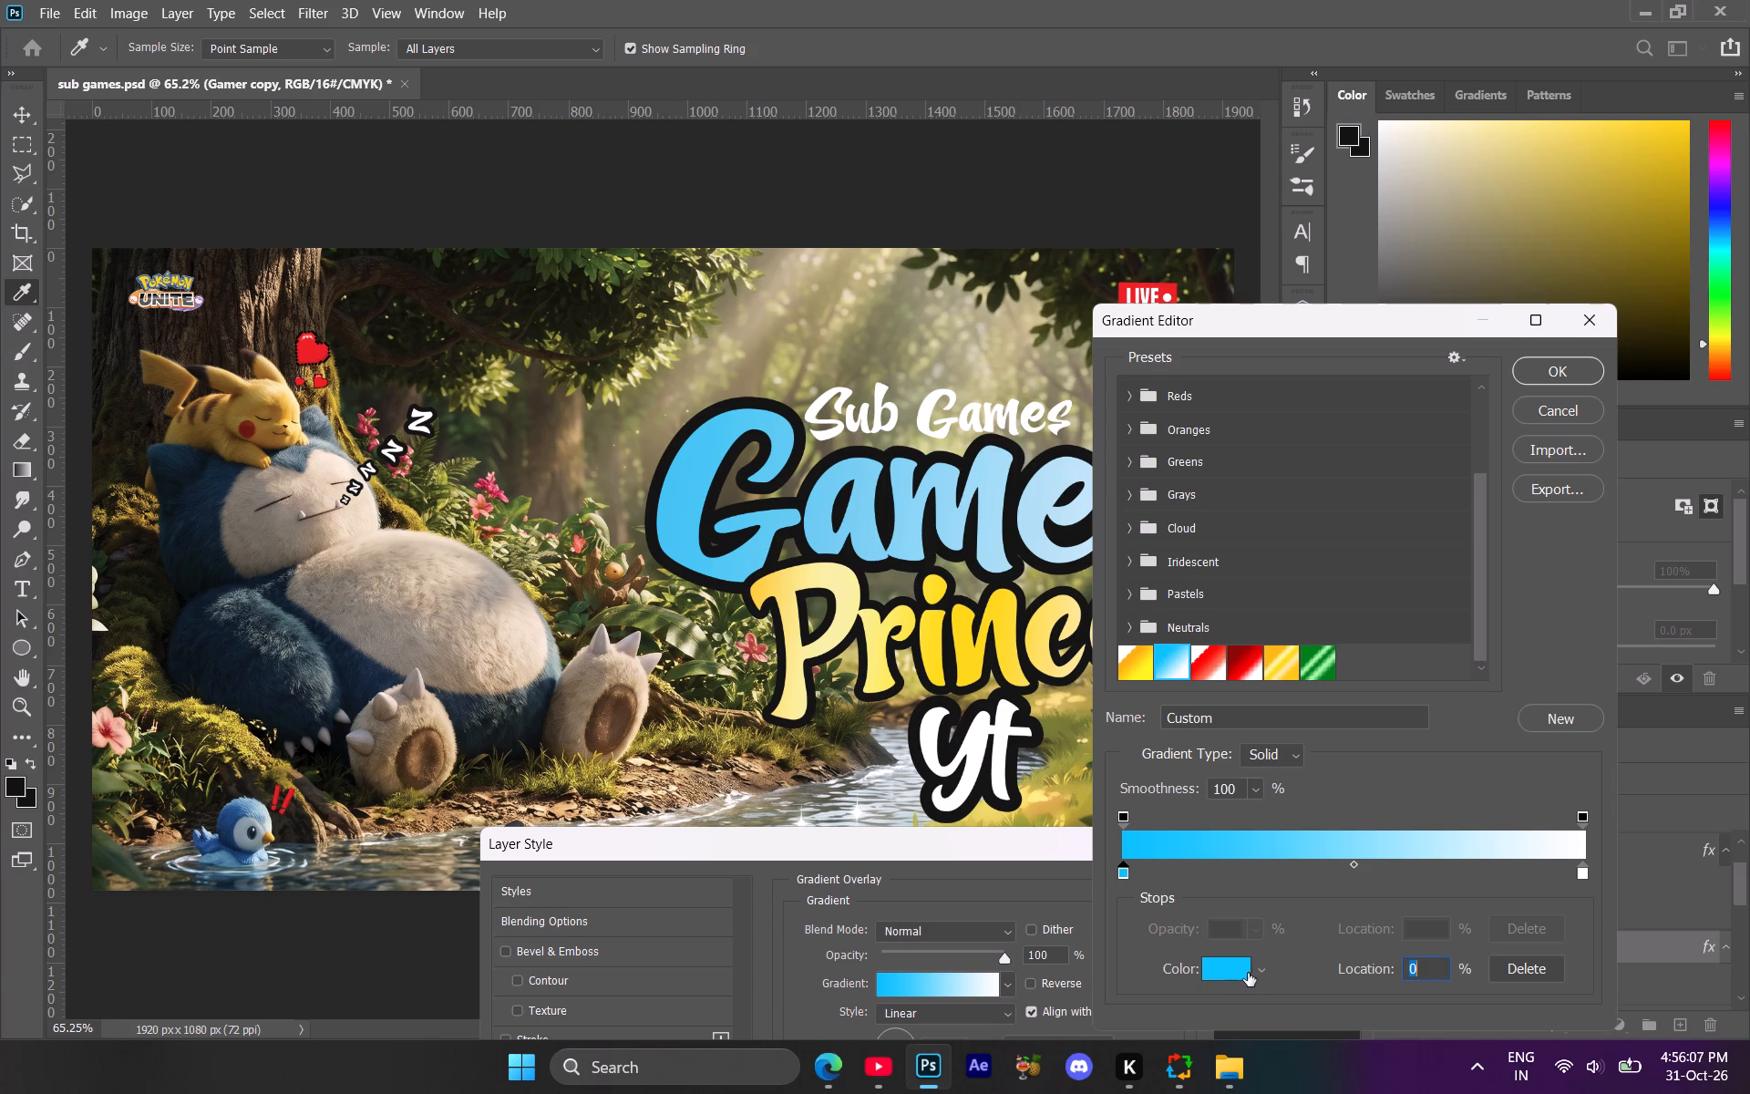
click(1229, 971)
click(247, 597)
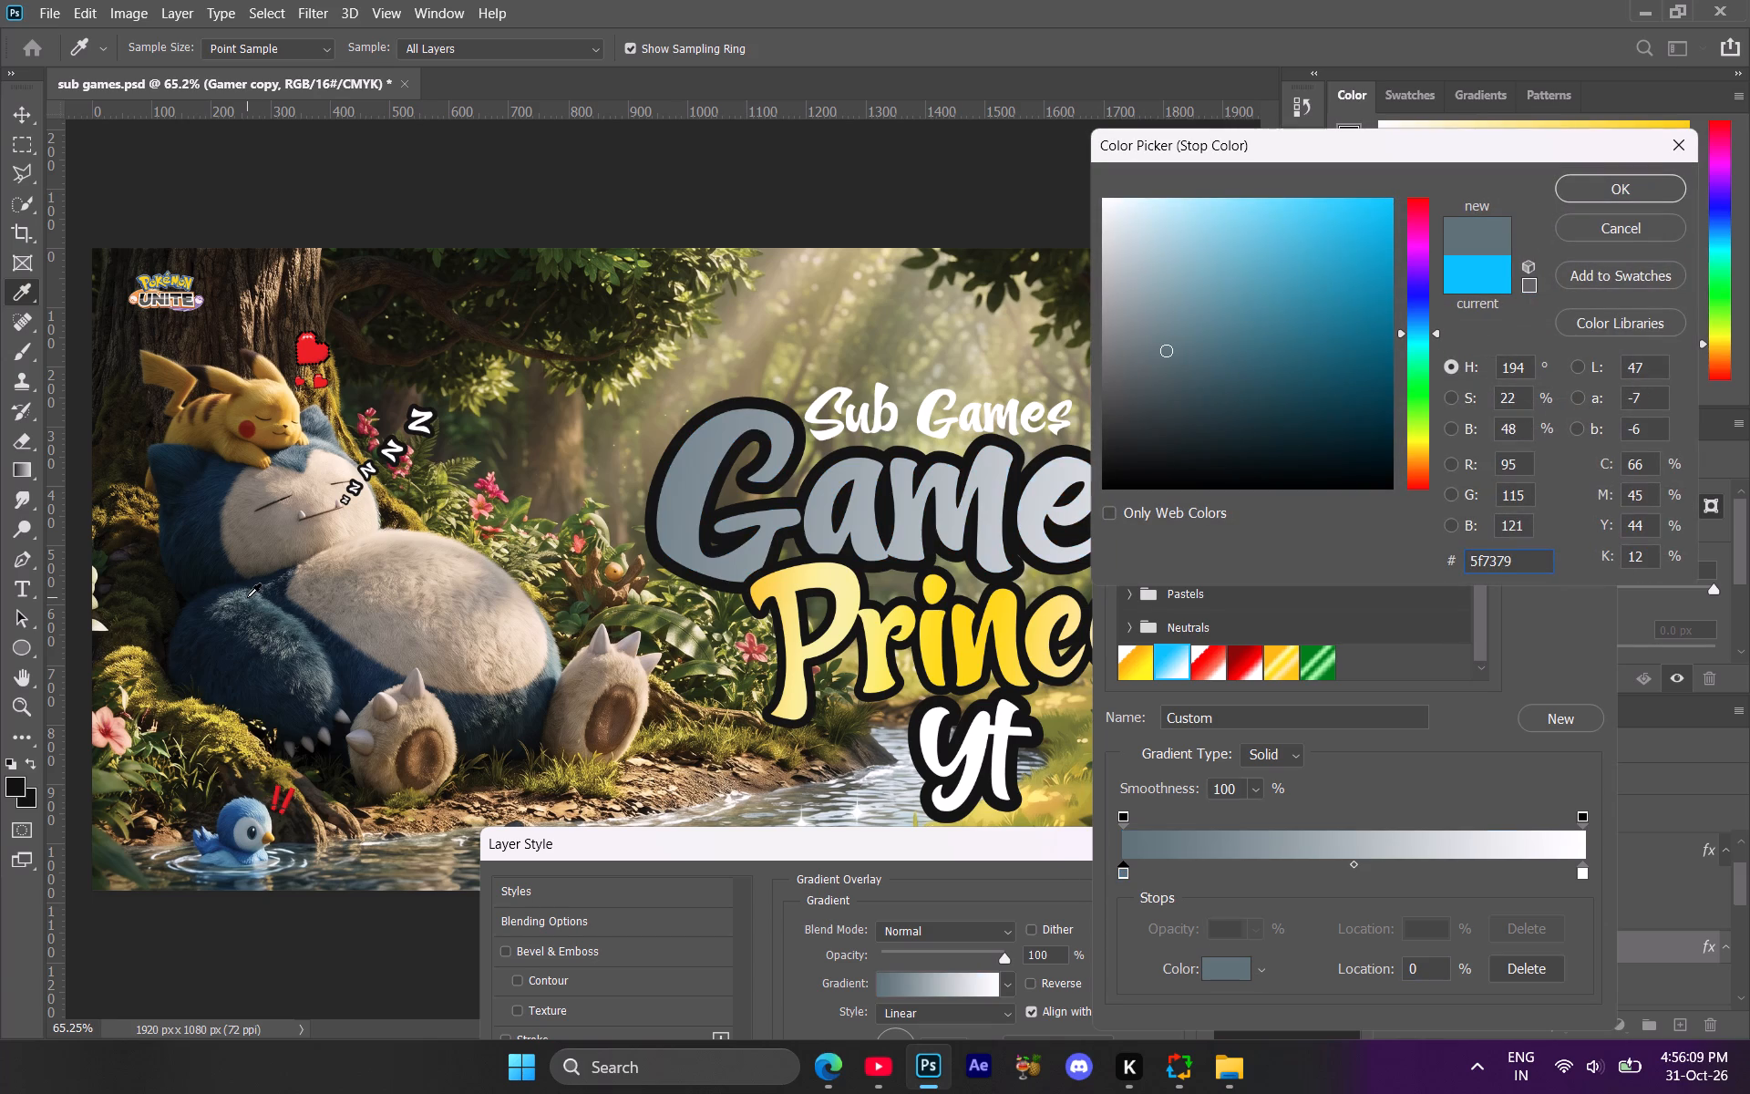
click(207, 495)
click(221, 470)
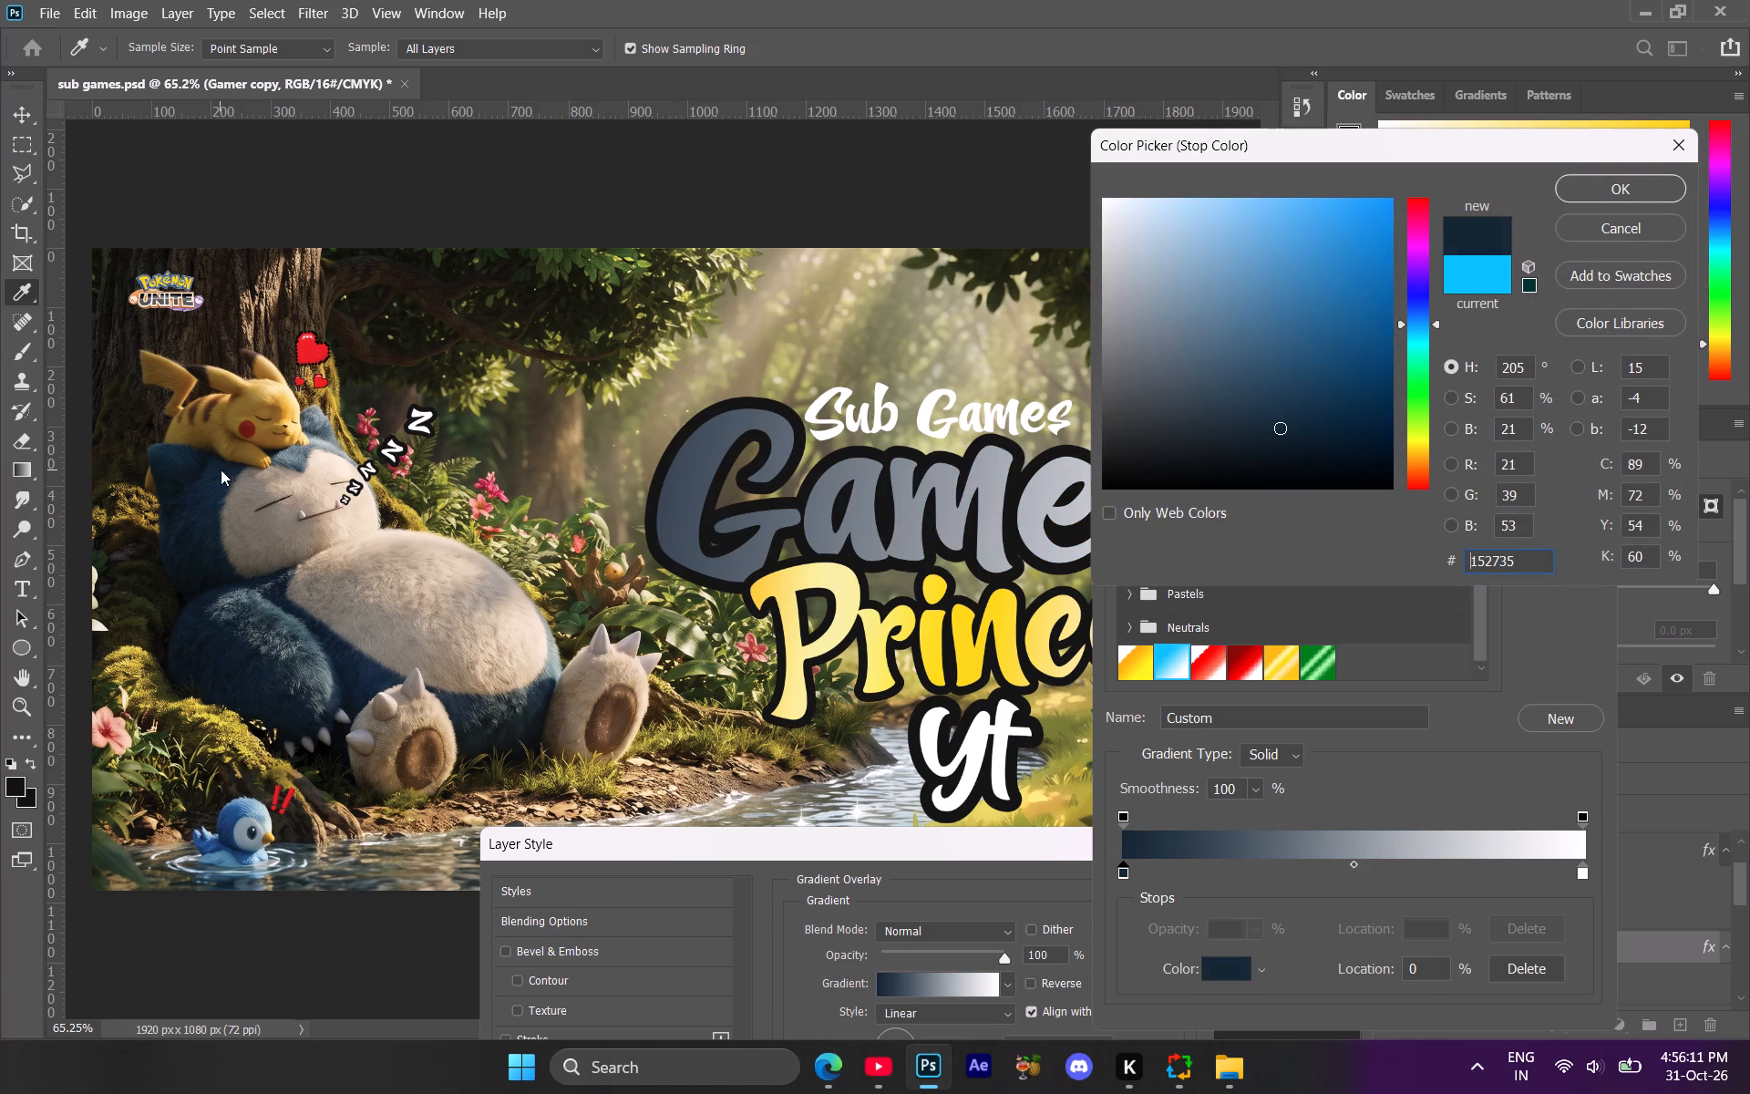
drag(1284, 394, 1360, 339)
drag(1333, 315, 1412, 201)
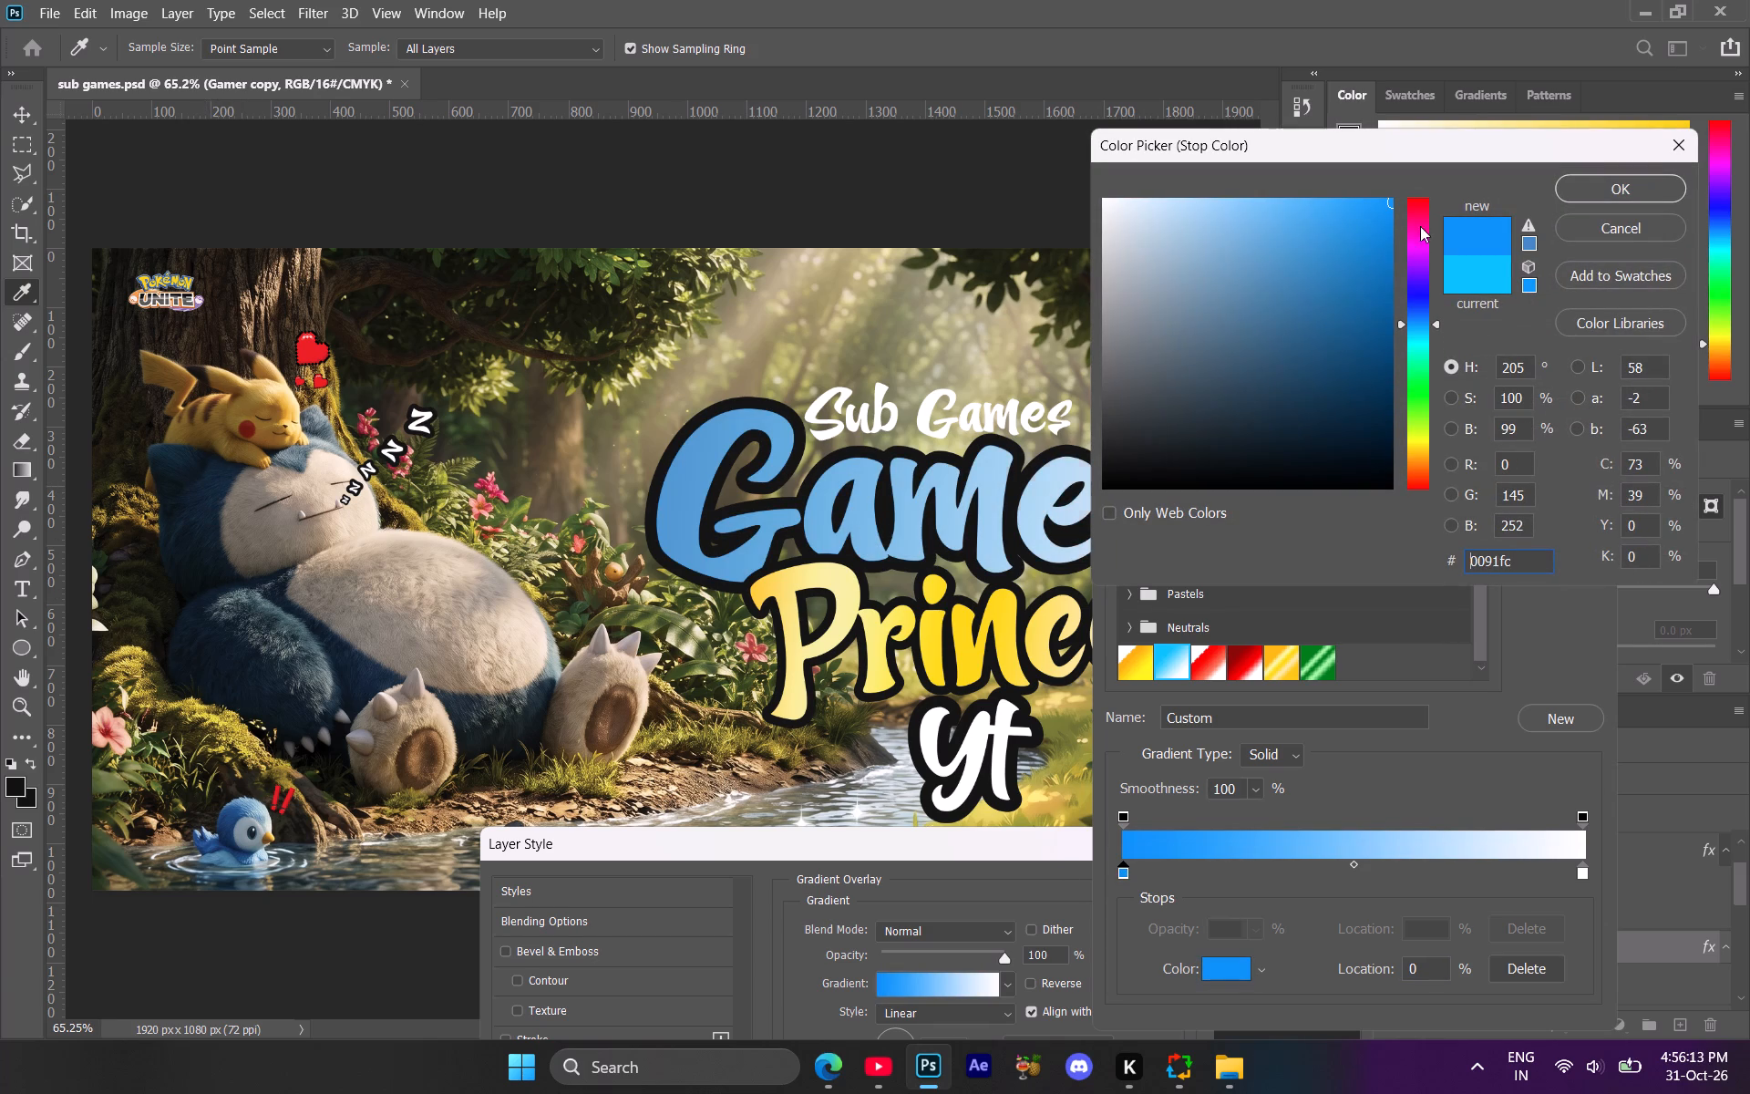
click(1377, 324)
drag(1386, 320, 1396, 315)
drag(1381, 314, 1380, 282)
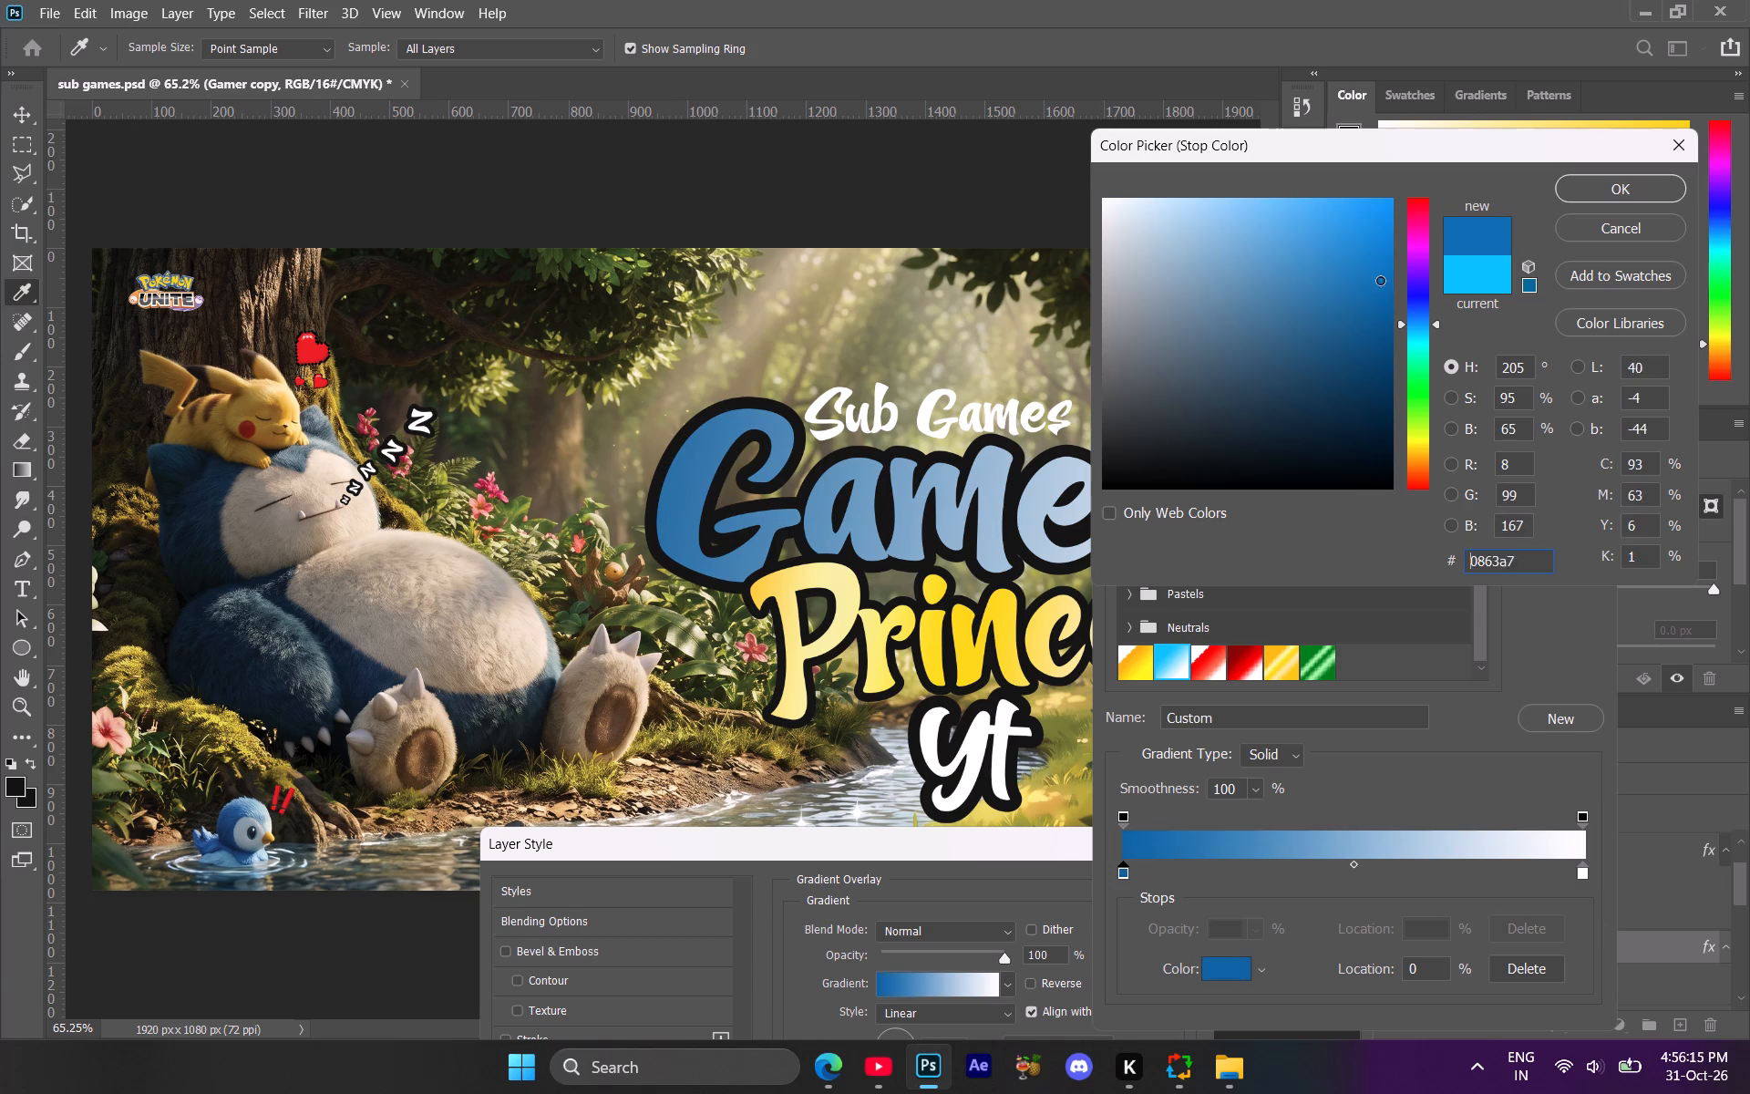
click(1595, 197)
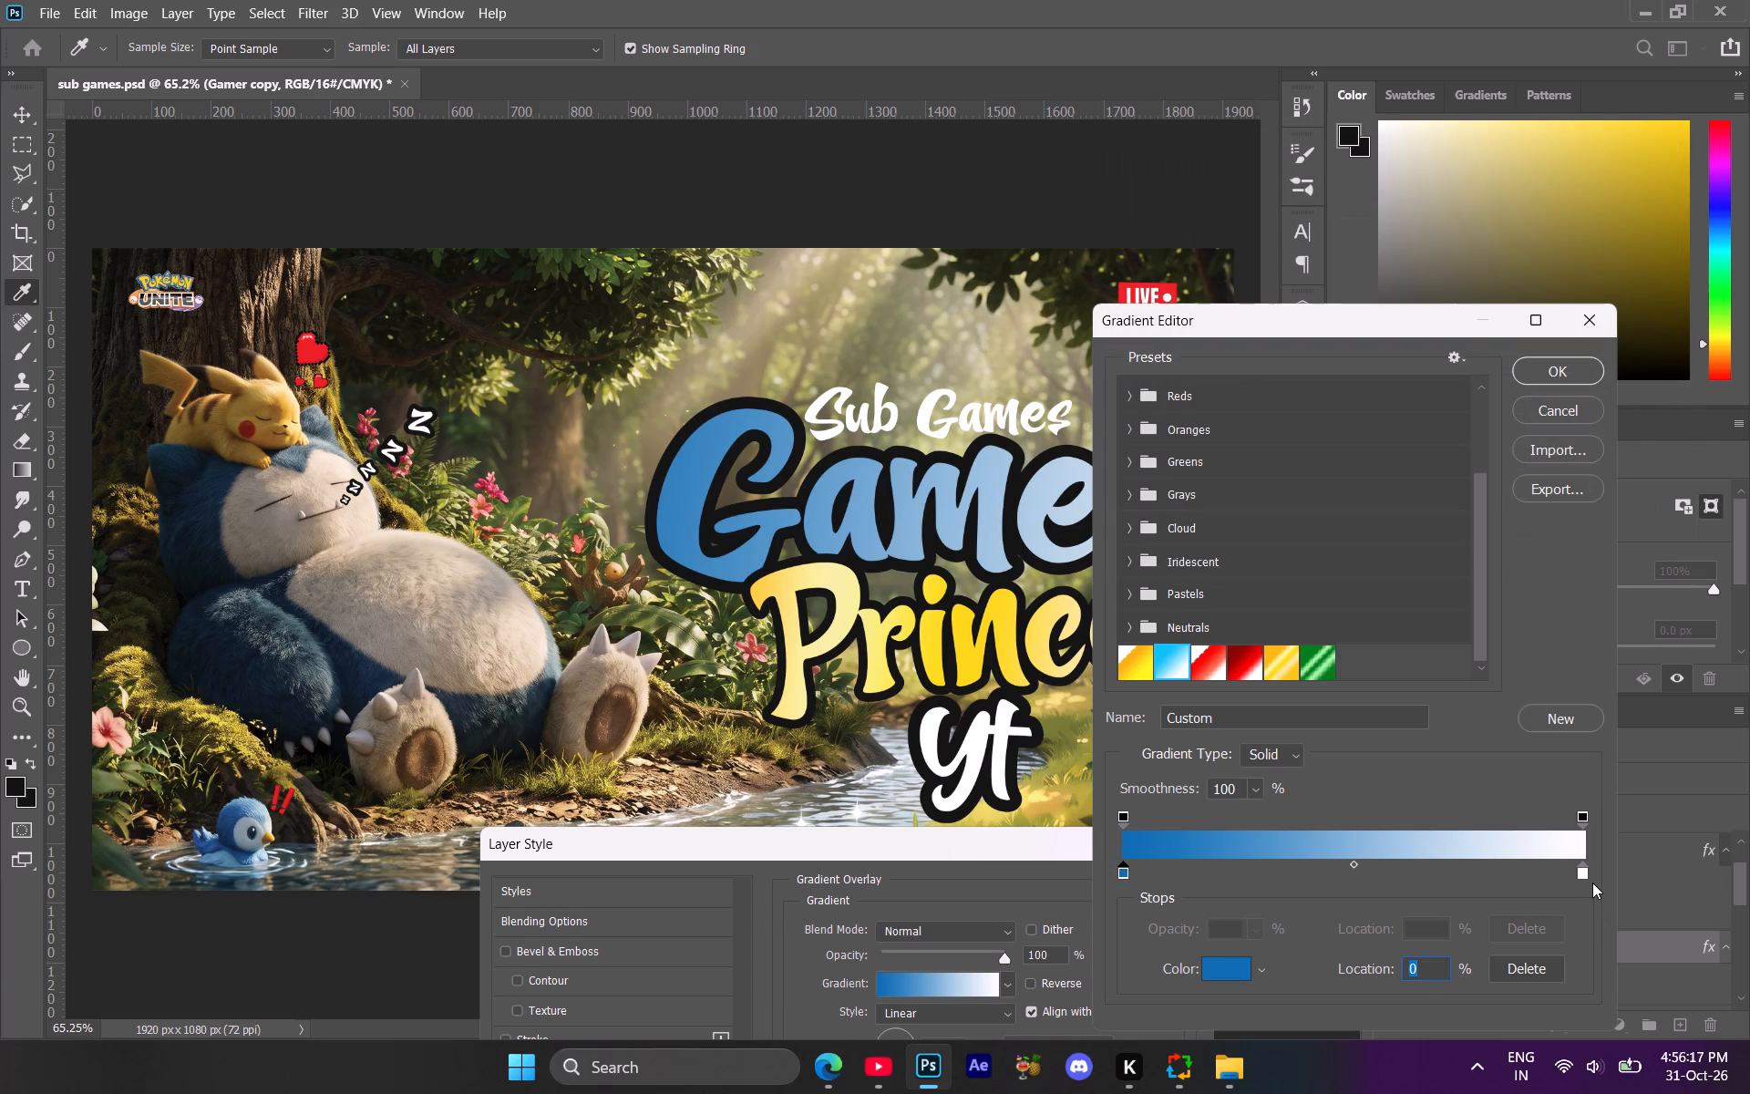
Recolour the gradient's white end stop to a pale blue, based on a dark blue sampled from Snorlax's fur.
click(1584, 874)
click(1230, 972)
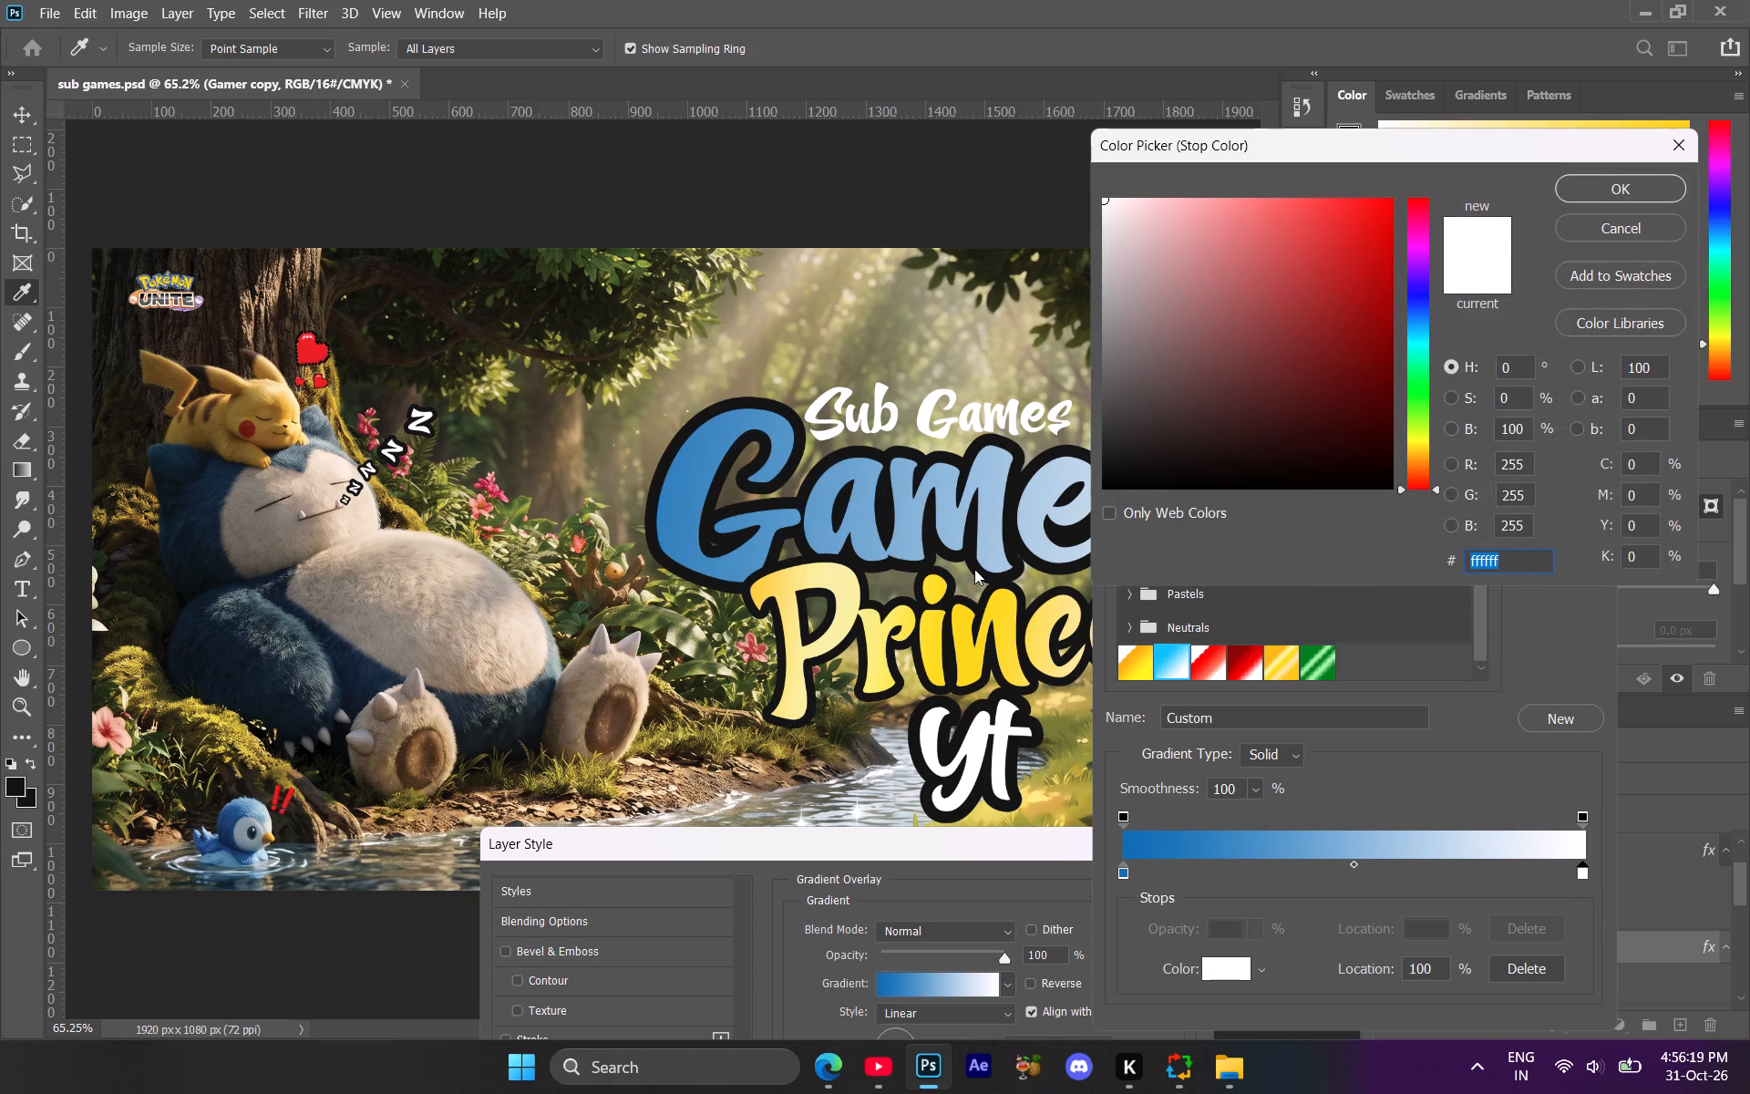
click(355, 645)
click(350, 660)
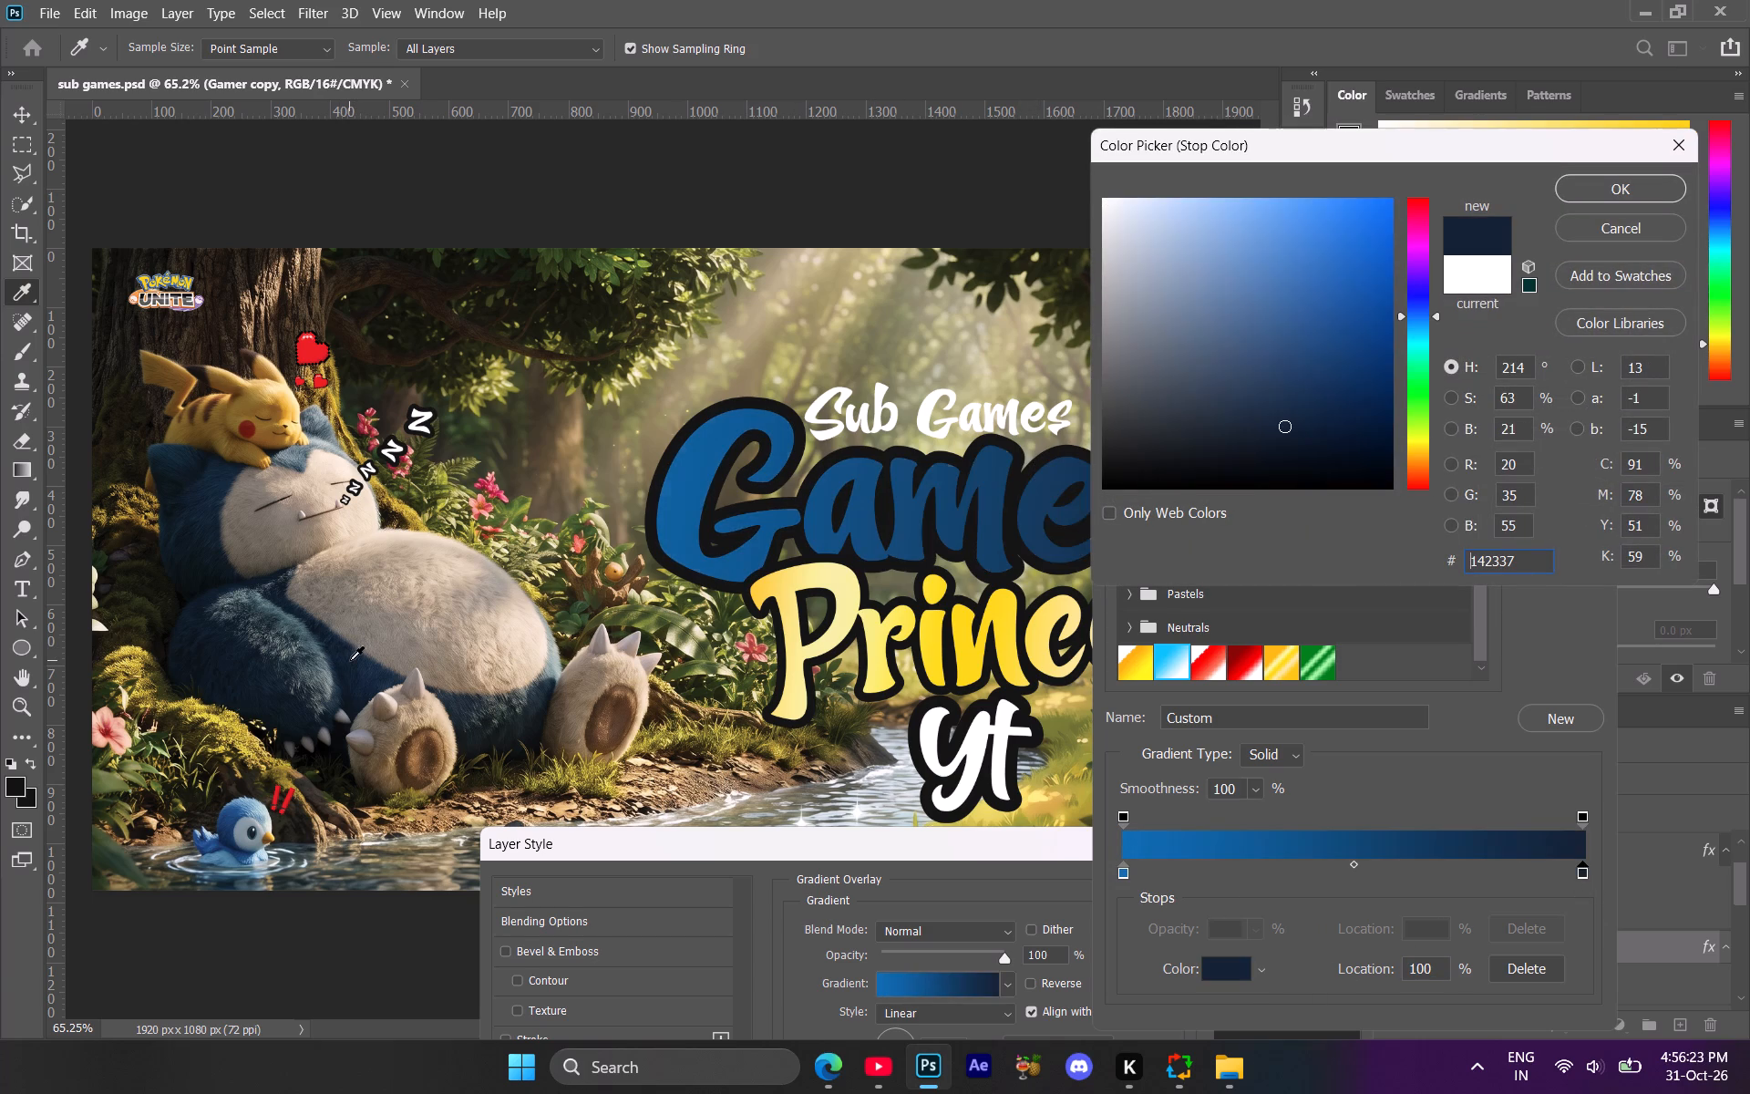
drag(1284, 402, 1205, 209)
drag(1199, 205, 1202, 184)
click(1176, 208)
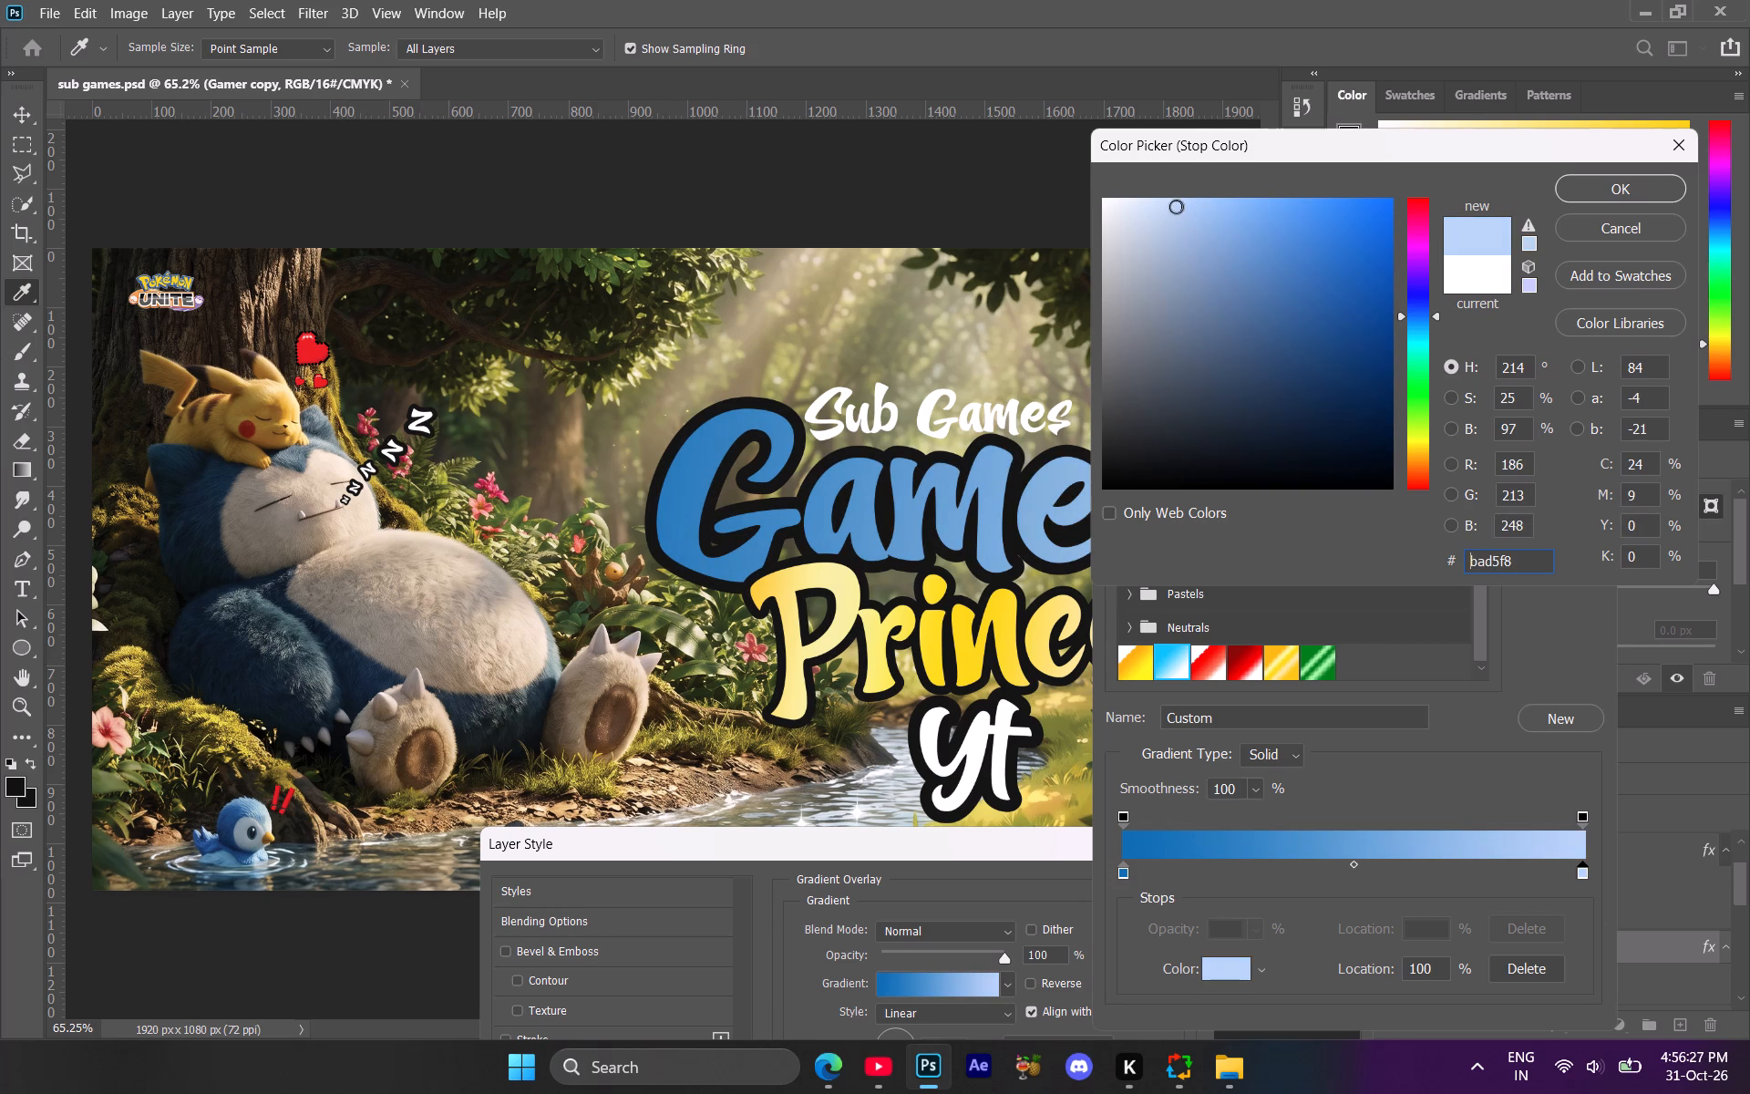
drag(1176, 206, 1174, 193)
click(1634, 181)
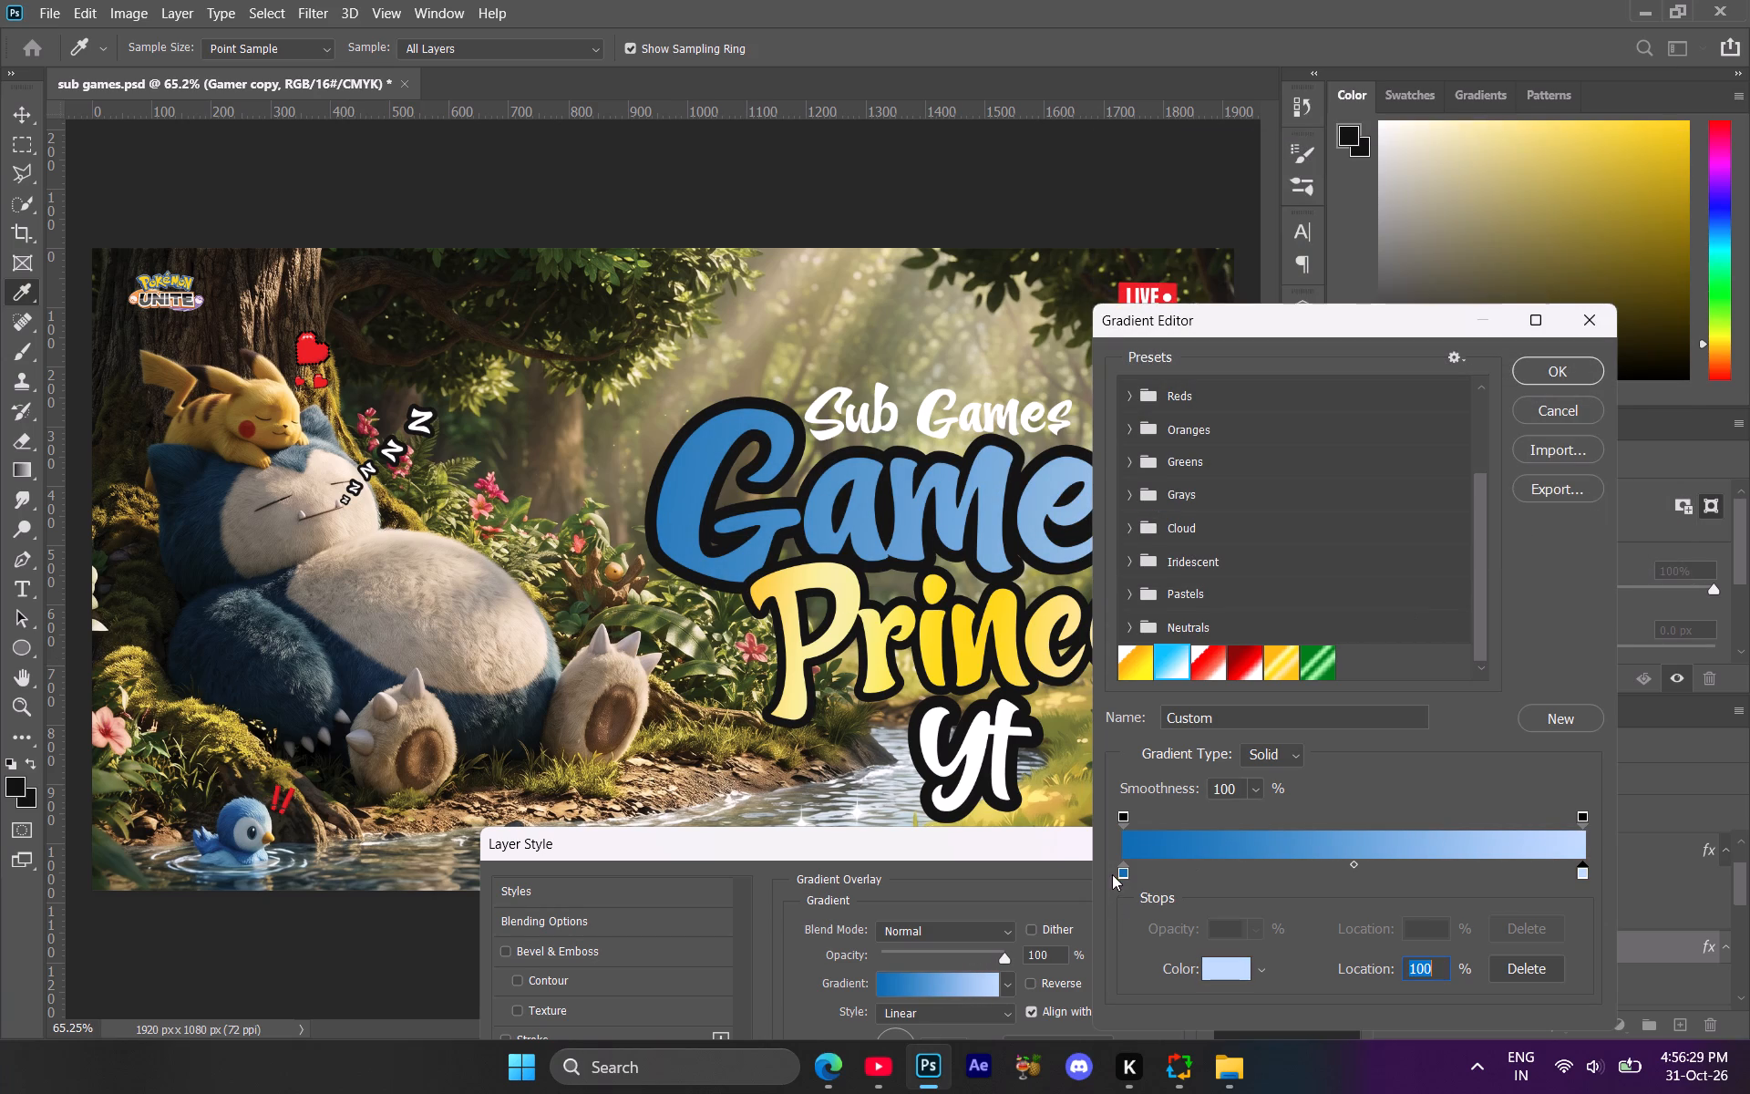
Brighten the gradient's start stop to #0071c4 and apply the finished gradient overlay to the Gamer lettering.
click(1121, 875)
click(1229, 965)
click(1384, 302)
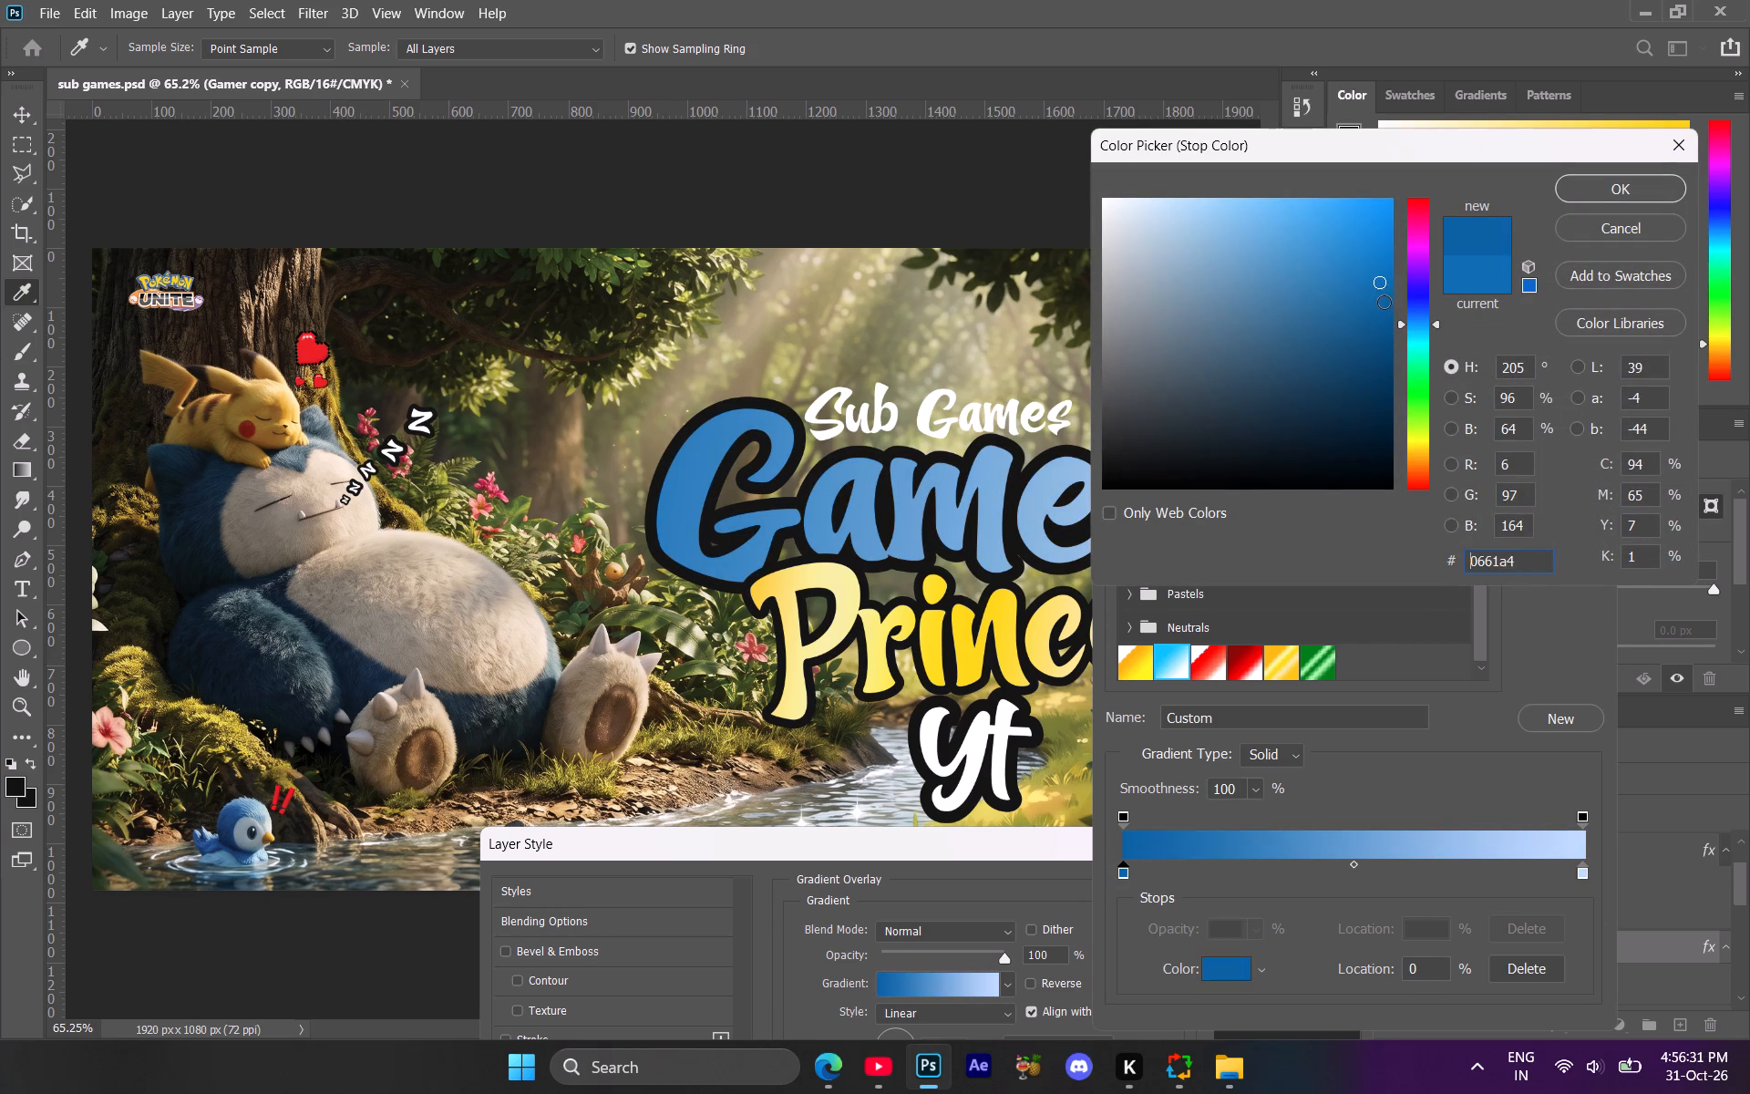
drag(1384, 296, 1384, 284)
drag(1384, 277, 1384, 251)
click(1375, 276)
click(1374, 287)
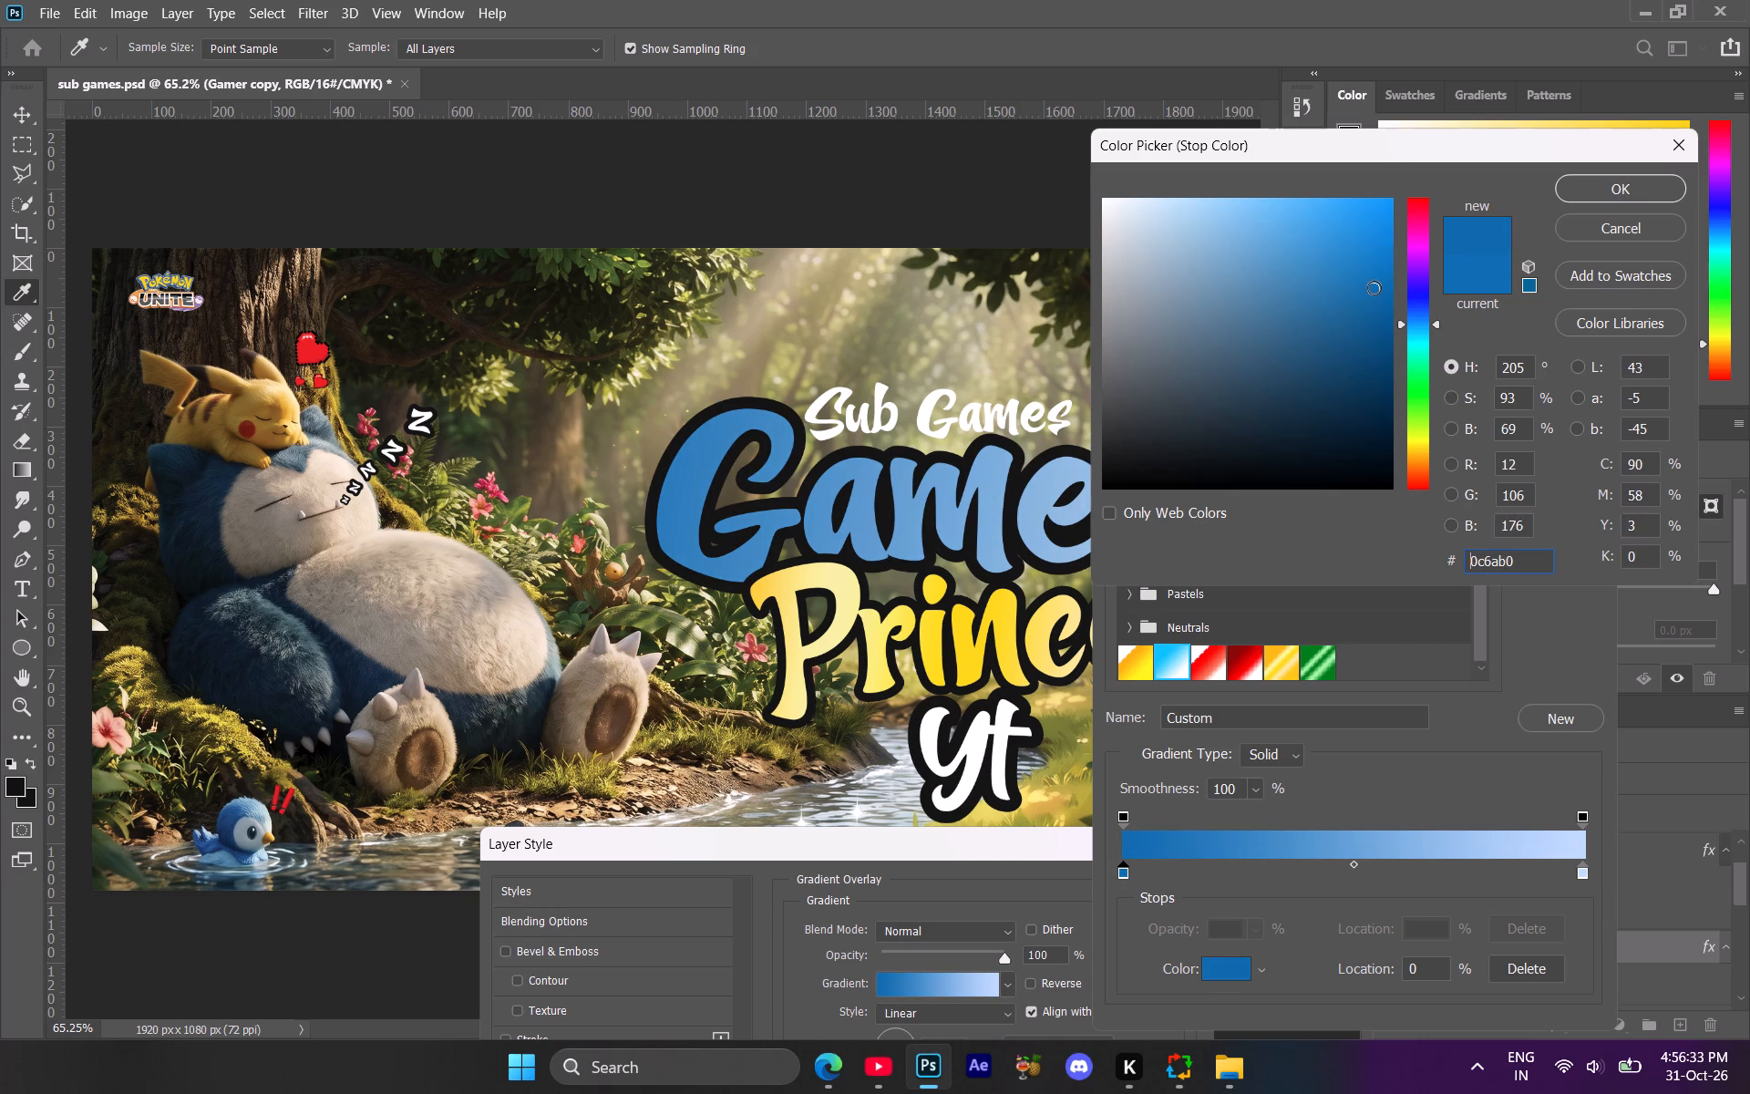
drag(1380, 291, 1394, 264)
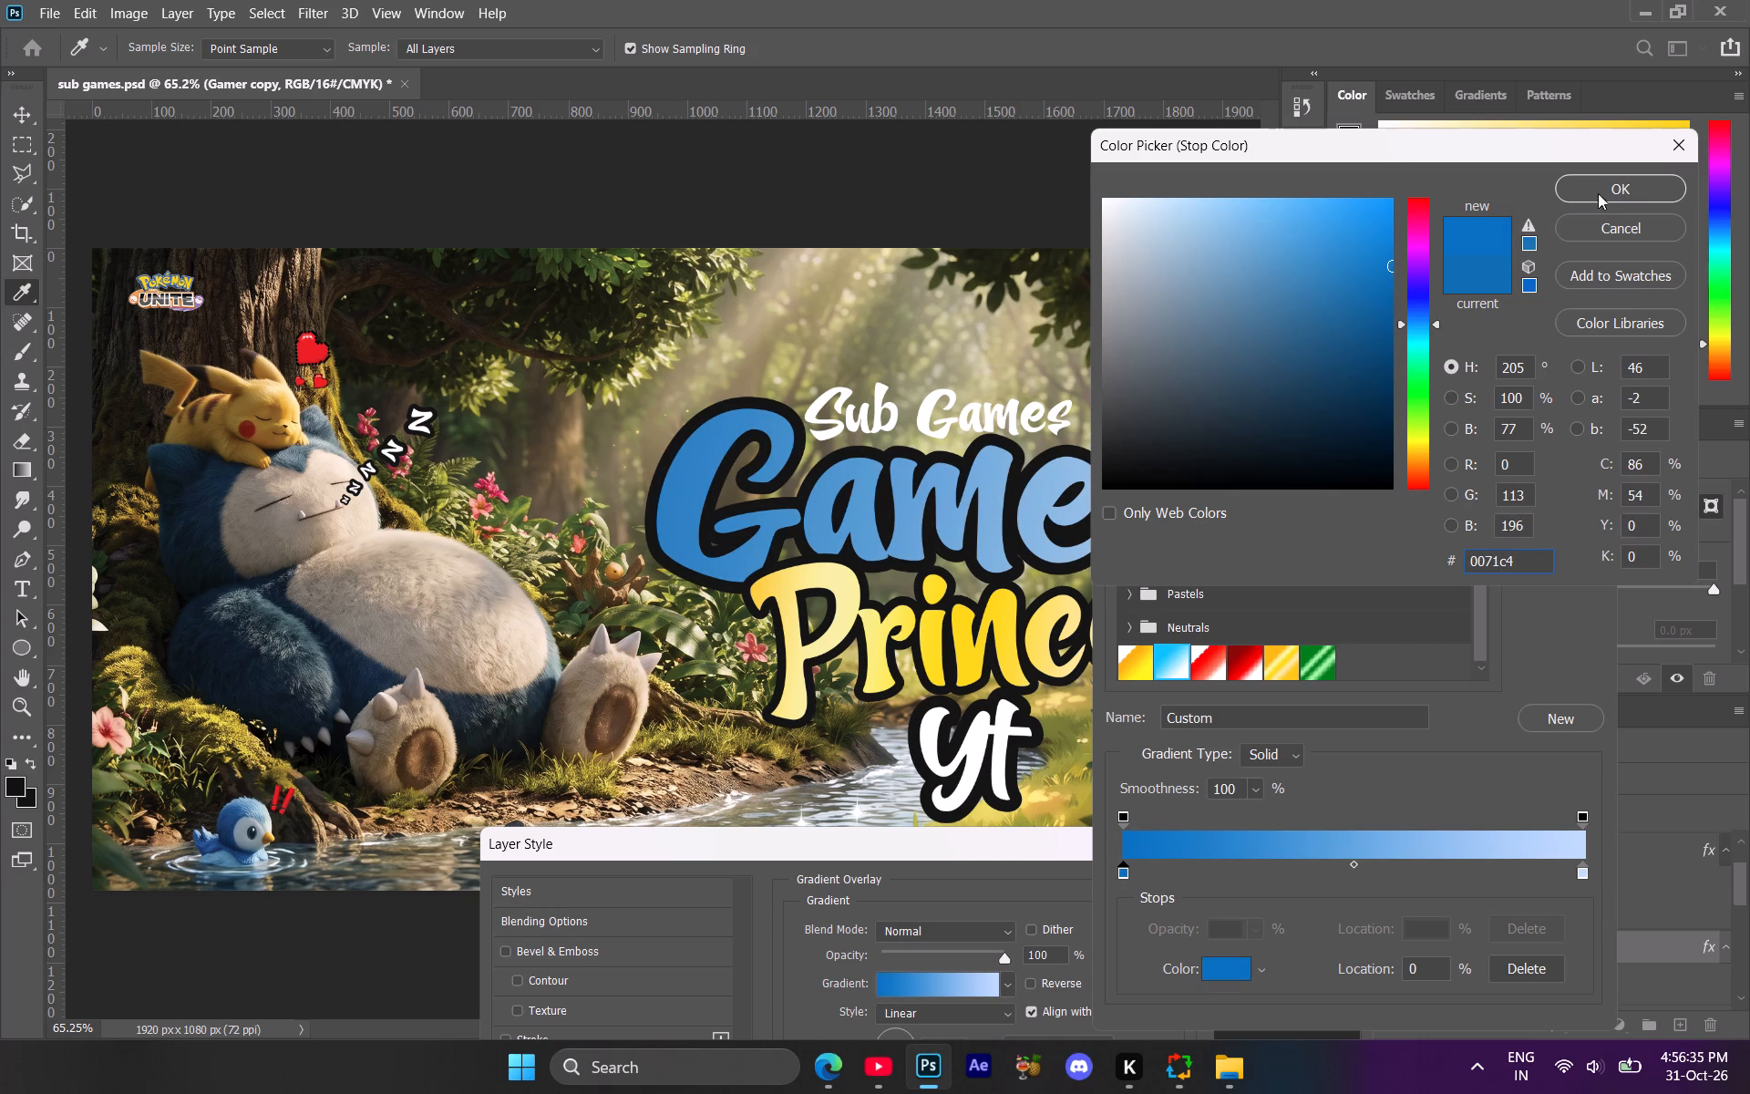
click(1602, 187)
click(1550, 370)
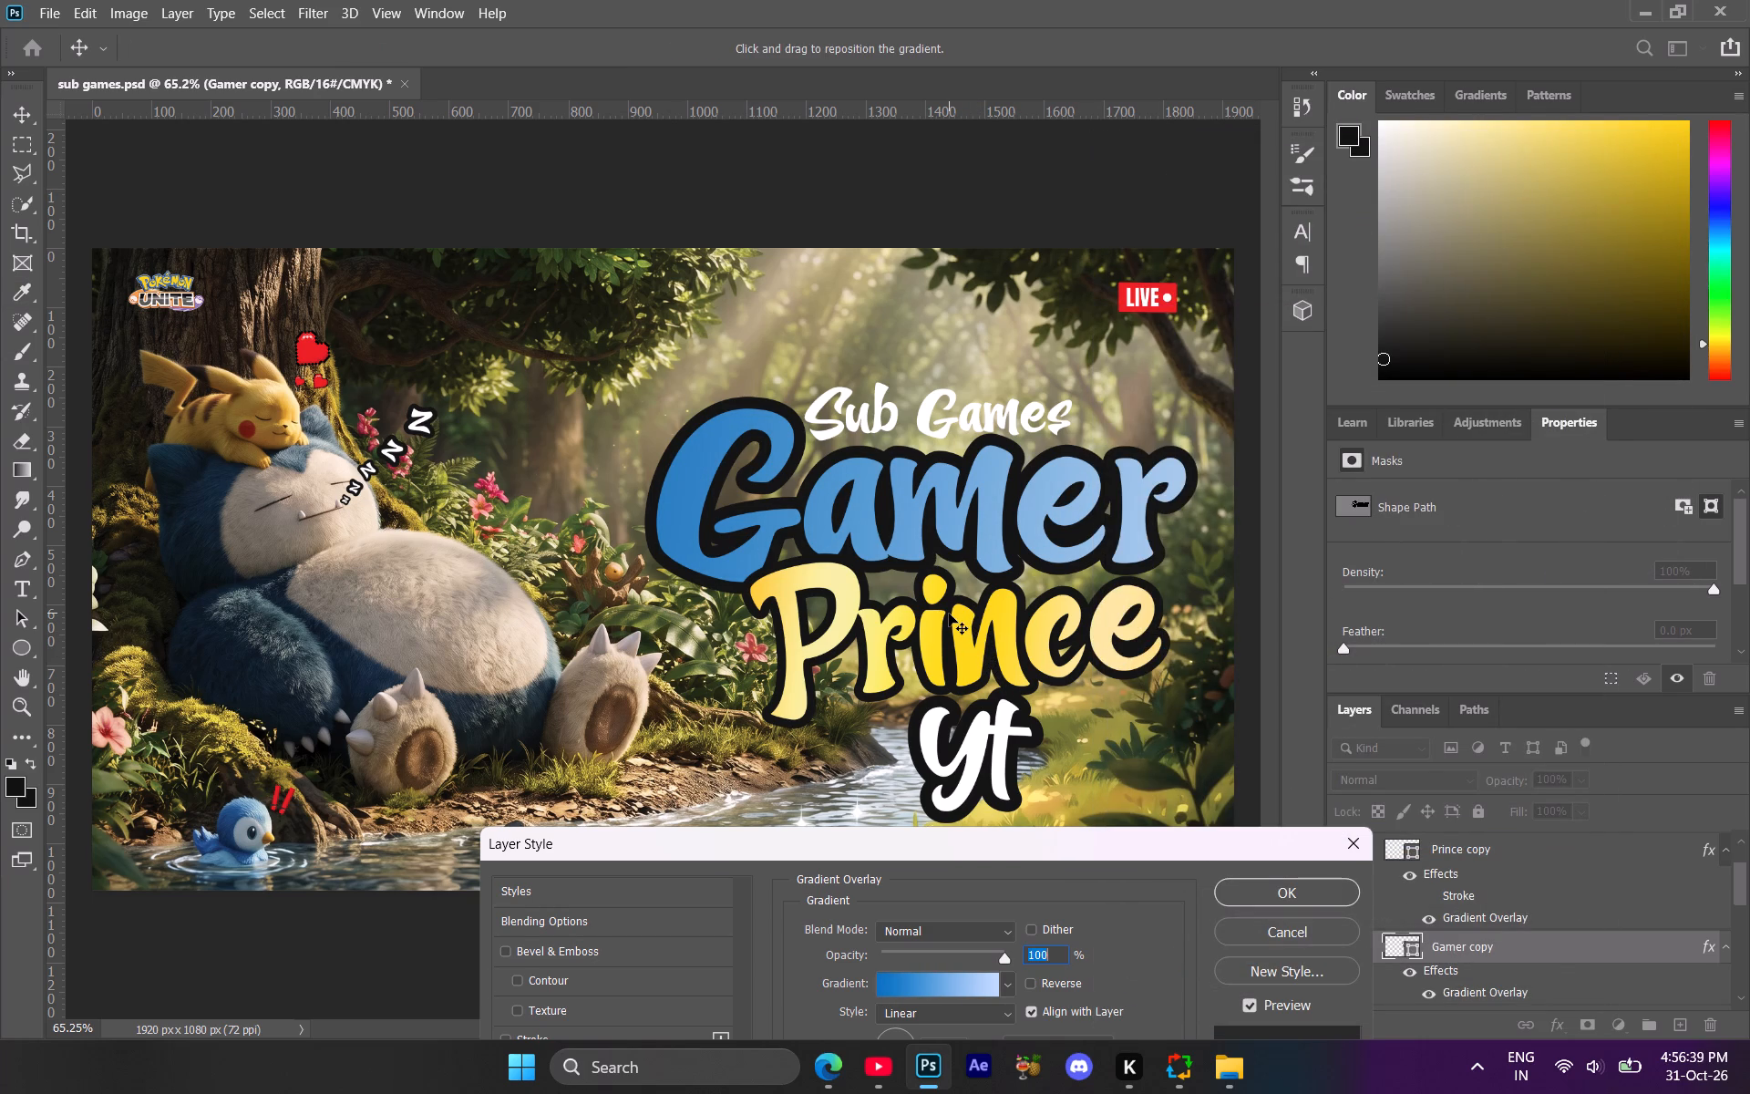
drag(996, 857, 994, 857)
drag(994, 857, 768, 801)
click(1029, 844)
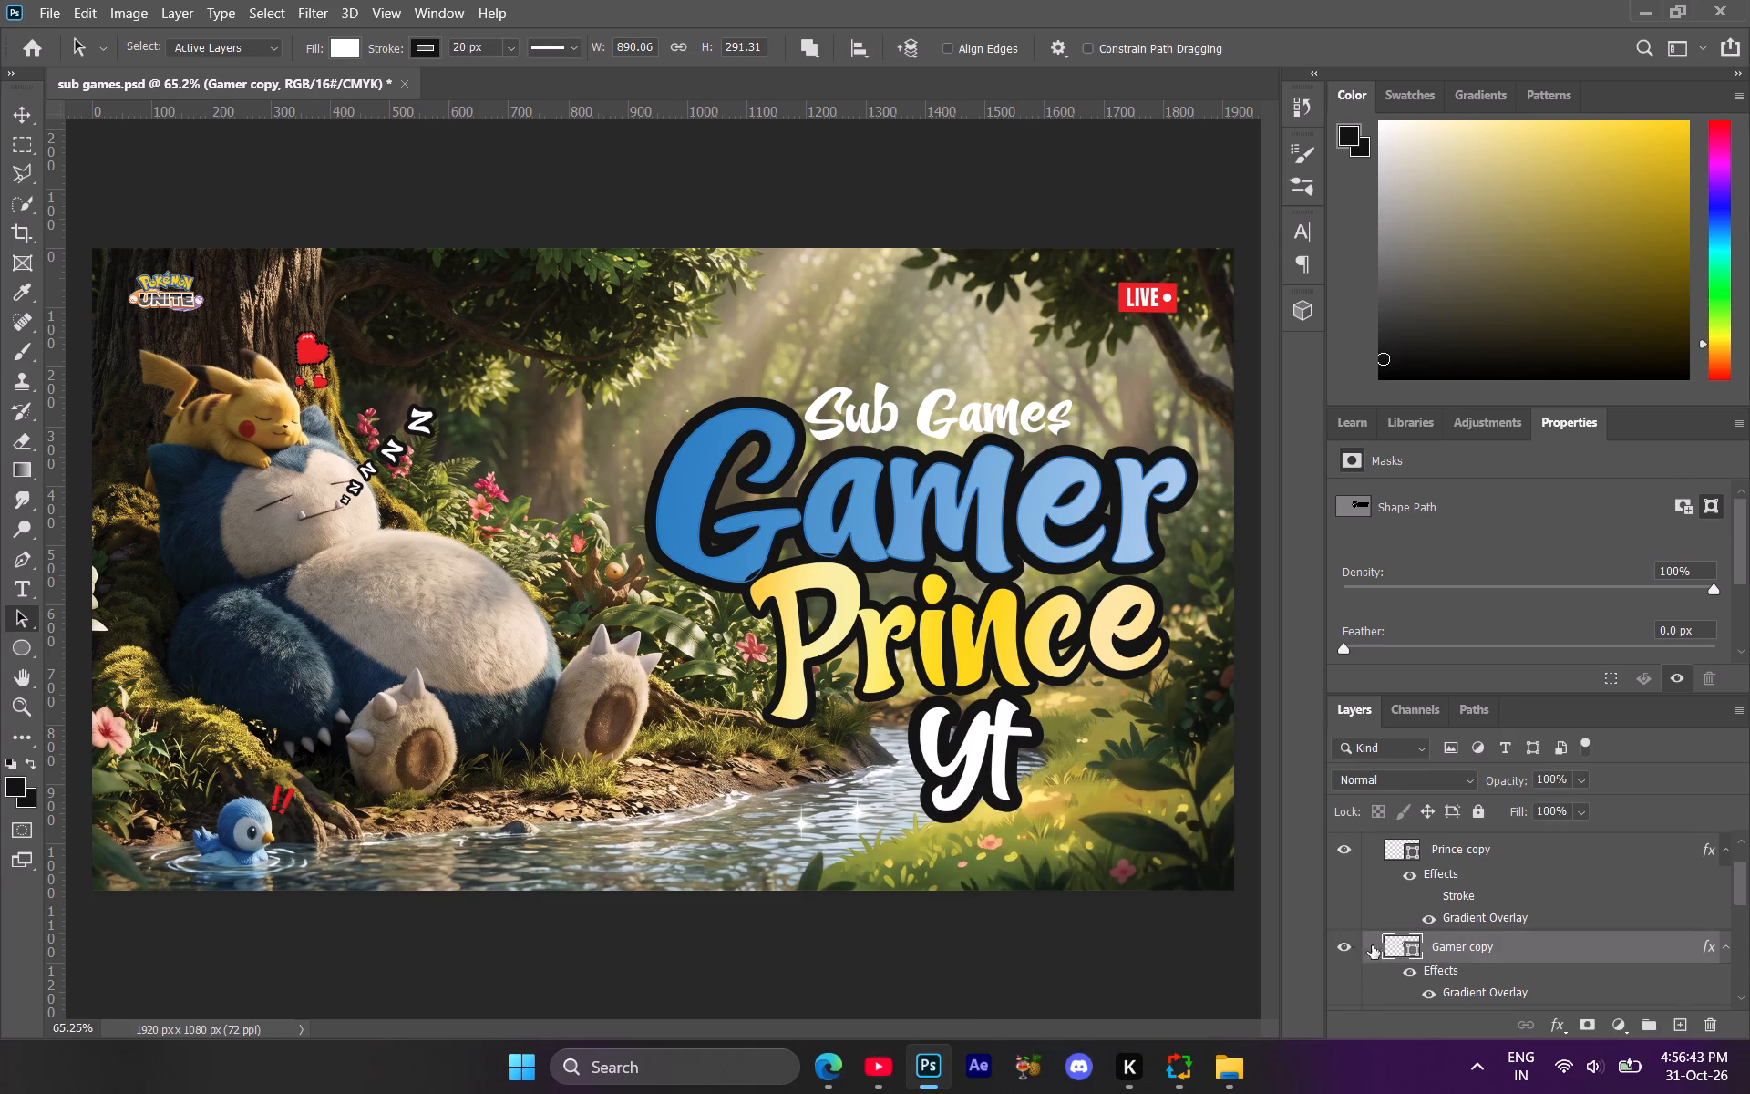
Recolour the Gamer copy lettering's stroke from black to white, and tint it a very pale blue with a hue of 210°.
scroll(1462, 952, down, 2)
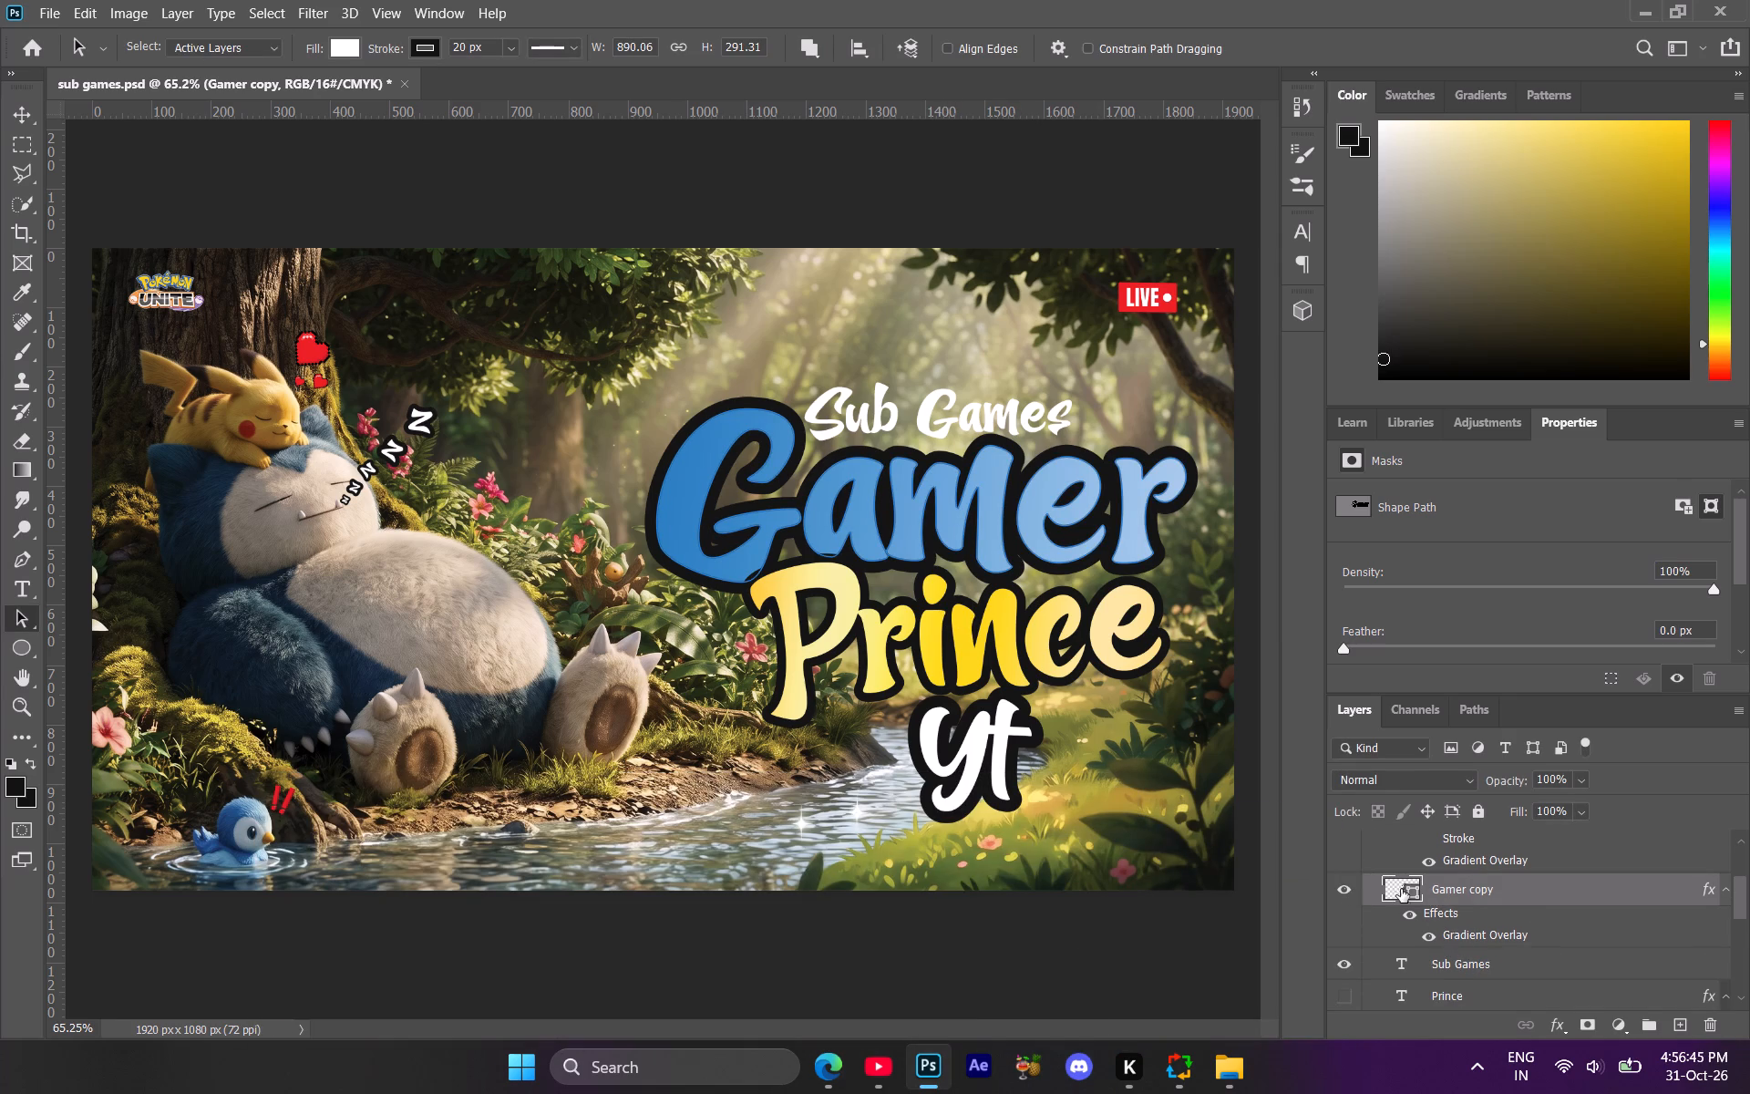
click(429, 47)
click(361, 168)
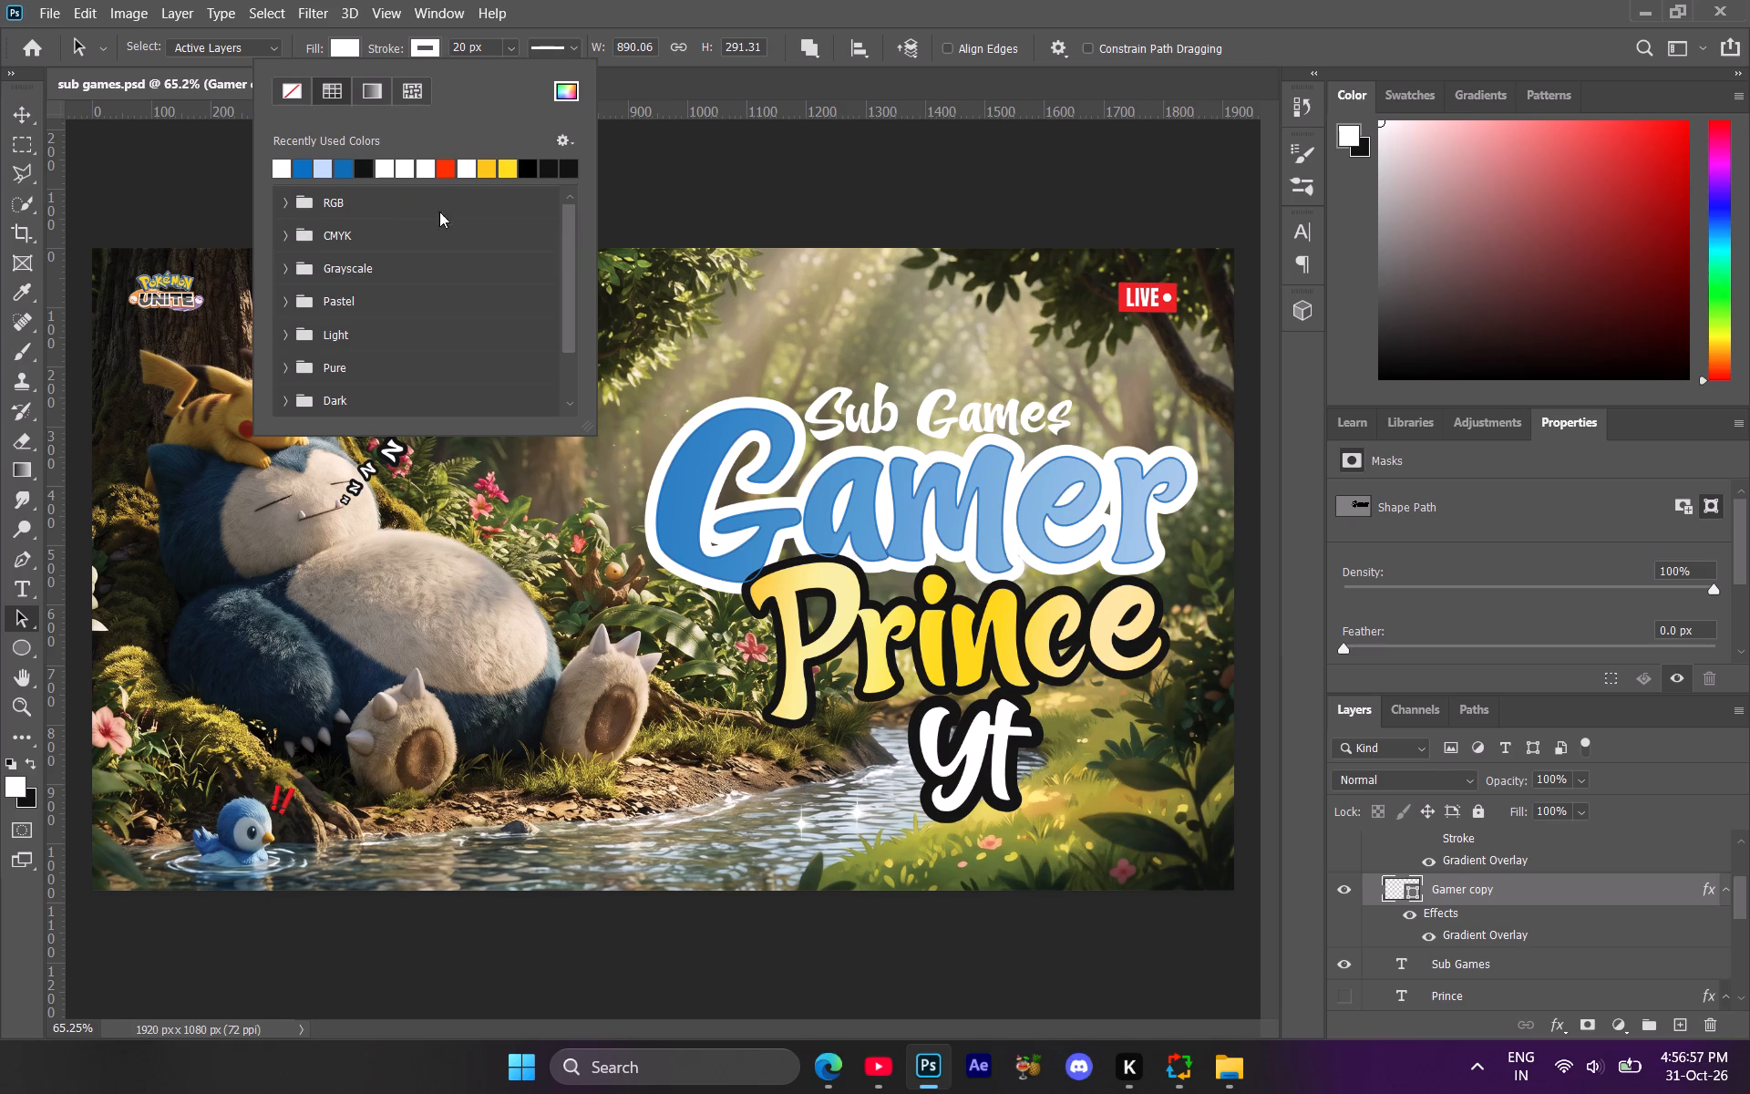
click(561, 88)
click(1107, 221)
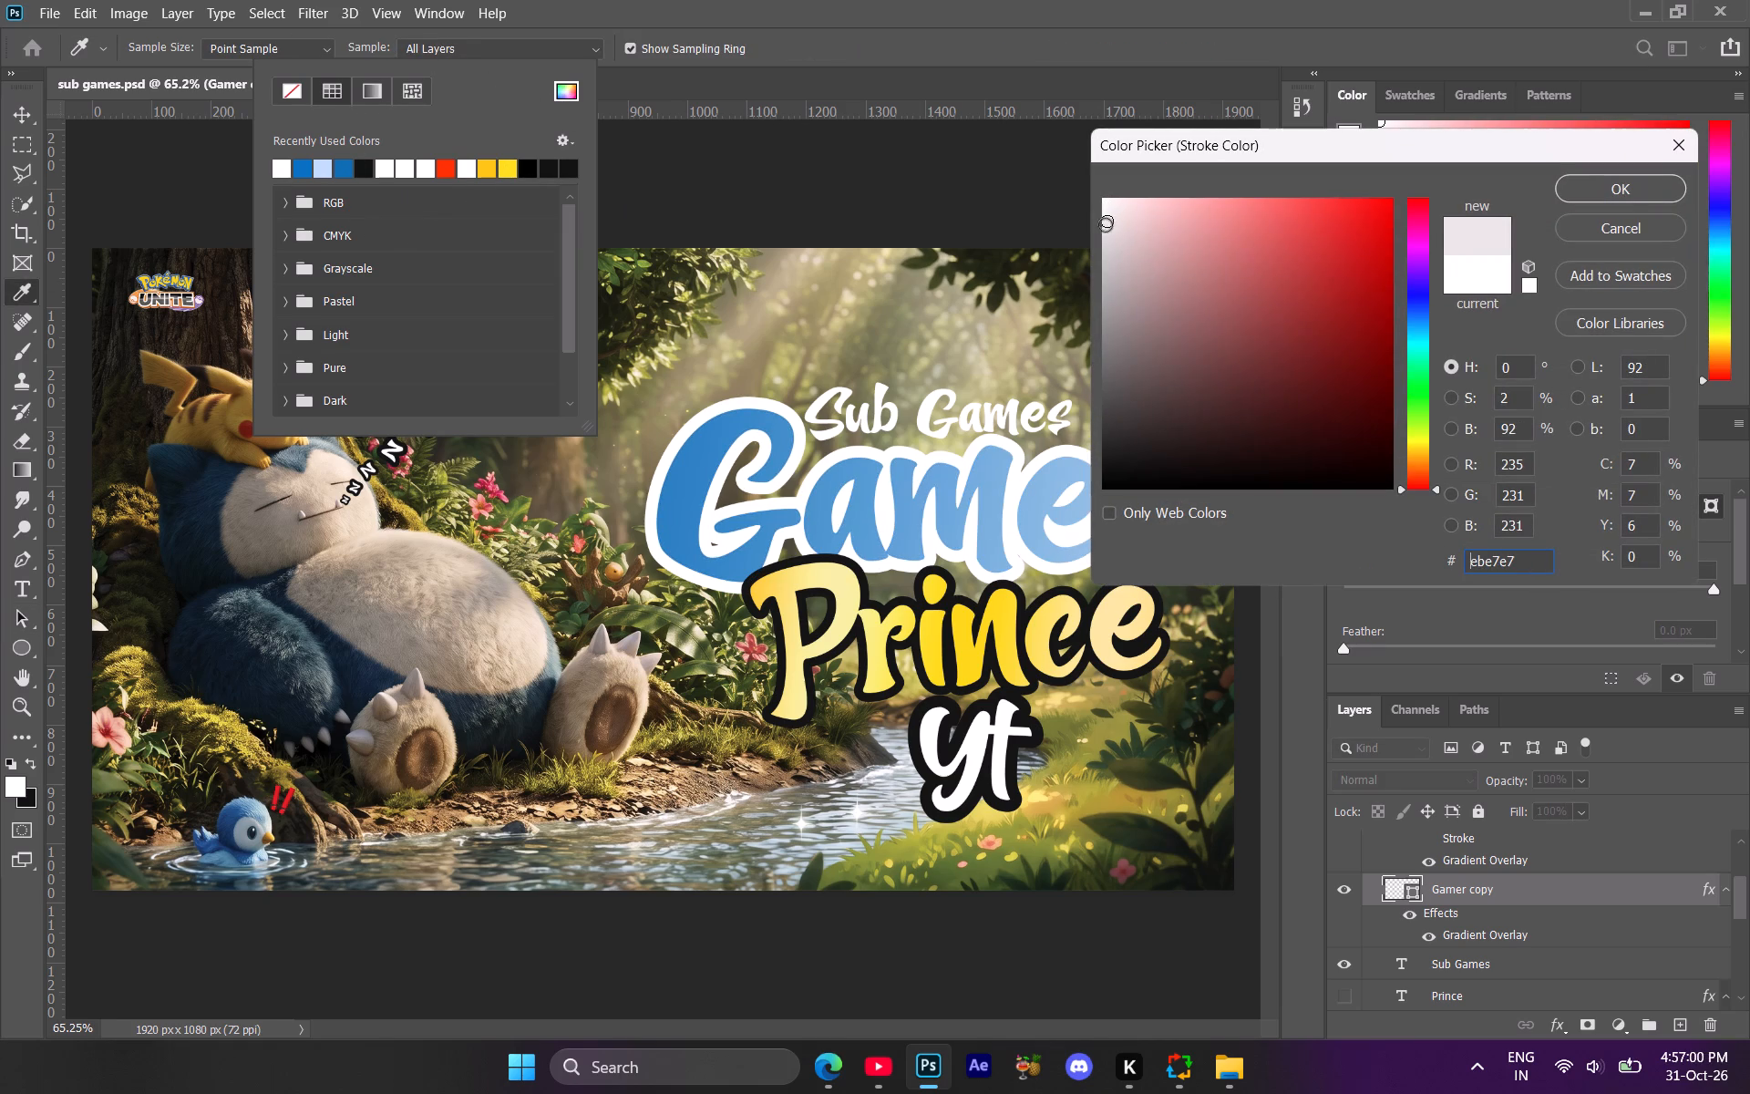
click(1105, 224)
click(1103, 226)
click(1411, 332)
click(1415, 320)
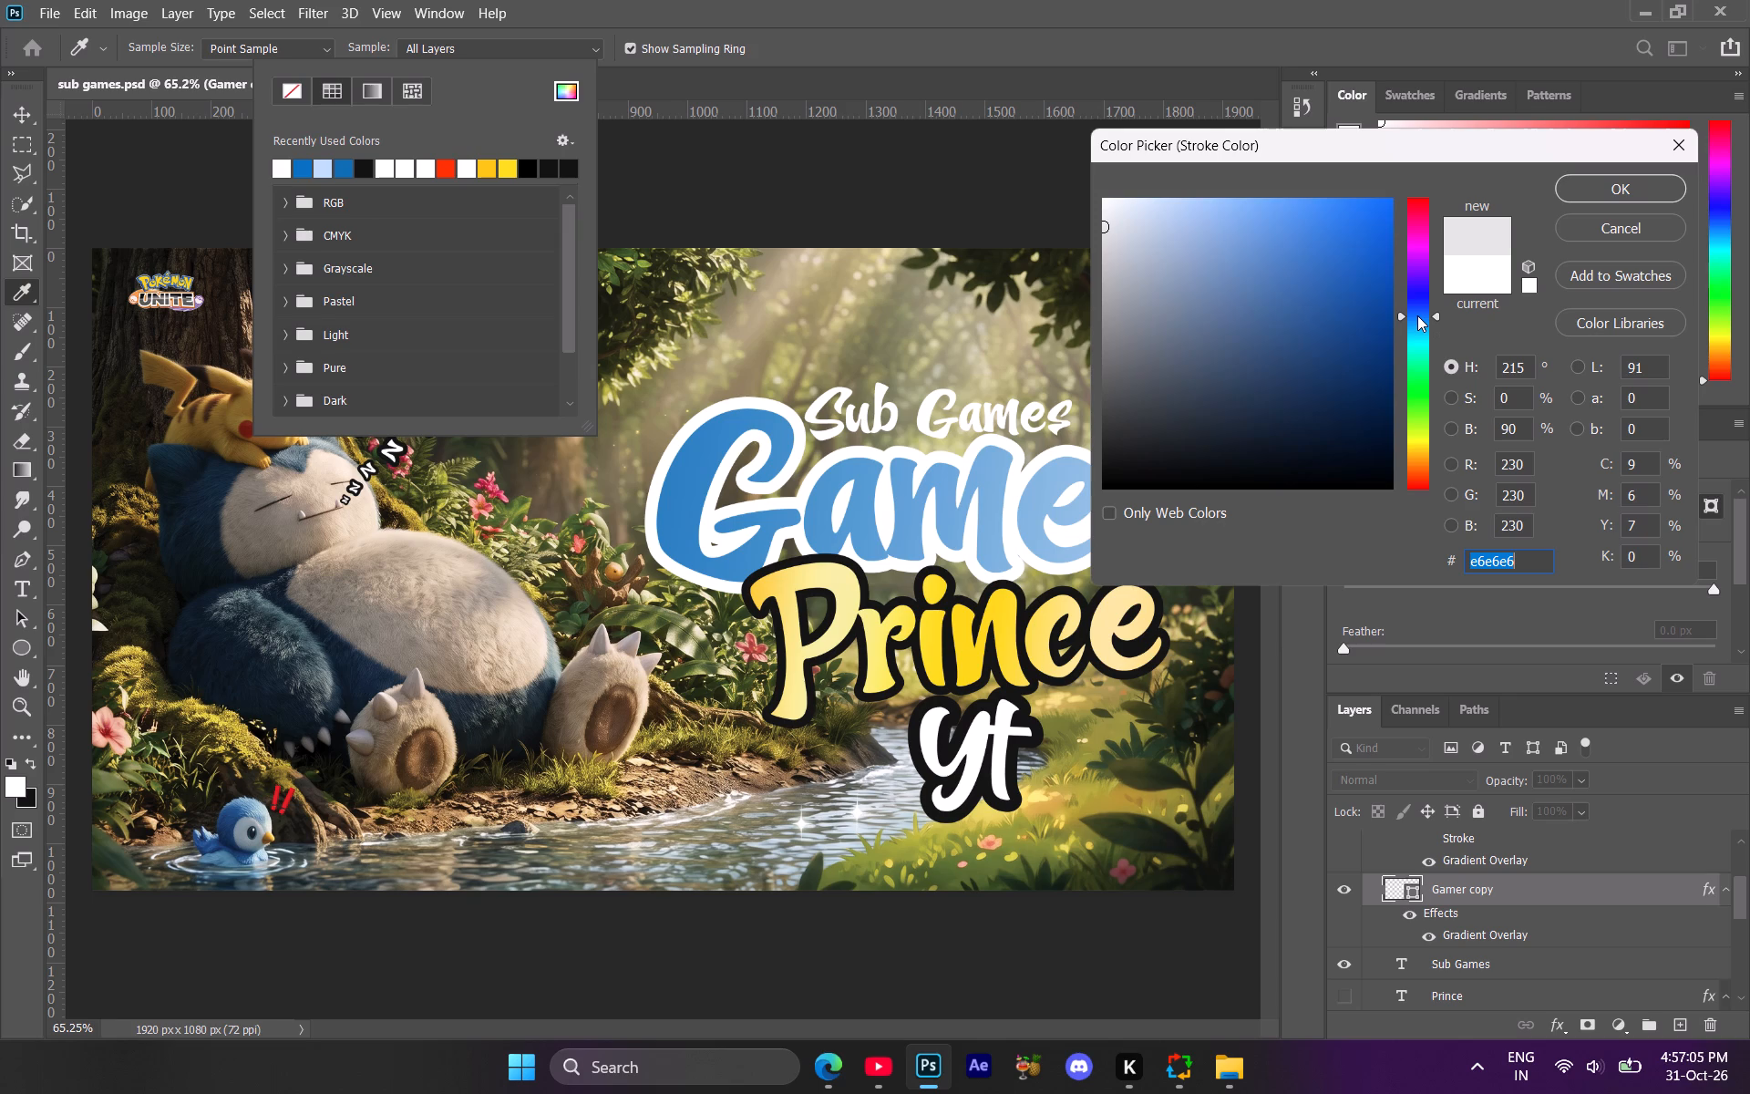
click(1419, 318)
click(1628, 208)
click(1124, 211)
click(1127, 201)
click(1566, 173)
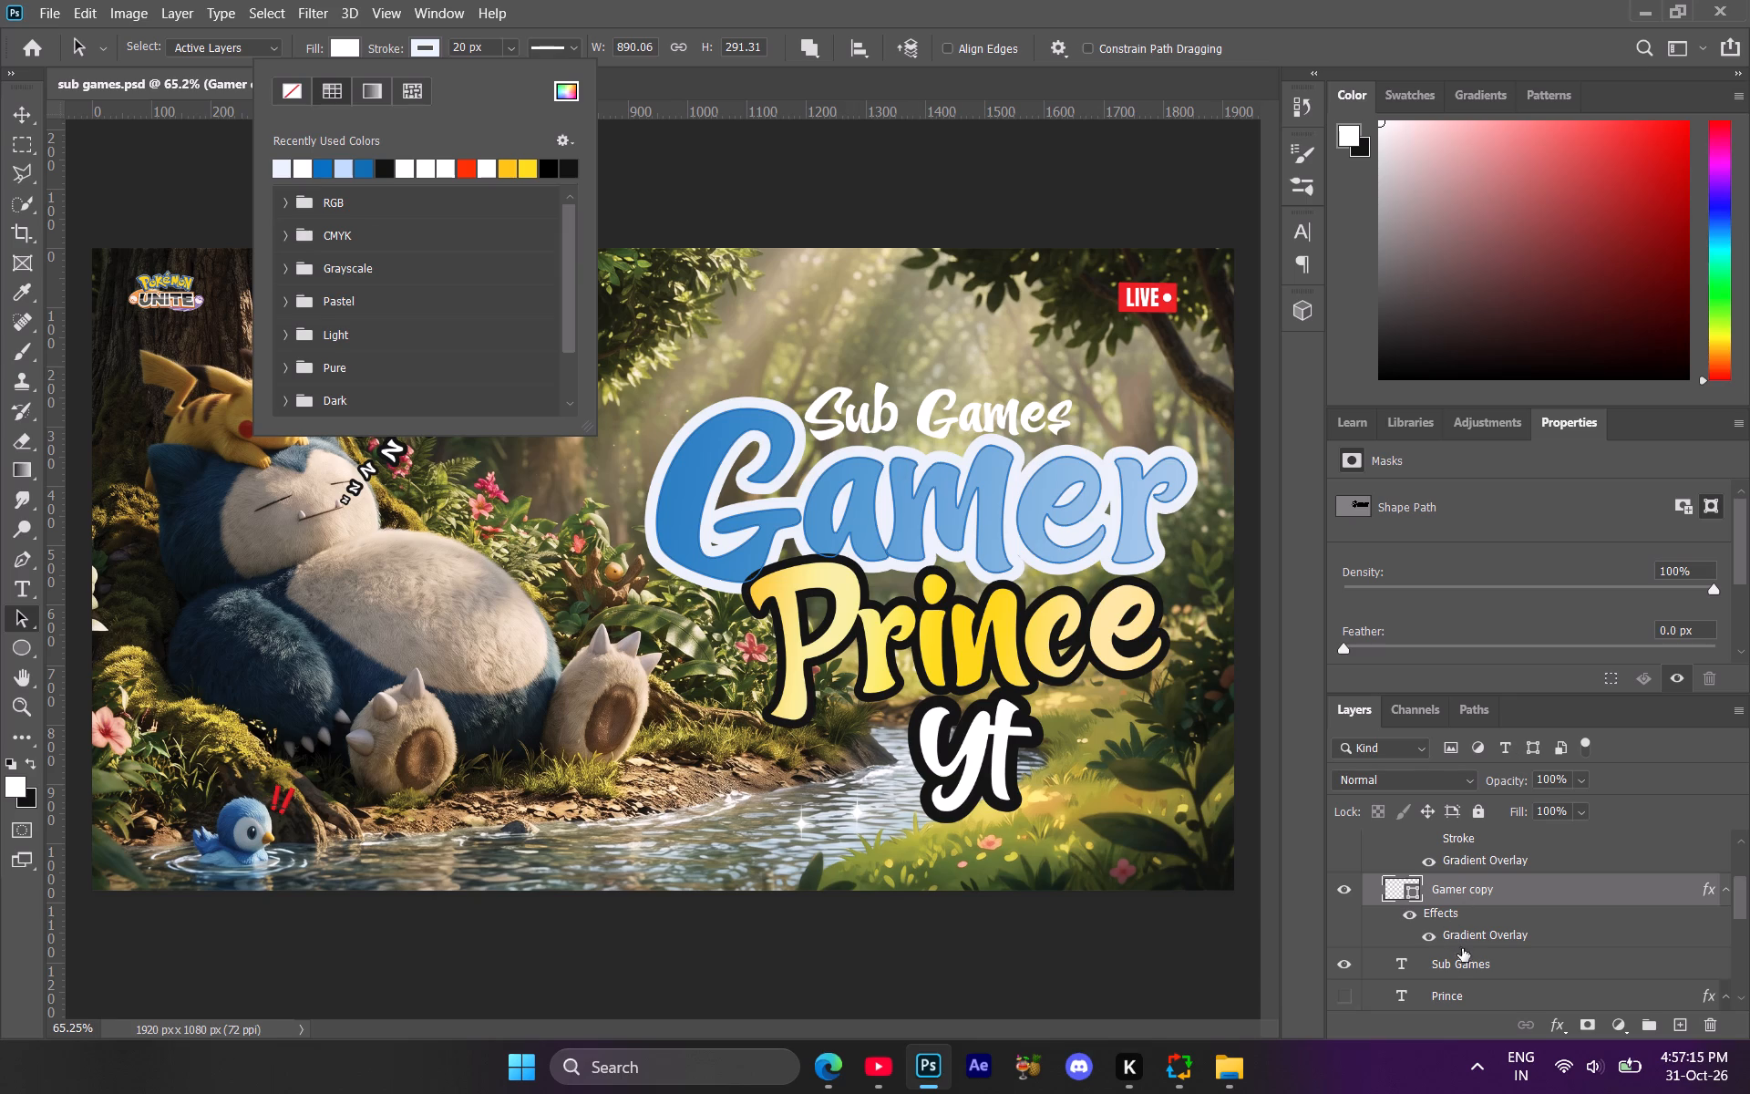
Recolour the Prince copy lettering's stroke with the recent pale blue, shifting its hue to a very pale cream yellow.
scroll(1465, 913, up, 3)
click(1433, 874)
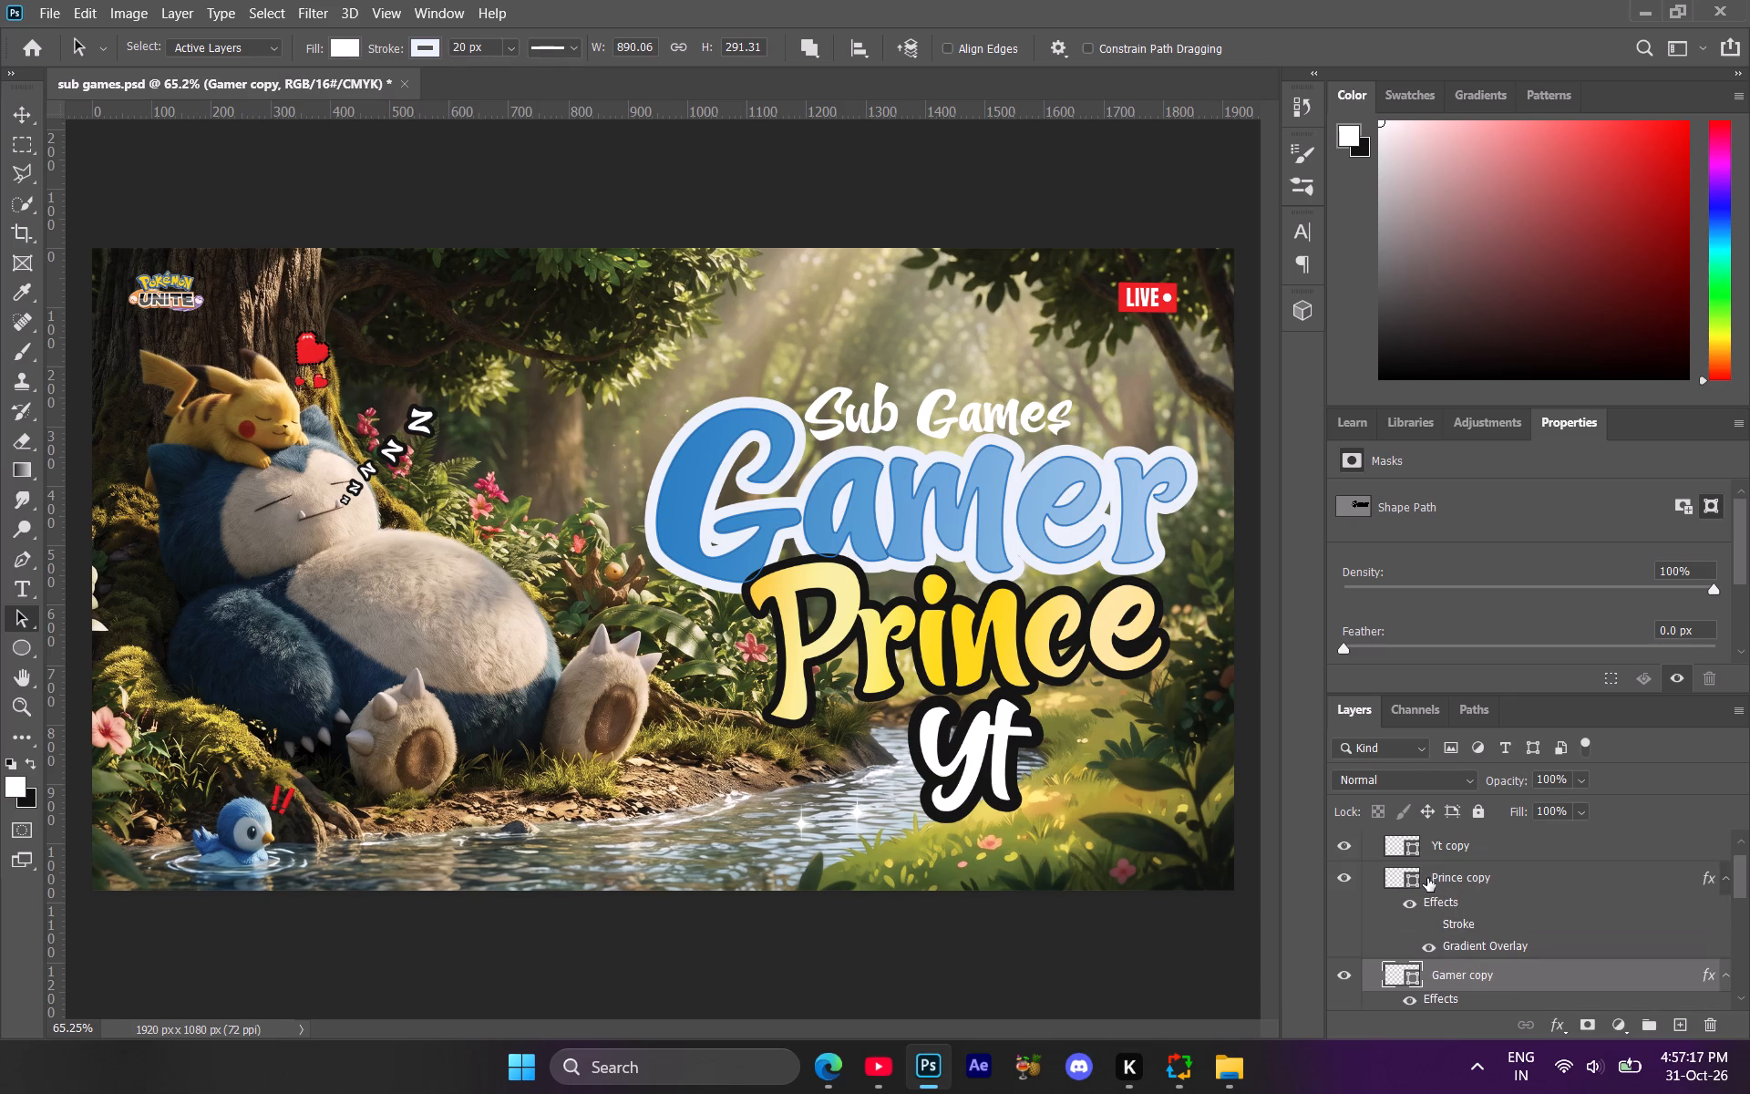
click(1451, 874)
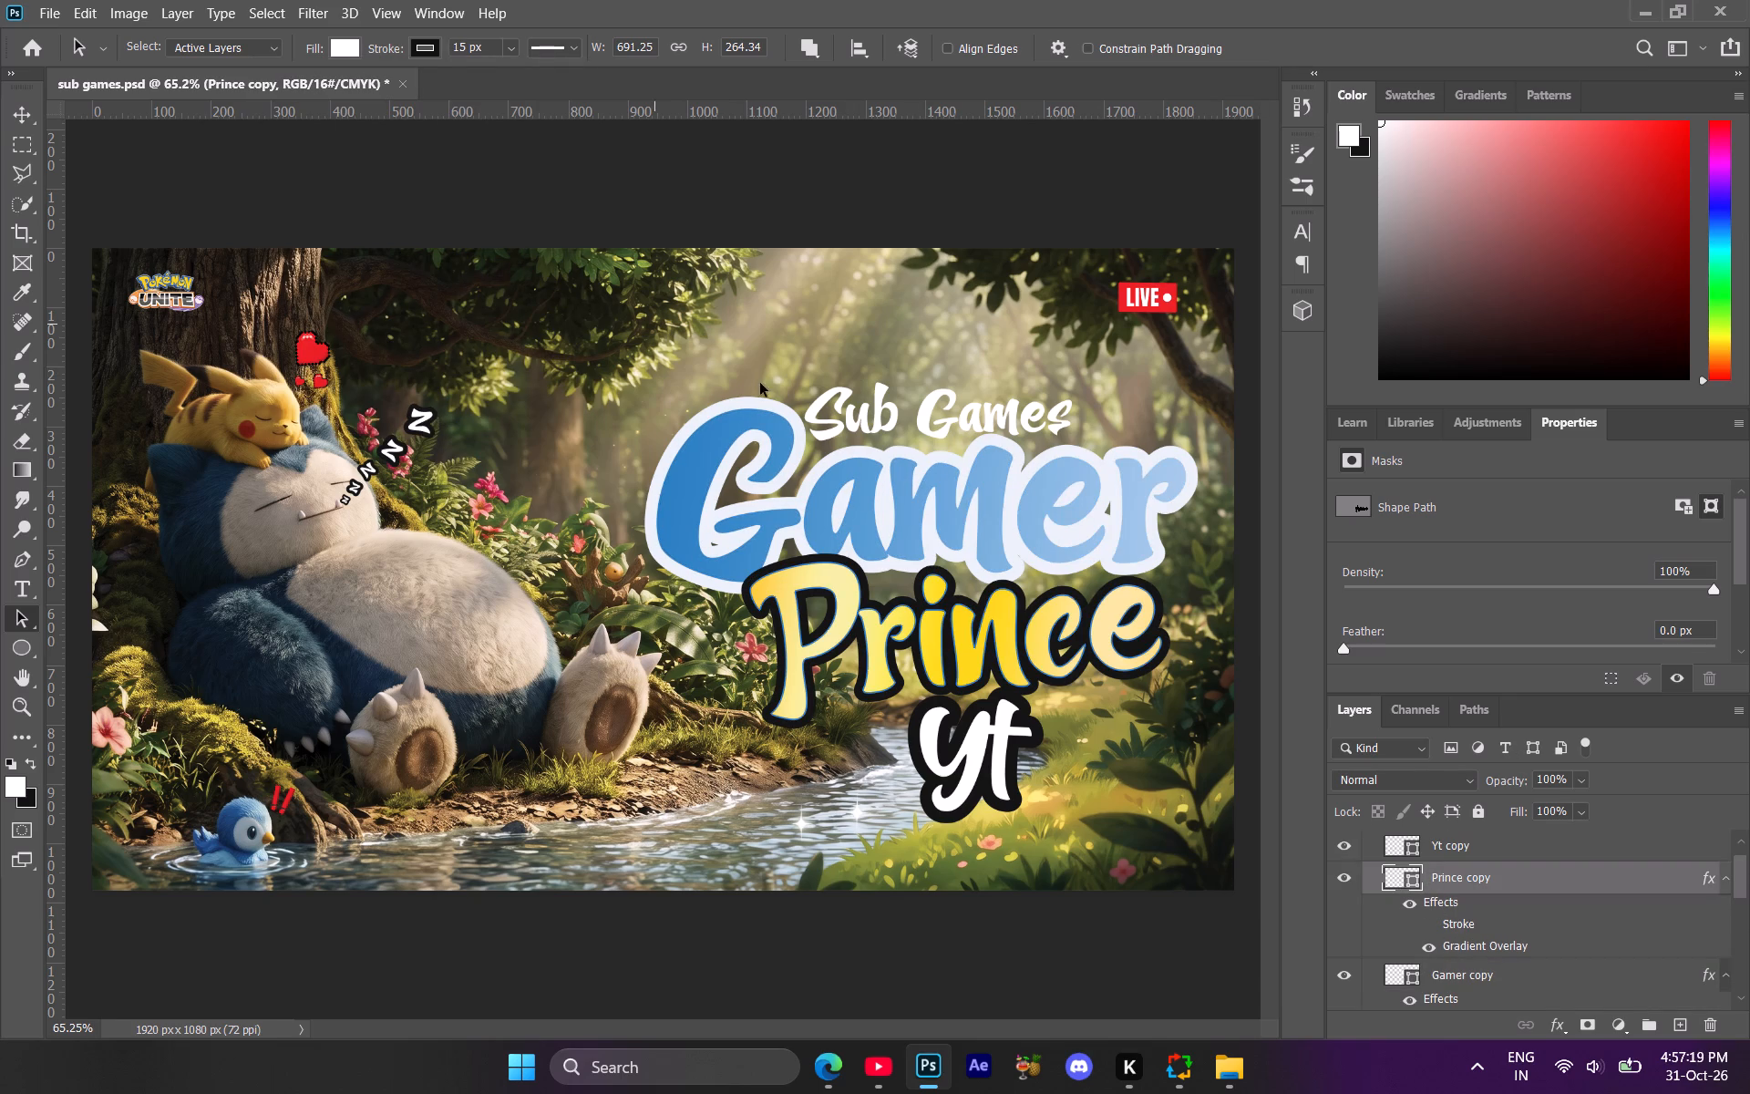
click(427, 52)
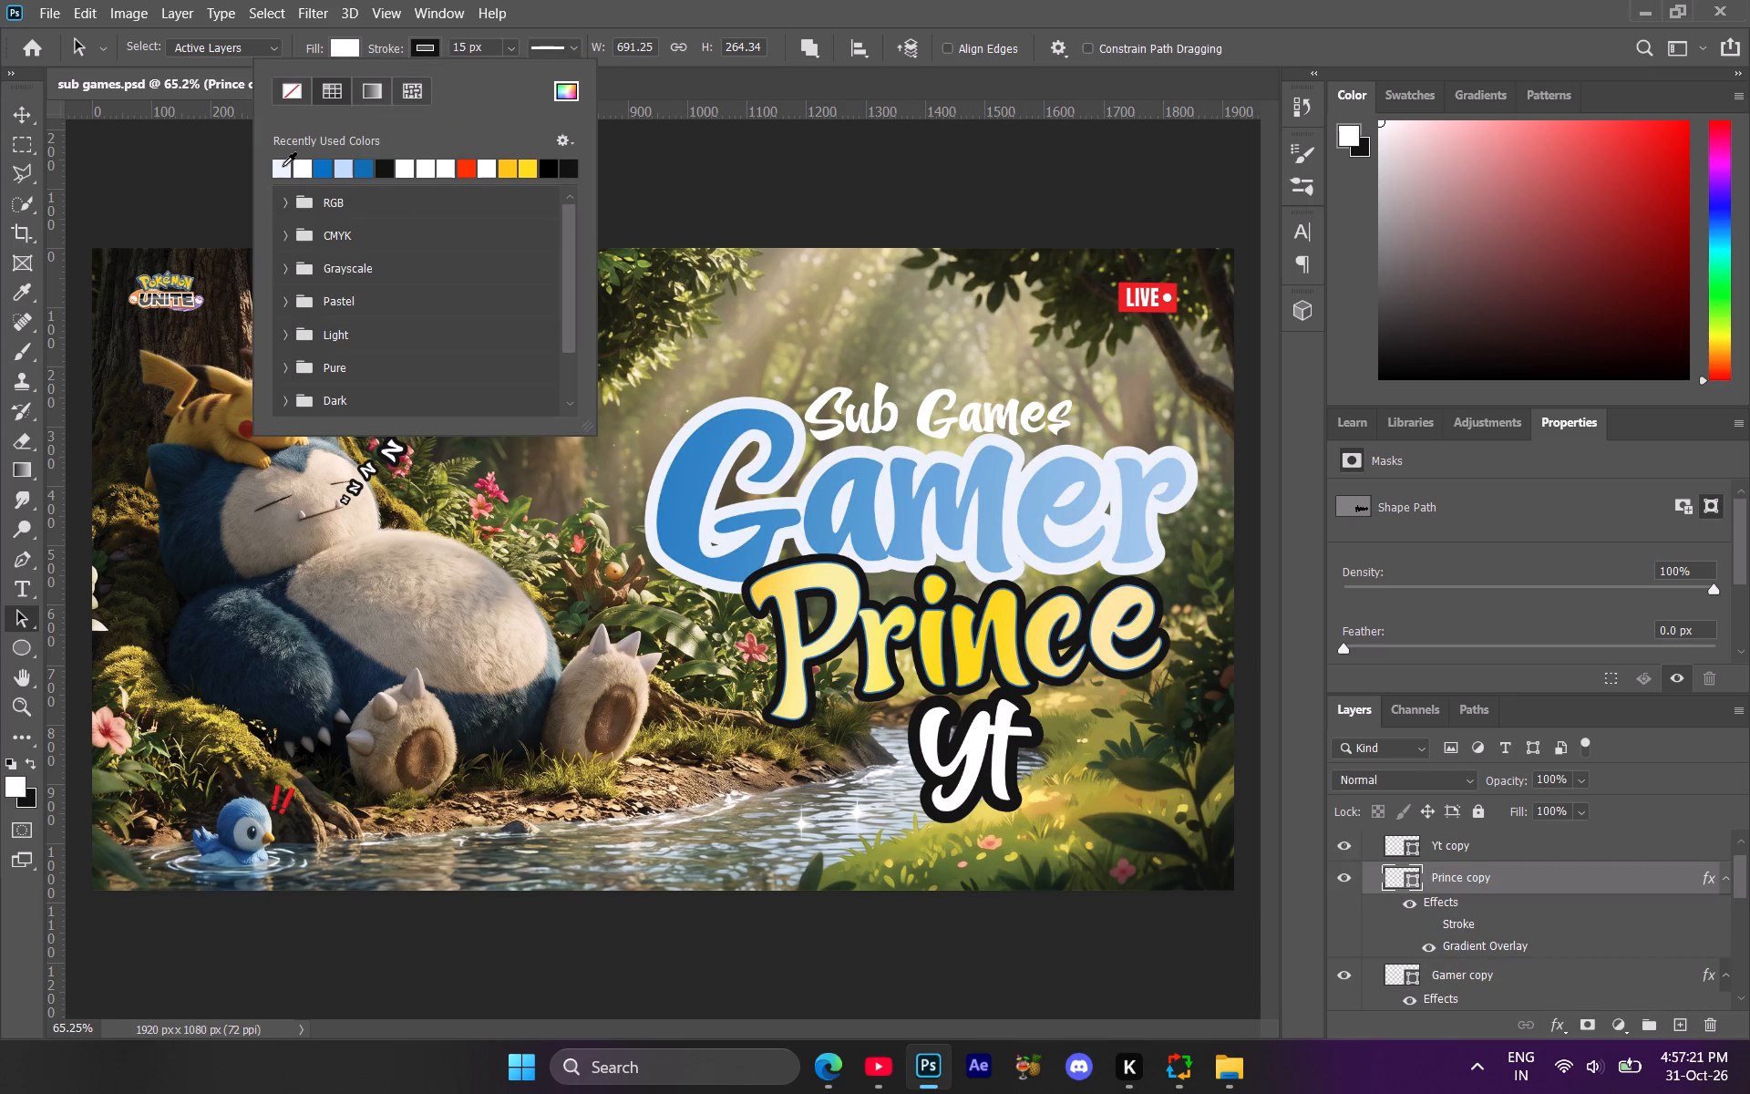
click(283, 166)
click(557, 99)
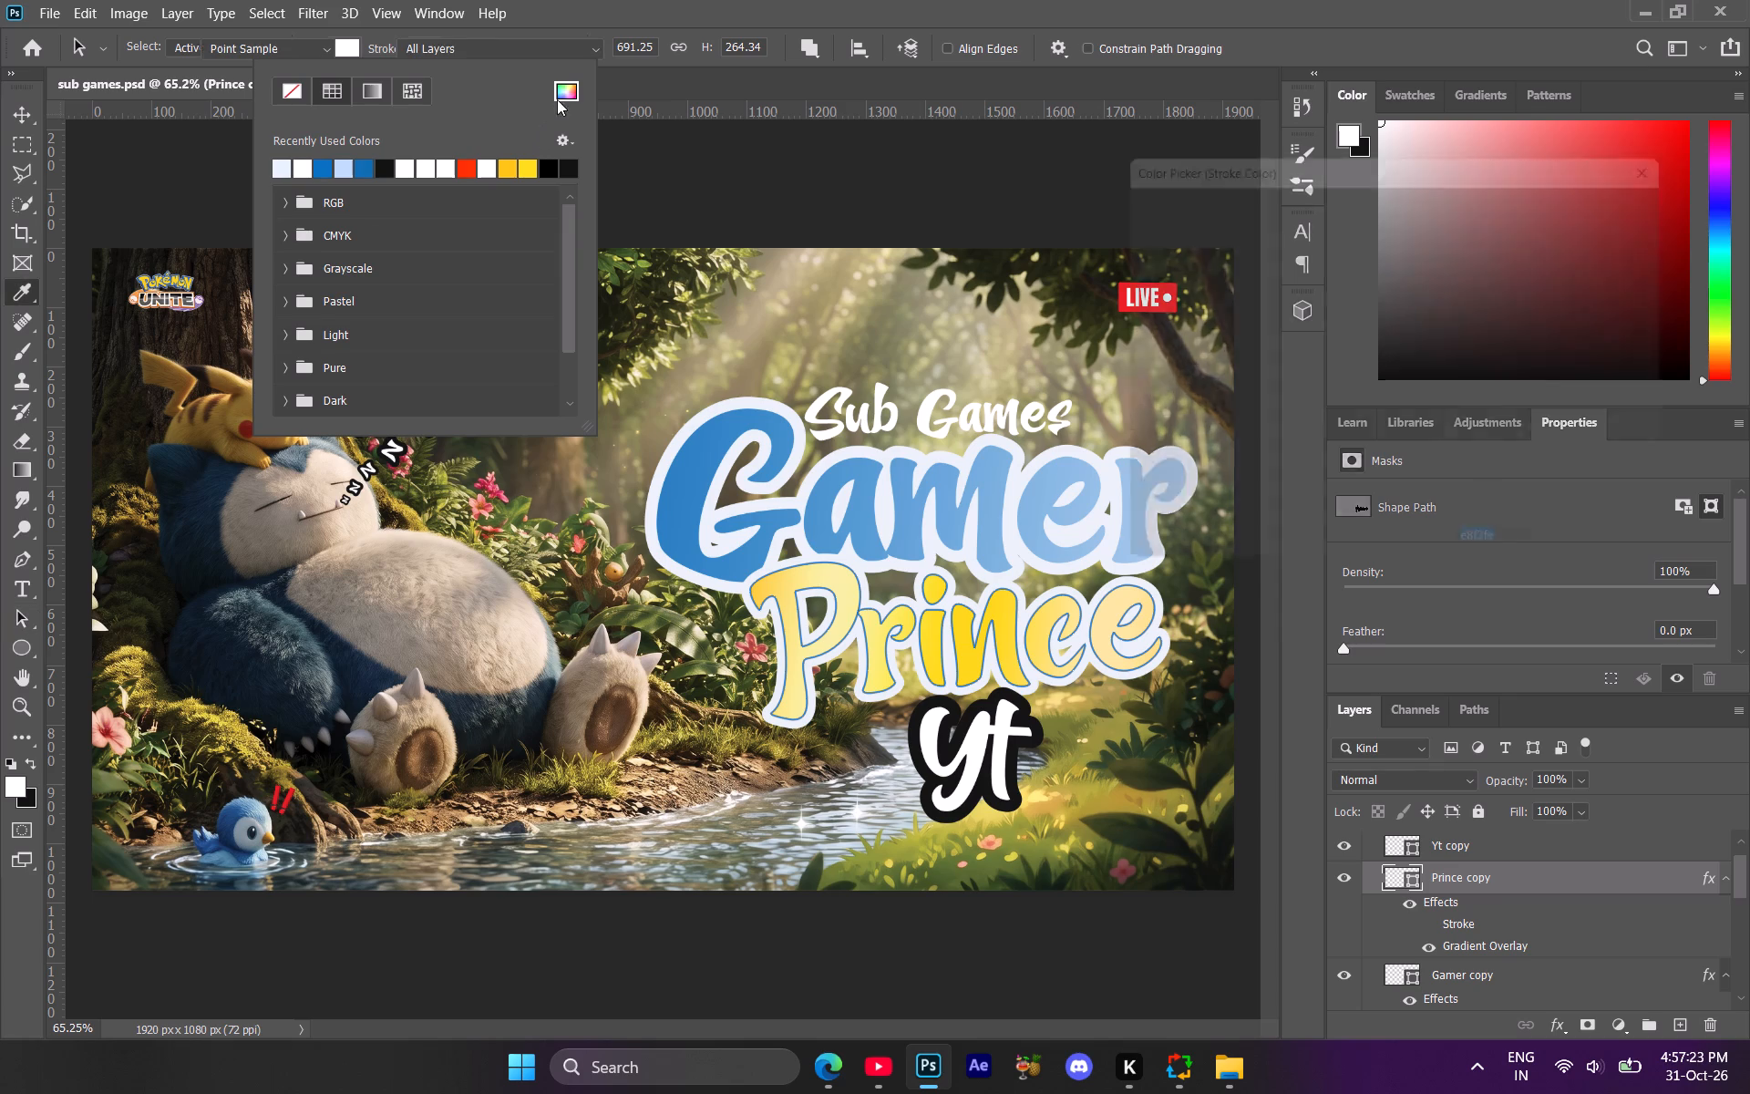
drag(1415, 322, 1424, 442)
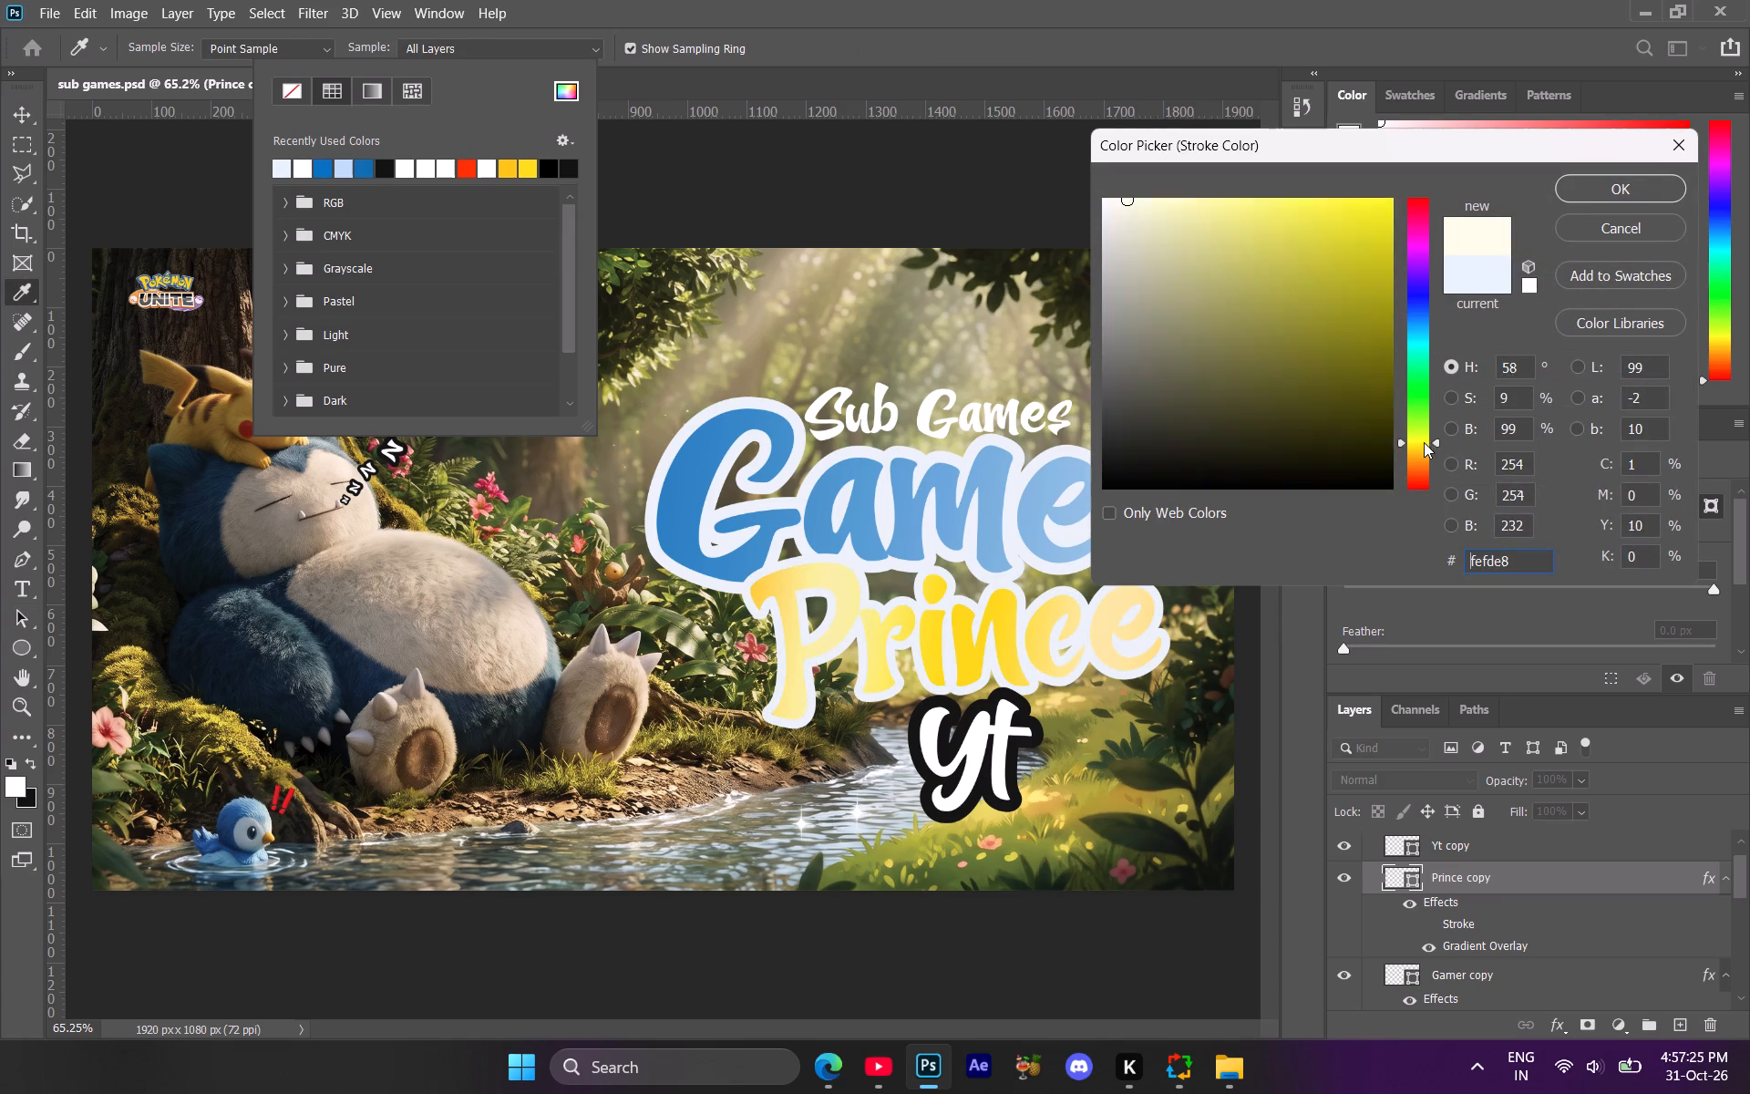
drag(1424, 442, 1420, 442)
drag(1420, 442, 1420, 445)
click(1625, 196)
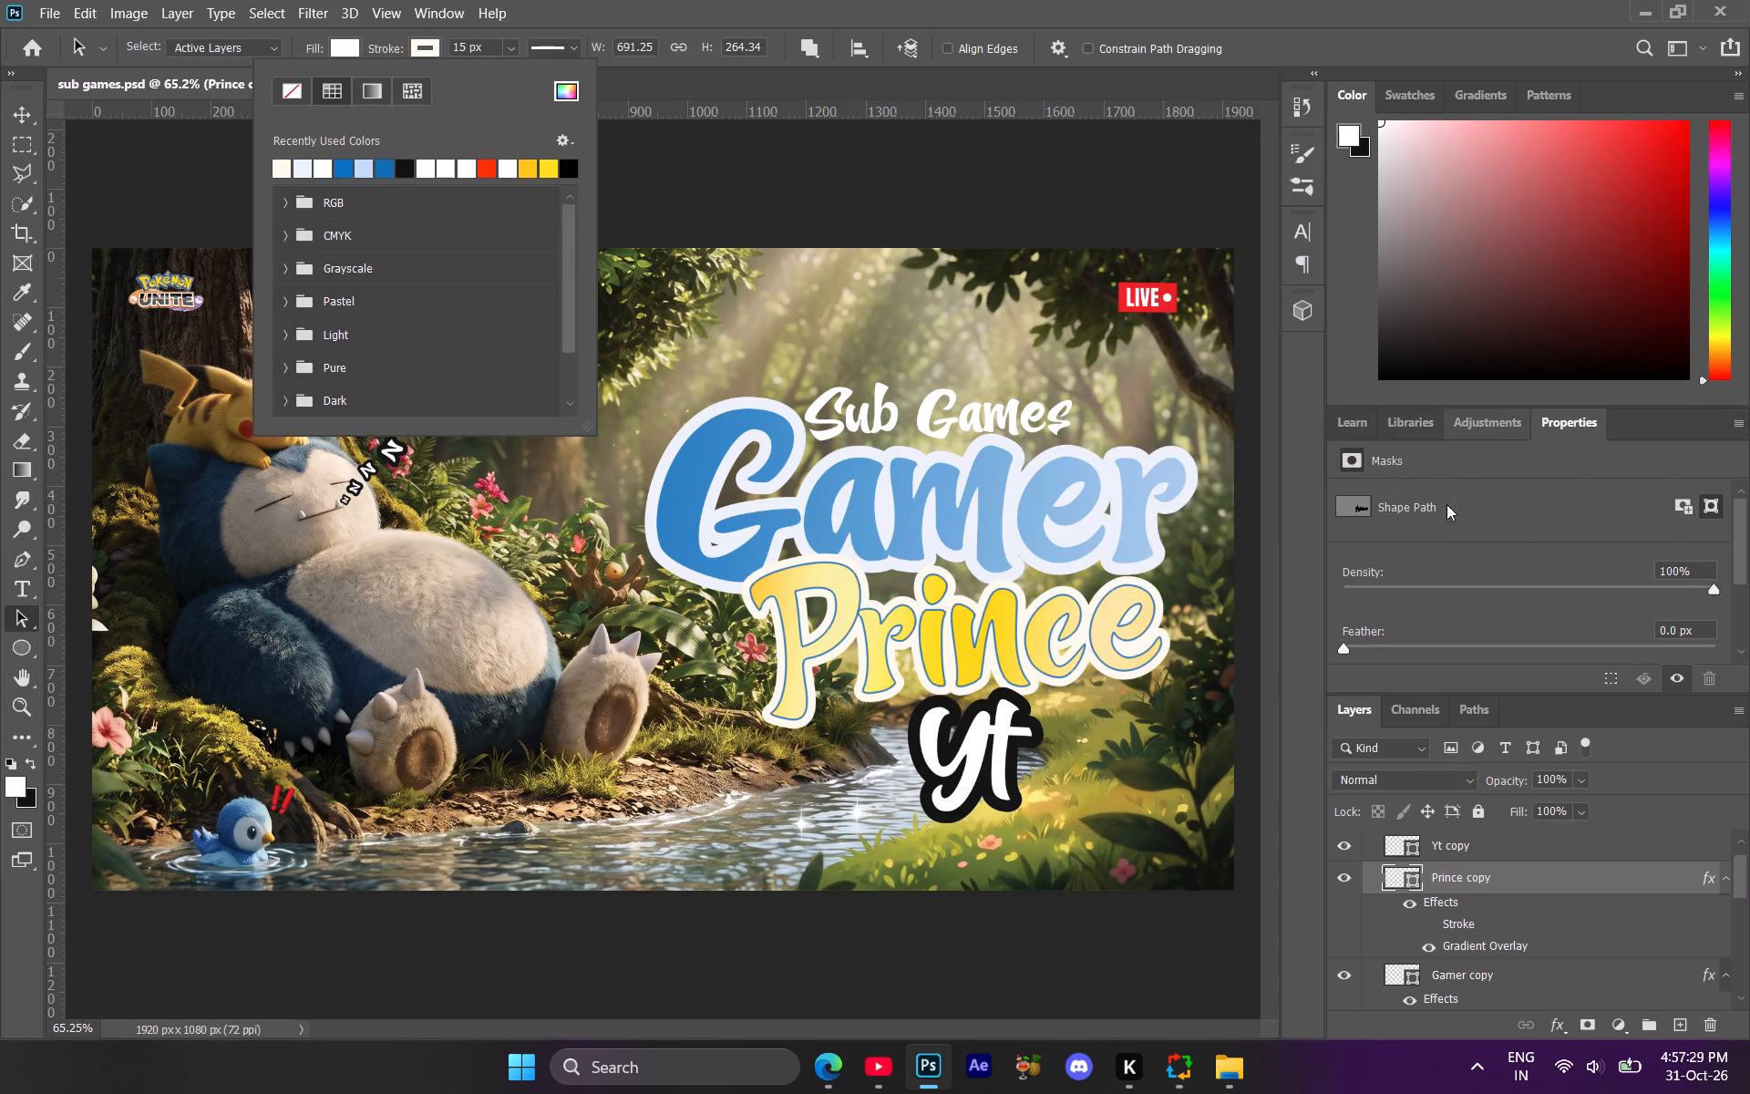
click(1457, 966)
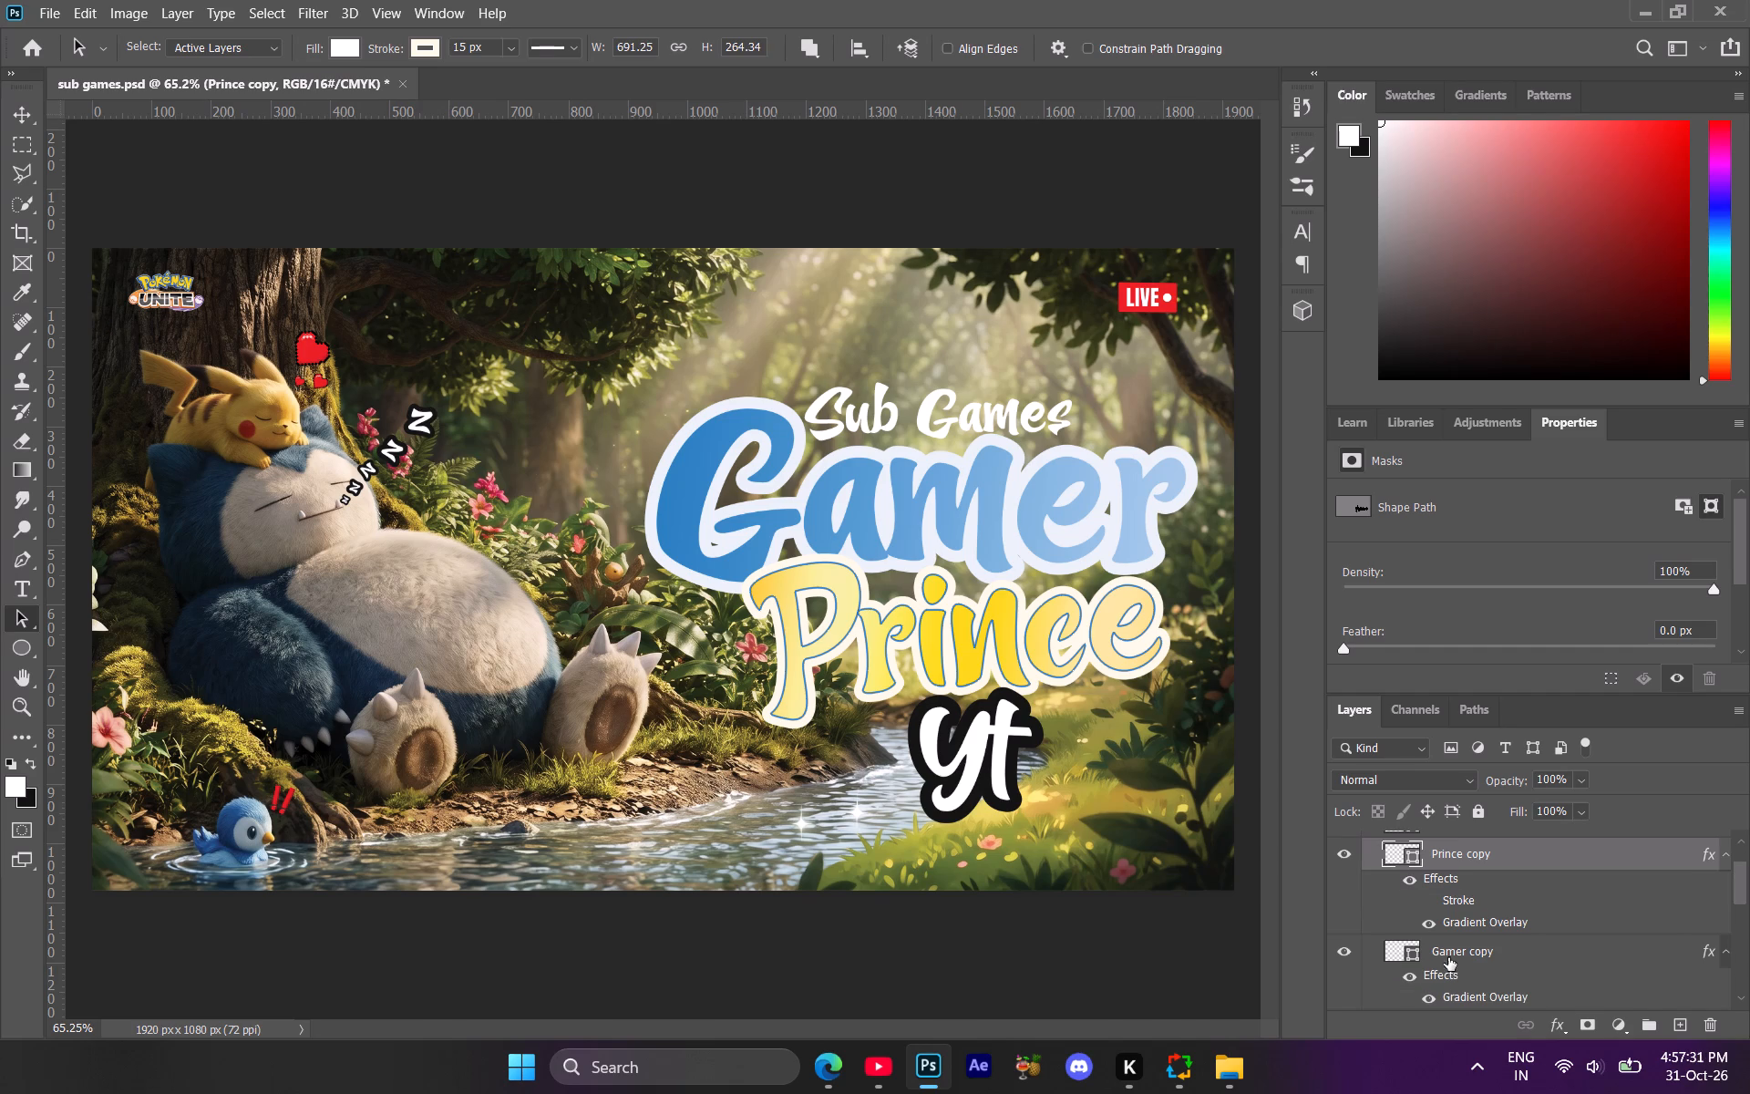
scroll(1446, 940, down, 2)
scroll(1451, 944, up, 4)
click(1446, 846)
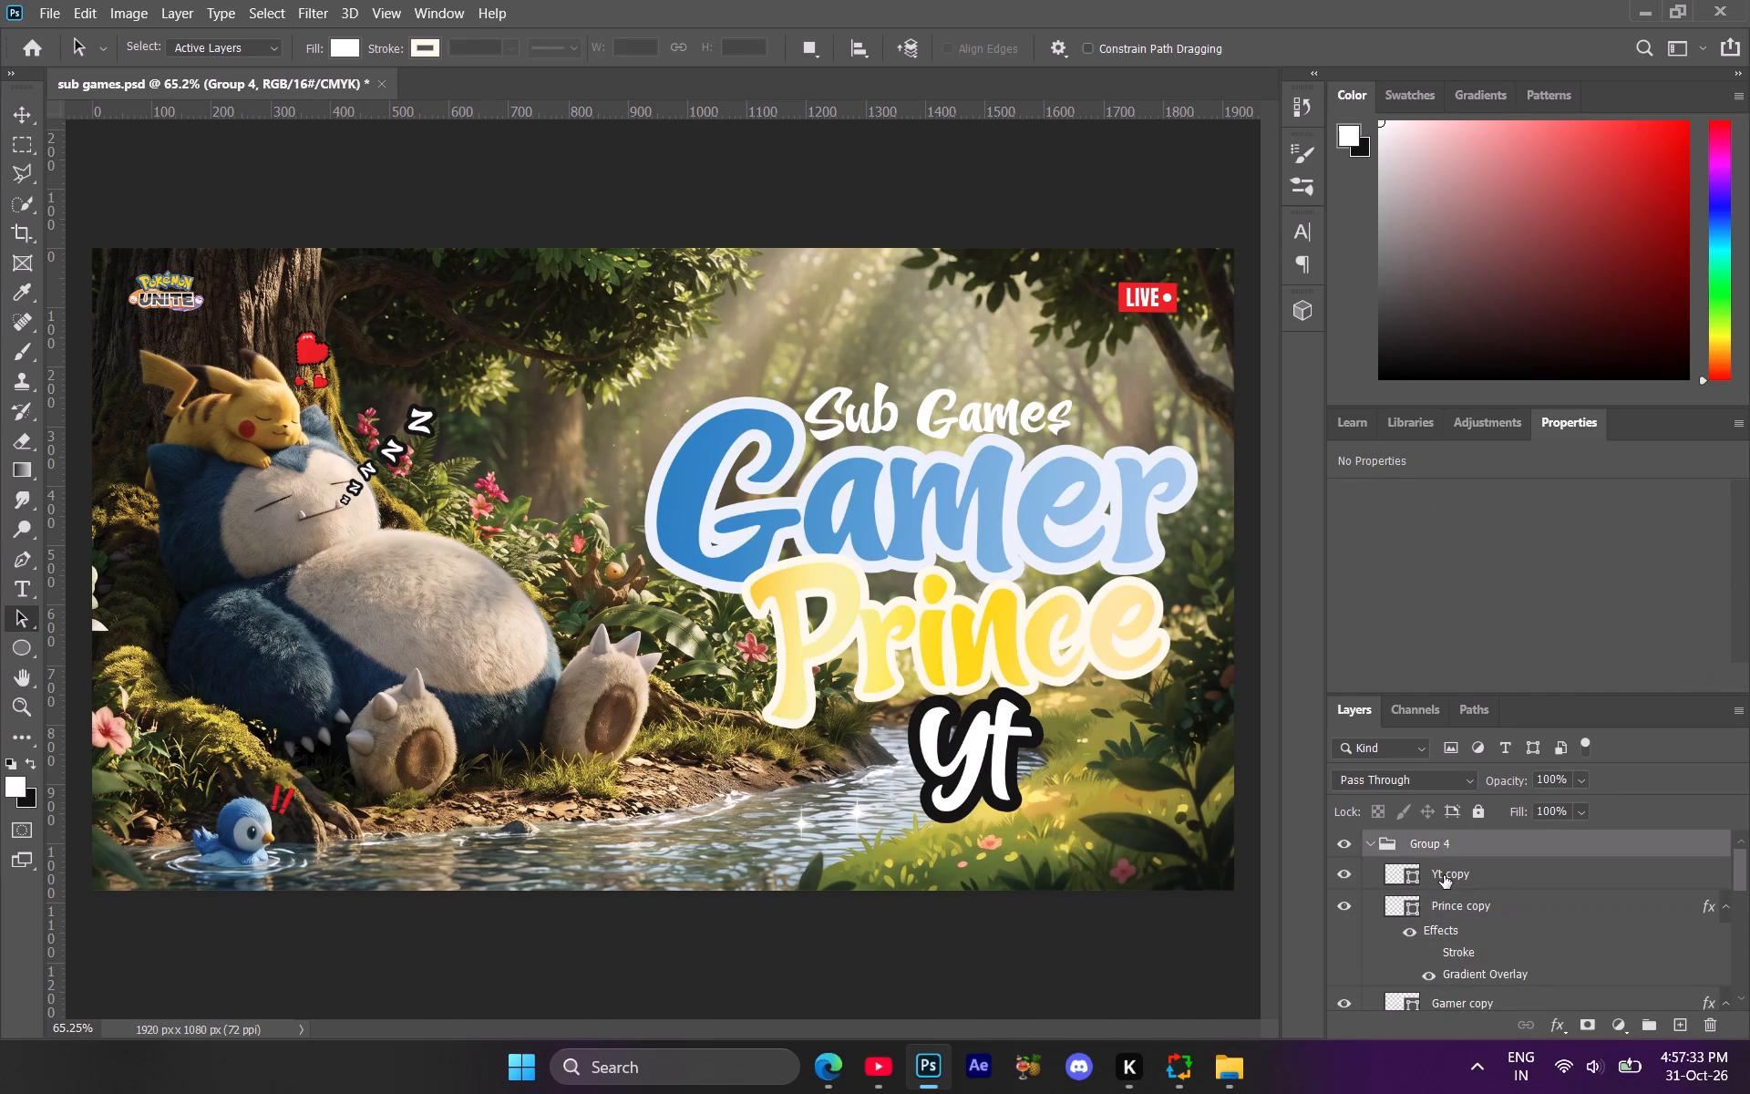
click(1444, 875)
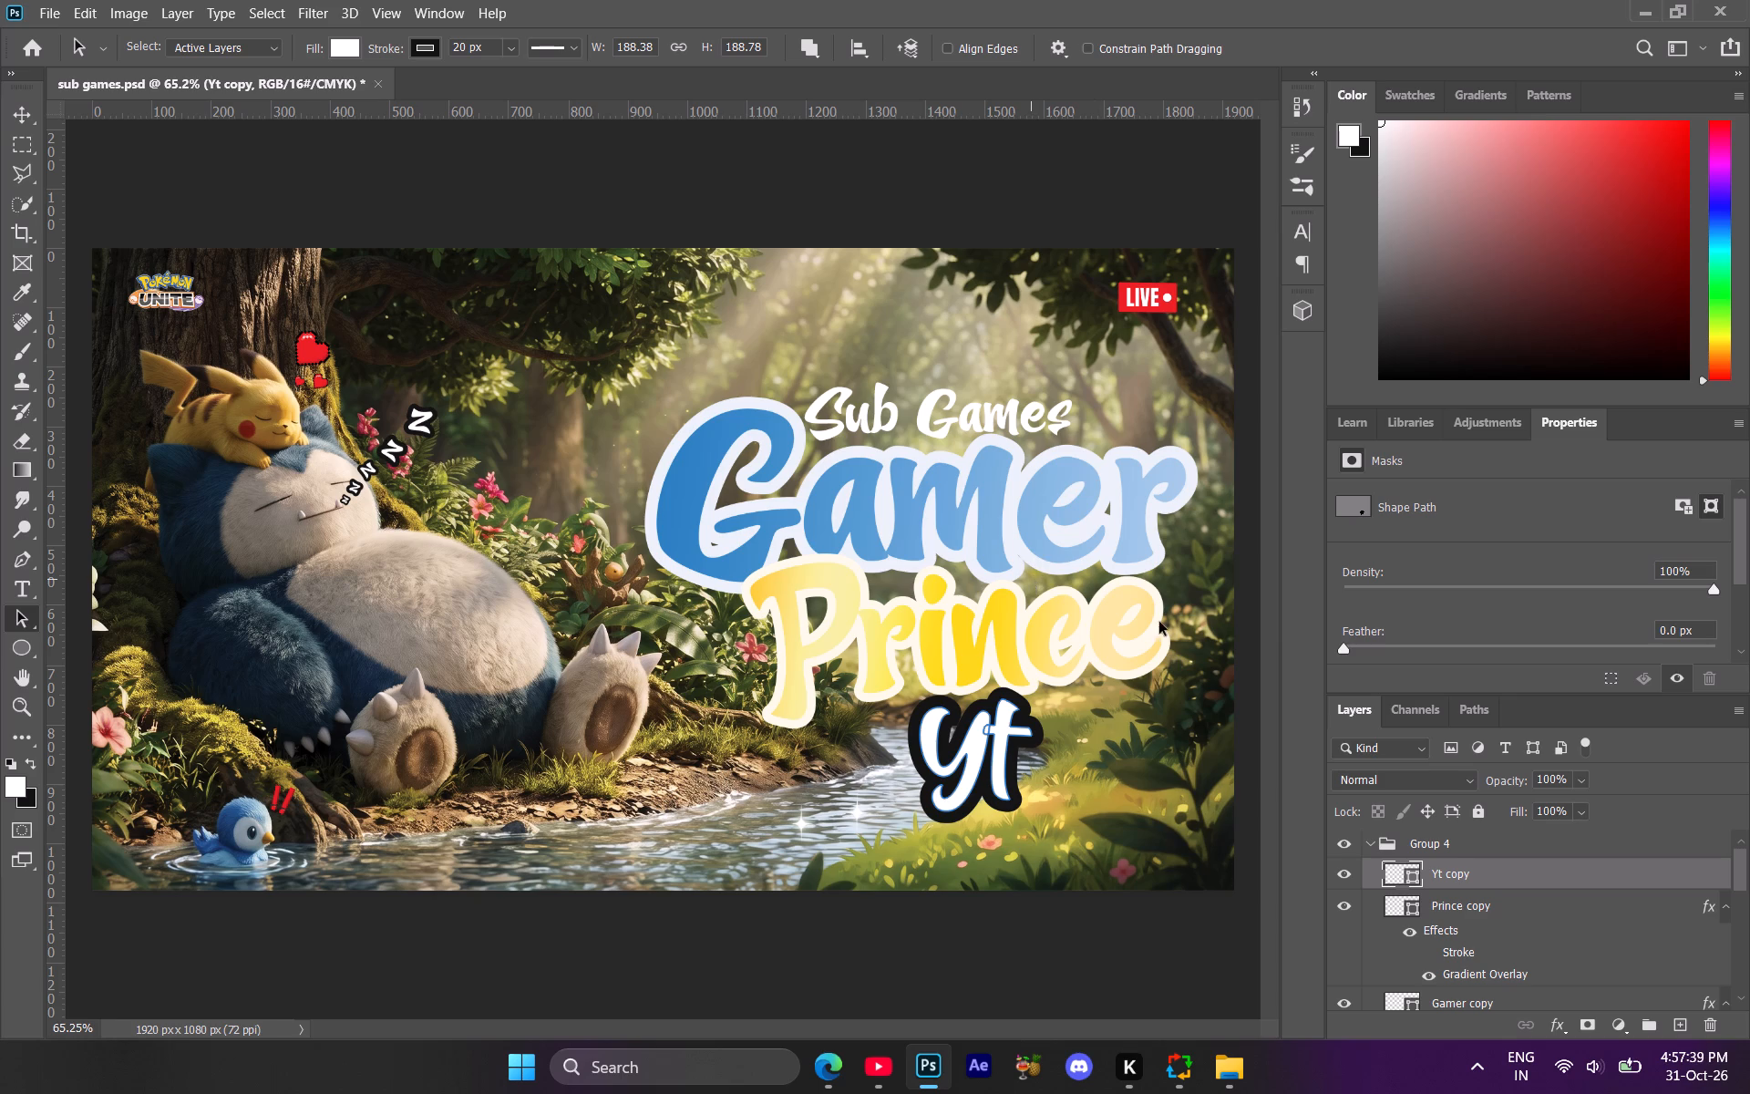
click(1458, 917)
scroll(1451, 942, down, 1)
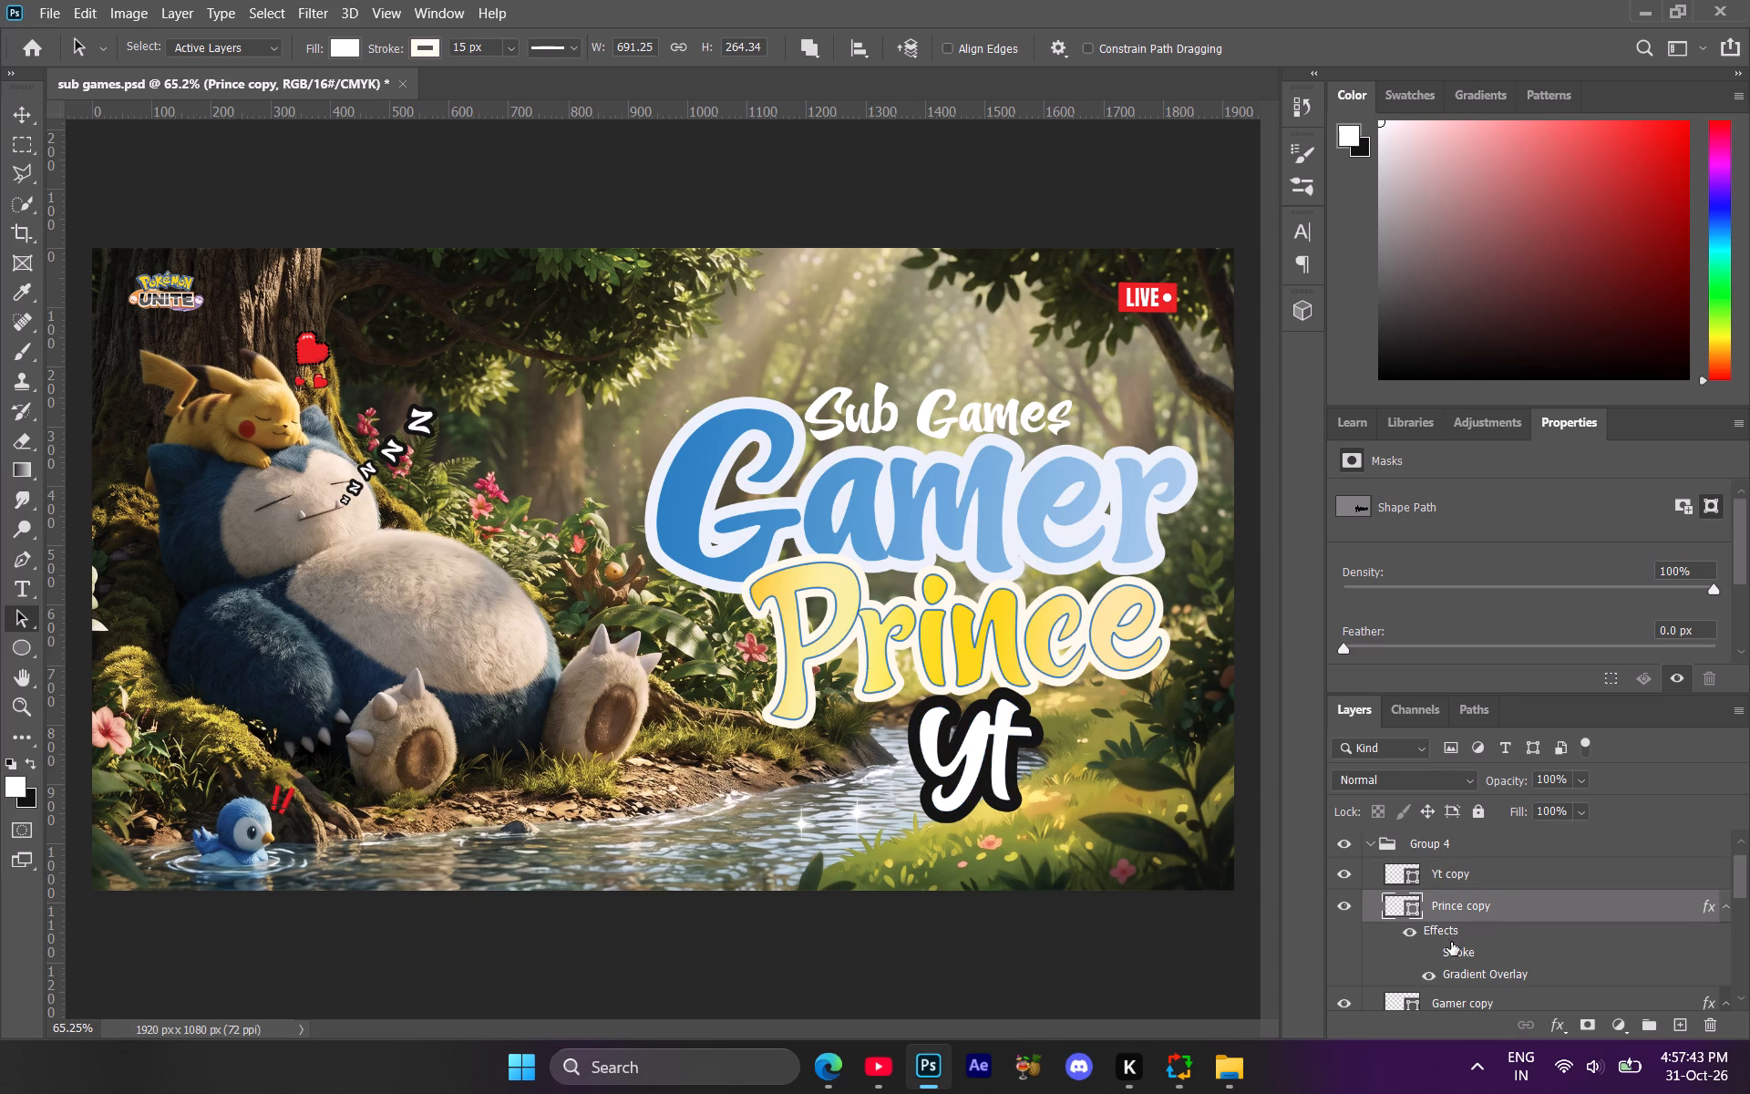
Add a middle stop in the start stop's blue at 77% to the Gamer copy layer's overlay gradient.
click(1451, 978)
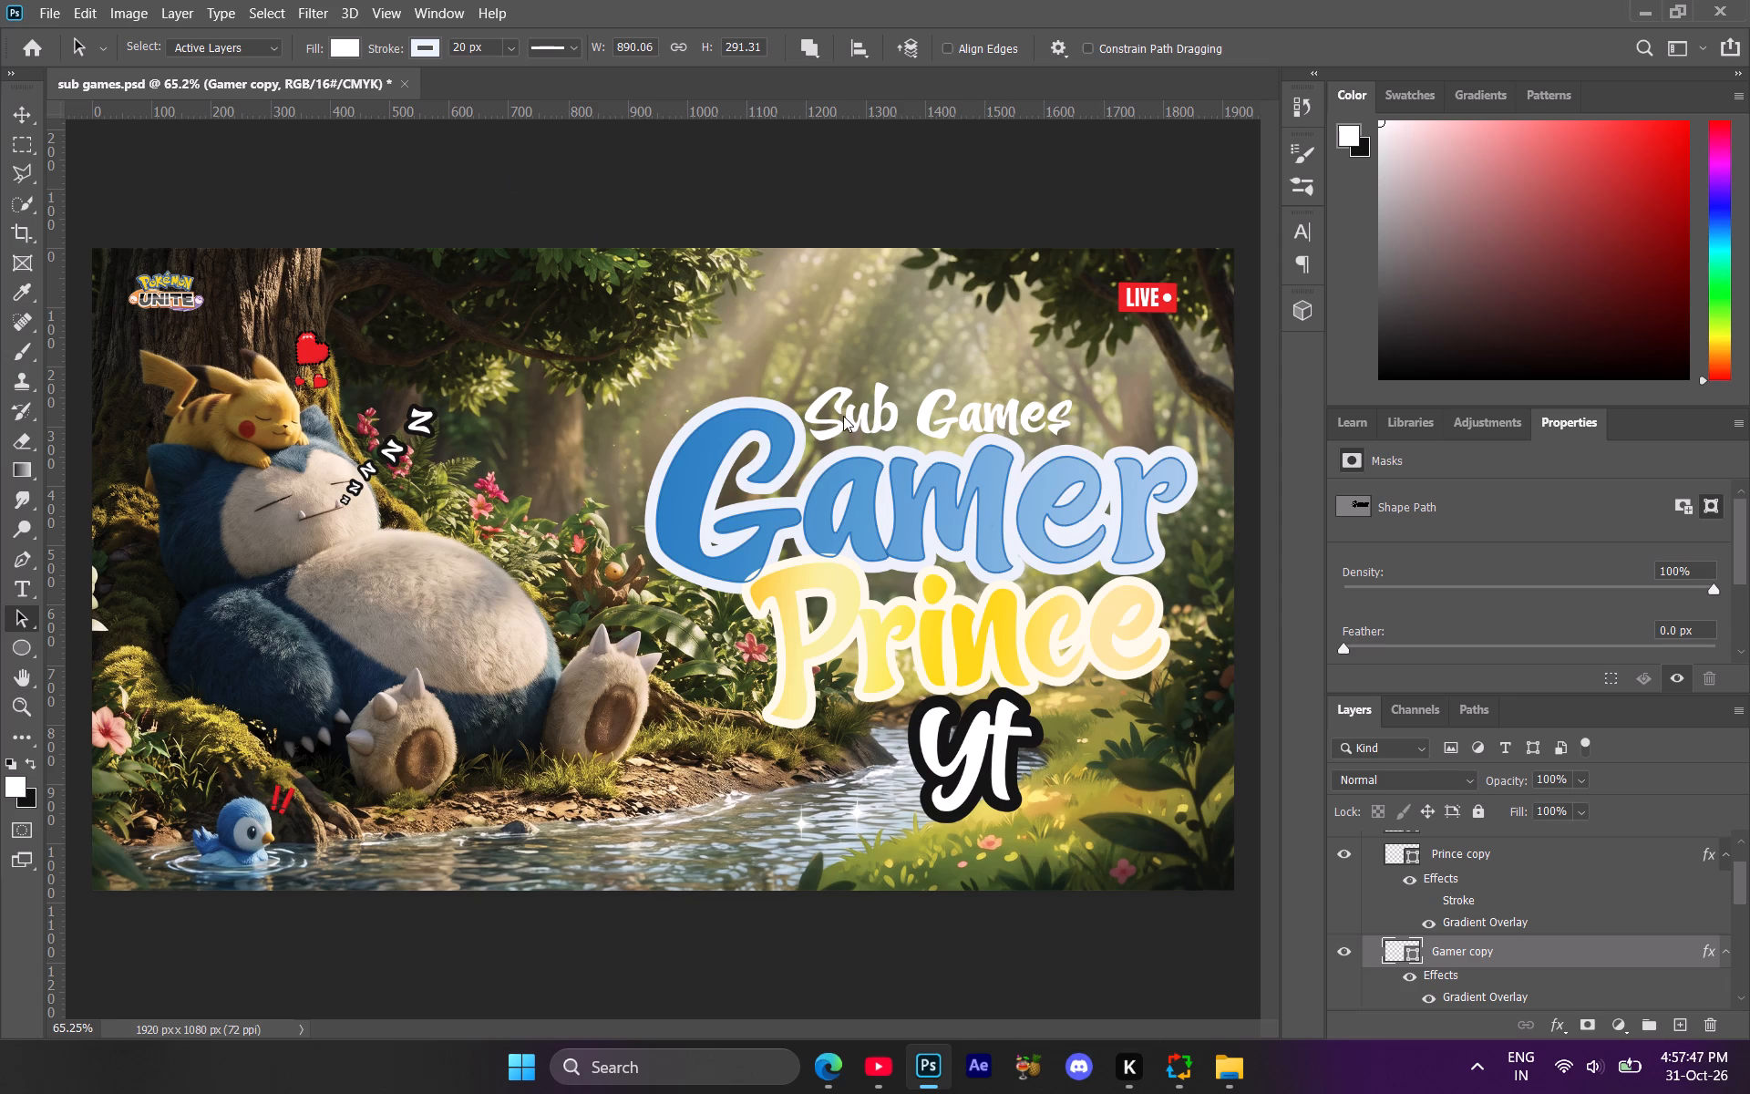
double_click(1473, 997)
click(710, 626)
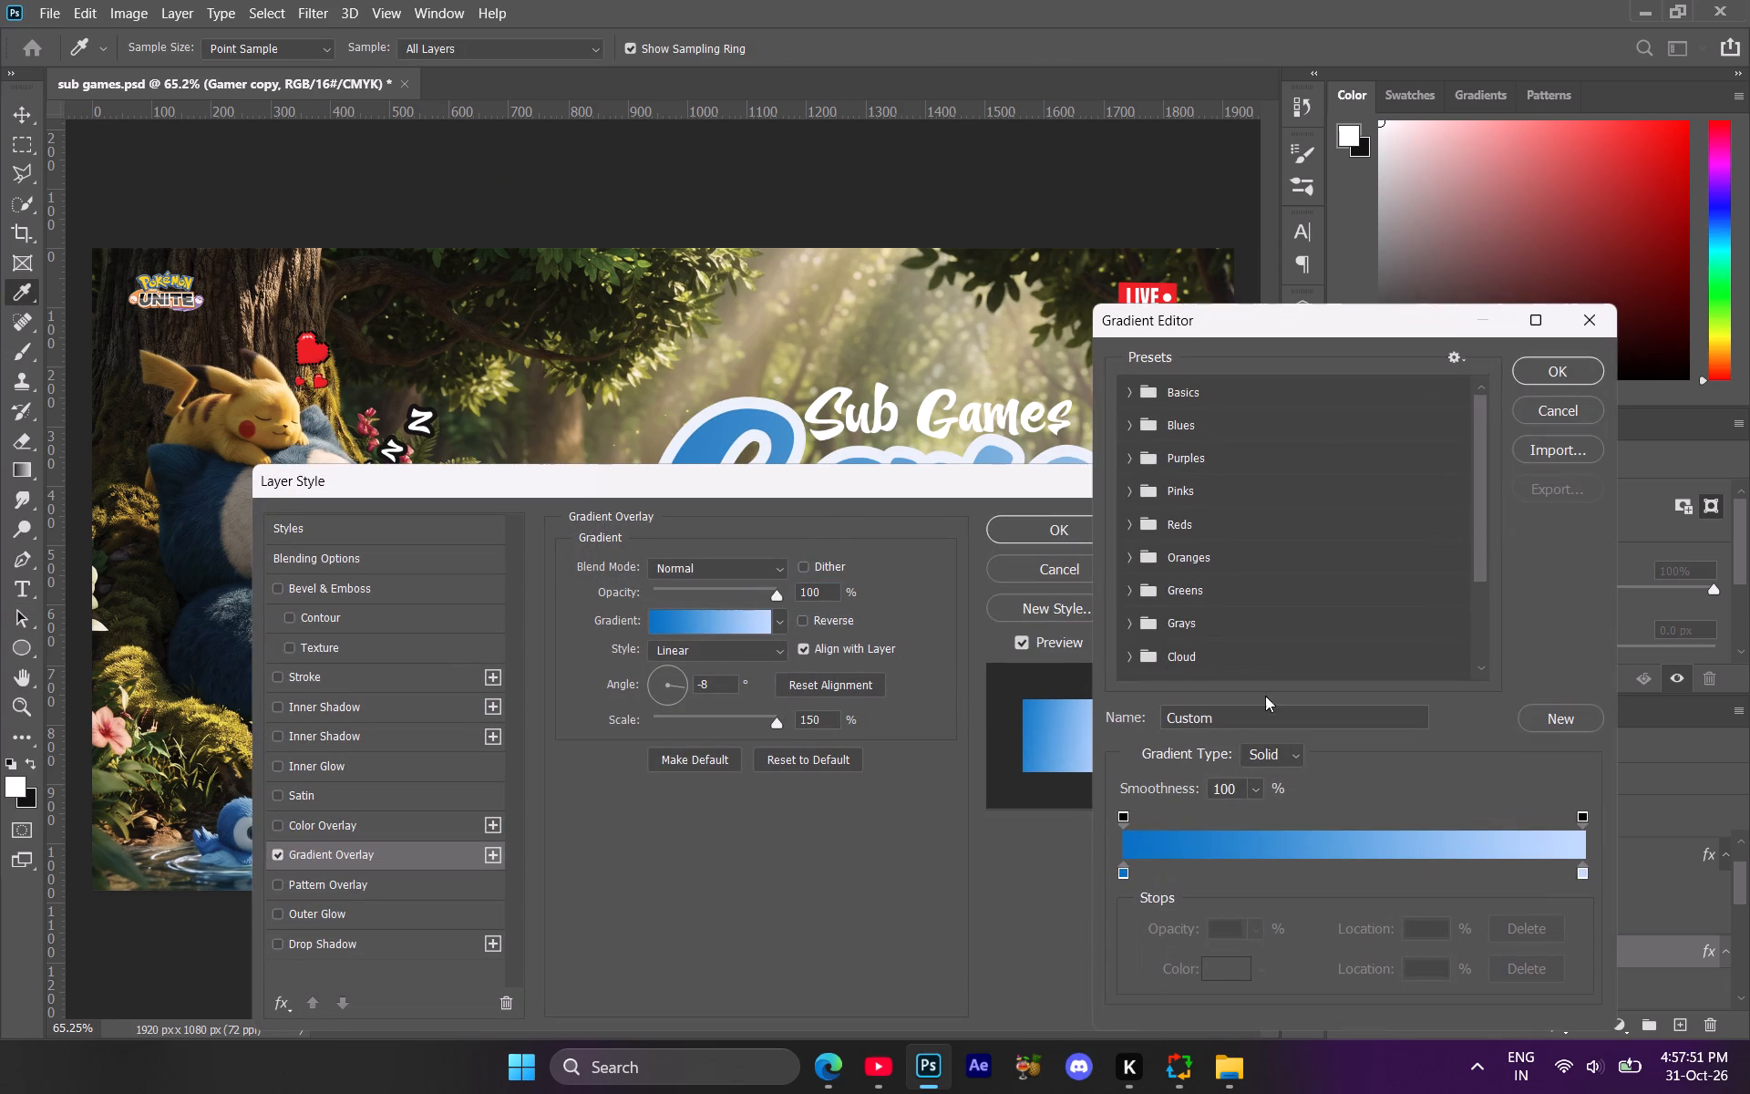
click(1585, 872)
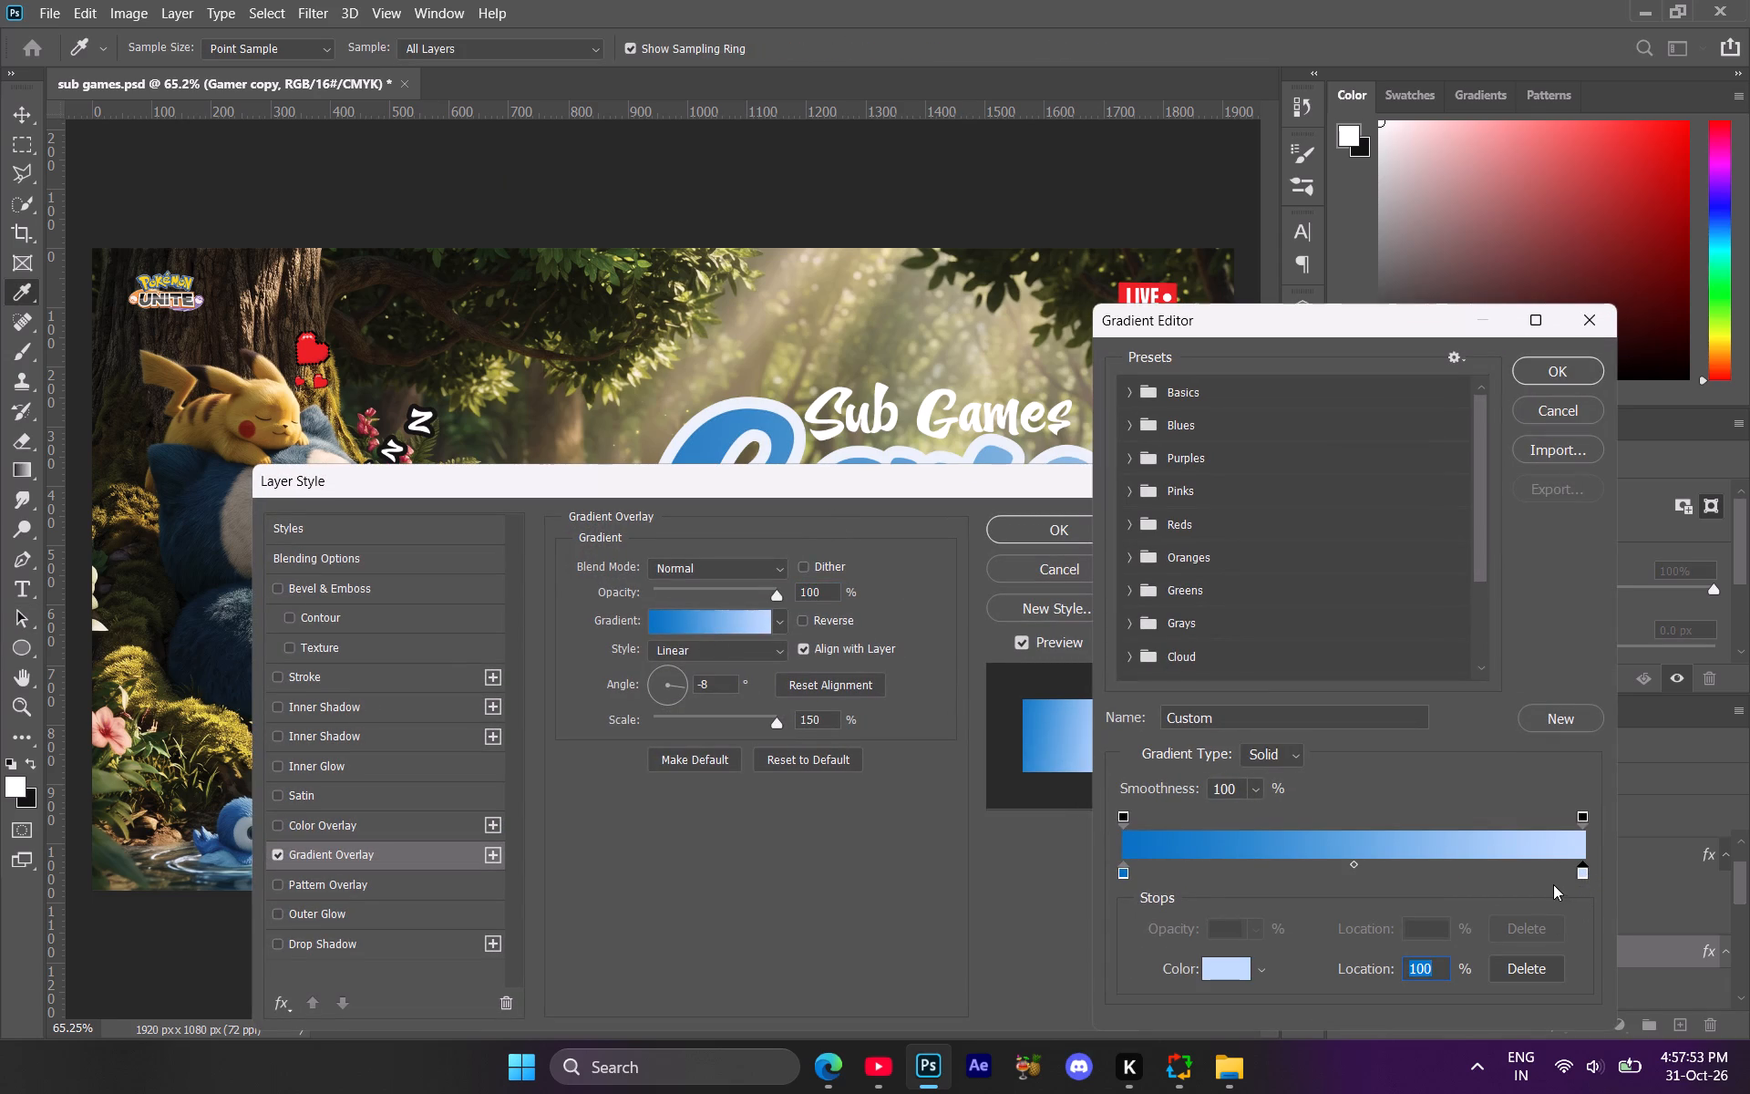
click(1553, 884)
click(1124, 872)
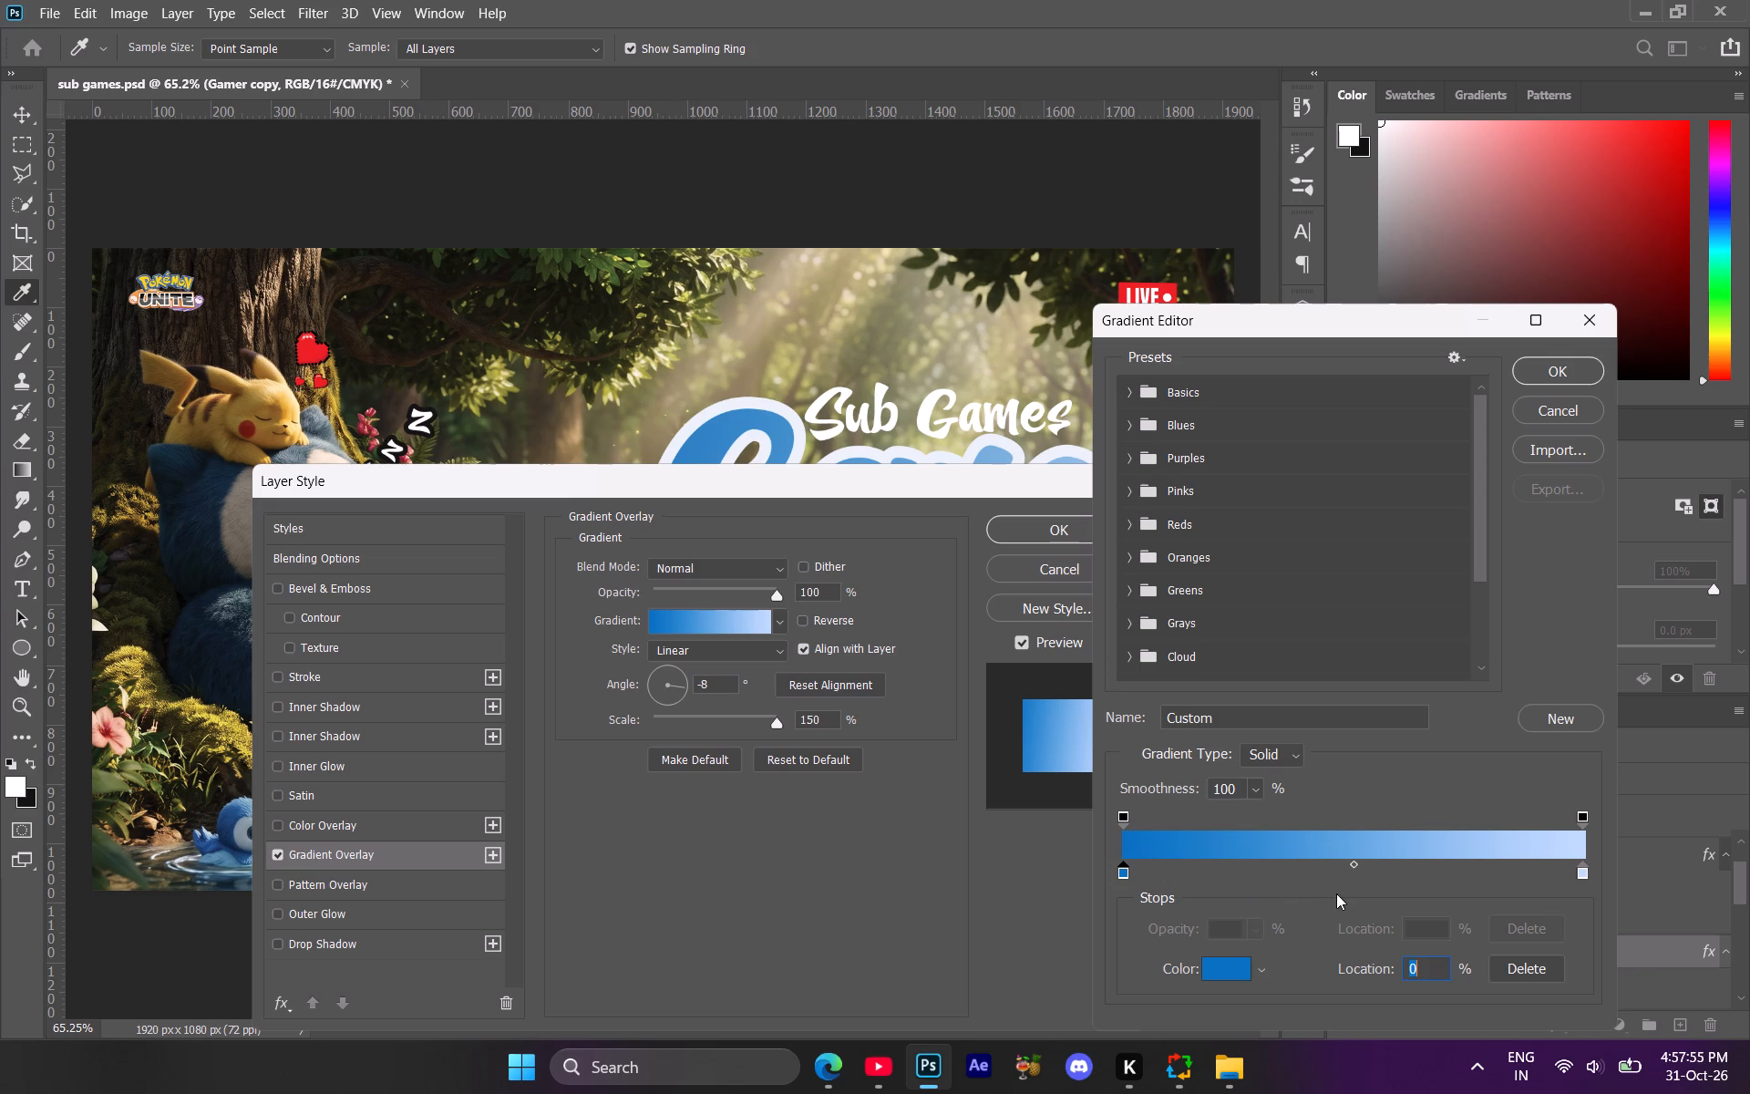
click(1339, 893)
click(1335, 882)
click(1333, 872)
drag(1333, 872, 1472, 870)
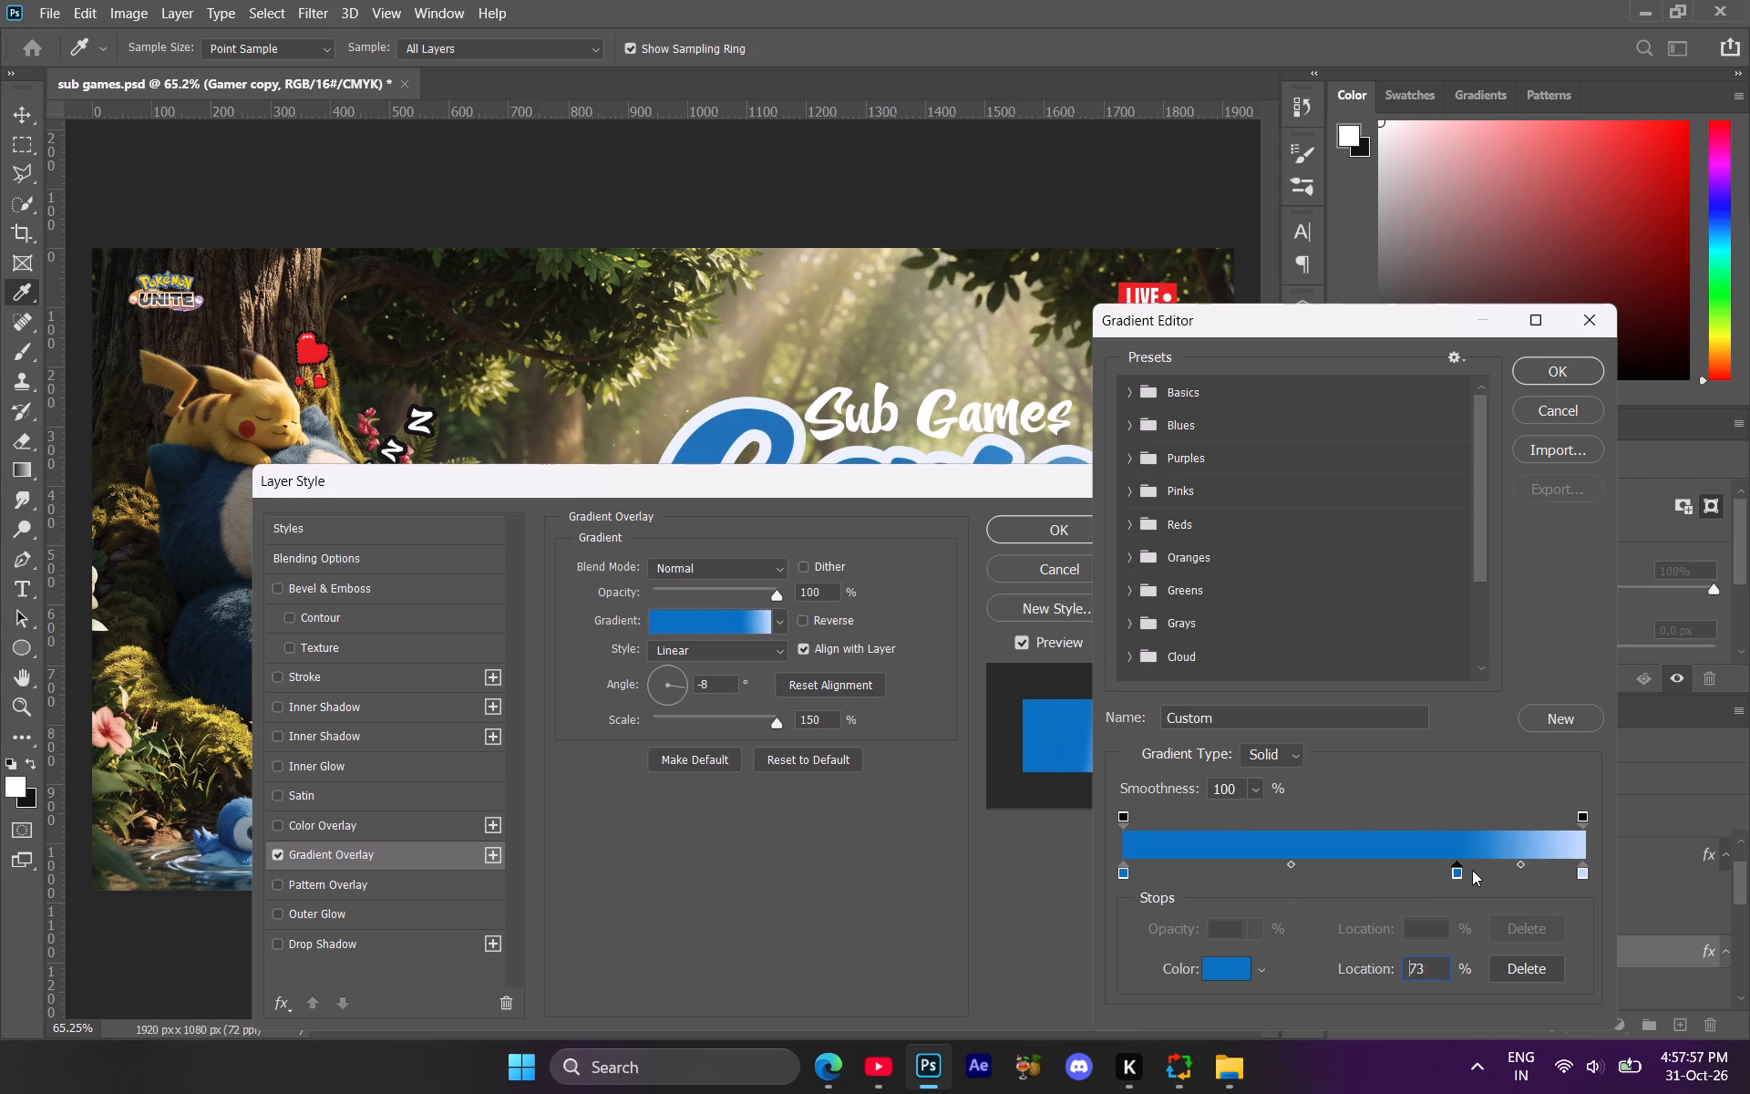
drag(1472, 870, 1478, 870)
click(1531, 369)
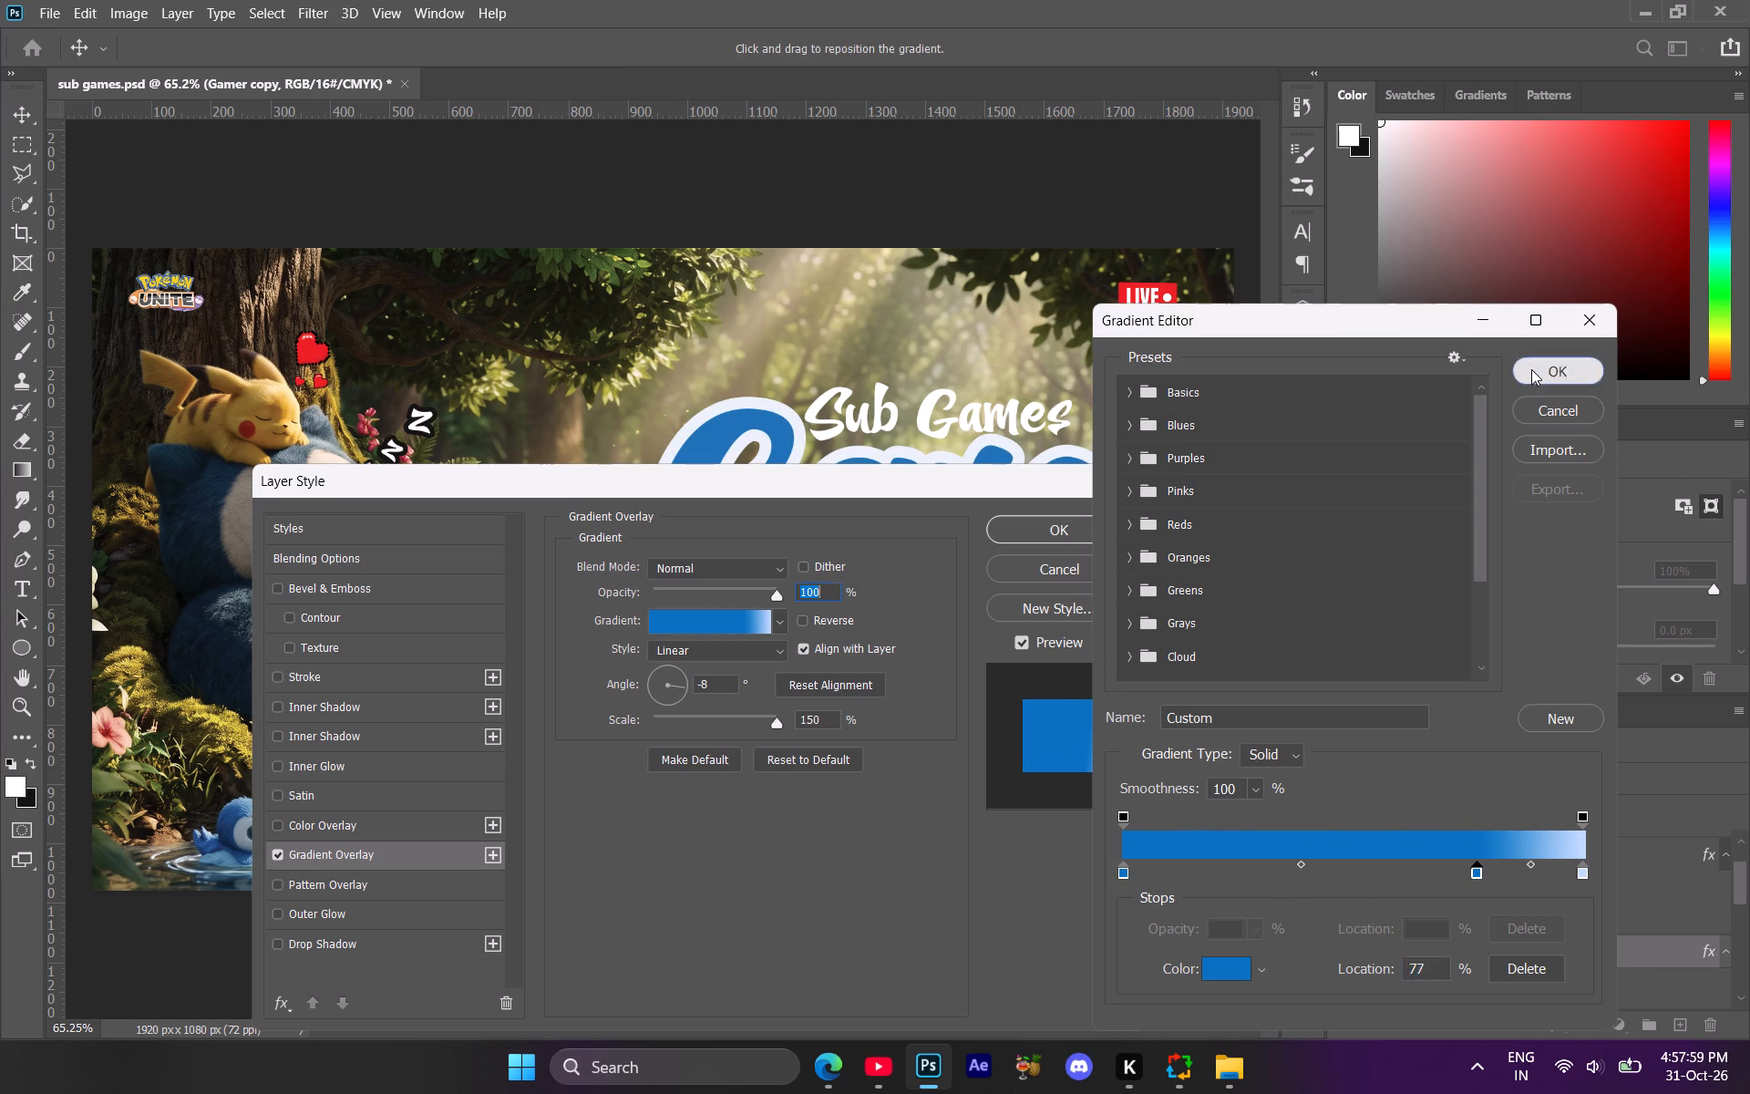
Remove the middle stop and the pale blue end stop from the Gamer gradient and apply the solid blue overlay.
drag(959, 481, 761, 631)
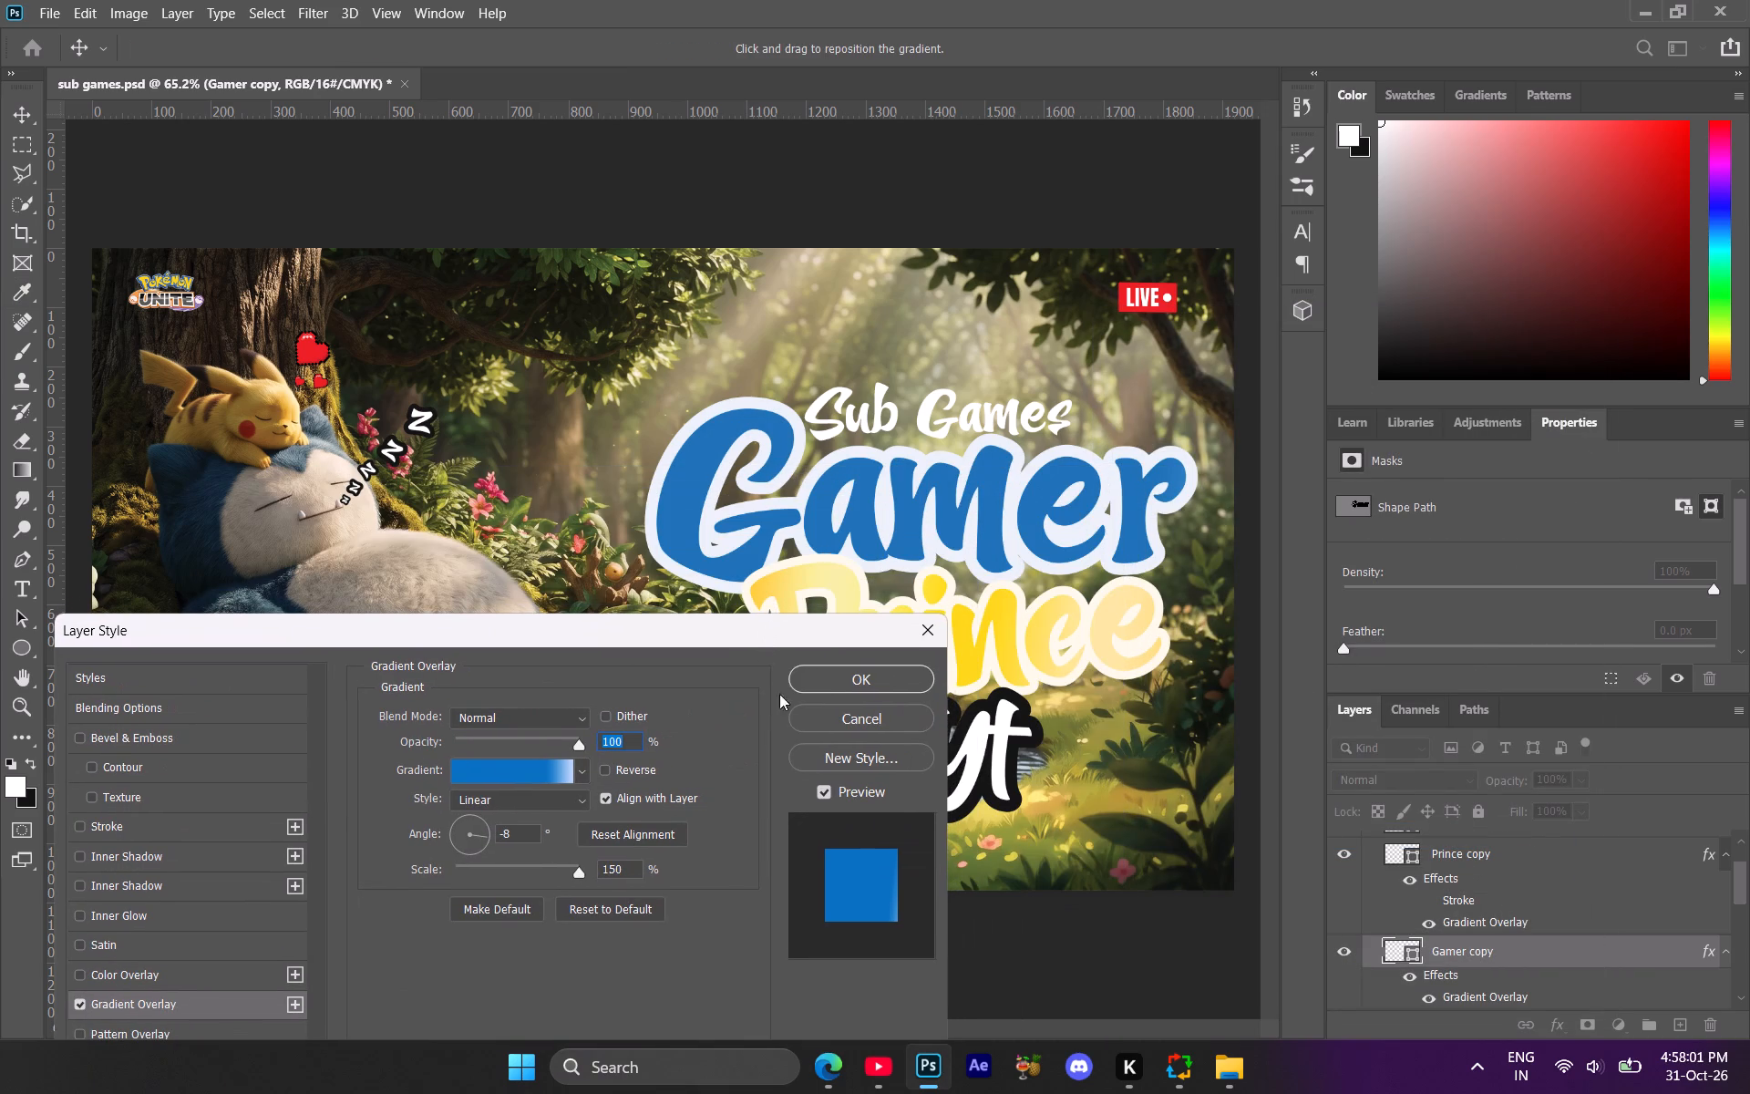
click(536, 778)
drag(1584, 872, 1590, 911)
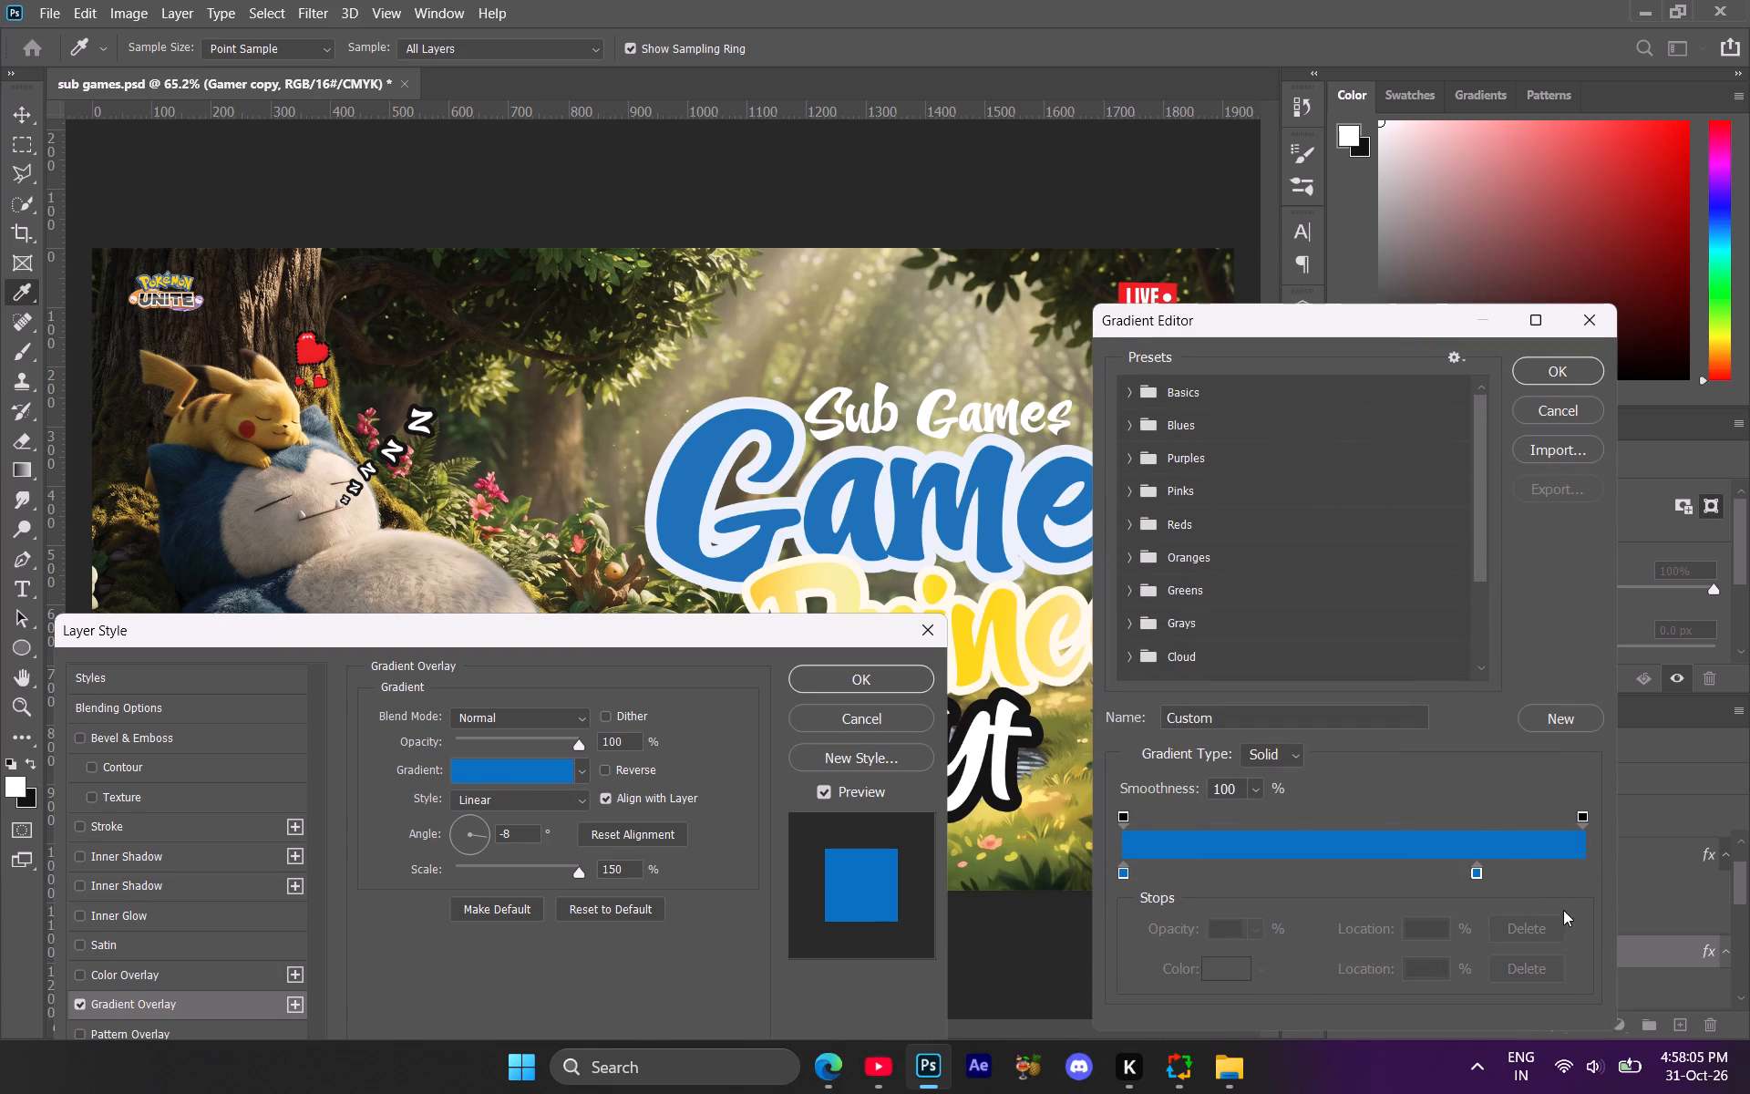
drag(1477, 870, 1540, 872)
drag(1542, 871, 1629, 839)
click(1550, 369)
click(822, 675)
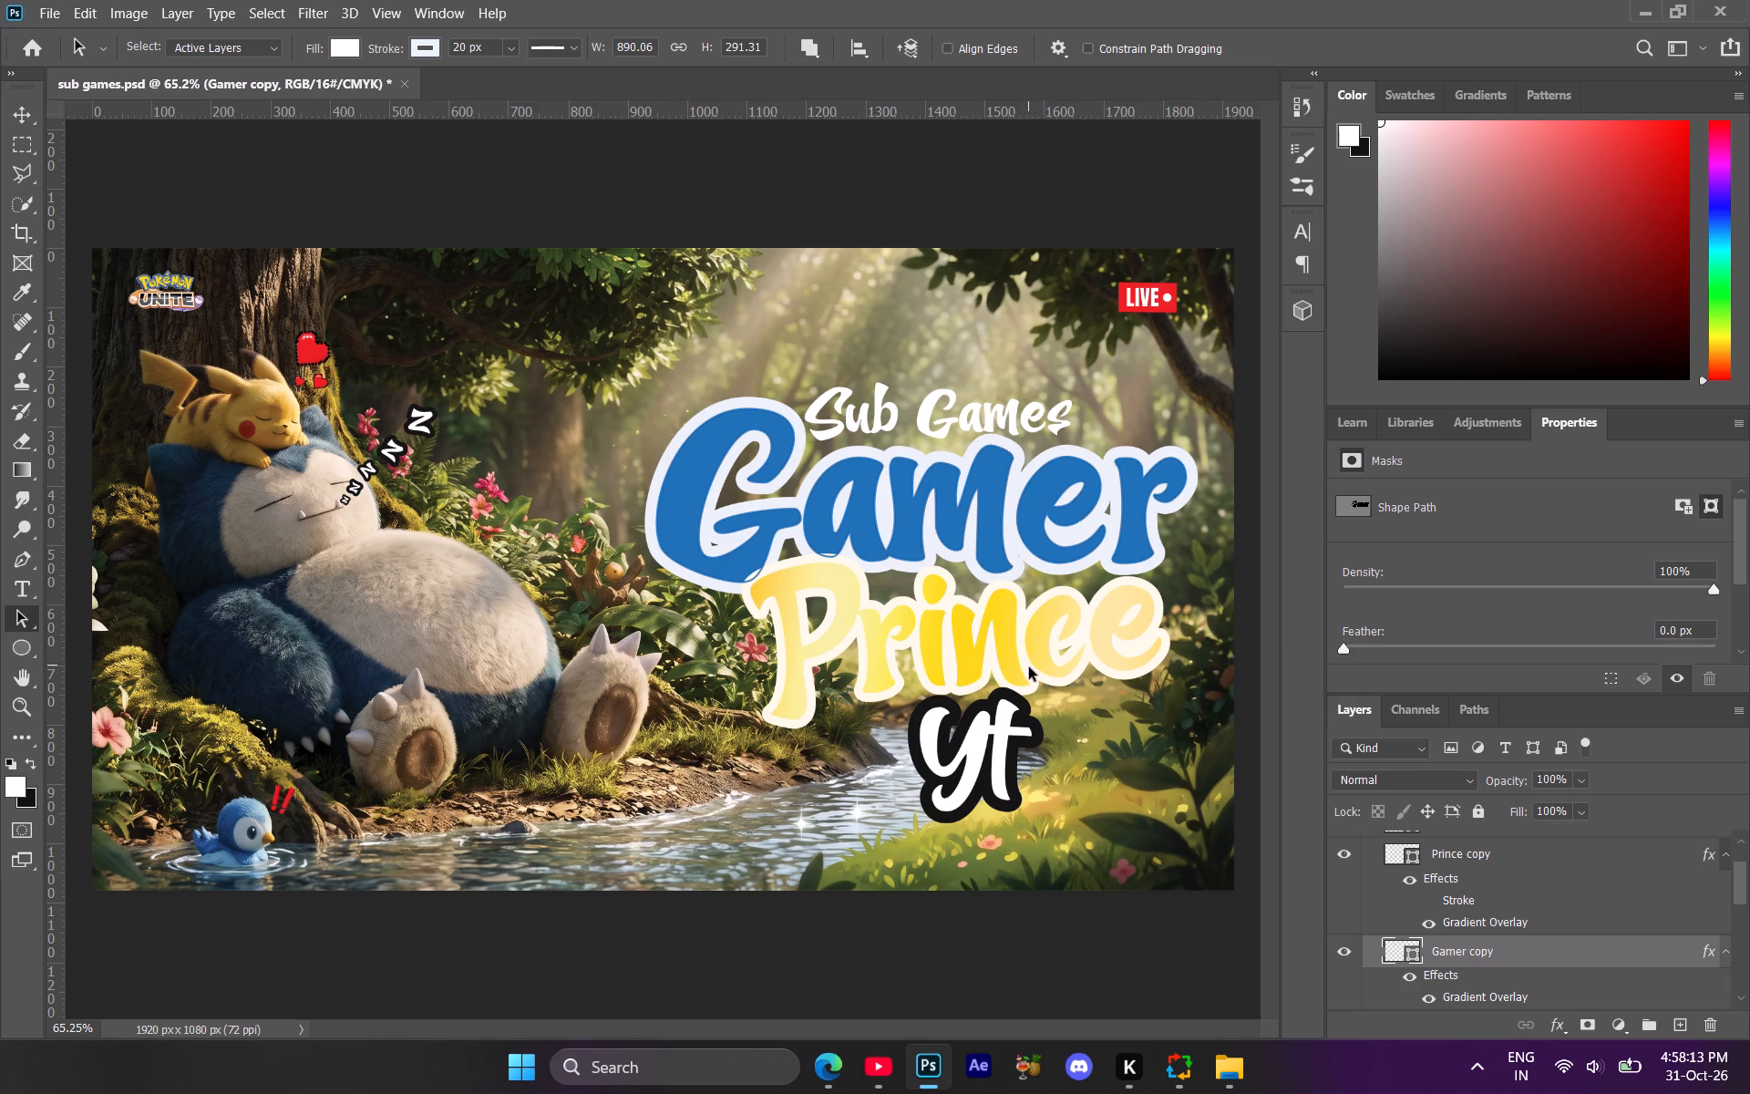
Edit the Gamer copy layer's overlay gradient and sample the start stop's colour from the Snorlax's head.
double_click(1506, 995)
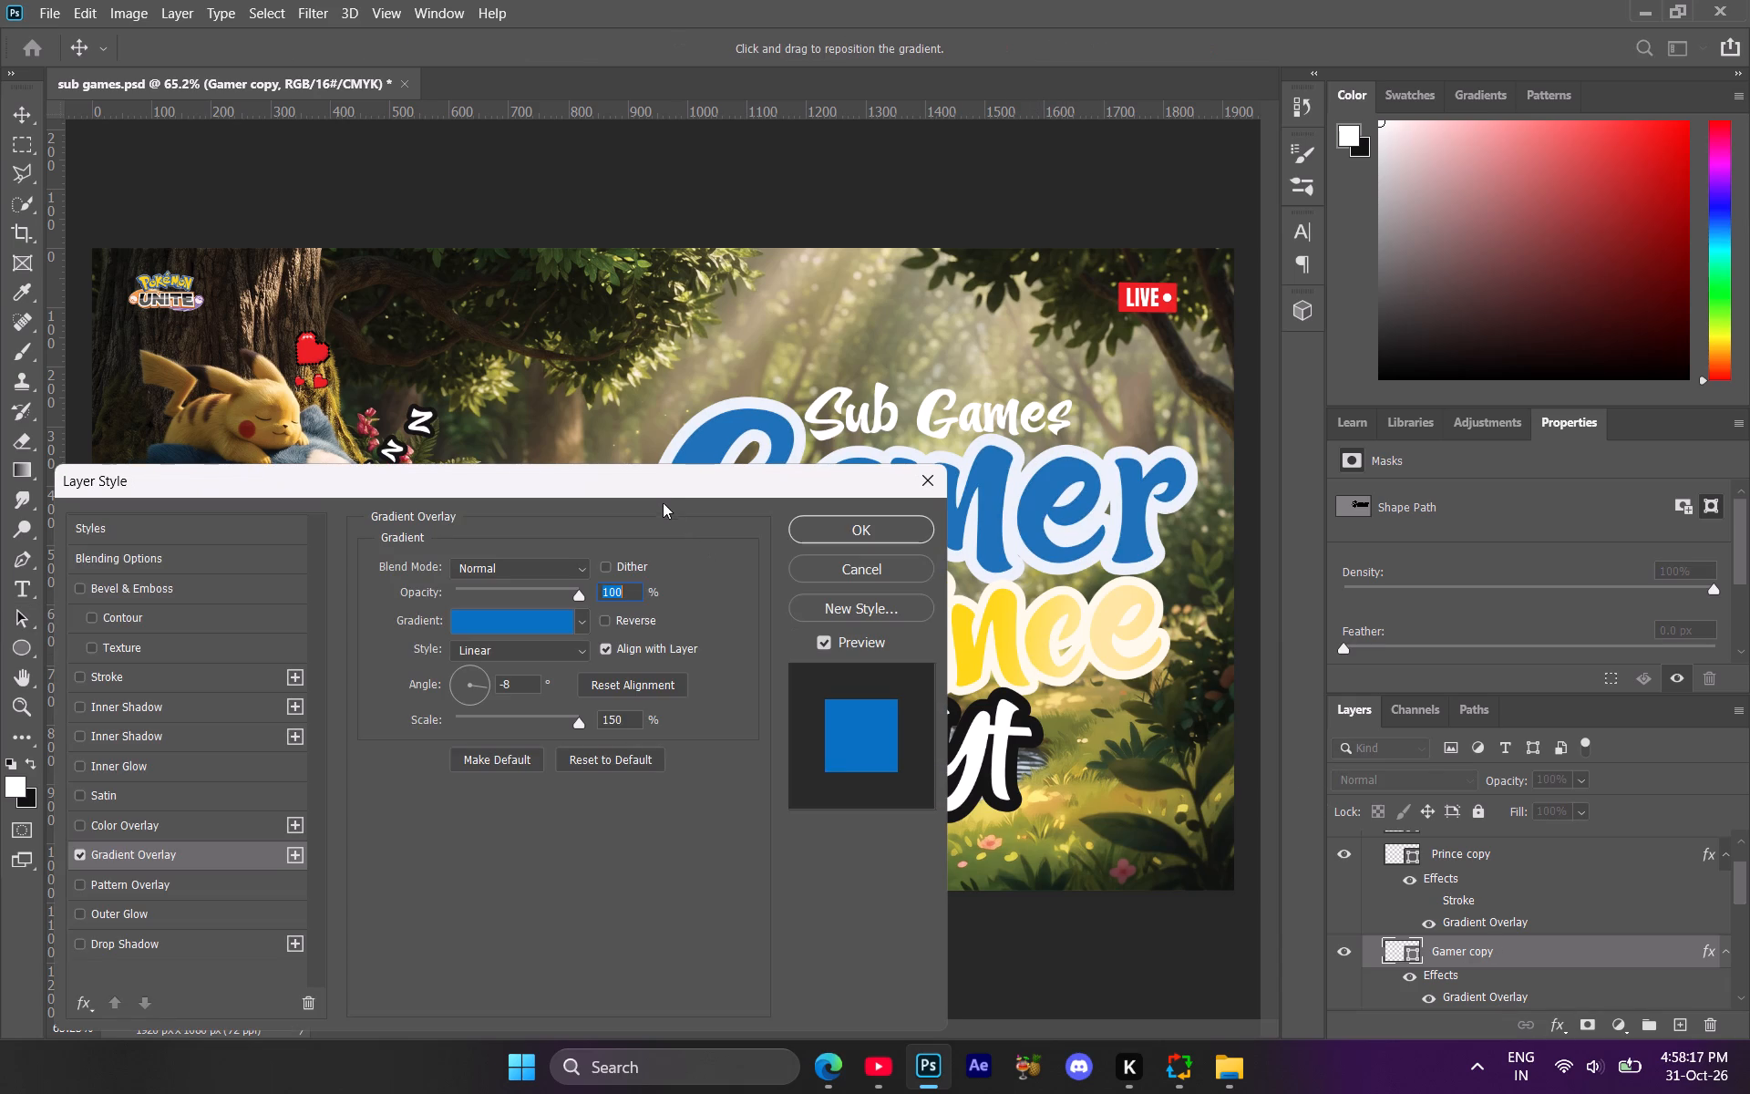
drag(663, 500, 899, 679)
drag(672, 480, 1327, 531)
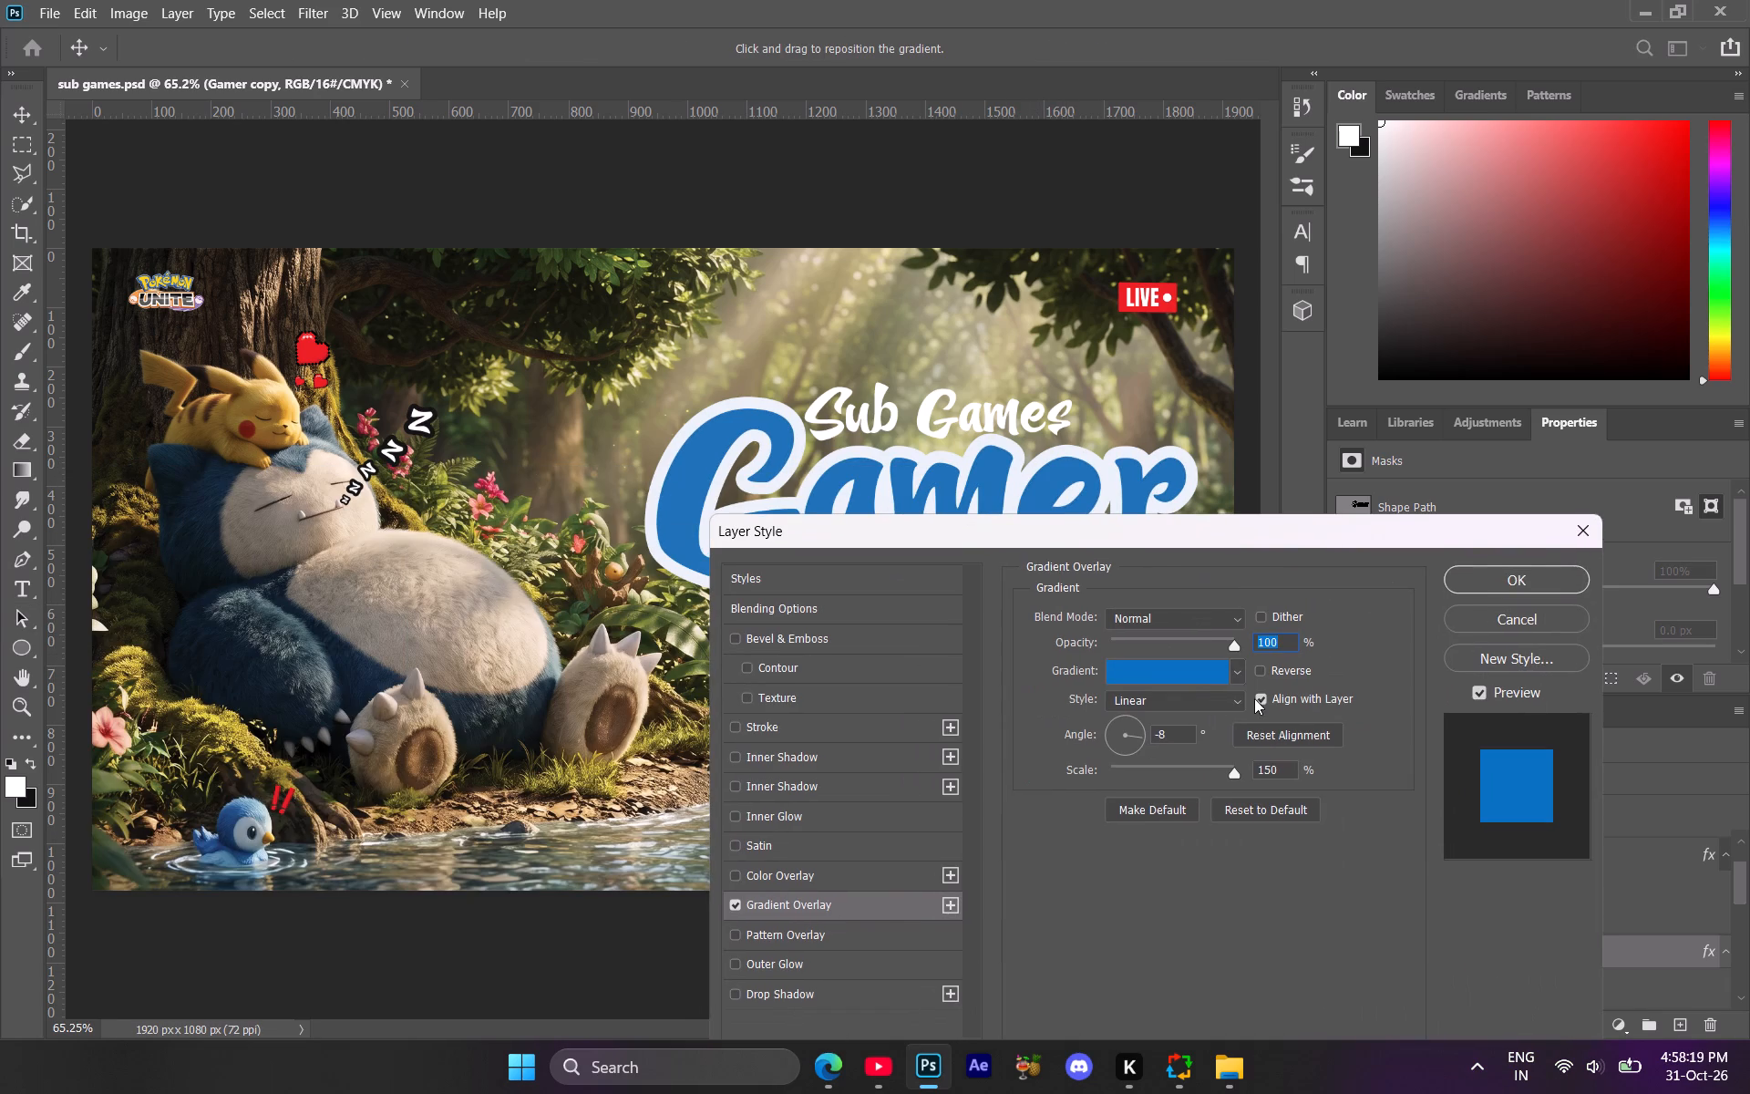
click(1164, 677)
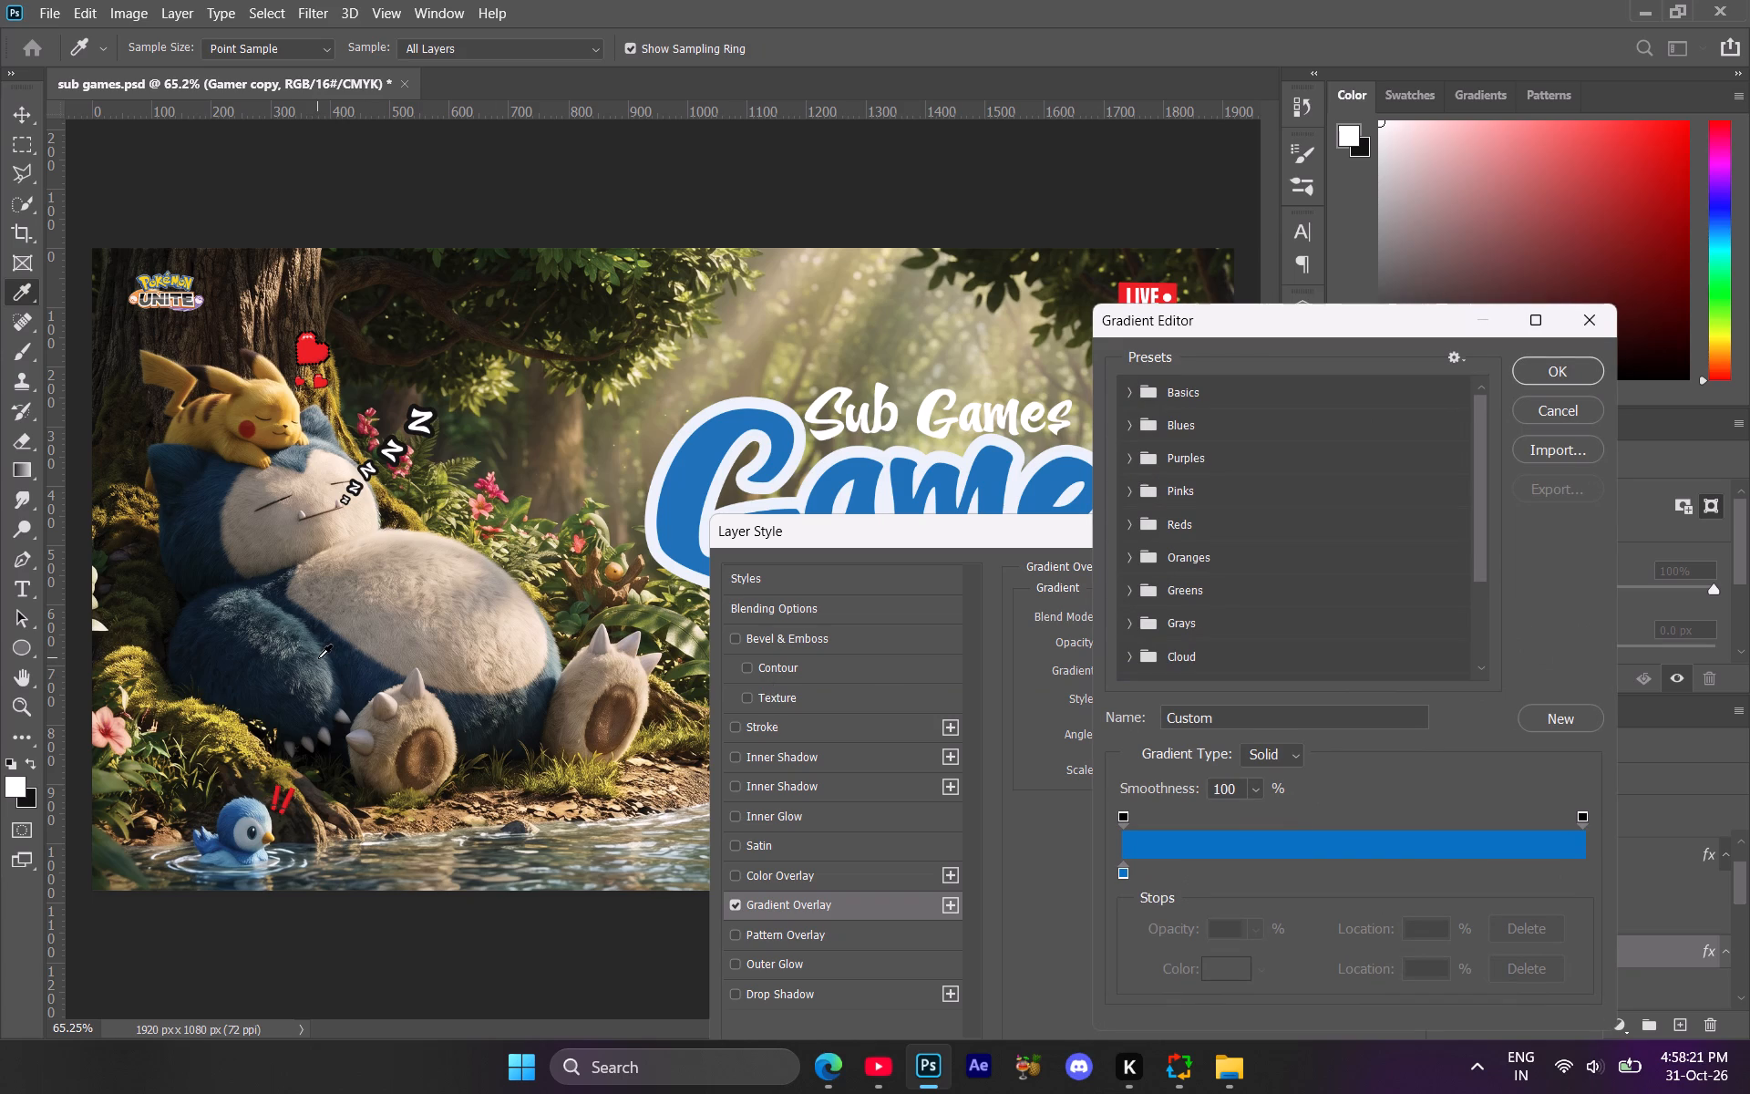
click(318, 658)
click(351, 658)
click(1122, 872)
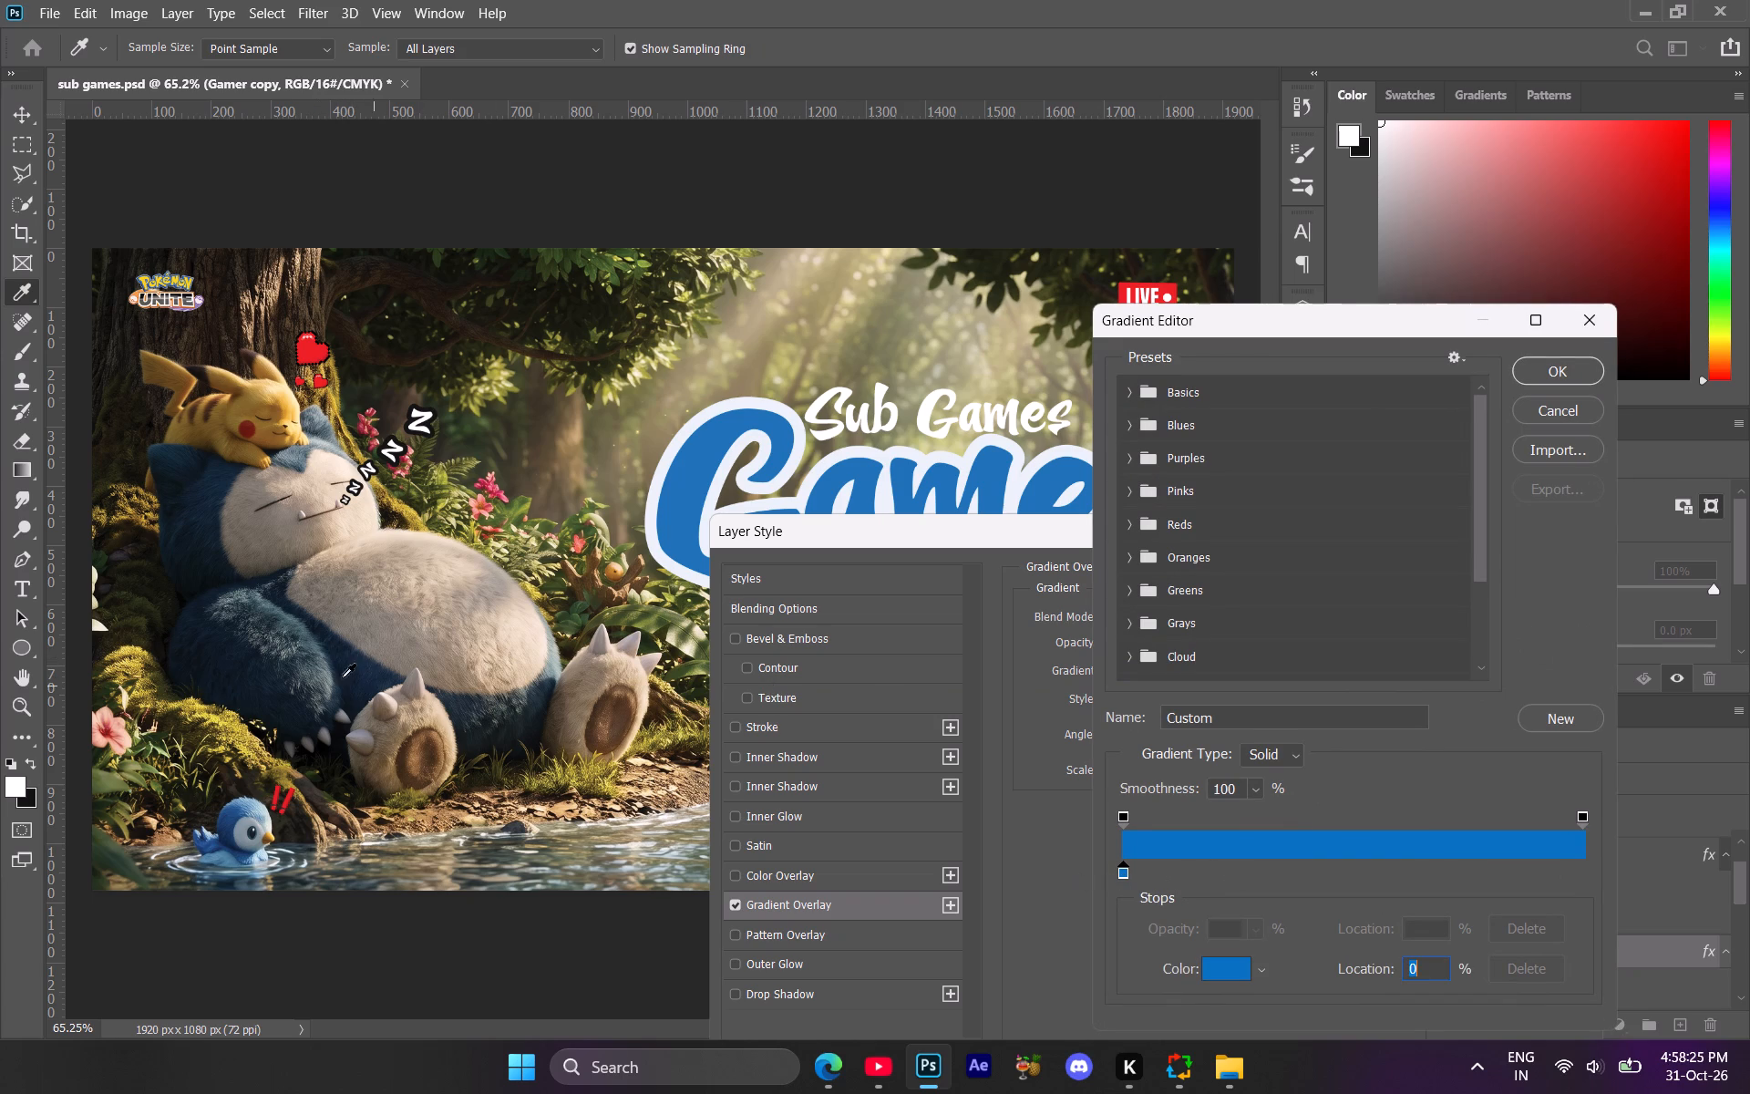
click(293, 459)
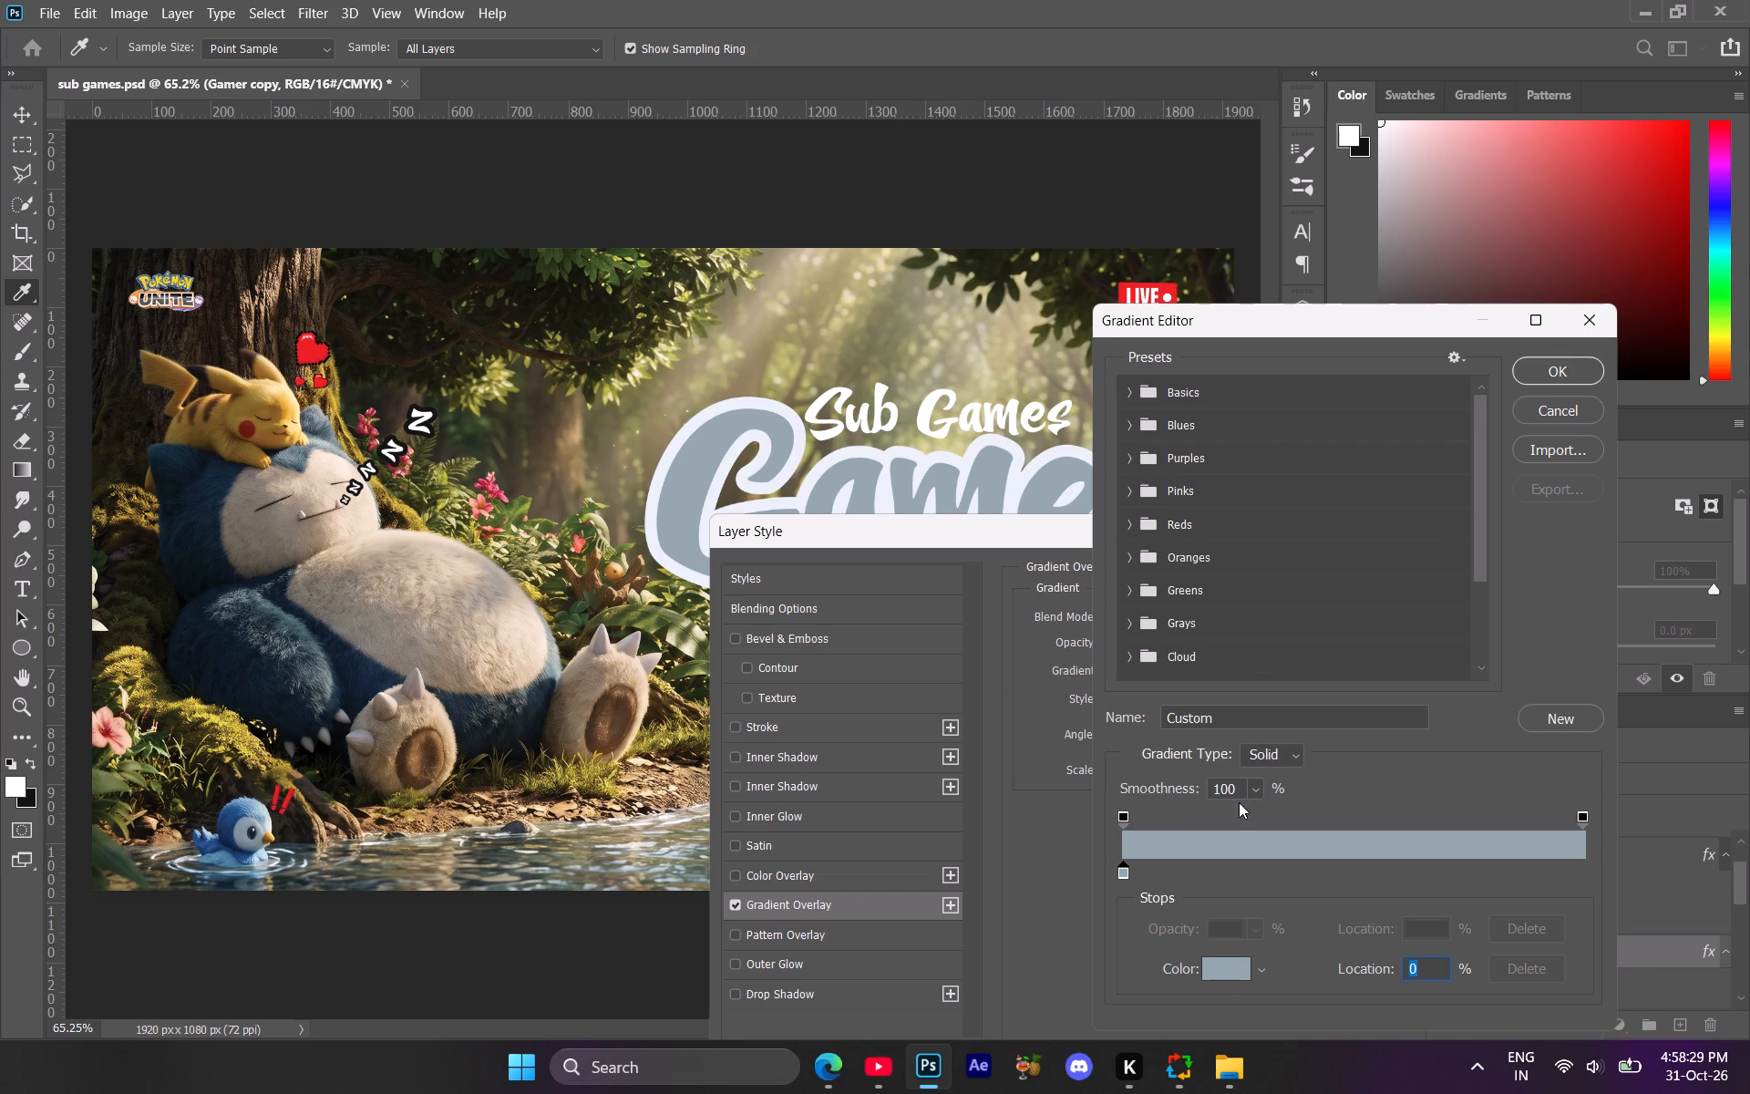
Set the Gamer gradient's start stop to the dark teal 0f3b48, with a hue of 193°.
click(1125, 873)
click(1226, 973)
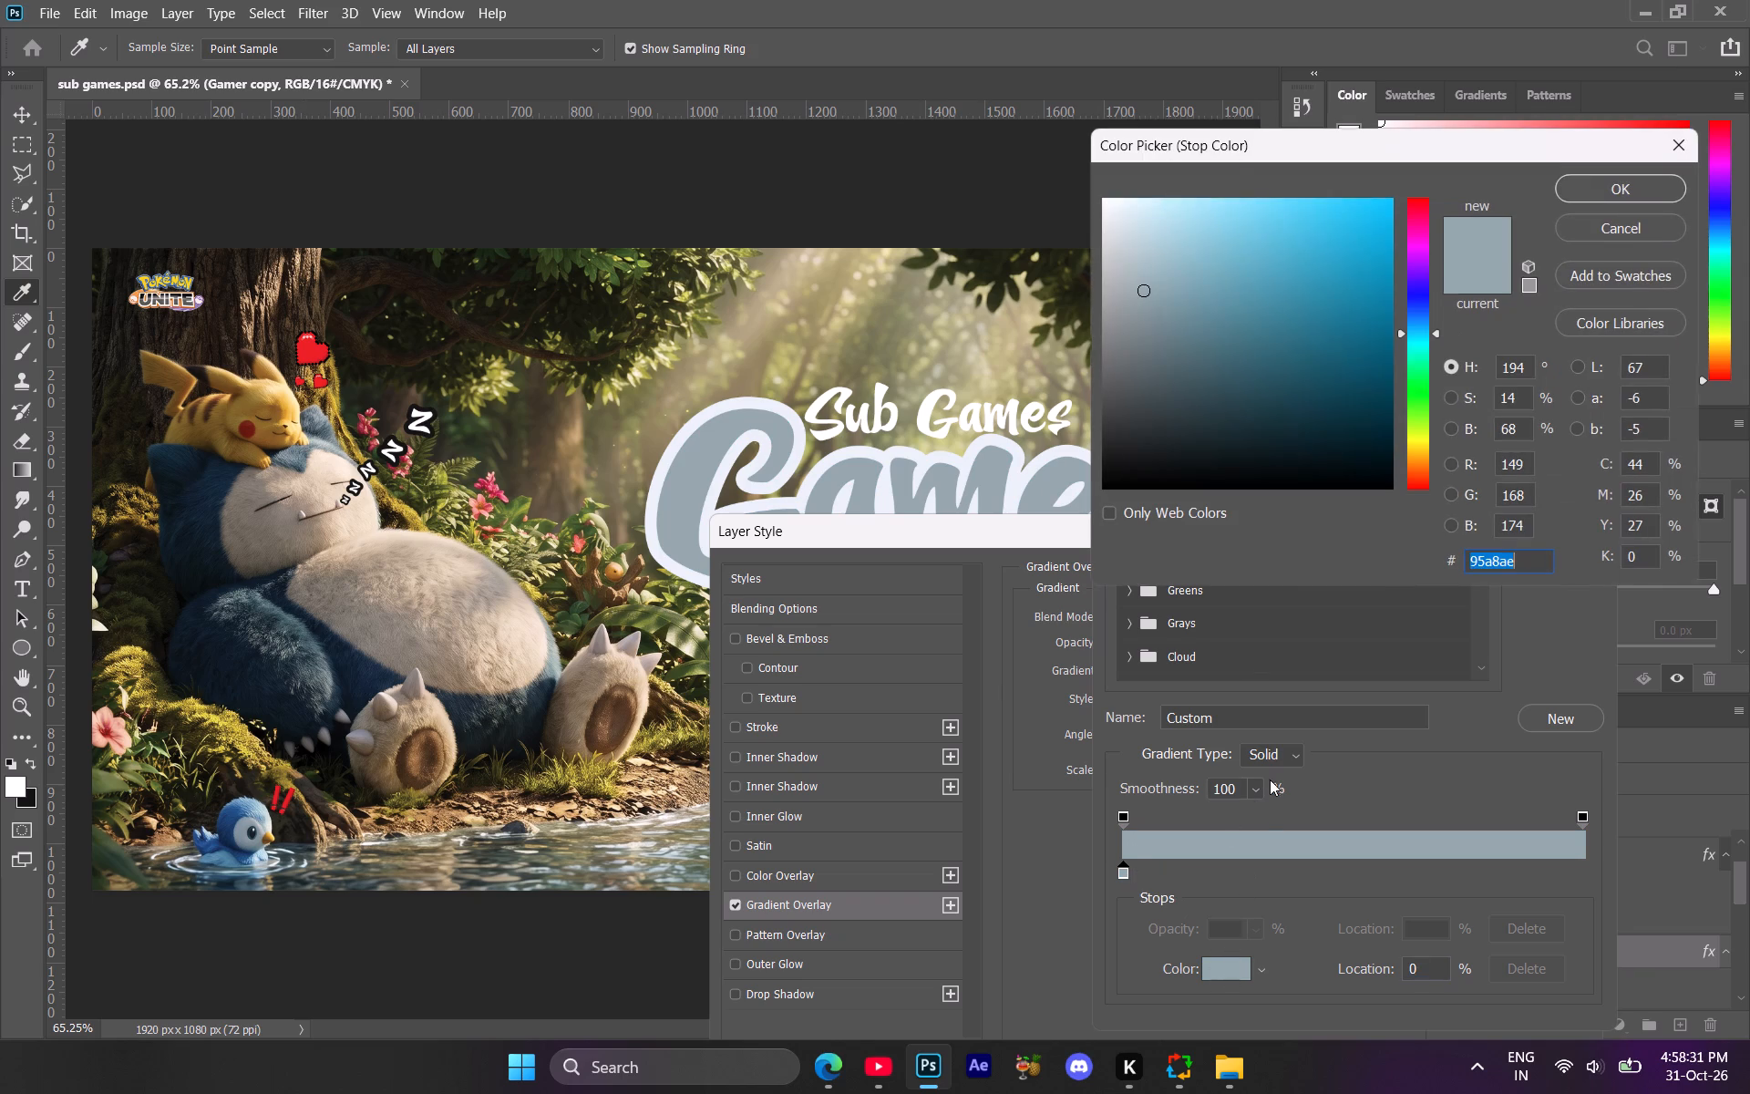
click(1333, 378)
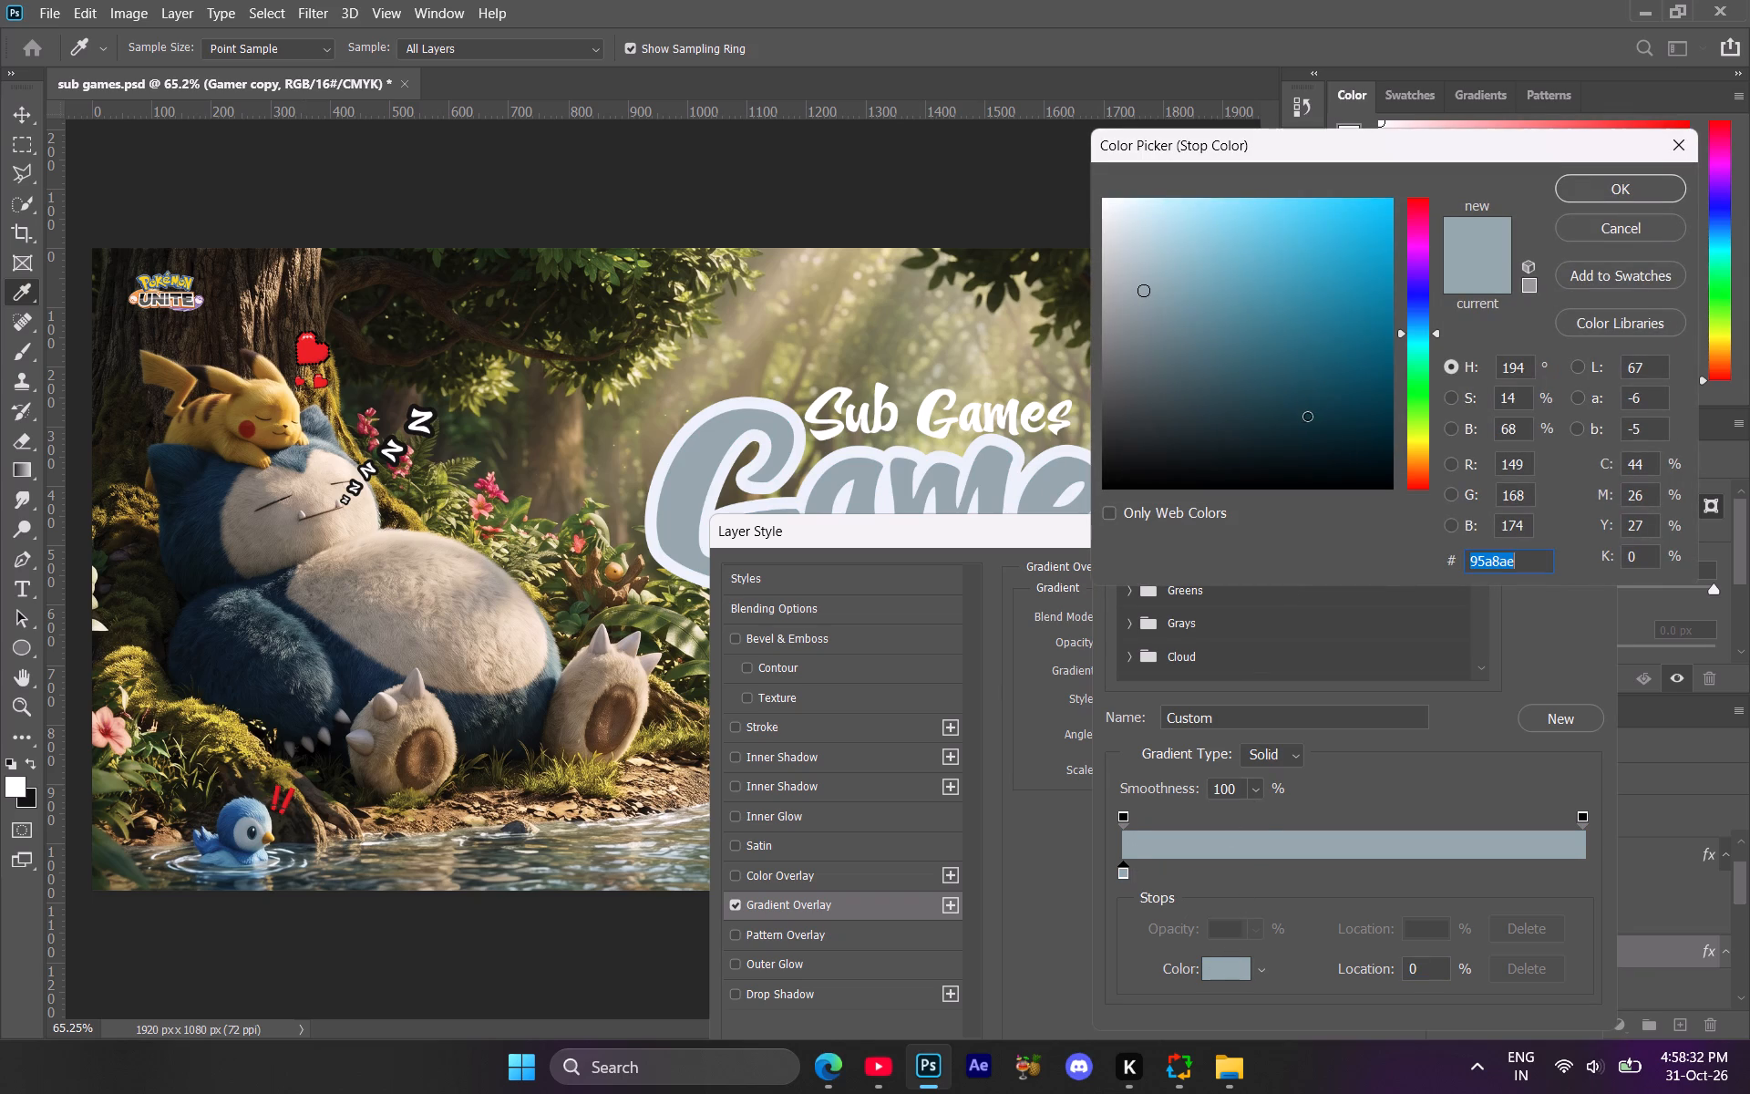
click(1307, 416)
click(1333, 407)
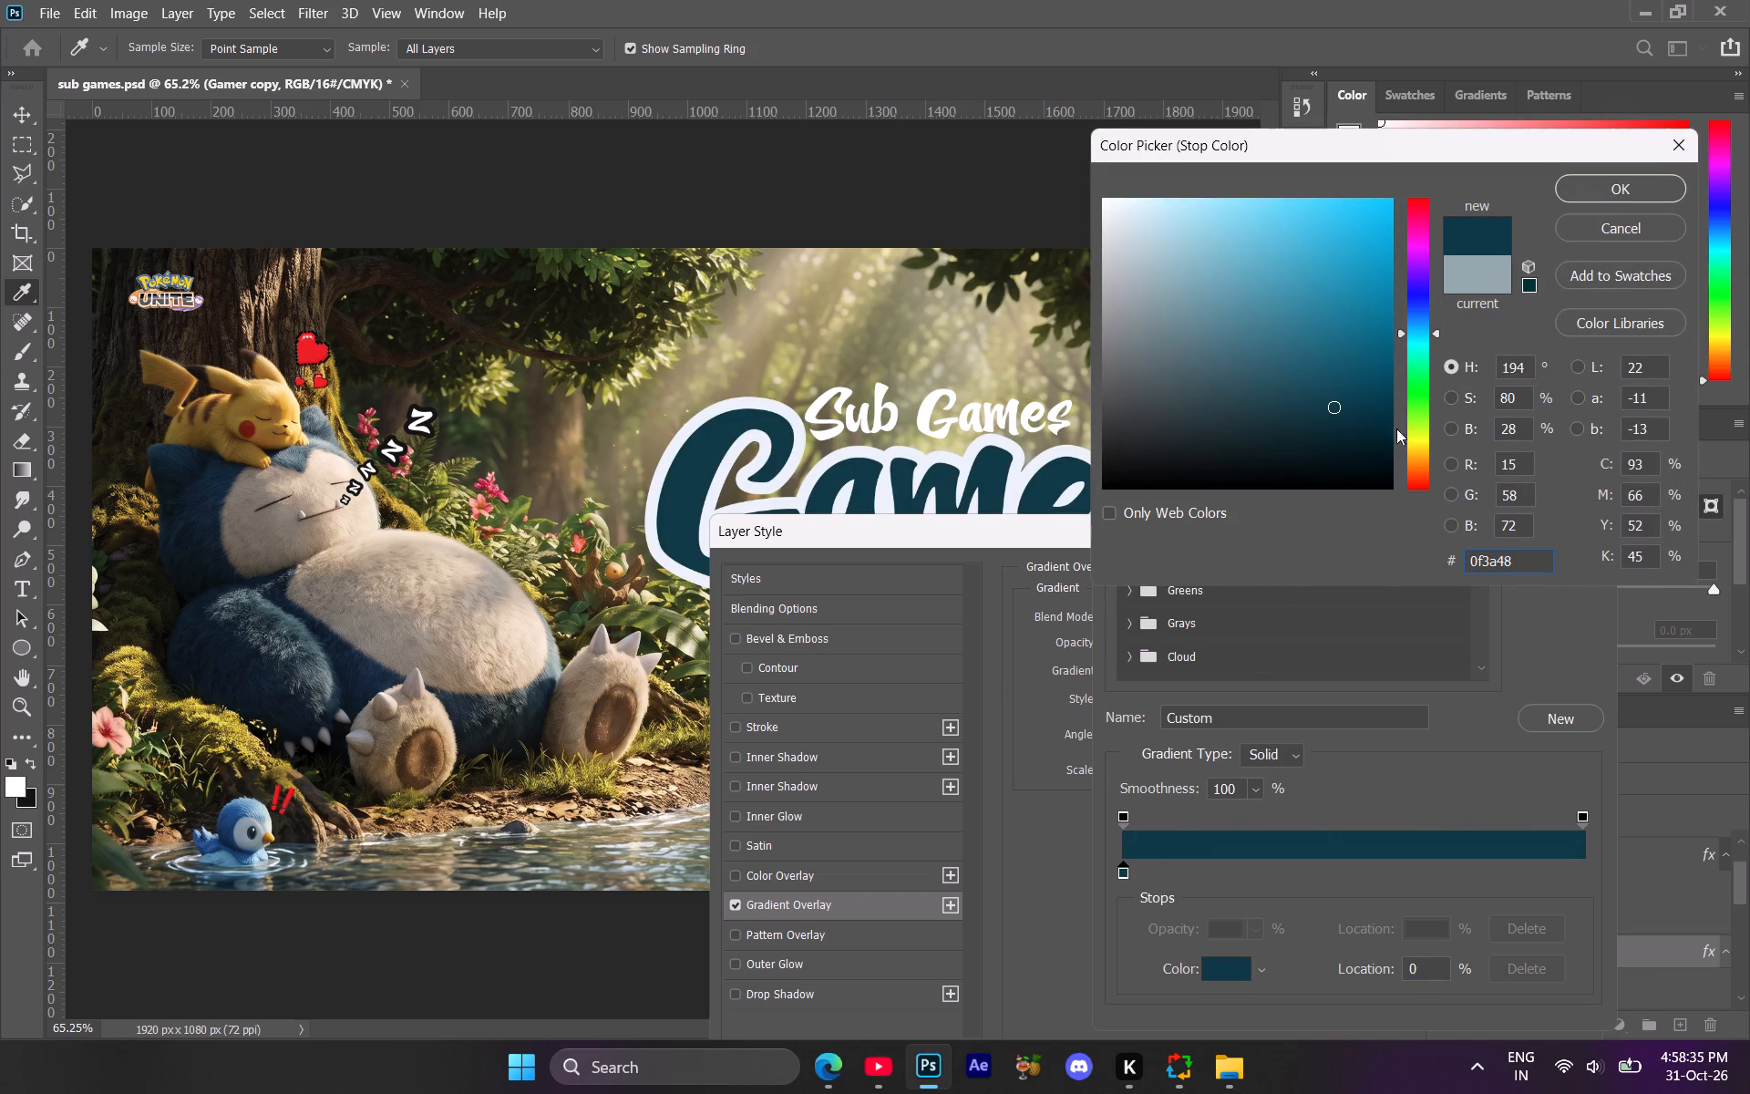
click(1415, 335)
click(1419, 324)
click(1420, 315)
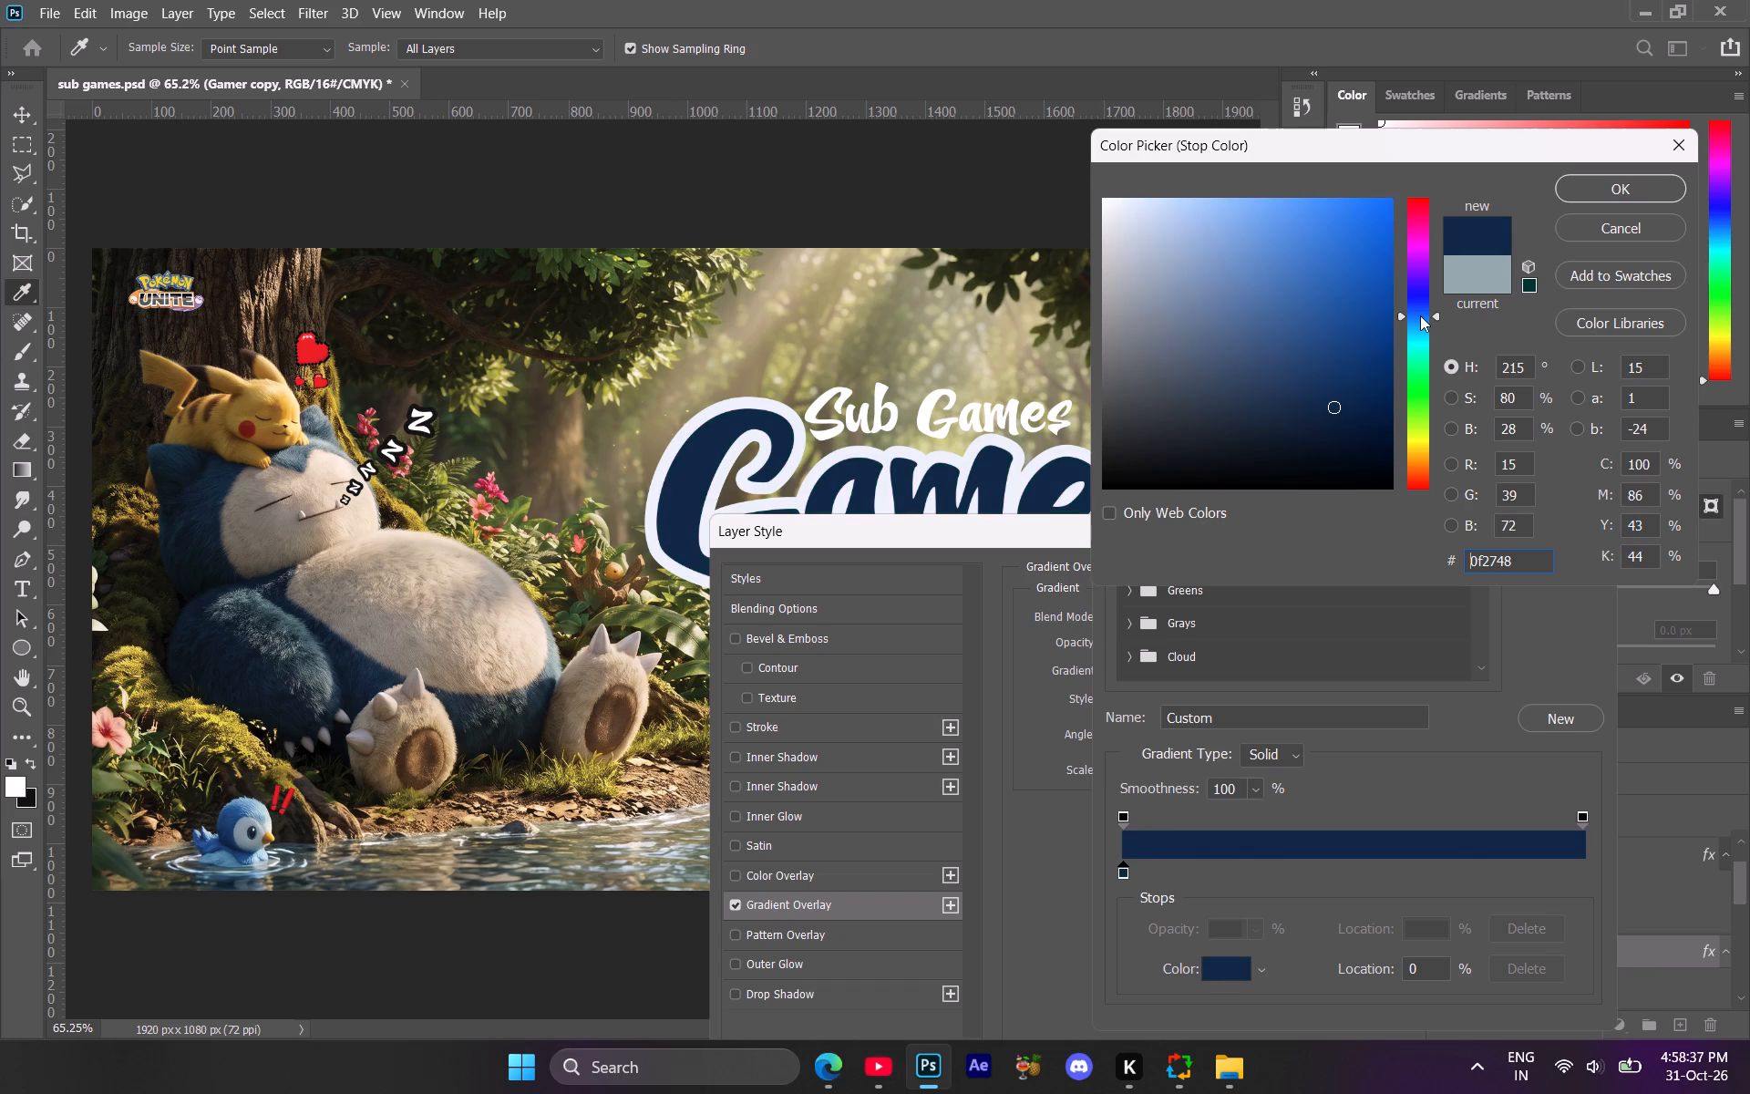
click(1422, 328)
click(1418, 332)
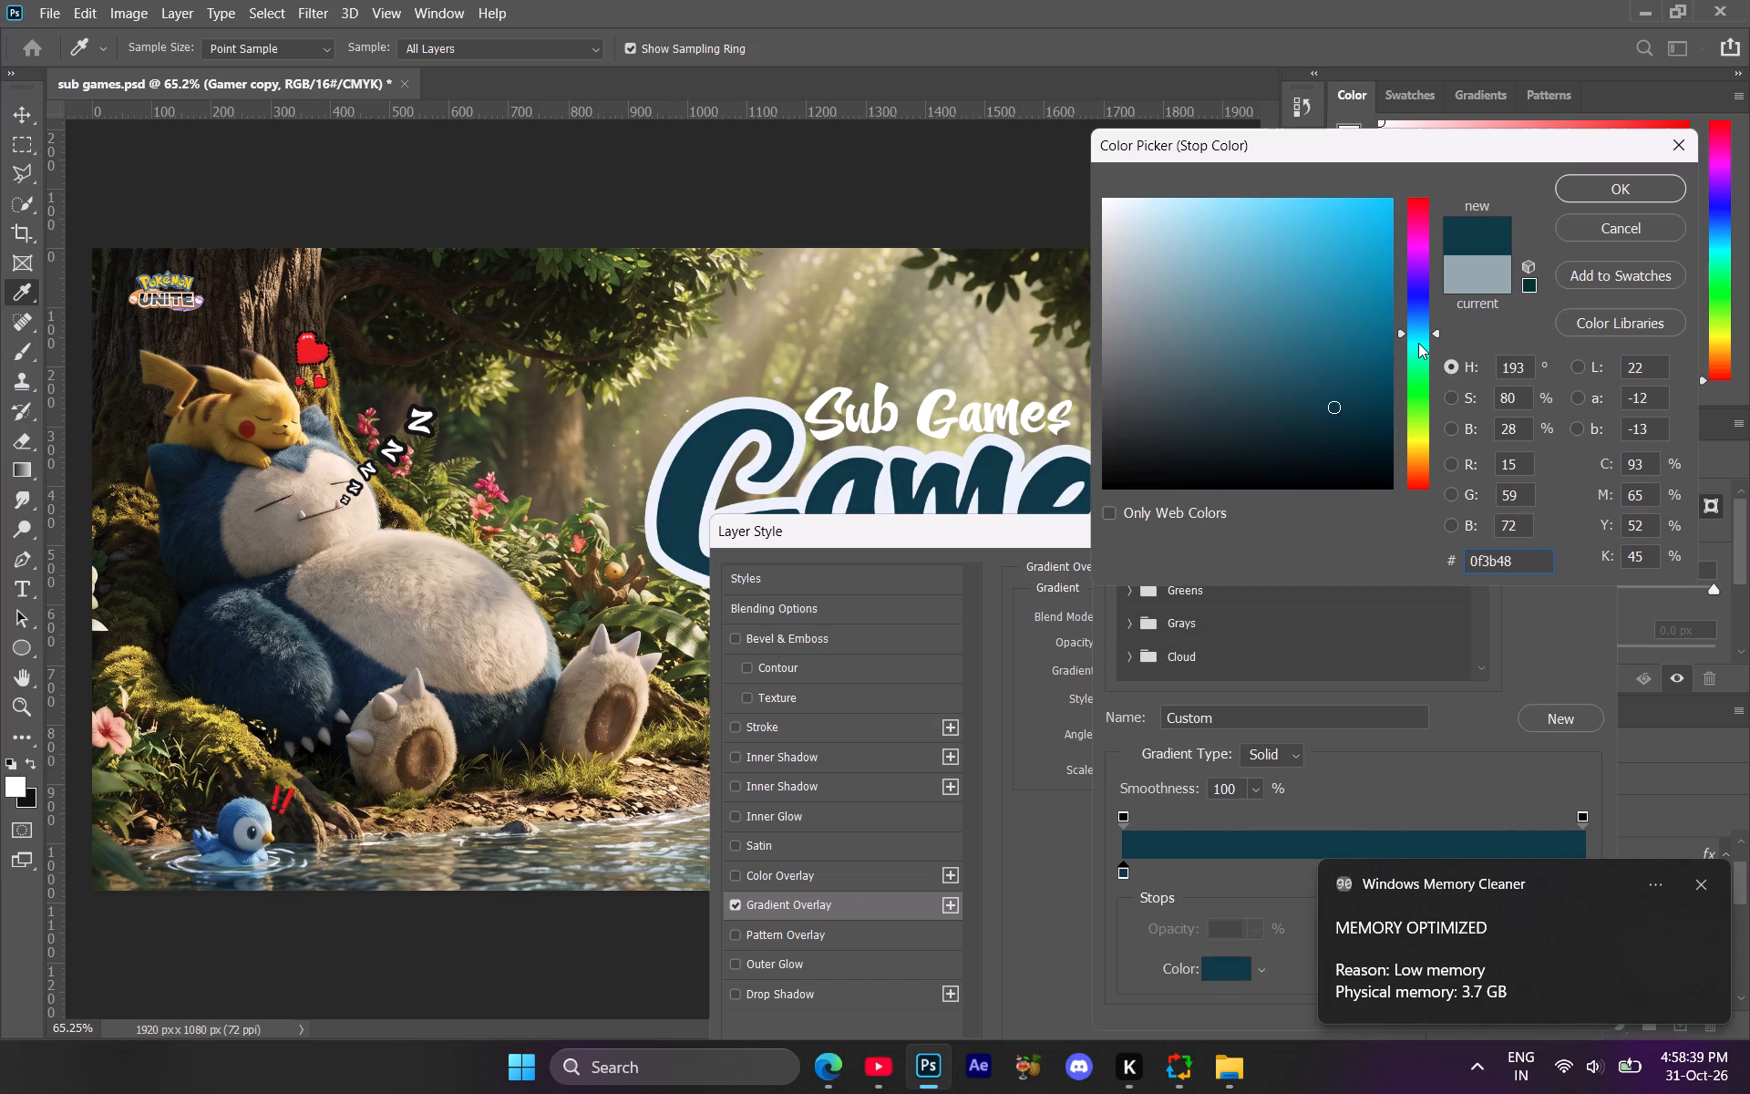
click(1611, 184)
click(1704, 884)
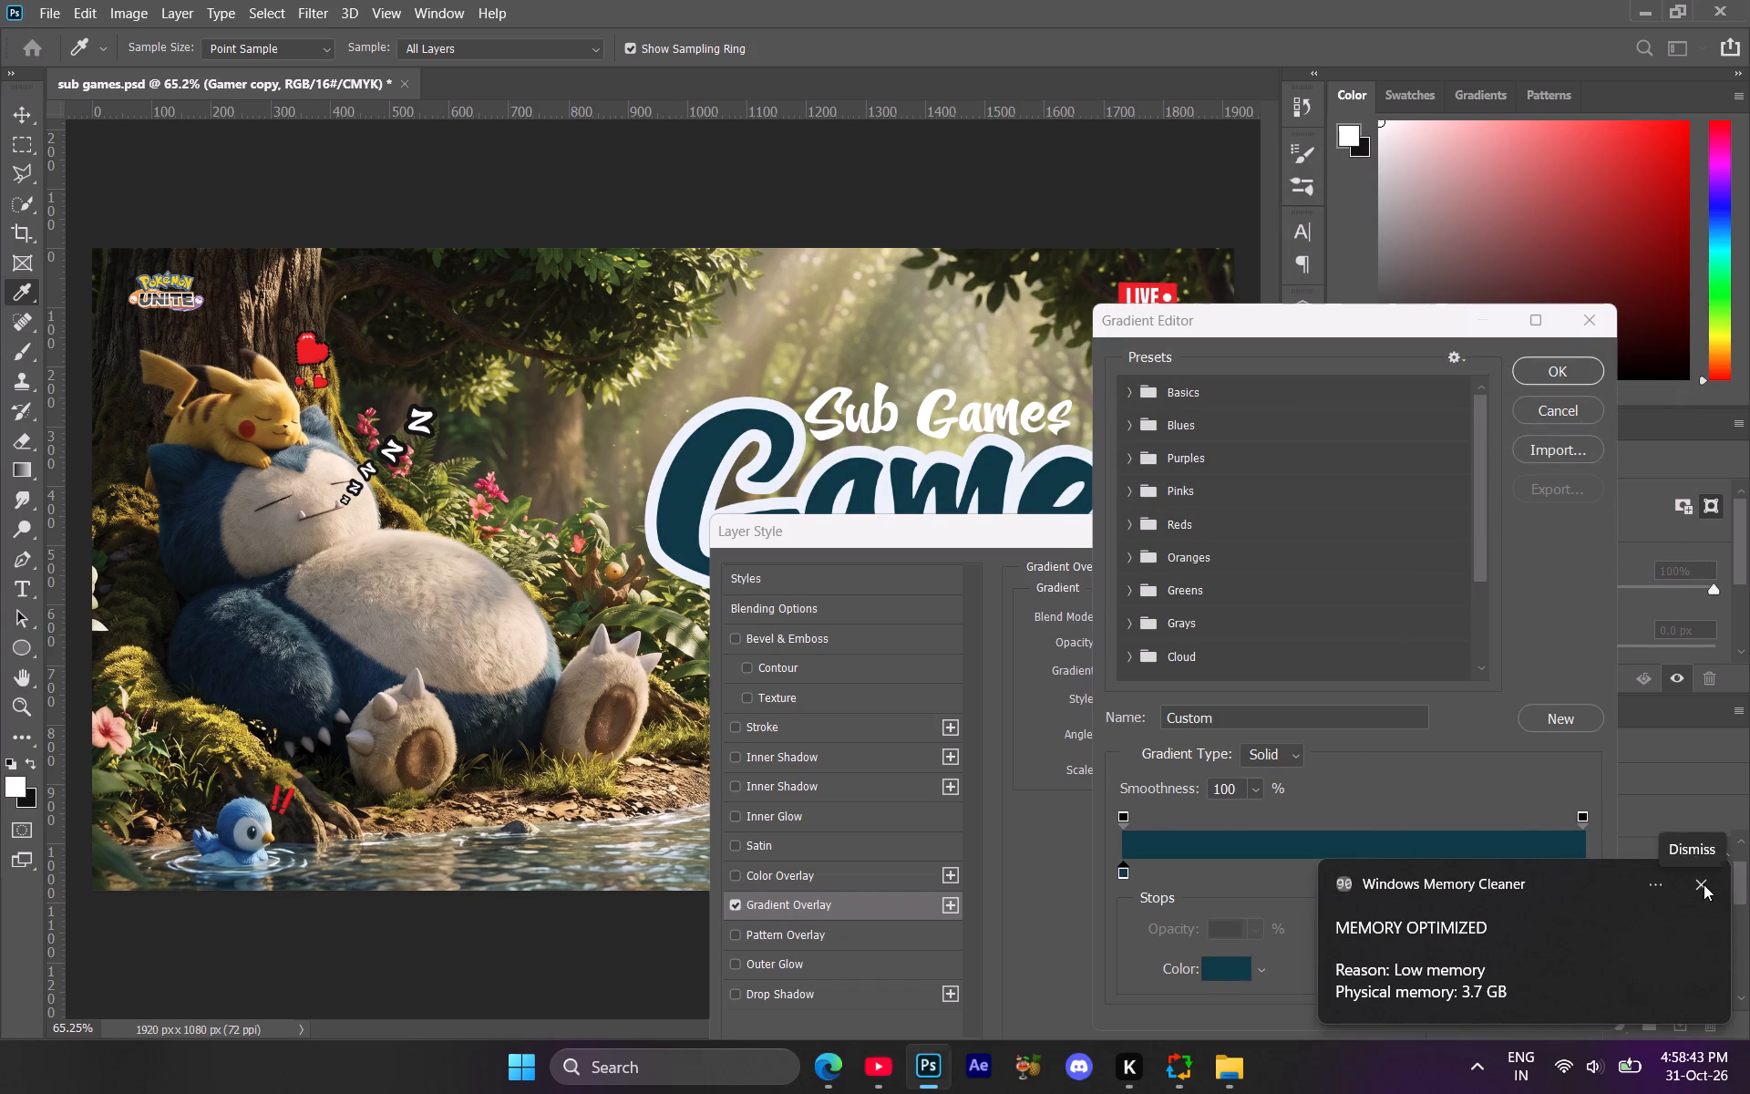
Add an end stop at 97% in bright blue 03adde to the Gamer gradient and accept the gradient.
click(1570, 864)
click(1221, 973)
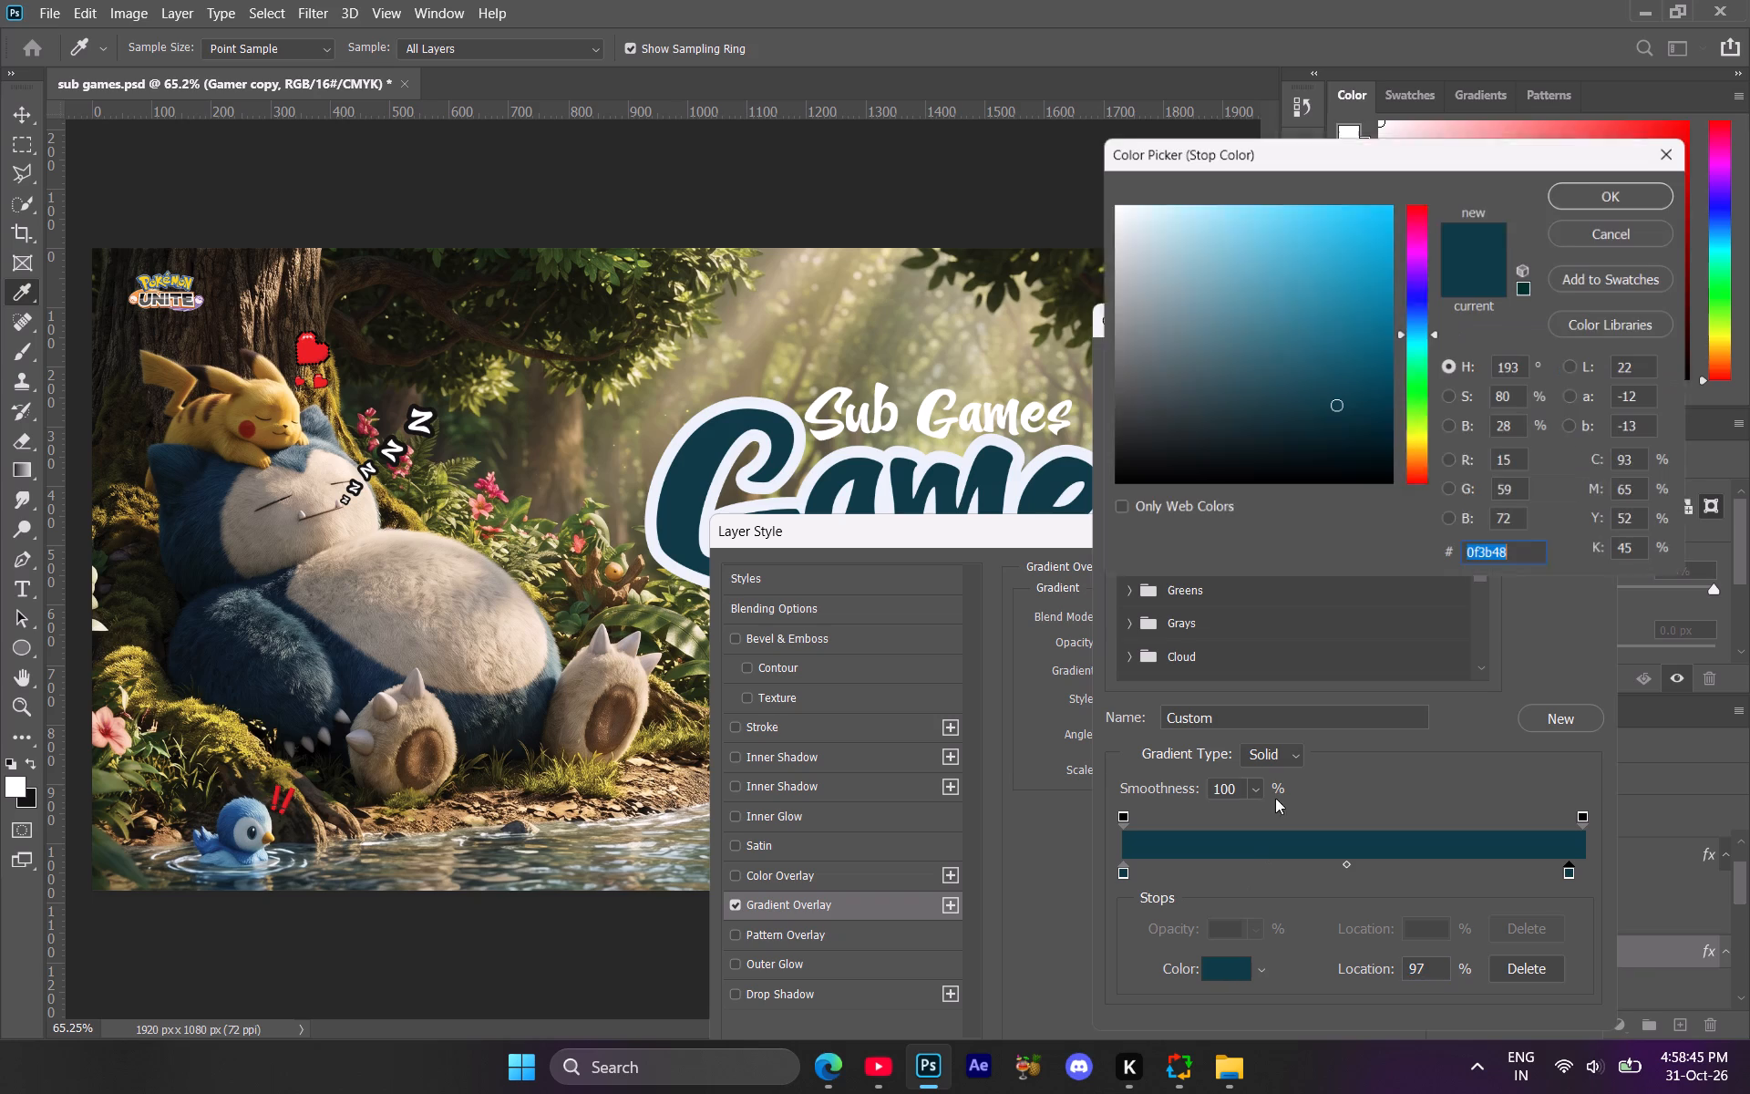
drag(1342, 365, 1374, 277)
drag(1369, 255, 1369, 232)
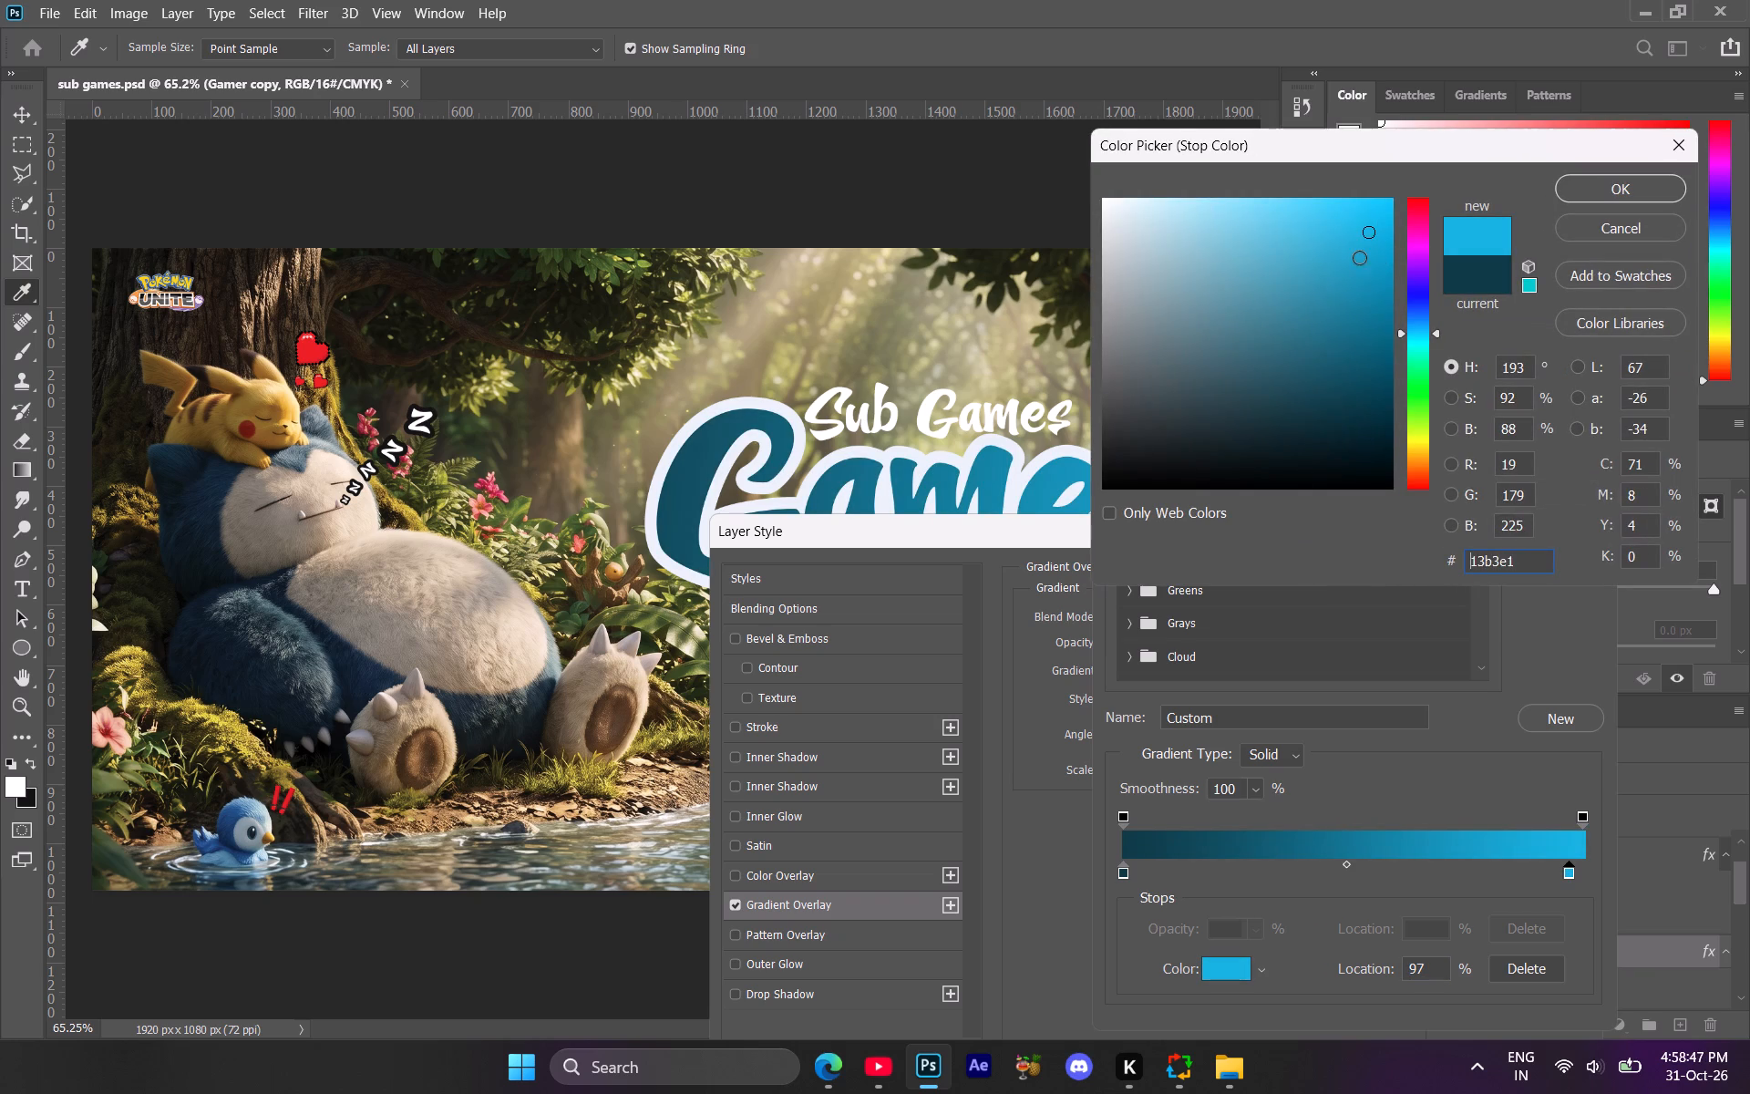
drag(1356, 251, 1380, 150)
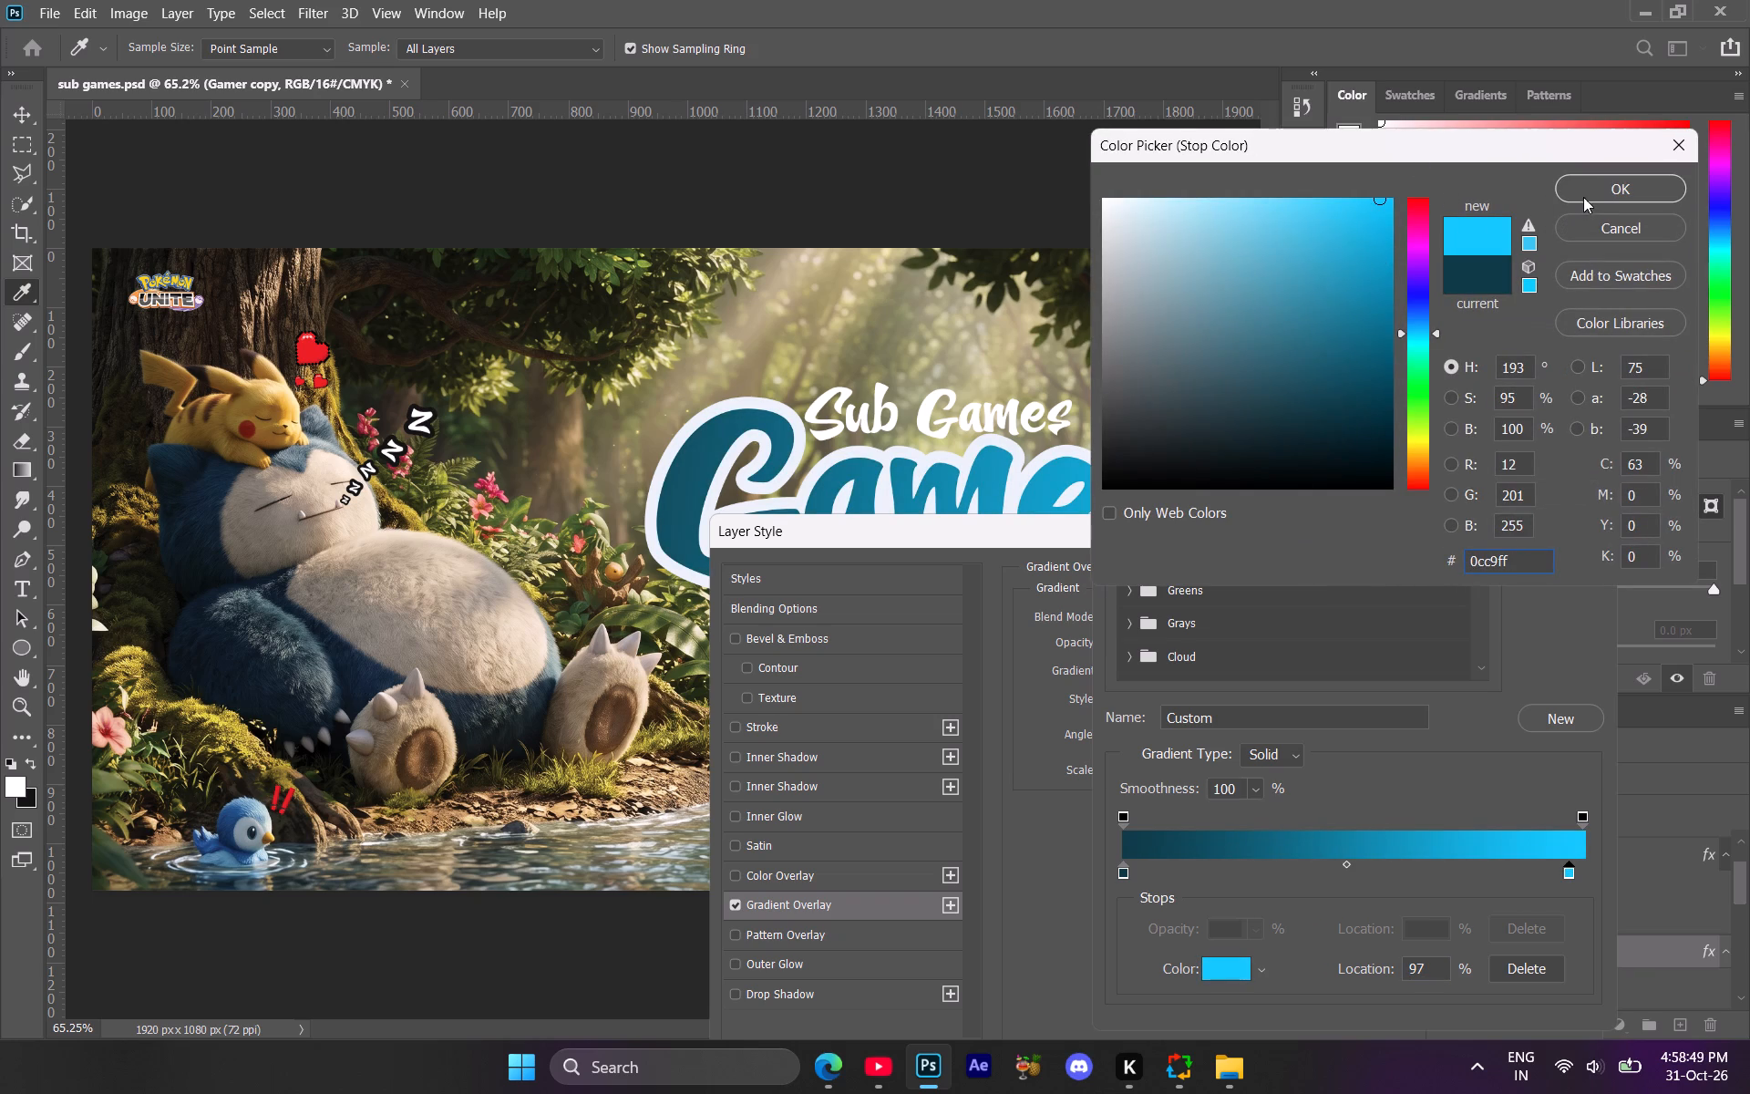
click(1195, 212)
drag(1188, 201, 1186, 160)
drag(1344, 232, 1358, 209)
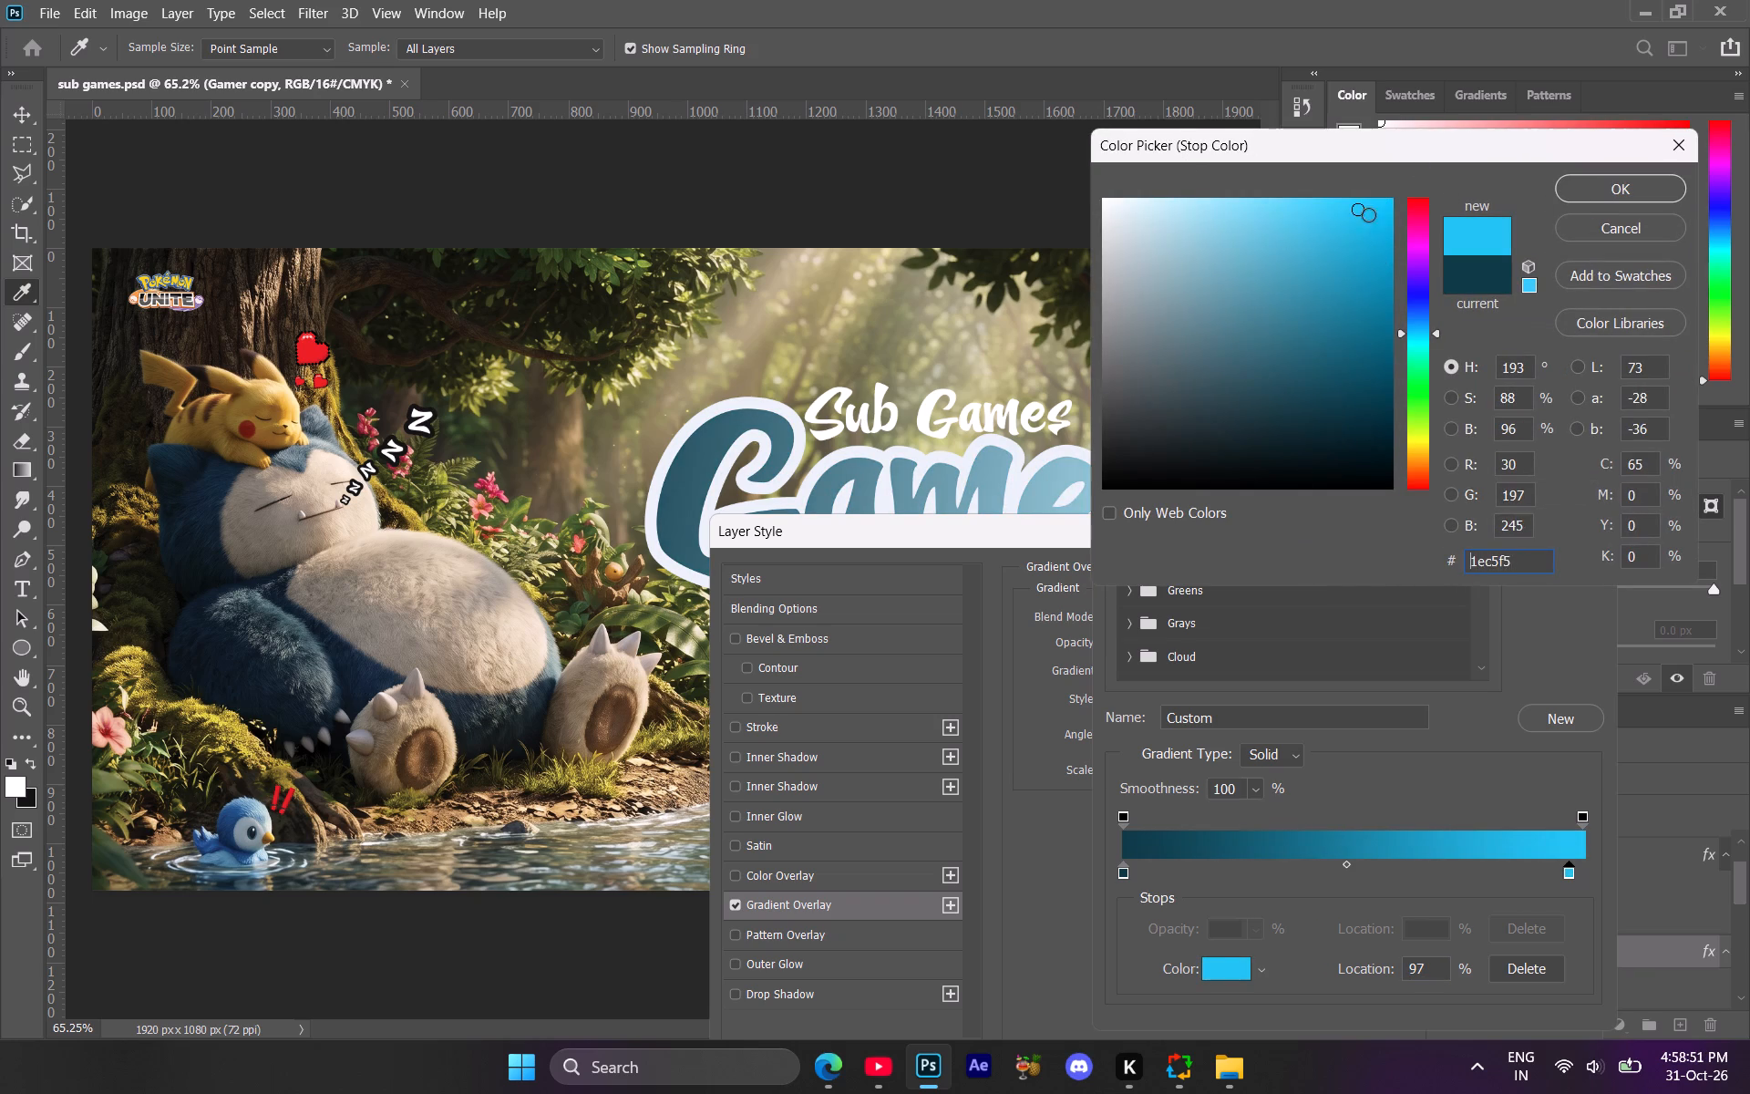
drag(1372, 228, 1407, 197)
click(1385, 284)
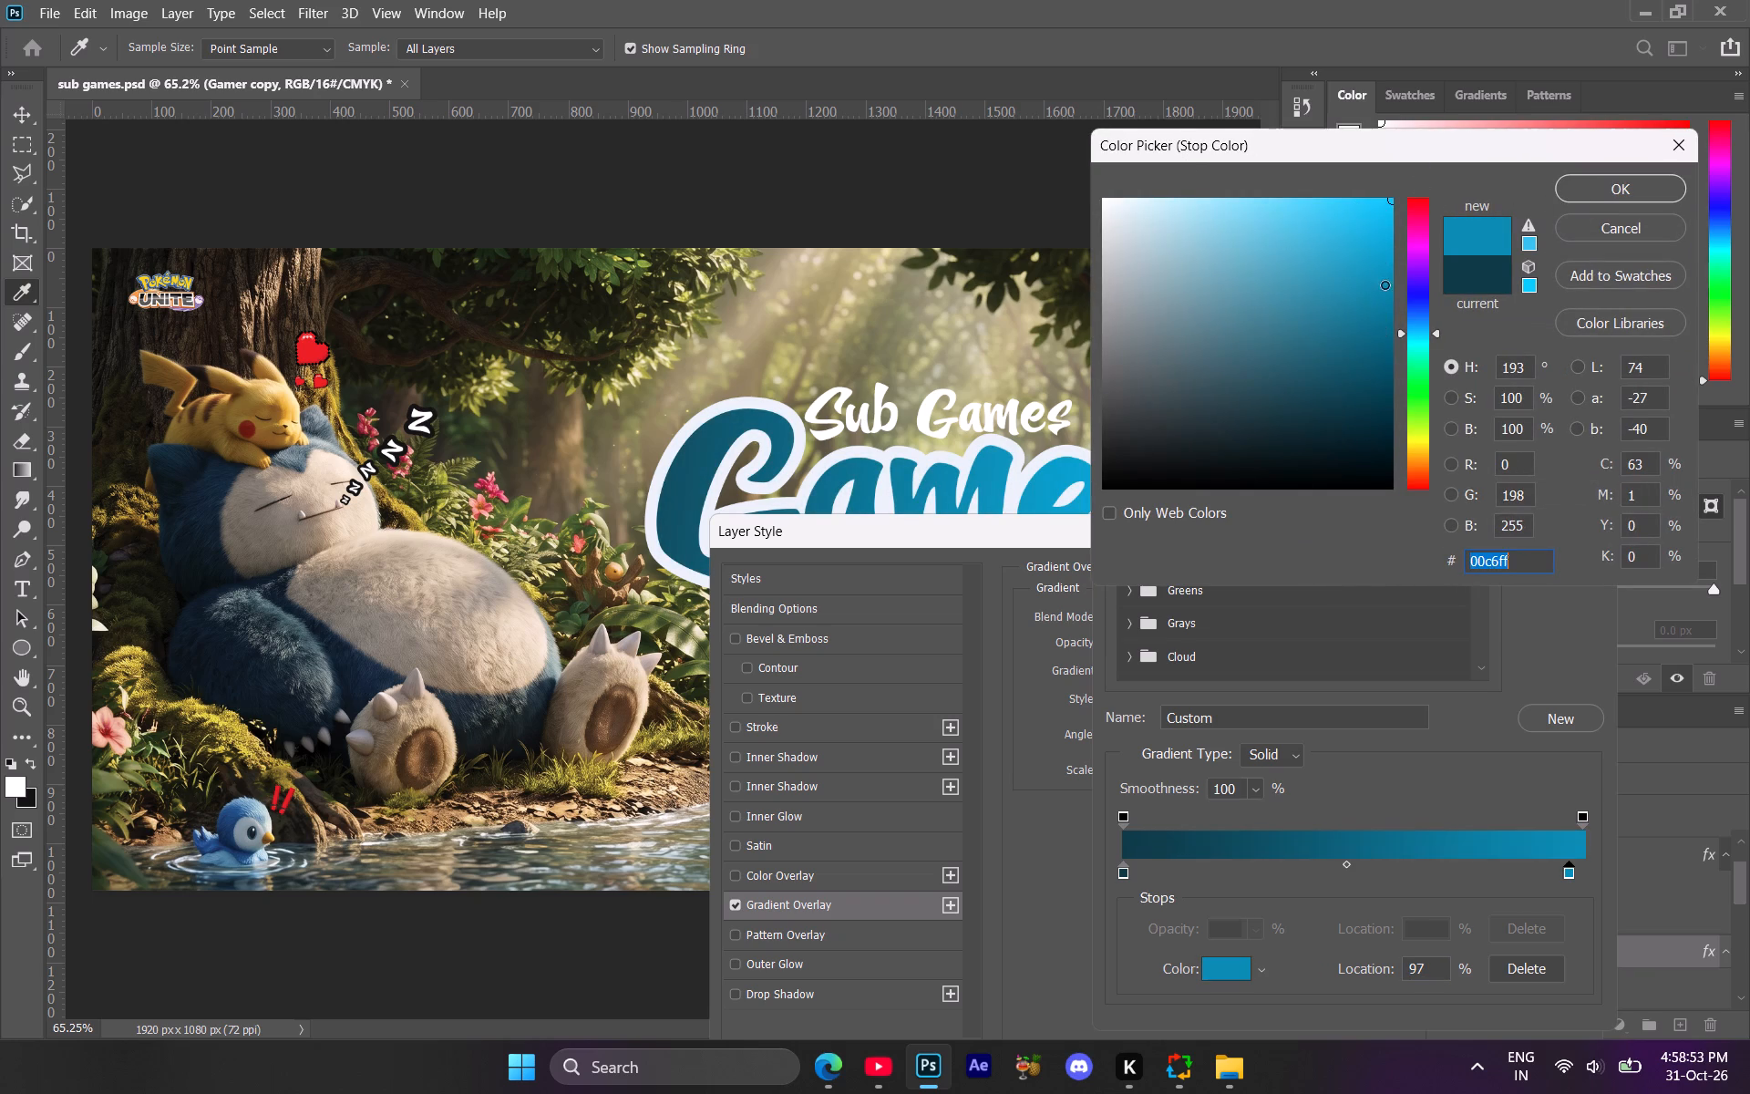
click(1389, 235)
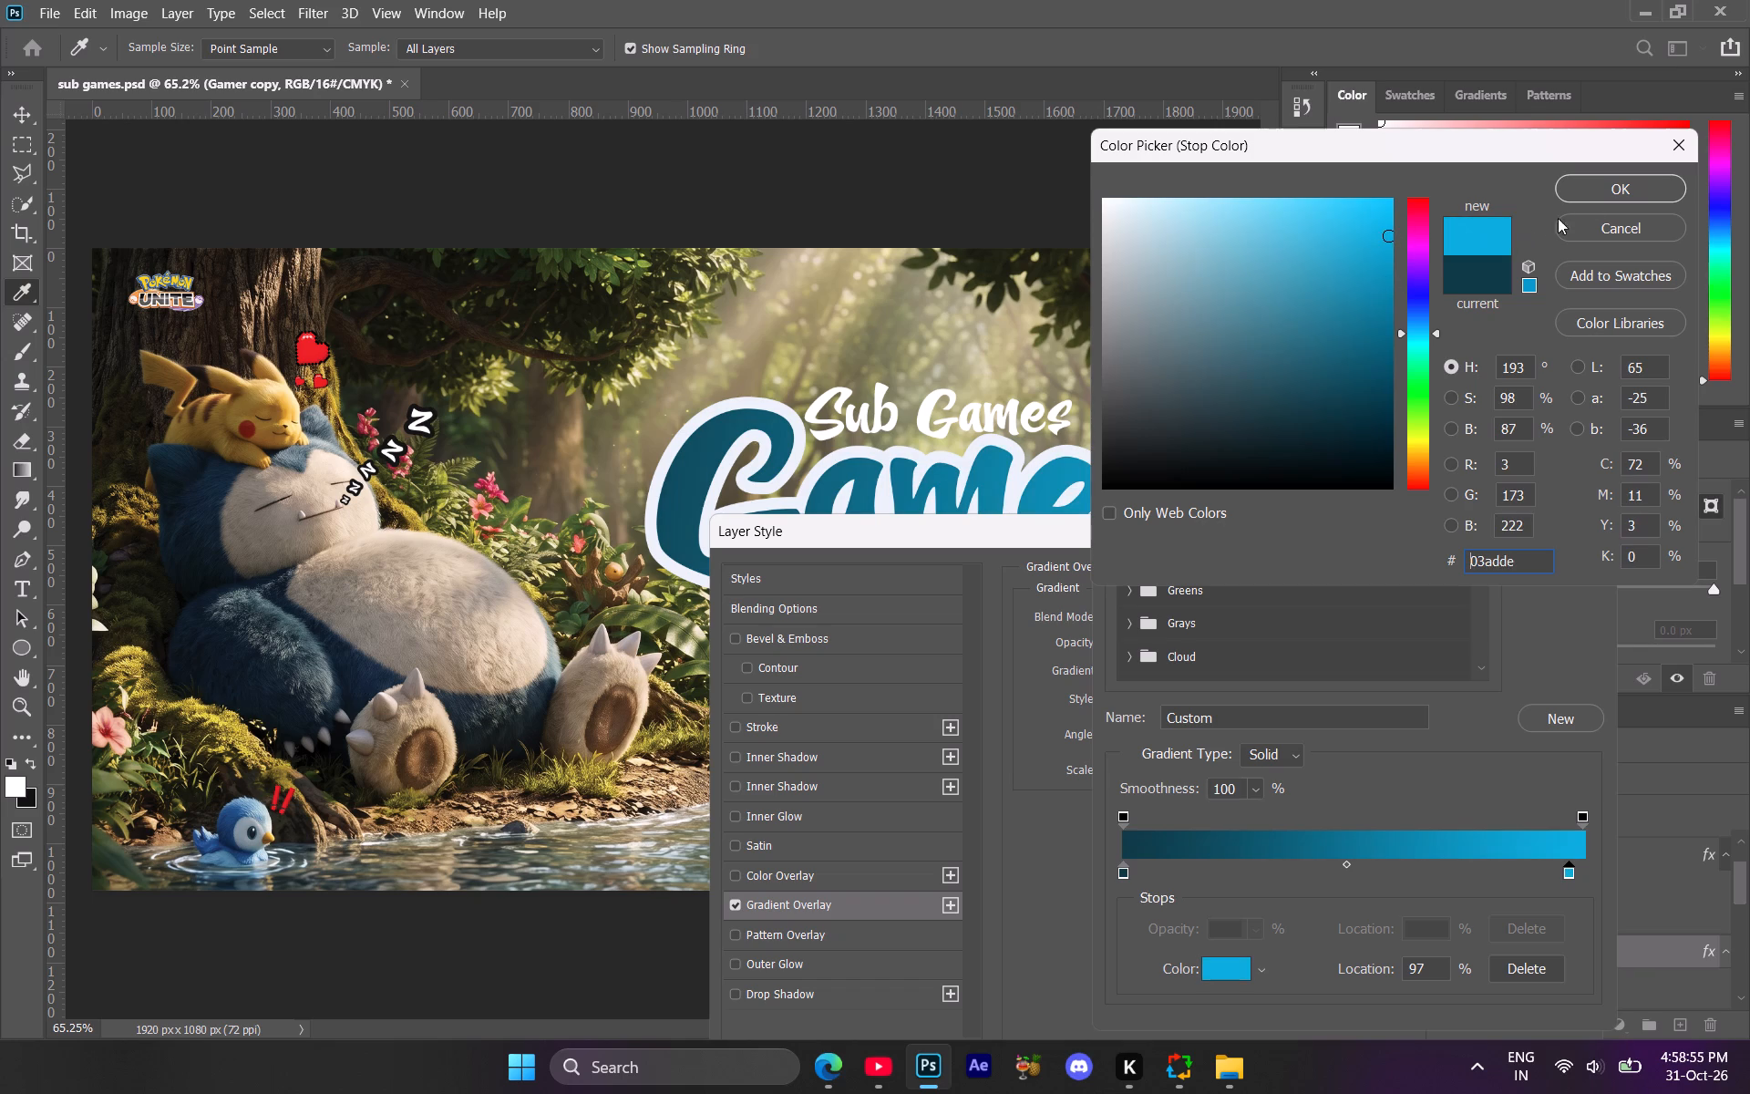
click(1600, 191)
click(1560, 378)
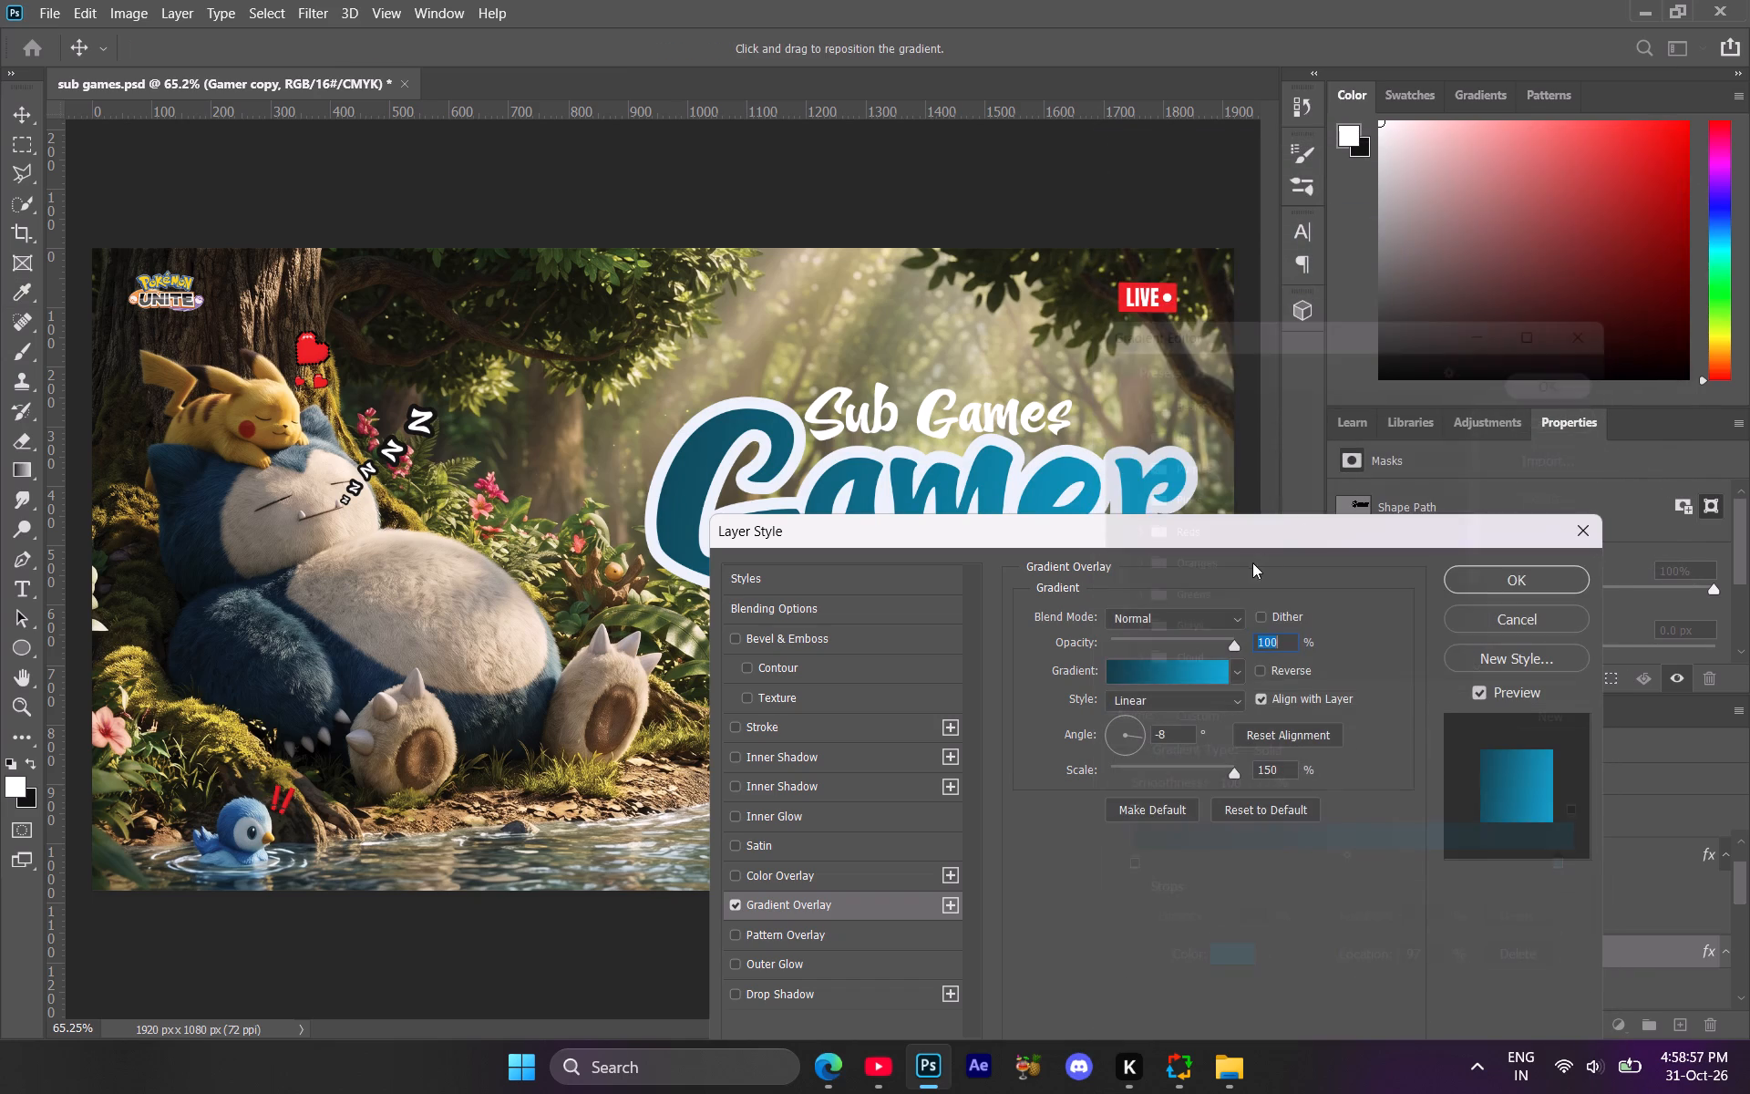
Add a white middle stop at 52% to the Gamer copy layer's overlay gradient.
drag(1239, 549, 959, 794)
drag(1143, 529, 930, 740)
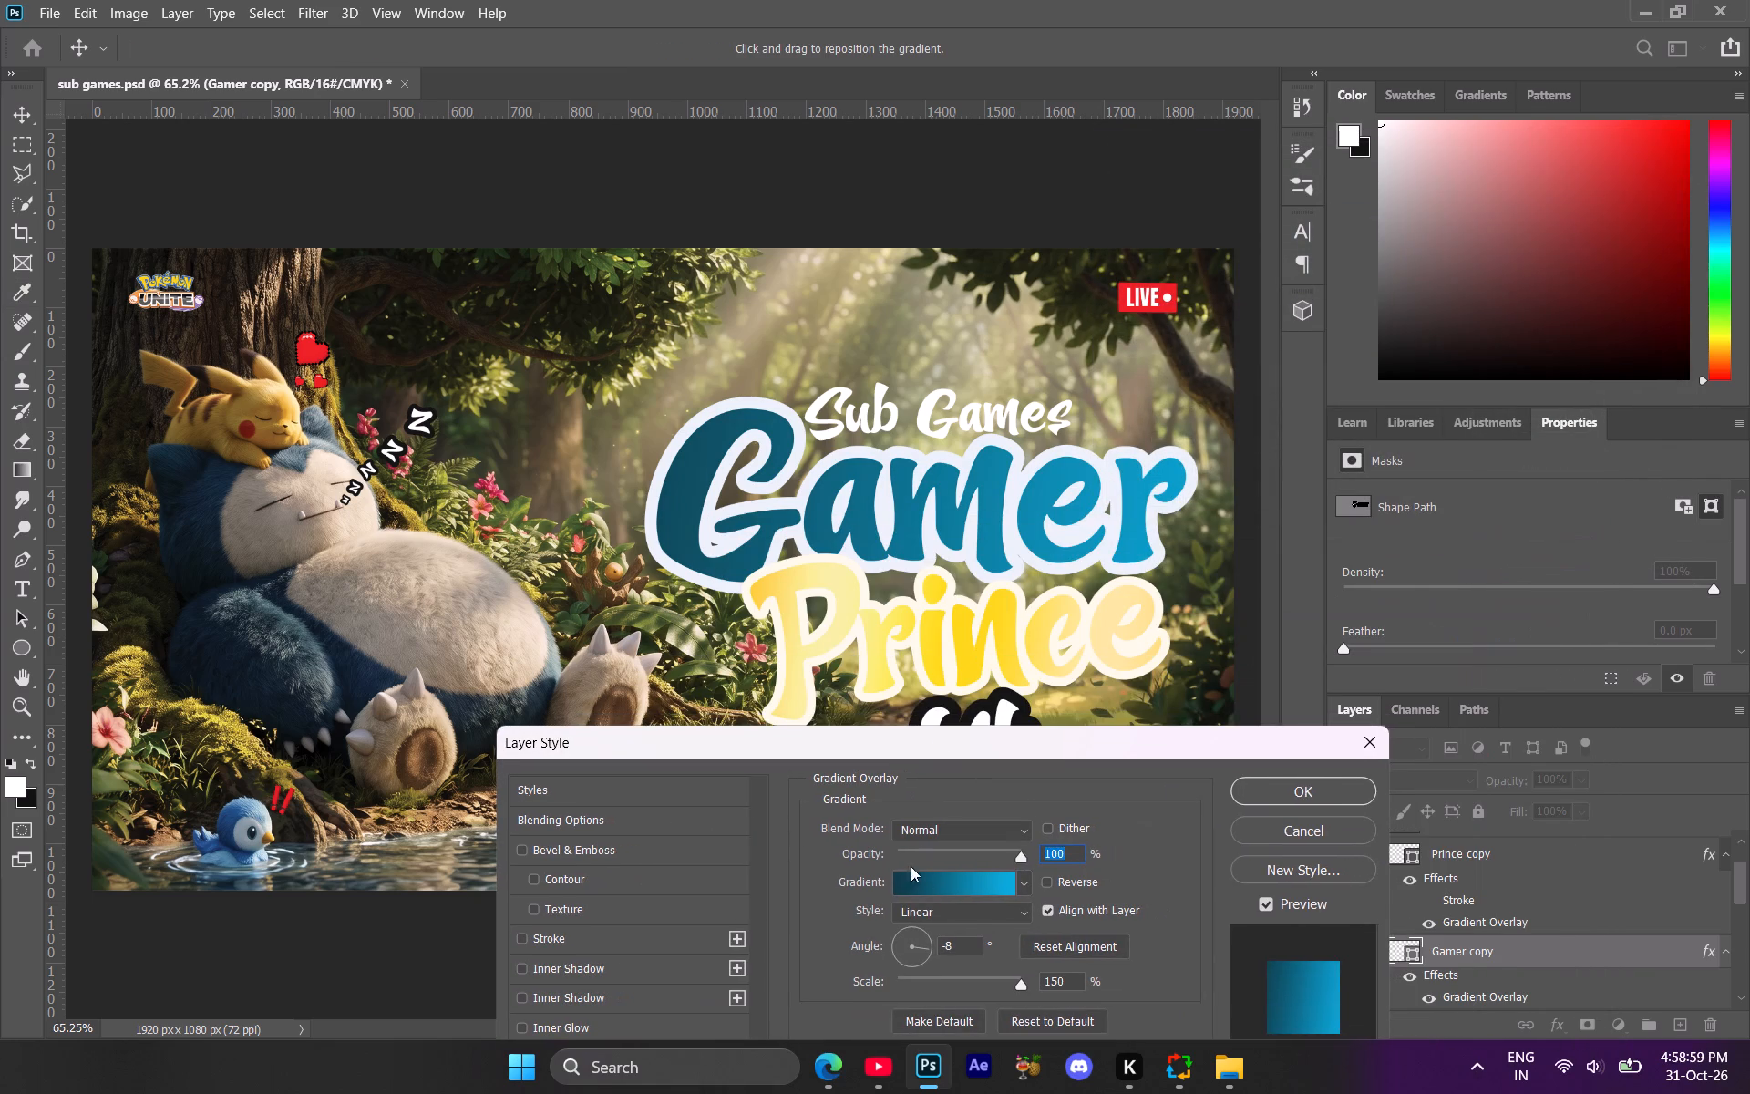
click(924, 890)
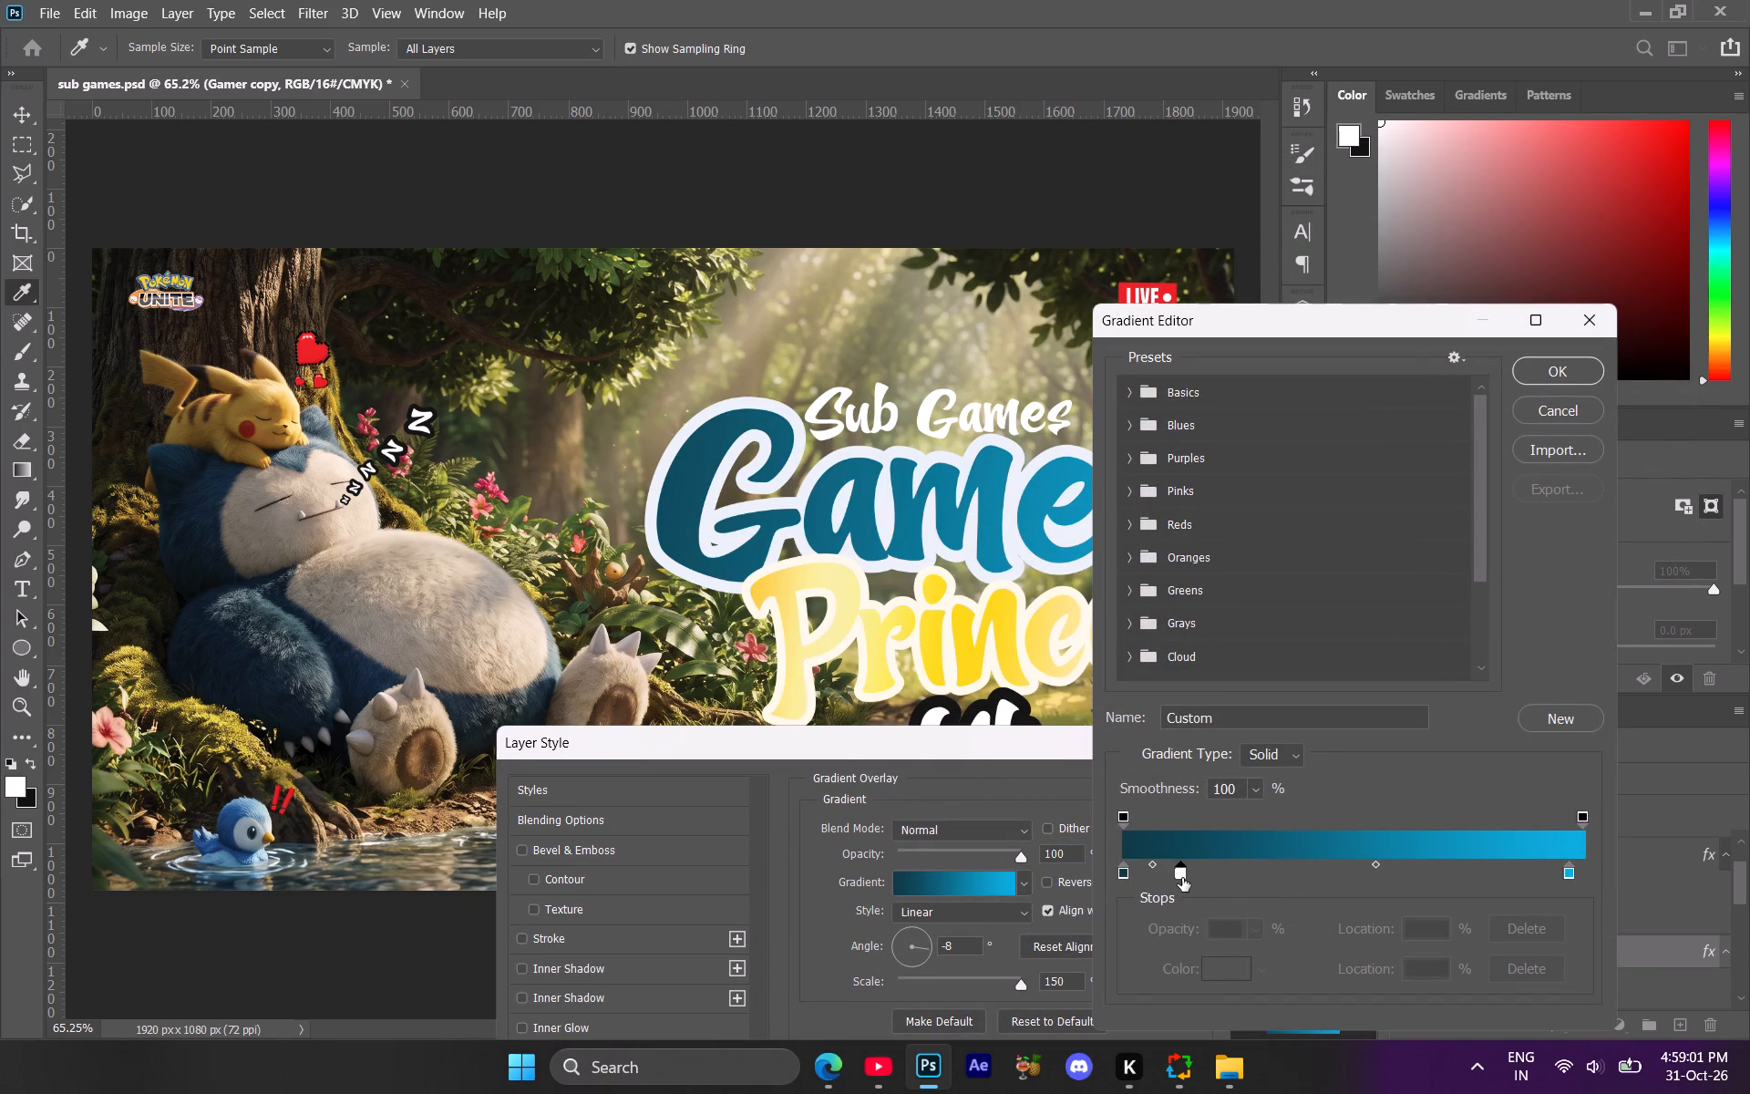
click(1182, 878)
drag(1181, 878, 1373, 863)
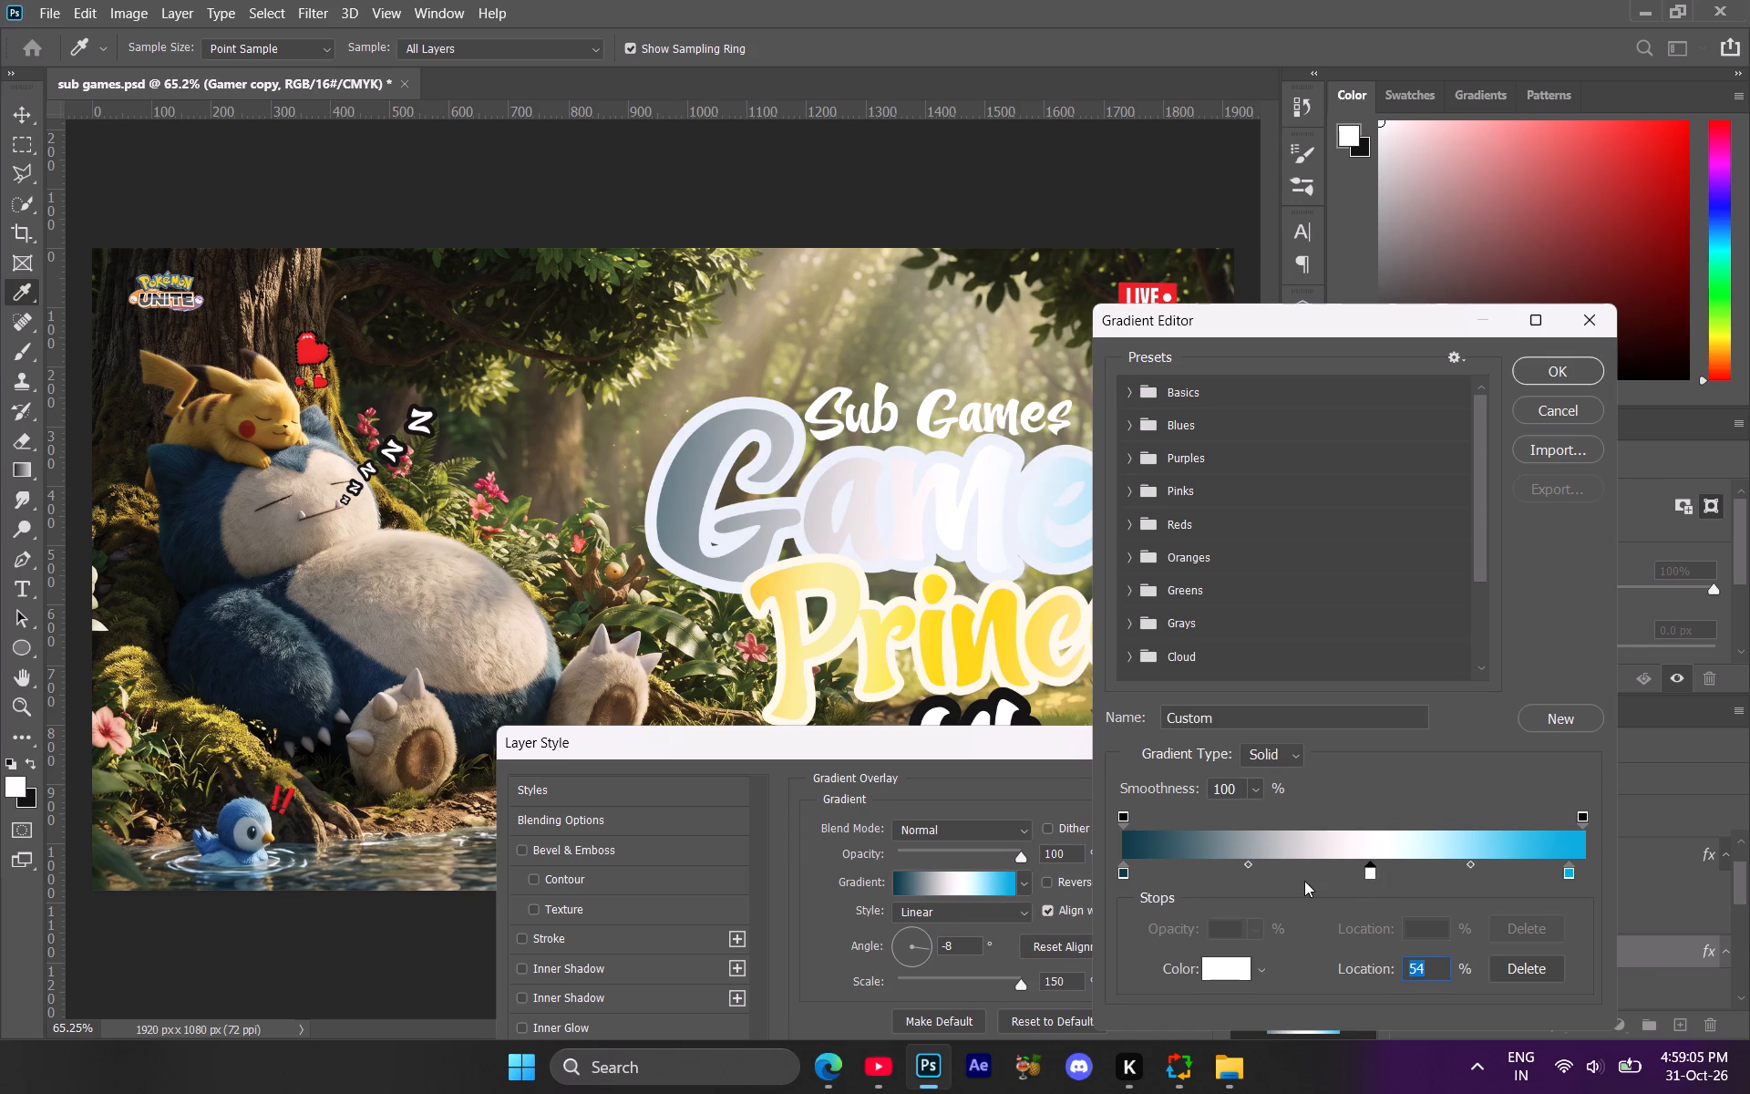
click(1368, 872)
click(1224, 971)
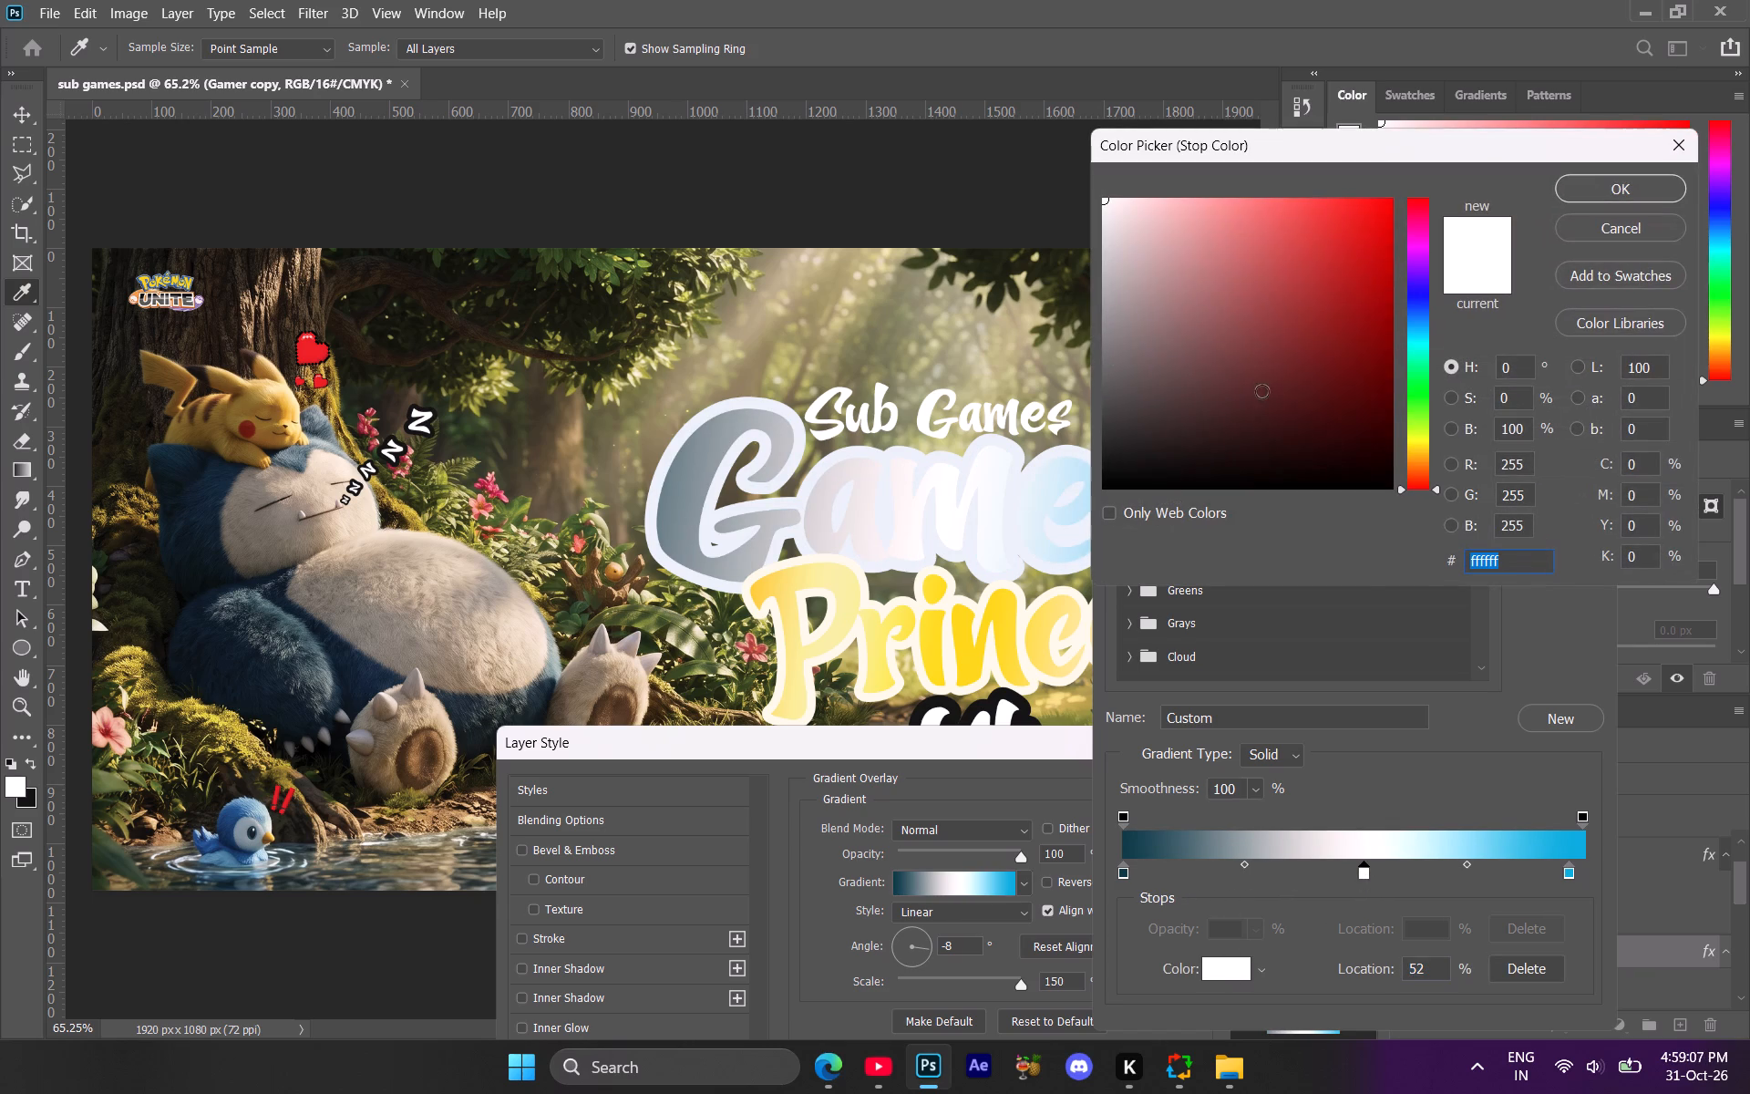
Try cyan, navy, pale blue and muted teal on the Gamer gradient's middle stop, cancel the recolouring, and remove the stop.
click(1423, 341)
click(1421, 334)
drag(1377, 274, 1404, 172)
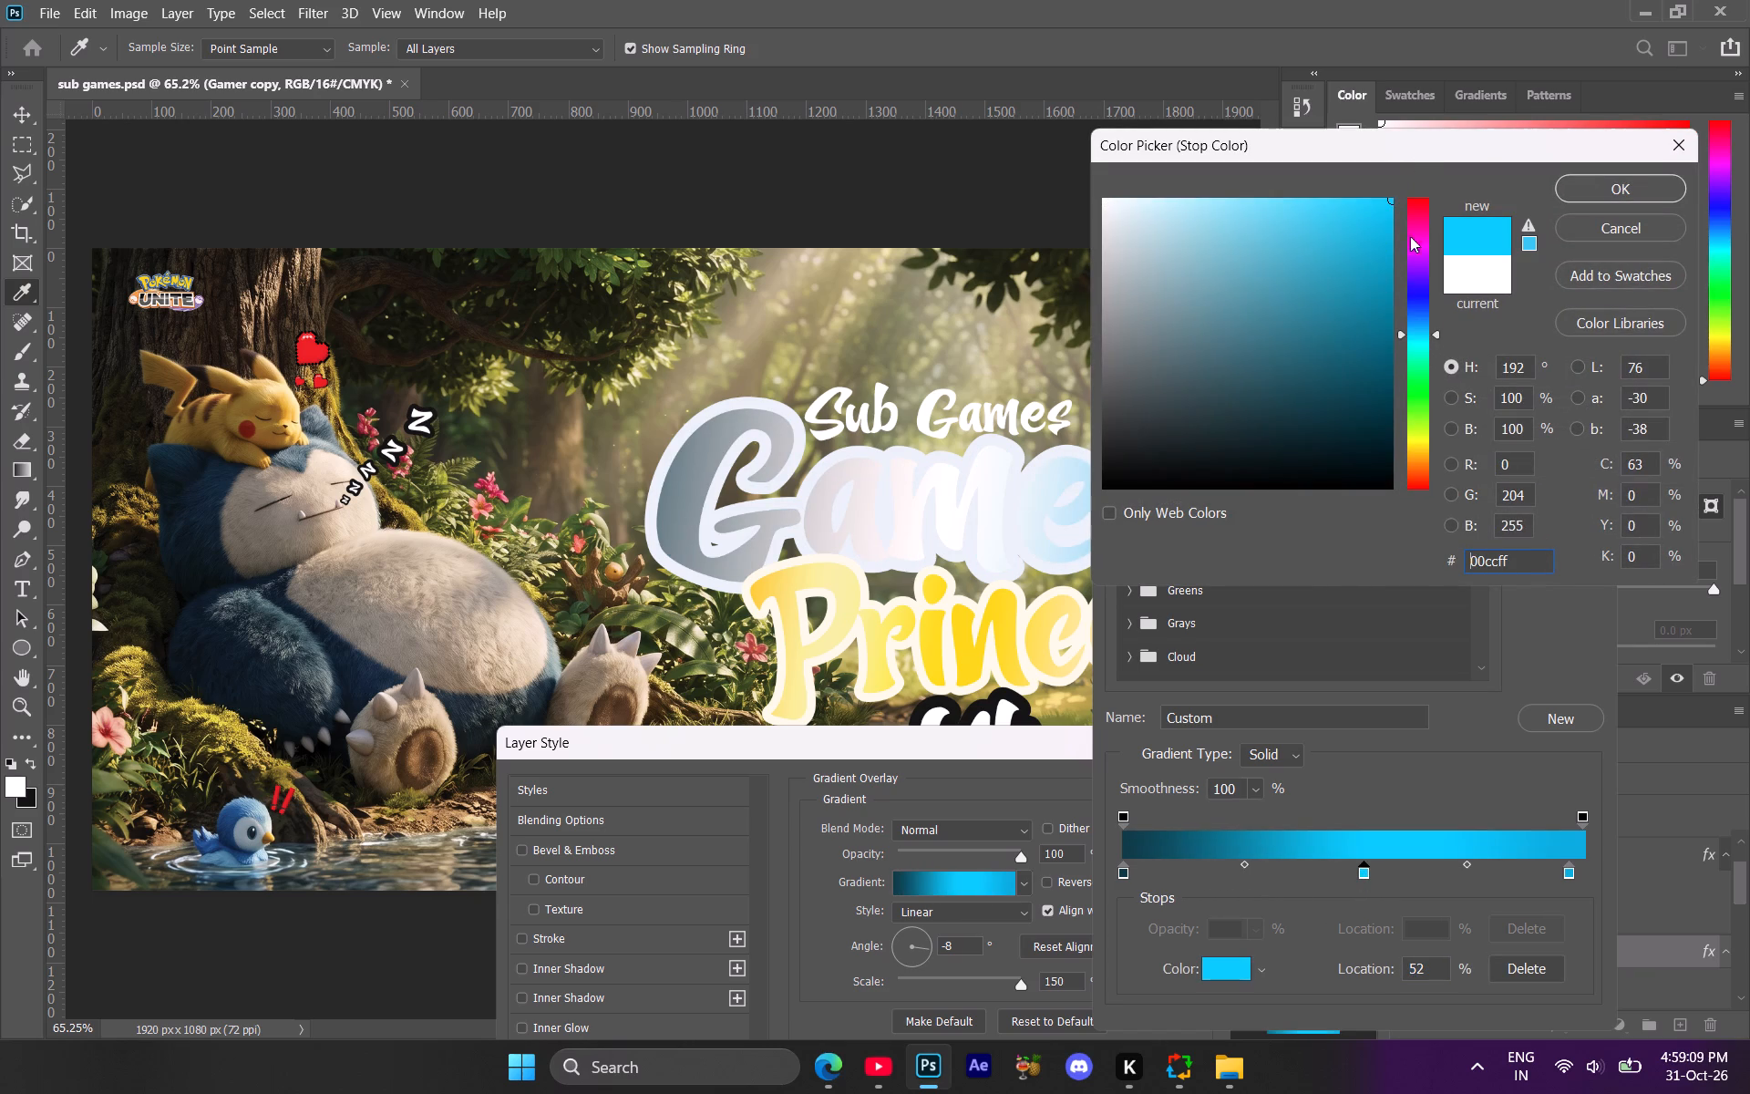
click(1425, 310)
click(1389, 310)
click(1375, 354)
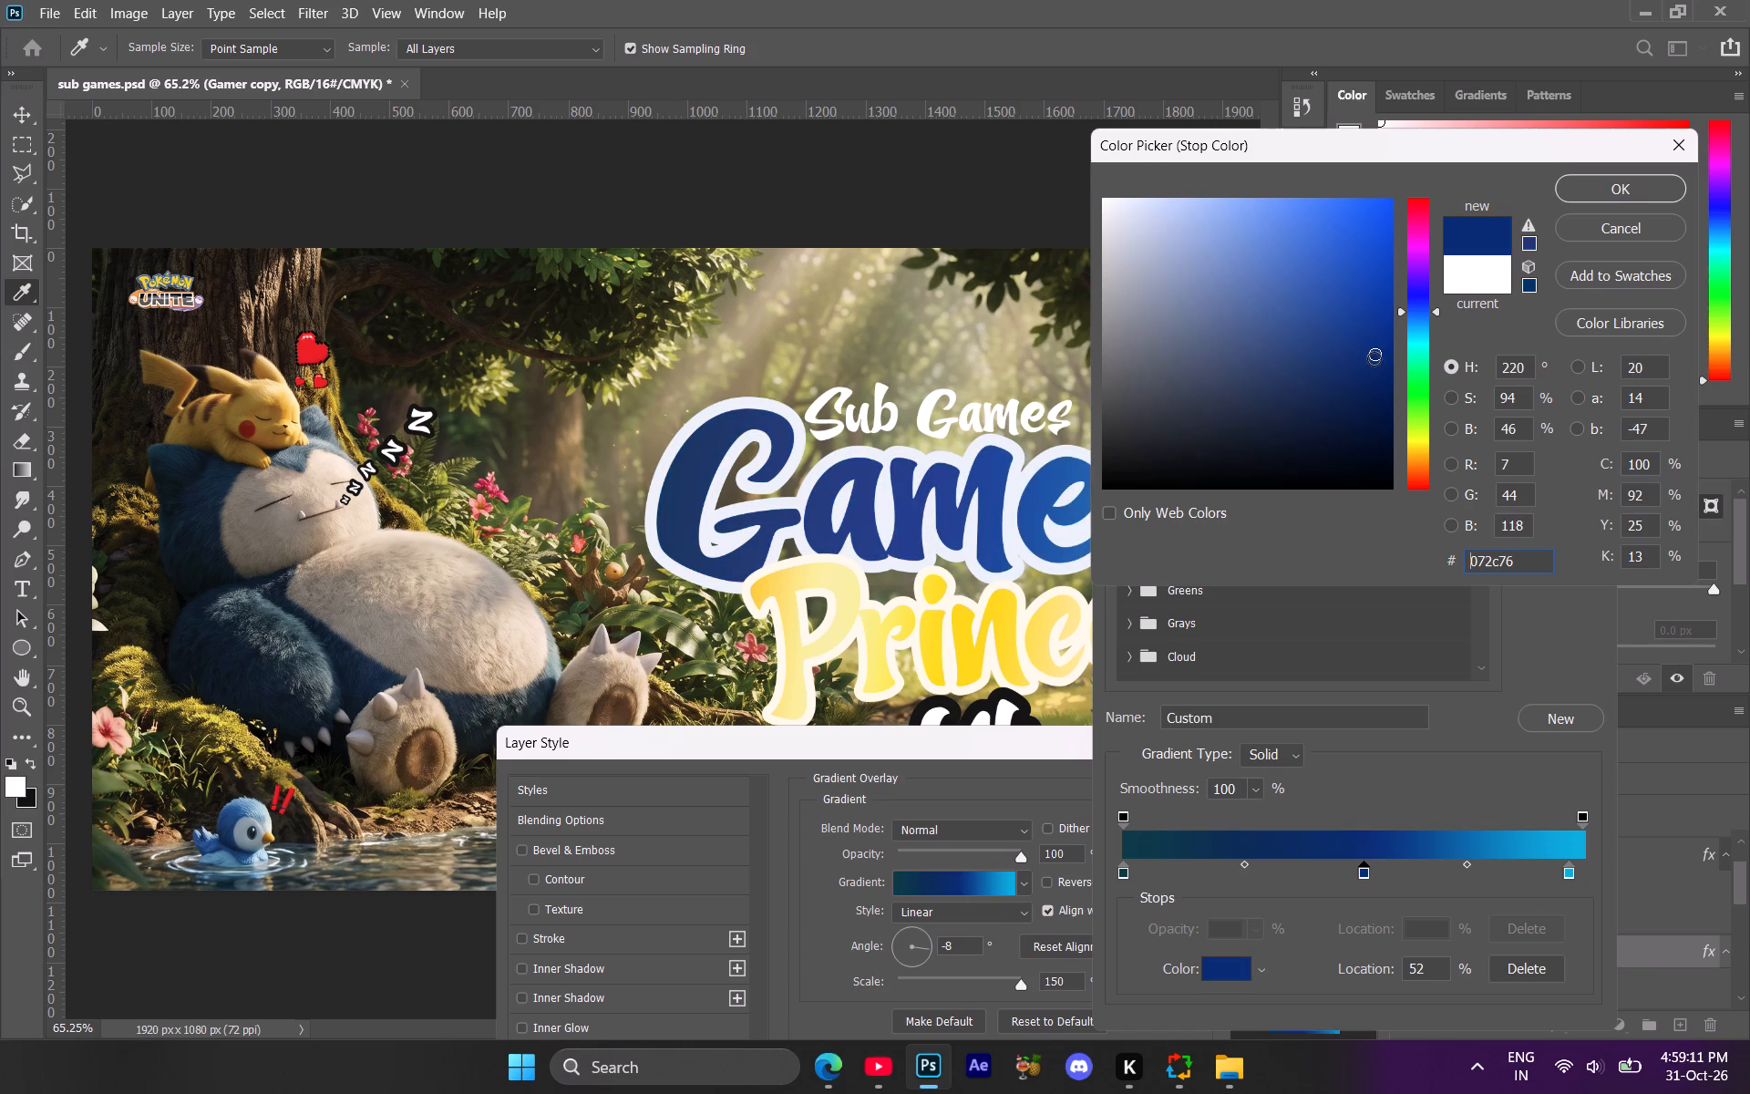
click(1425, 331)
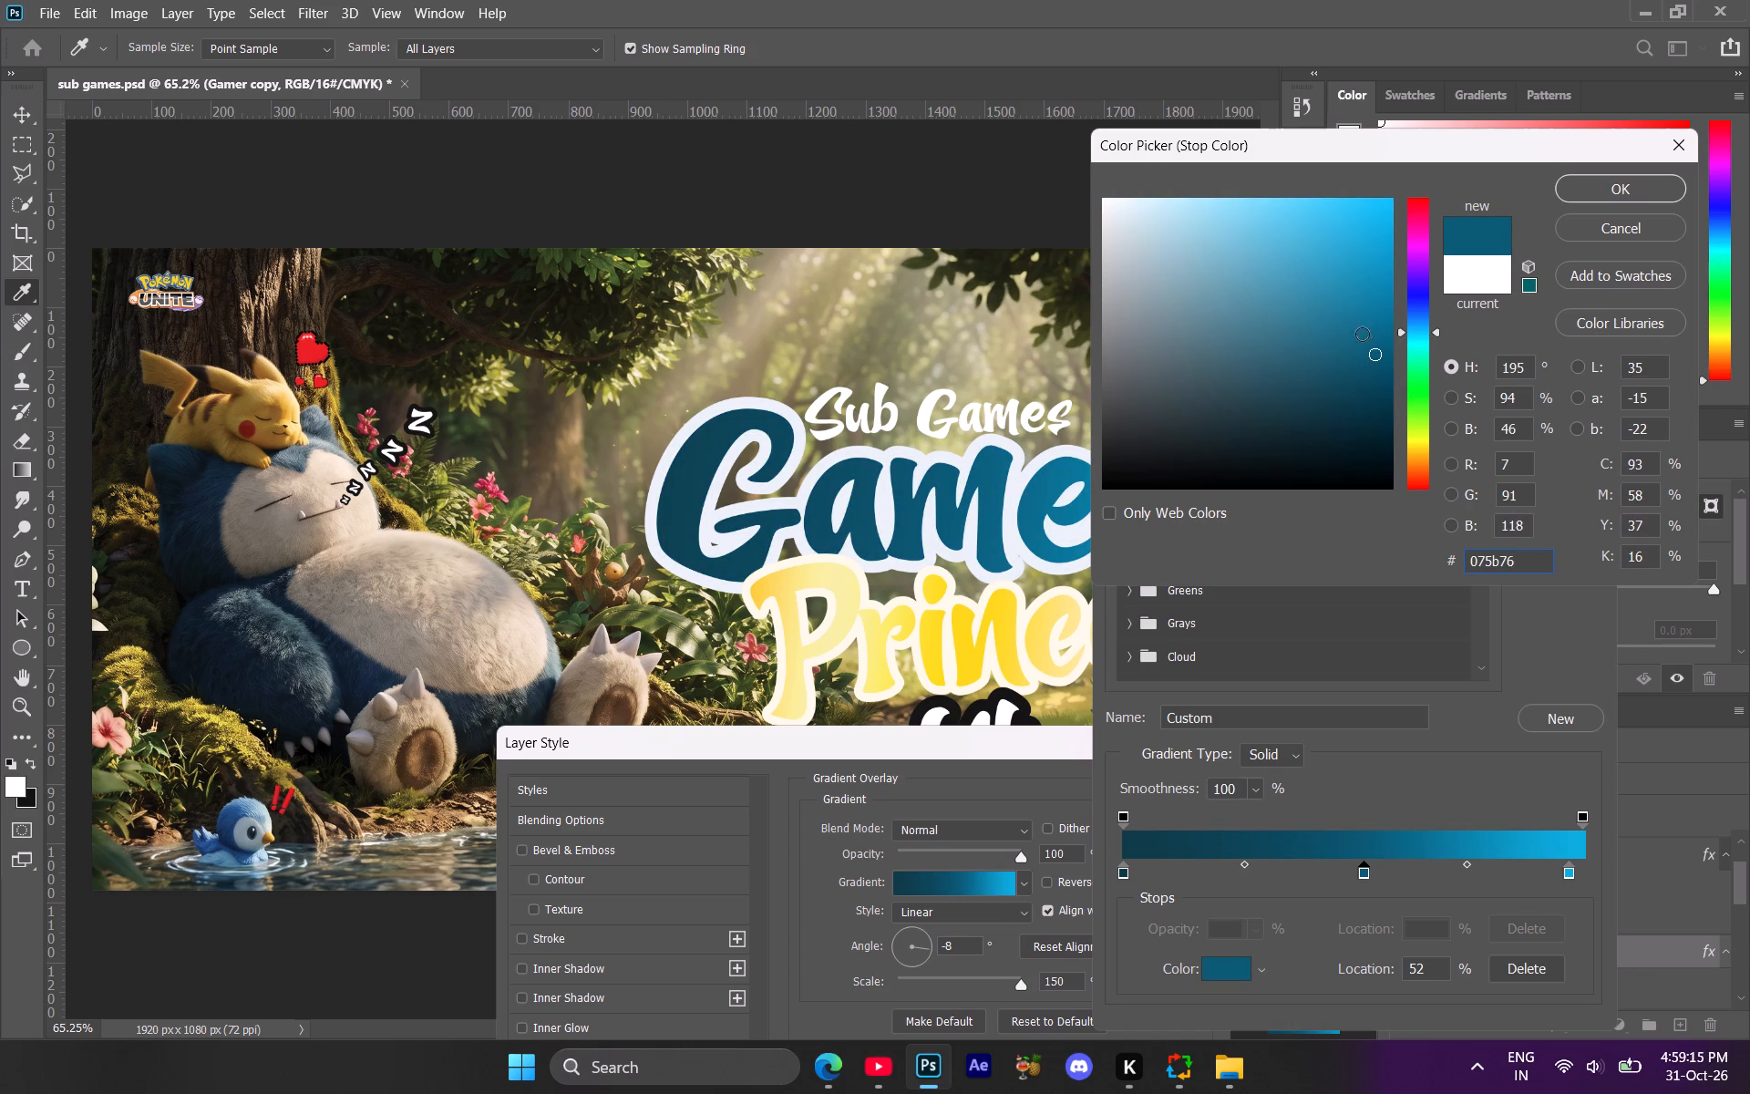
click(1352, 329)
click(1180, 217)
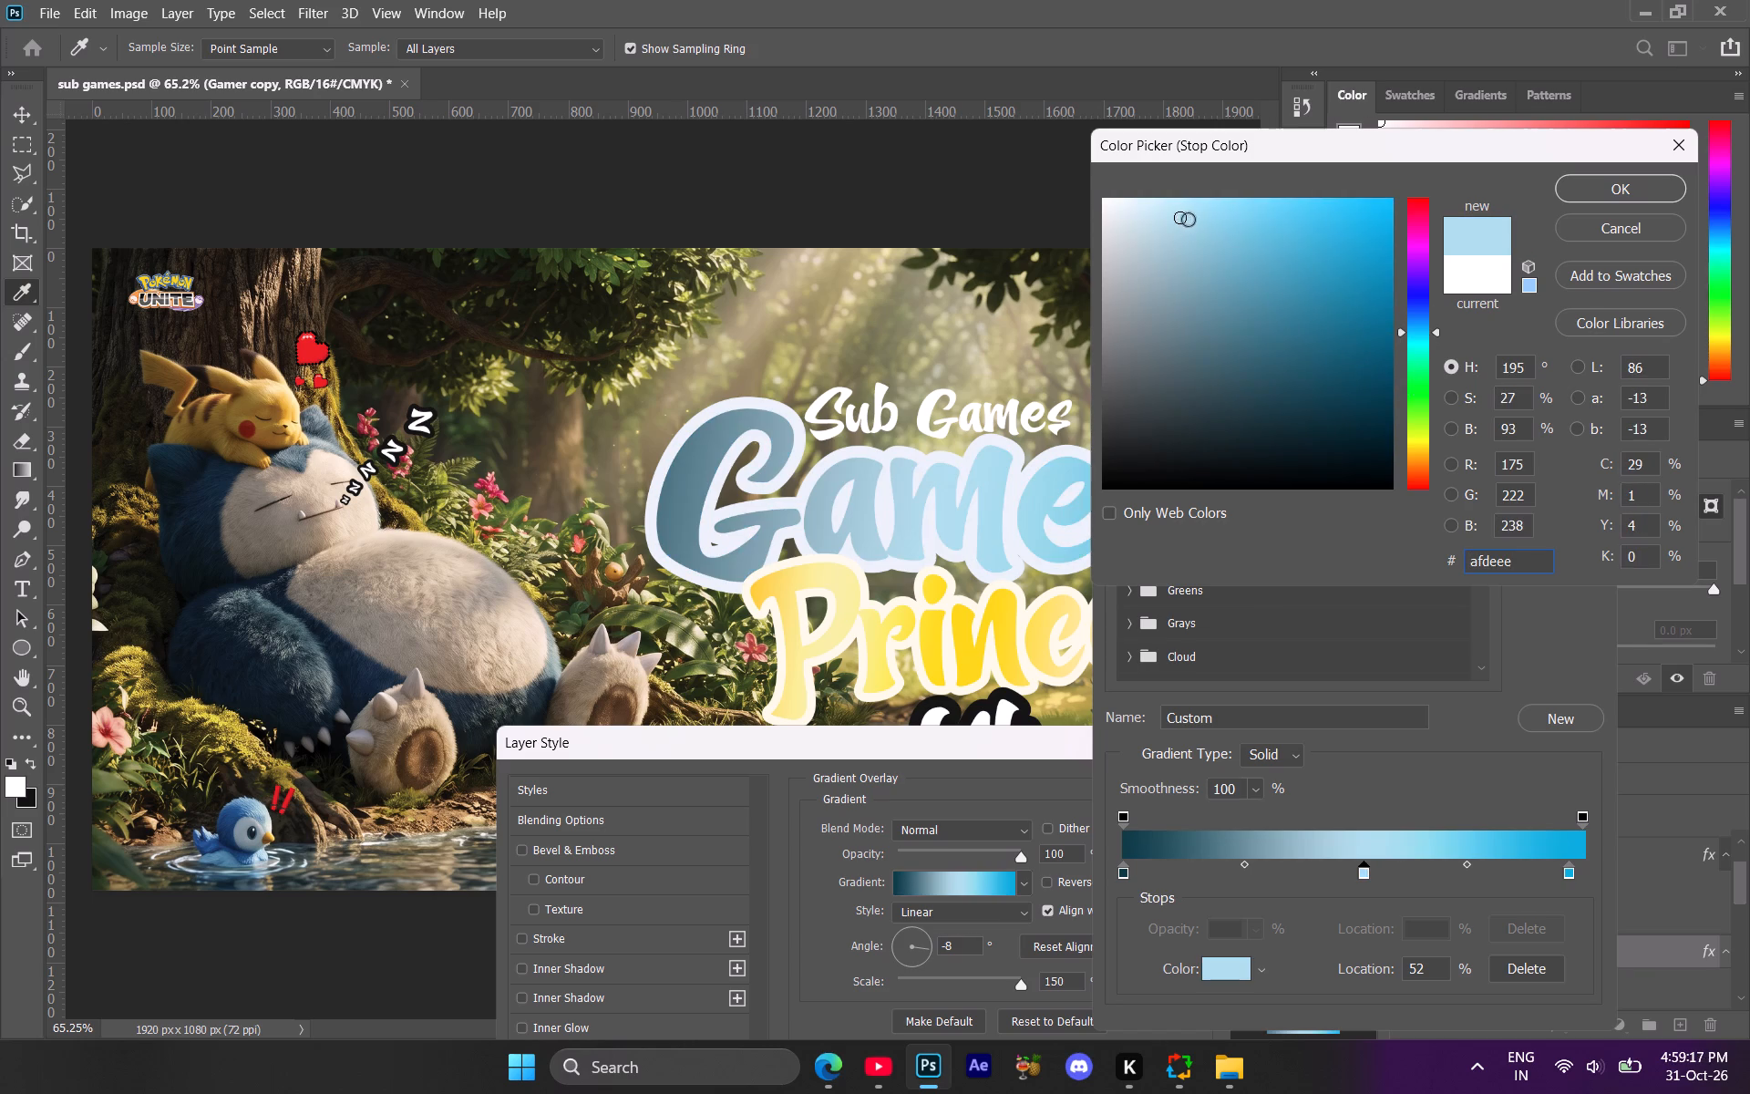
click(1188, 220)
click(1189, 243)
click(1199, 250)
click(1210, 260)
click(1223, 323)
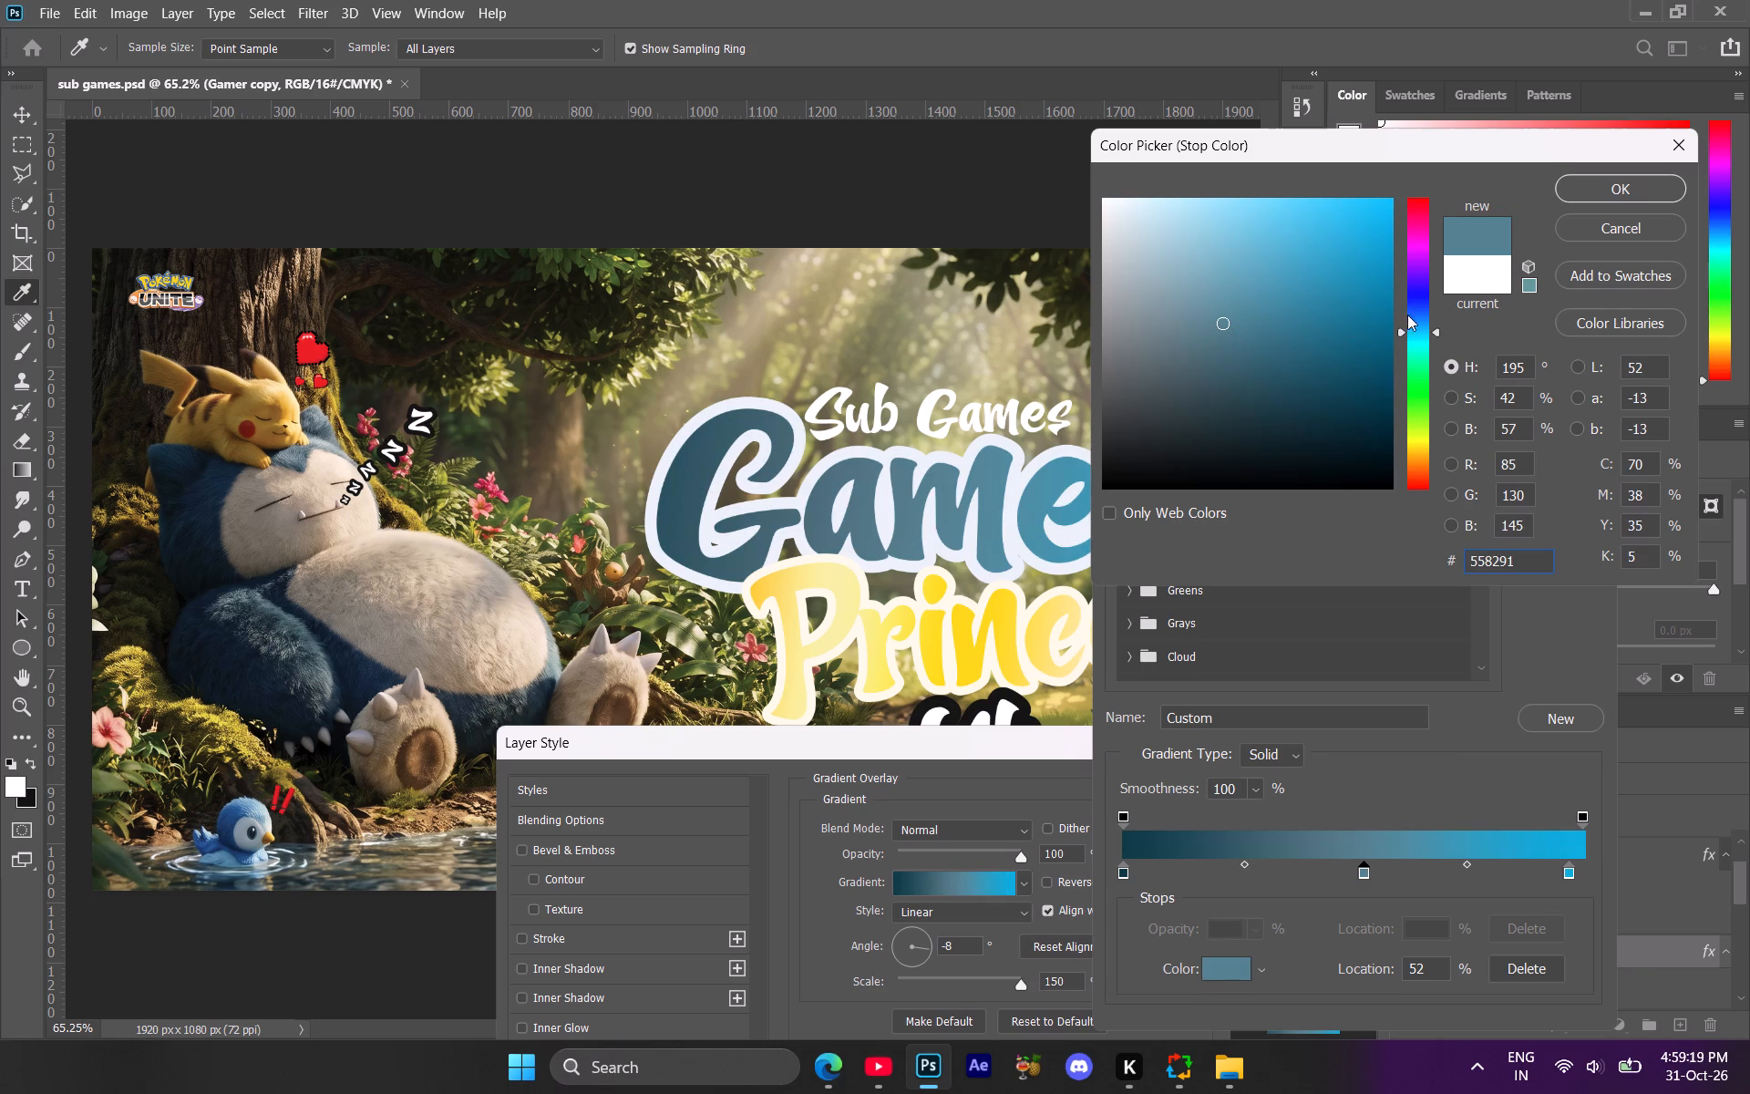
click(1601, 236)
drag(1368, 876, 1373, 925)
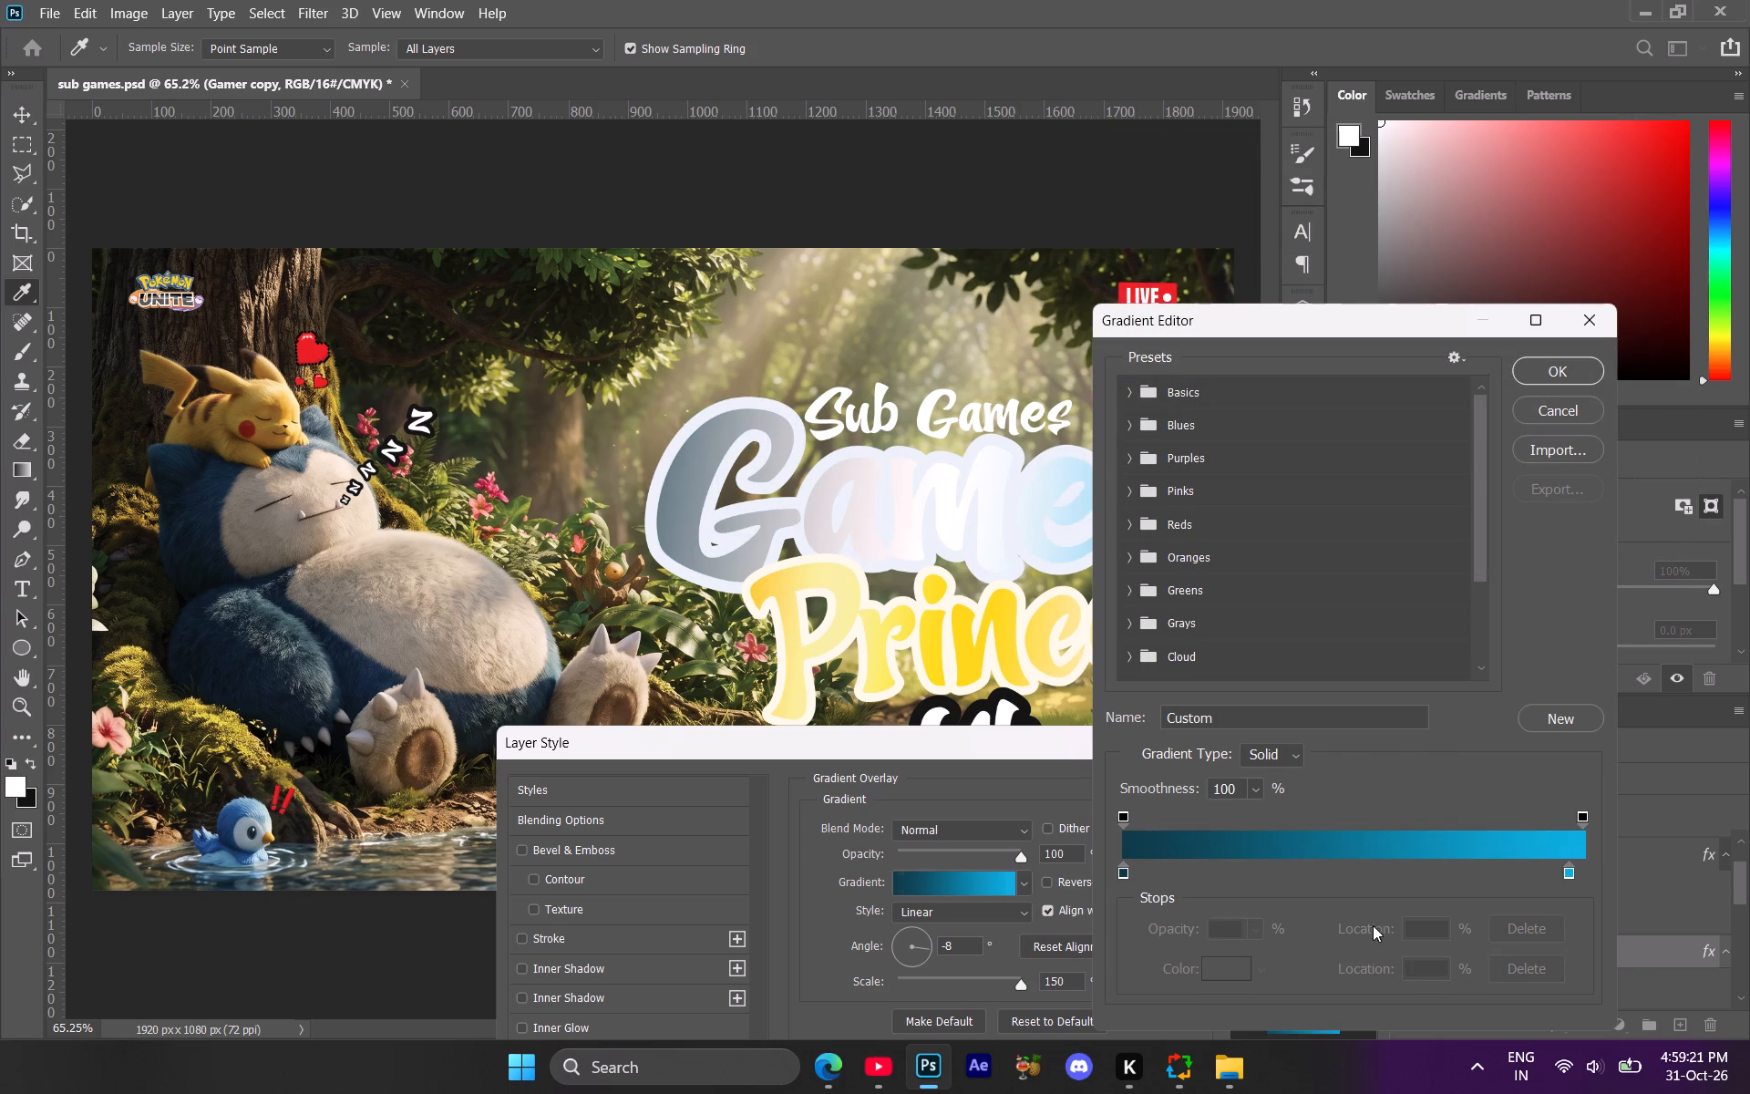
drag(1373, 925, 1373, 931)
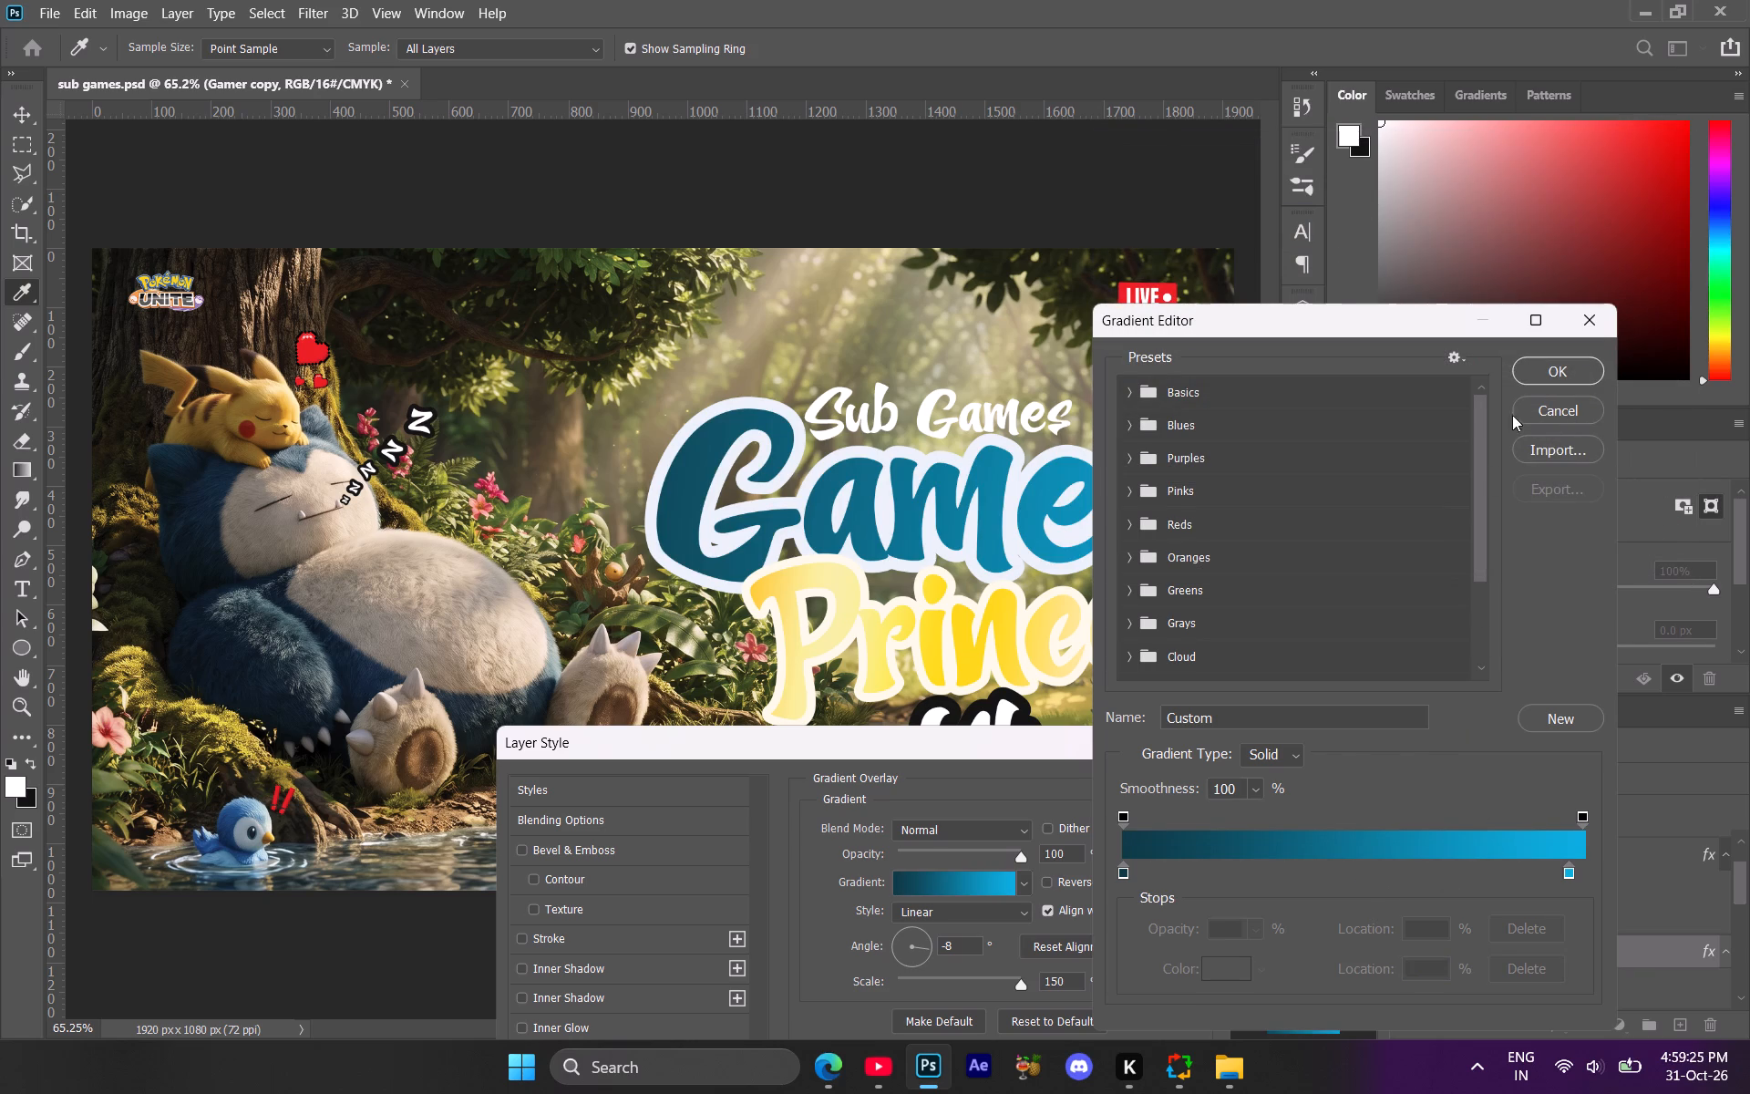
Apply the dark teal to bright blue gradient overlay to the Gamer copy layer.
click(1564, 355)
click(1563, 377)
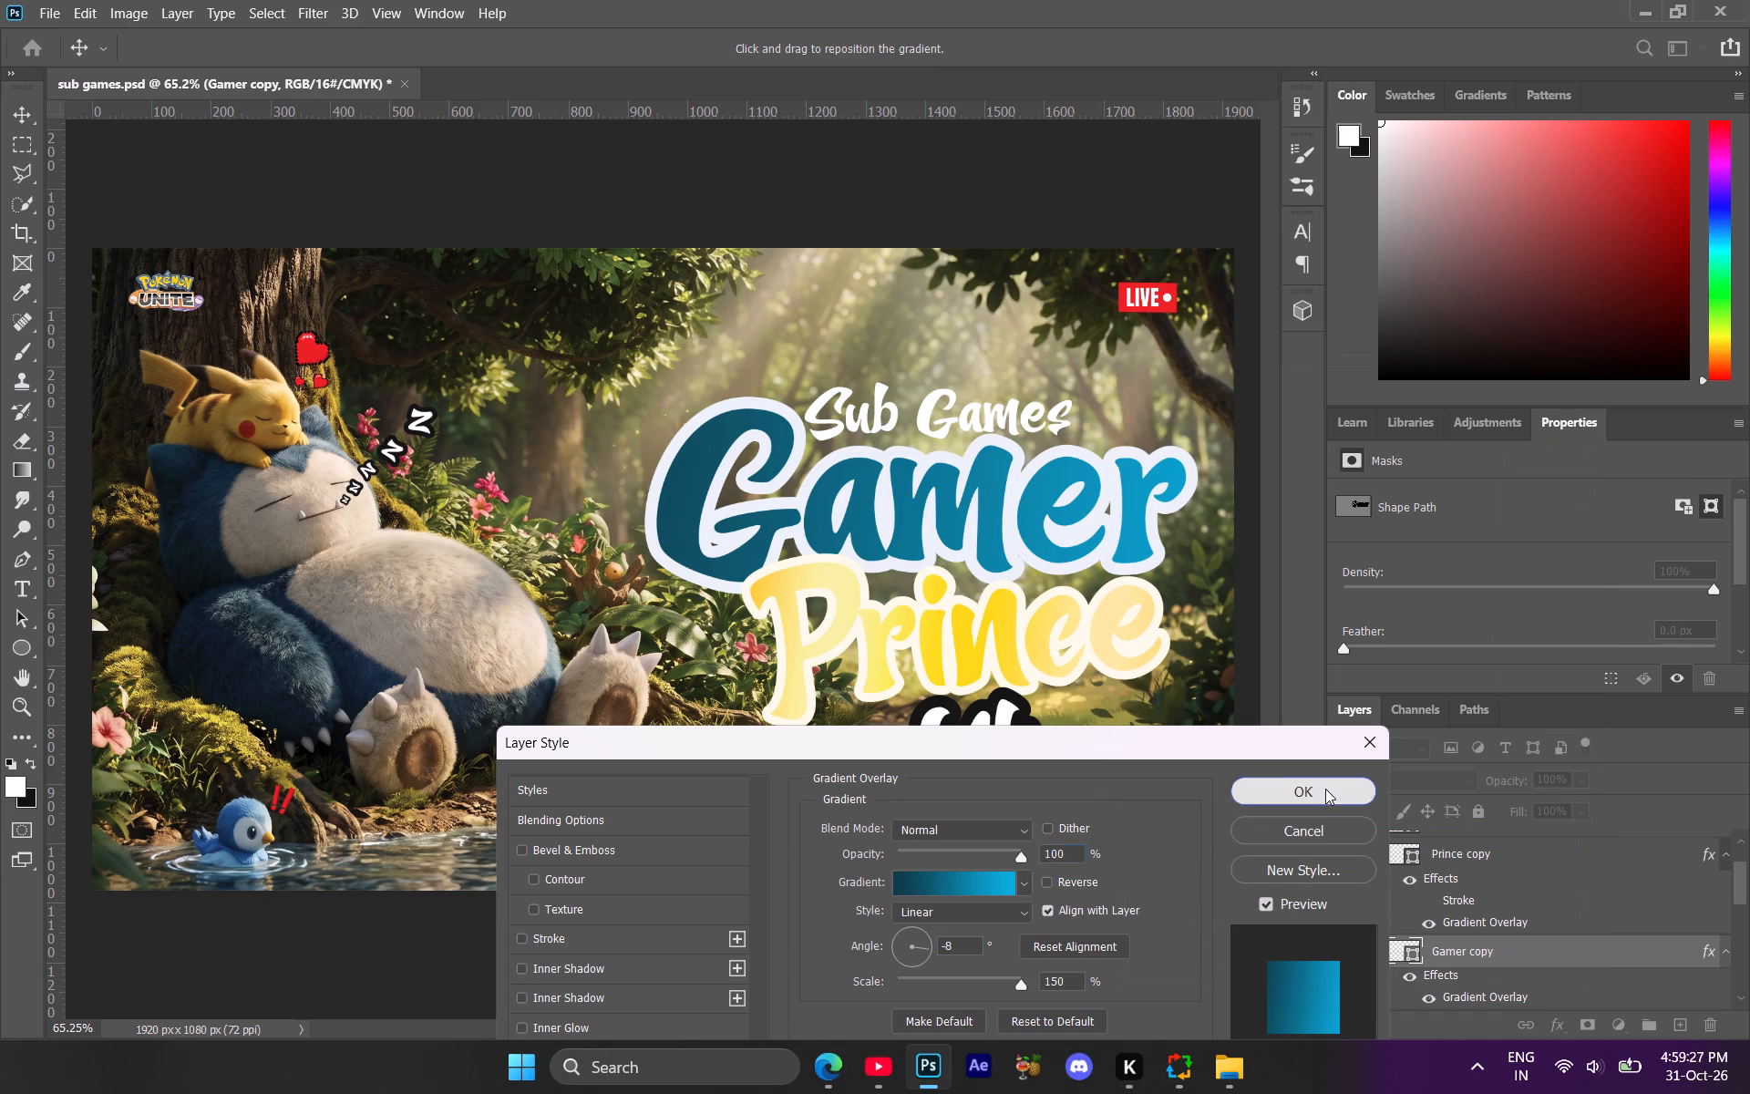
click(1325, 789)
Apply the orange-to-yellow preset to the Prince copy layer's gradient overlay, removing its white start stop.
double_click(1467, 921)
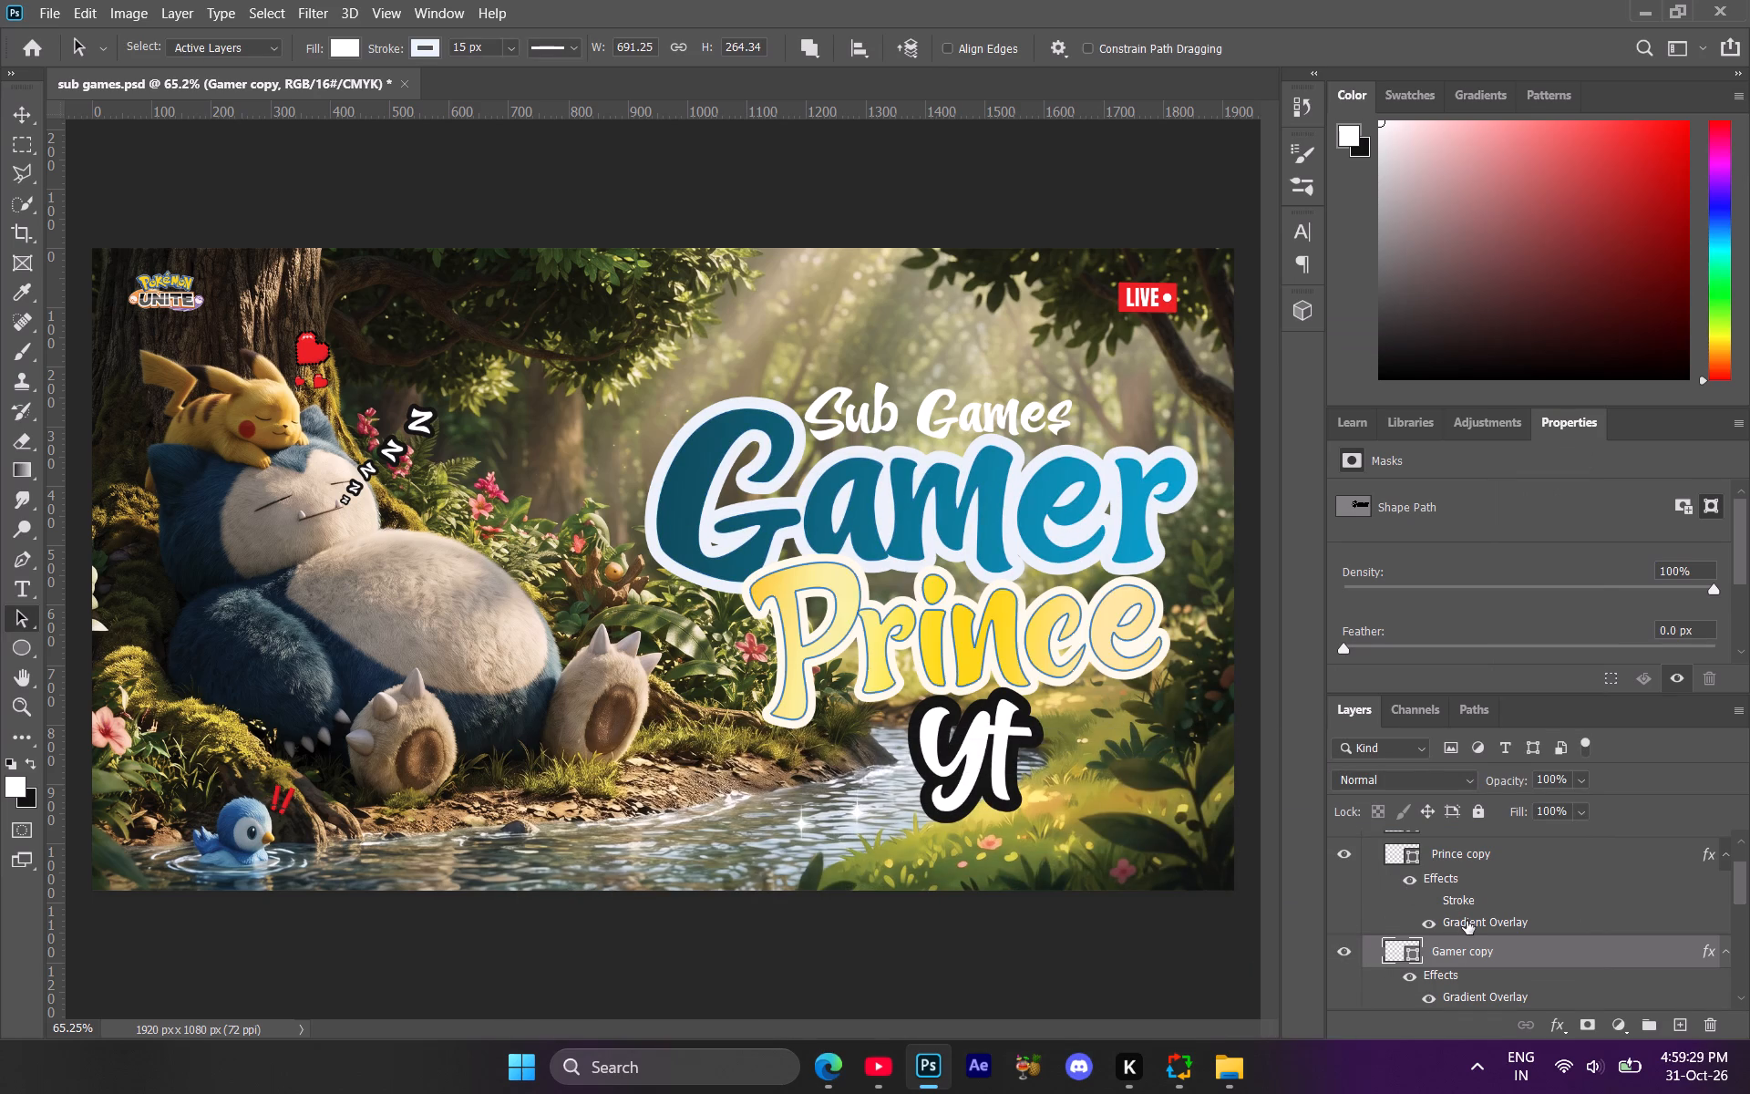
click(954, 624)
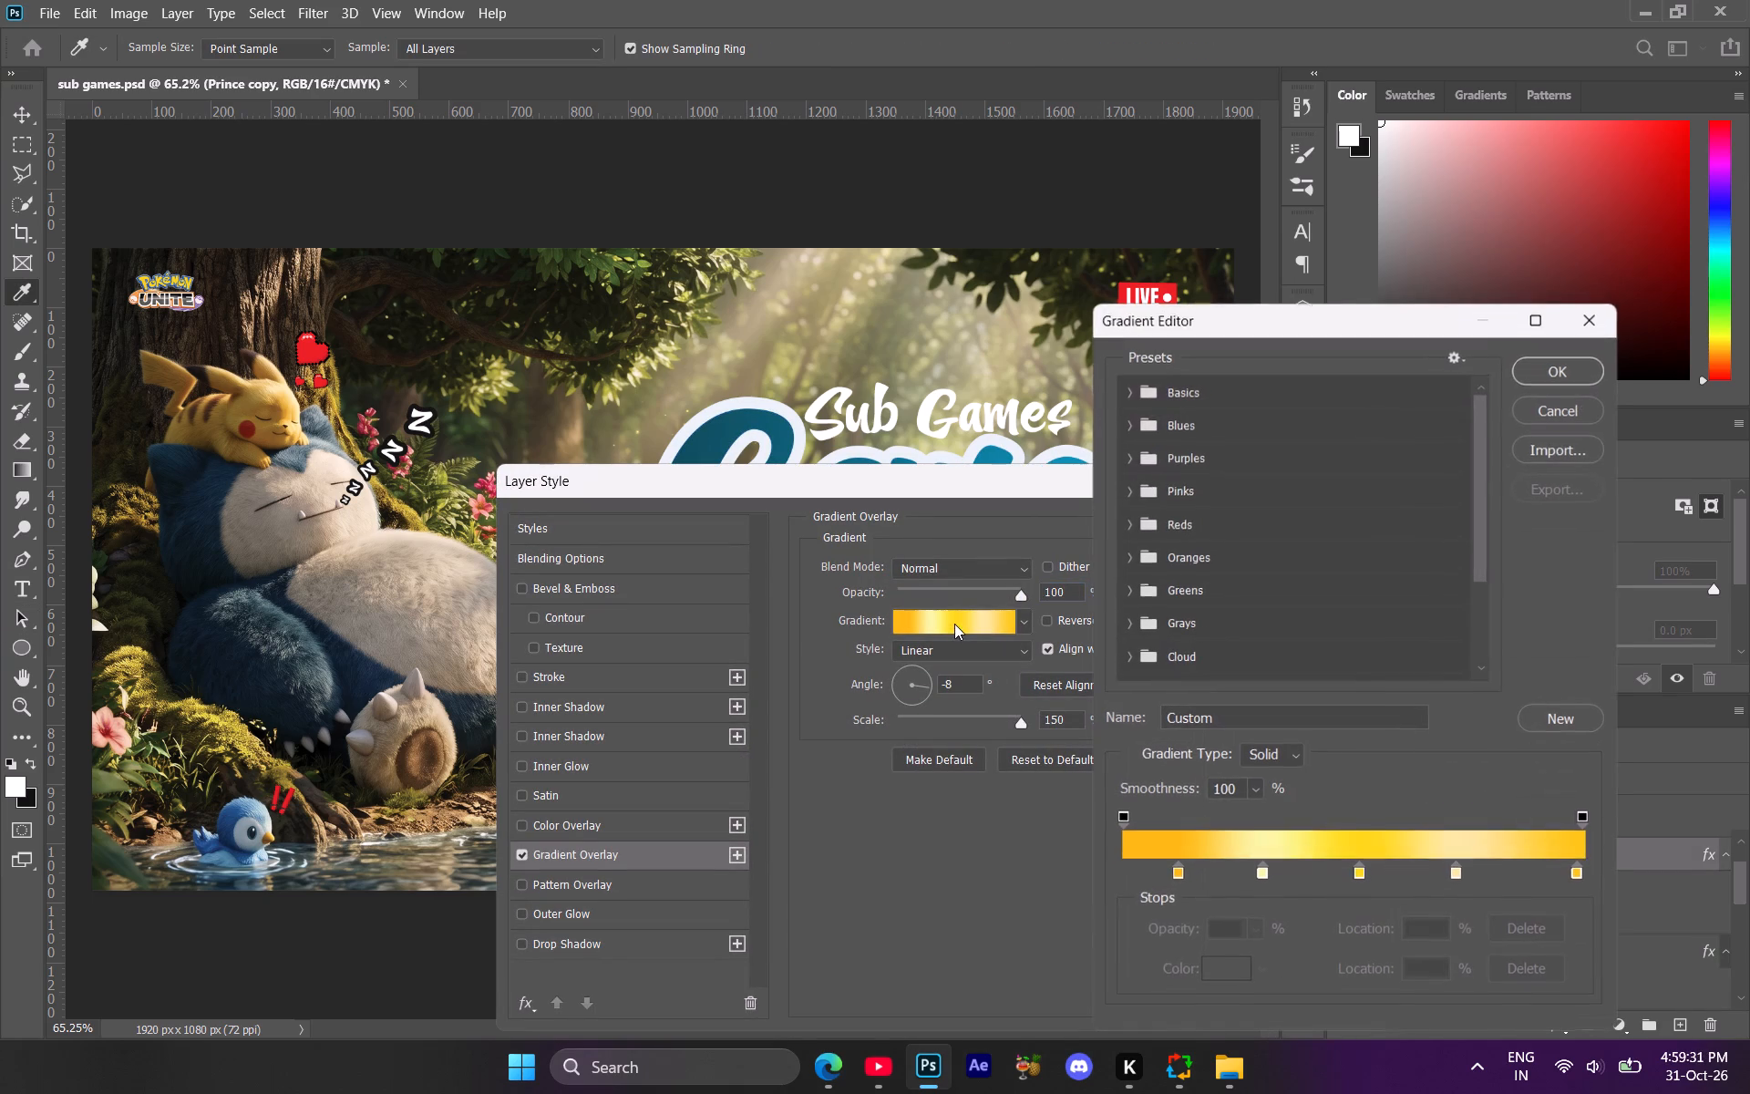
scroll(1230, 528, down, 13)
click(1136, 677)
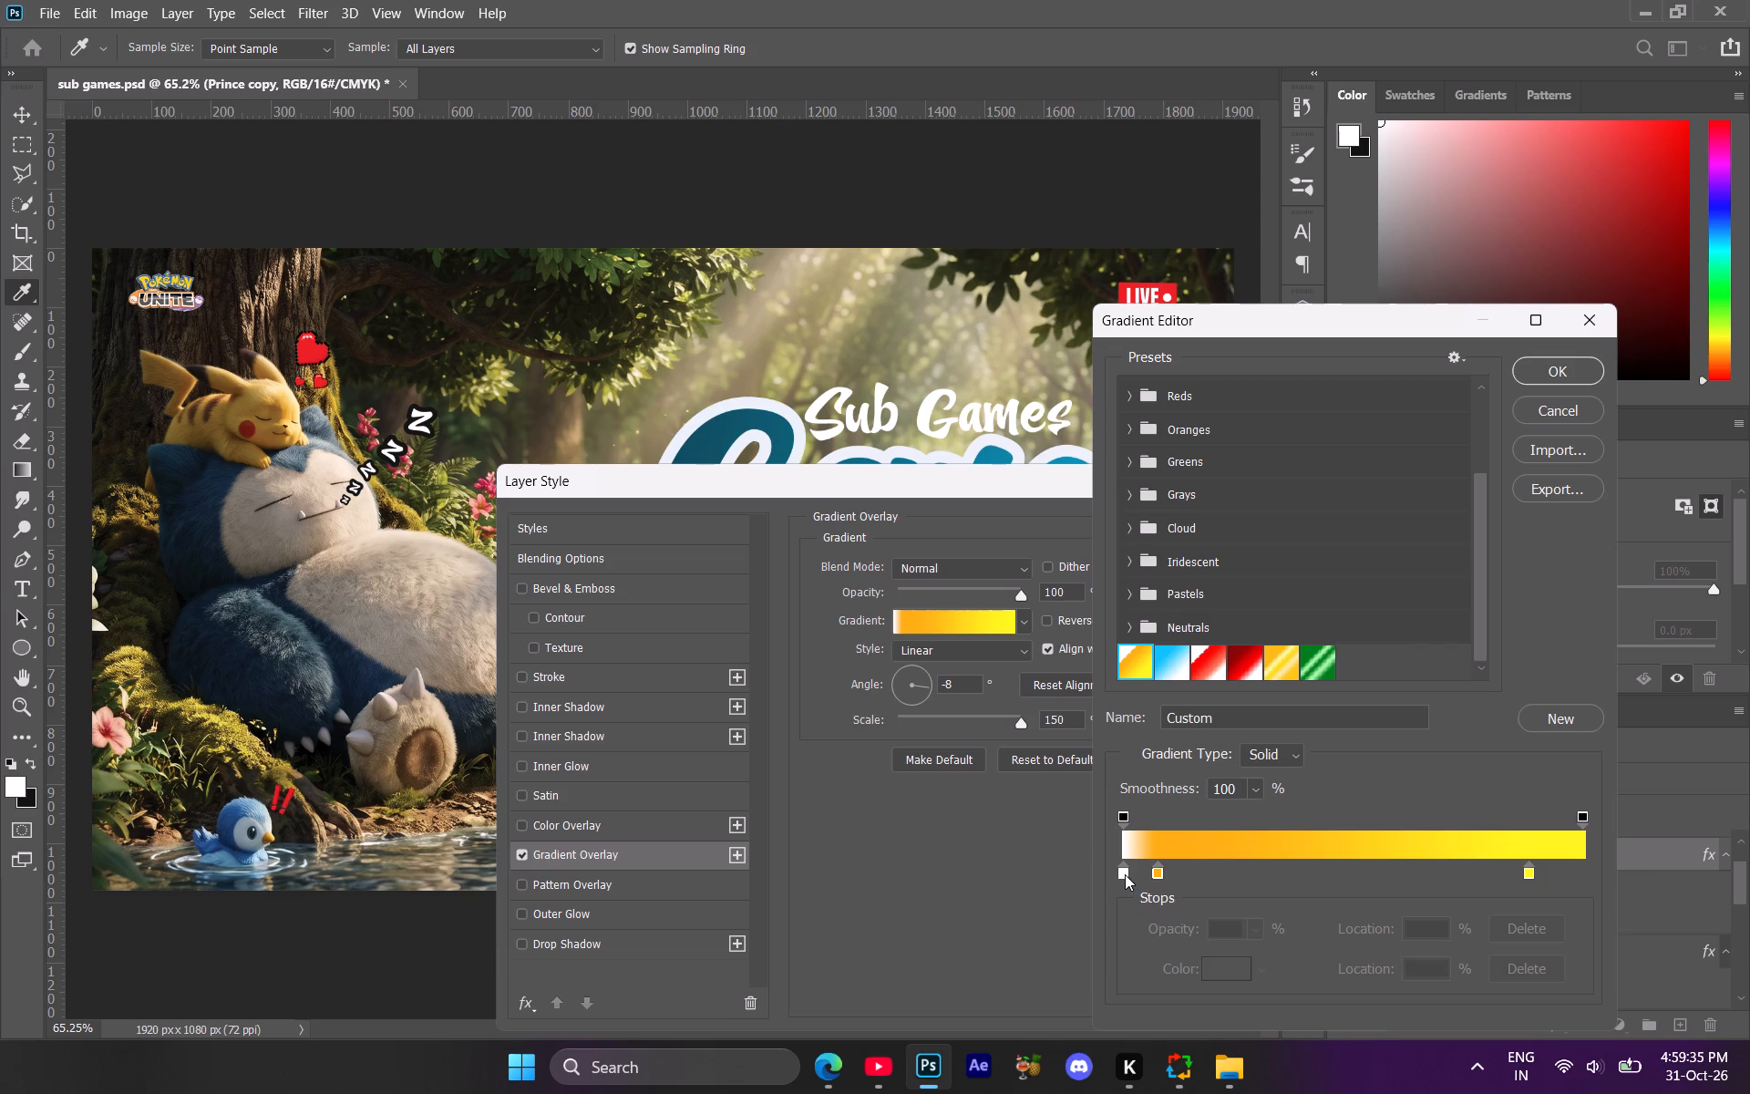
drag(1125, 874, 1124, 909)
click(1564, 386)
click(1564, 371)
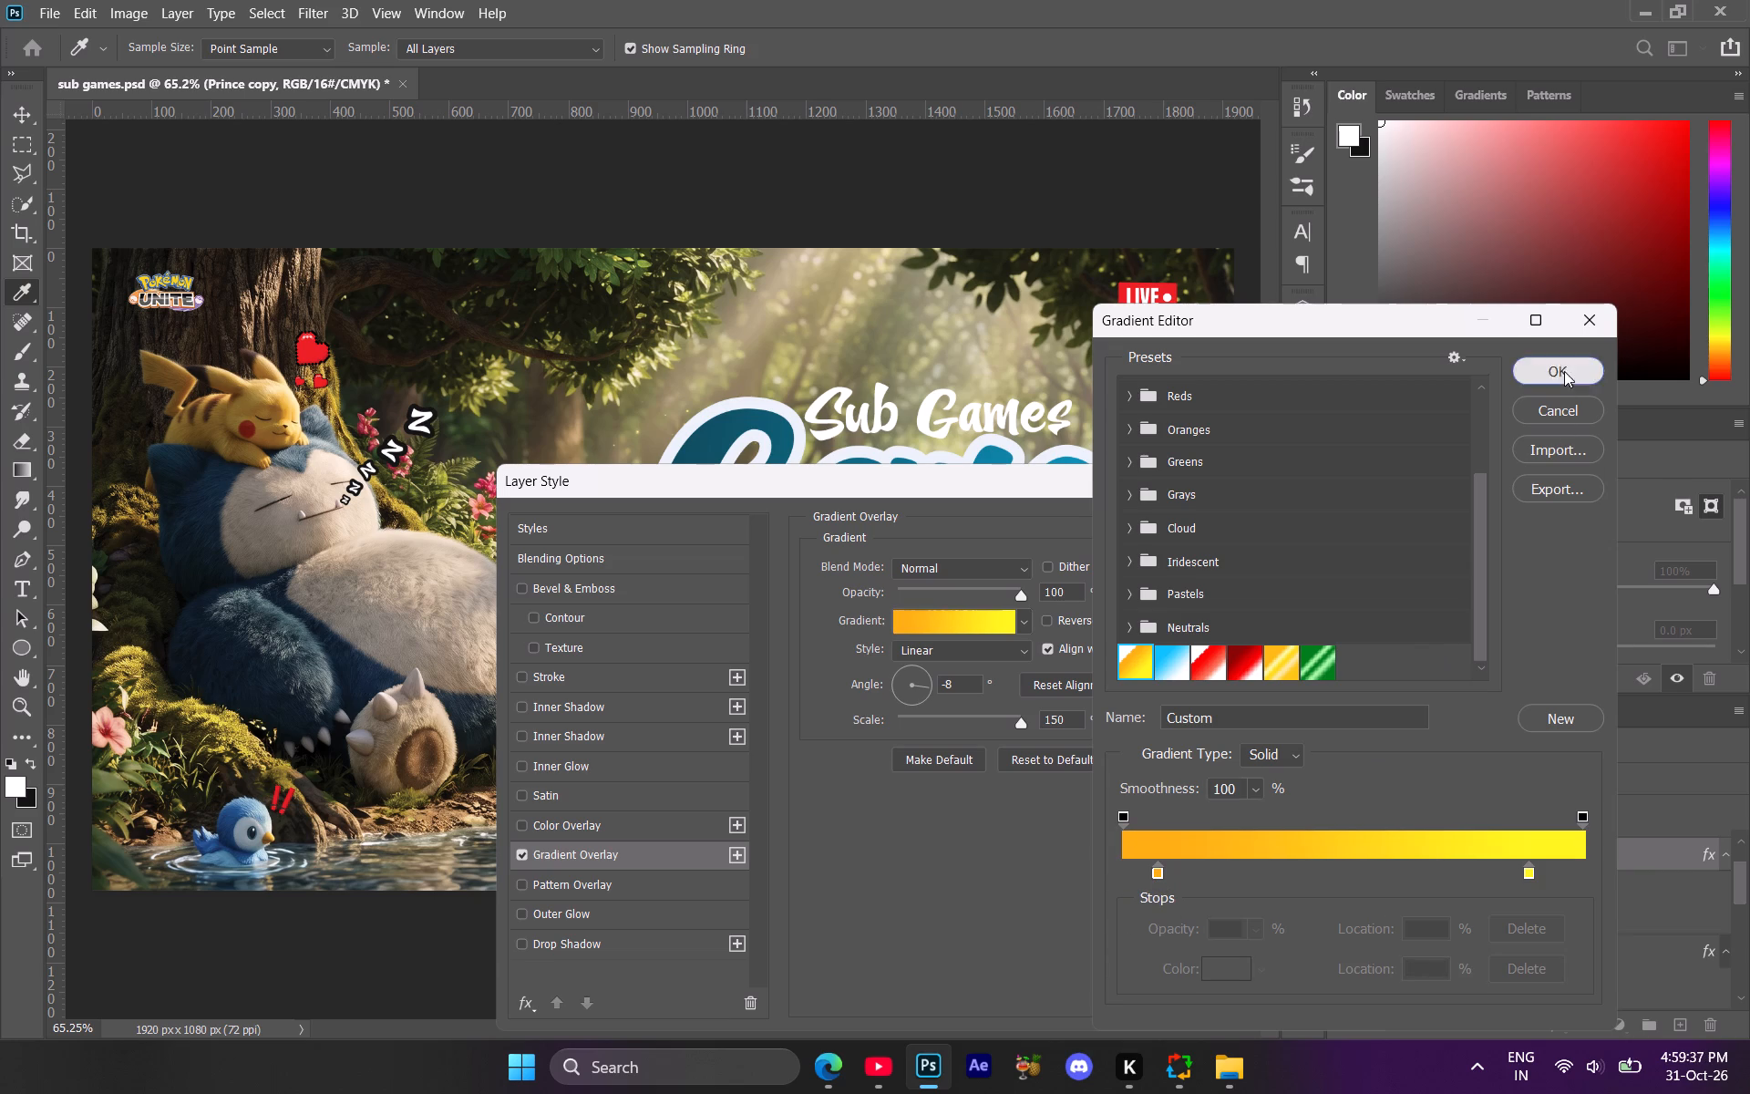
click(1305, 530)
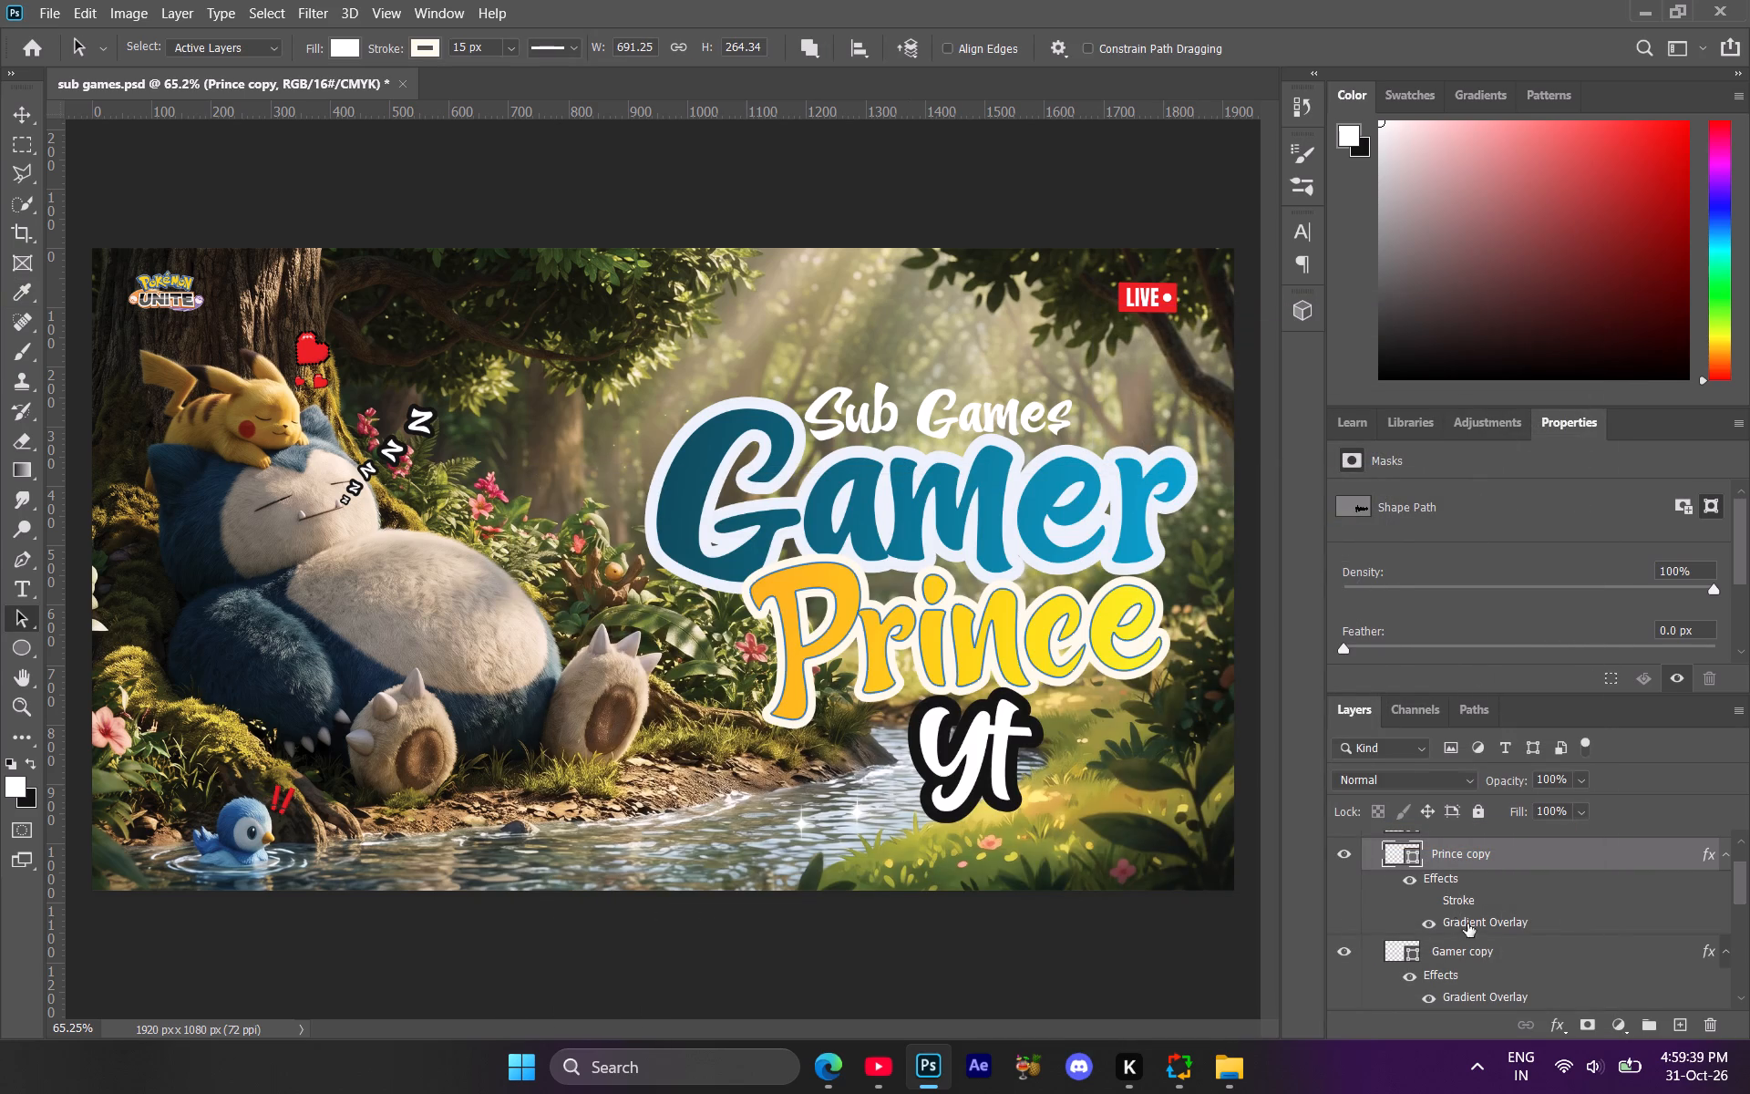
Select the Prince copy layer.
click(1479, 934)
click(1460, 956)
click(1459, 858)
Select the Gamer copy layer and deselect its shape path.
click(1448, 961)
click(1025, 928)
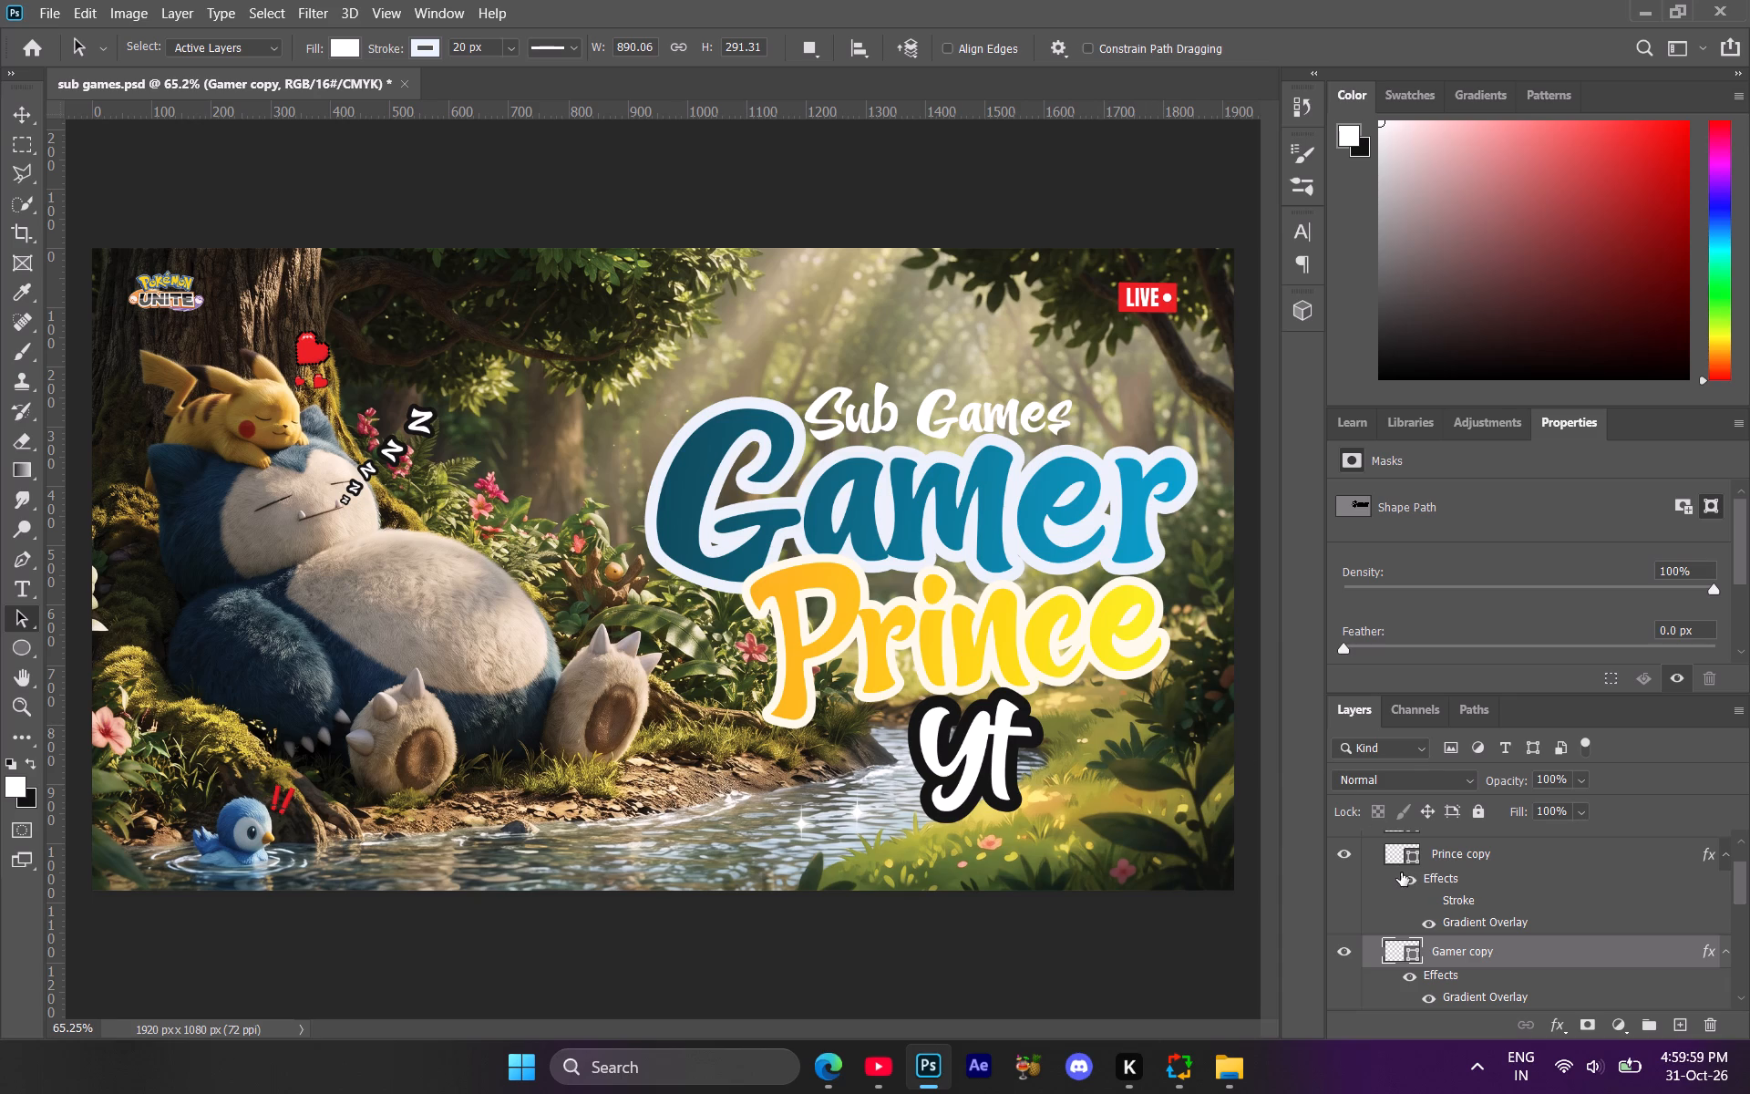
Open WhatsApp.
click(520, 1058)
click(1036, 680)
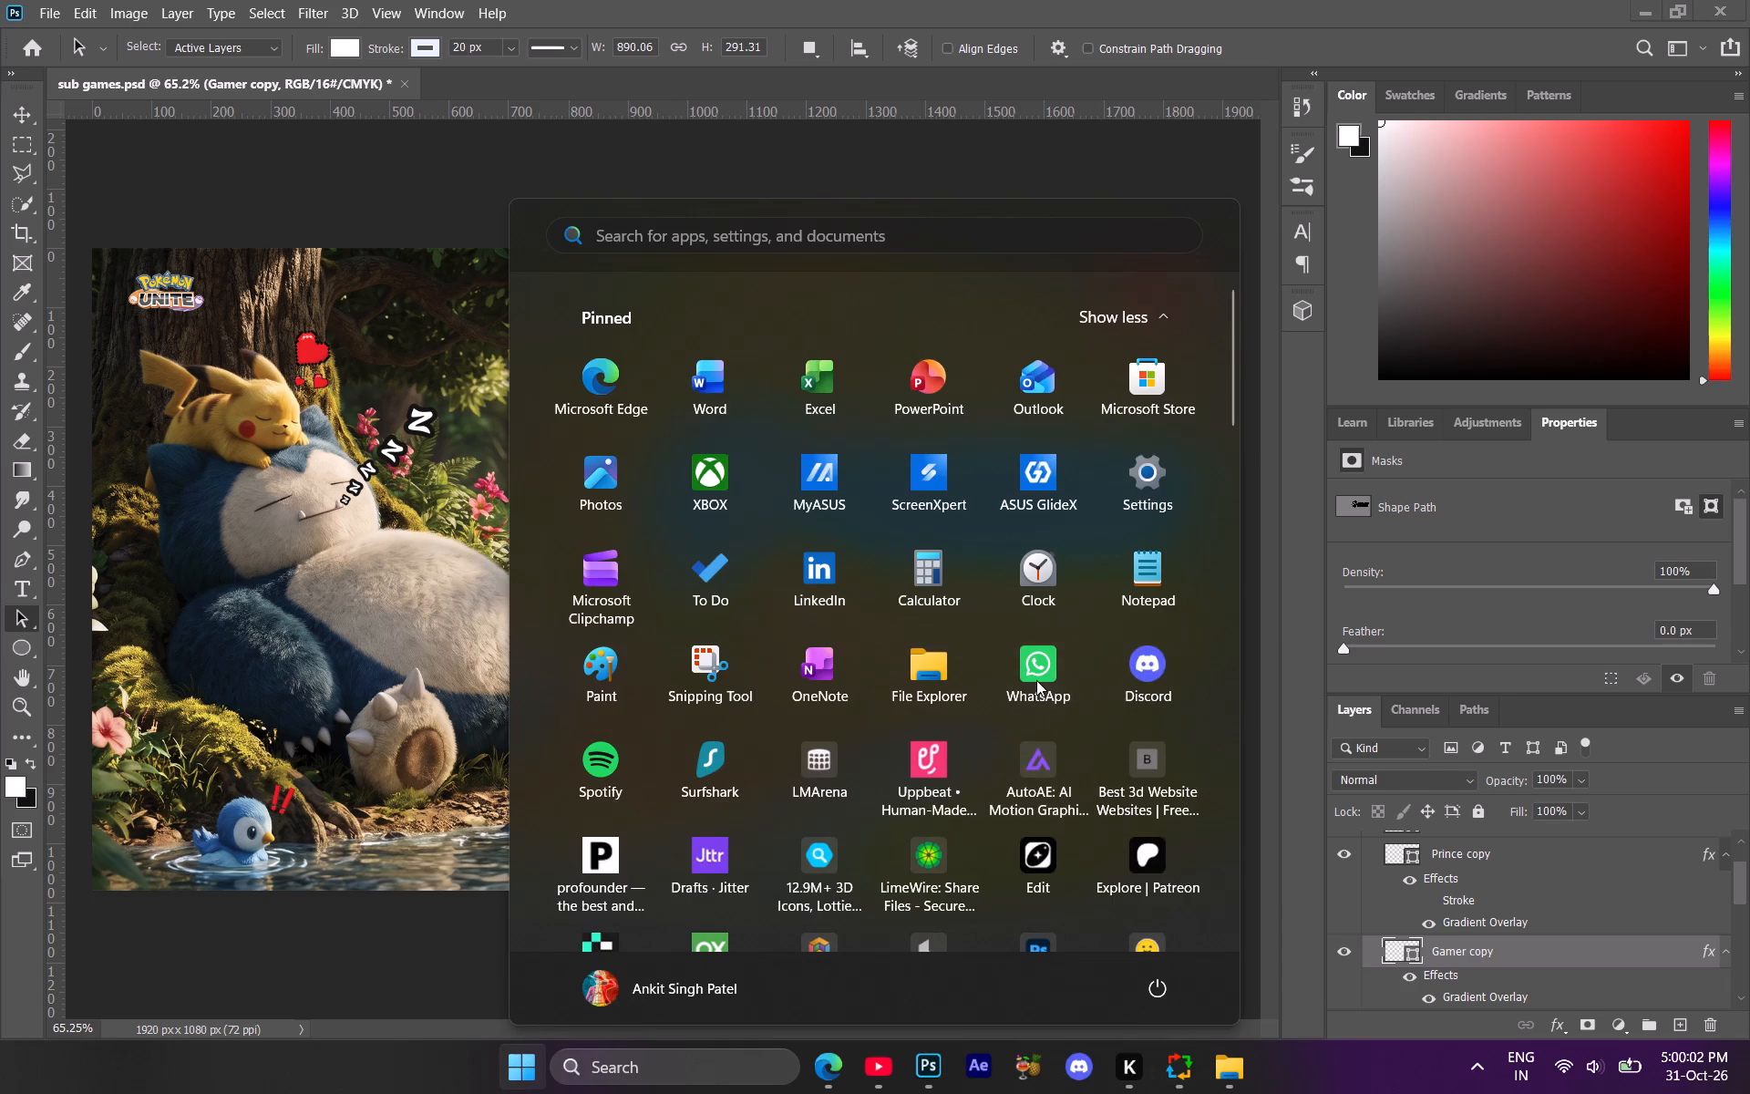
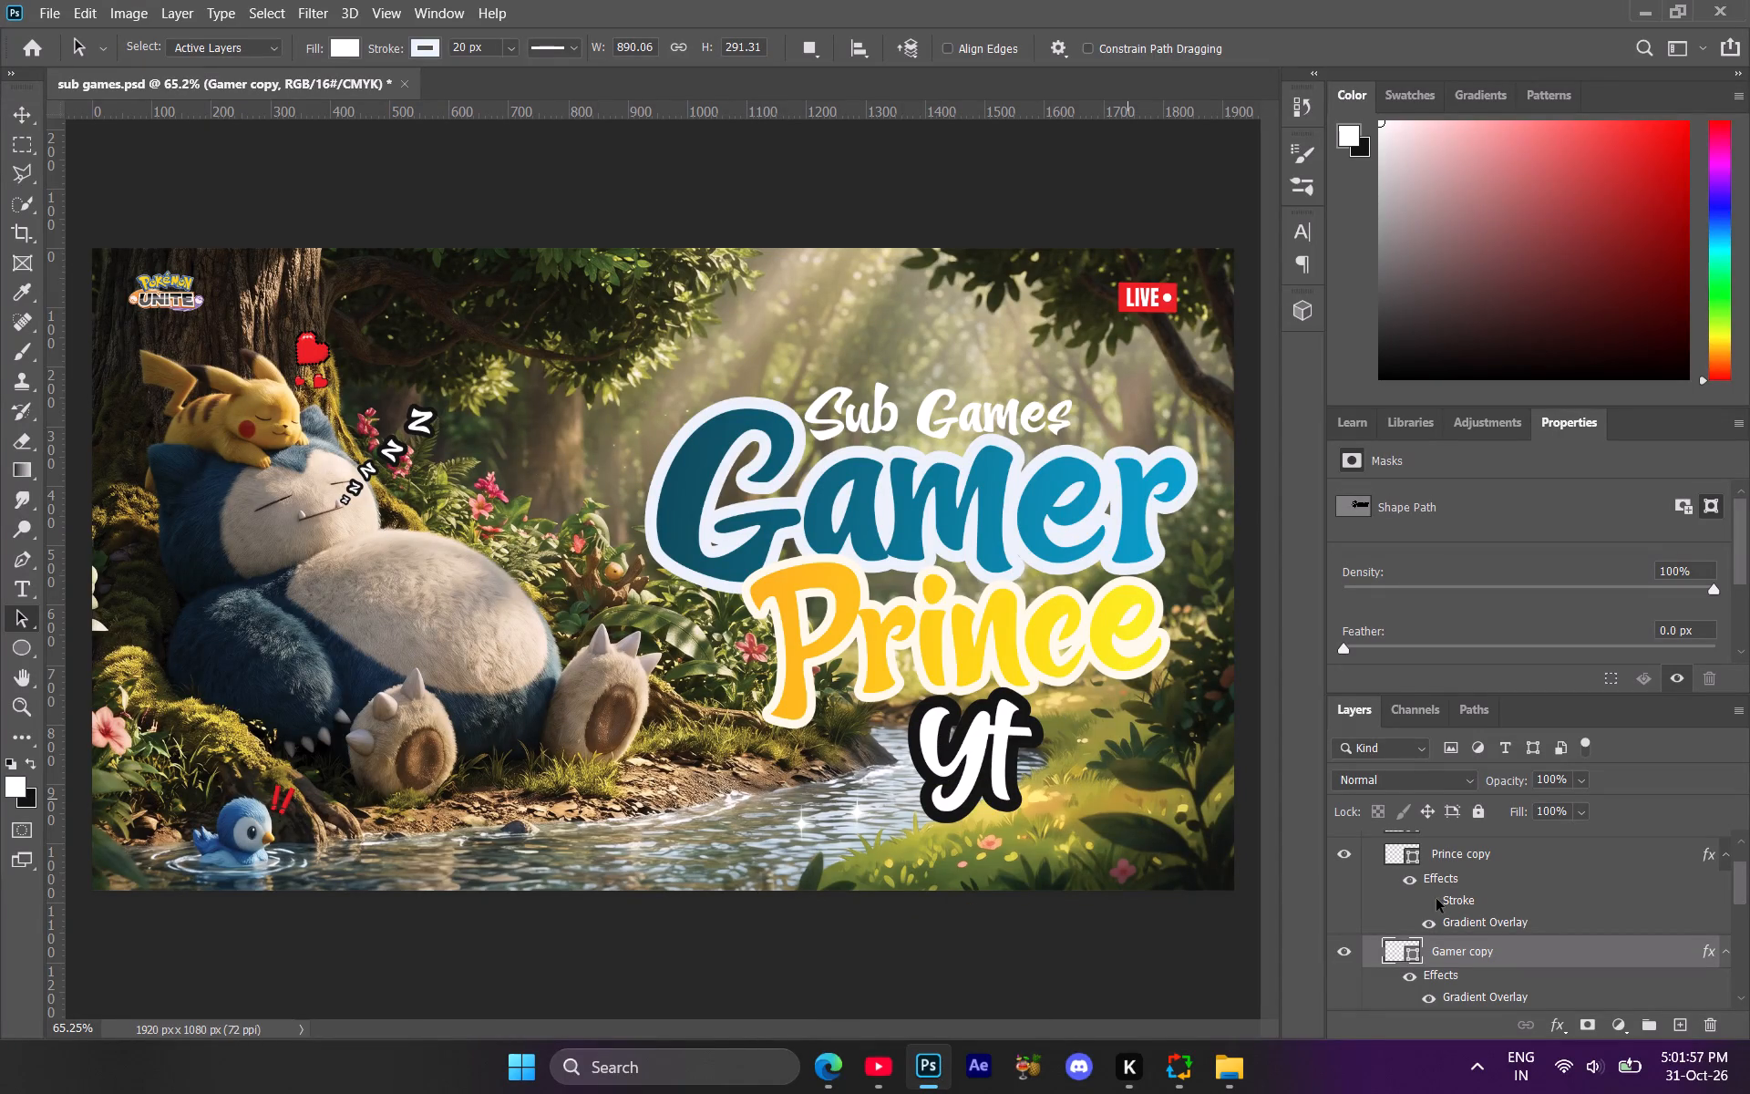
Duplicate the Sub Games text layer and hide the original, leaving the copy visible.
scroll(1457, 935, down, 6)
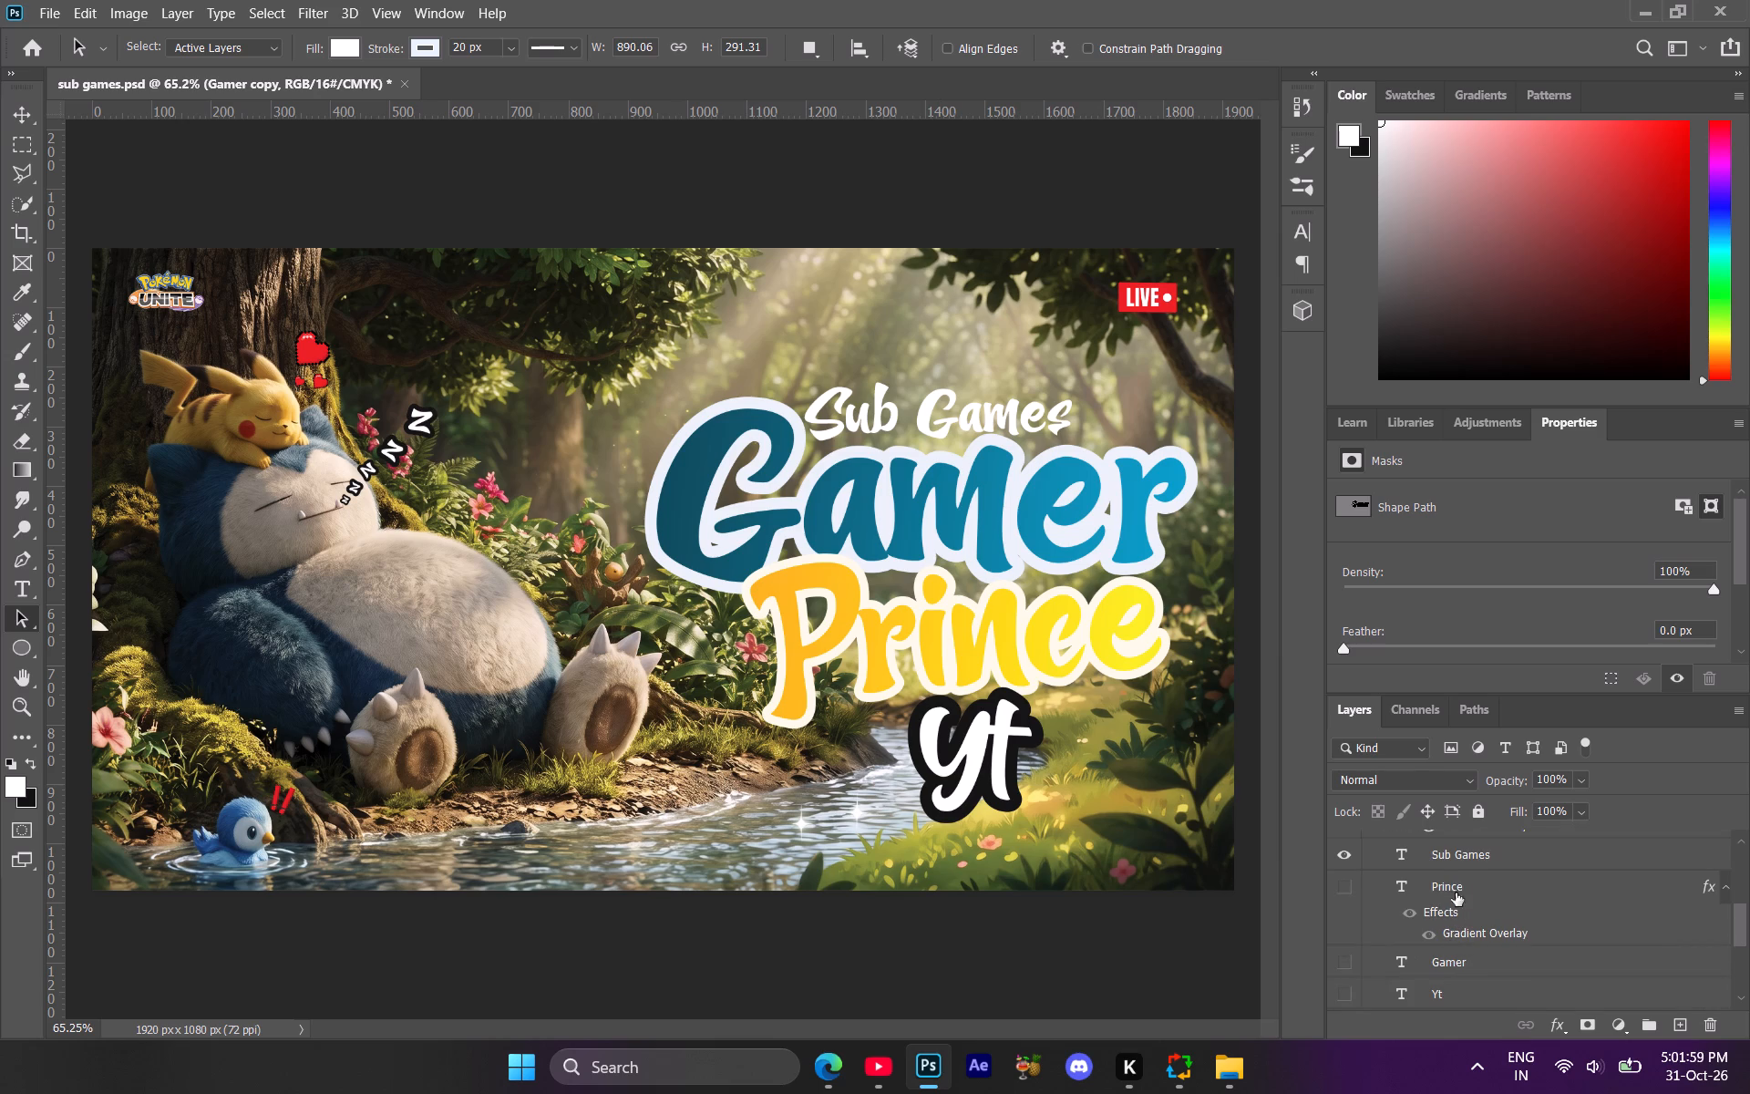
click(1460, 864)
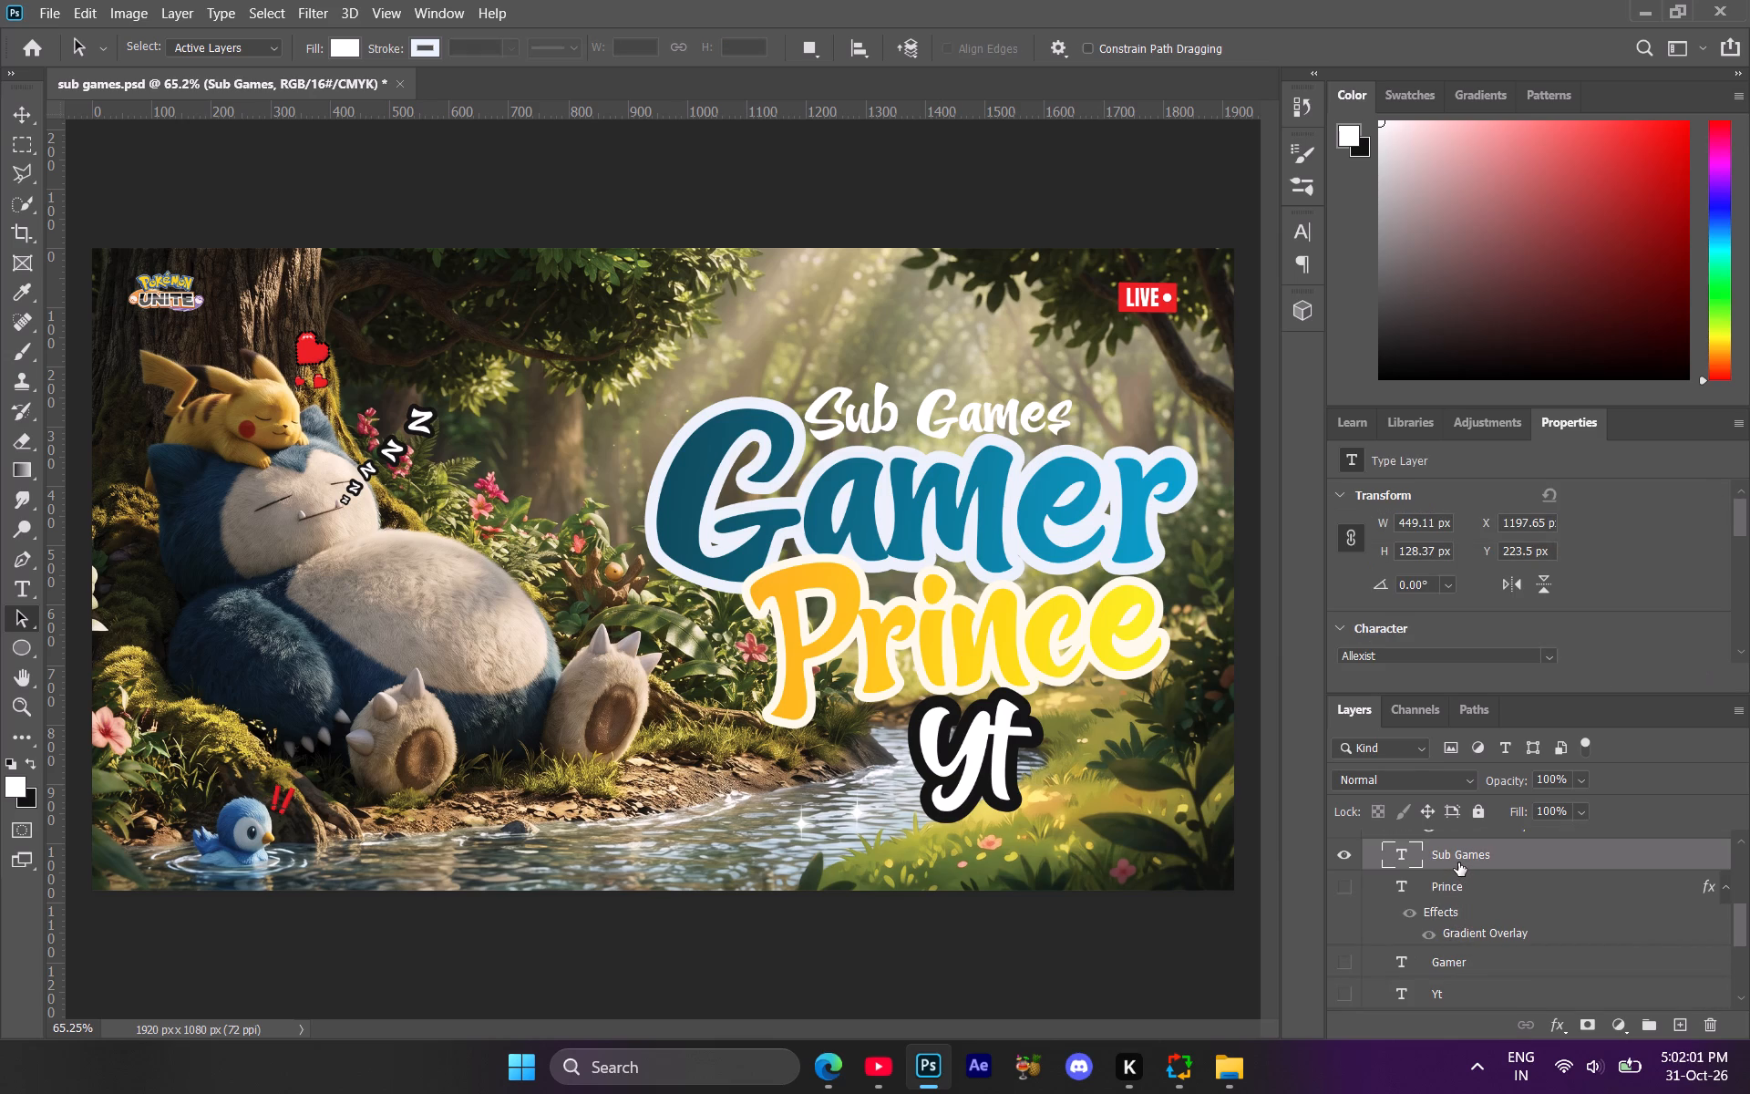
key(ctrl+j)
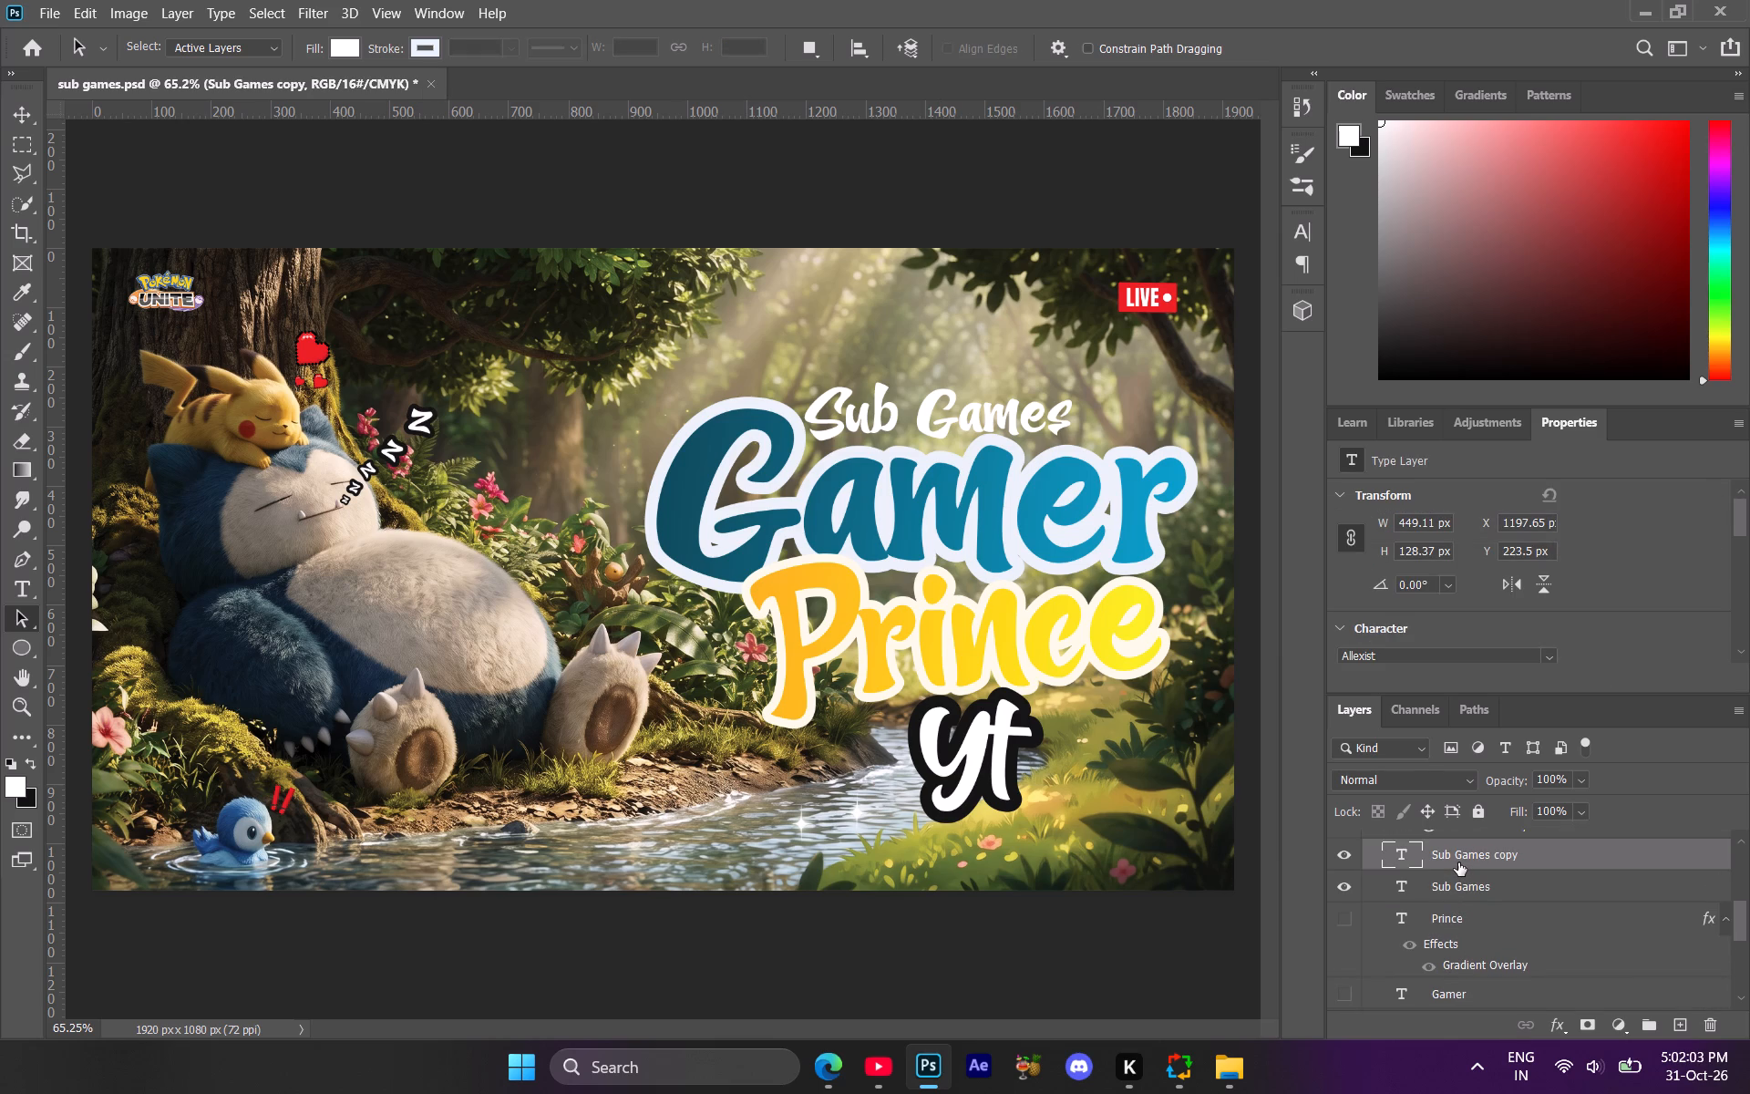
click(1347, 887)
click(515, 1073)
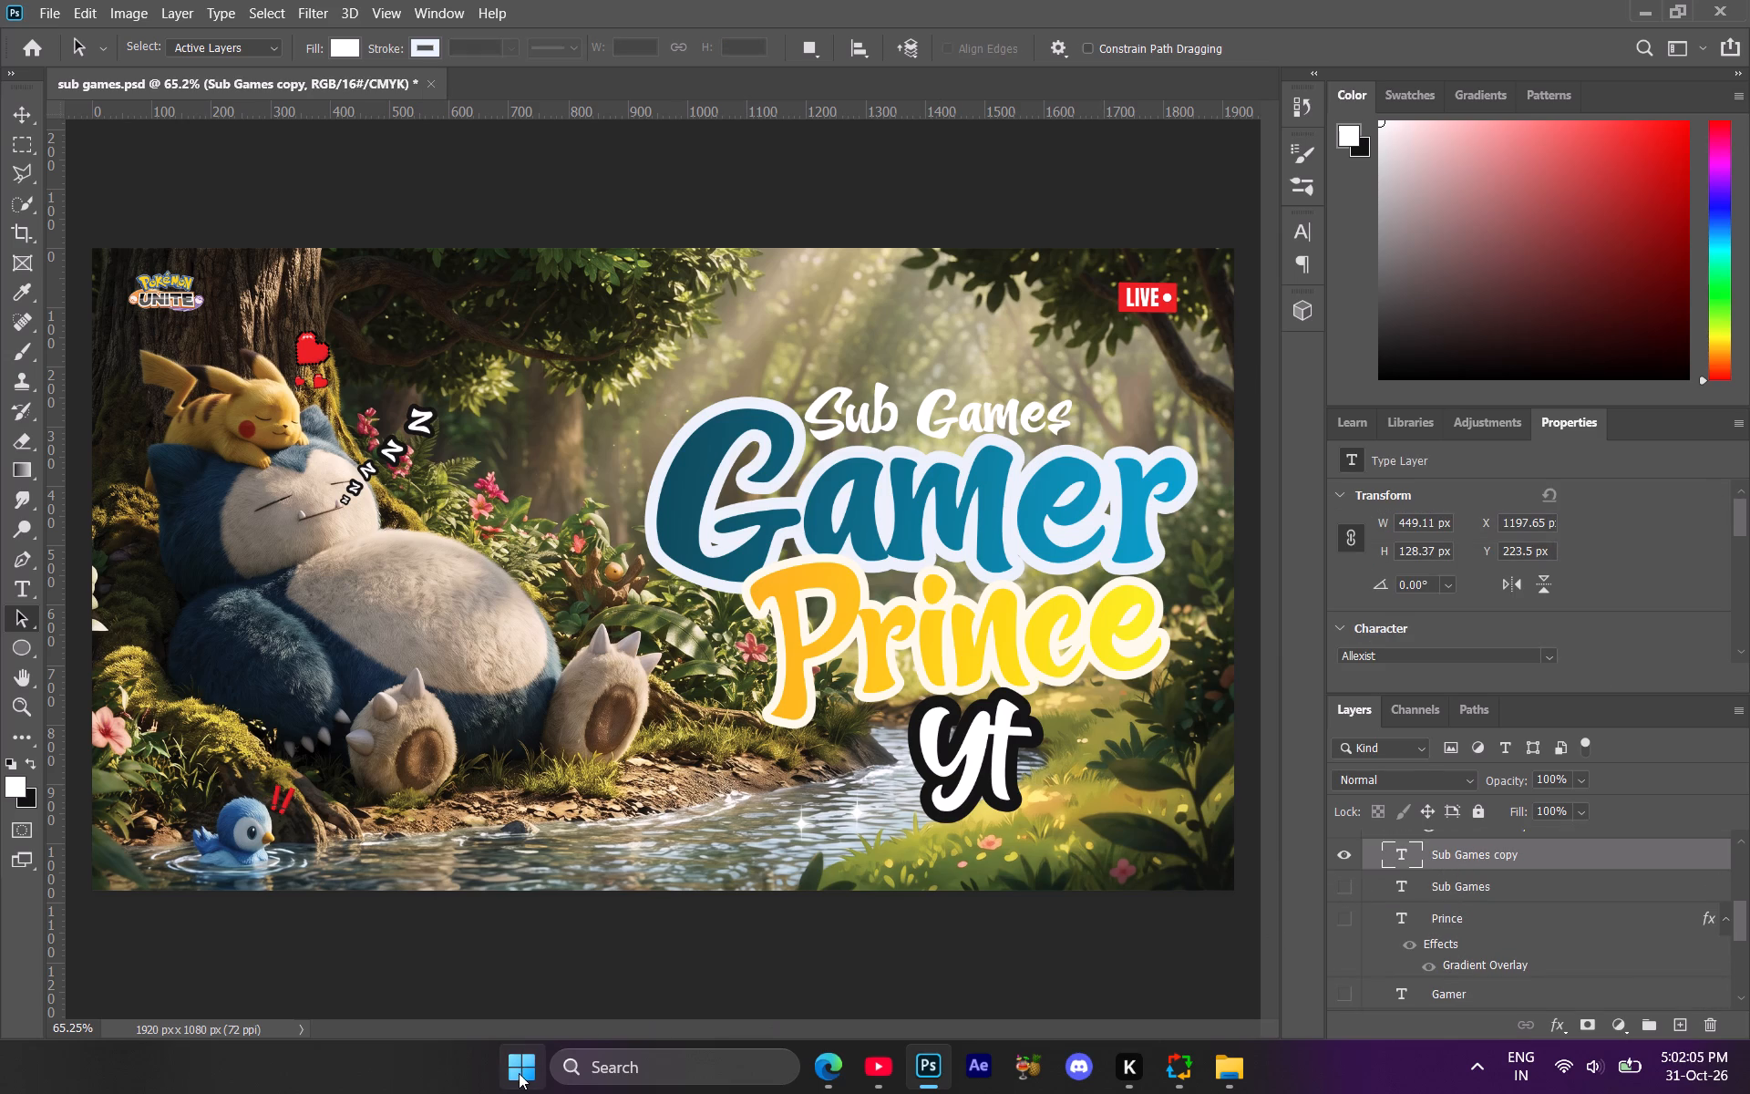
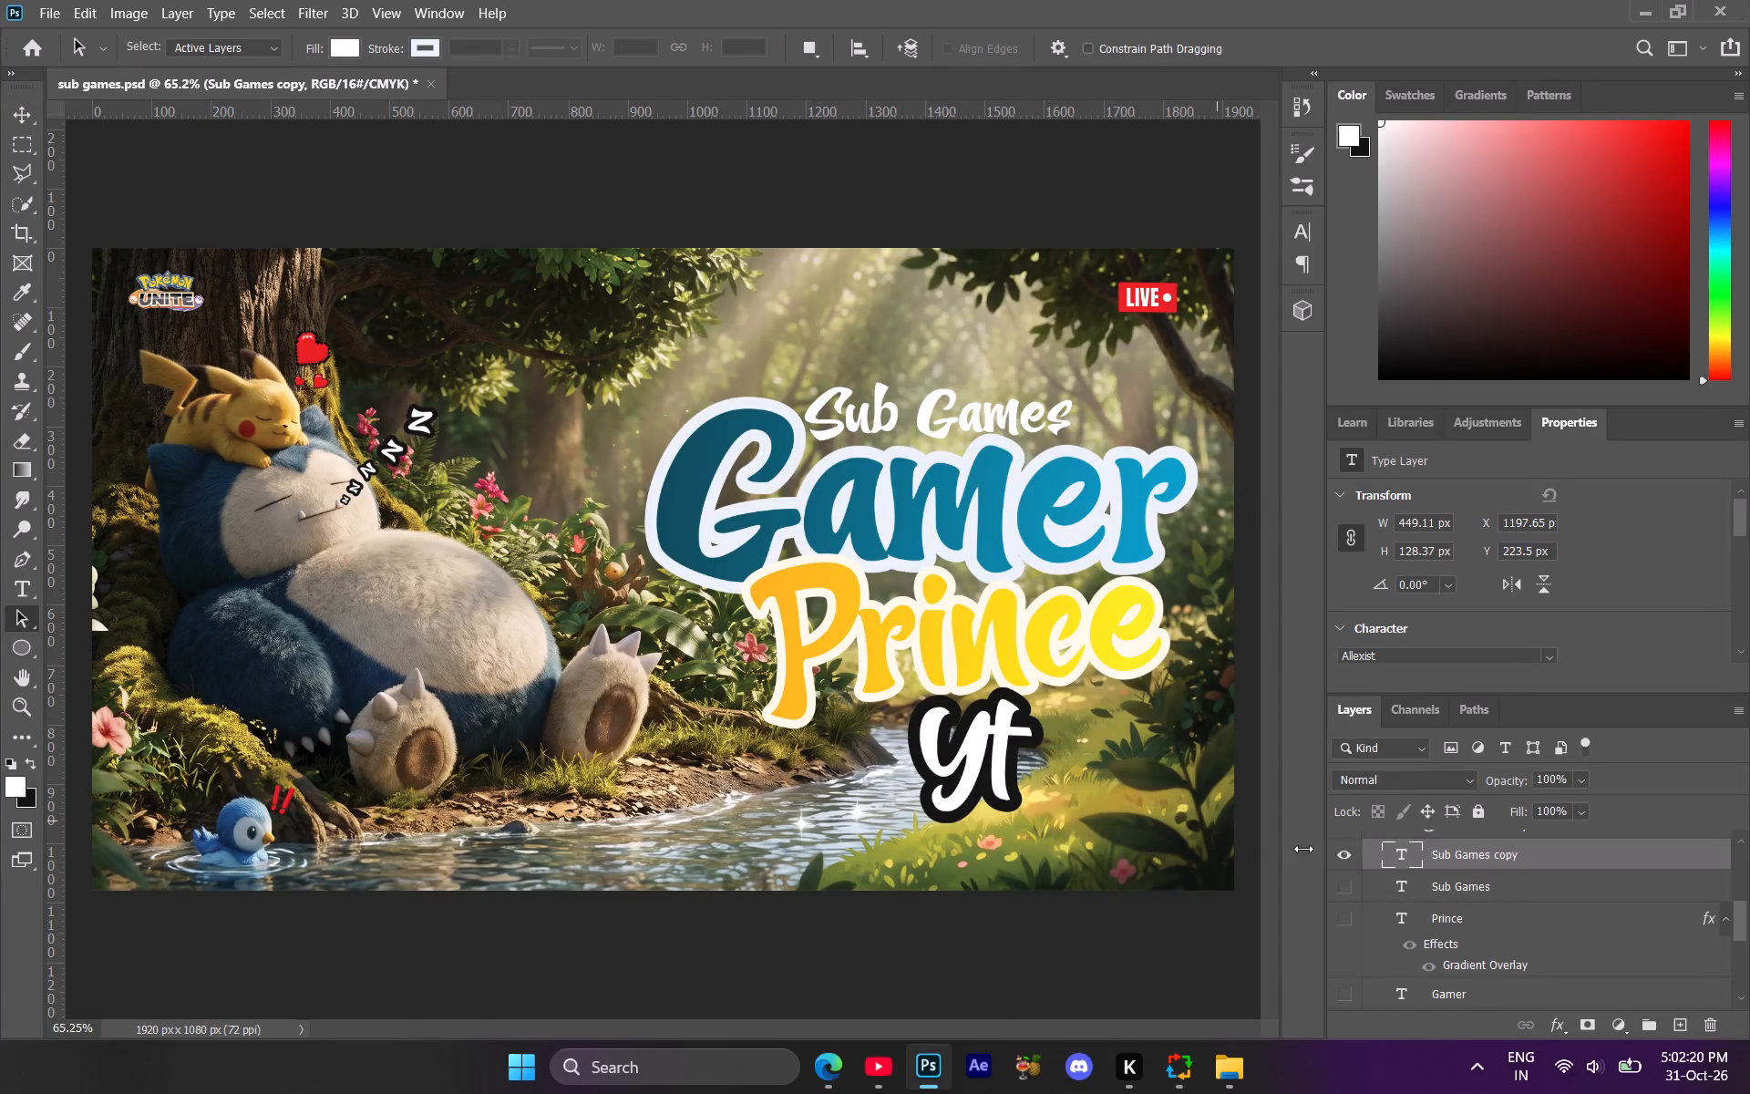
Open the Gradient Overlay settings of the Gamer copy layer for editing.
scroll(1451, 903, up, 4)
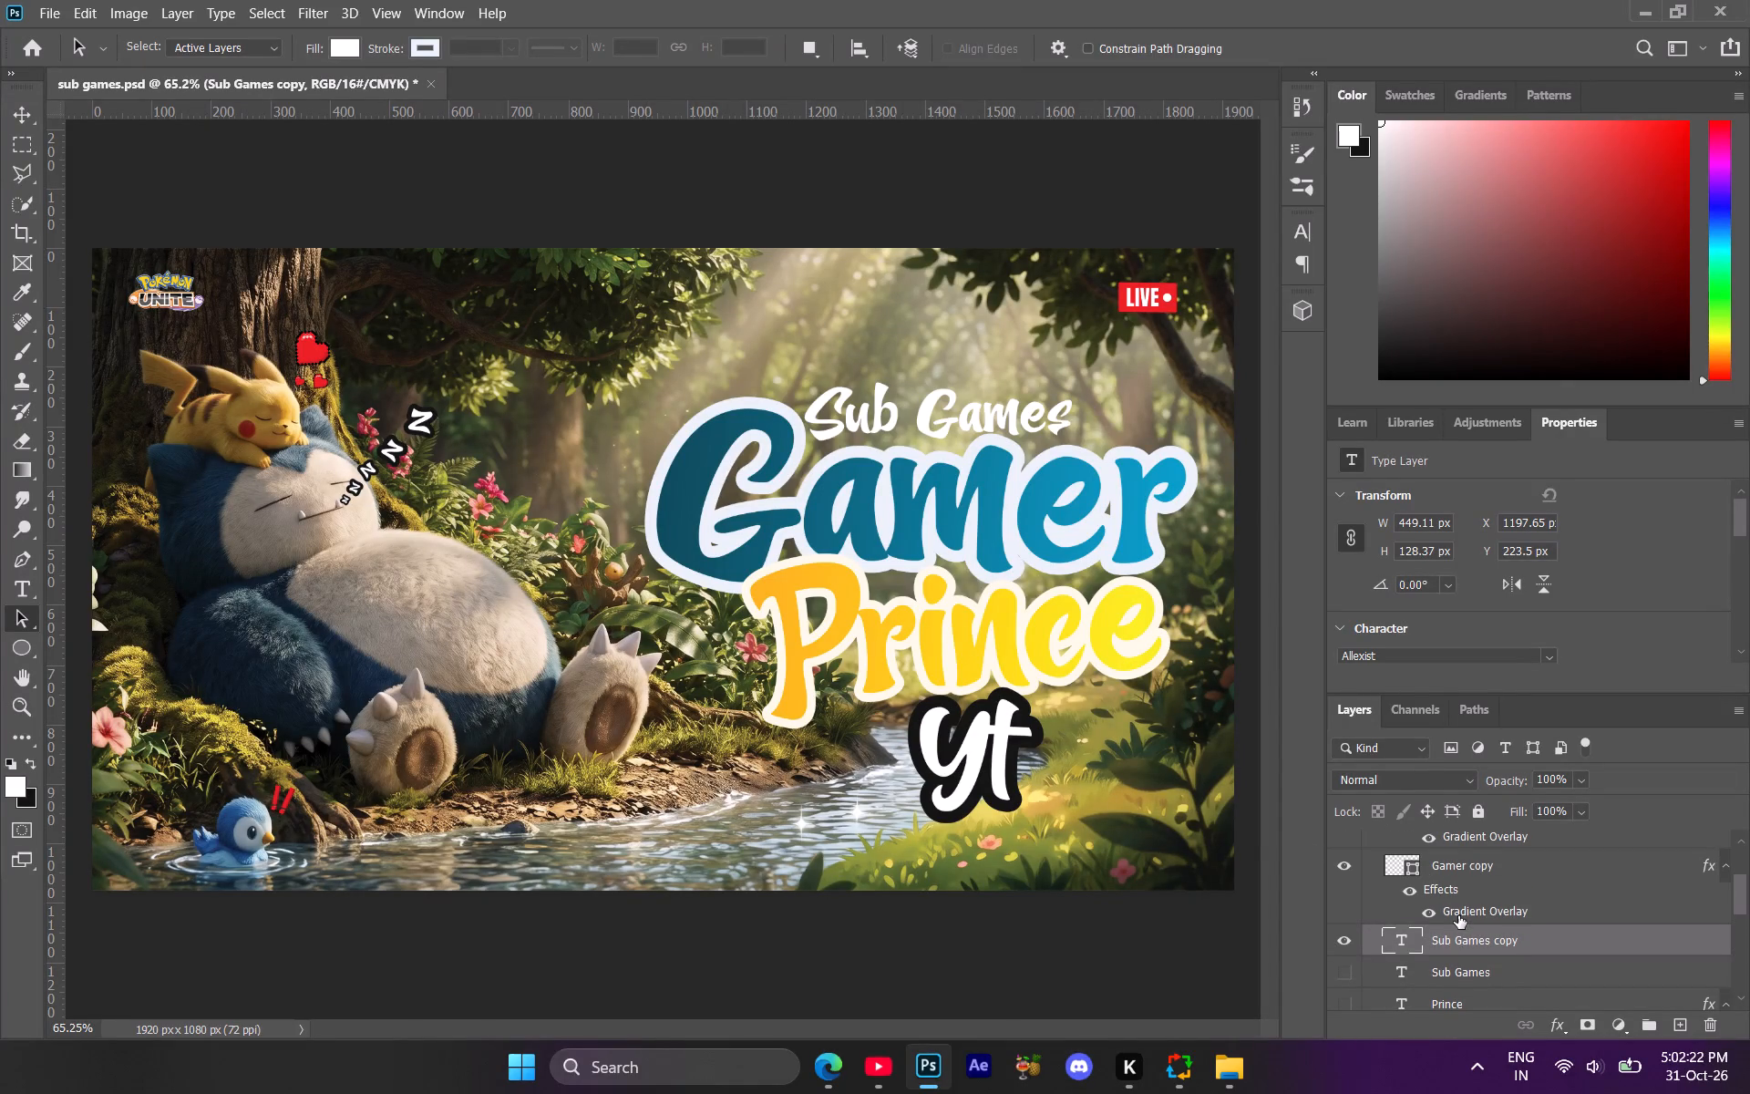
double_click(1459, 946)
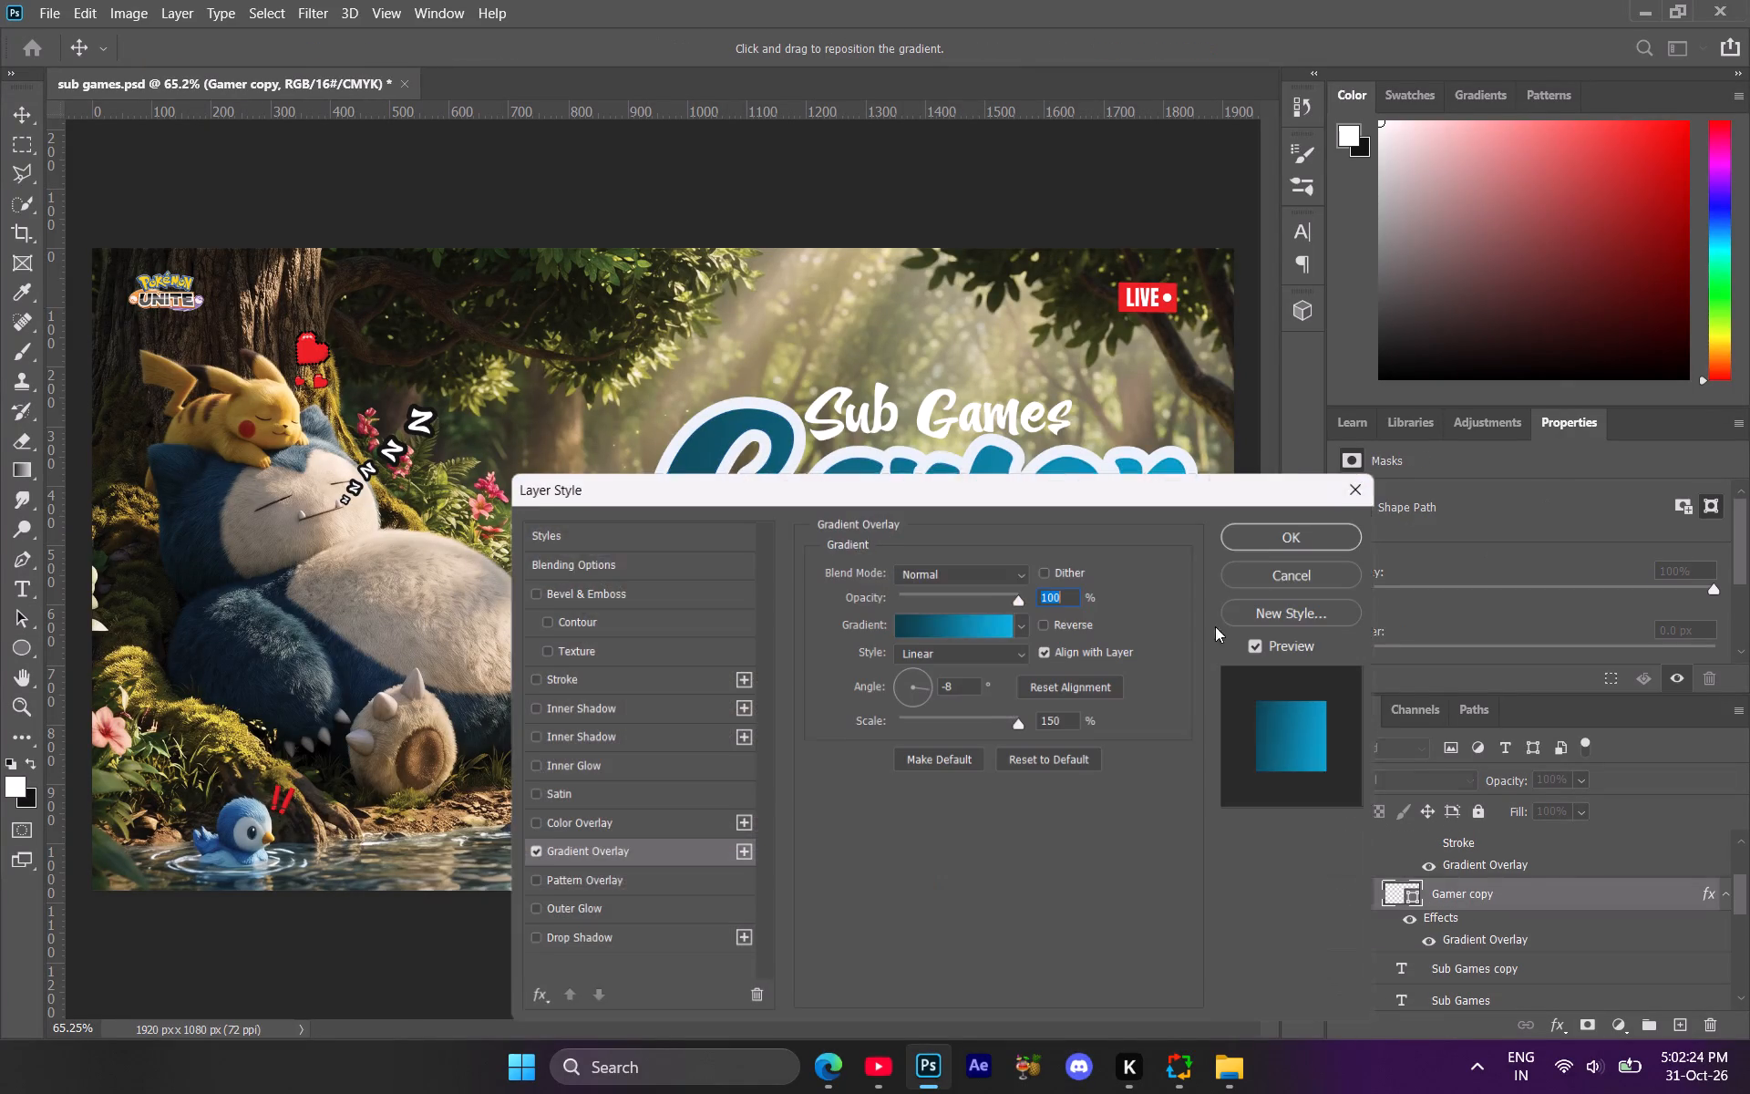
Recolour the dark start stop of the Gamer copy layer's gradient overlay to the medium teal-blue 057494.
drag(1030, 478, 1075, 564)
click(973, 703)
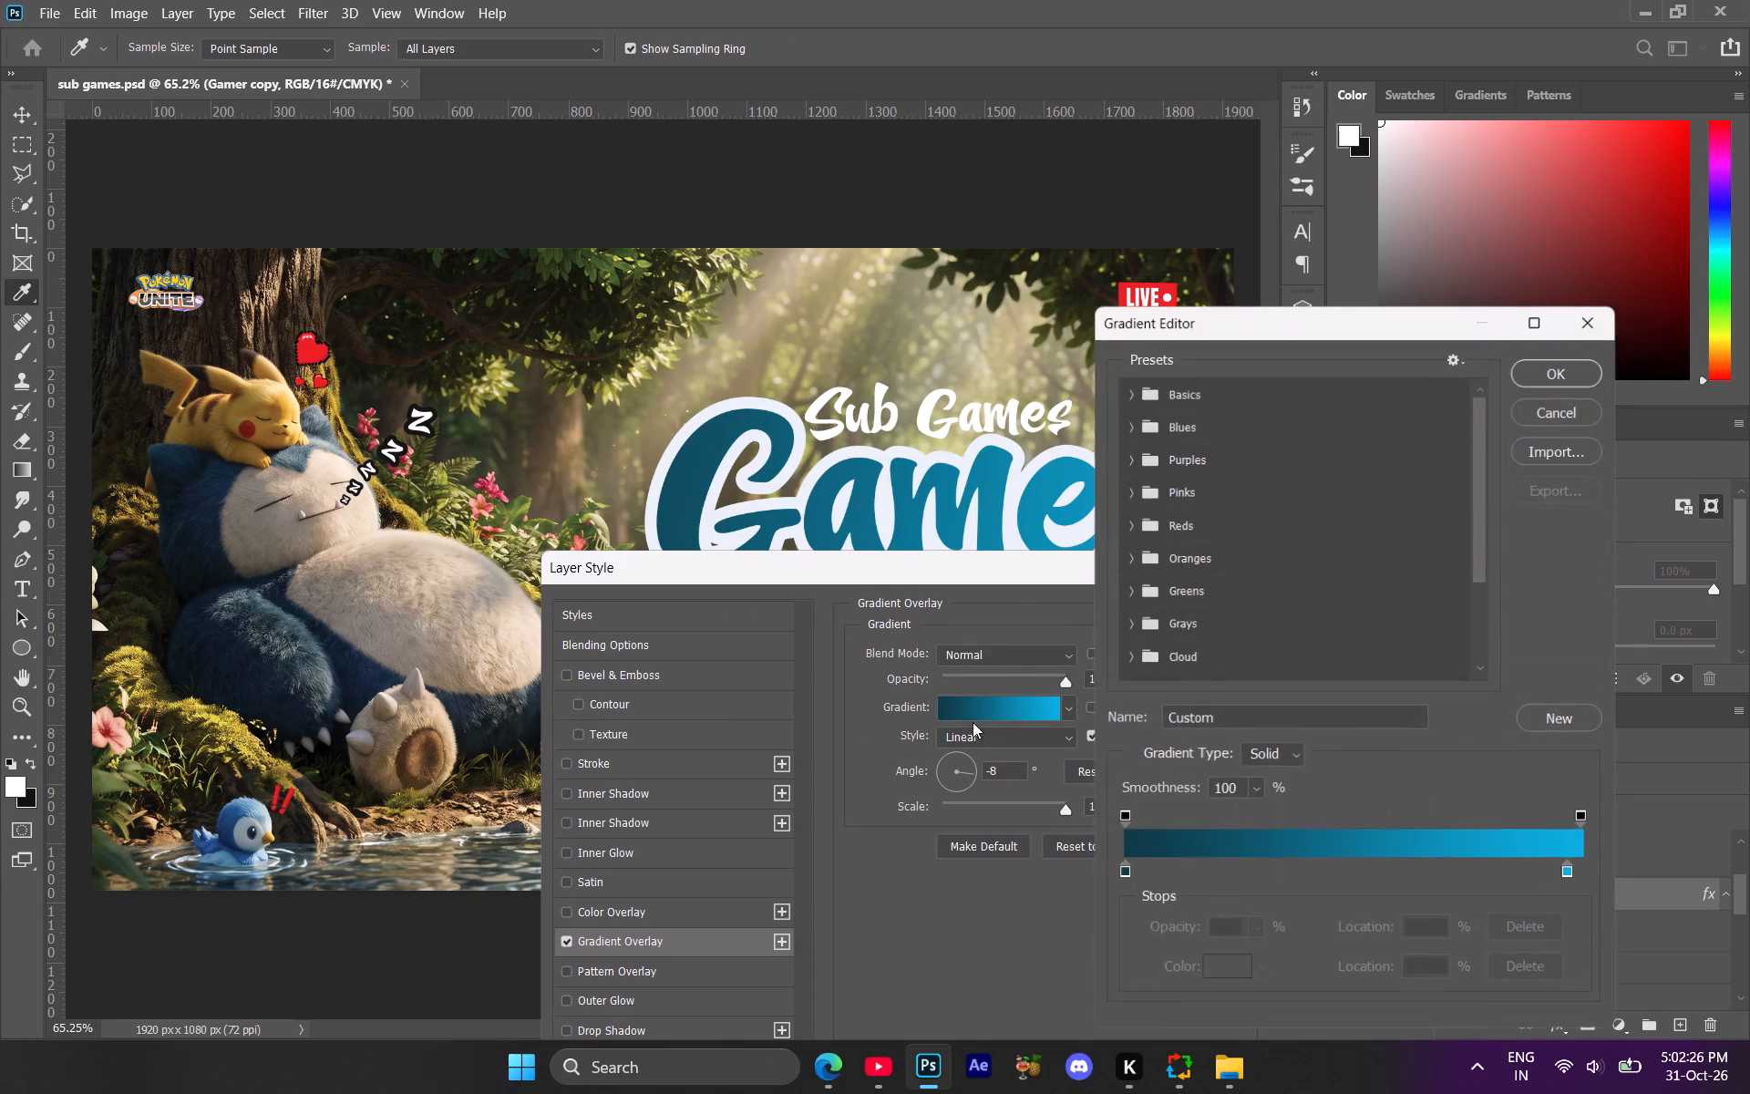
click(1122, 875)
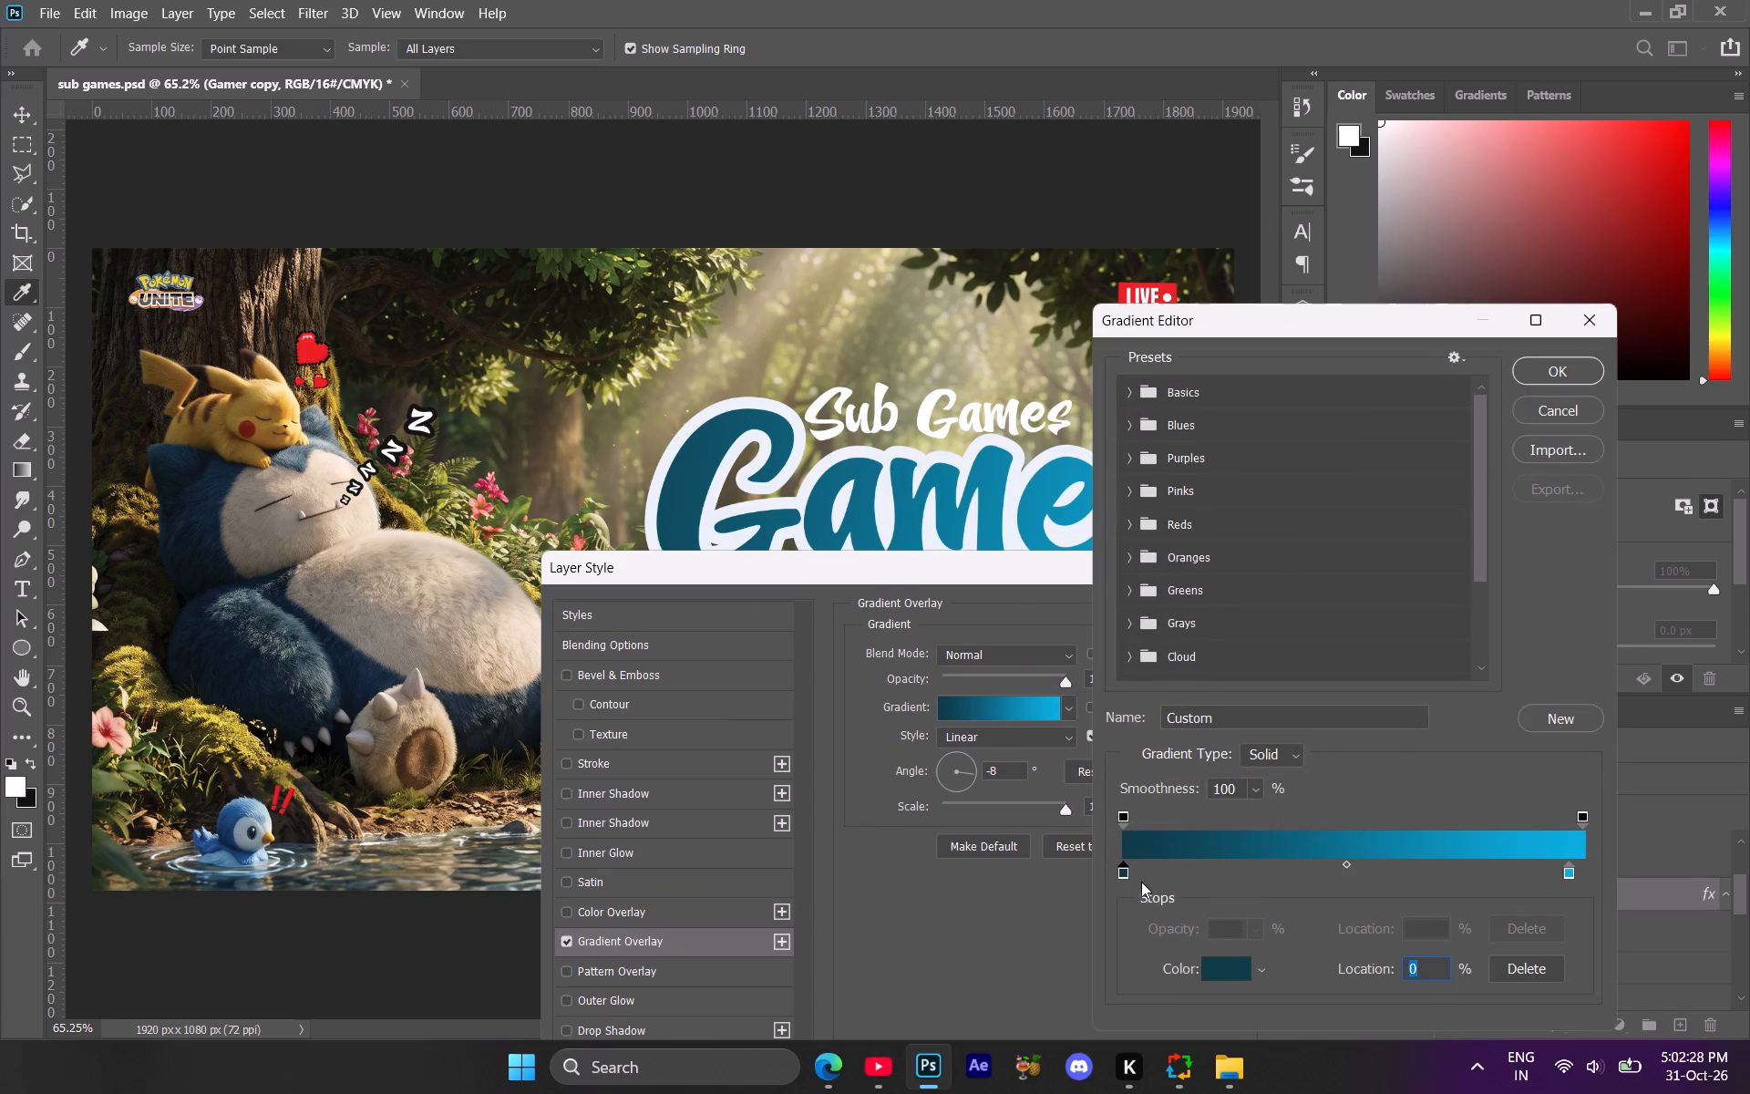
click(1223, 971)
drag(1382, 364, 1385, 356)
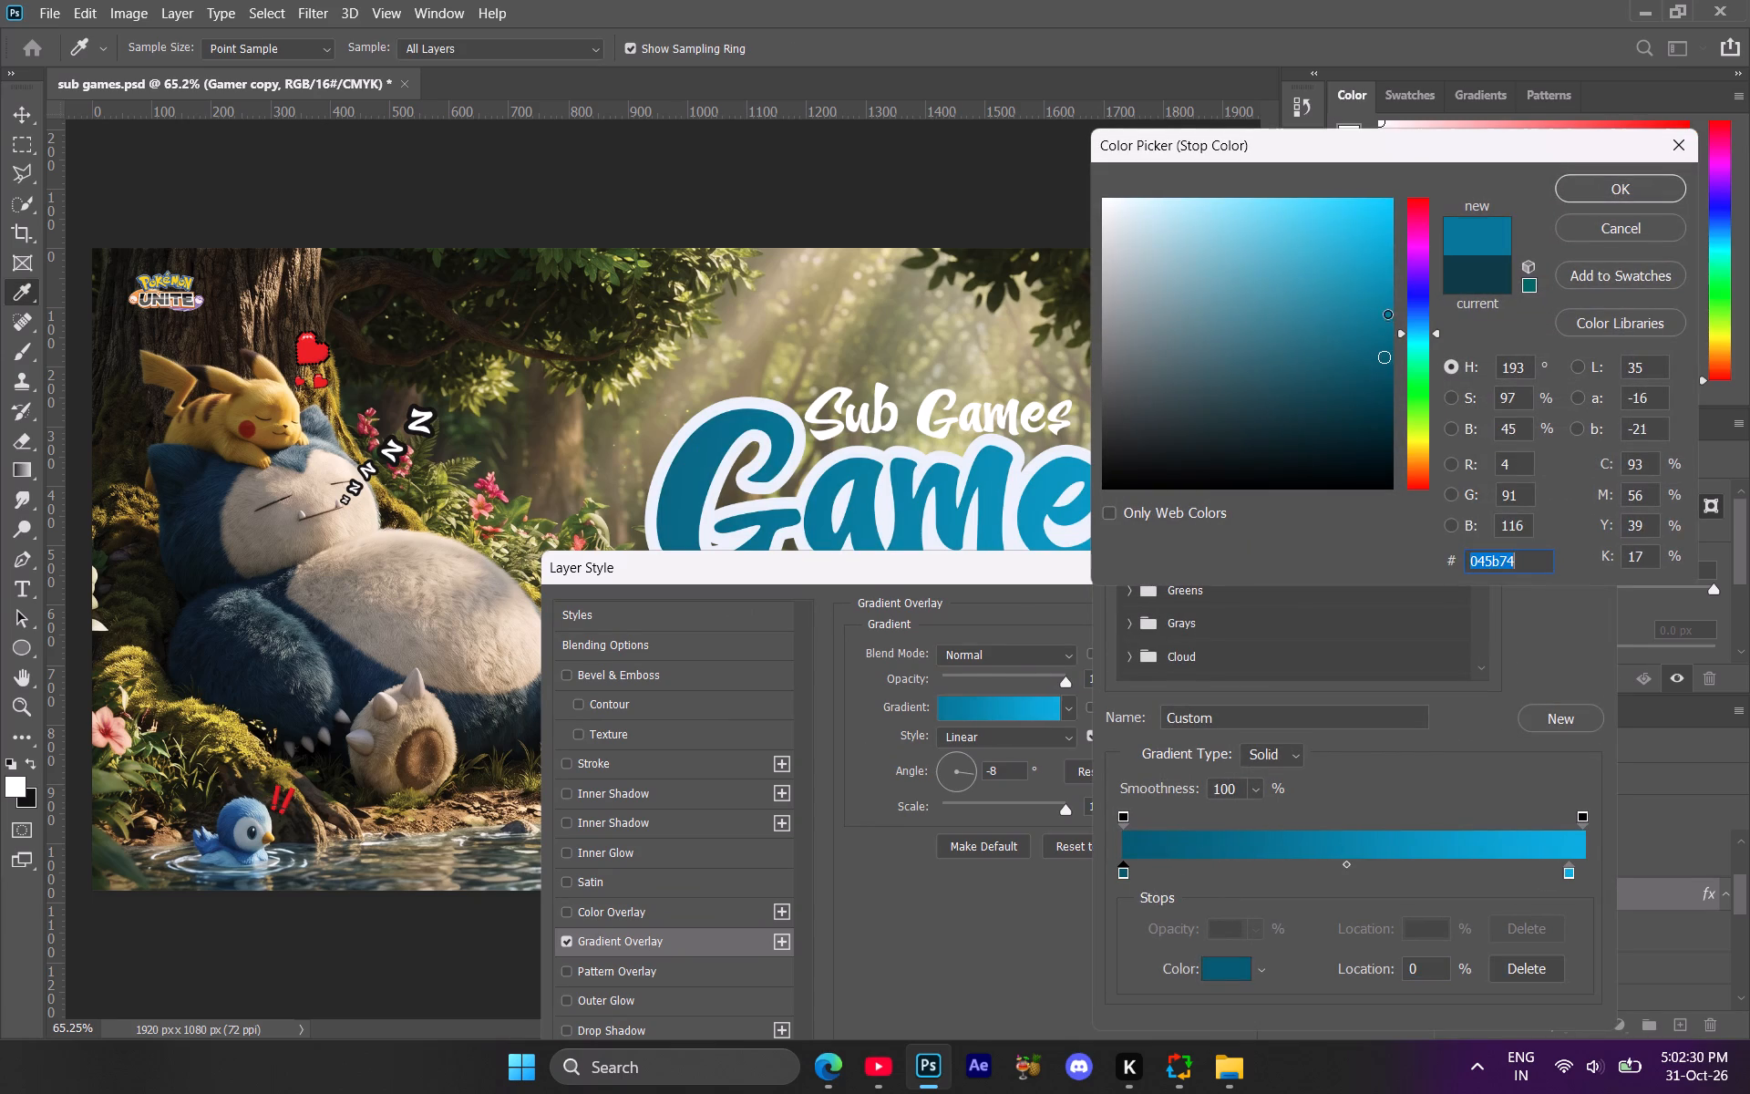
click(1387, 314)
click(1383, 320)
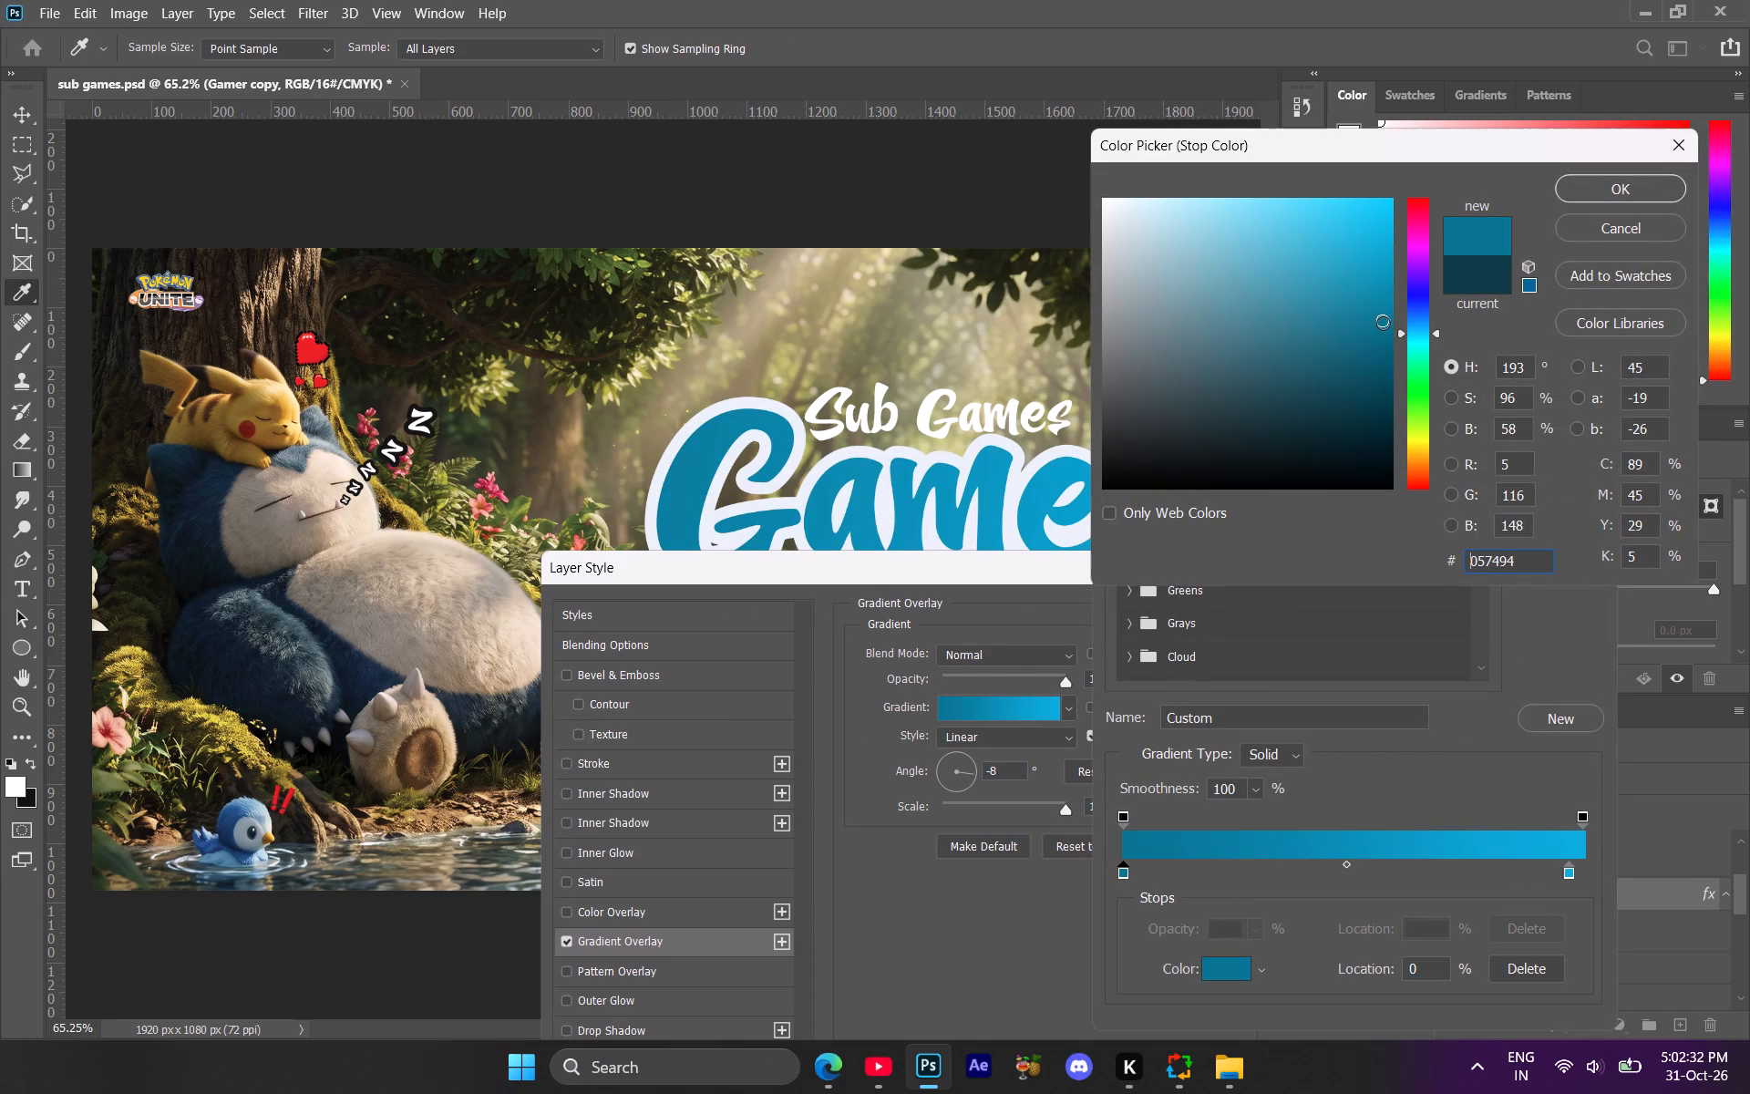
click(1612, 192)
click(1552, 358)
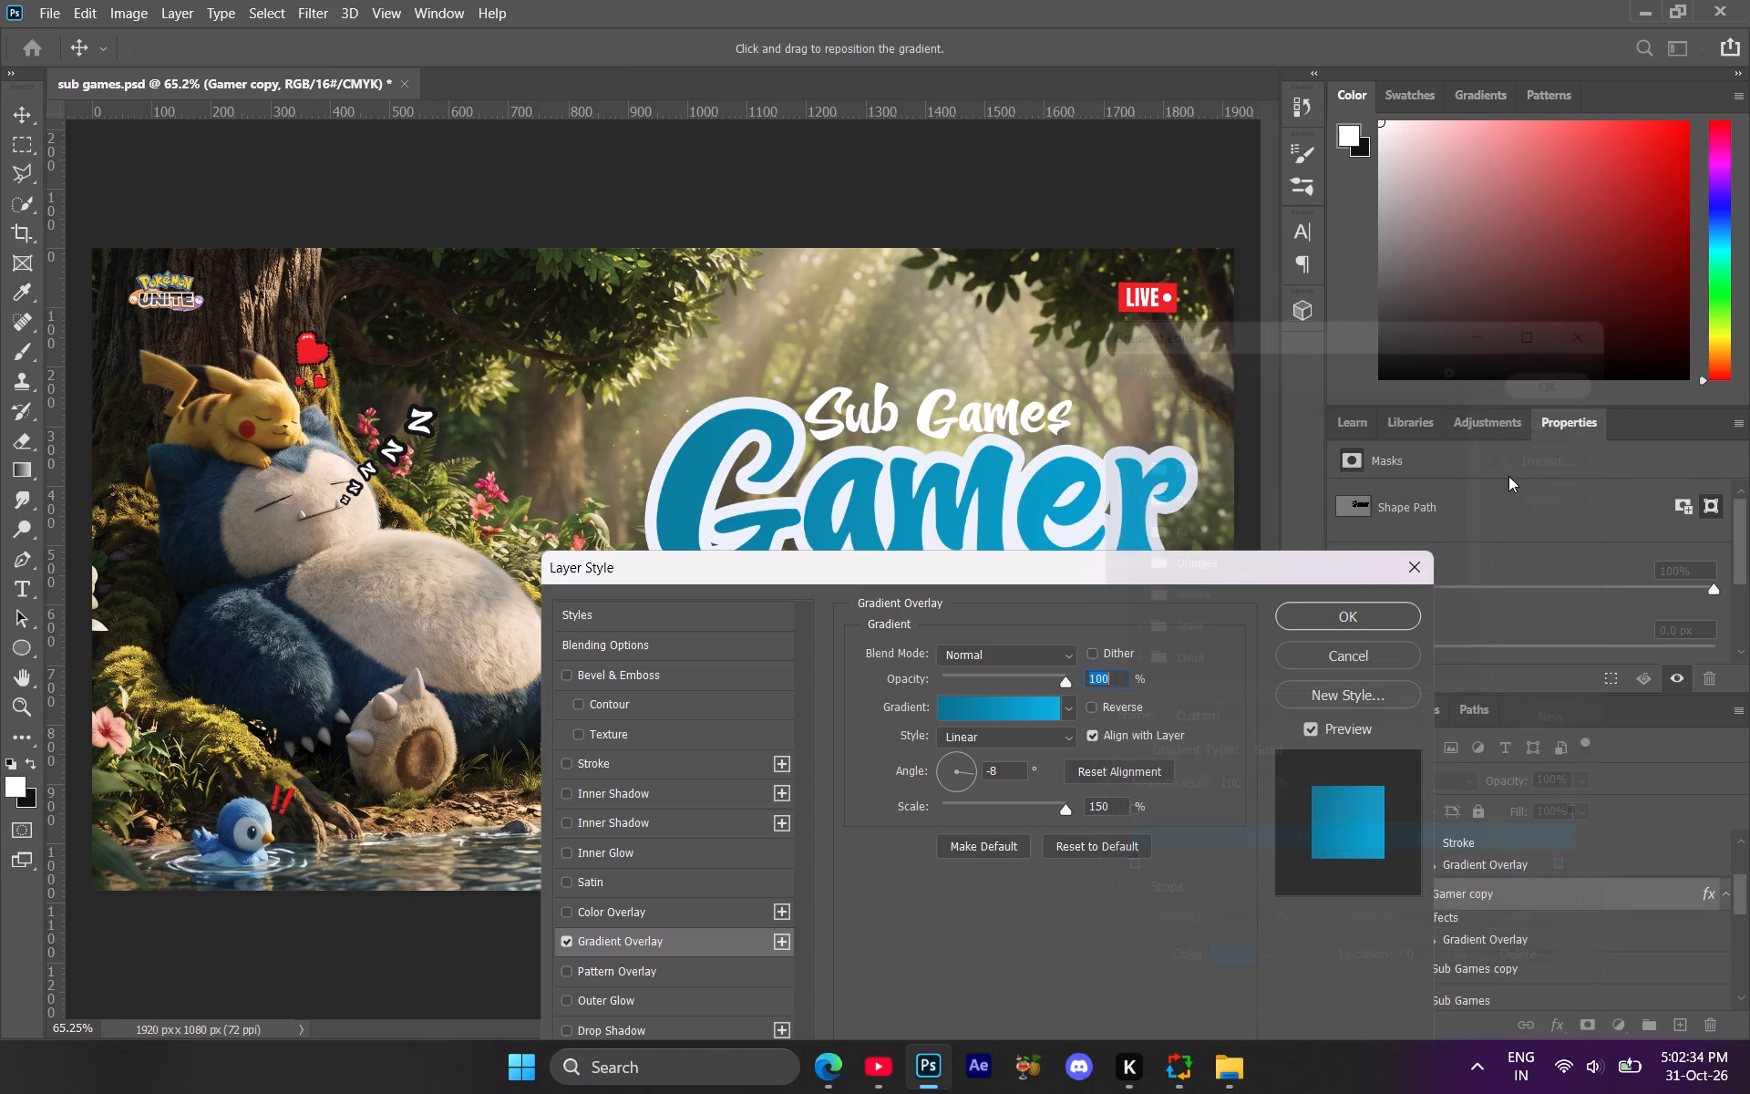
click(1390, 616)
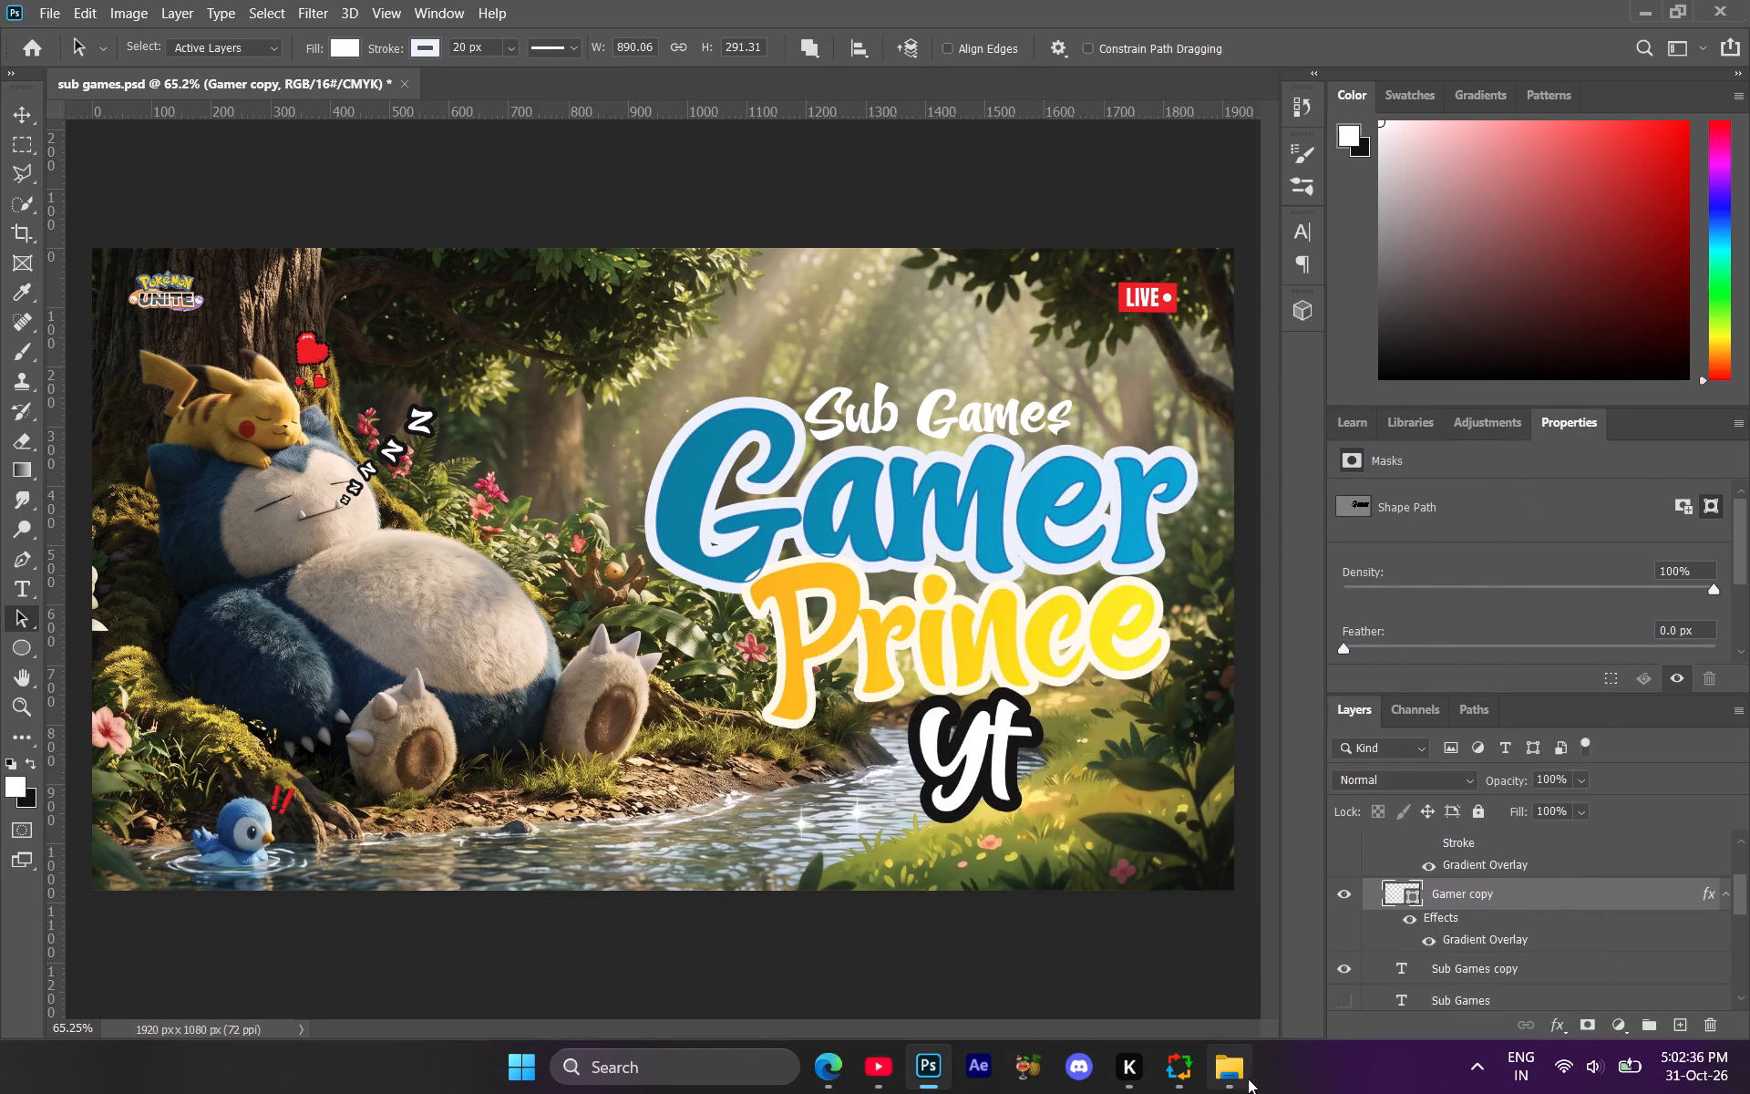
Bring up the Windows app launcher to switch to another application.
click(537, 1077)
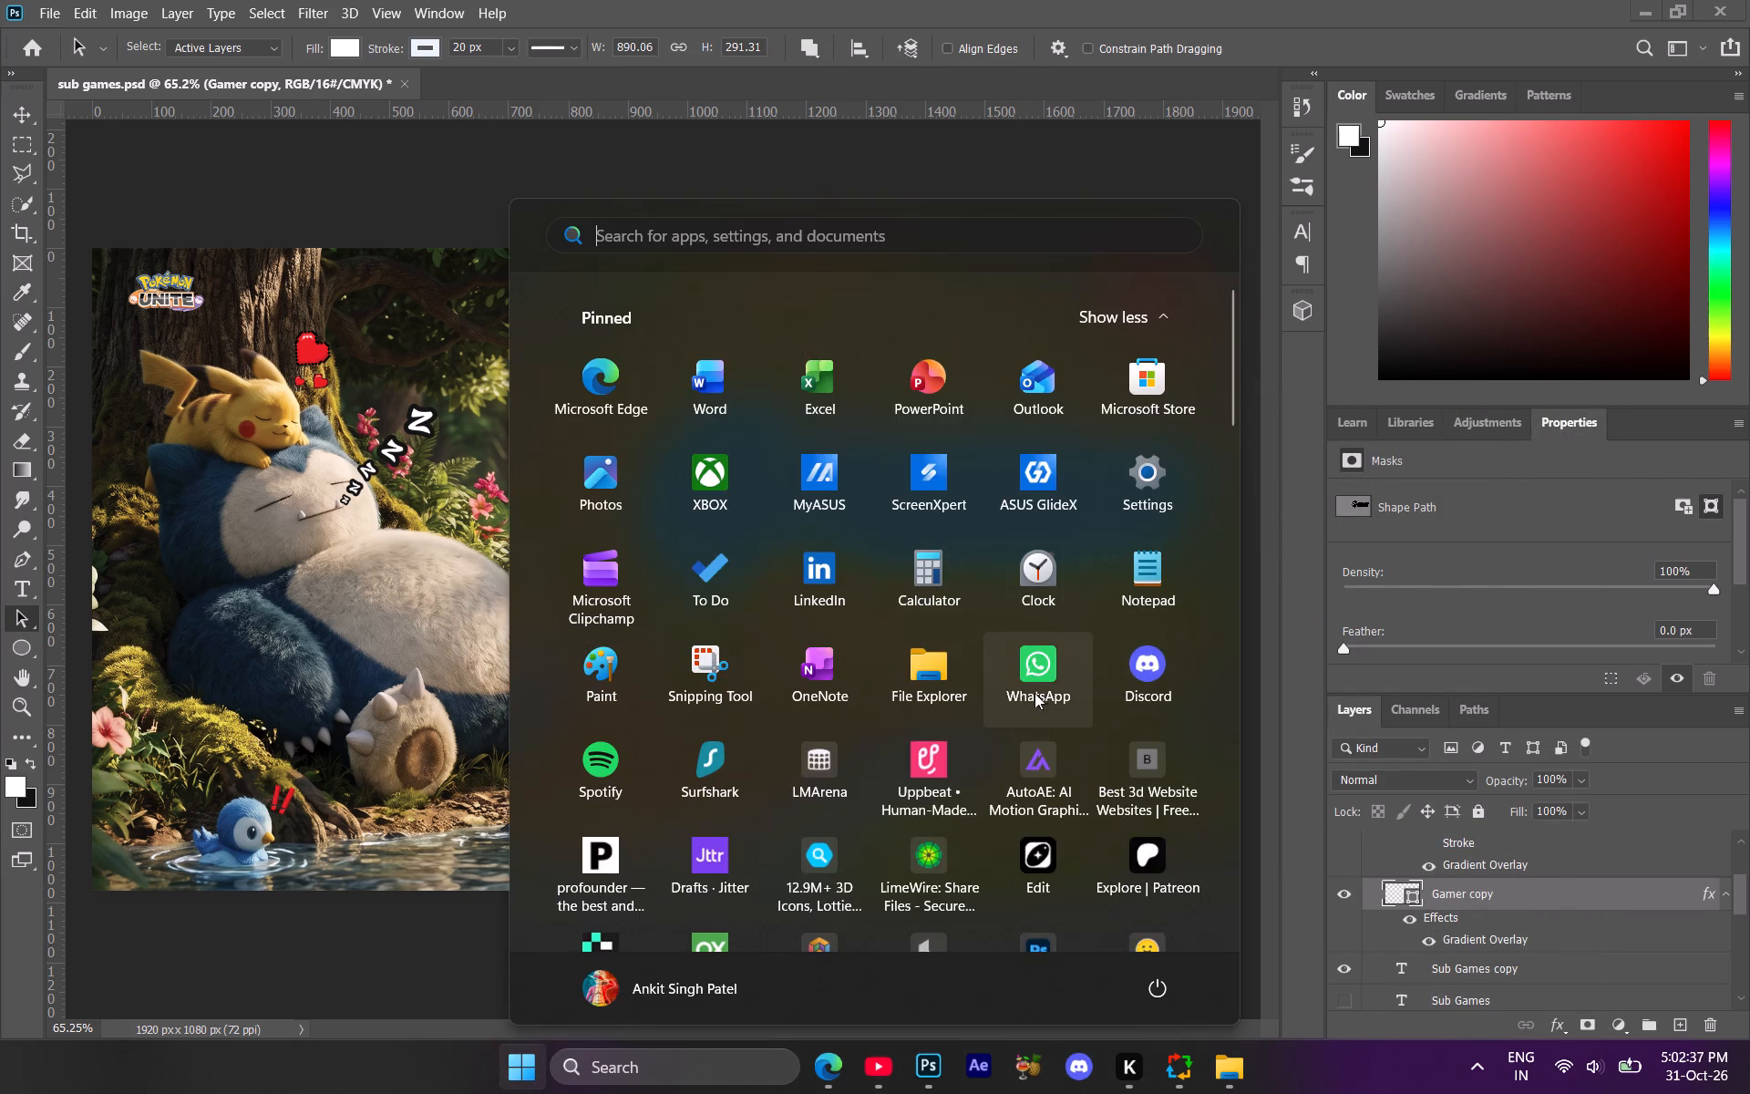
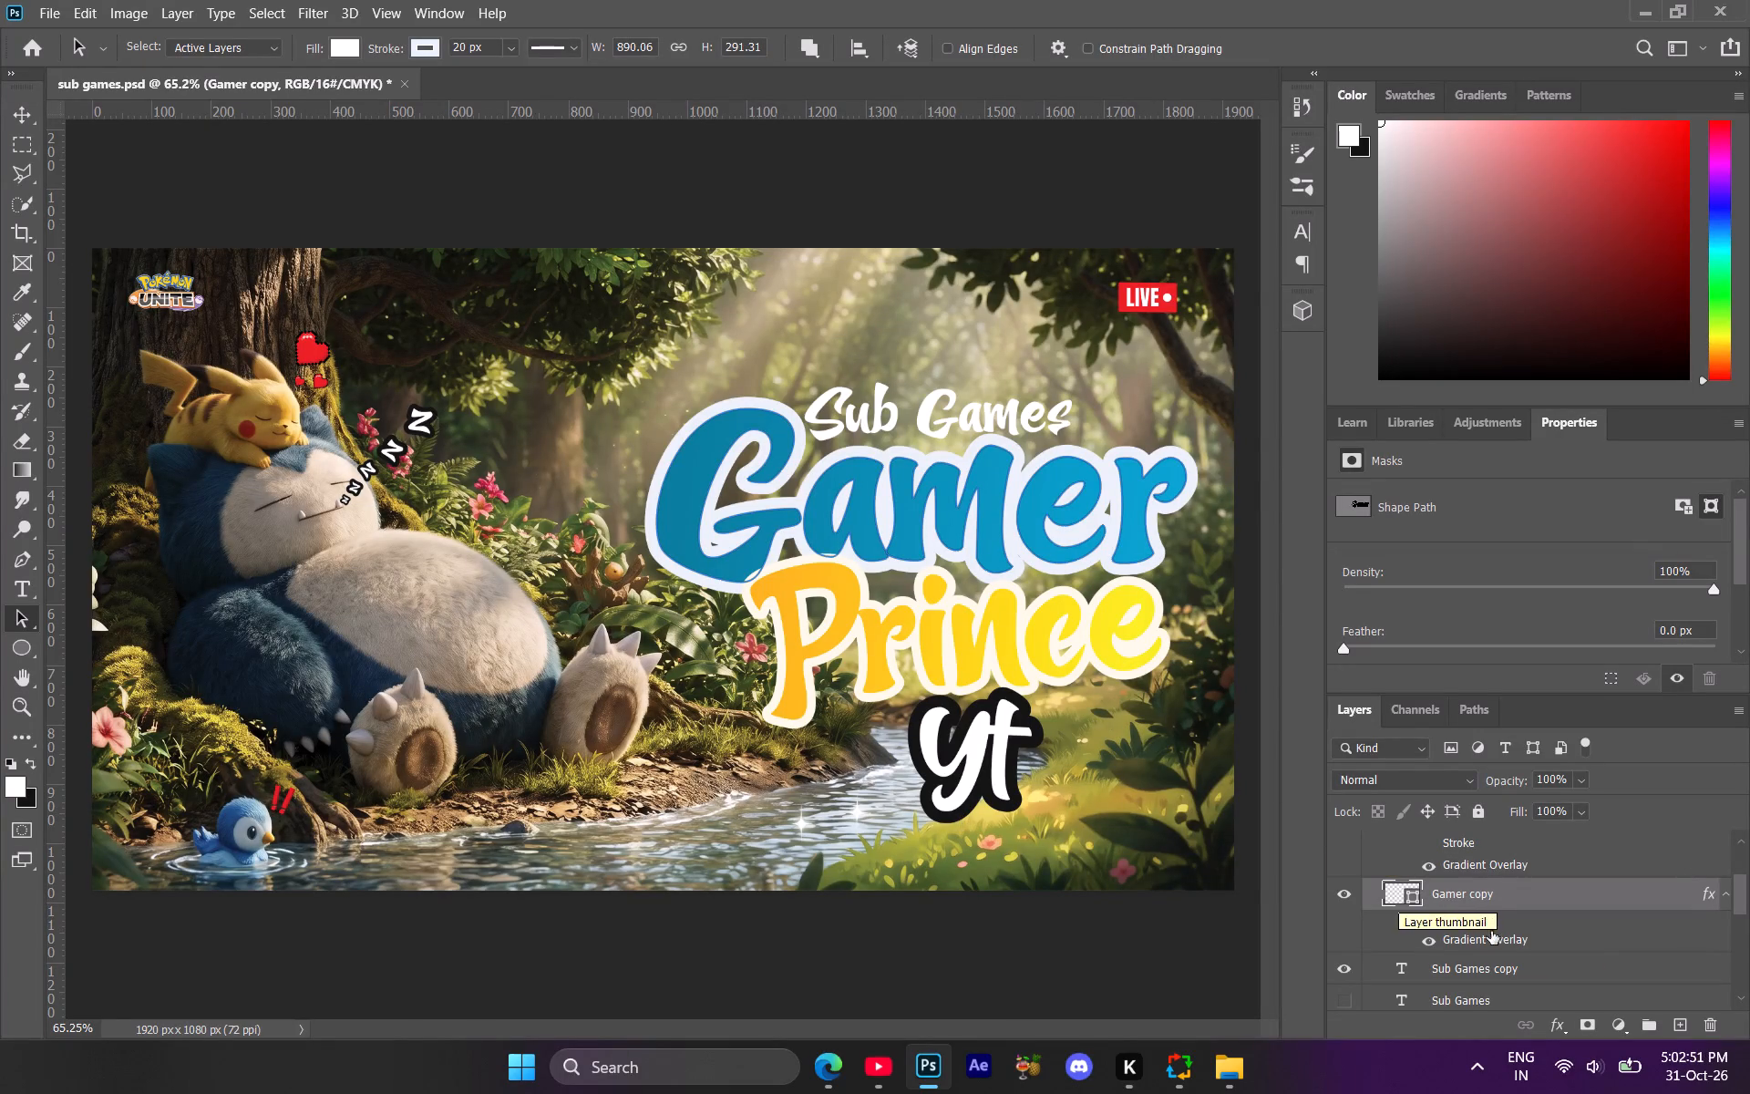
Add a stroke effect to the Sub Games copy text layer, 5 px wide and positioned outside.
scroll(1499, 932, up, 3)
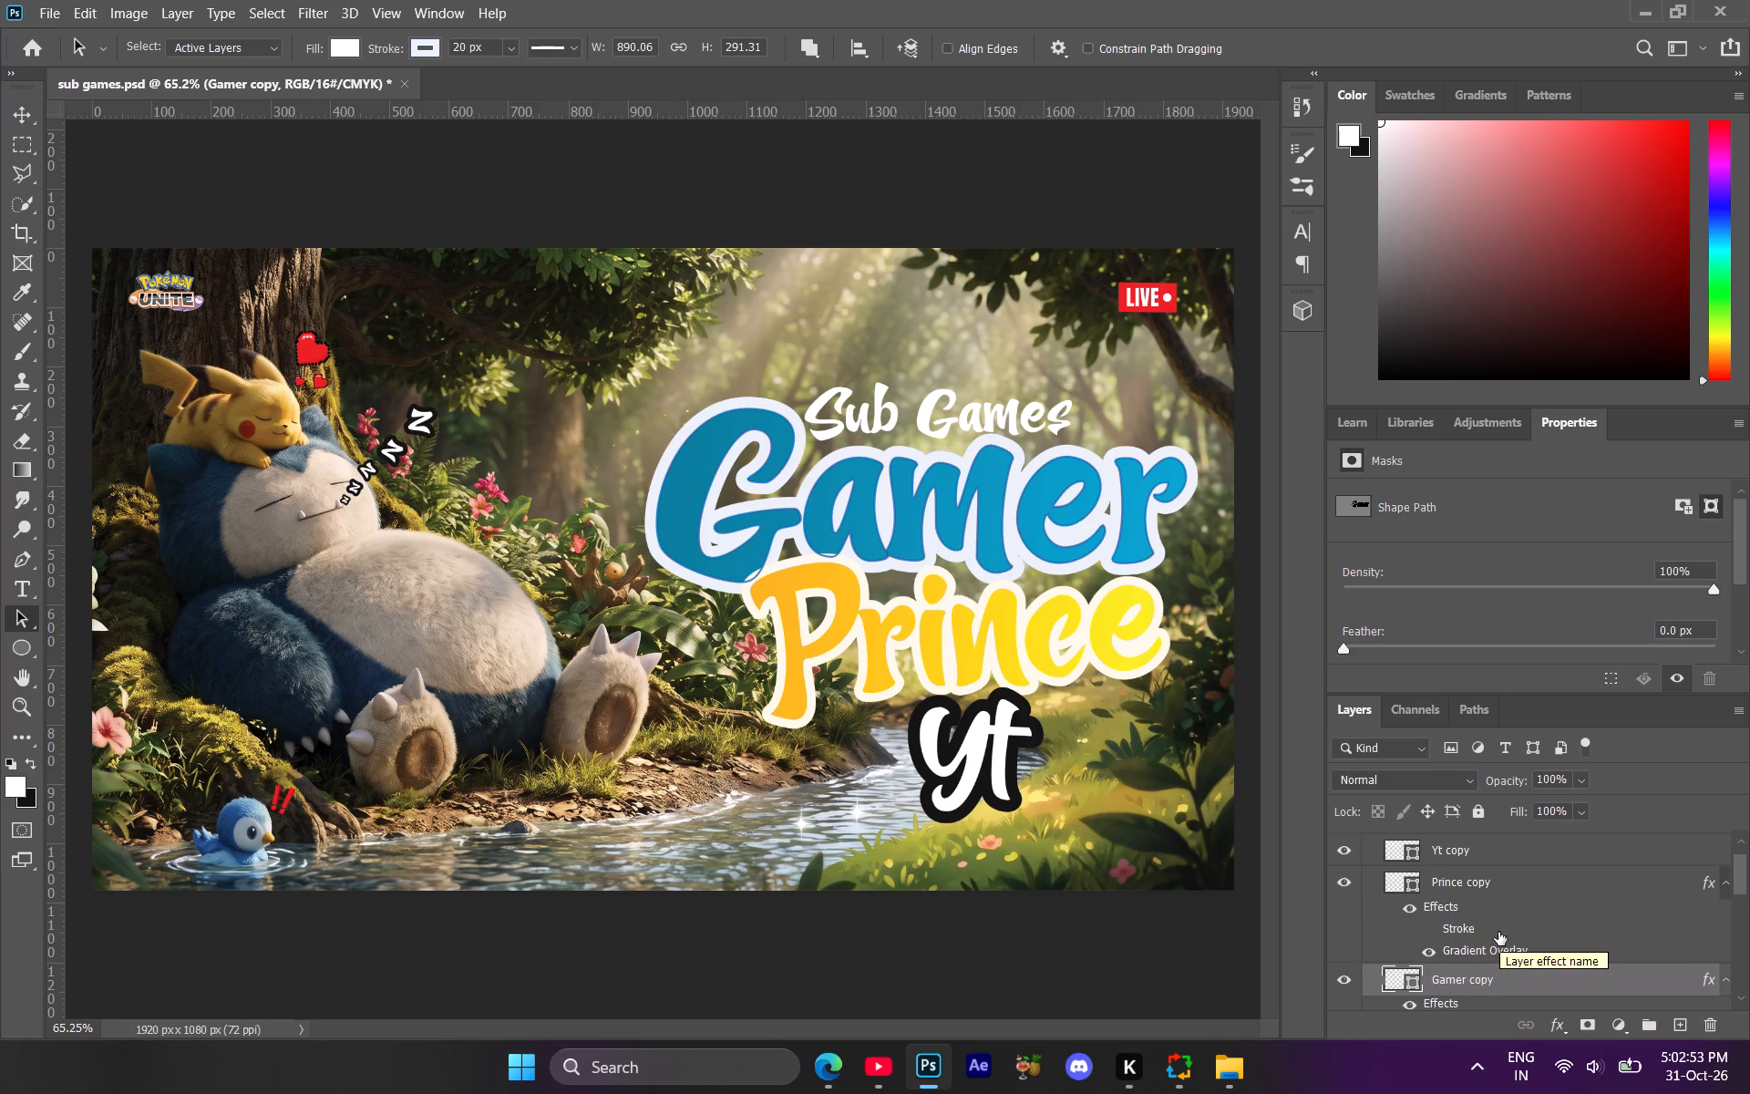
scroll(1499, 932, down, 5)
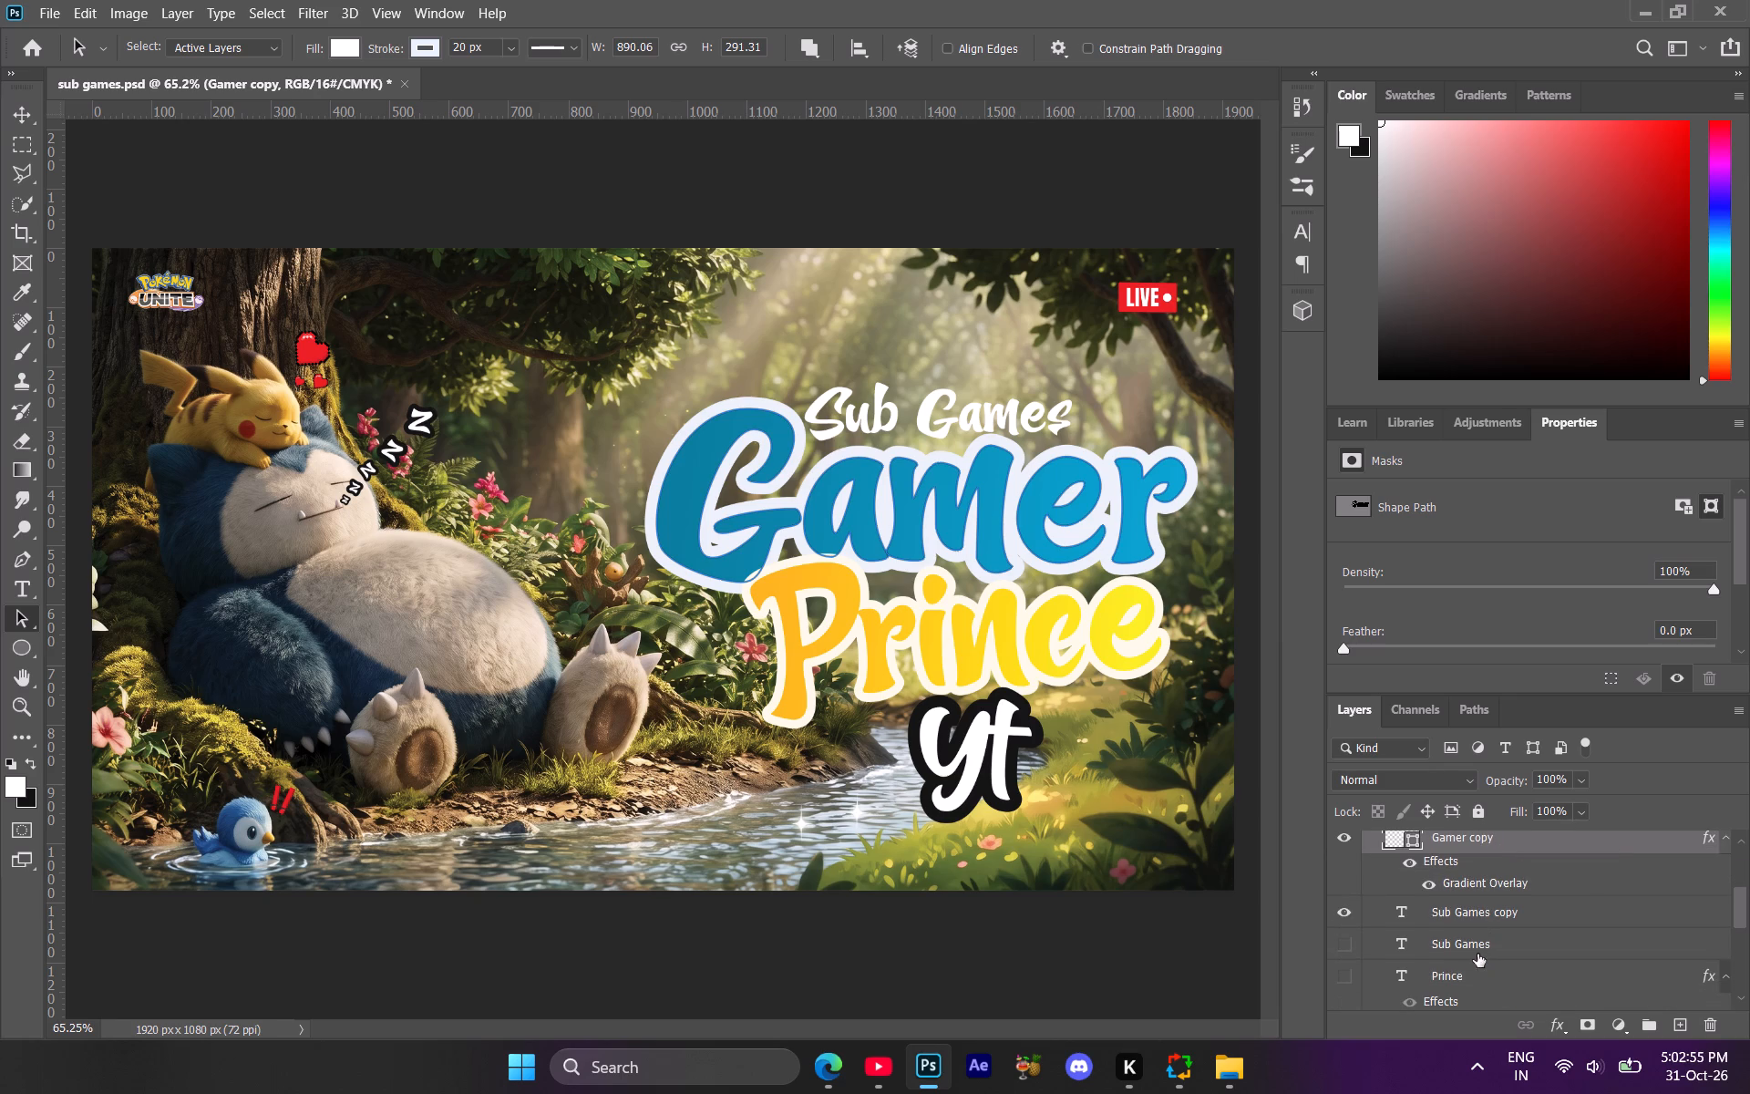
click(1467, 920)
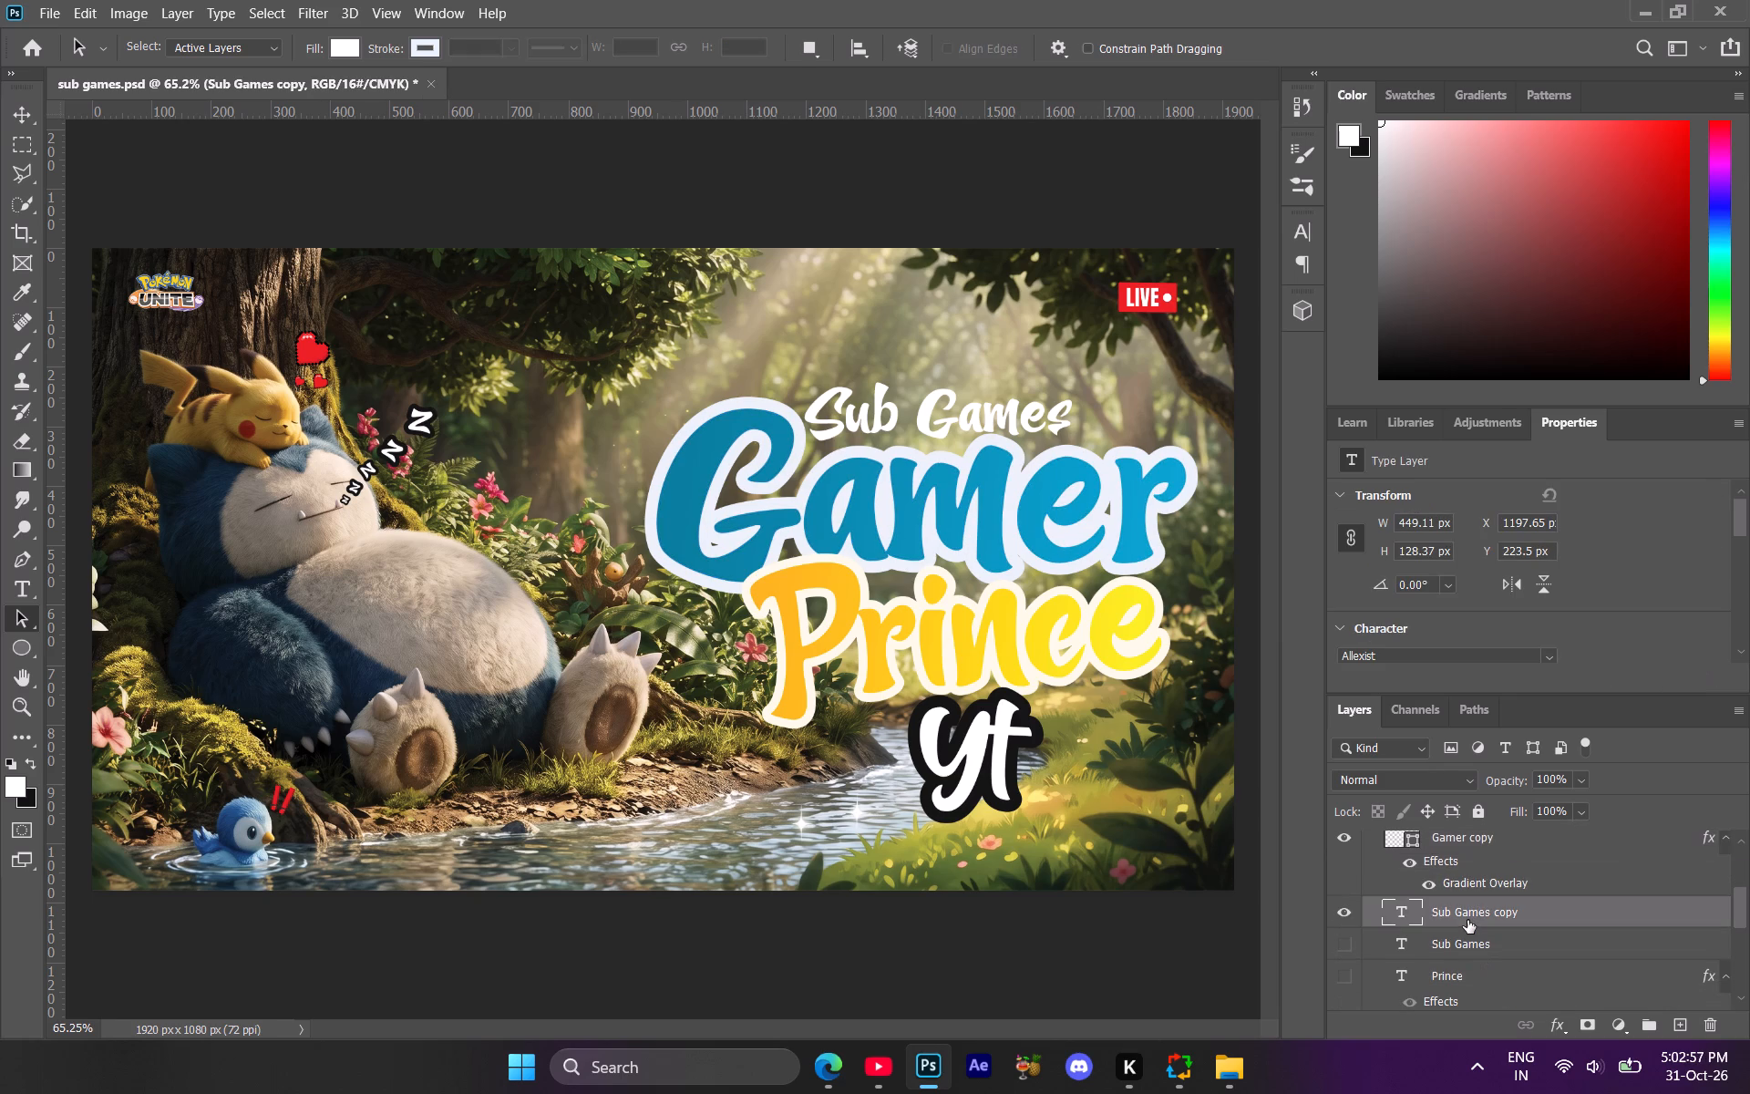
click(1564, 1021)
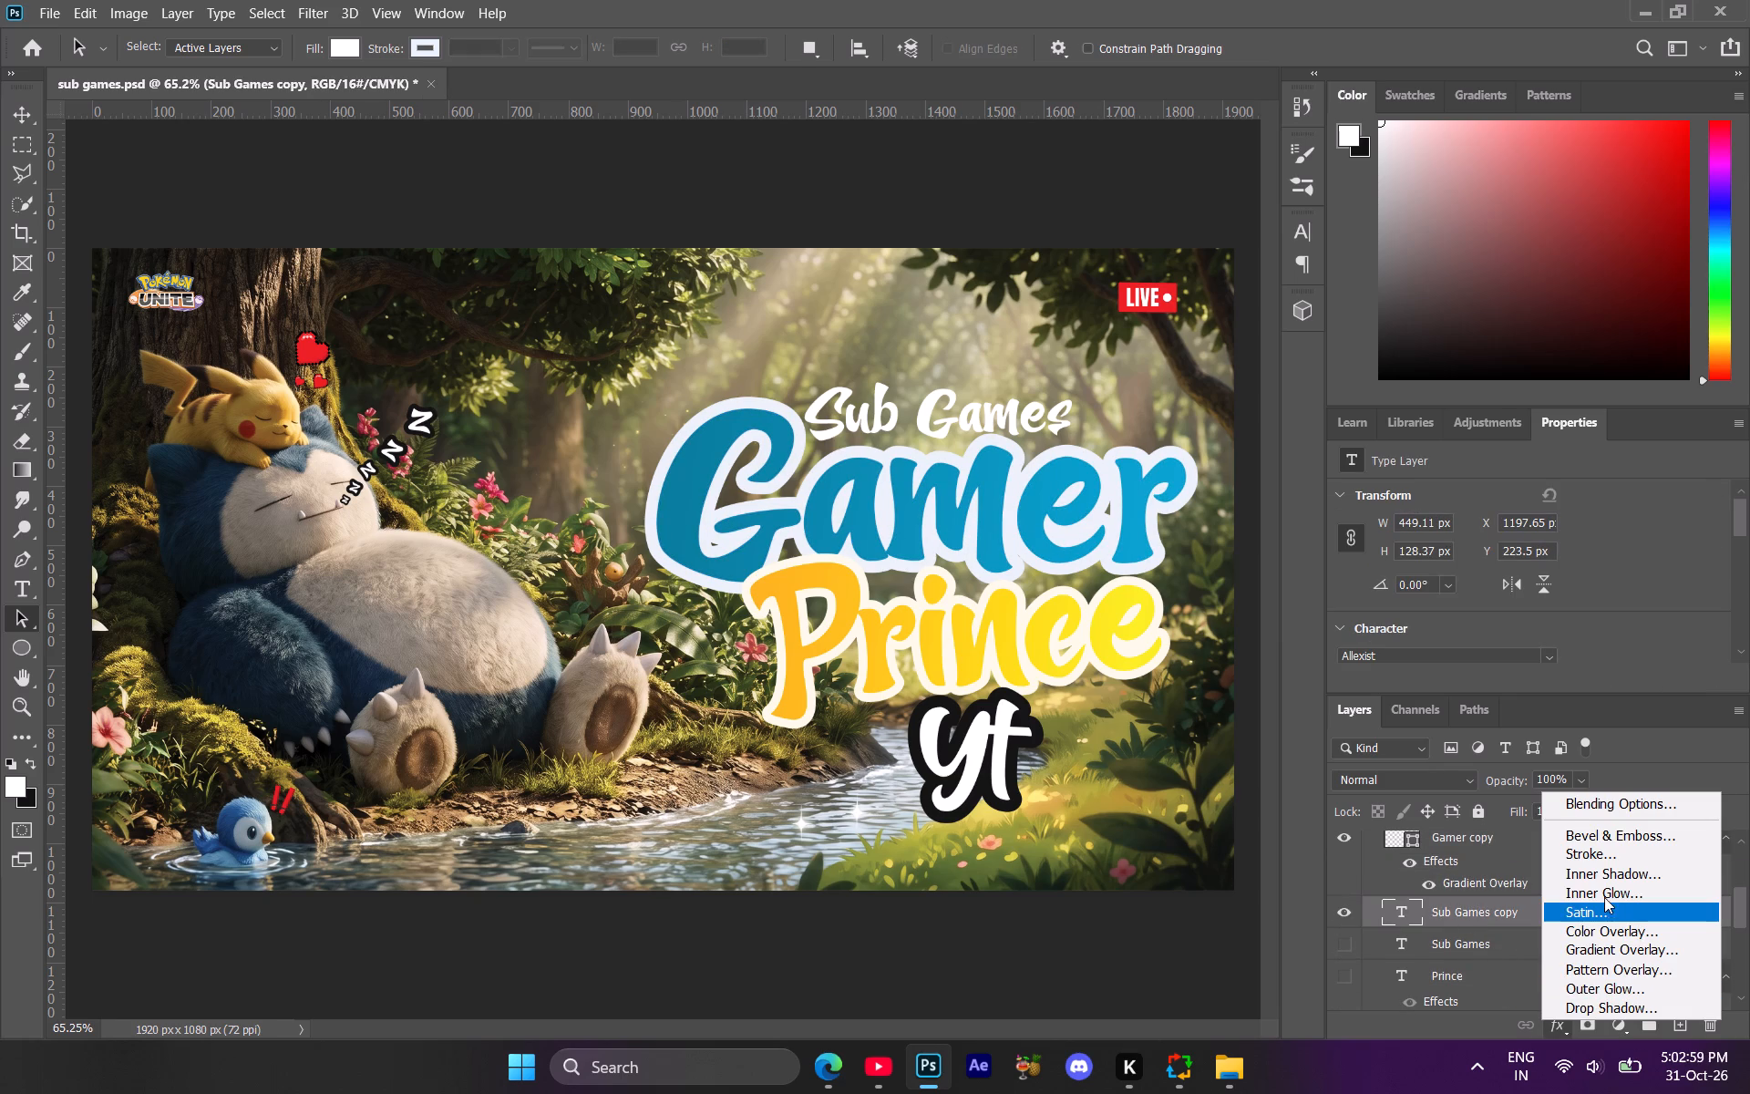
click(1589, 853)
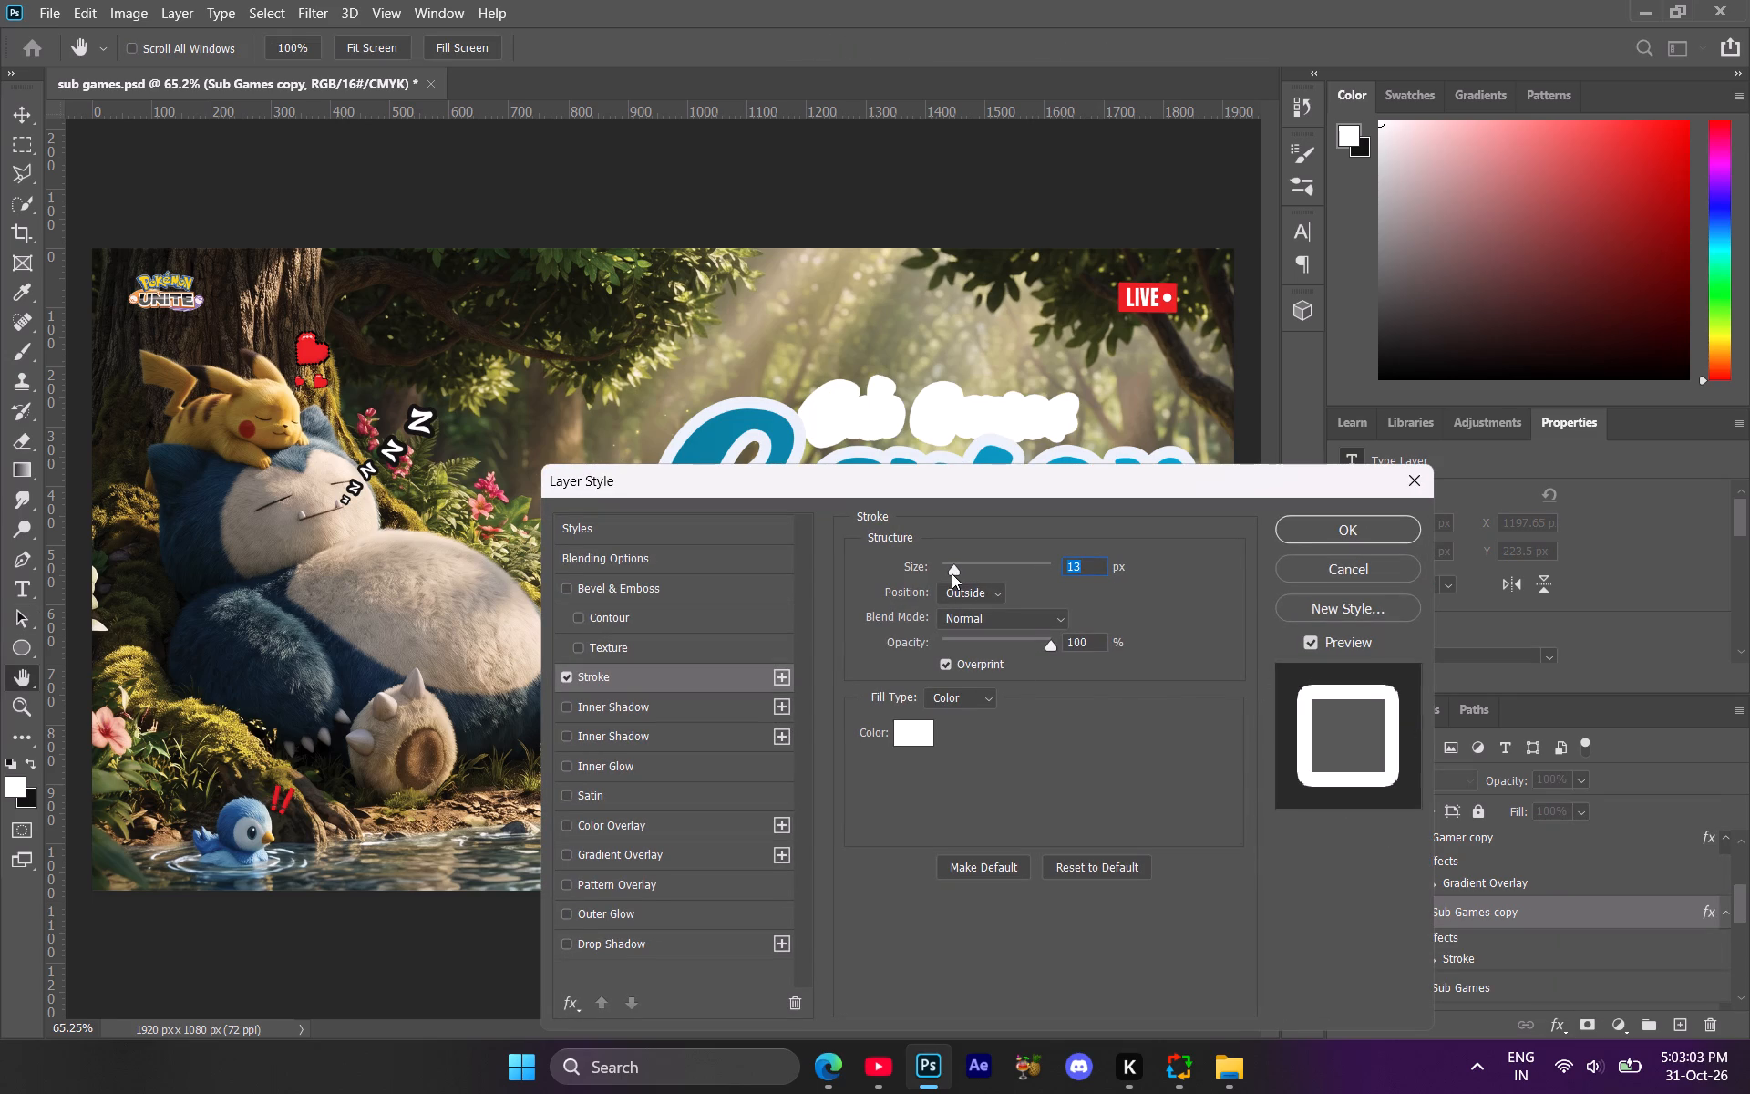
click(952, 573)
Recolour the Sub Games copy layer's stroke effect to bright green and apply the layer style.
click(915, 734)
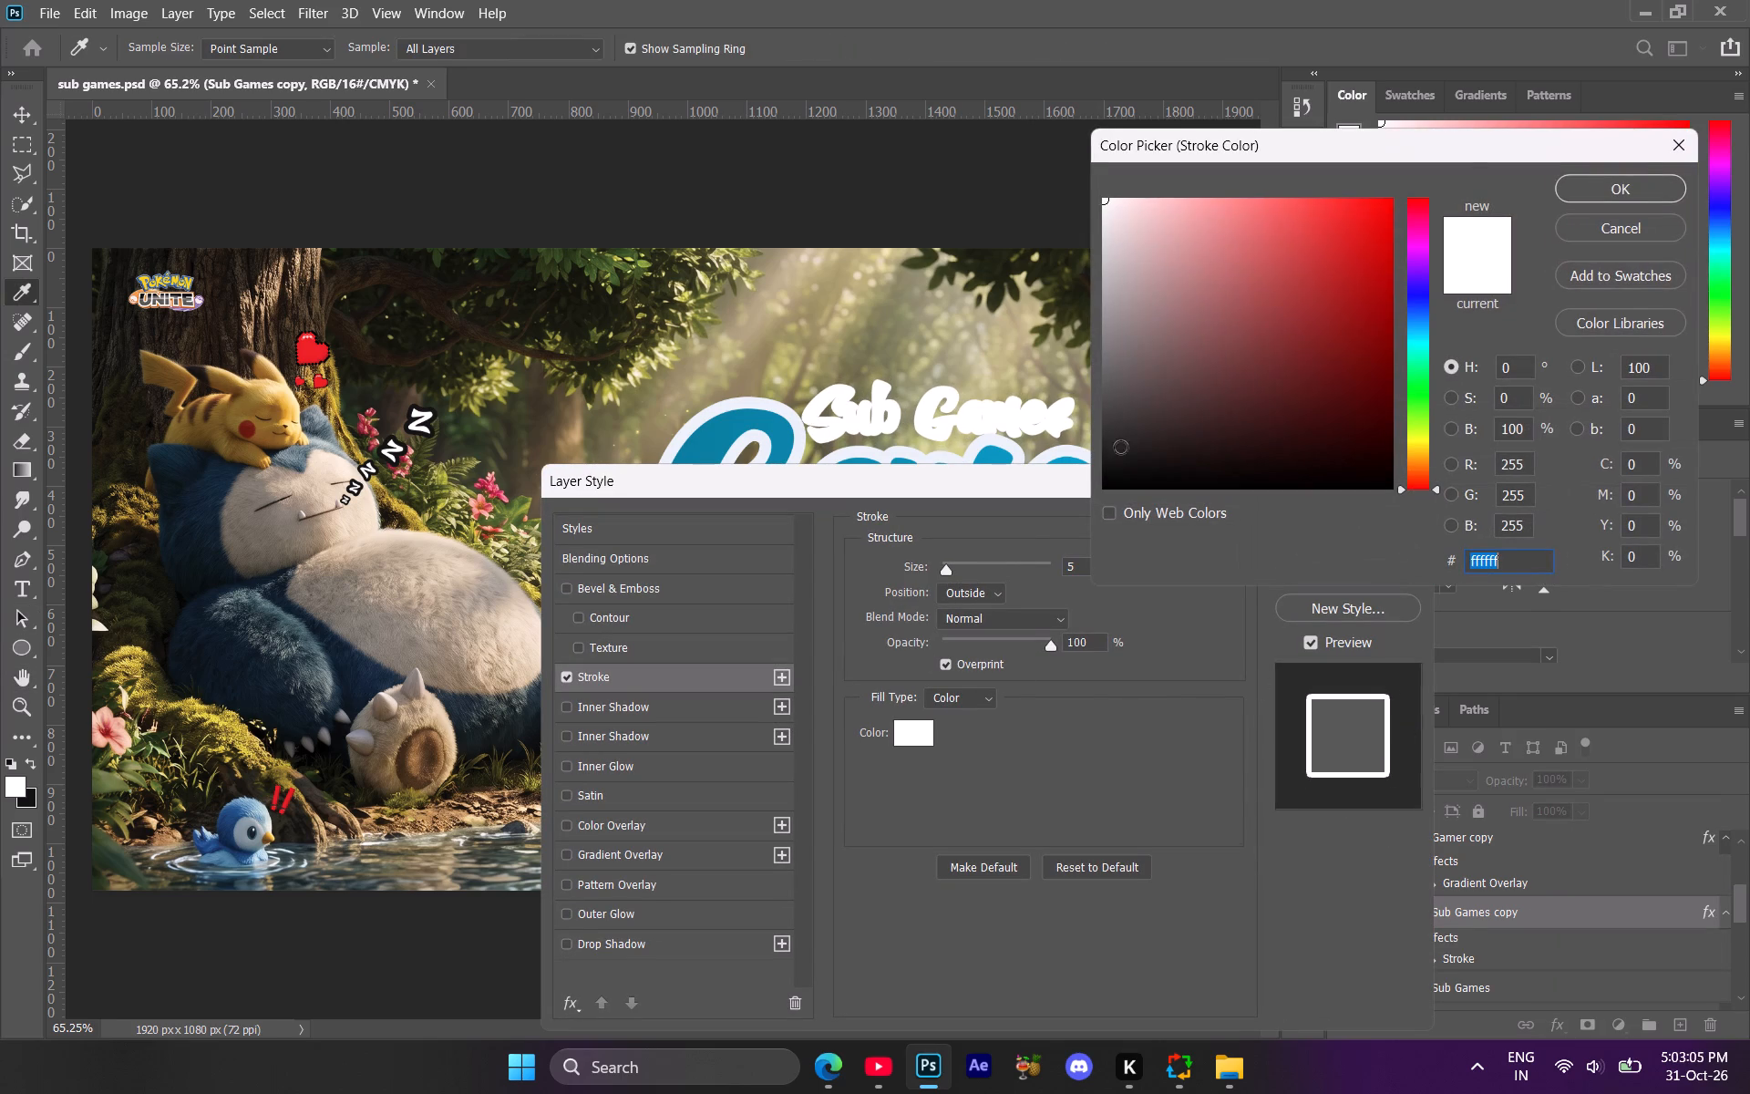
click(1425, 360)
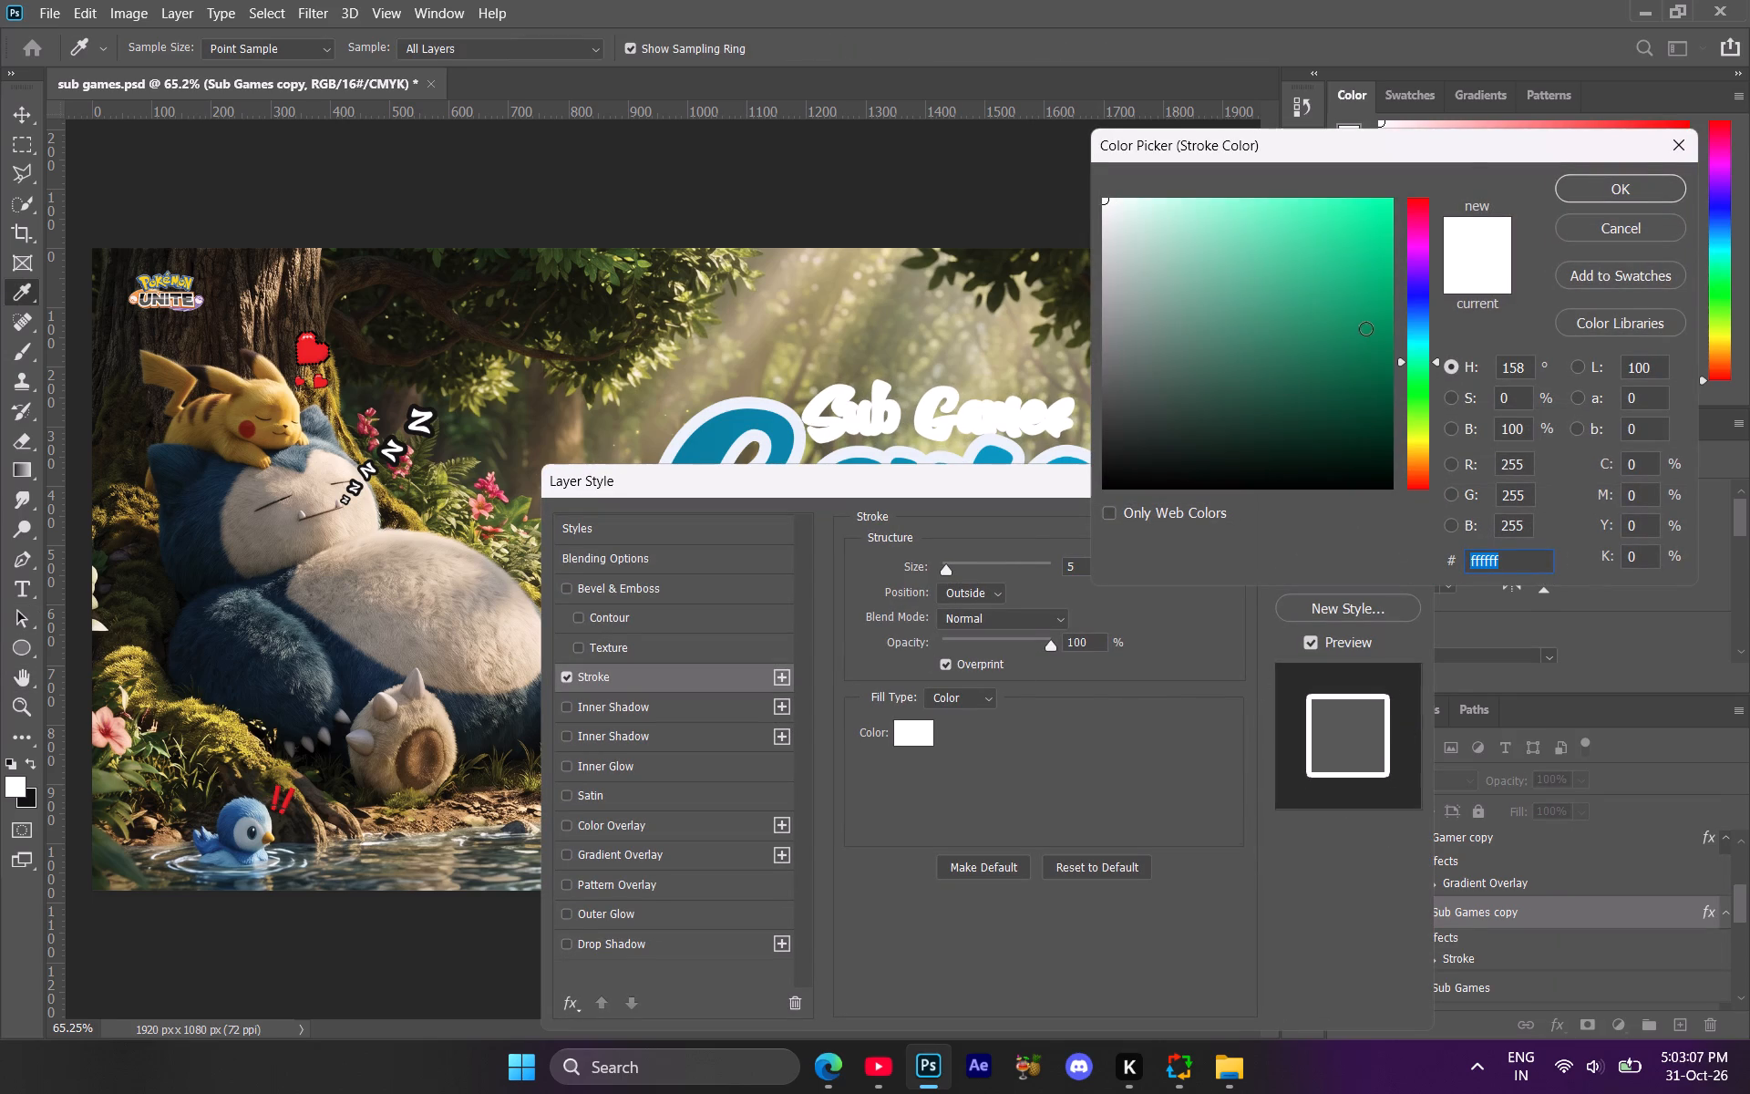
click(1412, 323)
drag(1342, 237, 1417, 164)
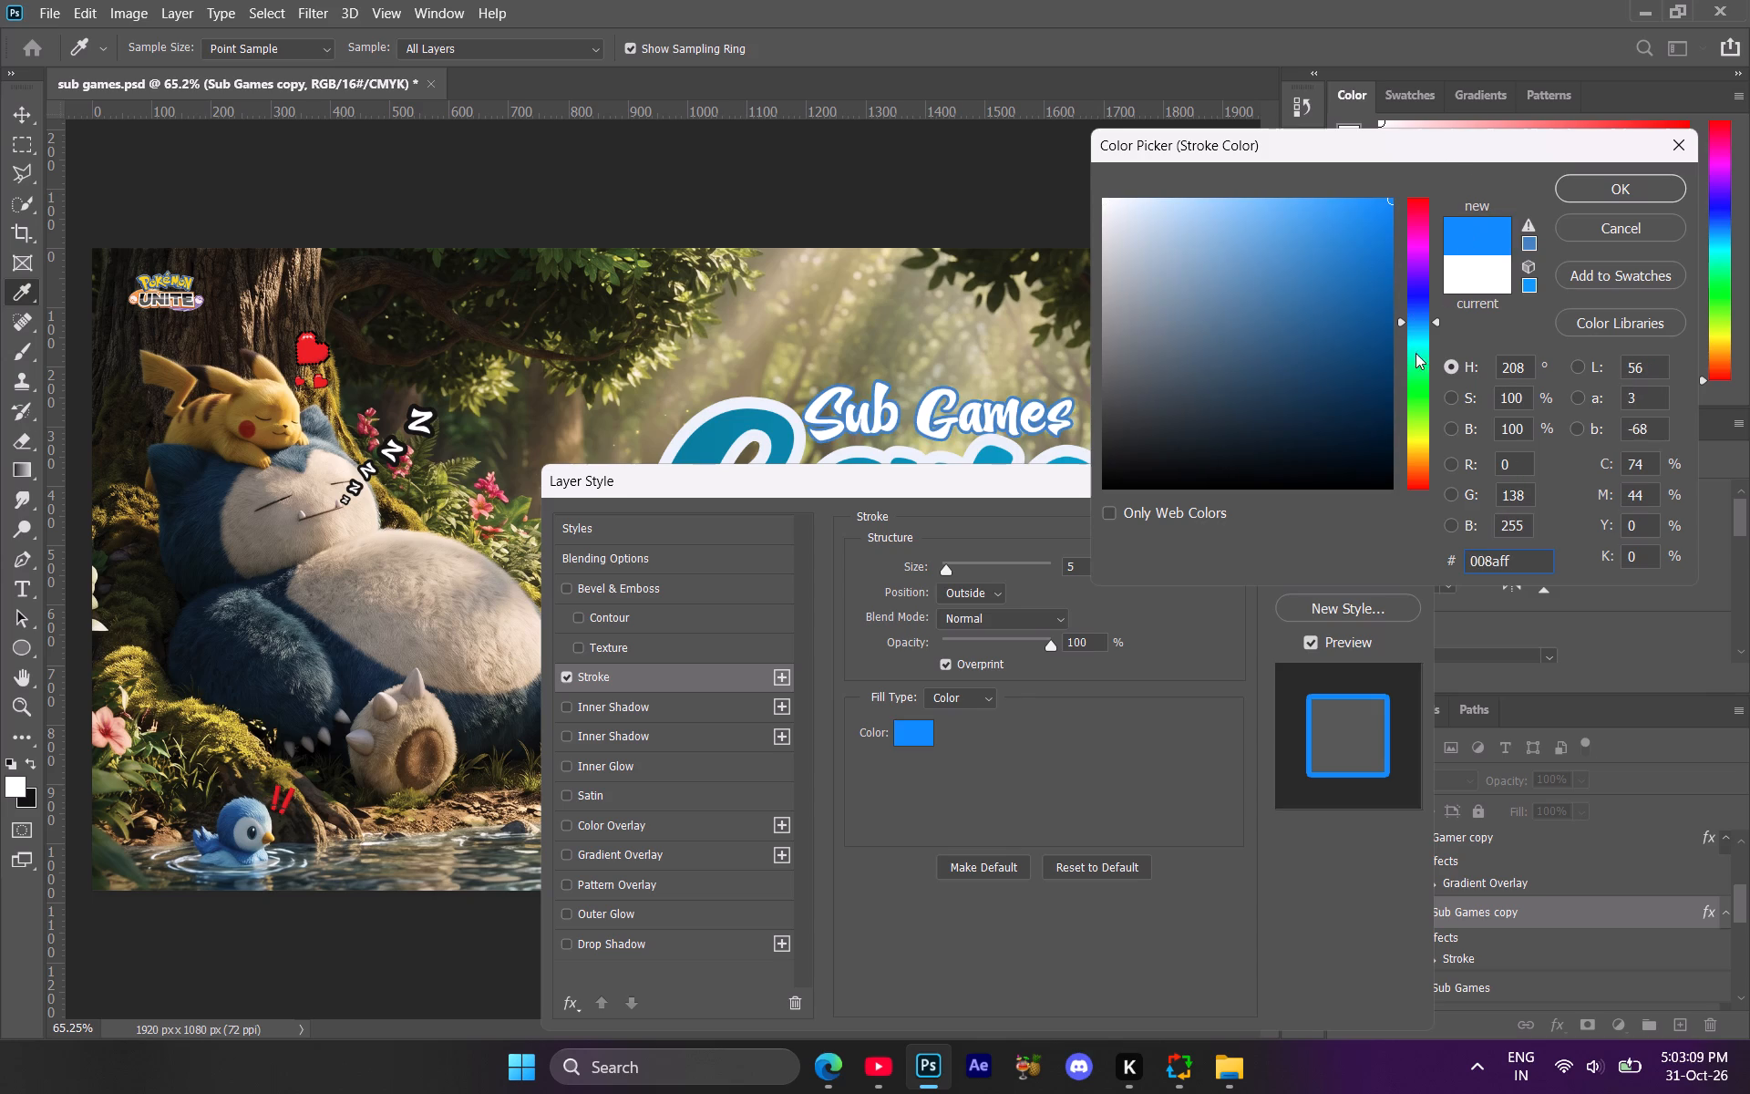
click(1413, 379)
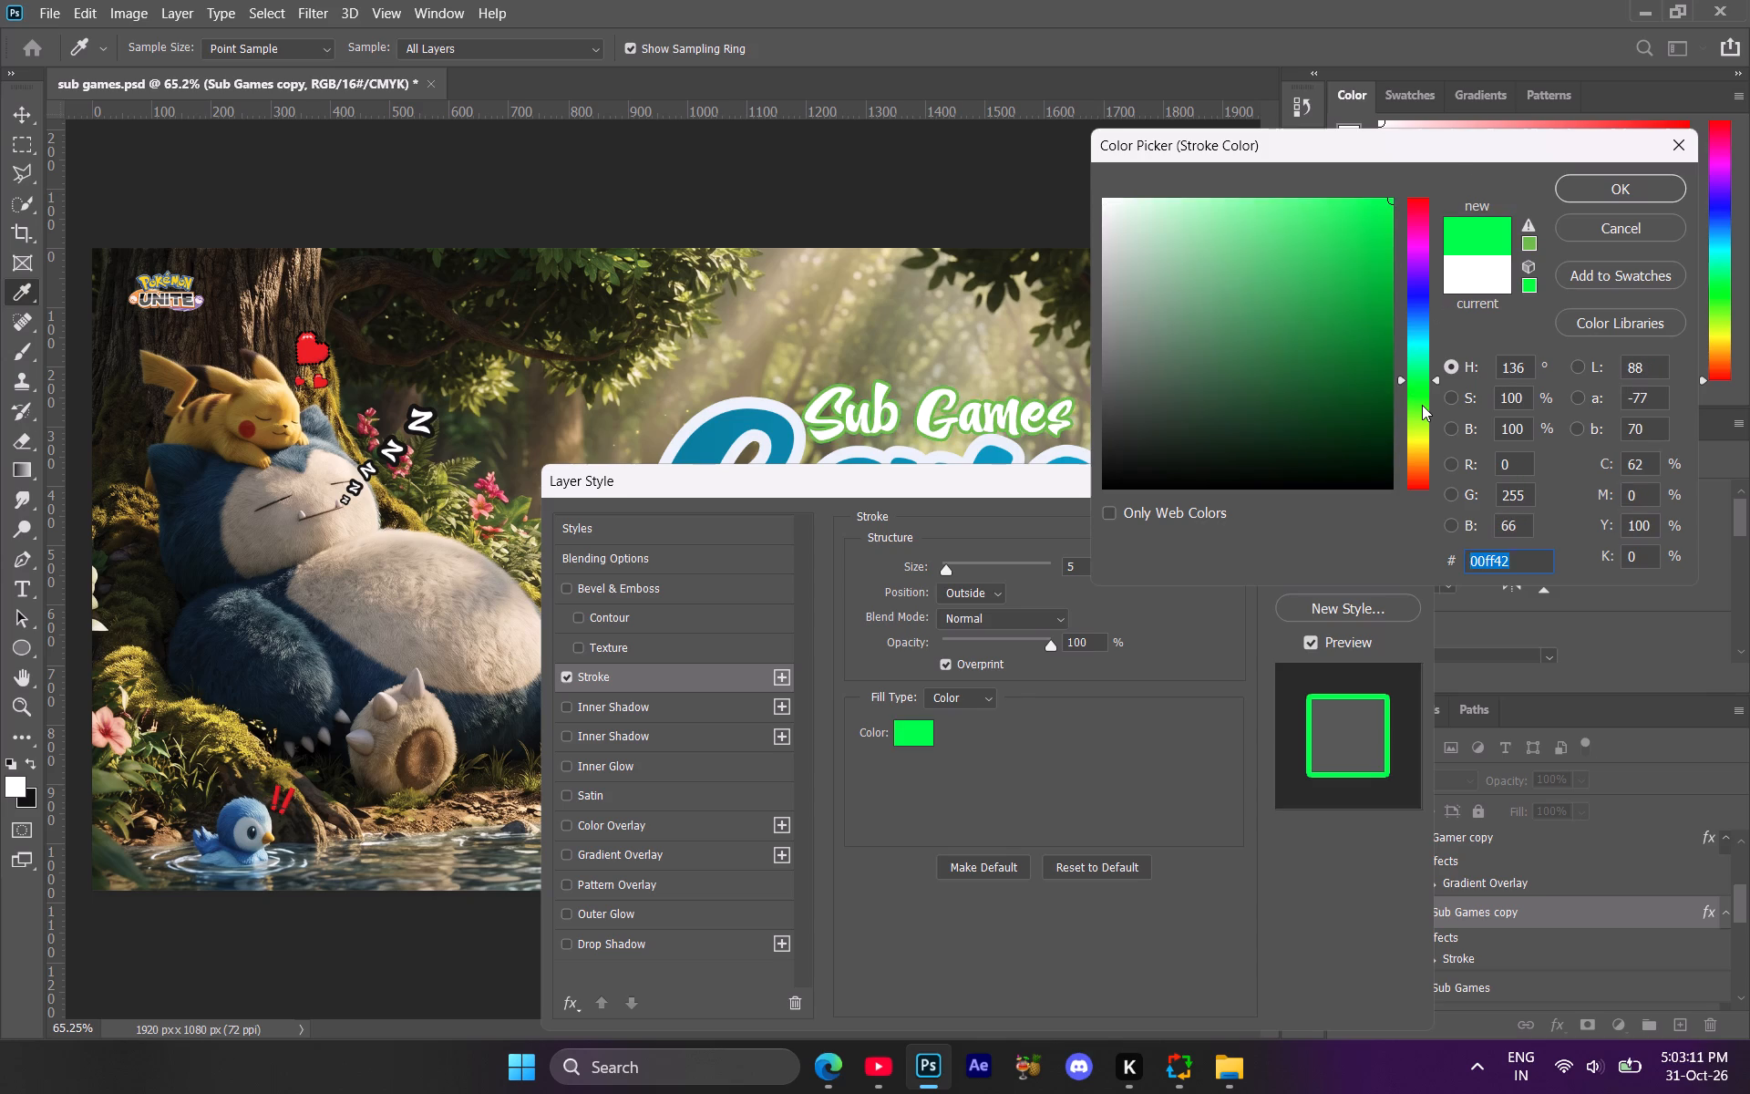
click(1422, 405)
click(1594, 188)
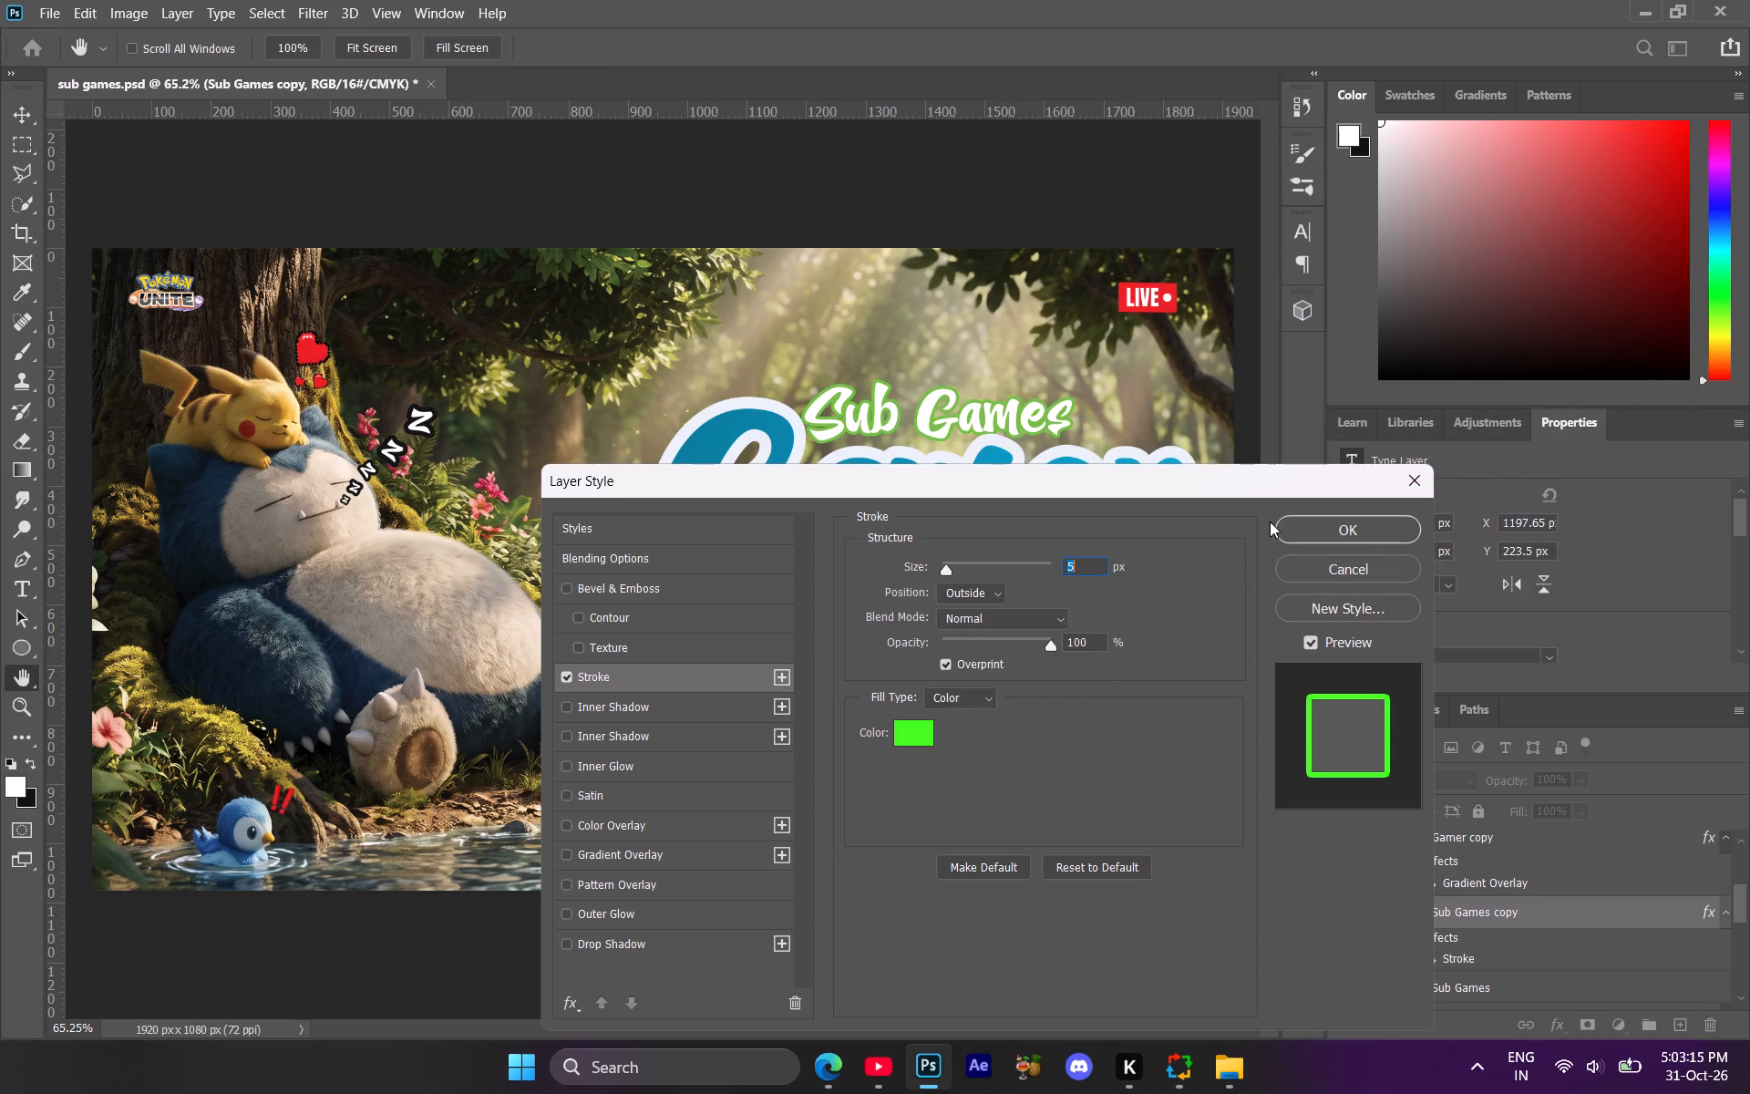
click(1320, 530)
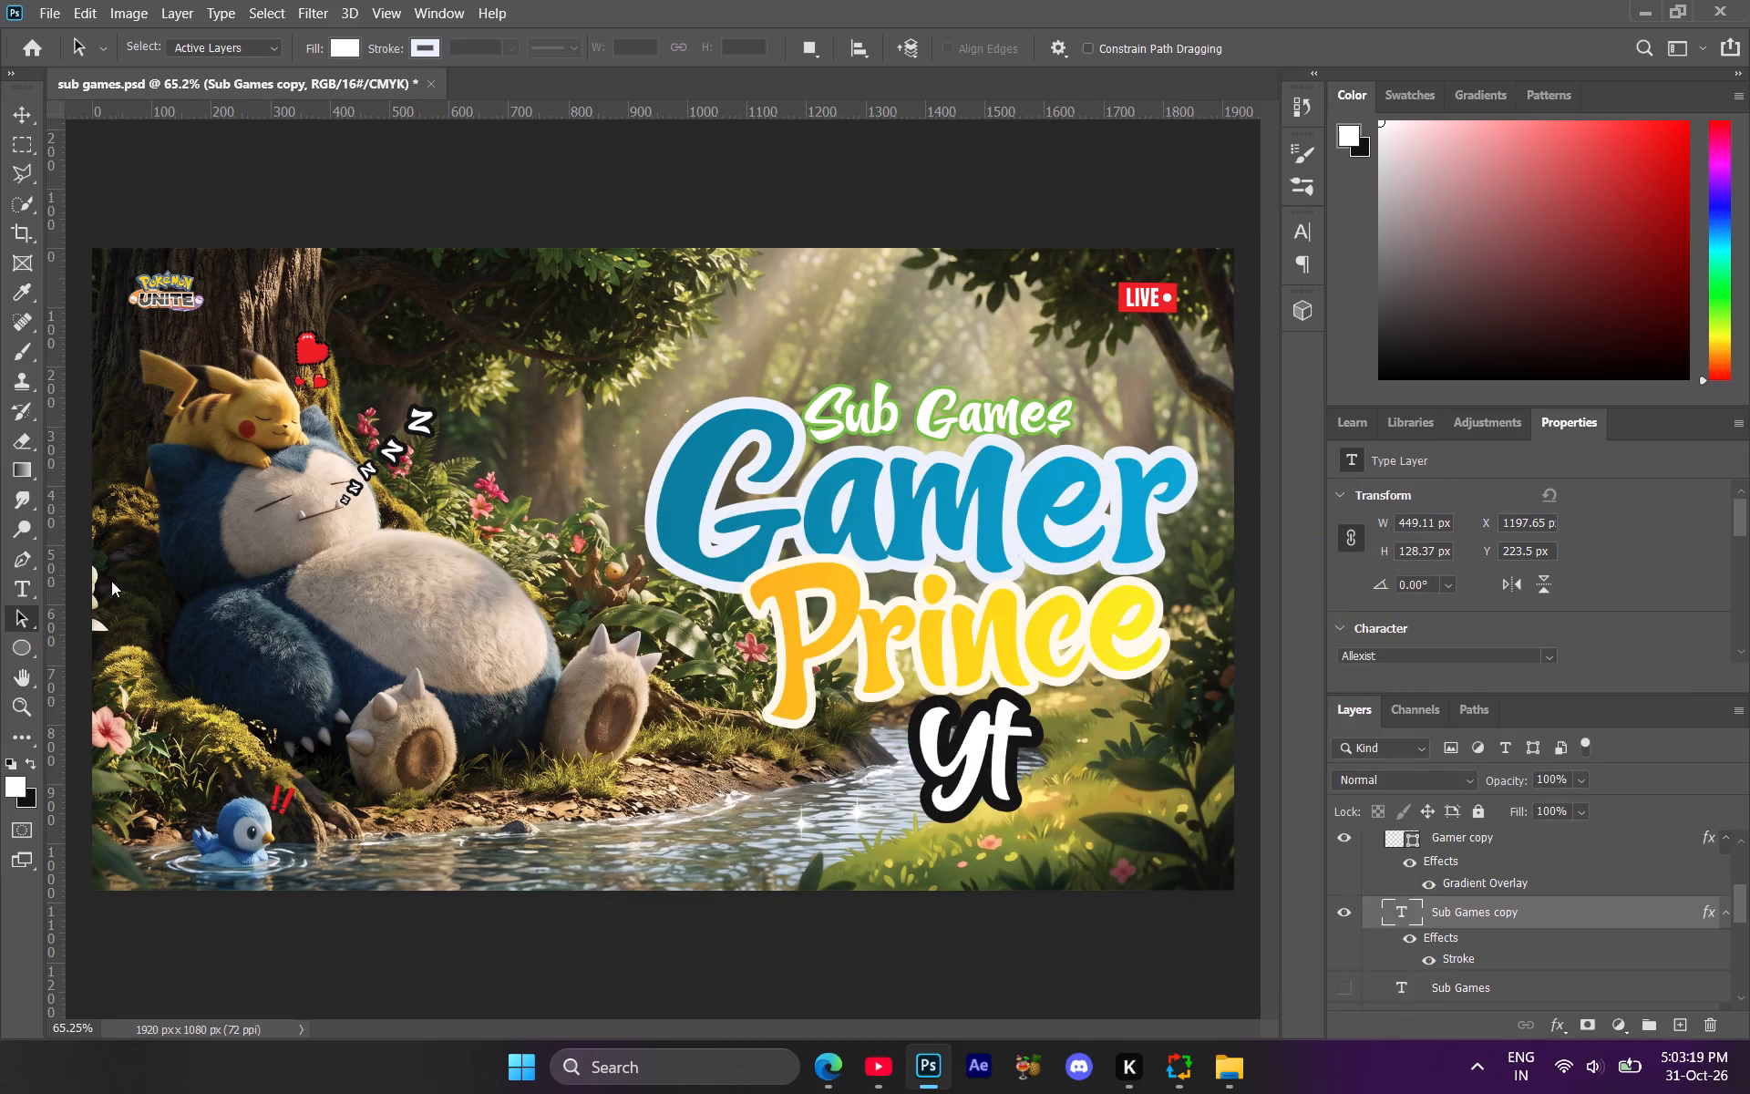
Convert the Sub Games copy text layer to a shape.
right_click(1477, 921)
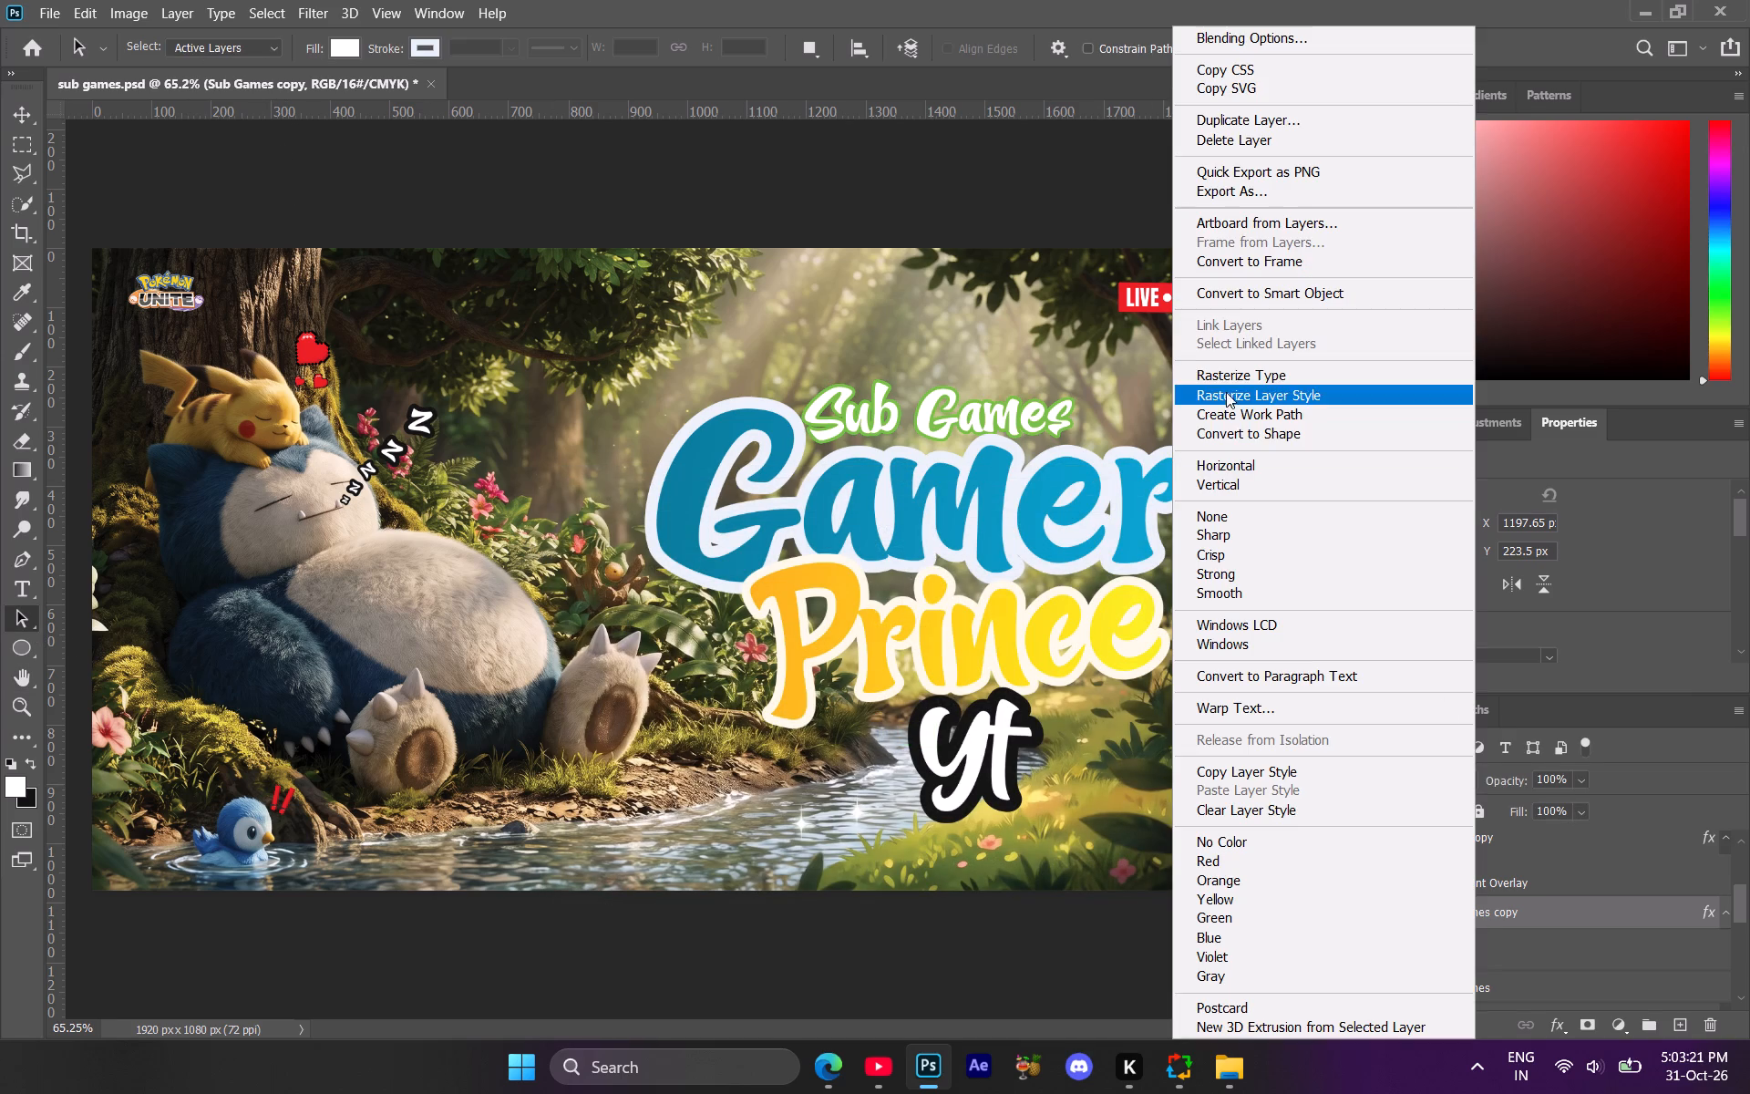
click(1220, 427)
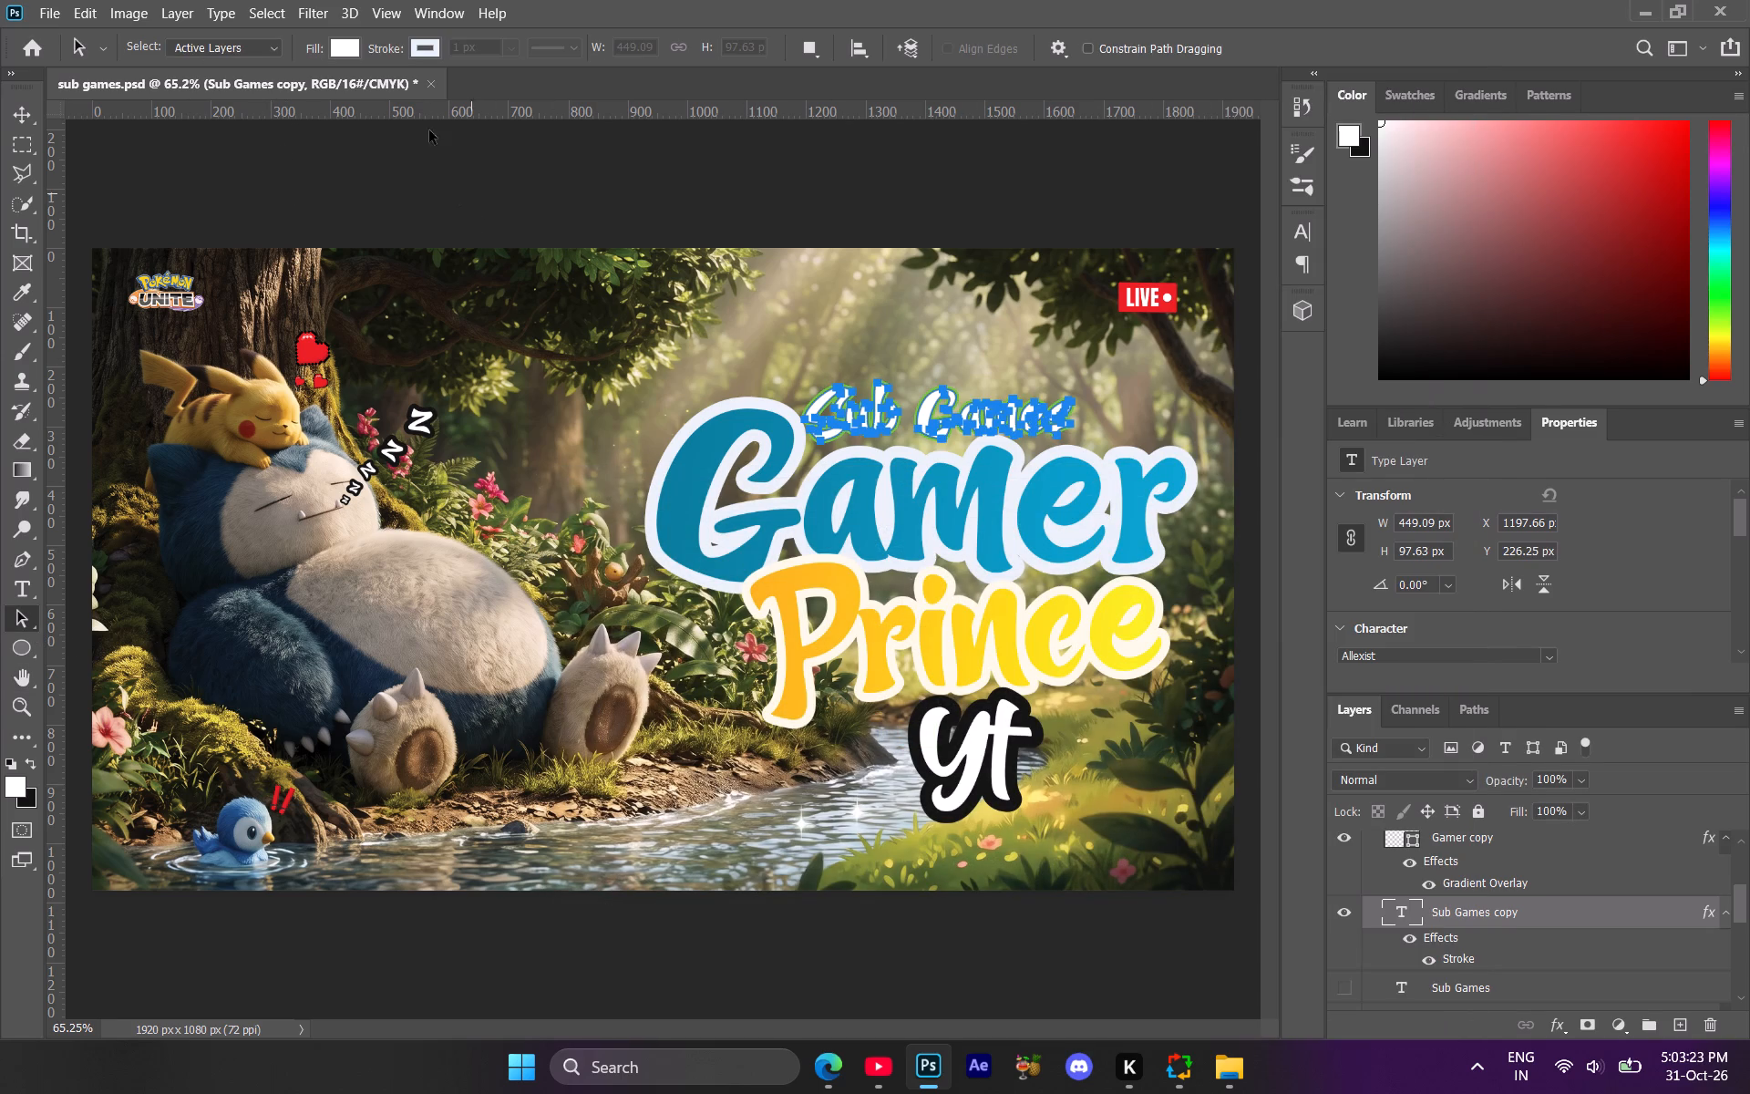
Give the Sub Games copy shape a solid black 10 px stroke aligned to the outside of its path.
click(437, 47)
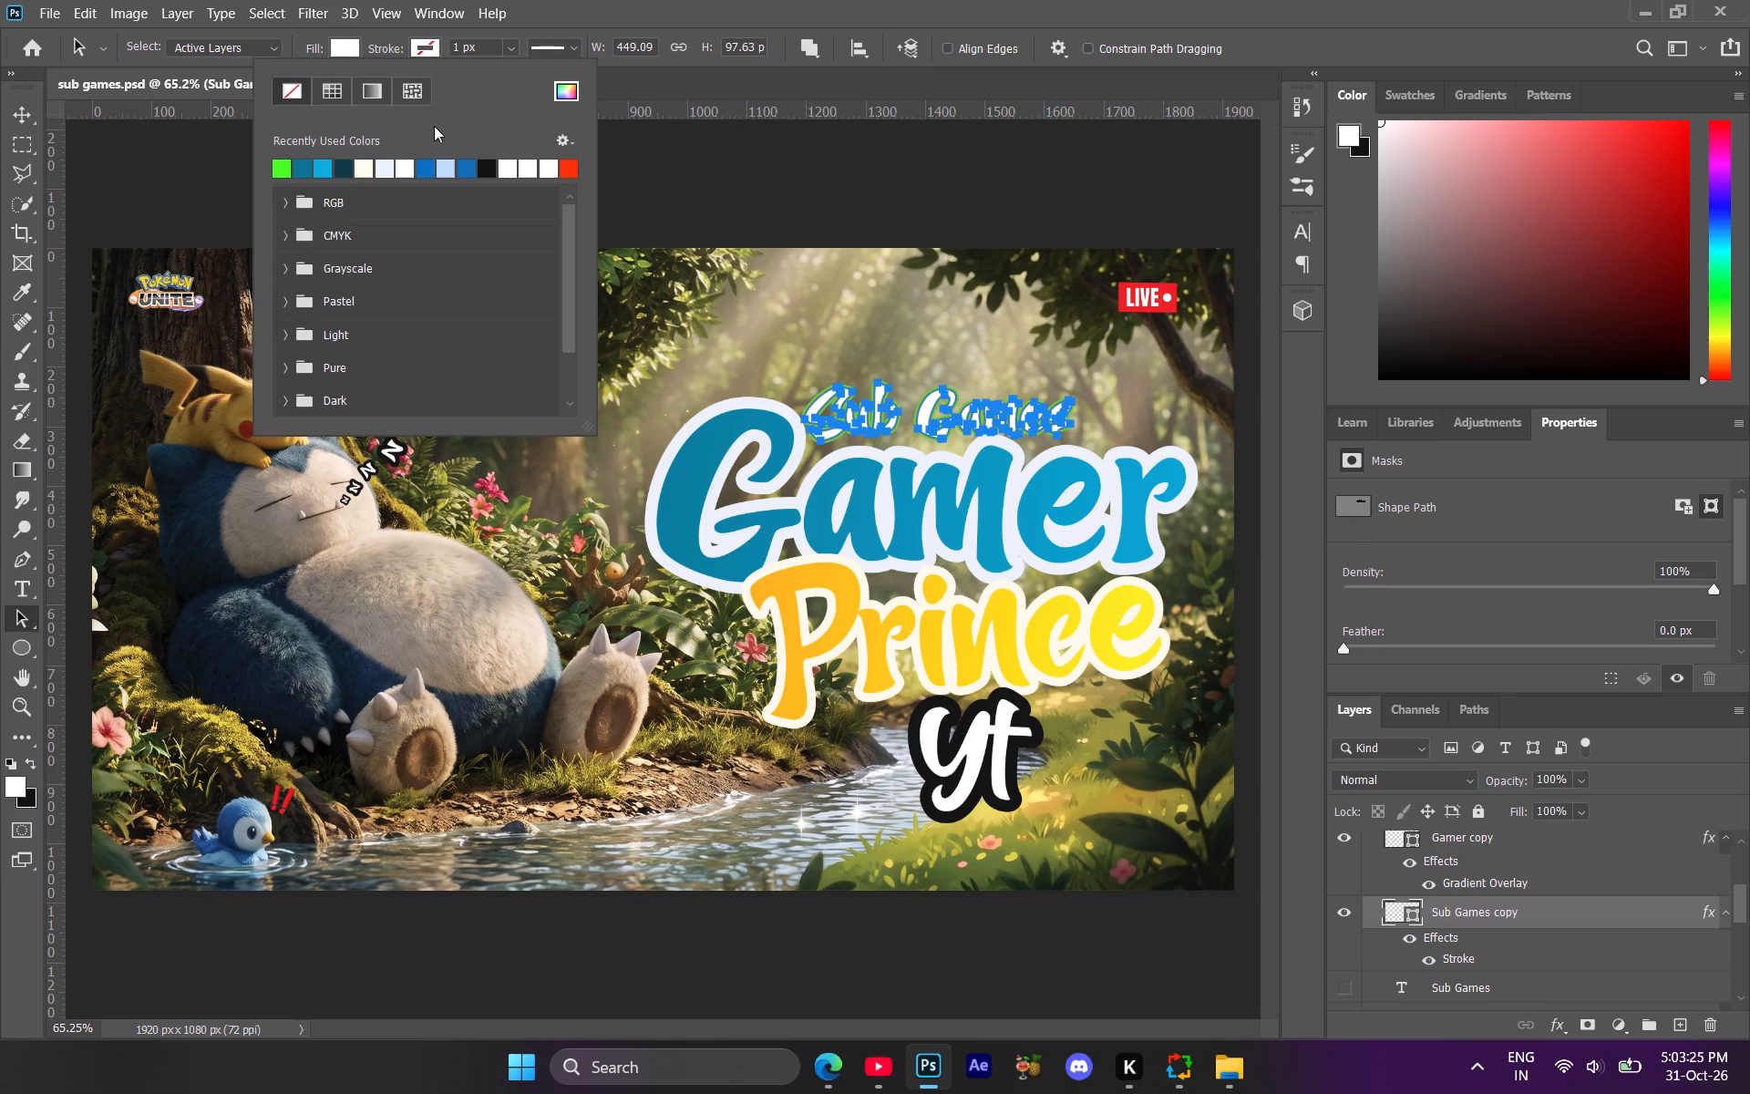
click(492, 173)
drag(458, 47, 427, 51)
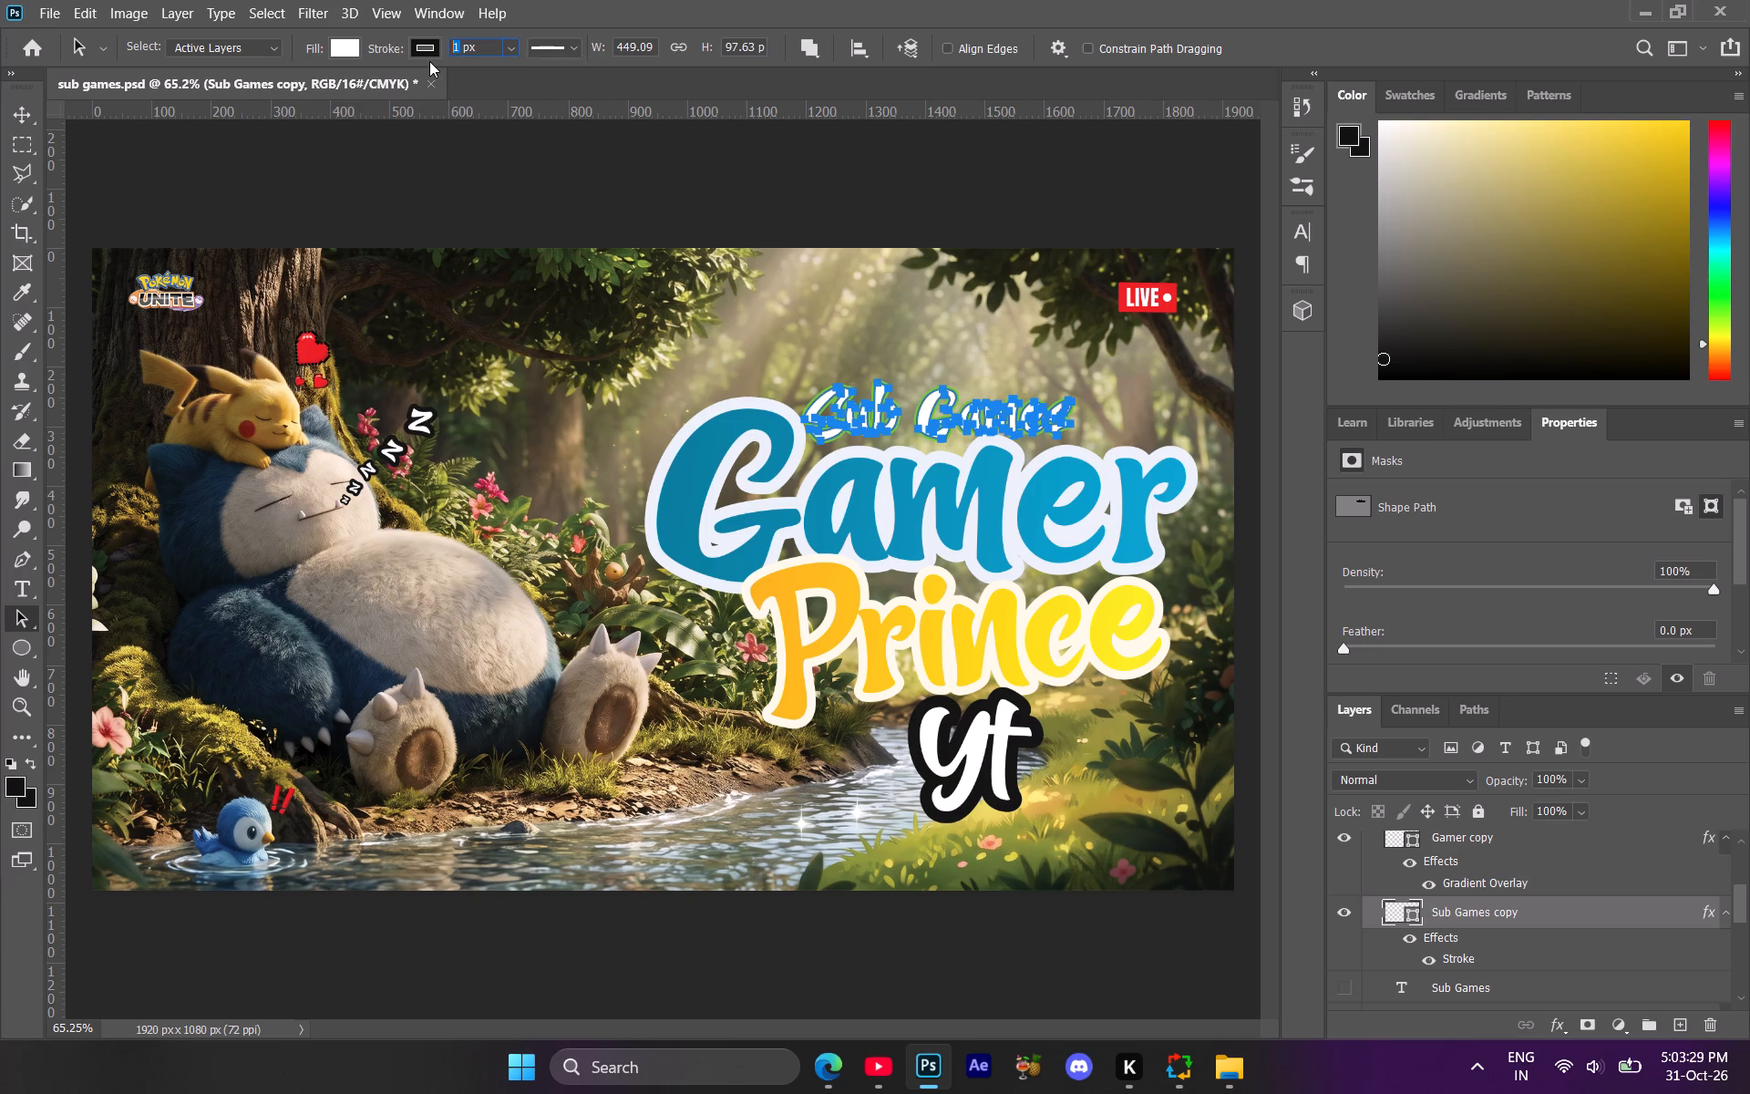
text(10)
key(Return)
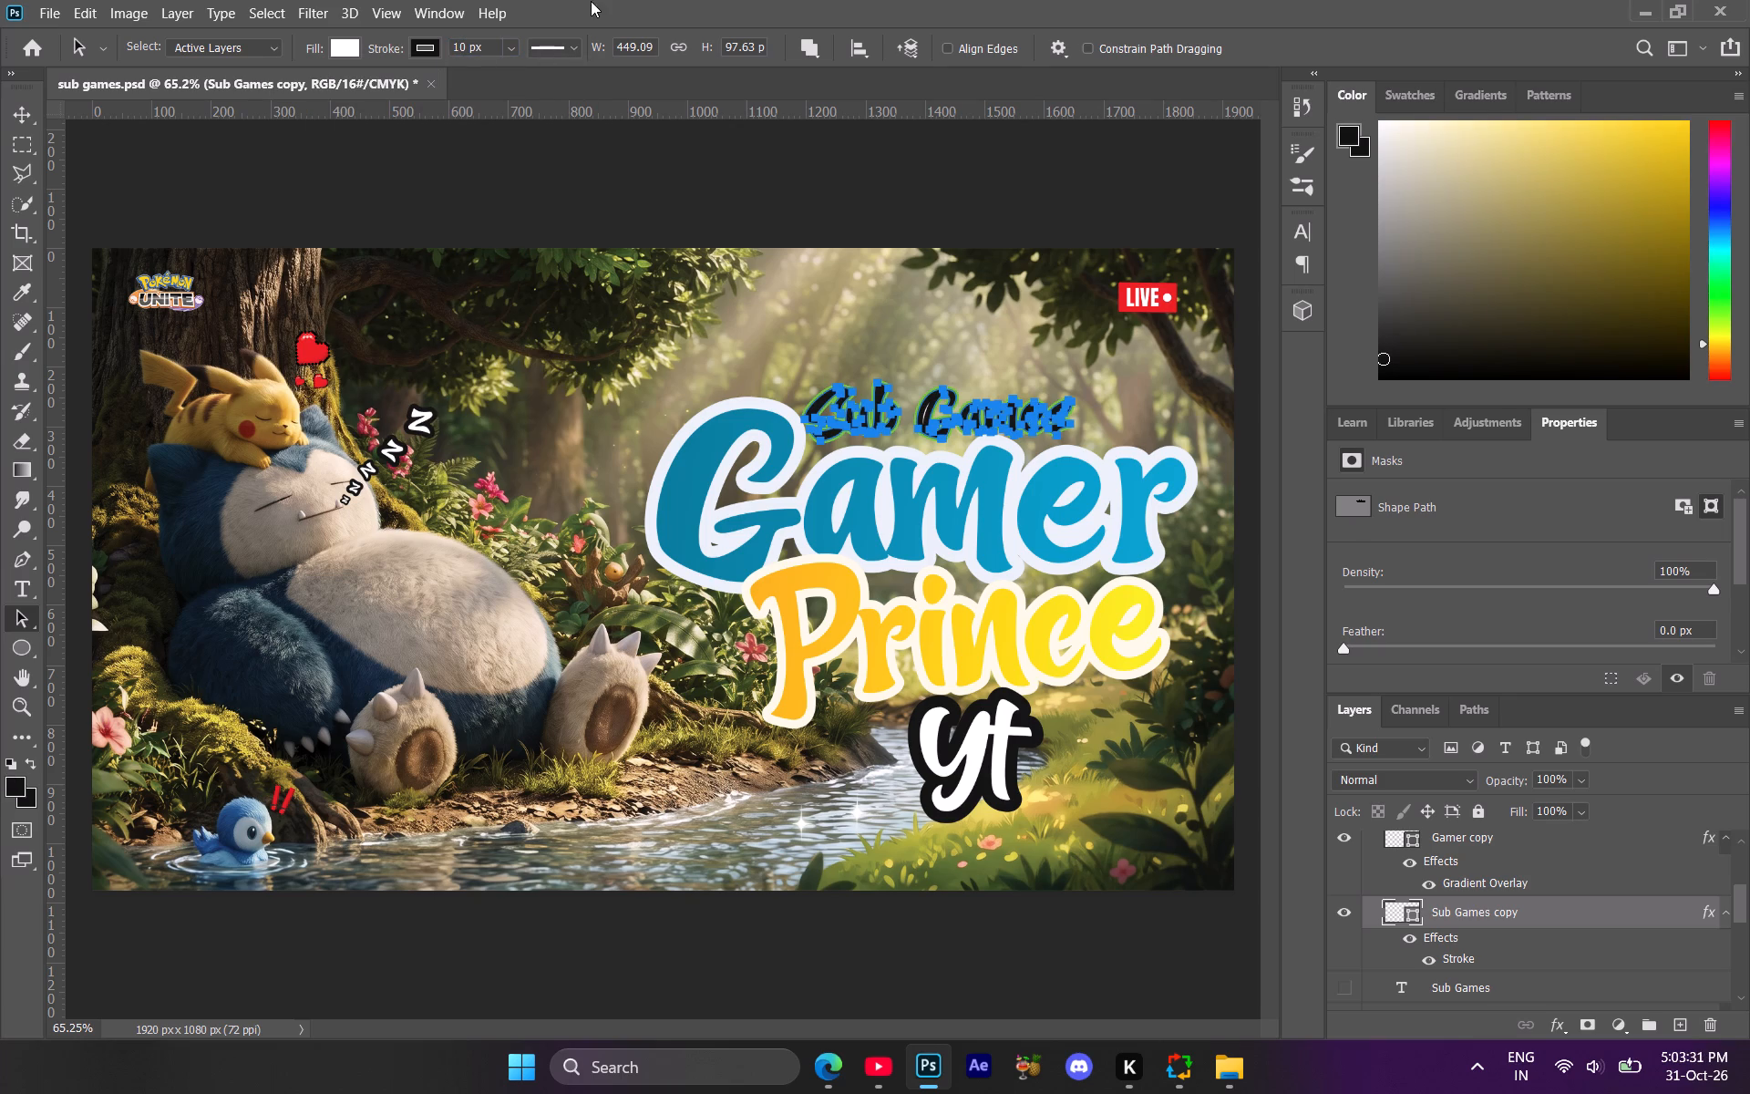
click(548, 55)
click(475, 282)
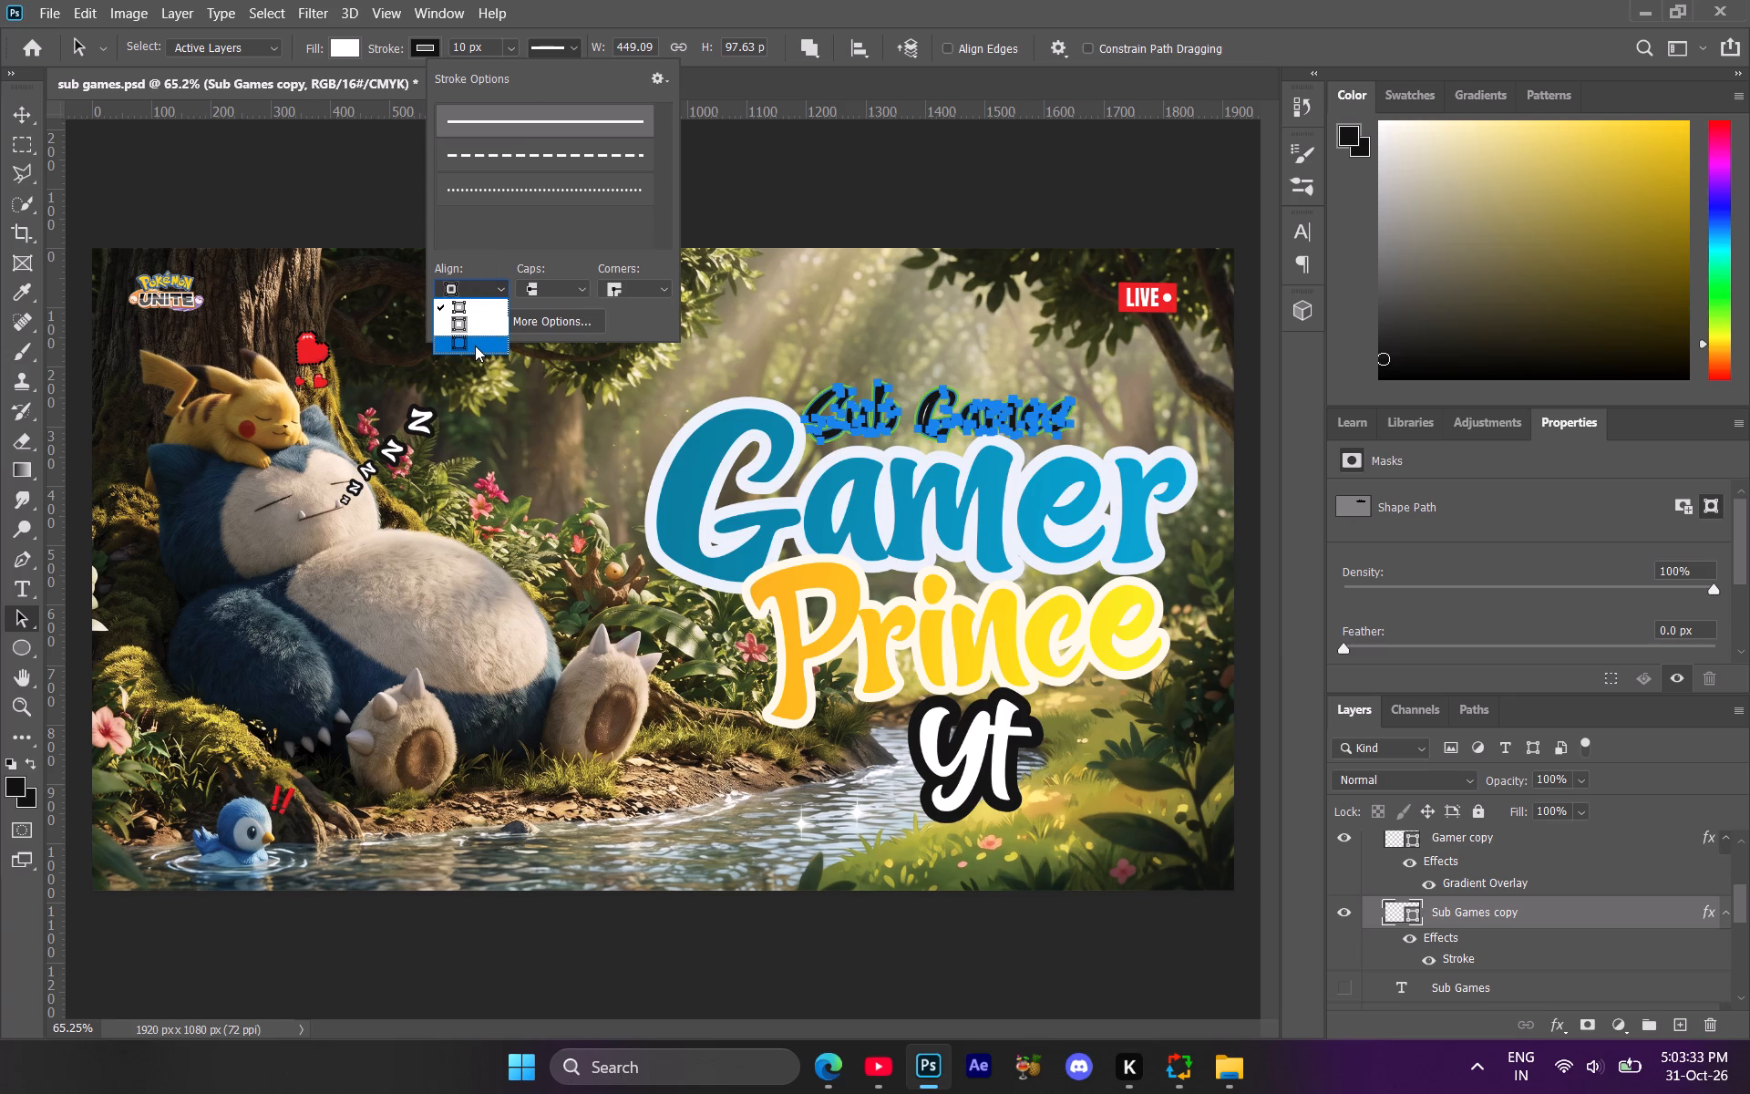
click(475, 346)
click(570, 52)
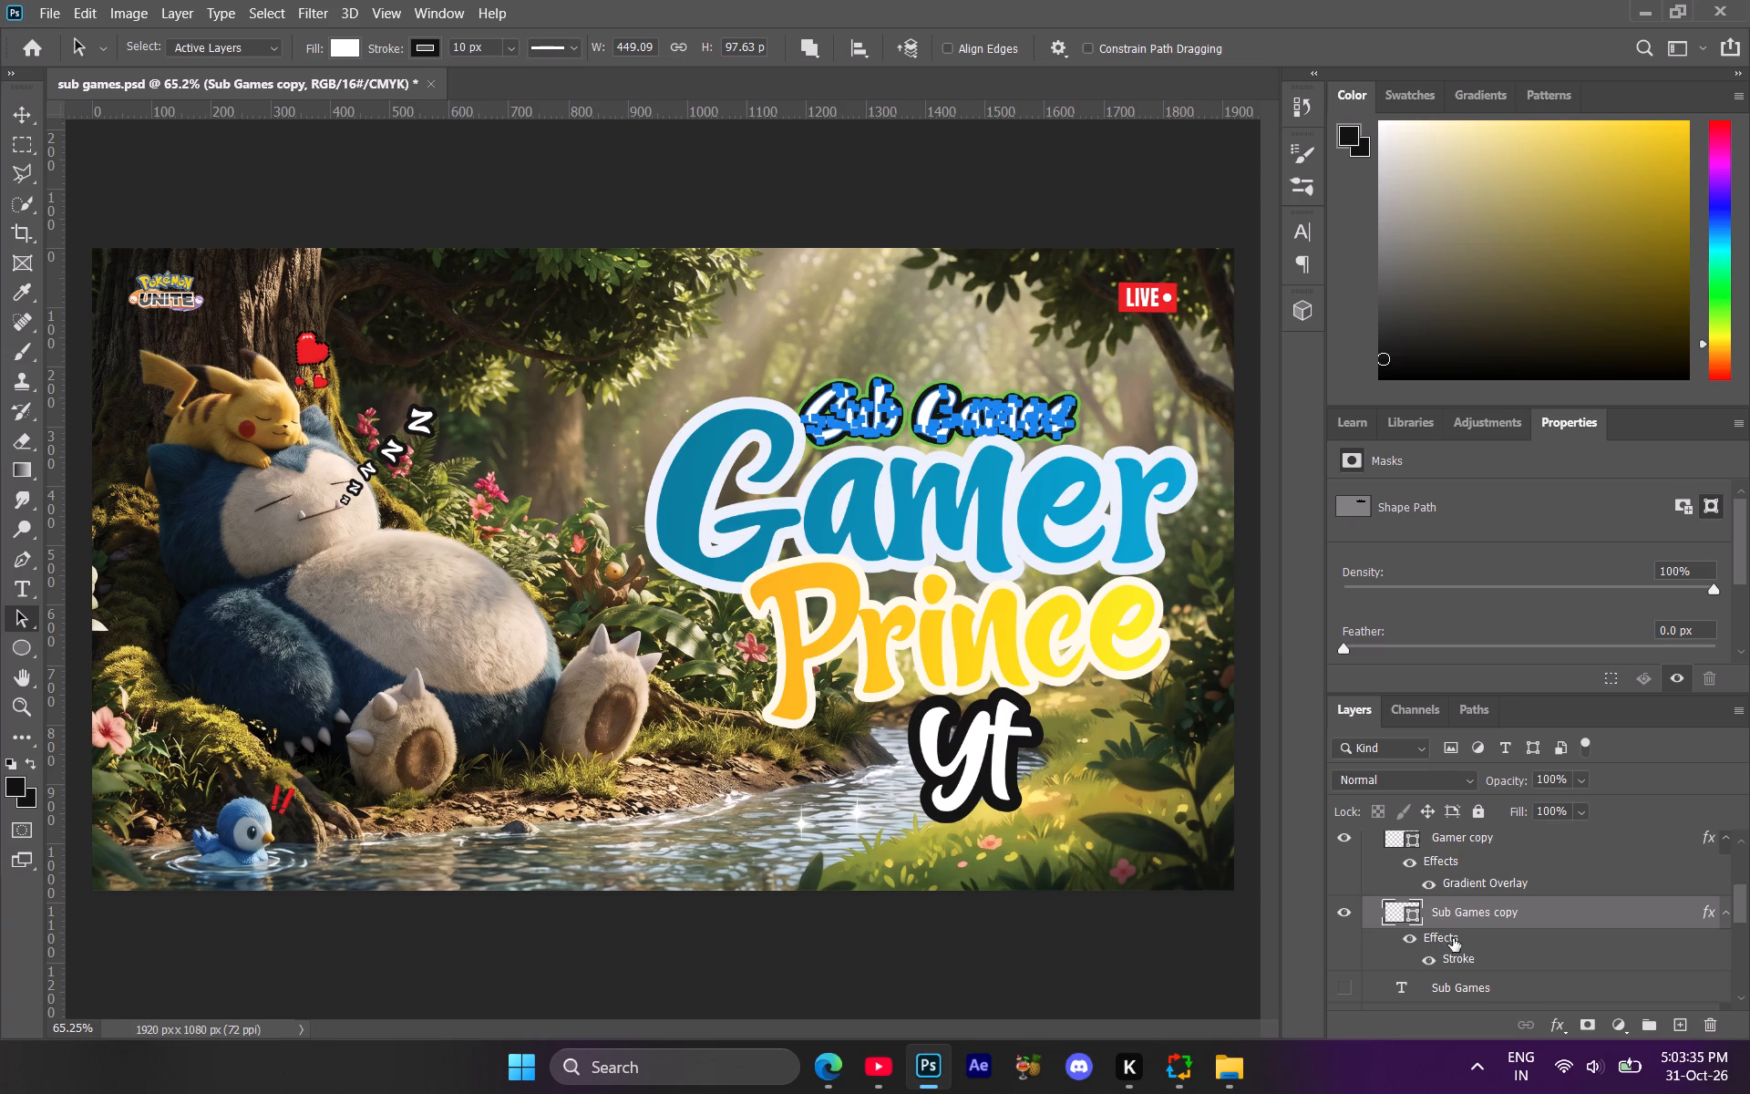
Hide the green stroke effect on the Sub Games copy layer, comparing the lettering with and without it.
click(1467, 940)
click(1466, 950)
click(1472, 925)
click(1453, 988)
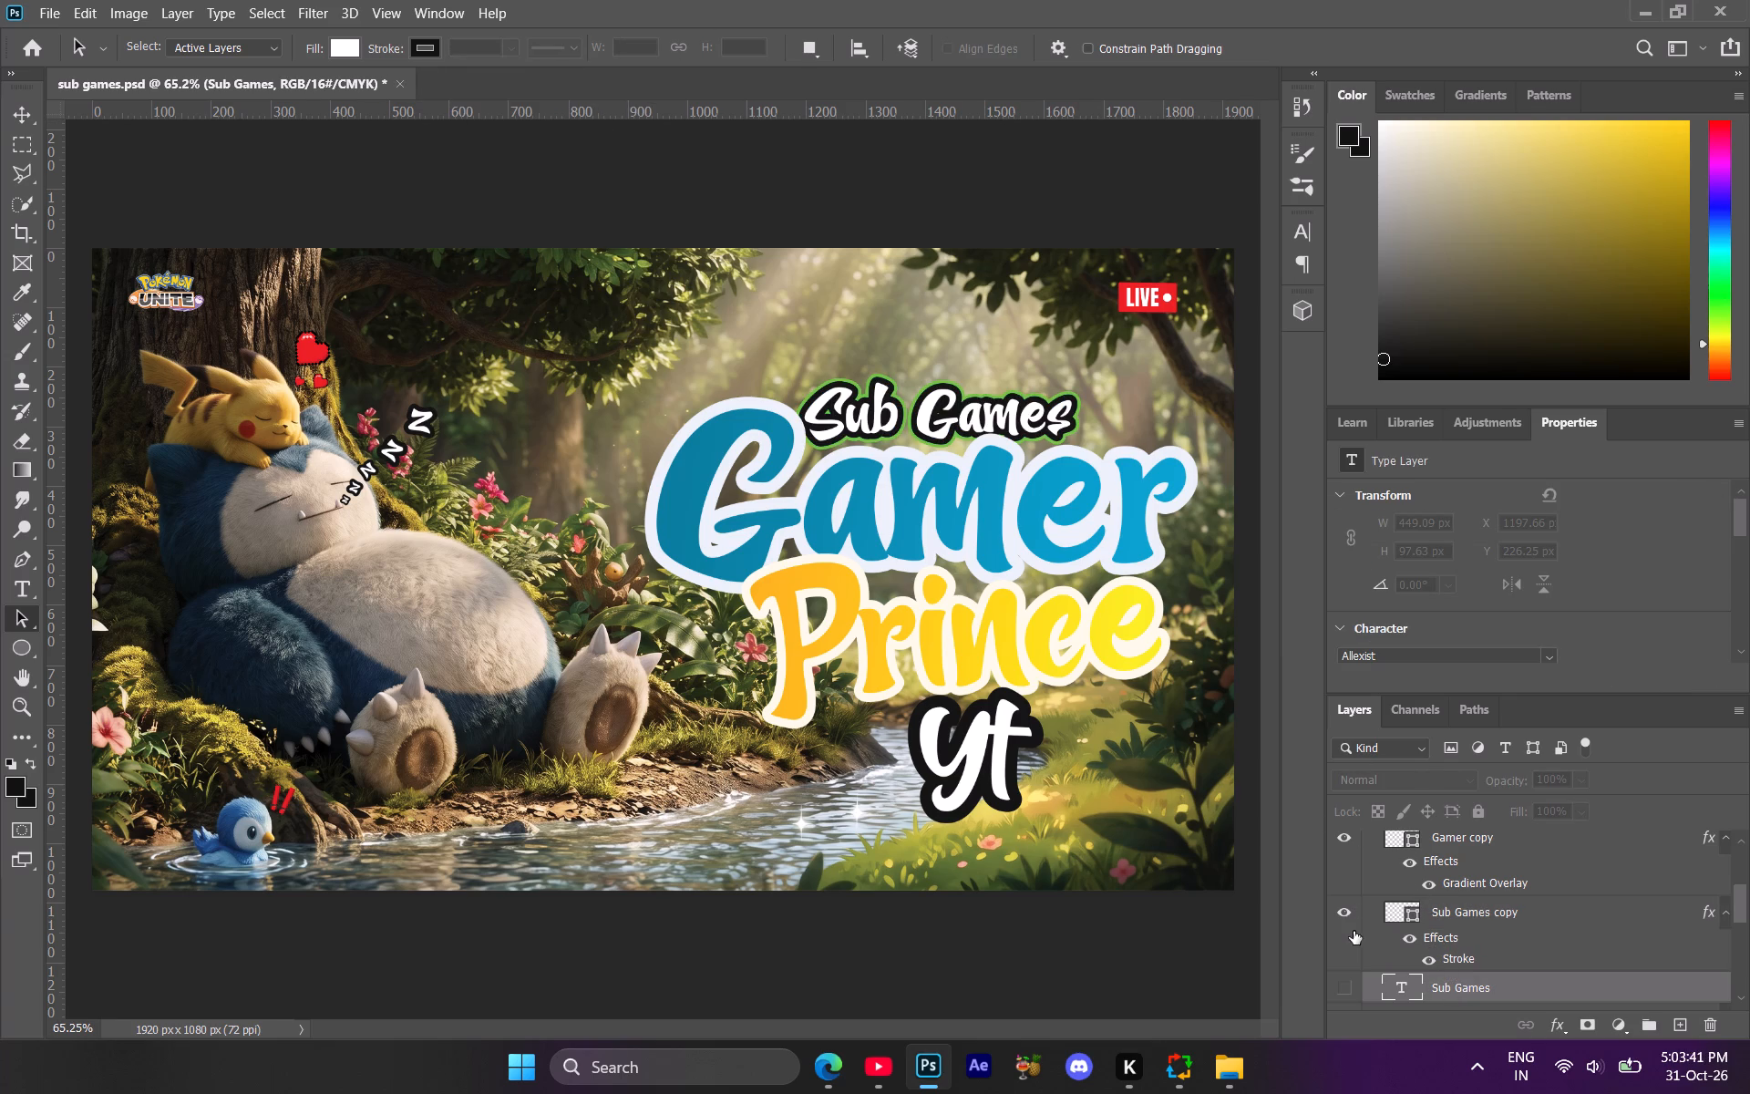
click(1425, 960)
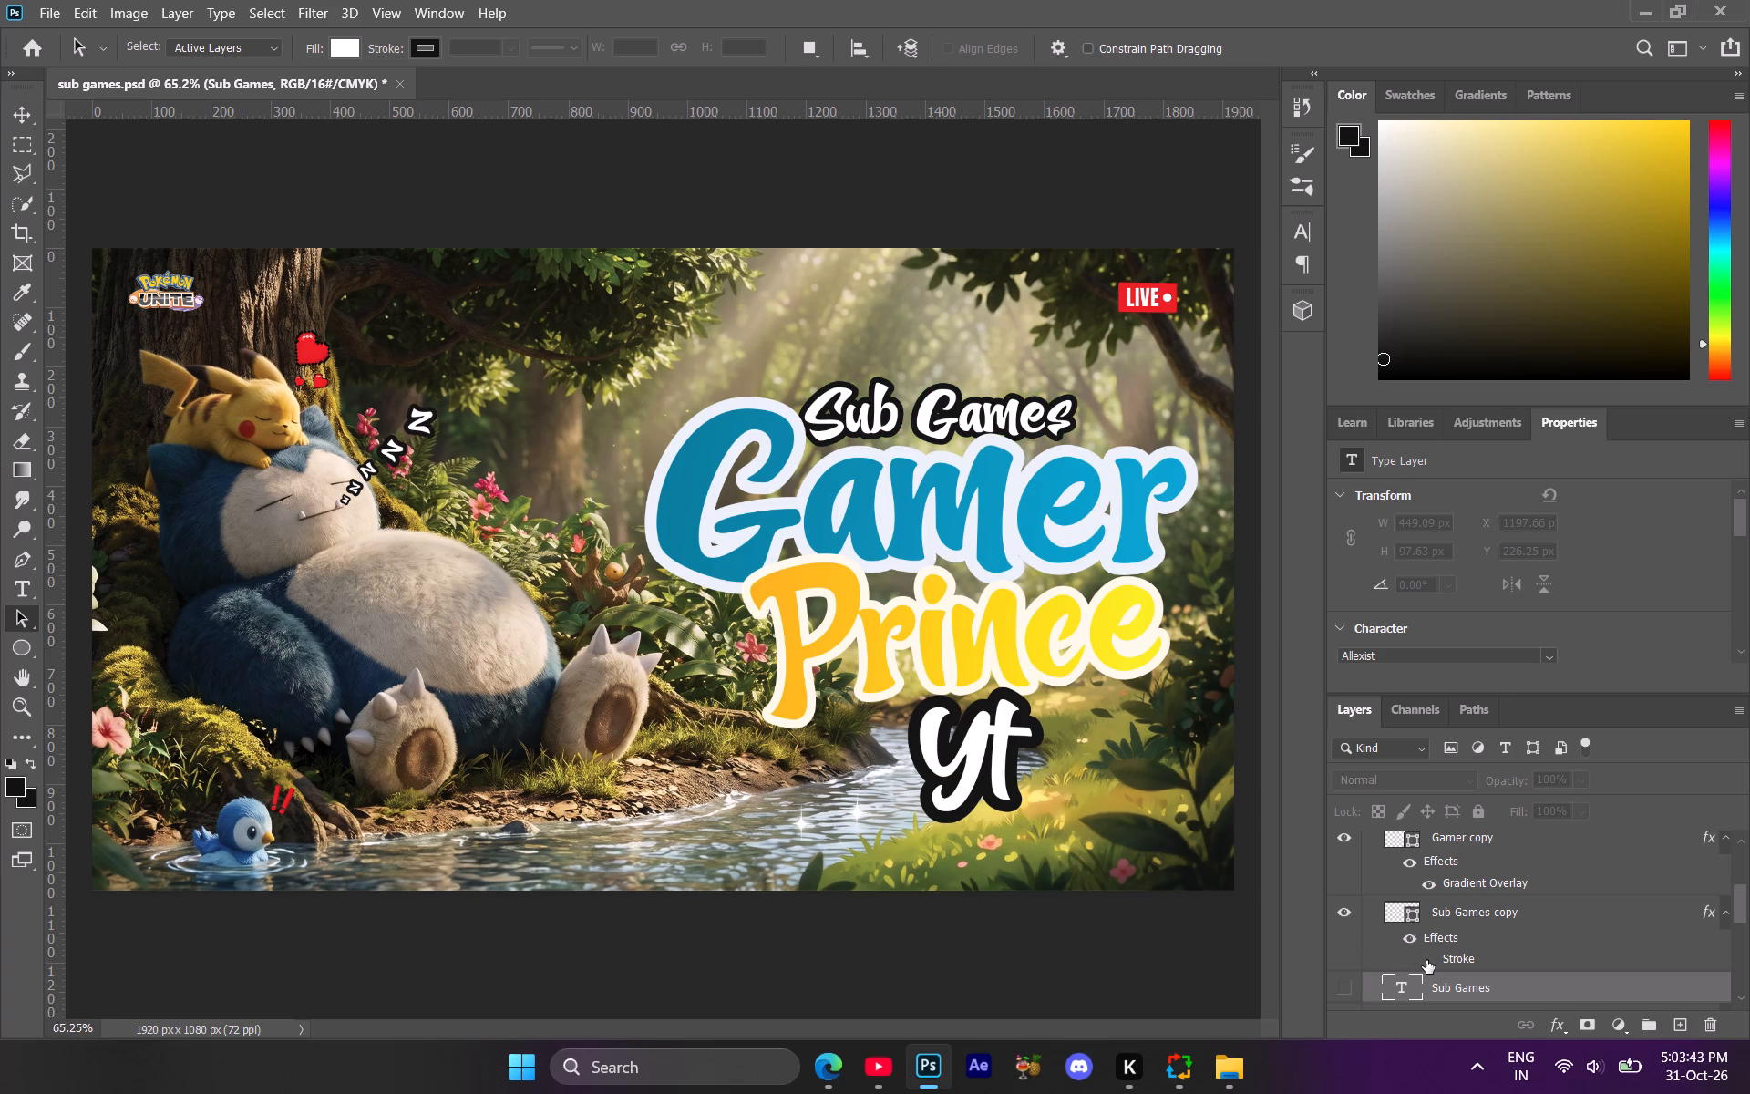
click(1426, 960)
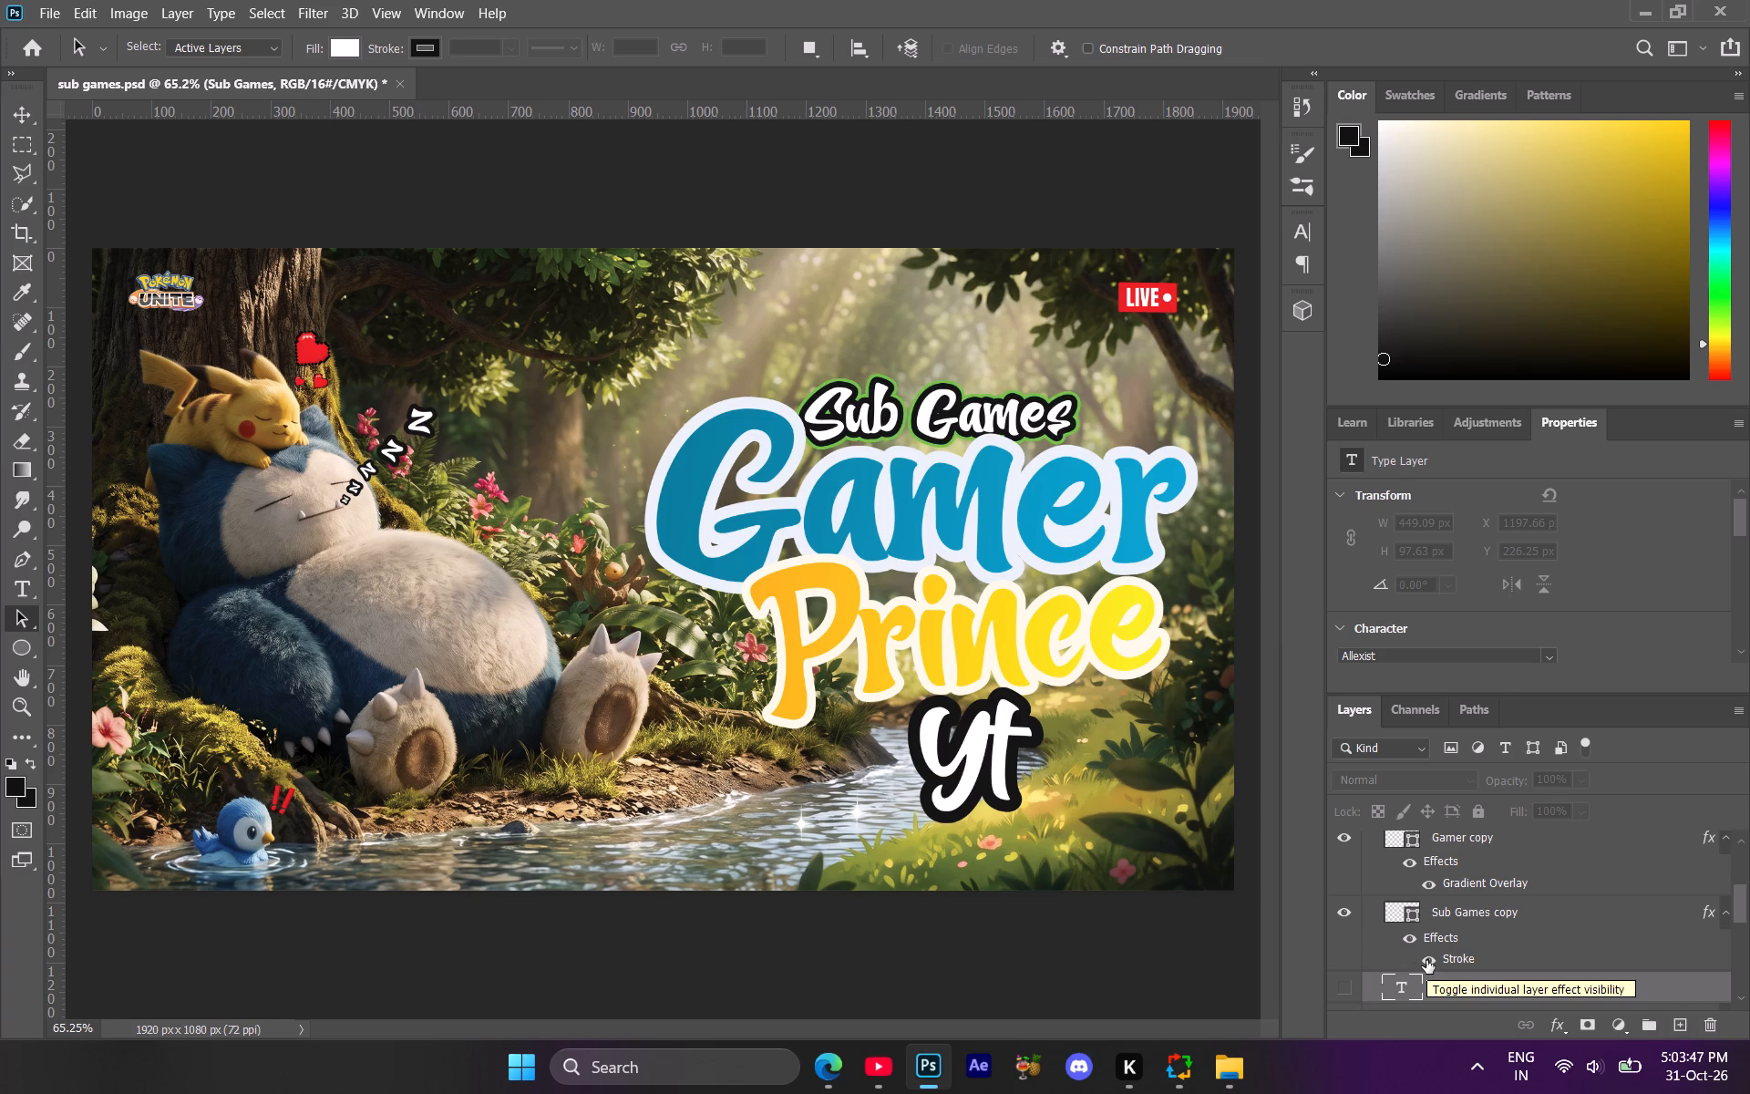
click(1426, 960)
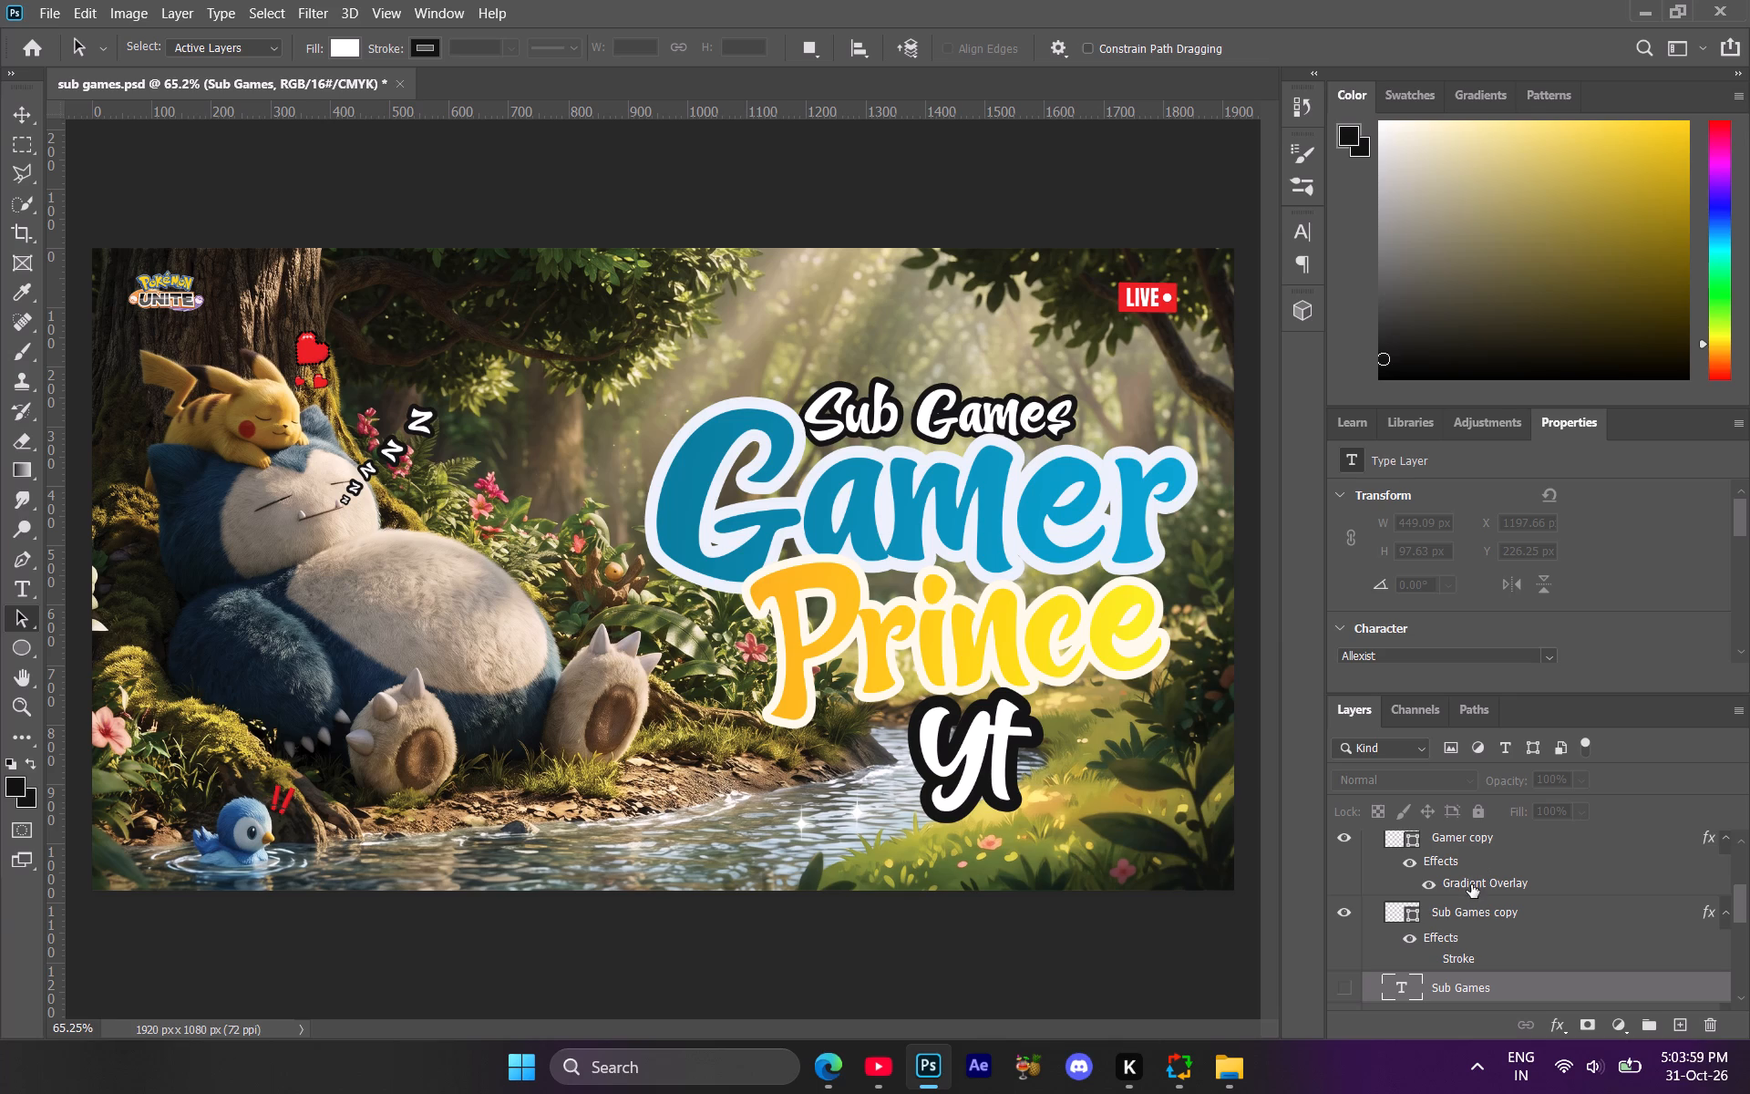
Move the Sub Games copy layer to the top of Group 4, above Yt copy.
drag(1460, 910, 1472, 840)
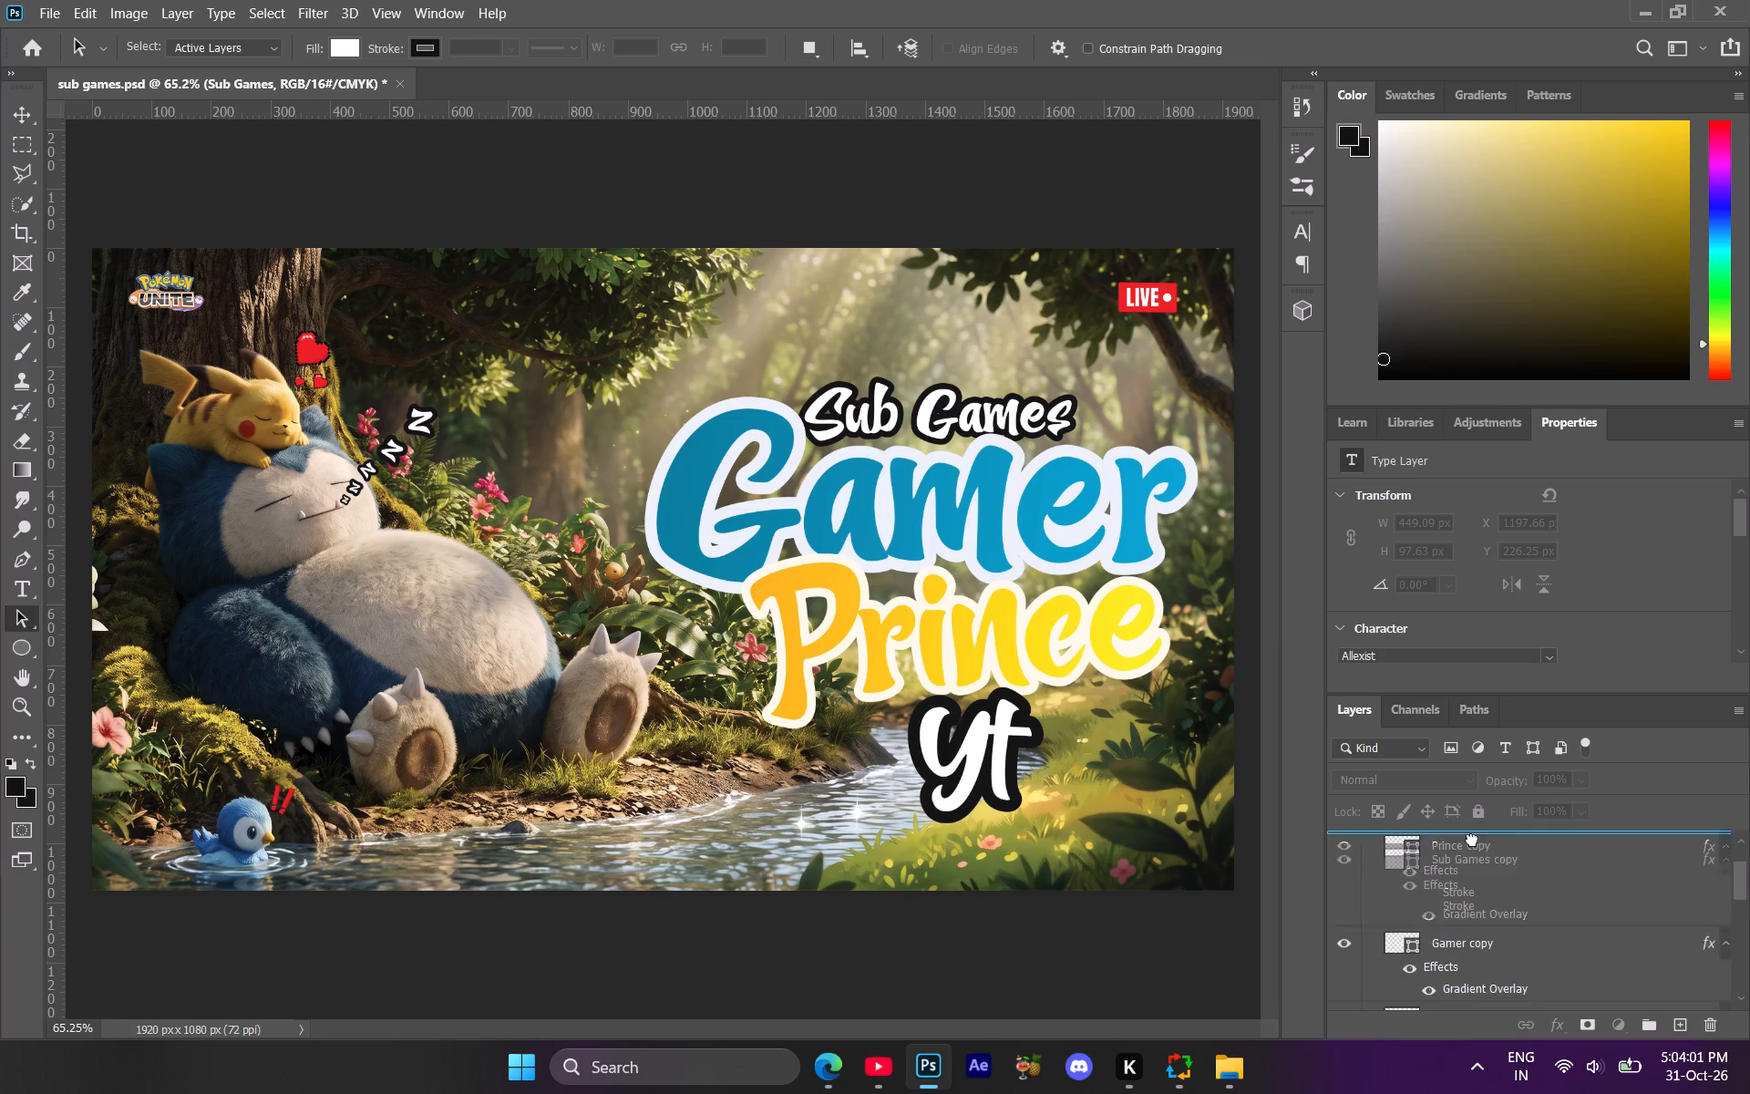
drag(1472, 840, 1475, 871)
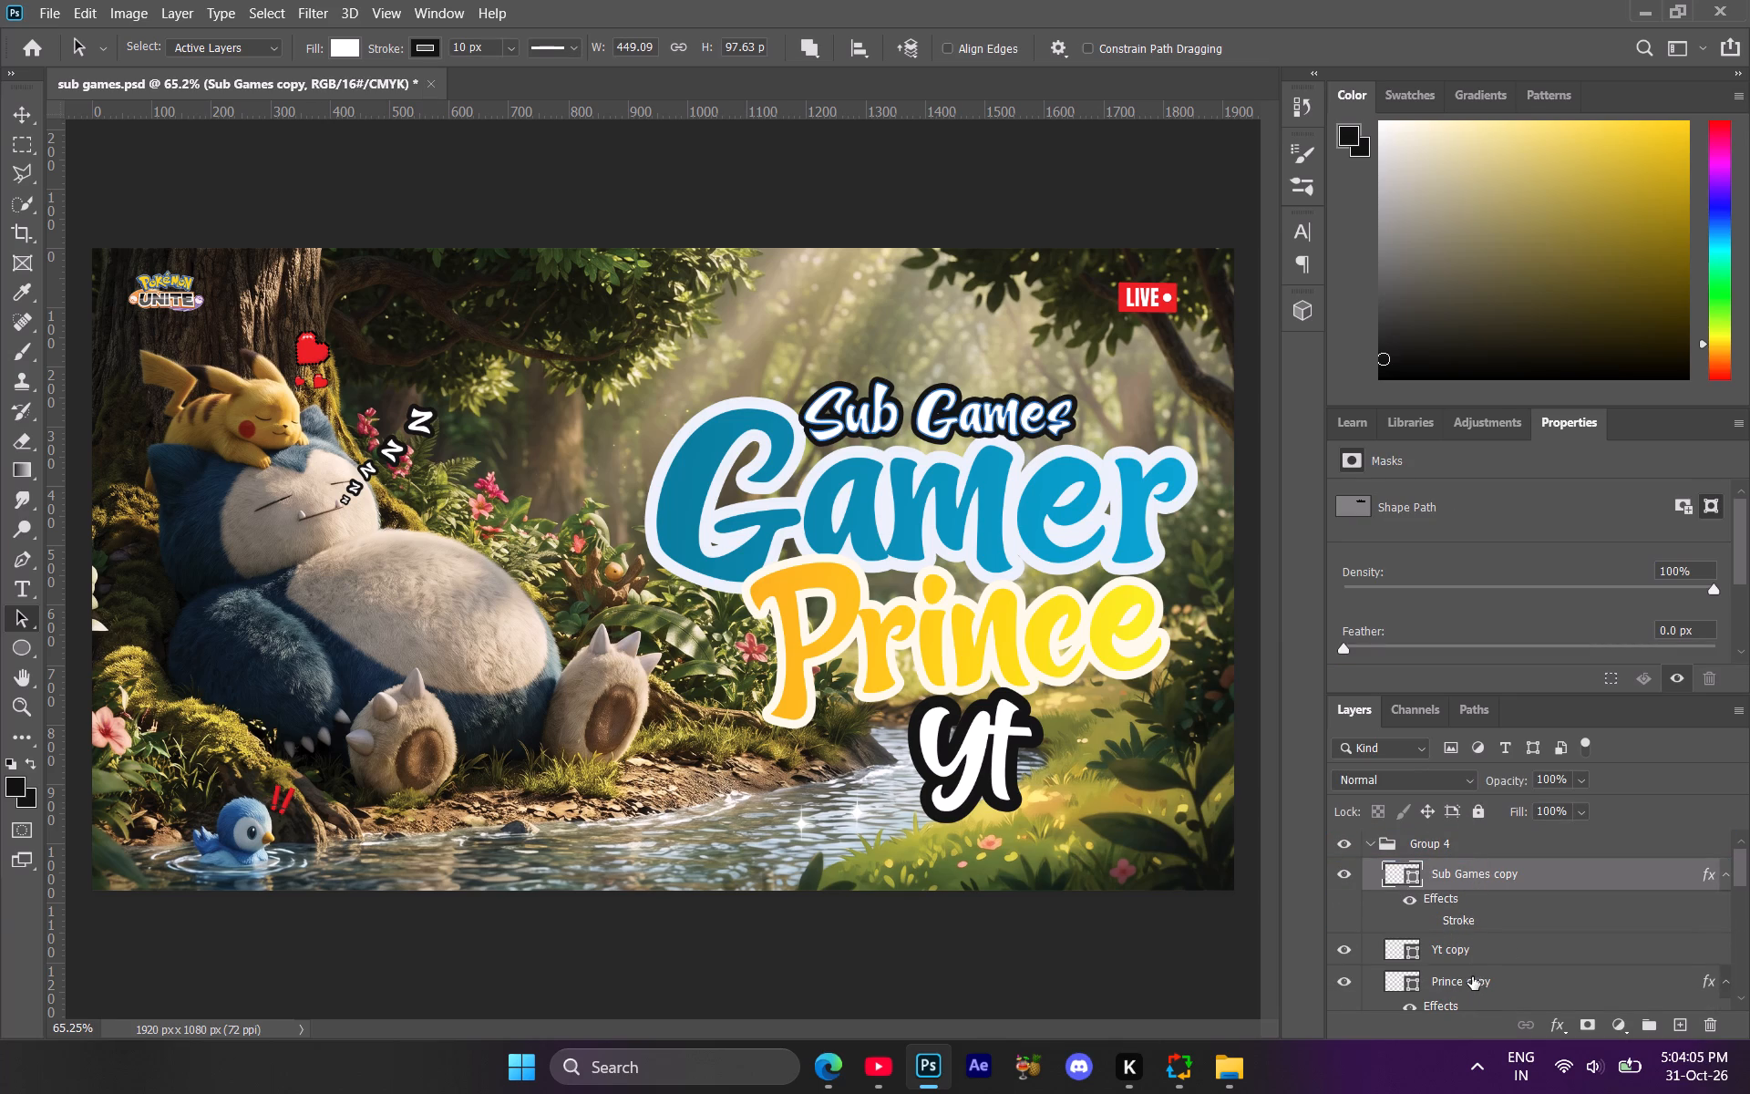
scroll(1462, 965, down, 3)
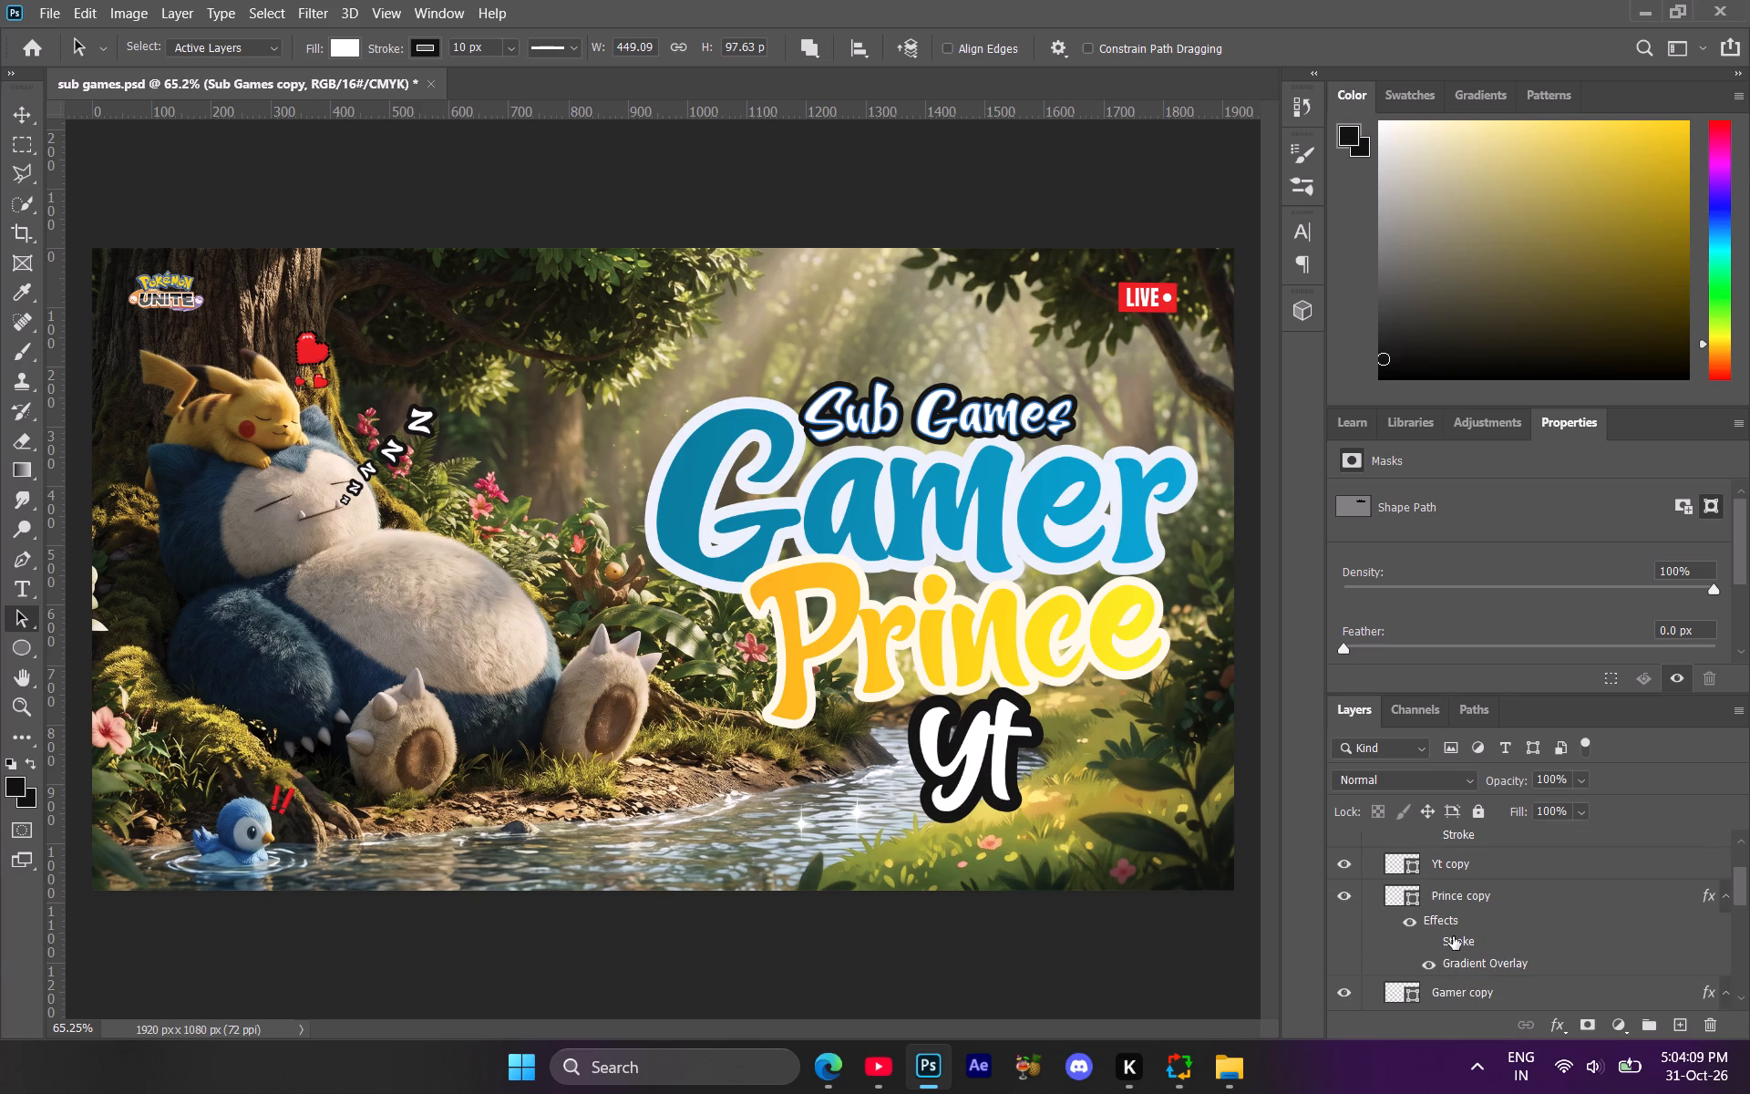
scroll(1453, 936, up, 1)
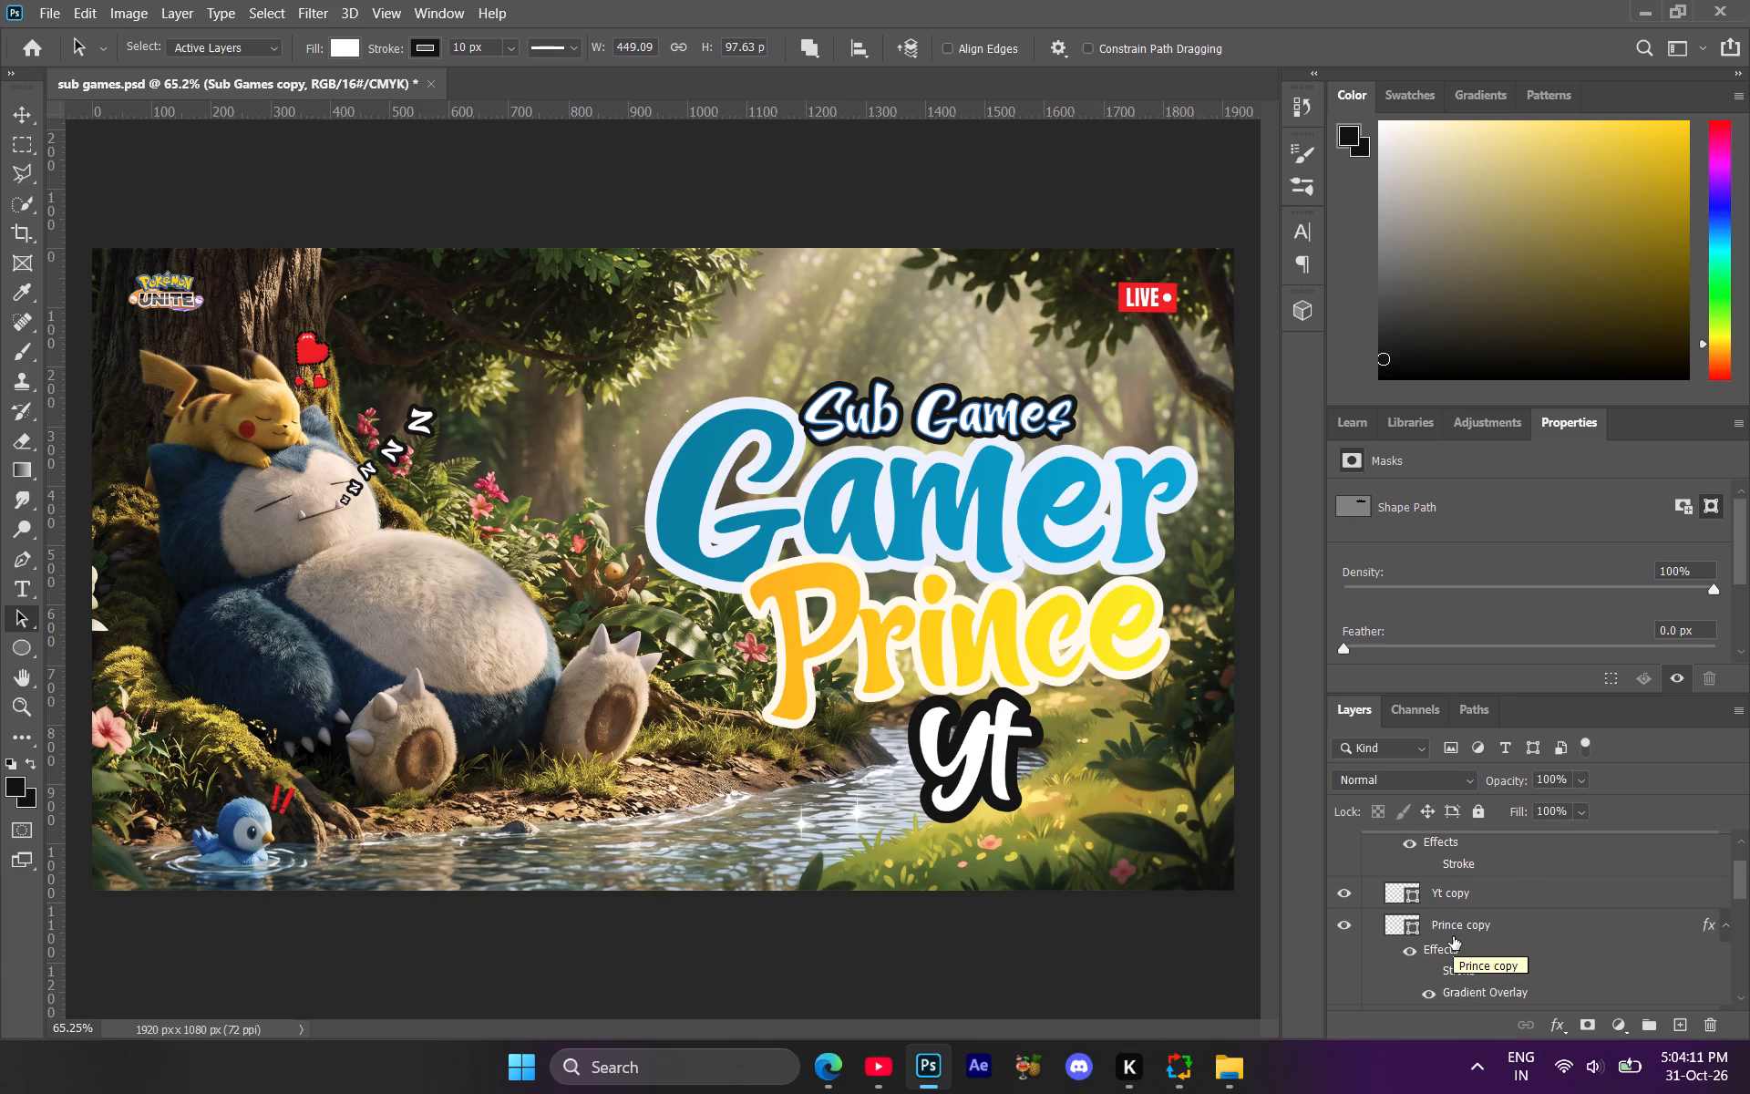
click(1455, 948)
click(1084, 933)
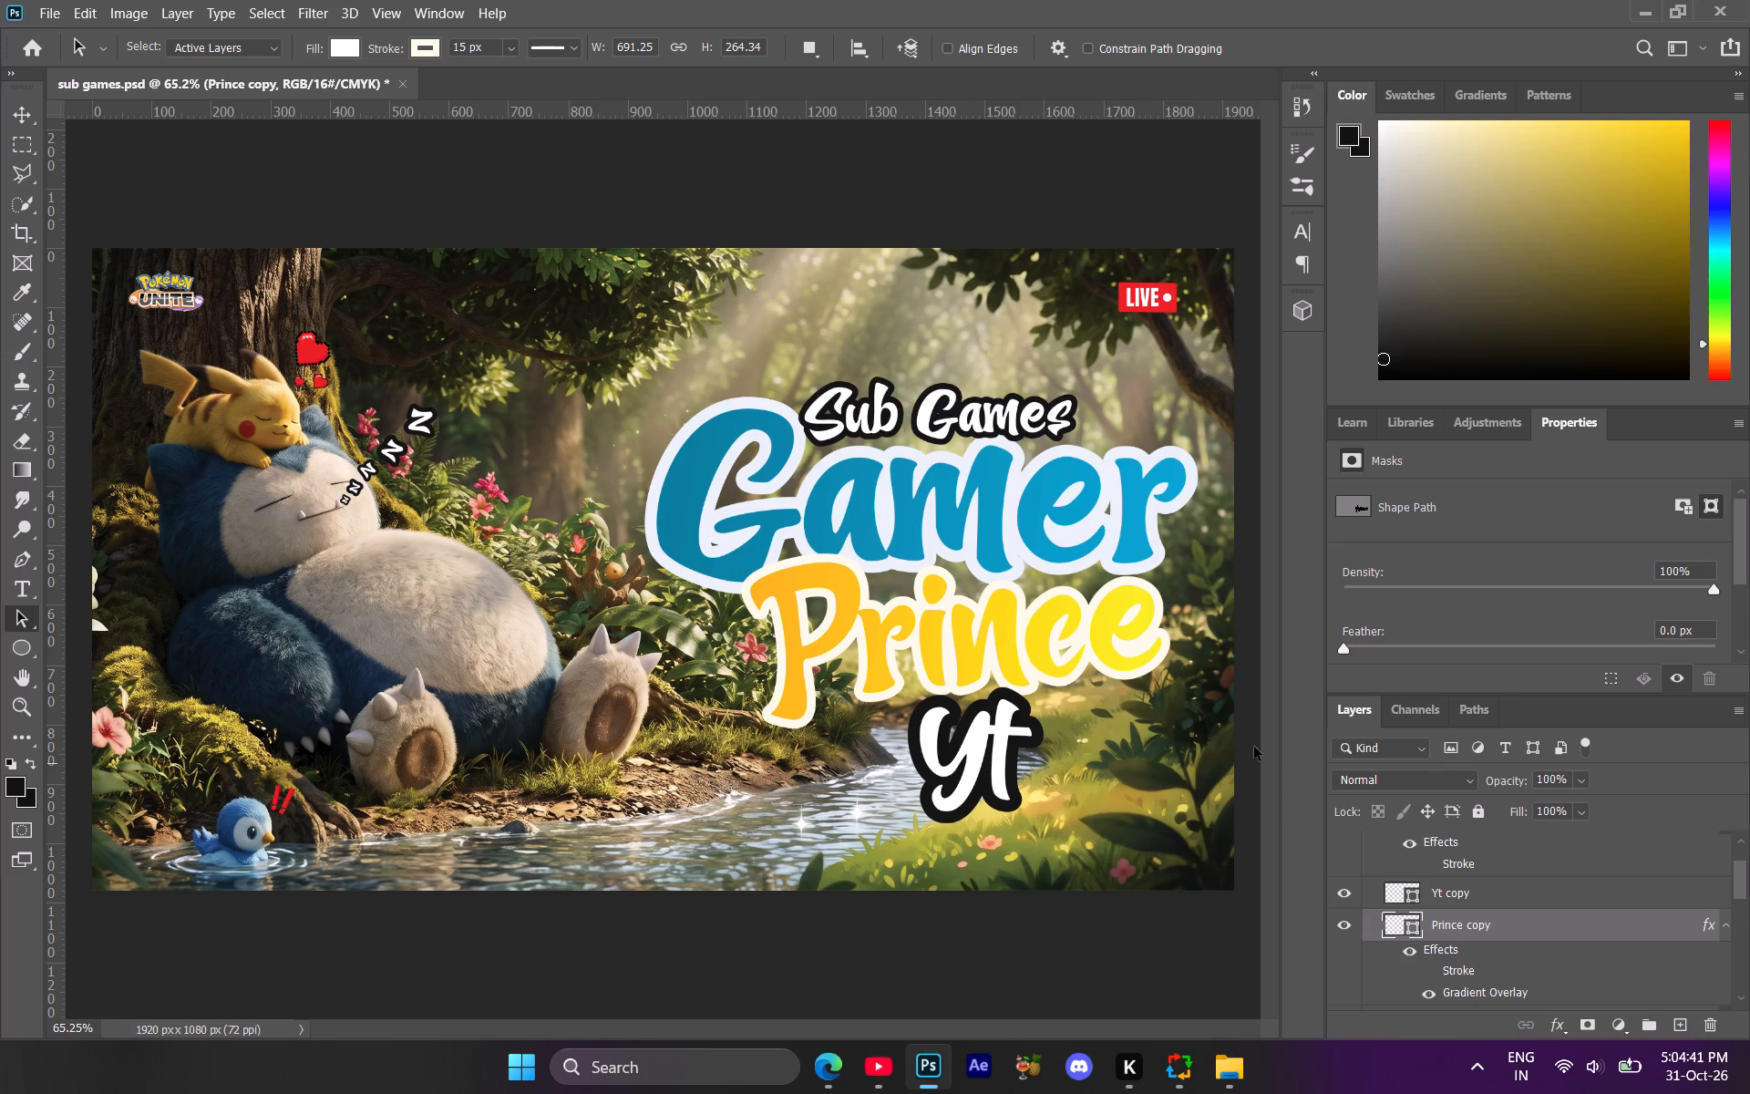
Transform Group 4 to about 110% scale with a tilt of about -3.4°, positioning the title in the scene beside the sleeping character.
scroll(1458, 852, up, 4)
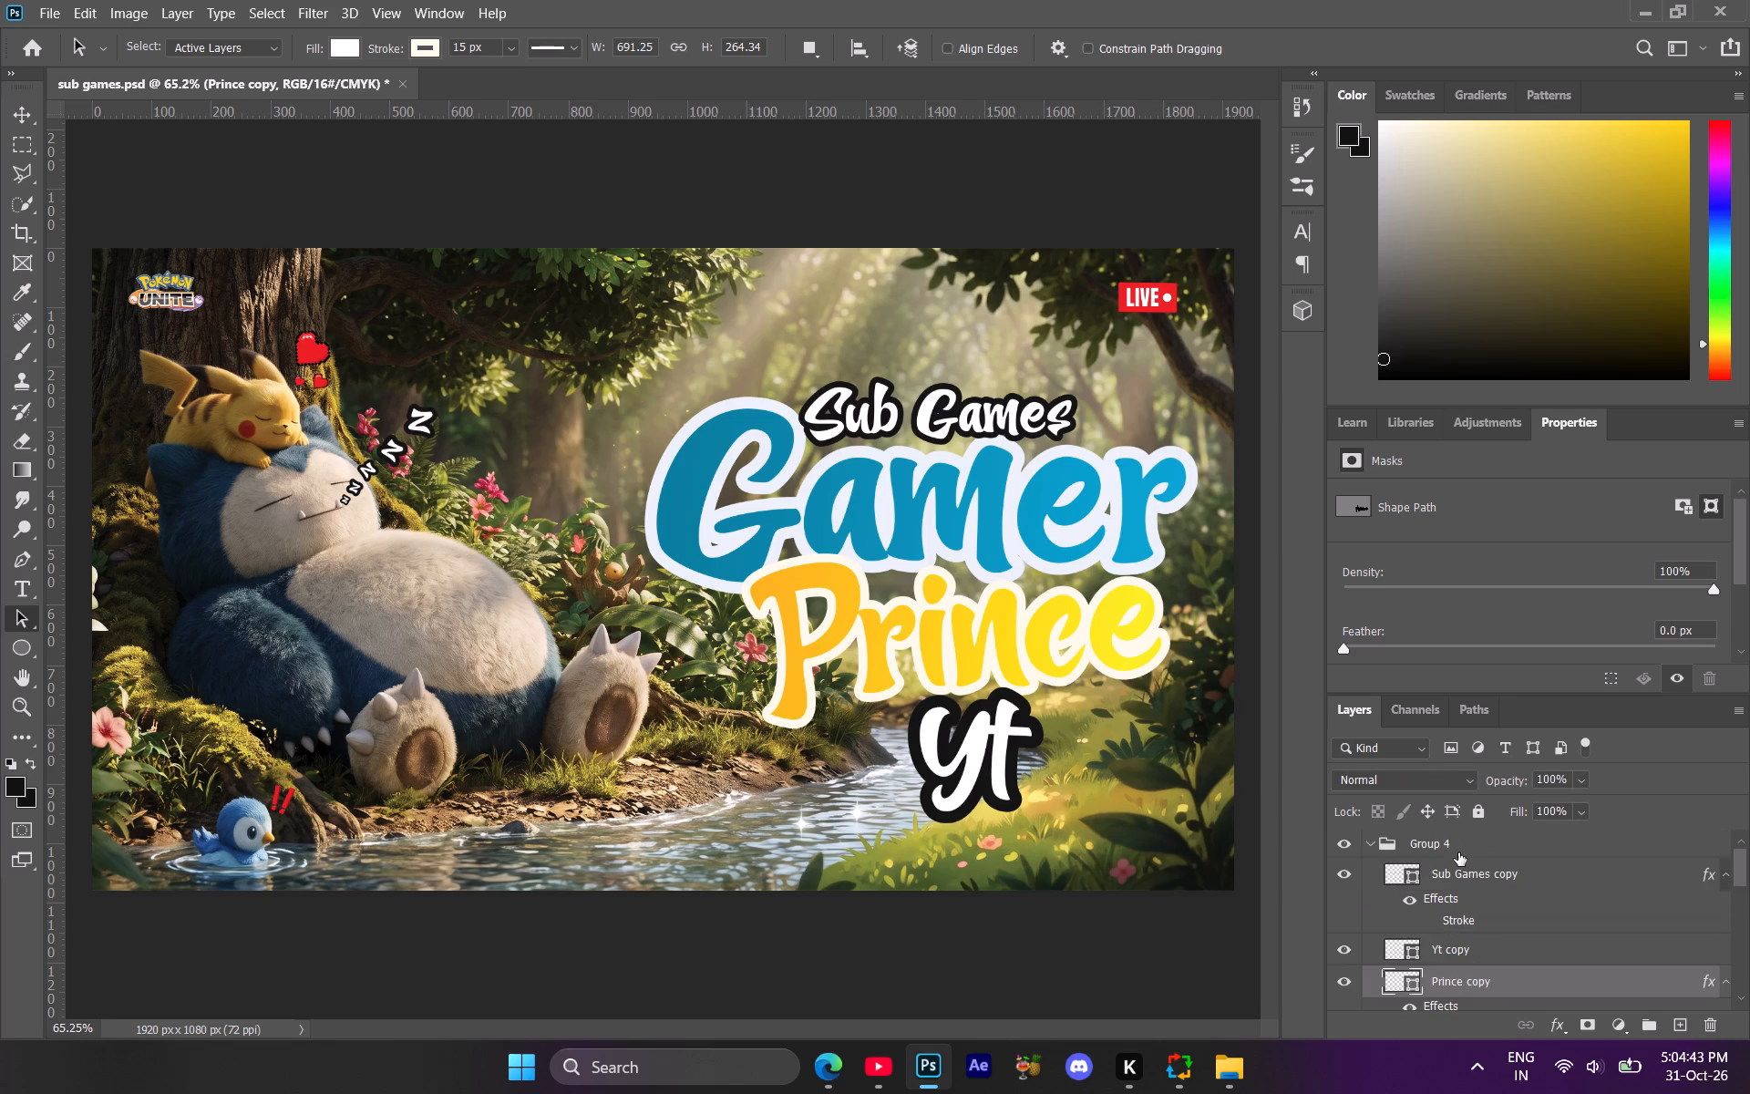
scroll(1458, 852, up, 2)
click(1370, 844)
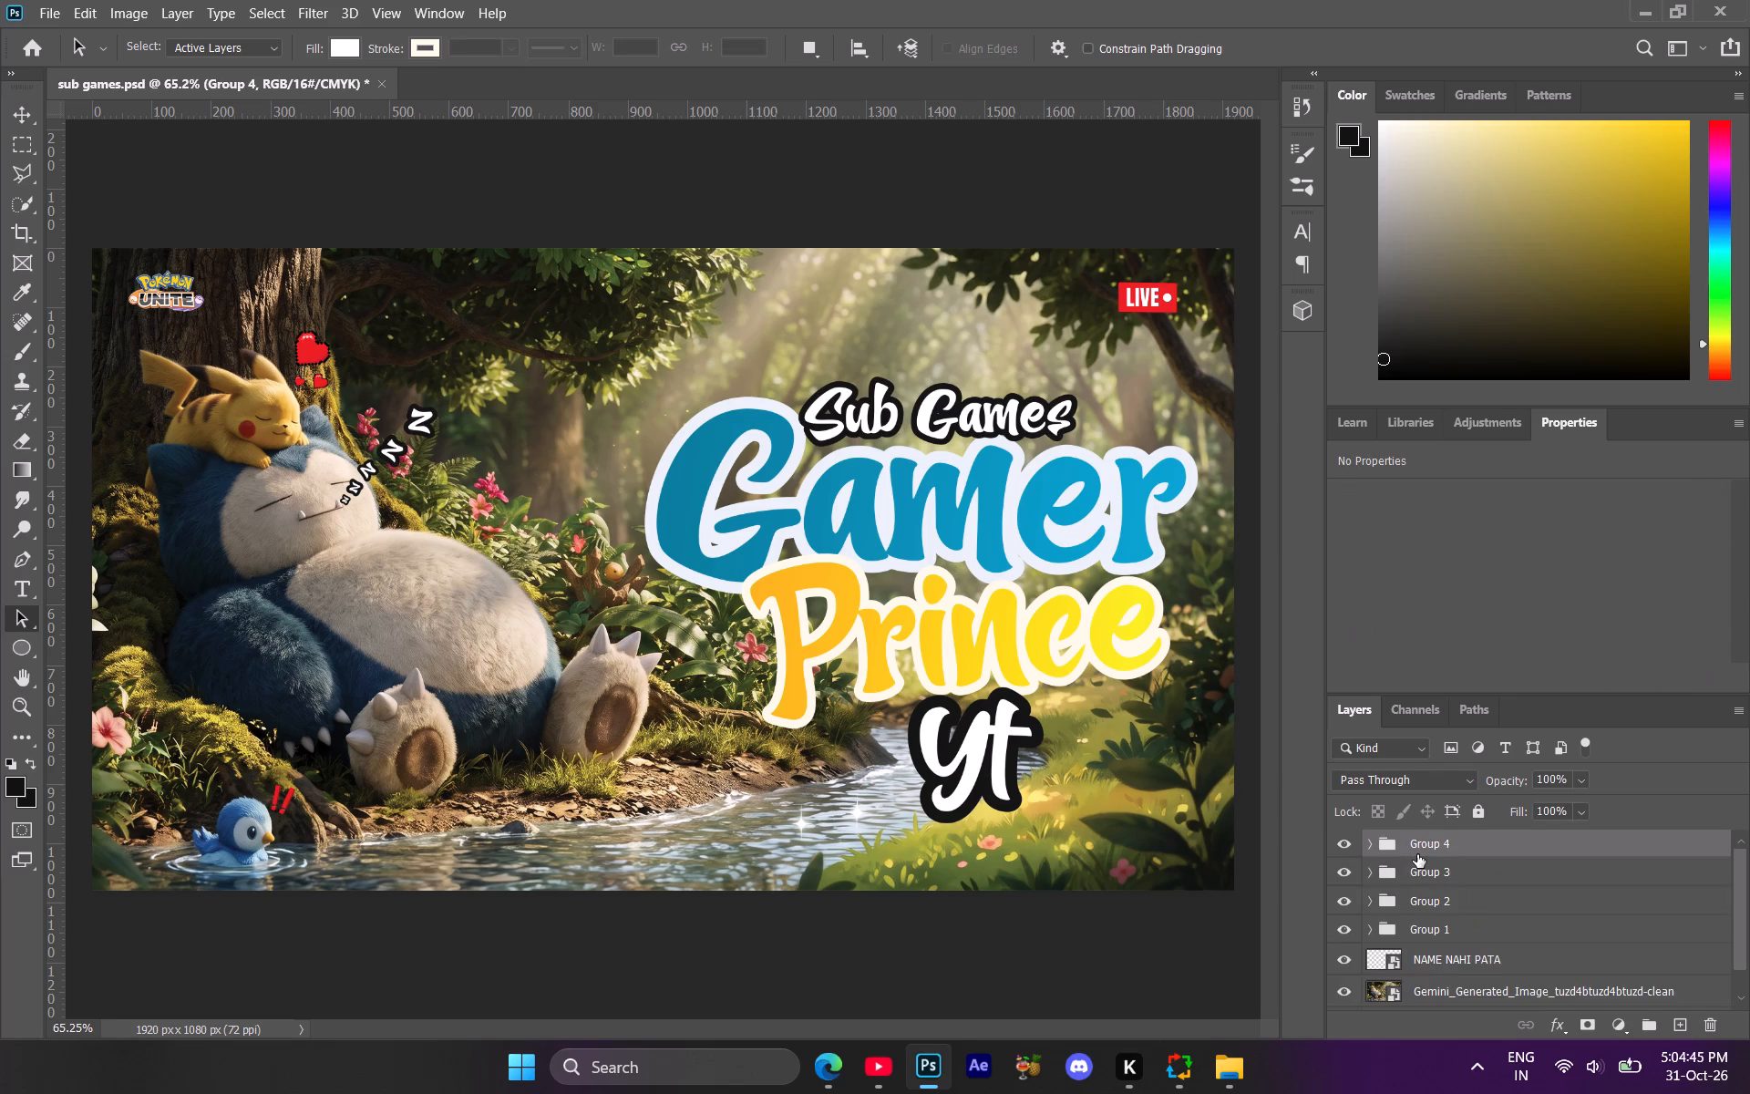
key(ctrl+t)
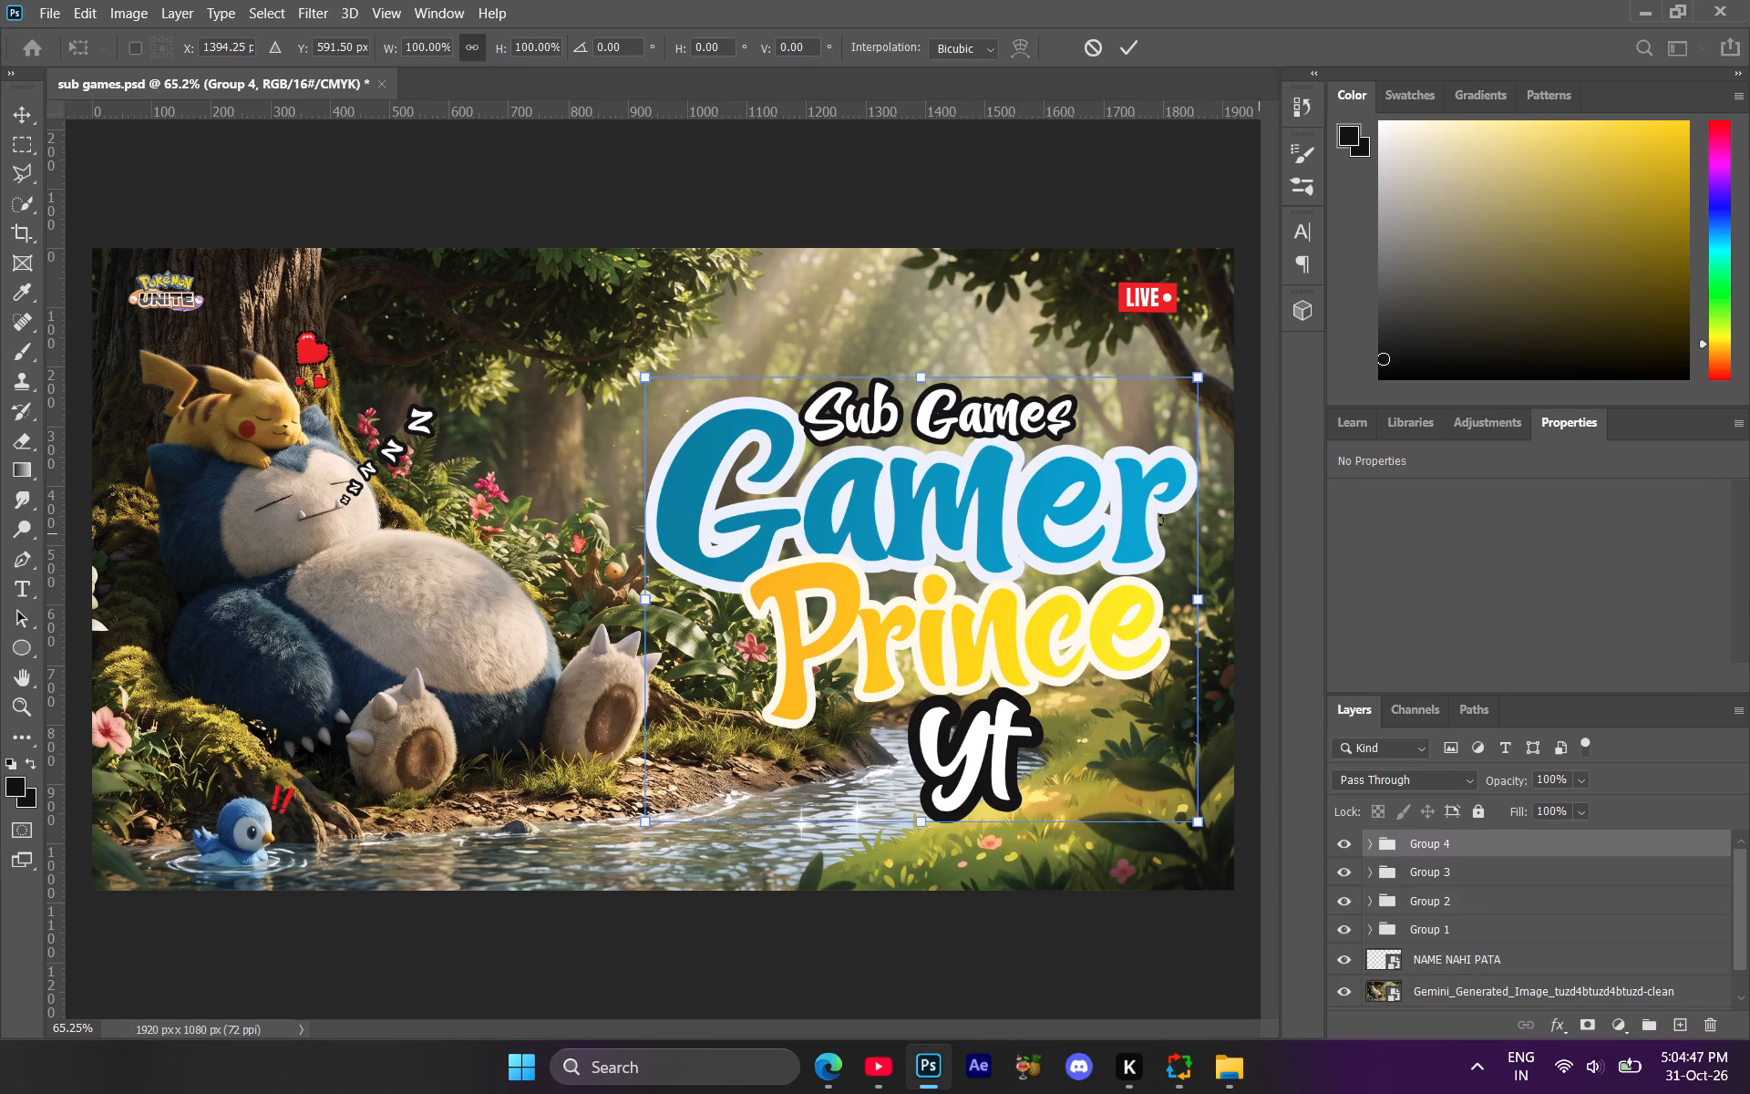
drag(927, 369, 918, 308)
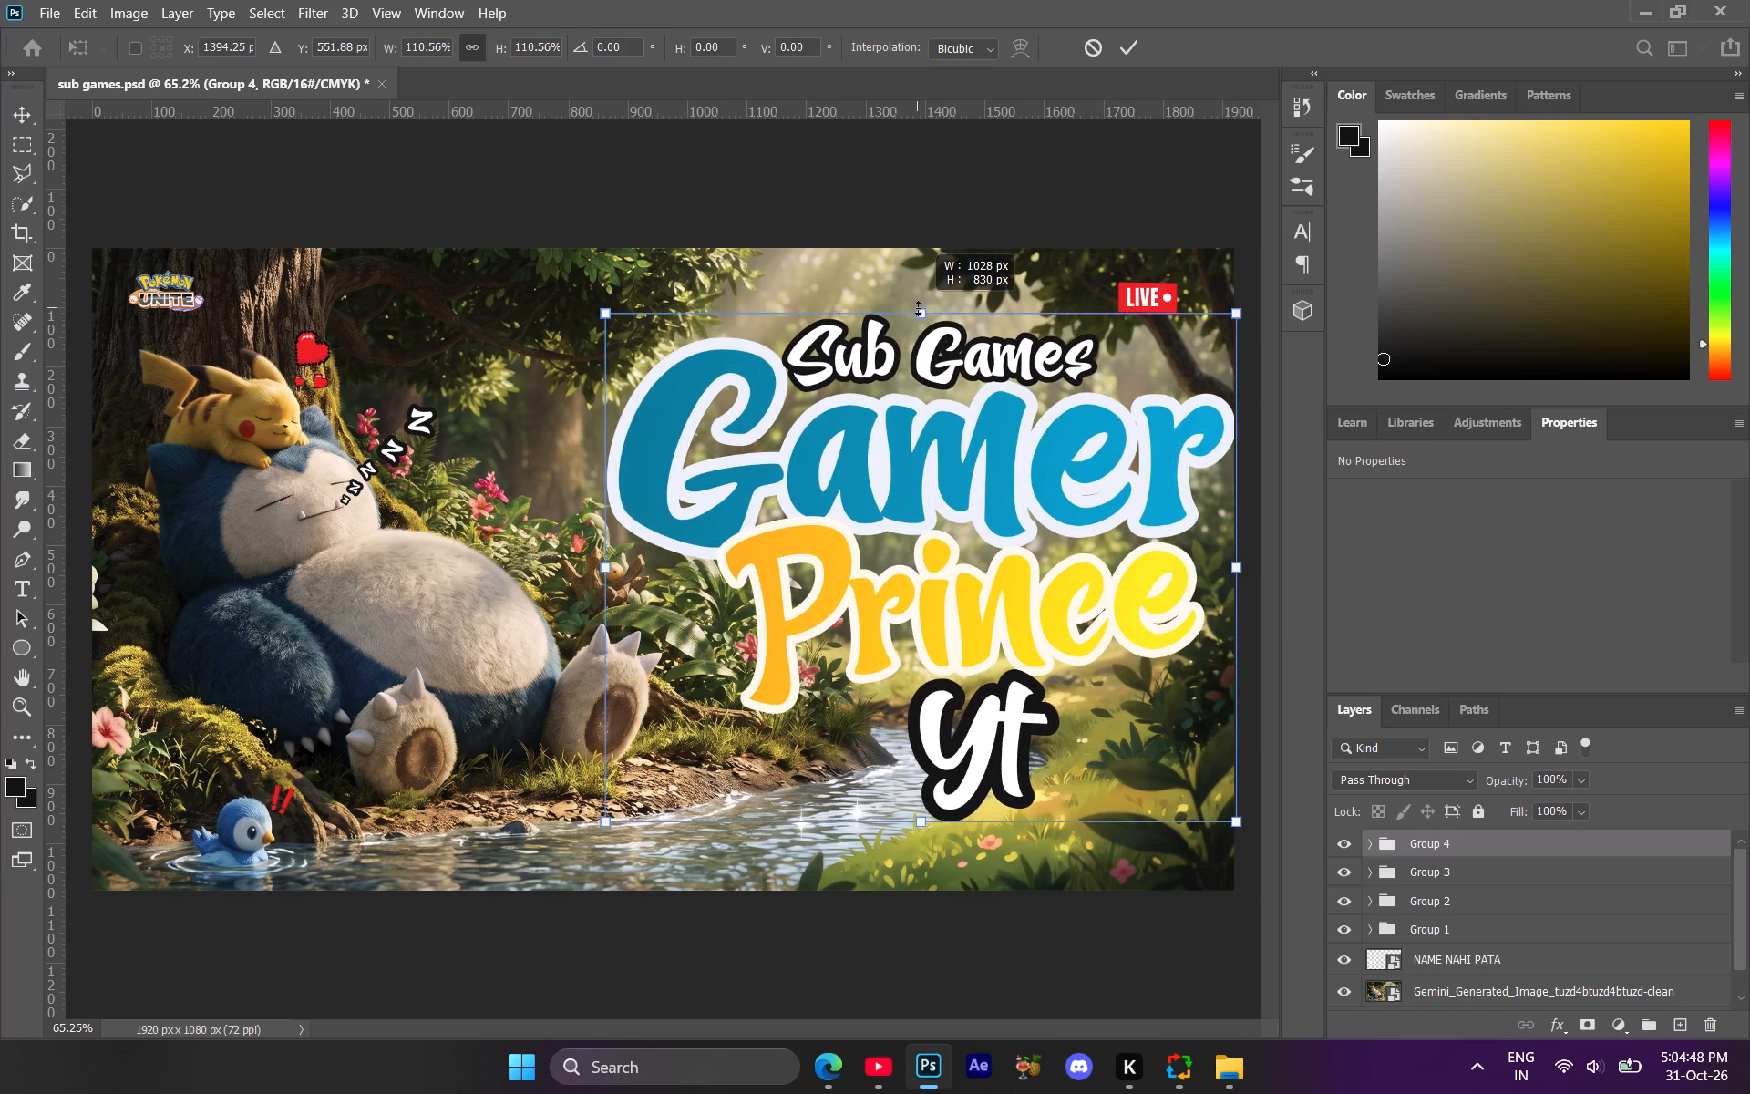
drag(918, 308, 916, 338)
drag(909, 457, 892, 458)
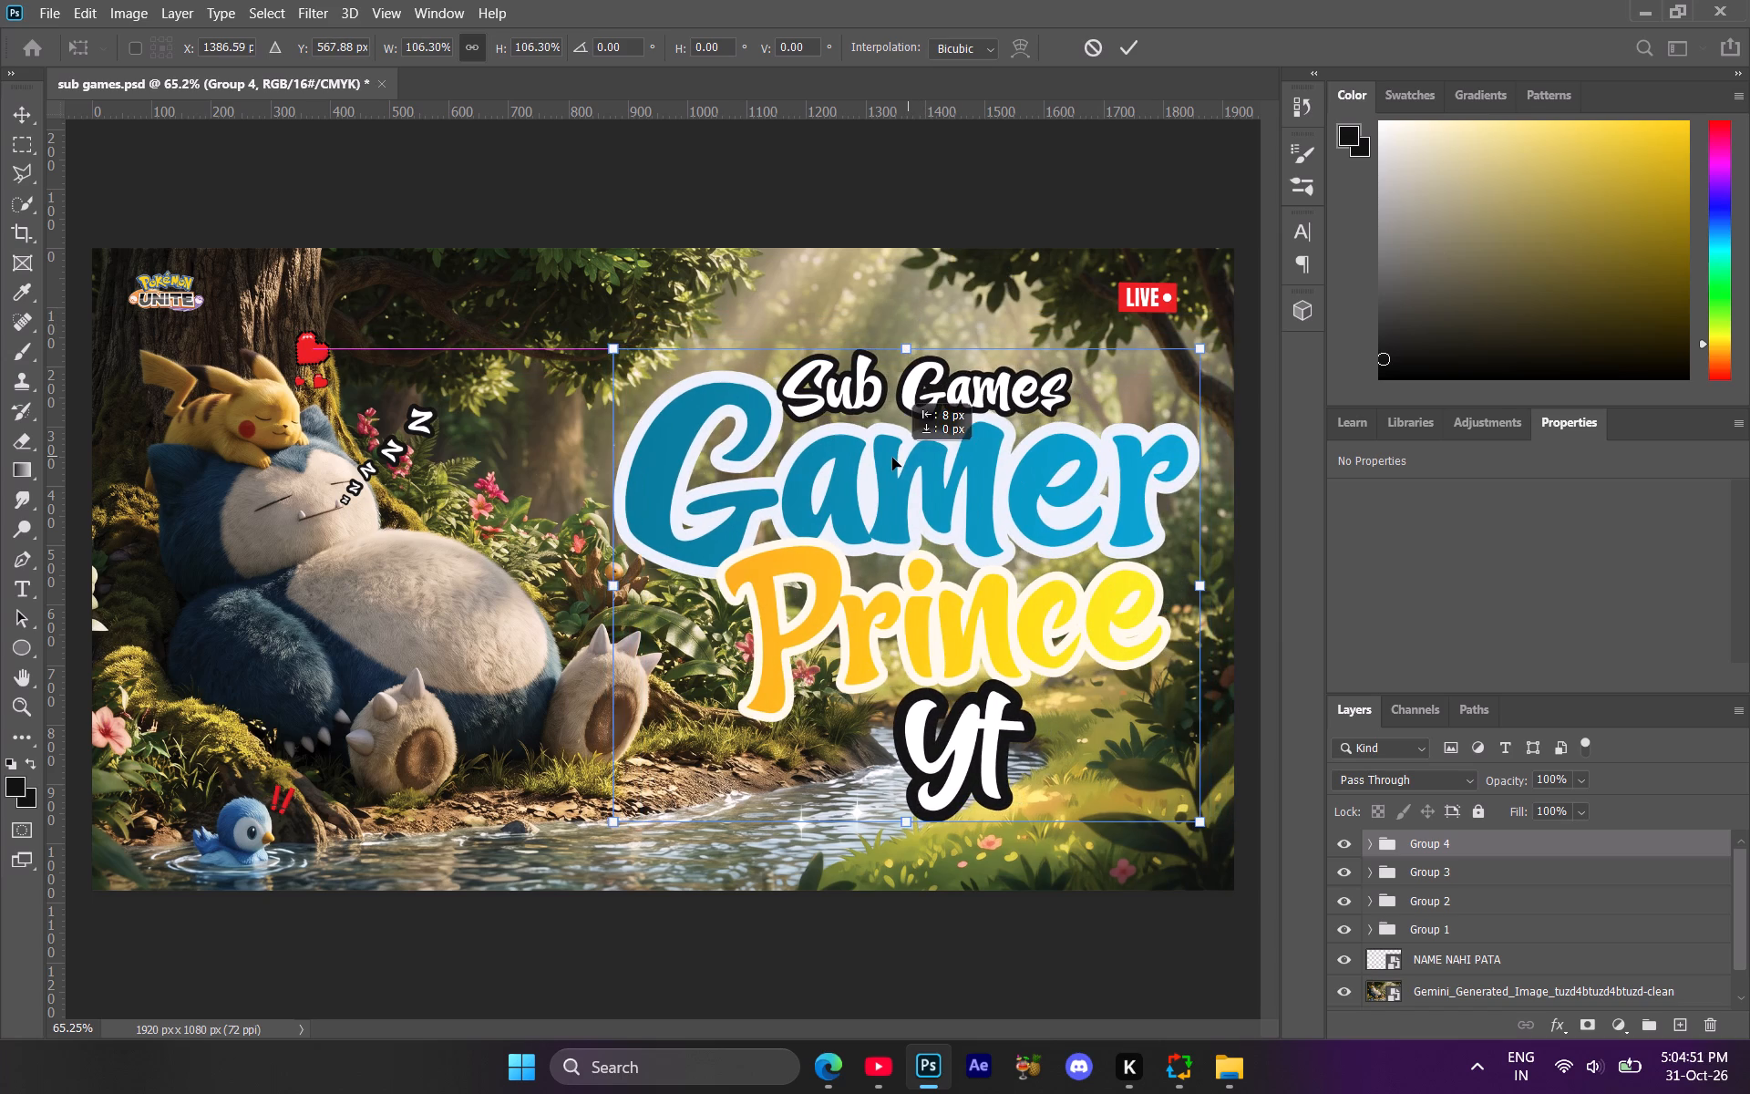
drag(892, 458, 899, 467)
drag(622, 332, 607, 336)
drag(607, 336, 598, 343)
drag(832, 521, 822, 510)
drag(884, 356, 886, 335)
click(871, 422)
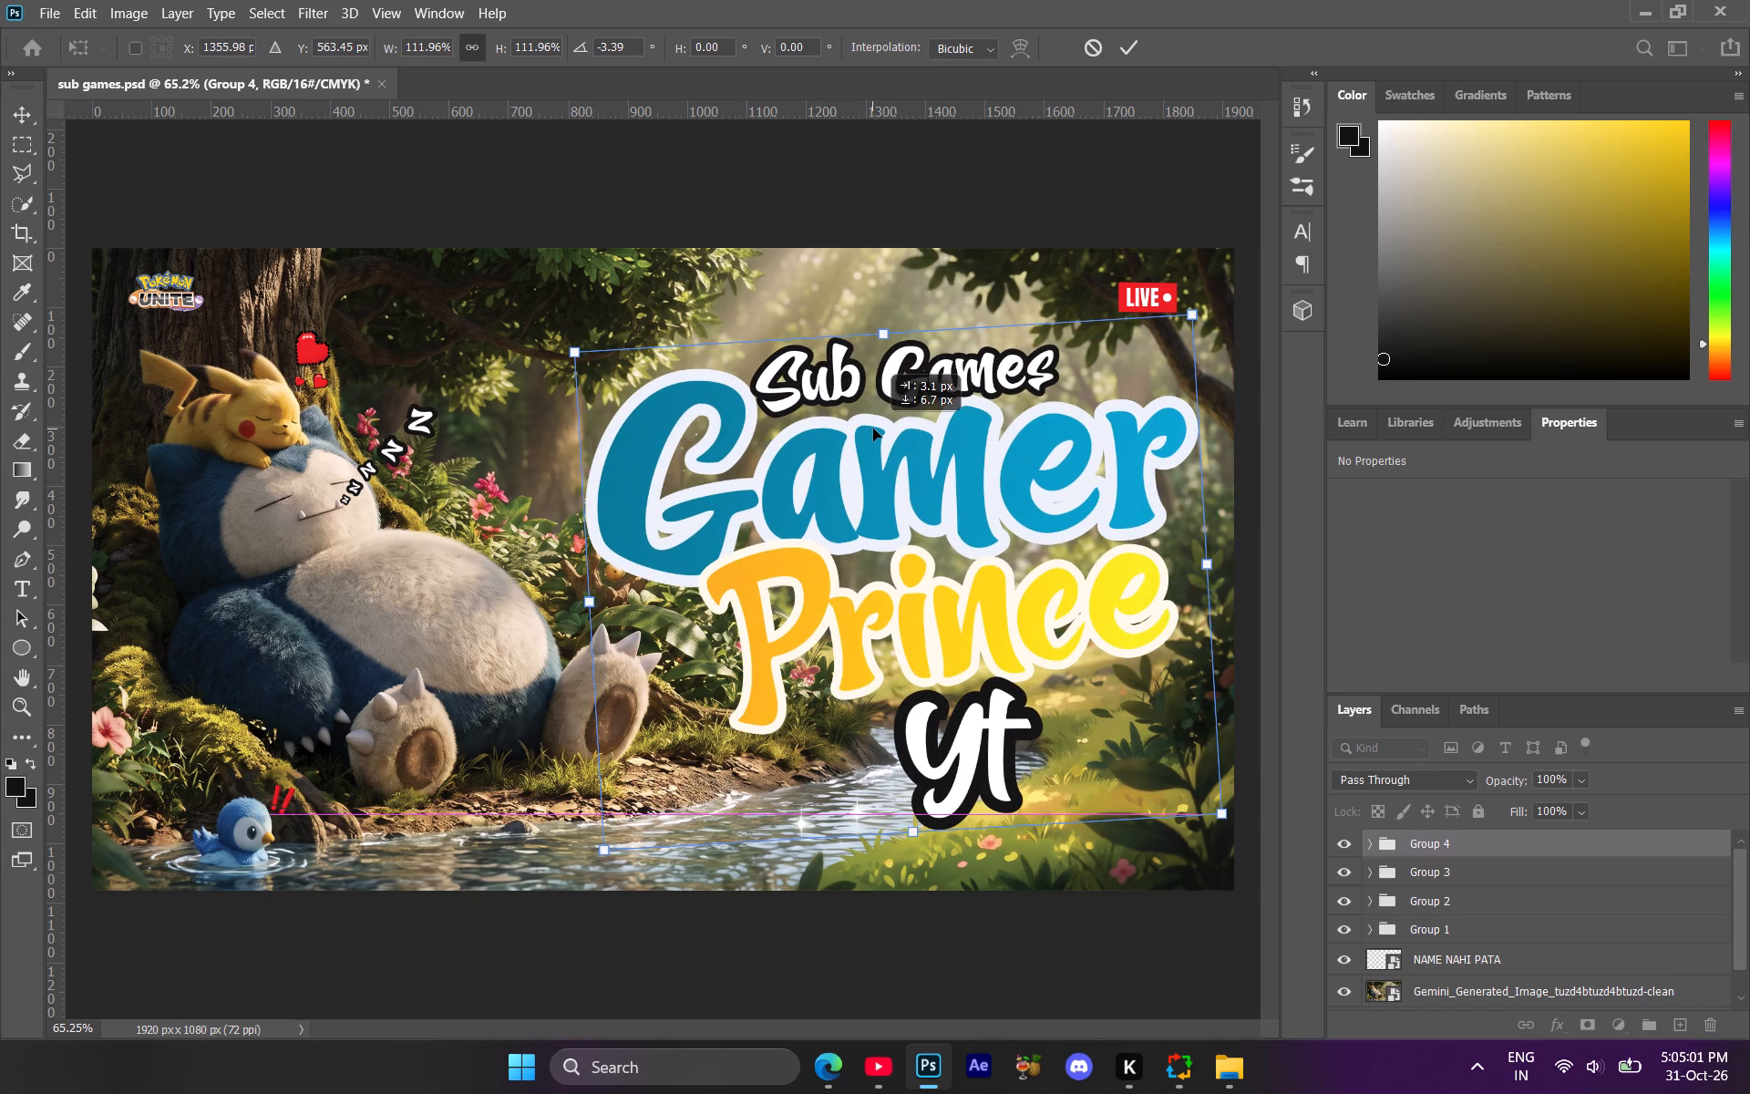
drag(591, 596, 600, 599)
click(652, 604)
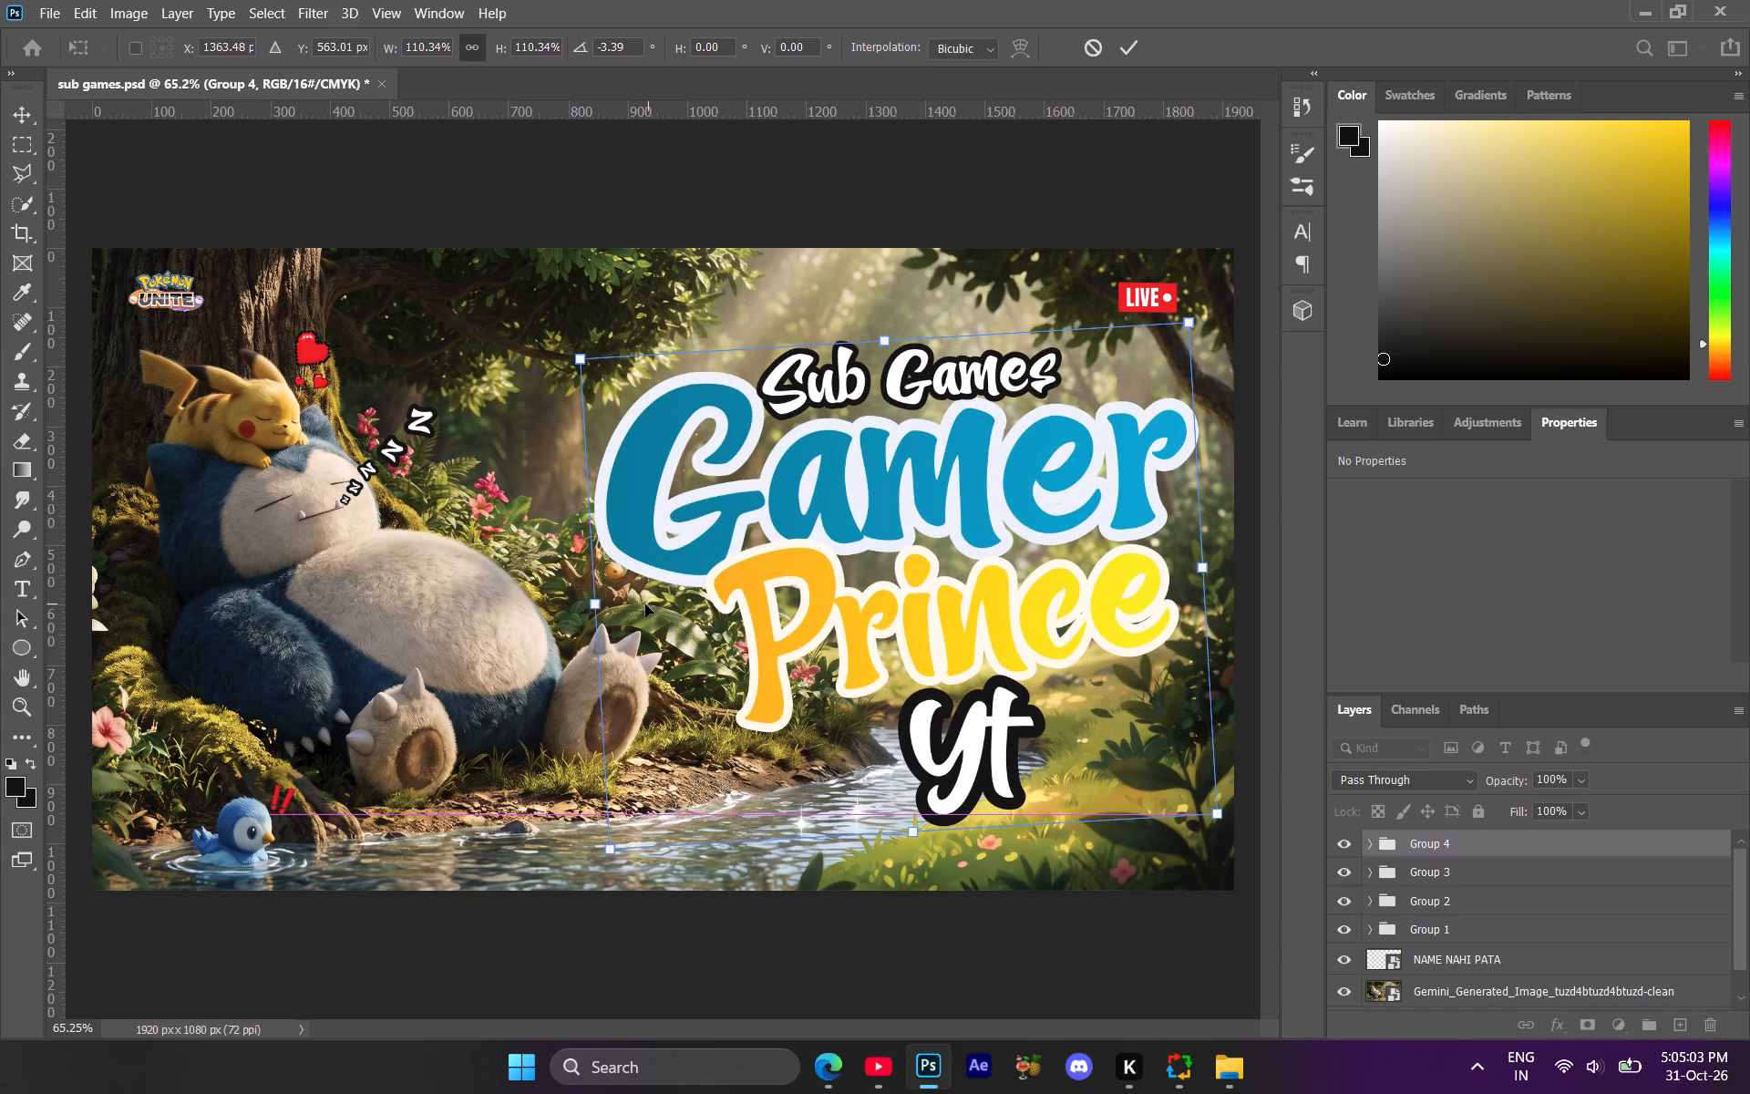
click(1467, 843)
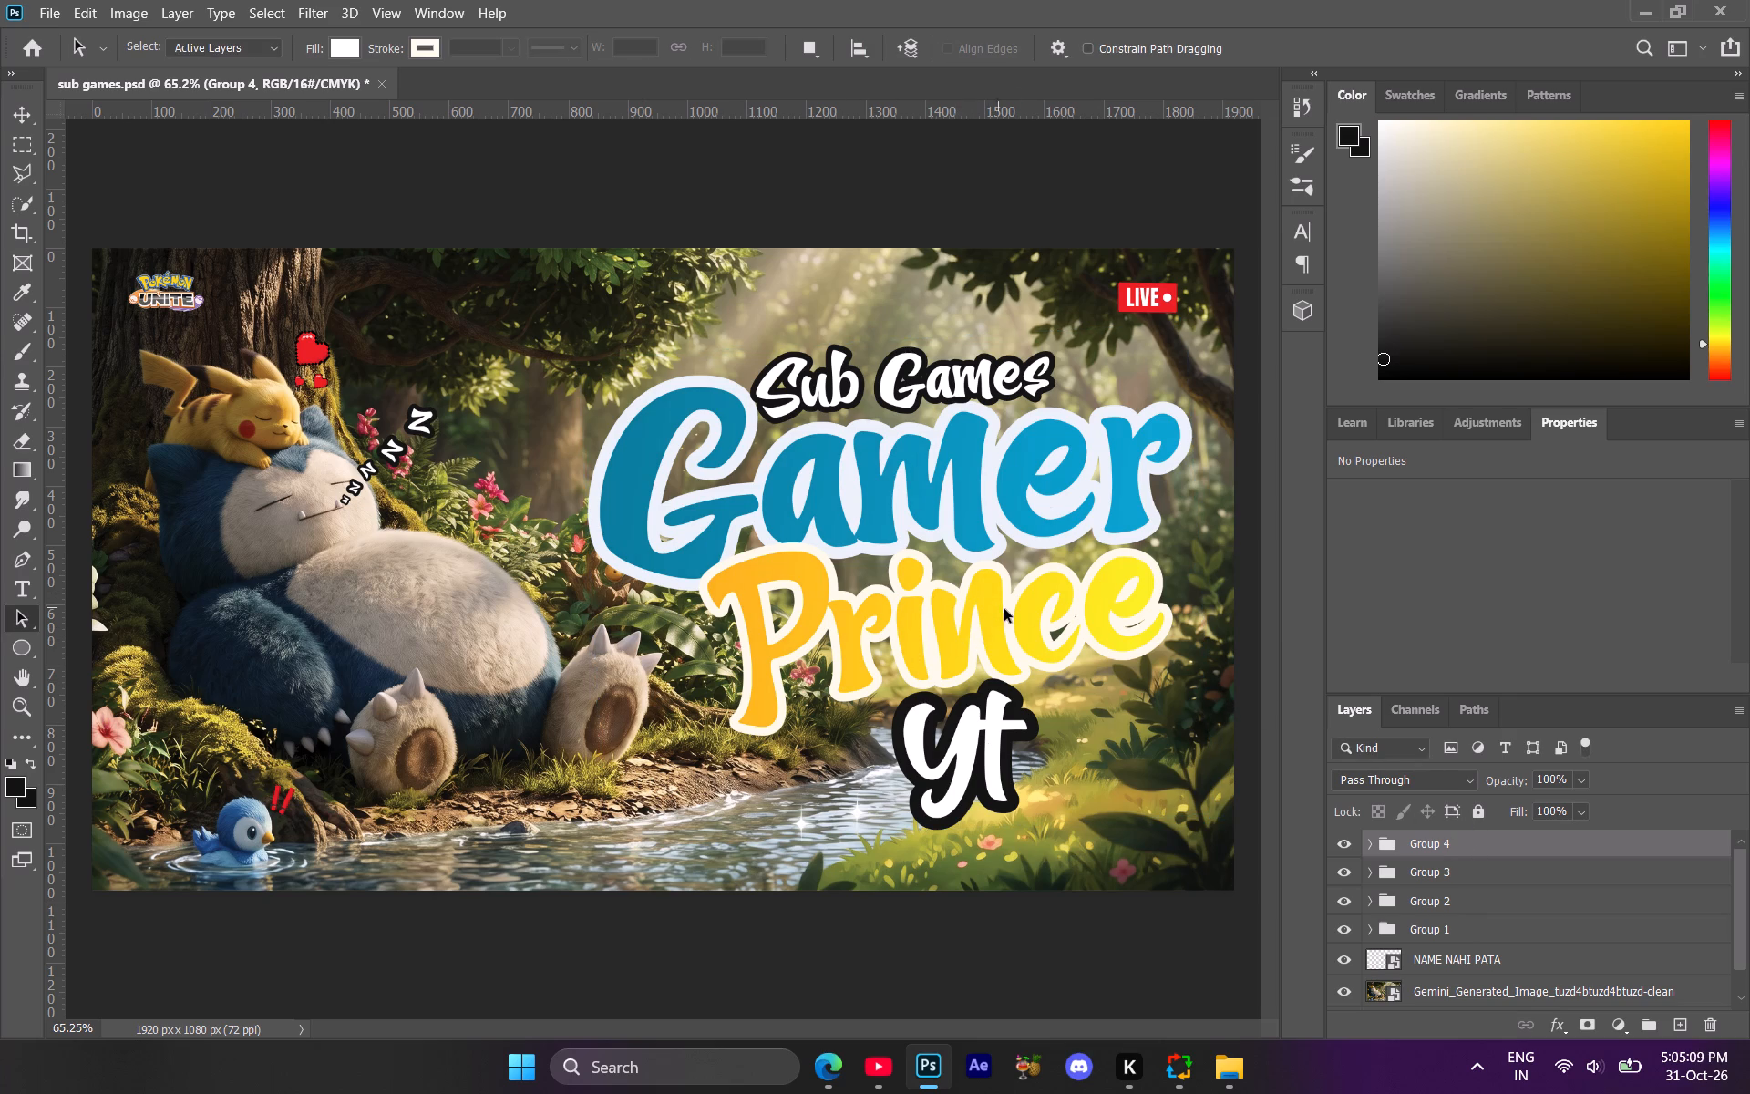
Fill the Sub Games copy shape with the dark red, bright red and white linear gradient preset.
click(1368, 838)
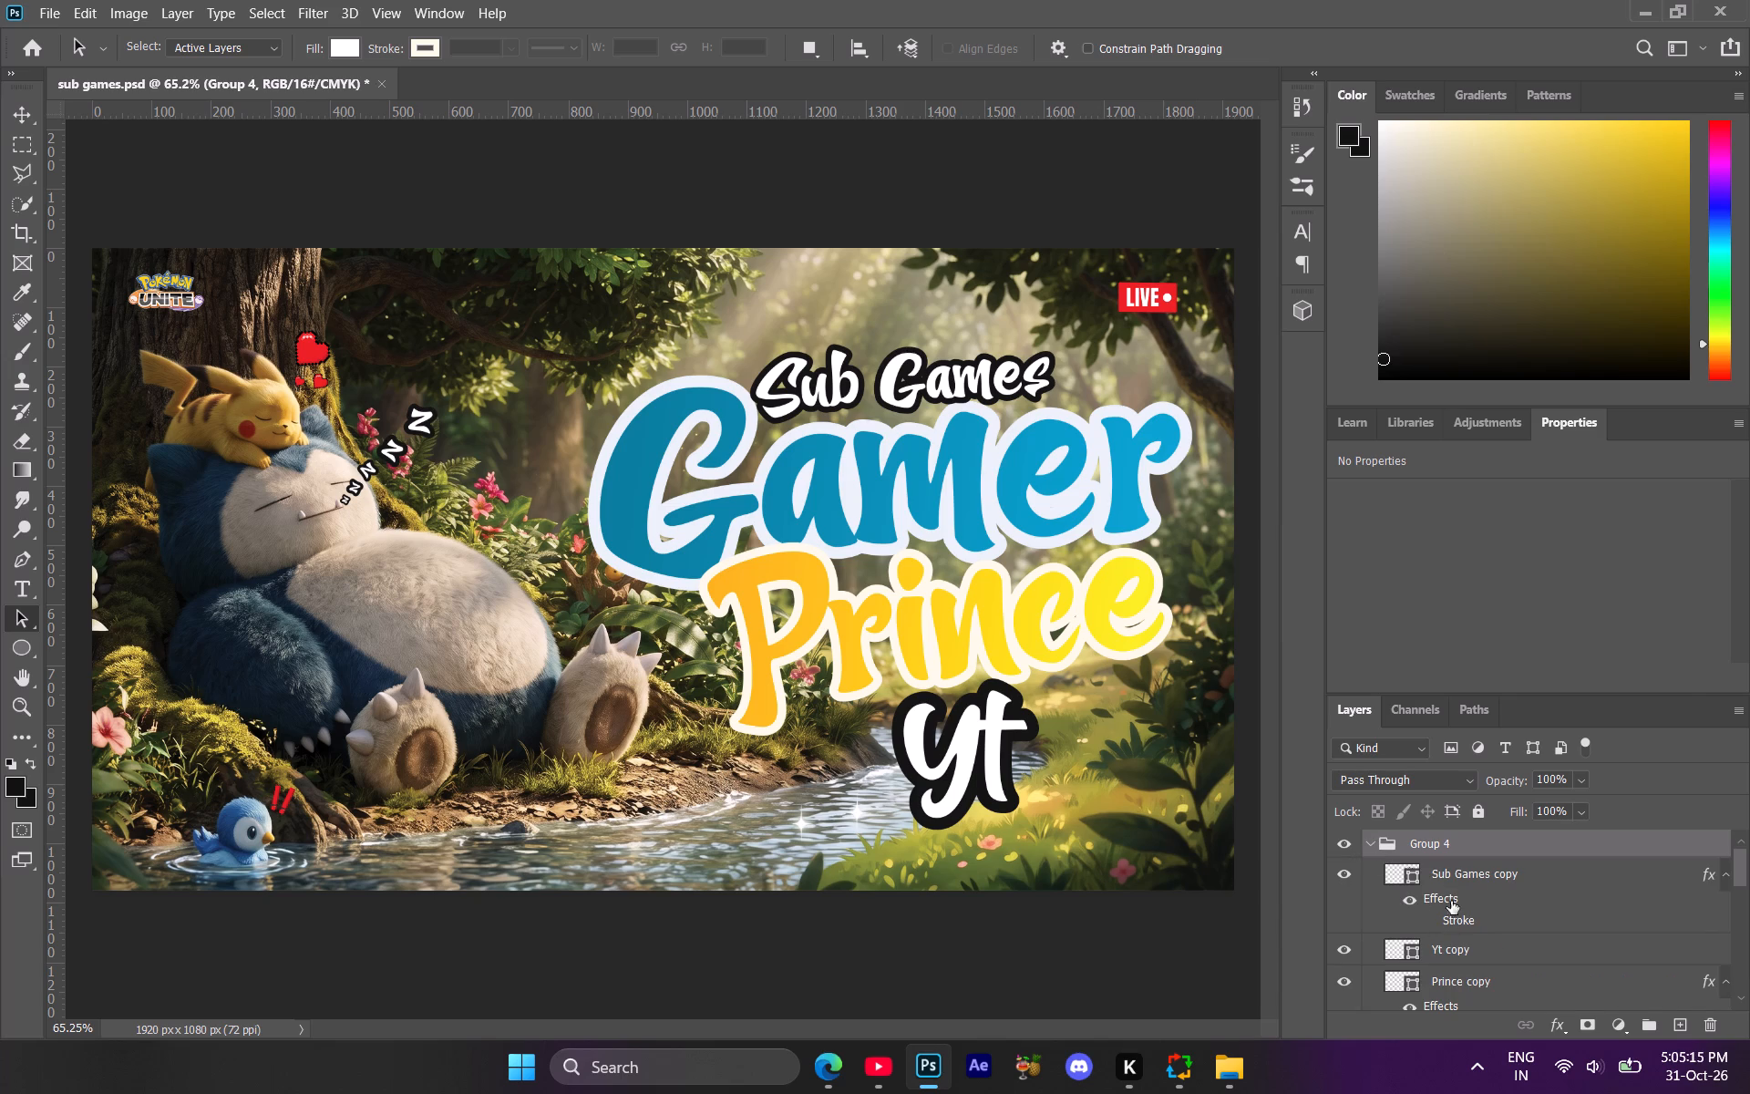
click(1448, 884)
click(348, 44)
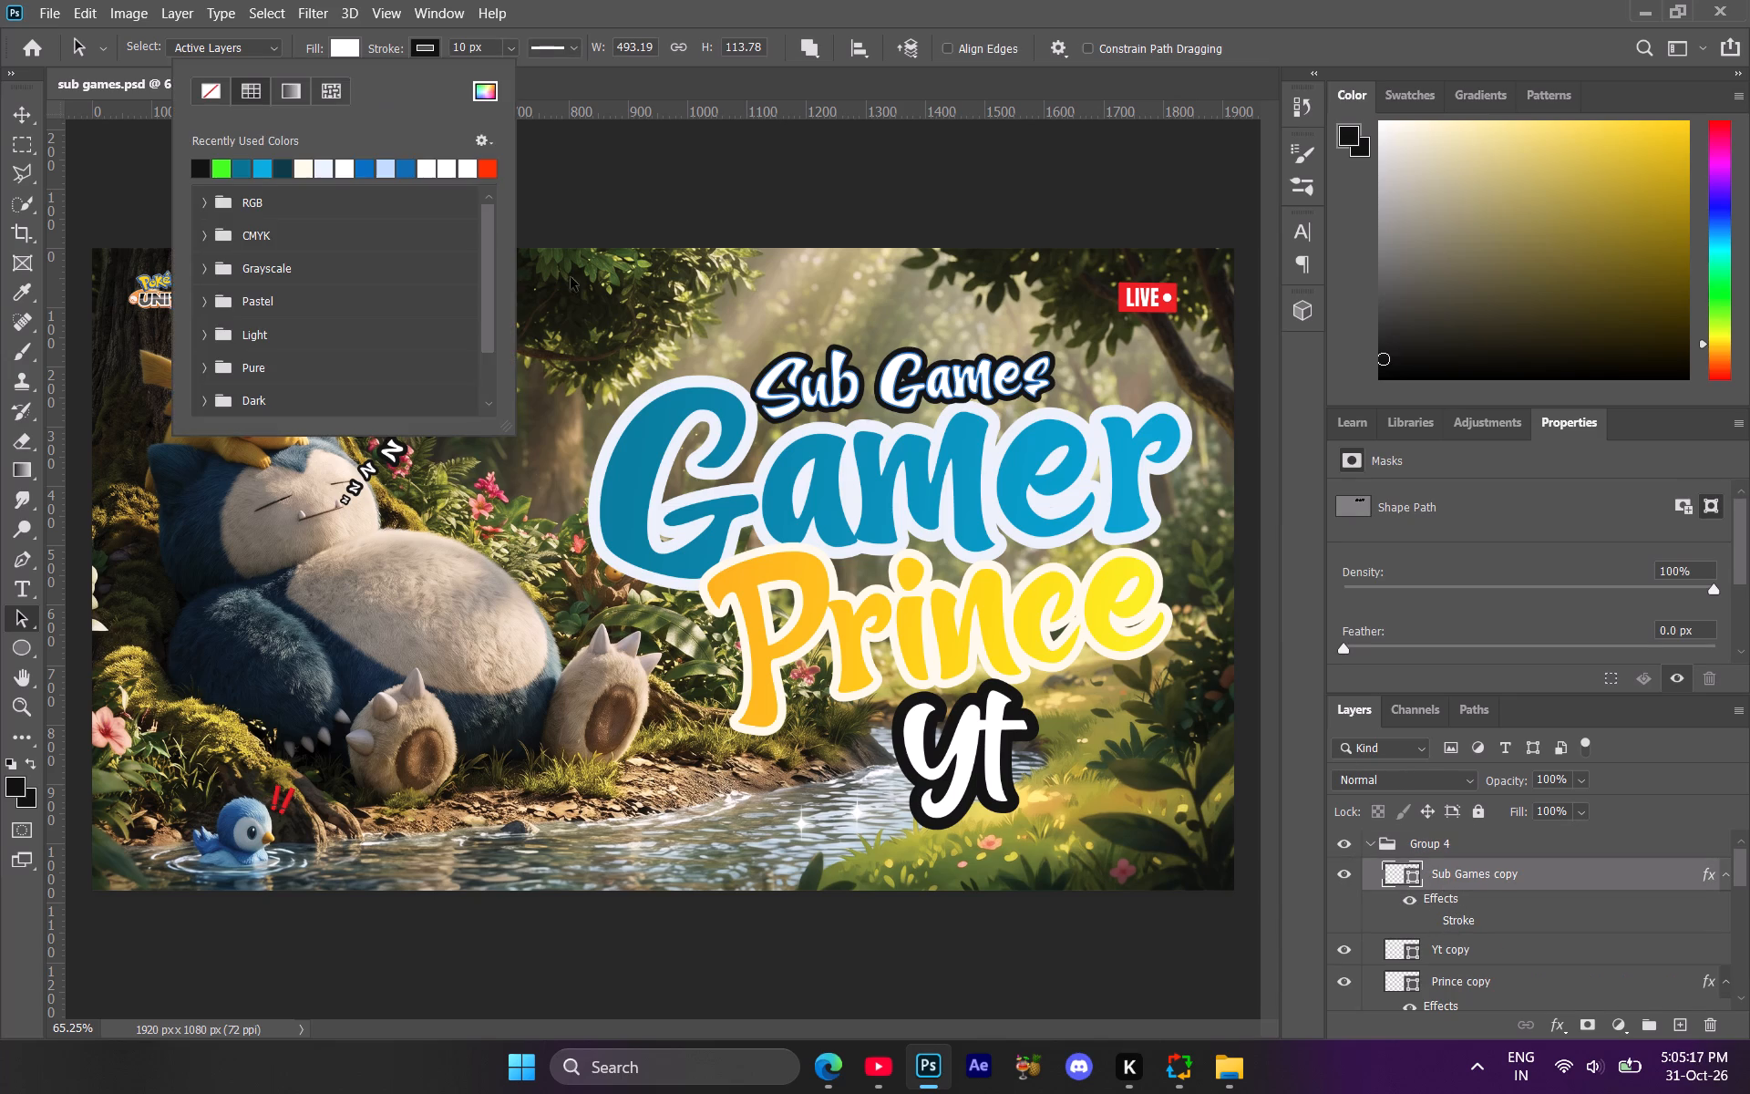
click(295, 98)
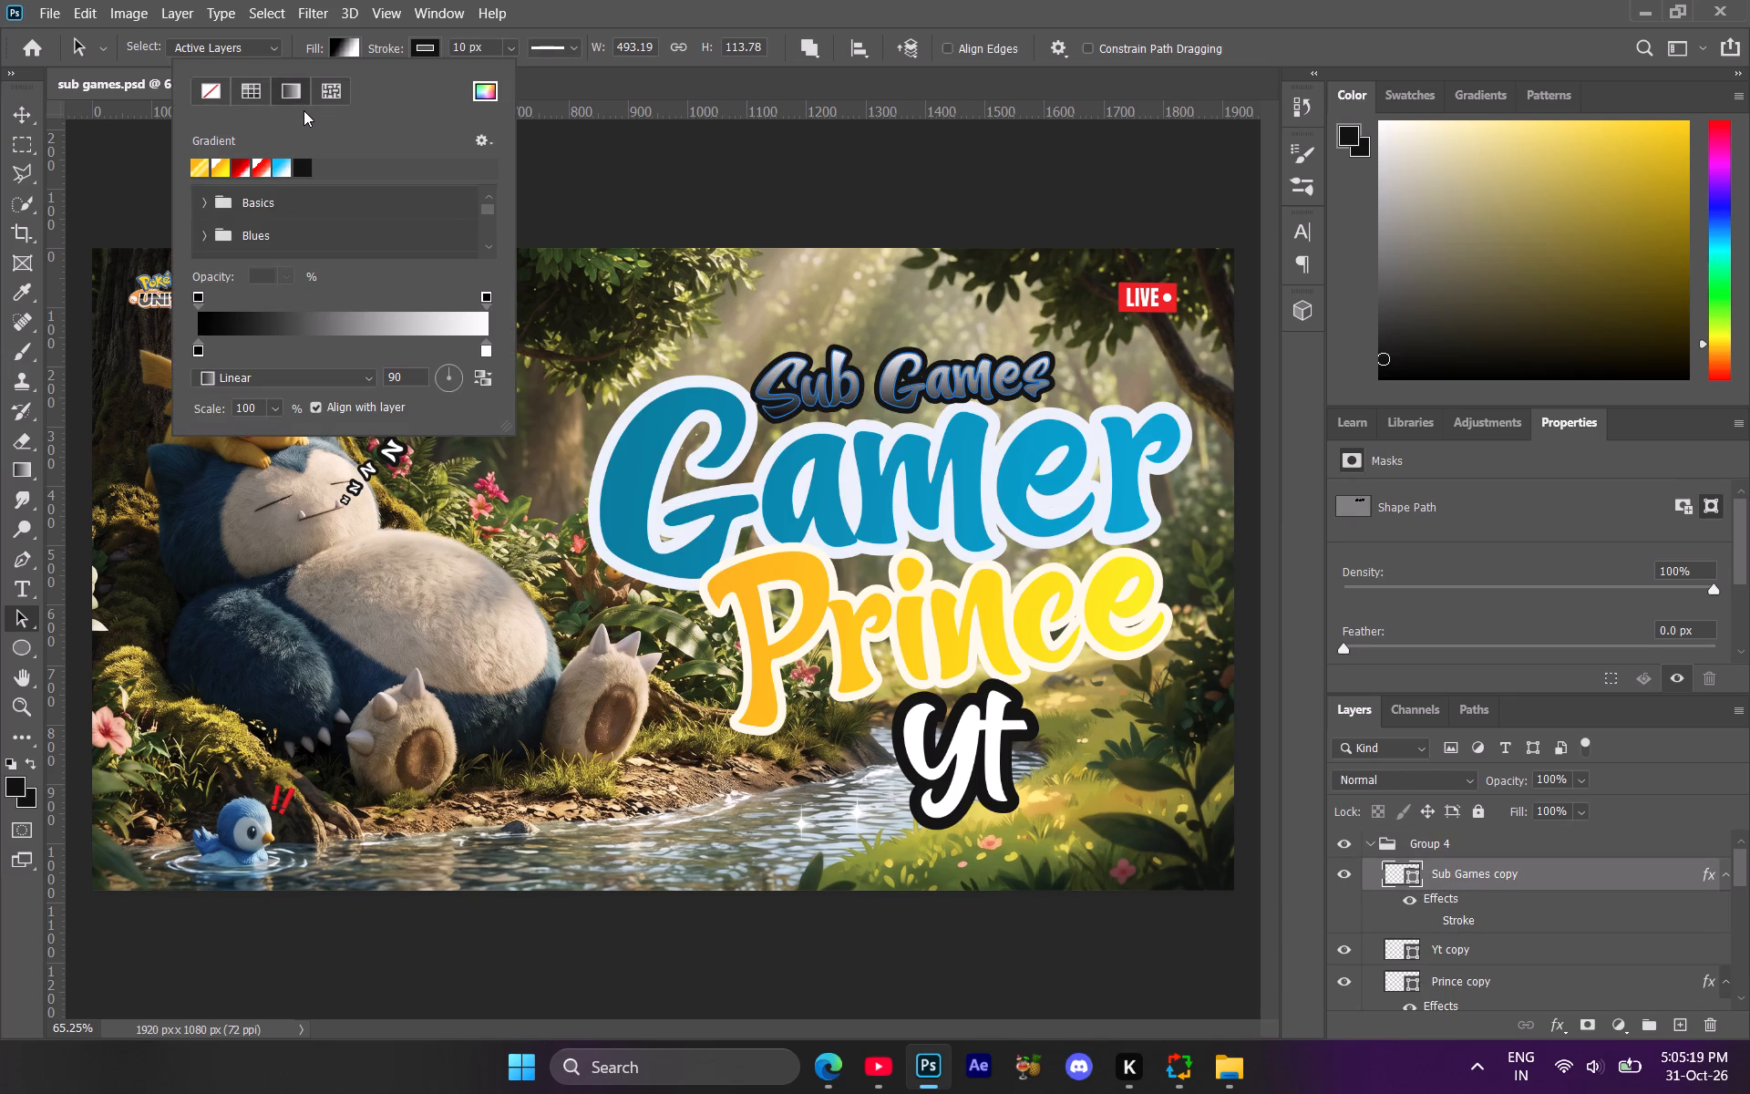
scroll(314, 218, down, 2)
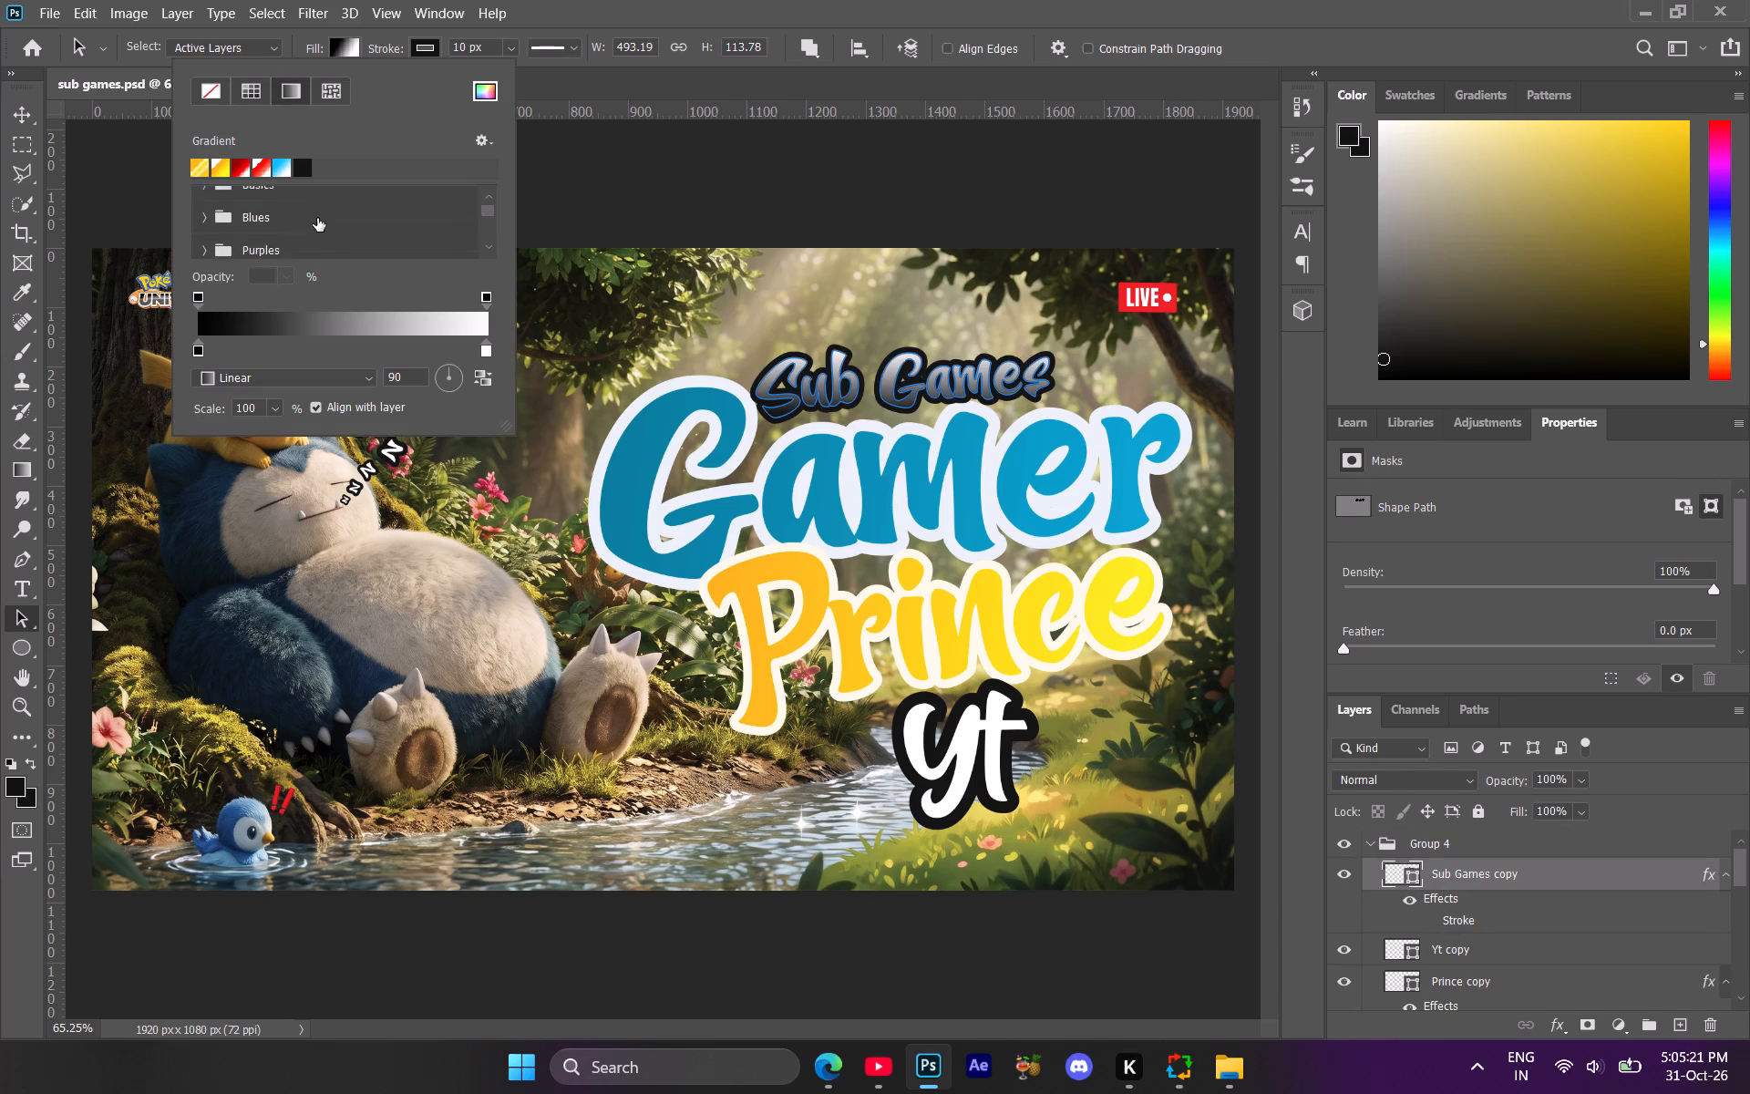
scroll(317, 218, down, 16)
scroll(324, 224, down, 5)
click(285, 243)
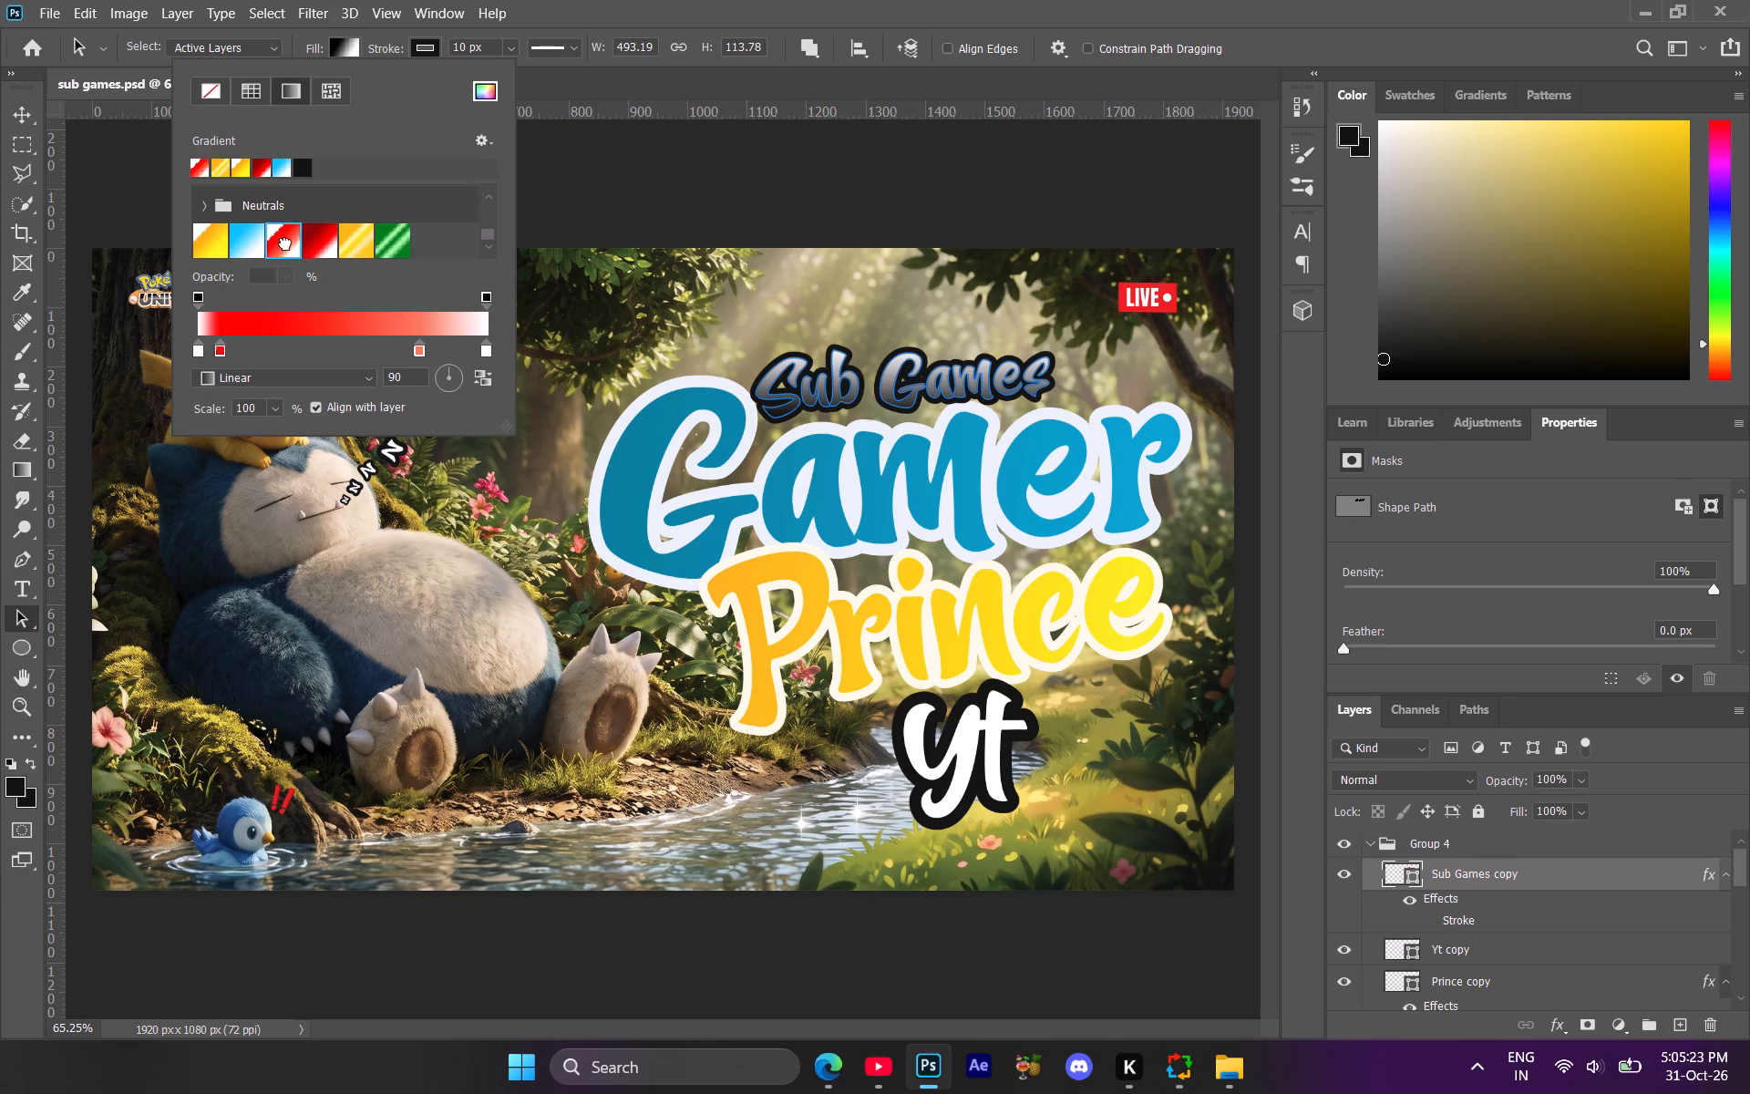
click(318, 245)
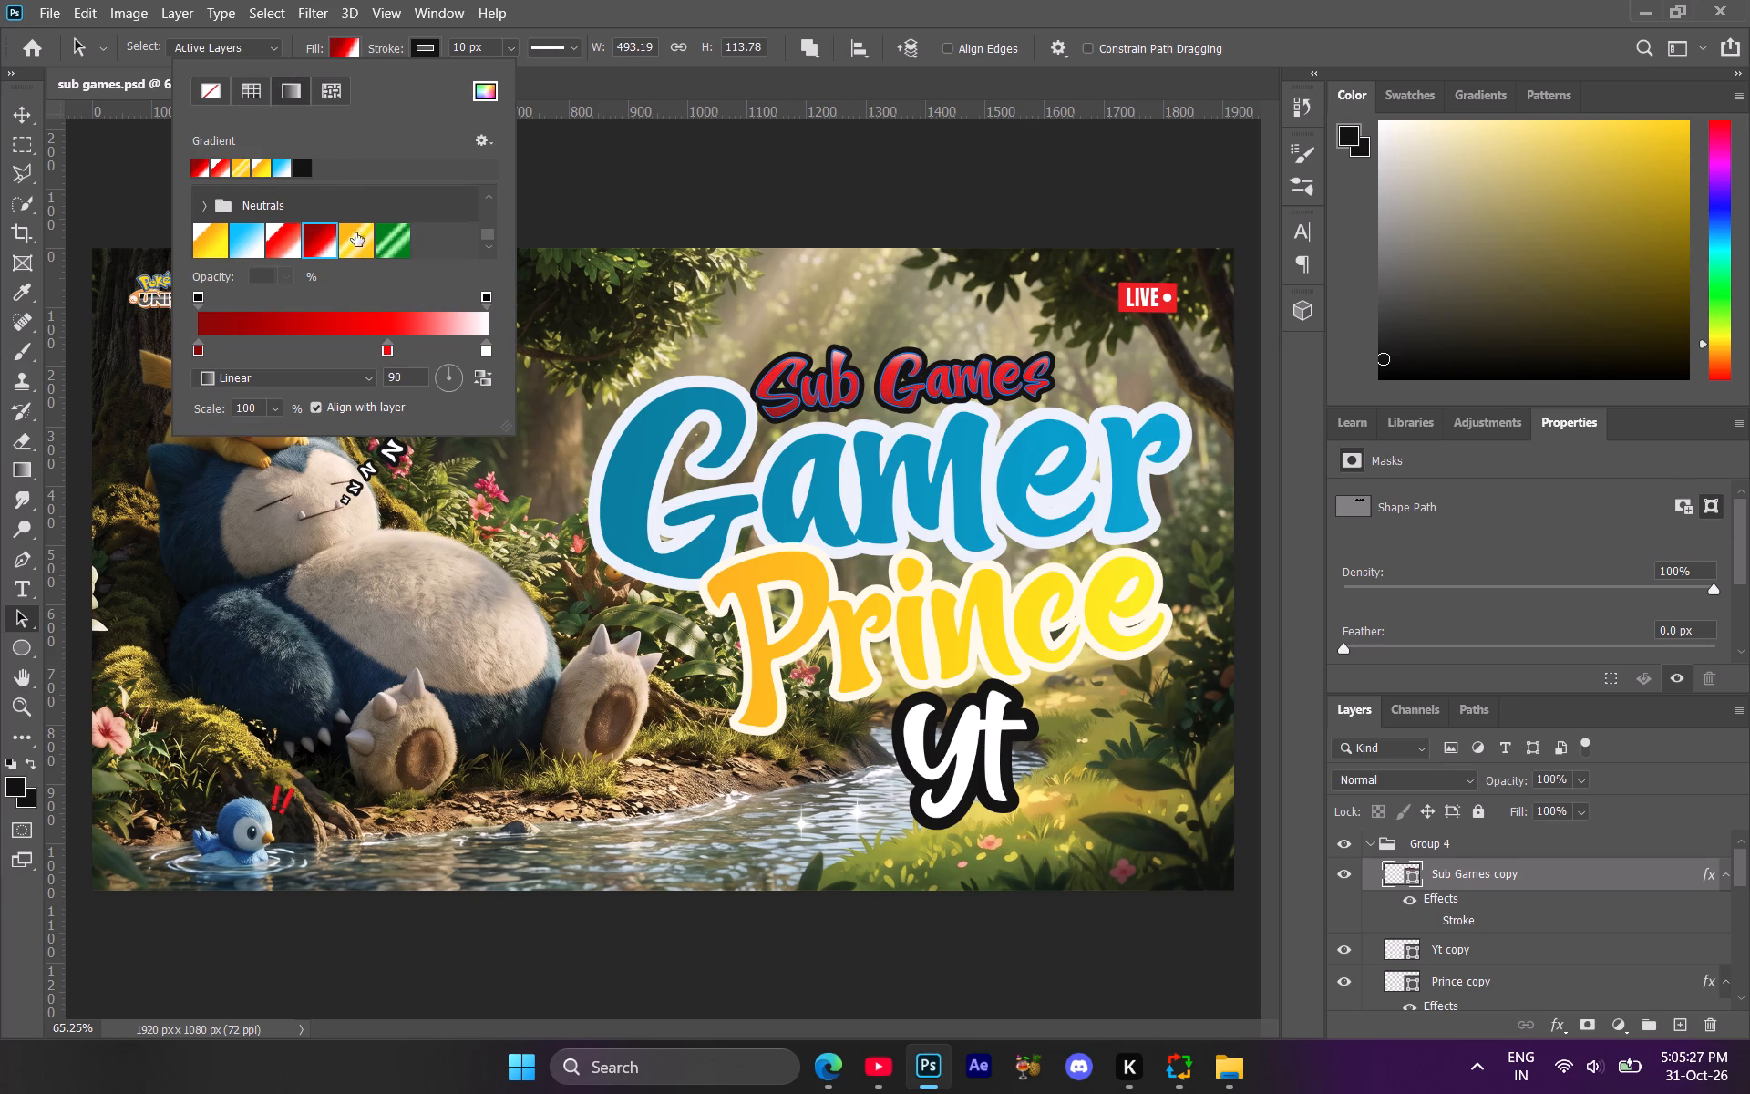
Shift the bright red stop of the Sub Games gradient toward the middle and set the gradient angle to 2°.
drag(386, 344, 311, 336)
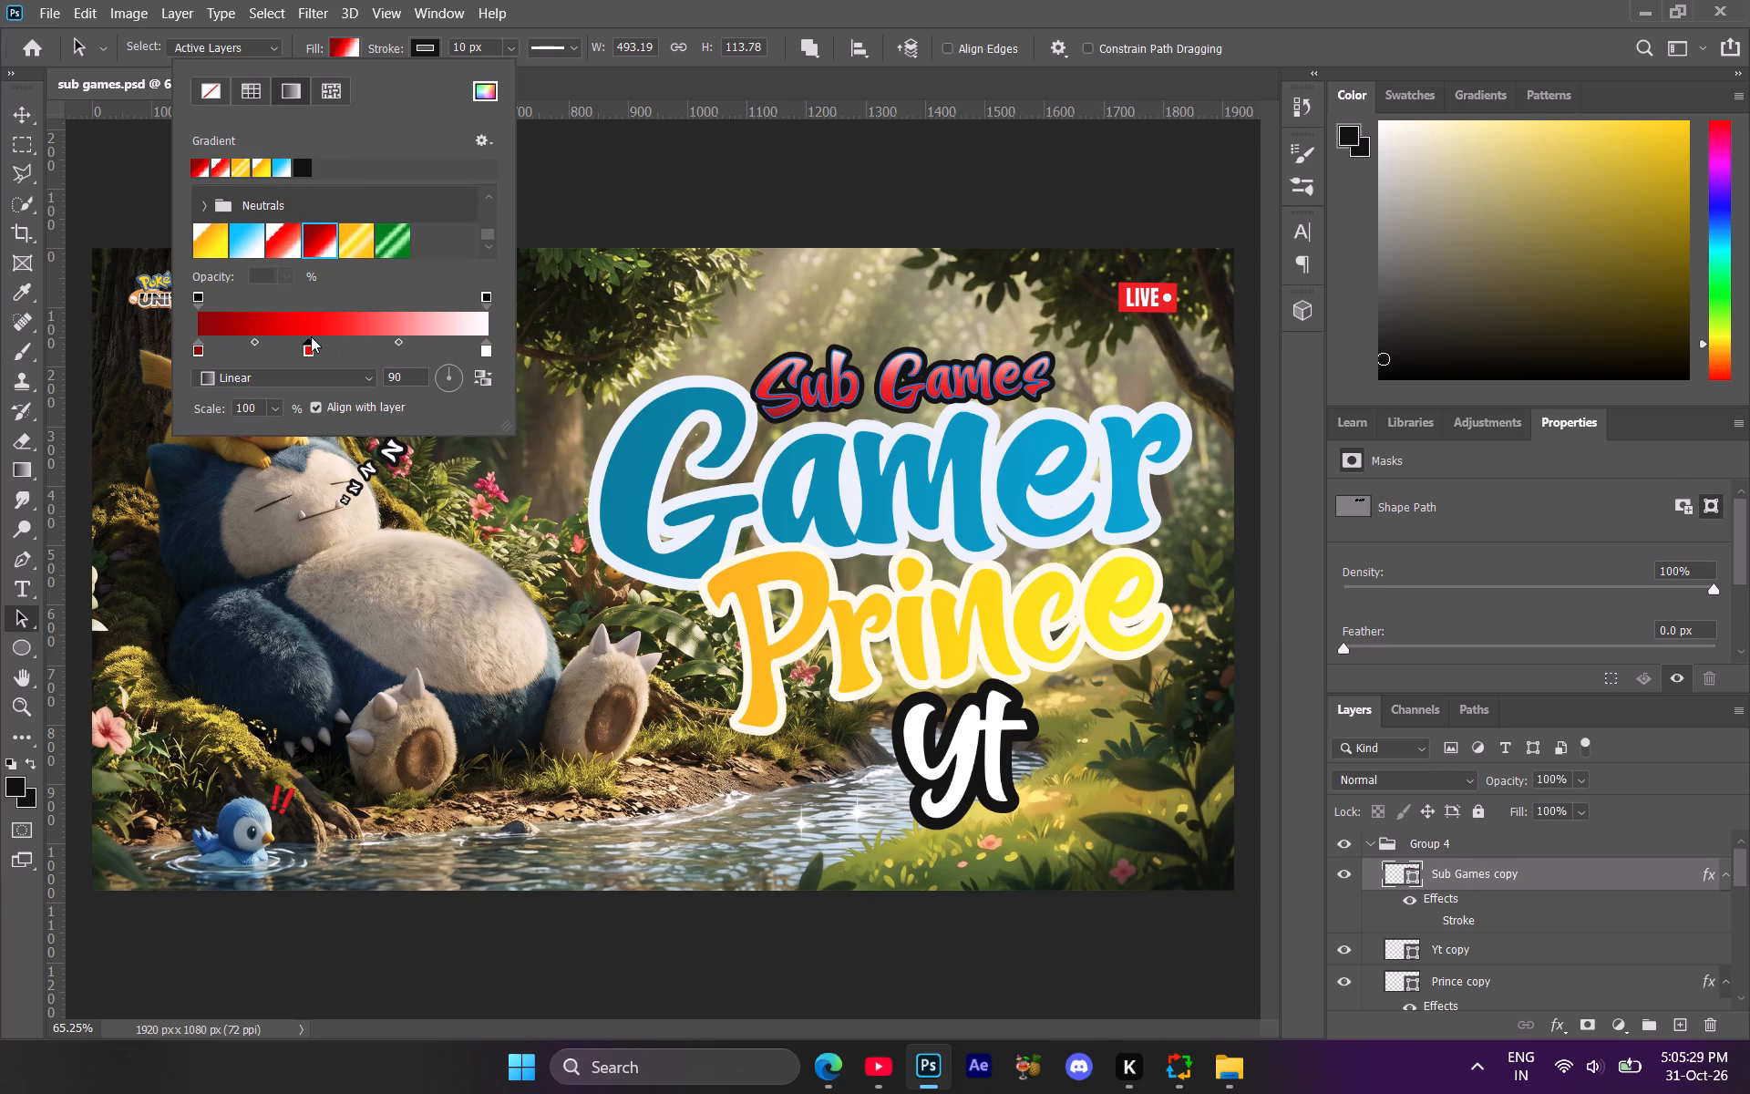
click(439, 382)
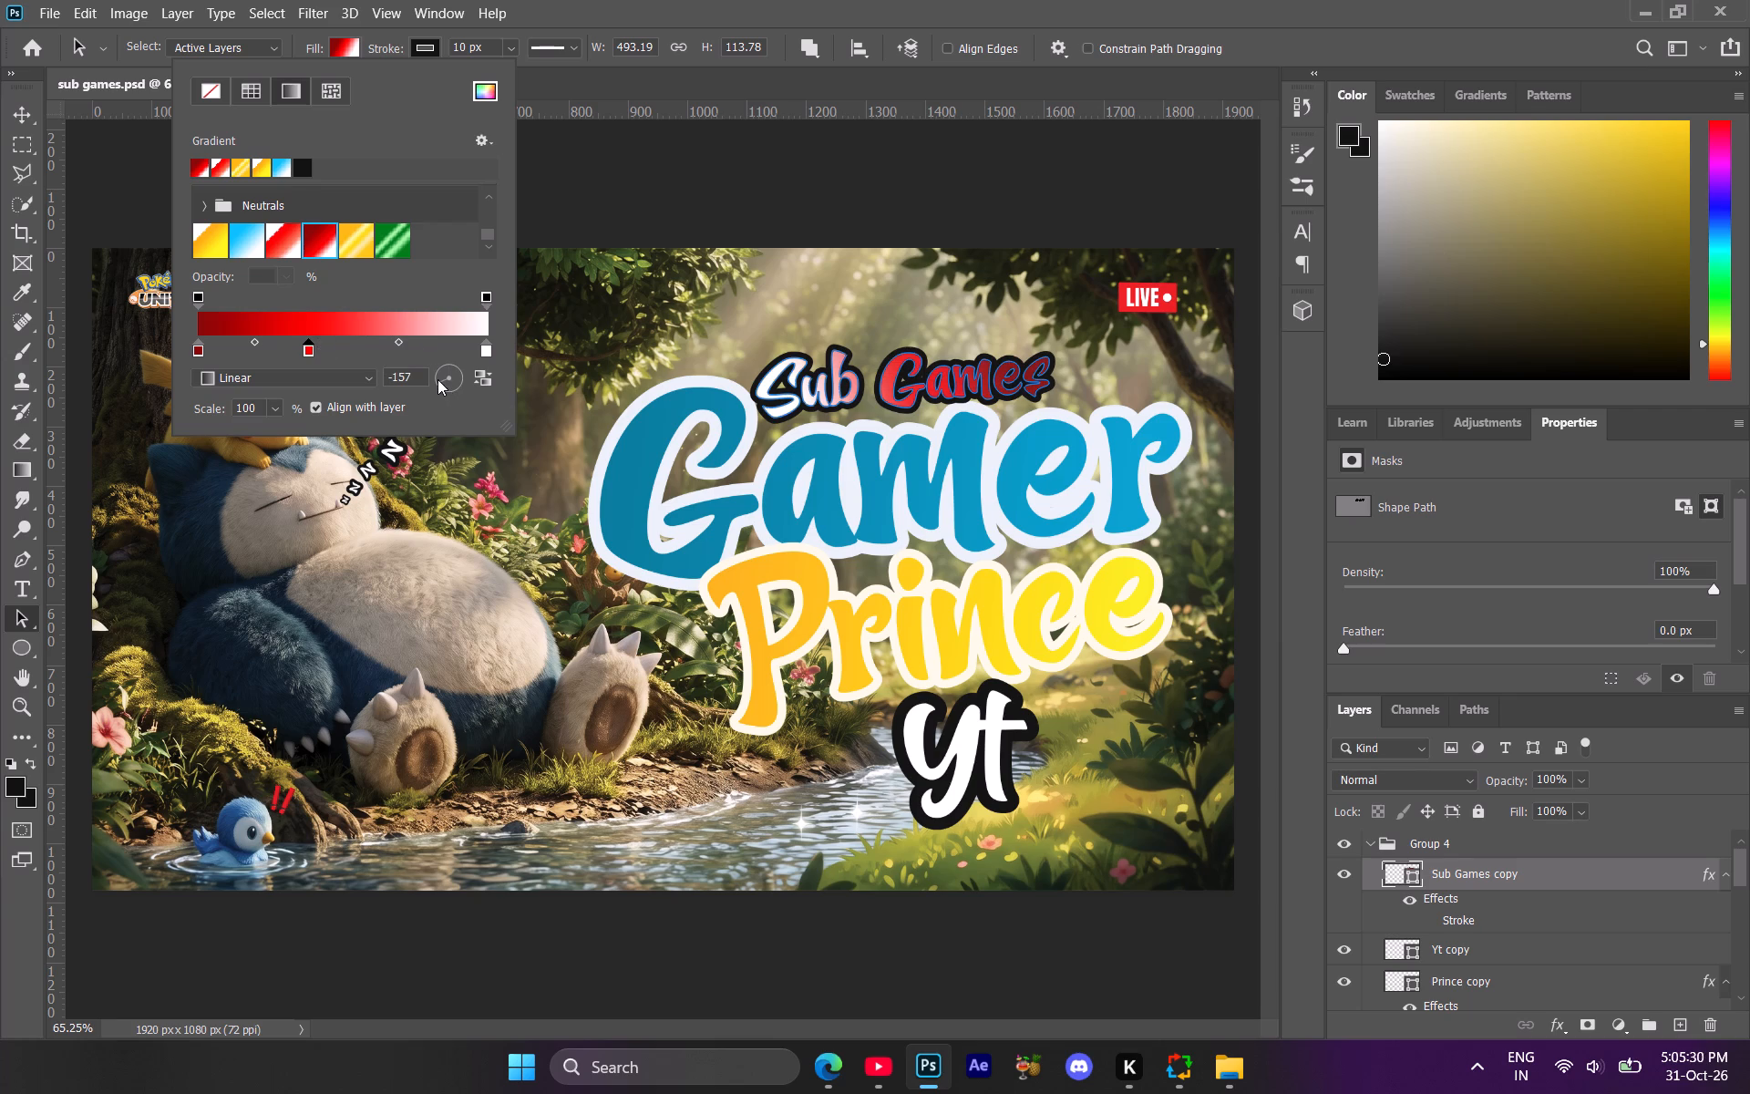
click(462, 379)
click(462, 377)
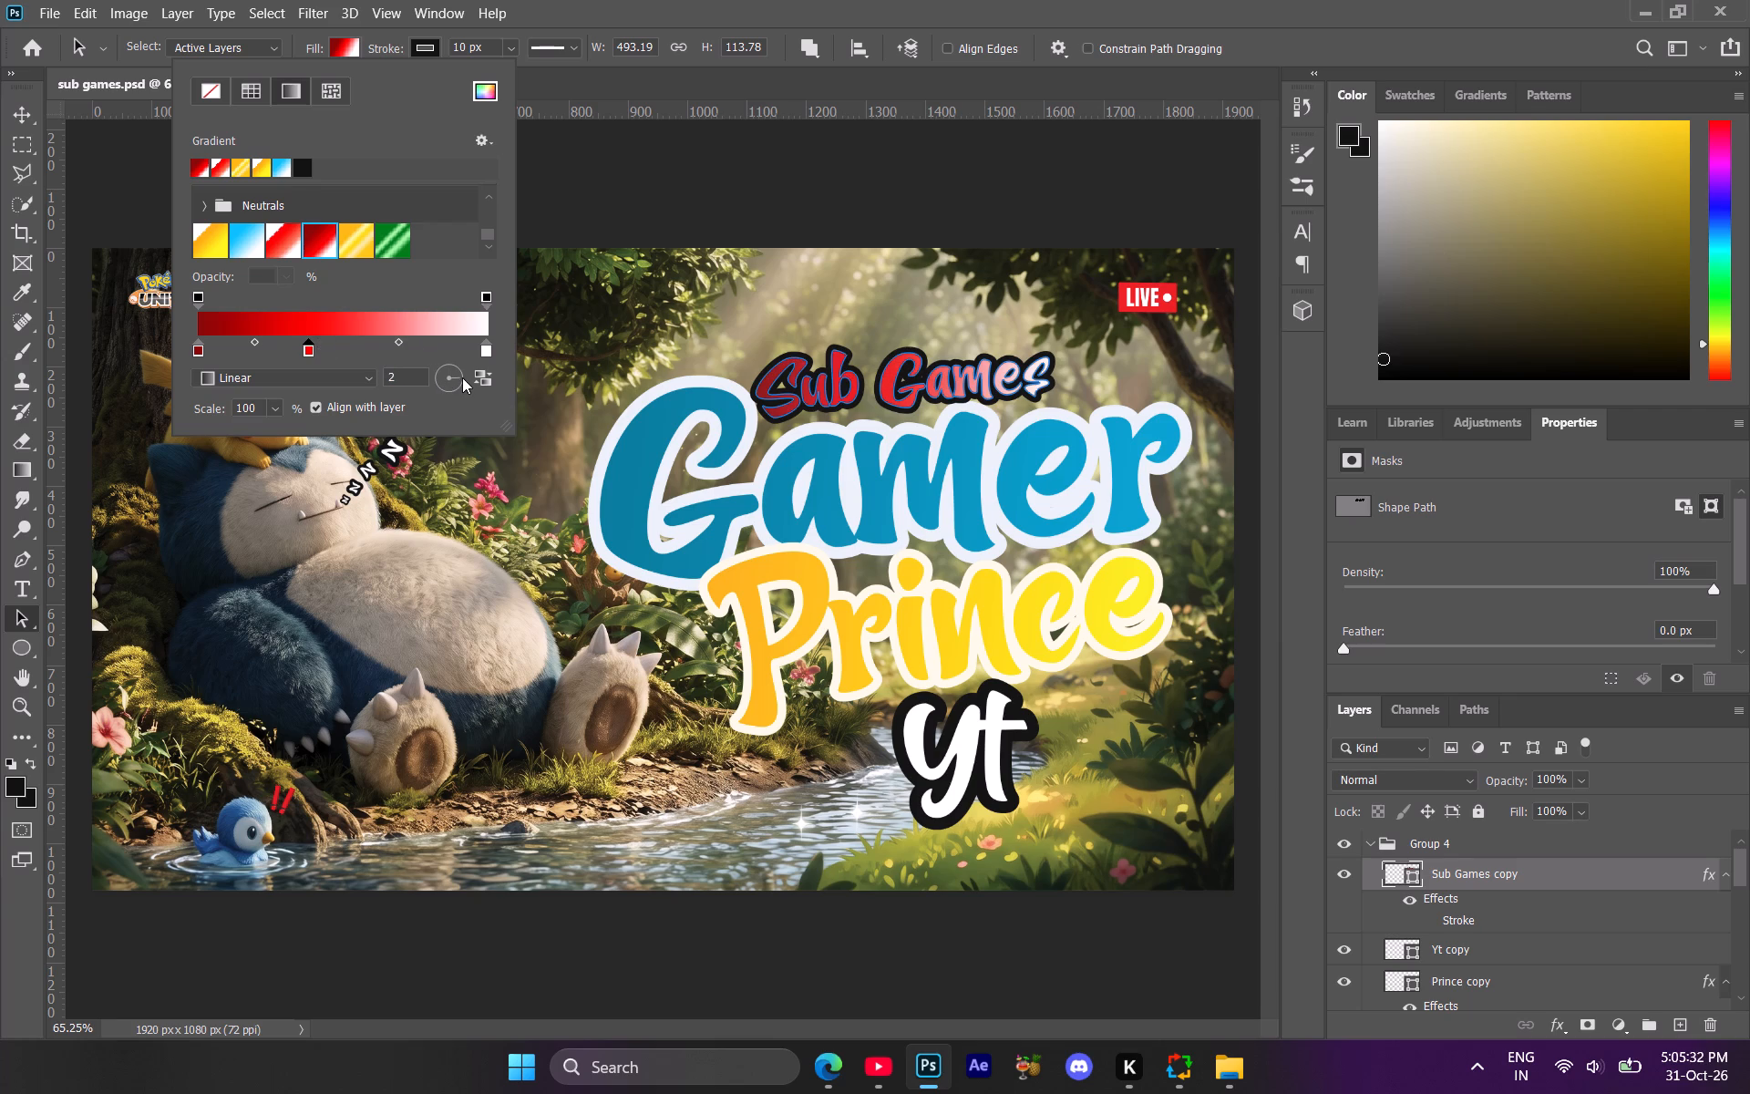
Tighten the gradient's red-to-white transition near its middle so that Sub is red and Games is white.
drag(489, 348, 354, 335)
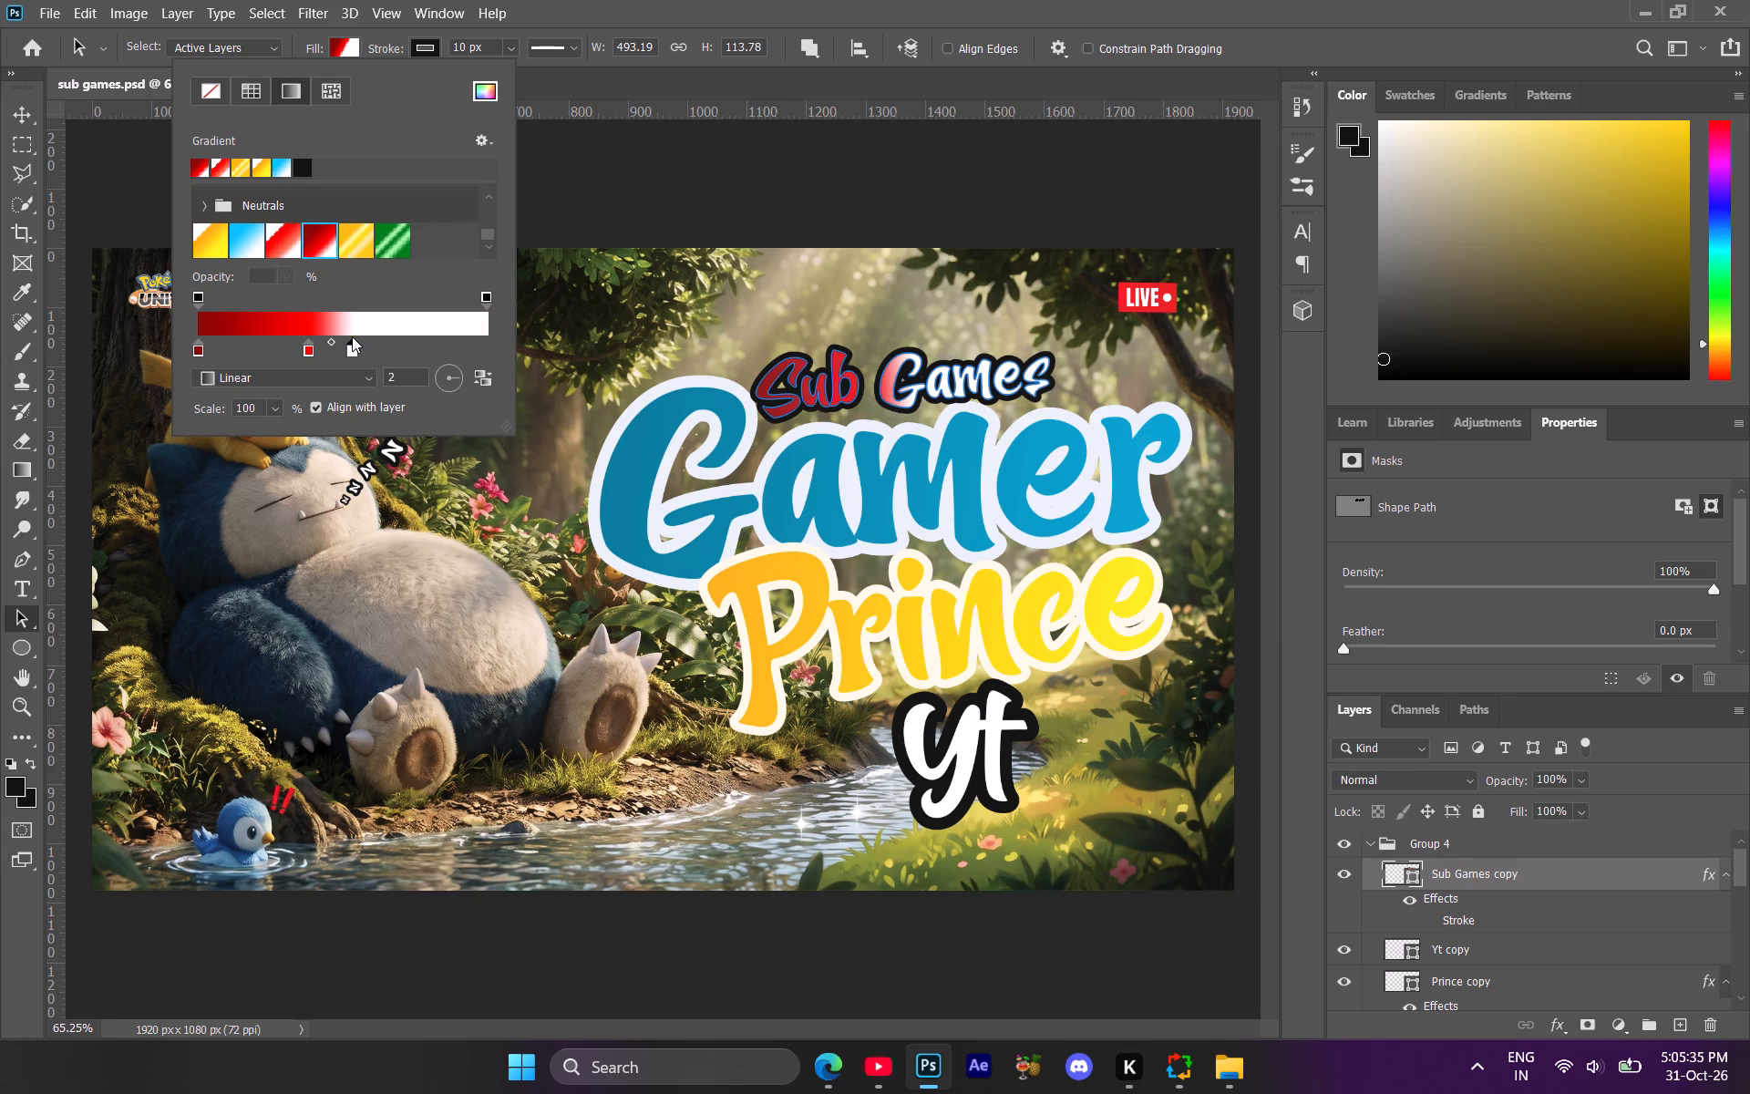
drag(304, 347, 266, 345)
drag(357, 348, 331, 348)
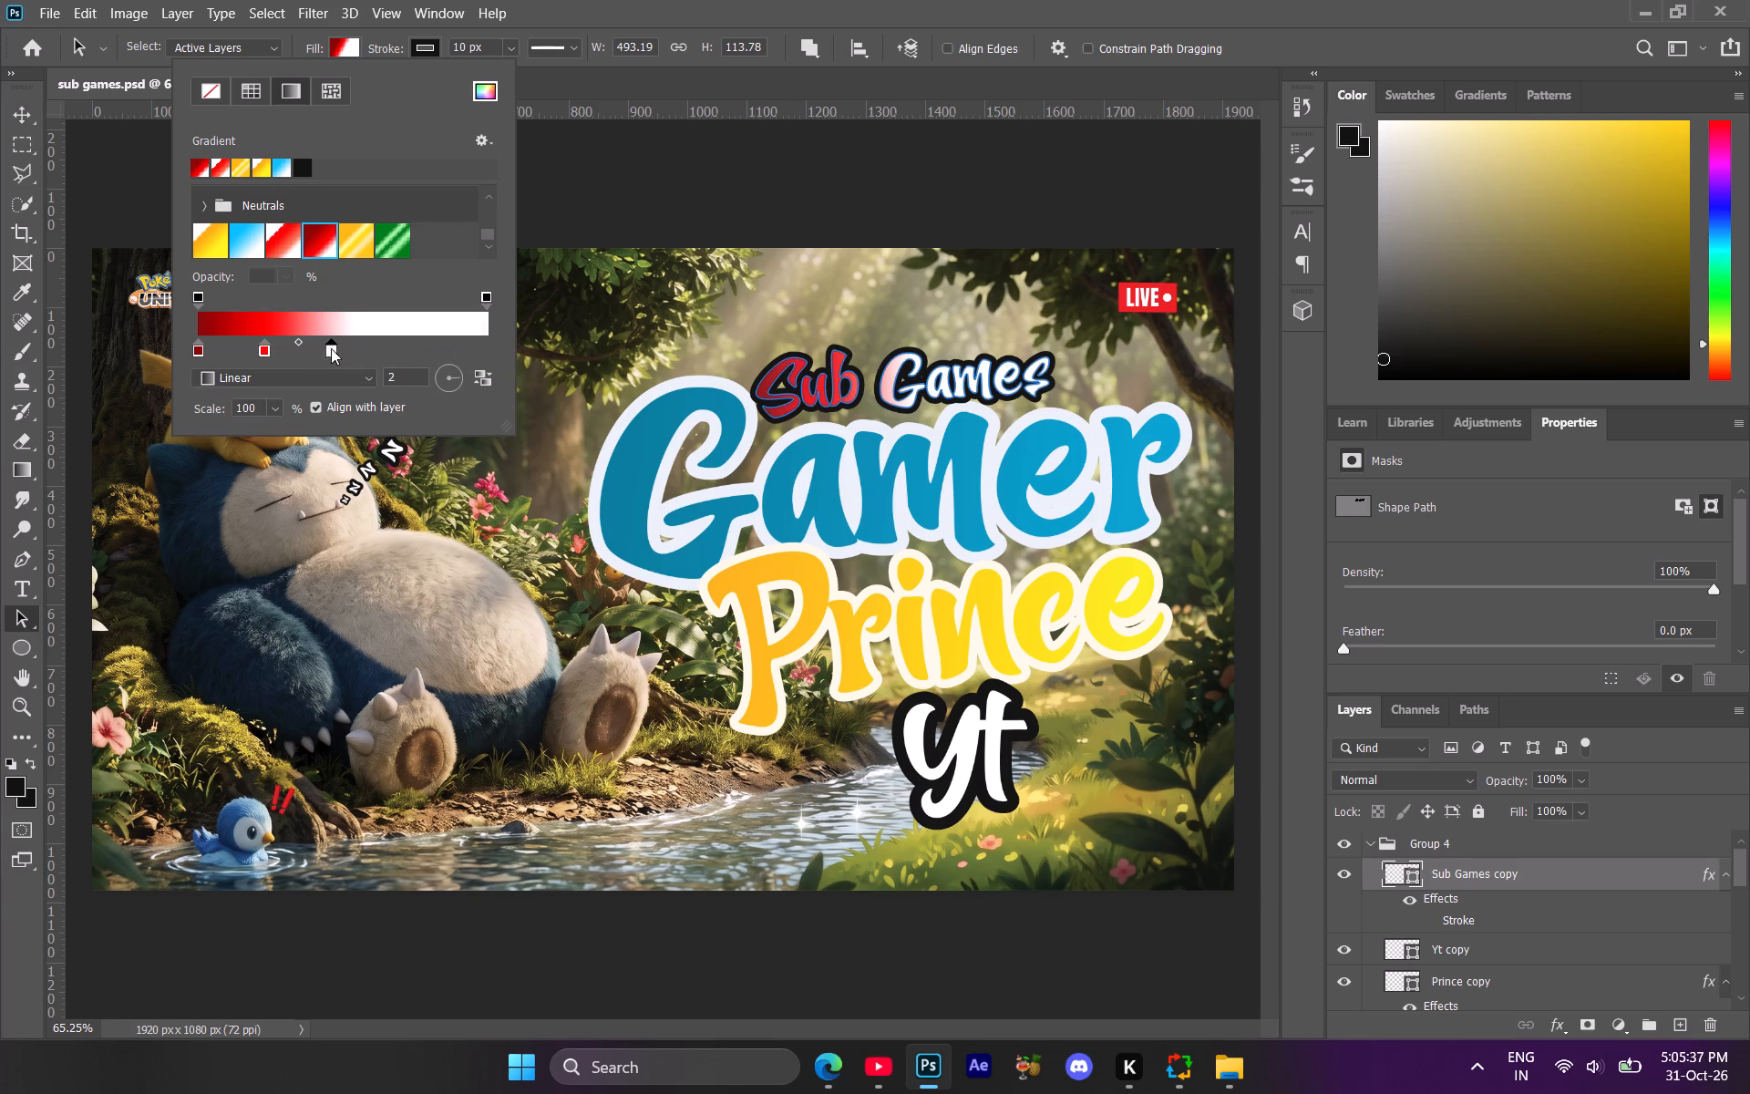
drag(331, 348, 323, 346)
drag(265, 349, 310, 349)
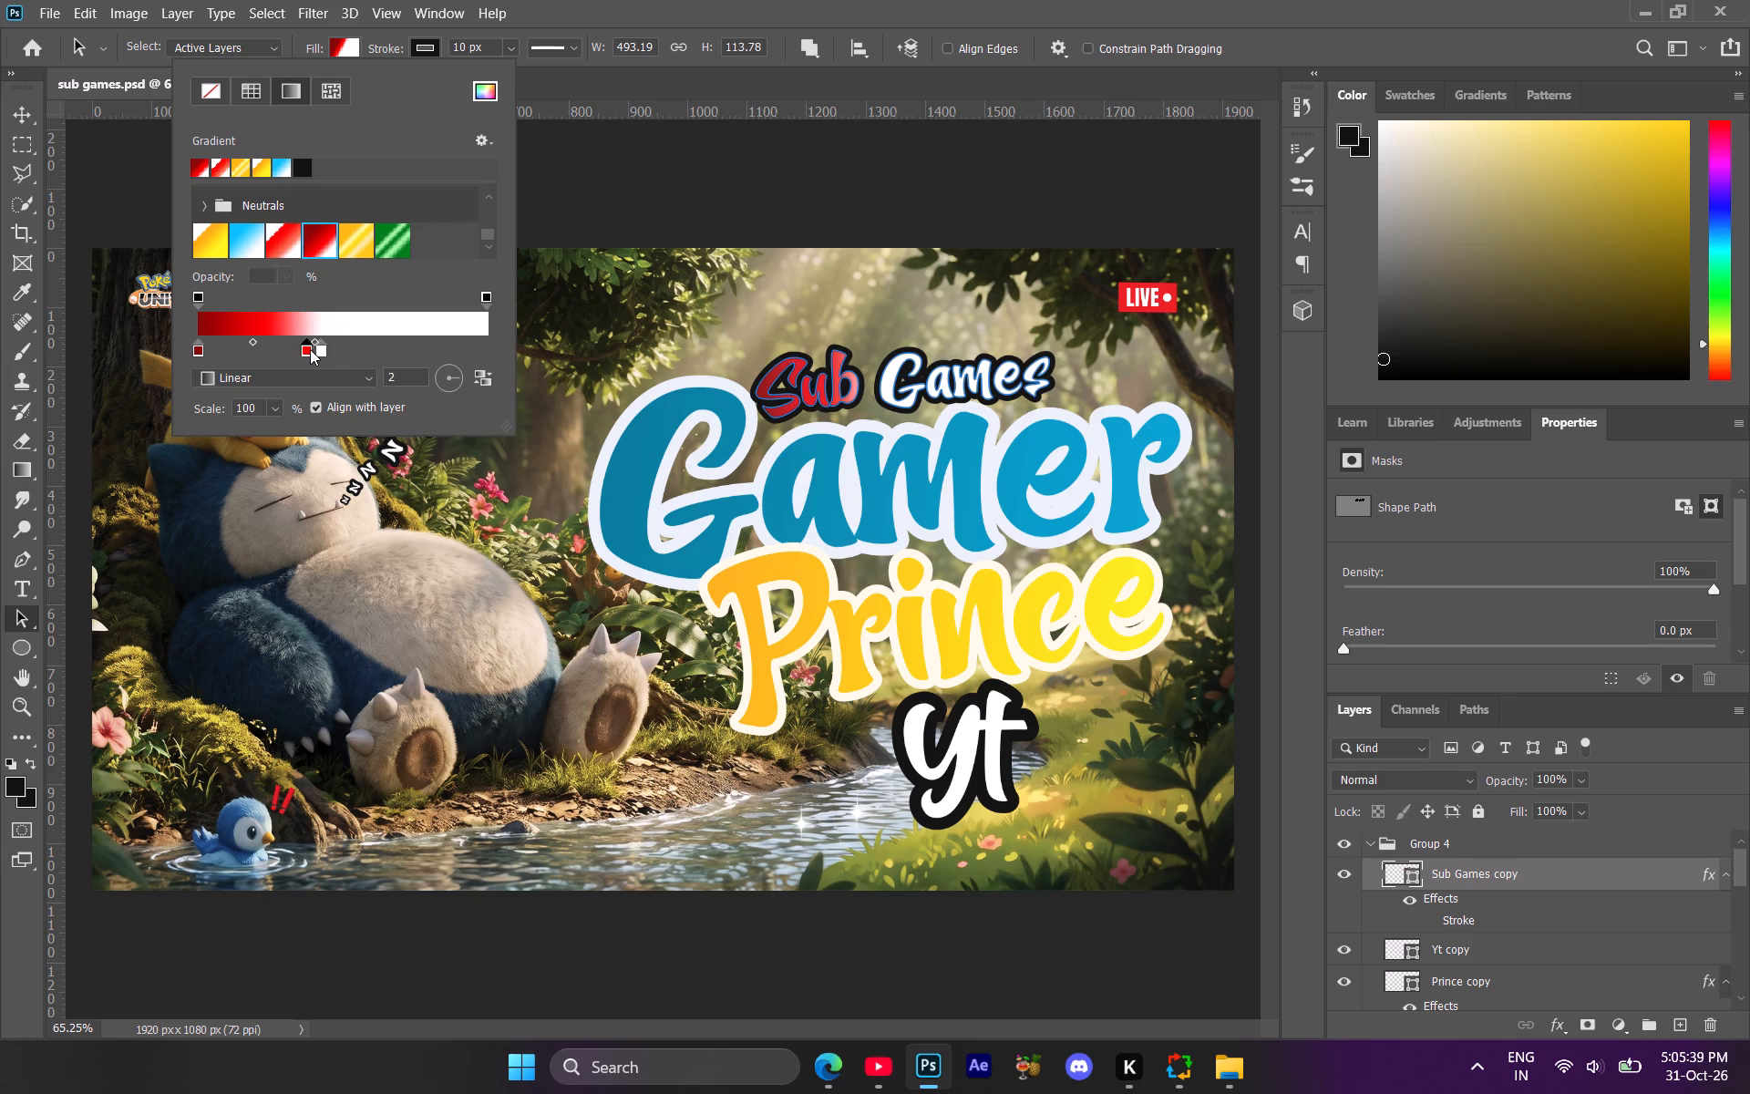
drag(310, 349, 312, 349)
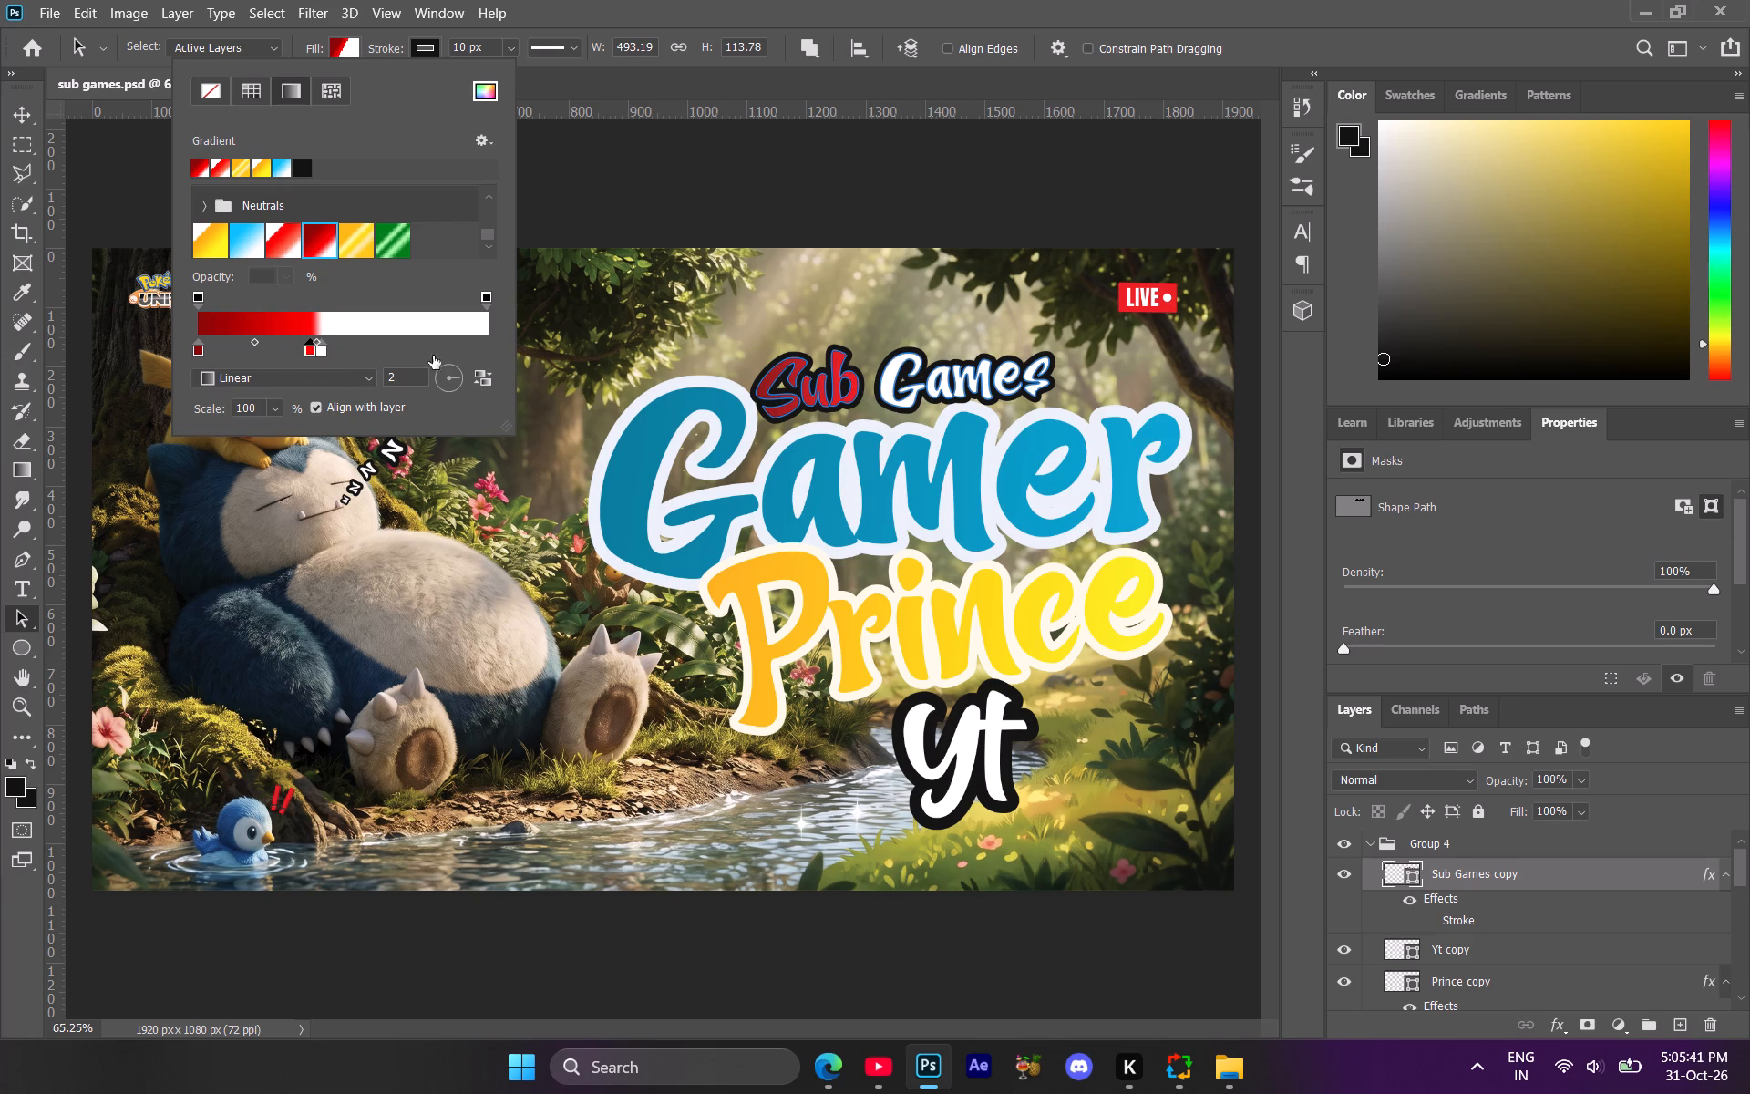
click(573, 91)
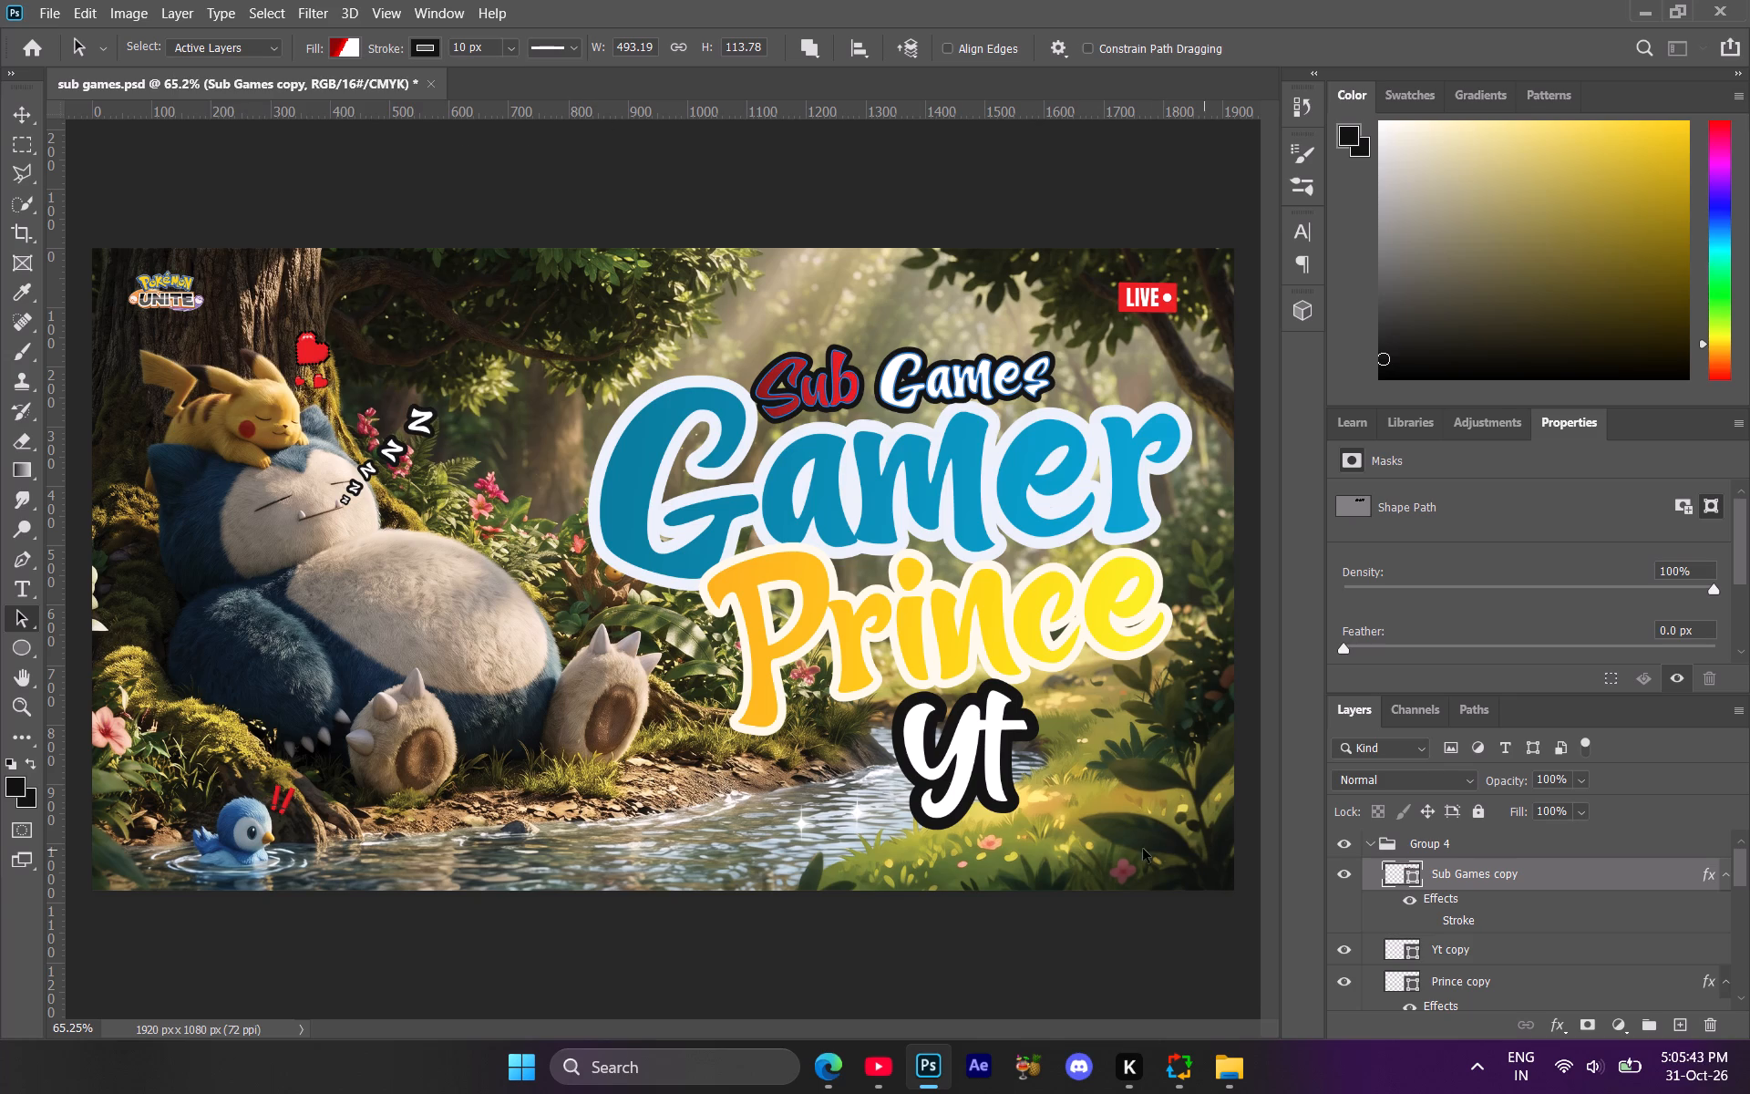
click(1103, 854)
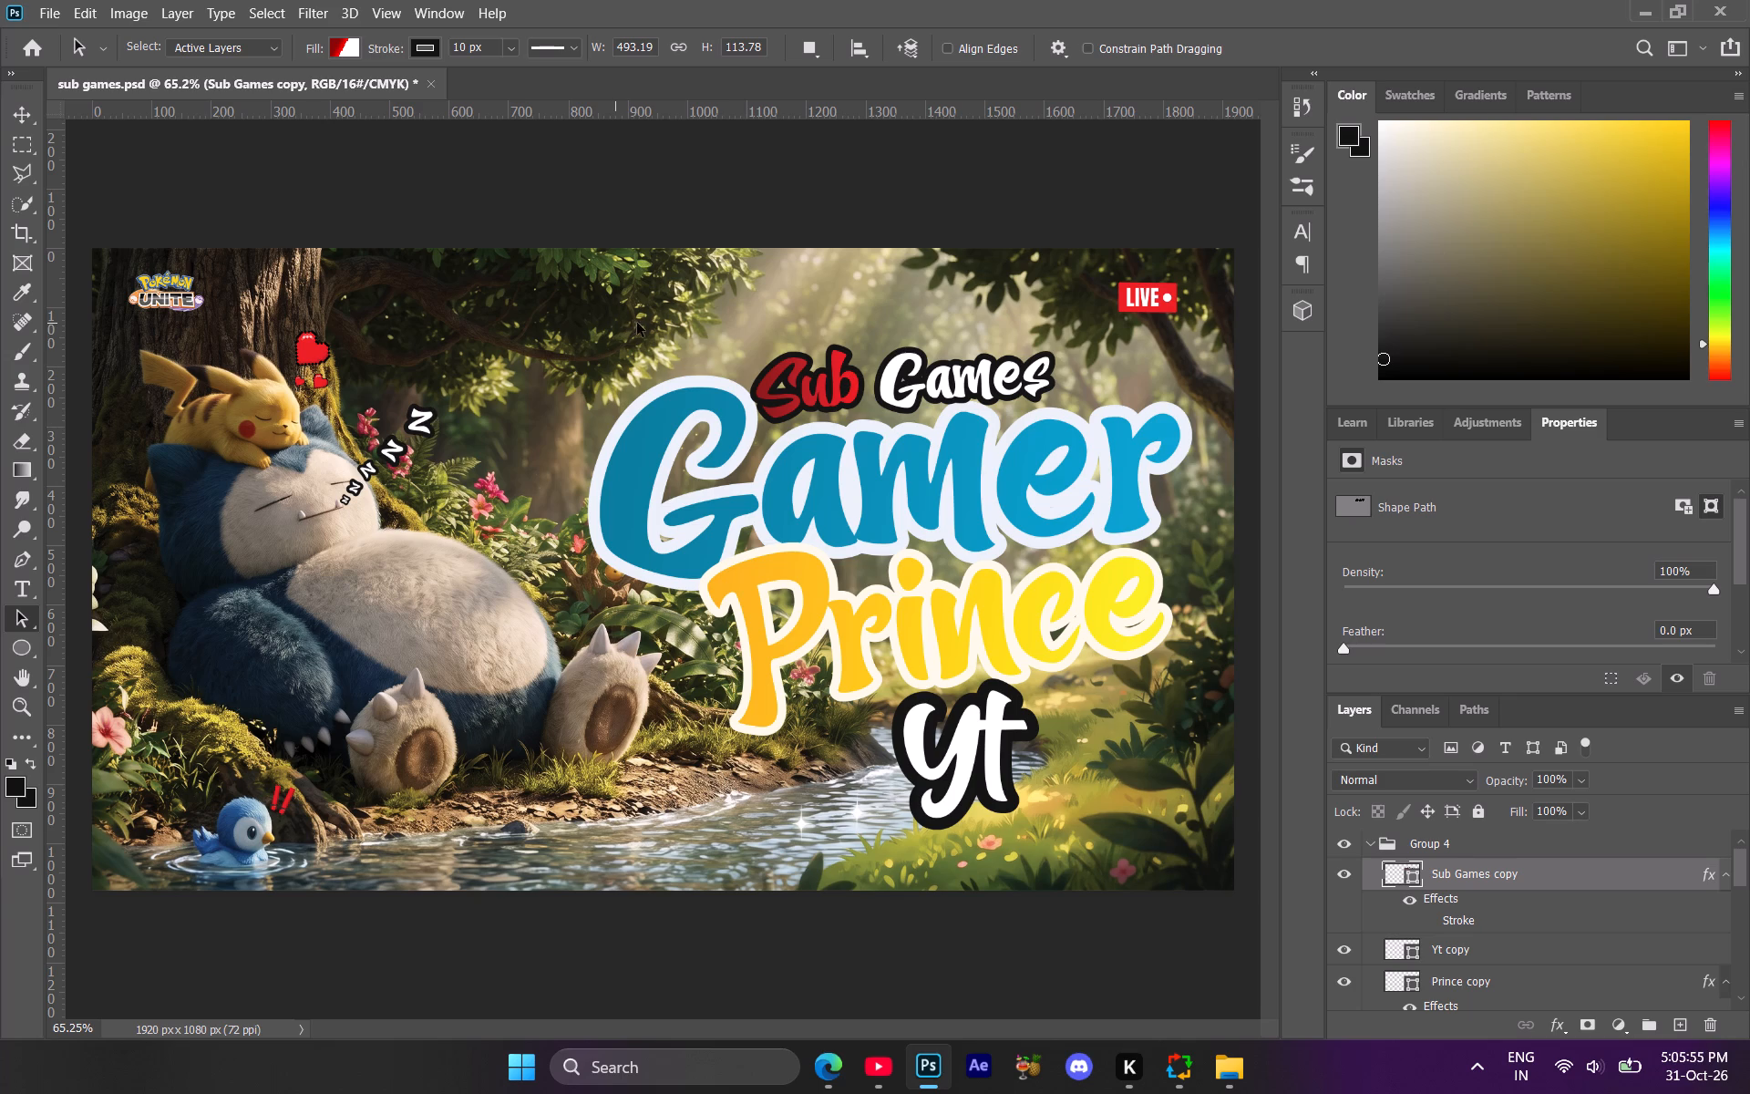
Remove the white stop from the Sub Games copy gradient and move the bright red stop to the far end.
click(346, 38)
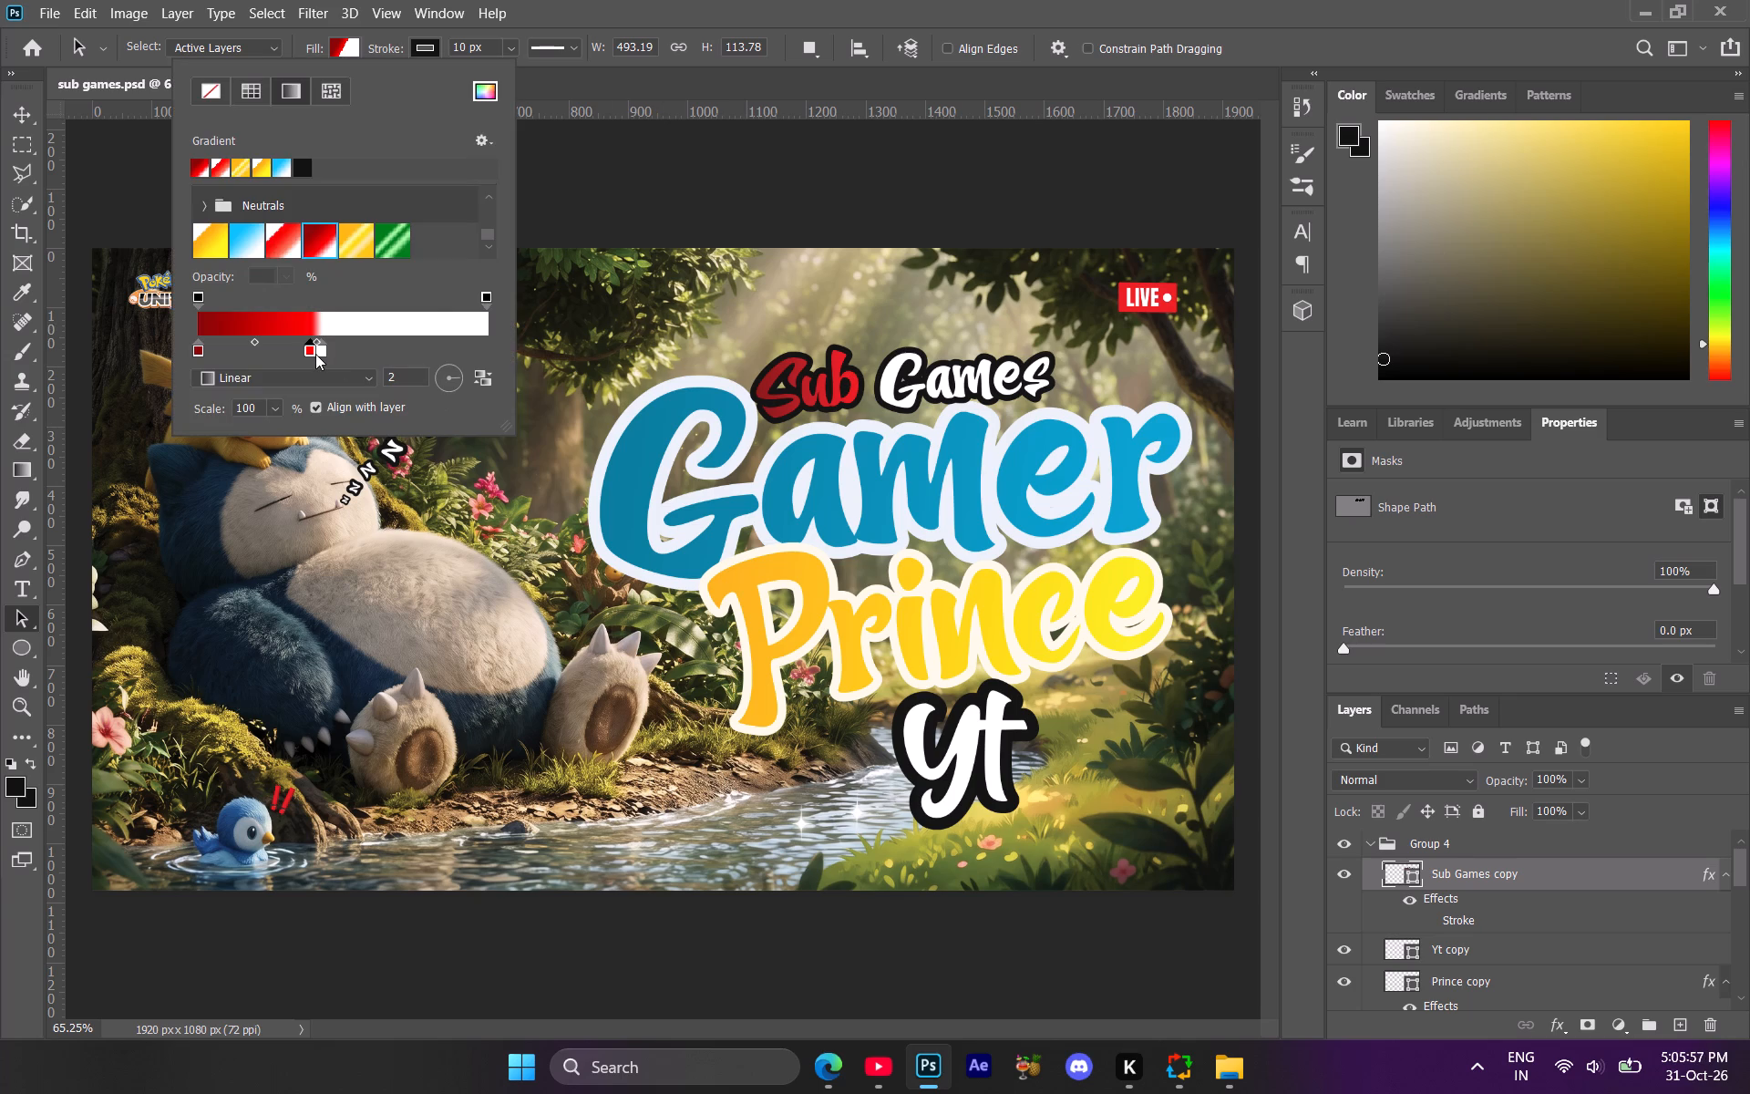
drag(318, 351, 326, 391)
drag(309, 354, 468, 355)
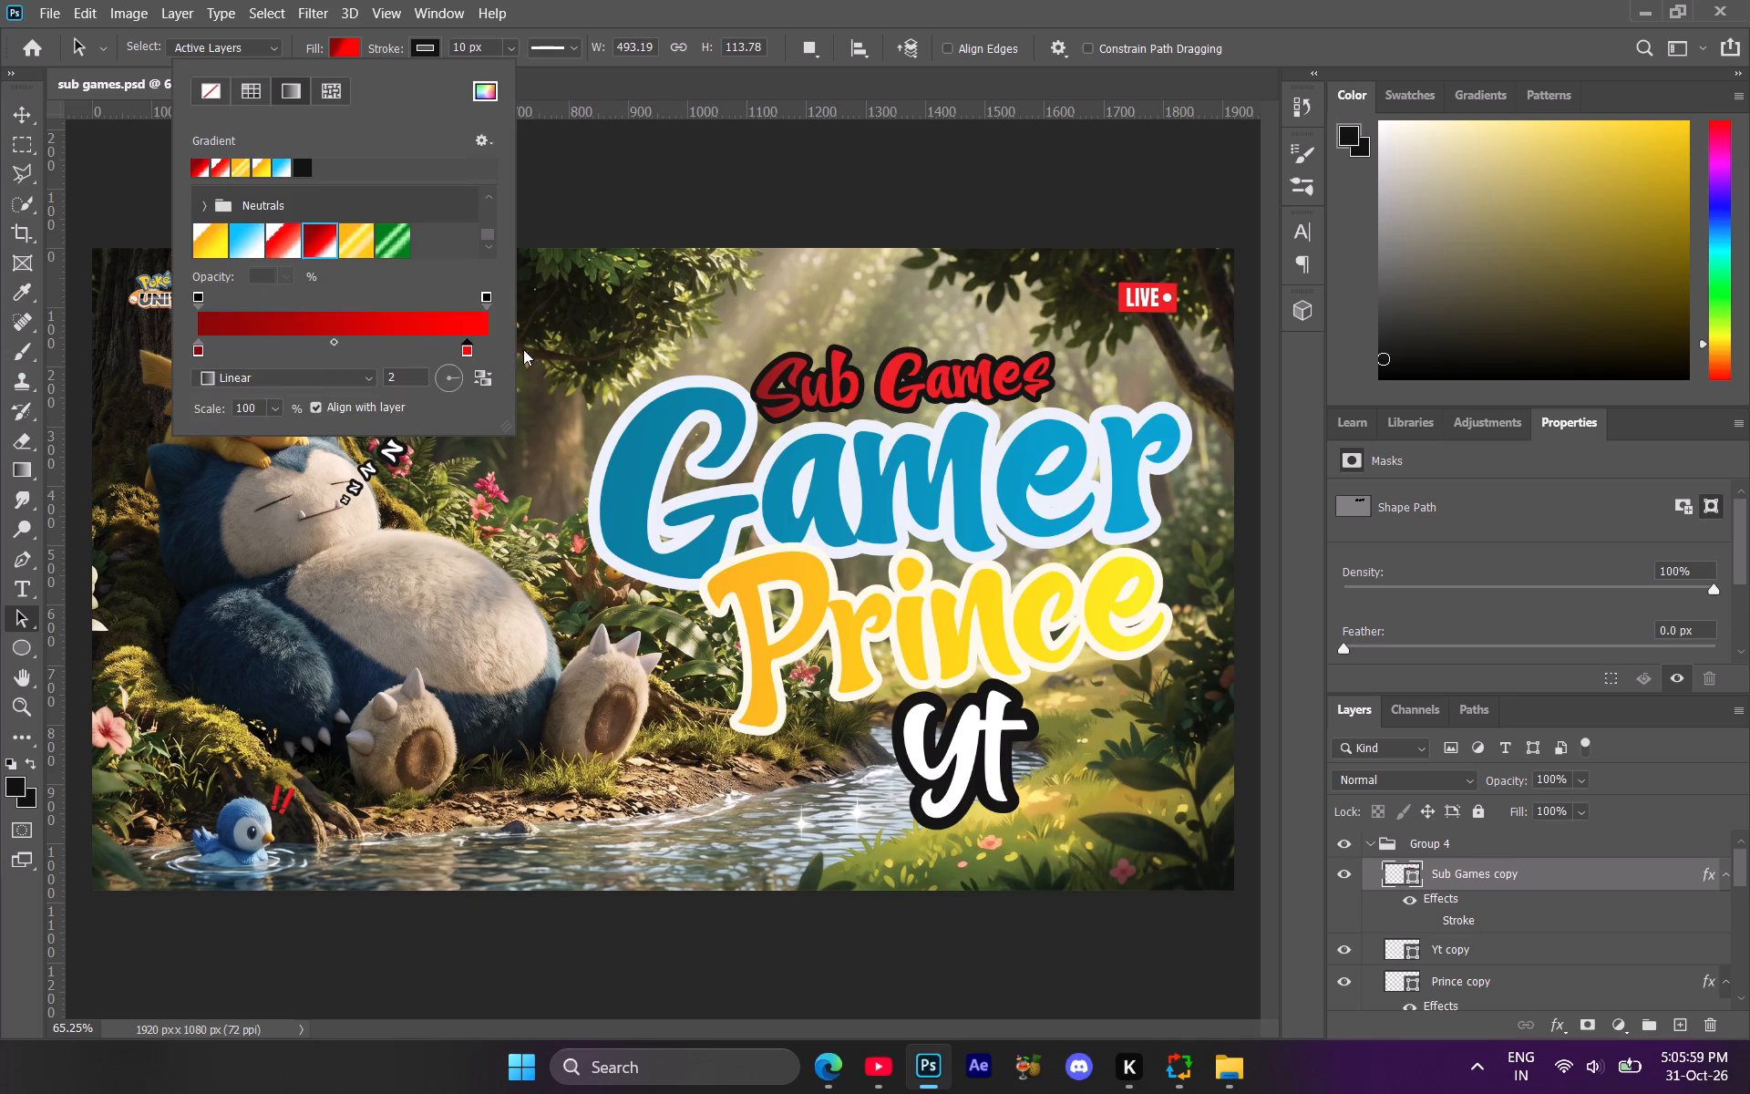
drag(472, 346, 588, 345)
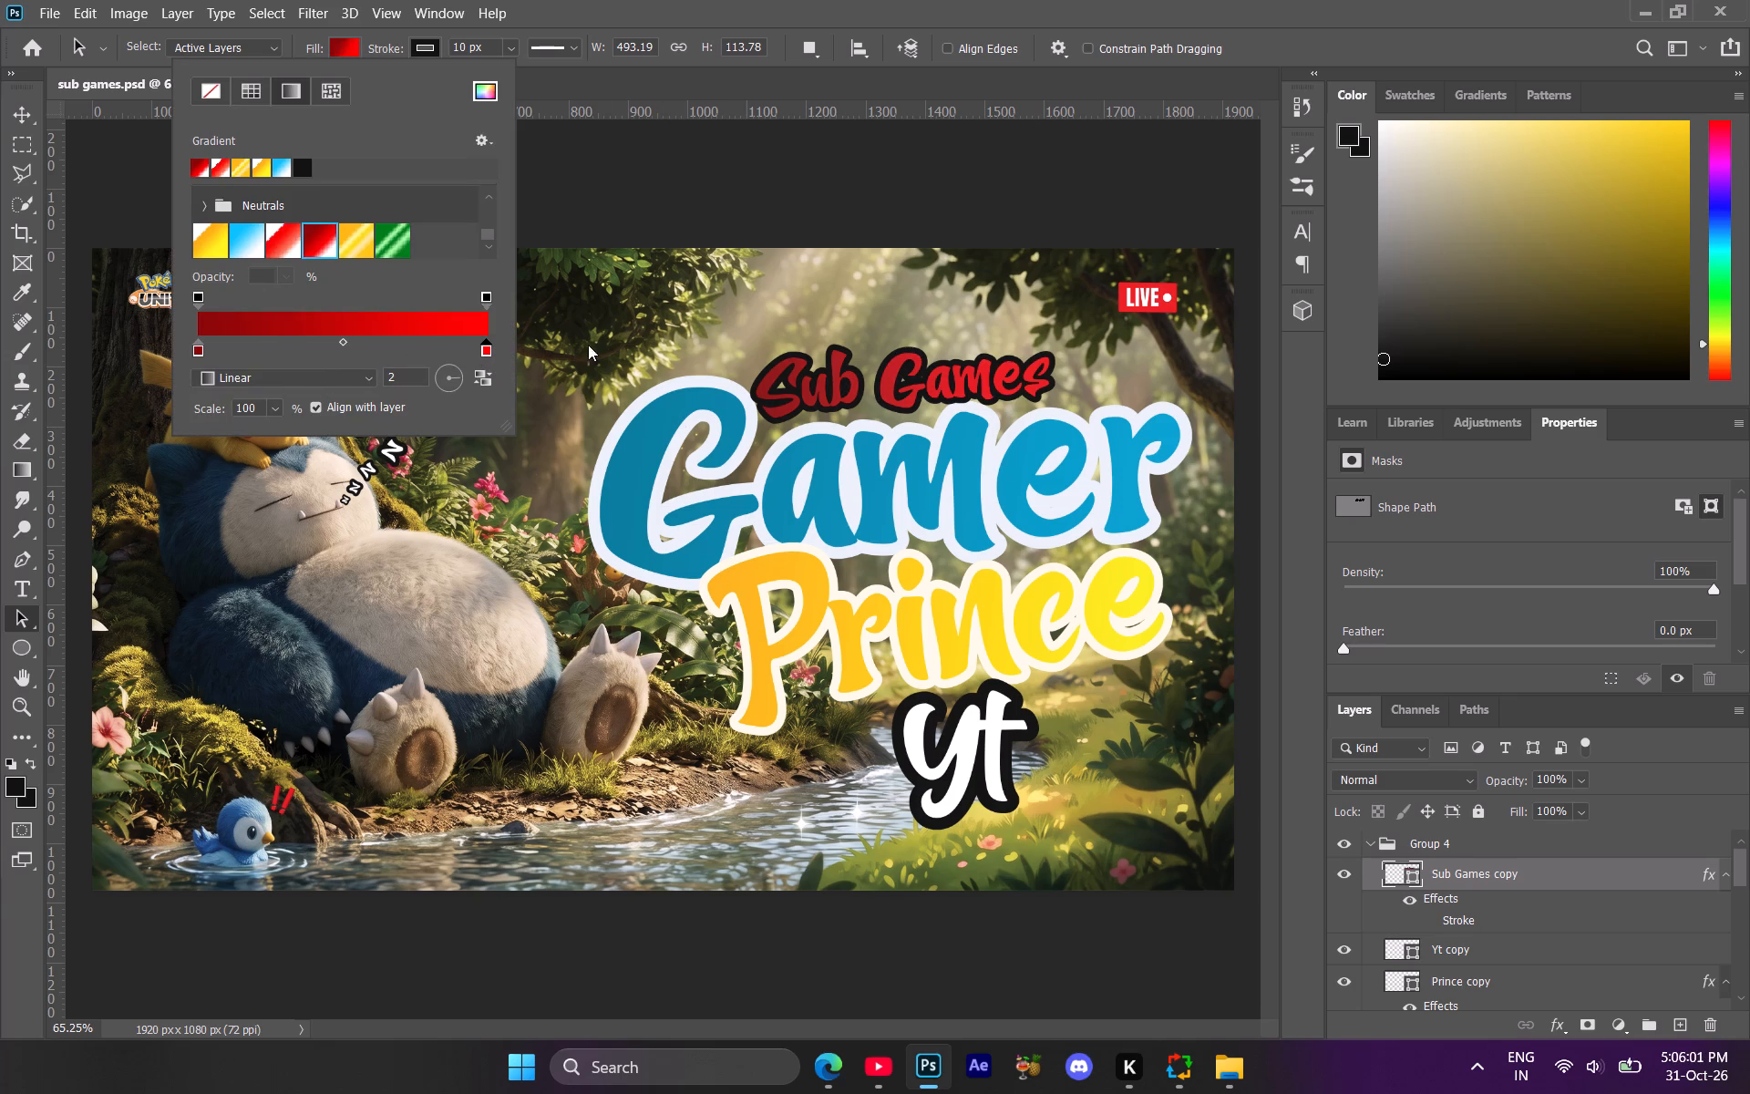
drag(588, 345, 566, 346)
click(1069, 840)
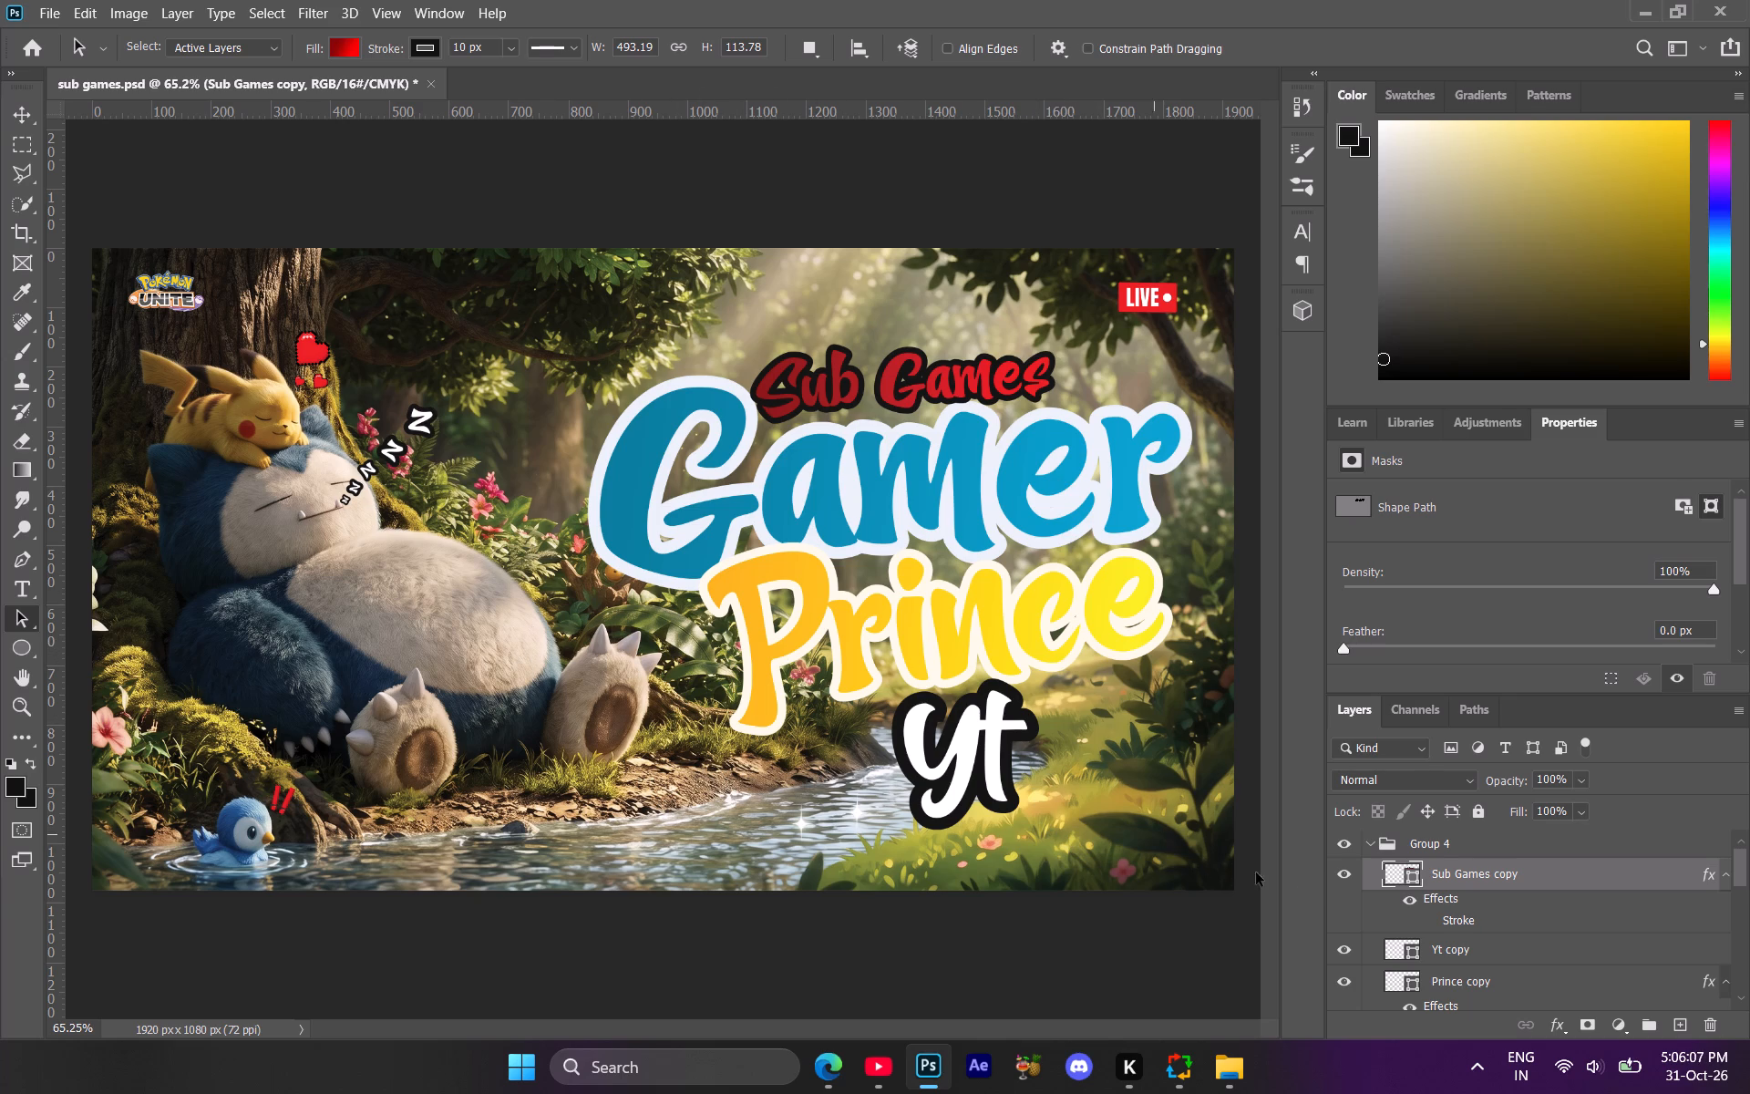
Change the Sub Games copy stroke from black to a pale pink of about #feede8.
click(417, 48)
click(389, 172)
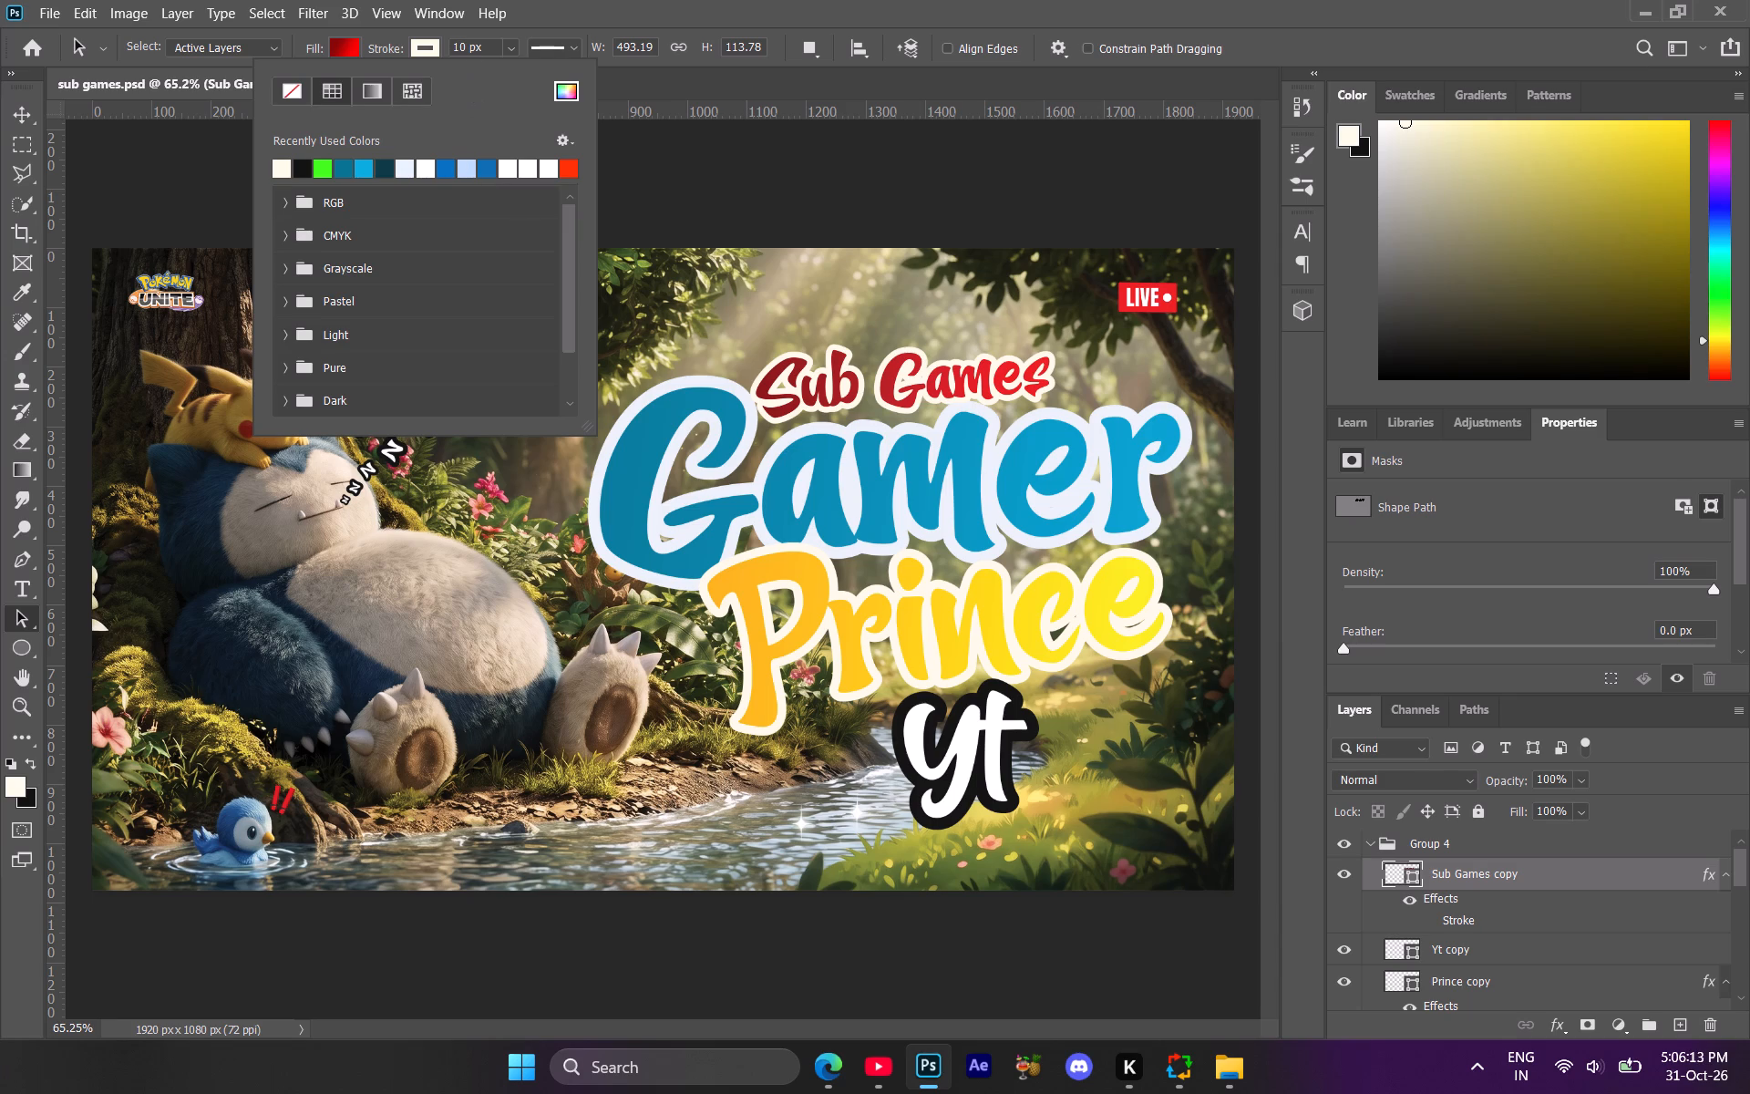
click(561, 93)
drag(1412, 439, 1410, 439)
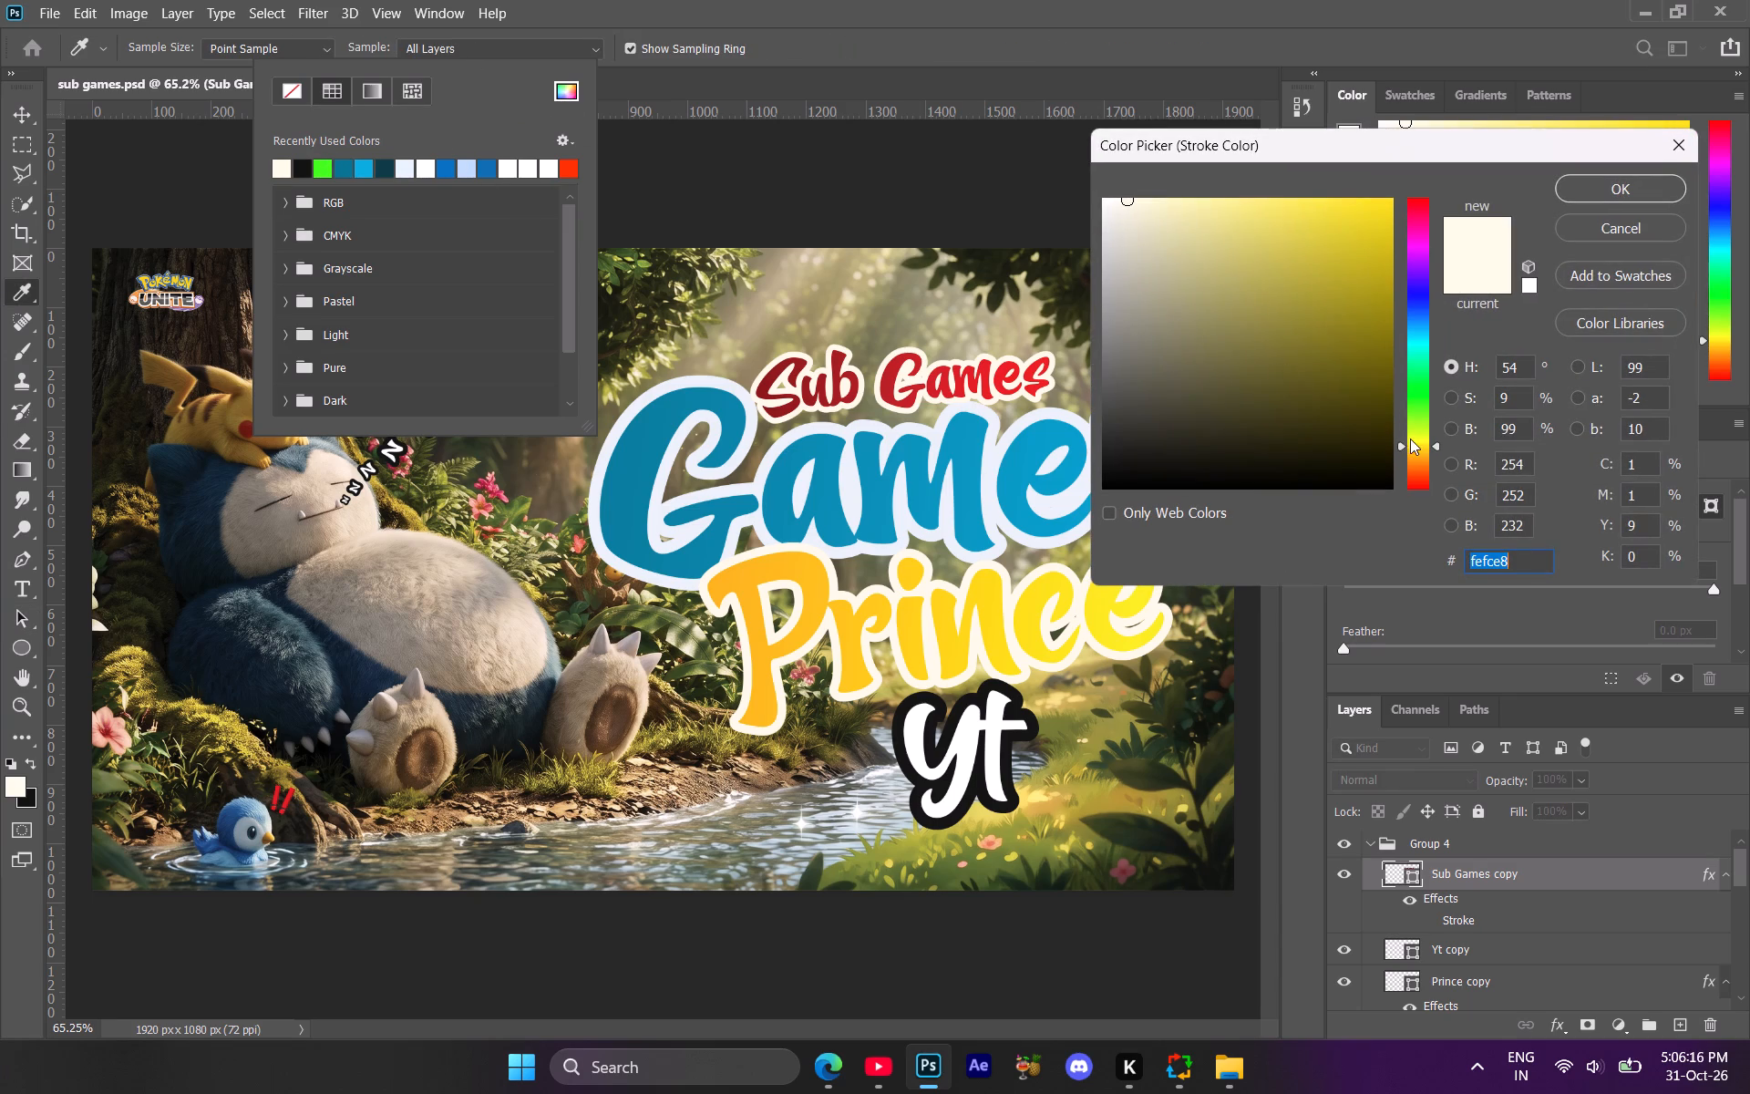
drag(1410, 439, 1429, 493)
triple_click(1416, 478)
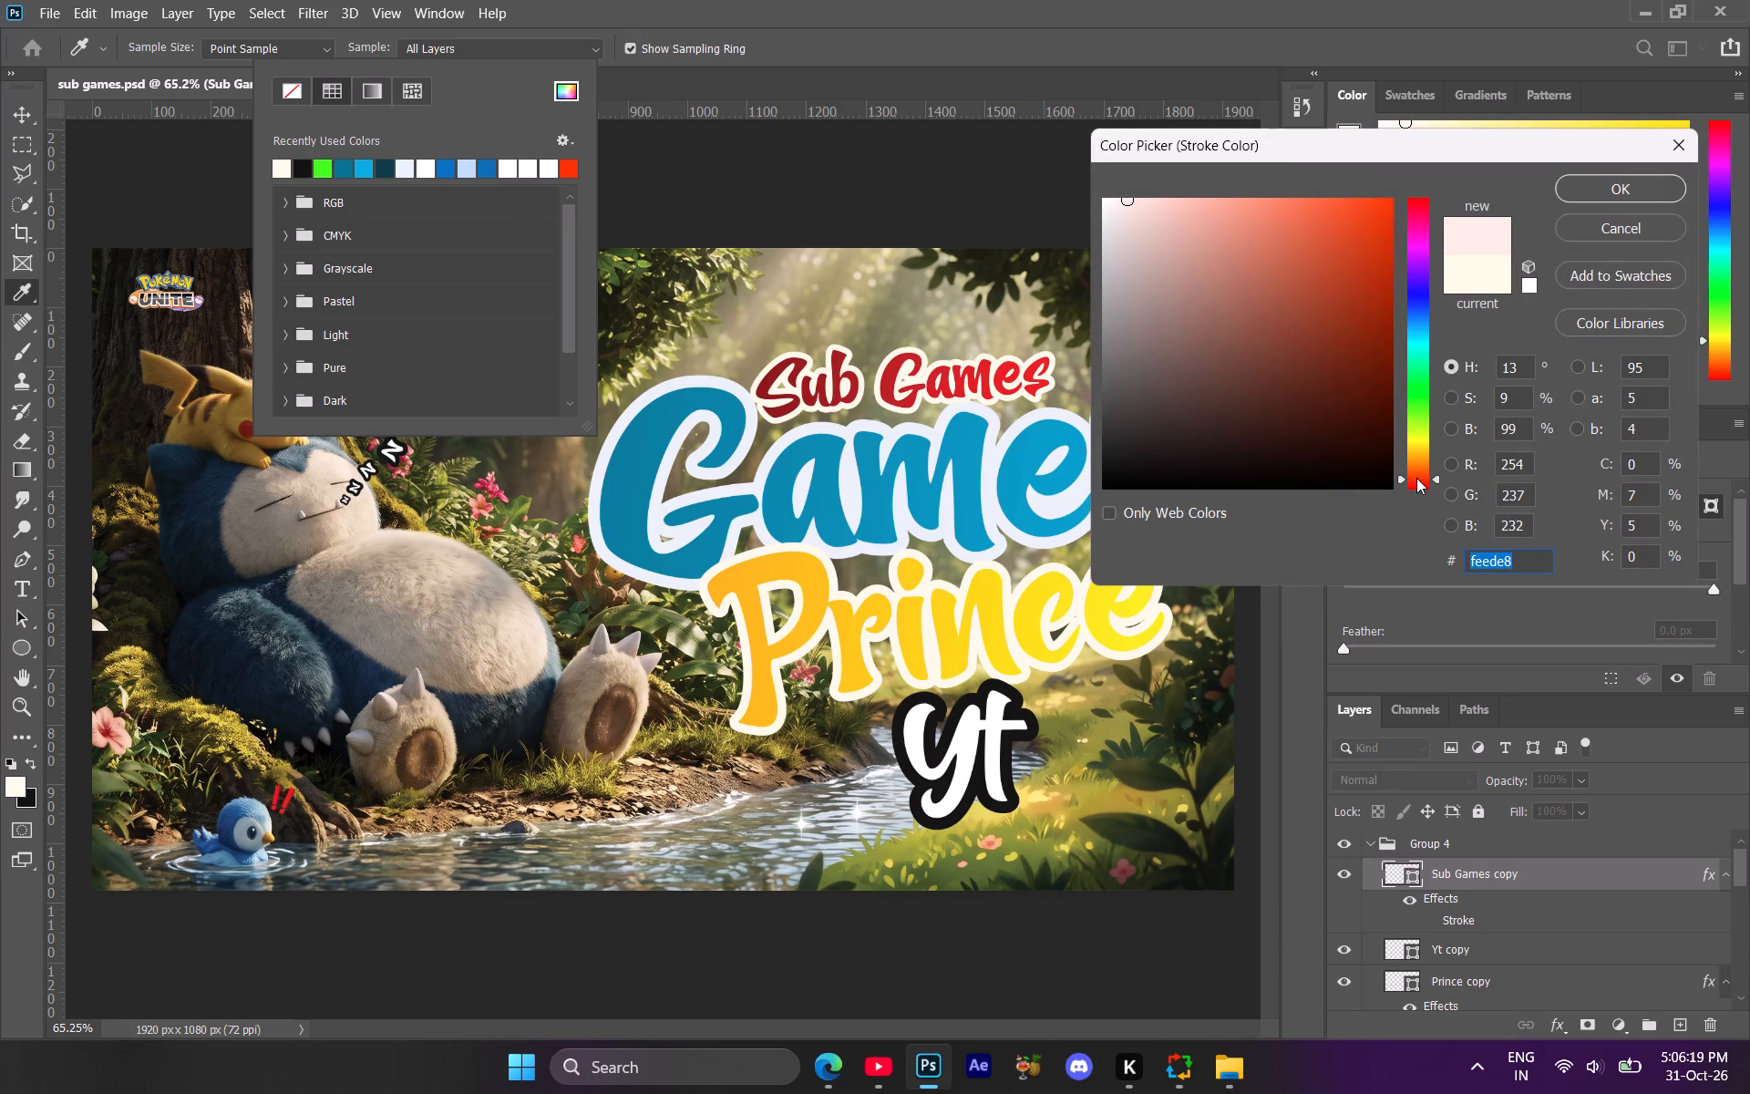
click(1416, 477)
click(1609, 173)
click(1609, 181)
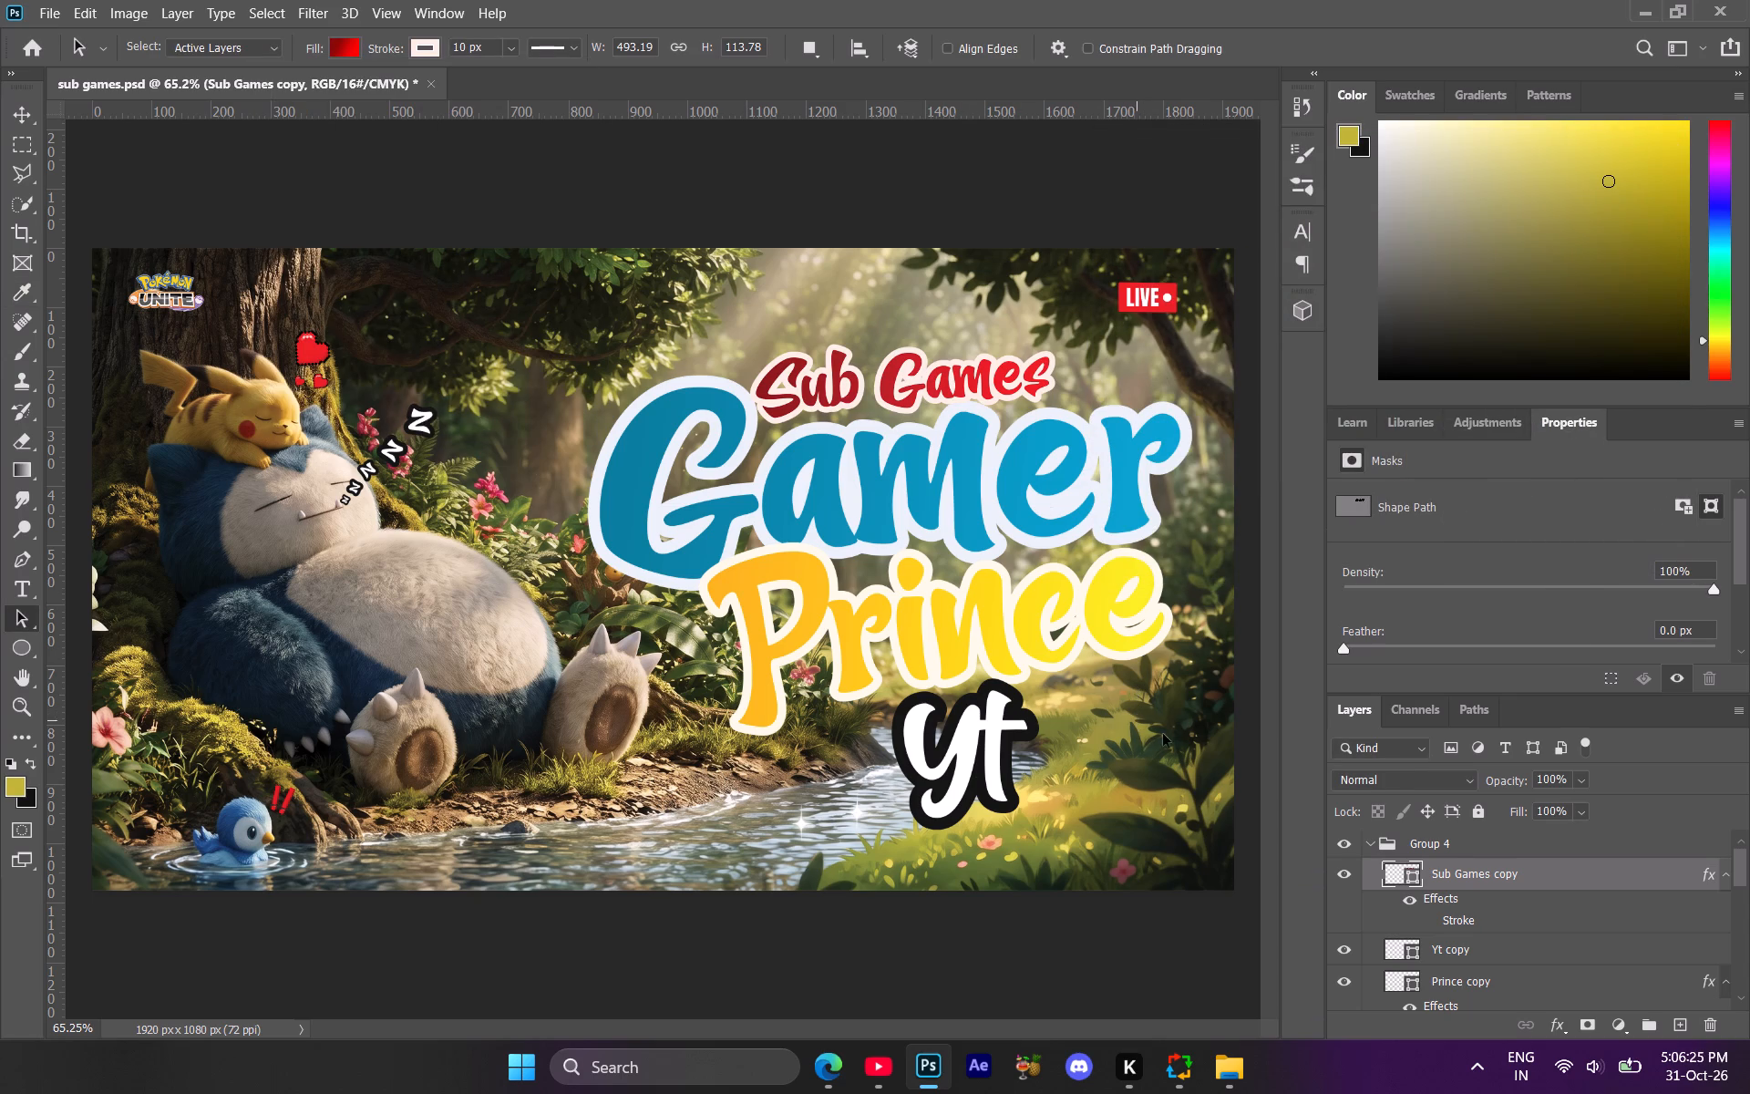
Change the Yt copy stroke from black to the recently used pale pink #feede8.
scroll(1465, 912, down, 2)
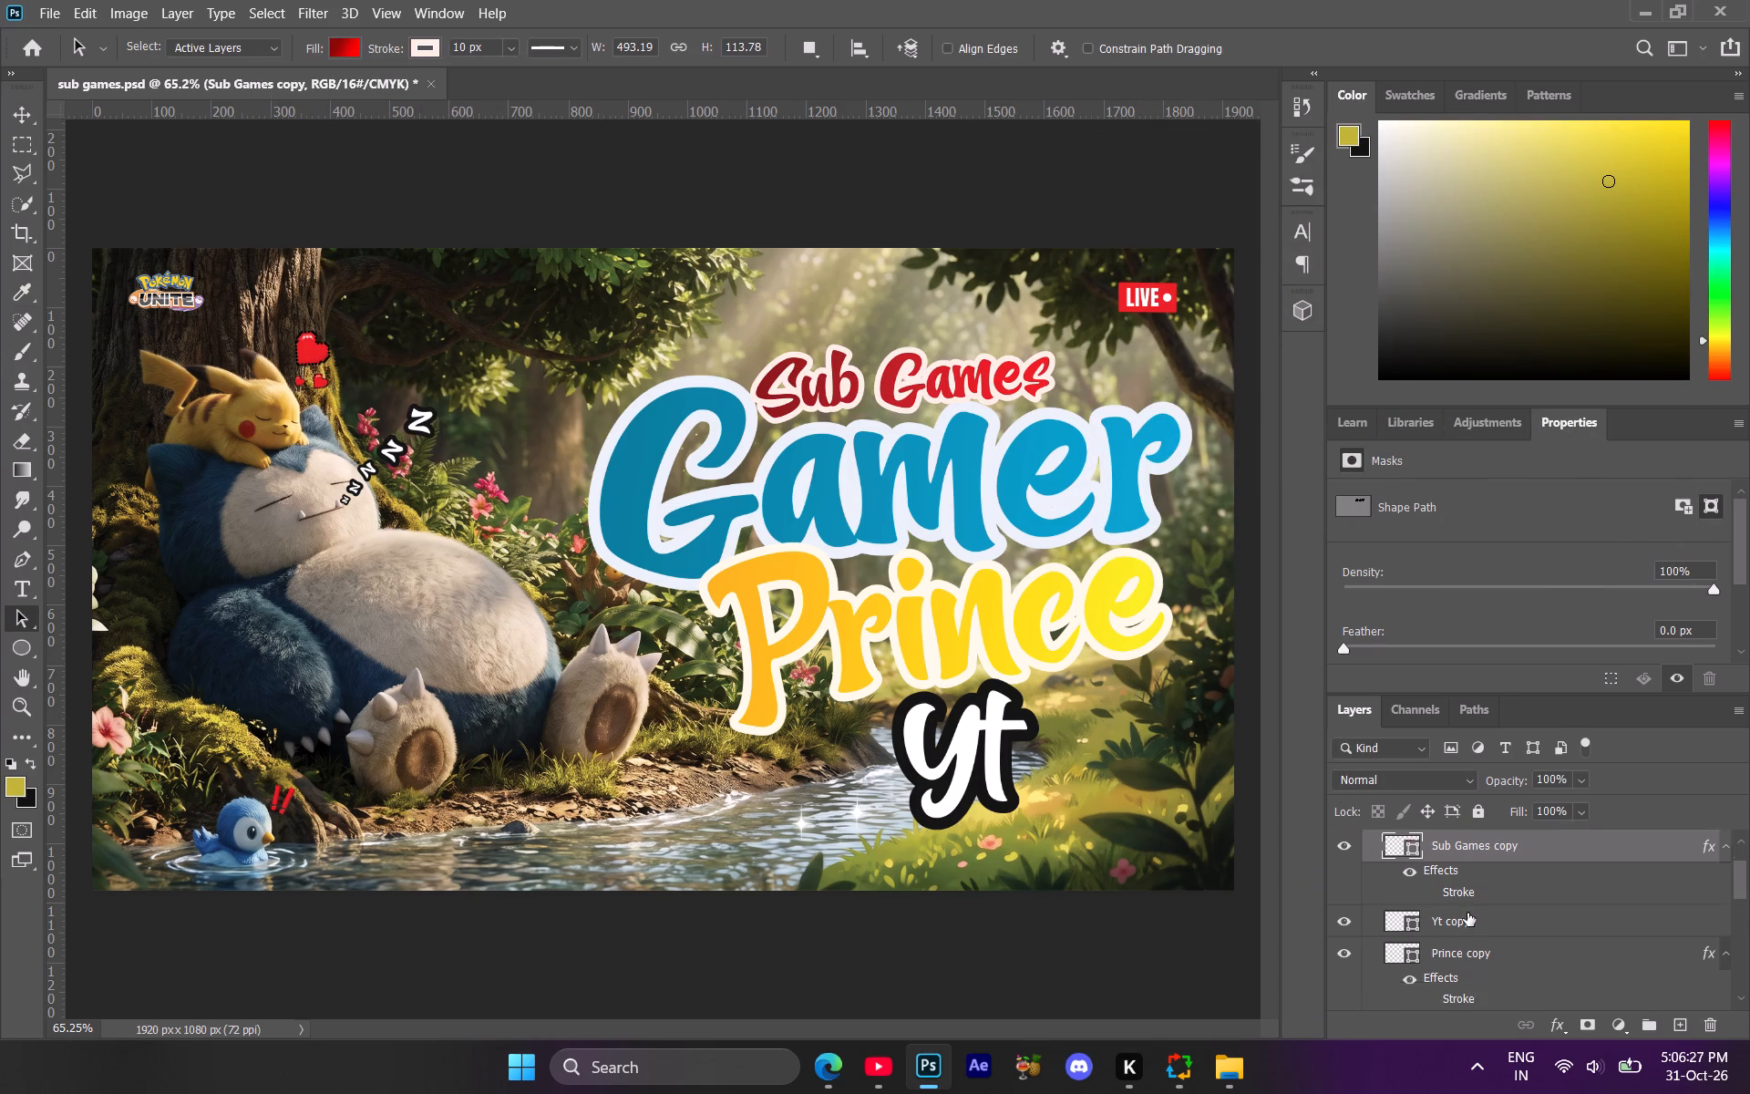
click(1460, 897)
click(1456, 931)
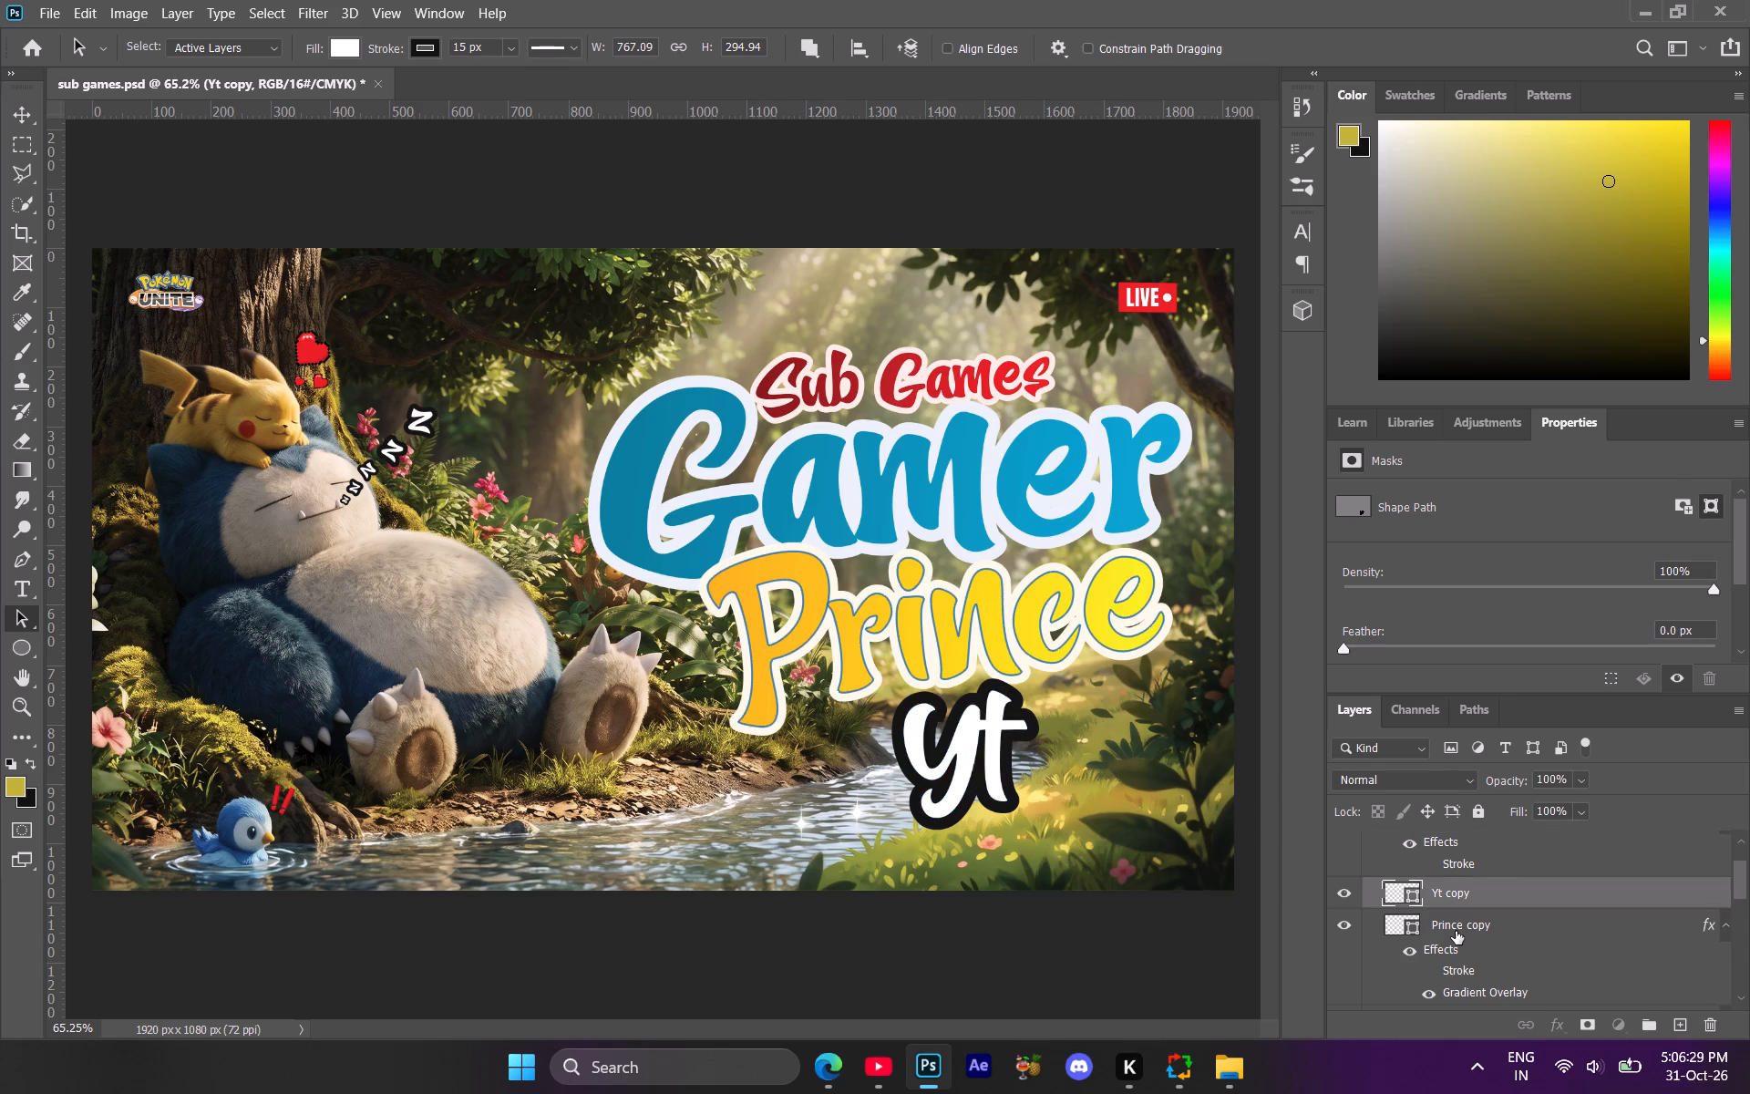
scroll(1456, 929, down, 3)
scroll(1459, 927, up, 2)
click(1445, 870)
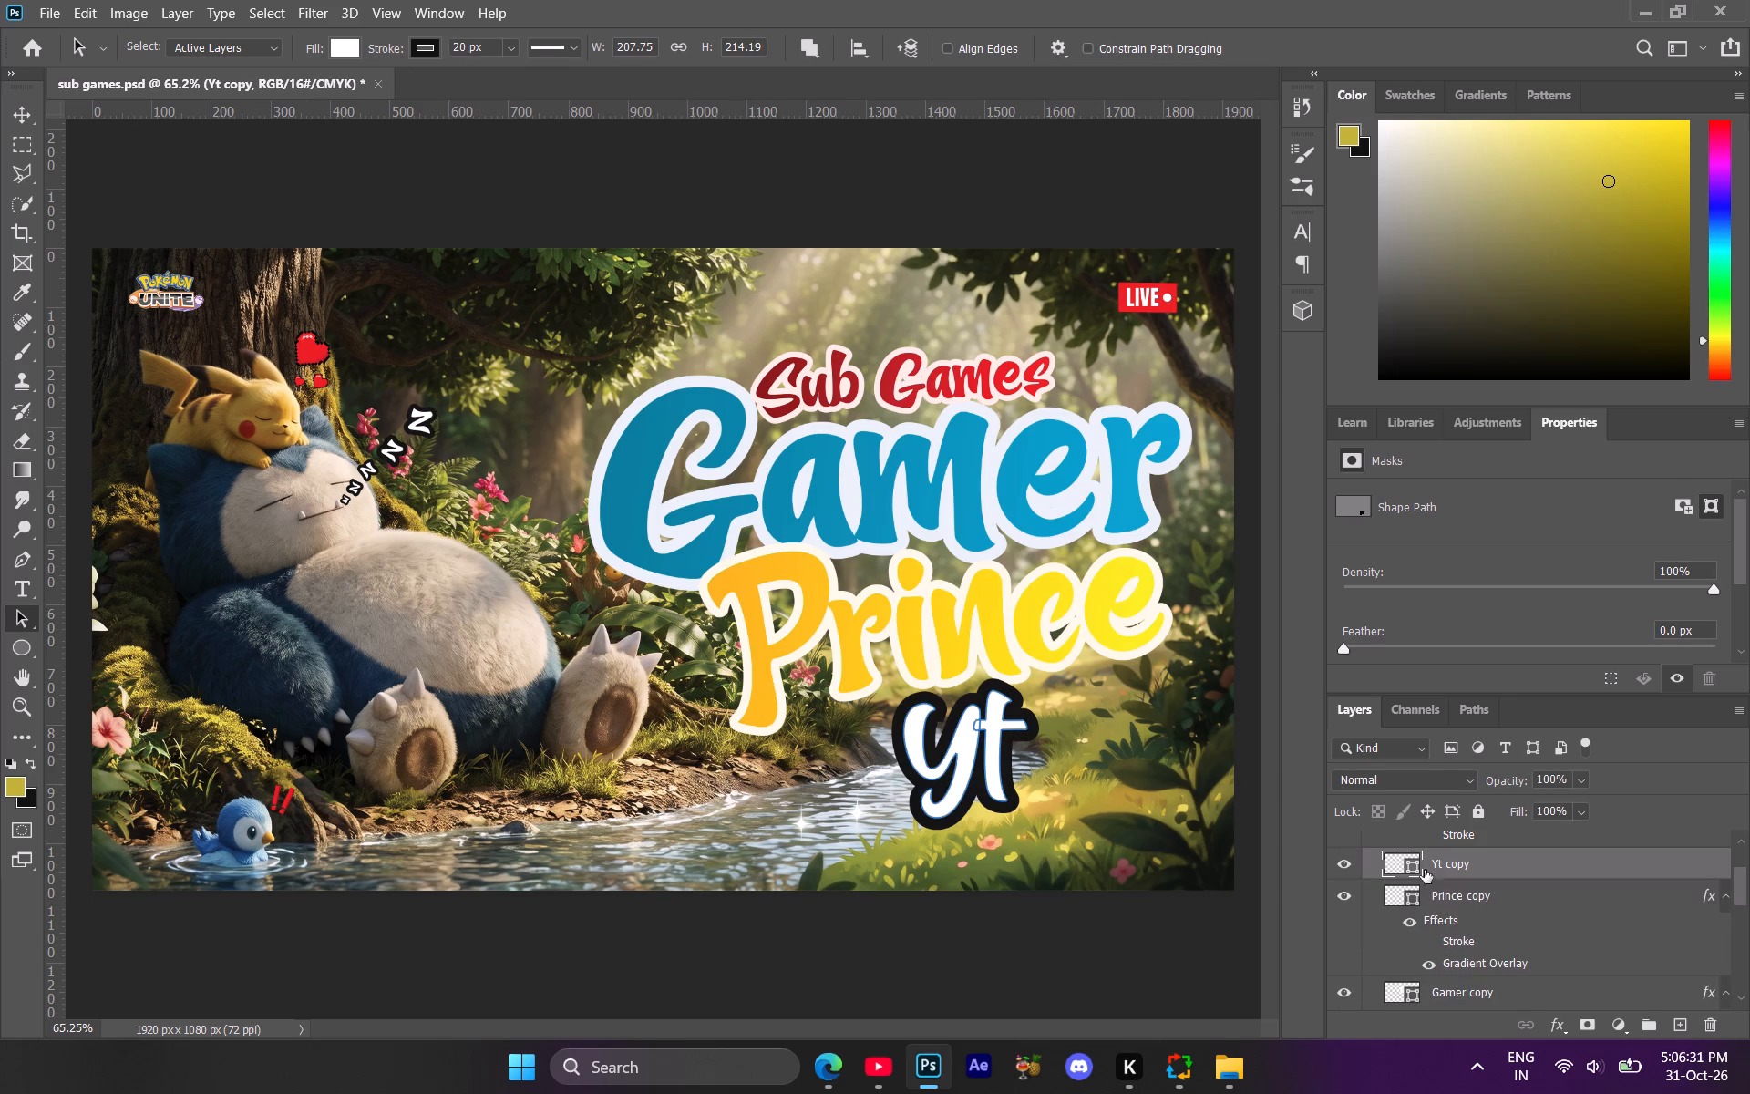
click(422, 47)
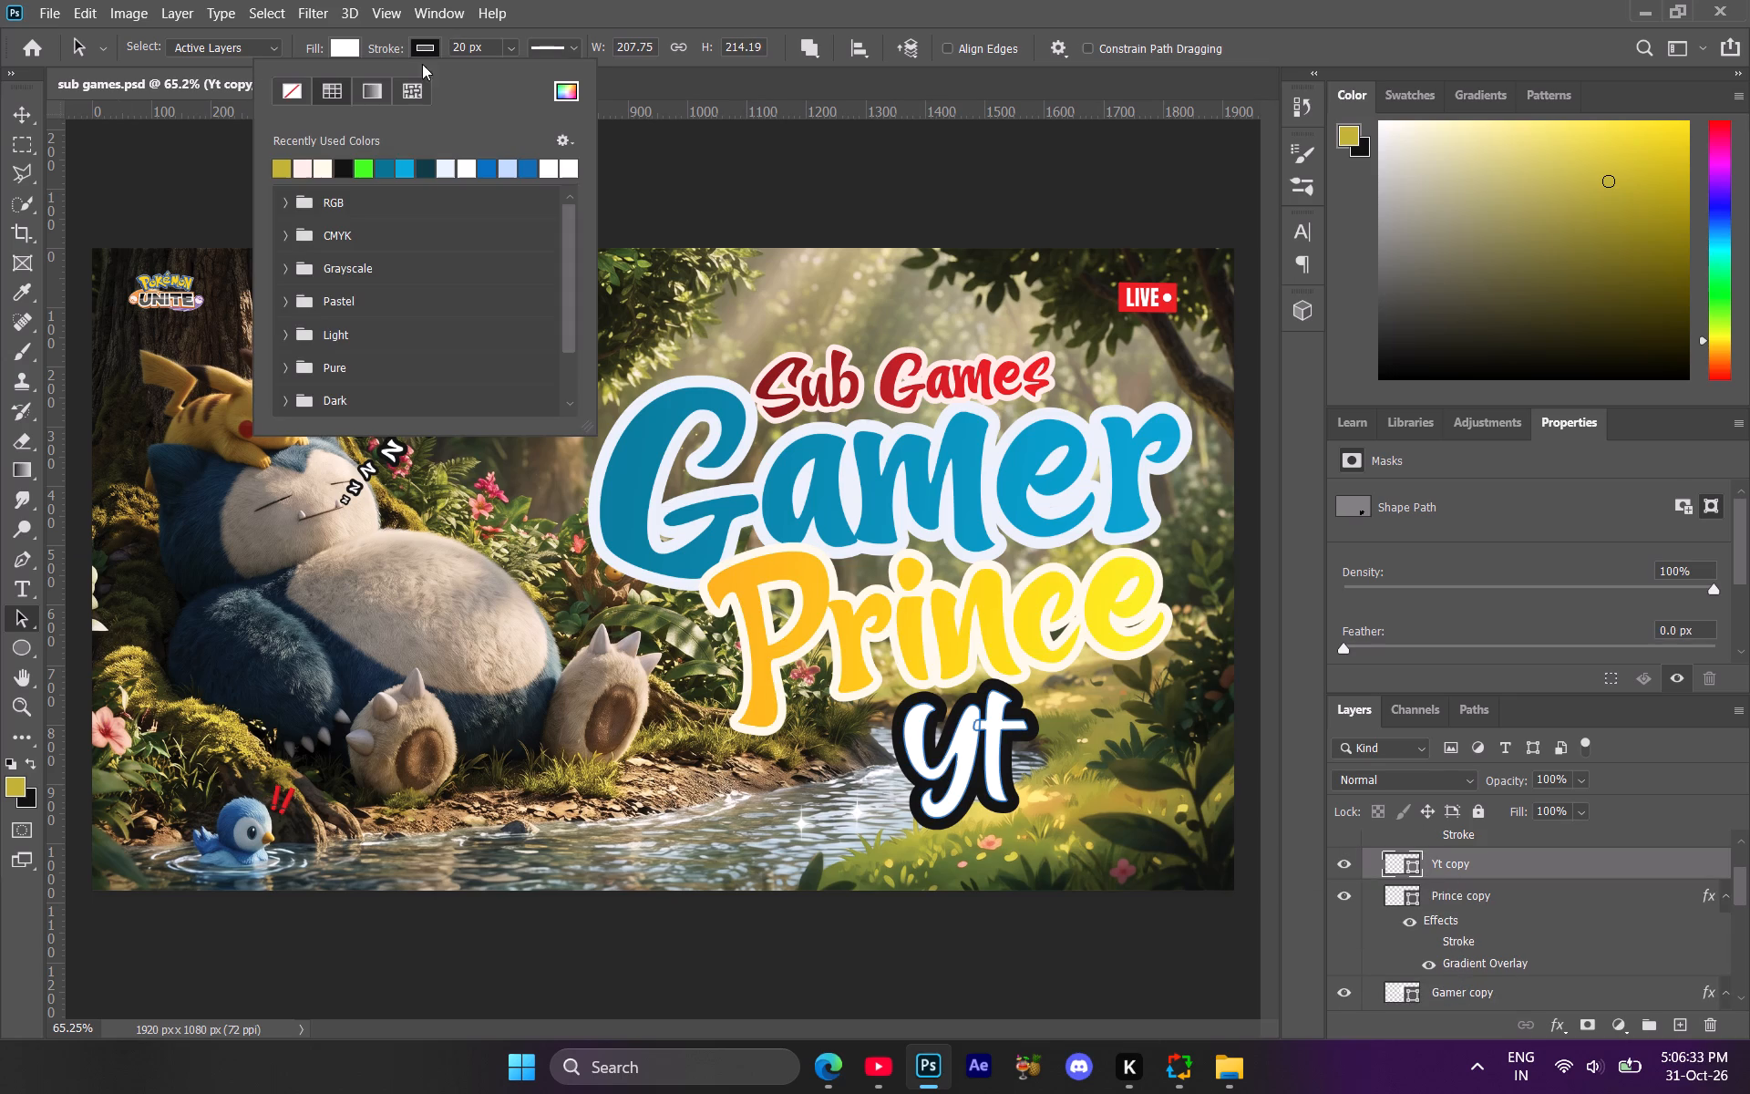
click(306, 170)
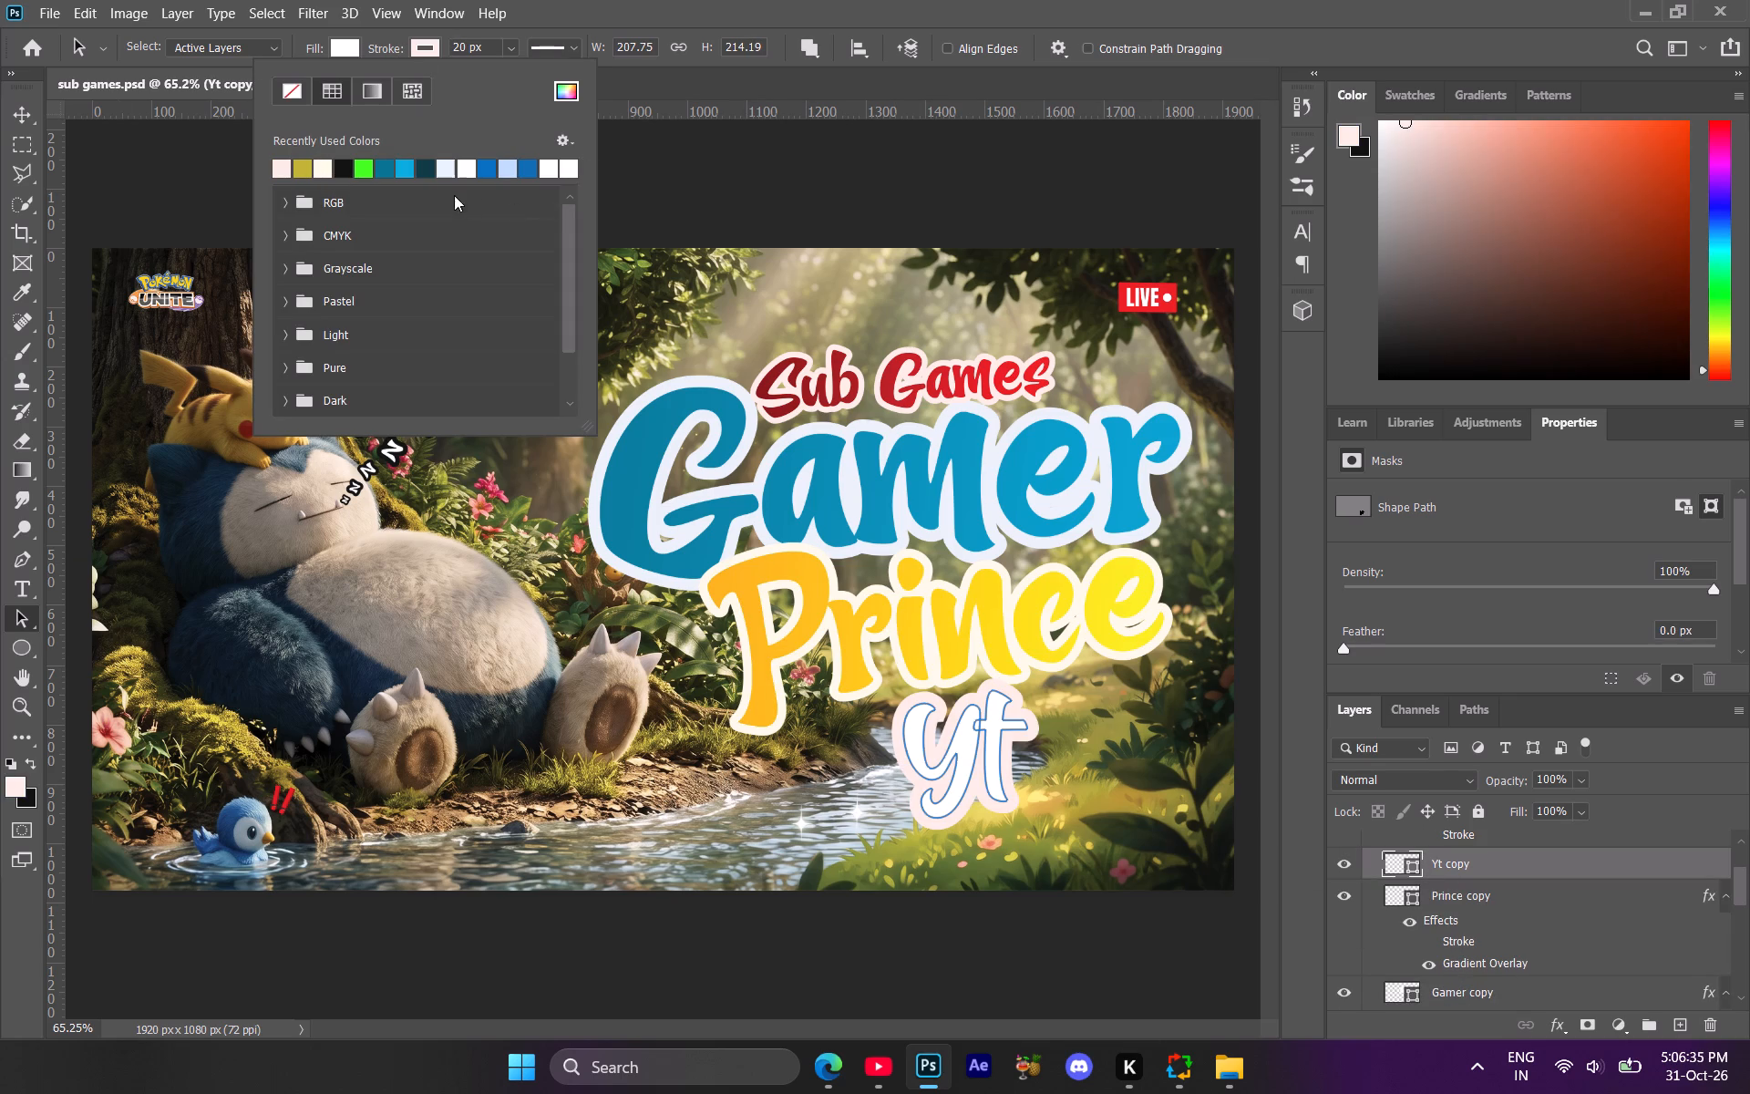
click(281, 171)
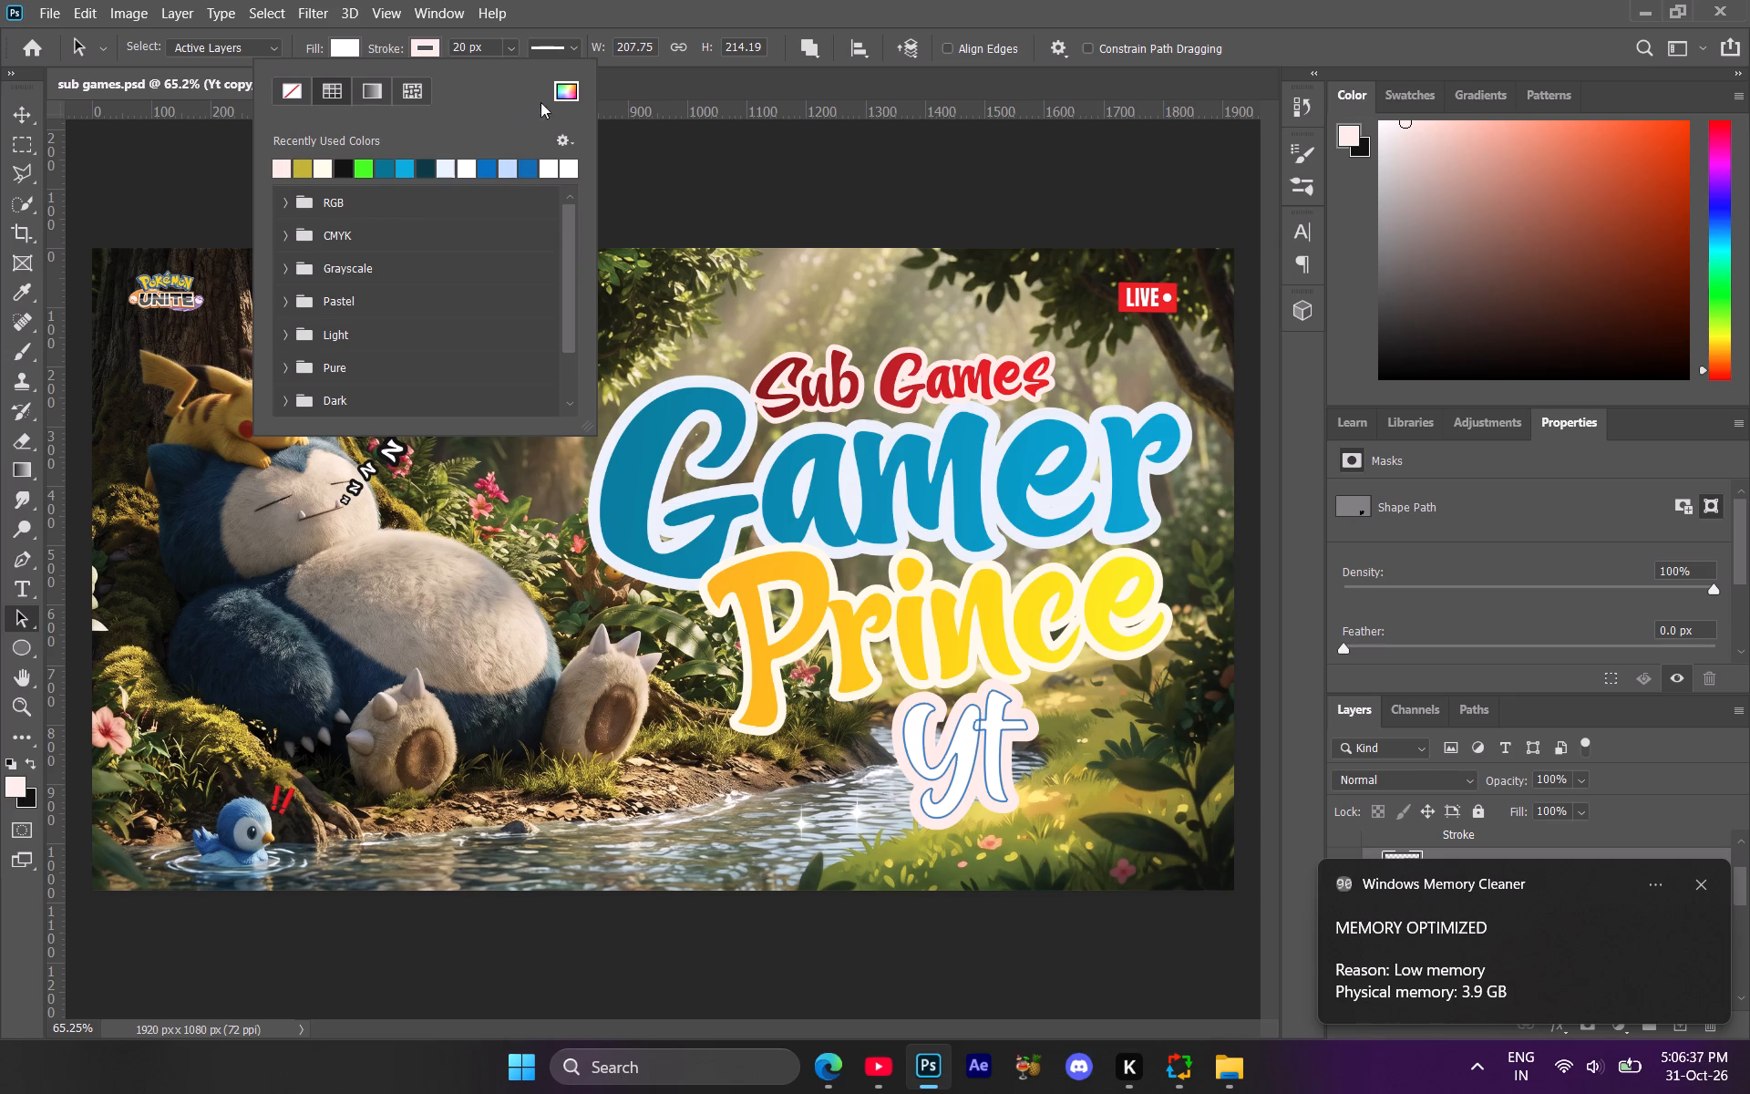
Change the Yt copy stroke to a neutral near-white, #f7f7f7.
click(571, 88)
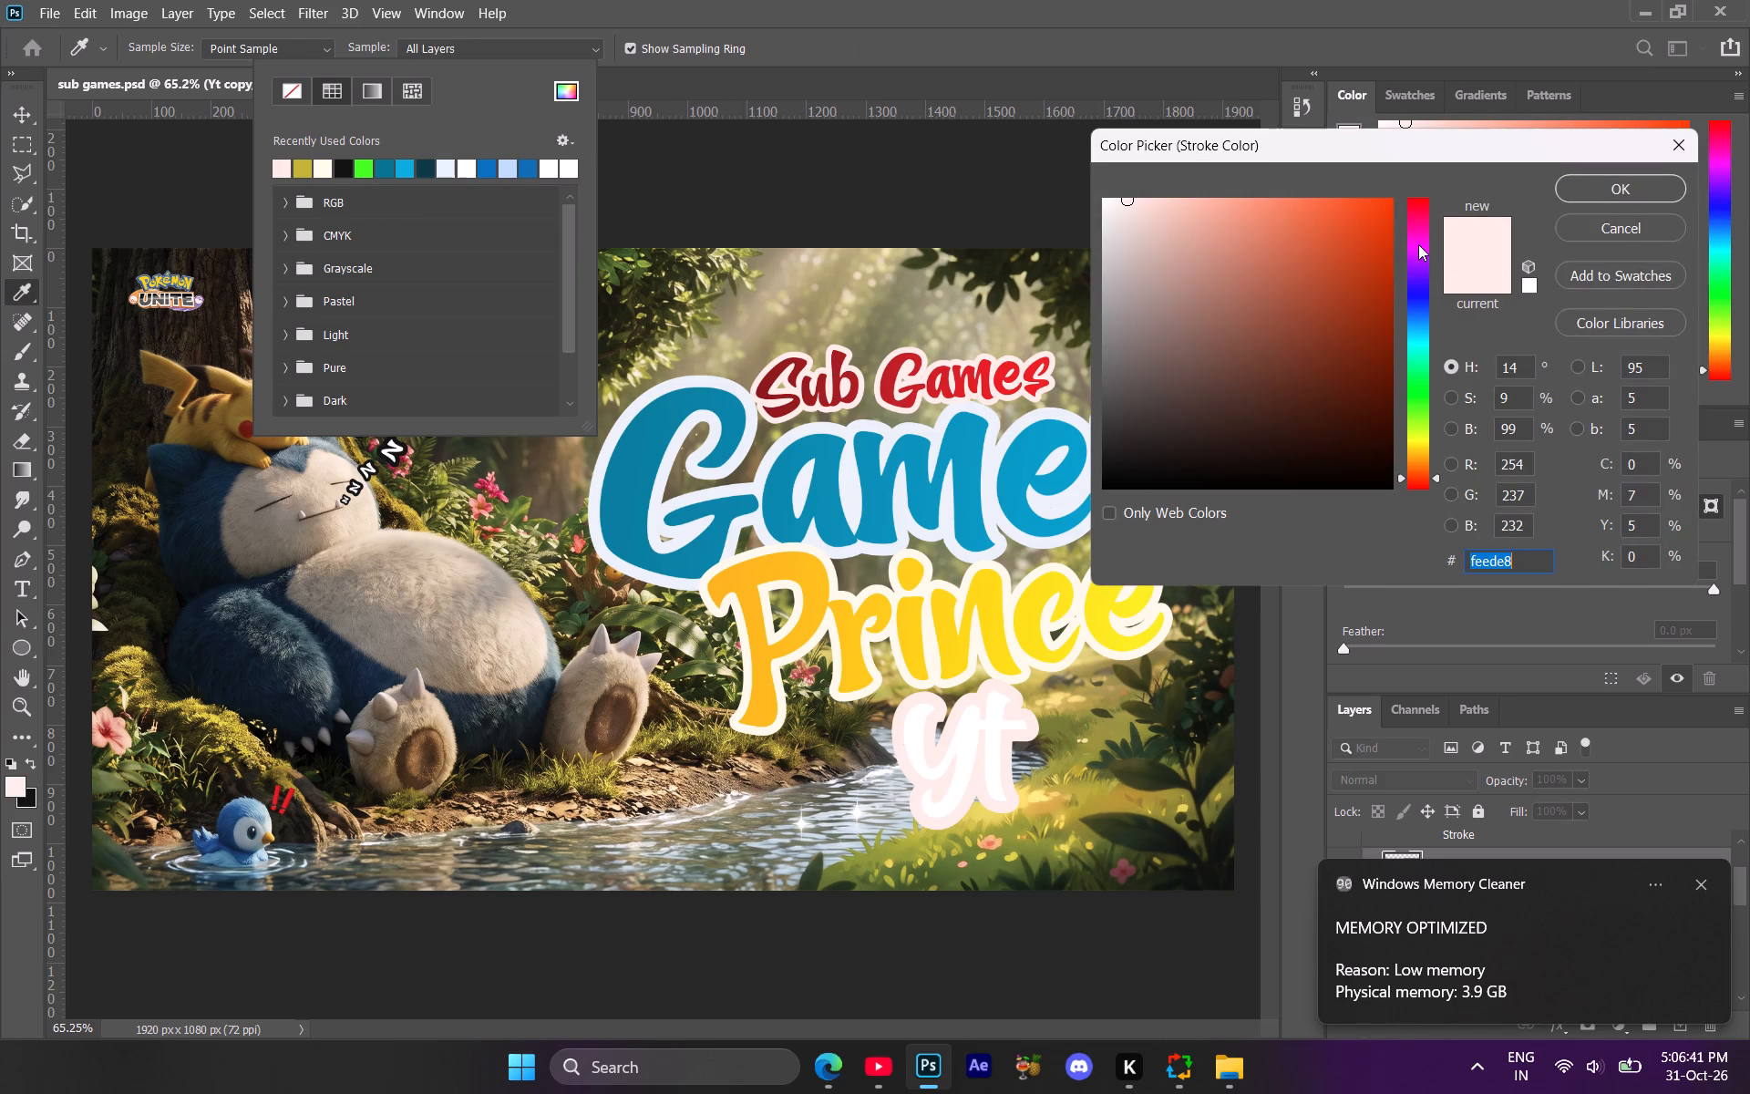
click(1110, 205)
click(1106, 217)
click(1103, 222)
click(1101, 234)
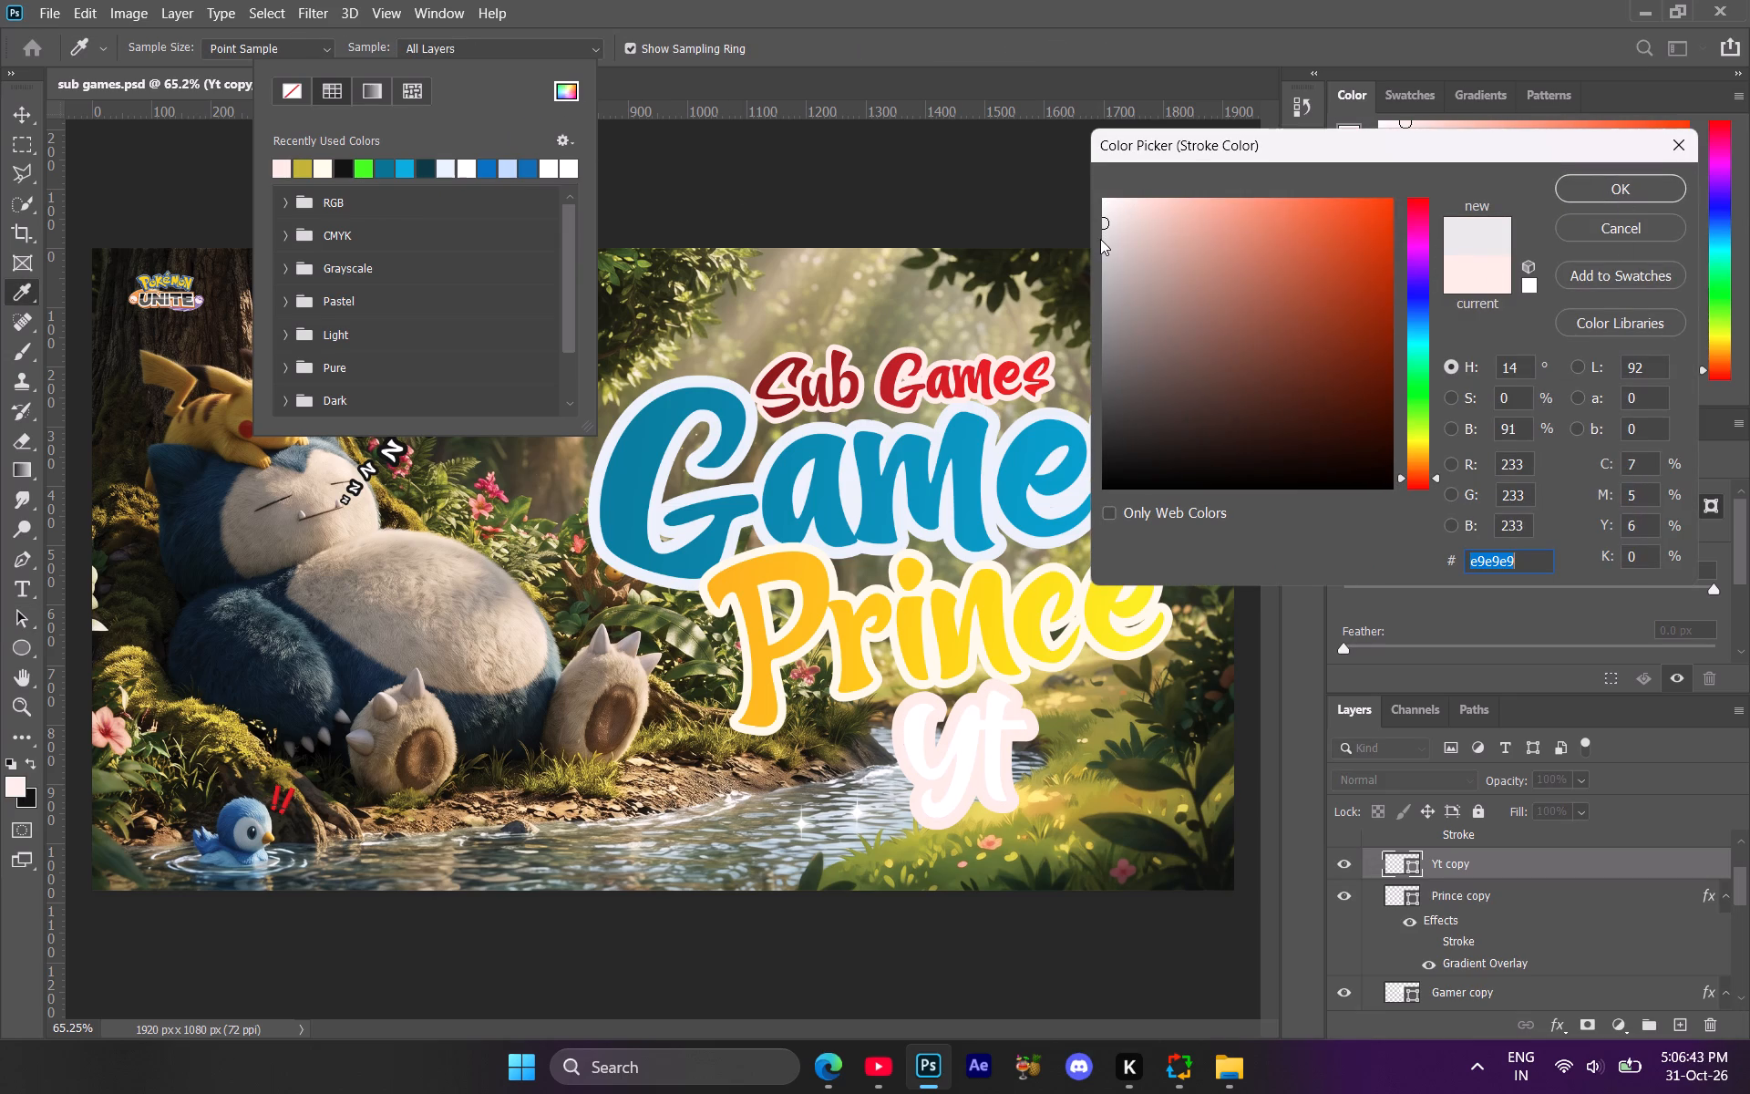
click(1578, 180)
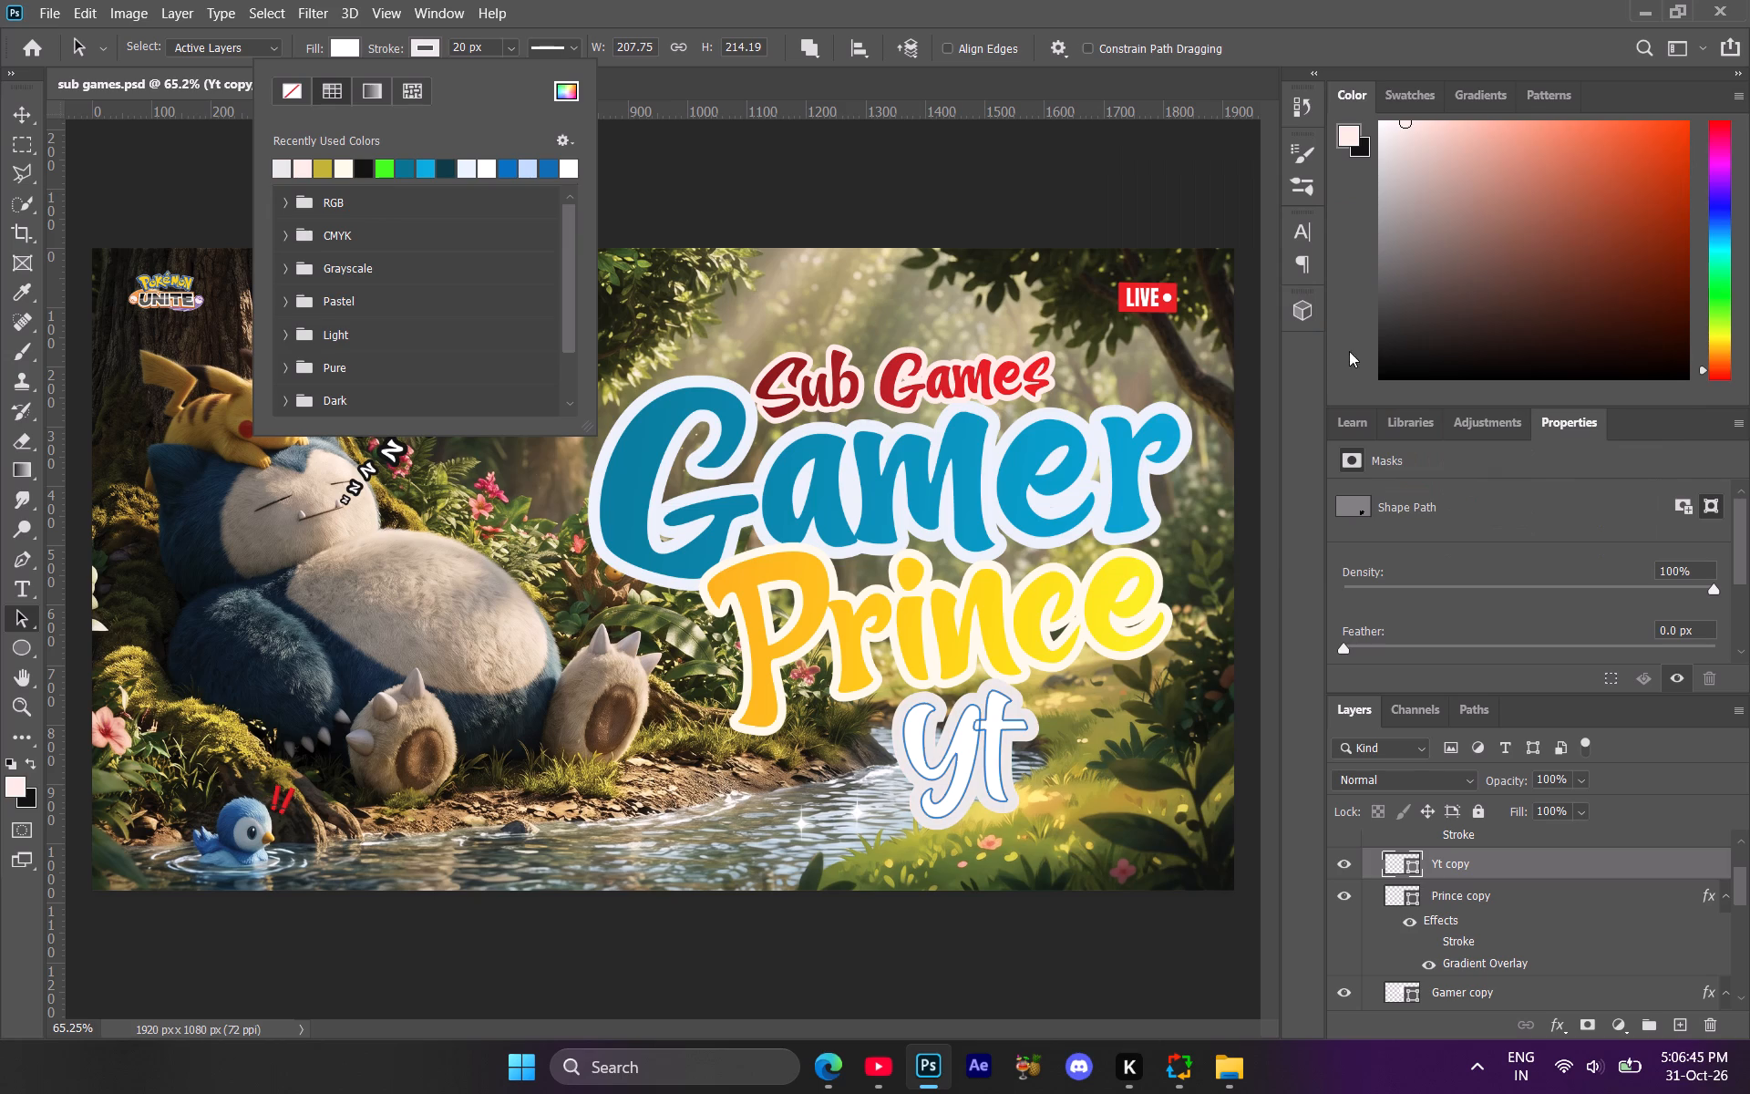
click(283, 170)
click(571, 91)
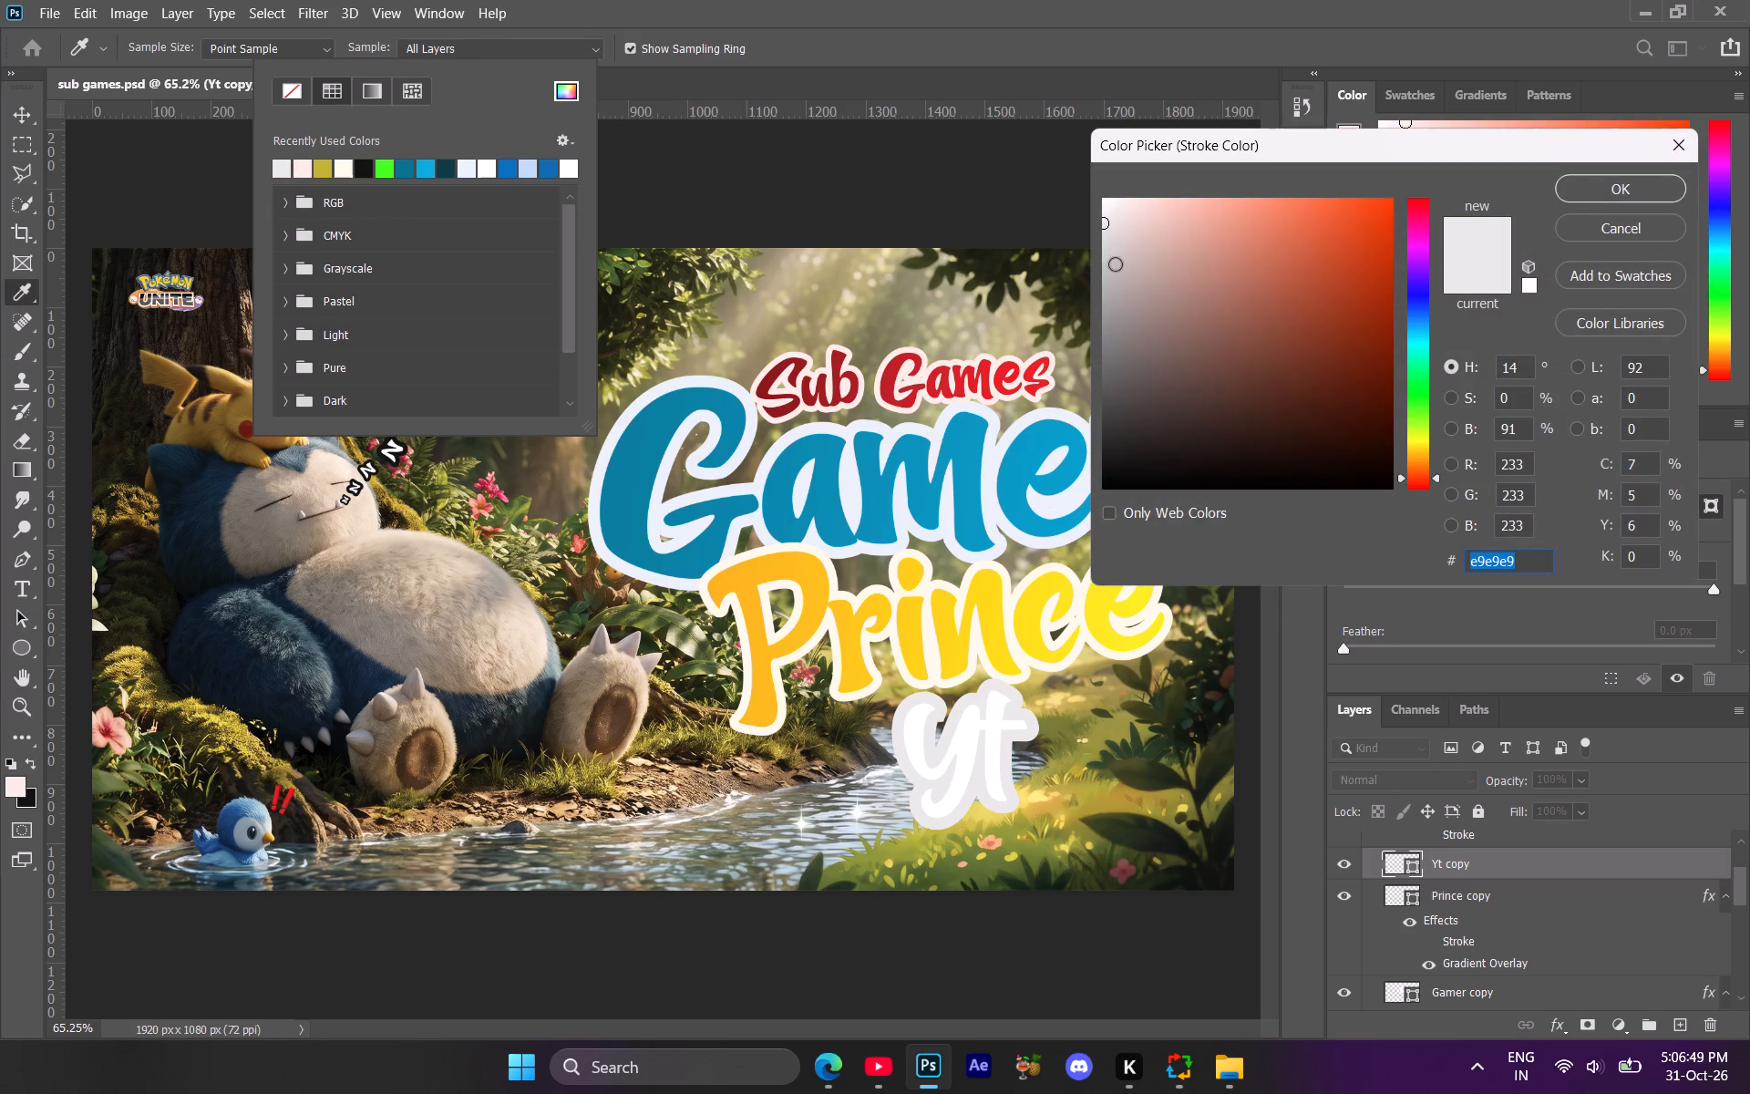
drag(1109, 219, 1103, 207)
click(1622, 191)
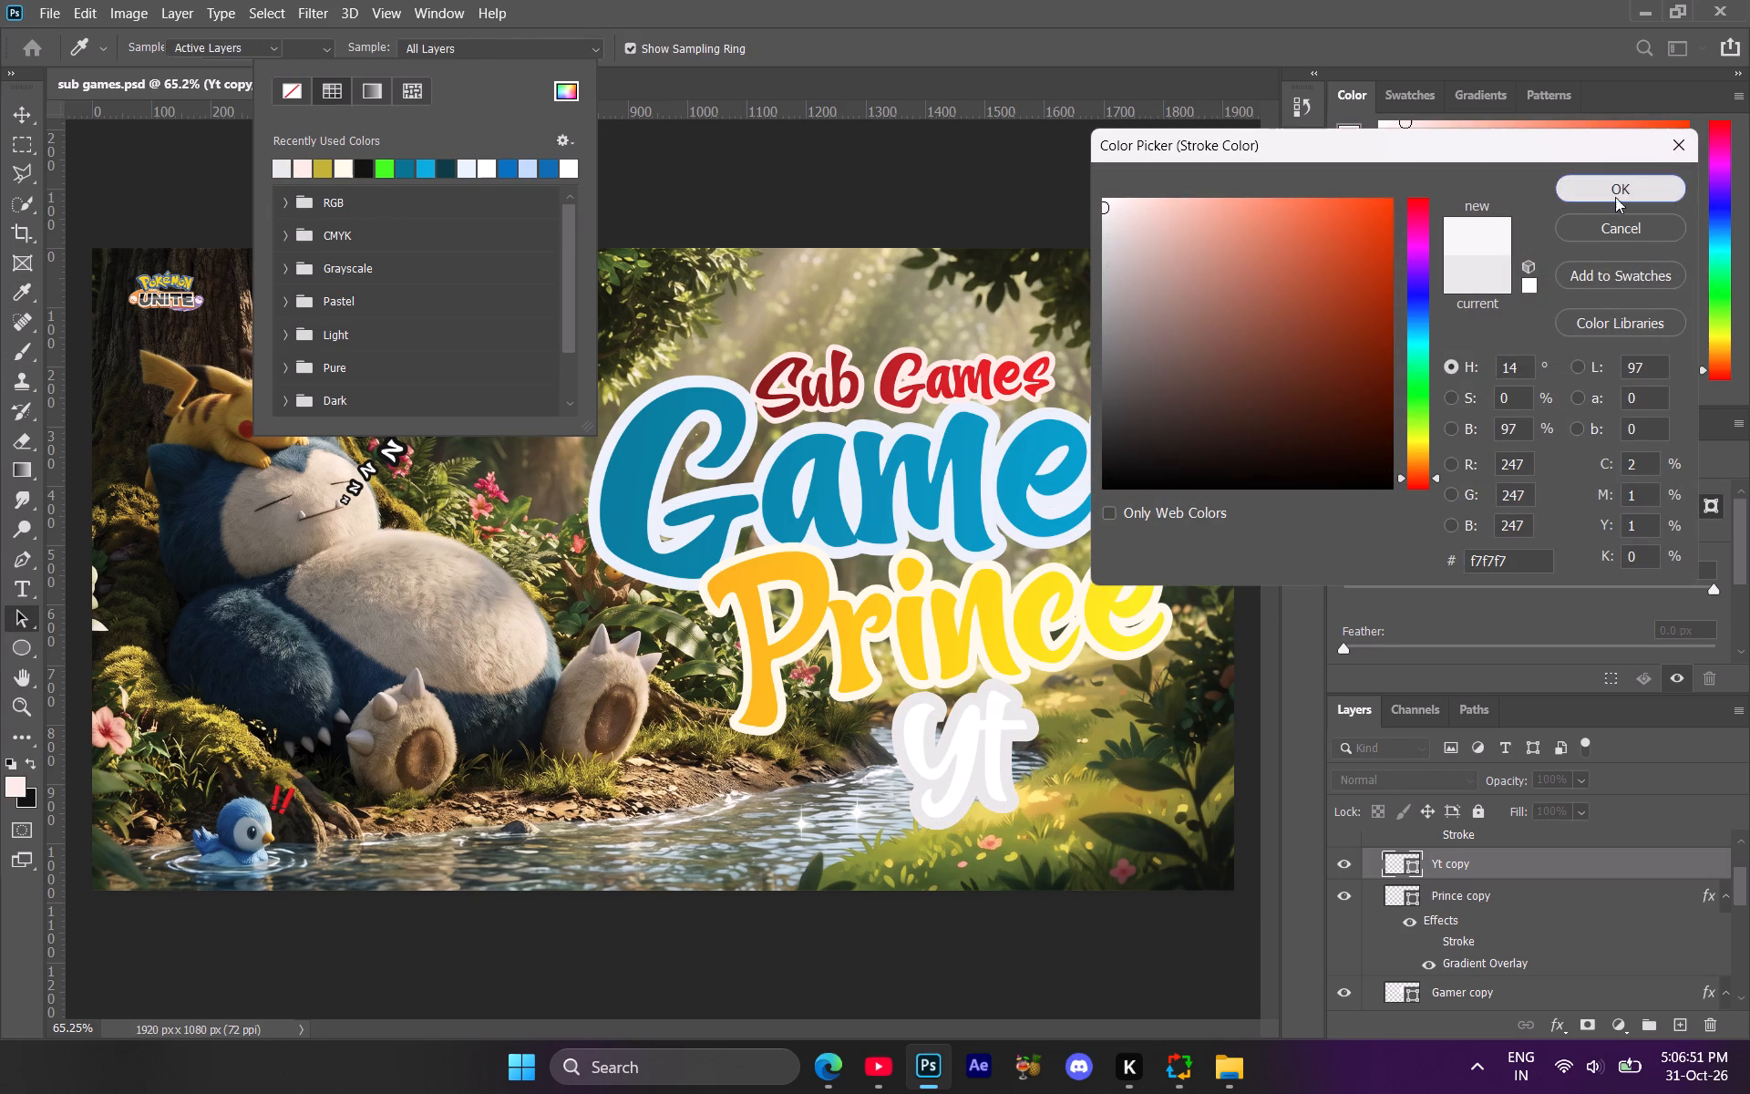
click(1444, 920)
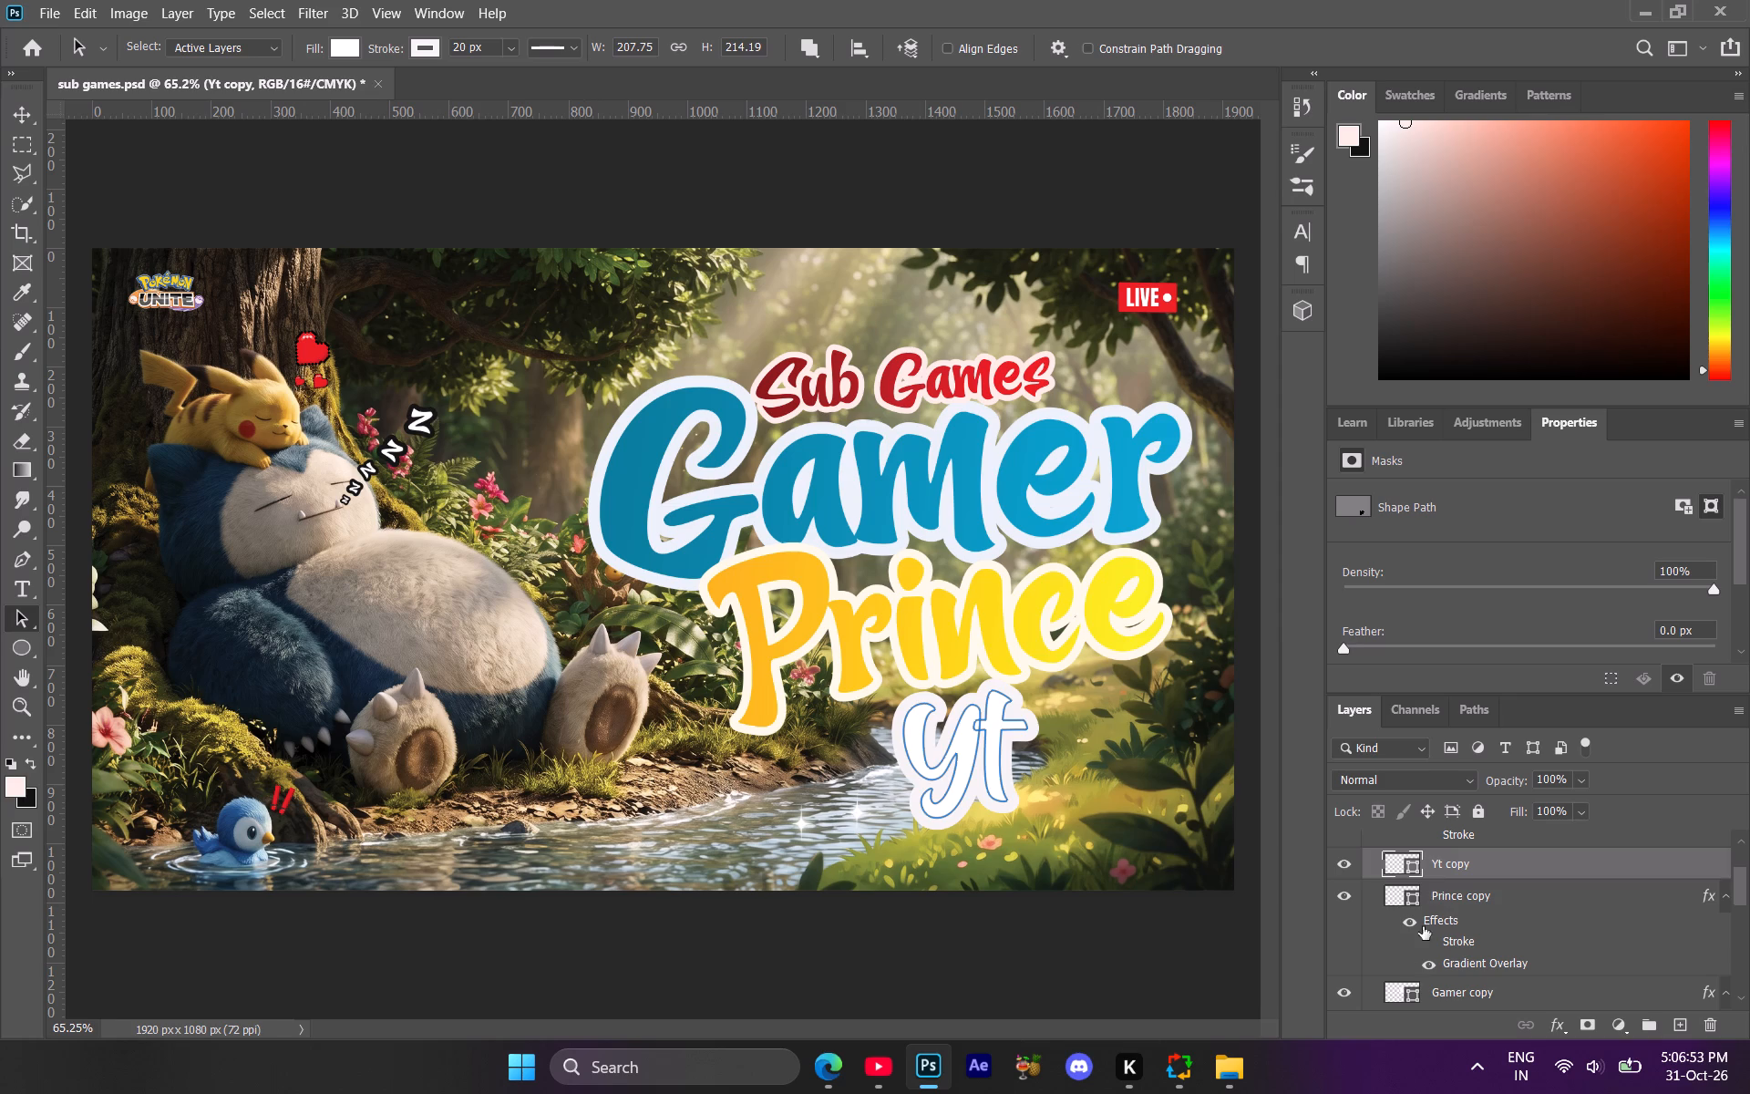
click(1418, 981)
Fill the Yt copy lettering with a bright orange-red, #ff3c00.
click(1436, 866)
click(355, 48)
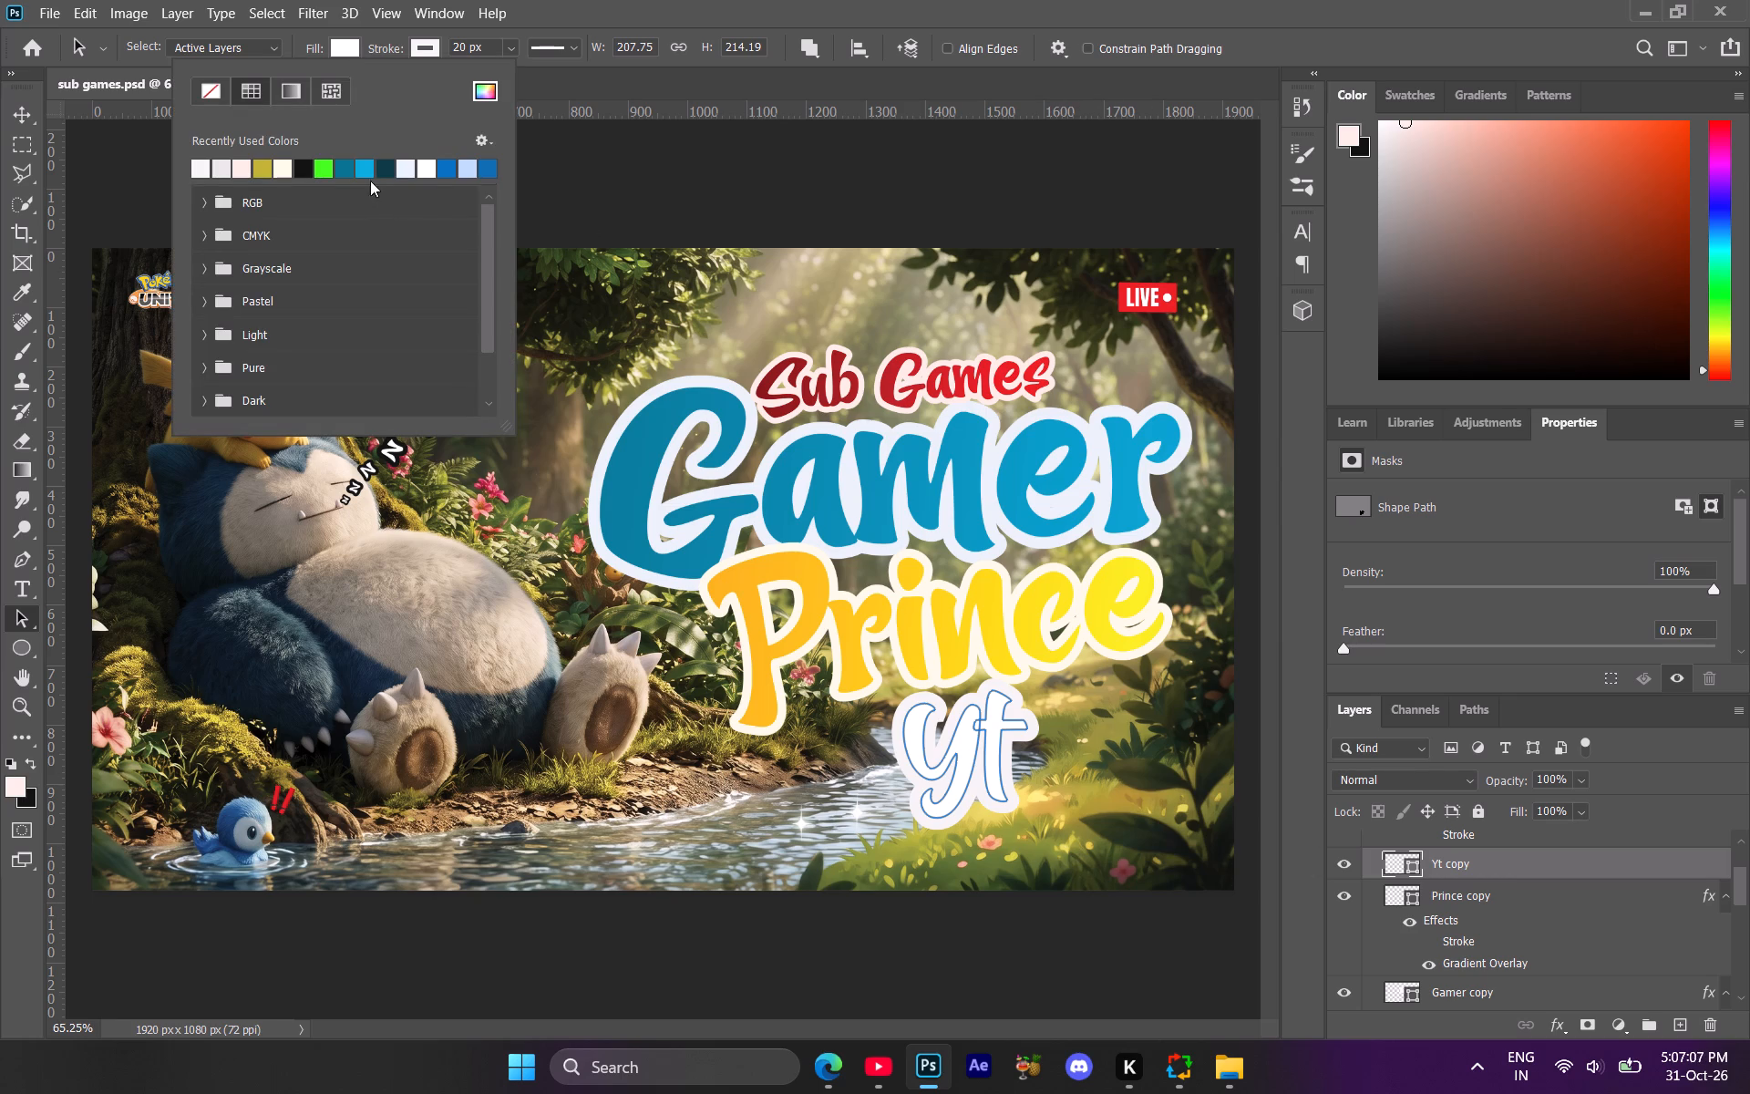
click(365, 172)
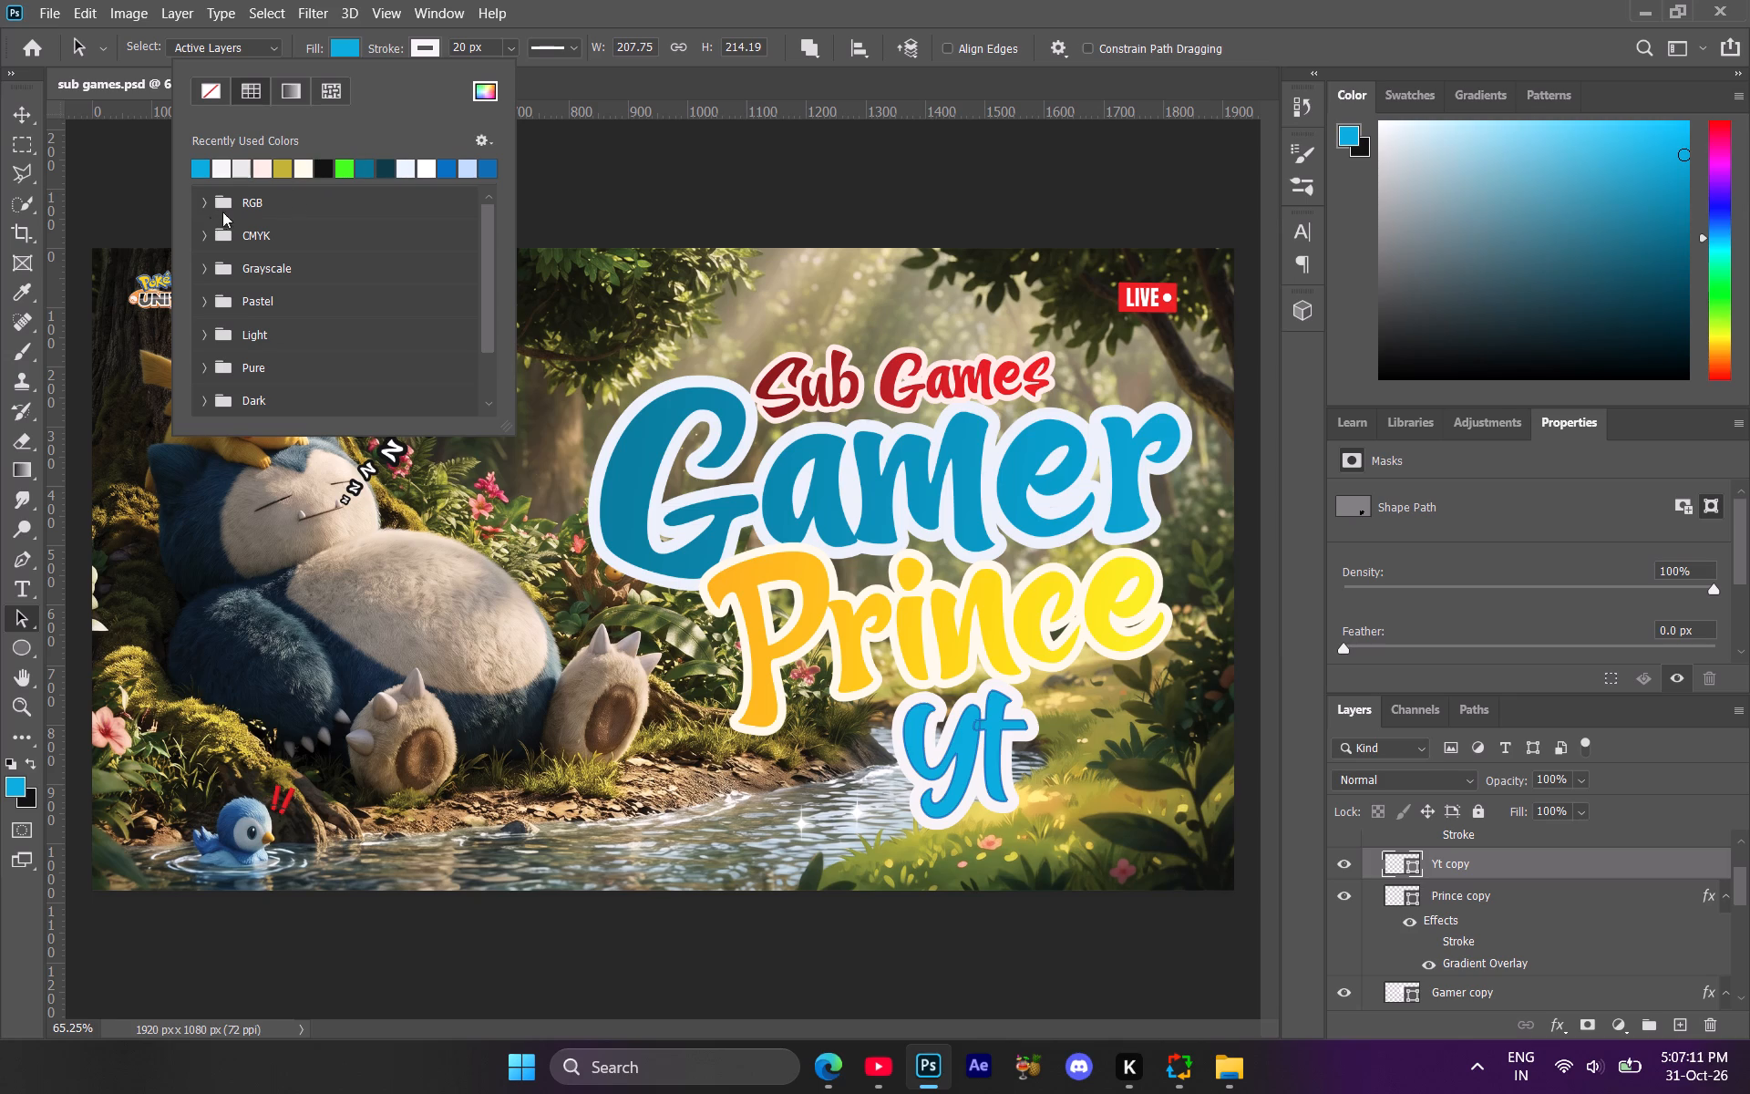
click(477, 95)
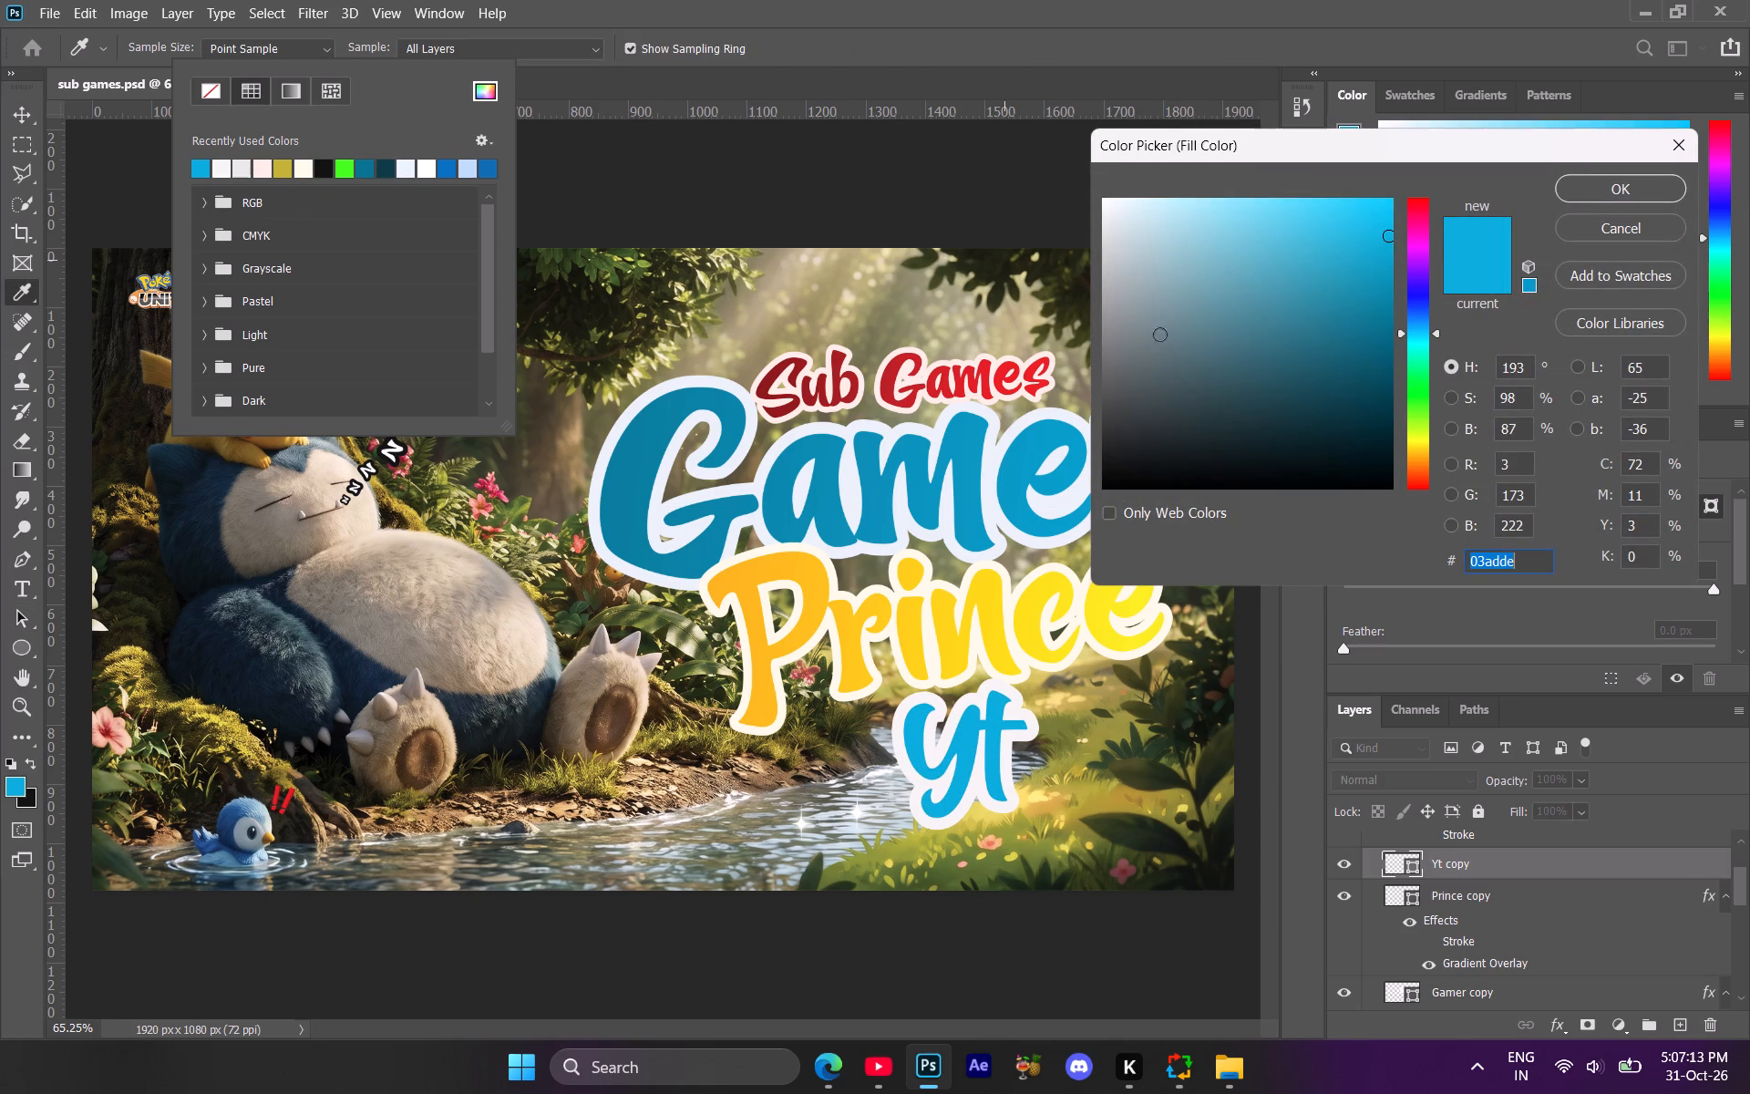
click(1419, 477)
drag(1323, 349, 1396, 186)
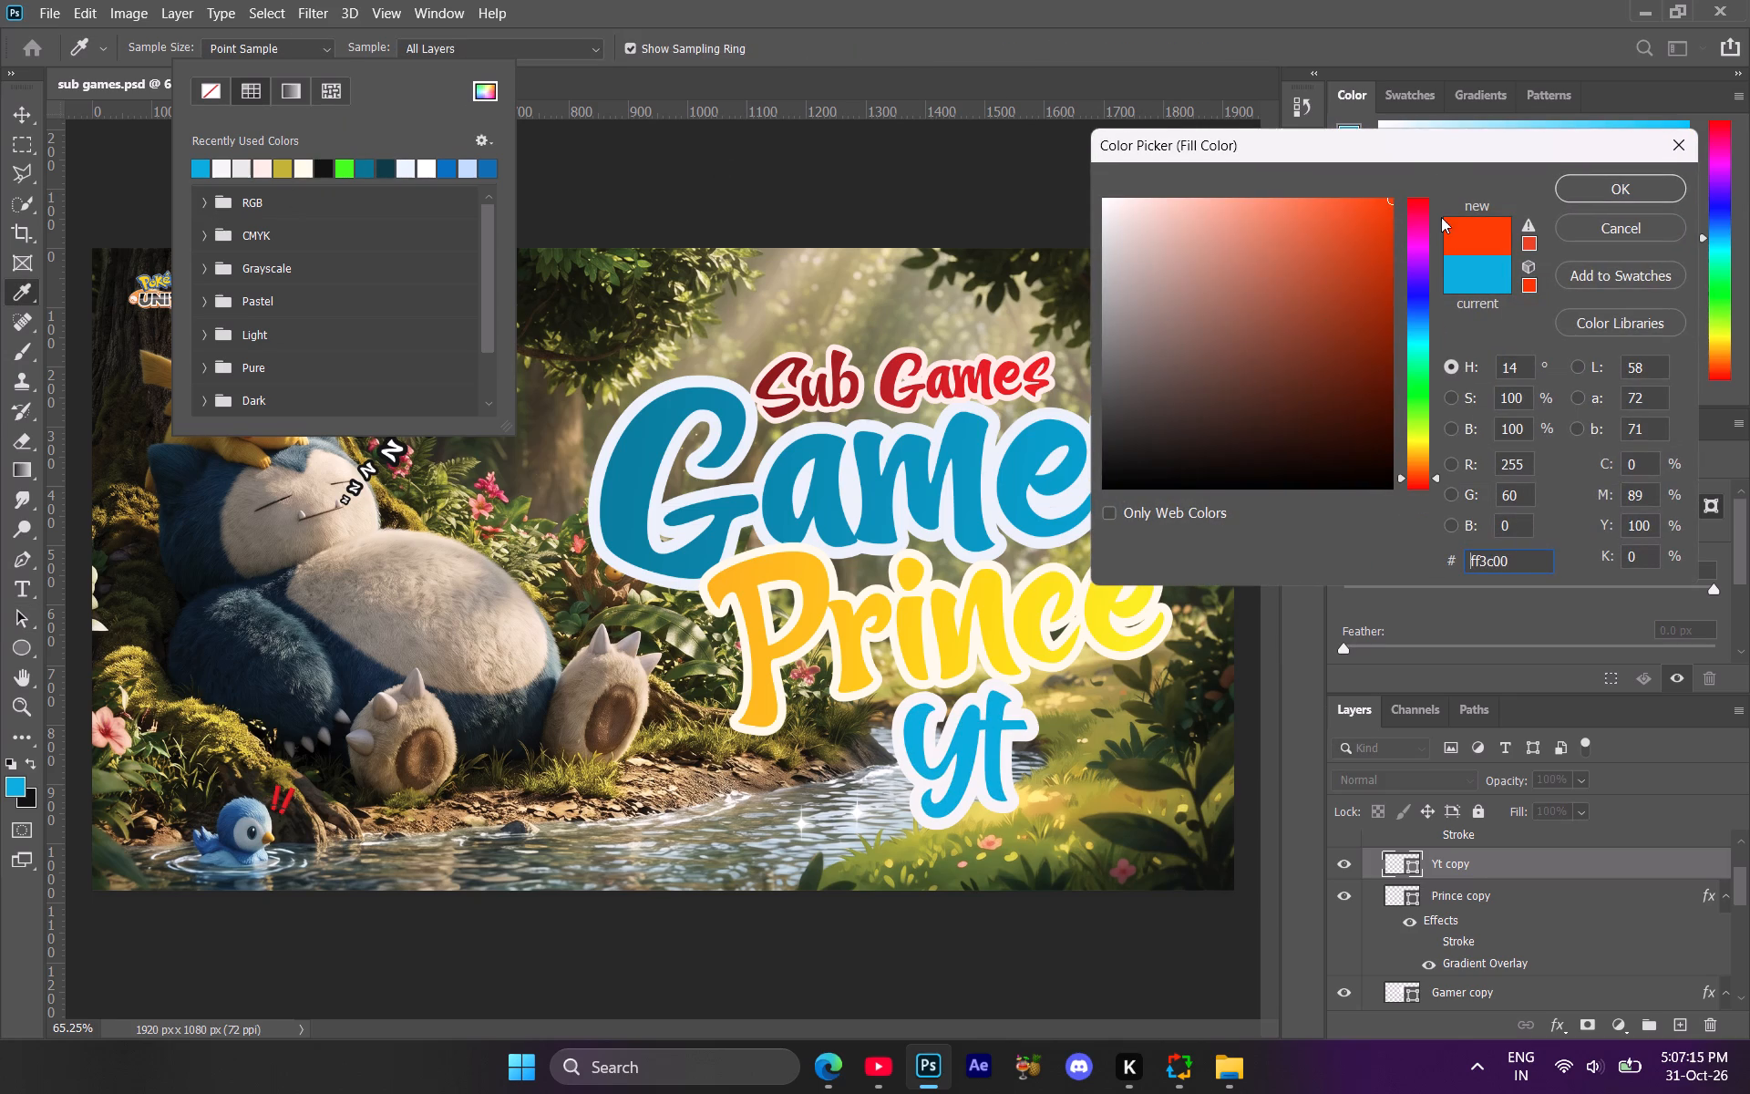
click(1586, 195)
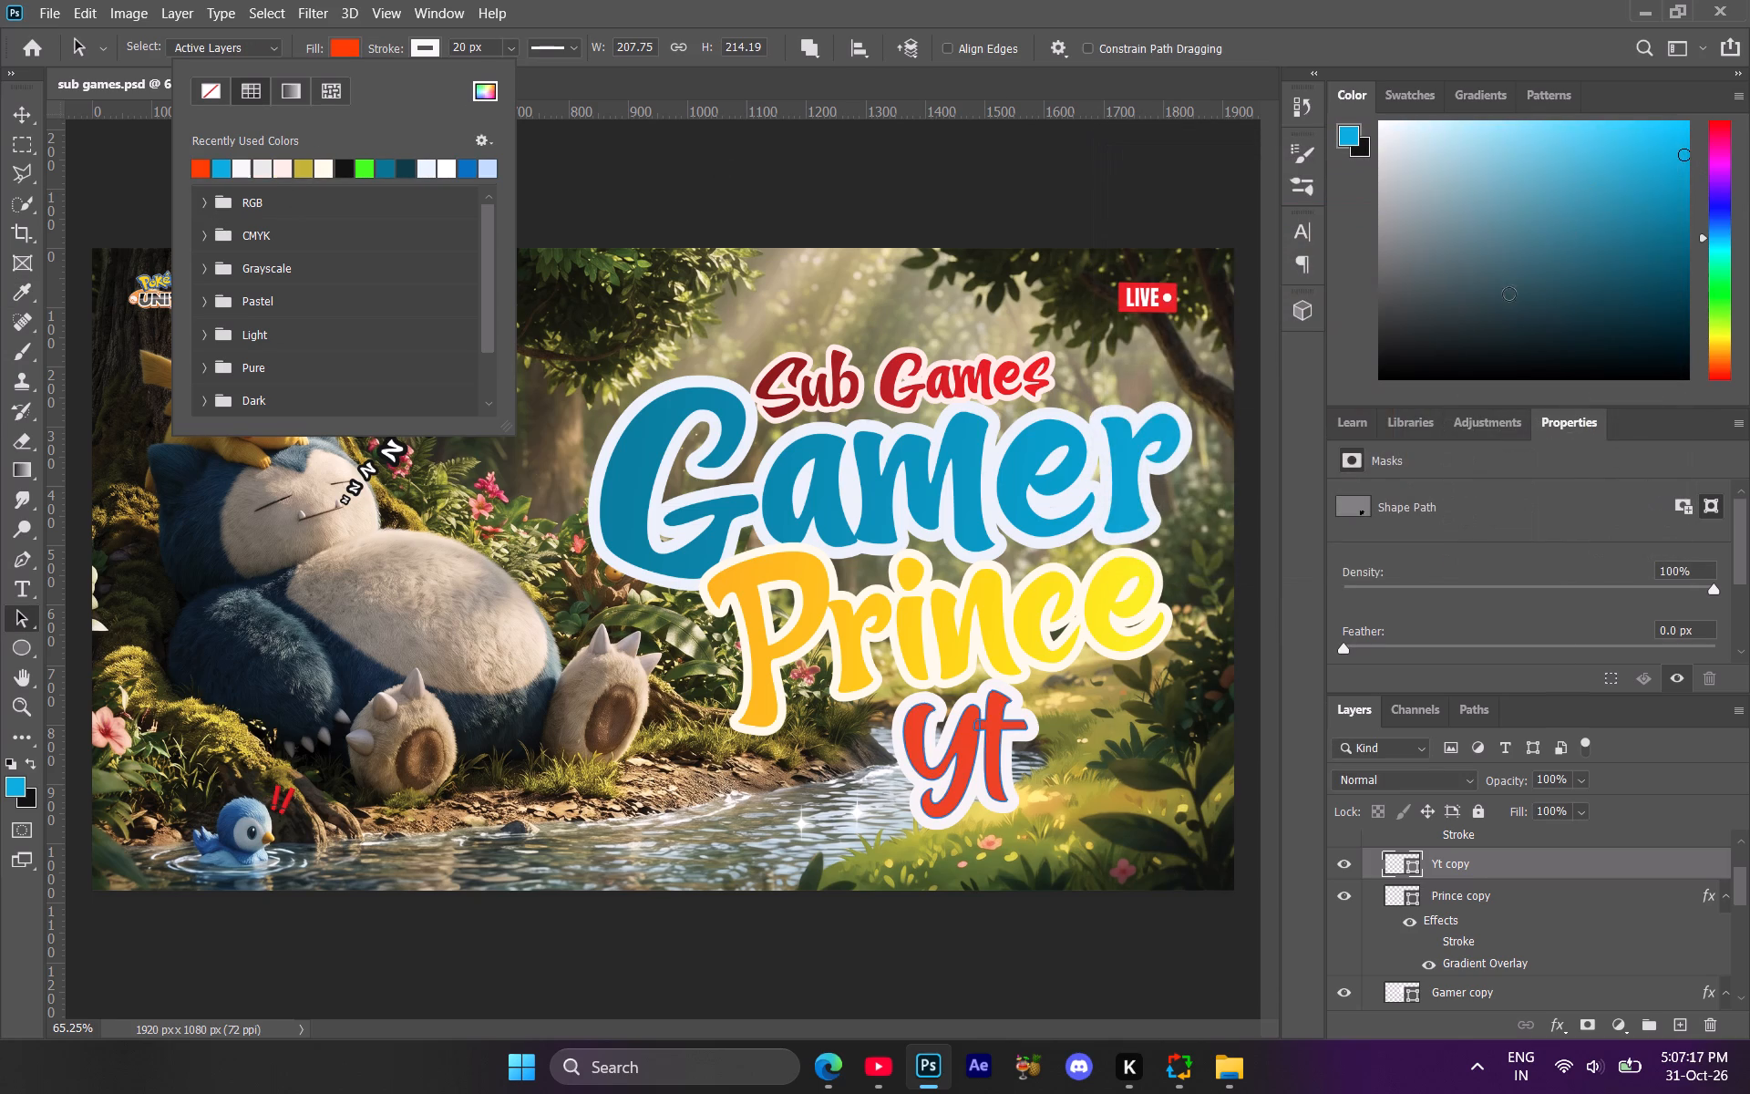
click(1236, 942)
click(1129, 925)
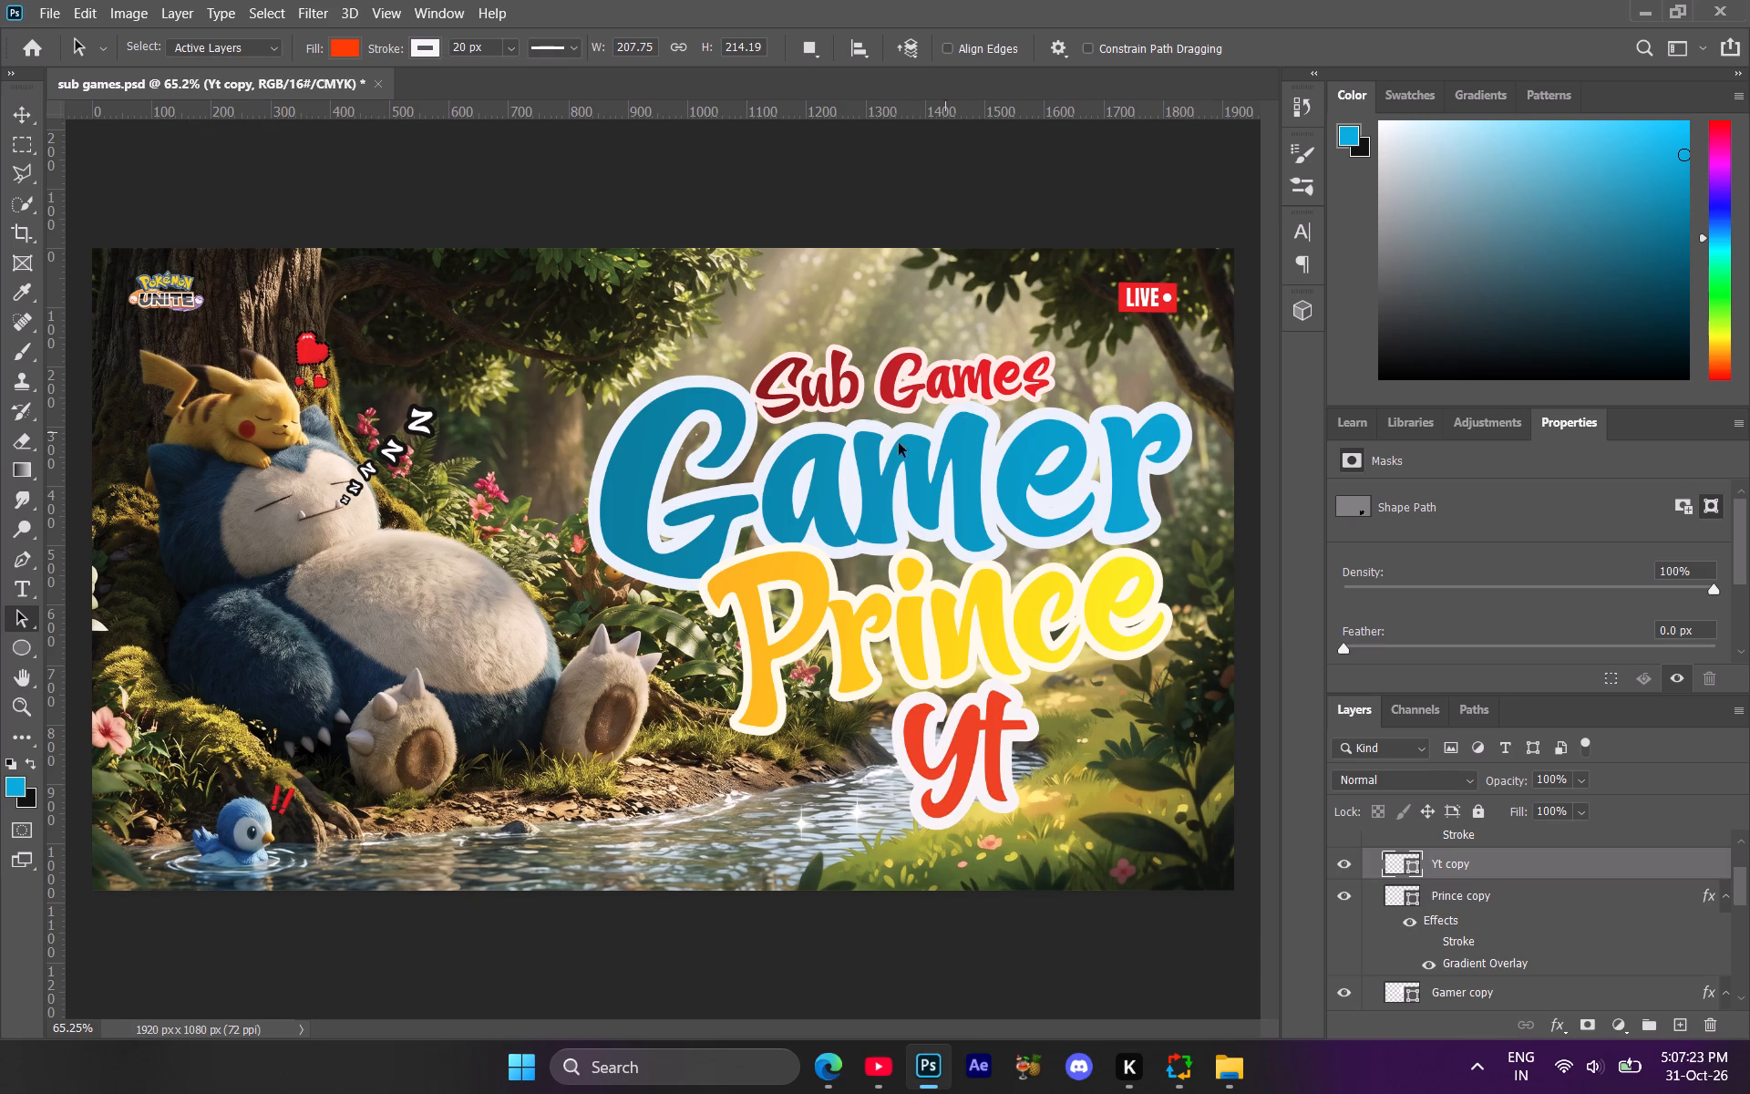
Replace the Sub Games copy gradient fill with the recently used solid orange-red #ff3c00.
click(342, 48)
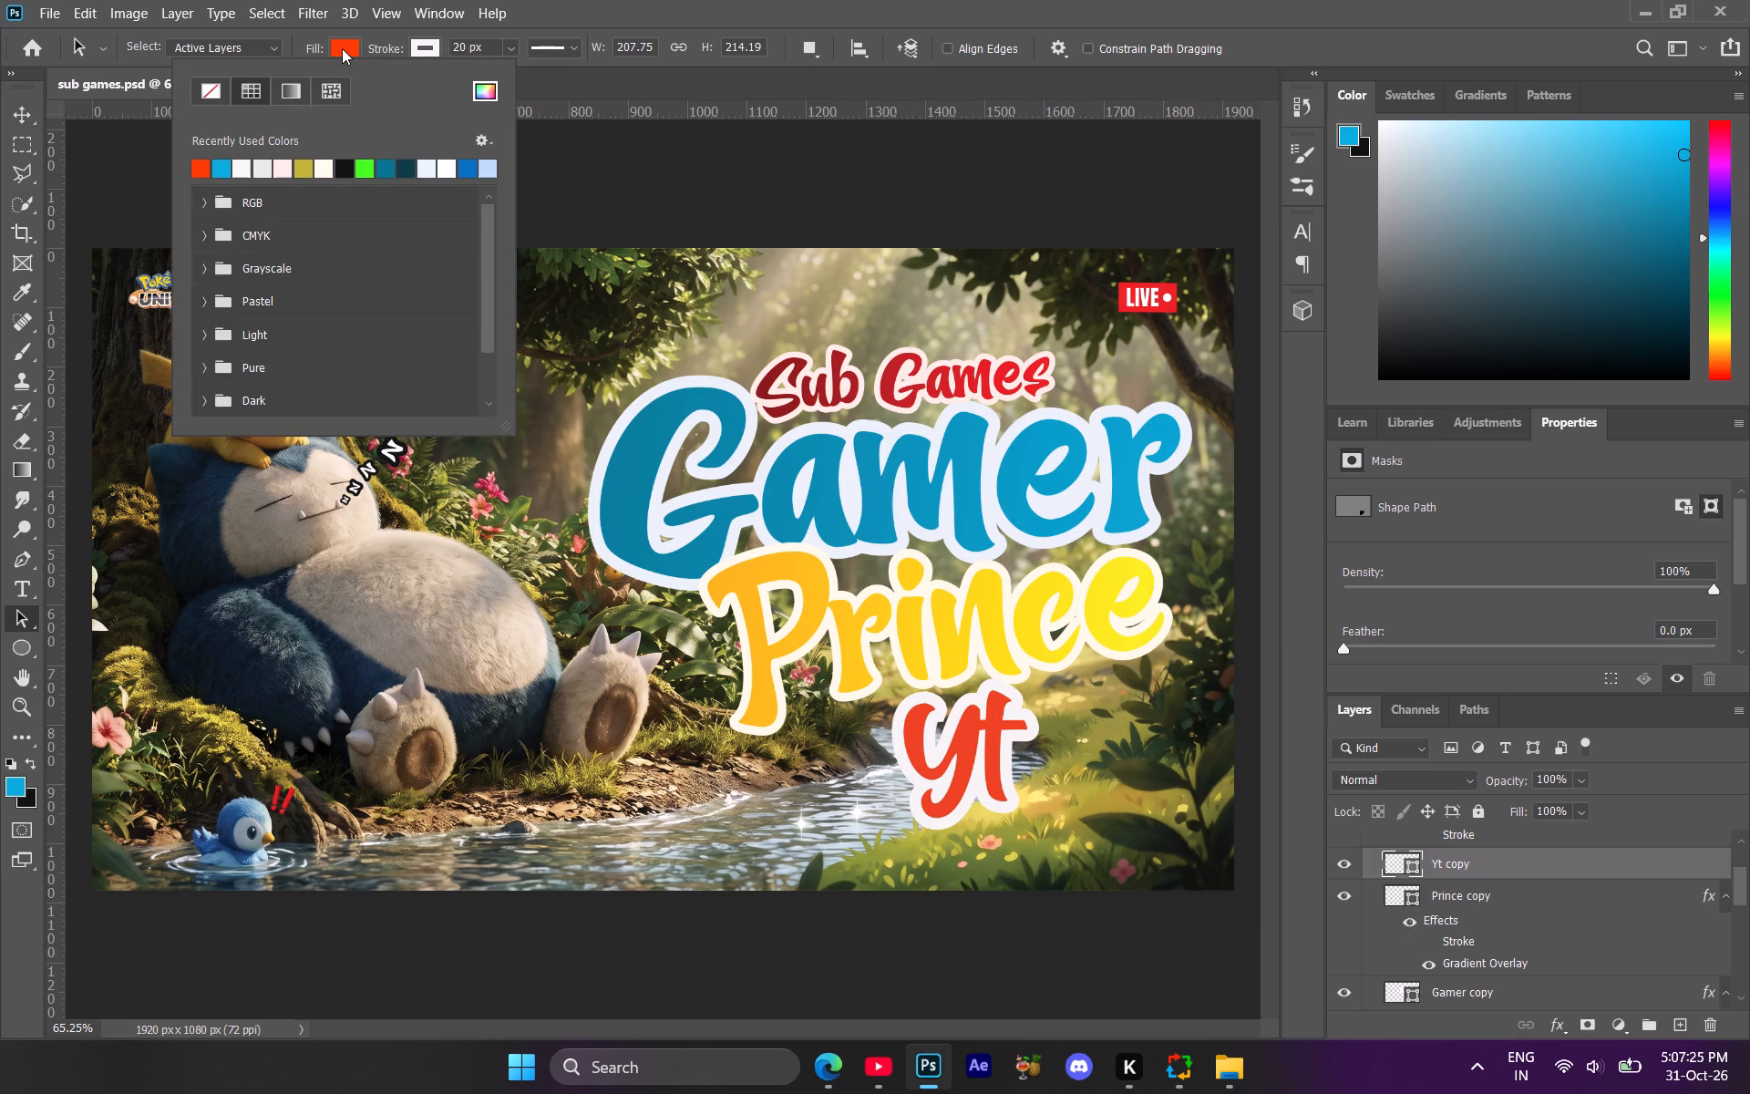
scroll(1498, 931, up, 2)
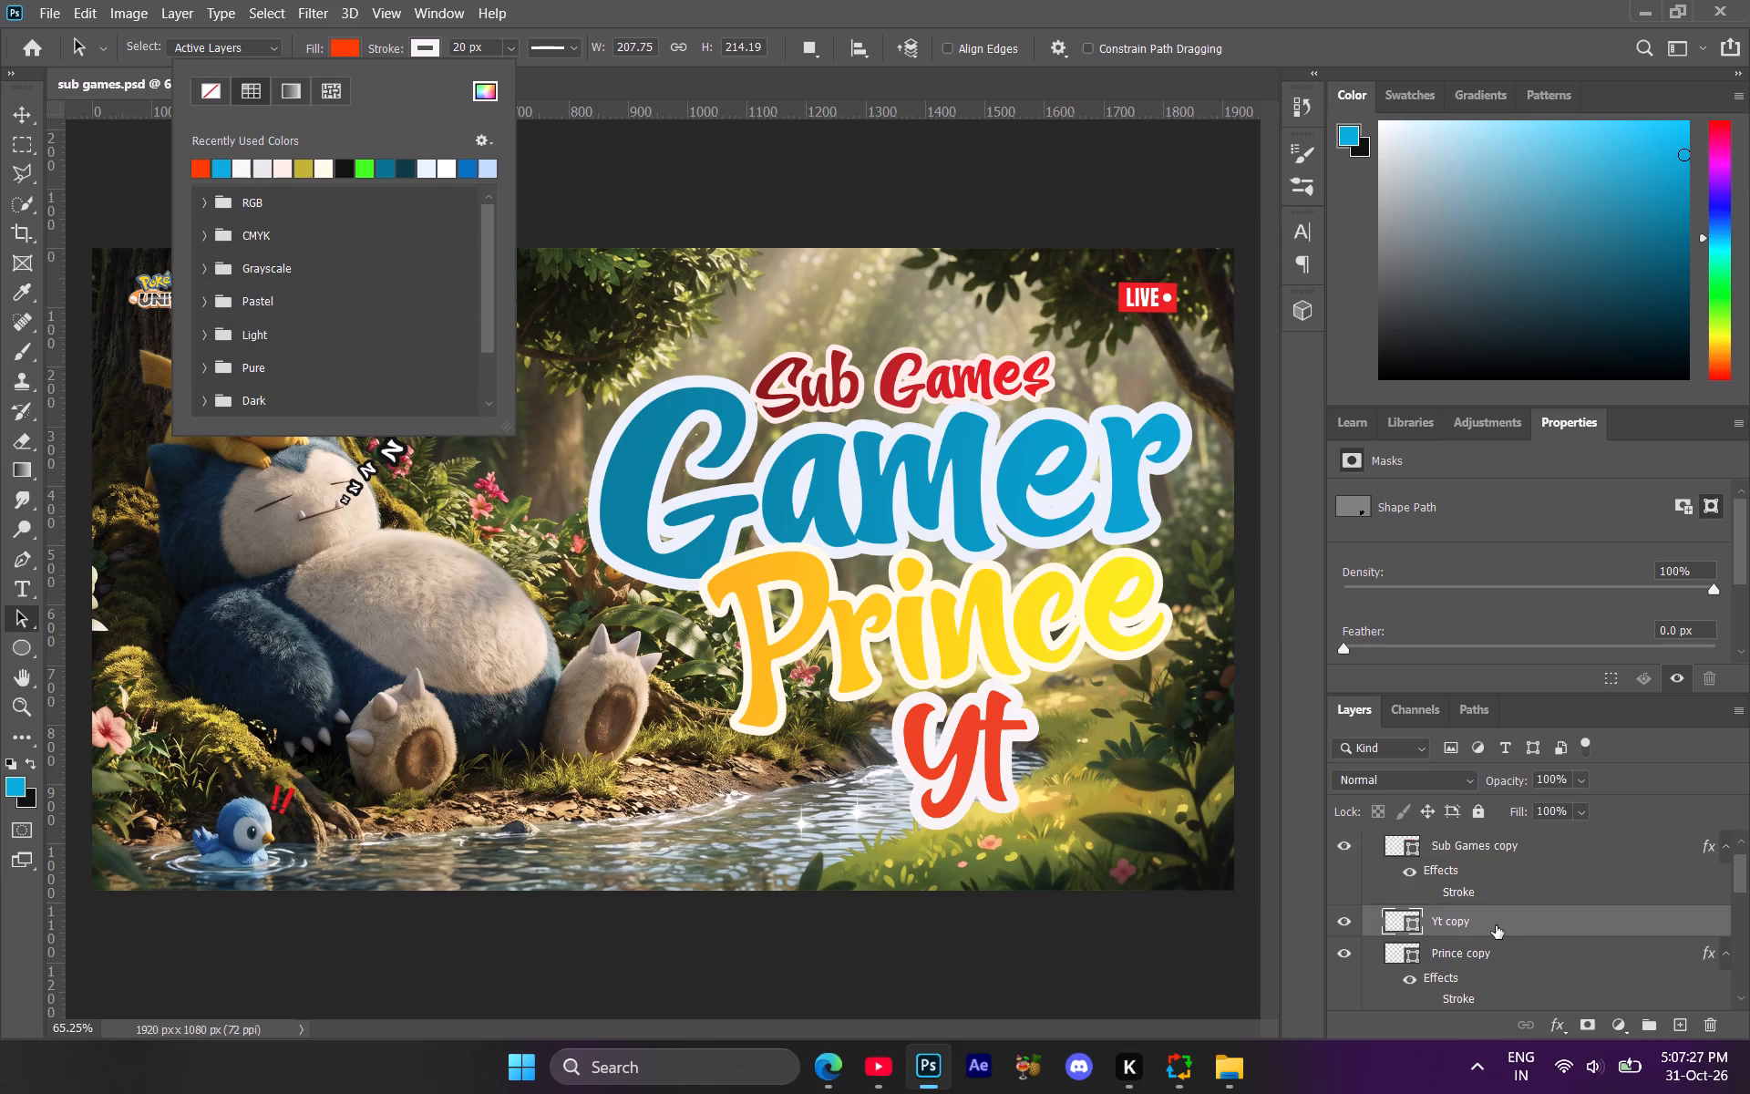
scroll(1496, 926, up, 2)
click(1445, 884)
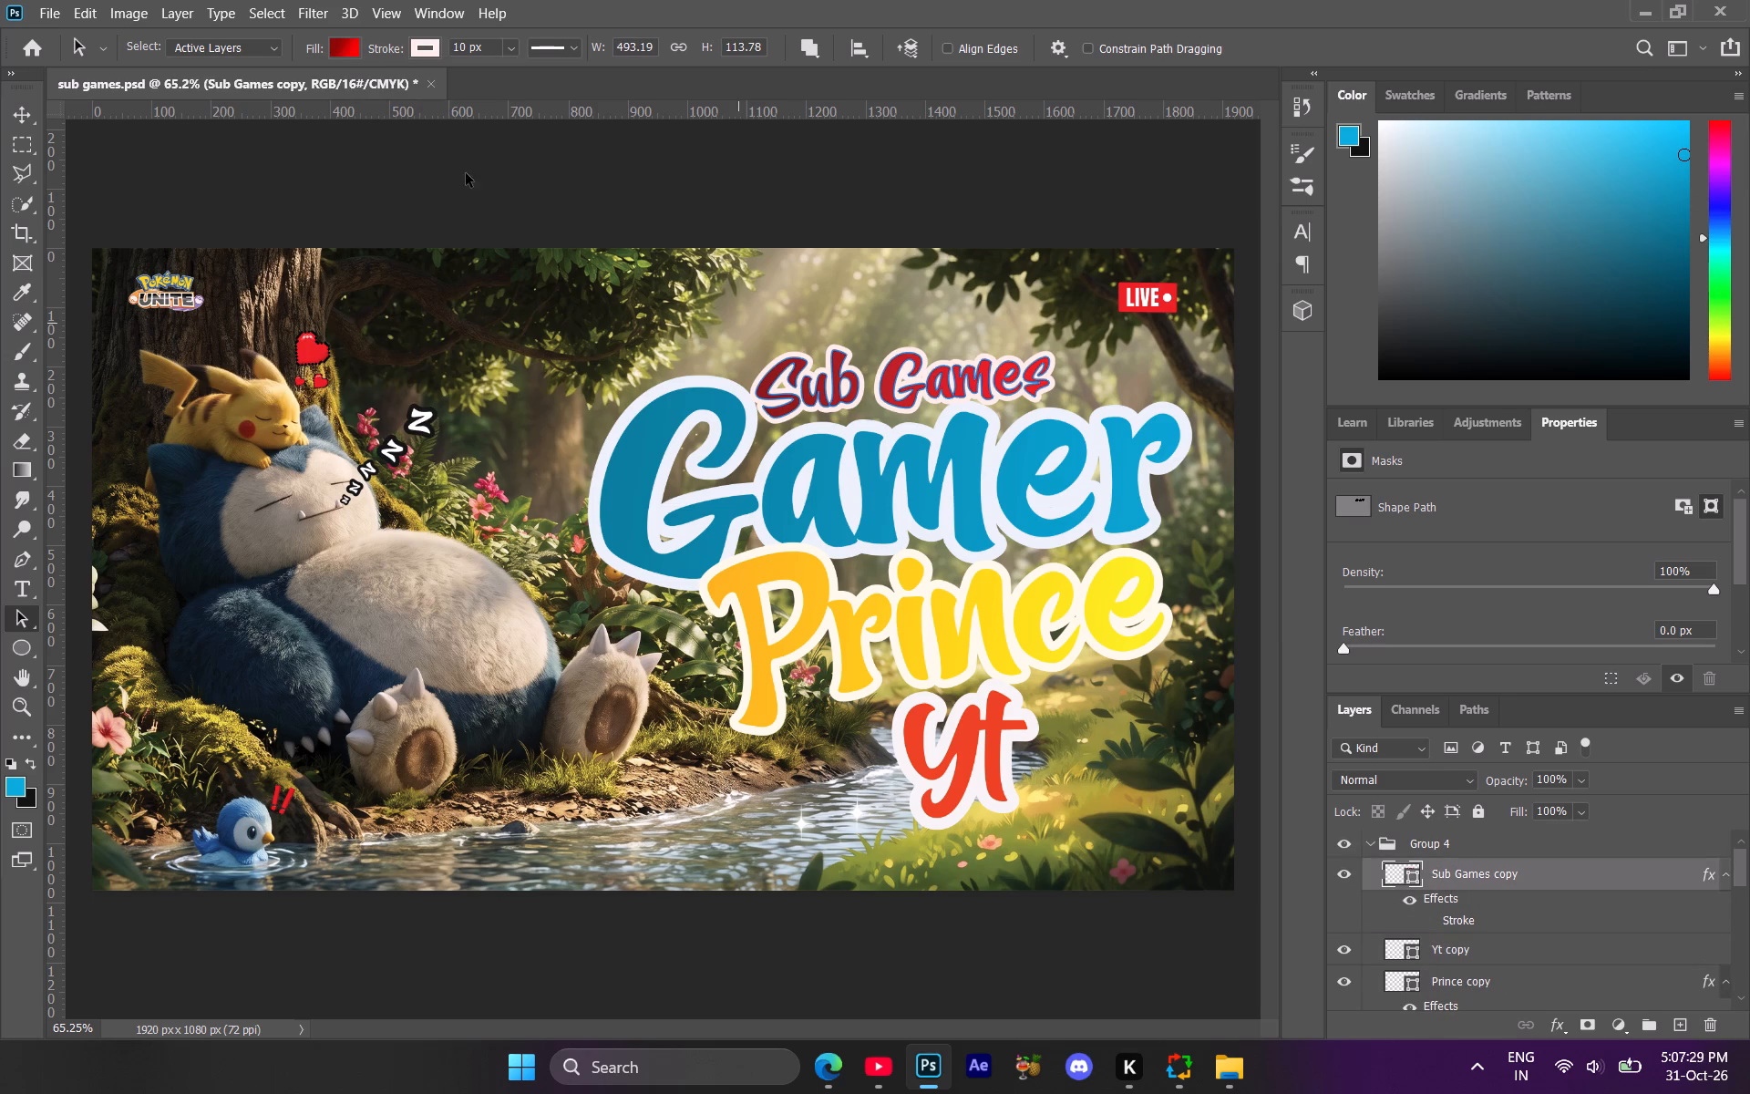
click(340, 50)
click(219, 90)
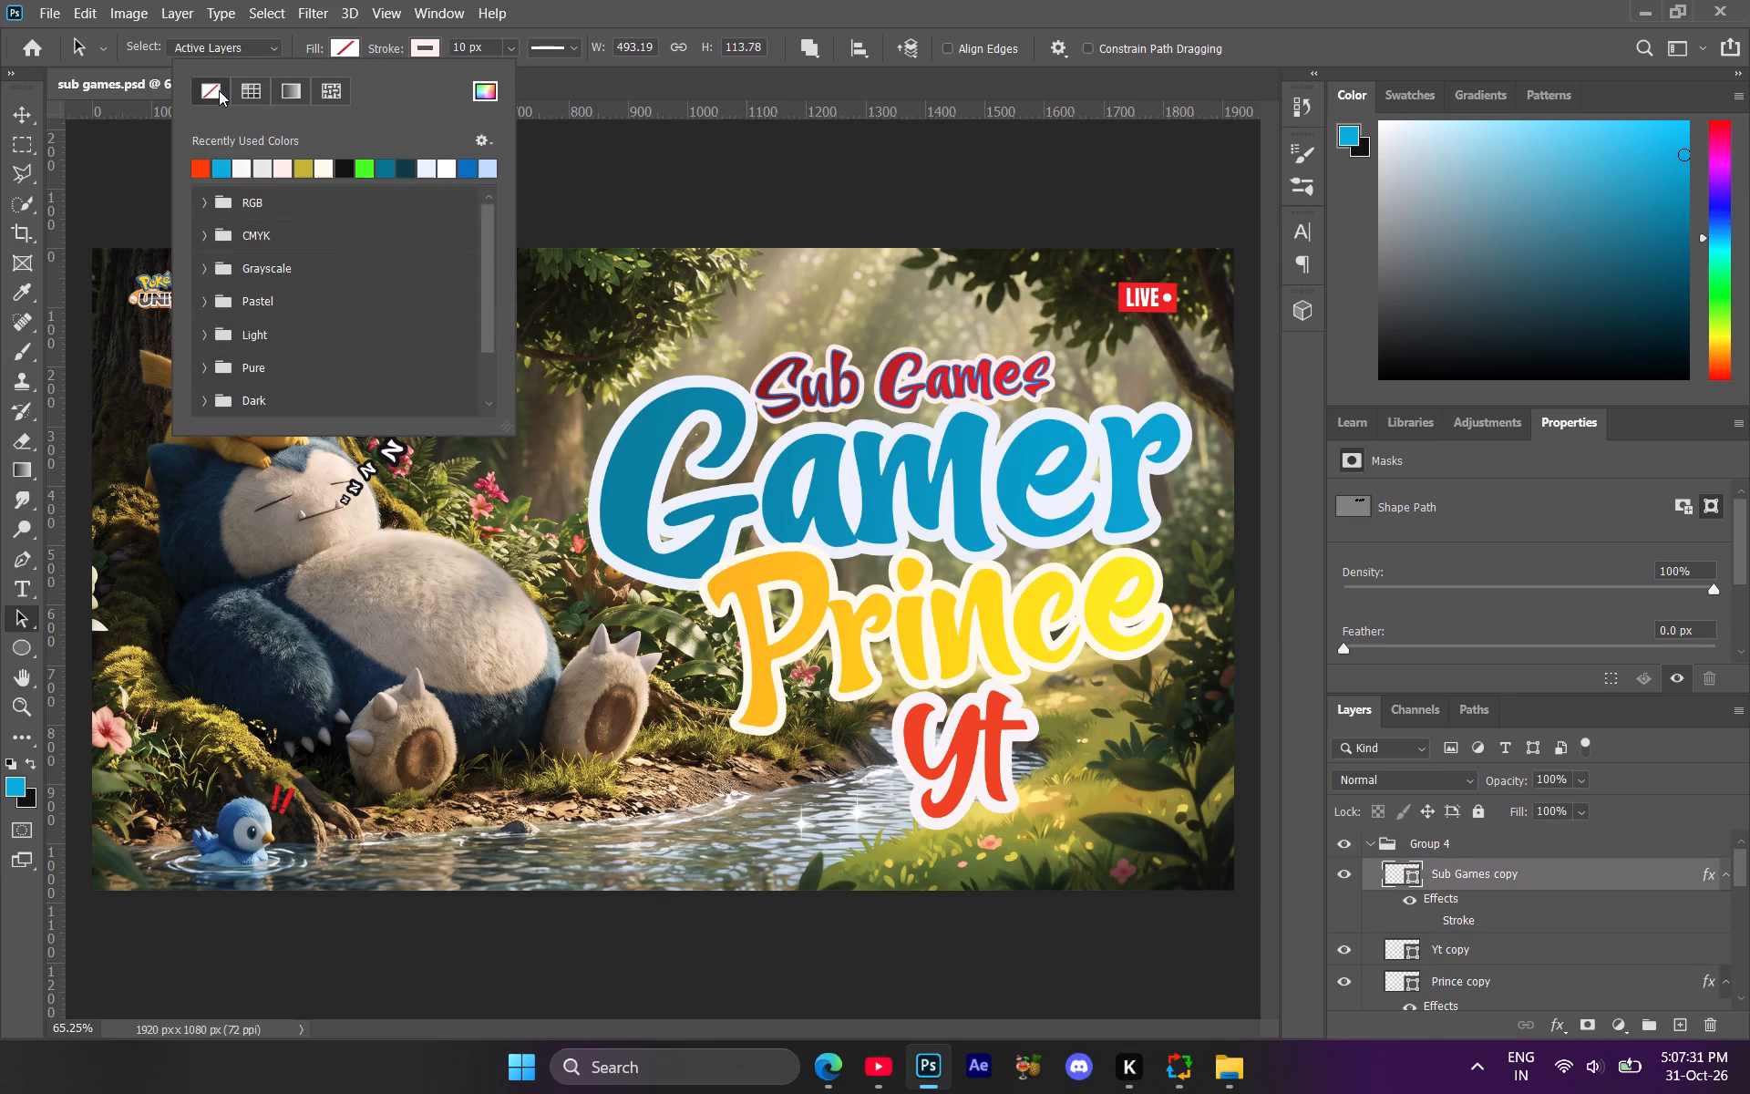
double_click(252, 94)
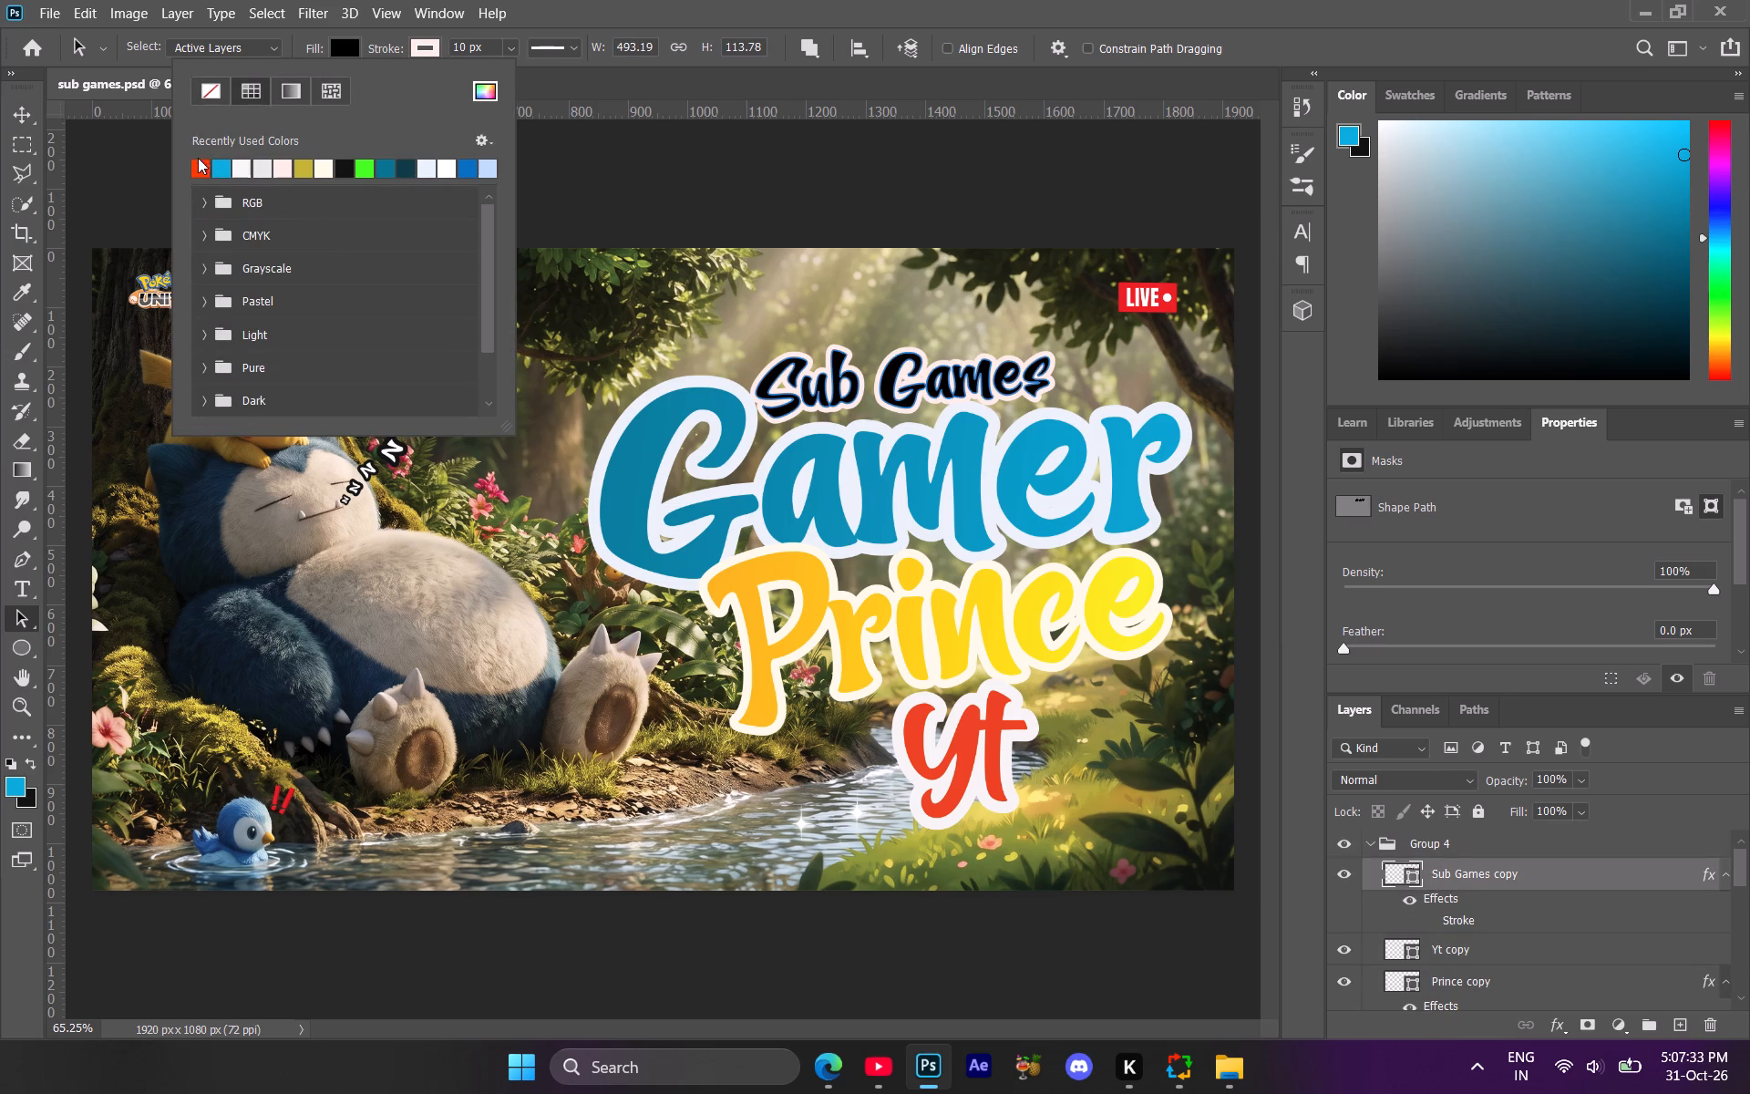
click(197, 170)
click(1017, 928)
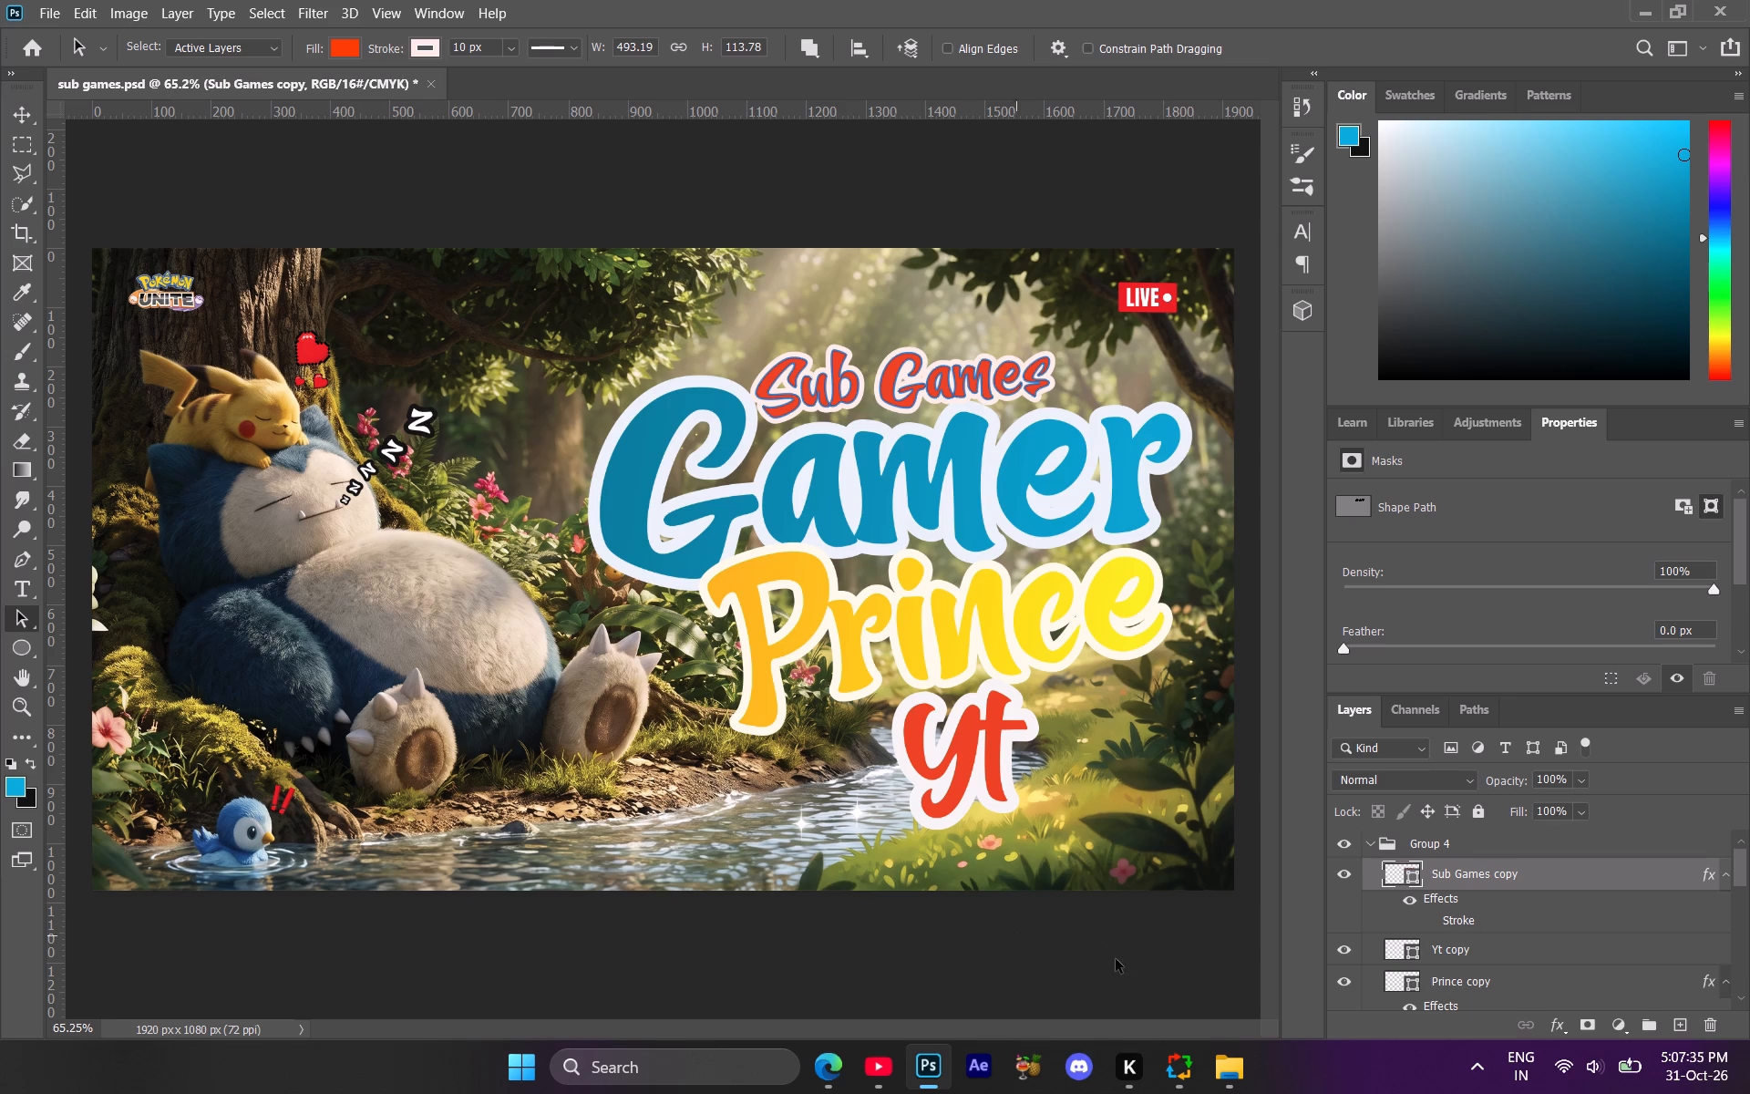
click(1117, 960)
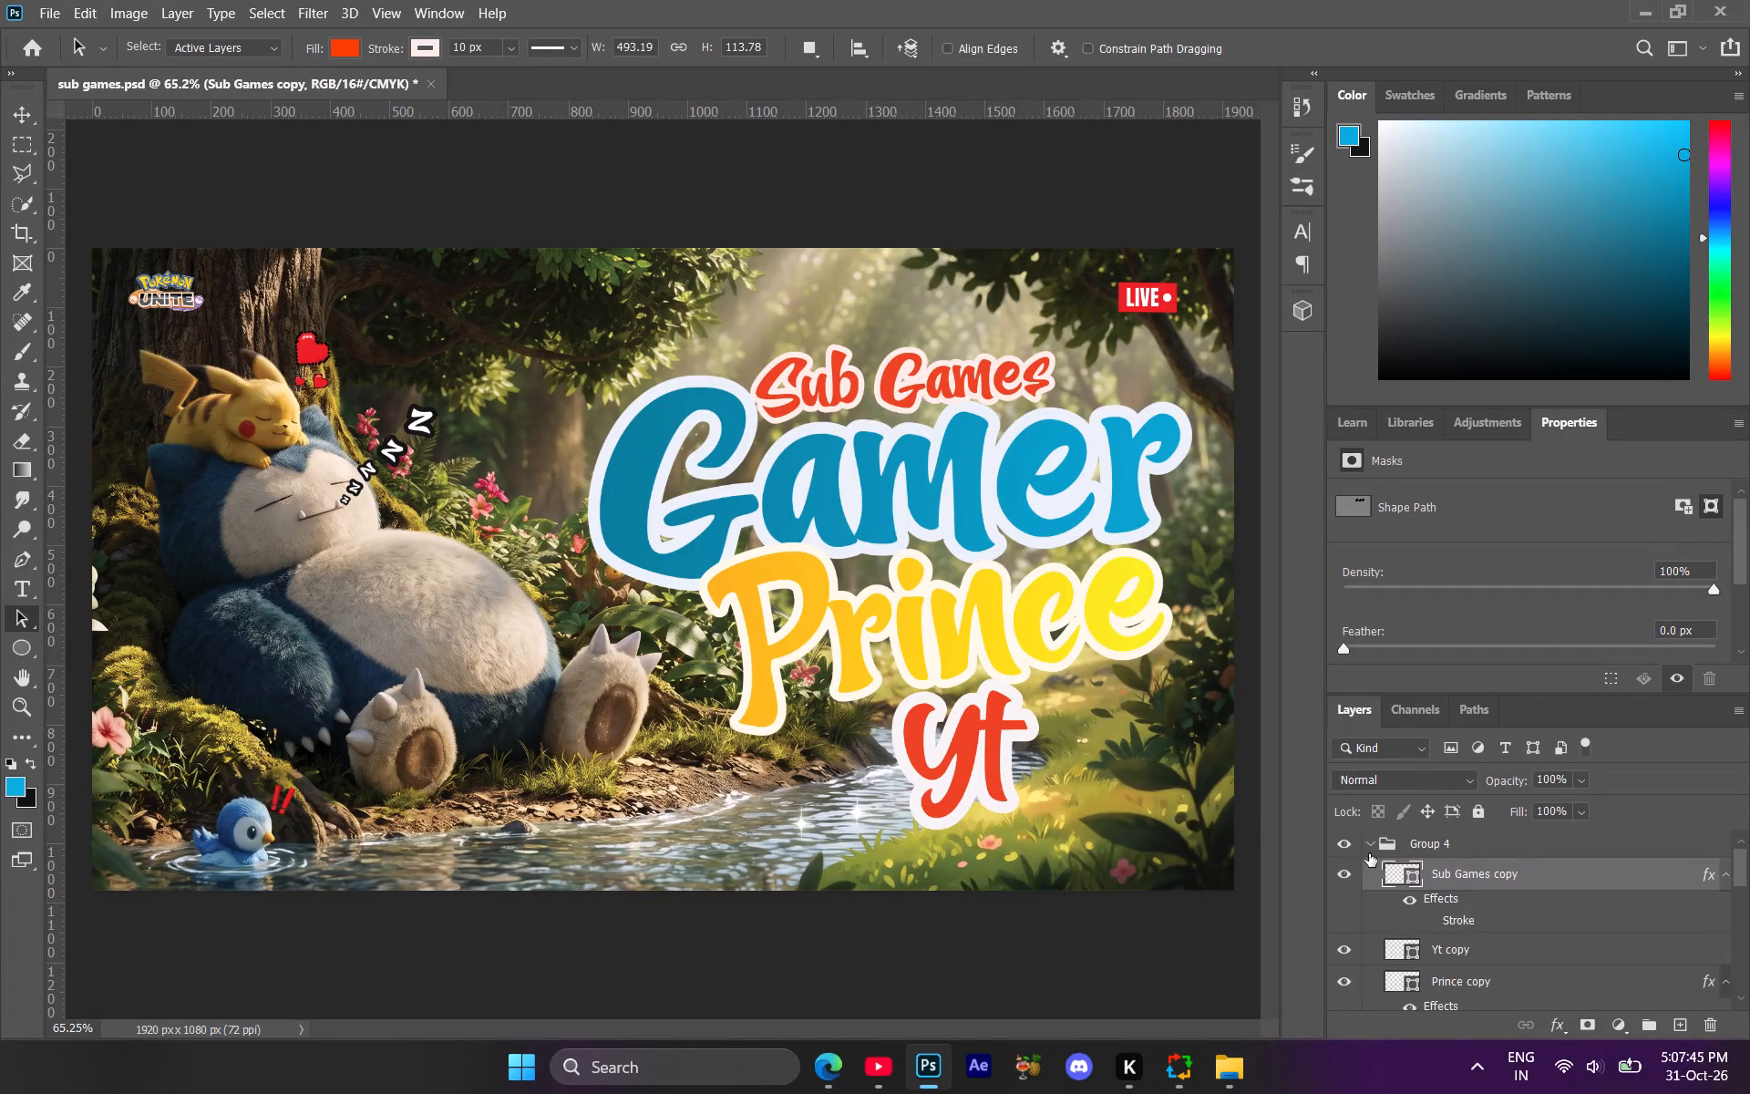
Apply the recent dark red-red-white gradient to Sub Games copy, remove its dark red stop and move the bright red stop to the start.
click(342, 47)
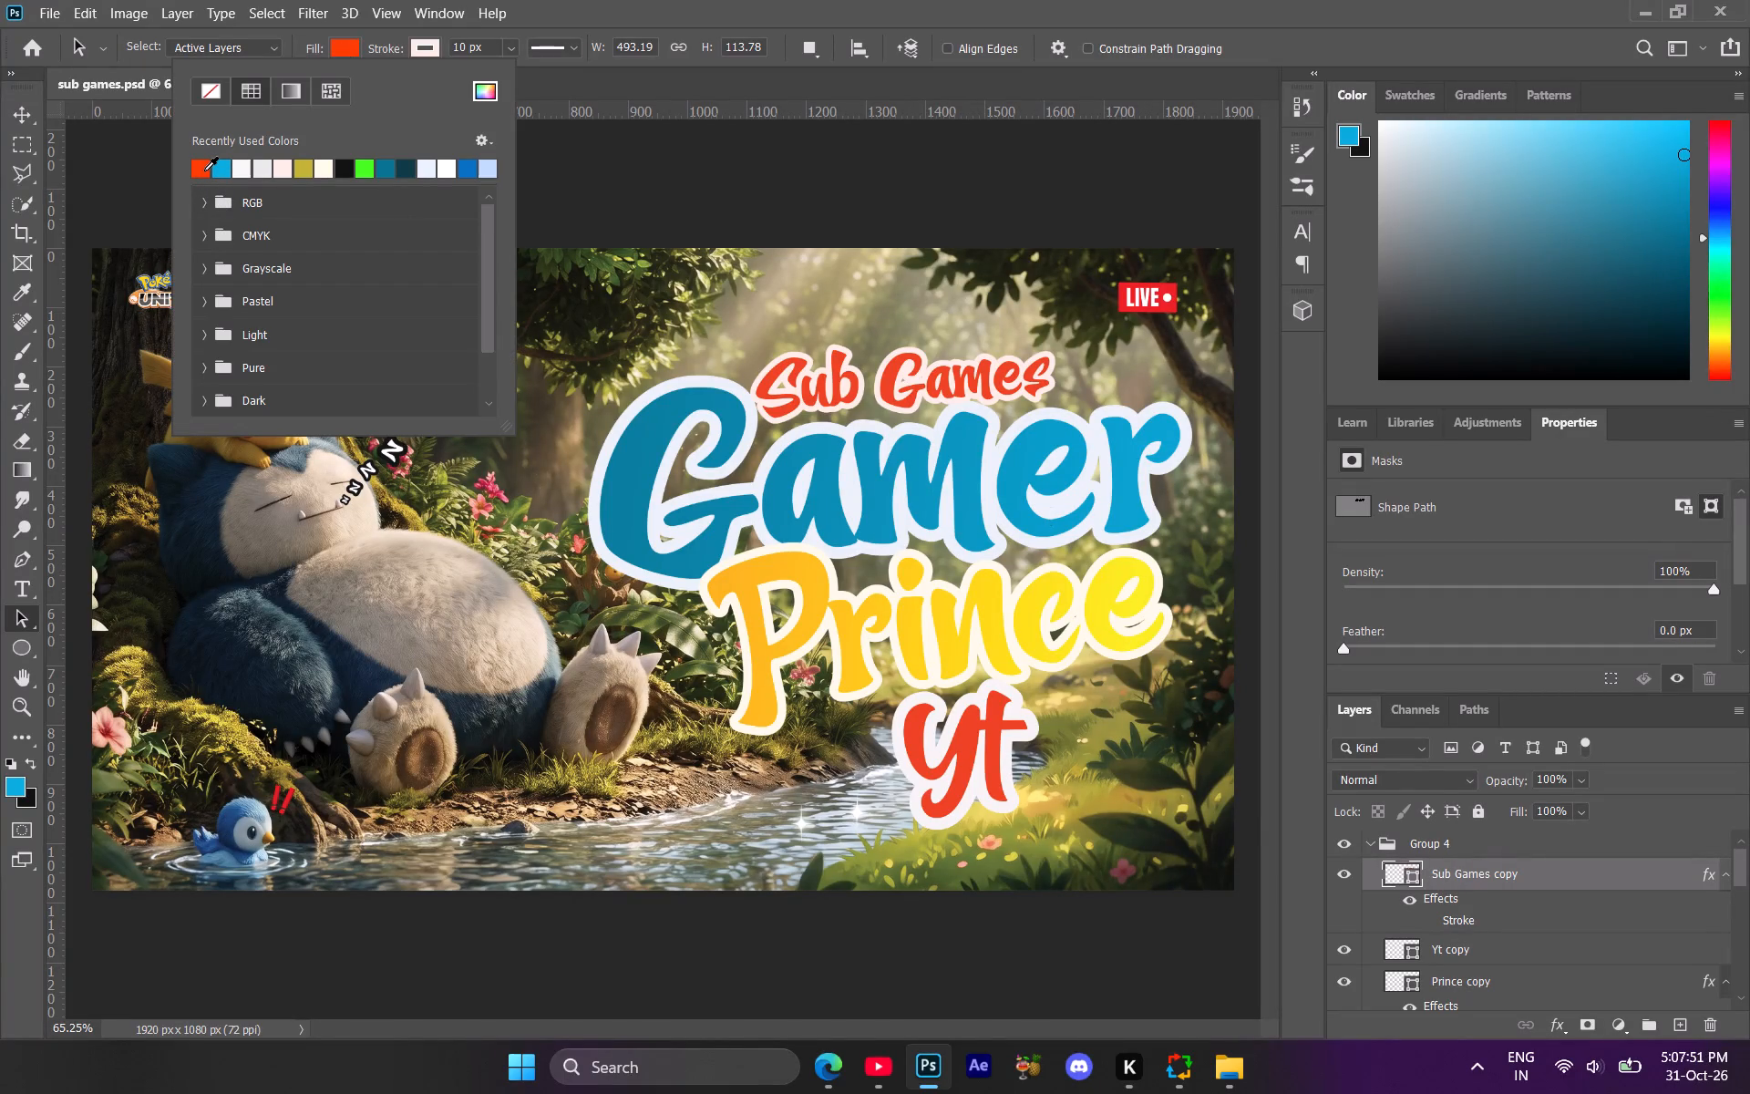
click(293, 93)
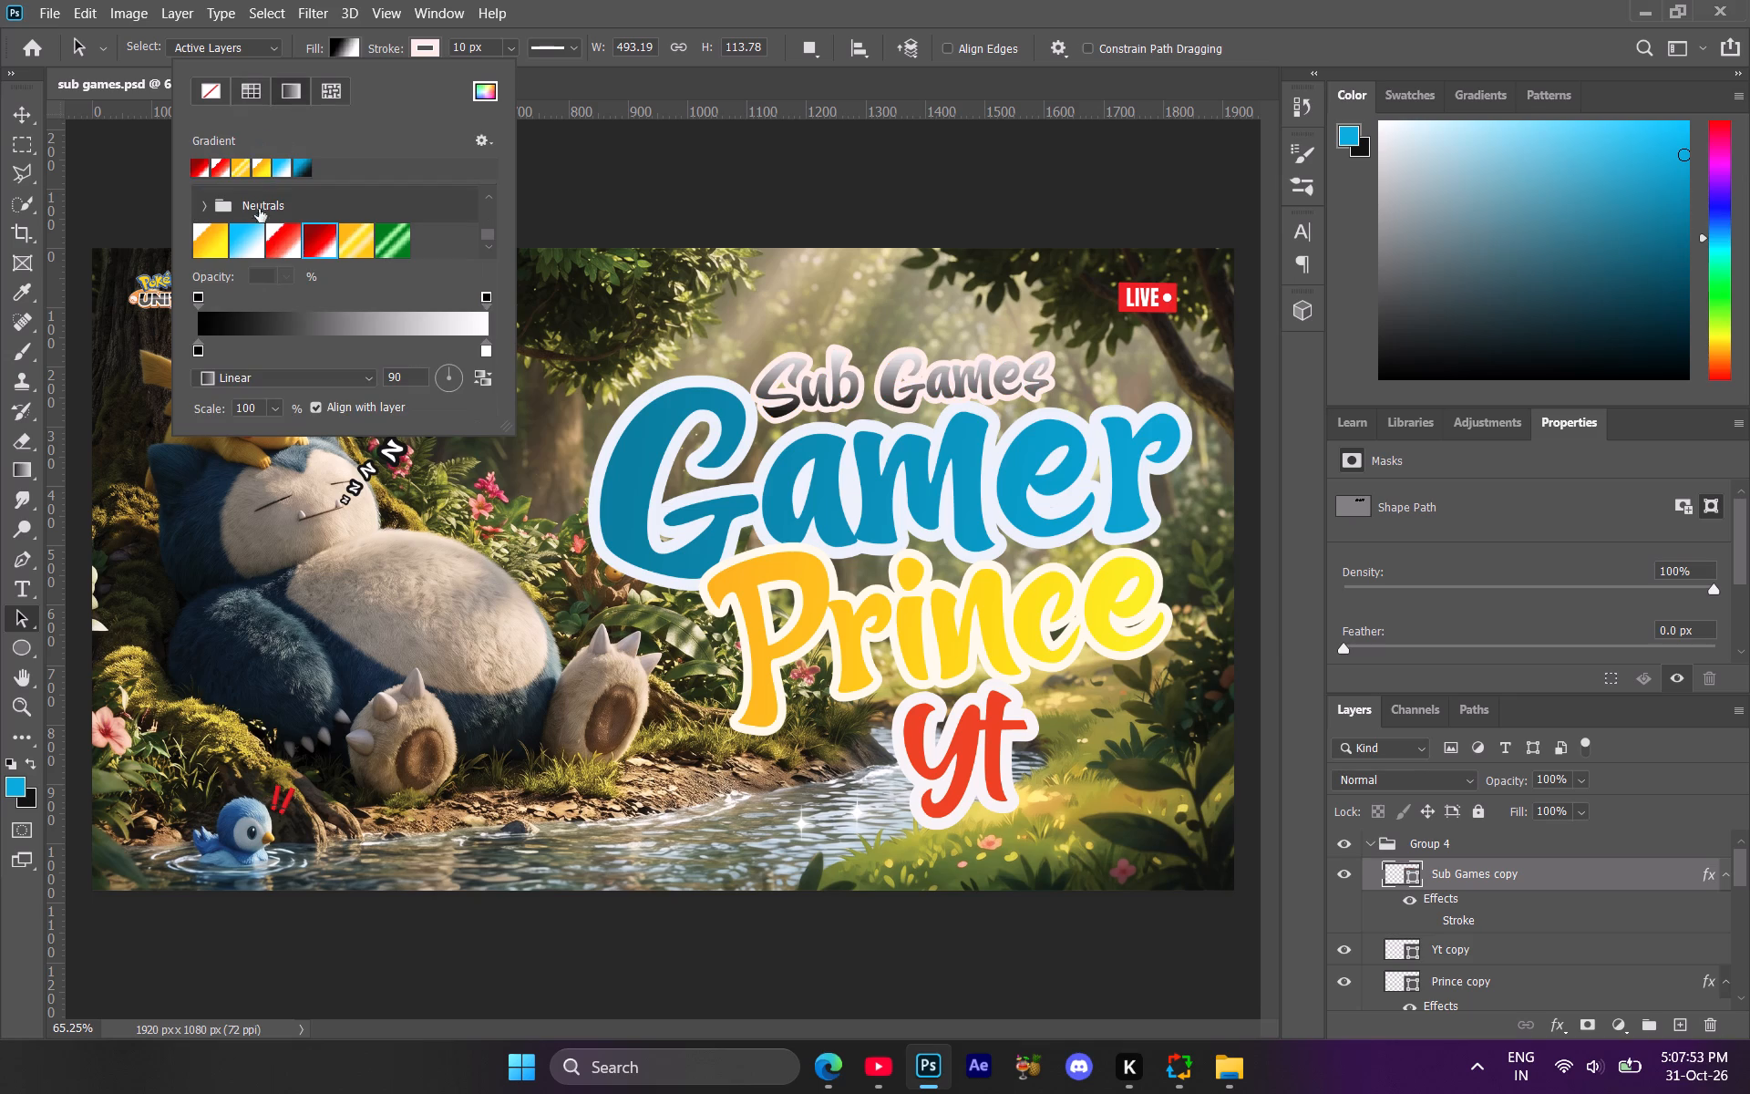
click(204, 167)
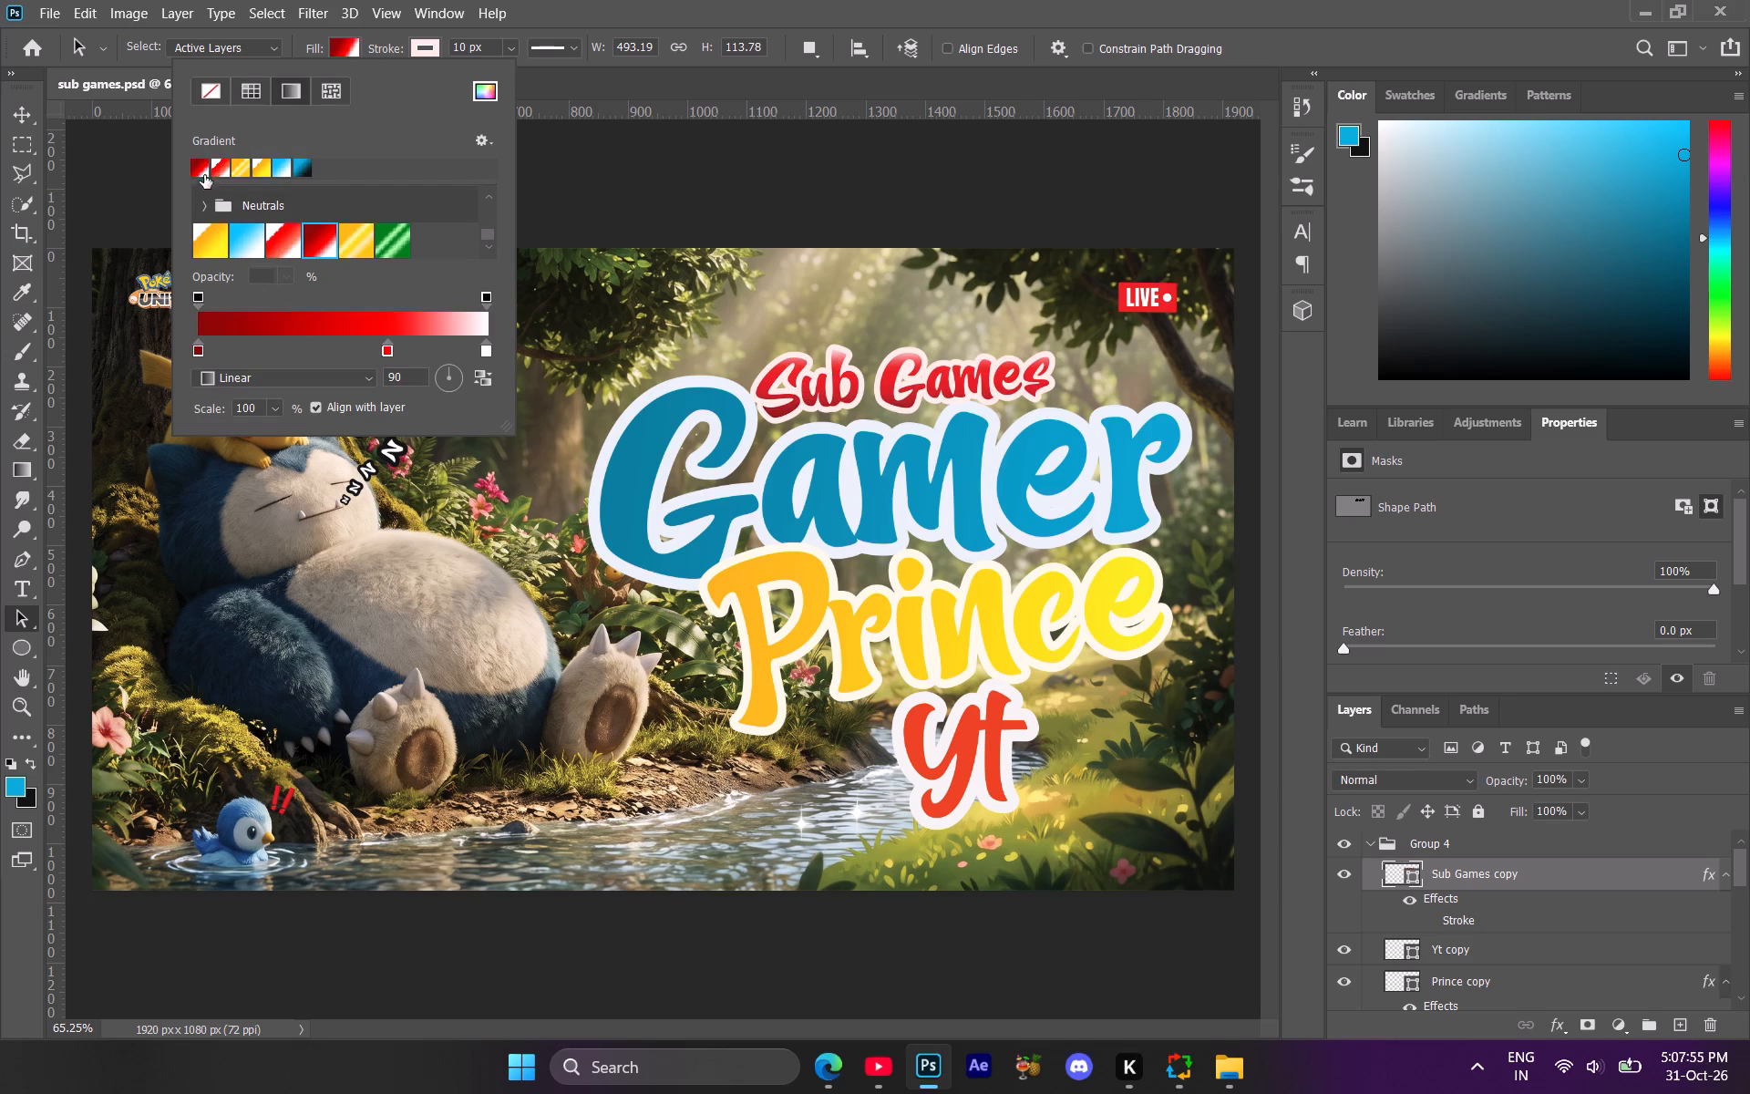
drag(196, 356, 198, 430)
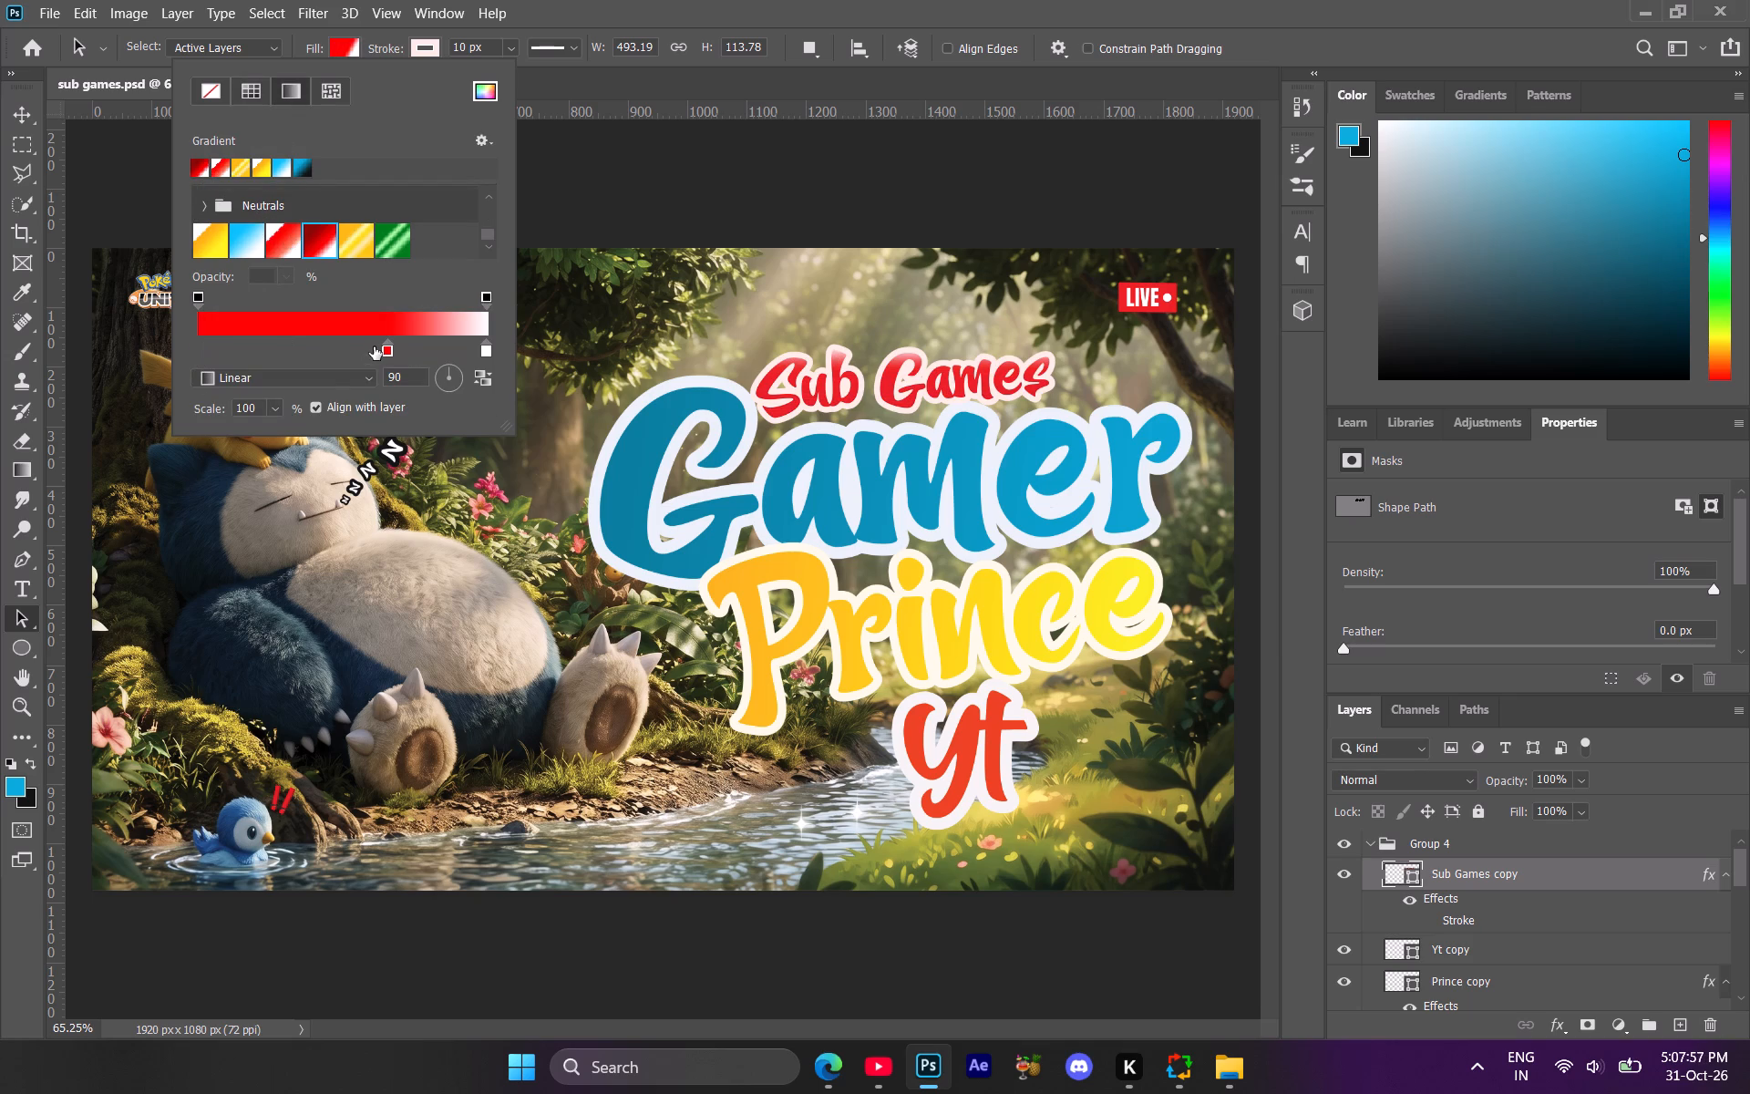
drag(389, 350, 174, 356)
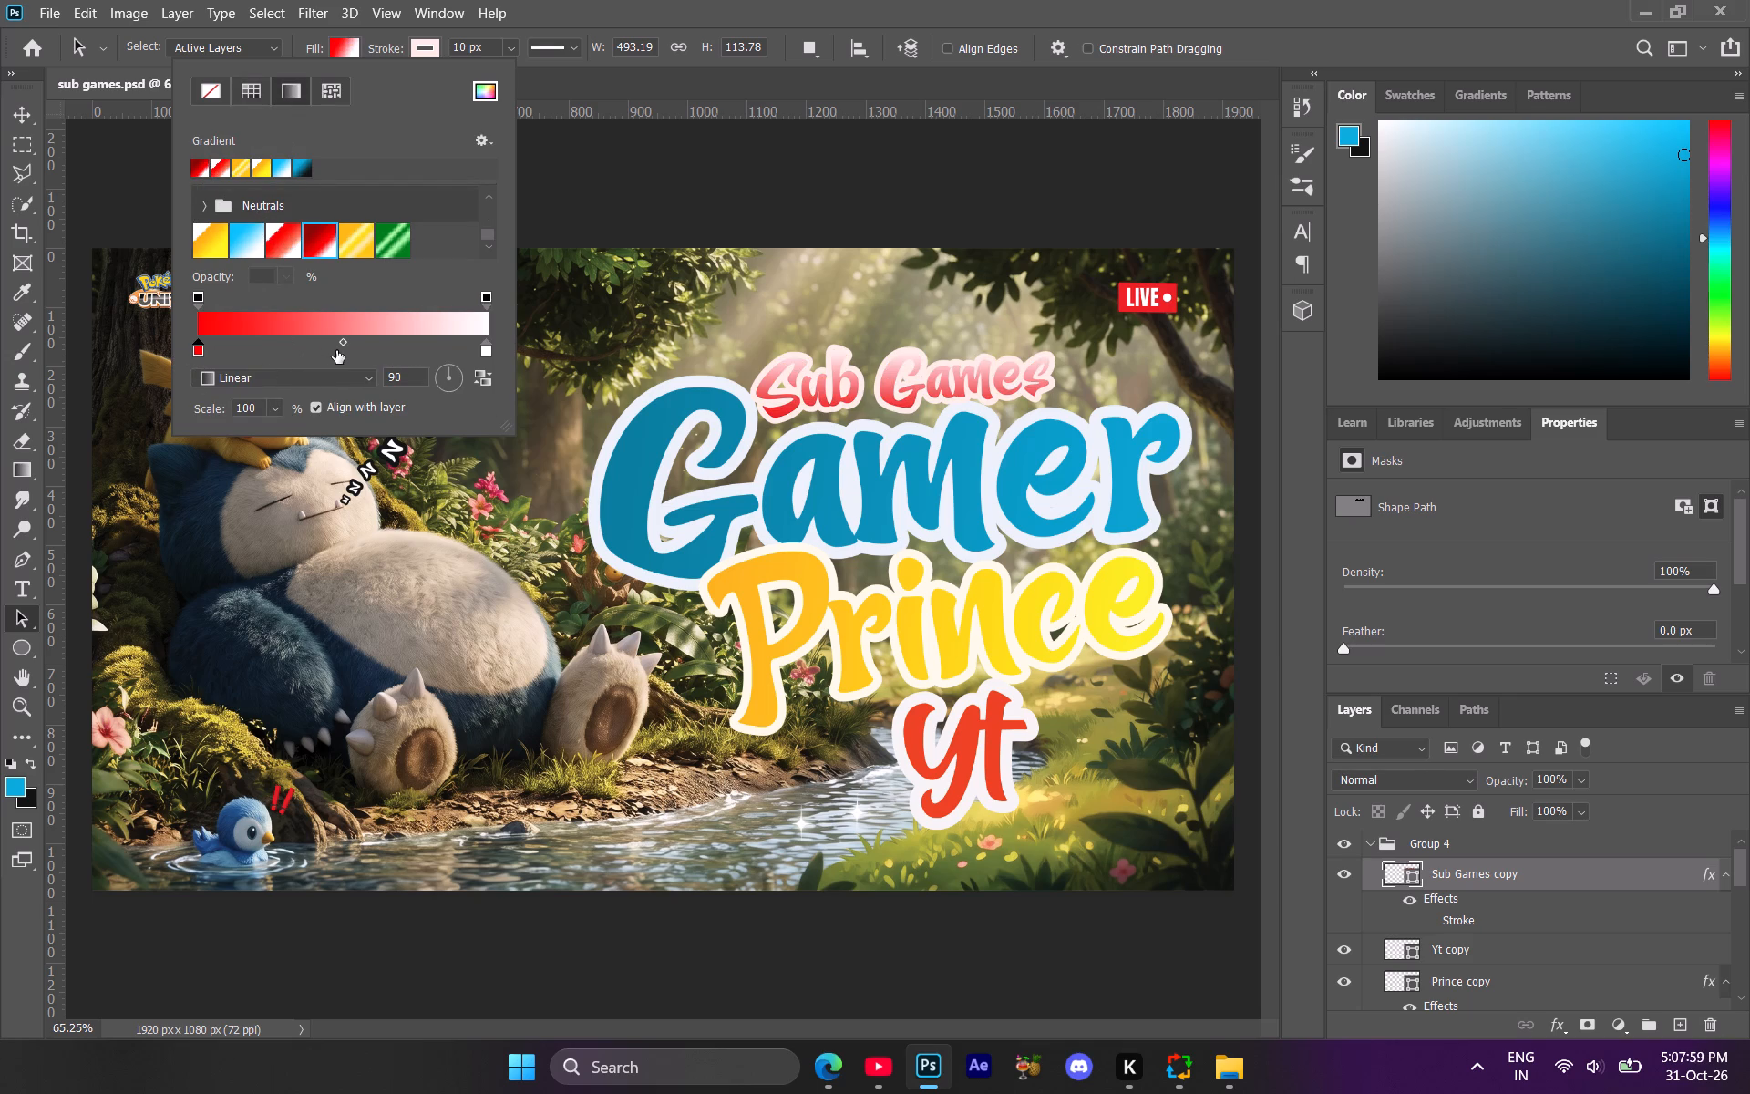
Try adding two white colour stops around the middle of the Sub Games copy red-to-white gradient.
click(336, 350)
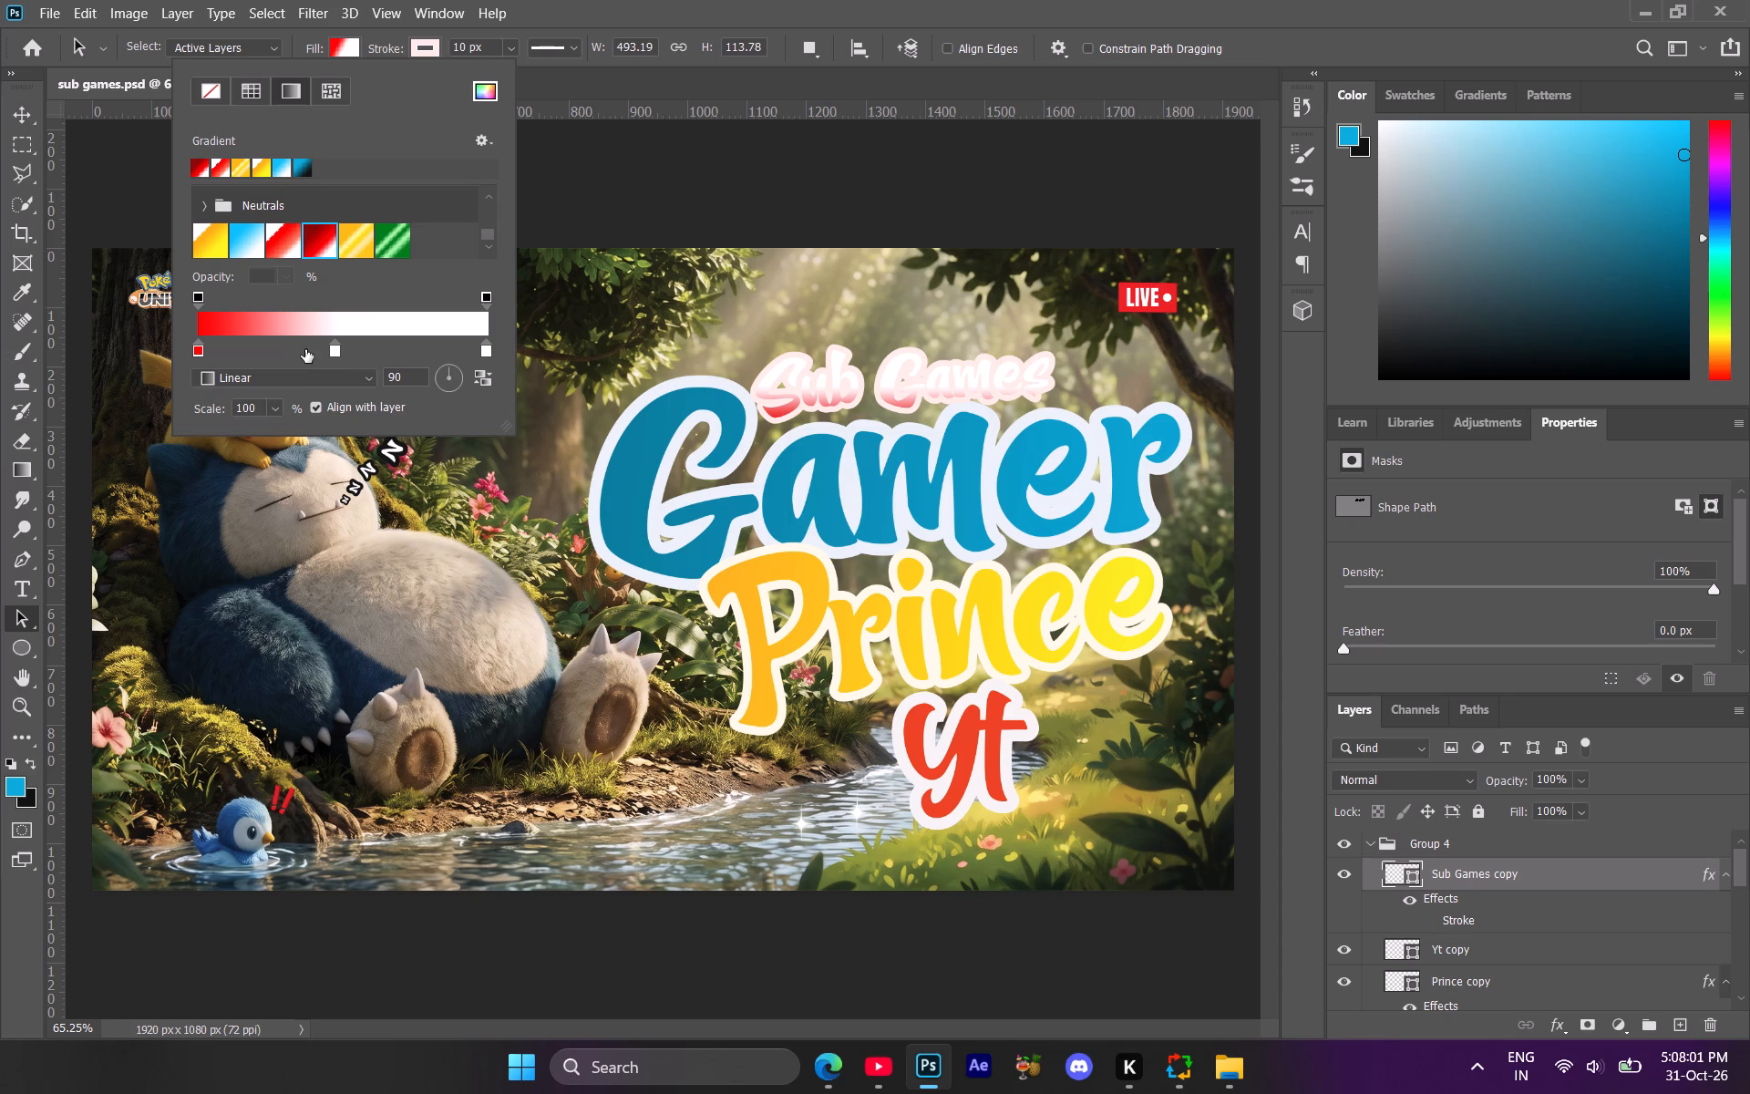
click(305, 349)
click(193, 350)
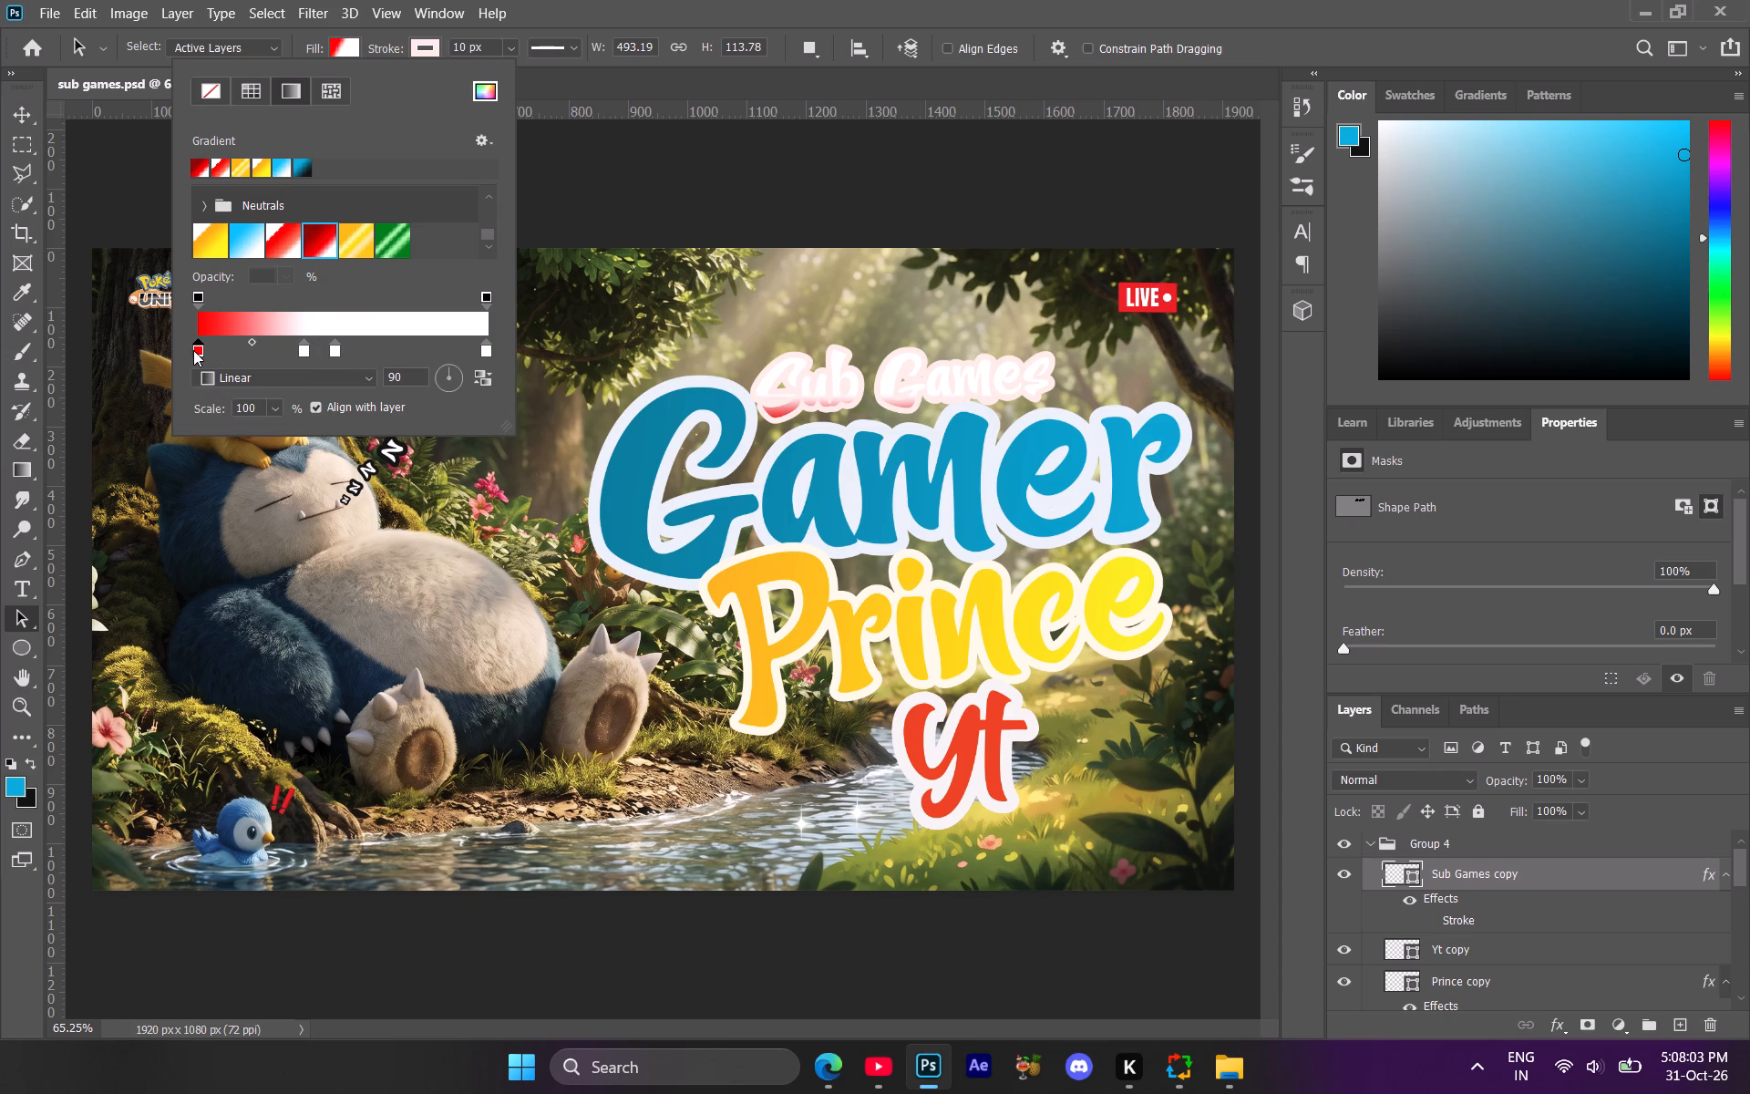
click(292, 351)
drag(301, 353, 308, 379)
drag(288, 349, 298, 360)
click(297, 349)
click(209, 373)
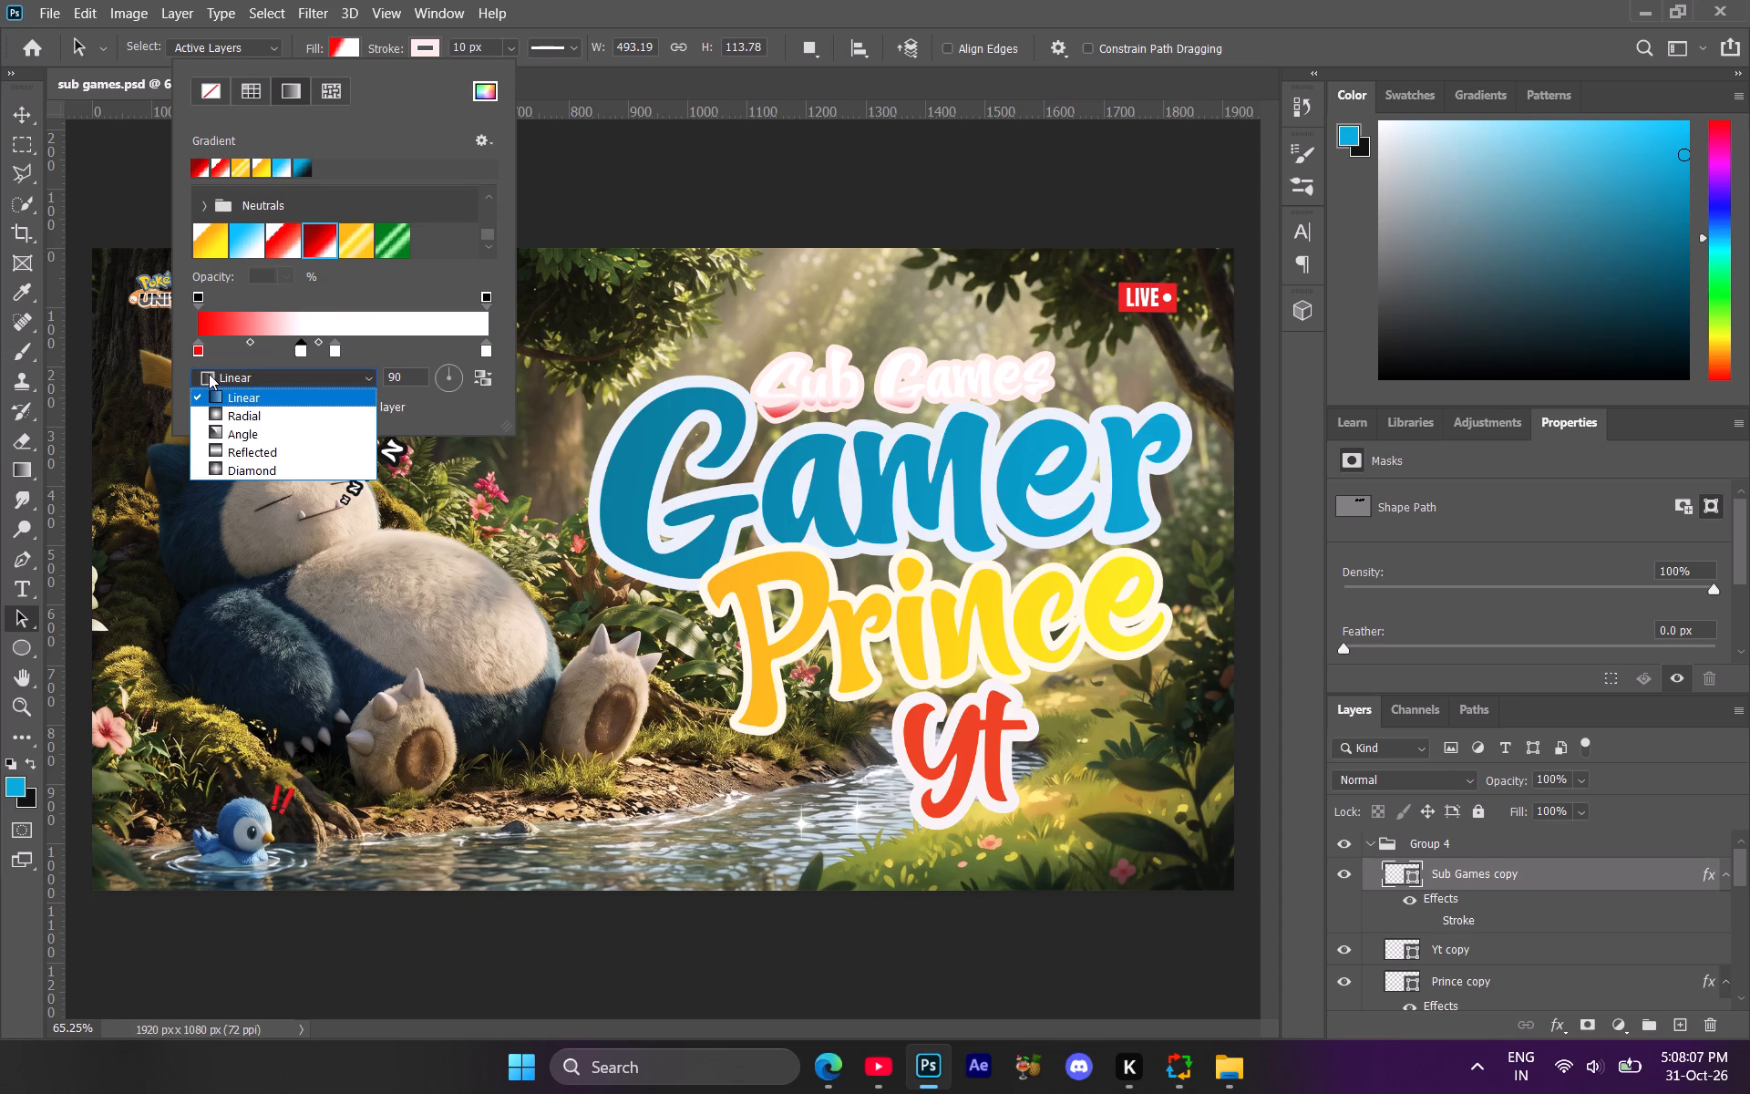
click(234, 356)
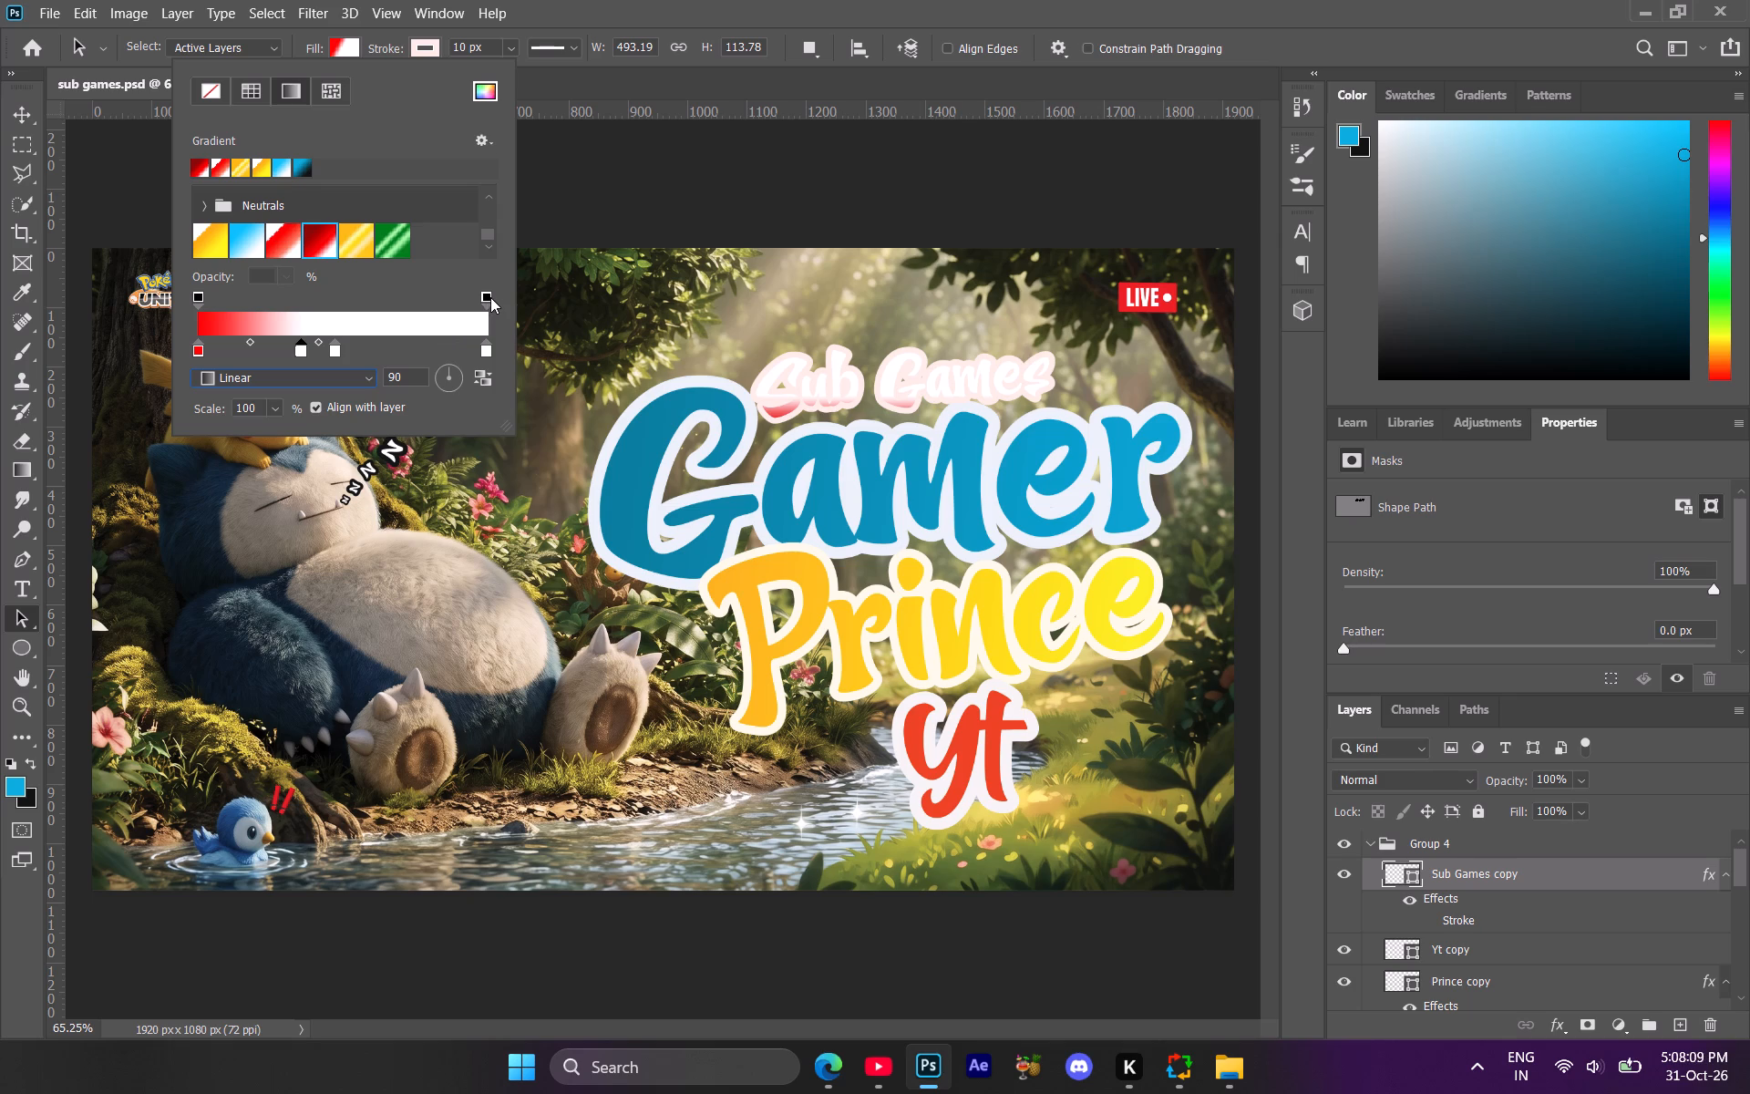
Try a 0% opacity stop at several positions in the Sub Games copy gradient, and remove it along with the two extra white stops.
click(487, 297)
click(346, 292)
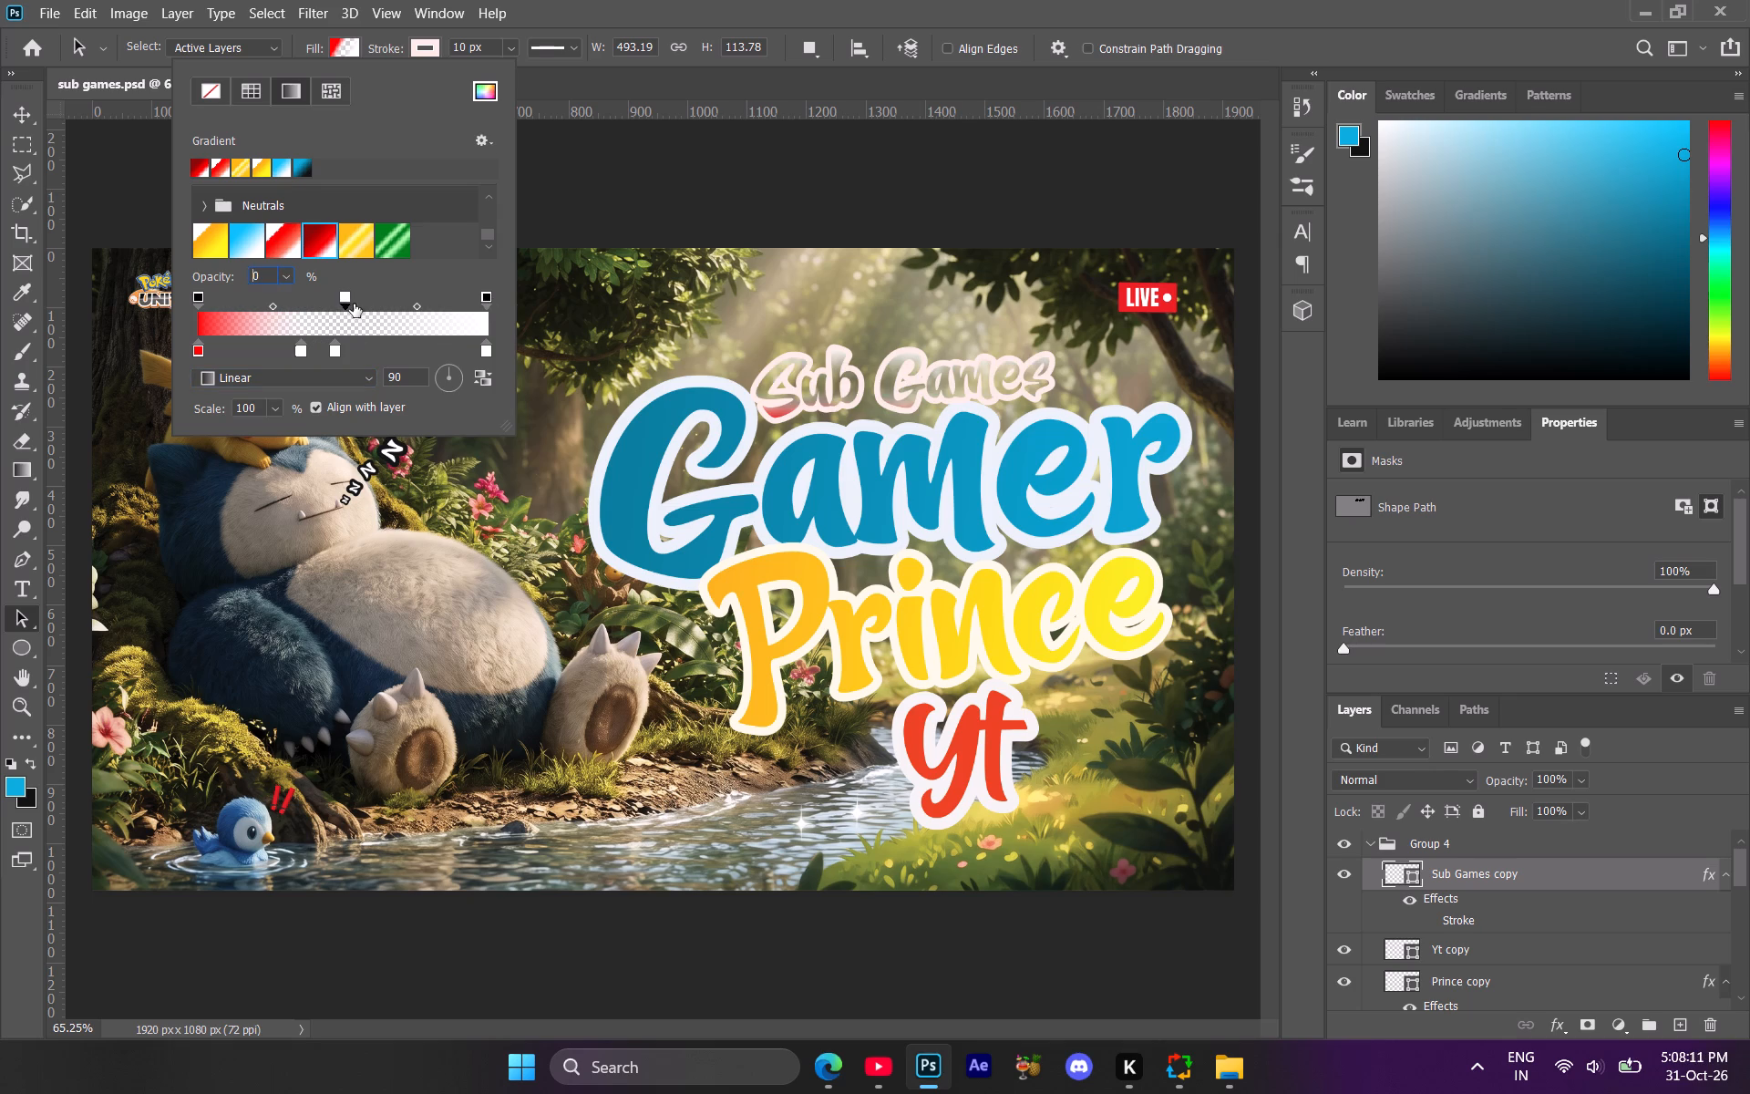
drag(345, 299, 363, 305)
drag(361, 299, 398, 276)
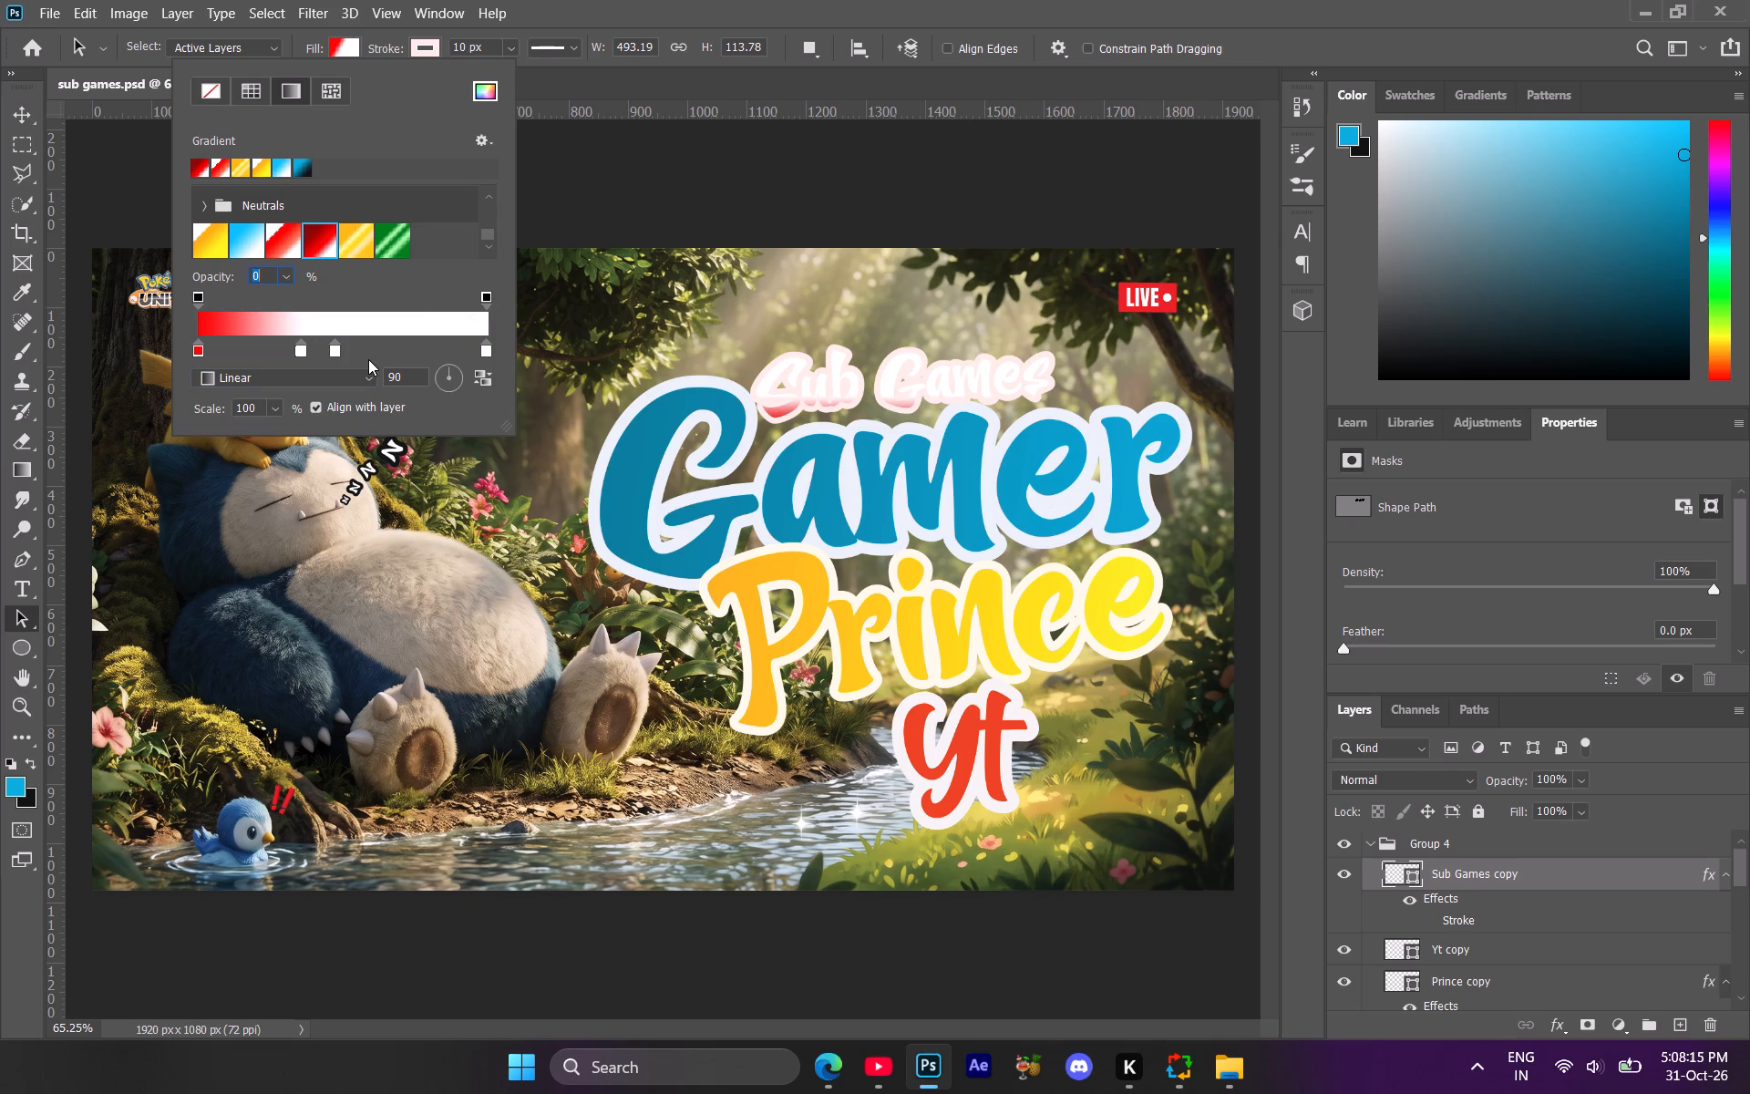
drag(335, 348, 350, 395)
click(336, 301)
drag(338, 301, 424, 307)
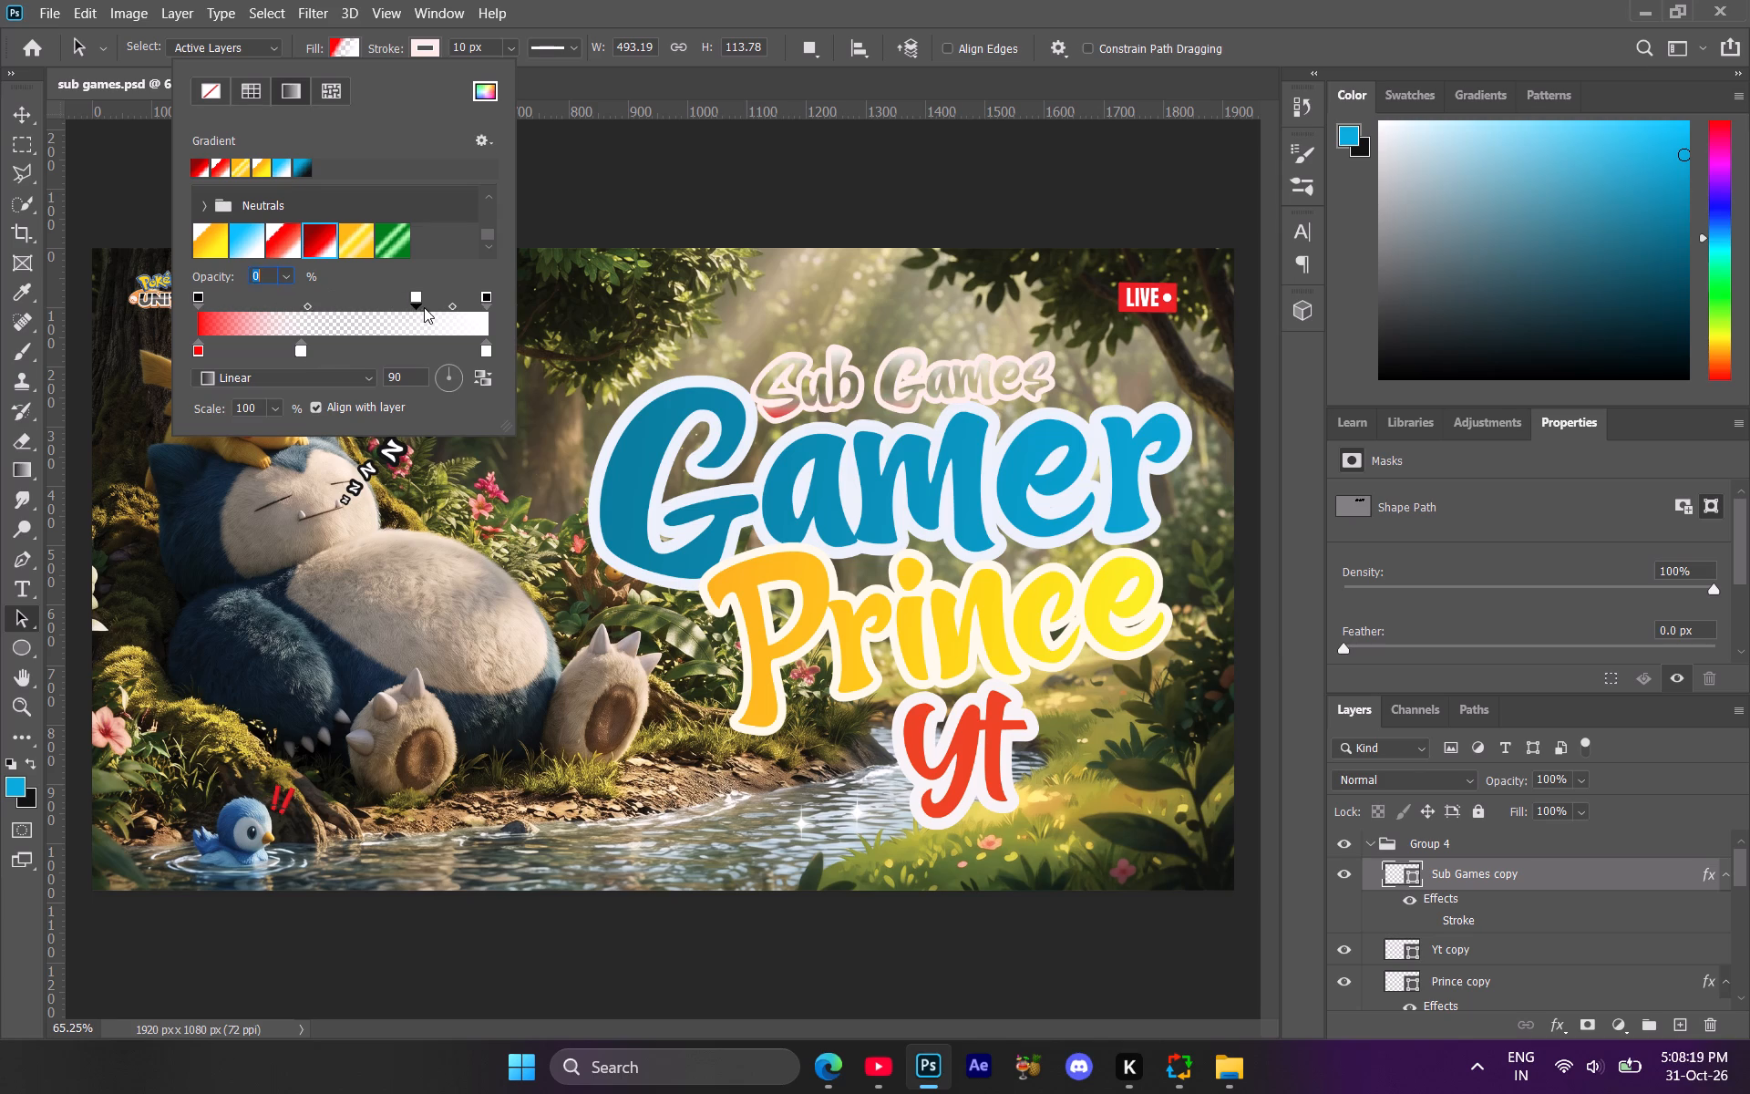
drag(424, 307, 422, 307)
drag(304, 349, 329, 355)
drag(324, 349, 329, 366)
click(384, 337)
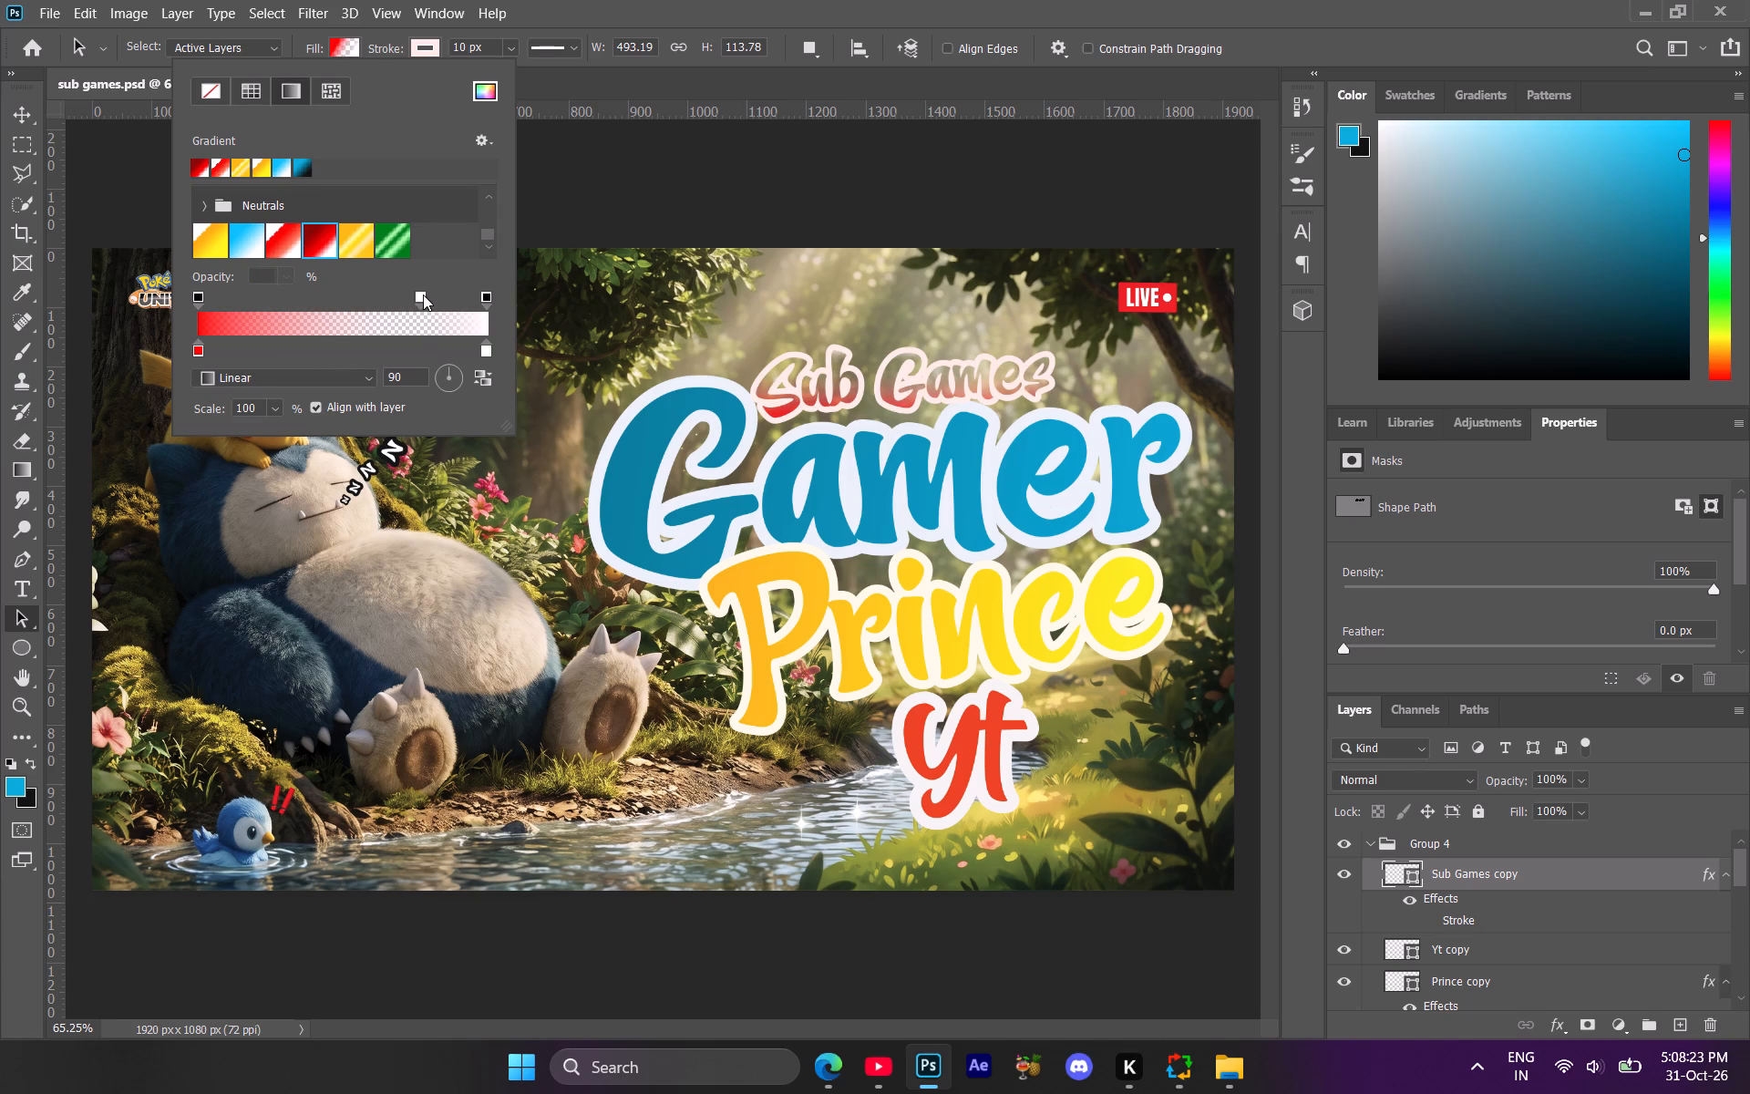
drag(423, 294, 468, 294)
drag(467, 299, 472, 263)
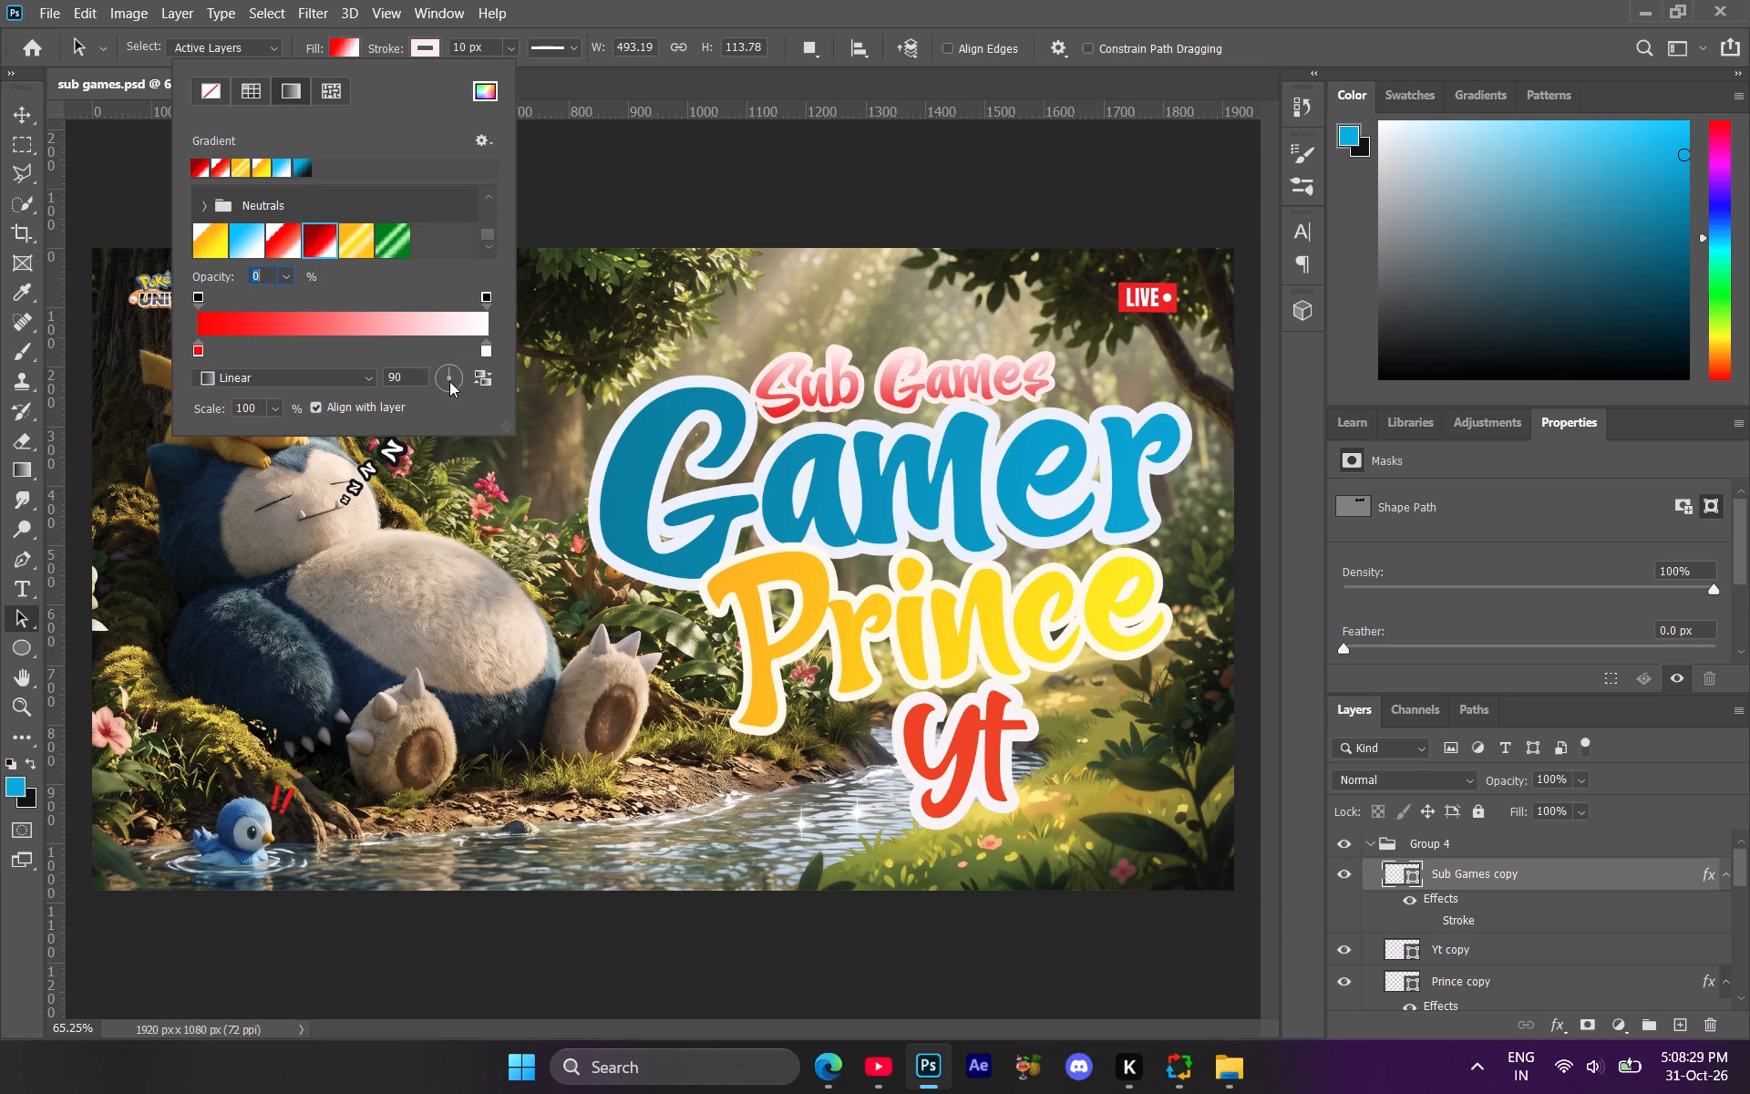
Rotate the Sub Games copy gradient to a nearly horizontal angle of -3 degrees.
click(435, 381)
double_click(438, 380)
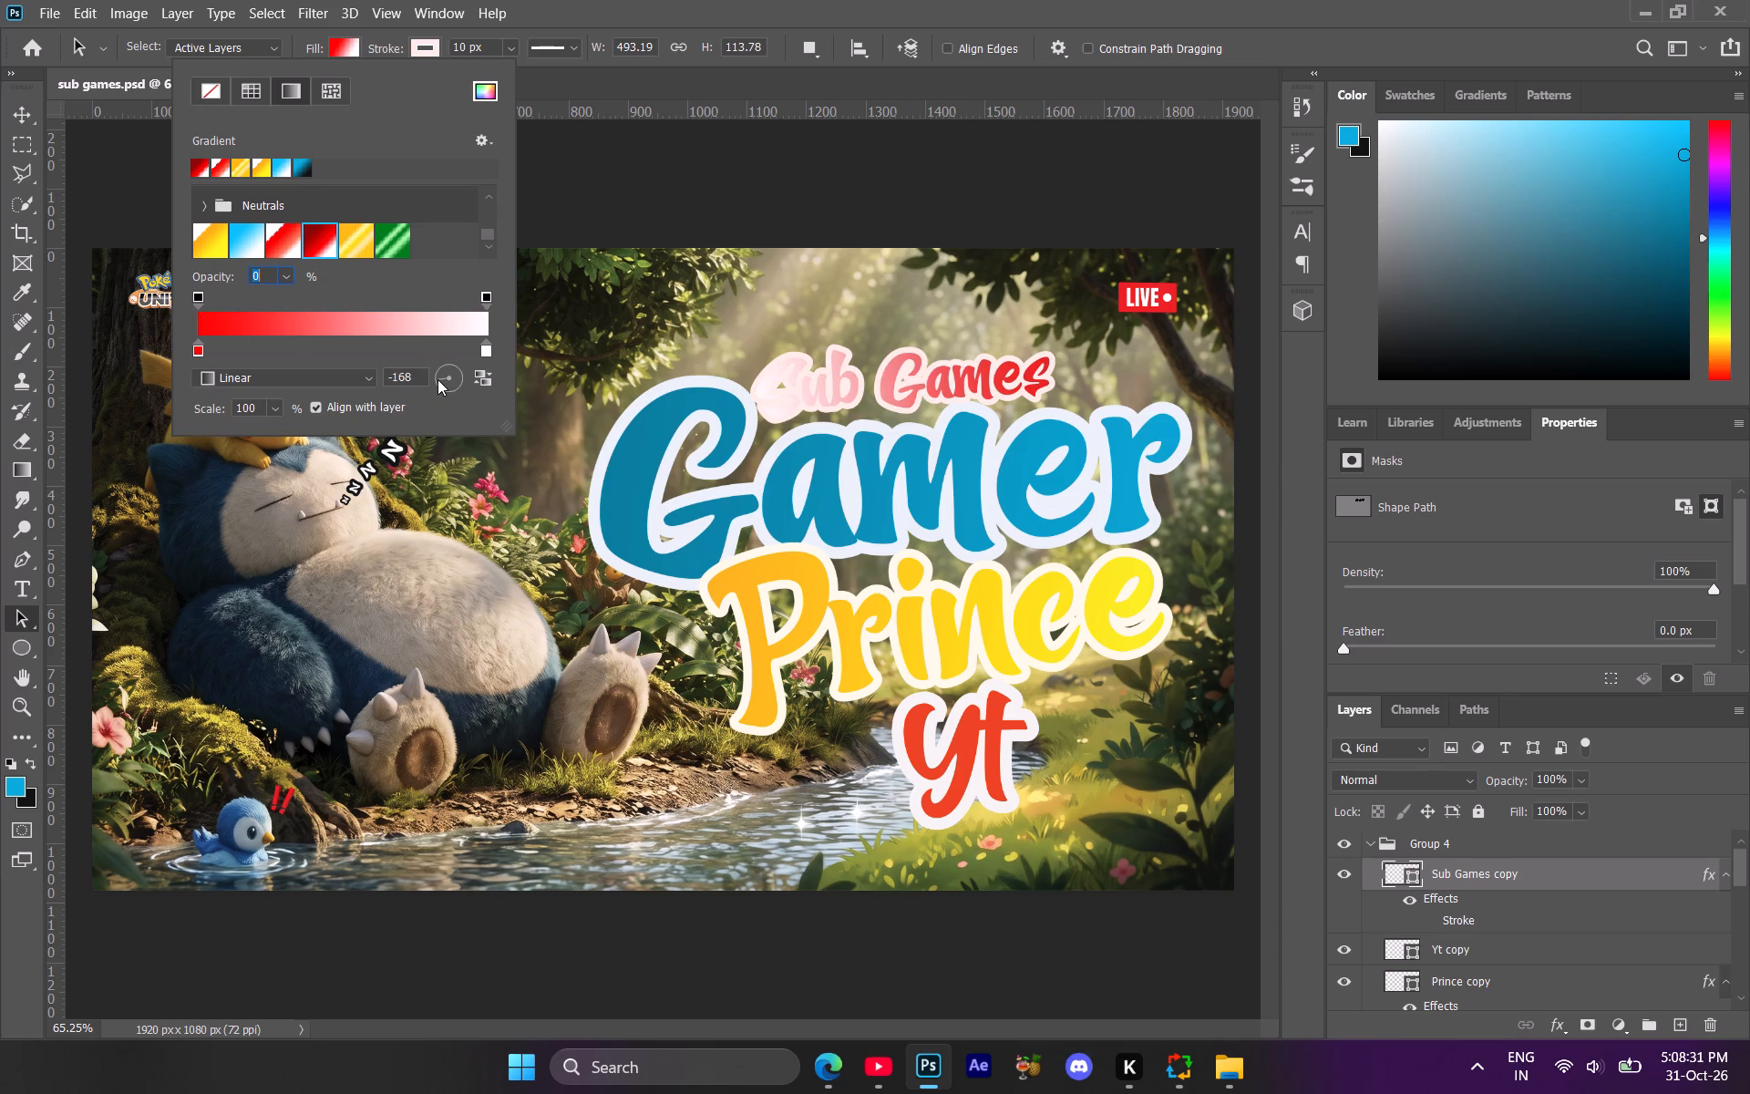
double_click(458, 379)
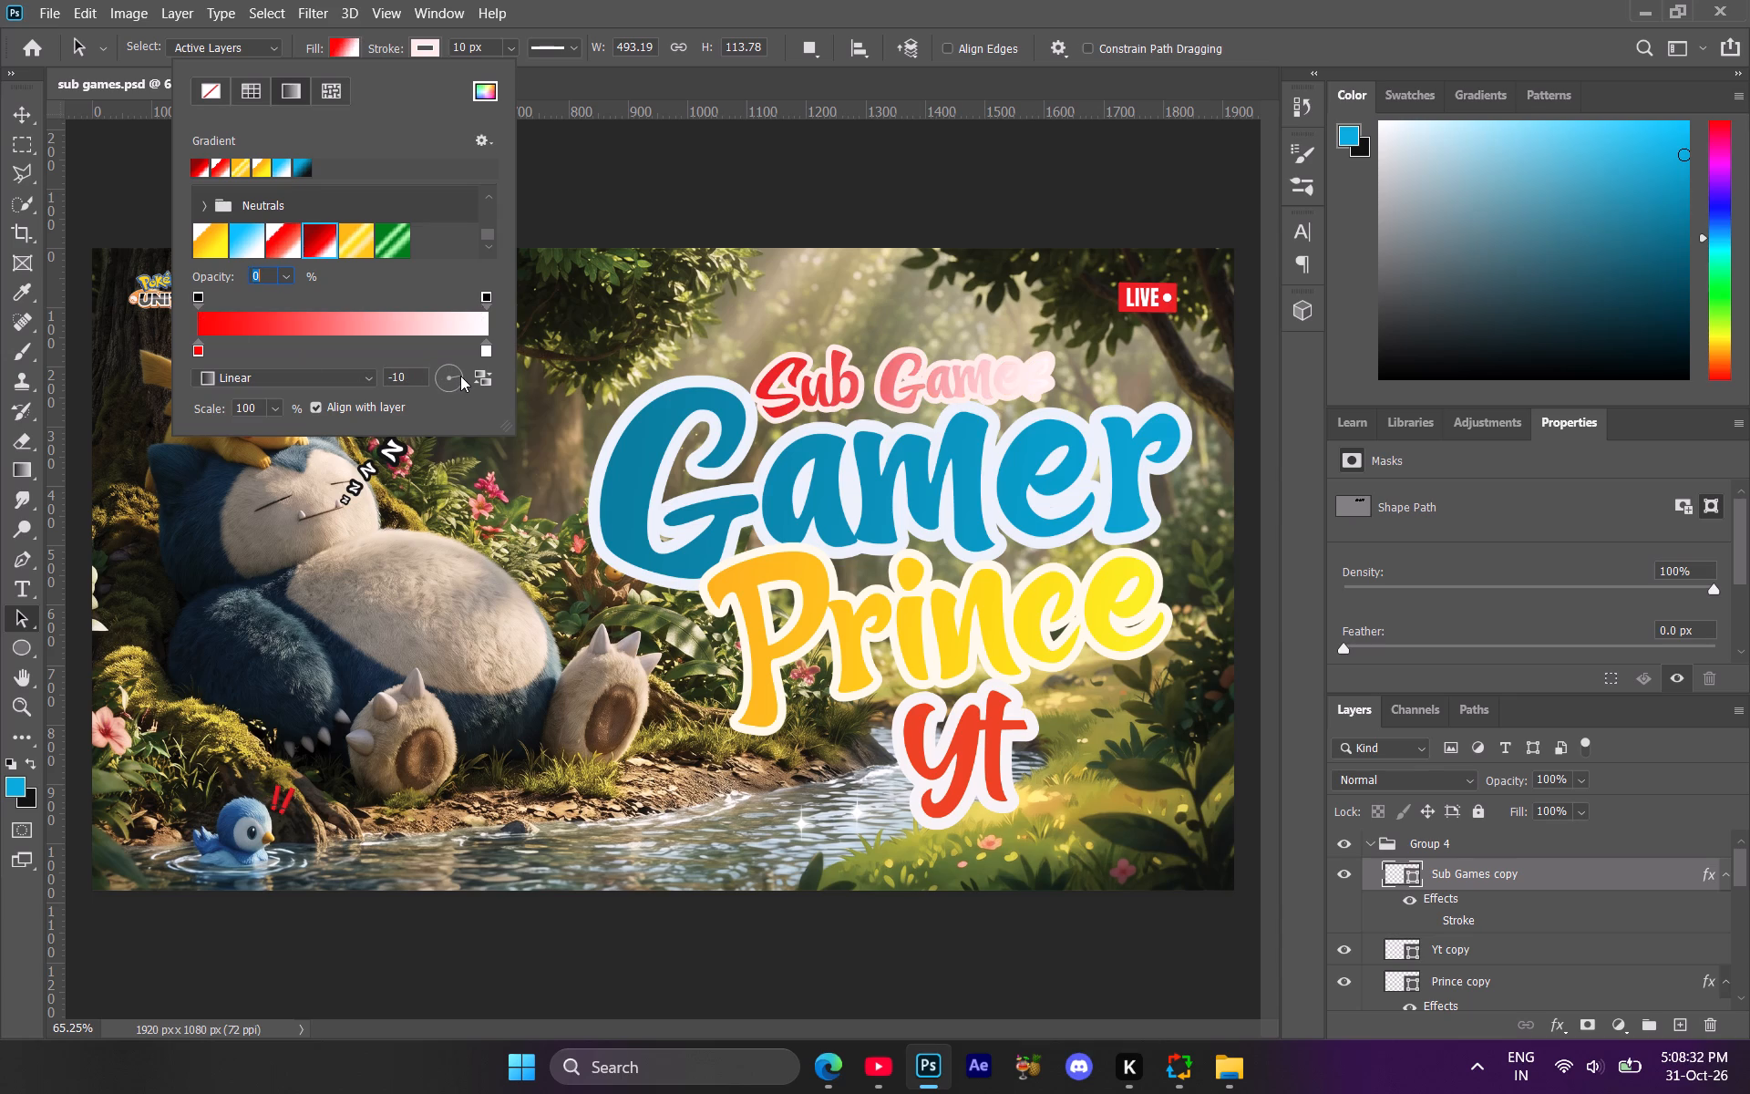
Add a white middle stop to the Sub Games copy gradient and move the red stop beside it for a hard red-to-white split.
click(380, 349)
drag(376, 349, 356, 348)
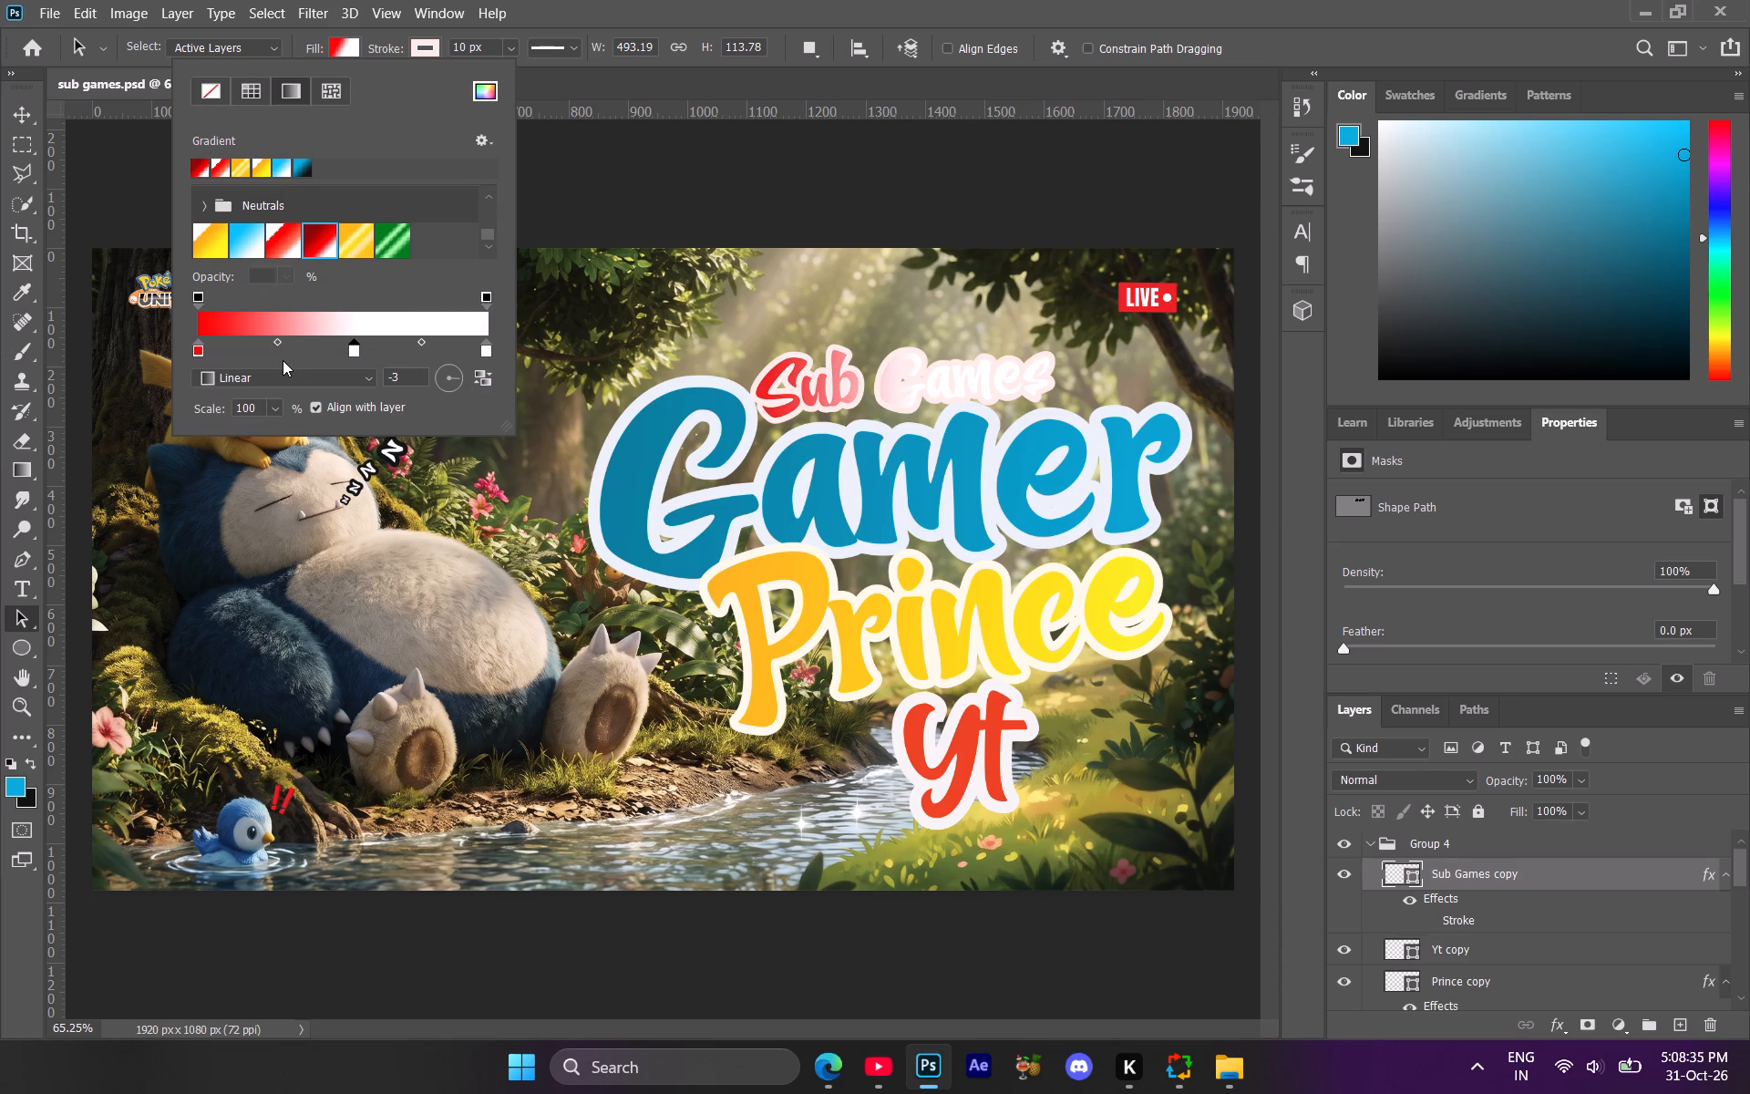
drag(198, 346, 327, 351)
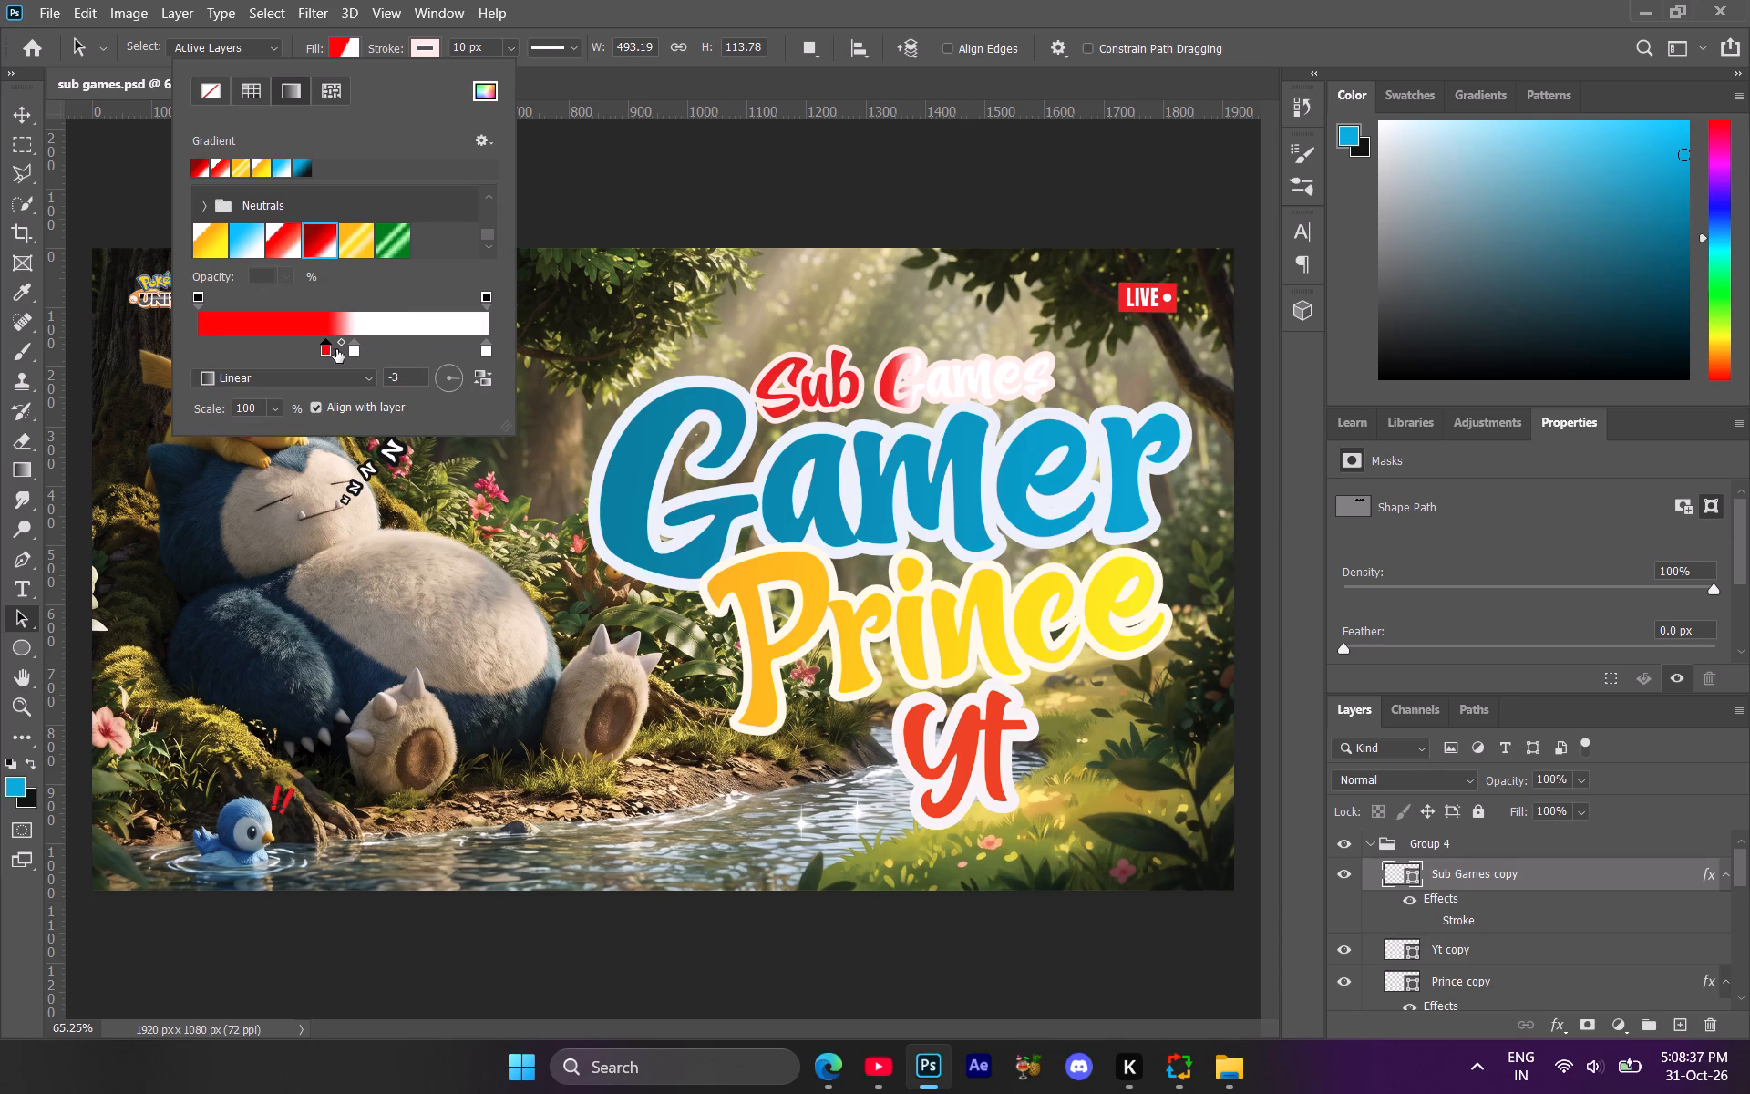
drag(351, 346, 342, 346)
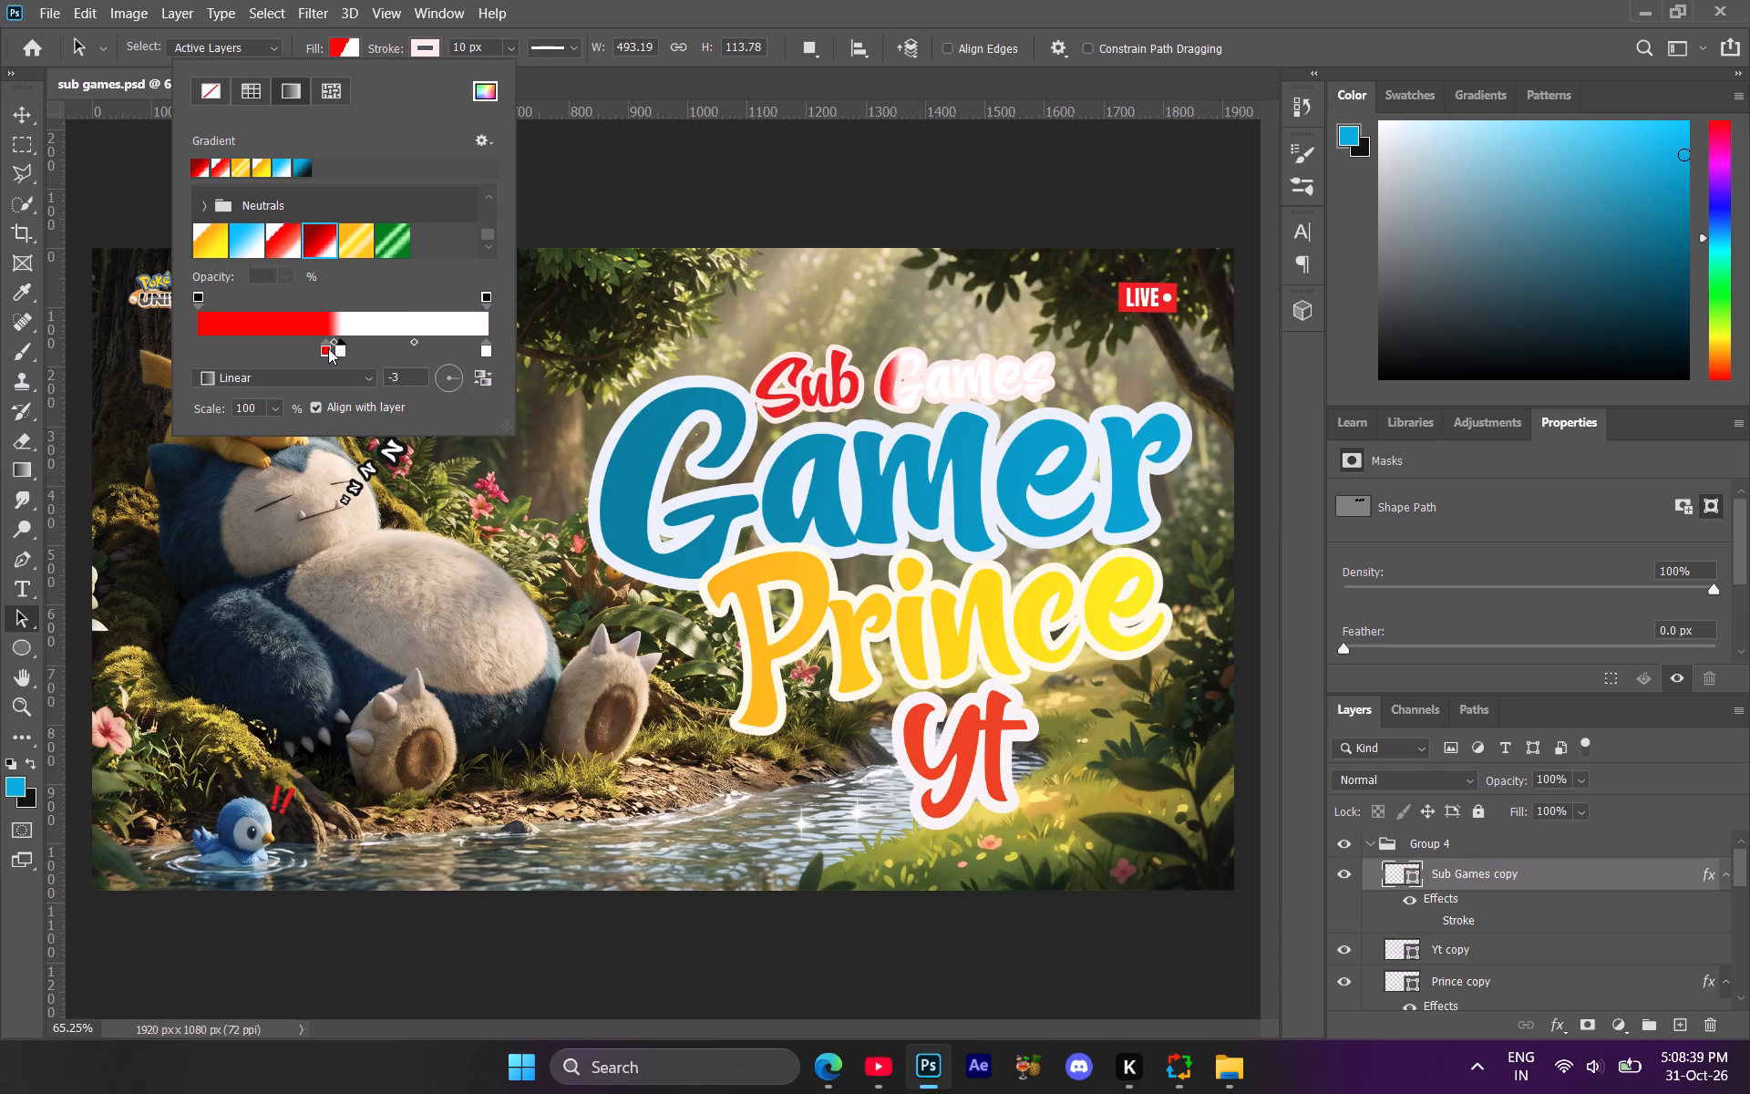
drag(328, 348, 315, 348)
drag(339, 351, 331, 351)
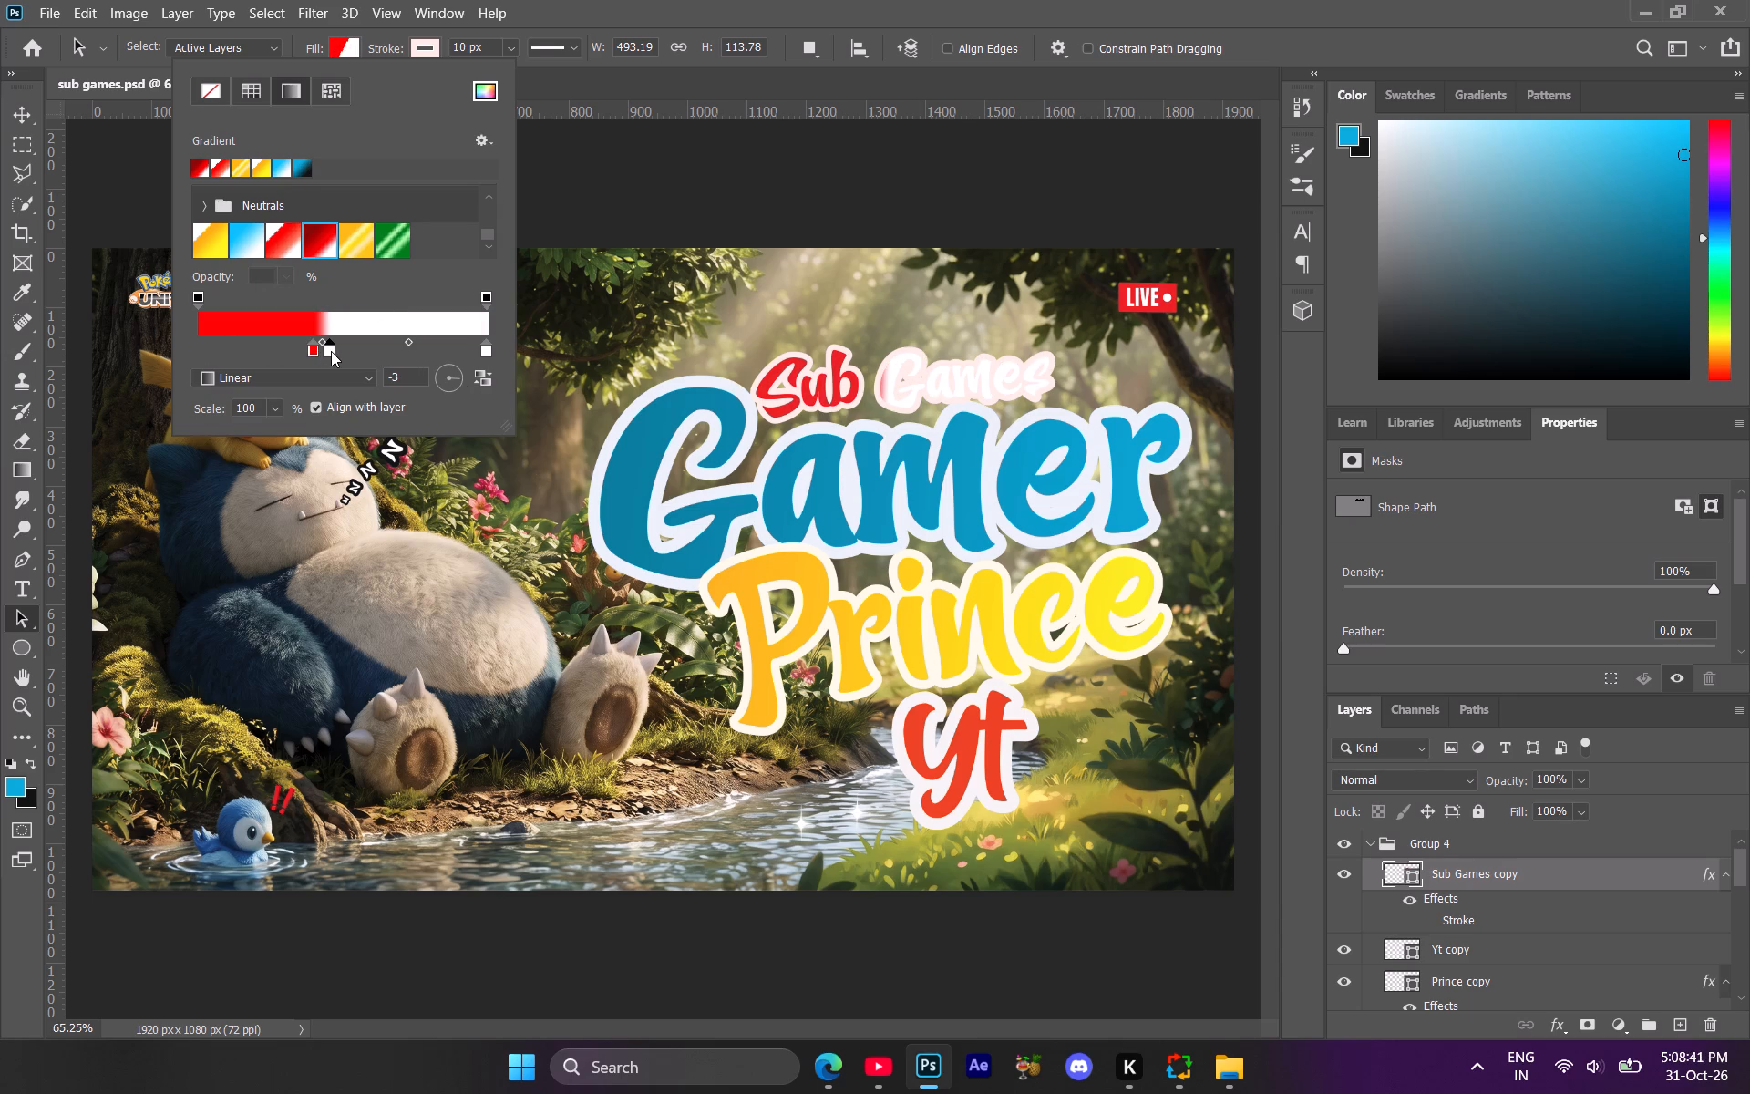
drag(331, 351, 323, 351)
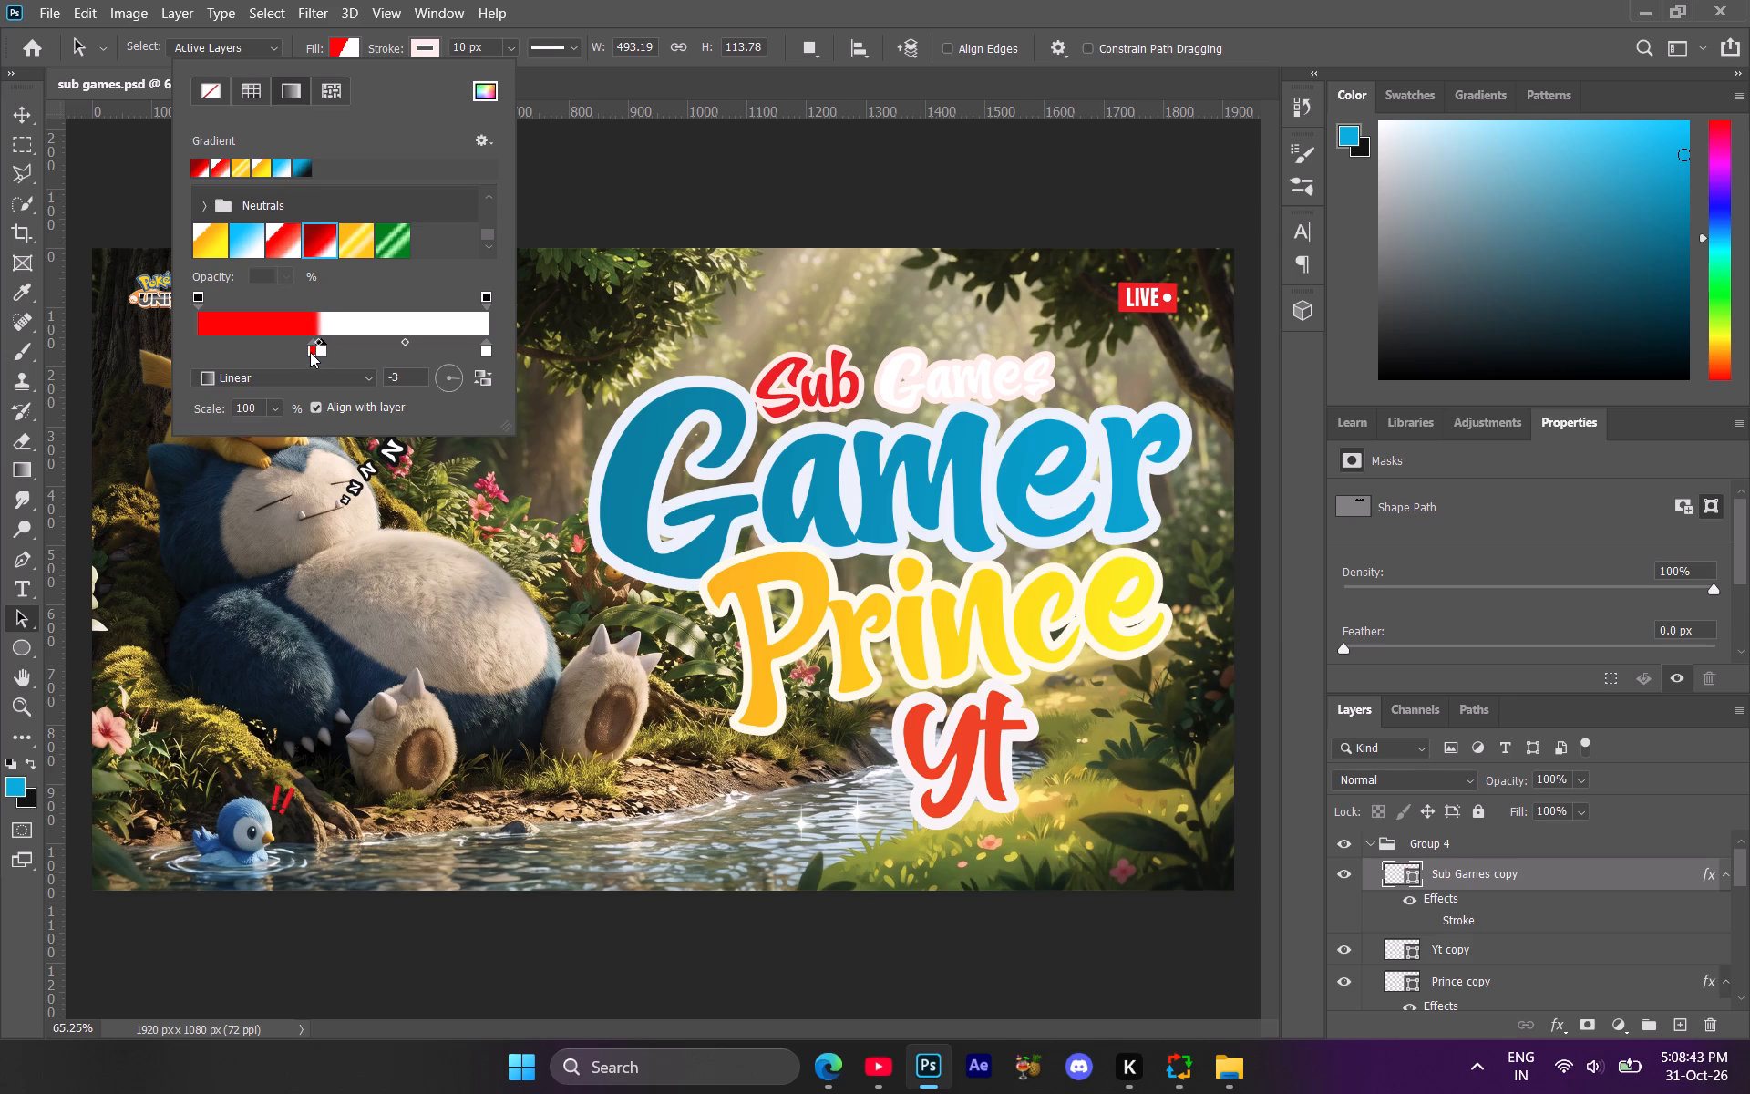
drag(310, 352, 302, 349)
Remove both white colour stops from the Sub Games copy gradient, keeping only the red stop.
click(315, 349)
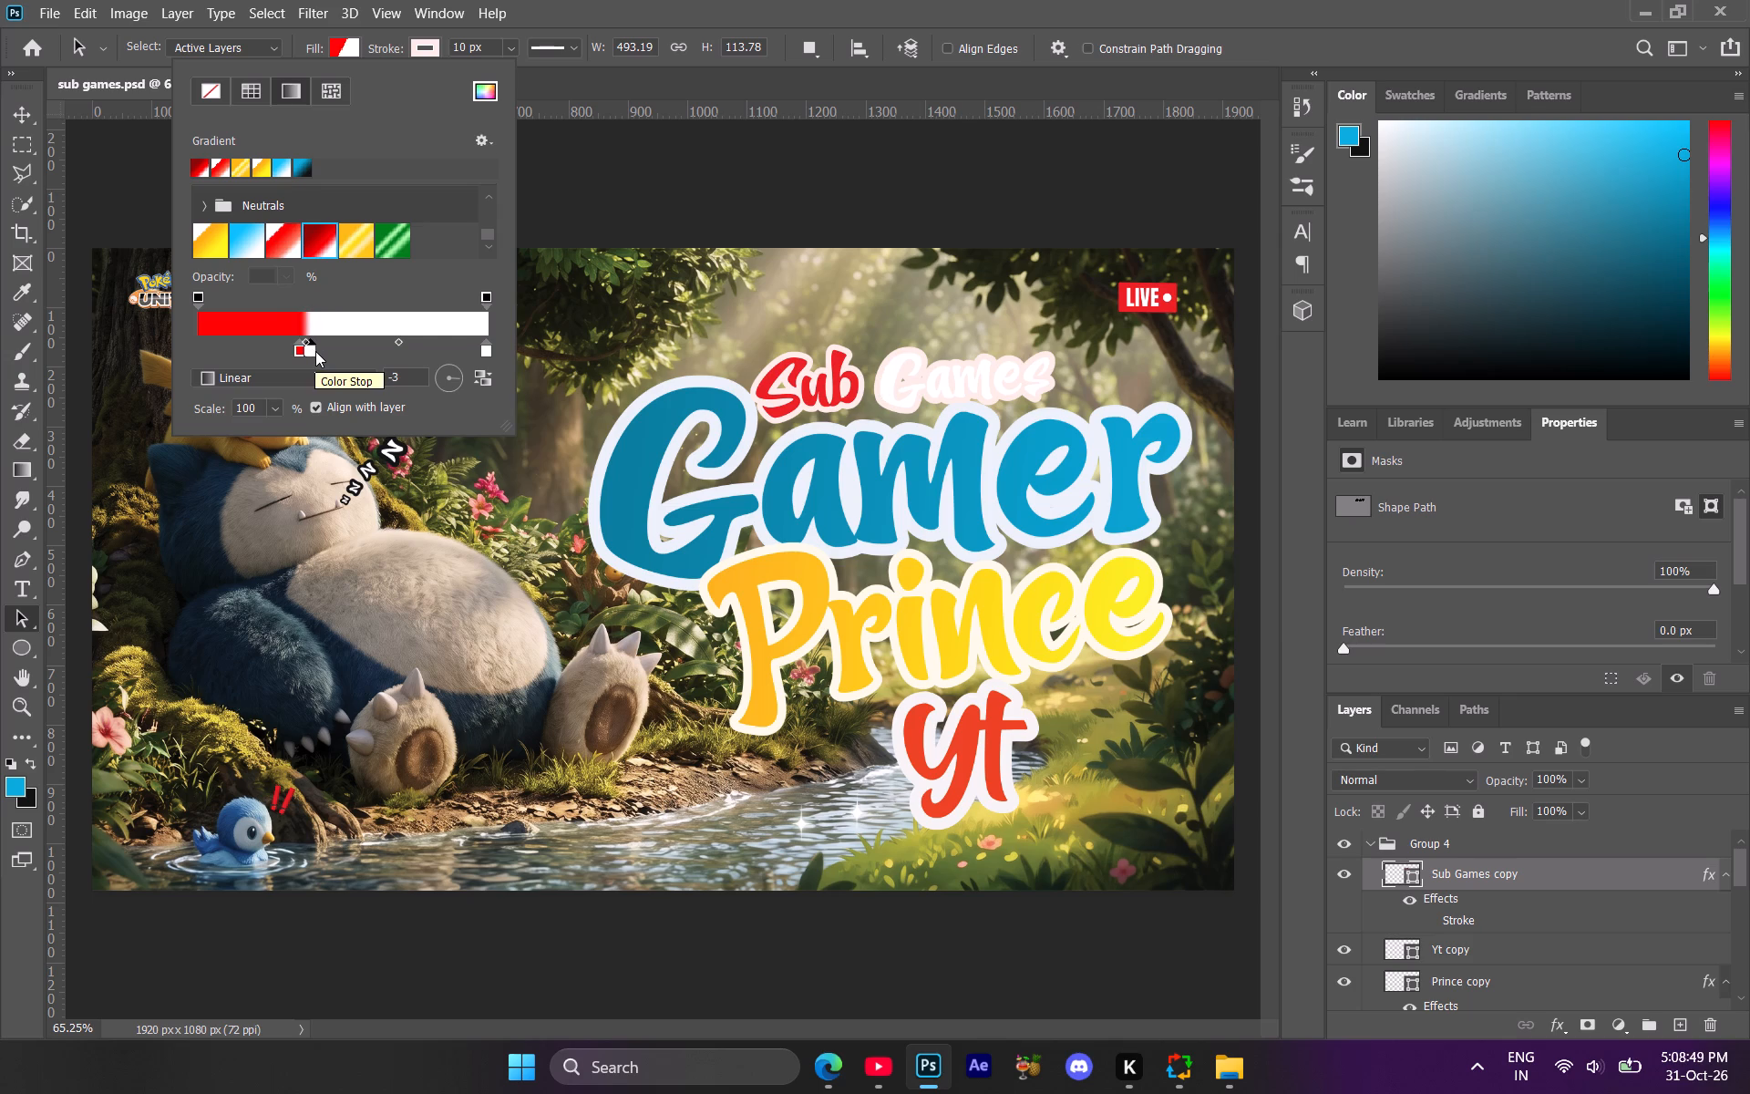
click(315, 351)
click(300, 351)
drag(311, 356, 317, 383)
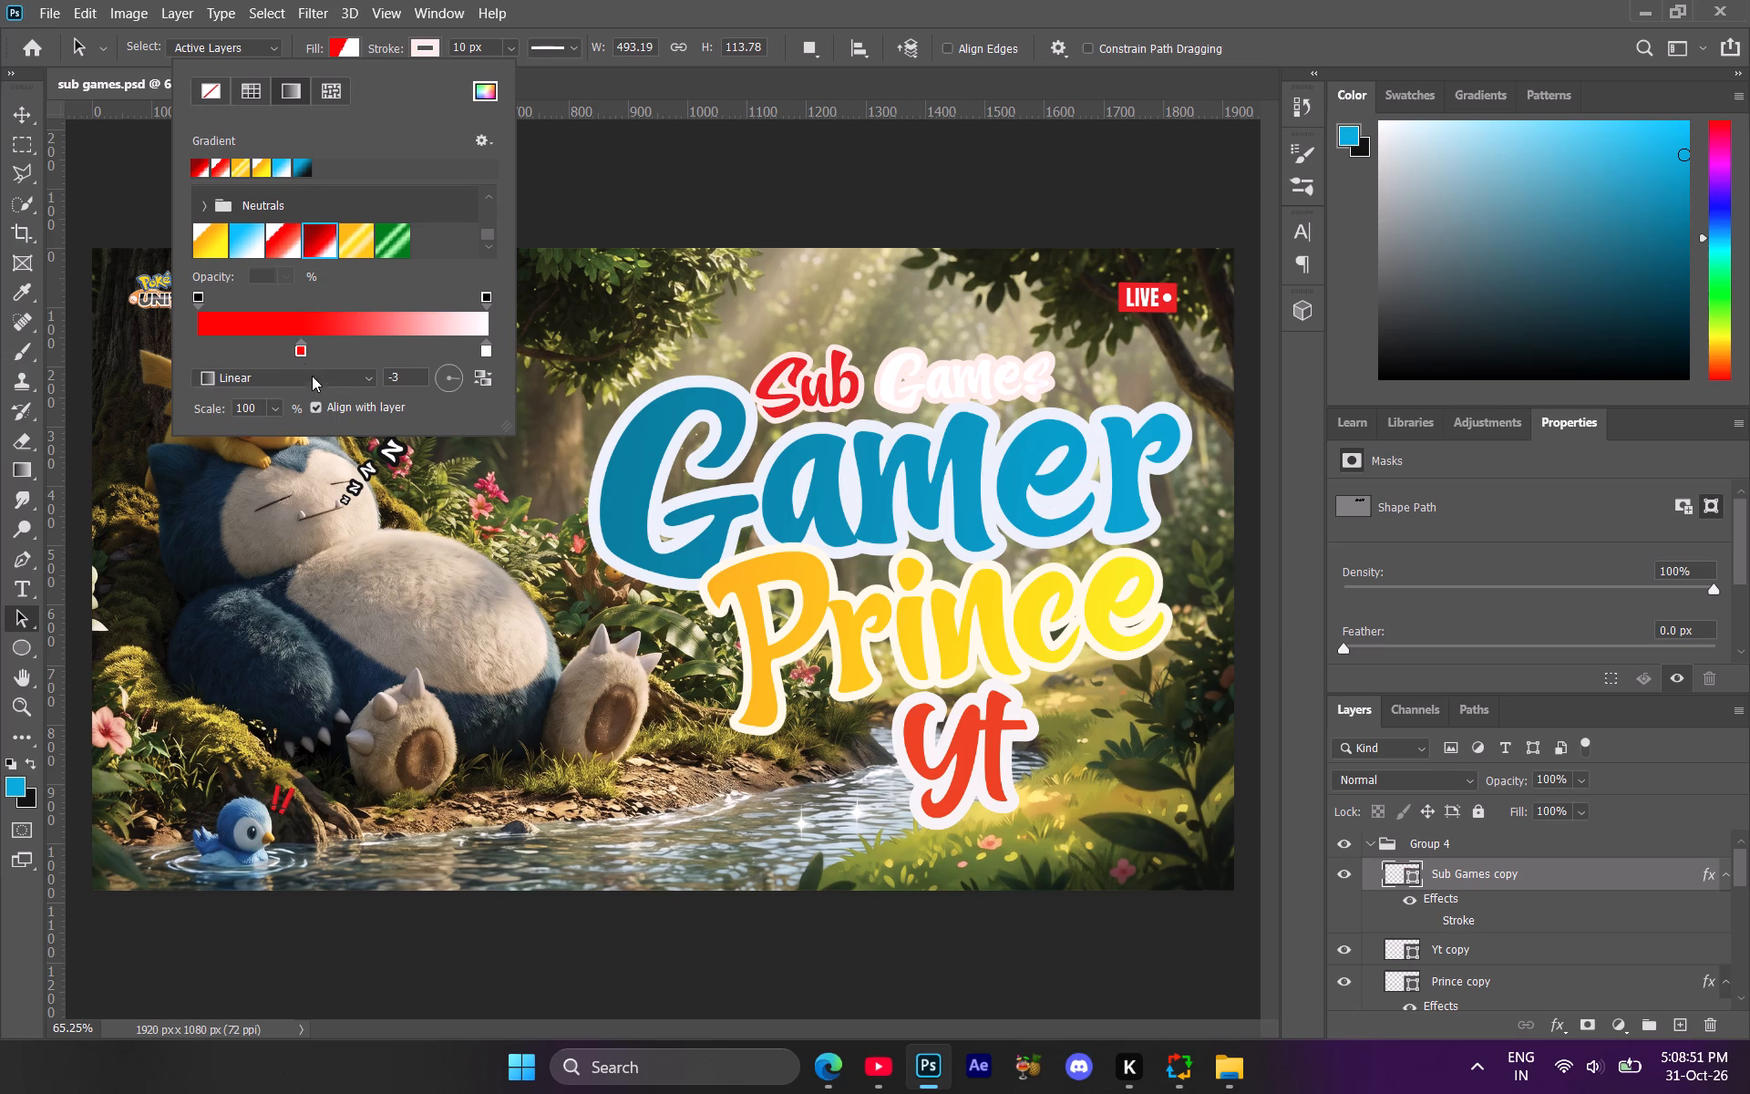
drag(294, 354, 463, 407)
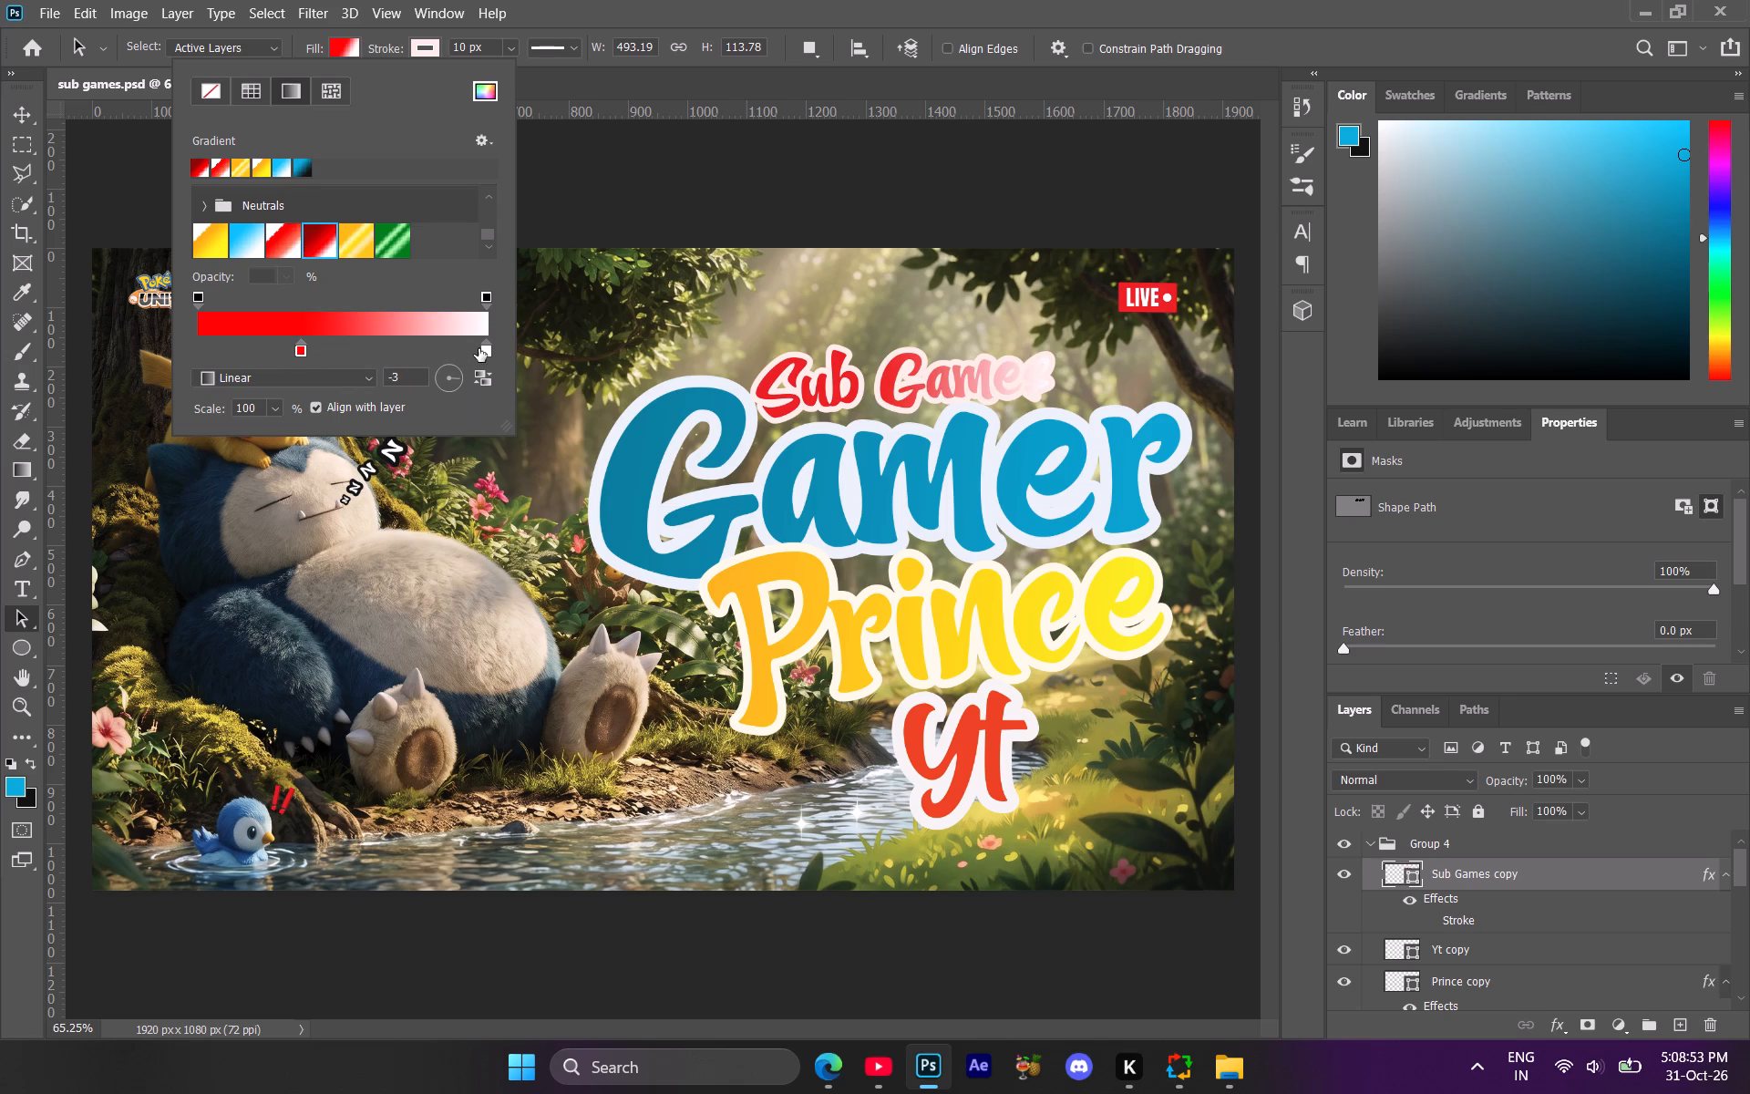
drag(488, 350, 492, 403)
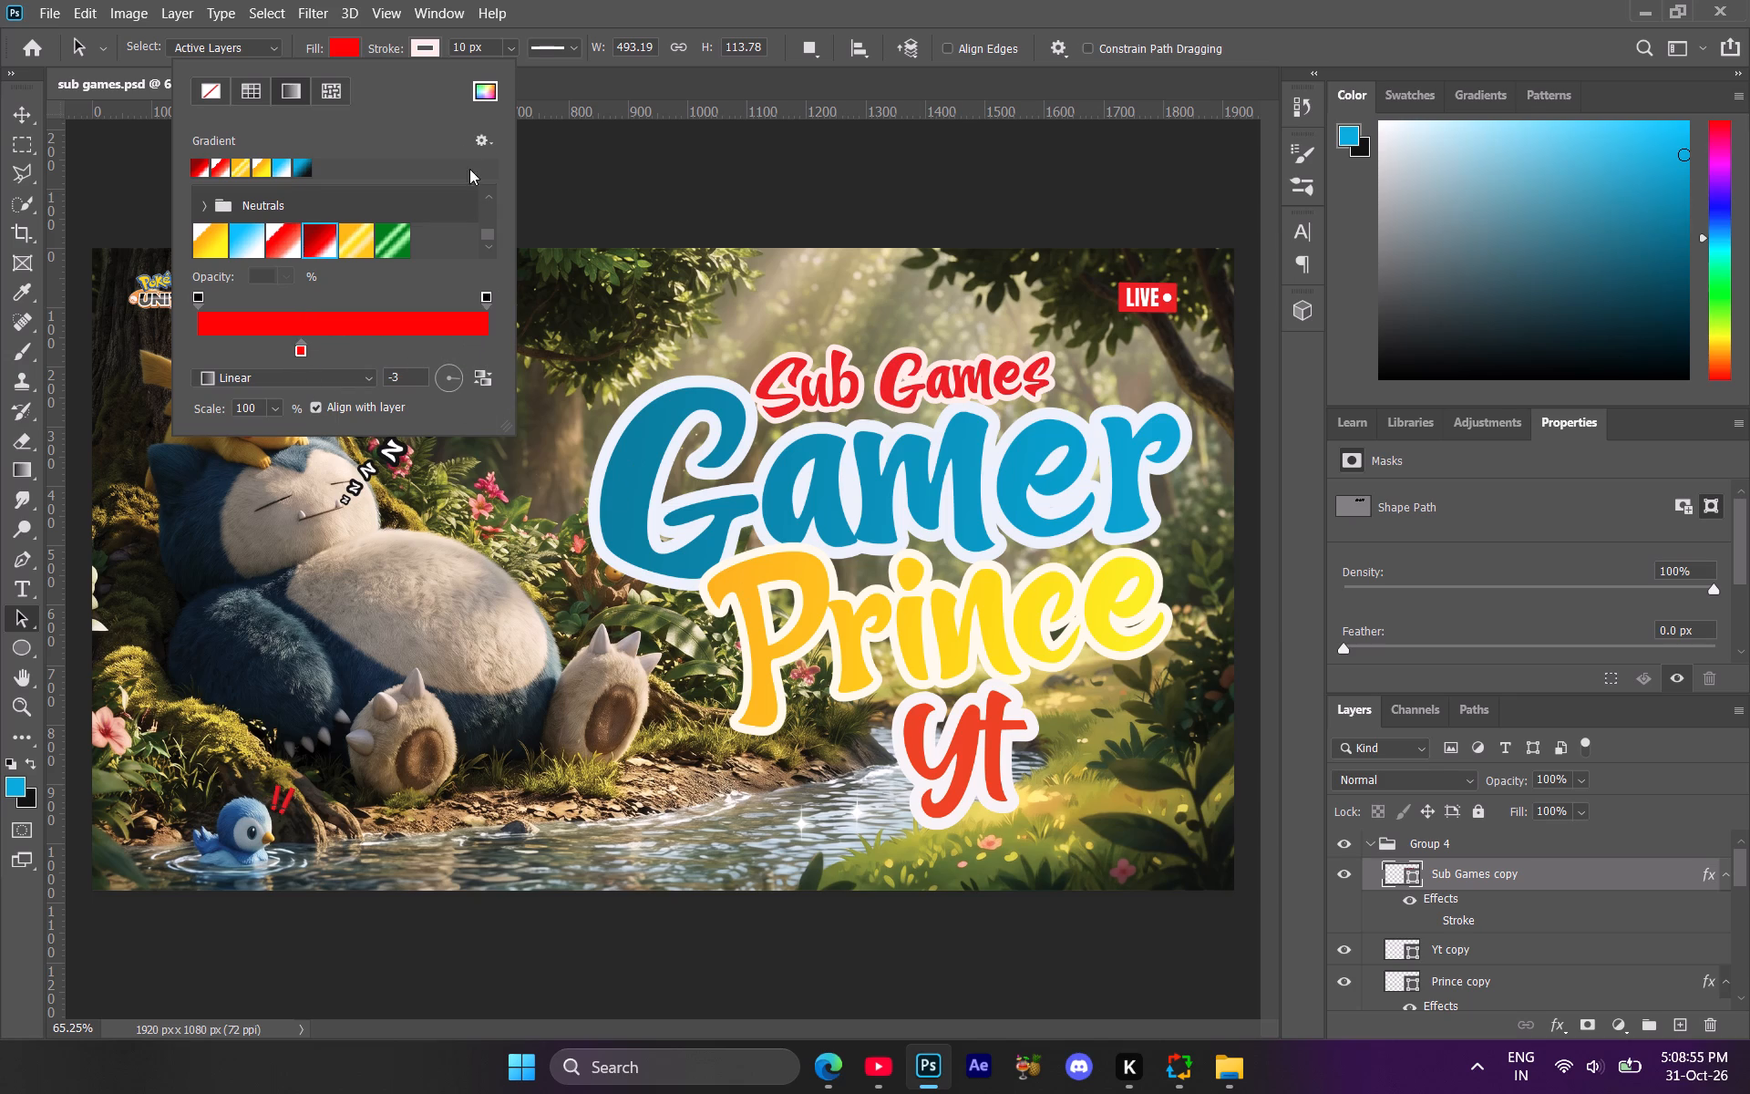
Replace the Sub Games copy gradient fill with the recently used solid orange-red #ff3c00.
click(252, 93)
click(202, 170)
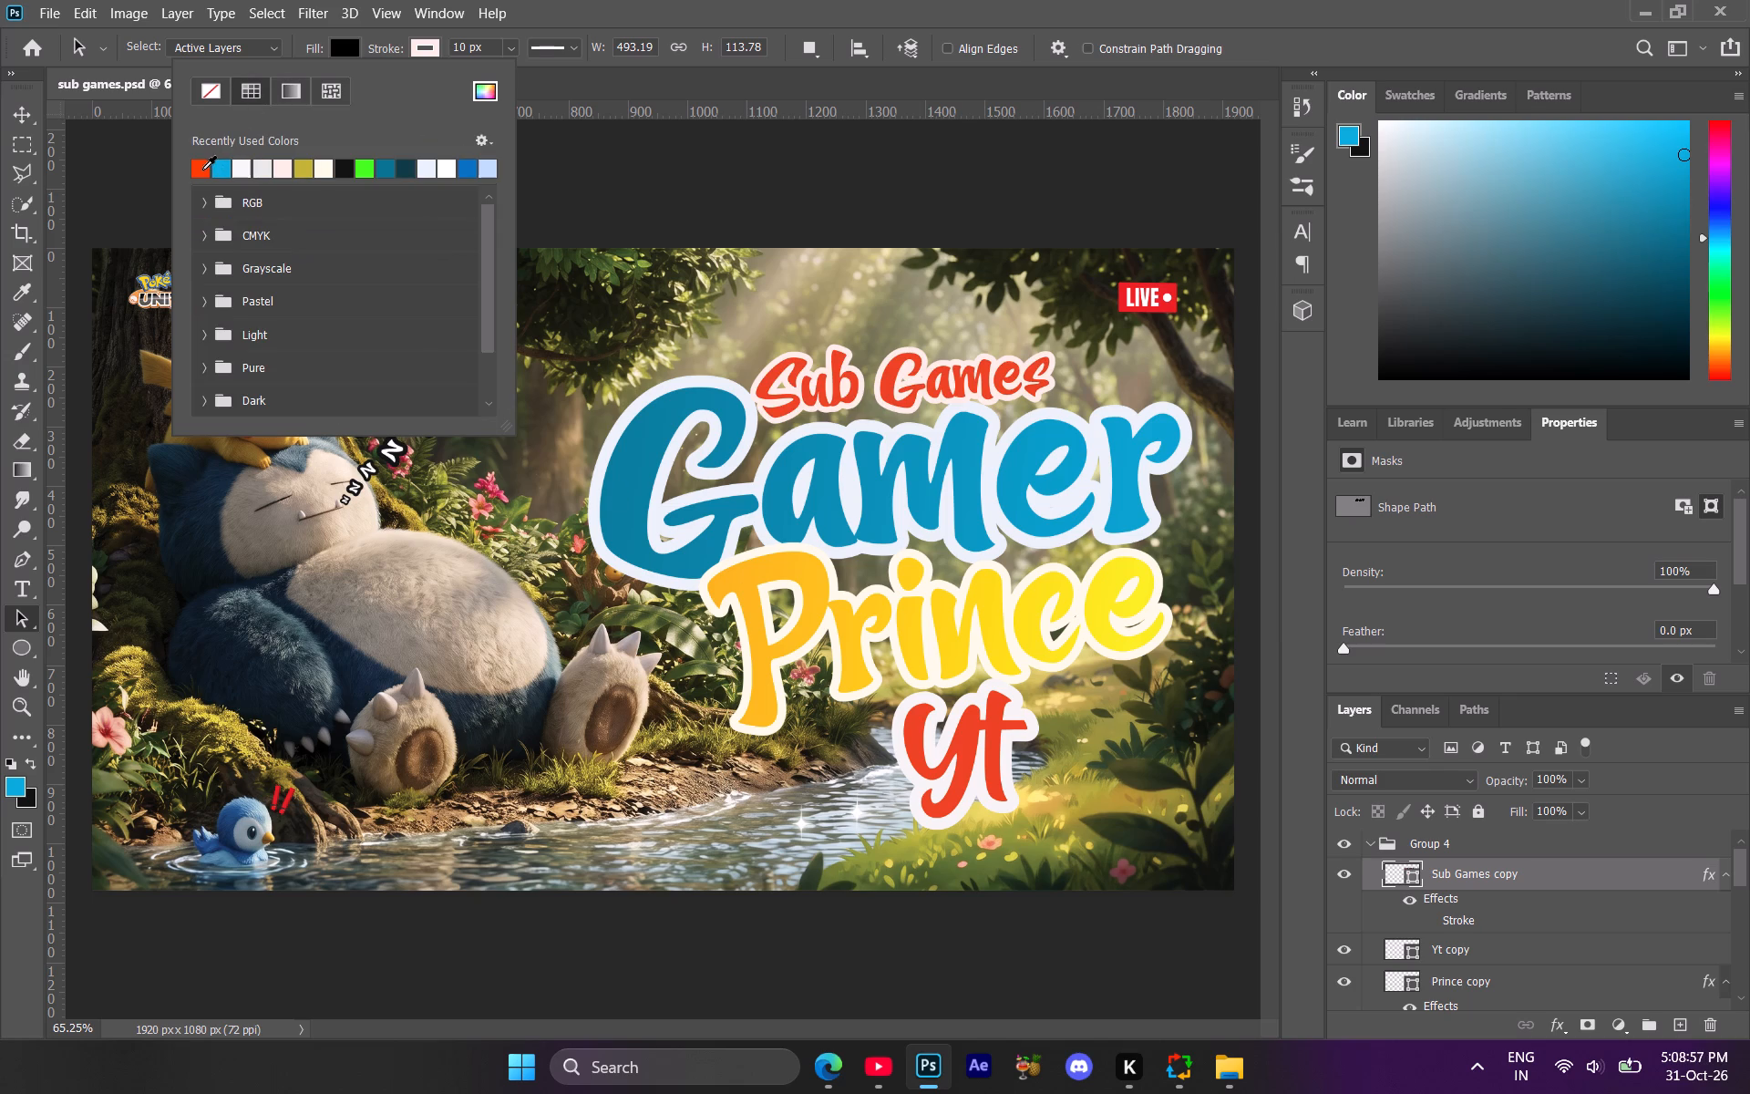
click(685, 886)
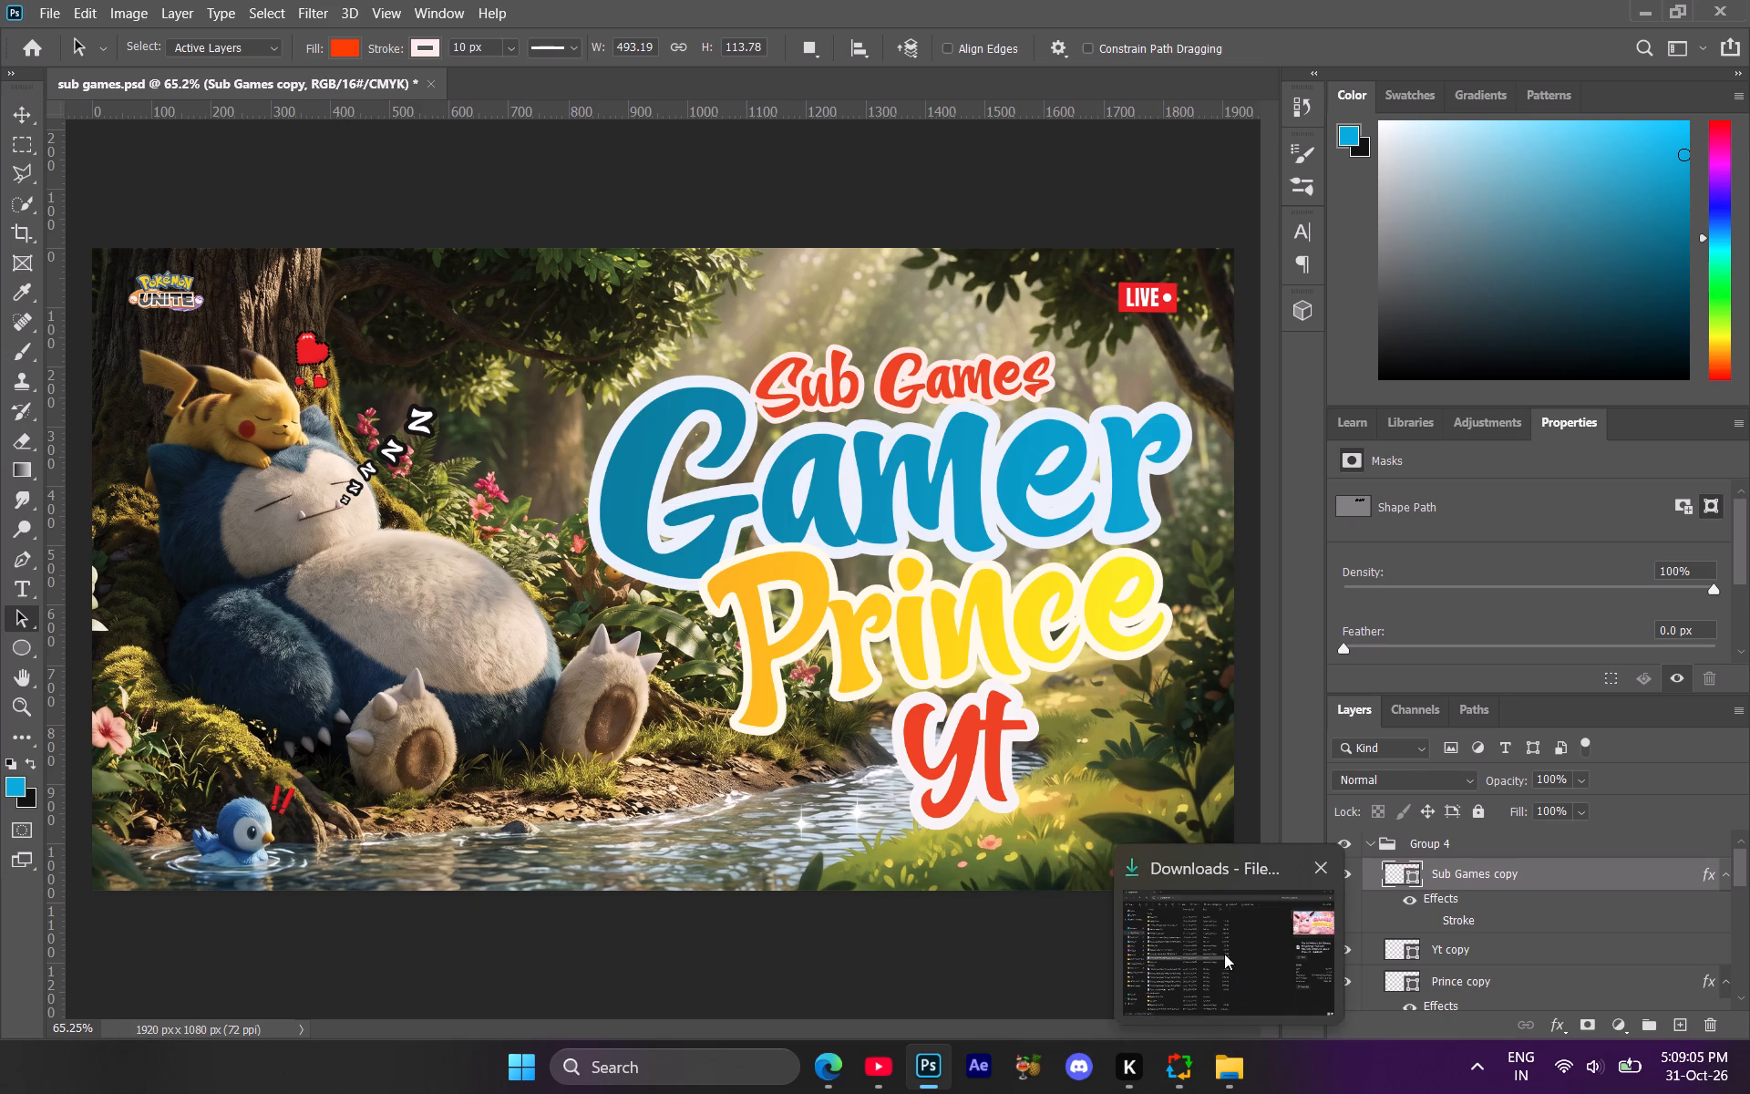
Switch to File Explorer's Downloads folder and examine the pink Gamer Prince YT thumbnail preview, returning to Photoshop when done.
click(1233, 973)
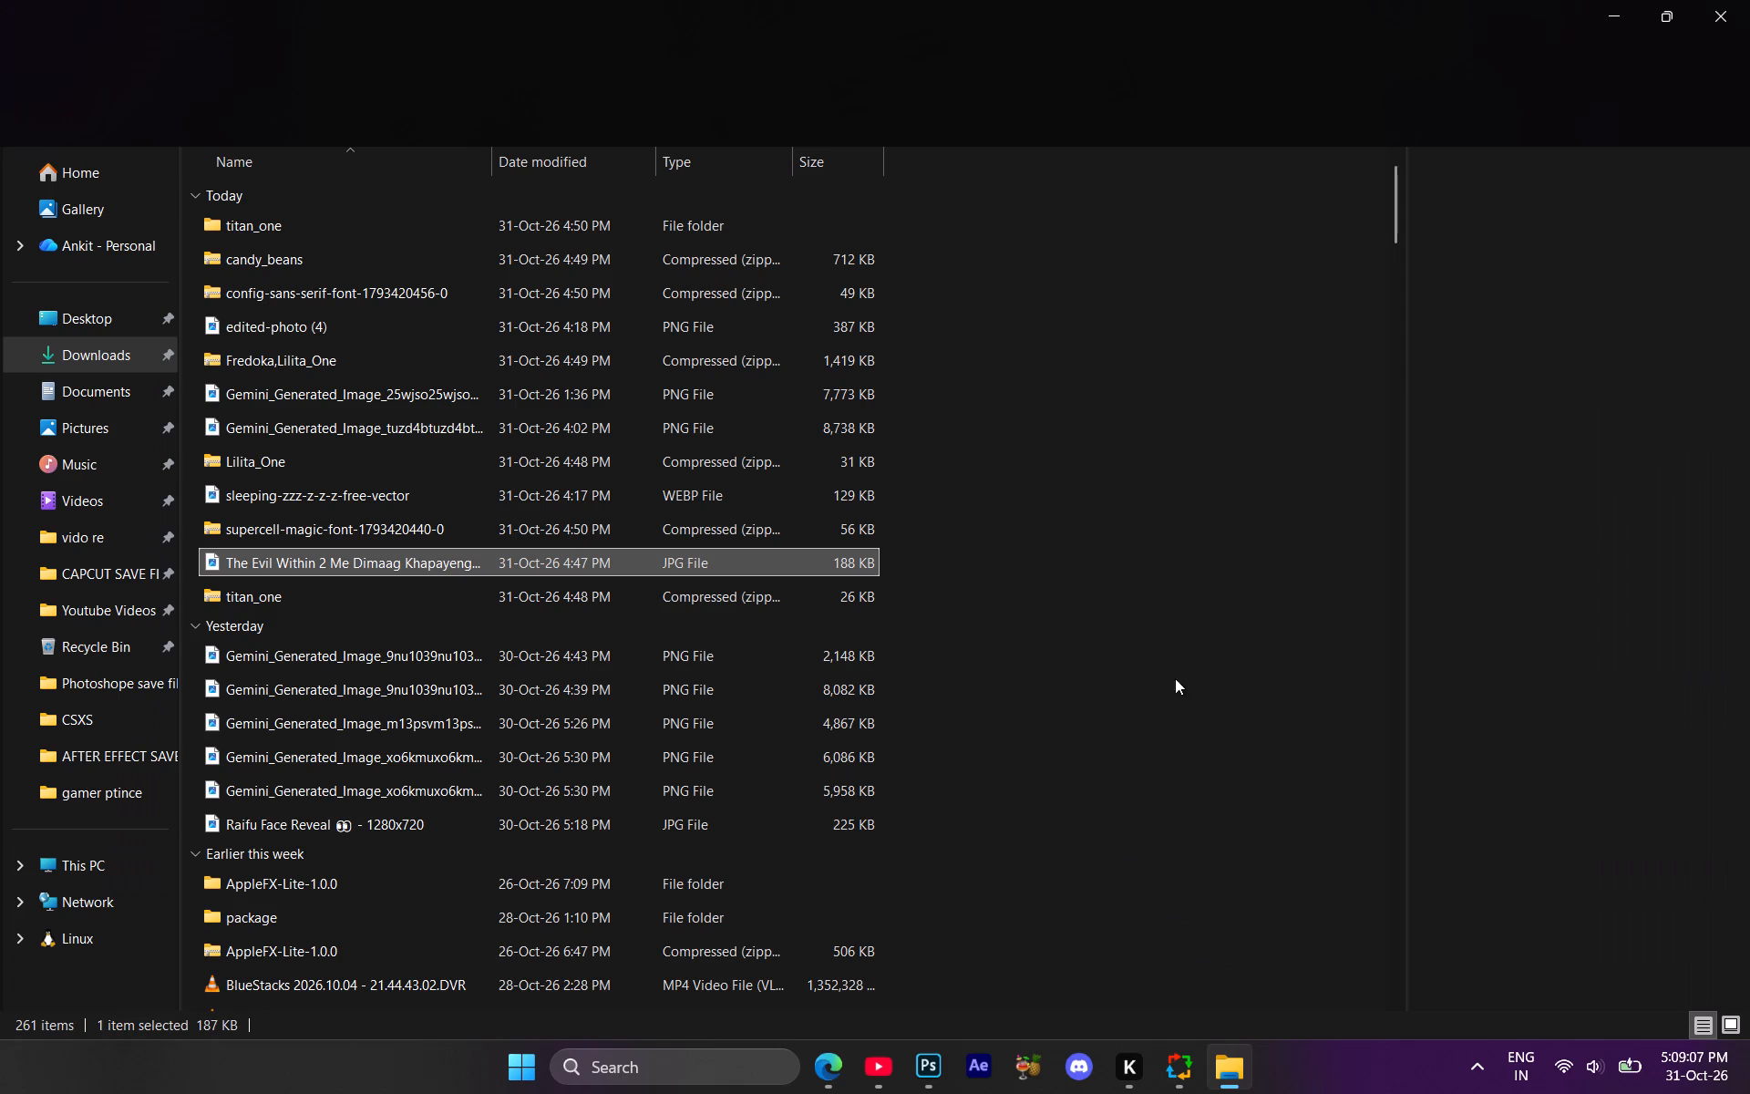
click(1617, 5)
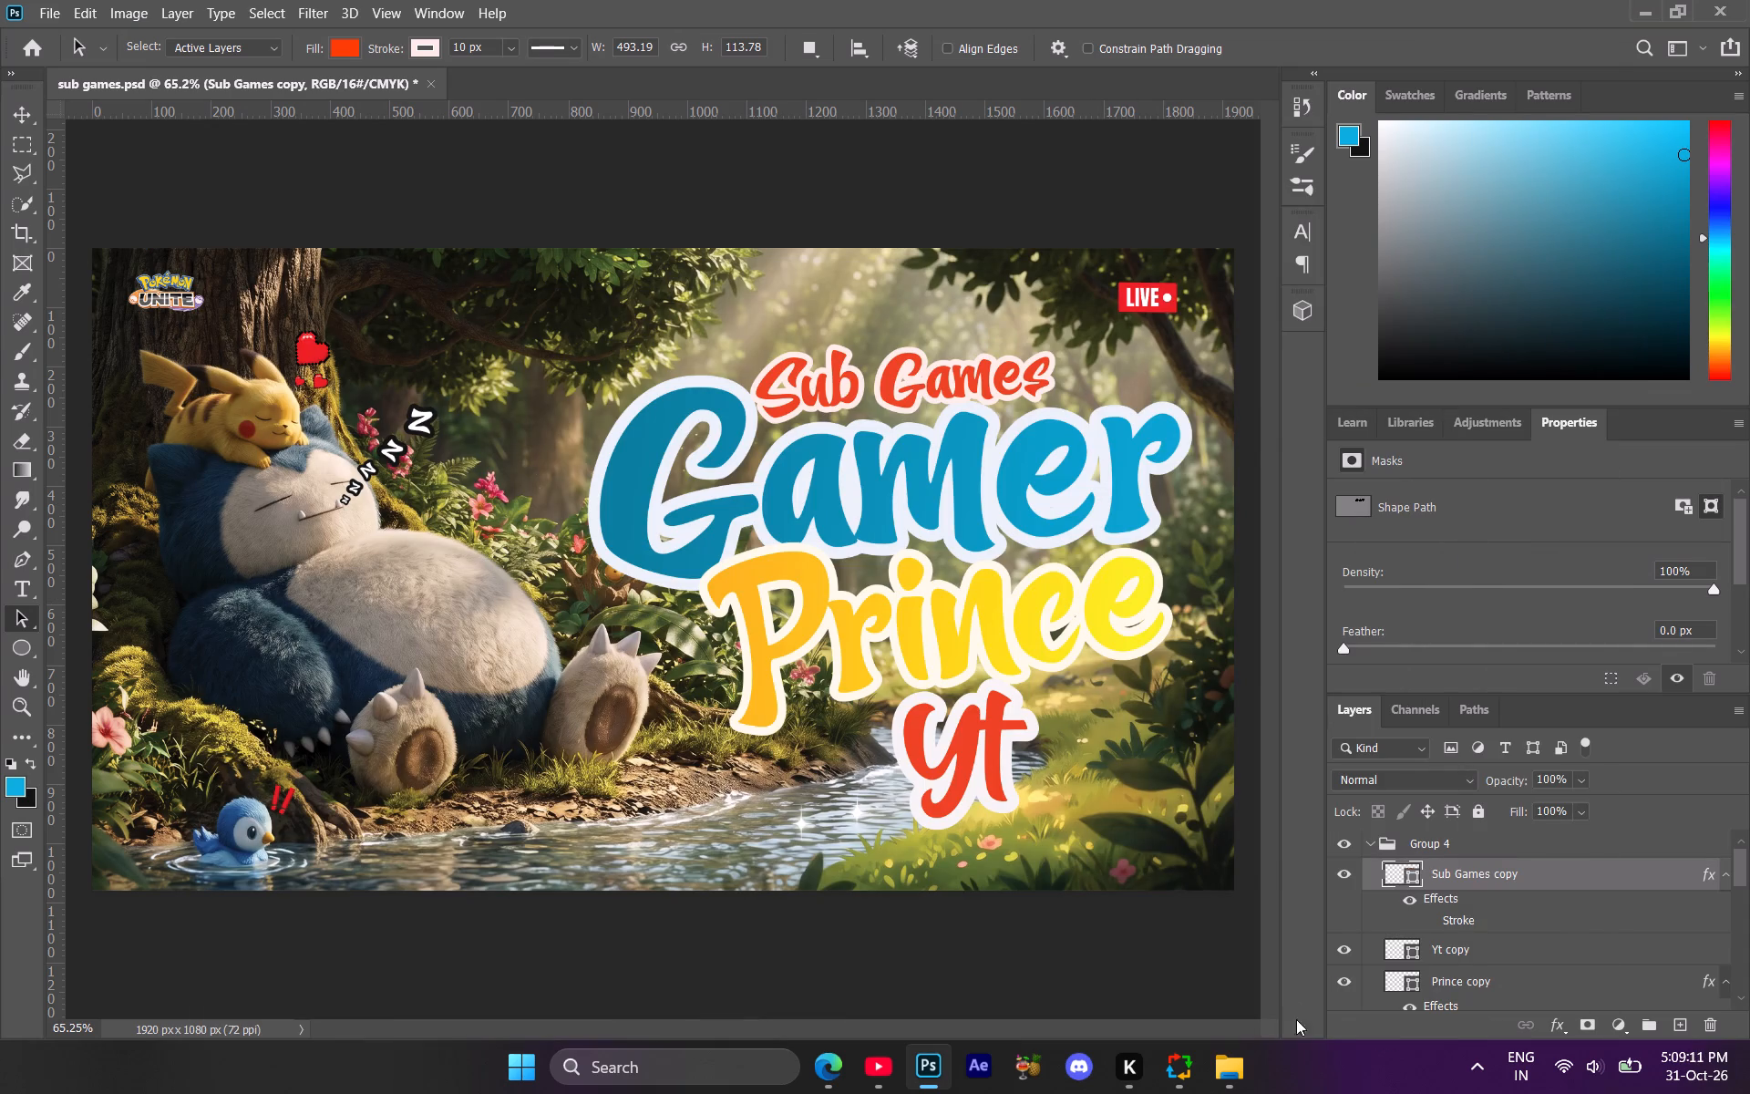
click(1242, 958)
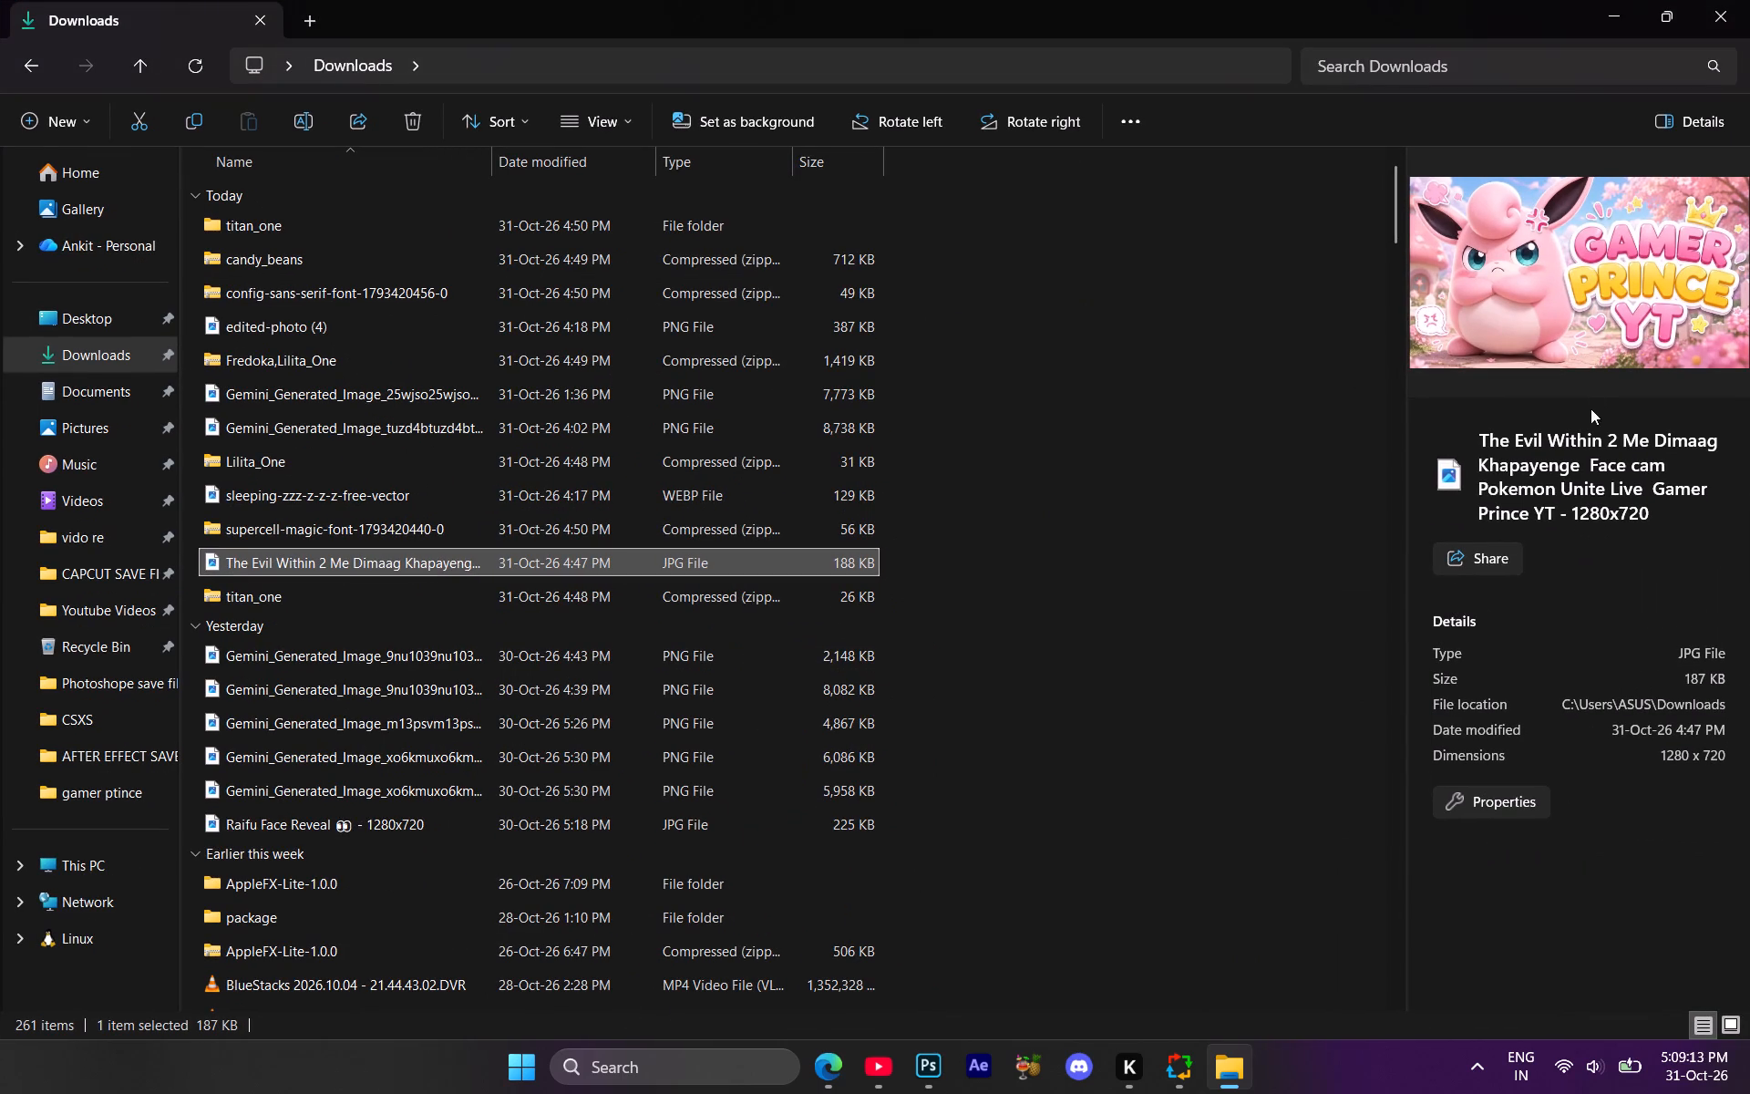
click(1617, 15)
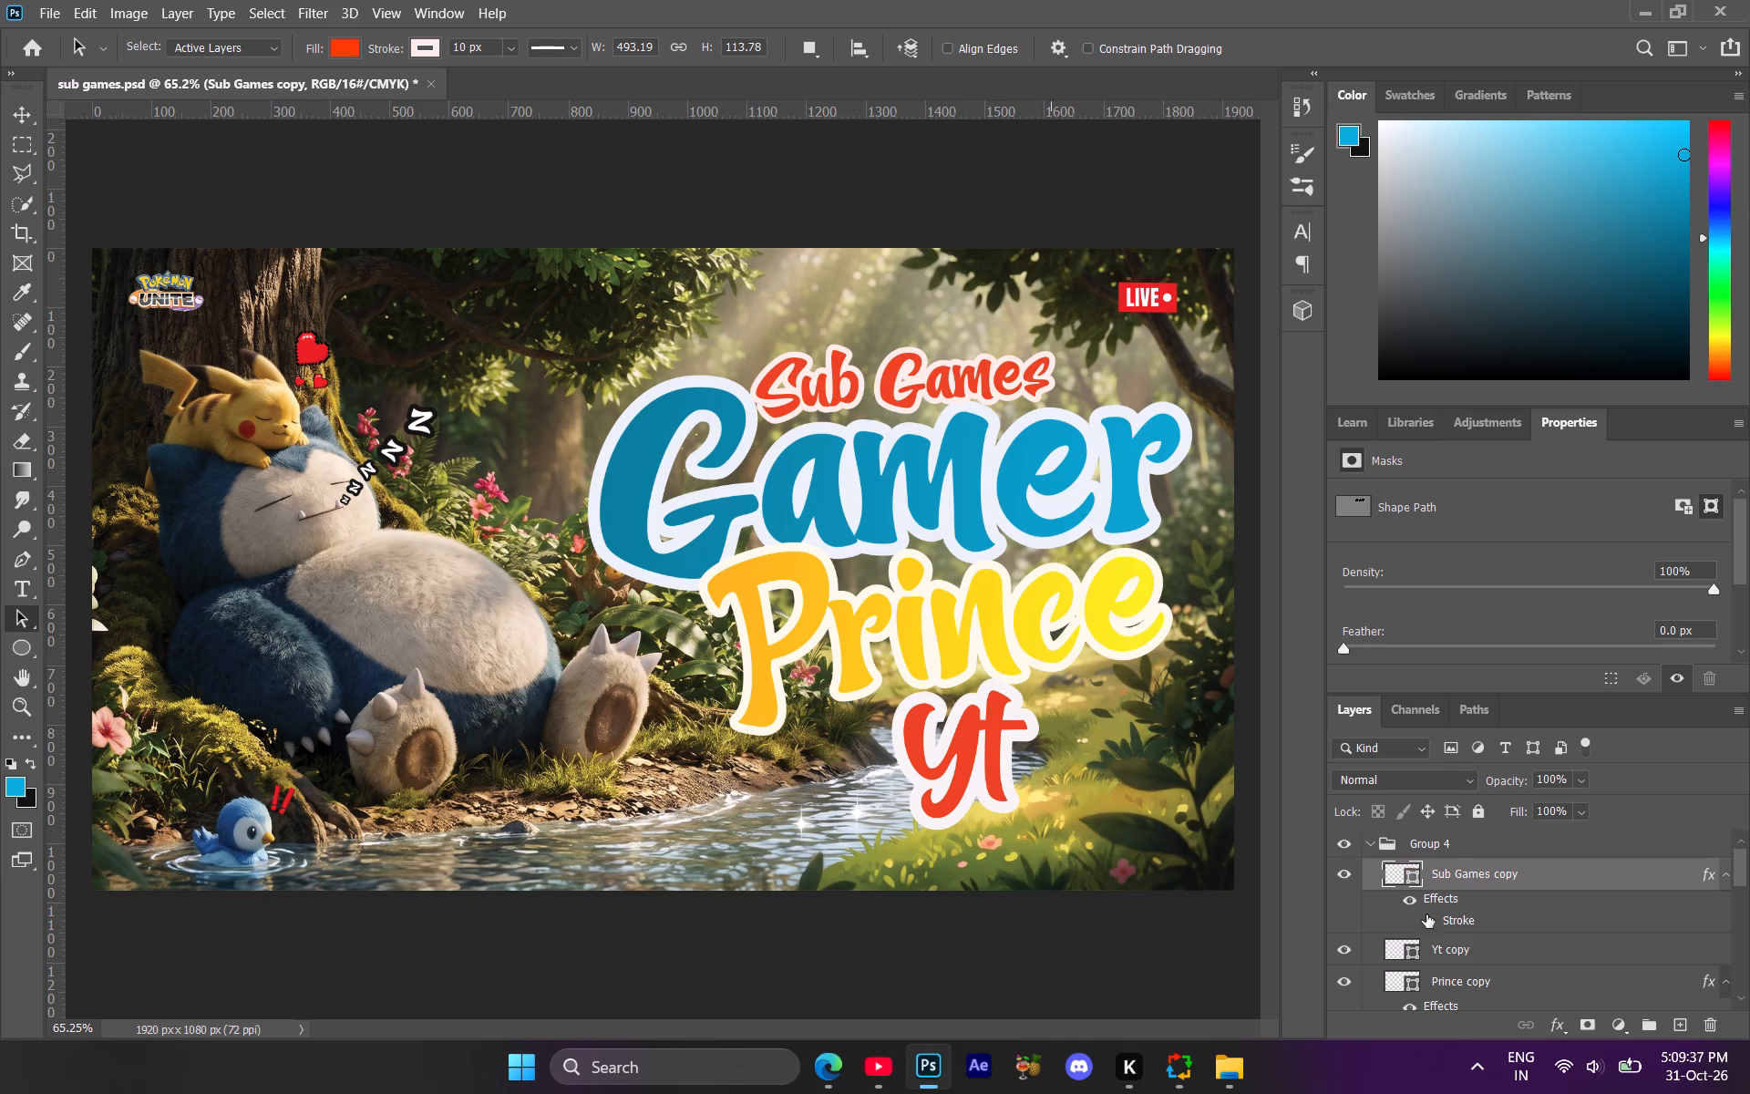
Collapse Group 4 and create a new empty layer directly beneath it, above Group 3.
click(1368, 844)
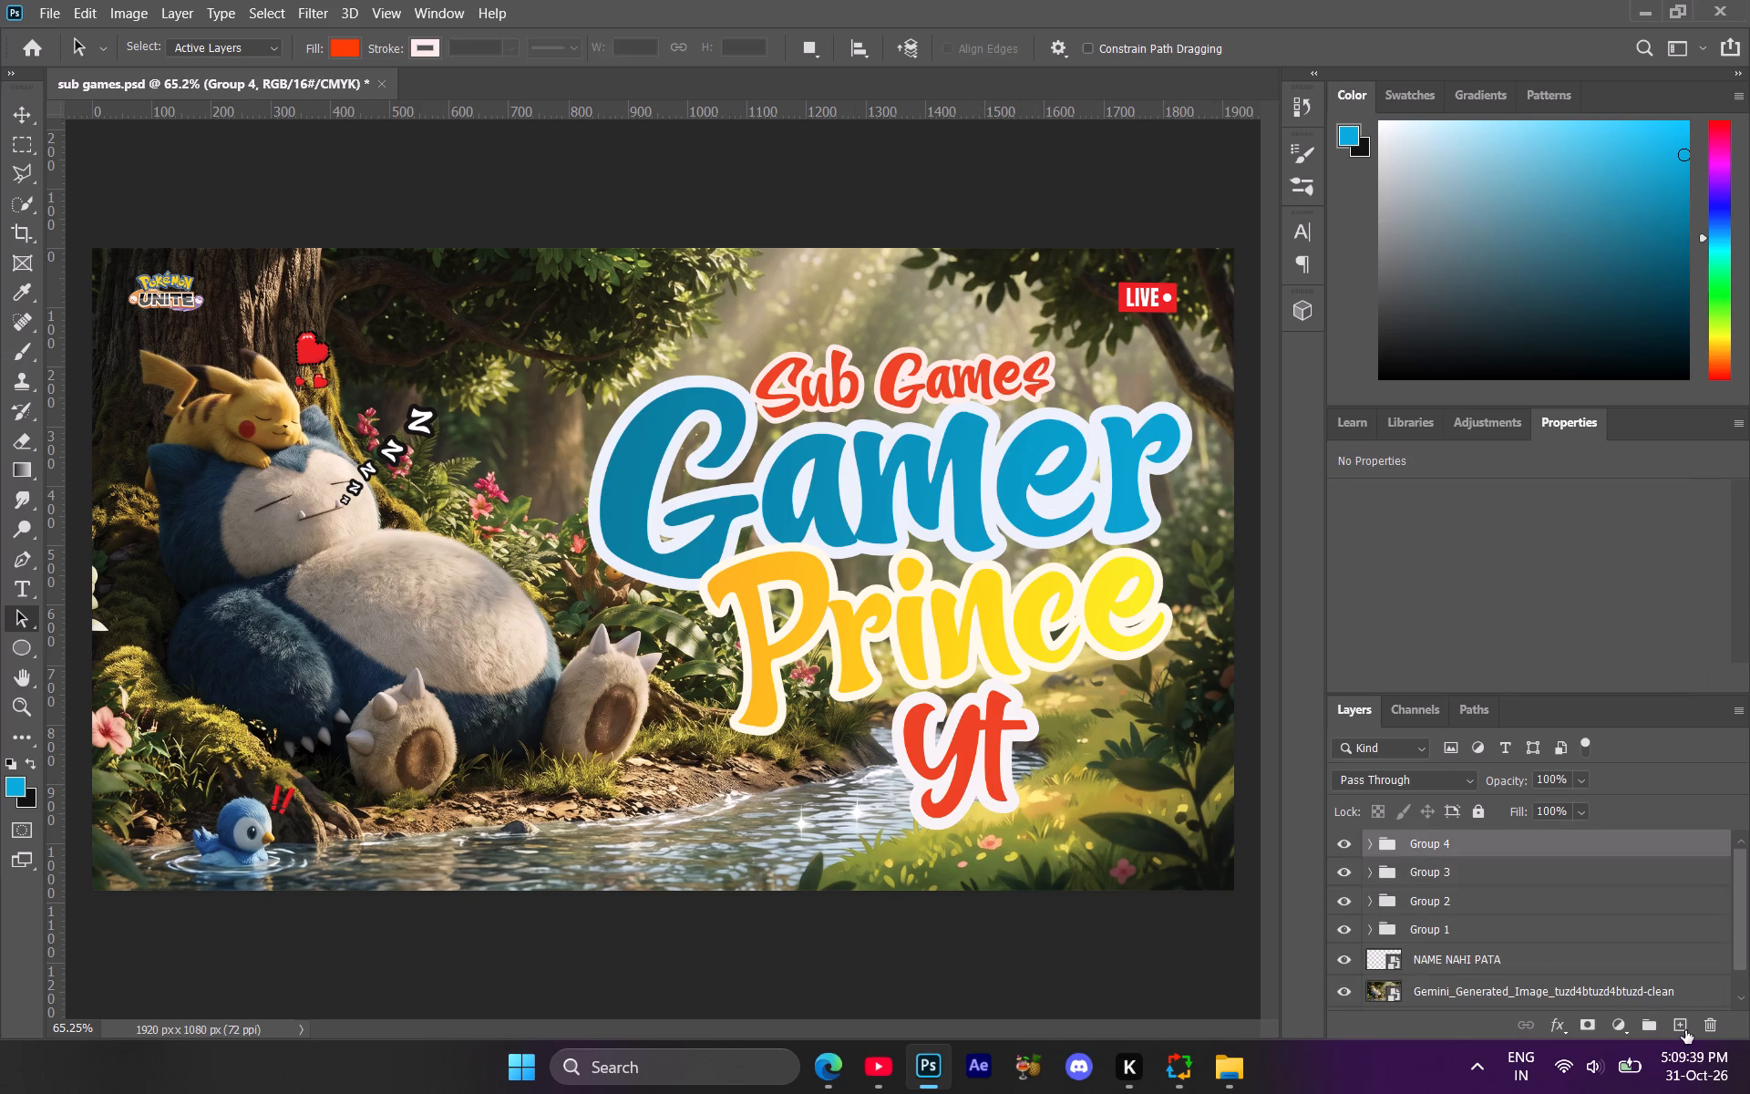
click(1687, 1030)
drag(1432, 846, 1441, 893)
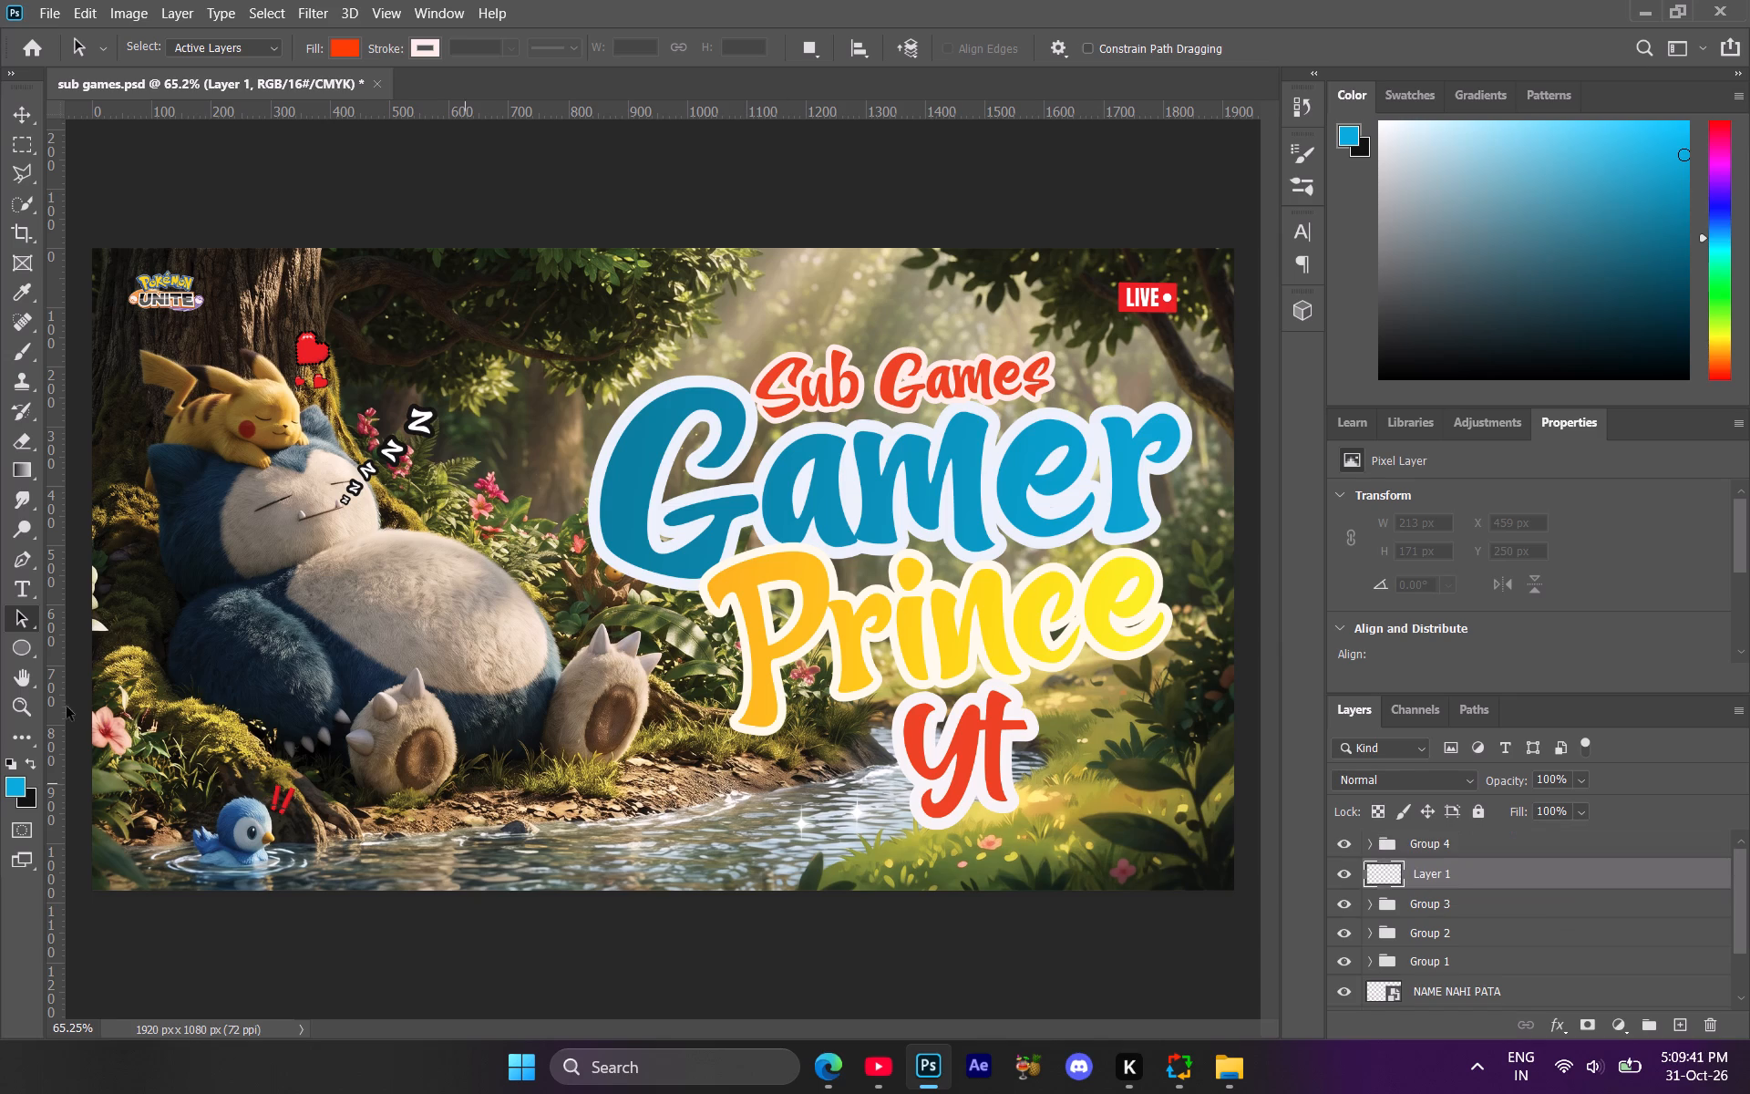
Start a polygonal lasso outline just inside the title's edge, from the top of the G in Gamer down to the foot of the P in Prince.
click(24, 174)
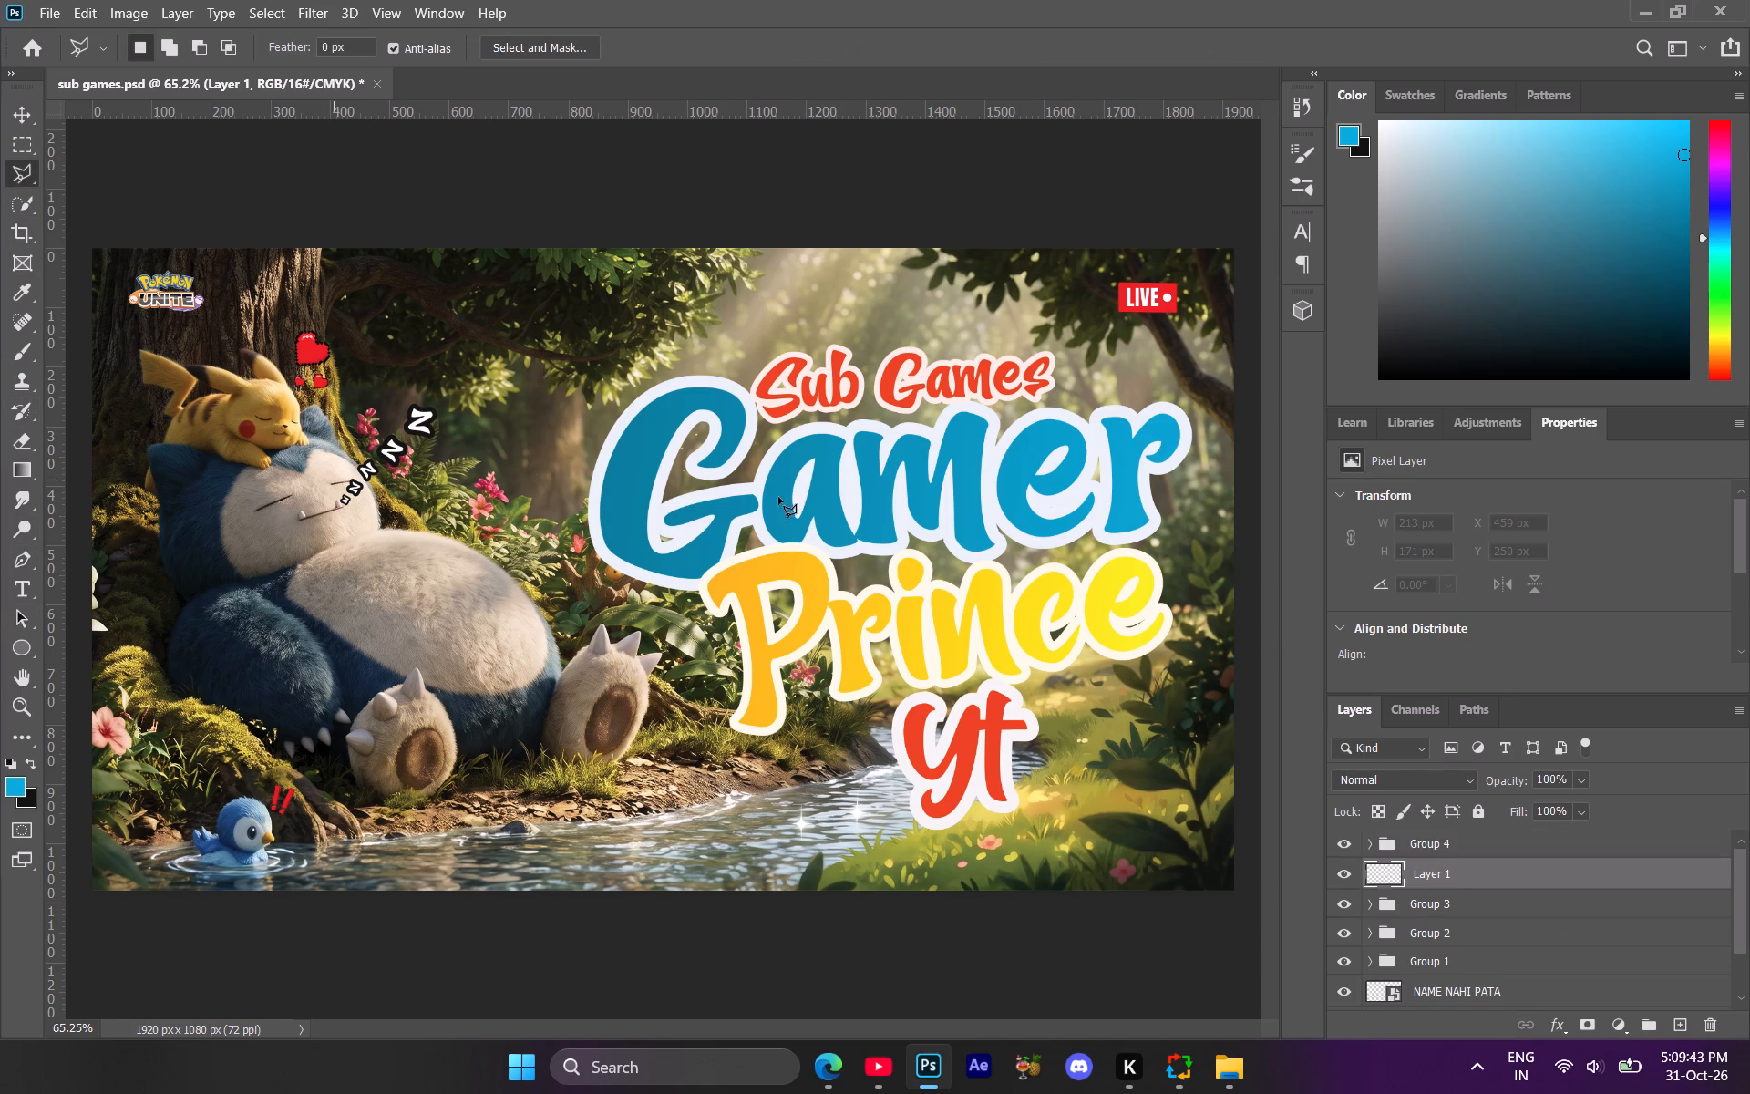
click(685, 404)
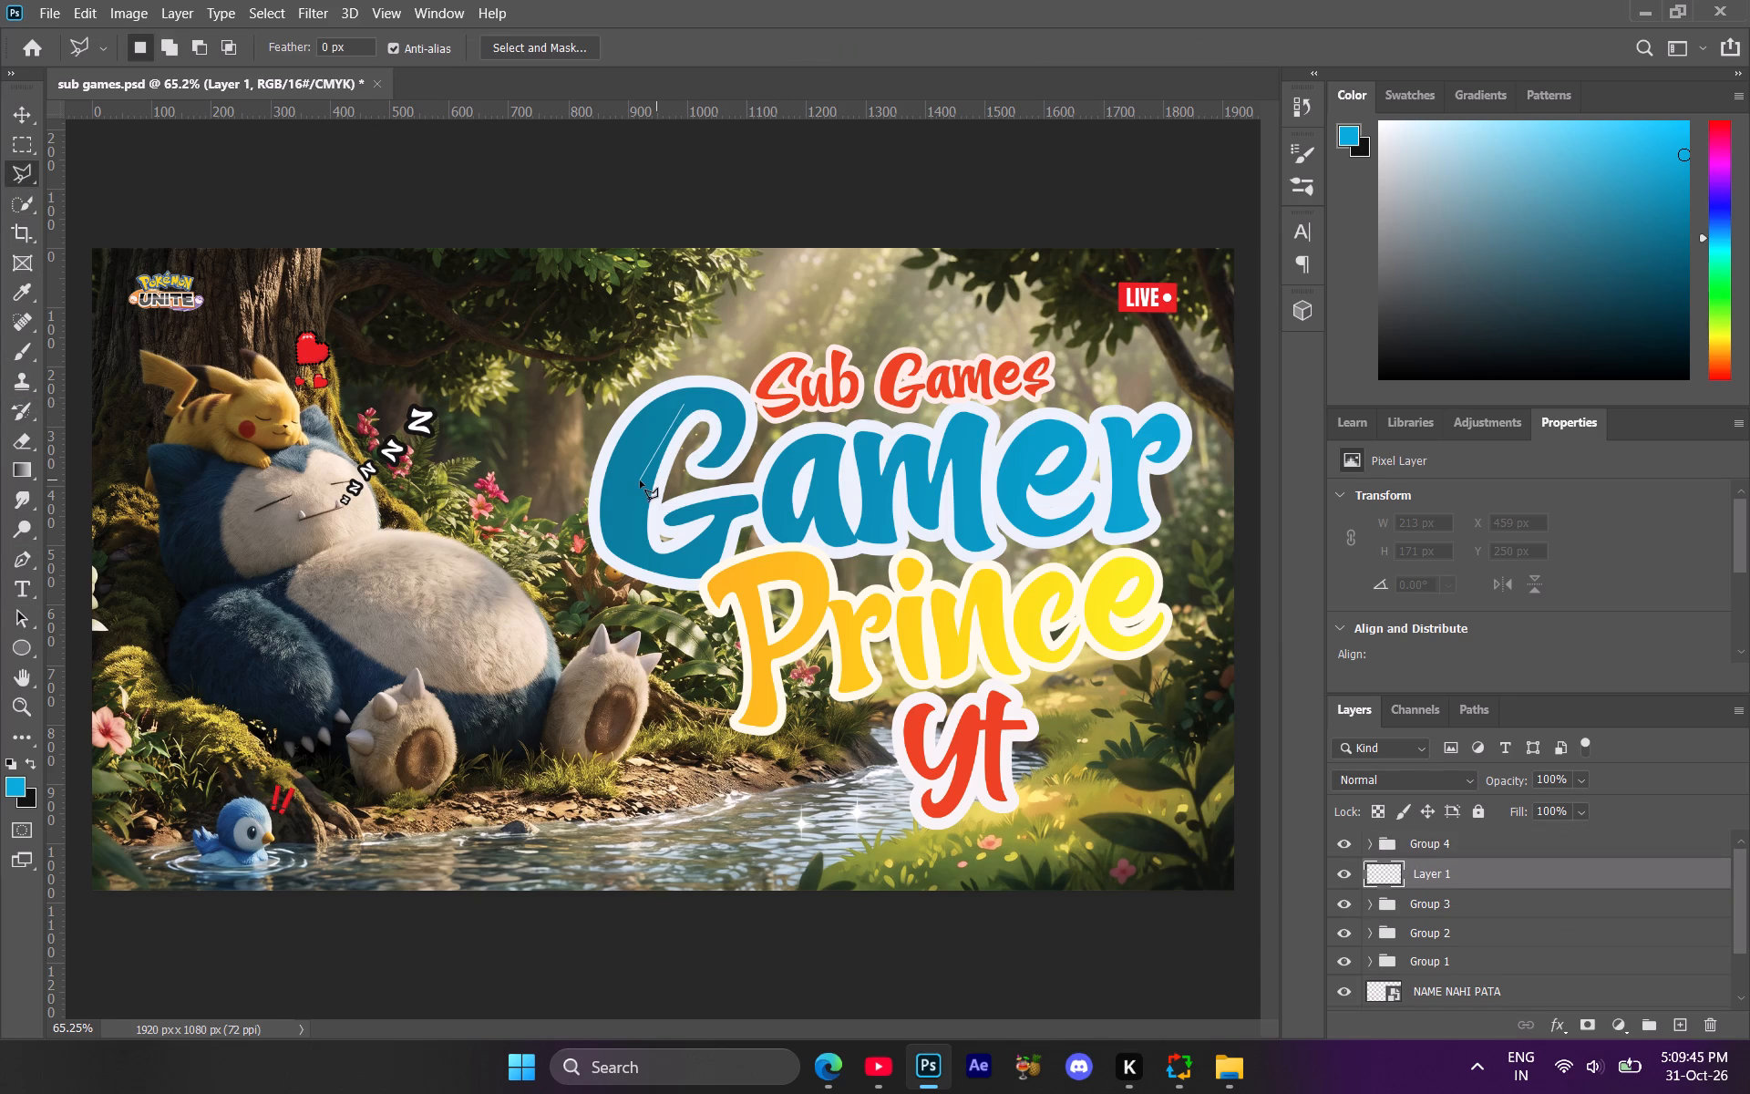
click(640, 480)
click(643, 544)
click(696, 558)
click(727, 576)
click(751, 597)
click(755, 680)
click(762, 722)
Continue the lasso outline beneath Prince, across the lower part of Yt and back up to the underside of Prince.
click(848, 693)
click(878, 686)
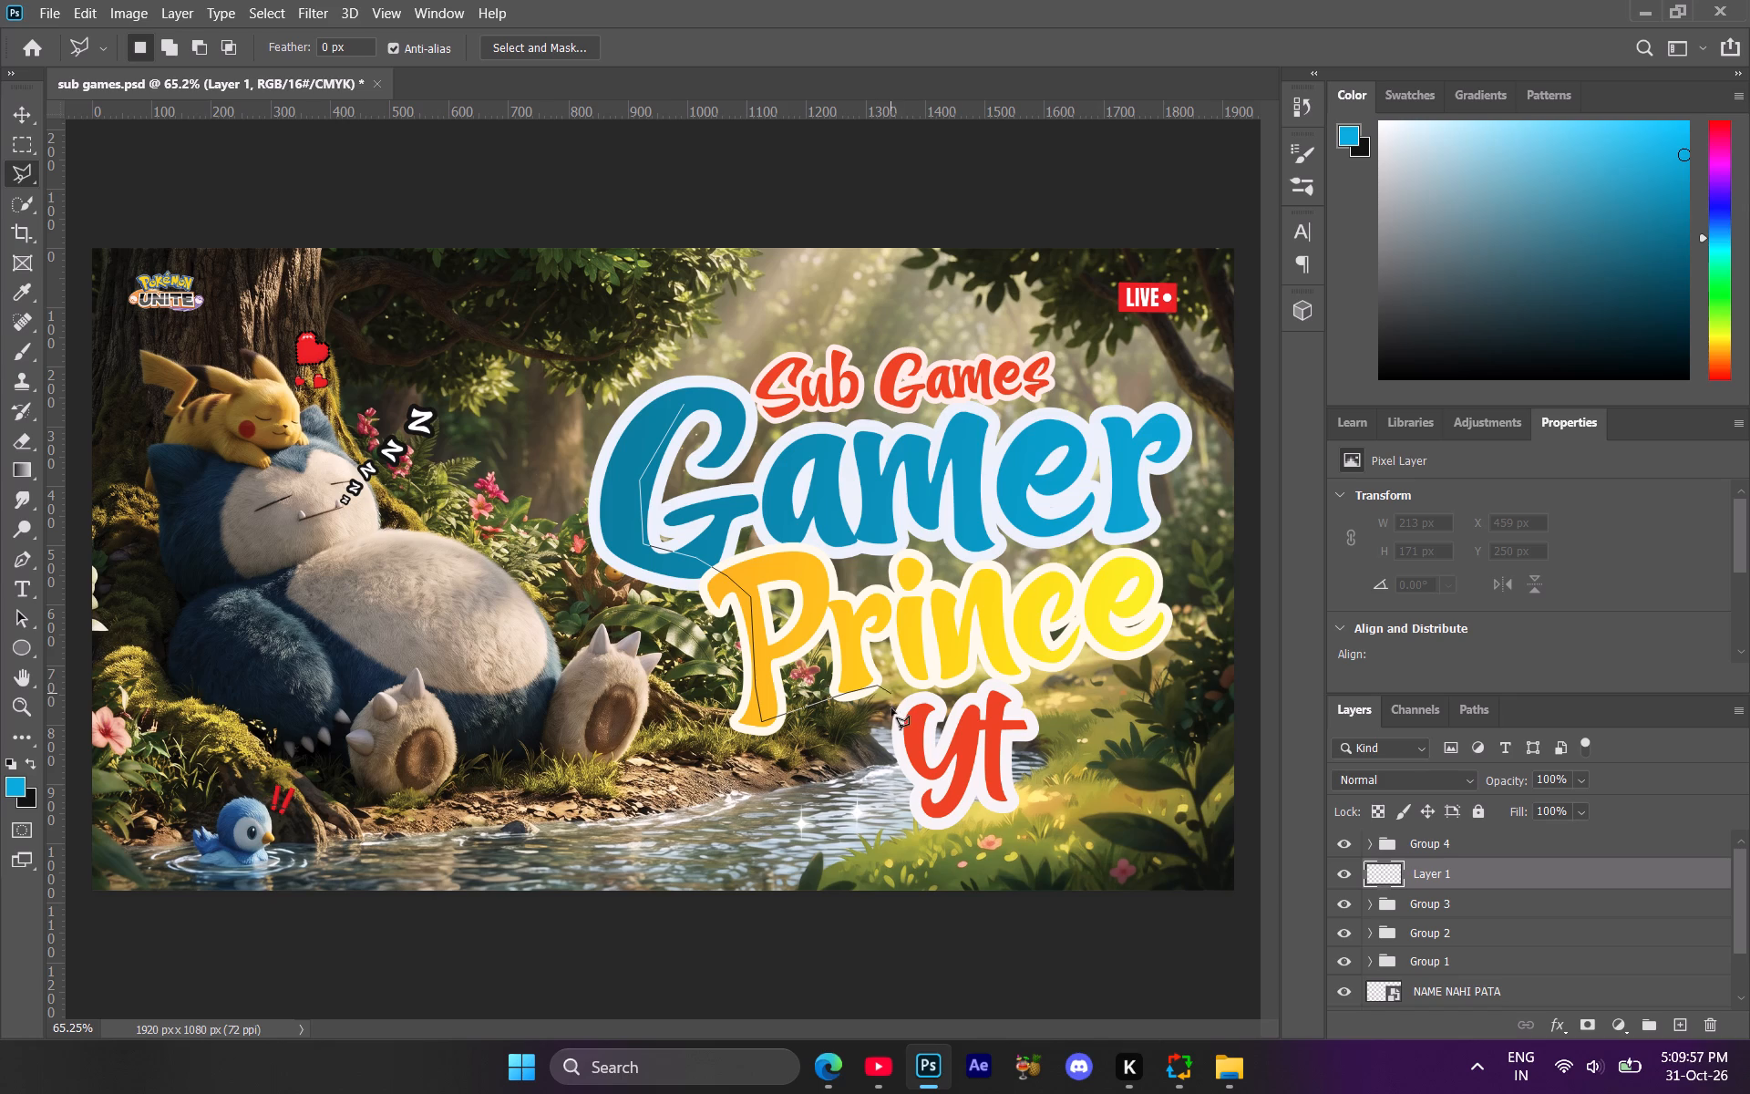
click(900, 720)
click(914, 748)
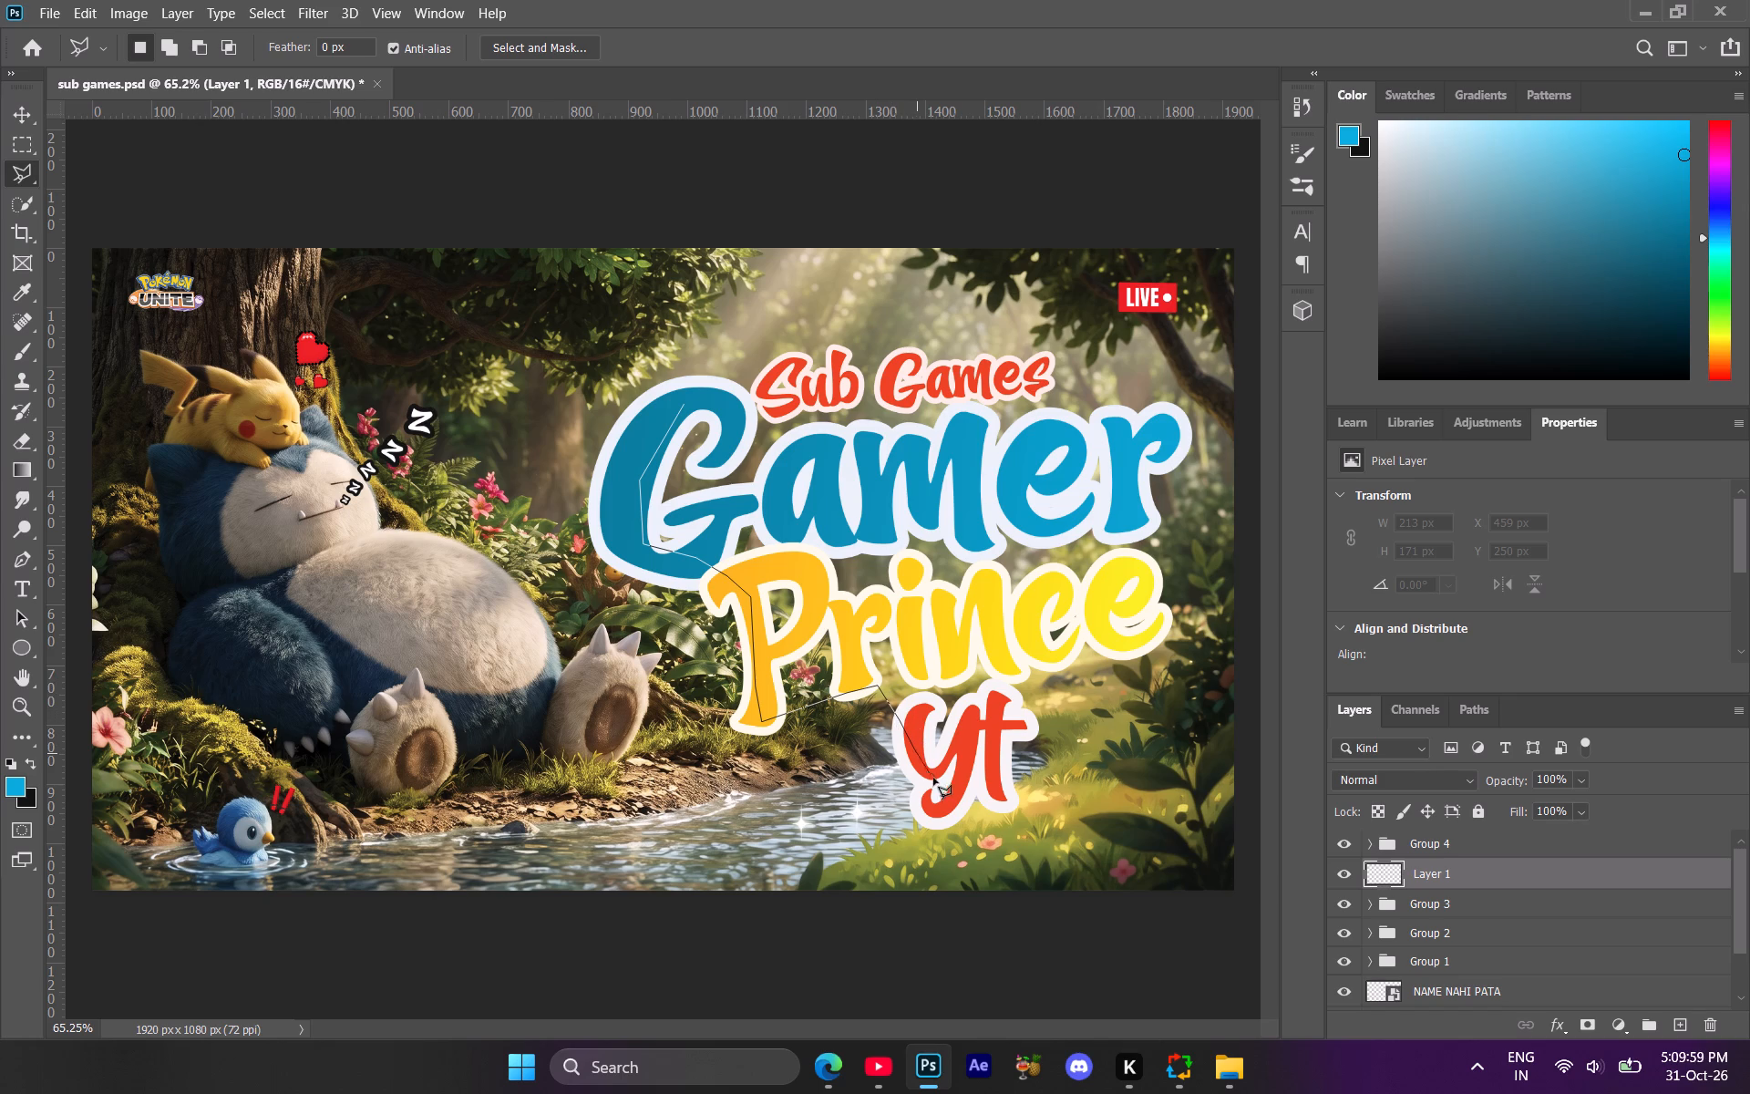
click(927, 773)
click(945, 769)
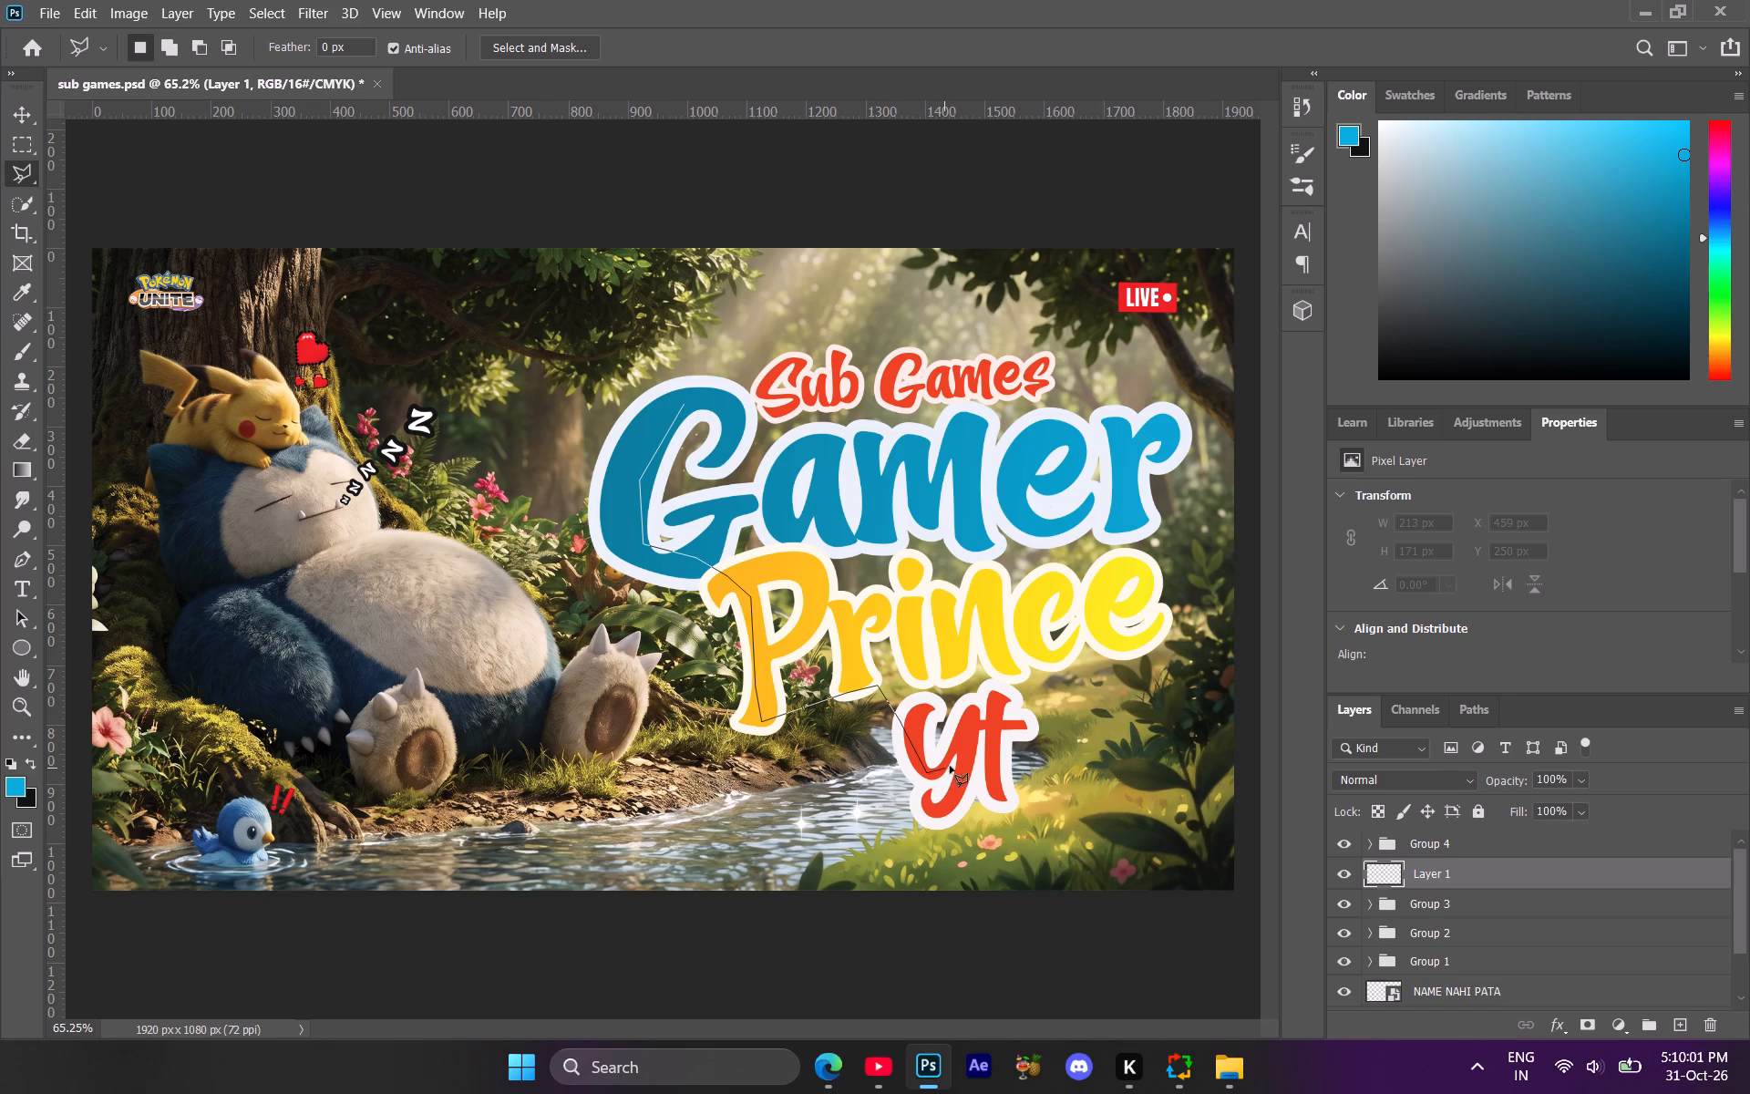
click(972, 763)
click(994, 757)
click(1002, 714)
click(1010, 678)
Extend the lasso outline under the end of Prince and up past its final e to the top of the r in Gamer.
click(1056, 655)
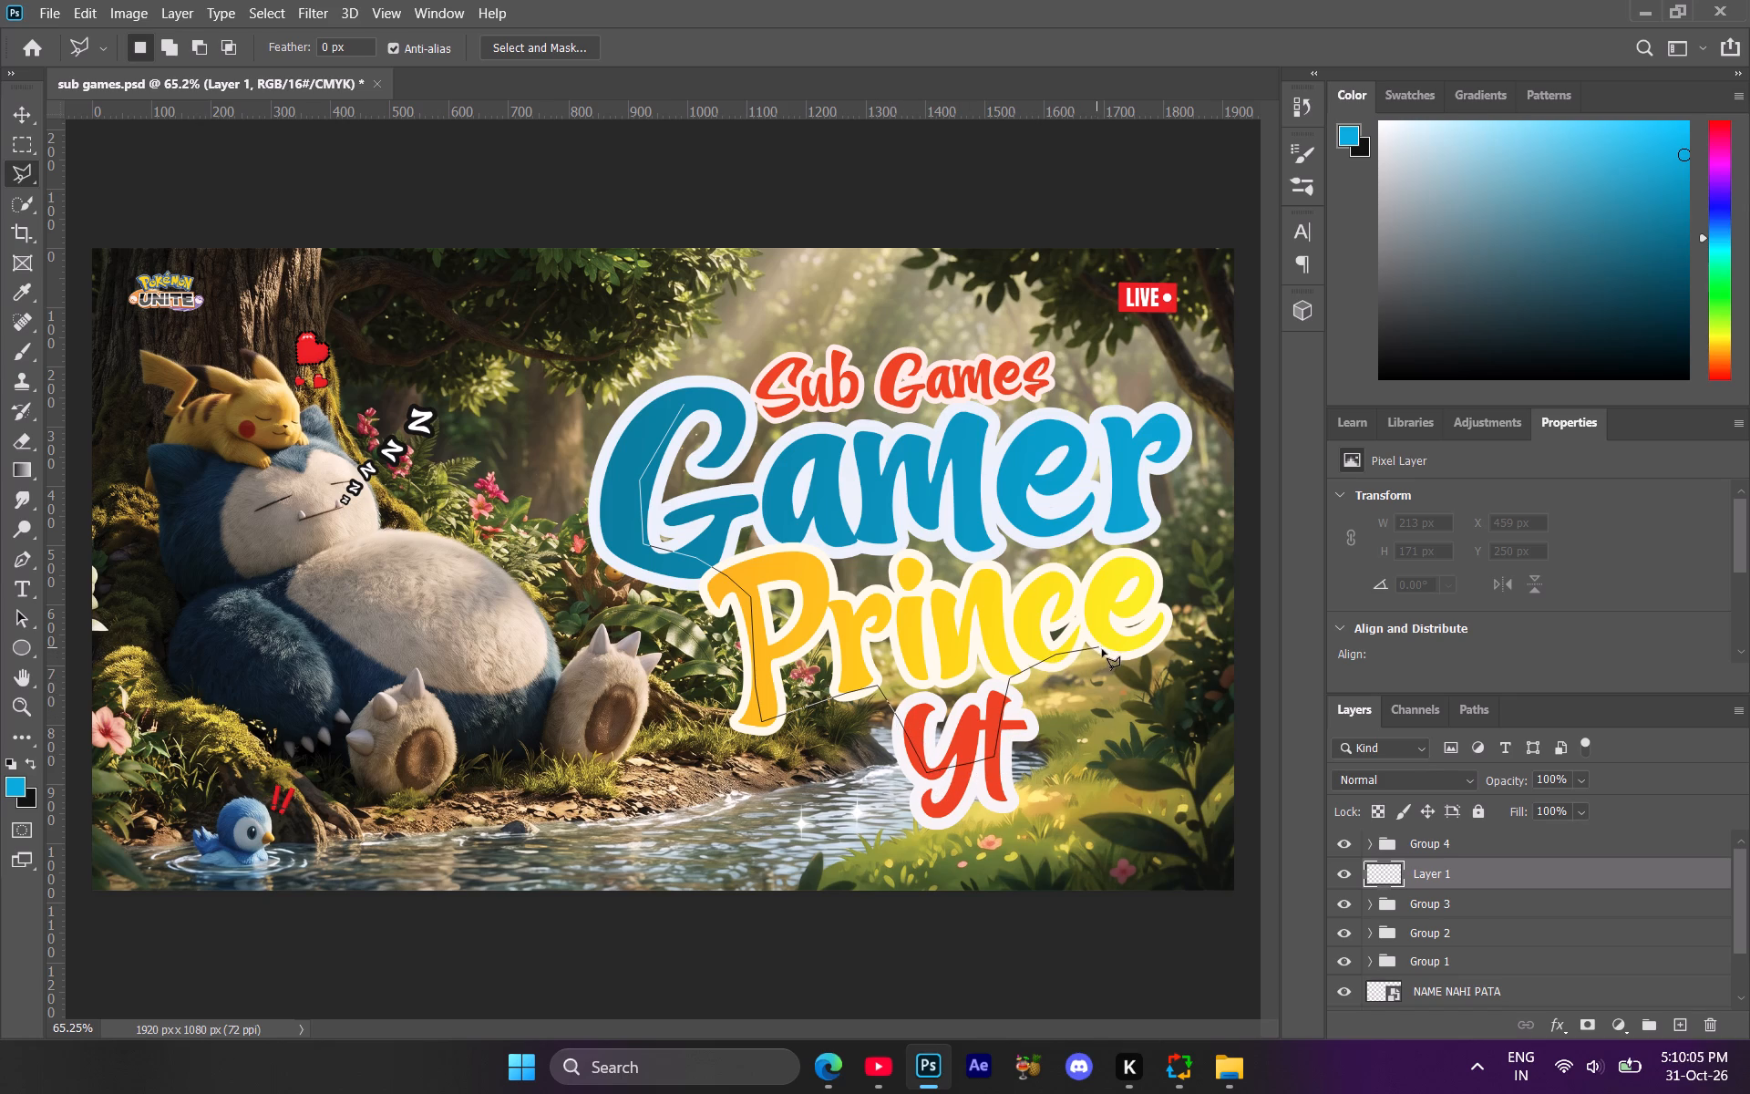
click(1084, 640)
click(1102, 646)
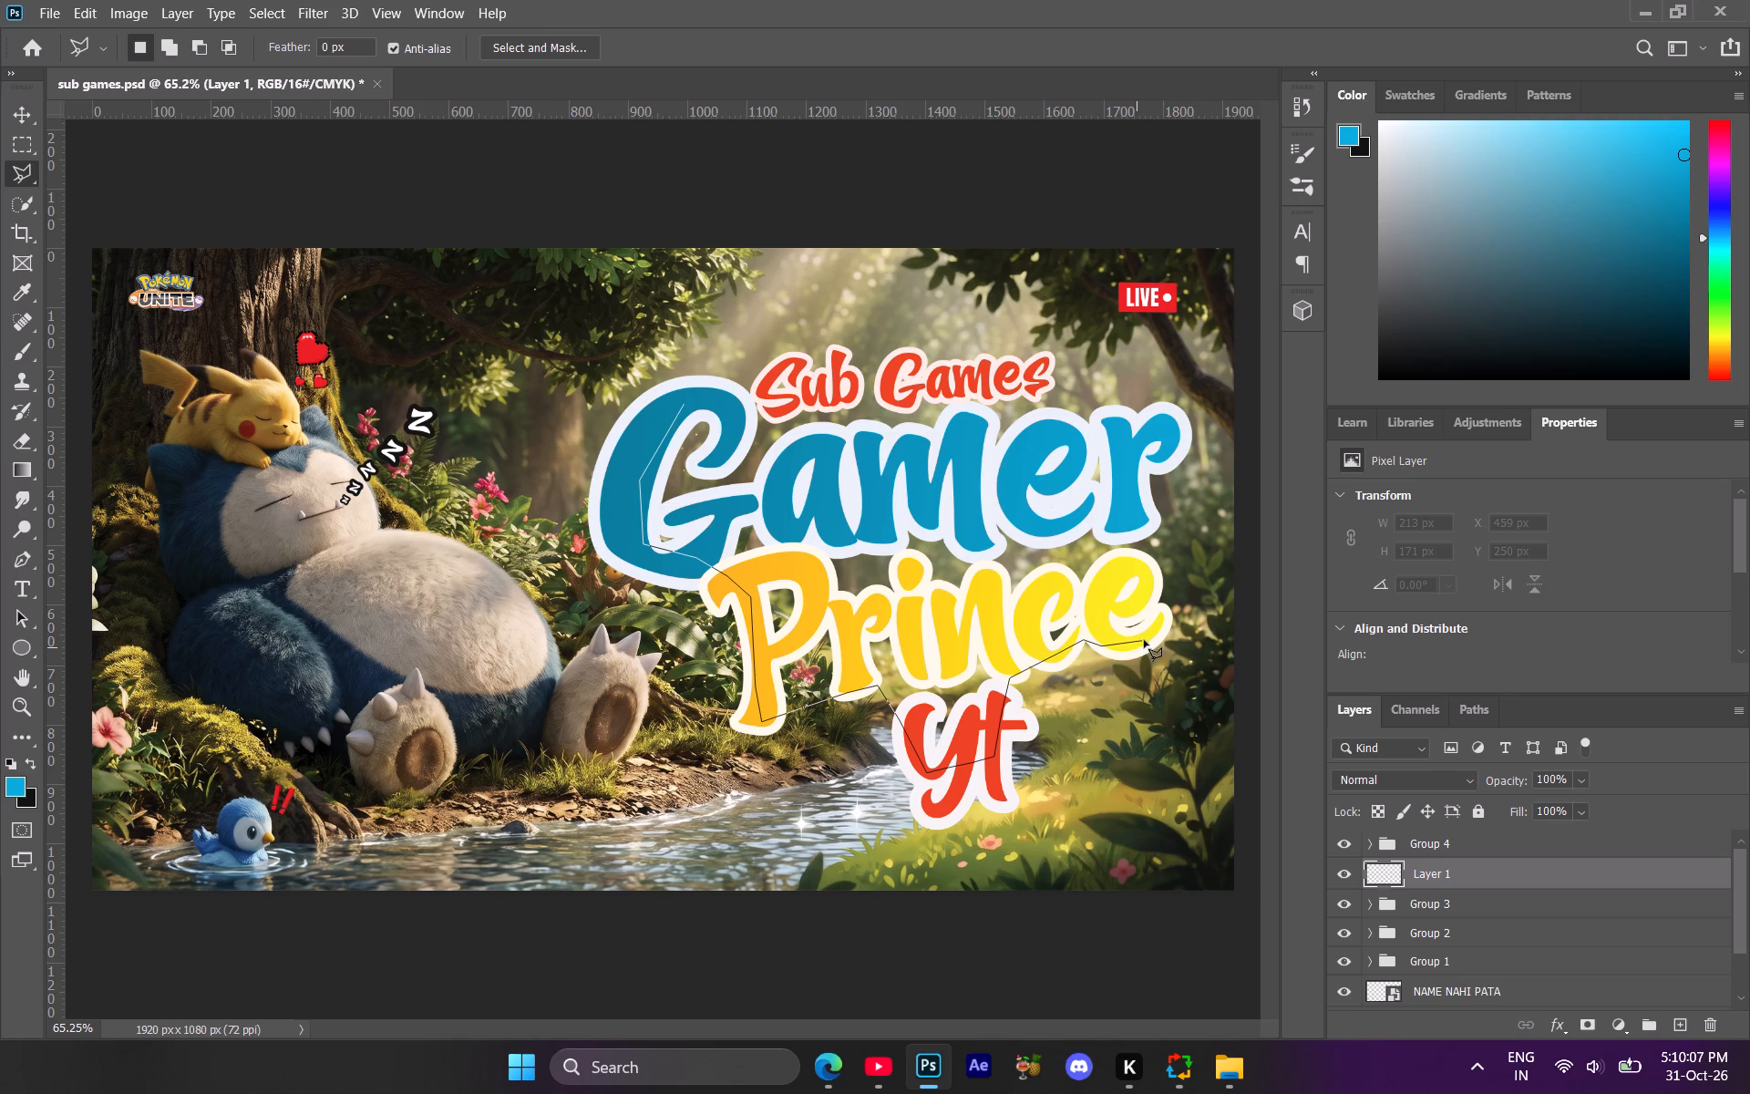
click(1144, 640)
click(1160, 624)
click(1152, 588)
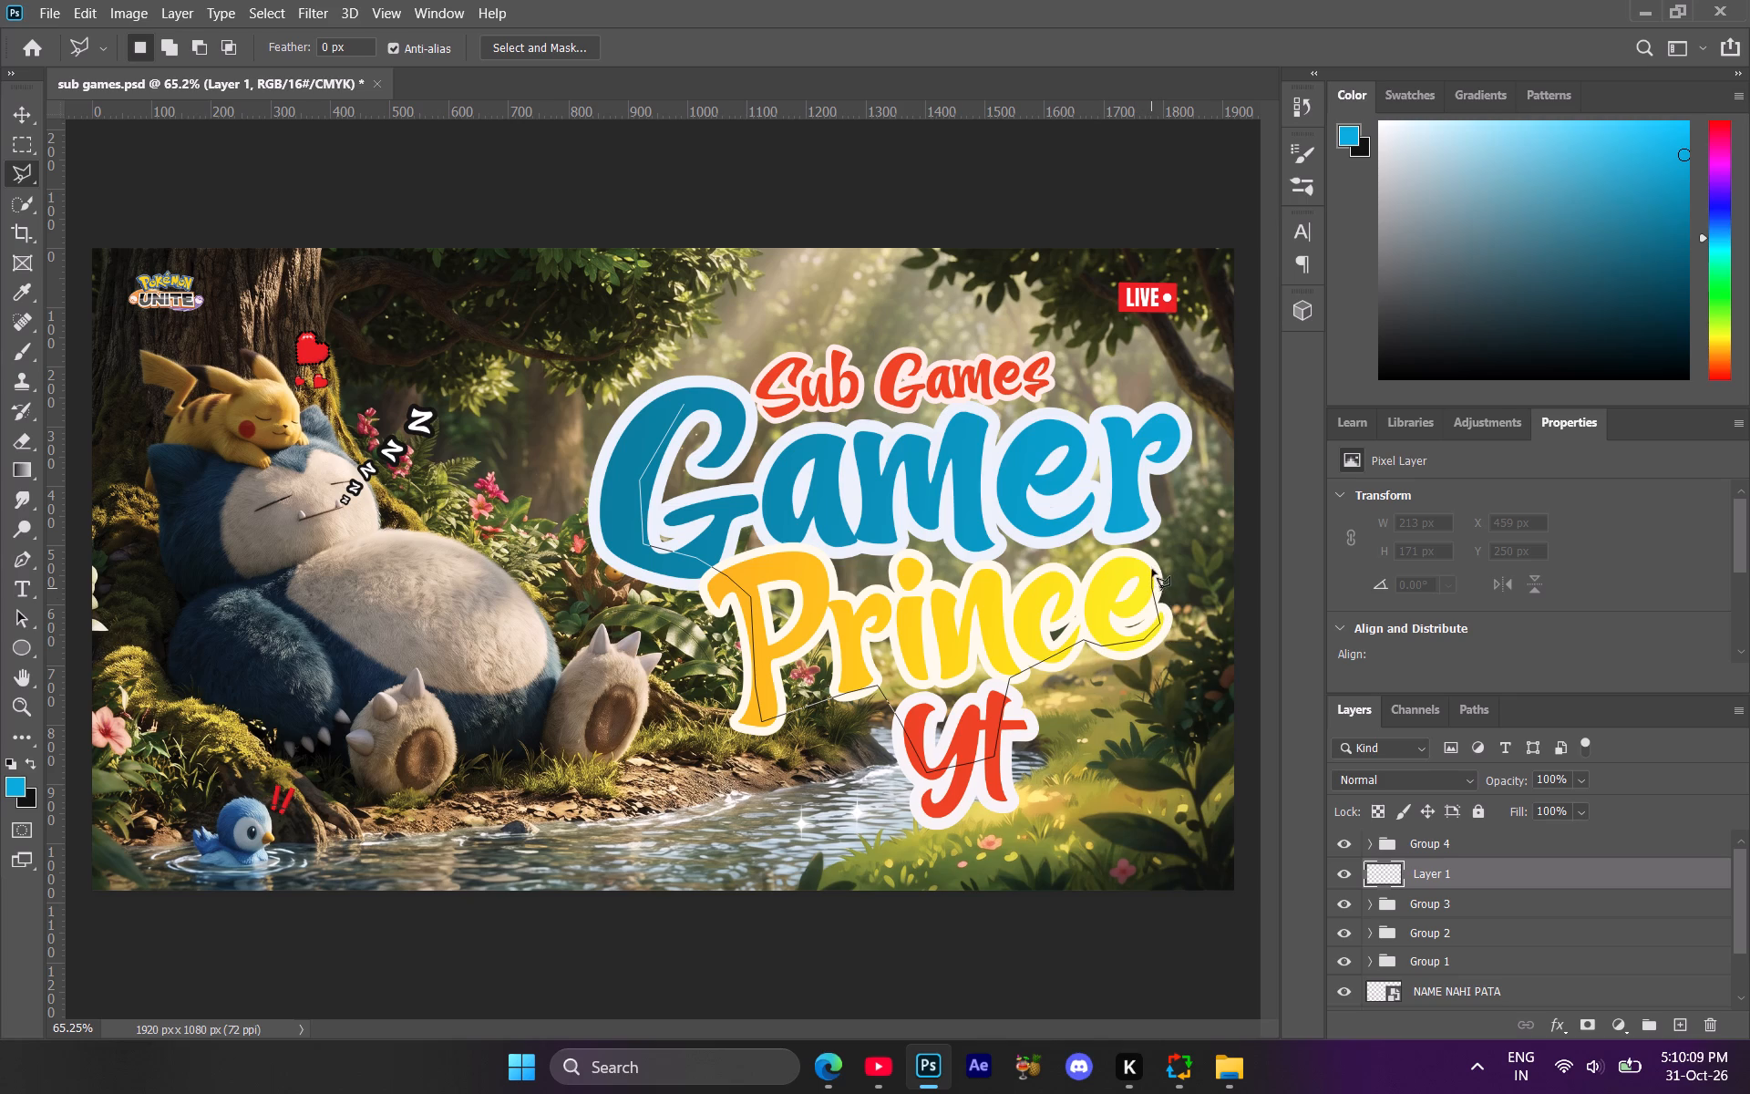
click(1153, 567)
click(1159, 520)
click(1143, 470)
click(1151, 446)
click(1172, 443)
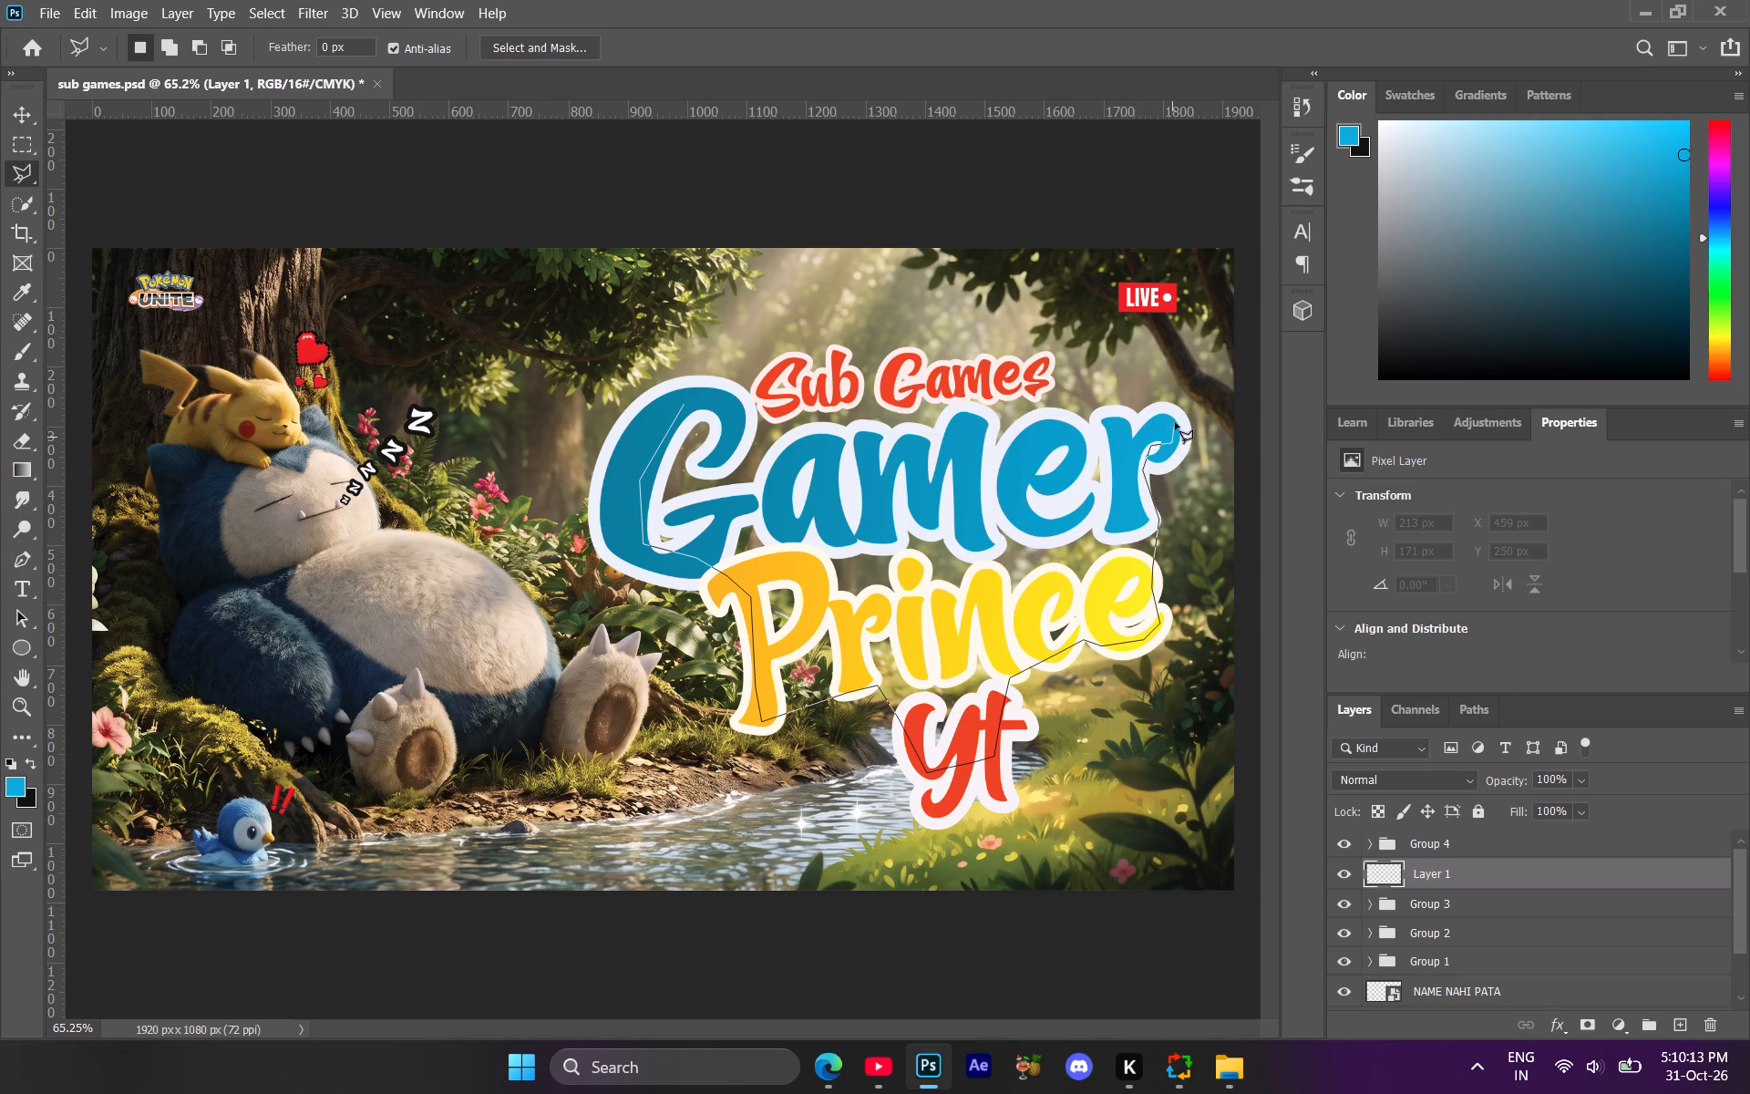
click(1175, 422)
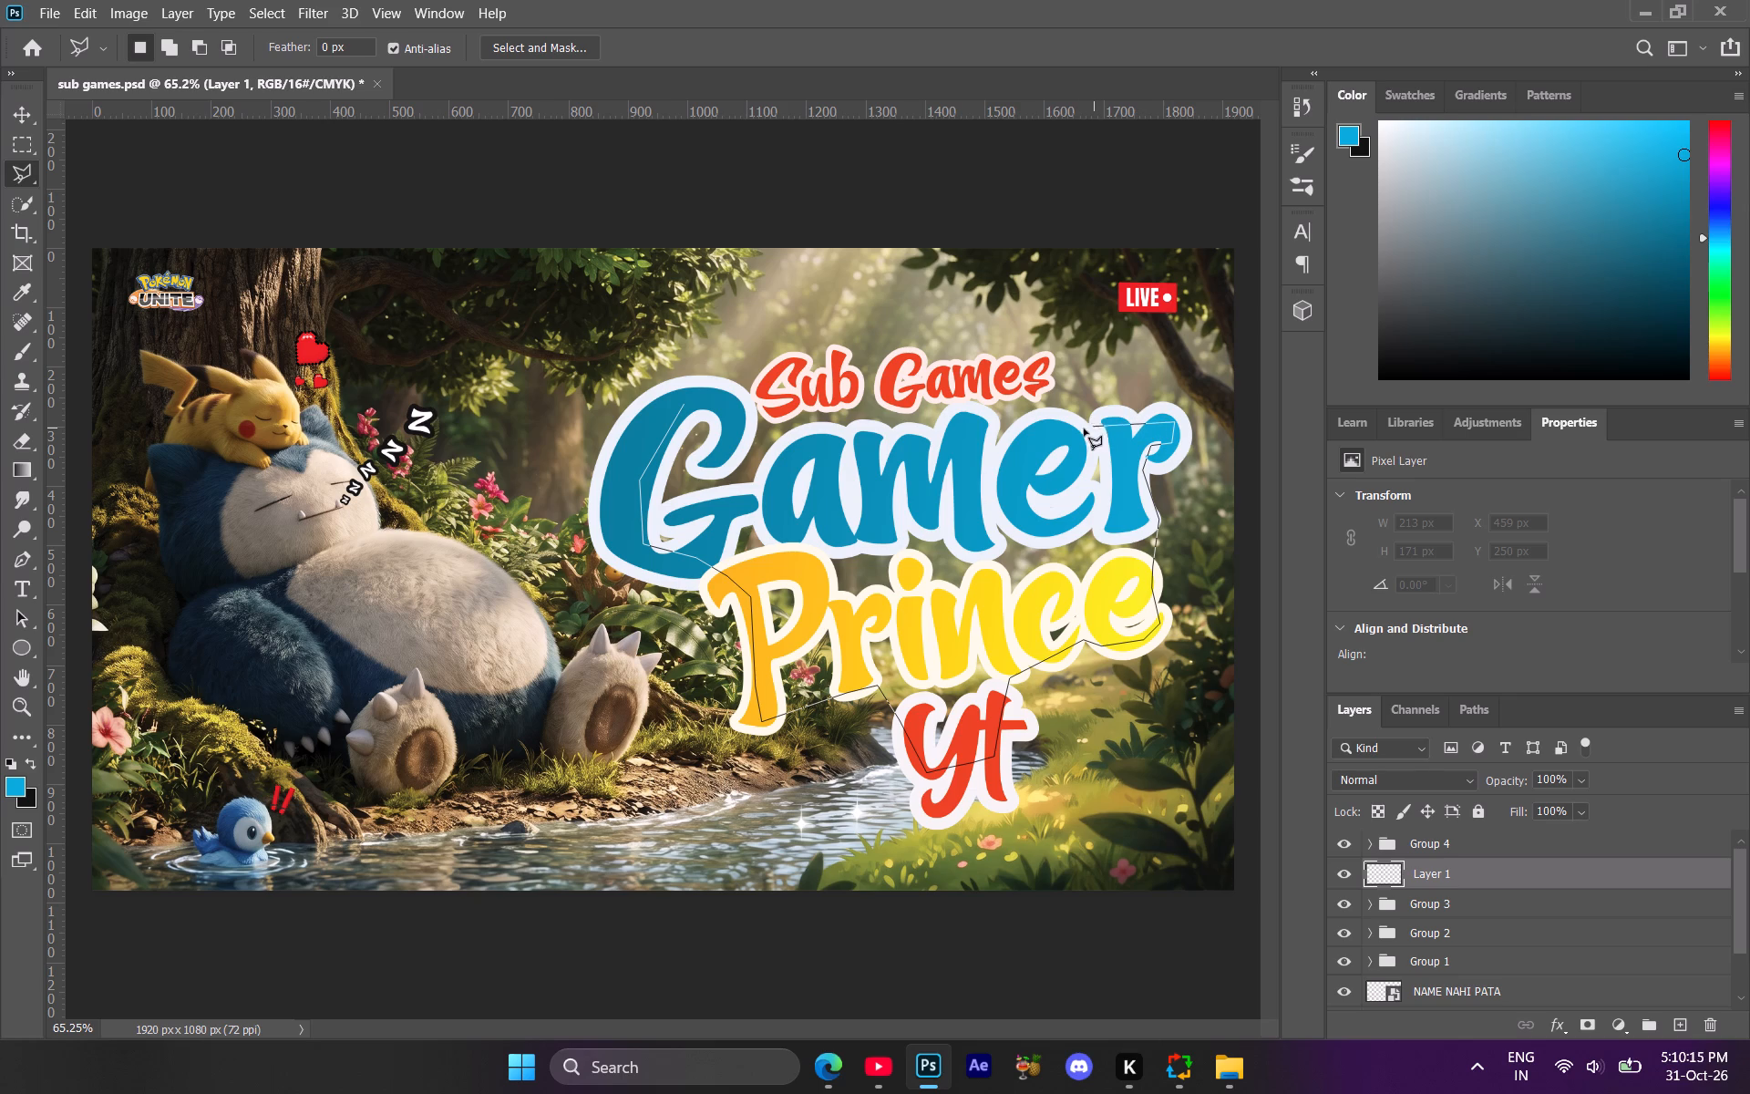
Trace the lasso outline back along the tops of the letters e, m and a in Gamer.
click(1076, 427)
click(1048, 420)
click(1017, 440)
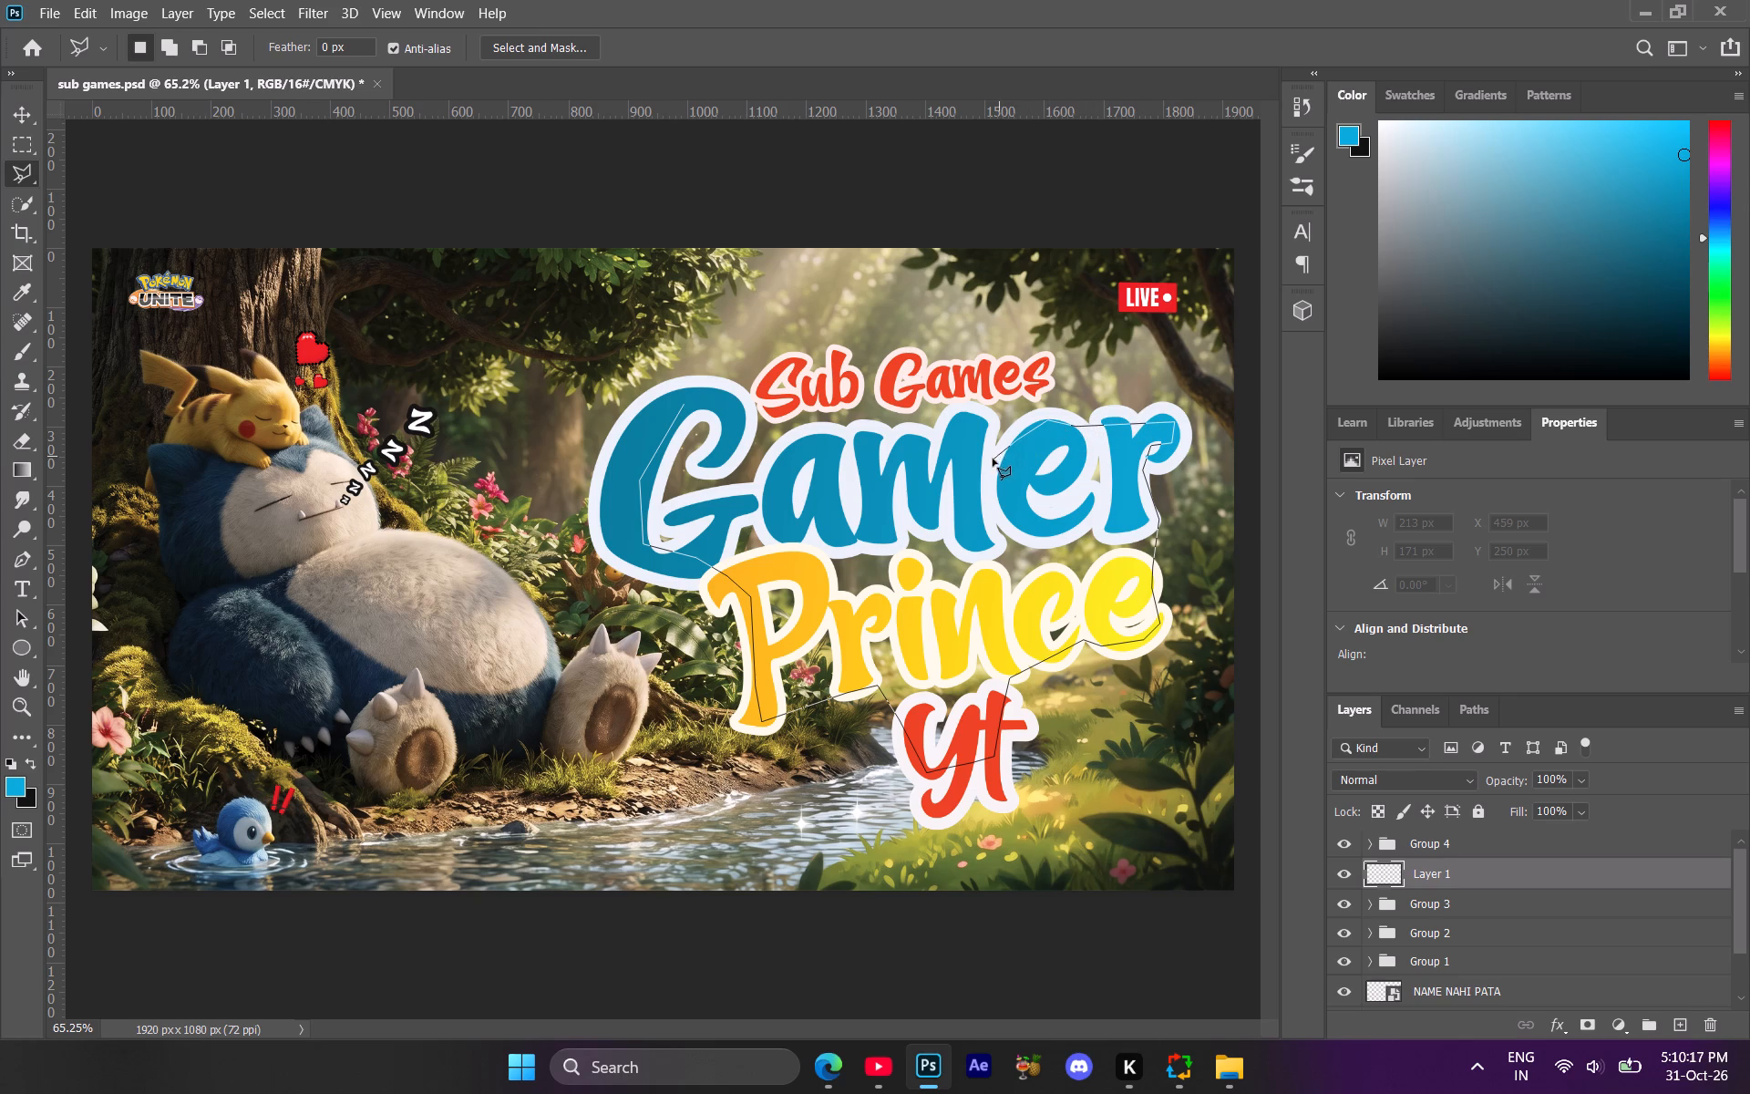
click(993, 459)
click(977, 431)
click(951, 439)
click(890, 441)
click(841, 435)
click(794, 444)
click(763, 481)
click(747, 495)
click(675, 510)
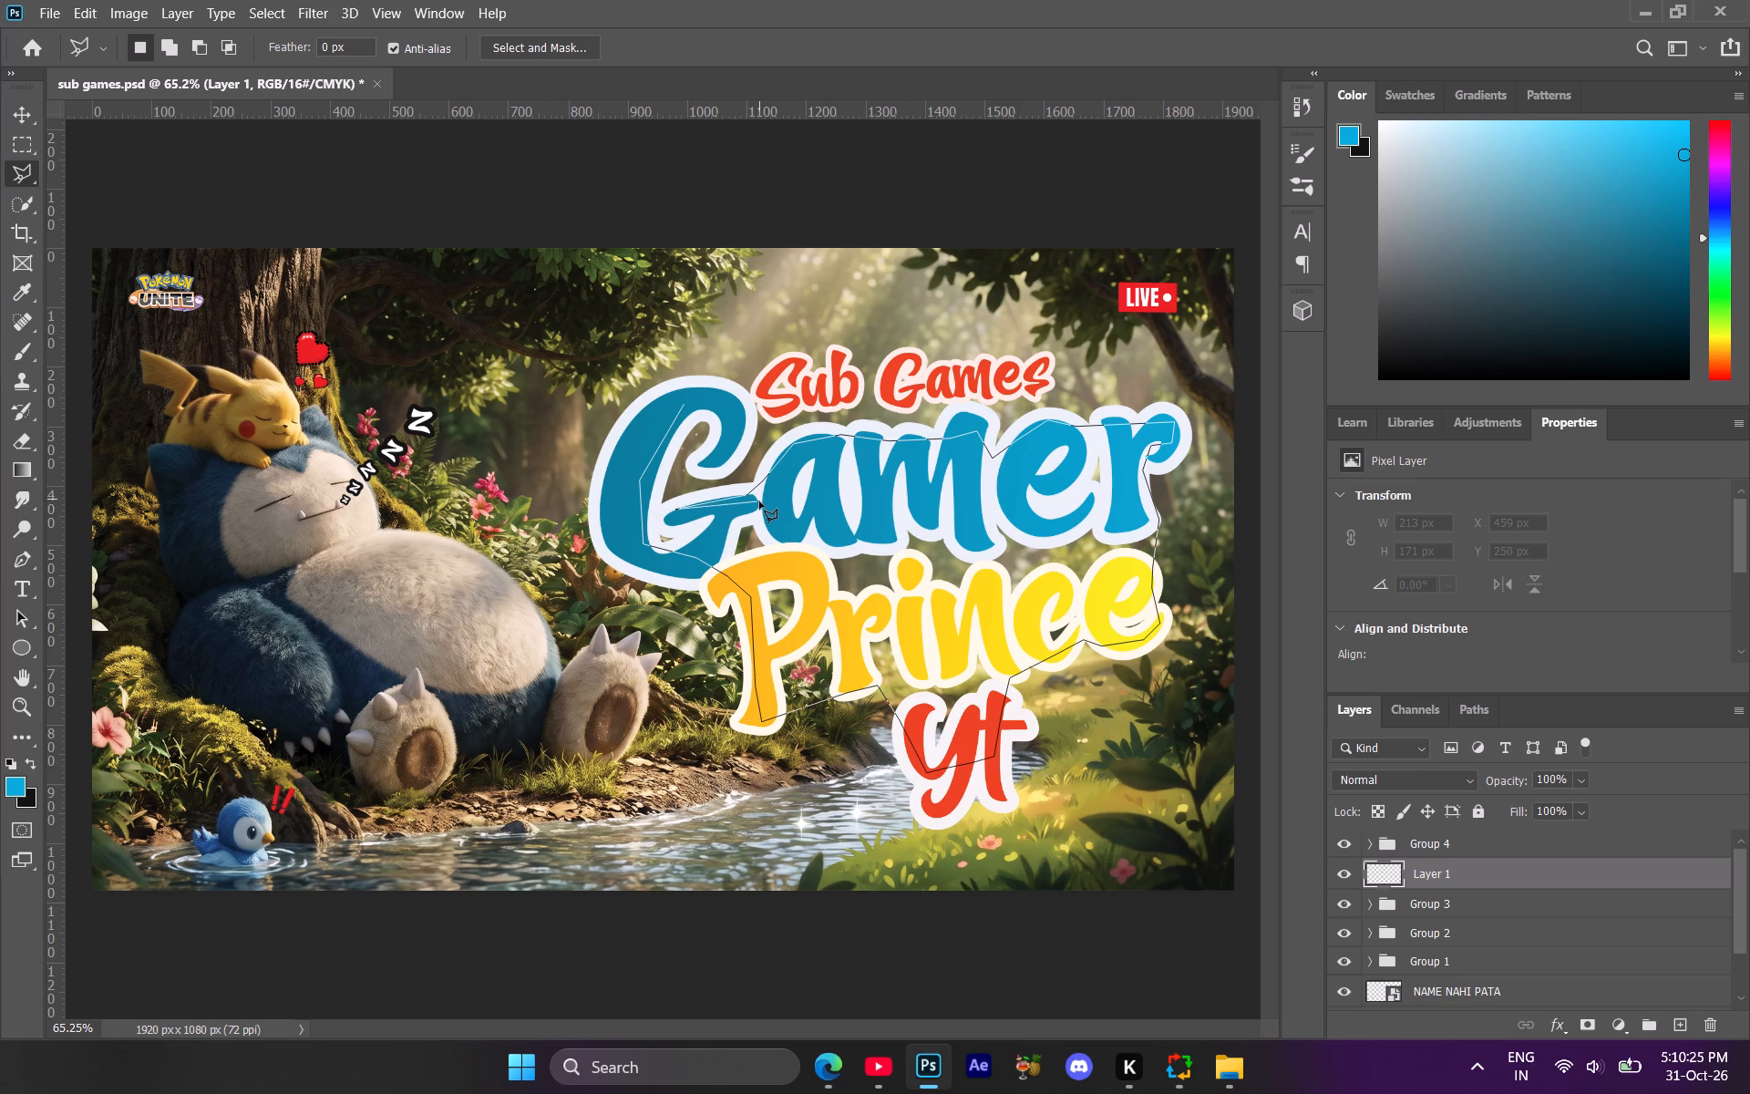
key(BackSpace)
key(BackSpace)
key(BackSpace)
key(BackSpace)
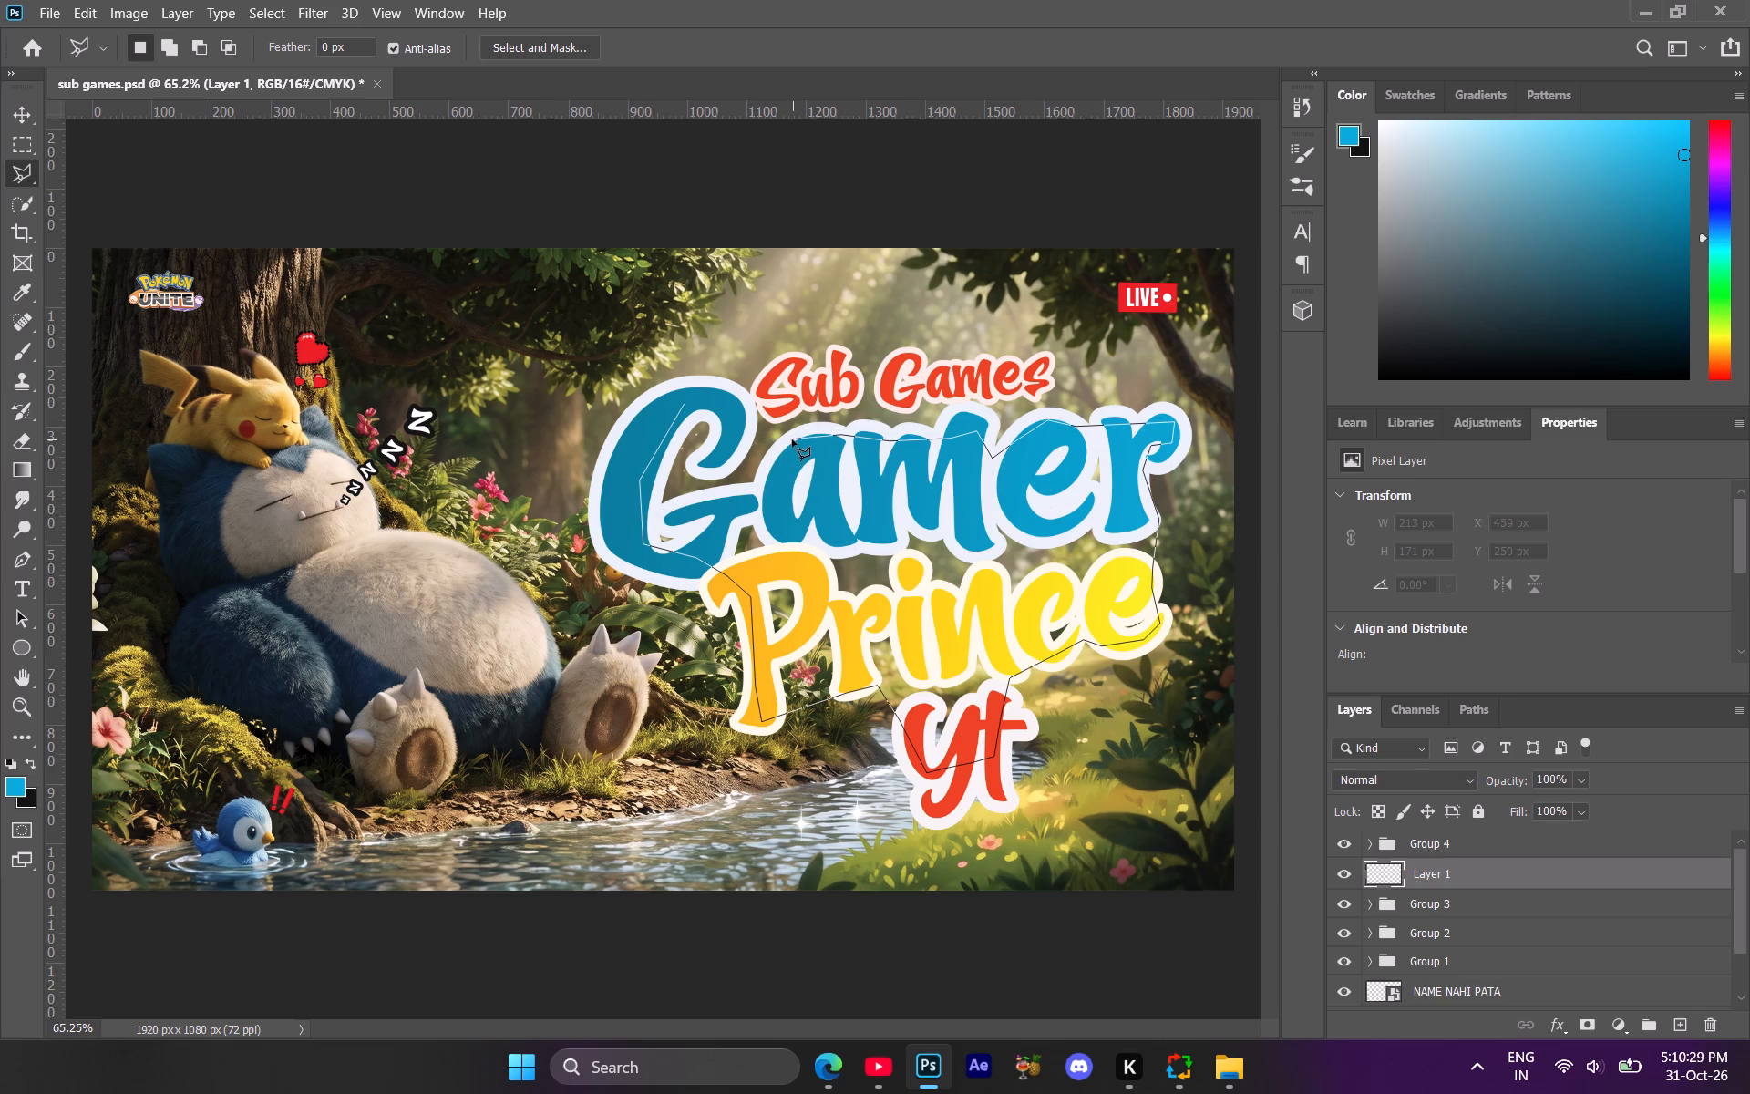
Carry the lasso outline across to the top of the G and close it as a selection about 900 × 622 px.
click(791, 434)
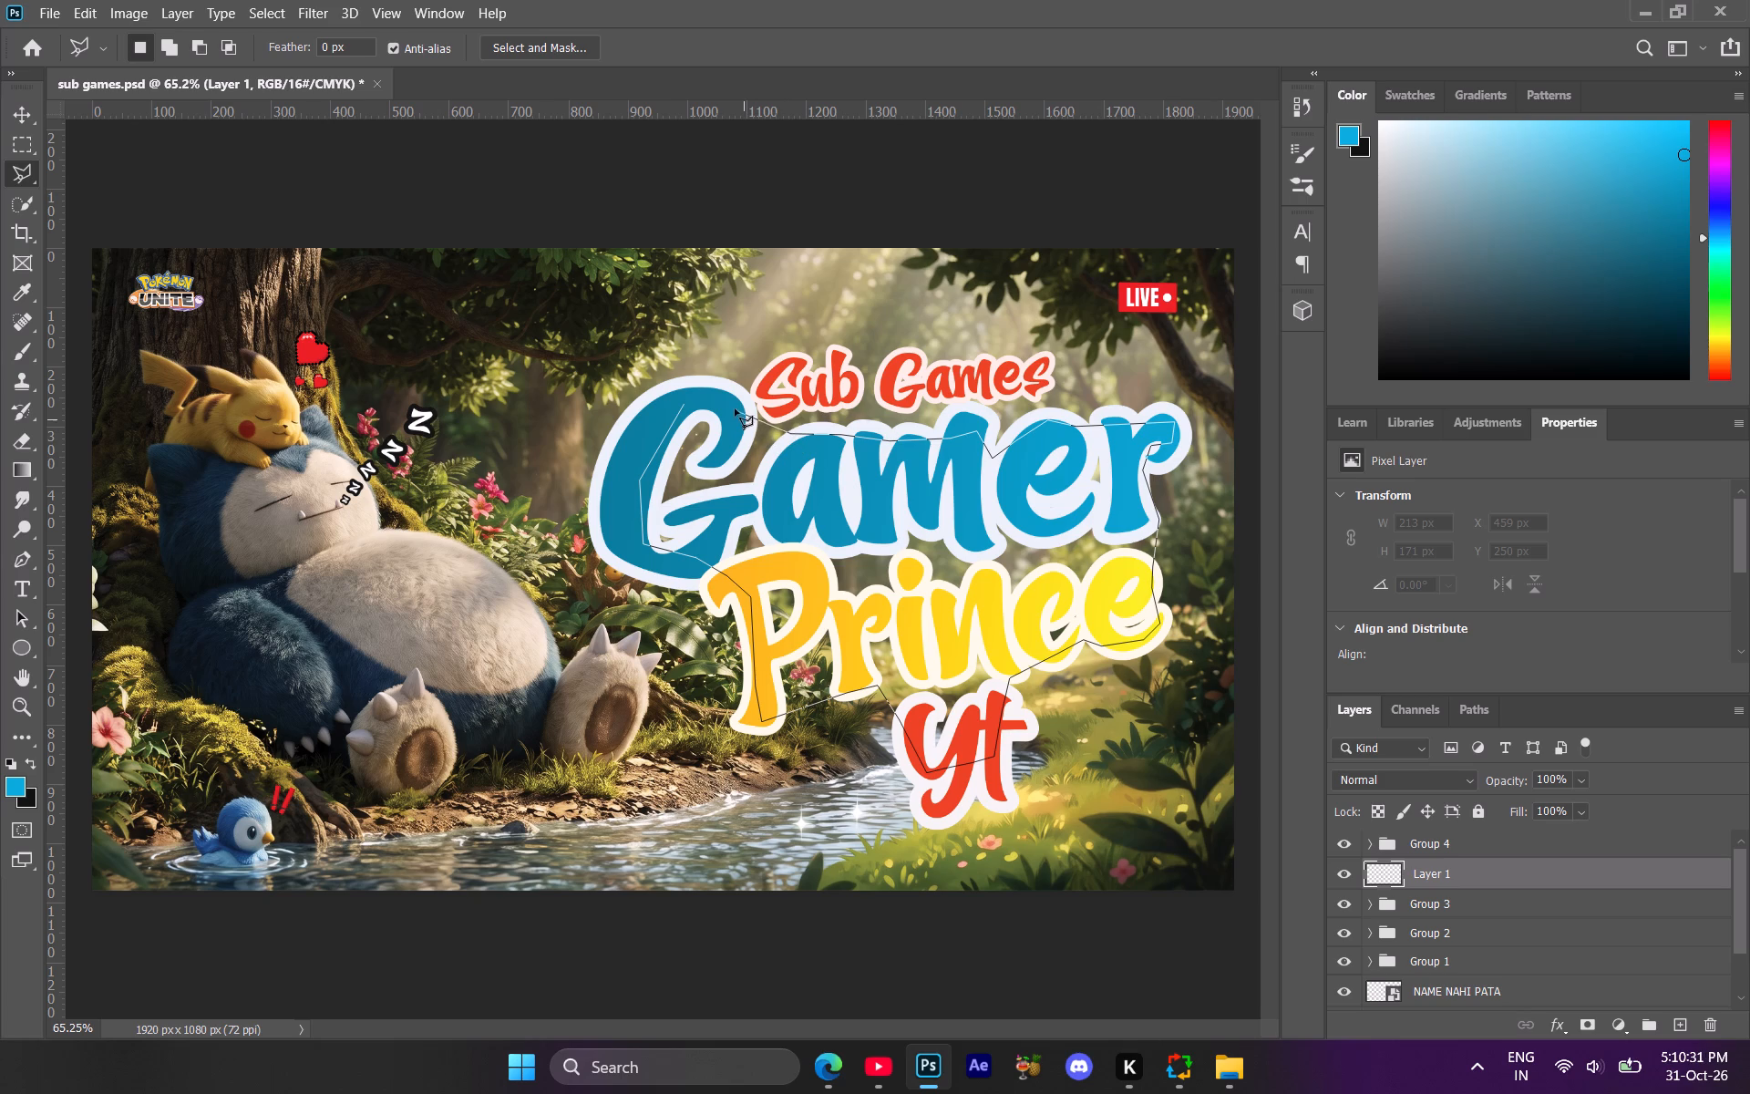
click(735, 404)
click(685, 403)
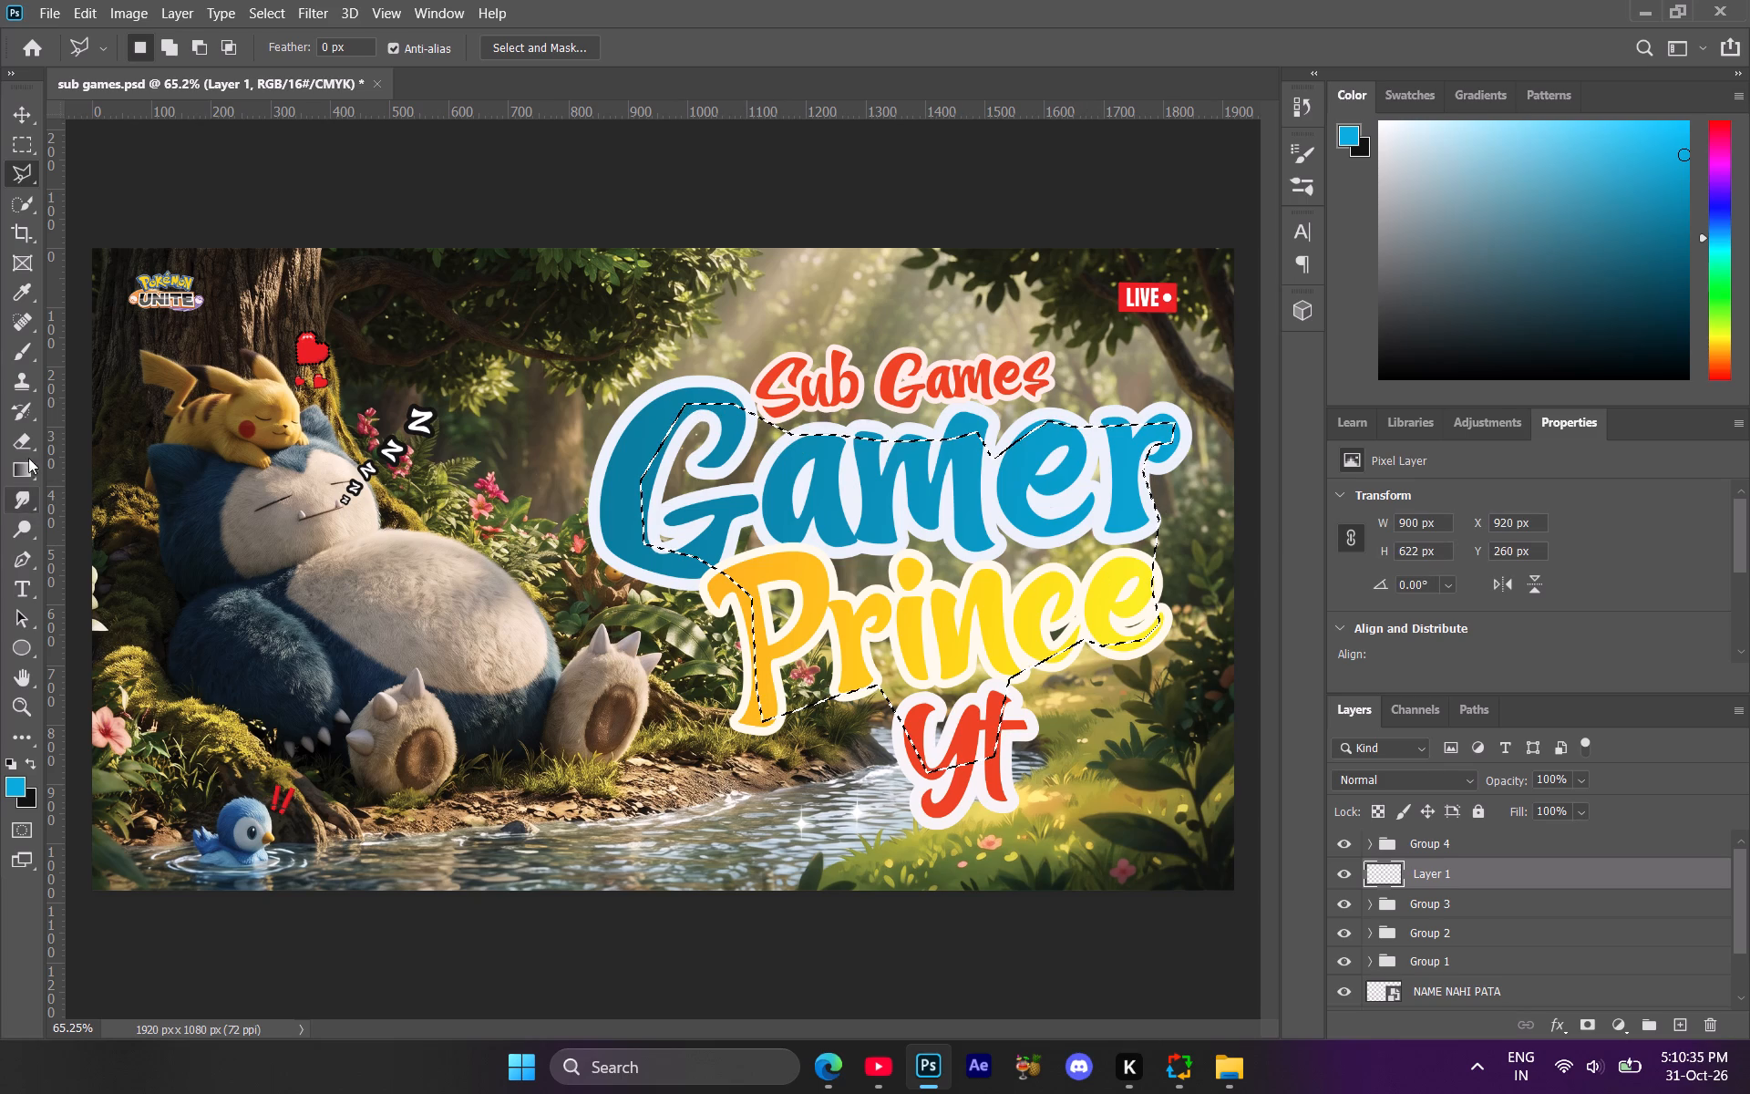
Paint white inside the selection on Layer 1 with a soft 500 px brush, filling the gaps behind Gamer Prince Yt.
click(21, 356)
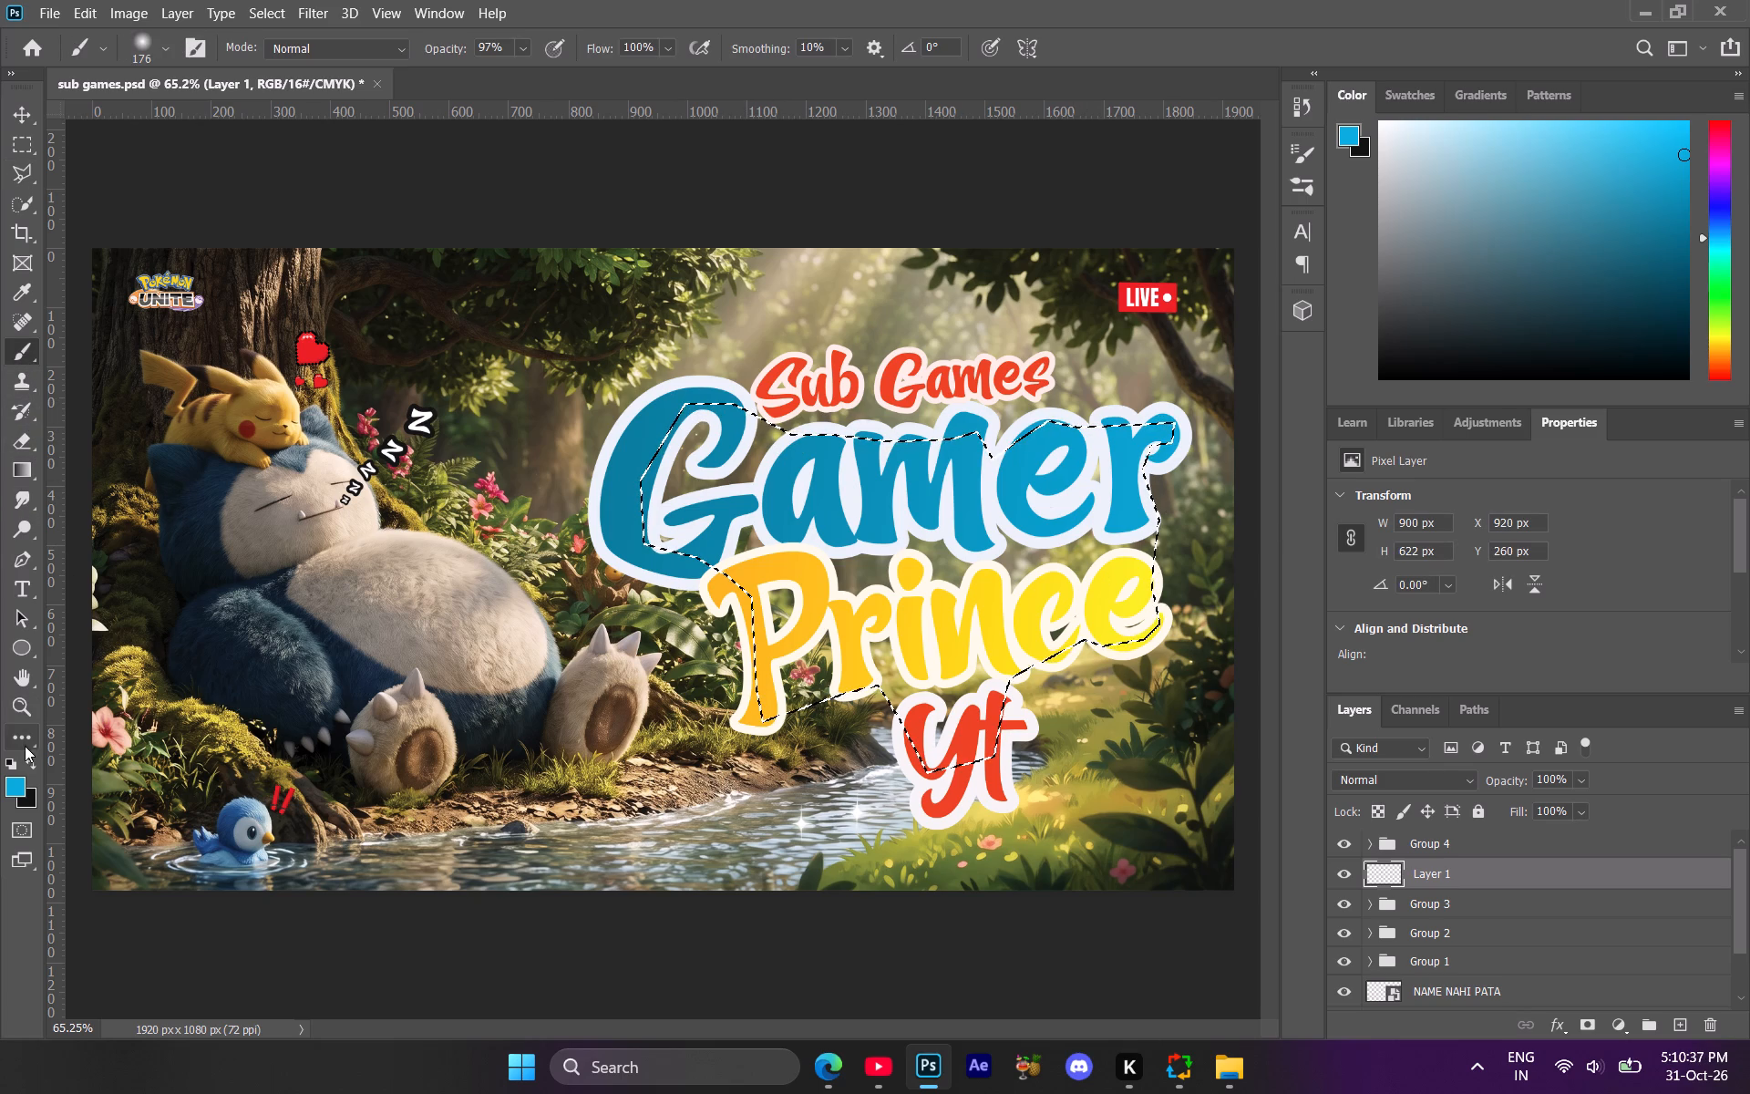
click(29, 762)
click(13, 763)
click(24, 763)
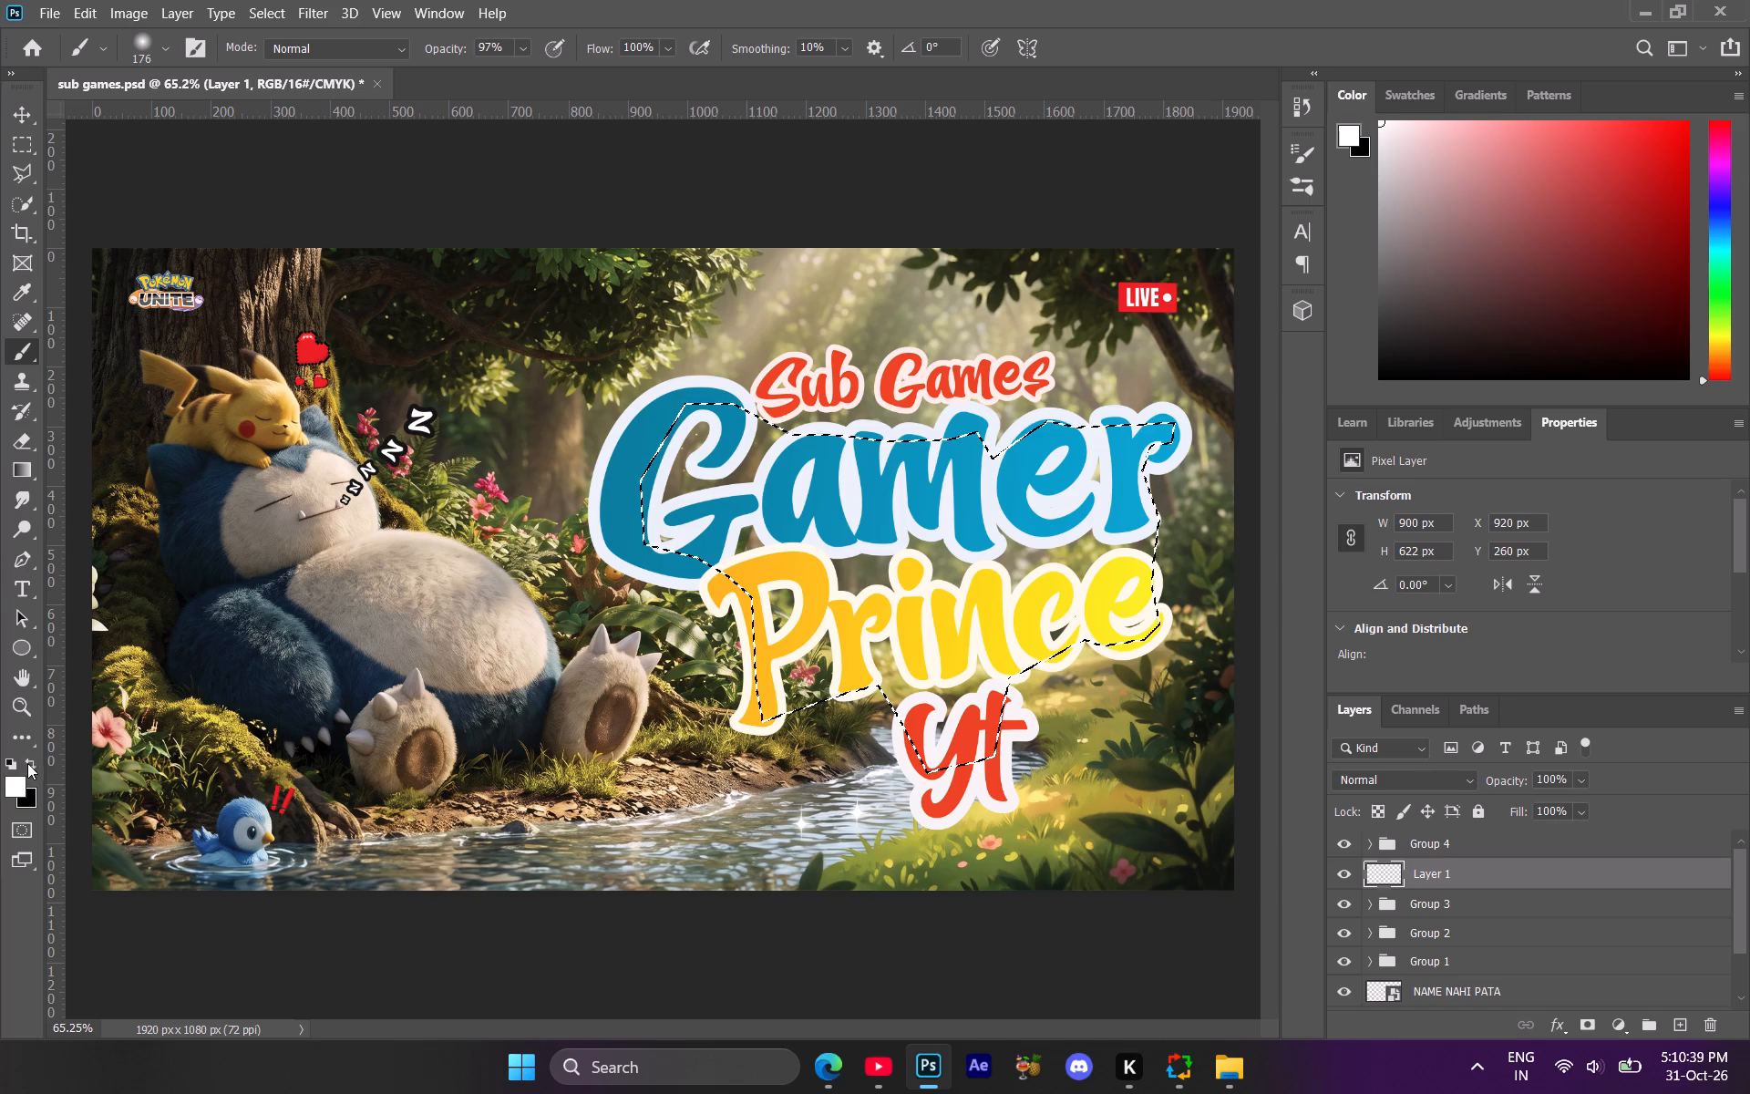
alt+right_drag(829, 622, 838, 623)
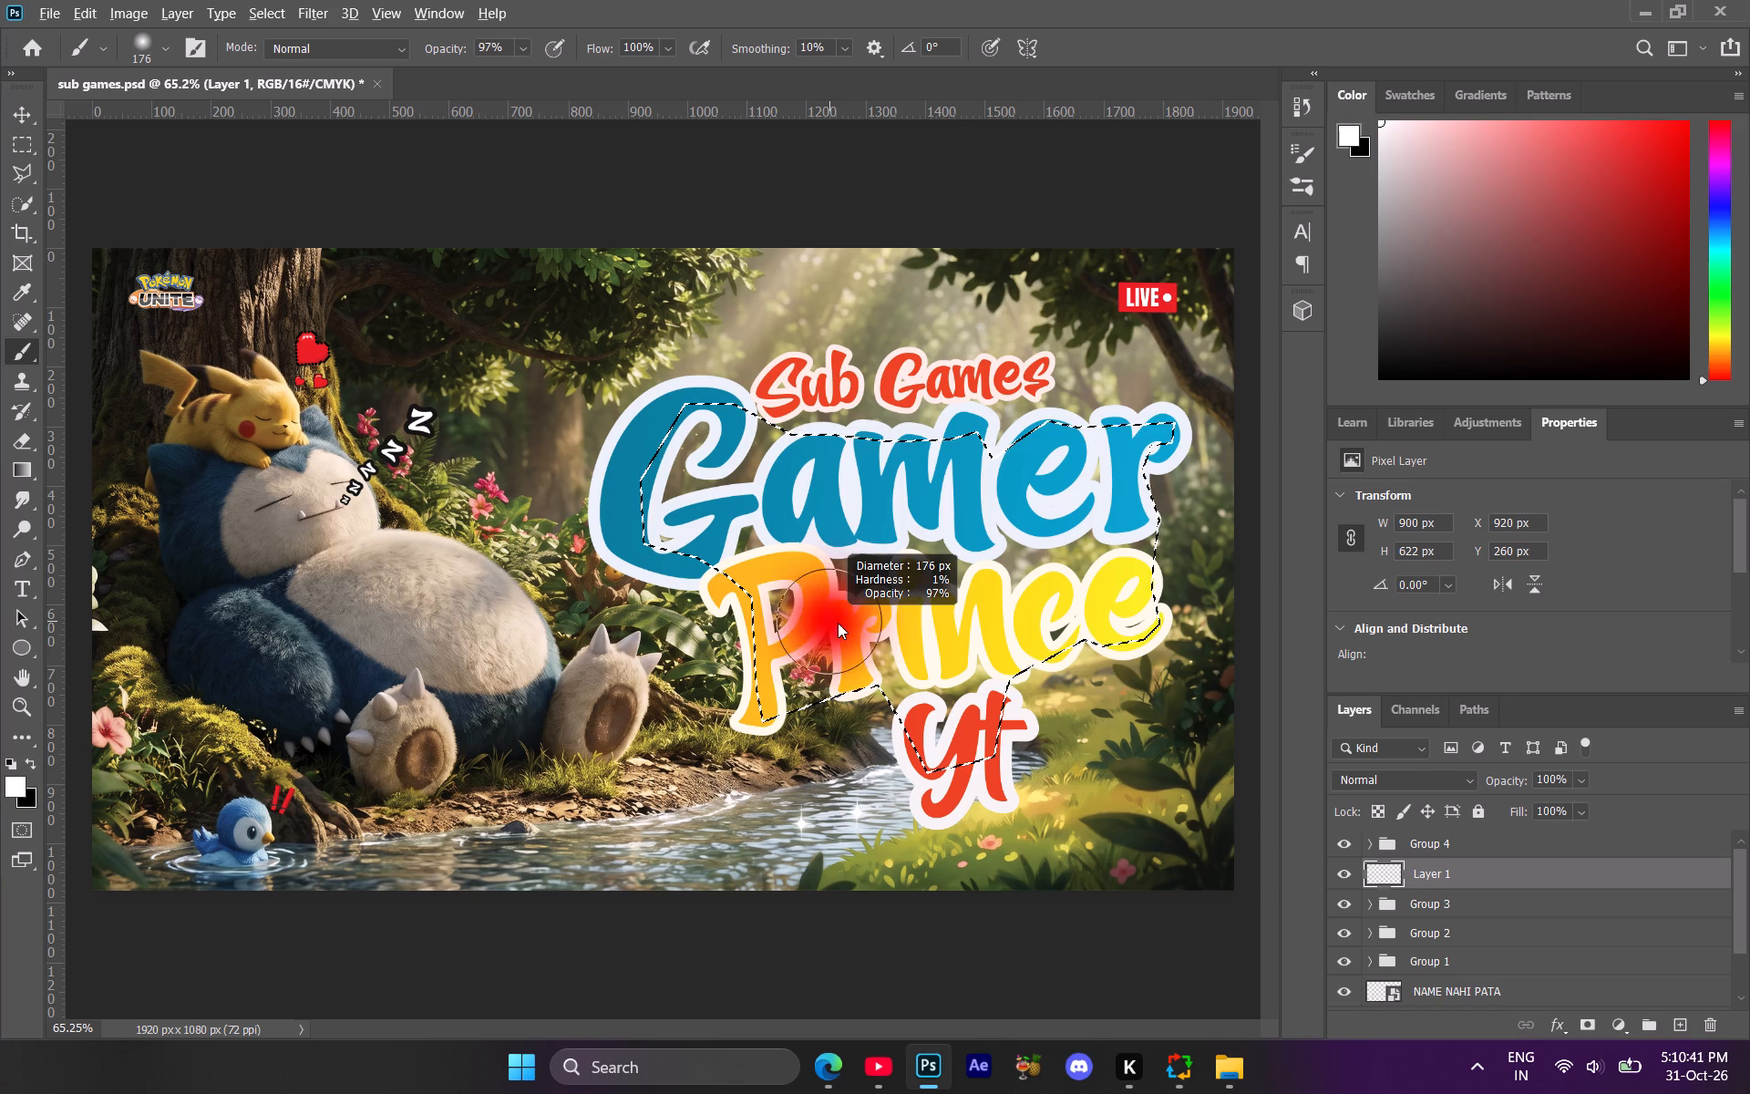
alt+right_drag(838, 623, 952, 614)
drag(929, 618, 959, 573)
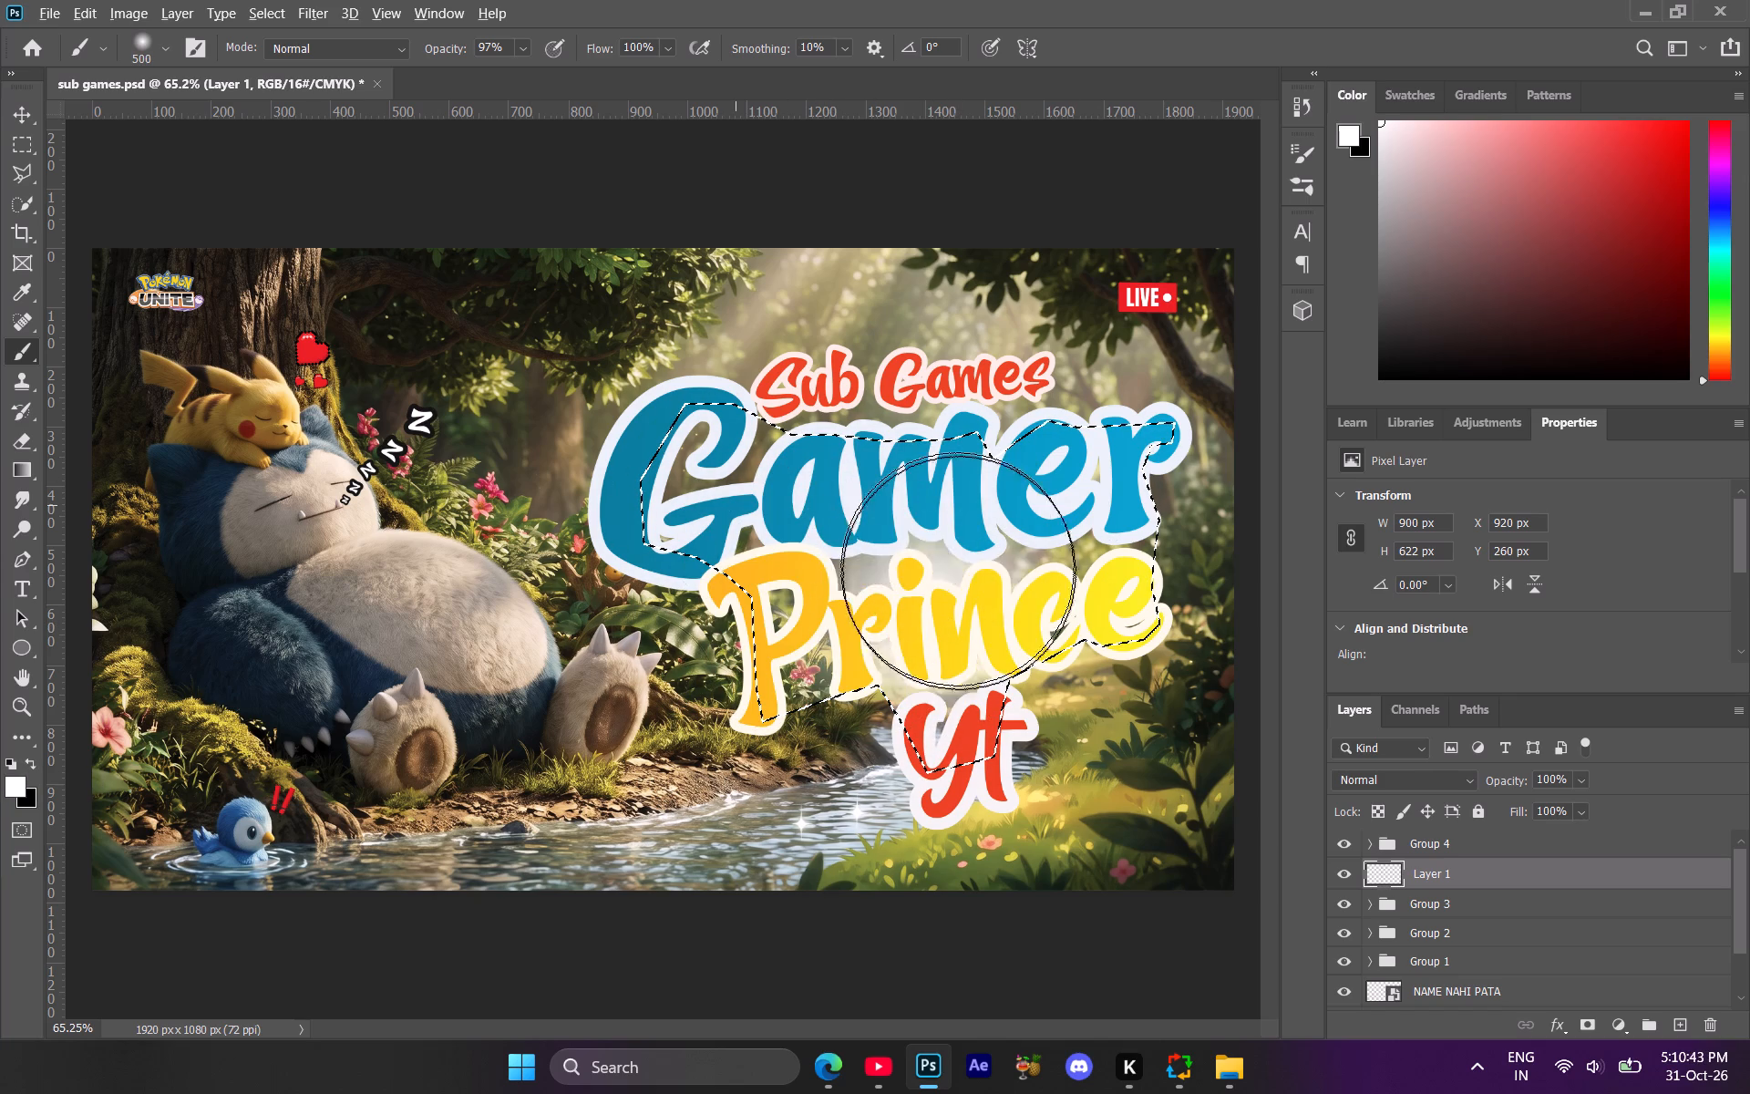
drag(959, 573, 969, 644)
drag(799, 617, 897, 520)
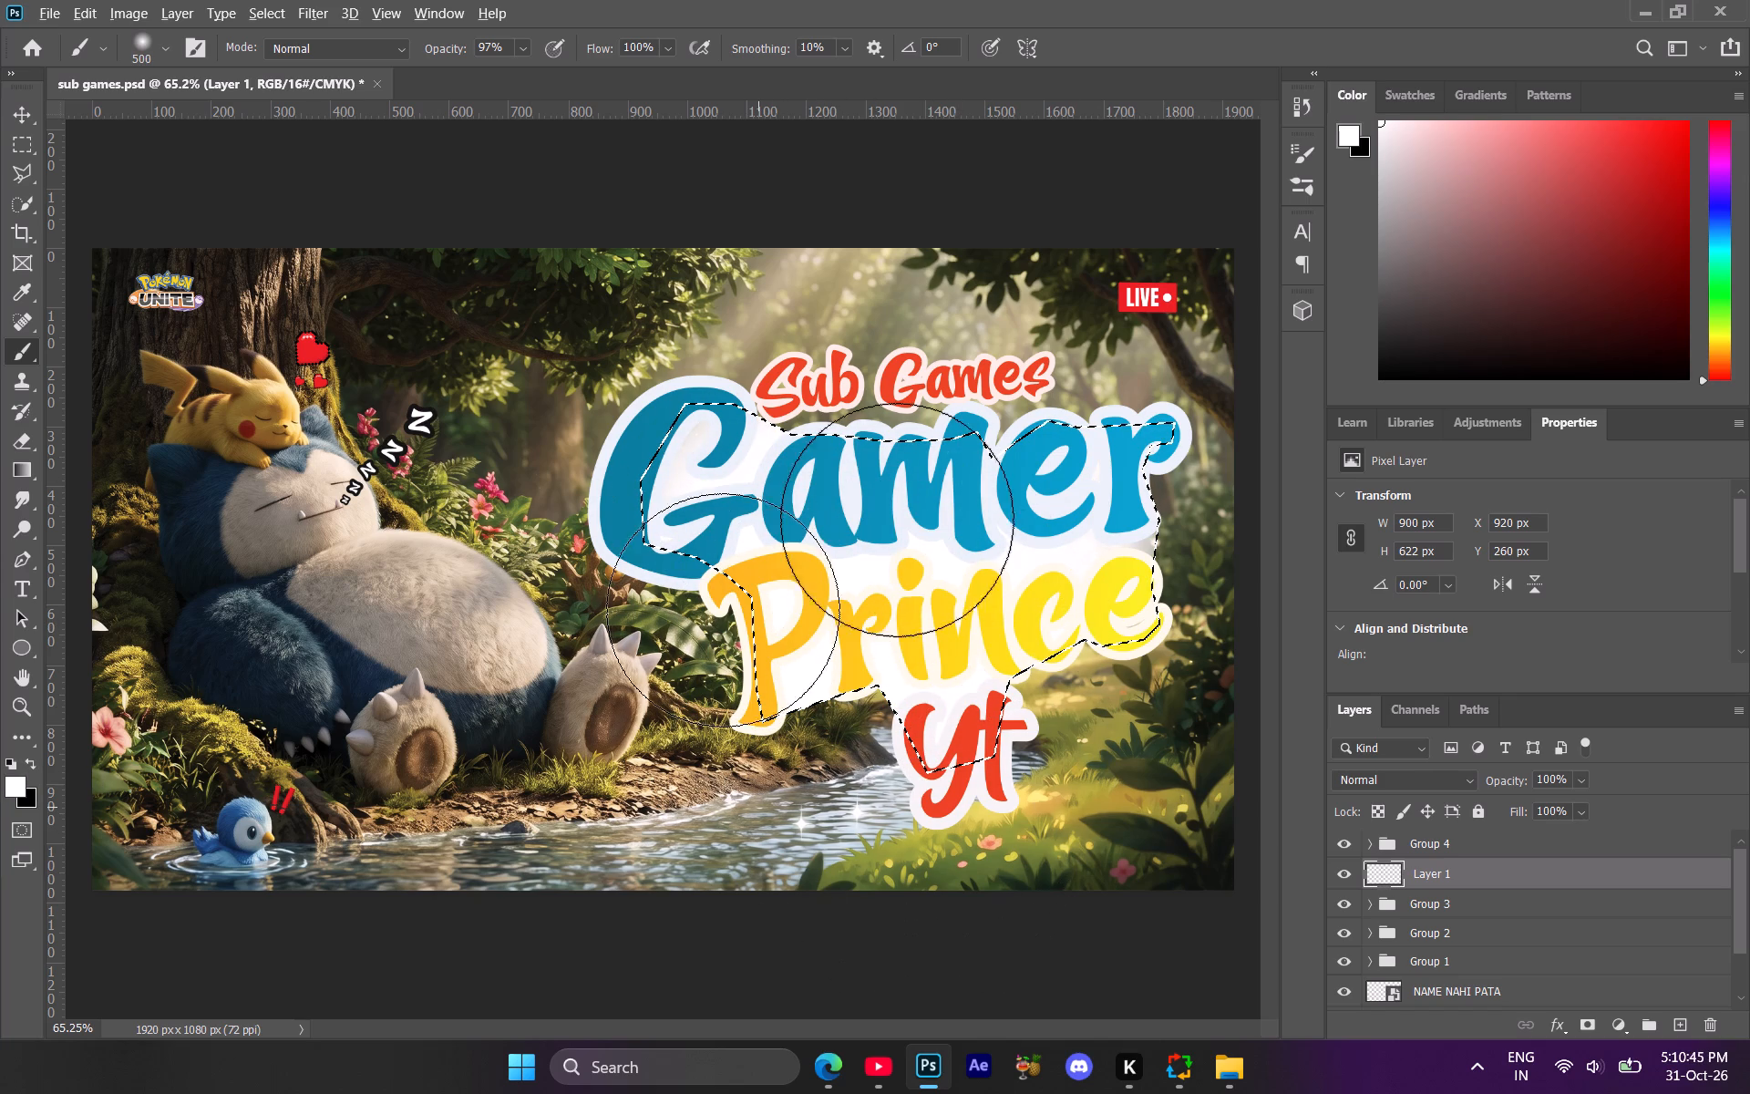
drag(897, 520, 870, 818)
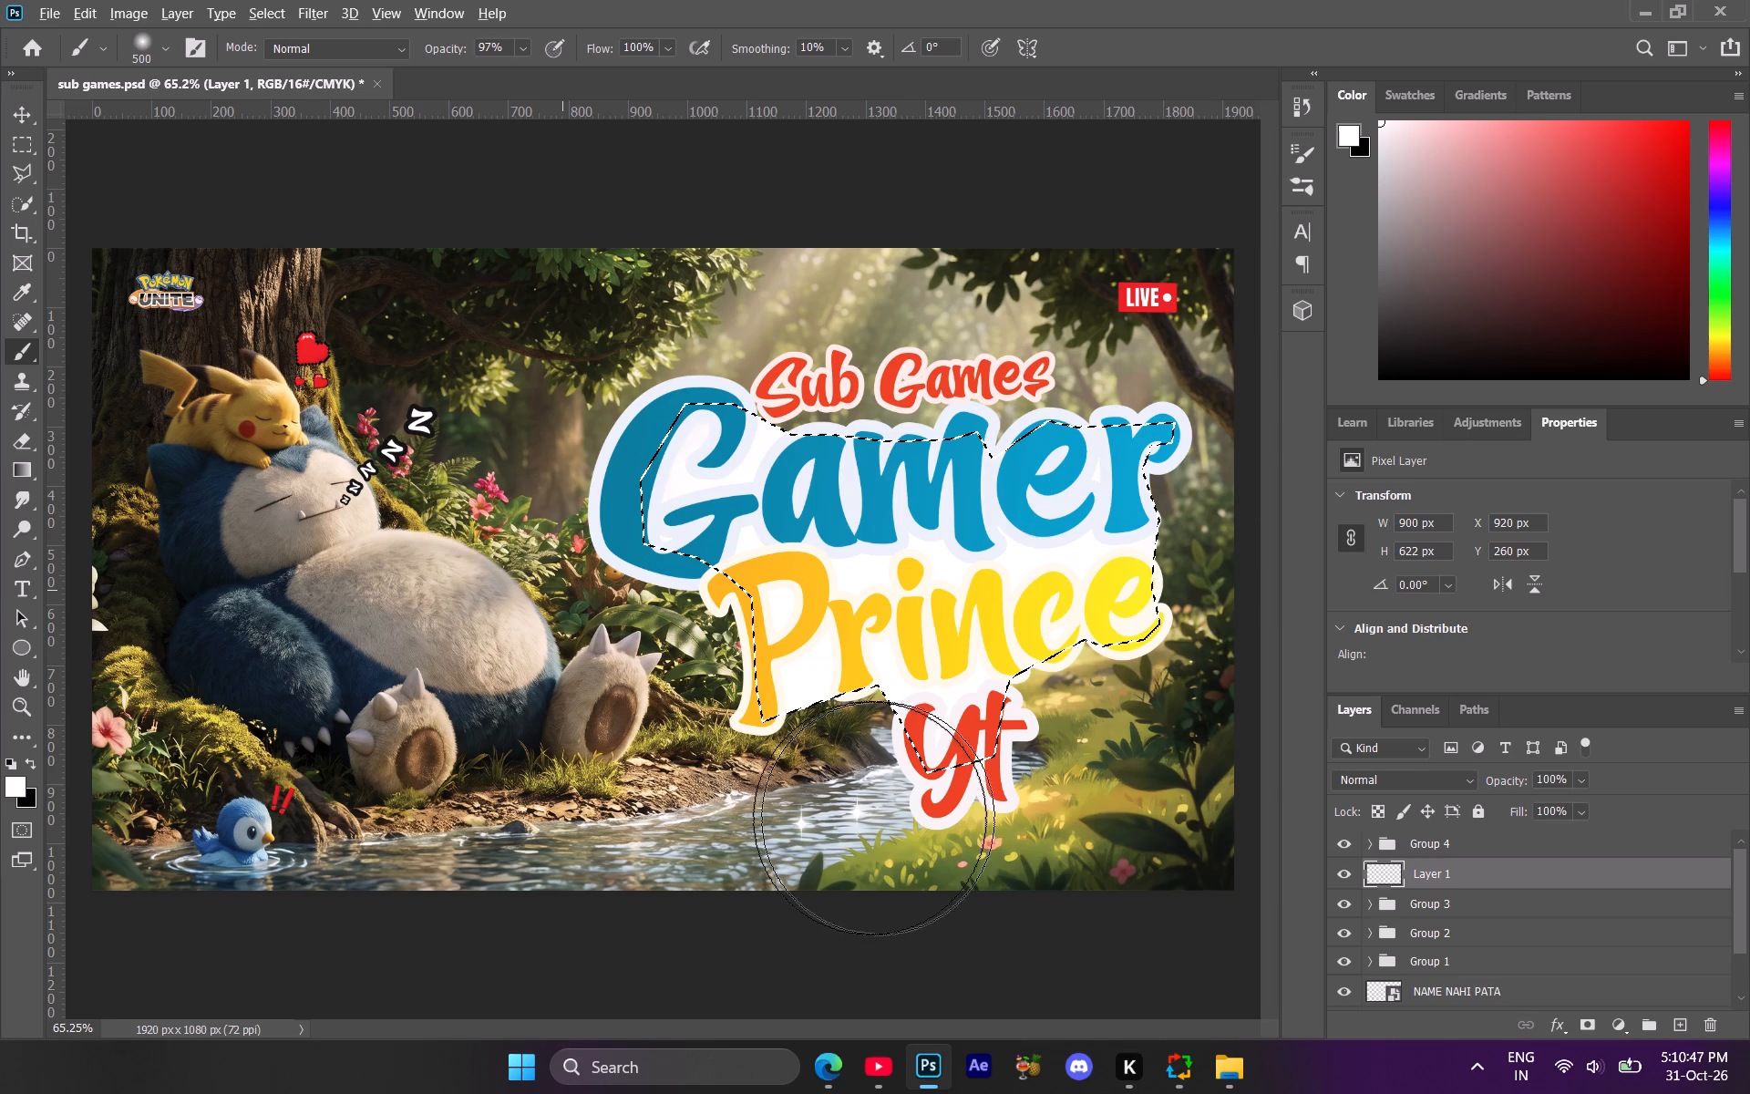
drag(870, 818, 907, 456)
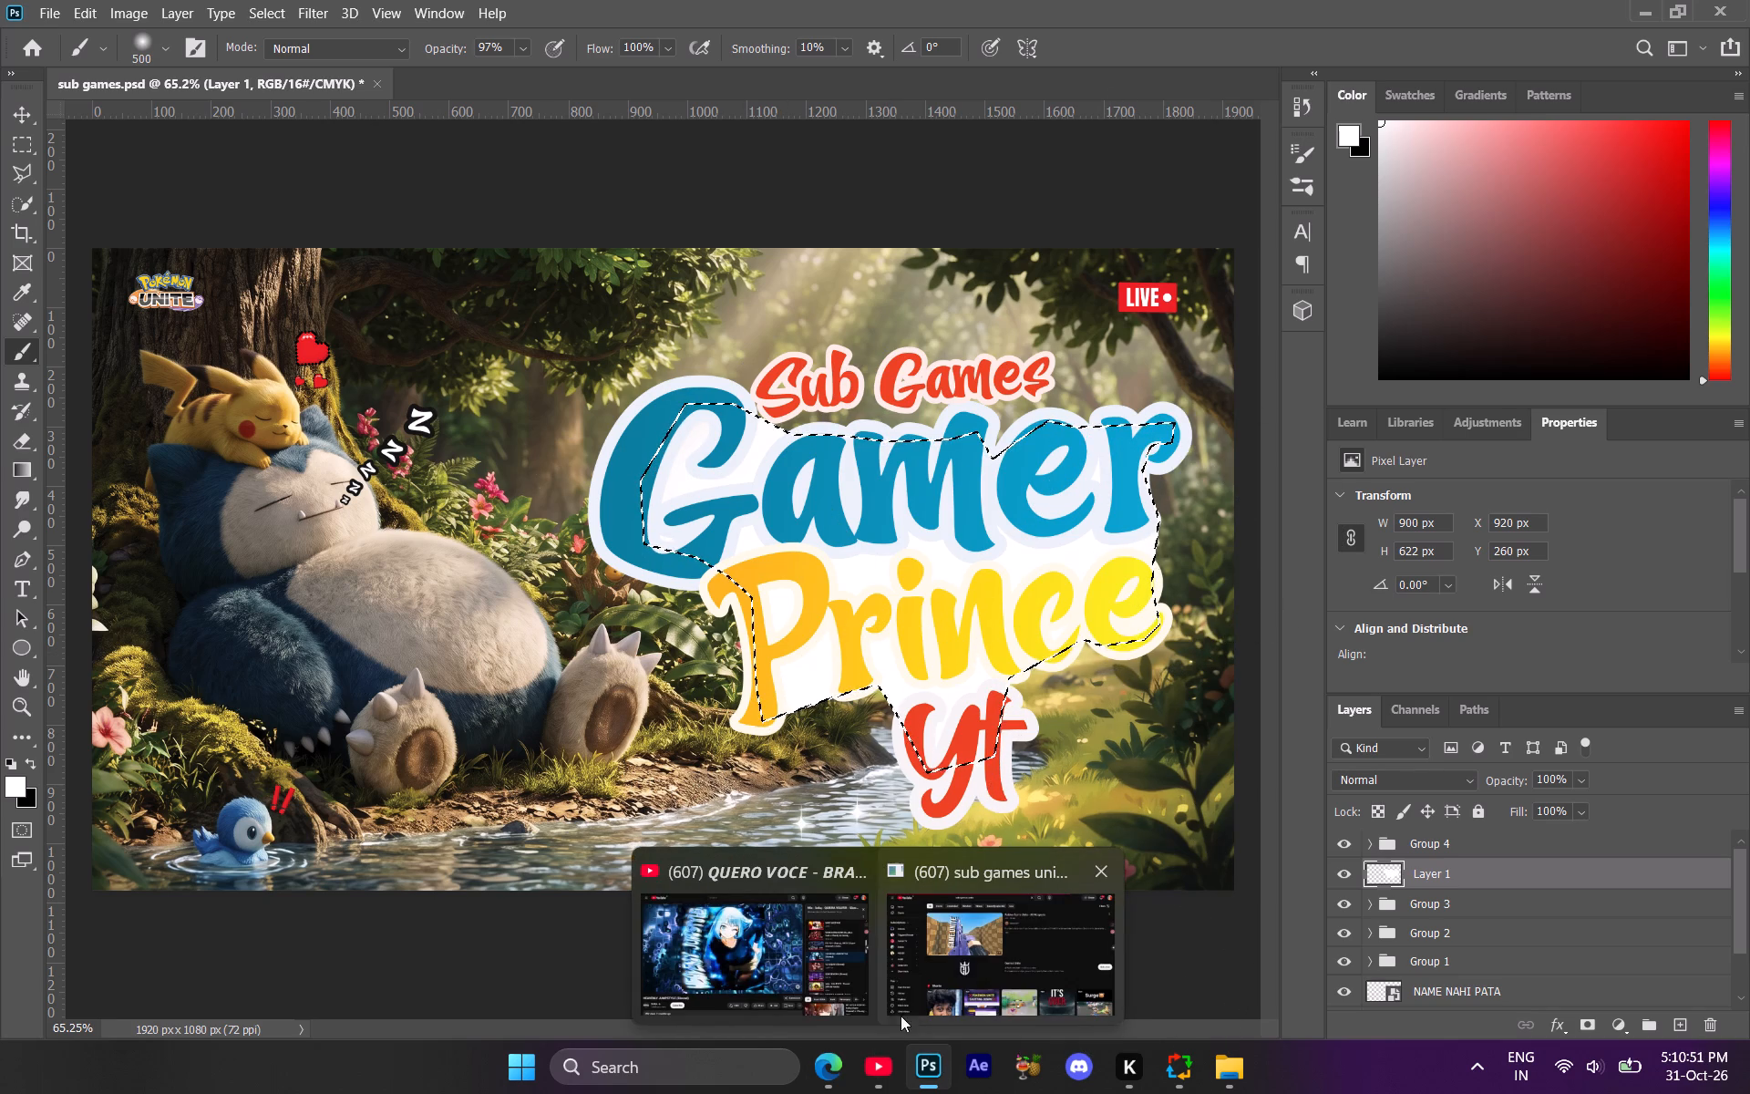
Switch to File Explorer's Downloads folder to examine the pink Gamer Prince YT thumbnail preview, returning to Photoshop when done.
click(1224, 963)
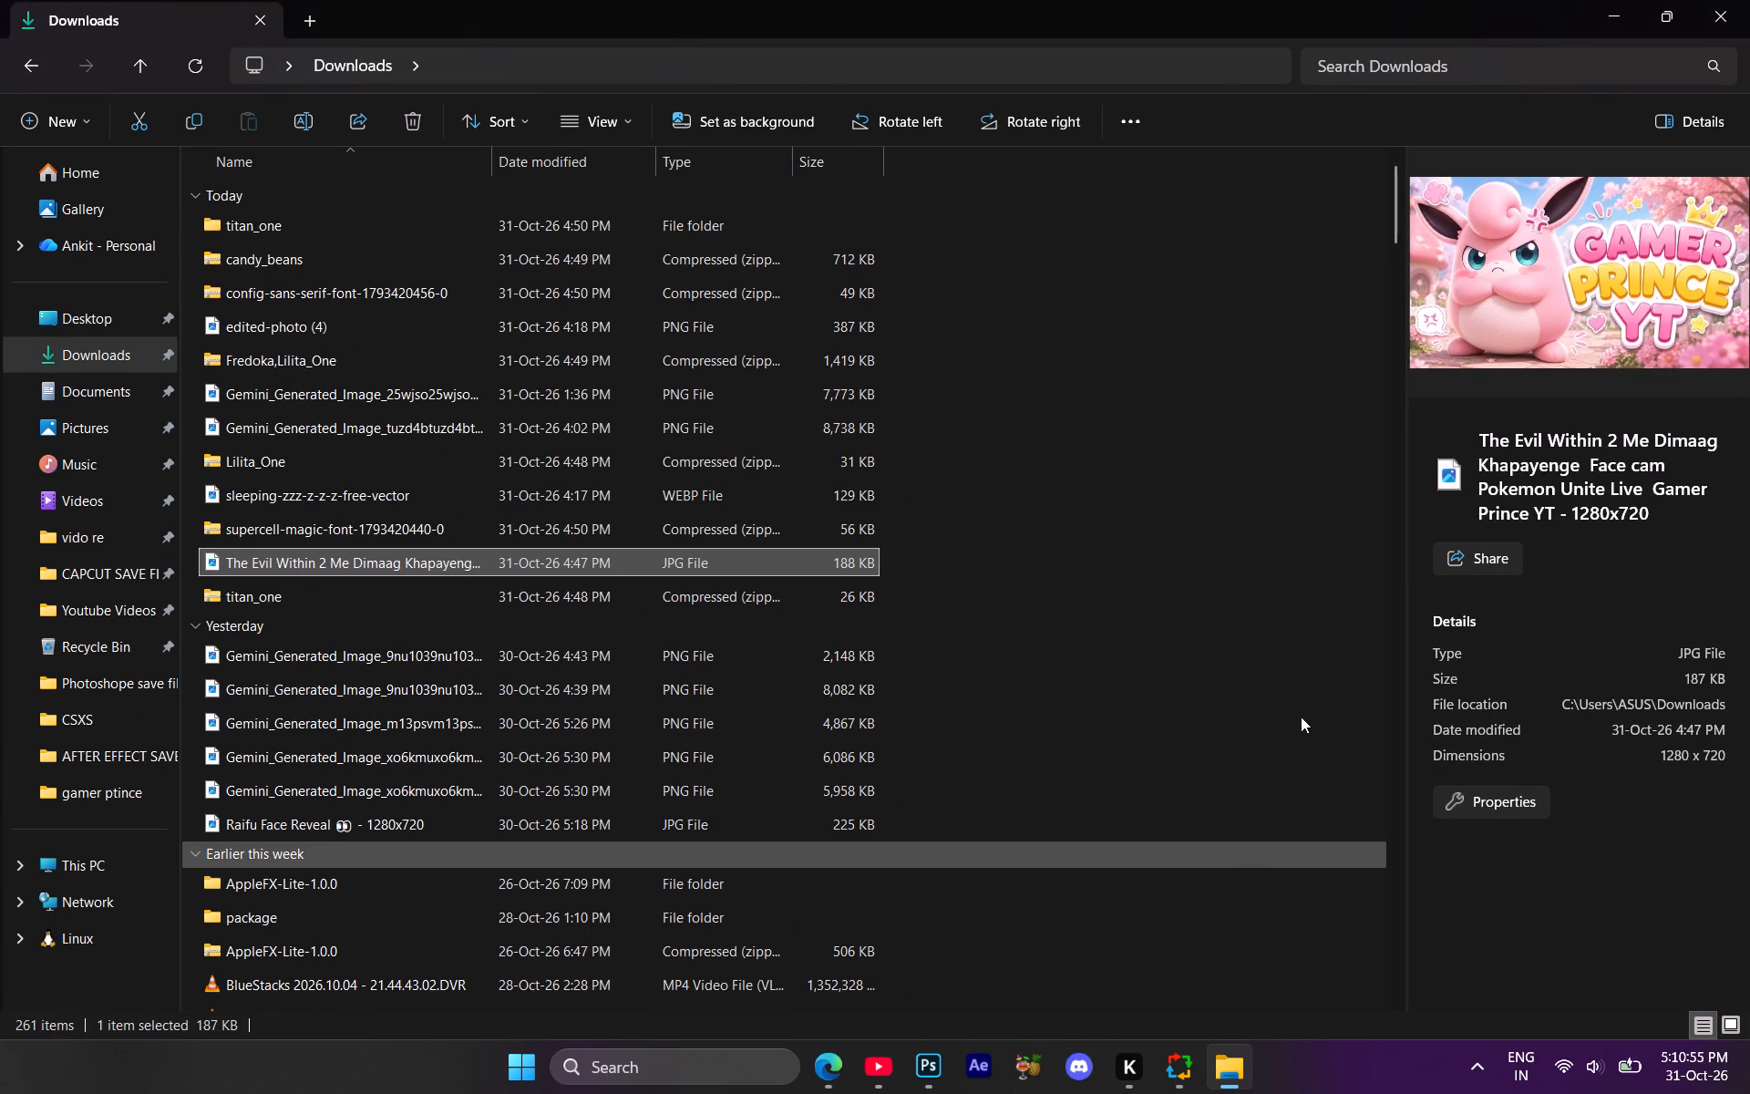
click(1623, 0)
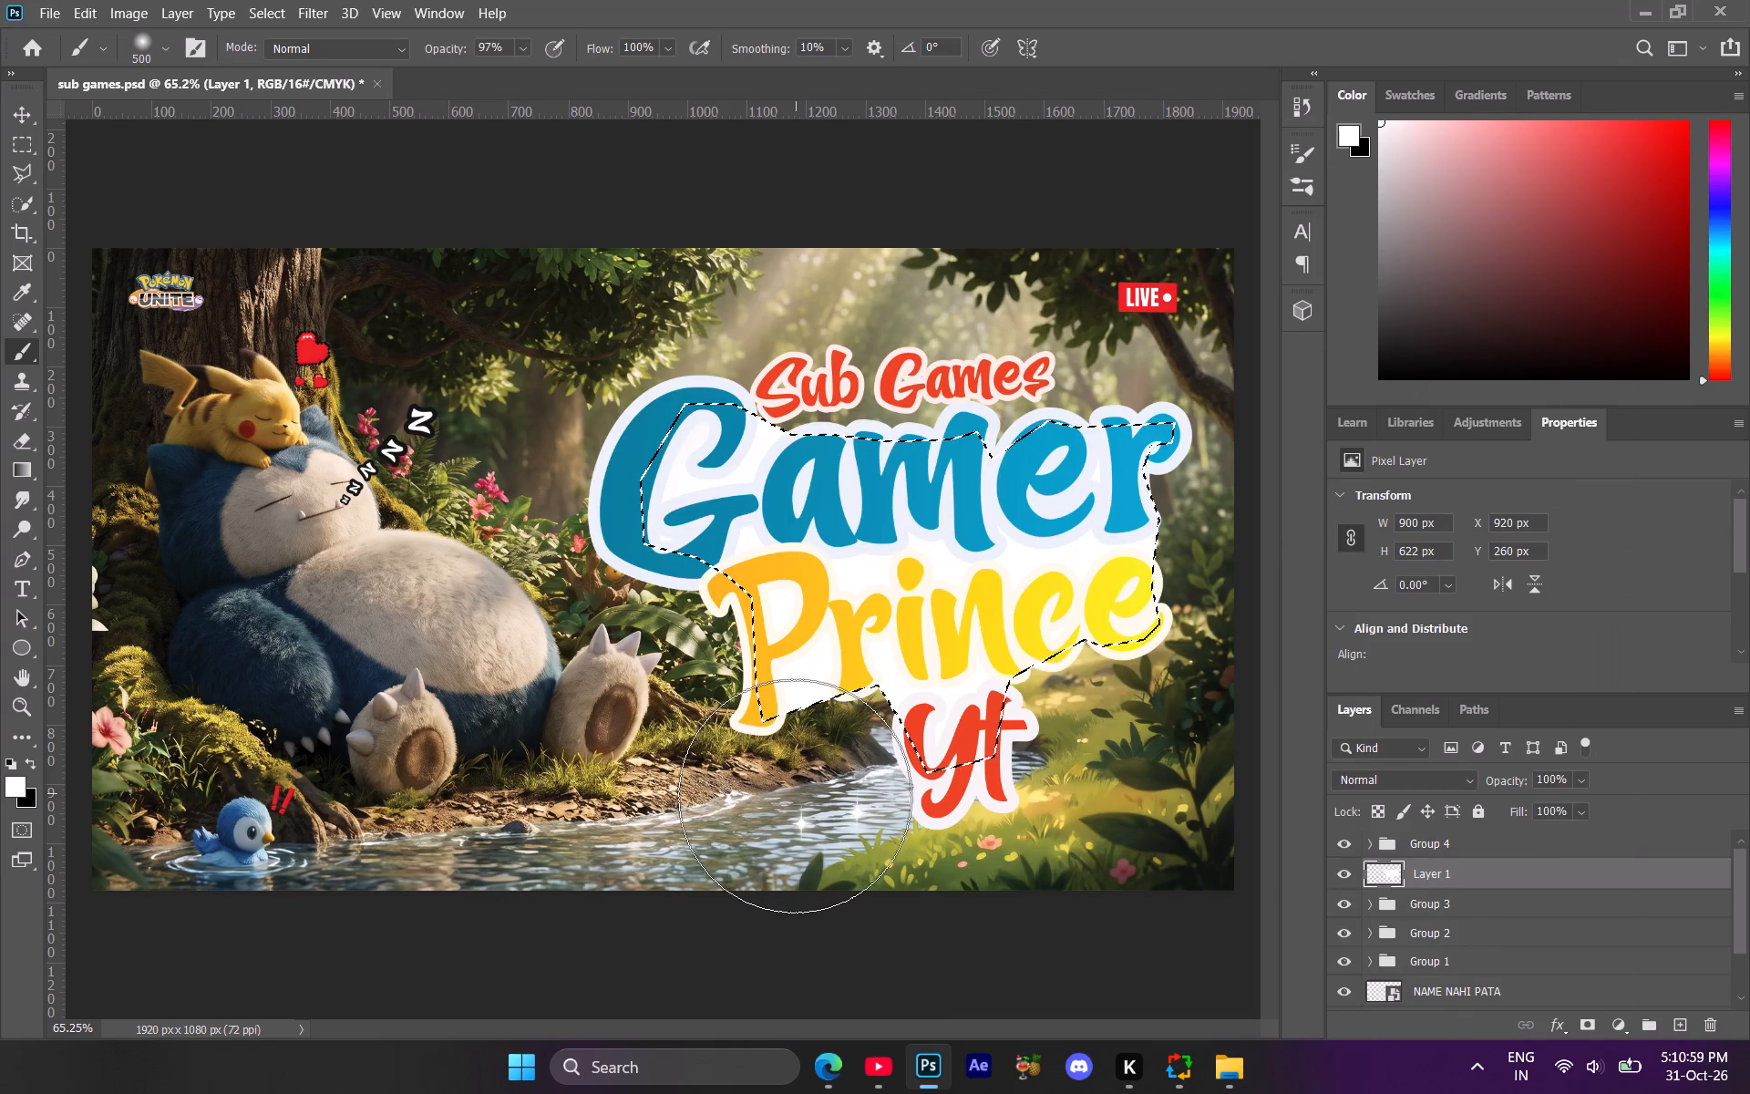
Brush more white into the selection on Layer 1 around the Yt lettering.
drag(923, 742, 919, 798)
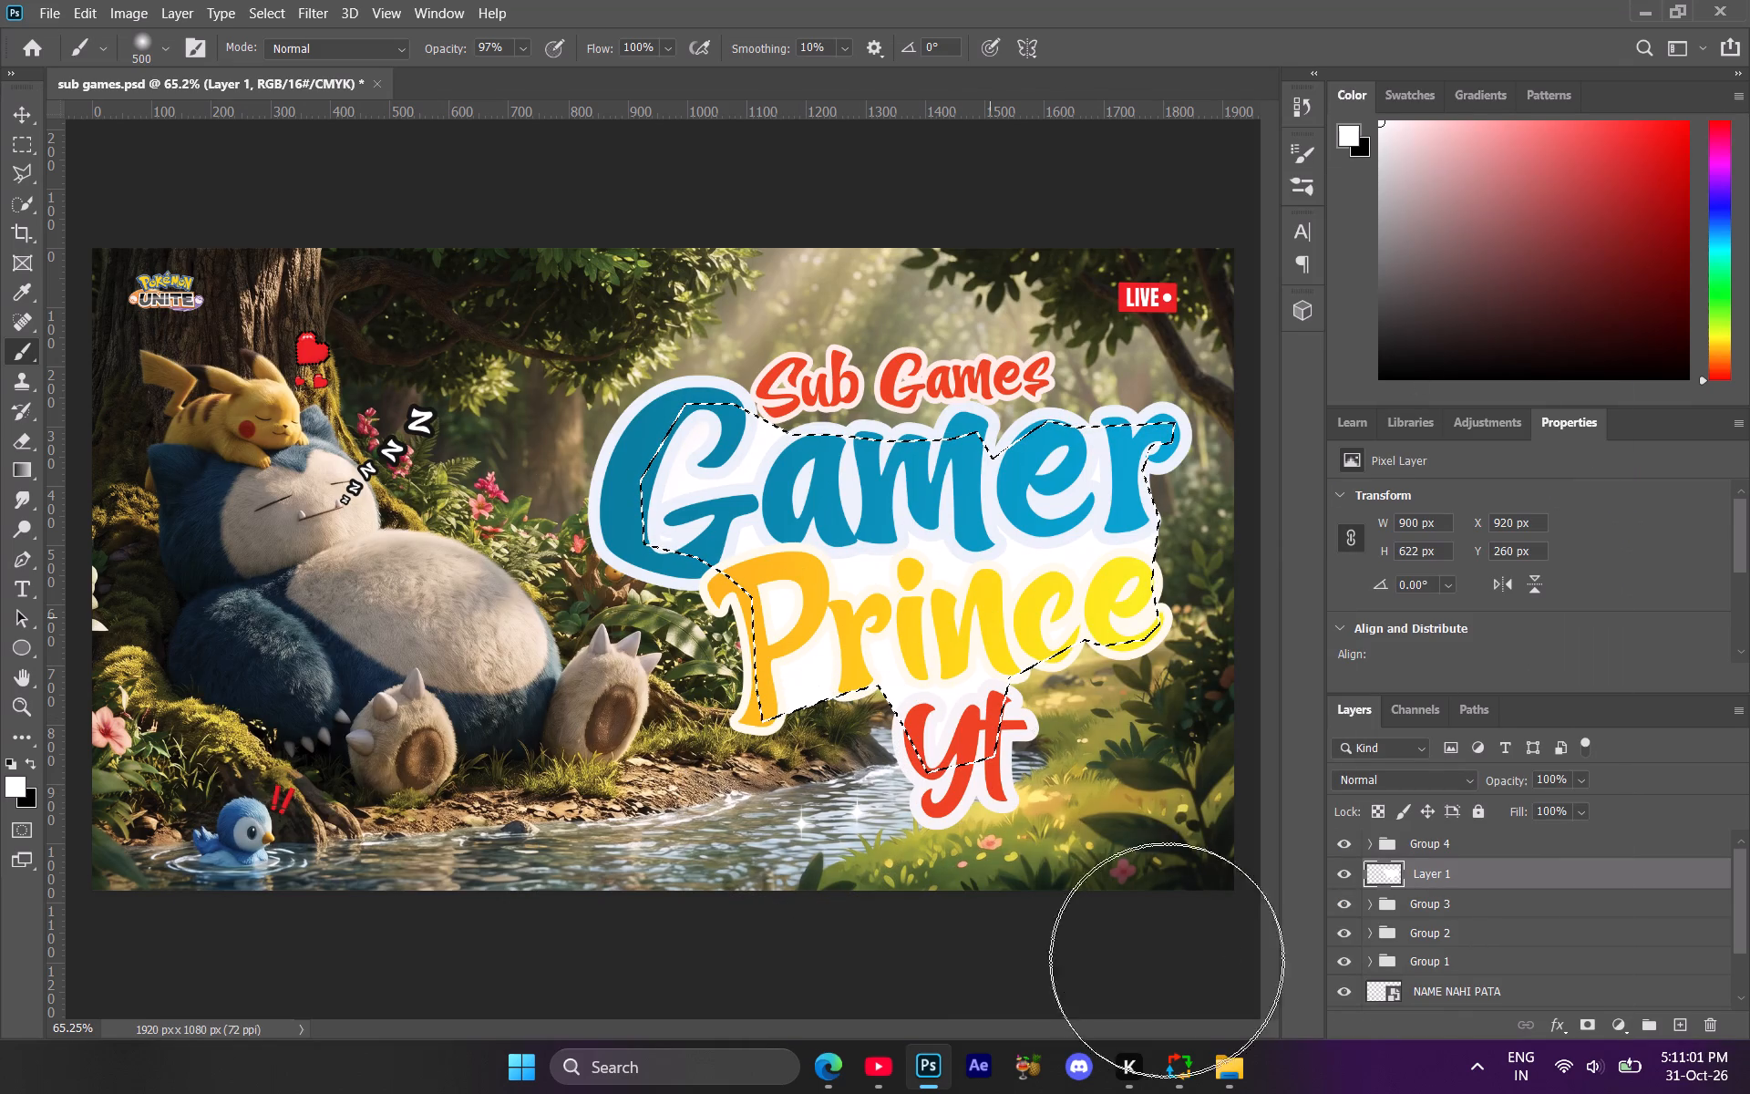
Re-examine the pink Gamer Prince YT thumbnail preview in File Explorer's Downloads folder, returning to Photoshop when done.
click(1231, 946)
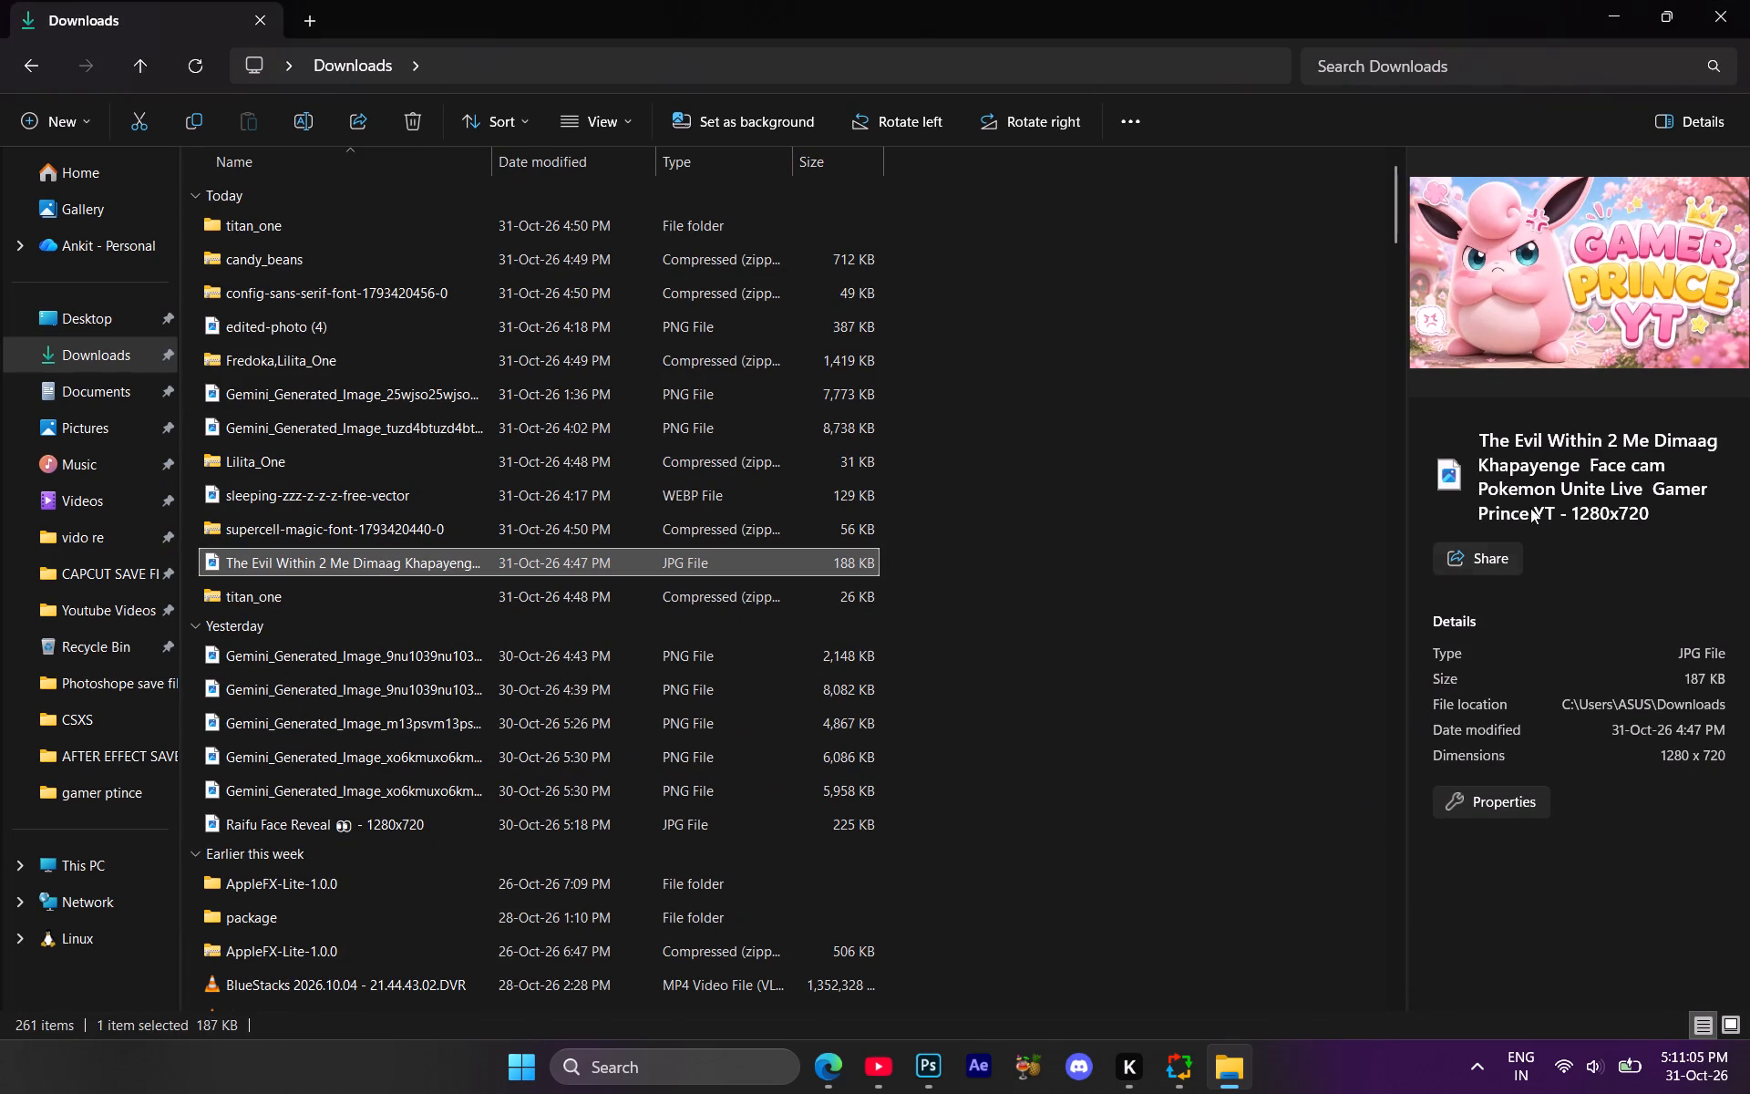
click(1617, 4)
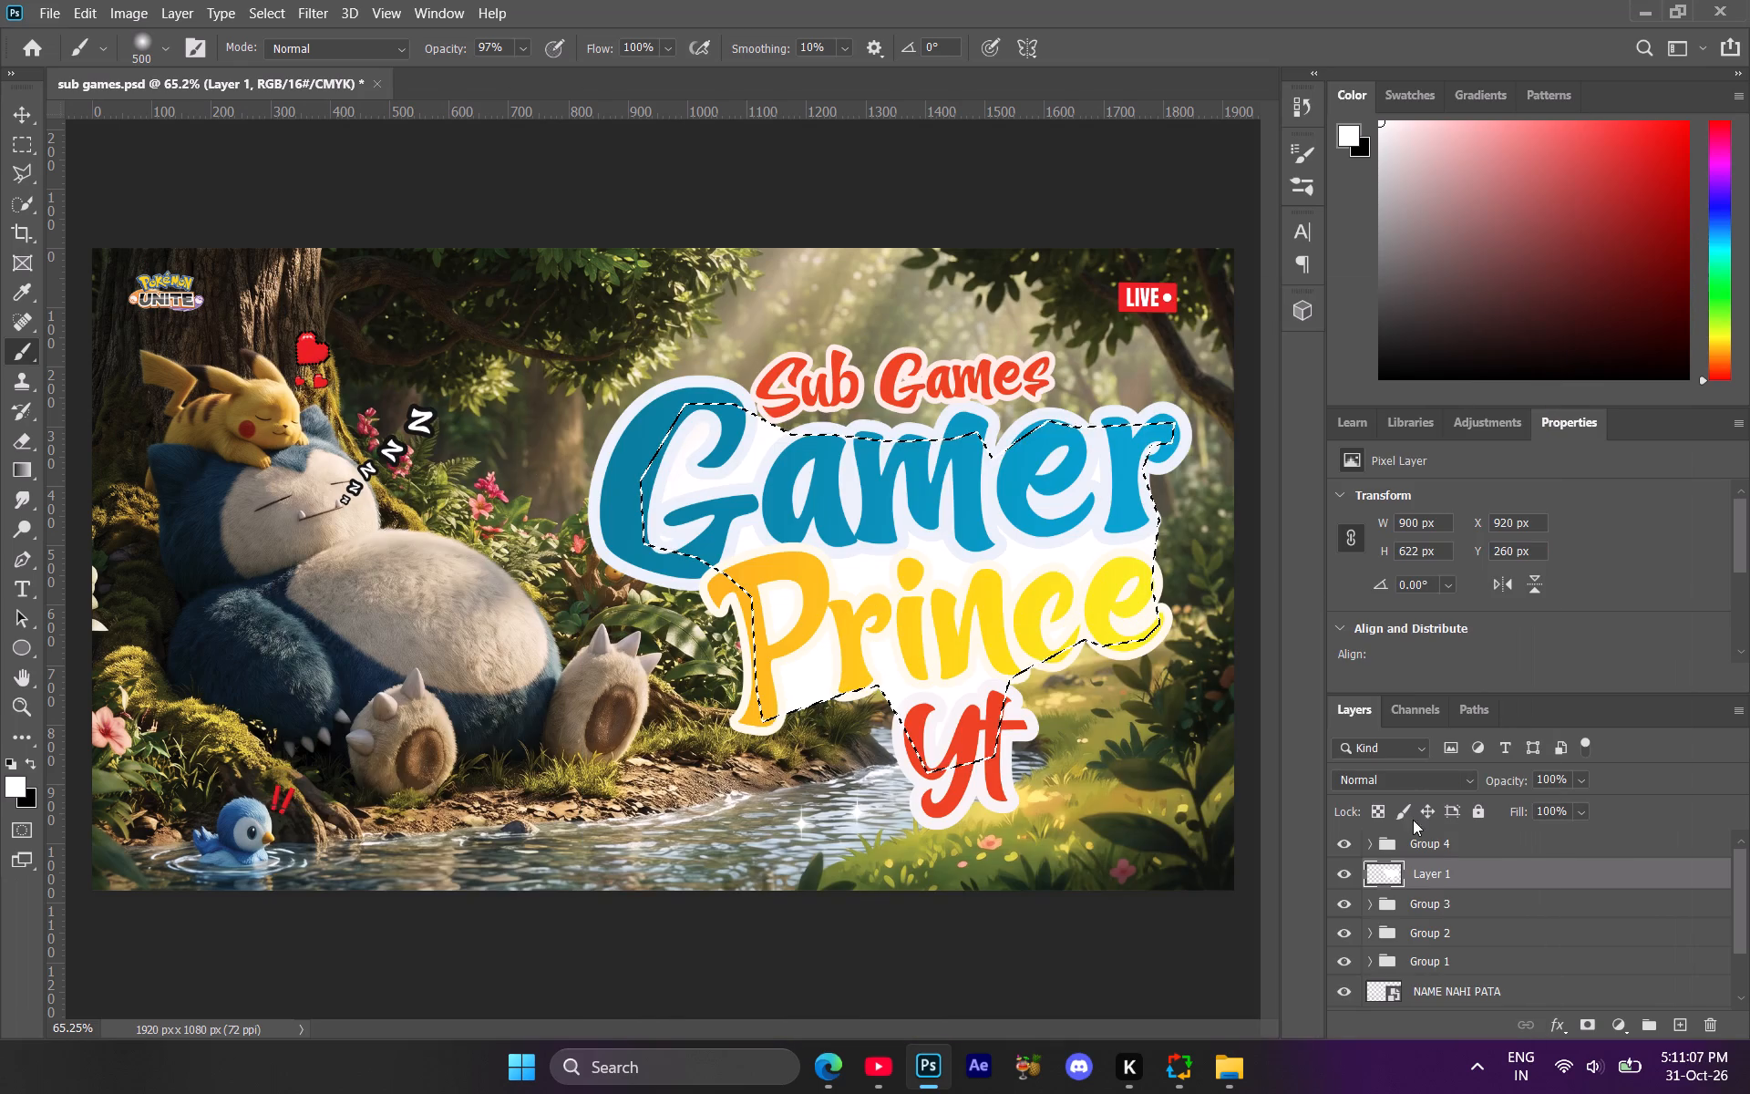
On Layer 1, draw a closed Polygonal Lasso selection around Sub Games, dipping into the upper part of the Gamer lettering.
click(1395, 925)
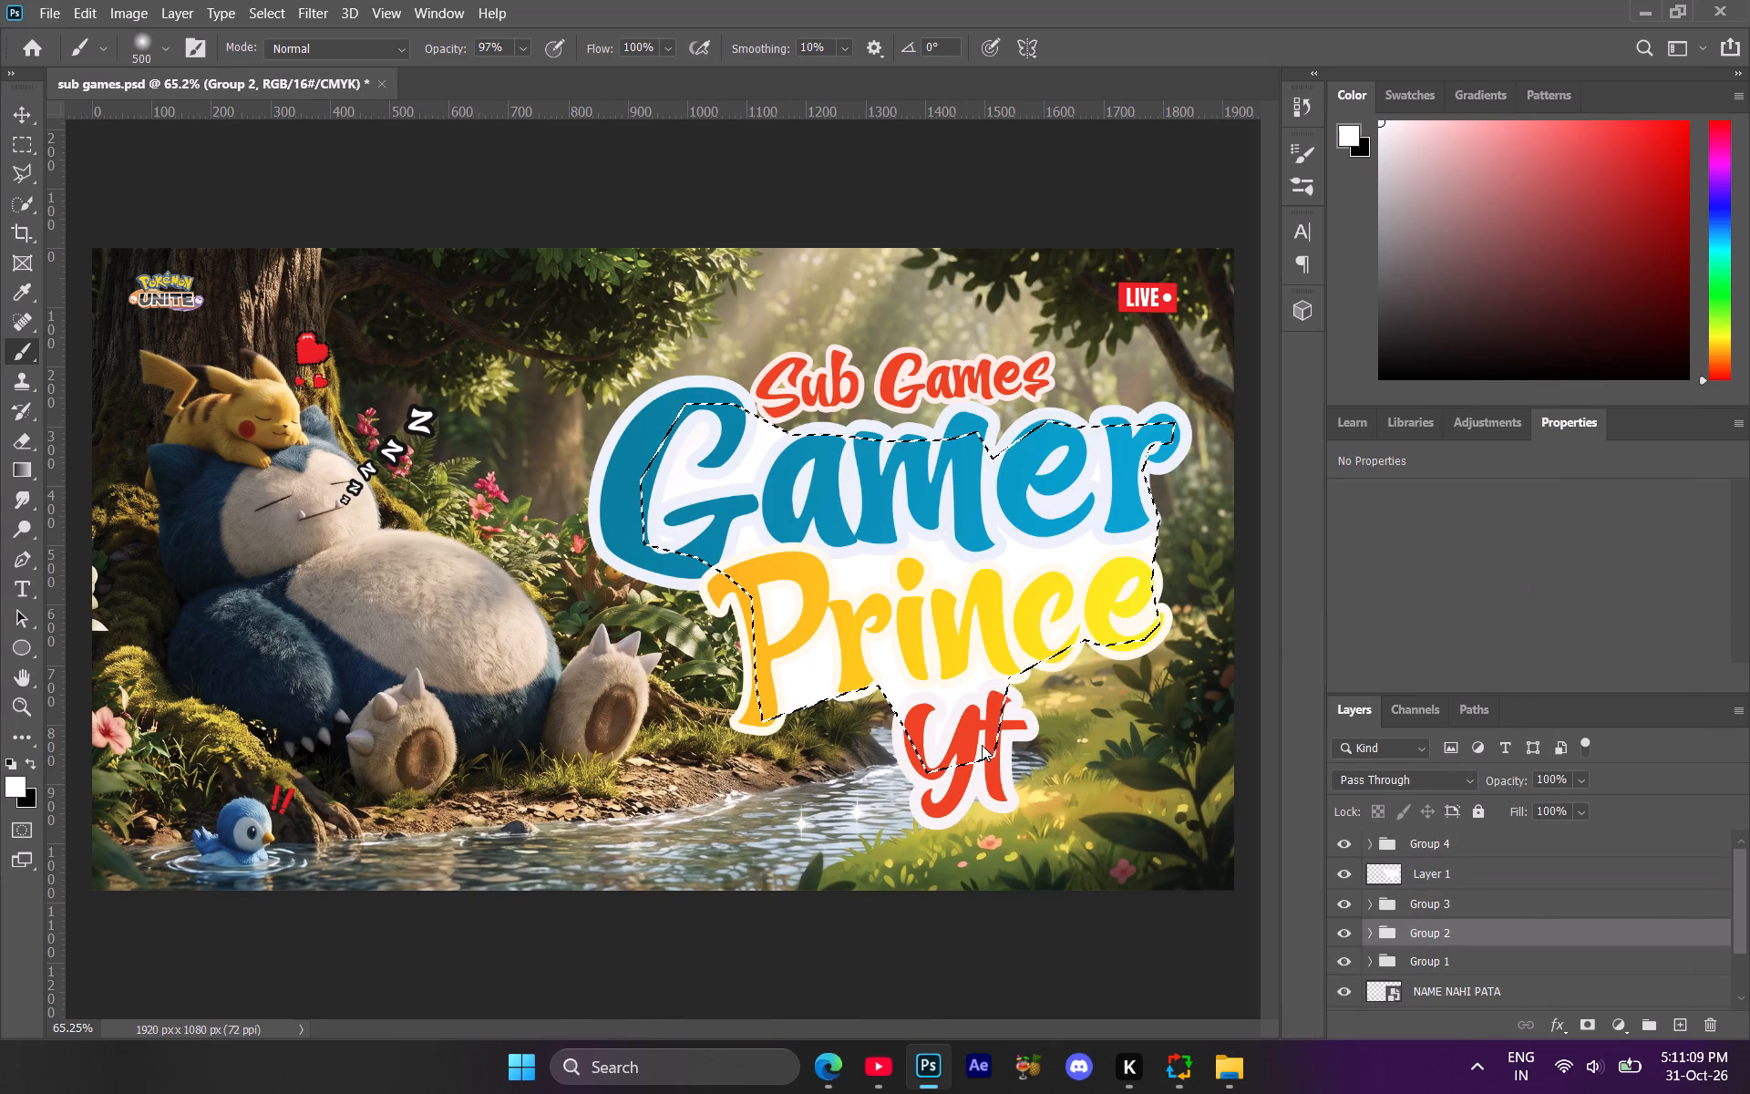
click(1414, 900)
click(1415, 877)
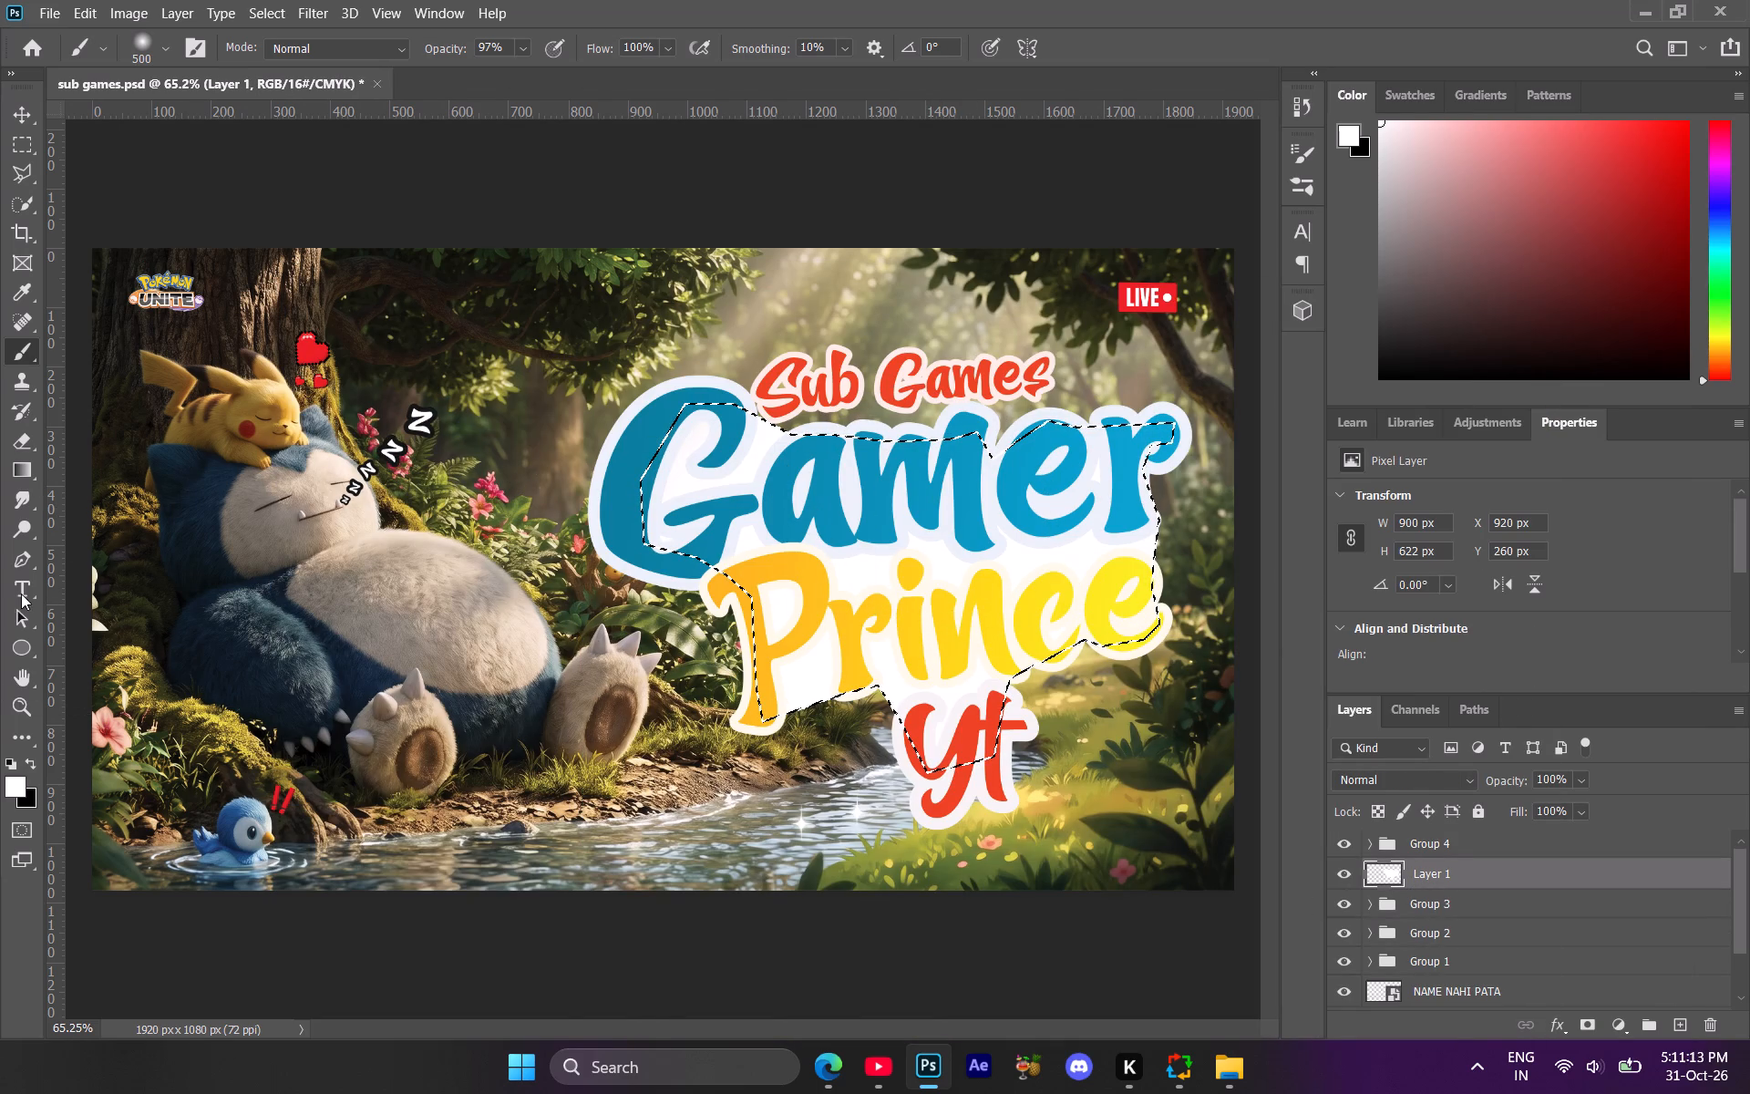
click(16, 173)
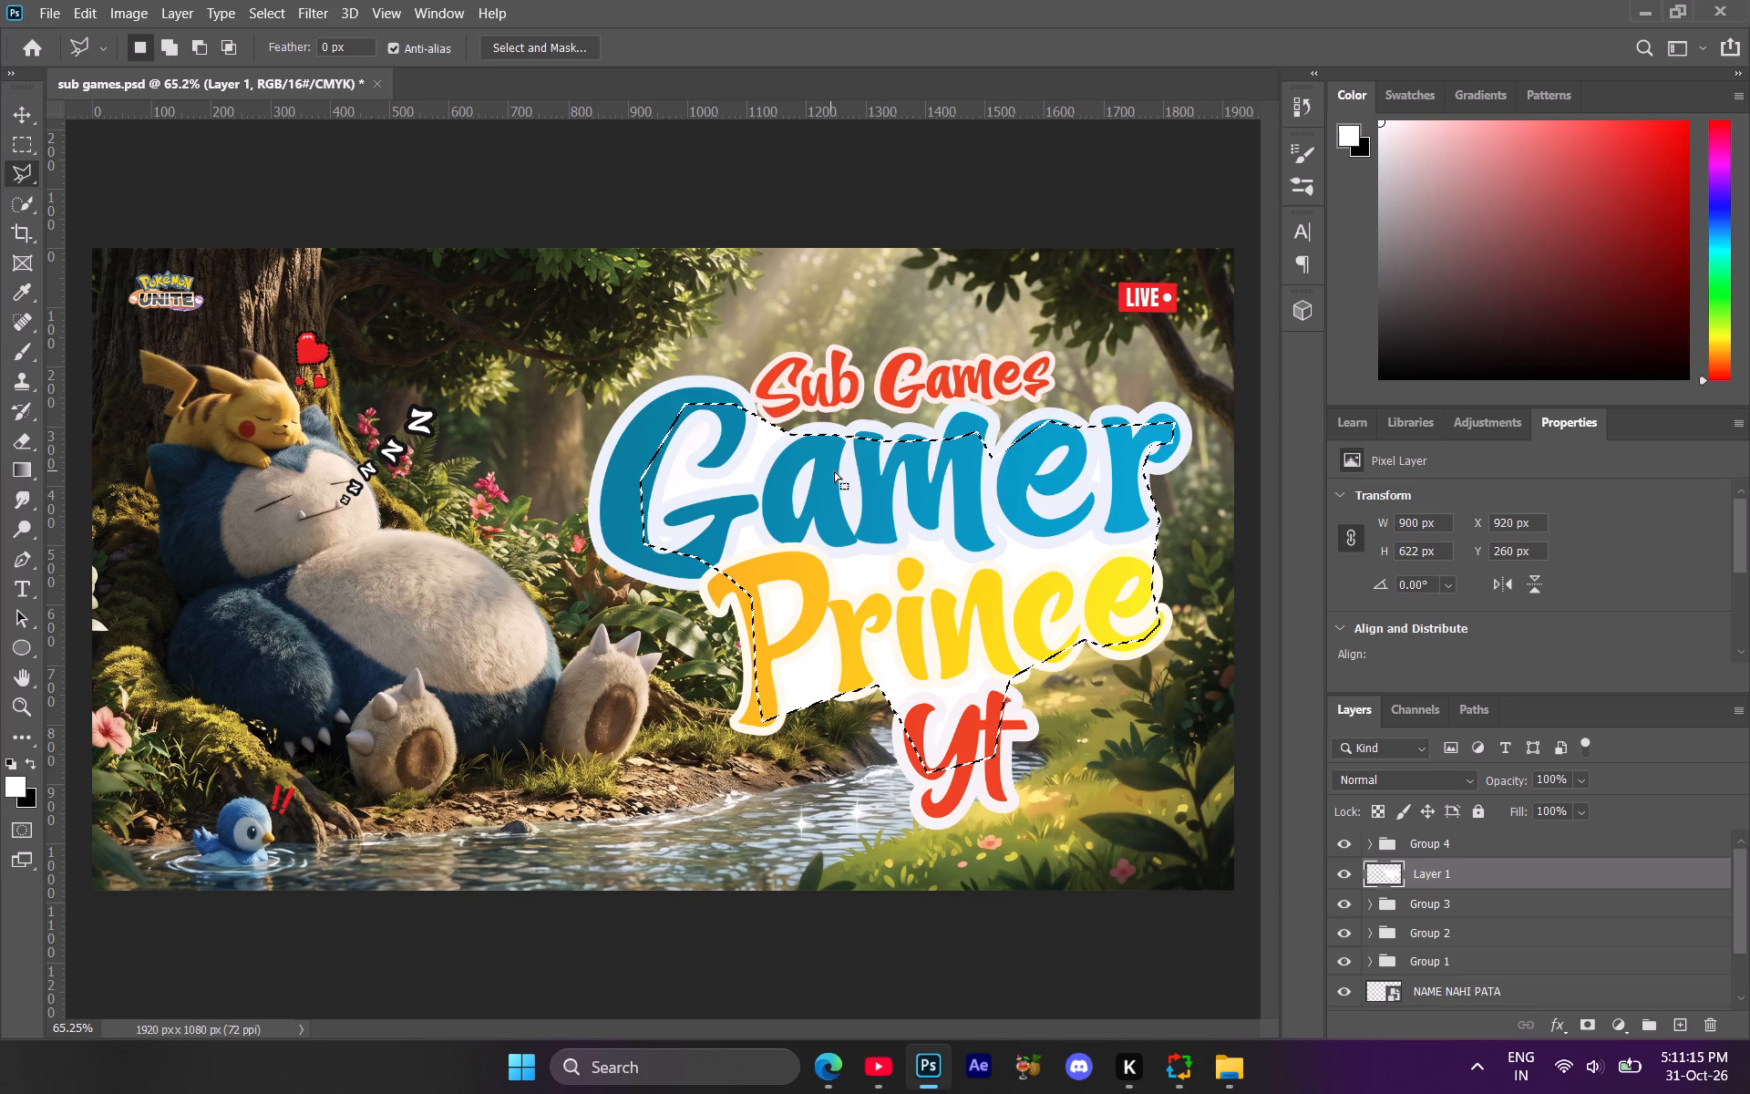
click(780, 375)
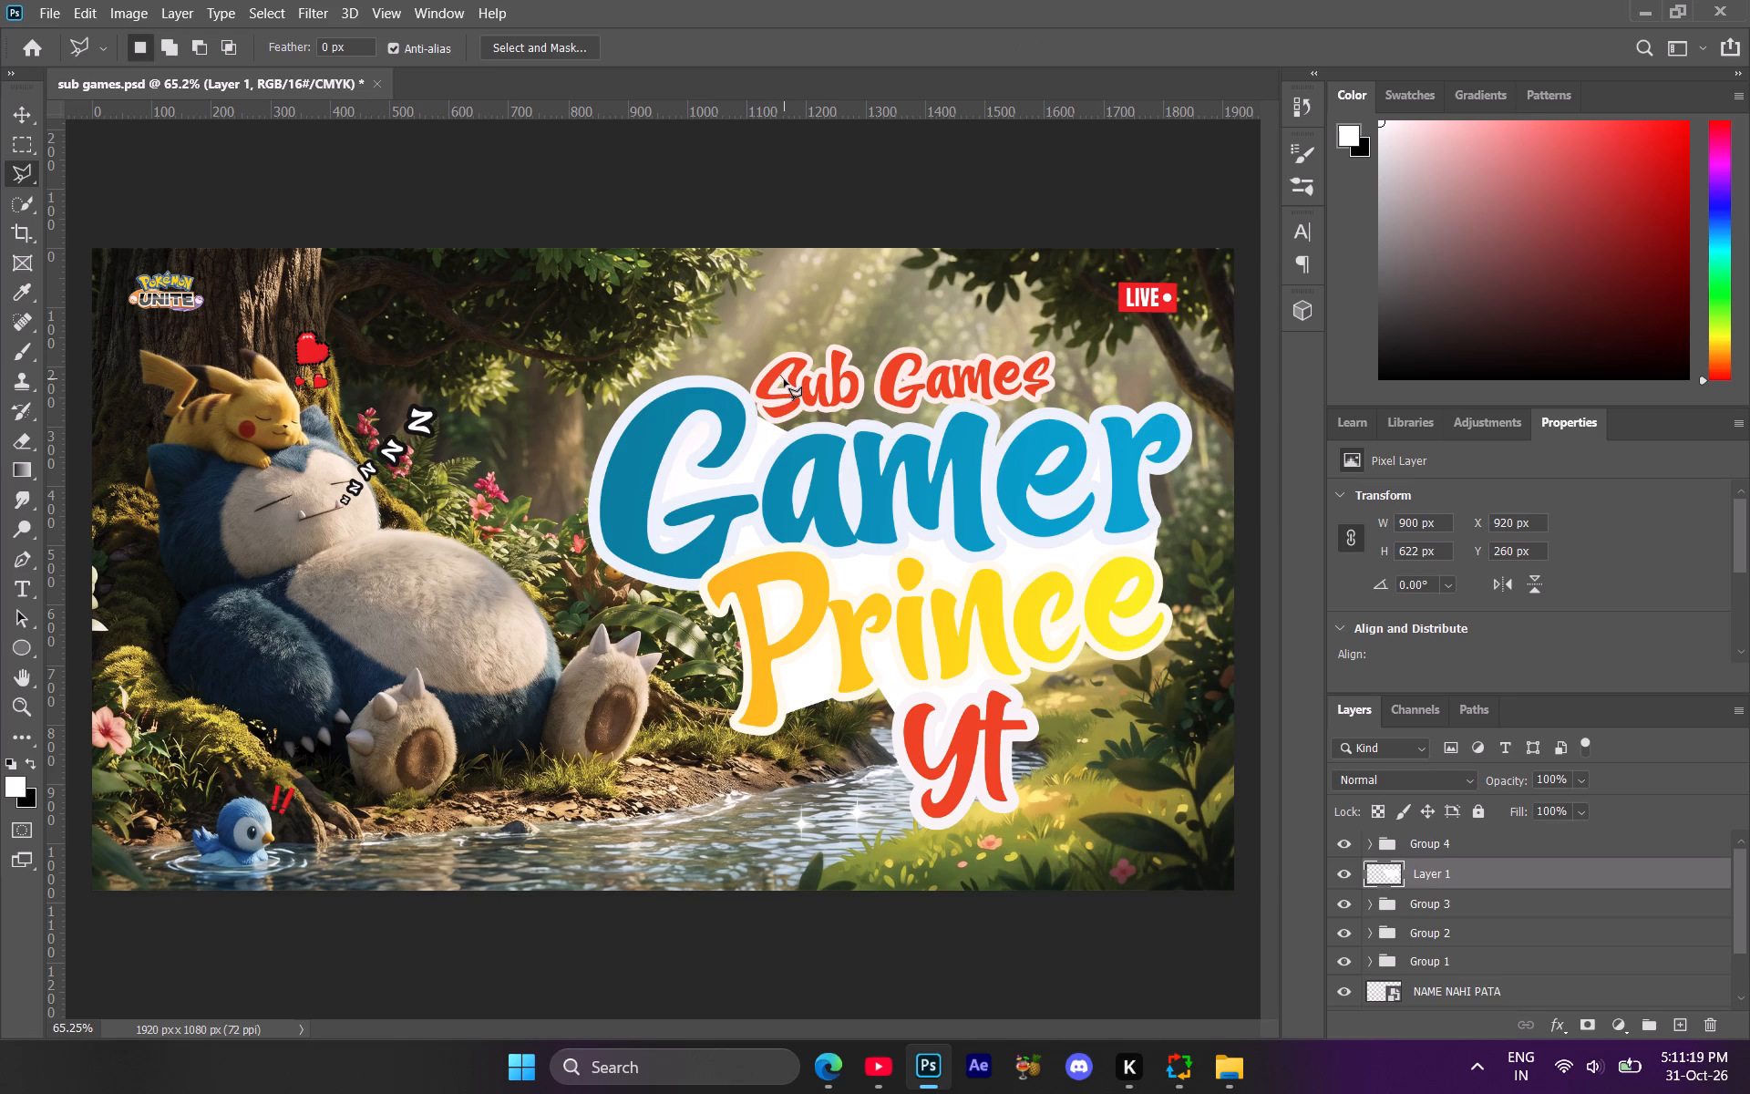
key(BackSpace)
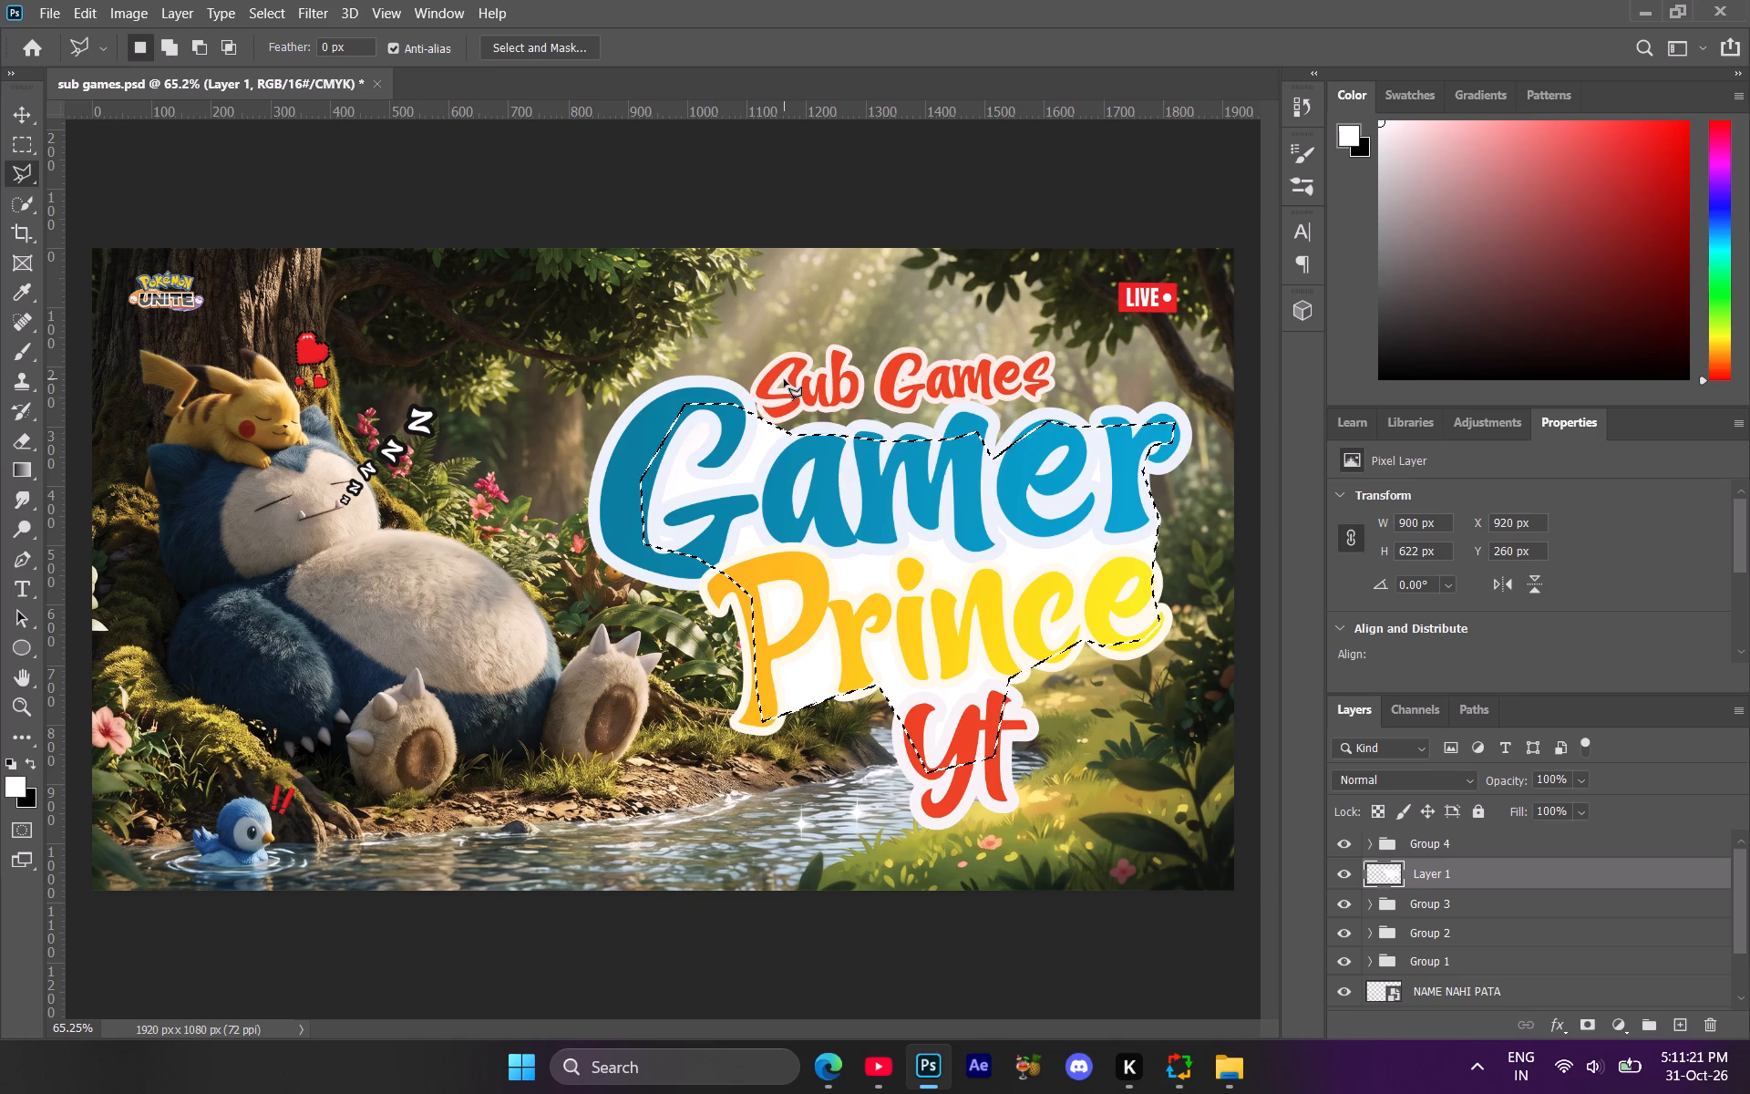
click(746, 411)
click(742, 411)
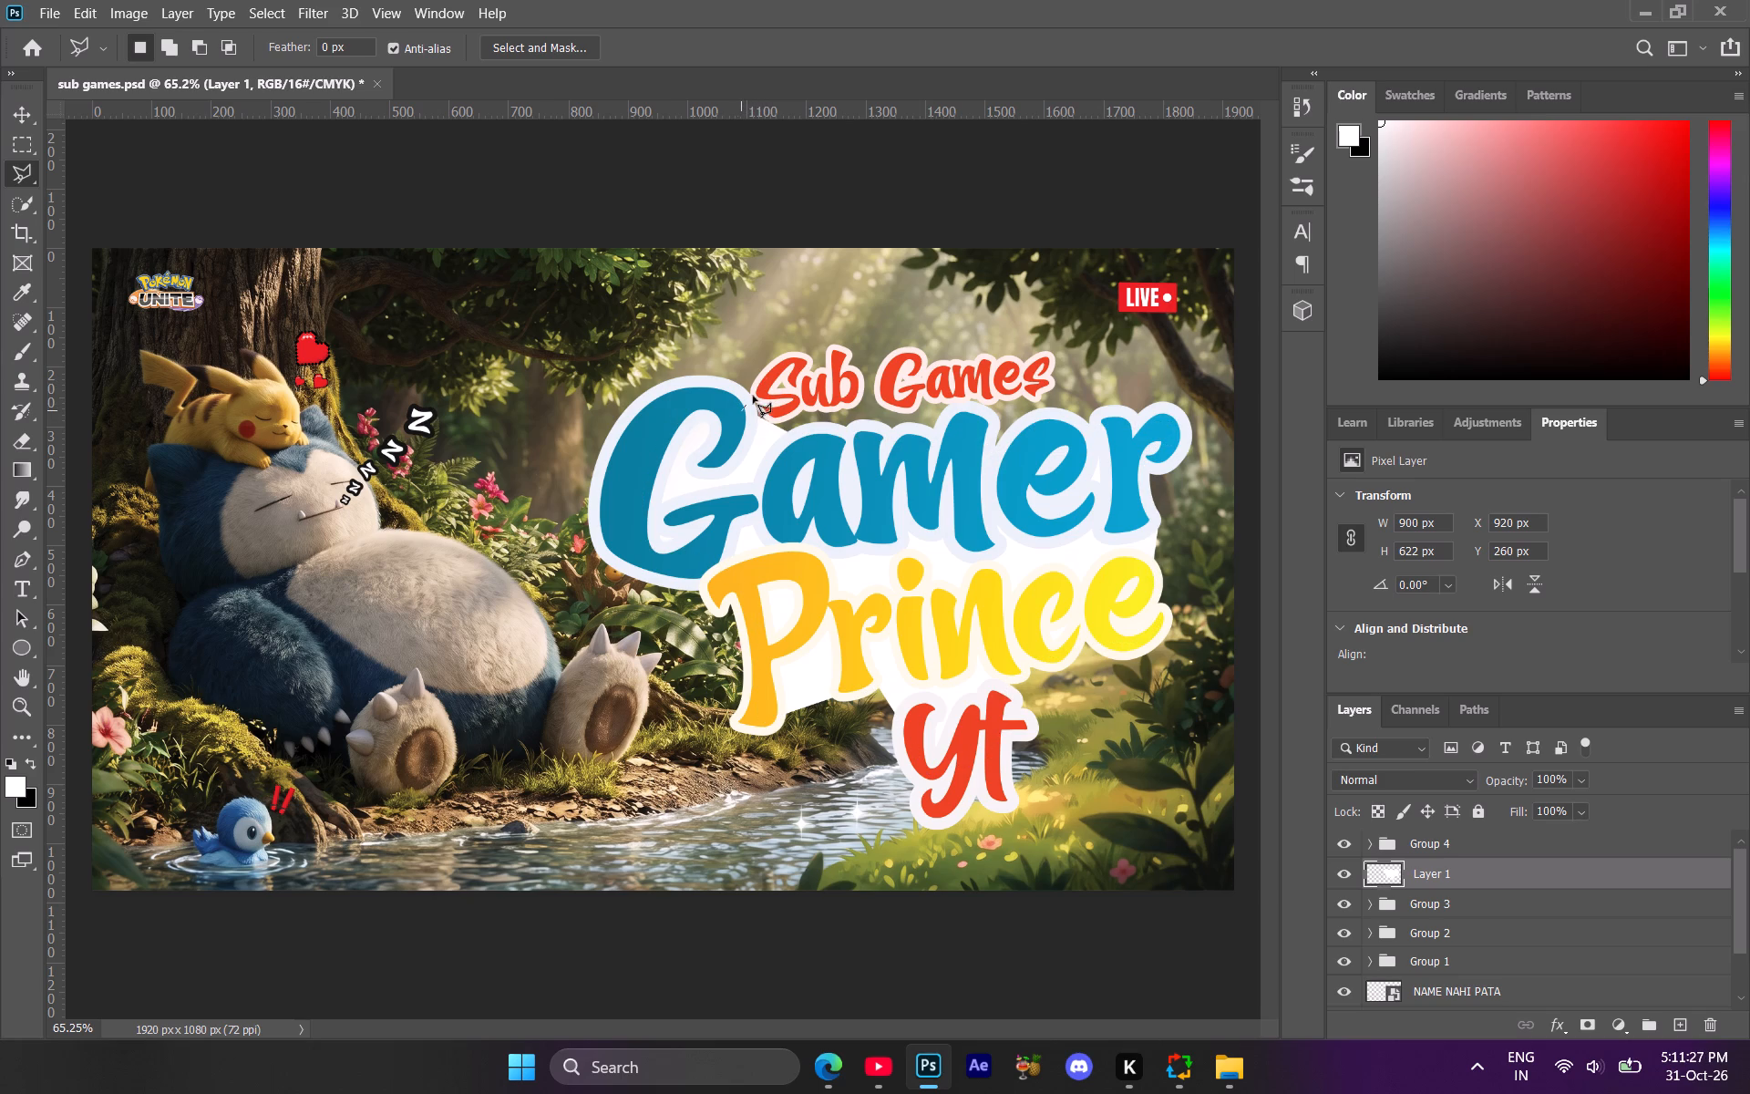
click(765, 379)
click(786, 366)
click(798, 361)
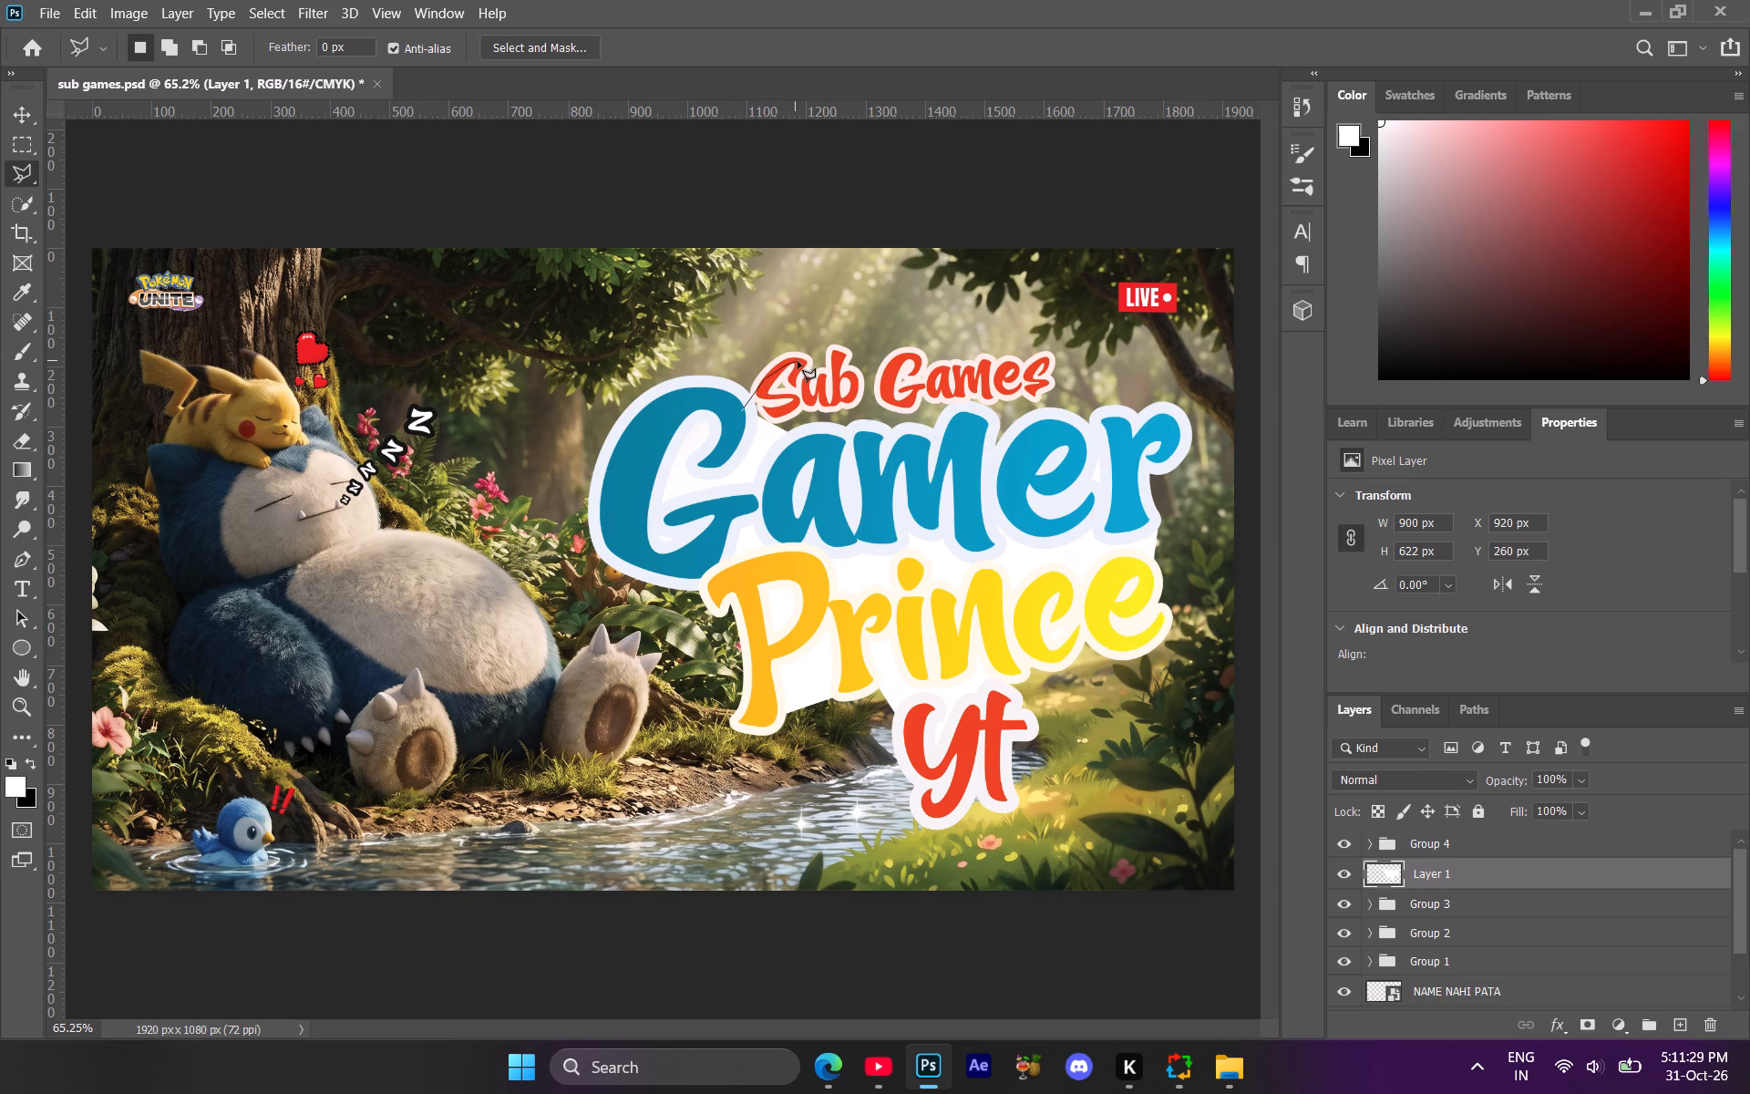
click(807, 376)
click(817, 379)
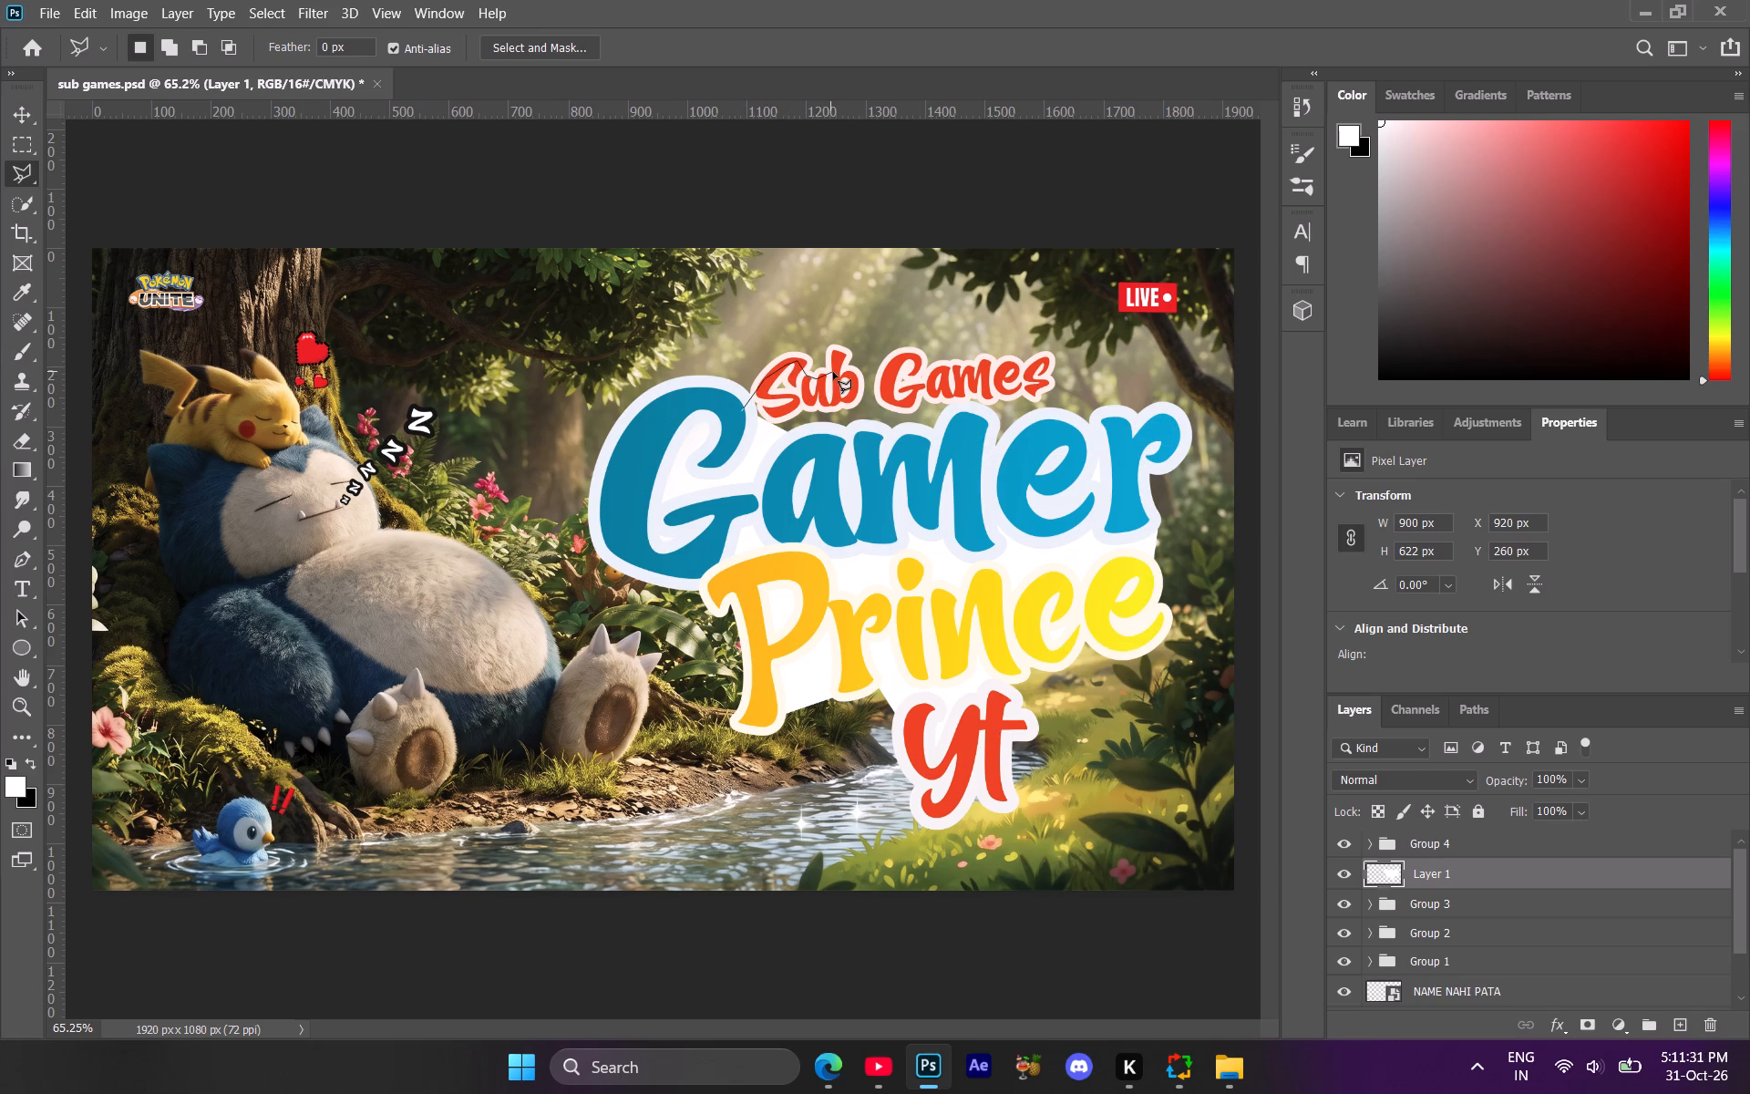
click(834, 372)
click(841, 371)
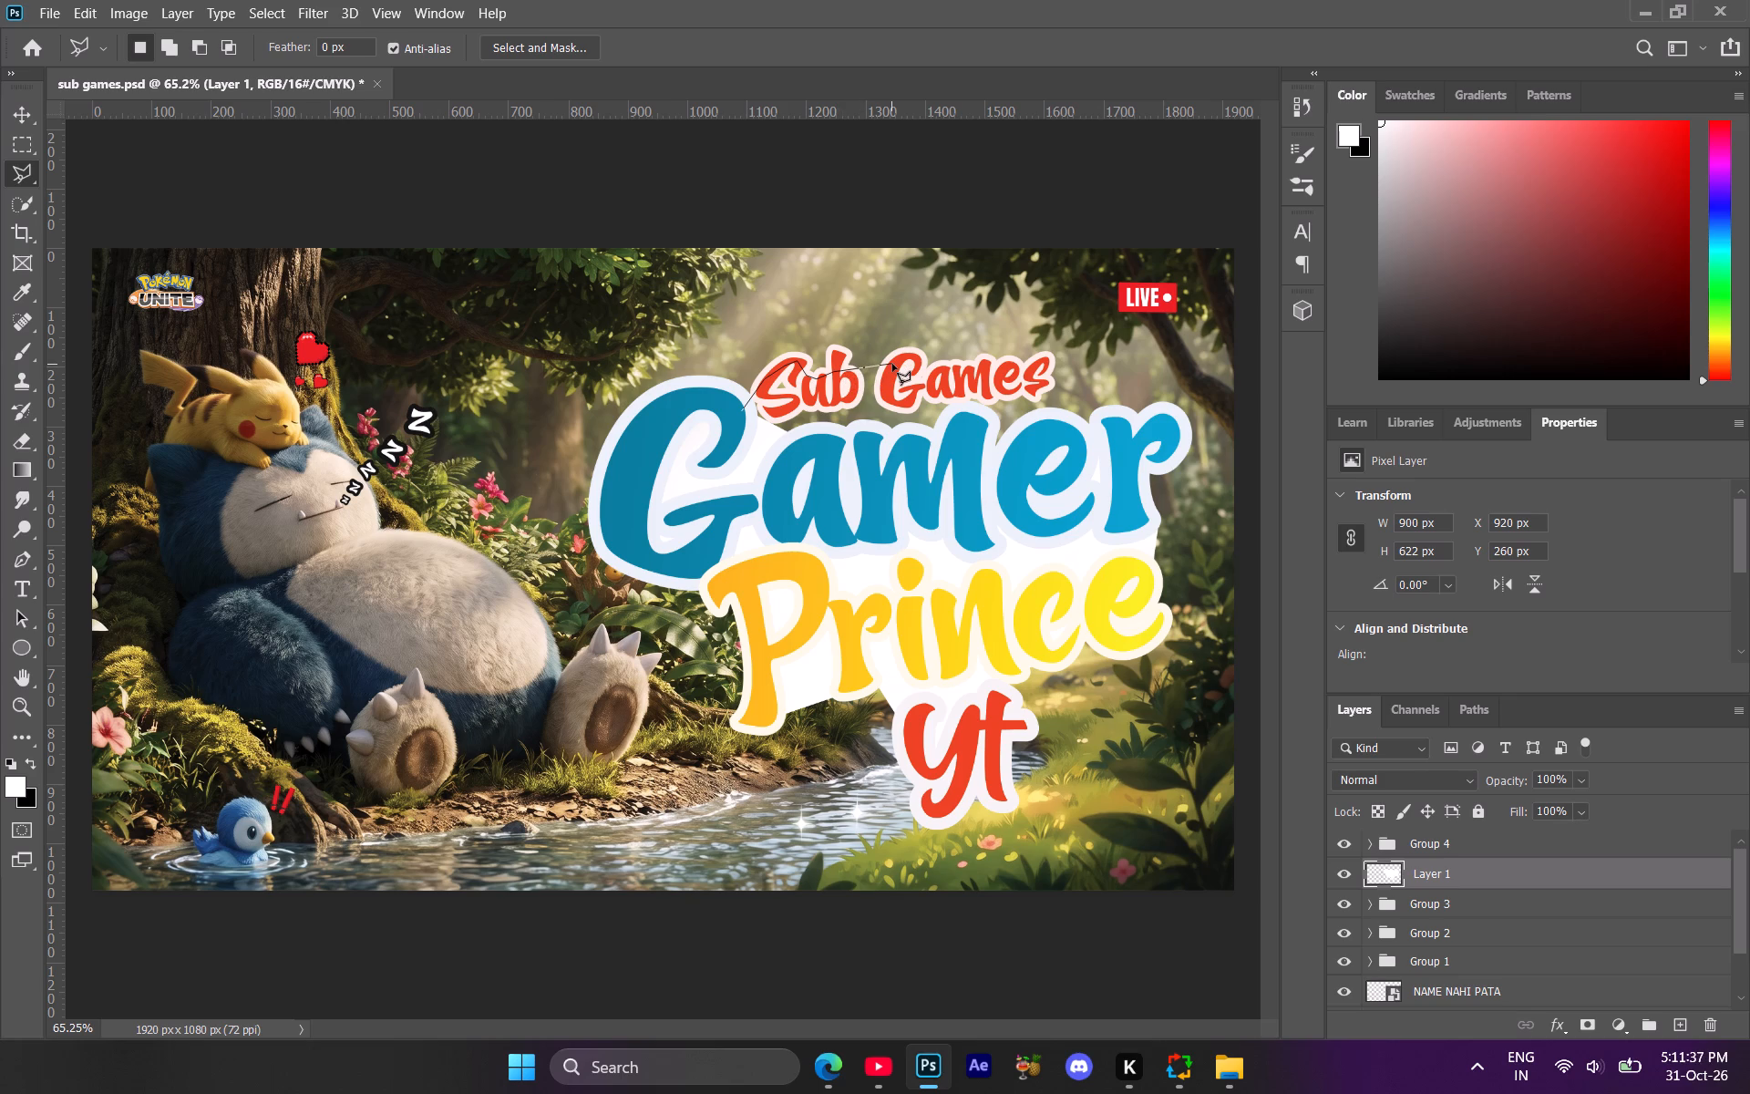
click(892, 364)
click(932, 371)
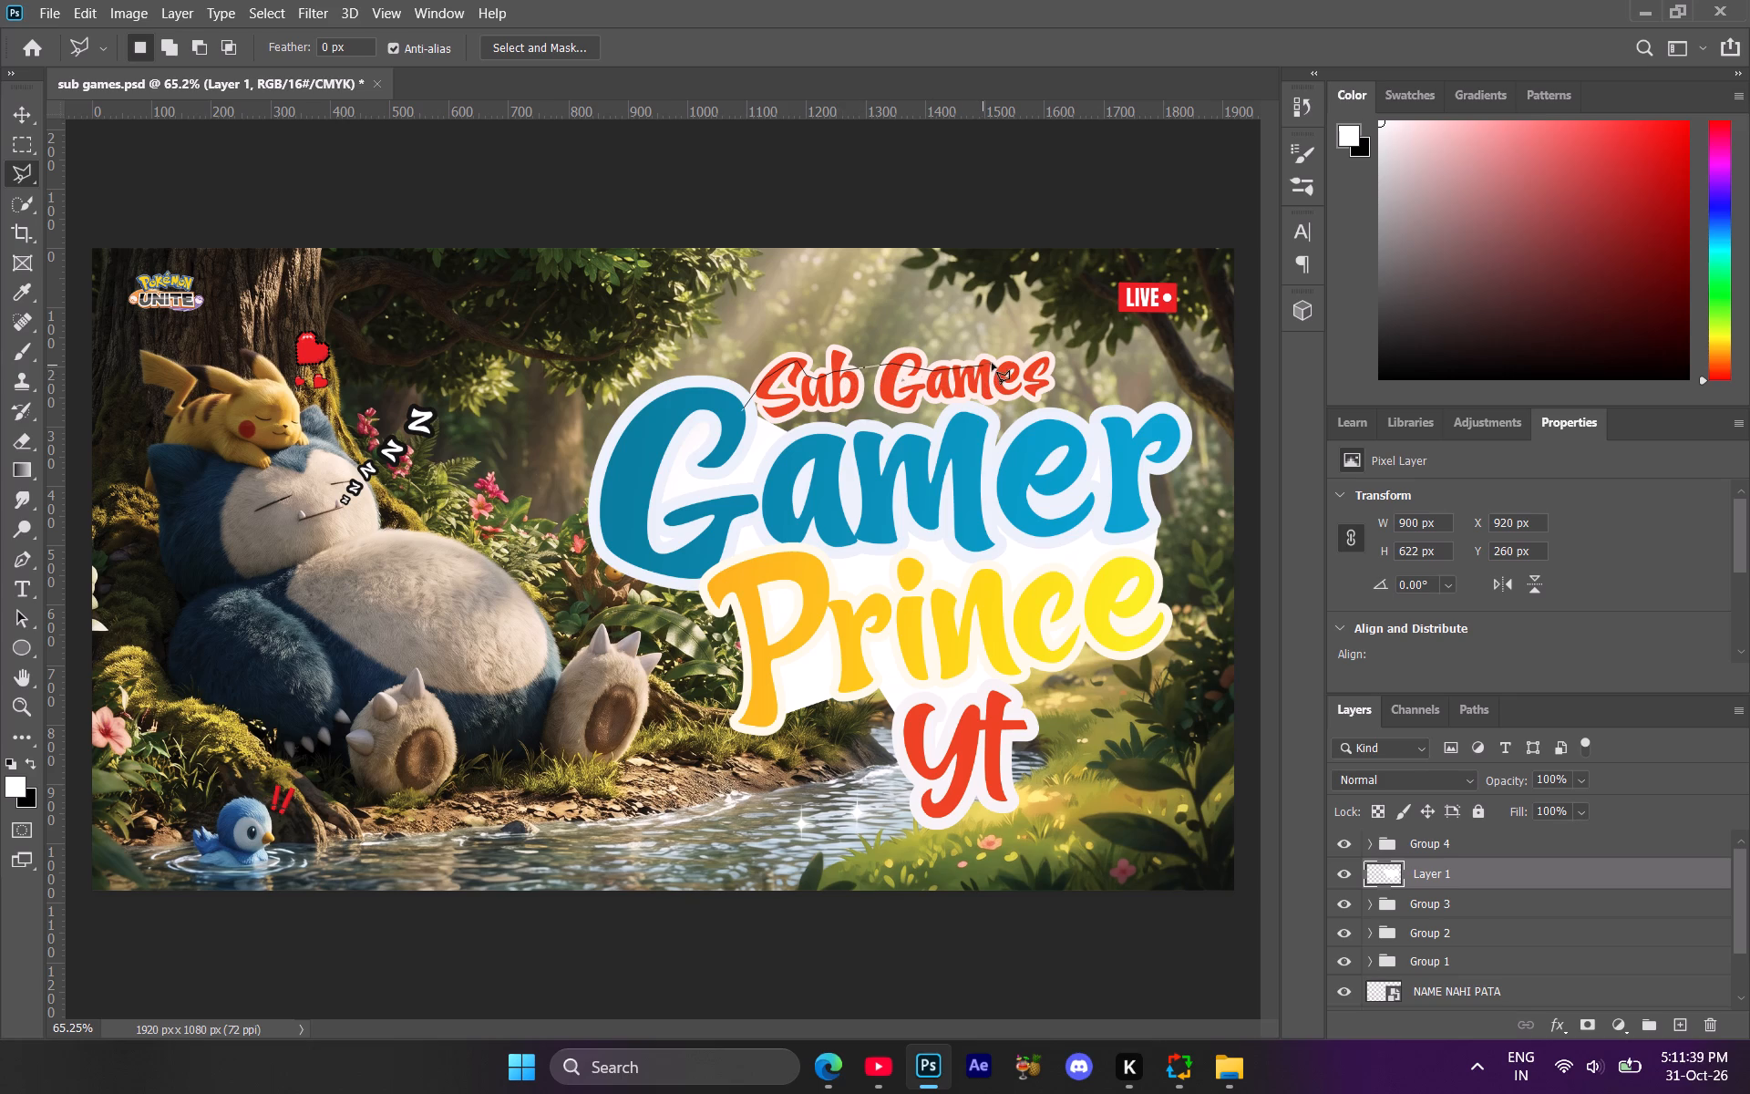
click(1009, 364)
click(1039, 361)
click(1049, 362)
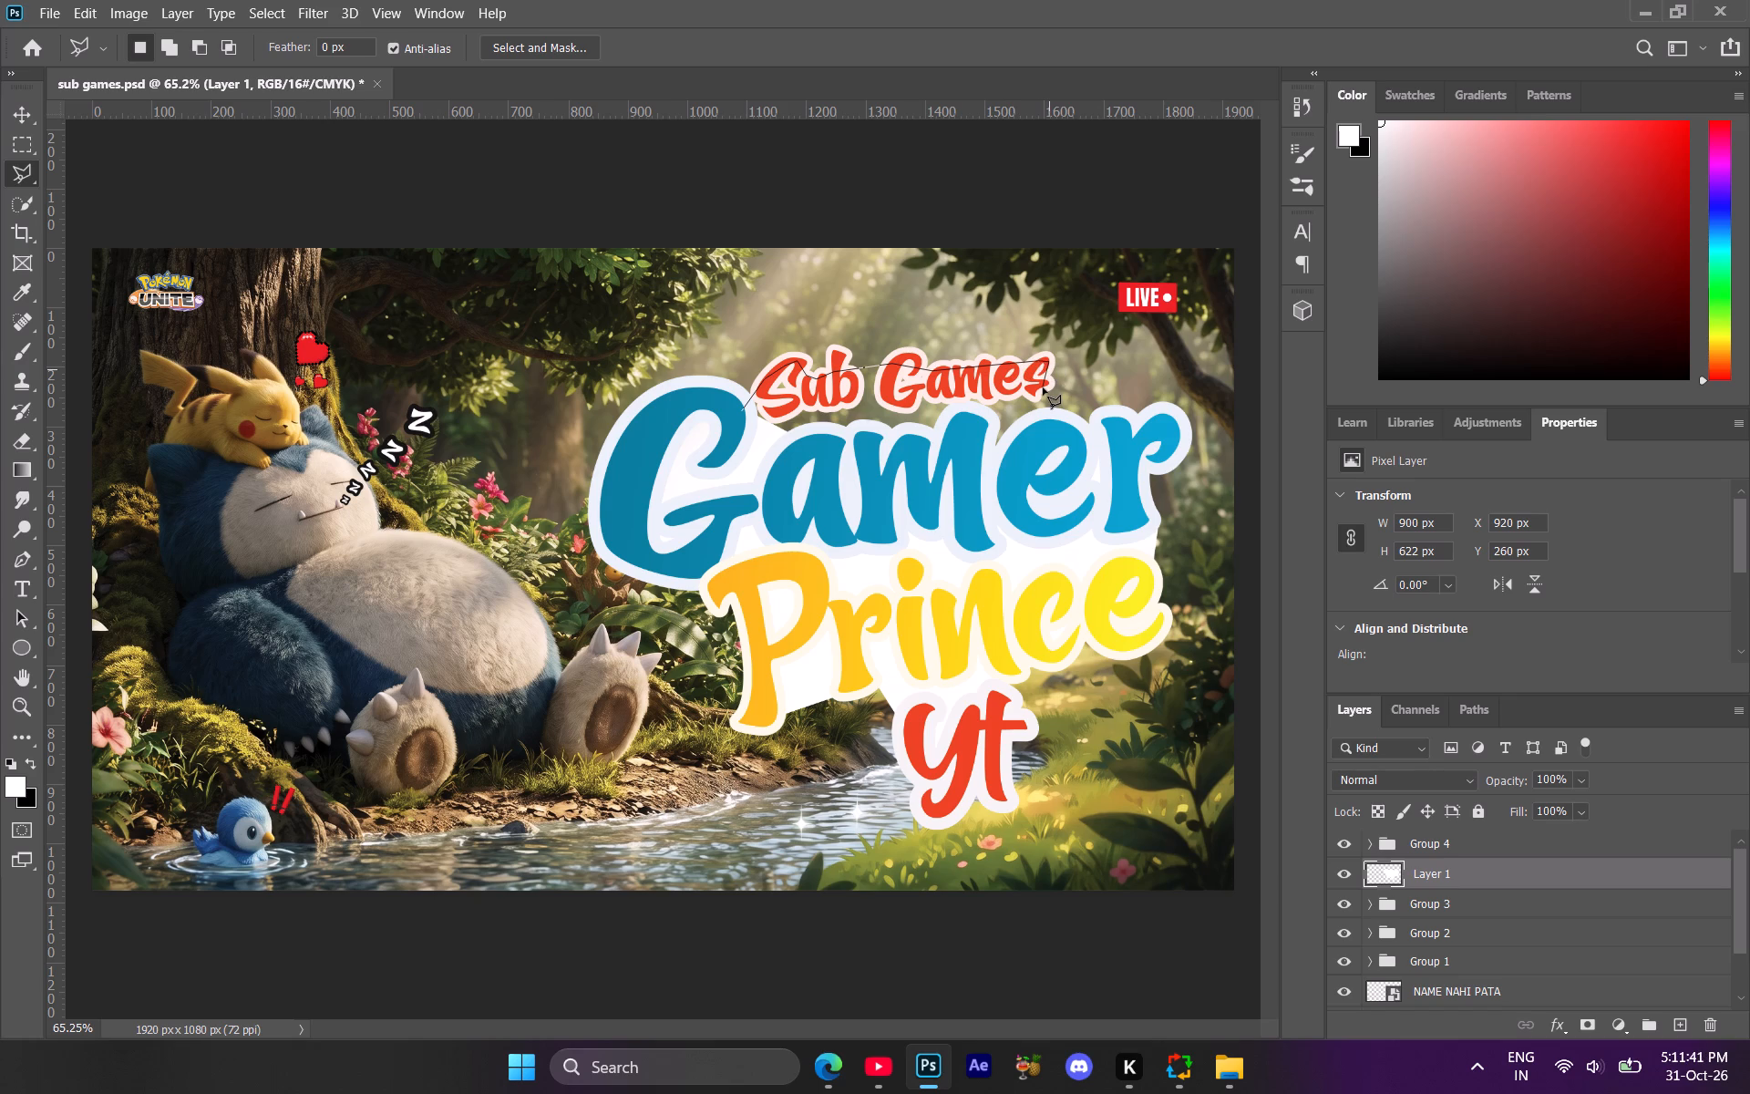
click(1043, 382)
click(1034, 395)
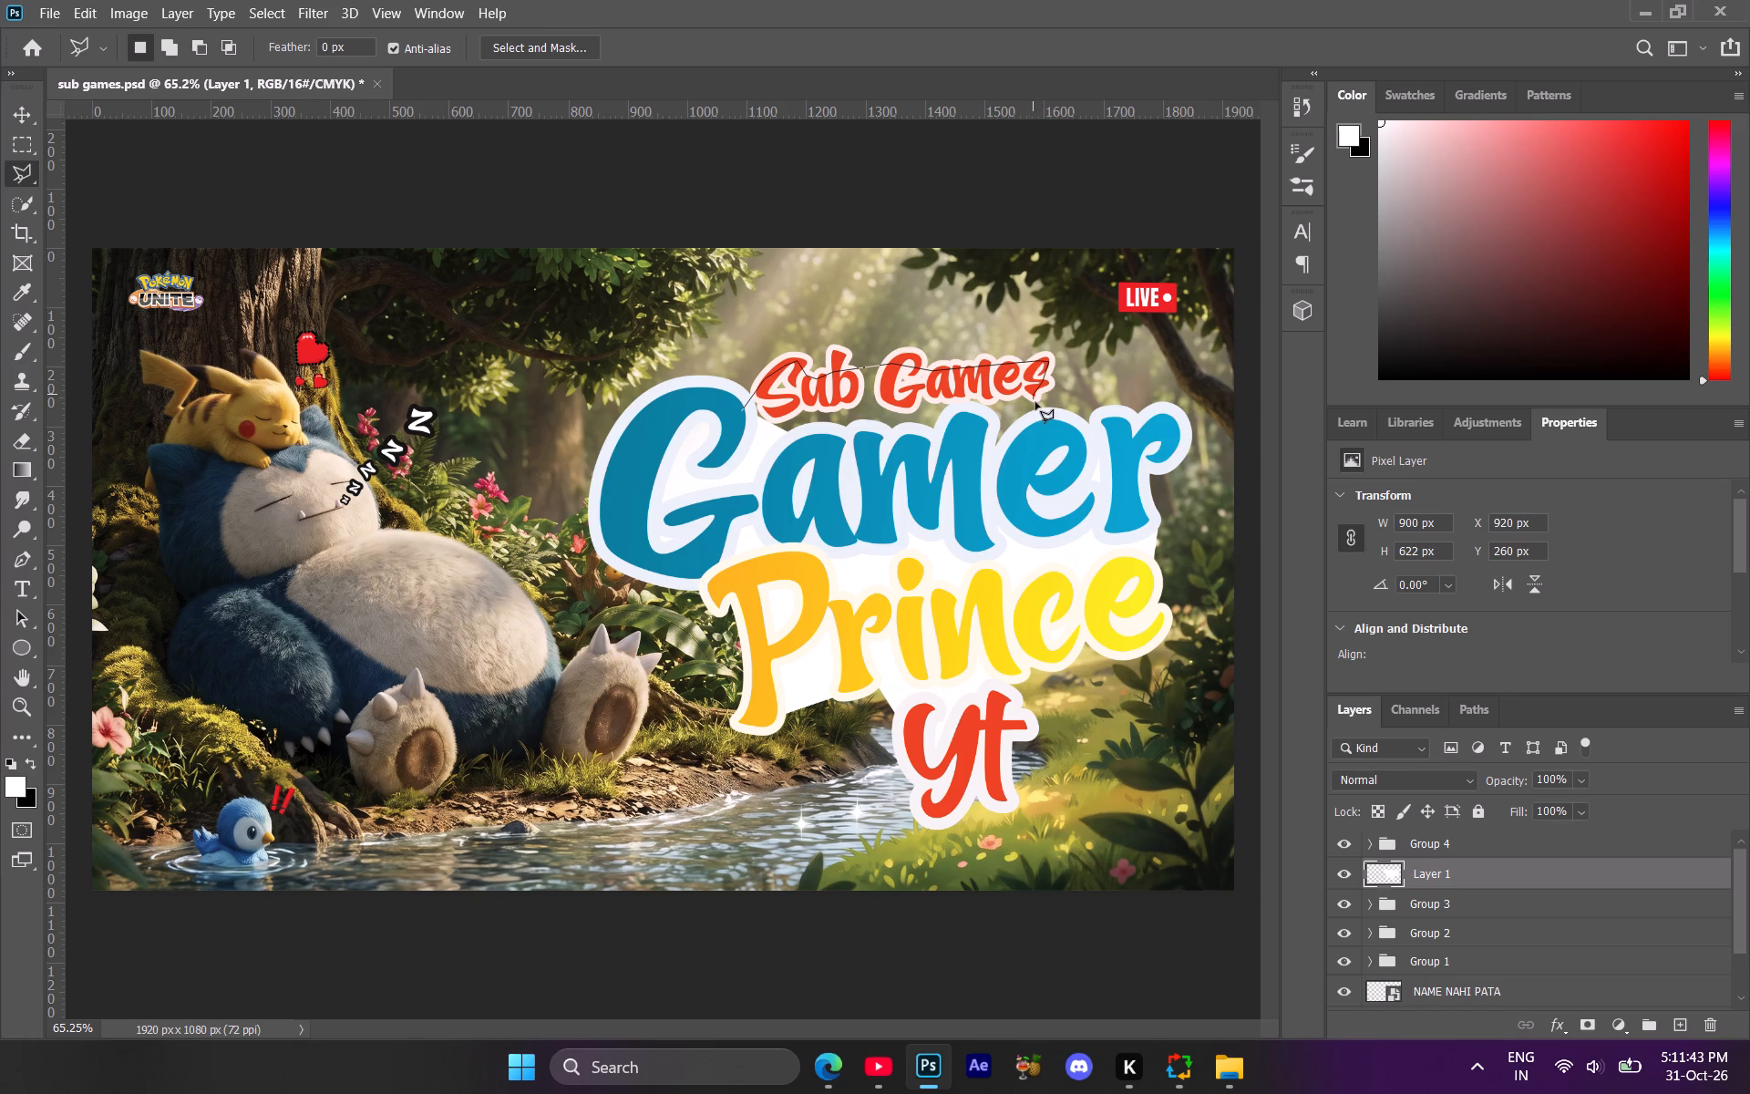
click(1037, 404)
click(1046, 419)
click(867, 451)
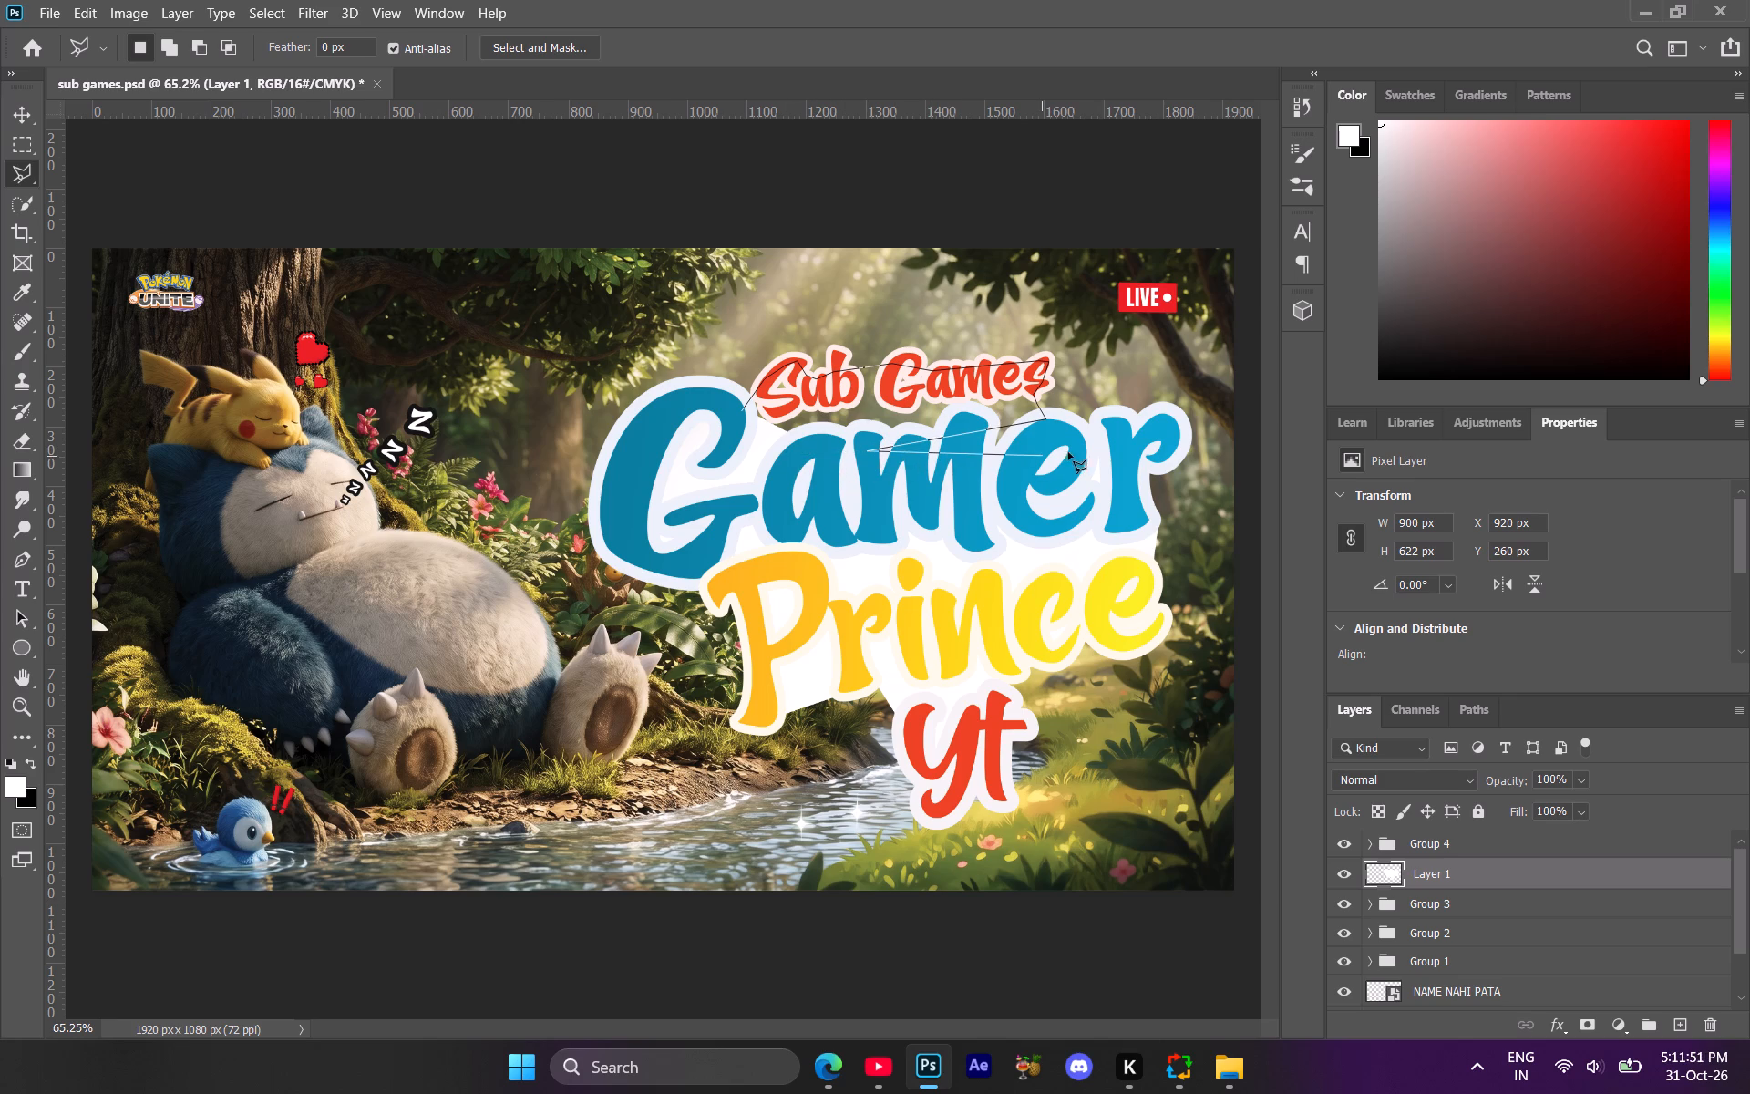
key(BackSpace)
click(1024, 432)
click(988, 466)
click(896, 481)
click(859, 464)
click(751, 470)
click(744, 412)
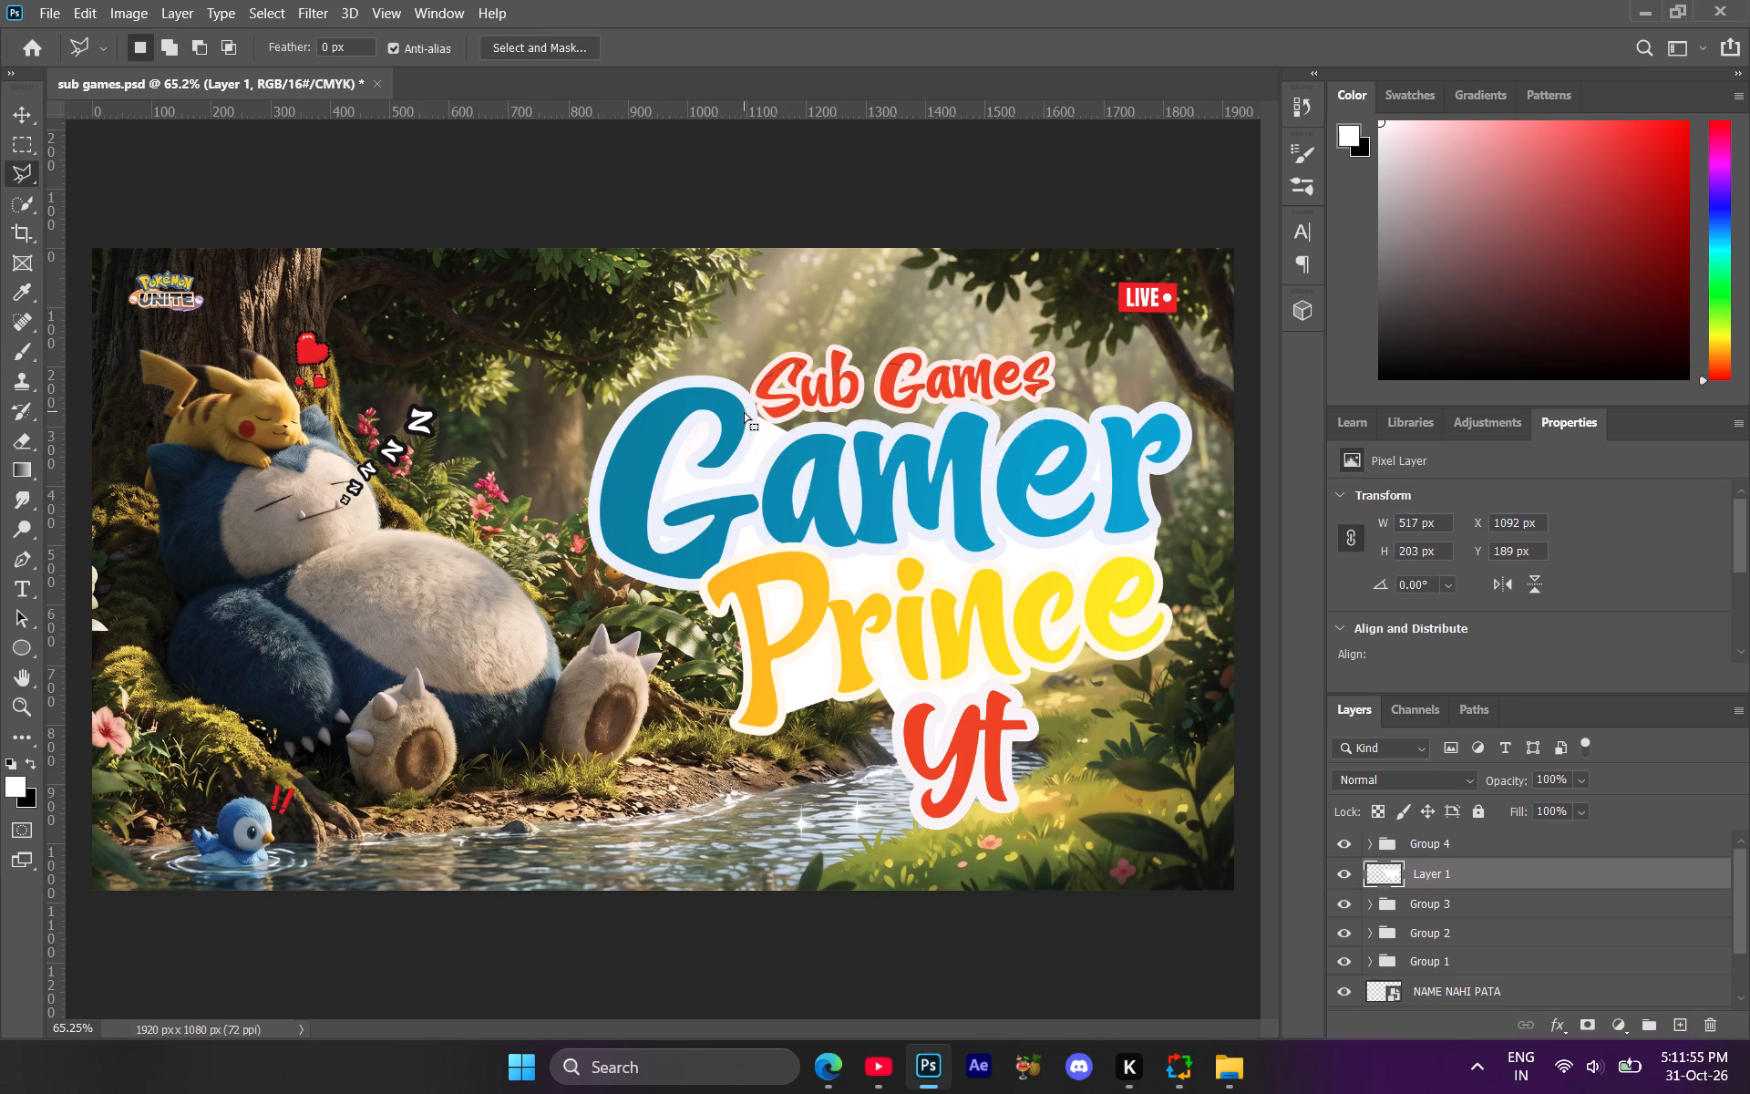
Paint white inside the selection on Layer 1 with the soft 500 px brush to fill the gaps behind Sub Games, and deselect.
click(24, 351)
drag(985, 377, 781, 372)
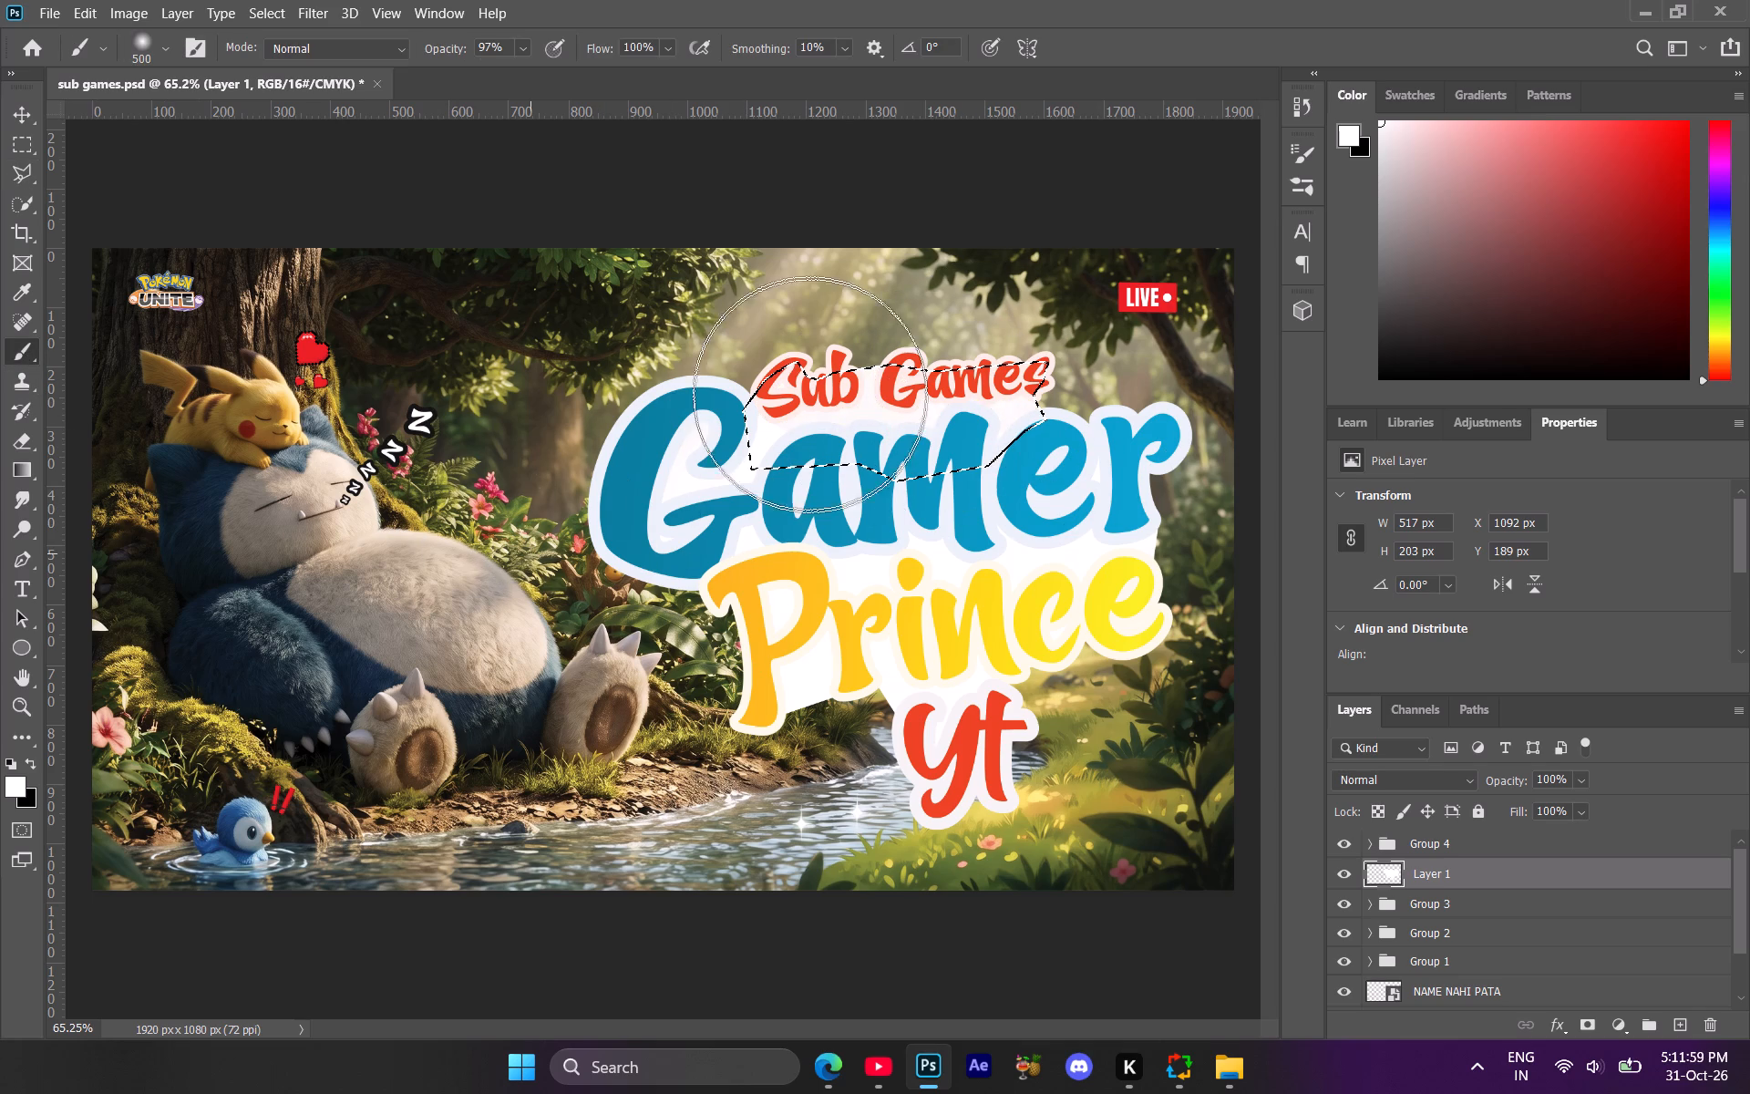
drag(976, 479, 1110, 380)
drag(938, 502, 1035, 475)
drag(932, 486, 980, 479)
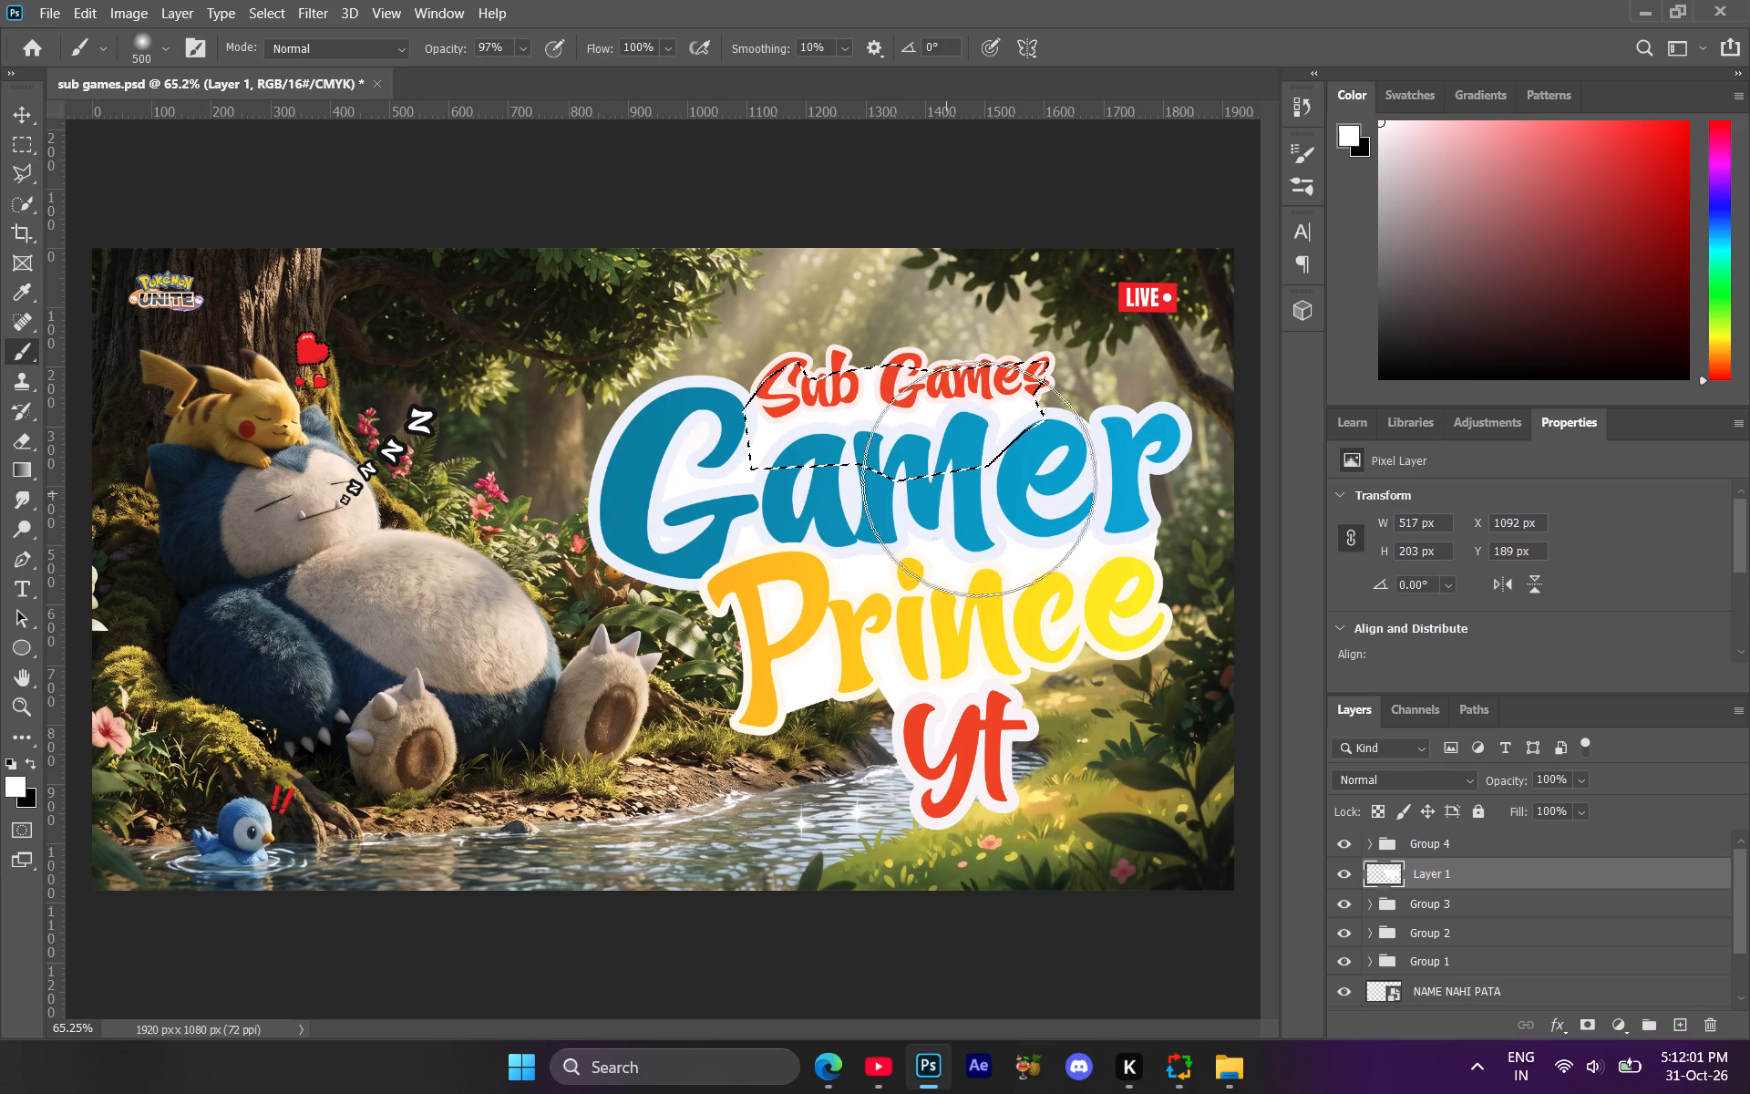
drag(980, 479, 726, 590)
click(22, 685)
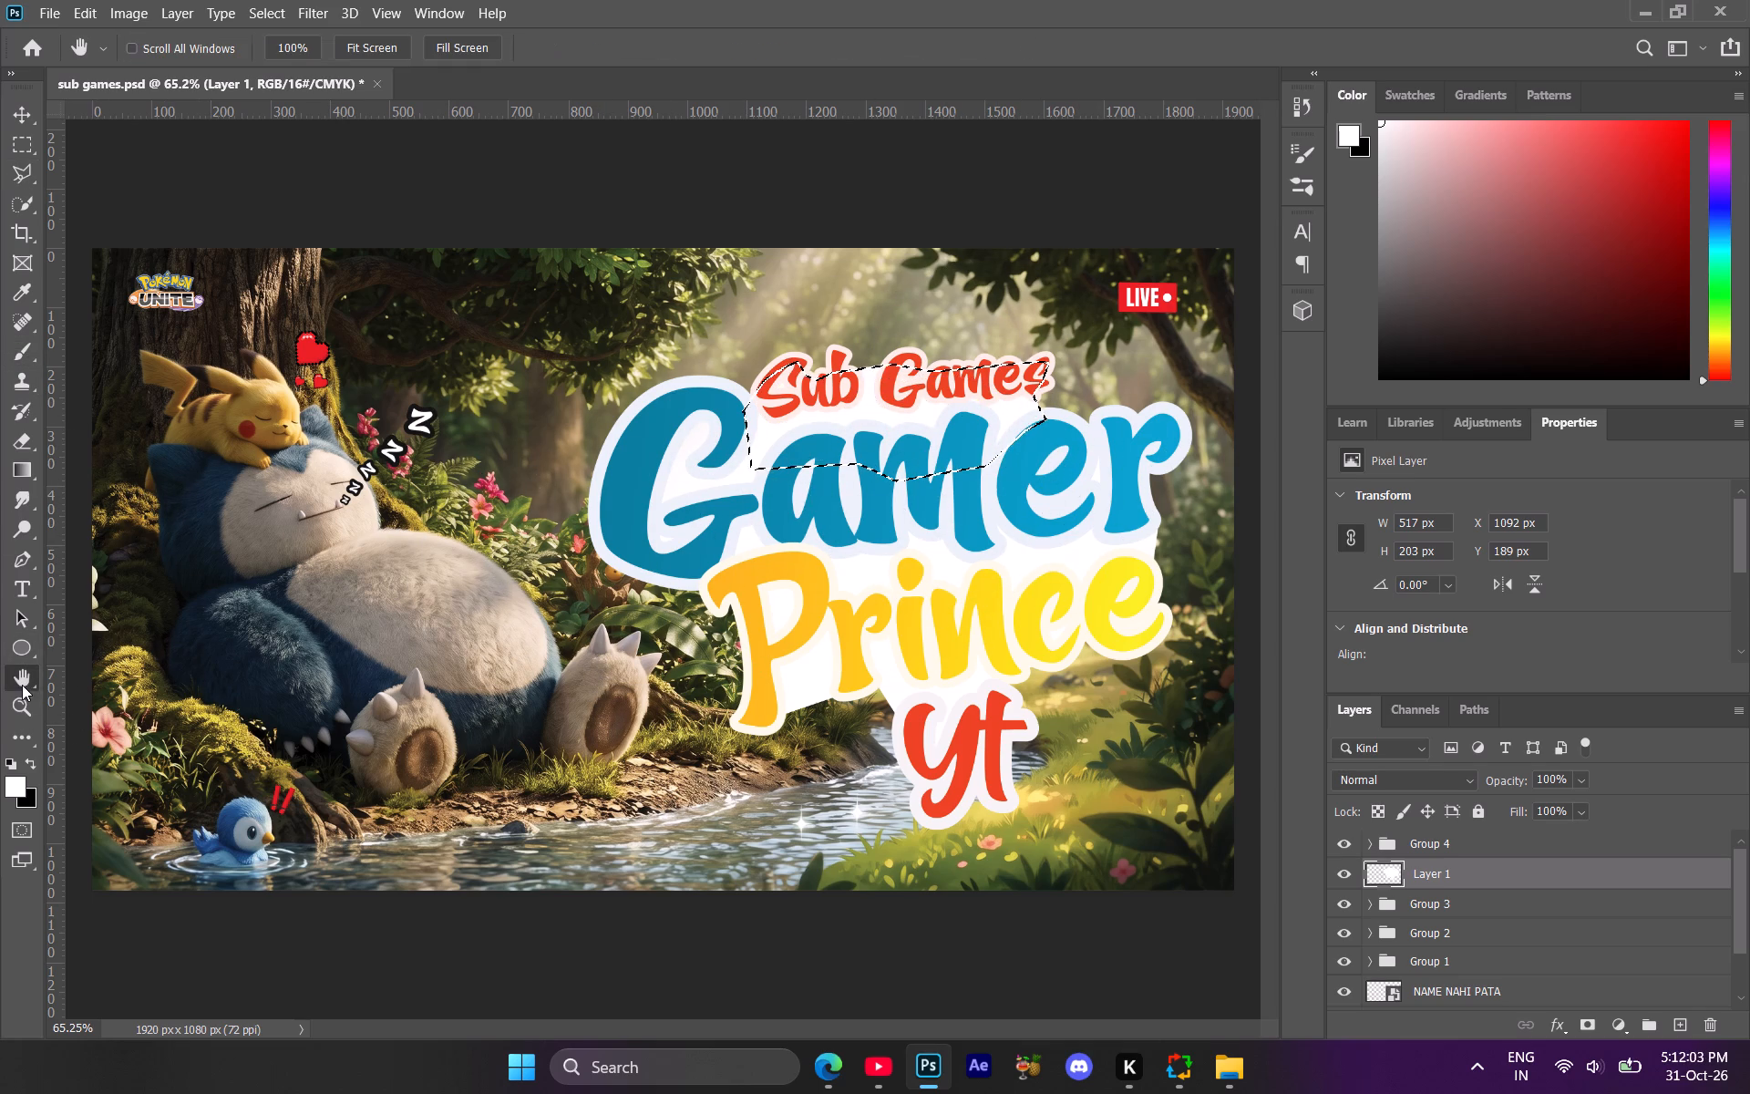
click(38, 180)
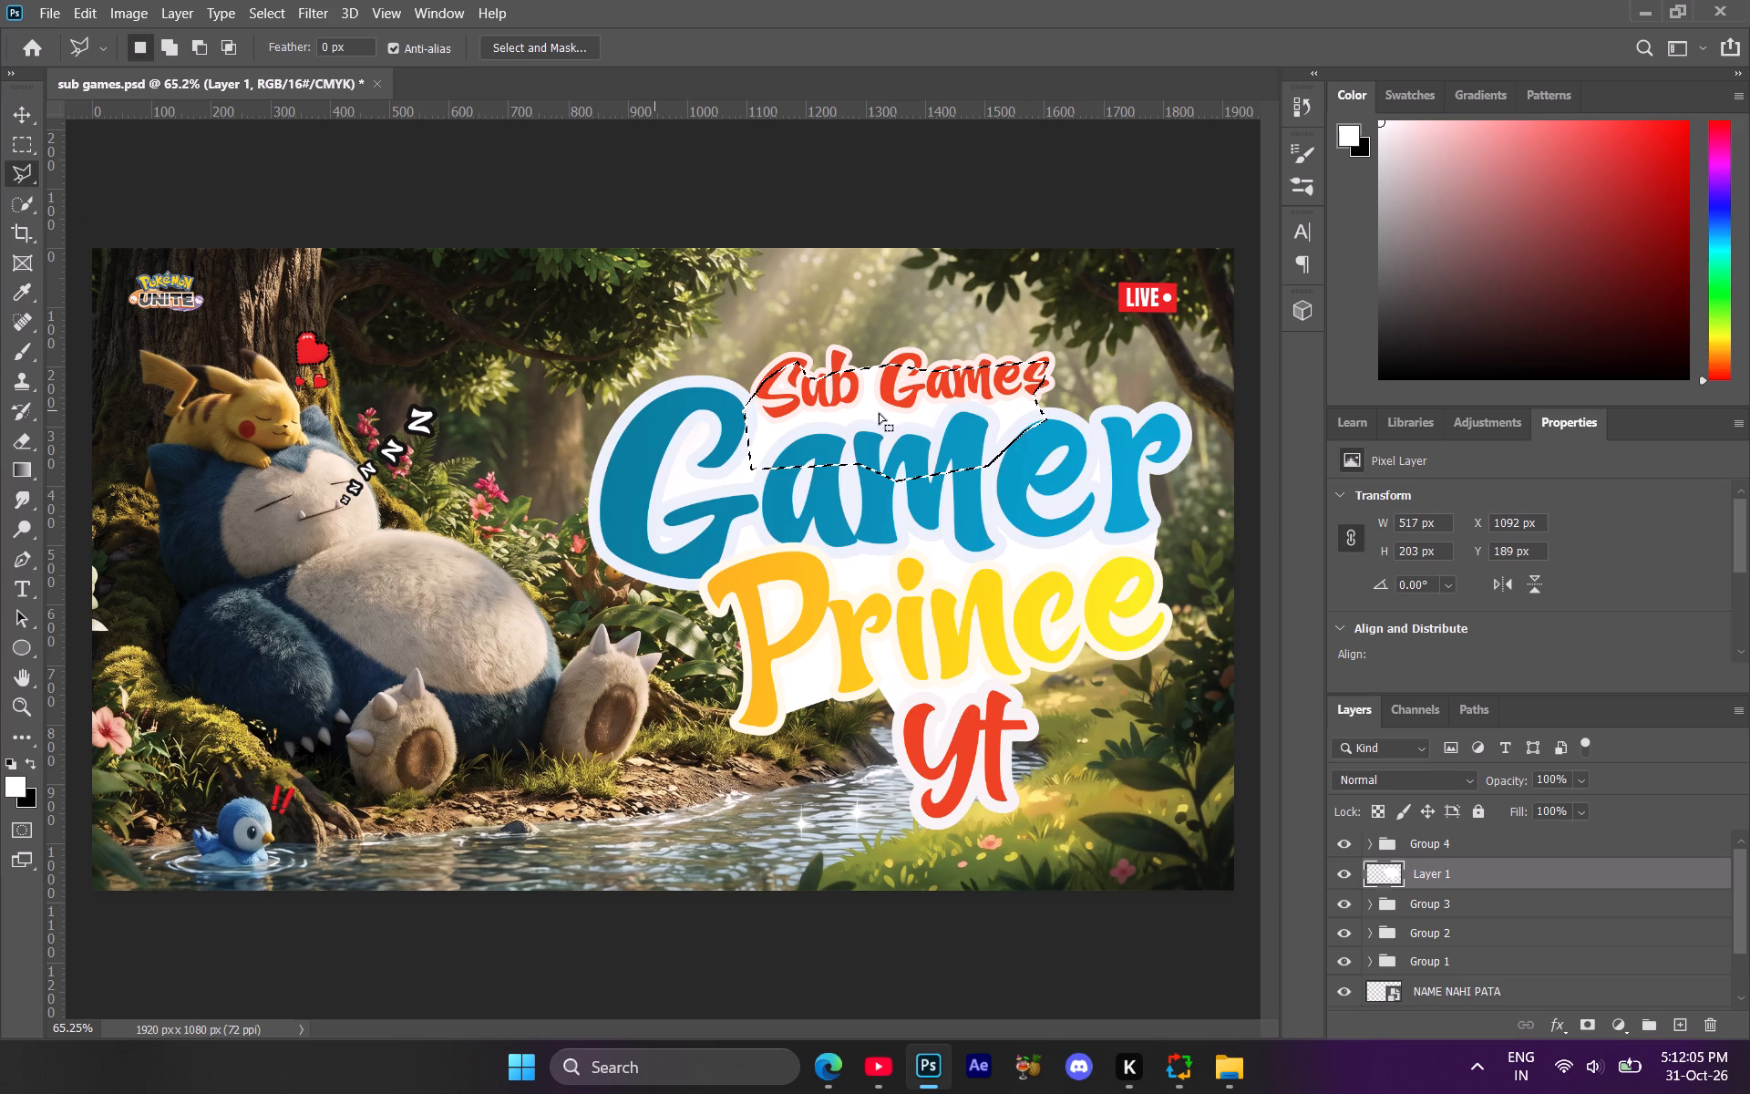
right_click(880, 412)
click(927, 428)
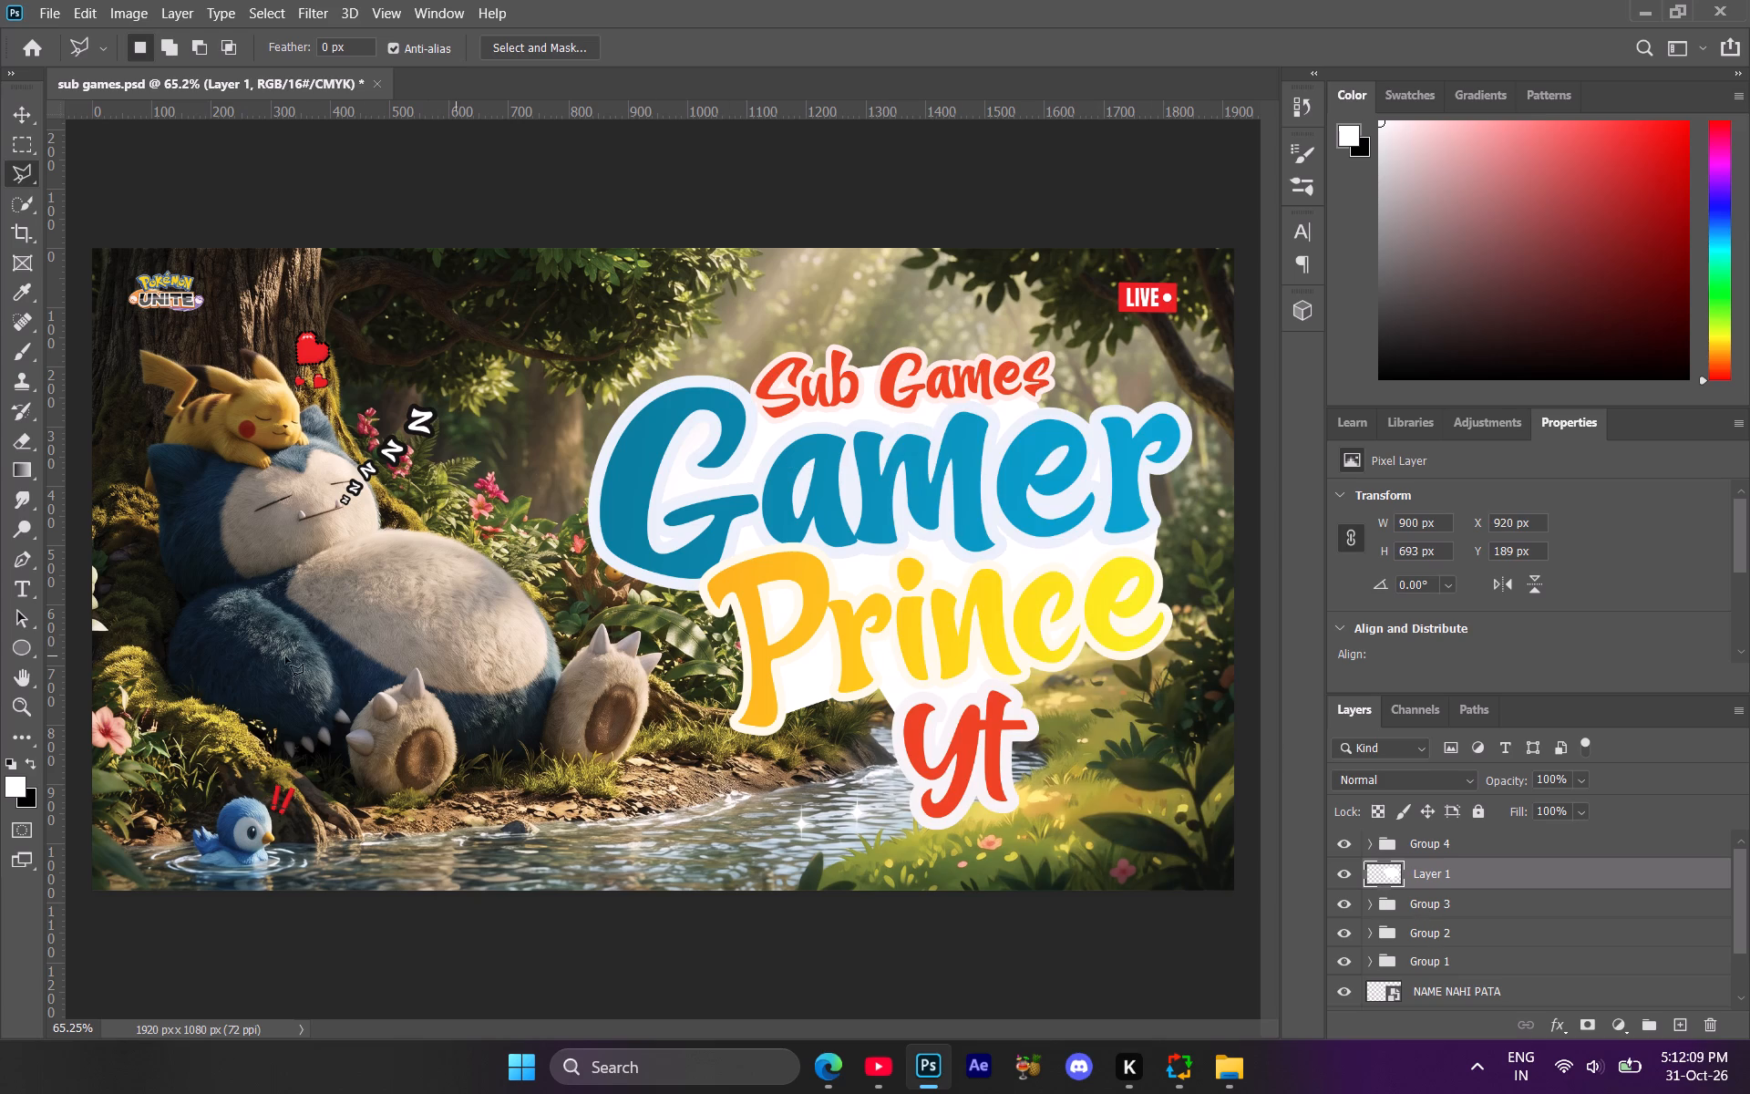
click(5, 671)
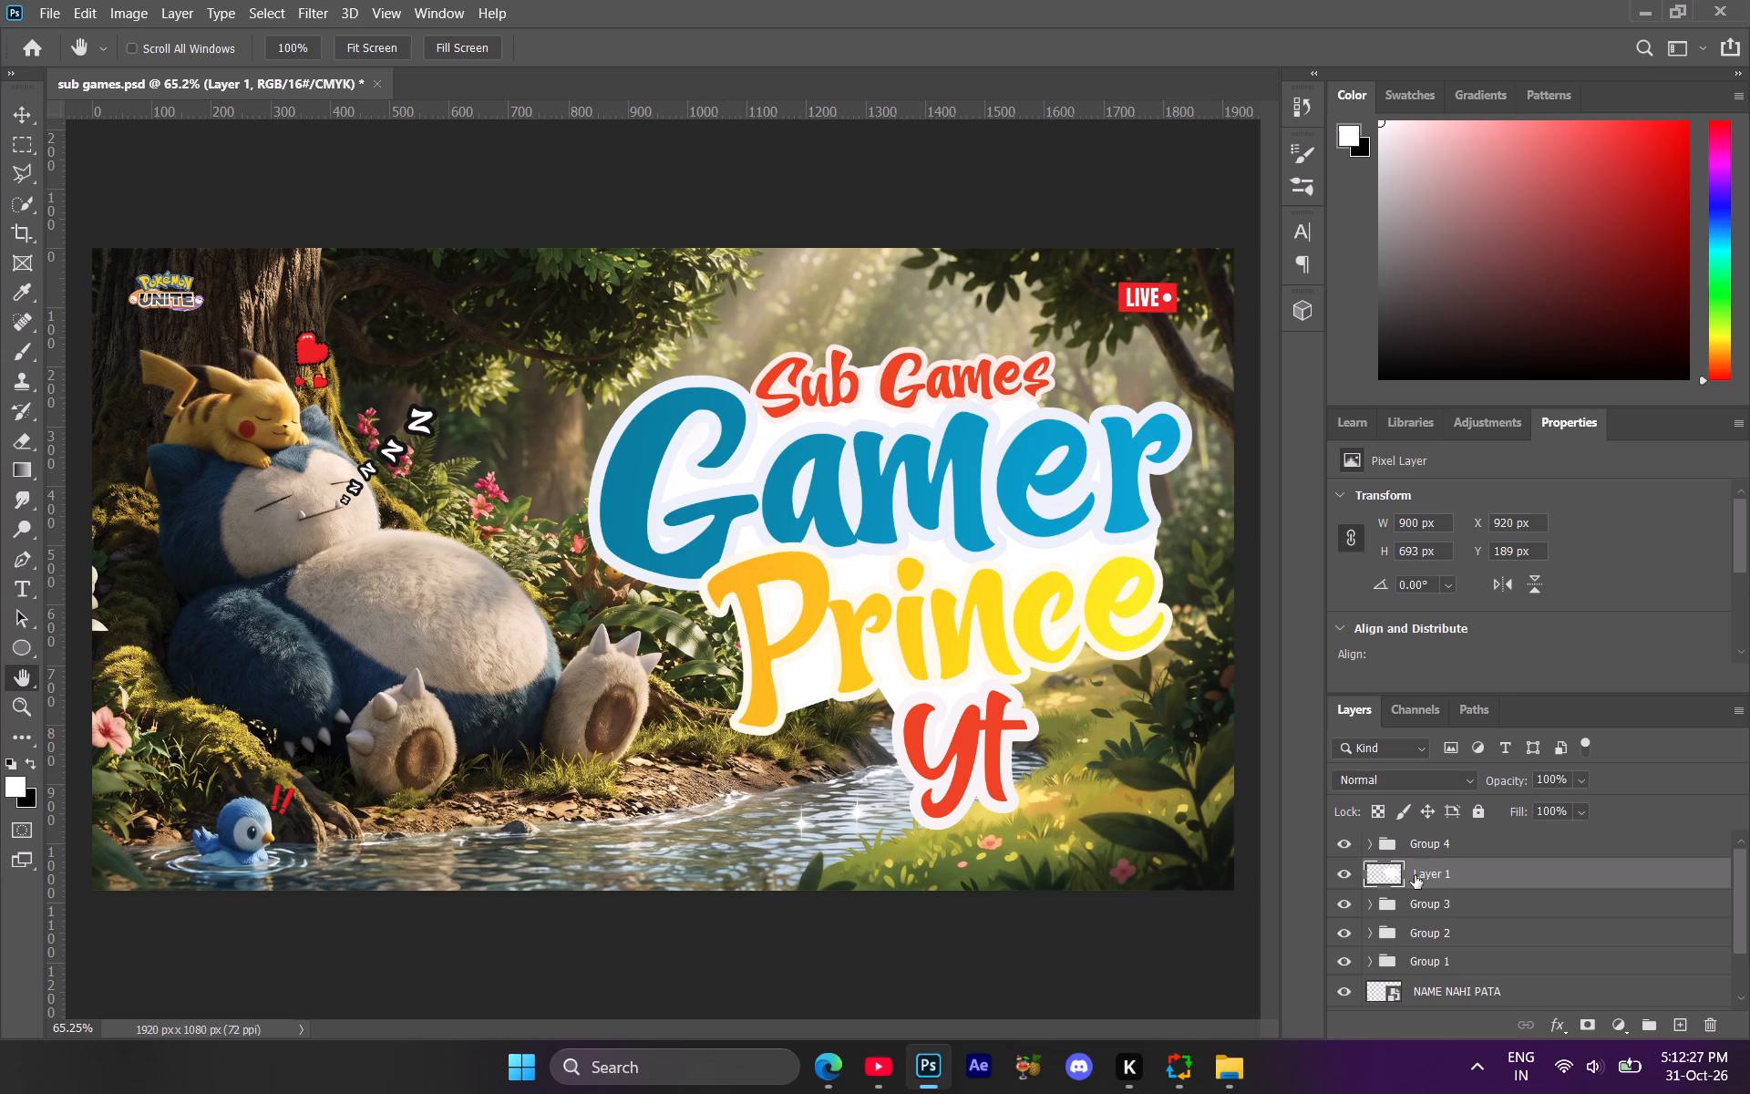
Expand Group 4 and recolour the shape stroke of the Sub Games copy layer to near-black.
click(1374, 851)
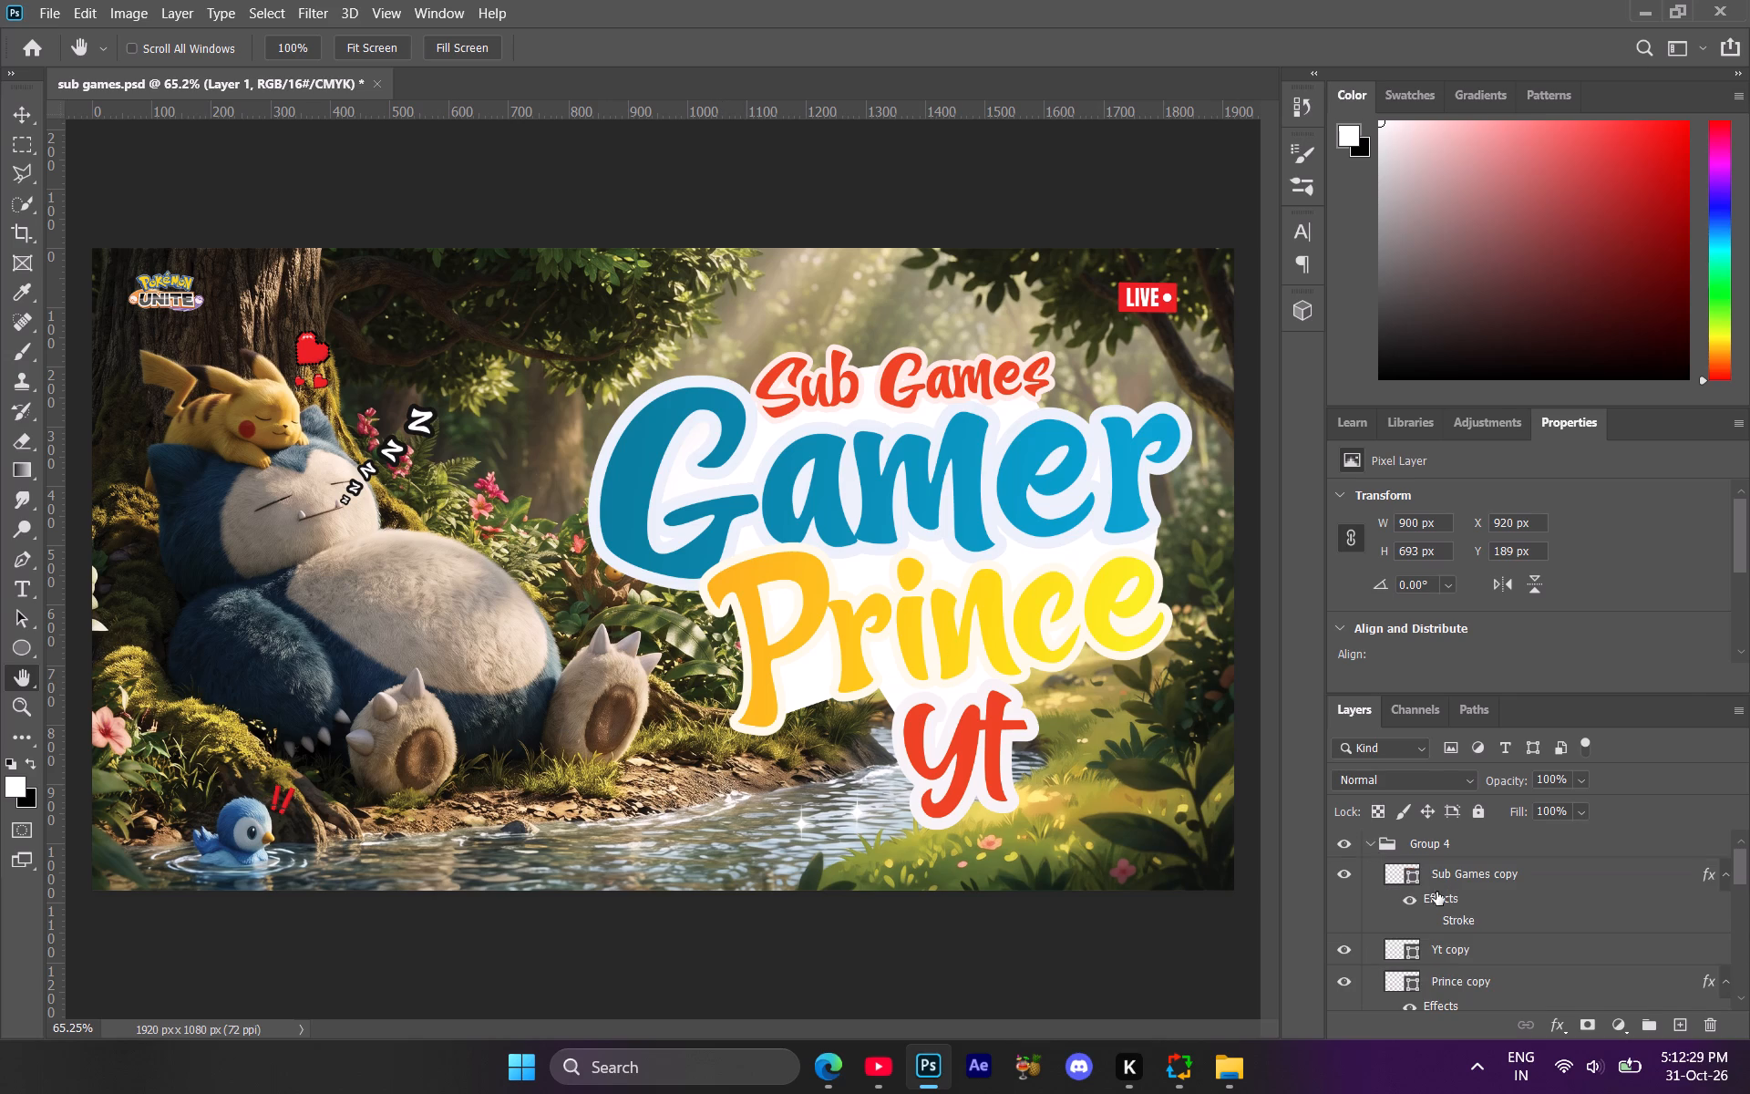
click(1435, 887)
click(1396, 877)
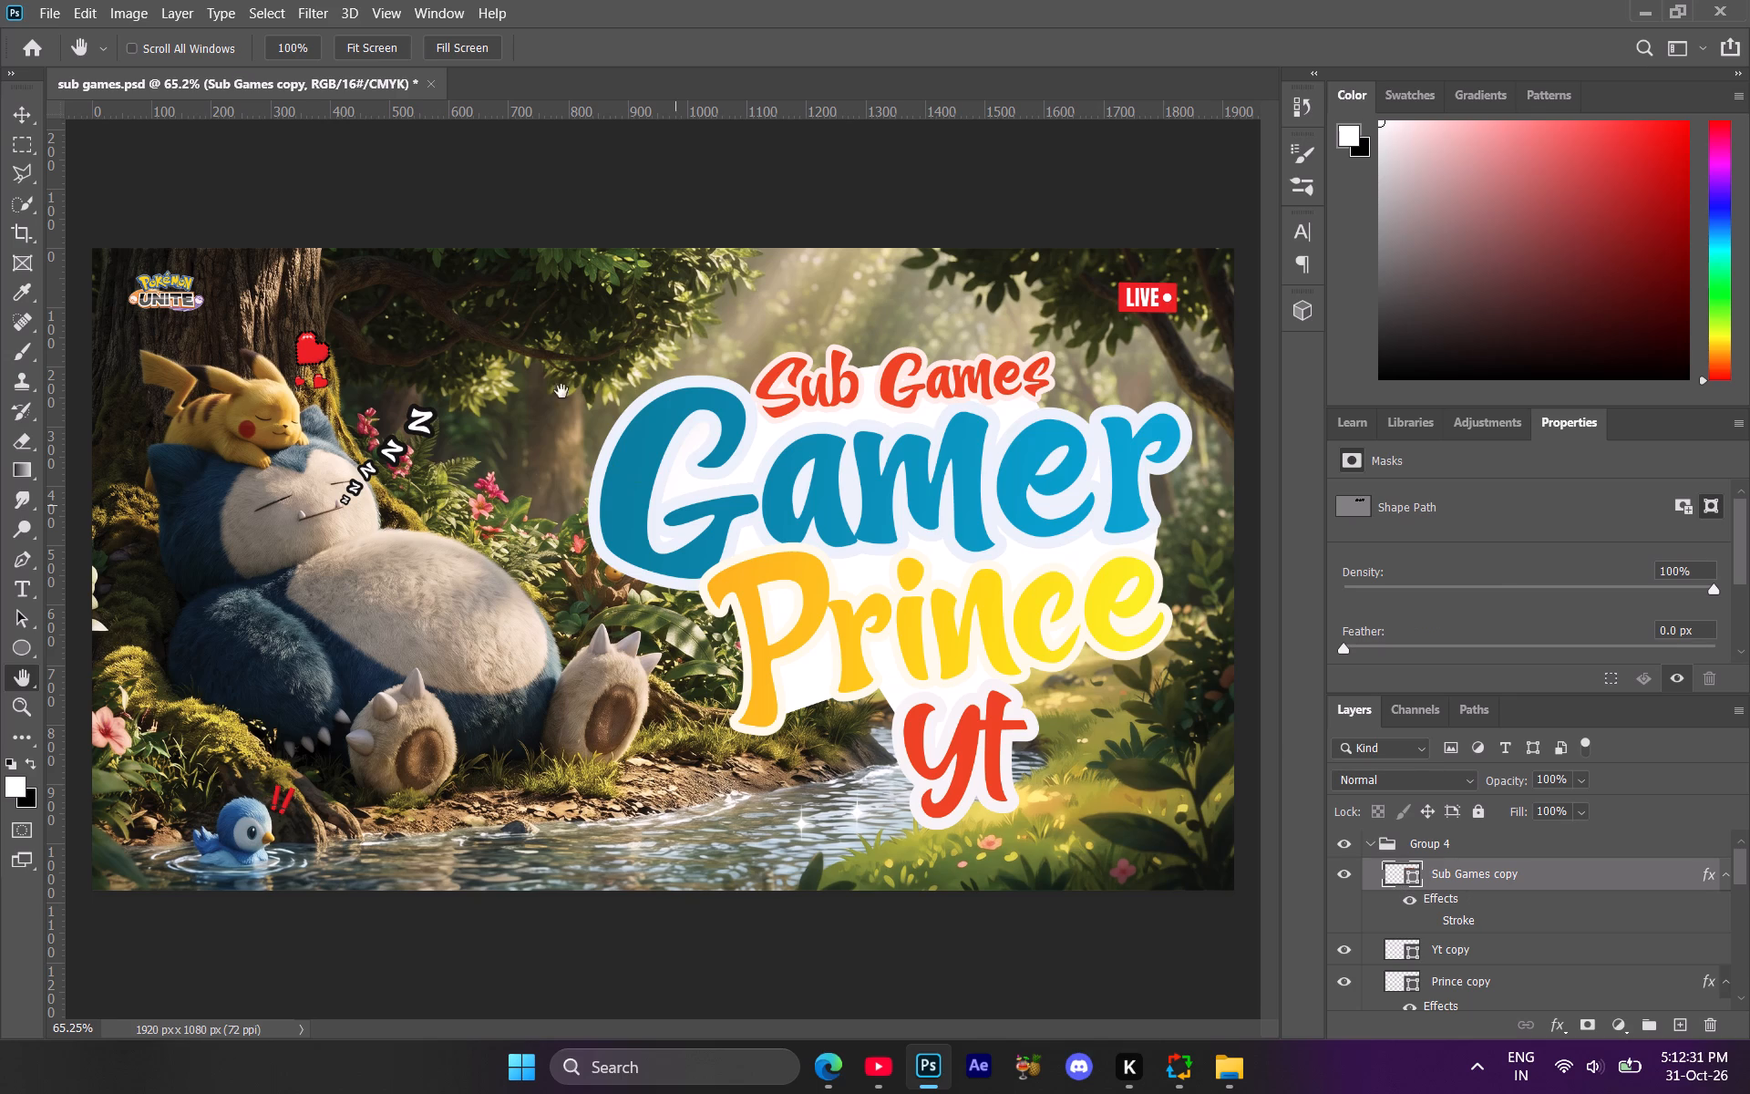
click(29, 609)
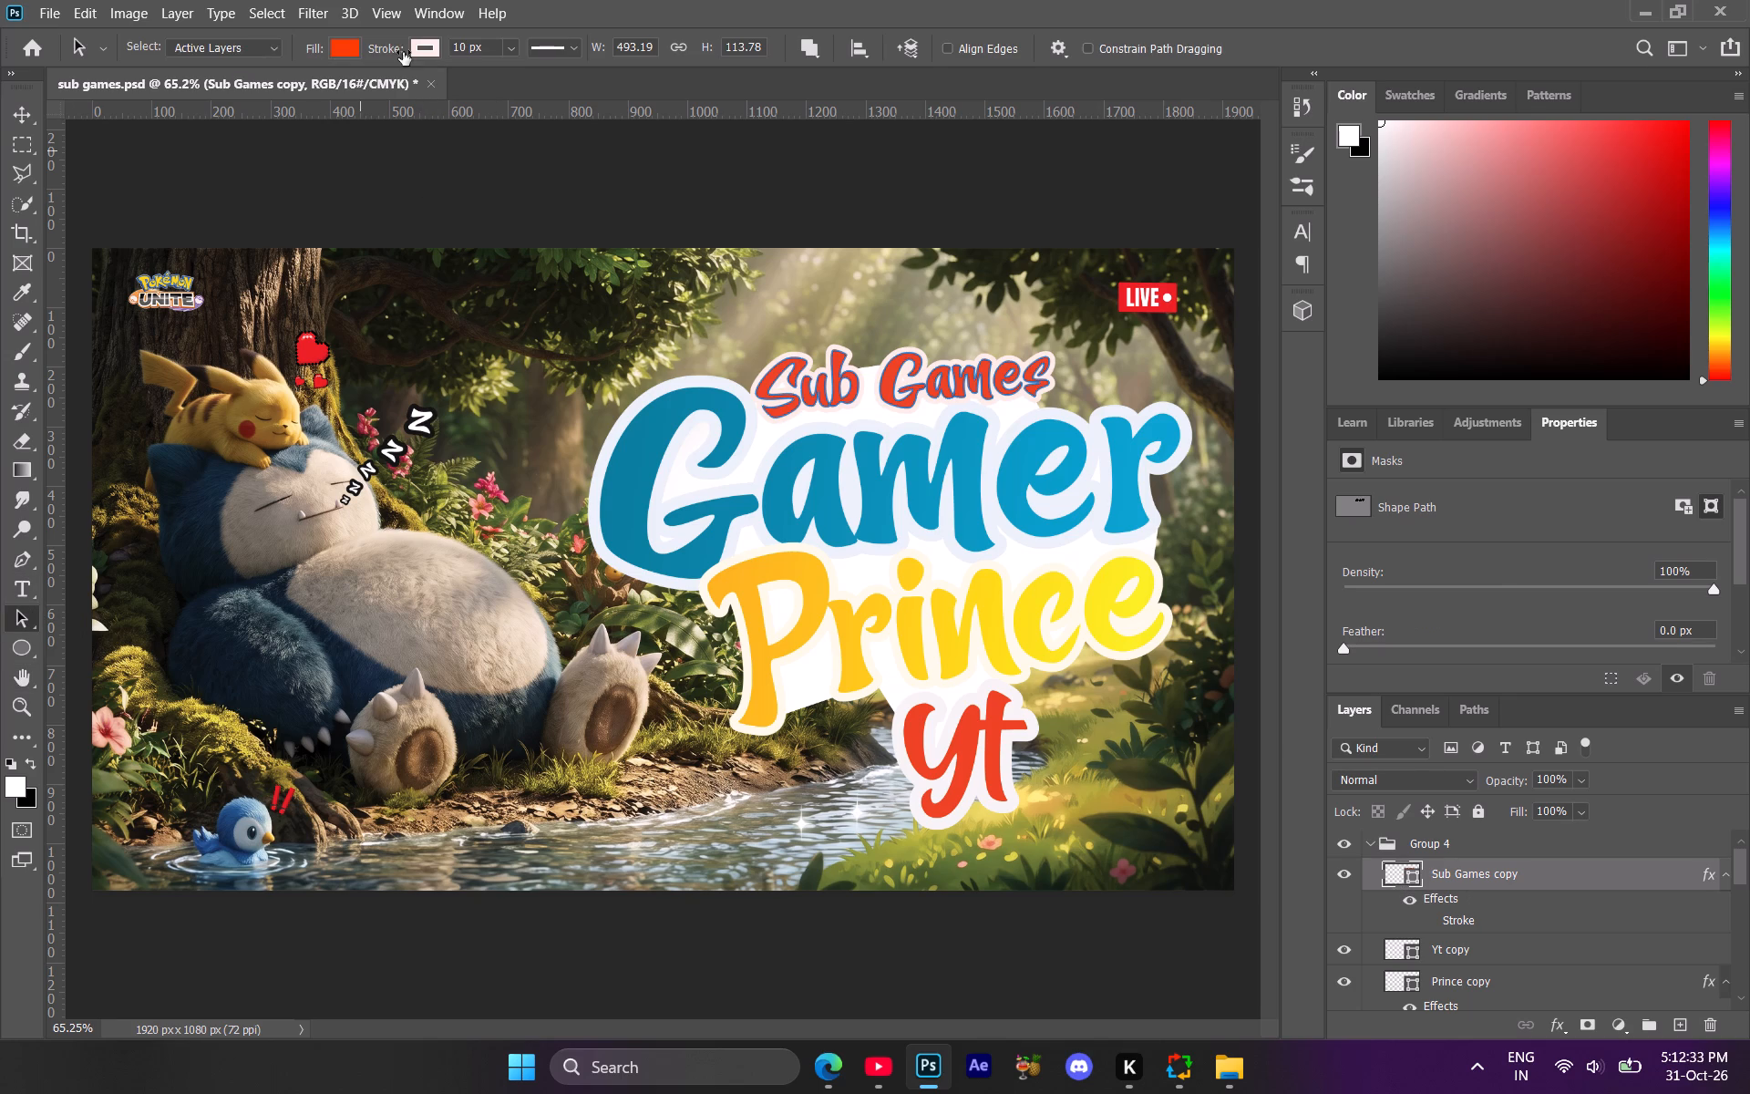
click(427, 40)
click(324, 170)
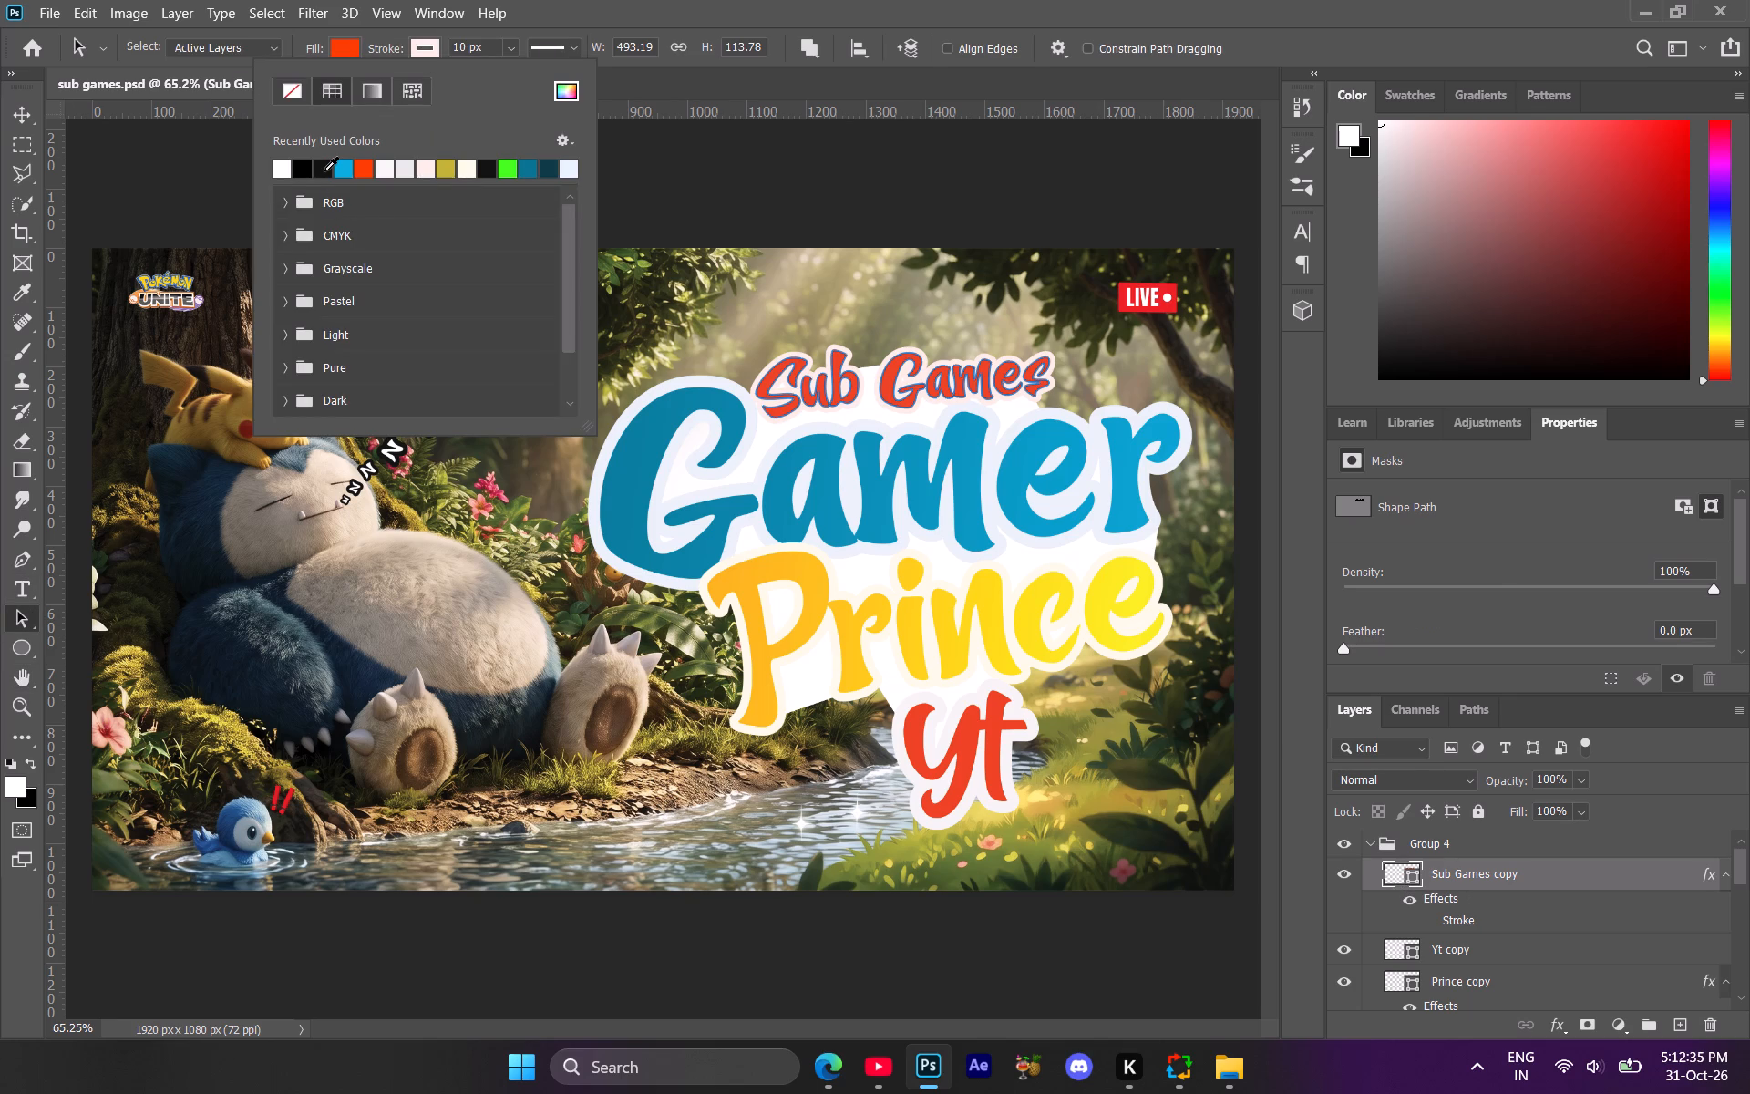
click(1454, 937)
Recolour the shape stroke of the Yt copy layer to the recently used near-black.
click(1454, 949)
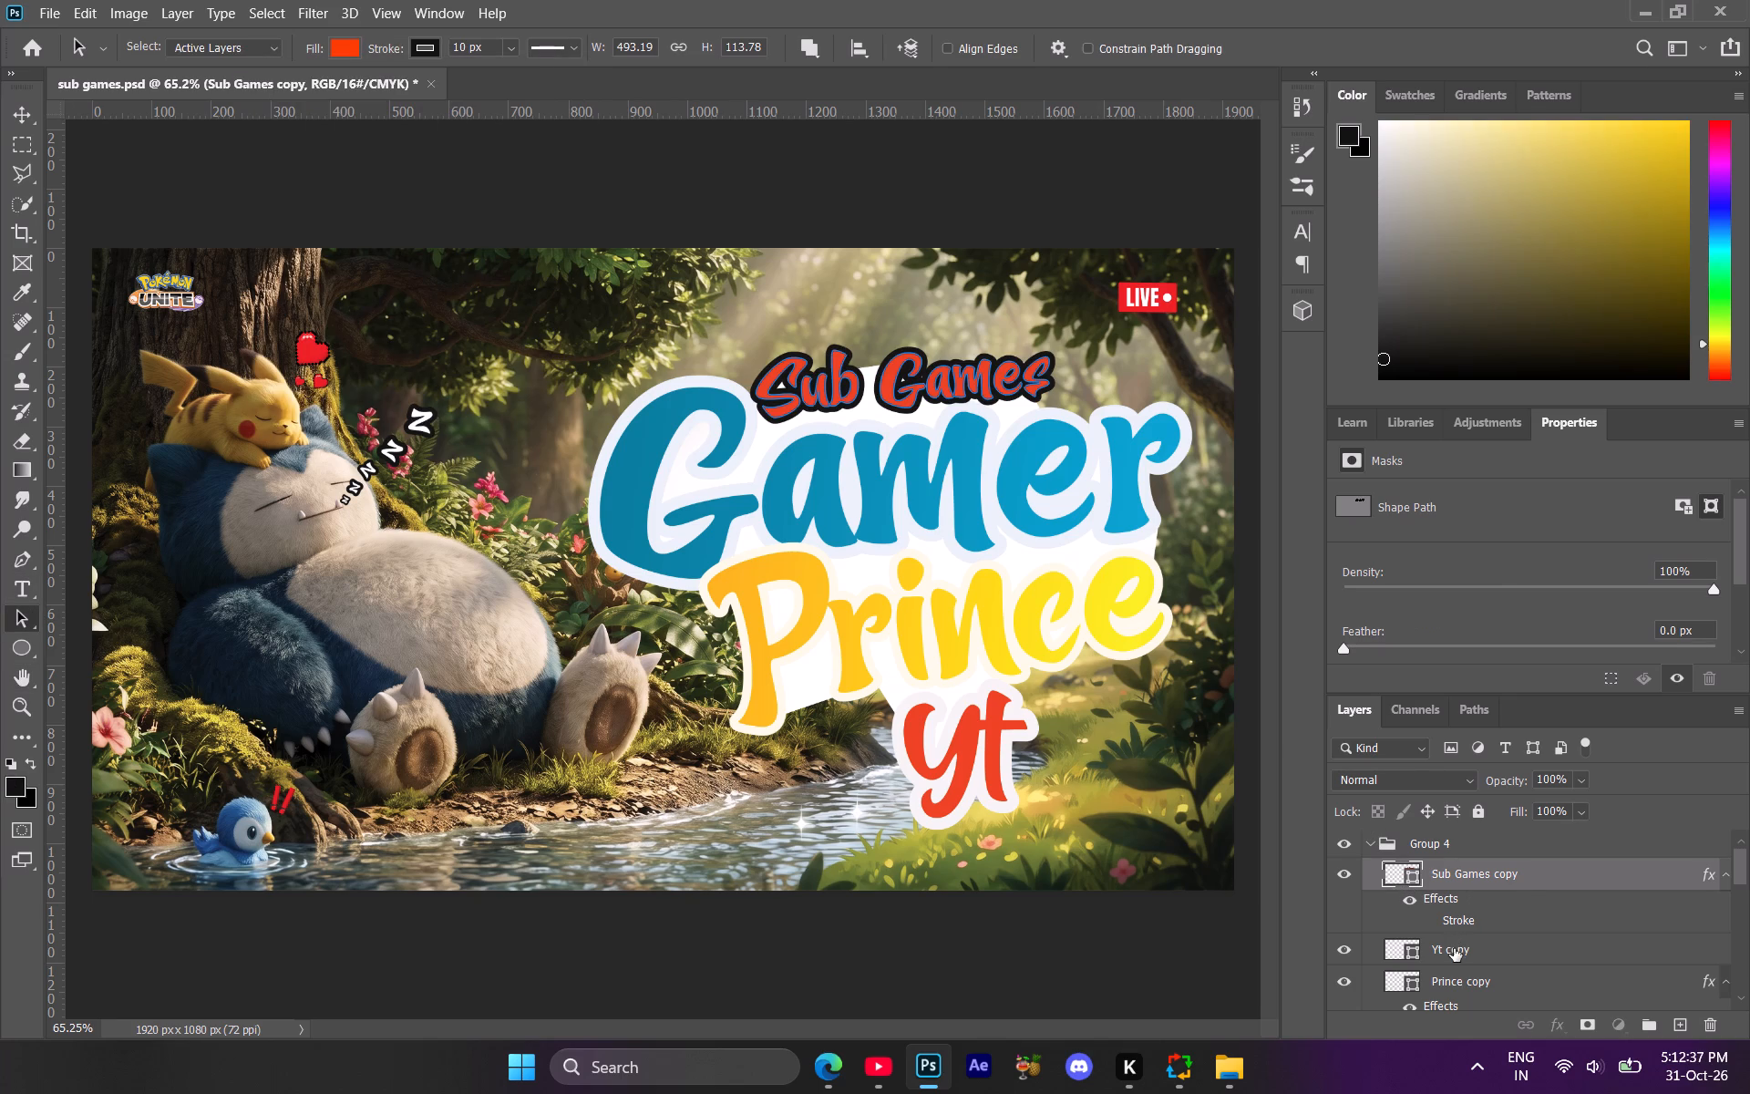
click(422, 40)
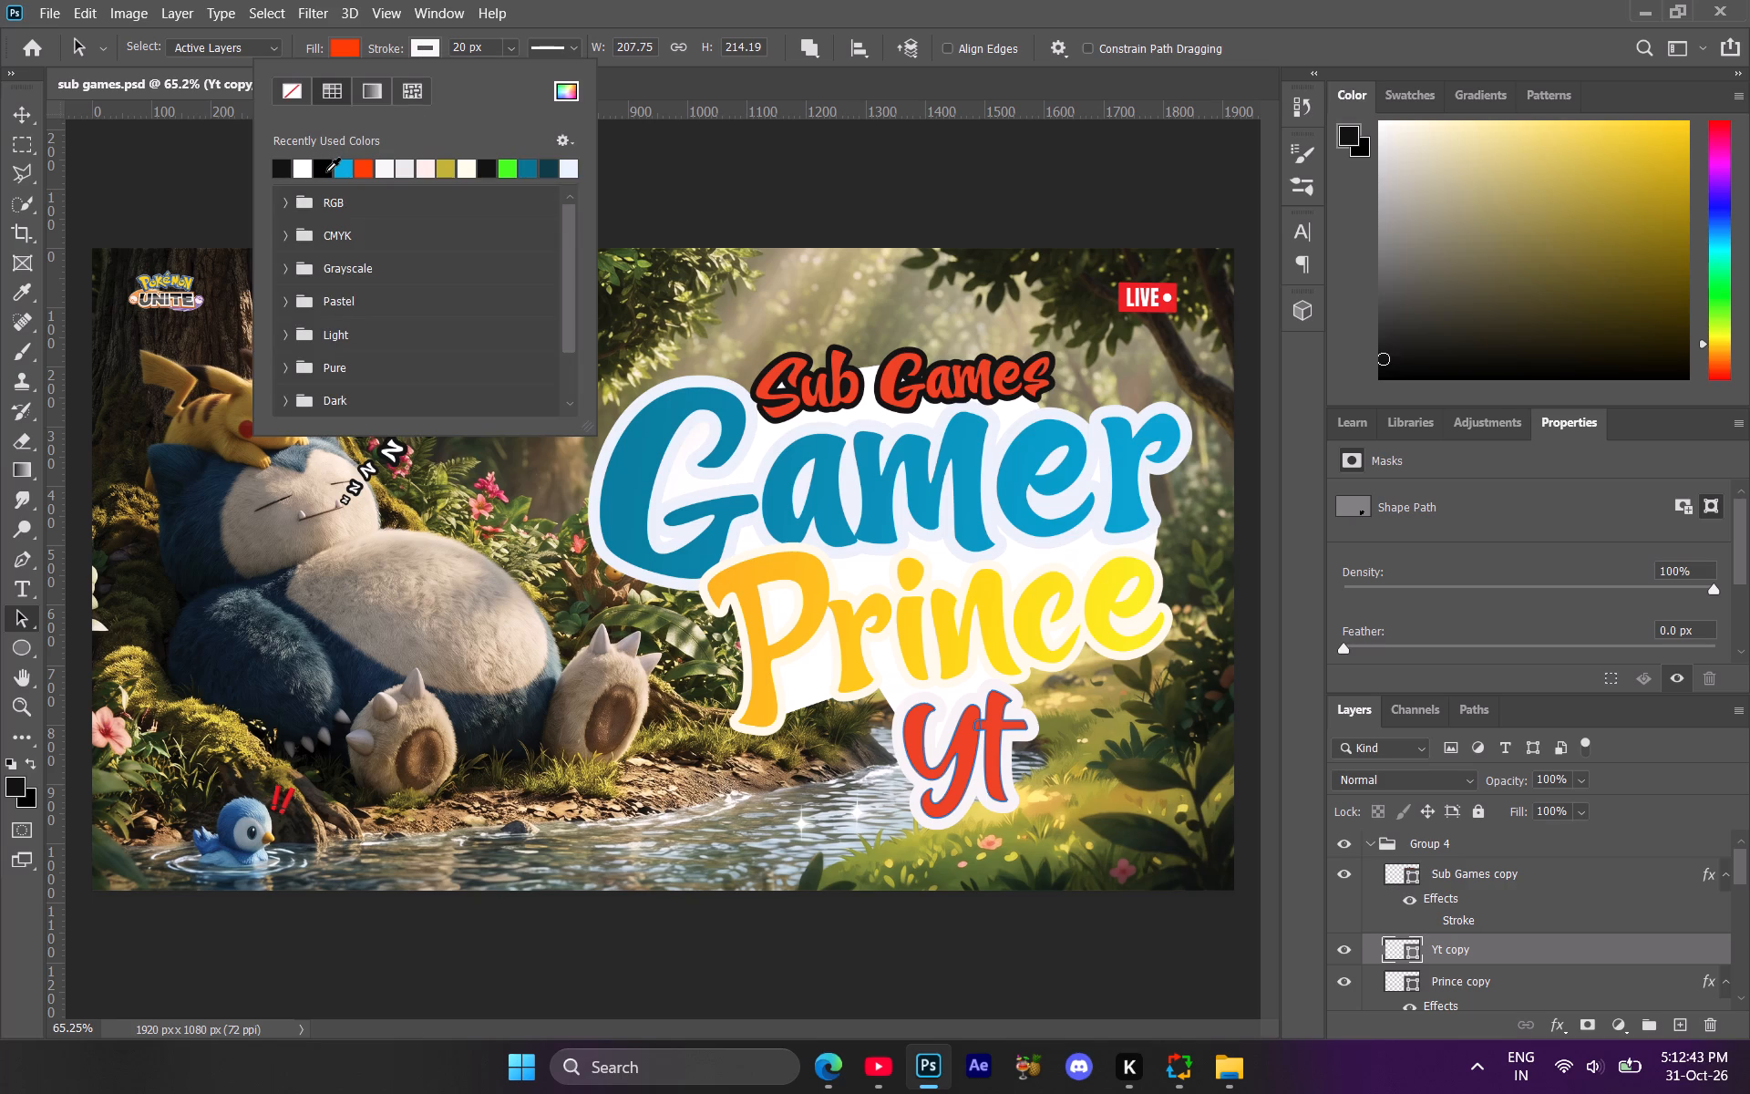
click(283, 164)
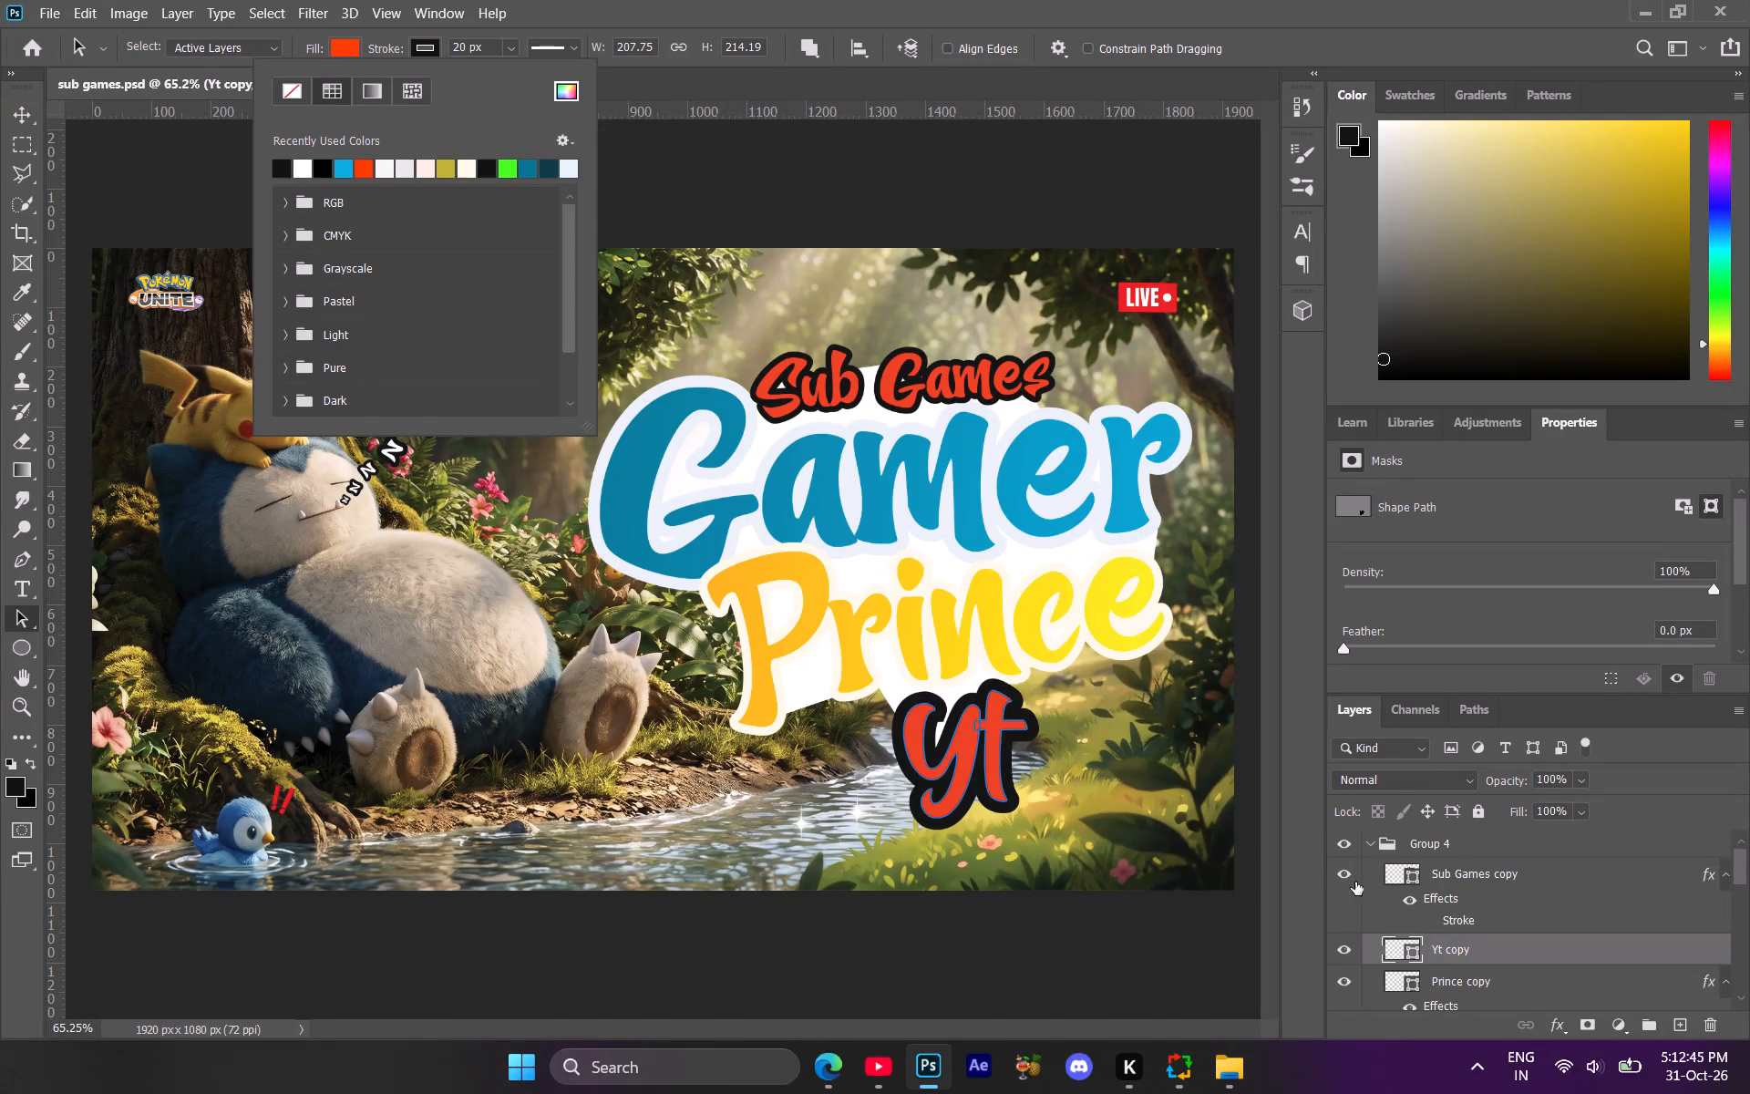
click(1433, 962)
Recolour the shape stroke of the Prince copy layer to the recently used near-black.
click(1445, 975)
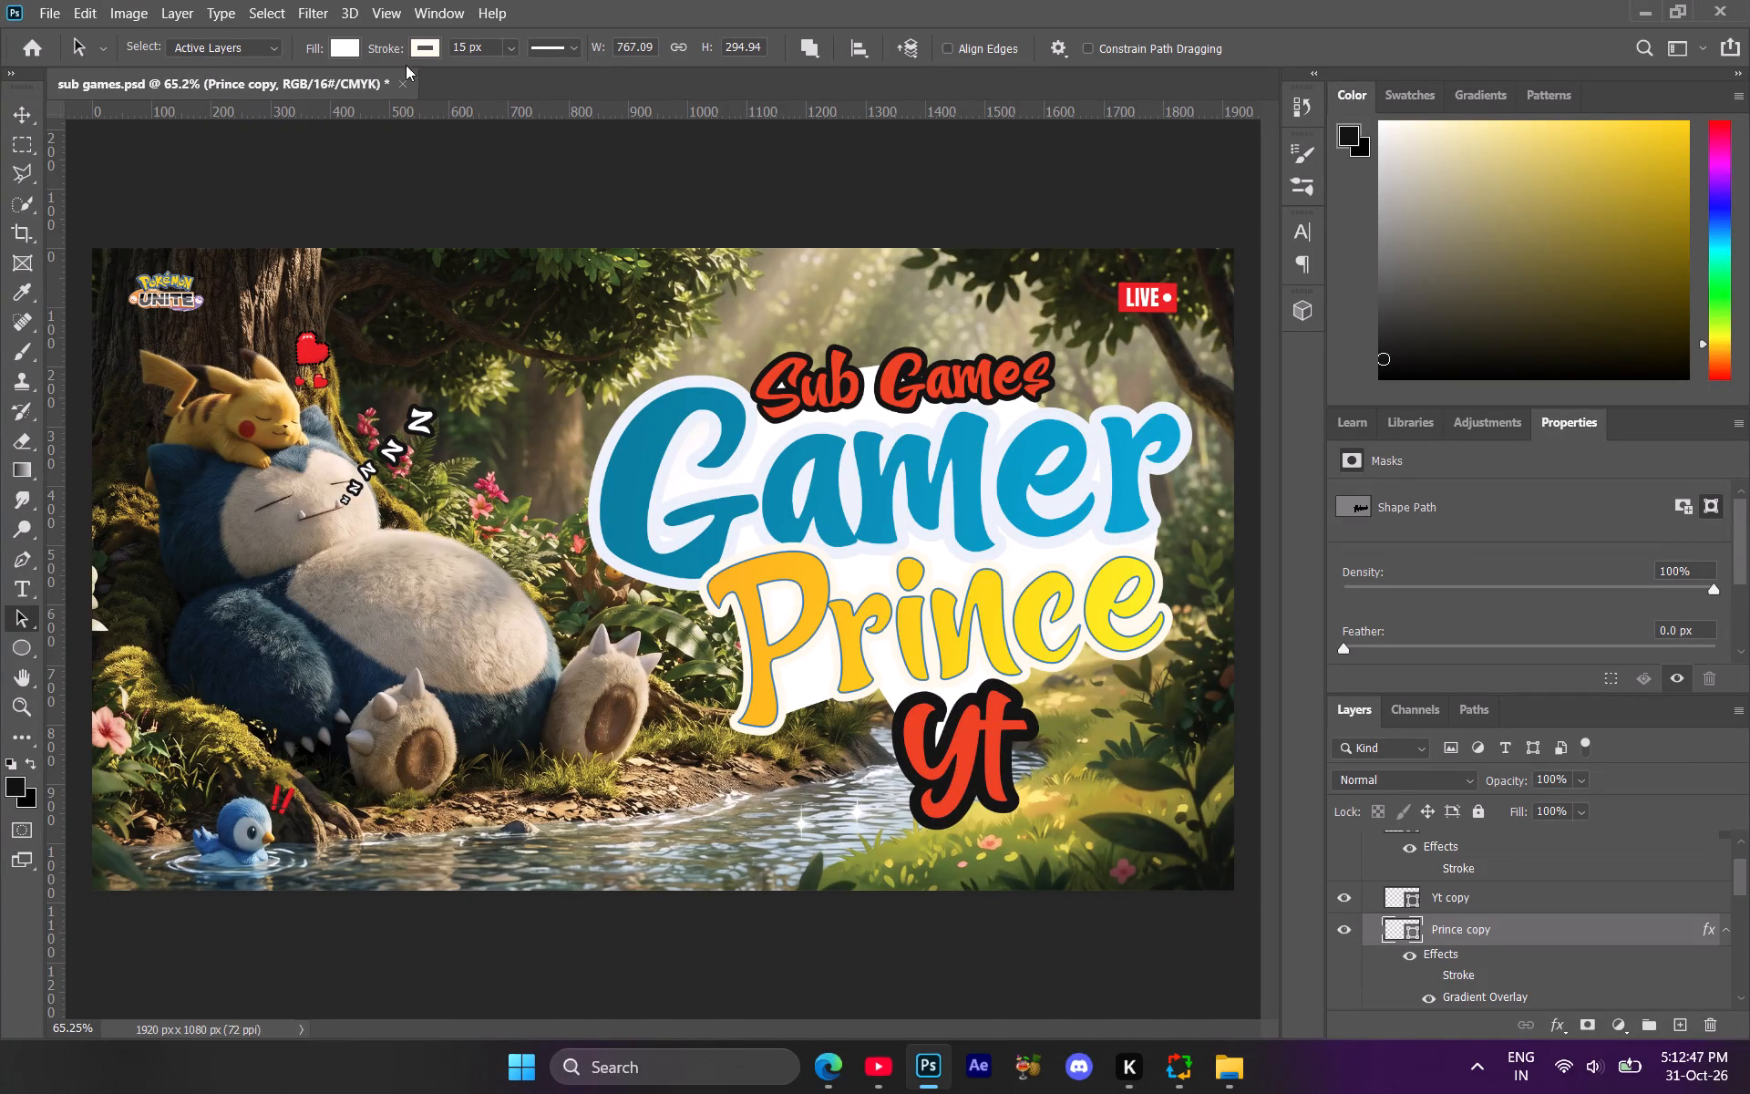
click(419, 47)
click(280, 168)
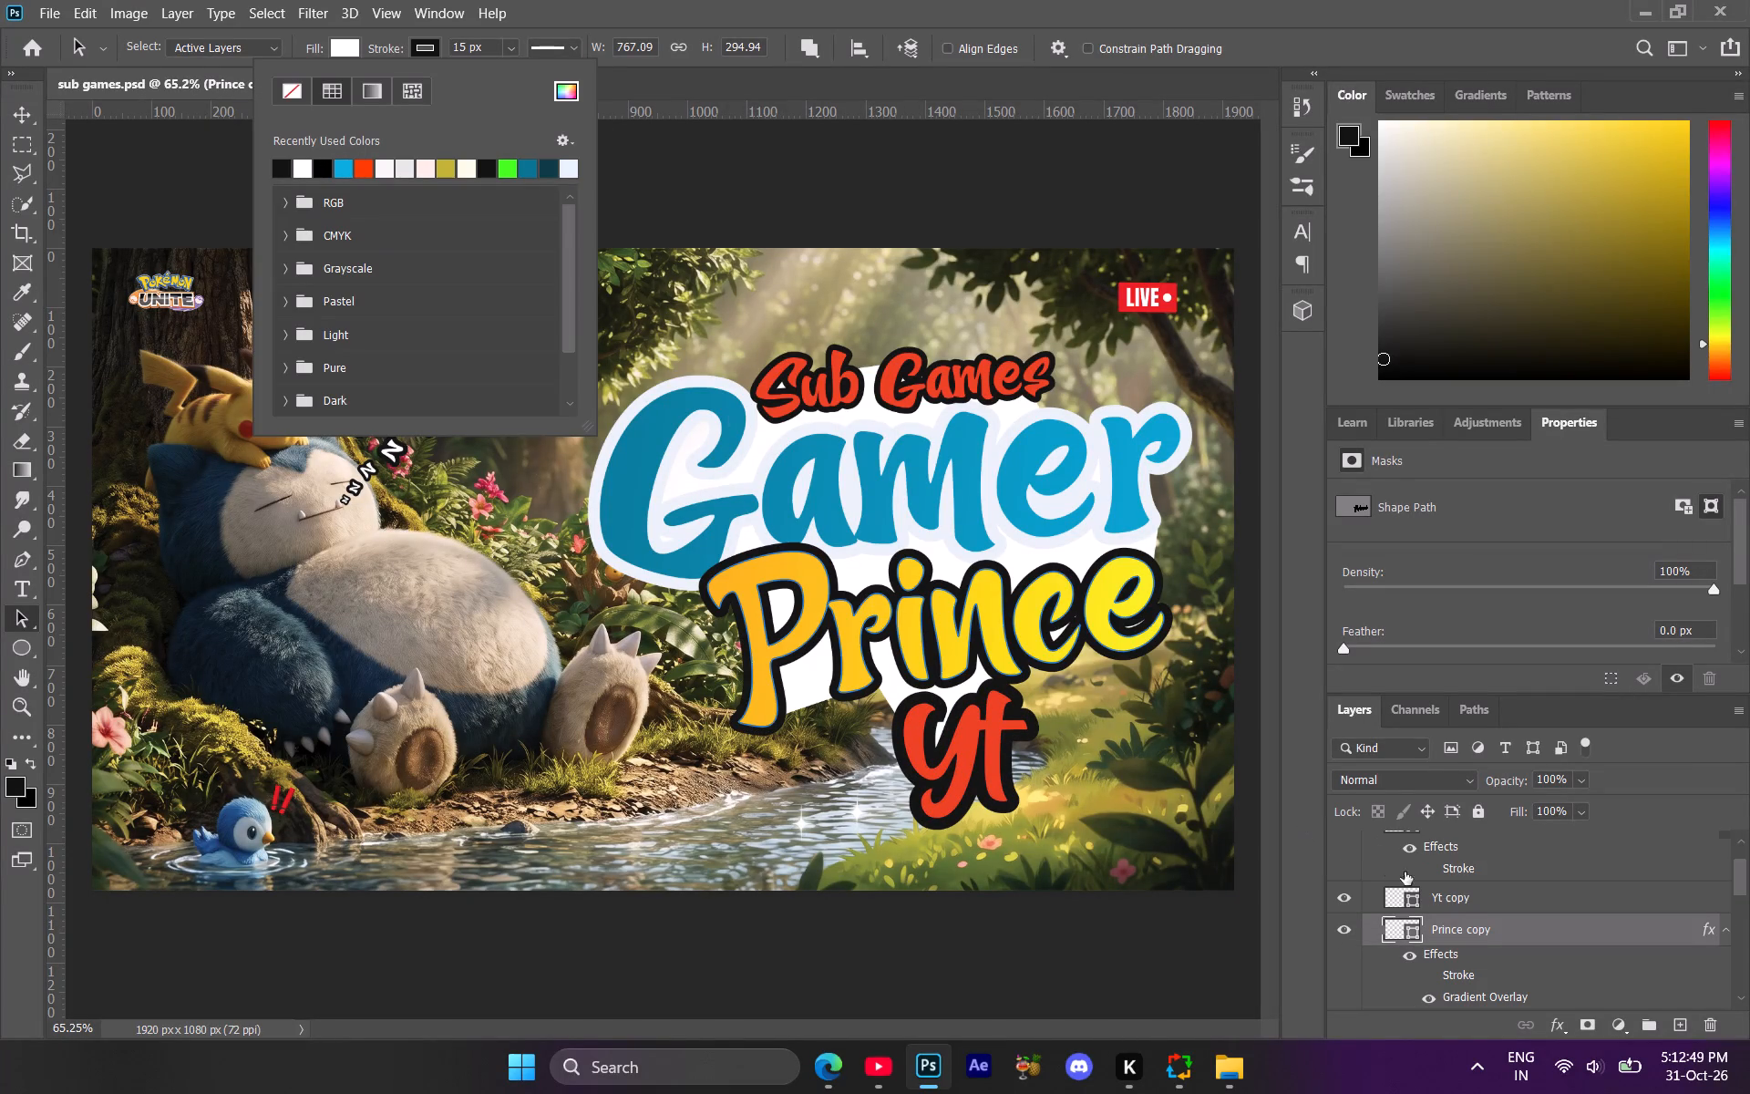
Set the shape fill of the Gamer copy layer to the recently used near-black.
scroll(1464, 971, down, 2)
click(1455, 966)
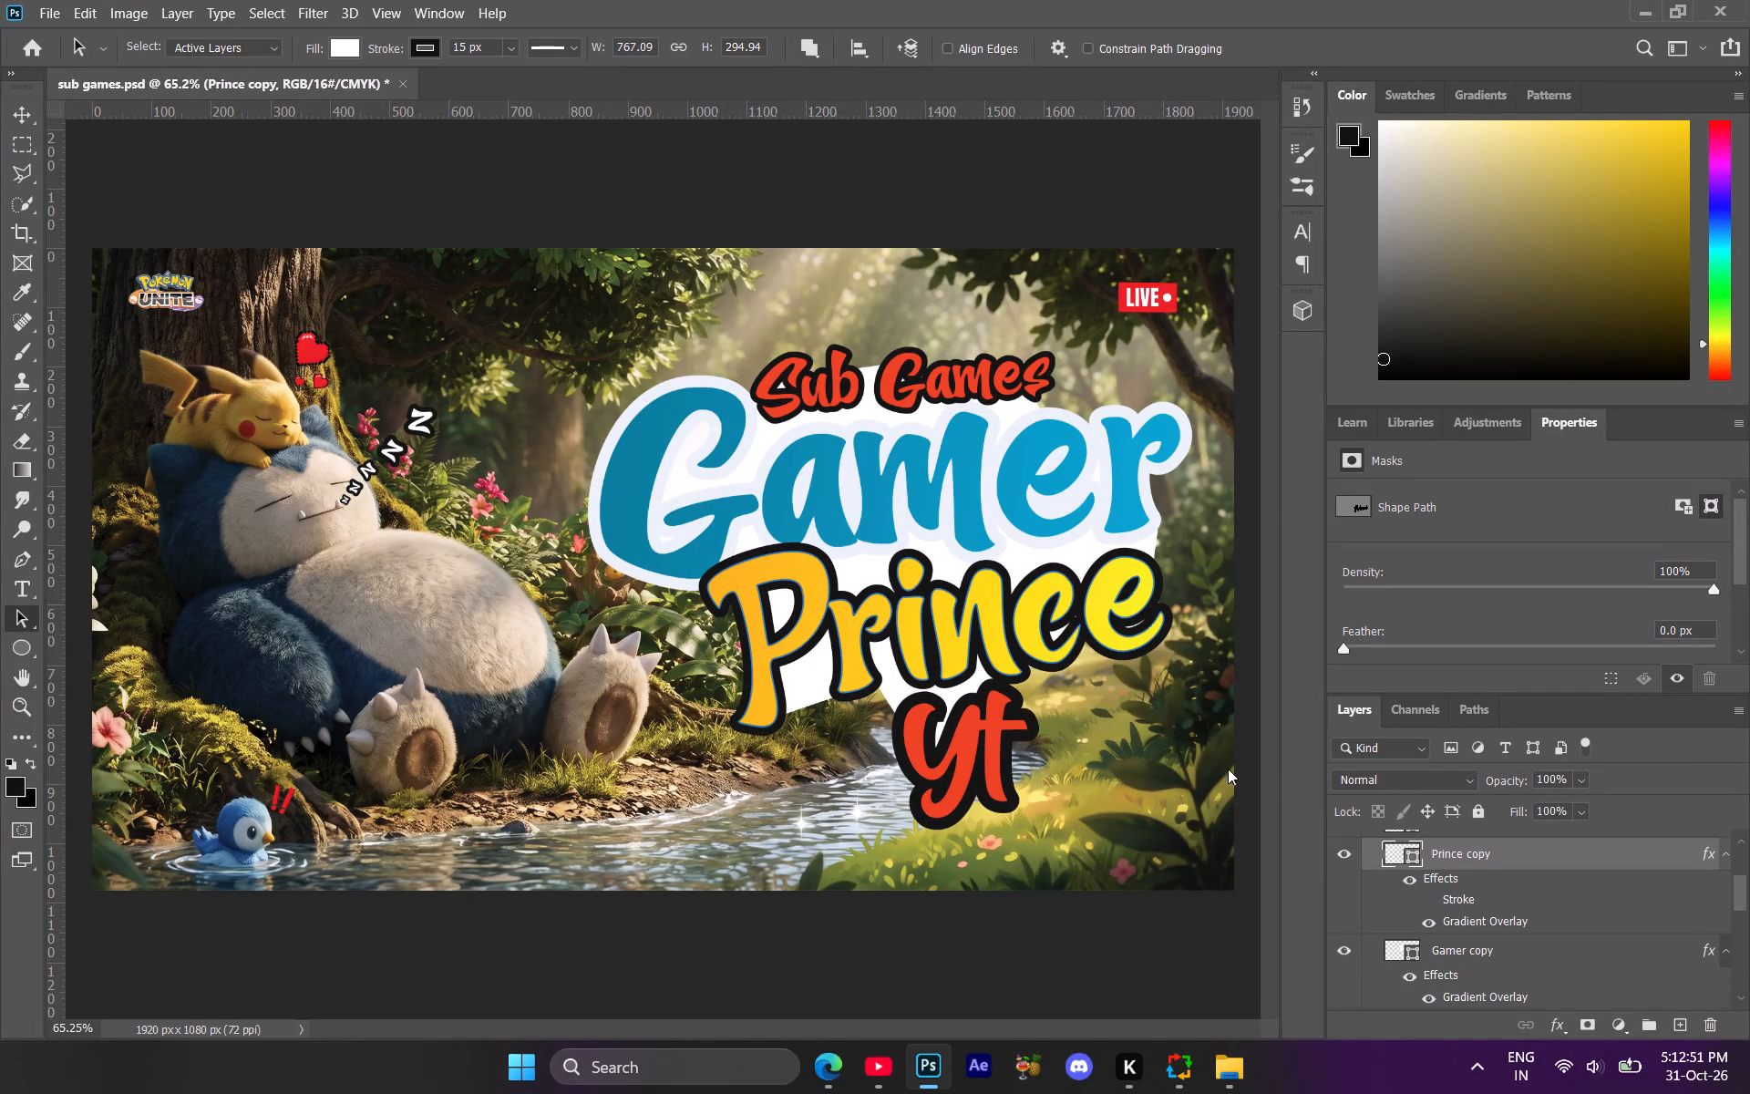
click(1450, 953)
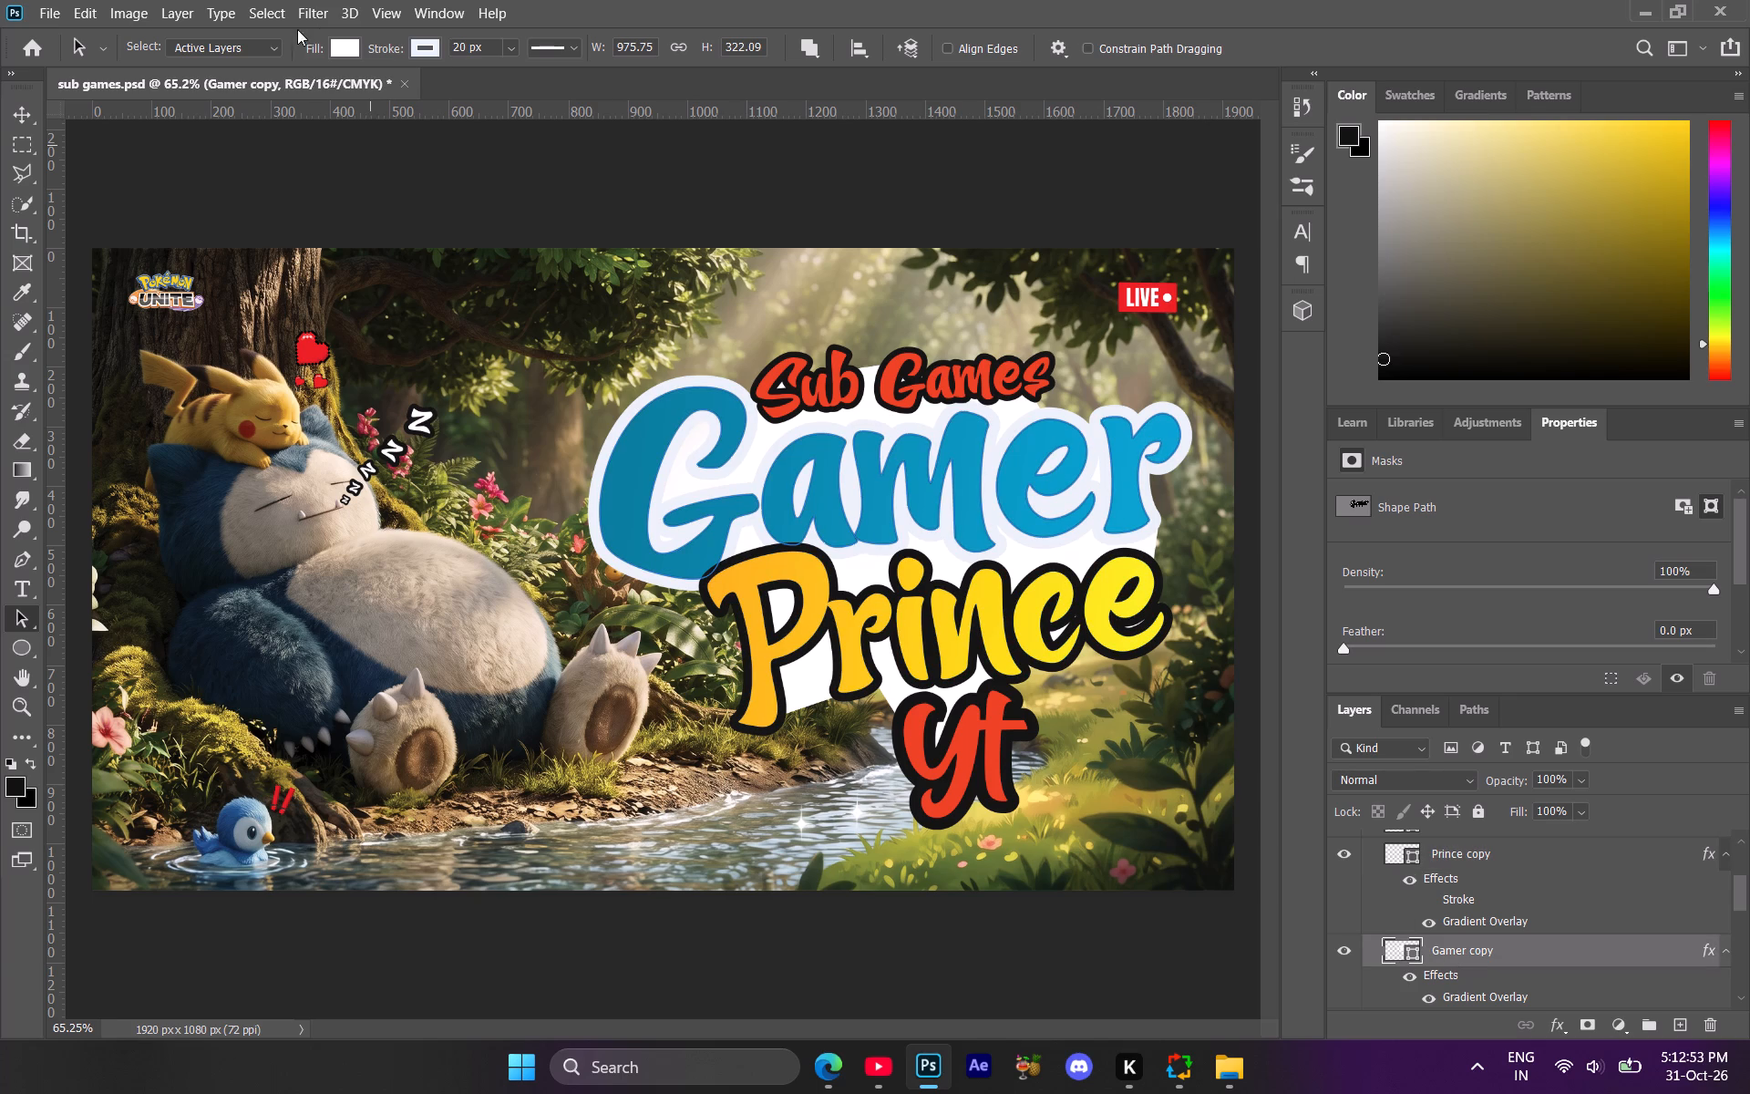
click(344, 45)
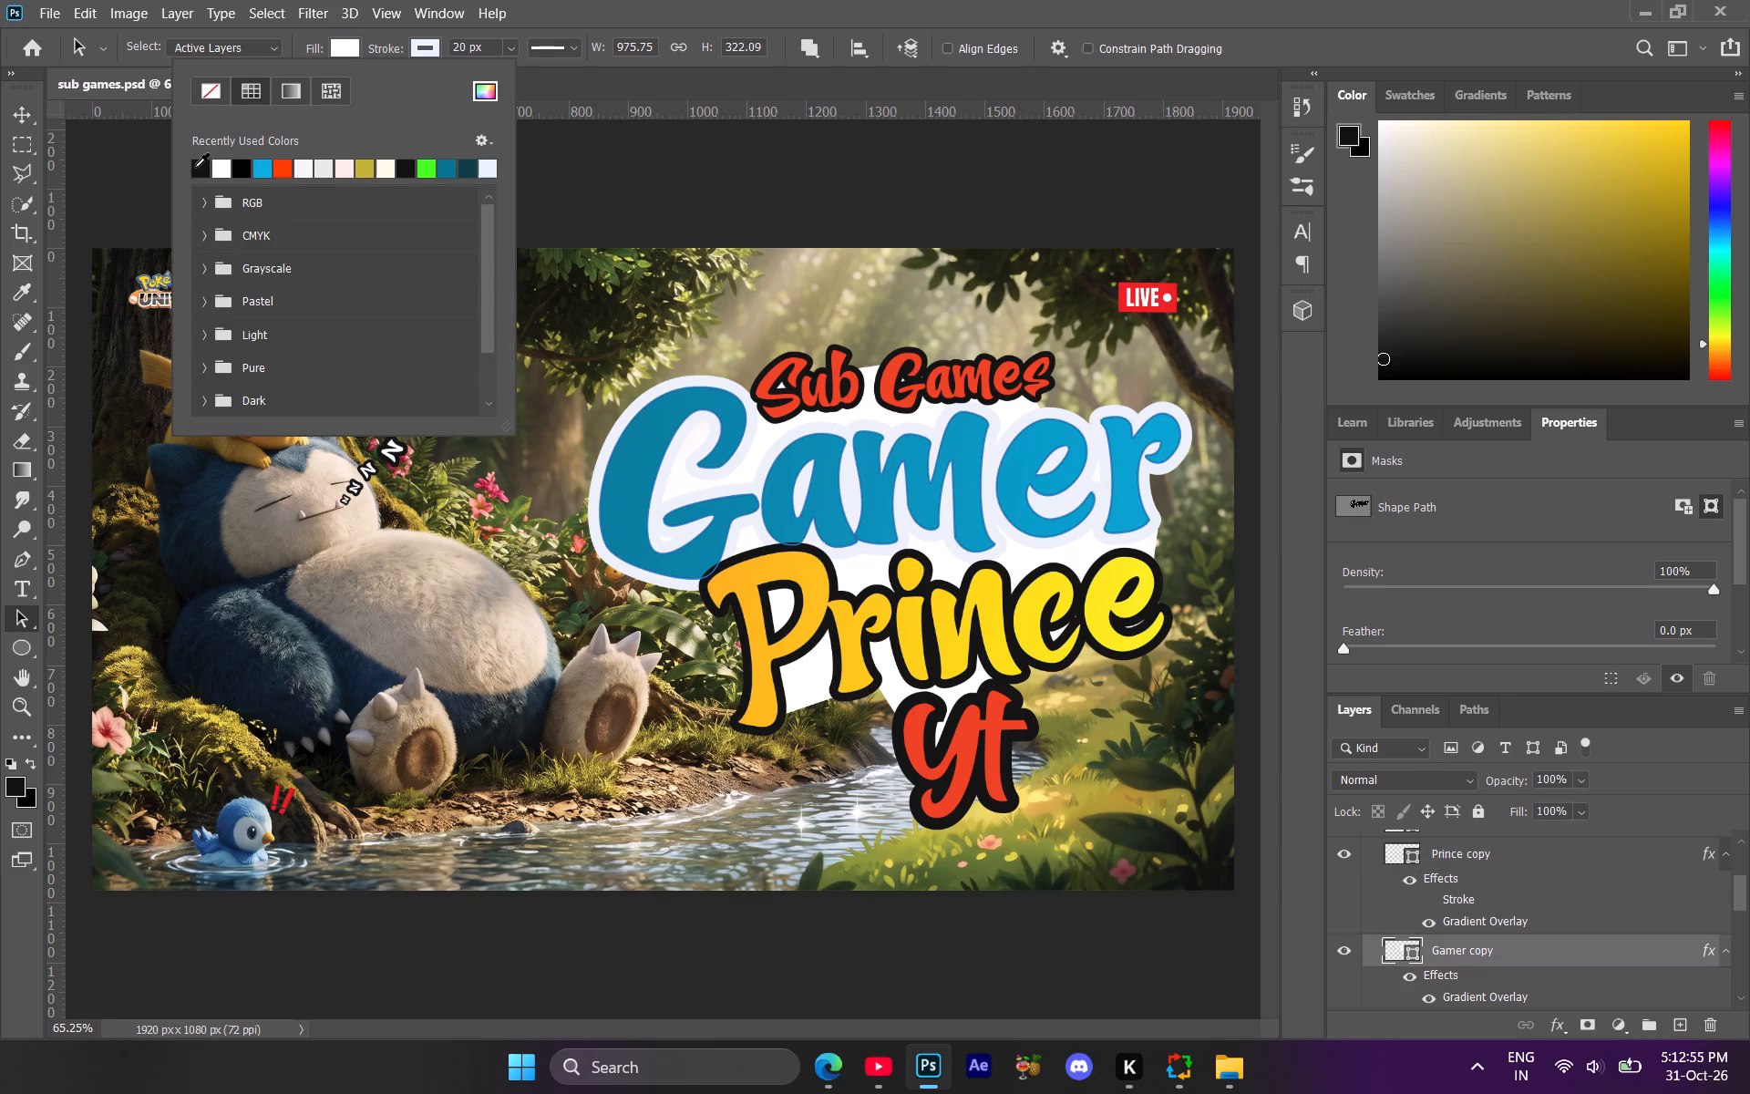
click(201, 168)
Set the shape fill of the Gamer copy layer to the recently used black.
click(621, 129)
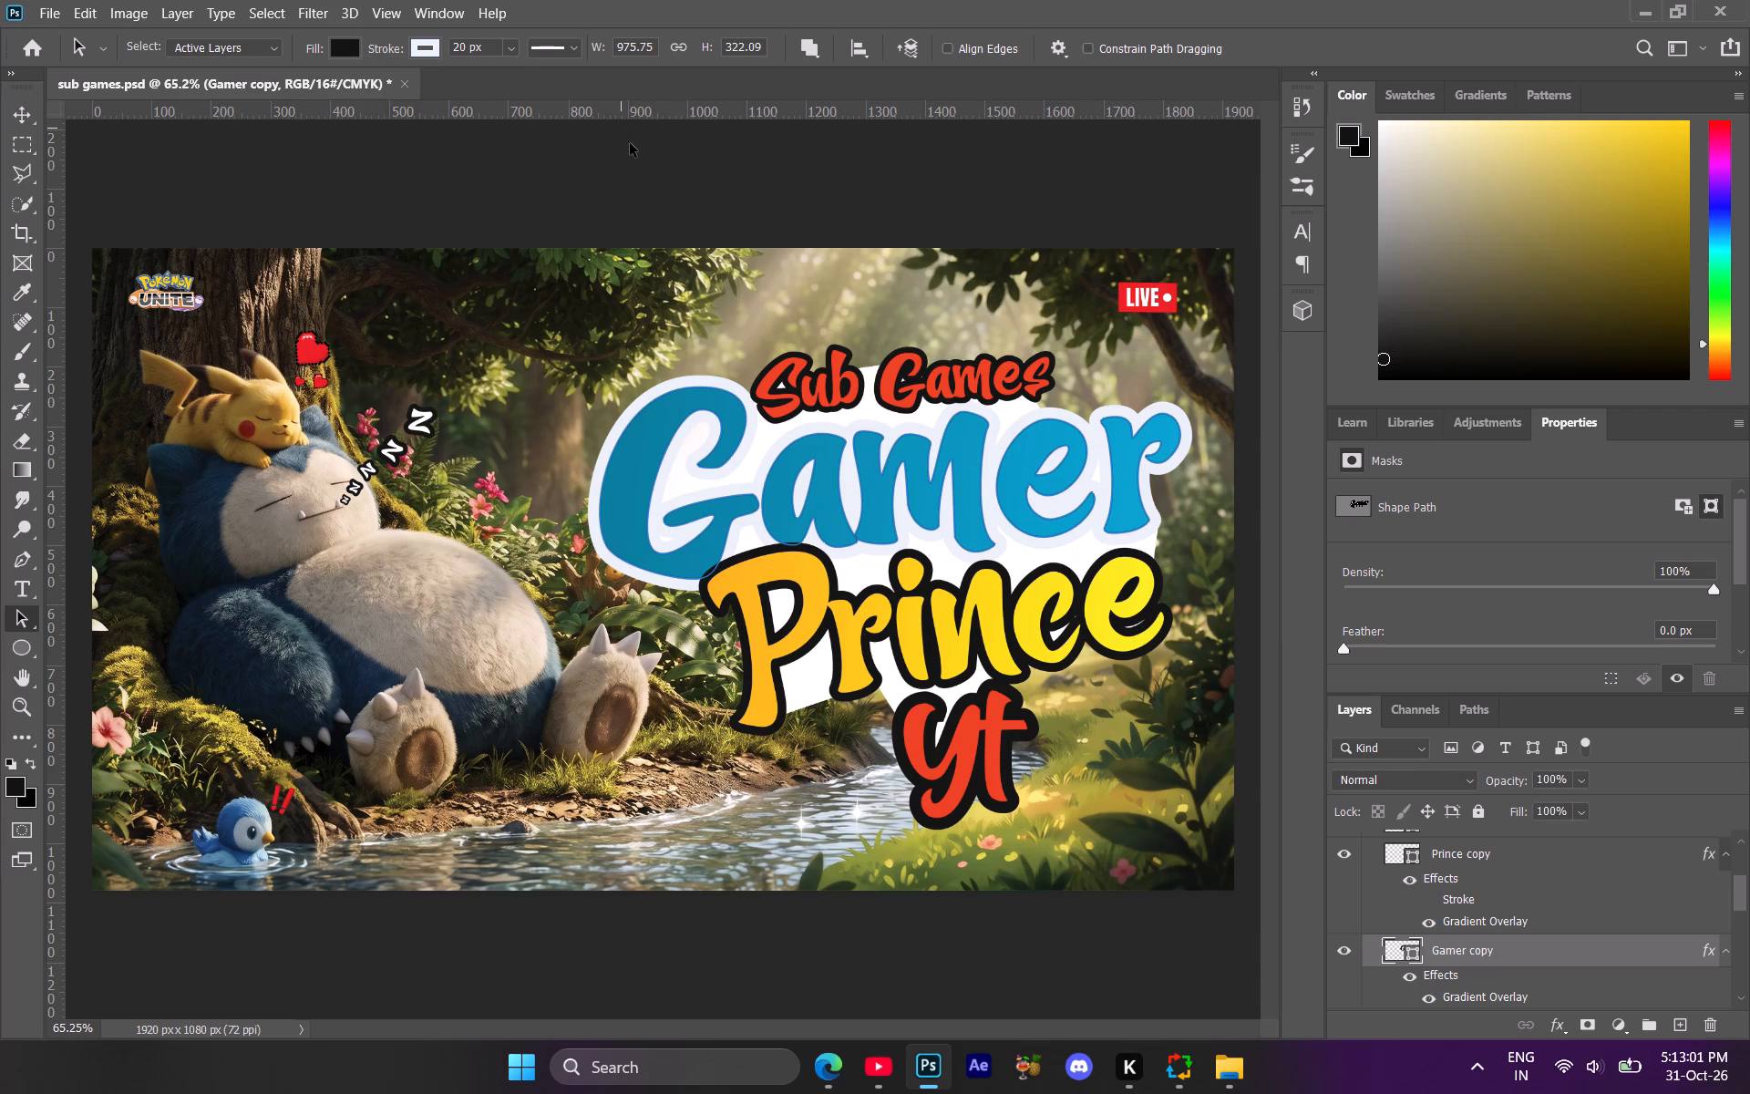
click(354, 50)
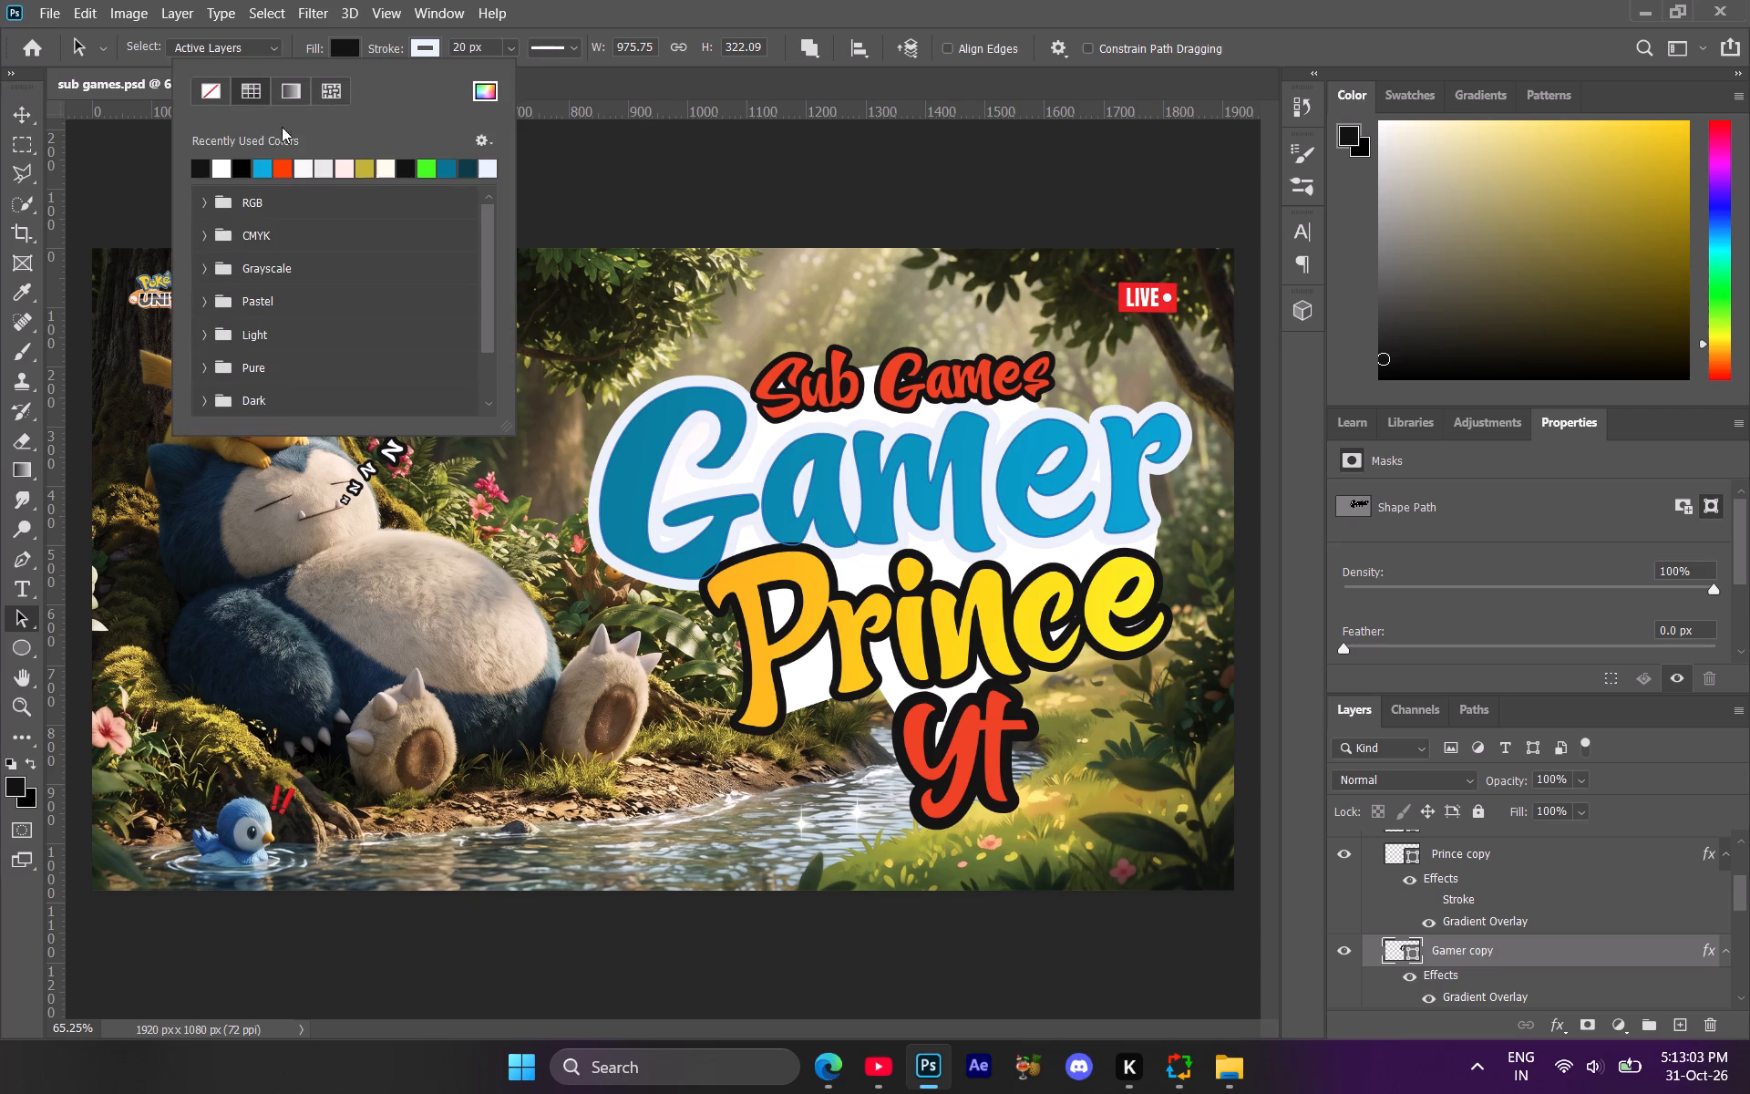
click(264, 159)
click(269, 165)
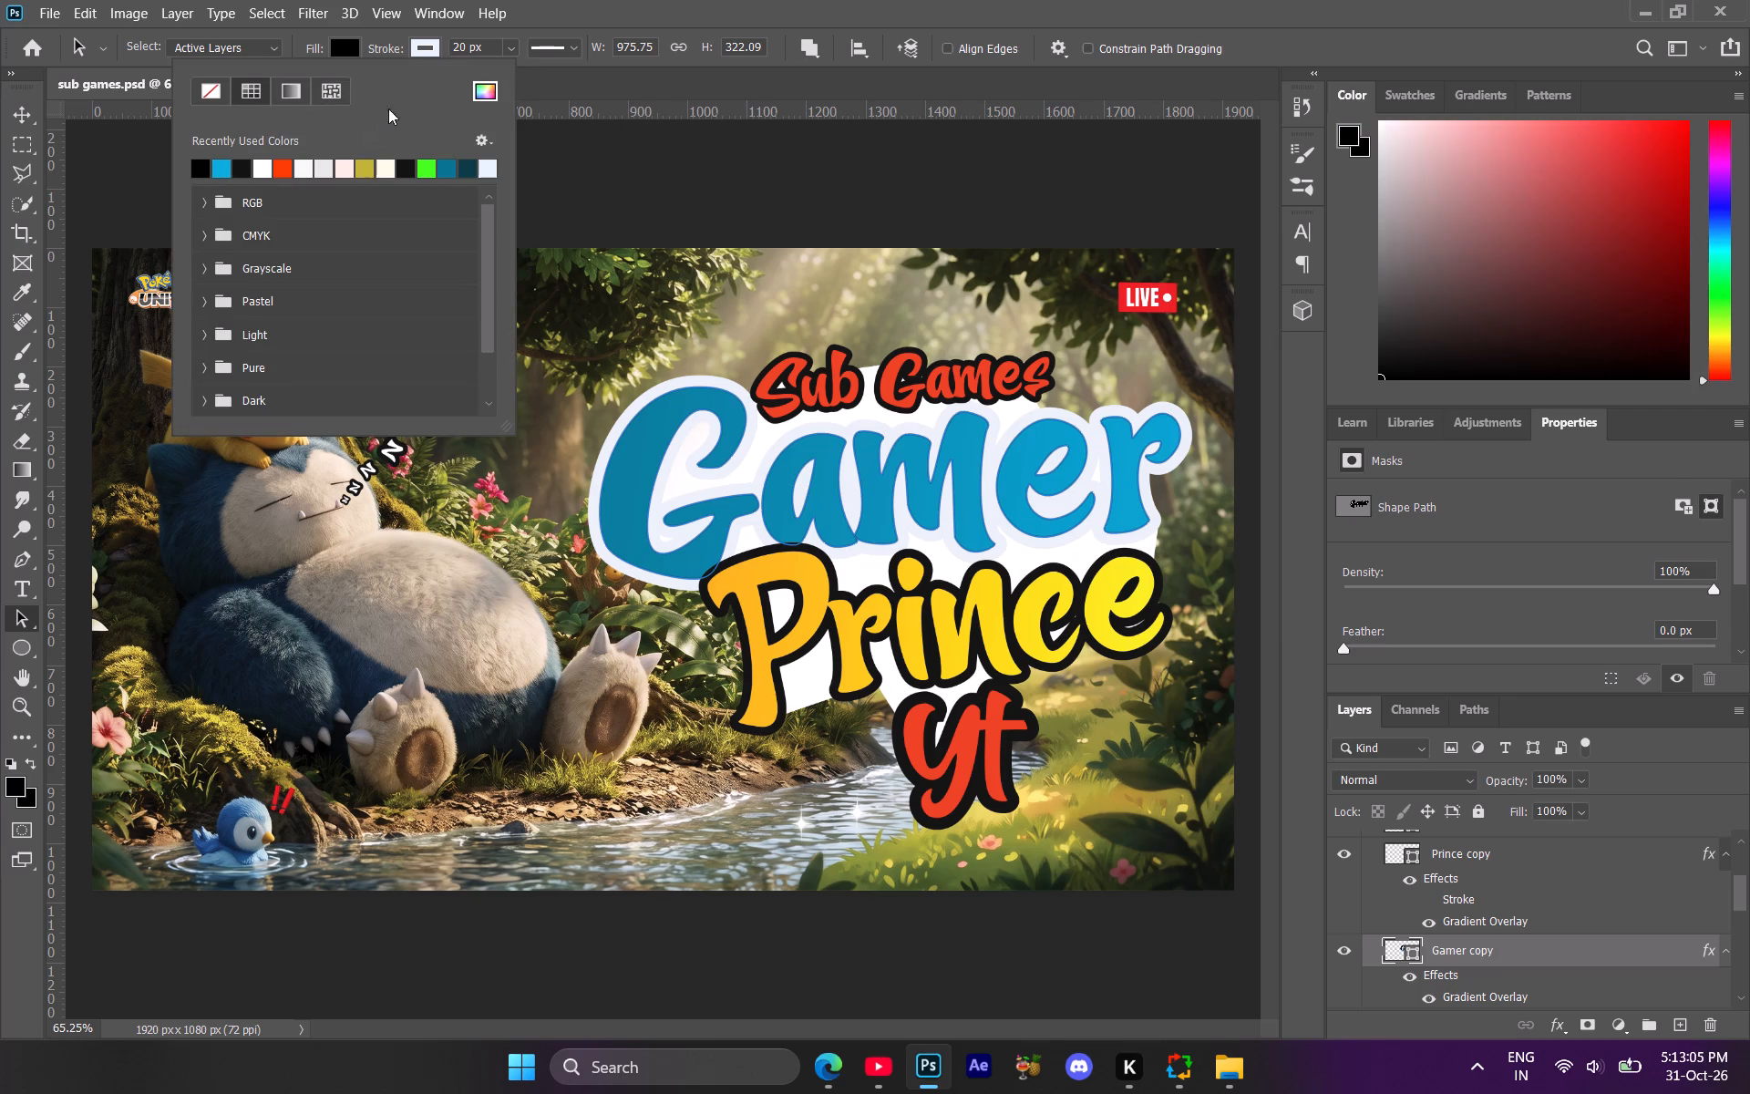
Recolour the shape stroke of the Gamer copy layer to the recently used near-black.
click(431, 45)
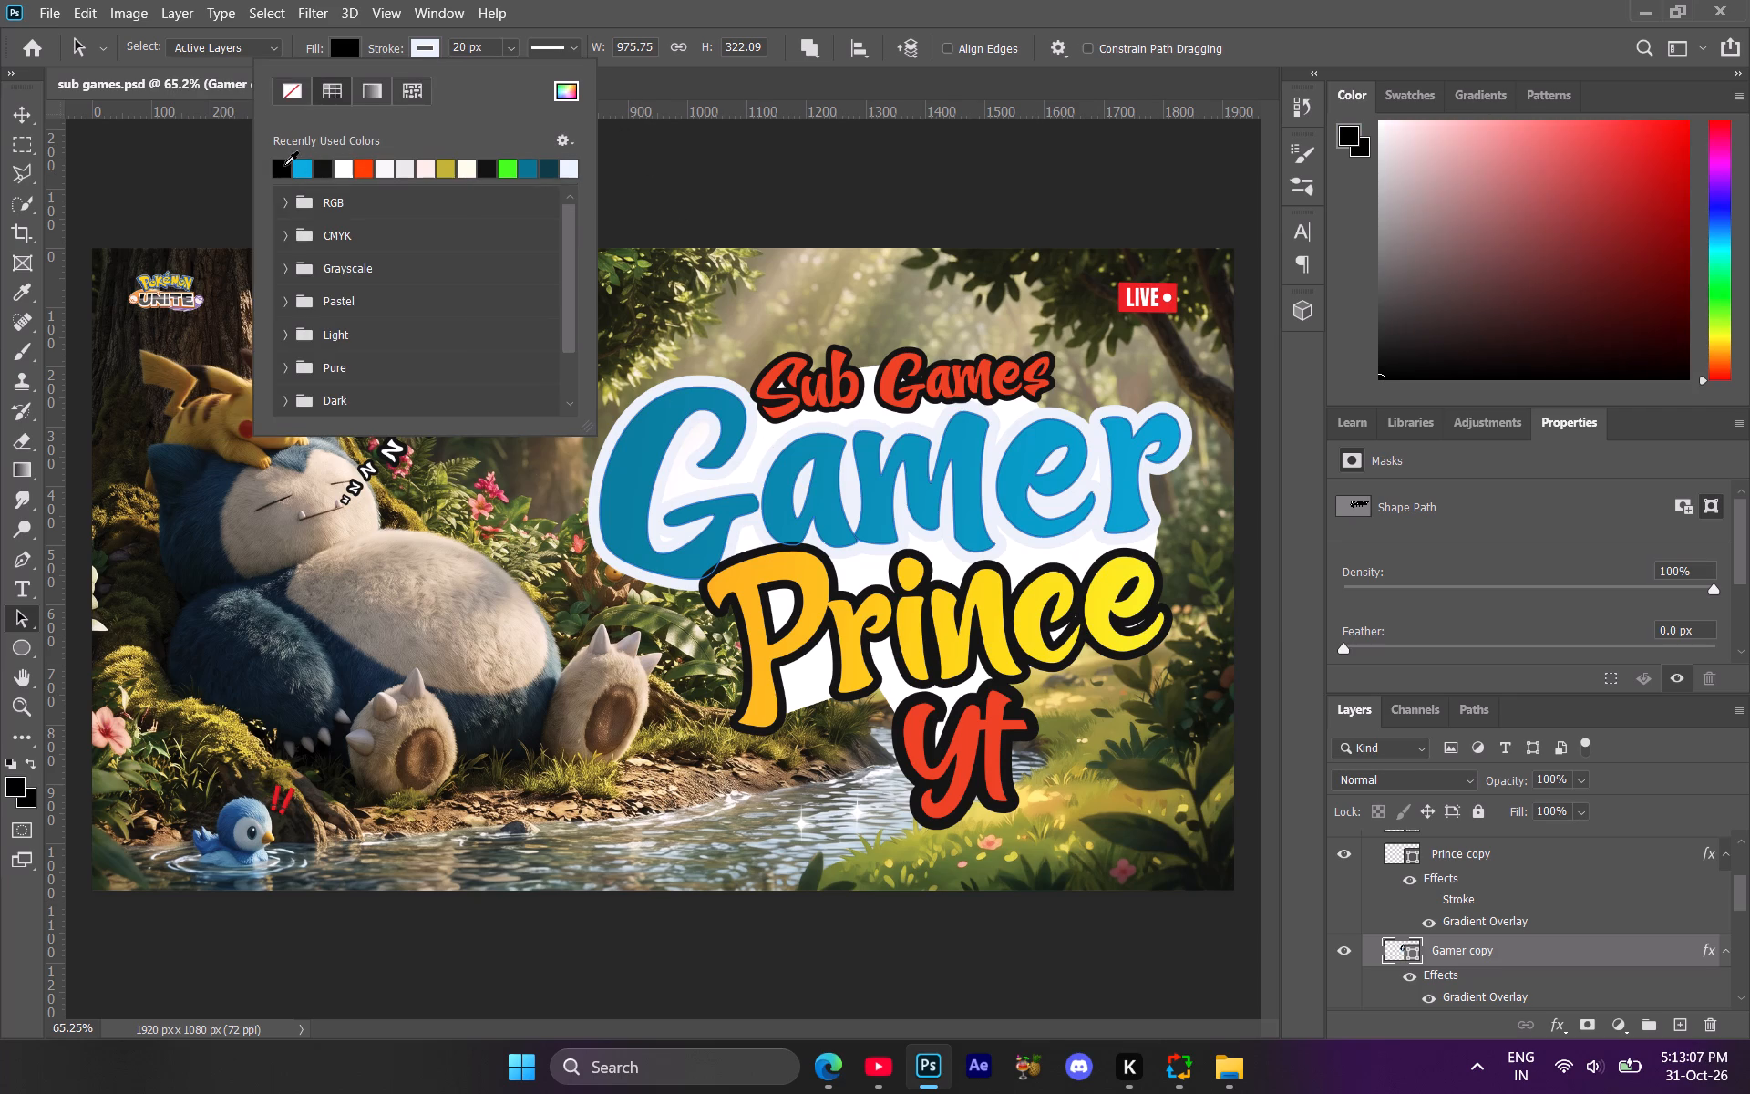
click(324, 168)
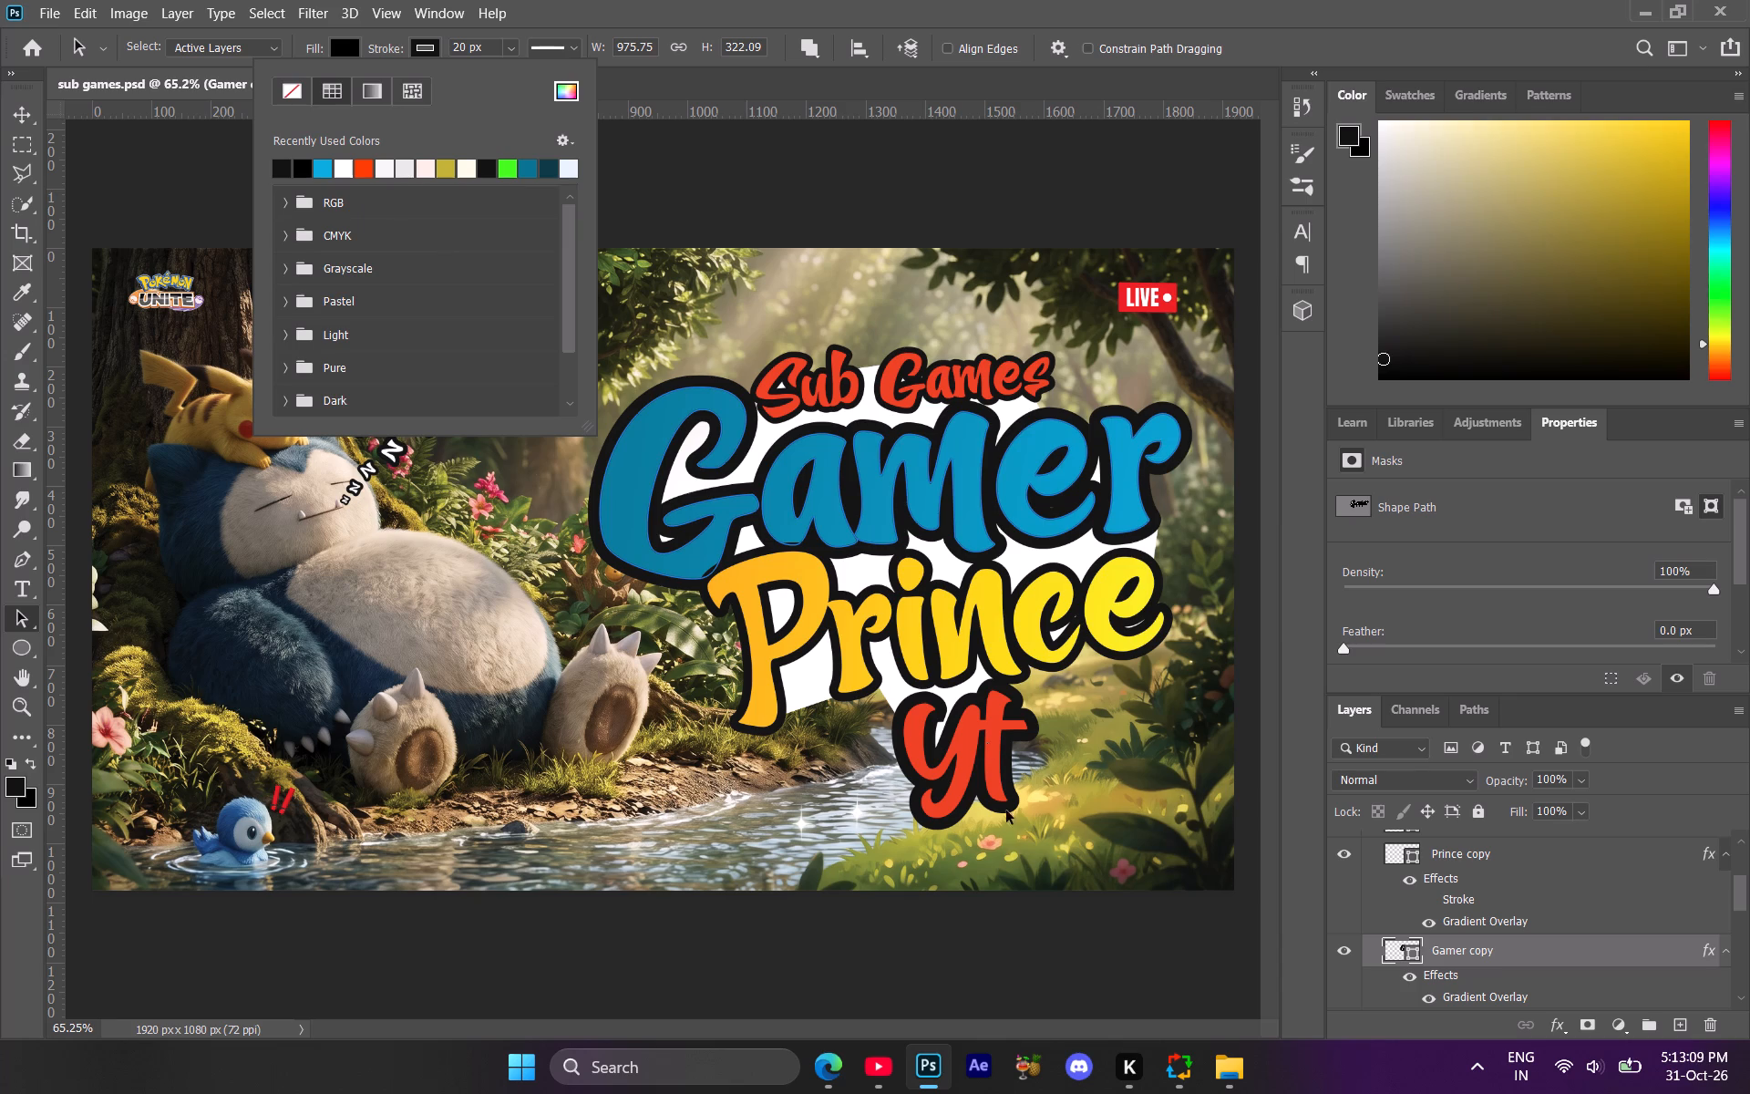
click(1145, 946)
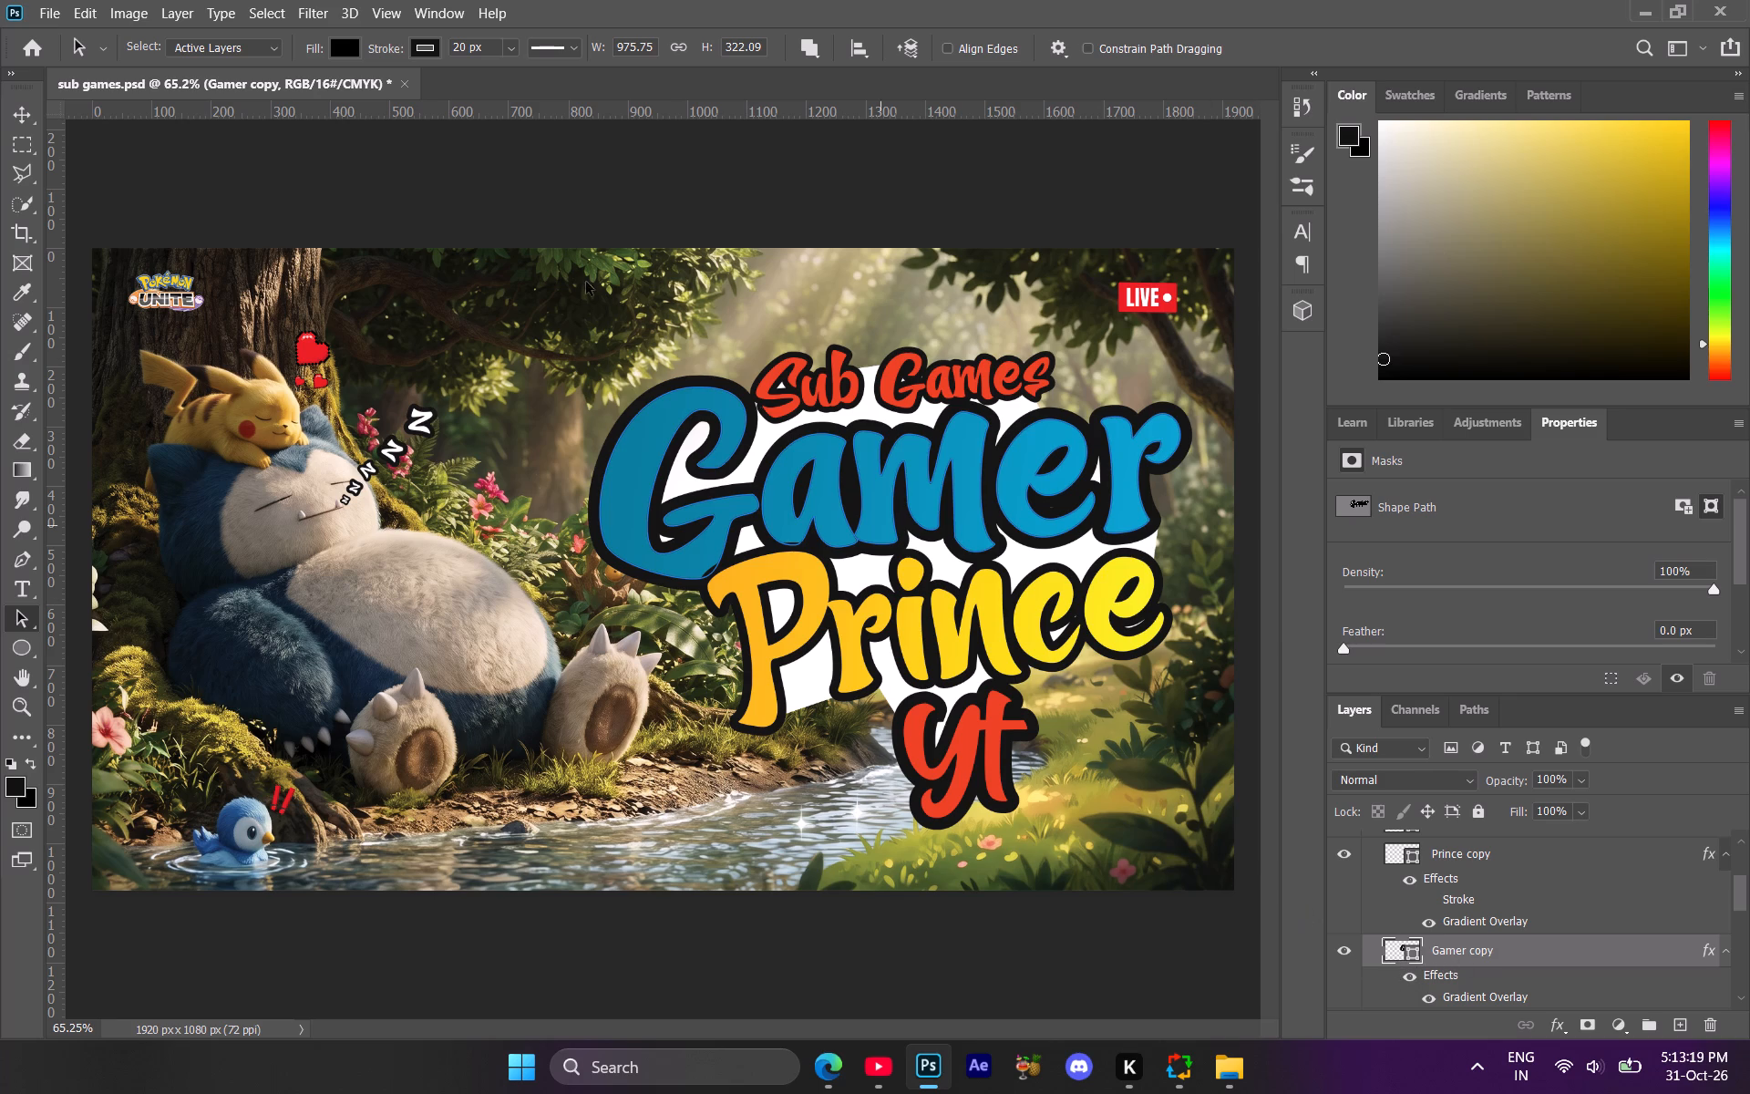
Try no fill on the Gamer copy shape, and set its fill to the recently used off-white.
click(342, 57)
click(310, 167)
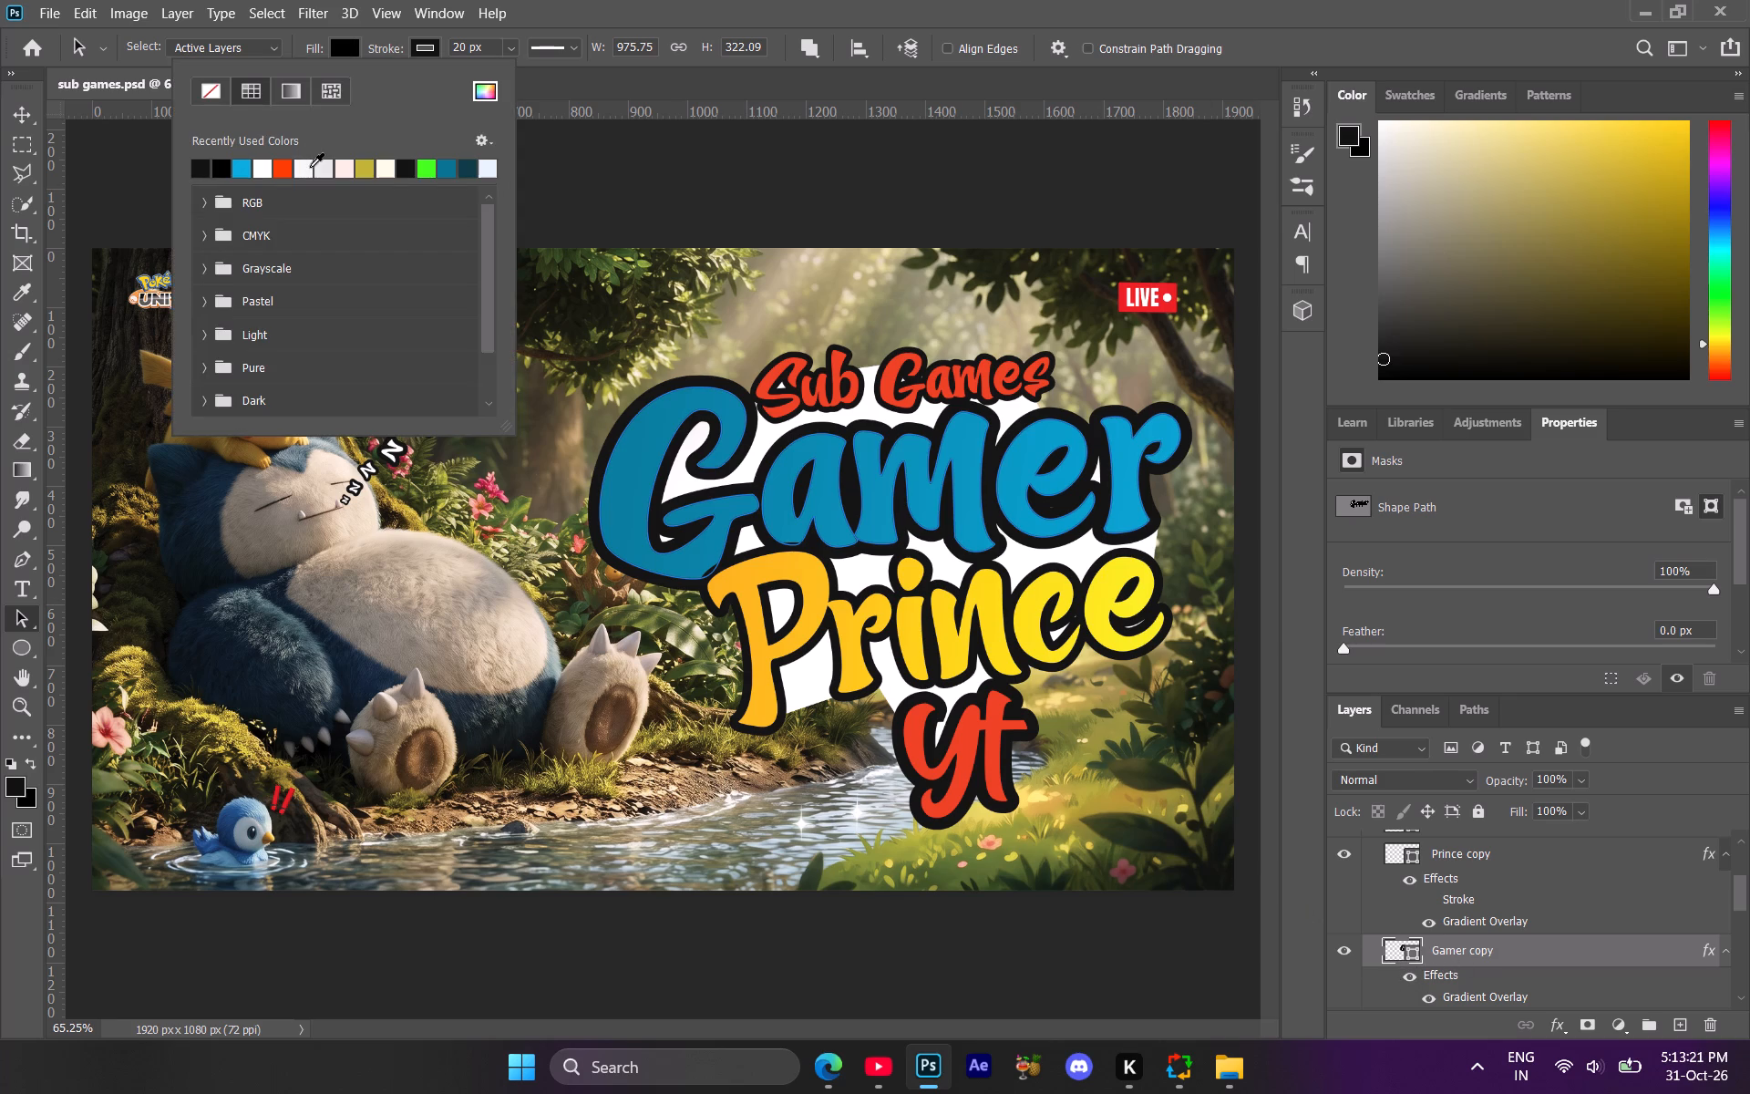
click(207, 93)
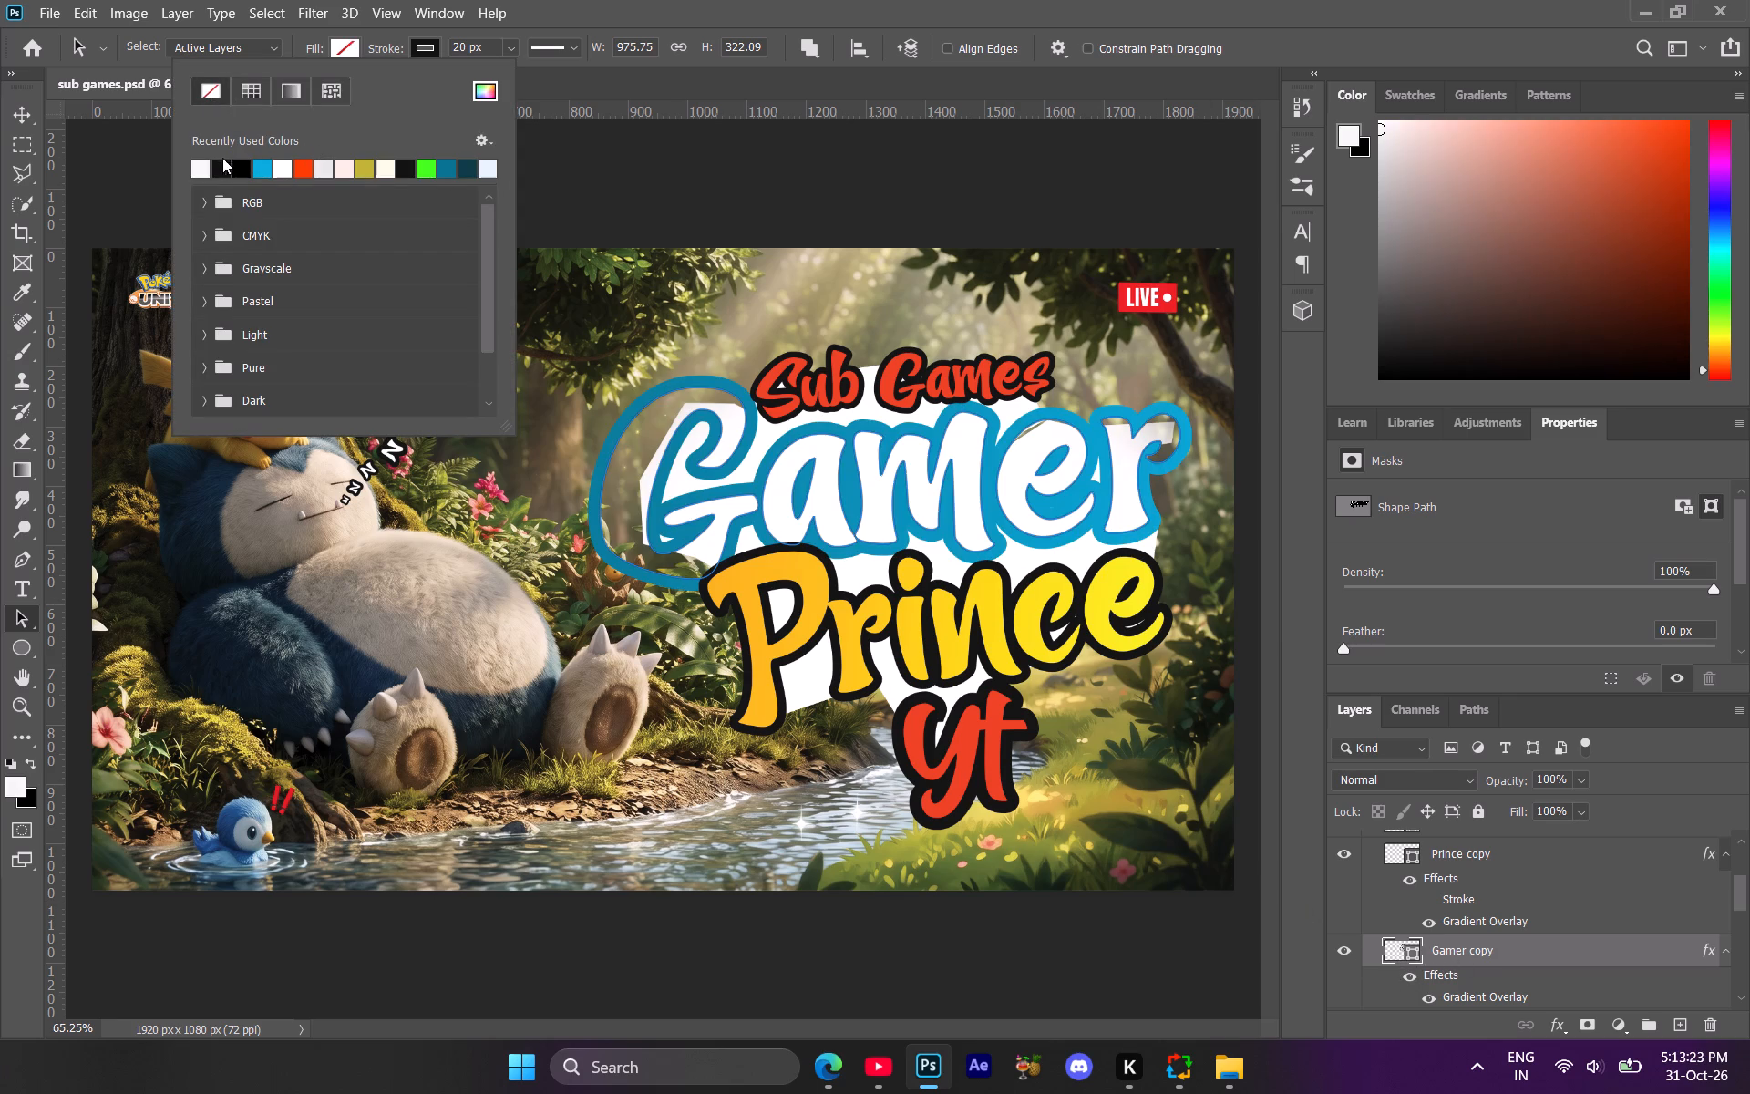
click(201, 167)
click(1220, 963)
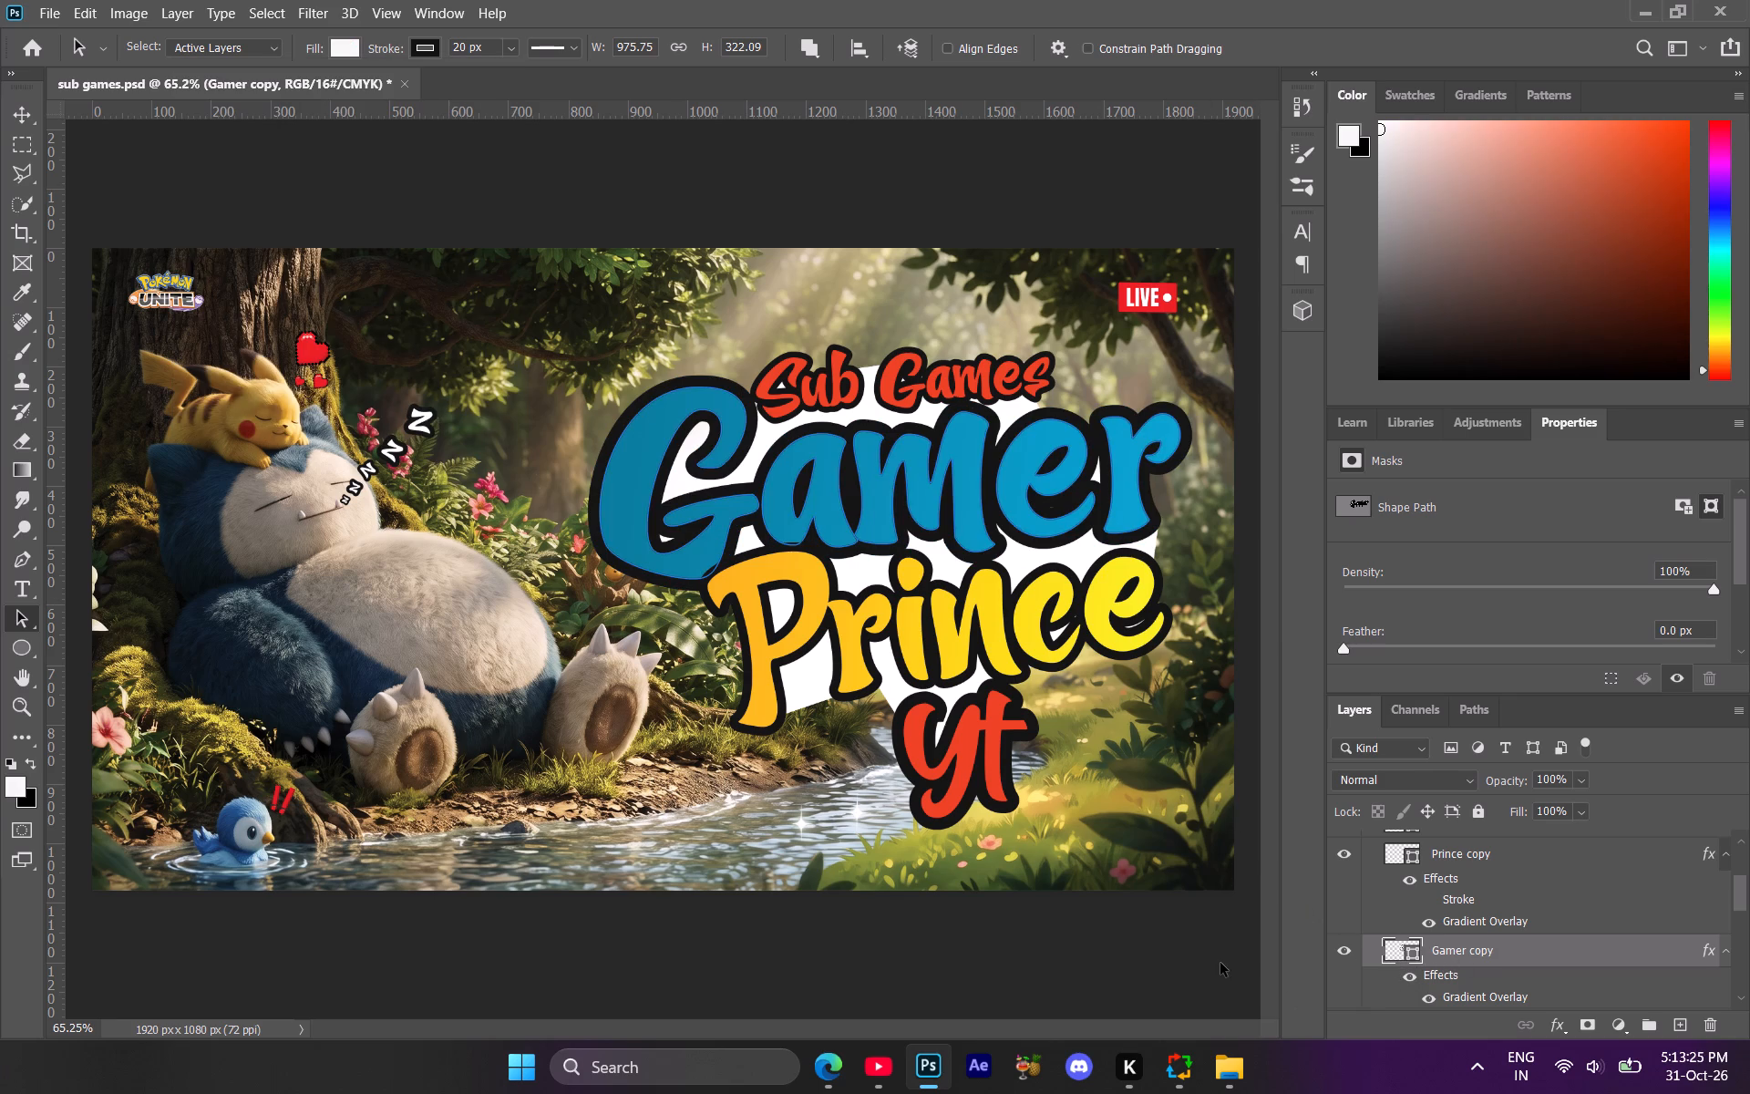
Turn off the Gradient Overlay effect on the Gamer copy layer, leaving its gradient colours unedited.
double_click(1468, 993)
click(1001, 624)
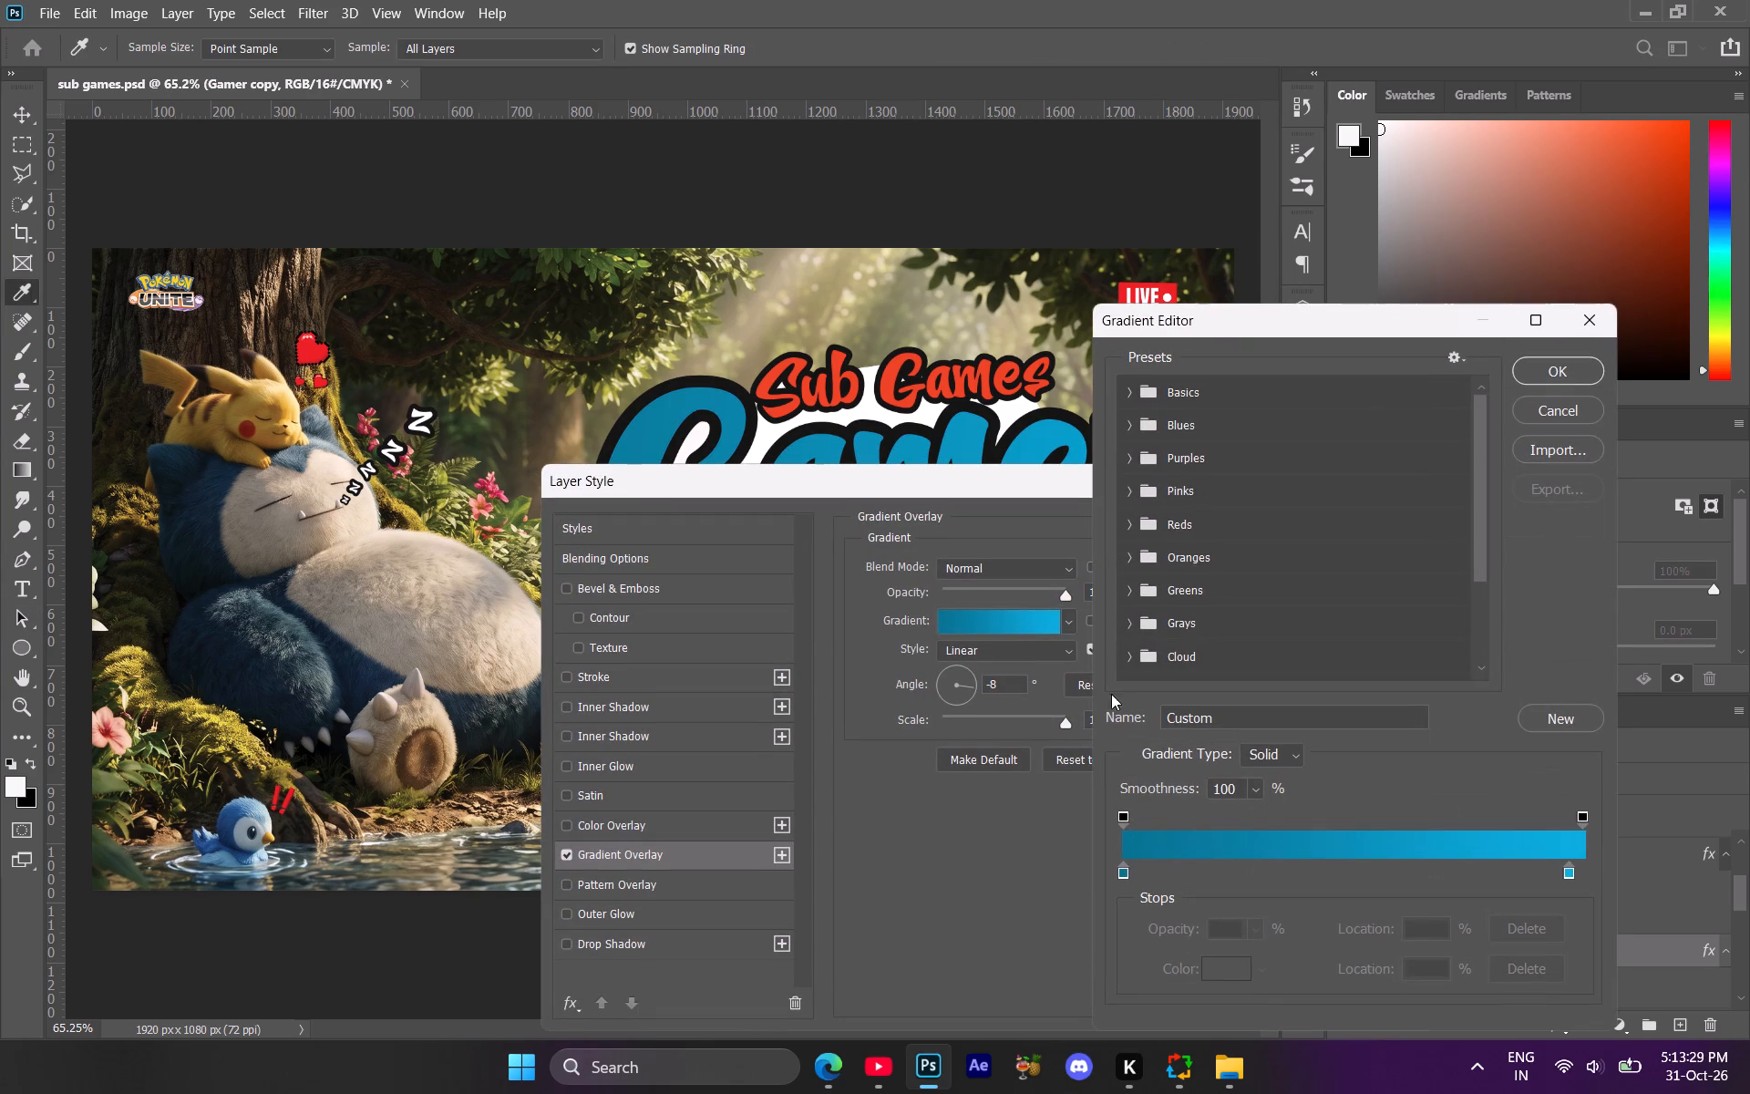
click(1559, 413)
click(563, 853)
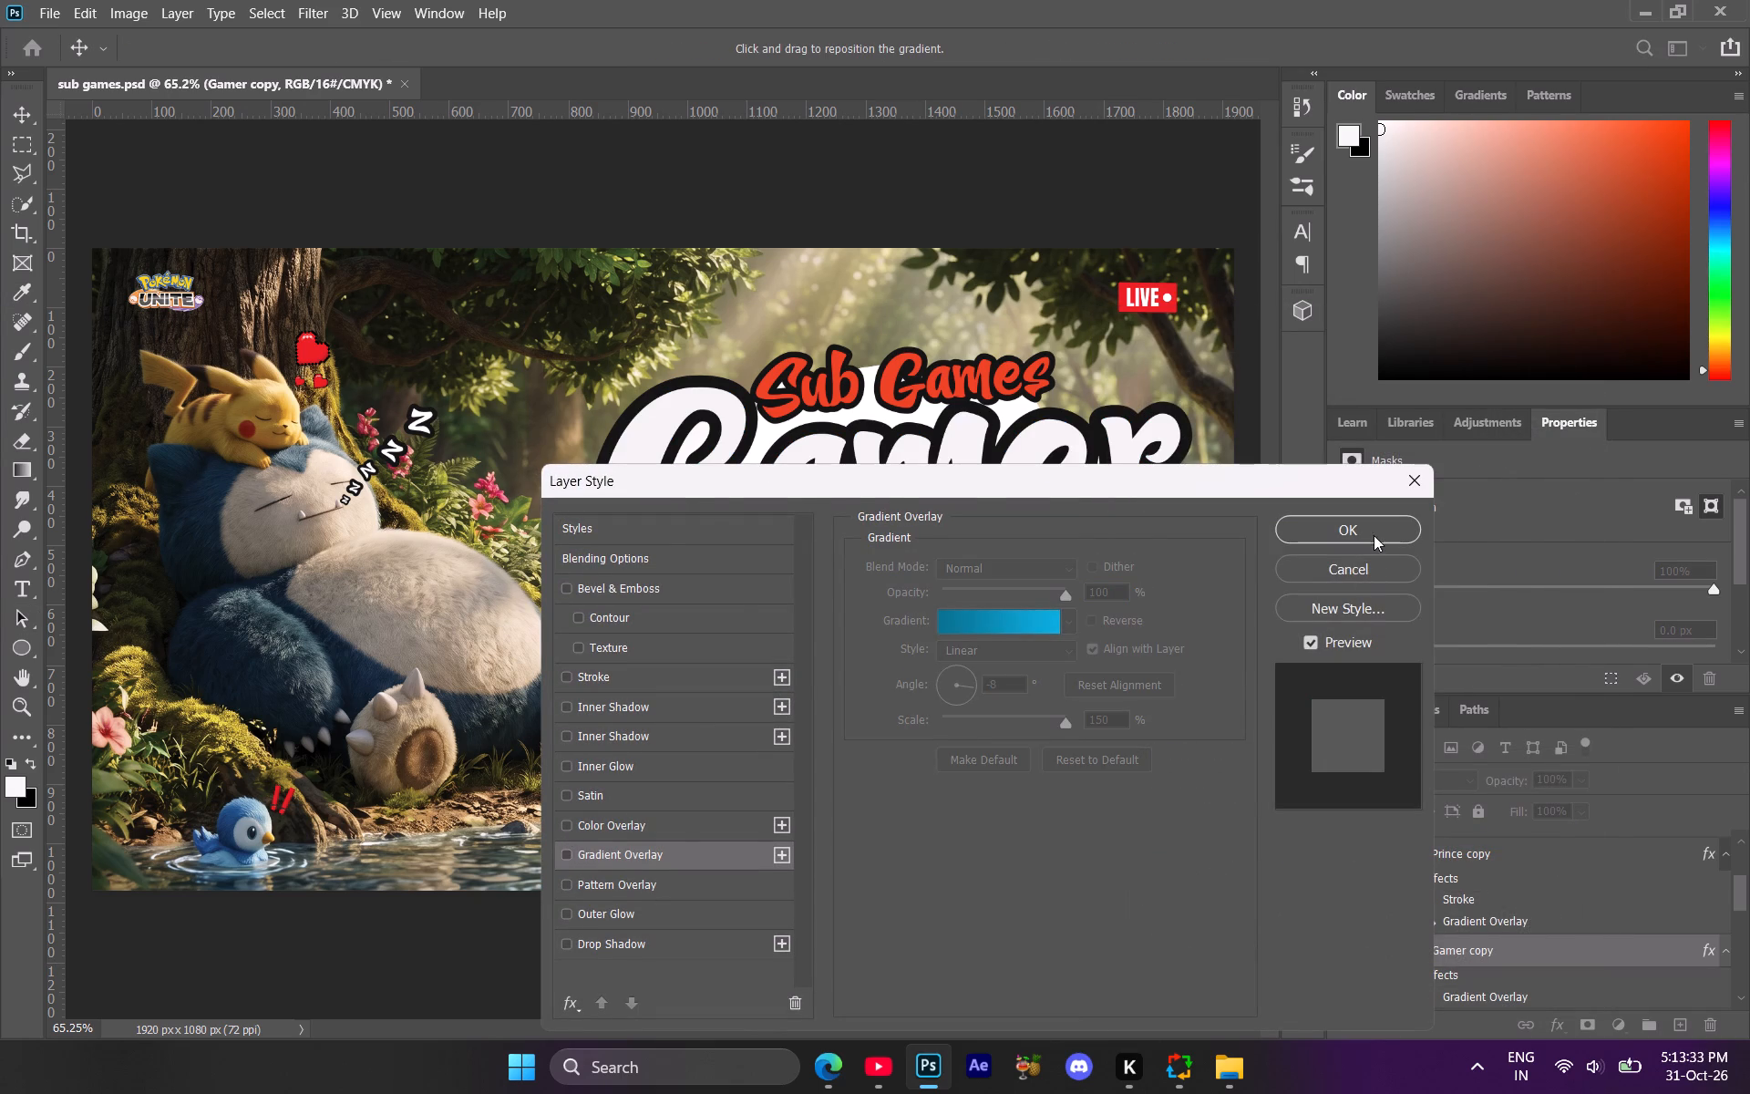
click(1374, 533)
click(1081, 973)
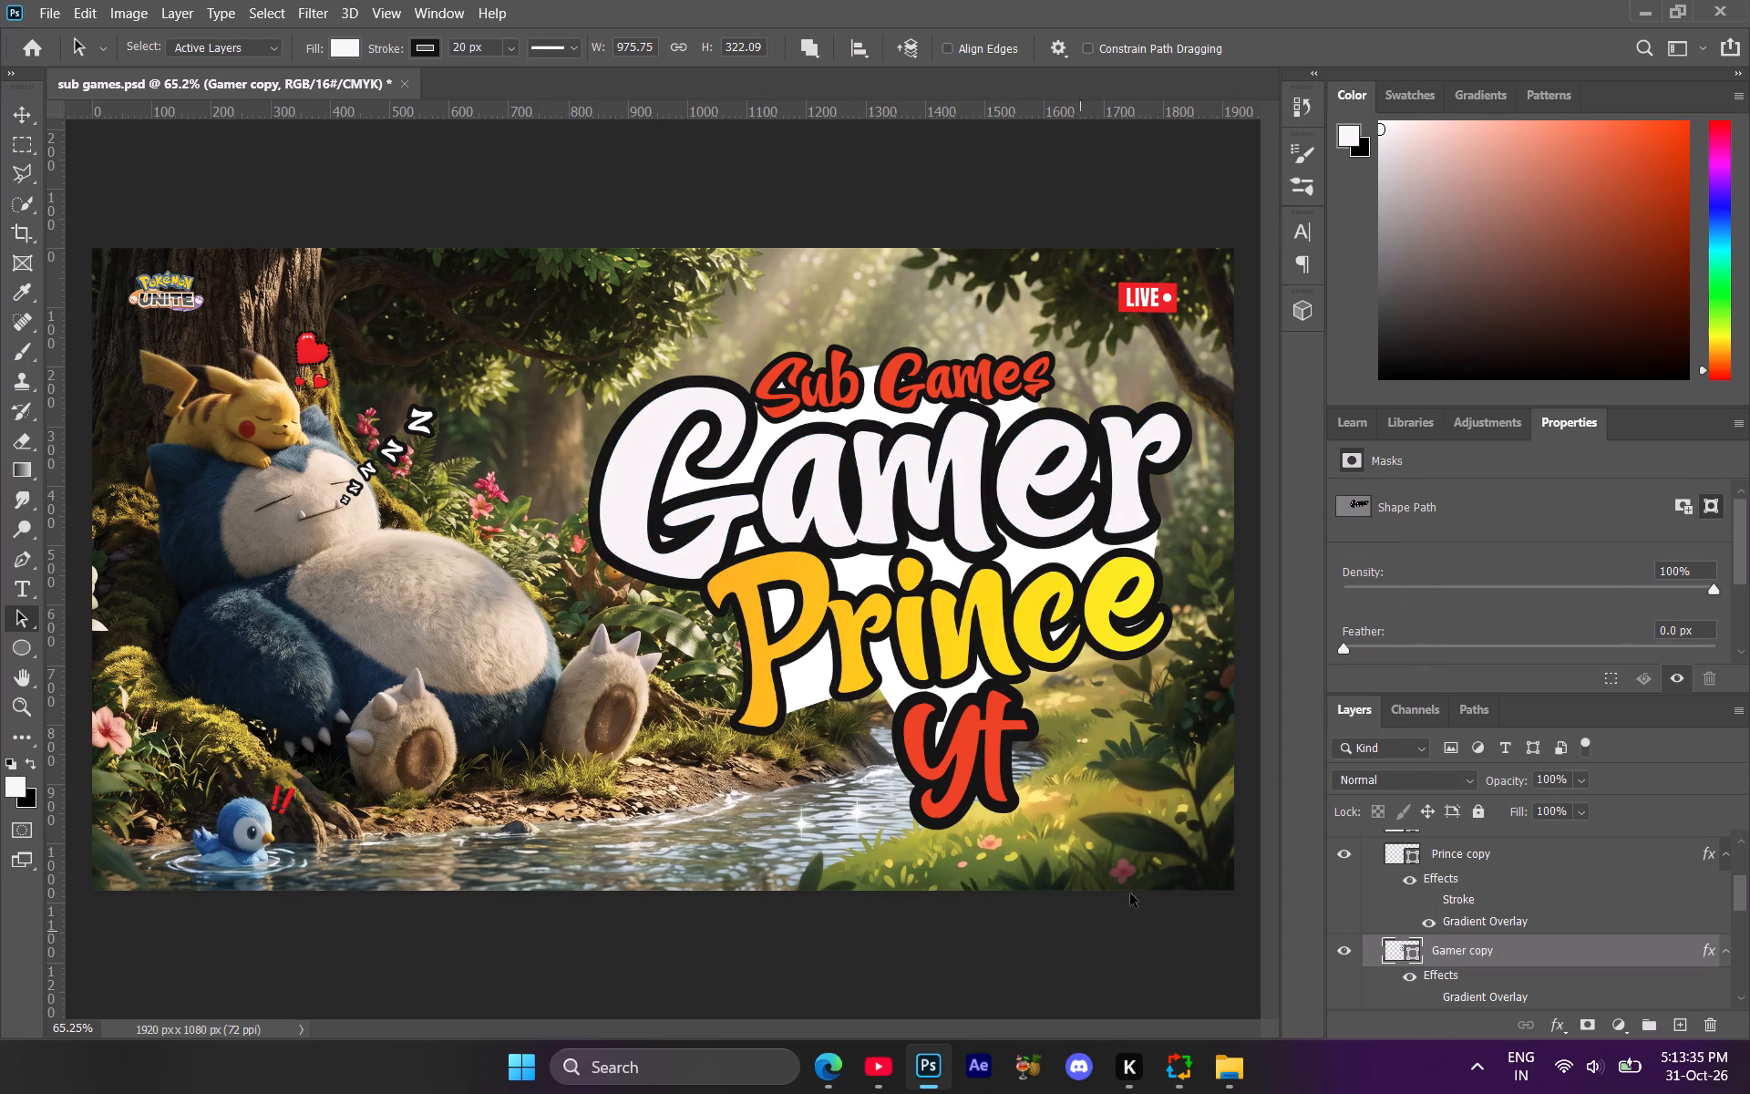
Collapse Group 4 in the layer stack.
scroll(1445, 937, down, 3)
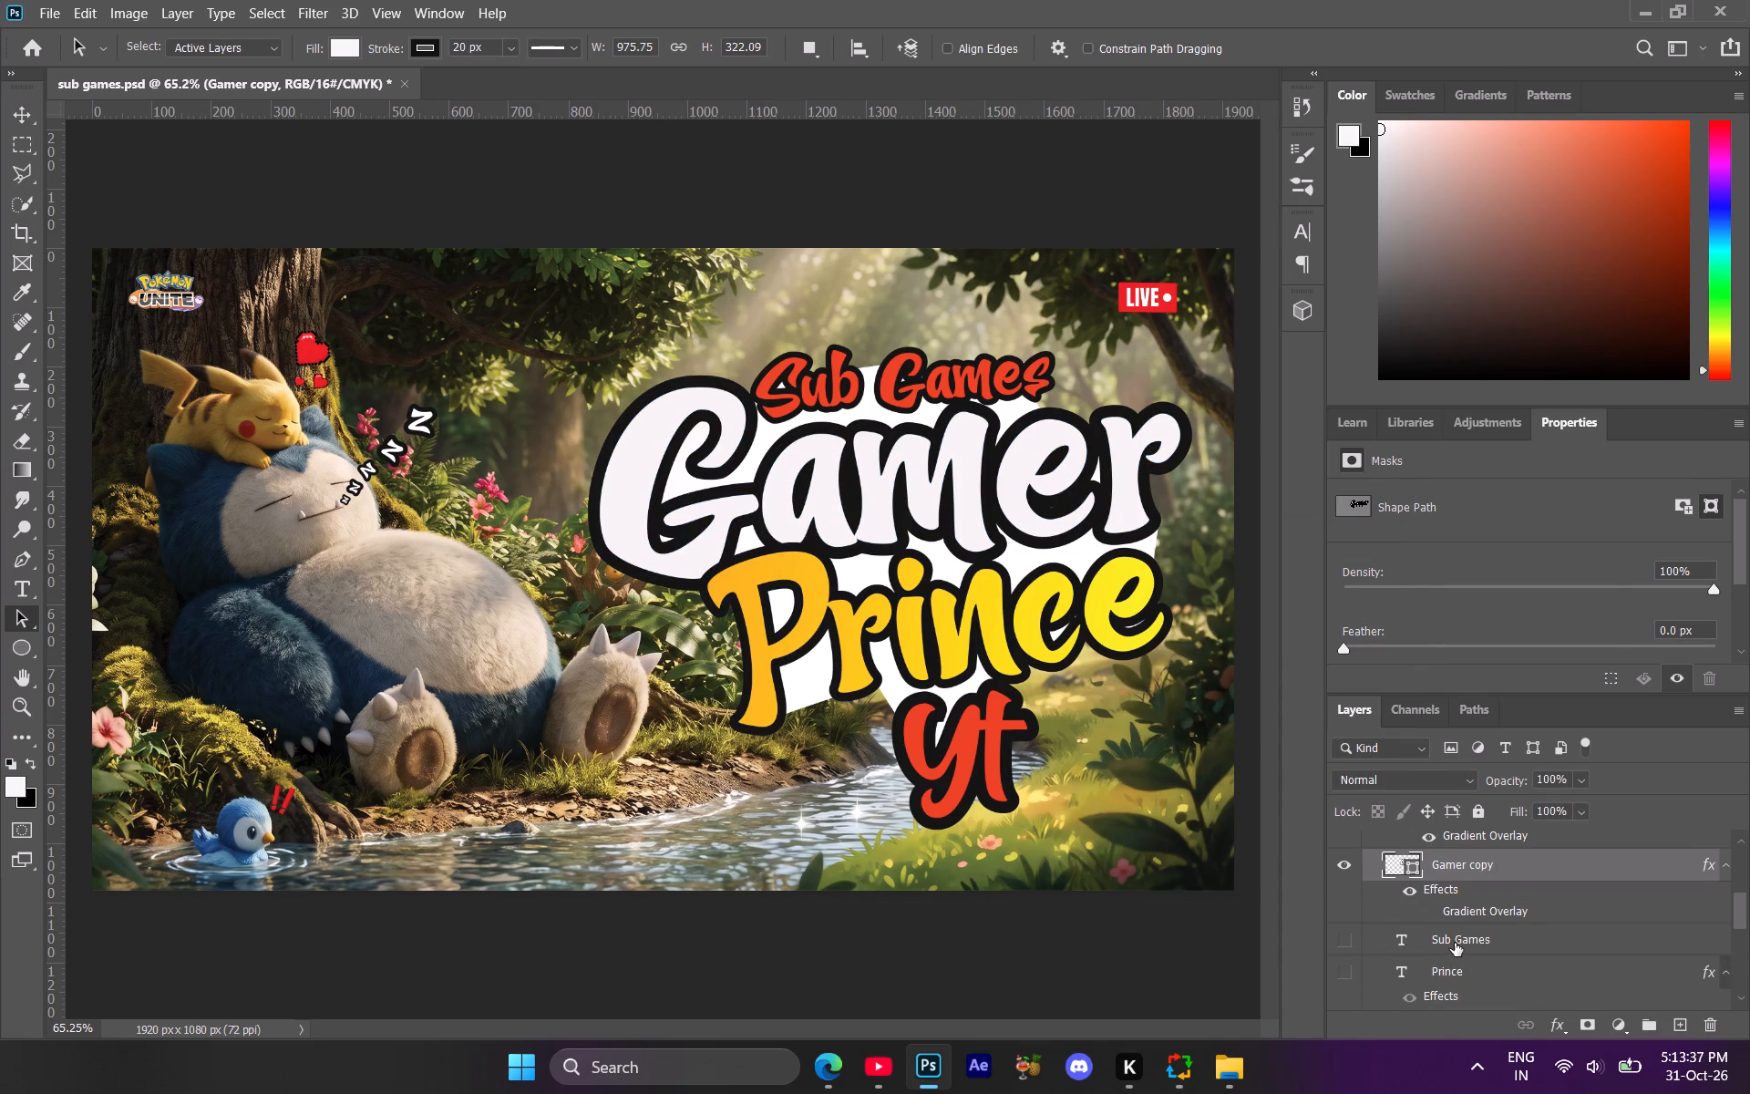
scroll(1467, 941, up, 3)
scroll(1469, 929, down, 3)
scroll(1457, 922, up, 11)
click(1365, 844)
scroll(1397, 905, down, 3)
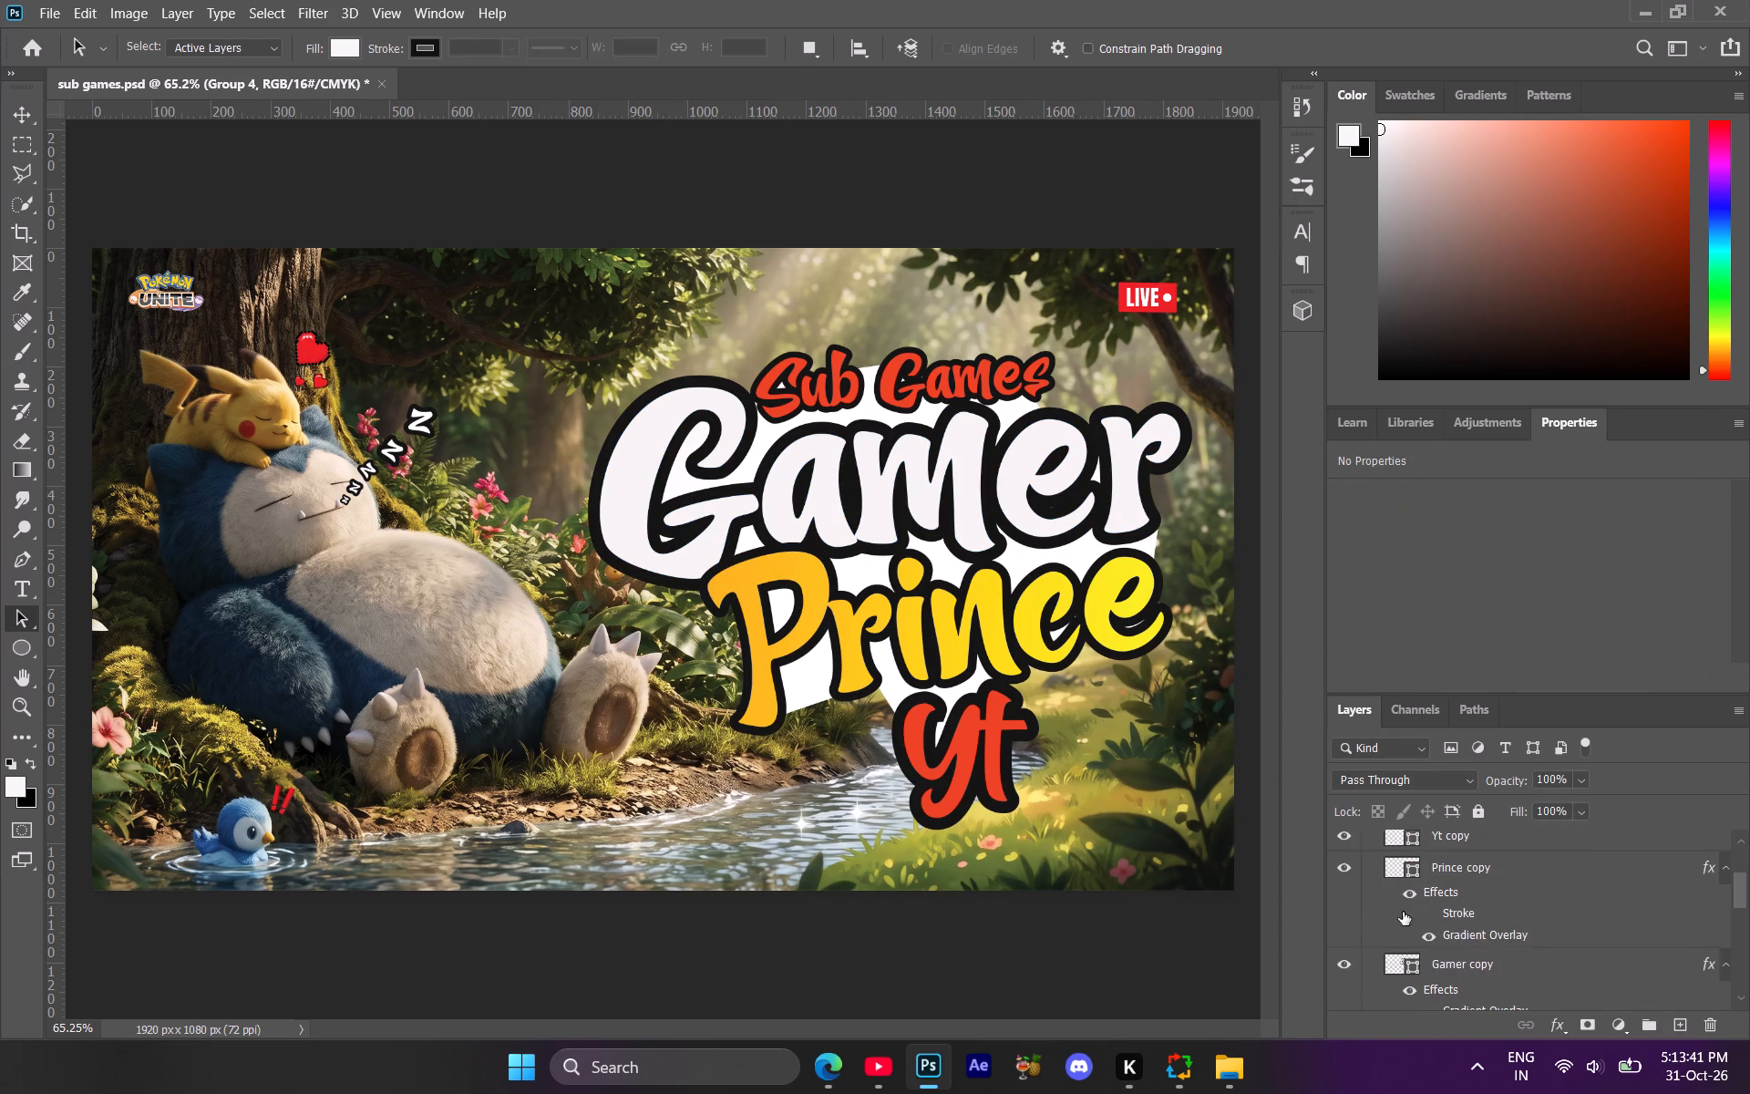
scroll(1403, 912, down, 1)
scroll(1402, 893, up, 7)
click(1374, 847)
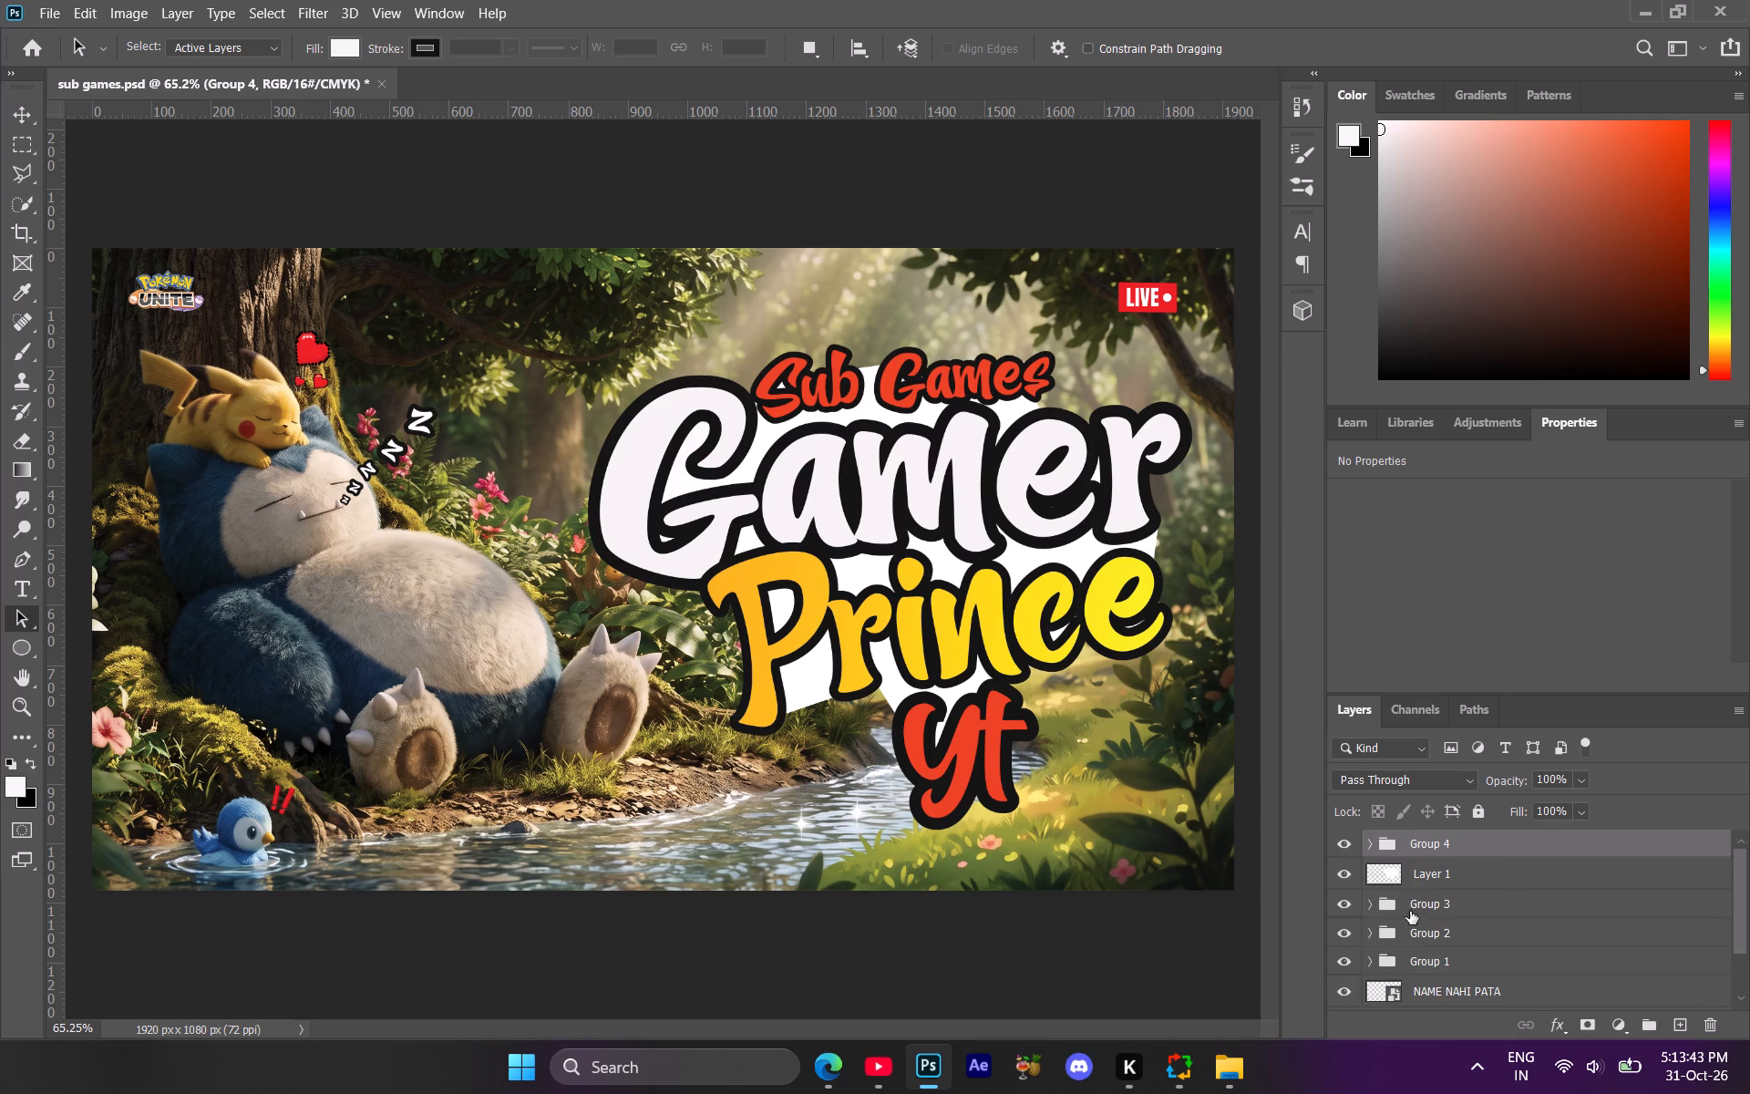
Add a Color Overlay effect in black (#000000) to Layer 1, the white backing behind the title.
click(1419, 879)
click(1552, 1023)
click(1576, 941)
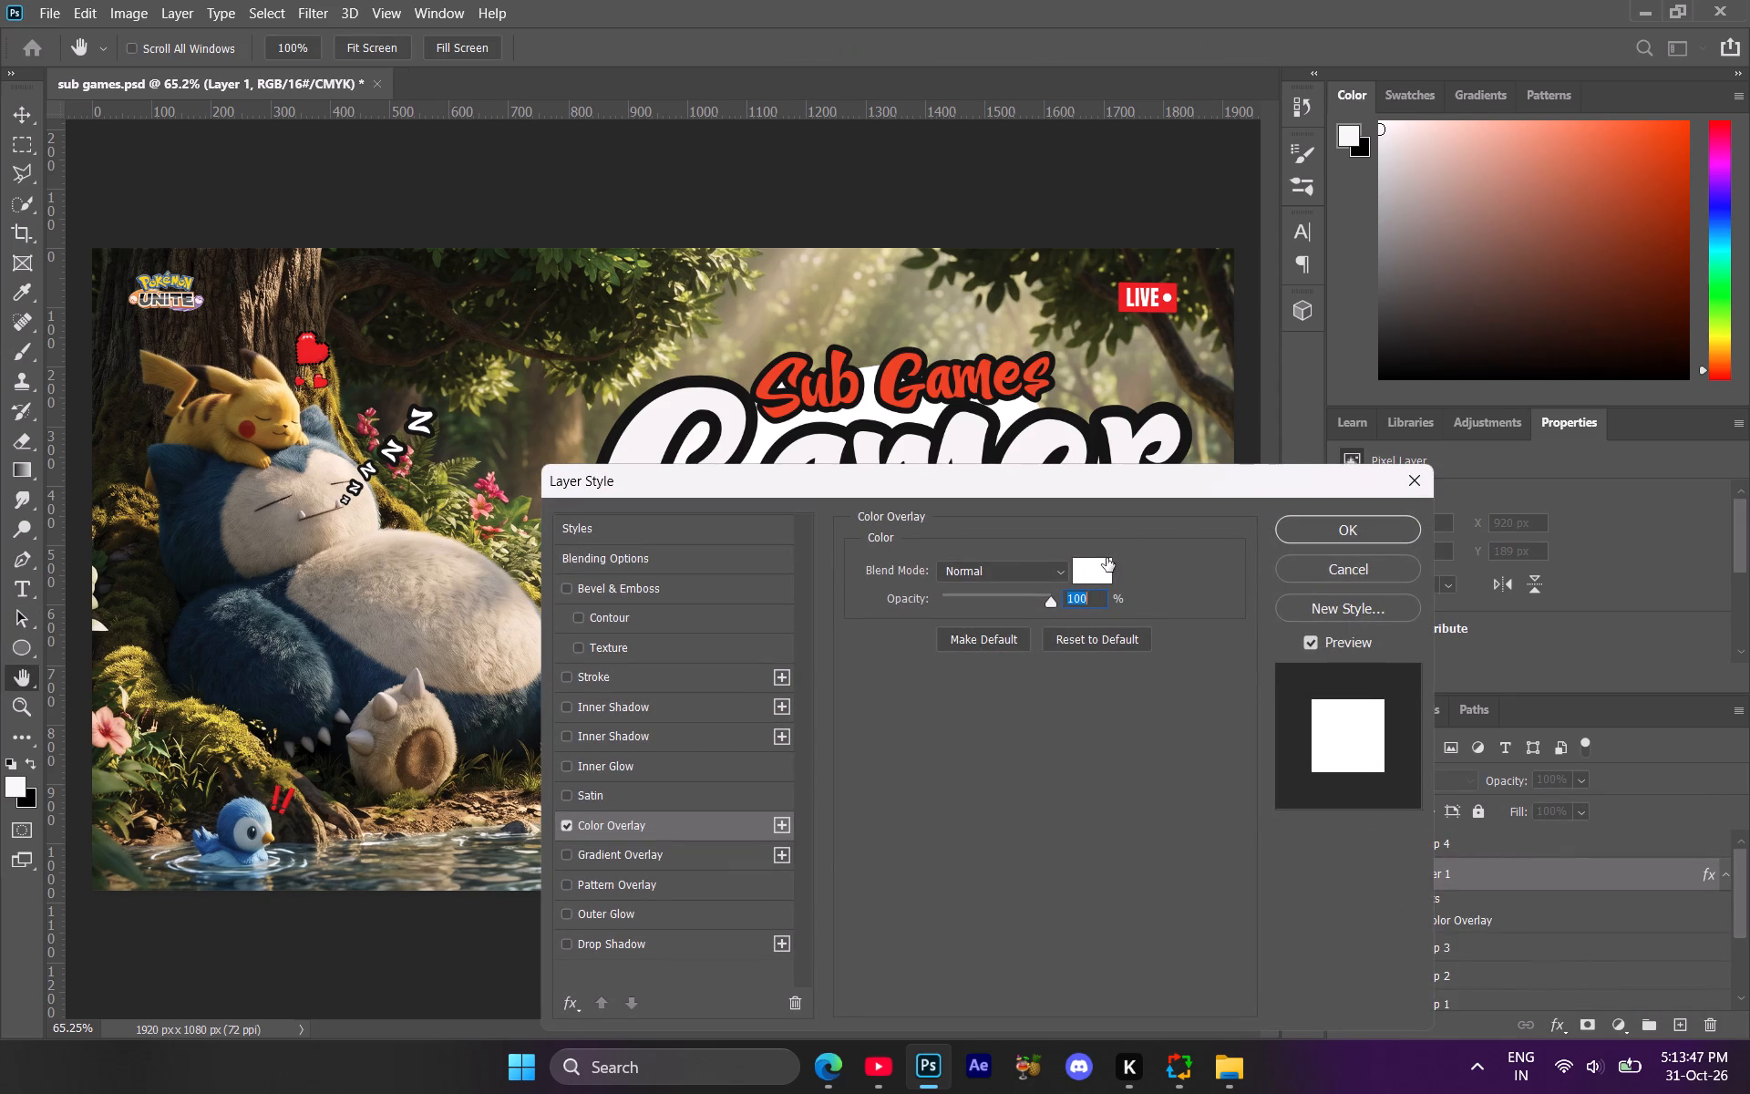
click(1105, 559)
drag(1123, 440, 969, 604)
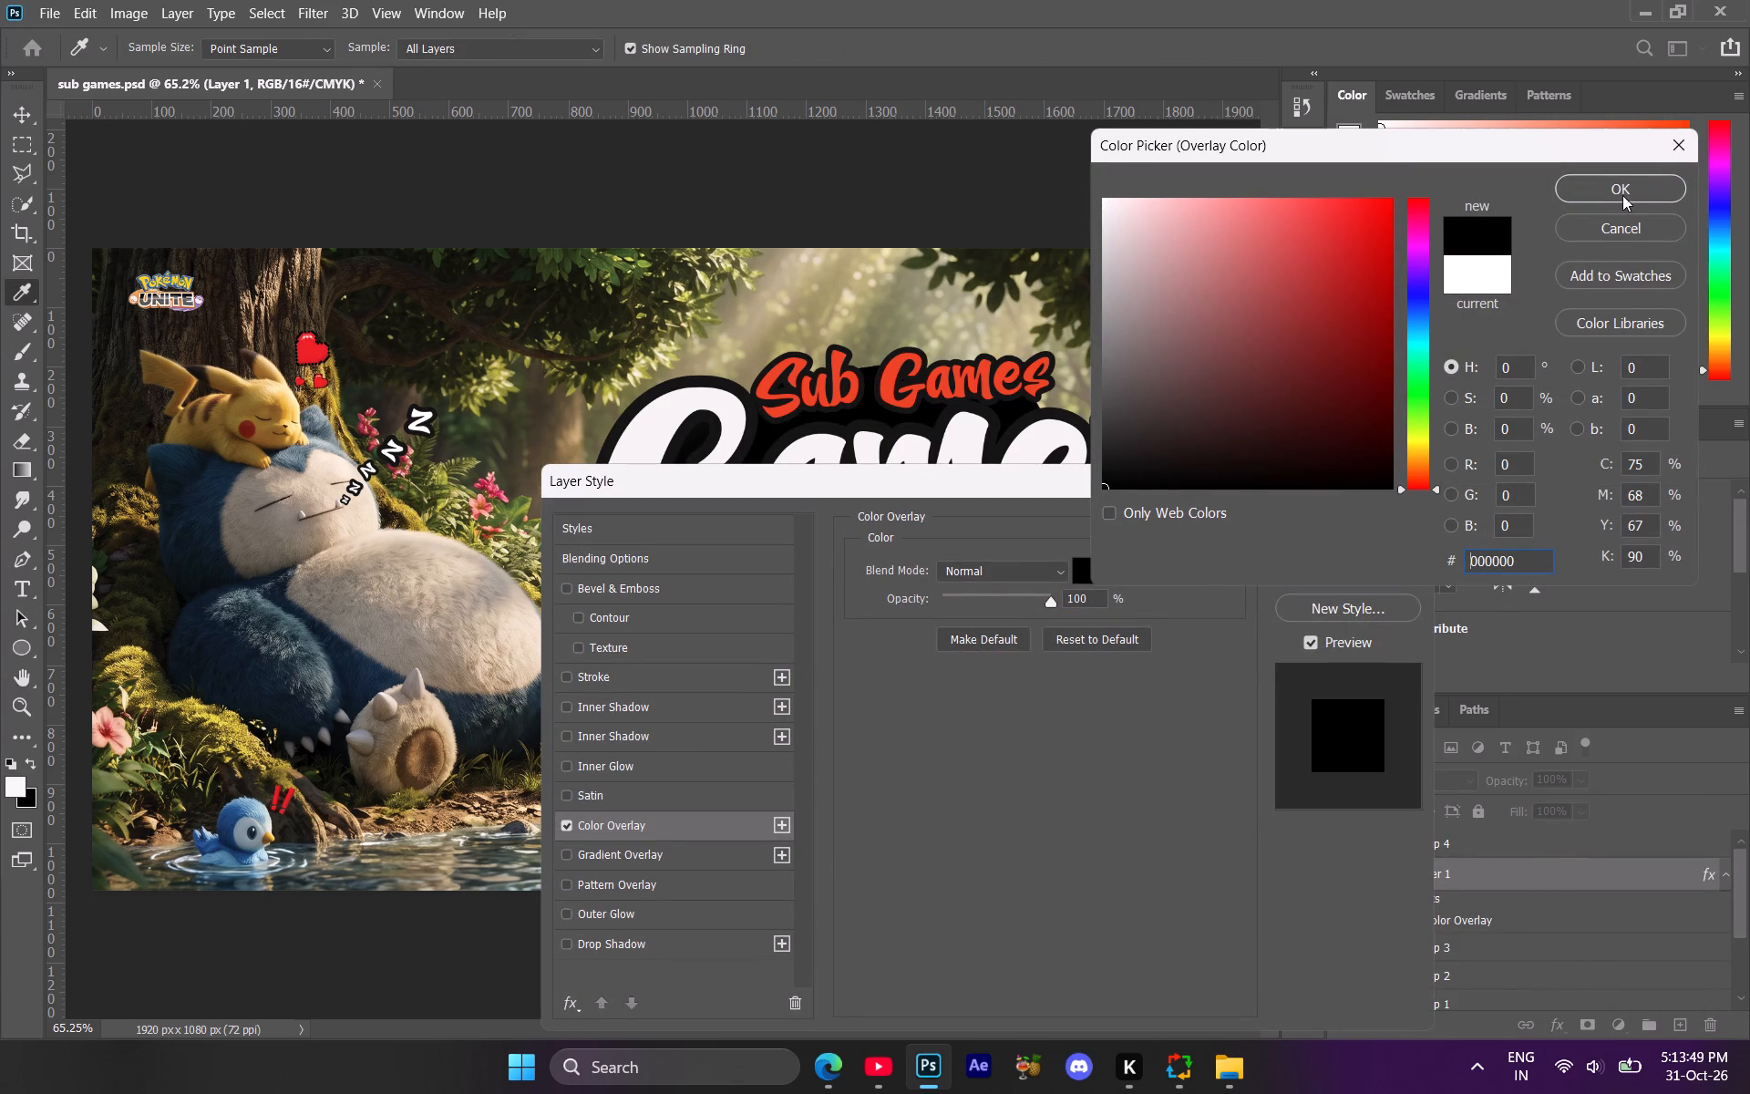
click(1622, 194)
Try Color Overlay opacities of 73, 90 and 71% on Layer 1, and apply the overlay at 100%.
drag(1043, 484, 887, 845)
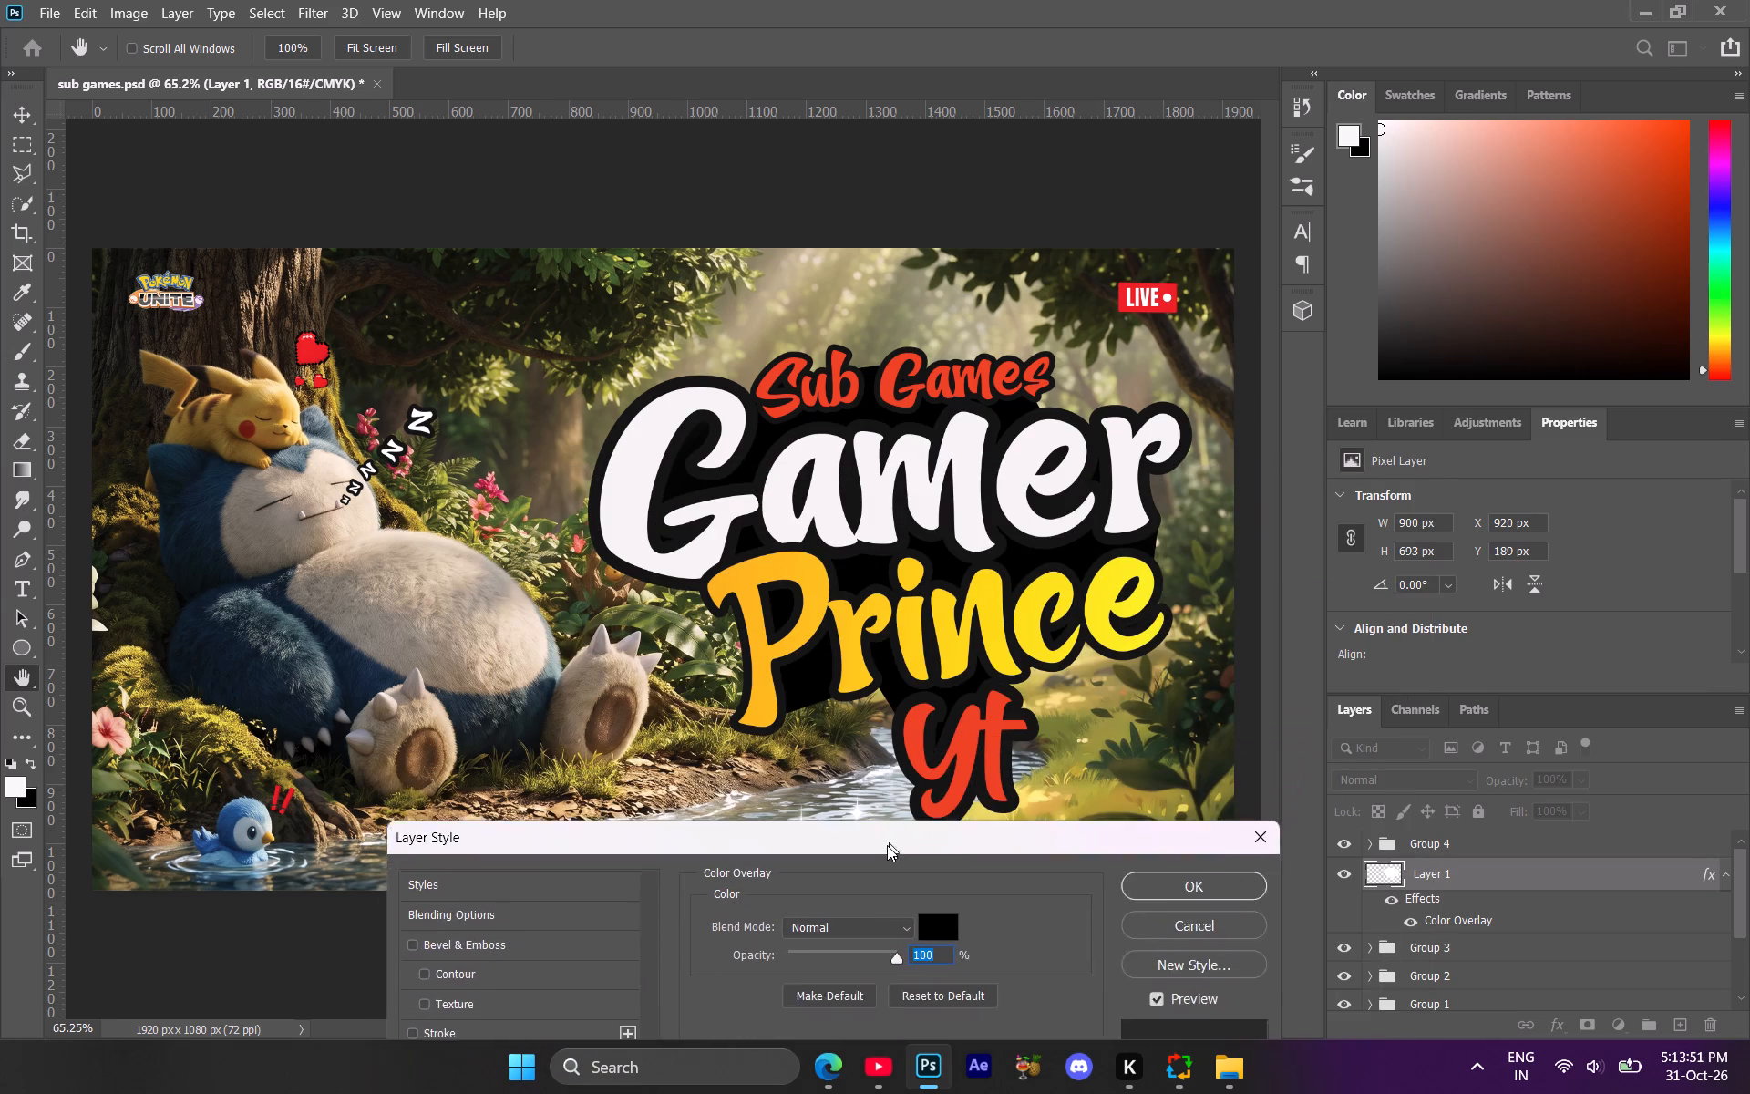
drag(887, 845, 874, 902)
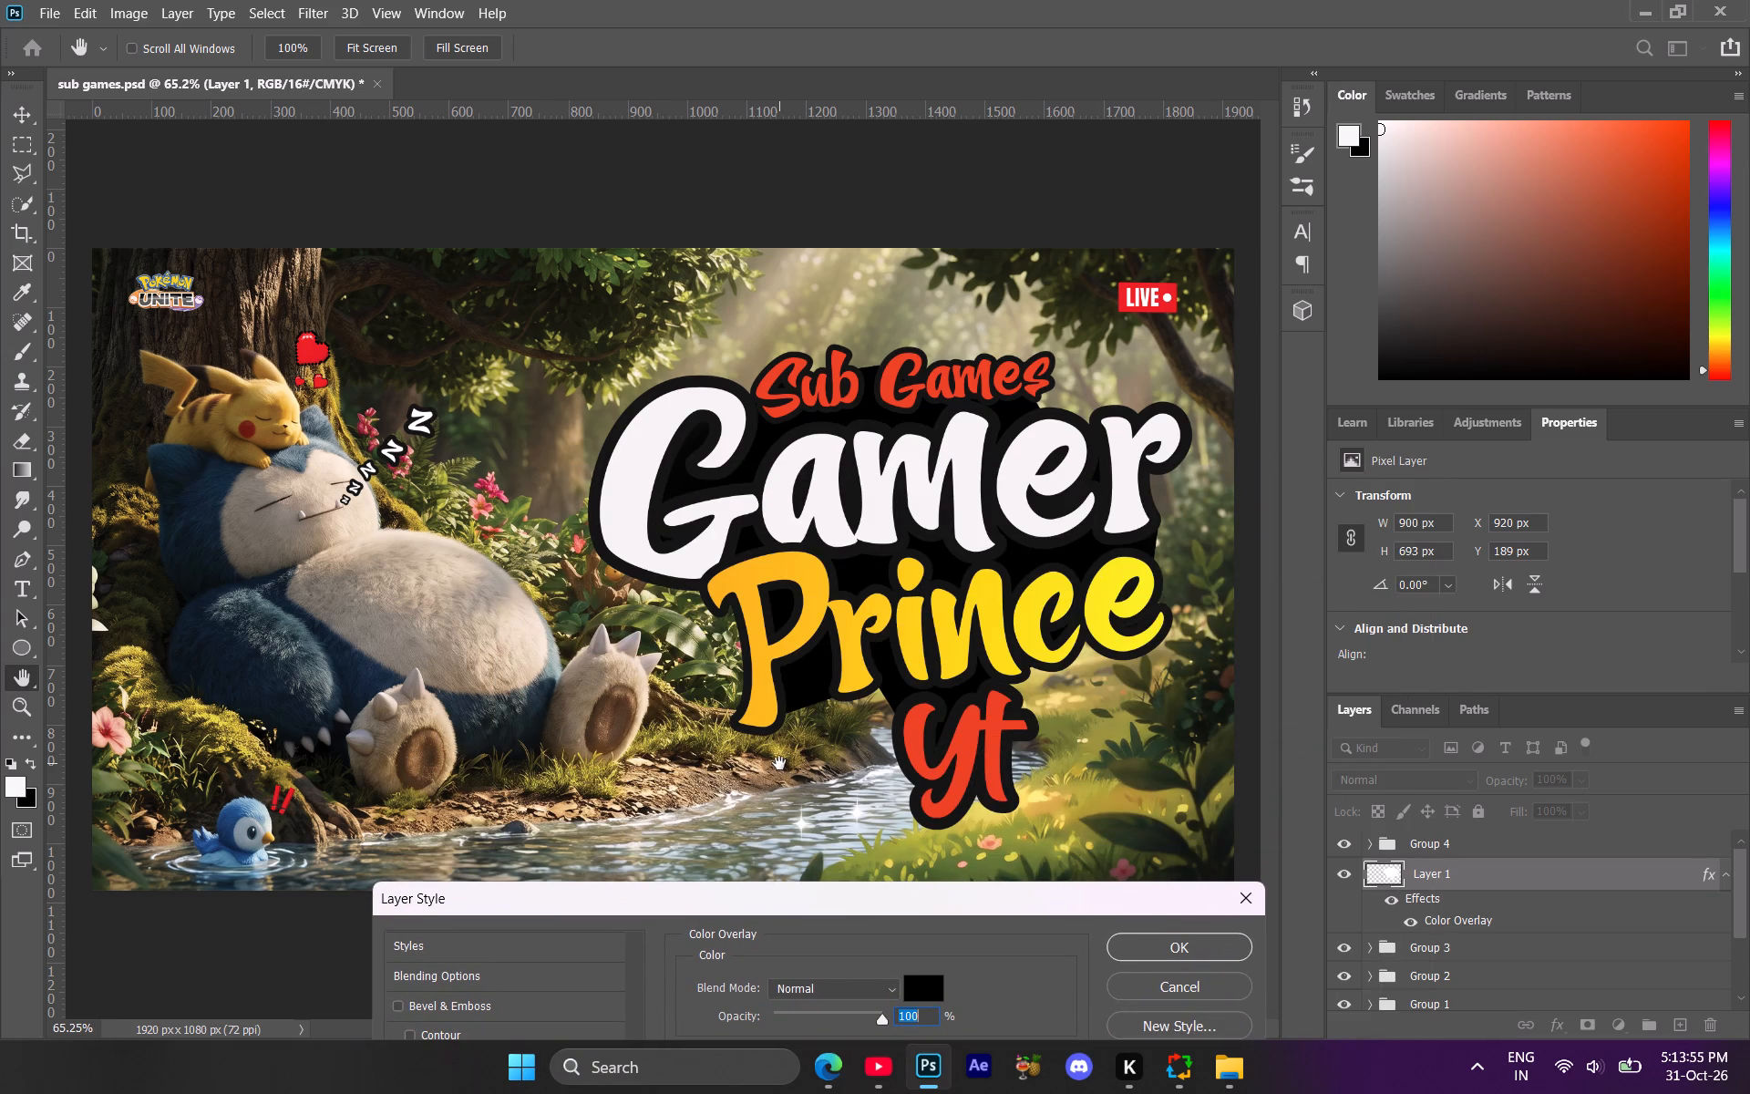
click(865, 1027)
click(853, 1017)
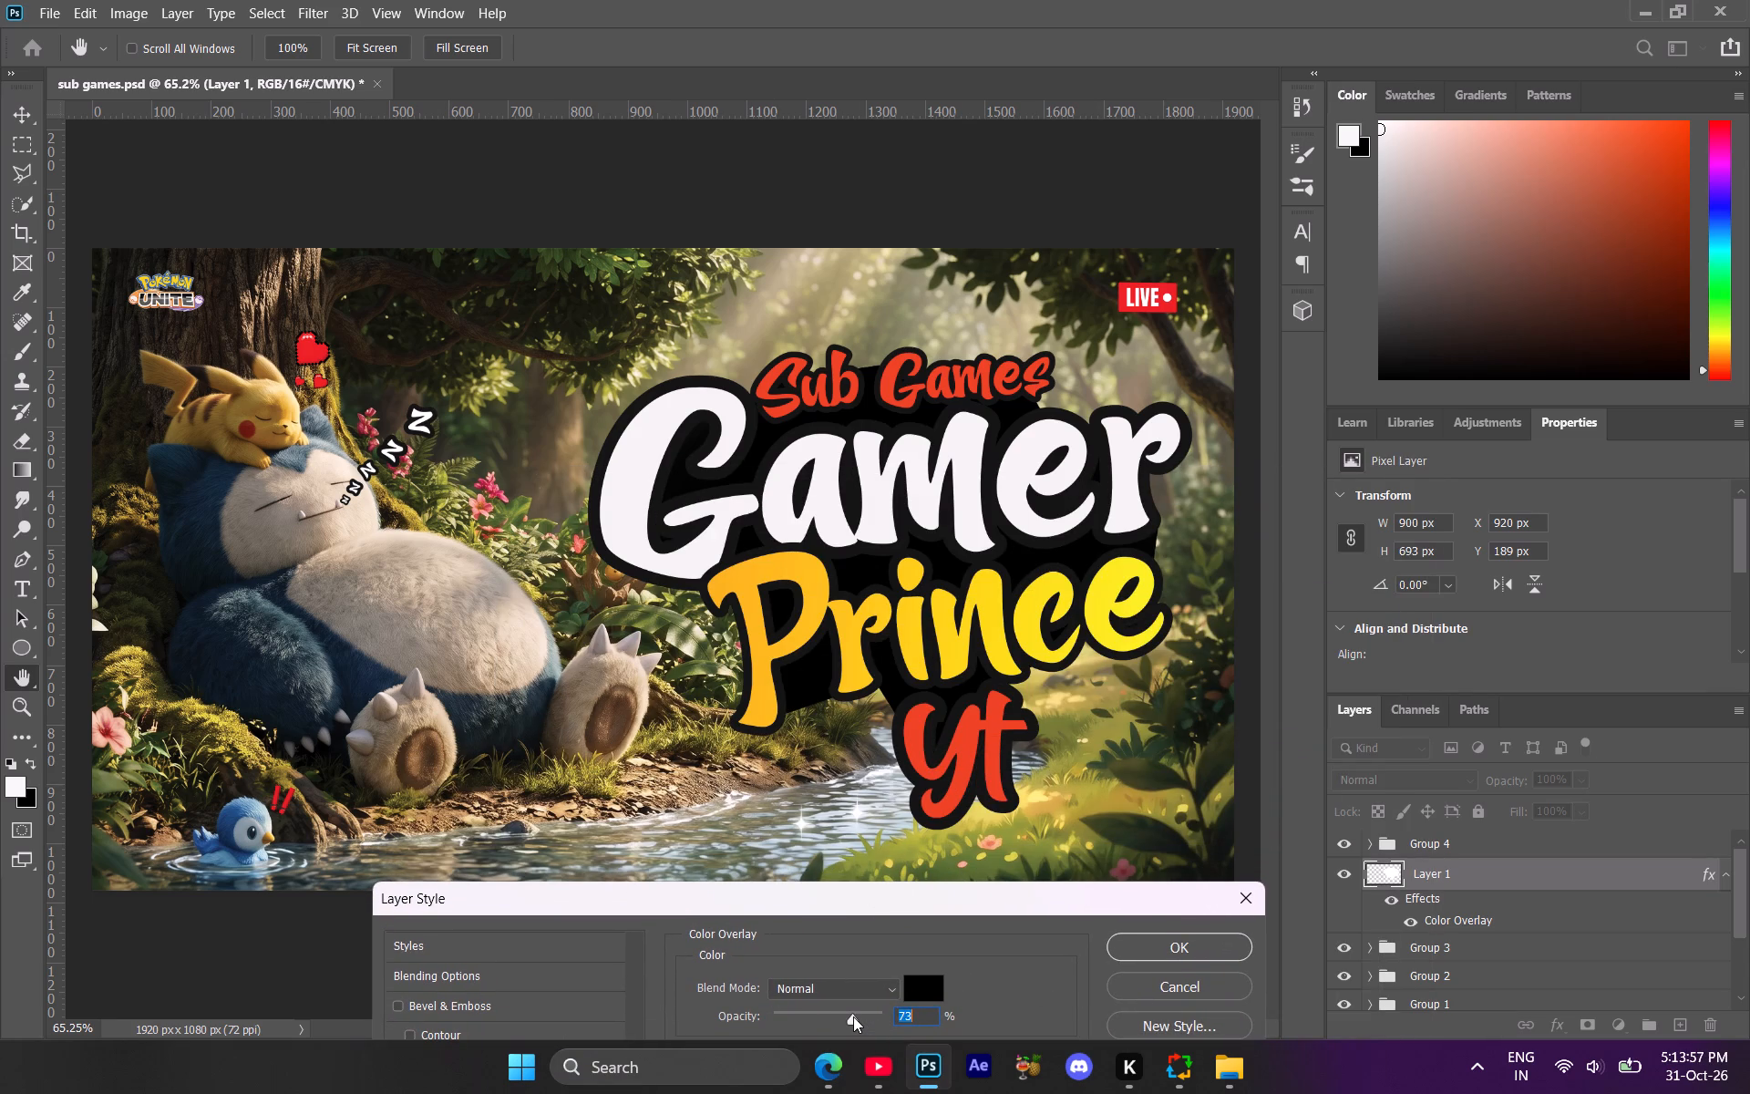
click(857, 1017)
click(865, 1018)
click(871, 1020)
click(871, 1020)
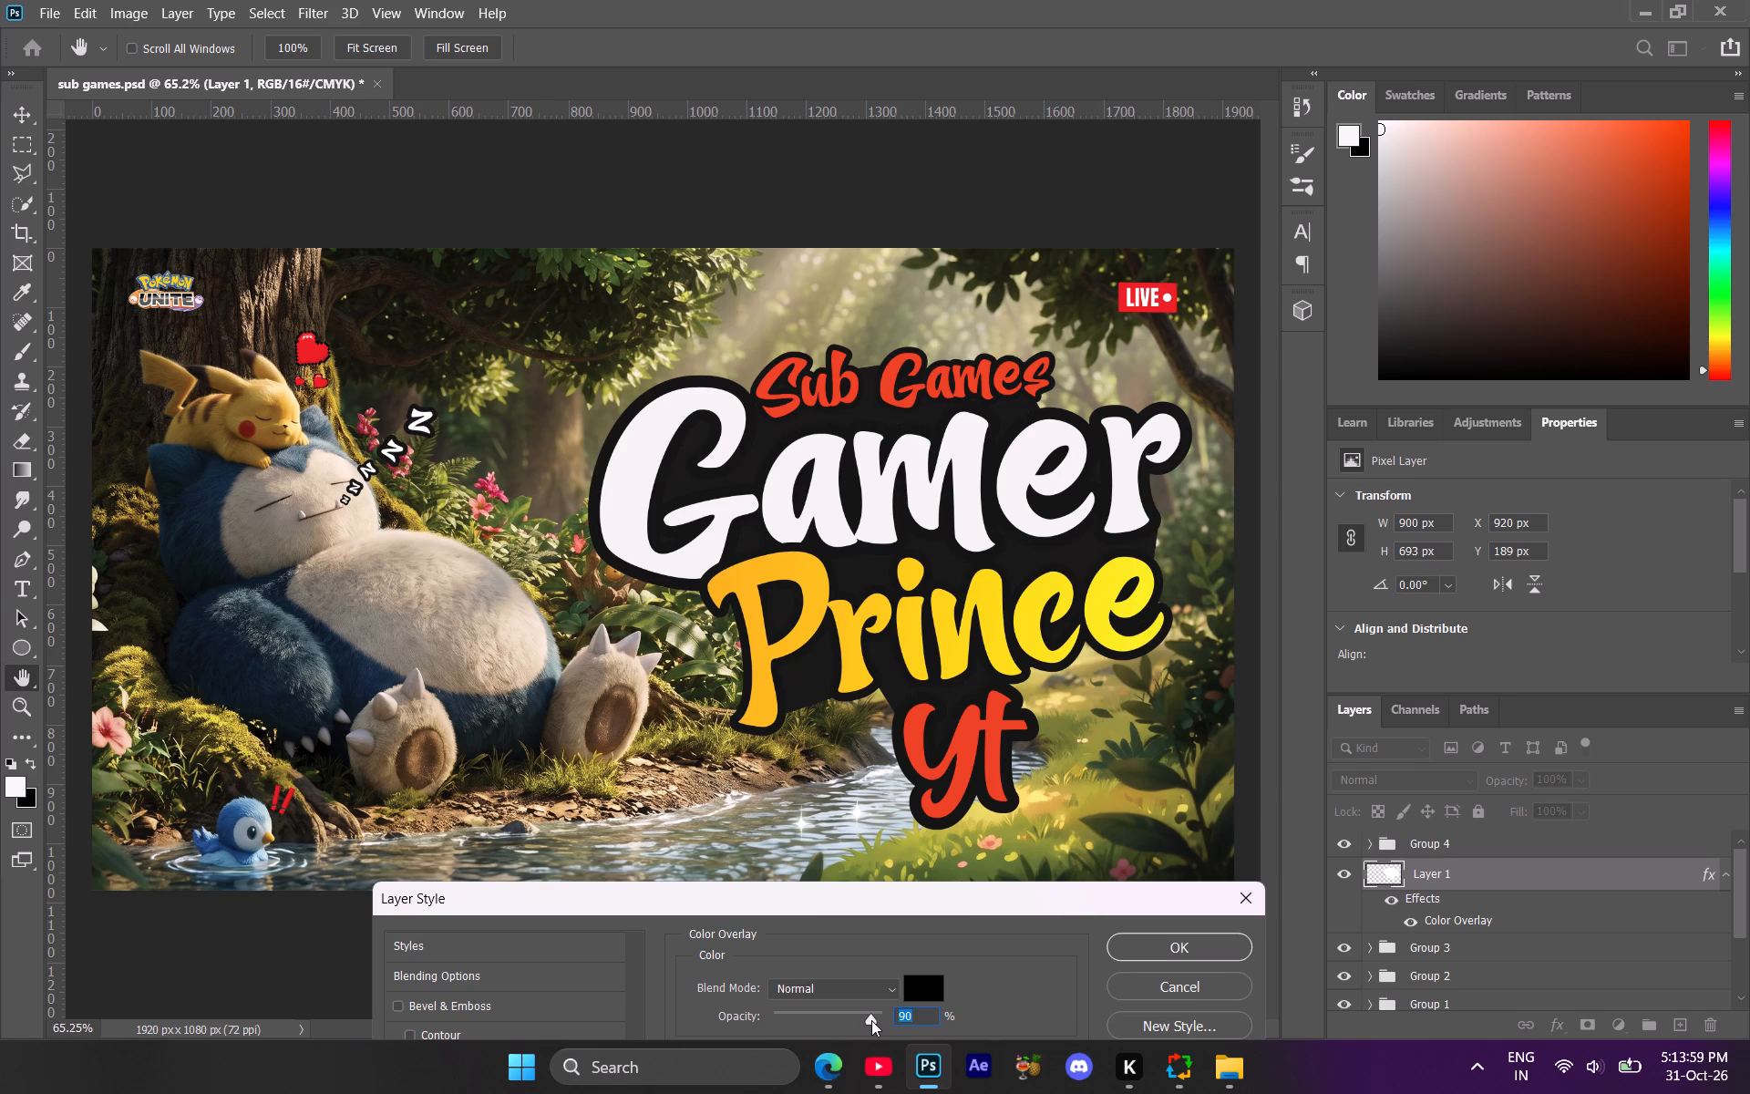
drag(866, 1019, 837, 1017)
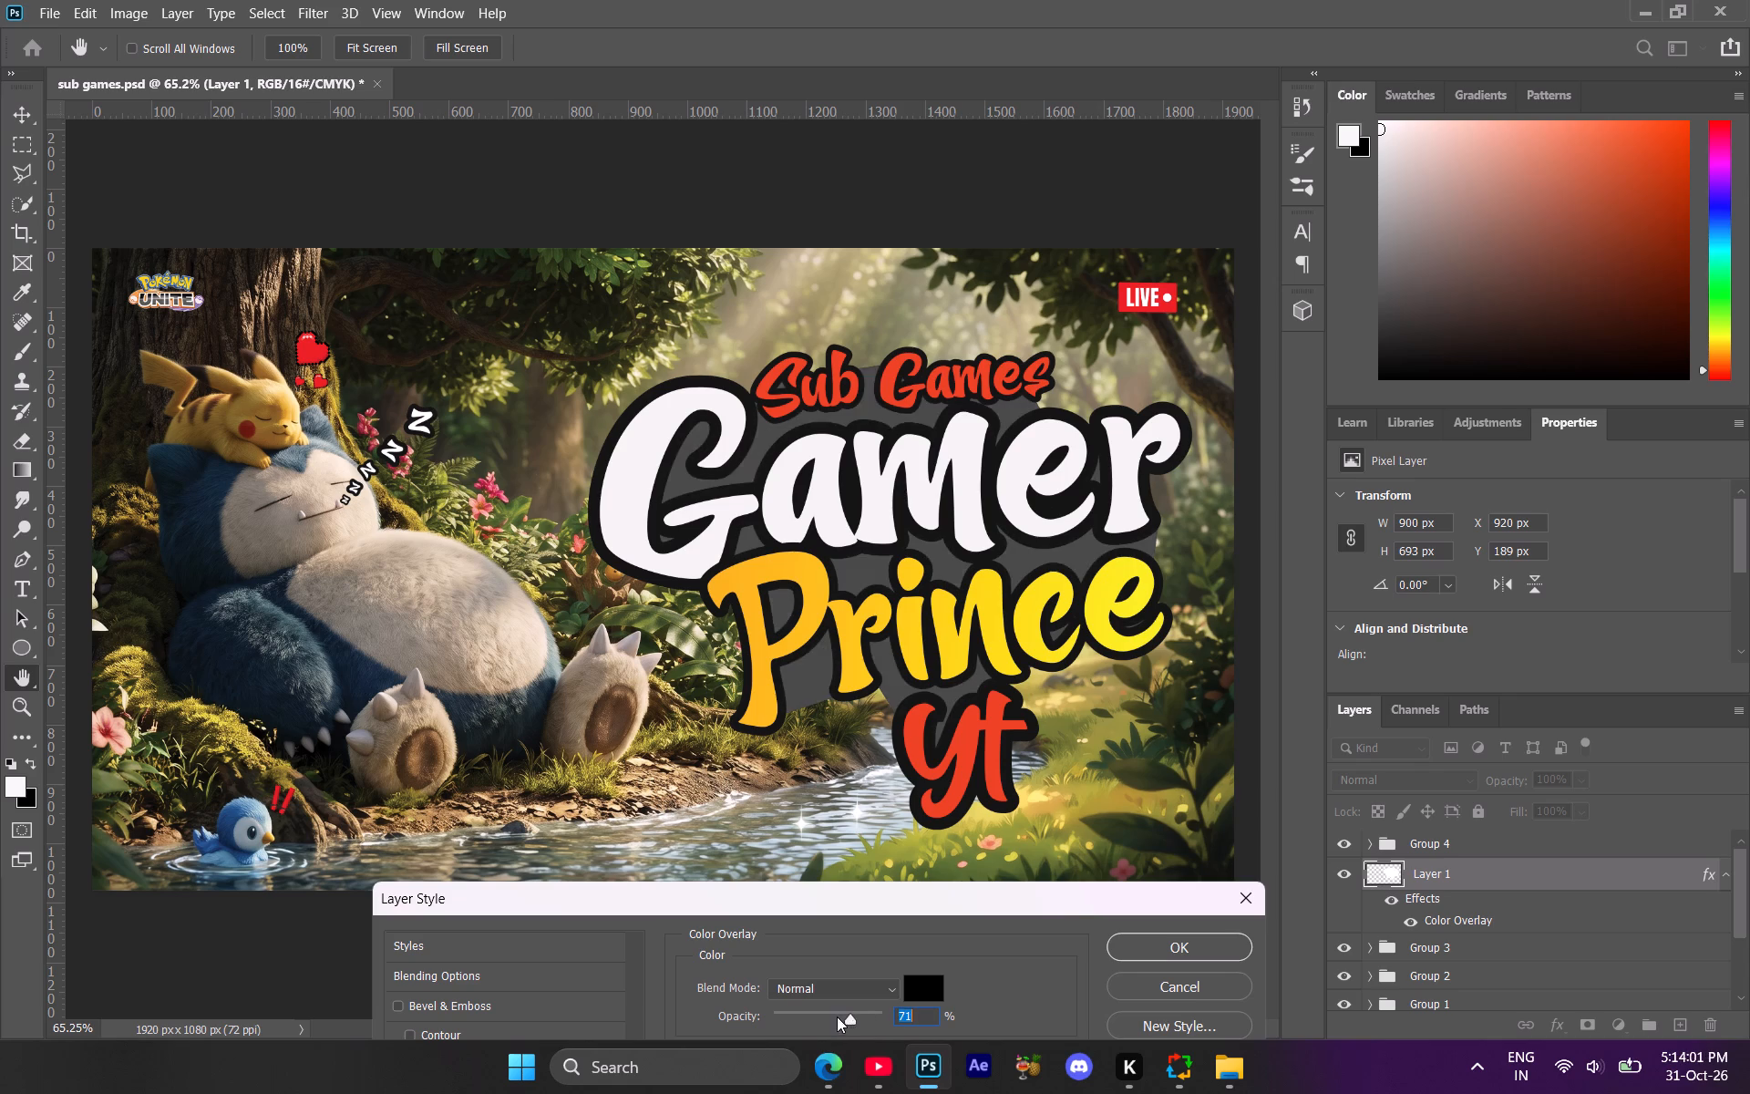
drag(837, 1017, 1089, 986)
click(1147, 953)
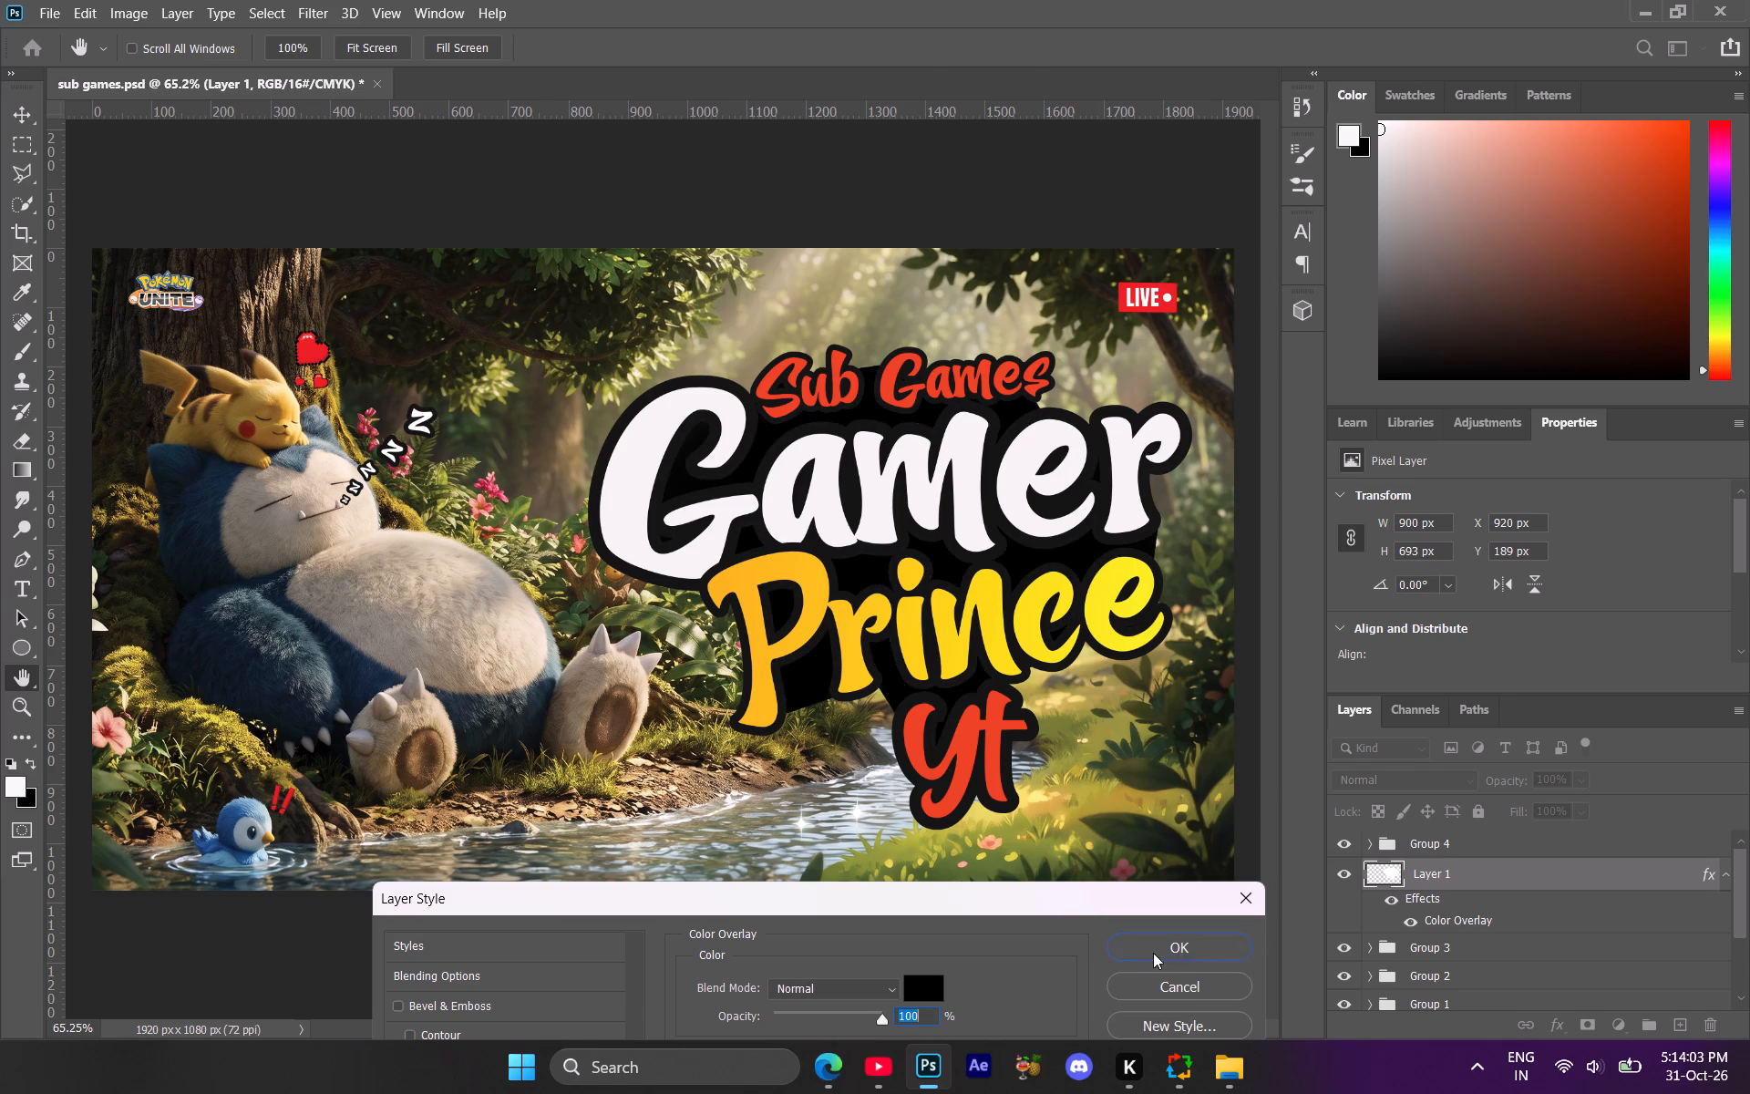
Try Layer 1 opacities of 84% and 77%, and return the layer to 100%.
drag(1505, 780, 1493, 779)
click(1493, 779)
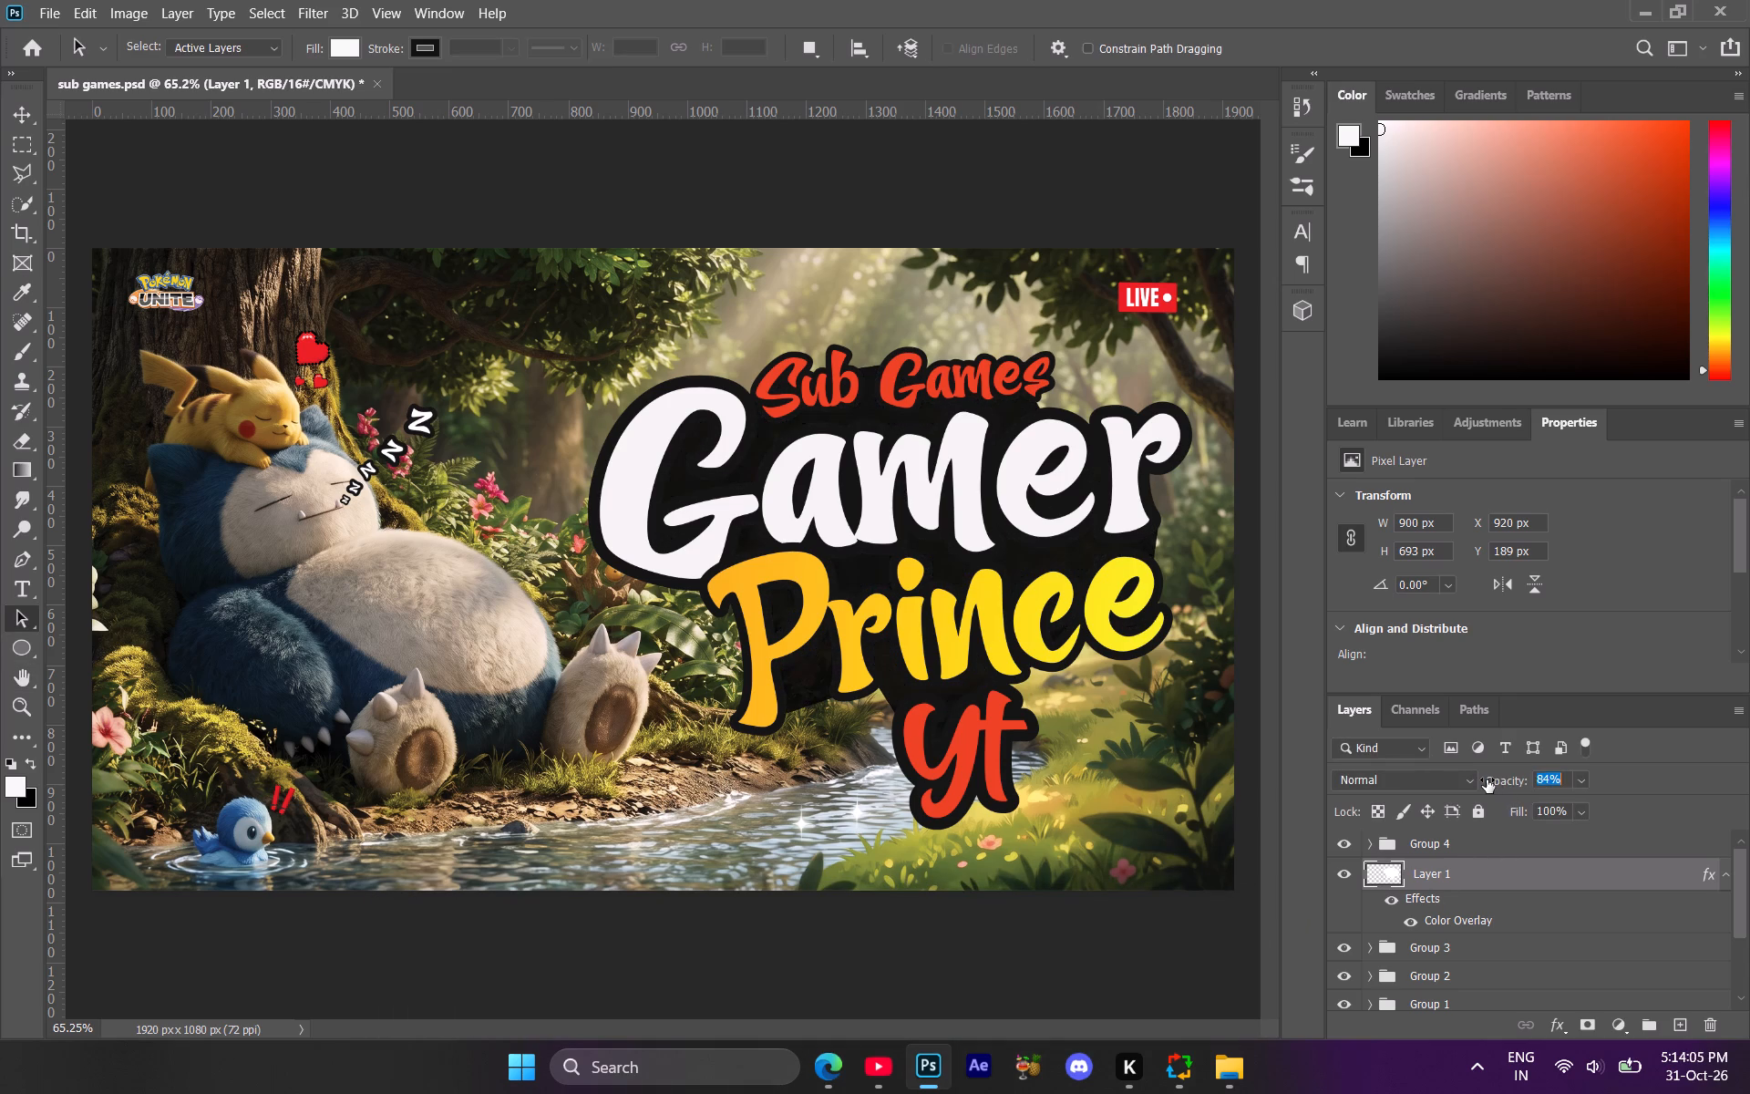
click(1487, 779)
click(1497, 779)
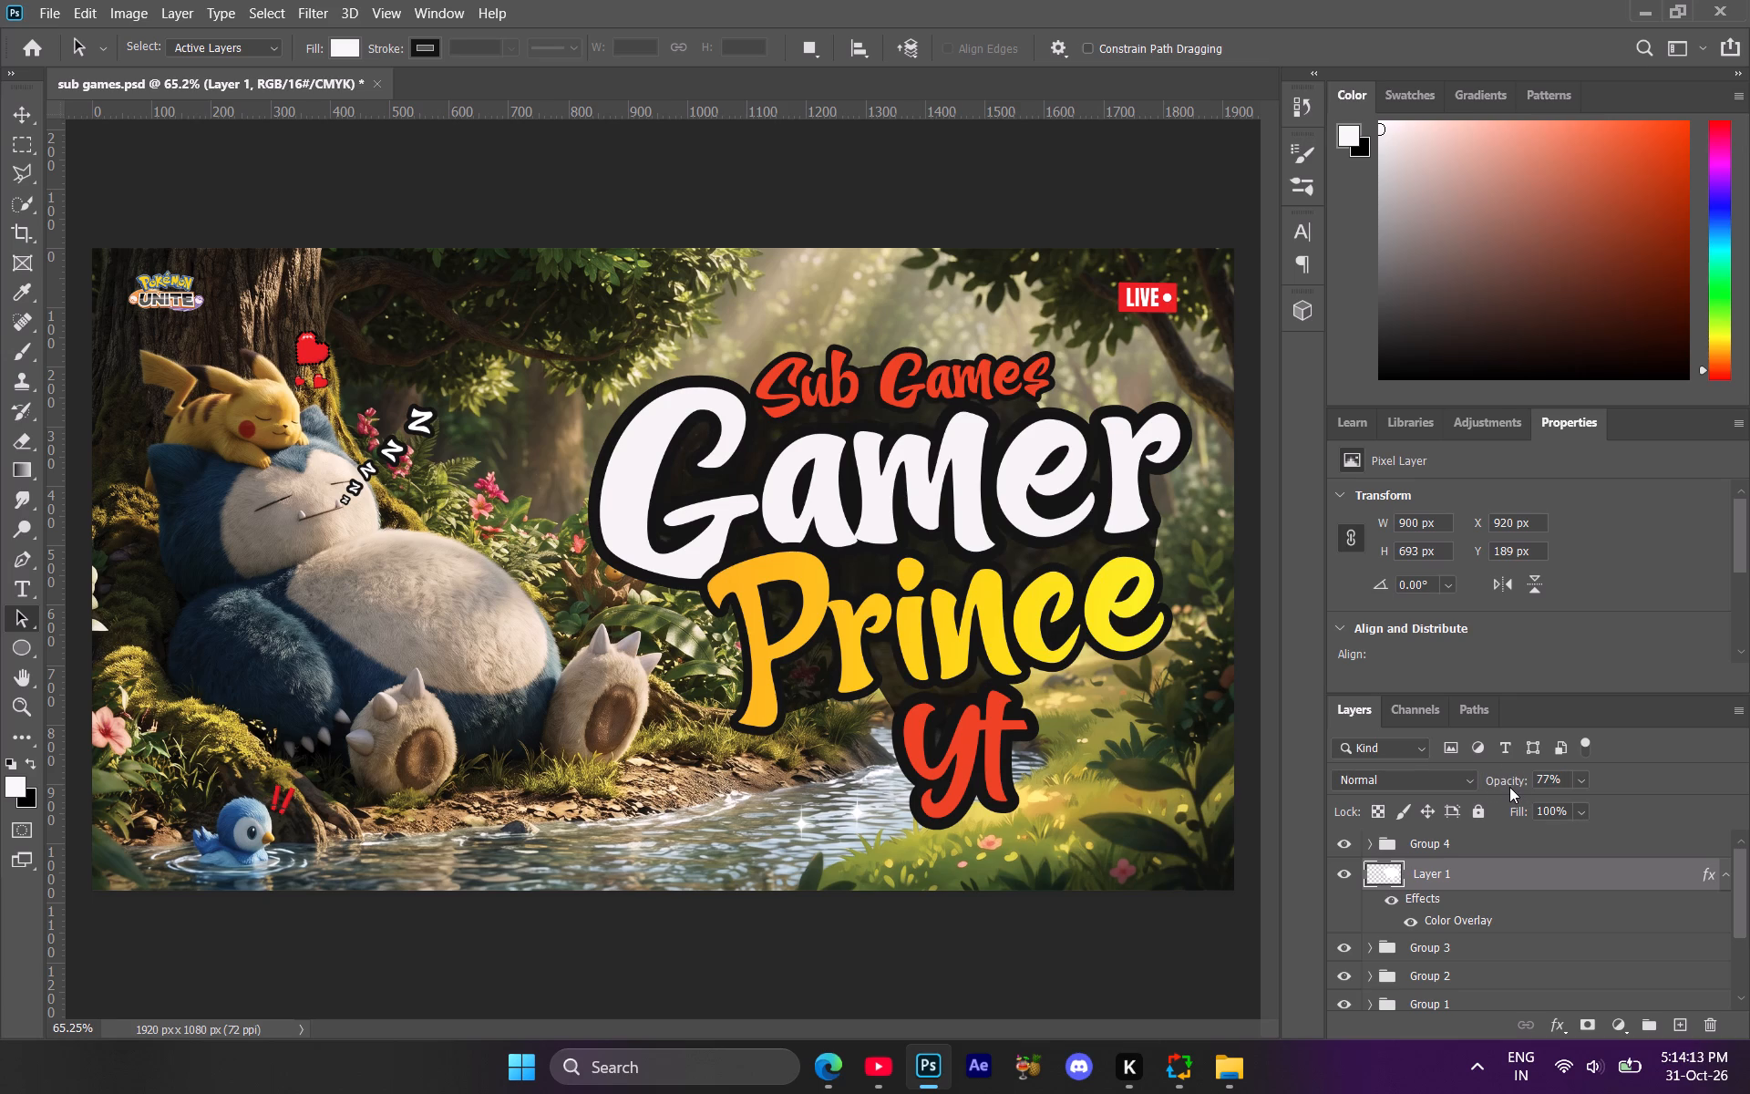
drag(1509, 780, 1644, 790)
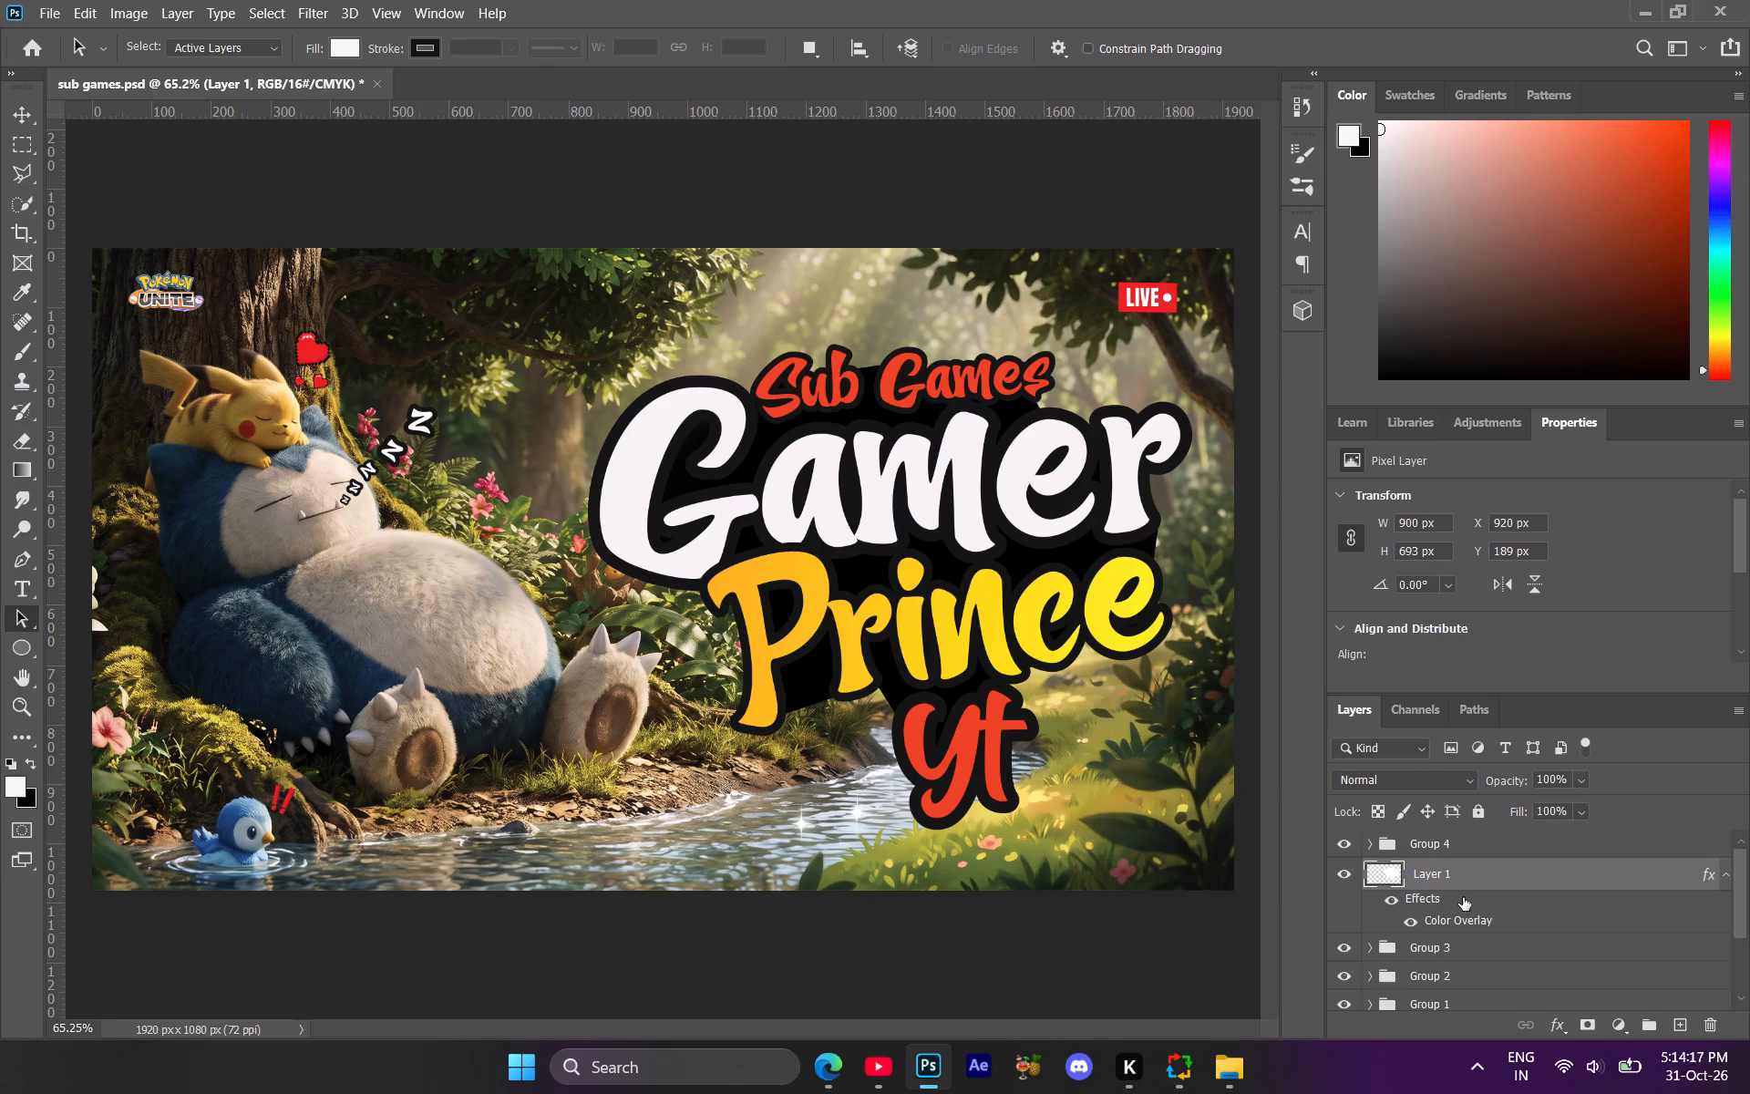
Delete the Layer 1 backing and add a new empty layer directly below Group 4.
click(1708, 1028)
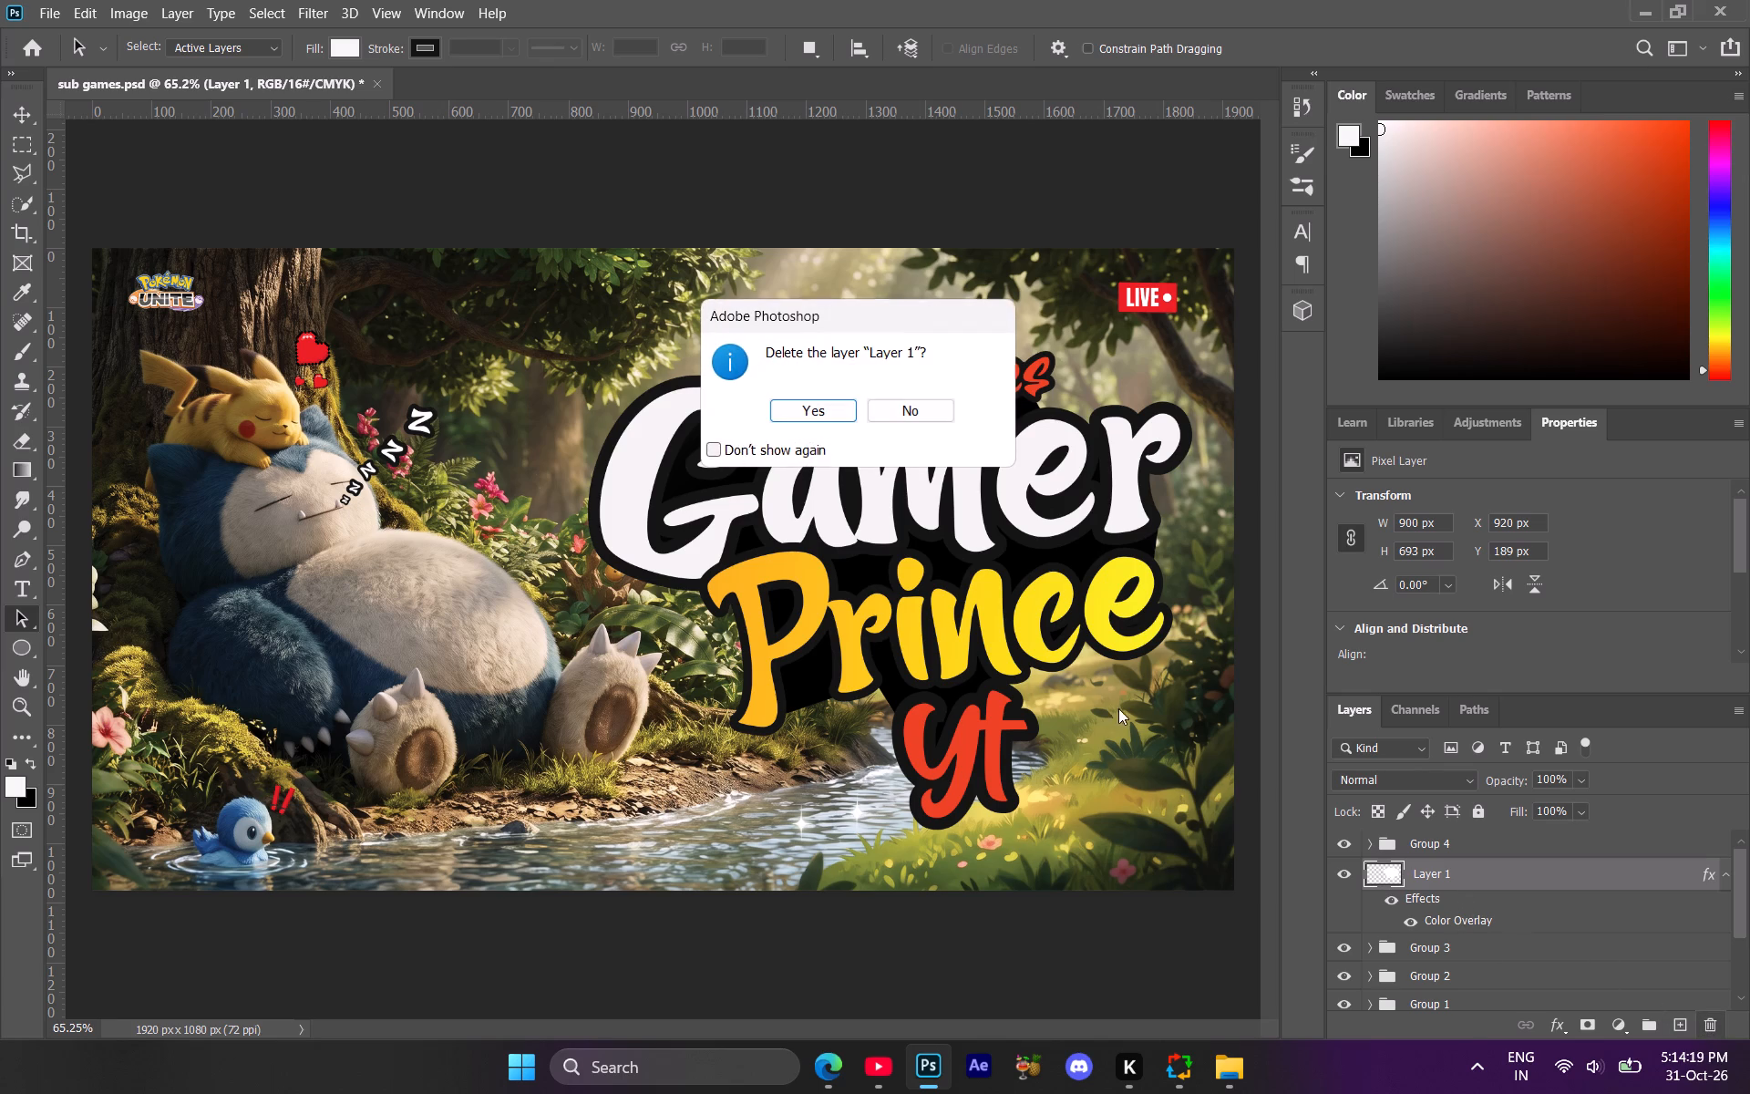
click(798, 419)
click(1665, 1021)
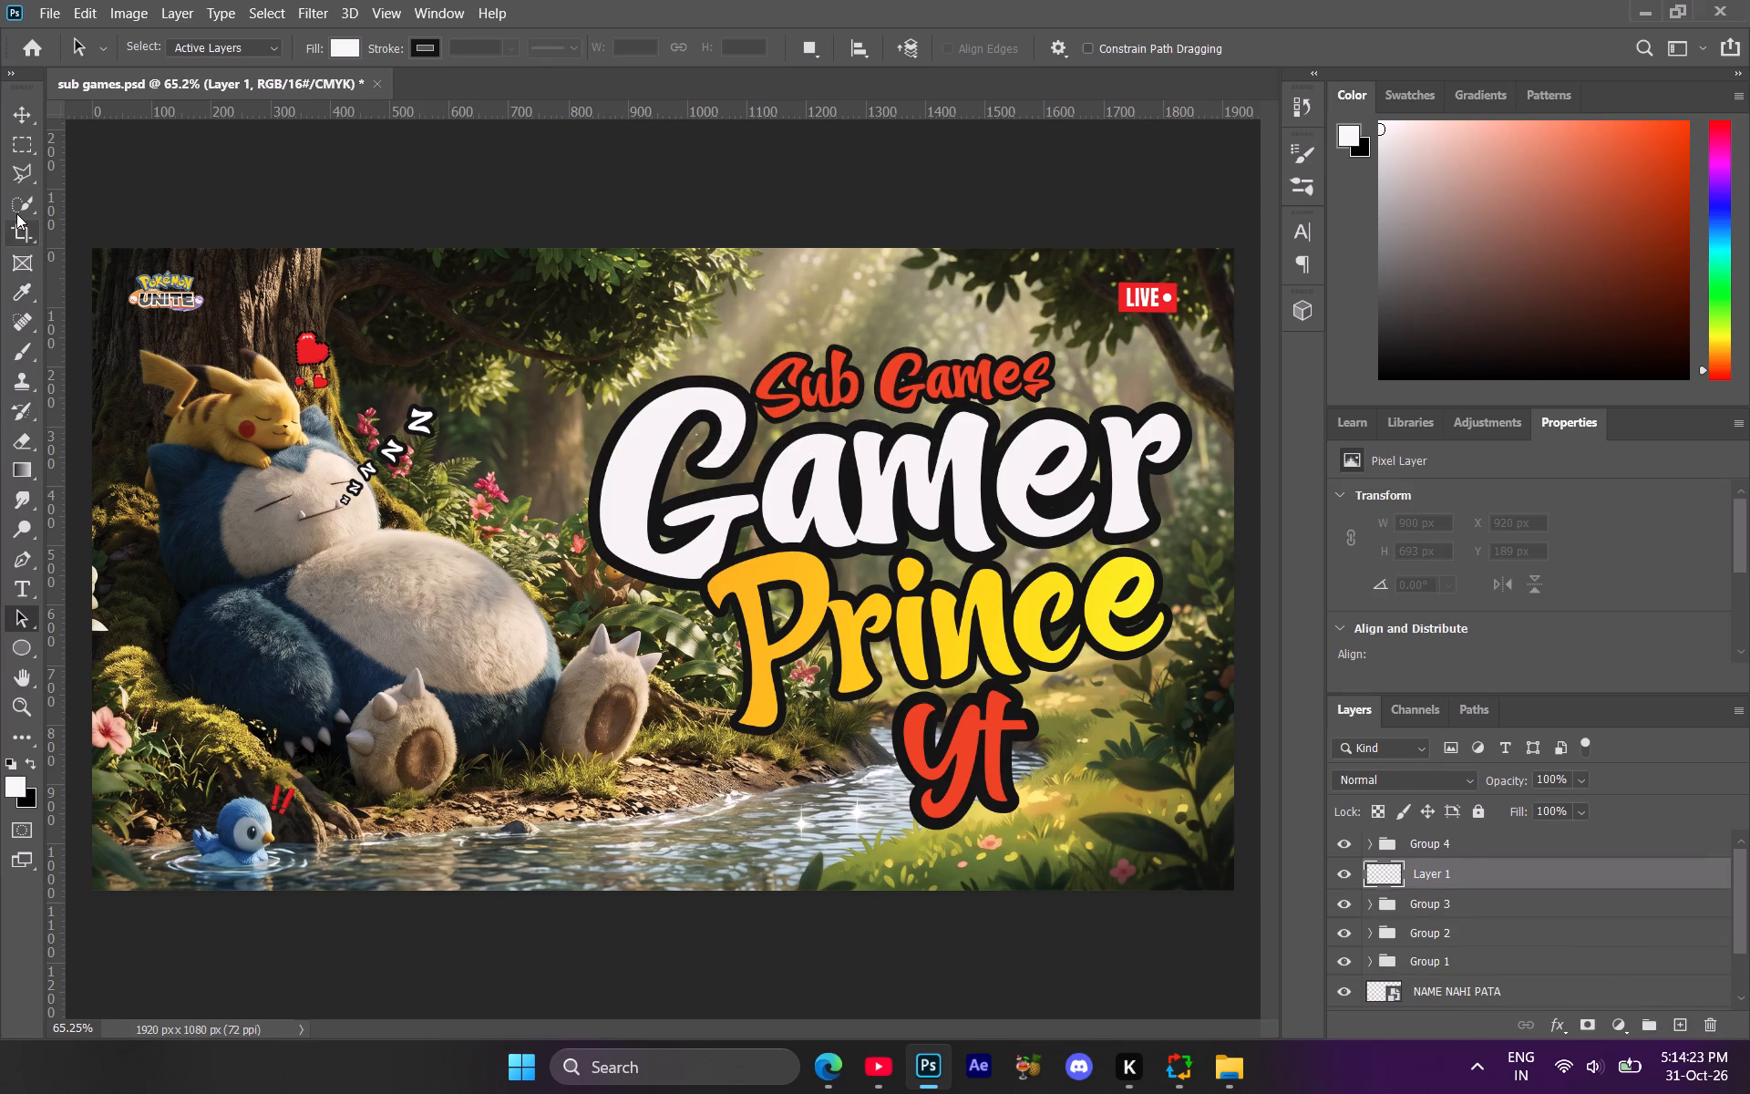
Draw a closed polygonal lasso selection about 885 × 638 px, just inside the outer contour of Gamer, Prince and the upper part of Yt.
click(18, 182)
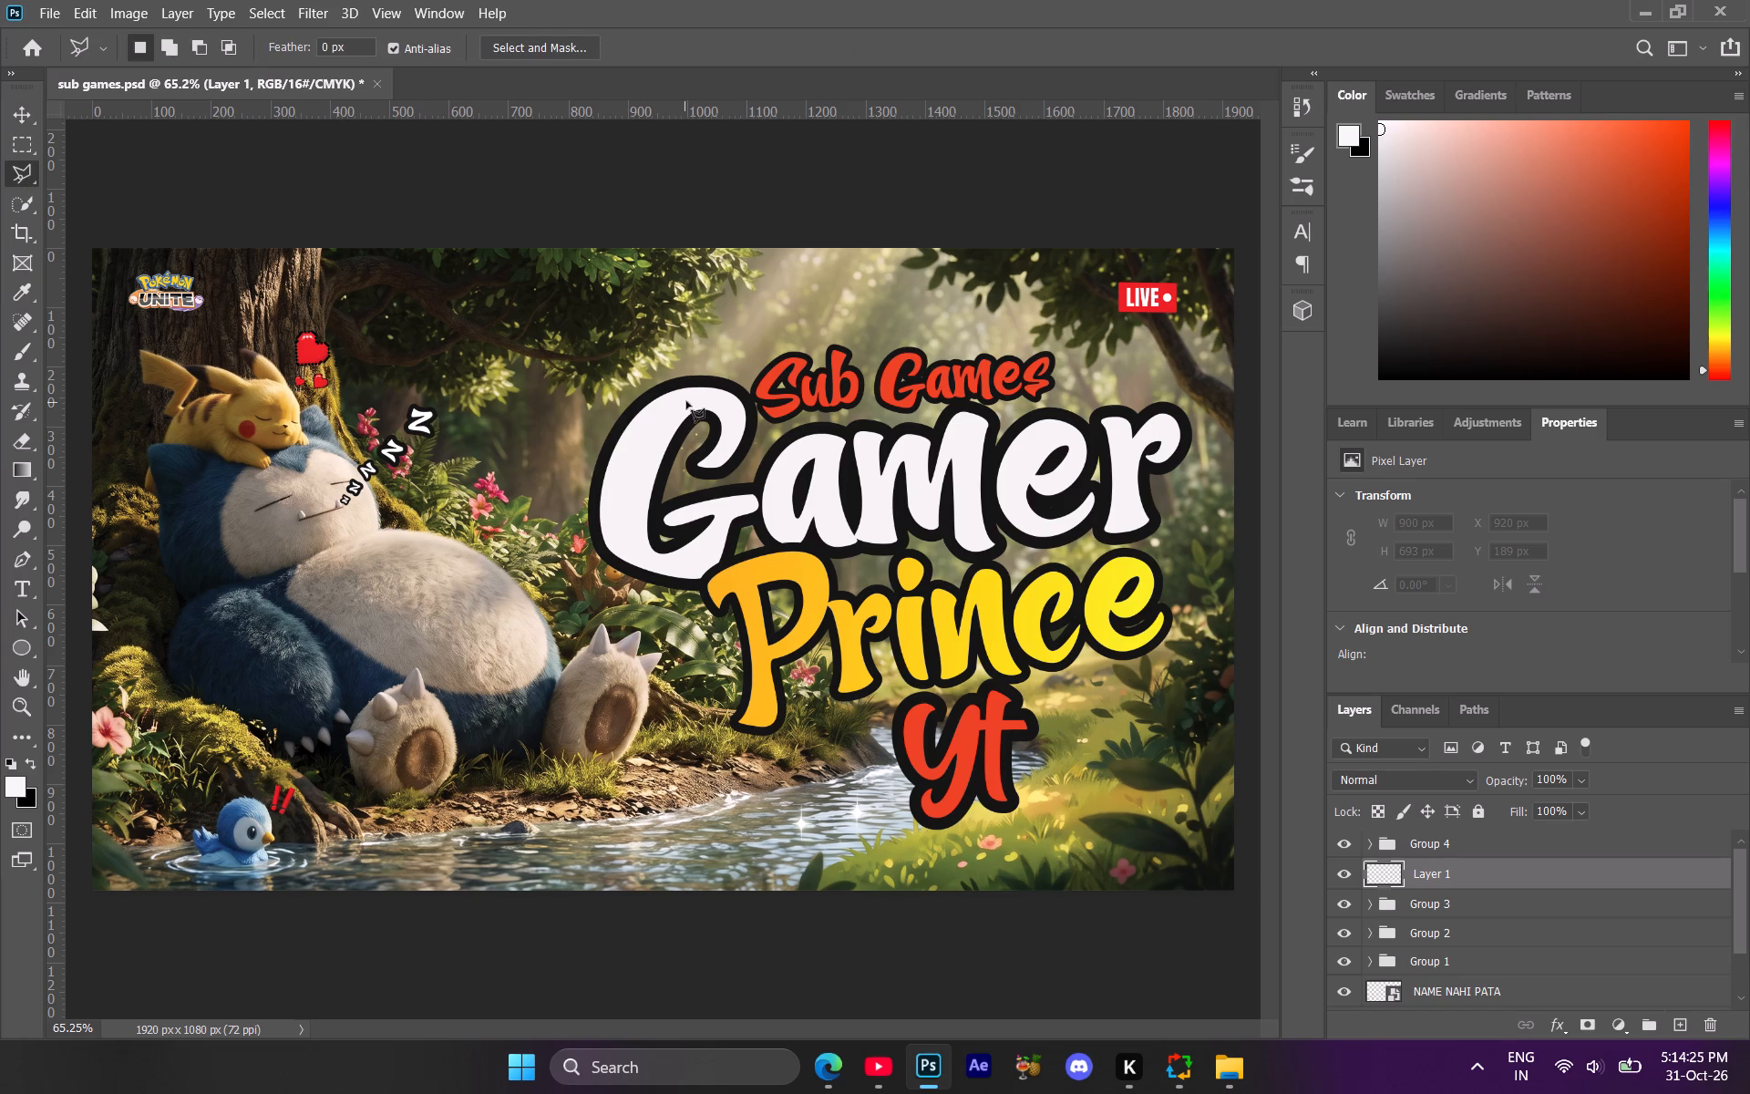
click(687, 397)
click(633, 476)
click(637, 538)
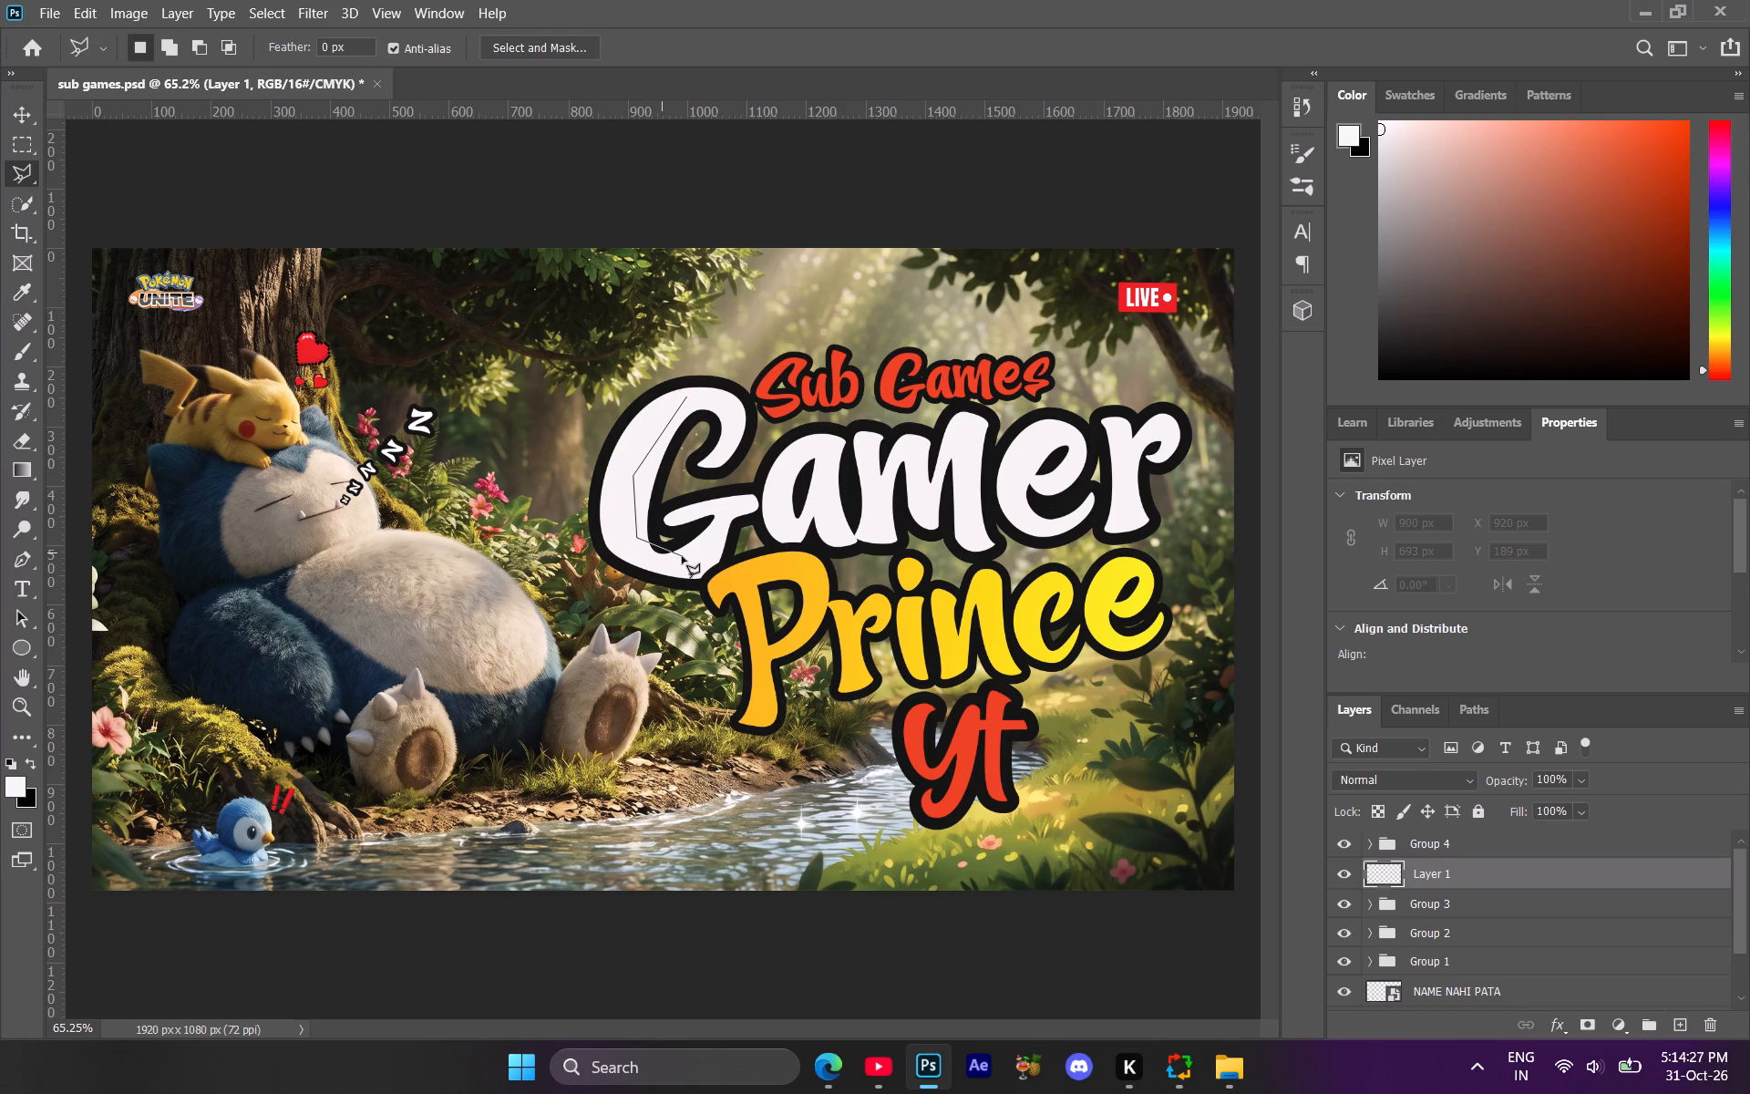
click(664, 559)
click(699, 551)
click(730, 575)
click(750, 608)
drag(763, 676, 765, 685)
click(758, 720)
click(850, 687)
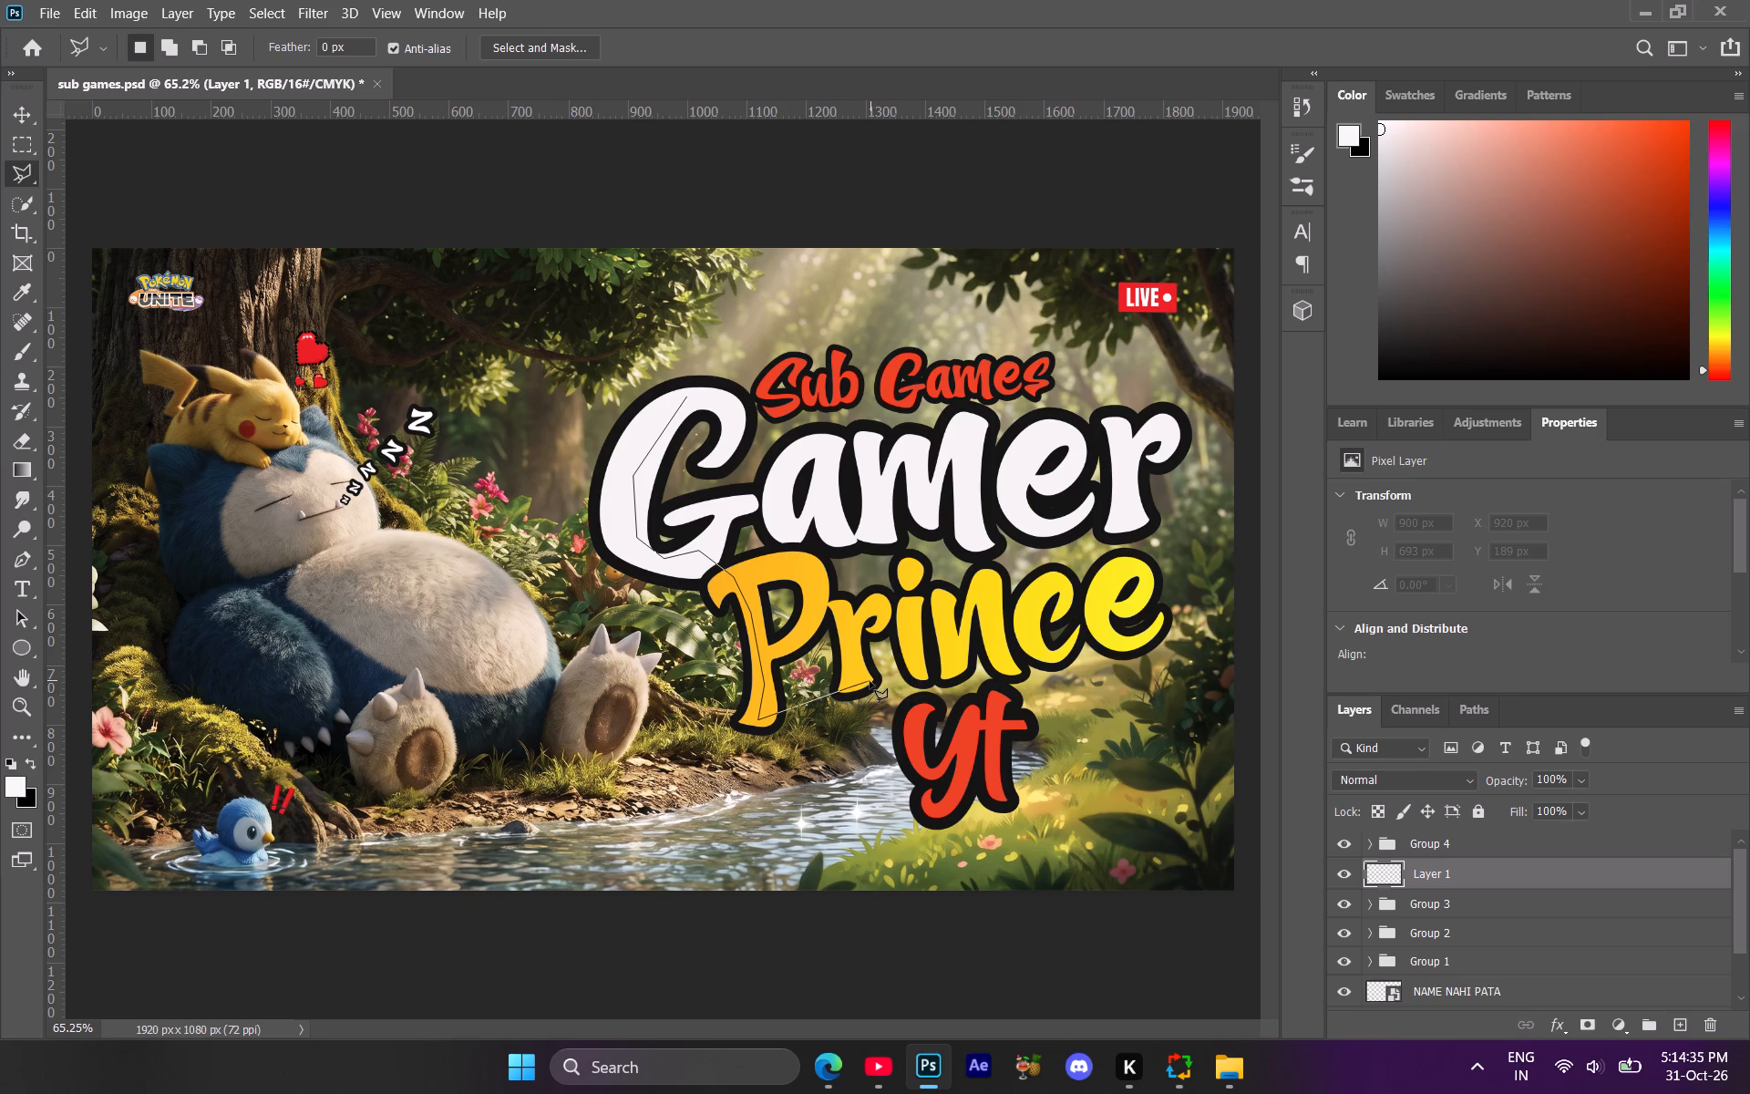
click(872, 681)
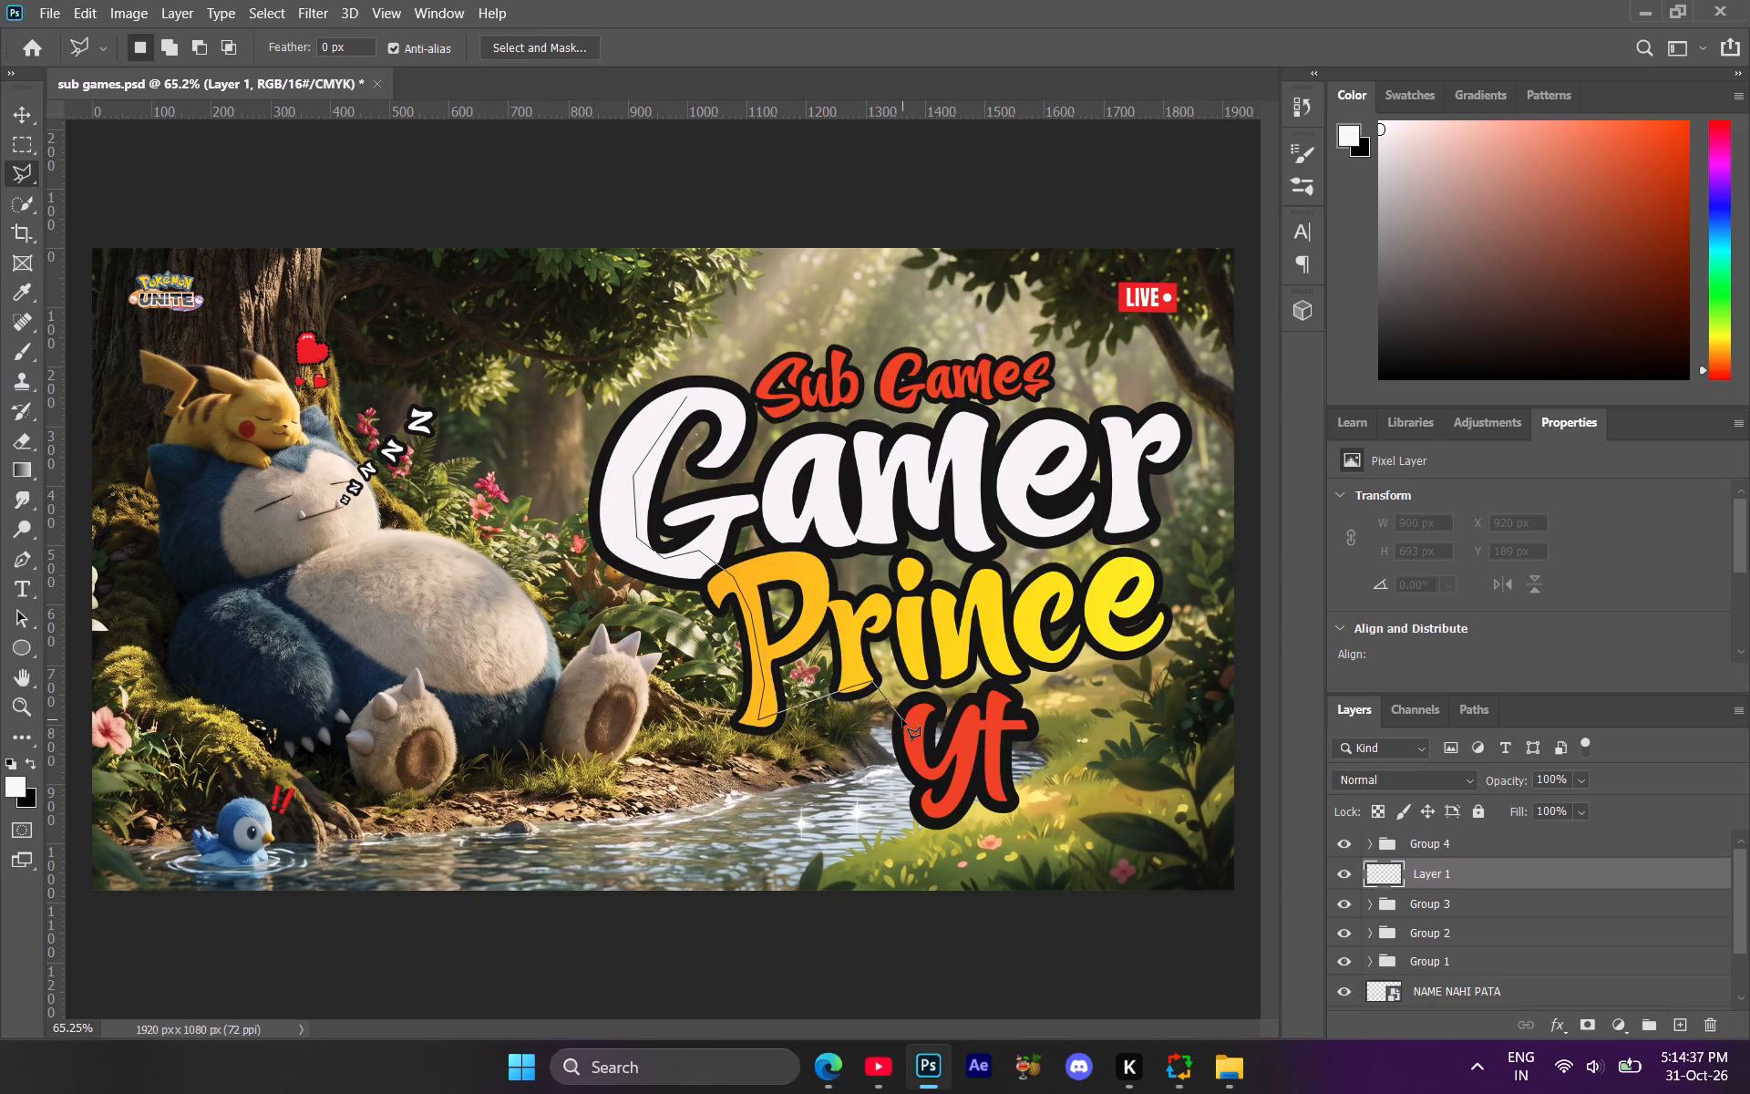
click(902, 719)
click(924, 760)
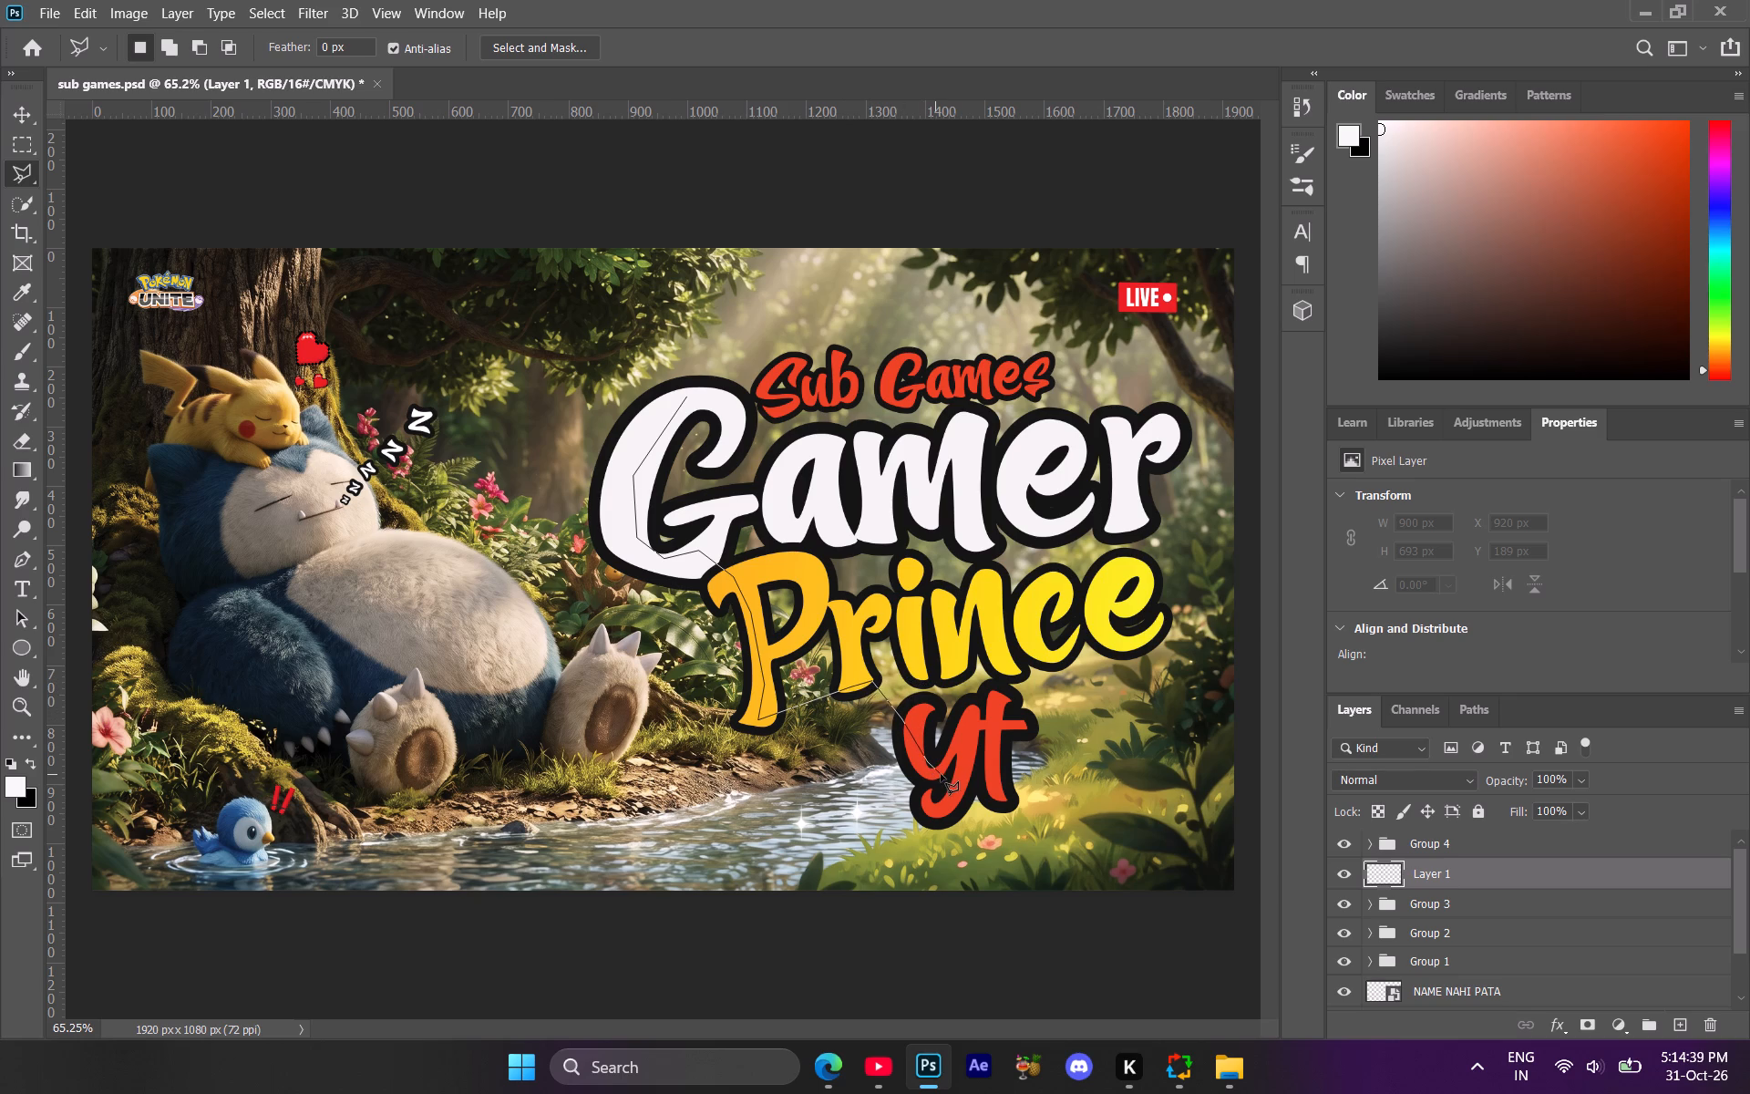
click(941, 773)
click(962, 747)
click(979, 735)
click(994, 726)
click(1003, 687)
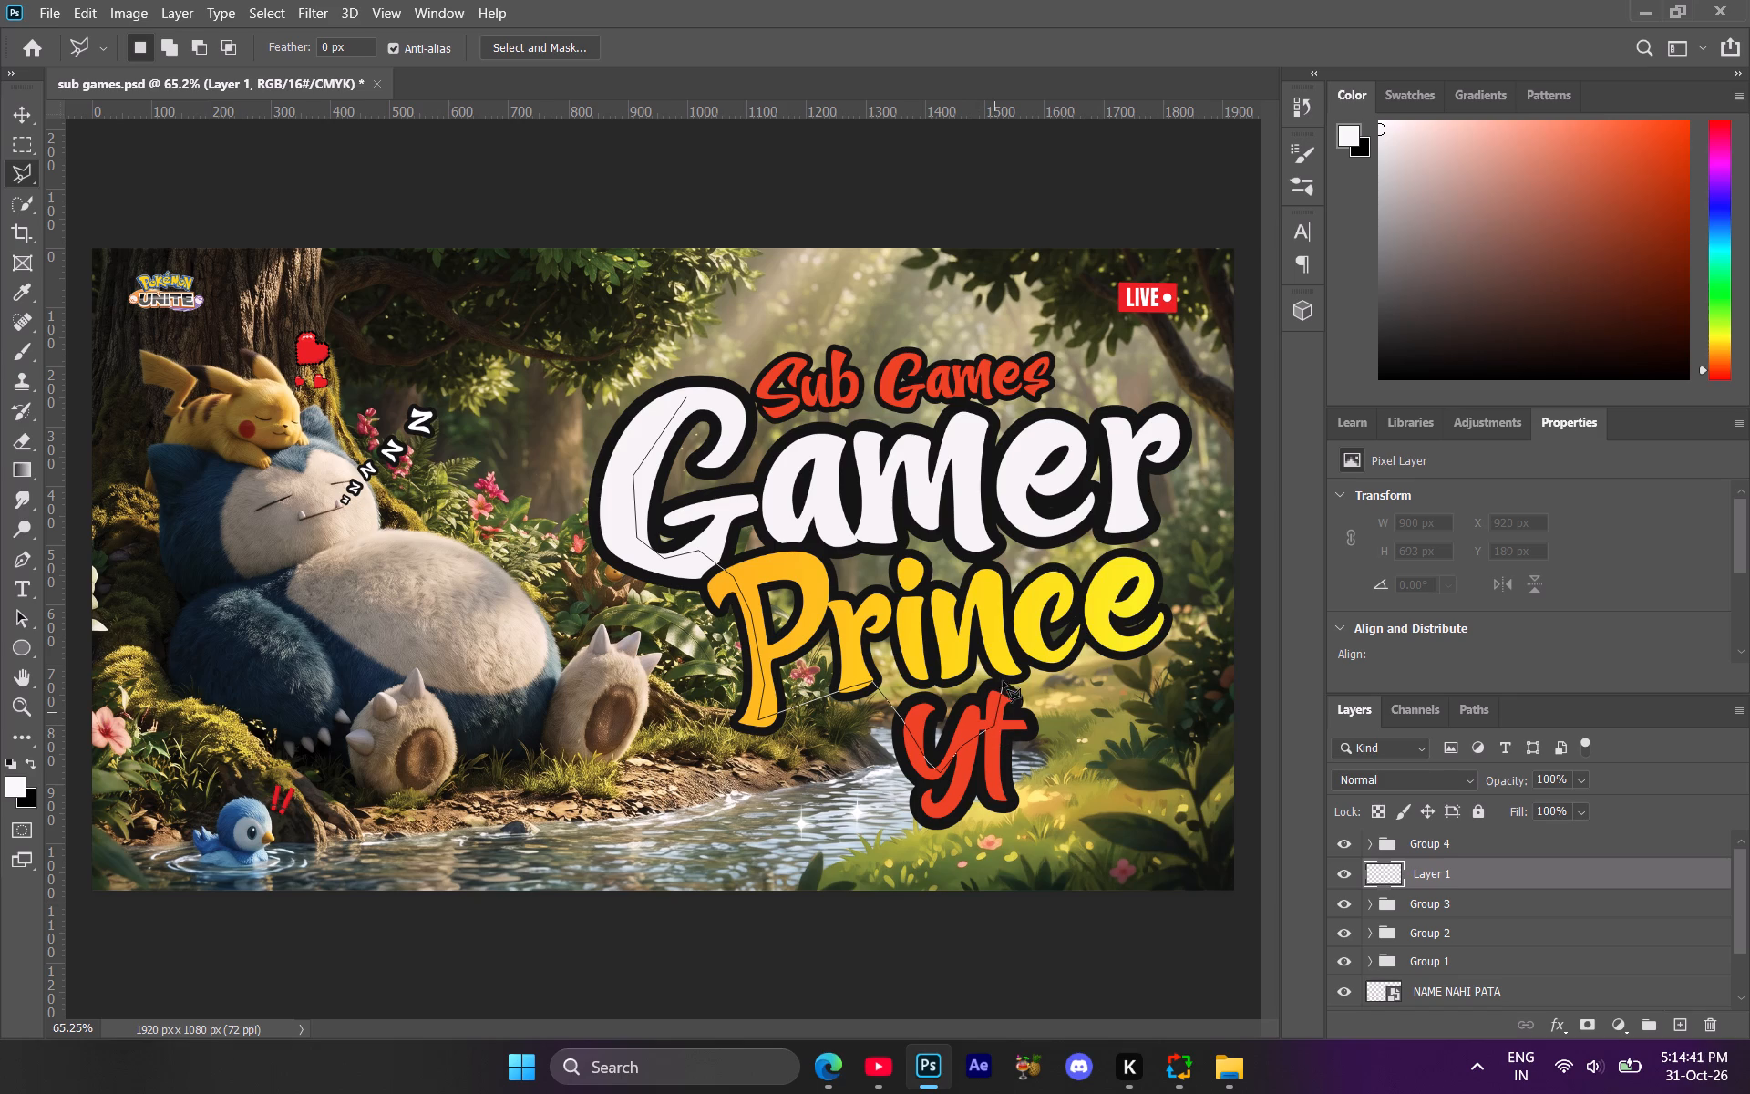
click(1009, 666)
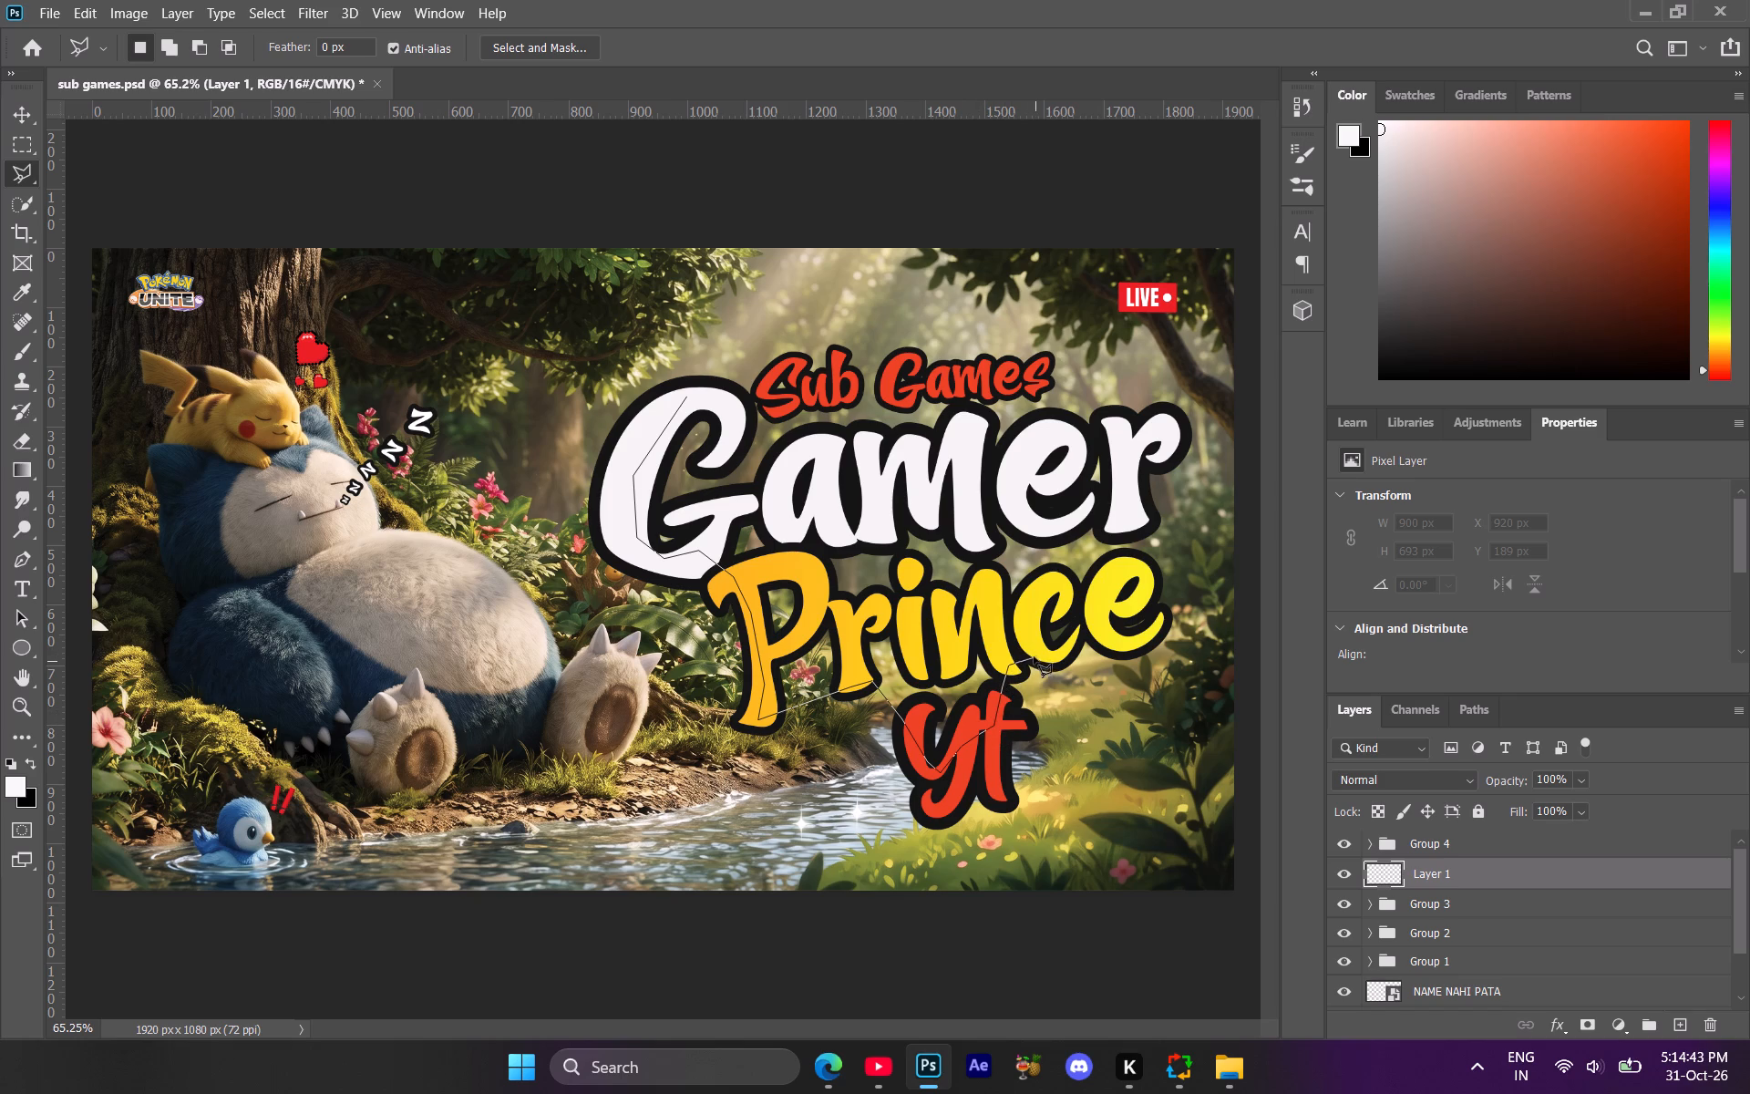
click(1034, 655)
click(1058, 655)
click(1073, 647)
click(1087, 637)
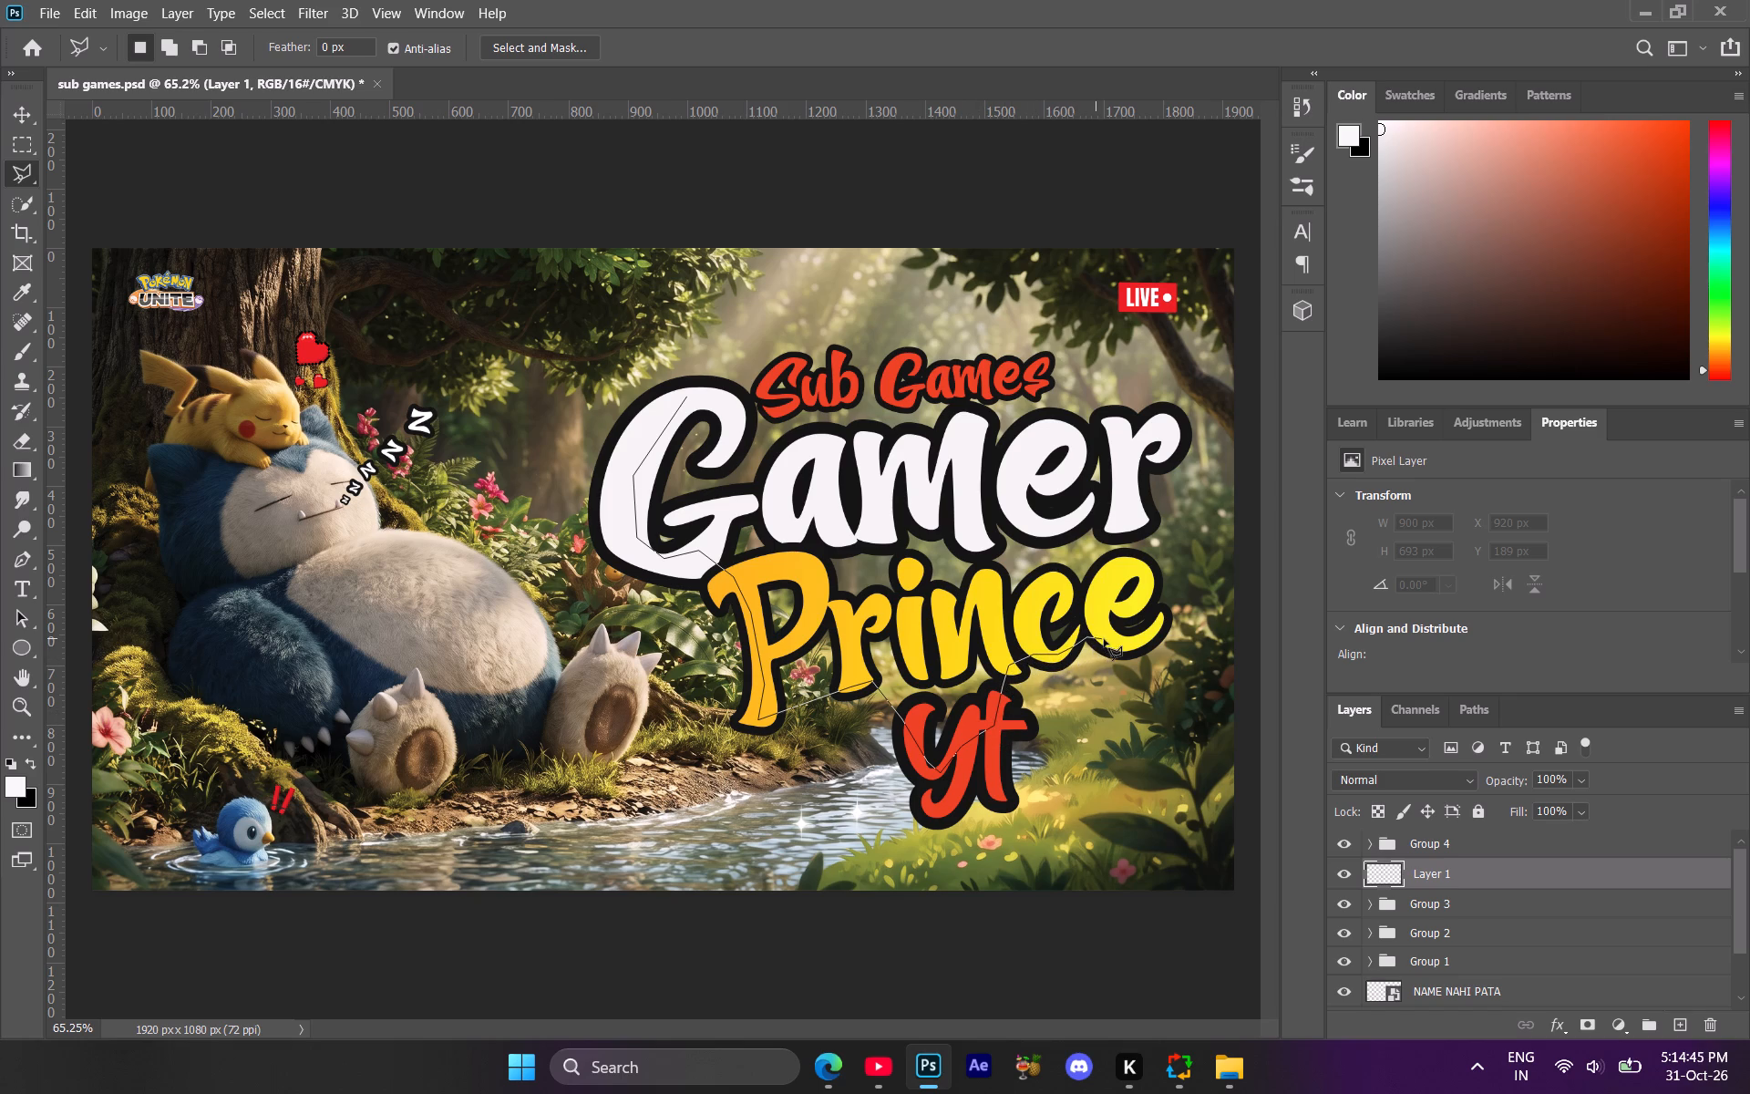
click(1104, 639)
click(1113, 645)
click(1137, 640)
click(1153, 626)
click(1152, 583)
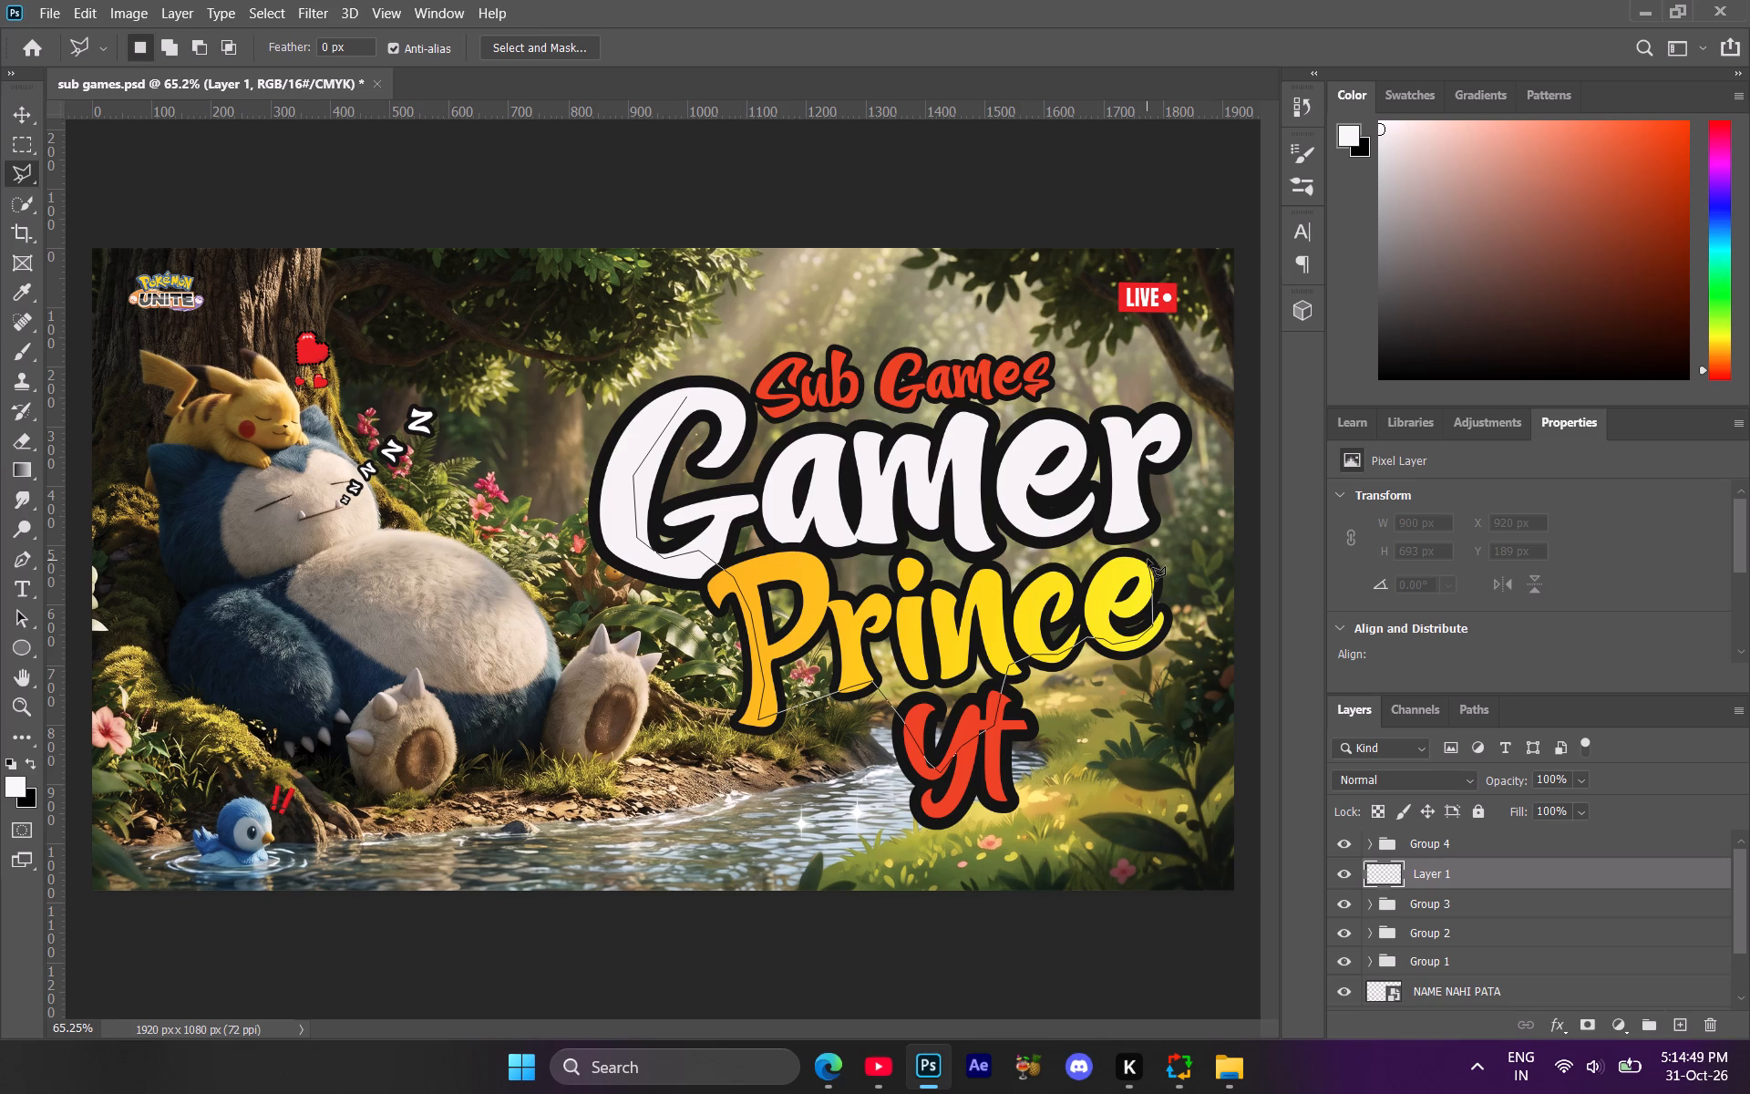
click(1154, 567)
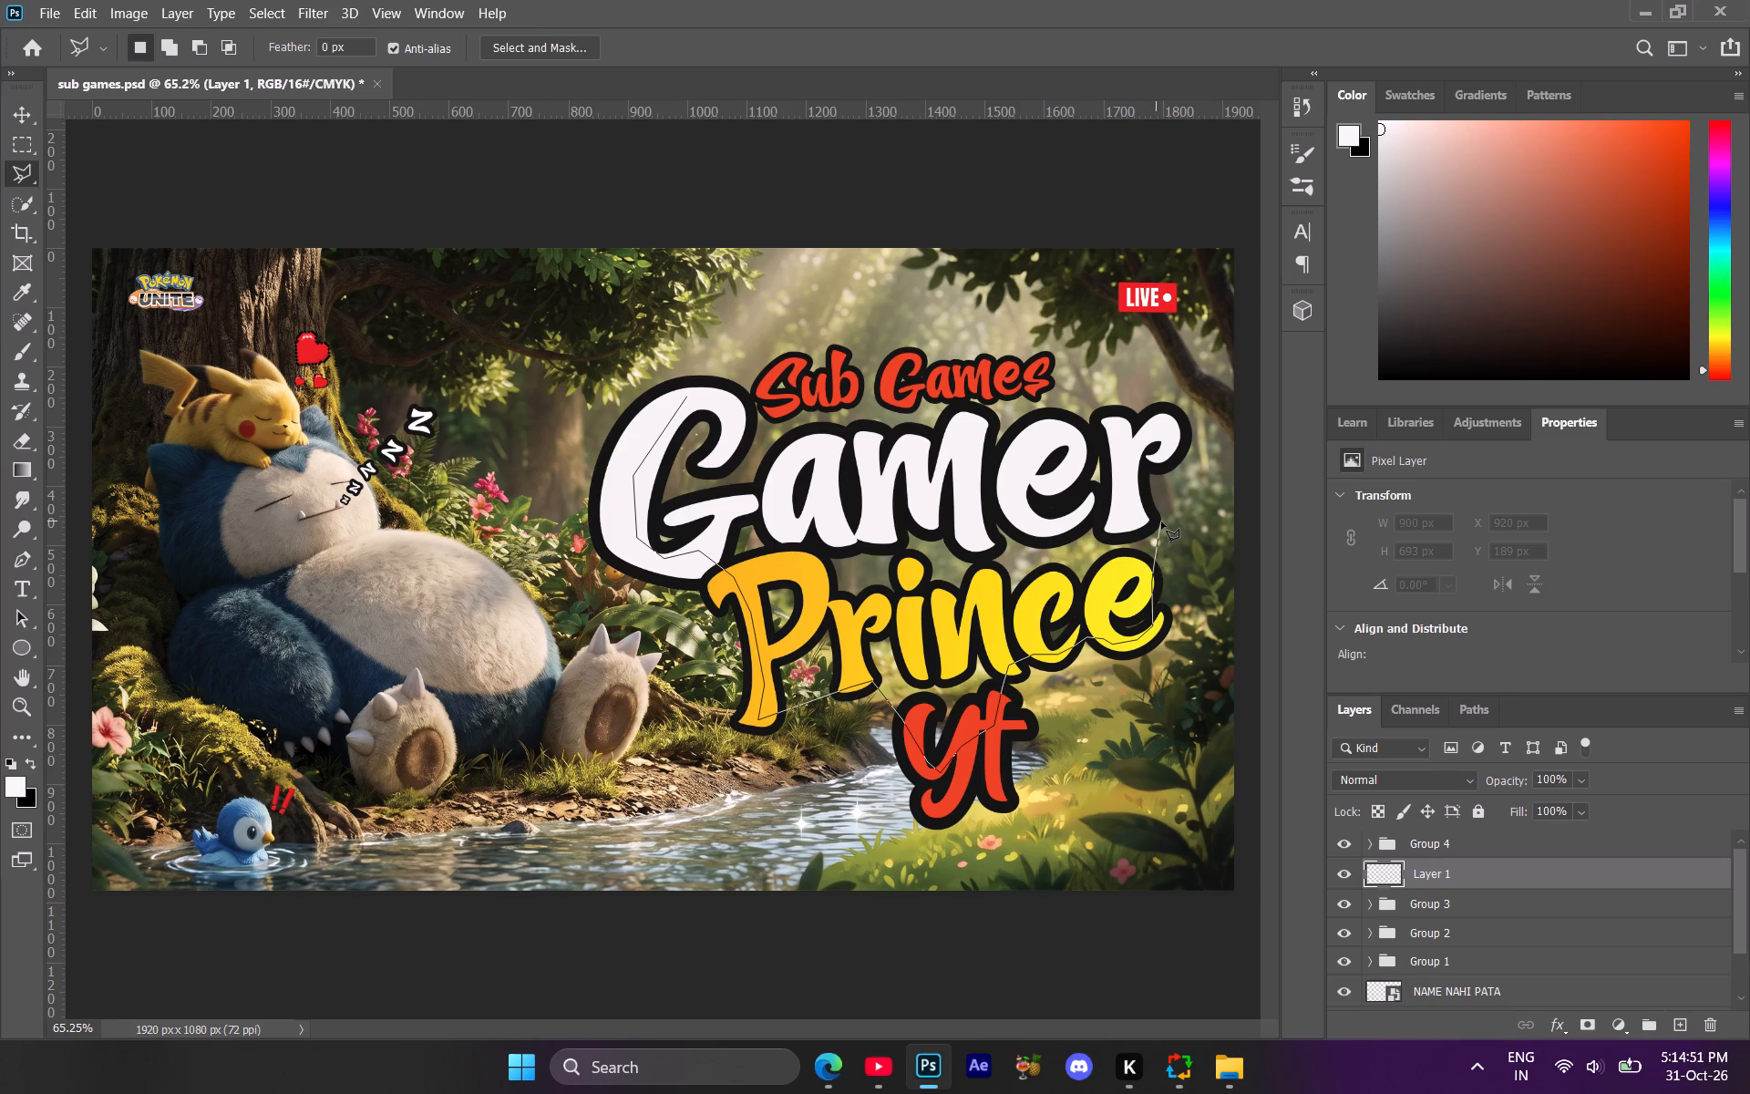
click(1159, 520)
click(1143, 498)
click(1143, 453)
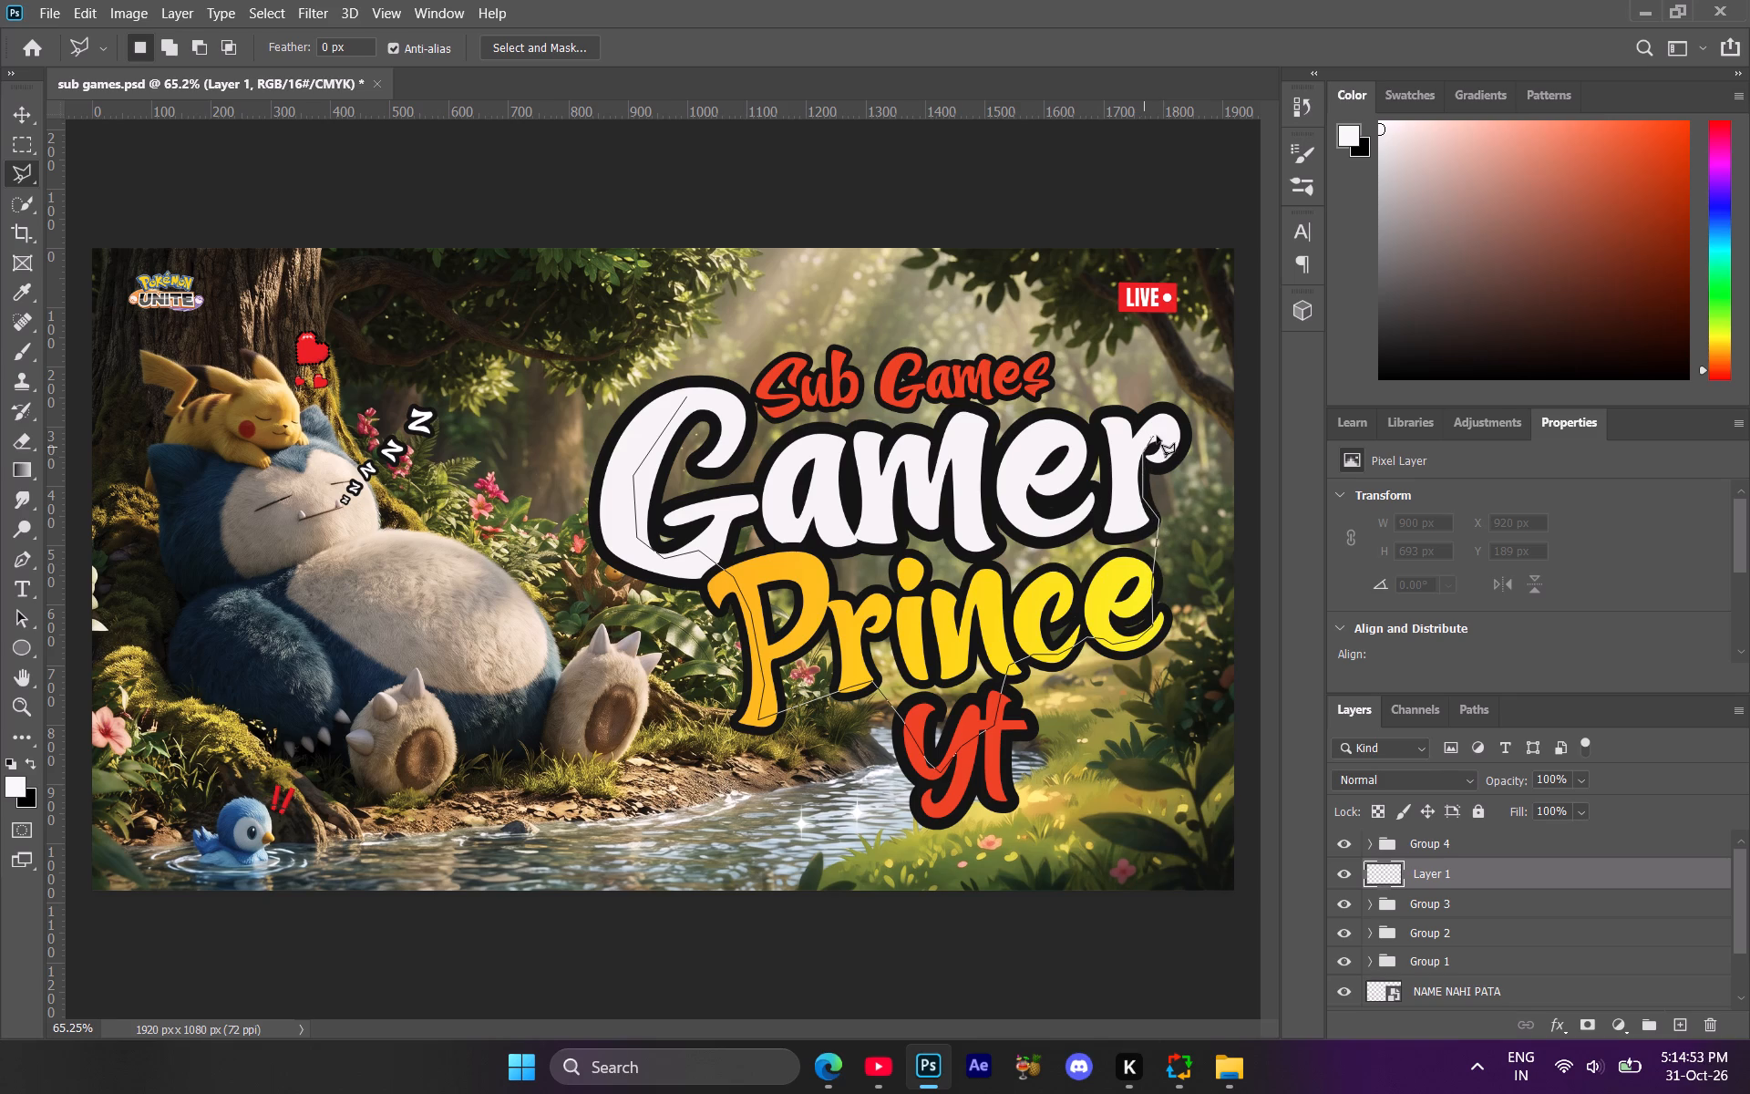
click(1157, 436)
click(1130, 435)
click(1112, 419)
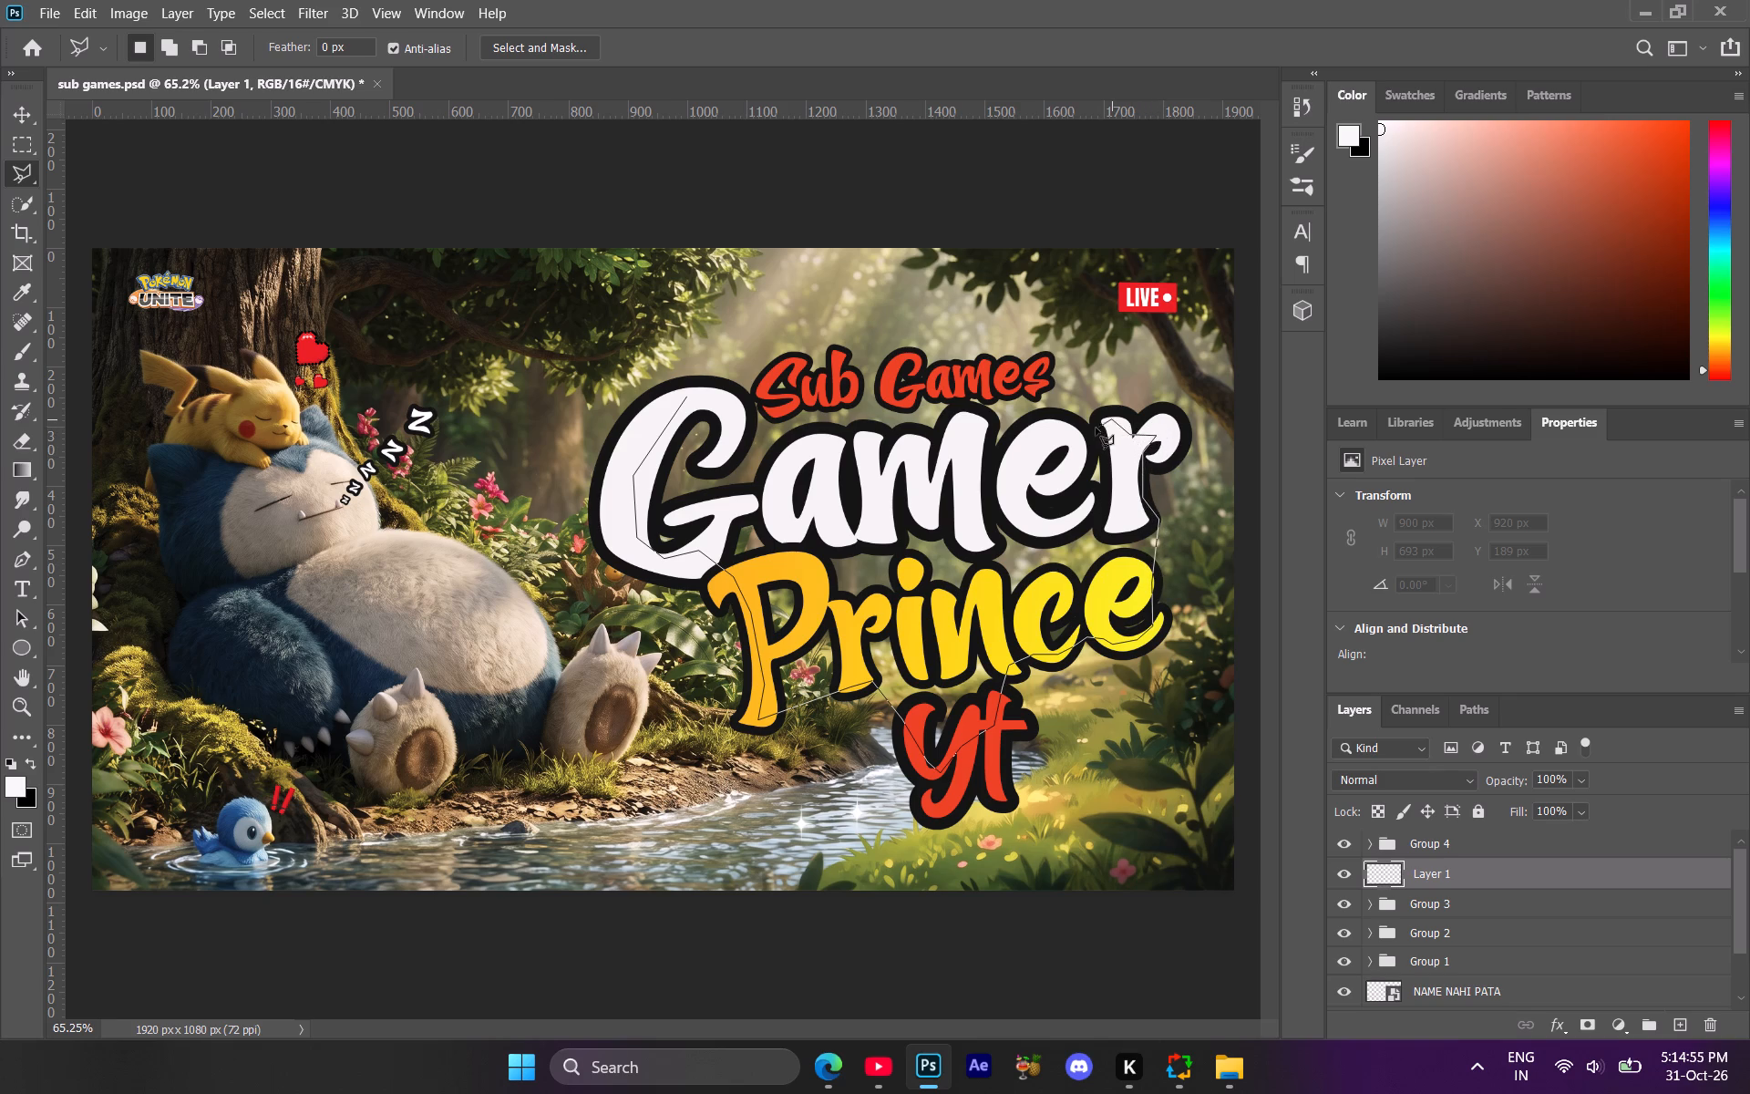
click(1079, 430)
click(1027, 436)
click(1008, 463)
click(968, 449)
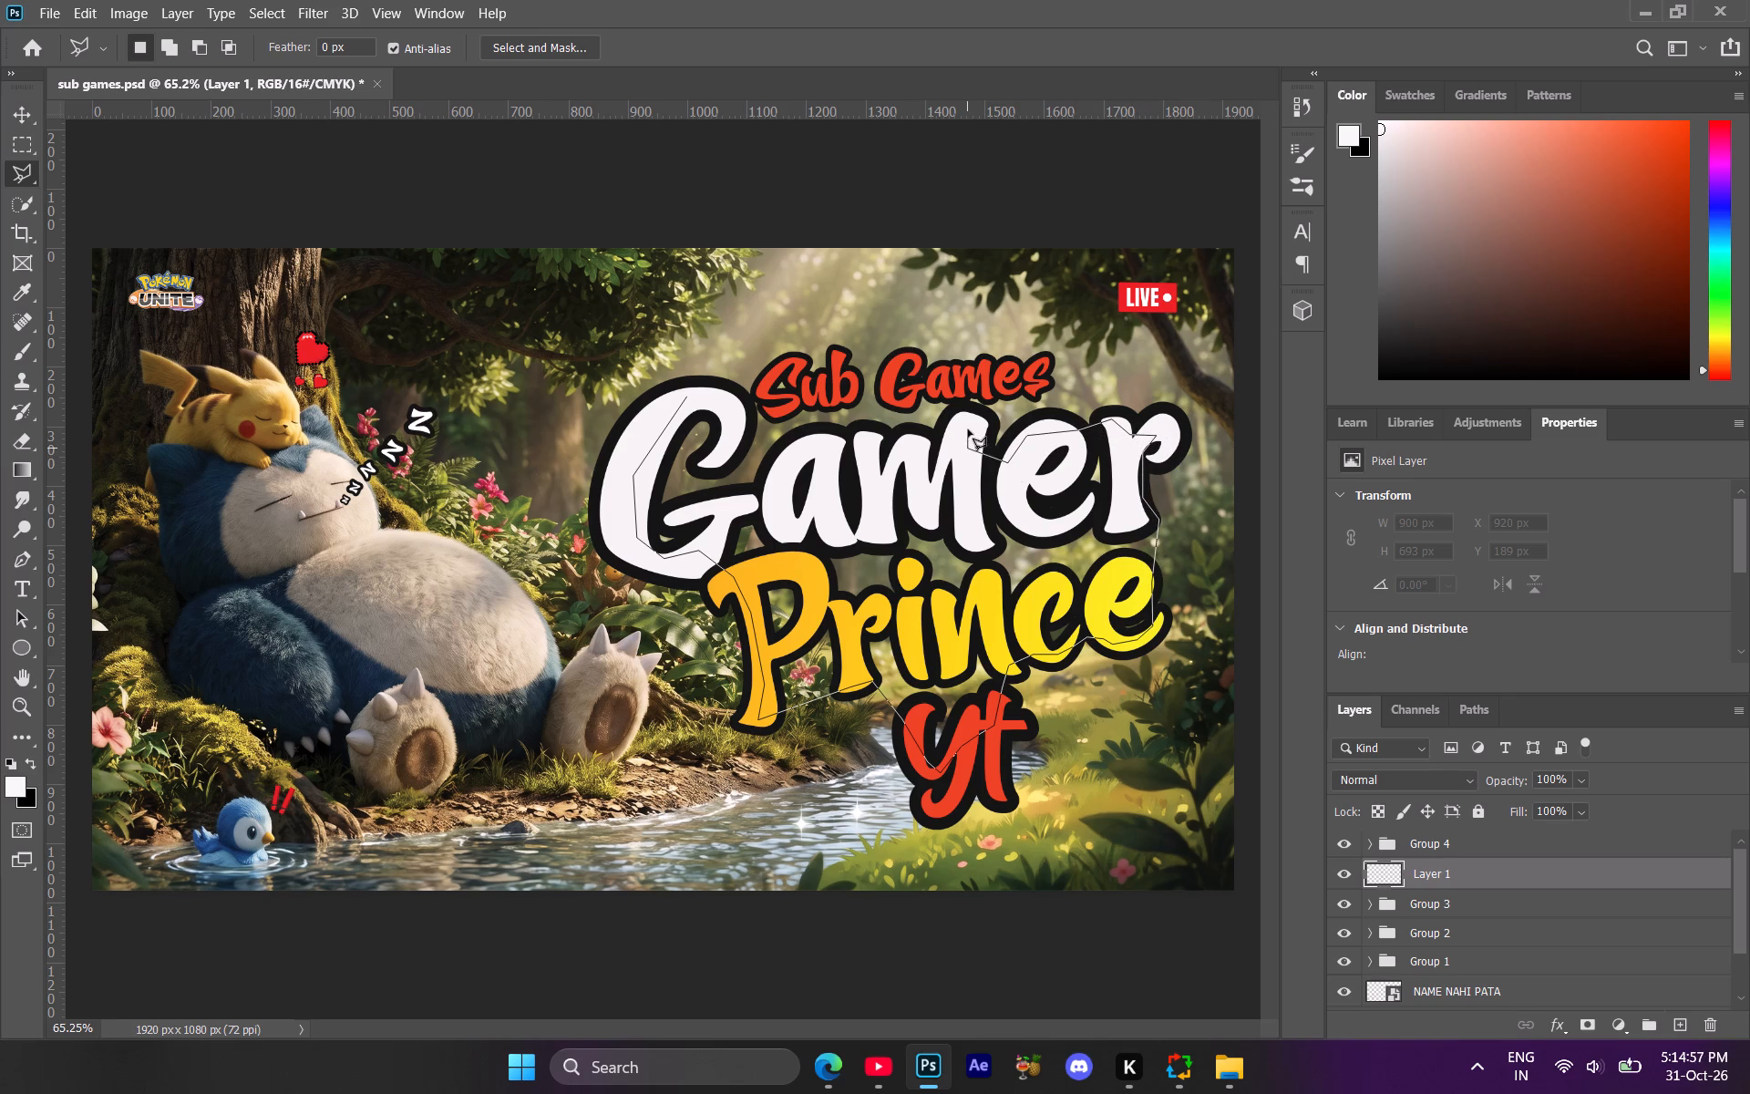
click(968, 428)
click(908, 449)
click(885, 456)
click(865, 444)
click(822, 449)
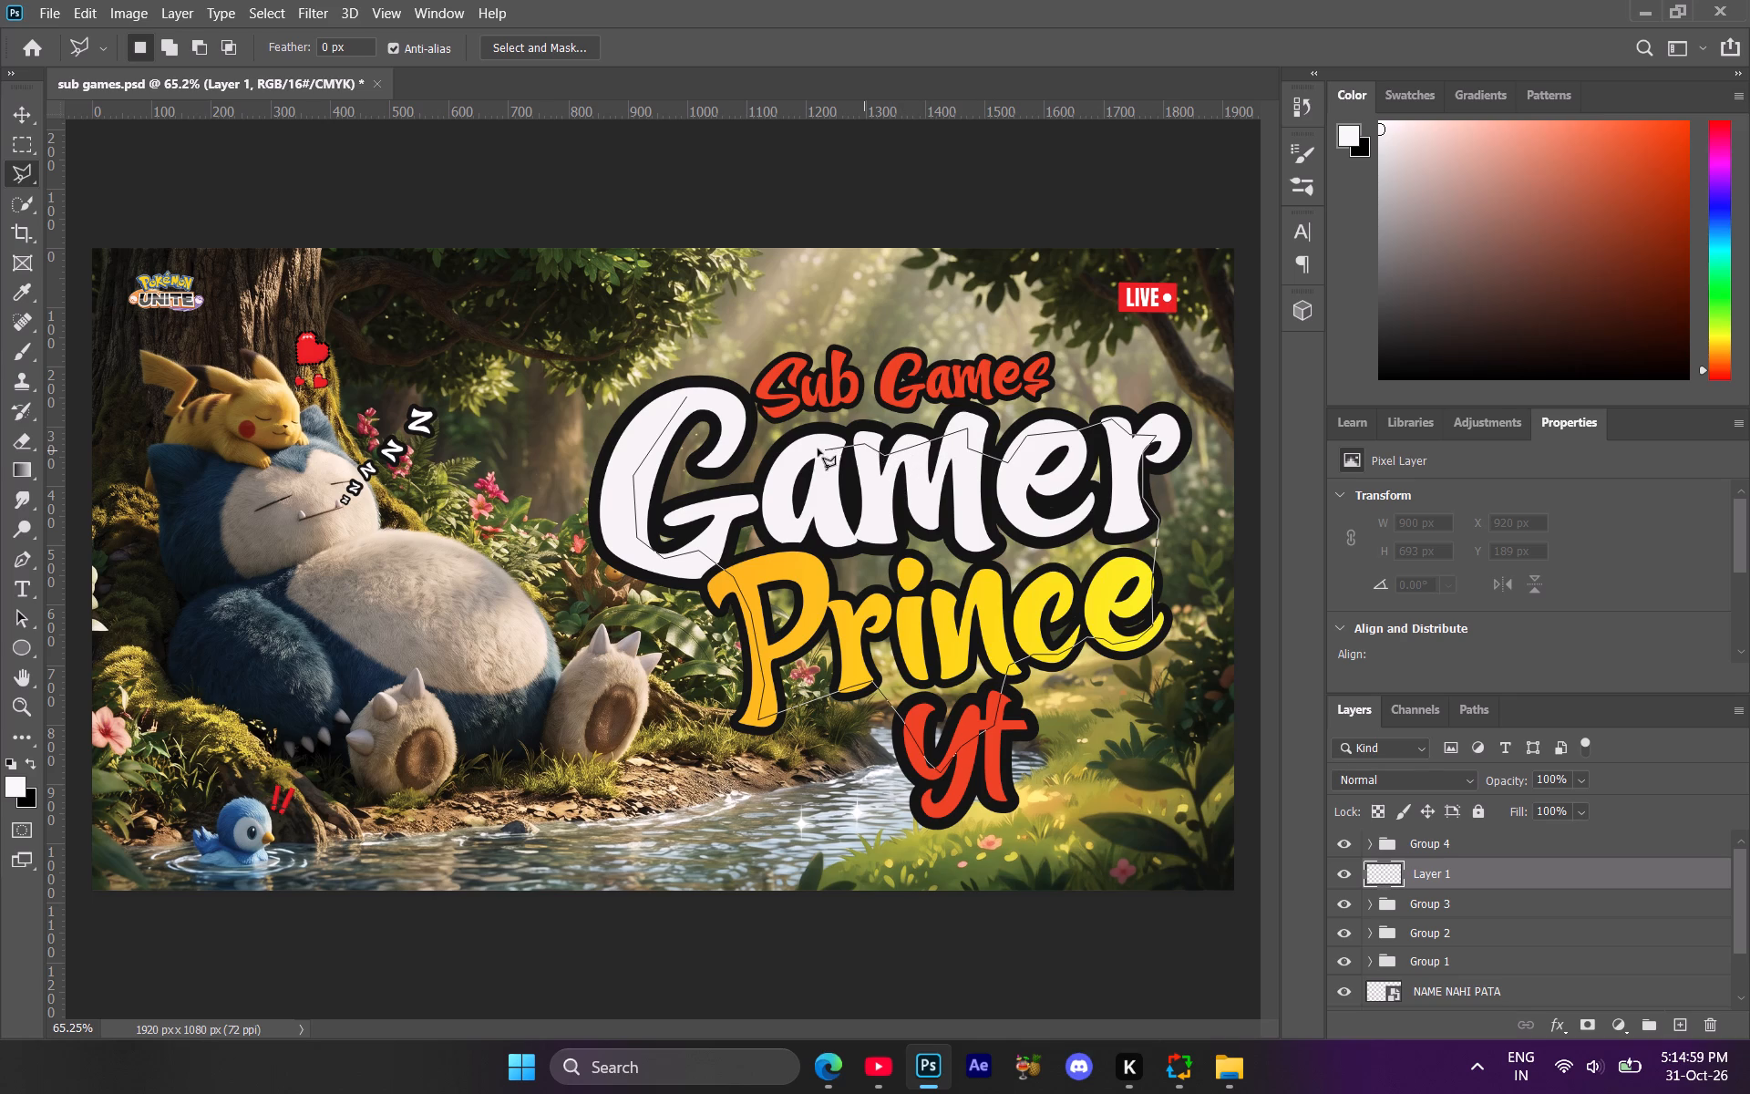
click(798, 444)
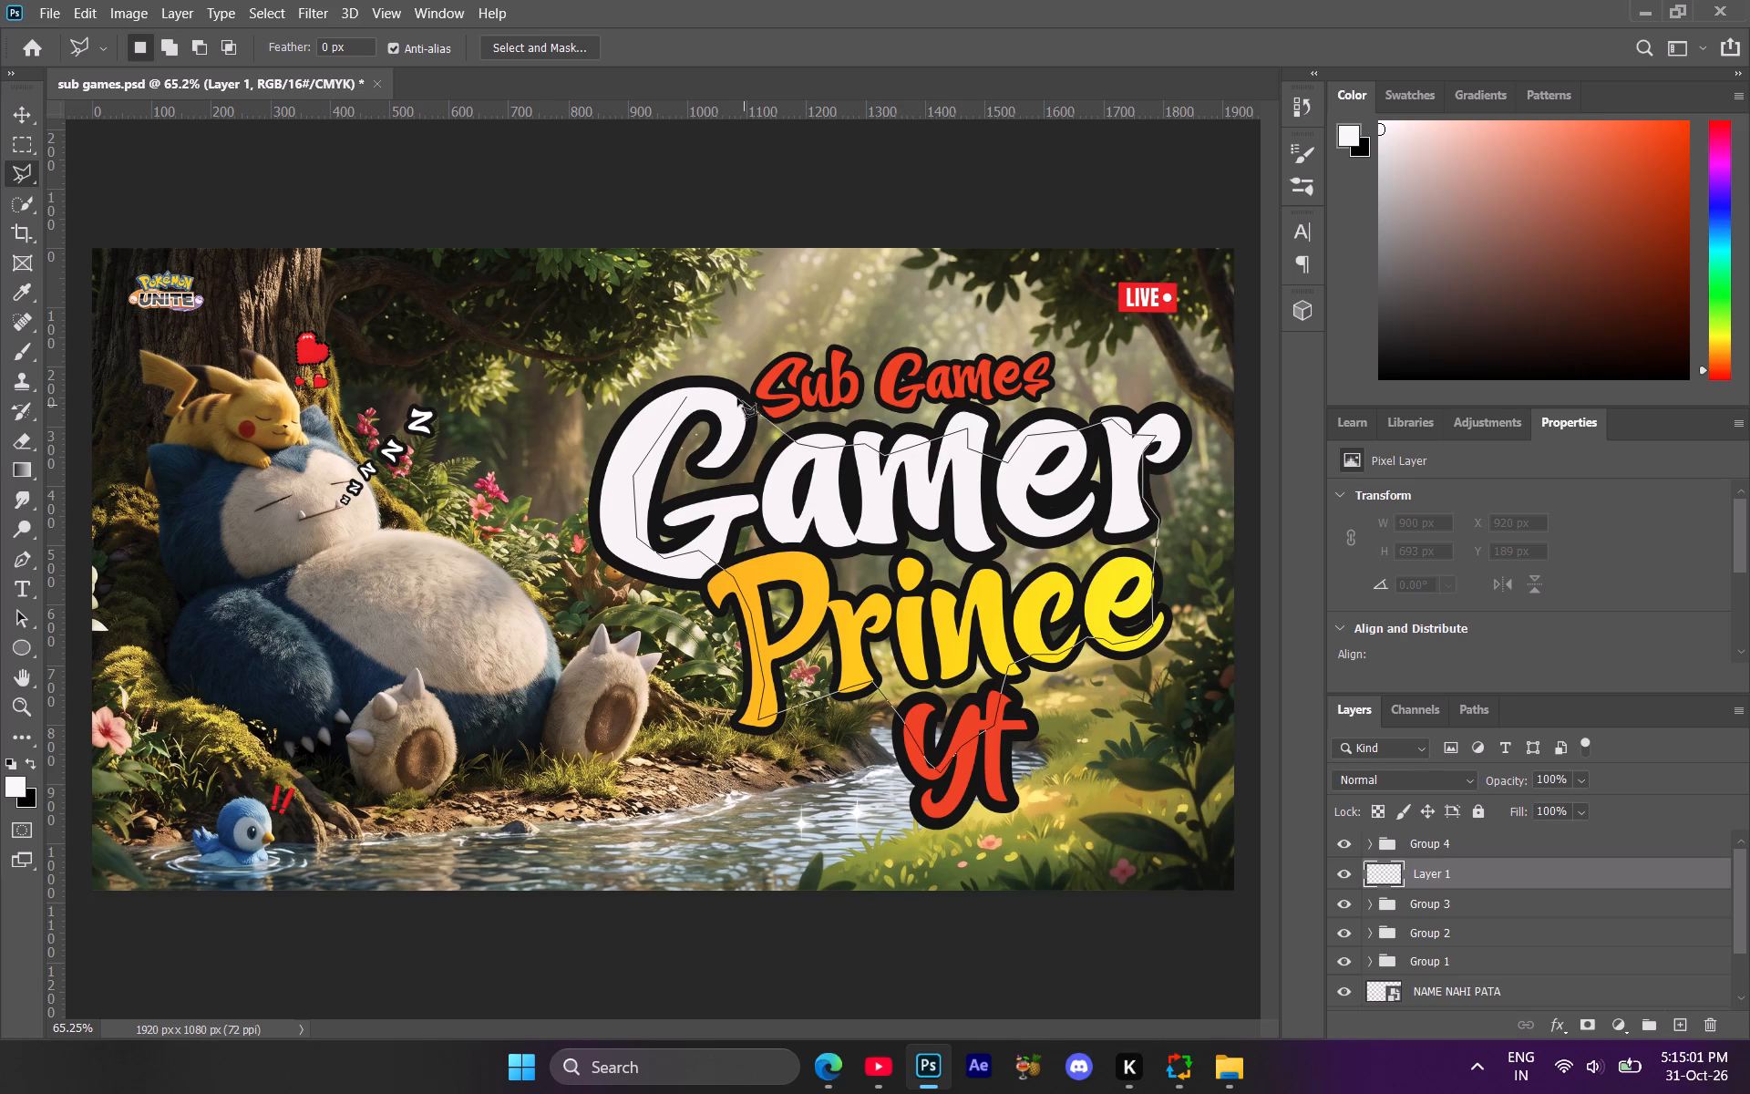
click(730, 394)
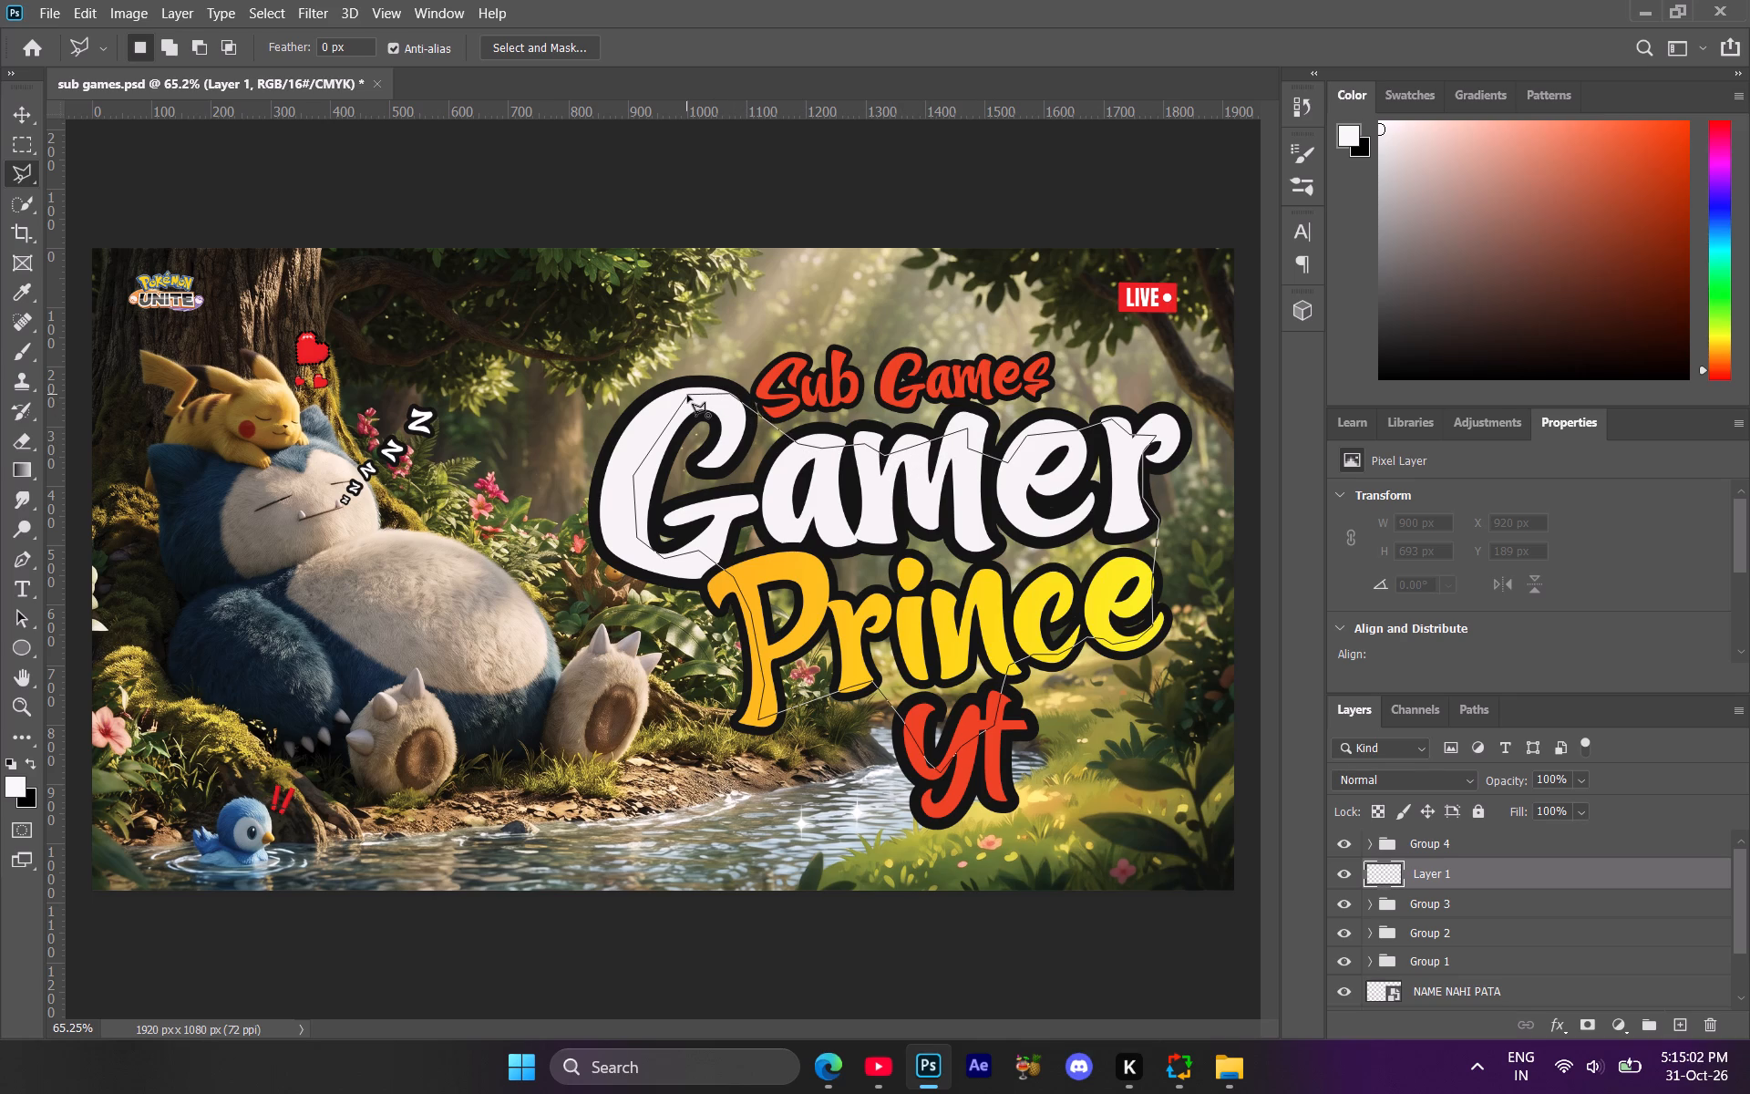
click(687, 395)
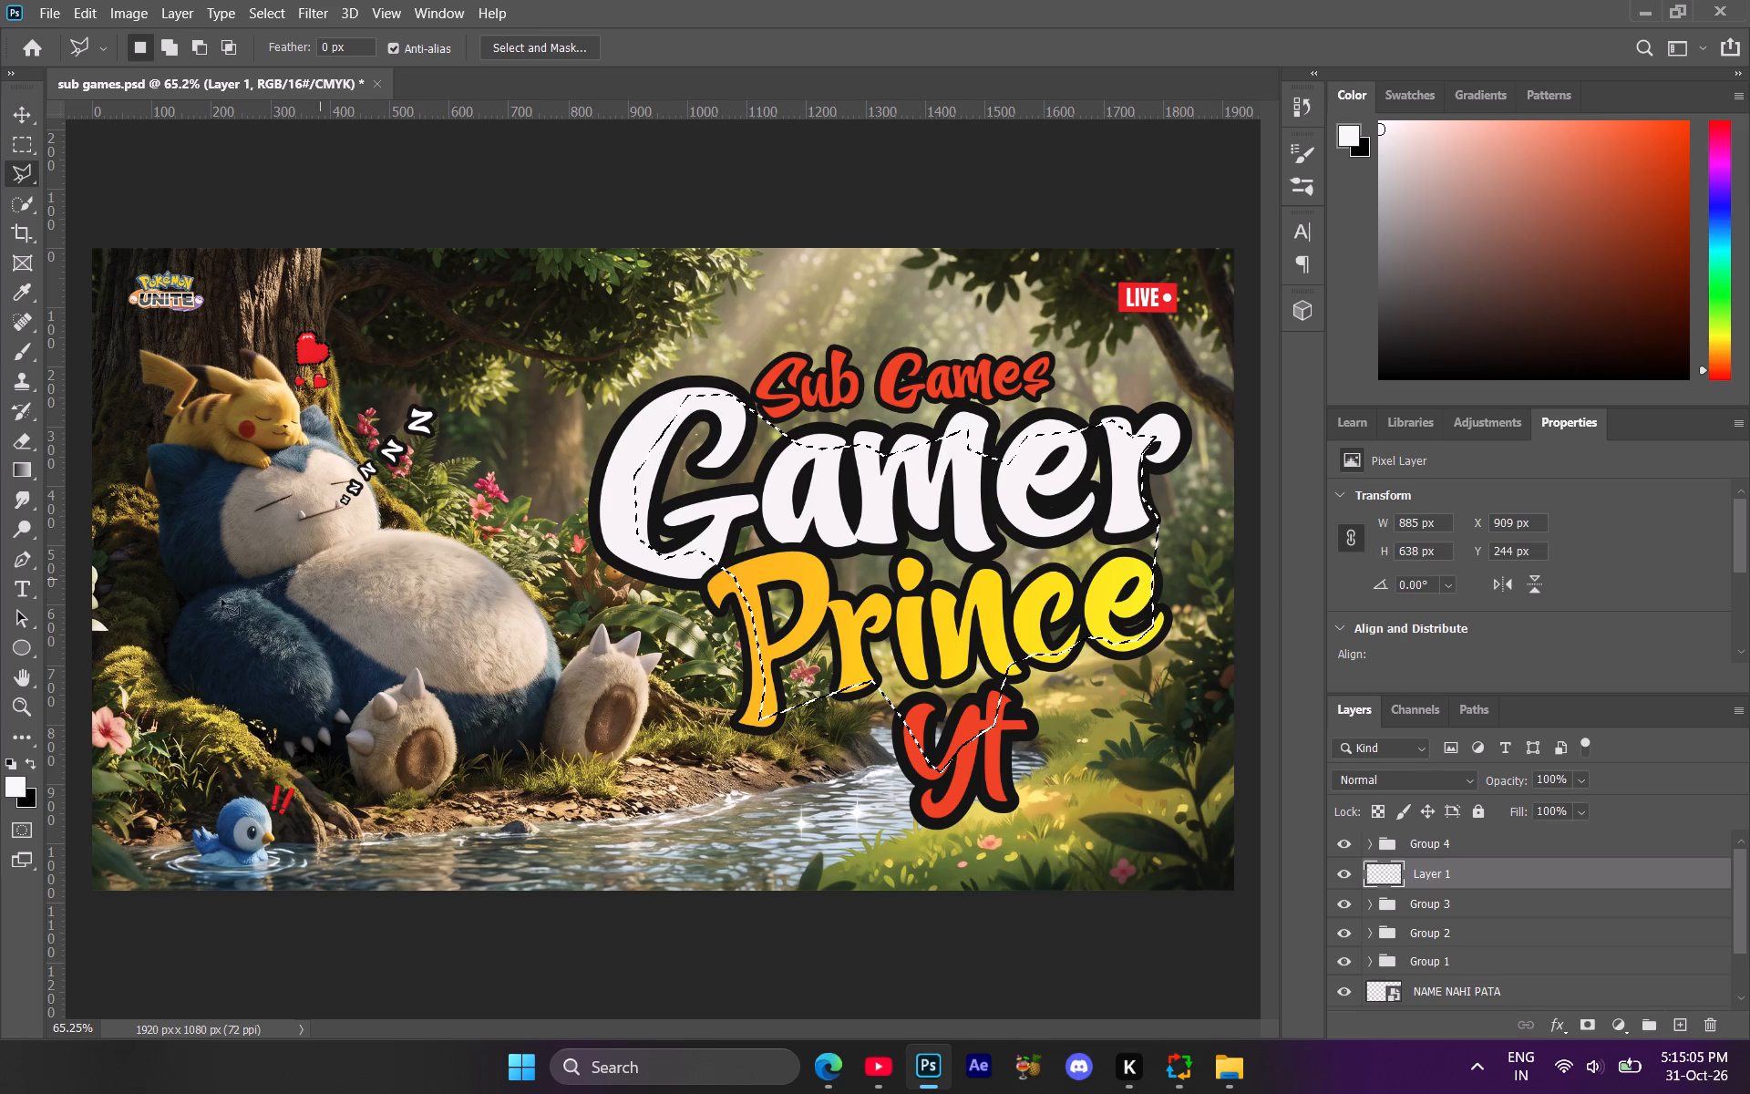
Fill the selection on Layer 1 by brushing with the near-black sampled from the title's dark outline, and deselect.
click(23, 349)
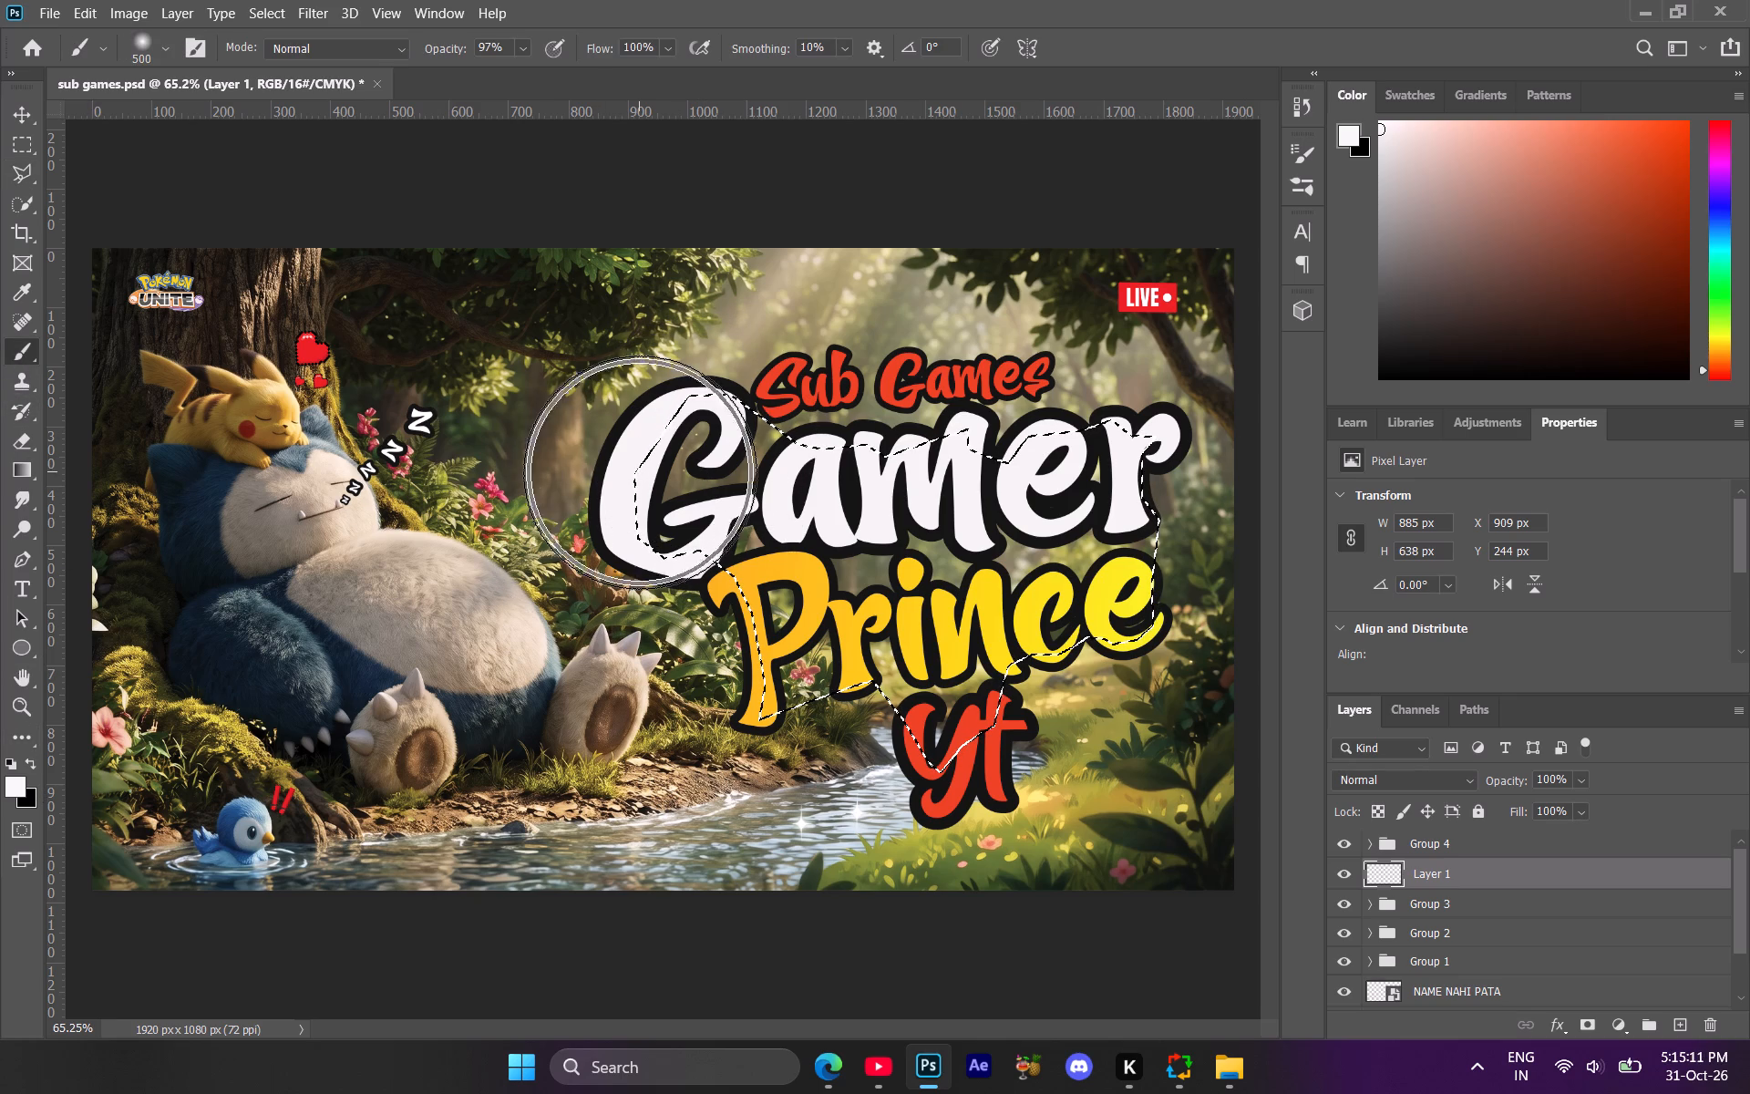
alt+click(710, 444)
drag(758, 489, 647, 453)
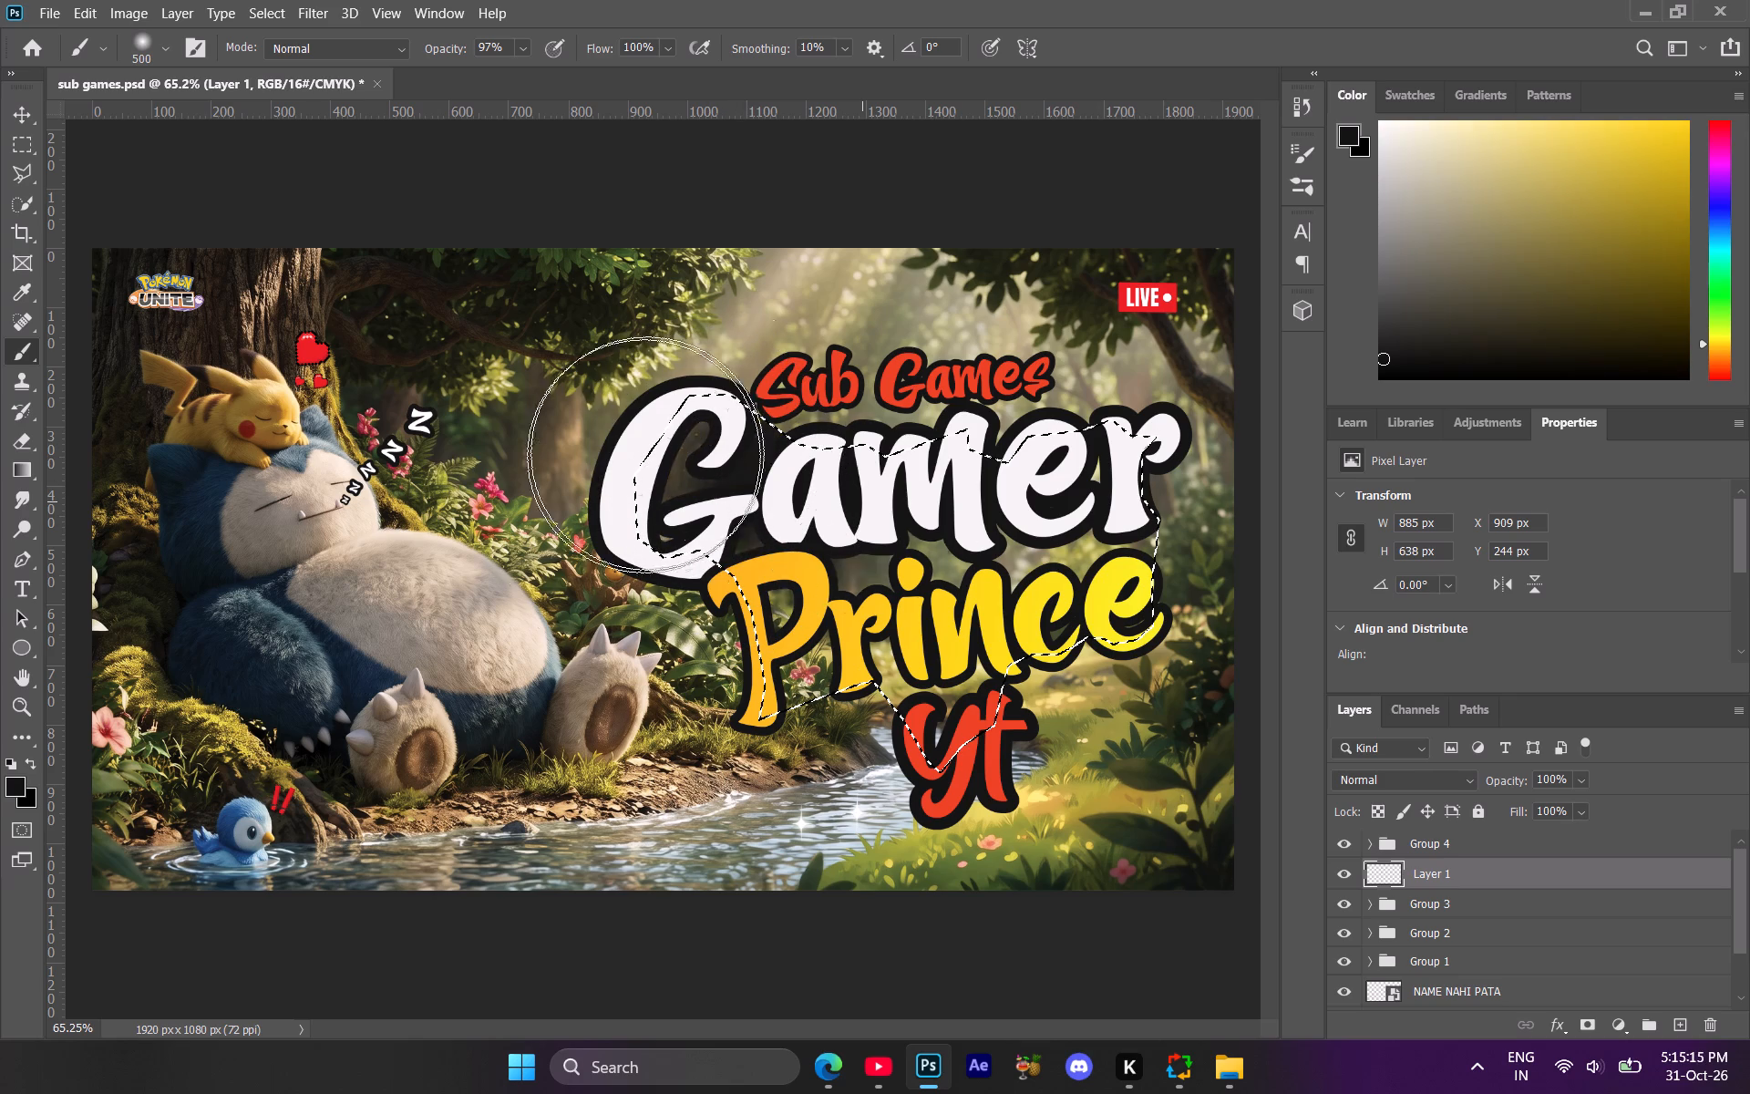
drag(647, 453, 656, 708)
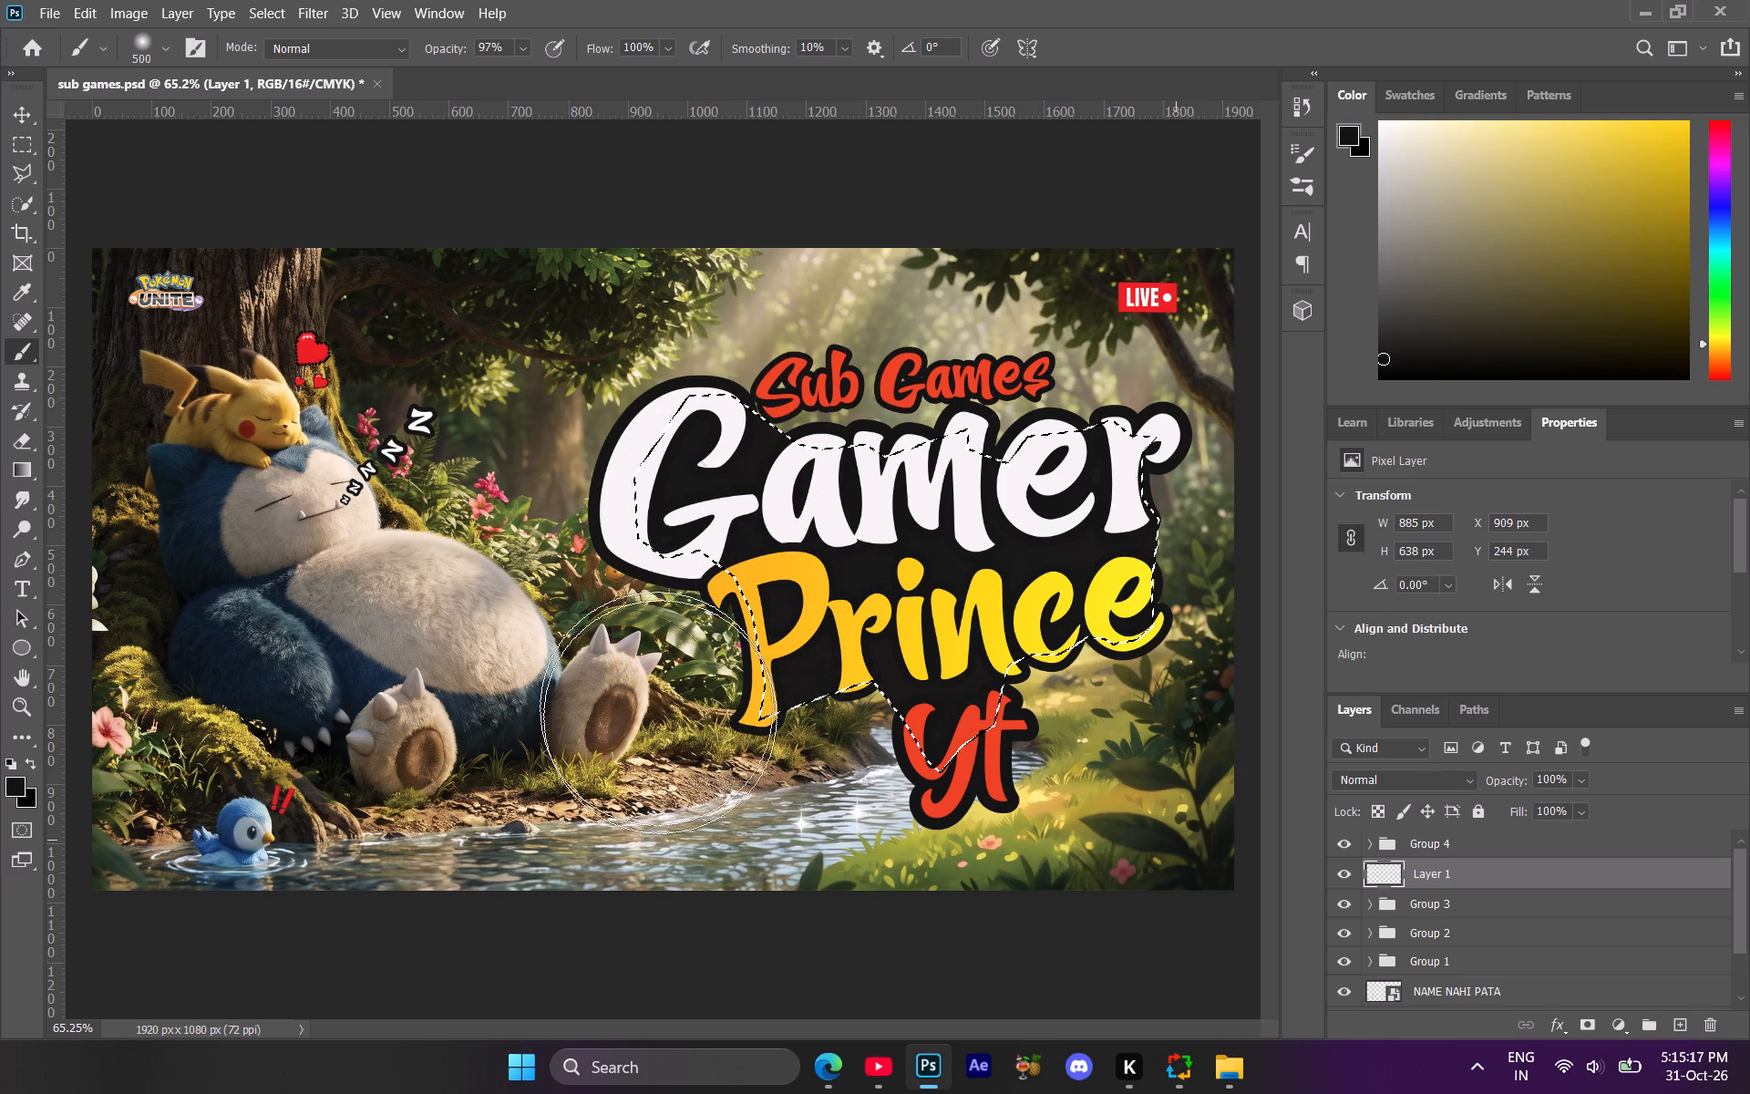
drag(656, 708, 1035, 353)
click(22, 668)
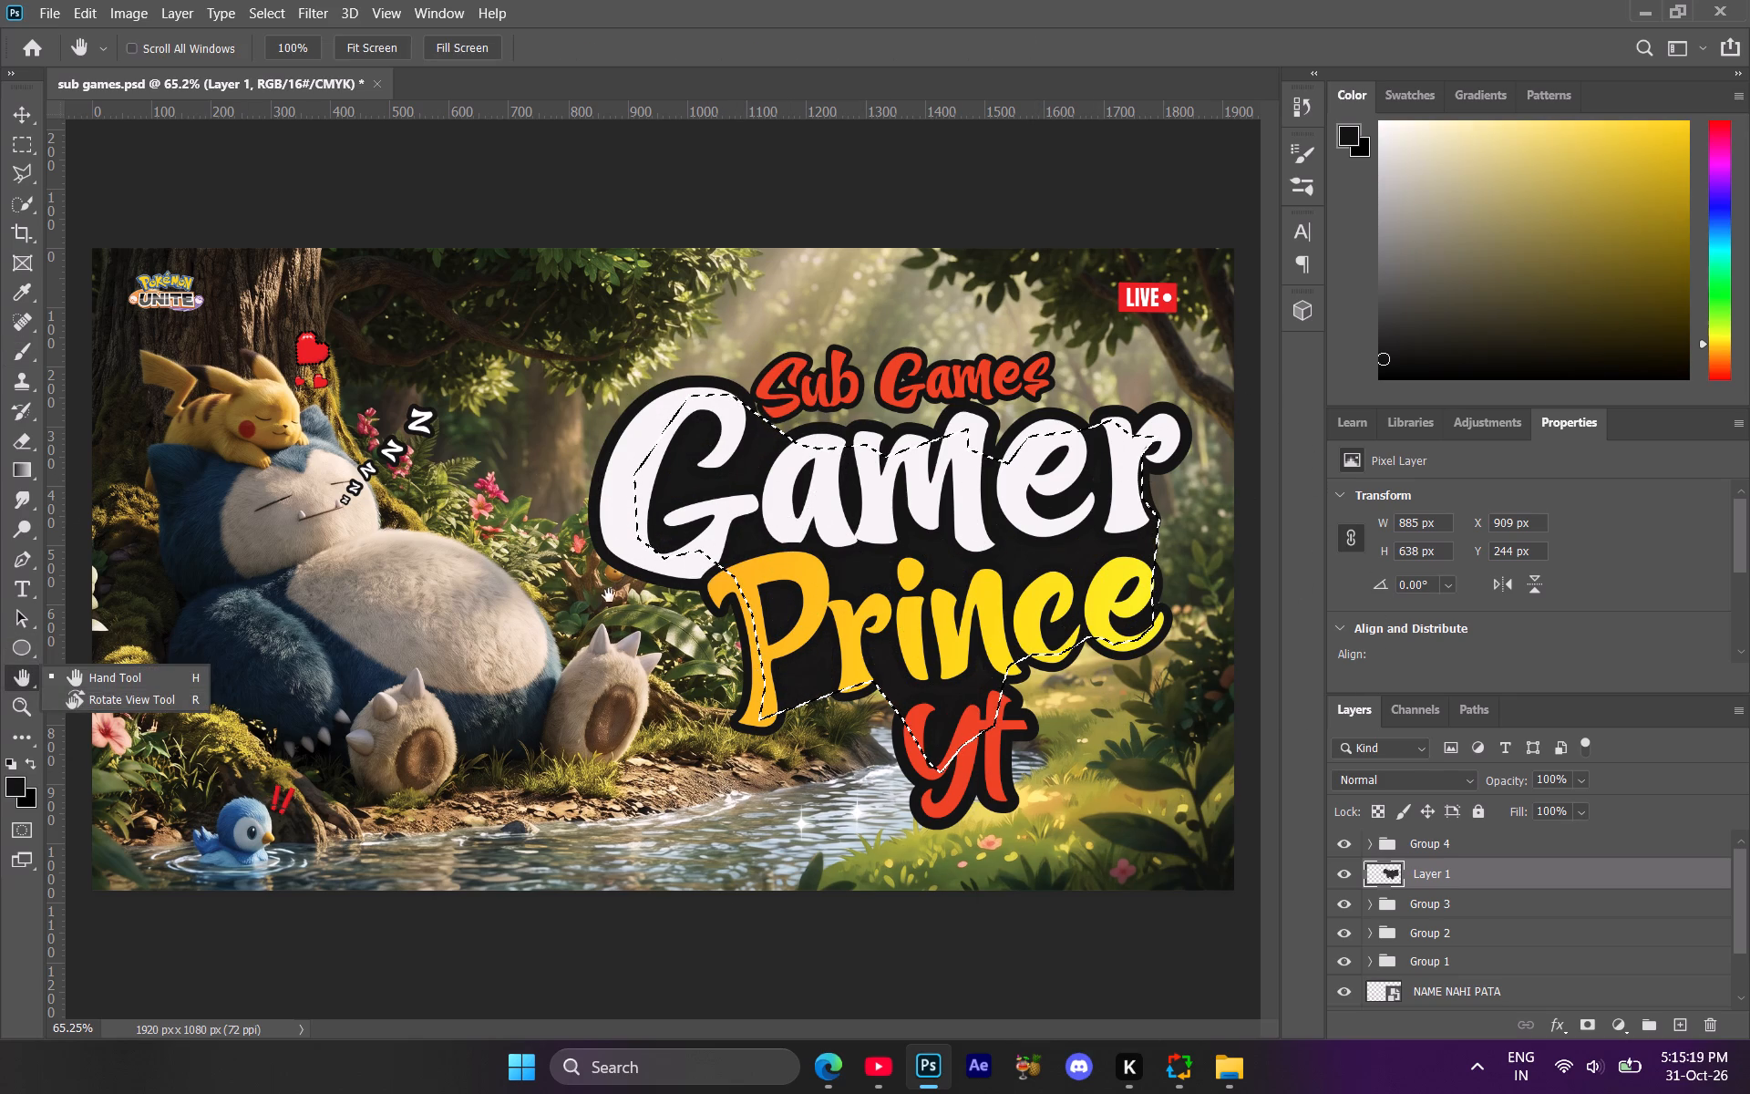
click(22, 175)
right_click(879, 502)
click(919, 511)
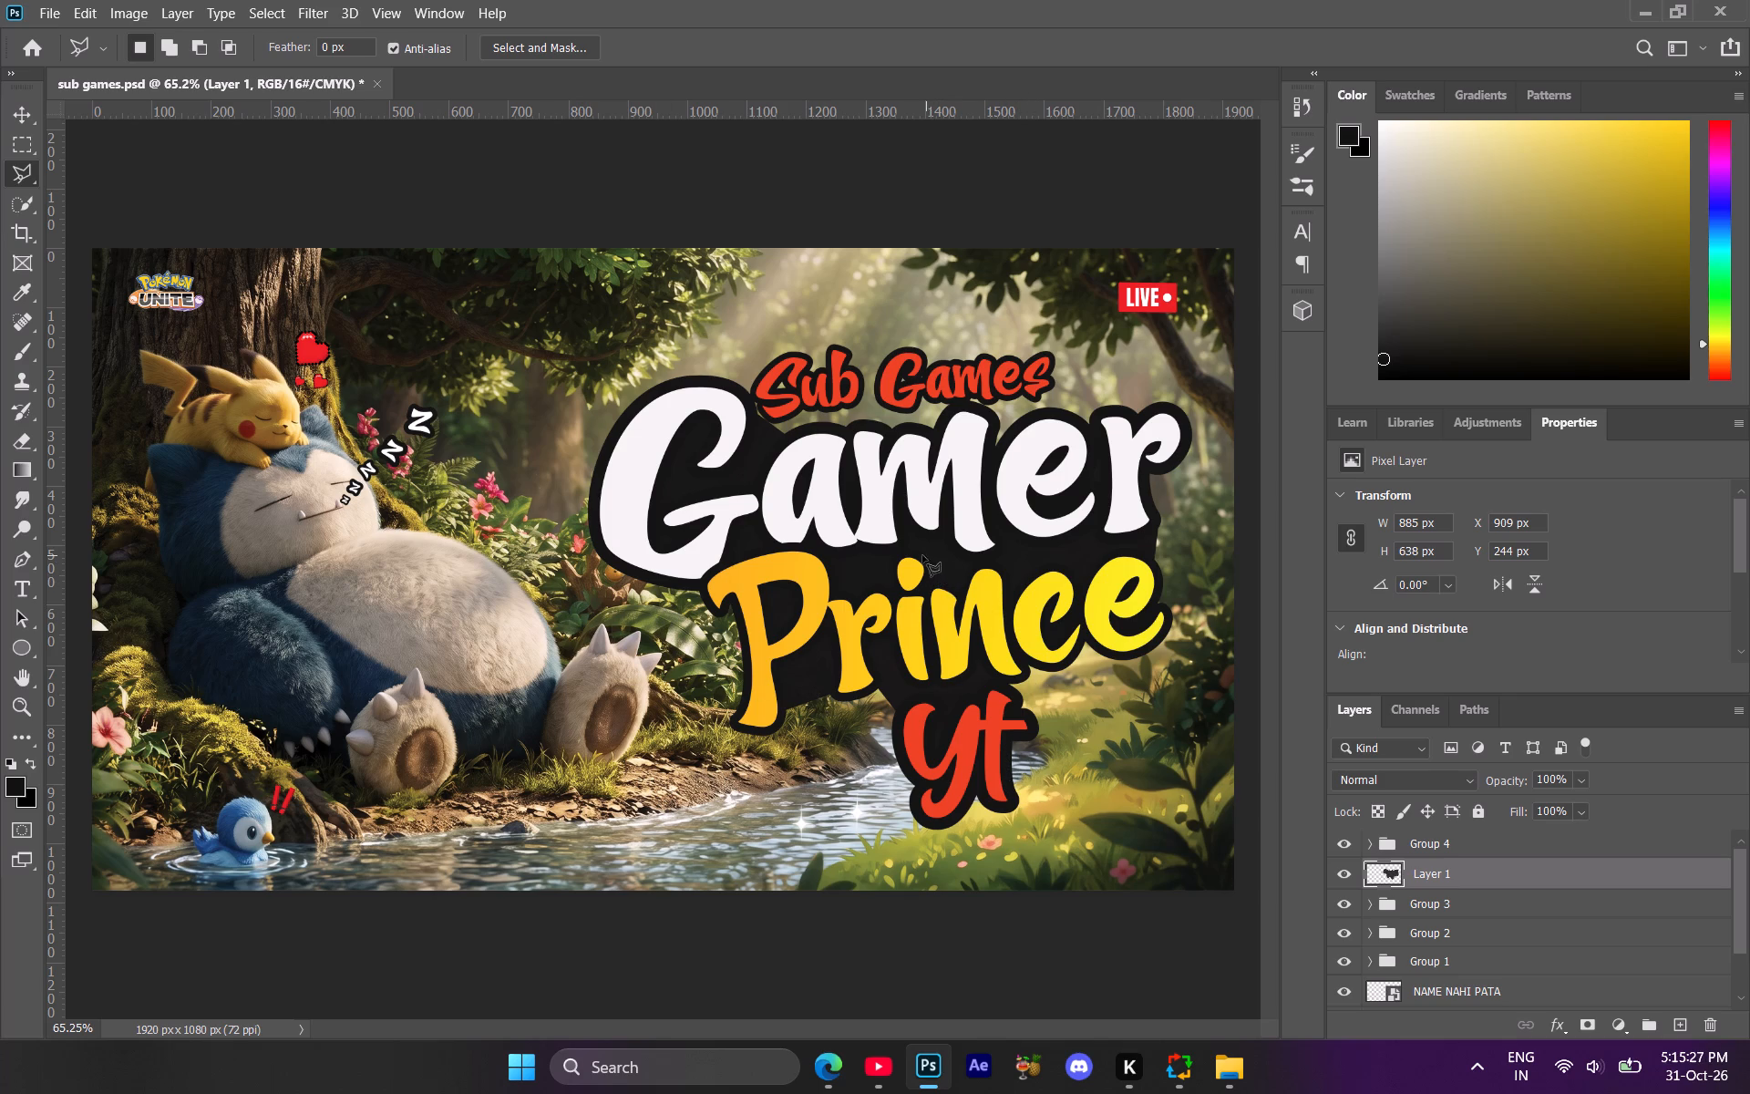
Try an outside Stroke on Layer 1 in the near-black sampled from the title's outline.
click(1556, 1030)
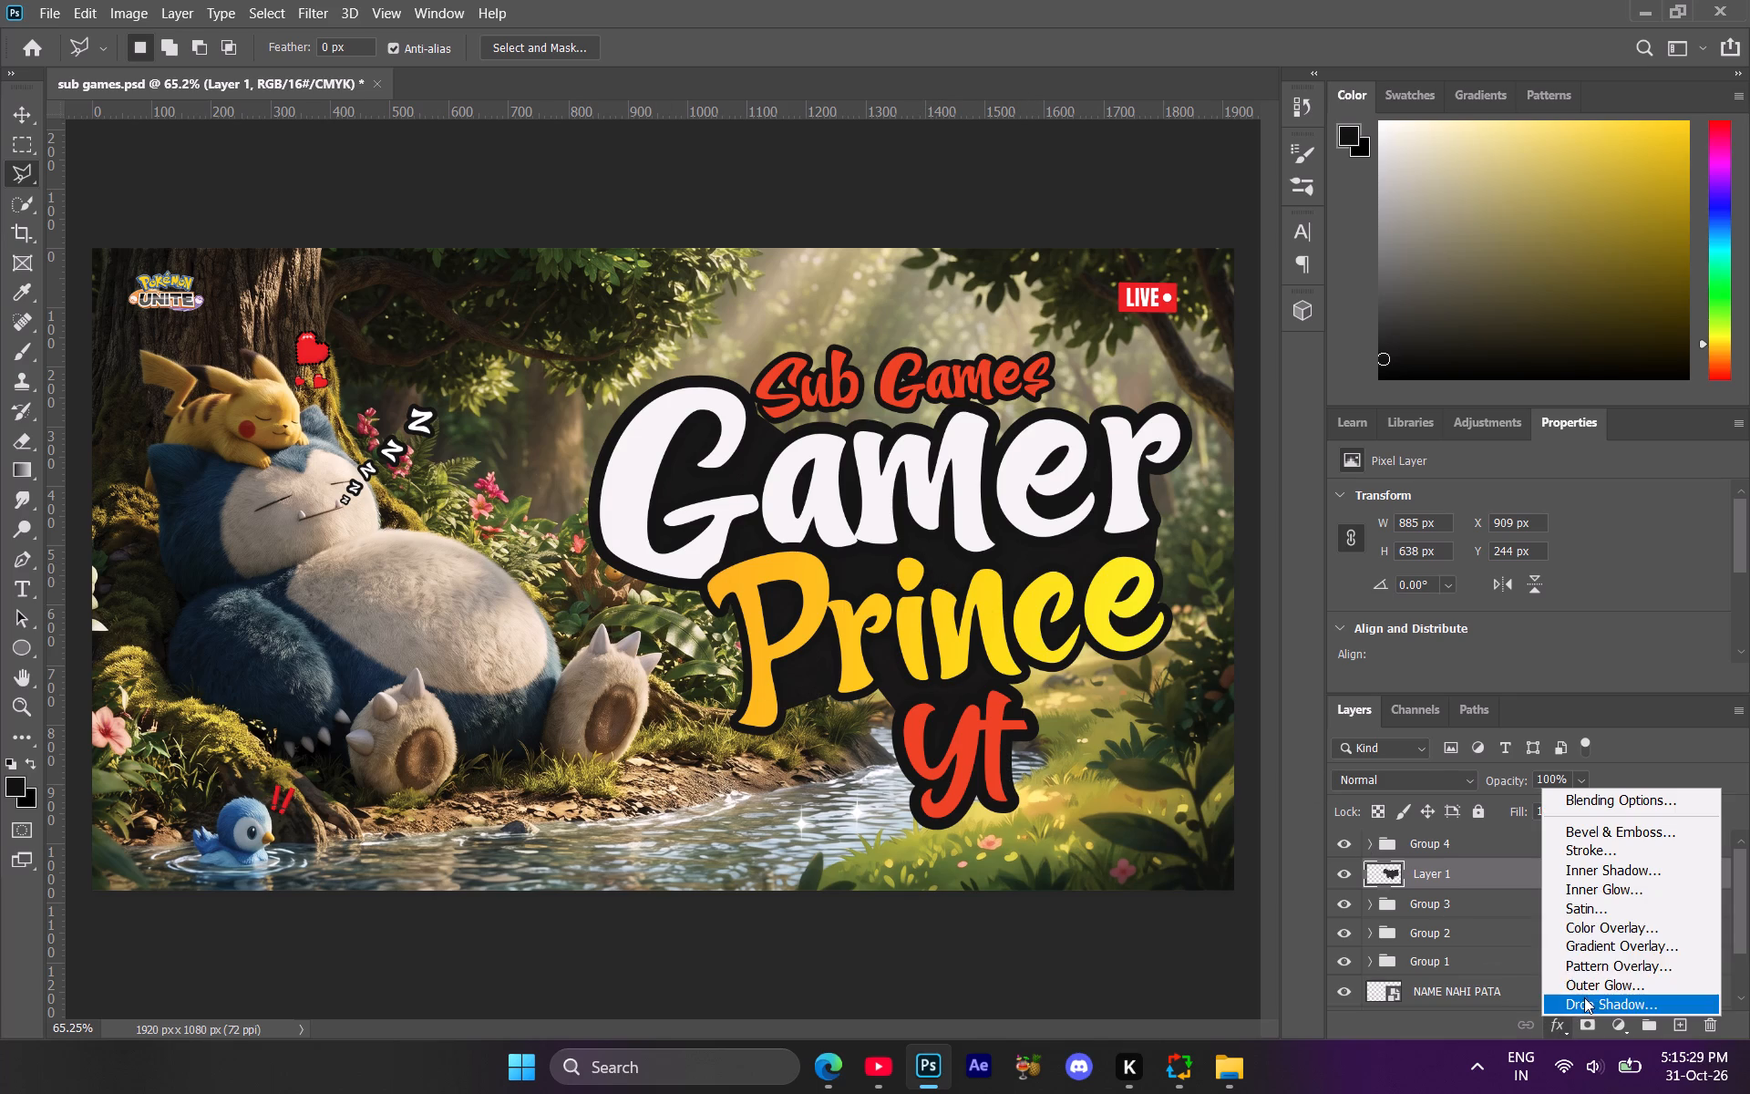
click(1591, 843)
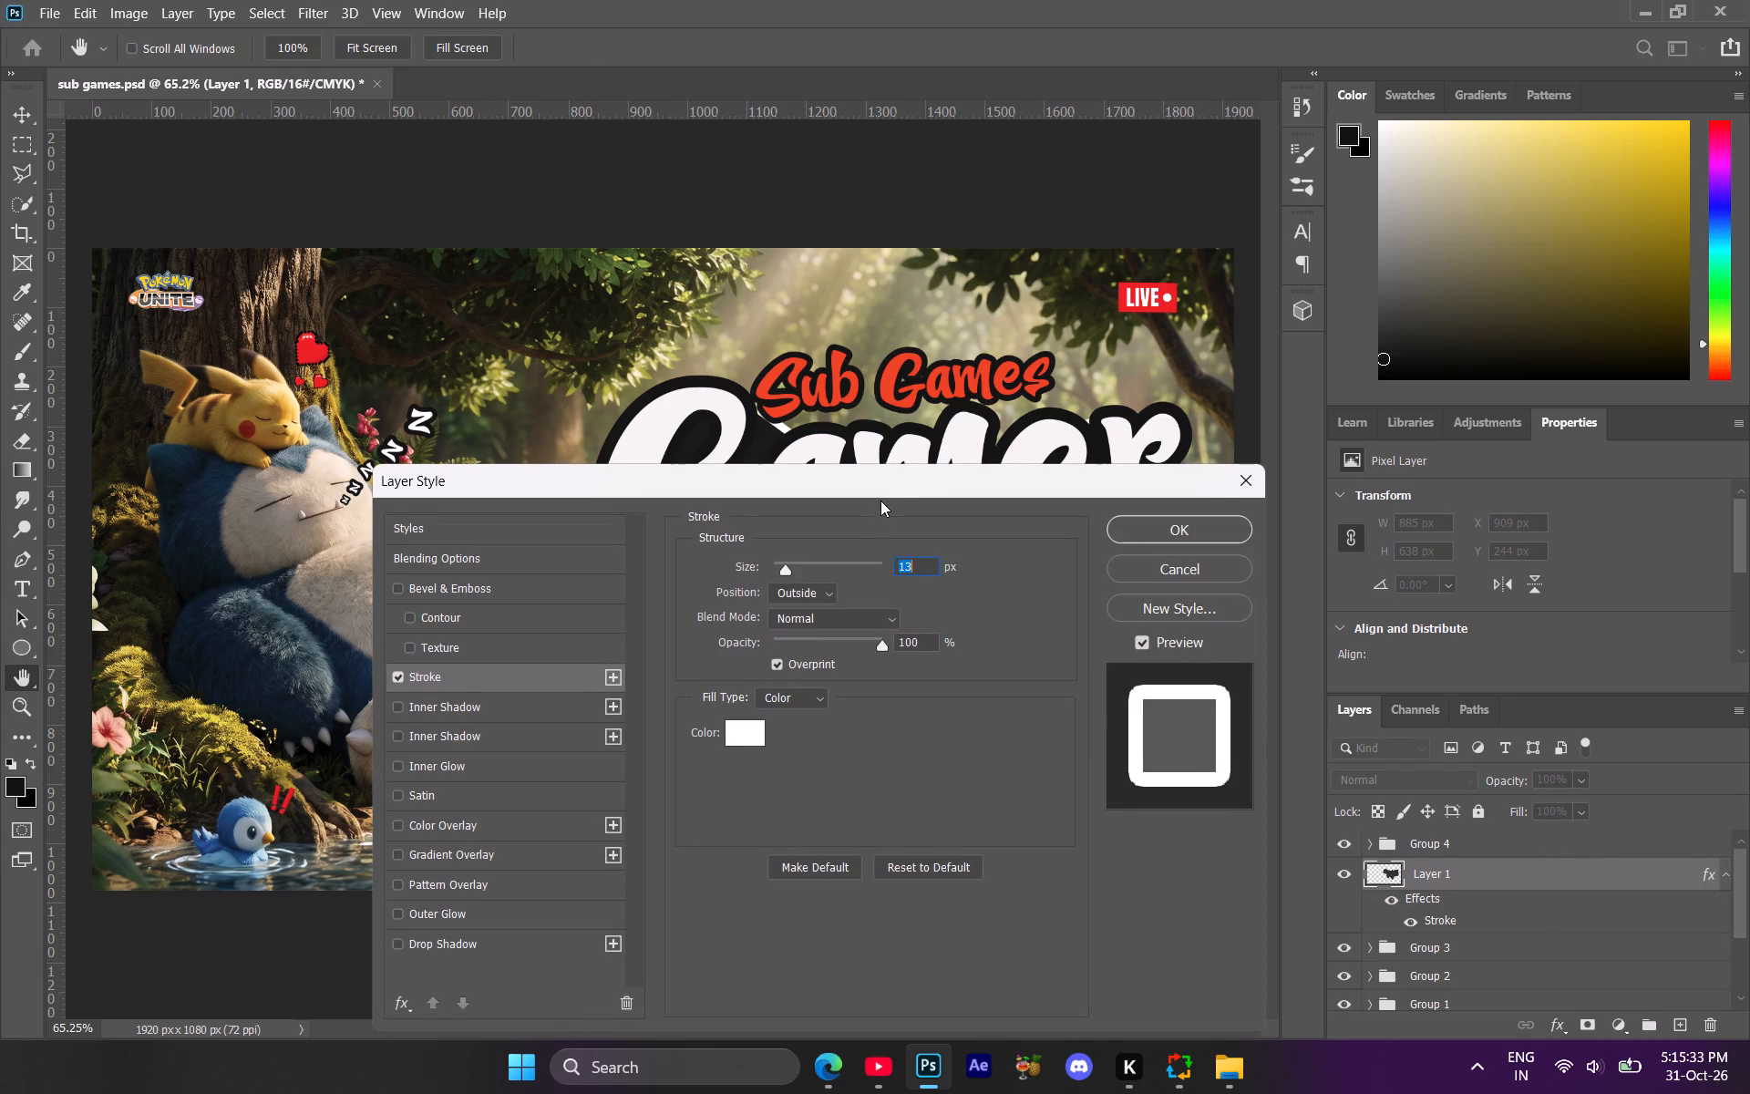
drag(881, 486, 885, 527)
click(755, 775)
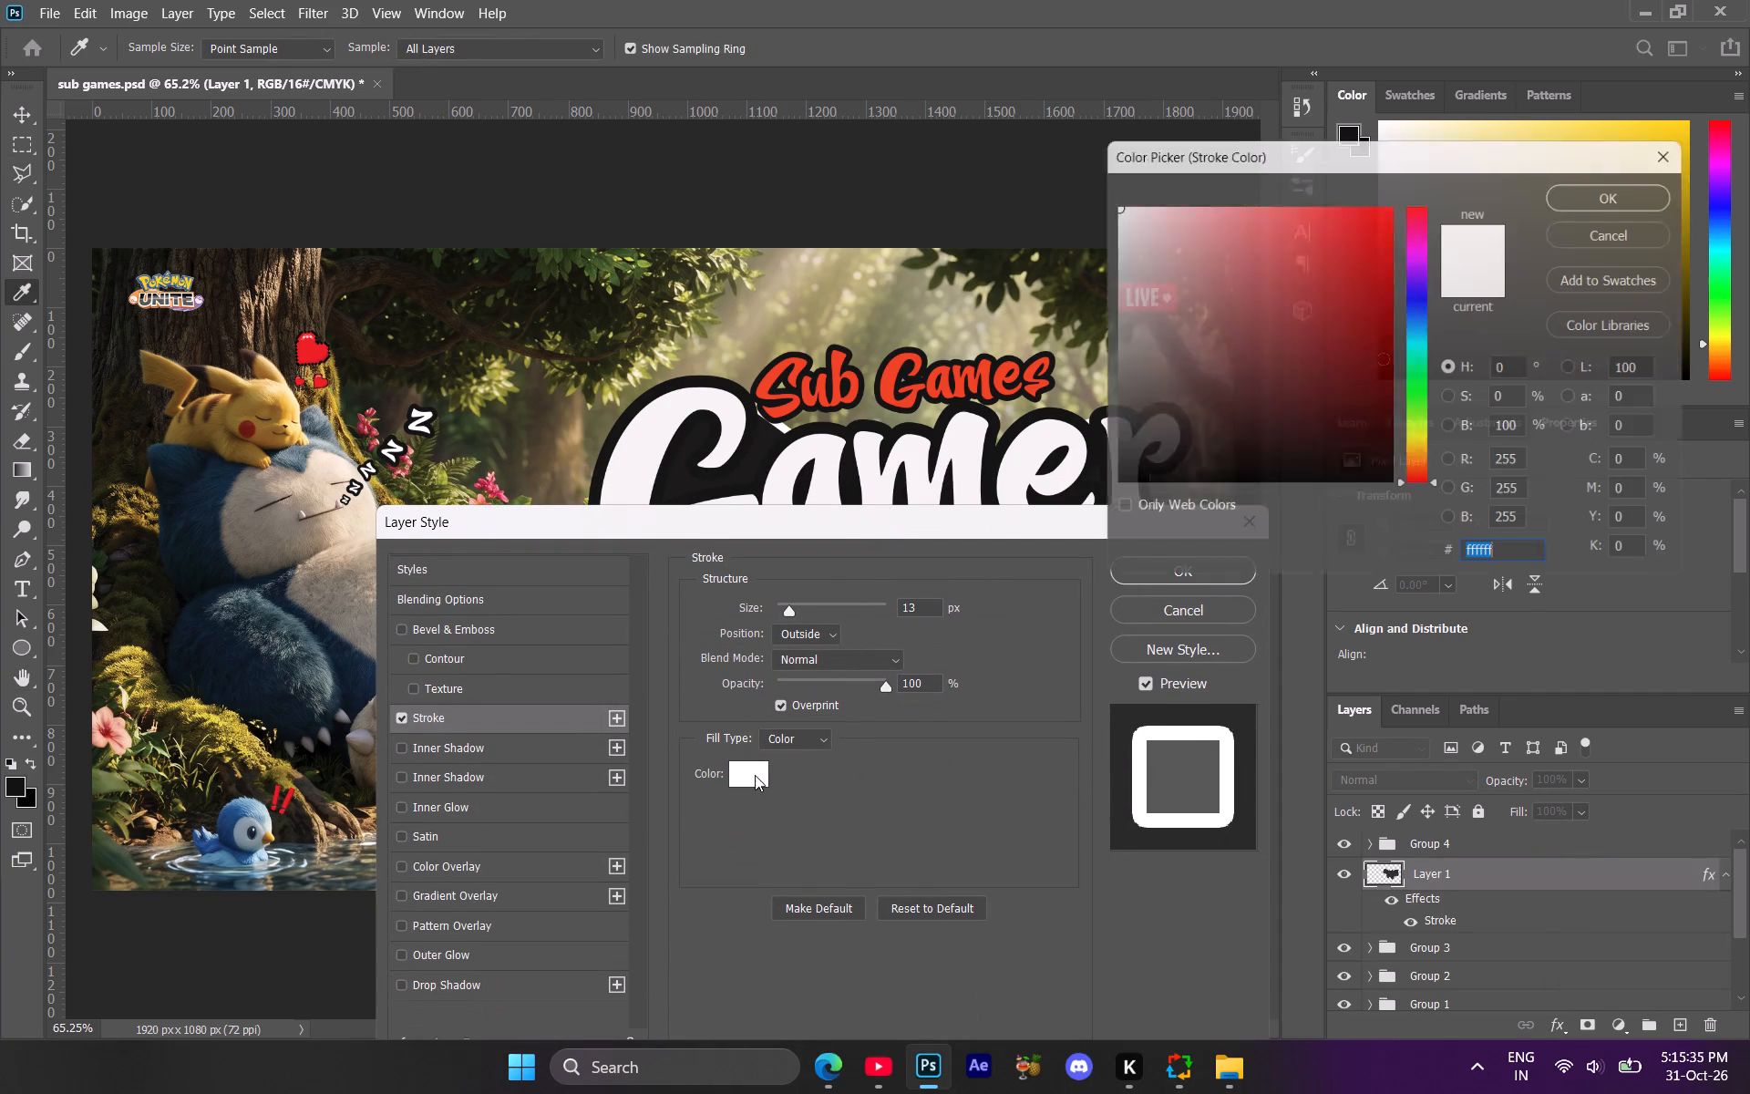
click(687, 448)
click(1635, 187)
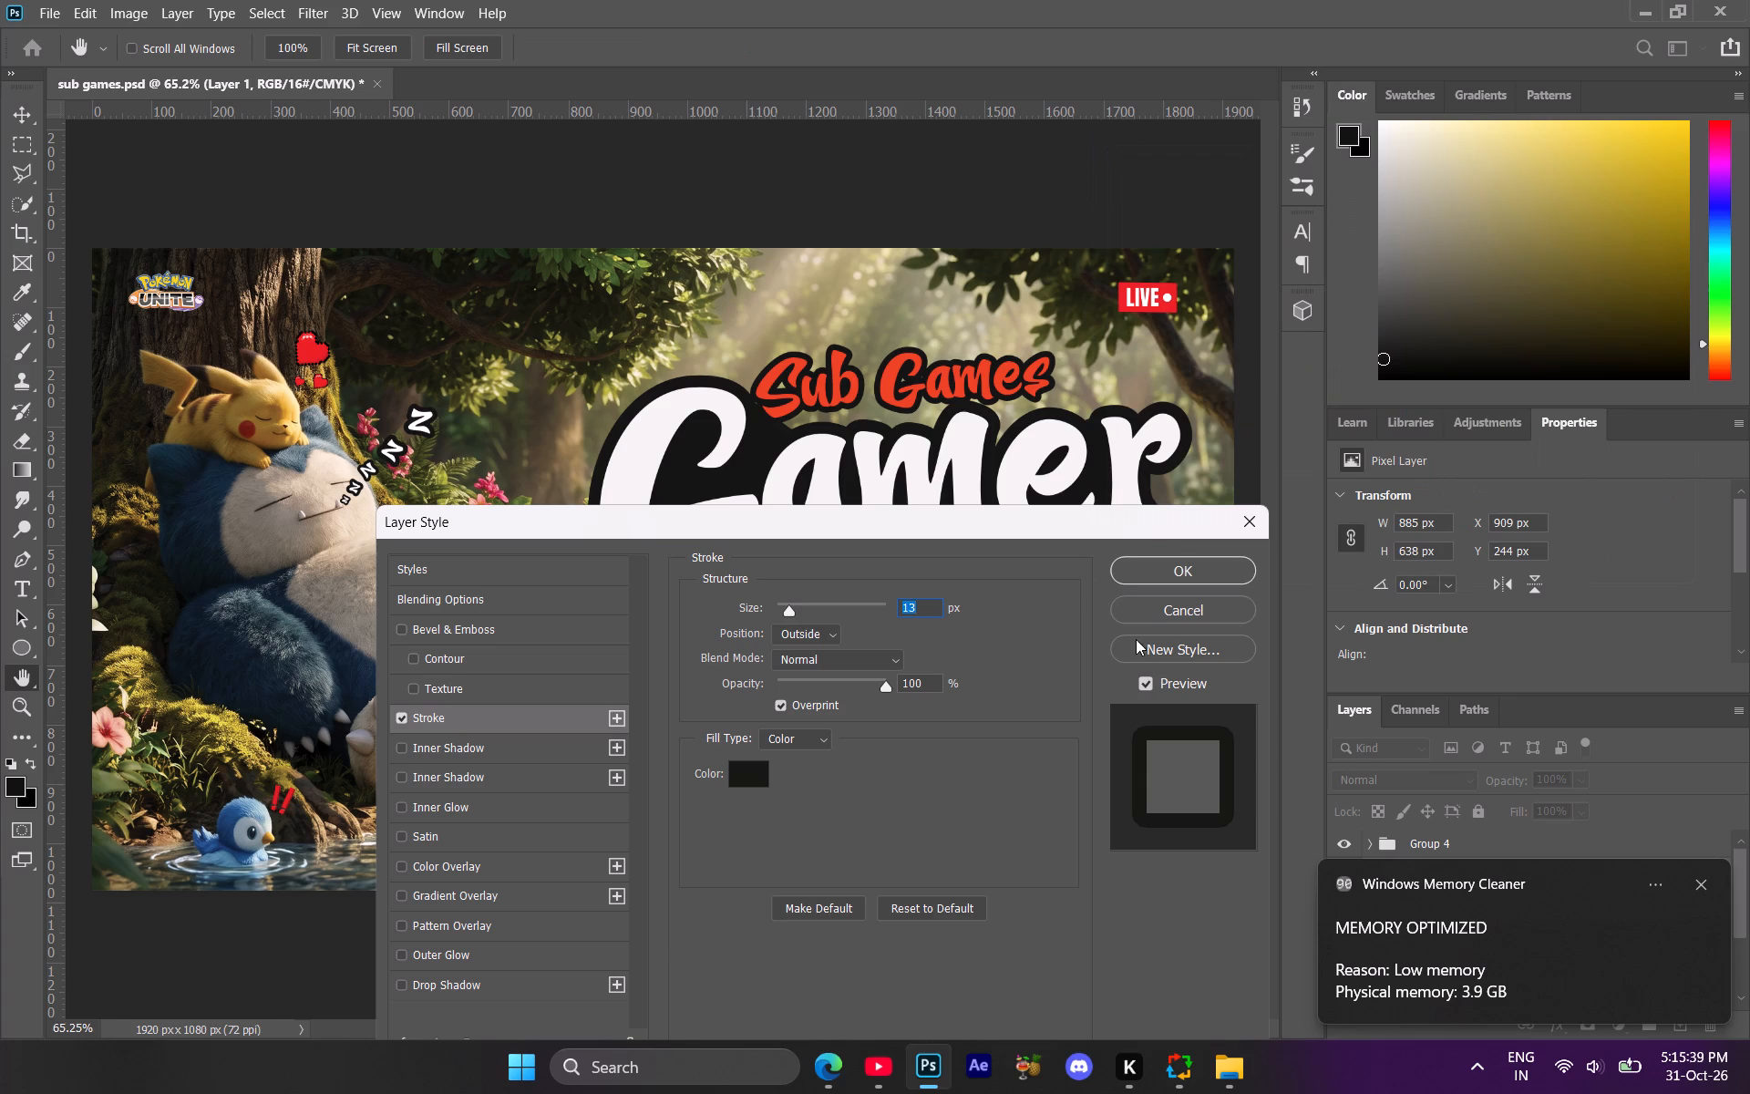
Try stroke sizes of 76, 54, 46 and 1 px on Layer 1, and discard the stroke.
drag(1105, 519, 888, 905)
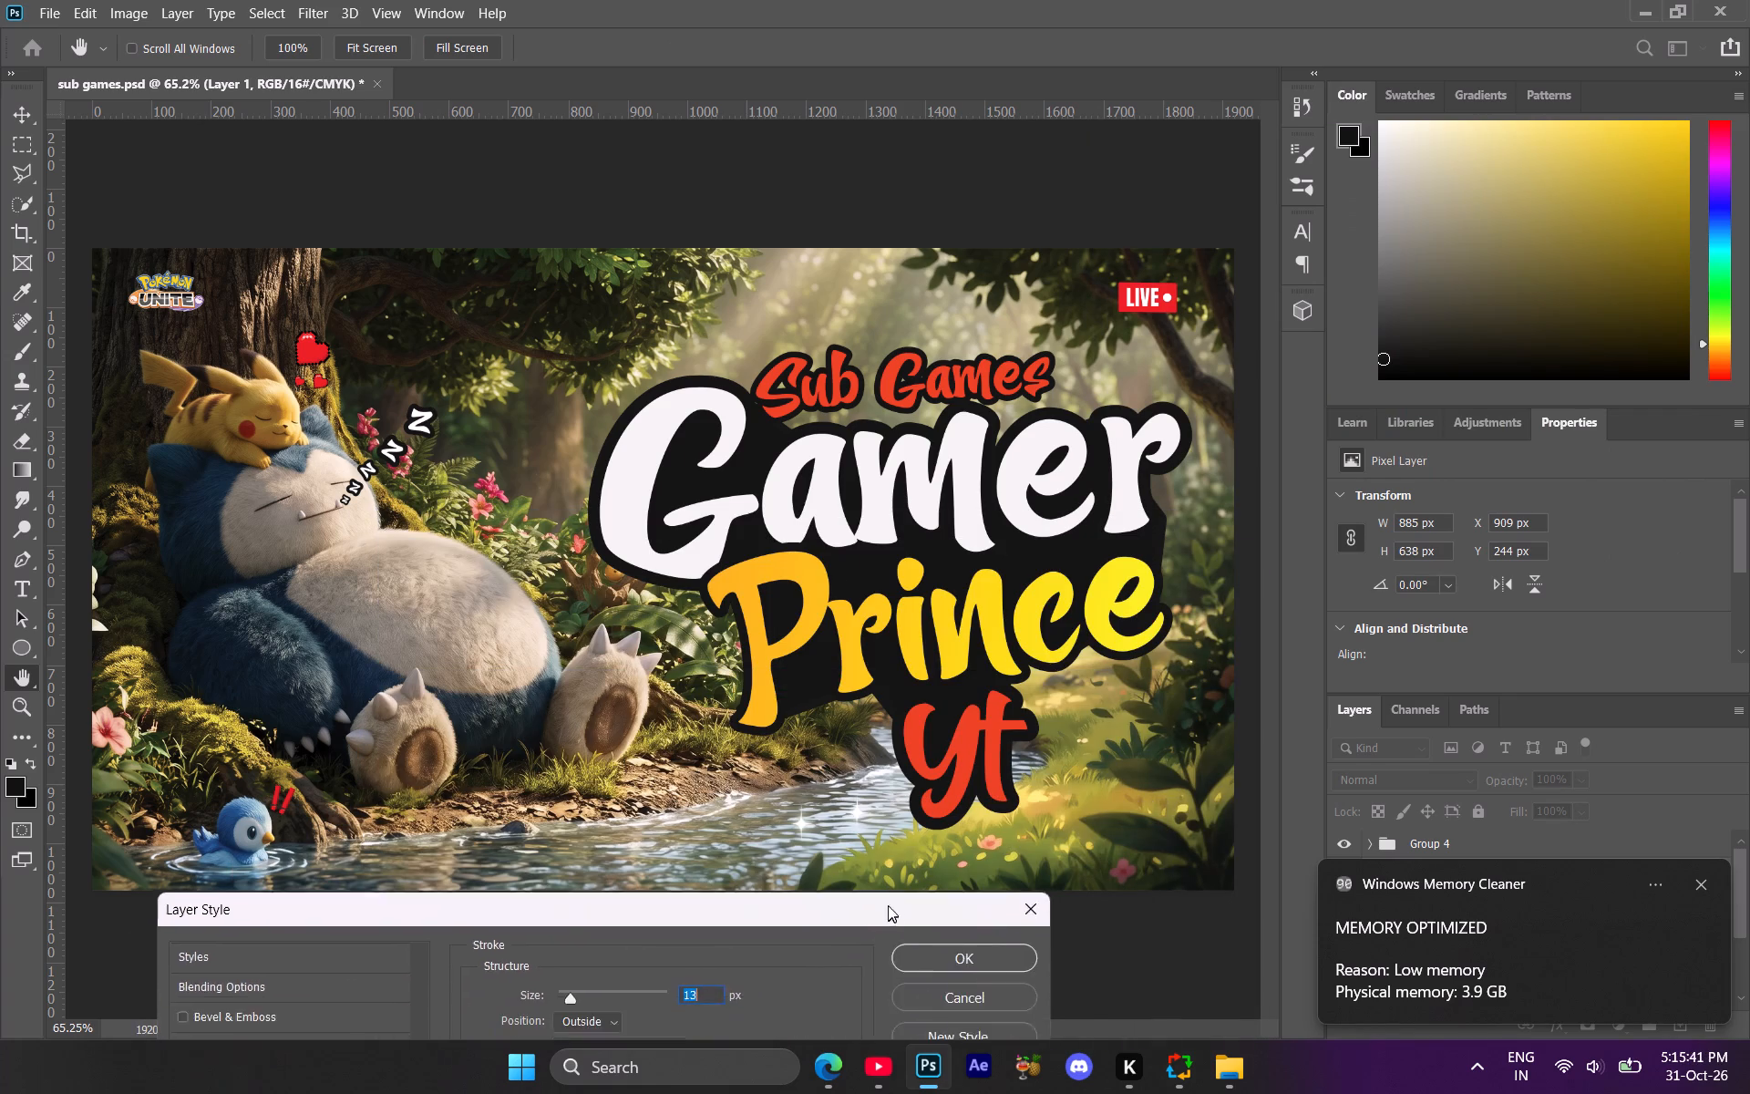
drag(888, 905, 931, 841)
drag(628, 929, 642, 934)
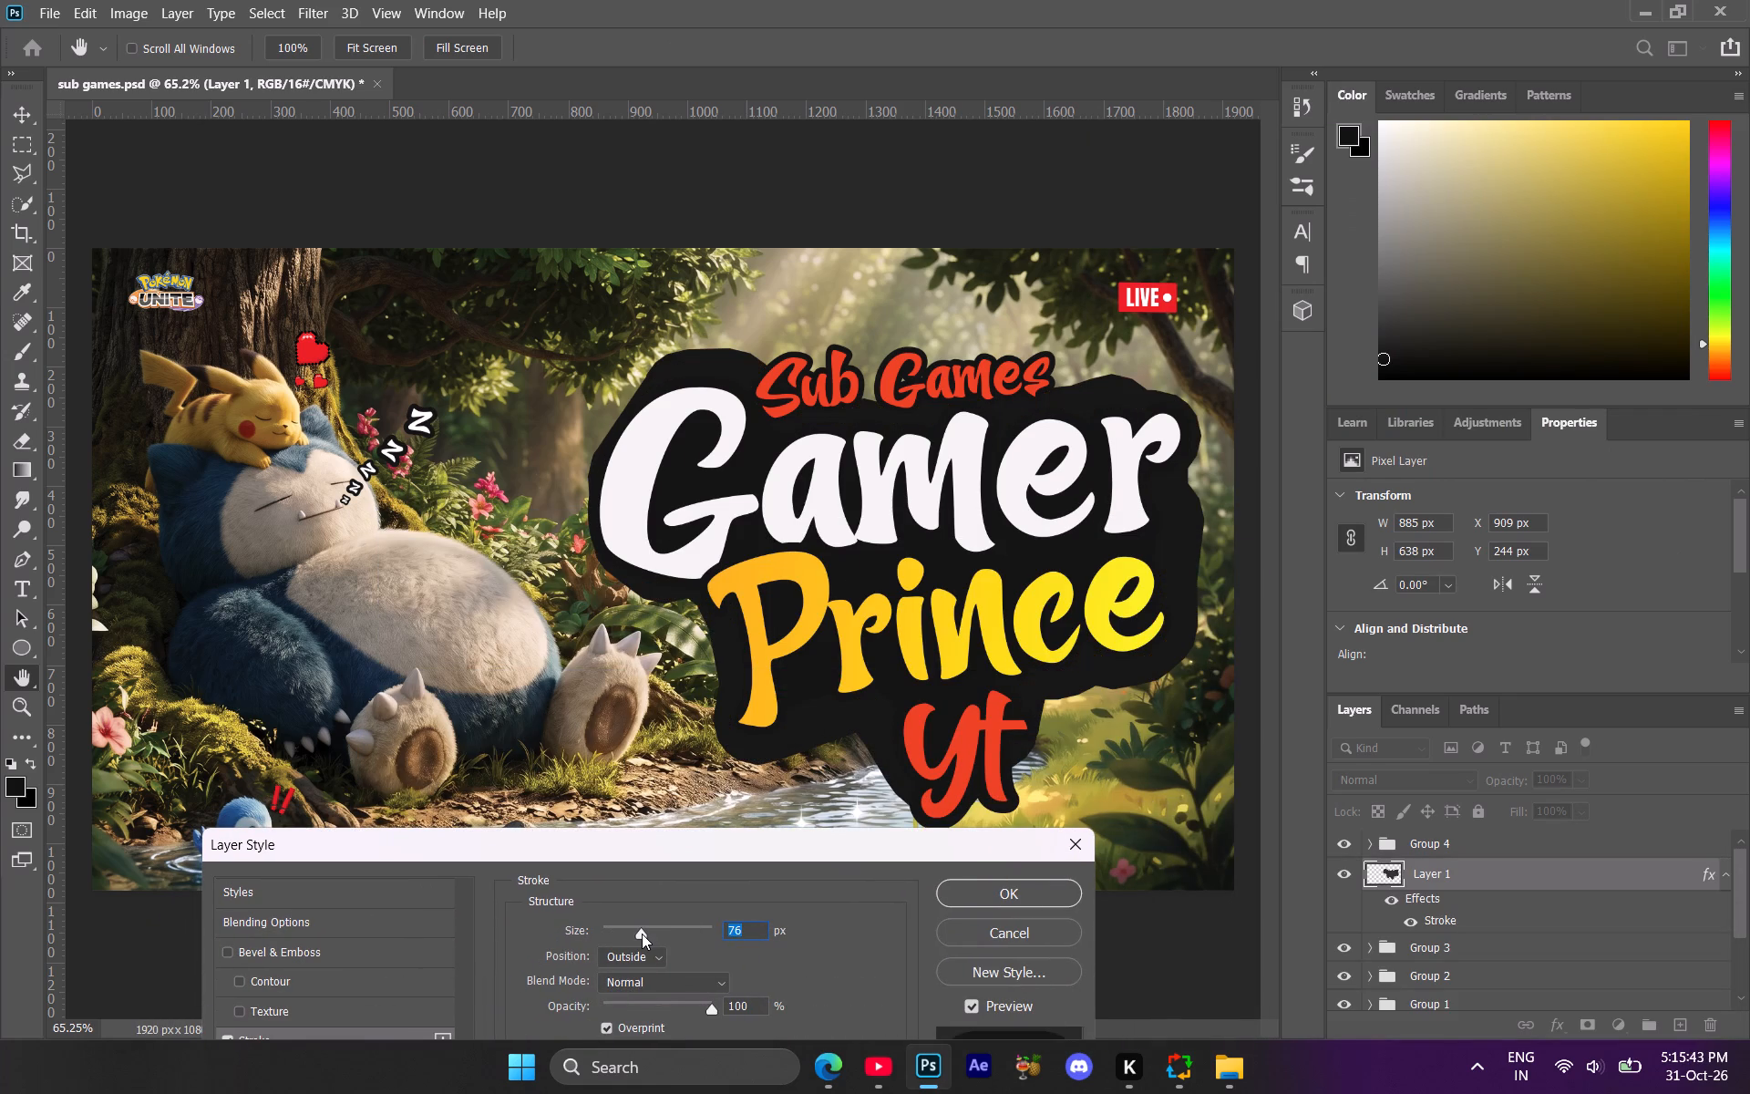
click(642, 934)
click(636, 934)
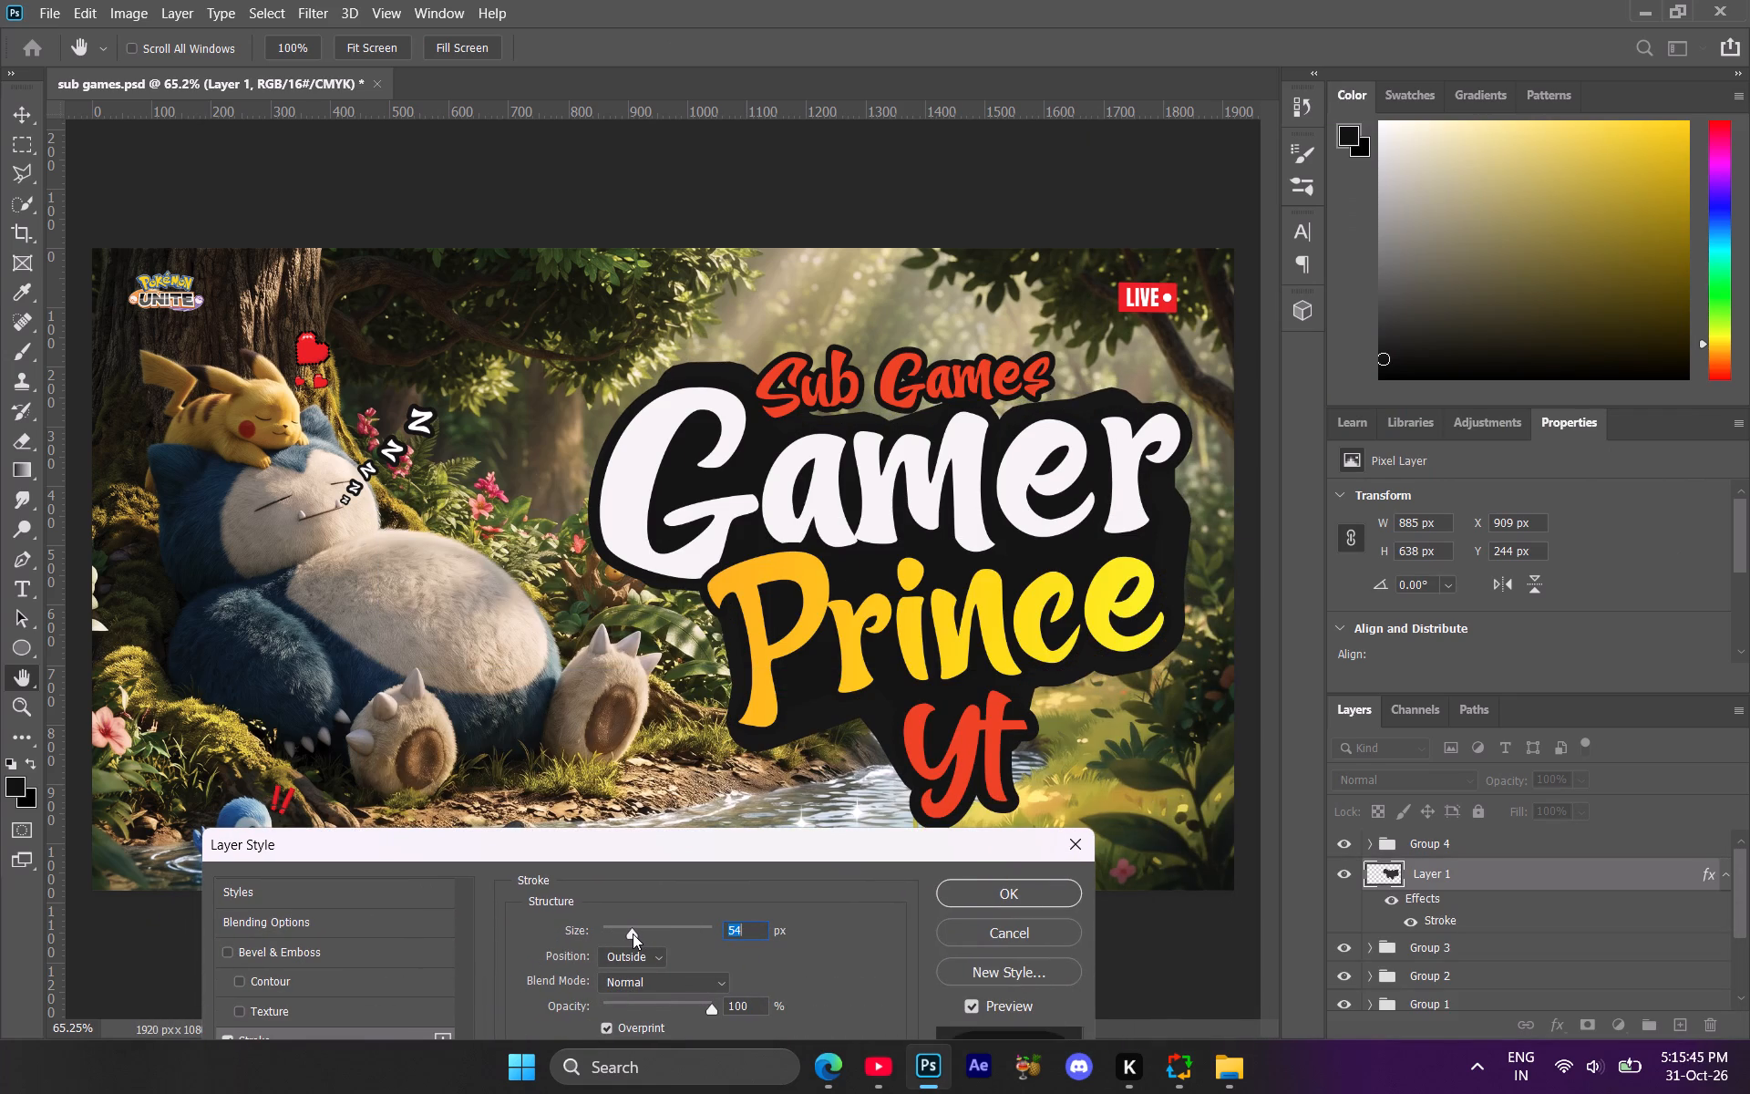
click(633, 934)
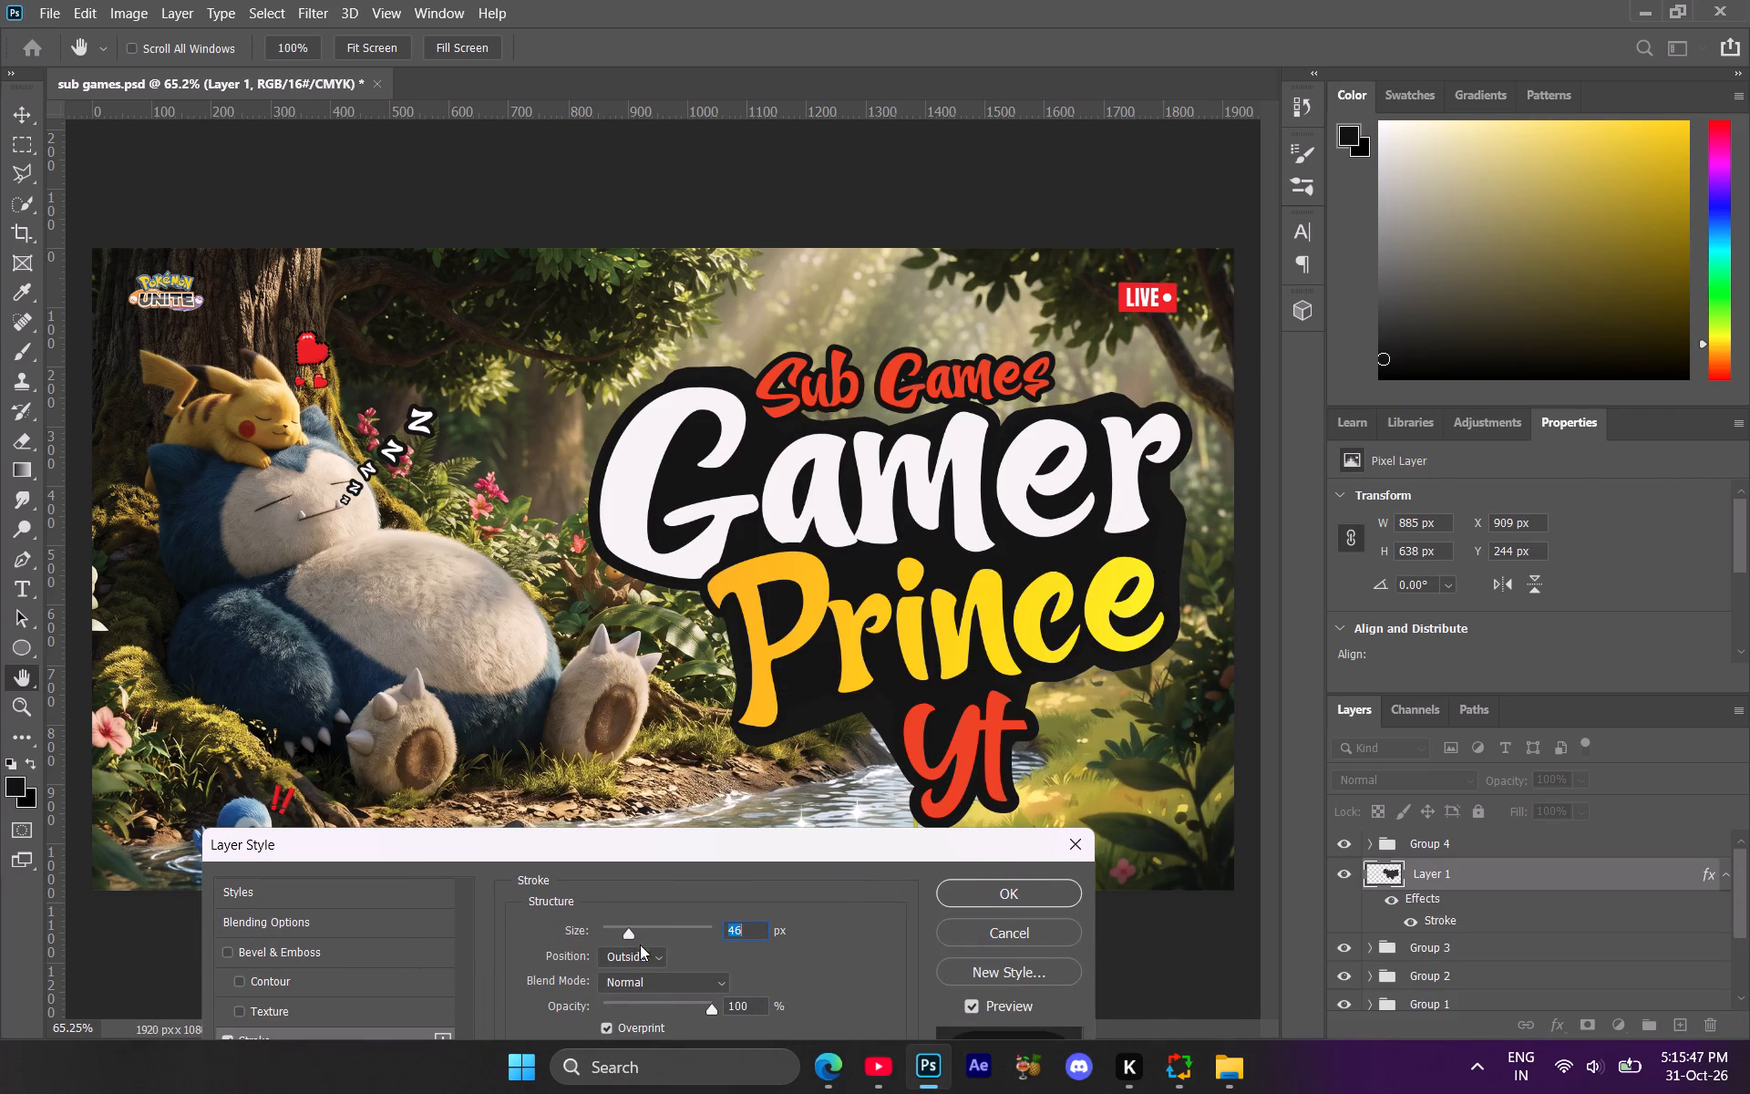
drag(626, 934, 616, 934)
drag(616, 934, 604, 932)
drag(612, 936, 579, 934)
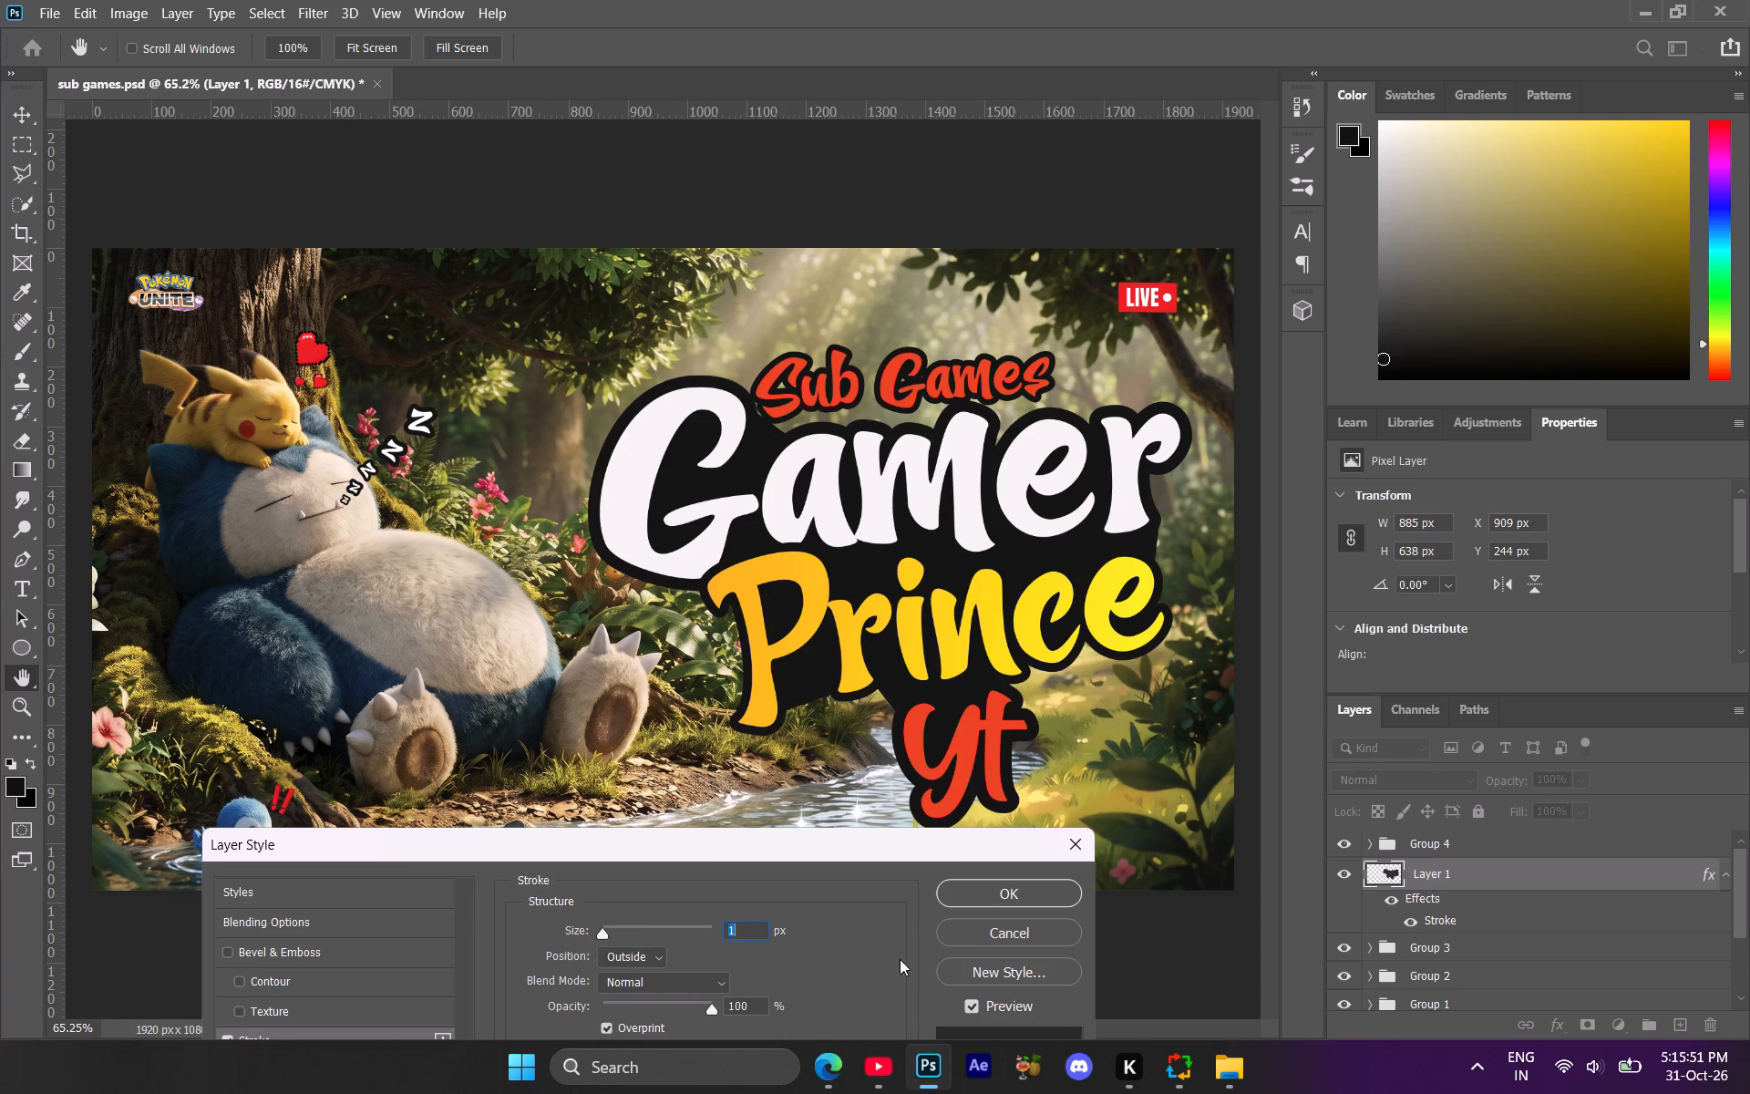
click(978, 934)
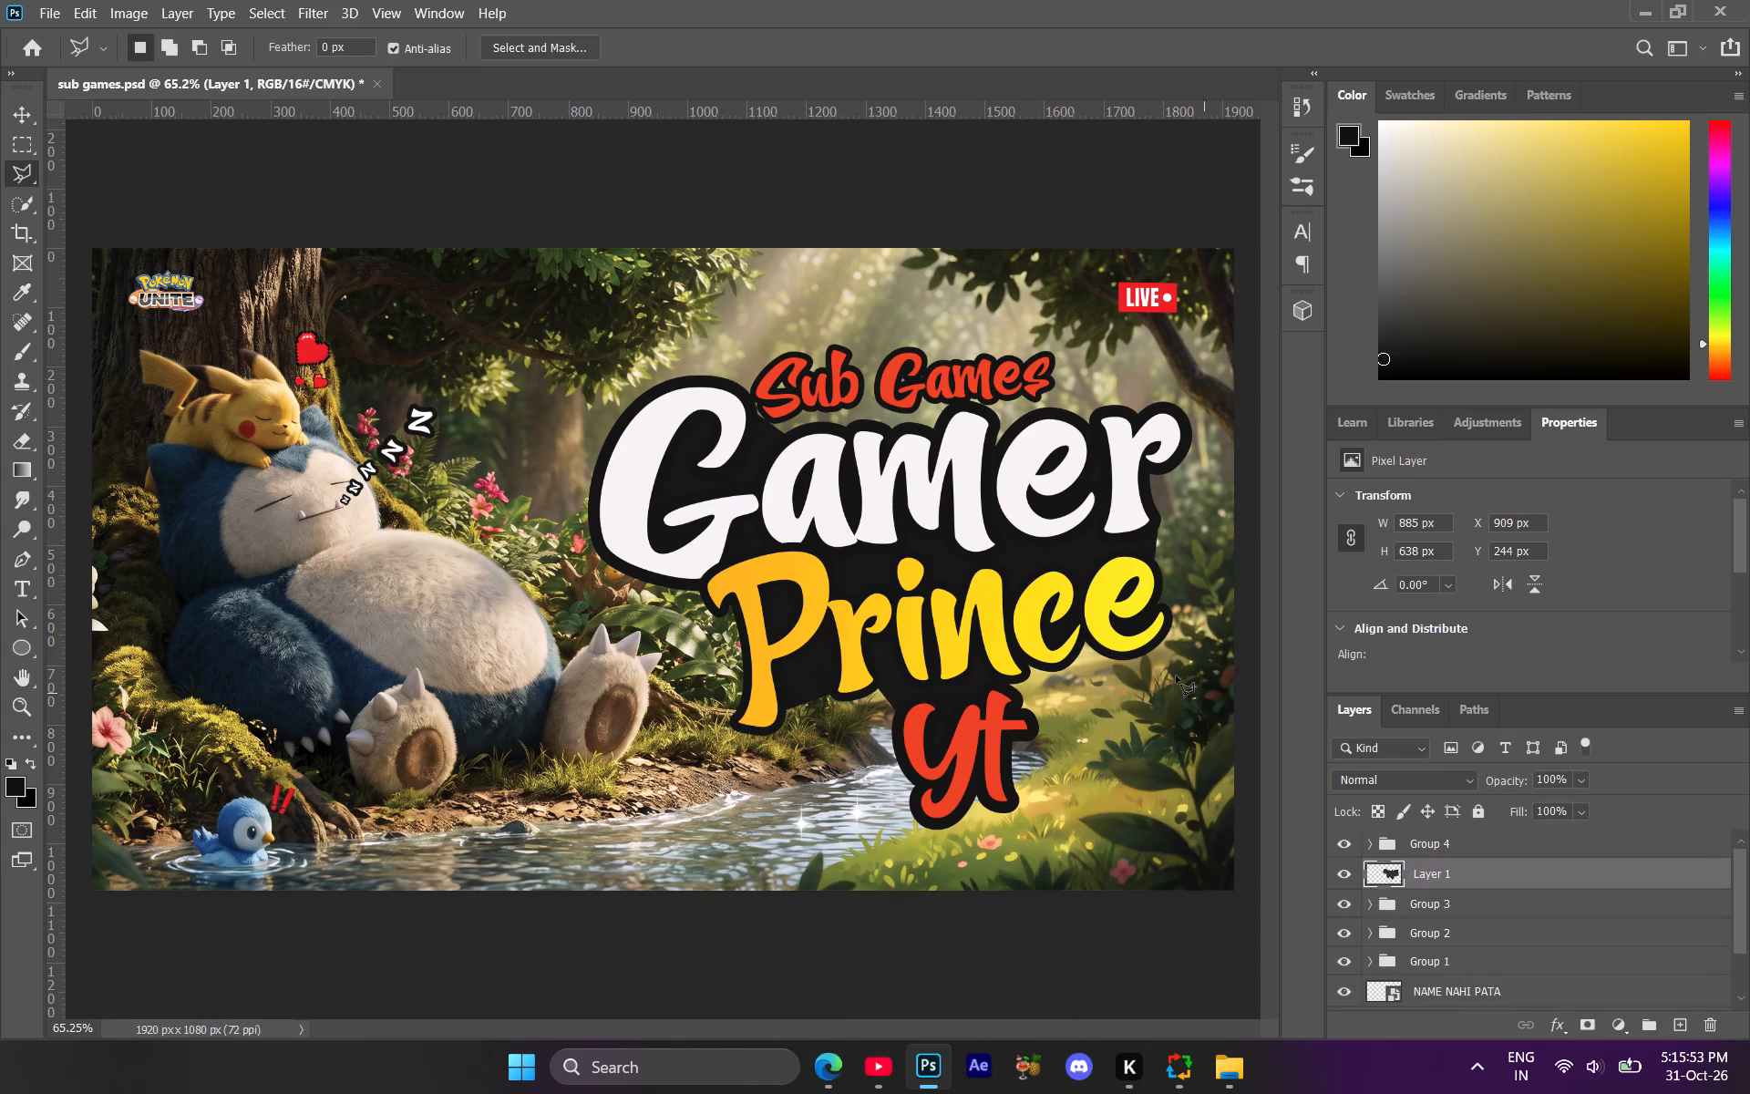
Move Layer 1 into Group 4 and place it at the bottom of the group, beneath the Yt text layer.
click(11, 668)
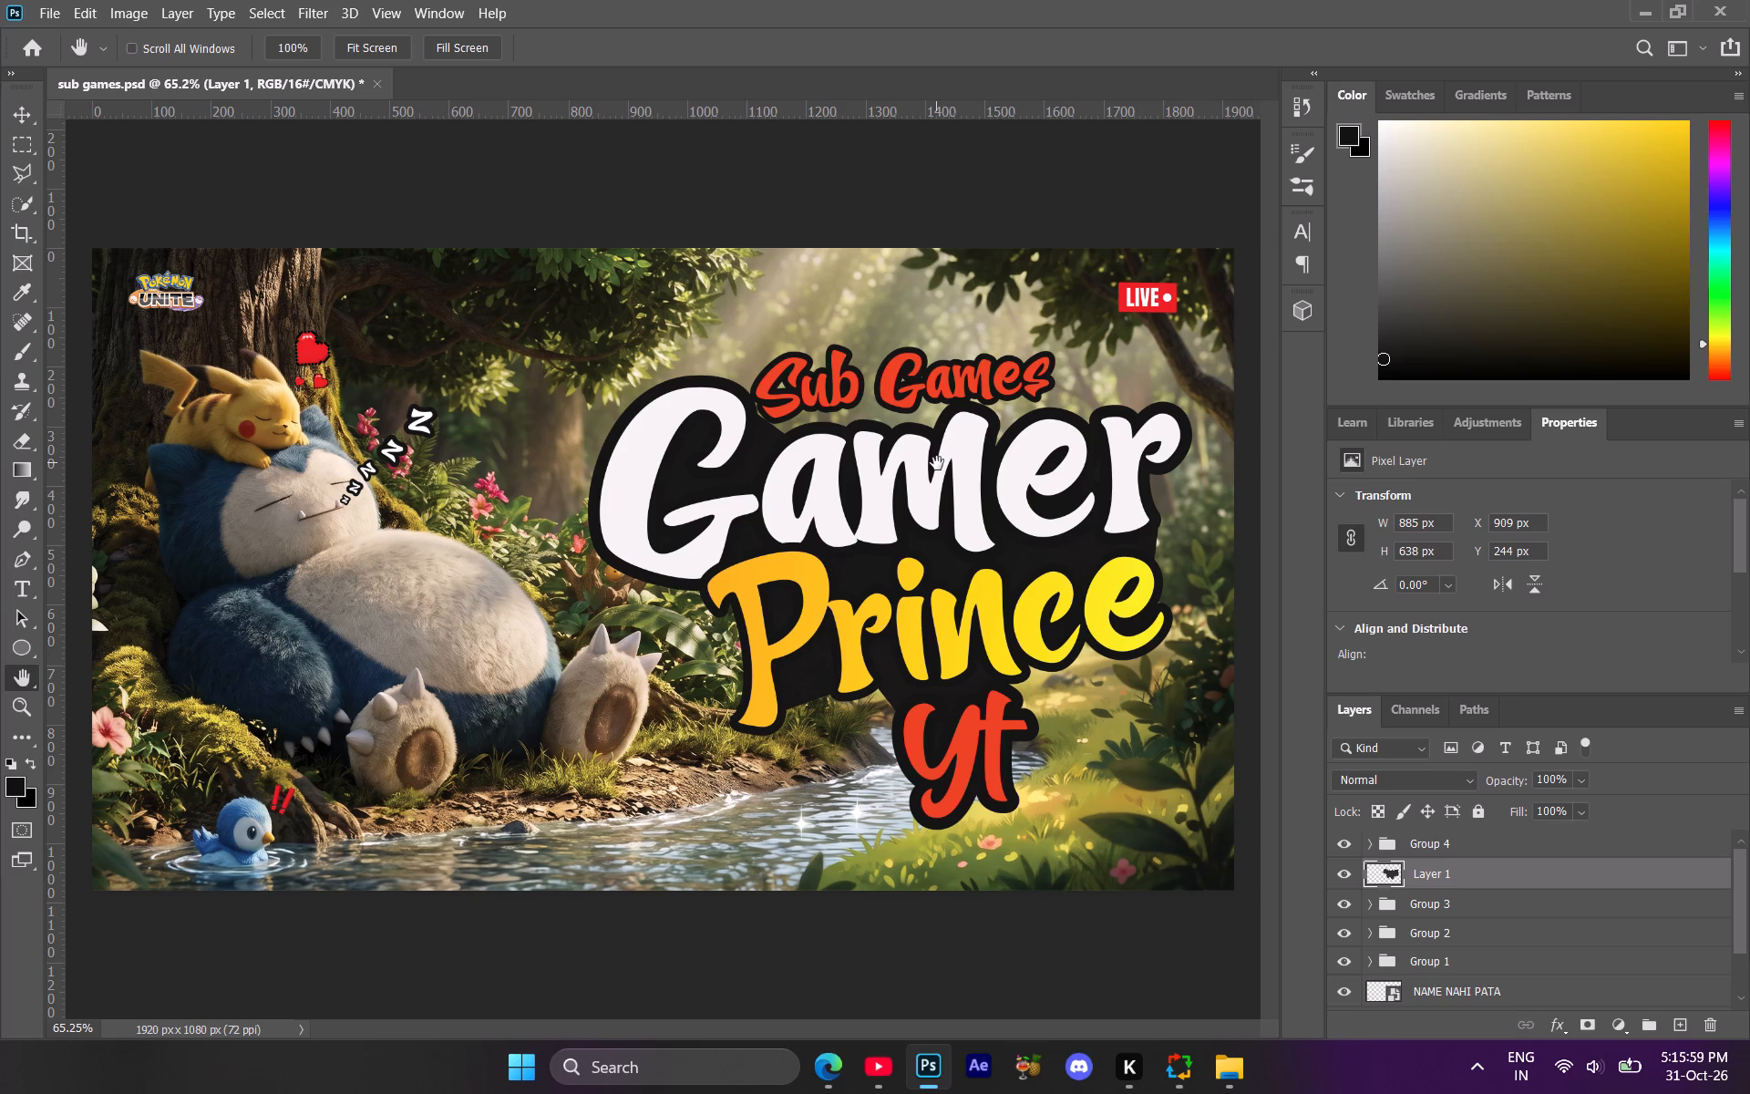
scroll(1448, 882, down, 2)
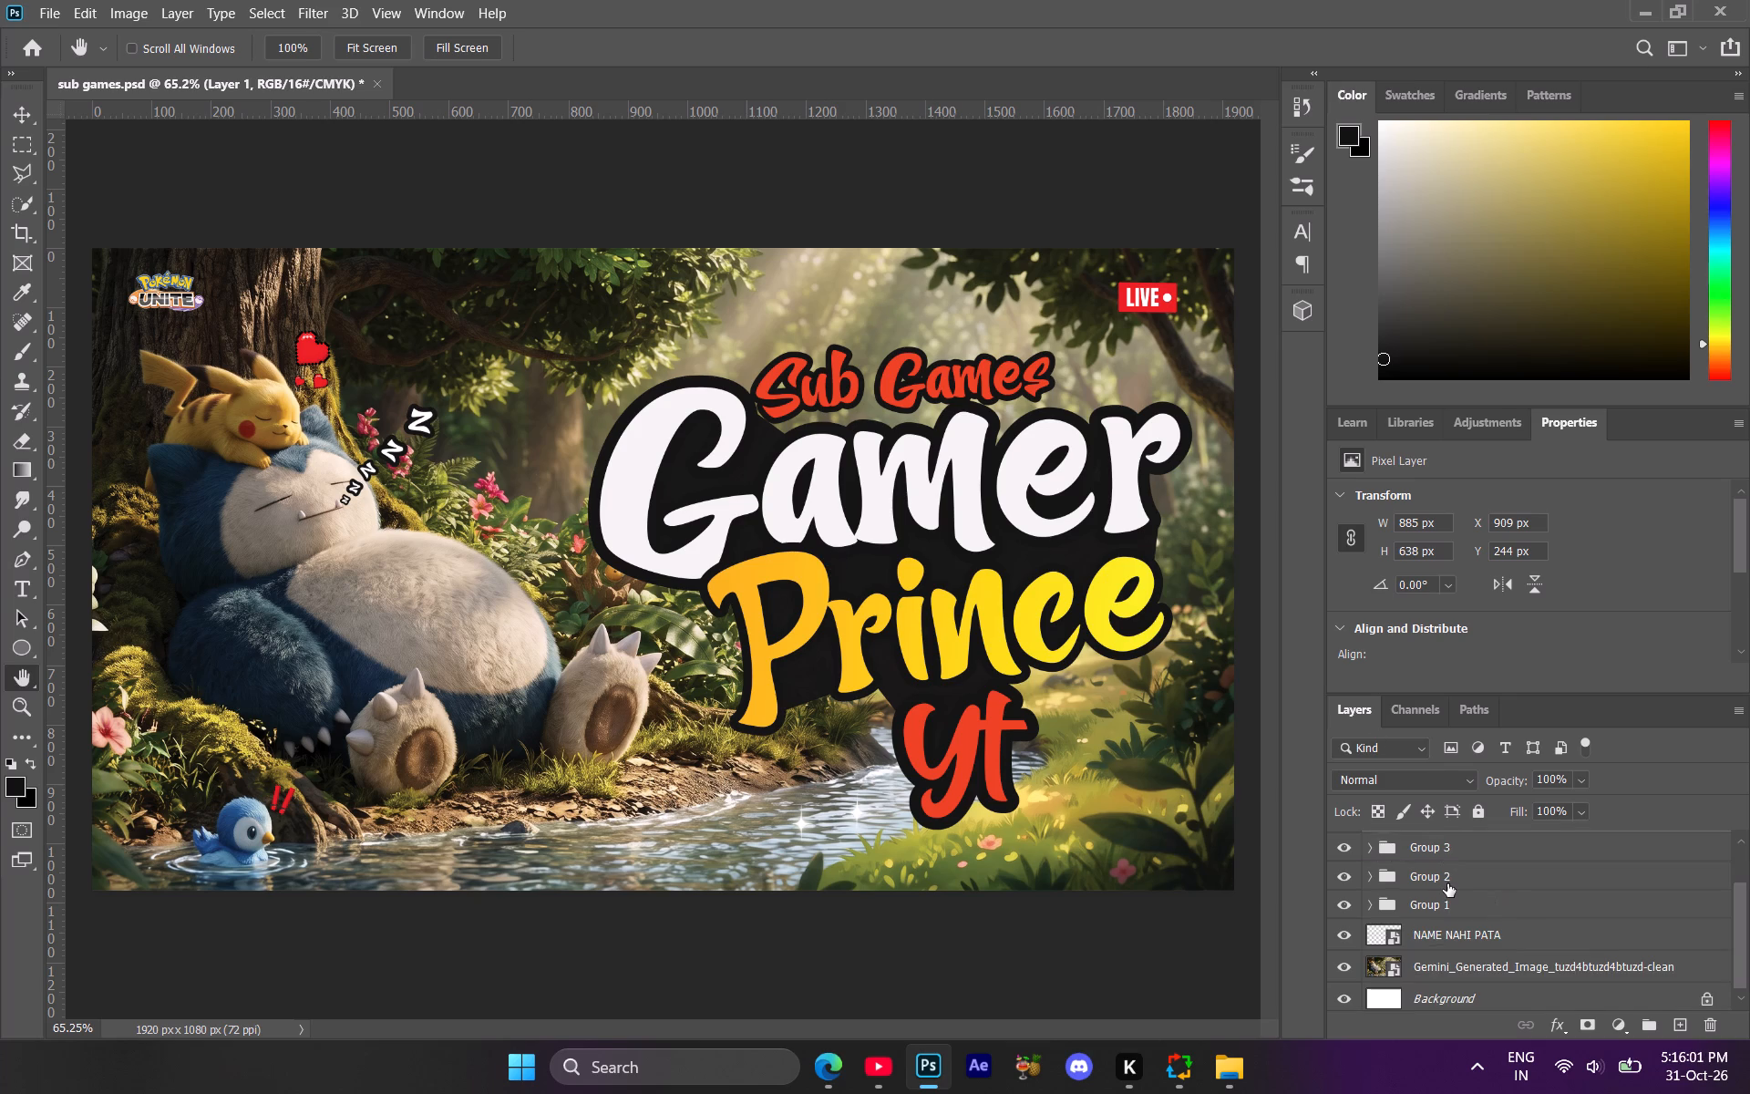
scroll(1444, 903, up, 3)
drag(1418, 875, 1417, 851)
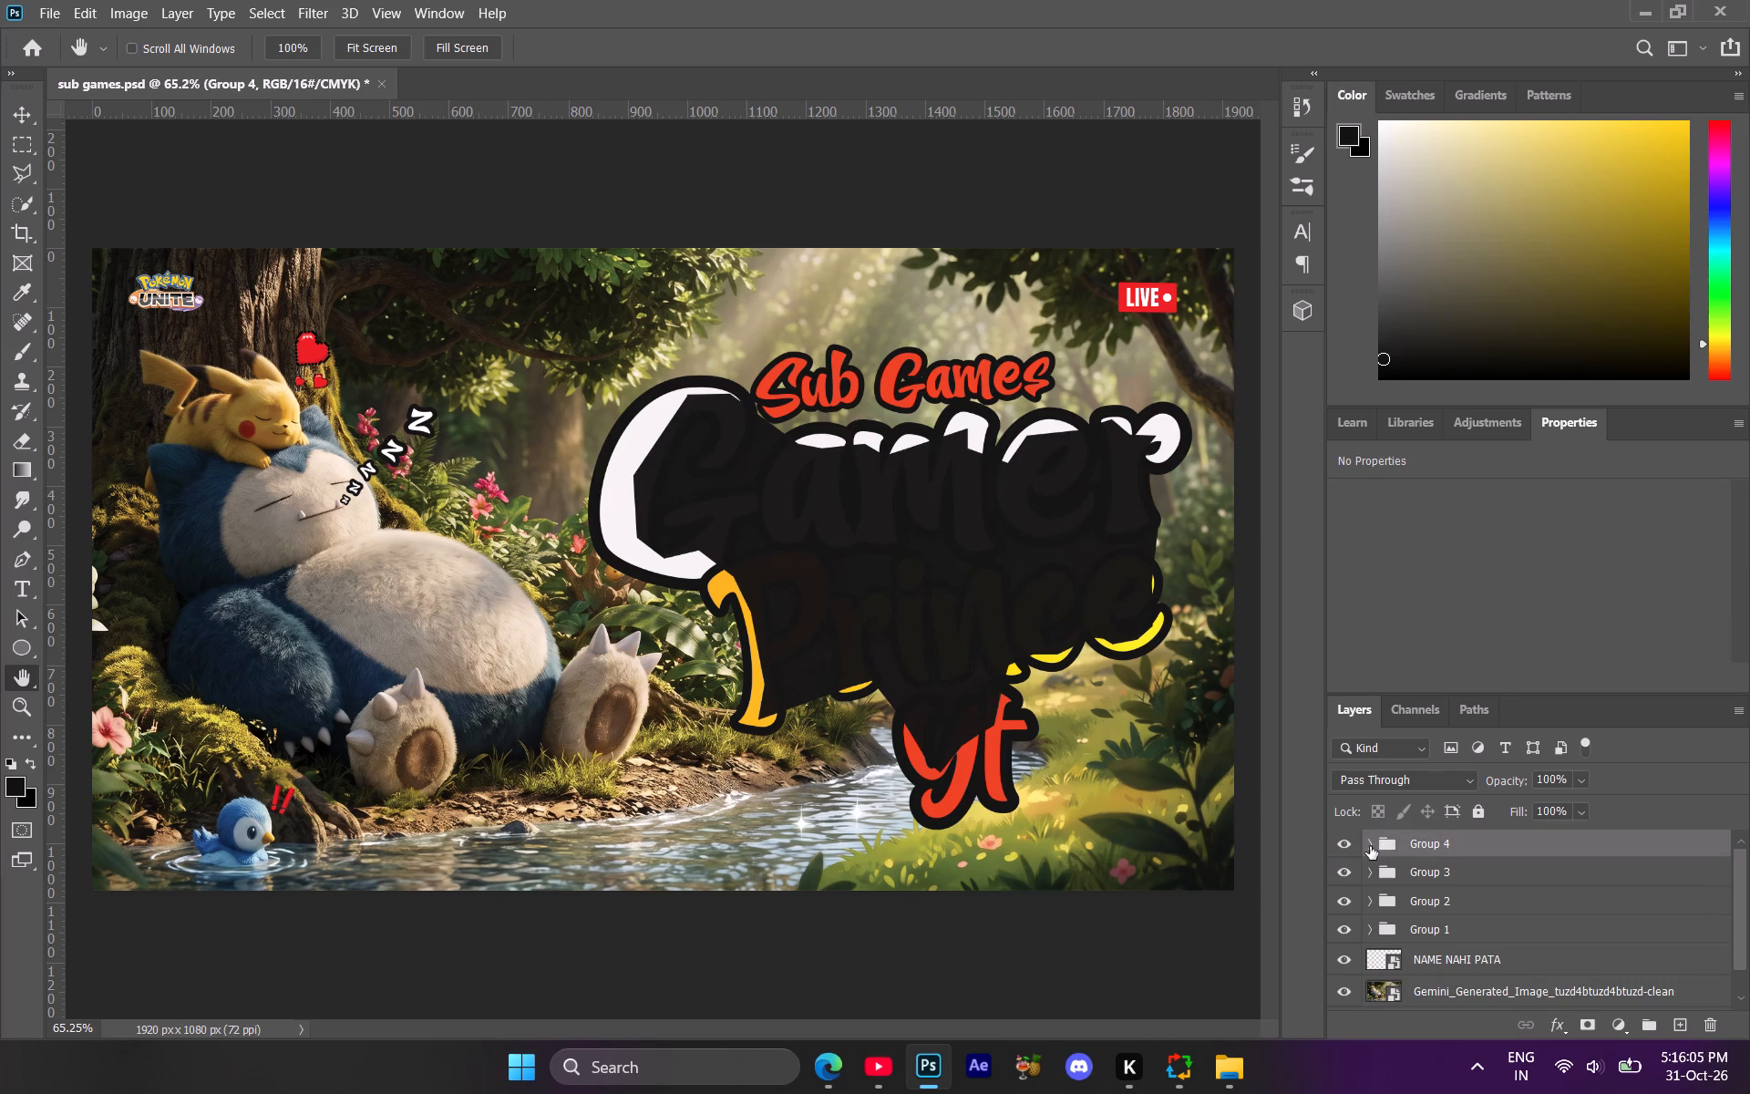
click(1370, 846)
scroll(1428, 885, down, 2)
scroll(1442, 873, up, 2)
drag(1442, 871, 1466, 996)
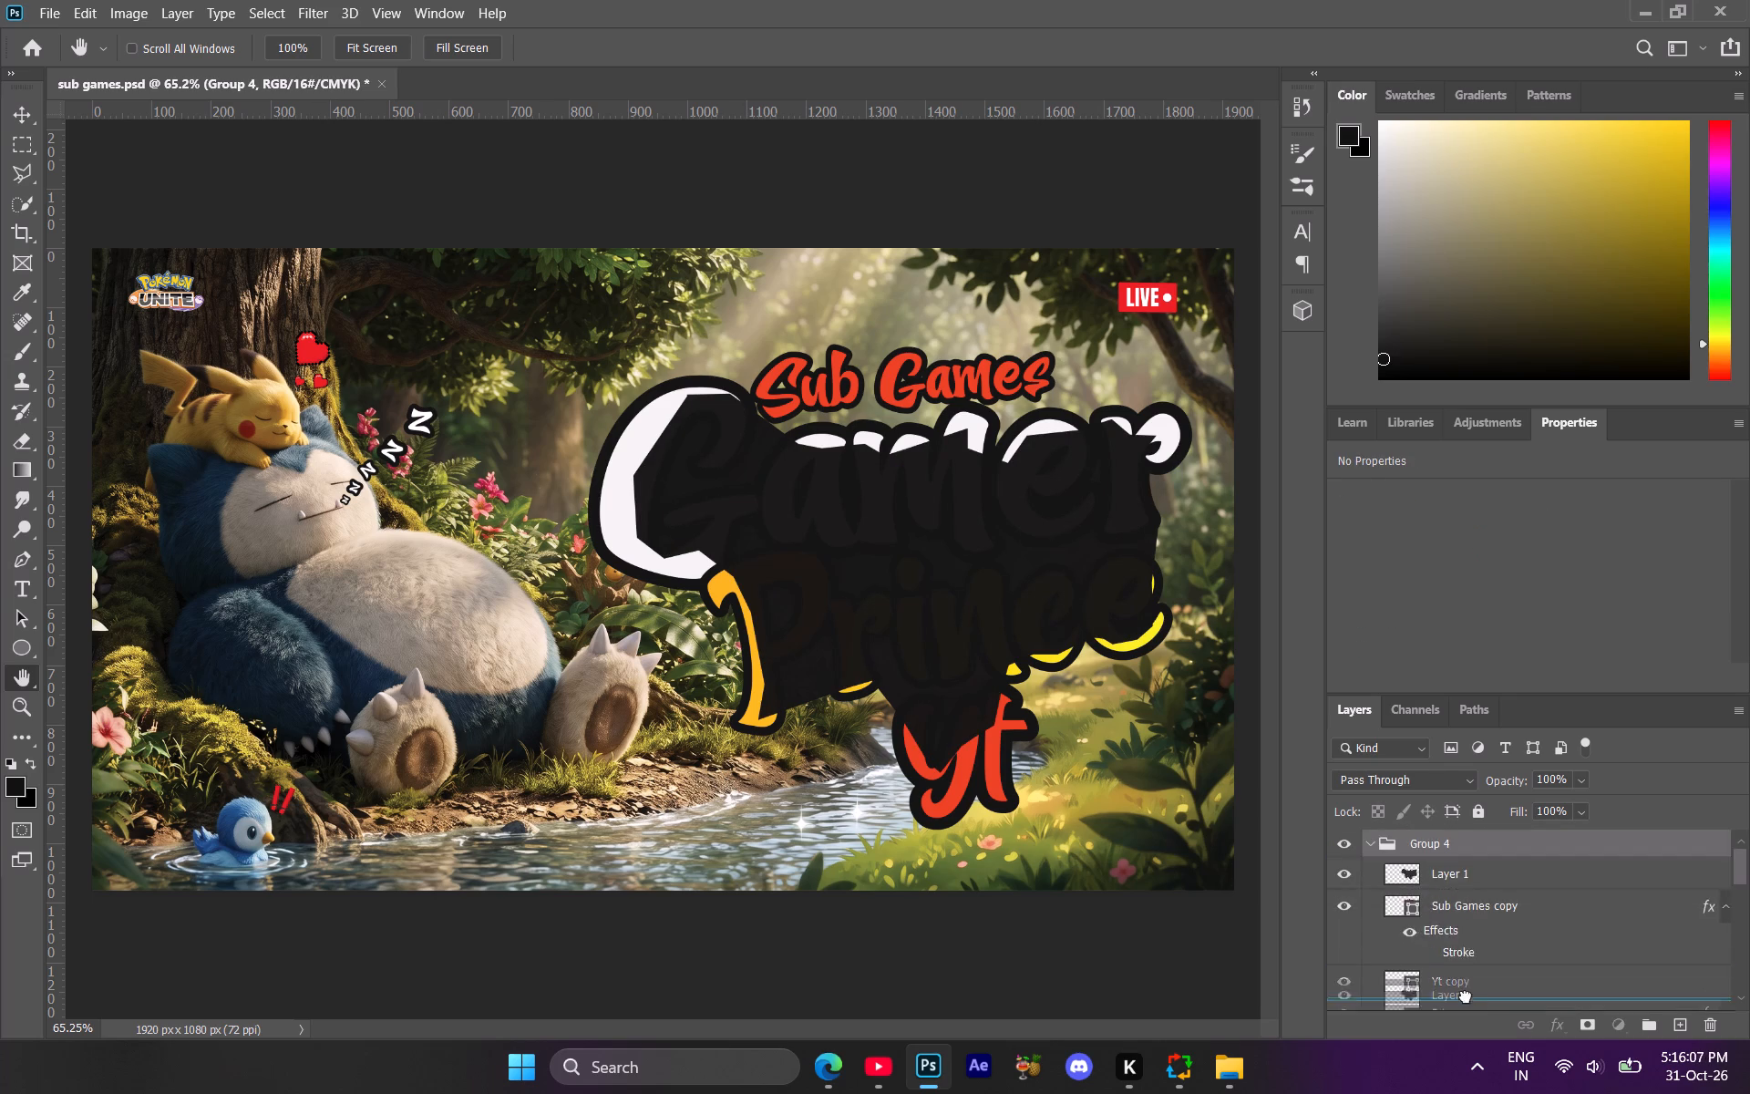
drag(1466, 996, 1480, 999)
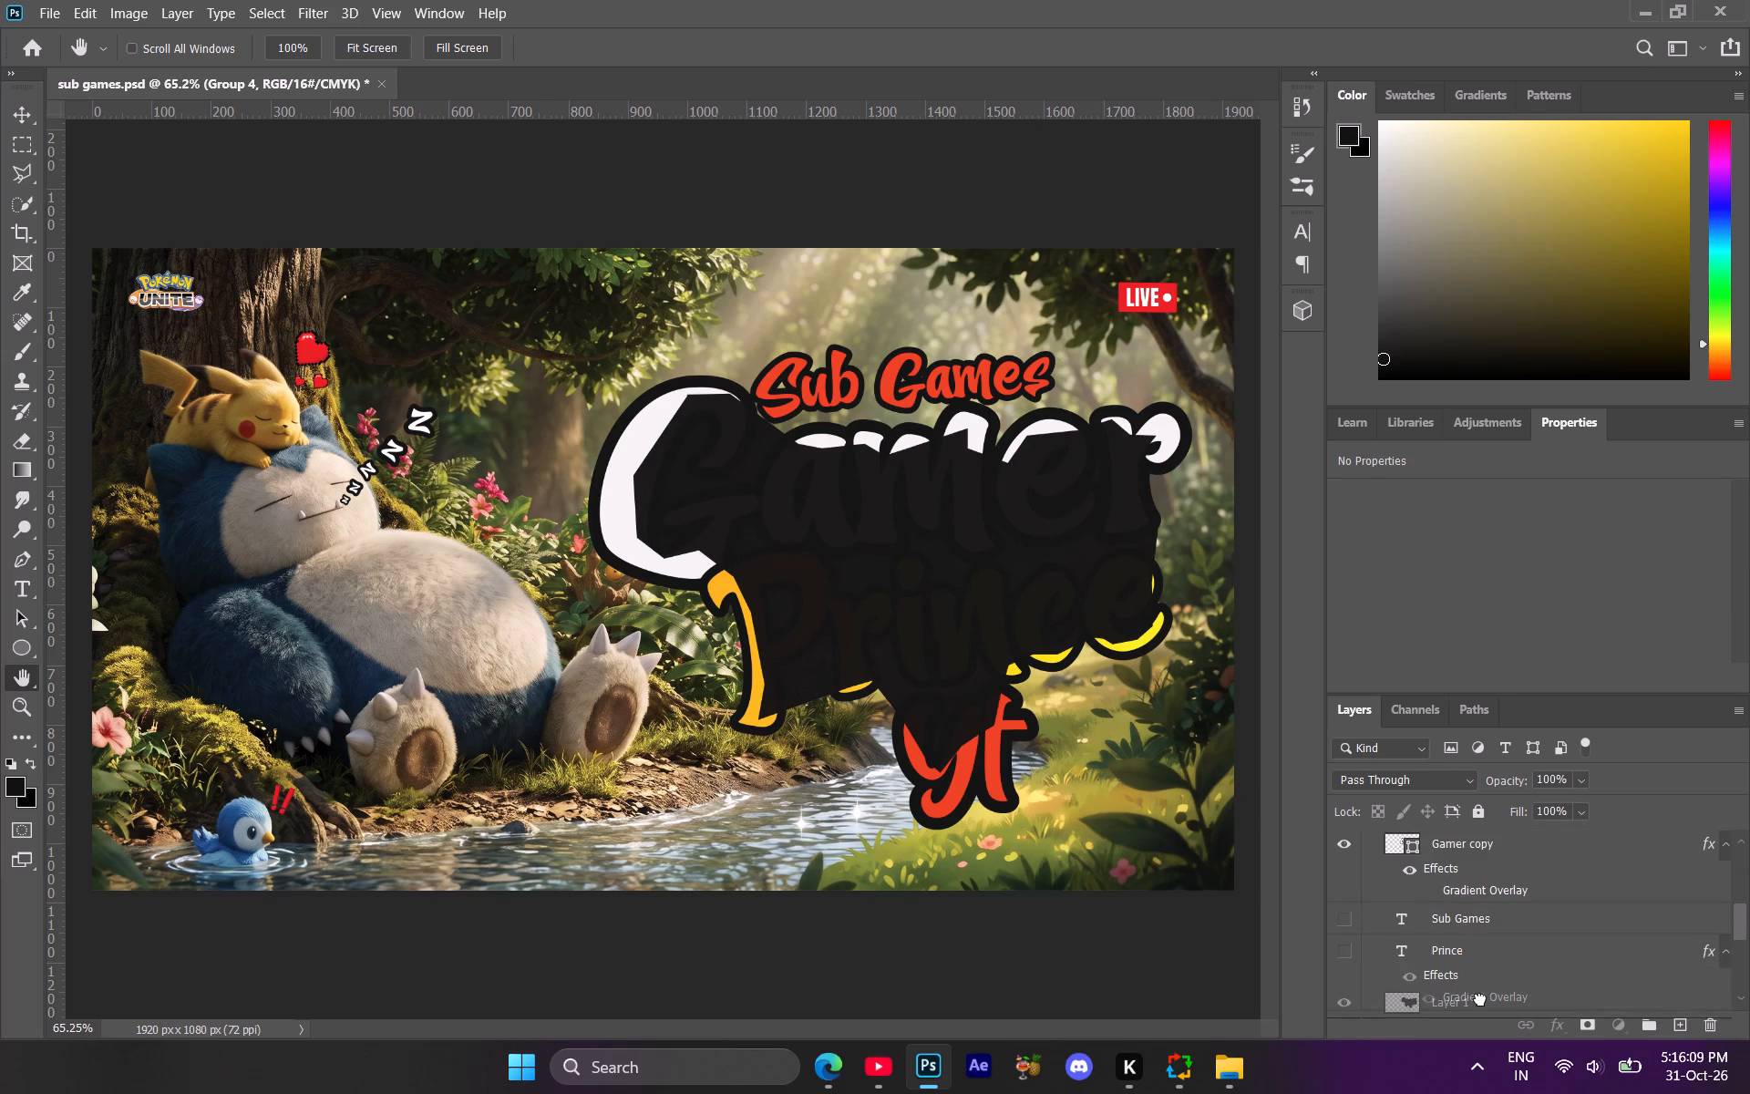
drag(1480, 999, 1483, 1008)
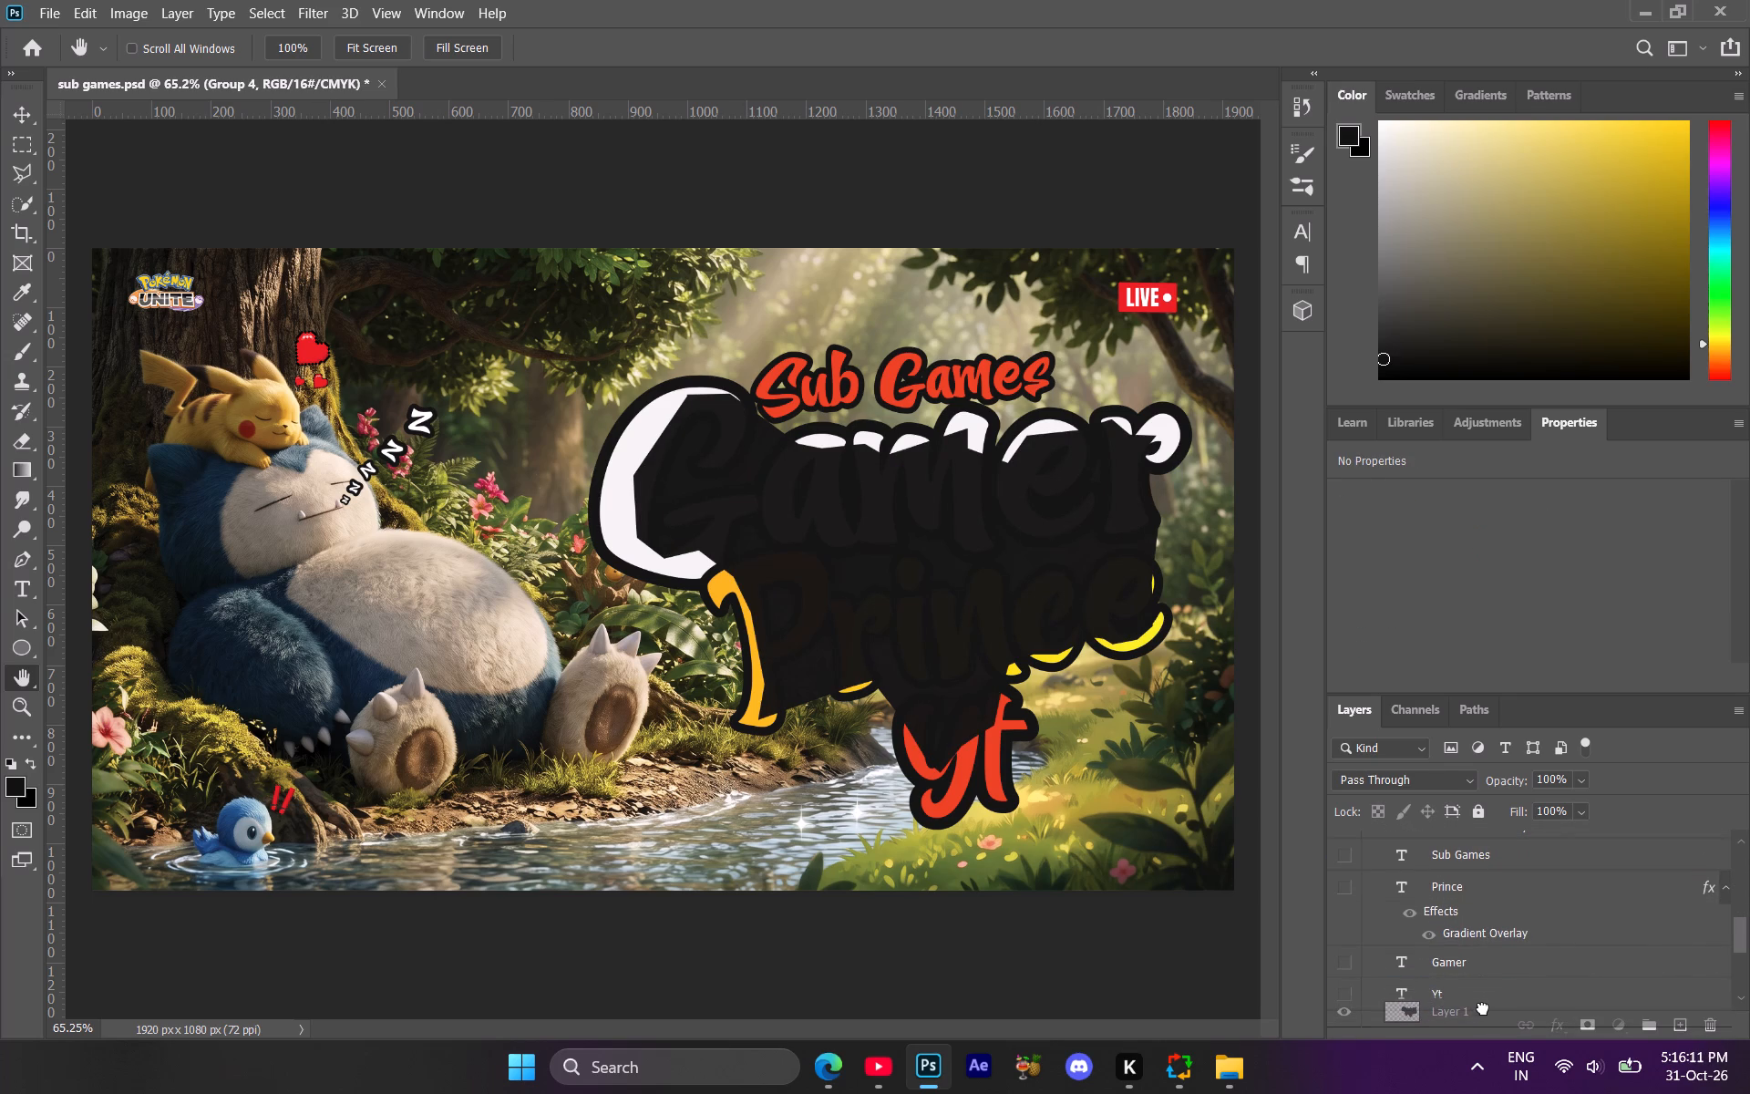
drag(1483, 1008, 1467, 979)
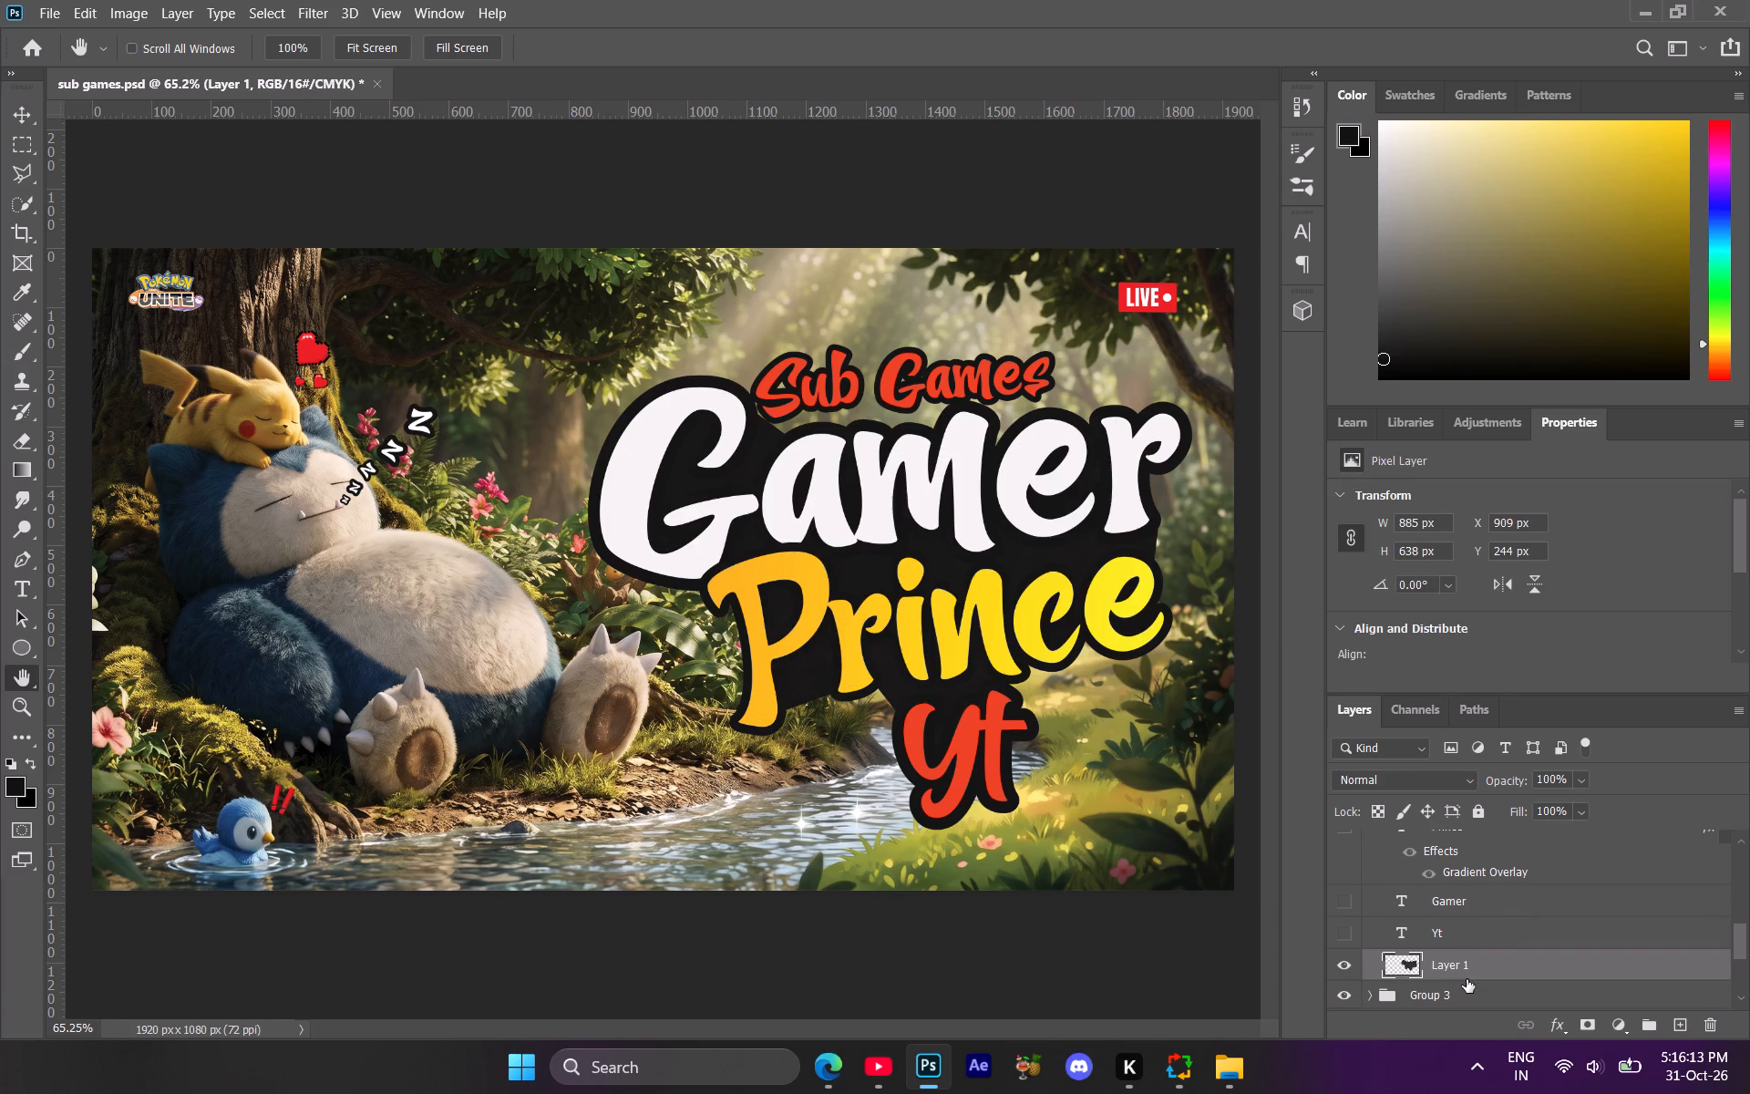
Add a Gradient Overlay to the Sub Games copy layer, with an extra stop at 49% and the 97% stop set to white.
scroll(1415, 971, up, 7)
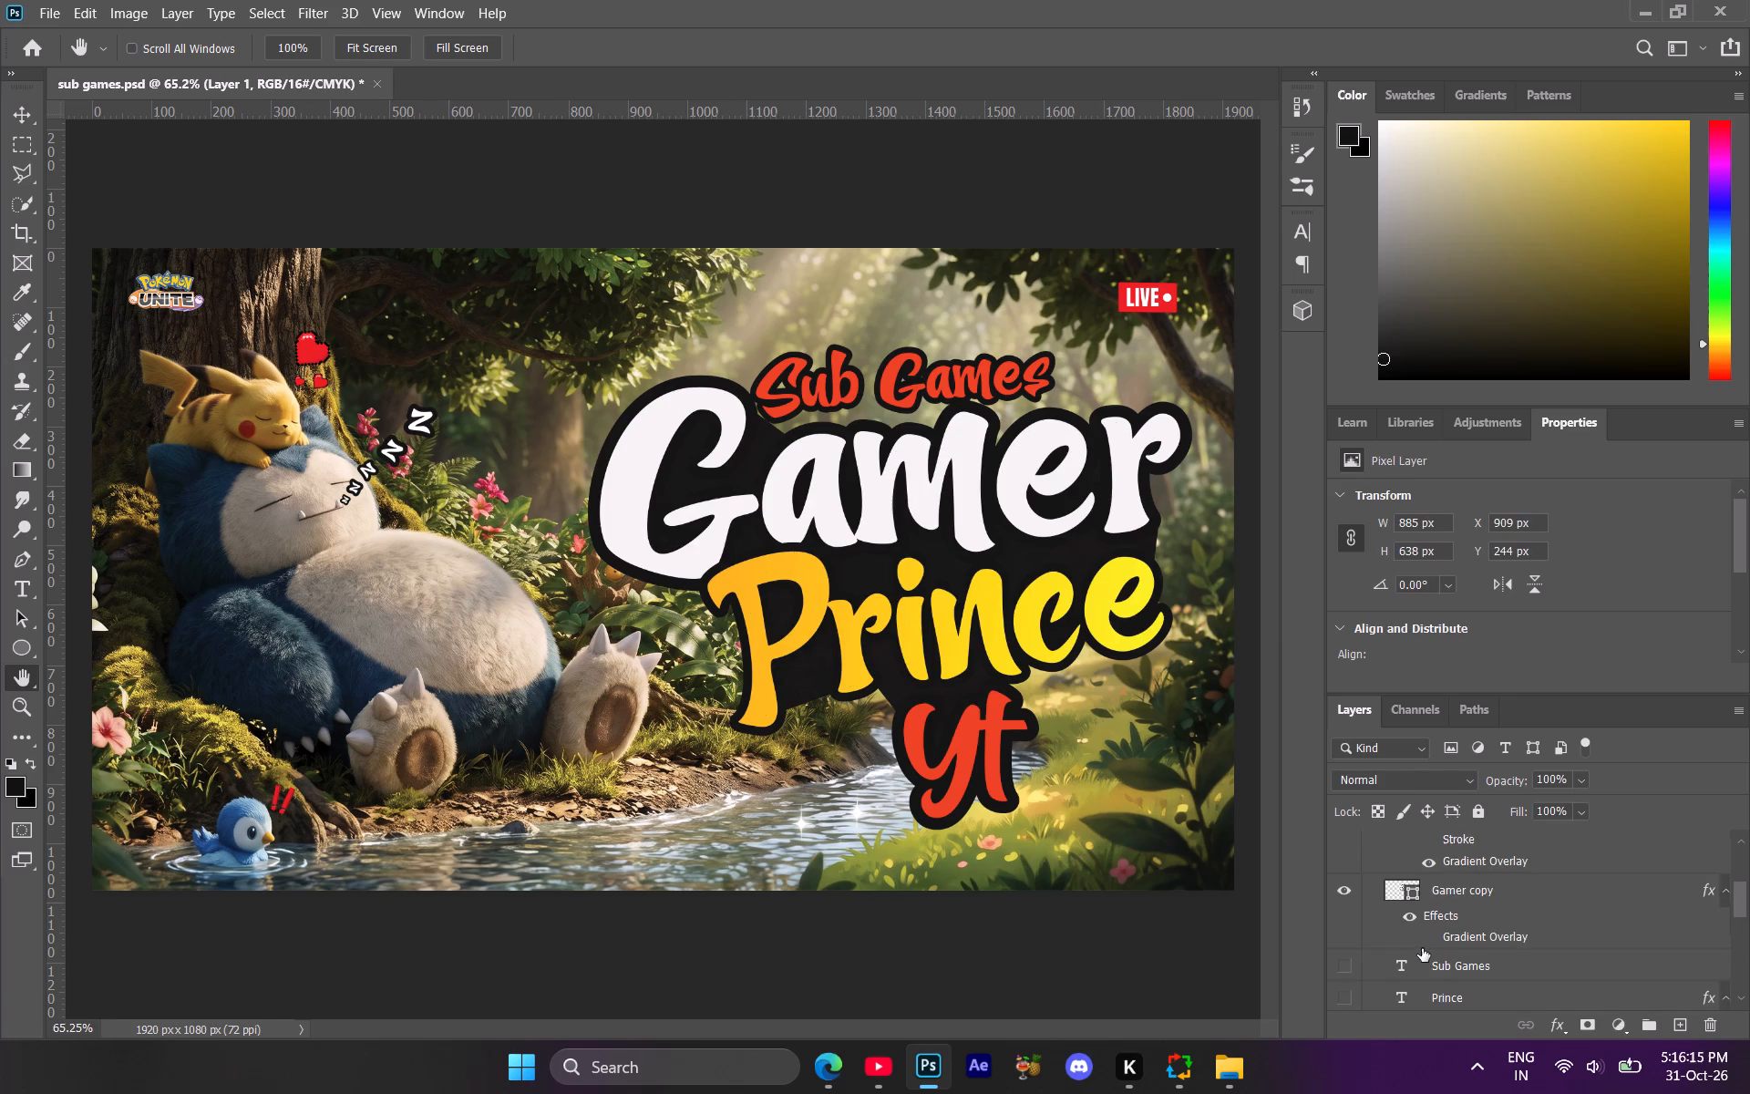
scroll(1391, 903, up, 6)
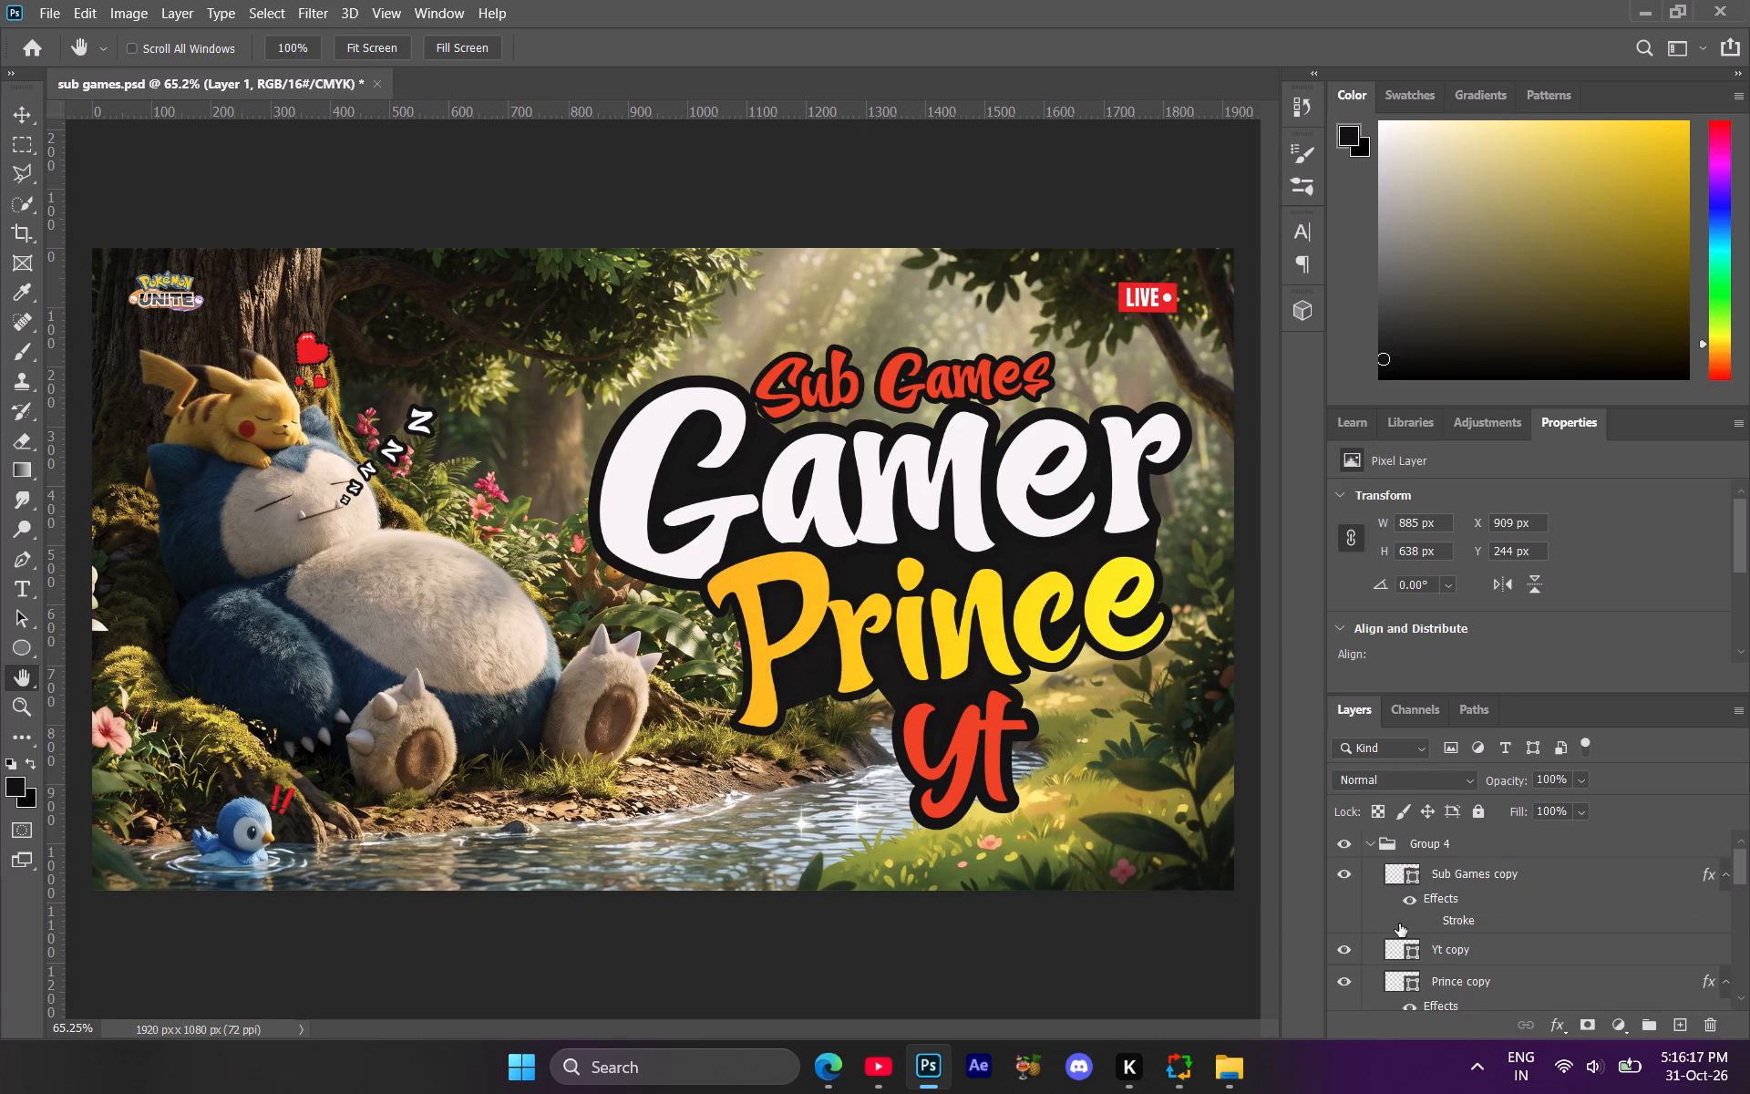
scroll(1400, 924, up, 1)
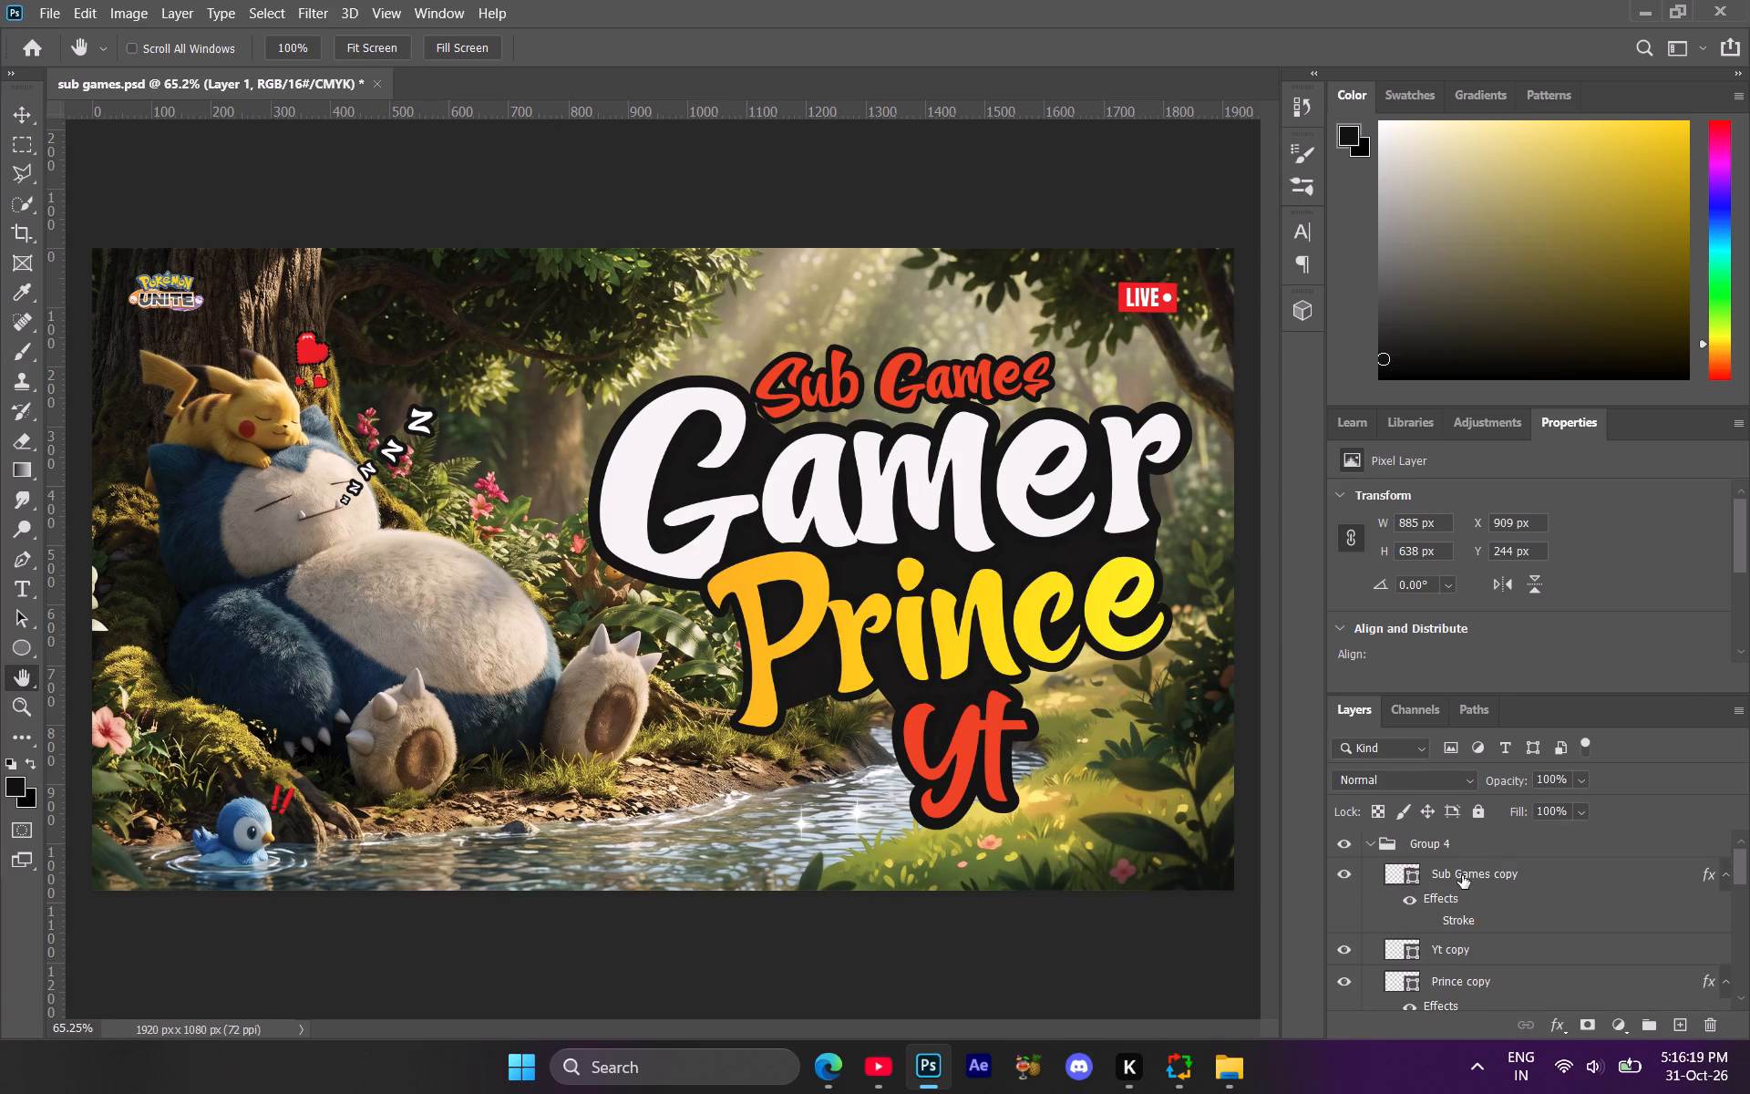
click(1462, 875)
click(1561, 1023)
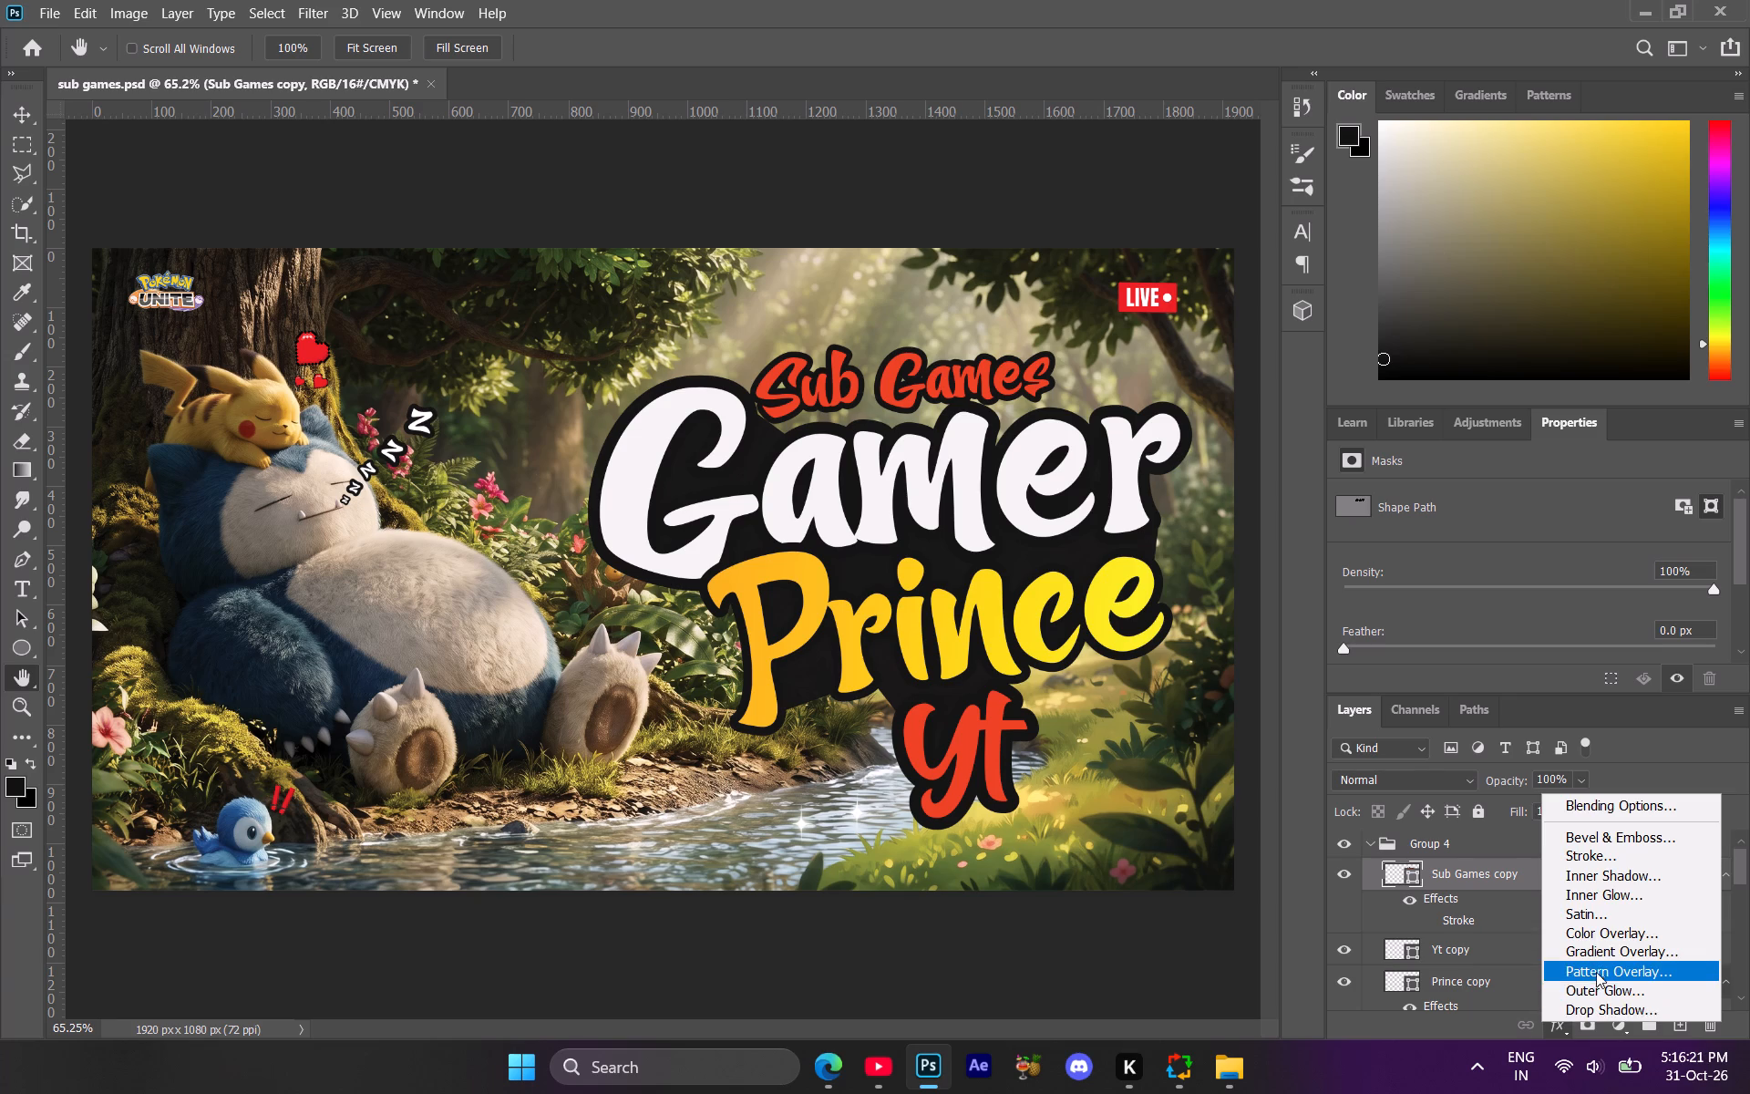
click(1590, 949)
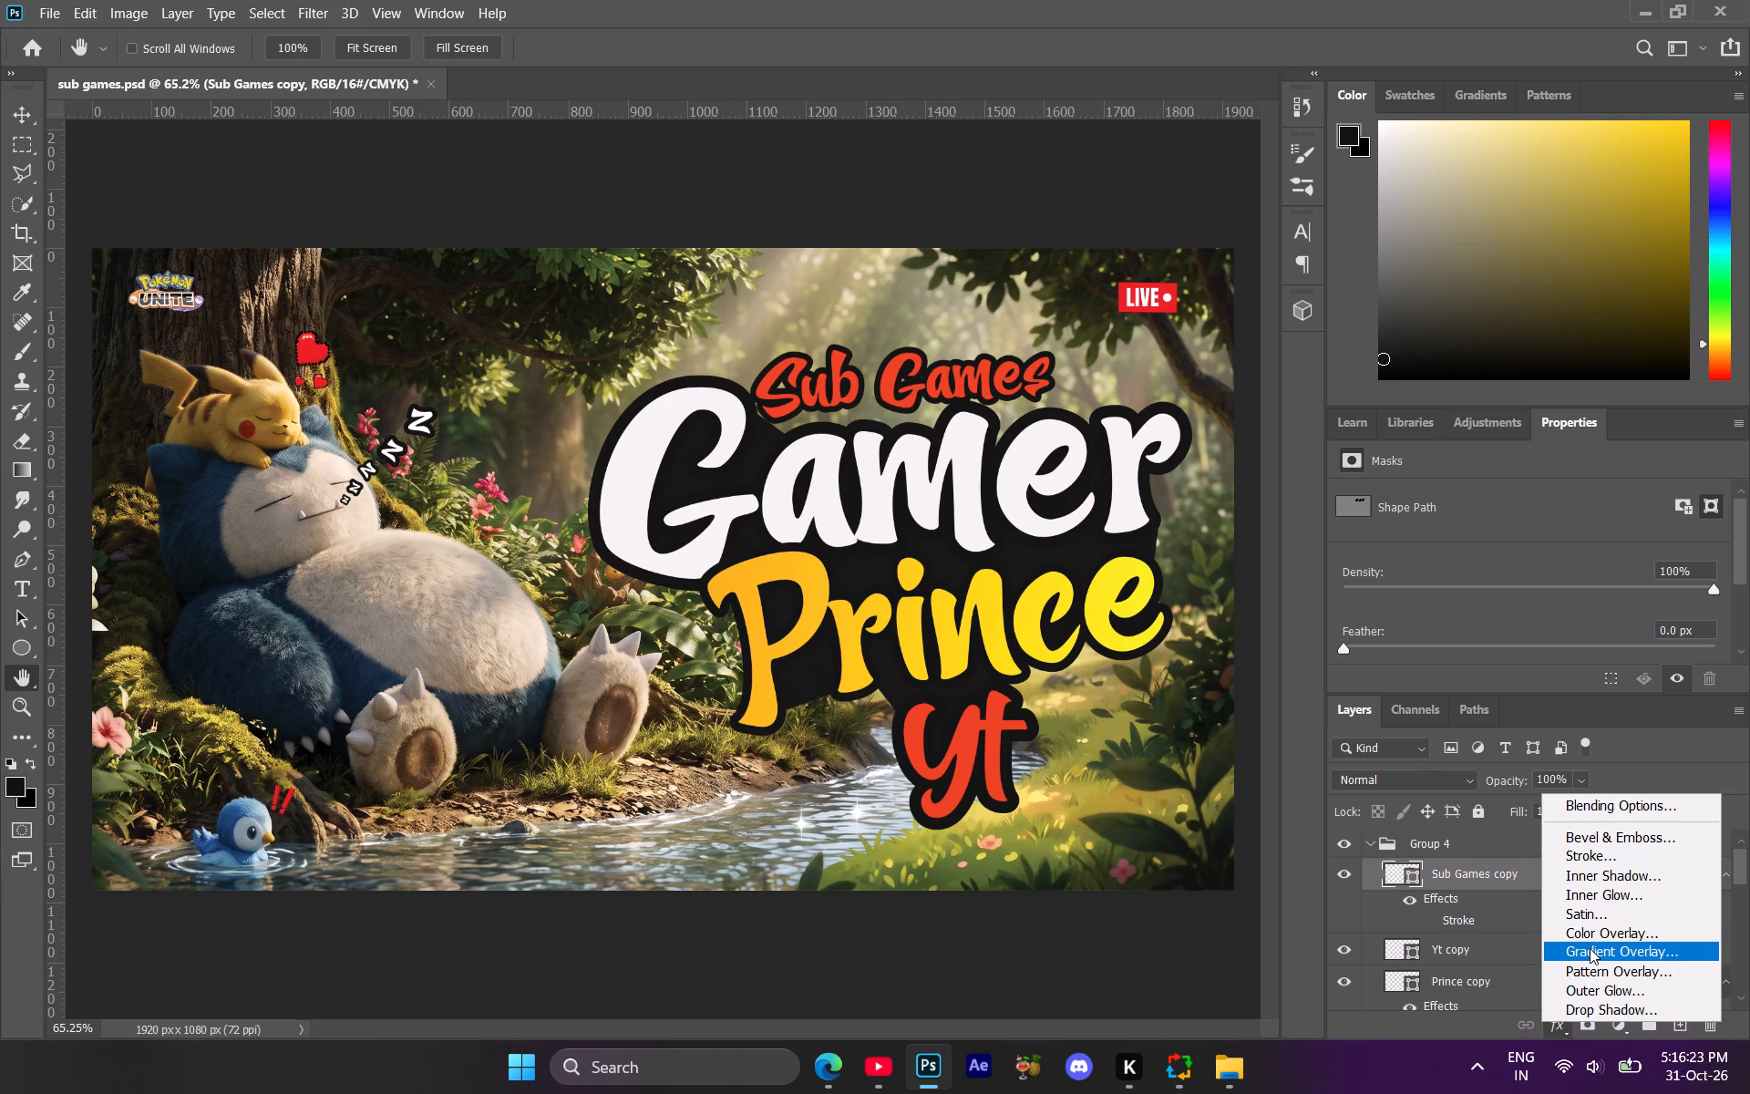
click(685, 613)
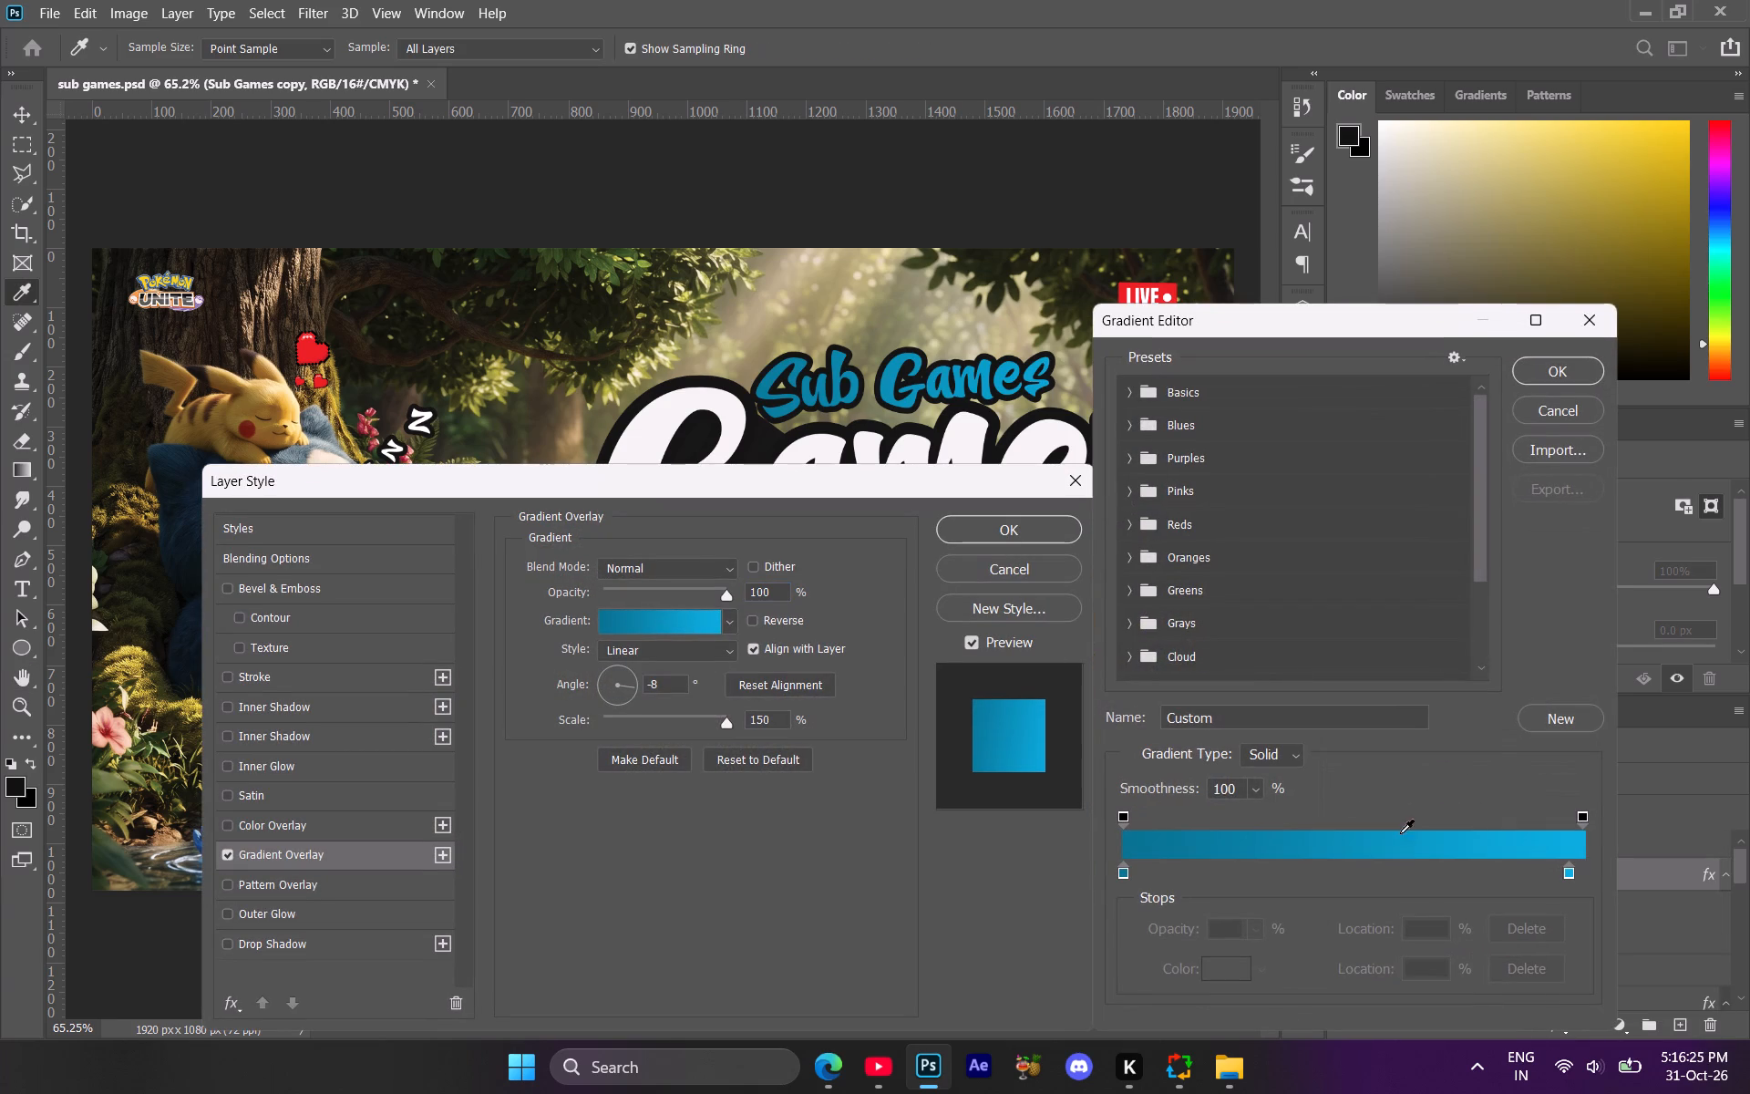
click(1348, 870)
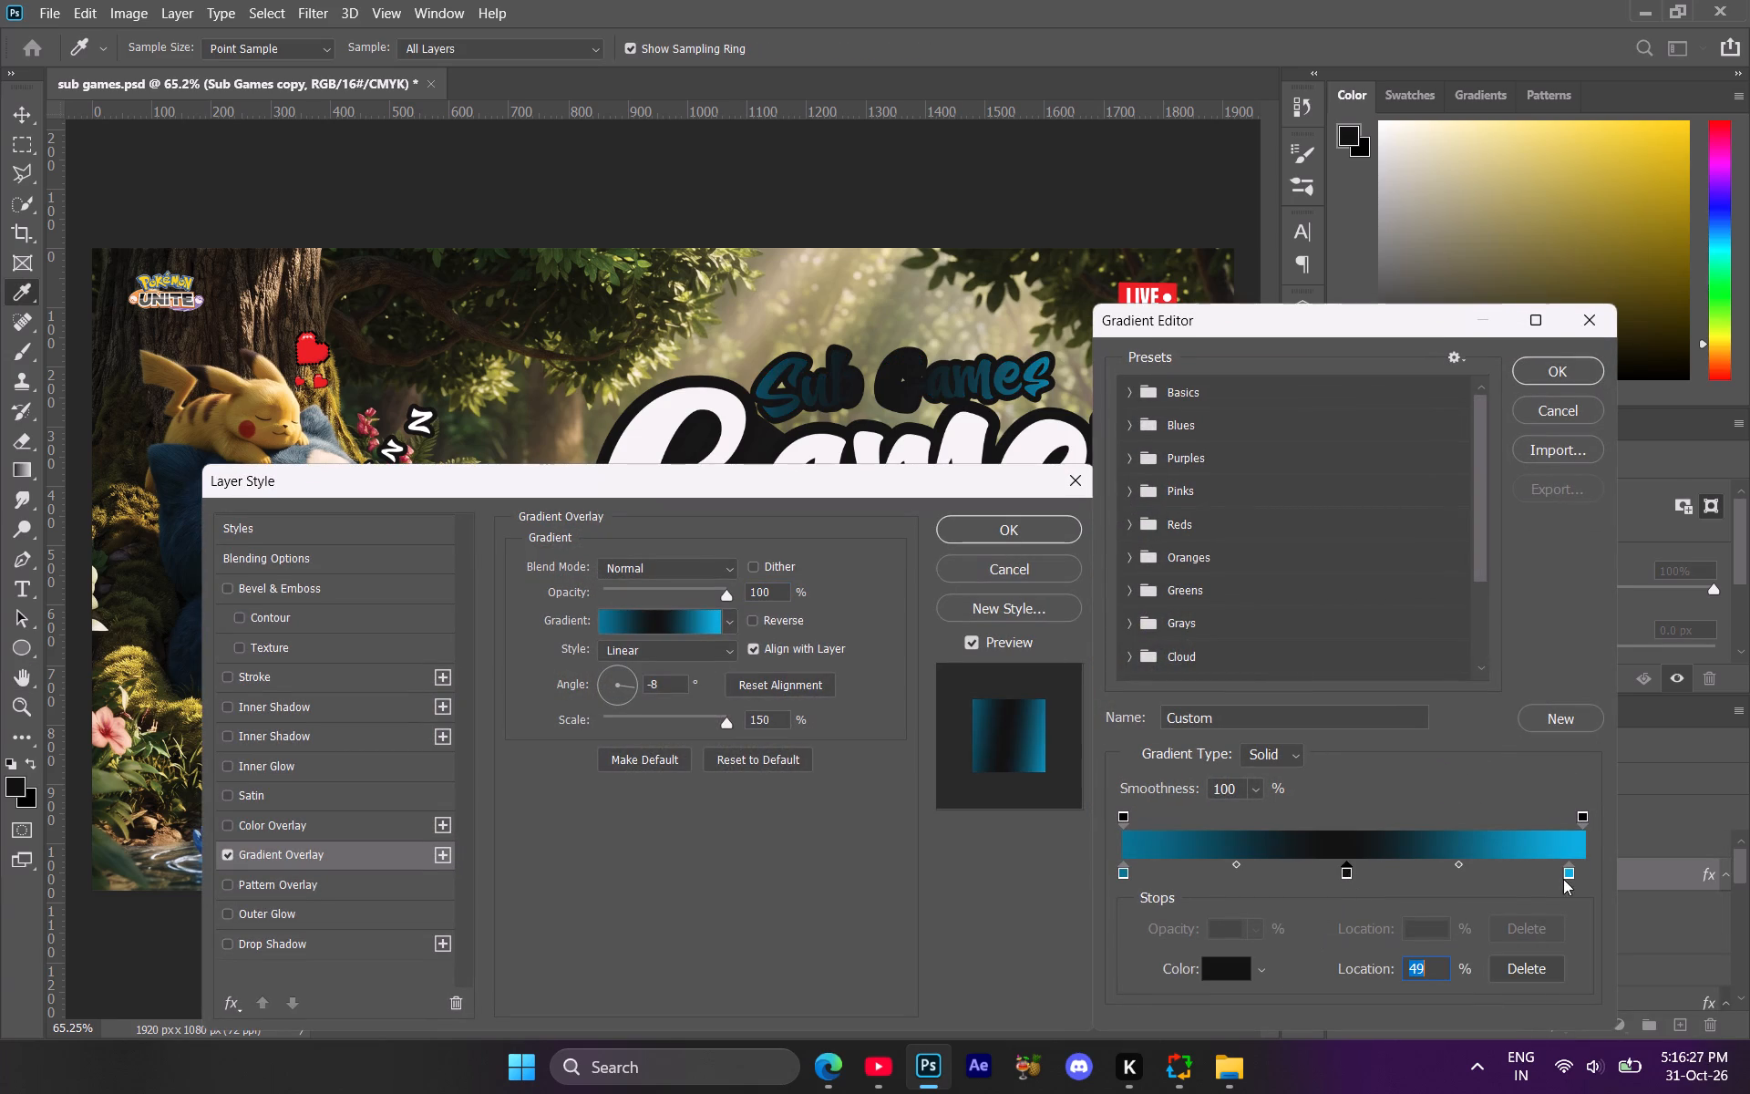
click(1568, 877)
click(1230, 979)
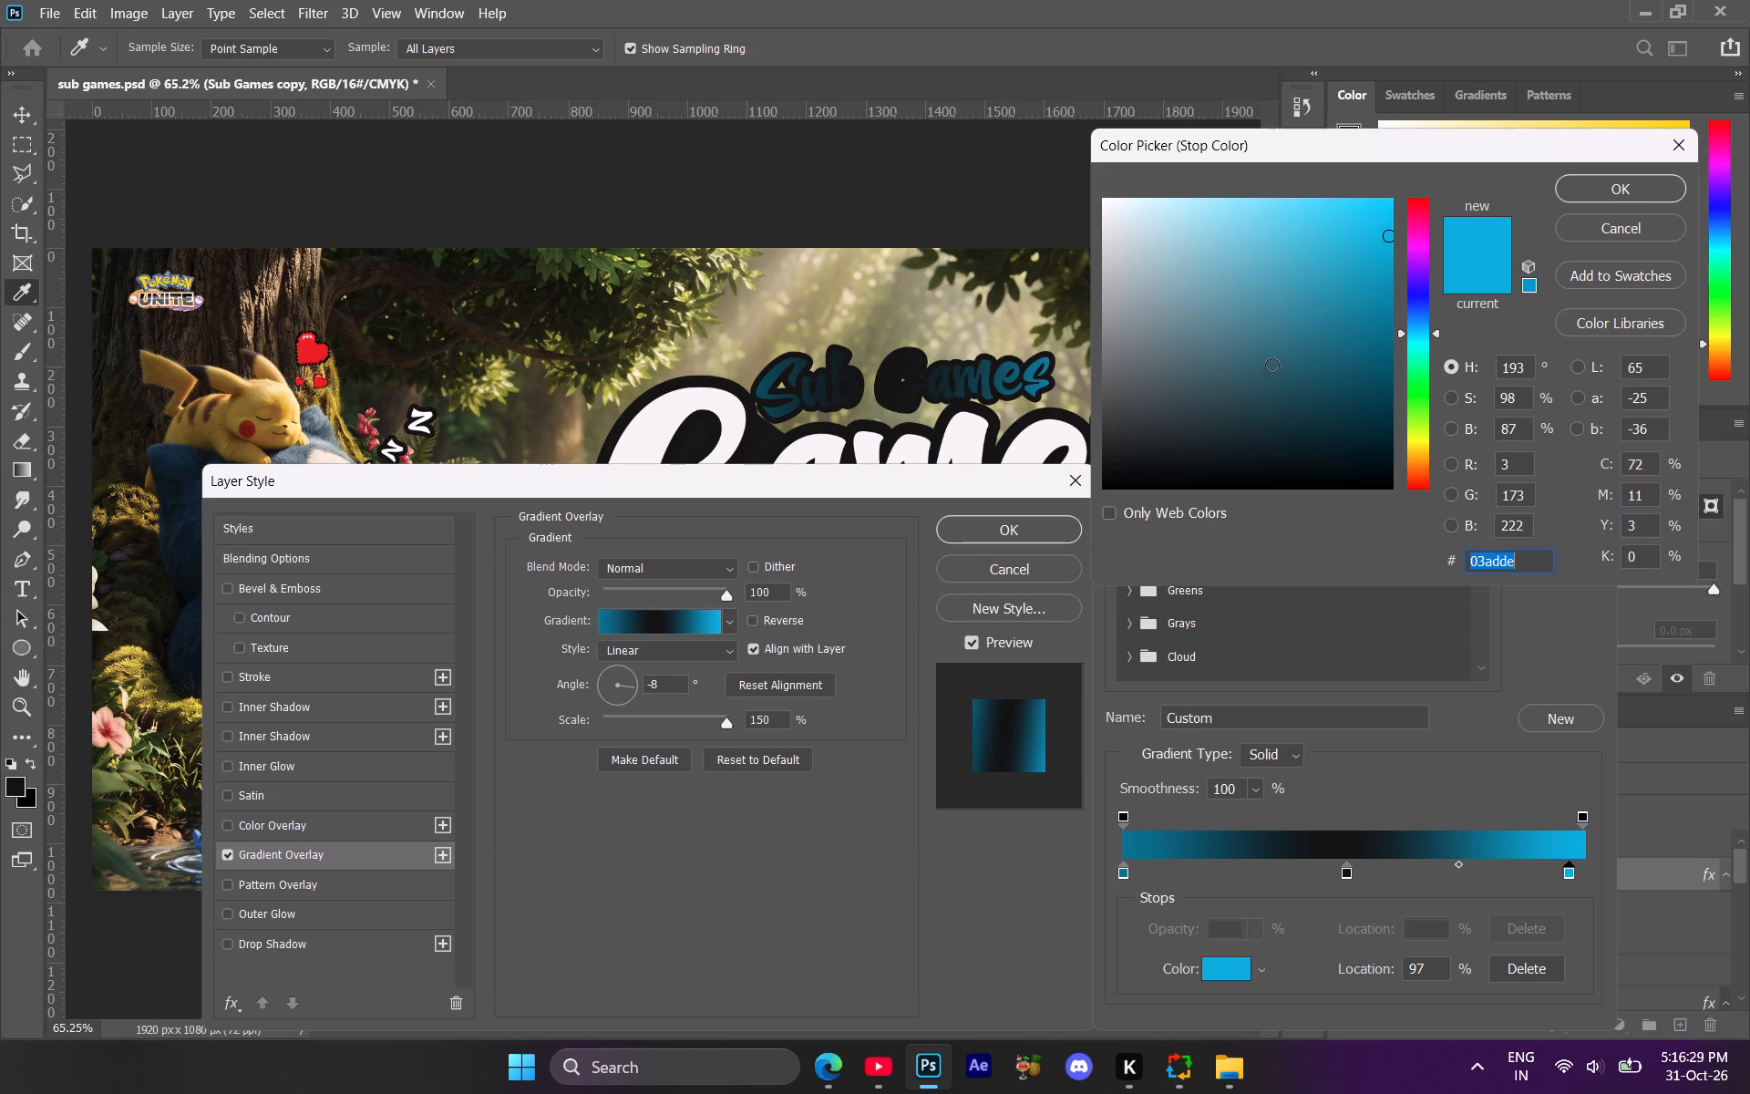
drag(1209, 311, 1024, 133)
click(1615, 175)
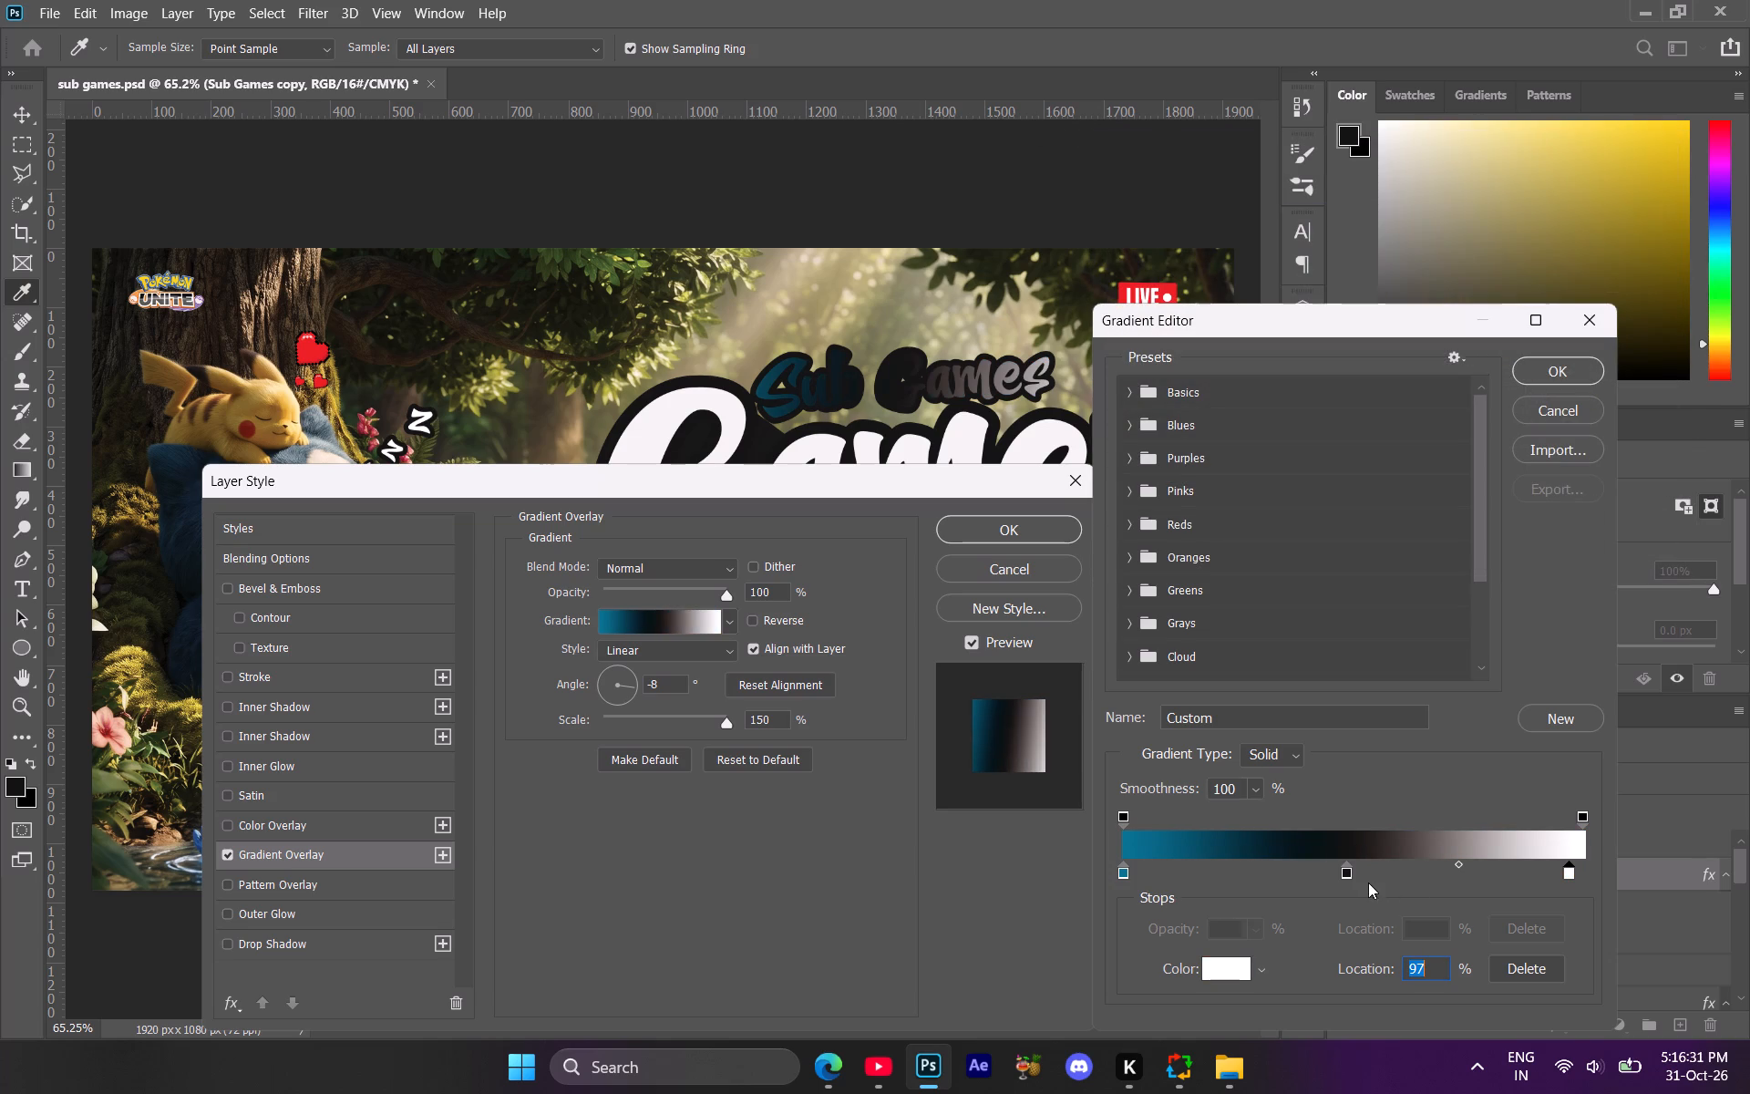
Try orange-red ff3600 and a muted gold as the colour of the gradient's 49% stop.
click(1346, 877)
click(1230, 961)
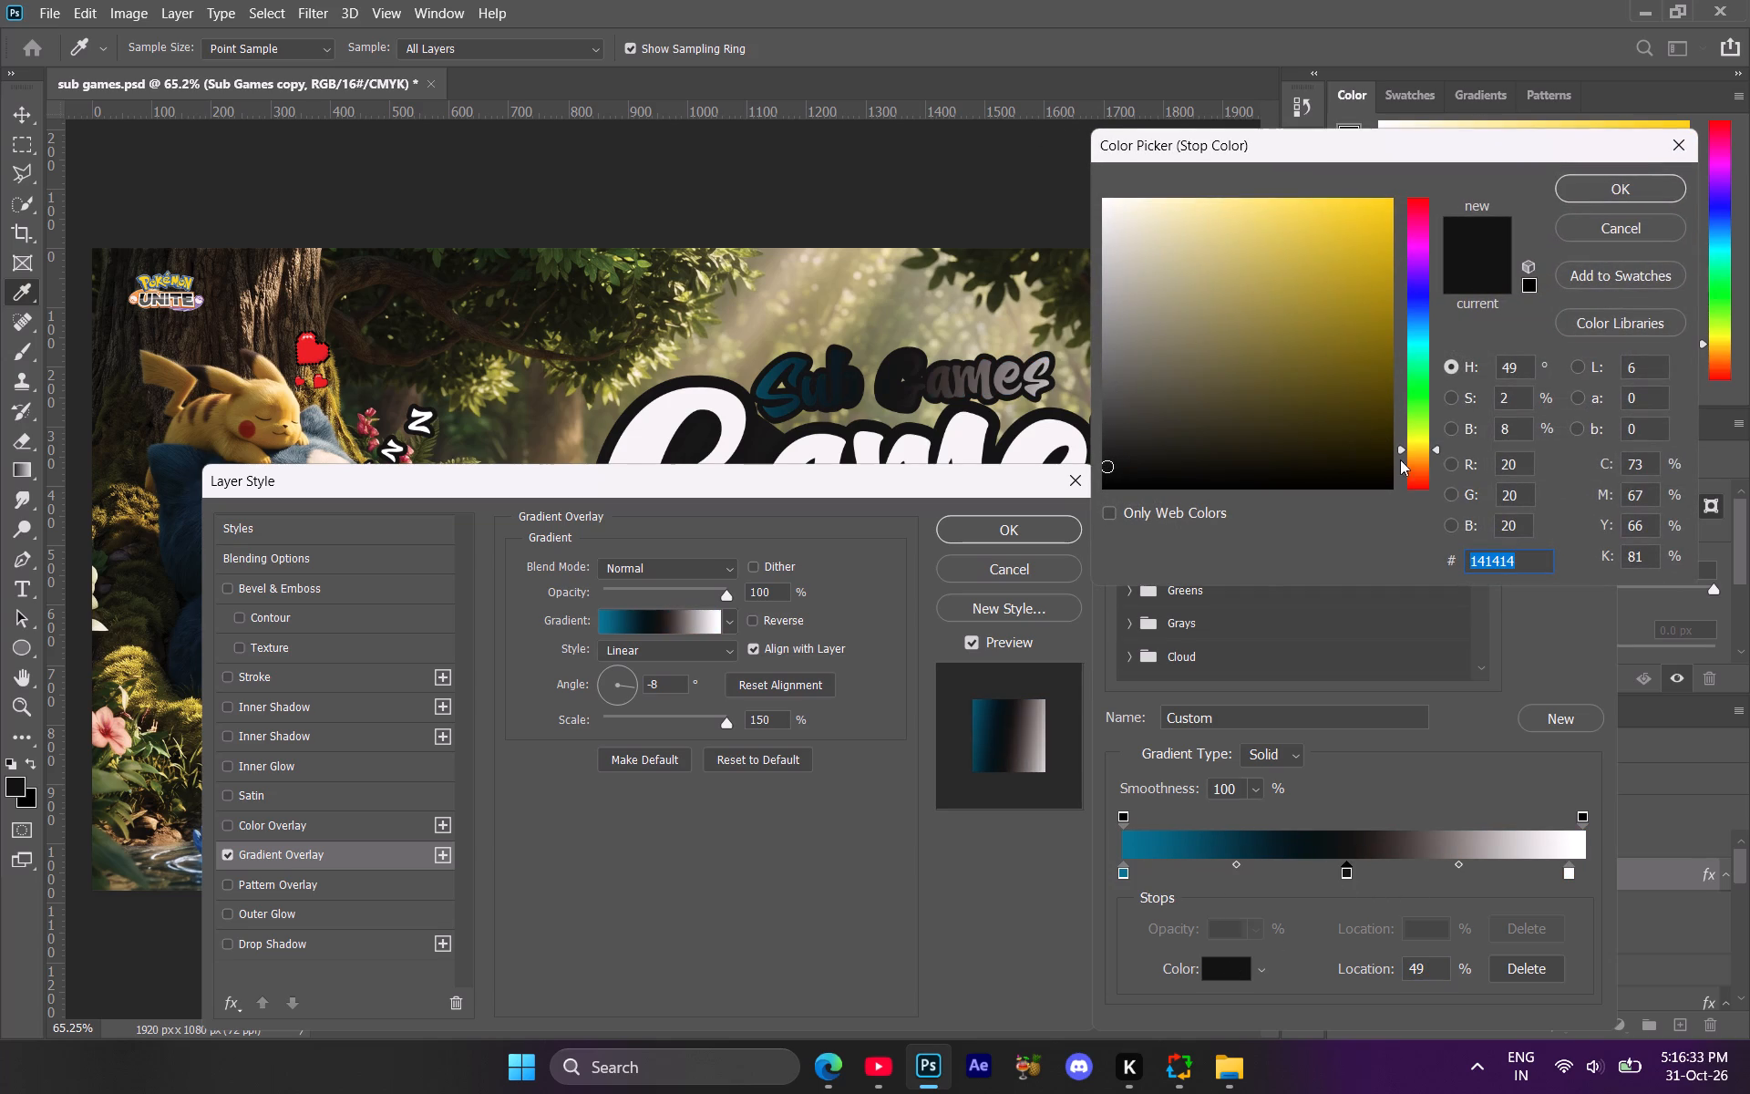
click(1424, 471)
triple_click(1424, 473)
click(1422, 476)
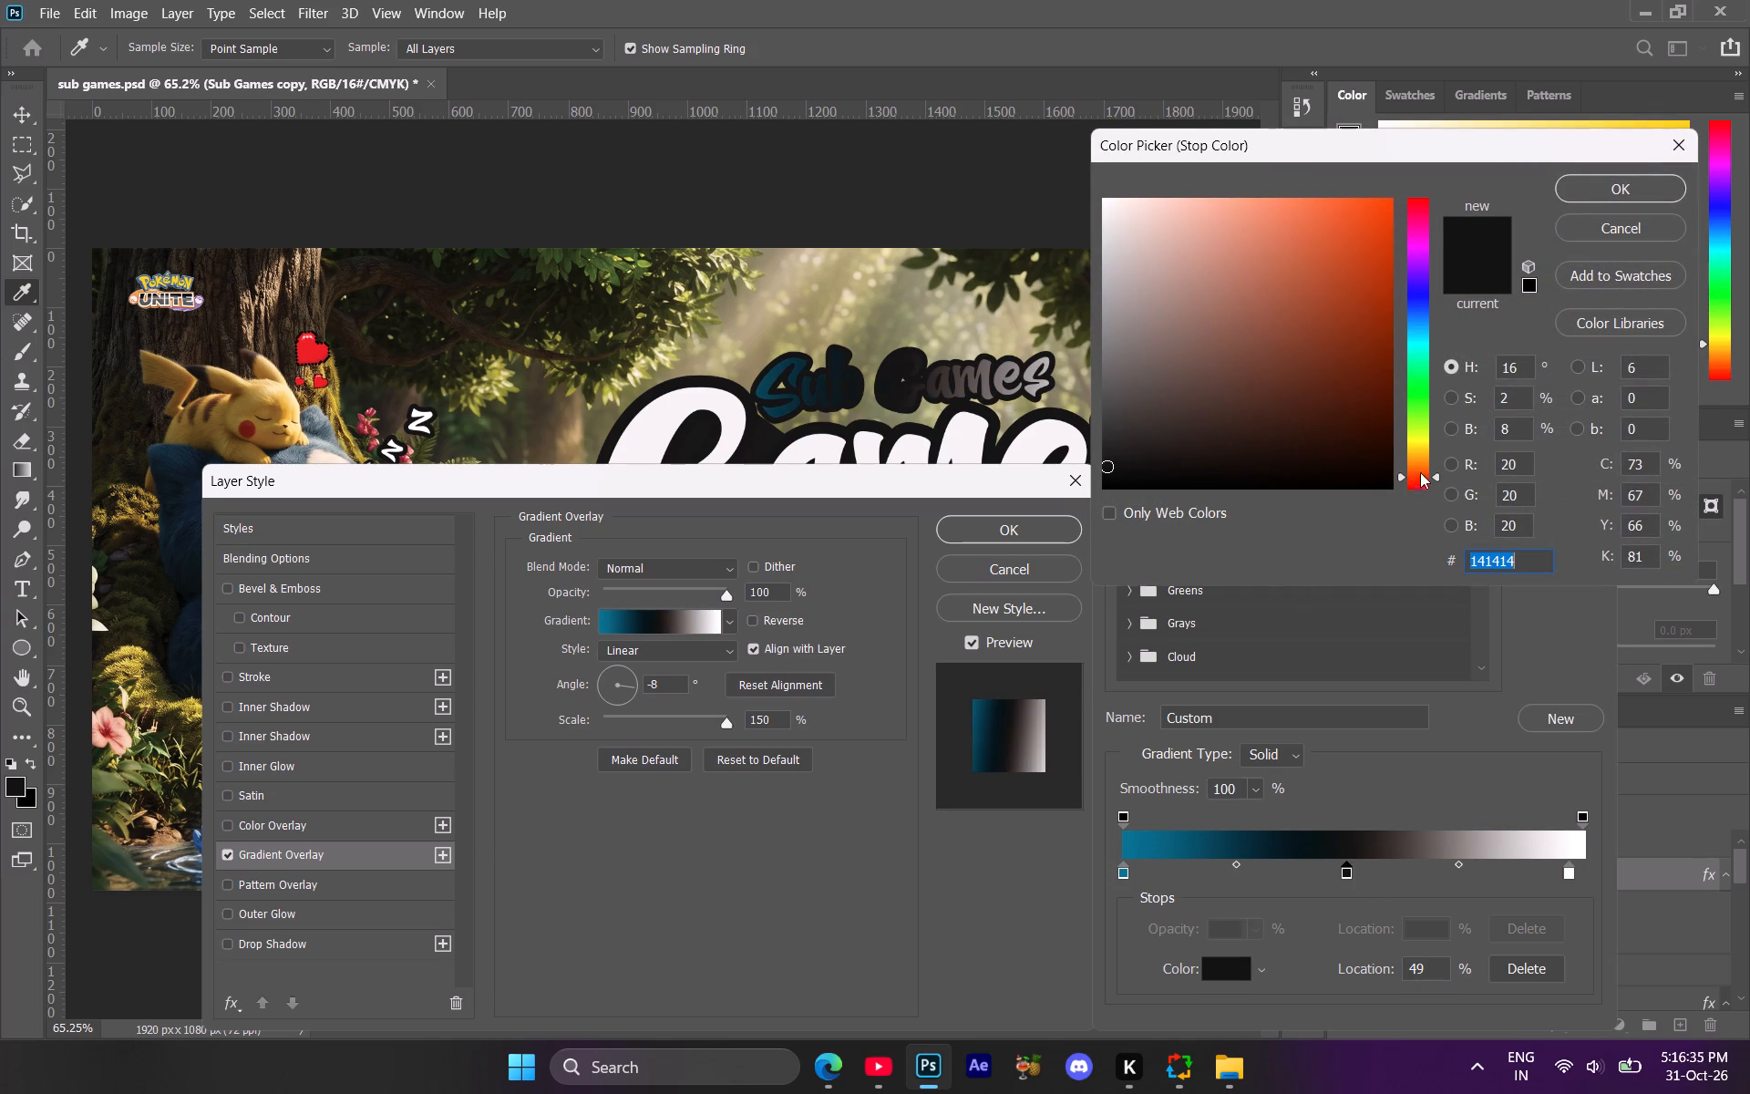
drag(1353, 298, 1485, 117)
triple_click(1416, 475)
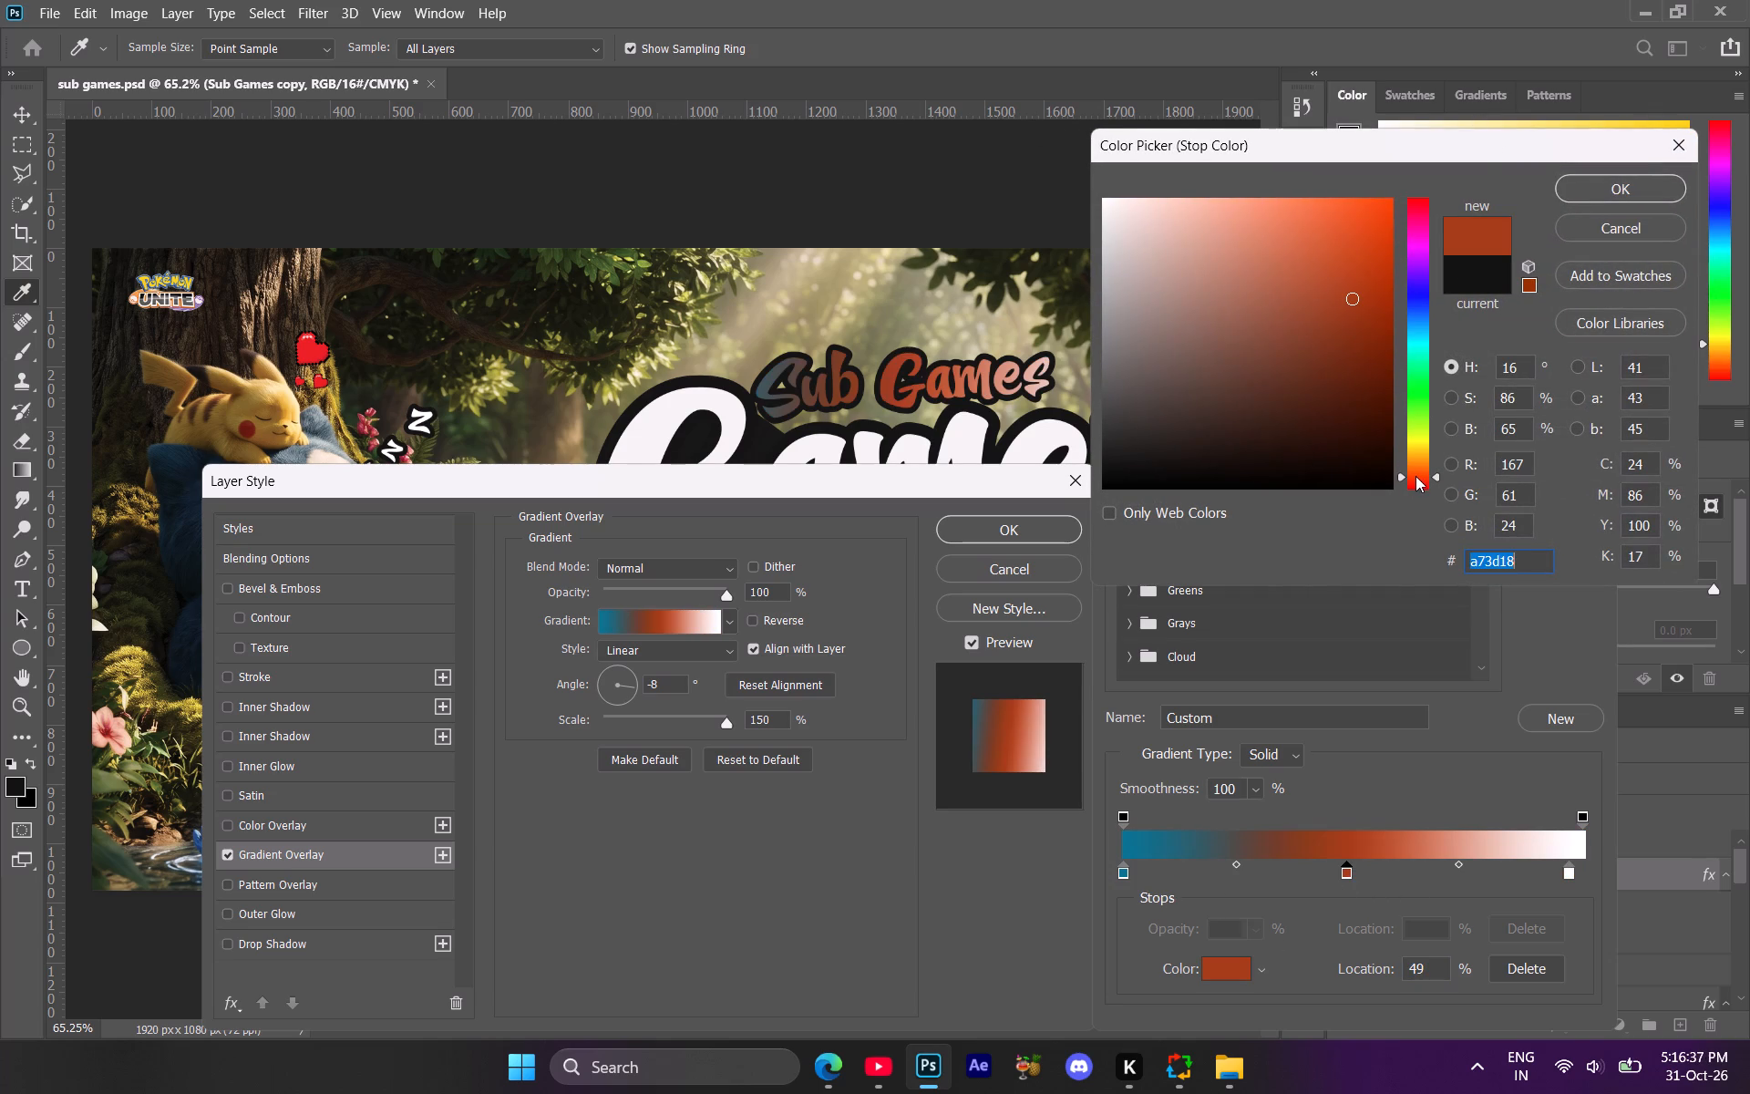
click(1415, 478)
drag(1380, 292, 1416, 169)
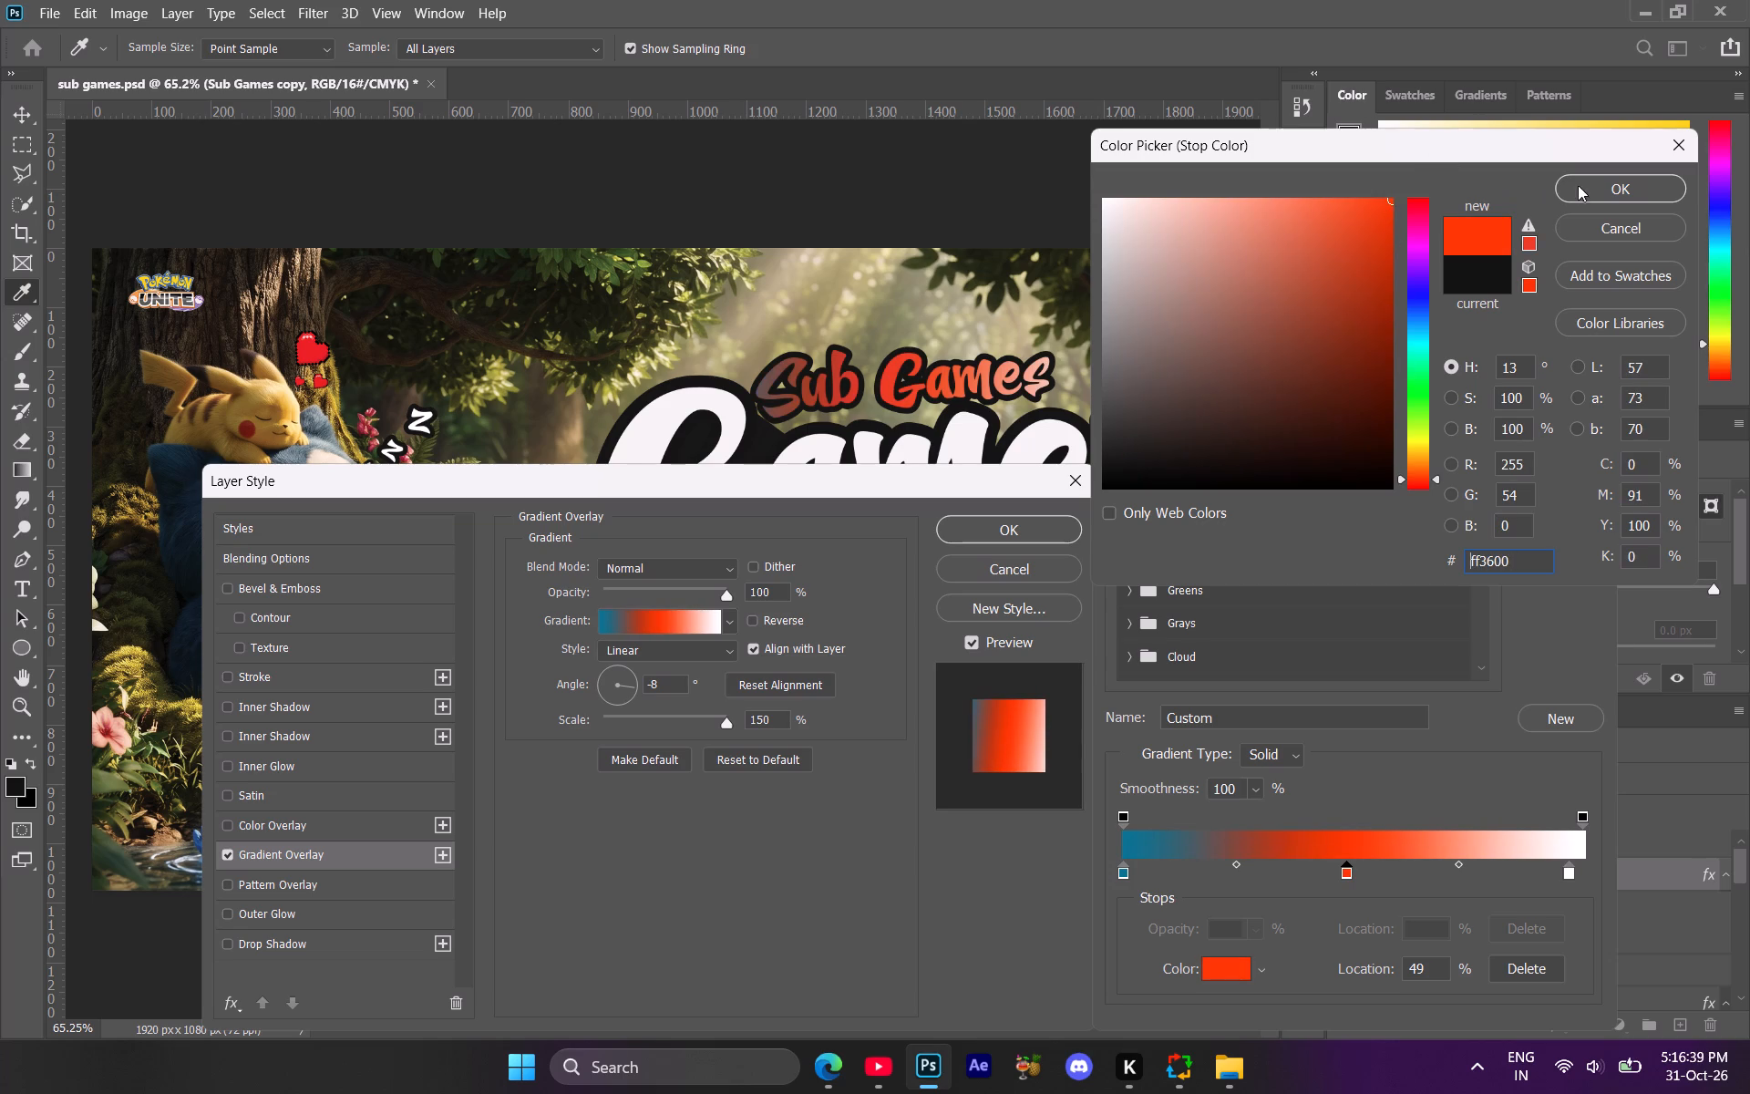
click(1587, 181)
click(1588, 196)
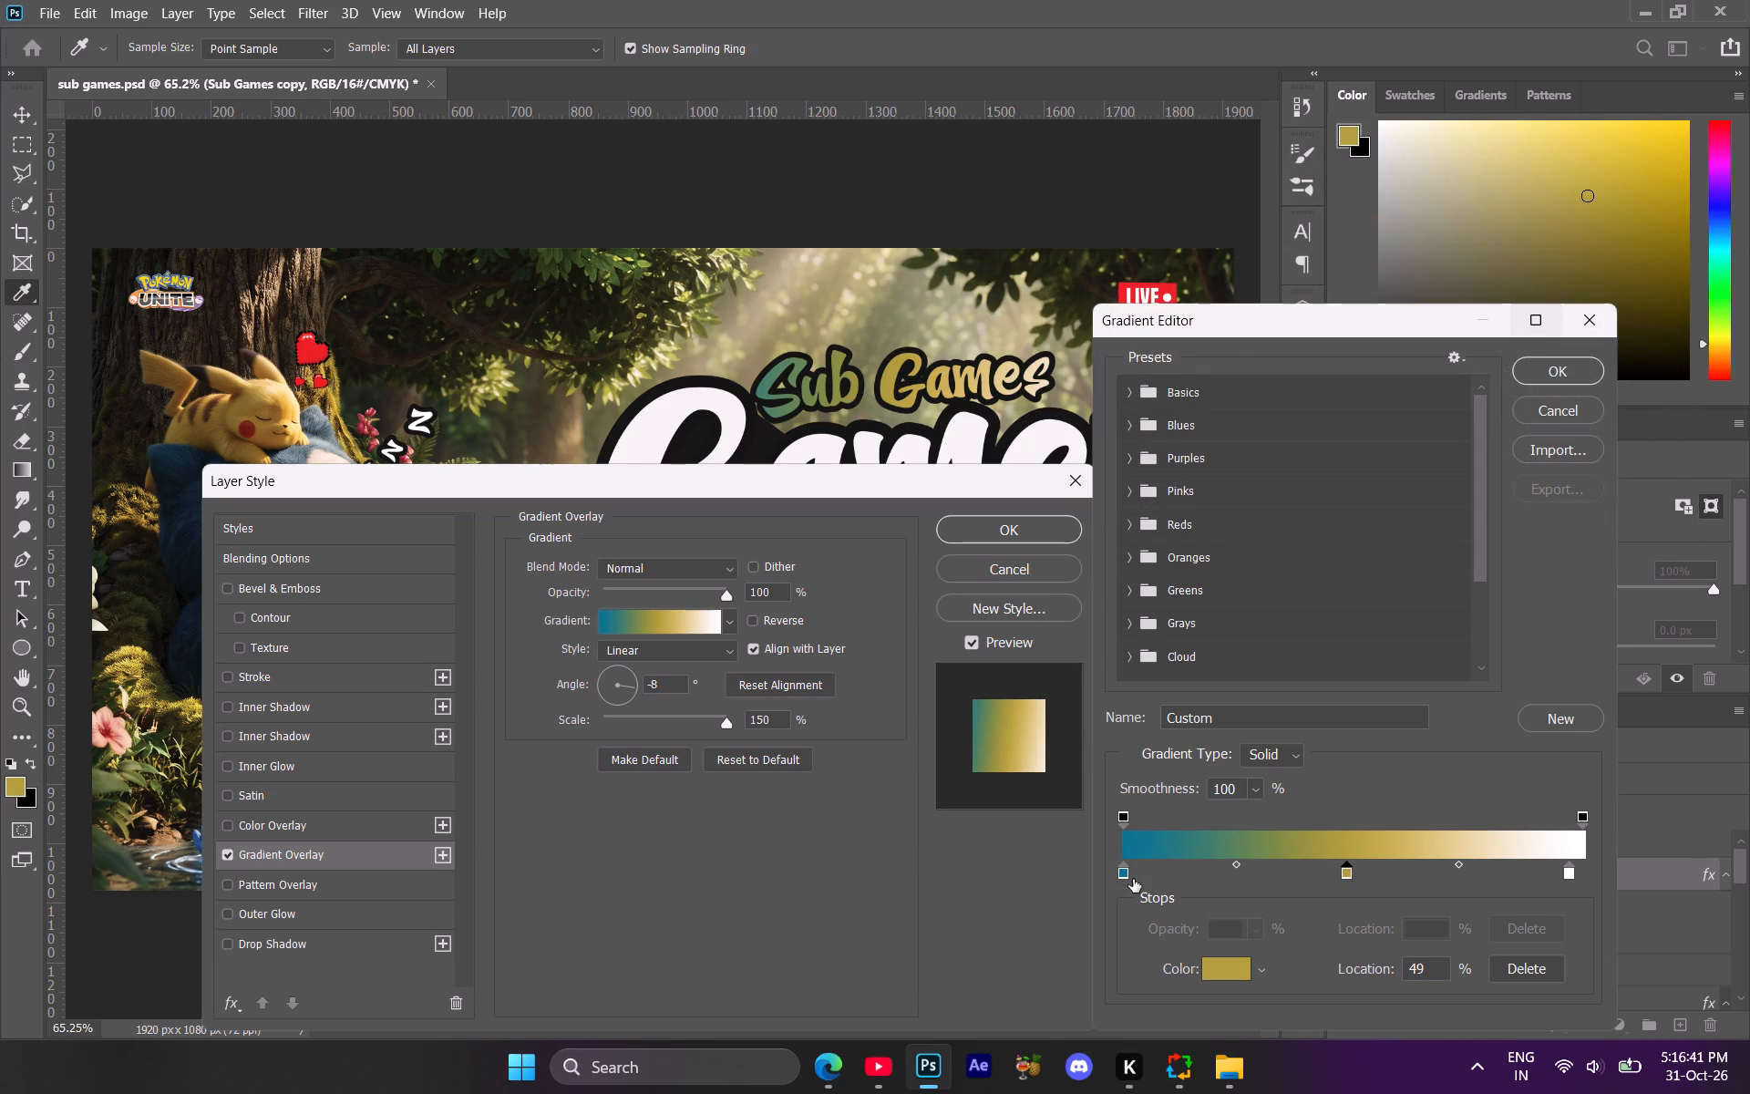
Set the gradient's 0% stop to orange-red ff3c00.
click(1128, 877)
click(1231, 966)
drag(1414, 464, 1416, 483)
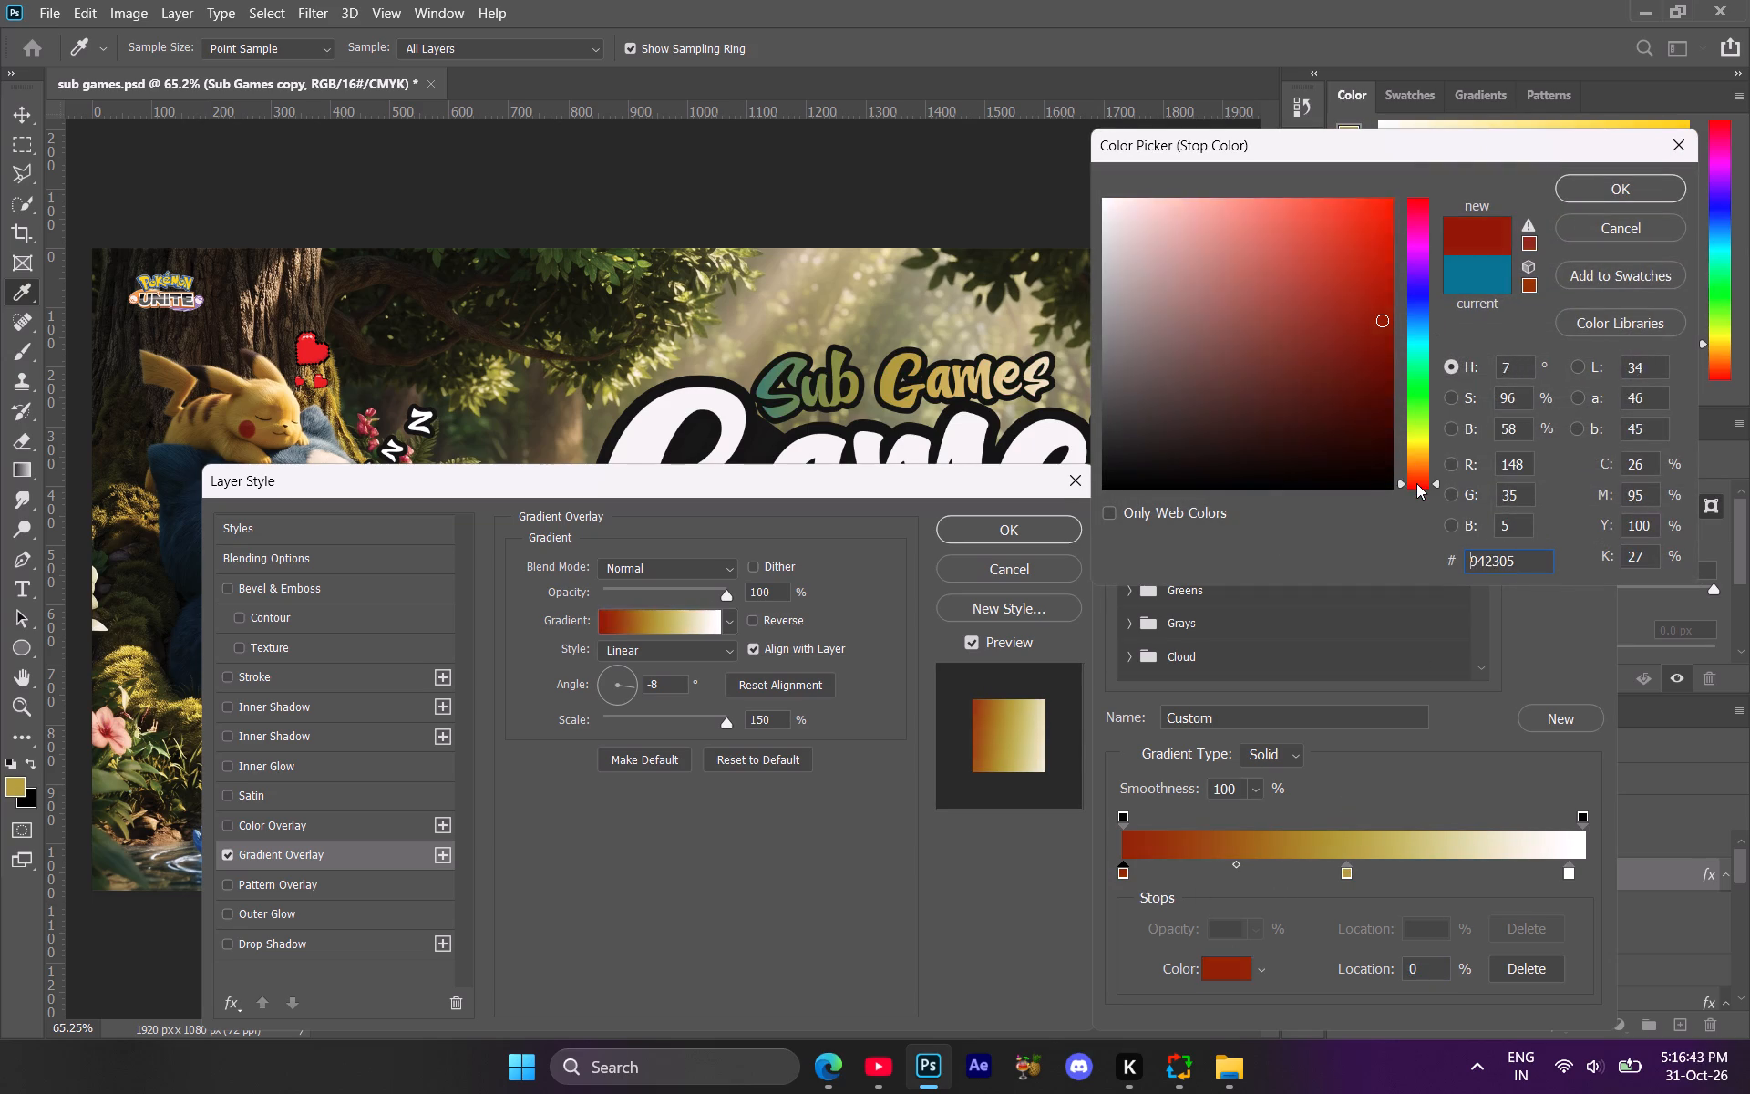
drag(1416, 483, 1416, 477)
drag(1385, 263, 1405, 183)
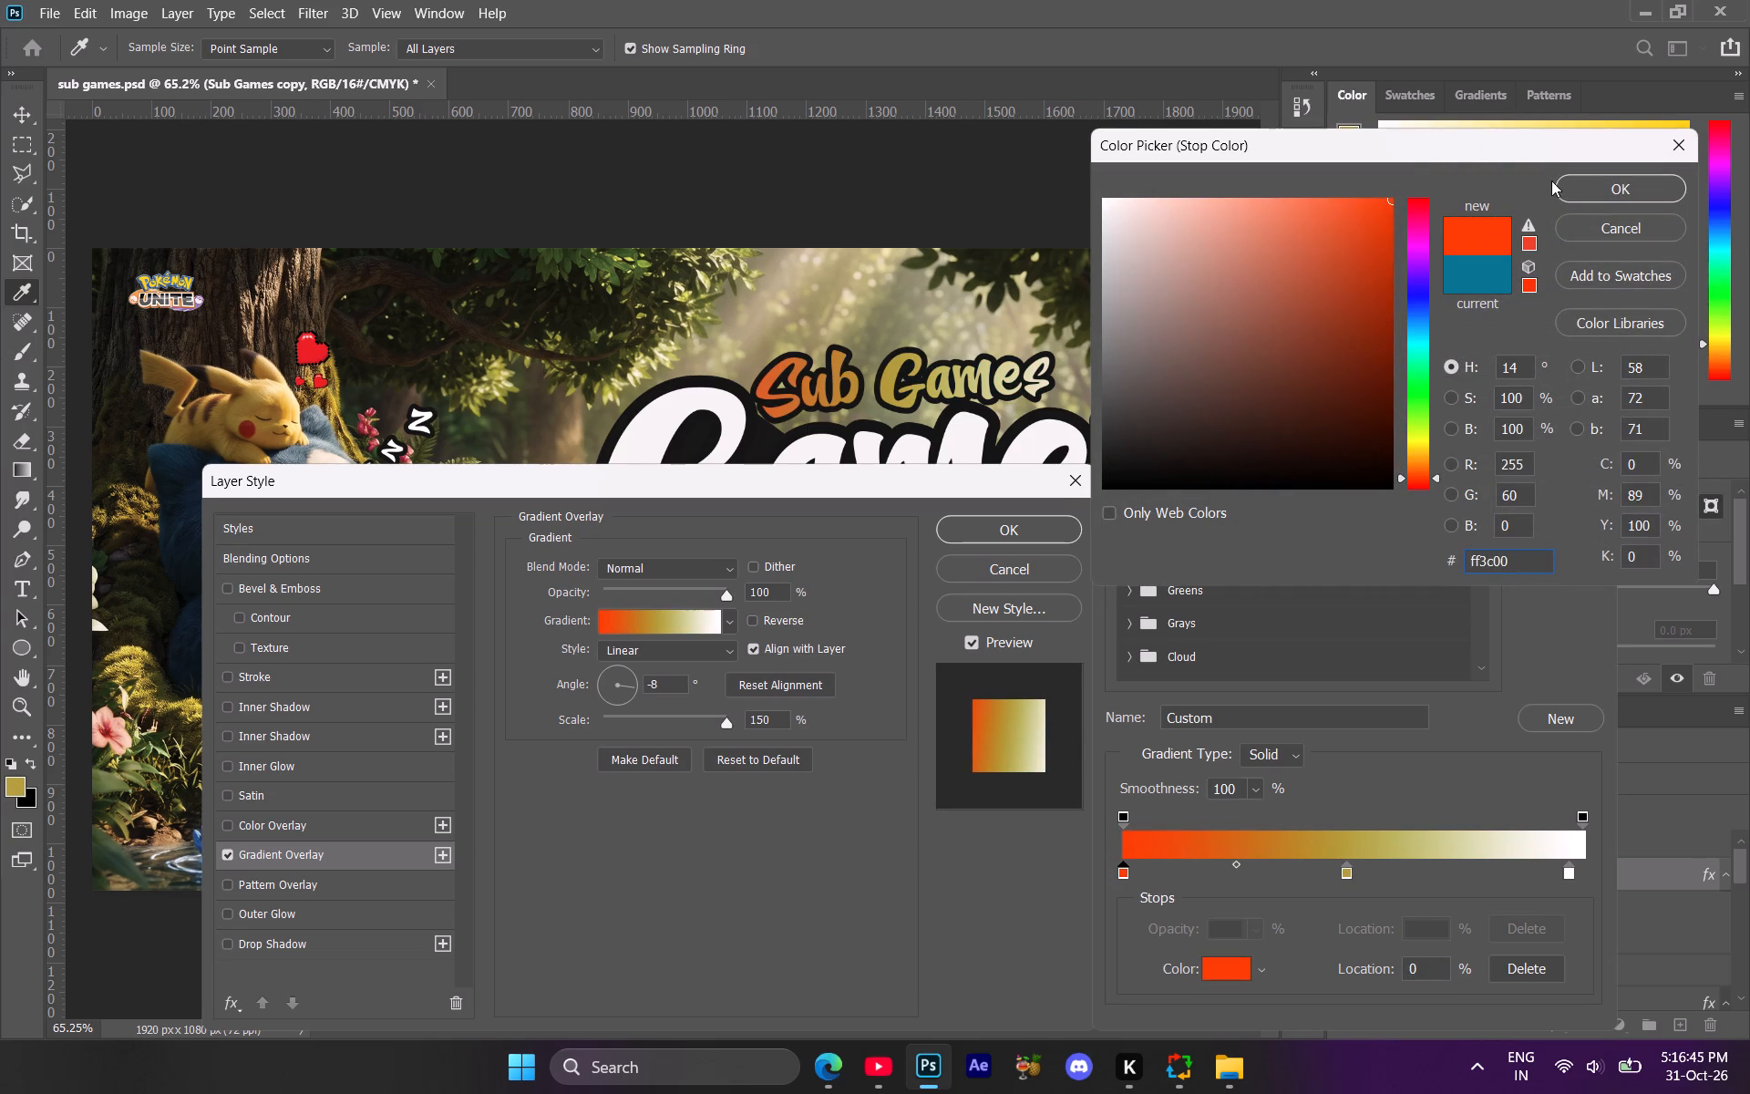
click(1563, 186)
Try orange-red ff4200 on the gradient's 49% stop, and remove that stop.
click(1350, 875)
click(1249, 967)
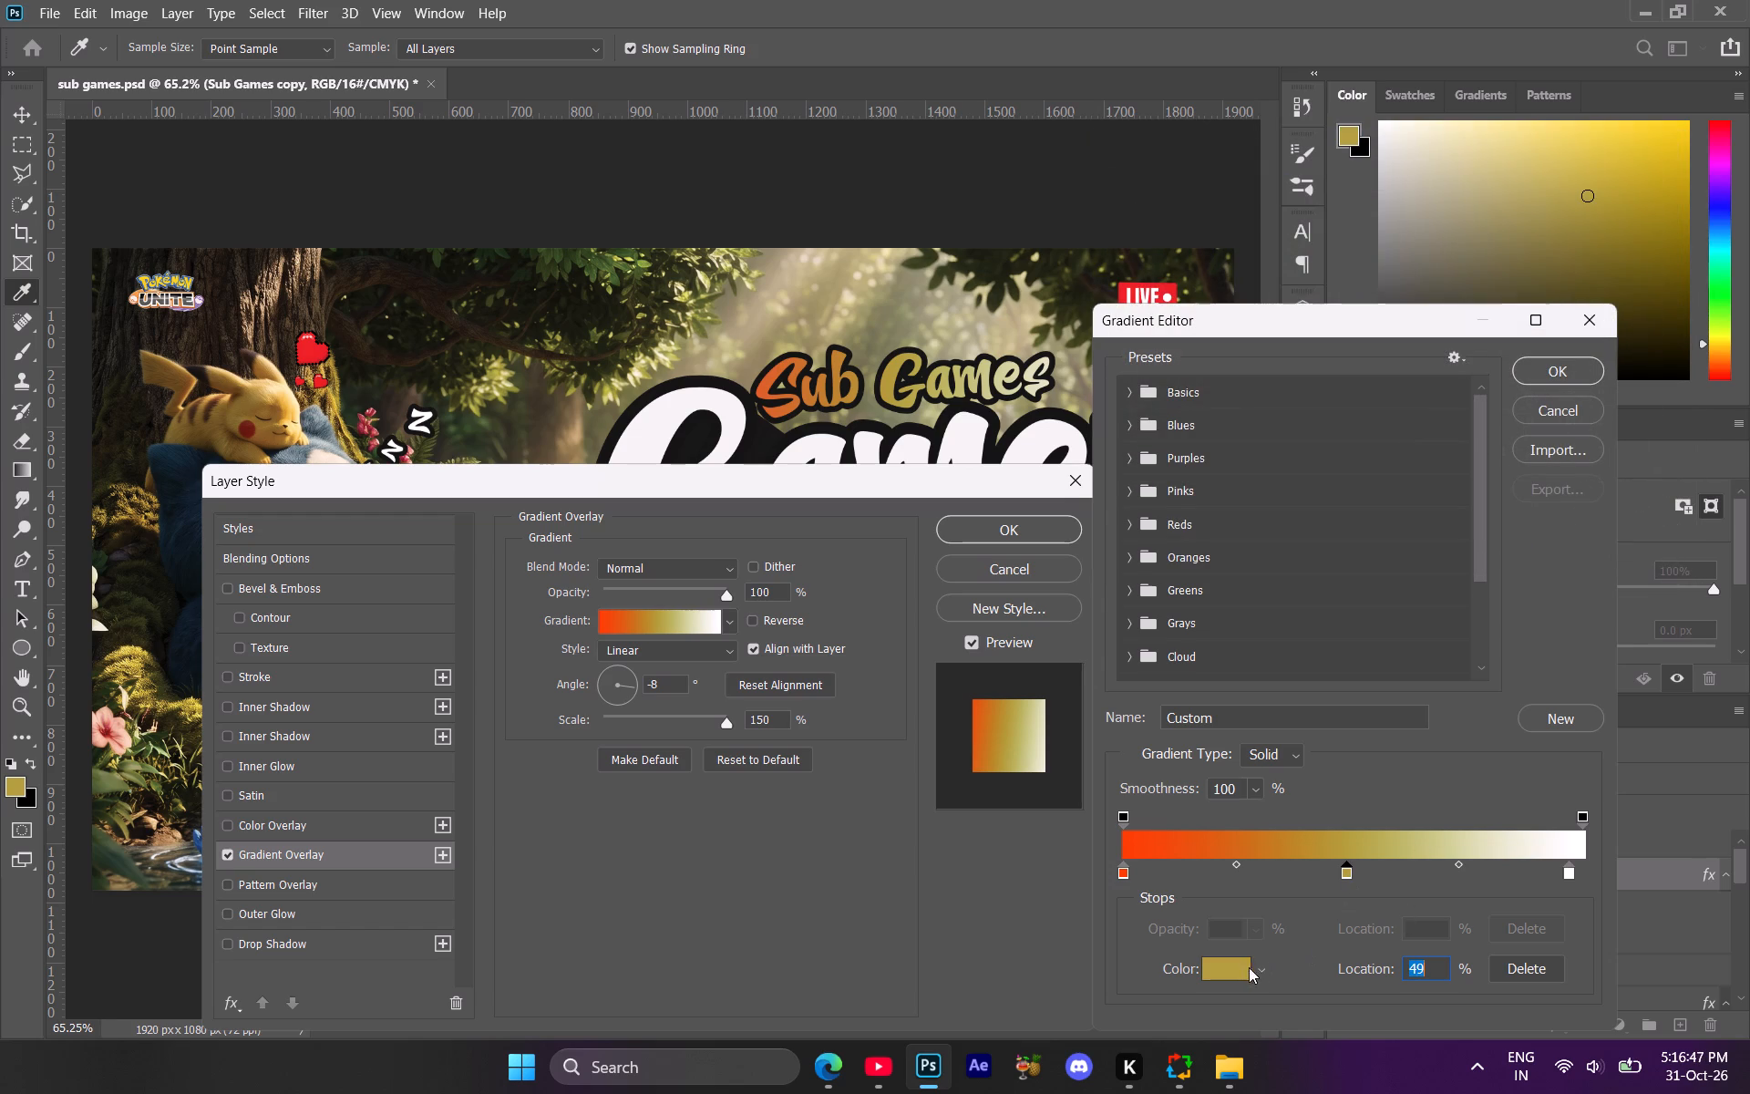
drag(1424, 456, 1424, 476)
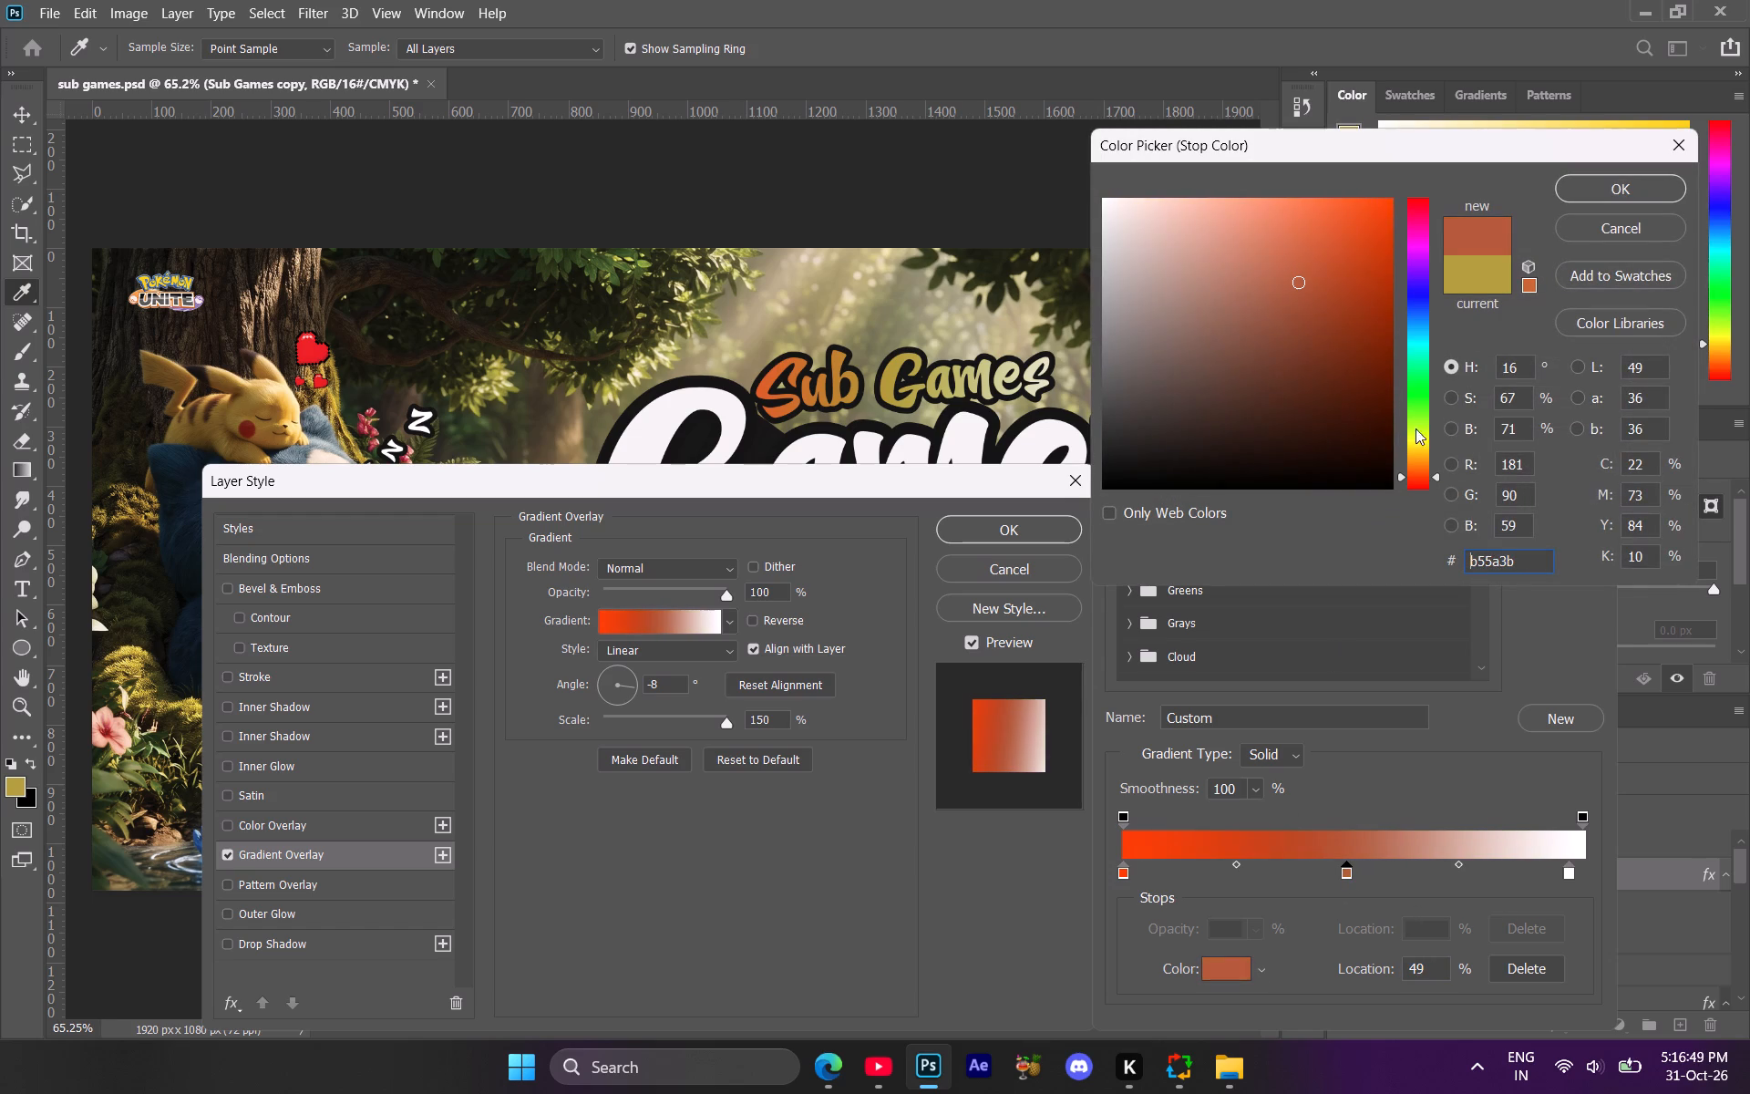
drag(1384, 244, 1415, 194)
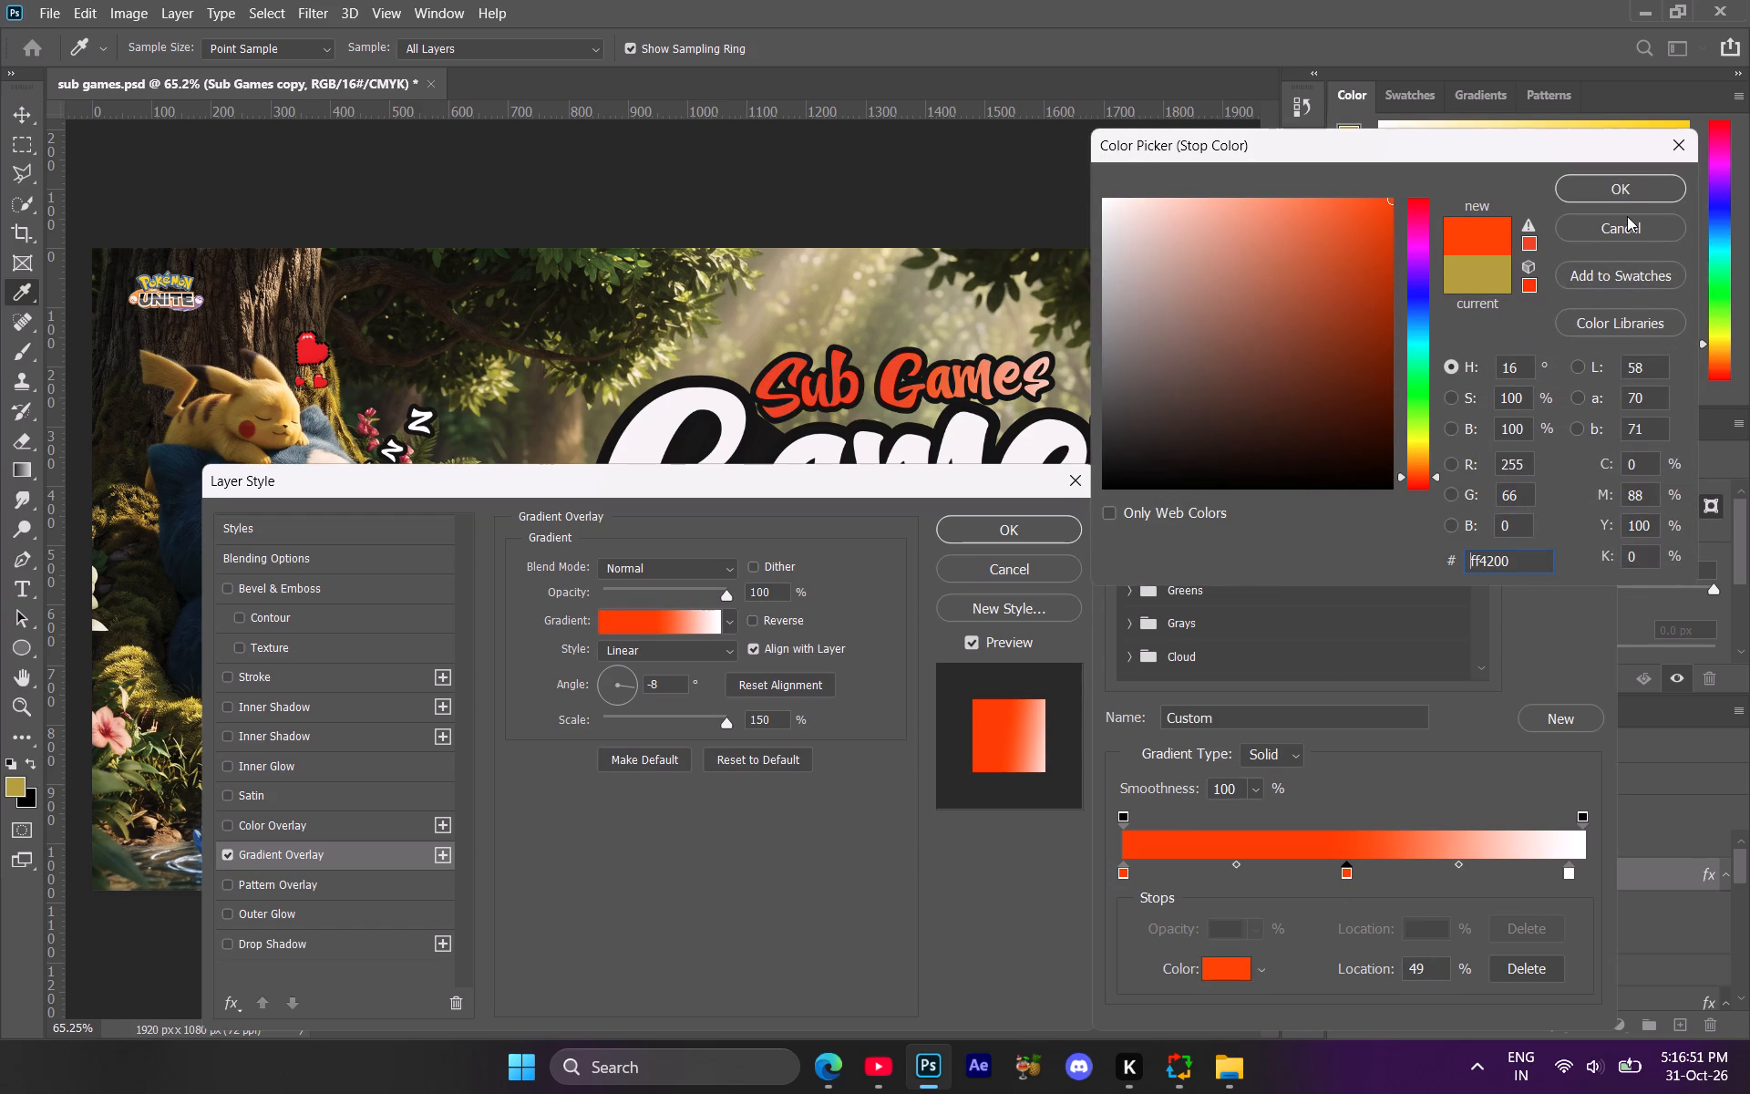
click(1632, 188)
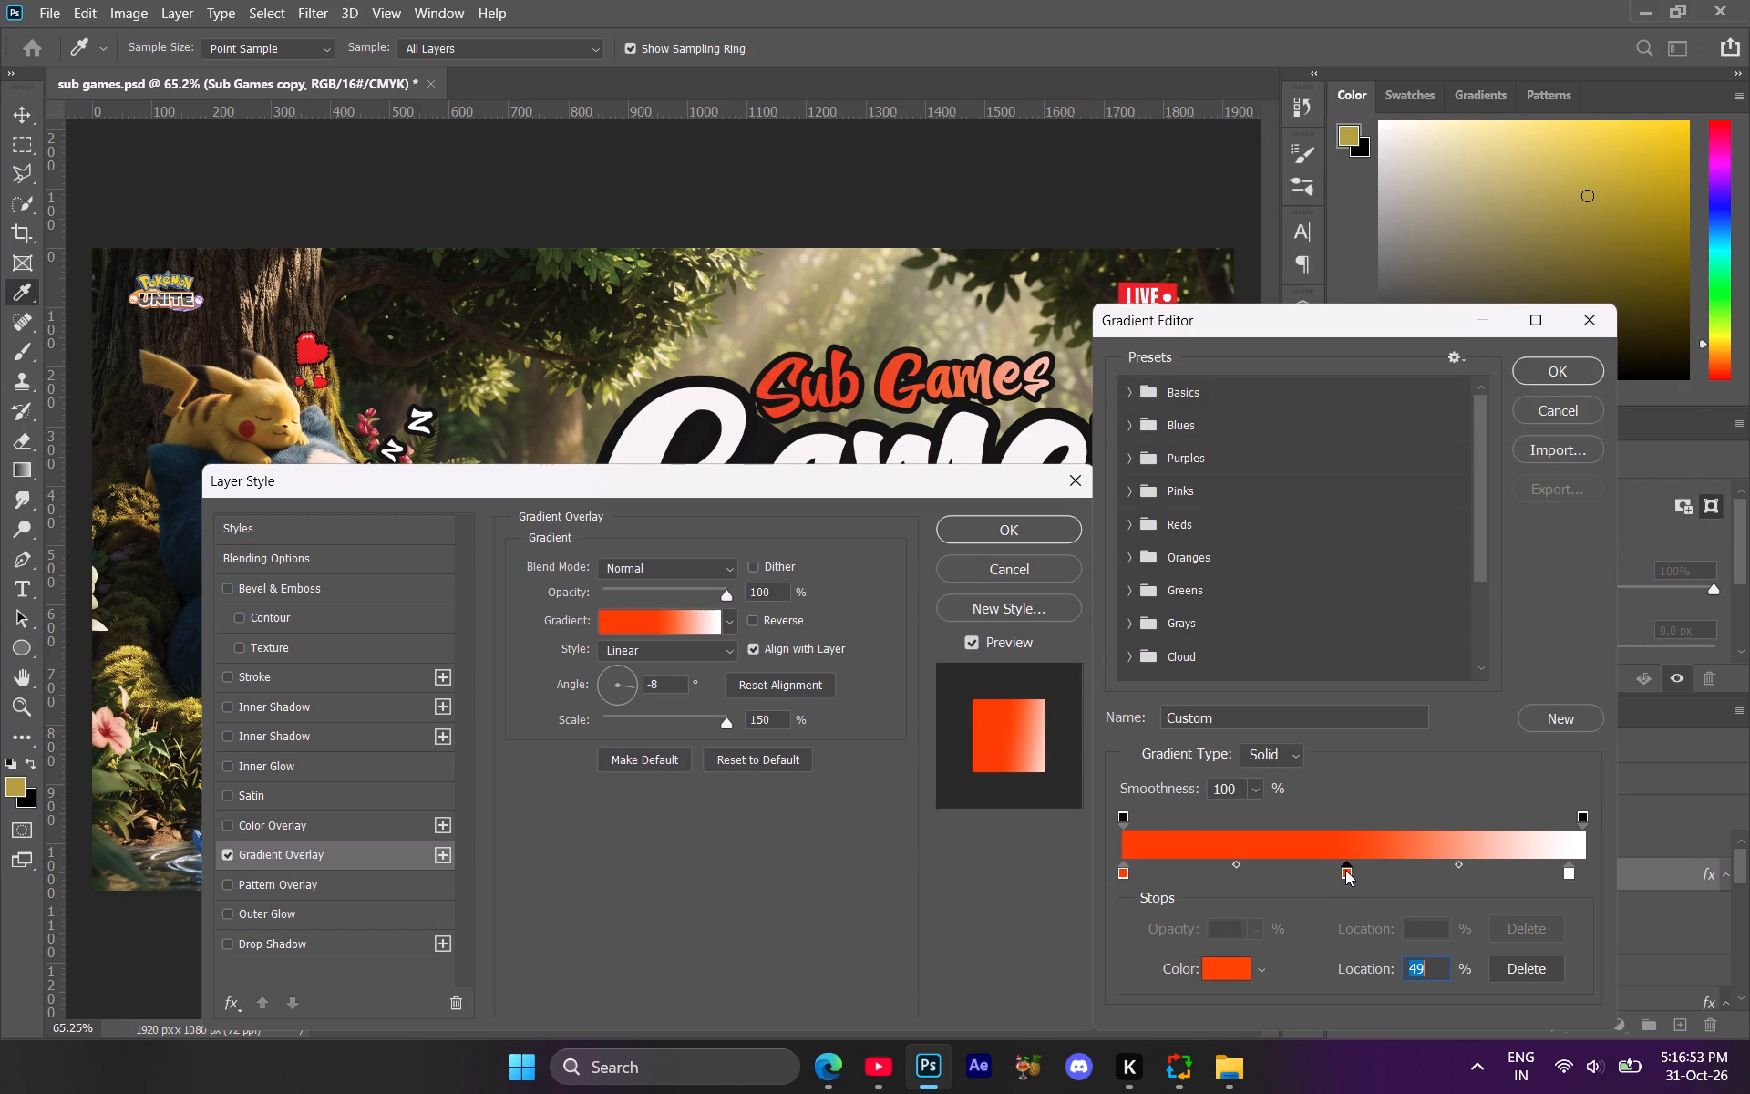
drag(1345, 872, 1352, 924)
Set the gradient's 0% stop to the redder ff3000.
click(1127, 873)
click(1252, 961)
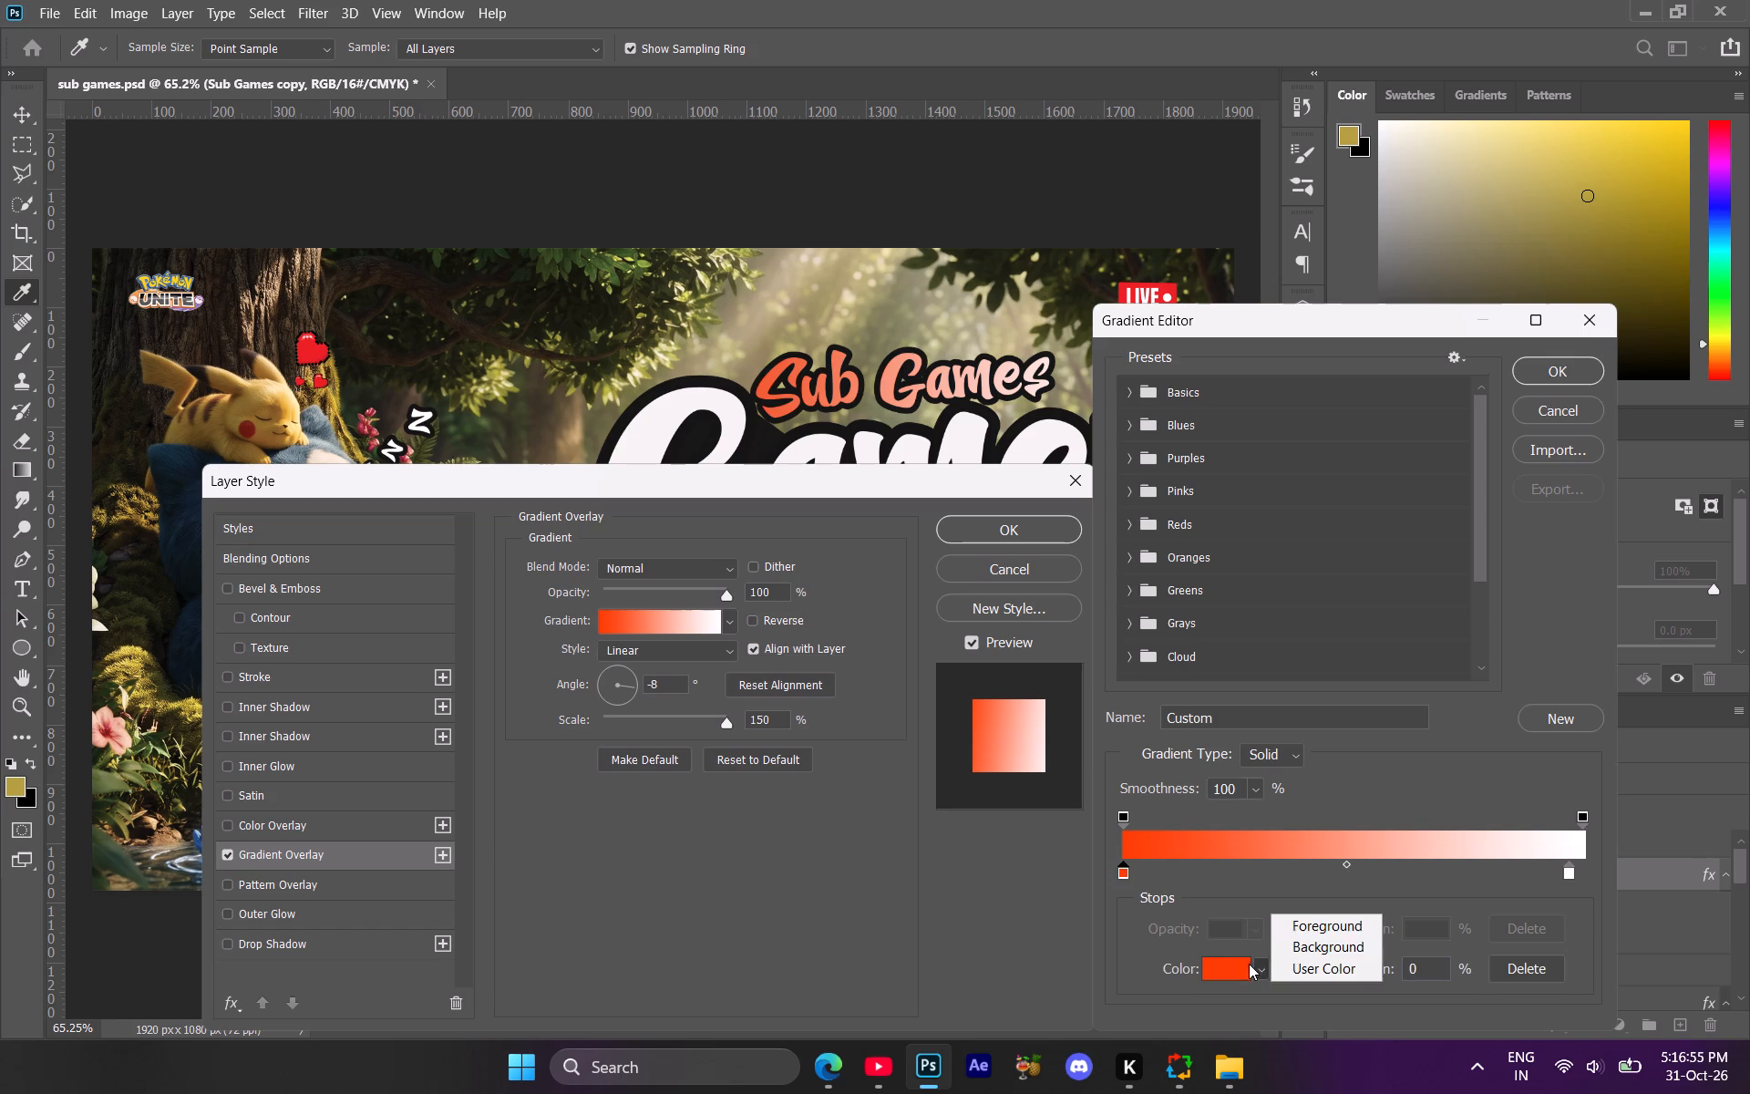
click(1242, 964)
click(1238, 985)
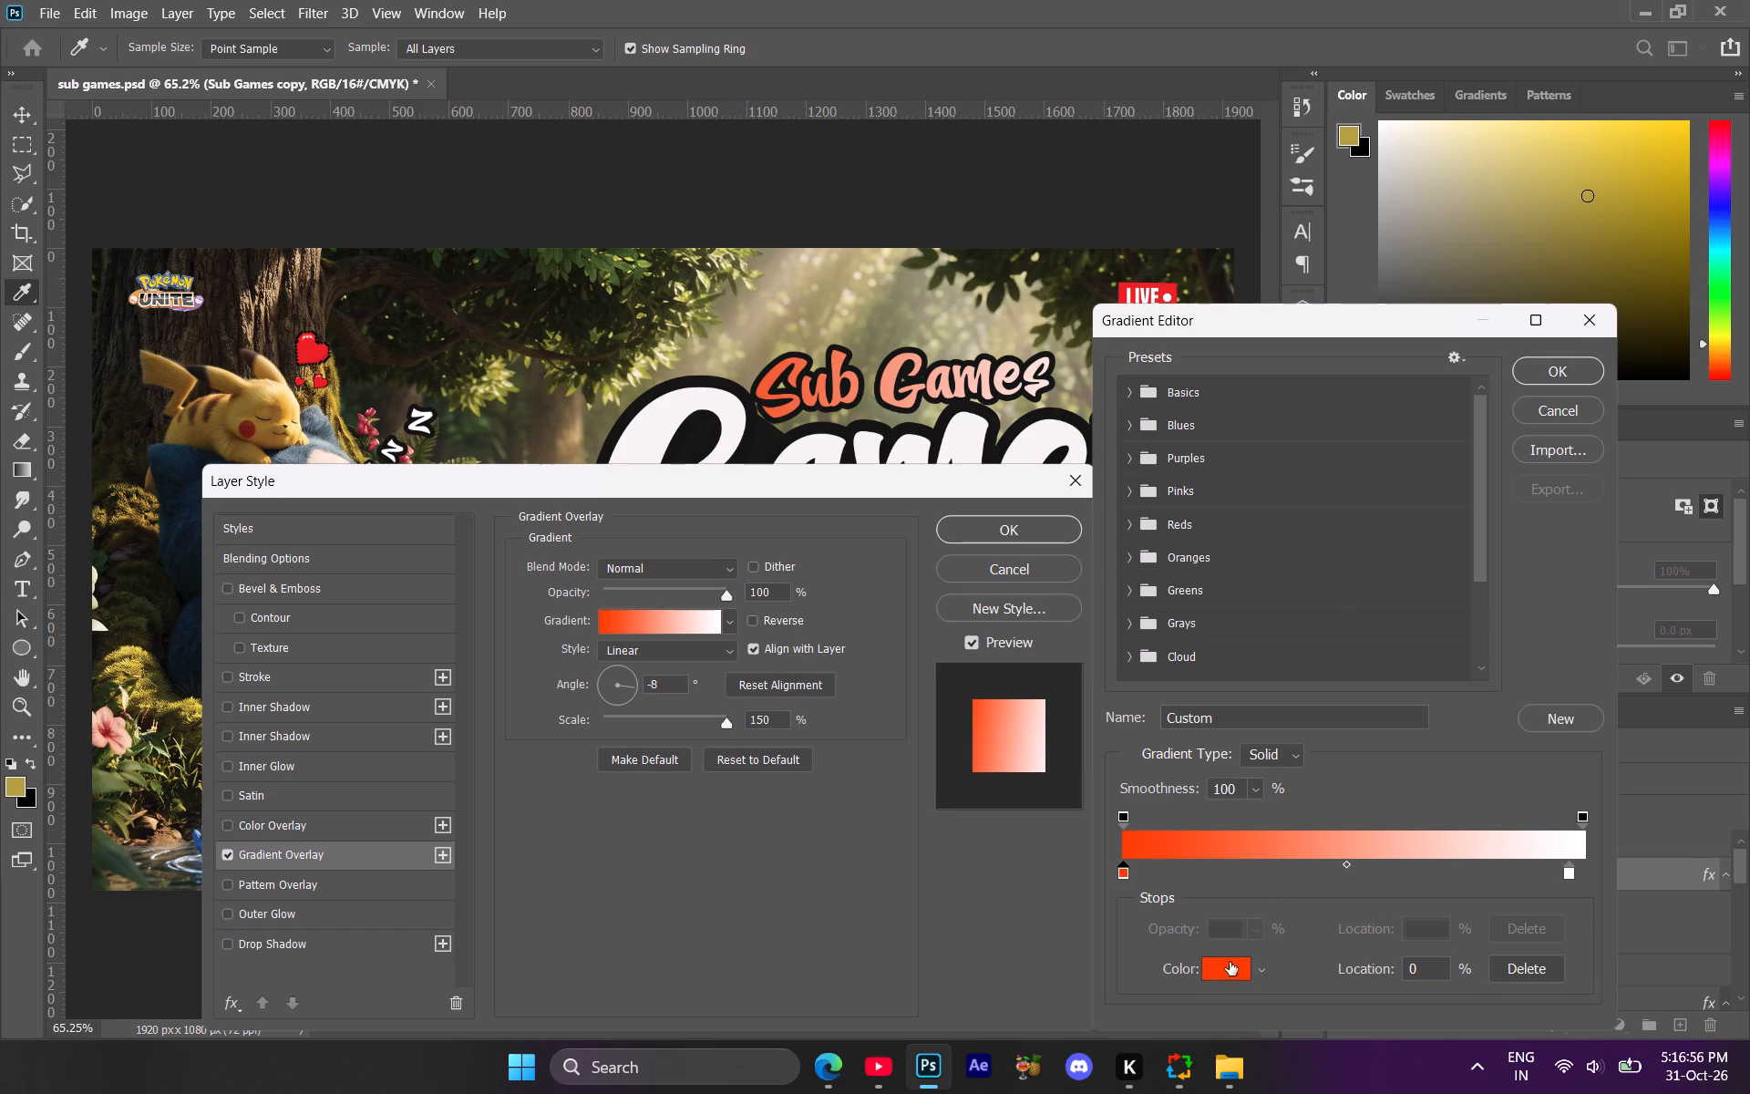
click(1230, 969)
click(1416, 479)
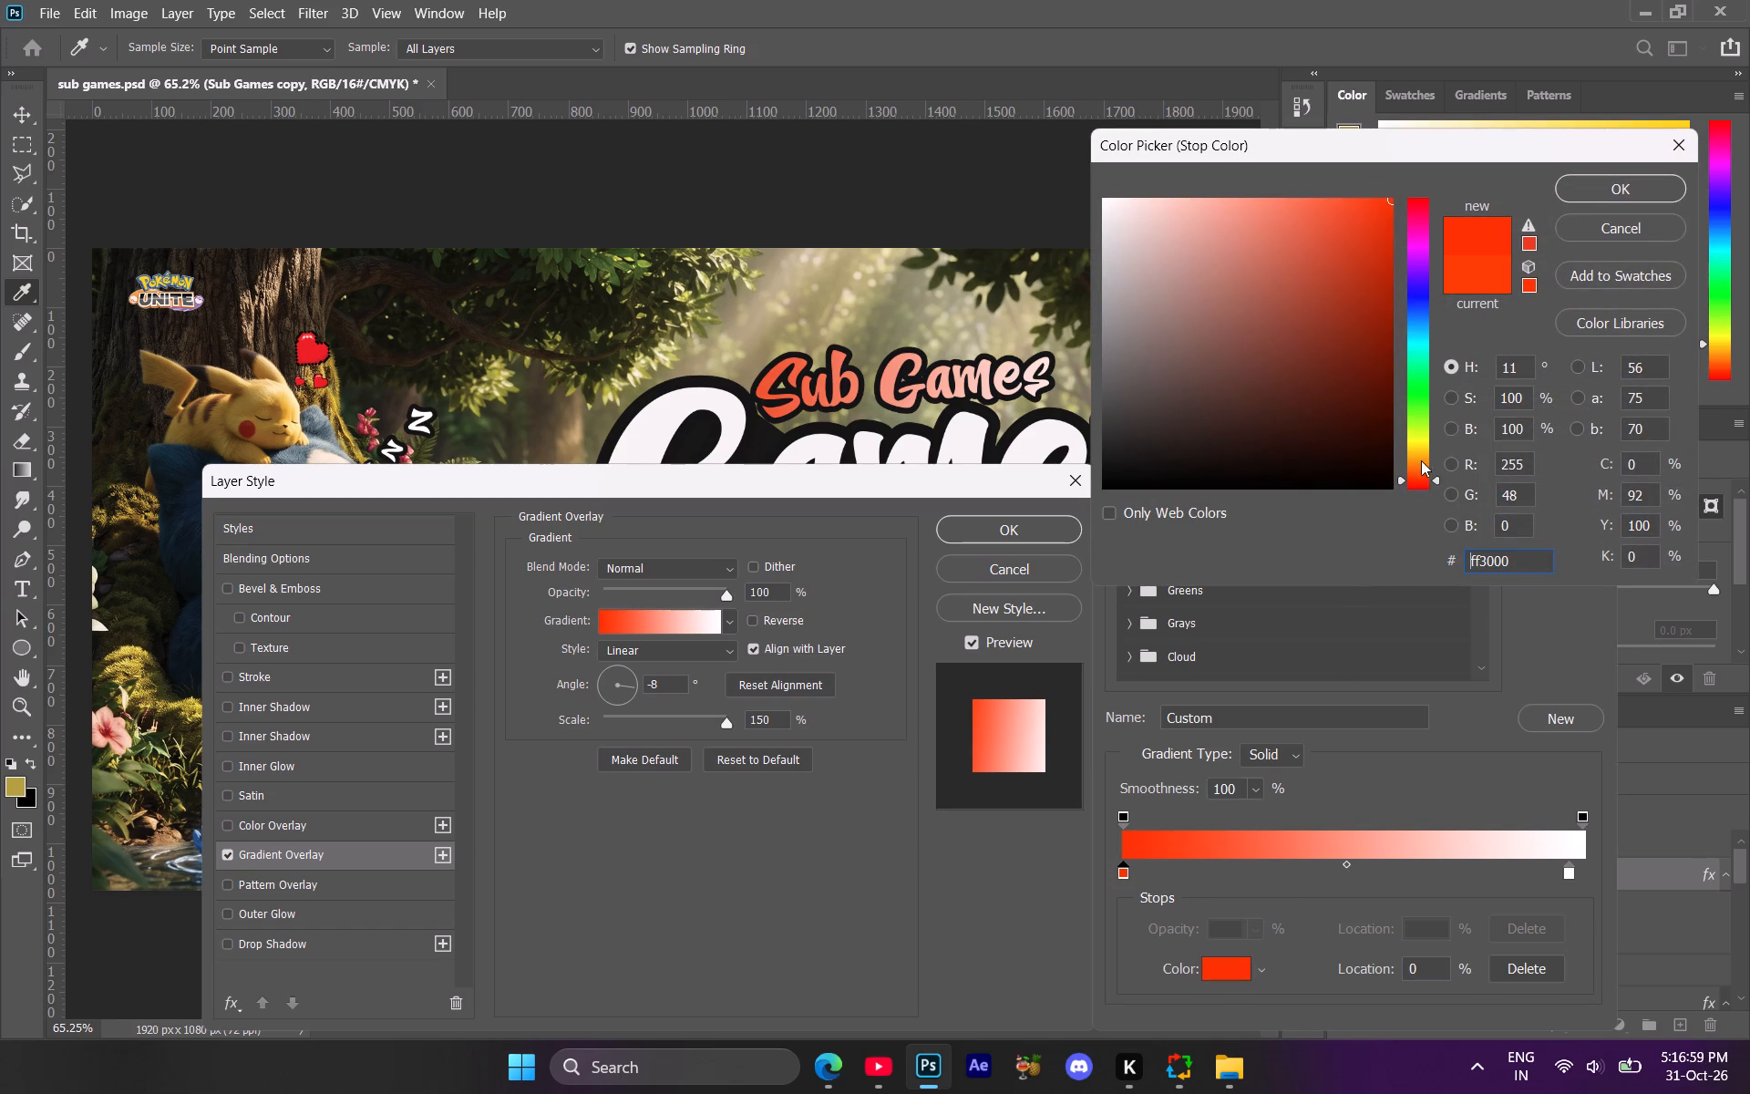
click(1592, 188)
Add a second ff3000 red stop near the gradient's middle and move the white stop to 44% for a sharp red-to-white split.
click(1317, 872)
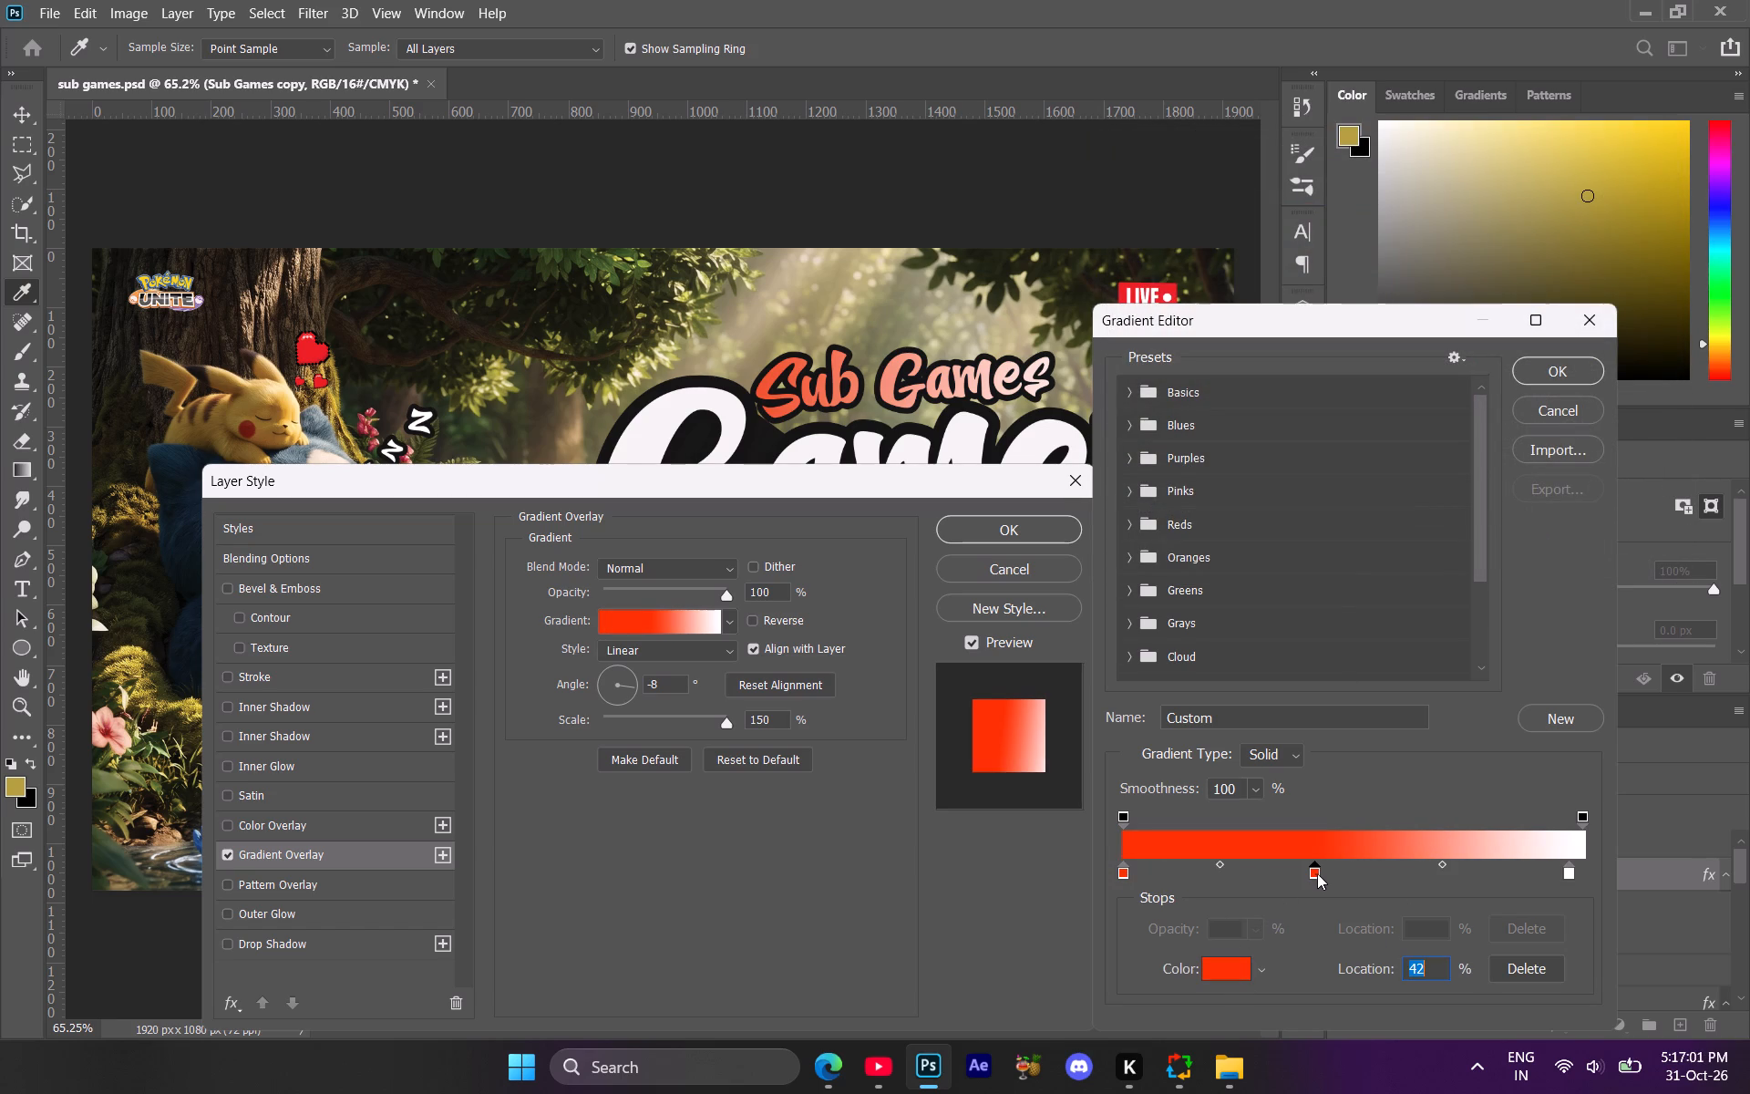
drag(1315, 873, 1359, 874)
drag(1568, 874, 1432, 886)
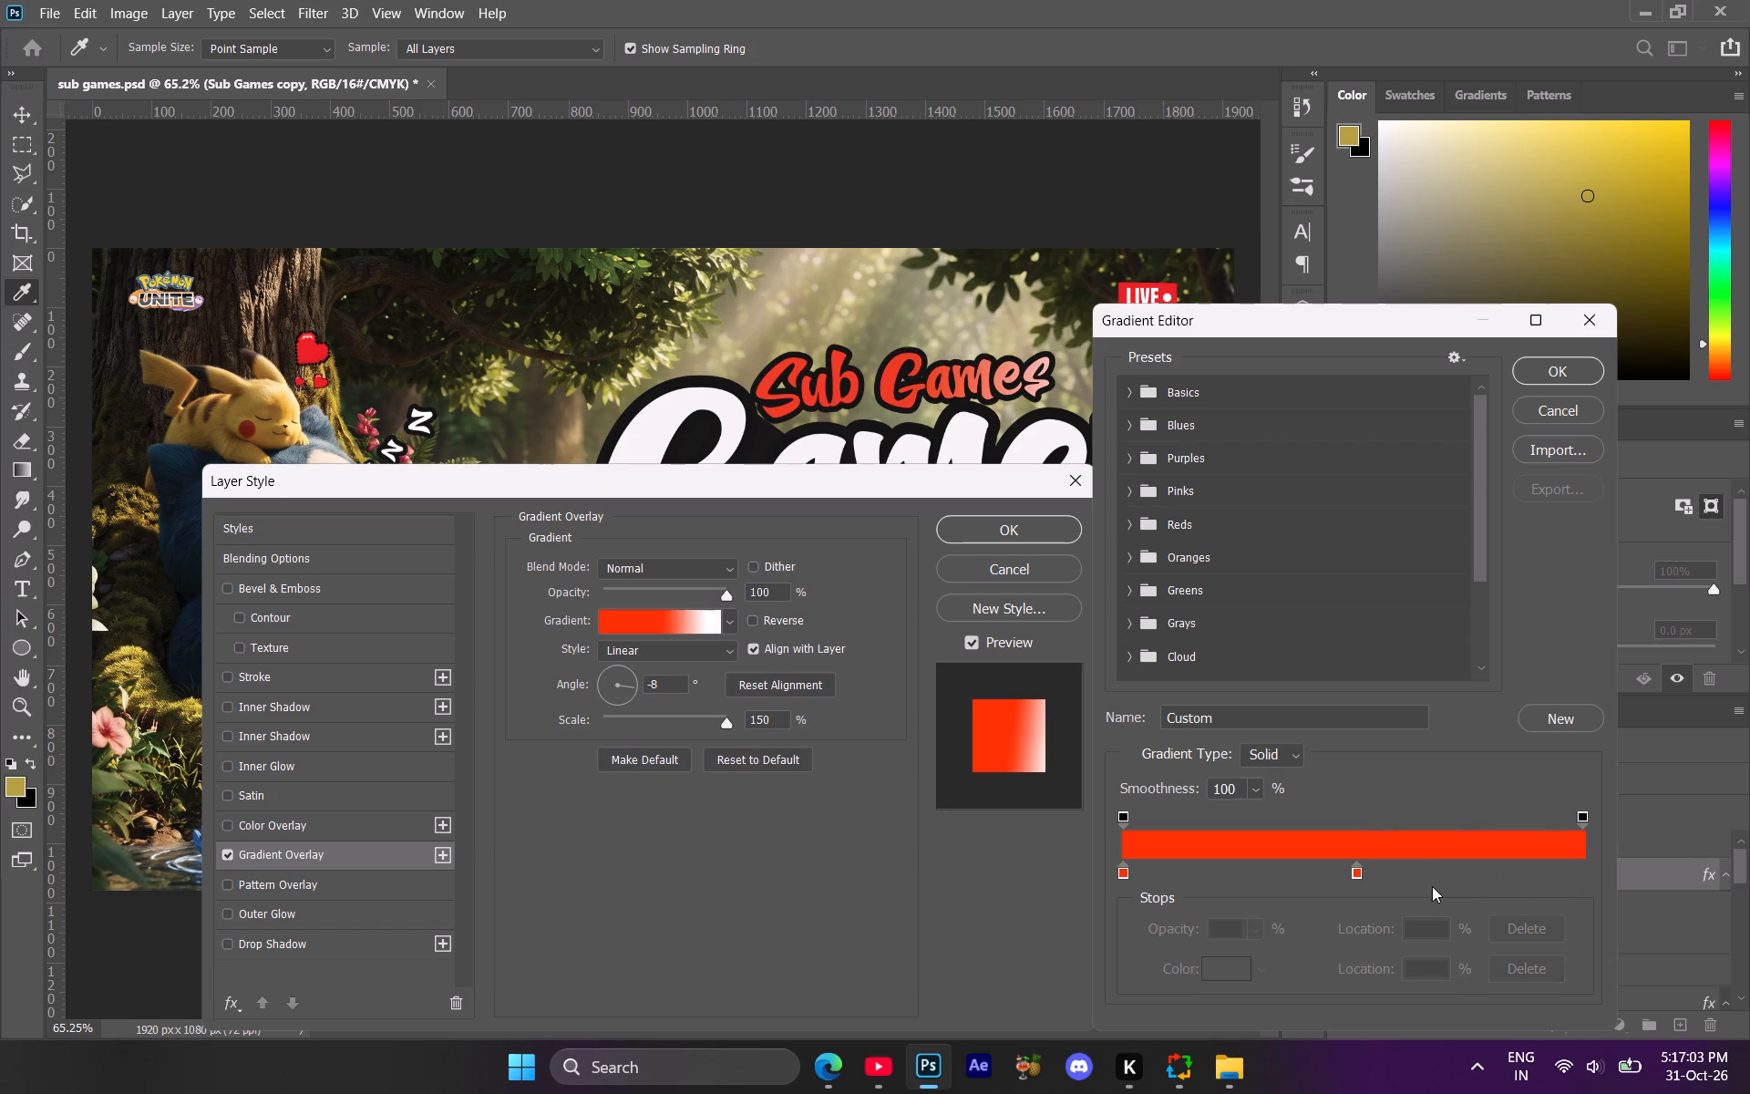
drag(1432, 886, 1382, 880)
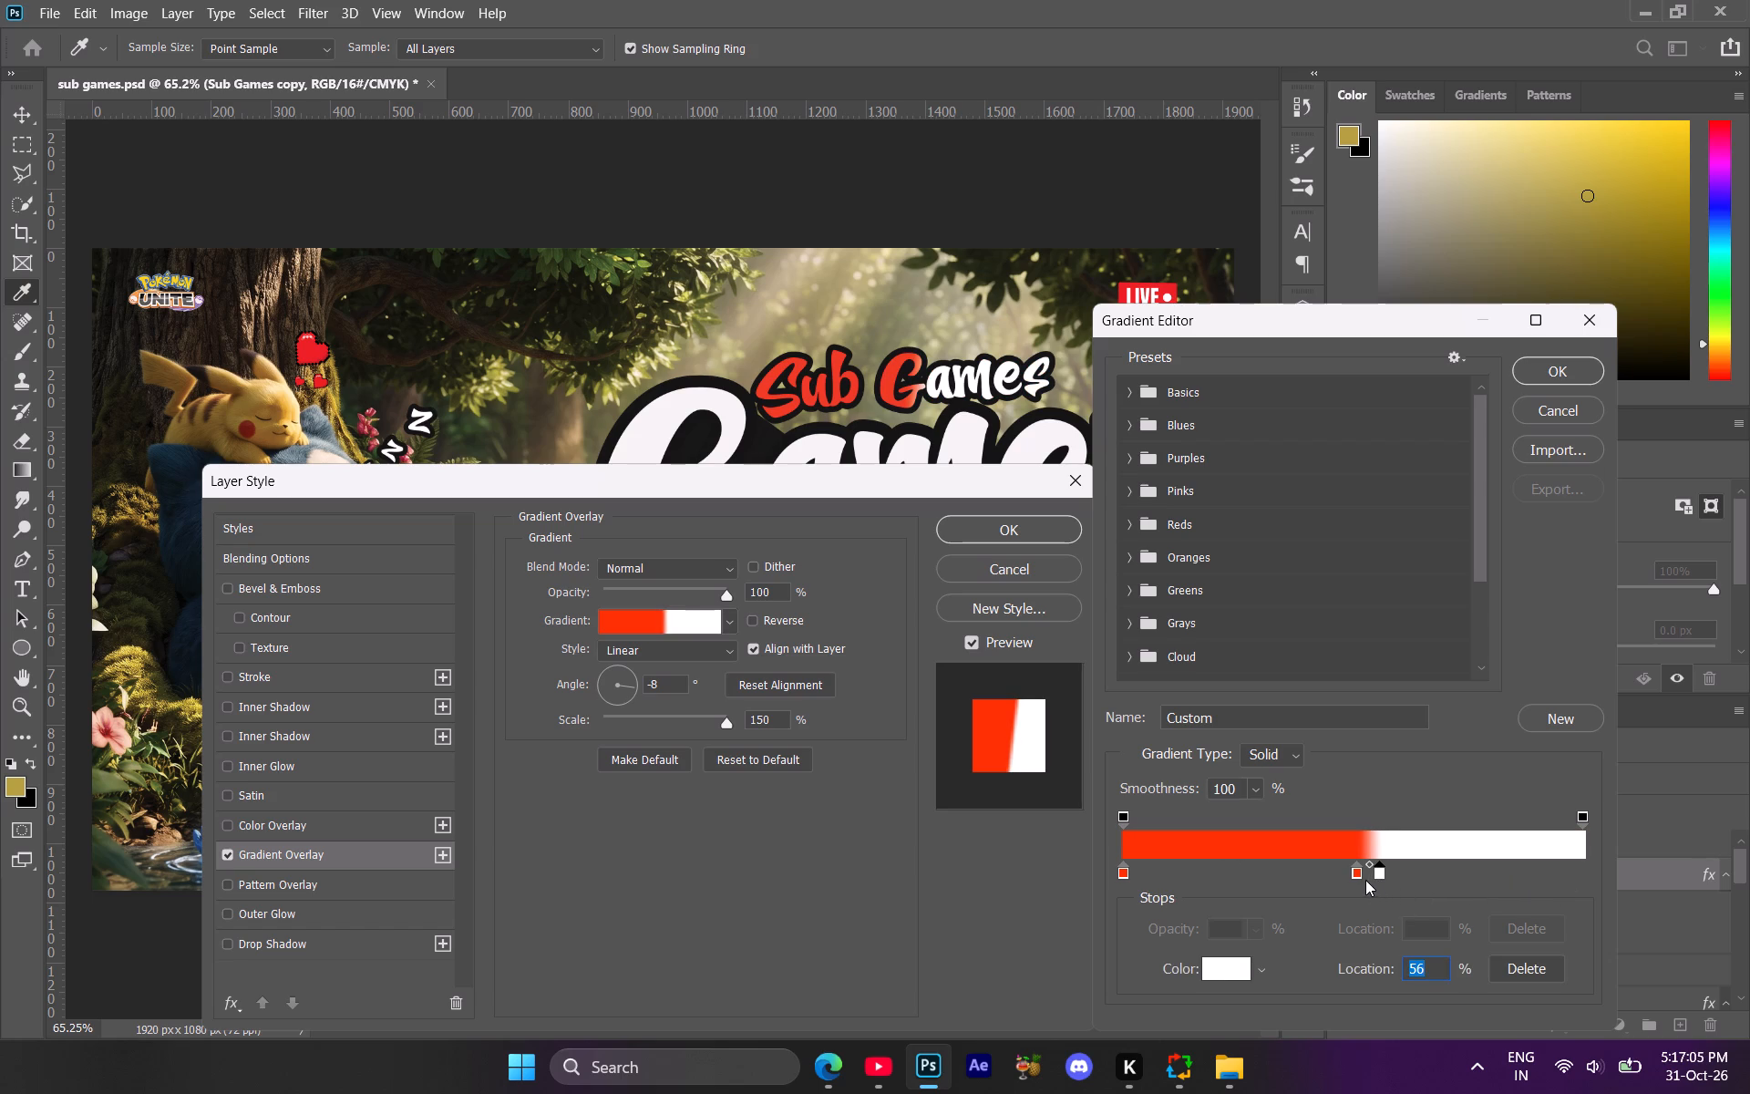
drag(1346, 874, 1336, 874)
drag(1332, 879, 1340, 898)
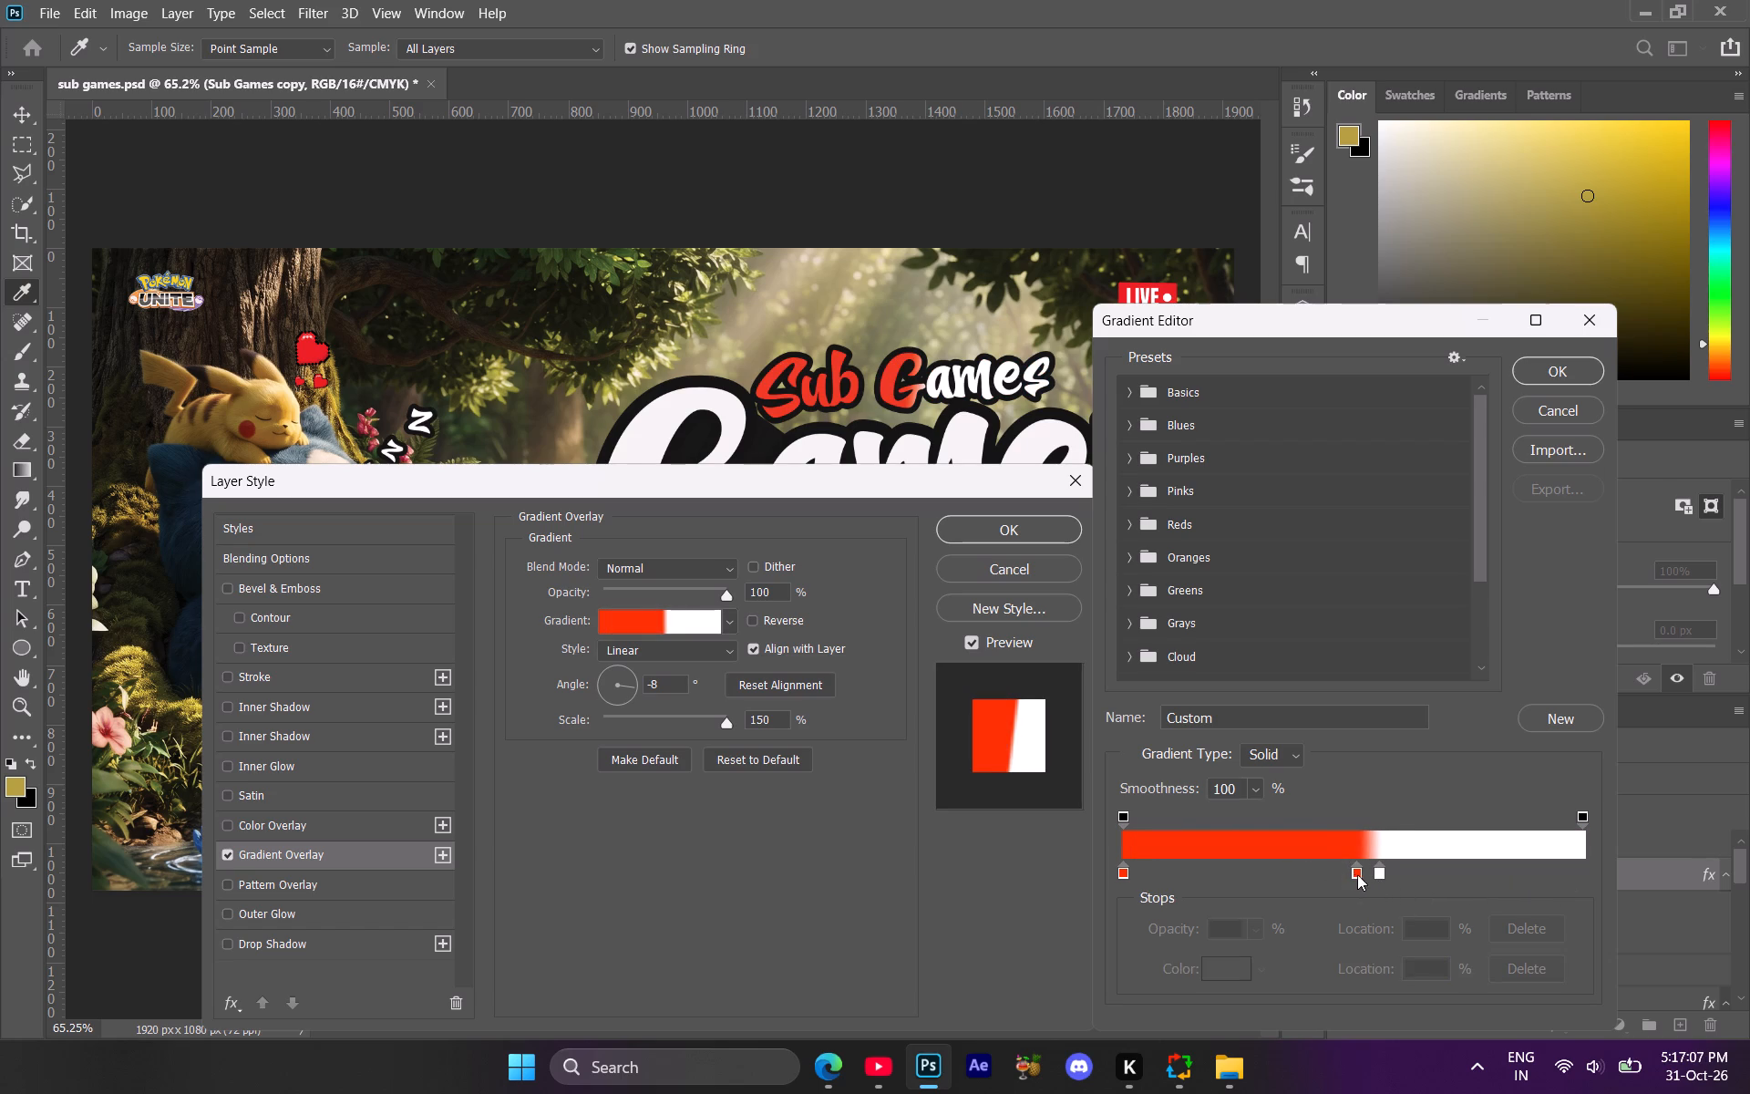
drag(1357, 874, 1321, 874)
drag(1378, 870, 1354, 872)
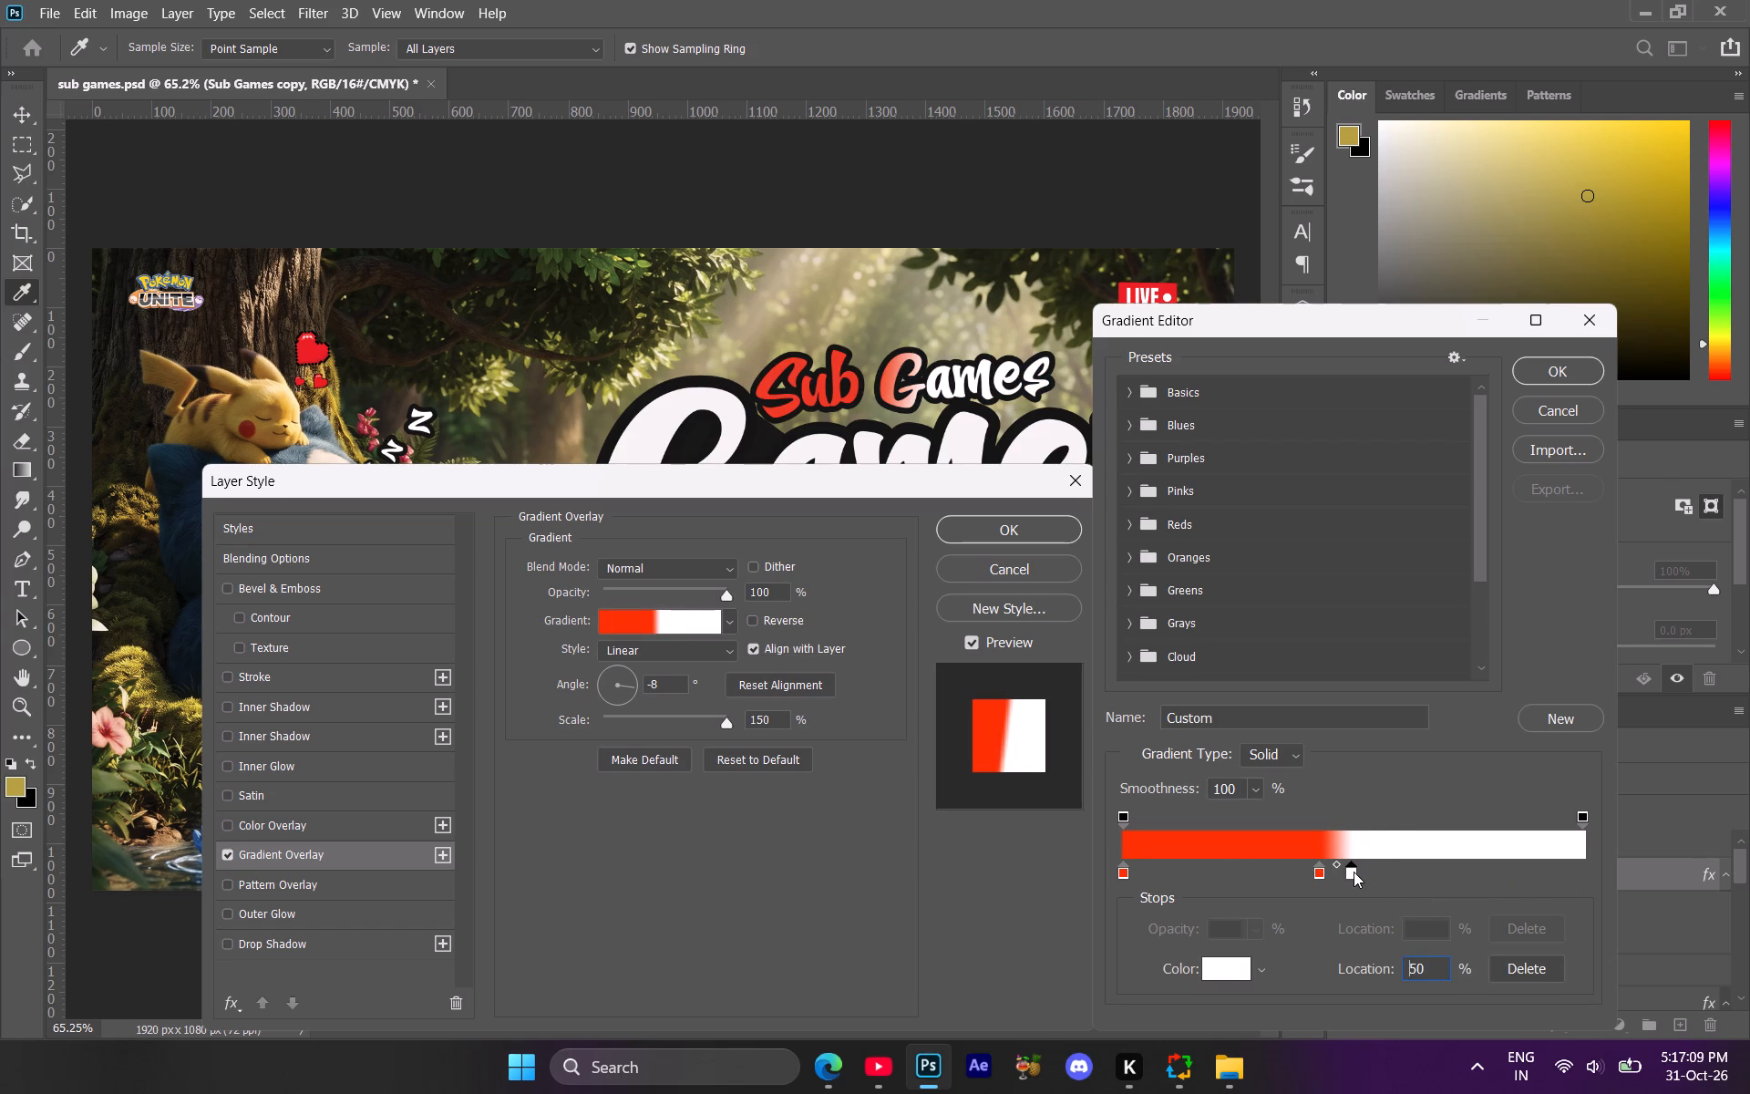
drag(1354, 872, 1353, 872)
drag(1351, 876, 1337, 876)
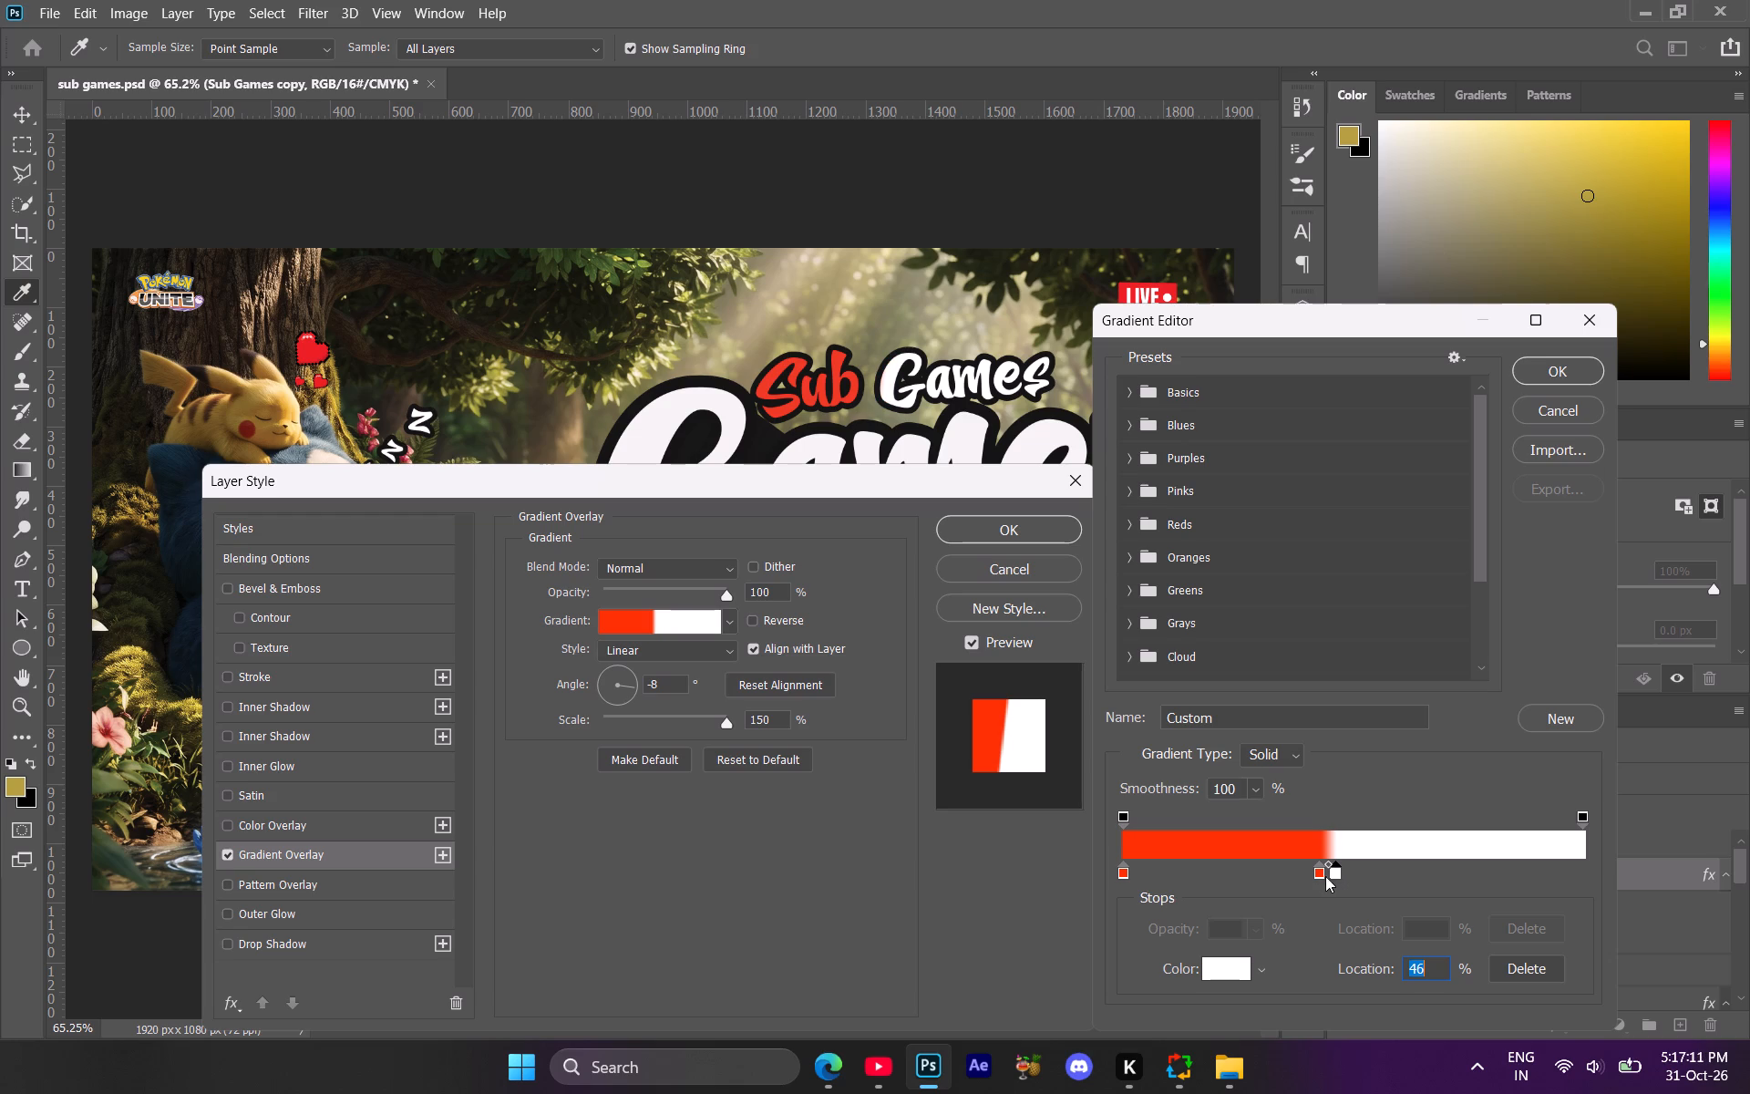
click(1320, 876)
click(1333, 879)
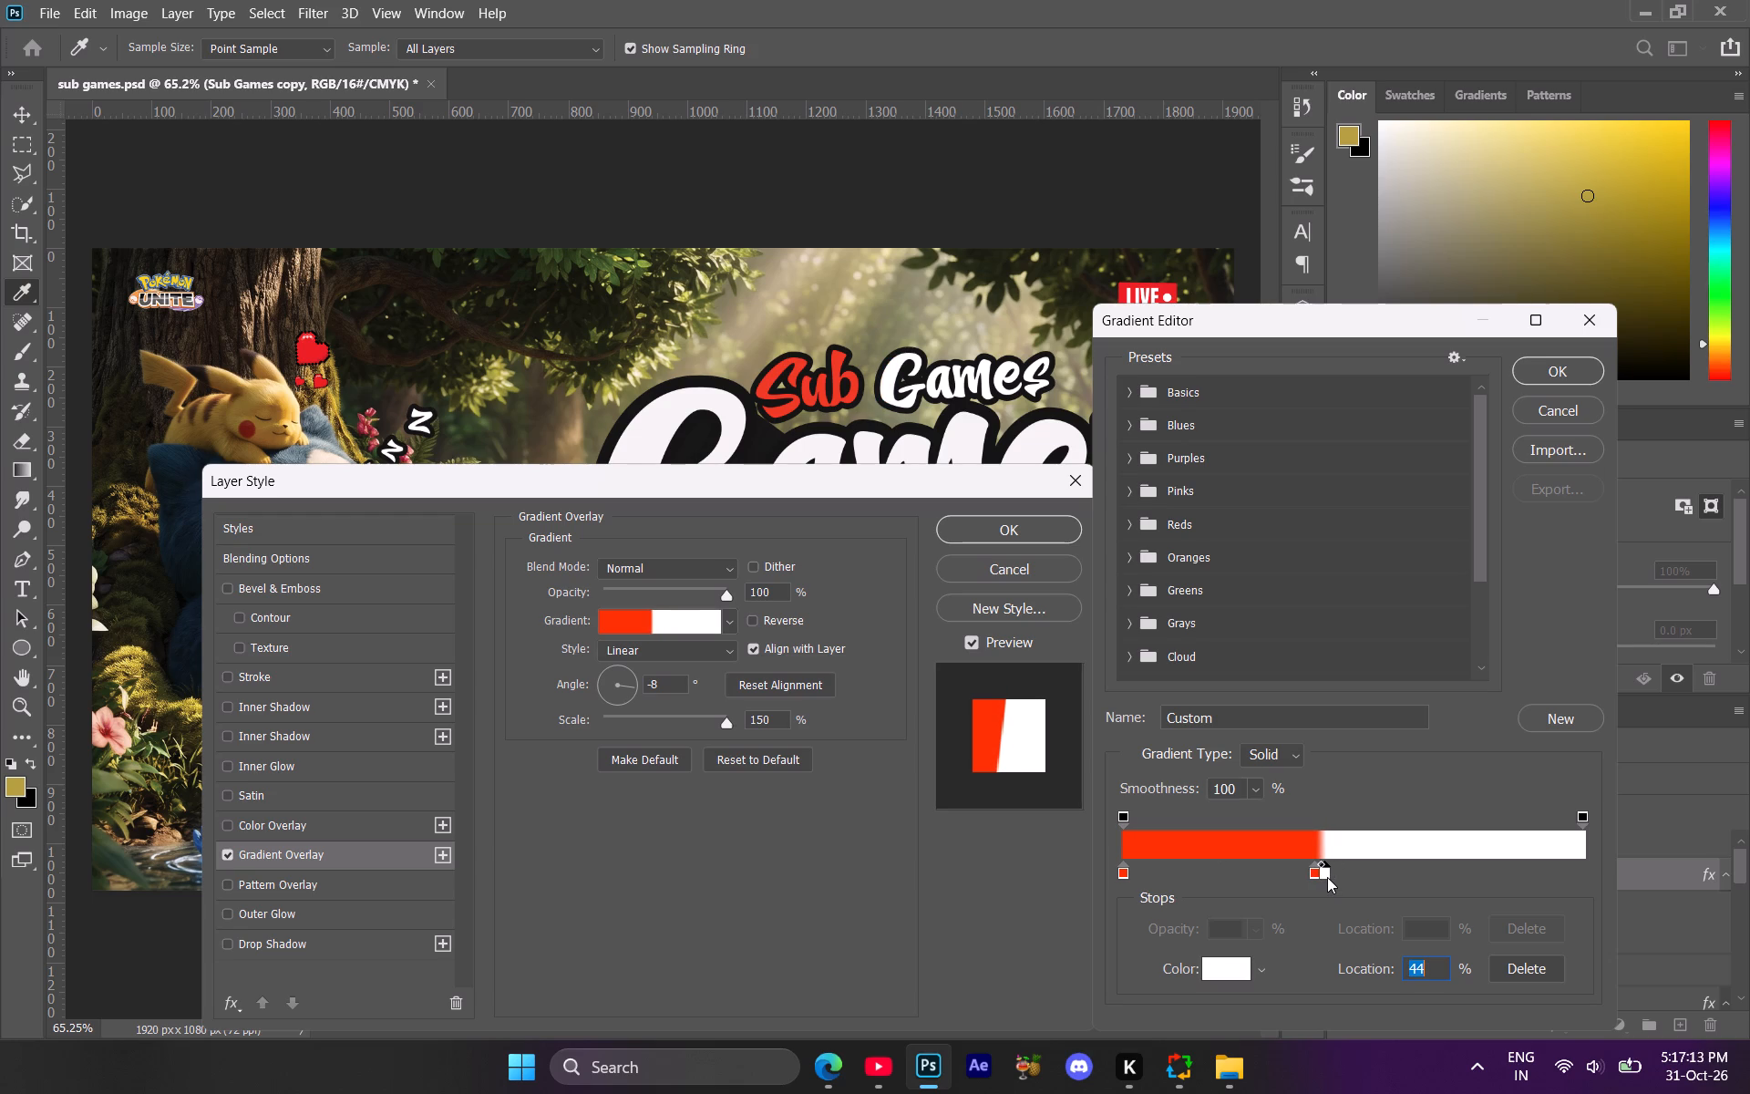
click(1536, 377)
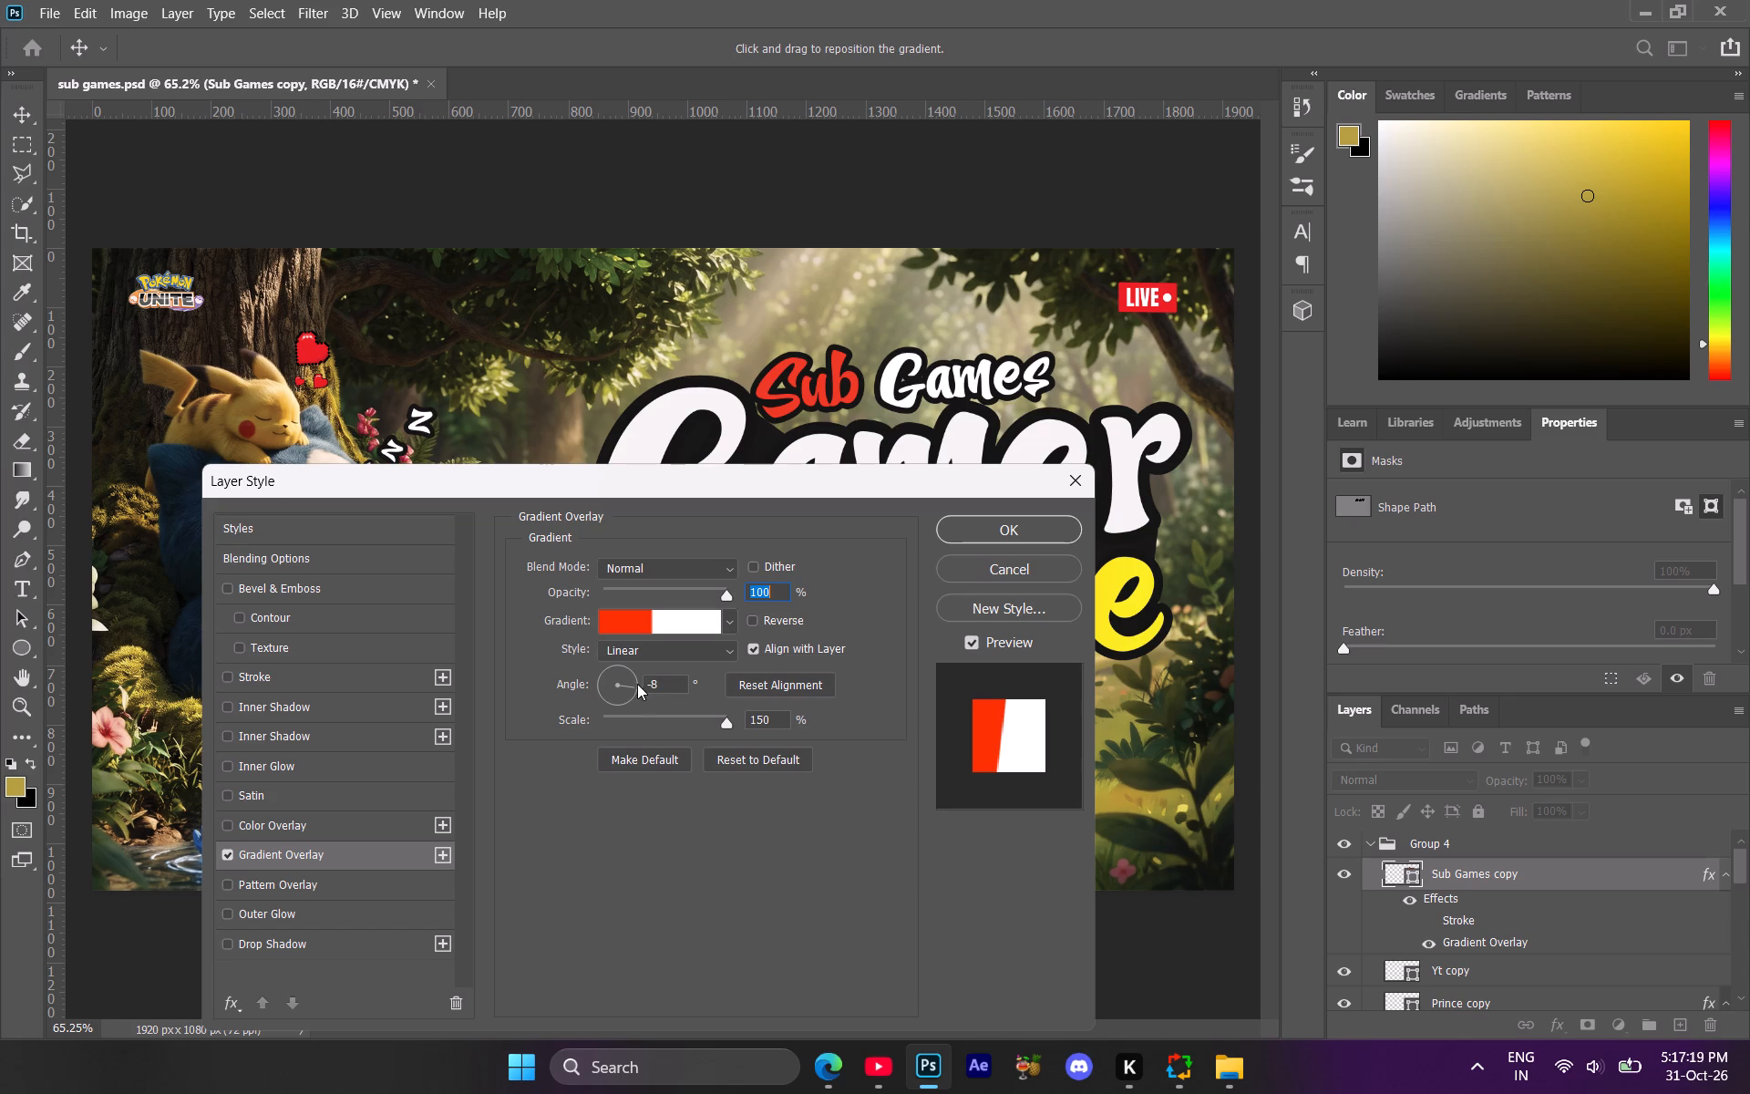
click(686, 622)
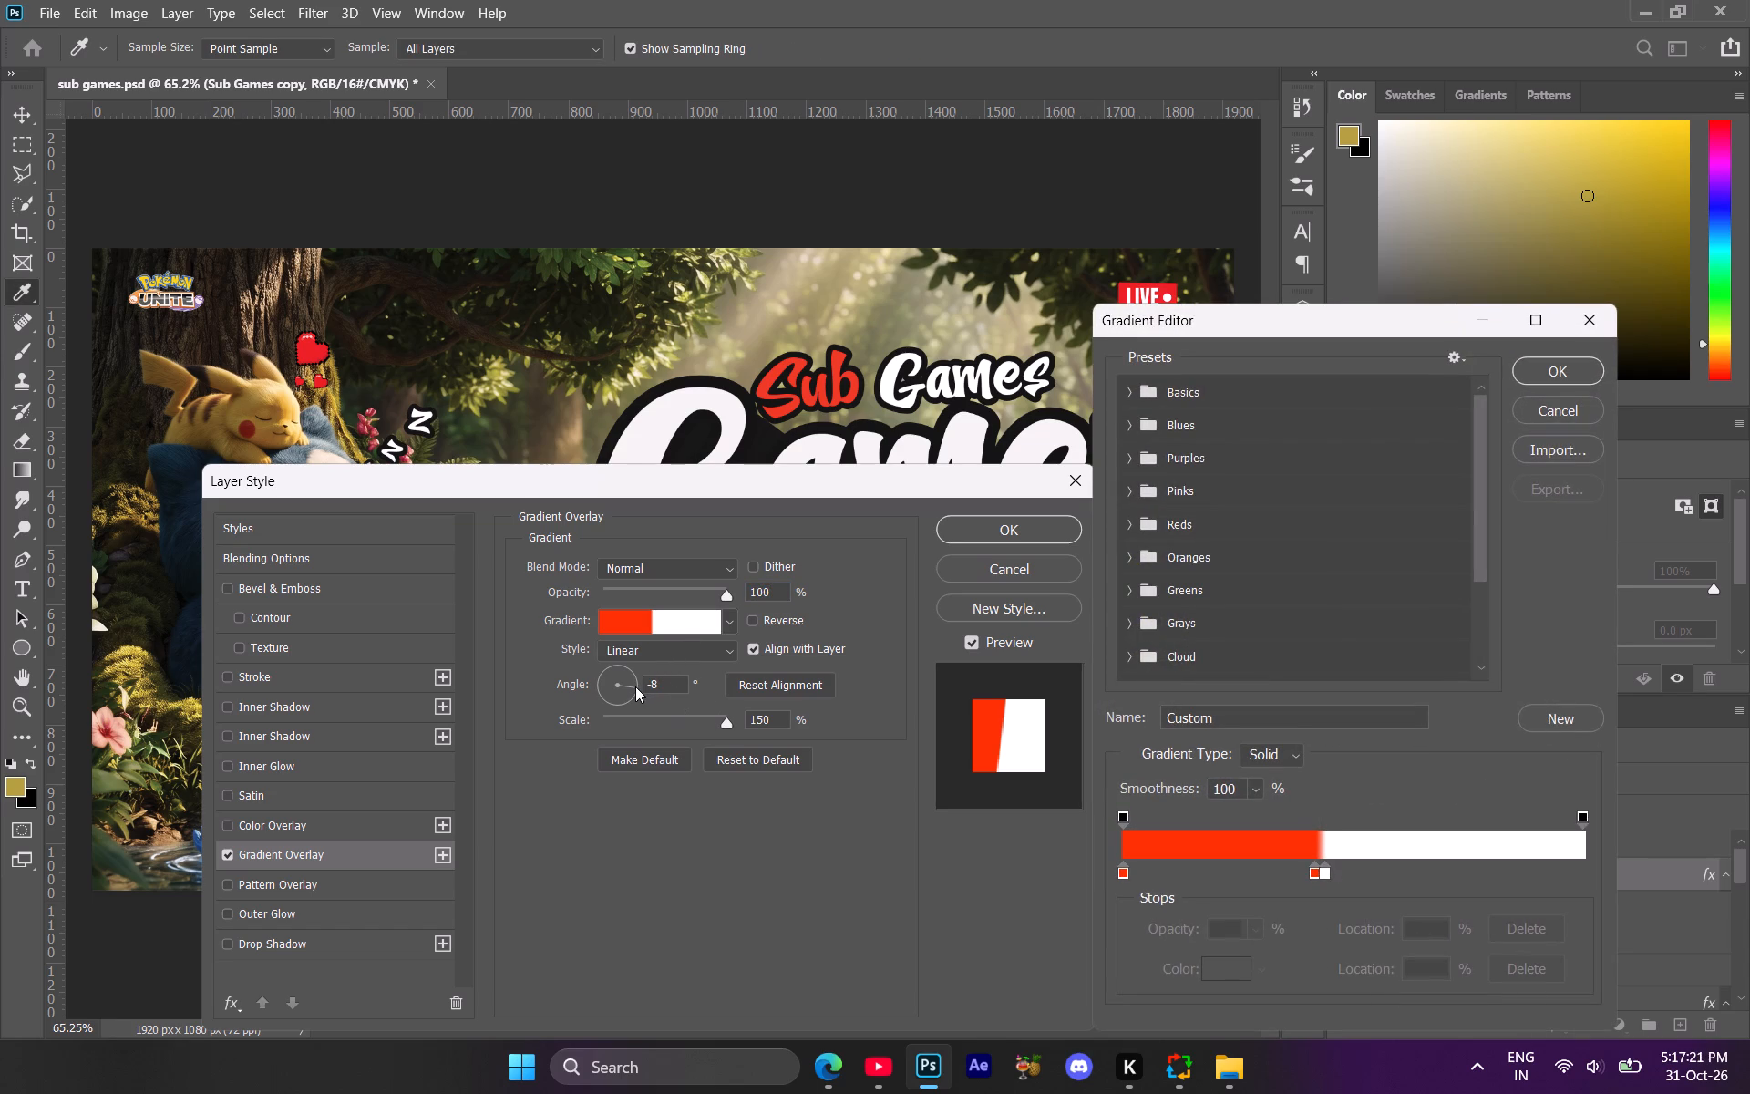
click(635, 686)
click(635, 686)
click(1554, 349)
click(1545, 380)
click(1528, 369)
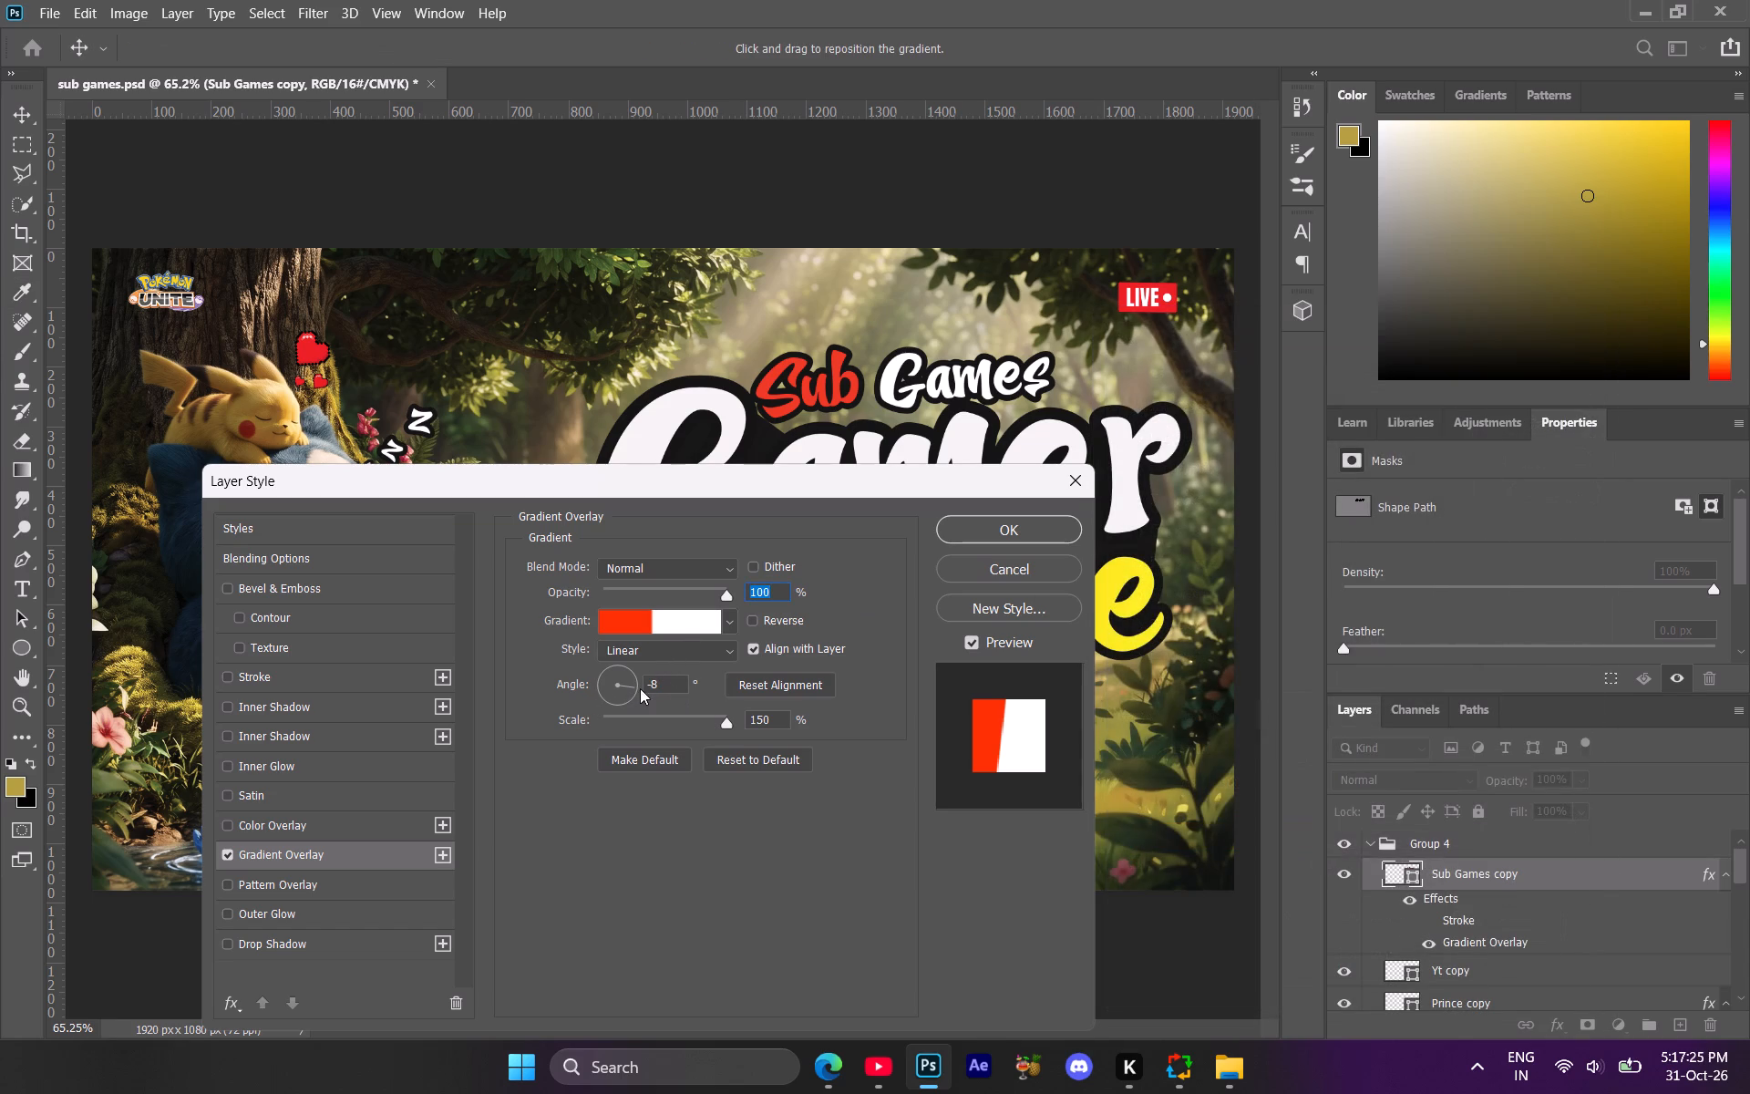
Set the Sub Games gradient overlay's angle to 1° and apply the layer style.
click(636, 687)
click(1015, 520)
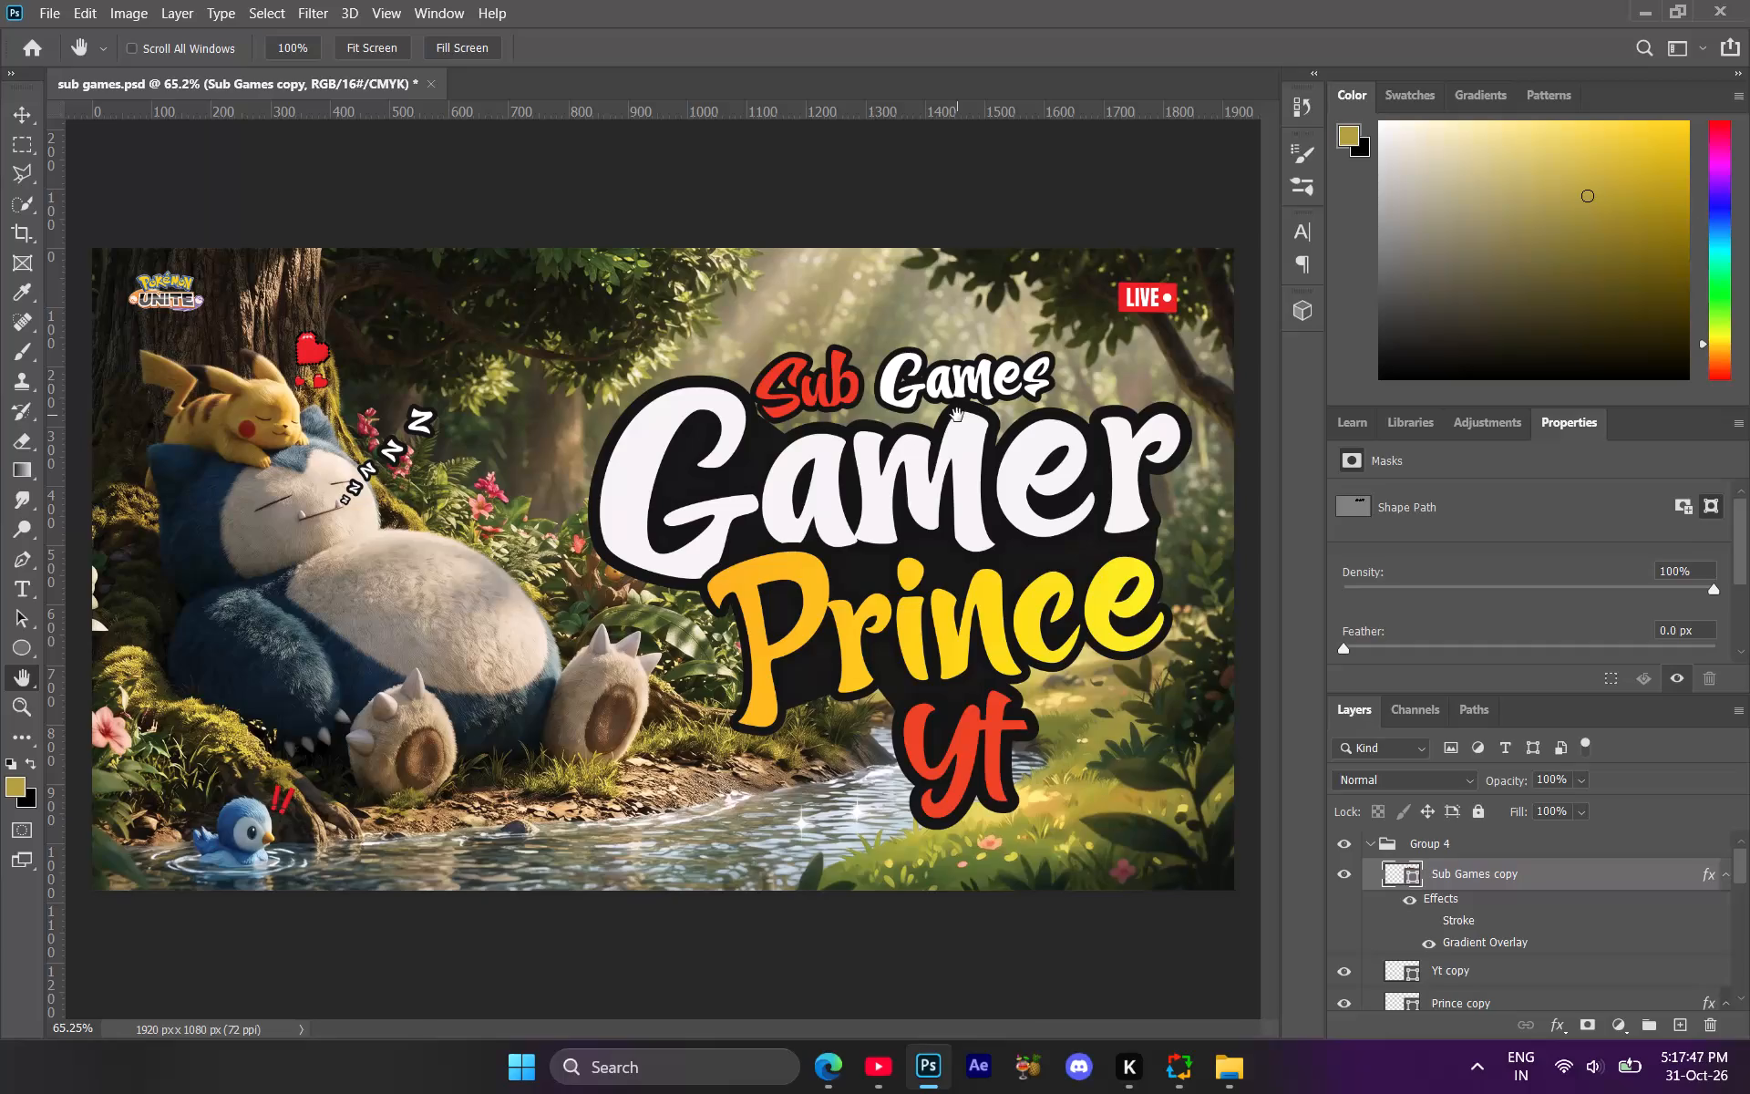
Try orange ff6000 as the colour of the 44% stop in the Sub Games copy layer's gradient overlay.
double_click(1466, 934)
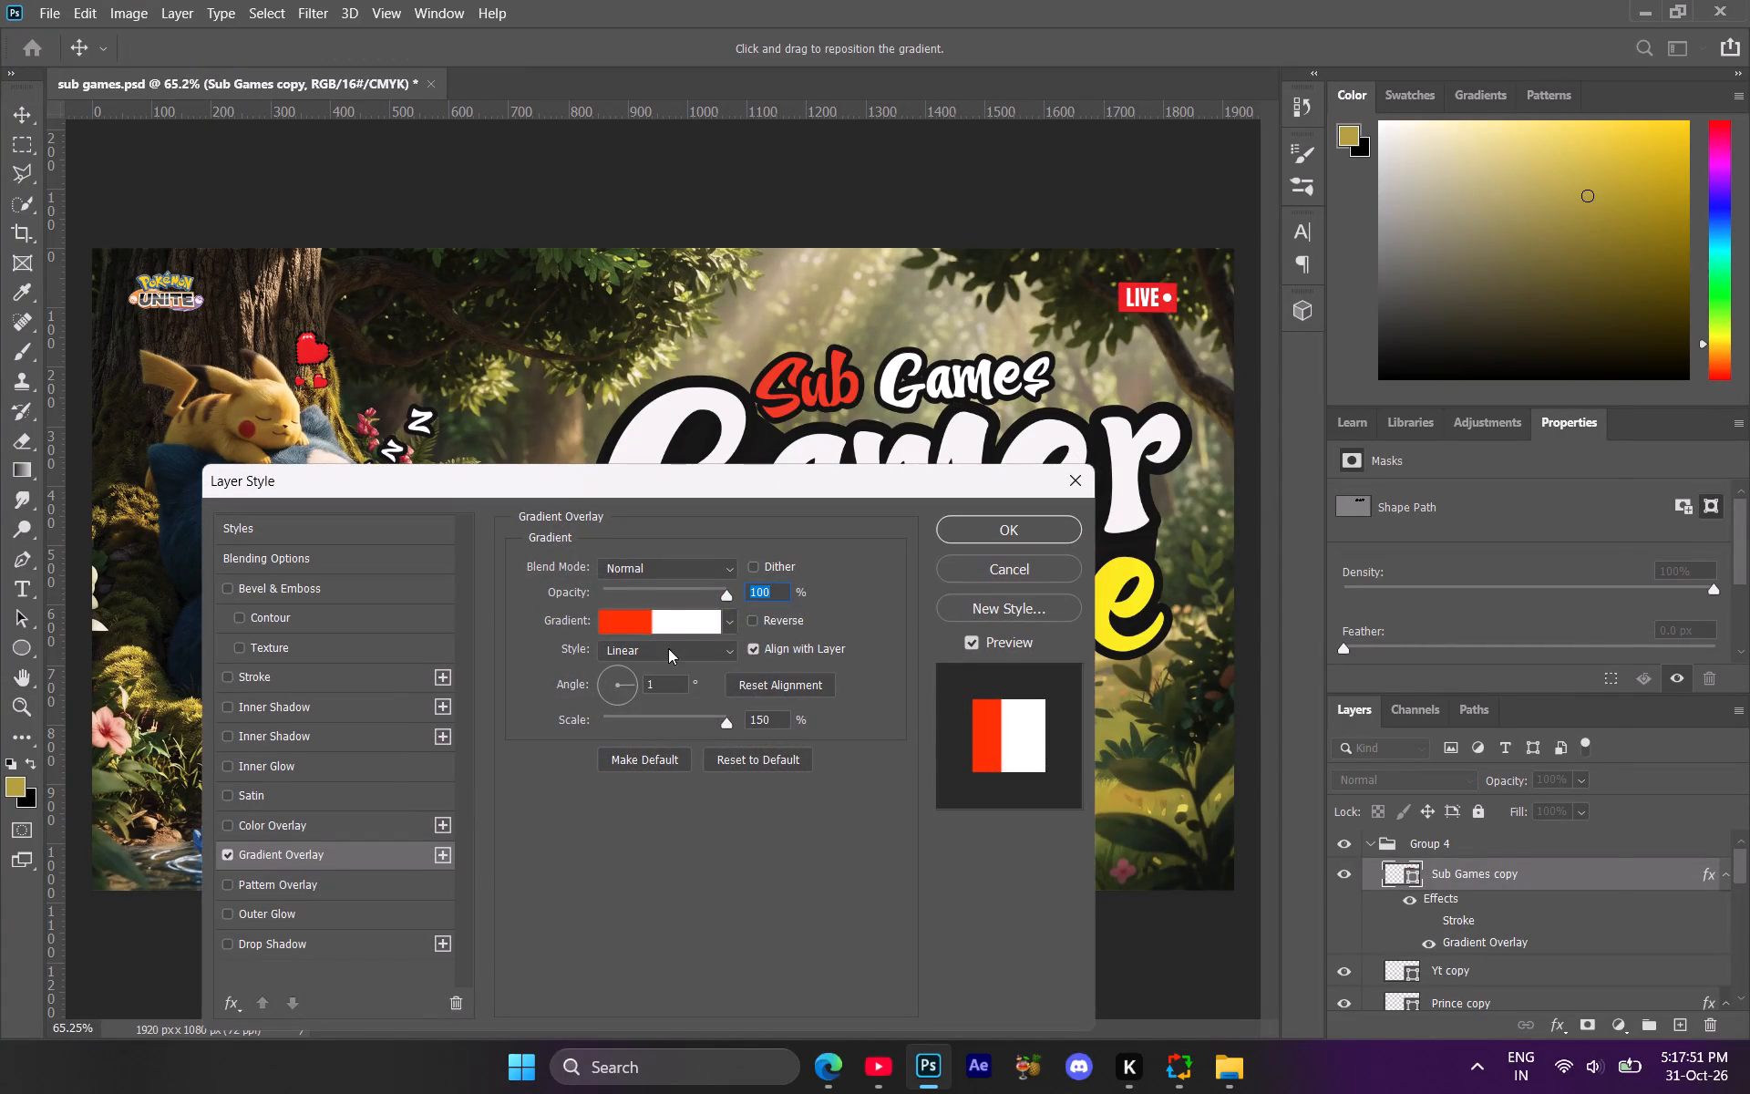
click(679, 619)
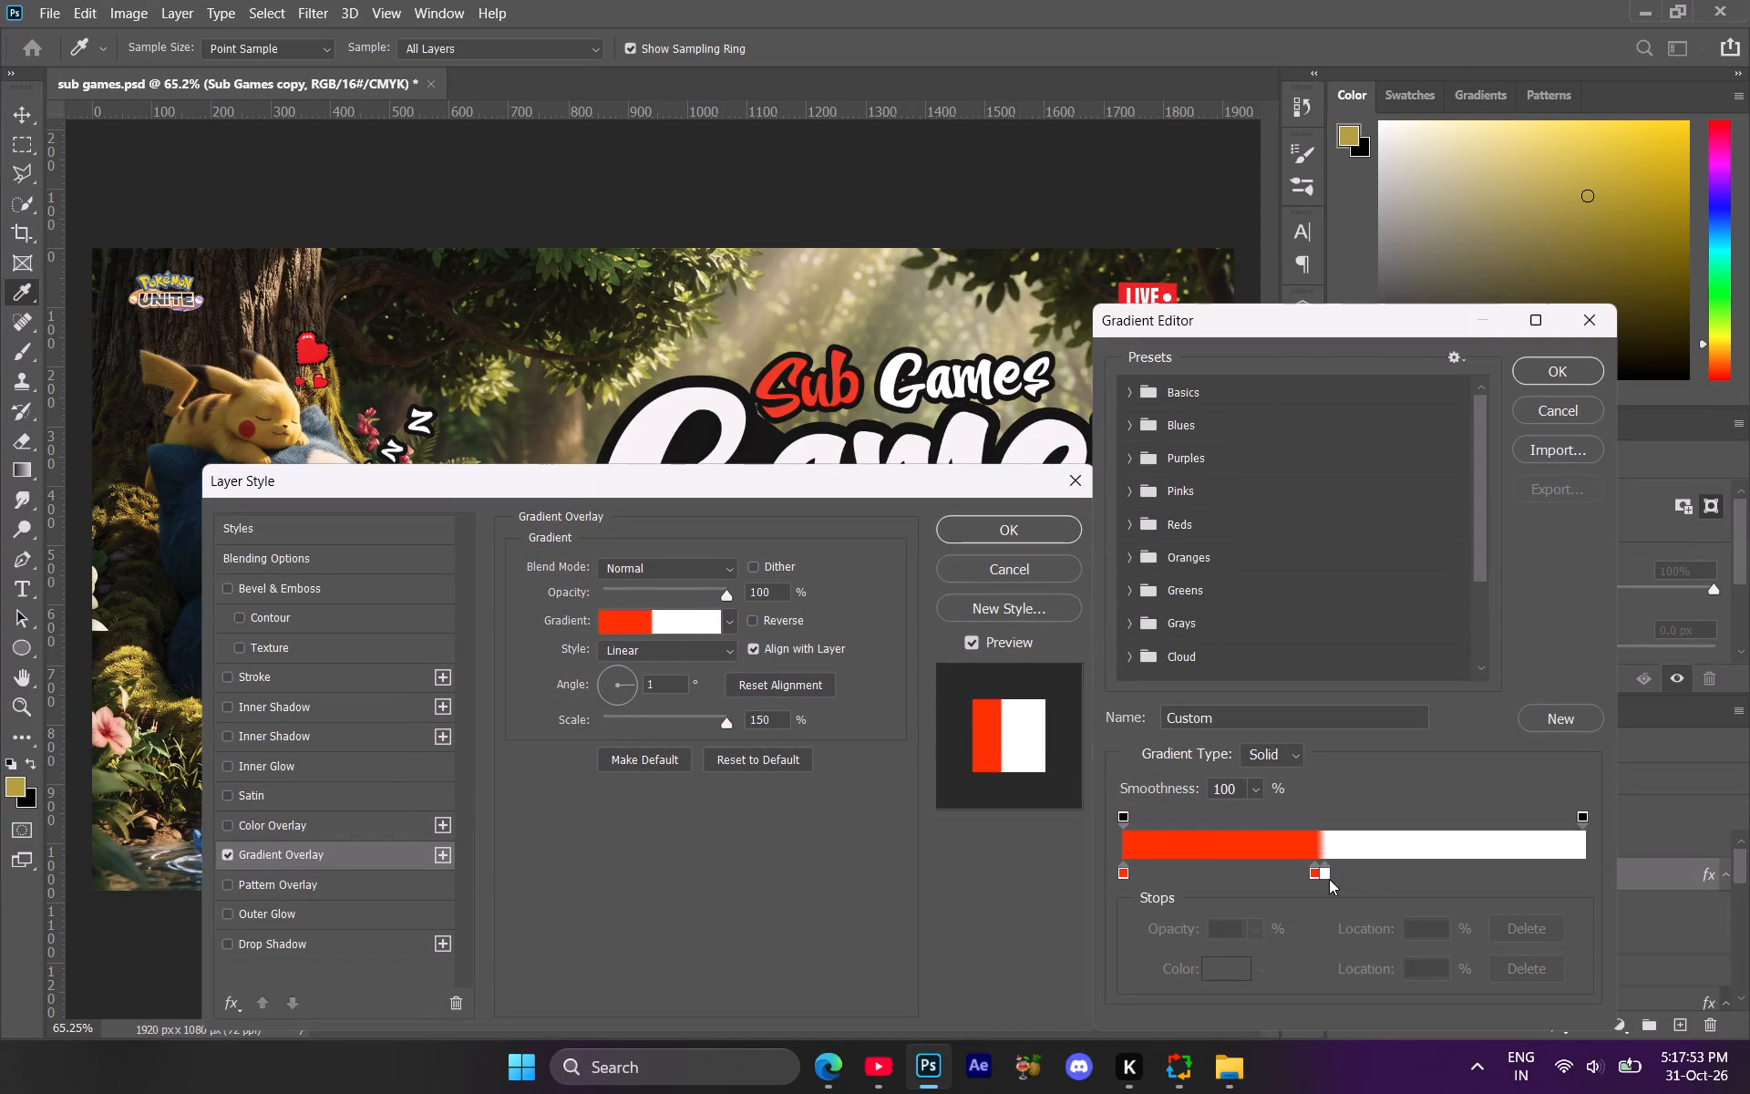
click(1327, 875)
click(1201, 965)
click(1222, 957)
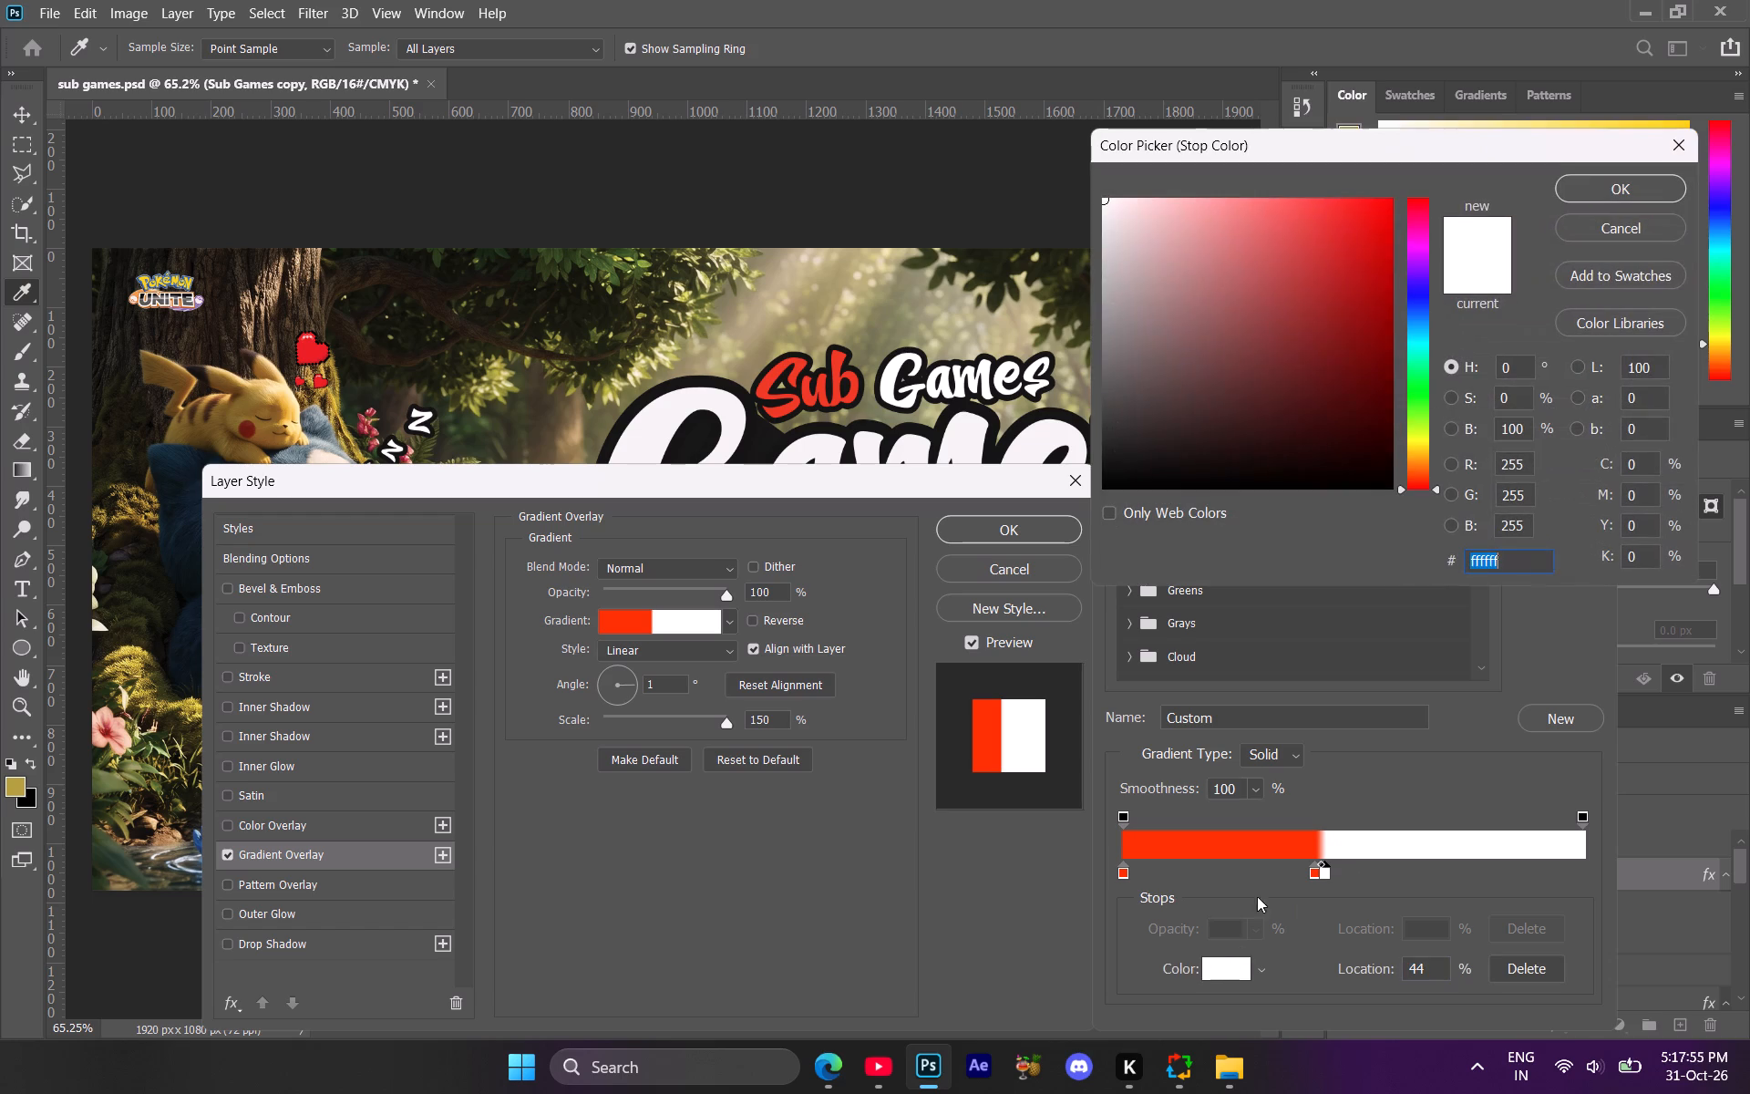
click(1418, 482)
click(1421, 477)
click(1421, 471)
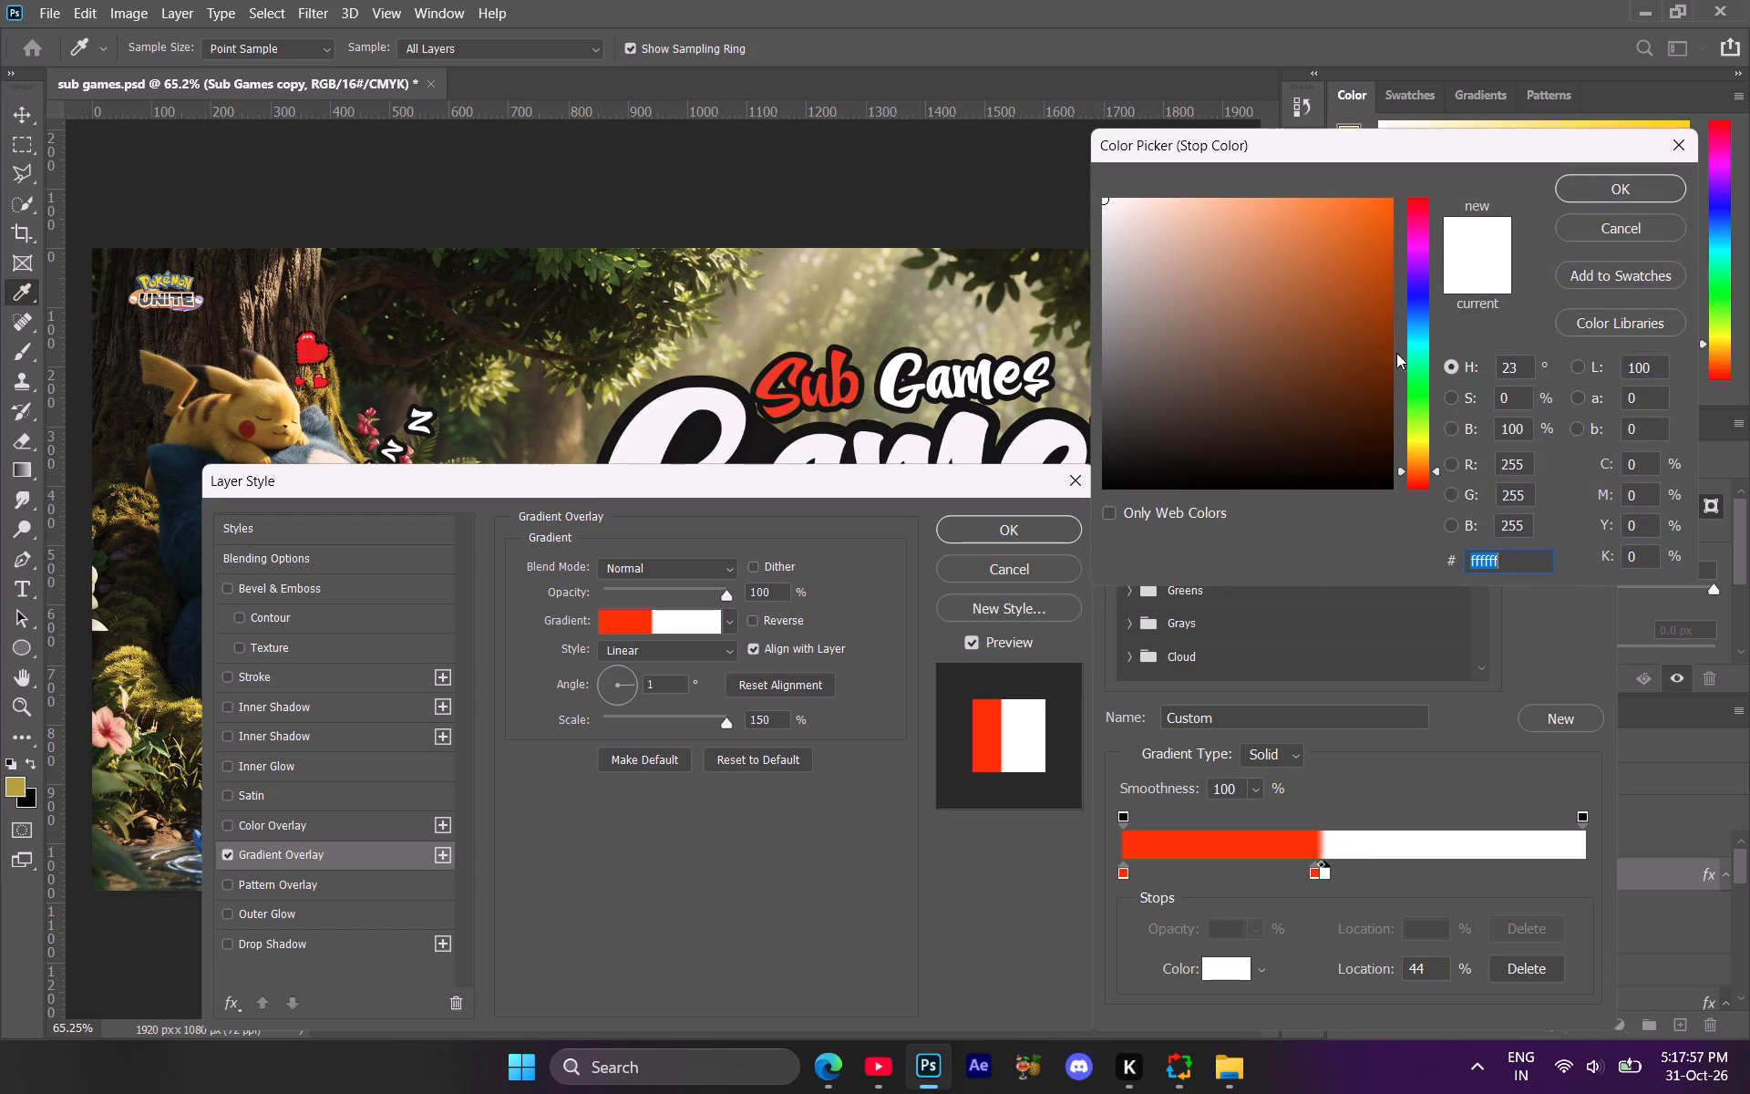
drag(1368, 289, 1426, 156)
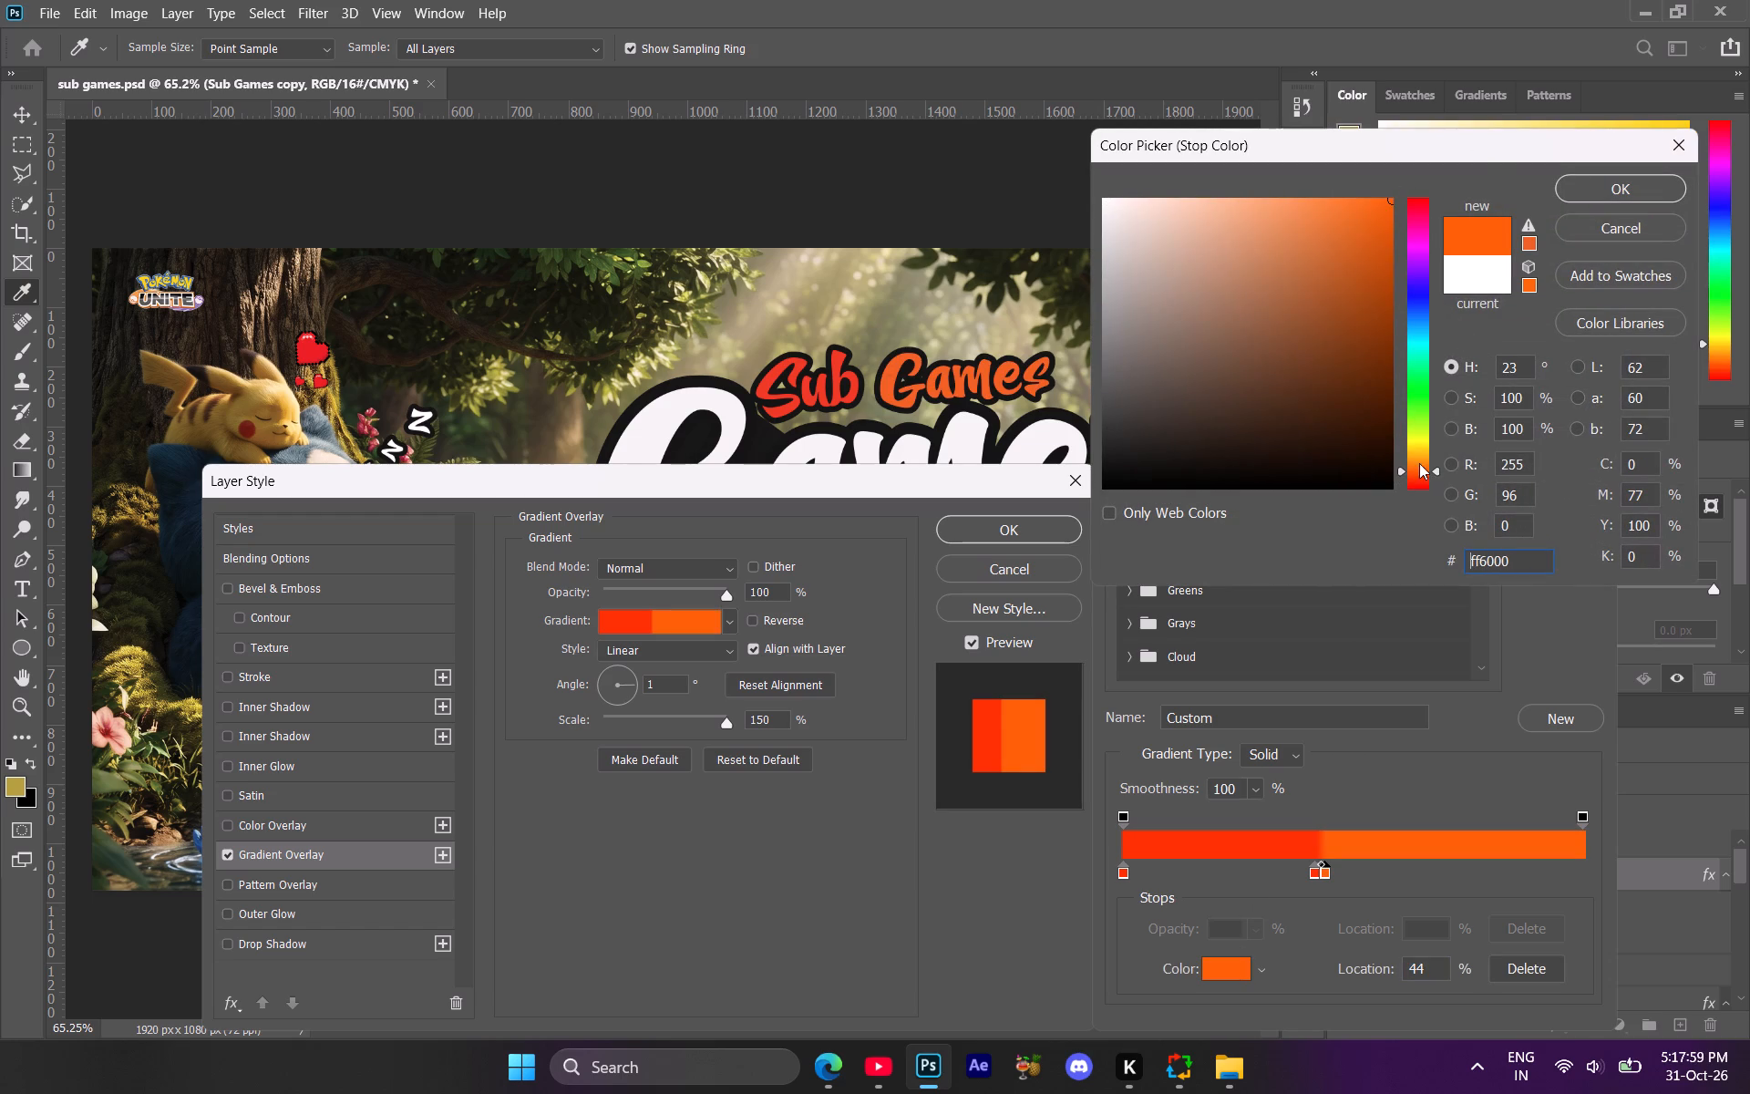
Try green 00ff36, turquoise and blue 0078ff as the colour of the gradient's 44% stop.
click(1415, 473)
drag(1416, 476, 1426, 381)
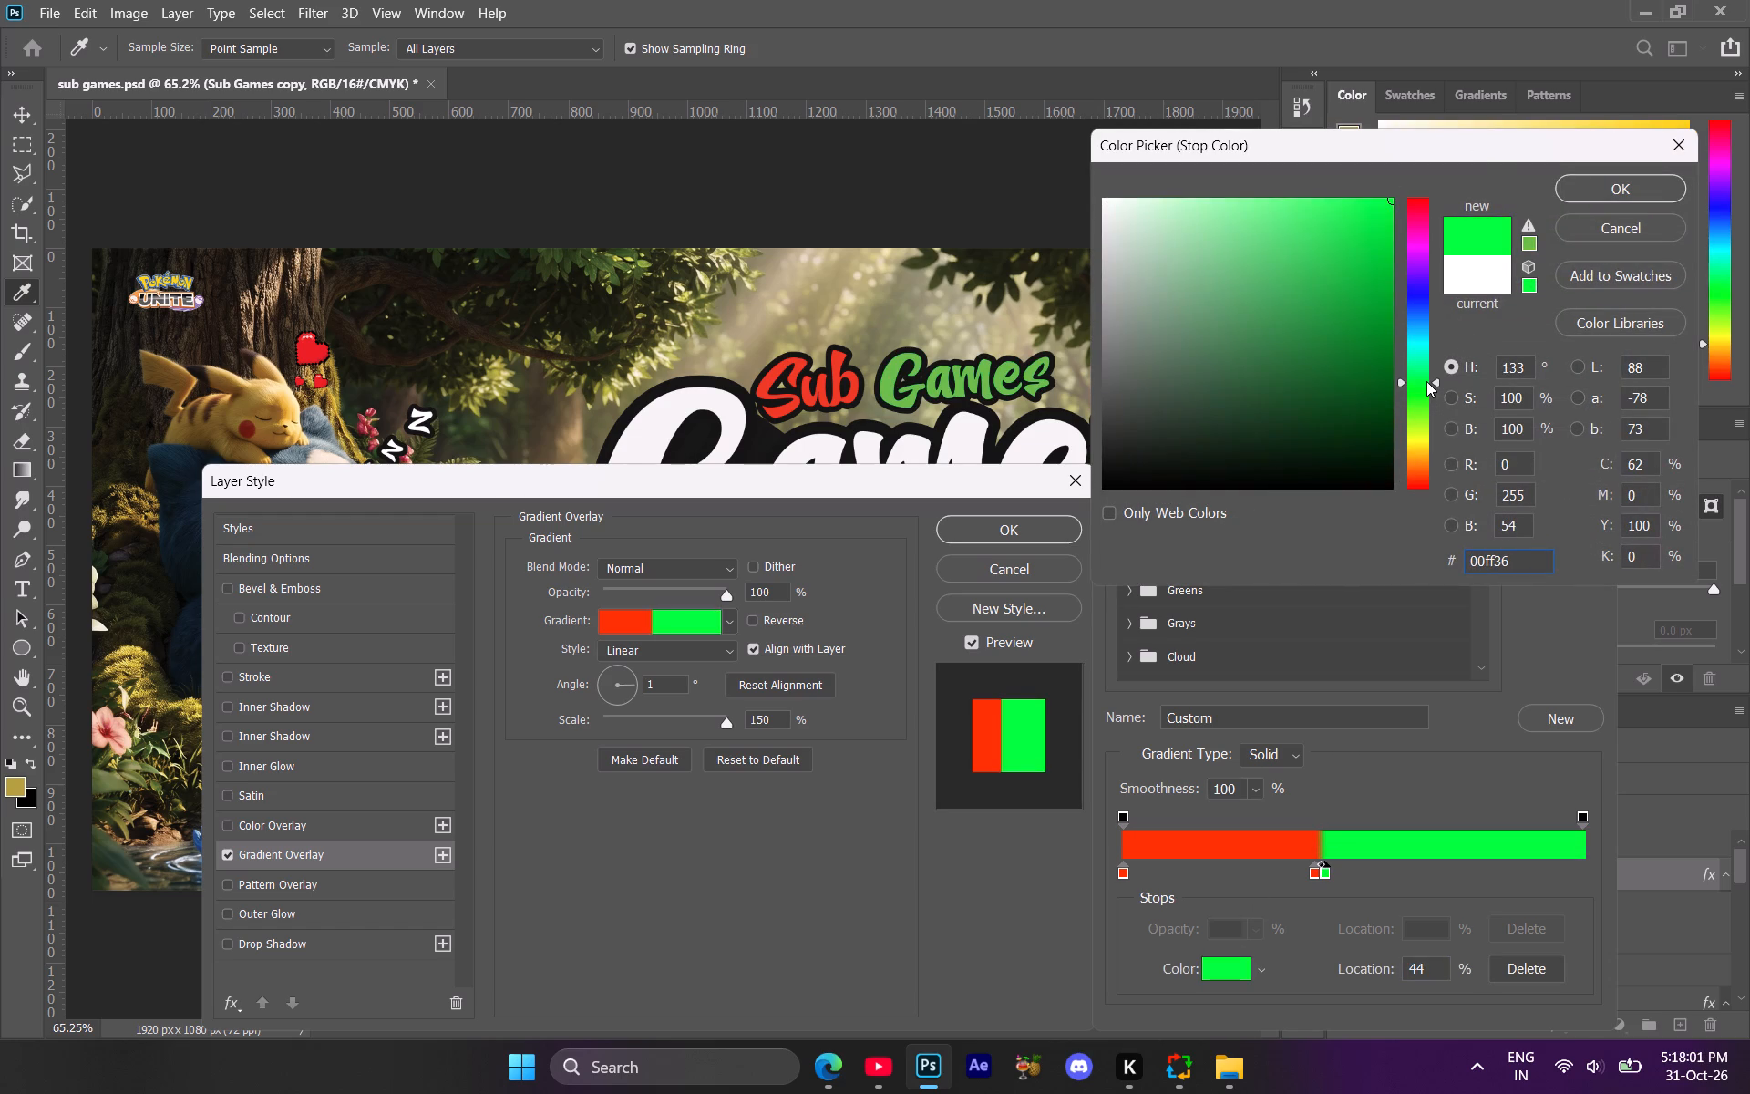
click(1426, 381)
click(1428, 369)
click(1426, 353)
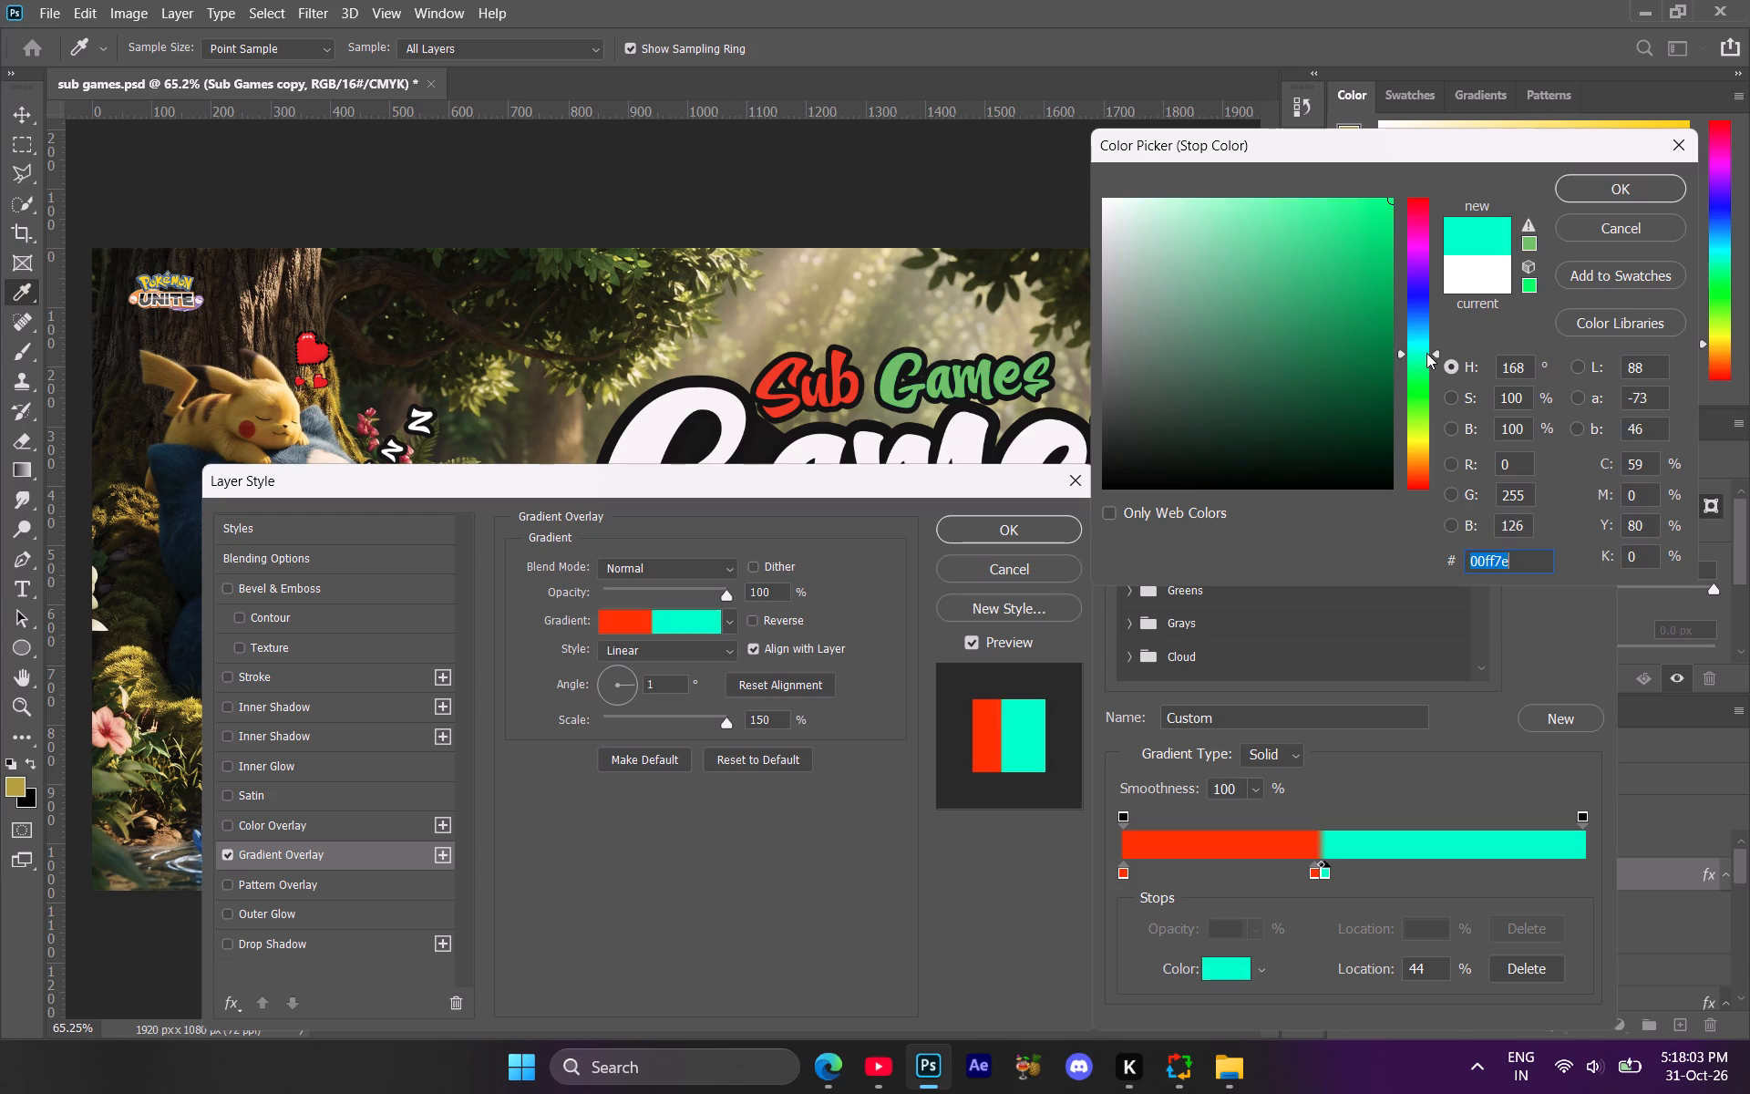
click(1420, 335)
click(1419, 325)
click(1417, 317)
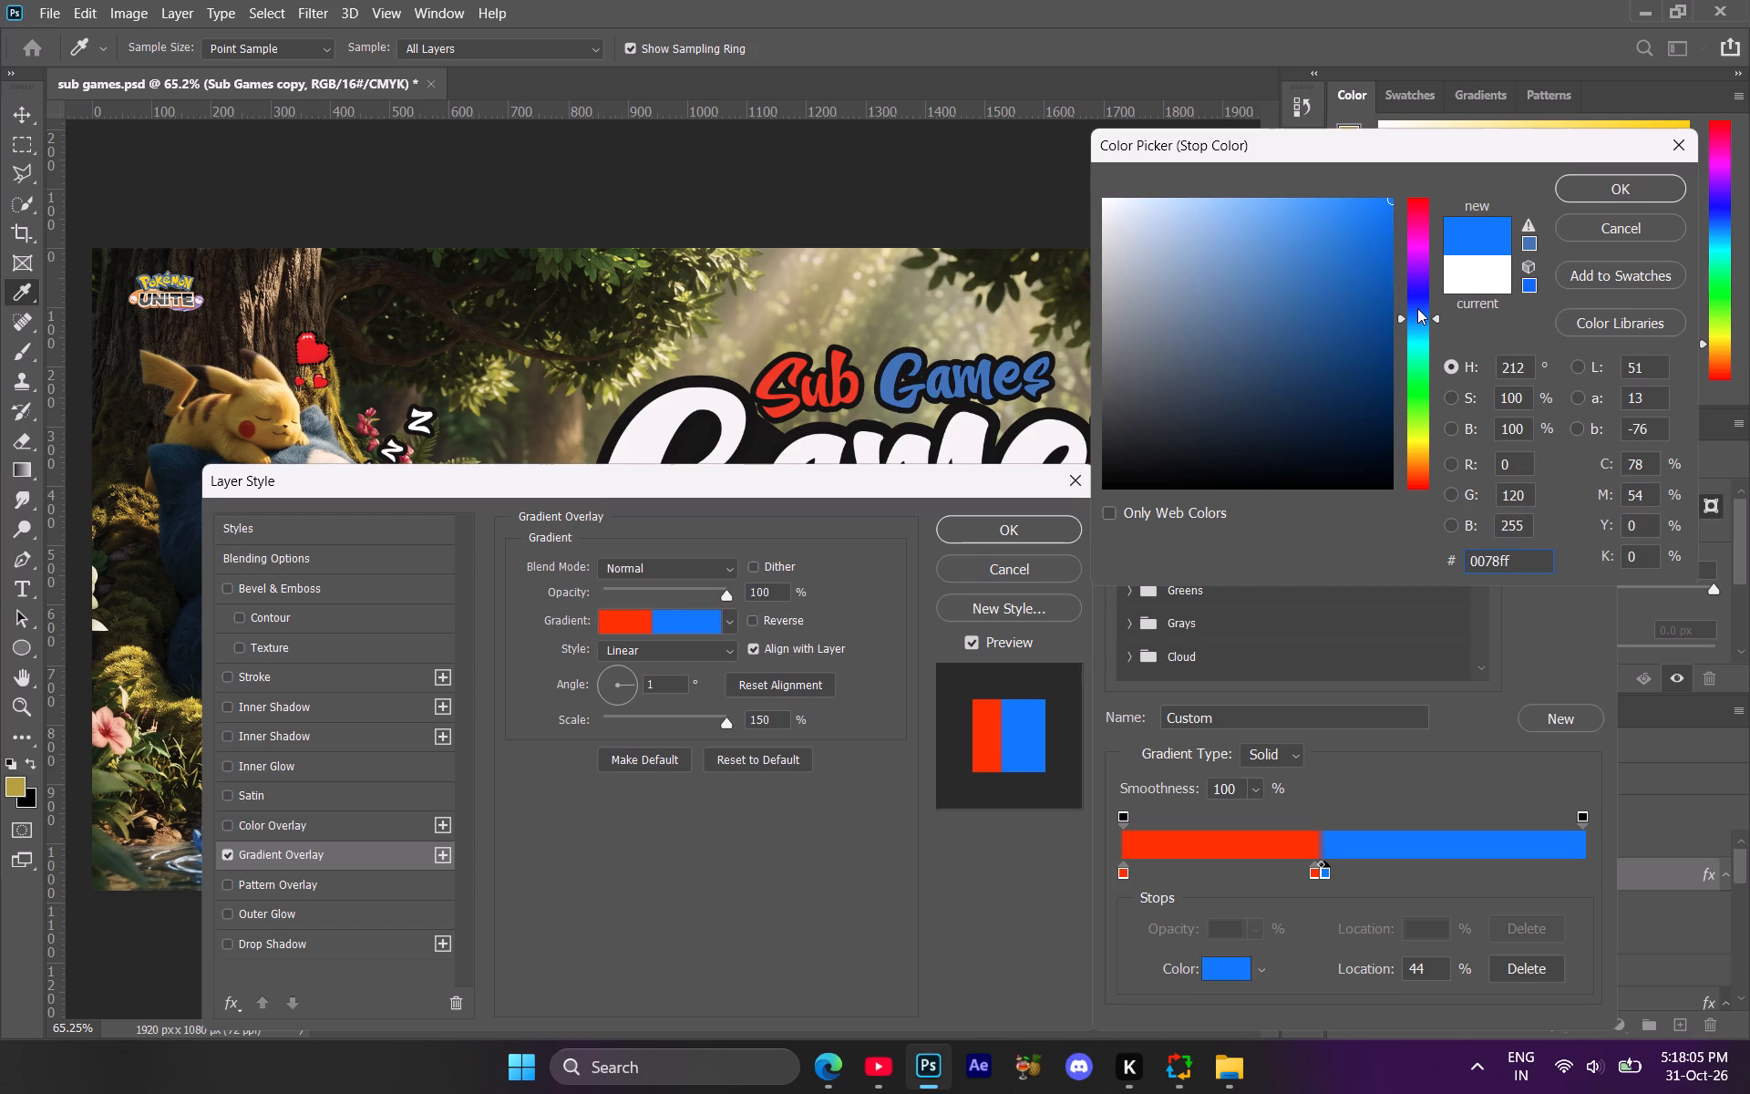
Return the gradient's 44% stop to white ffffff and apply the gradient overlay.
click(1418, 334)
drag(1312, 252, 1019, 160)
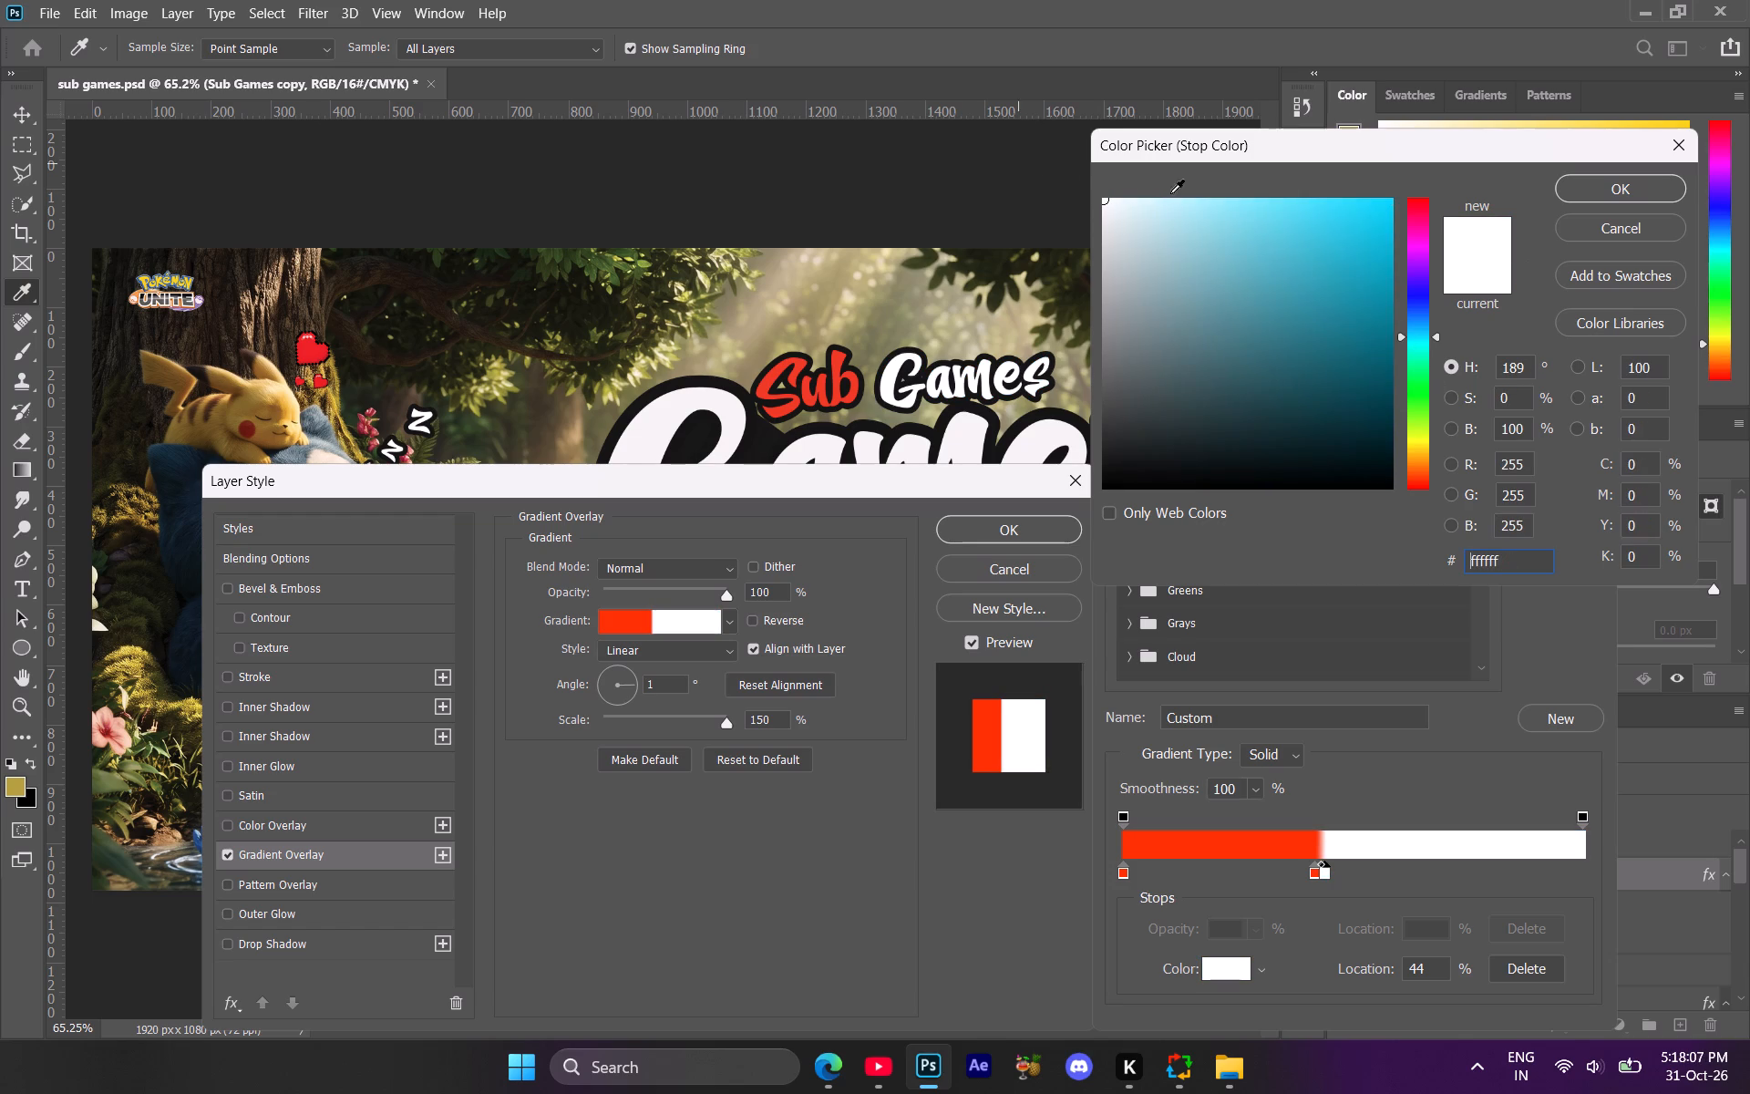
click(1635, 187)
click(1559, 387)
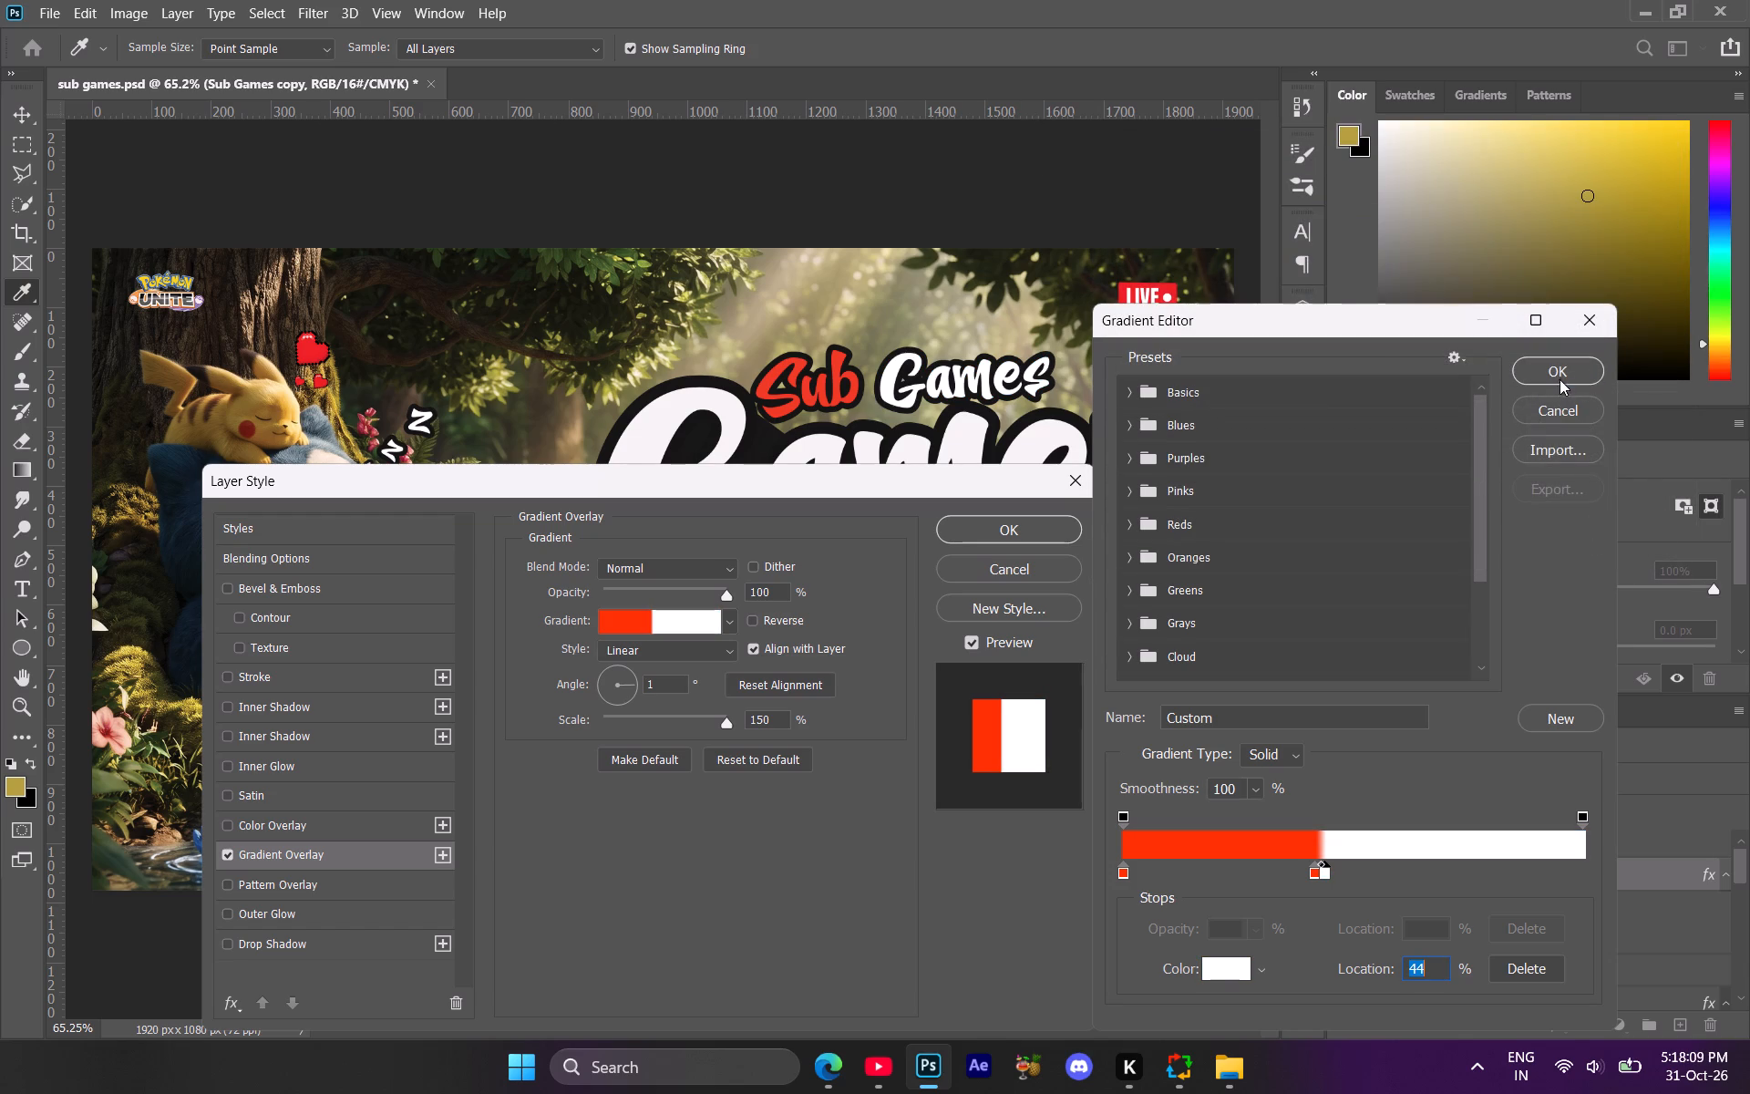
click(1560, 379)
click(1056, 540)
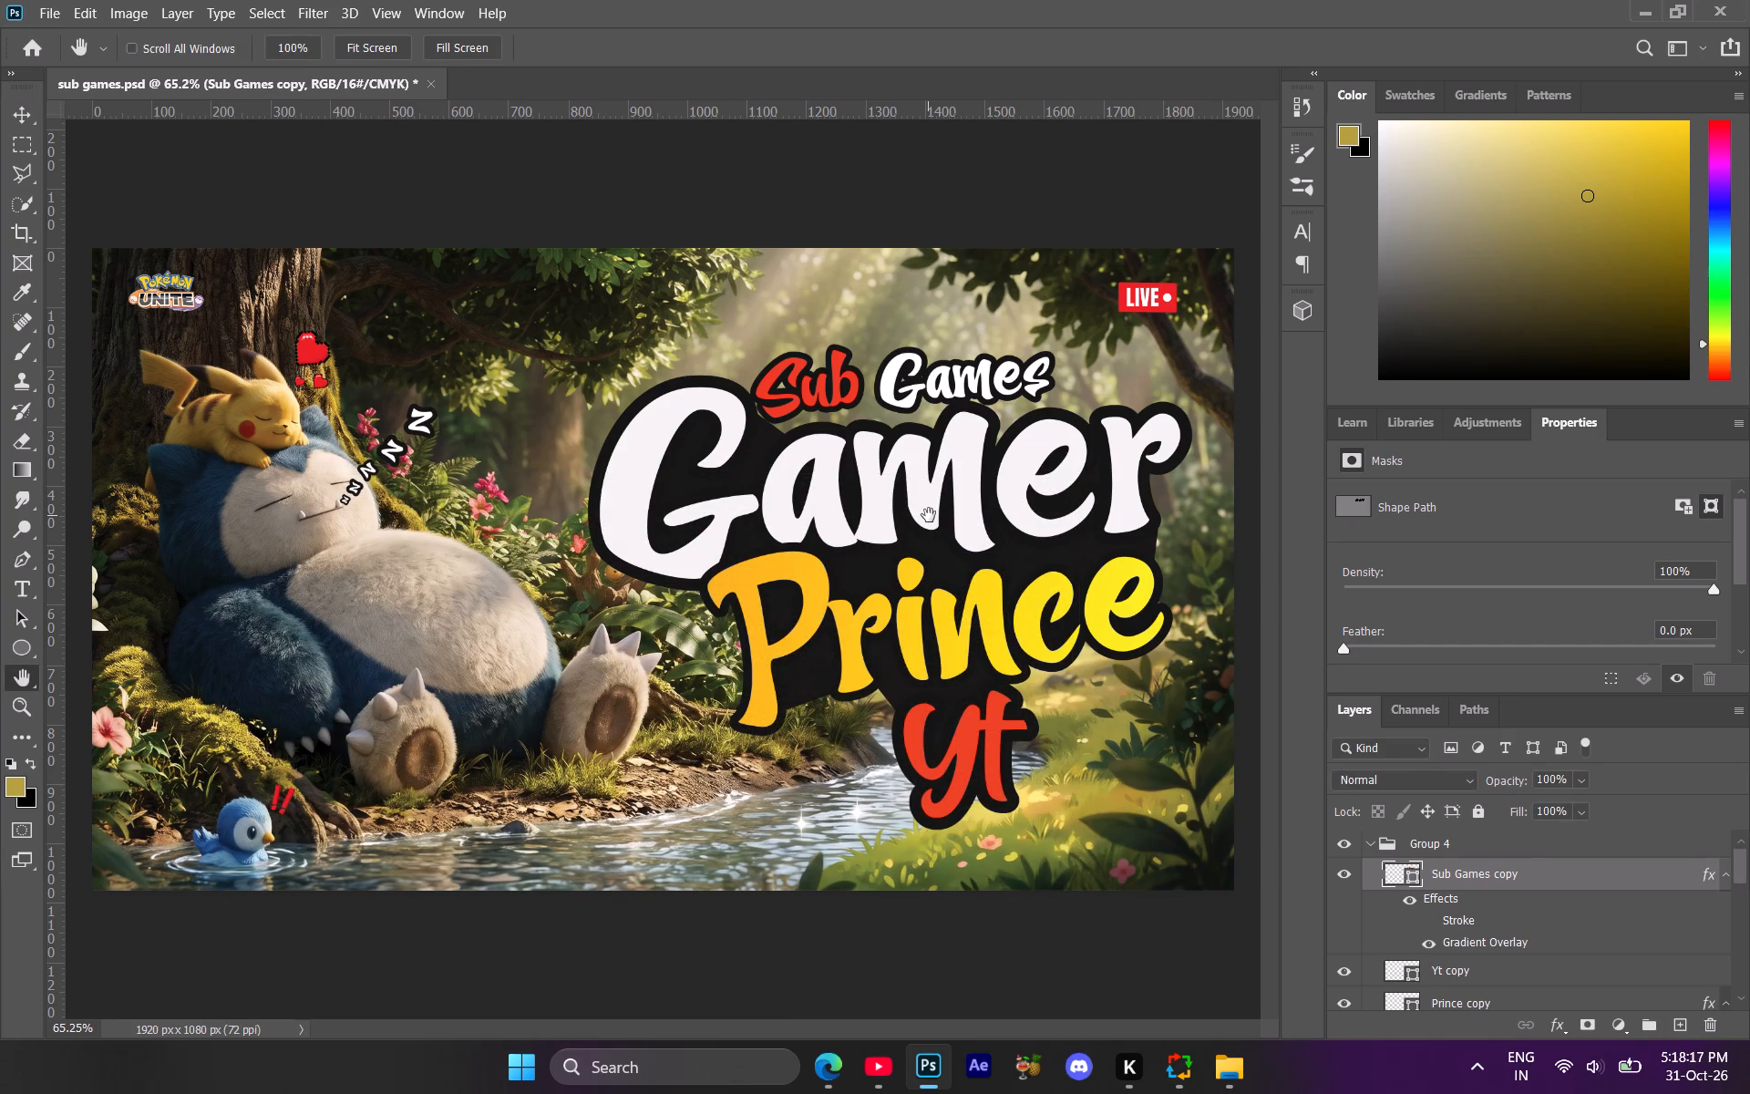
Collapse Group 4 and add a text layer reading With above it, placed between the sleeping Snorlax's feet.
click(1376, 843)
click(1365, 841)
click(1374, 843)
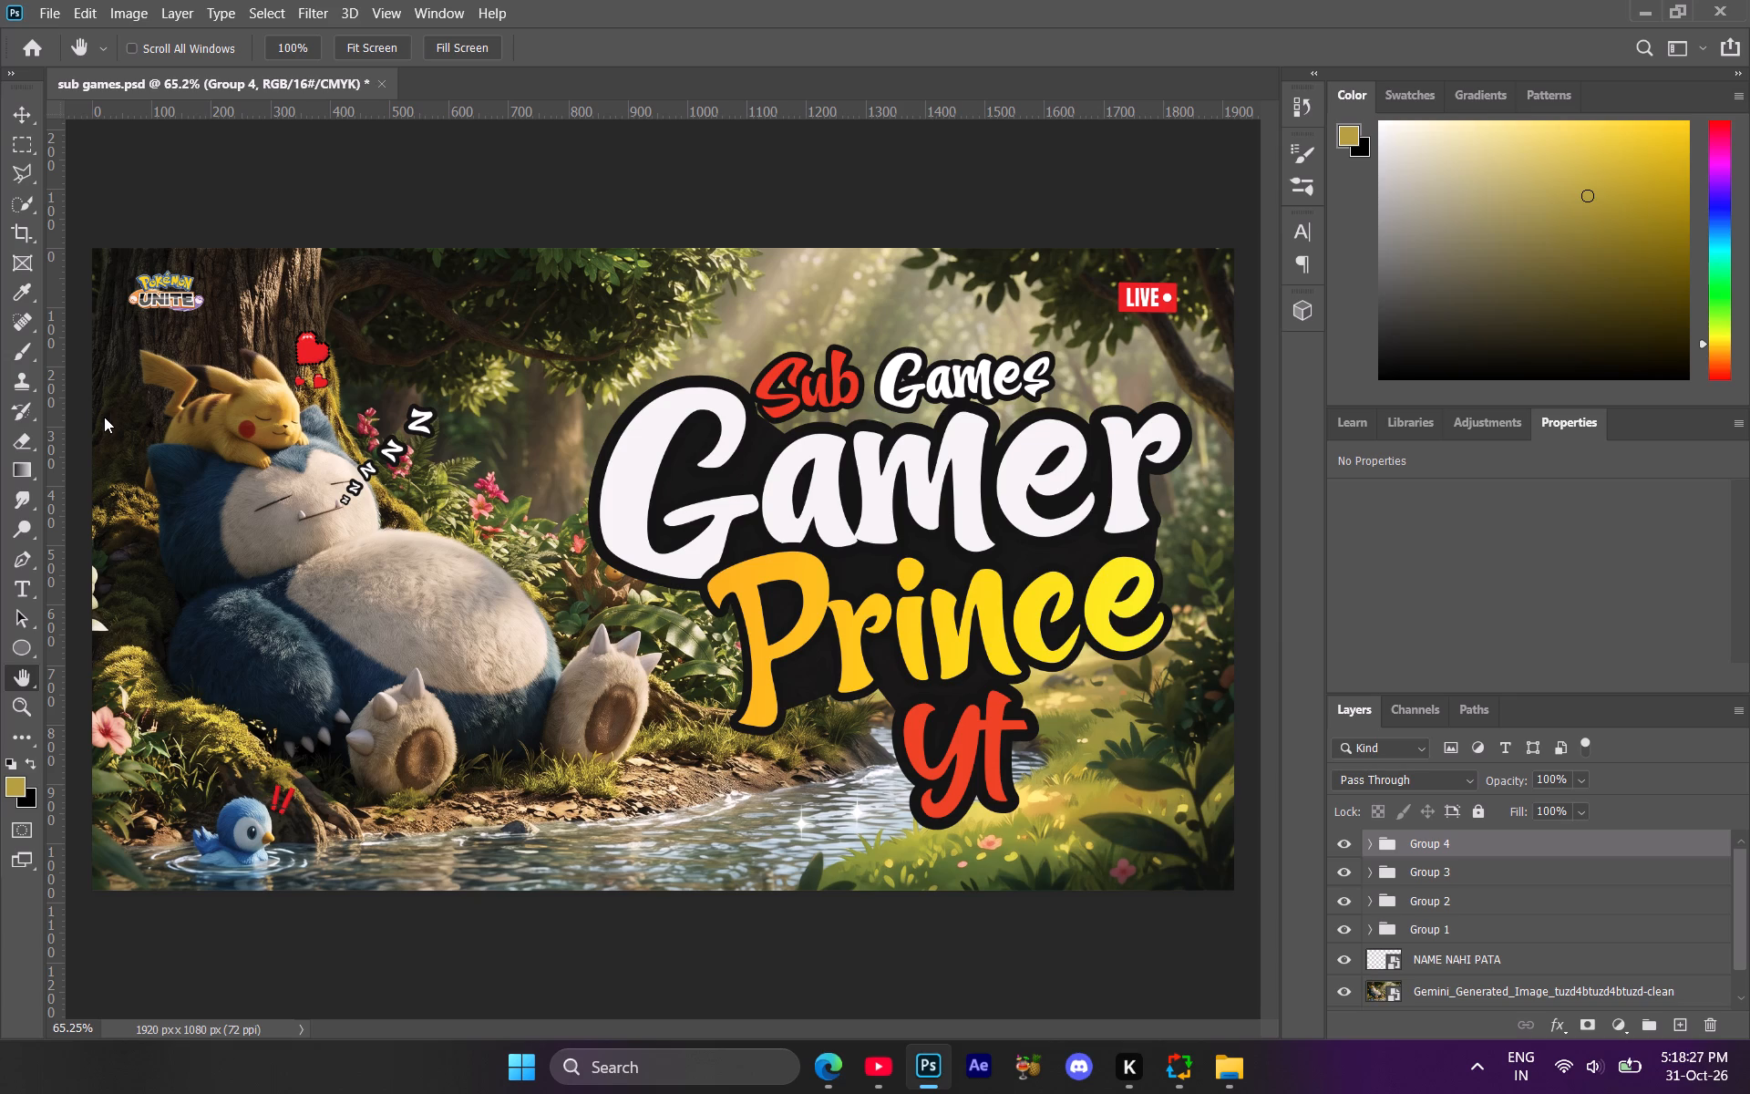
click(24, 590)
click(487, 762)
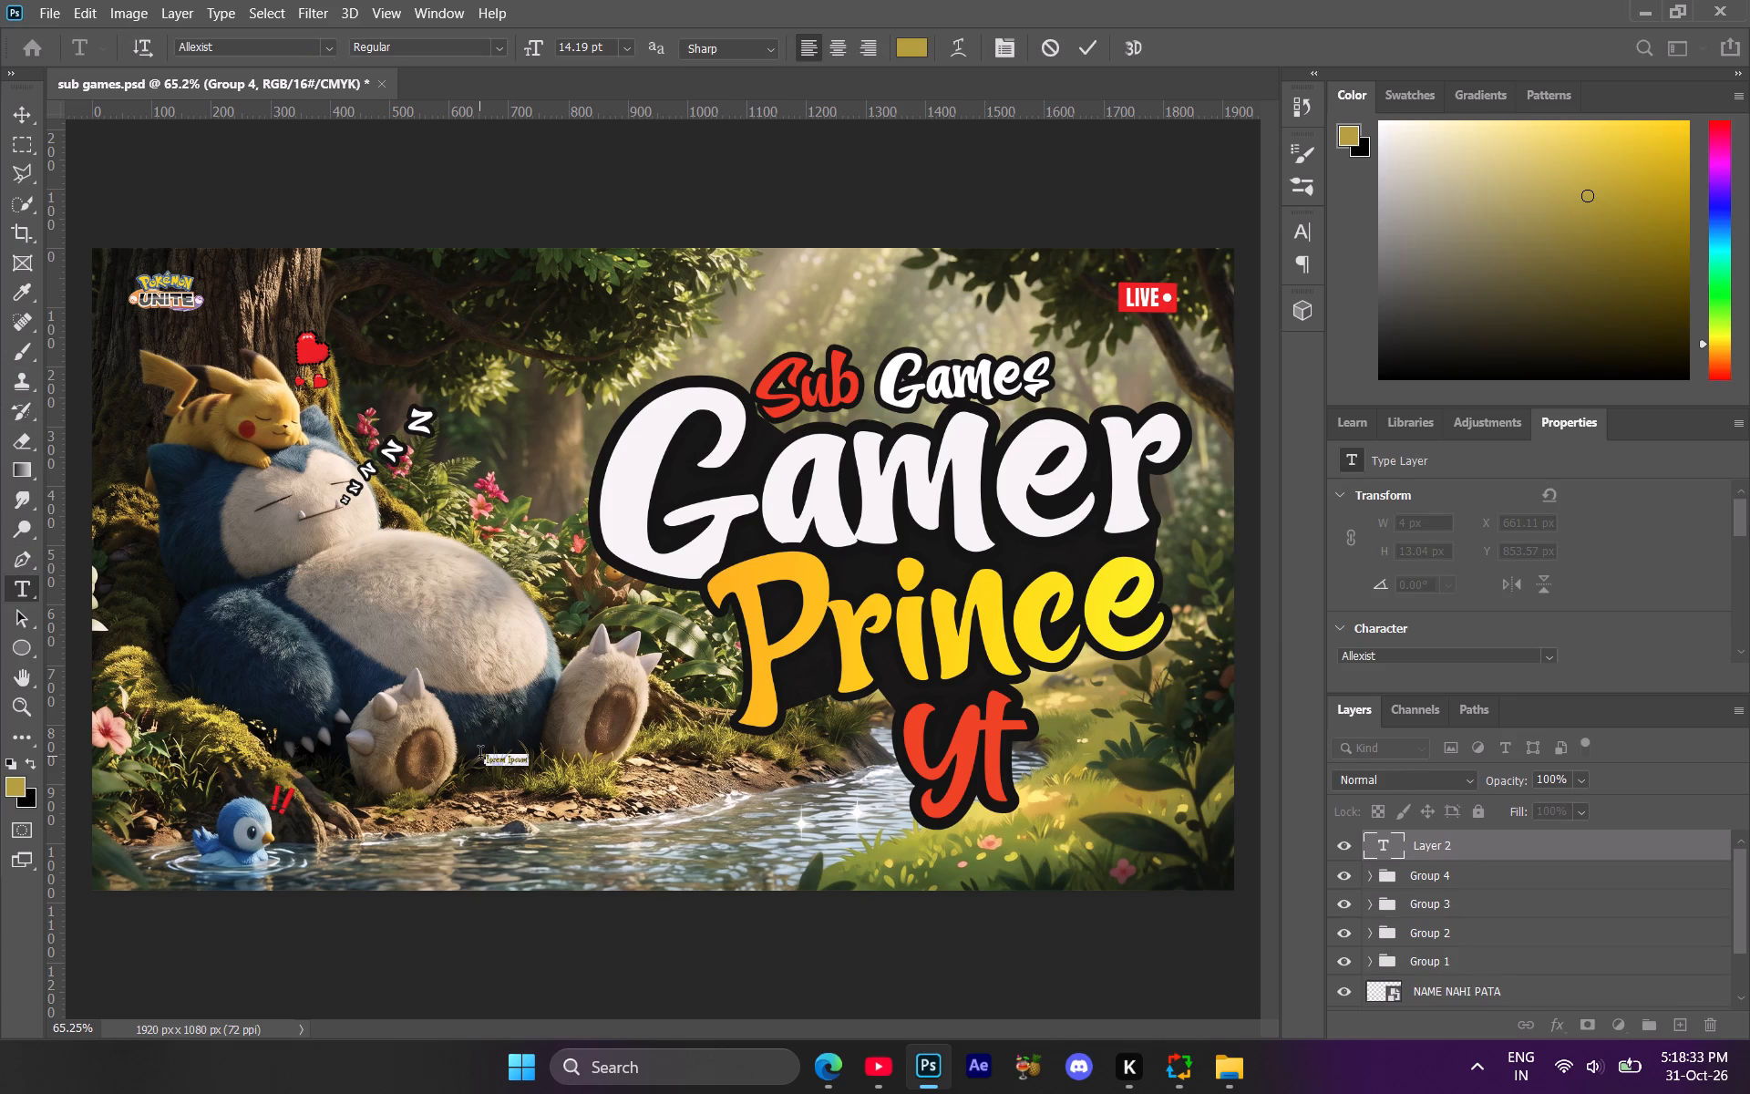
key(shift+w)
text(ith)
click(1508, 844)
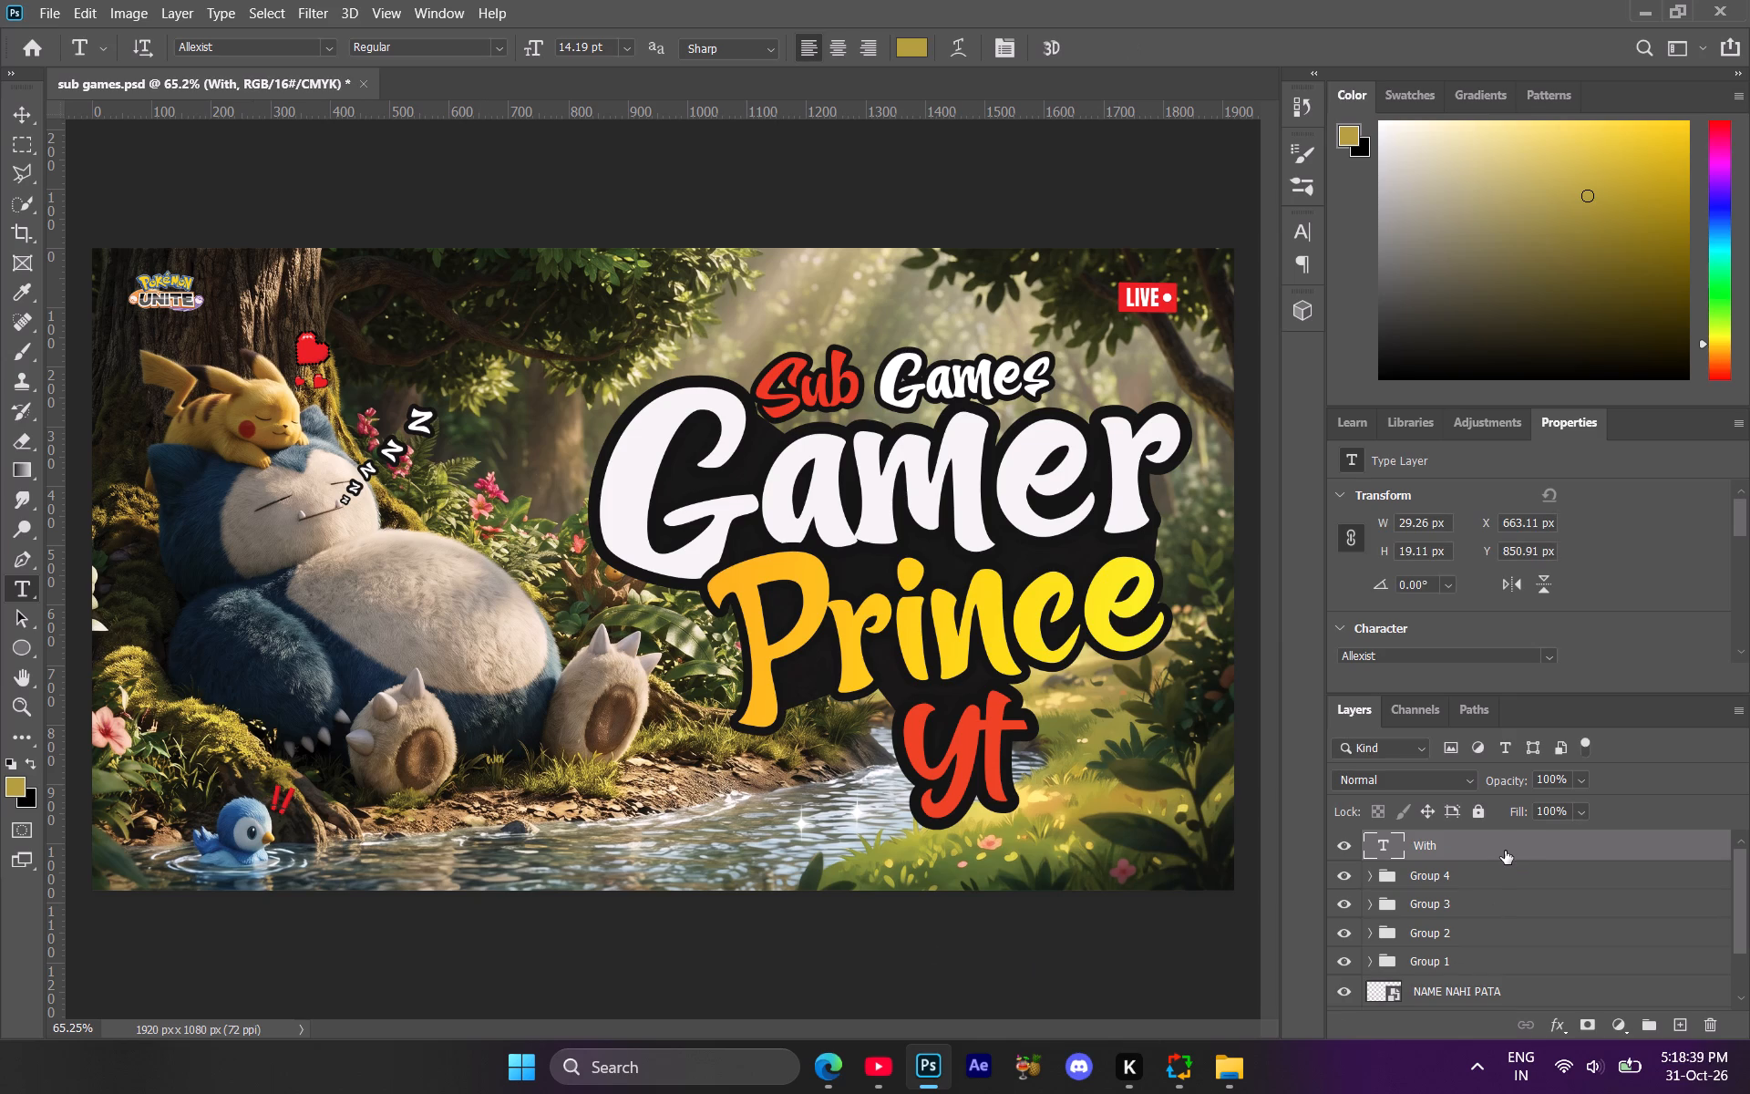
Scale the With text to about 337%, nearly level it at about 0.6°, and place it between Sub Games and Gamer.
key(ctrl+t)
drag(505, 756, 688, 768)
drag(672, 666, 685, 680)
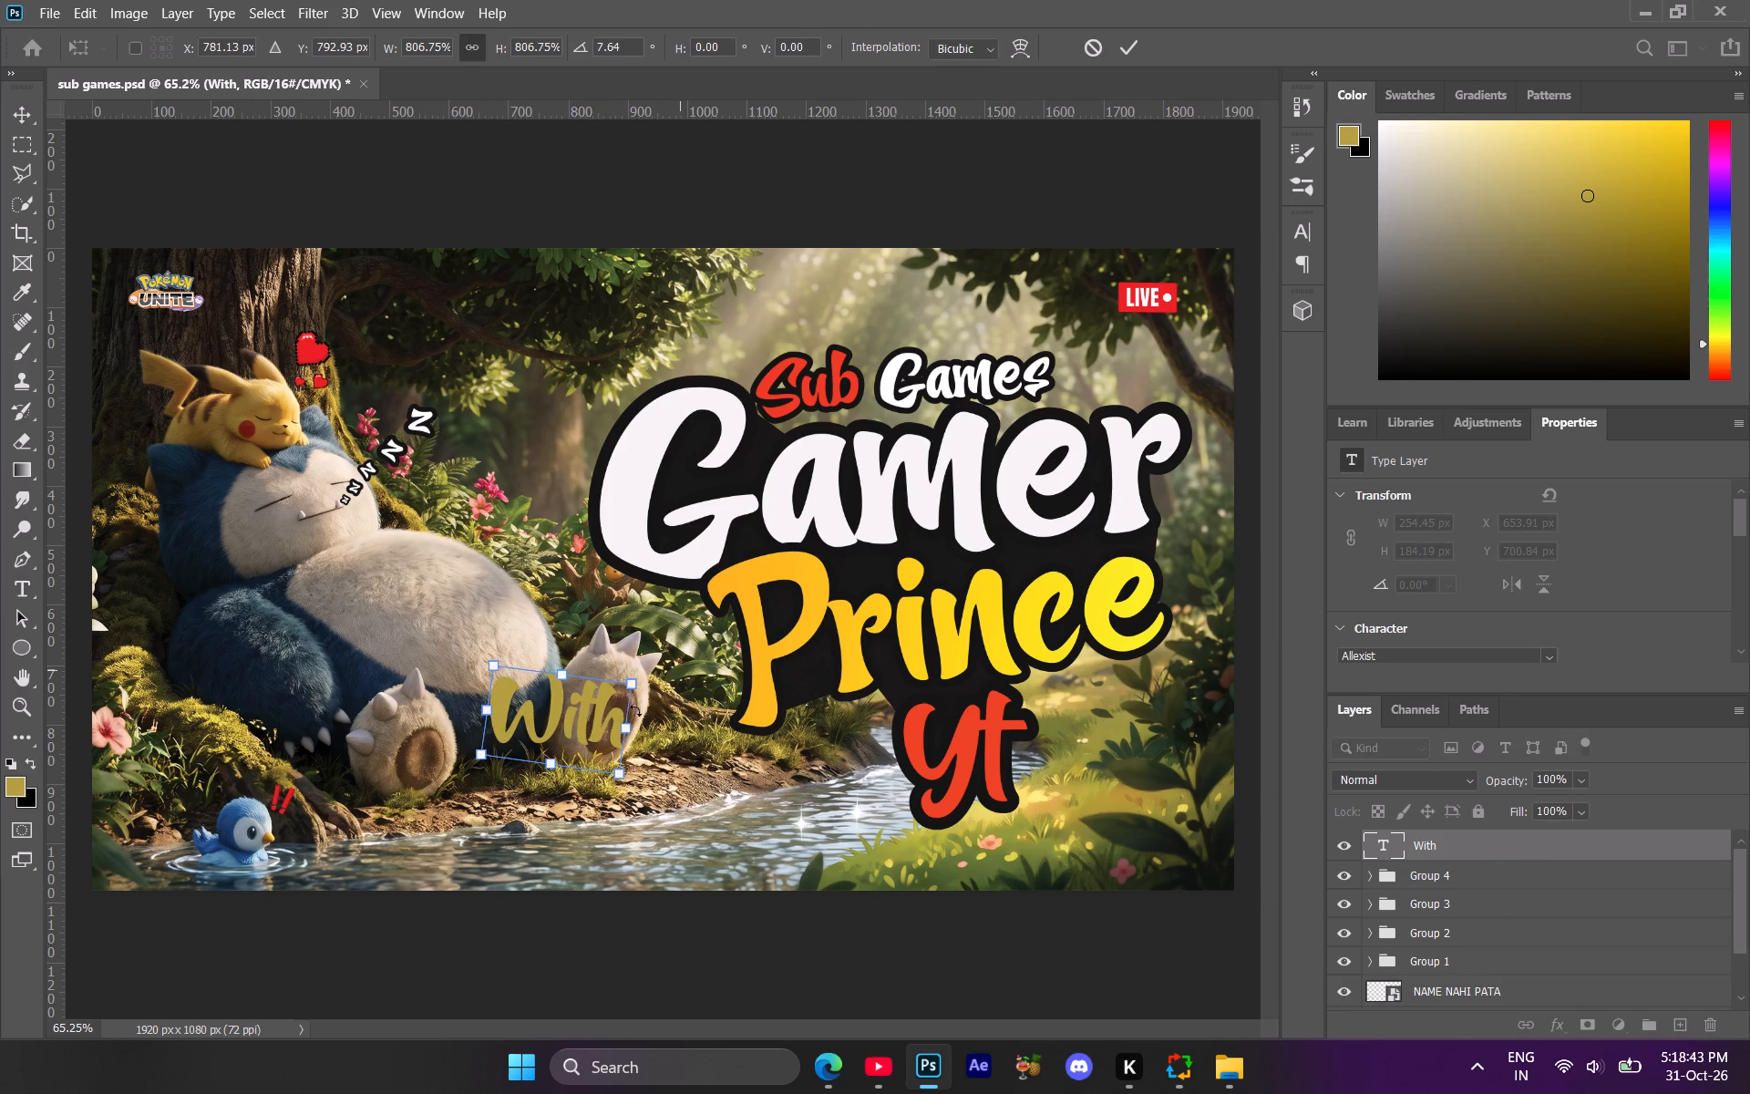
drag(630, 725, 614, 723)
drag(545, 721, 786, 591)
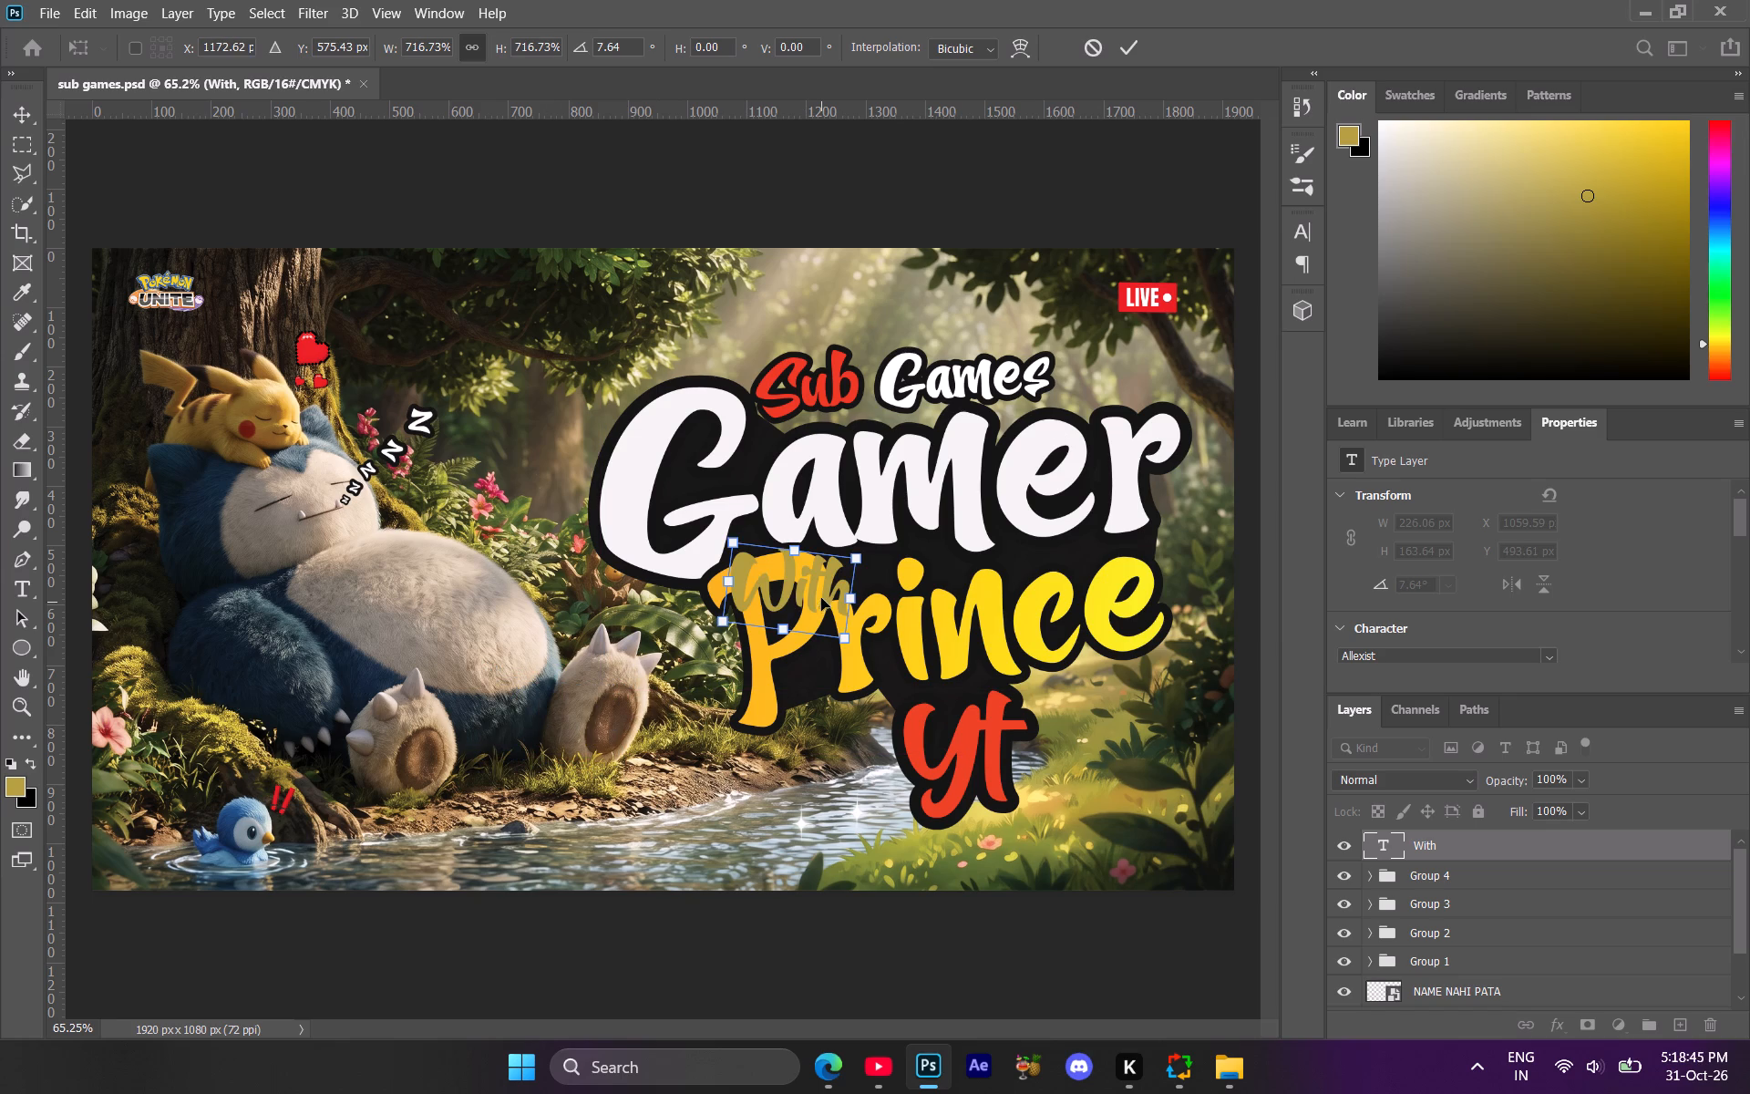
drag(820, 595, 1155, 384)
drag(1196, 393, 1140, 393)
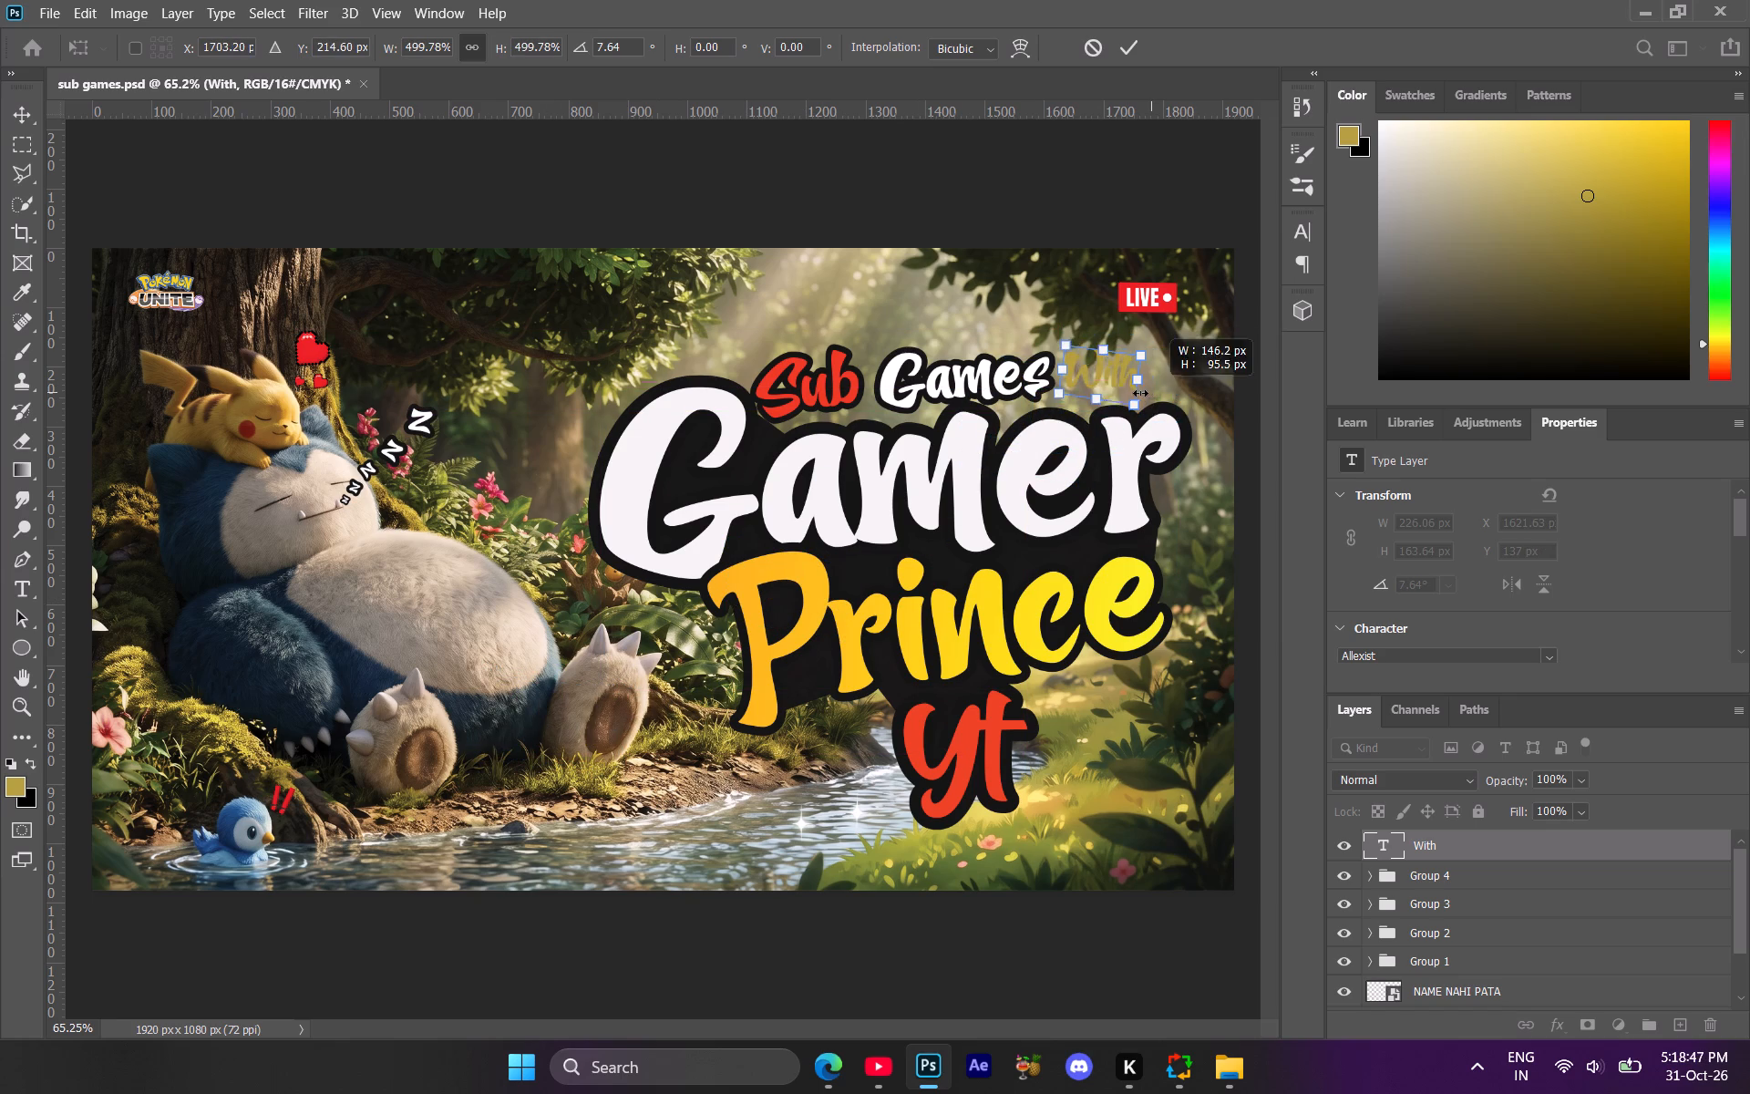
drag(1140, 393, 1139, 393)
drag(1102, 385, 899, 443)
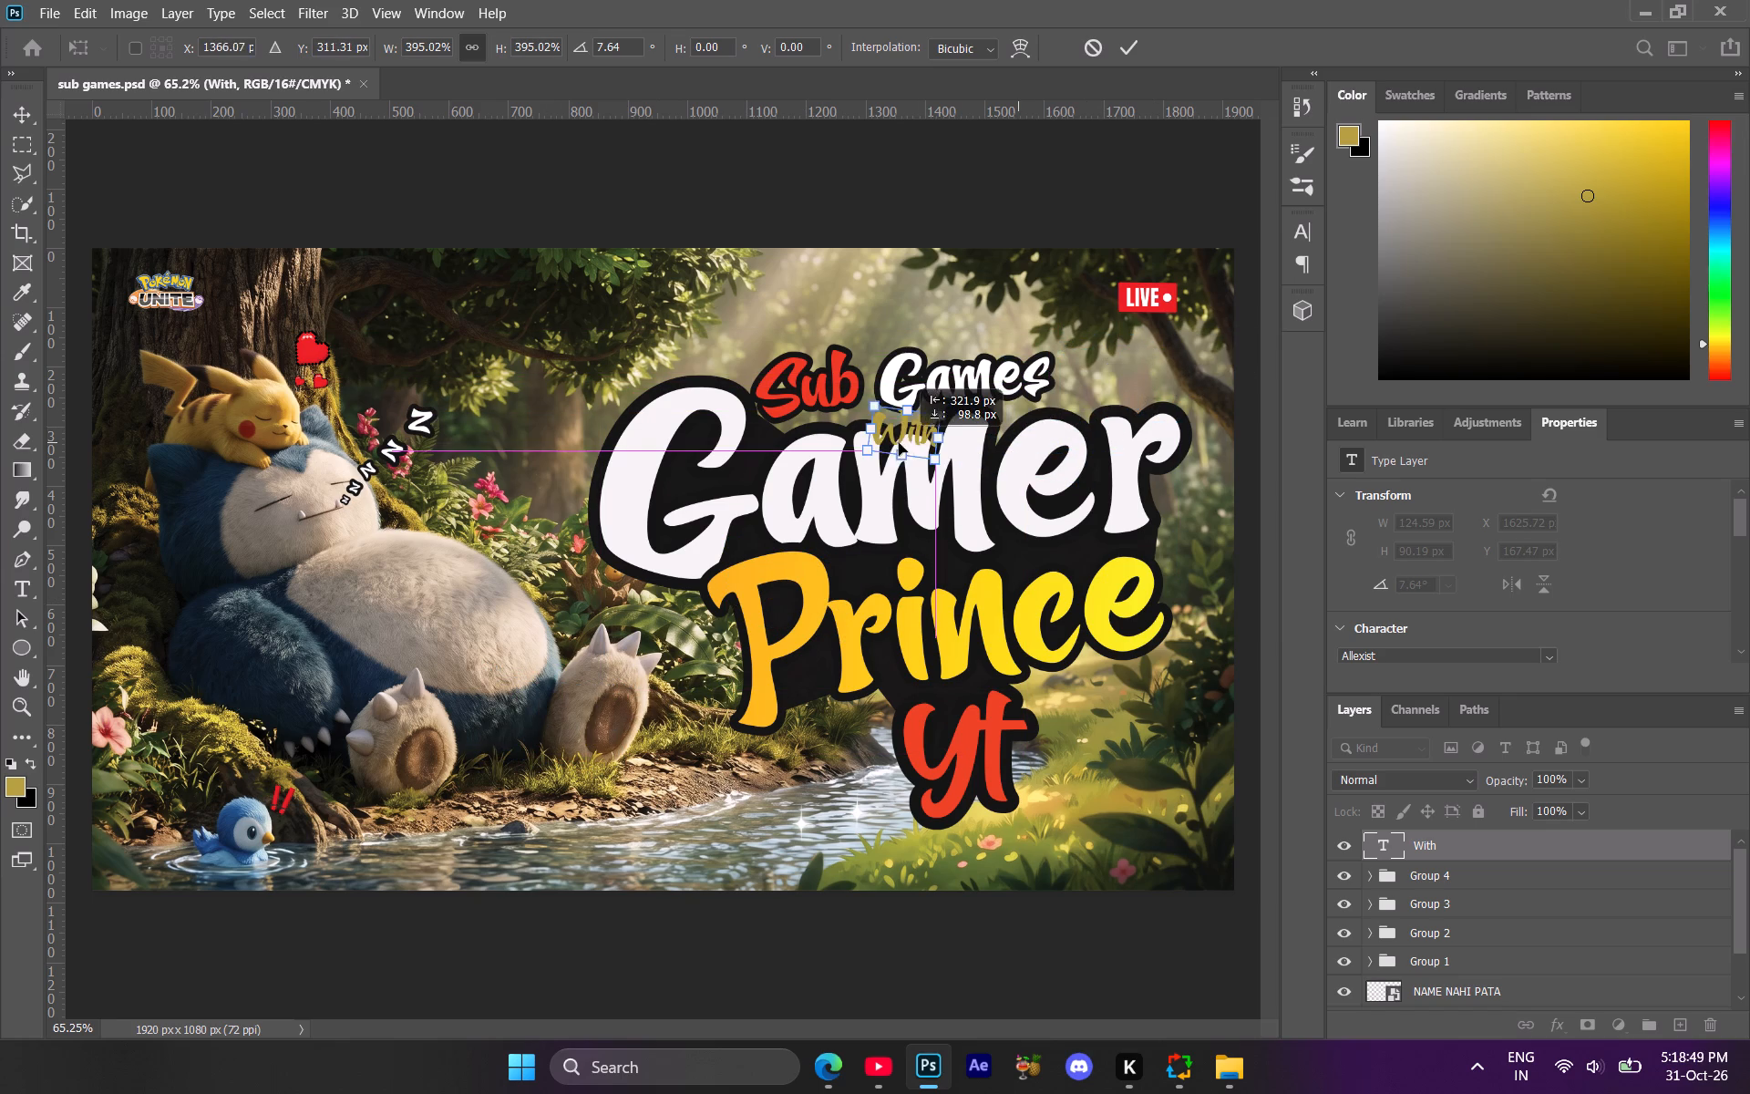
drag(899, 443, 875, 431)
click(911, 429)
click(926, 400)
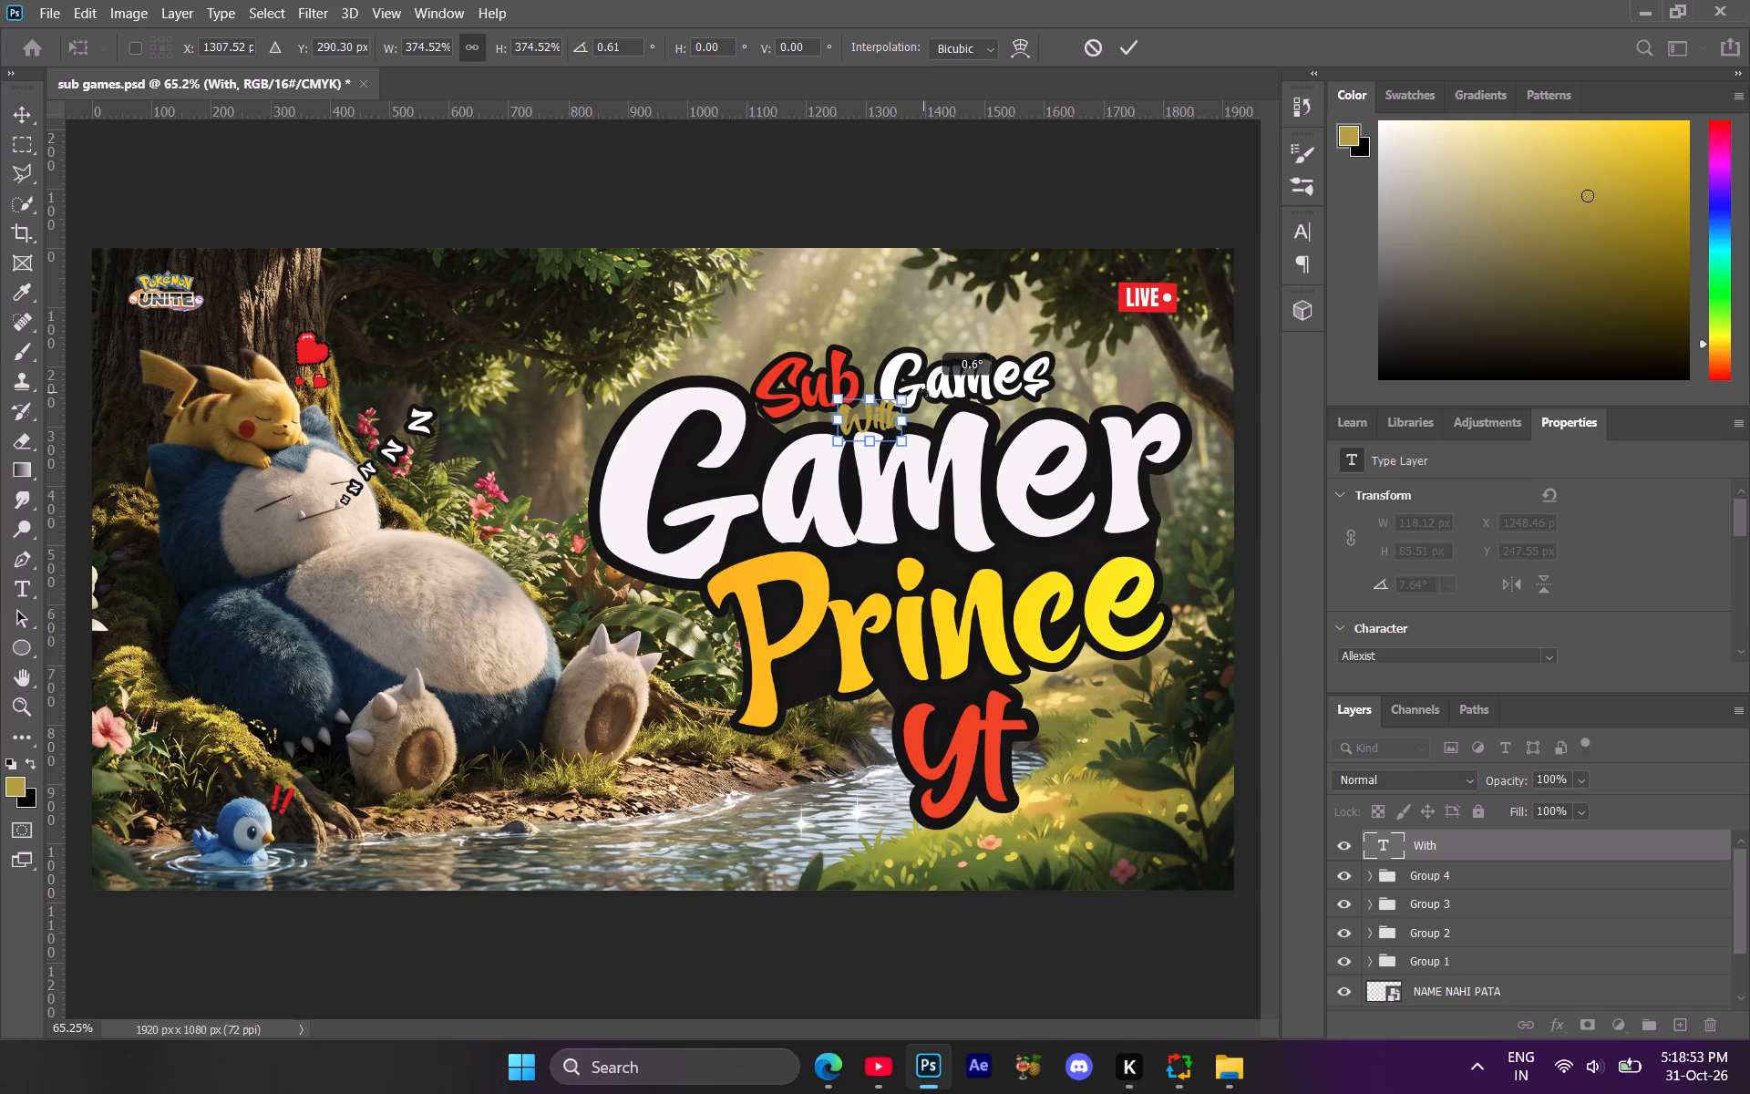
click(904, 428)
click(879, 428)
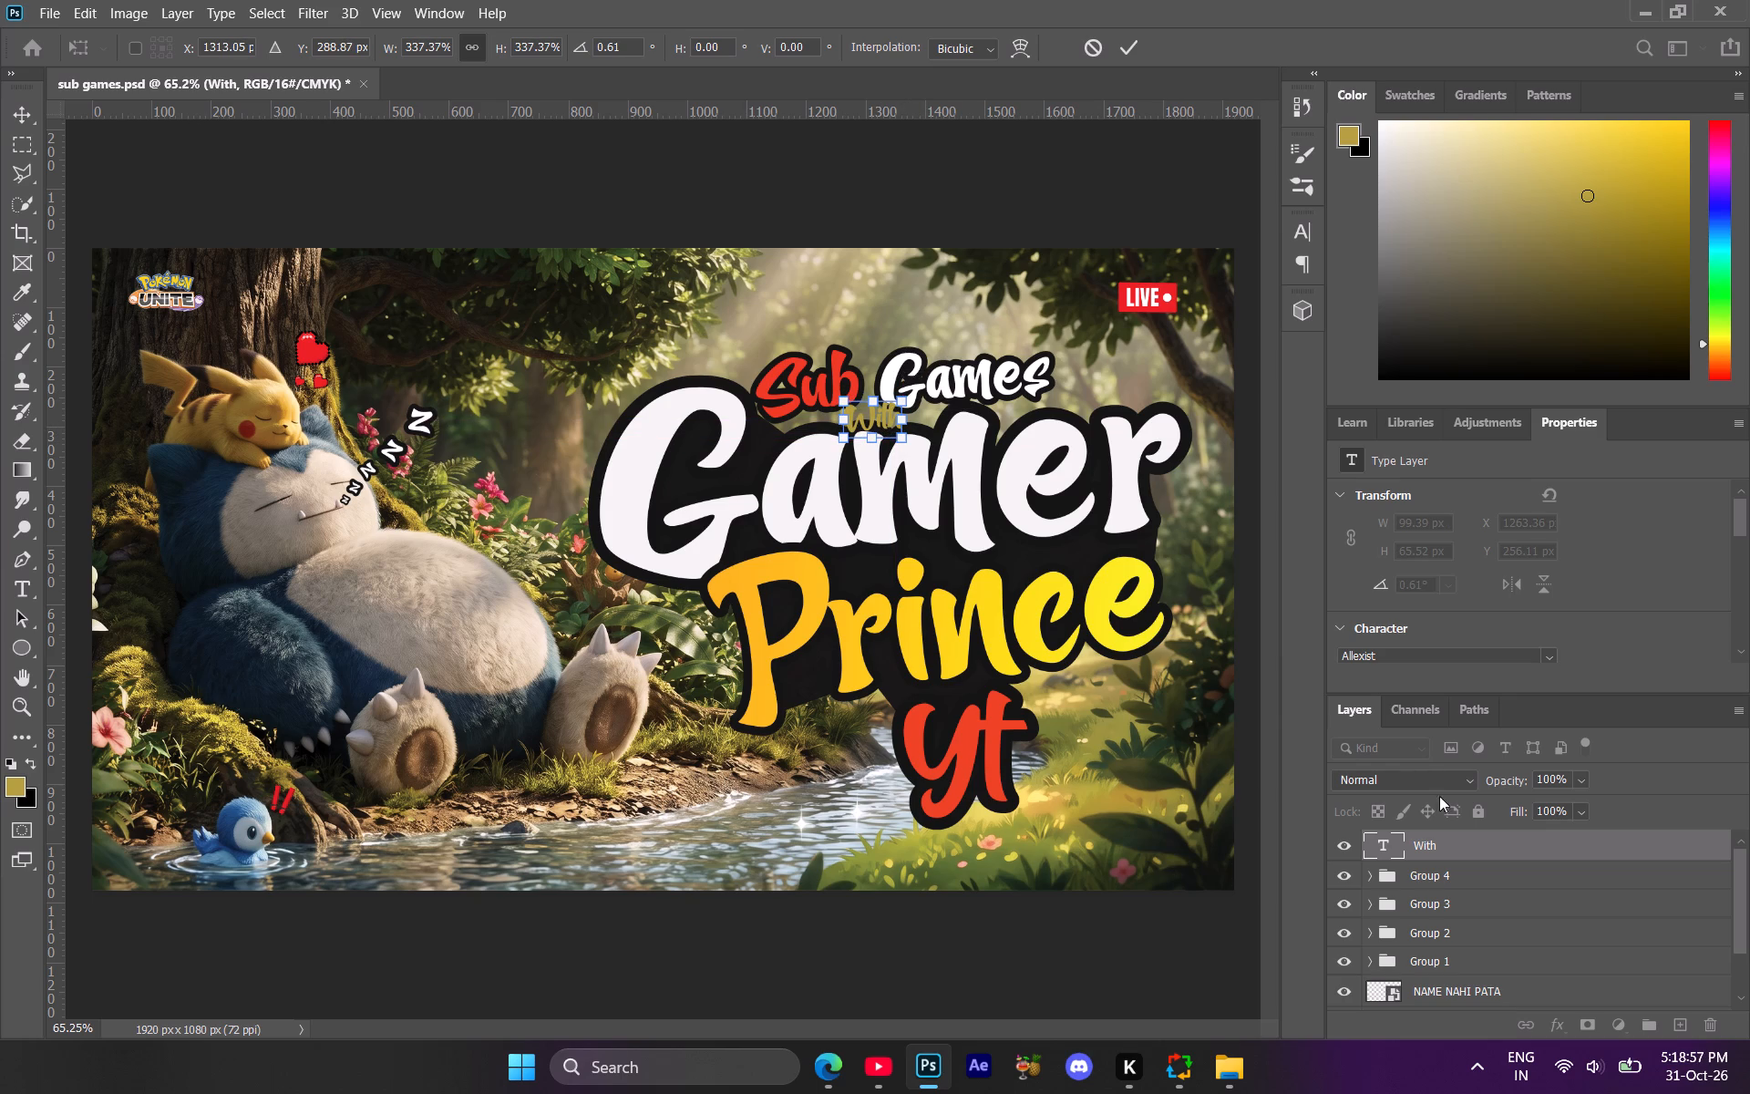
click(1487, 843)
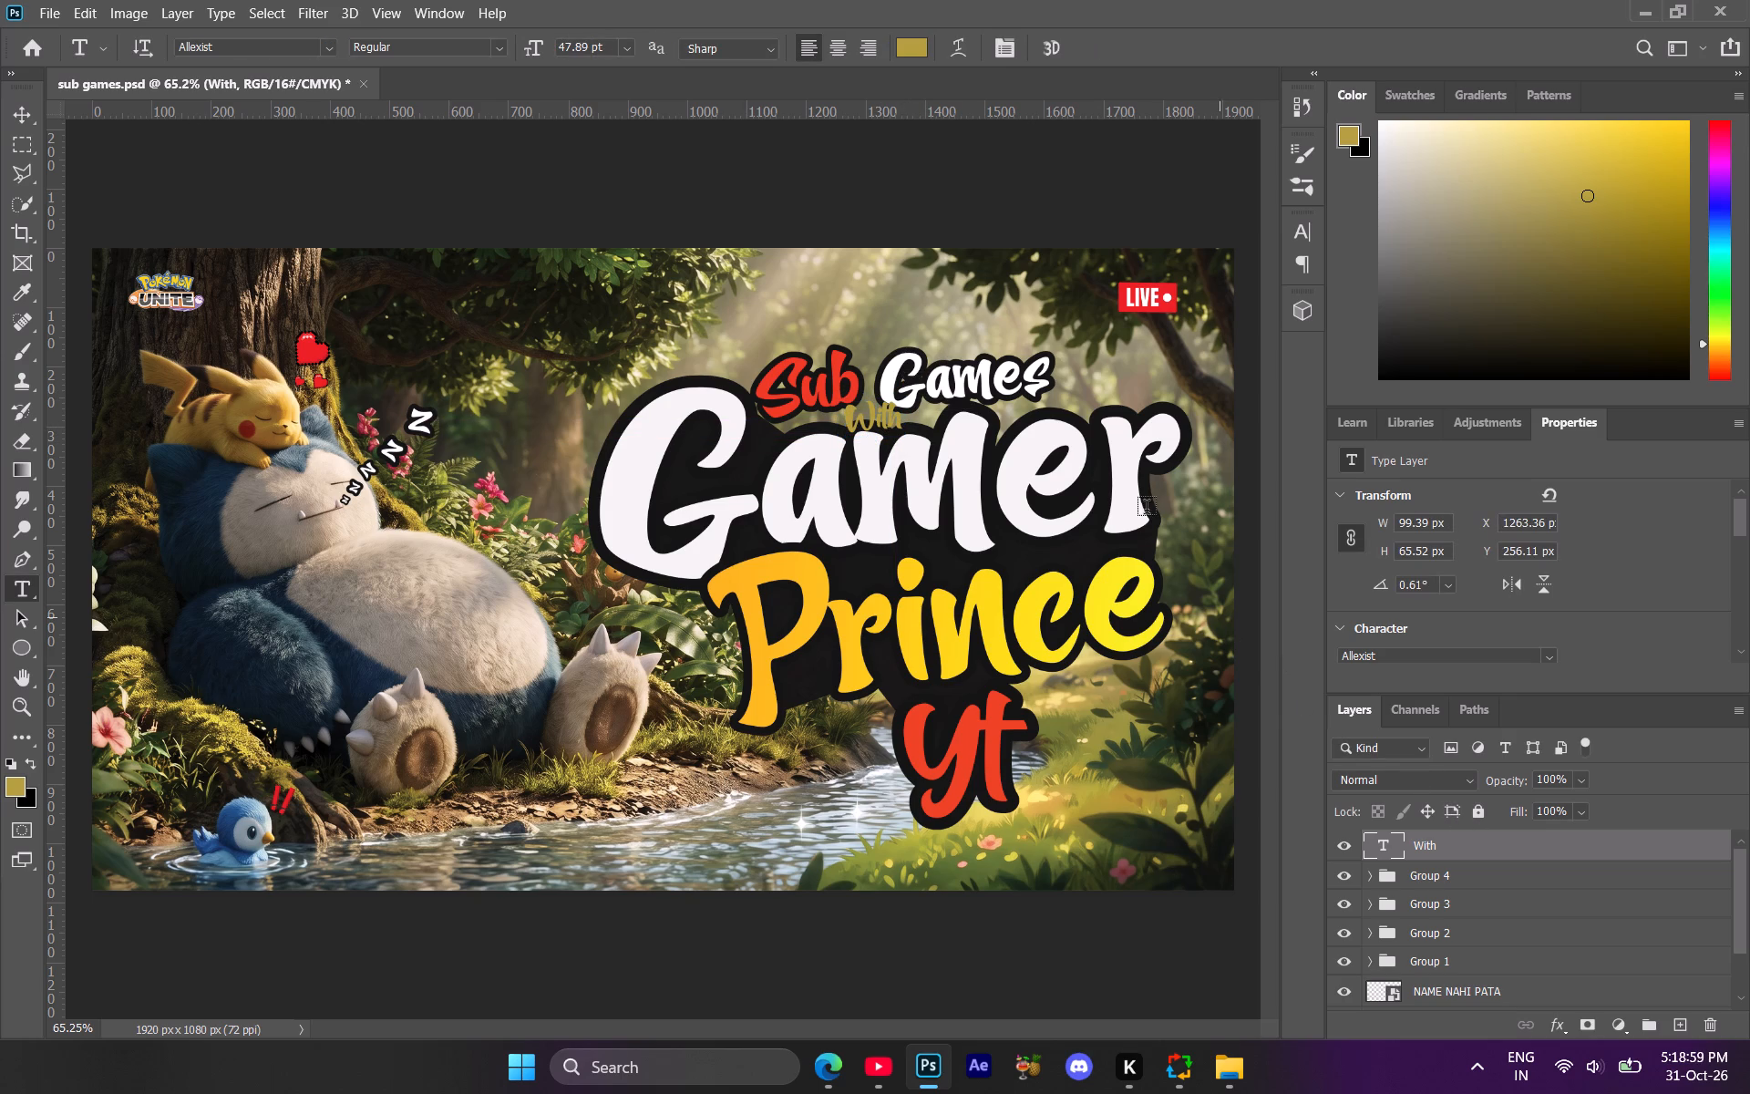
Set the With text's colour to white.
scroll(1561, 633, down, 7)
click(1538, 641)
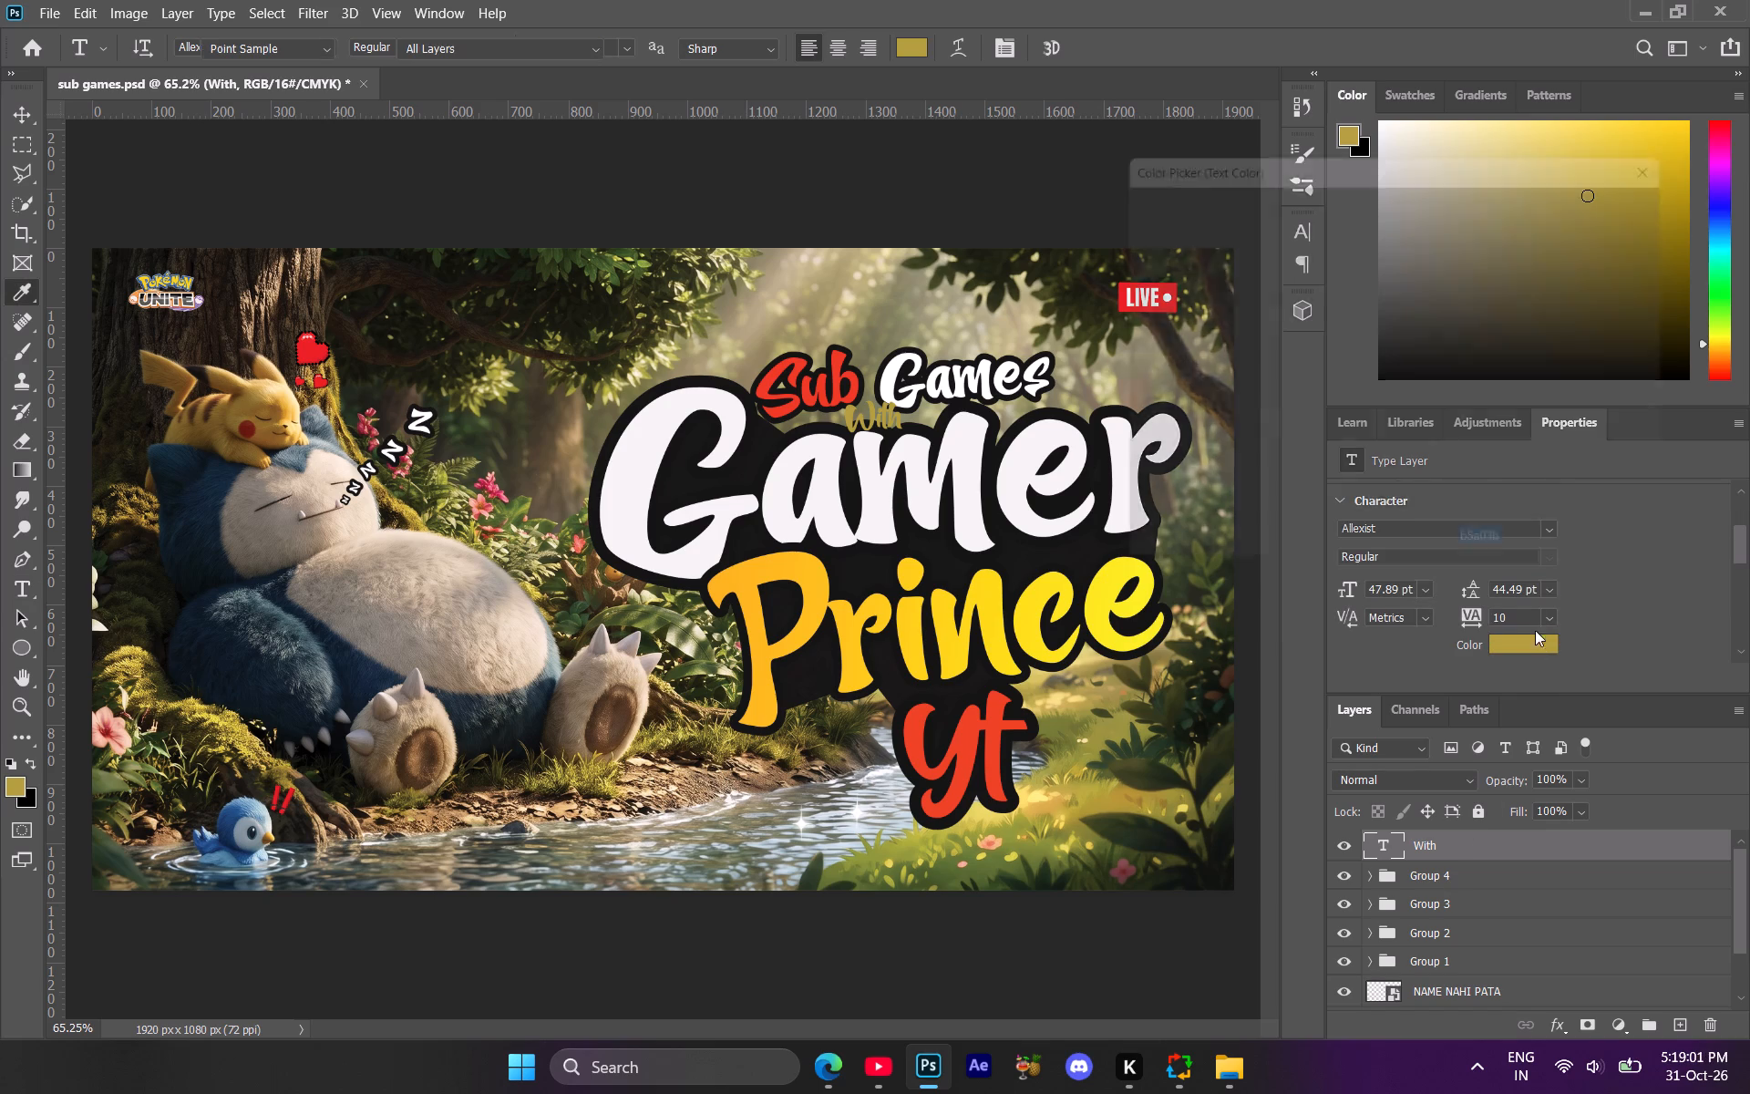
drag(1312, 274, 1007, 114)
click(1611, 191)
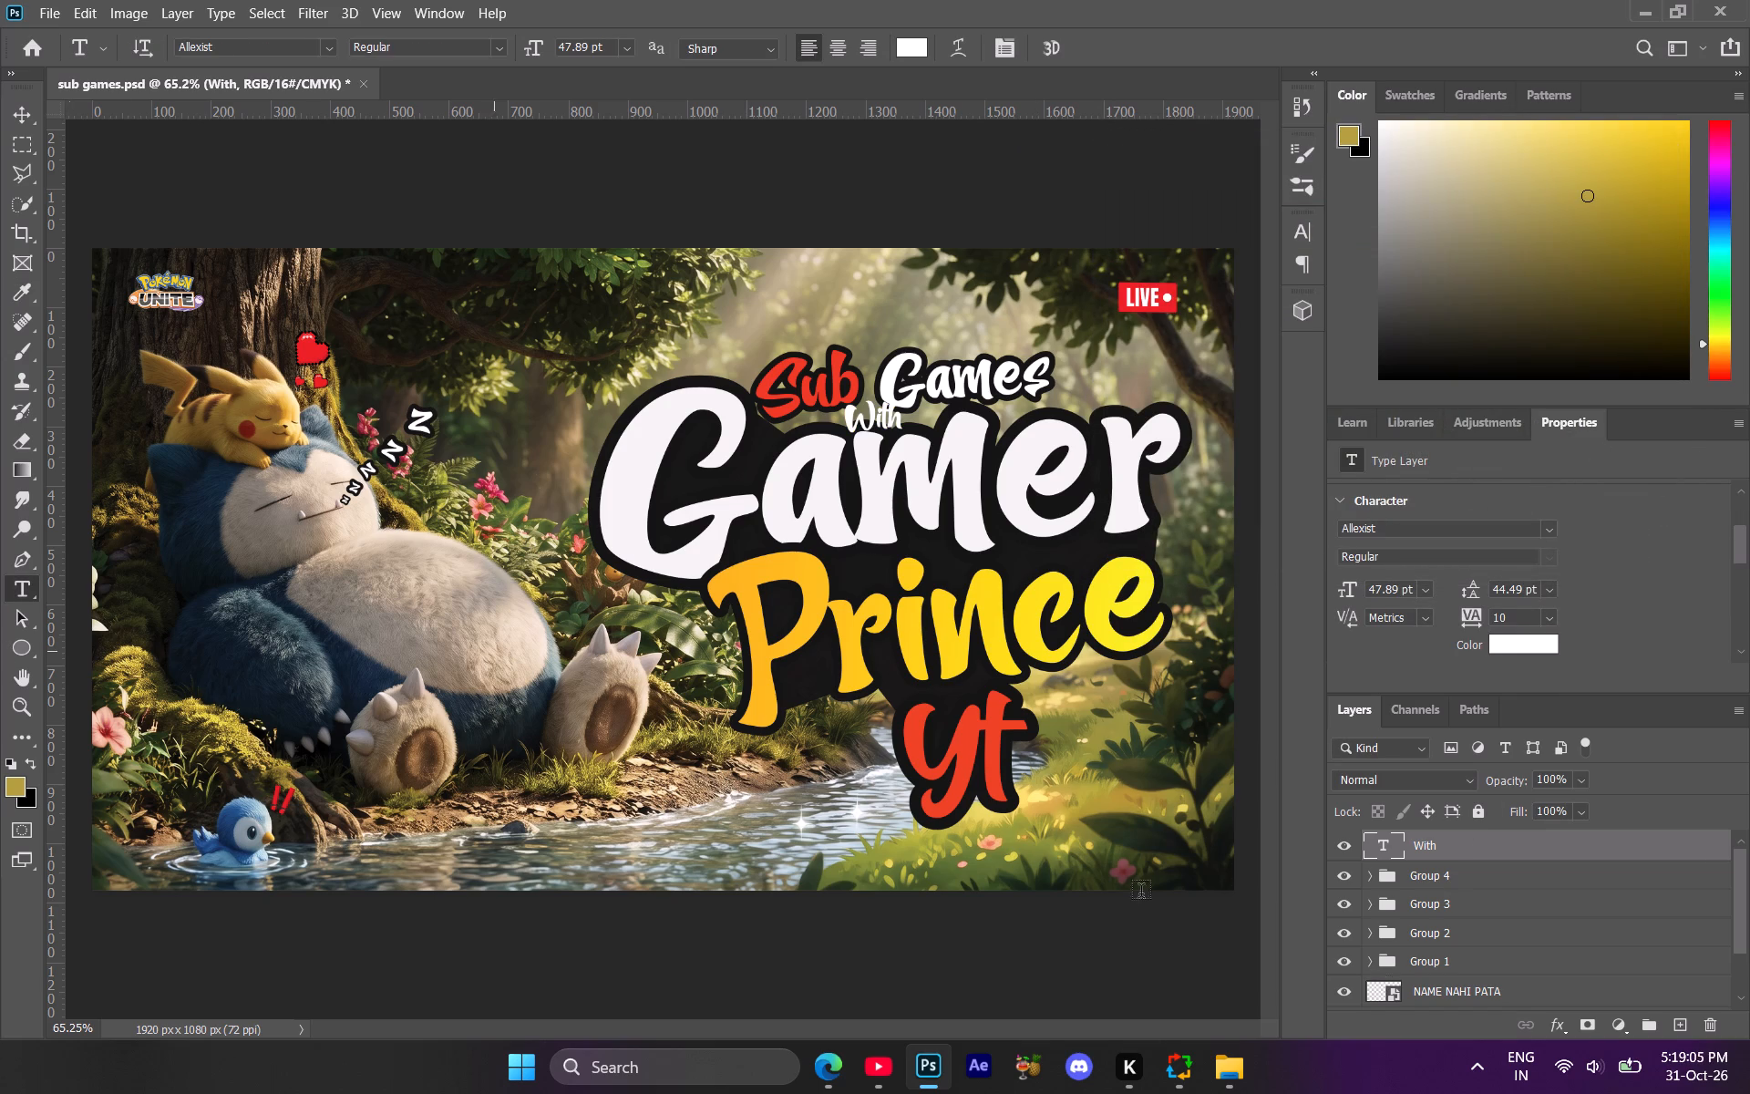
click(18, 686)
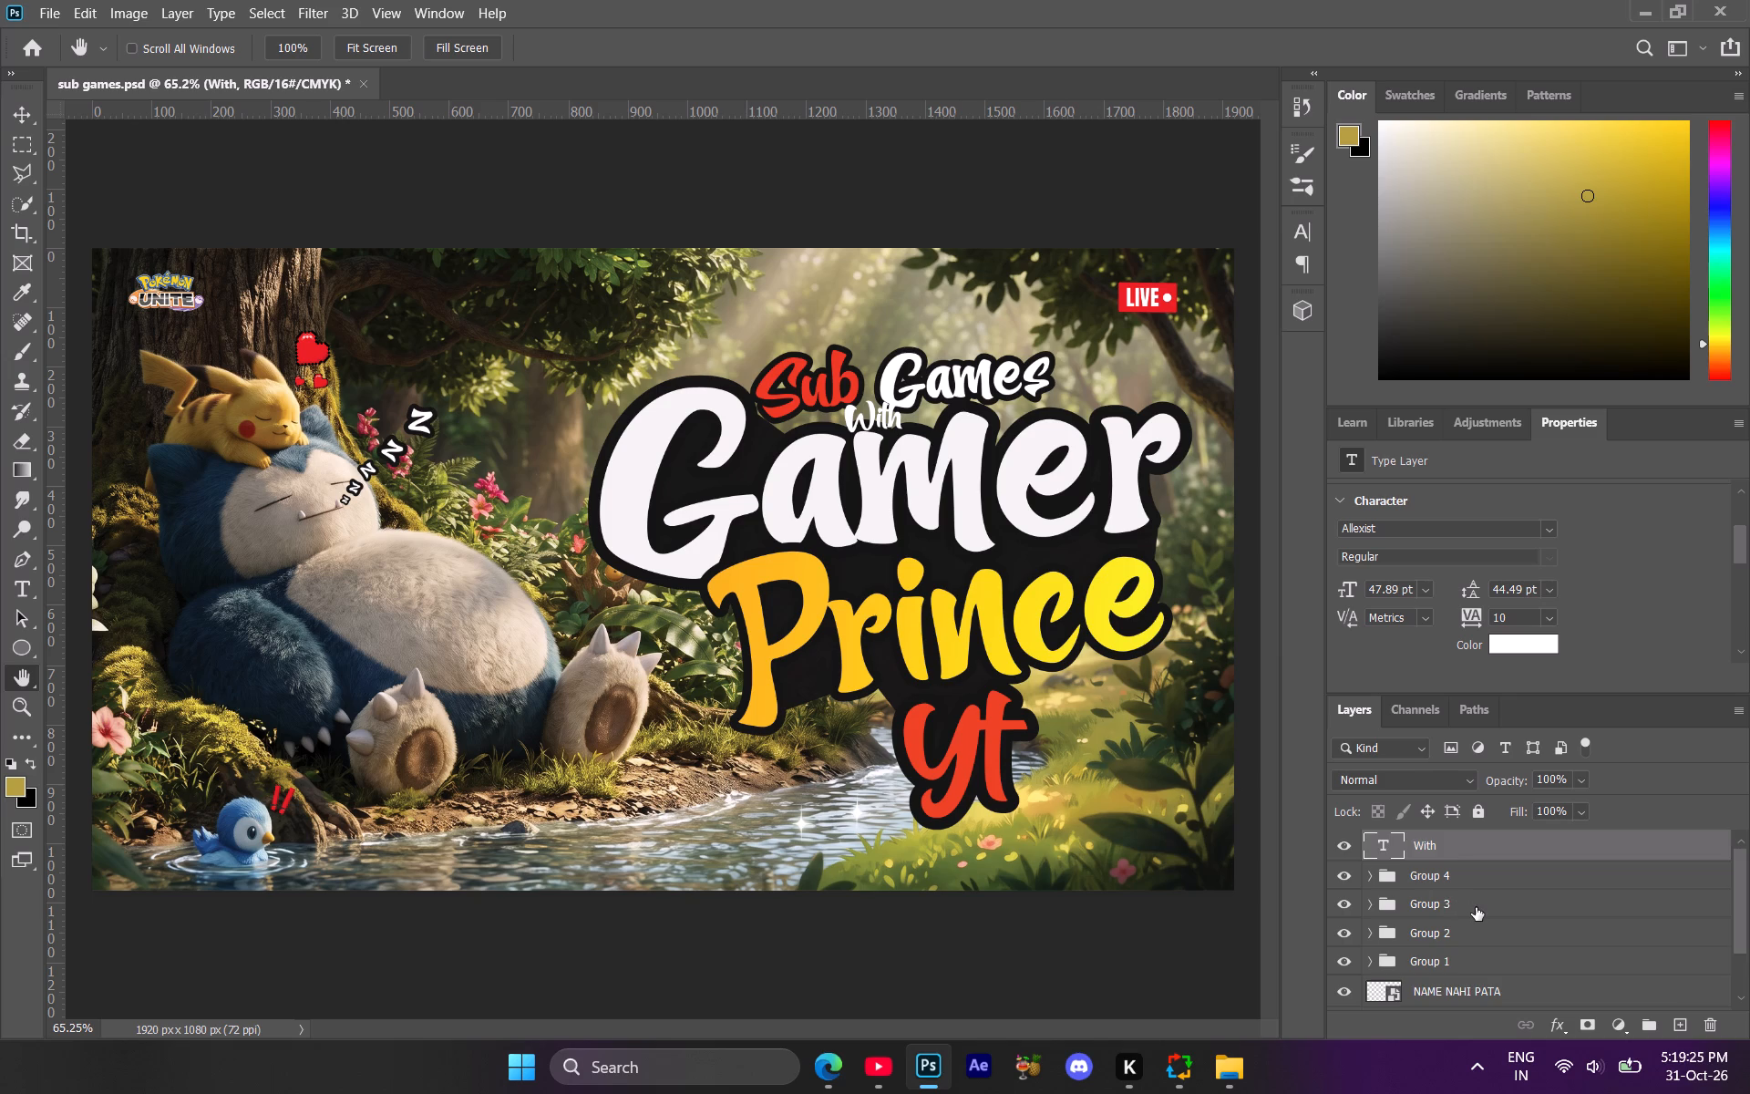
Change the fill of the Yt copy shape in Group 4 to white.
scroll(1476, 907, down, 4)
scroll(1460, 899, up, 2)
click(1369, 884)
scroll(1451, 924, down, 7)
scroll(1455, 938, up, 2)
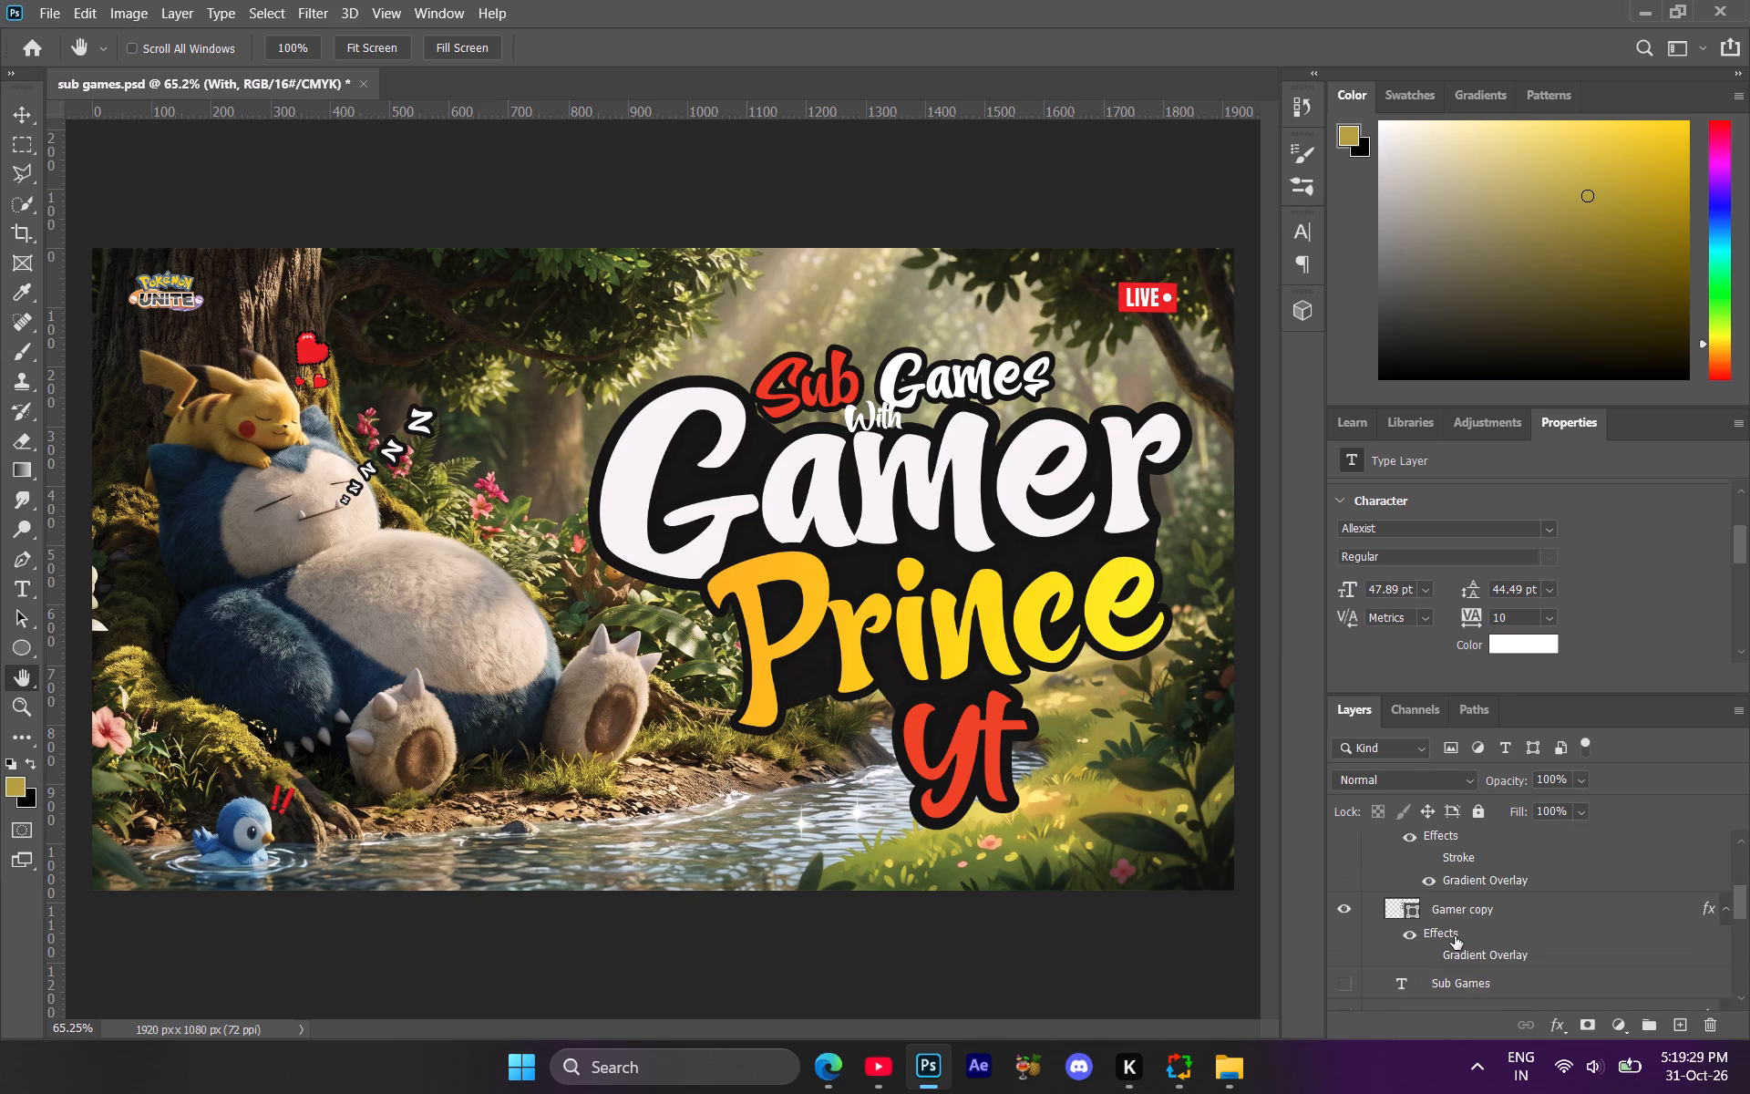
click(1443, 856)
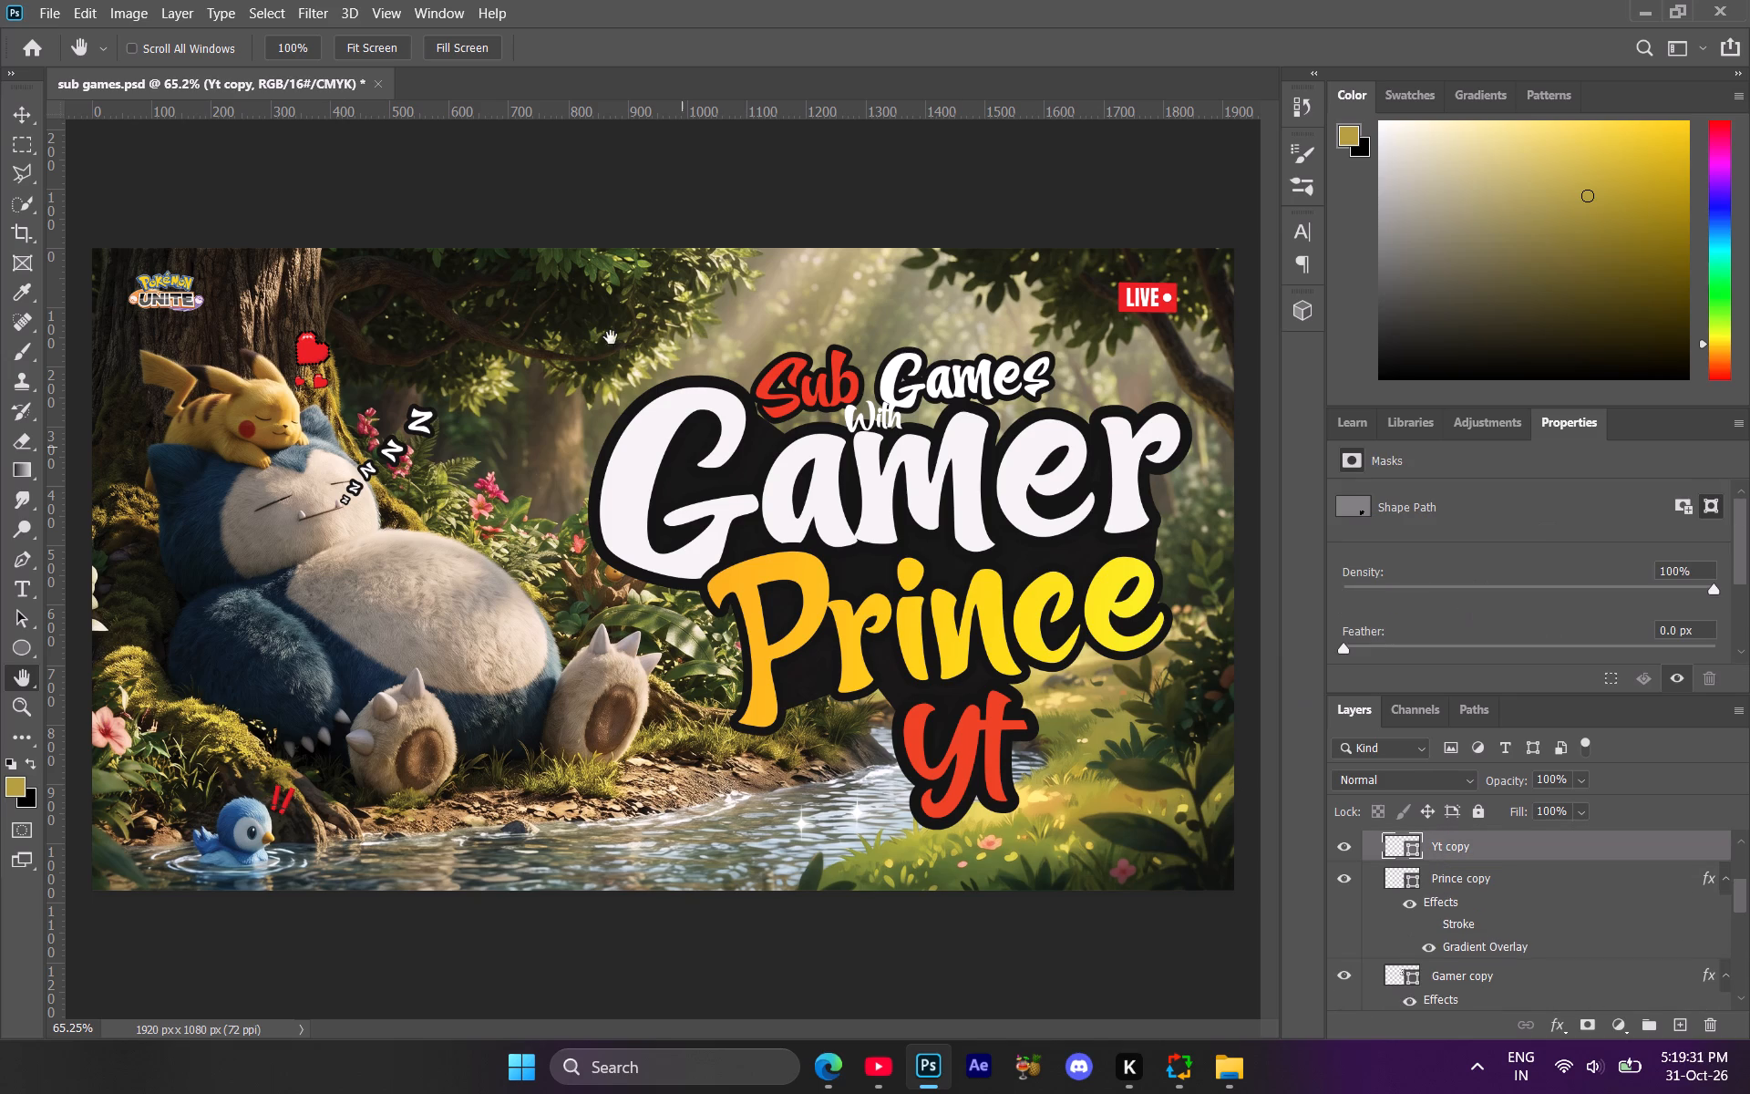
click(25, 616)
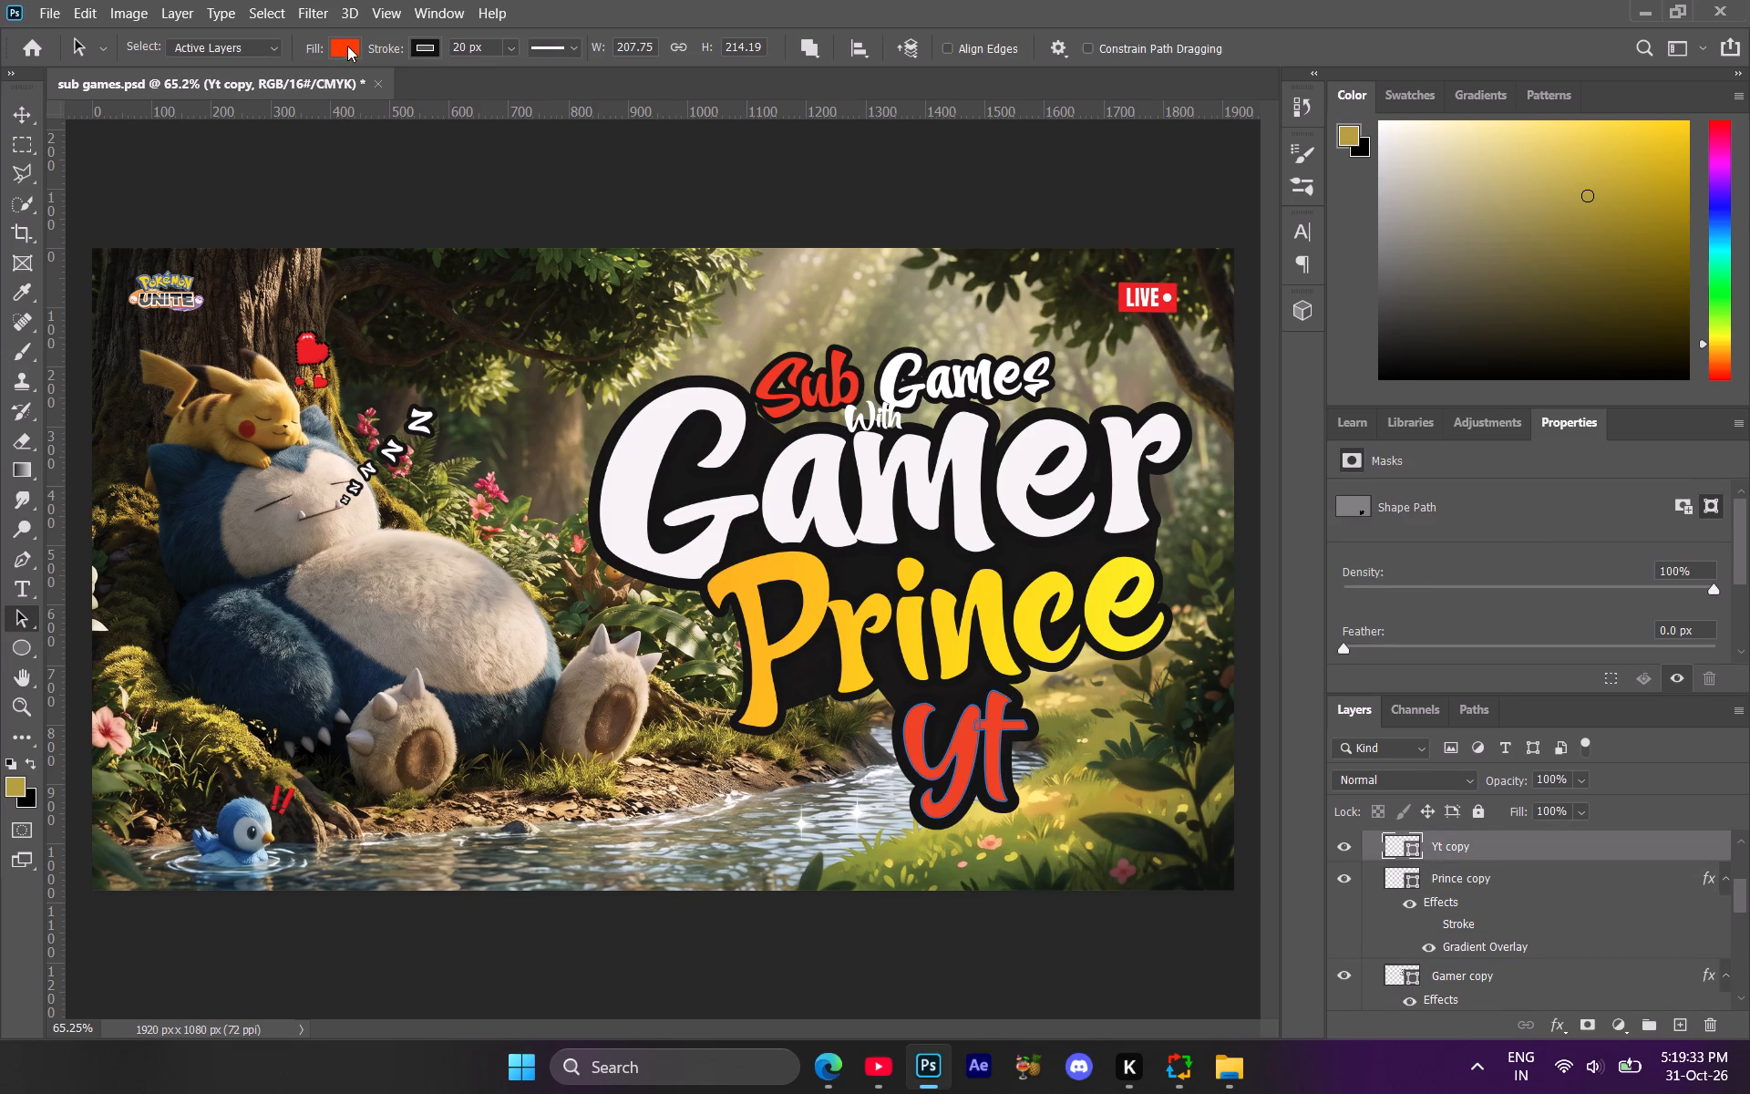
click(347, 43)
click(204, 171)
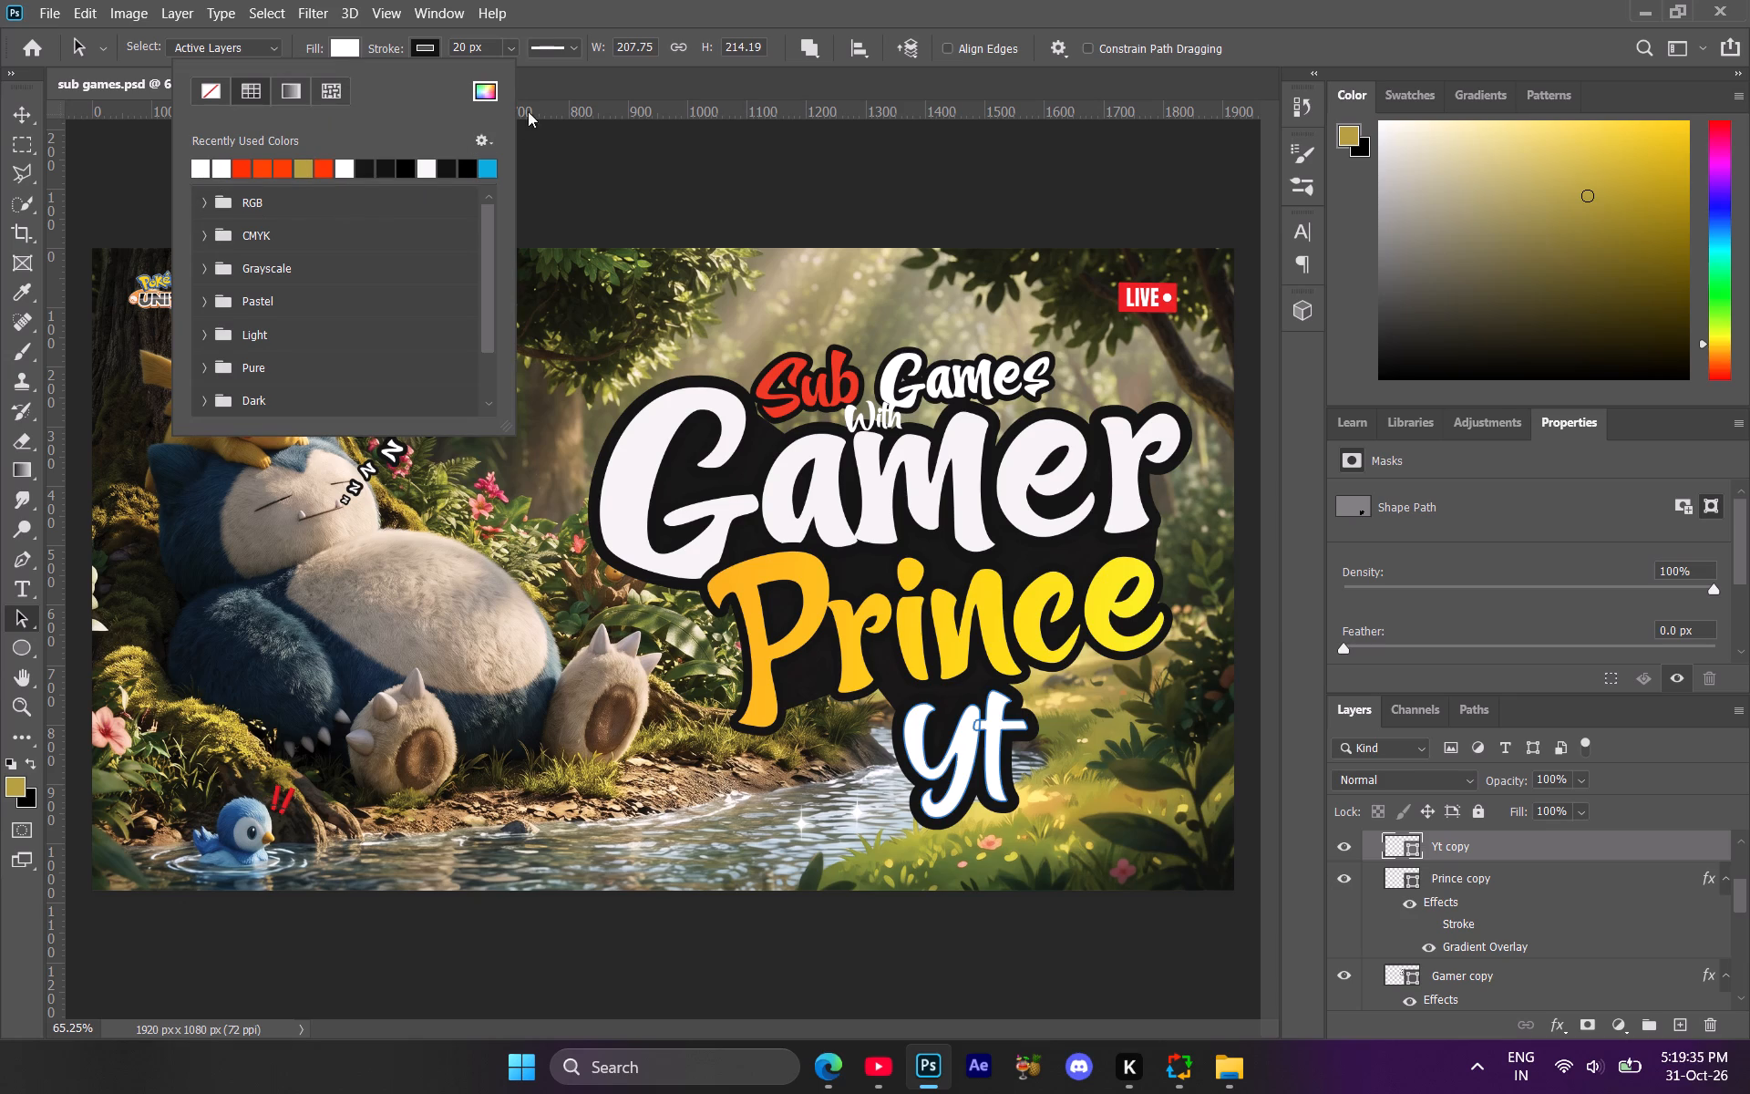
click(22, 651)
click(22, 680)
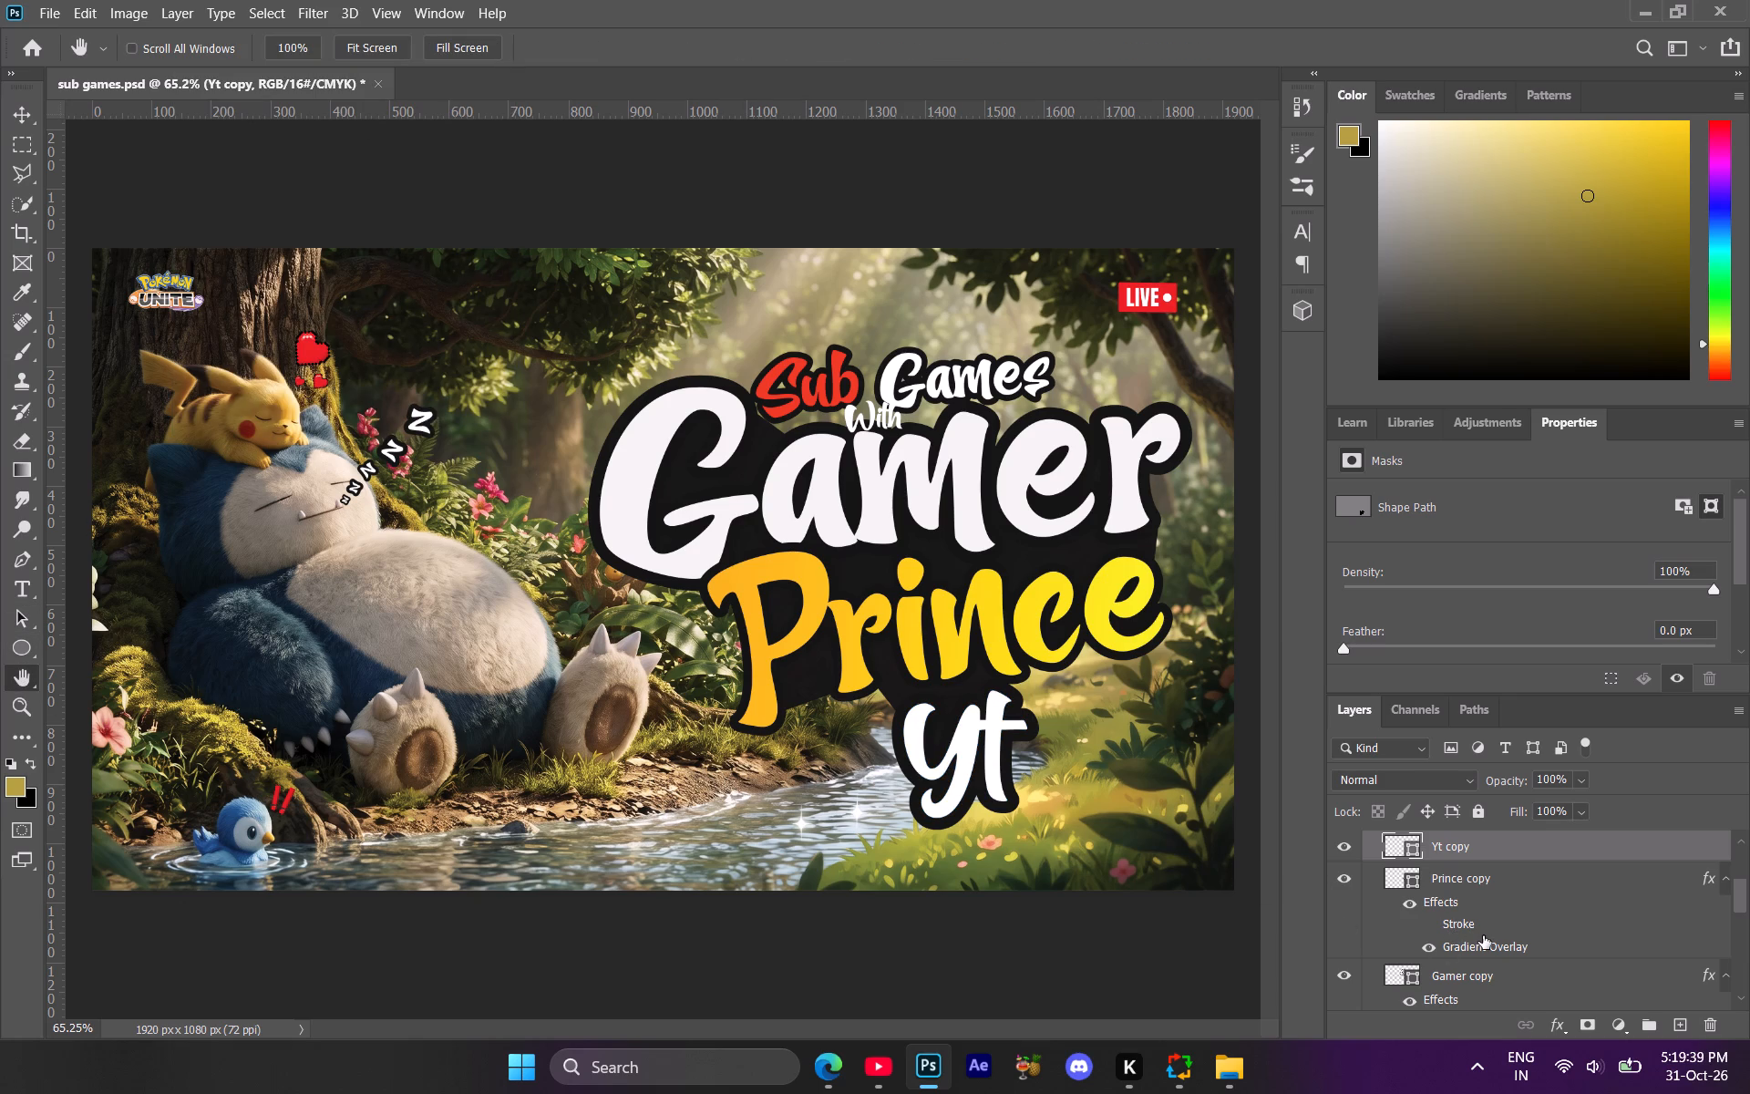
Move the With text layer into Group 4, above the Sub Games copy layer.
scroll(1477, 927, up, 3)
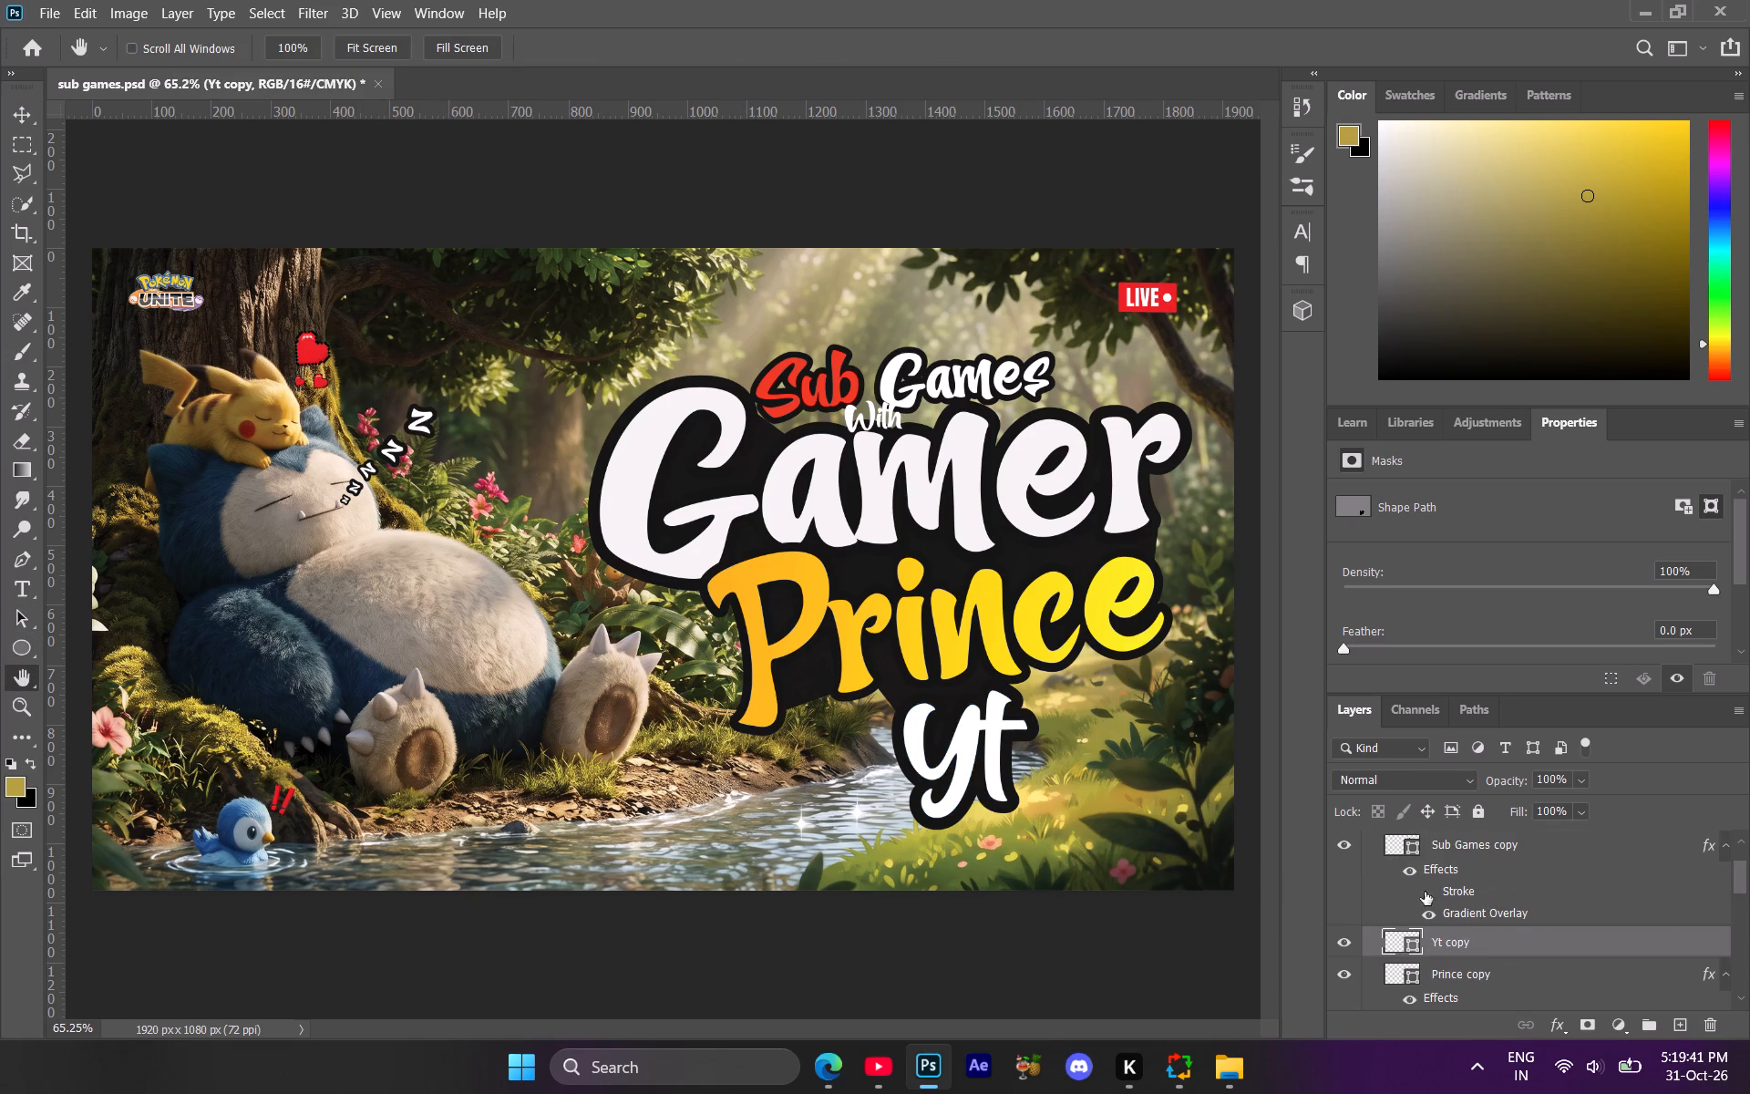
scroll(1416, 882, up, 2)
click(1369, 879)
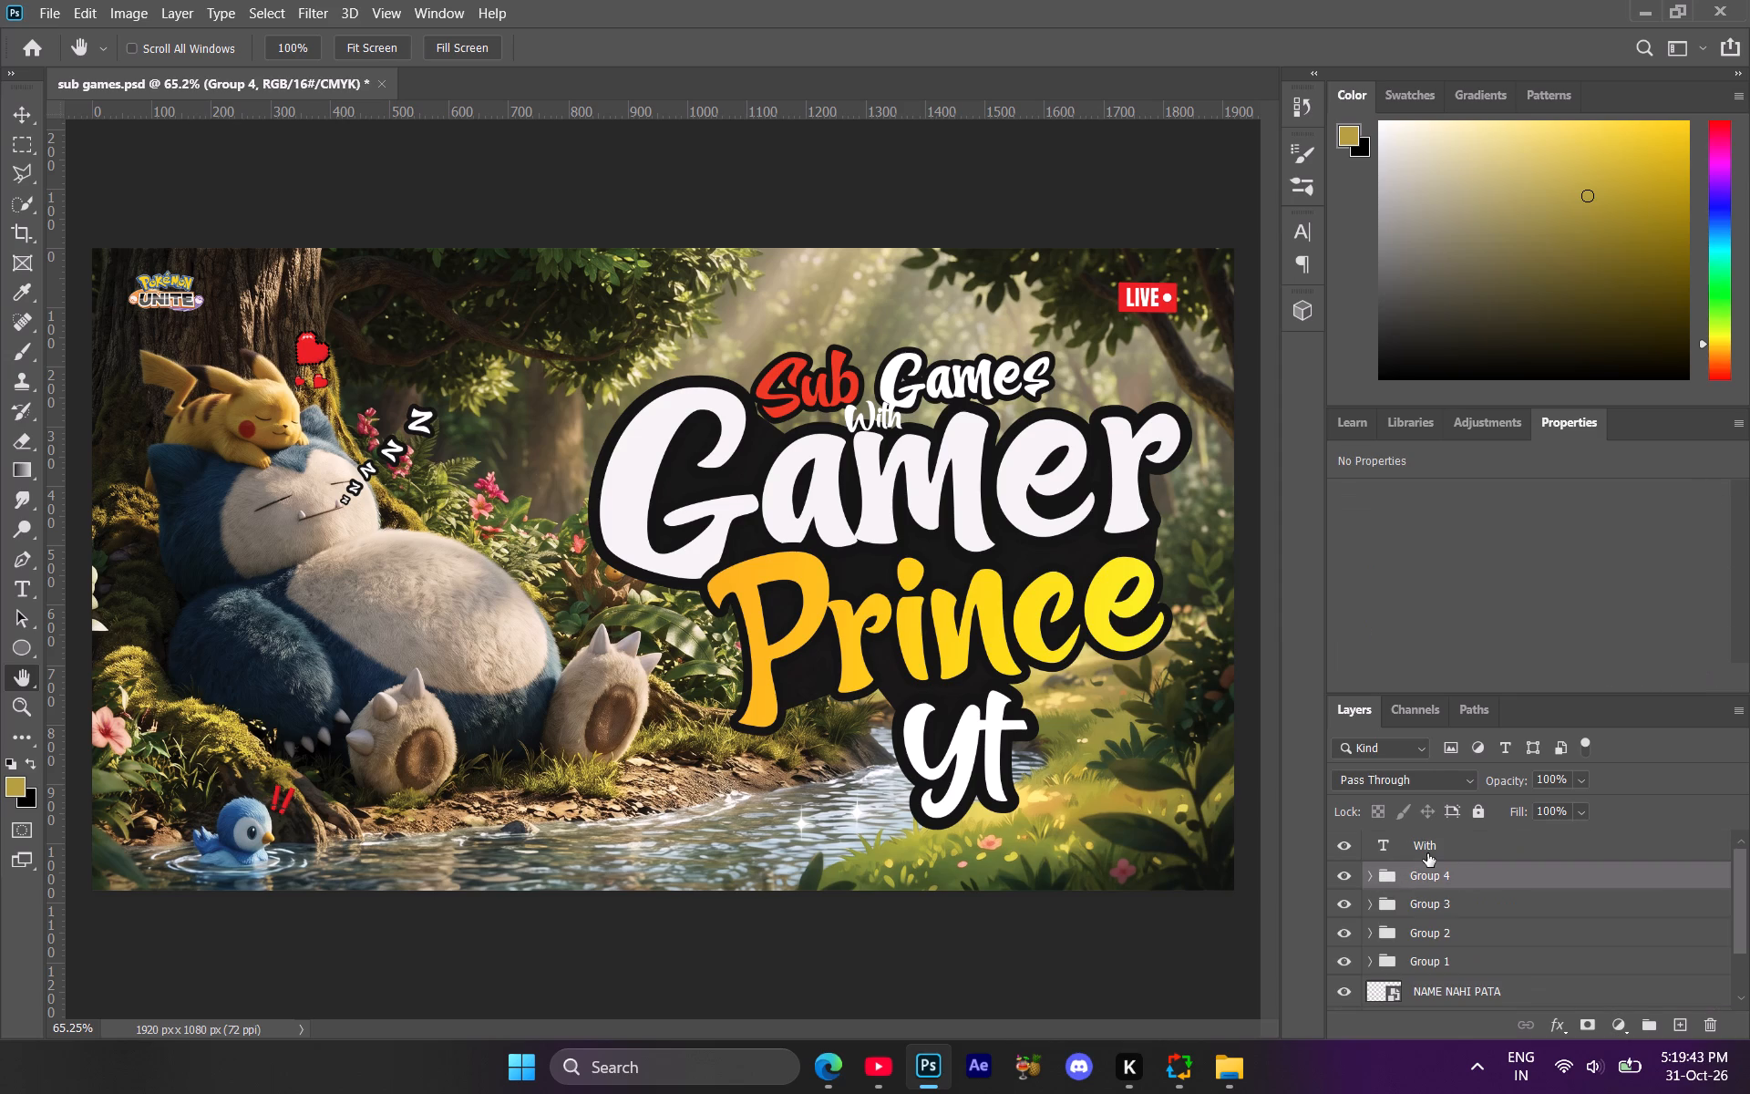
click(1427, 851)
drag(1427, 851, 1433, 882)
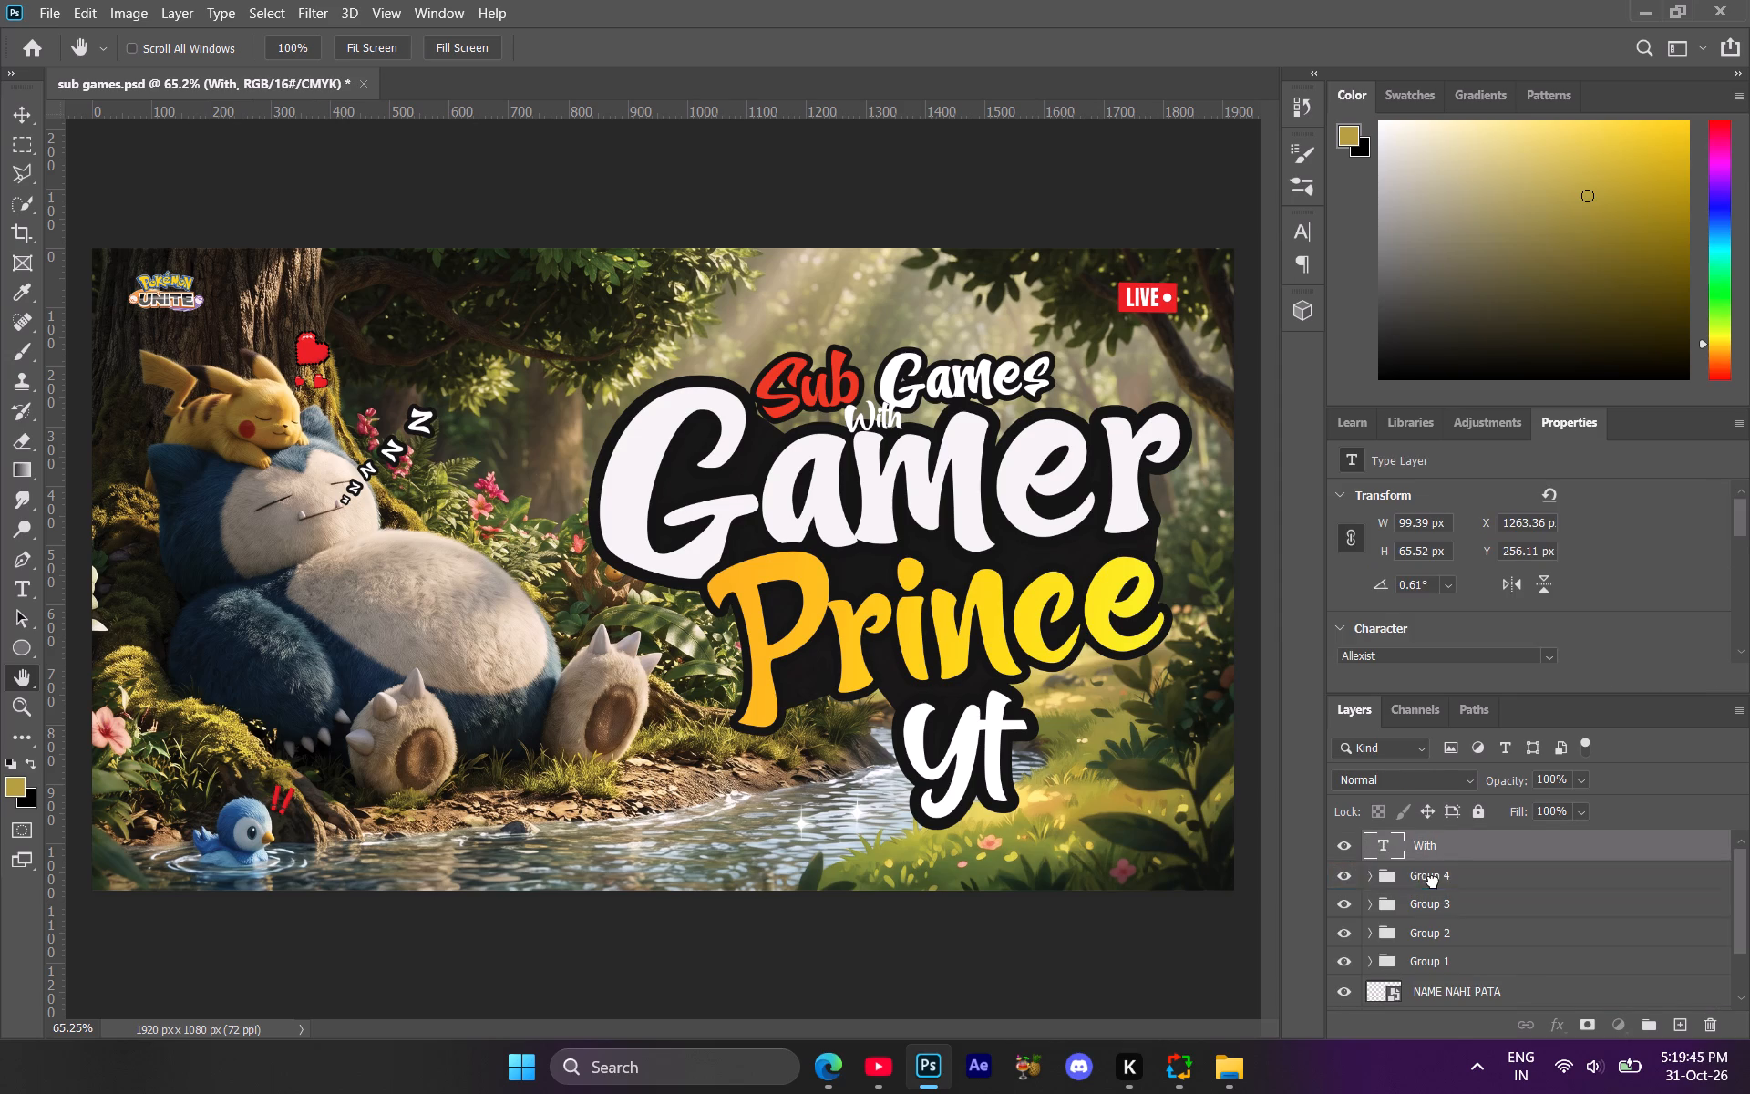
click(1372, 847)
Duplicate the With text layer, hide the original, and convert the copy to a shape.
click(1436, 876)
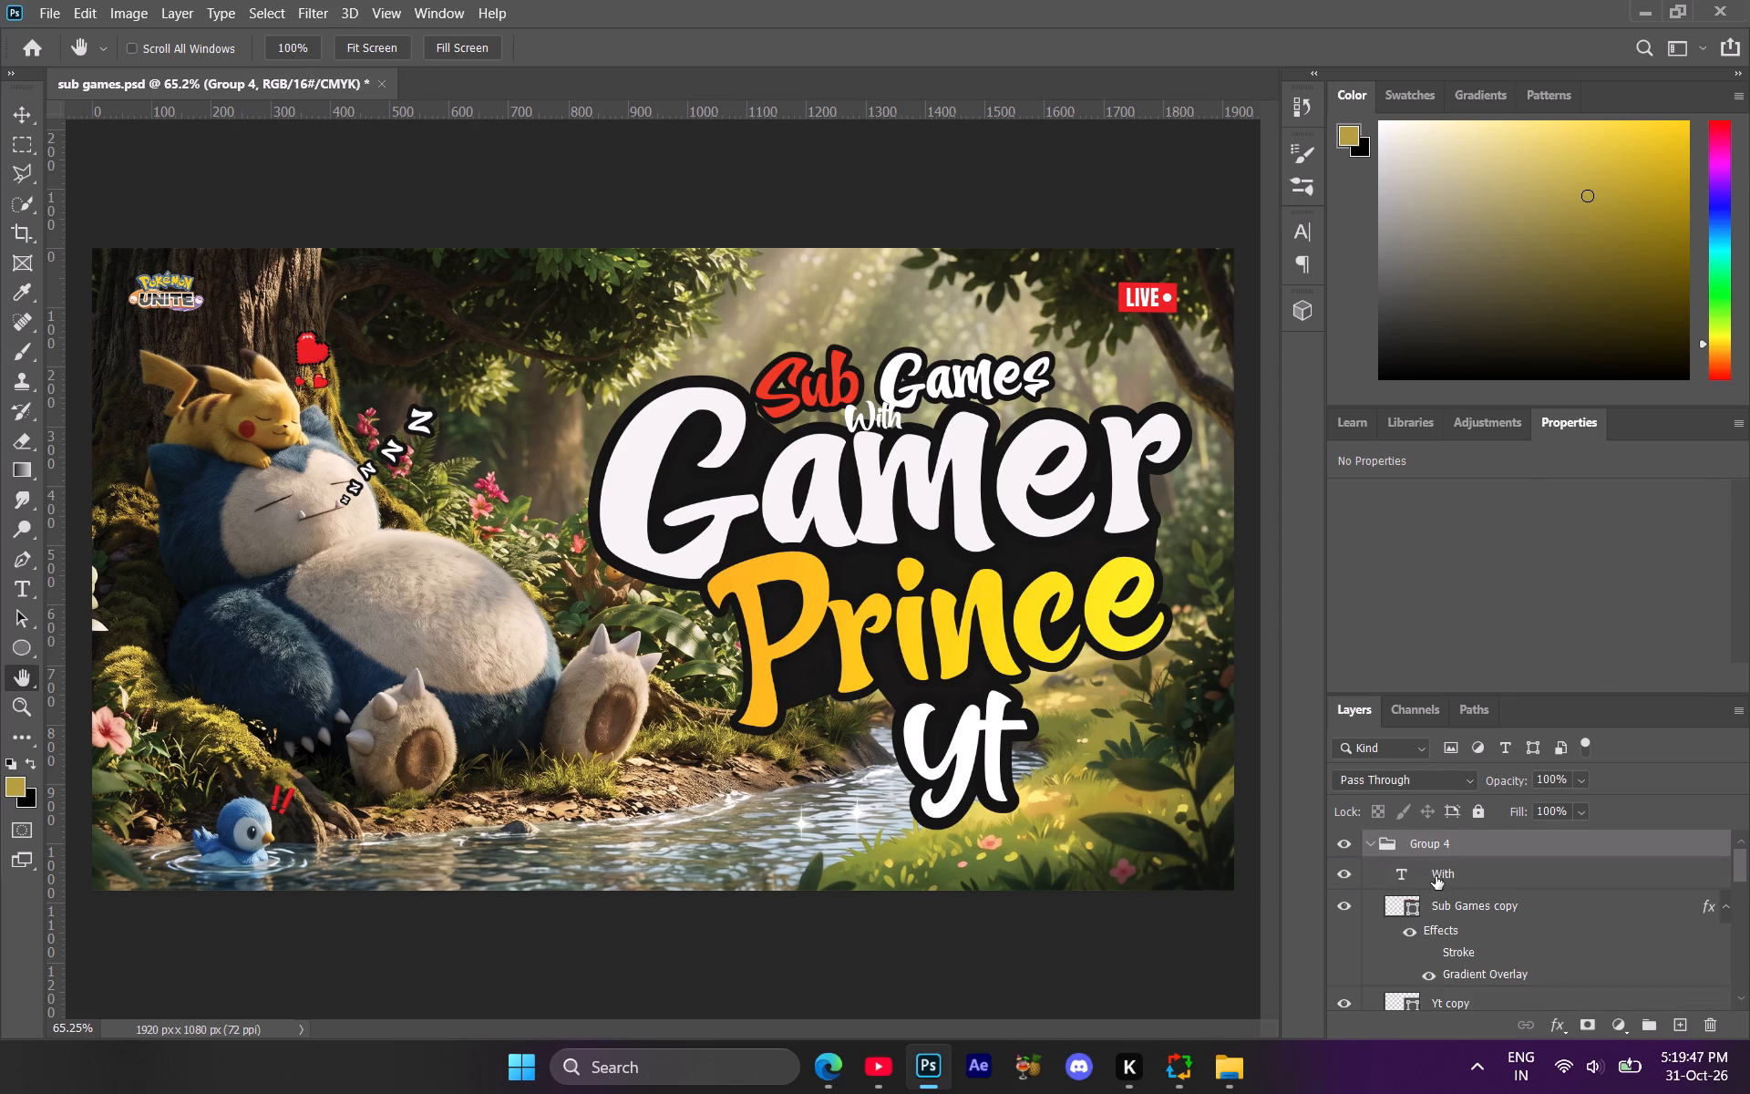
key(ctrl+j)
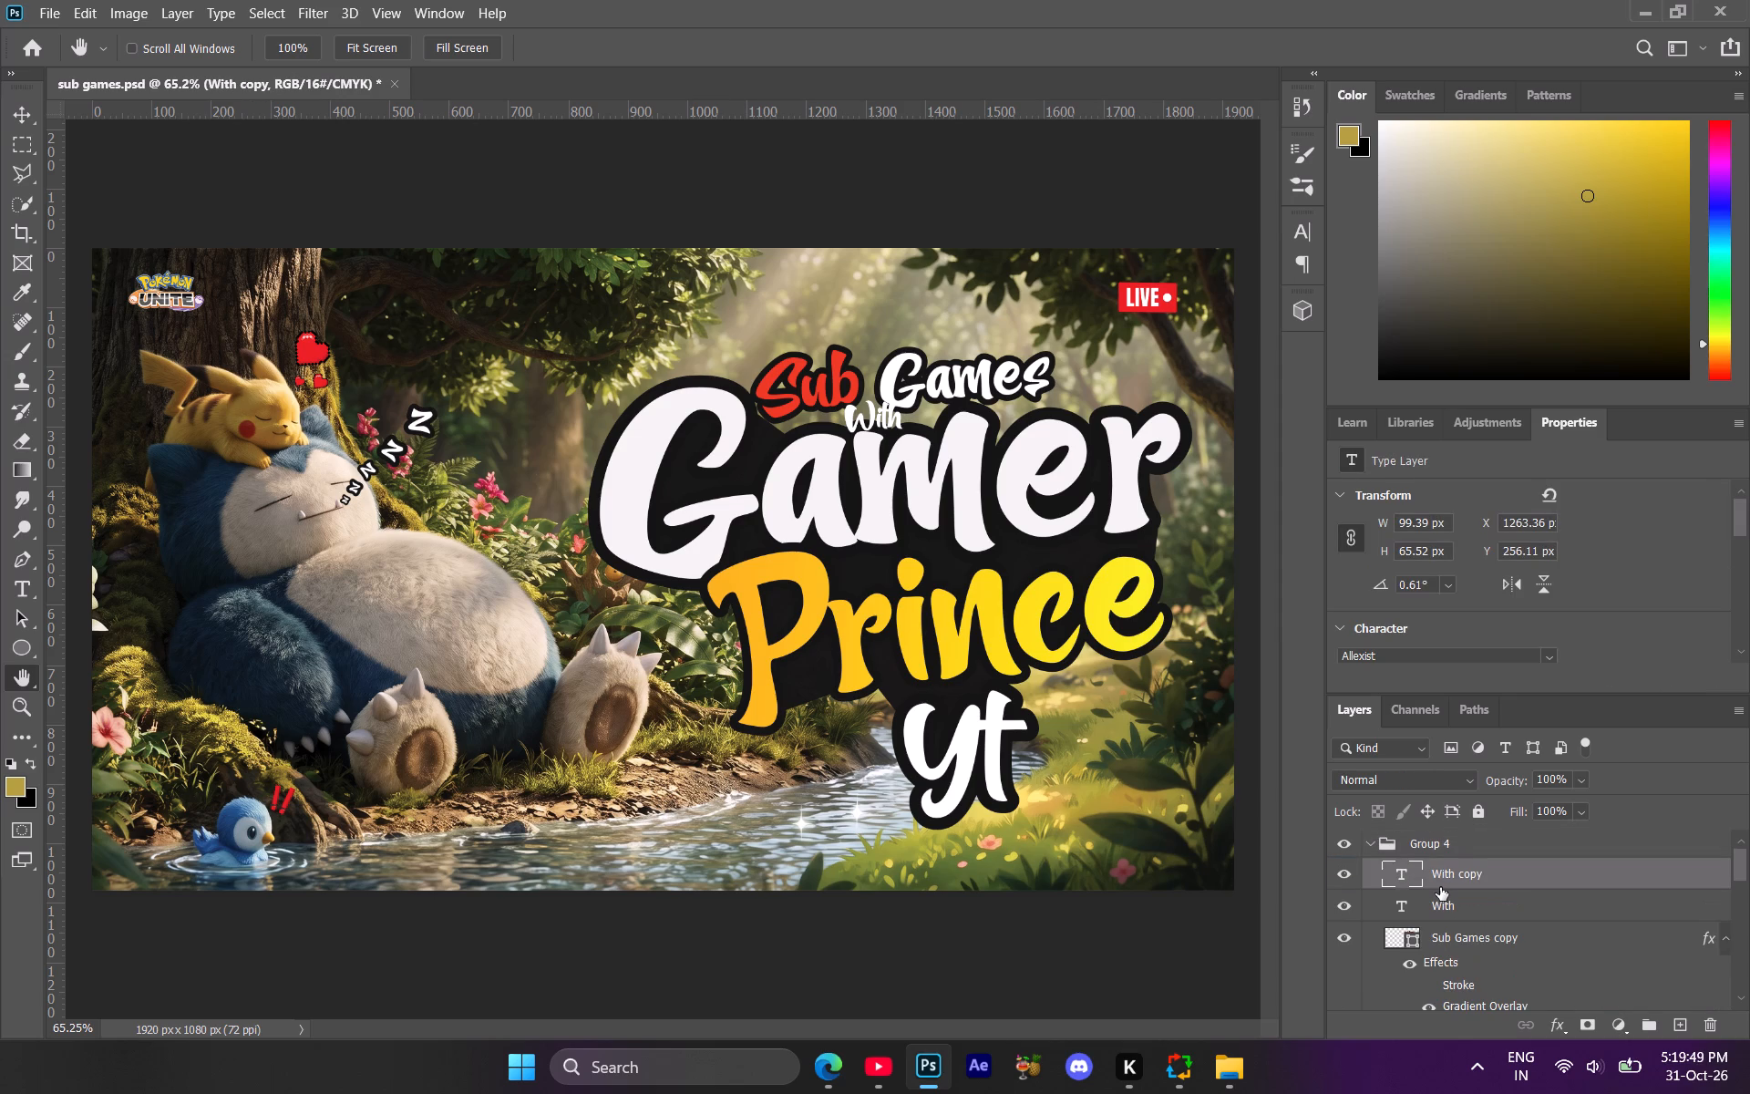
click(1342, 912)
right_click(1452, 870)
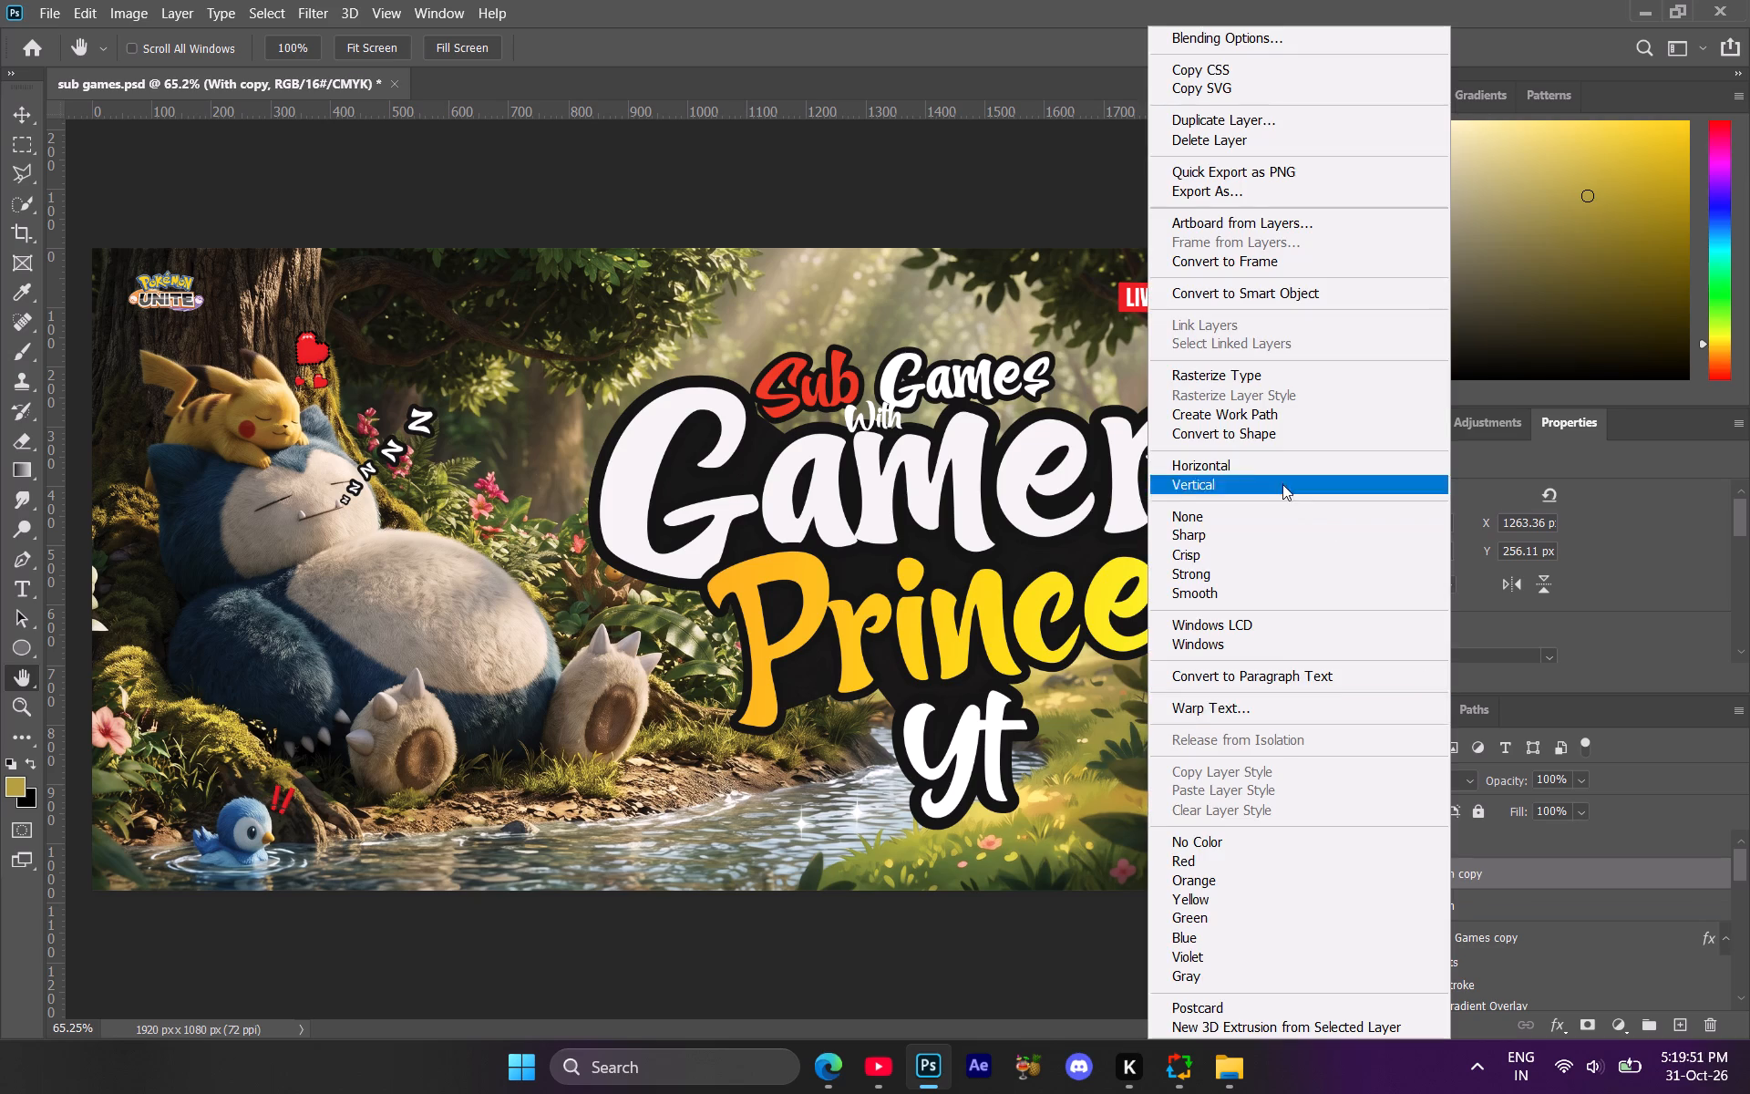
click(1230, 431)
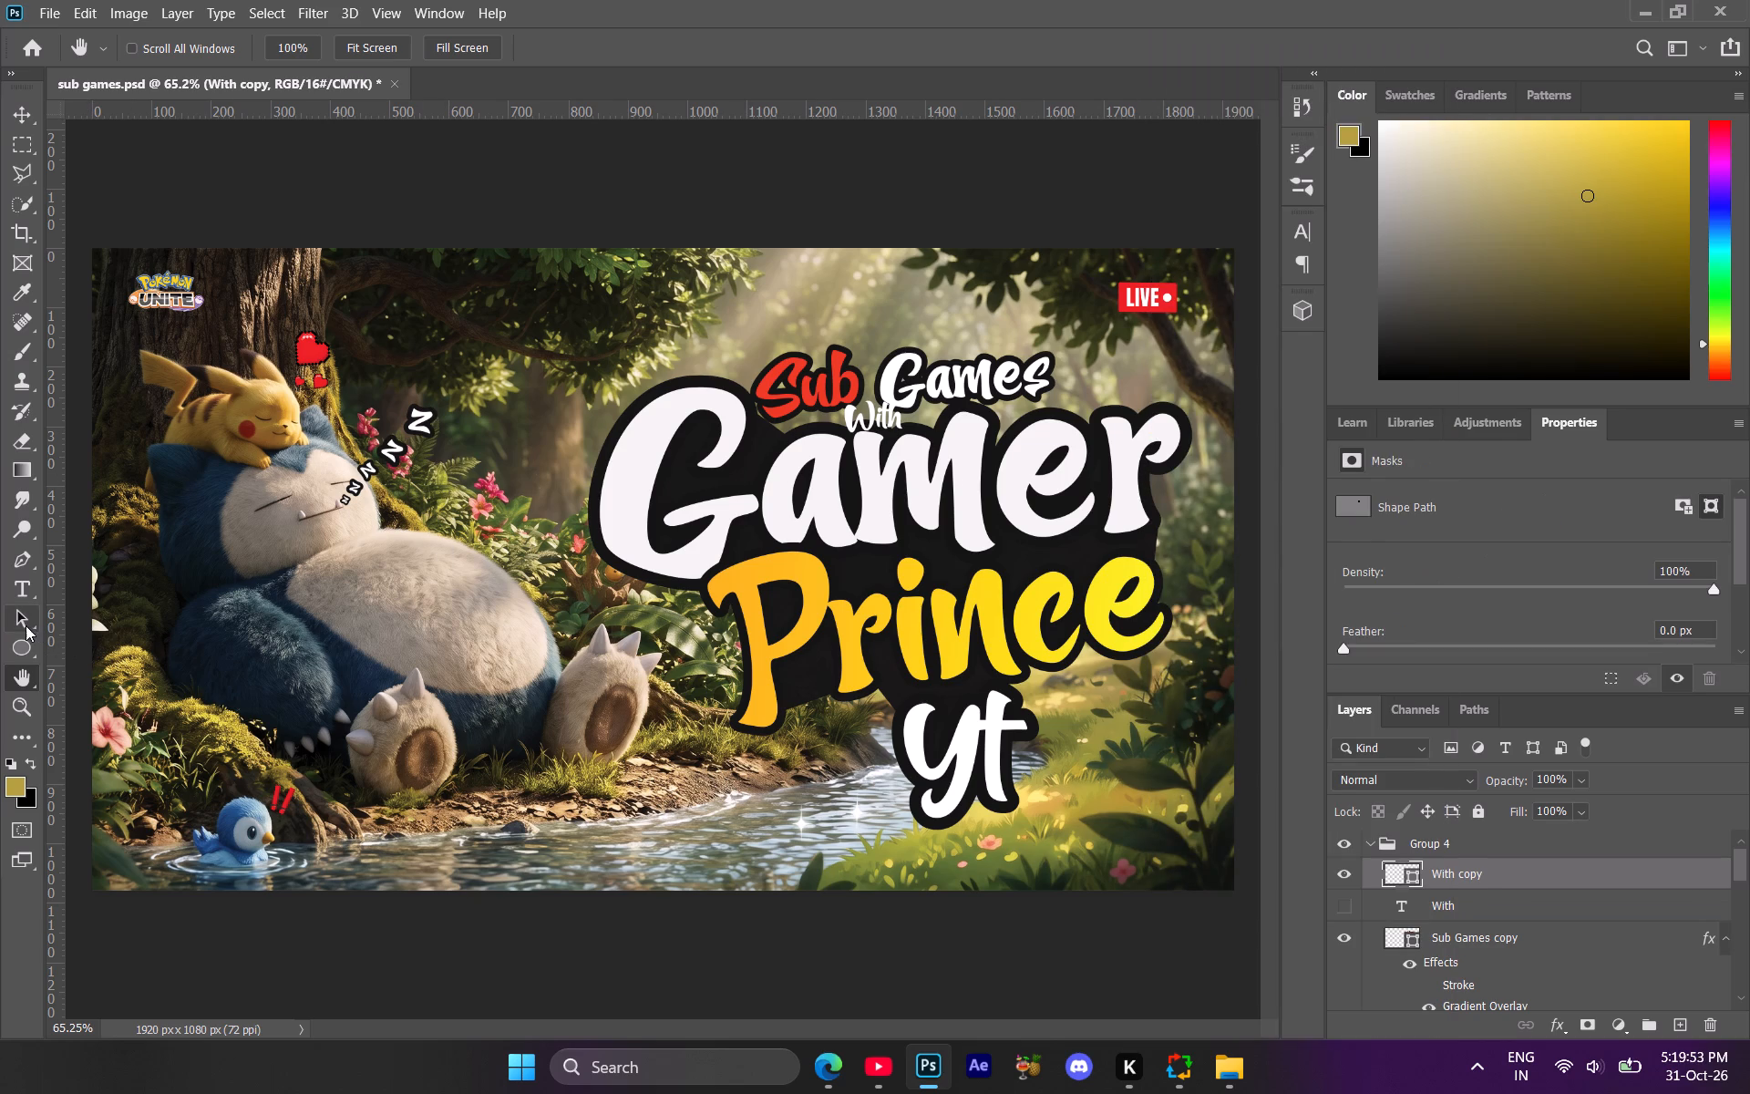
Give the With copy shape a black 10 px stroke aligned to the outside of its path.
click(22, 622)
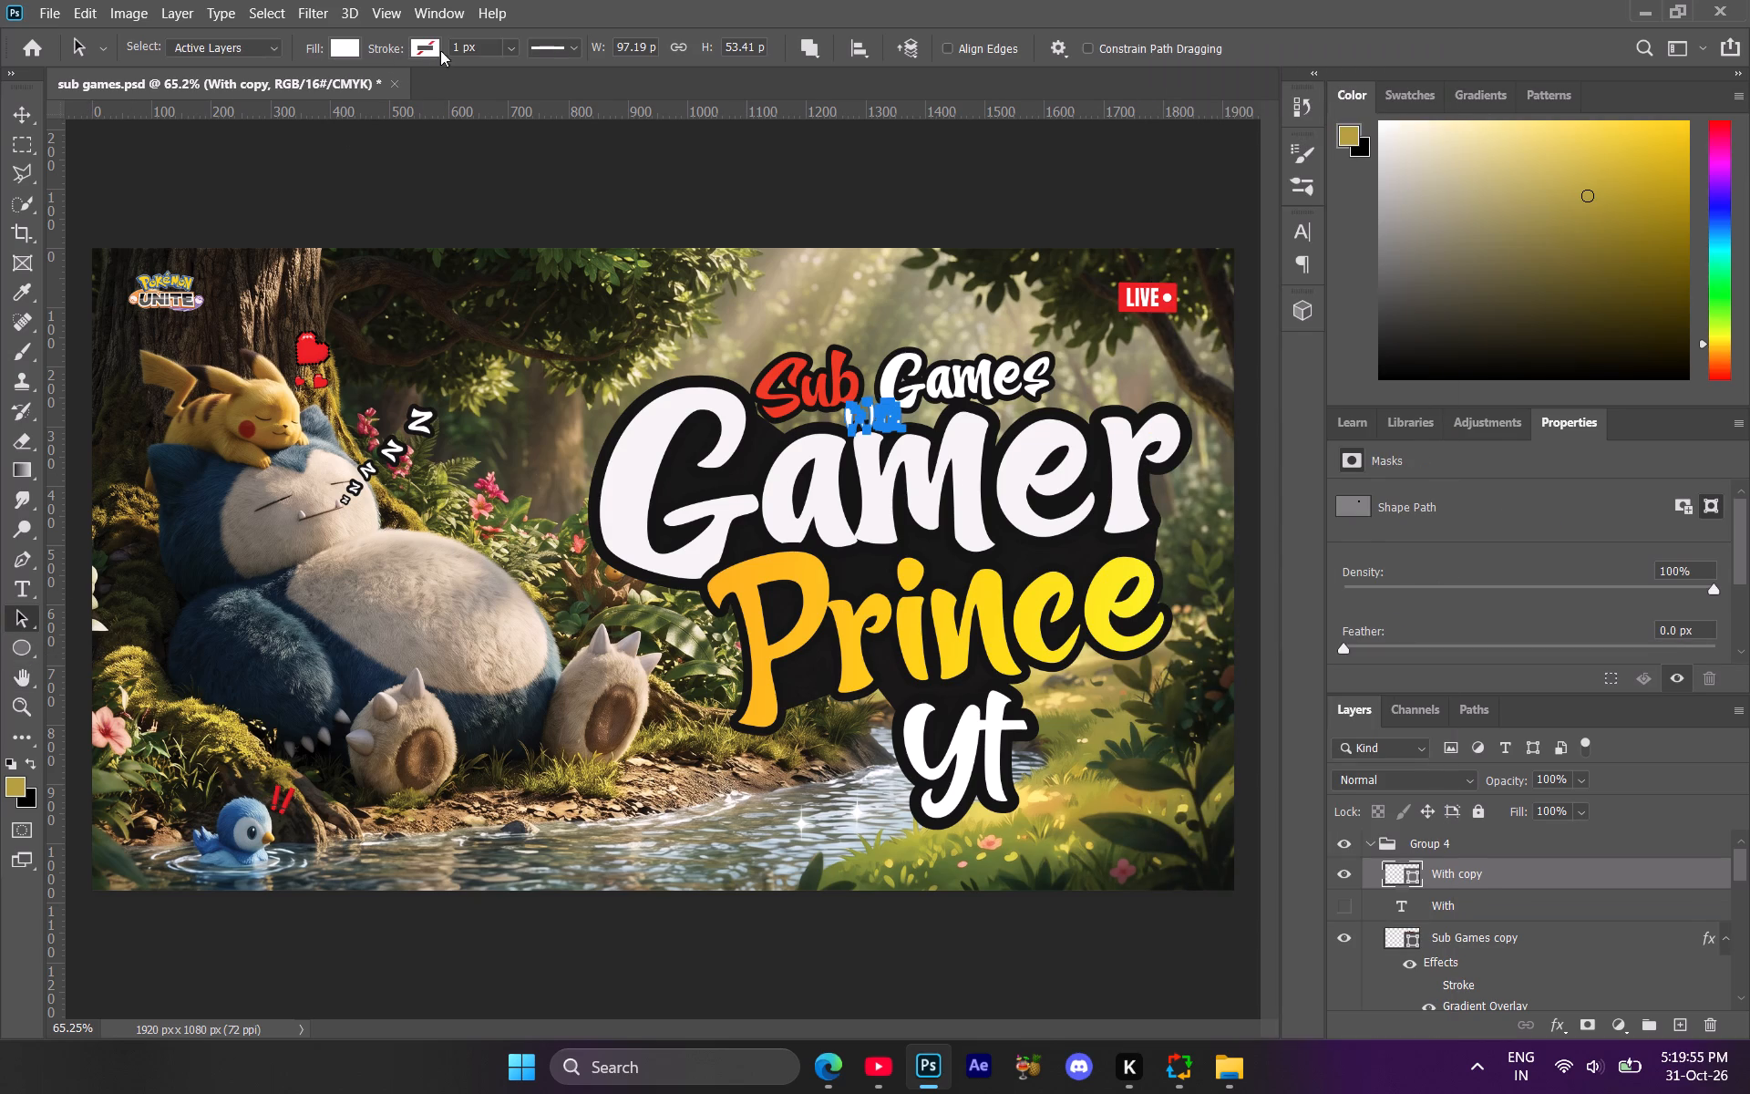
click(546, 49)
click(480, 279)
click(468, 338)
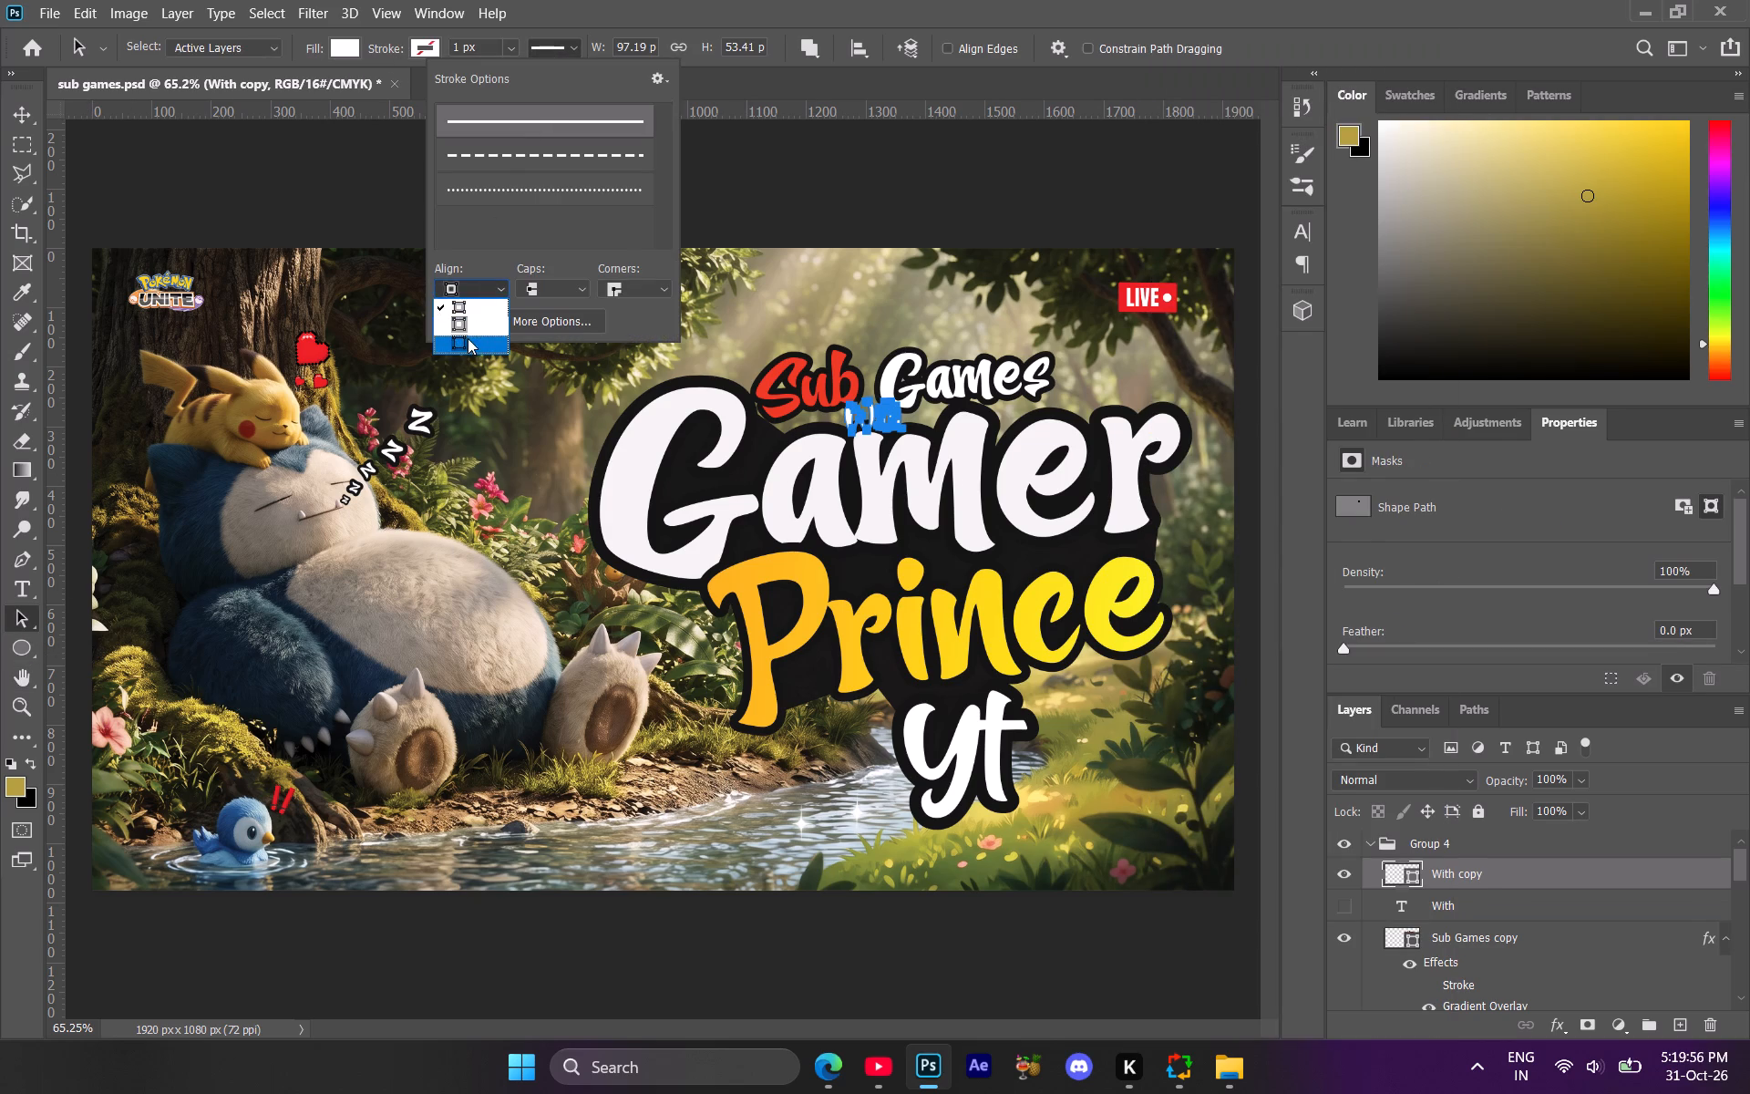
drag(460, 48, 448, 48)
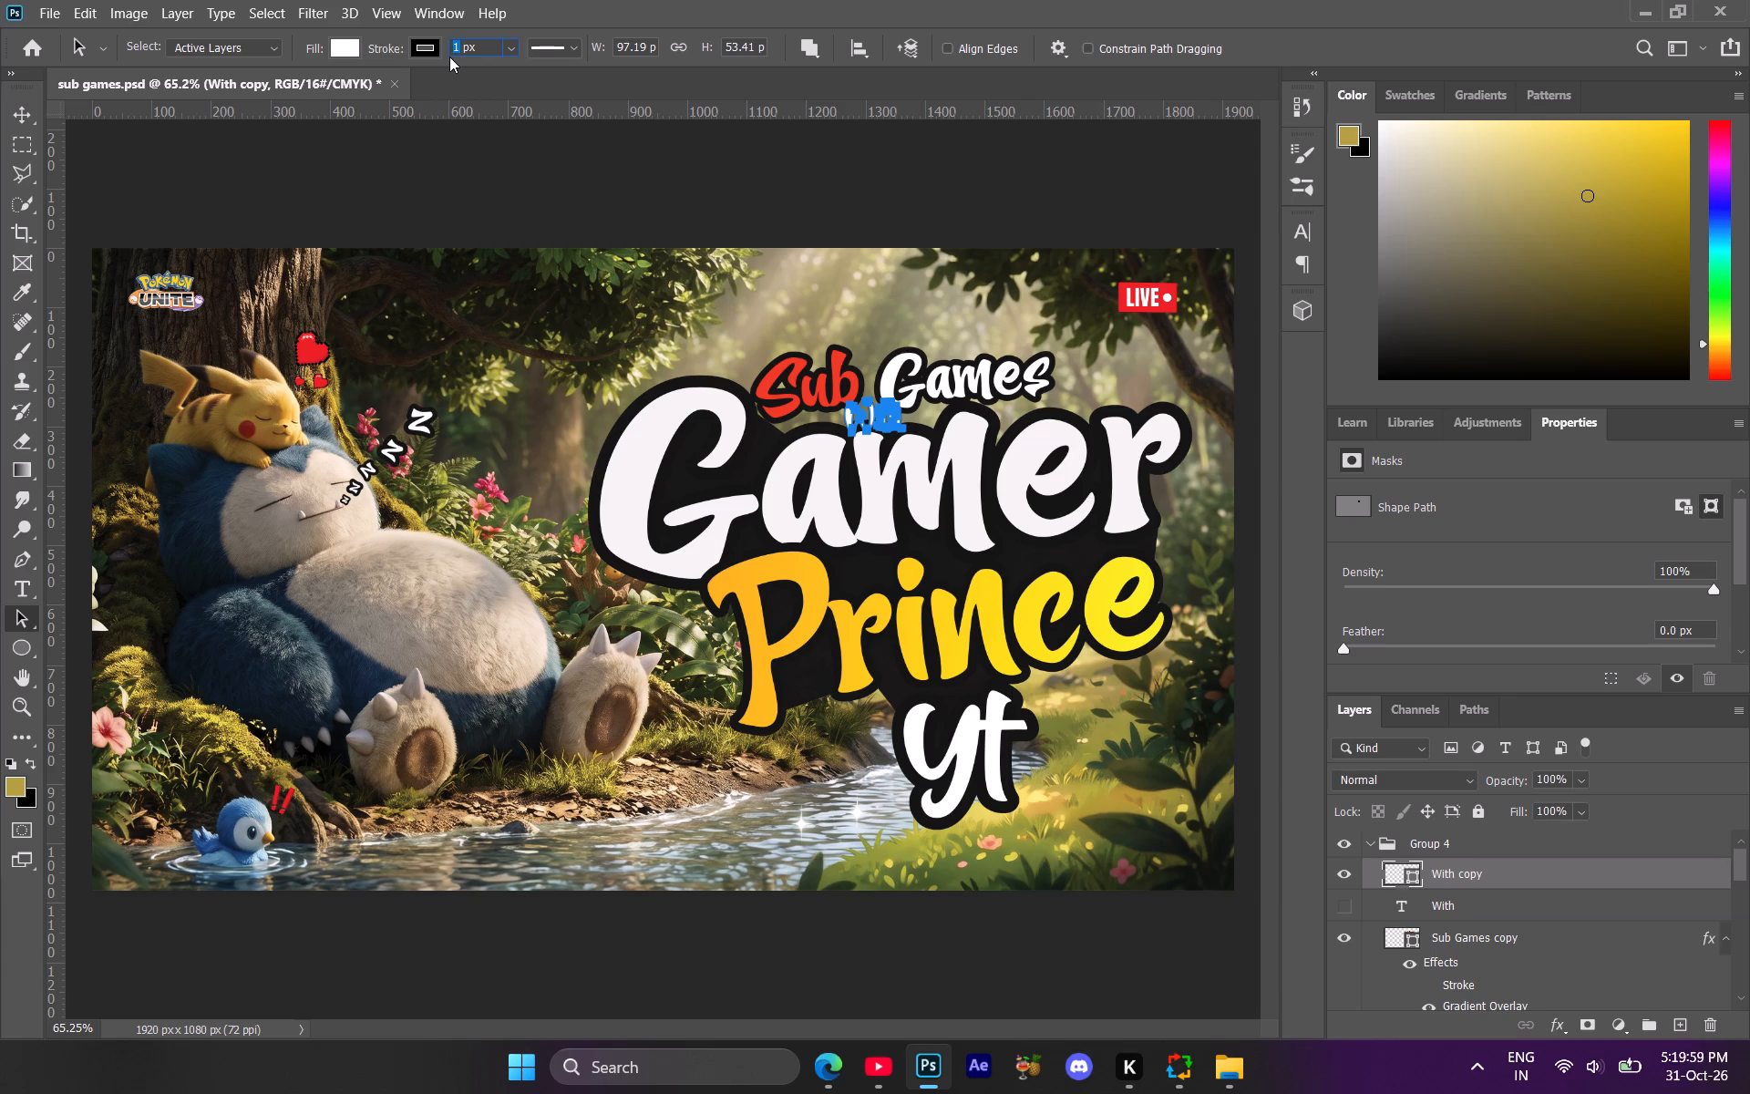
text(10)
key(Return)
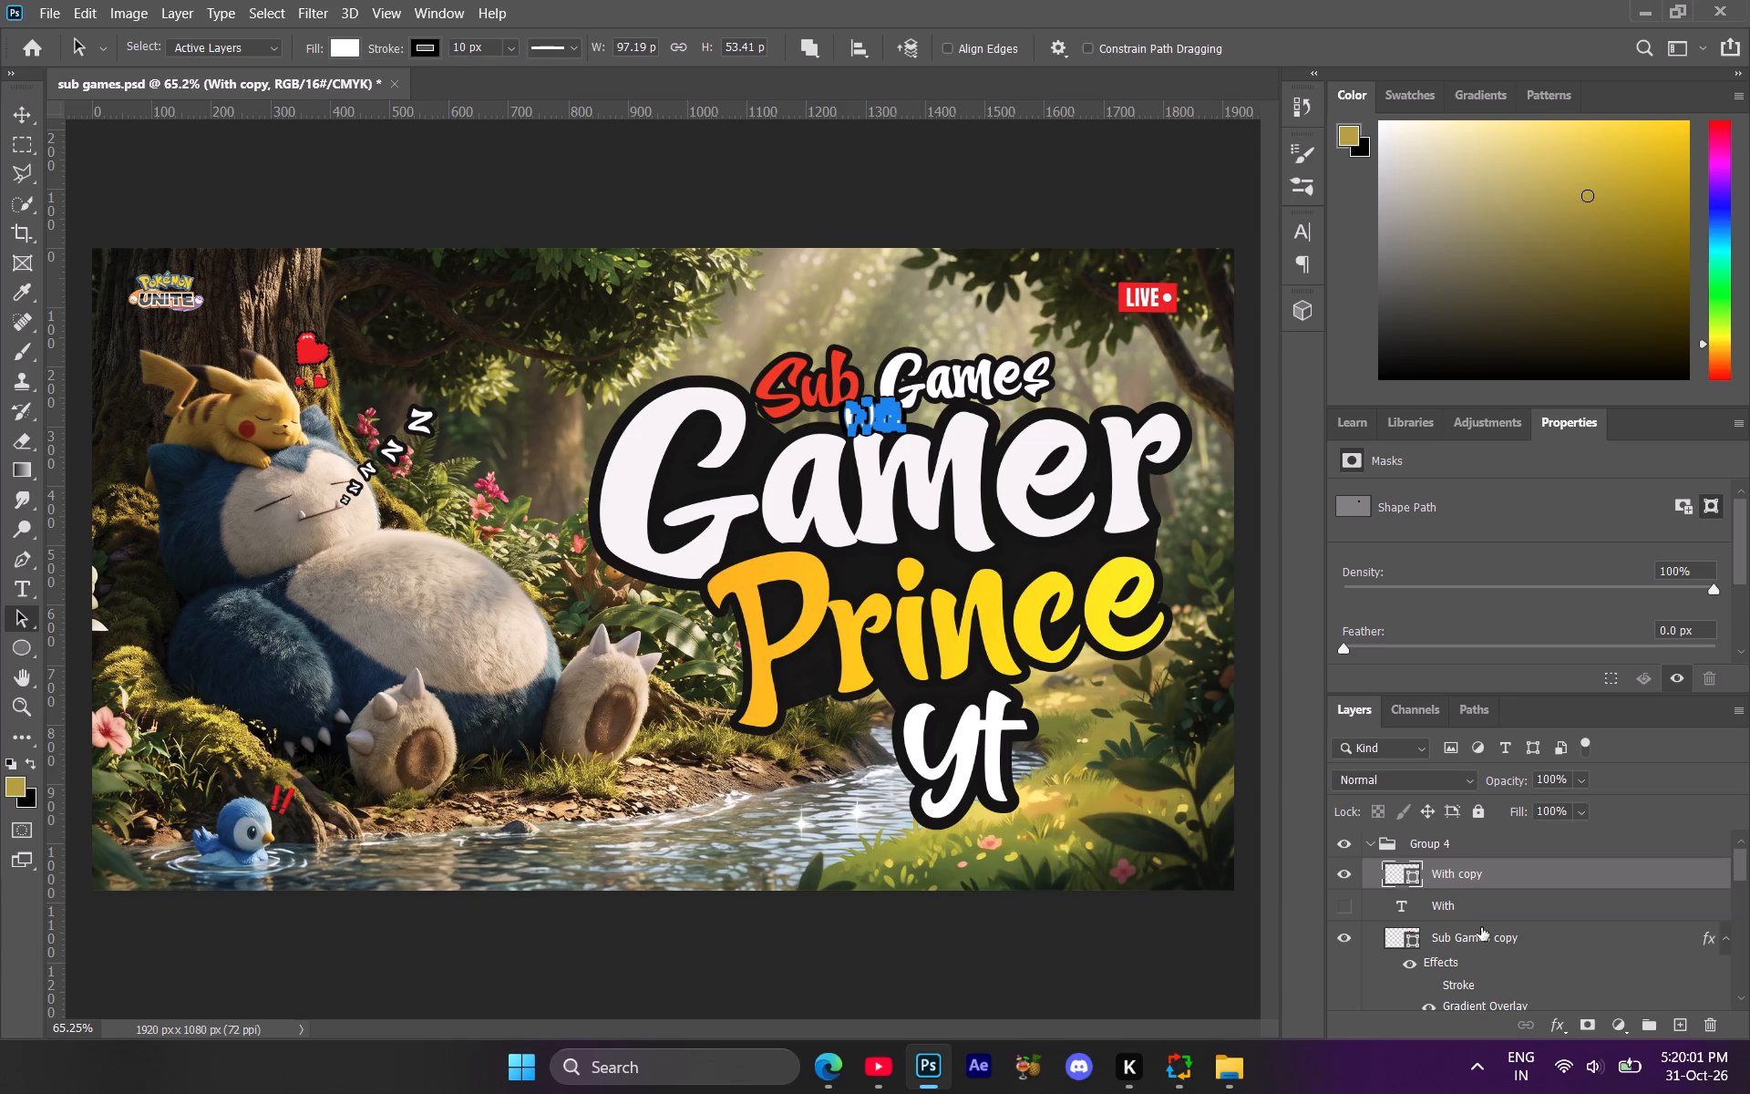
click(1460, 886)
click(1453, 893)
click(1453, 907)
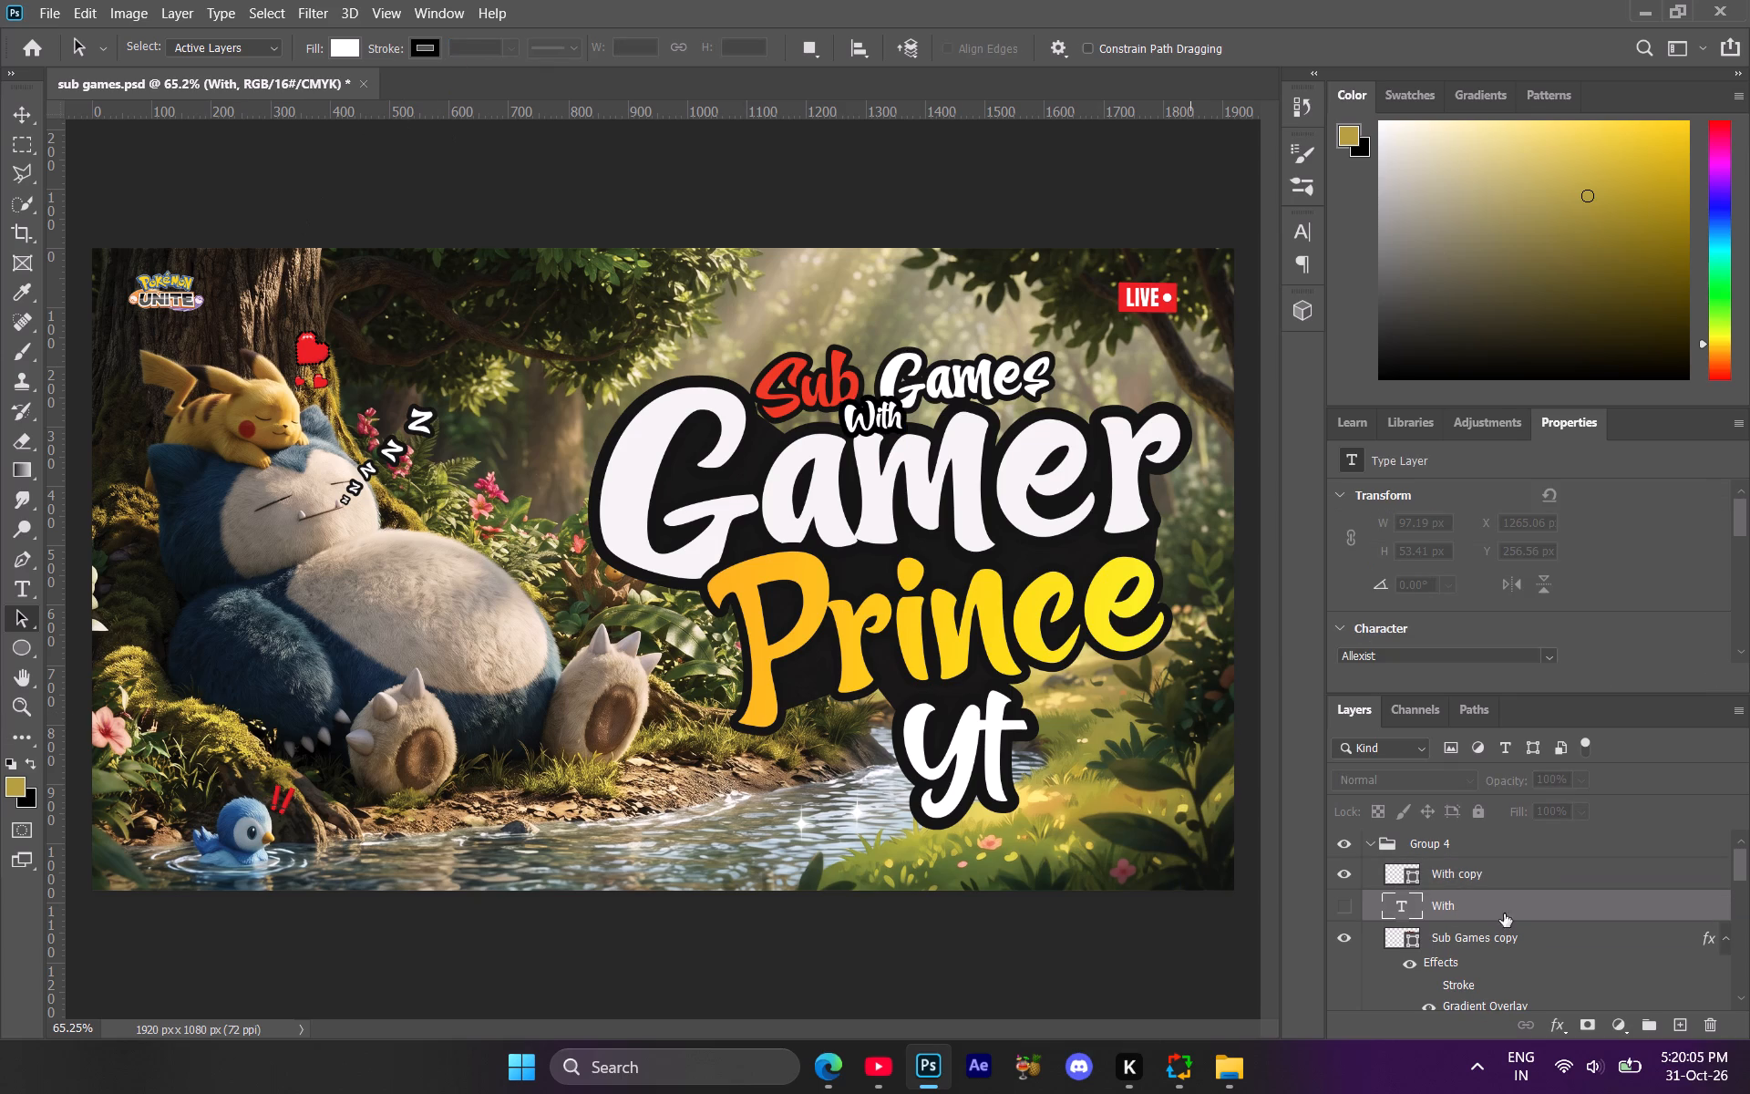
Set the With copy shape's stroke width to 8 px.
click(1477, 886)
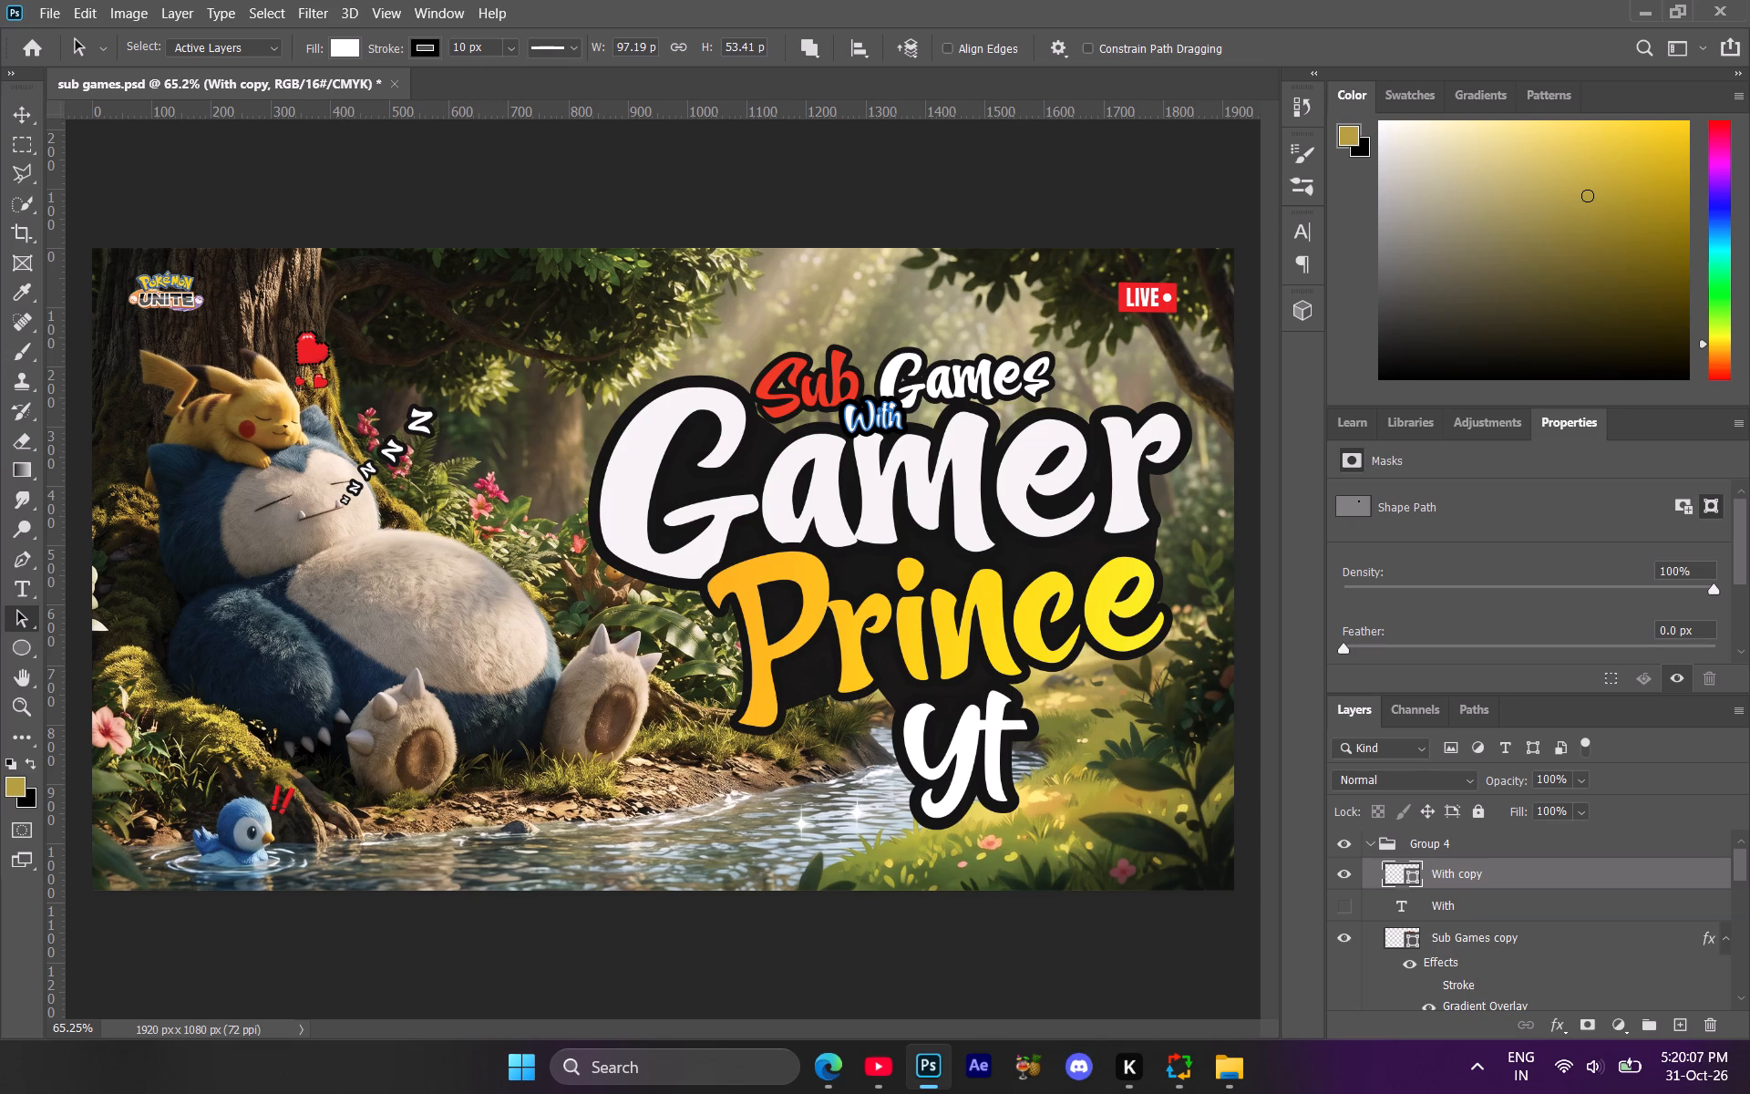
drag(462, 47, 441, 43)
key(Right)
key(BackSpace)
key(Right)
key(BackSpace)
key(8)
key(Return)
click(1500, 899)
click(1472, 914)
click(1450, 879)
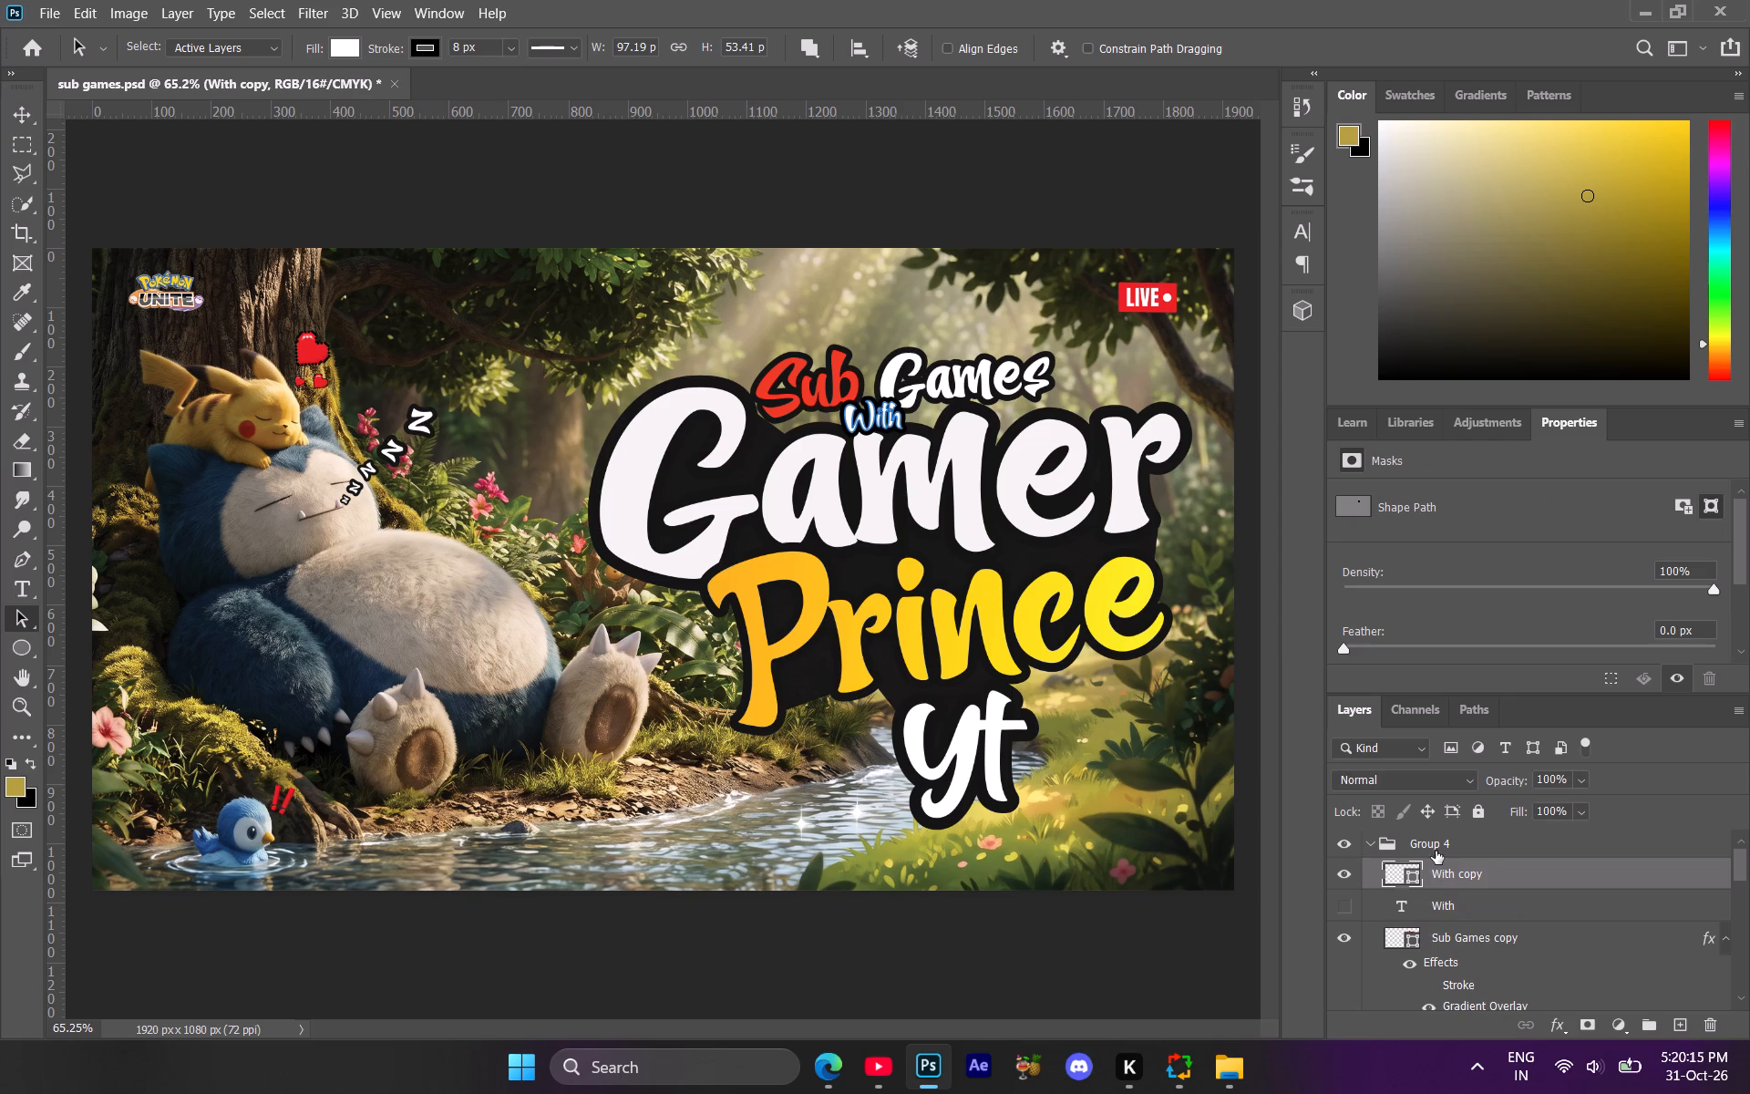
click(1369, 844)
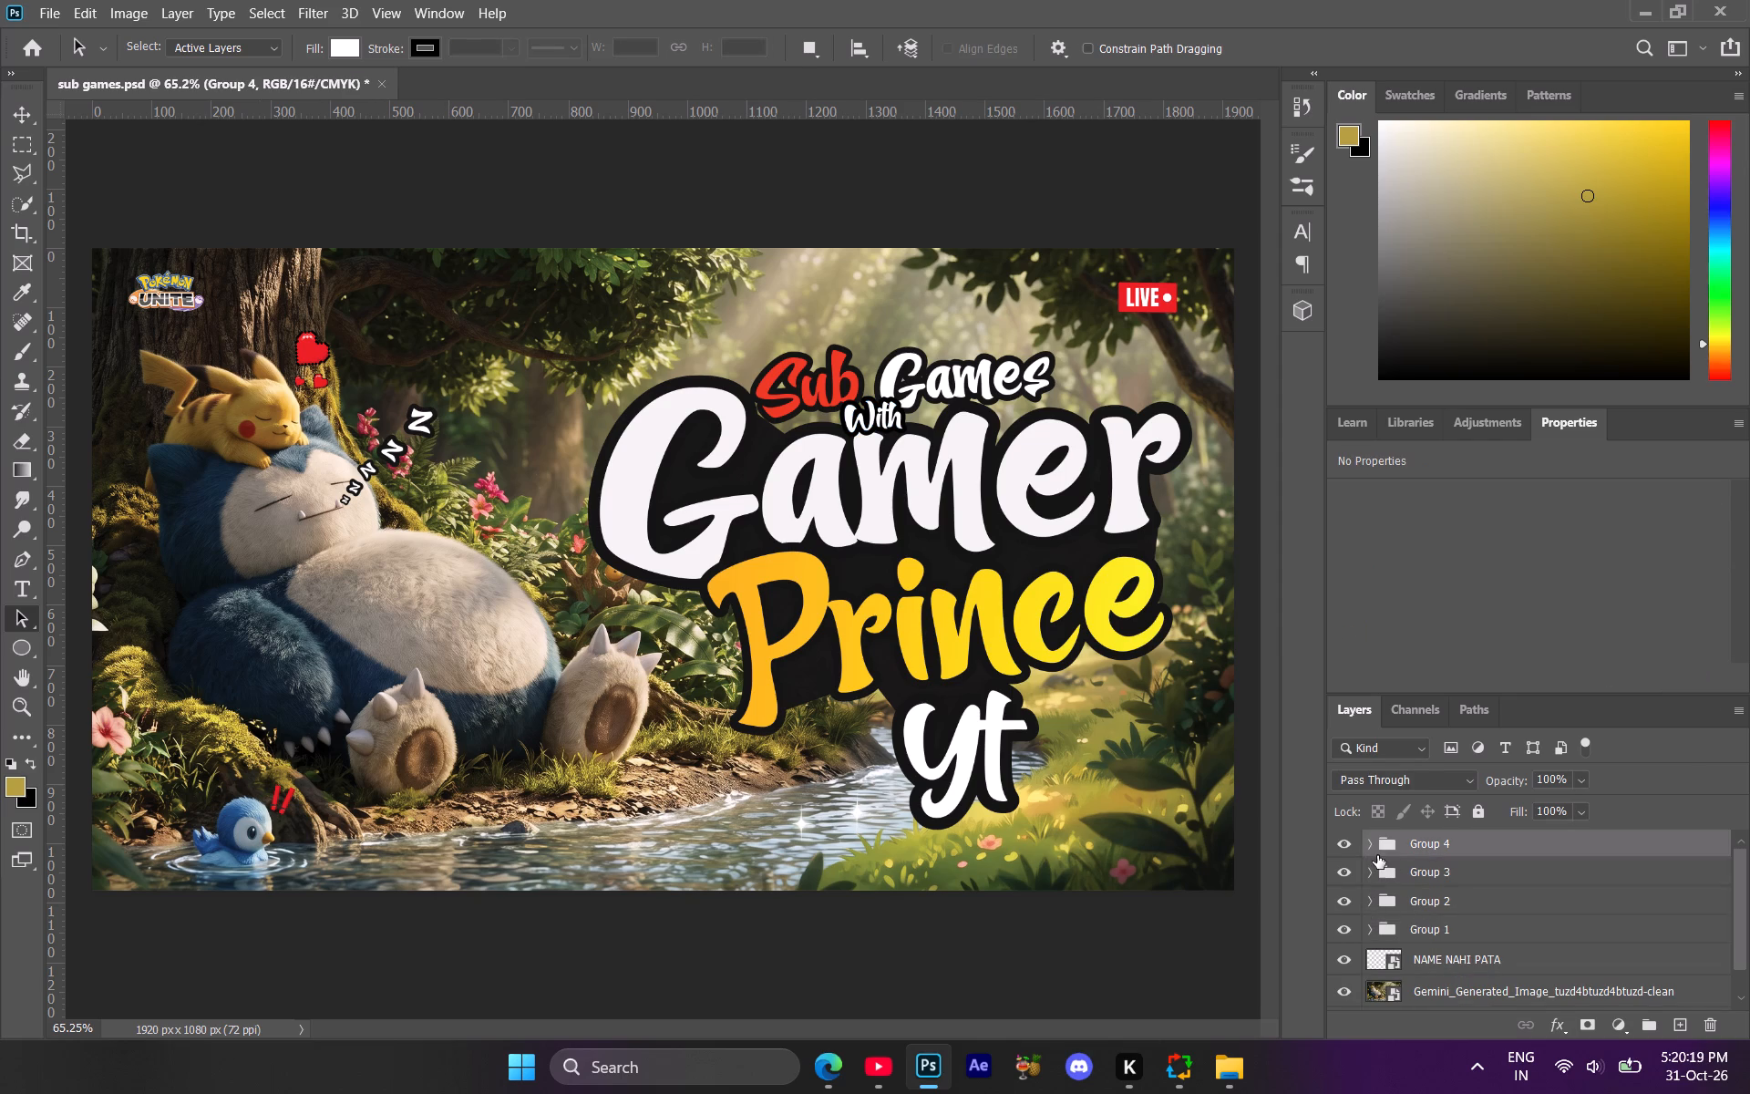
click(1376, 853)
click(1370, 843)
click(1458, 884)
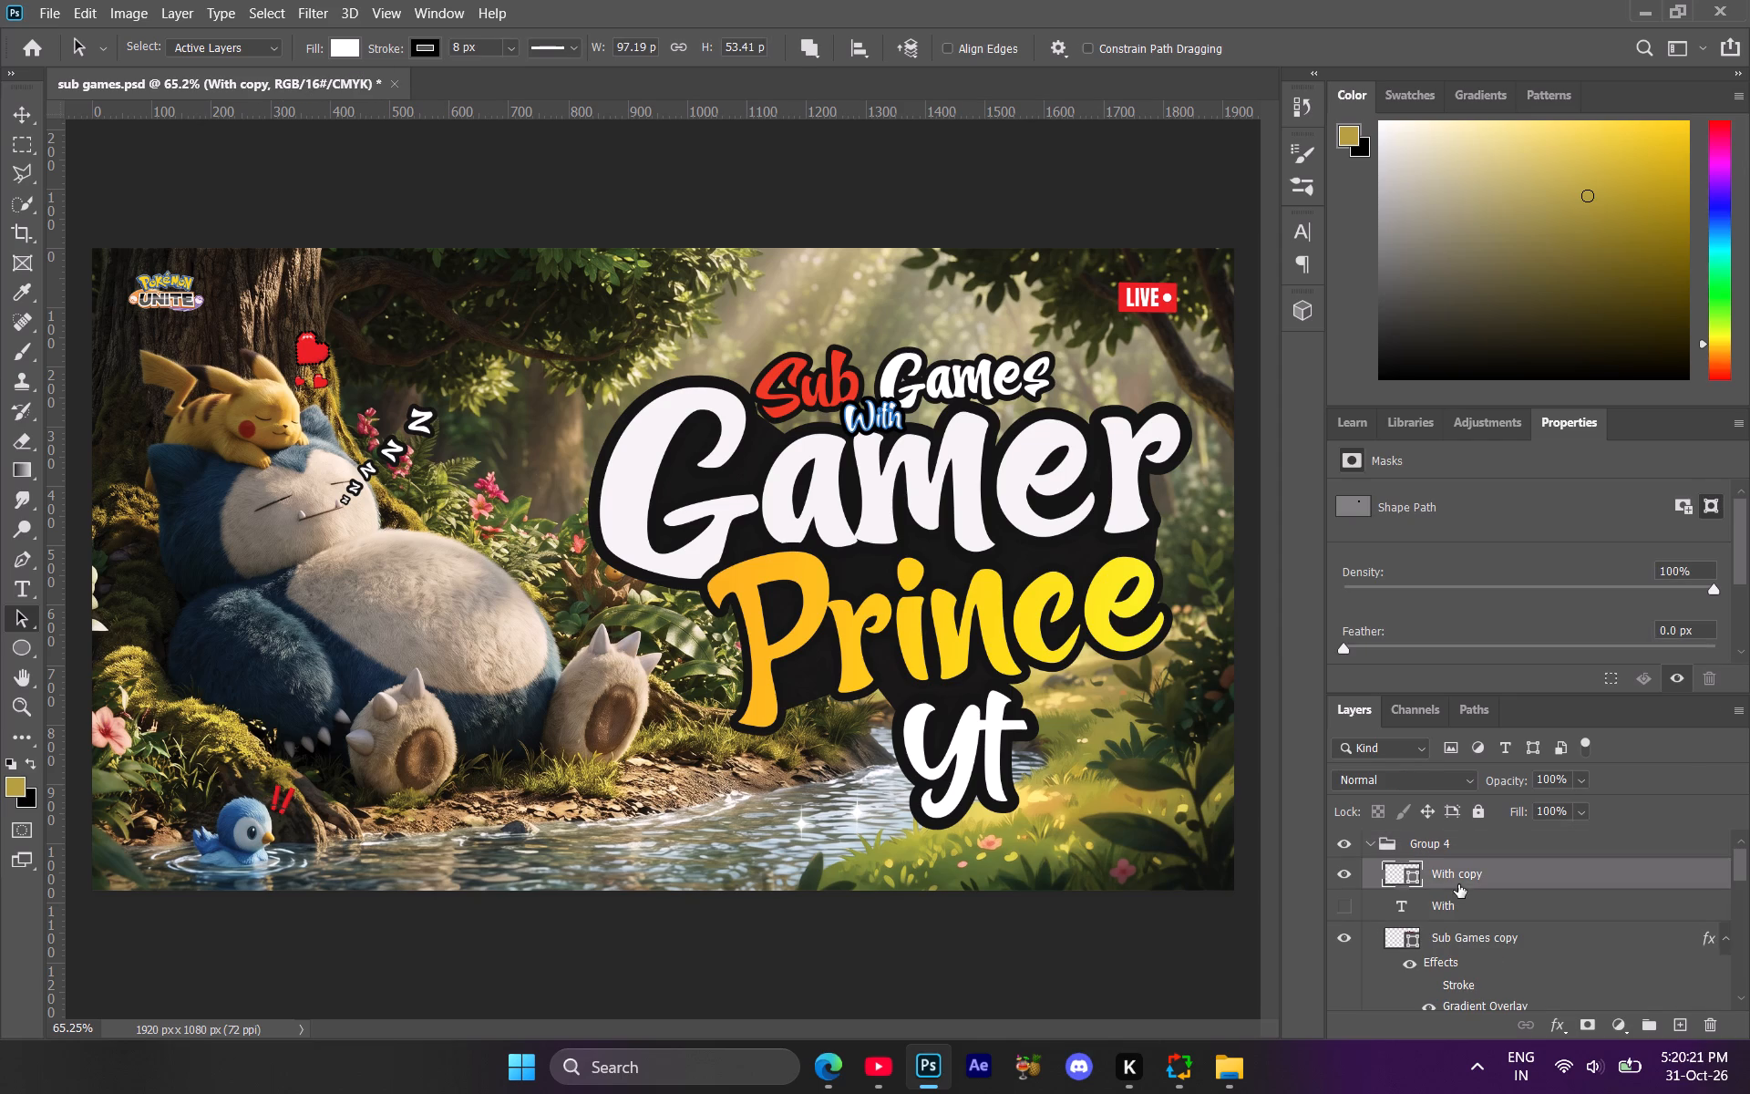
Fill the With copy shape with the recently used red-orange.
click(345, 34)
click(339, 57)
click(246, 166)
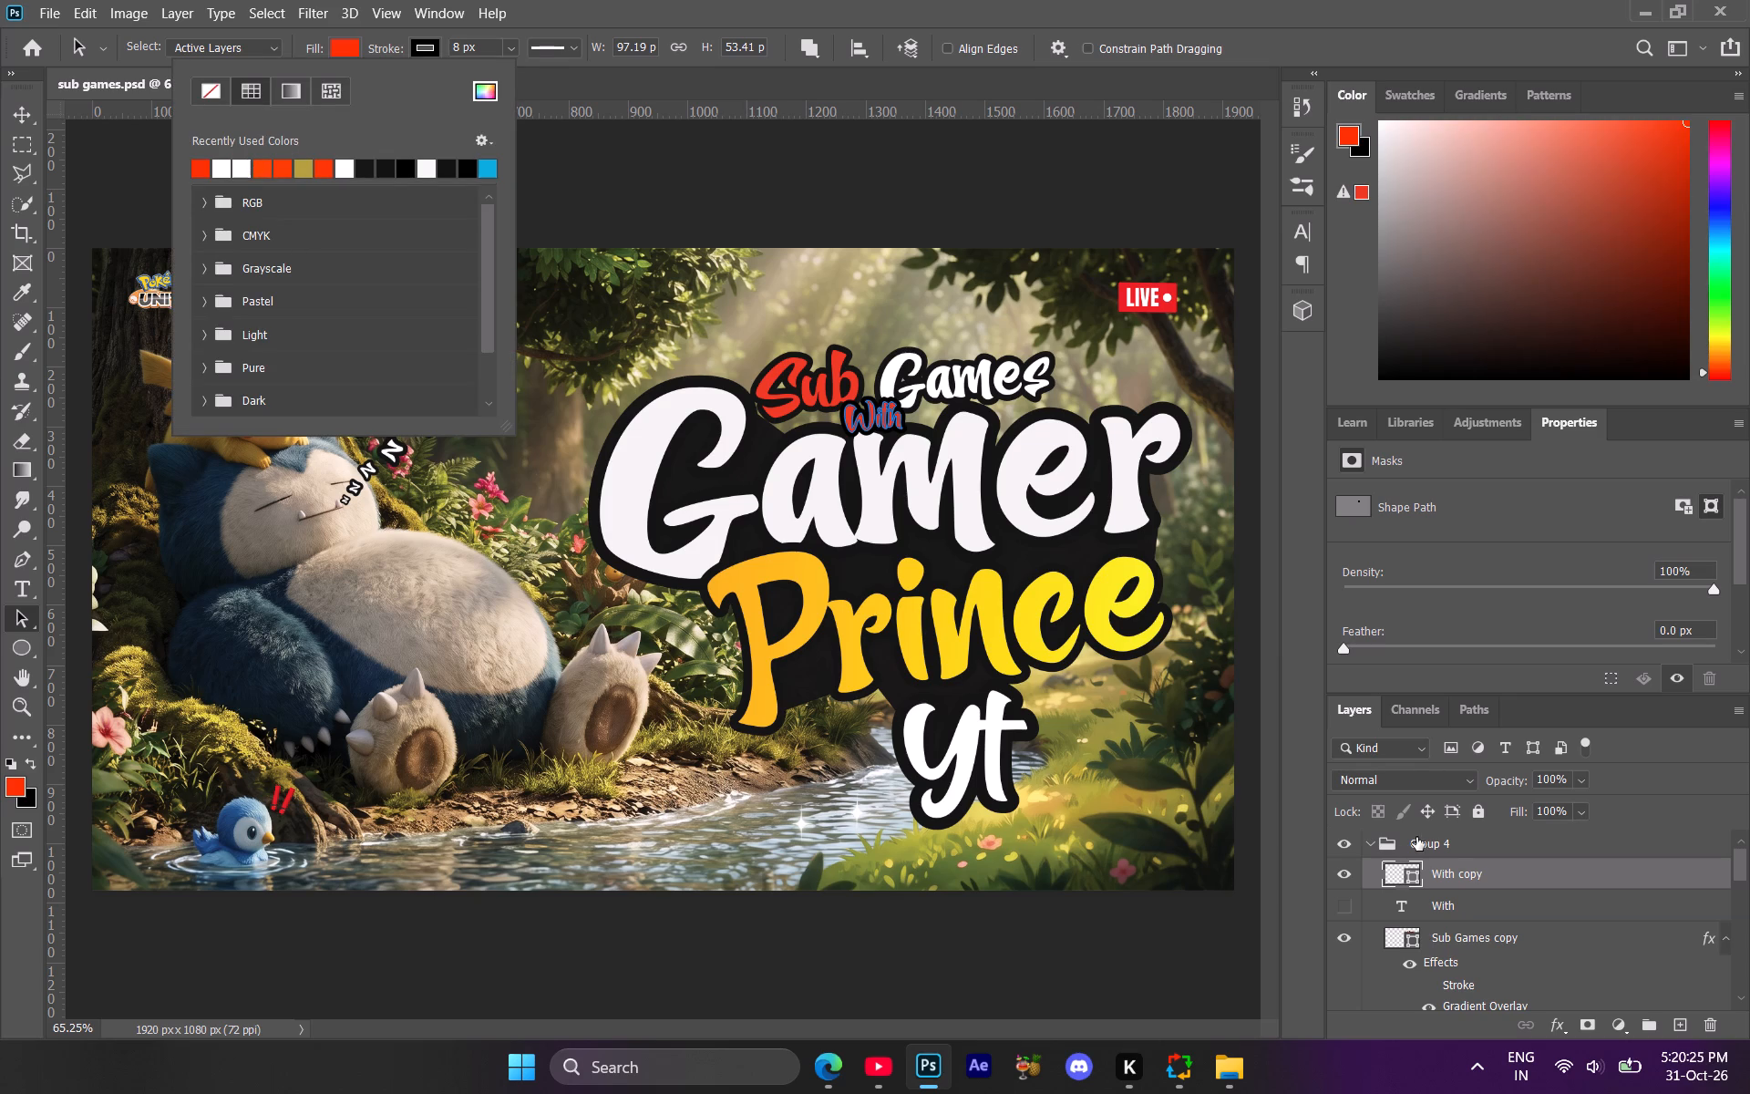
Collapse Group 4 and toggle its visibility to compare the graphic with and without the title, leaving the group shown and expanded.
click(1428, 940)
click(1369, 840)
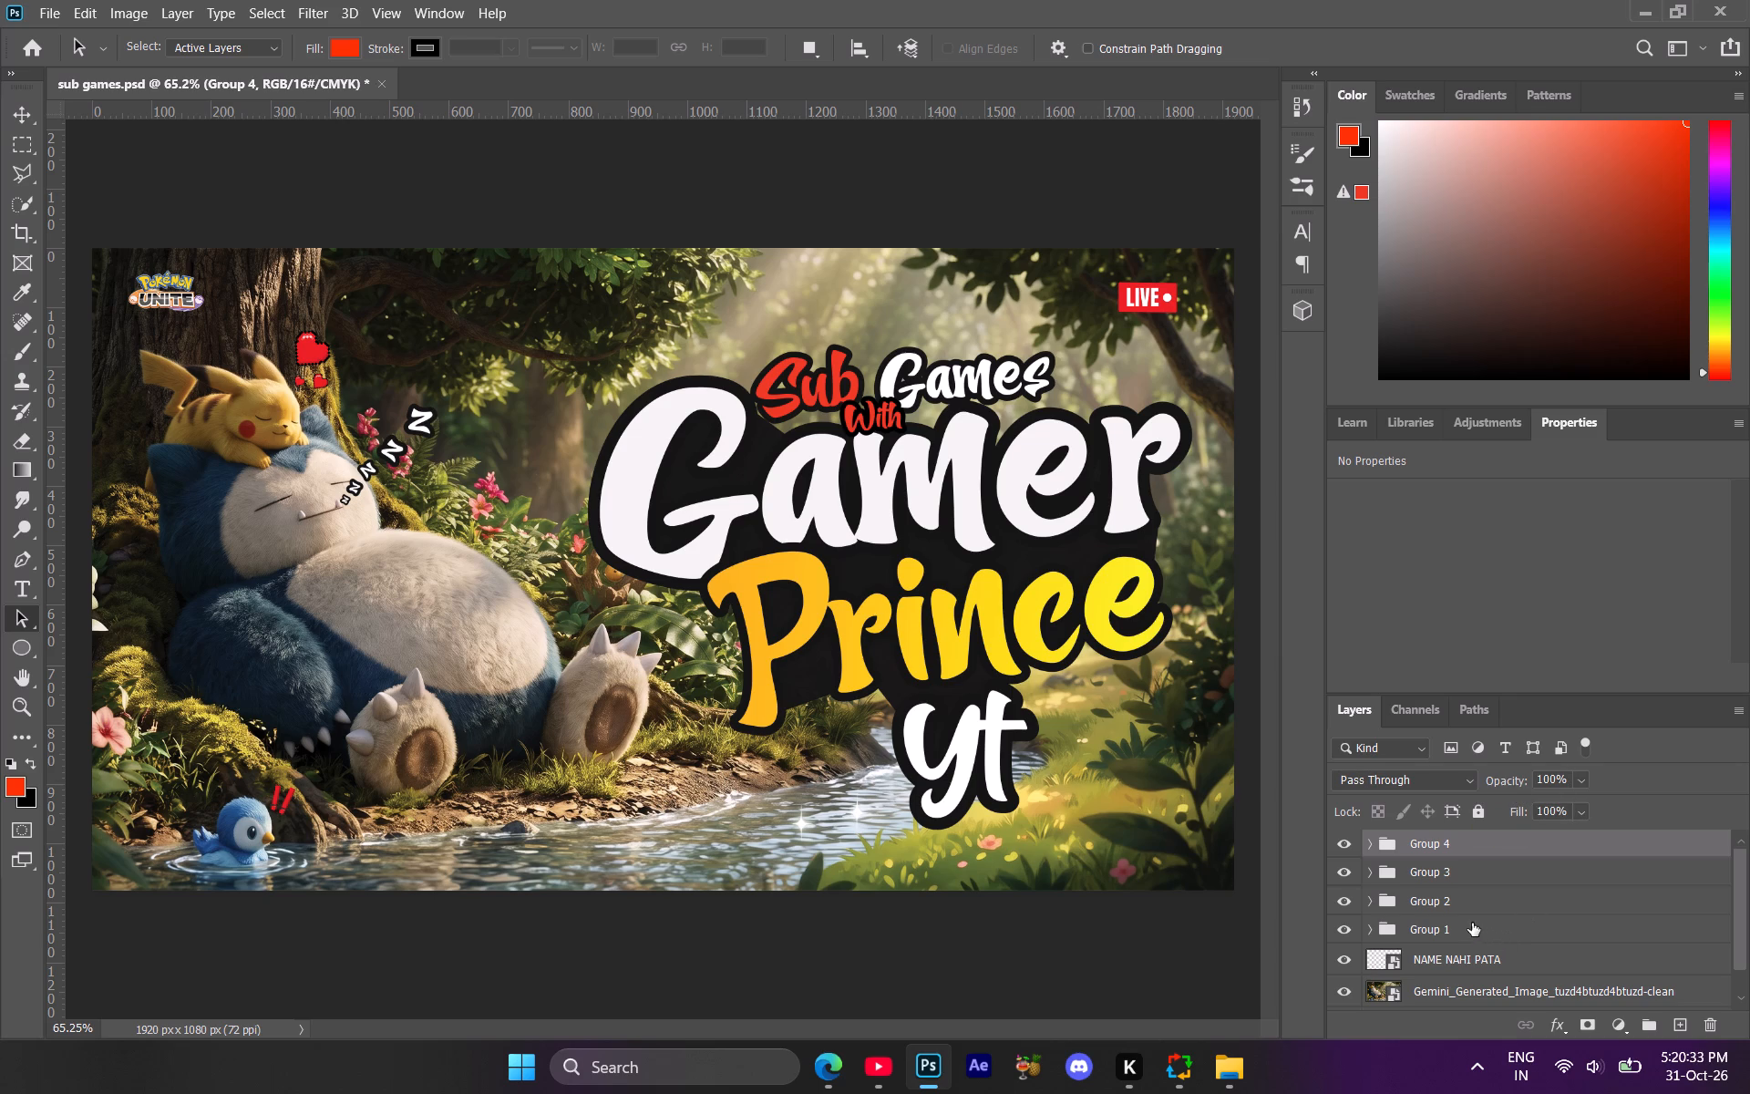
click(1361, 839)
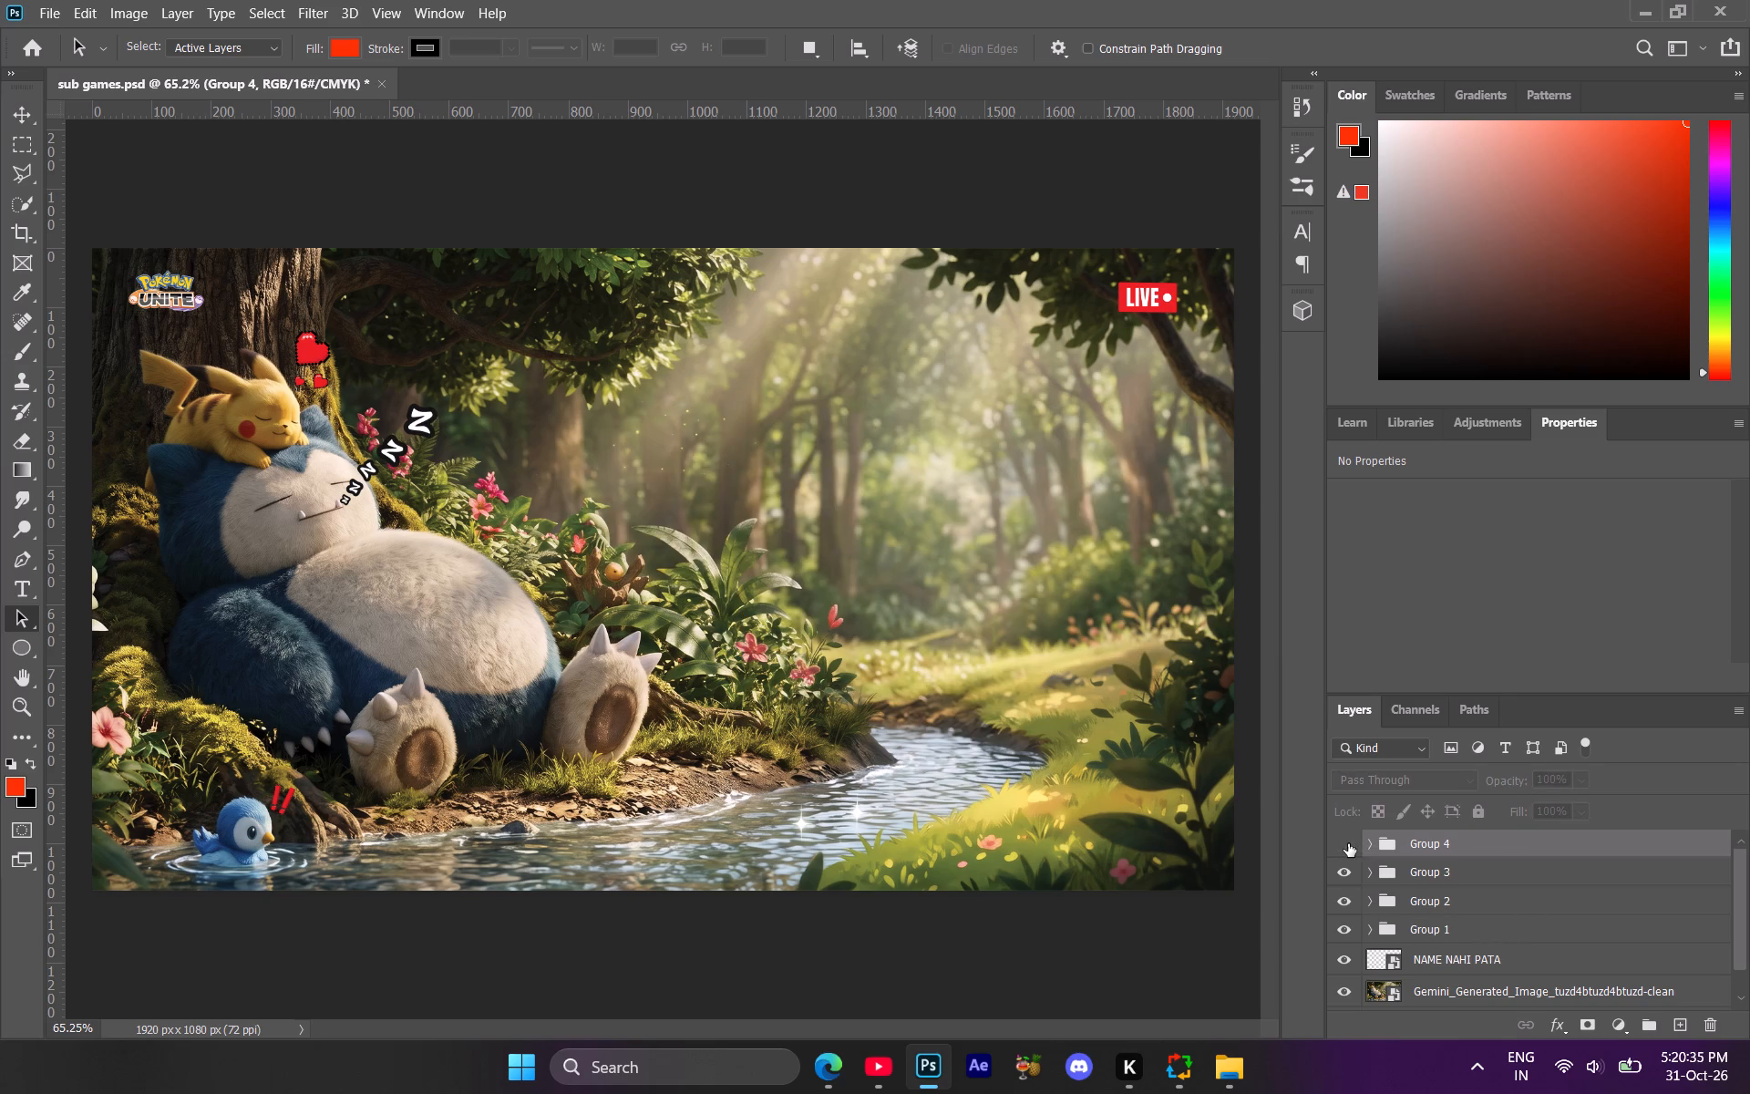
click(1348, 843)
click(1374, 854)
click(1370, 851)
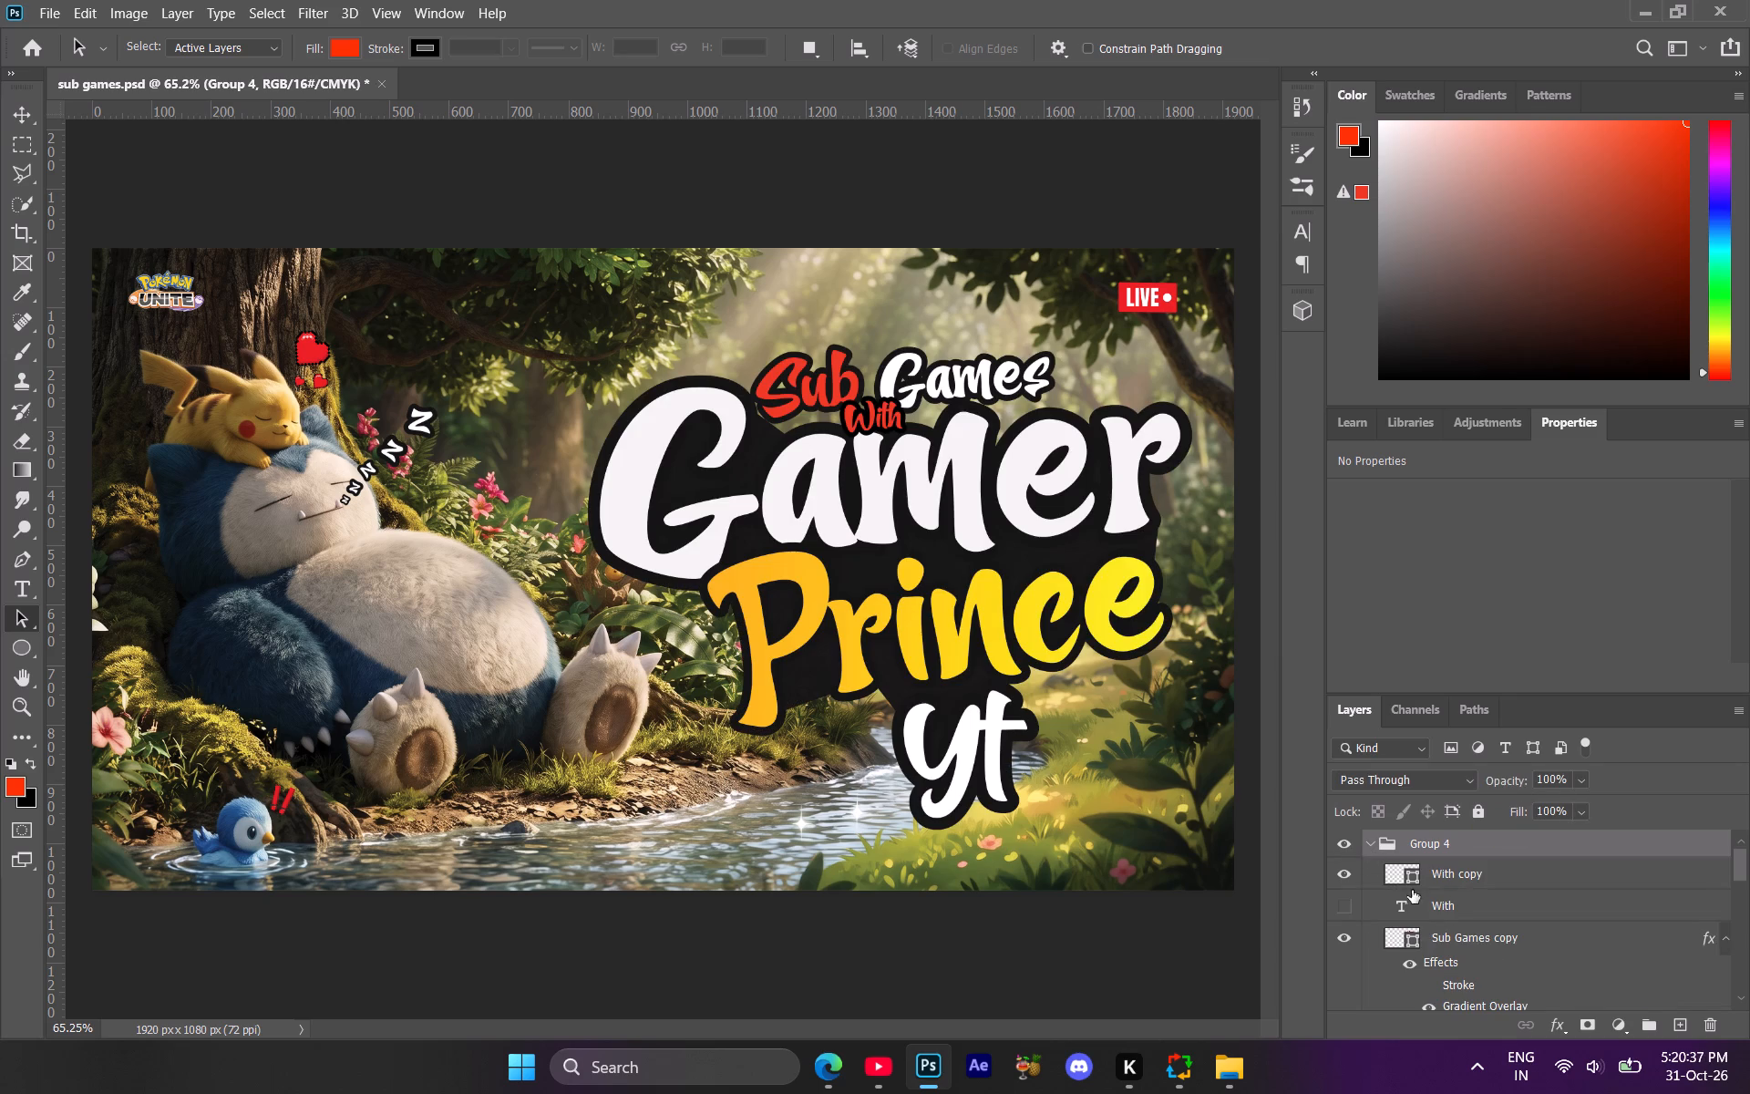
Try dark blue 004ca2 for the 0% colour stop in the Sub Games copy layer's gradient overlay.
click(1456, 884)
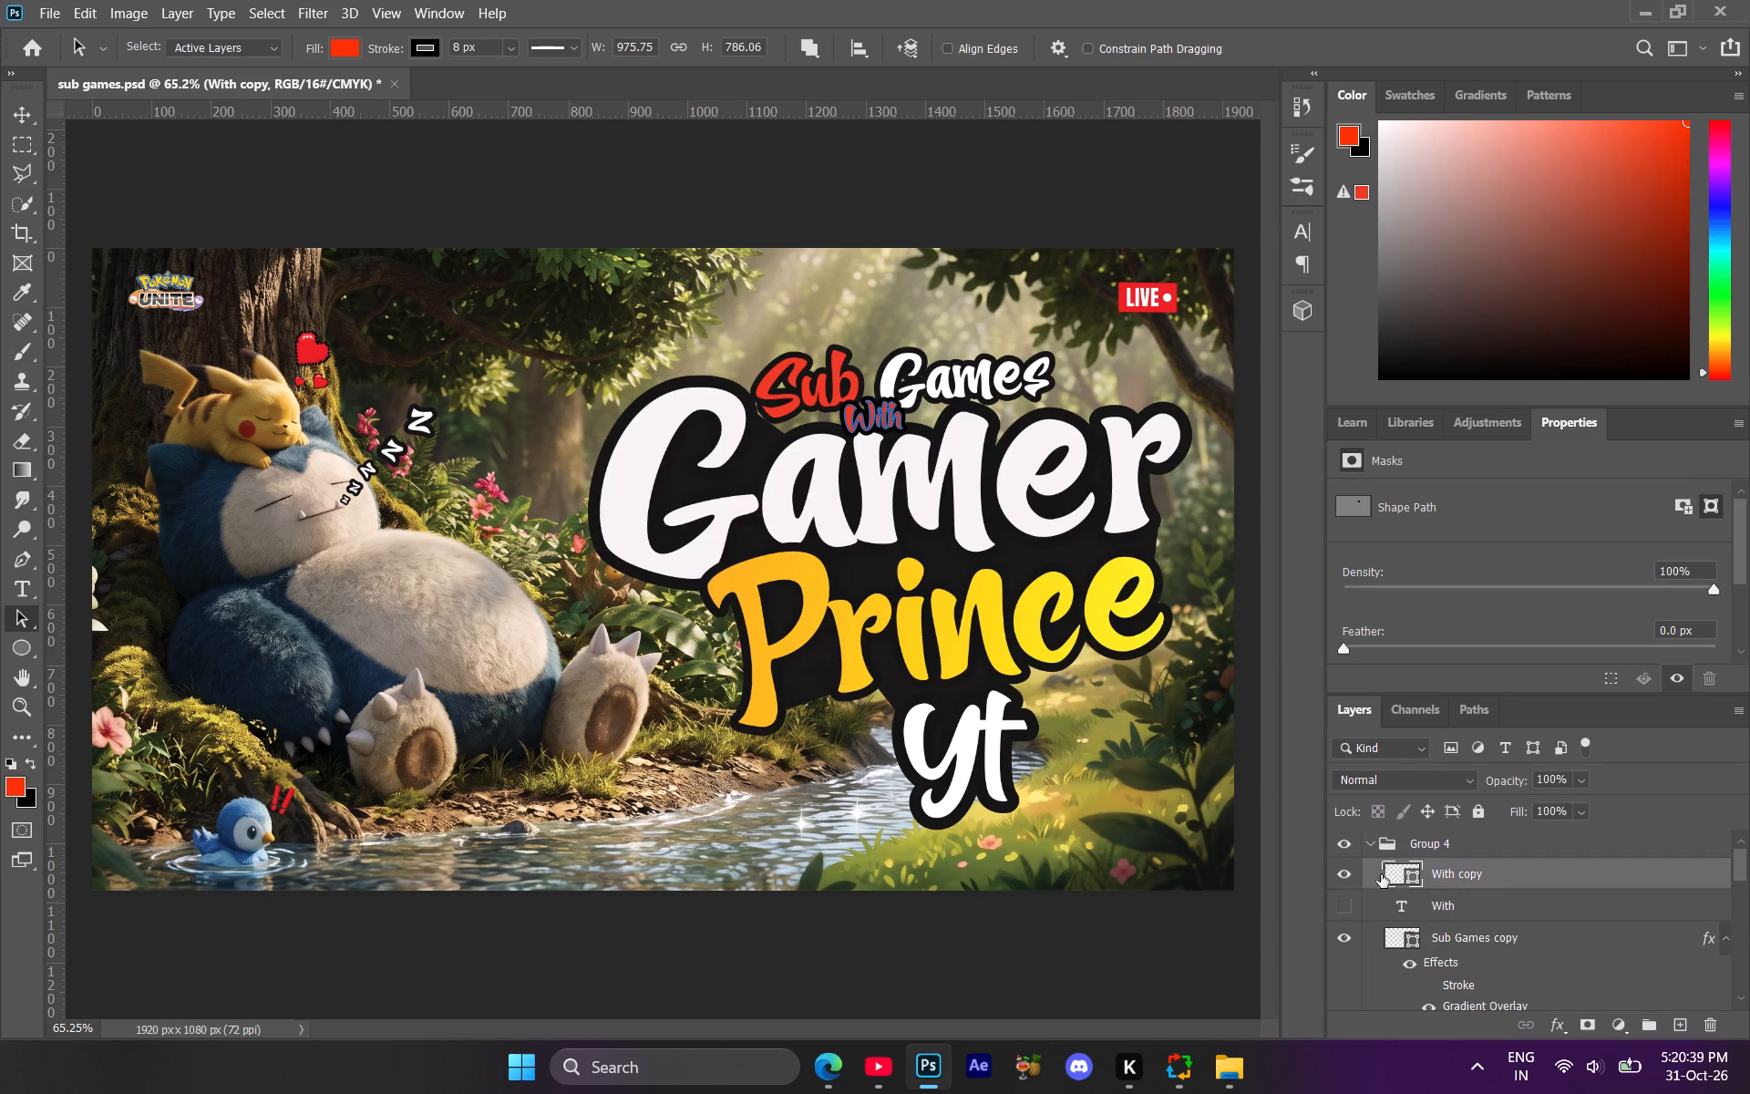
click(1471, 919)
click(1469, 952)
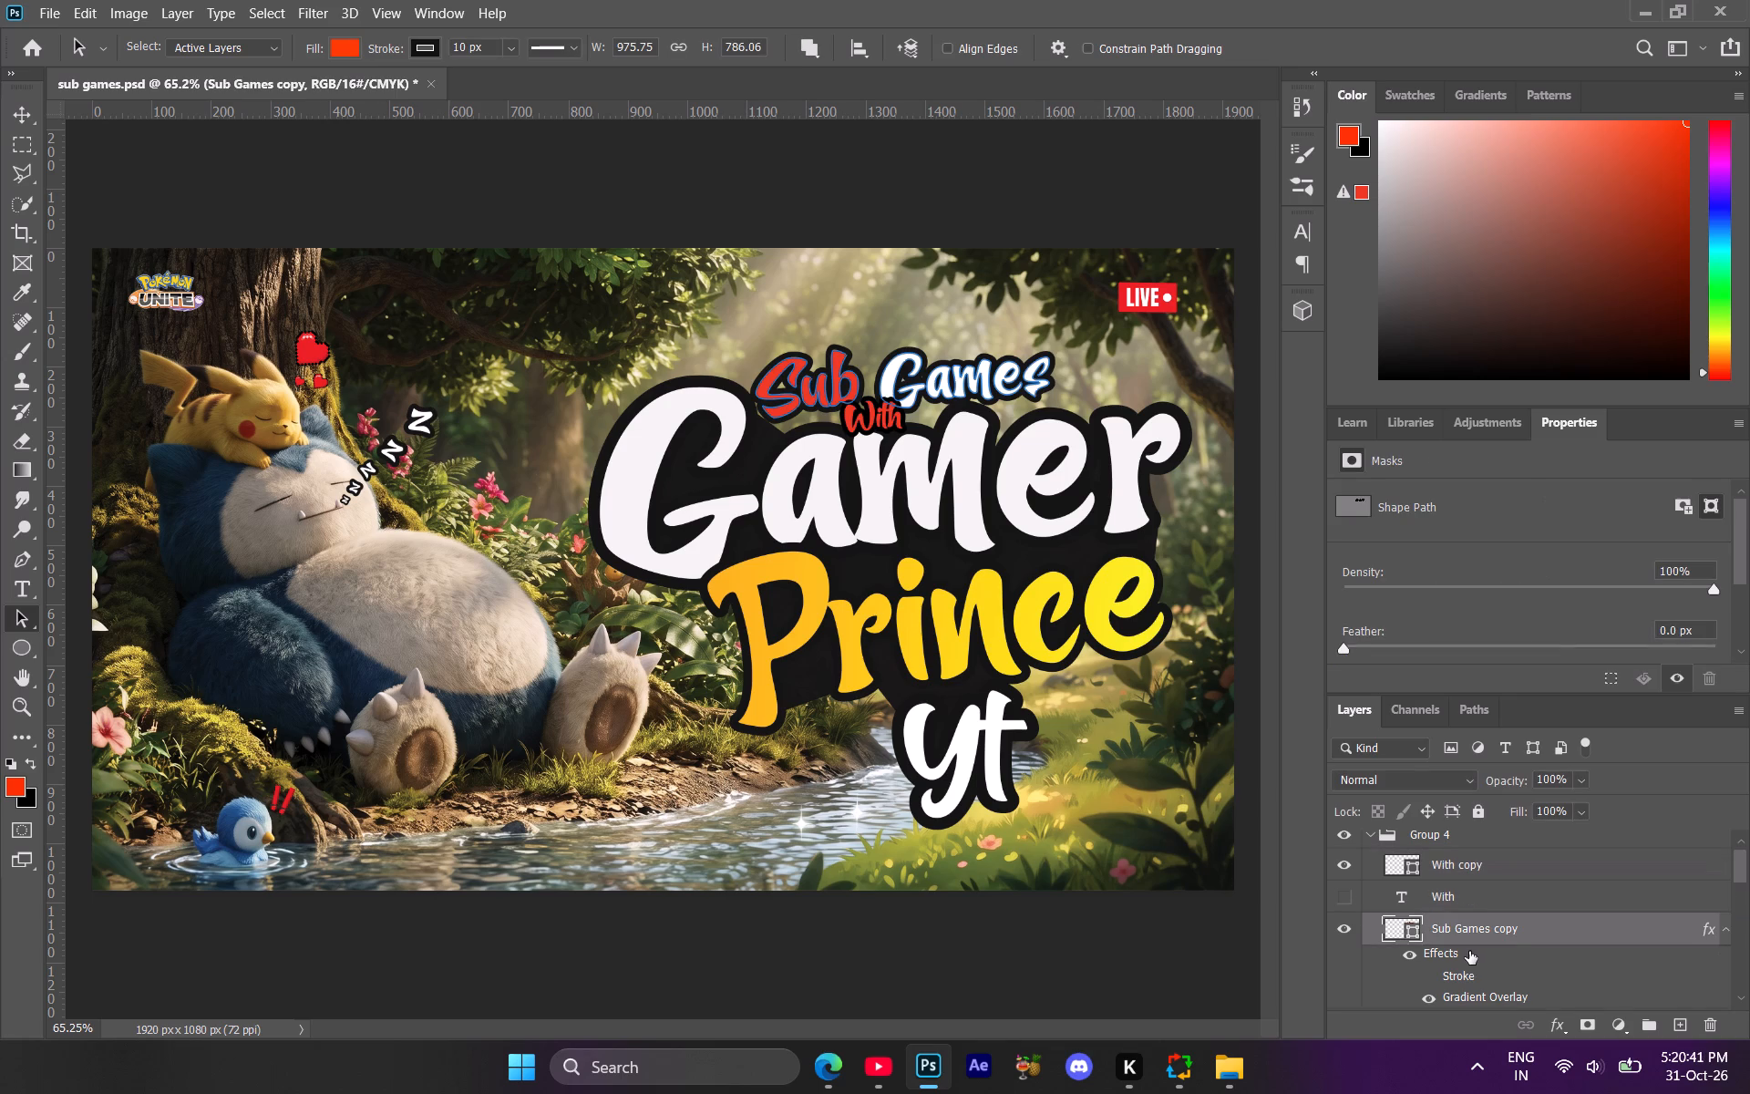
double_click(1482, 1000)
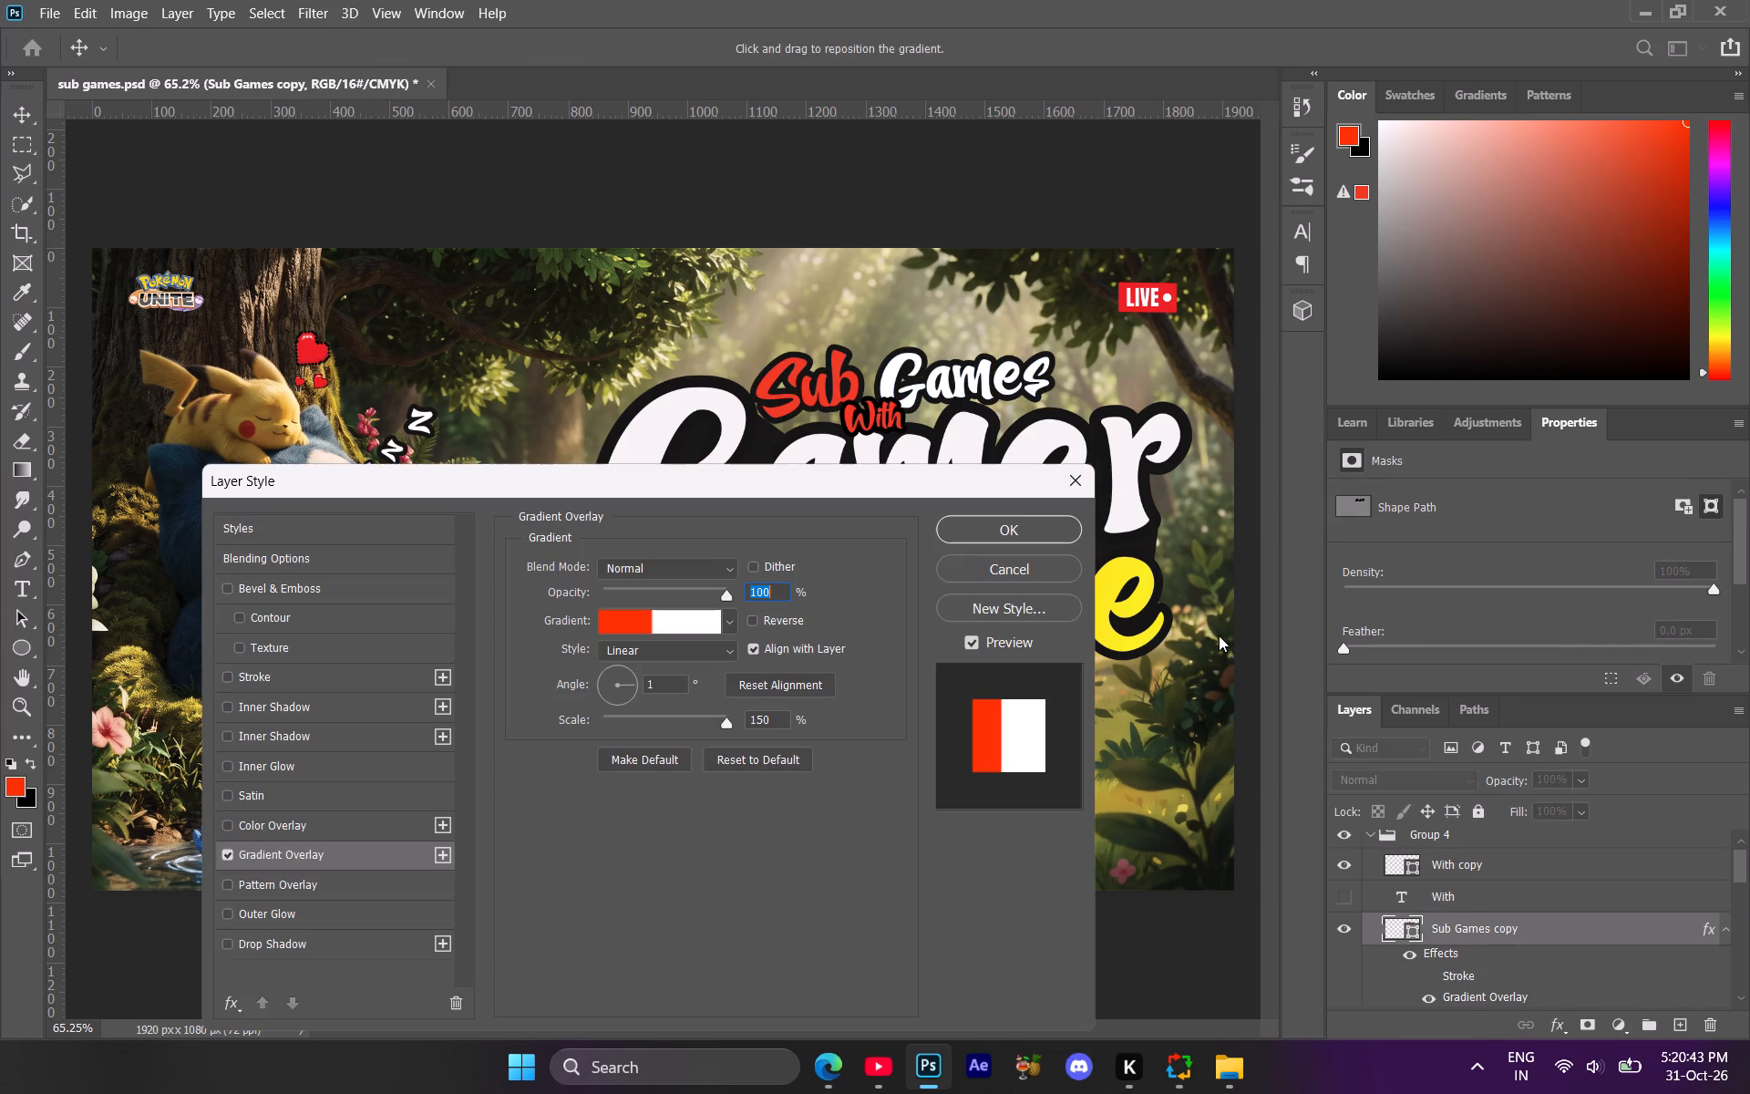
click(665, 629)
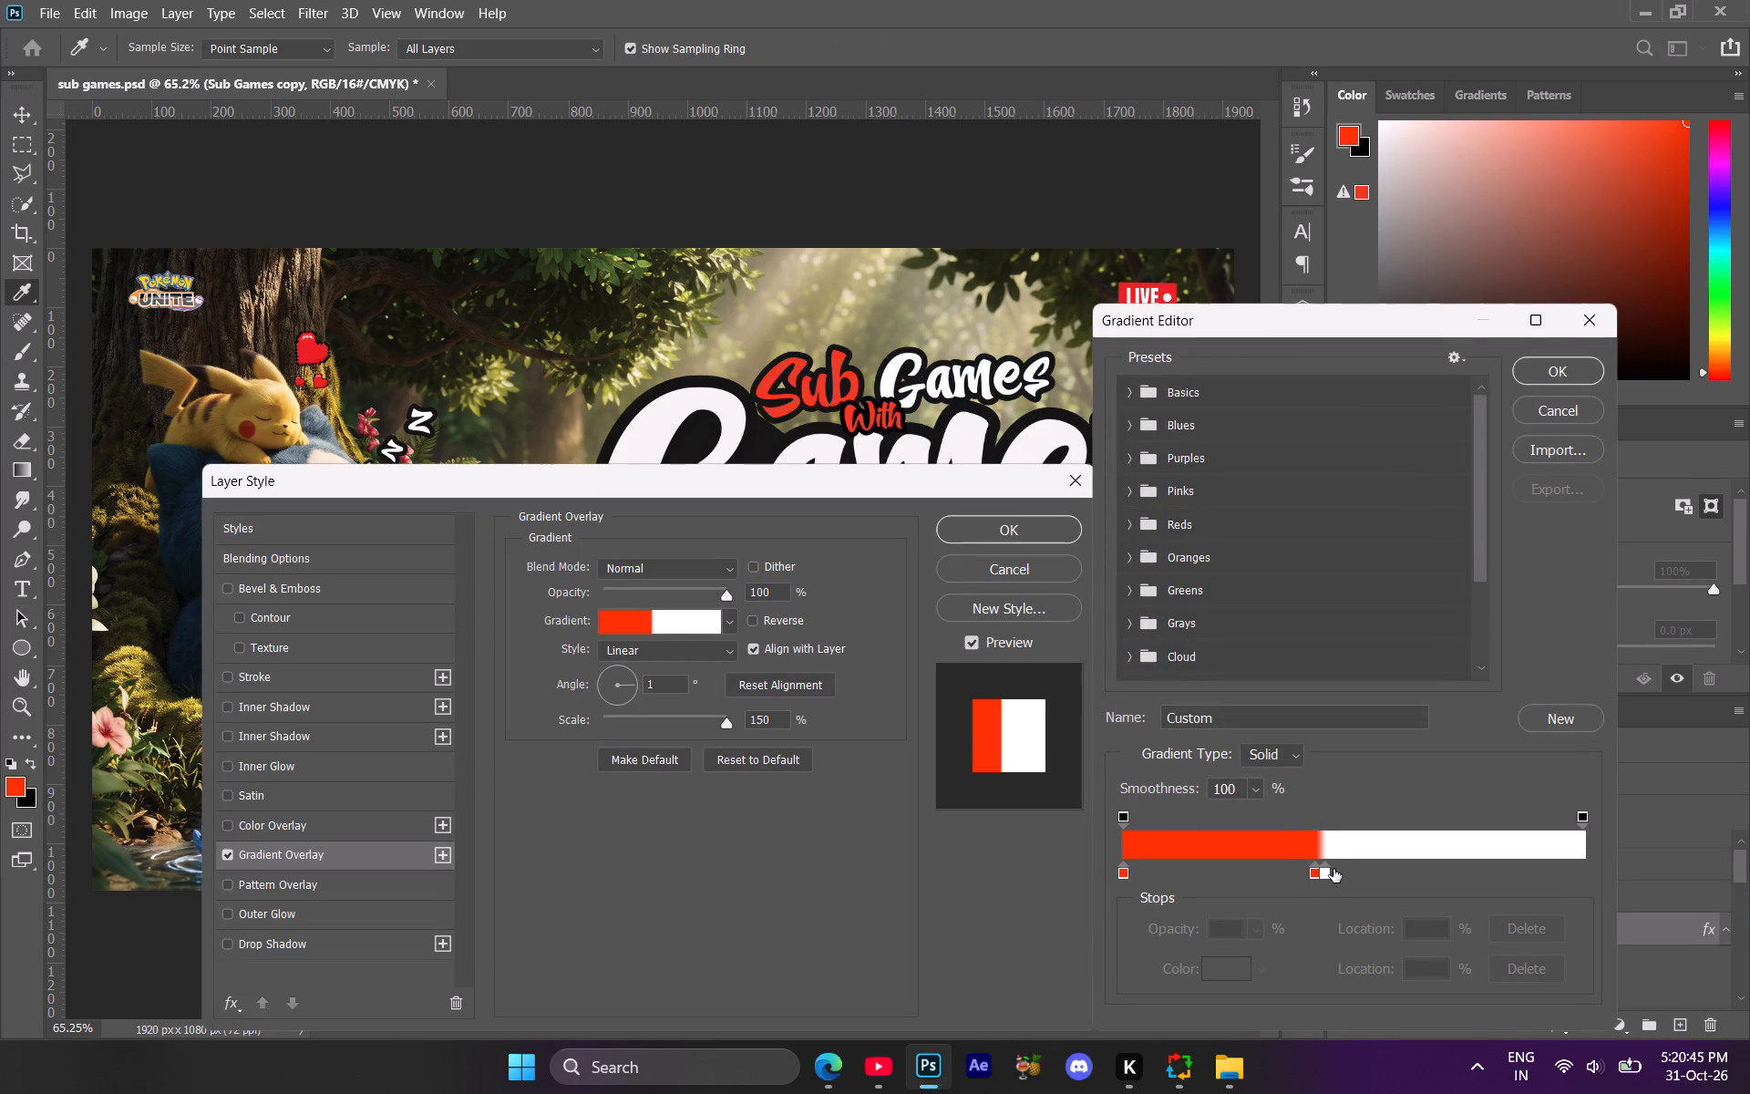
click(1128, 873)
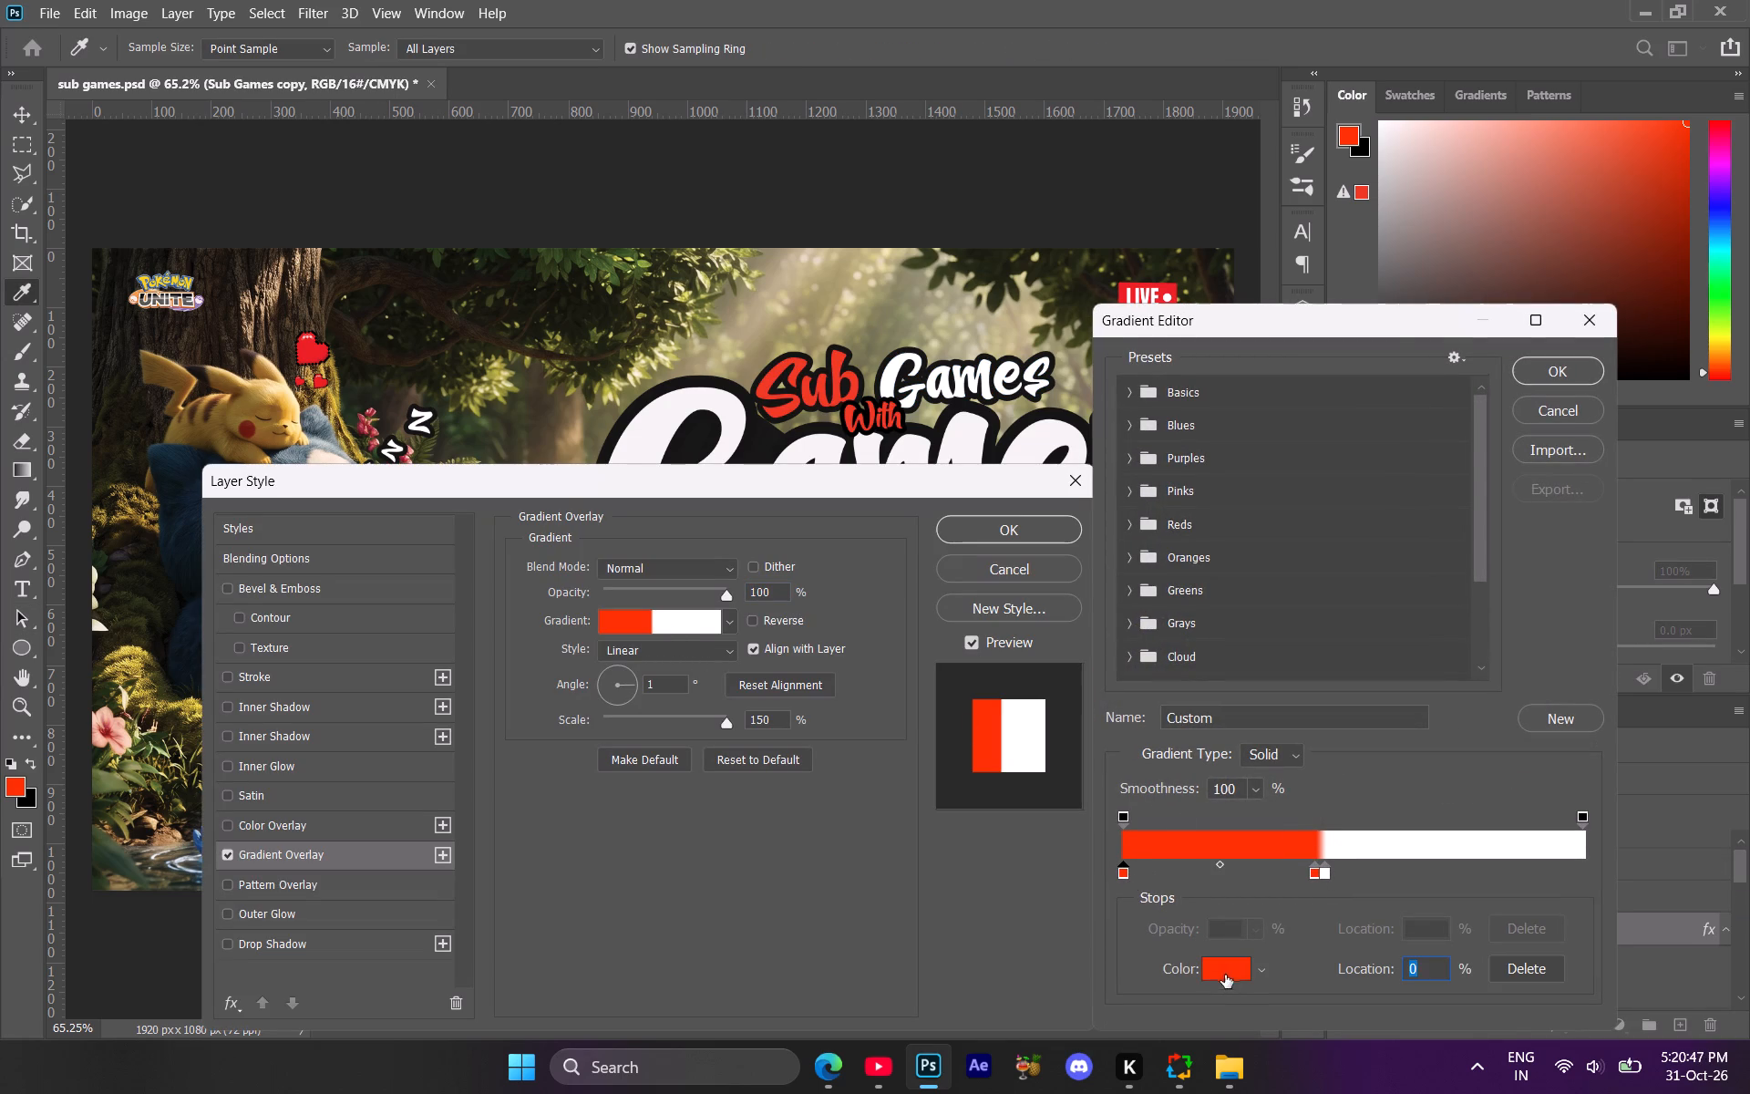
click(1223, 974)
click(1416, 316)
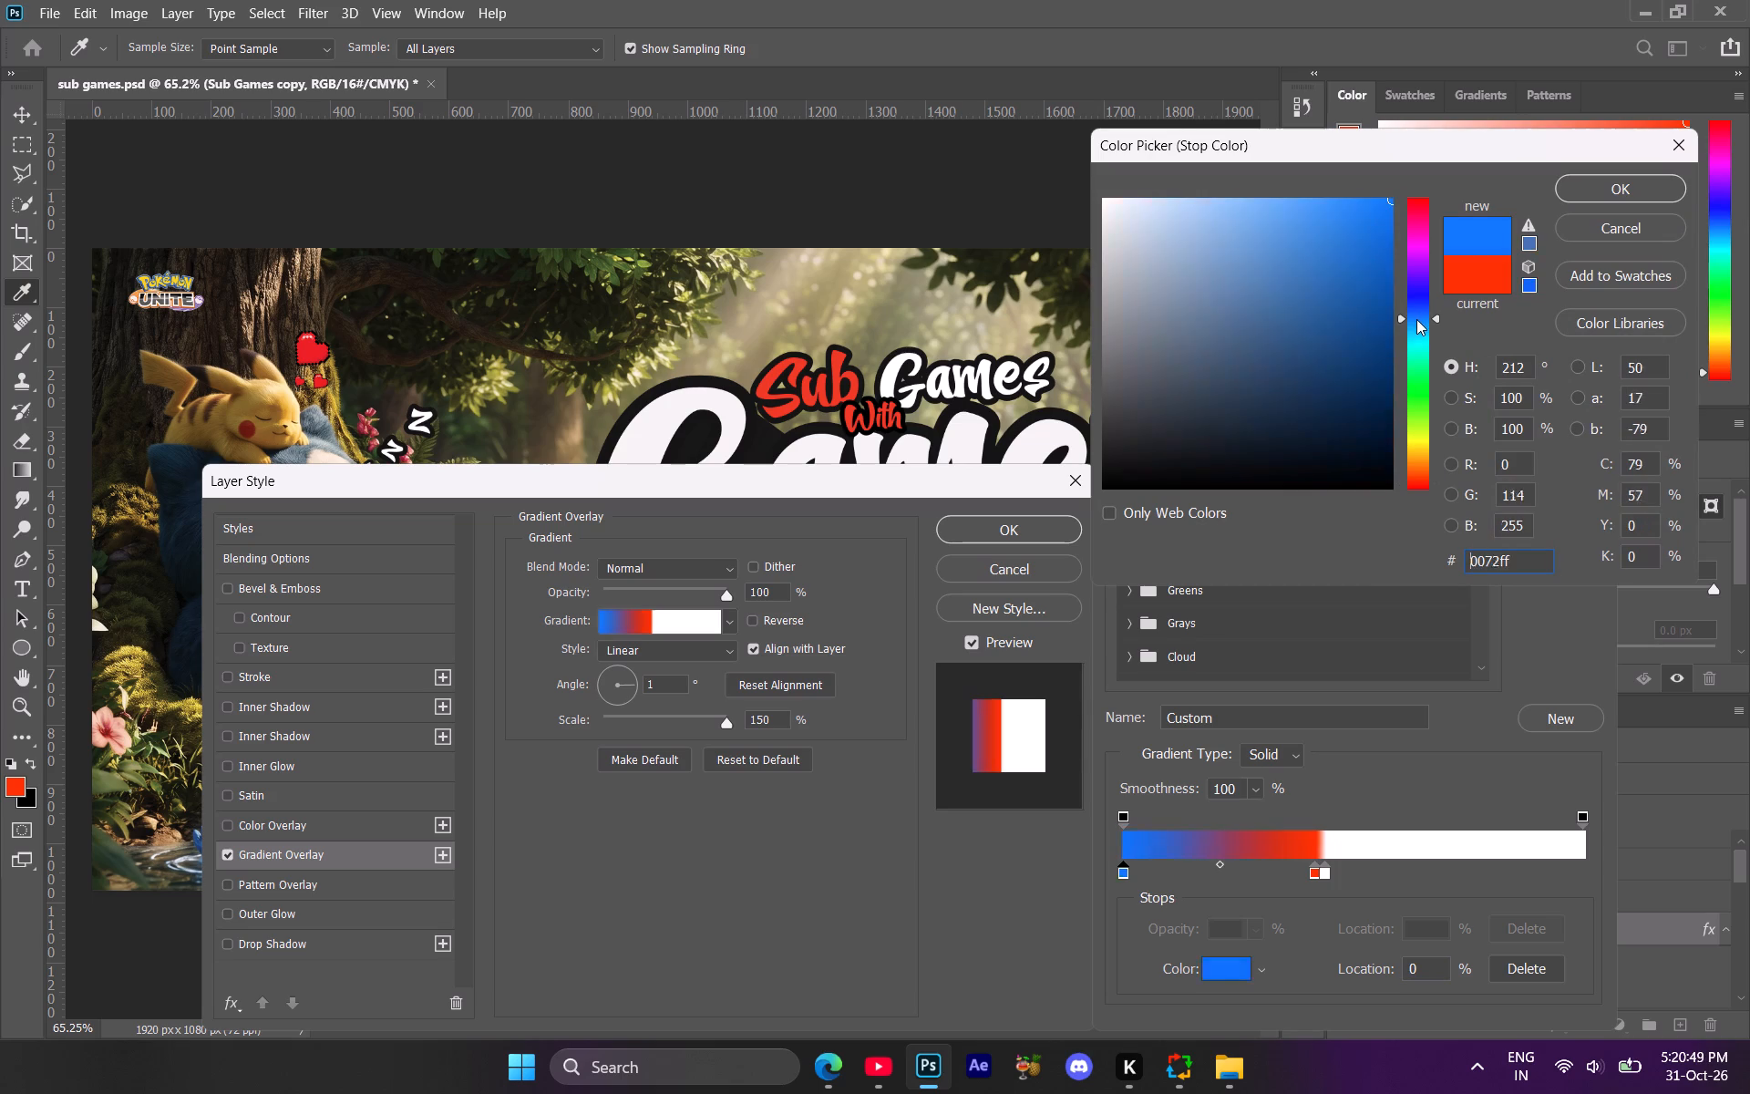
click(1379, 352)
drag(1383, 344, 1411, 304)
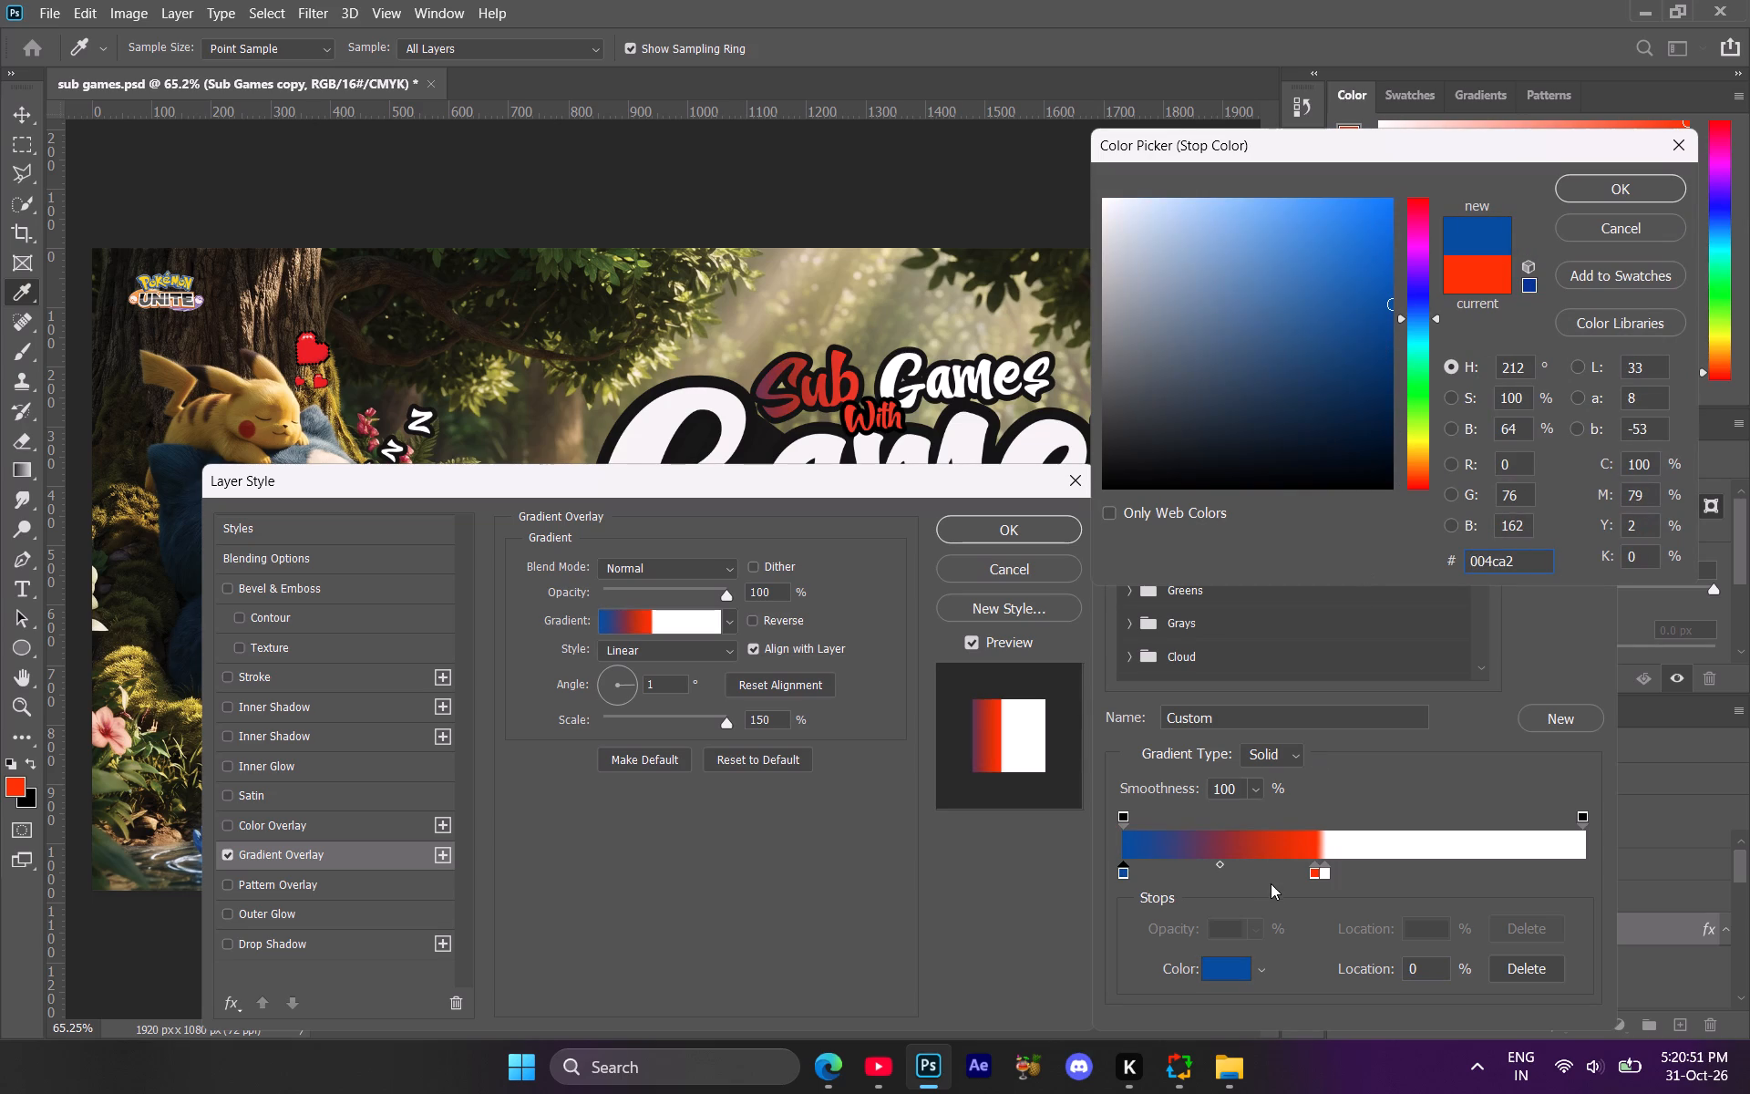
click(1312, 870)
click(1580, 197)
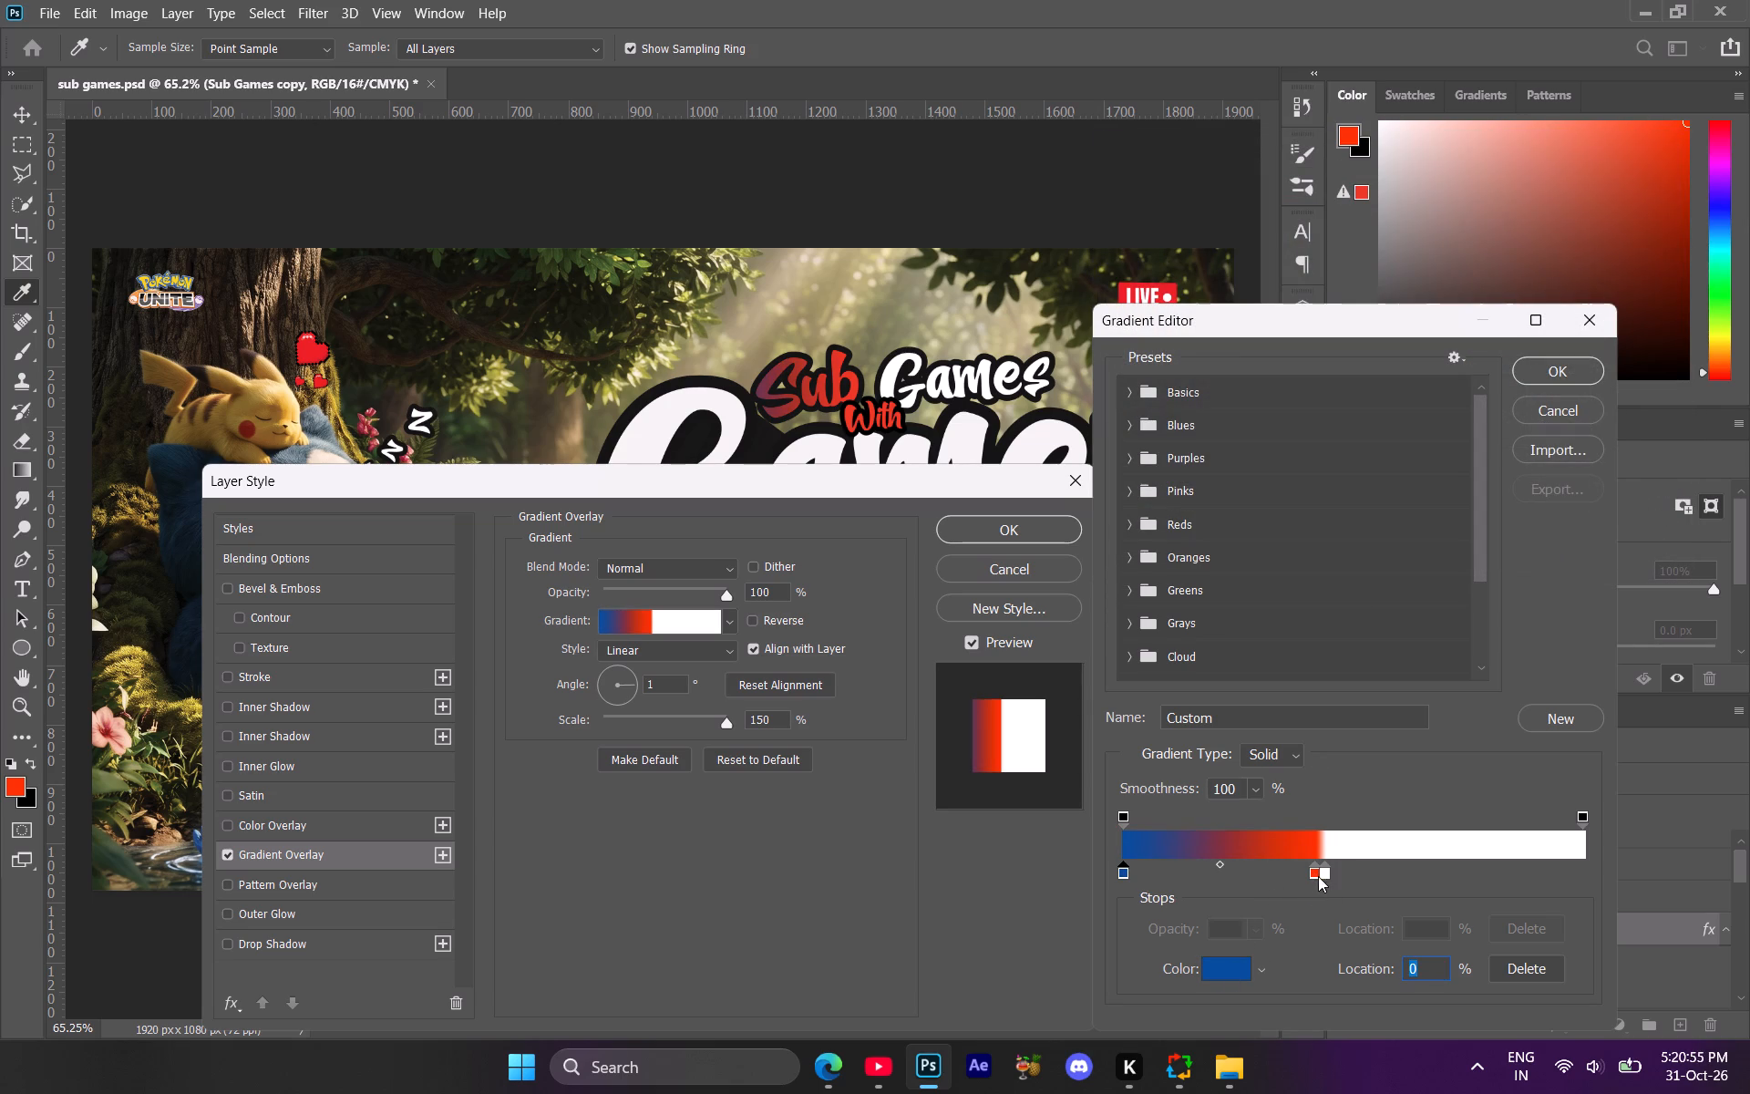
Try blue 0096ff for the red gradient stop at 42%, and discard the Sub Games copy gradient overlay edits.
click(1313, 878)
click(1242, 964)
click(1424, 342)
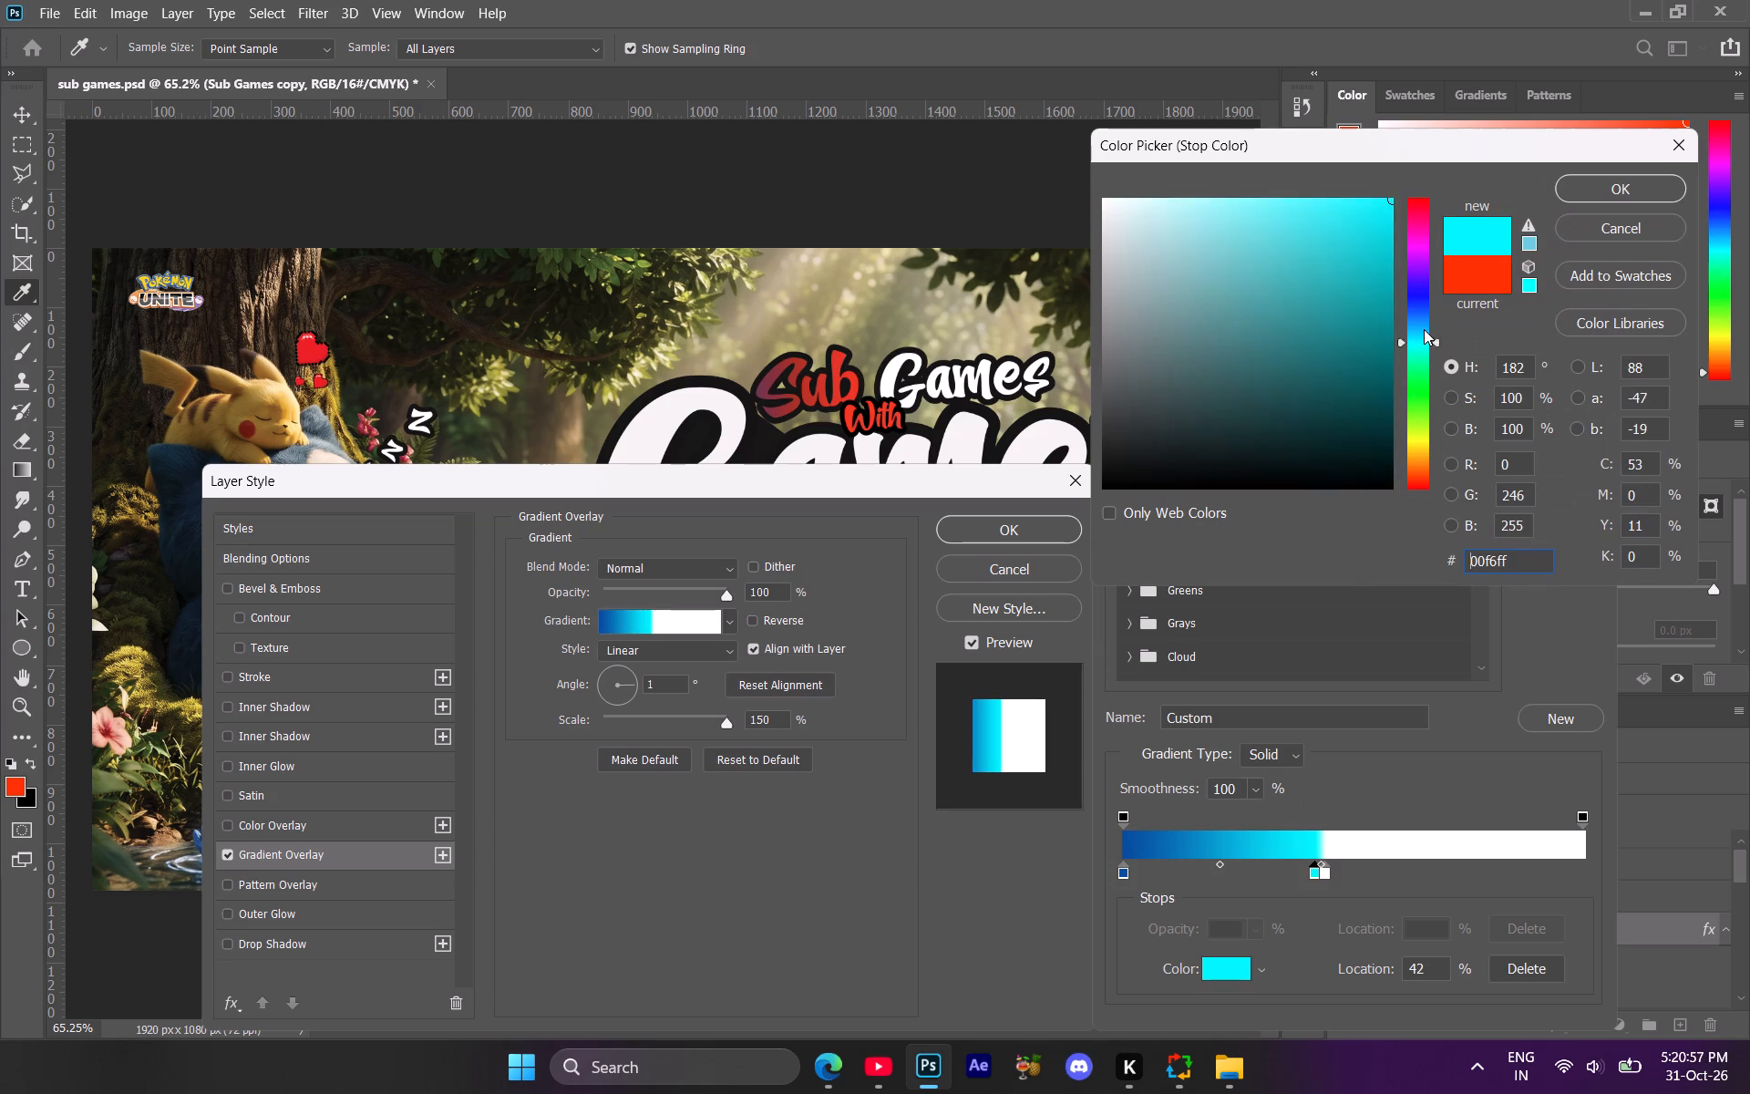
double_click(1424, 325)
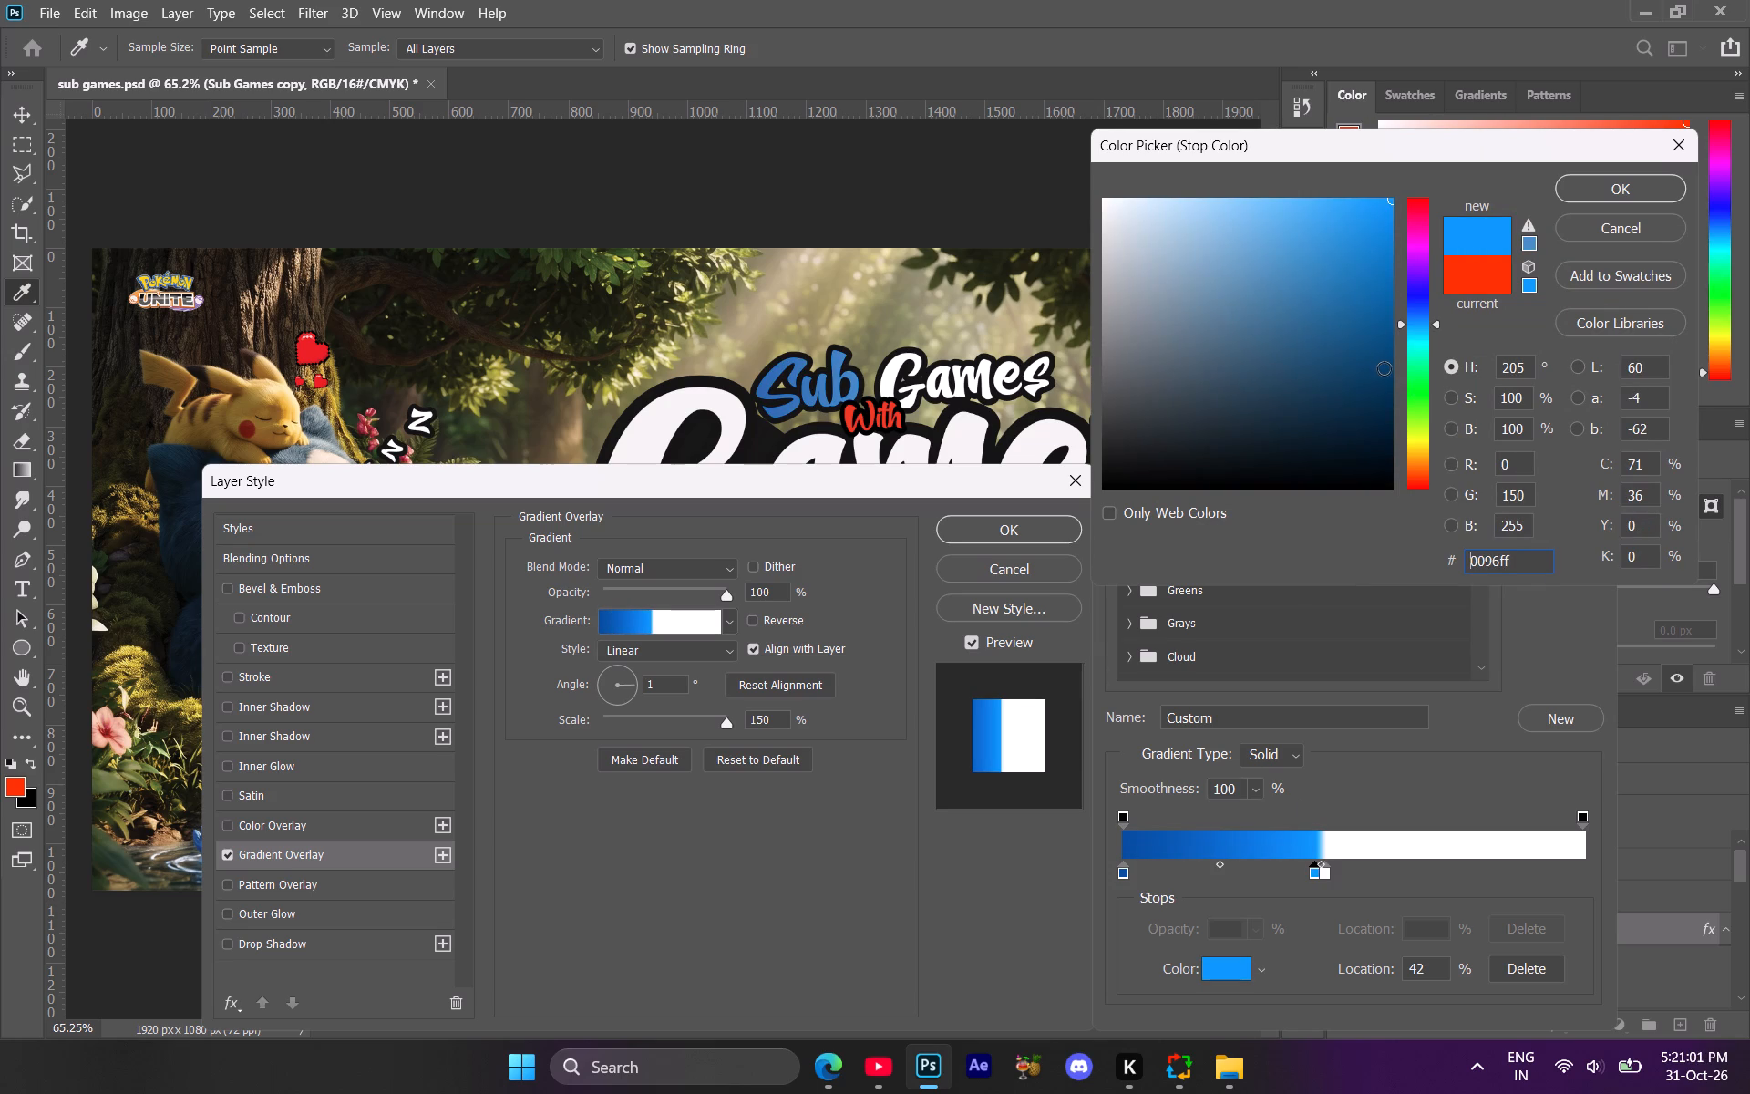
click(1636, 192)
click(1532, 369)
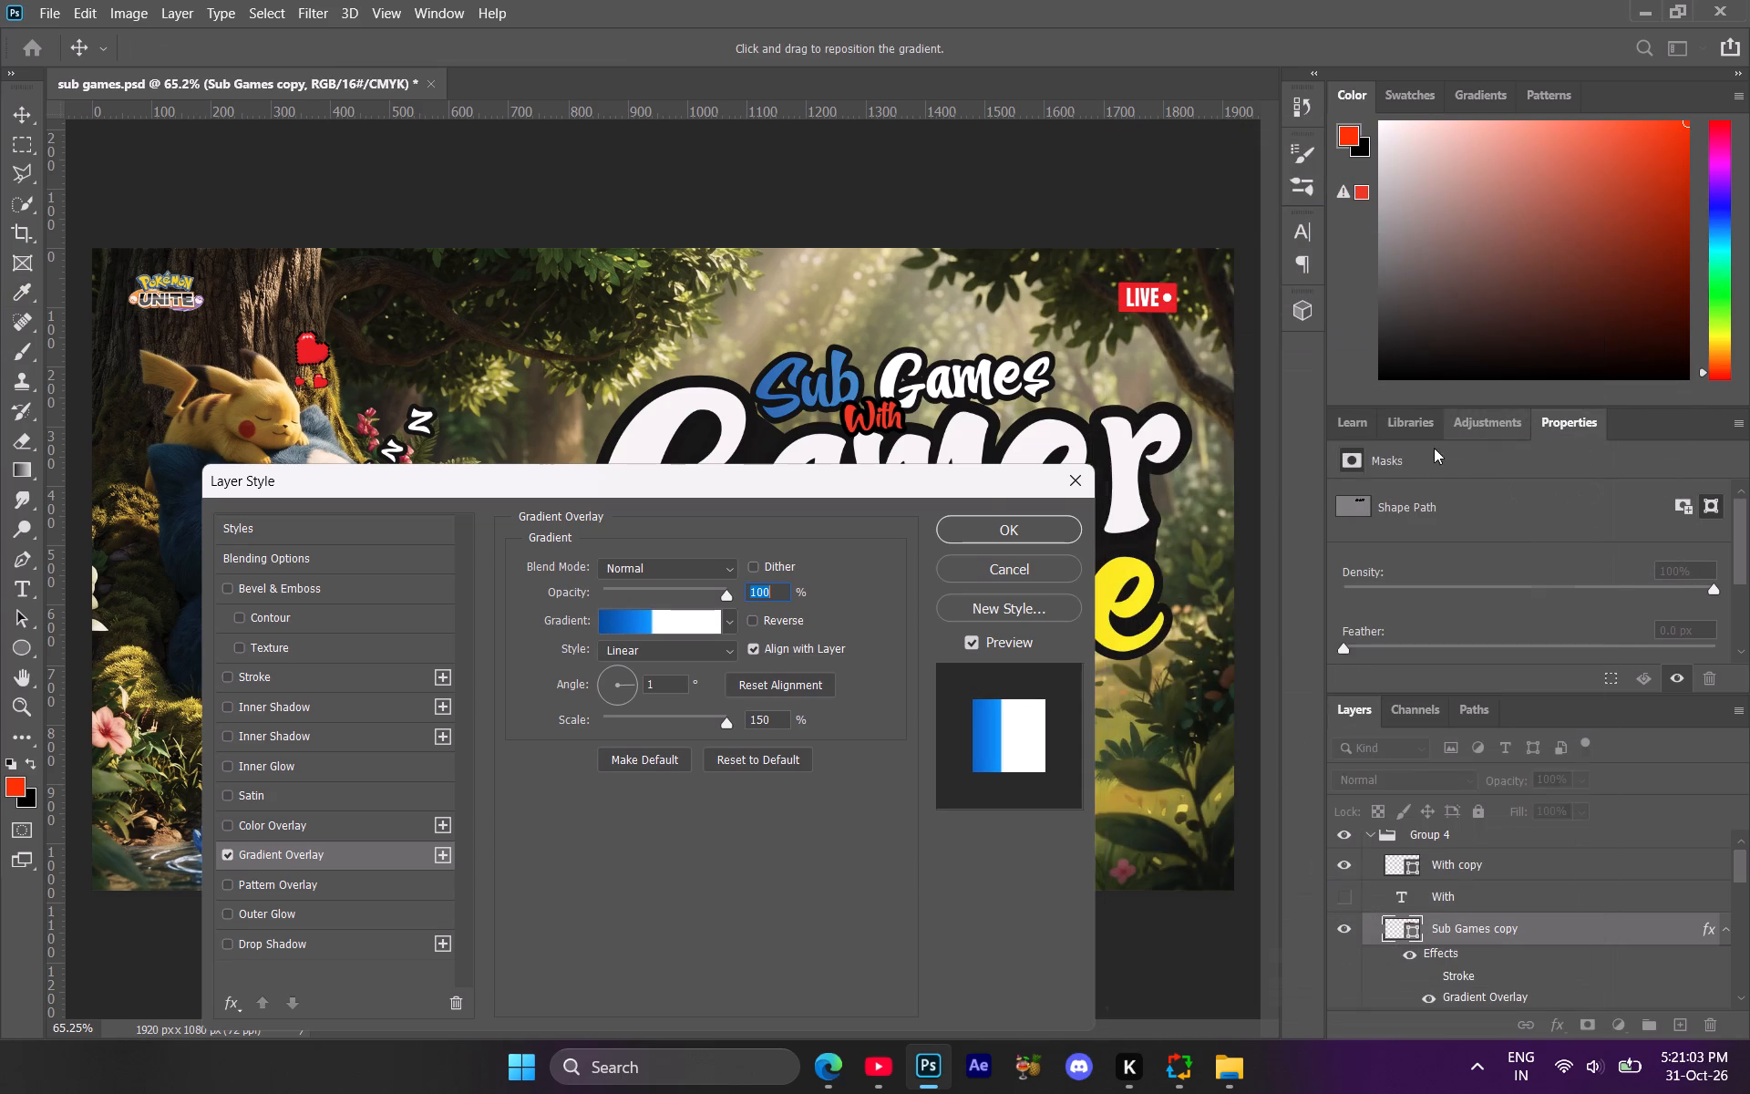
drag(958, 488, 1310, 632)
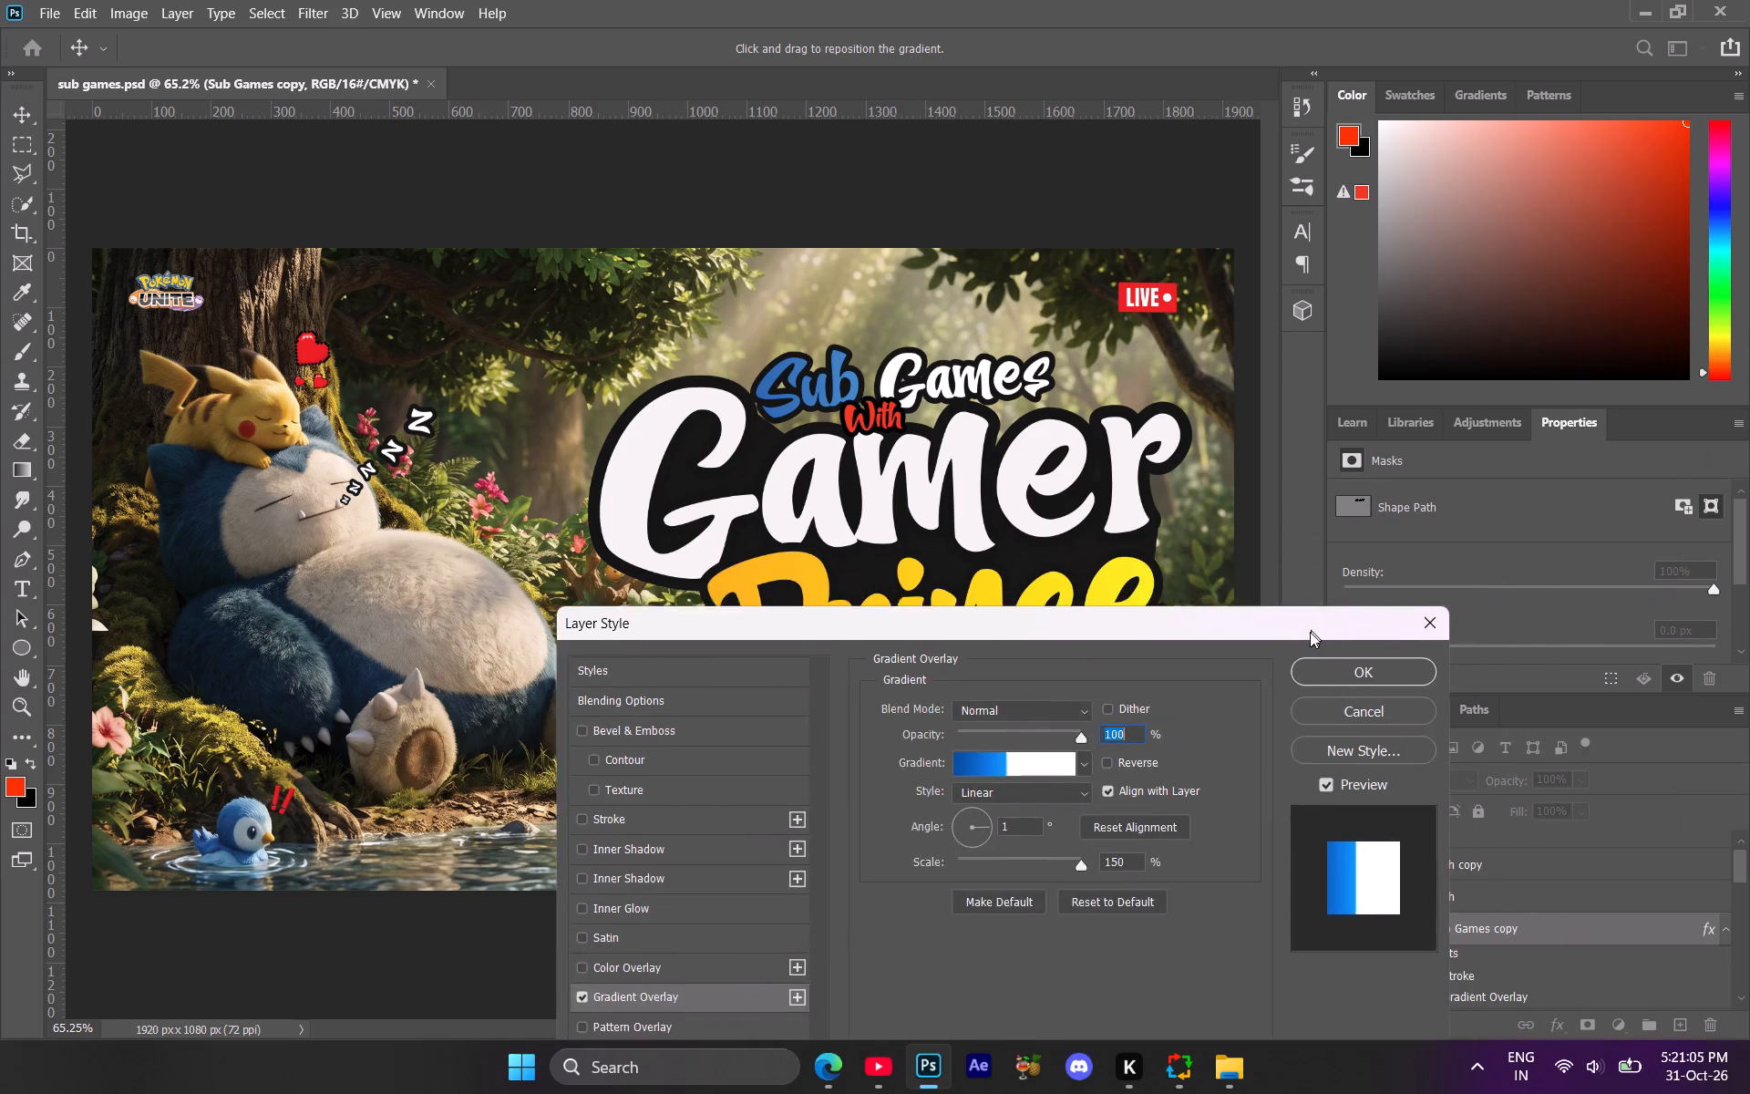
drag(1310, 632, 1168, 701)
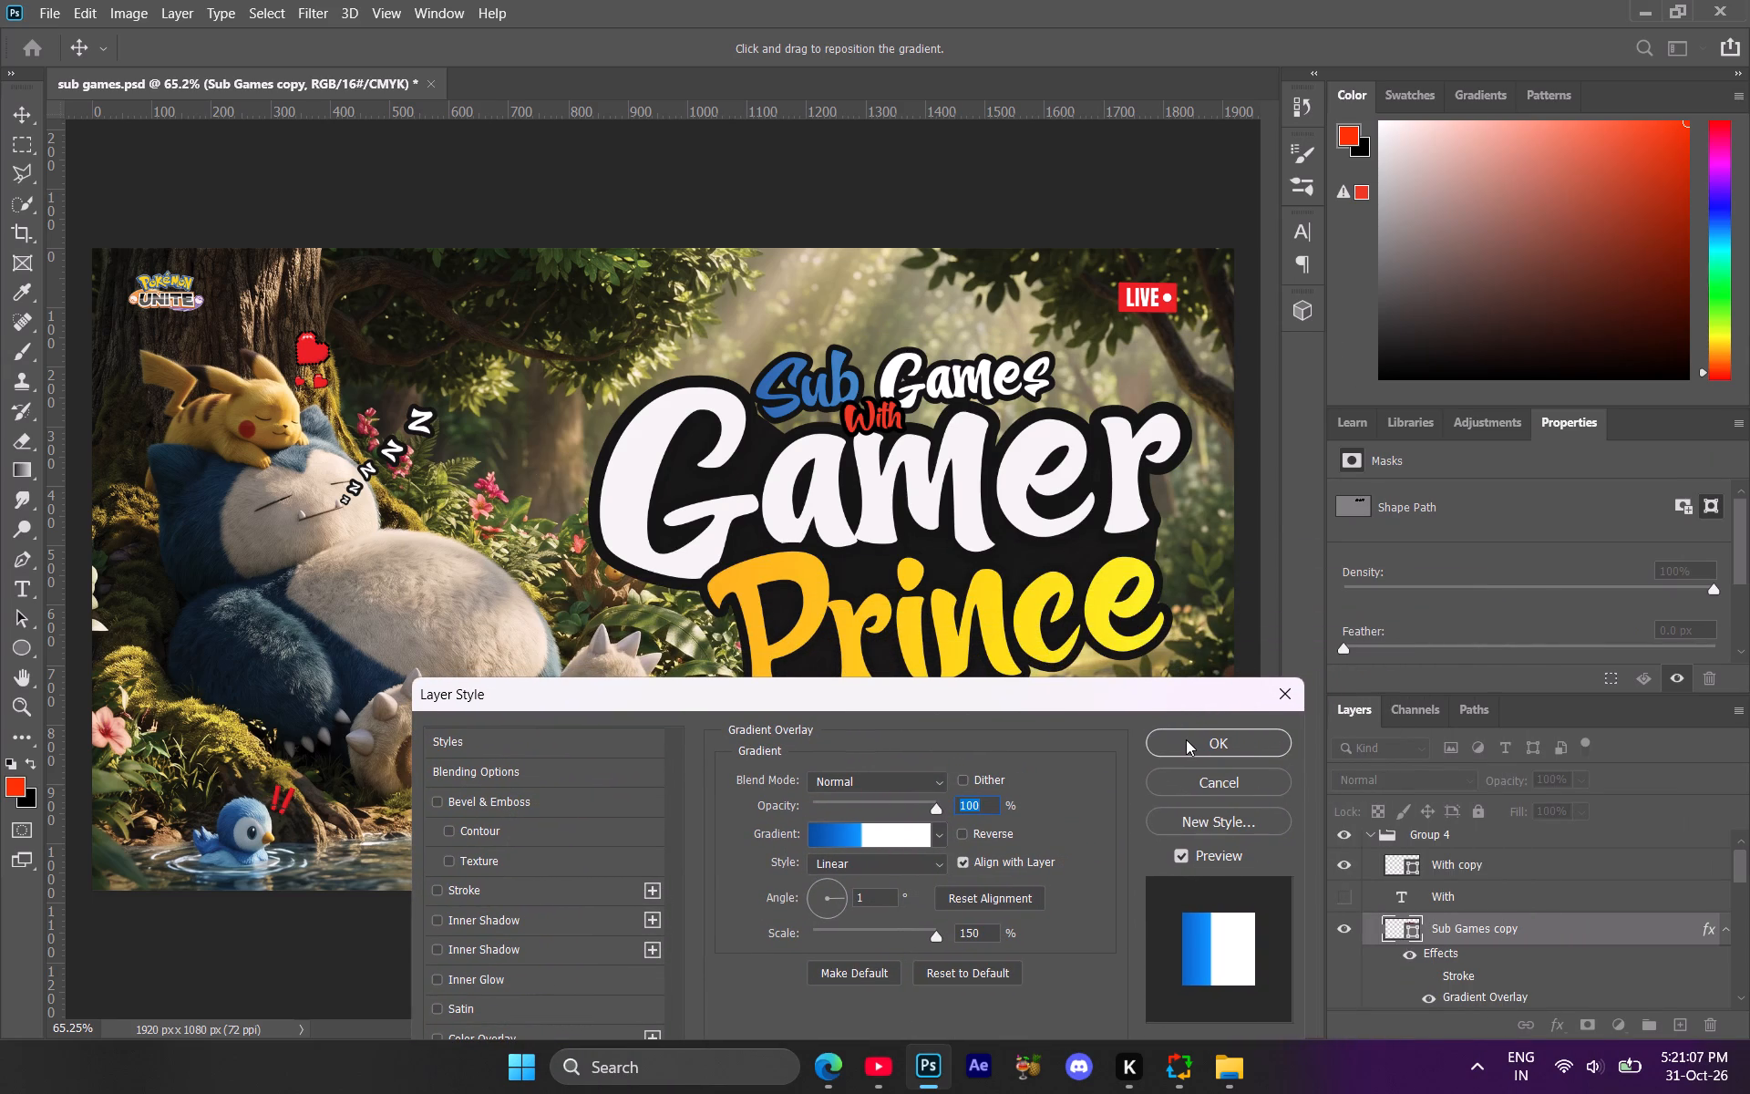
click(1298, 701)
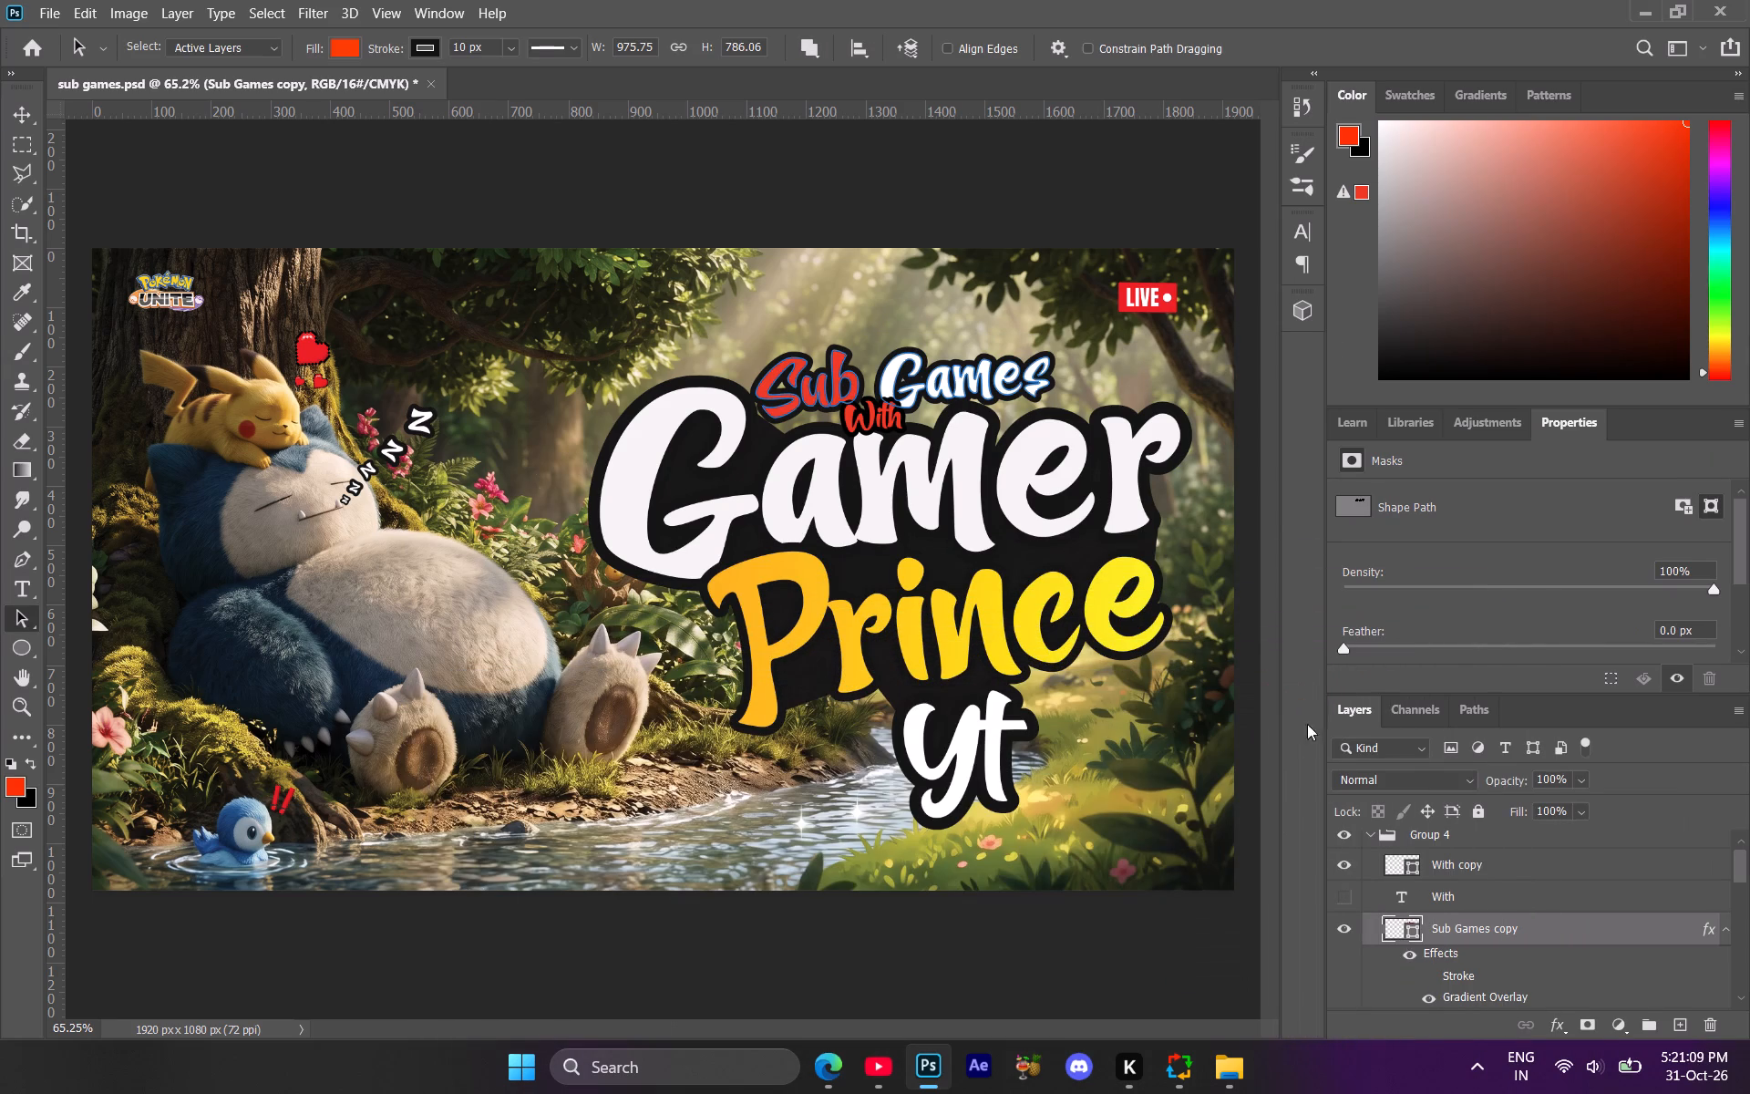
Recolour the With copy shape's fill from the recent colours, trying the dark blue and settling on the bright blue.
click(1459, 862)
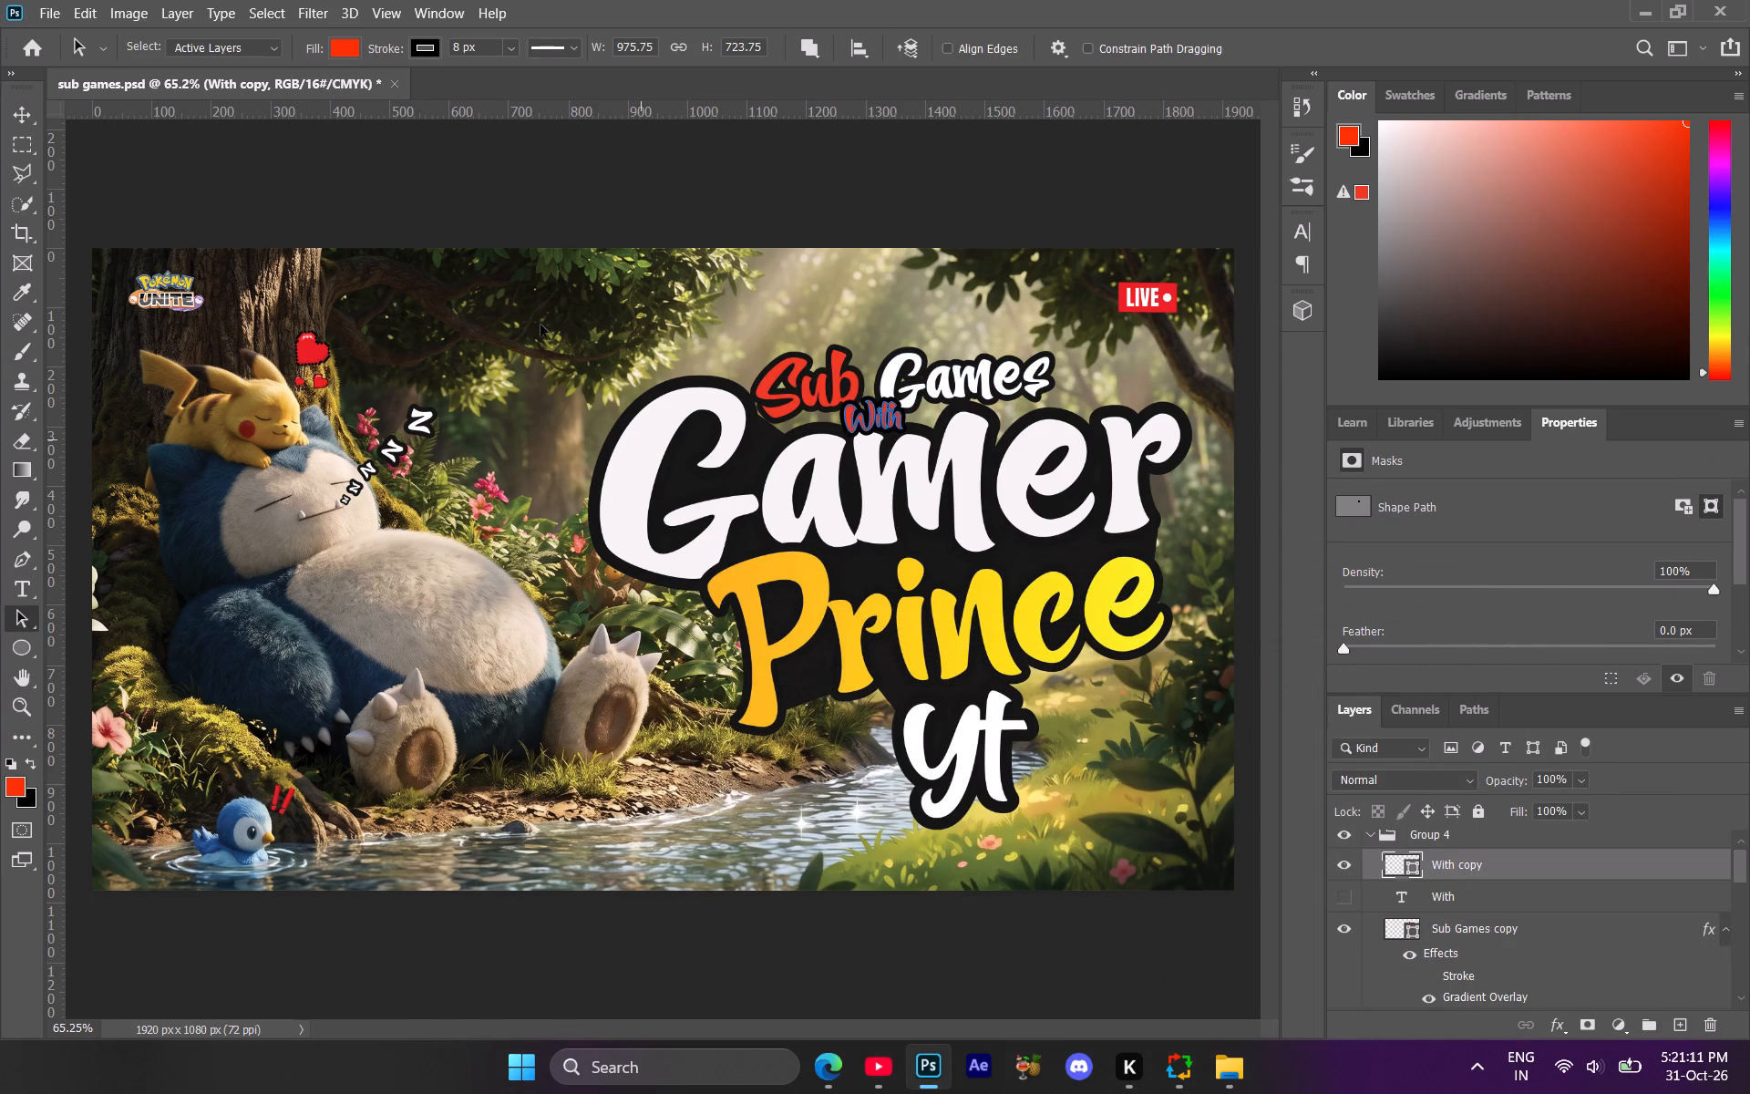
click(334, 59)
click(334, 57)
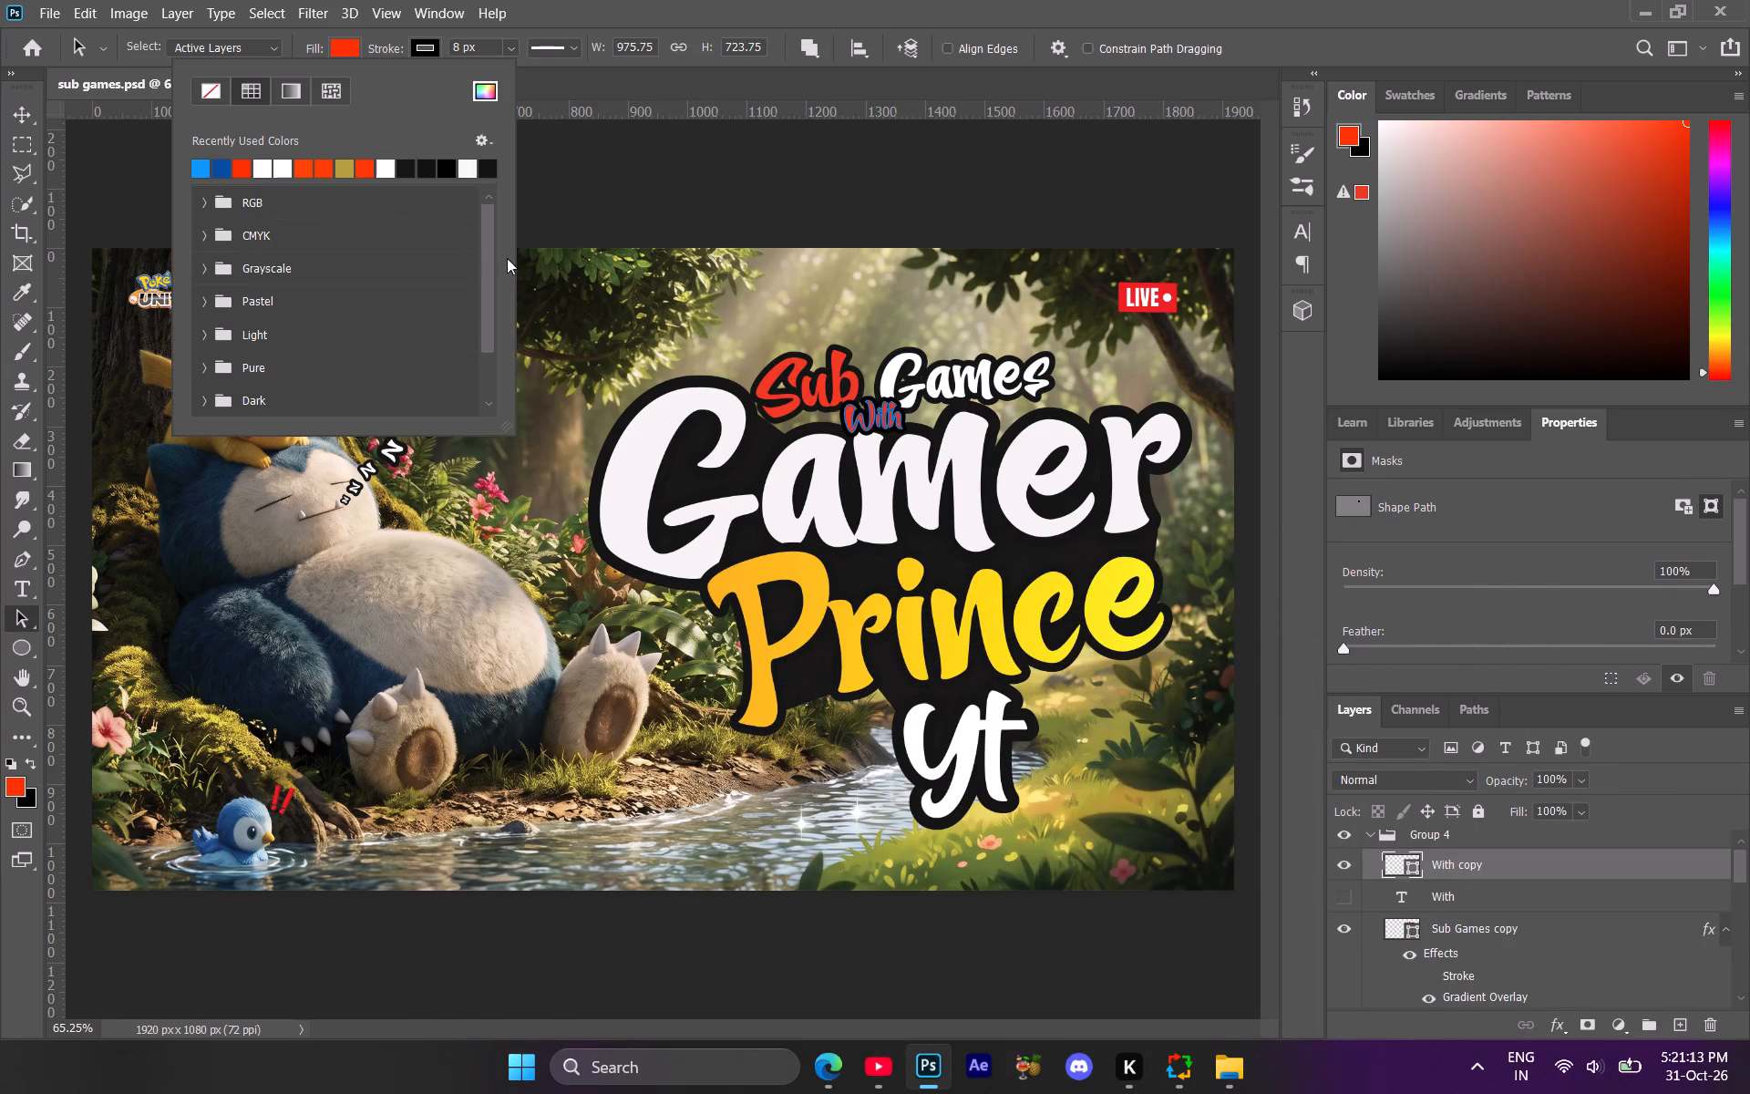
click(203, 171)
click(229, 173)
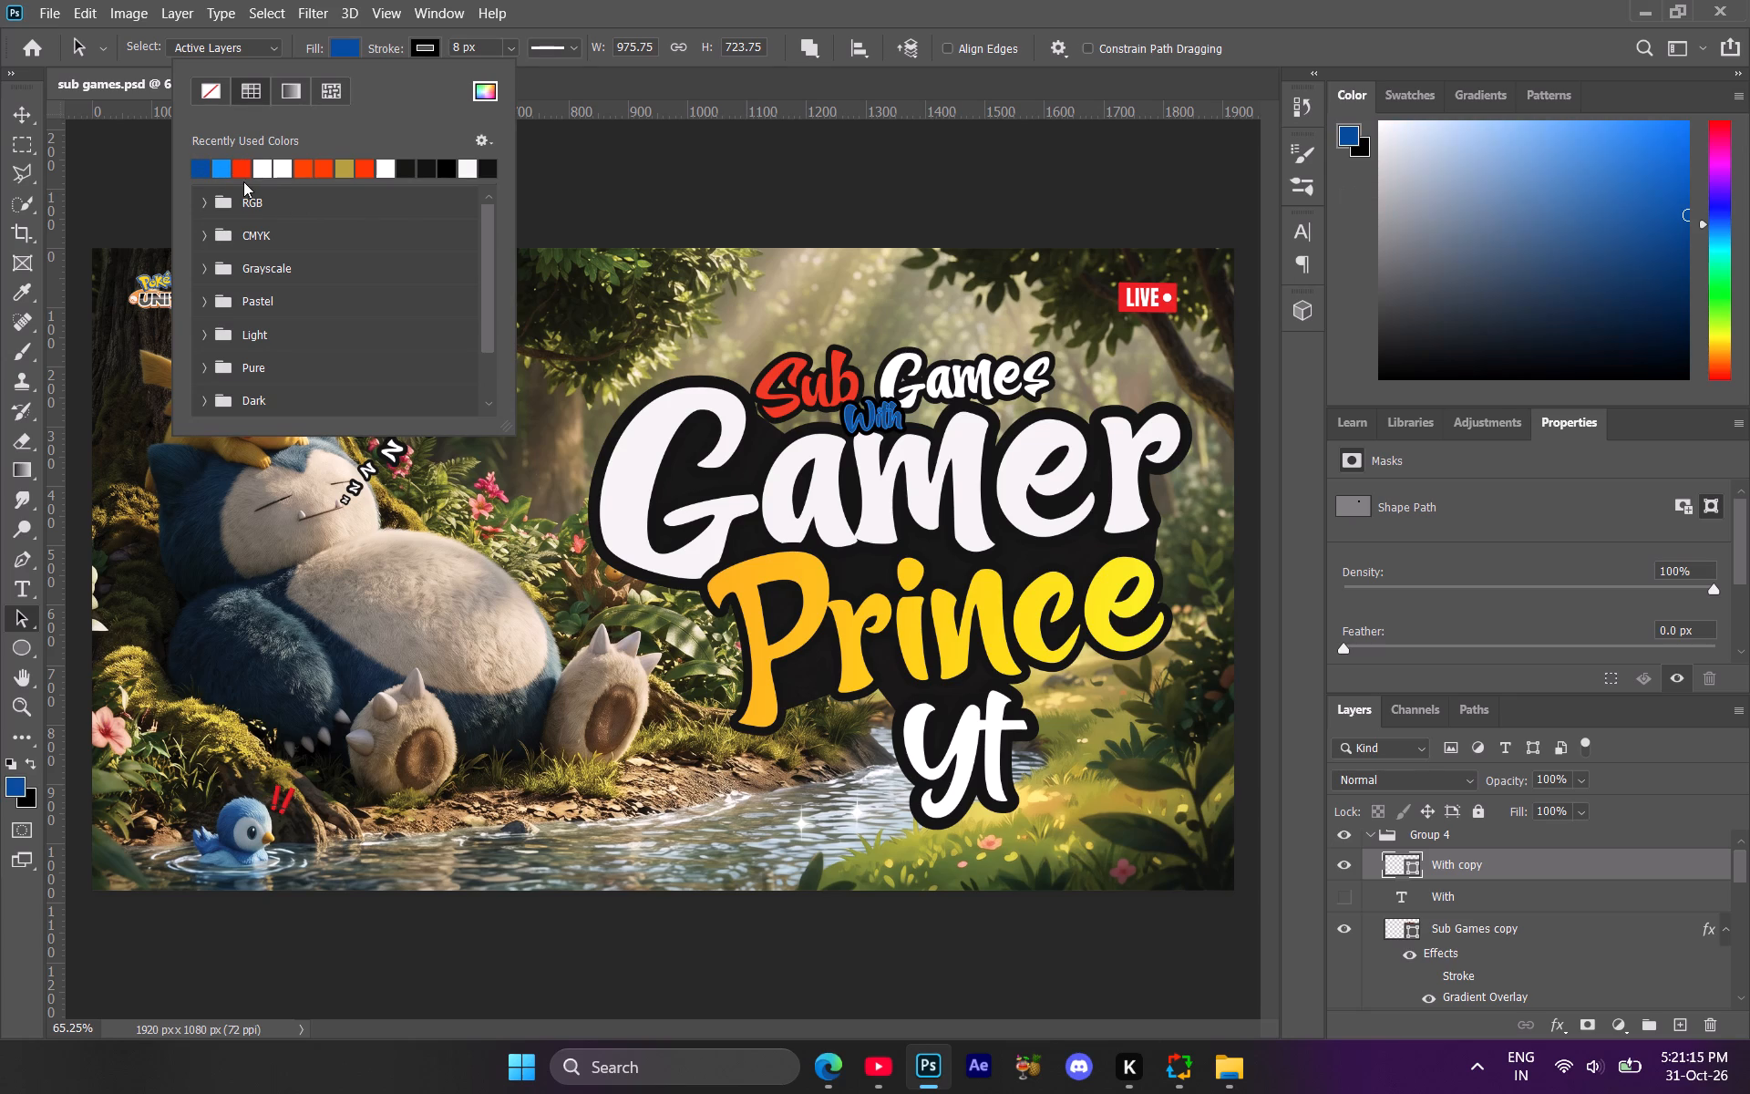
click(1191, 932)
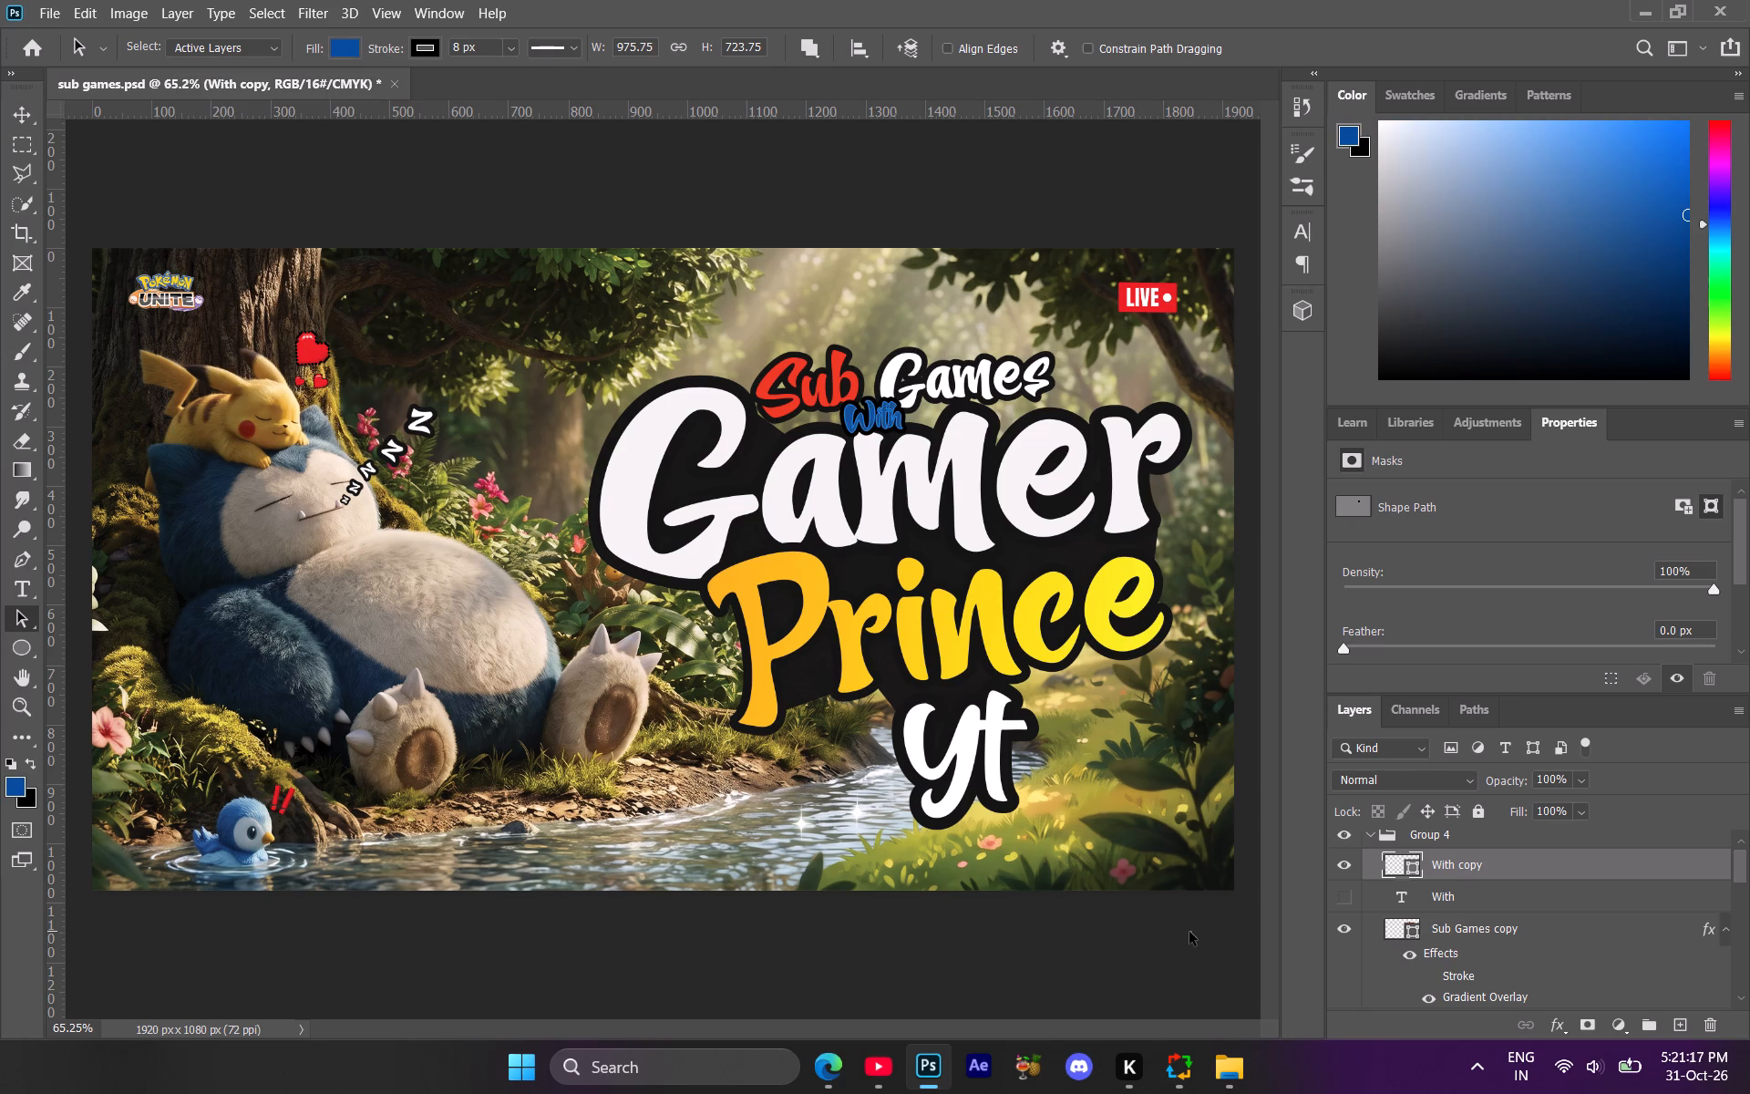
click(1126, 927)
click(1050, 815)
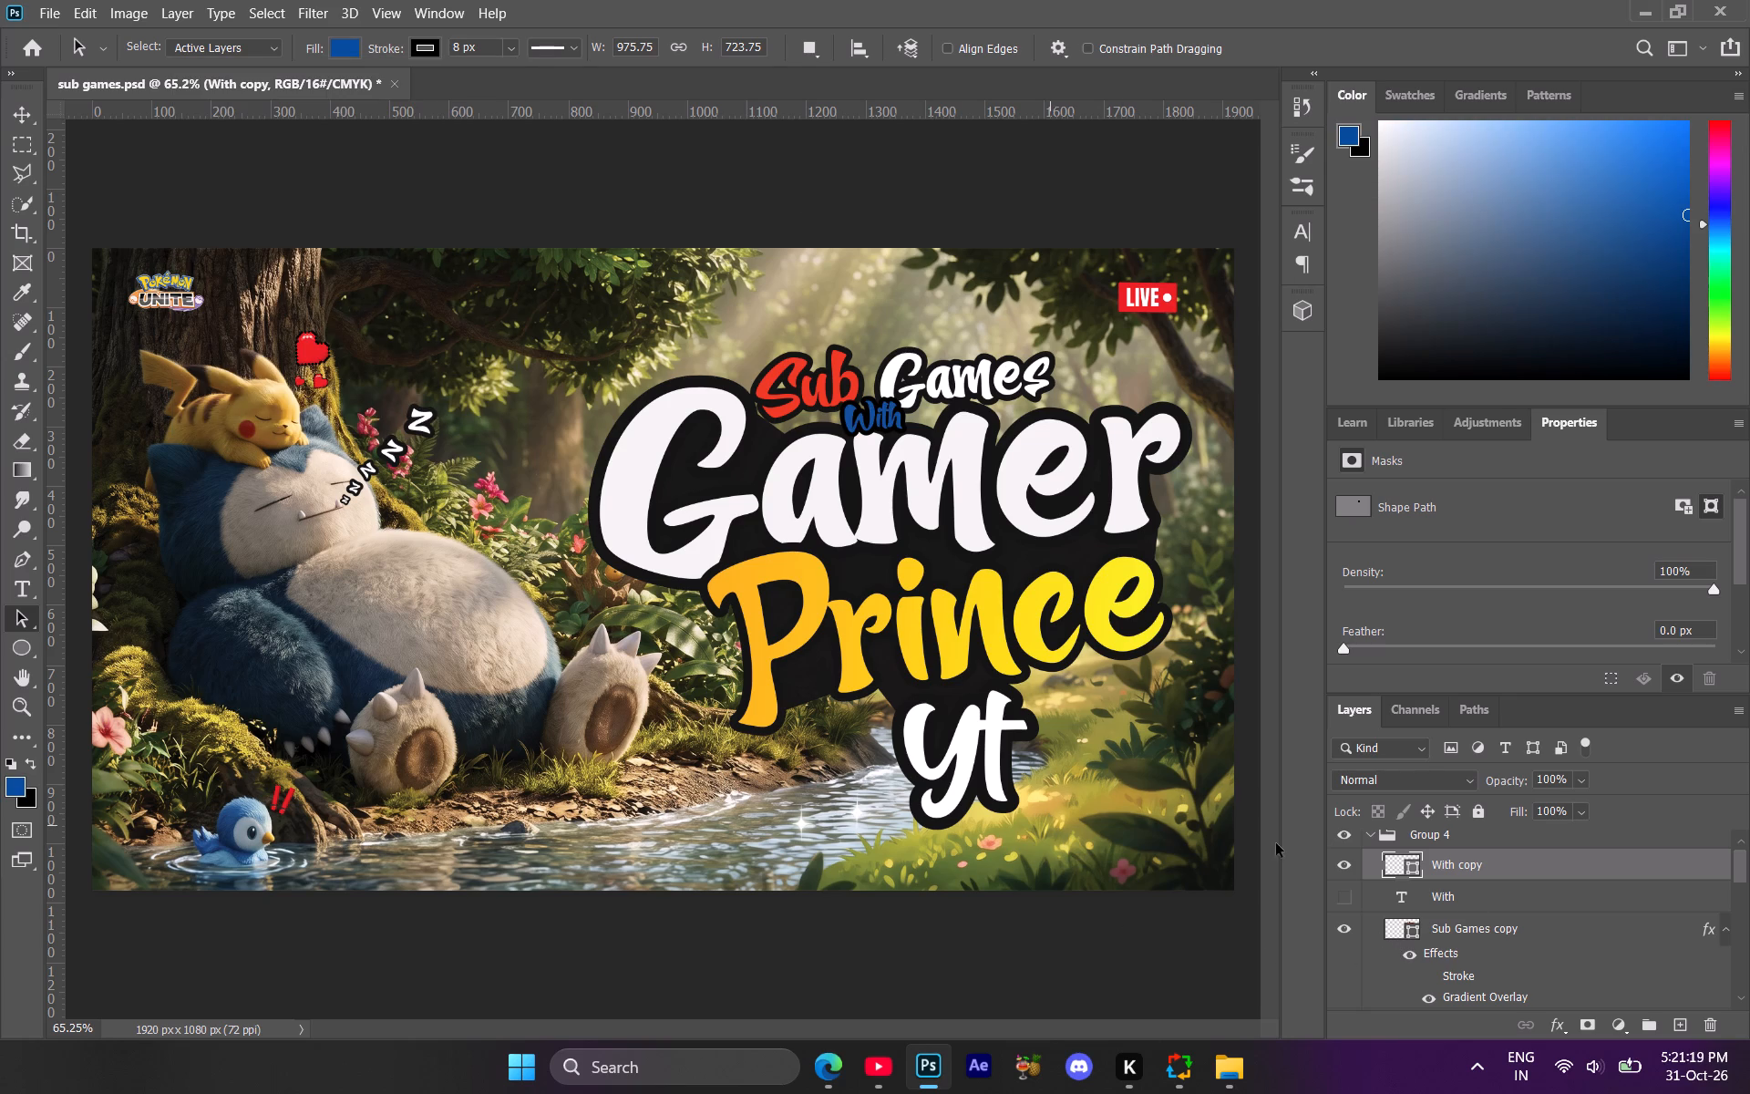
click(353, 47)
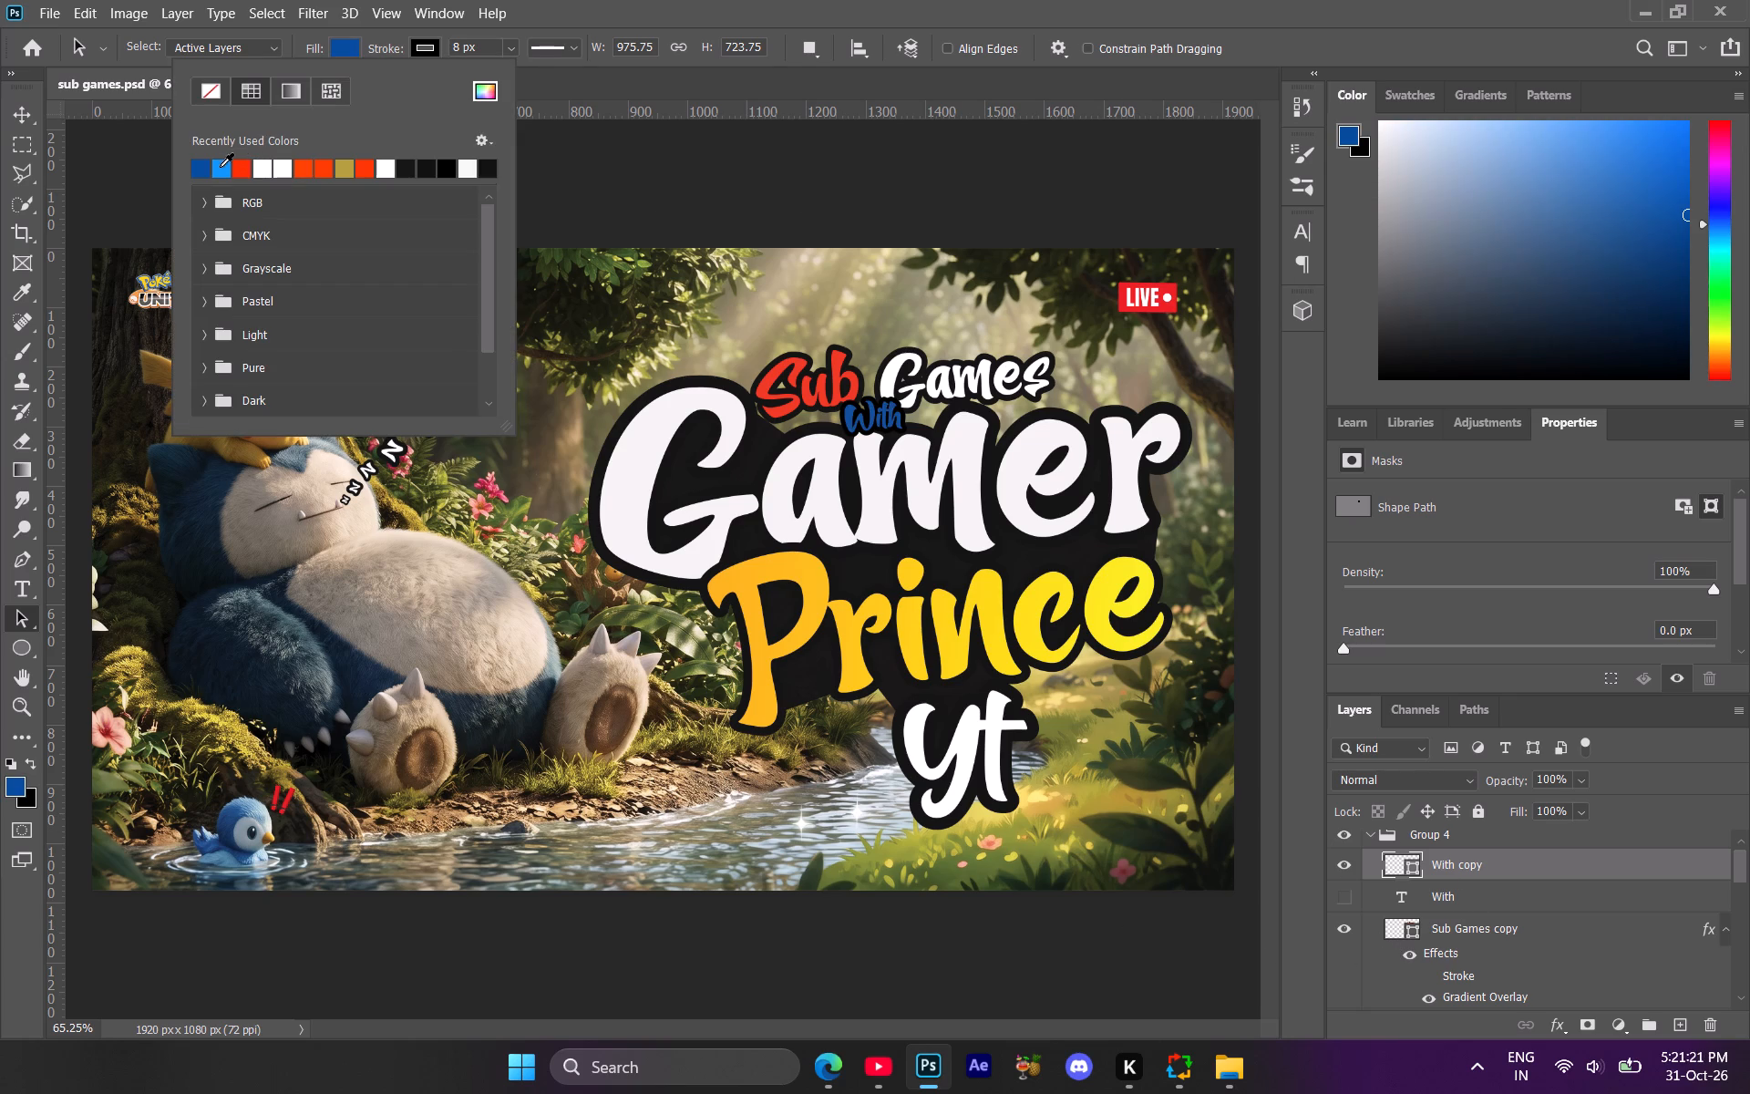
click(220, 167)
click(1037, 763)
click(1137, 945)
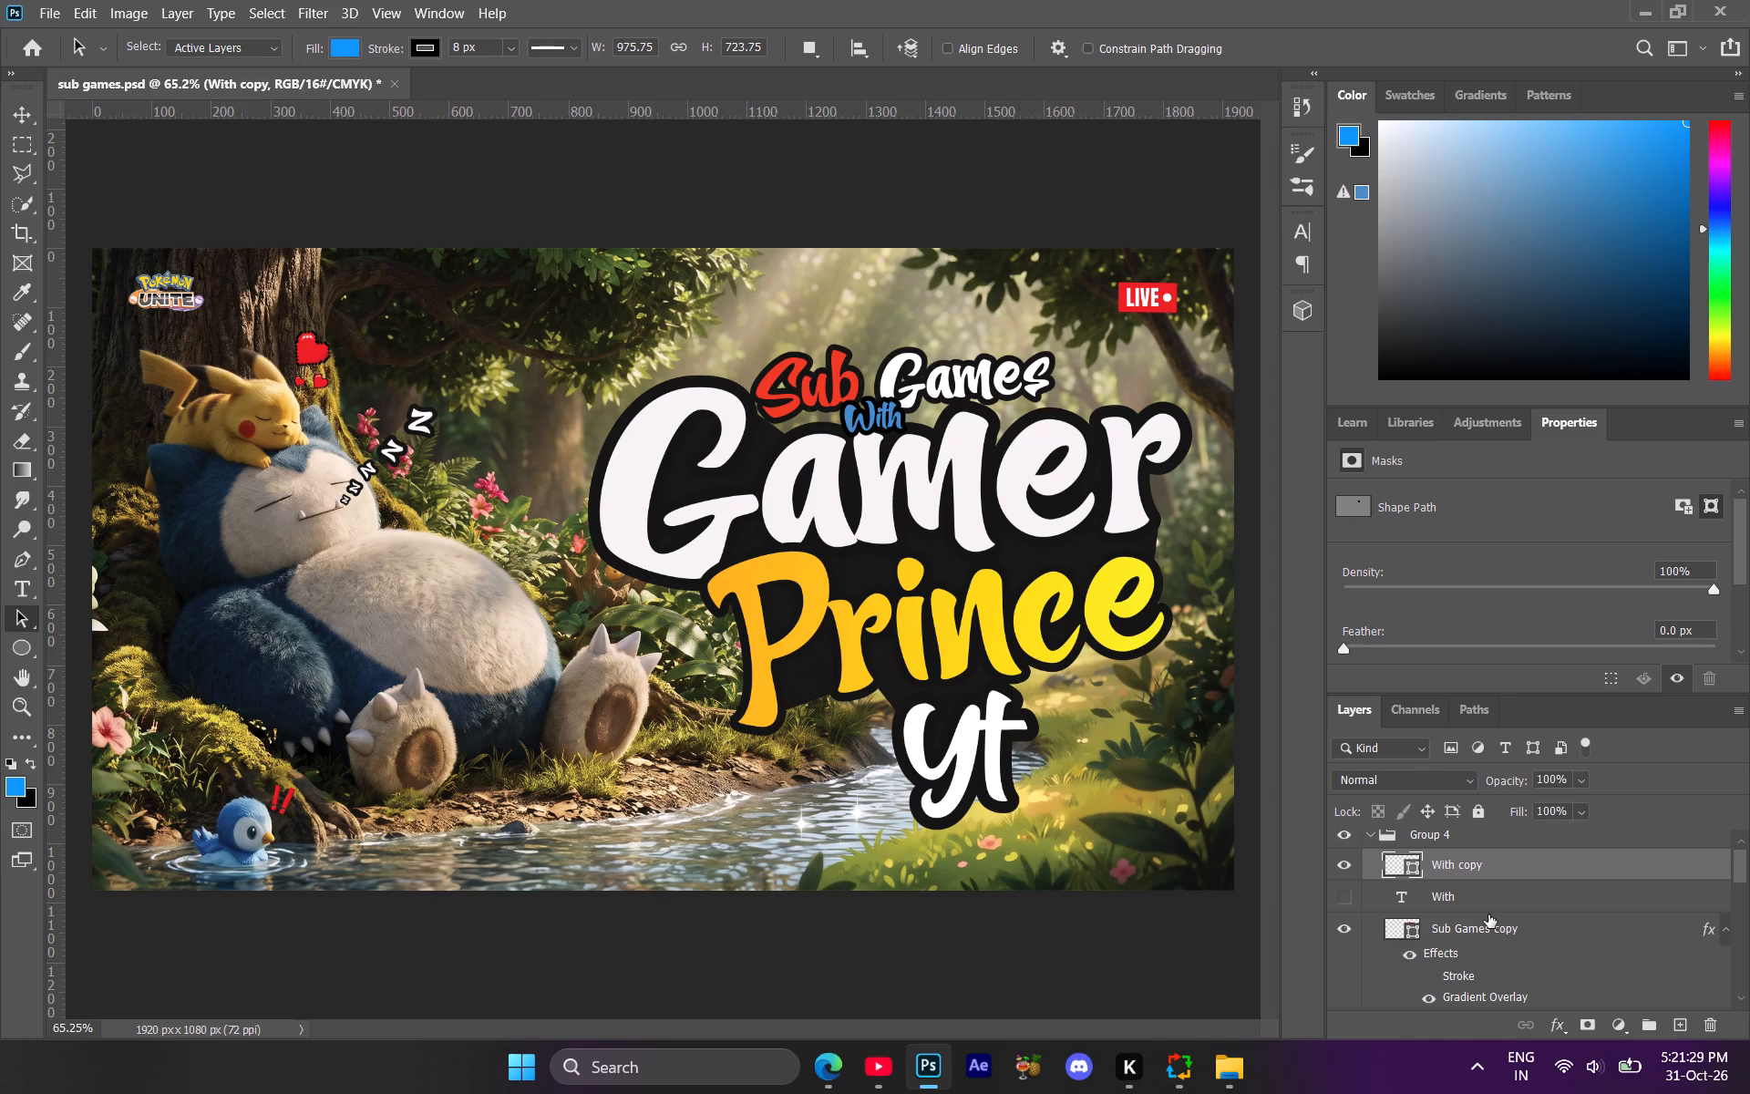
On Layer 1, start a polygonal lasso selection tracing across the Sub Games lettering from the S to the final s.
scroll(1476, 910, down, 15)
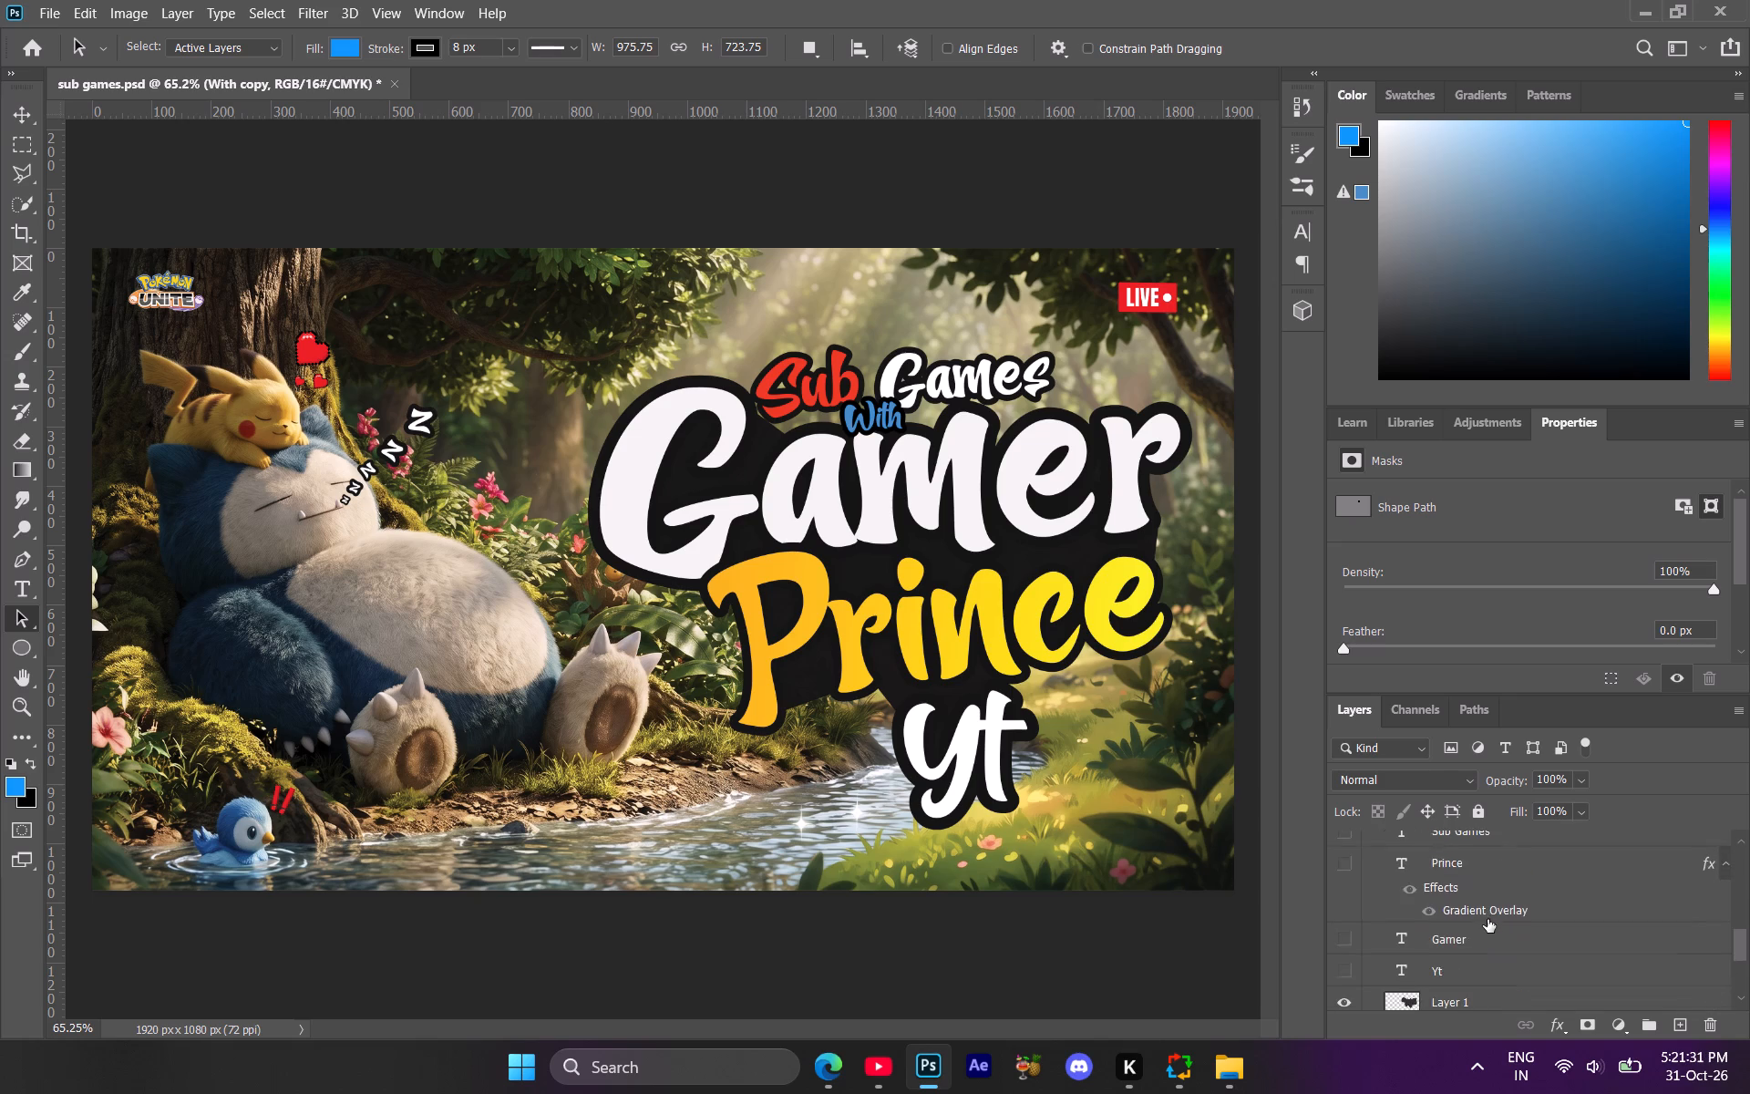
scroll(1486, 914, down, 3)
click(1460, 899)
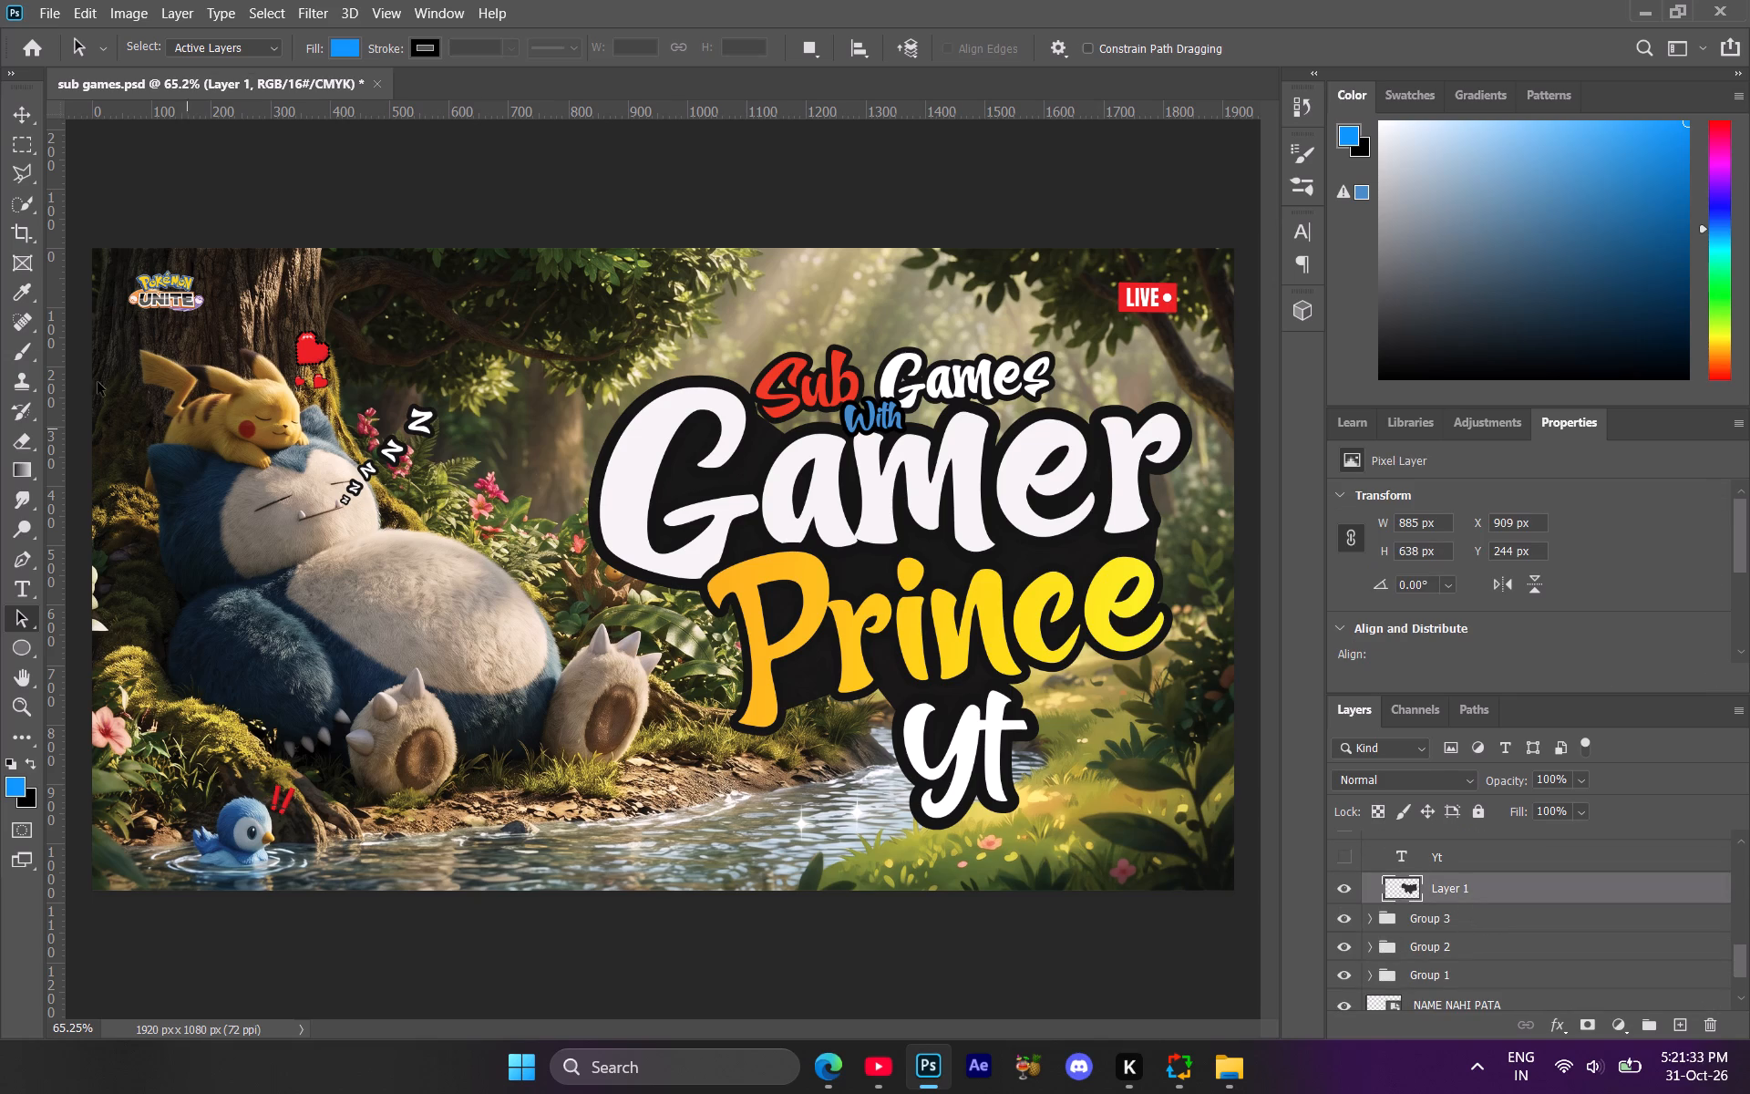
click(23, 173)
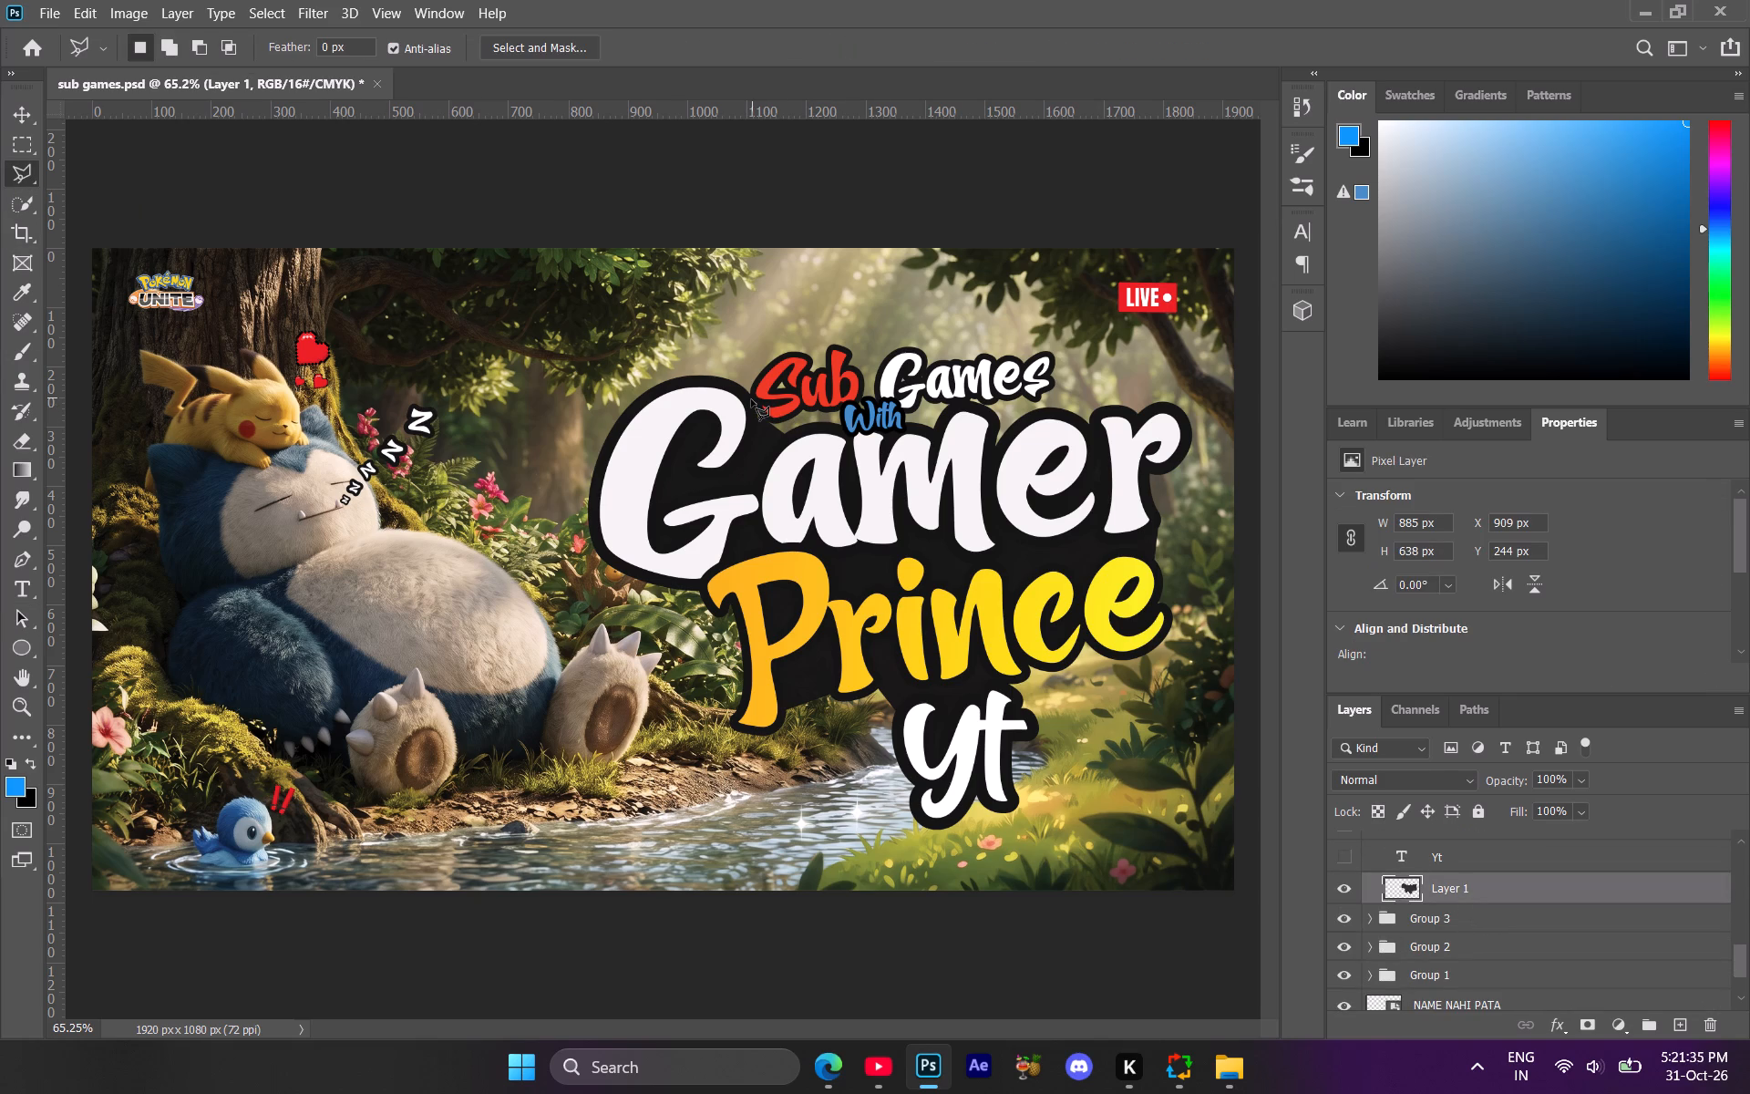
click(749, 400)
click(763, 389)
click(786, 372)
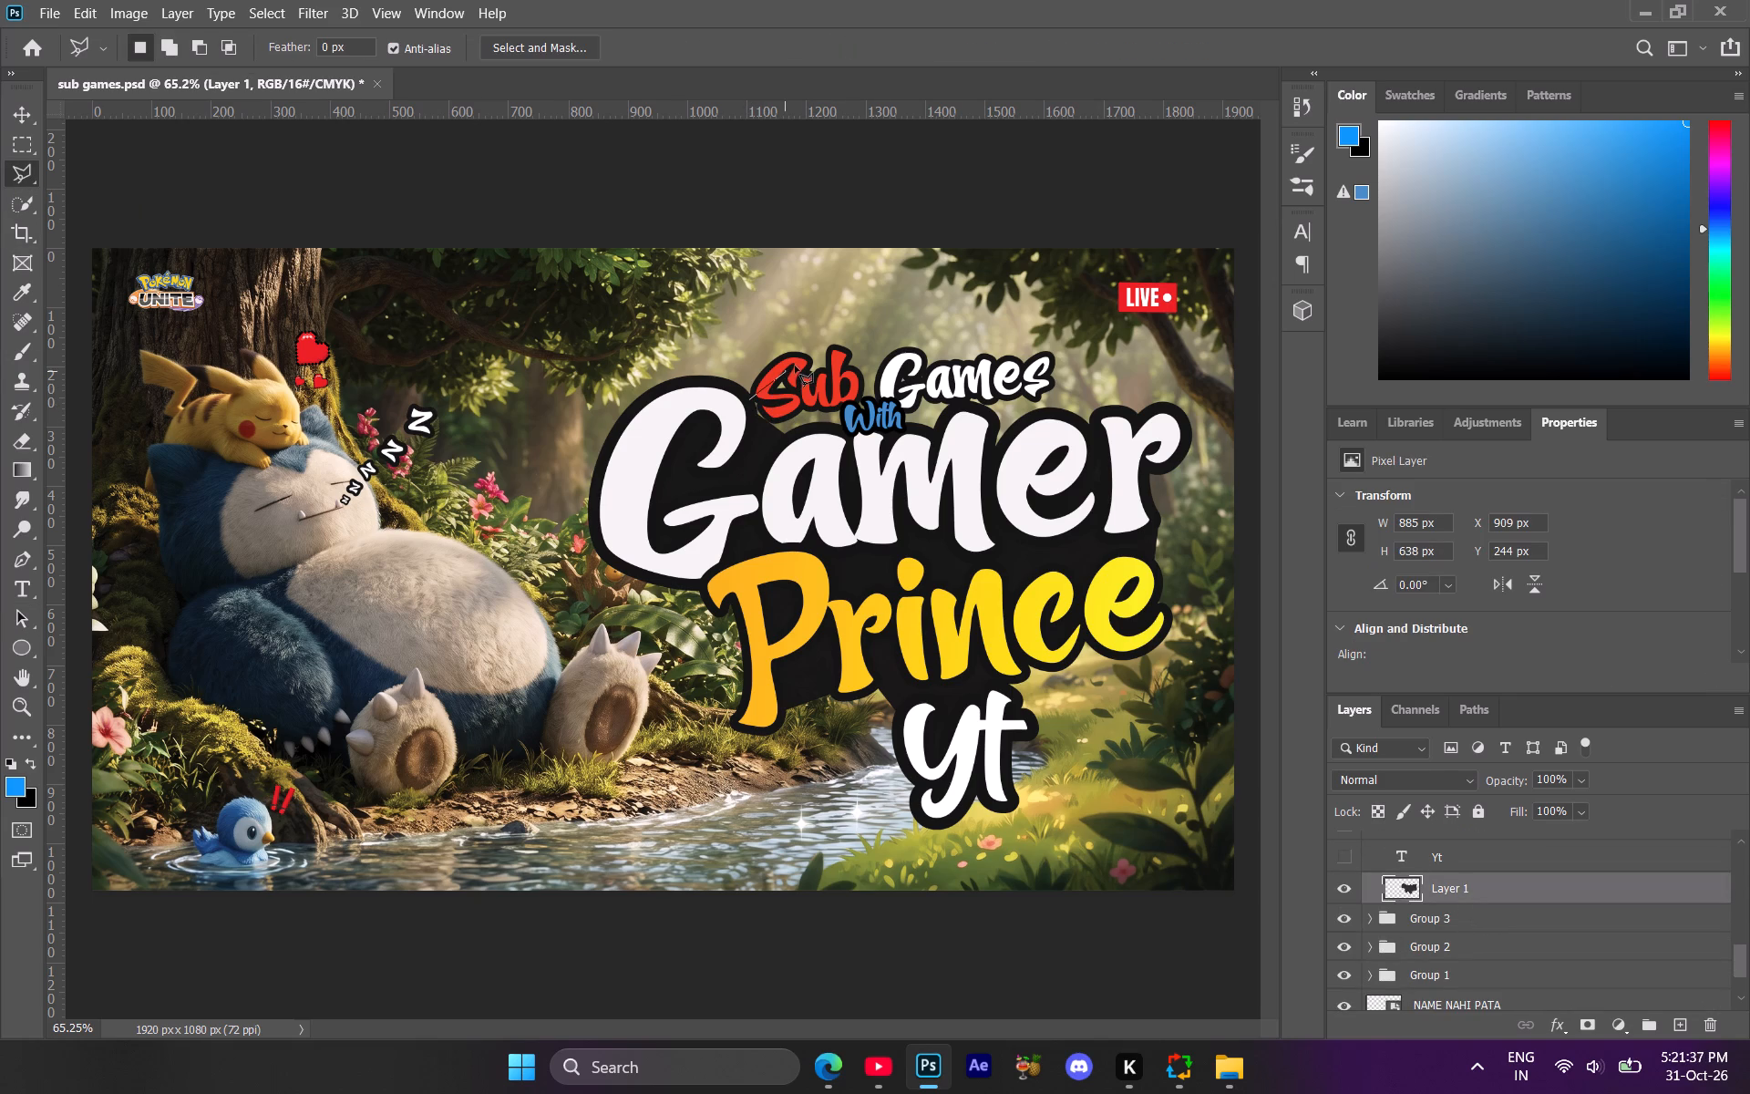
click(798, 365)
click(806, 390)
click(821, 393)
click(840, 377)
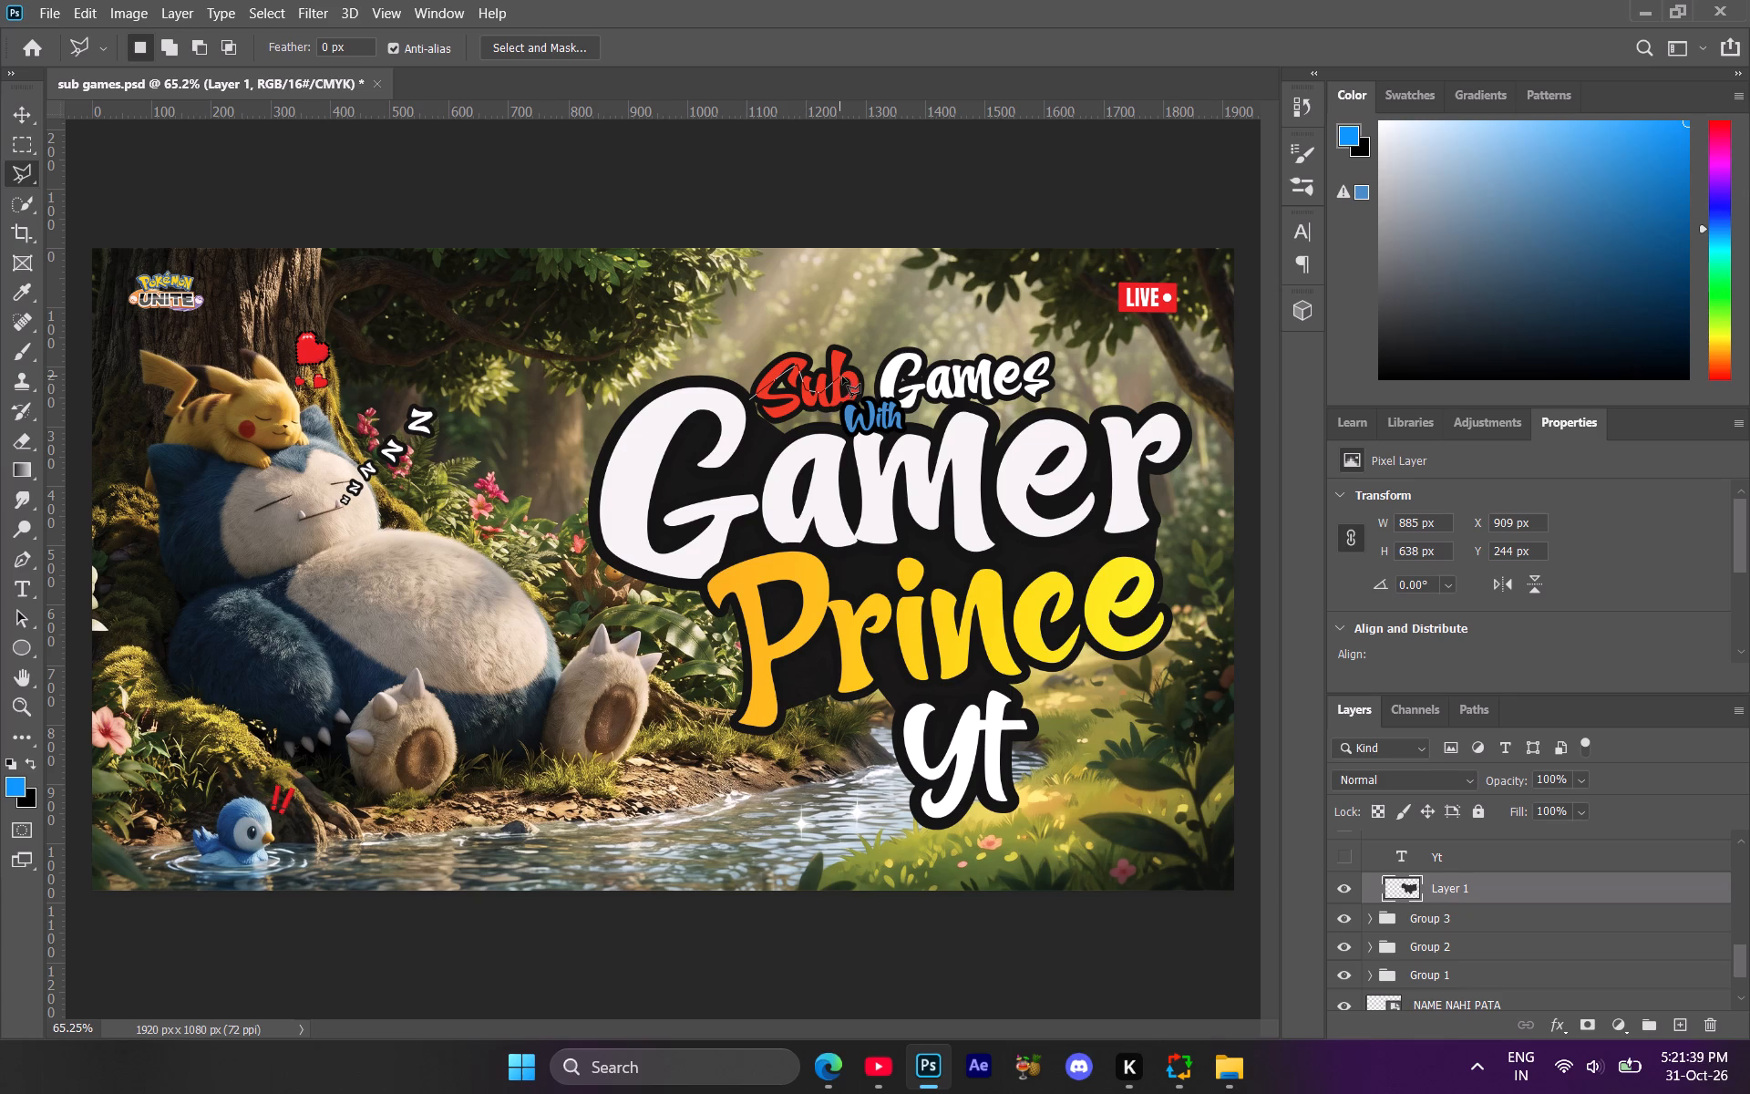
click(852, 379)
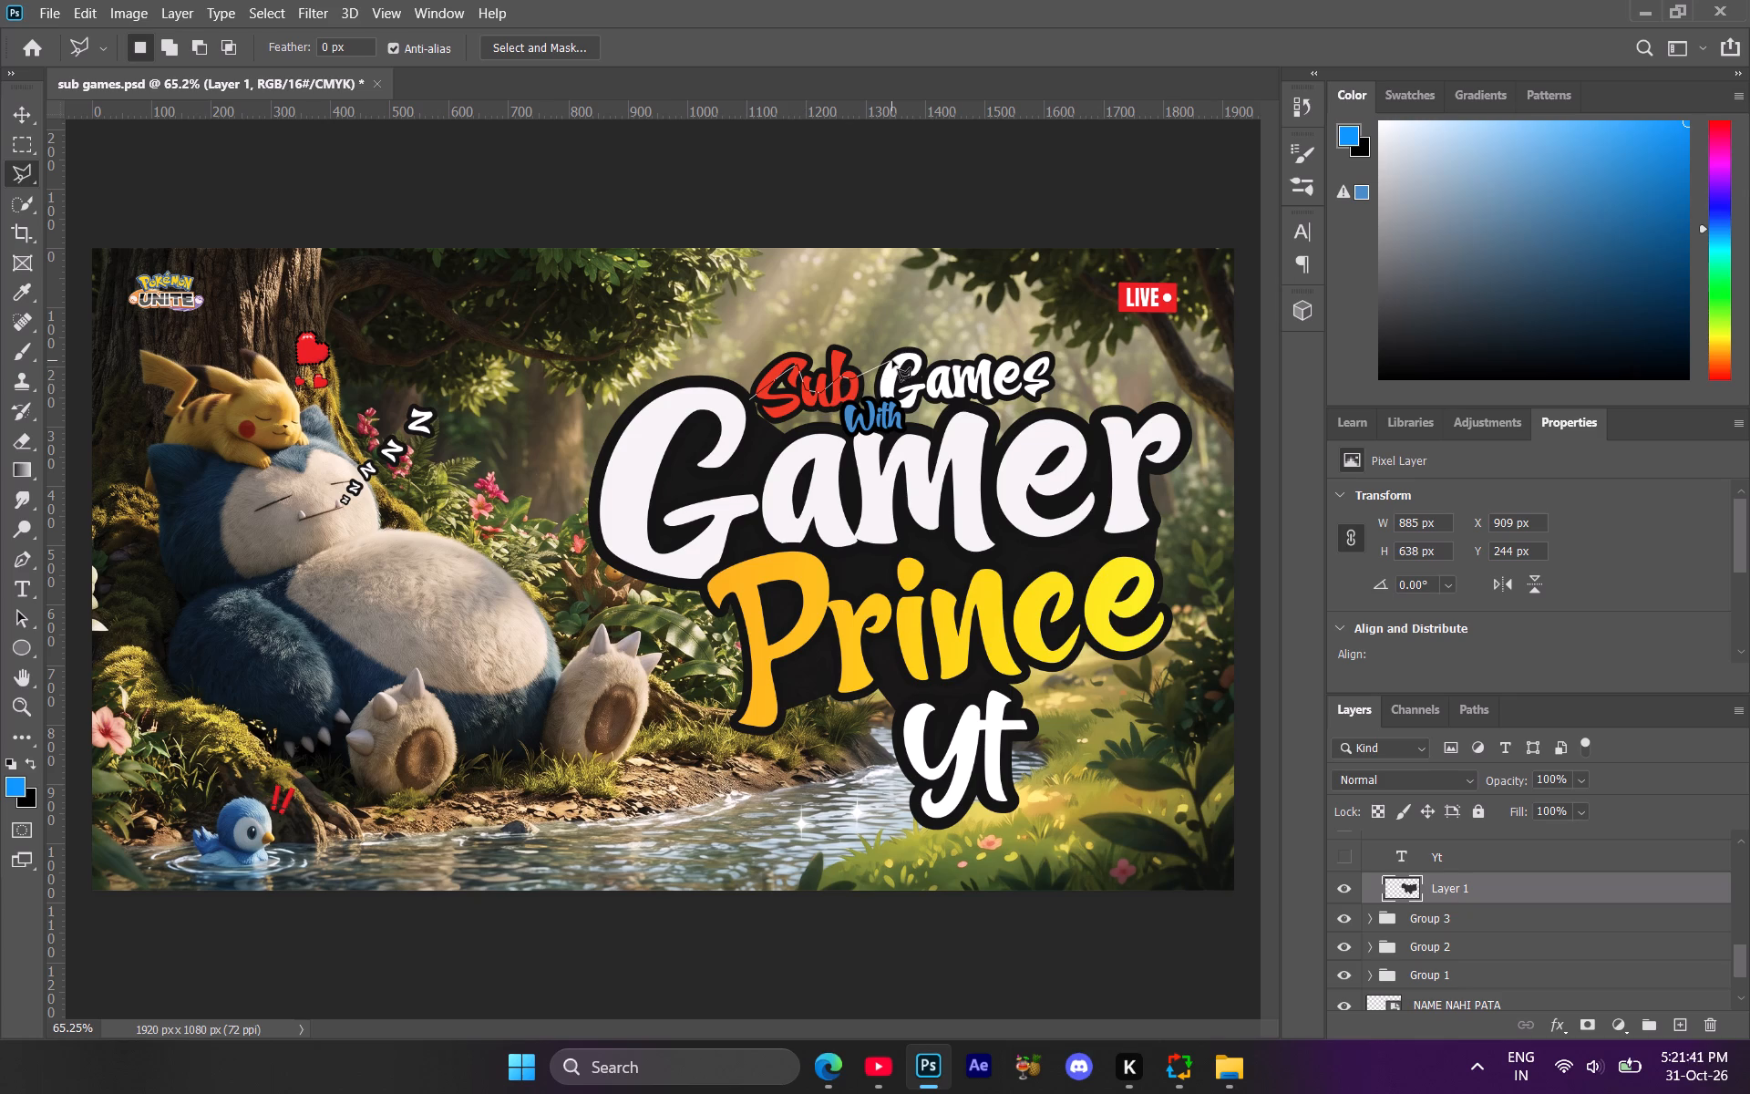
click(892, 360)
click(909, 360)
click(917, 364)
click(919, 377)
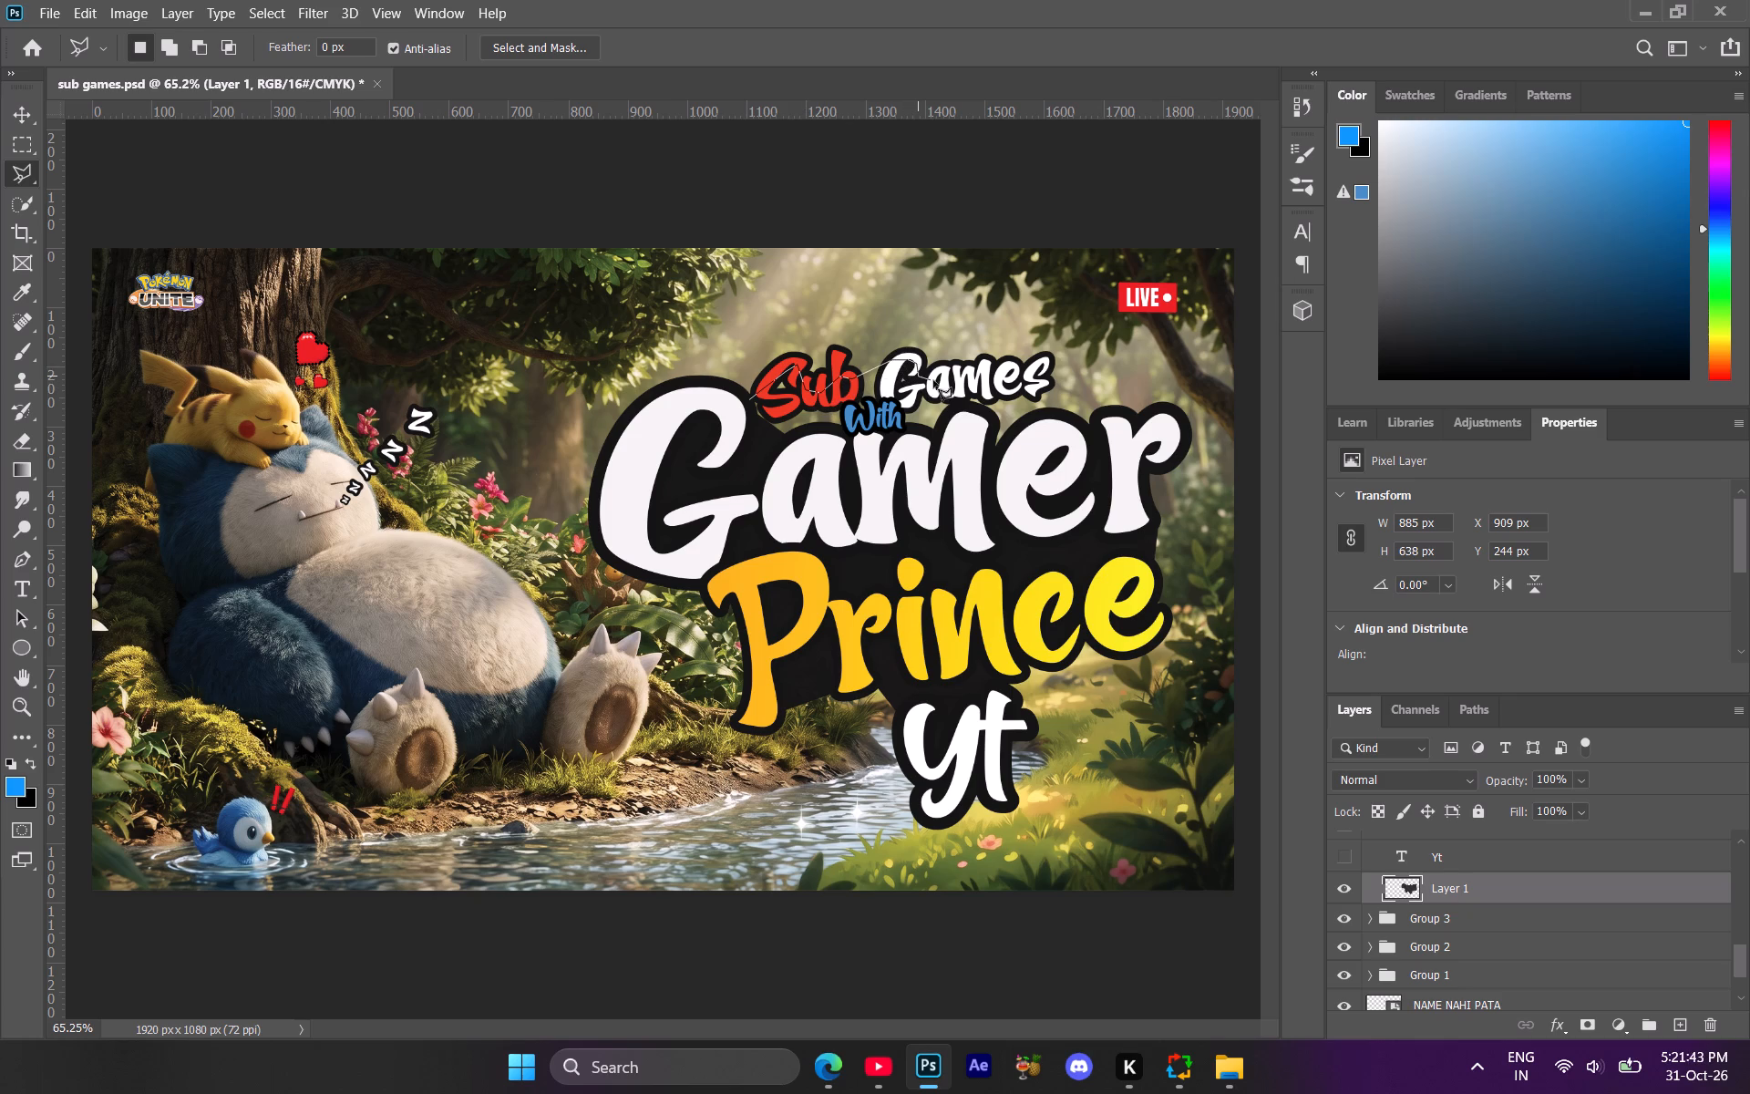
click(938, 372)
click(959, 371)
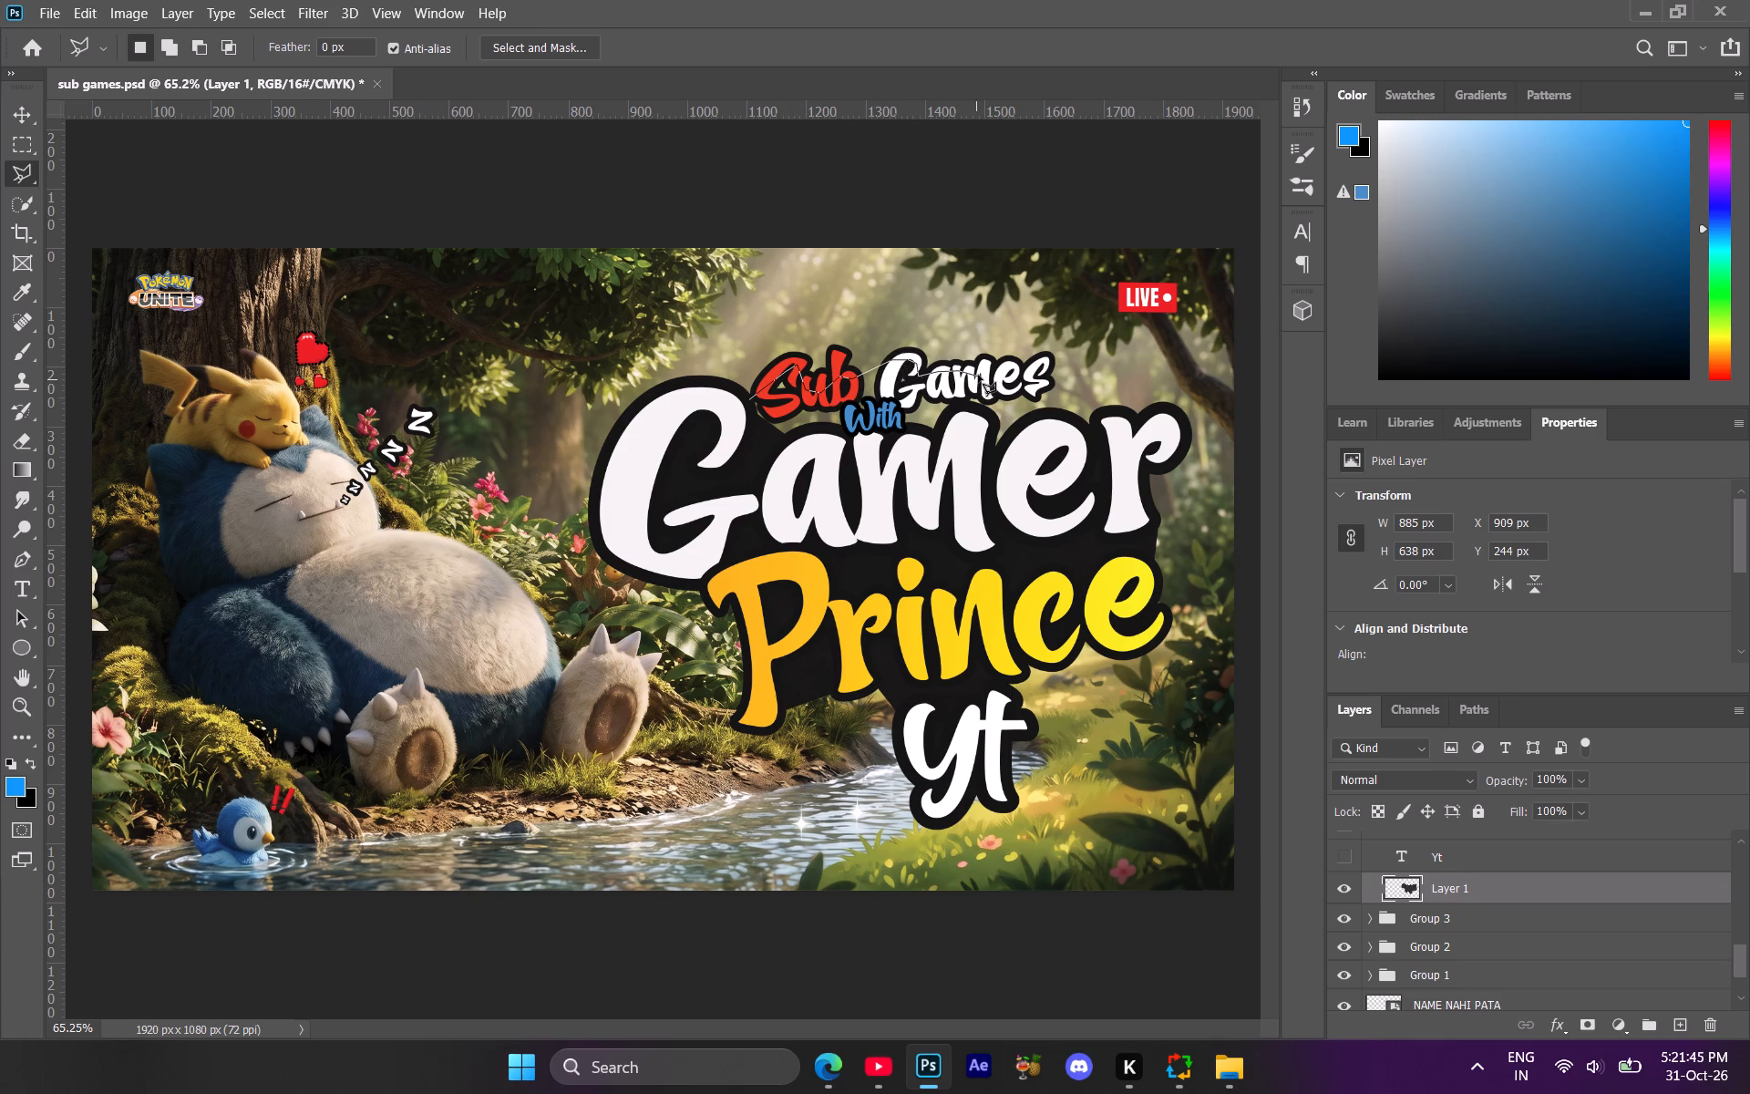
click(980, 372)
click(1004, 368)
click(1035, 367)
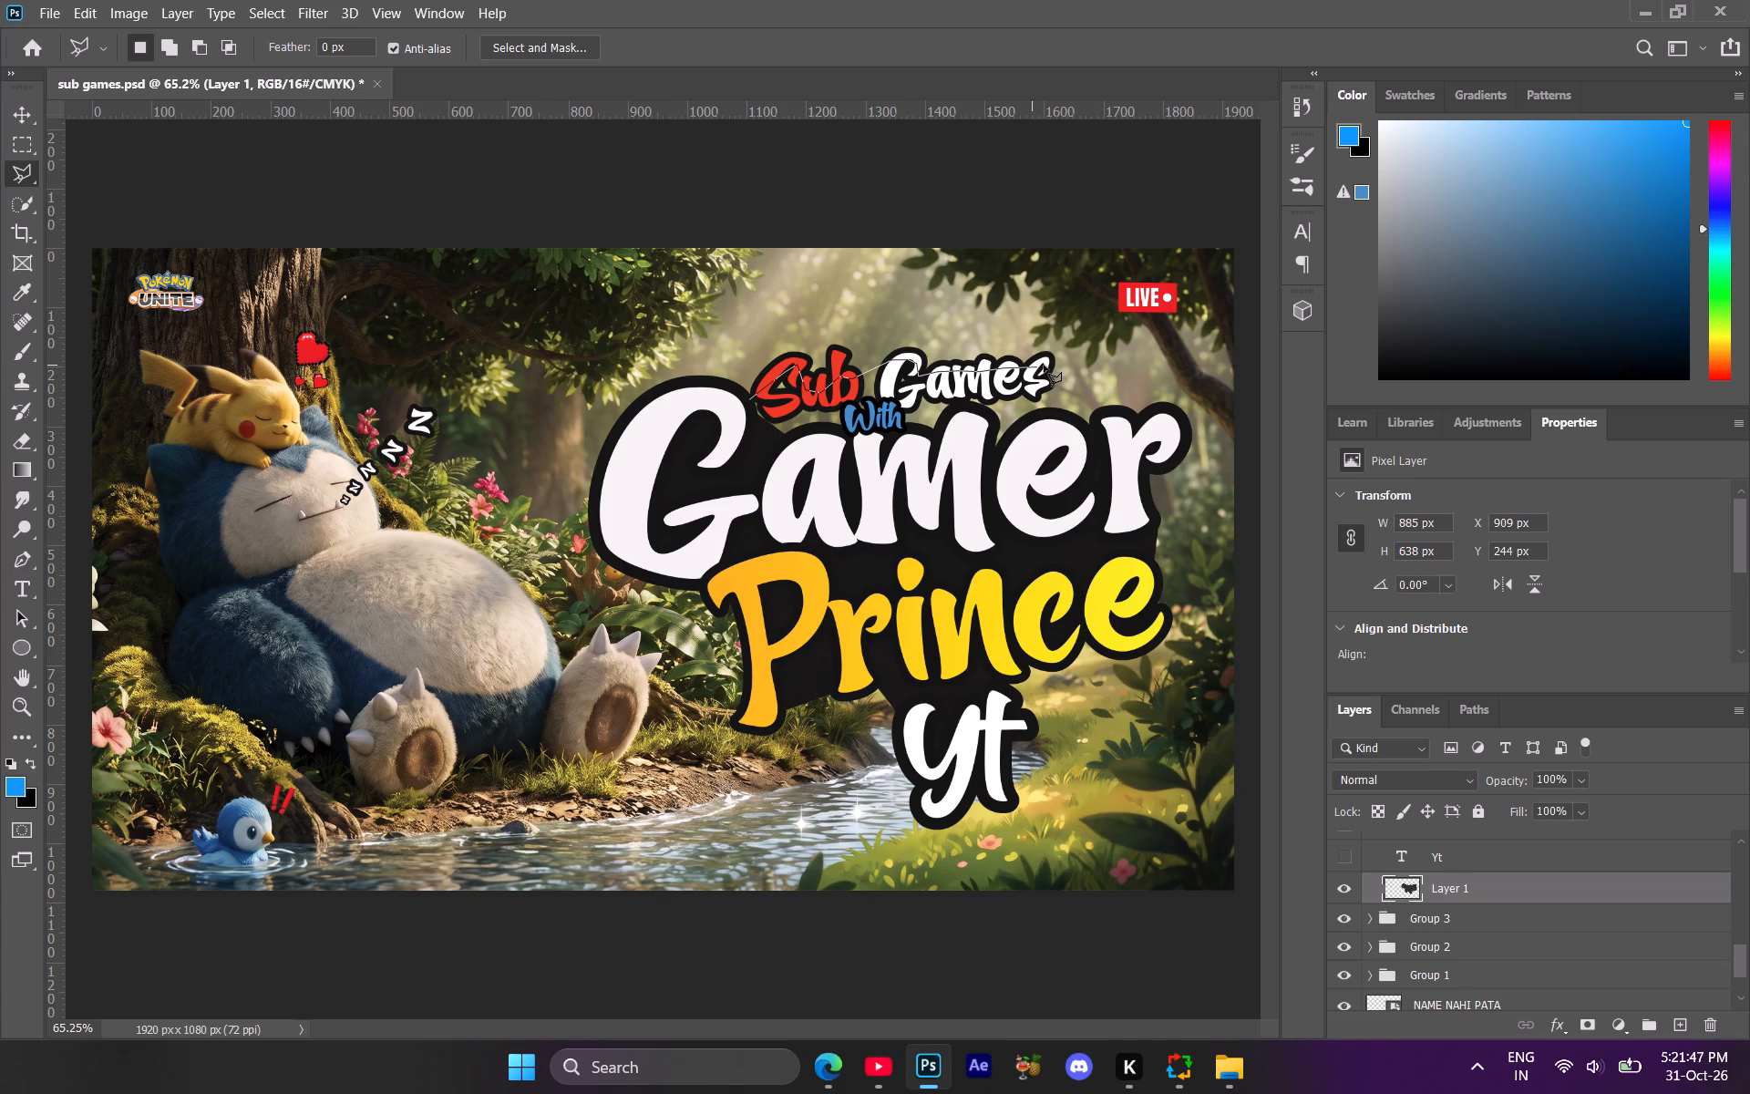
click(1045, 361)
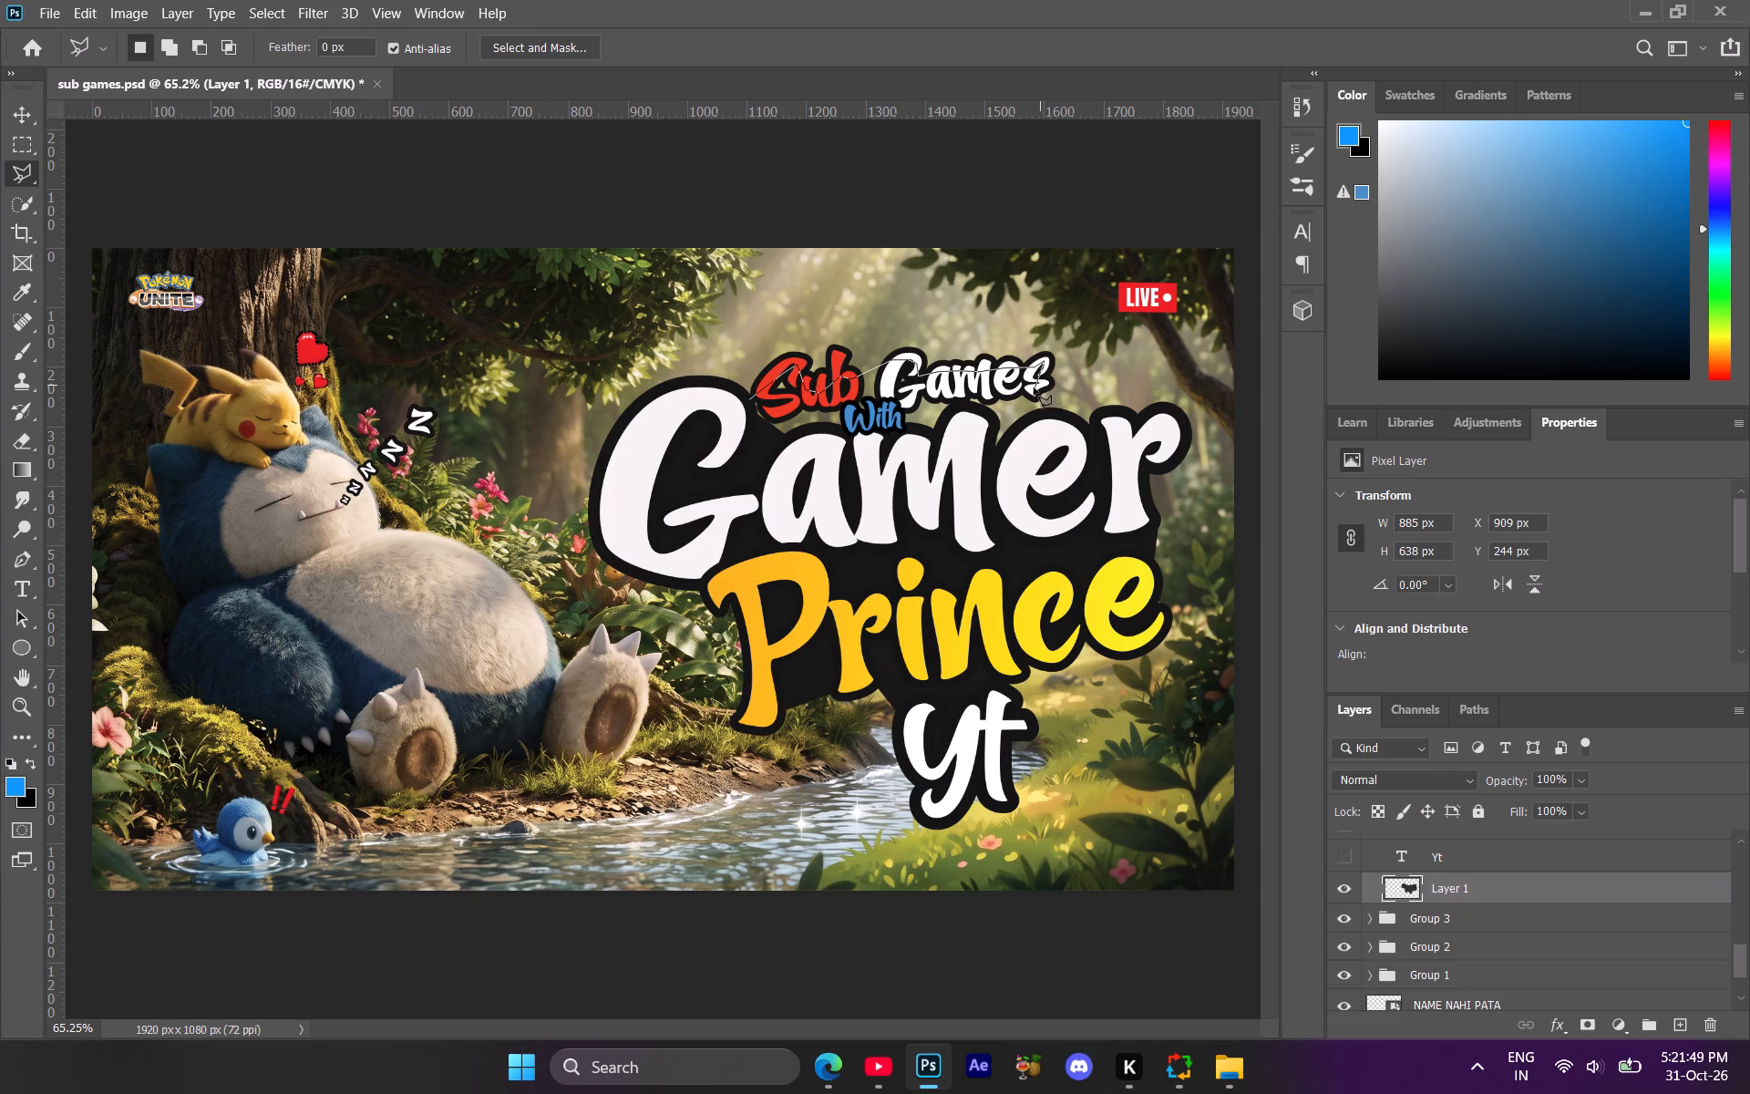
Bring the lasso outline back beneath Games and With over the top of Gamer, closing the selection at its starting point.
click(1034, 387)
click(1017, 393)
click(998, 392)
key(BackSpace)
key(BackSpace)
key(BackSpace)
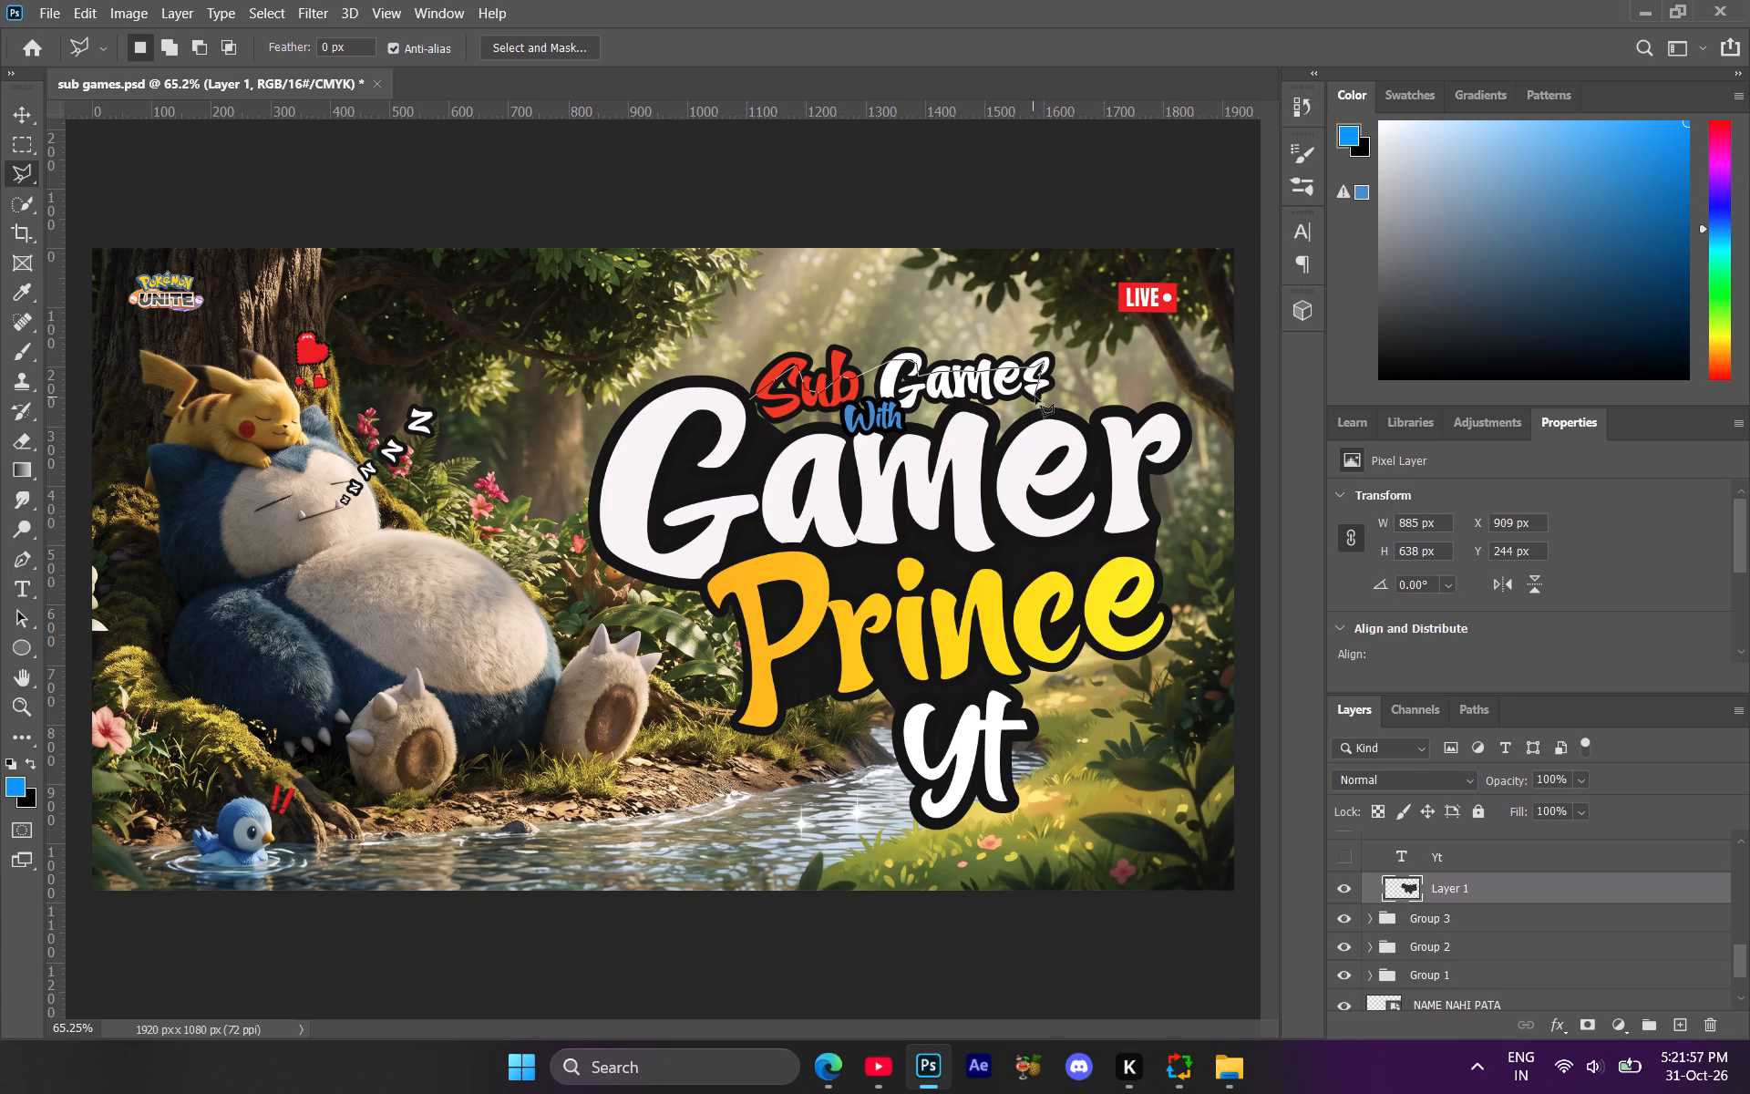
click(1035, 397)
click(1001, 387)
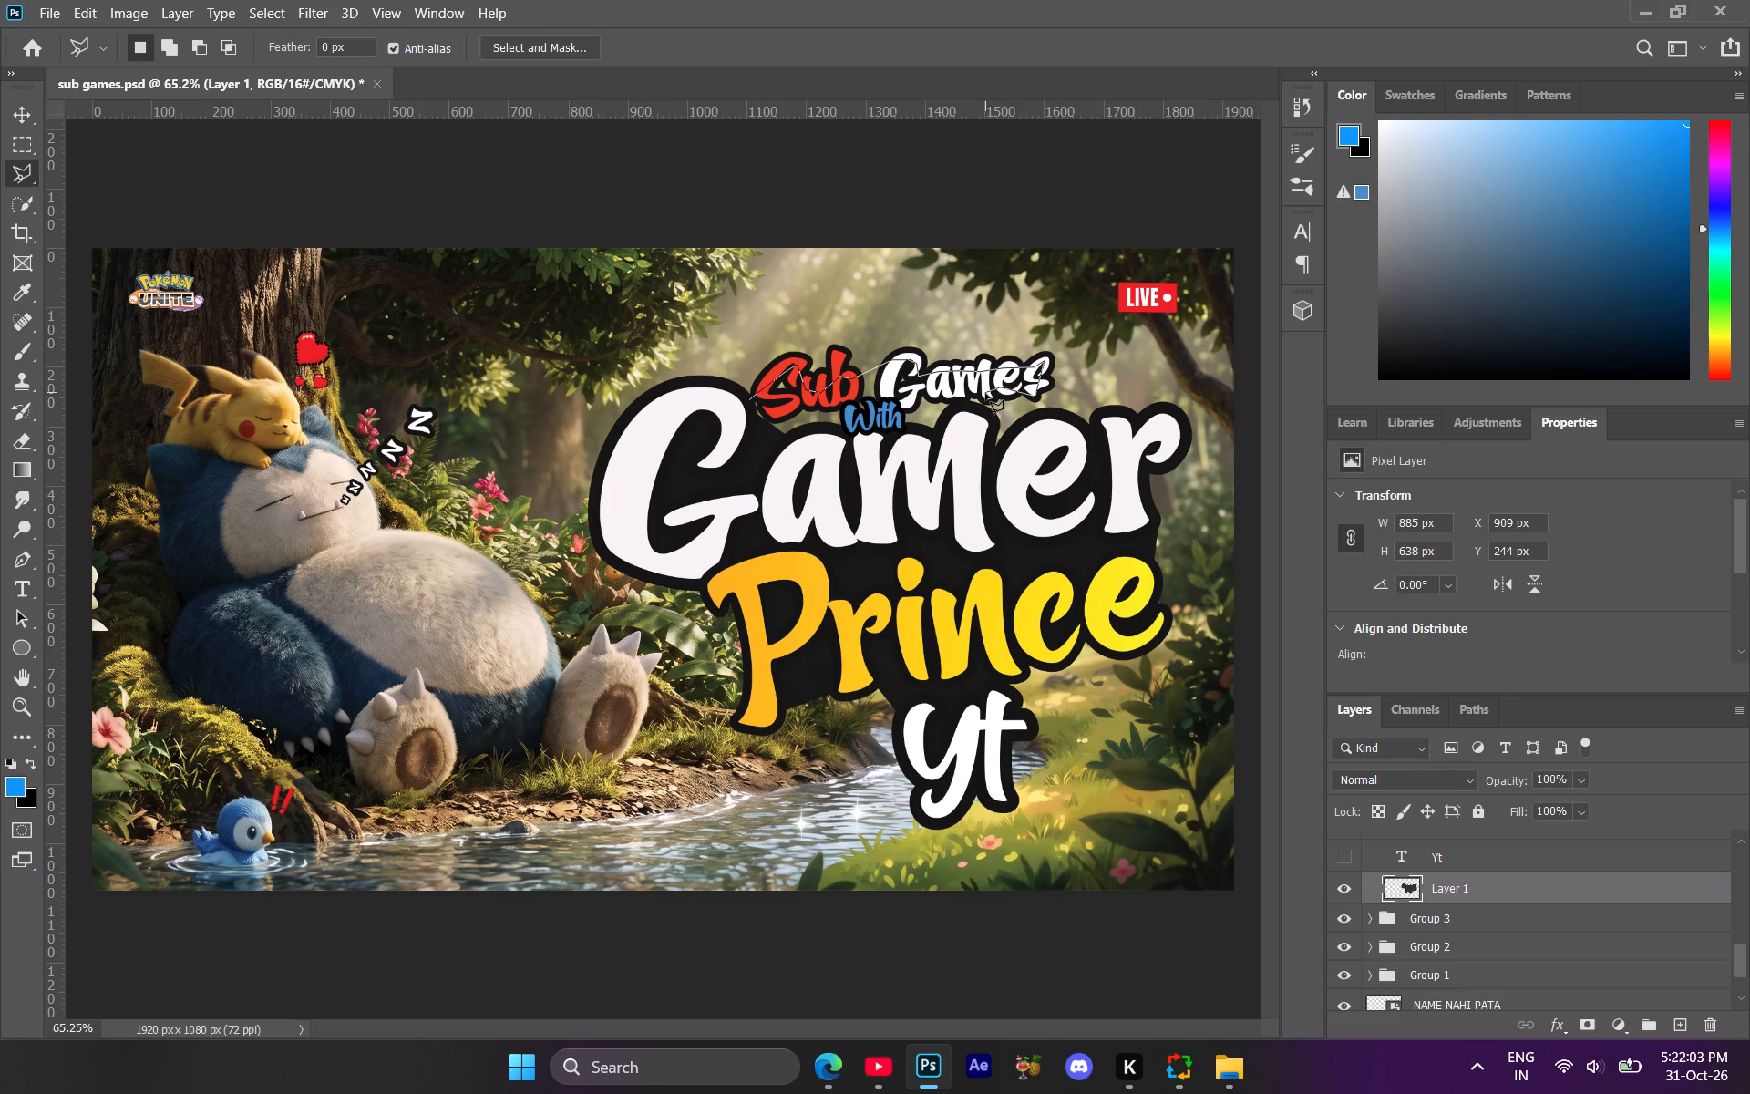
click(983, 393)
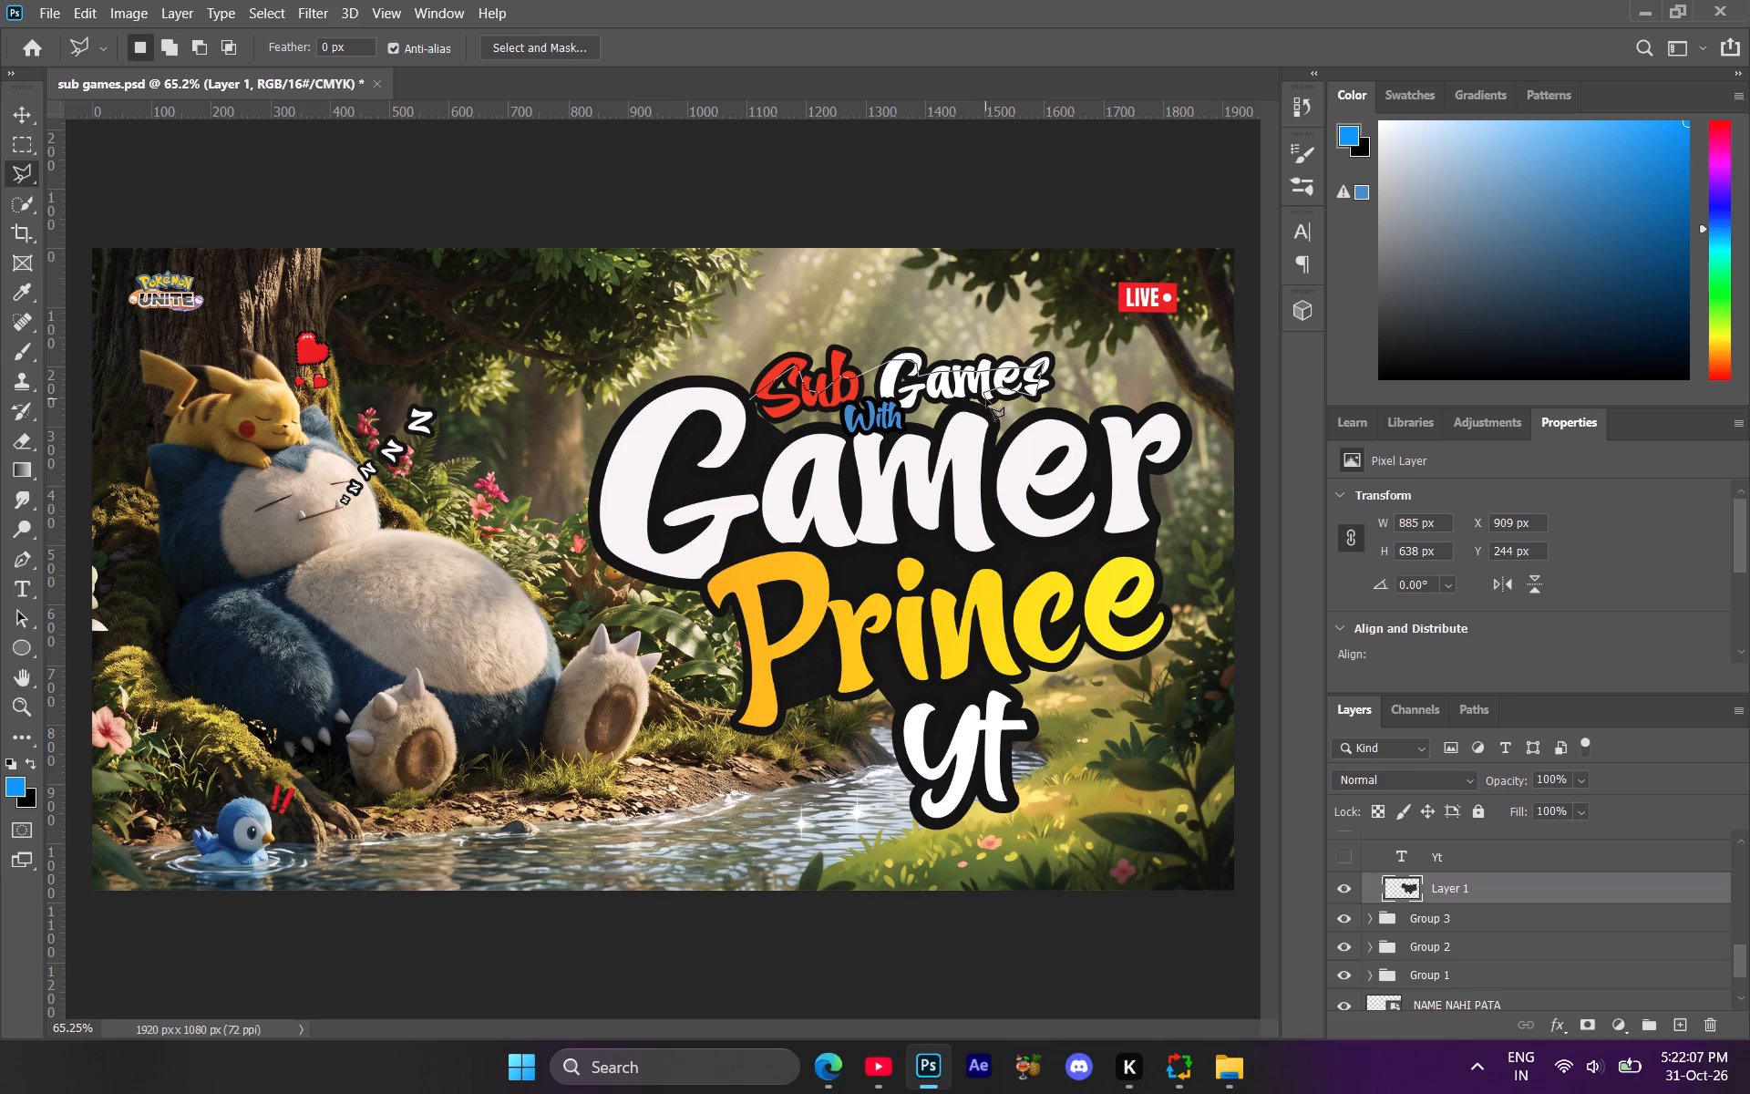
key(BackSpace)
click(986, 400)
key(BackSpace)
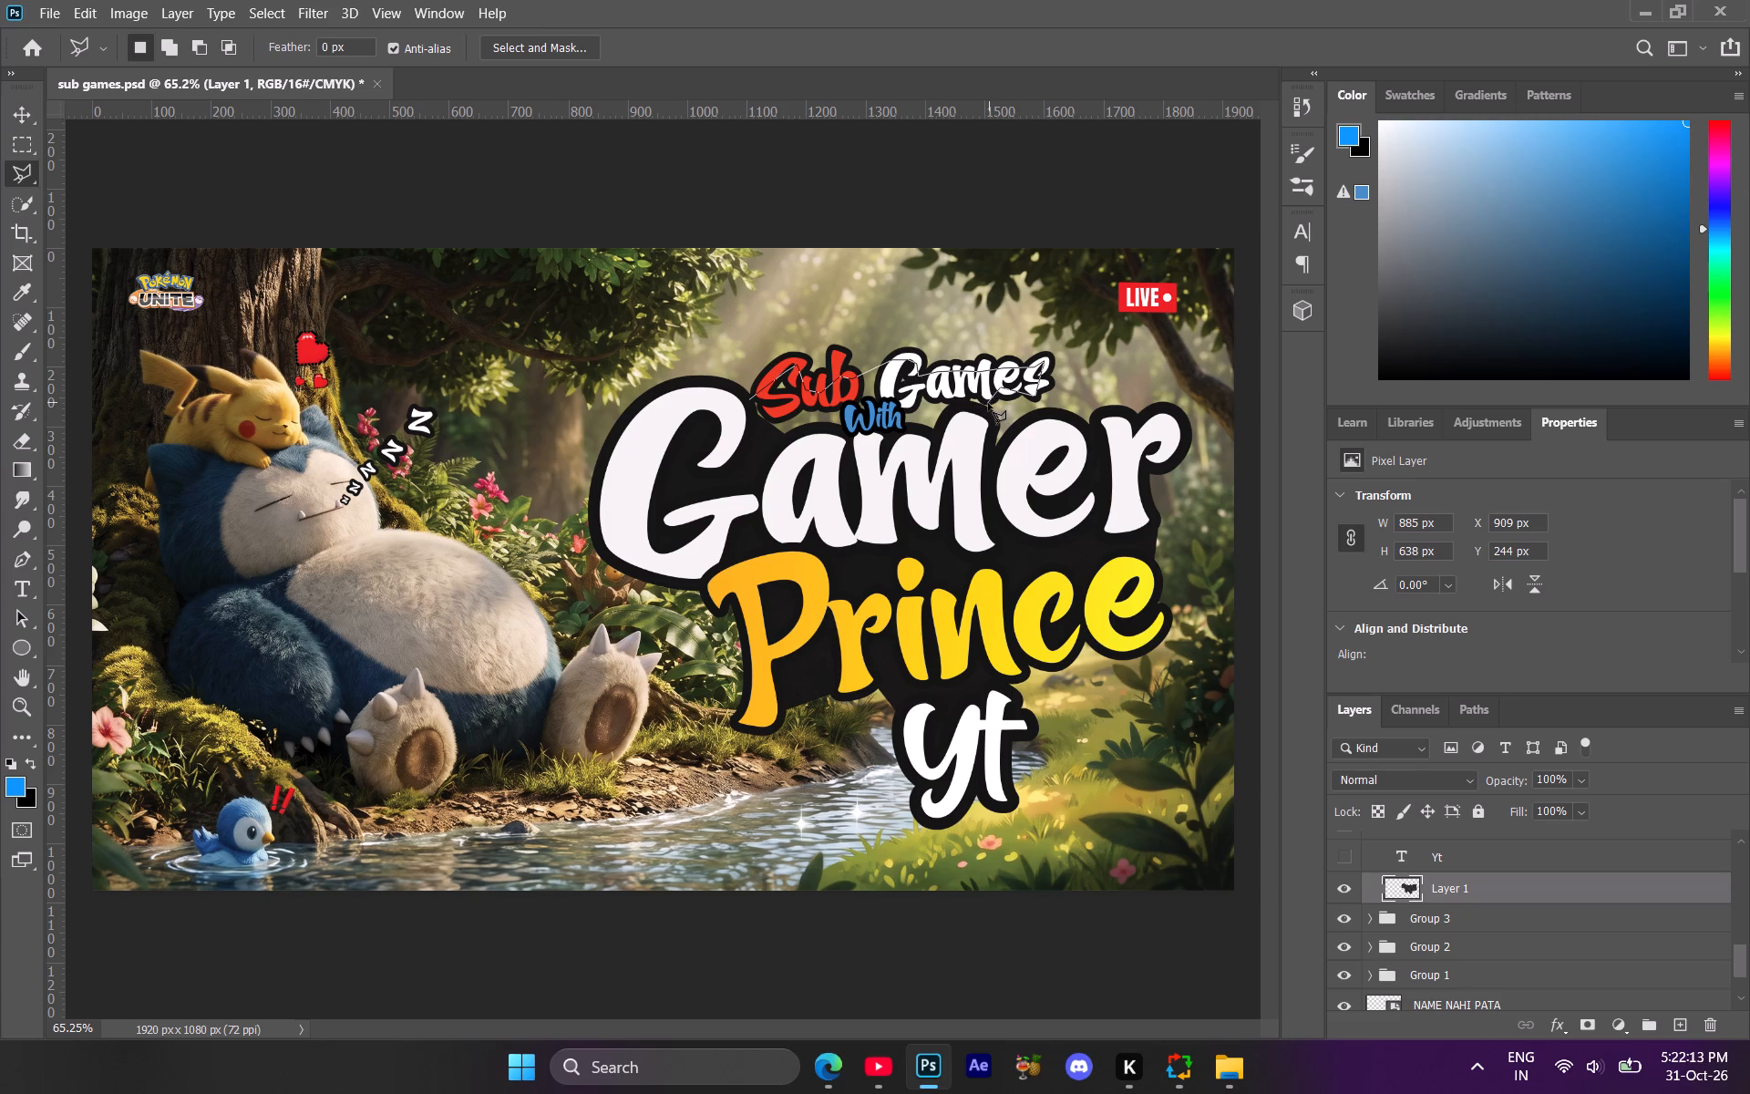
click(993, 396)
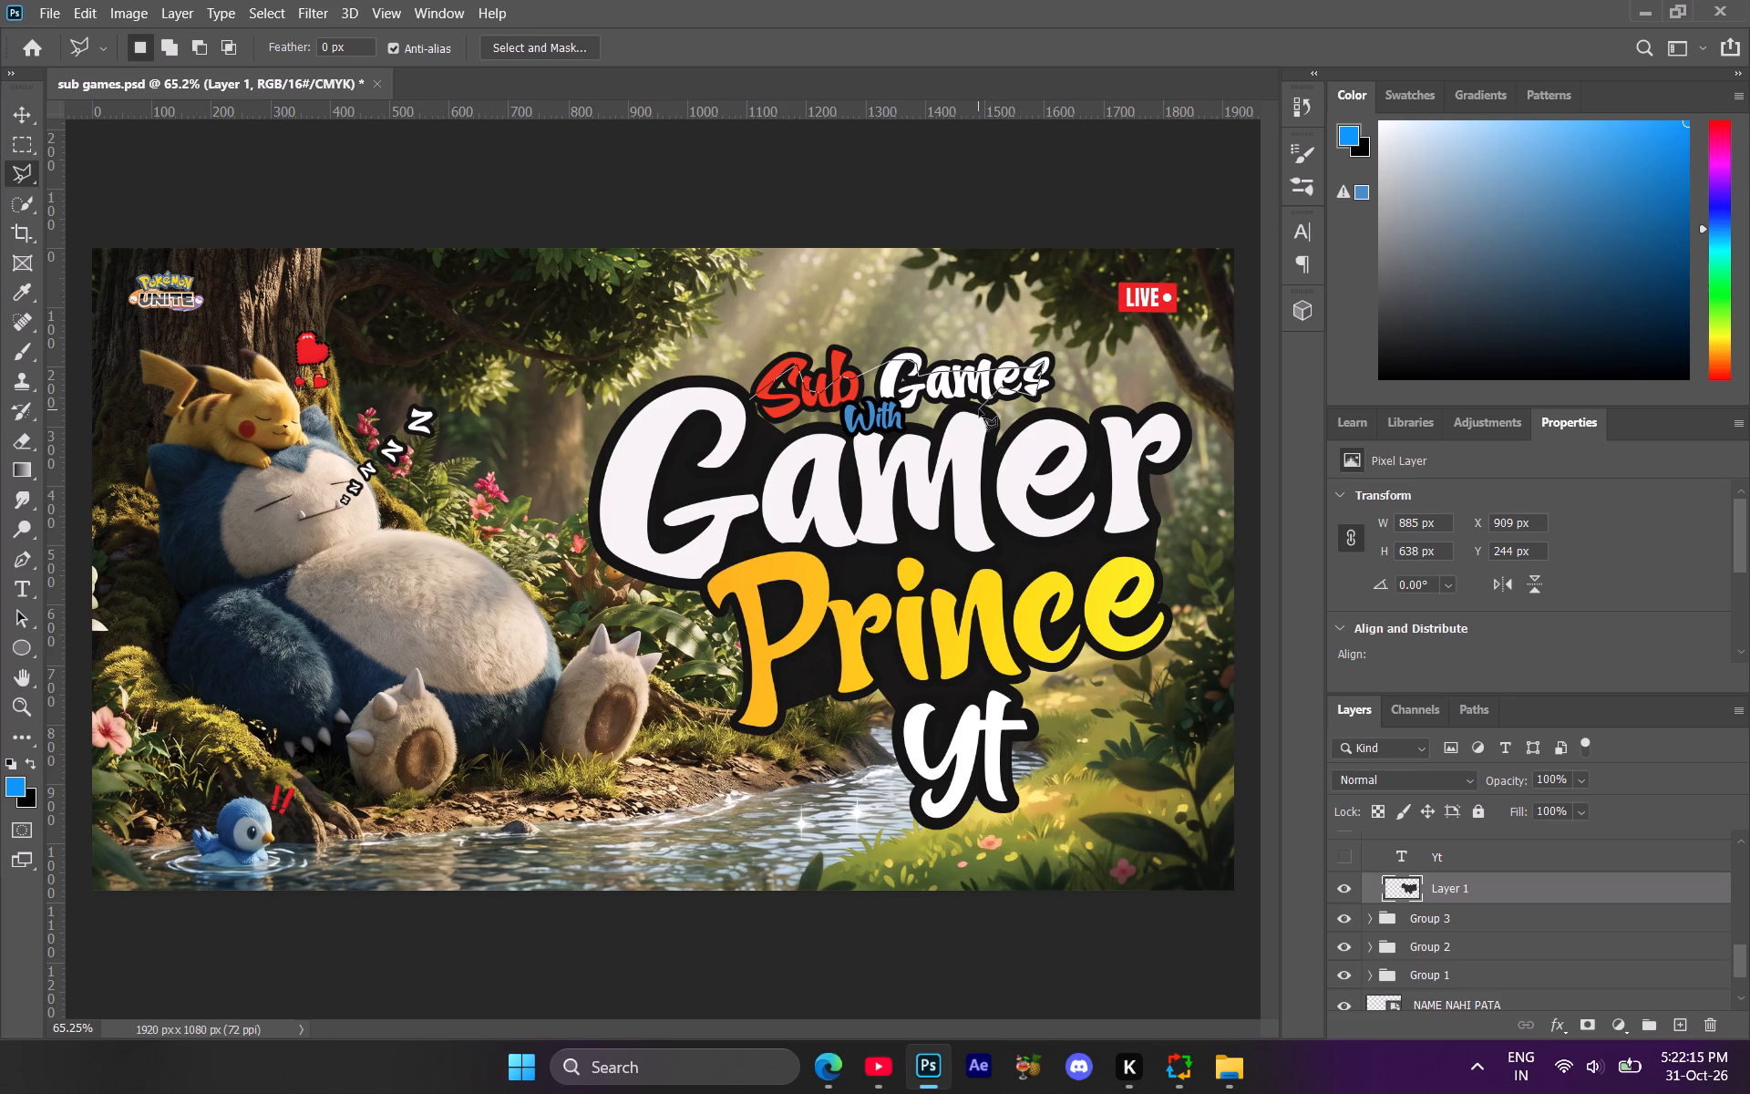
click(979, 409)
click(952, 428)
click(927, 461)
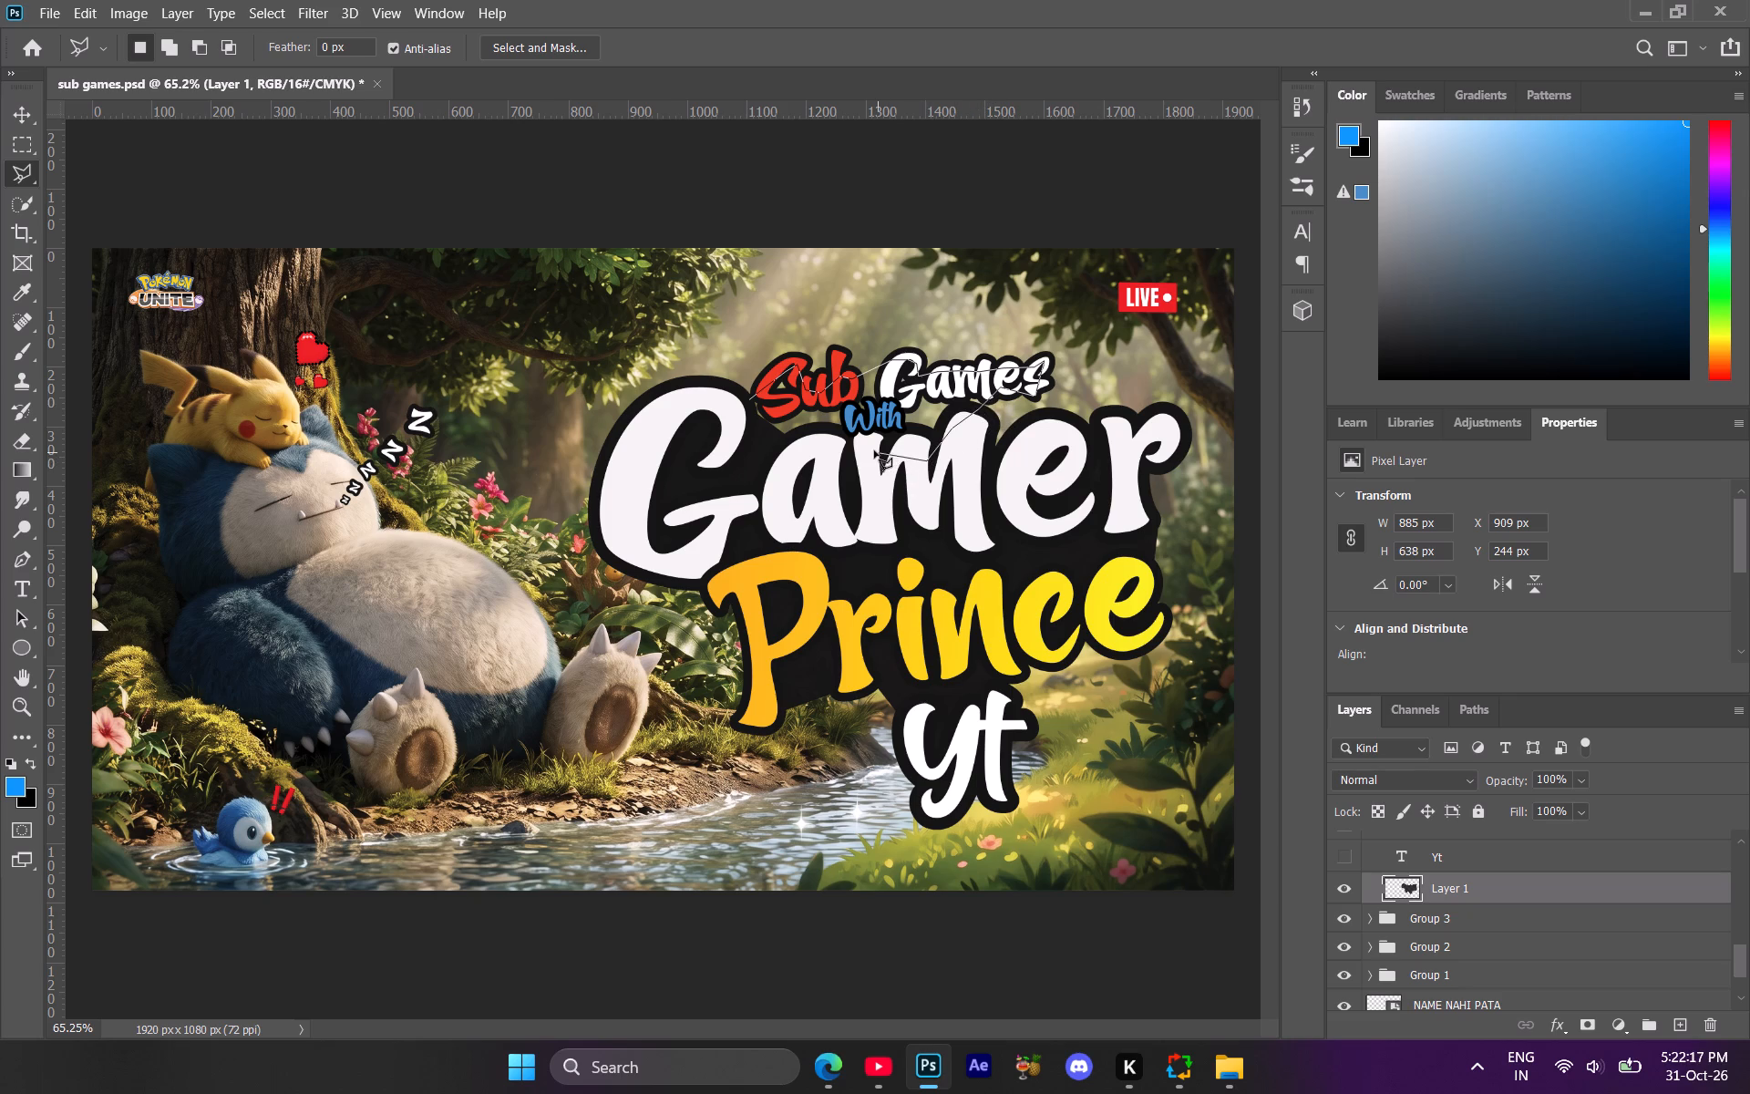
click(874, 450)
click(791, 456)
click(742, 419)
click(748, 403)
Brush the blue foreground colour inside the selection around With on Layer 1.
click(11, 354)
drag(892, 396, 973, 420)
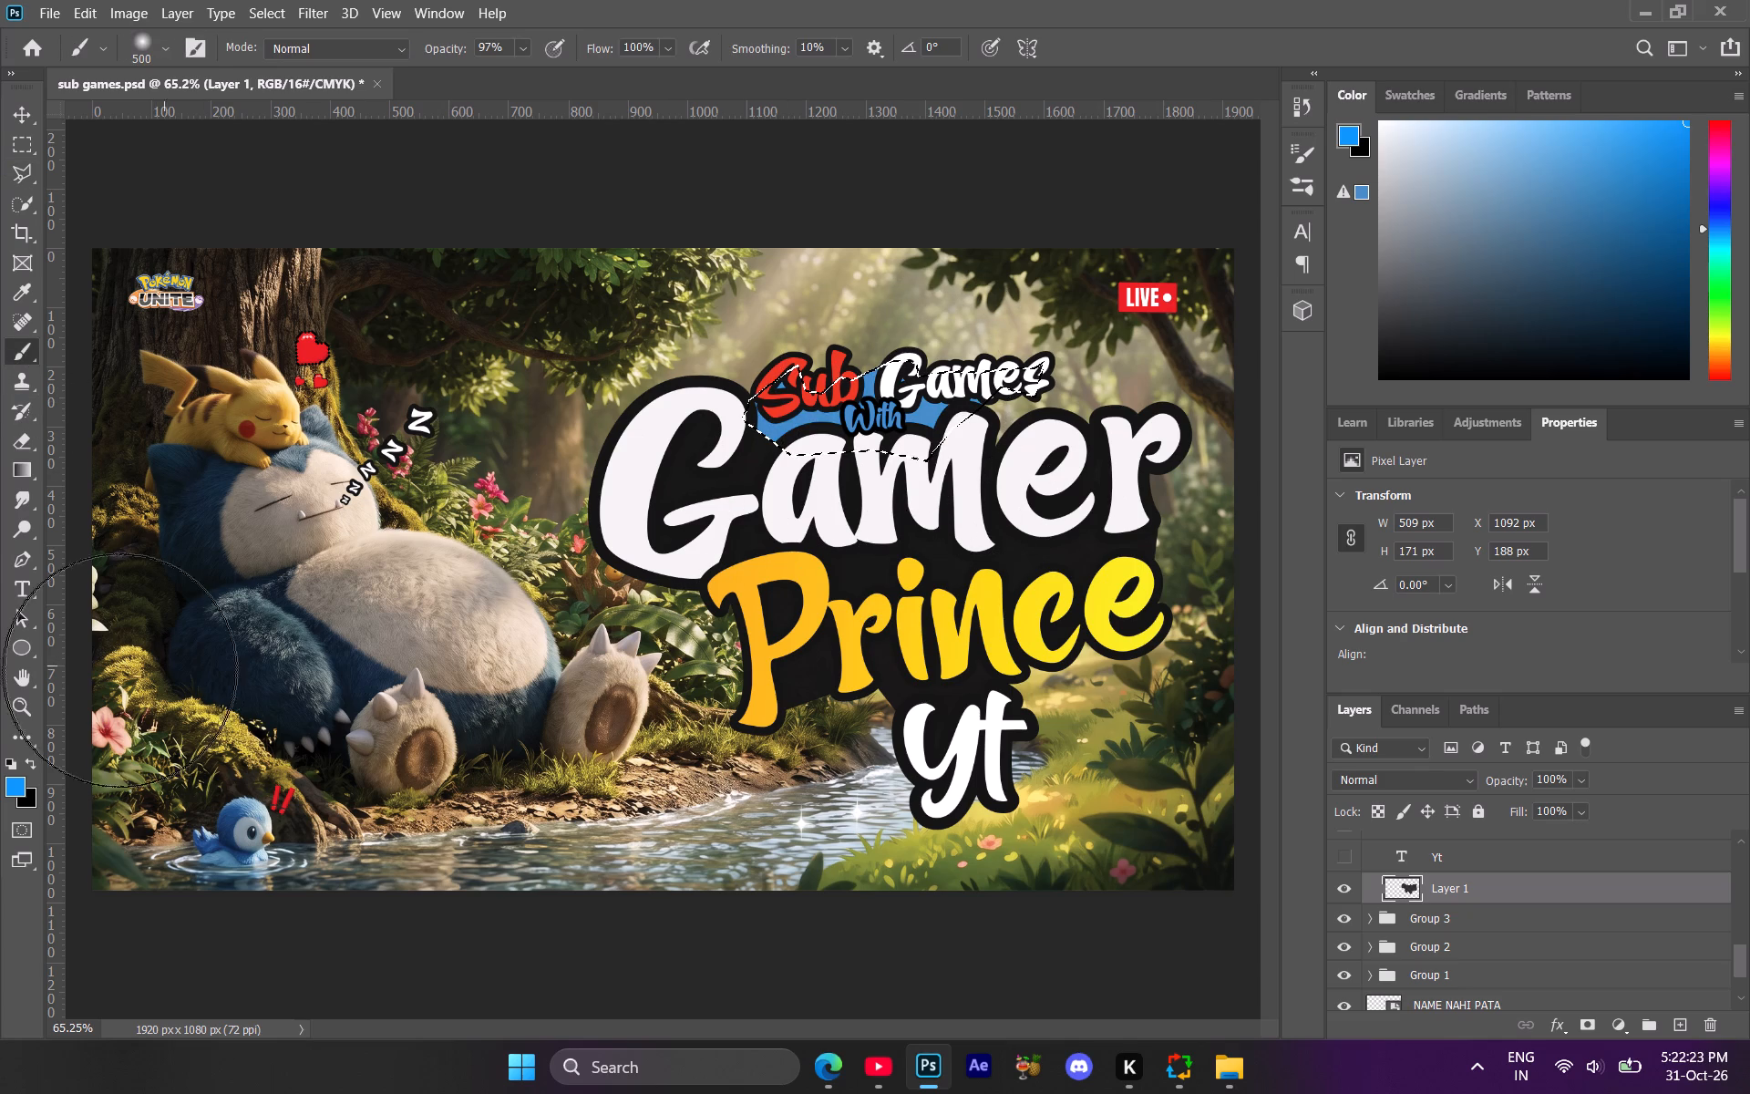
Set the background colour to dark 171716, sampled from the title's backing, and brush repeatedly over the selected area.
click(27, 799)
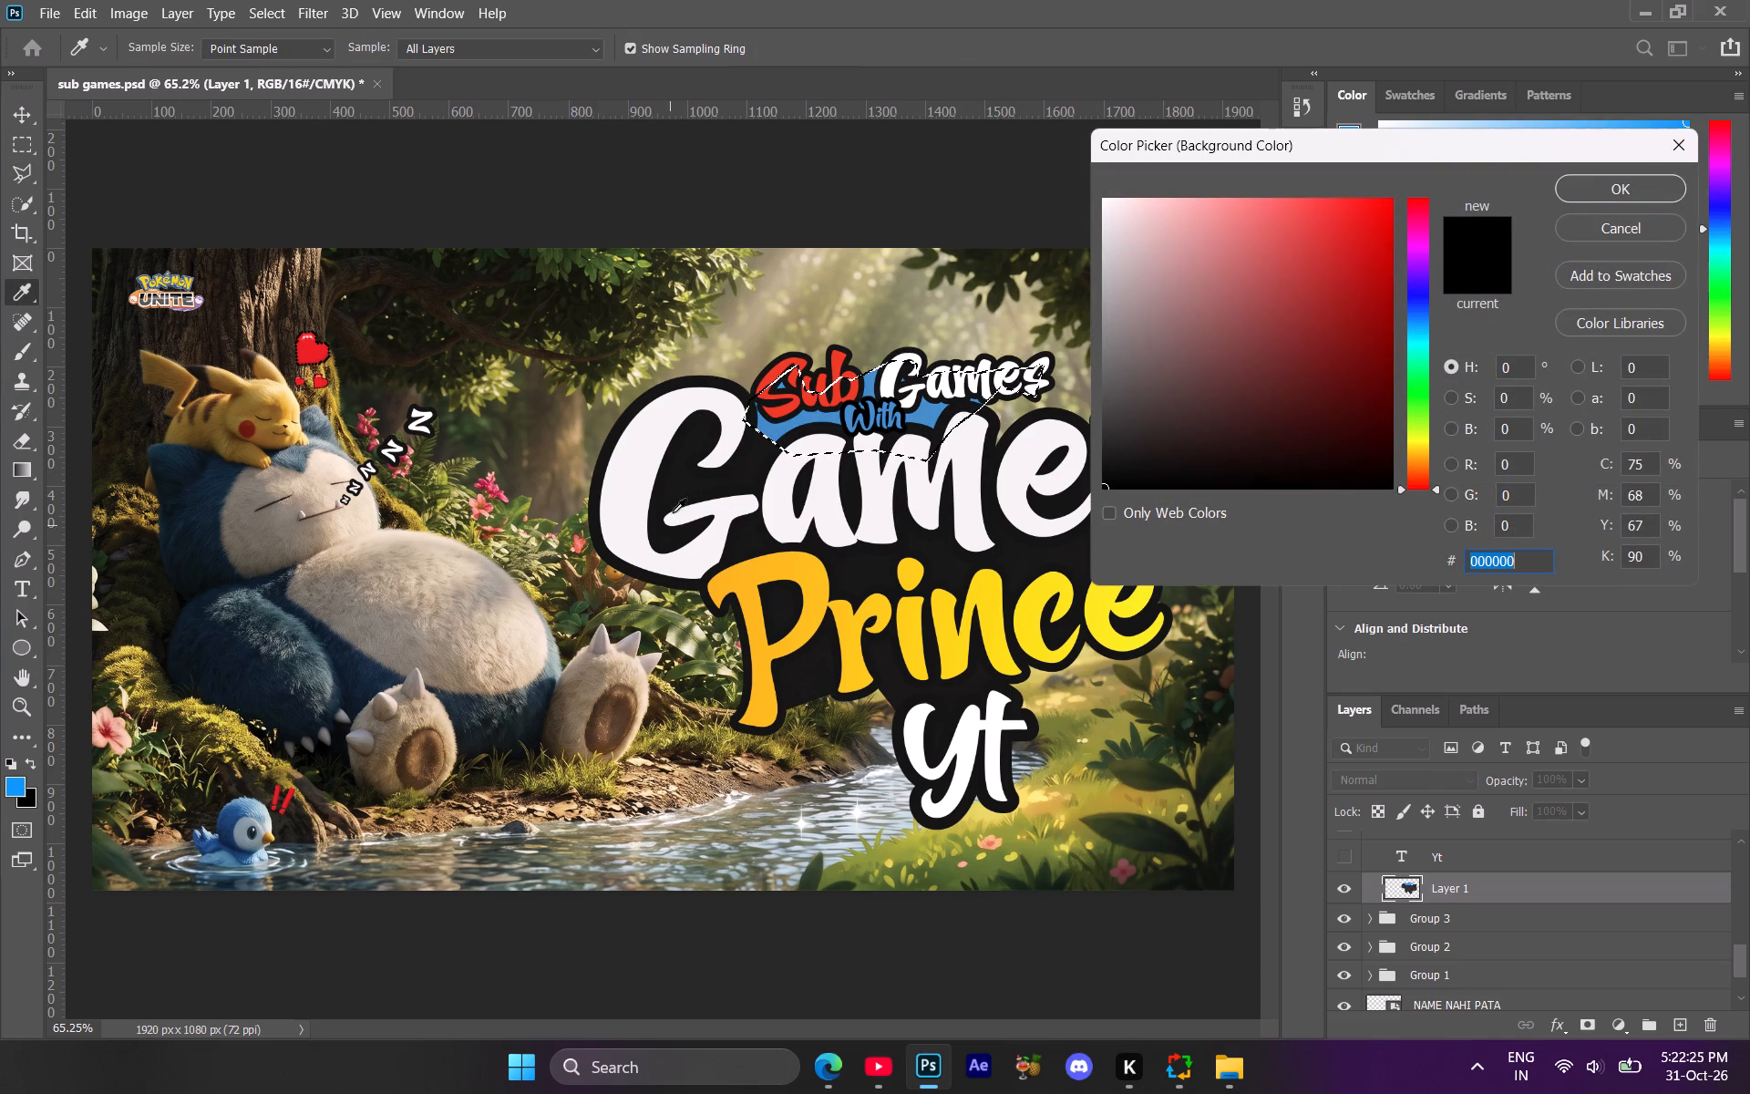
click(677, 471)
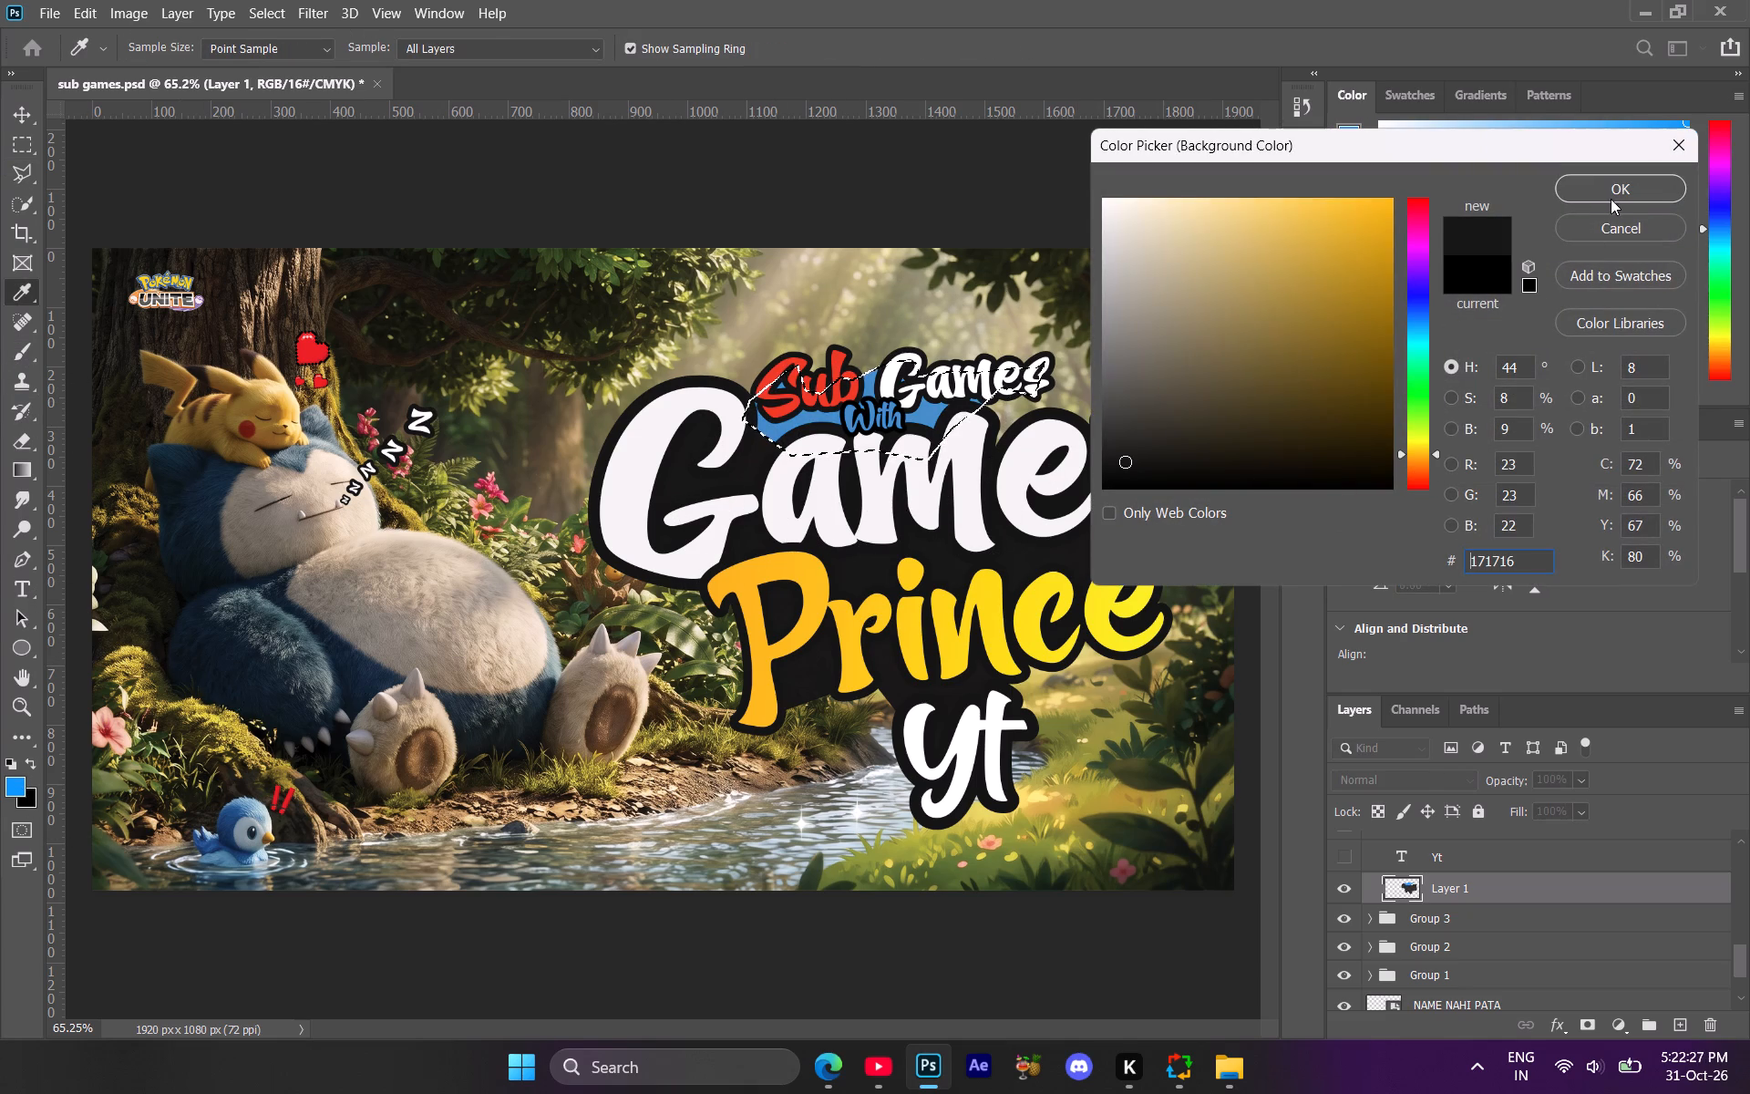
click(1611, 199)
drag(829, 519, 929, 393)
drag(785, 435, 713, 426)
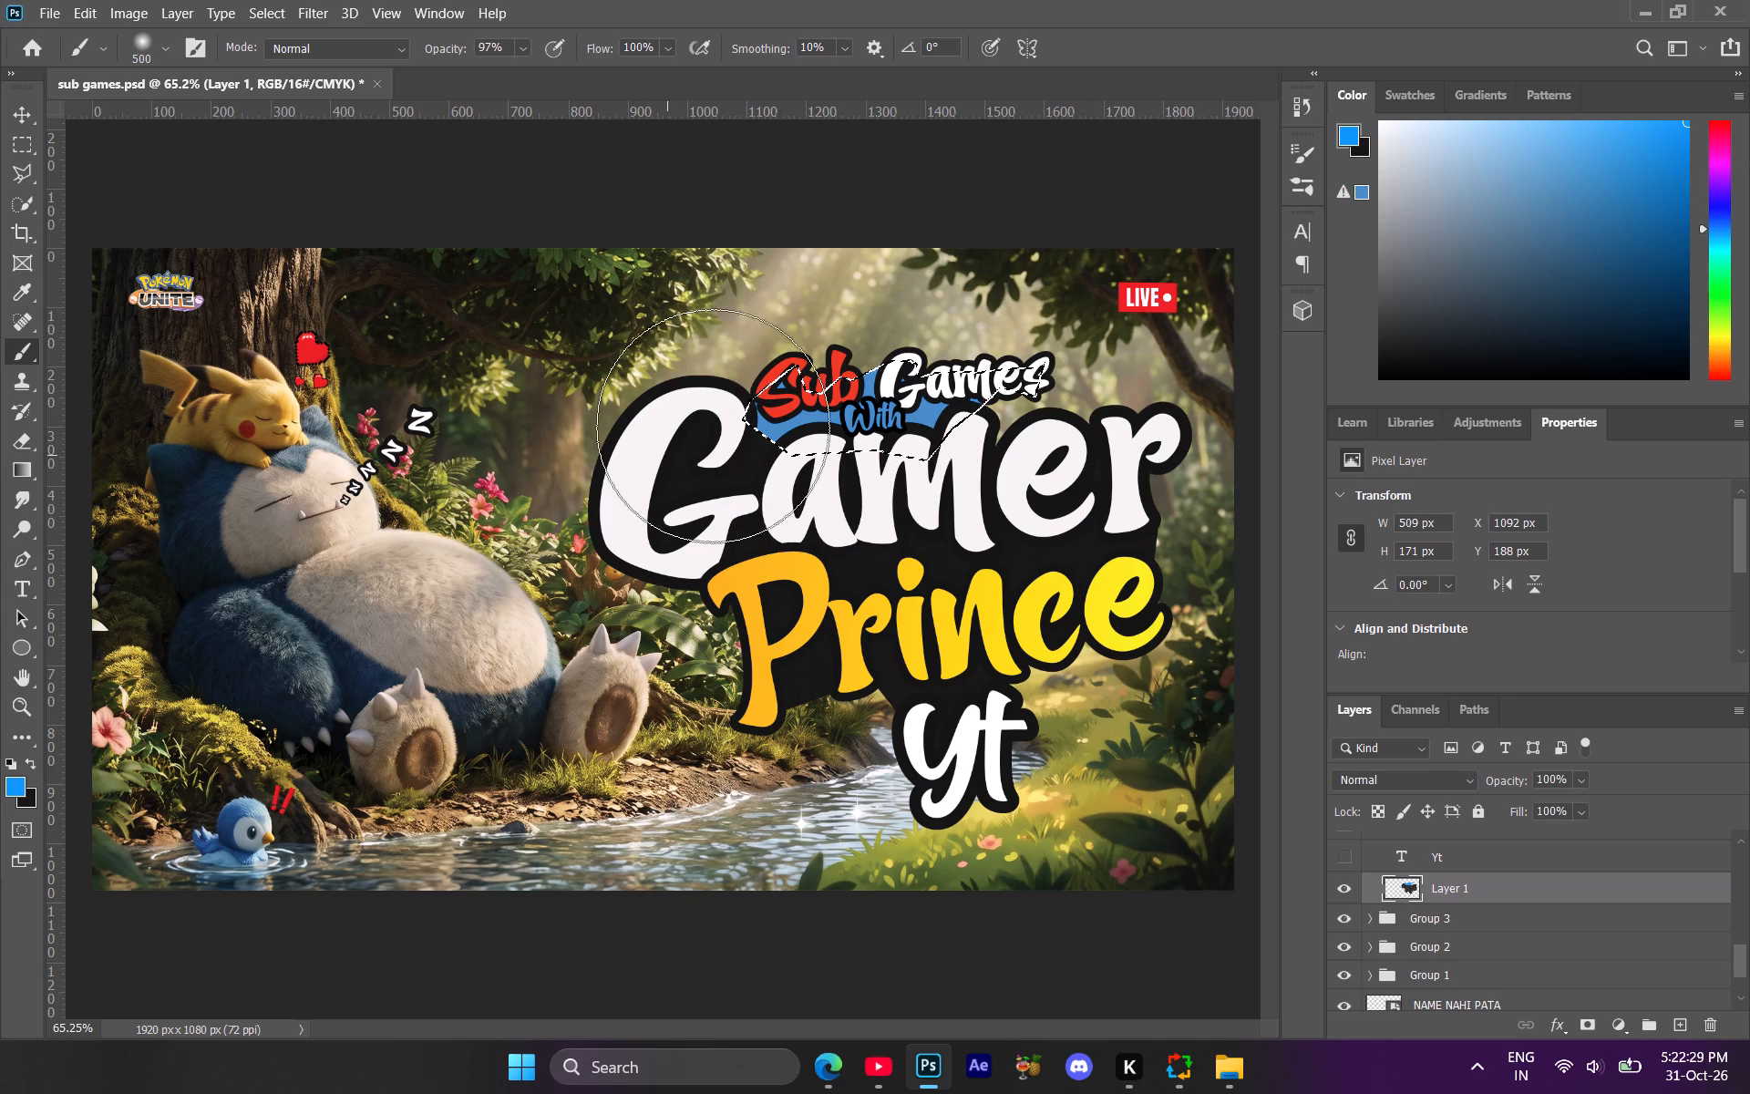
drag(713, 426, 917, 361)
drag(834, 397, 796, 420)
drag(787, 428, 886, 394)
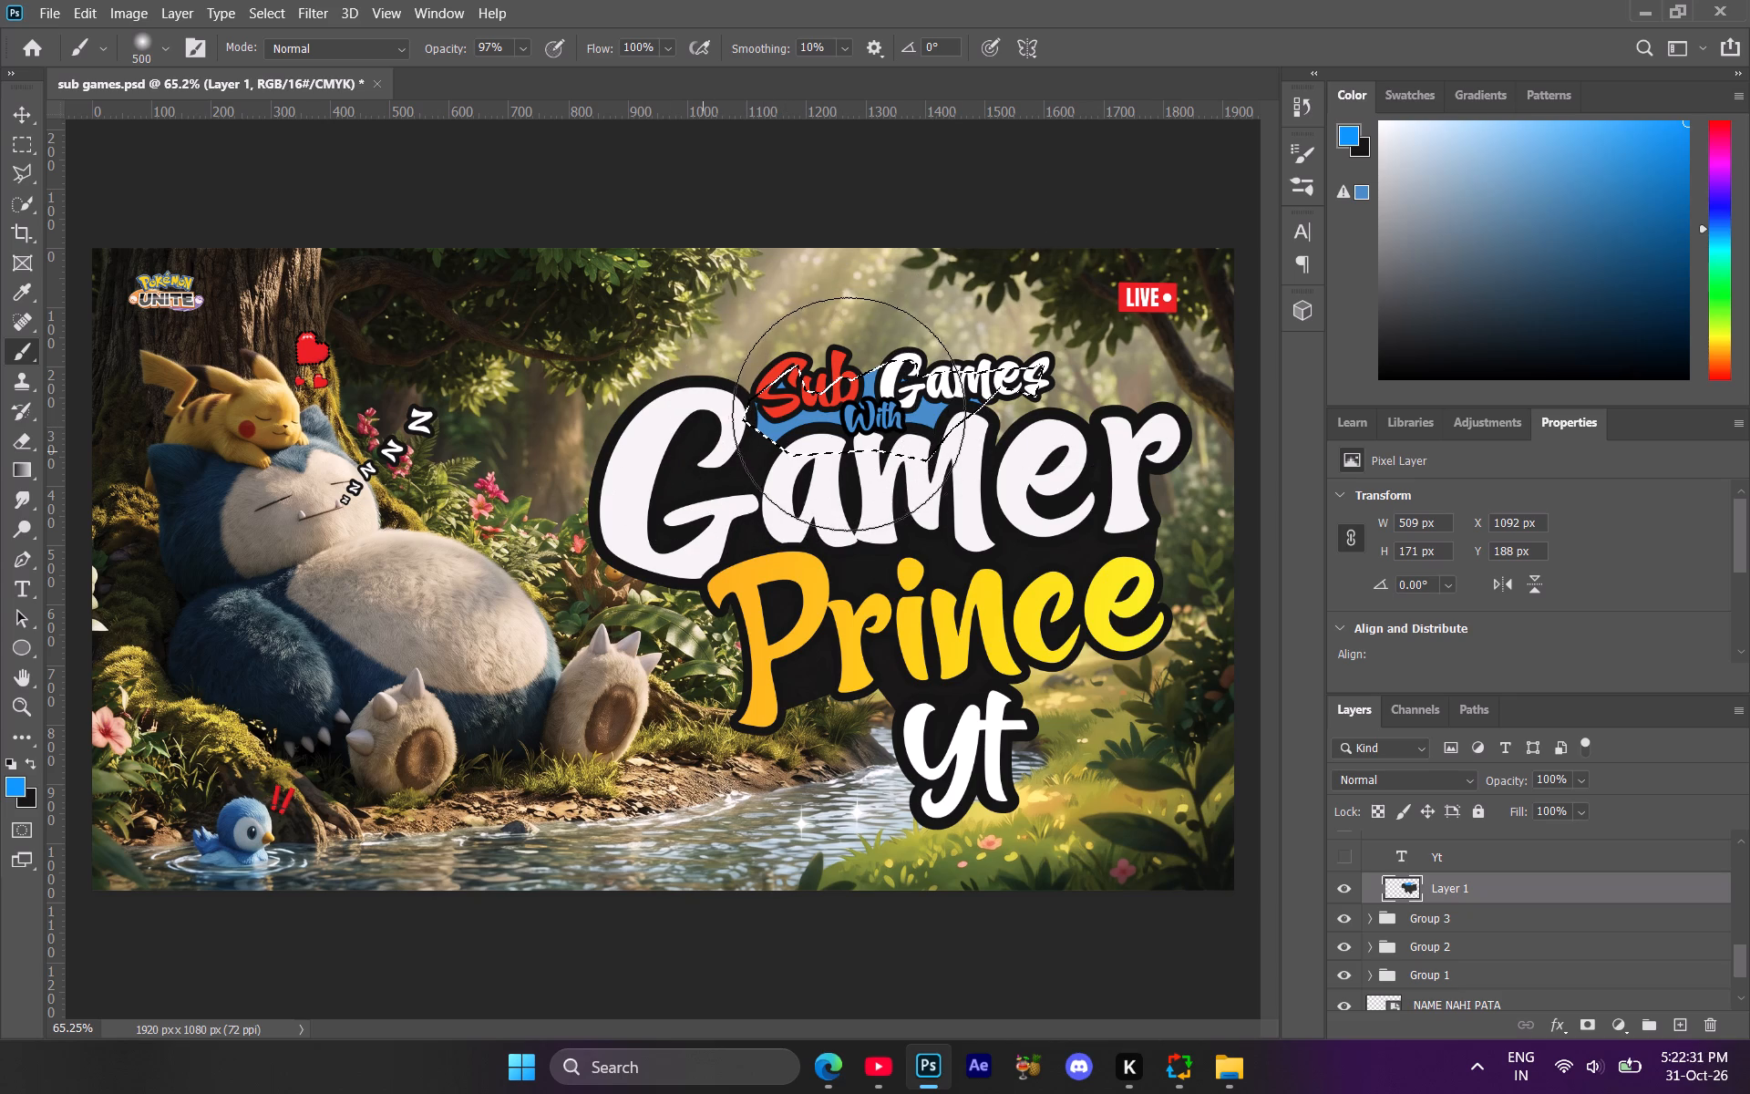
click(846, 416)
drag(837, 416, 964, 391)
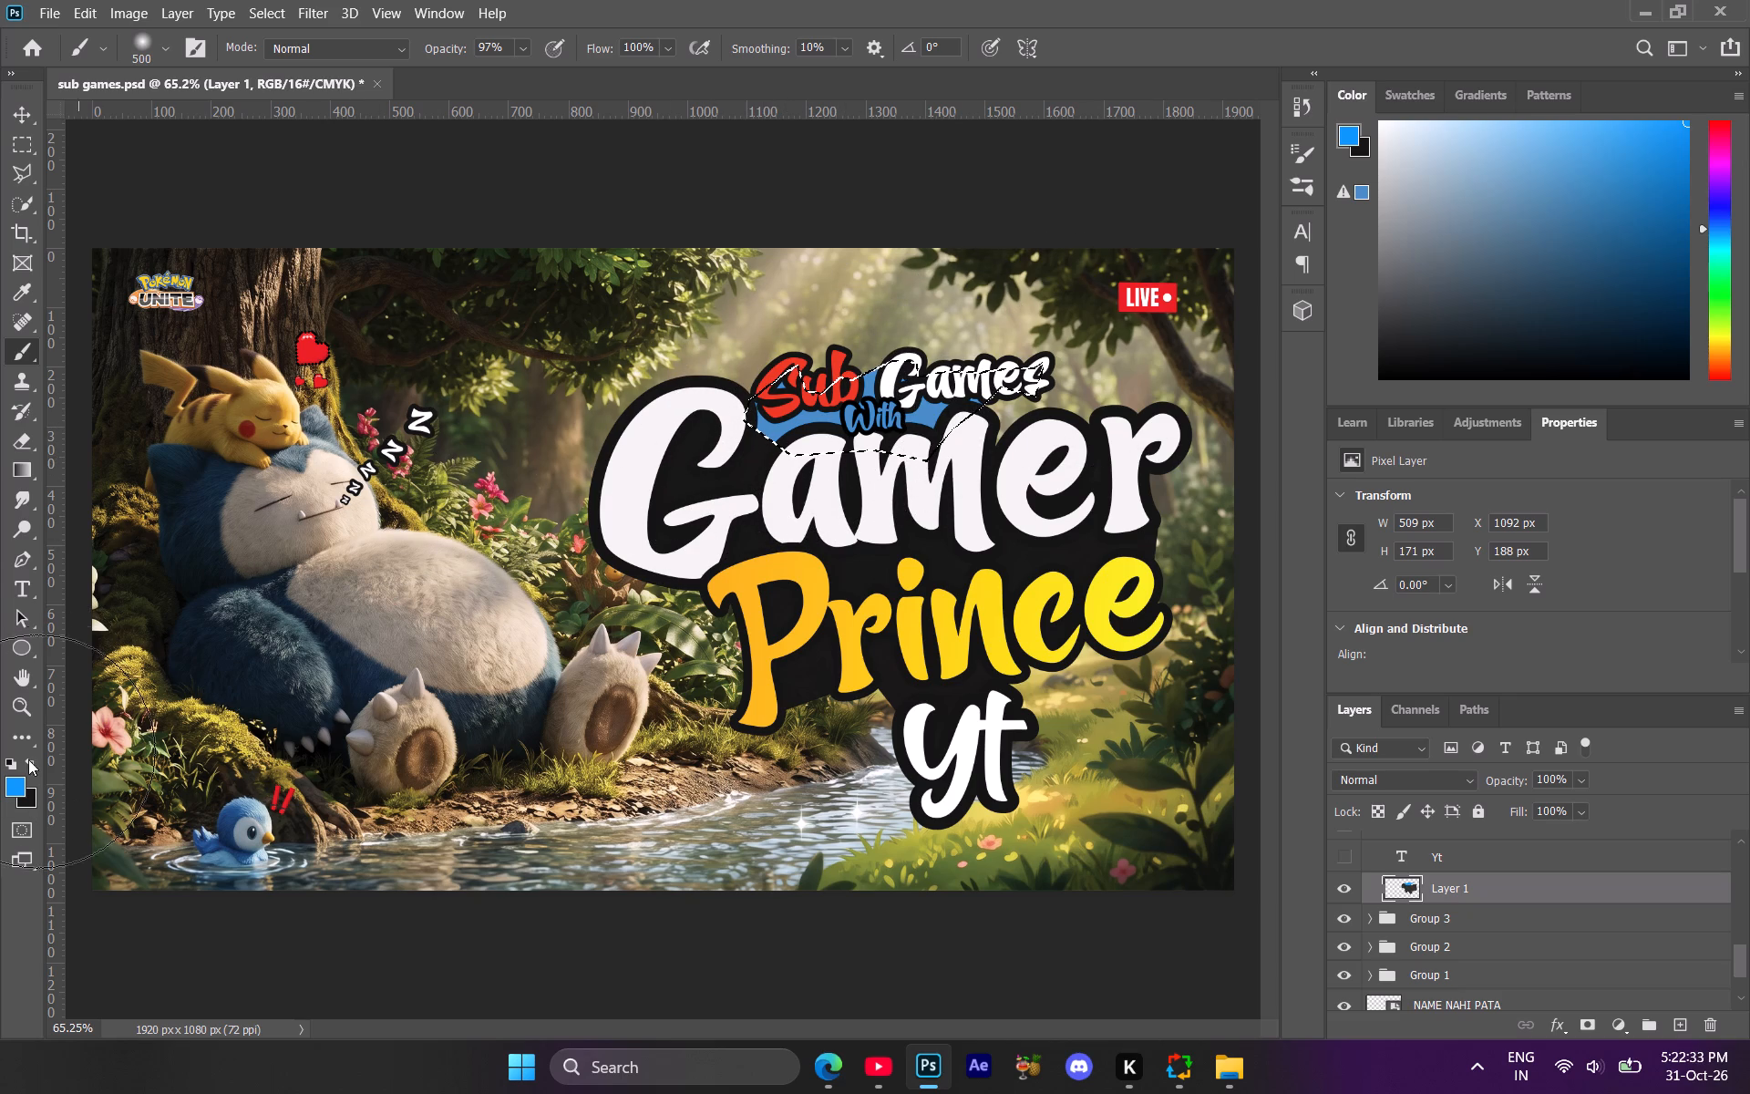
Reset the colours, sample near-black from the title's backing as the foreground, and brush over the blue paint inside the selection.
click(28, 767)
click(15, 766)
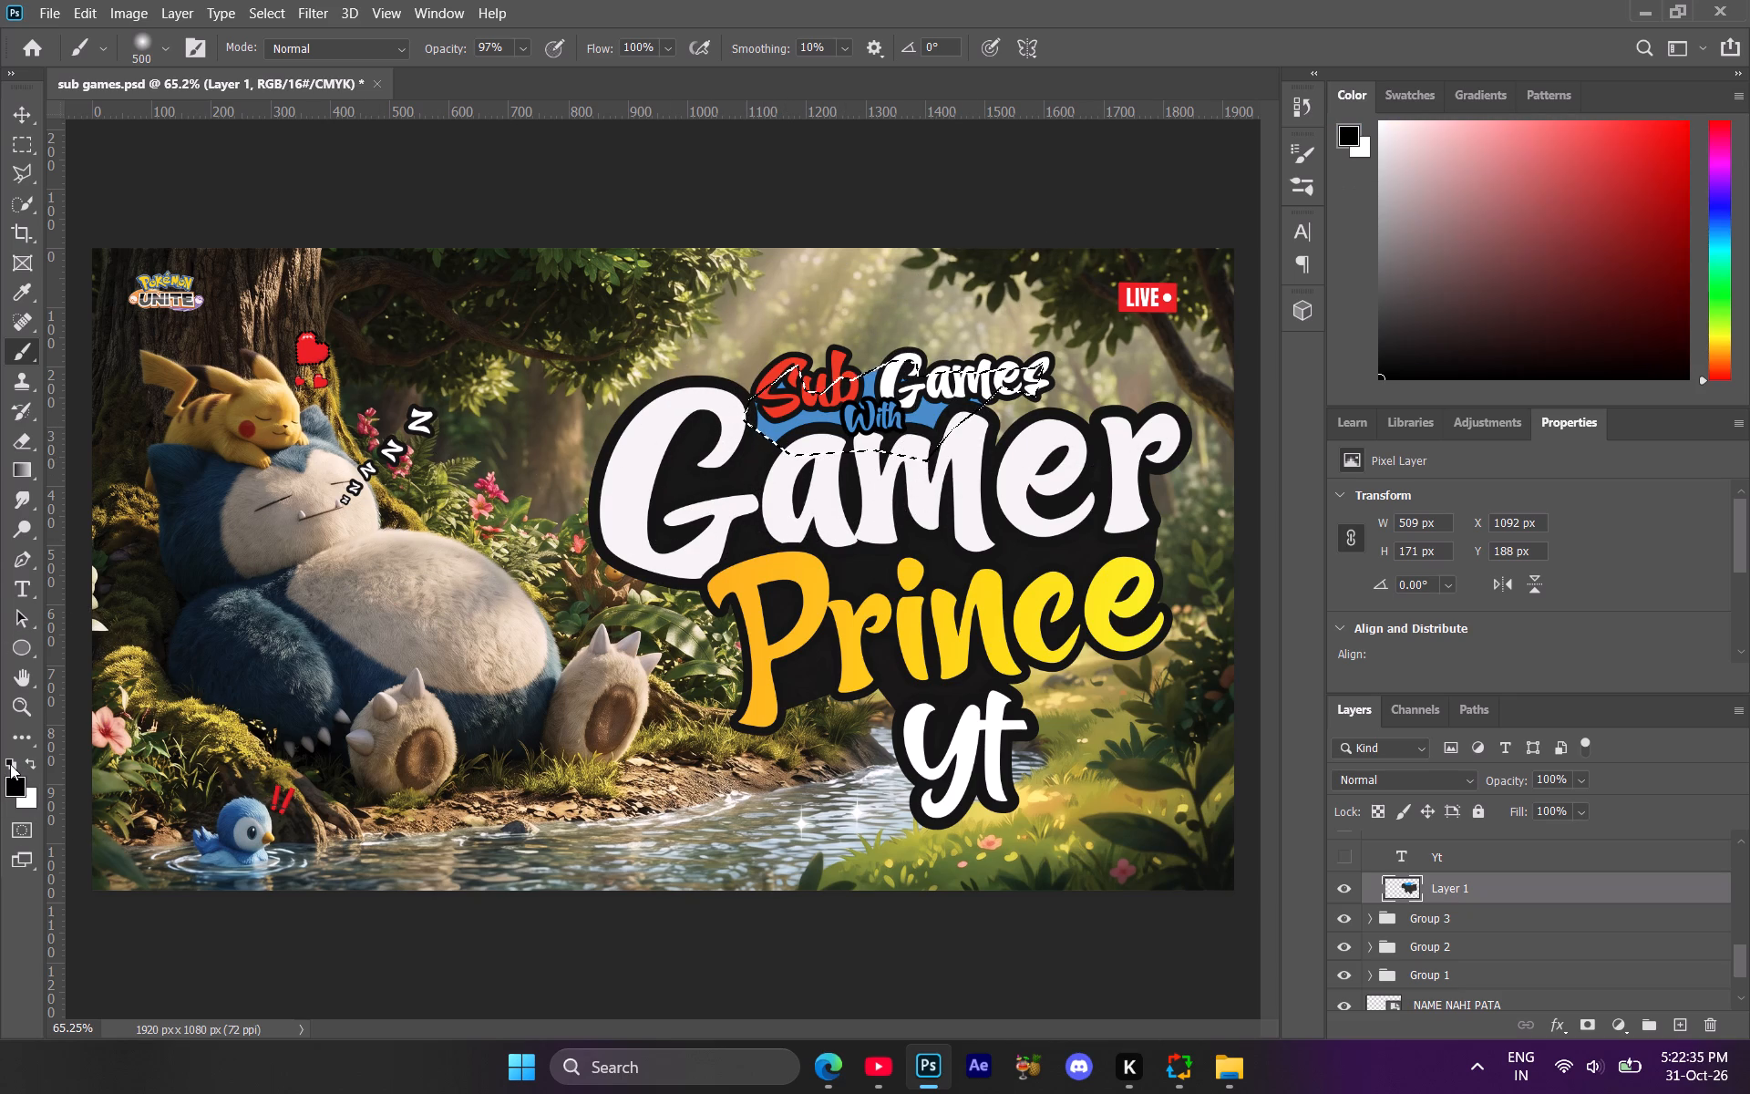
click(15, 777)
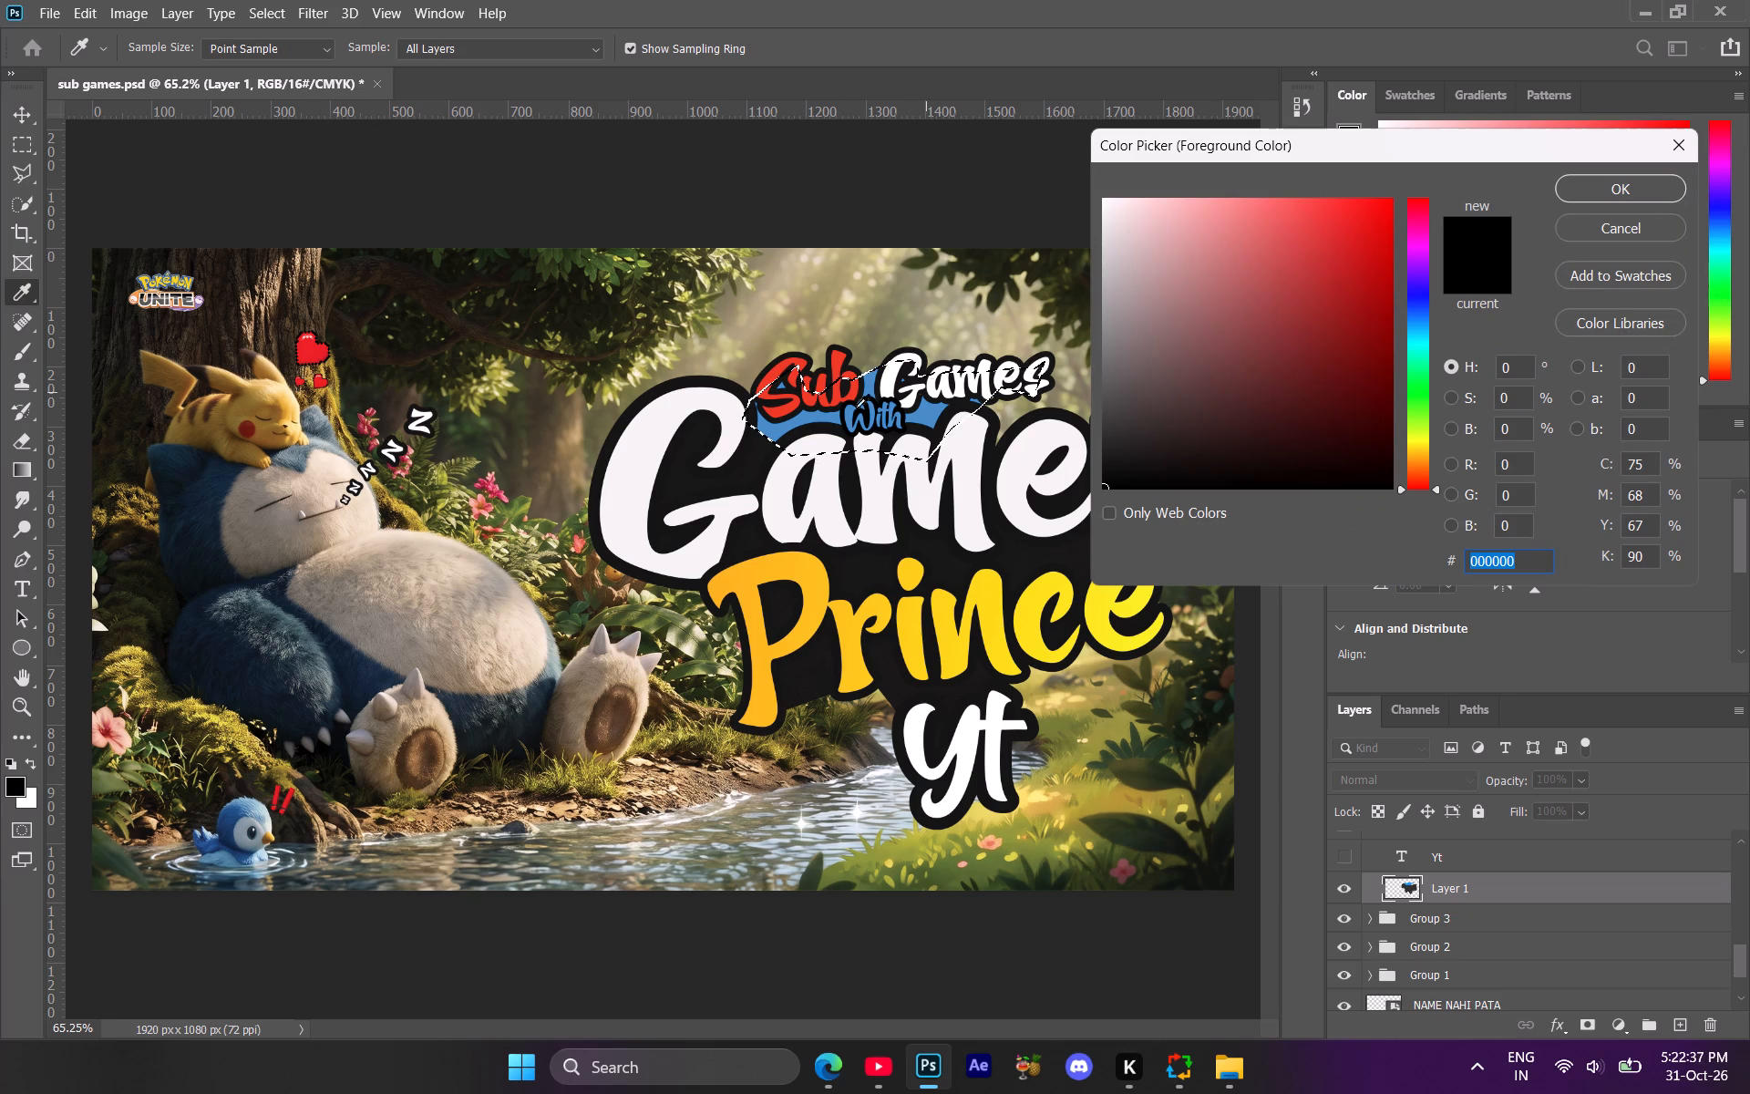
click(751, 467)
click(1654, 191)
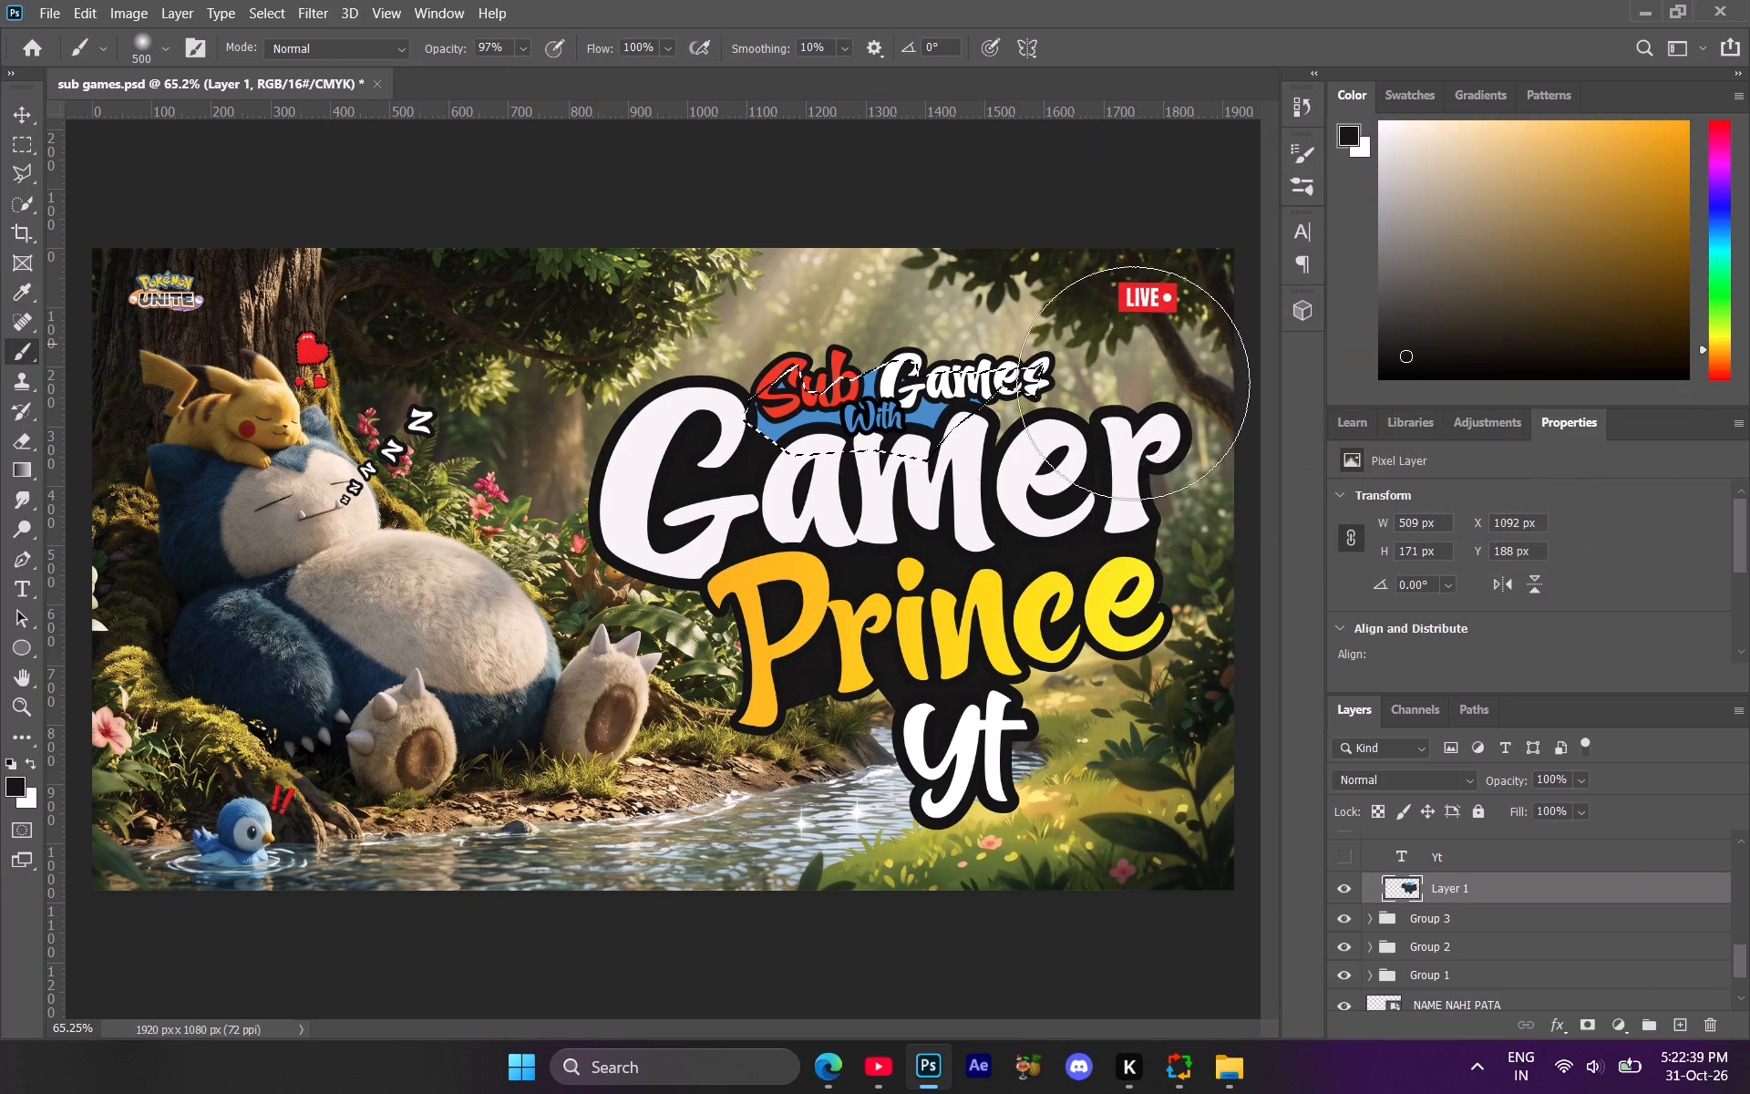
drag(946, 400, 1093, 402)
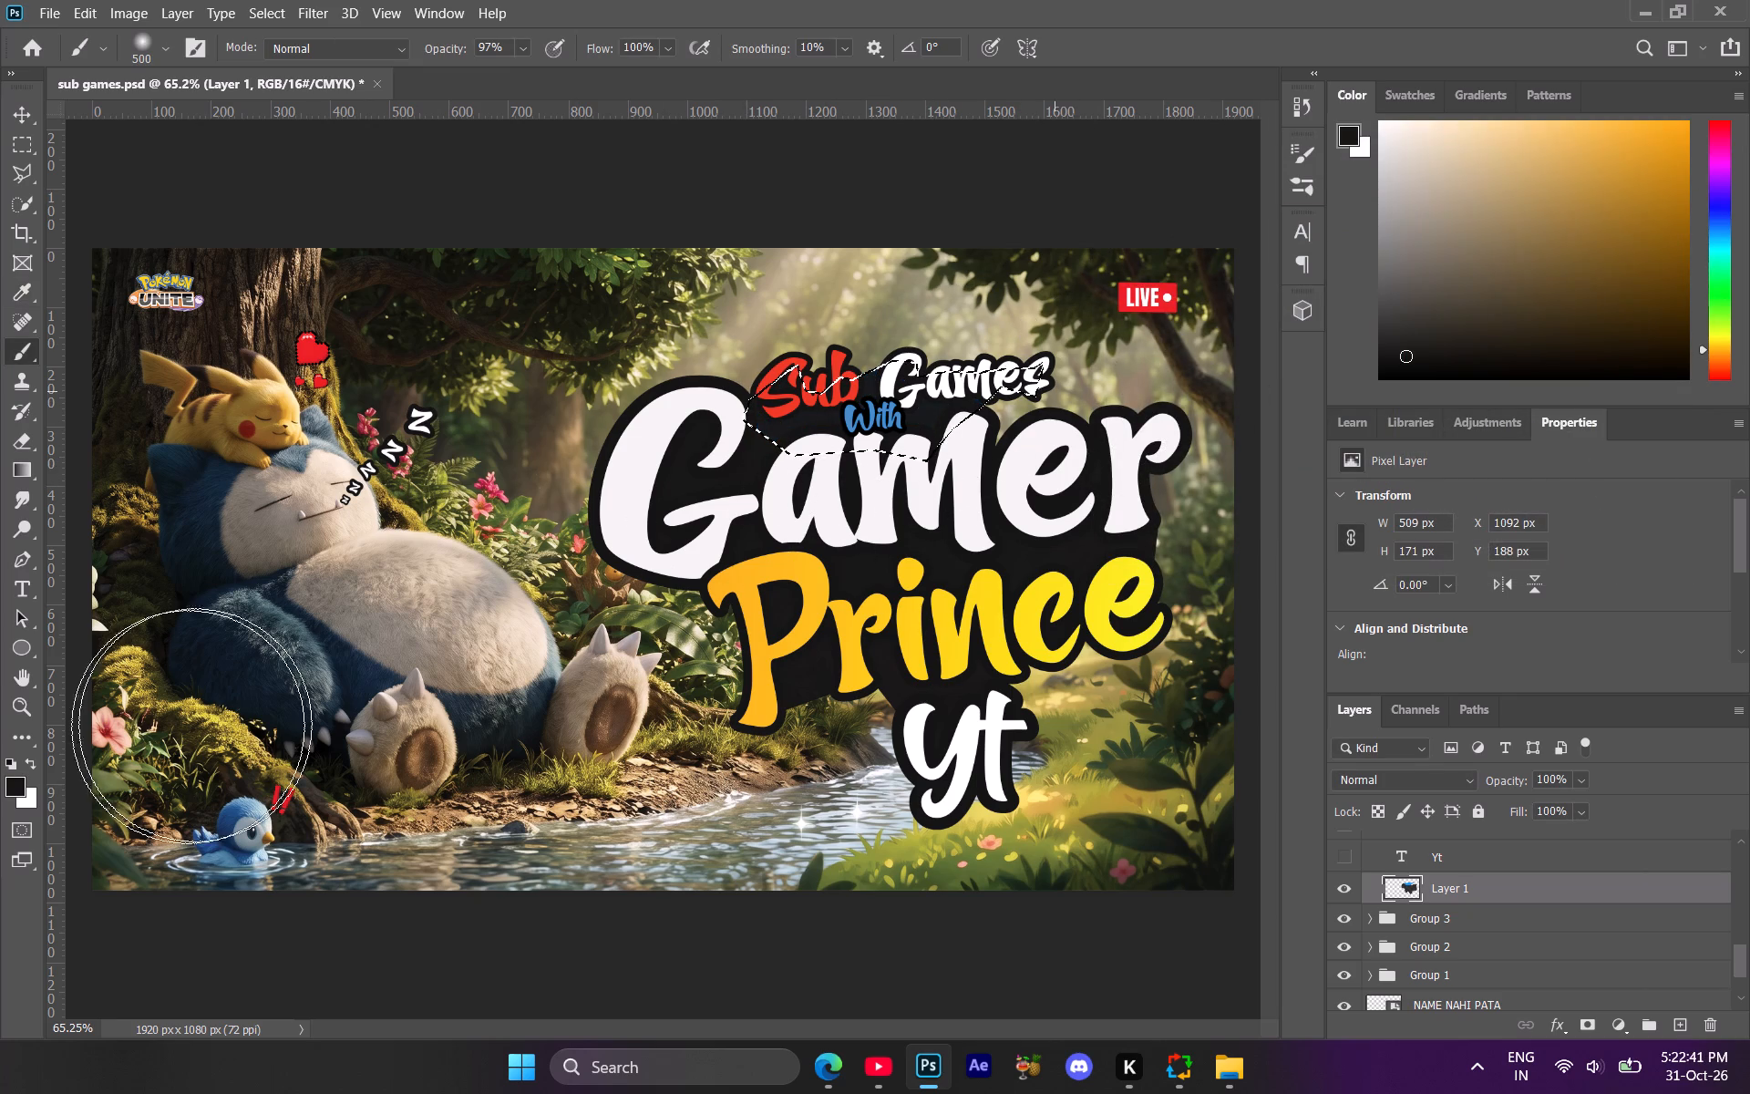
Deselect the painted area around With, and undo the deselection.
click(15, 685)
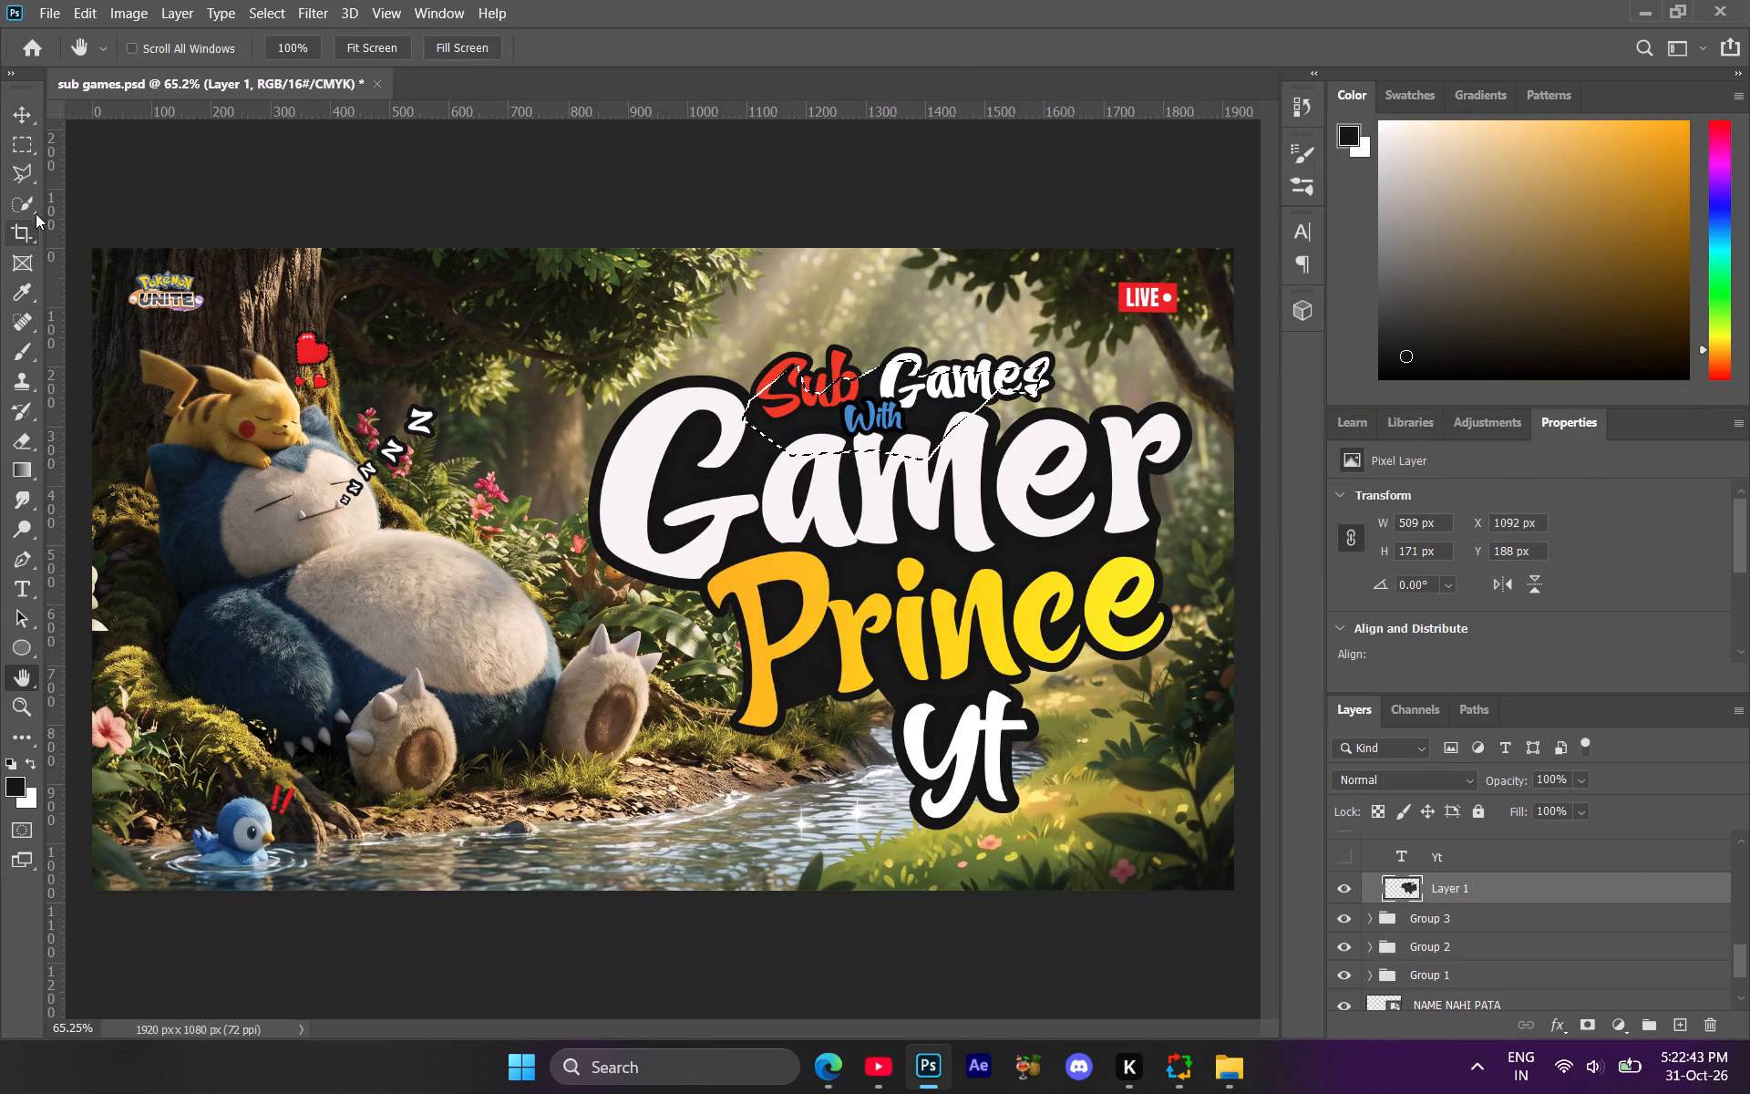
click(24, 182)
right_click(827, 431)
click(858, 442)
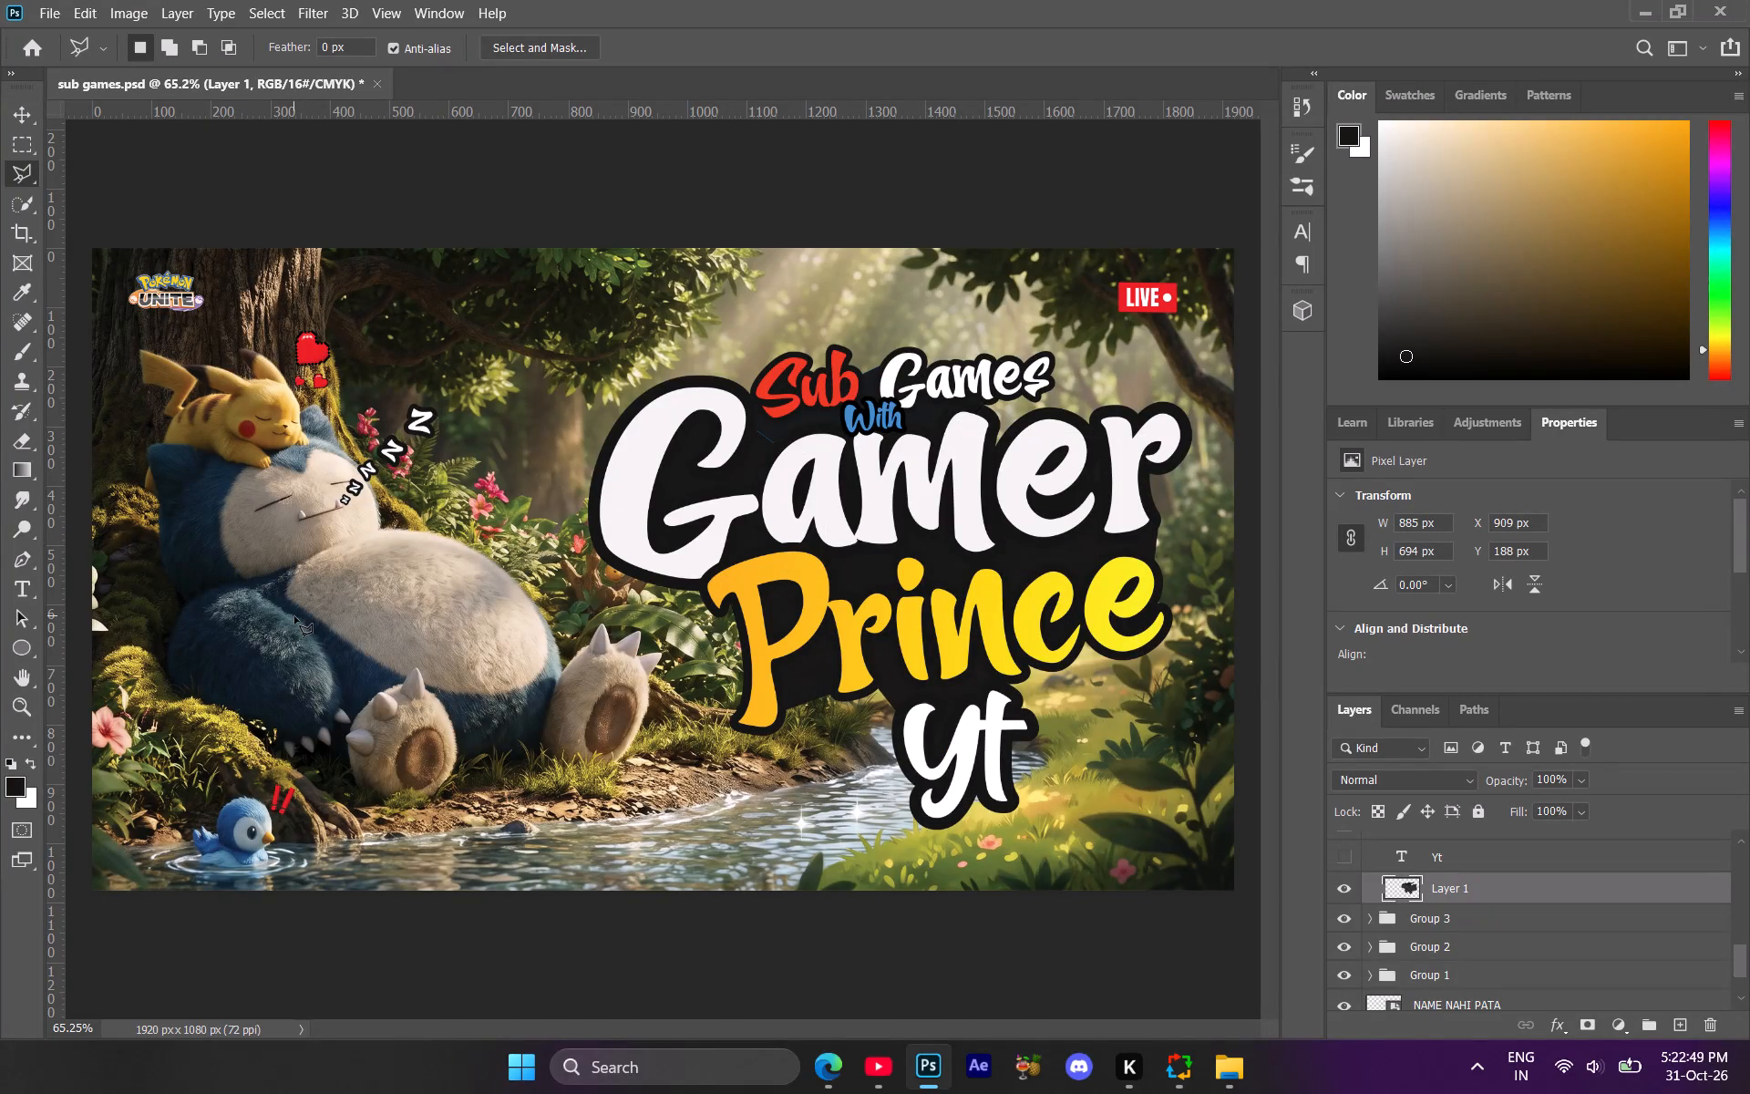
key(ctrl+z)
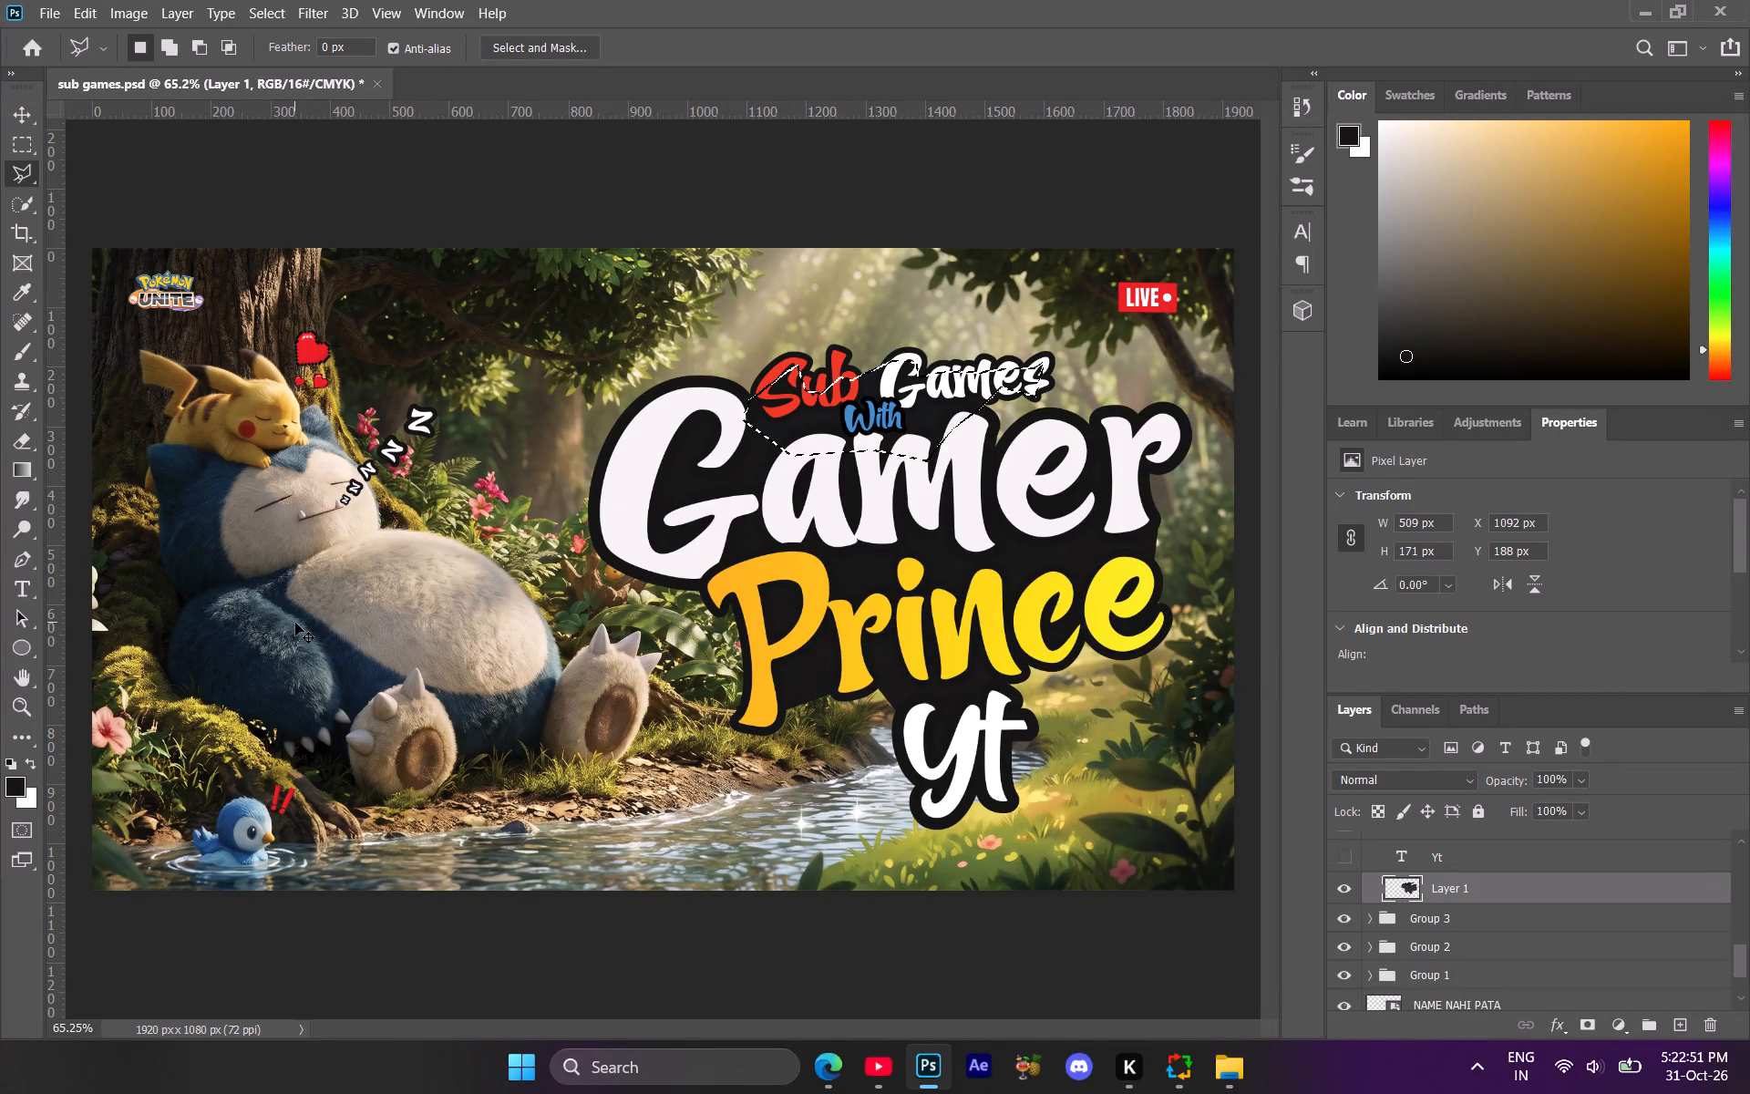
Set the foreground colour to 141414, sampled from the title's backing, and brush over the selected area around With on Layer 1.
click(12, 781)
click(1110, 459)
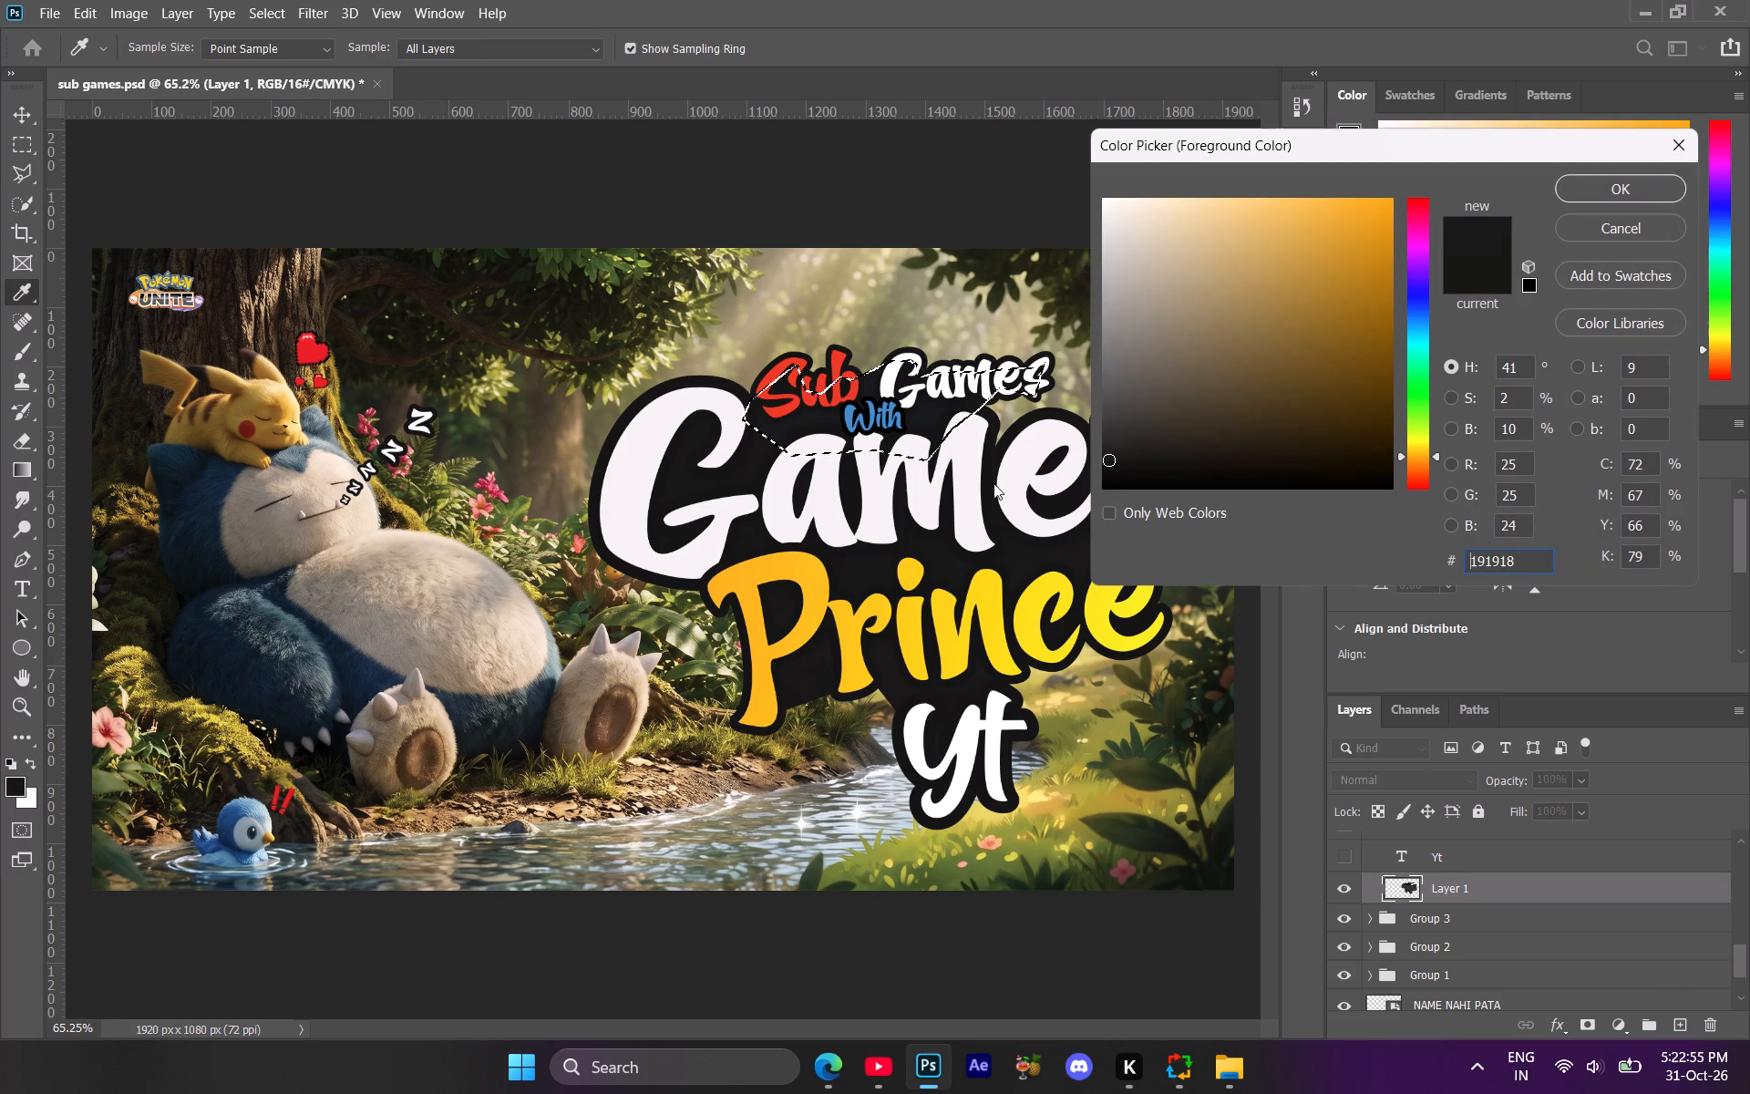
click(681, 500)
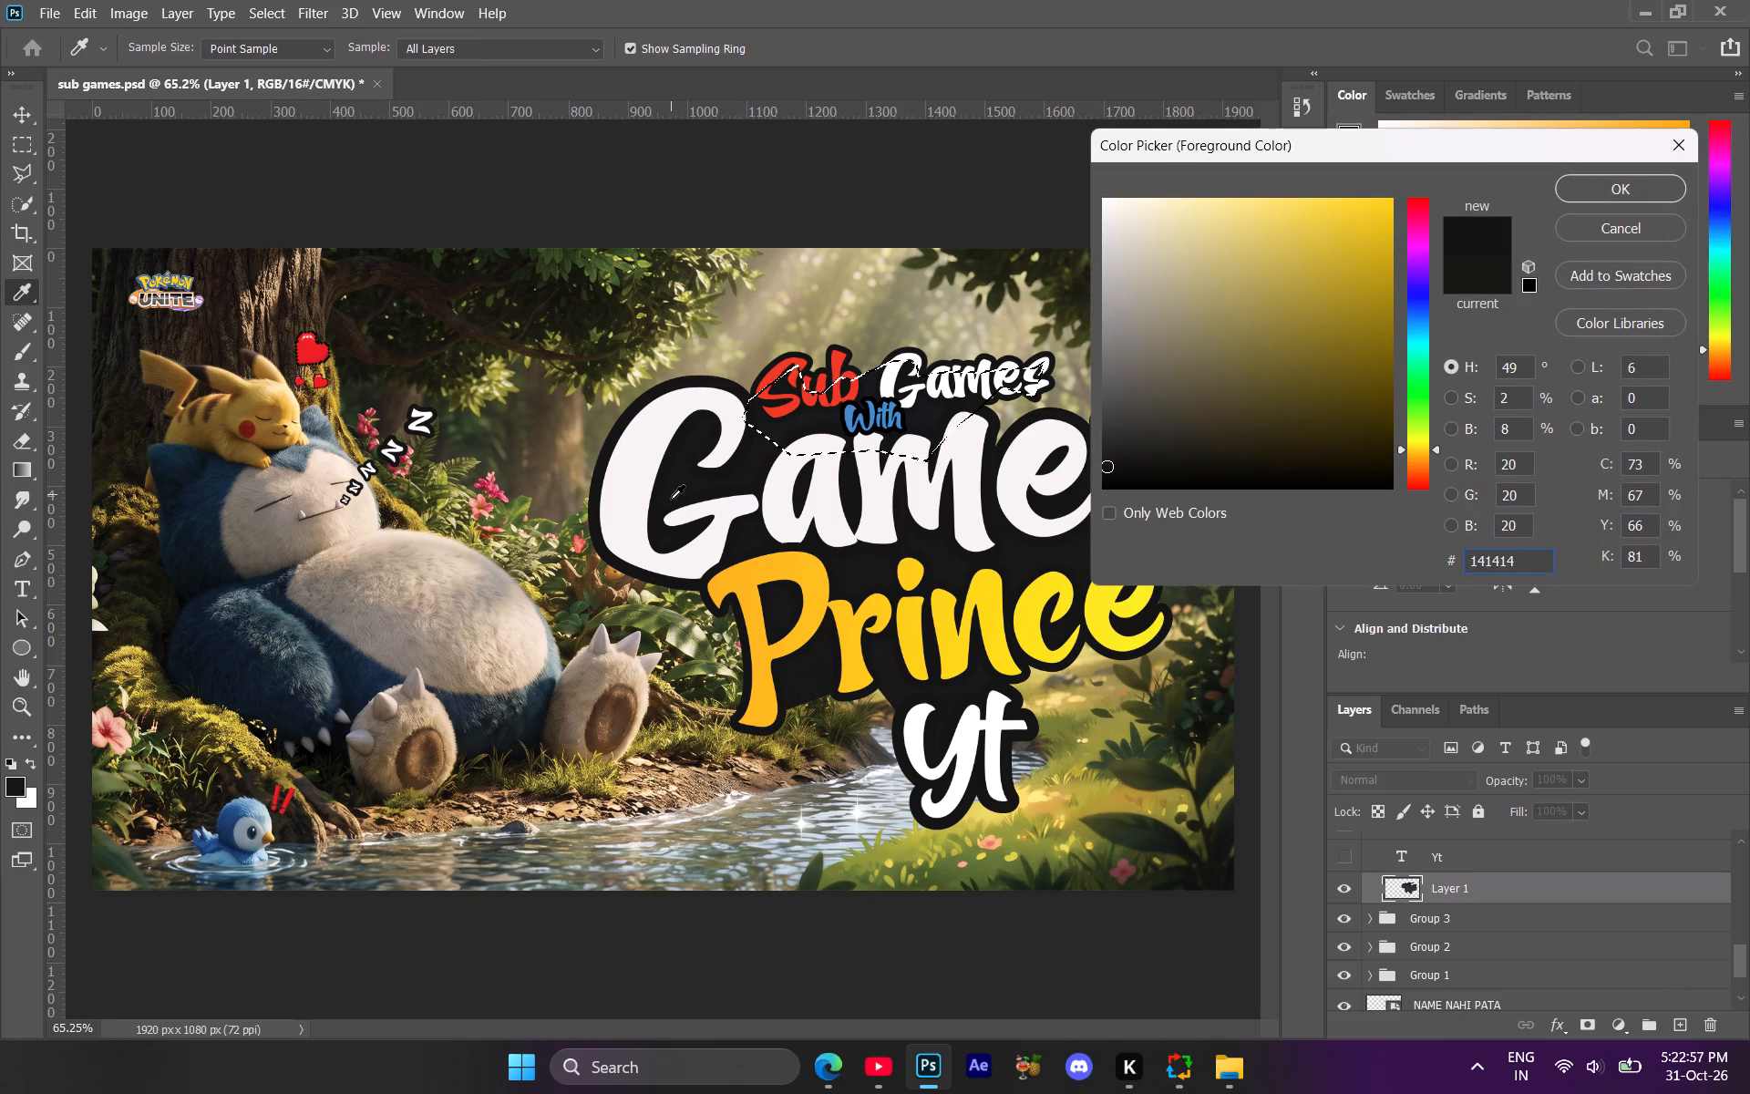
click(1613, 197)
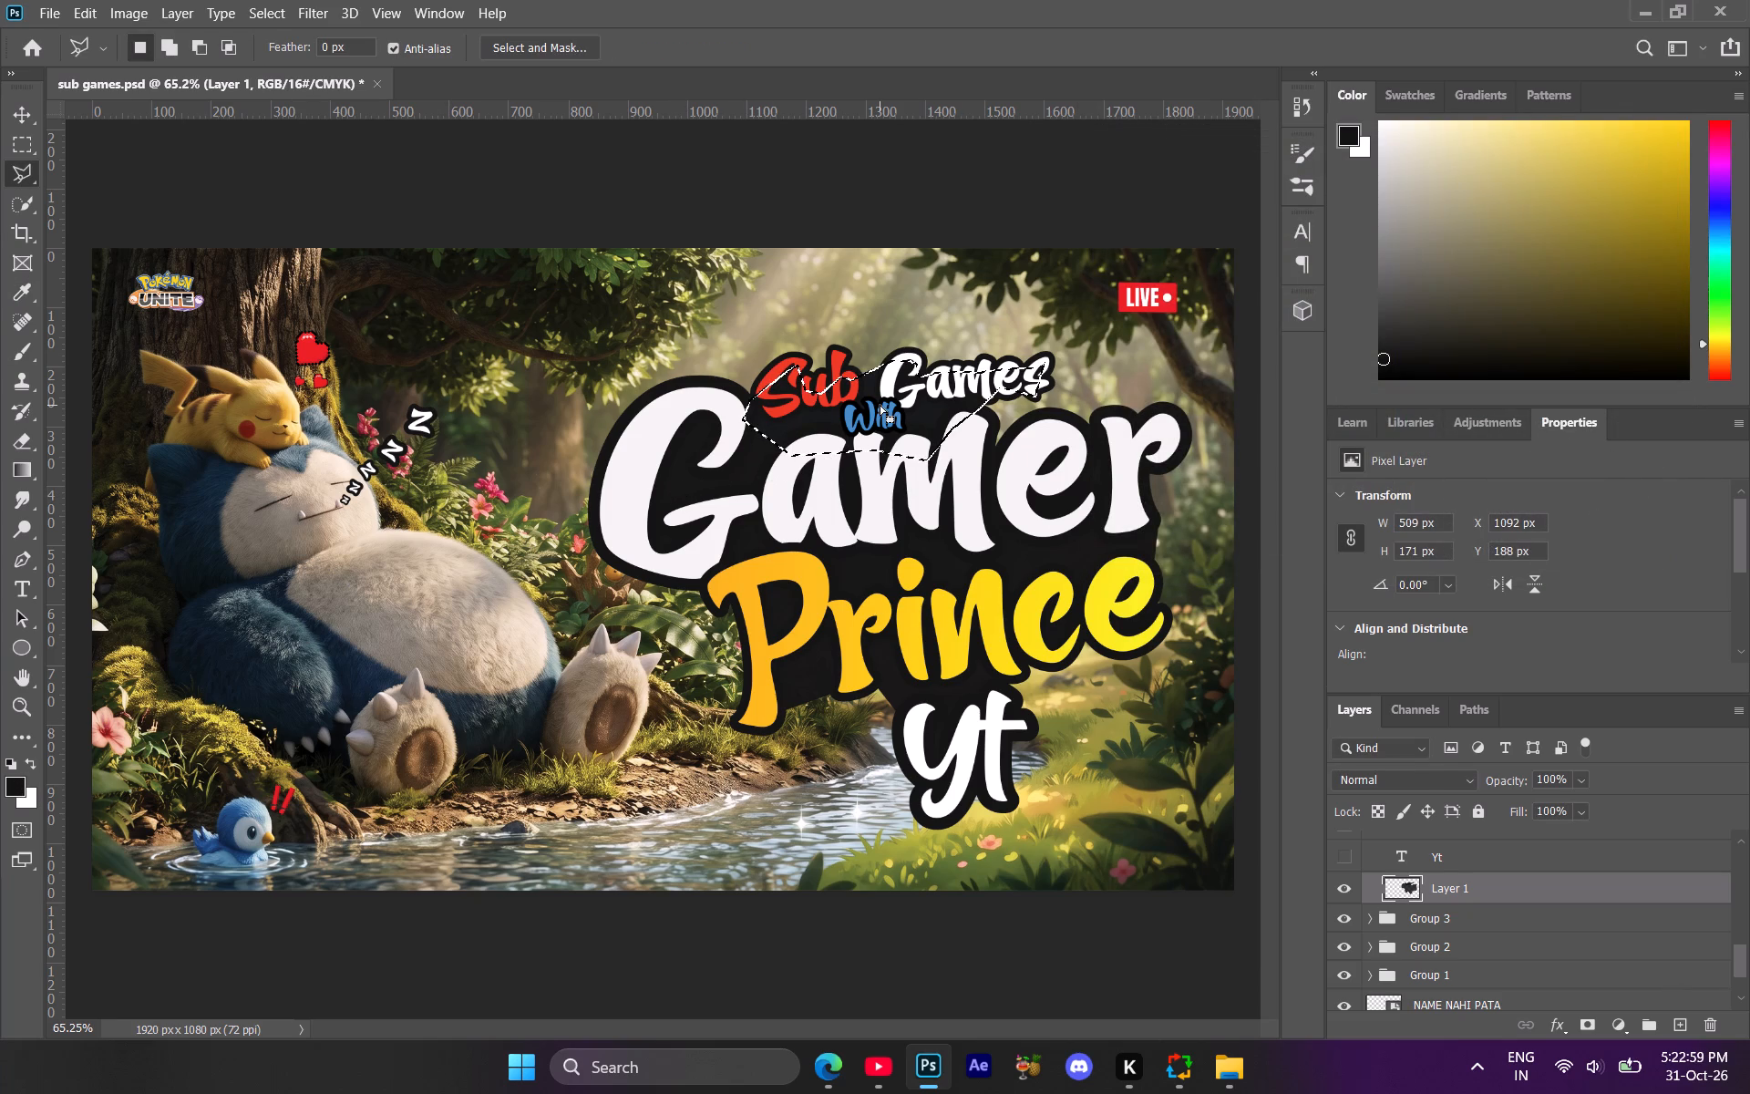
click(19, 356)
drag(962, 415, 1004, 389)
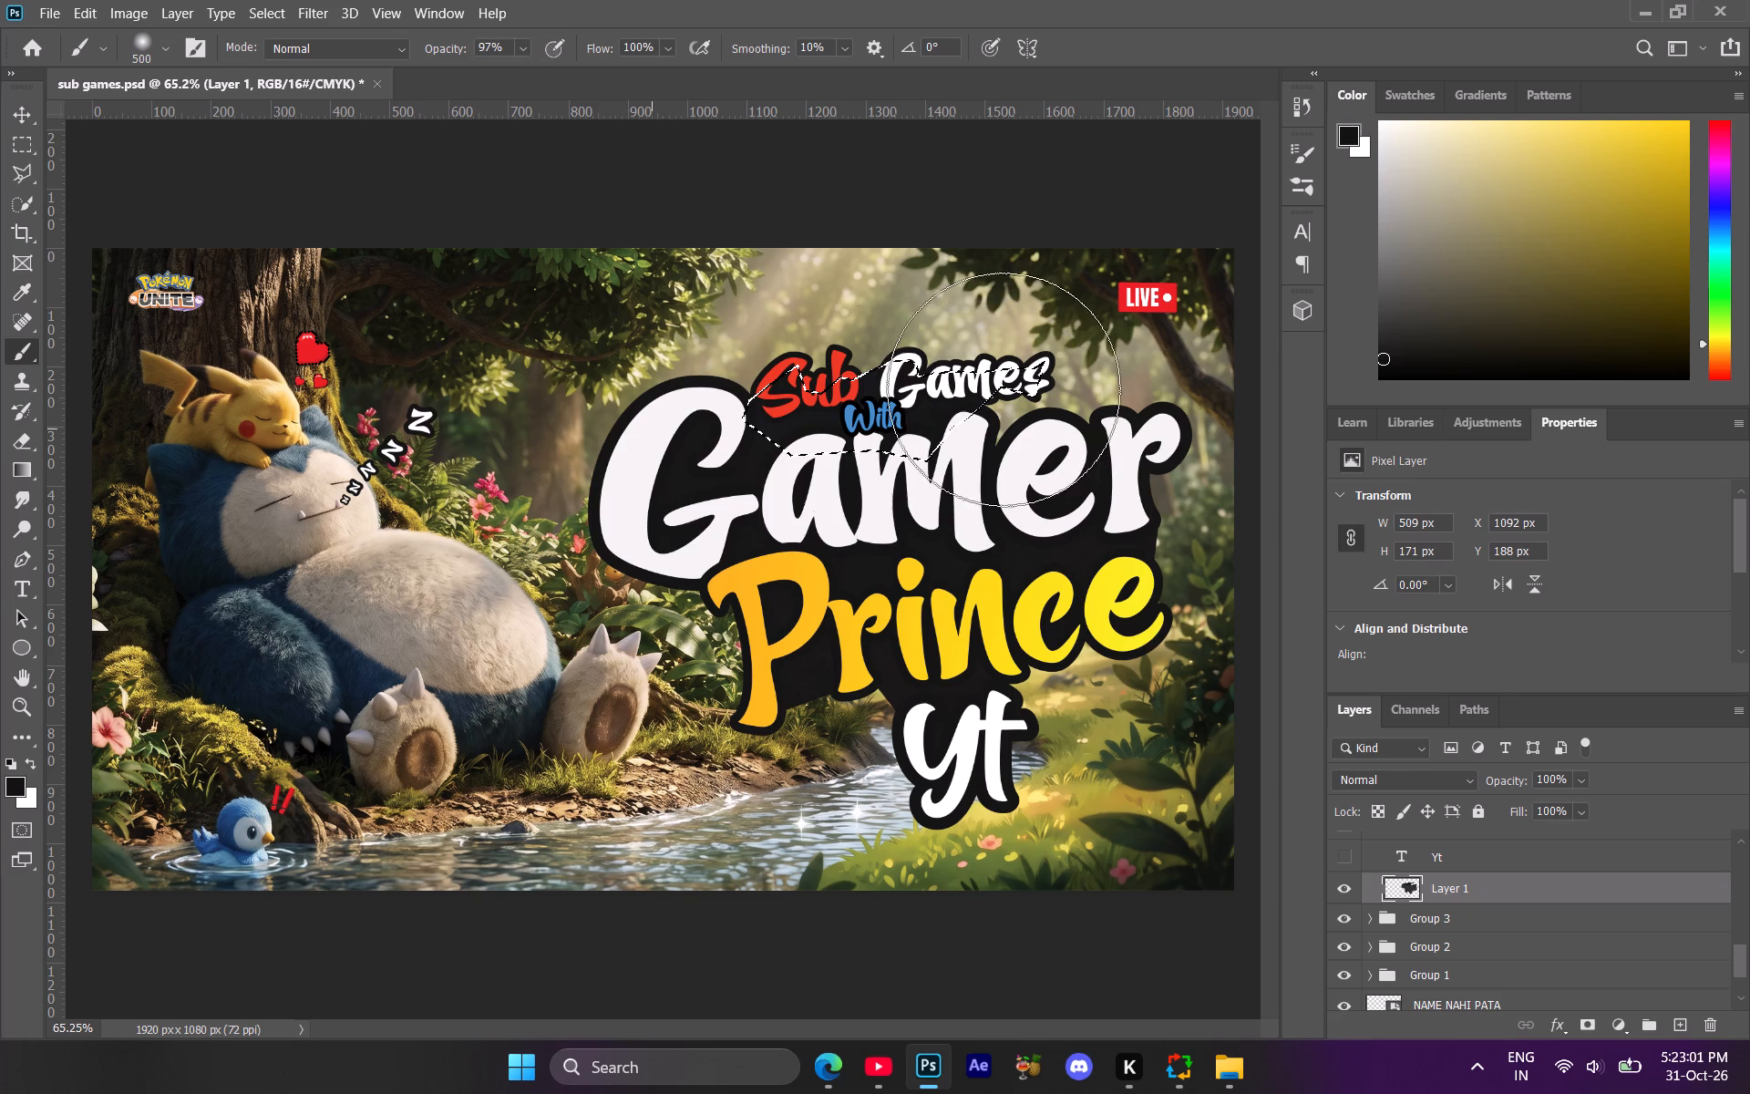
drag(1004, 389, 890, 412)
Deselect the painted area around With.
click(24, 163)
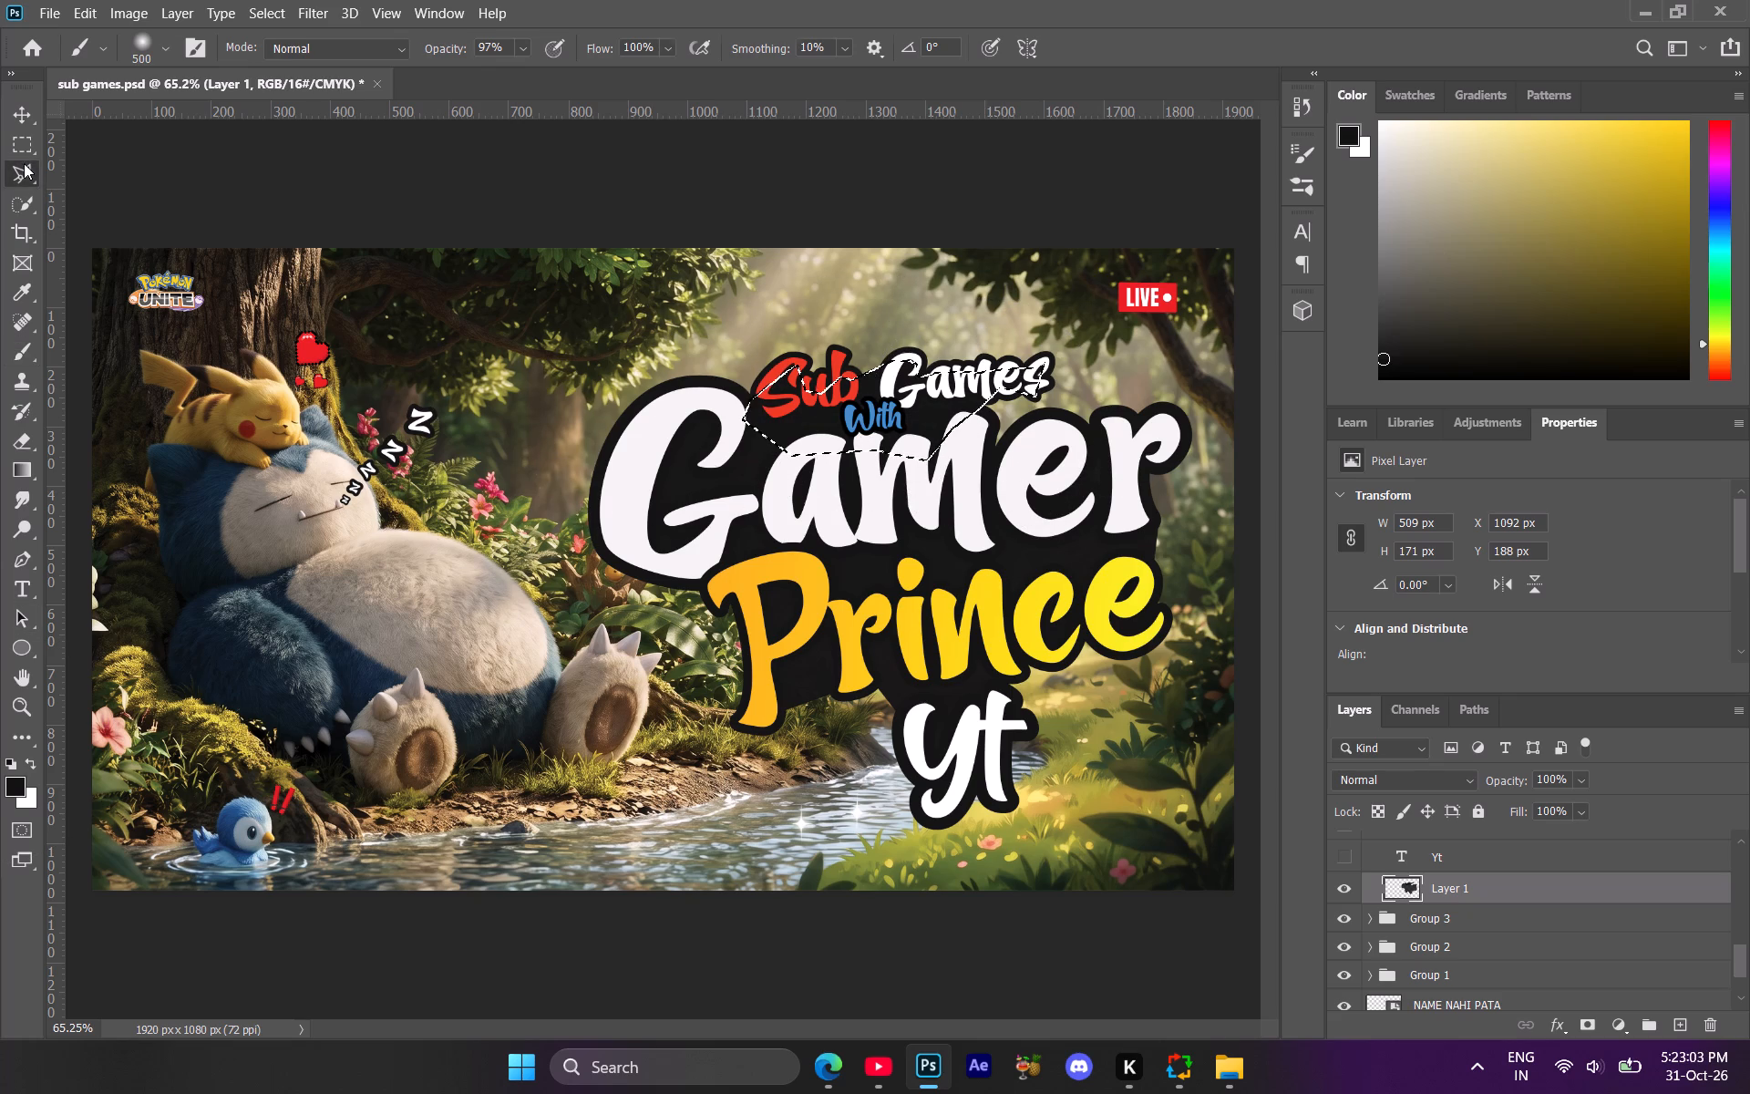
right_click(800, 410)
click(827, 431)
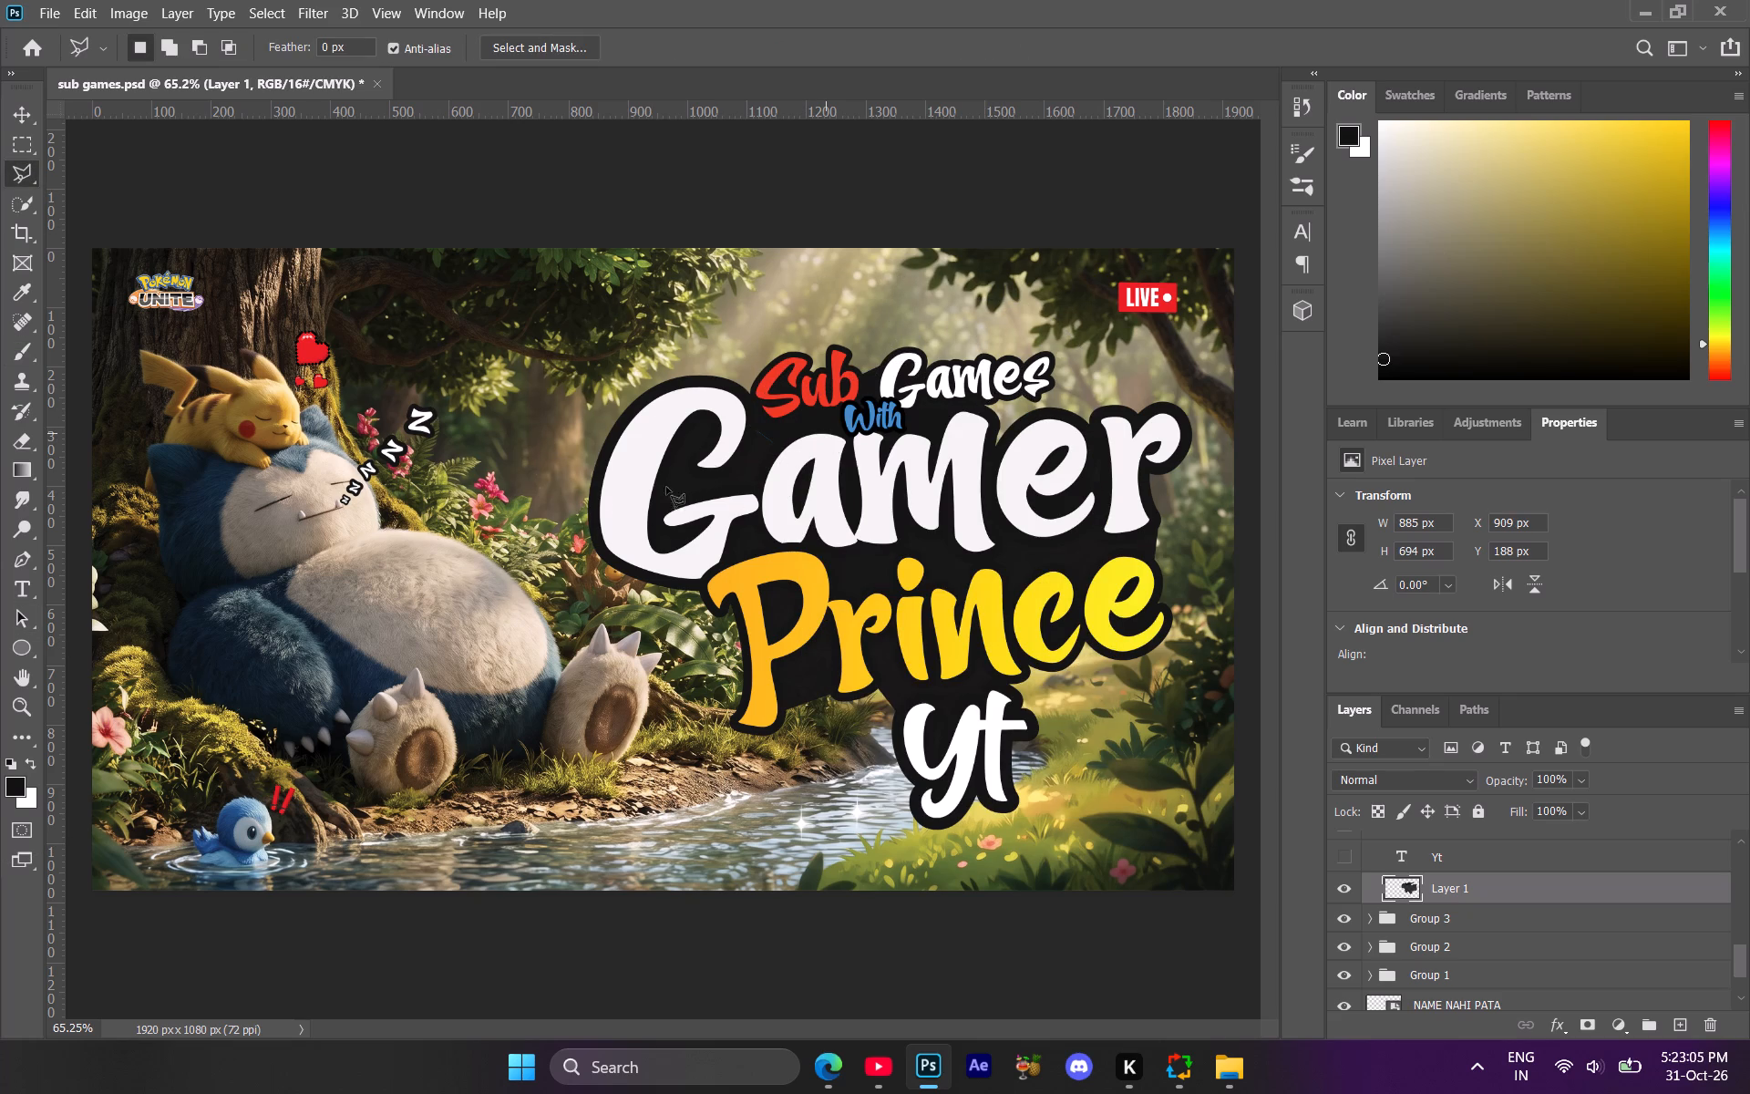
click(17, 685)
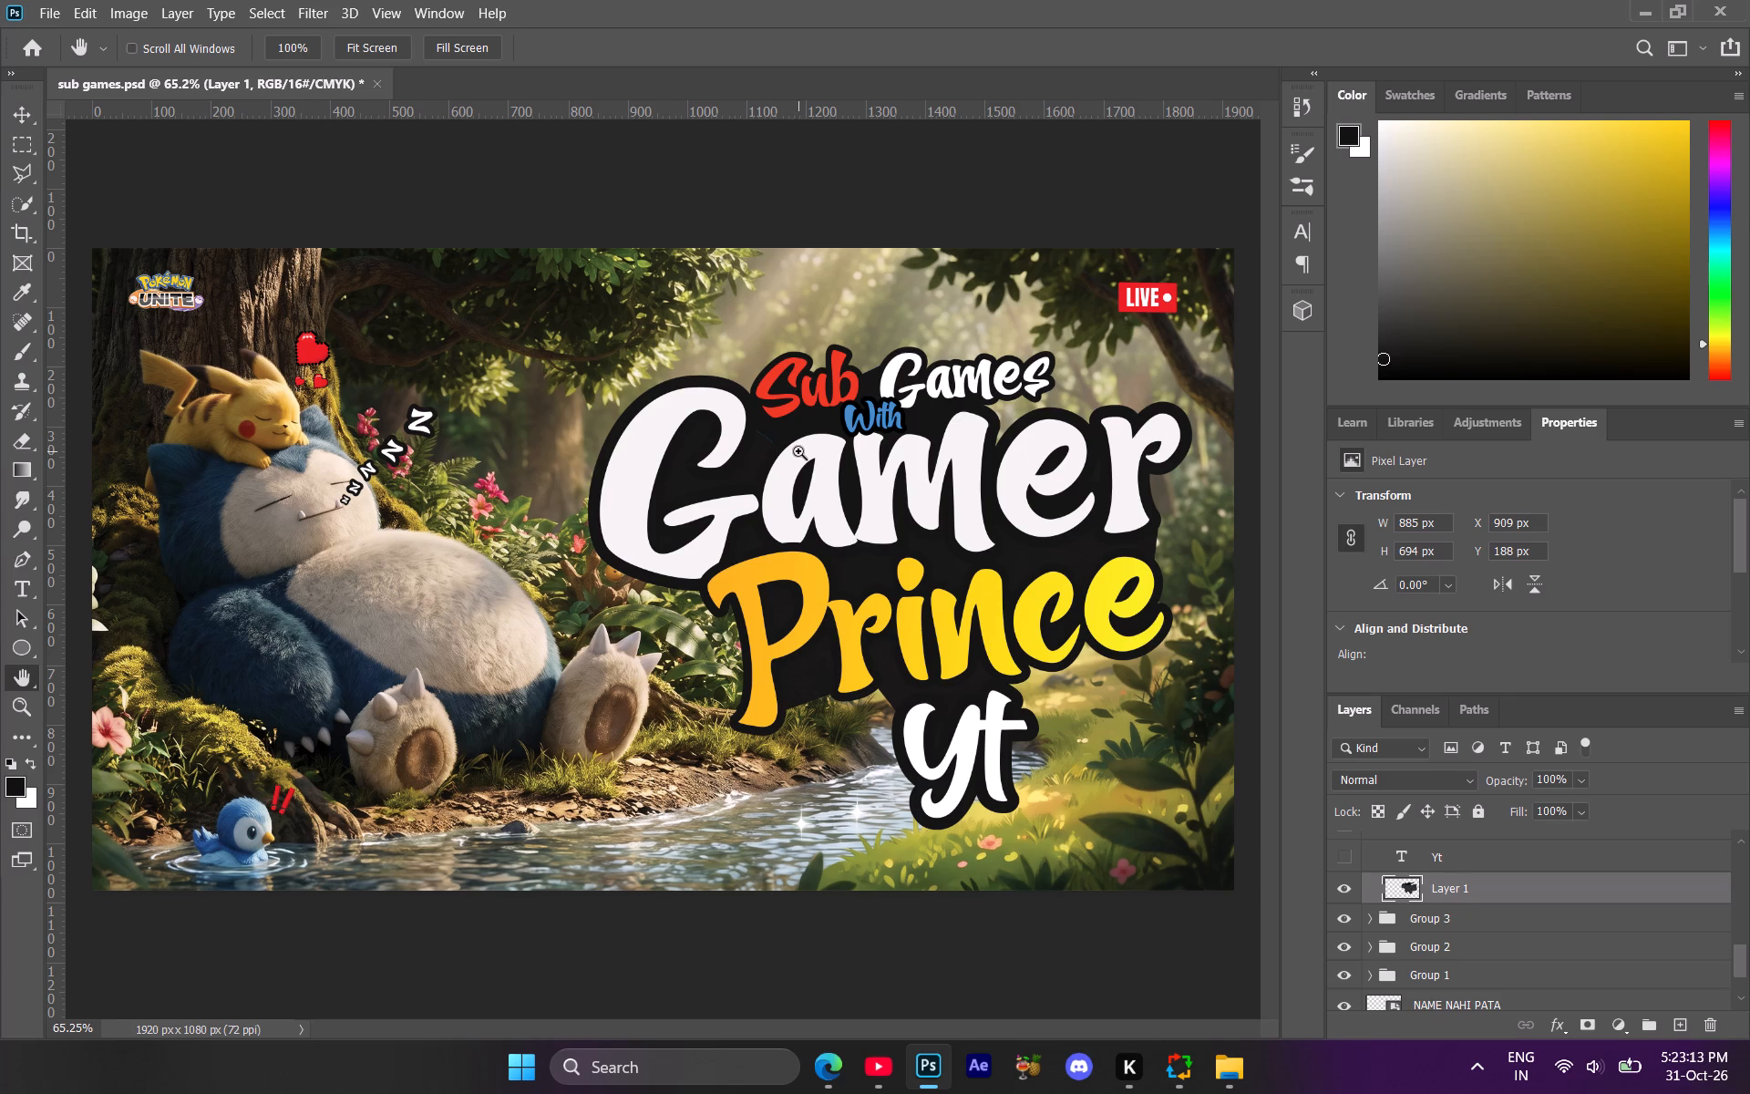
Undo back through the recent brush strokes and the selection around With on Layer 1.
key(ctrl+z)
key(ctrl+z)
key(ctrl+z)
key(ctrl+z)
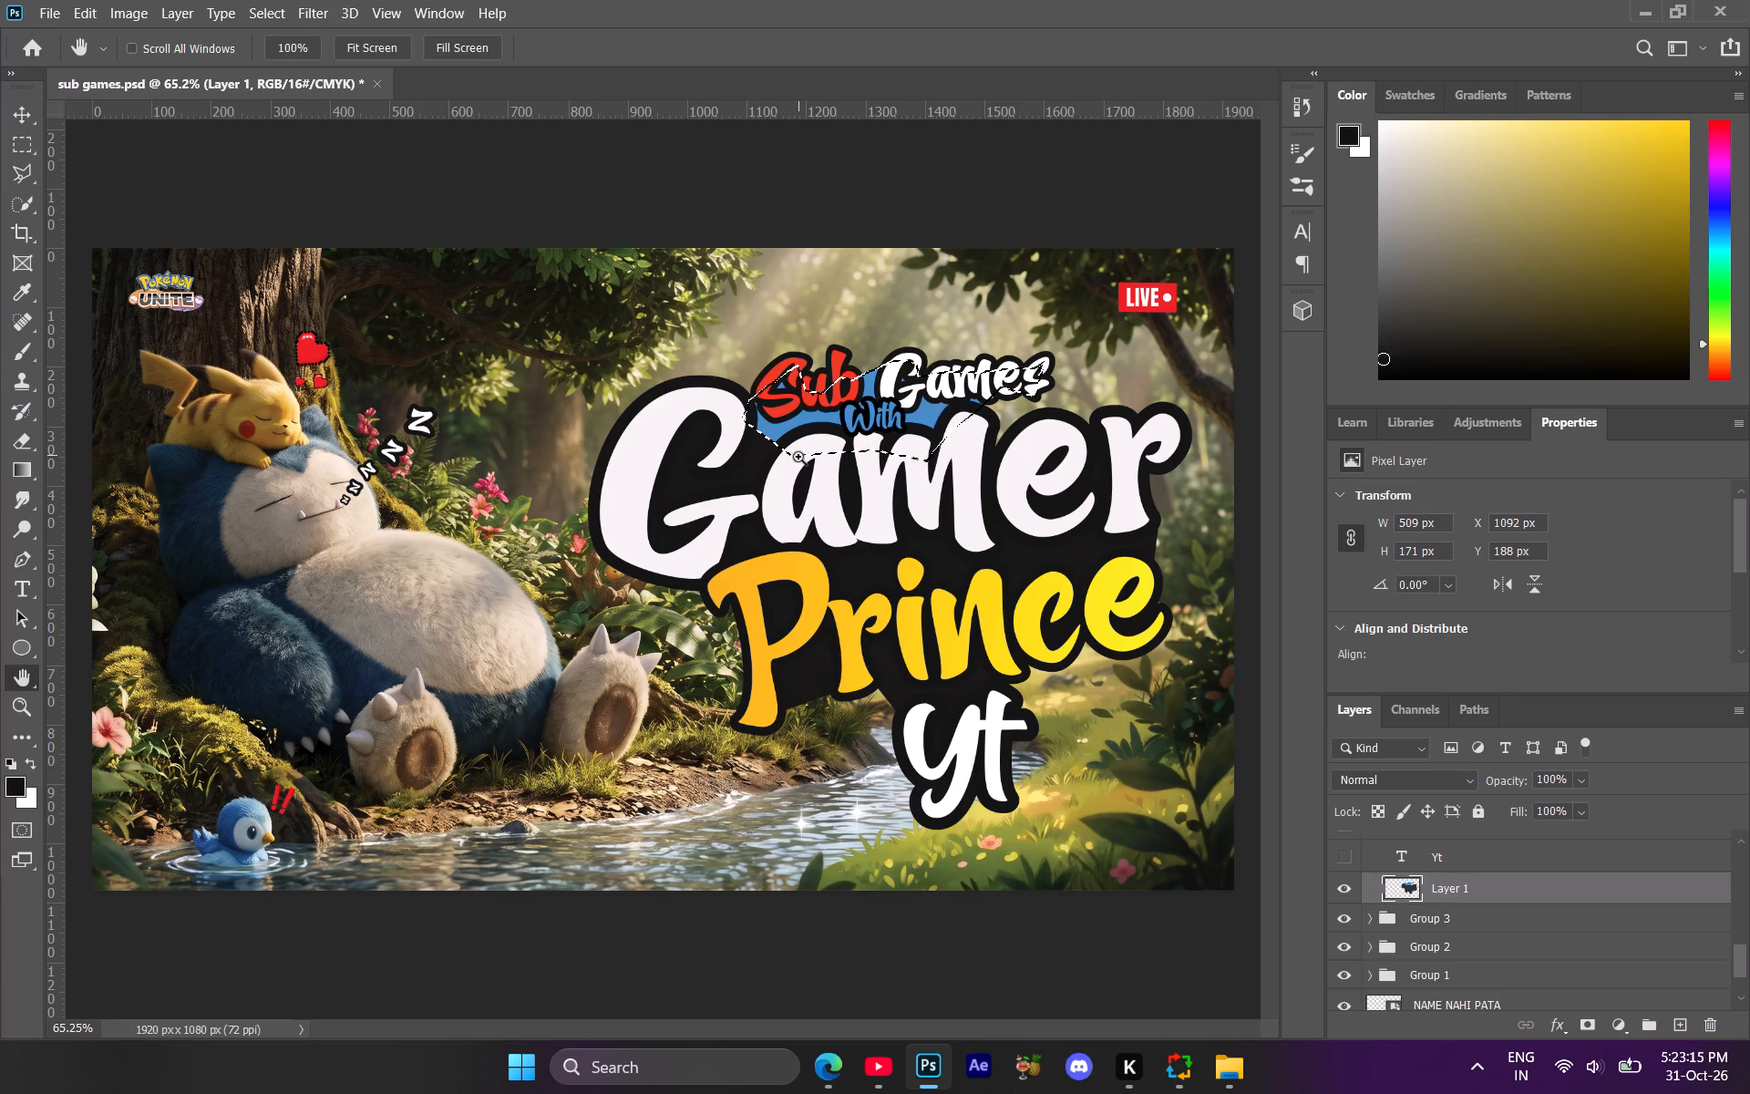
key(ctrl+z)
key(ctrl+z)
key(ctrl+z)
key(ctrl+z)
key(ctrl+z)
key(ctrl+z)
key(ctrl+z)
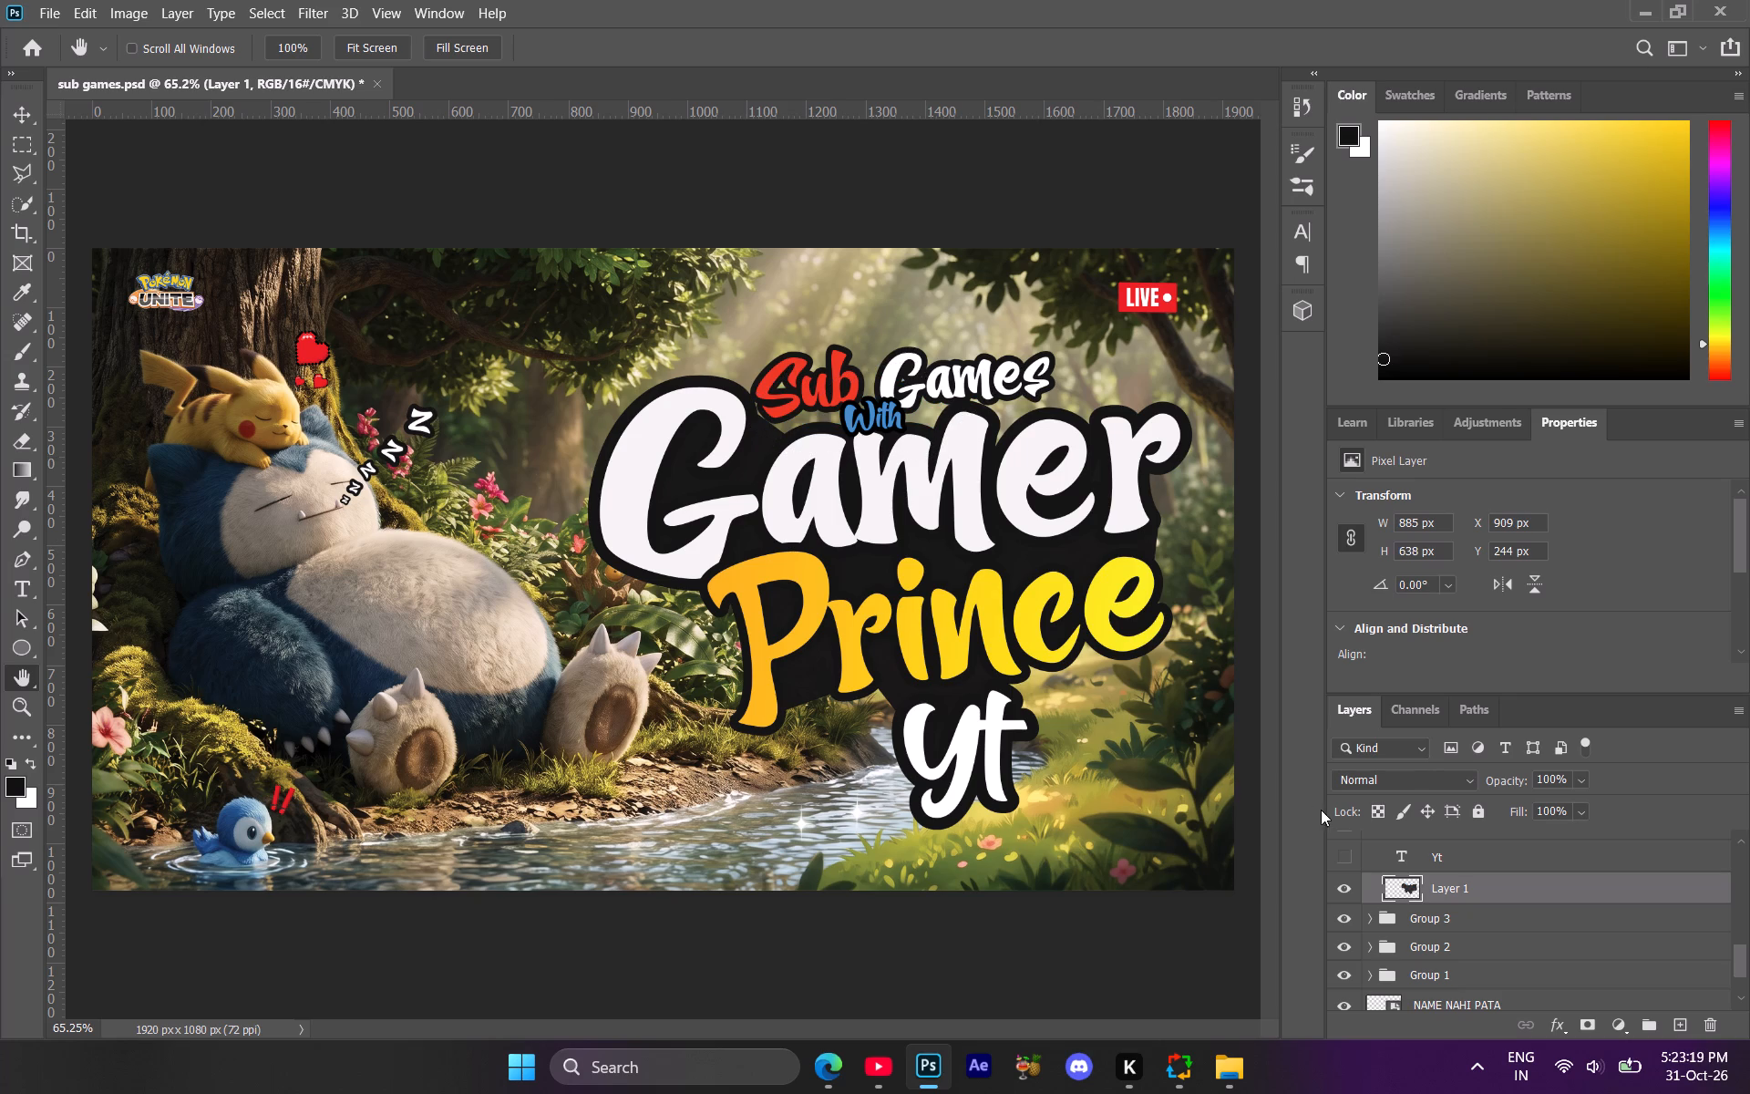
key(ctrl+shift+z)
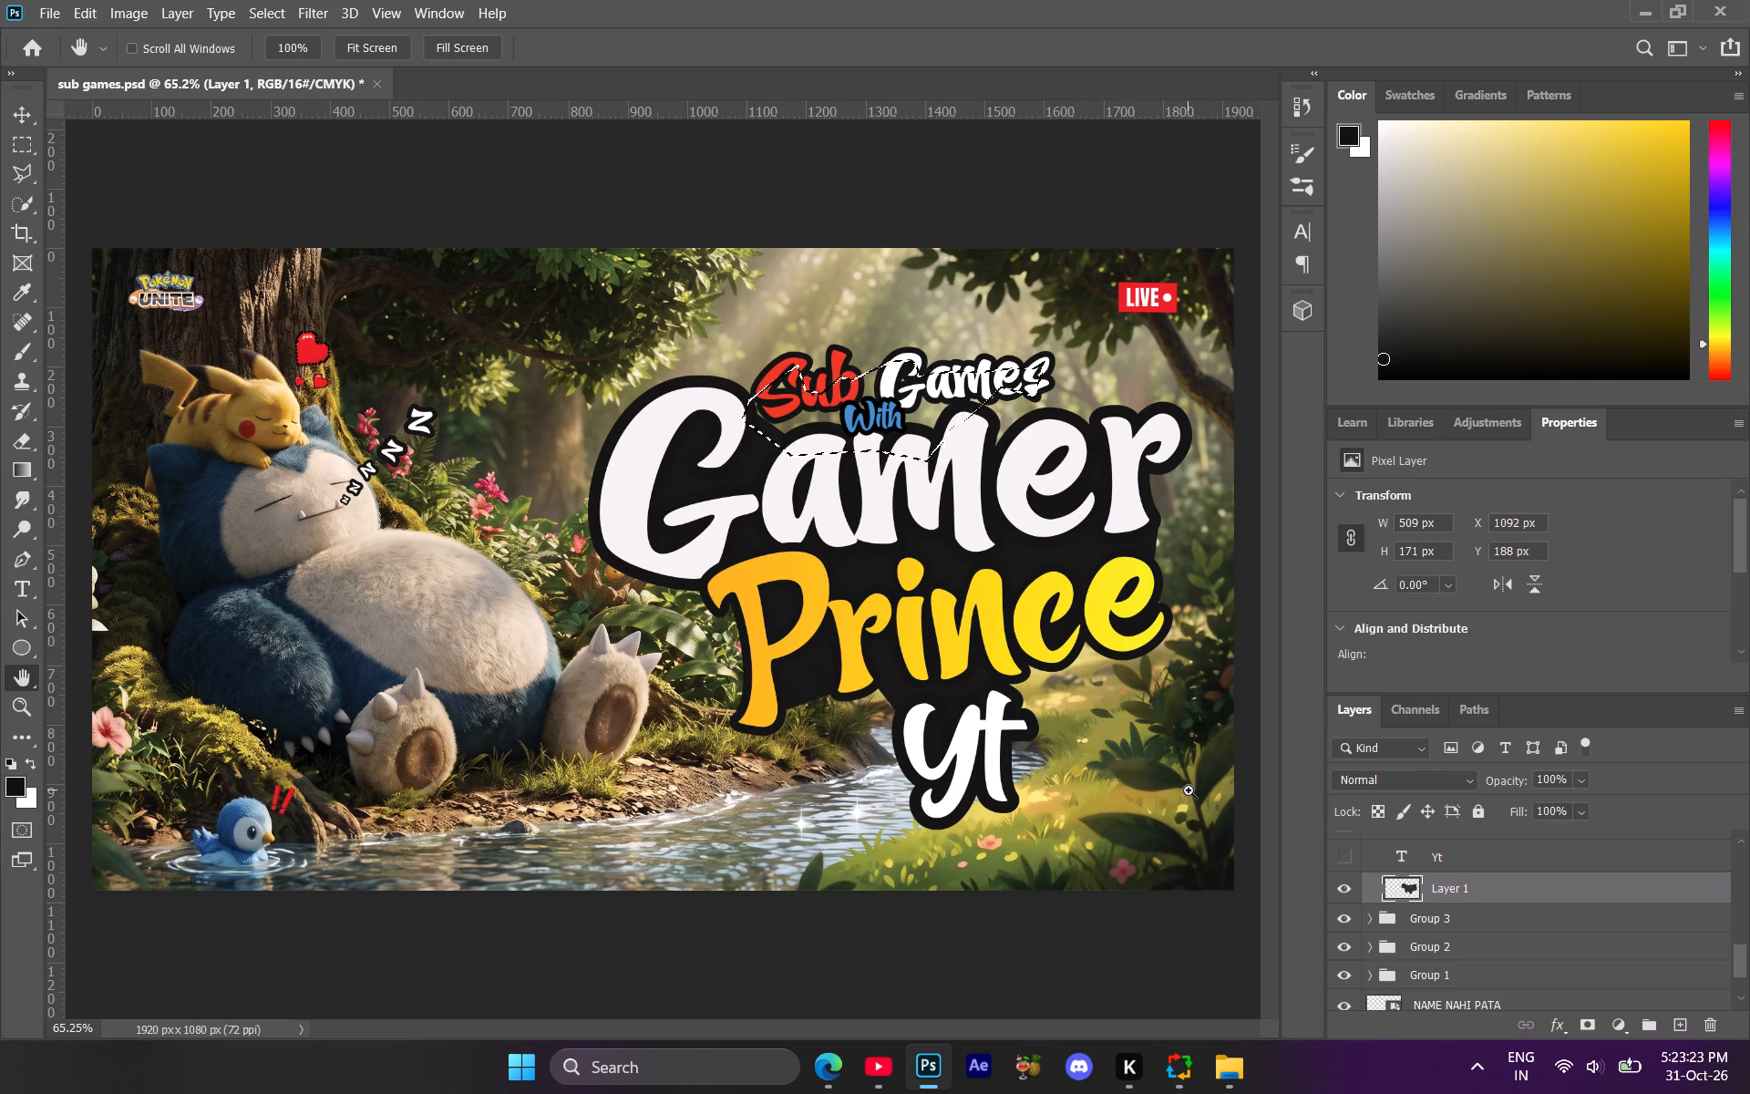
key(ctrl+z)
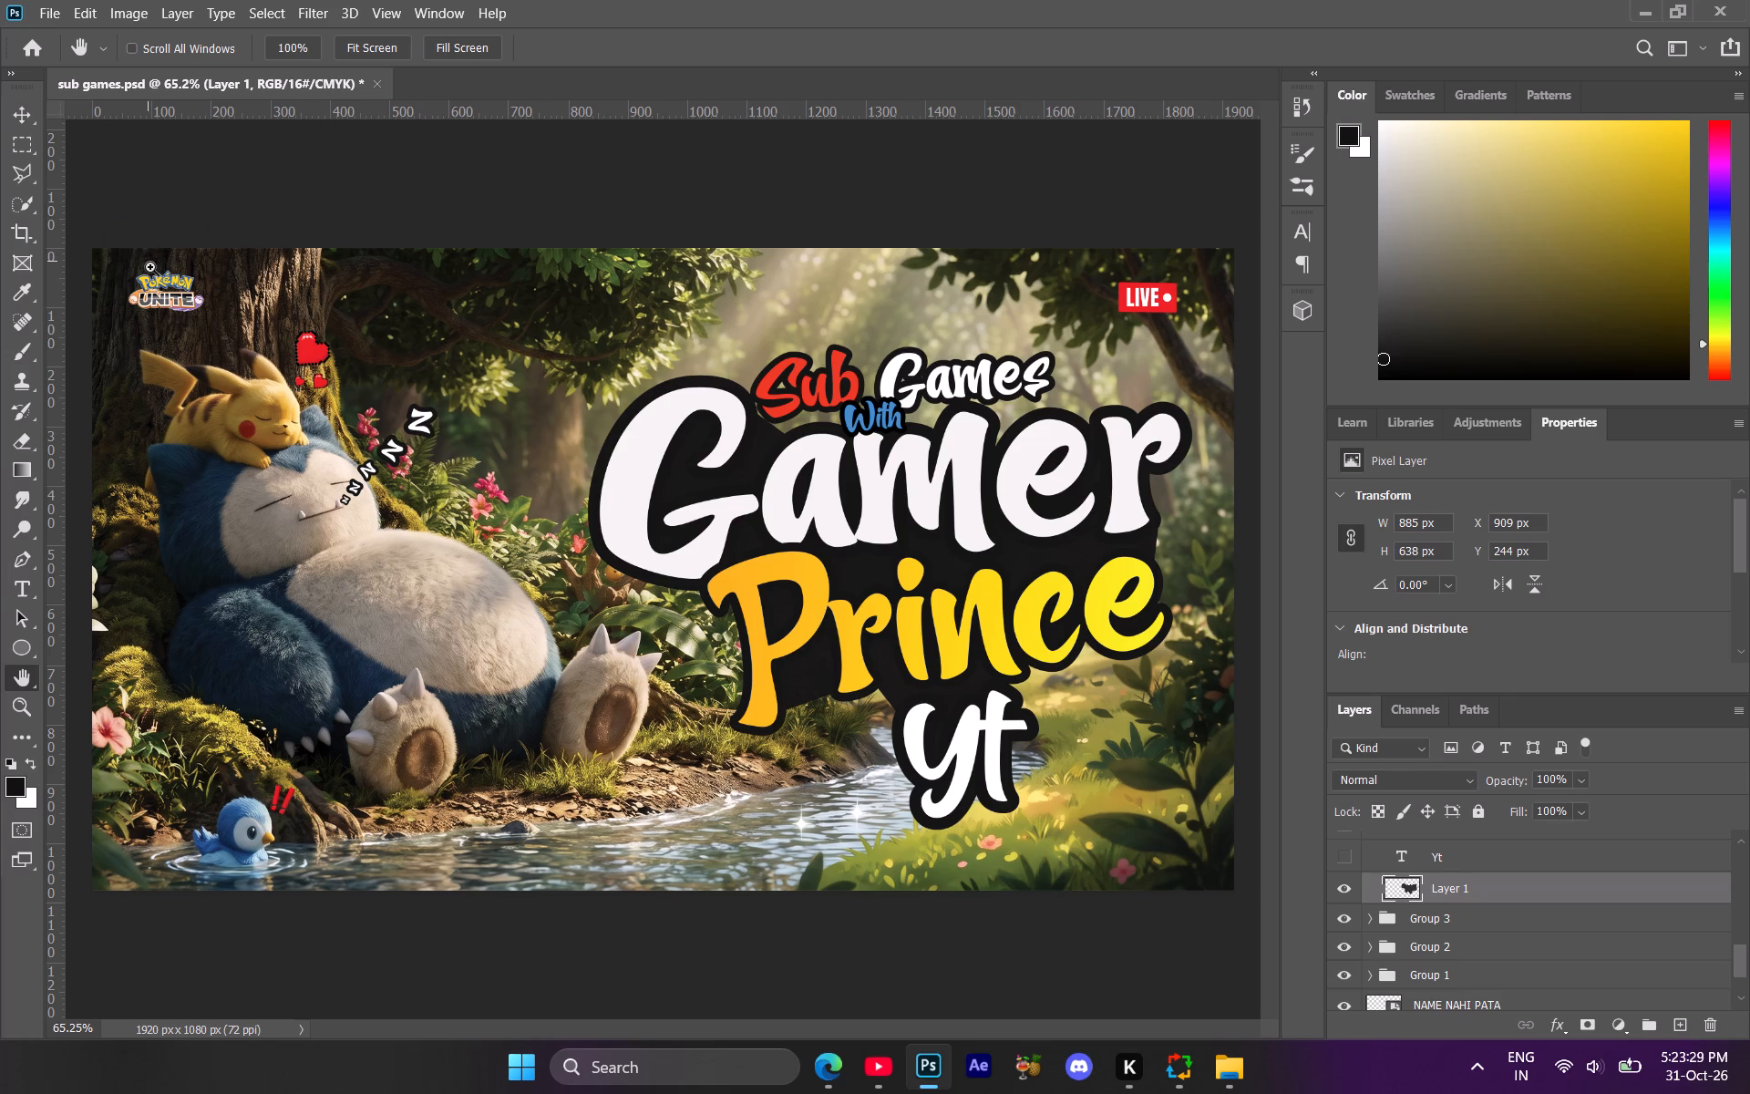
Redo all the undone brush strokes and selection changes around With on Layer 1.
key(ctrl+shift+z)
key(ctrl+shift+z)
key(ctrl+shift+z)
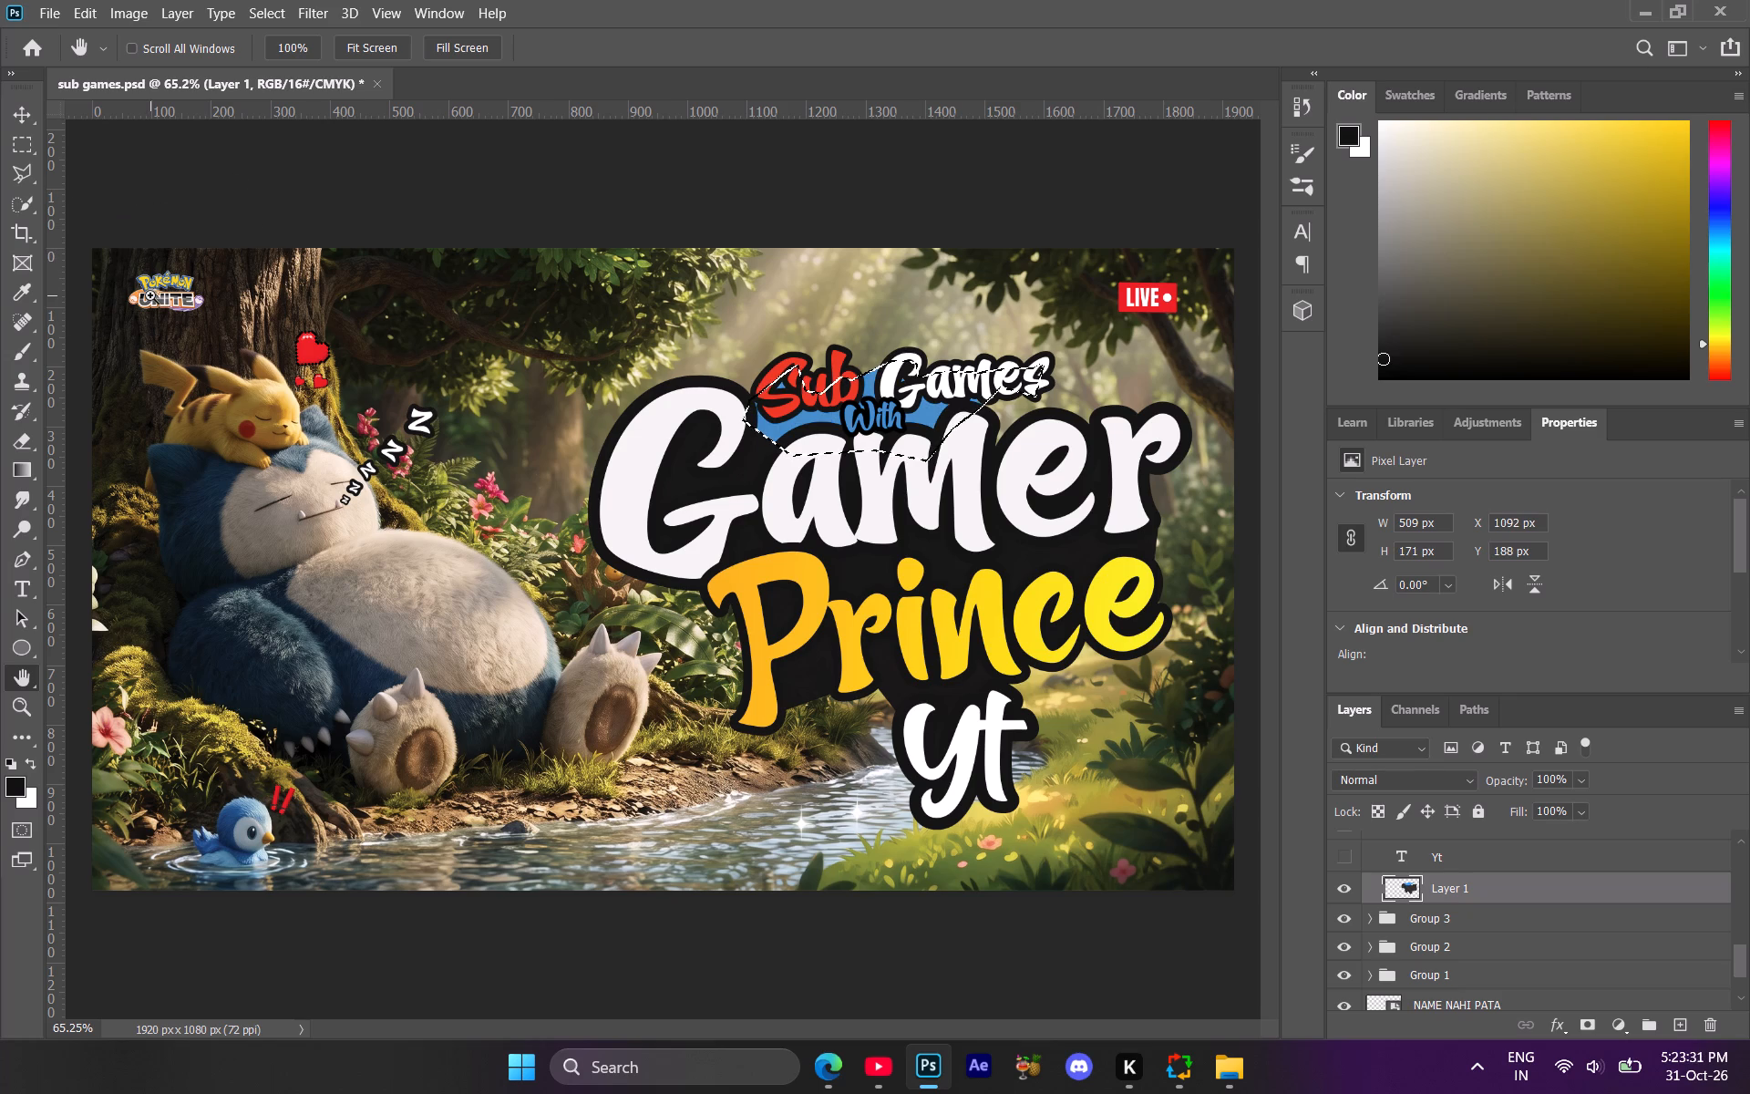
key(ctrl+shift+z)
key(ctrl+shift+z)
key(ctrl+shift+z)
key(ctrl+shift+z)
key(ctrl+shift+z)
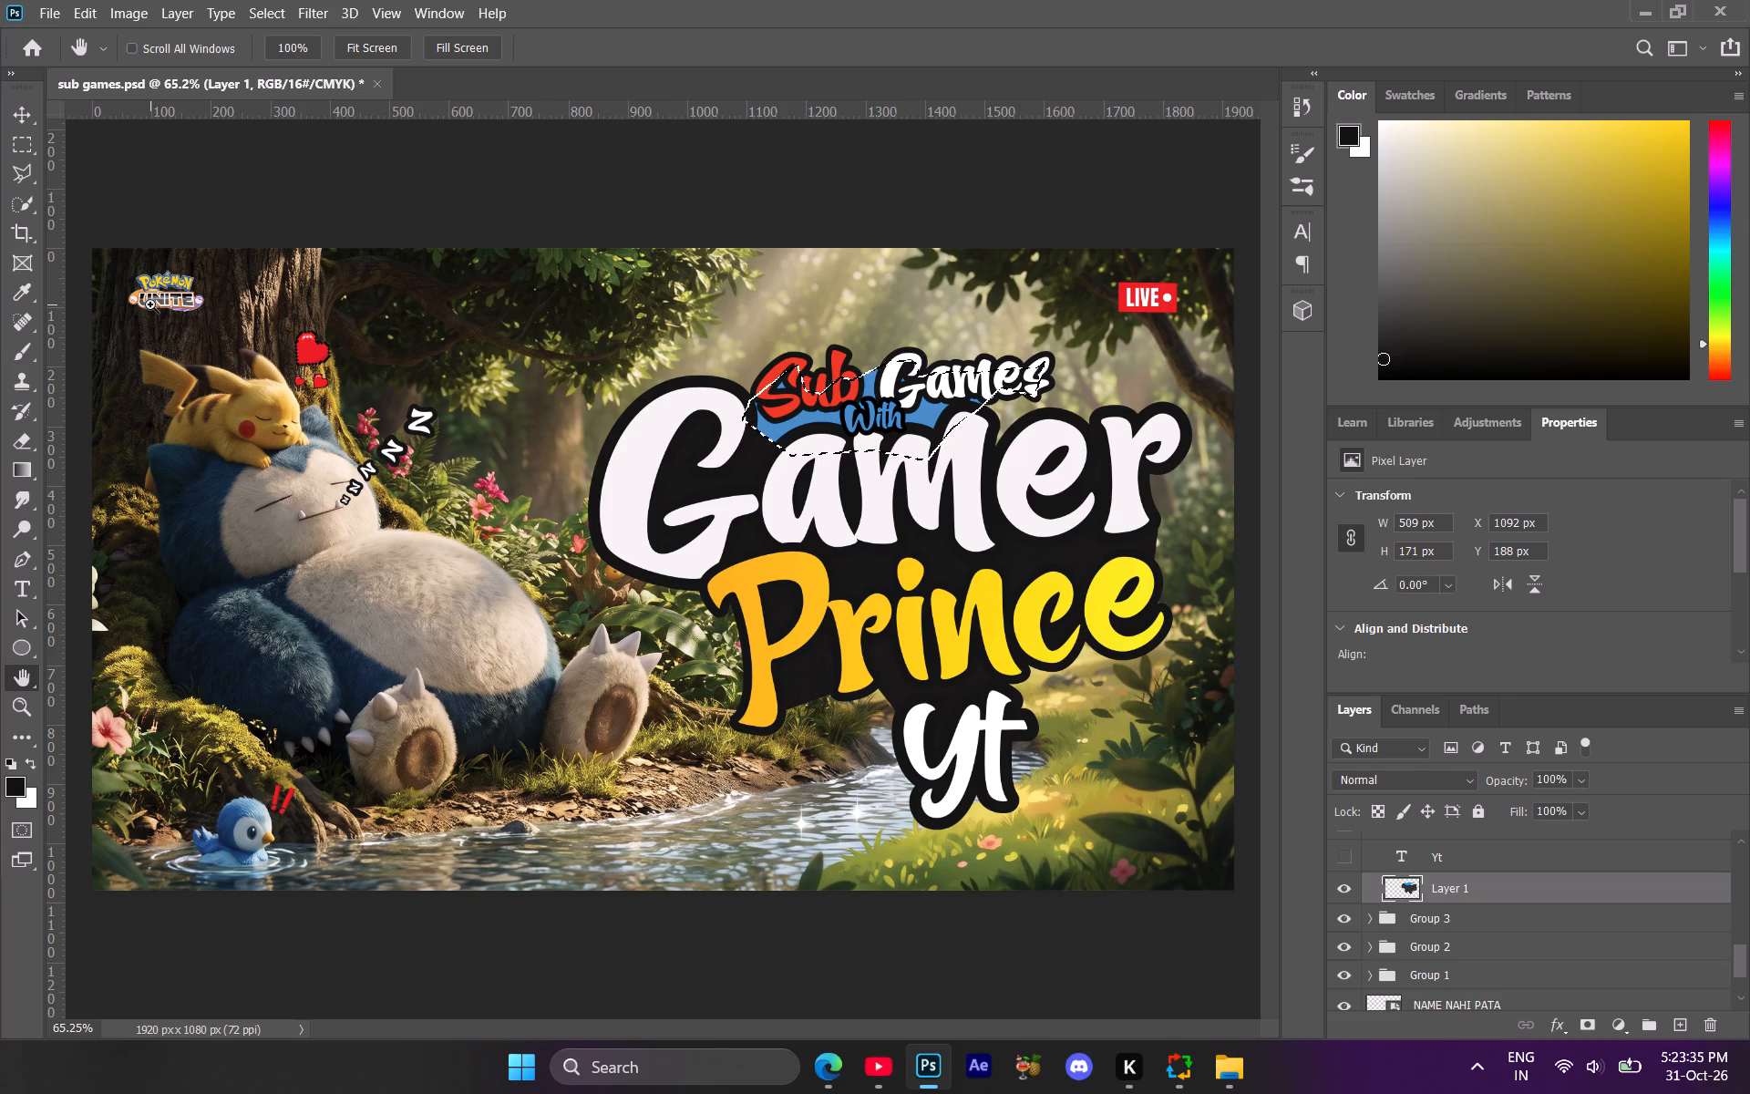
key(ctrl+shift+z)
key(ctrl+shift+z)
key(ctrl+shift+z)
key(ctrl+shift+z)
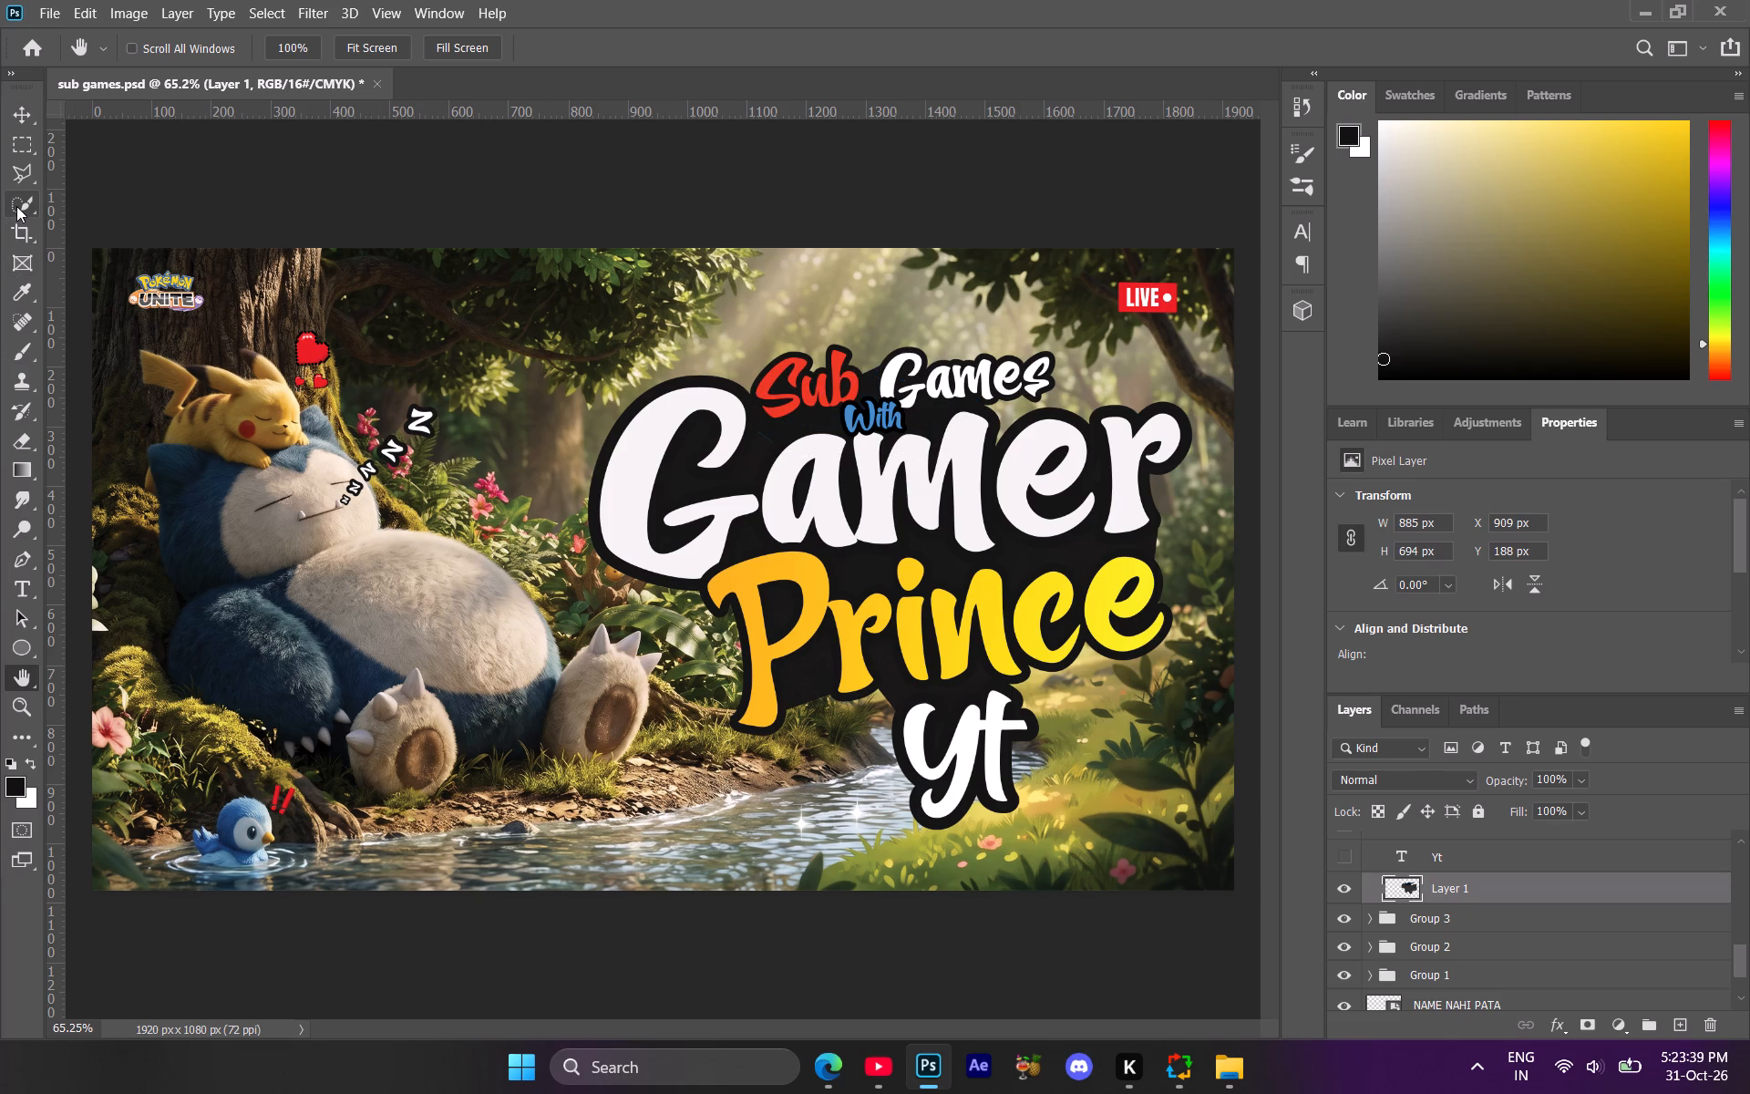
Reduce the brush size to 294 px and dab near-black over the gap between the G and a of Gamer on Layer 1.
click(20, 355)
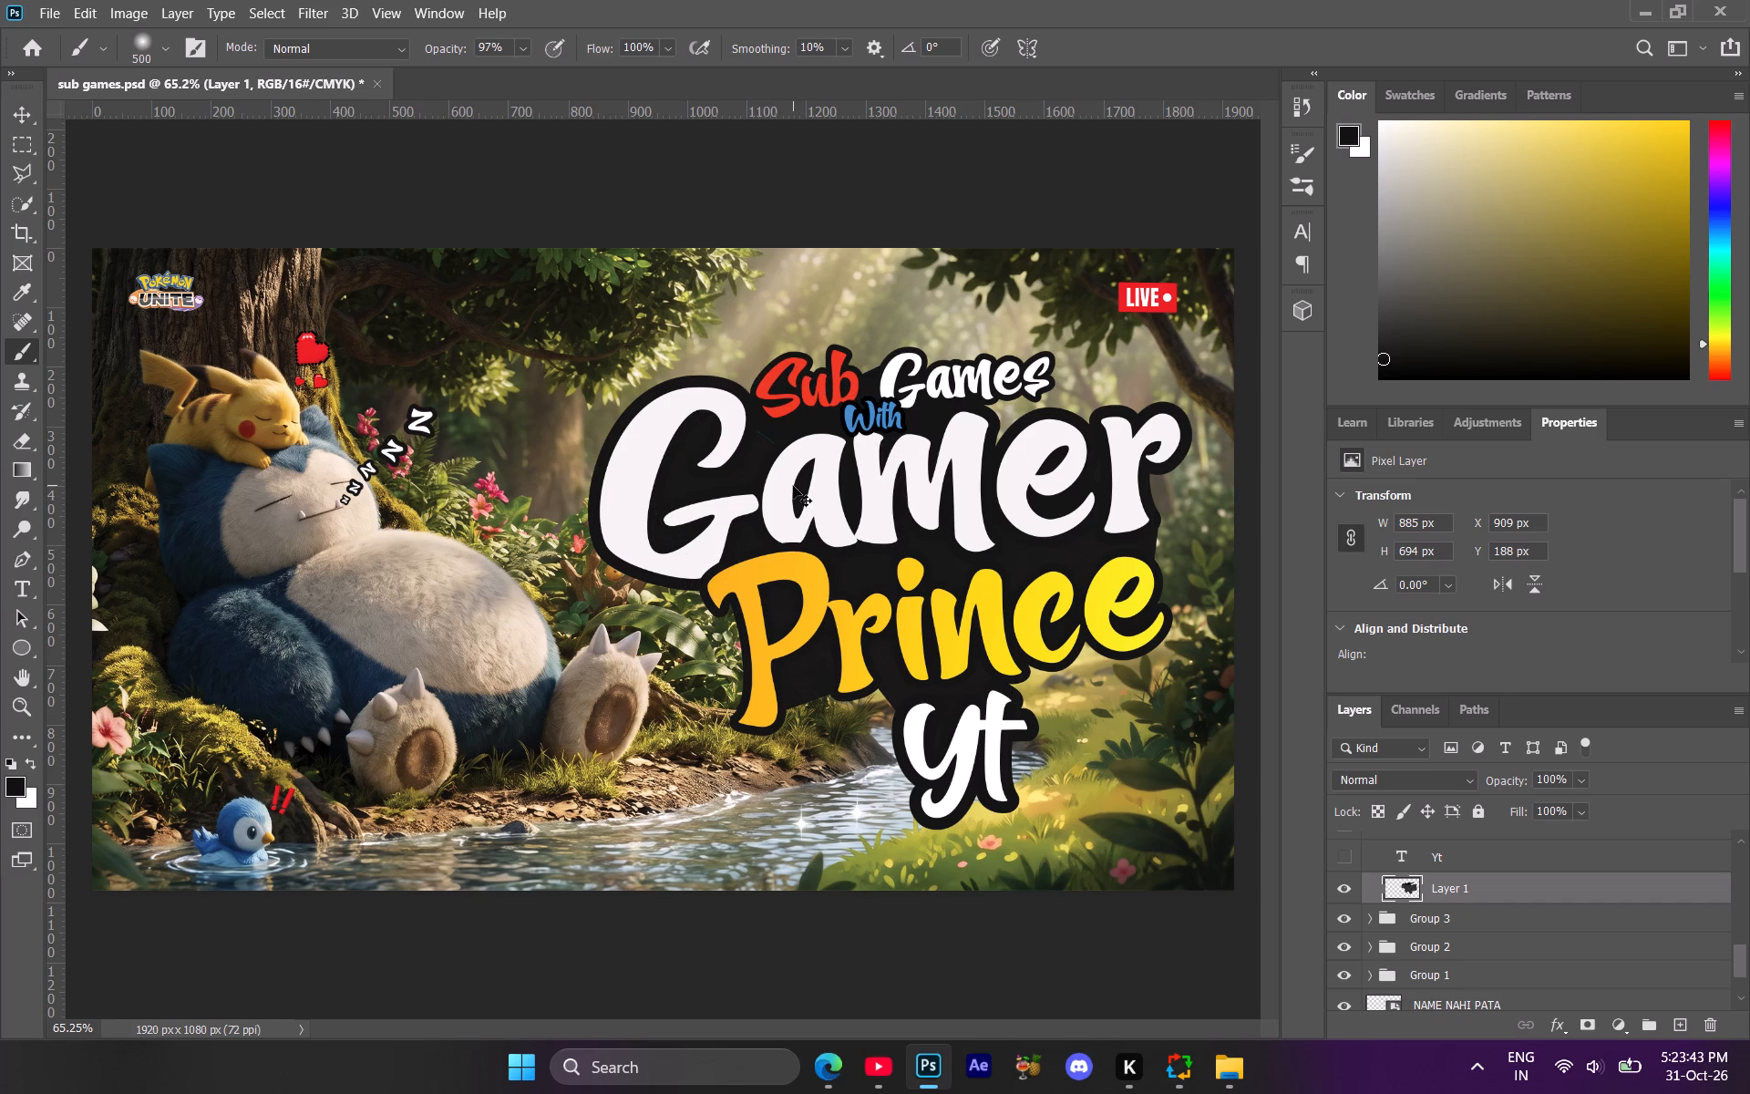
ctrl+right_click(793, 486)
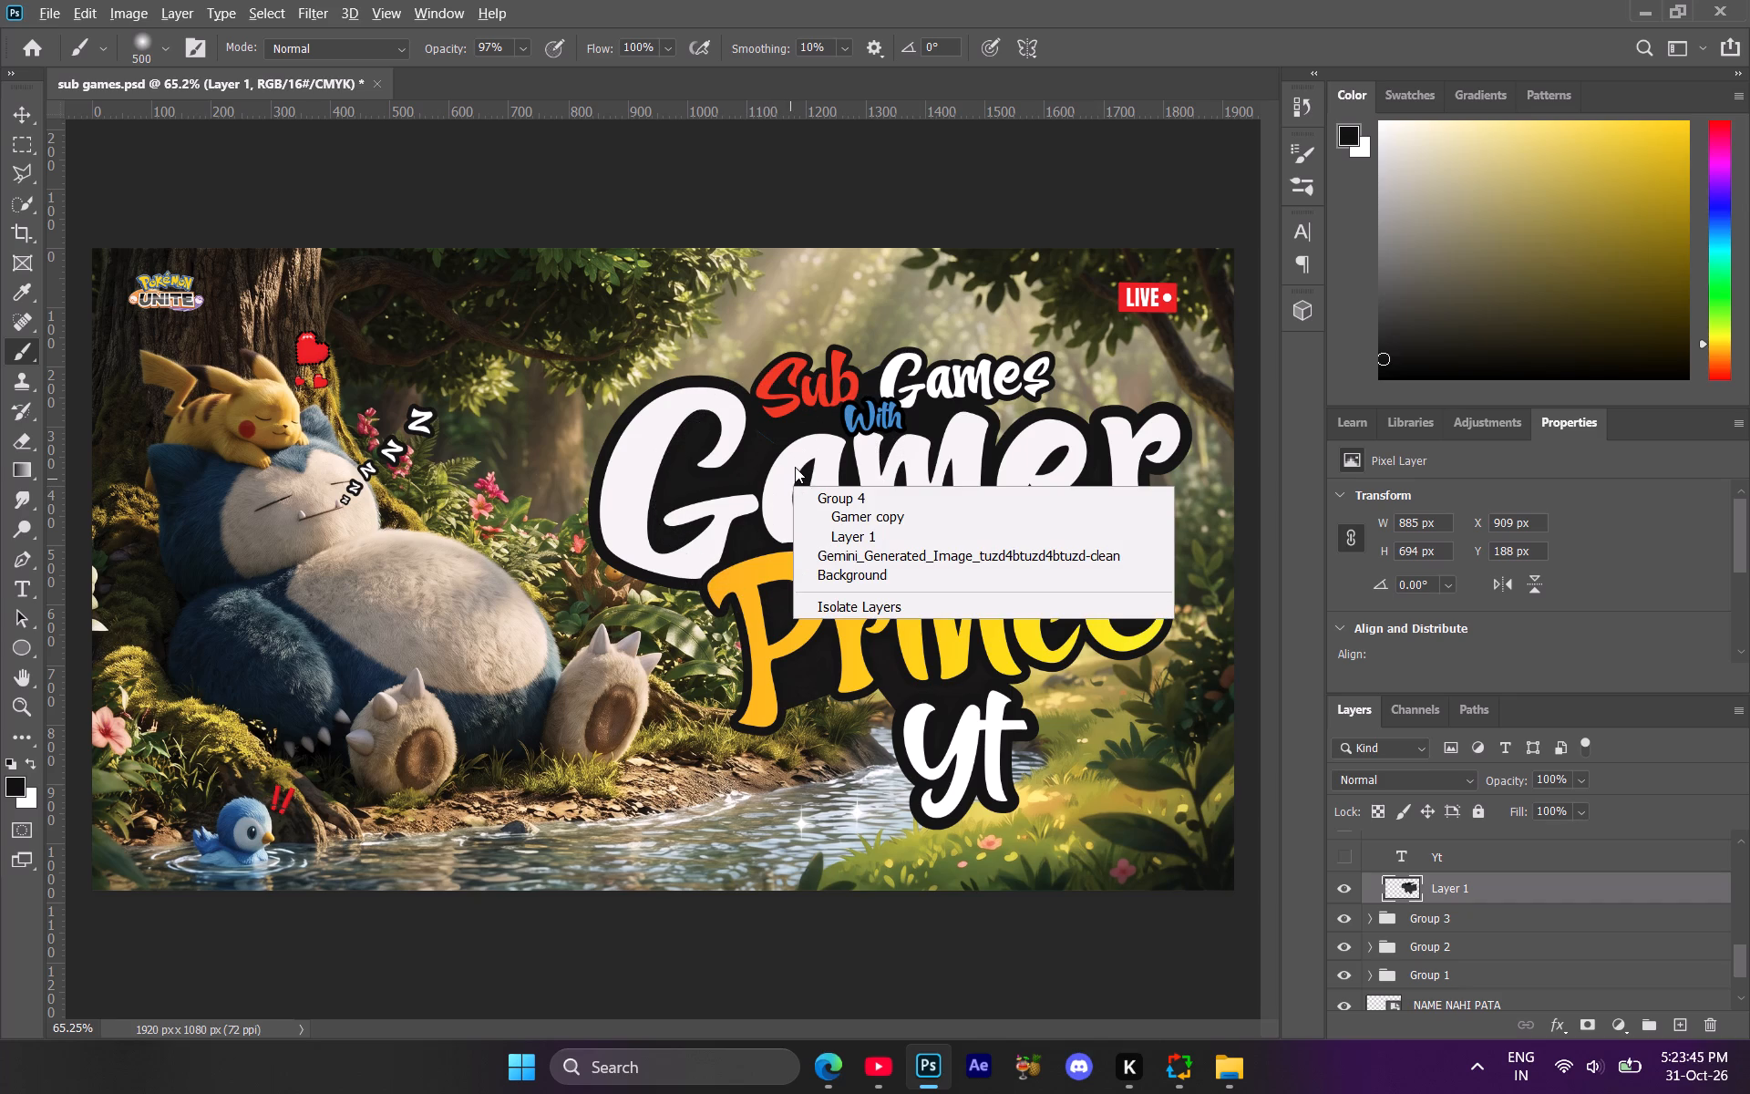
alt+right_drag(795, 464, 693, 516)
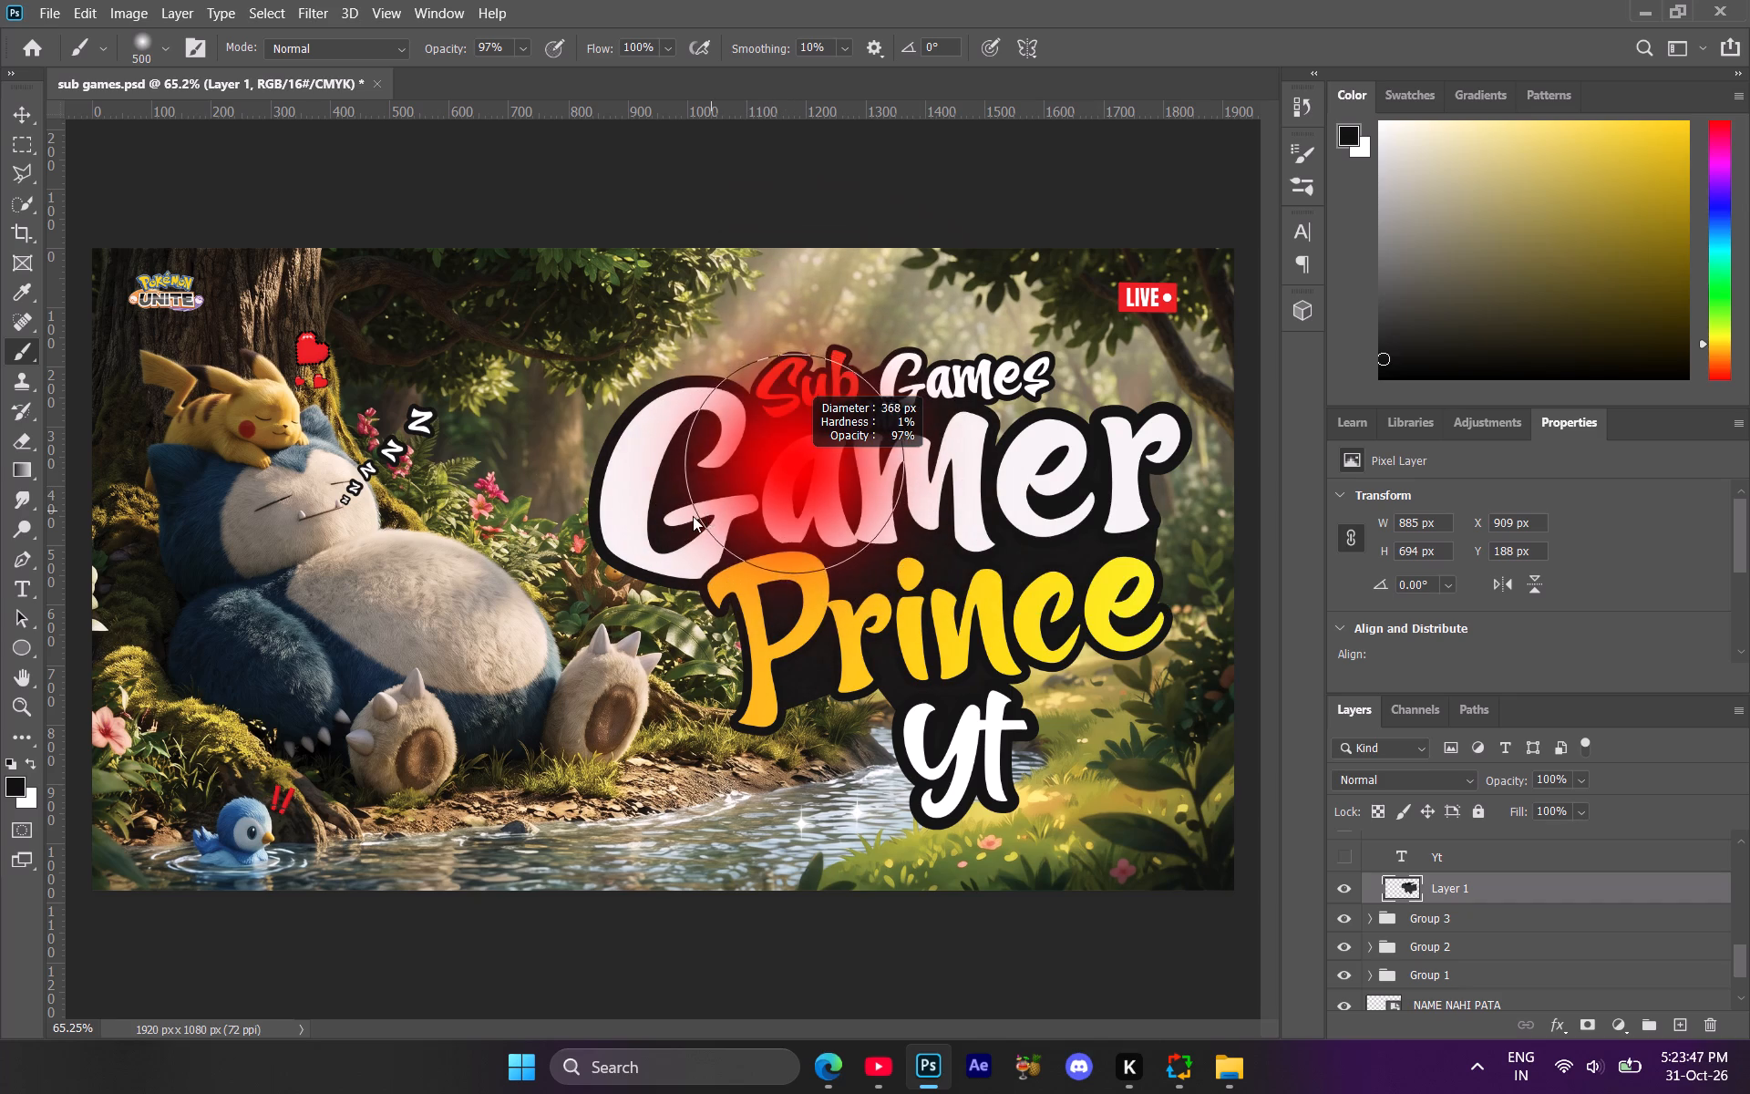
alt+right_drag(693, 516, 666, 525)
click(798, 481)
double_click(776, 479)
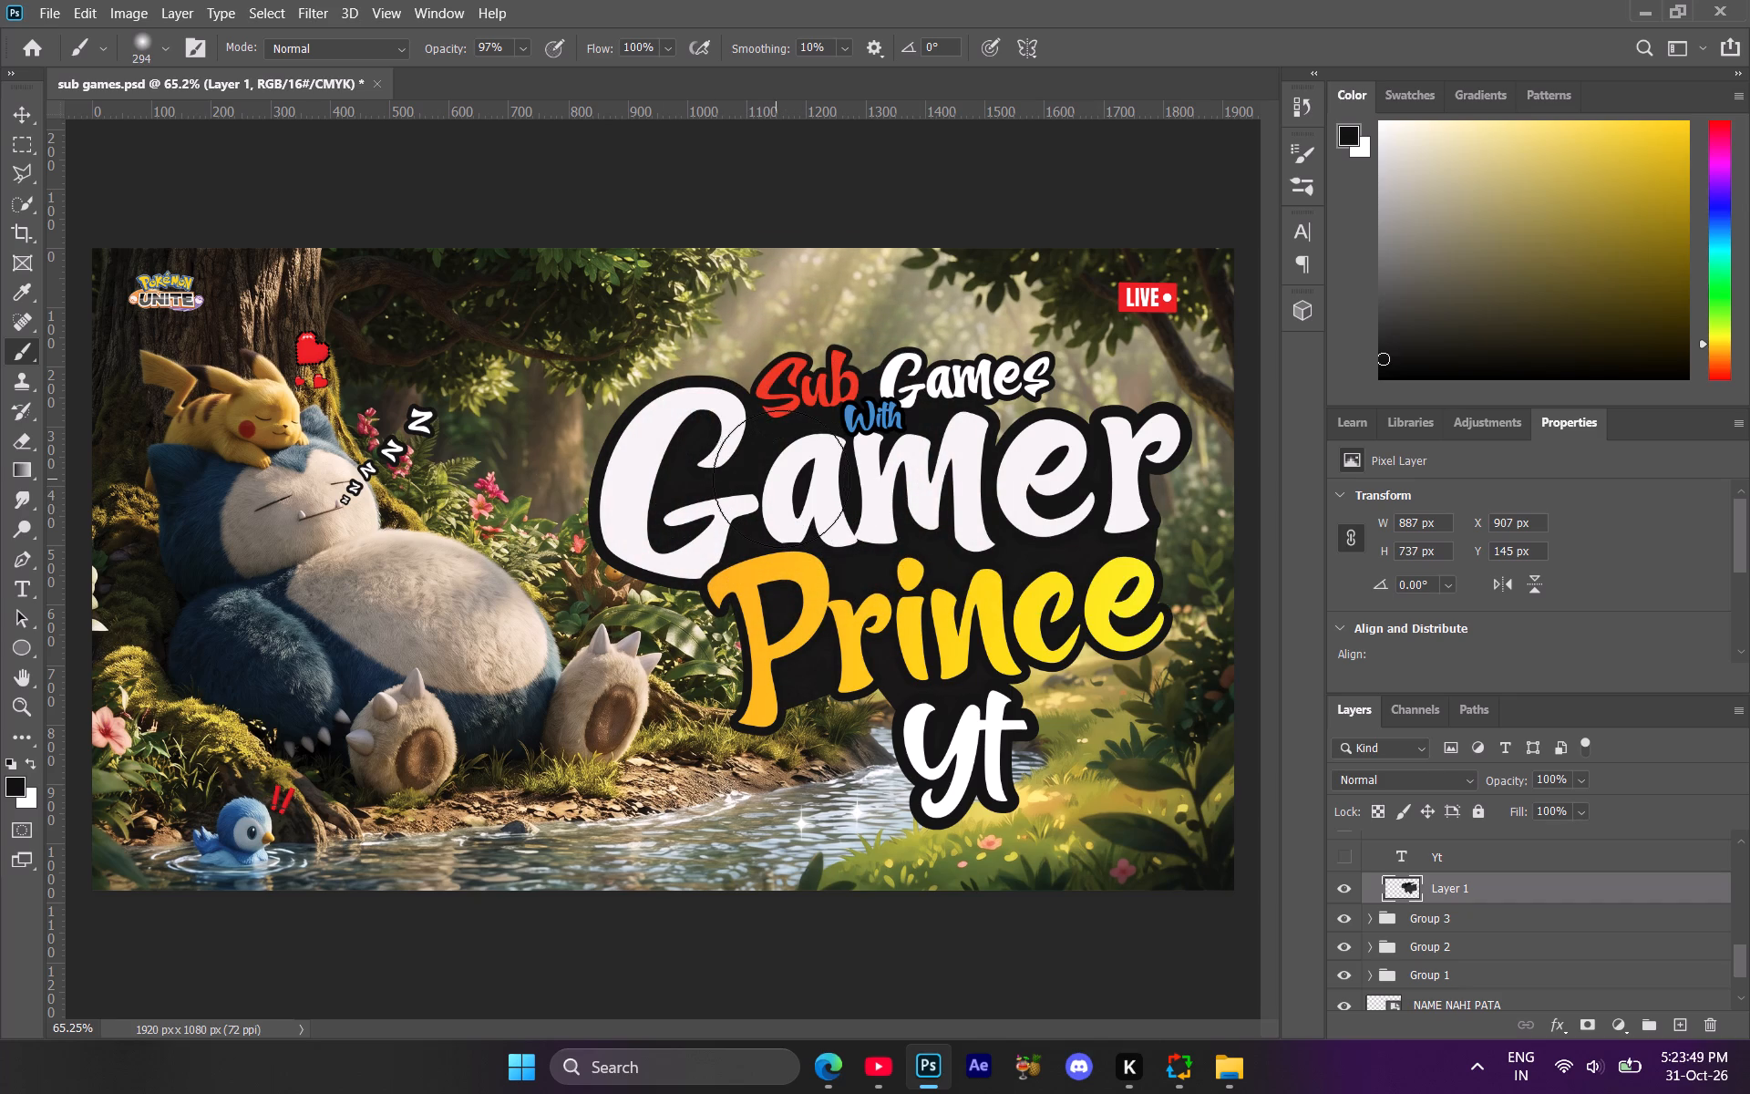
double_click(783, 479)
Draw a polygonal lasso selection around the gap between the end of Games and the m and e of Gamer.
click(25, 180)
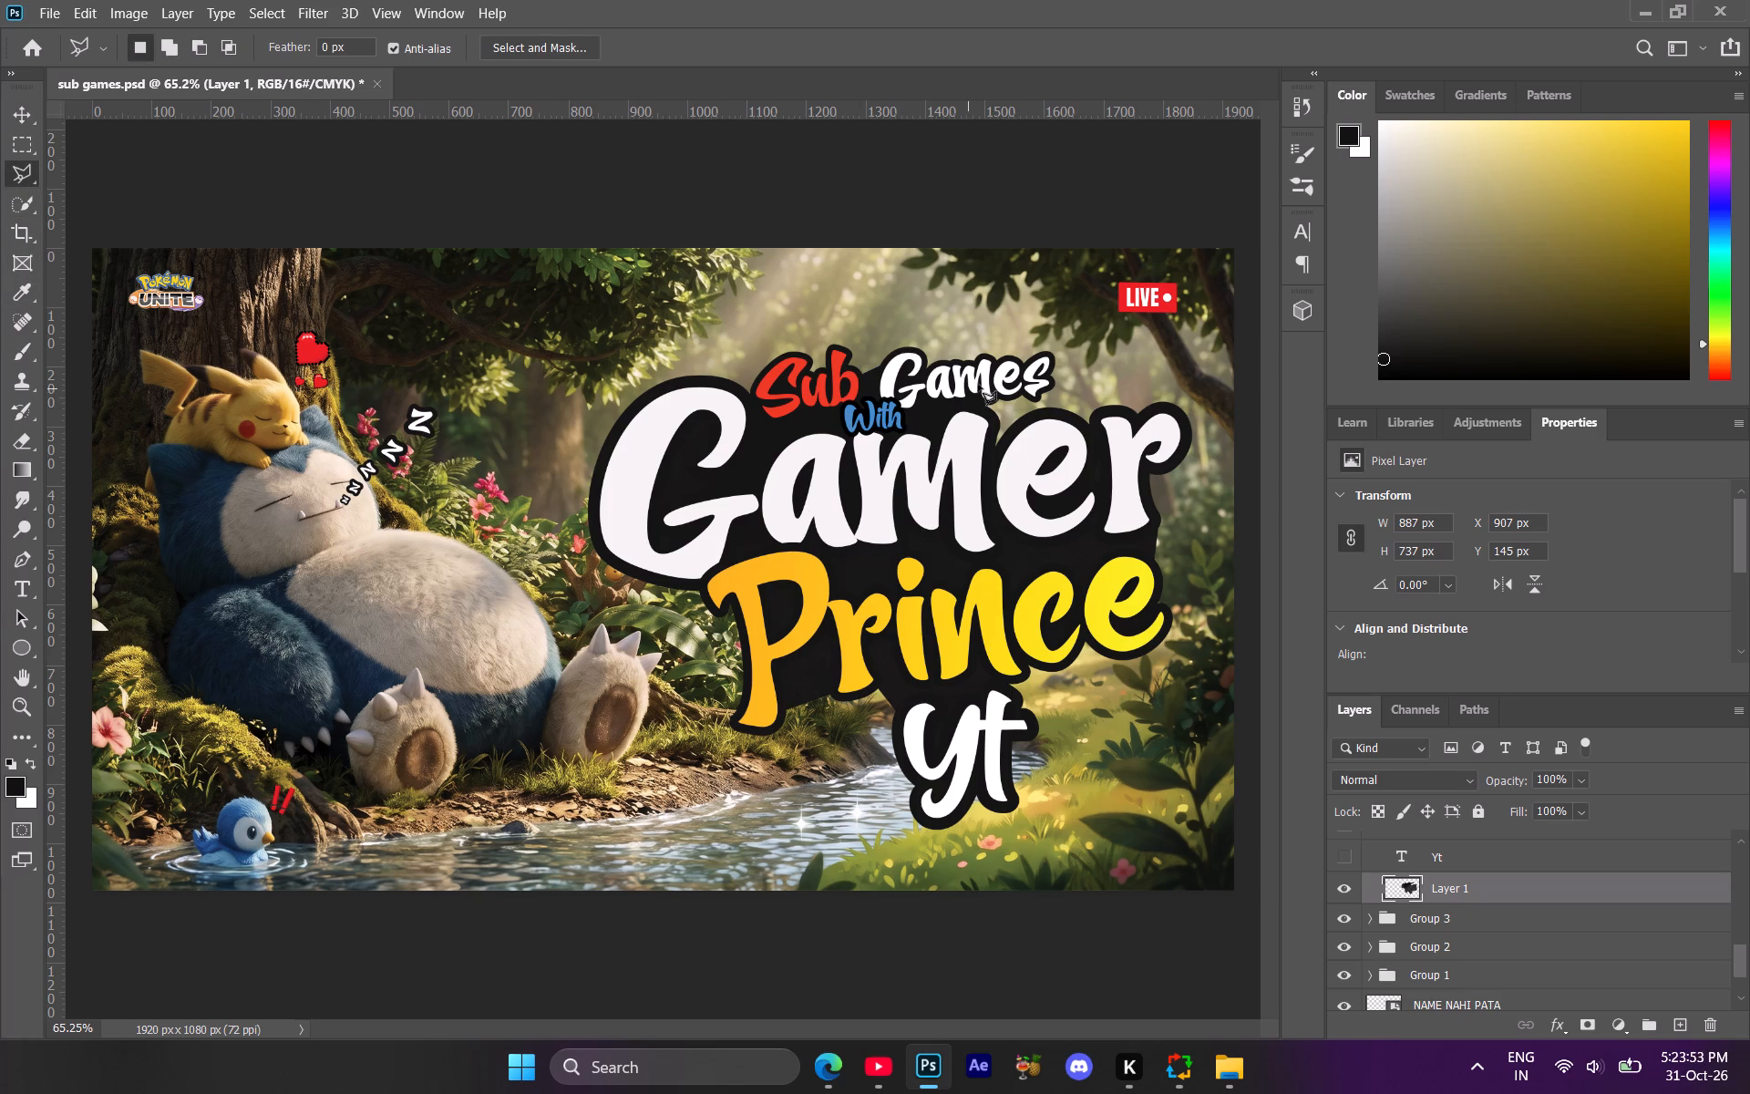
click(957, 376)
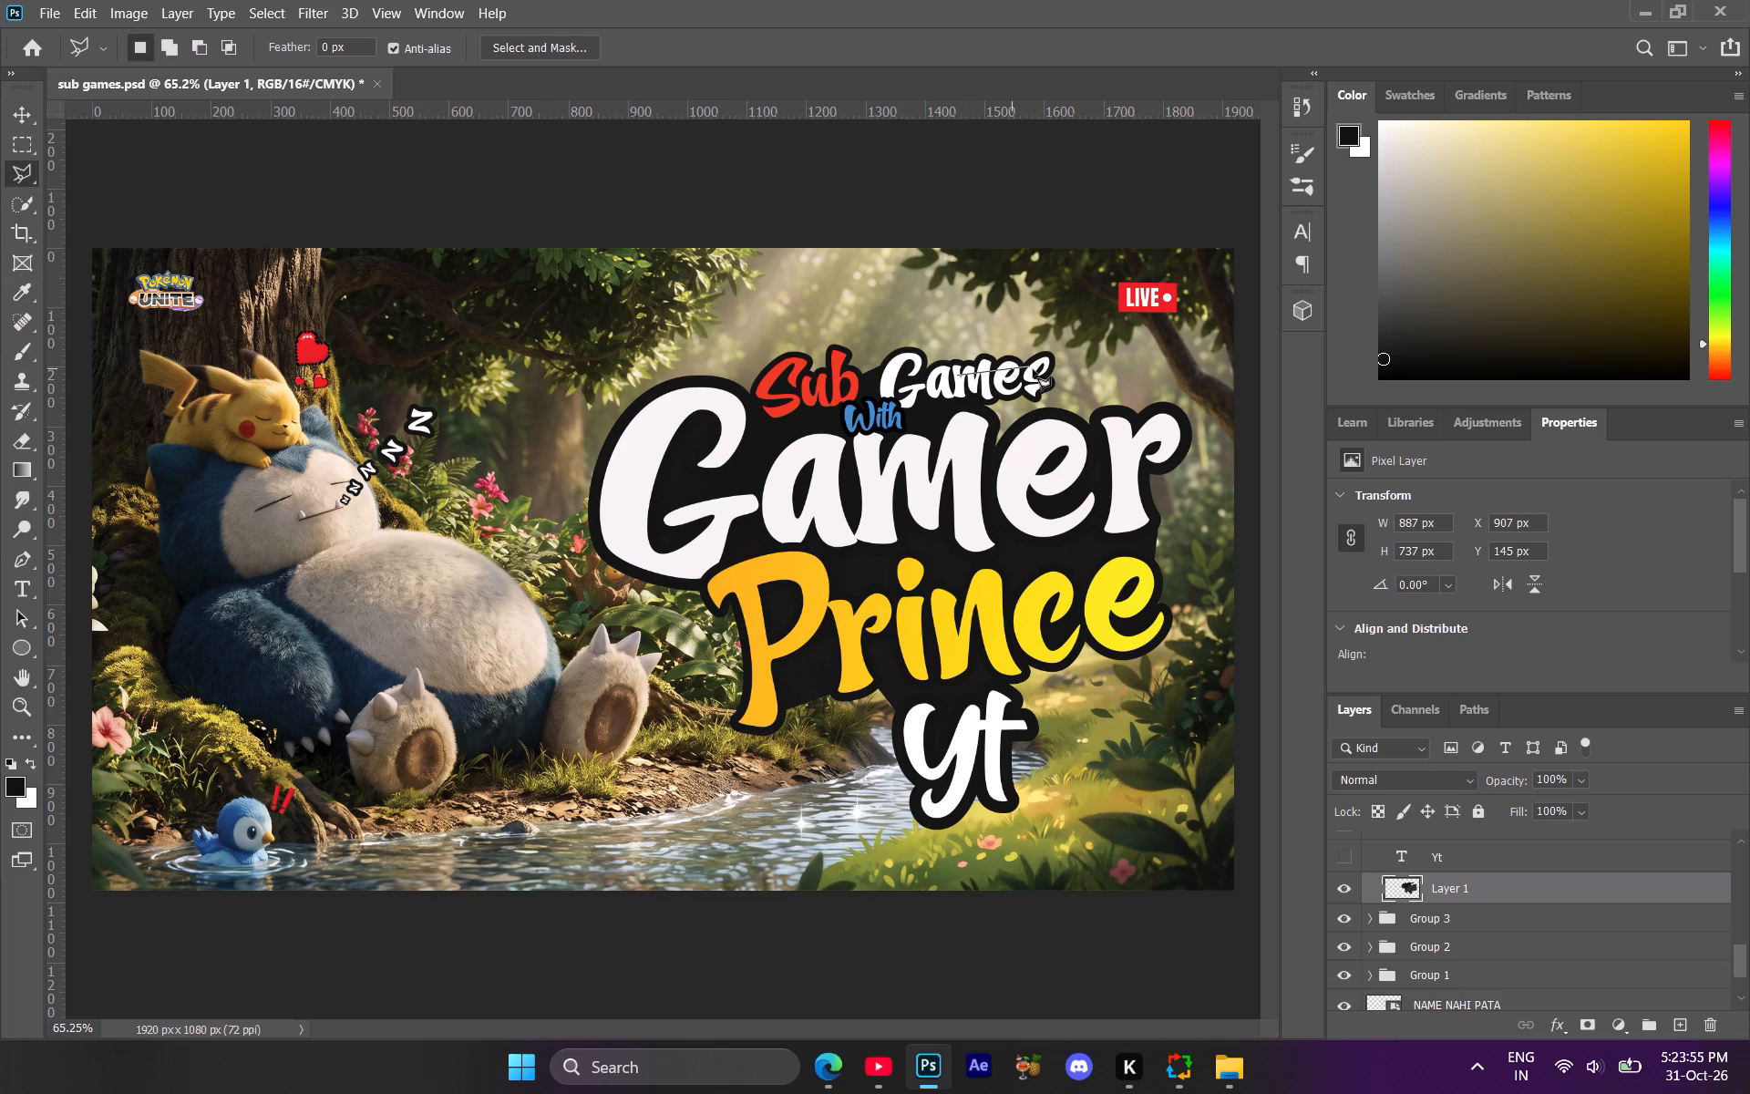
click(1035, 371)
click(1047, 360)
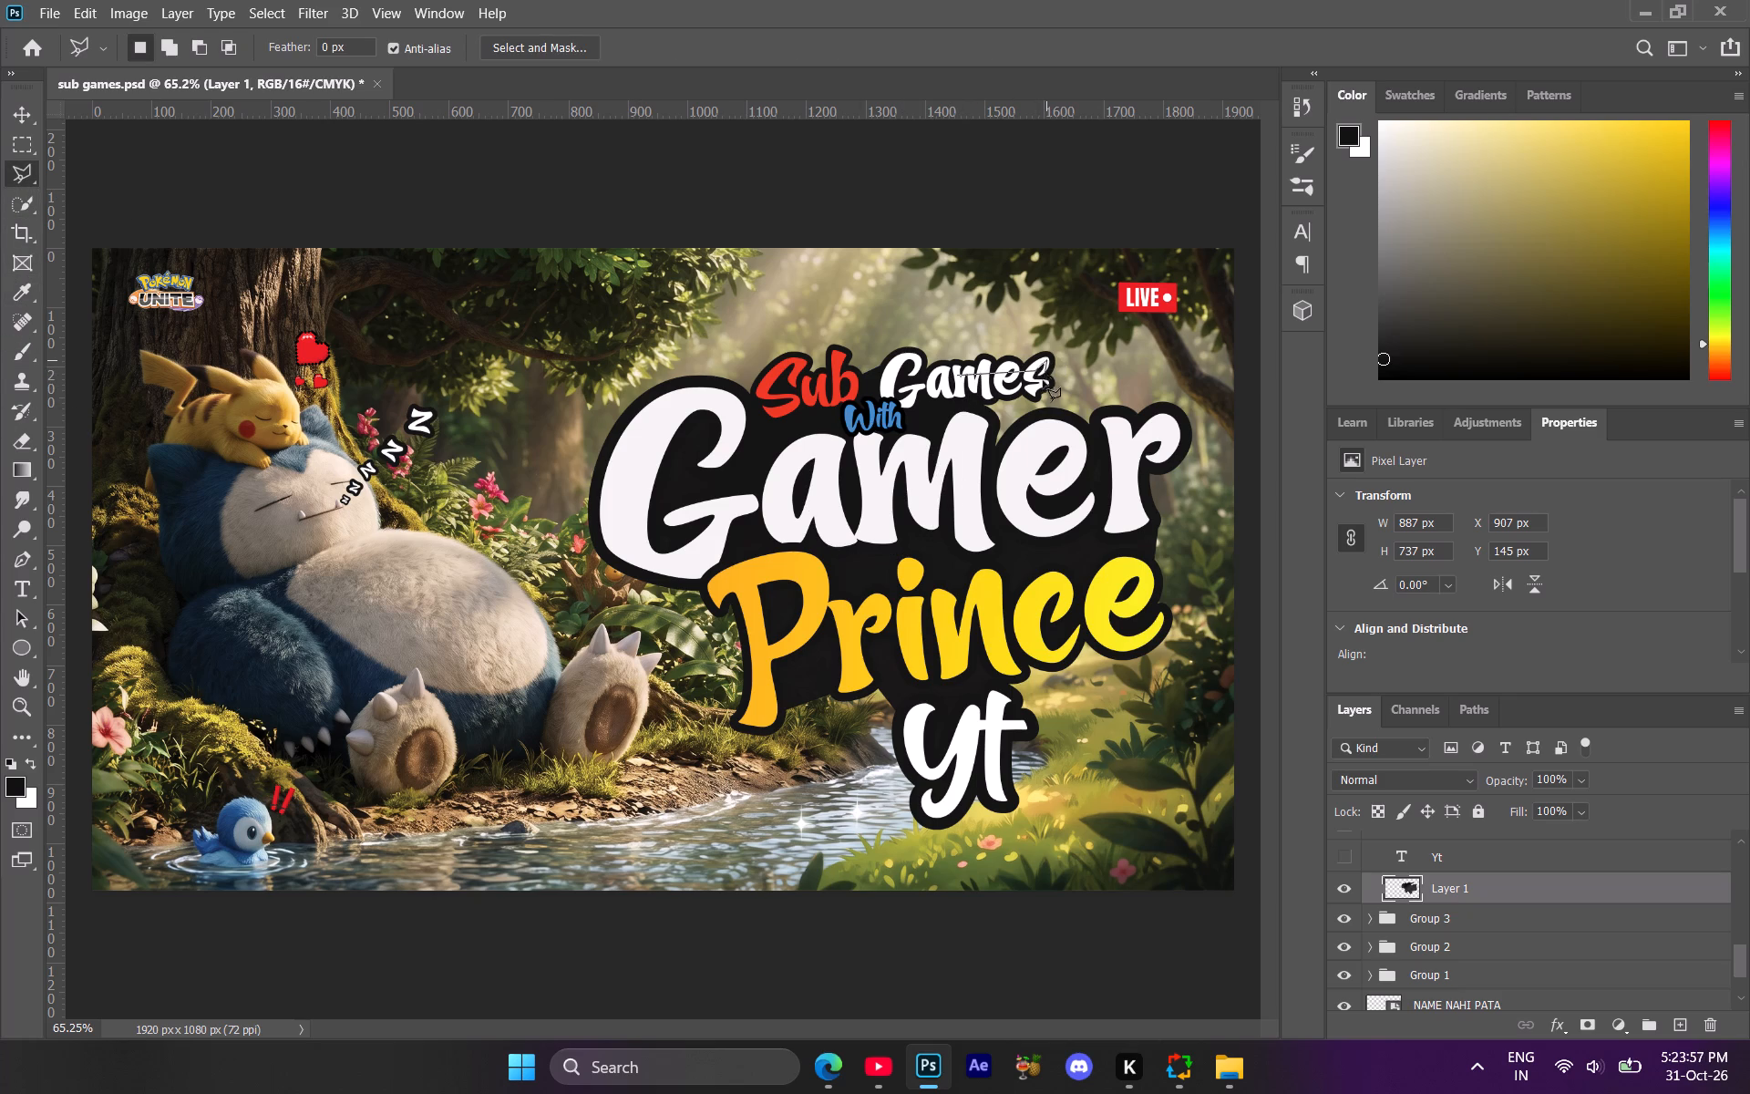
click(1044, 383)
click(1035, 393)
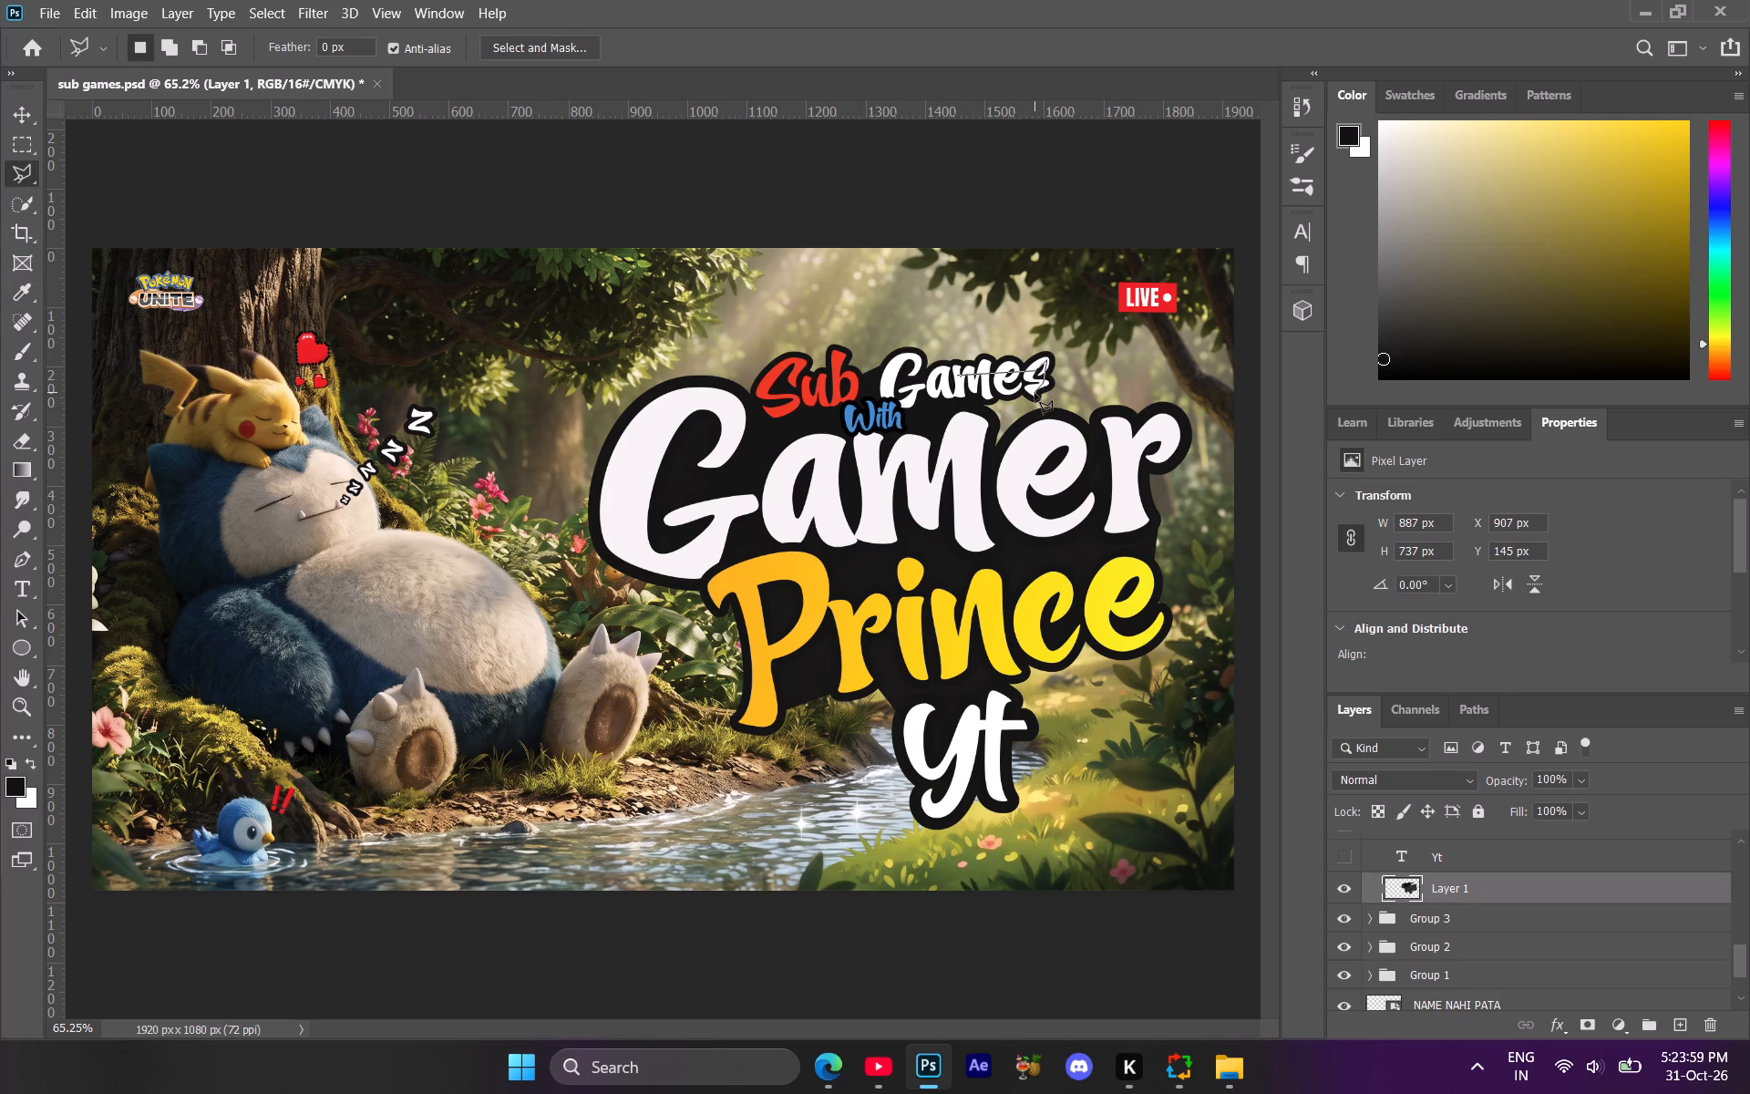
click(1035, 397)
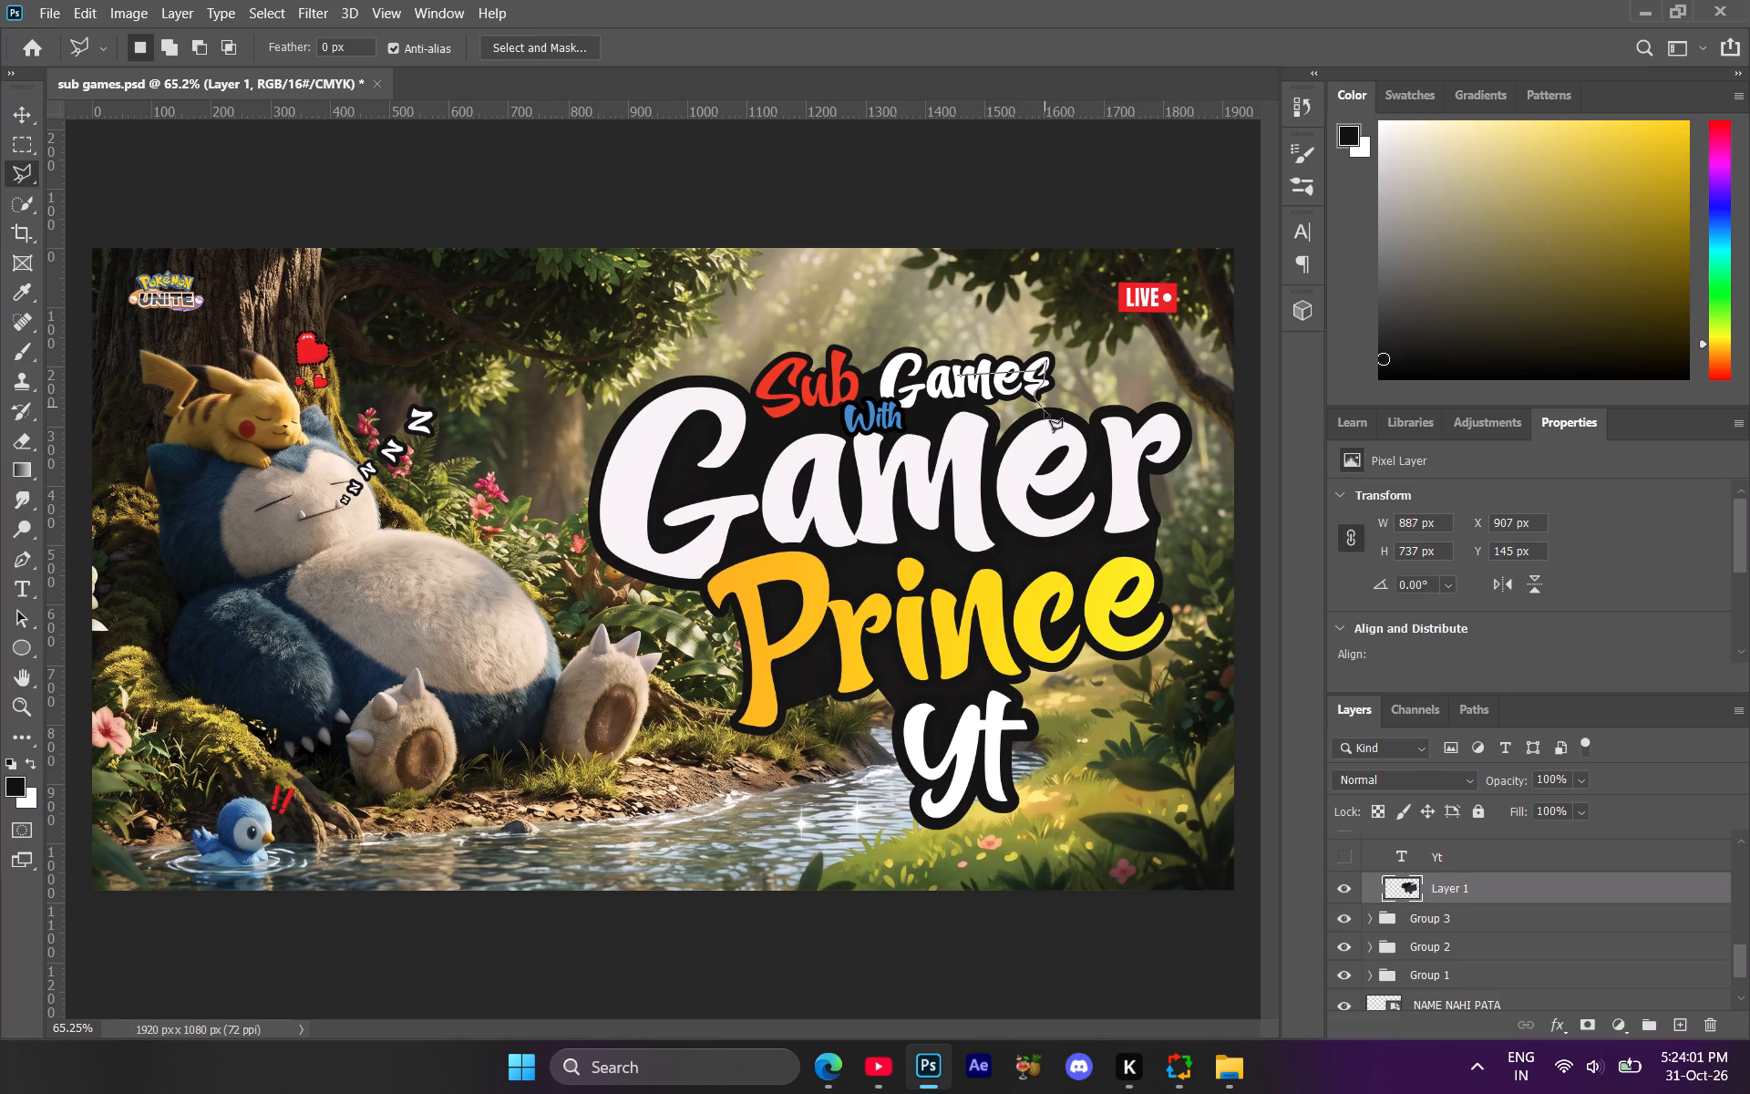
click(1045, 411)
click(1045, 431)
click(998, 475)
click(963, 453)
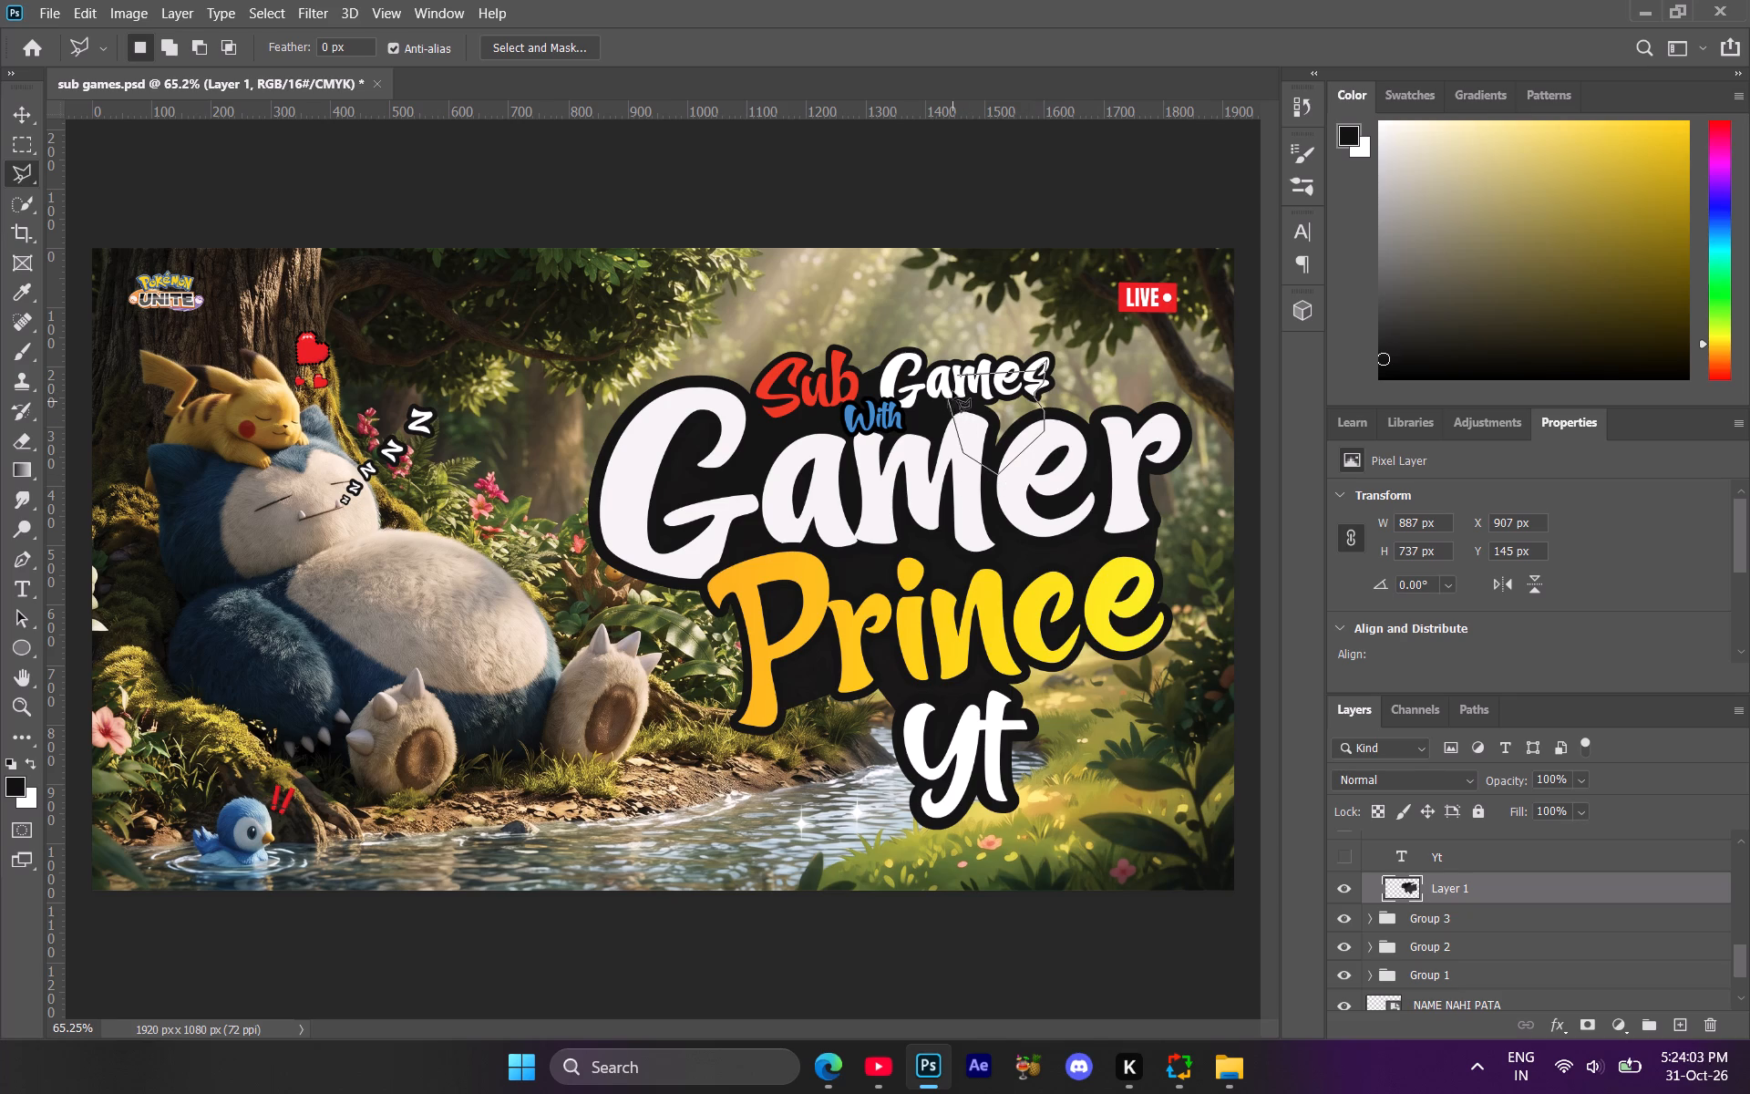
click(954, 387)
click(959, 373)
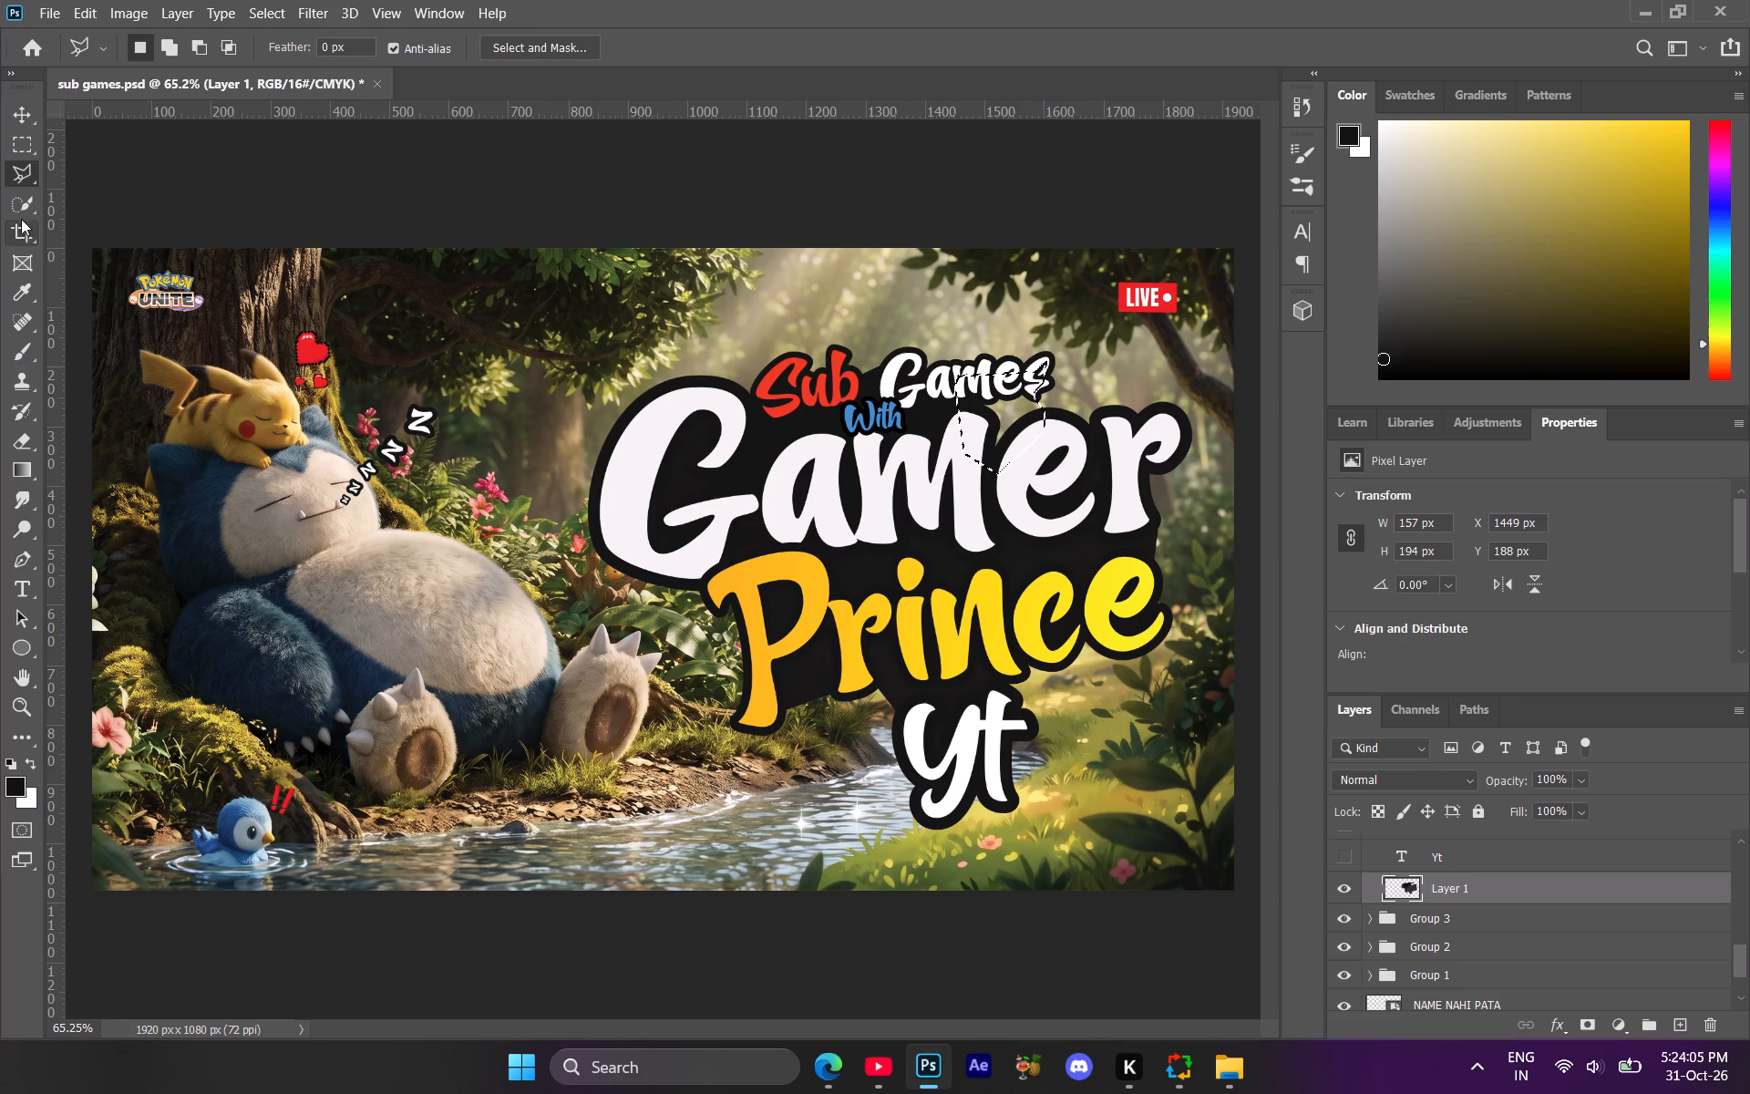
Brush near-black over the selected gap below Games on Layer 1, and deselect it.
click(24, 347)
drag(1014, 425, 978, 387)
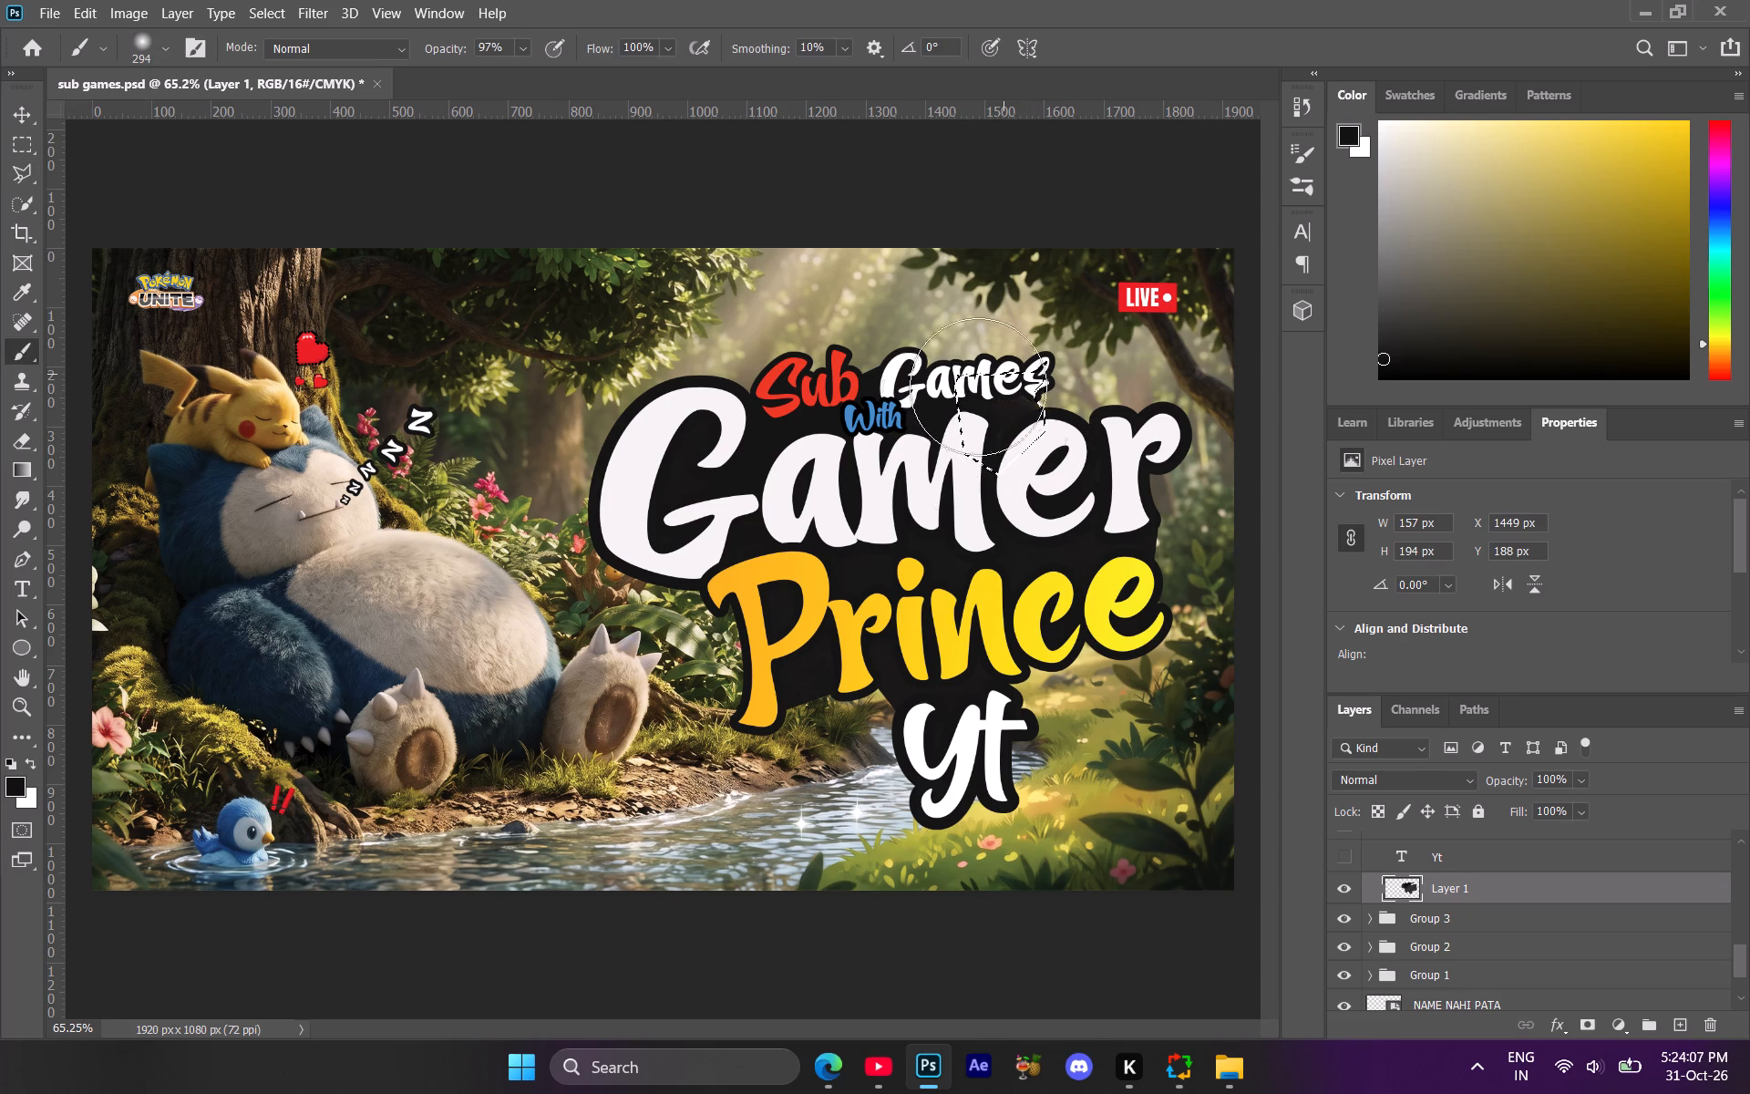
drag(978, 387, 986, 464)
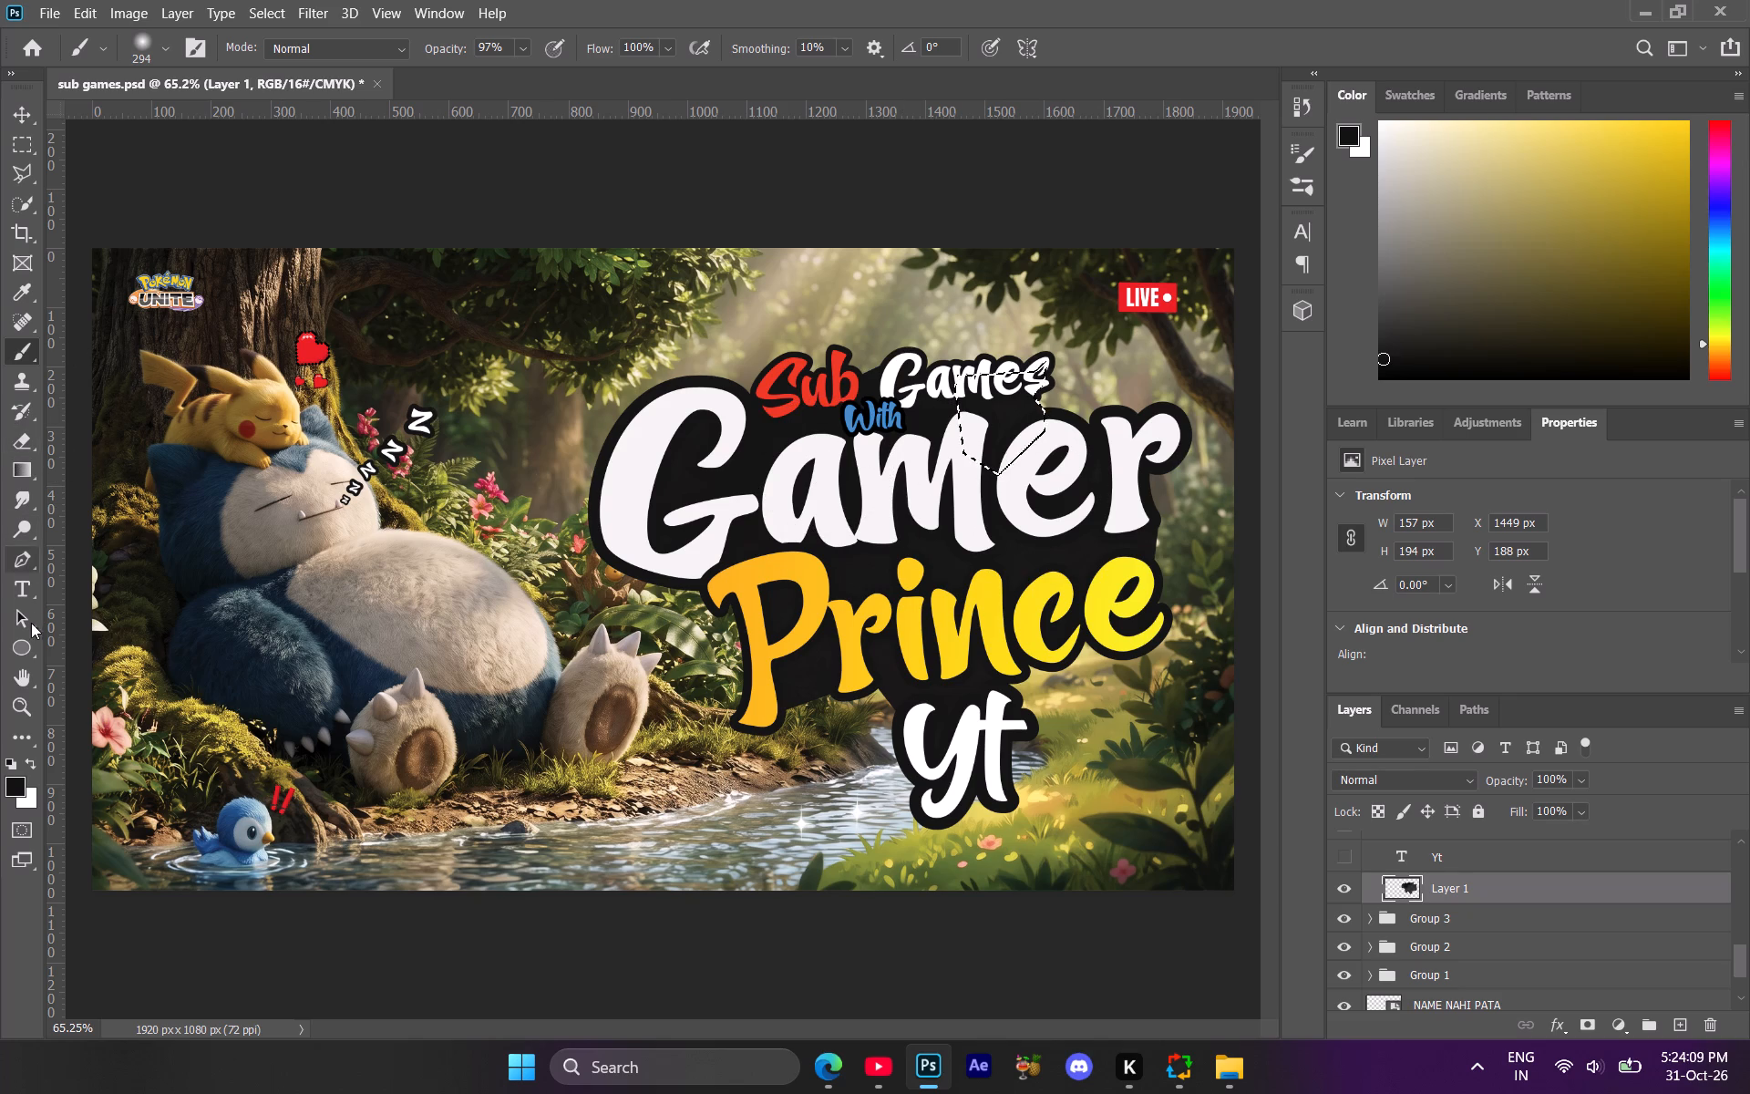
click(19, 689)
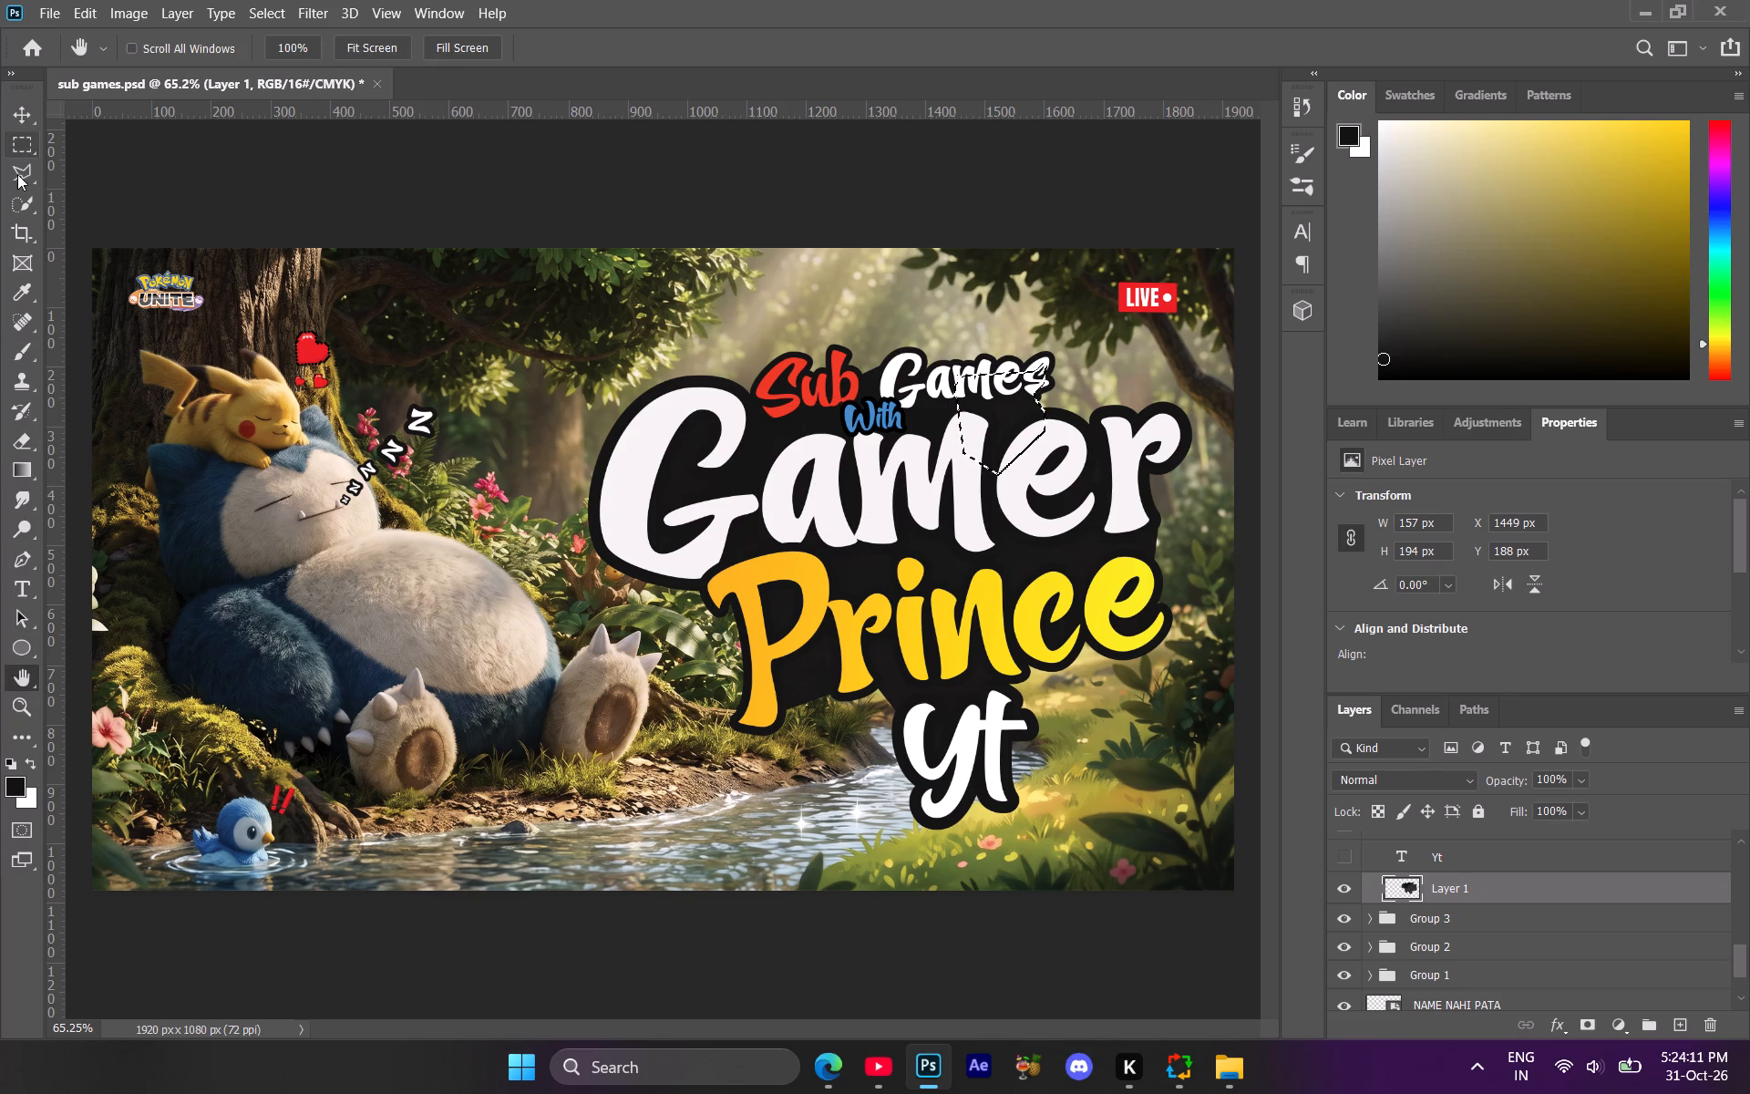
click(17, 174)
right_click(976, 396)
click(1006, 407)
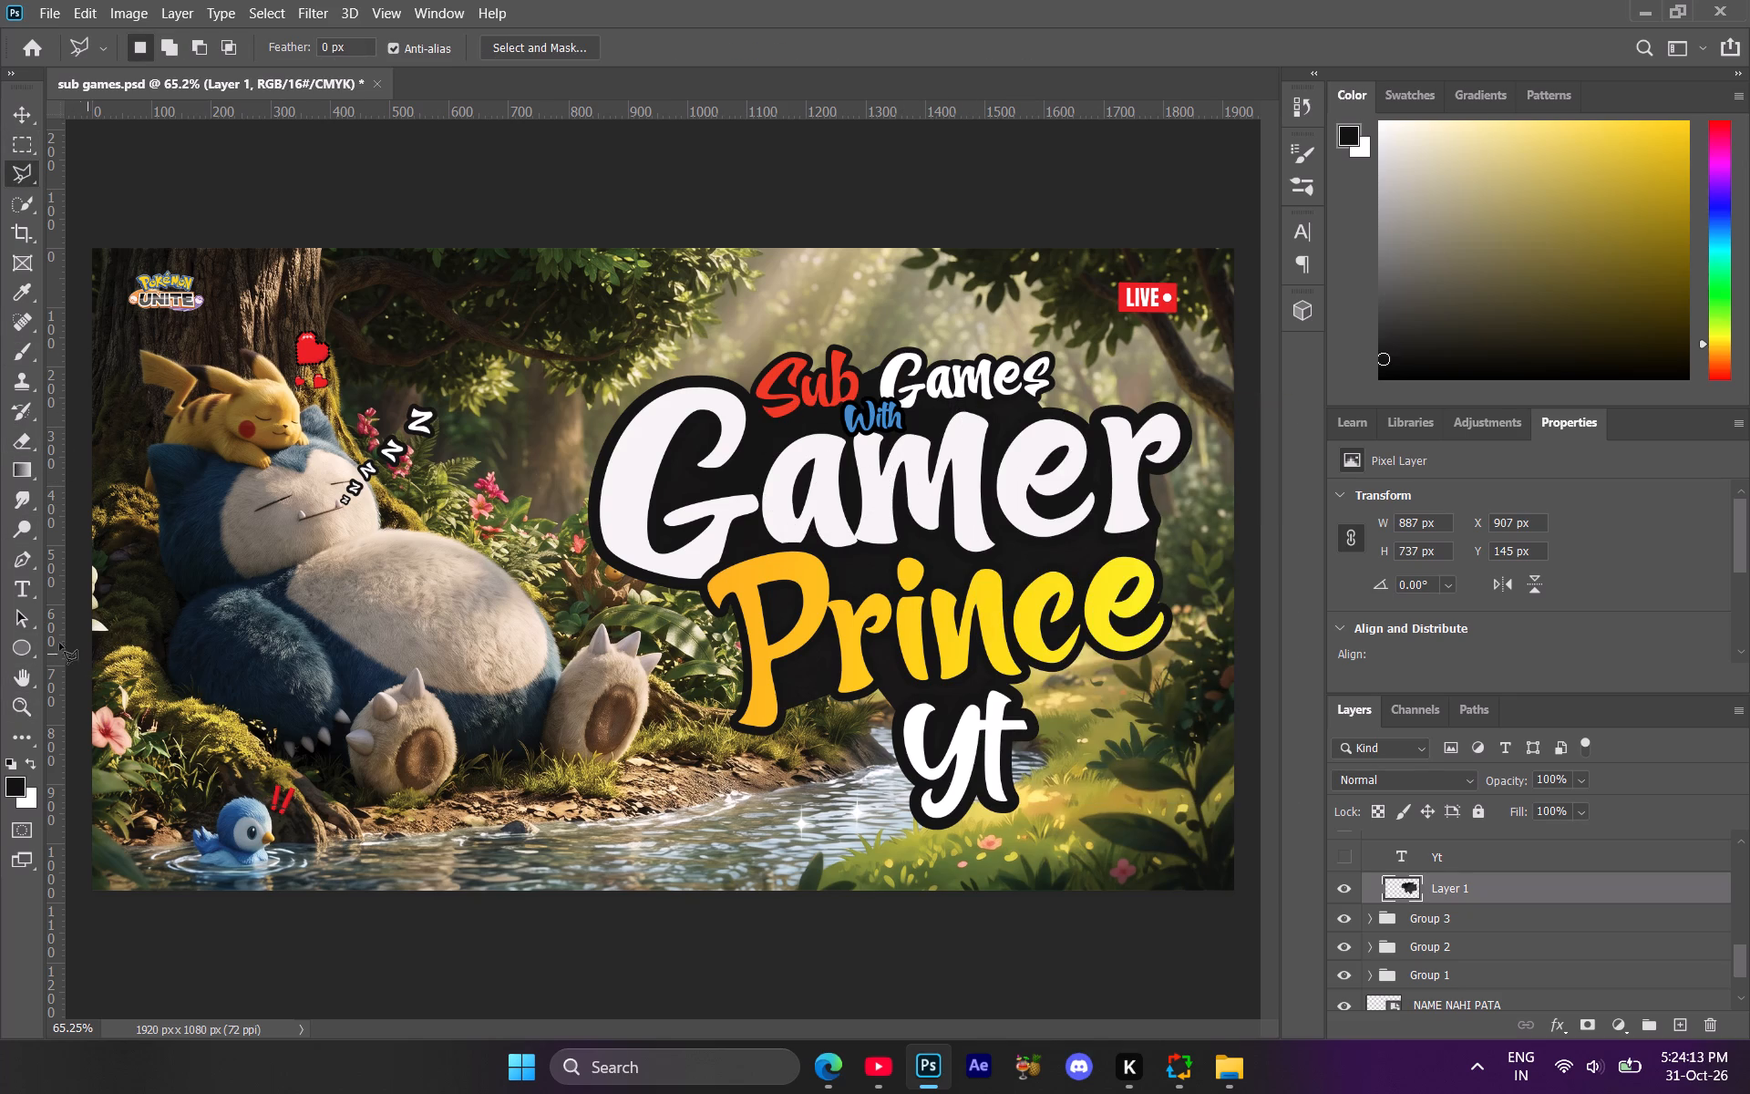
click(29, 672)
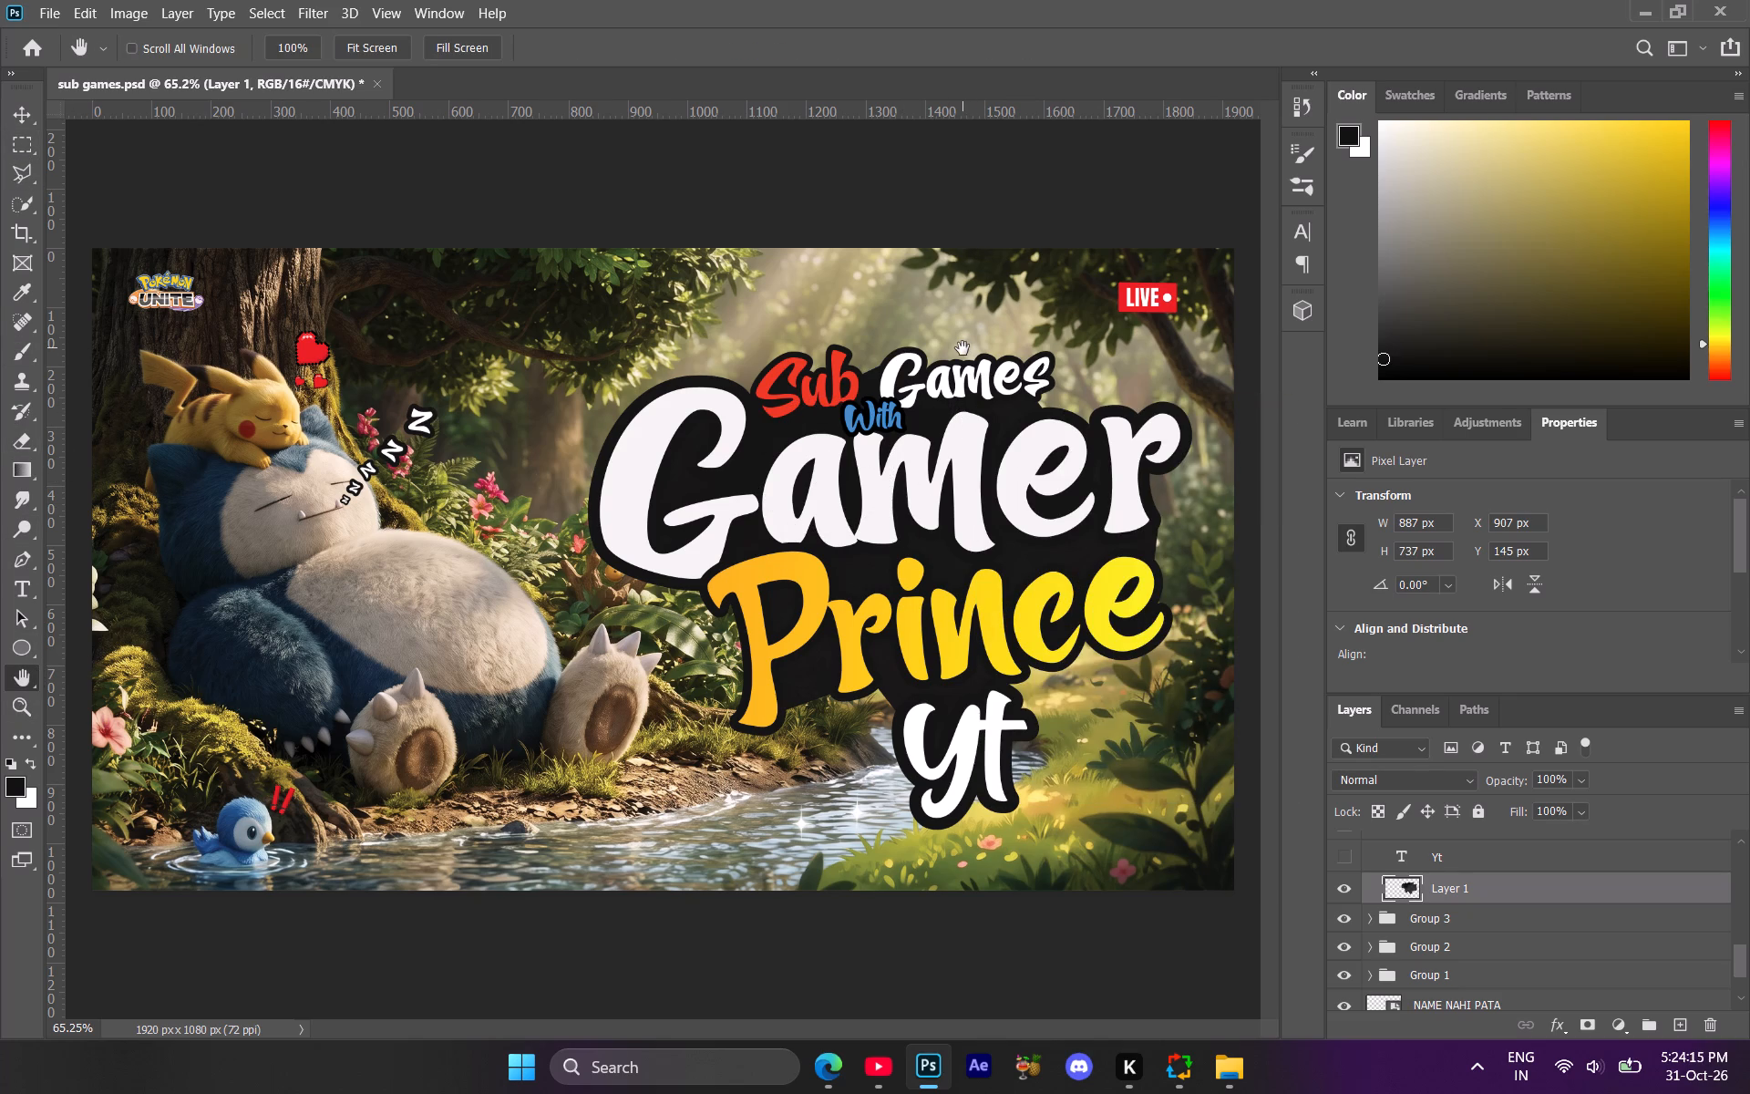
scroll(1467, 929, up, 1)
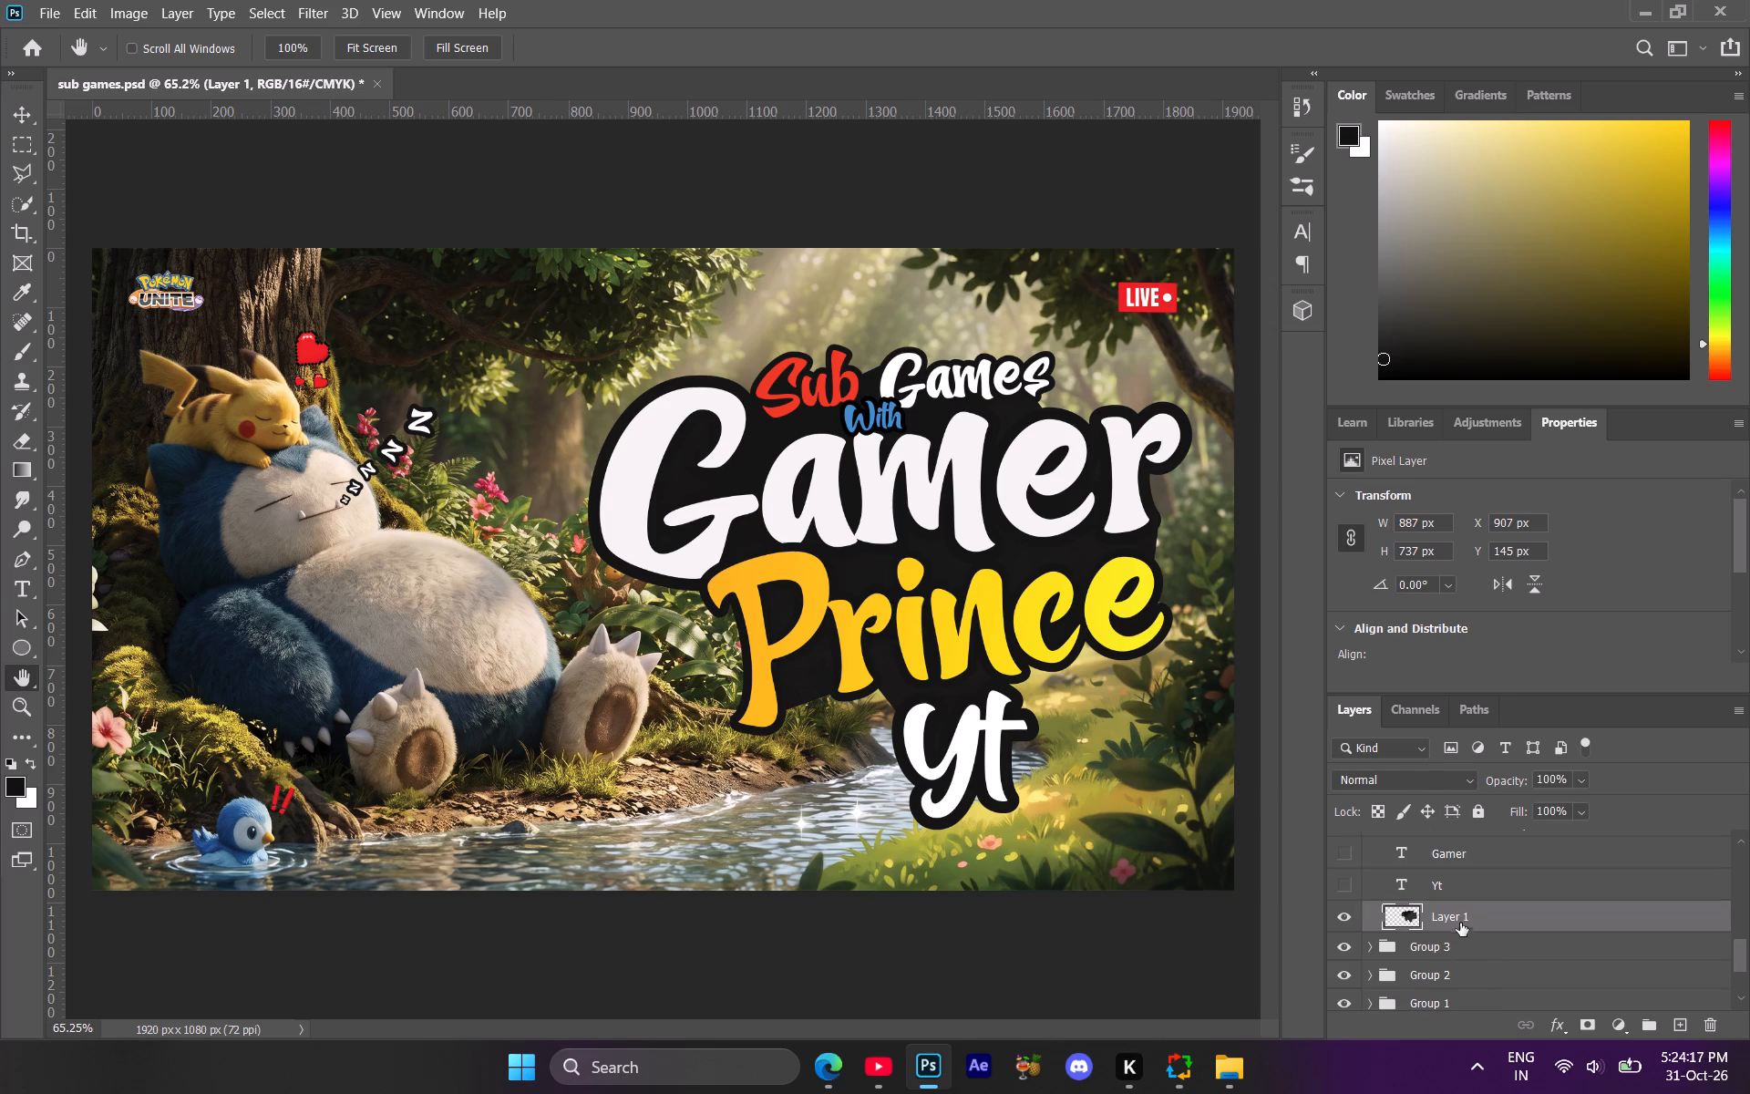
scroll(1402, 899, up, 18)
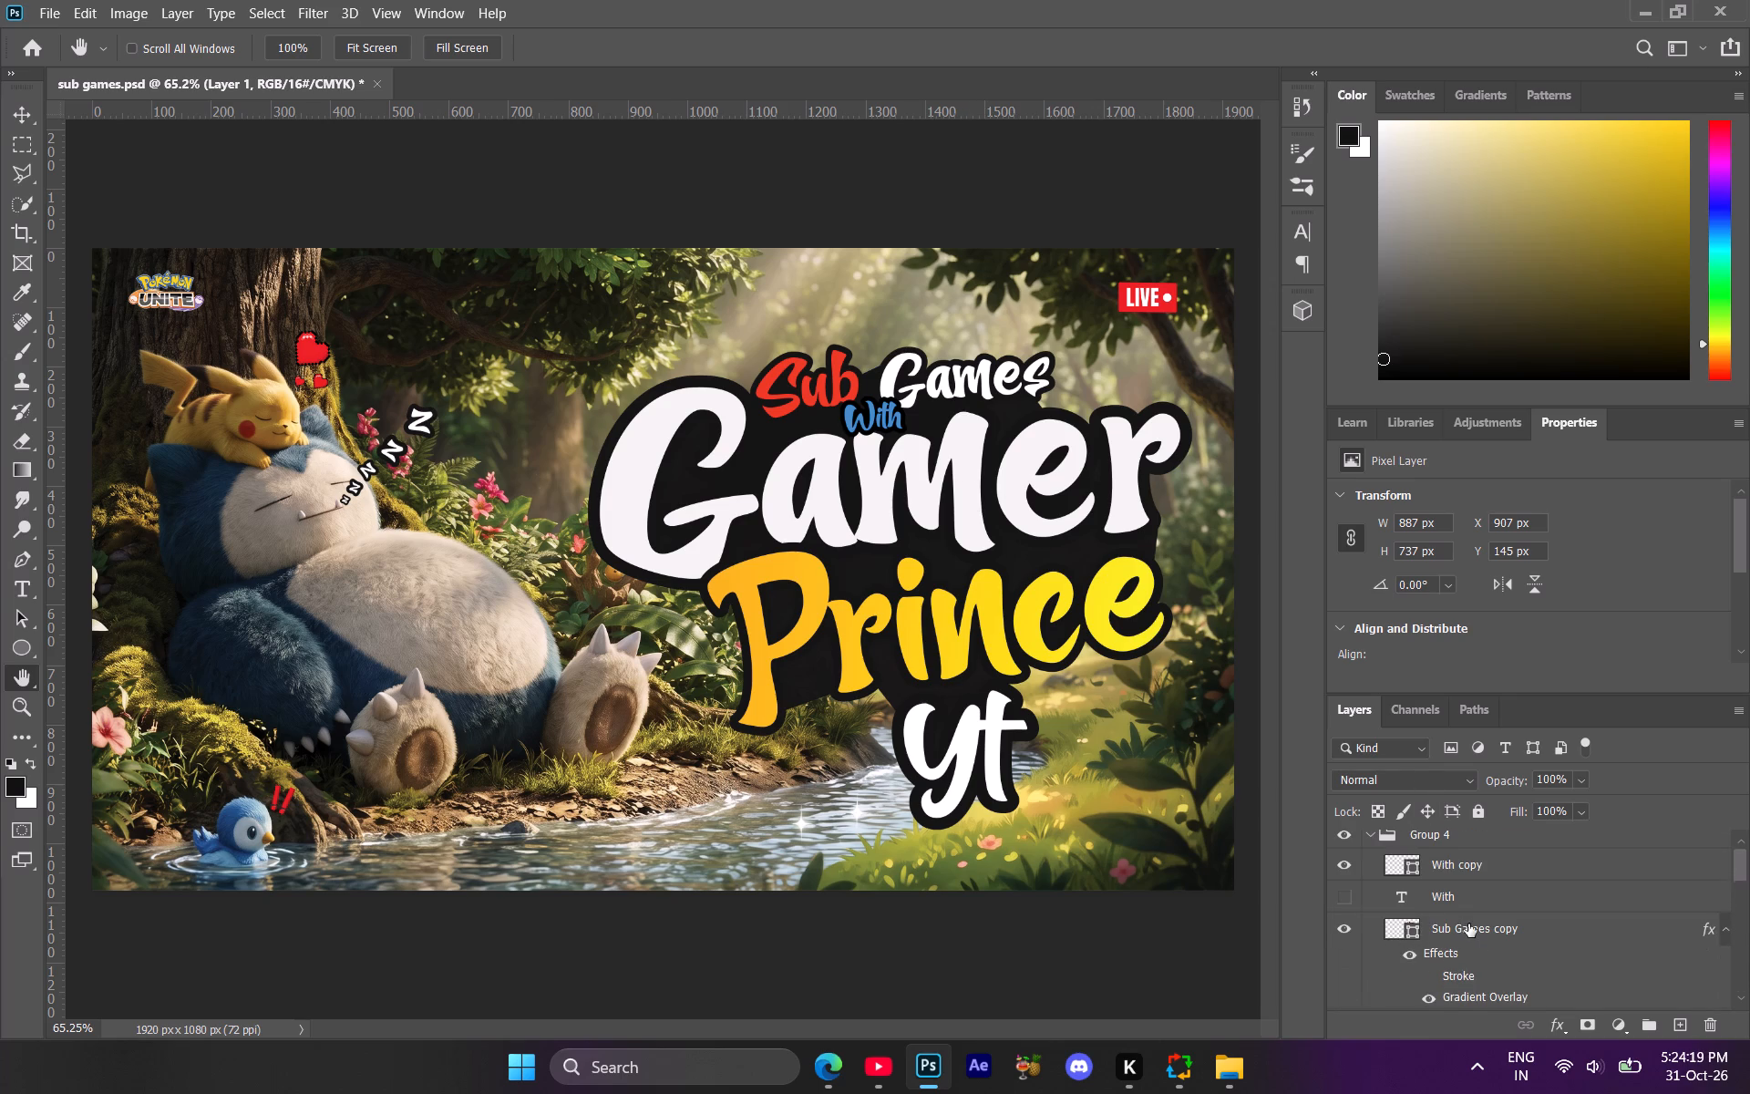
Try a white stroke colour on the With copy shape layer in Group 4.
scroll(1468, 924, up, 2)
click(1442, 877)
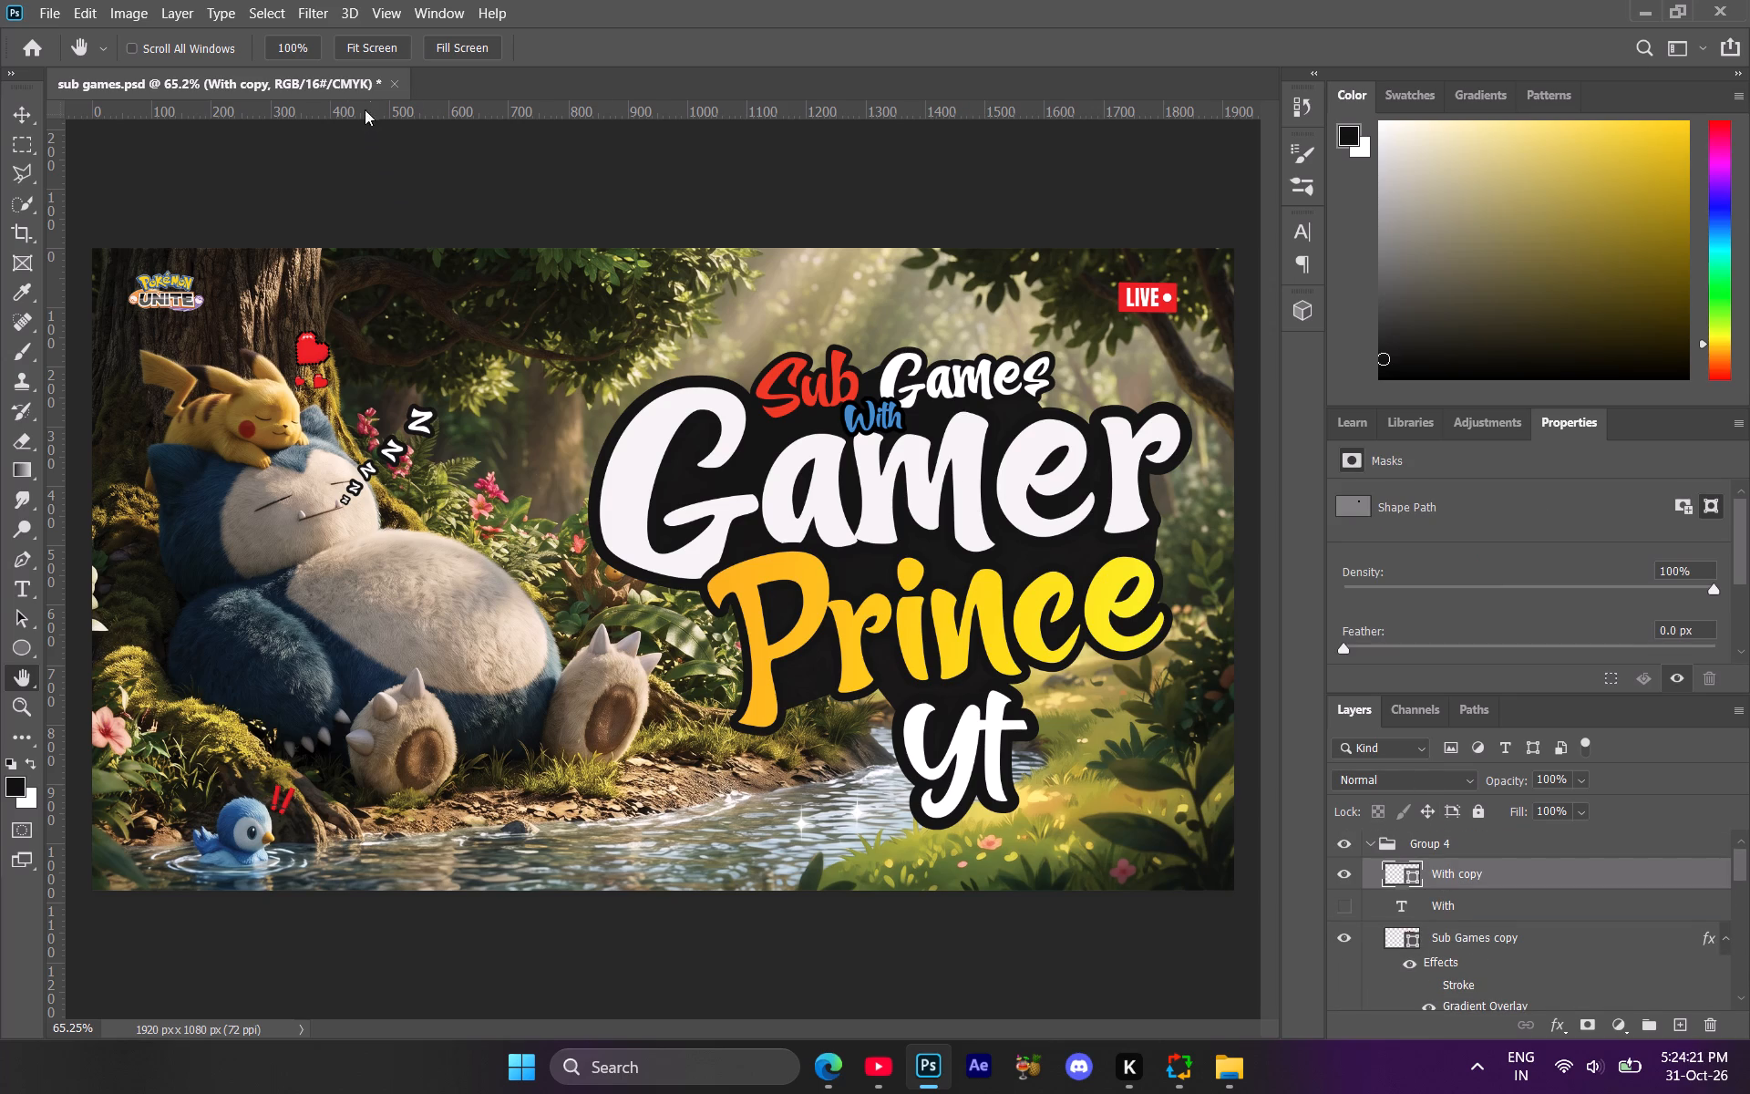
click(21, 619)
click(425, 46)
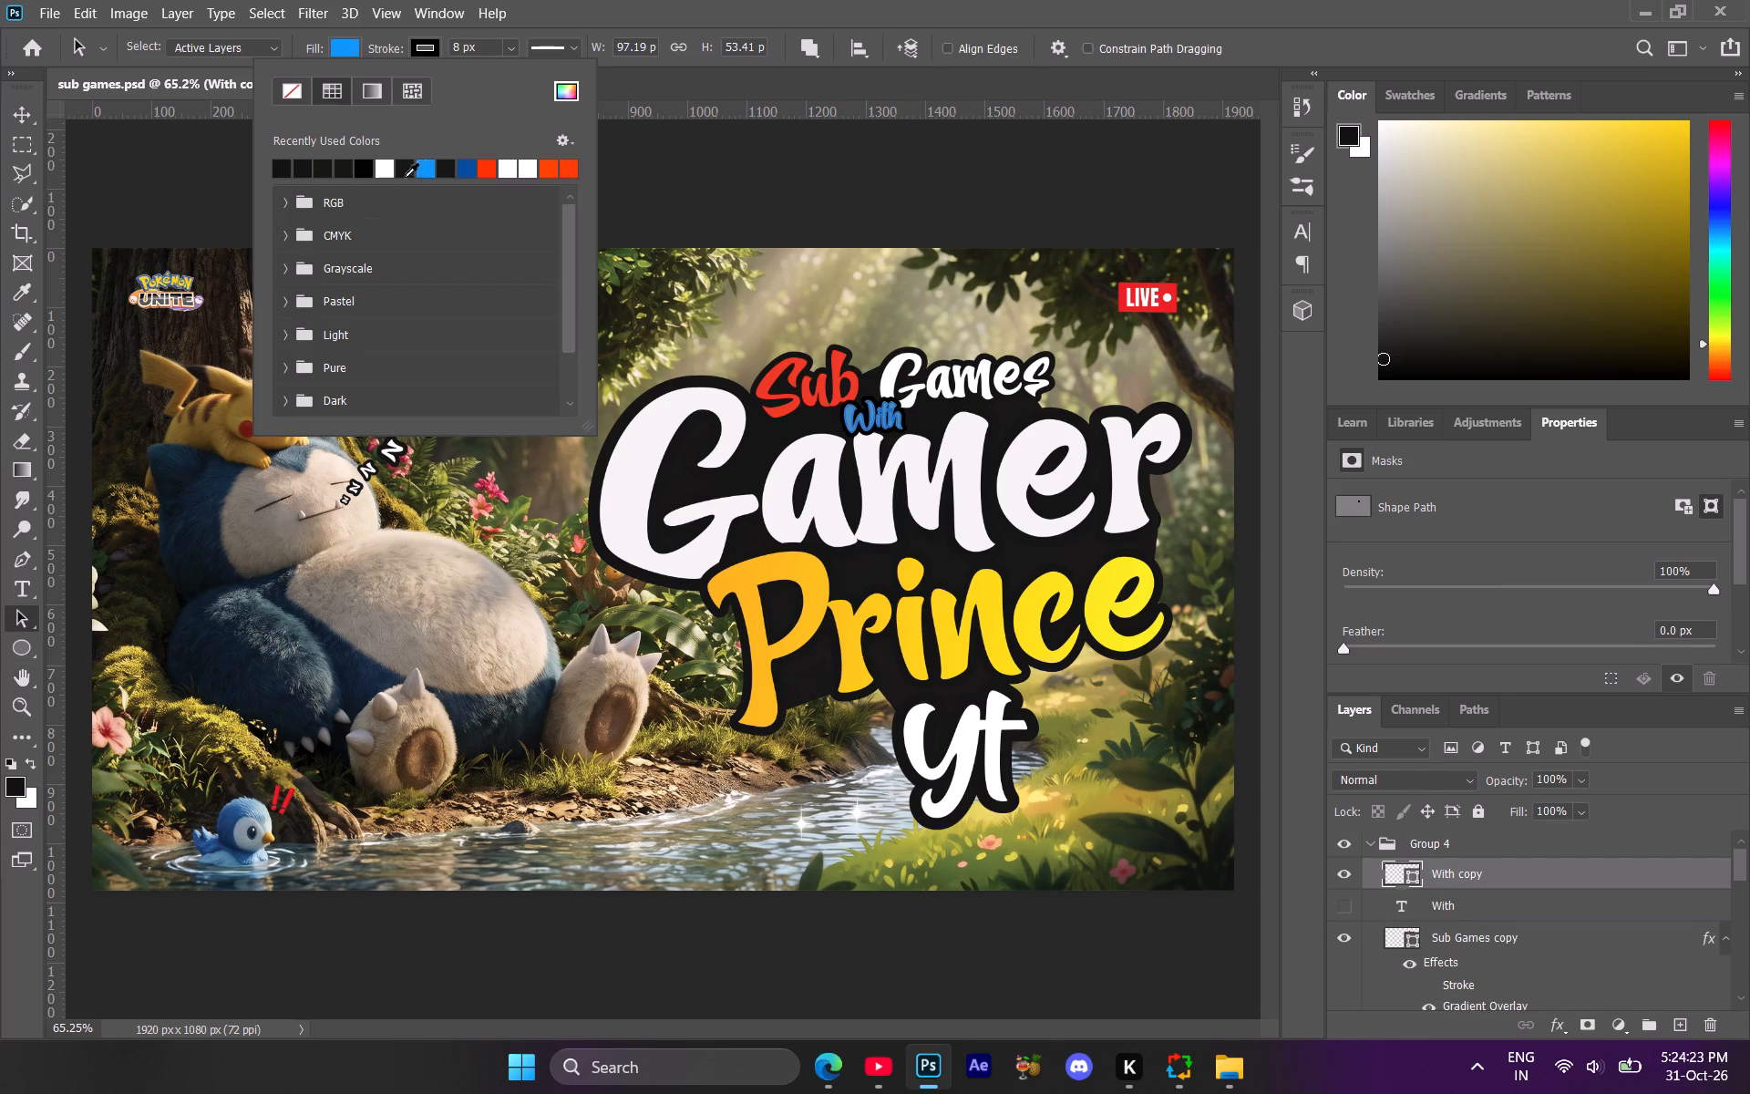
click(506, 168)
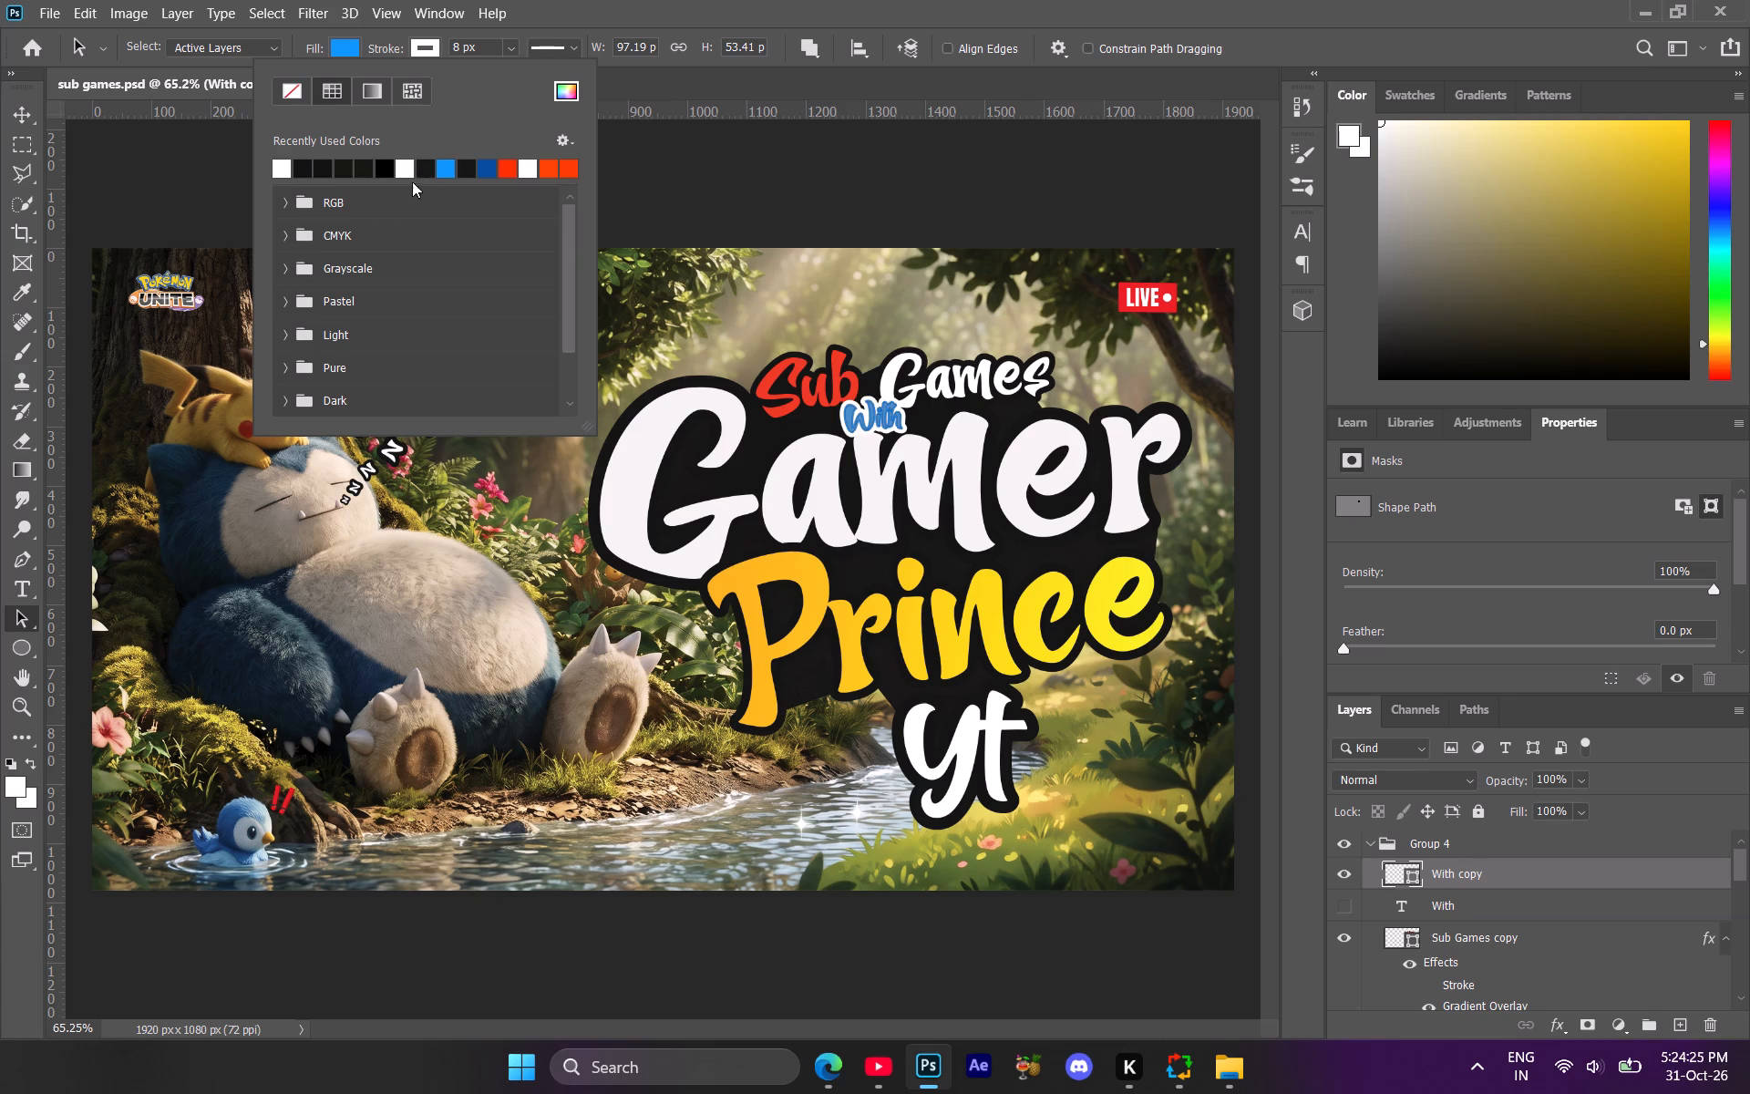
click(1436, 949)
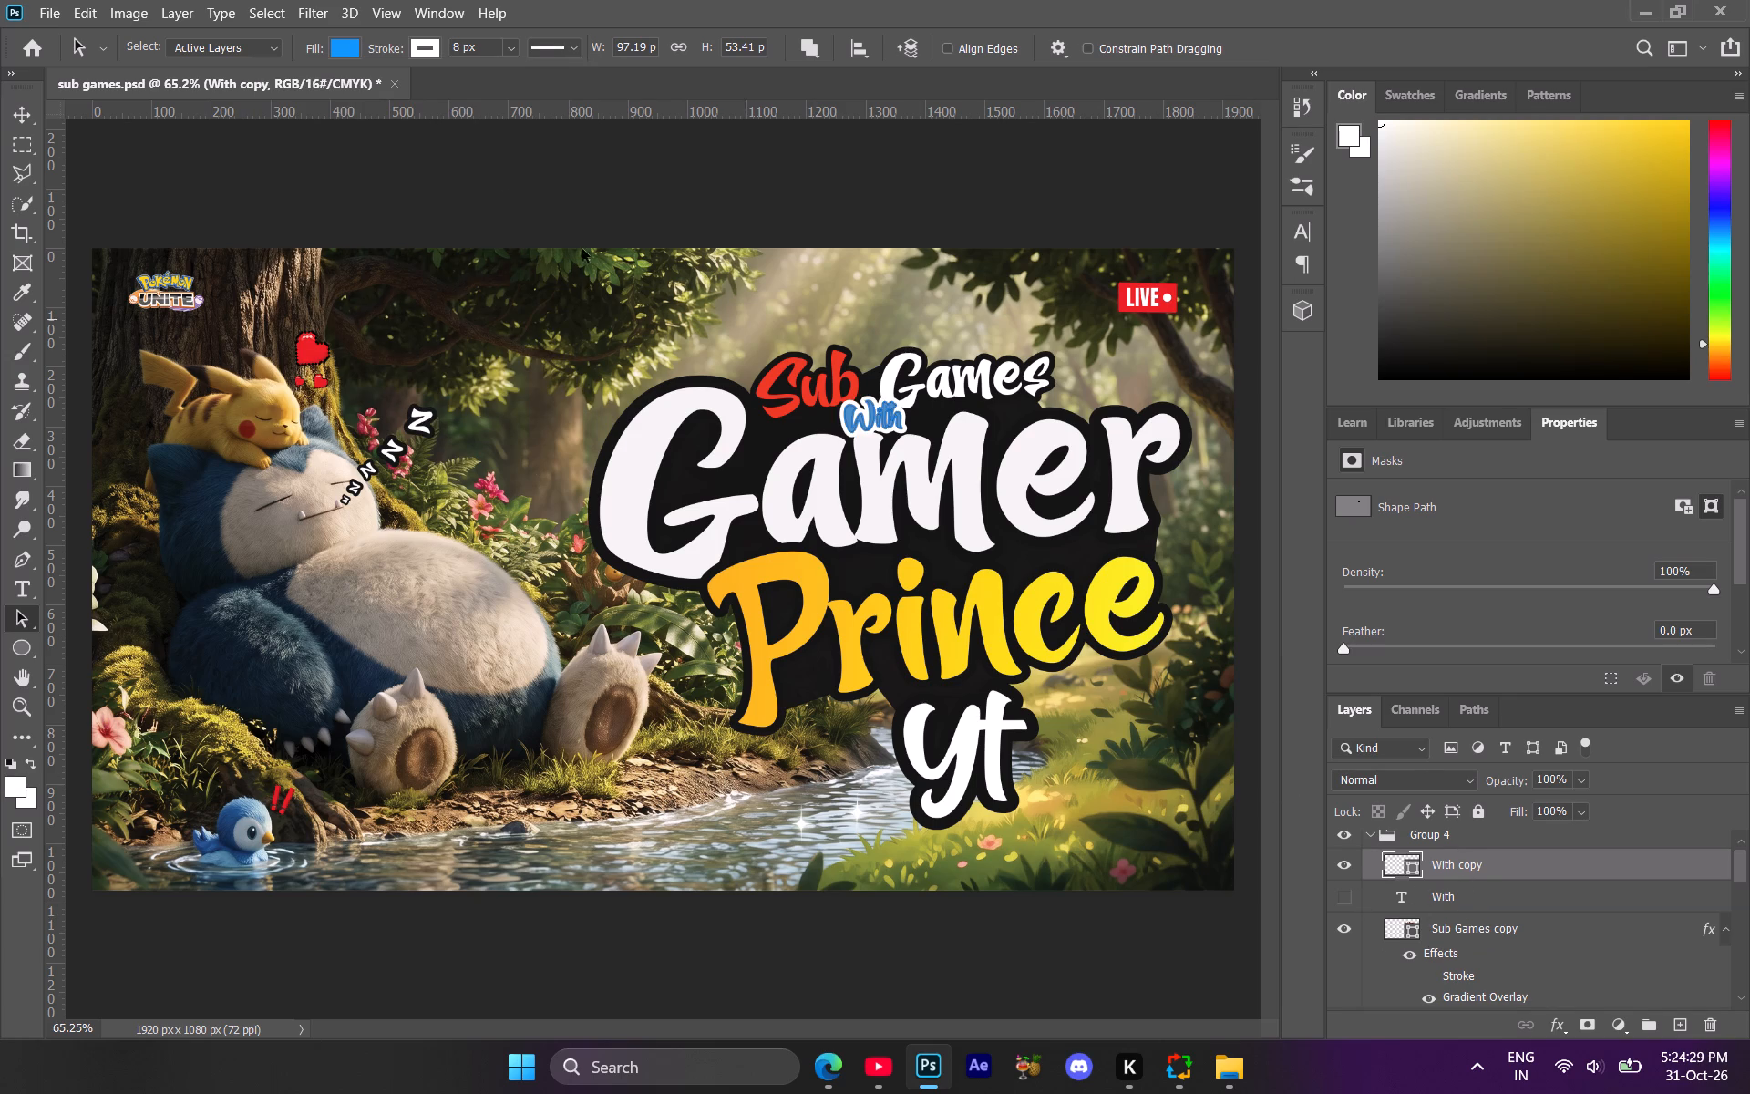
Set the stroke width of the With copy shape to 5 px.
drag(461, 52, 452, 50)
key(5)
key(Return)
click(1517, 990)
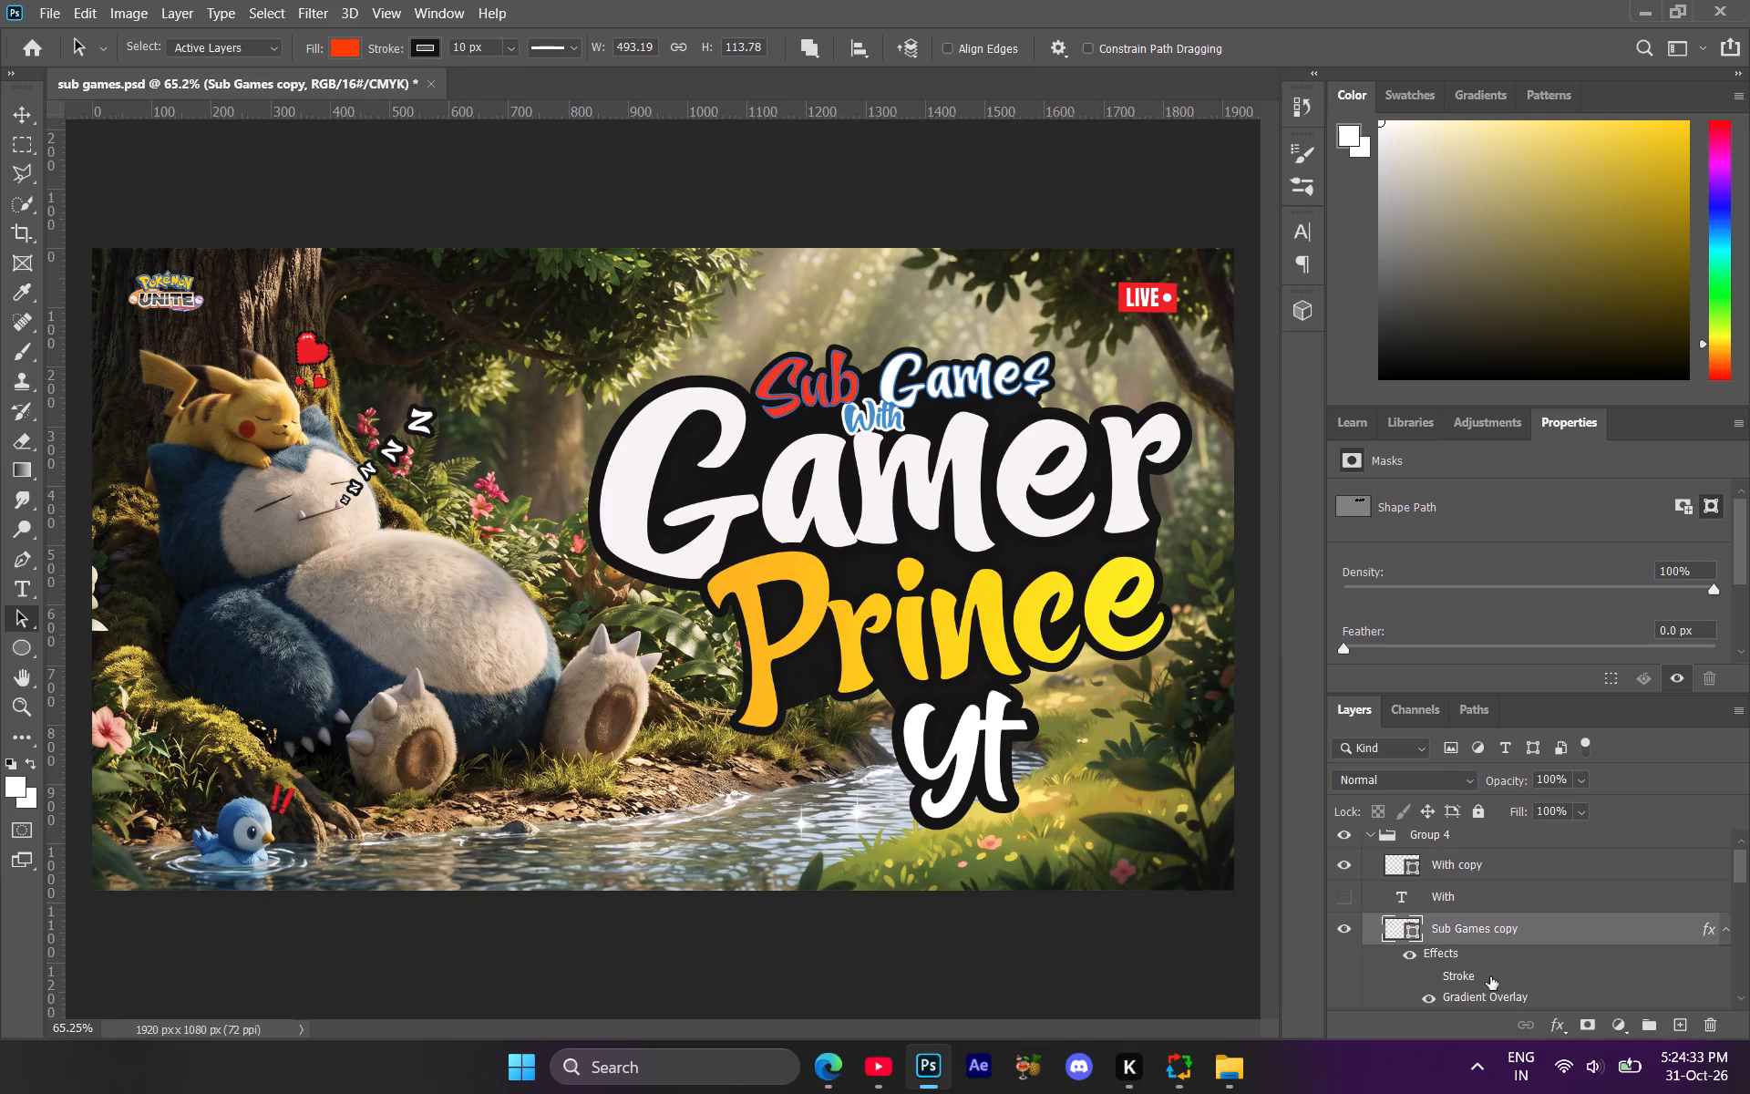
click(946, 825)
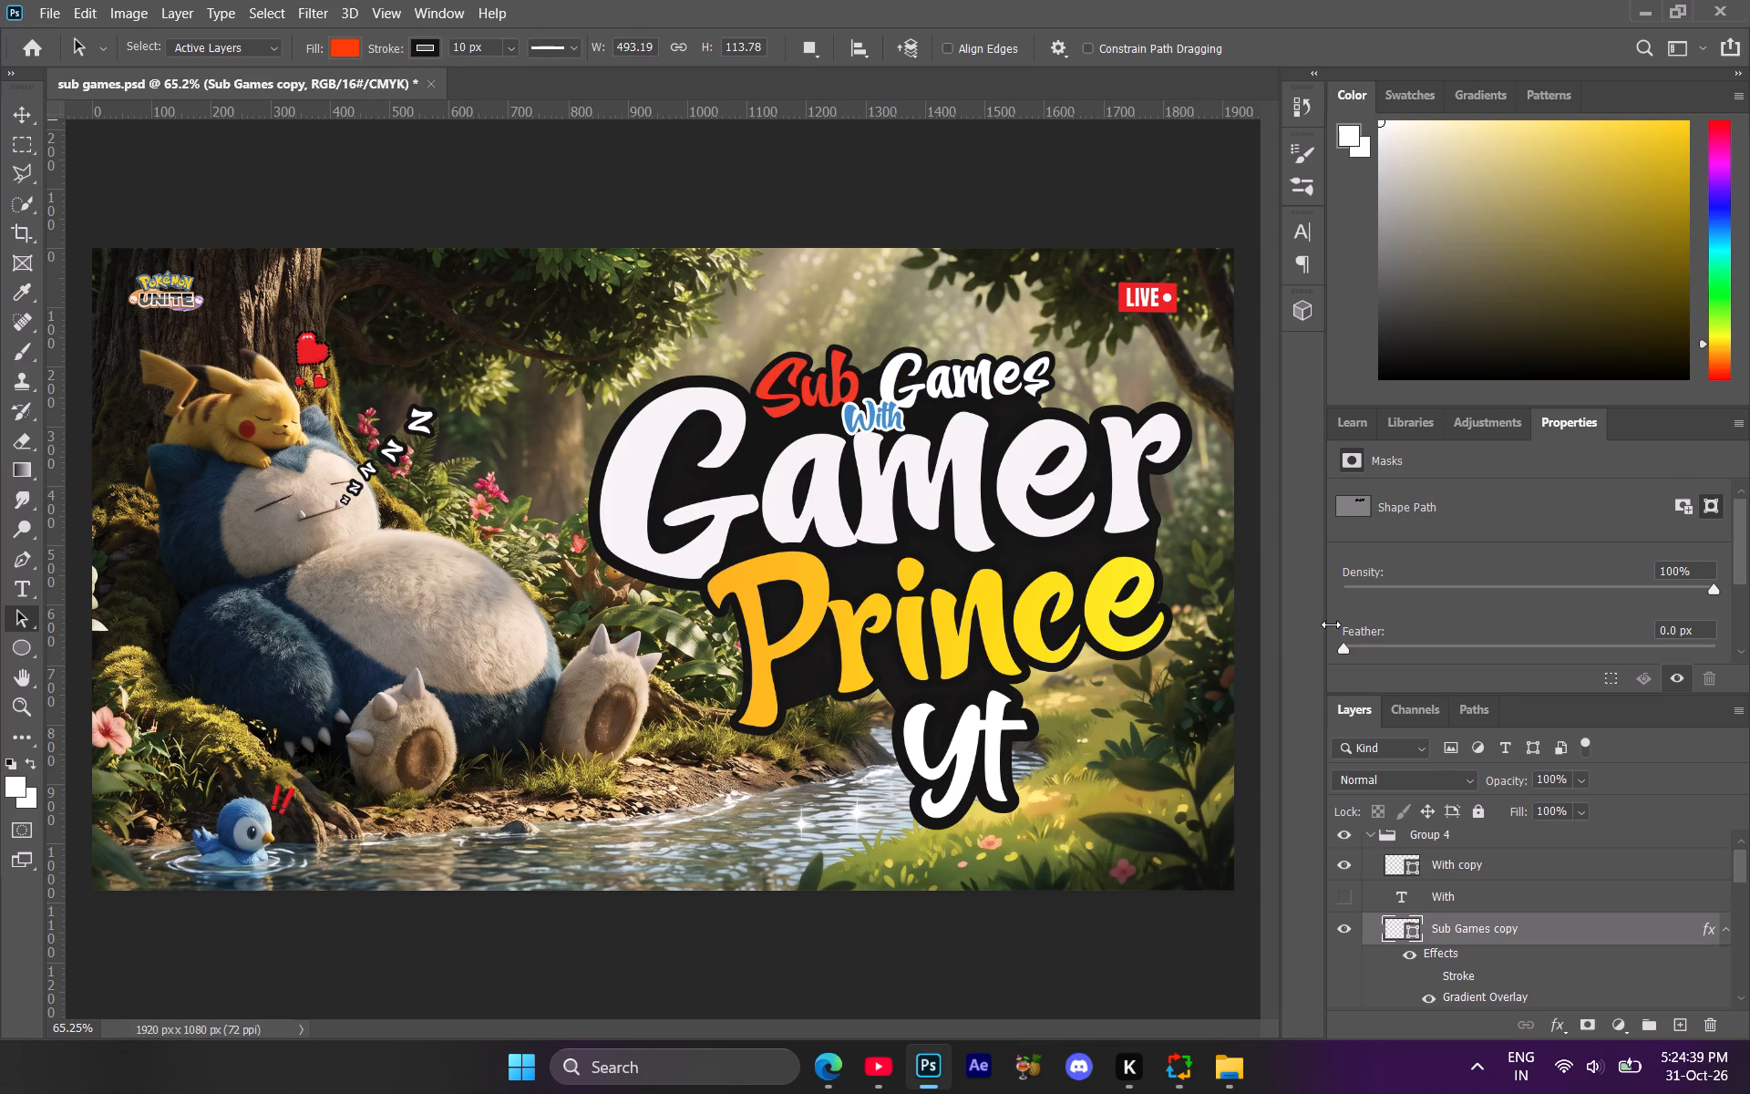
Change the stroke colour of the With copy shape to near-black from the recently used colours.
click(1454, 864)
click(439, 43)
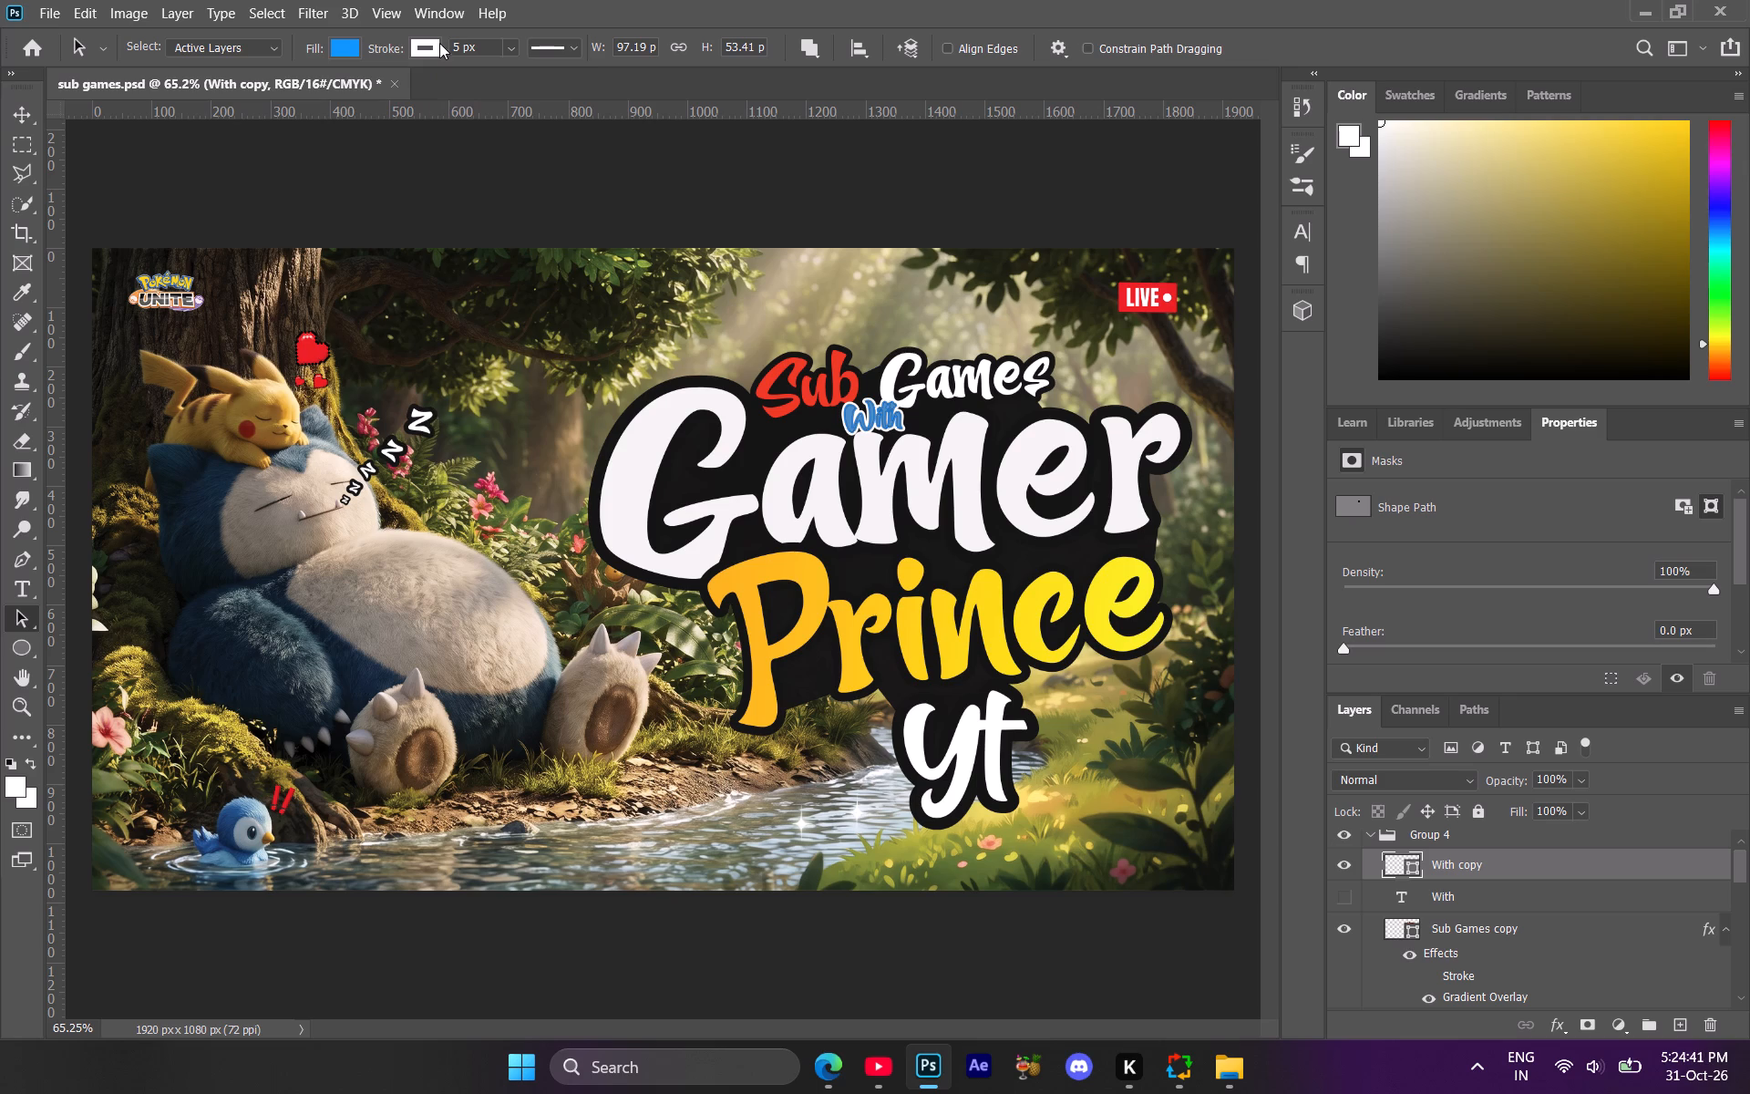
click(324, 165)
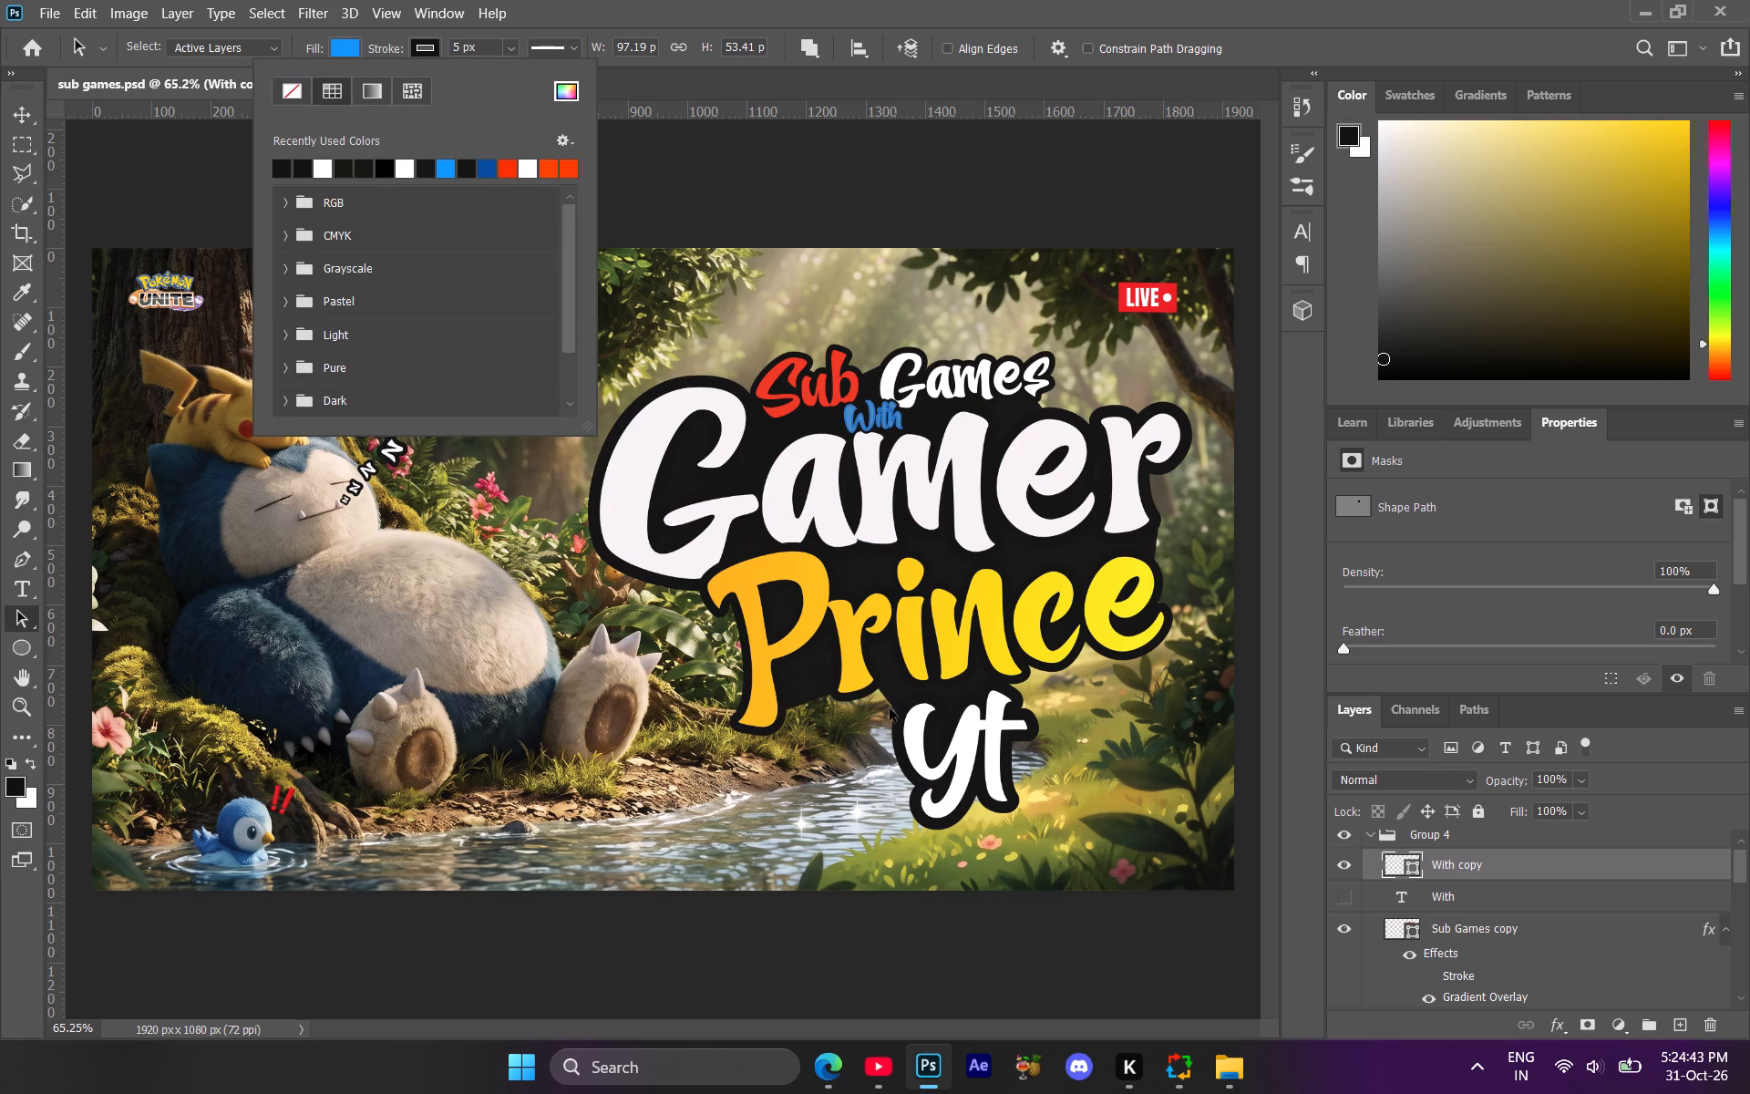
click(1064, 946)
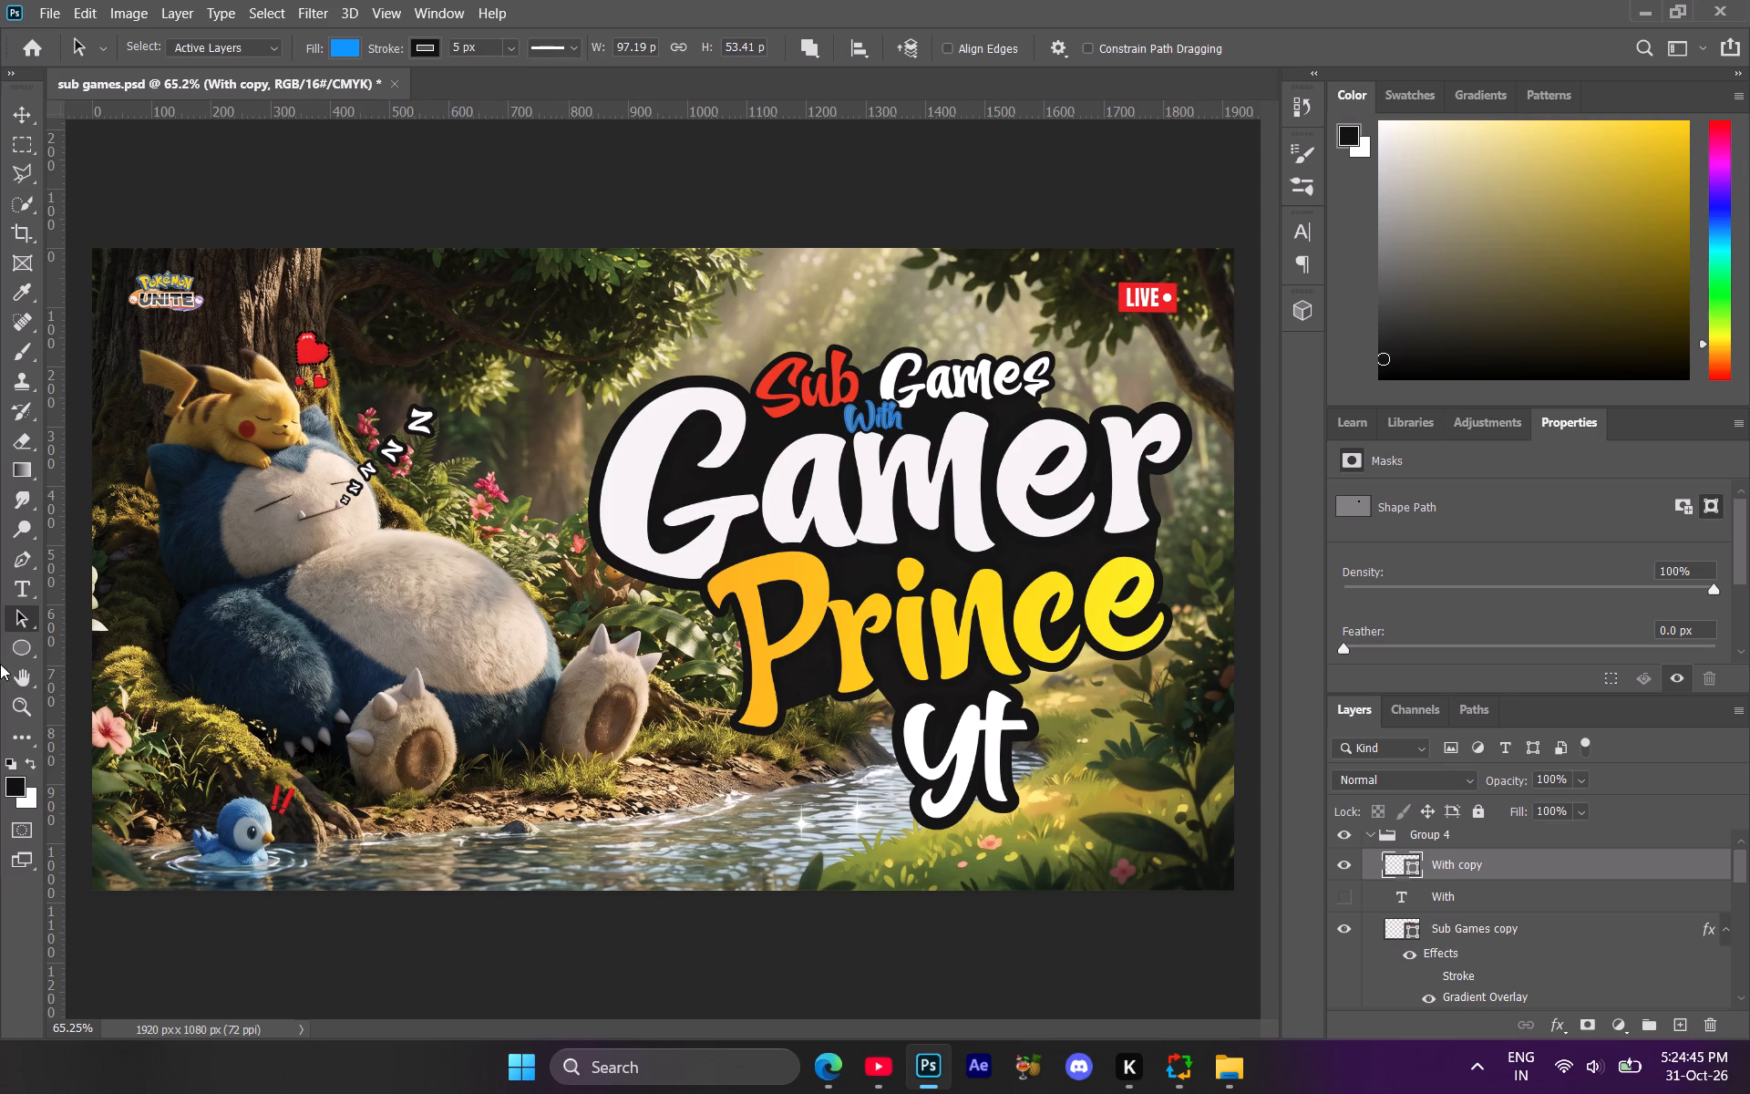
click(18, 668)
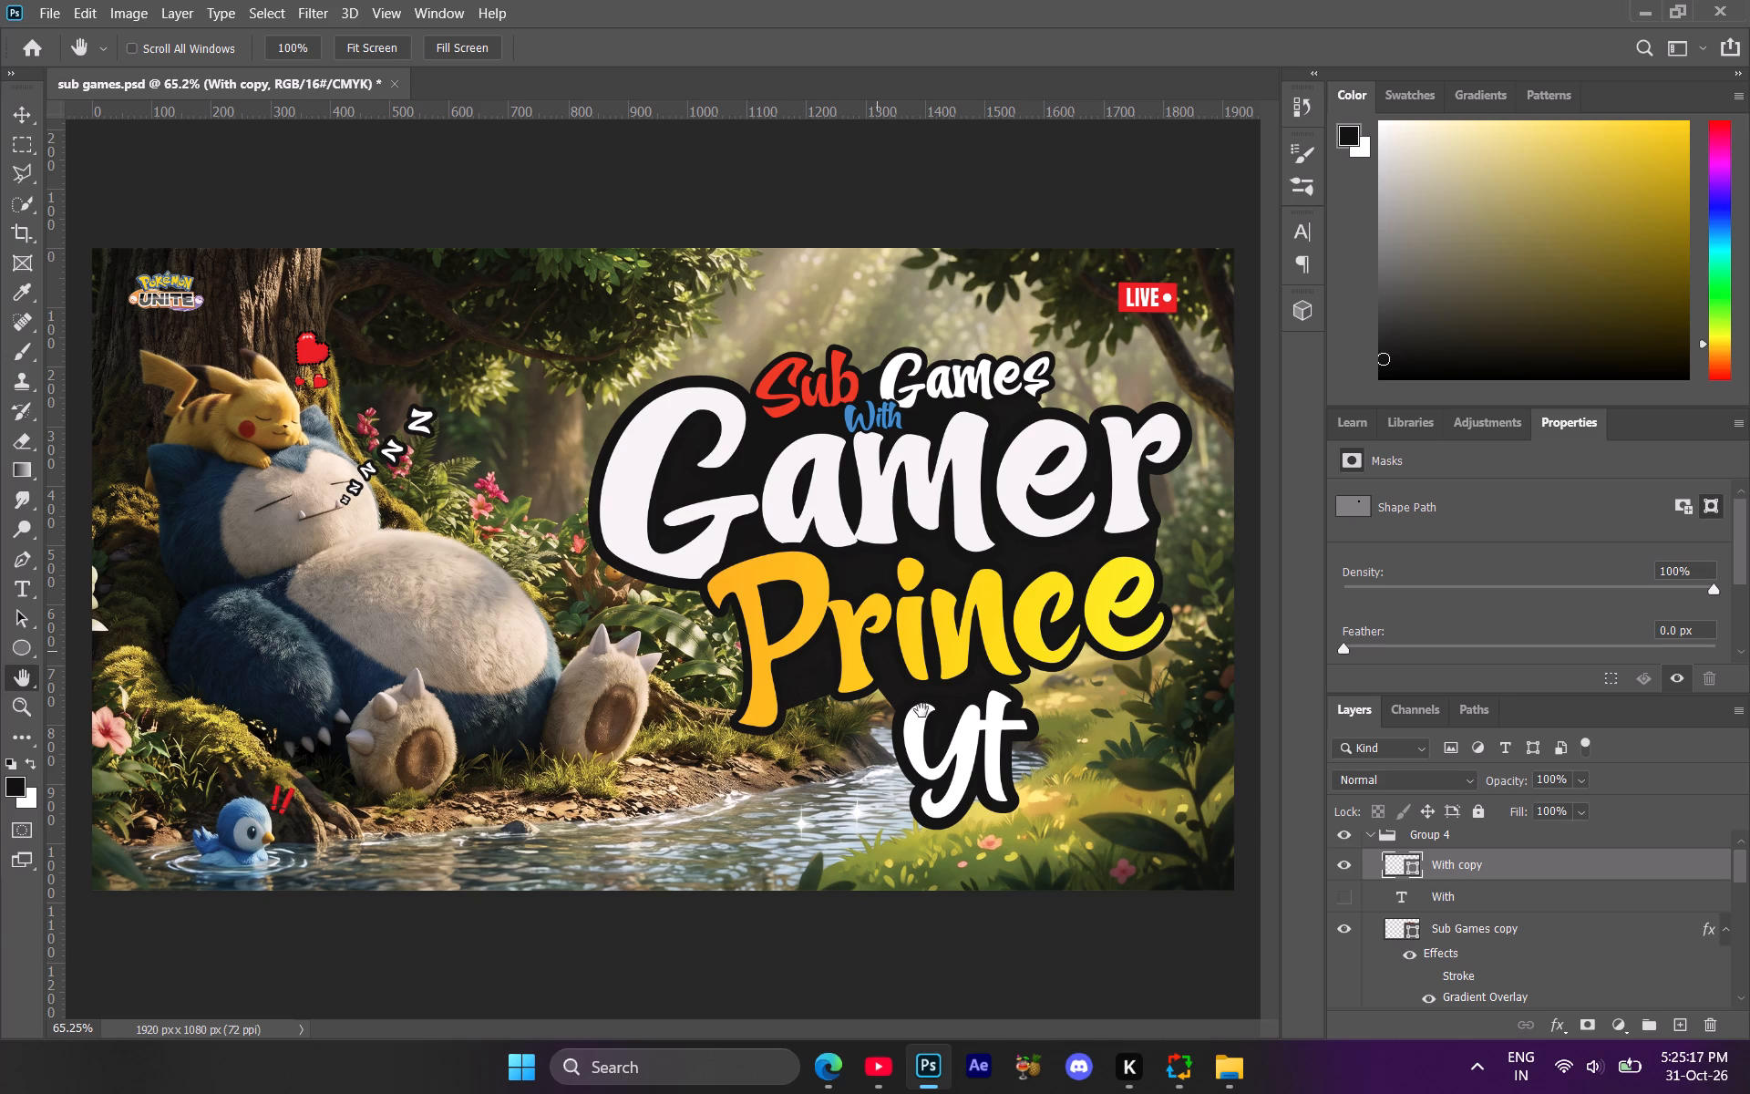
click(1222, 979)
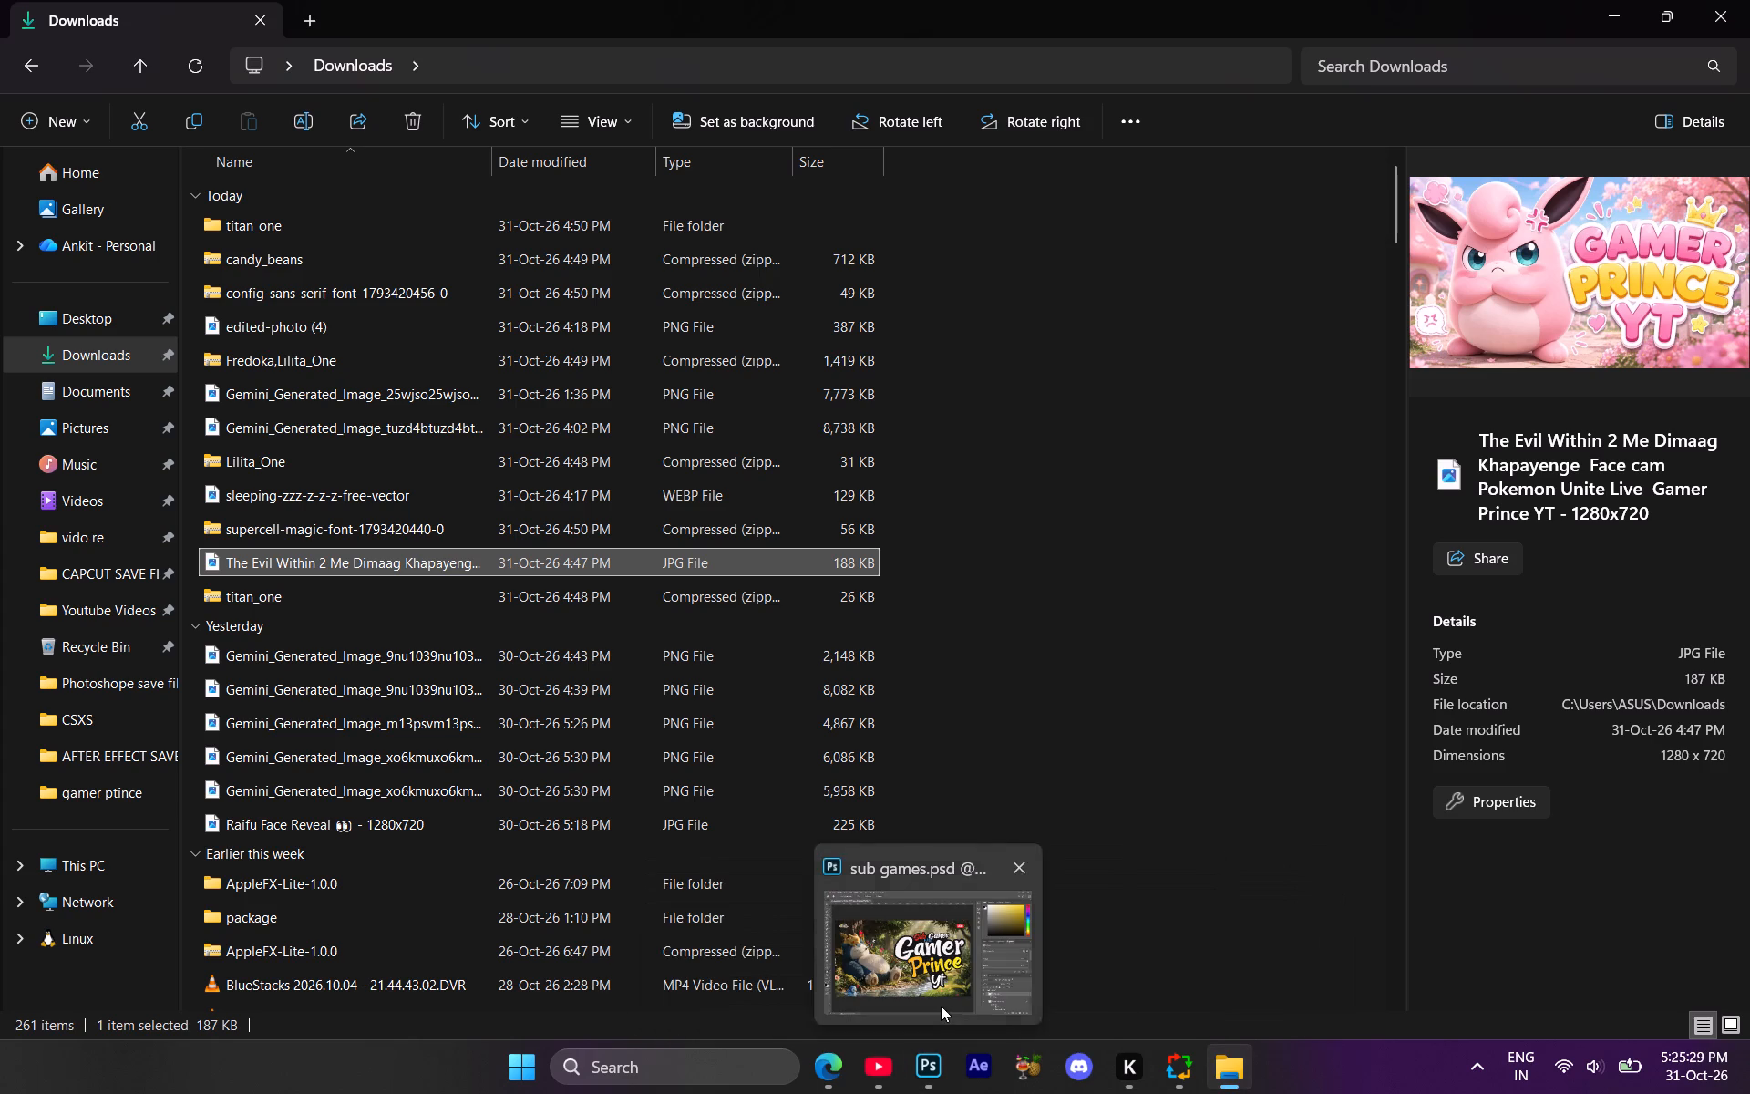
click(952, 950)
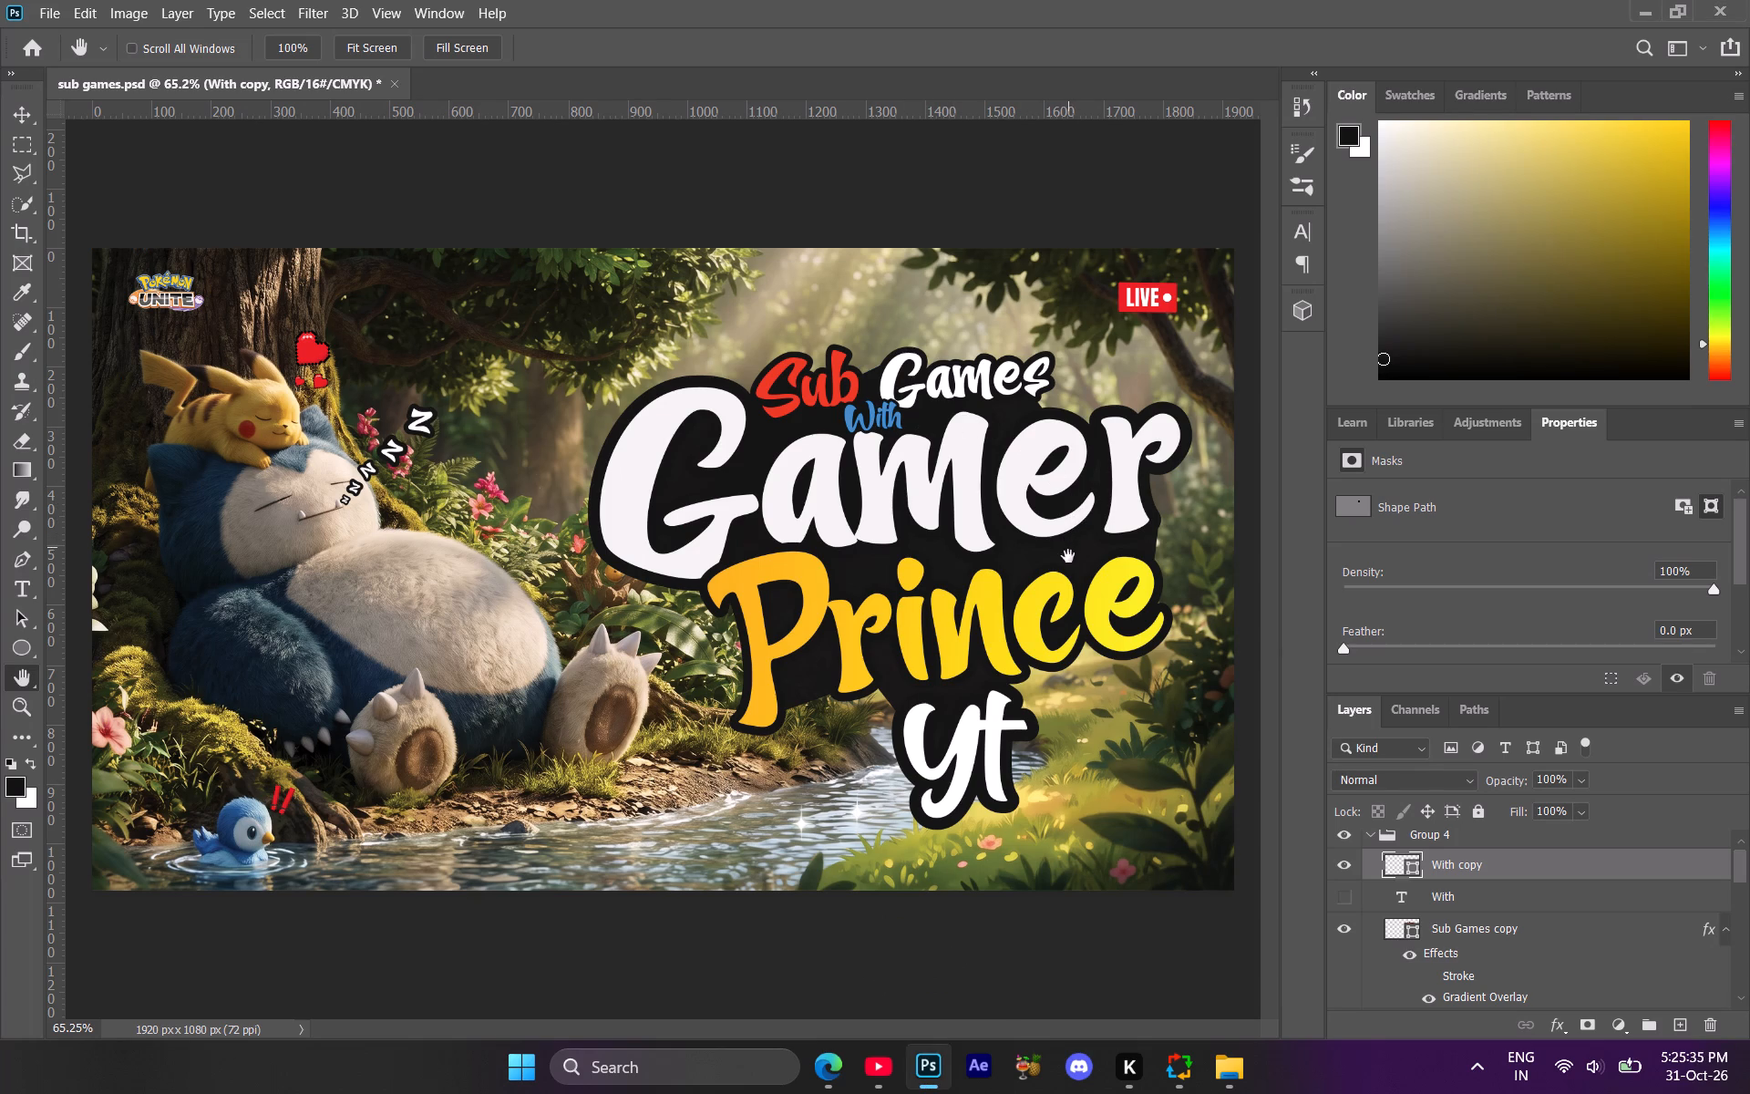
Hide and reshow the With copy layer to compare the title with and without it.
click(1356, 872)
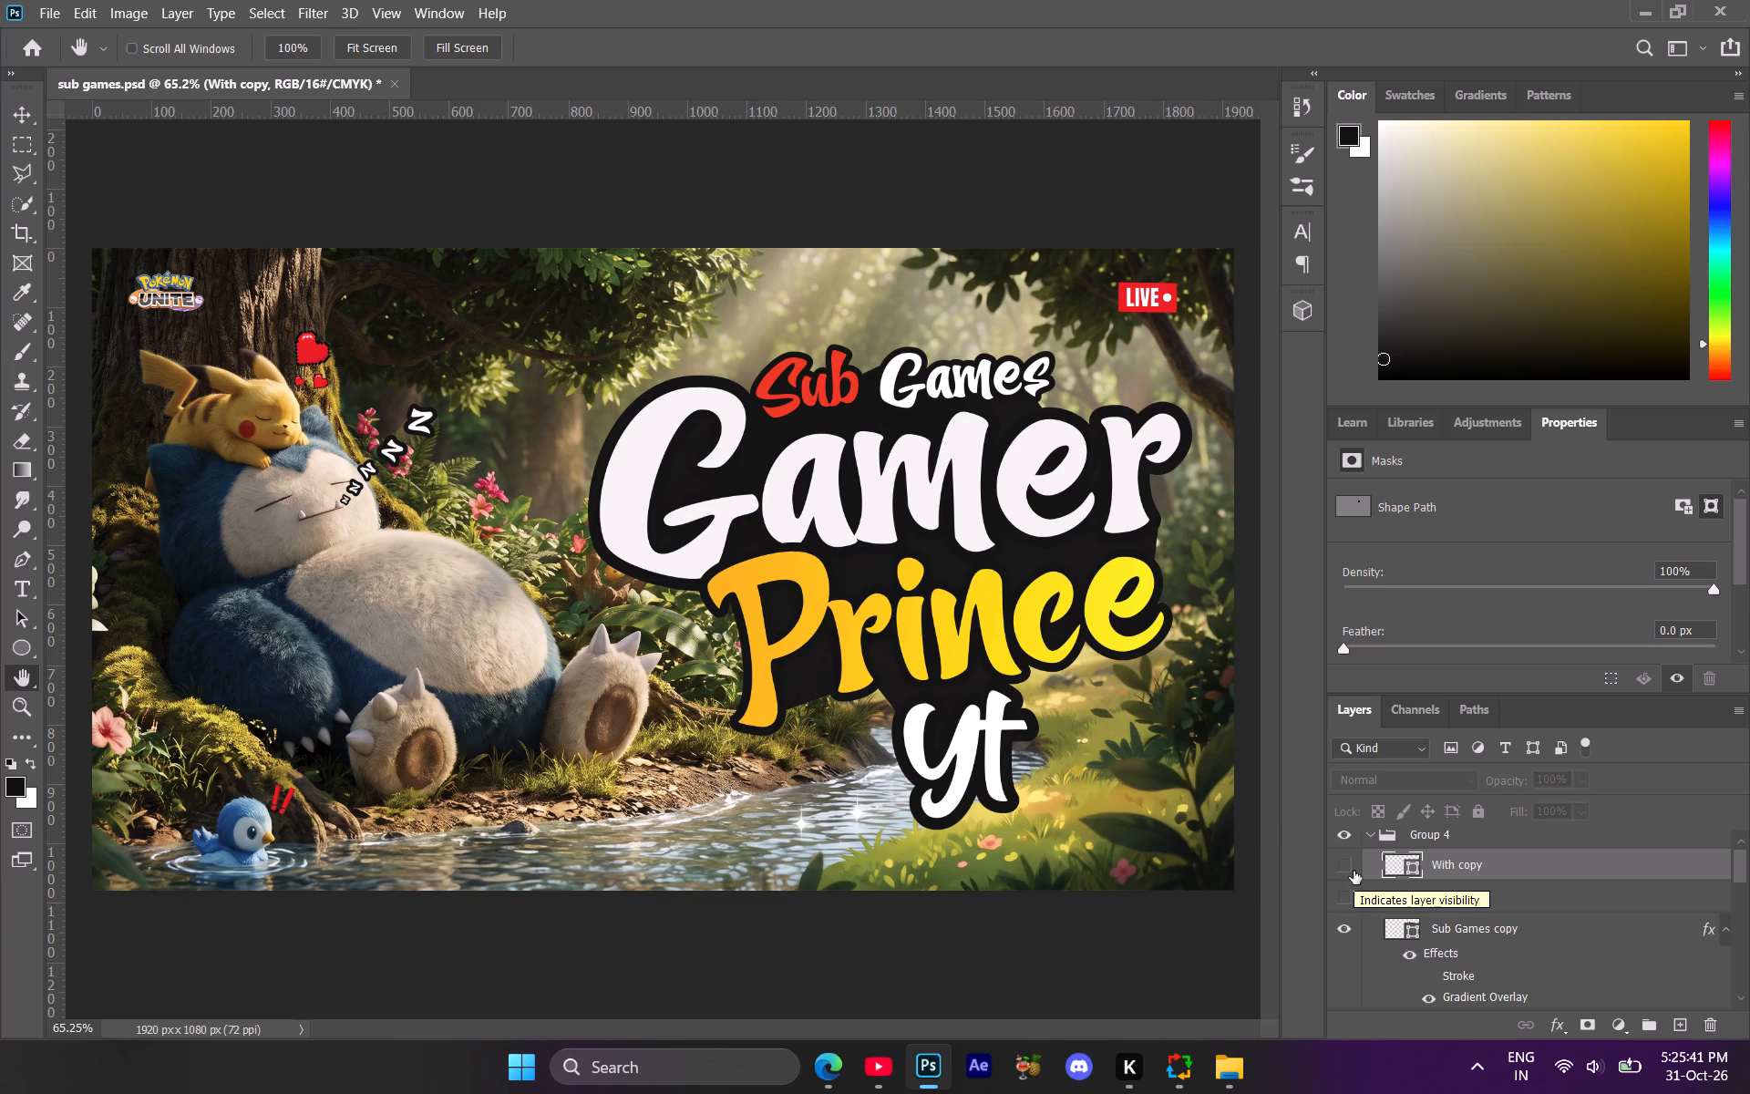
click(1354, 871)
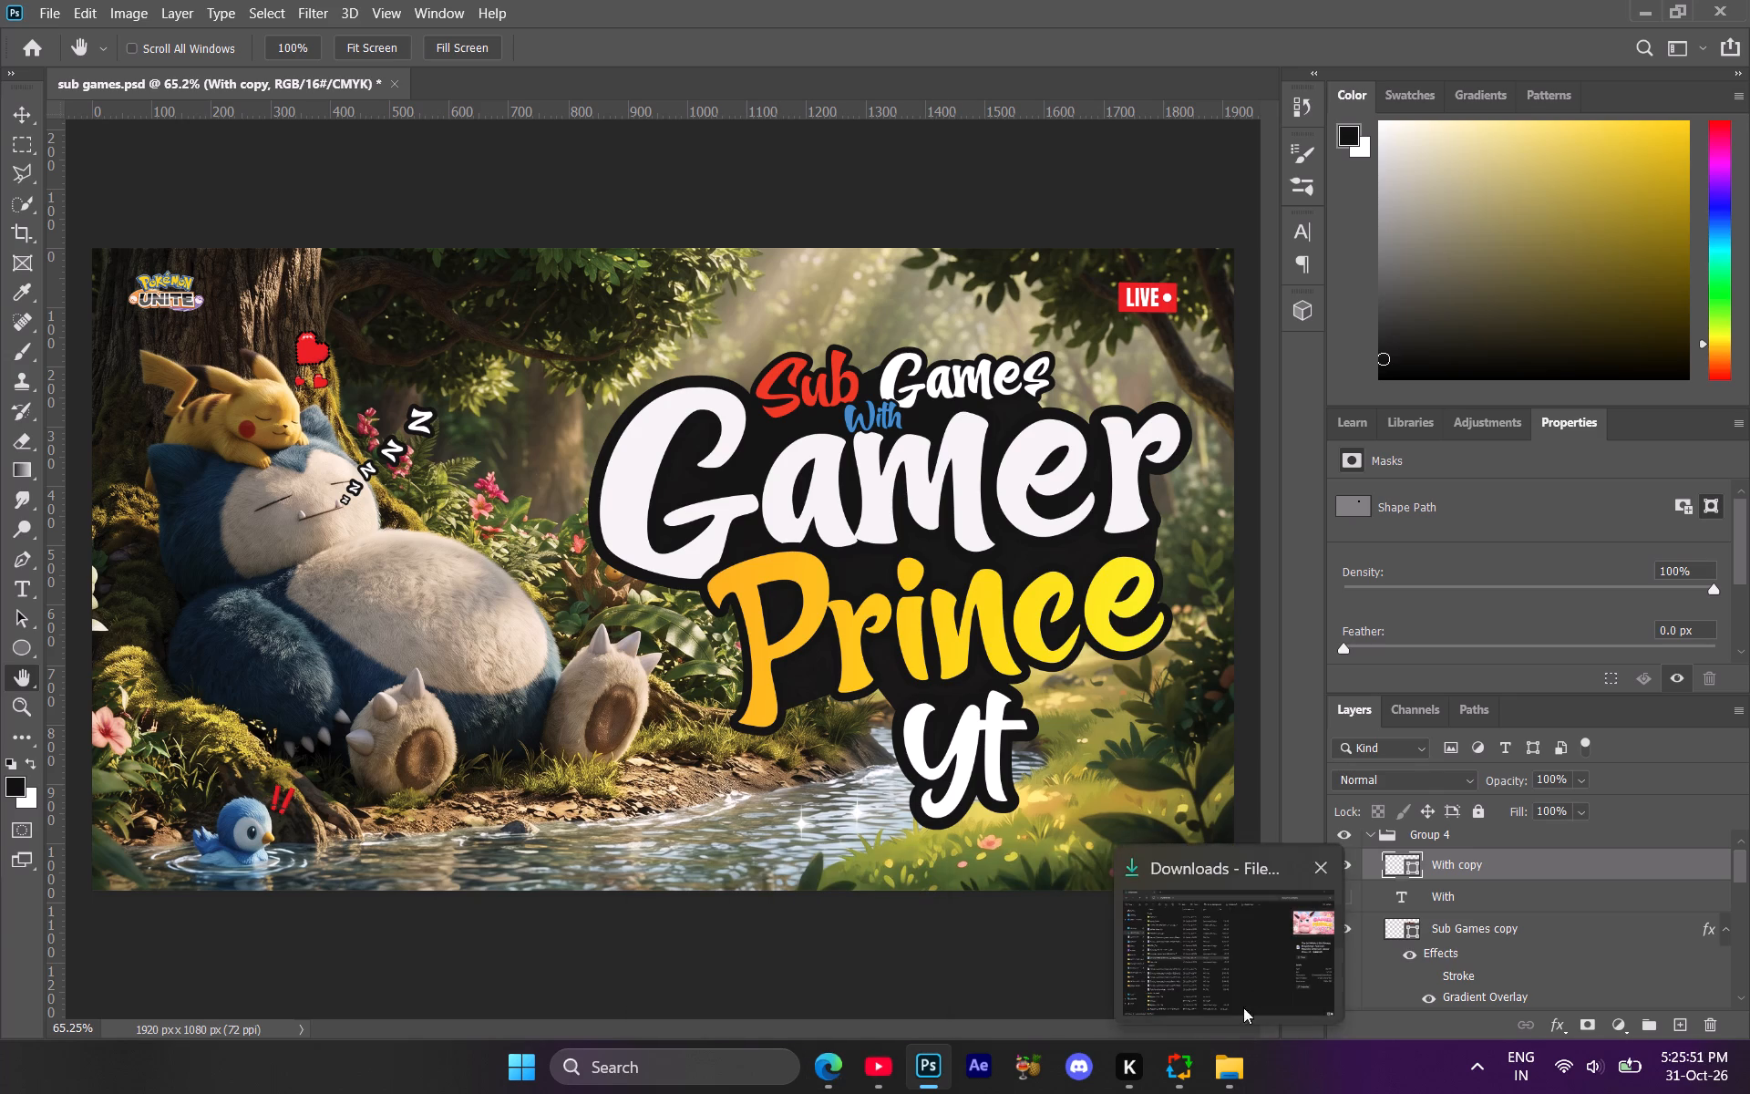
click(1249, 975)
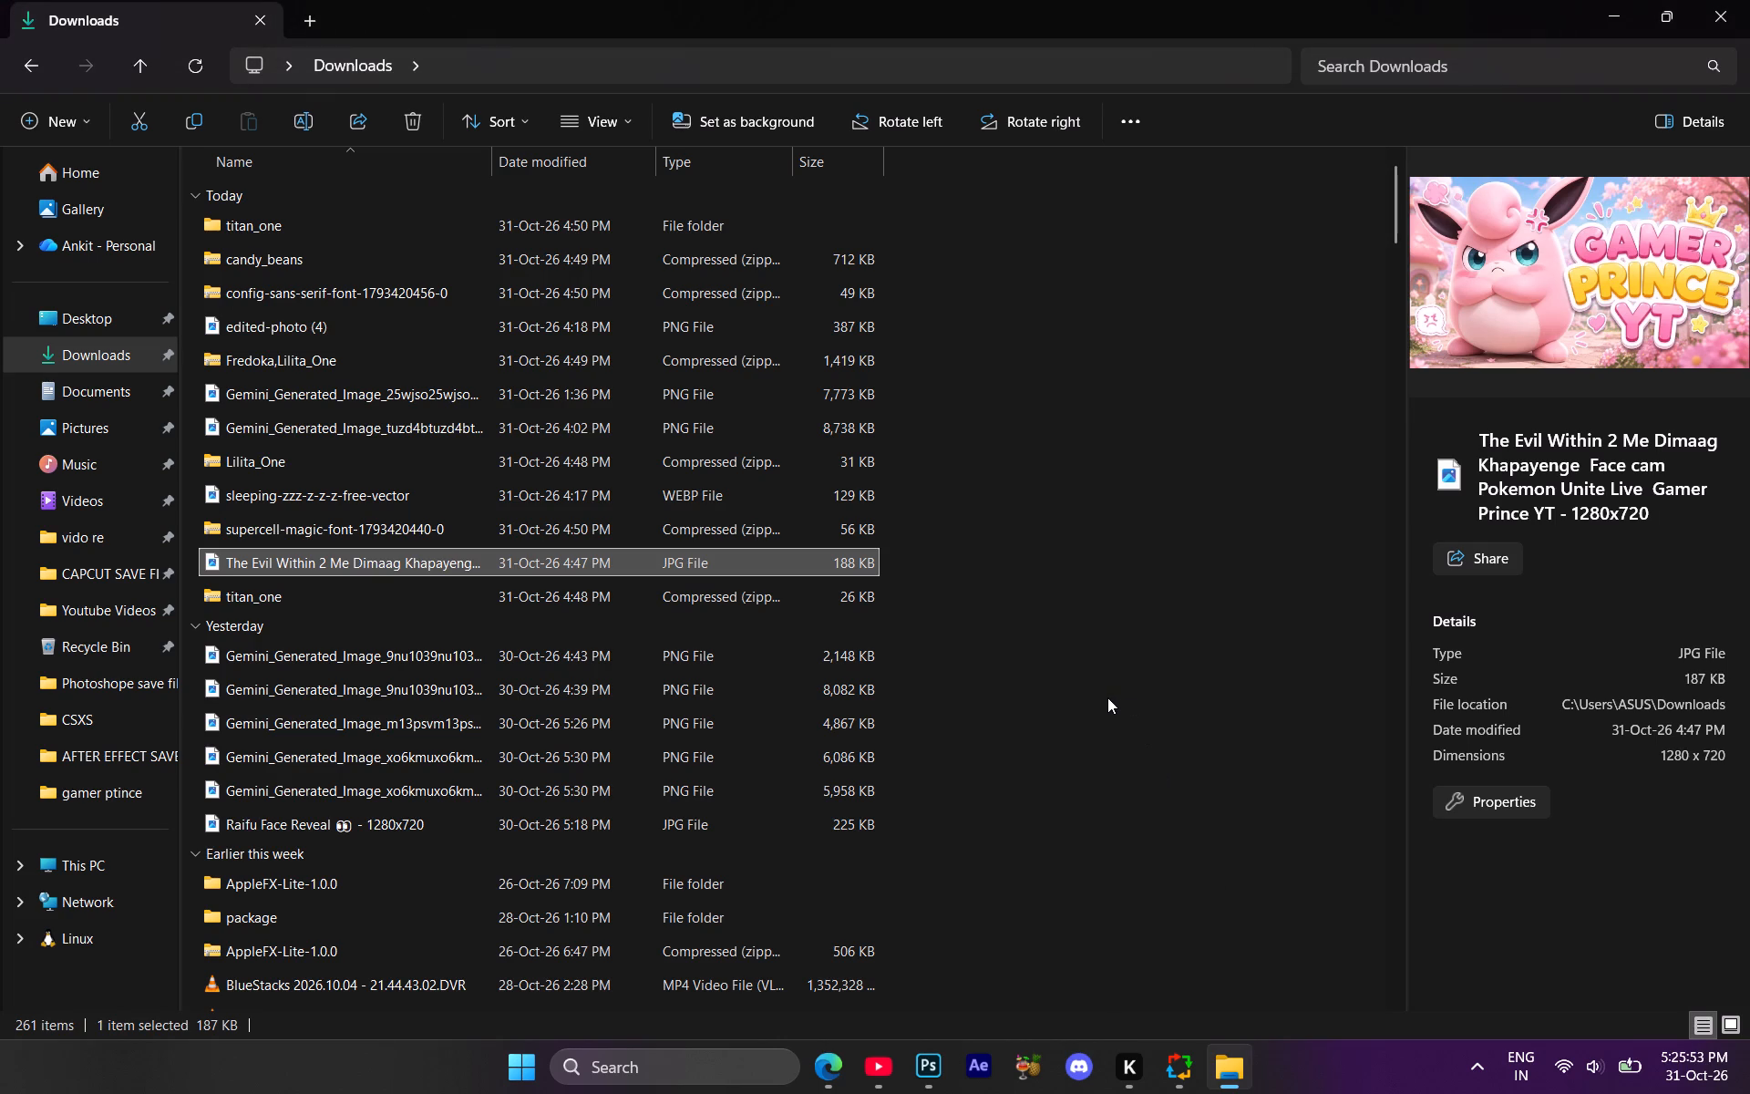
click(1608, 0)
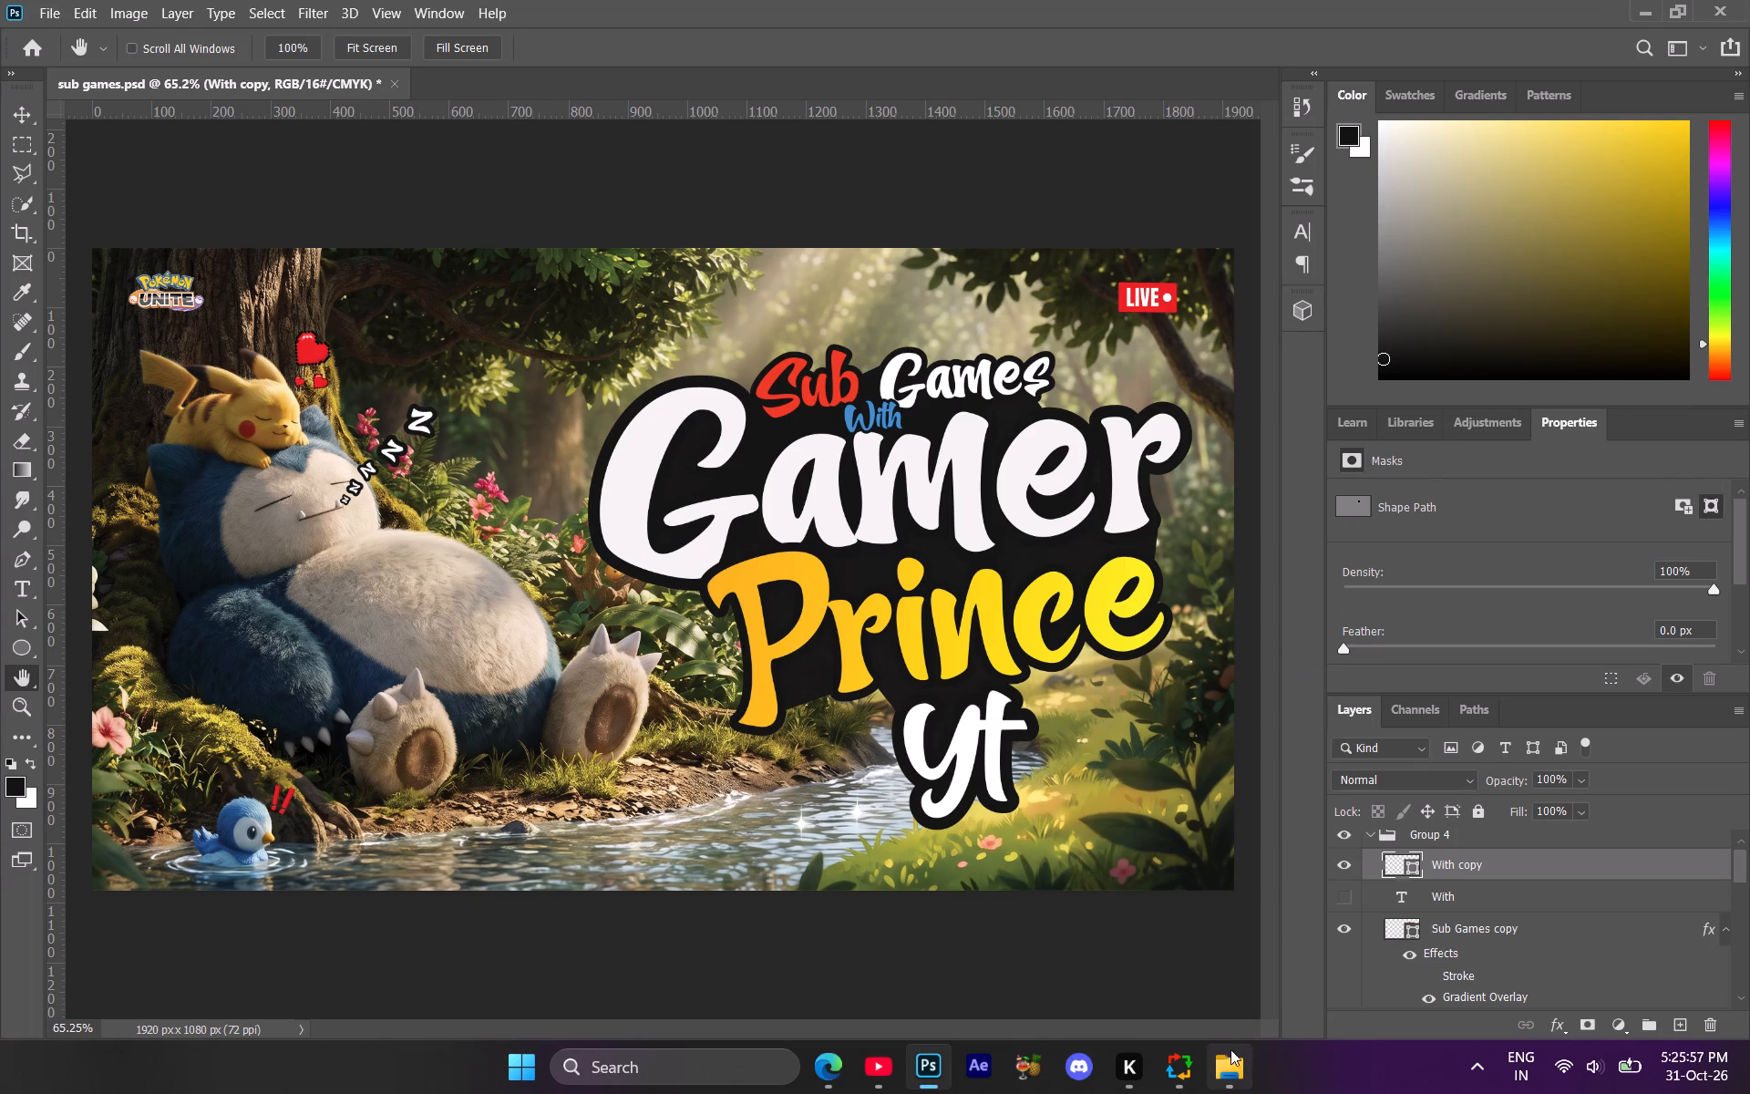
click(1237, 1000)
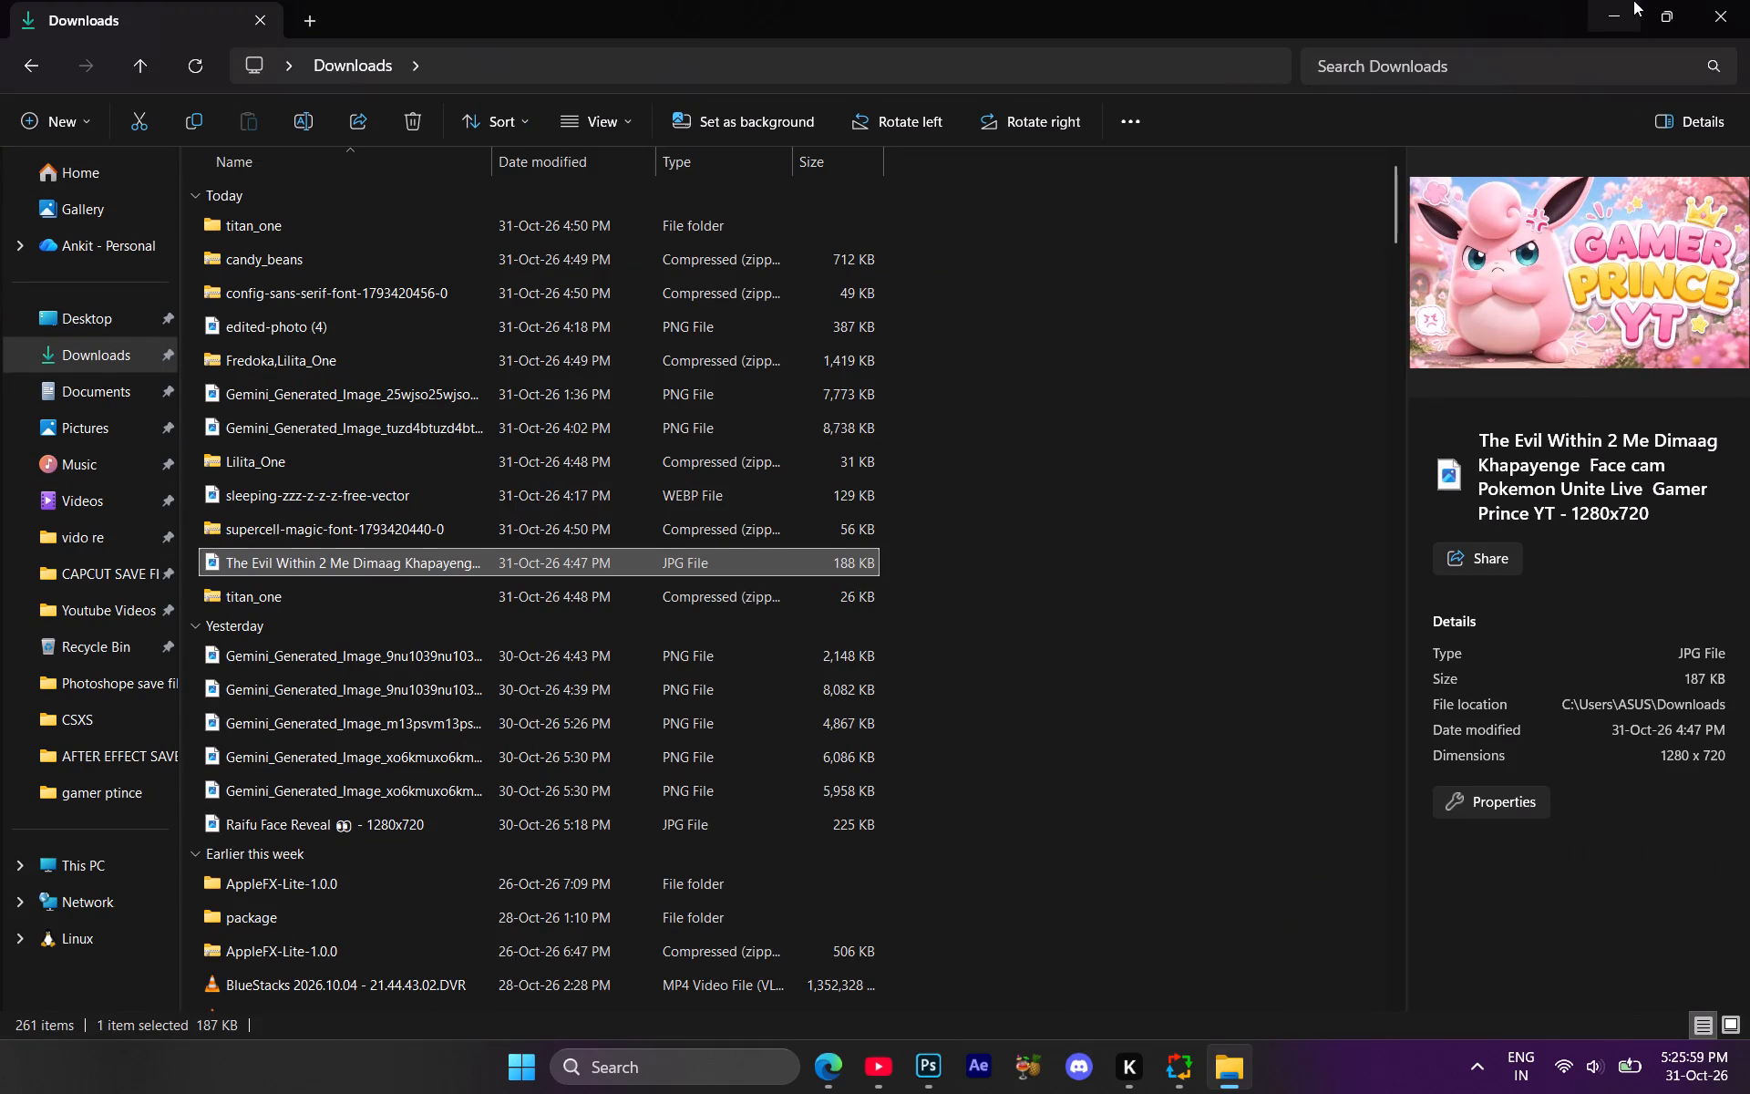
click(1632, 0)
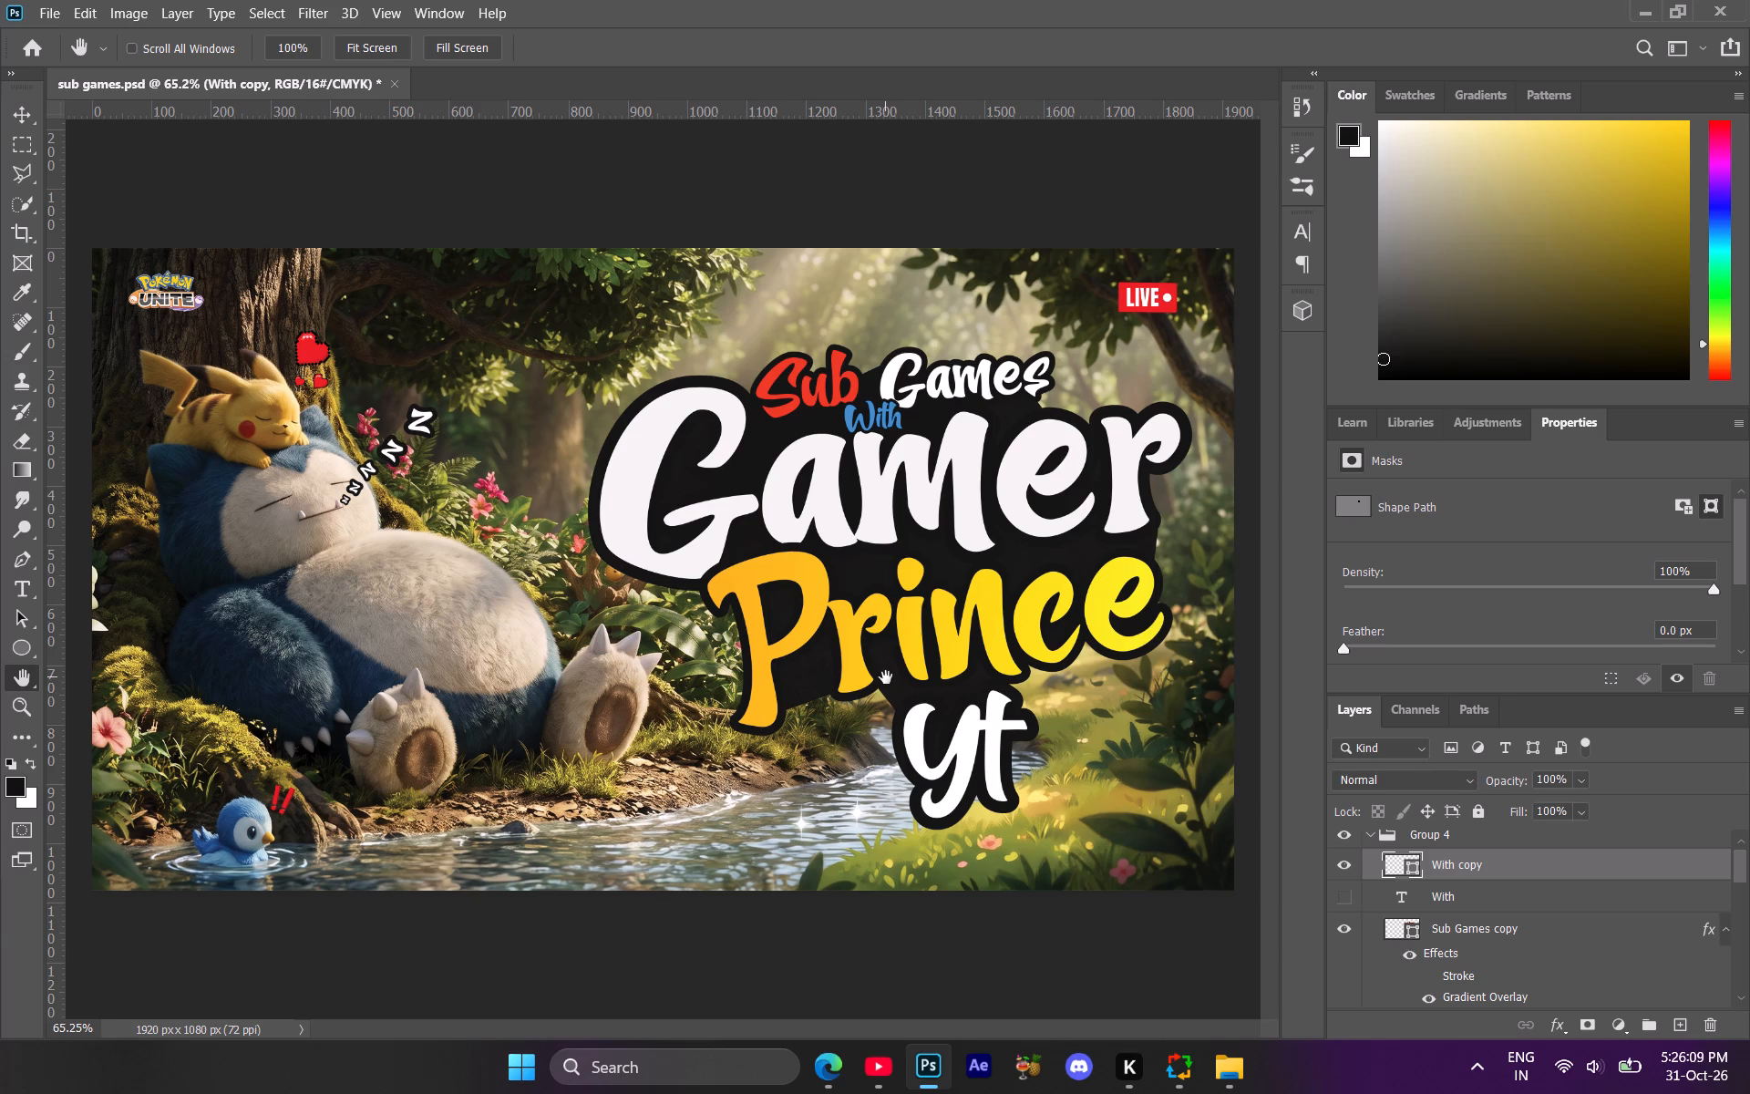
Switch to File Explorer and browse the Photoshope resorces folder on drive D: for graphics to add to the design.
click(1211, 965)
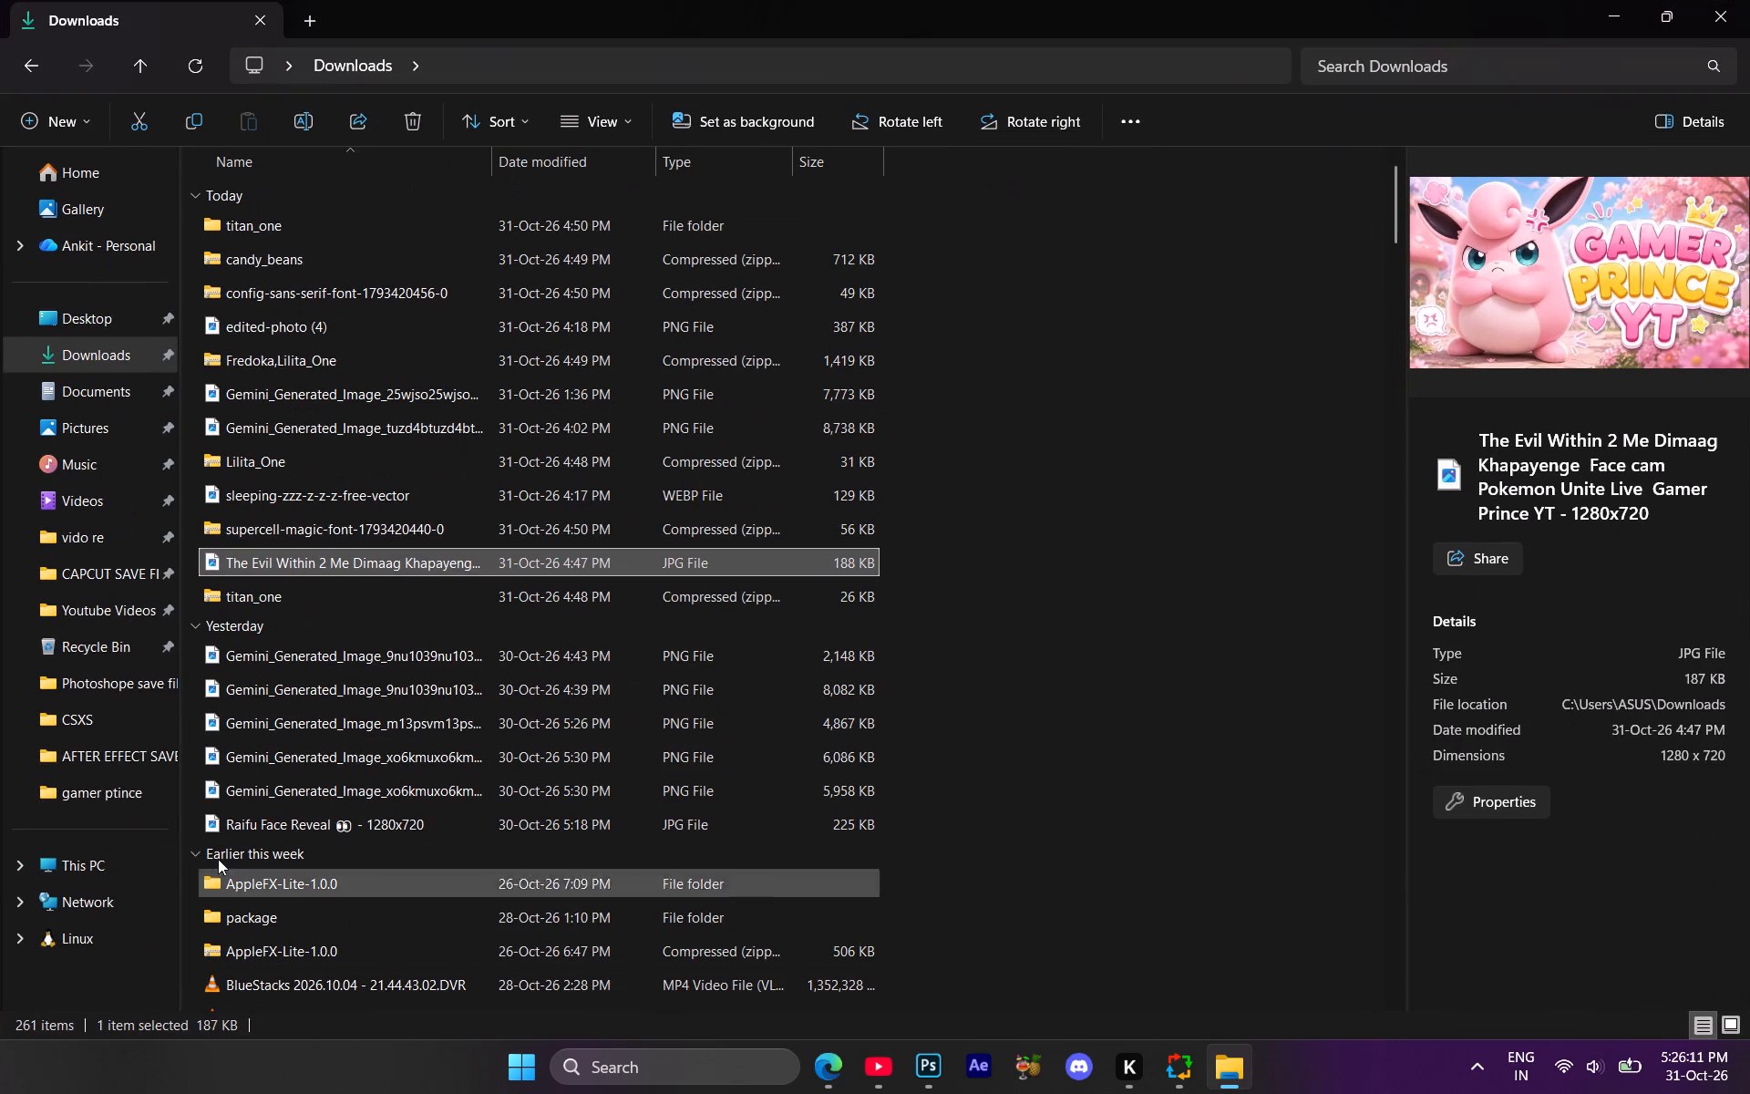
click(113, 676)
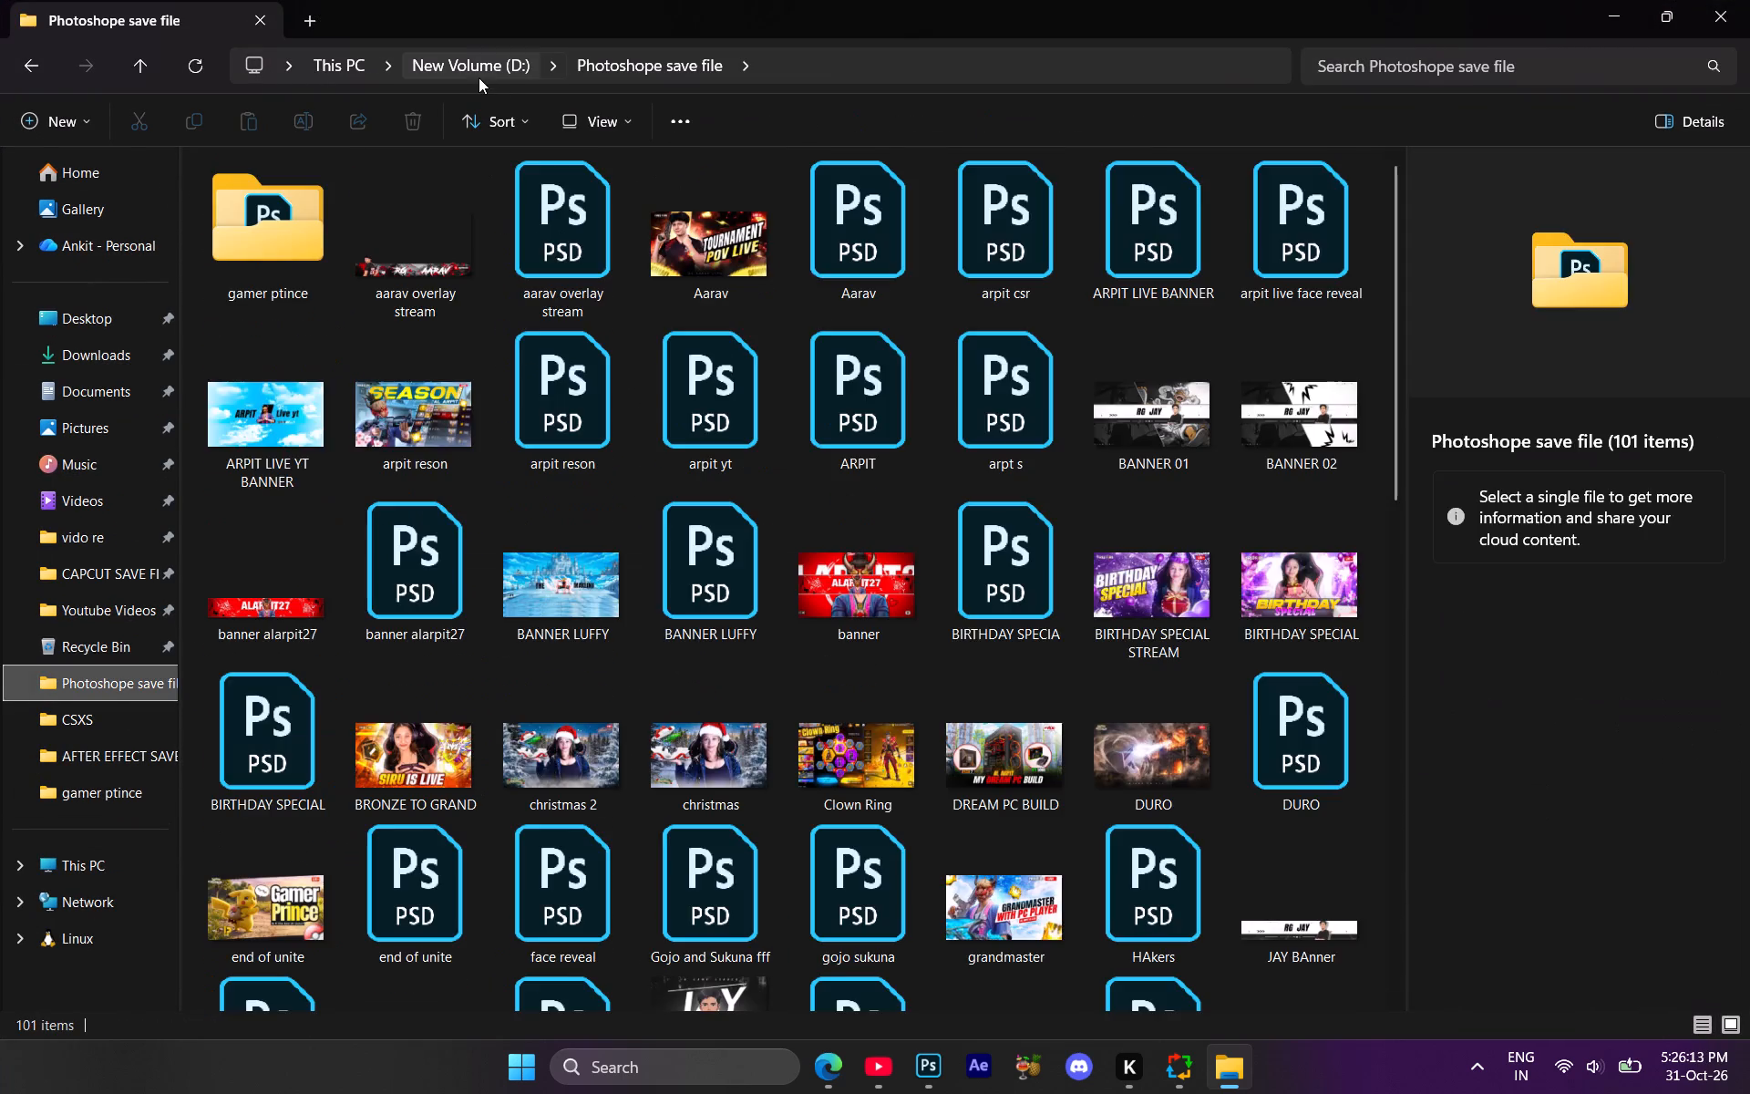
click(479, 77)
scroll(600, 593, down, 3)
double_click(337, 657)
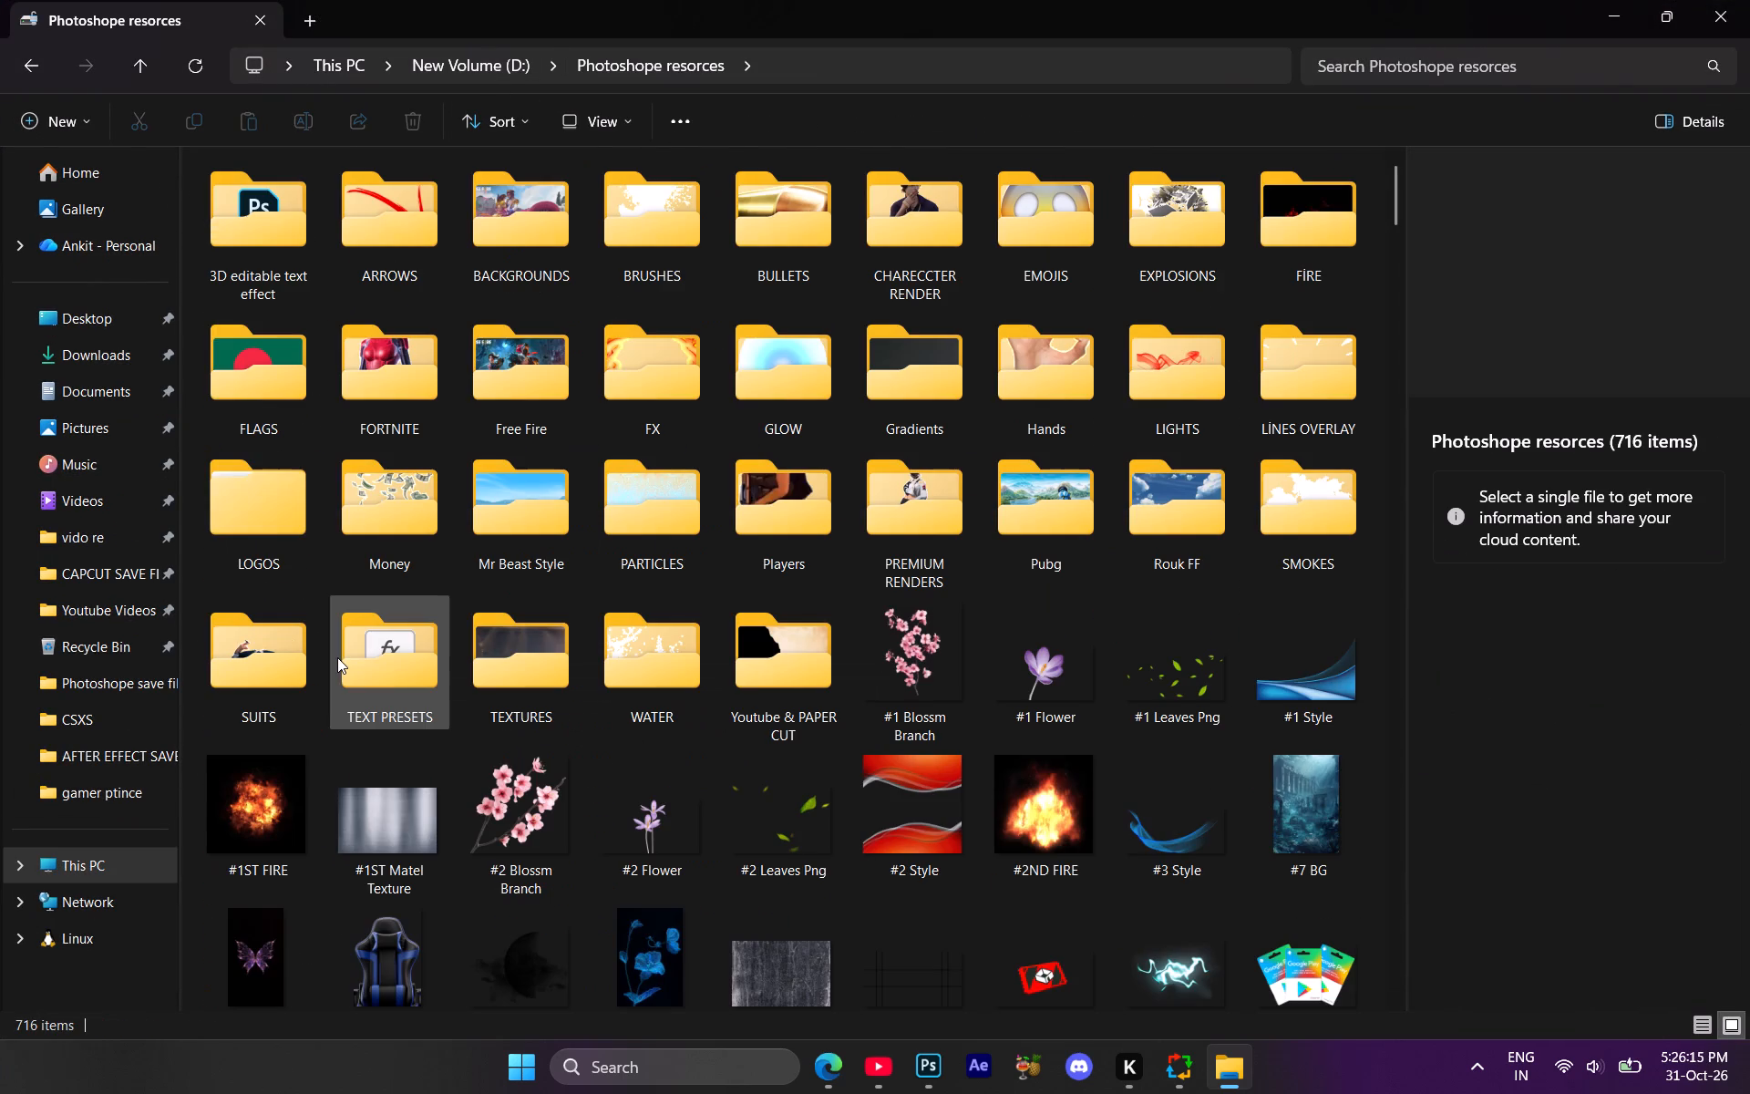
scroll(829, 539, down, 3)
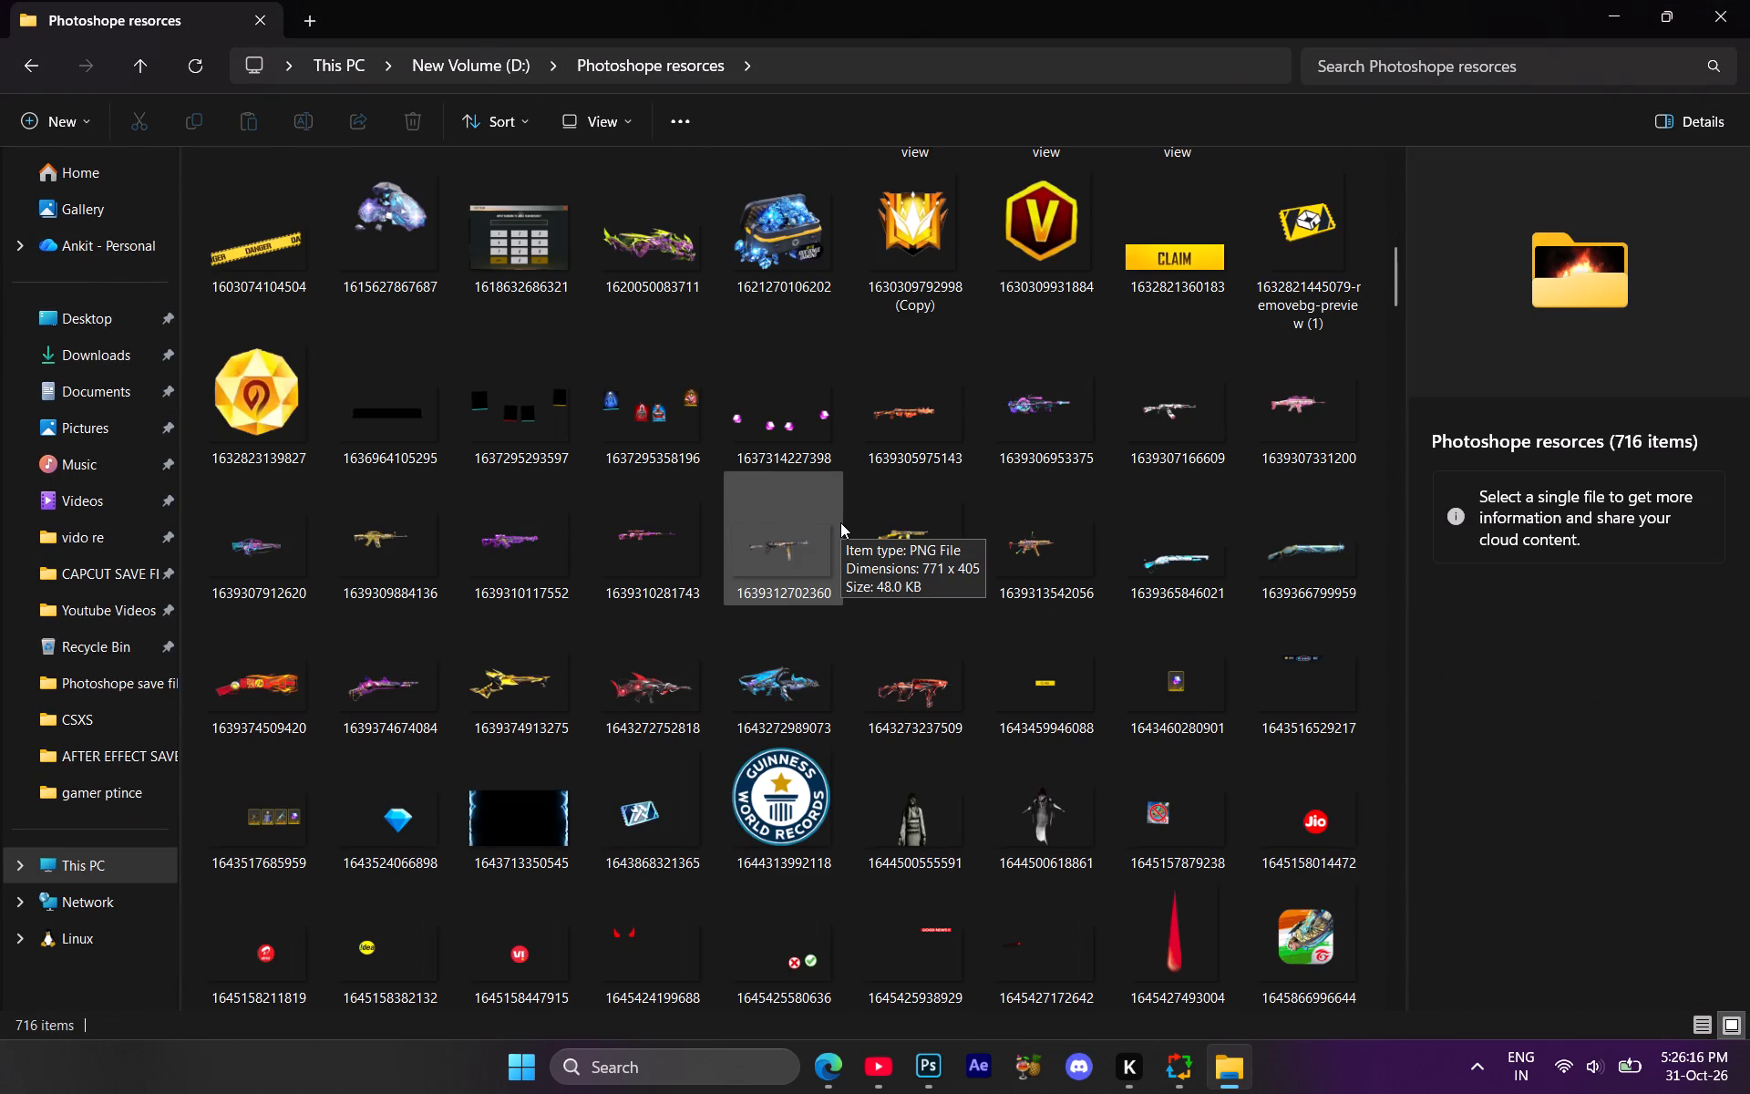
scroll(840, 522, up, 1)
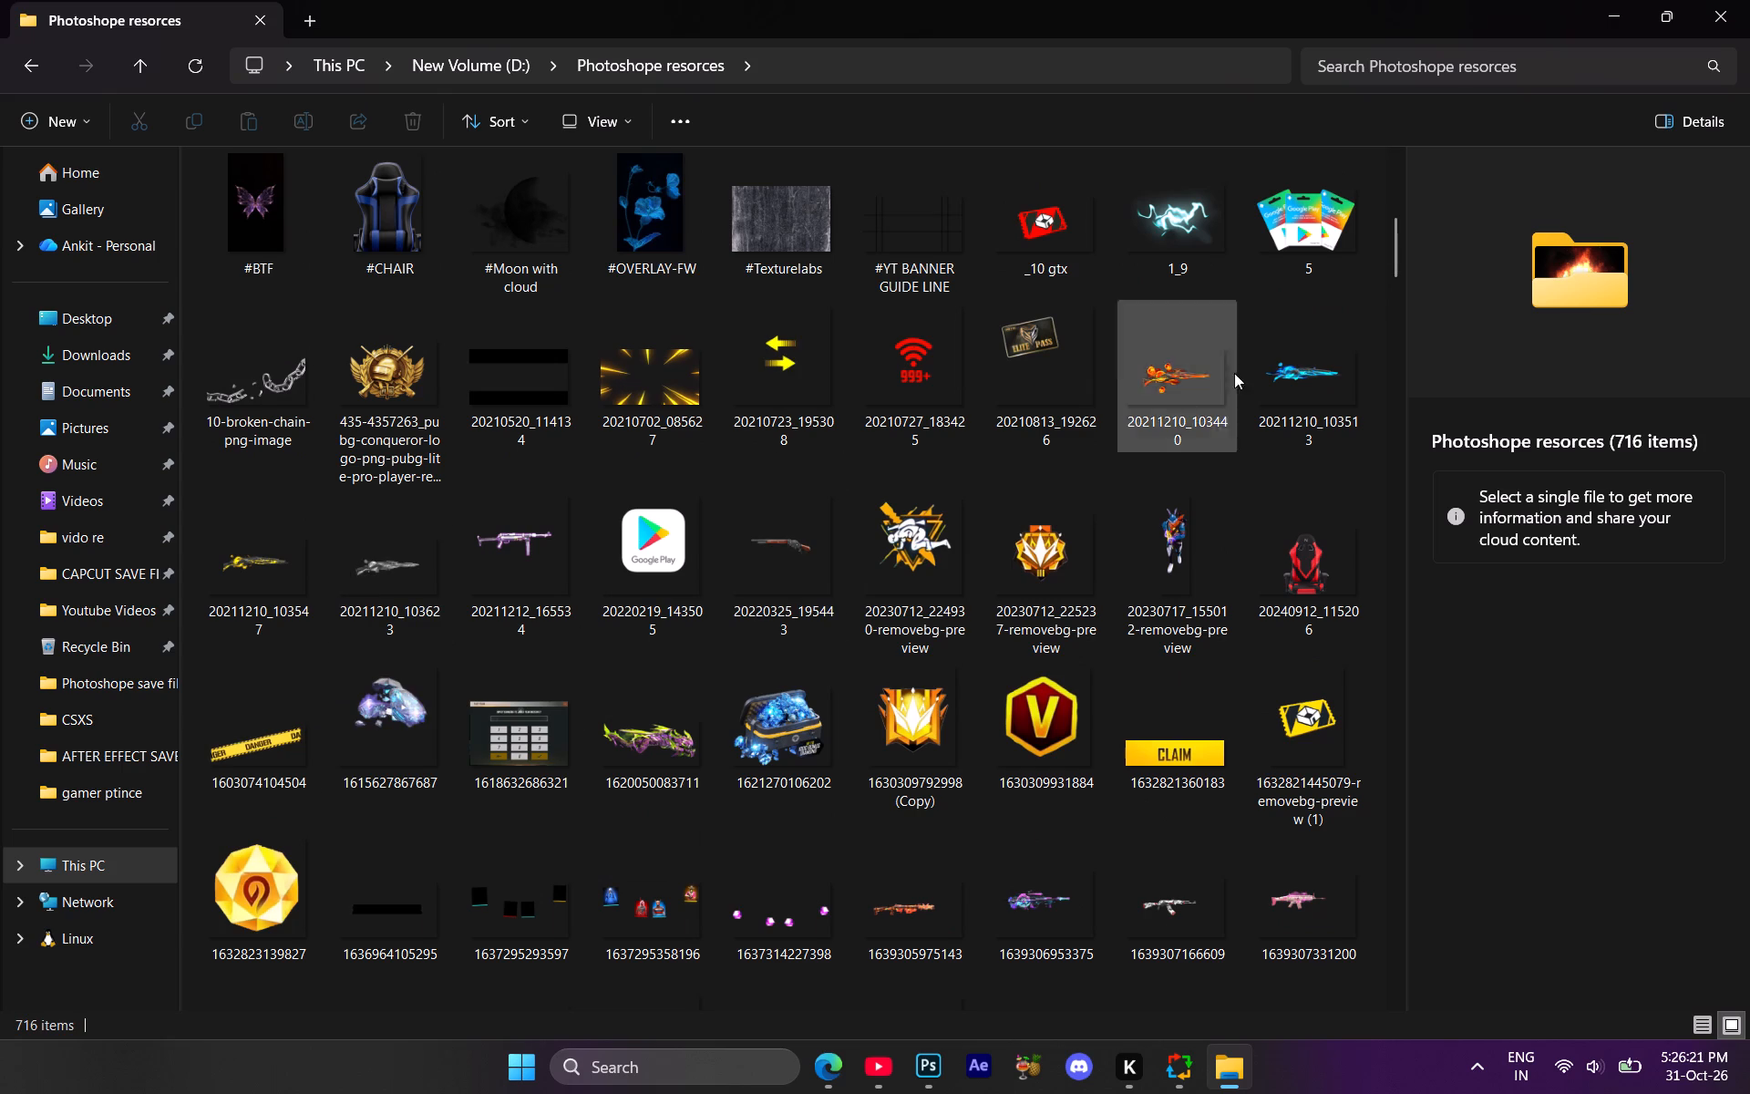
click(1590, 3)
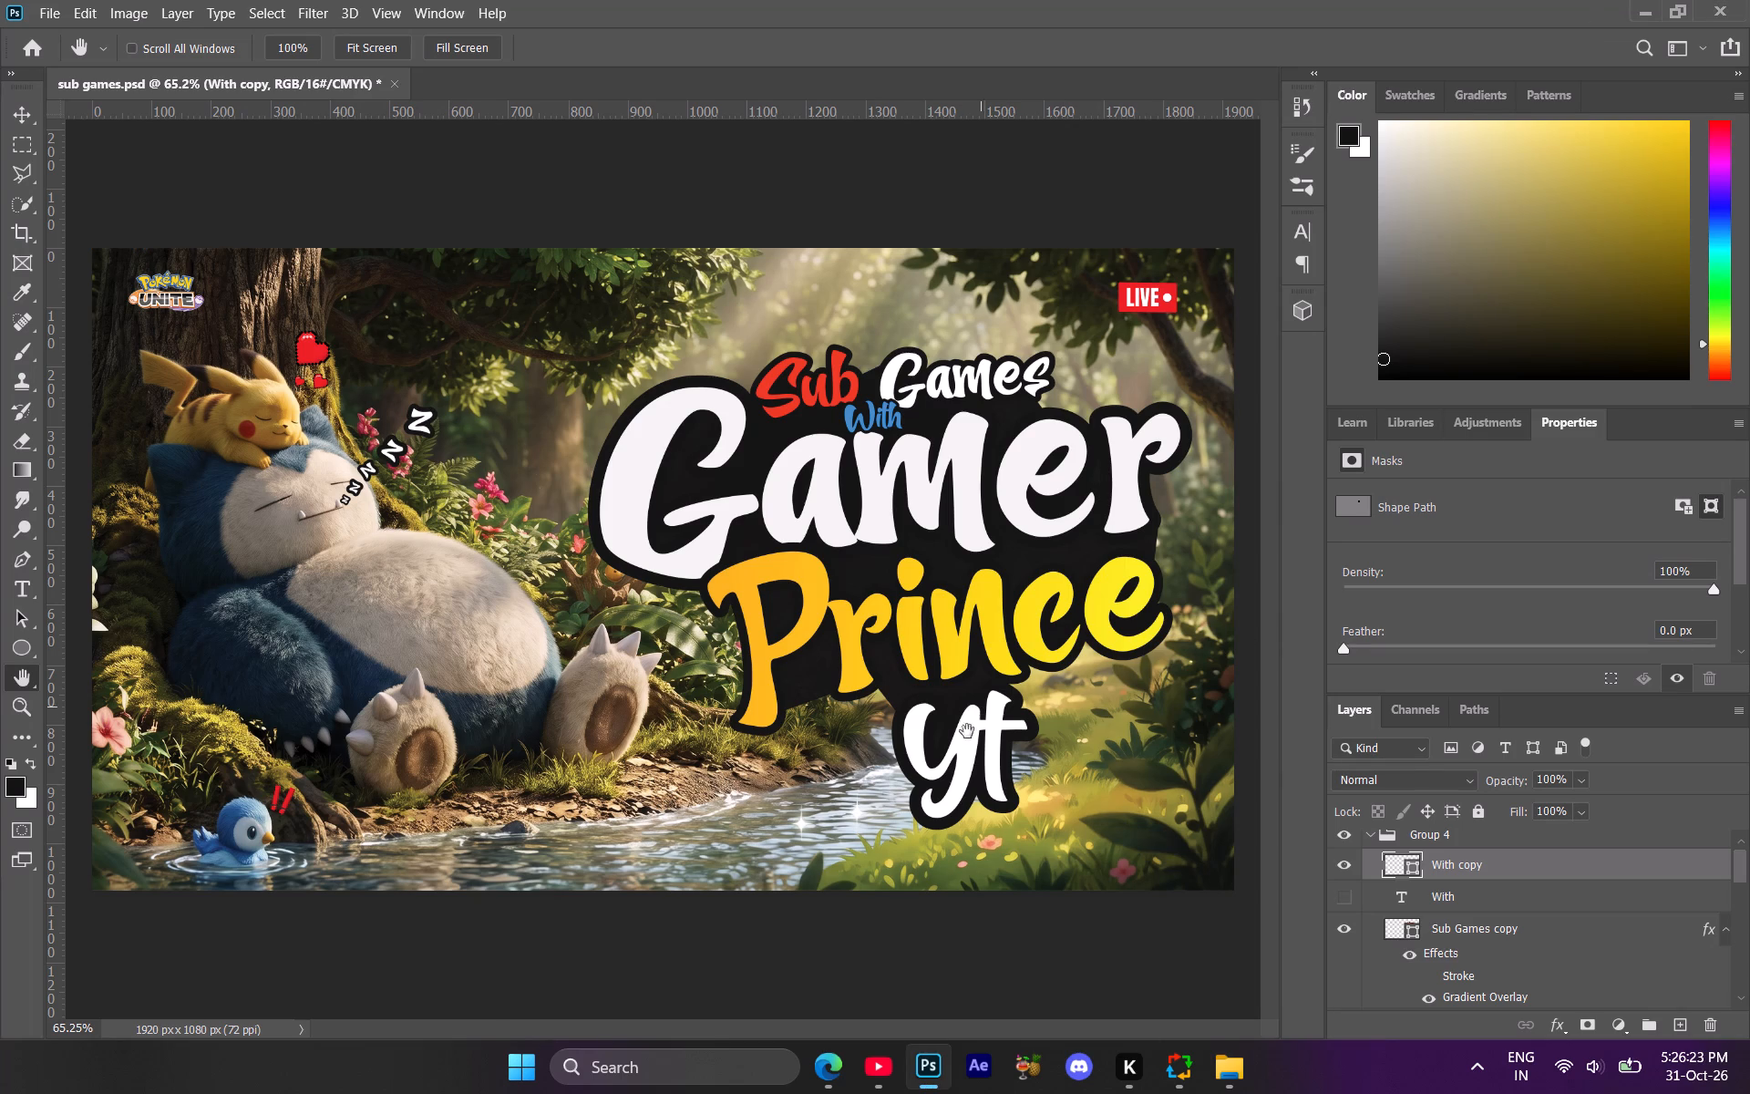
Launch WhatsApp.
click(535, 1076)
click(510, 1061)
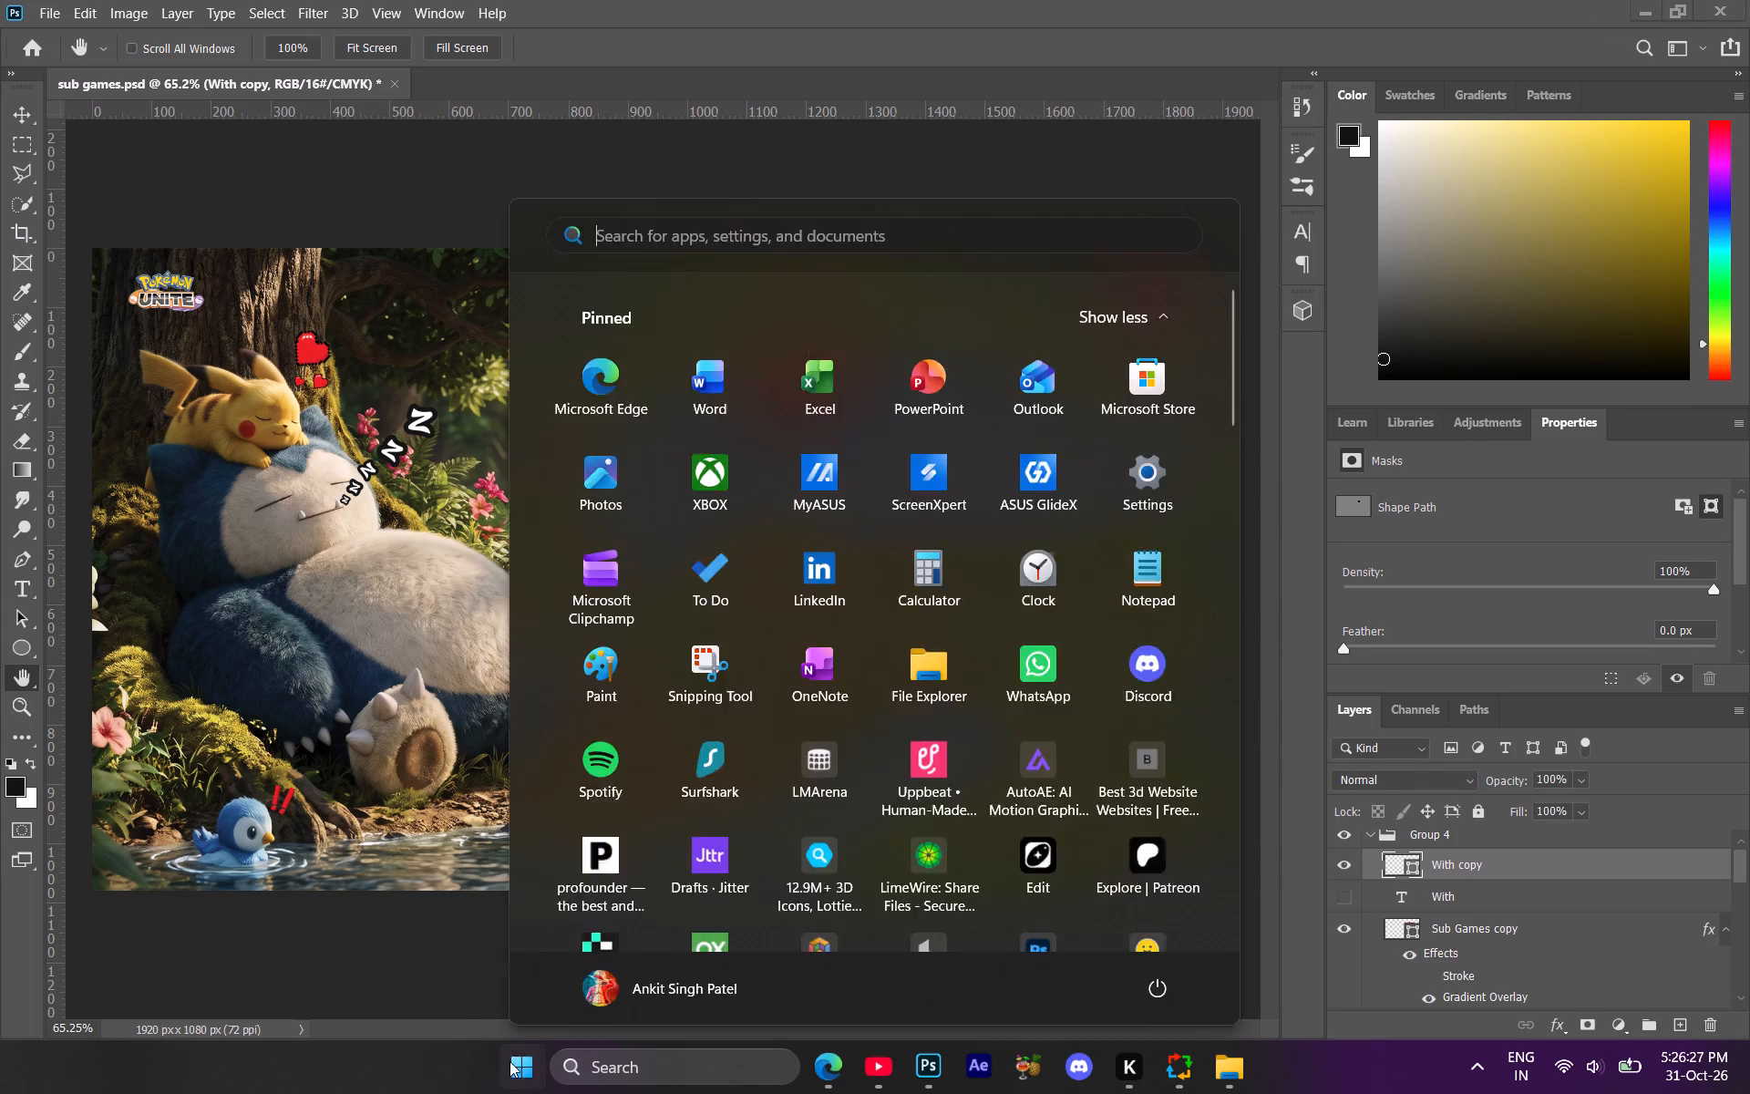
click(511, 1061)
click(1071, 680)
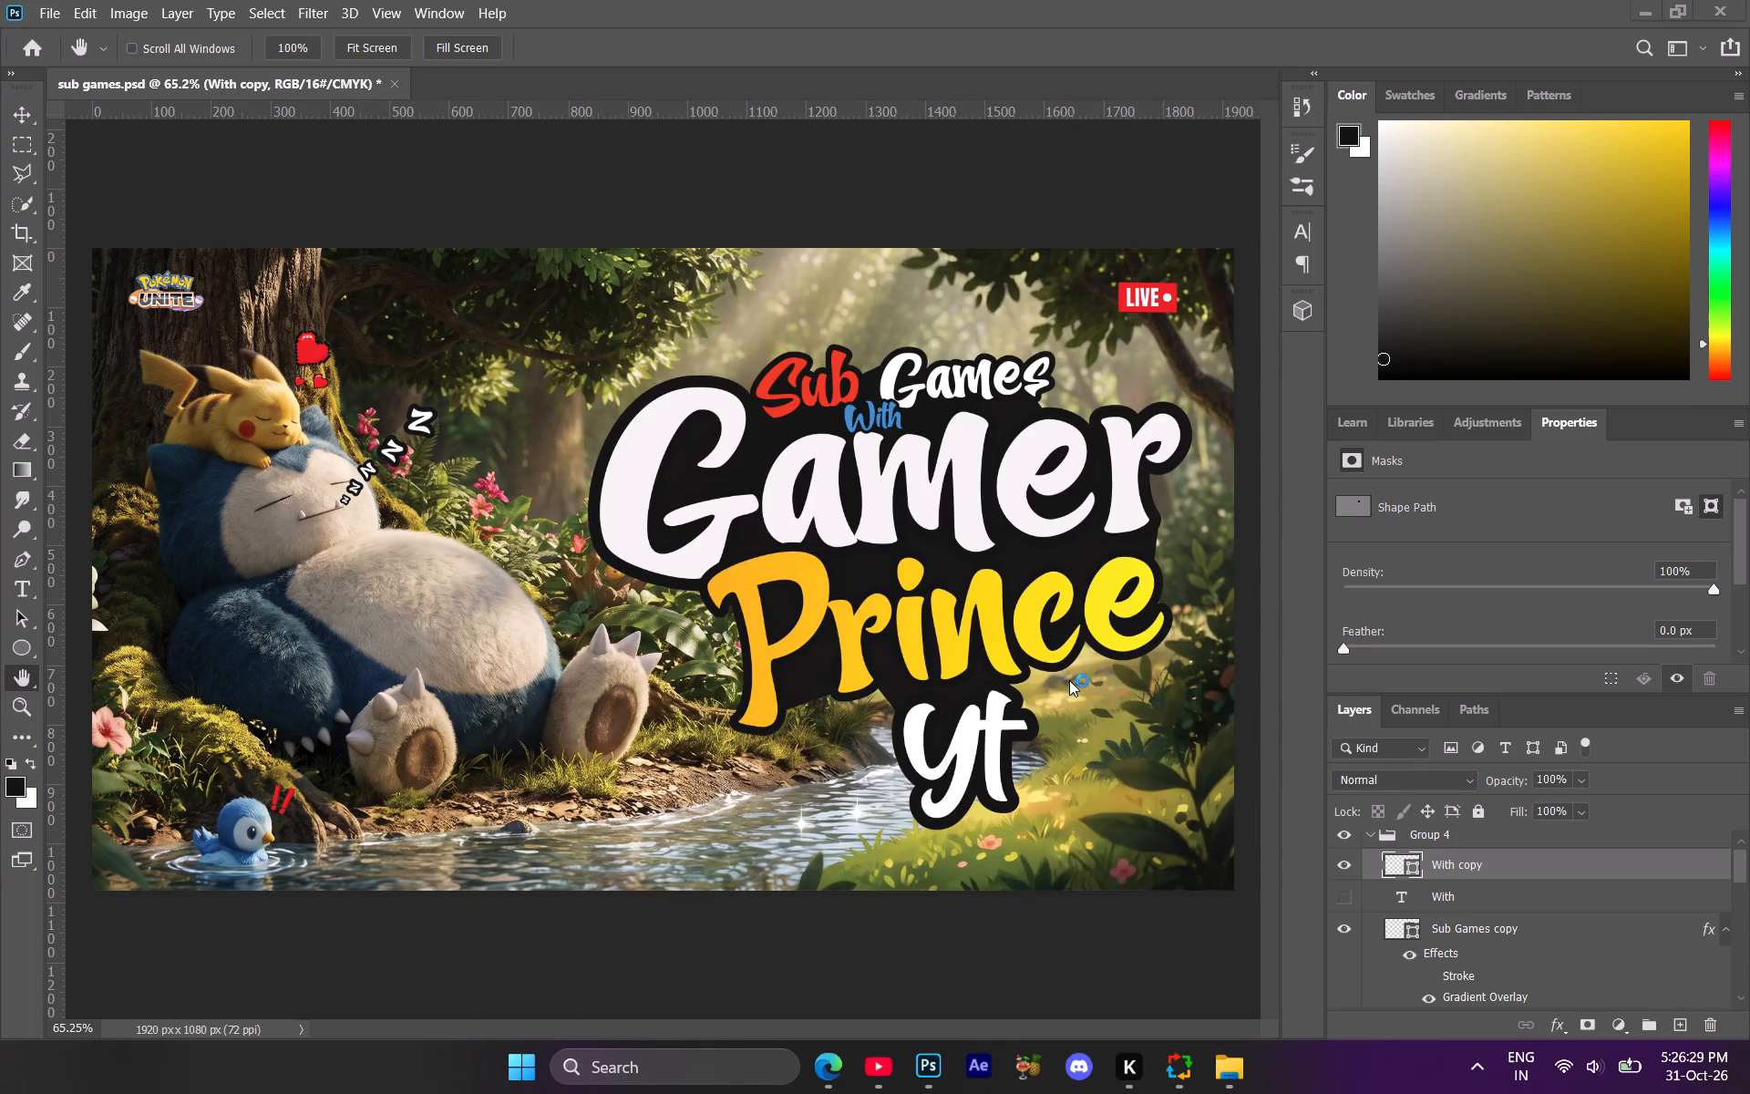
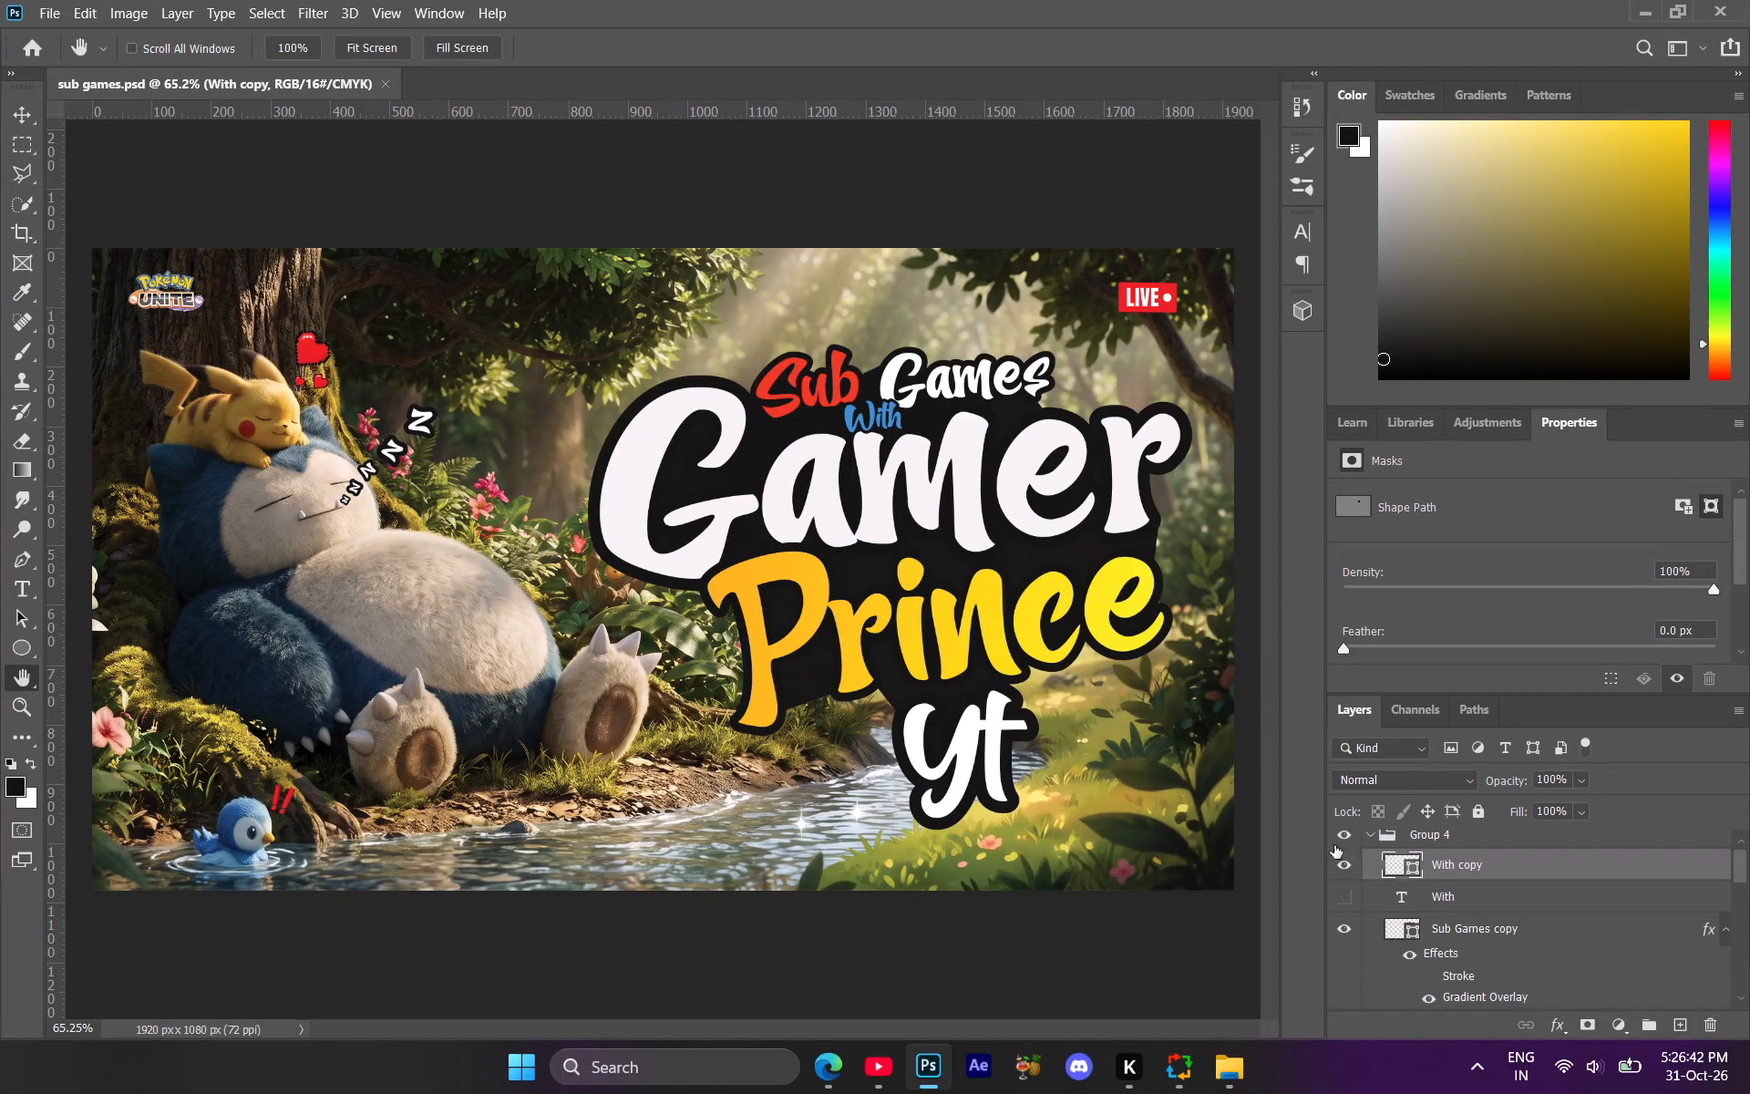
Collapse Group 4 in the layer stack.
scroll(1405, 908, up, 2)
click(1366, 850)
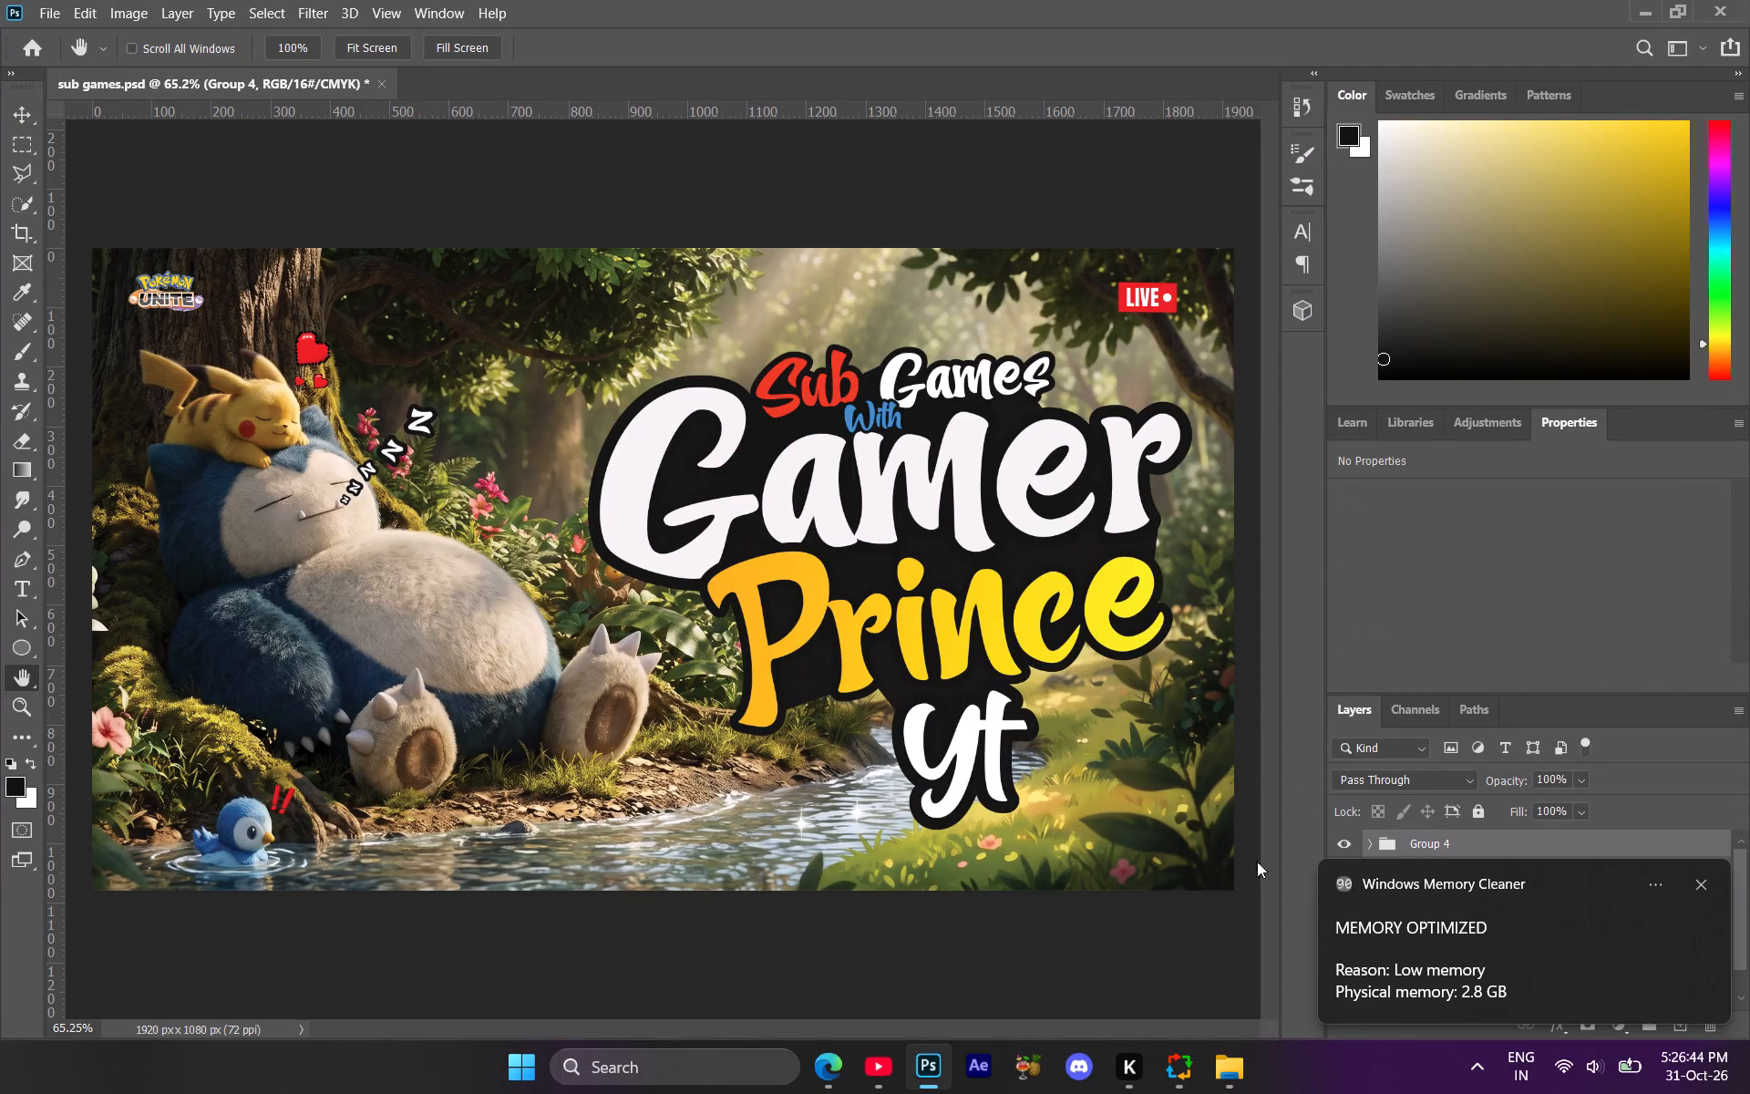
click(1705, 886)
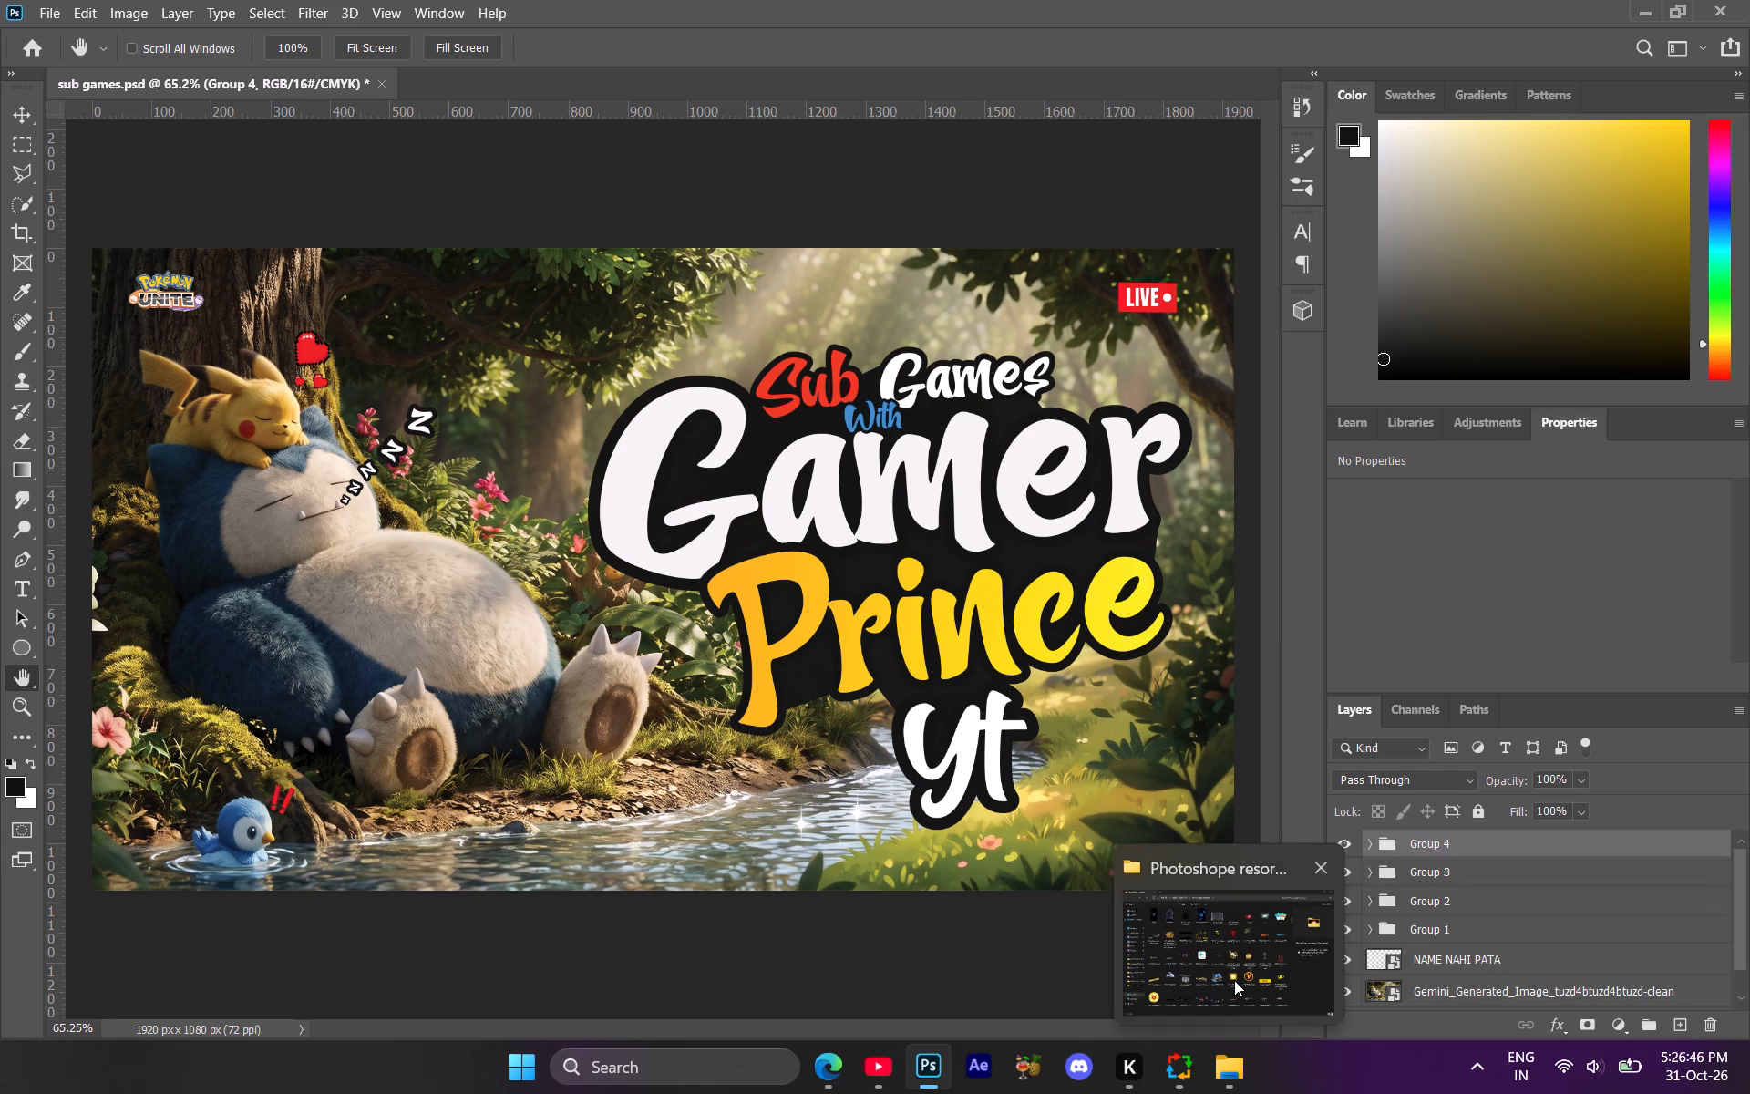
Switch to File Explorer and look through the Photoshope resorces folder, previewing fire, glow, wave and object images for a suitable decoration.
click(1234, 981)
scroll(1060, 787, down, 1)
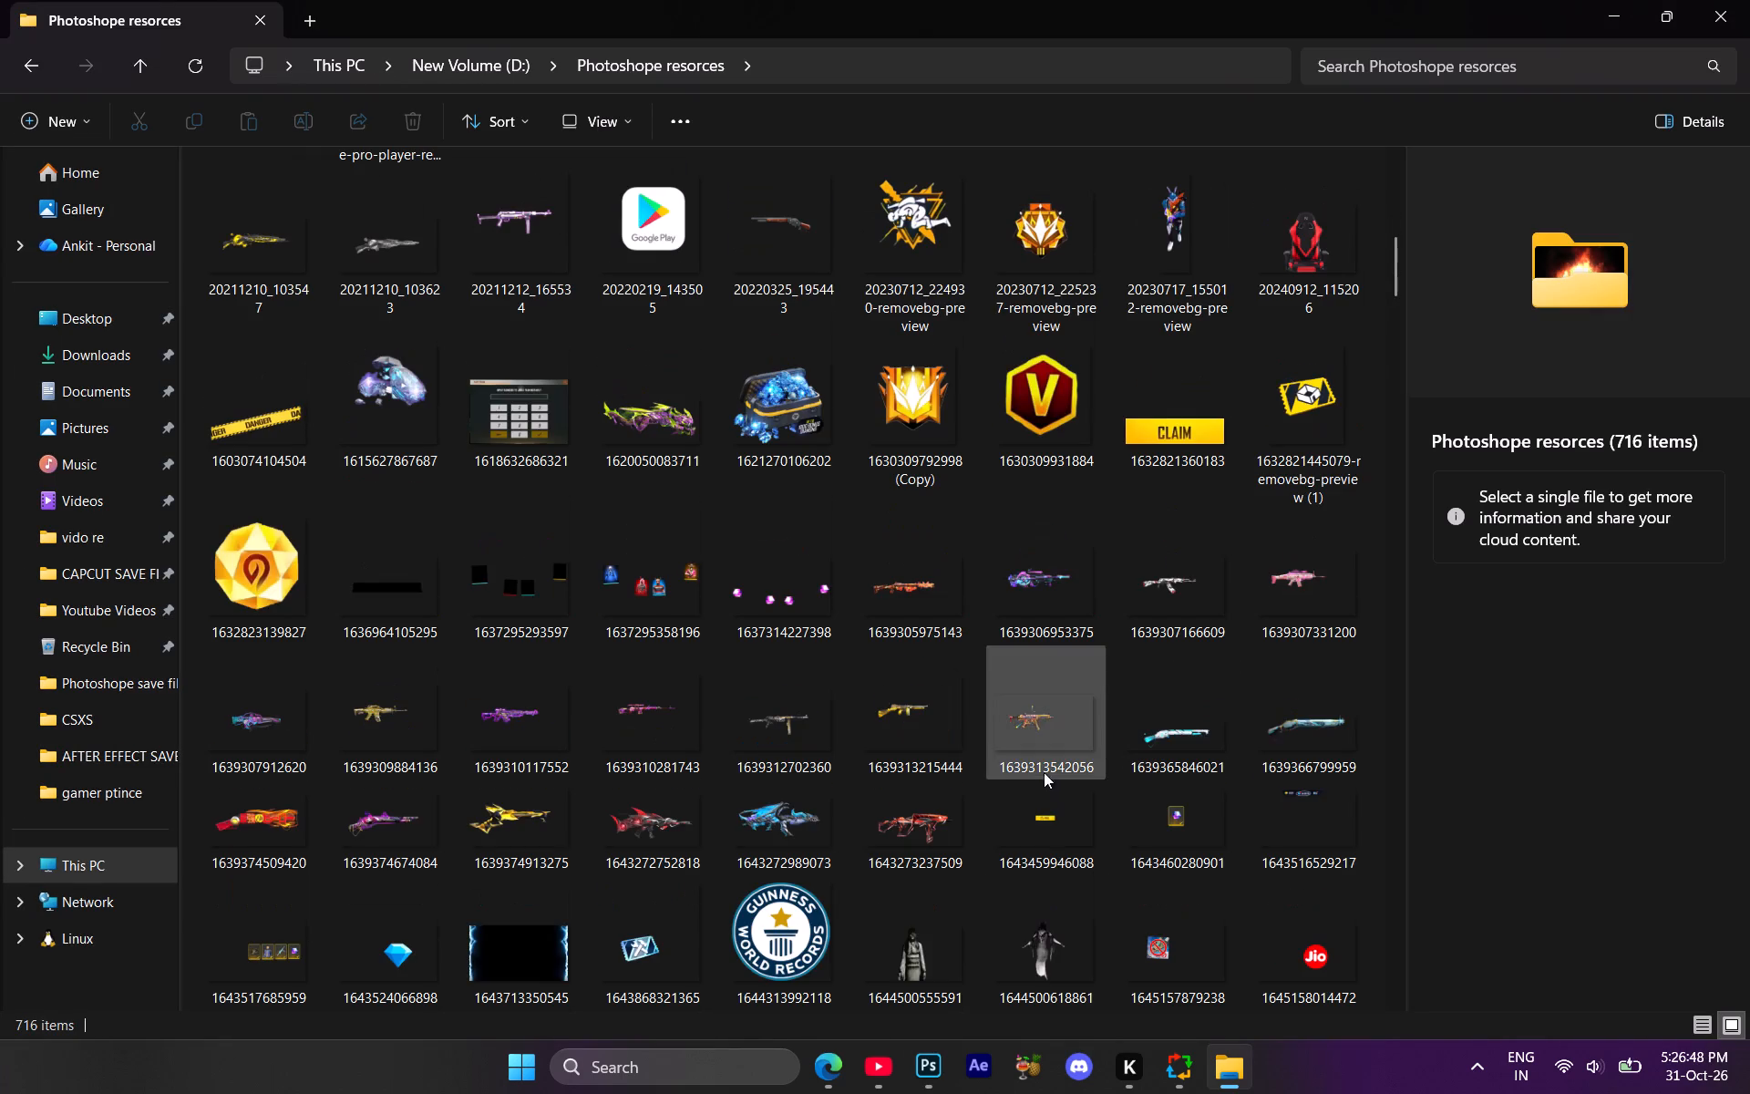
scroll(934, 769, down, 2)
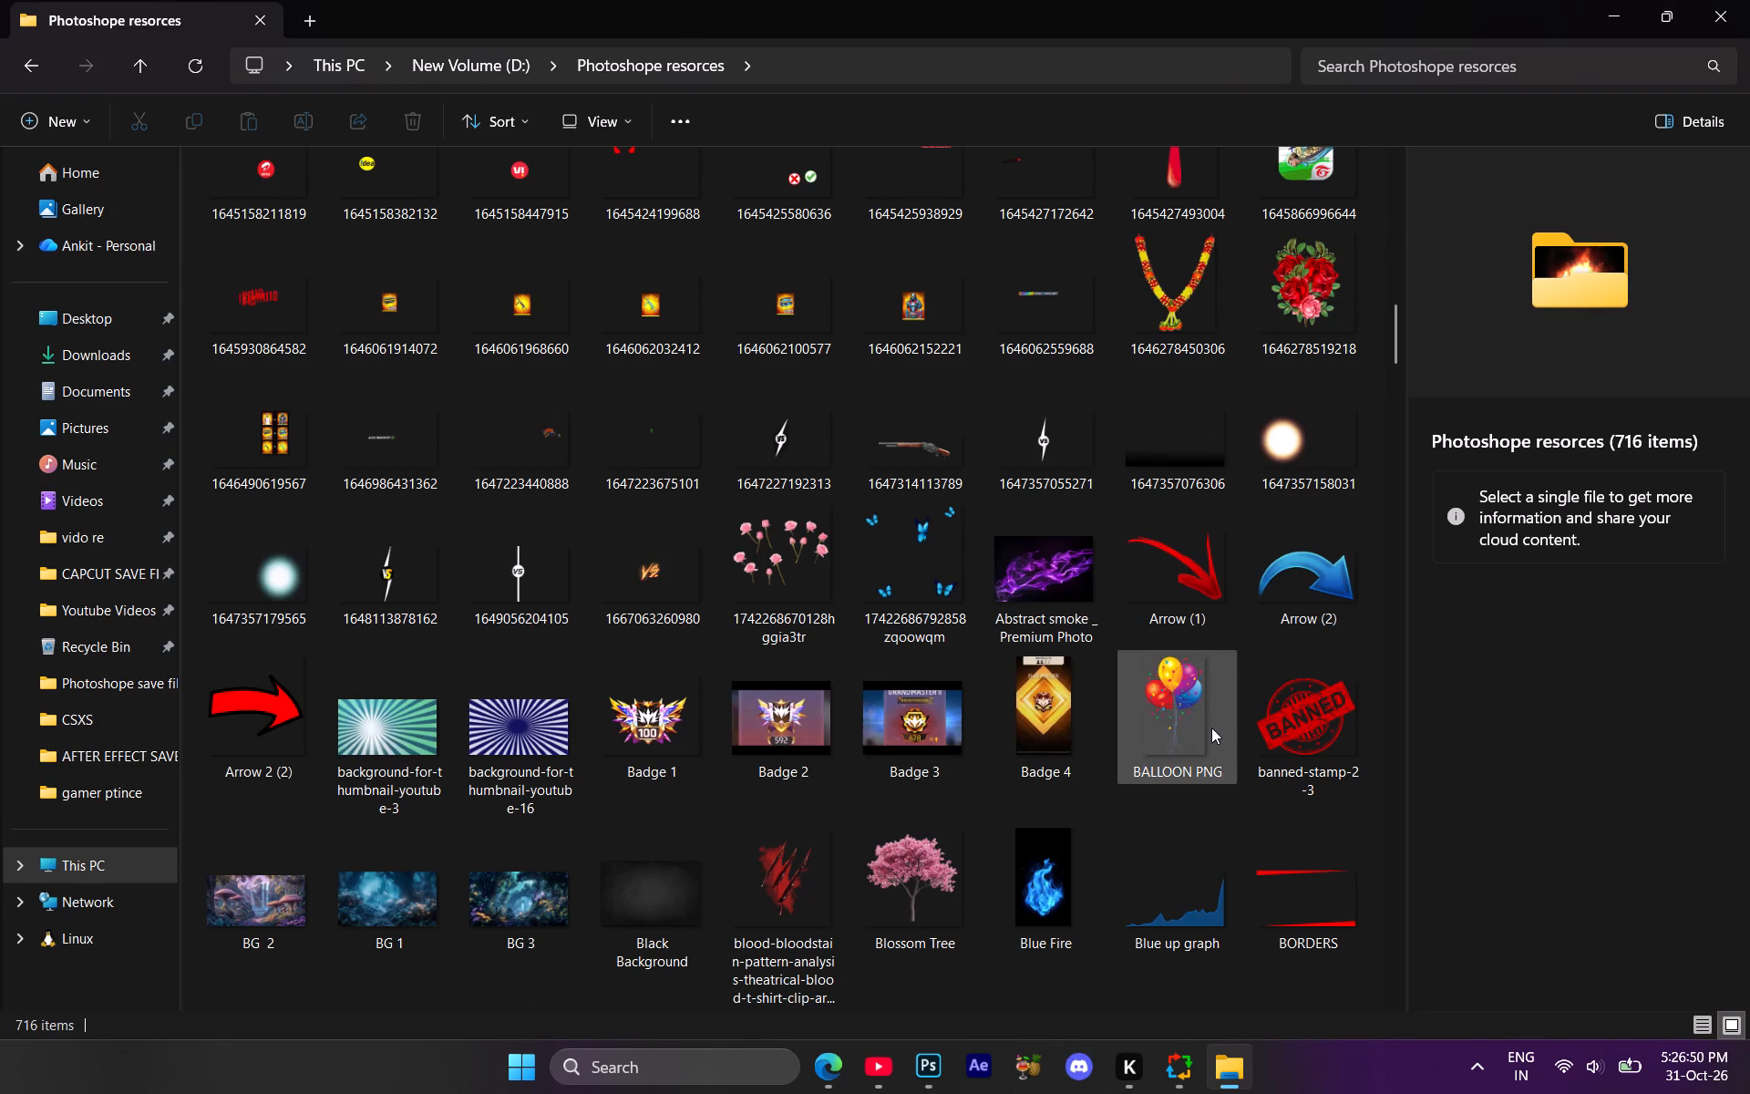
click(1037, 862)
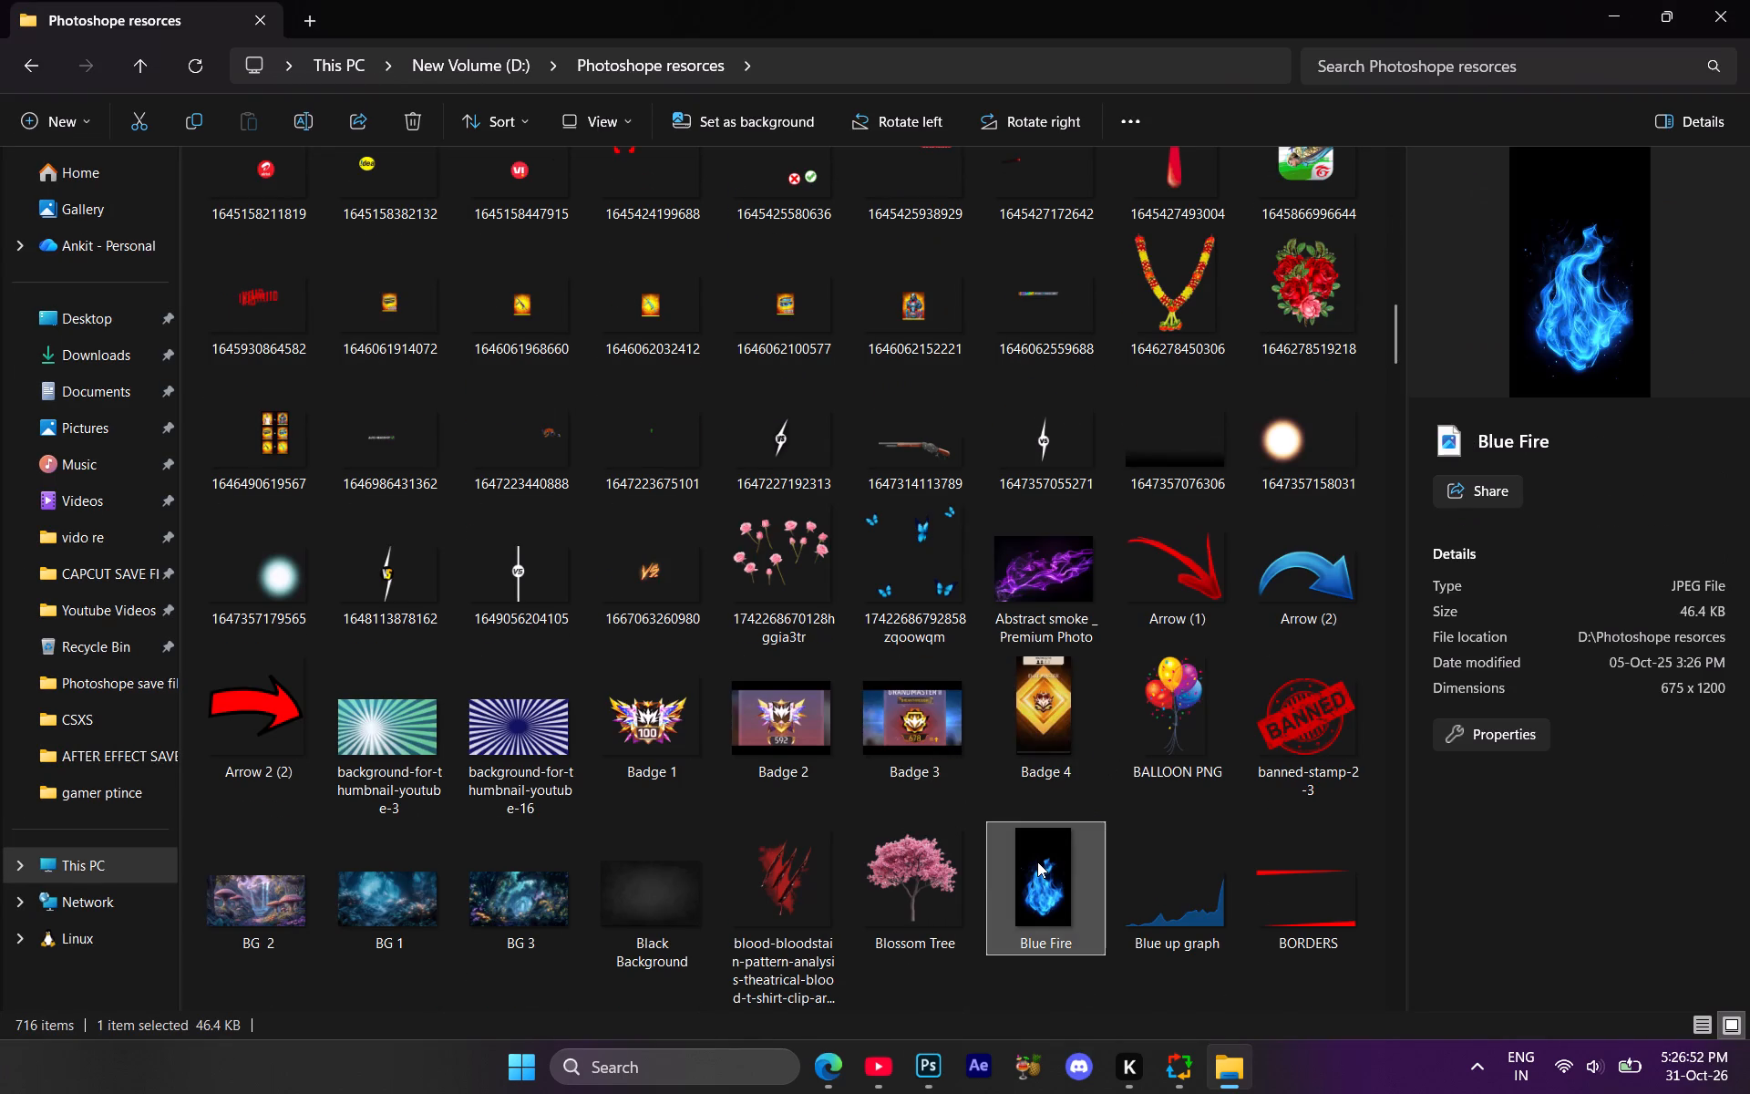
click(966, 873)
click(795, 885)
click(662, 897)
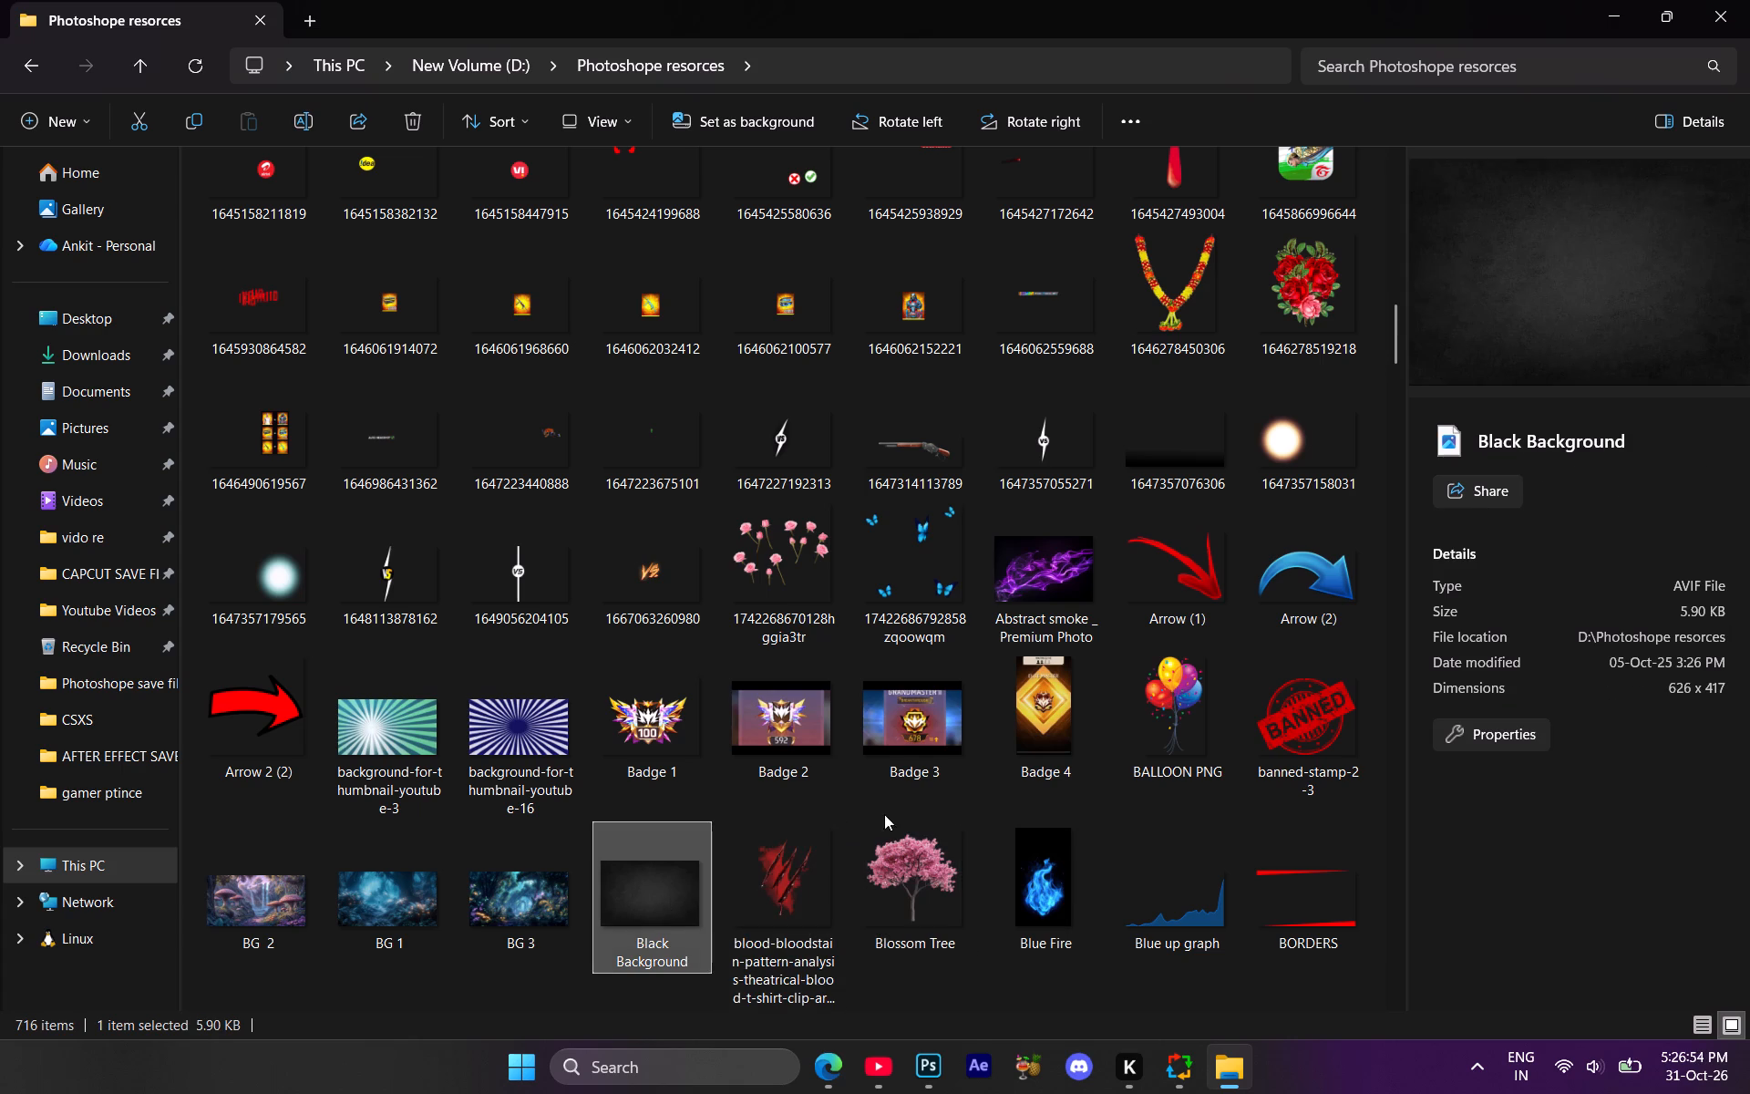
scroll(896, 803, down, 2)
click(643, 573)
click(815, 594)
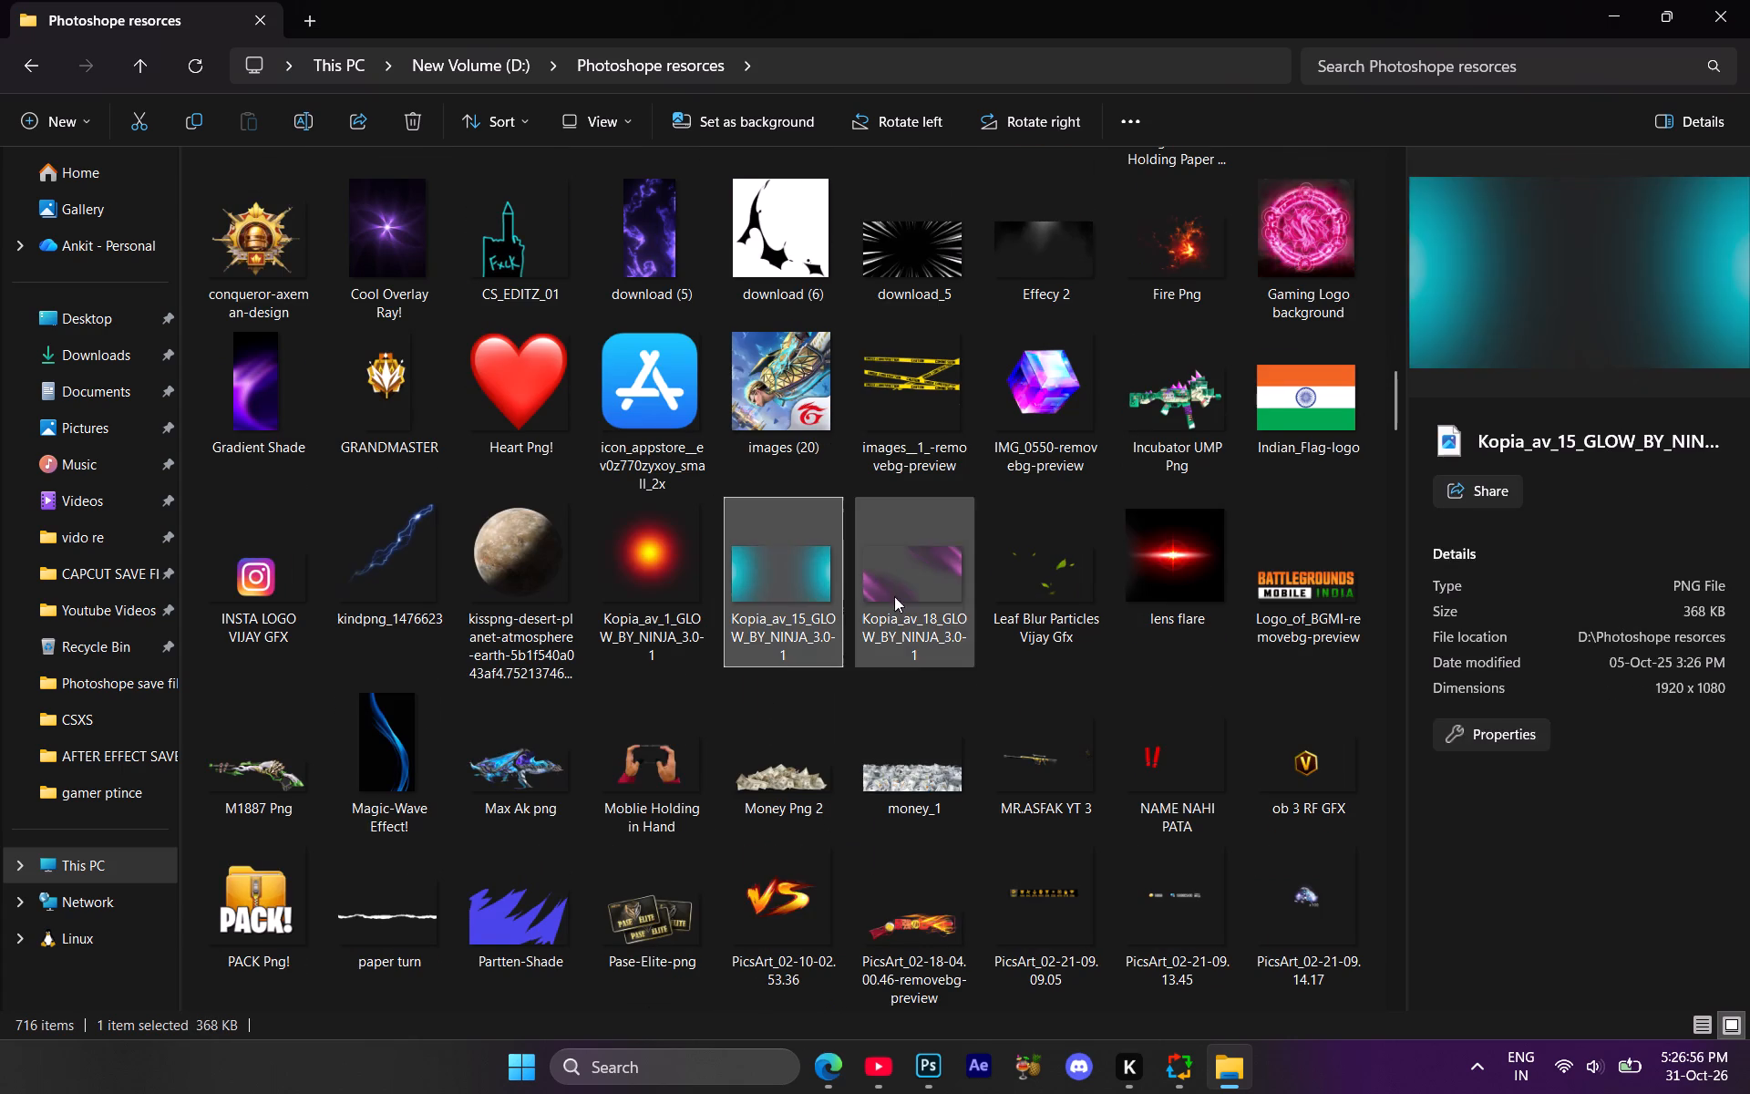
click(962, 589)
click(1080, 573)
click(1041, 750)
click(1161, 770)
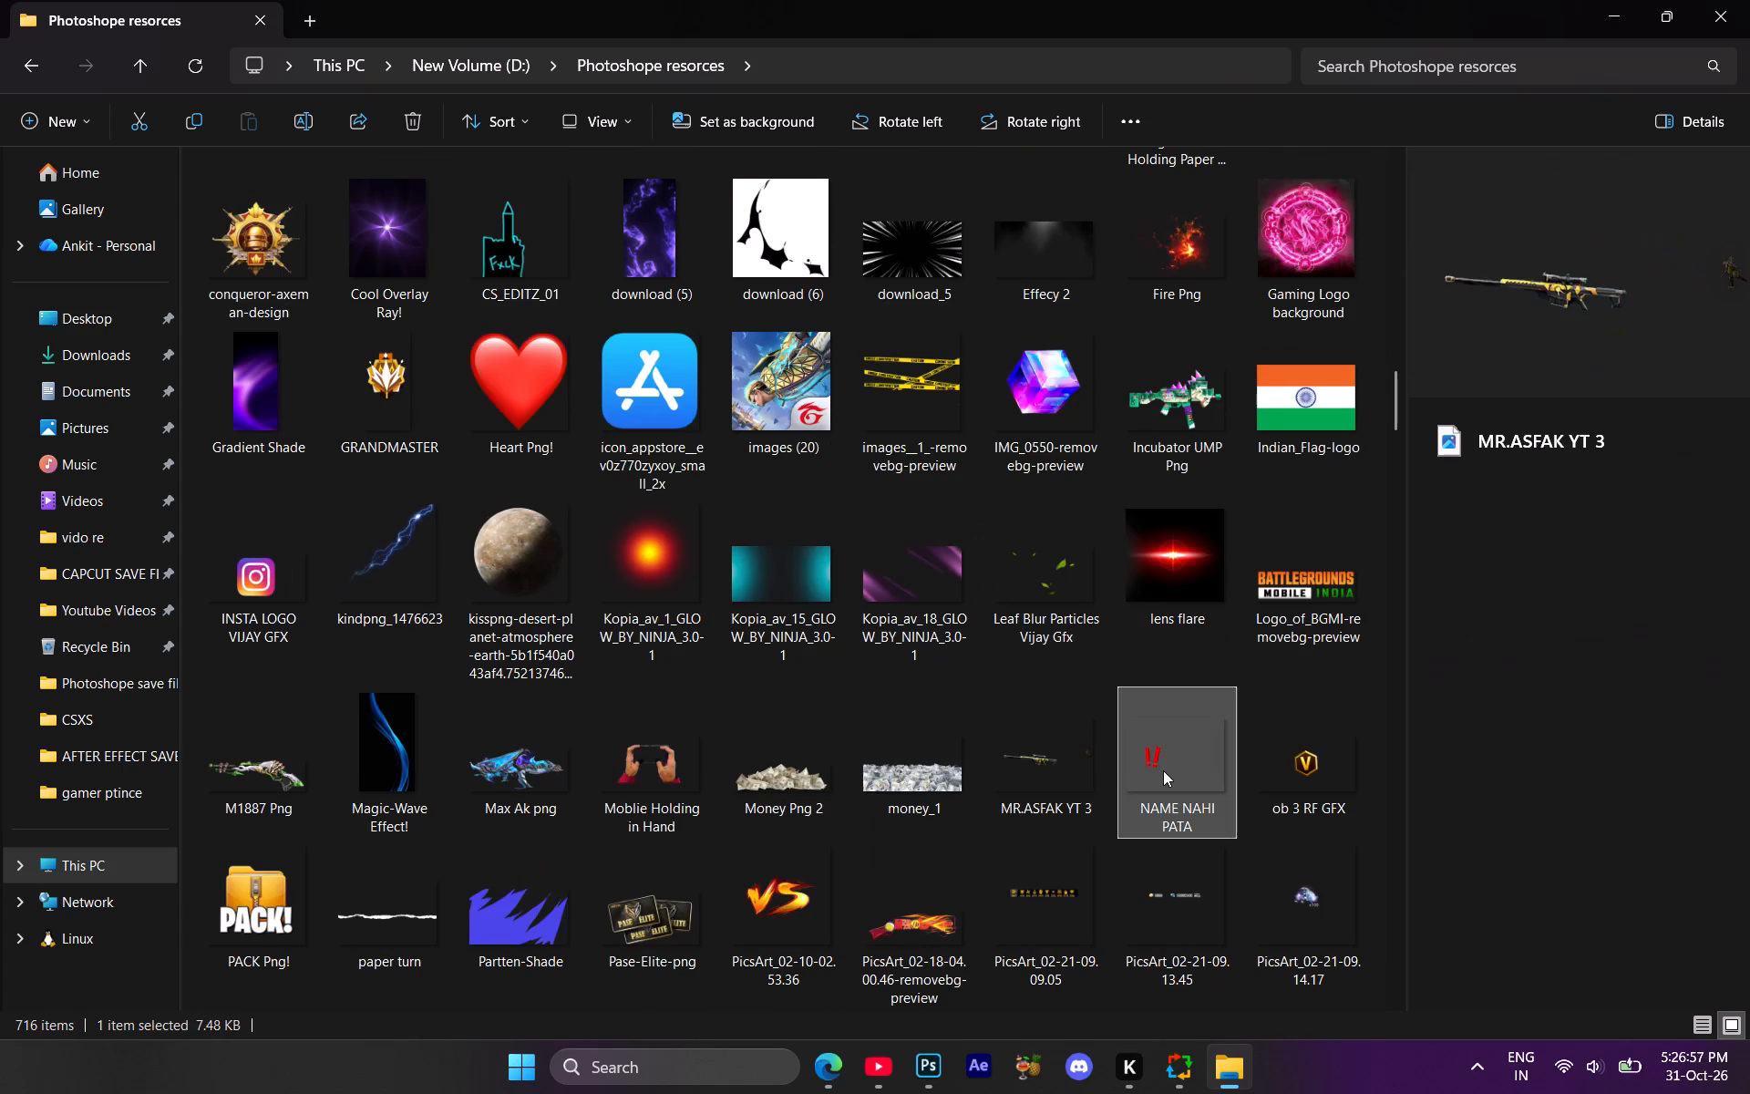
click(451, 775)
click(370, 770)
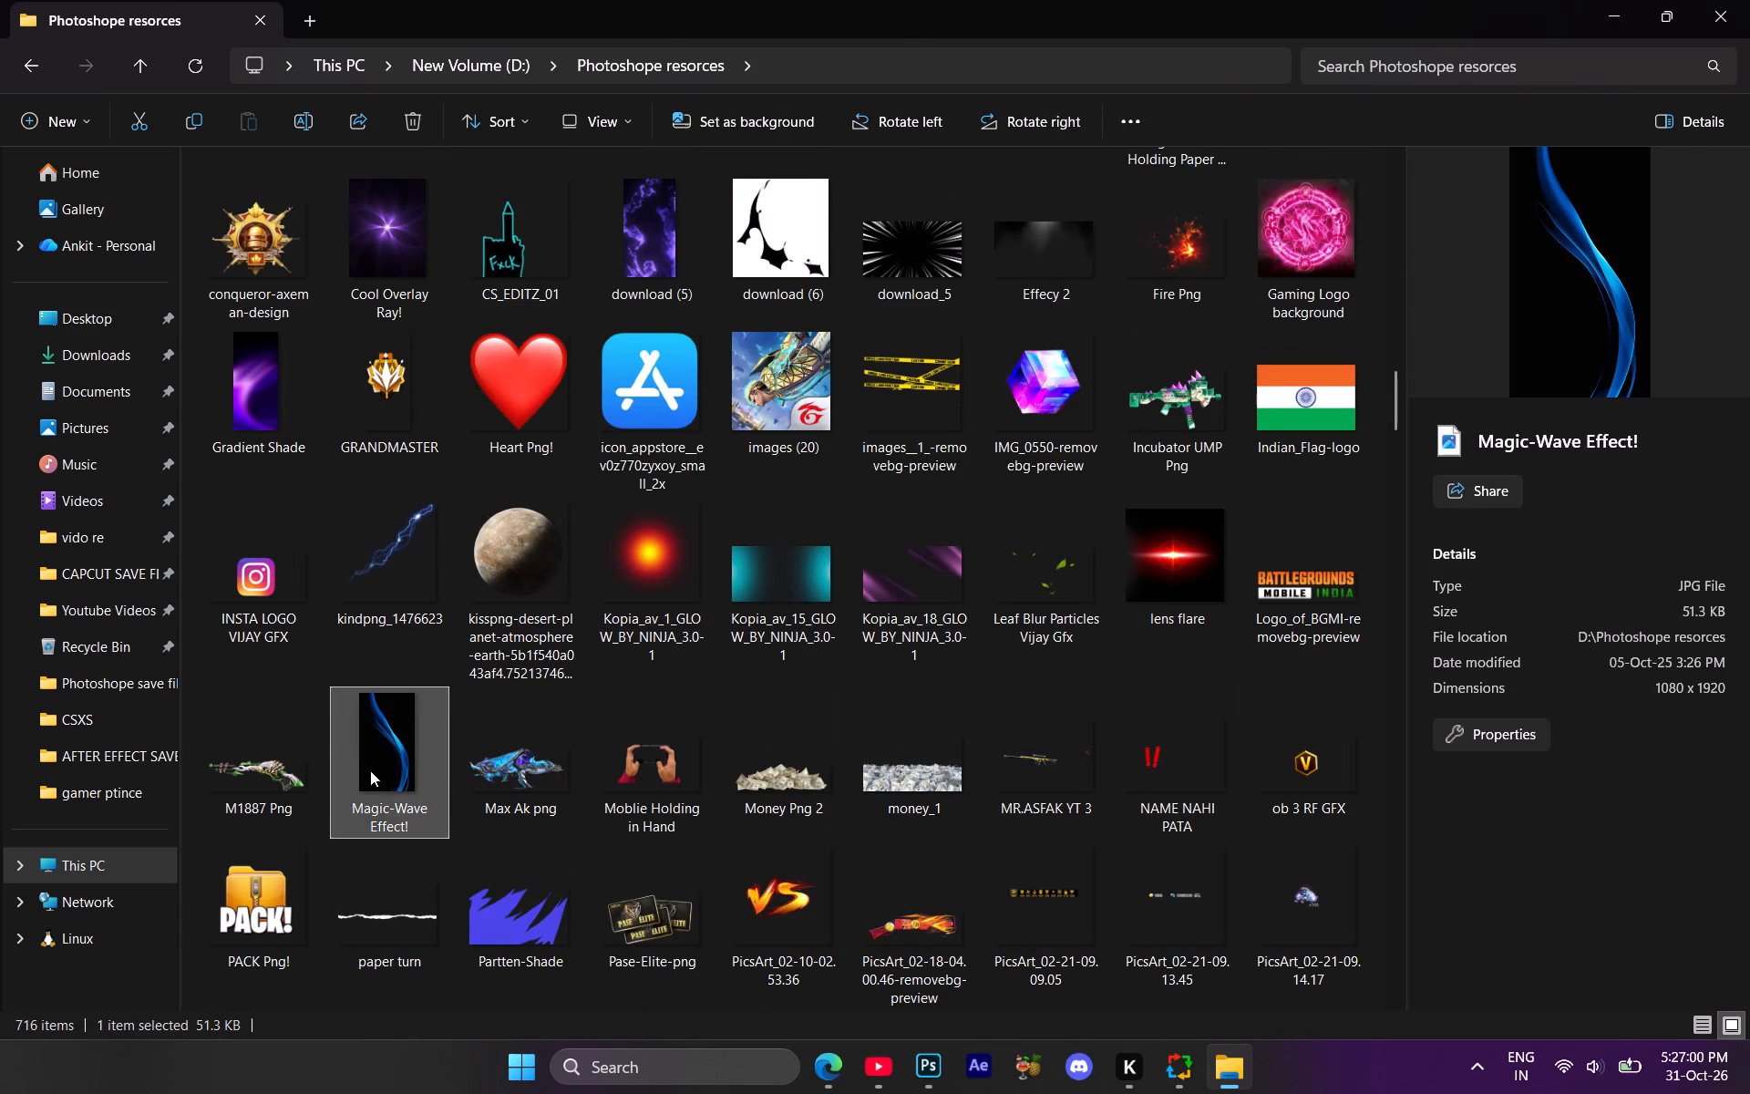
scroll(400, 792, down, 2)
click(406, 464)
click(557, 439)
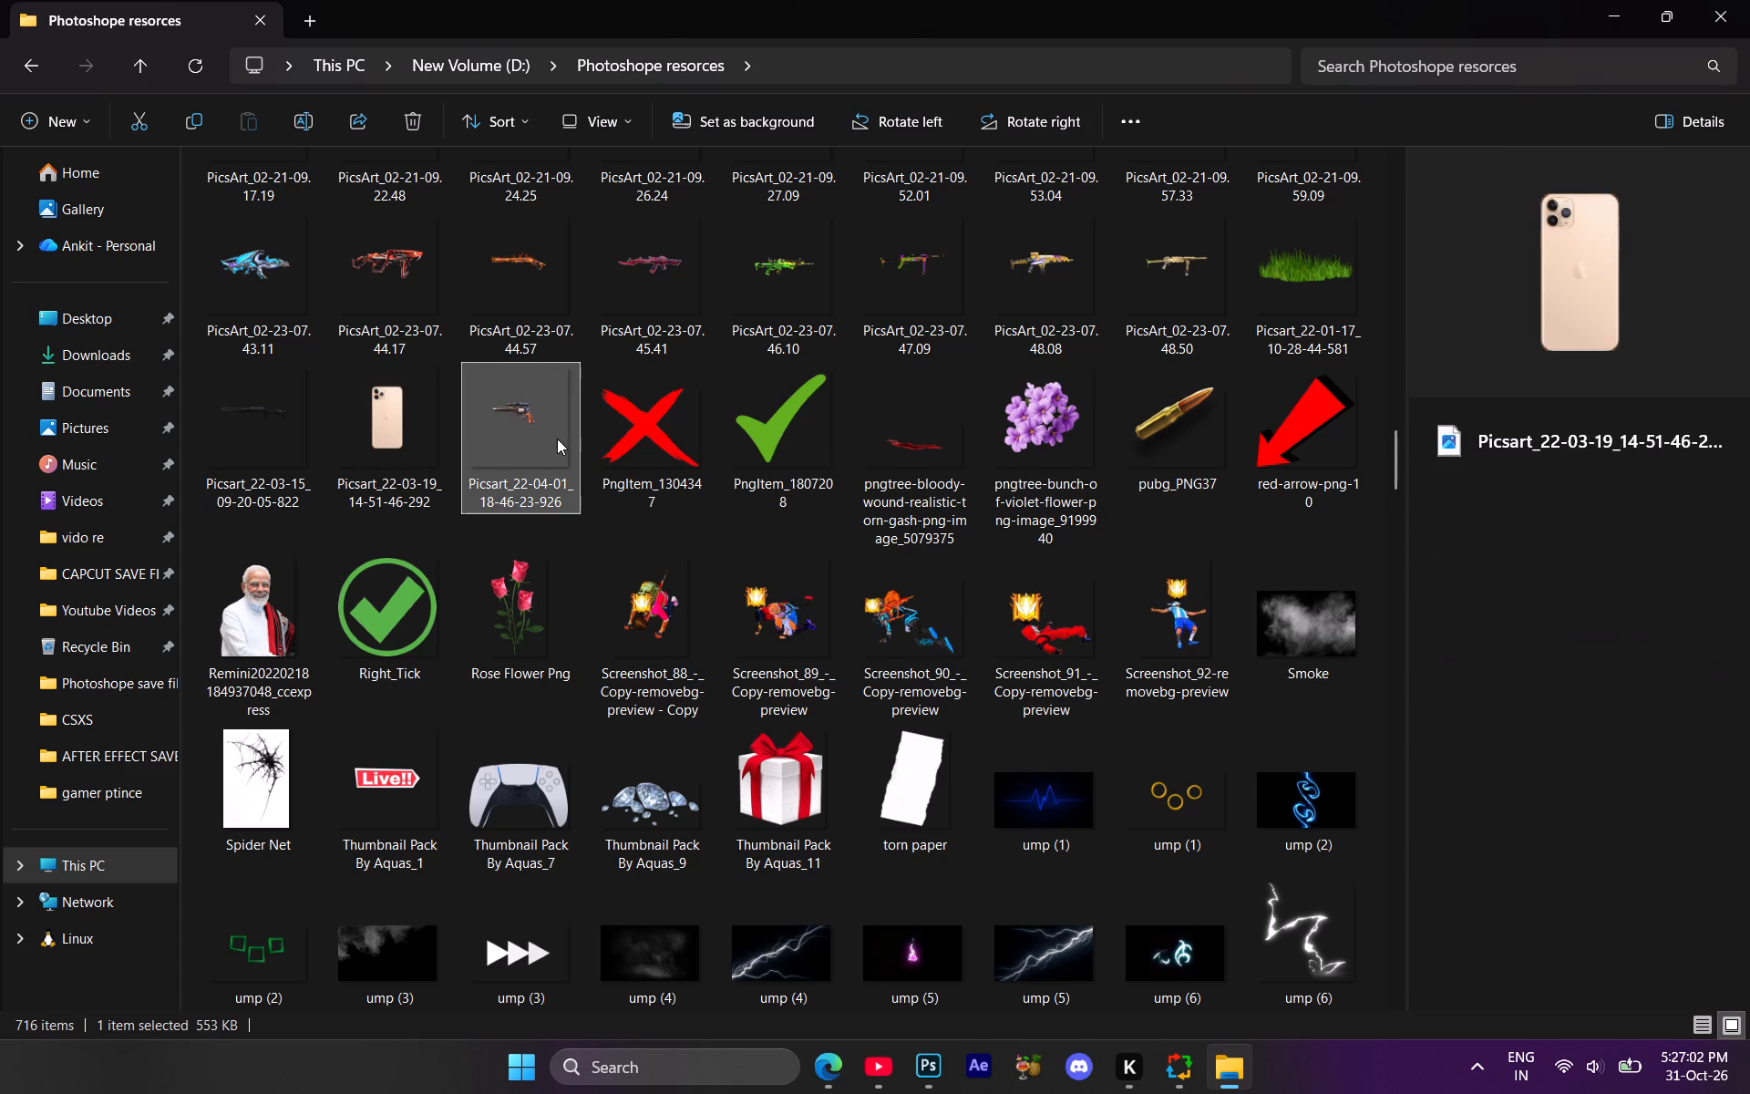
click(669, 421)
click(832, 428)
click(964, 451)
Place the pngtree-bunch-of-violet-flower image from the resources folder into the sub games design in Photoshop.
click(1045, 459)
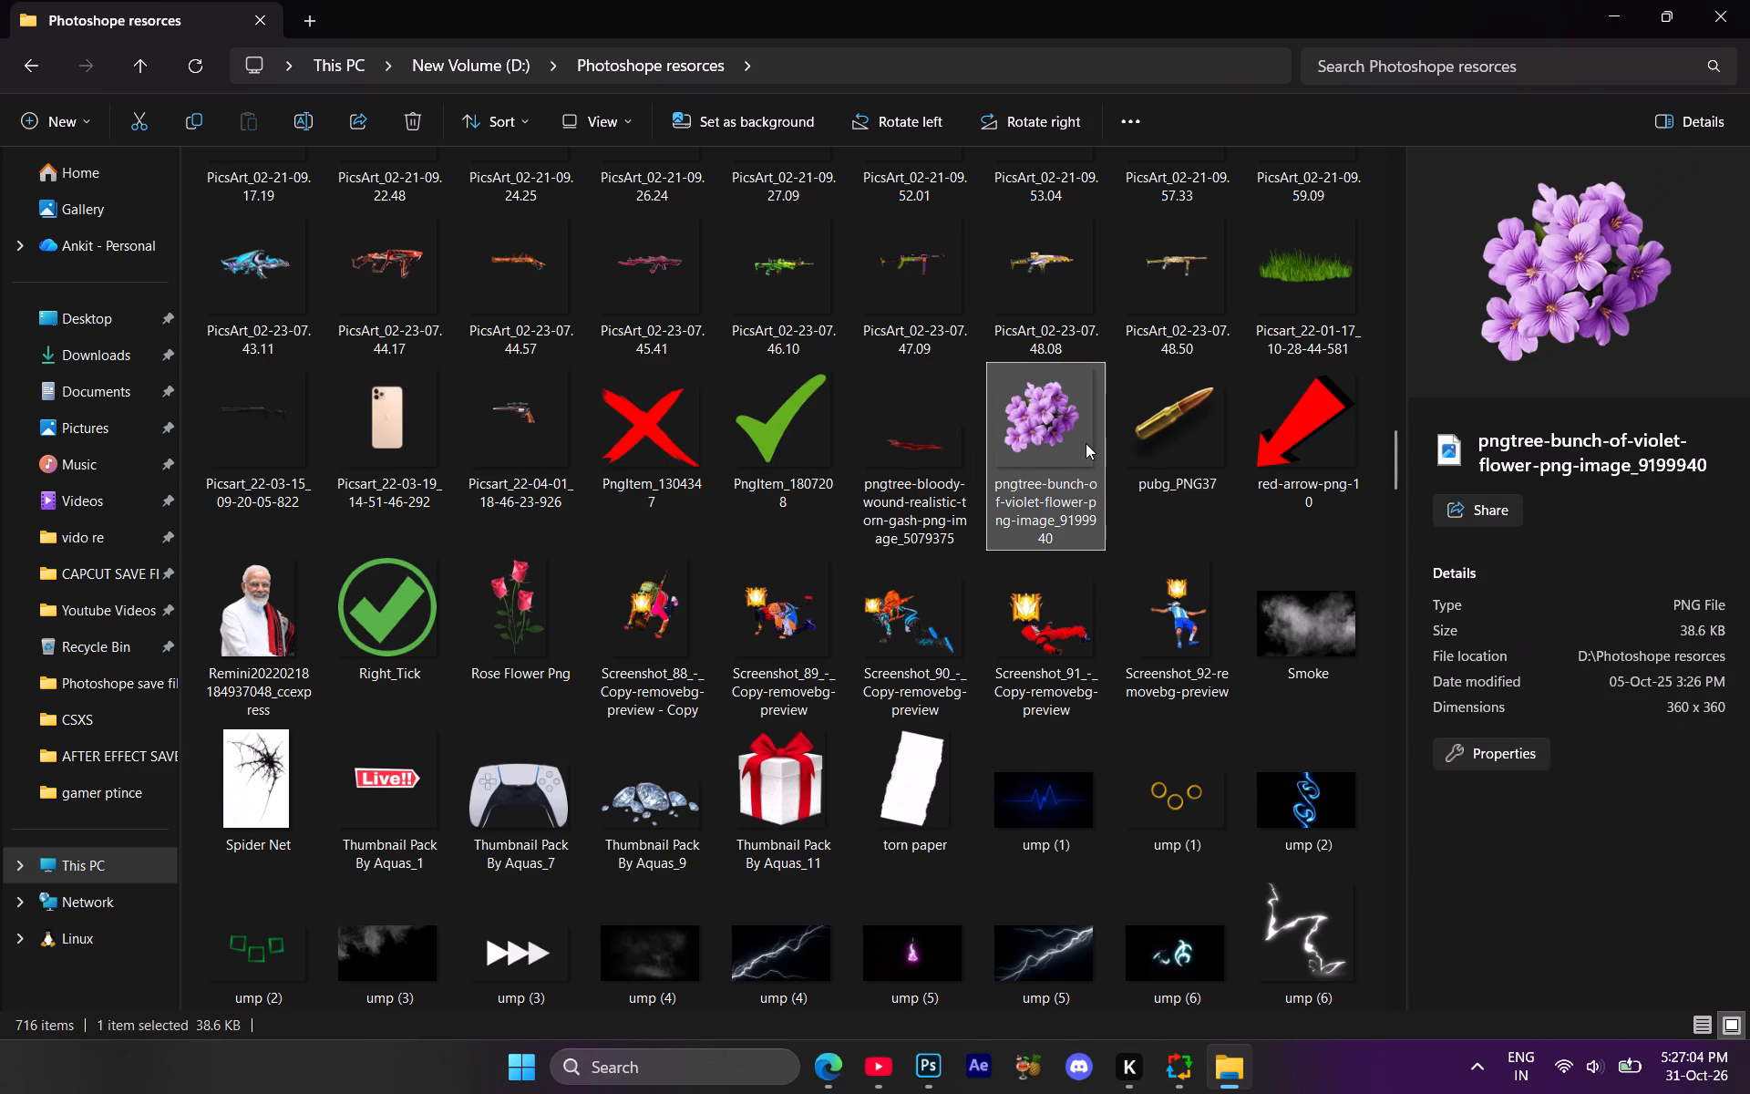
drag(1057, 428, 1070, 983)
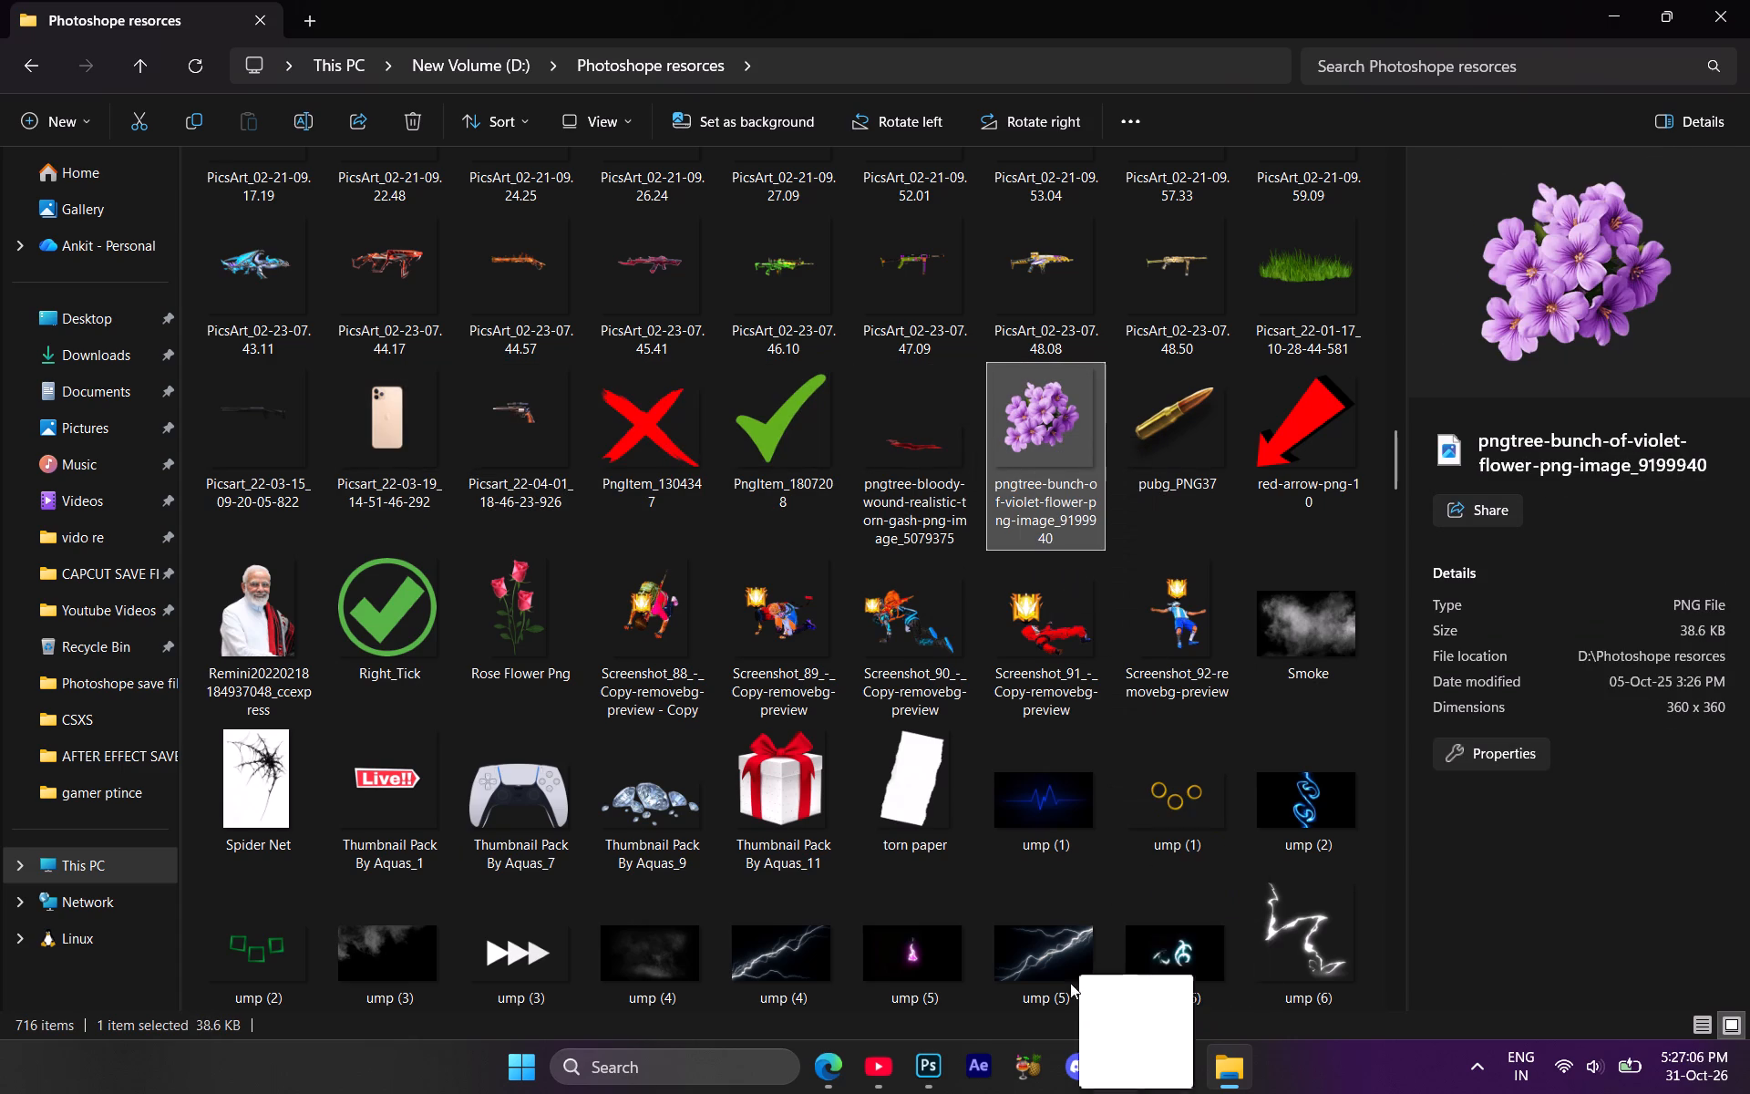
drag(1070, 983, 948, 877)
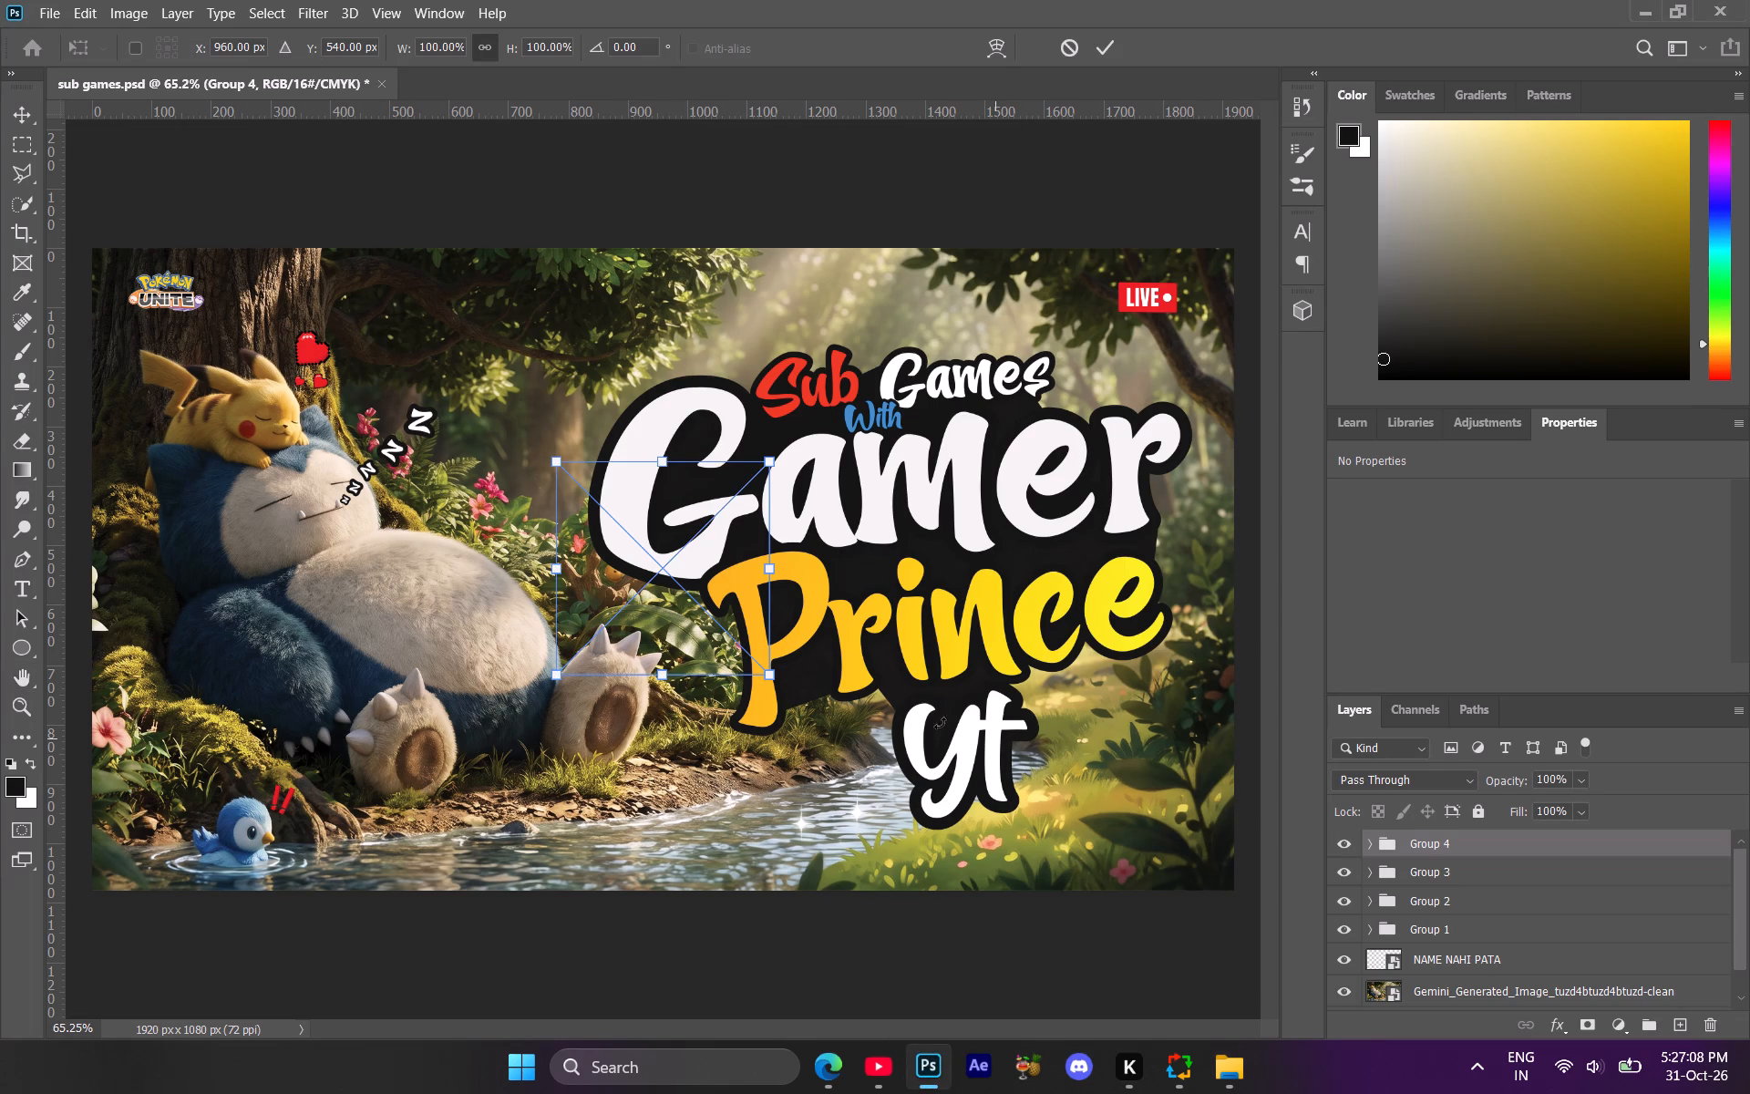
Enlarge the violet flower bunch to about 225% and position it in the artwork's bottom-right corner, partly cropped beside Yt.
drag(691, 592, 617, 761)
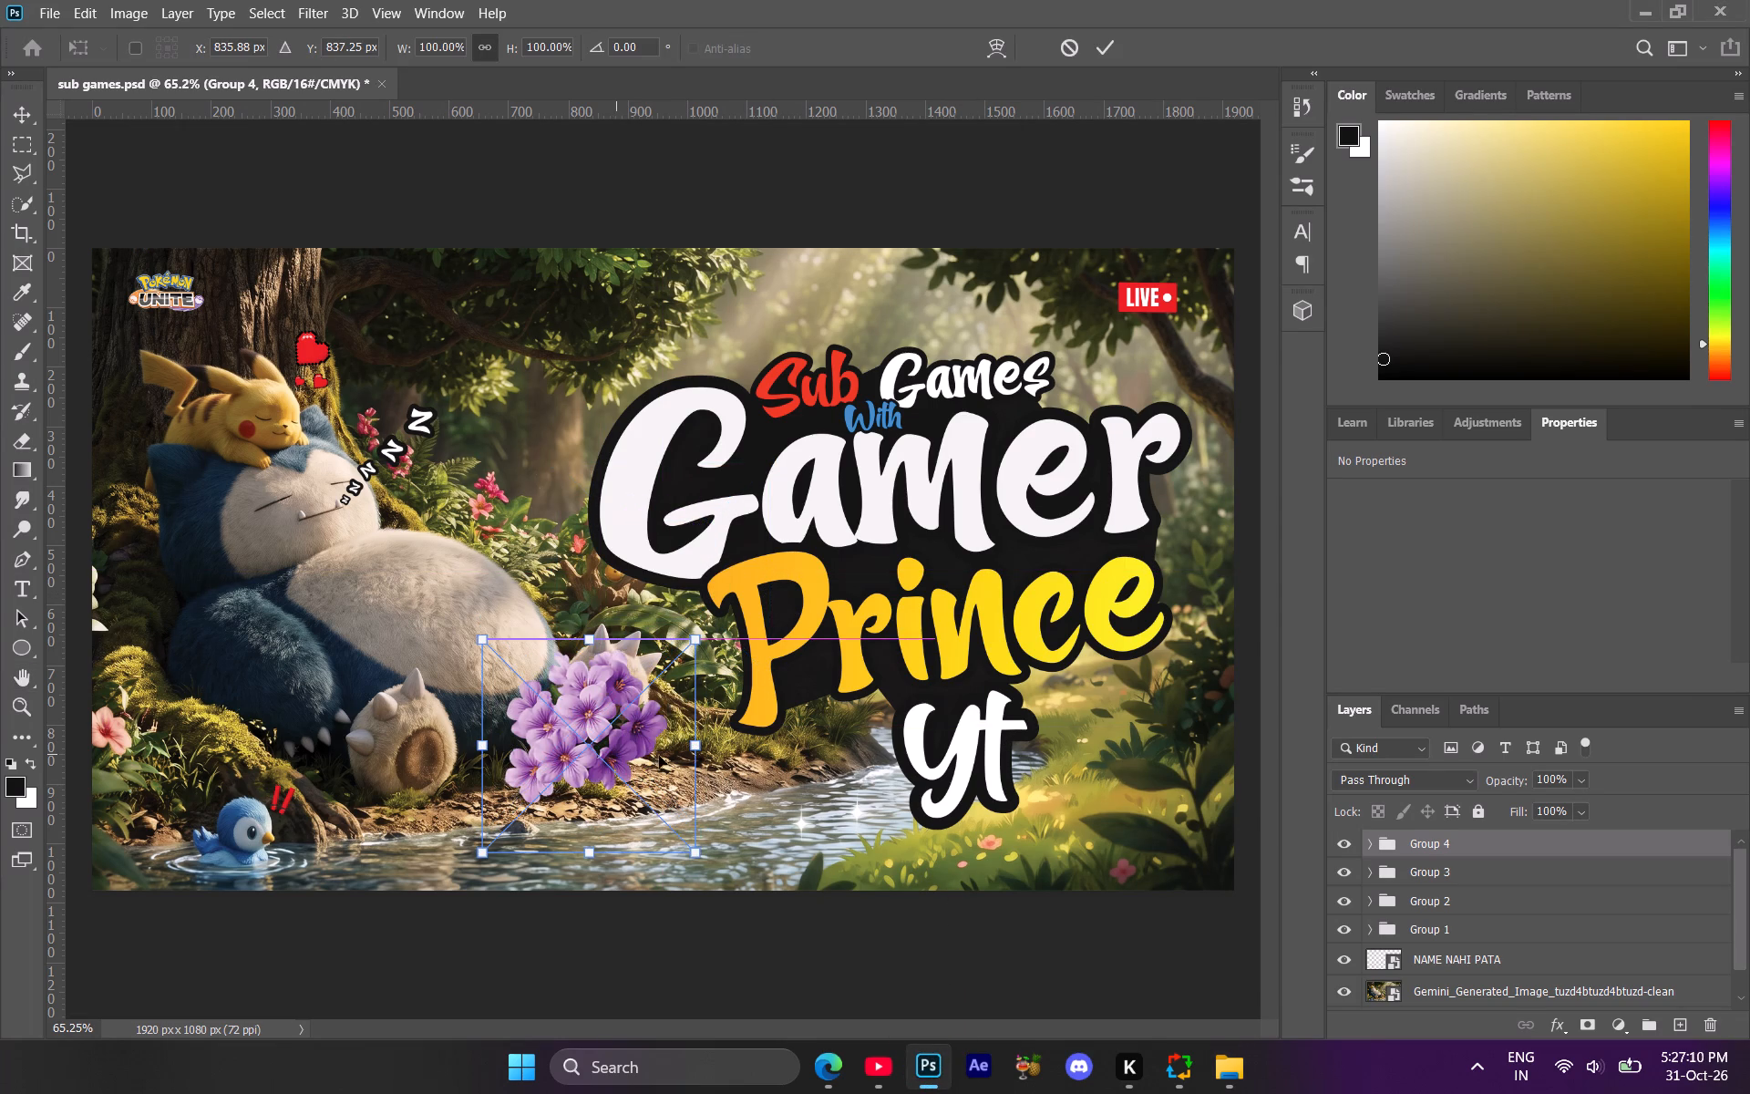
drag(699, 751, 926, 756)
drag(747, 751, 1289, 881)
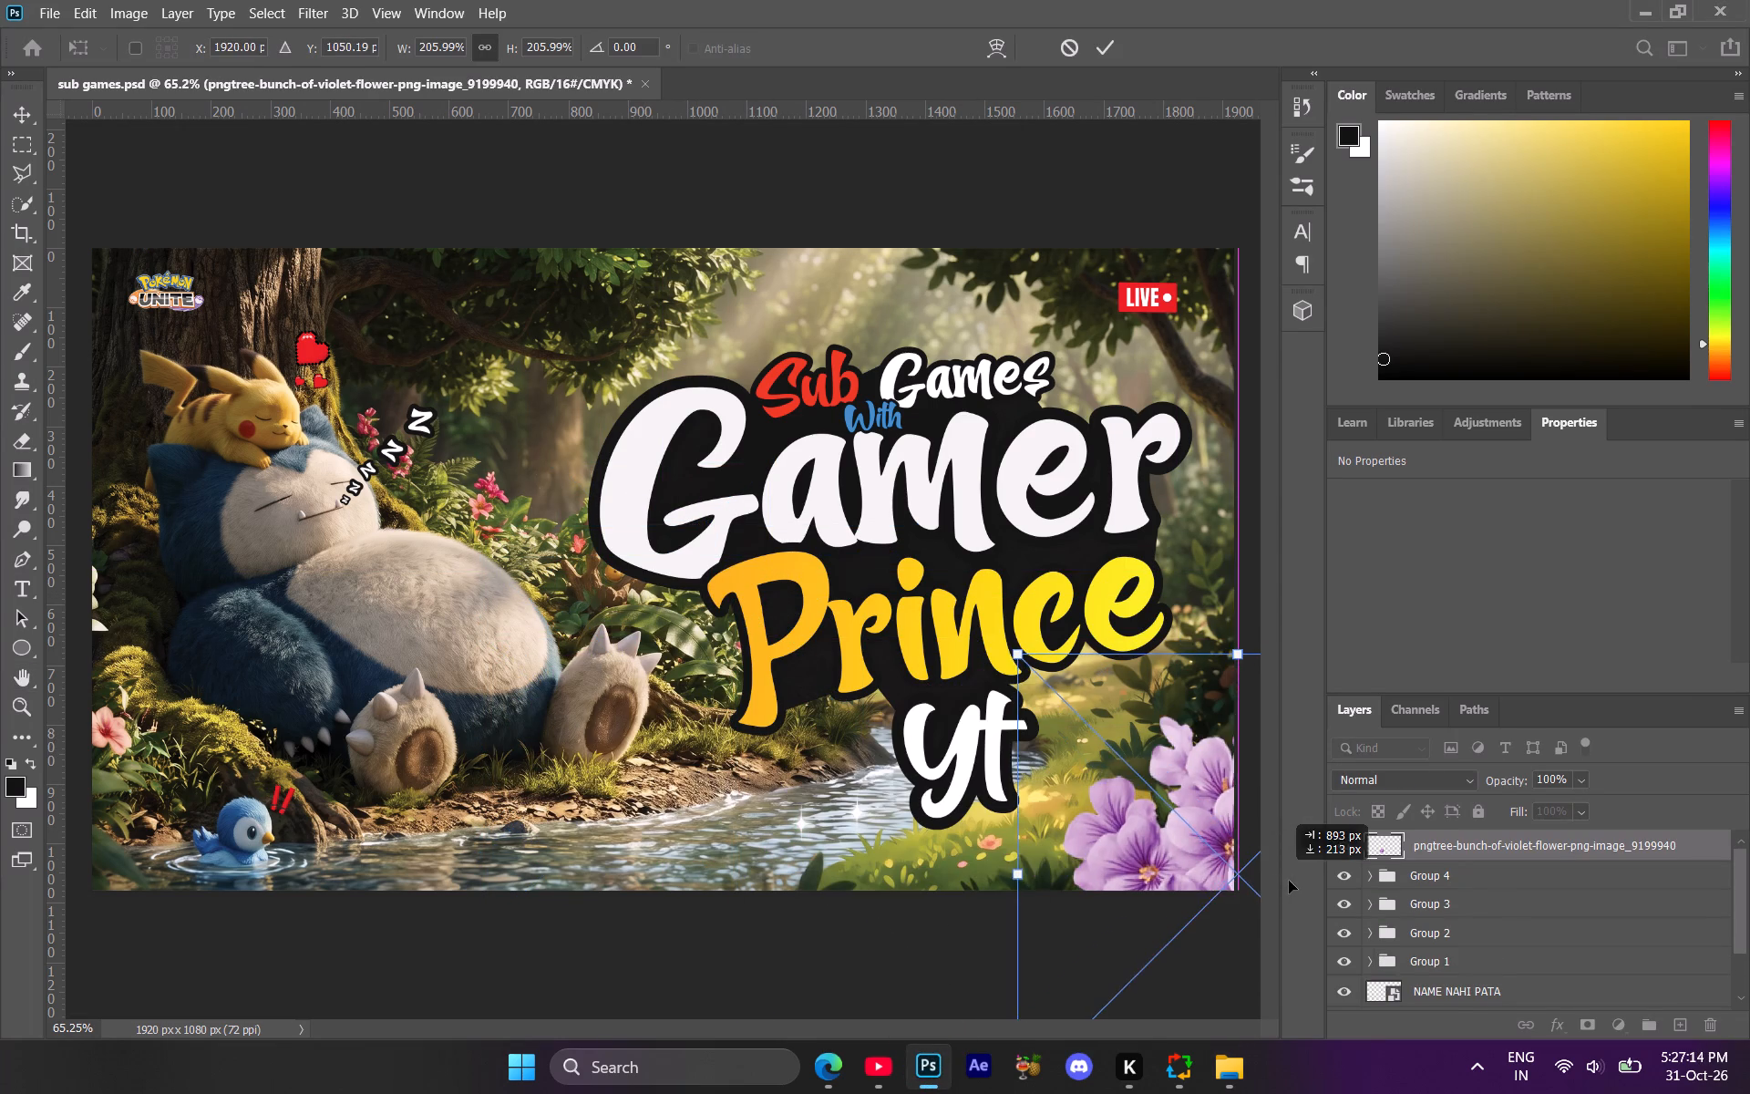
drag(1289, 881, 1238, 881)
drag(1236, 881, 1227, 881)
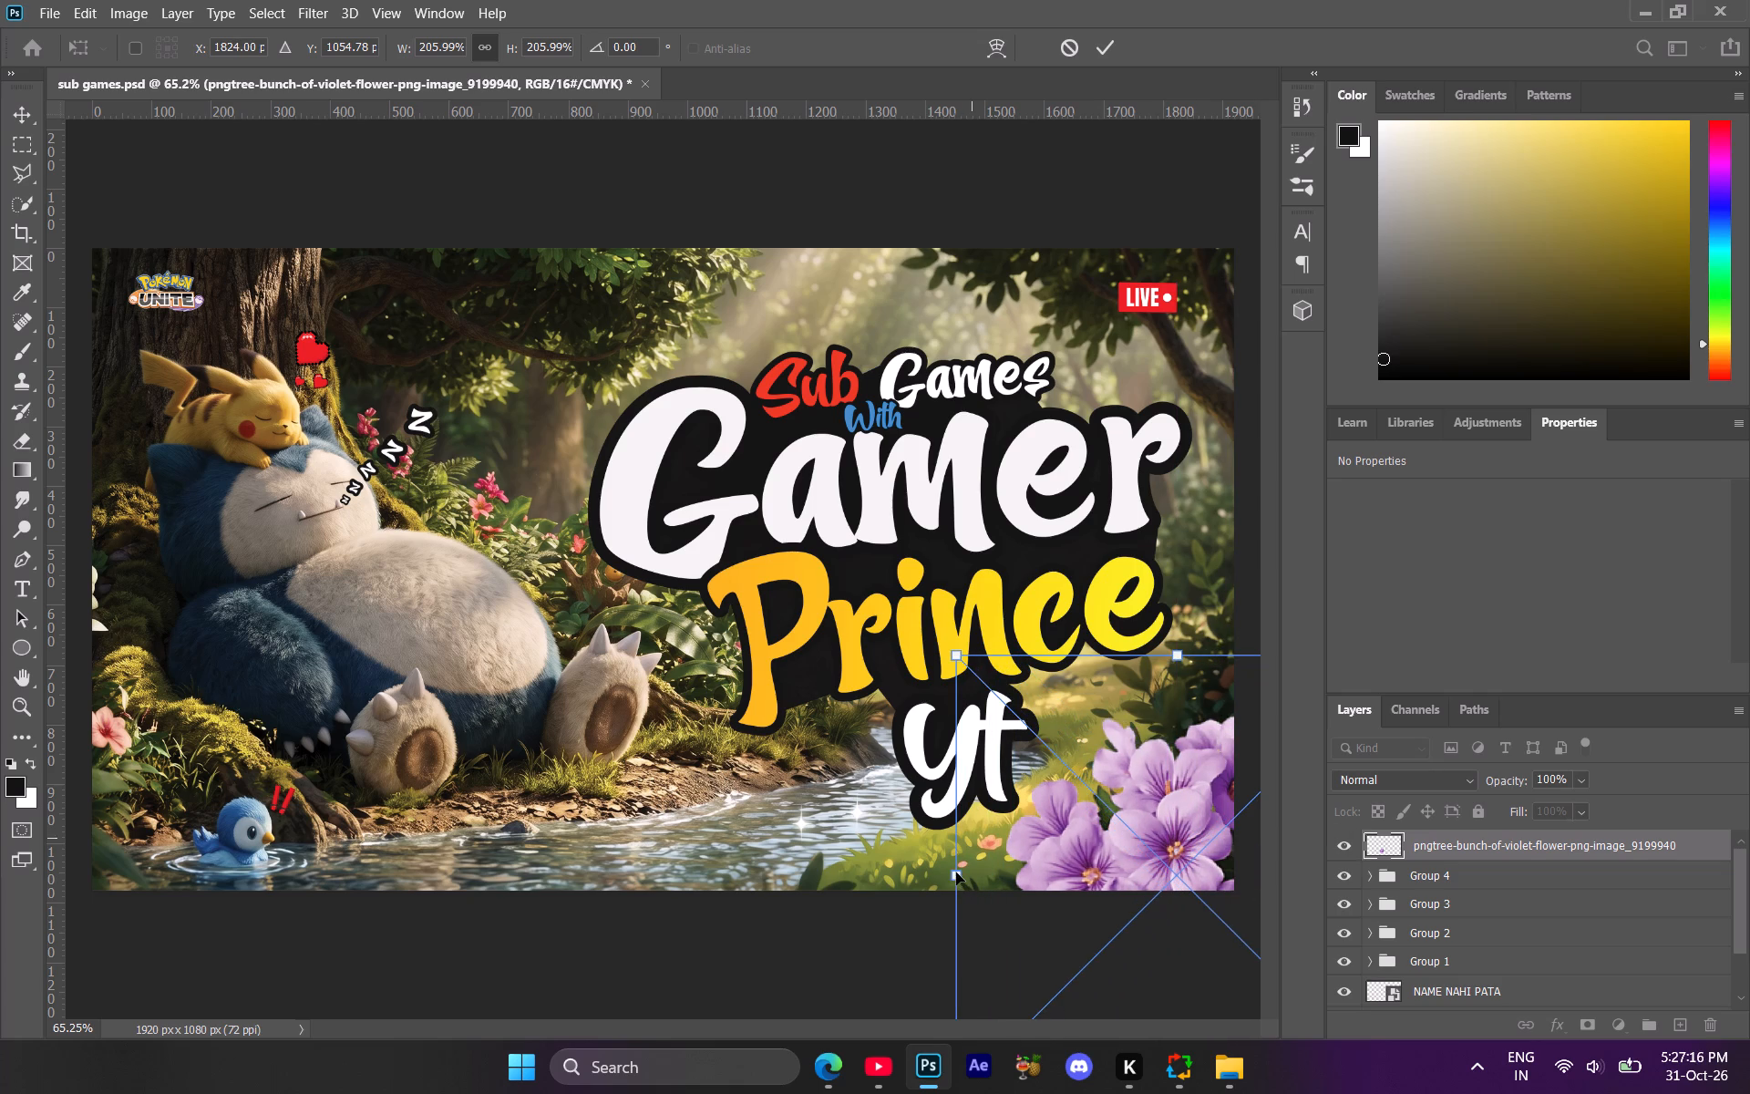
drag(956, 872, 915, 860)
drag(1017, 829, 982, 829)
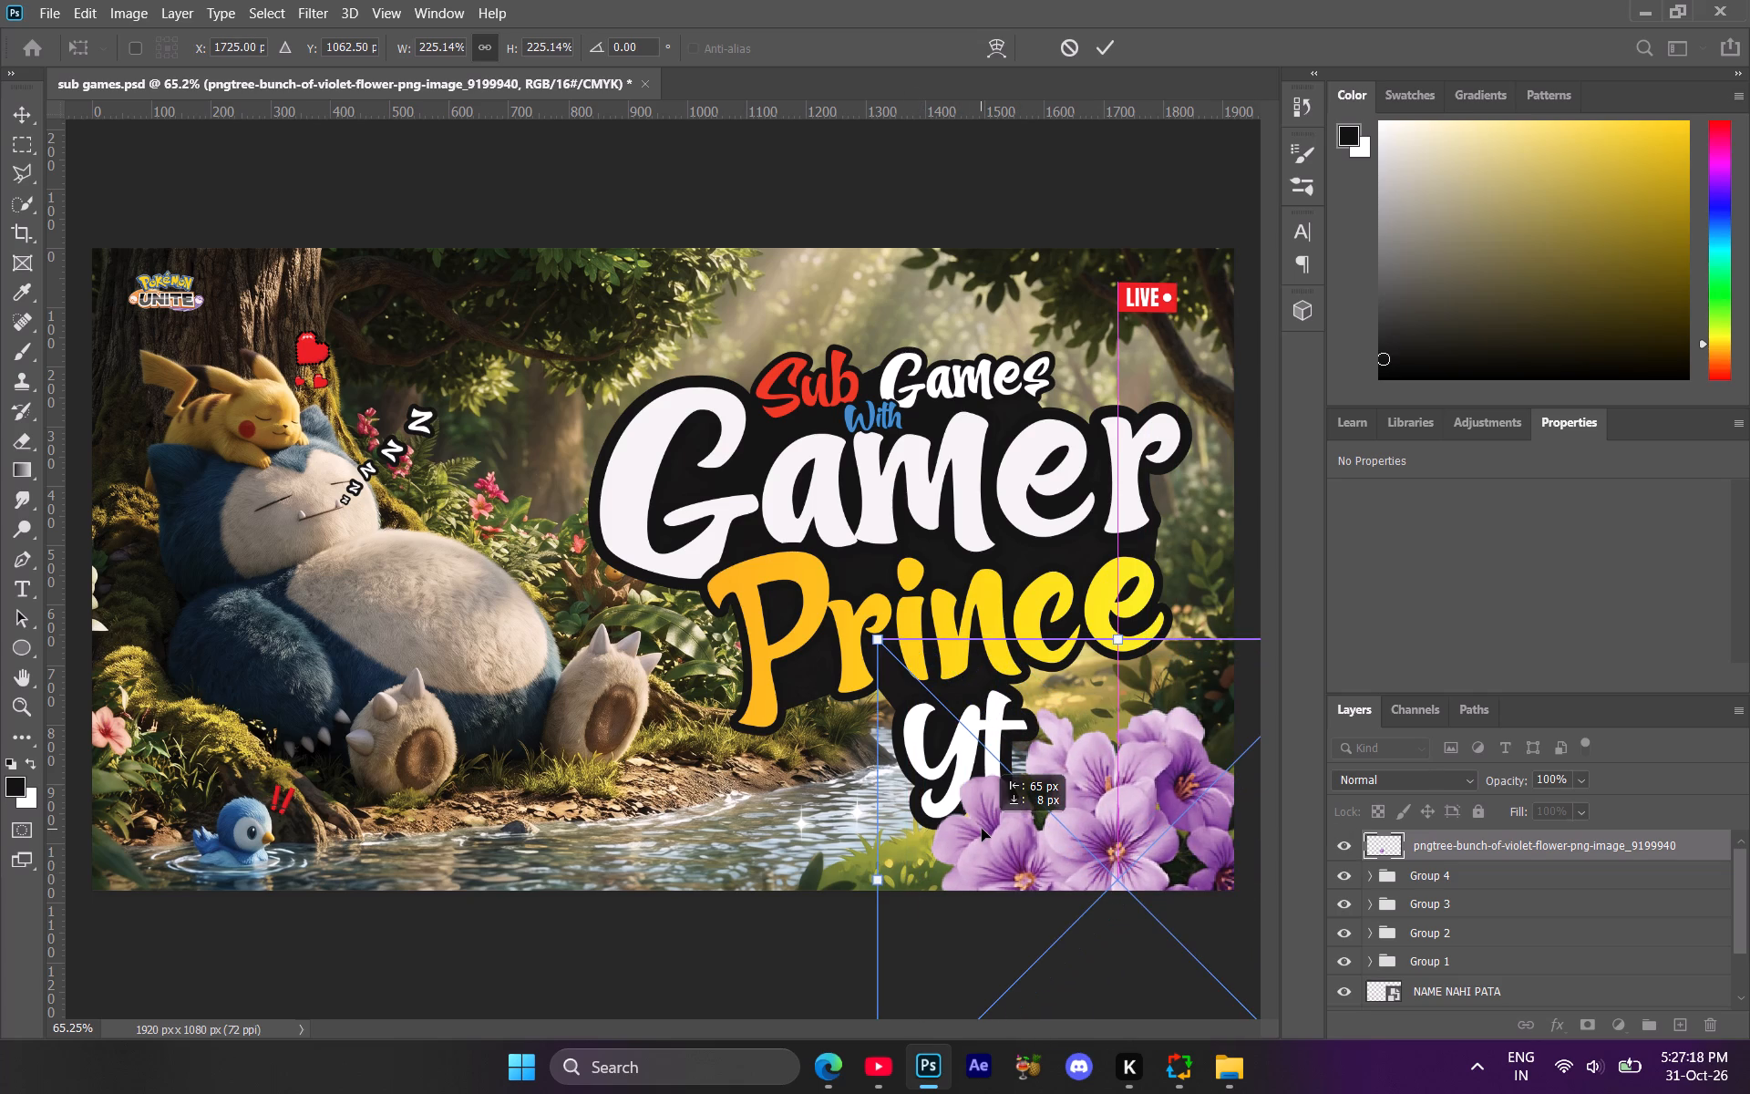
drag(982, 829, 1012, 837)
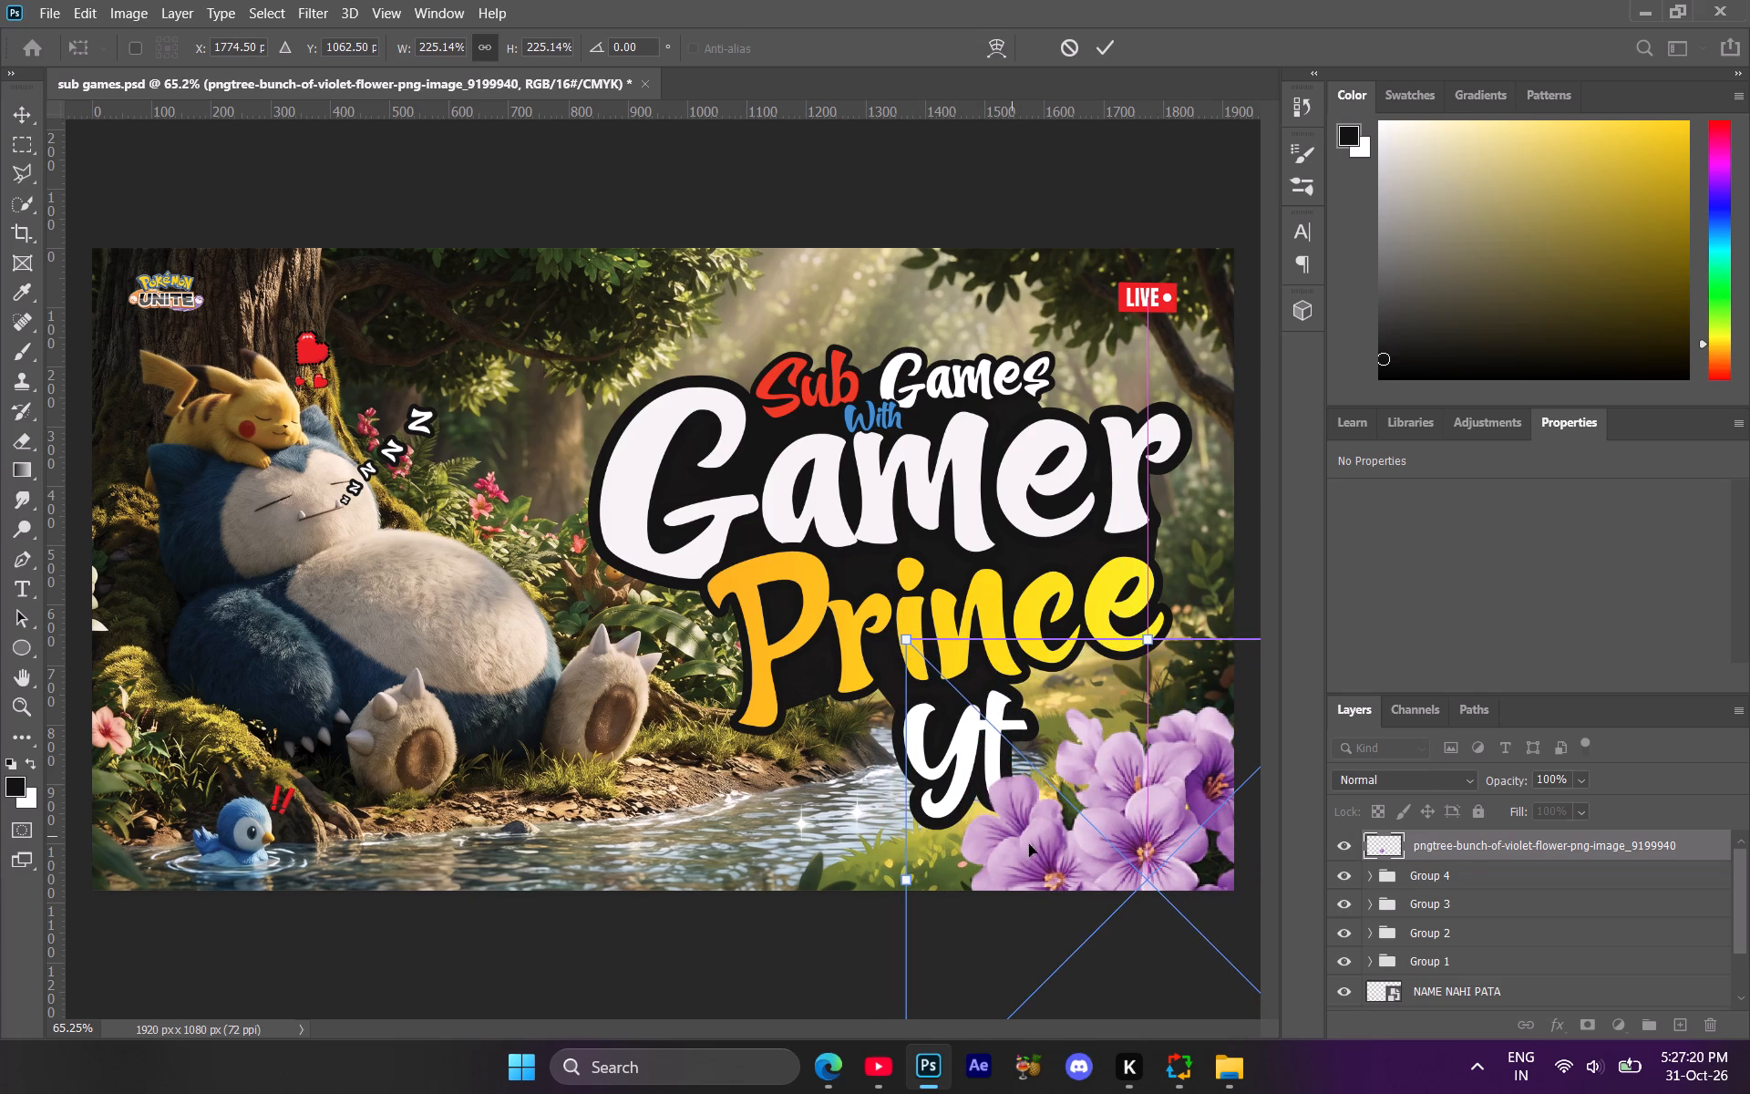
click(1465, 858)
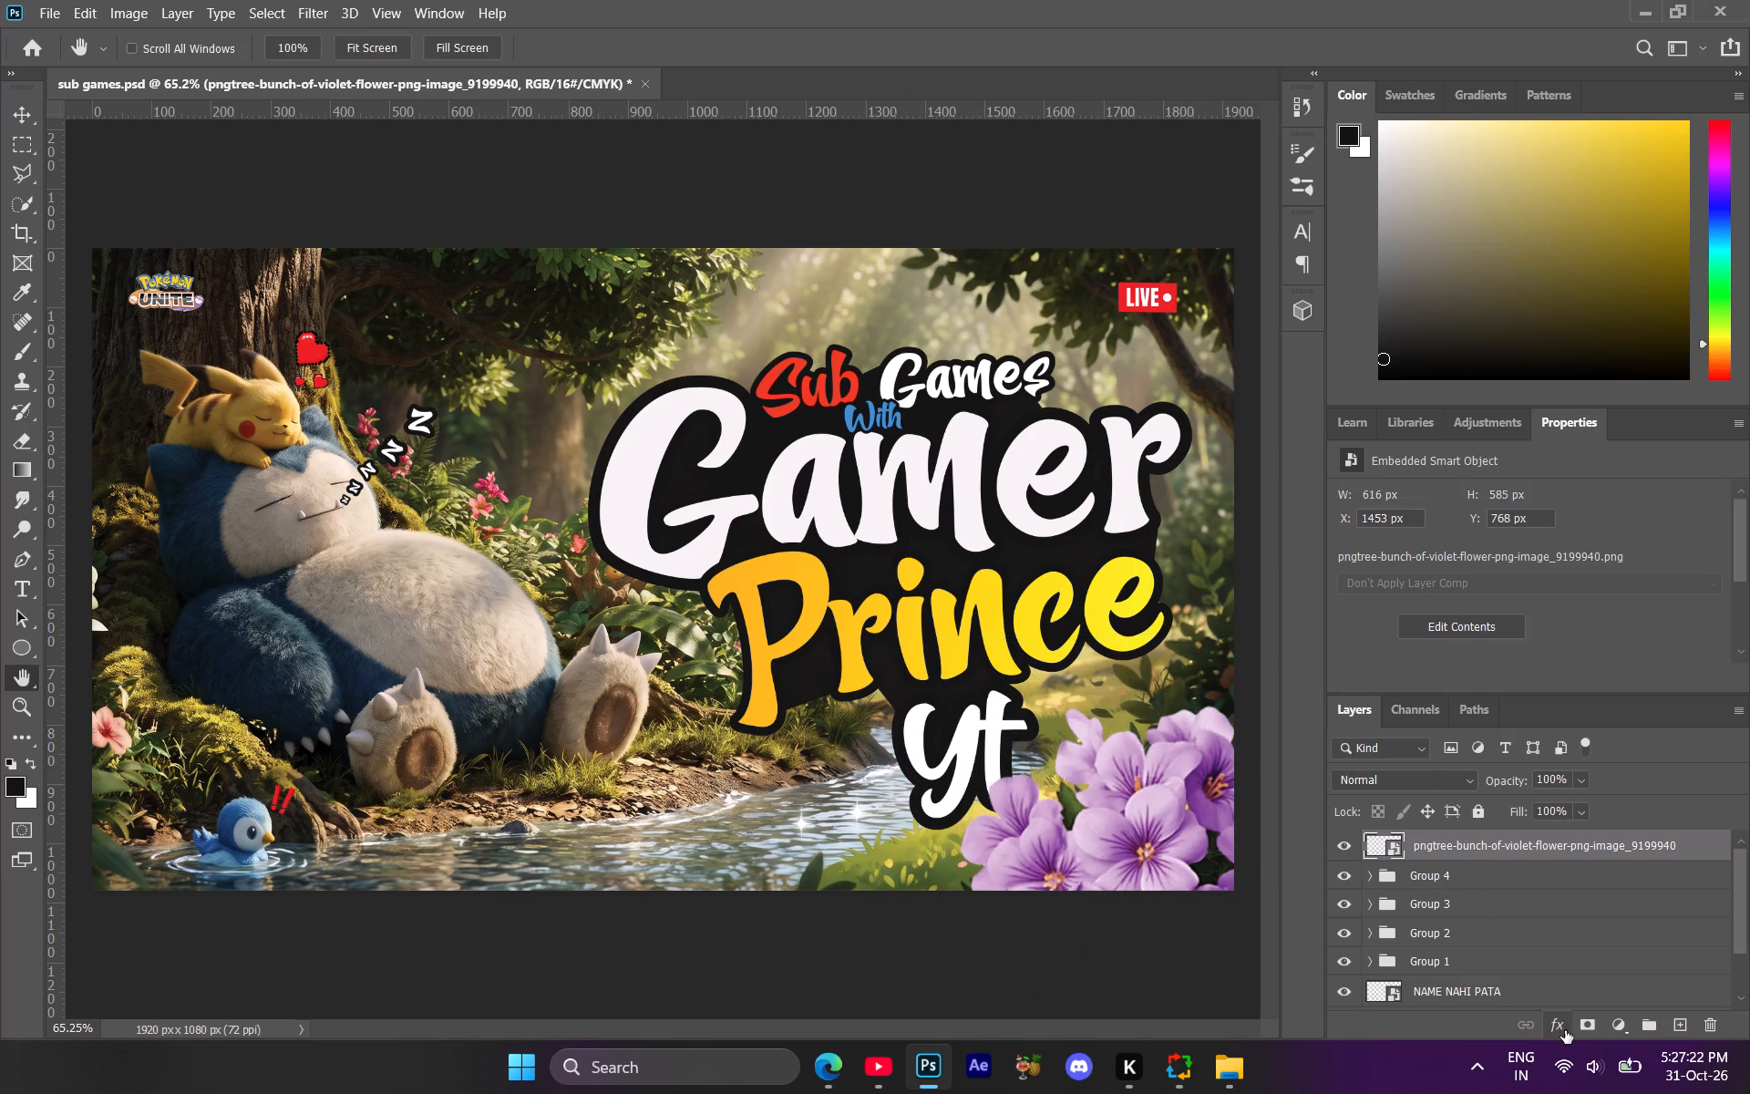
Add a Hue/Saturation adjustment above the flower layer and clip it to the flowers.
click(1625, 1027)
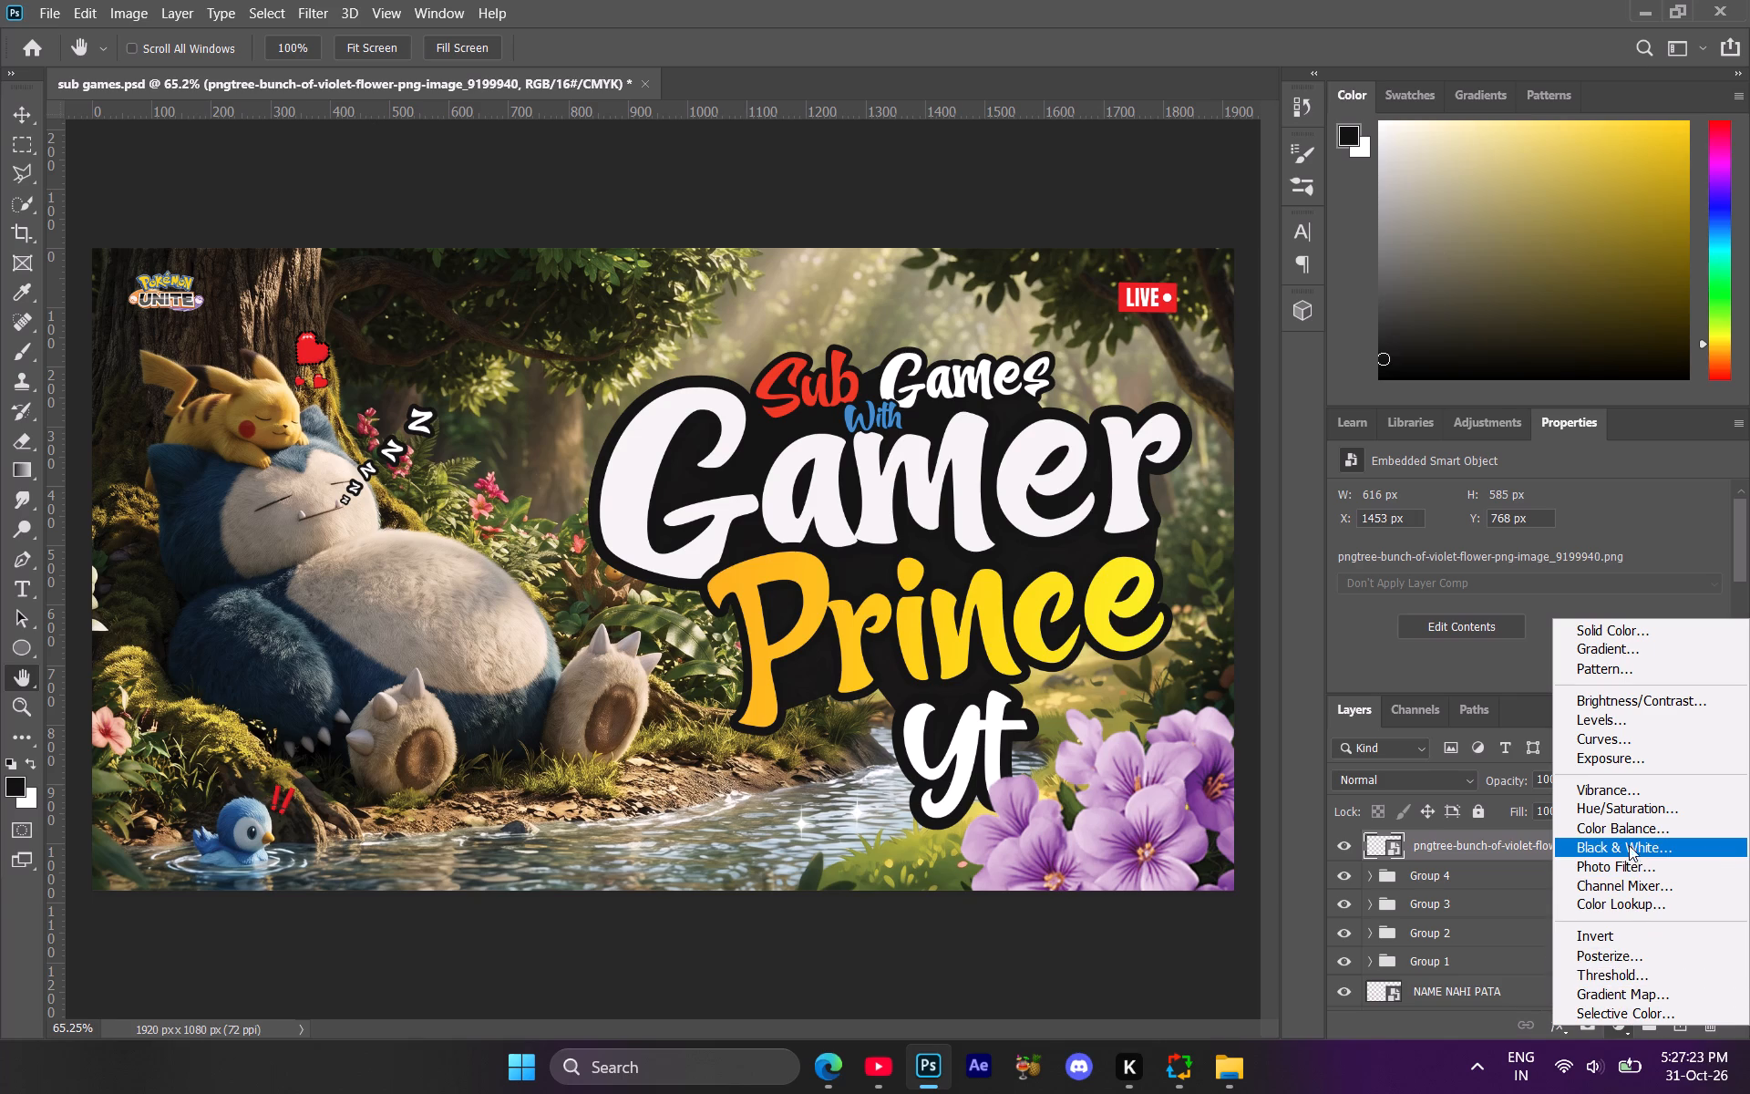
click(1635, 803)
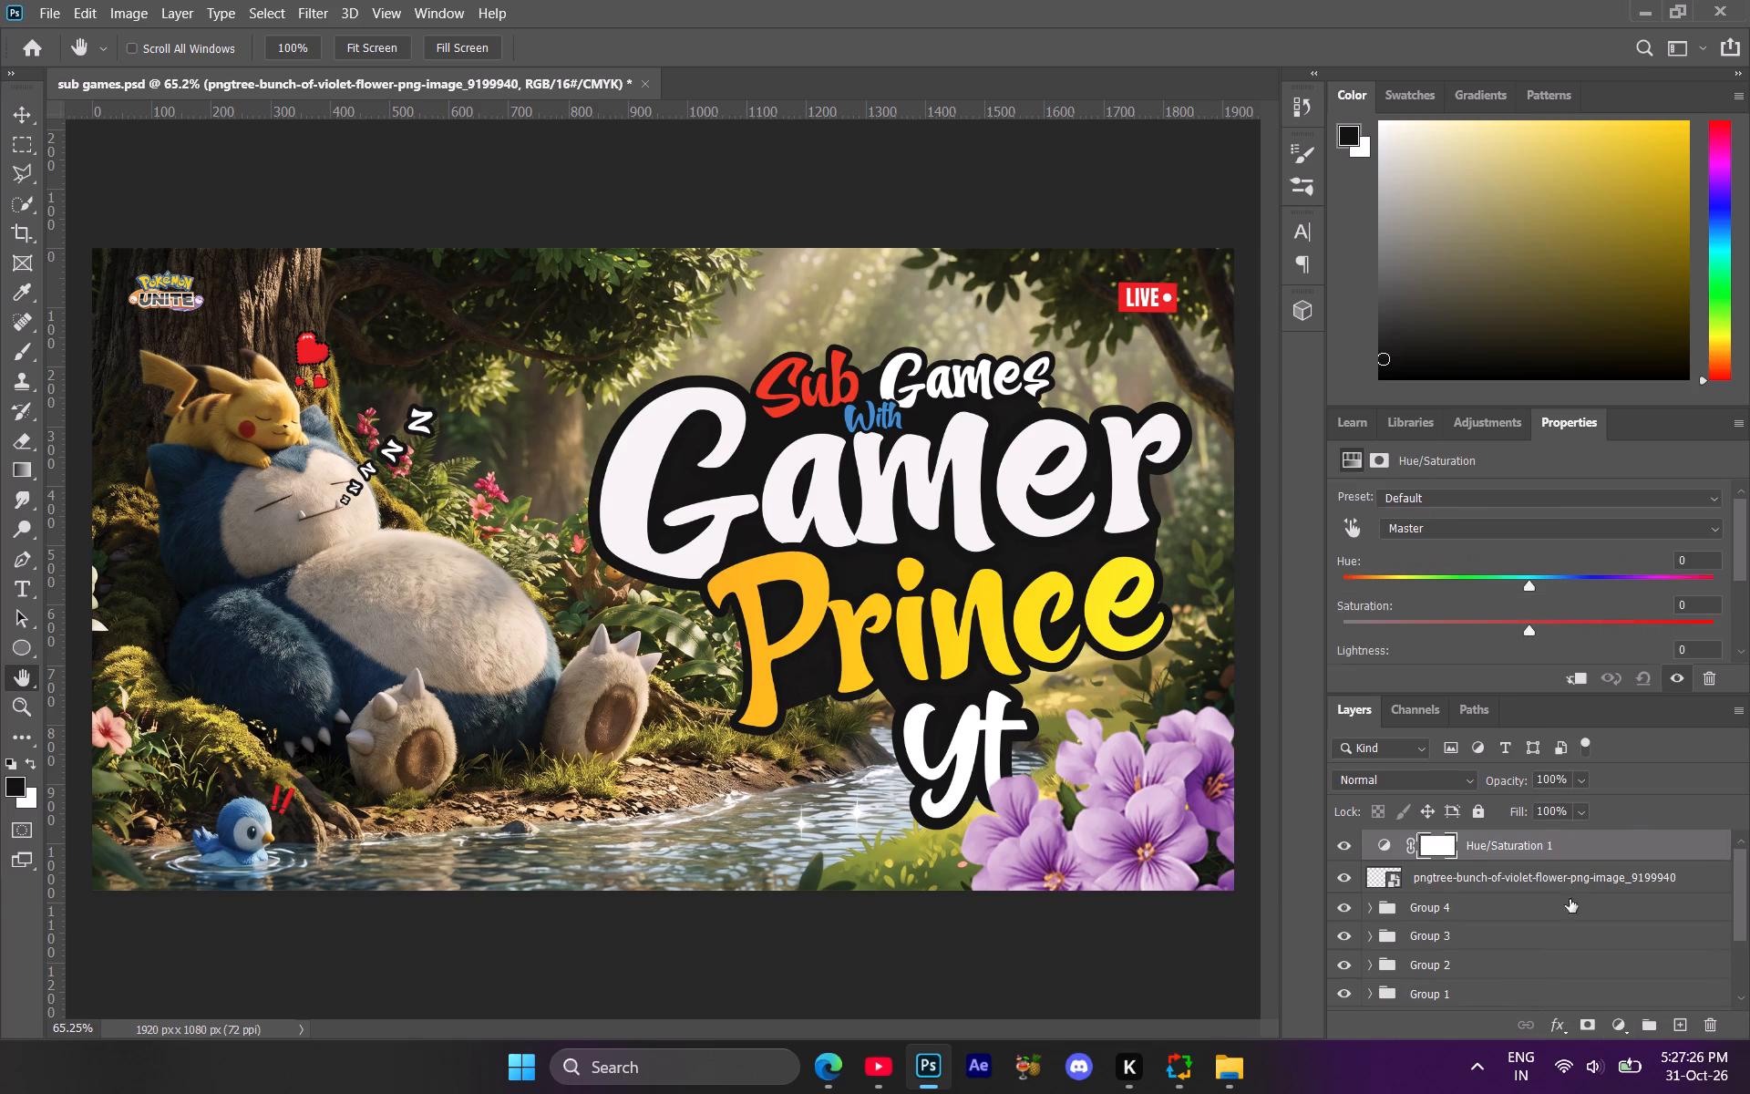
right_click(1505, 843)
click(1309, 521)
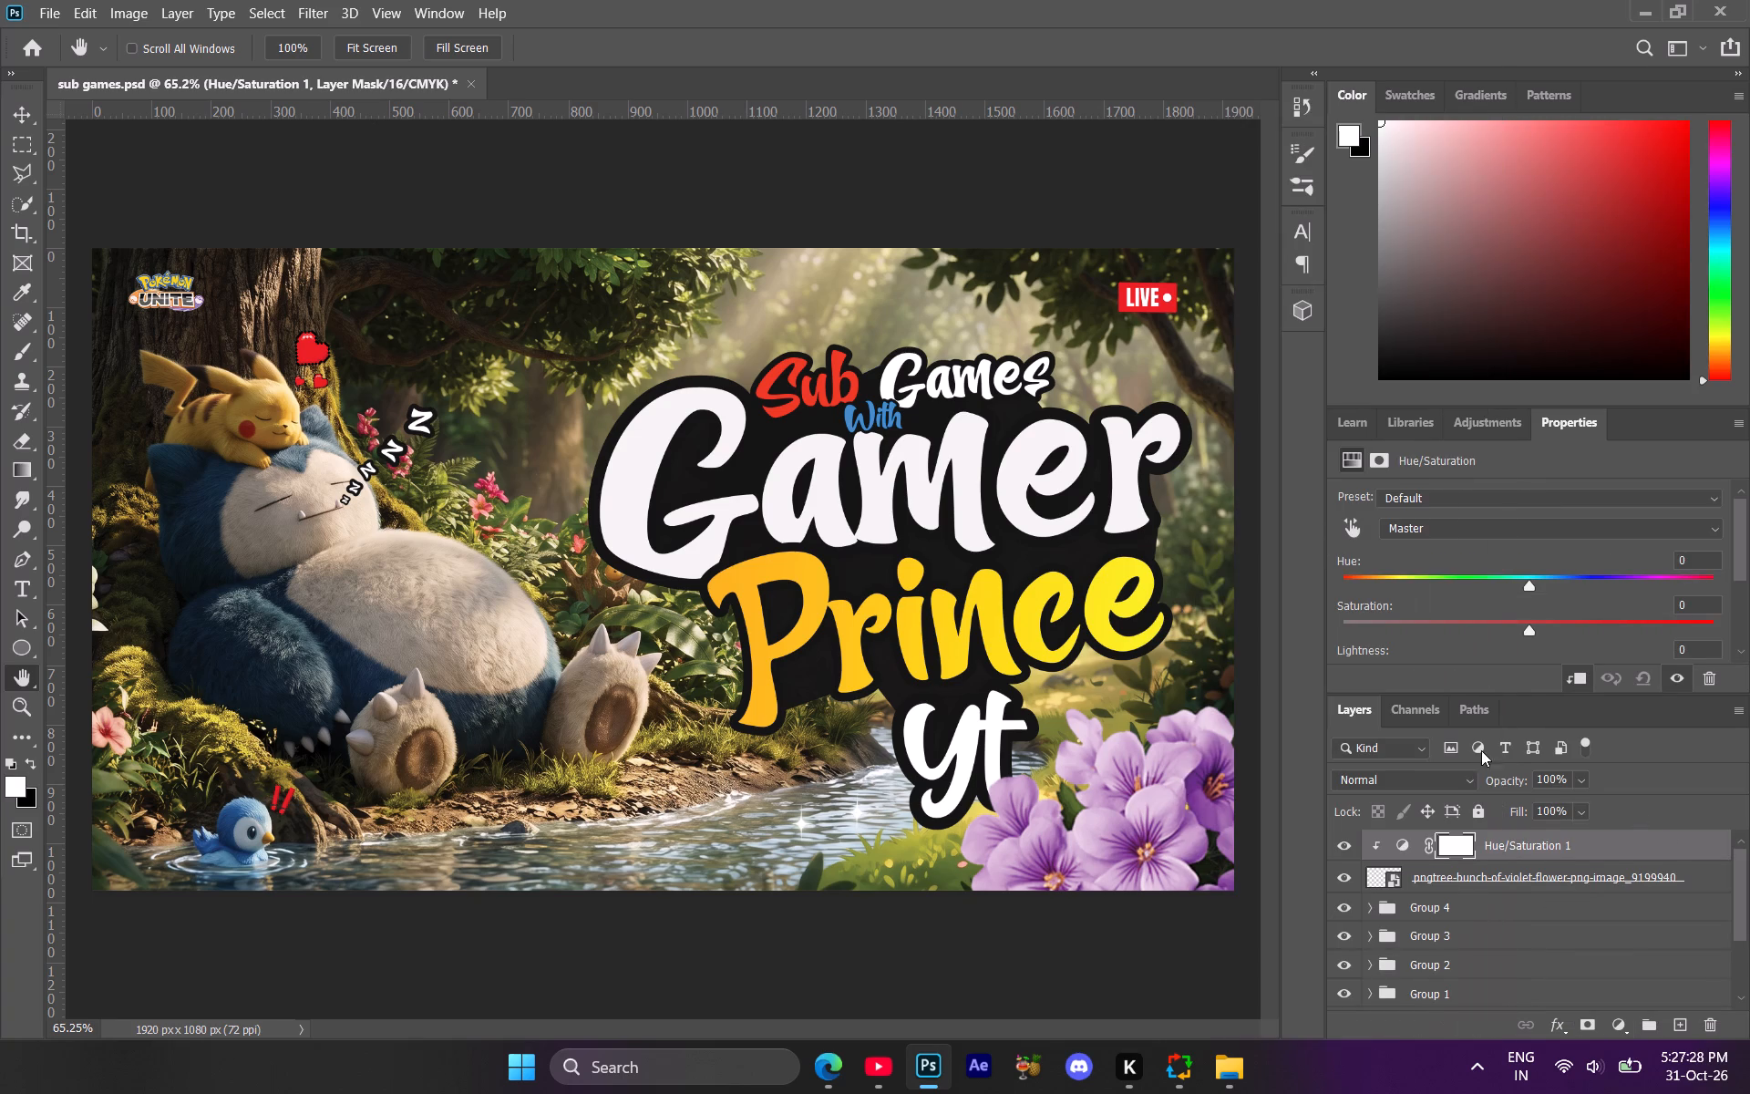
Shift the flowers towards pink by setting Hue to about +28 and Saturation to about +44.
drag(1531, 585, 1567, 588)
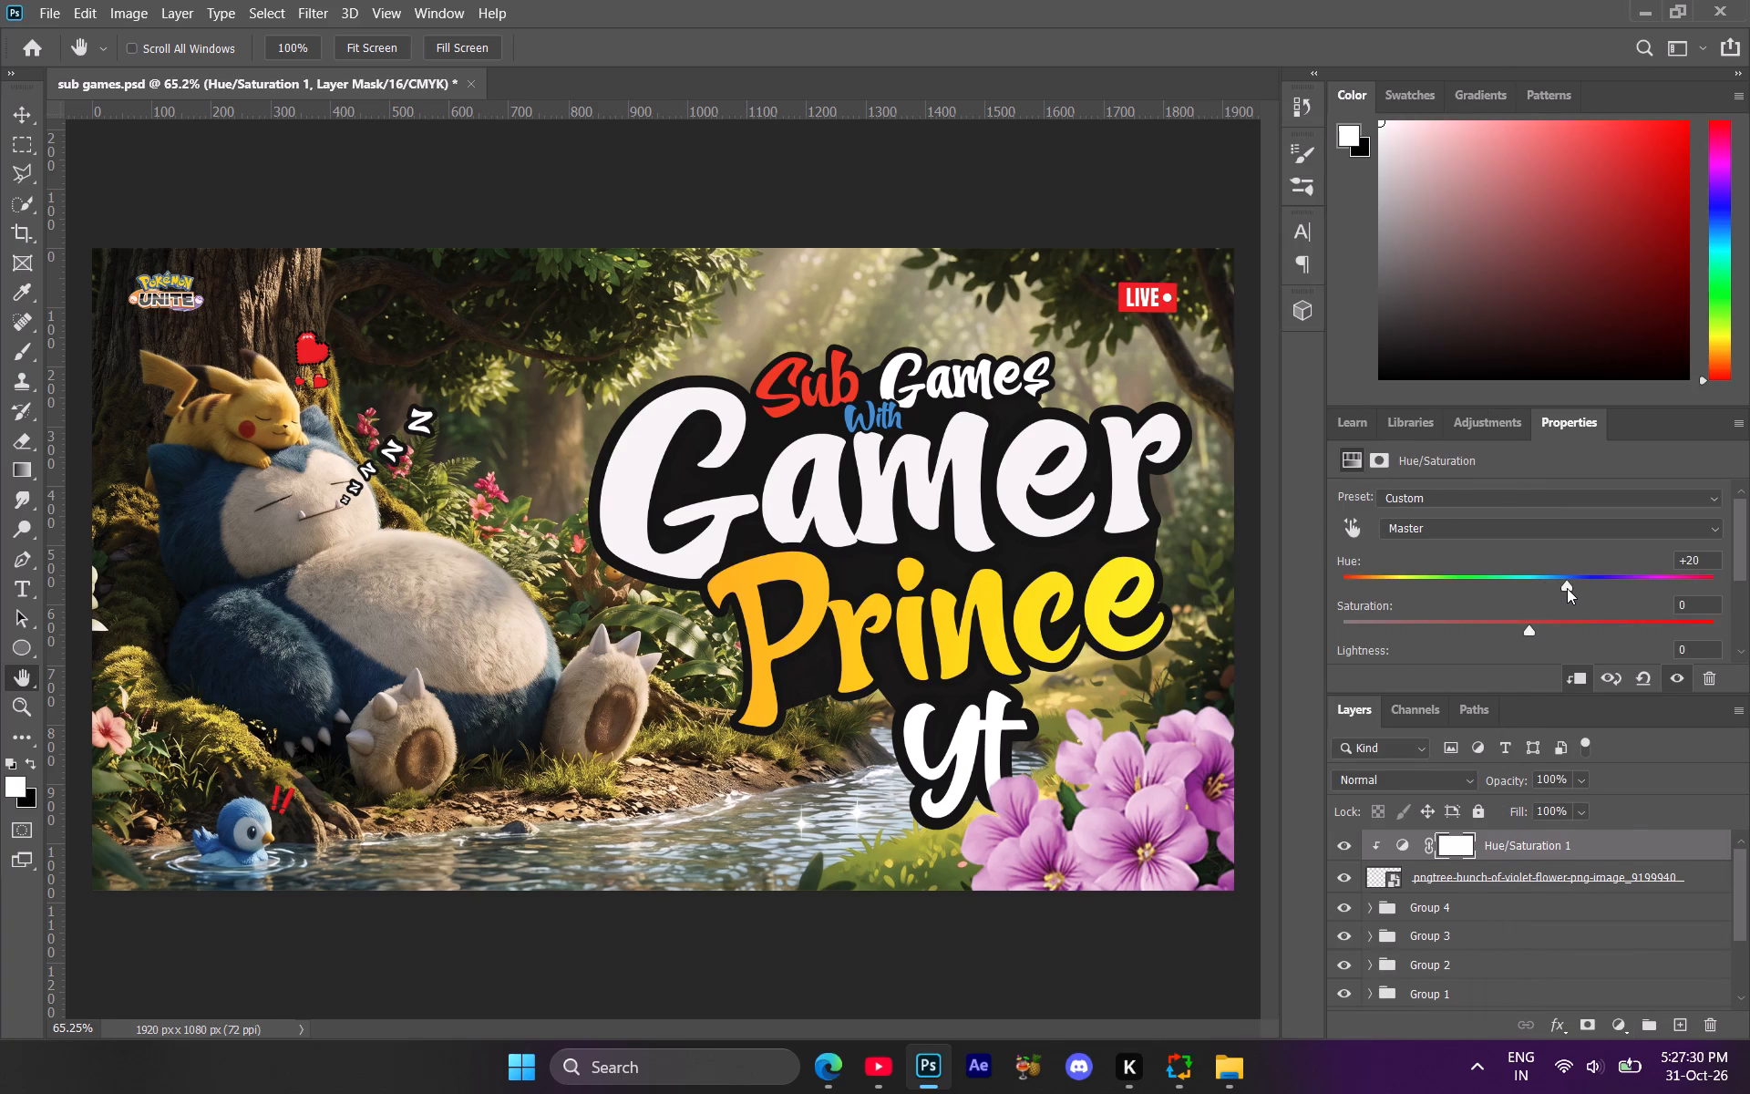
click(1567, 588)
drag(1541, 624, 1601, 623)
drag(1599, 623, 1610, 626)
drag(1608, 627, 1642, 636)
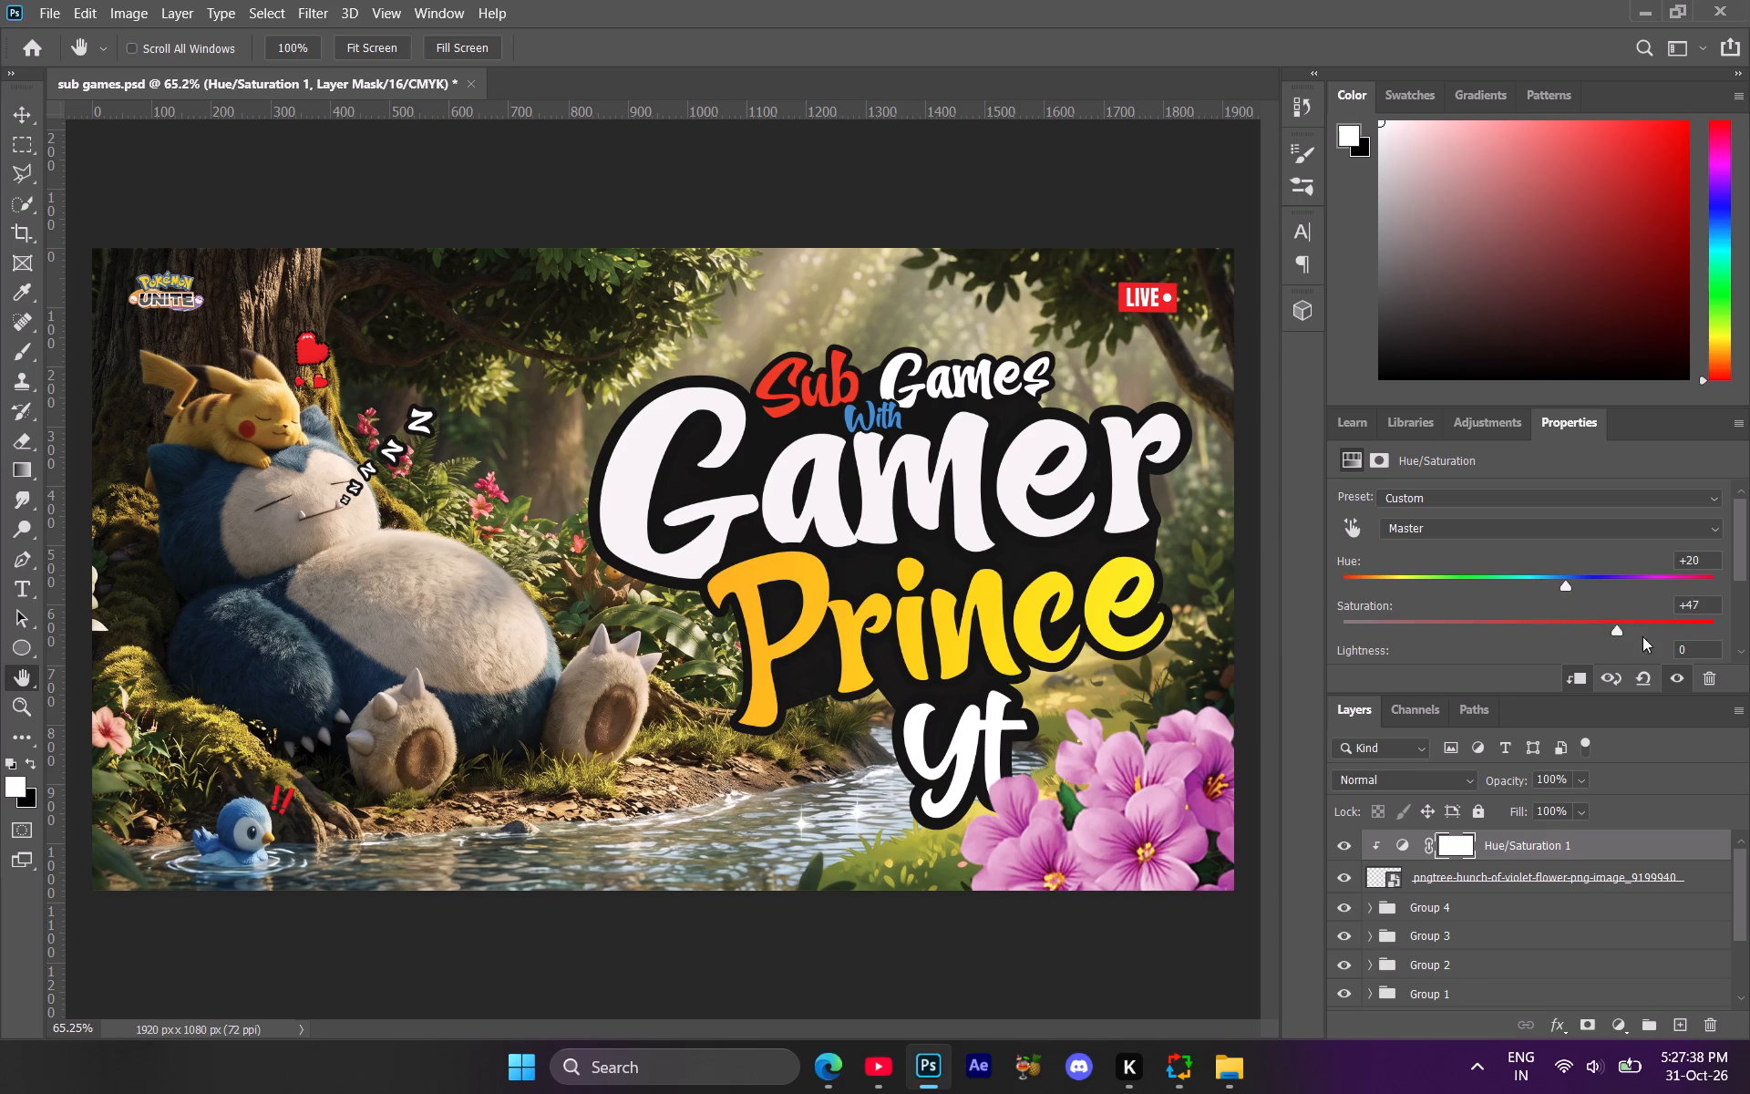
drag(1642, 636, 1610, 647)
drag(1567, 583, 1580, 586)
Select the Hue/Saturation adjustment together with the flower layer and convert them into one smart object.
click(1479, 904)
click(1498, 870)
click(1498, 853)
ctrl+click(1499, 881)
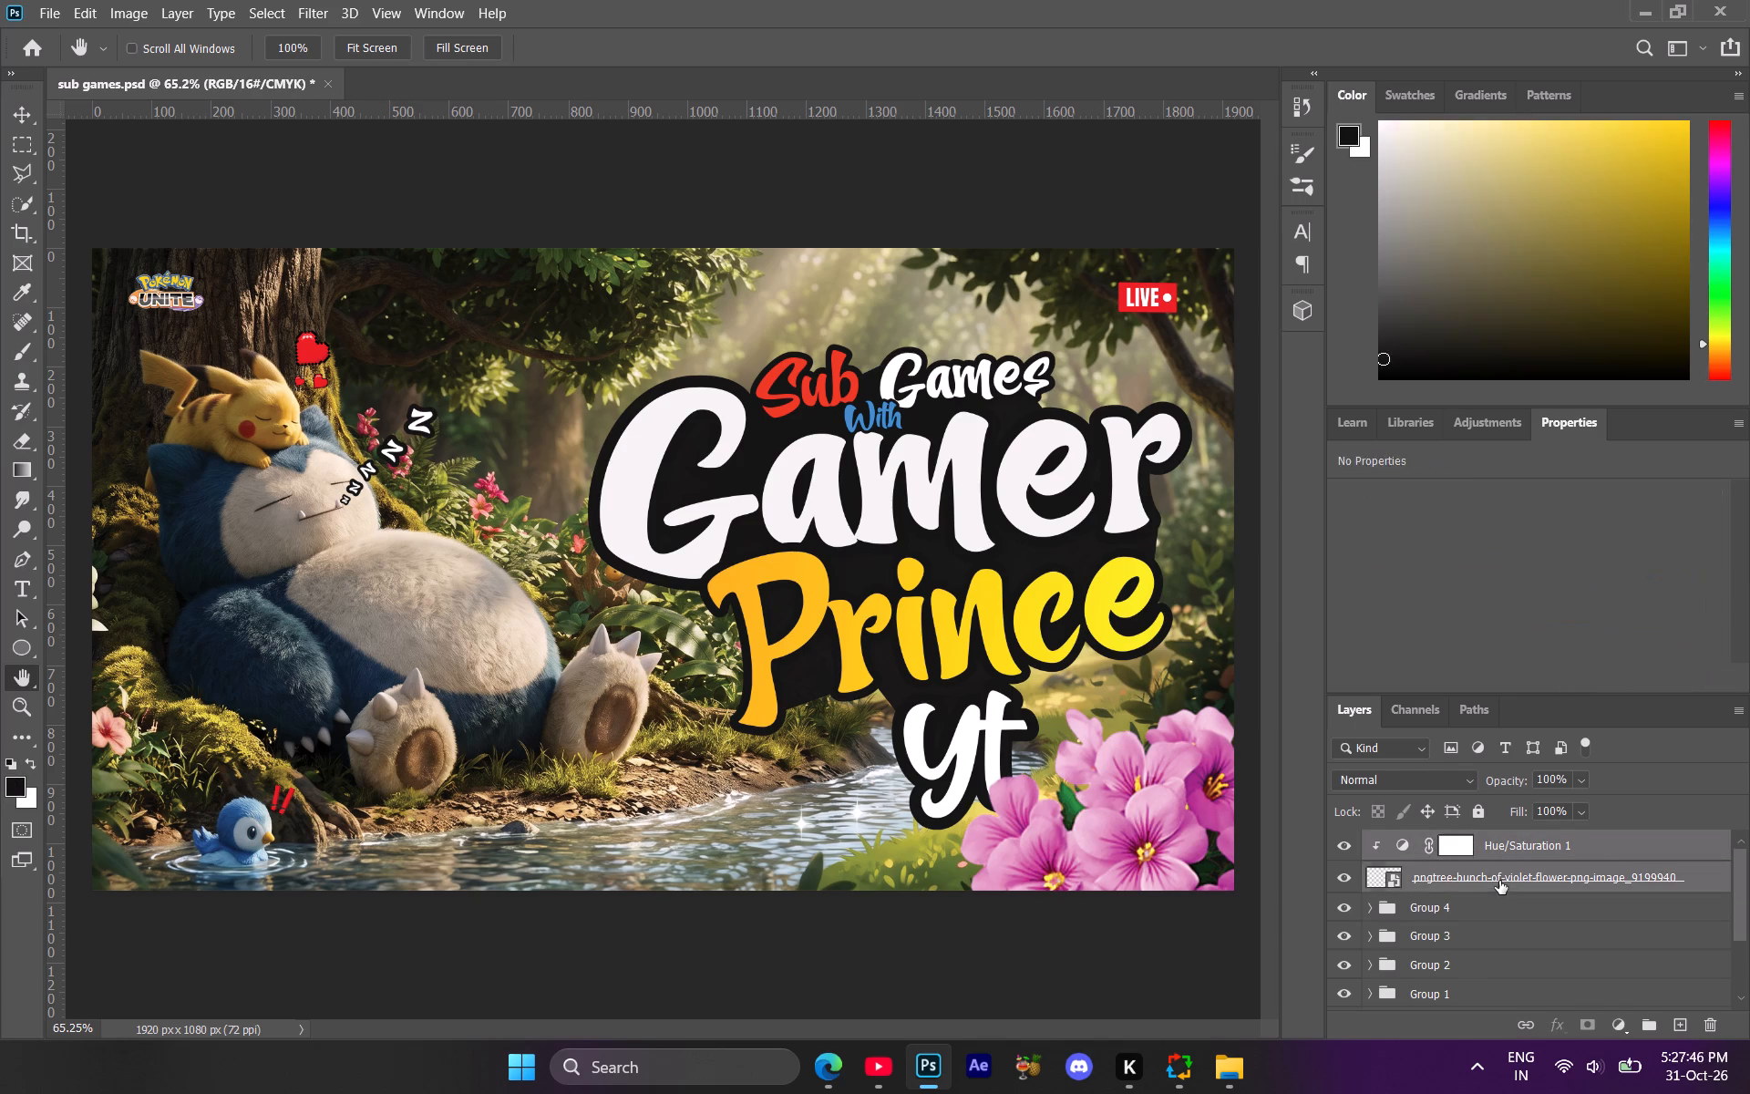
right_click(1499, 881)
click(1290, 291)
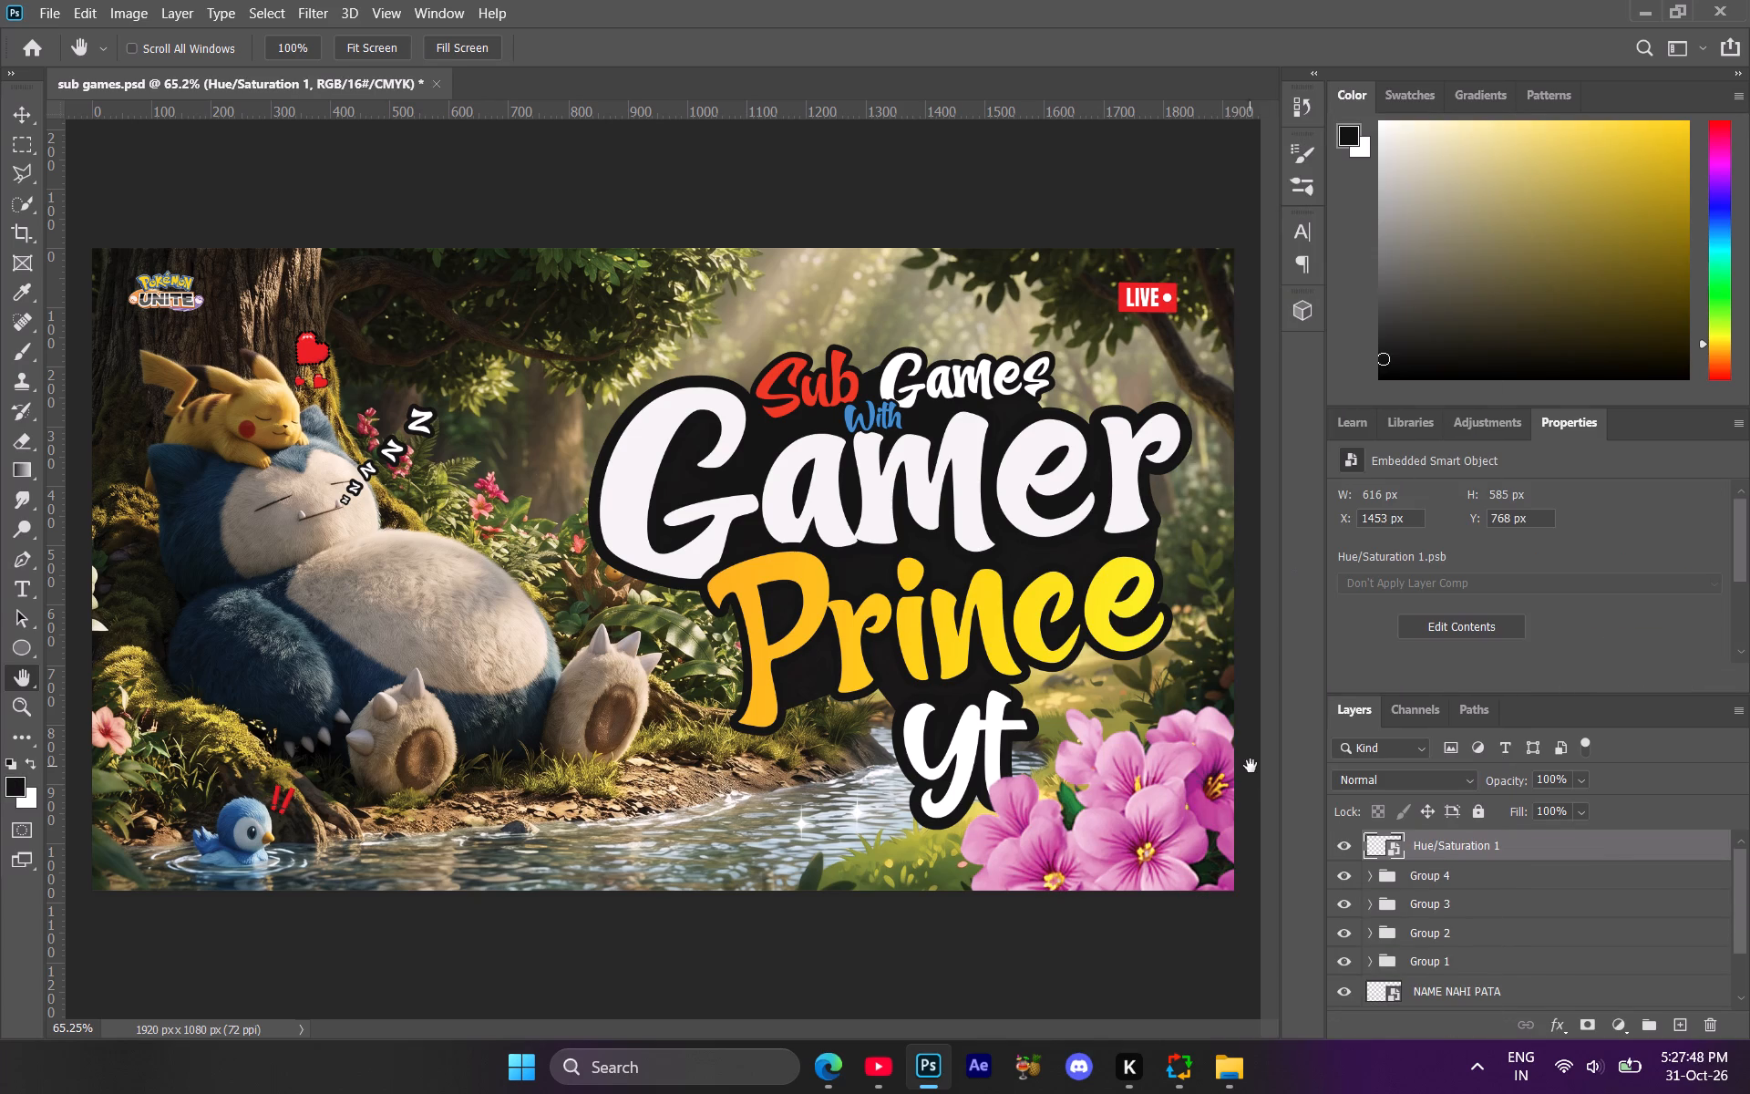
Start a Field Blur on the pink flowers' smart object and add a blur pin over Yt with its blur set to 1 px.
click(318, 8)
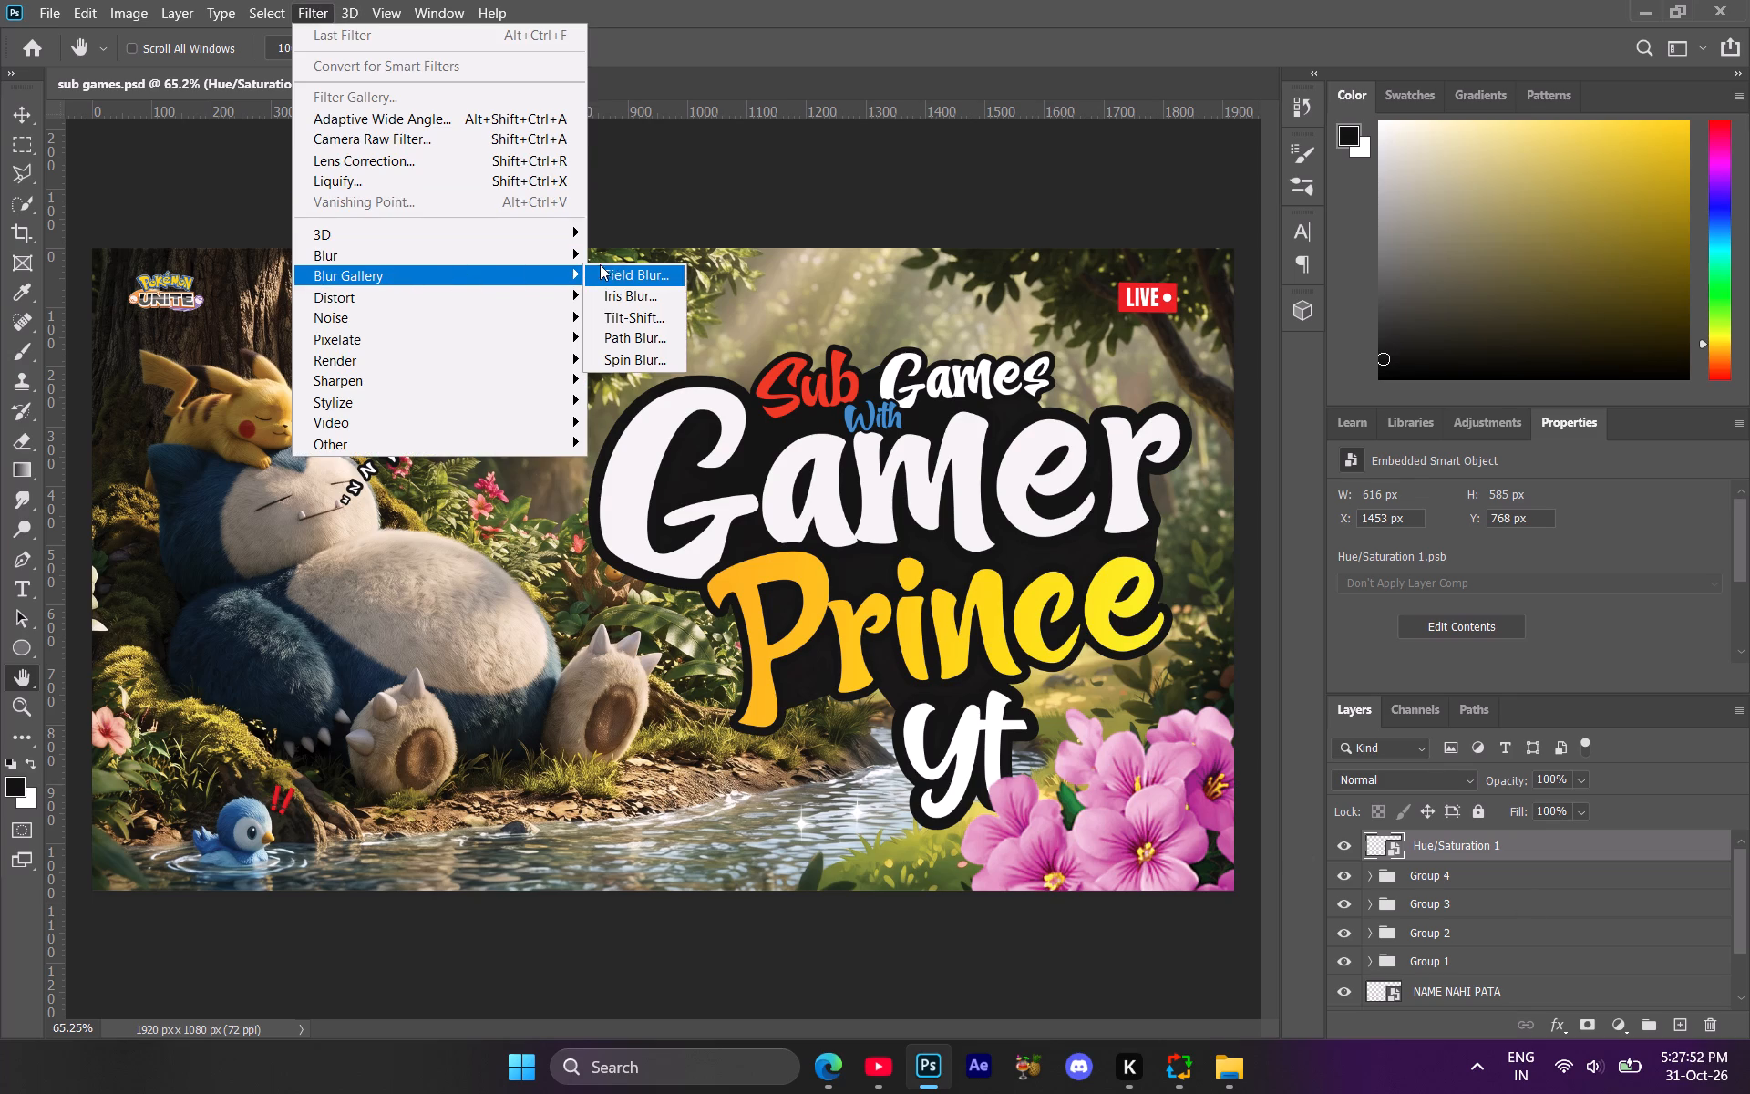
click(616, 264)
click(623, 272)
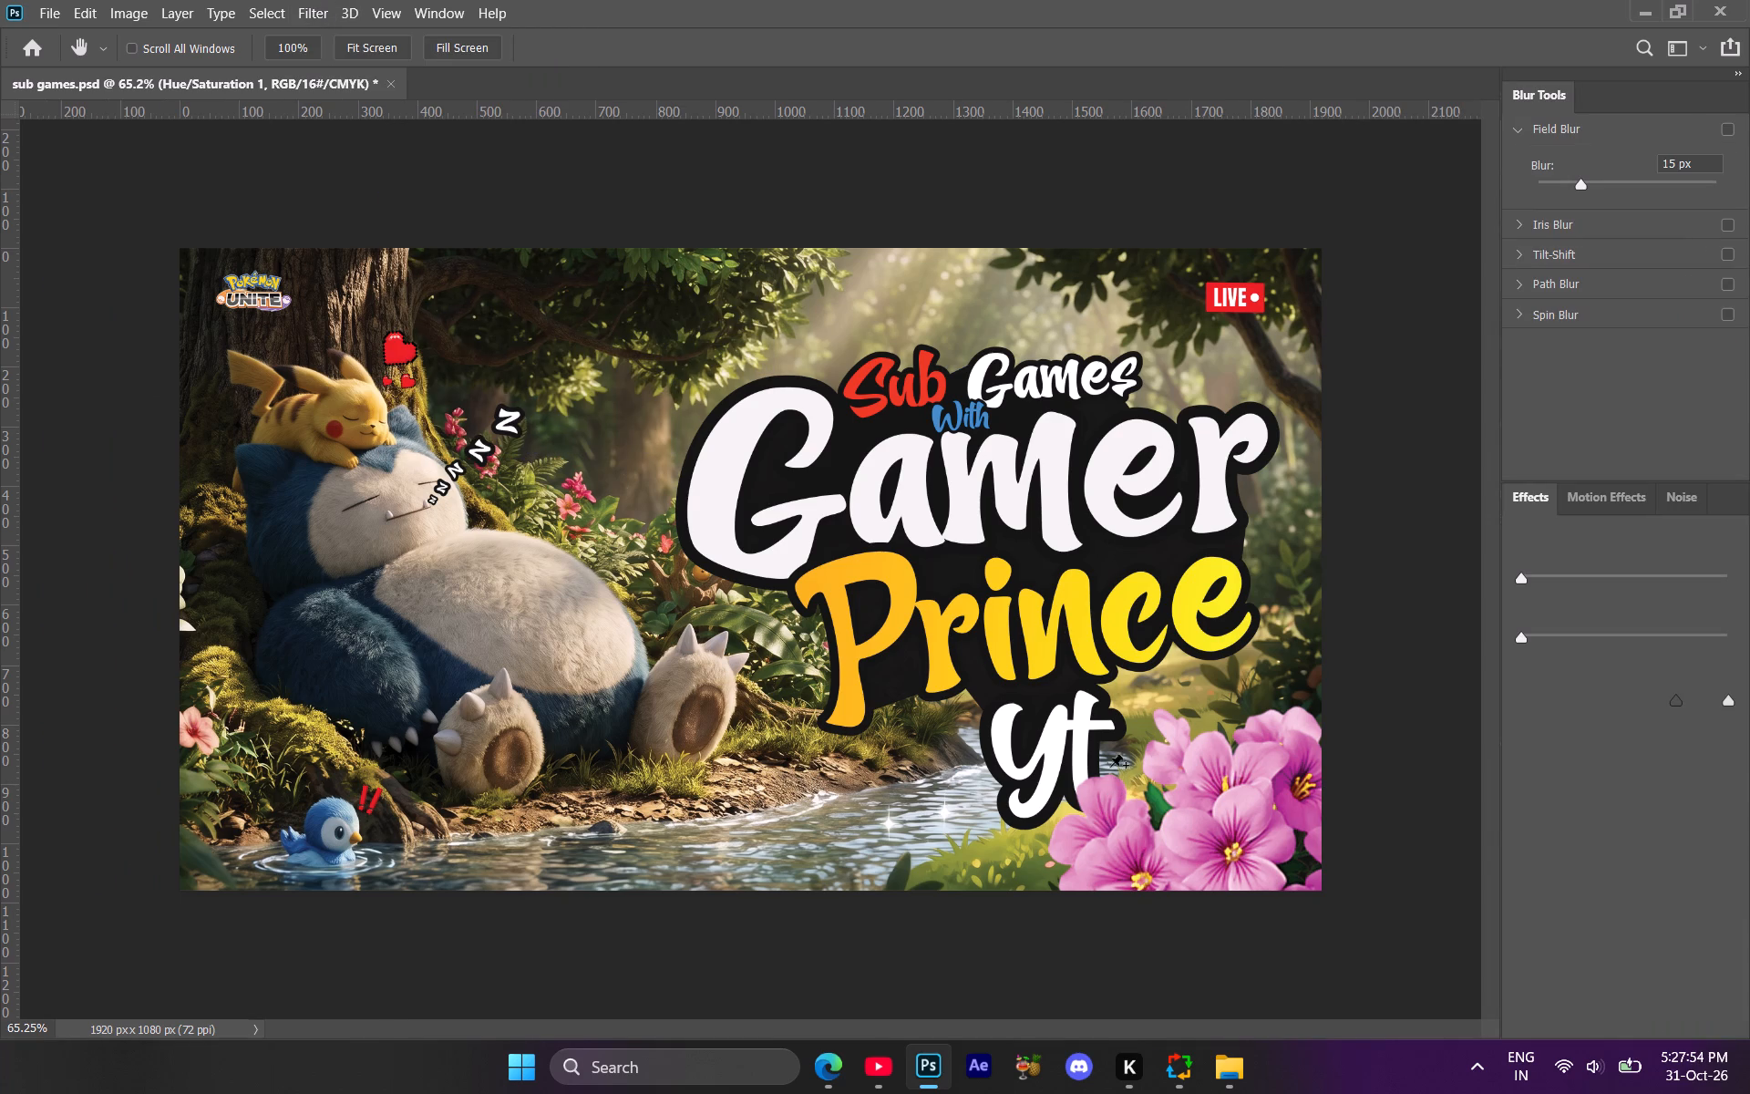
click(1067, 732)
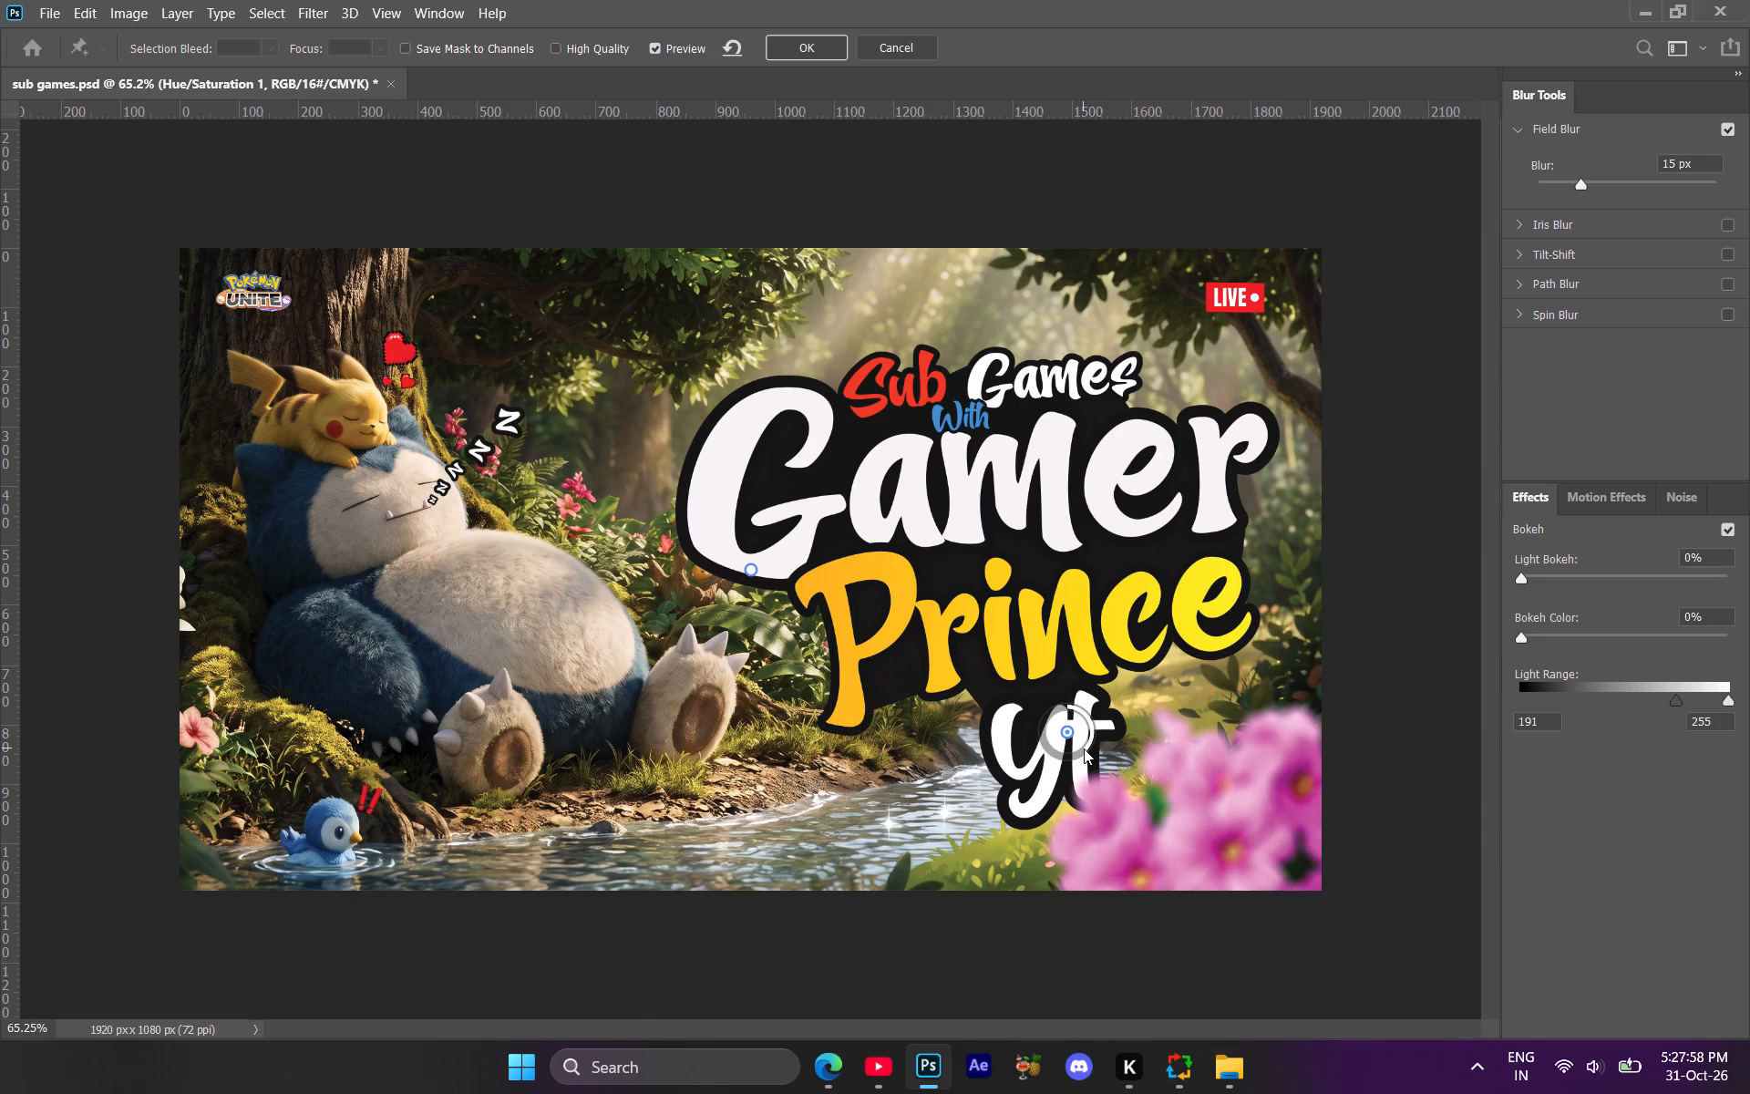
drag(1084, 744, 1100, 722)
drag(1088, 722, 1070, 716)
Move the 15 px blur pin just outside the artwork's bottom-right corner, fine-tune the 1 px pin over Yt, and apply the Field Blur.
drag(751, 573, 754, 573)
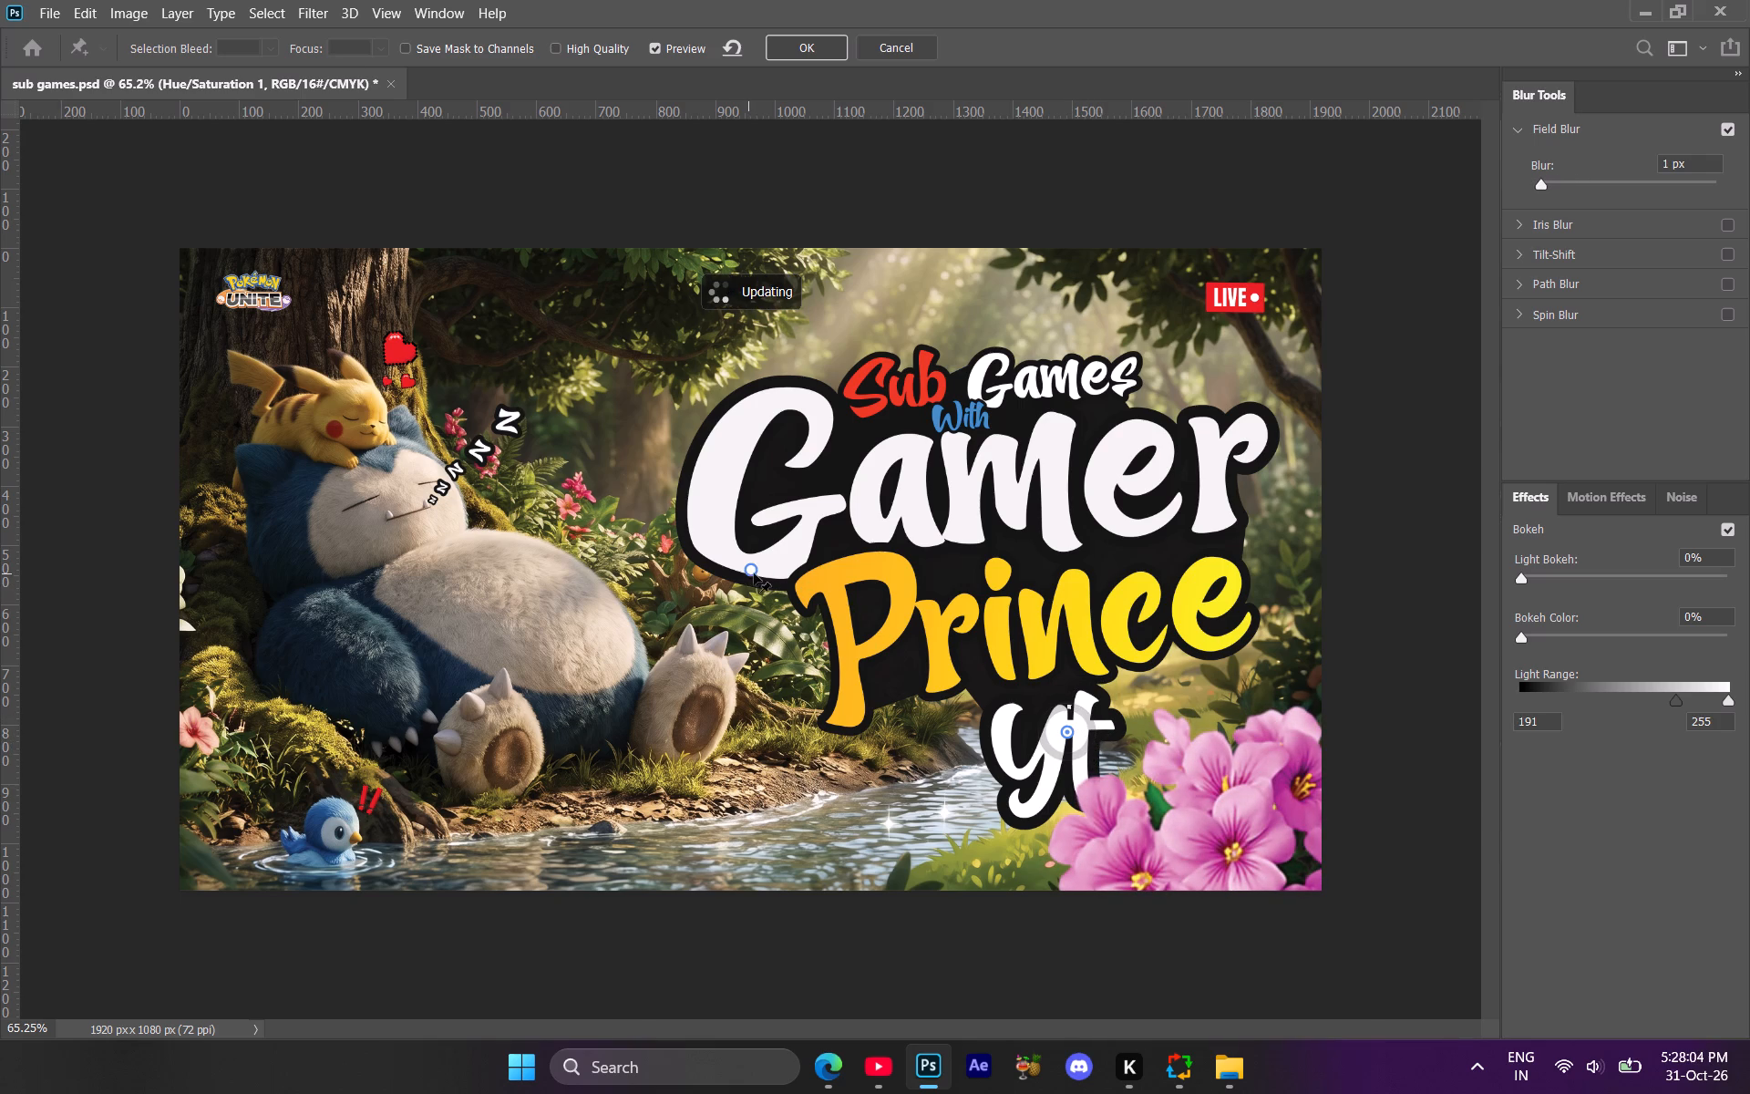
drag(754, 573, 1321, 875)
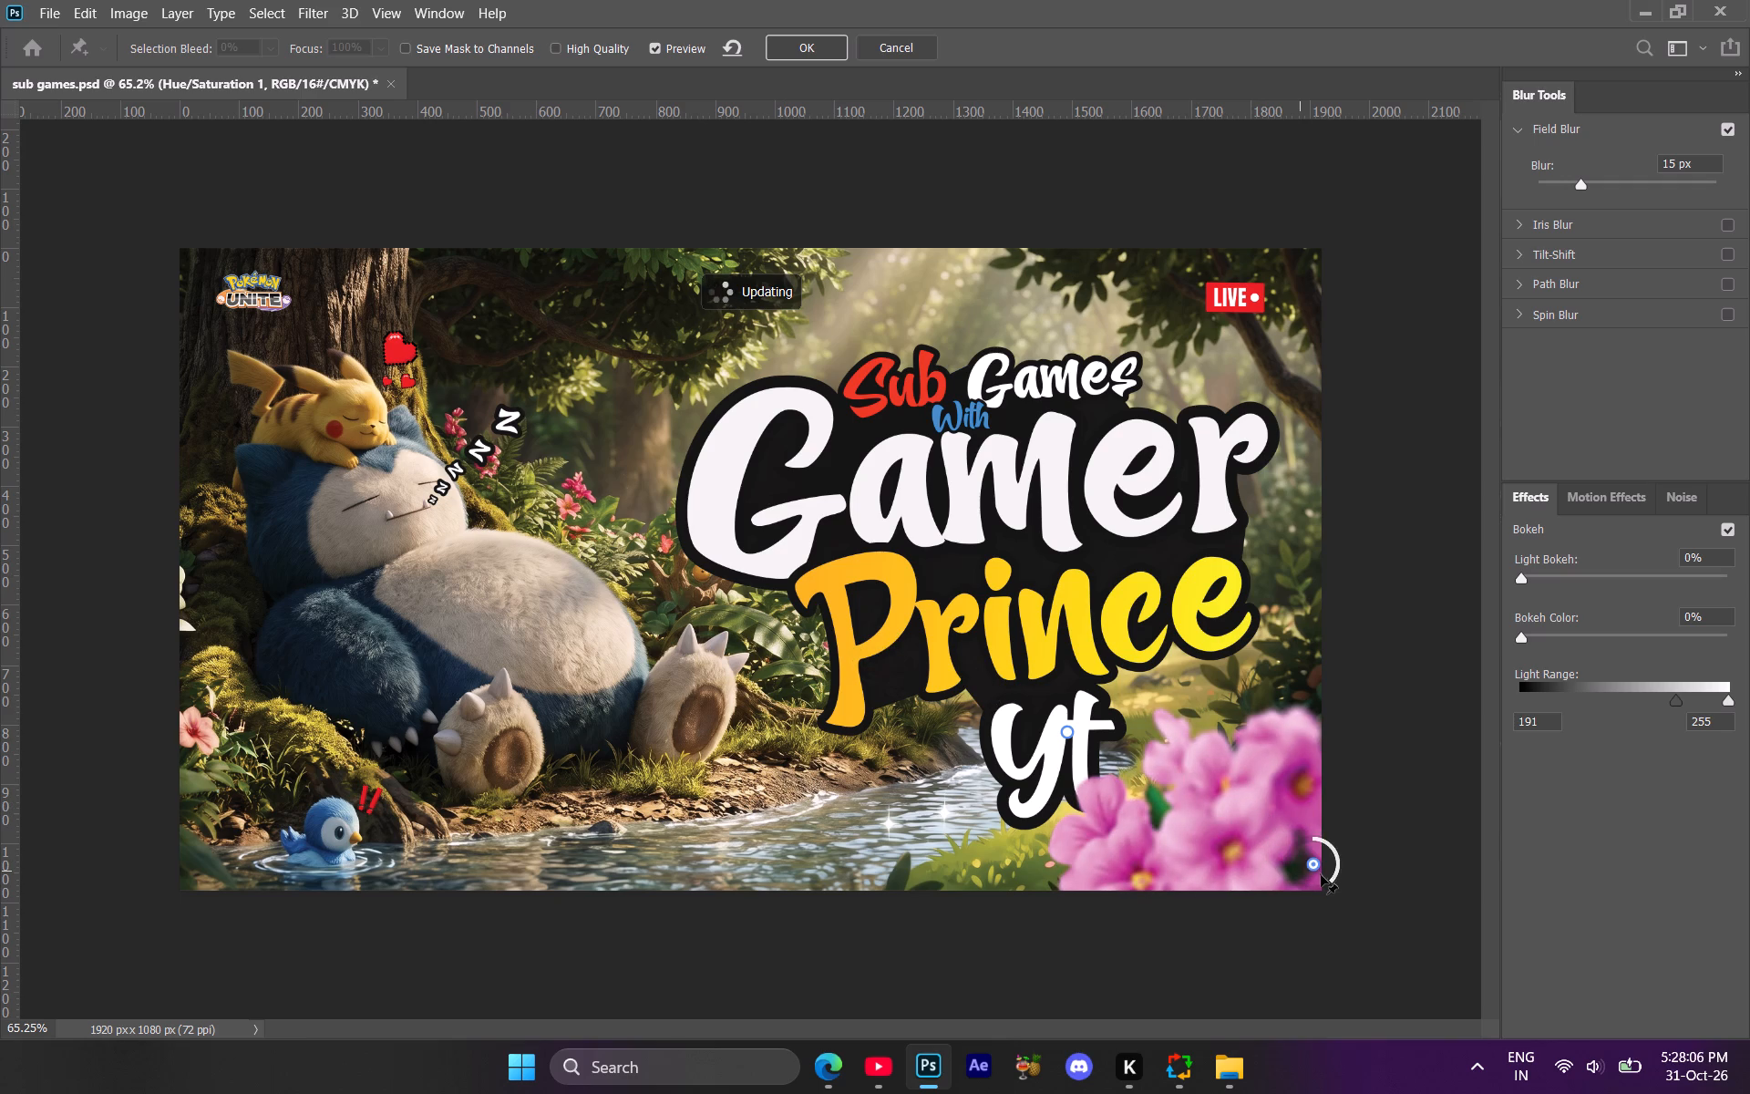
drag(1321, 875, 1346, 920)
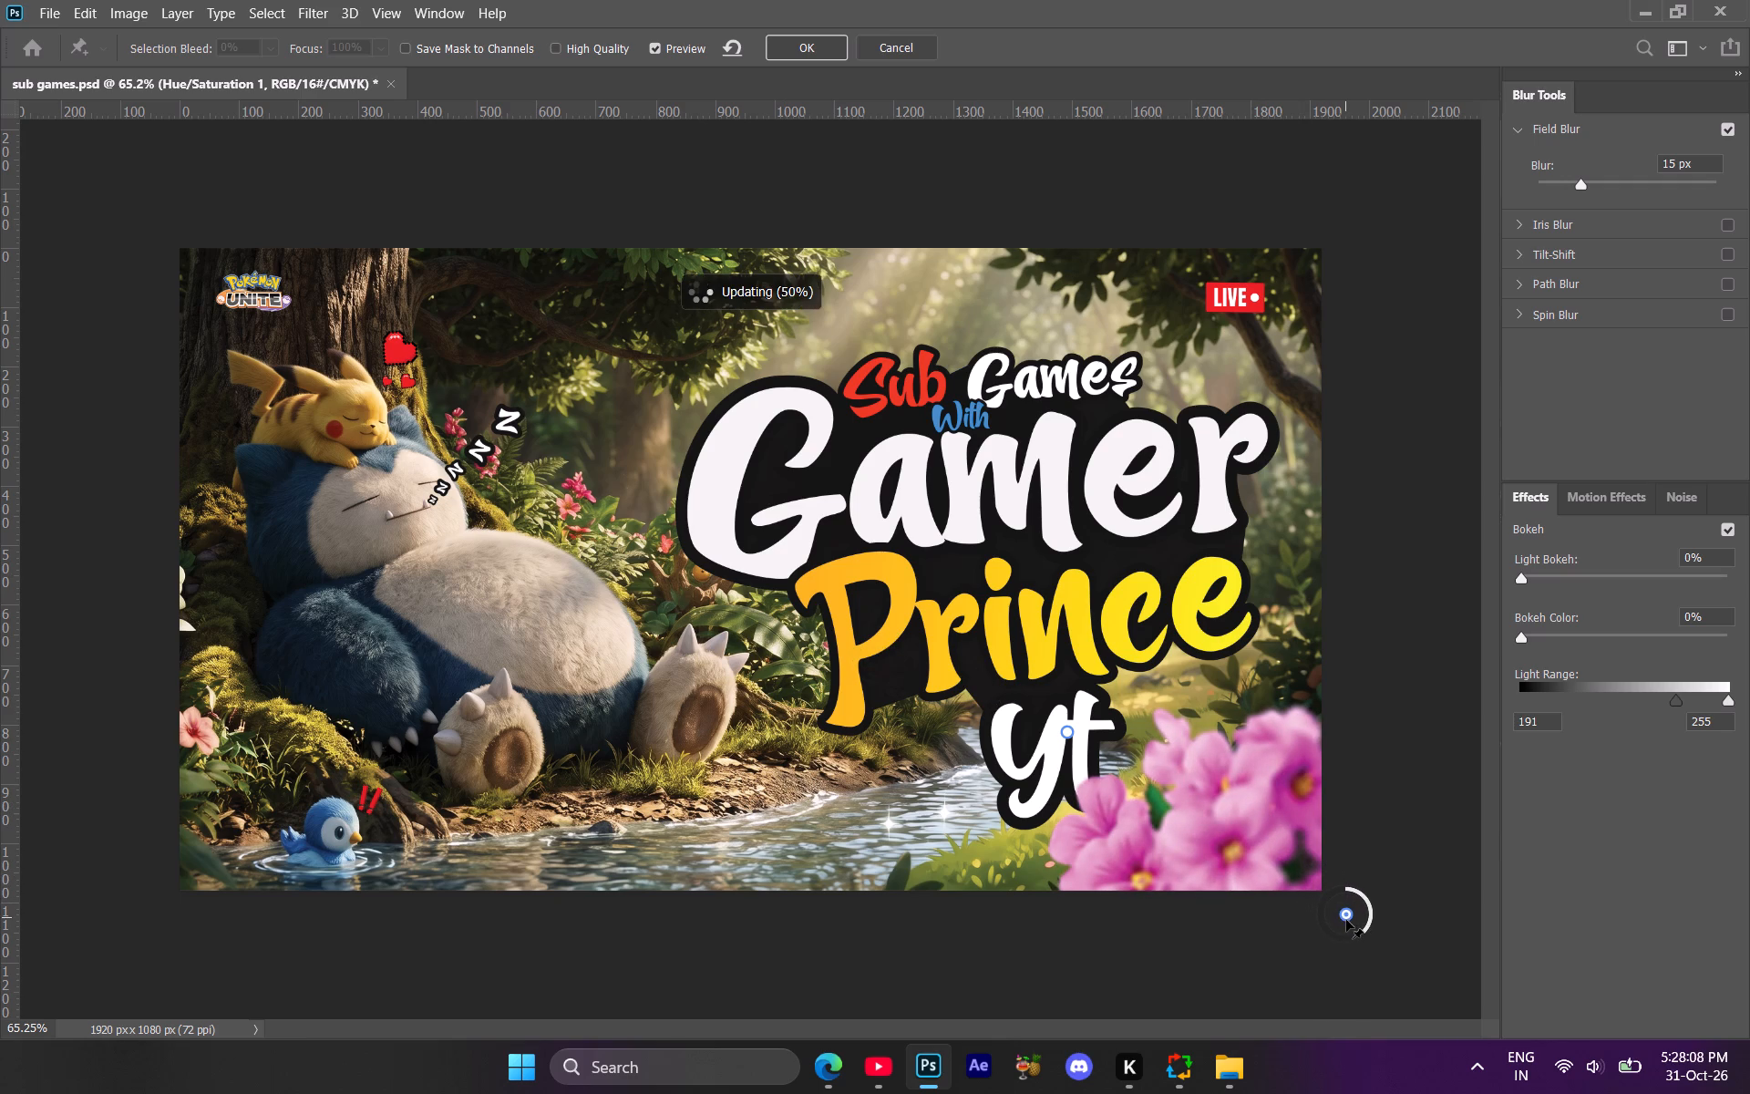
drag(1065, 739, 1055, 713)
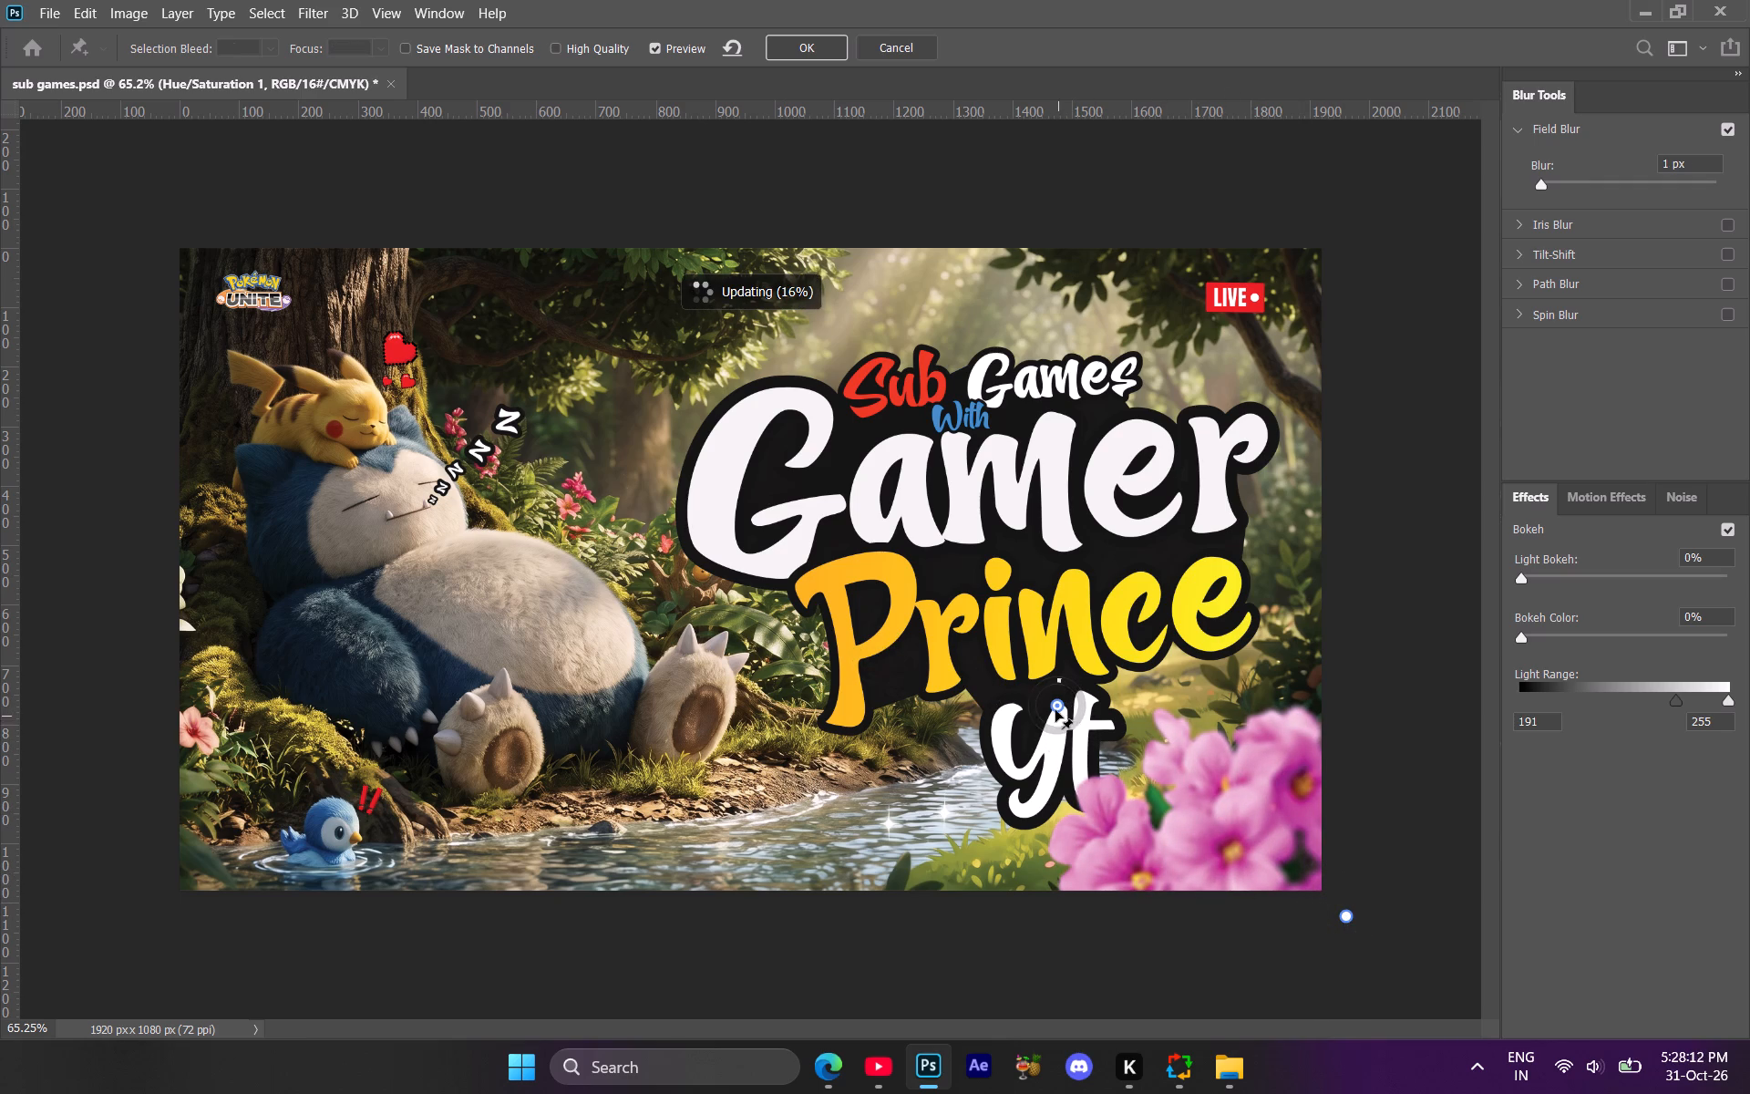
drag(1055, 708, 1081, 737)
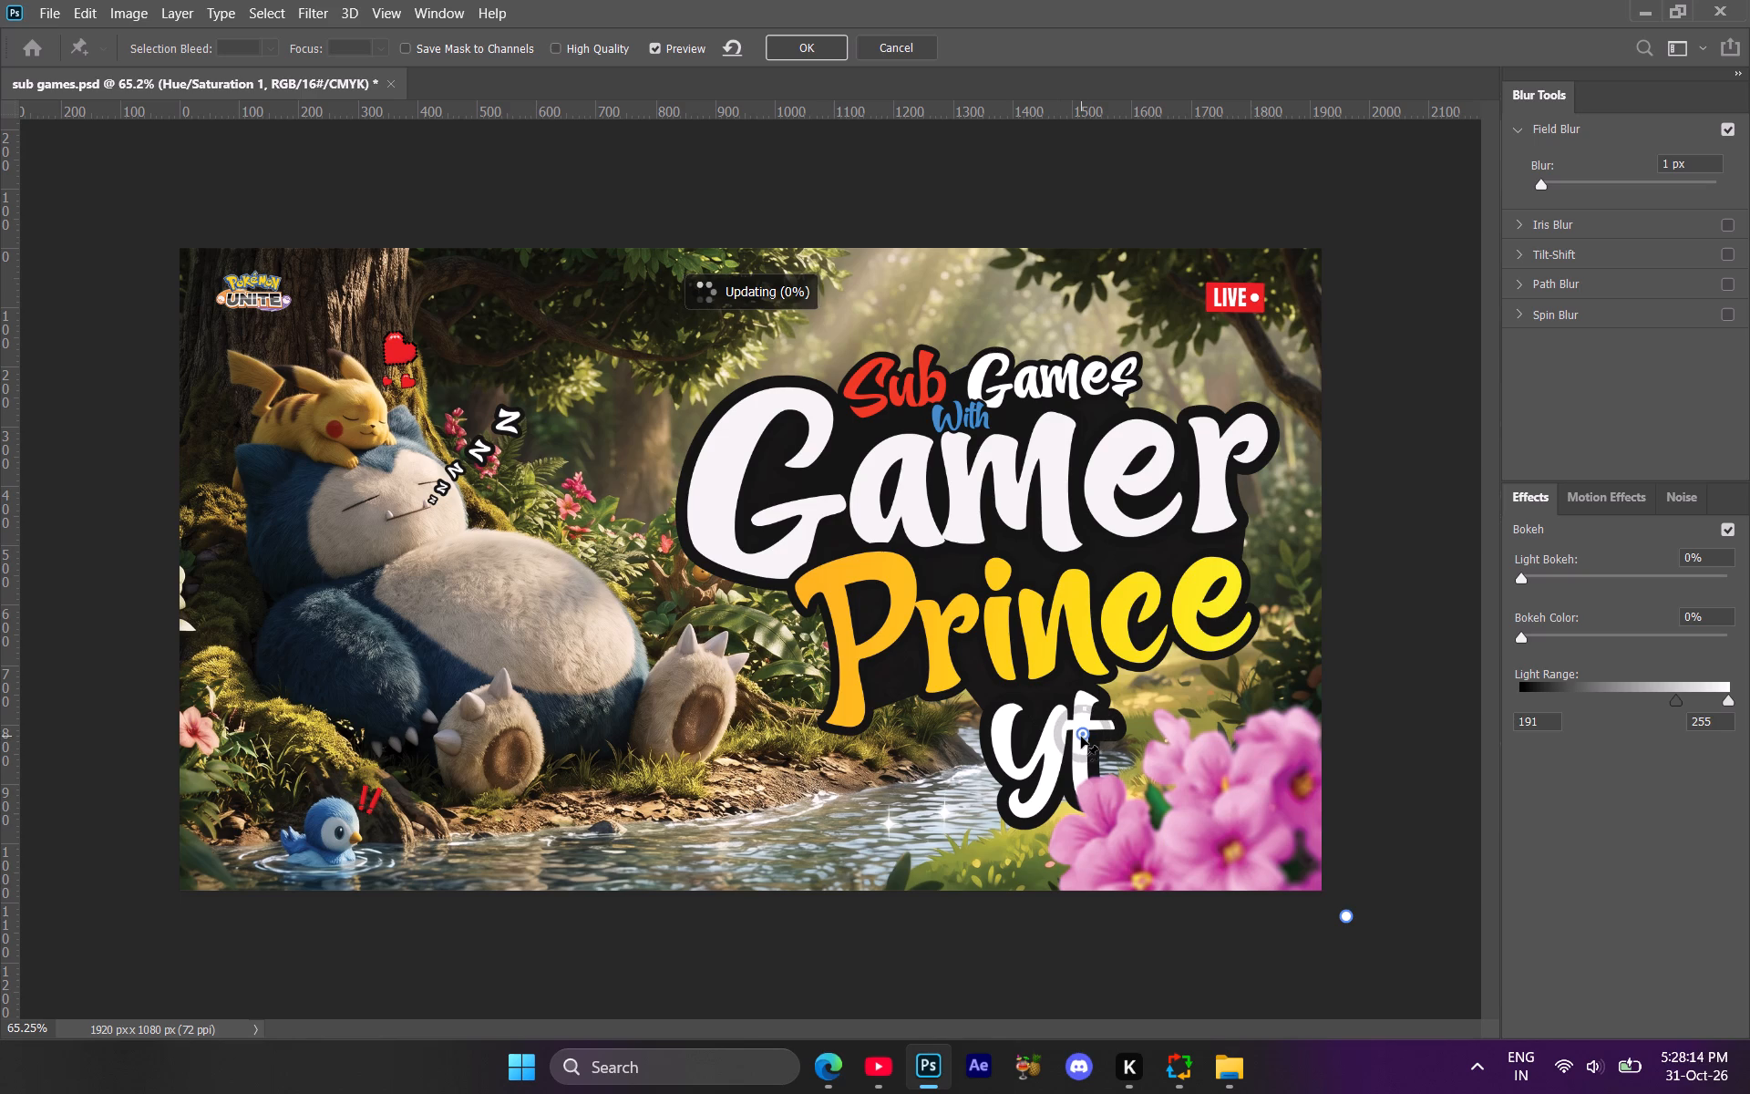
drag(1081, 738, 1065, 737)
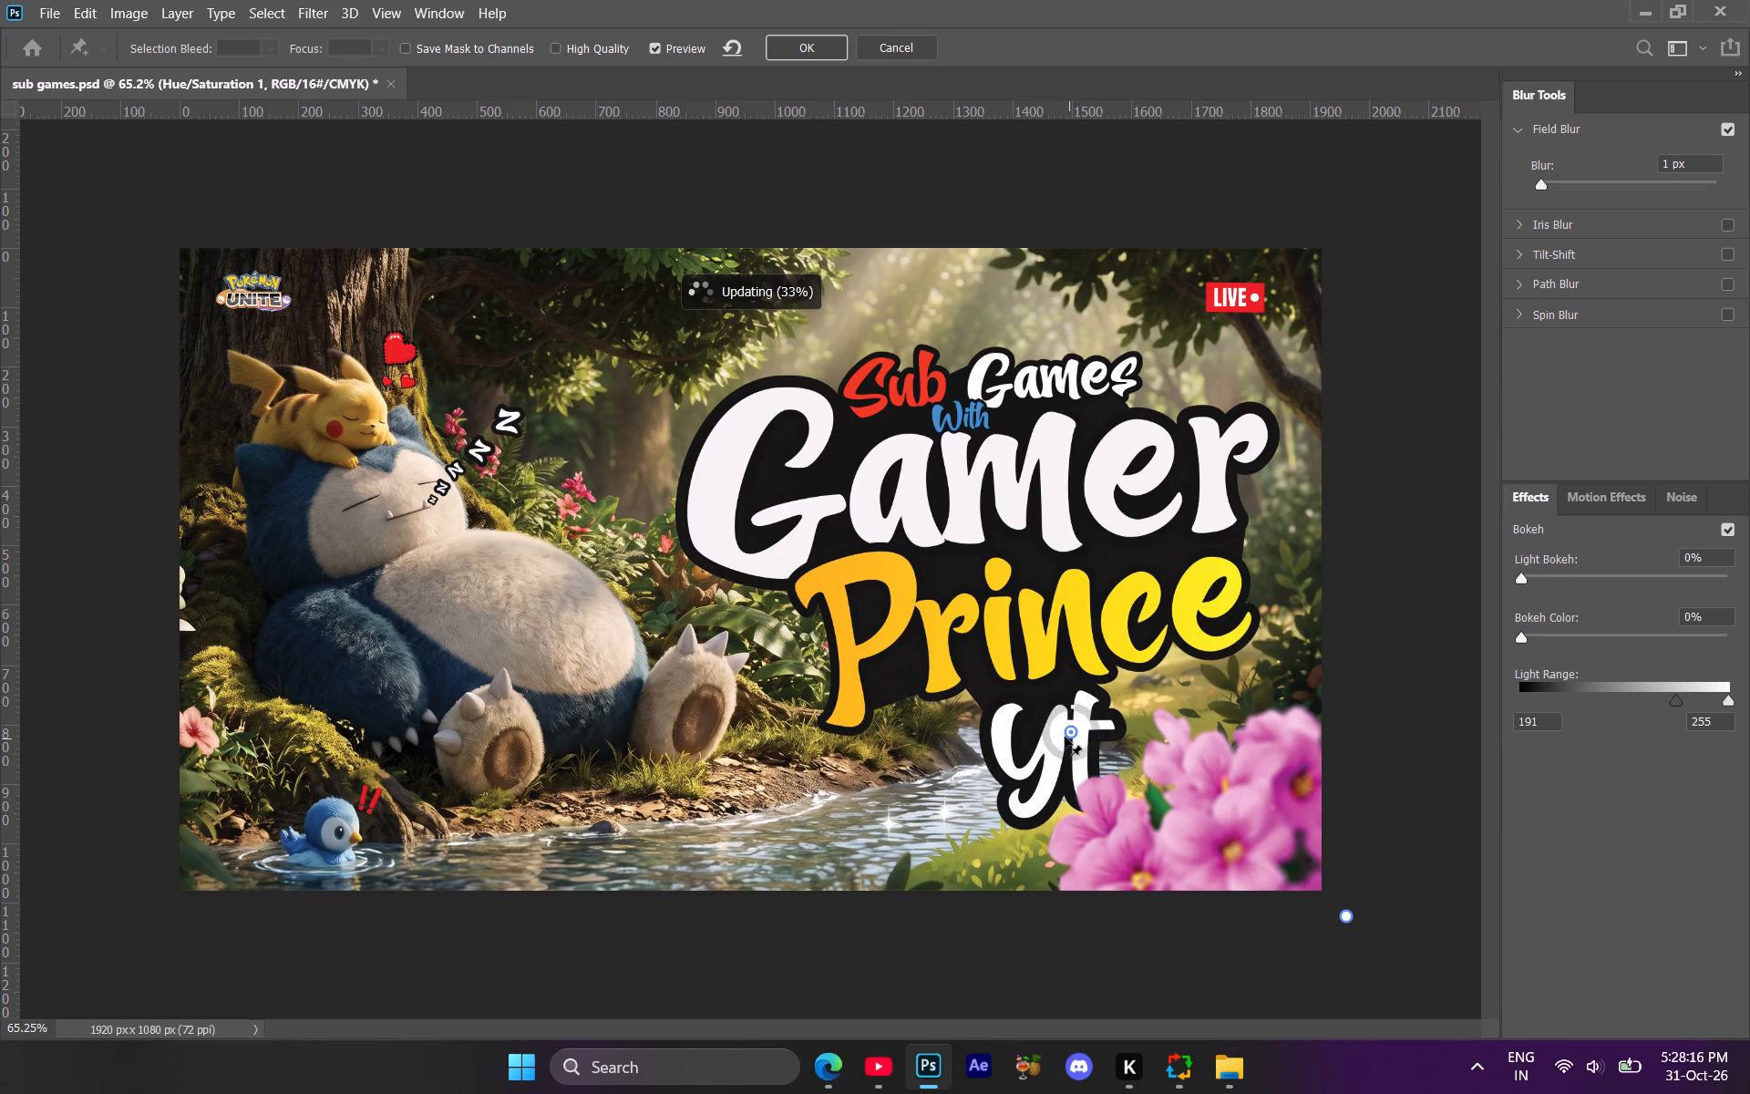
drag(1065, 737, 1063, 735)
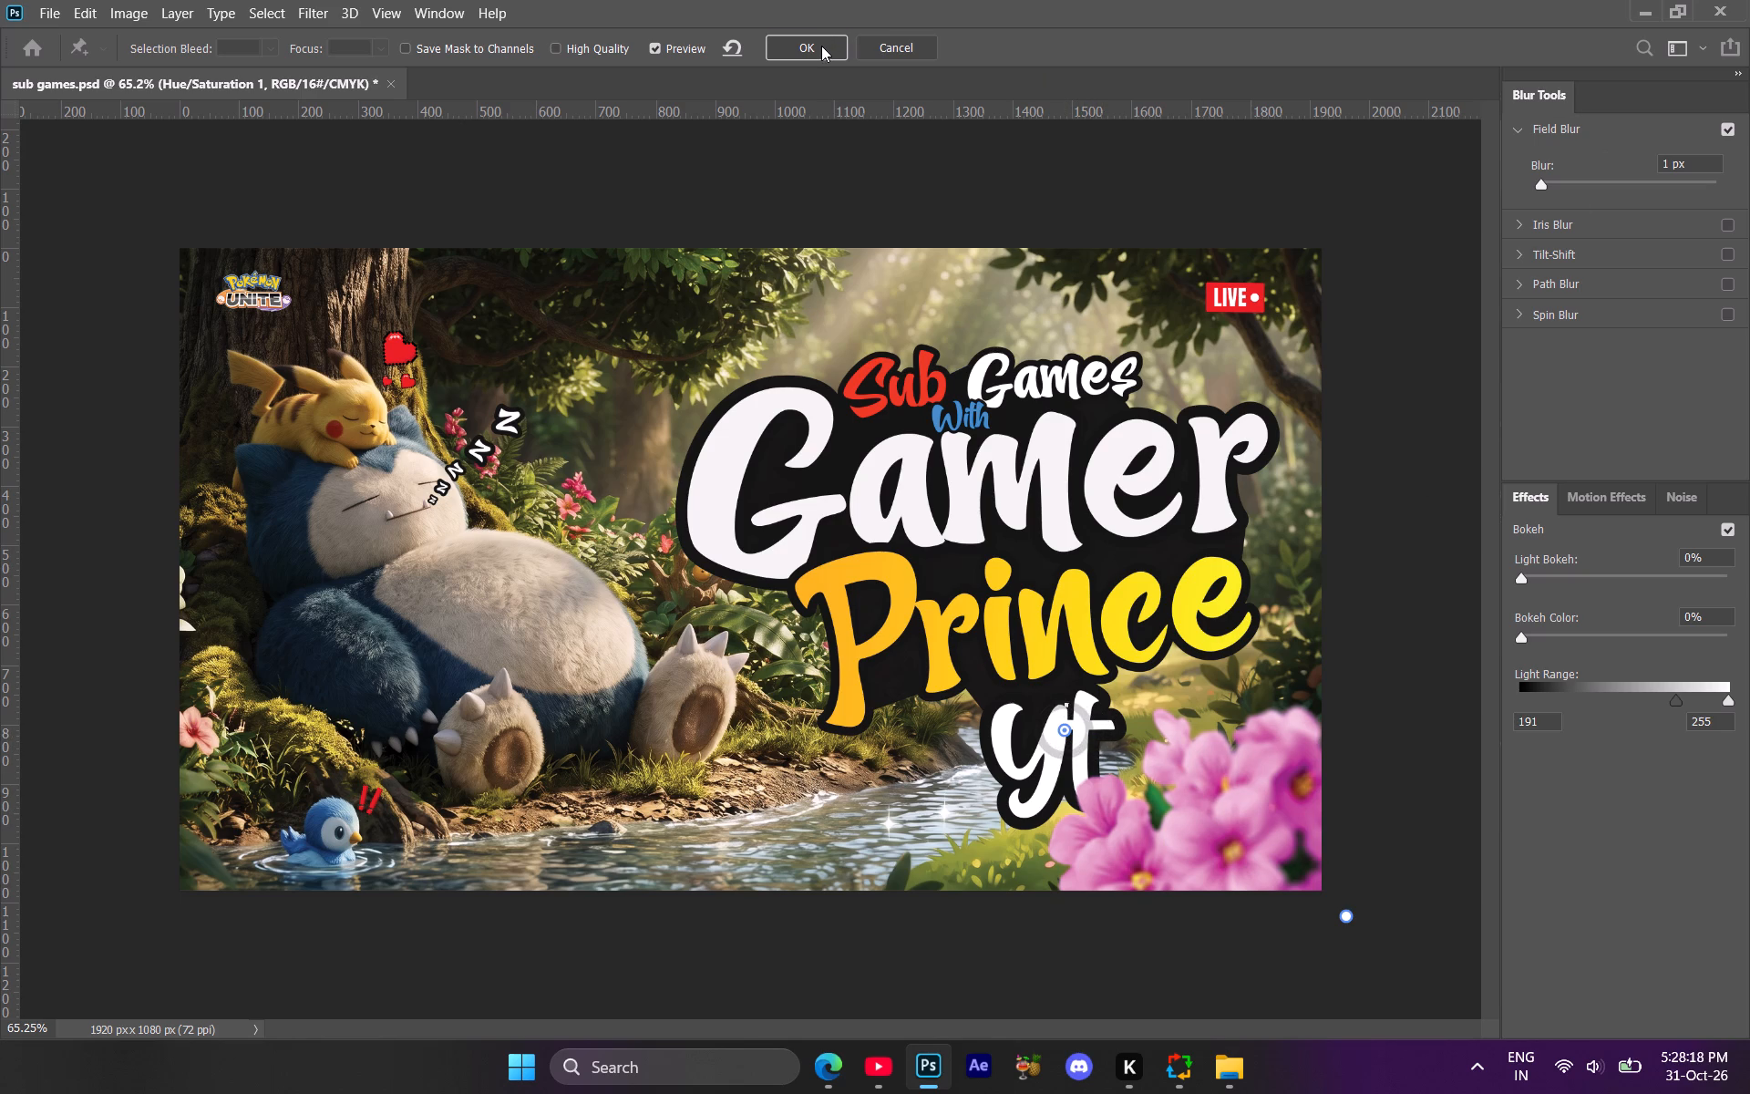
click(821, 46)
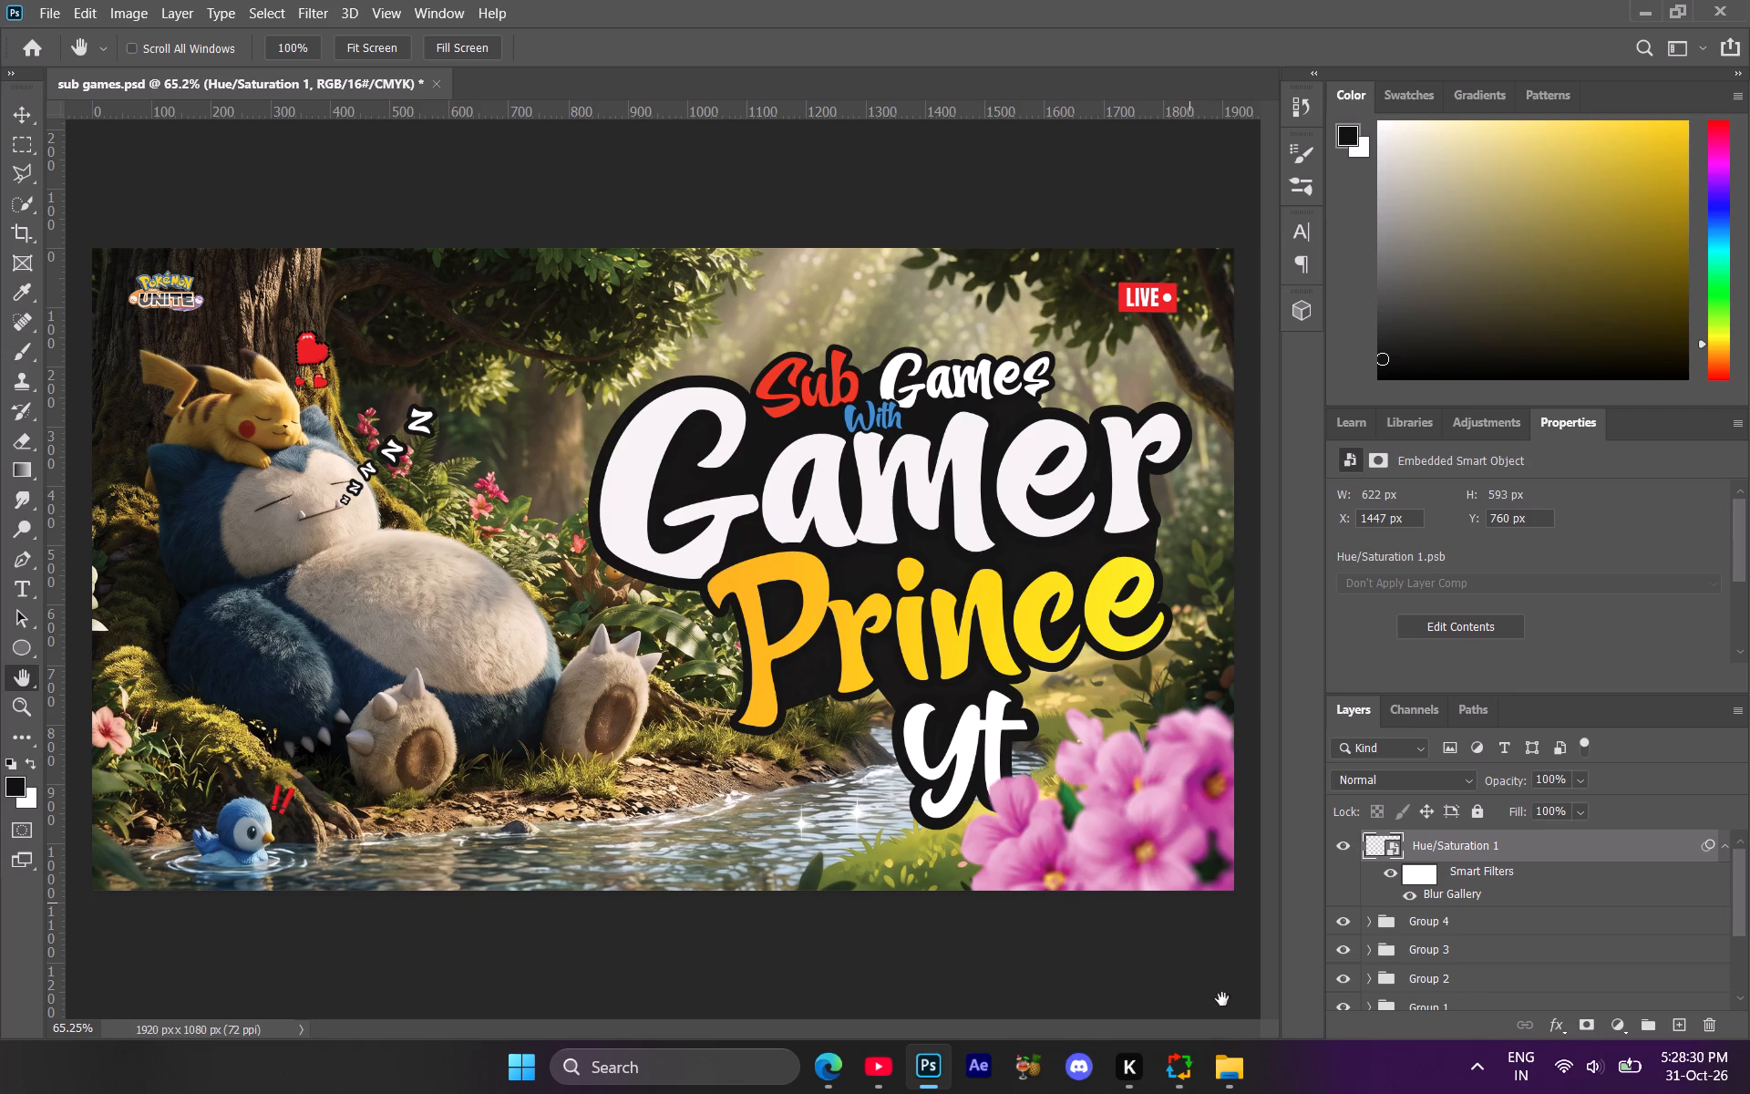
Bring the #1 Blossm Branch image from the Photoshope resorces folder into the sub games artwork.
click(1210, 964)
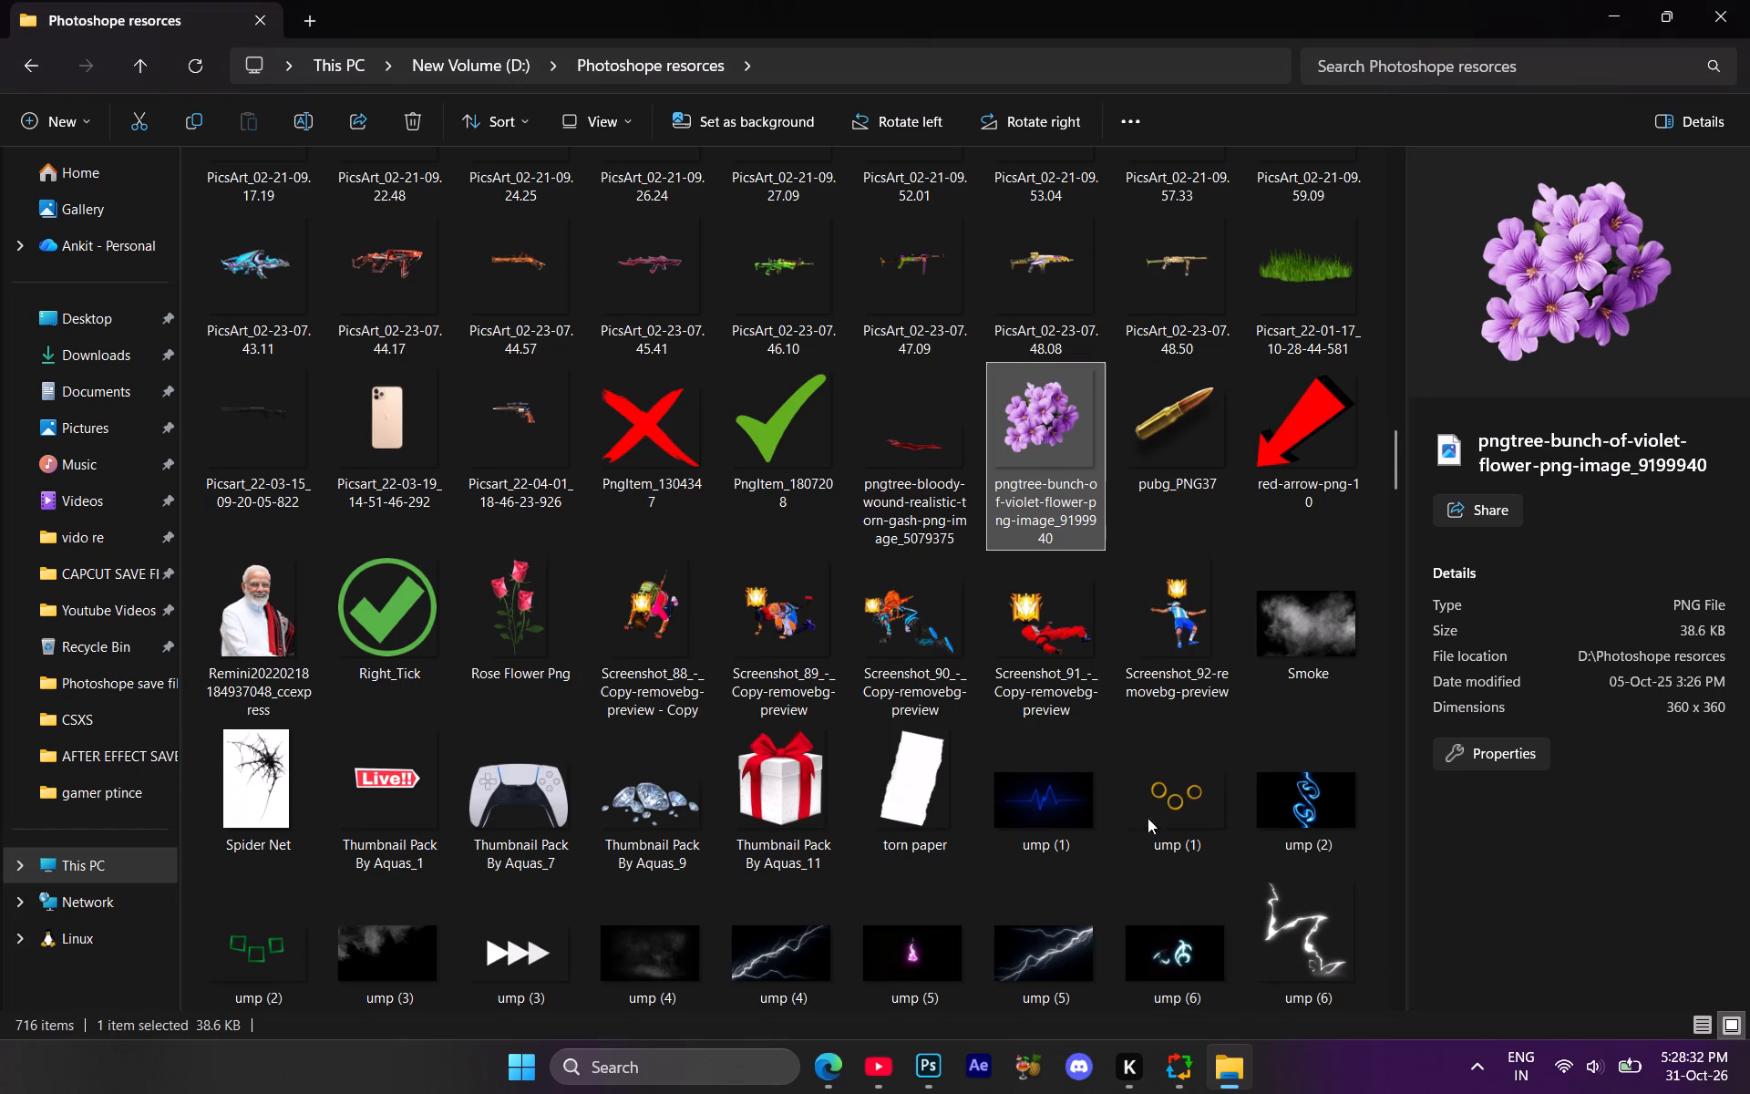
scroll(966, 600, up, 15)
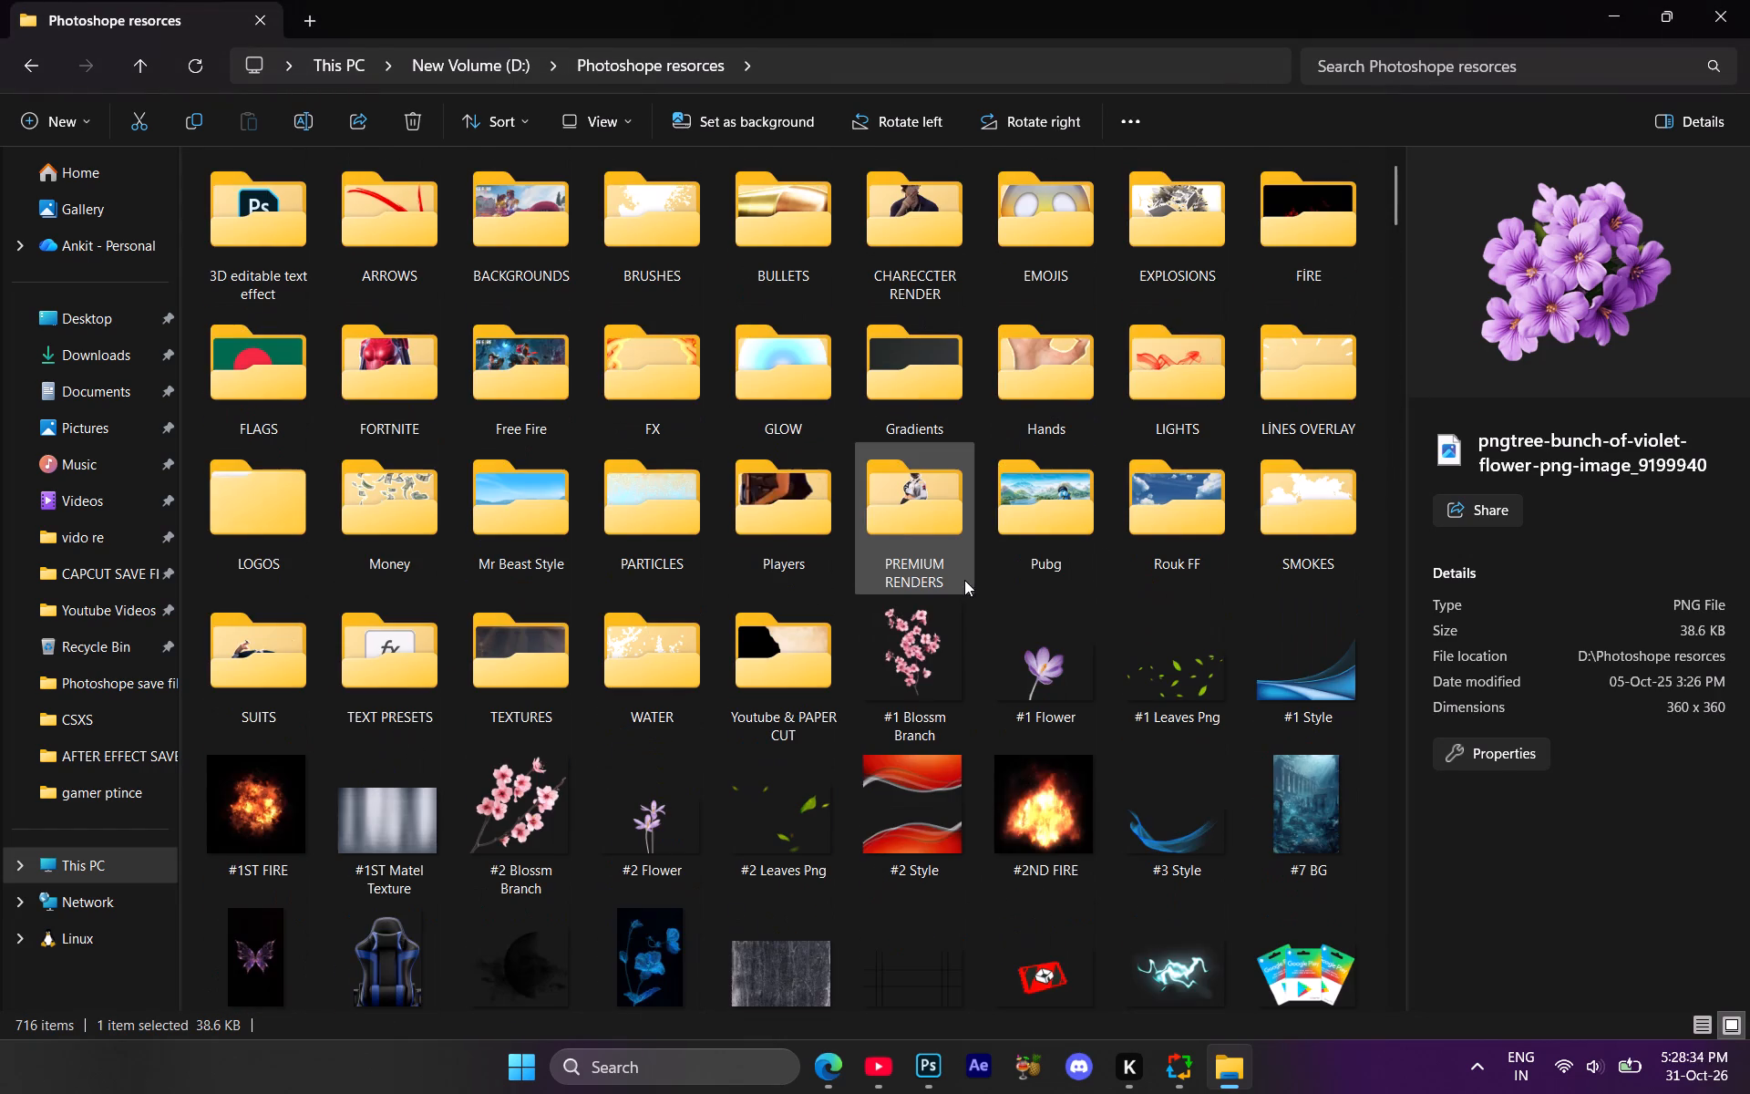
click(930, 612)
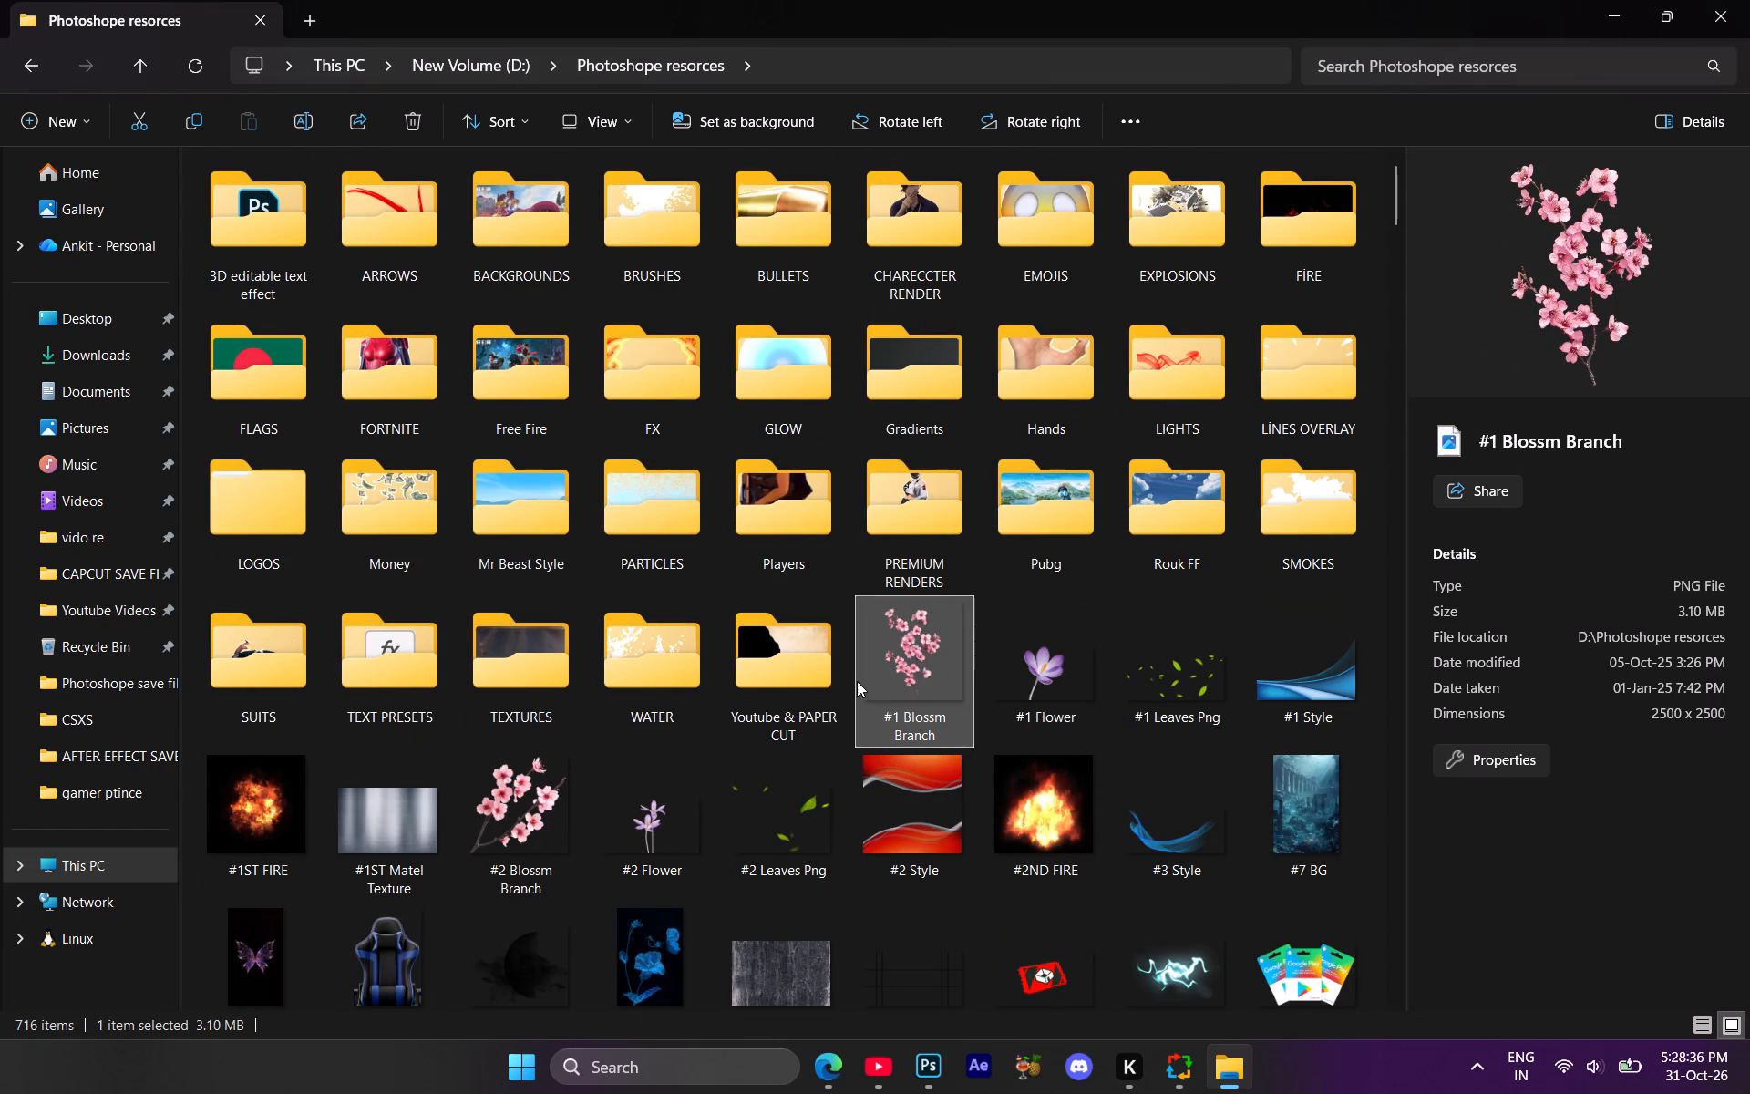
drag(902, 648, 986, 500)
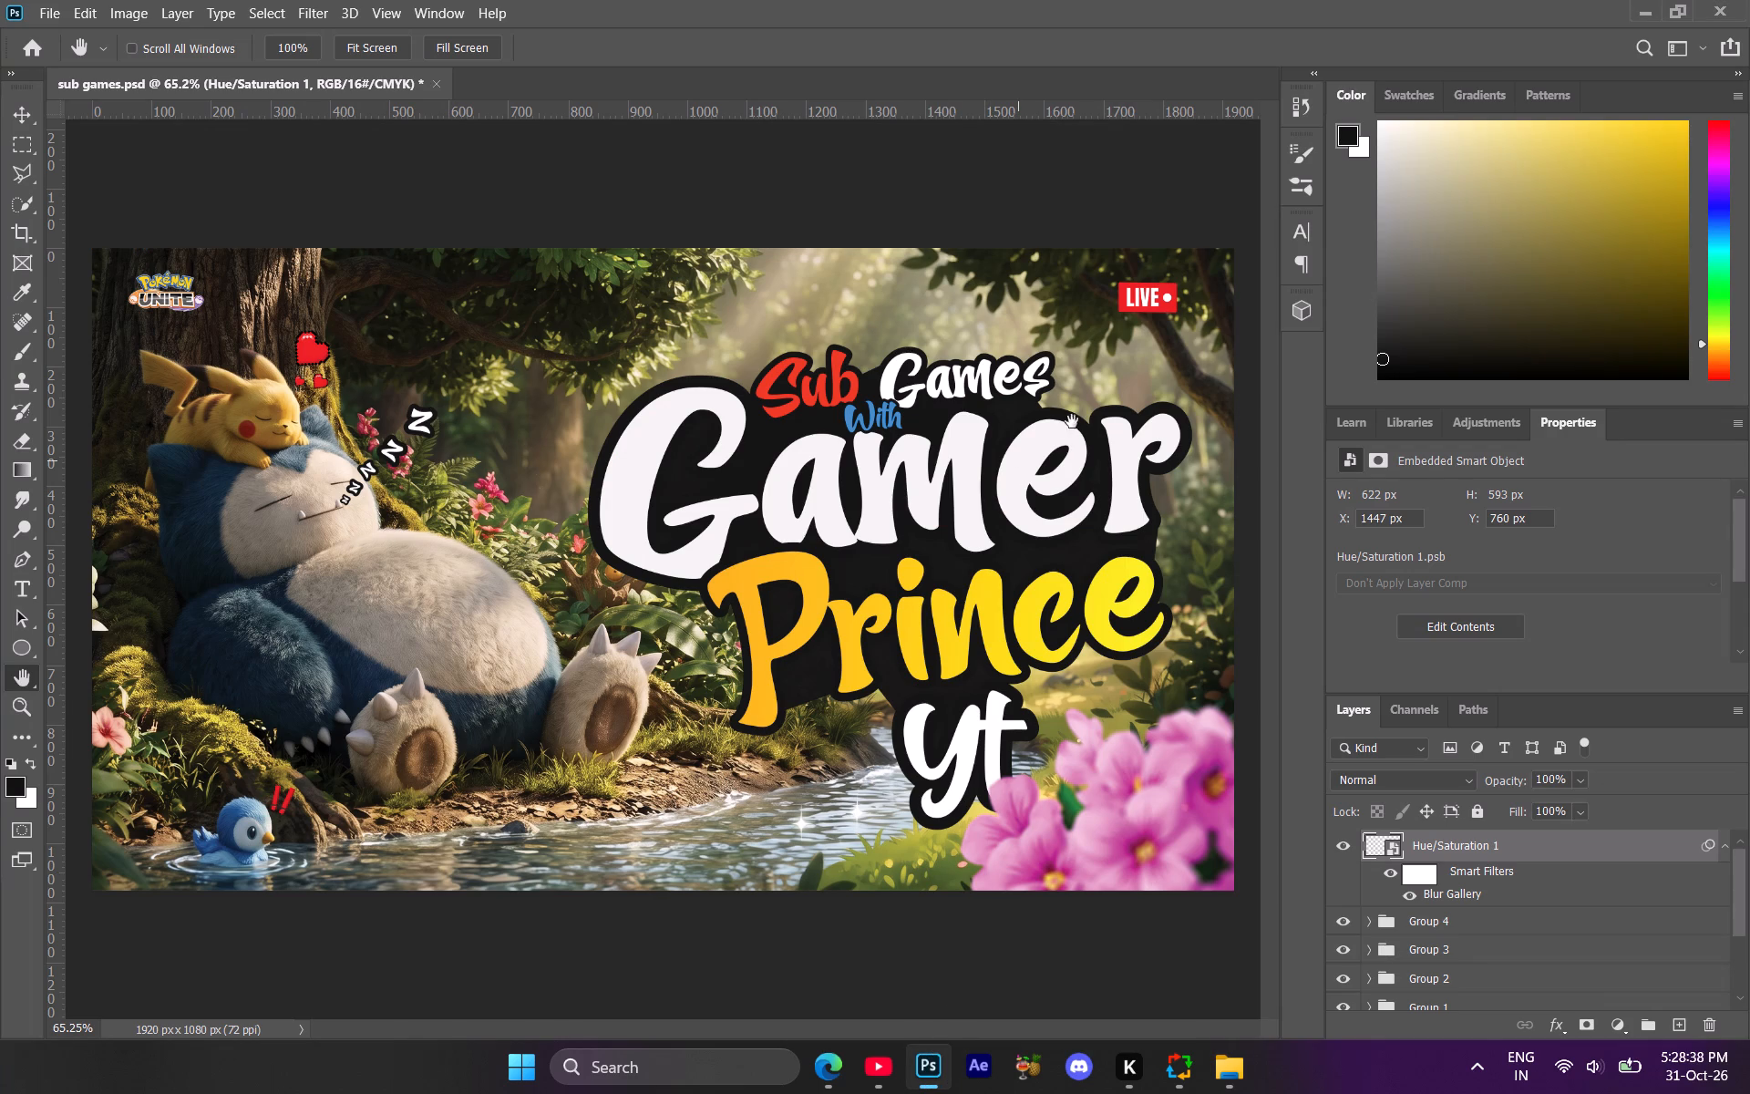
Rotate the blossom branch to about -85.5° and place it hanging from the artwork's top edge, above Games and beside the LIVE badge.
drag(885, 390, 563, 358)
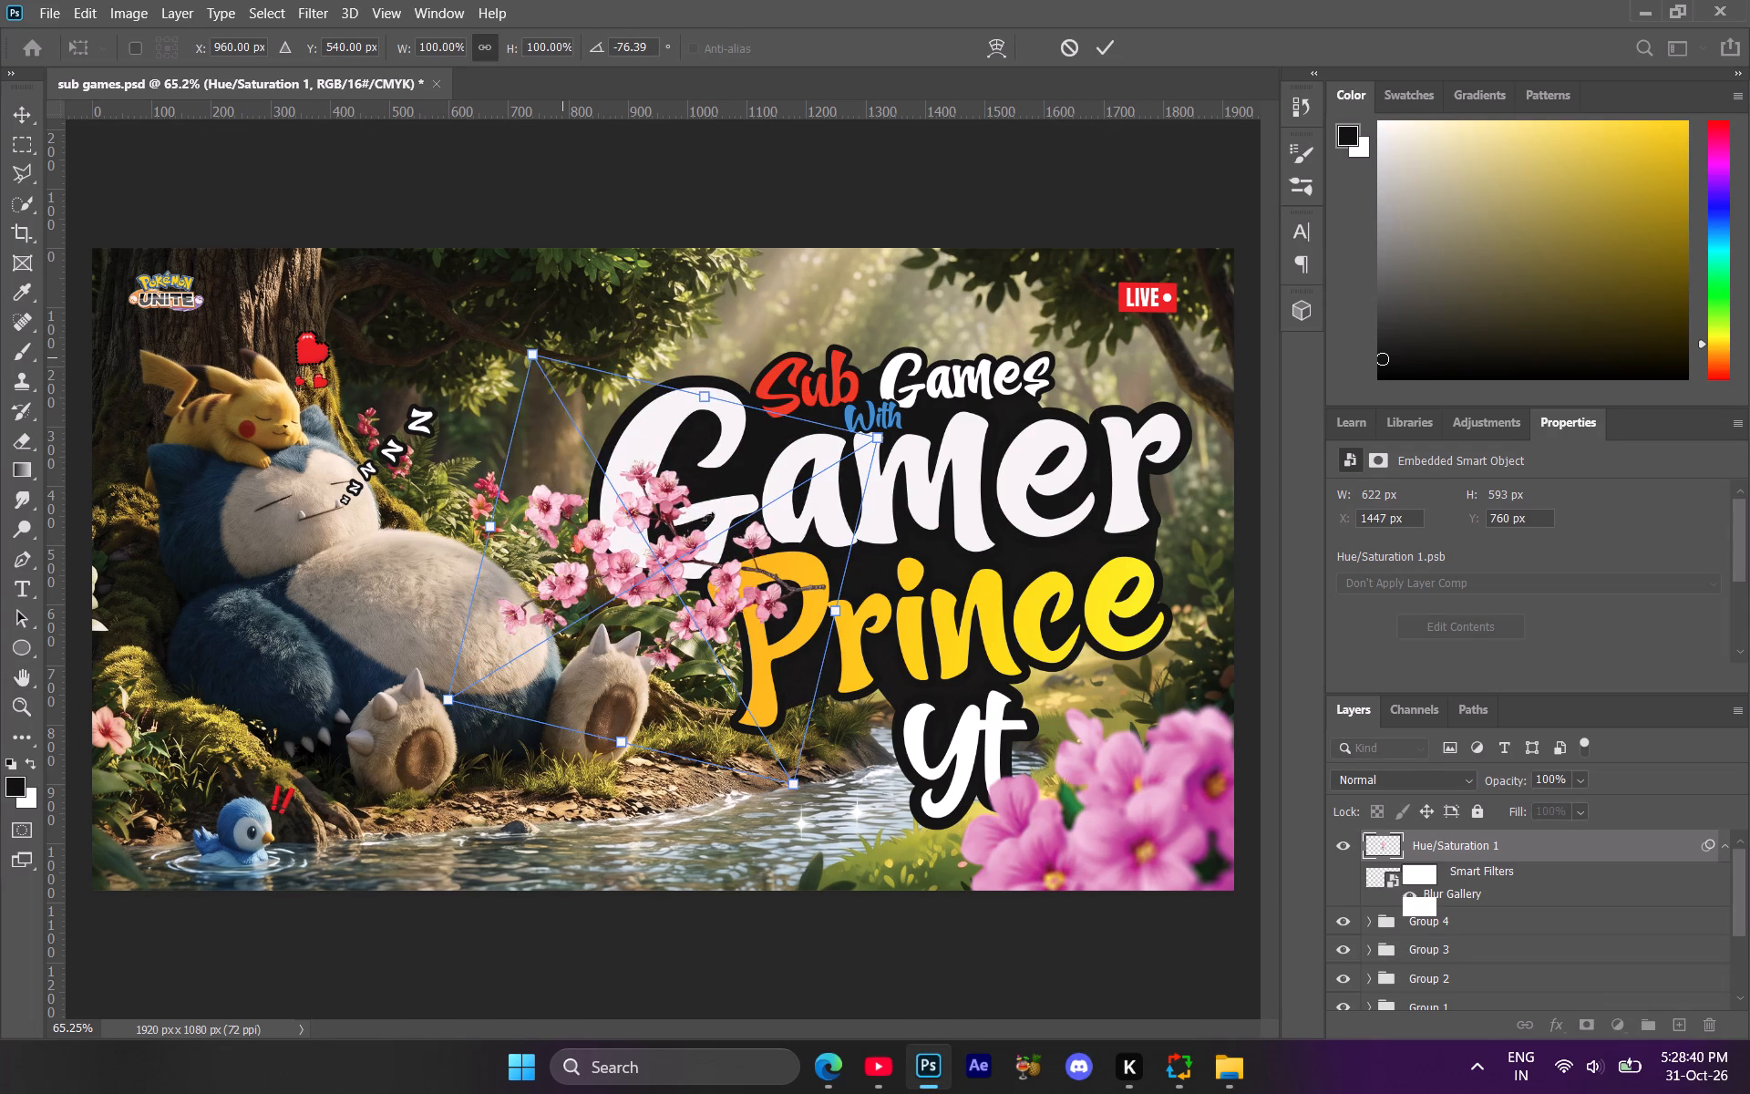
drag(768, 558, 1164, 245)
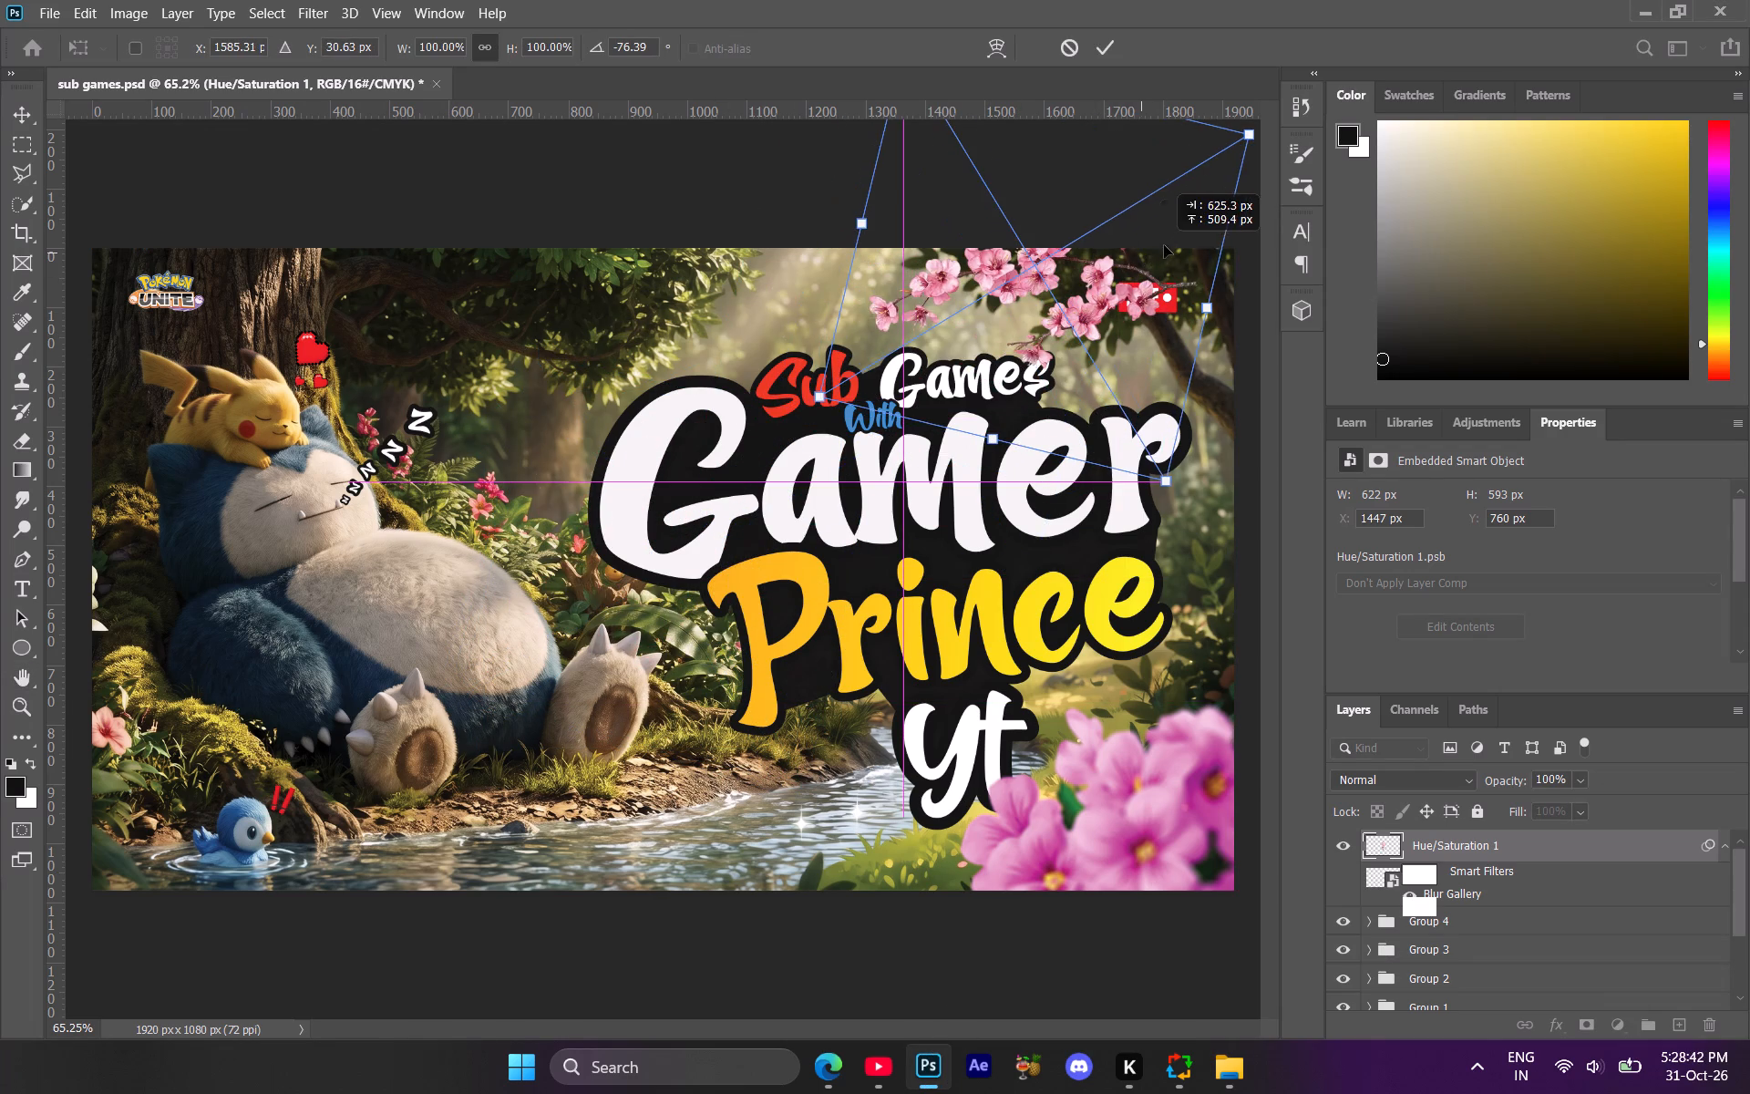
drag(1164, 245, 1168, 239)
drag(1181, 248, 1168, 218)
drag(807, 265, 818, 297)
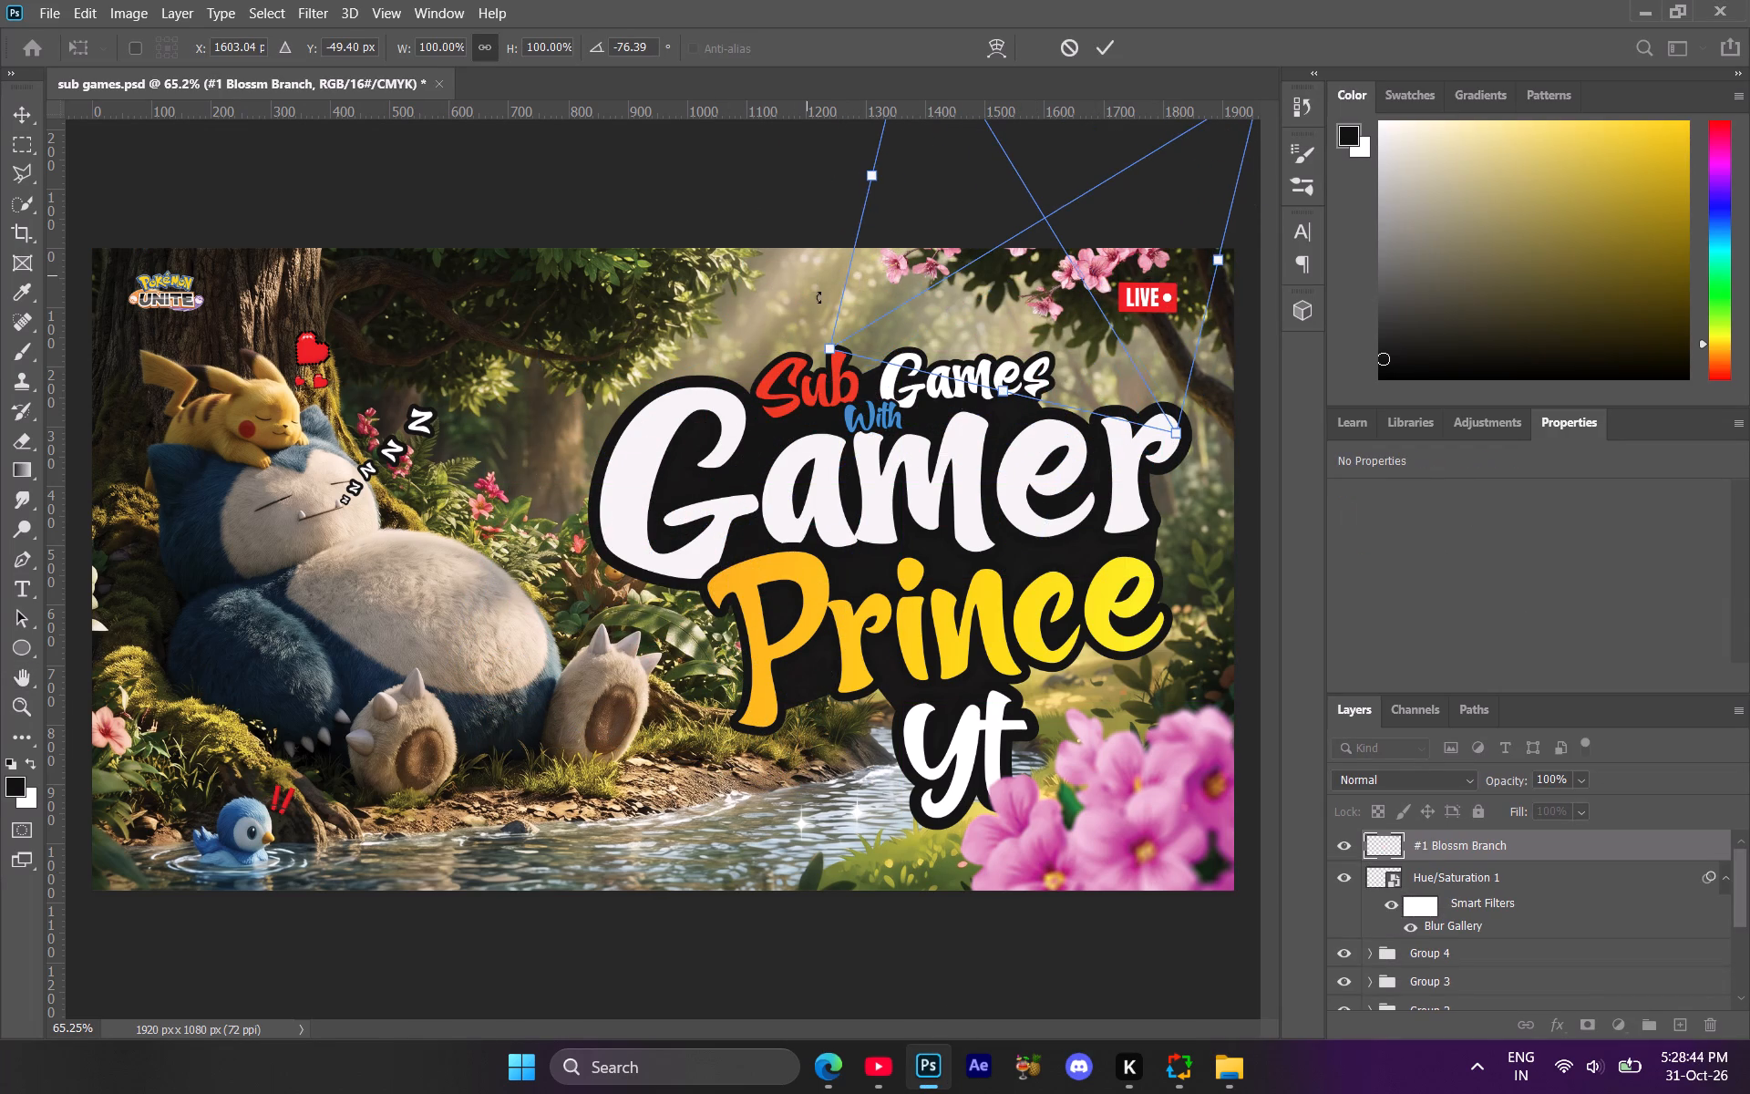
drag(818, 297, 819, 302)
drag(1060, 260, 1006, 278)
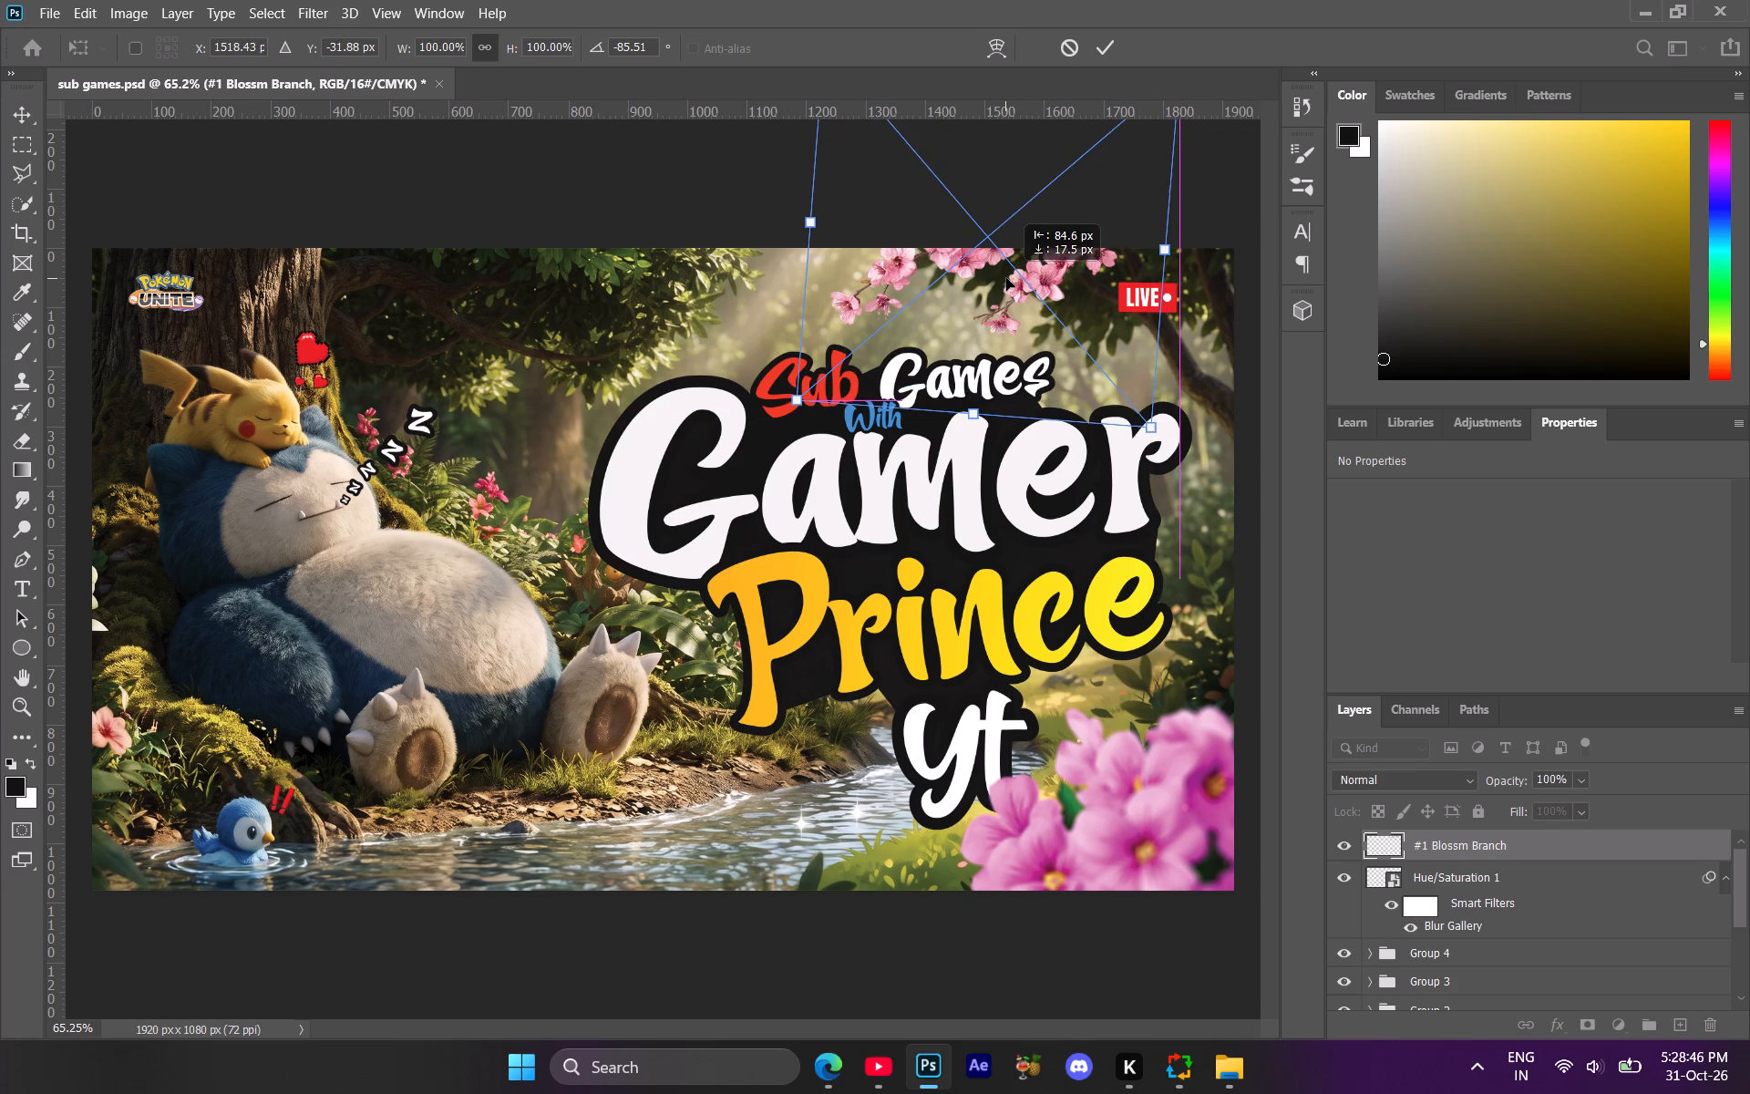
drag(1006, 278, 1005, 278)
click(1475, 862)
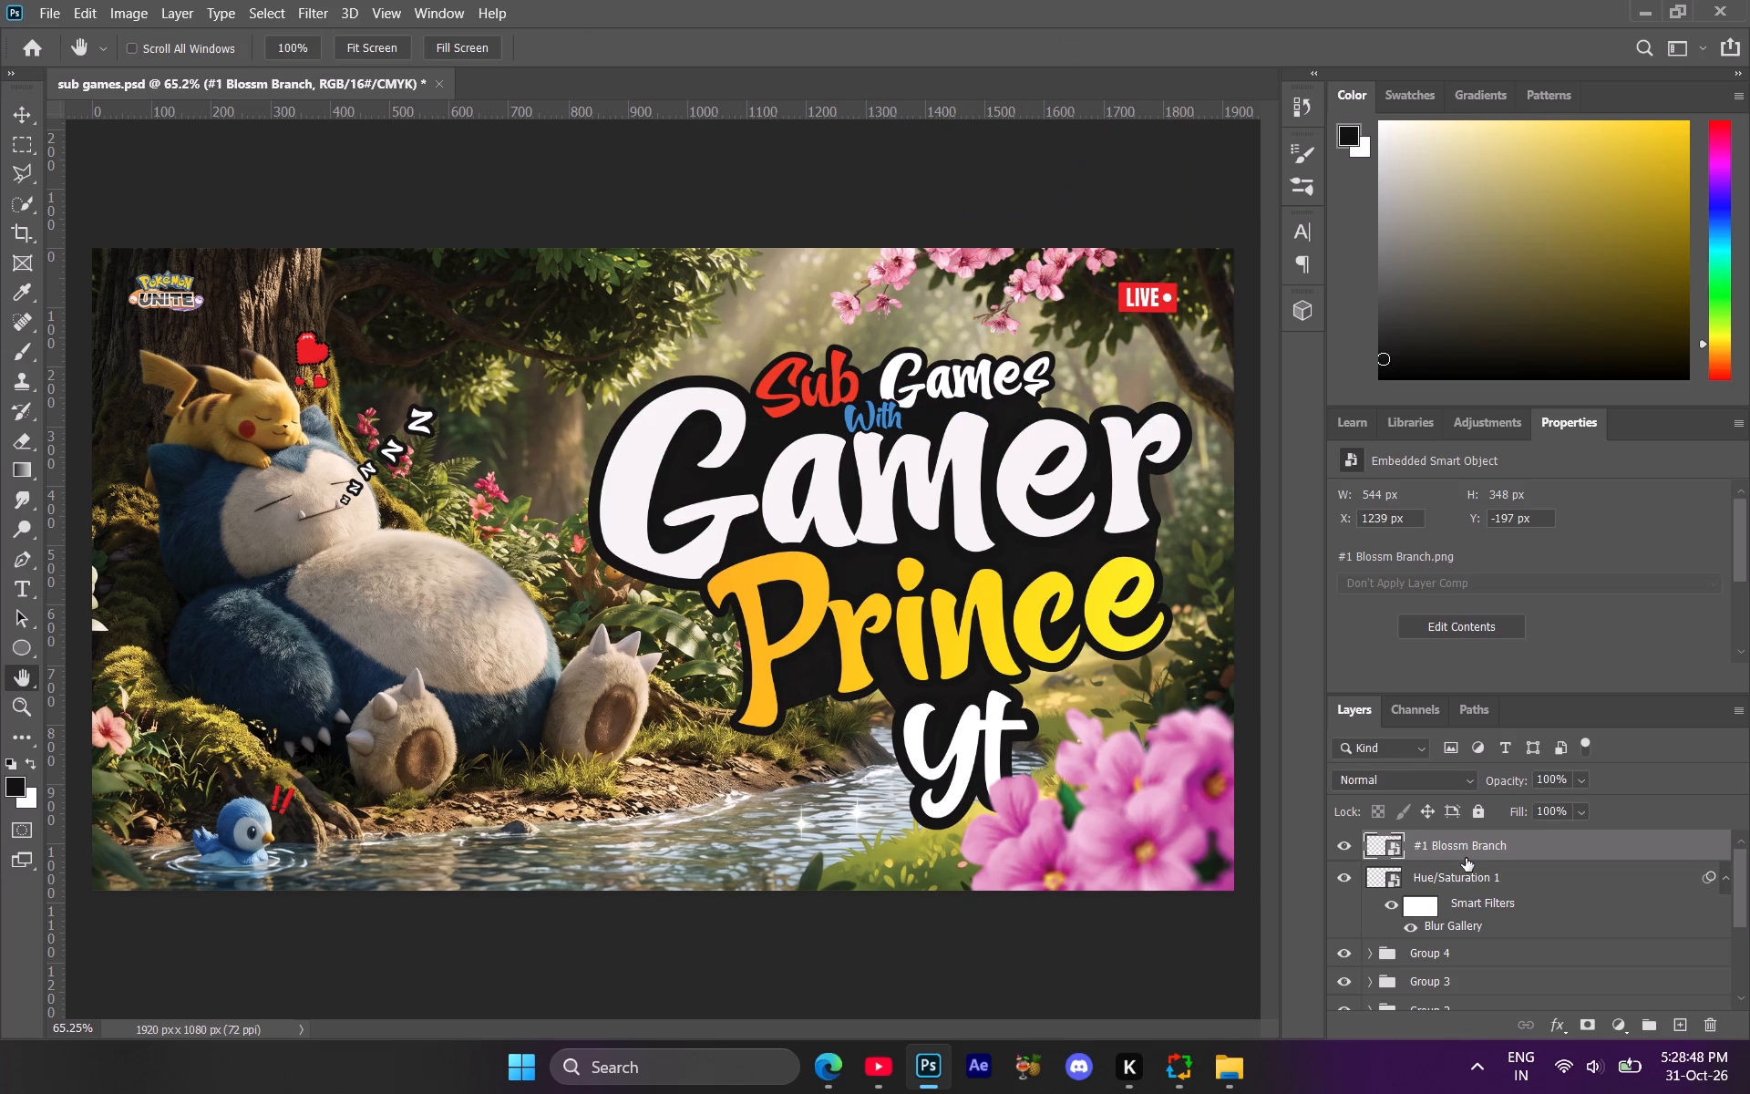
Duplicate the blossom branch, flip the copy horizontally, and move it down towards the artwork's right edge over the r of Gamer.
key(ctrl+j)
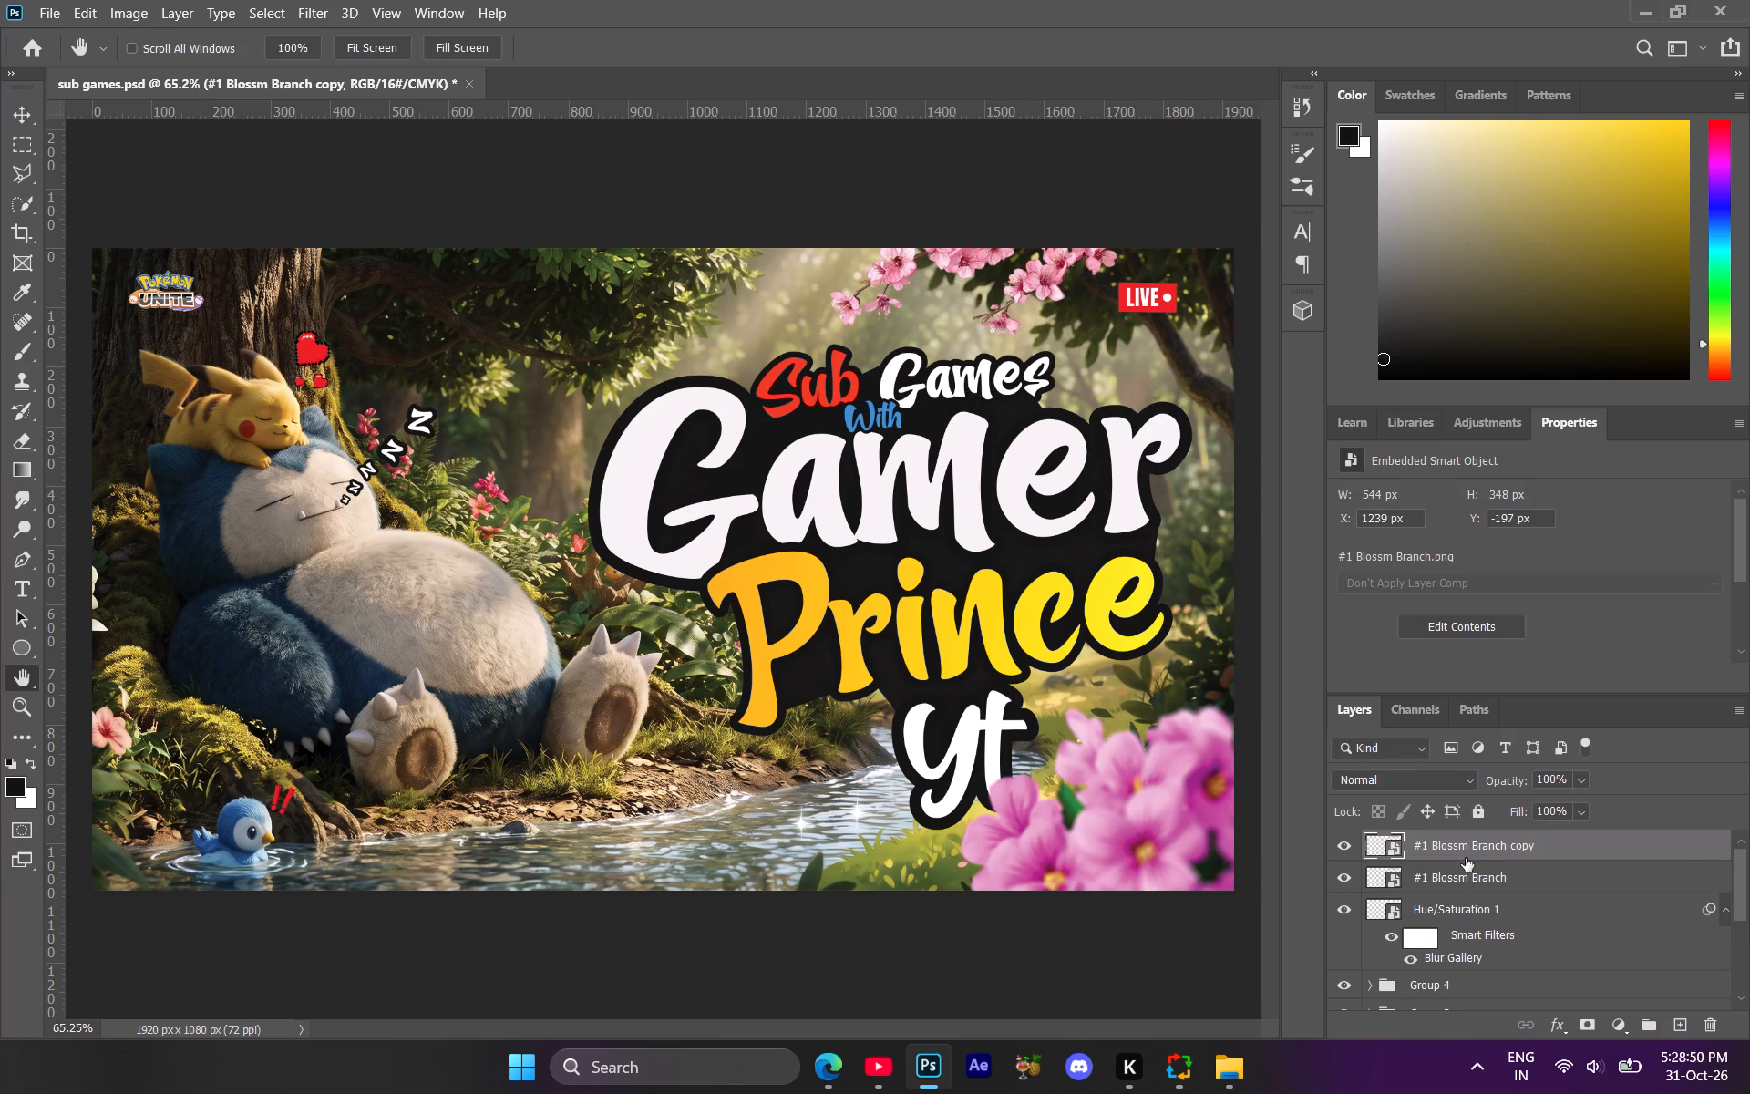
key(ctrl+t)
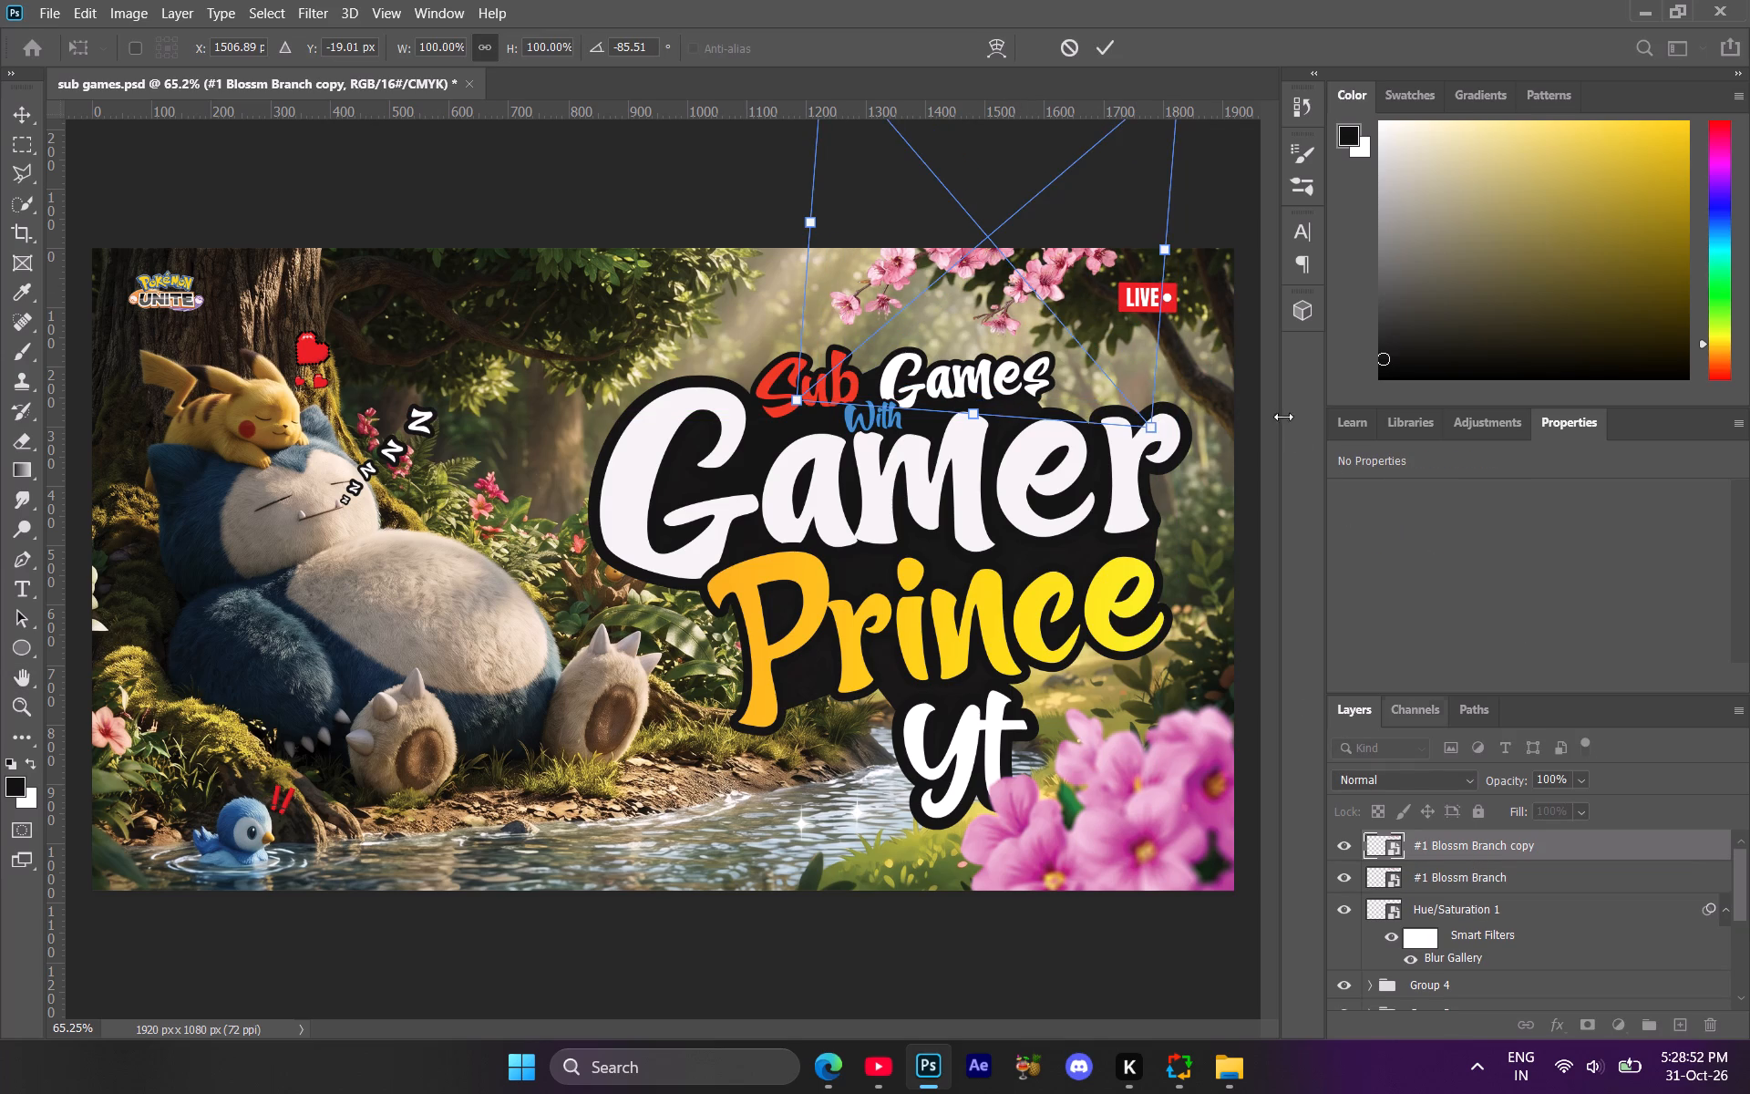
right_click(1037, 264)
click(1105, 613)
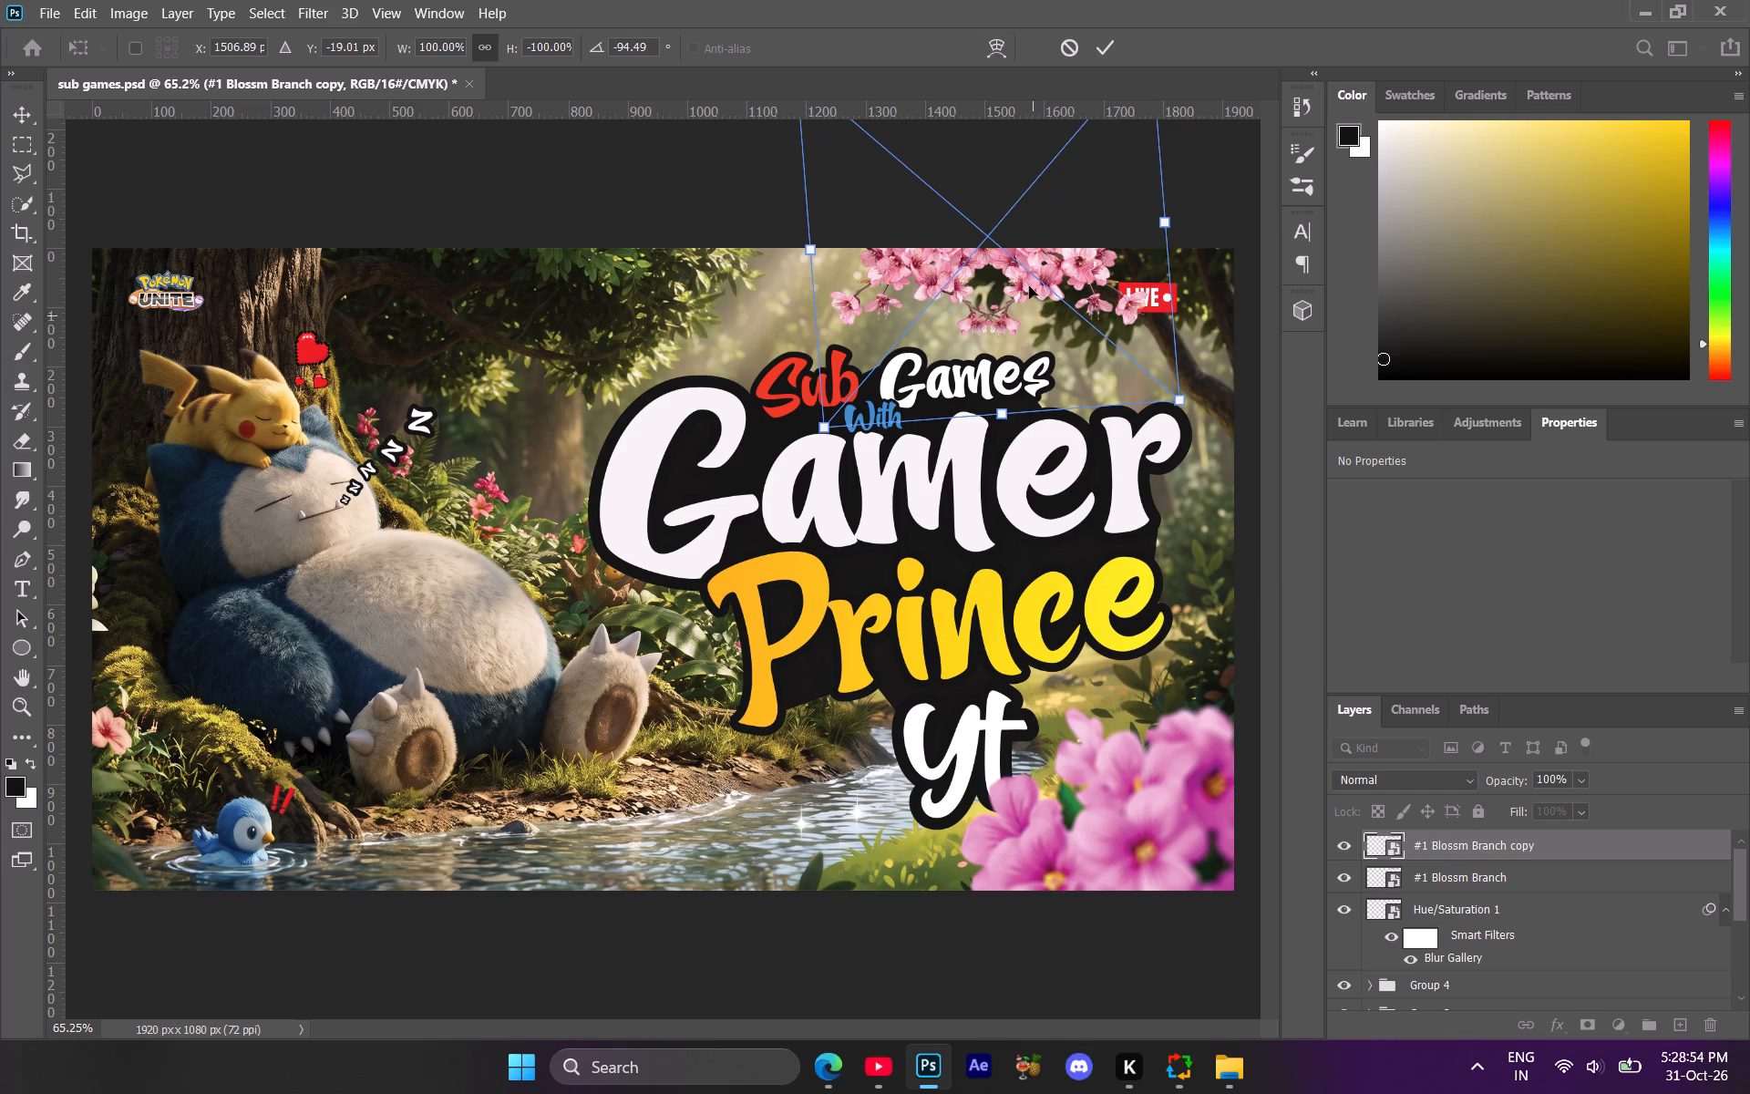
drag(1029, 282, 1166, 449)
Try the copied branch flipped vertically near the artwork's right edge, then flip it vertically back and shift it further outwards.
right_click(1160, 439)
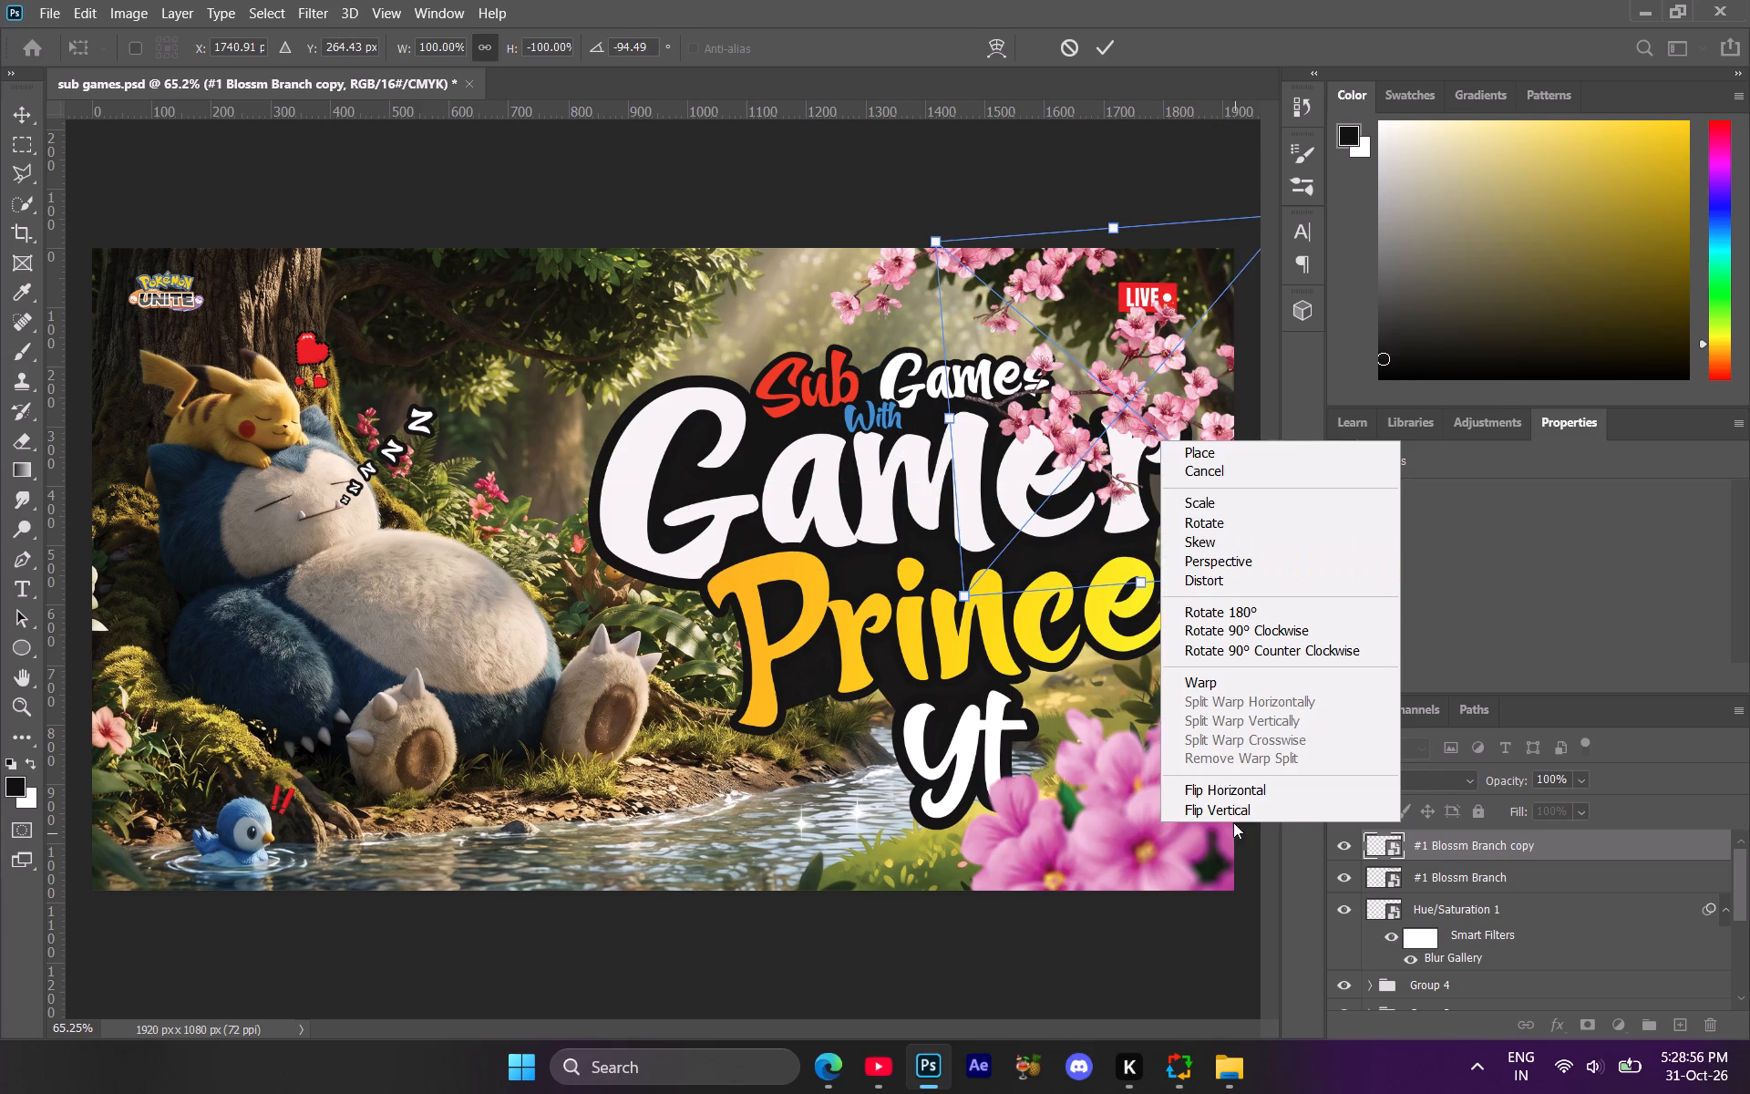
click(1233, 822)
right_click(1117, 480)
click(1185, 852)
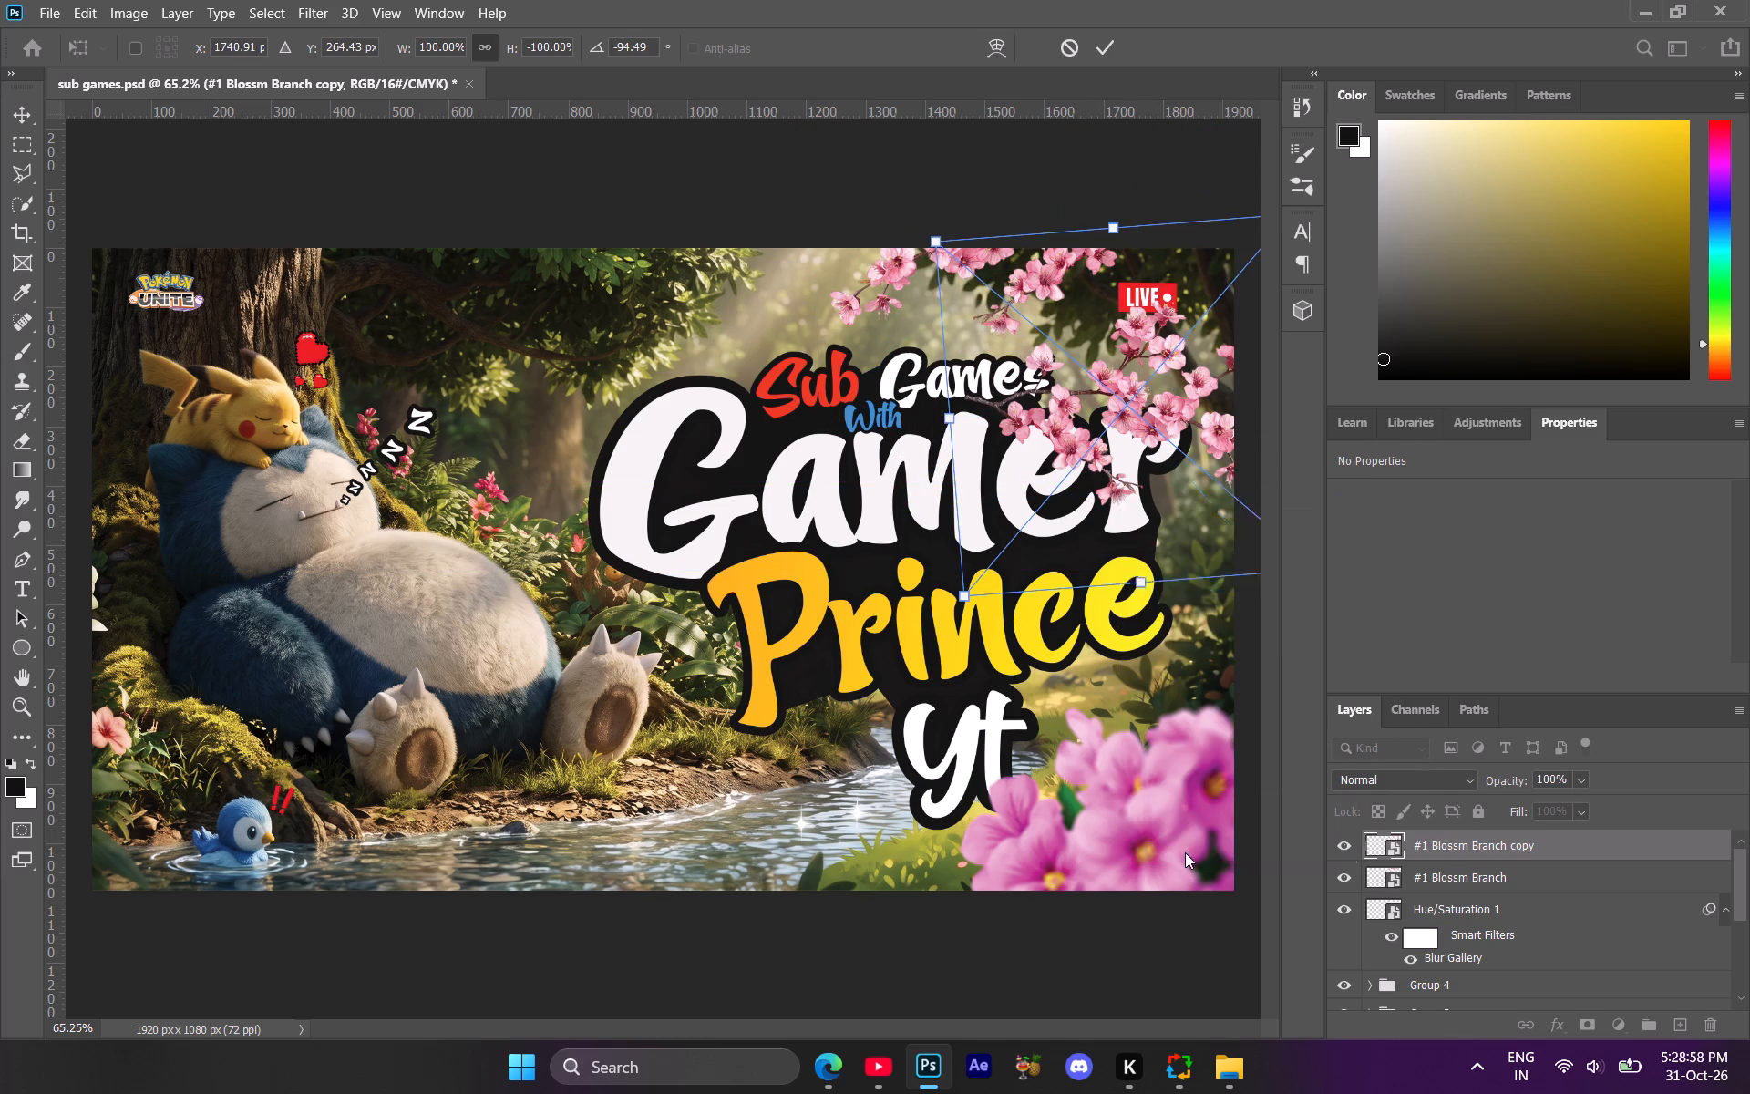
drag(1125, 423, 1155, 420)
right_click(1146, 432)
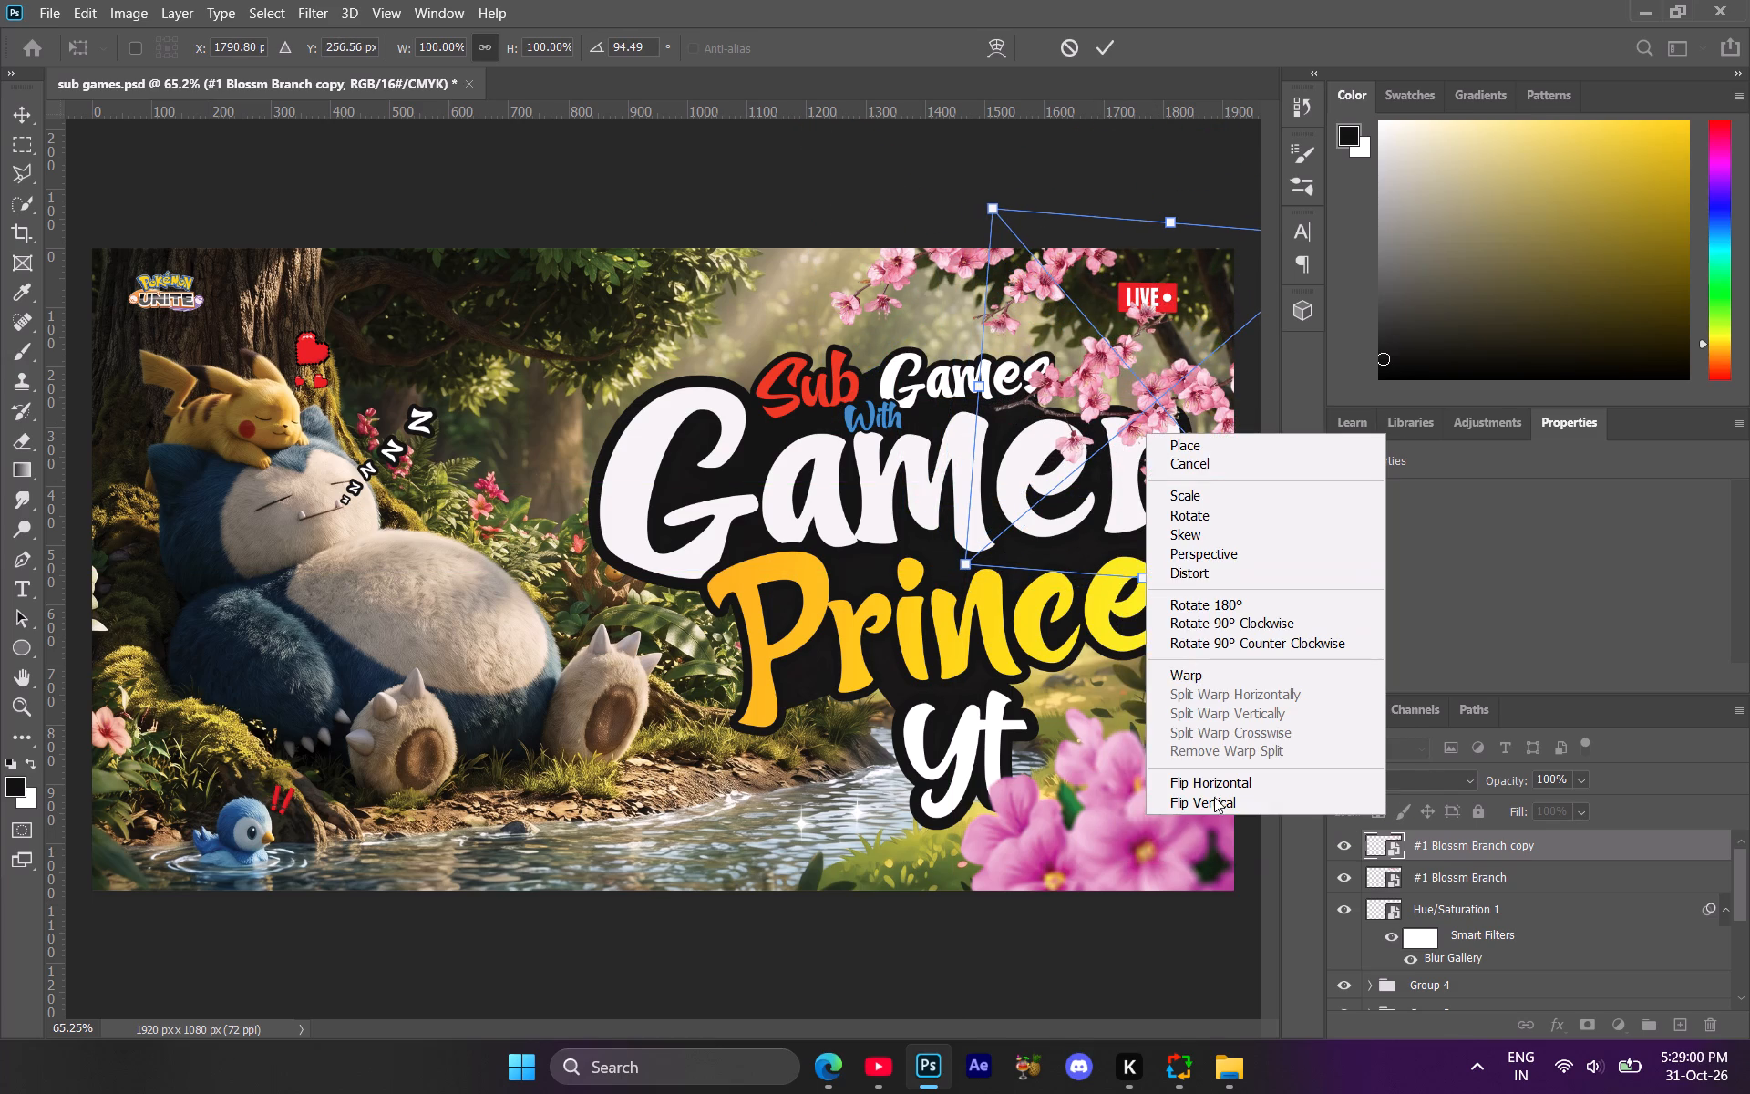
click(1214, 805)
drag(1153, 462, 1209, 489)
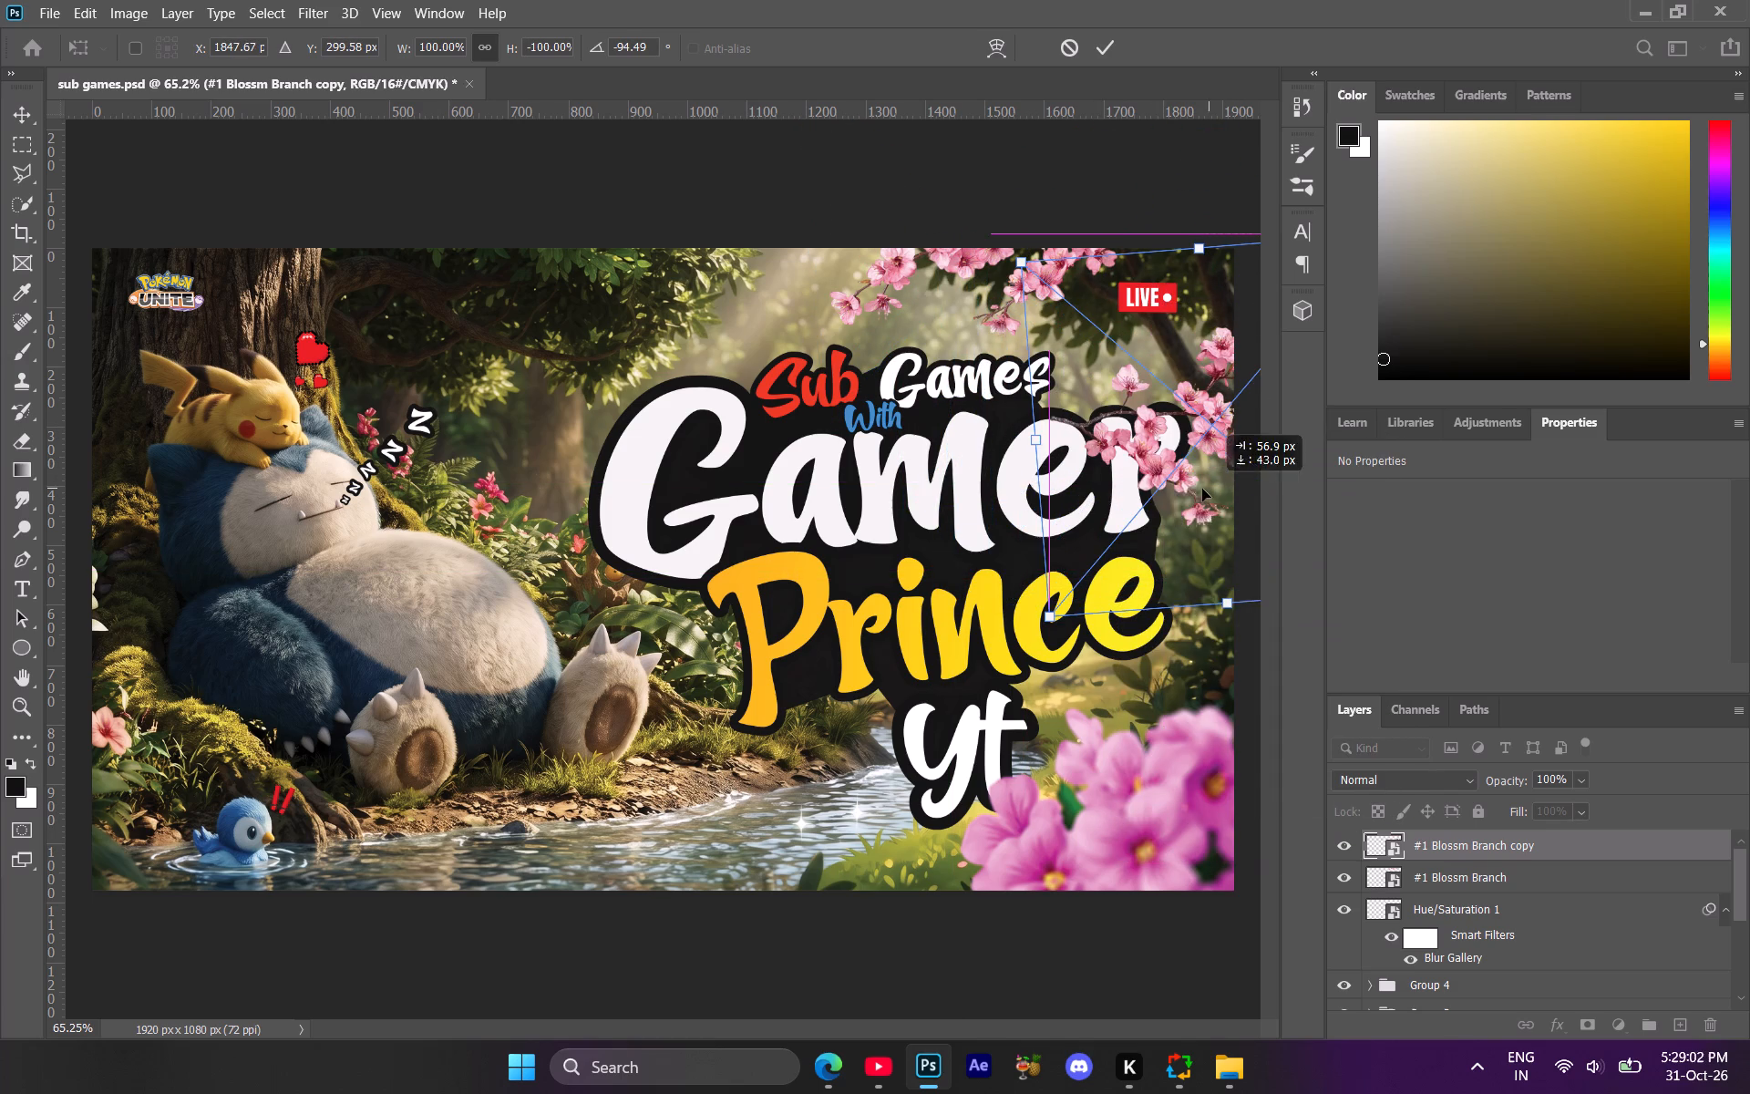
Flip the copied branch vertically and horizontally, and position it at the artwork's right edge around the LIVE badge, overlapping the r of Gamer.
right_click(1177, 482)
click(1266, 849)
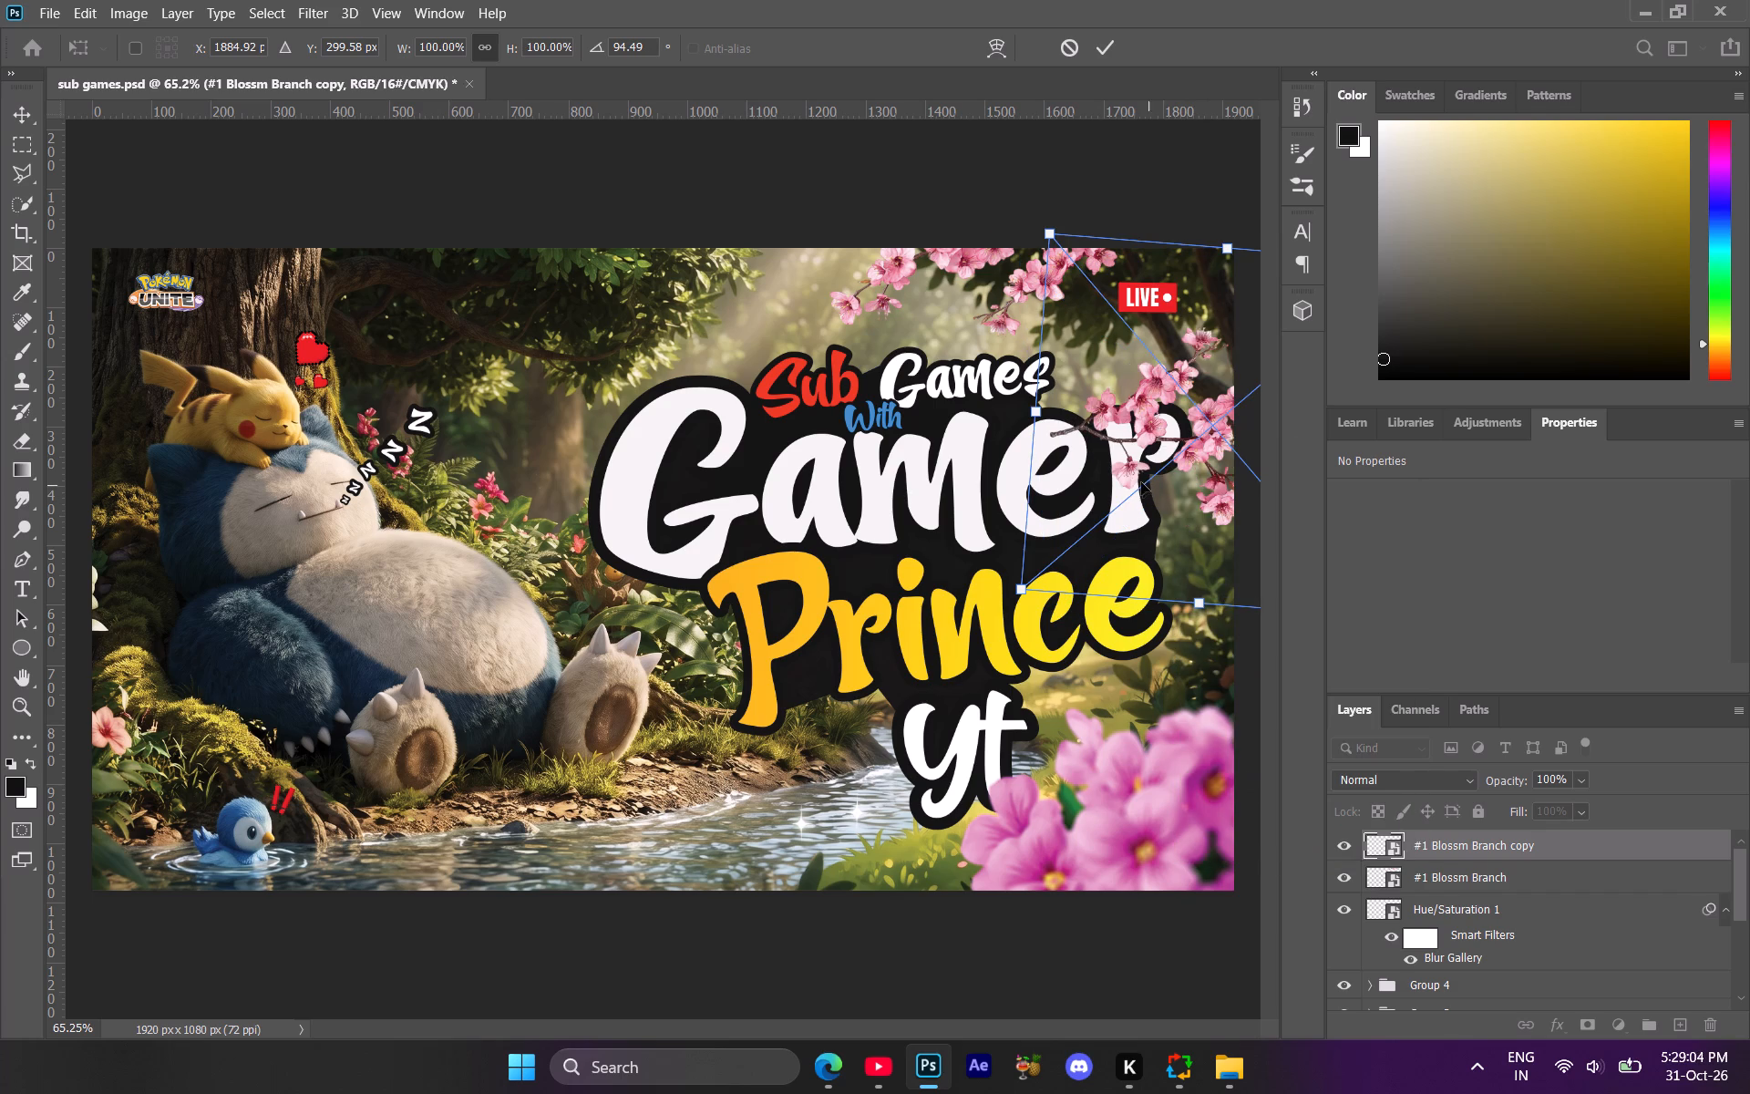
drag(1132, 448, 1127, 421)
right_click(1125, 428)
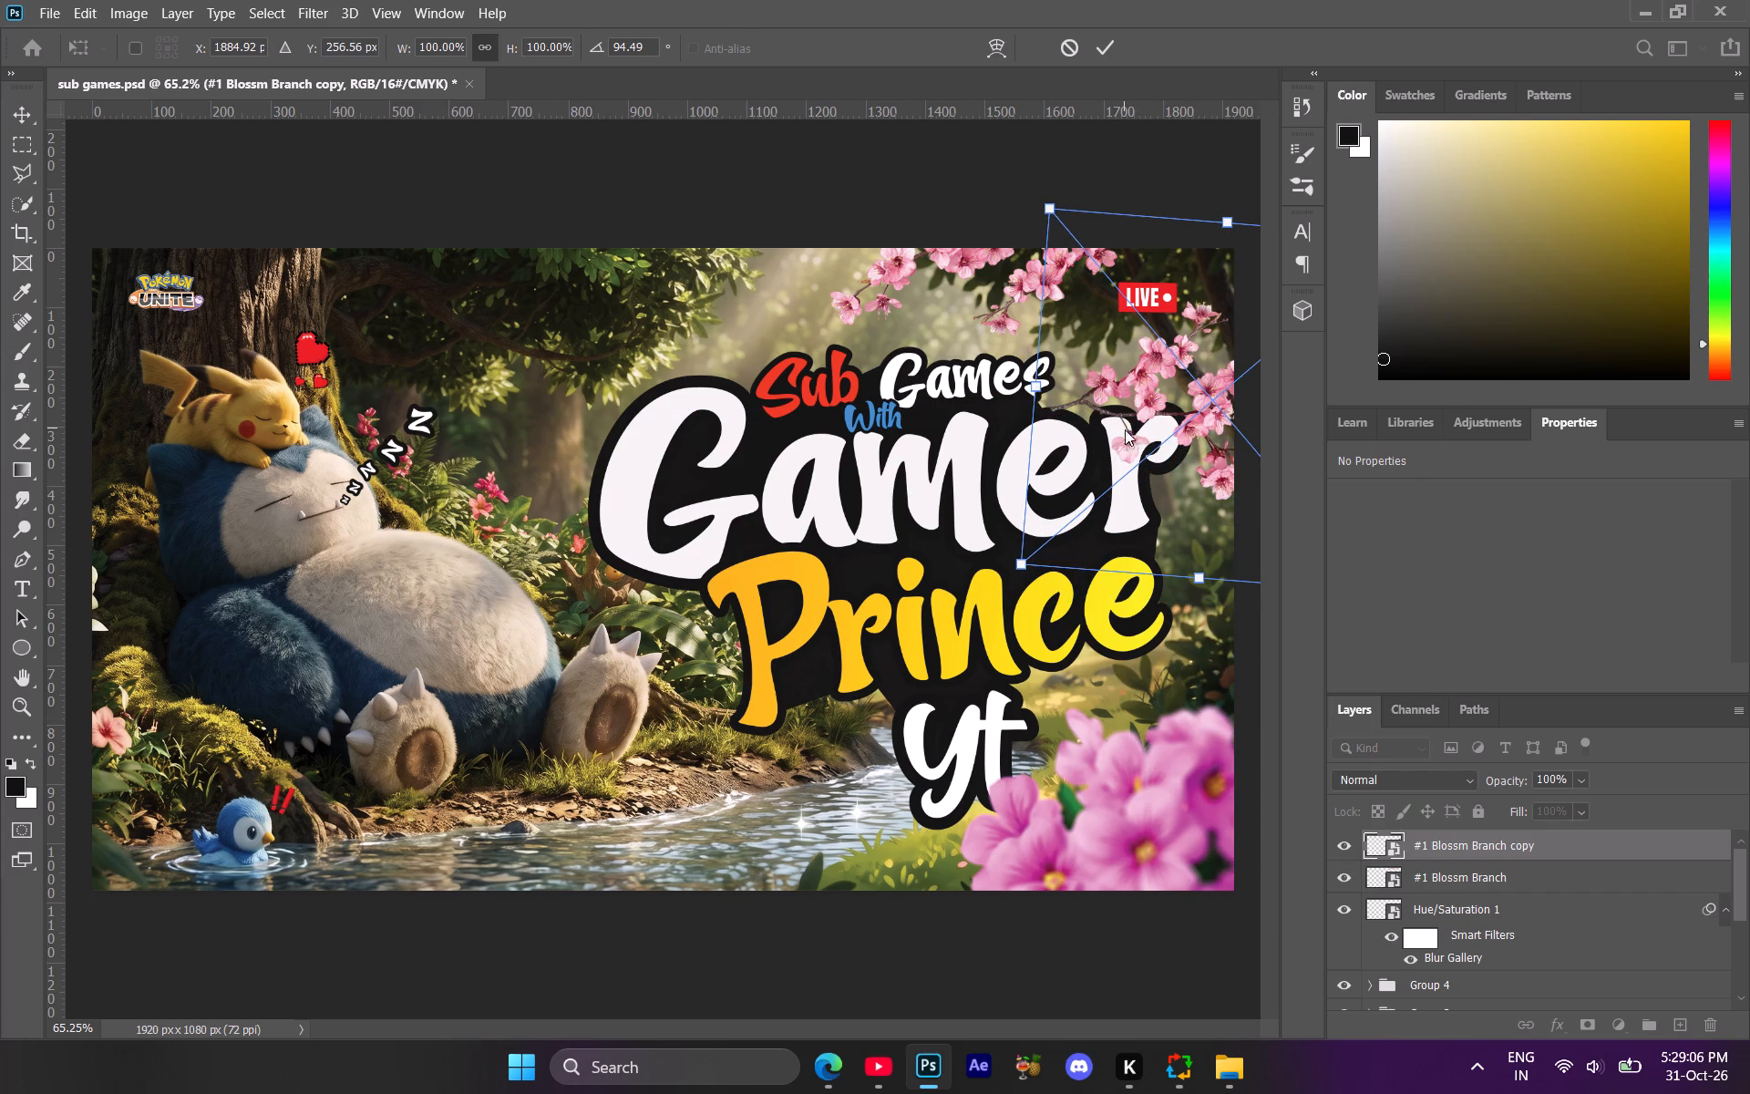
click(1215, 773)
drag(1159, 464, 1170, 472)
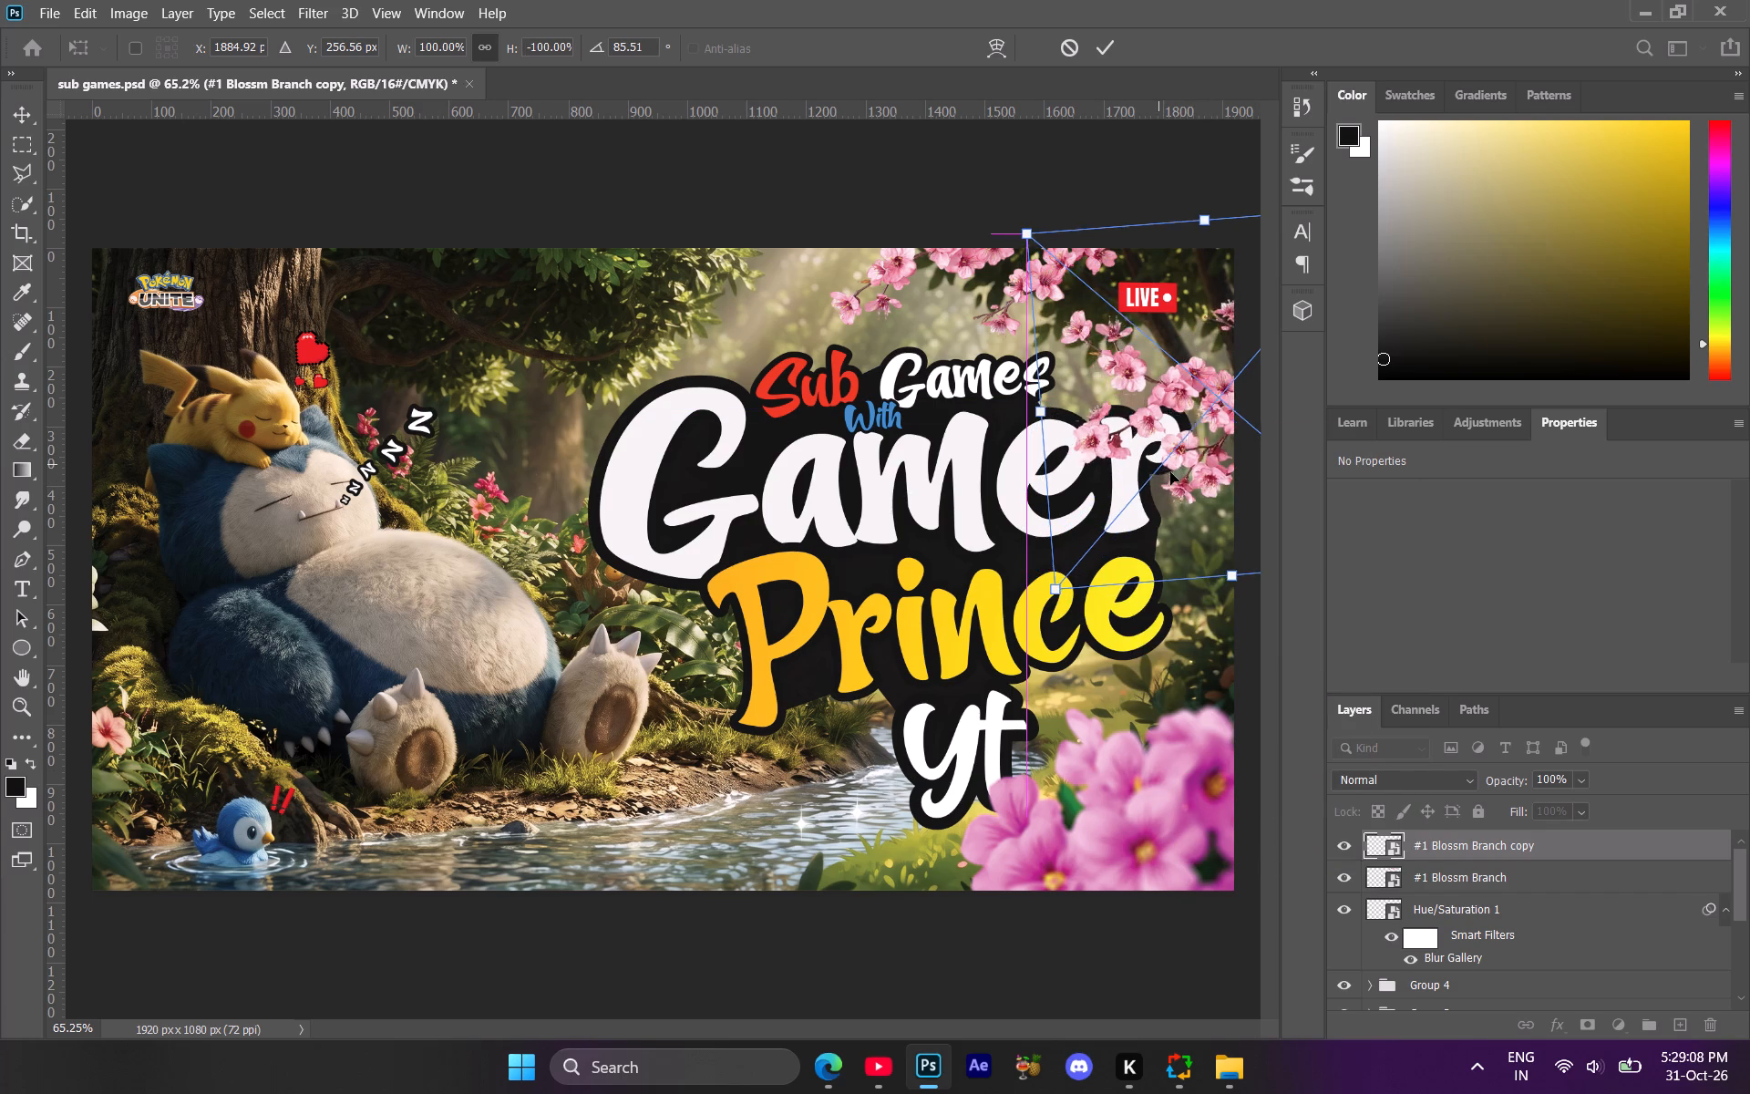
drag(1170, 472, 1144, 457)
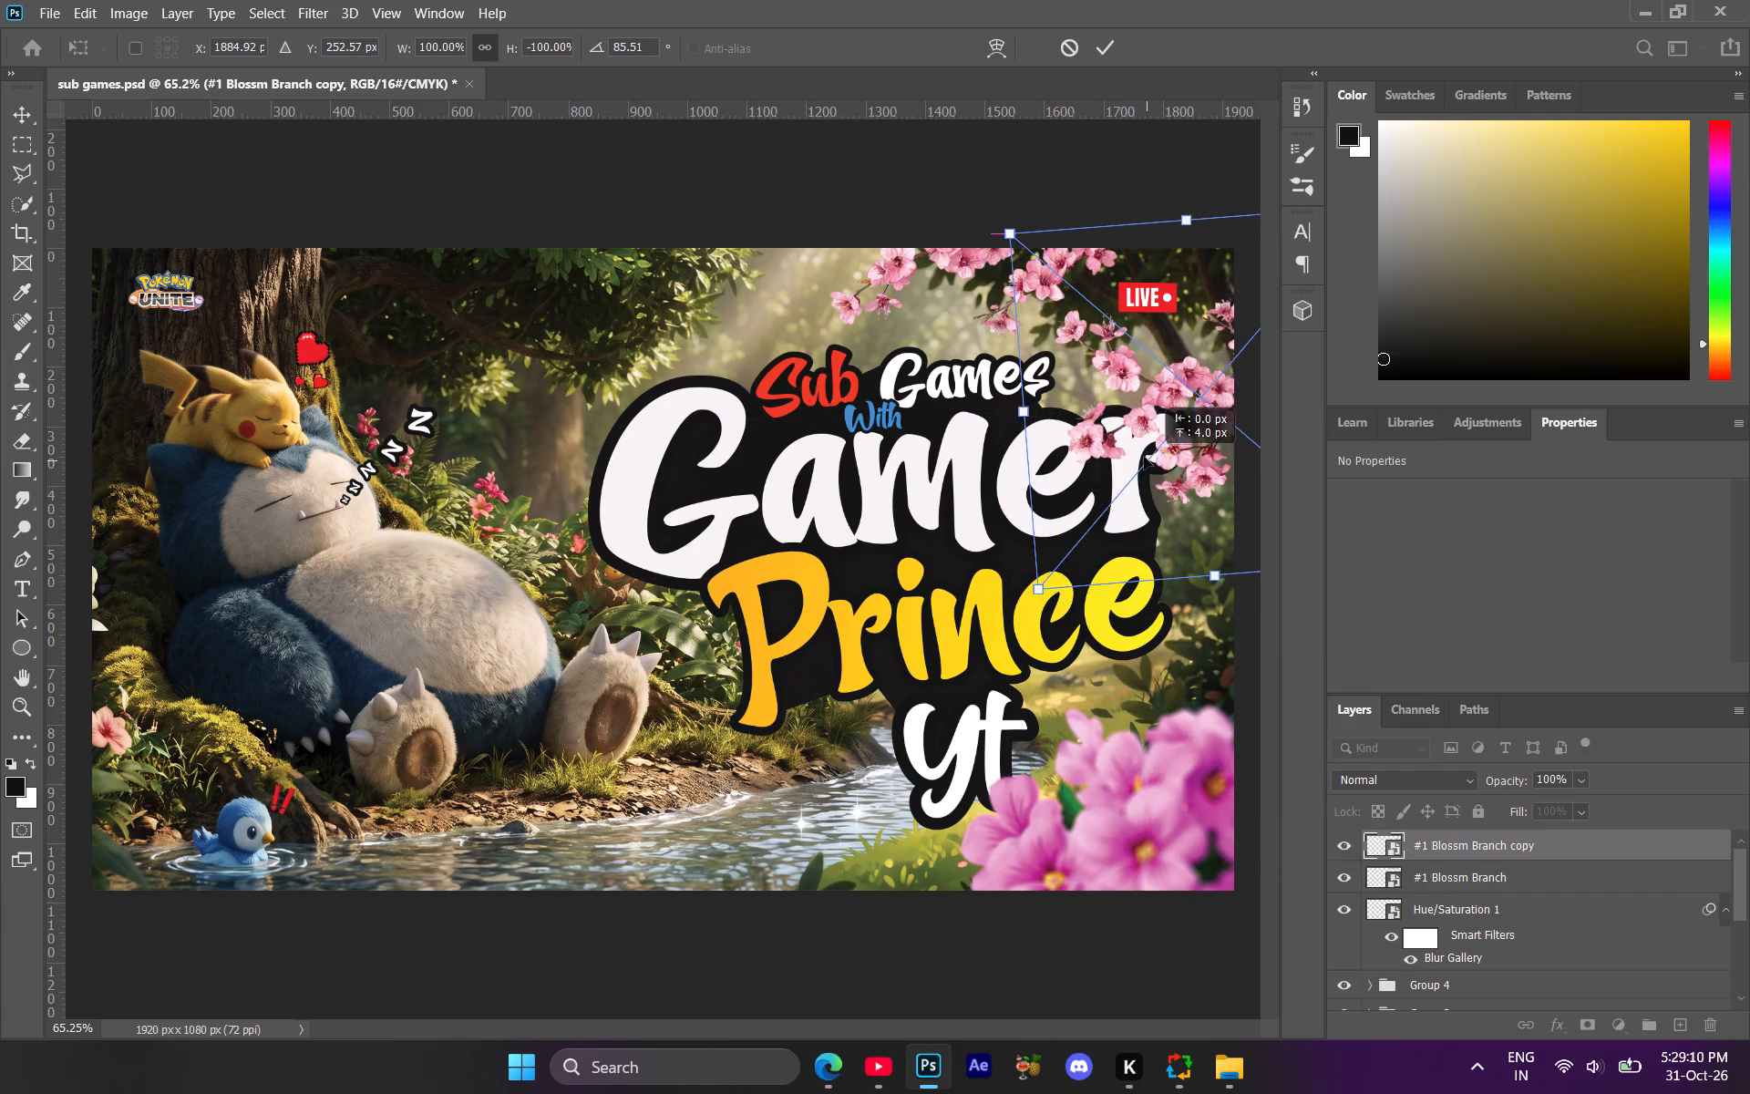
drag(1144, 457, 1130, 424)
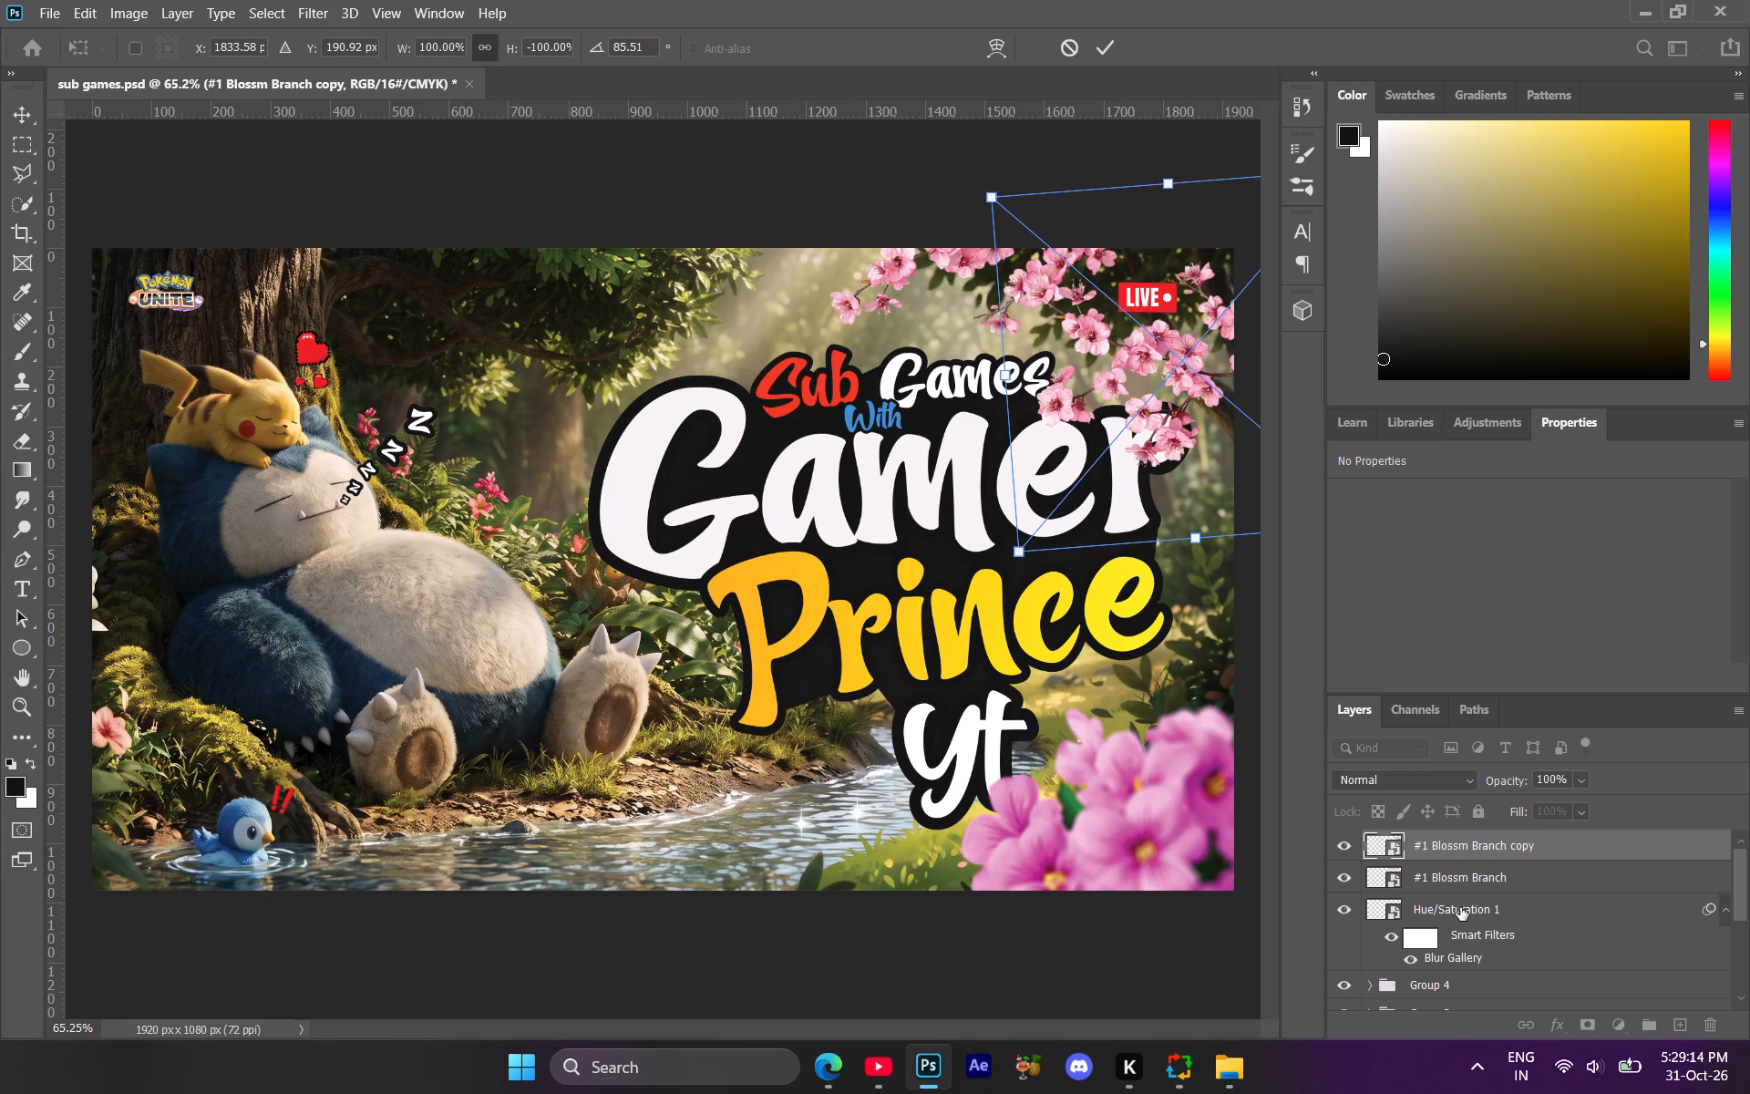
click(1454, 893)
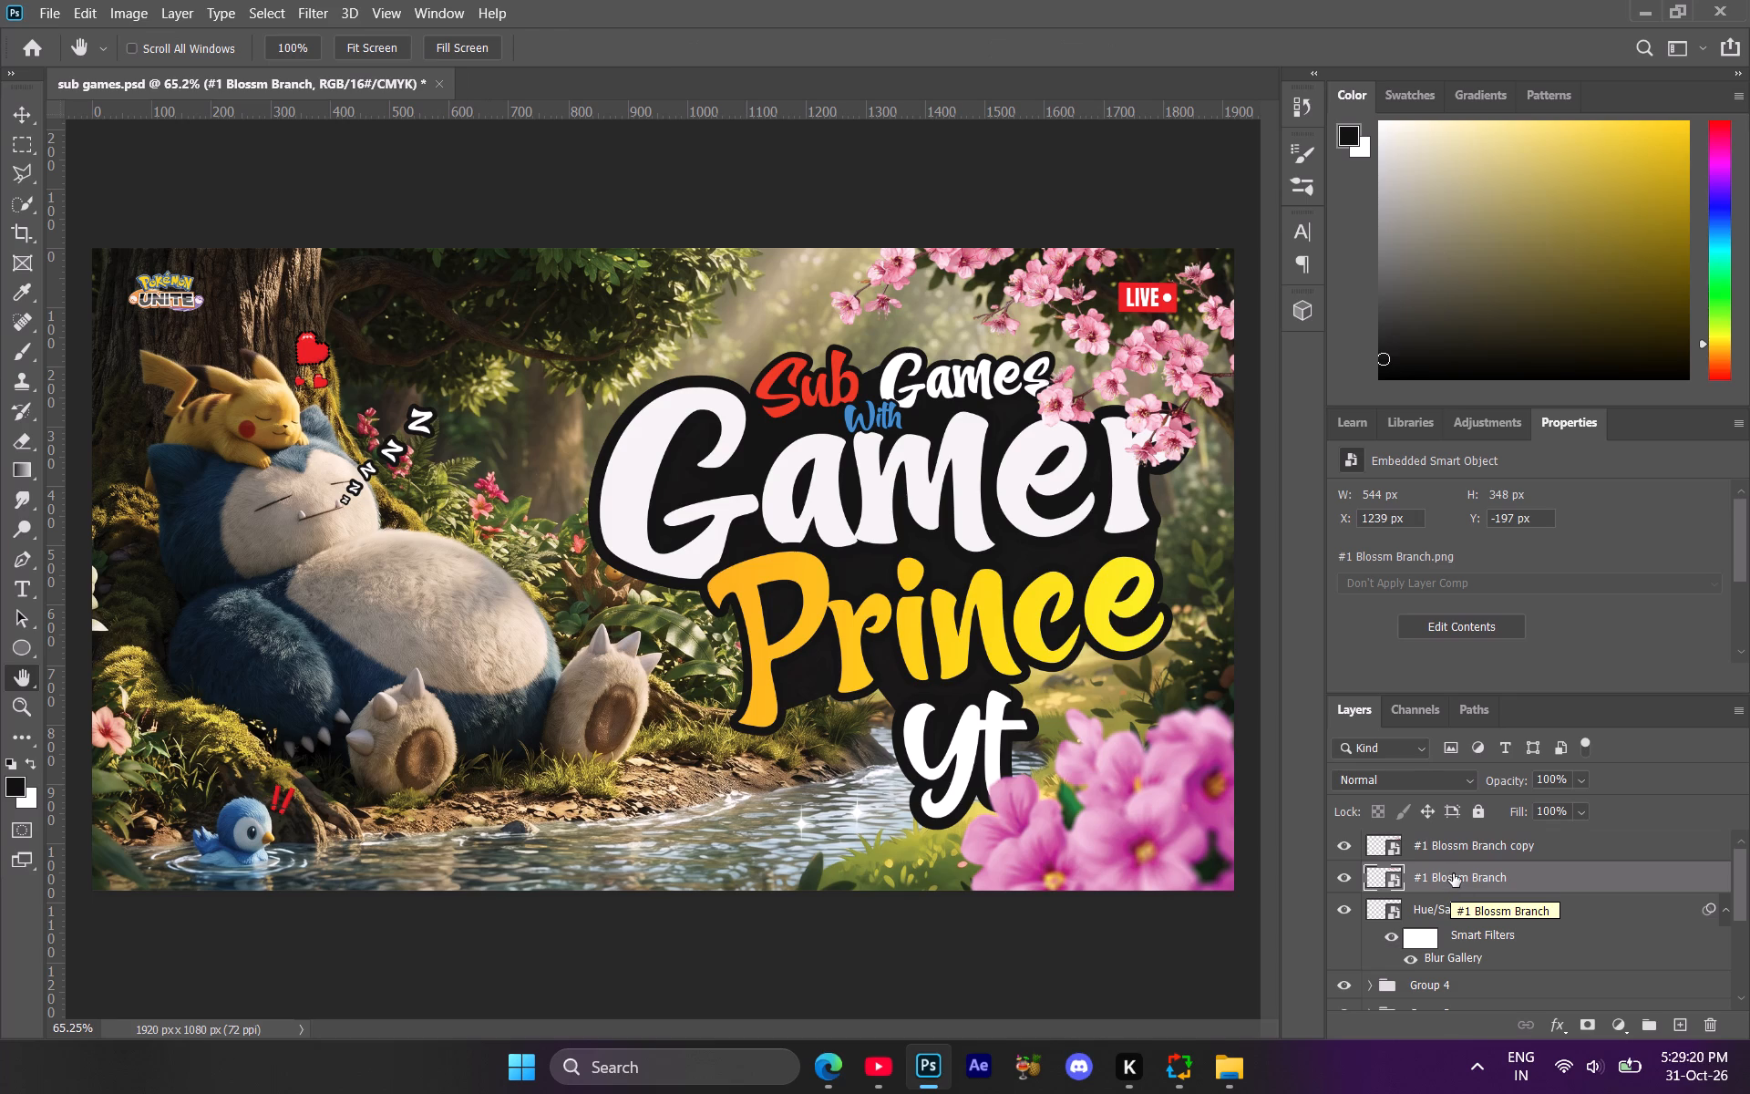
Move both blossom branch layers directly beneath the blurred flower layer Hue/Saturation 1 and above Group 4.
drag(1453, 873, 1461, 885)
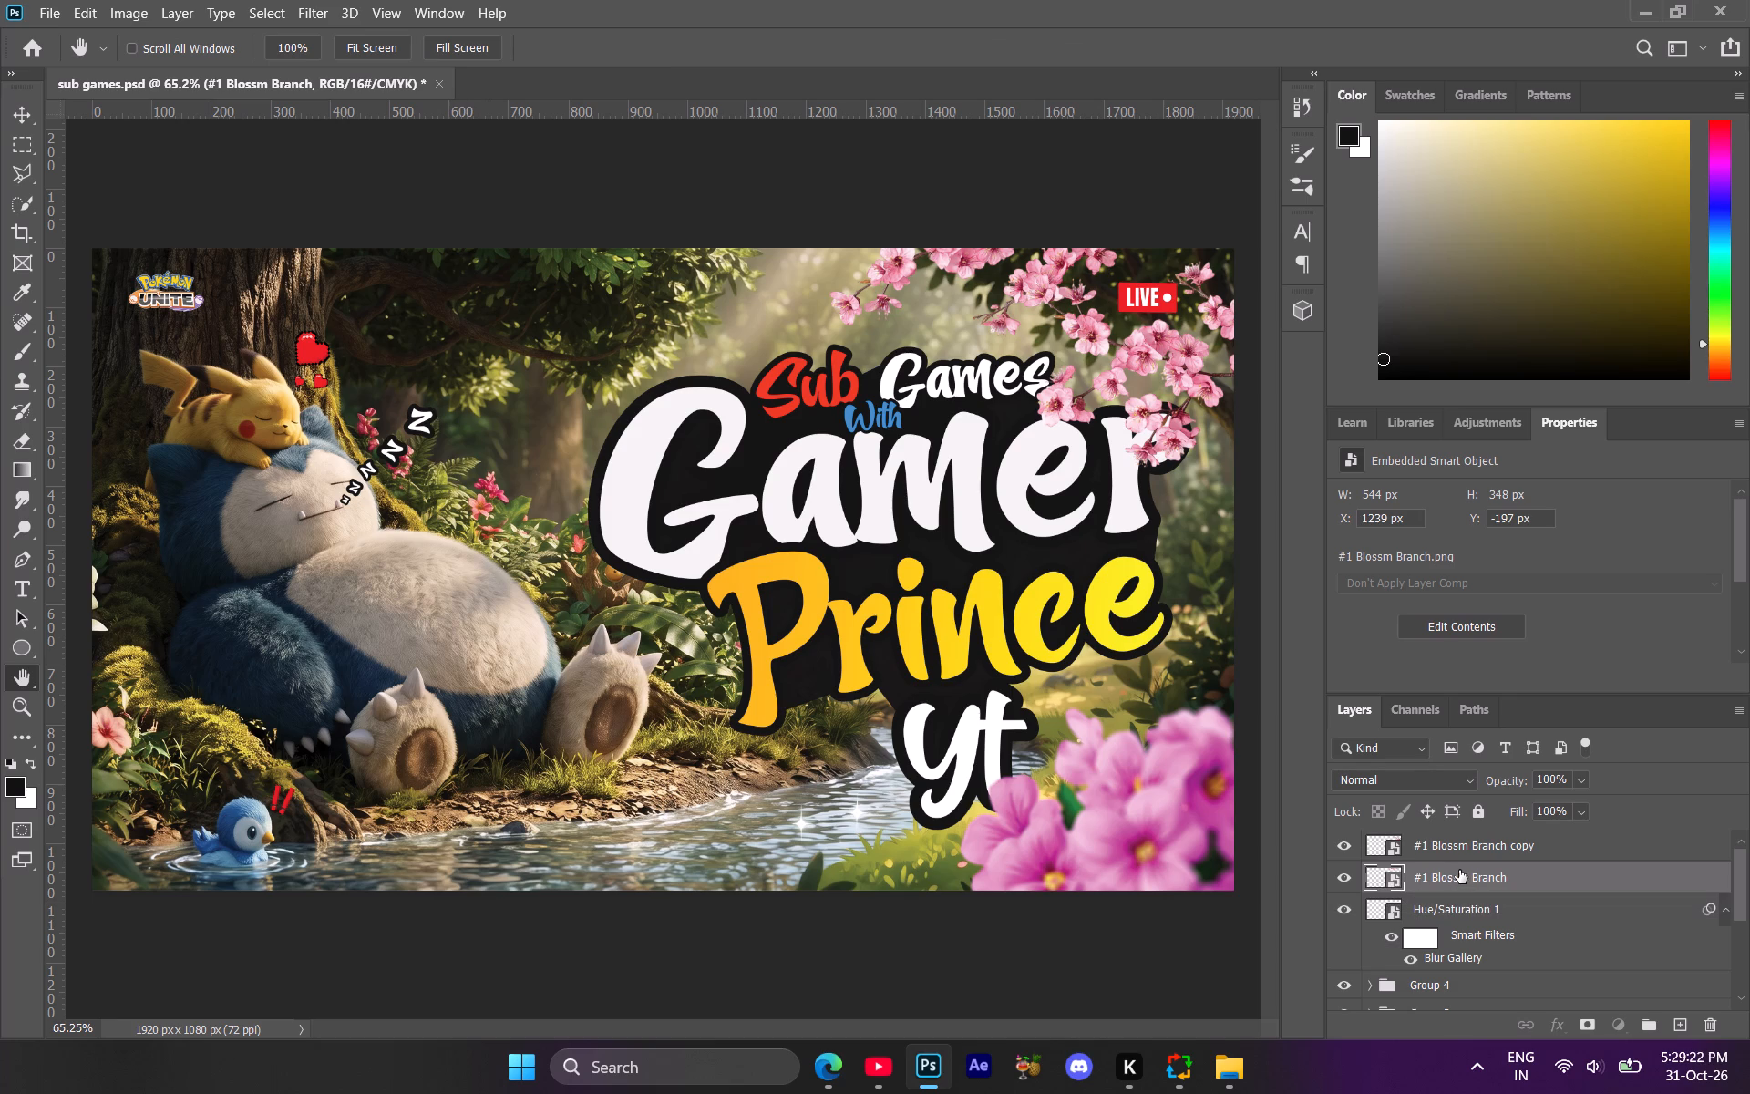
ctrl+click(1465, 853)
drag(1464, 851, 1488, 963)
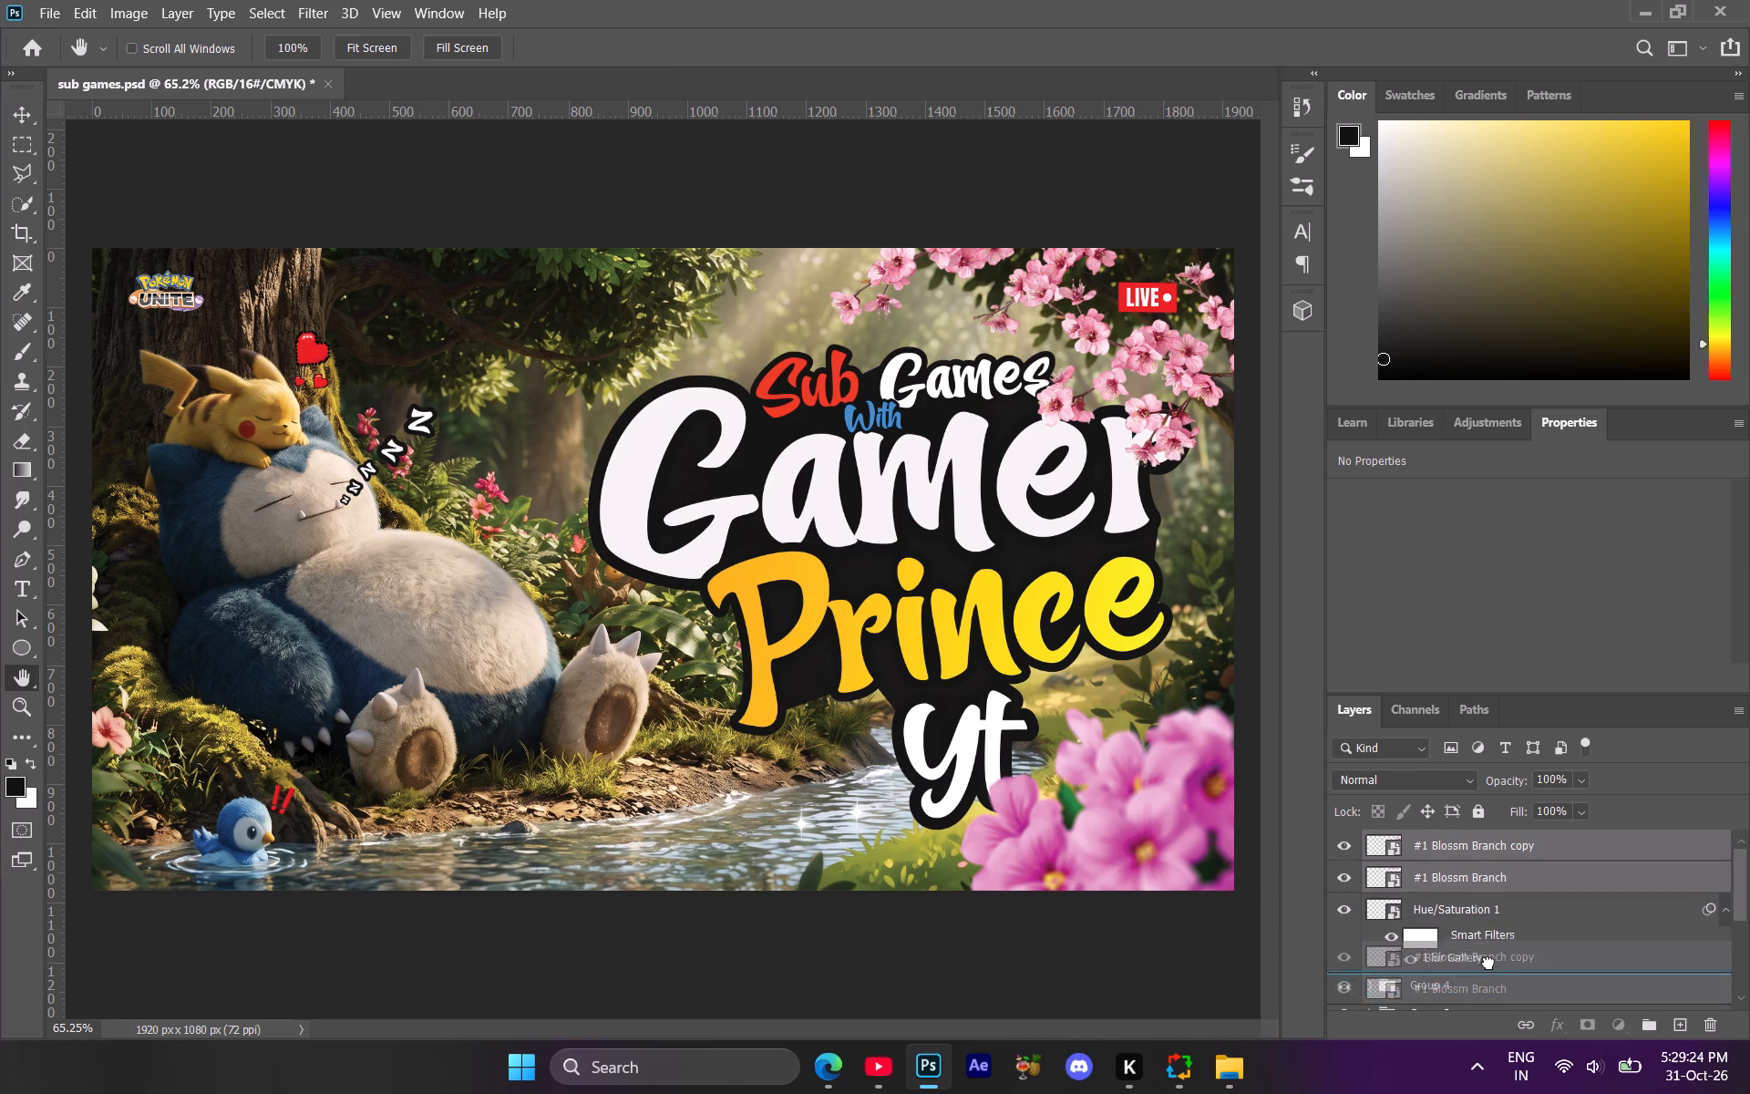
drag(1488, 963, 1491, 957)
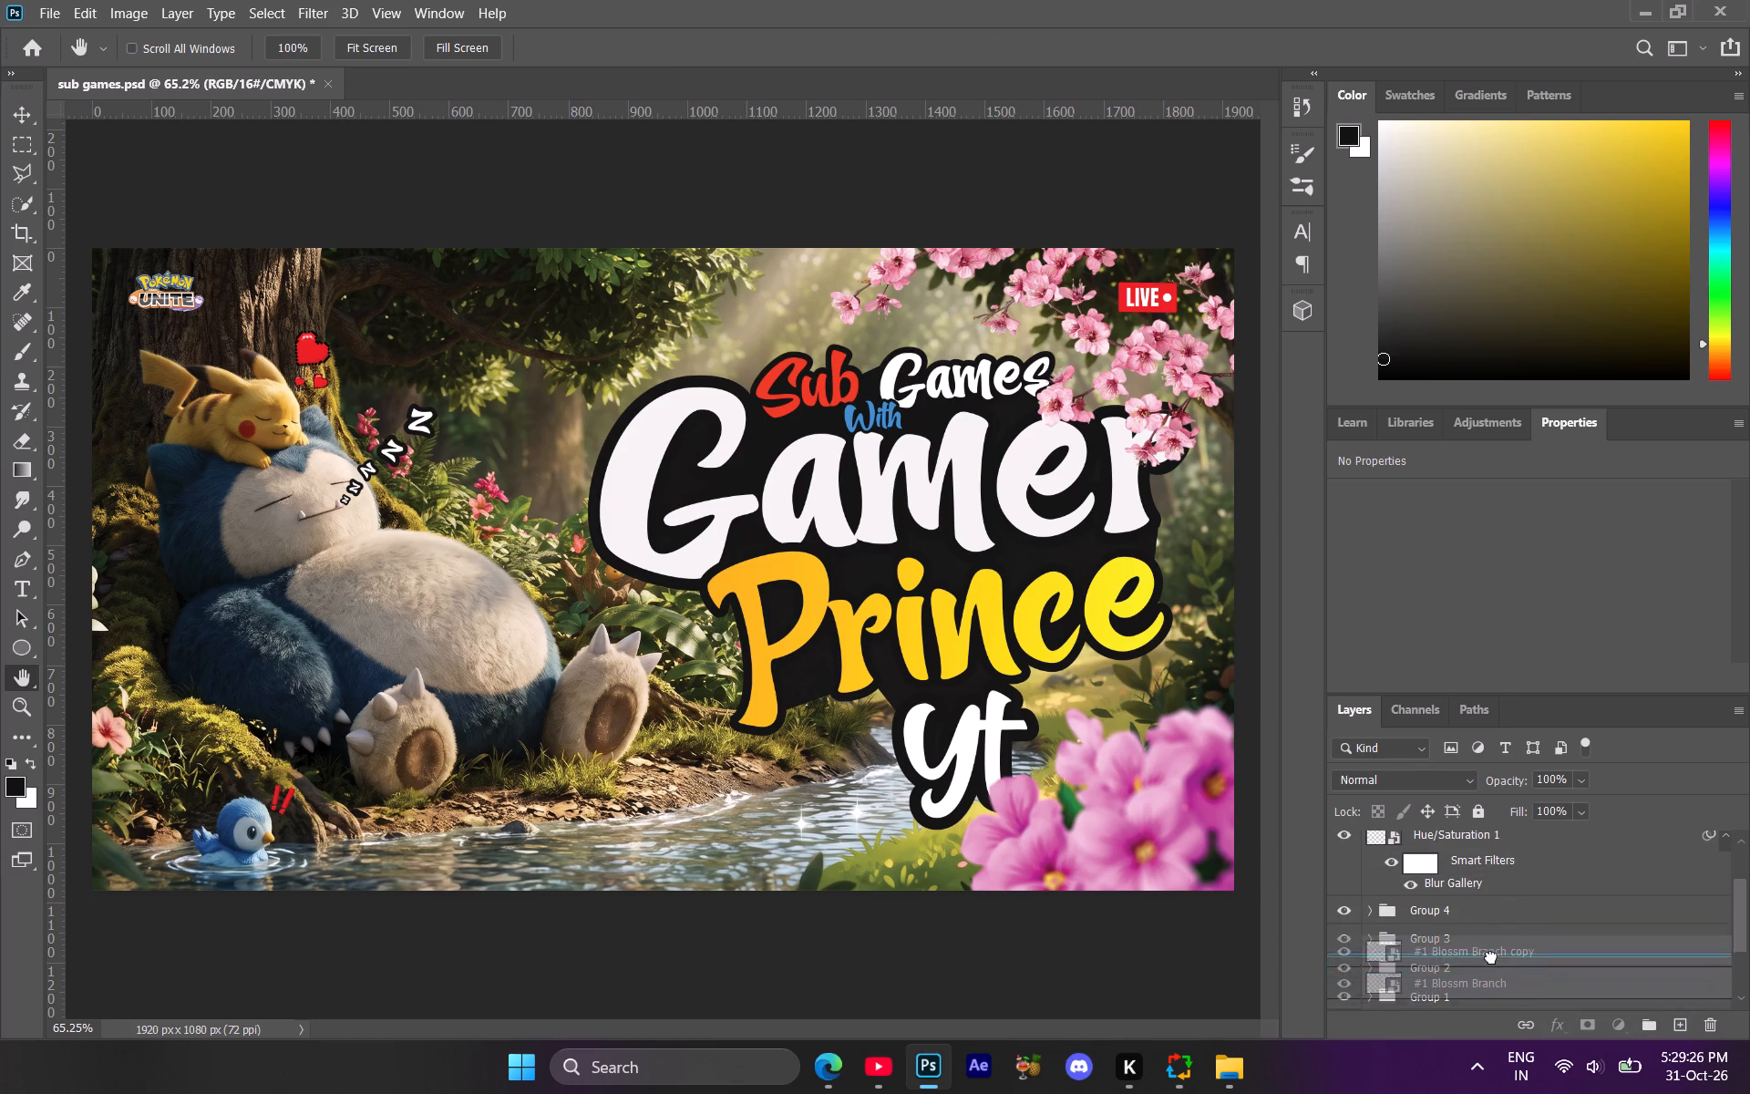
drag(1491, 957, 1512, 930)
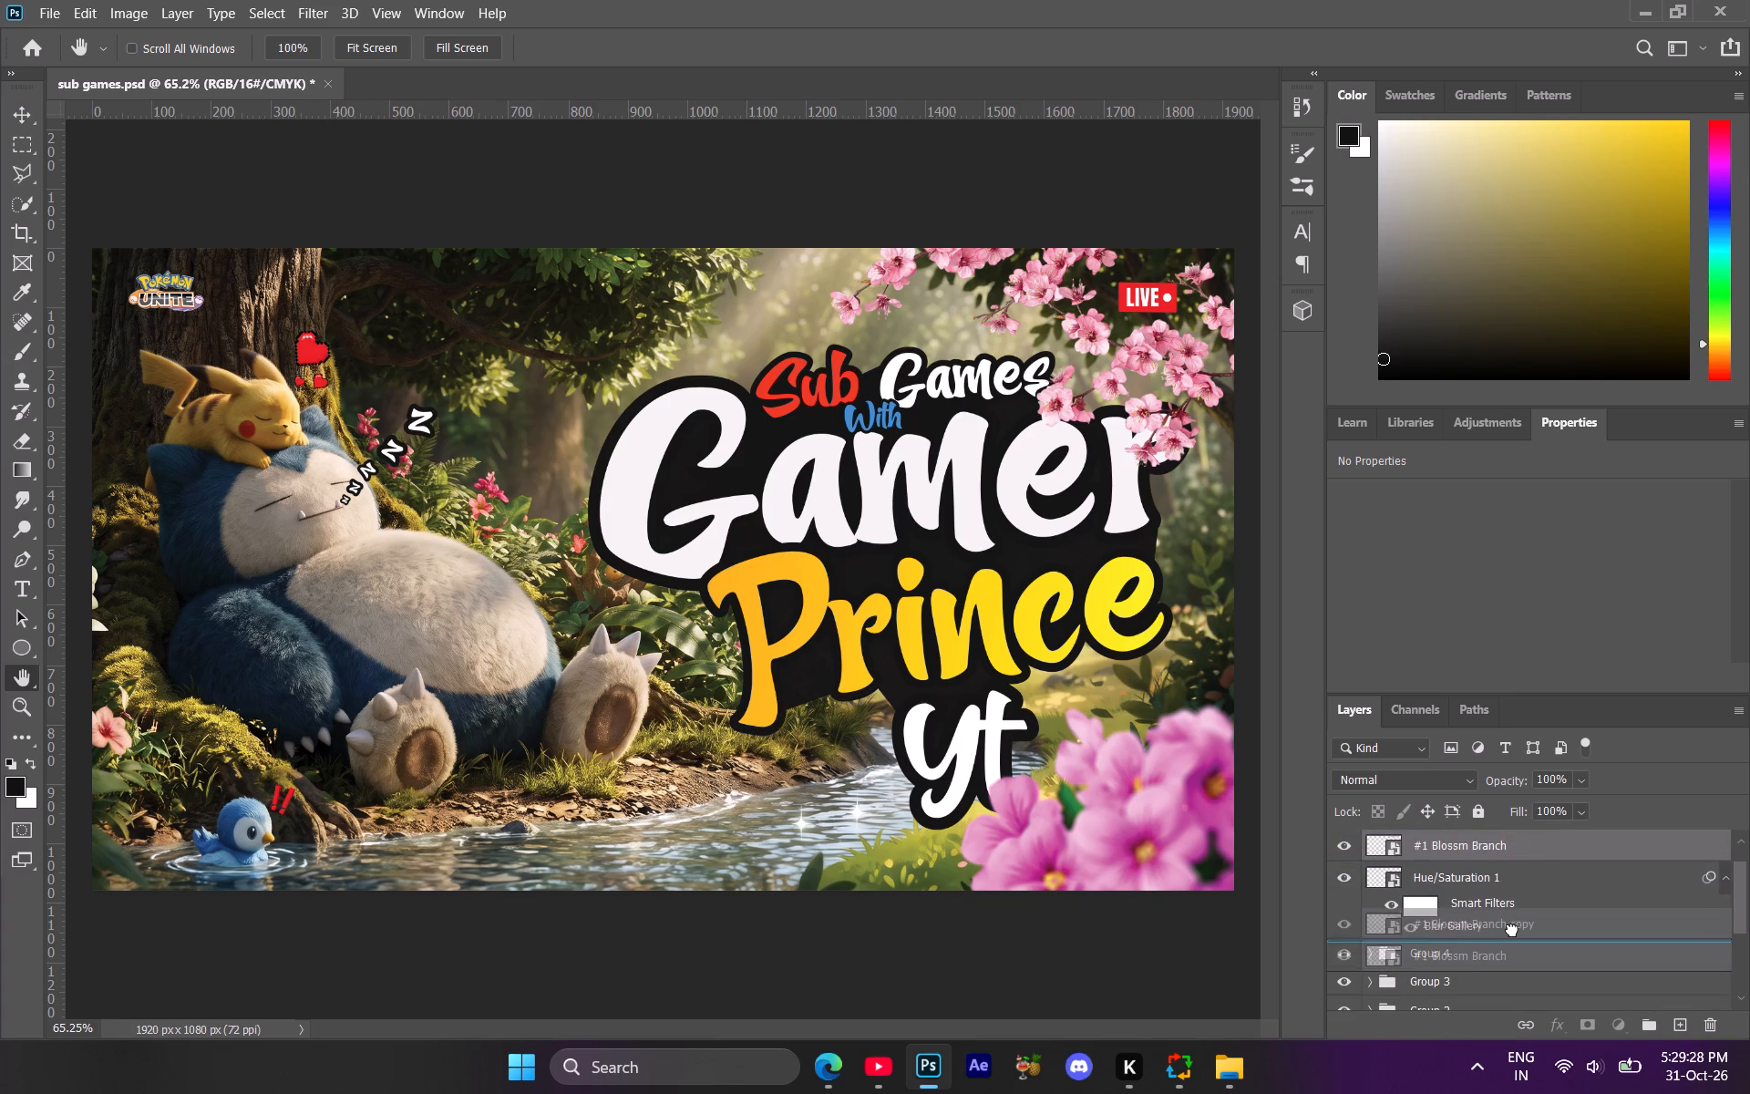
drag(1512, 930, 1512, 944)
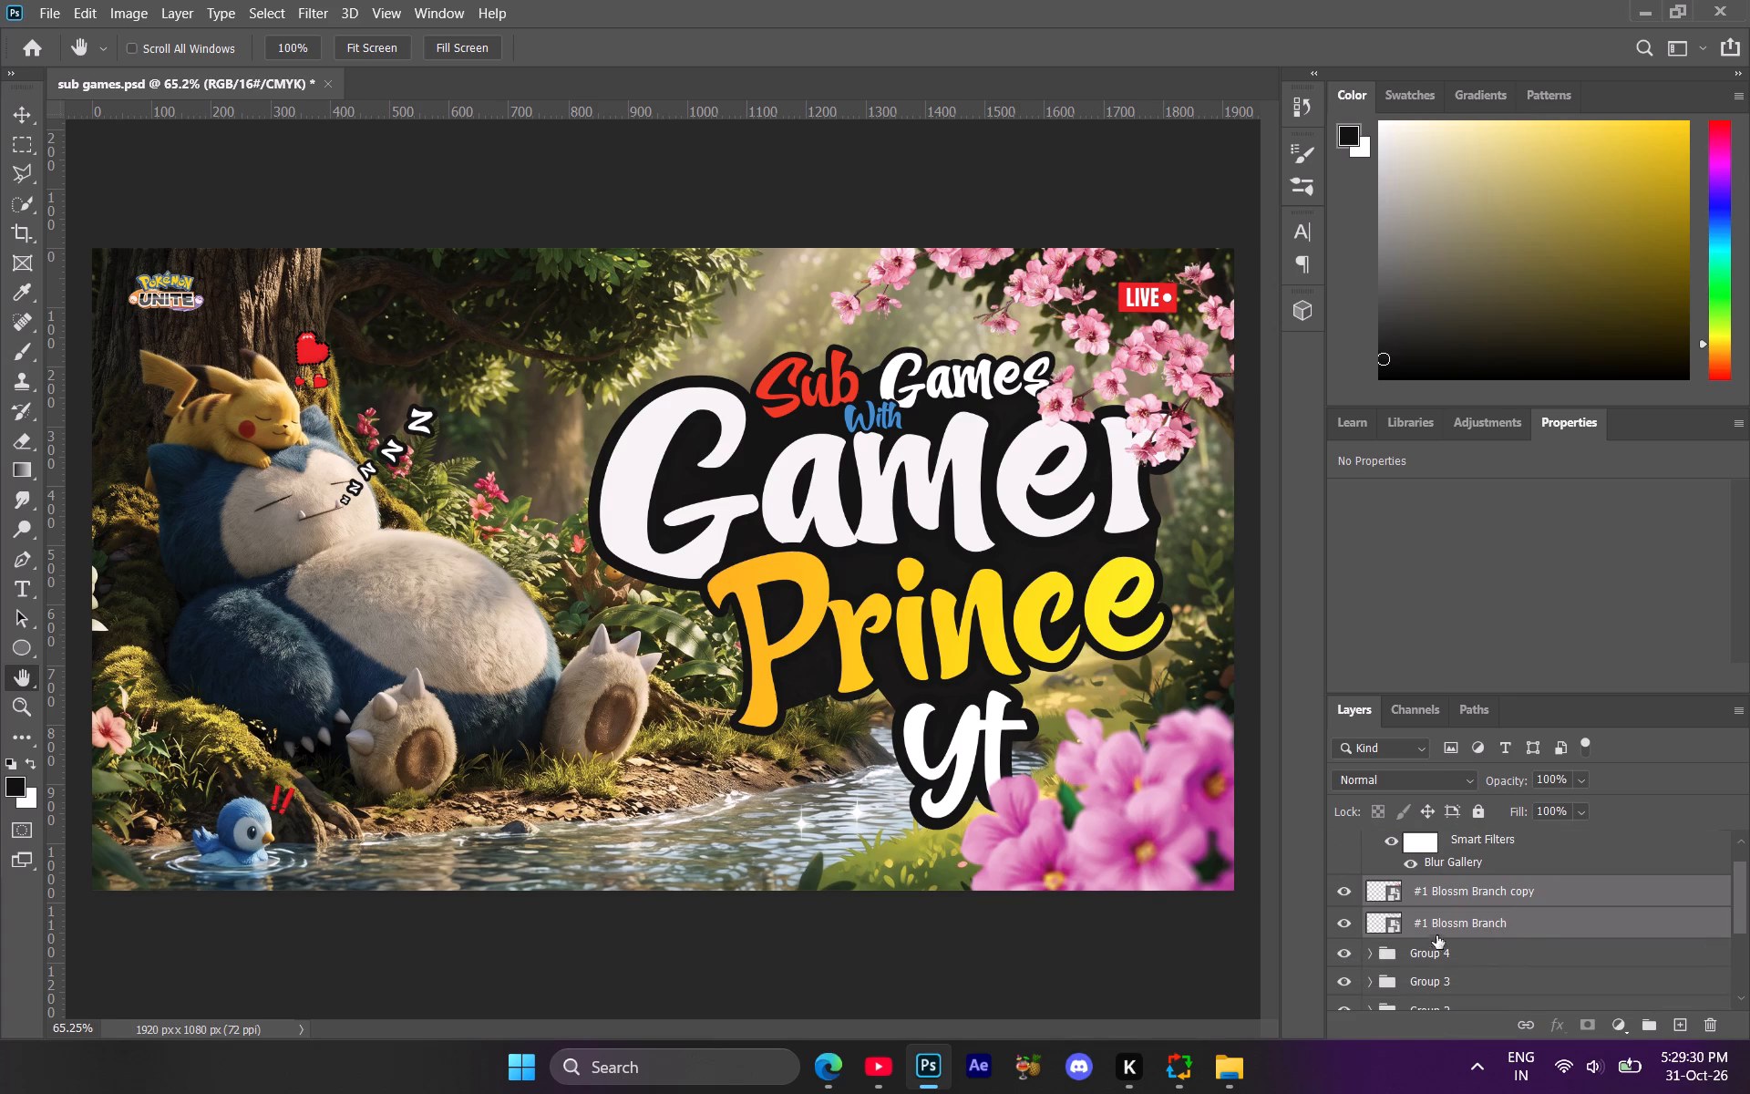
Toggle the visibility of the groups, image layers and blossom branches to examine what each one contains.
double_click(1343, 954)
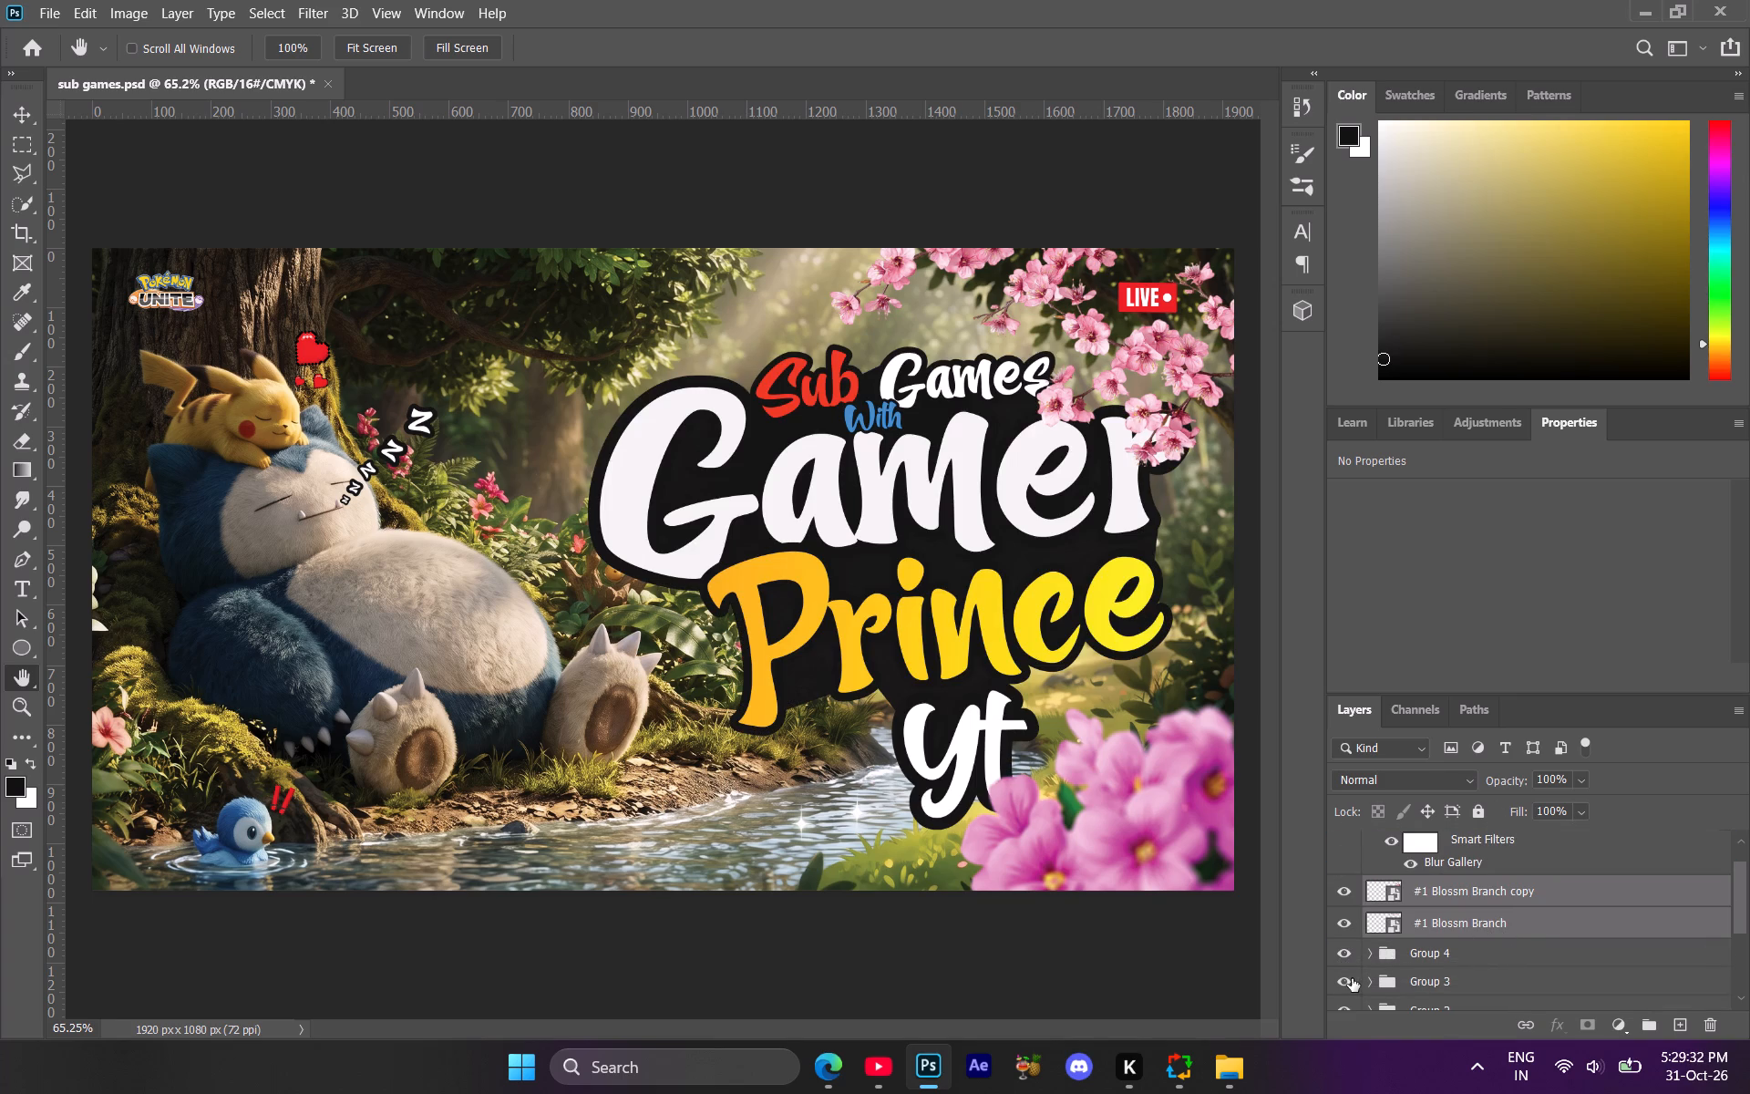
double_click(1352, 978)
scroll(1403, 968, down, 1)
double_click(1354, 966)
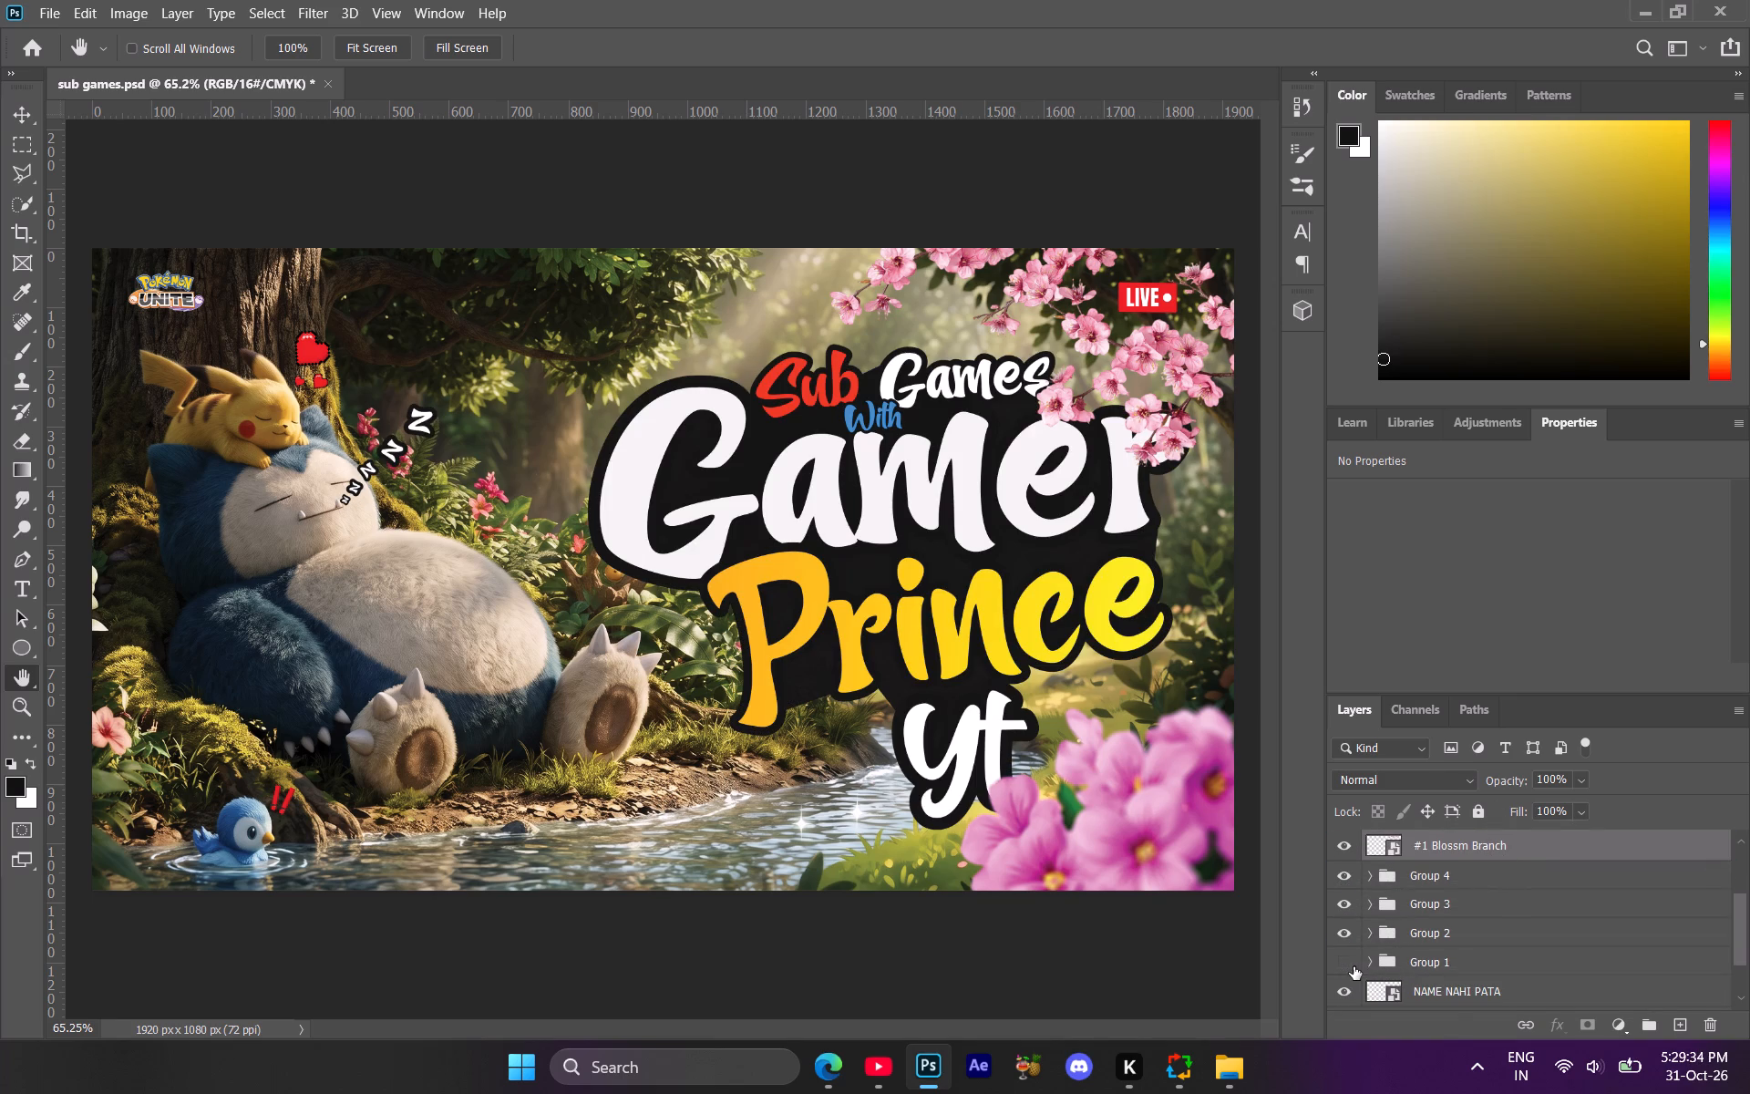
click(1350, 986)
click(1350, 986)
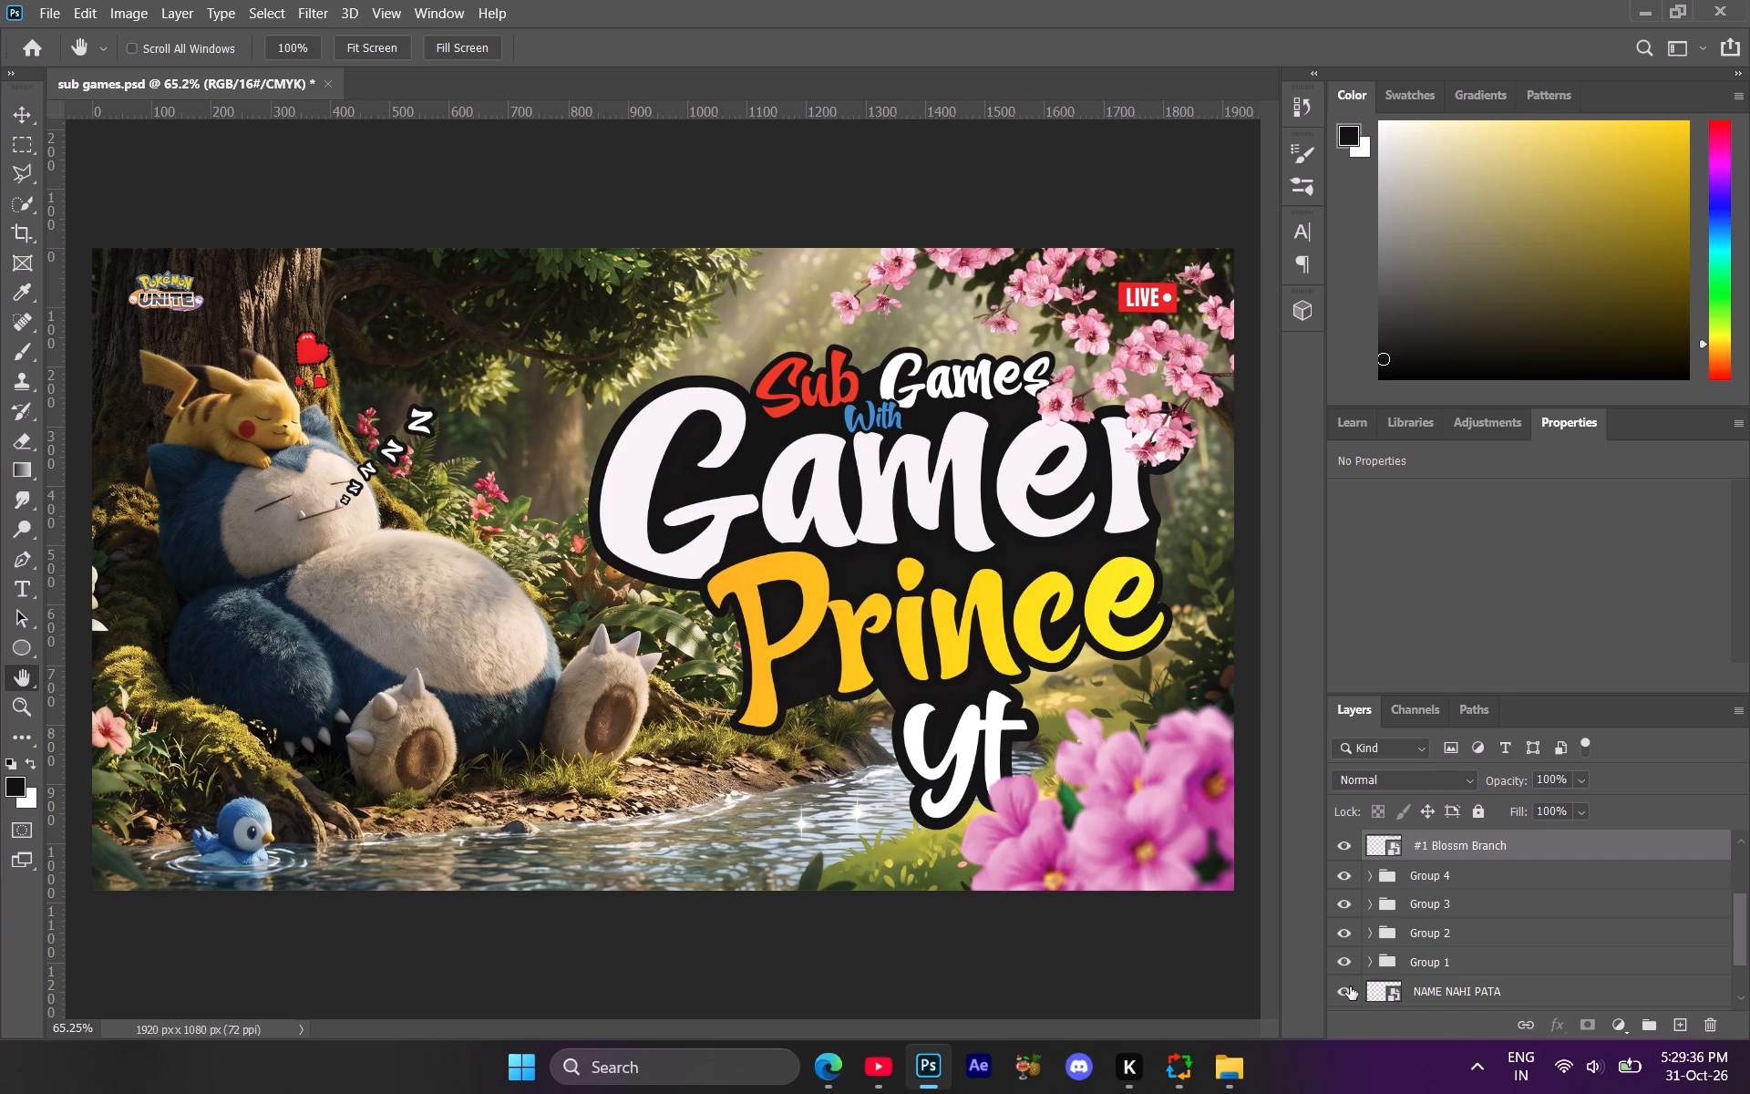
scroll(1396, 964, down, 2)
double_click(1342, 968)
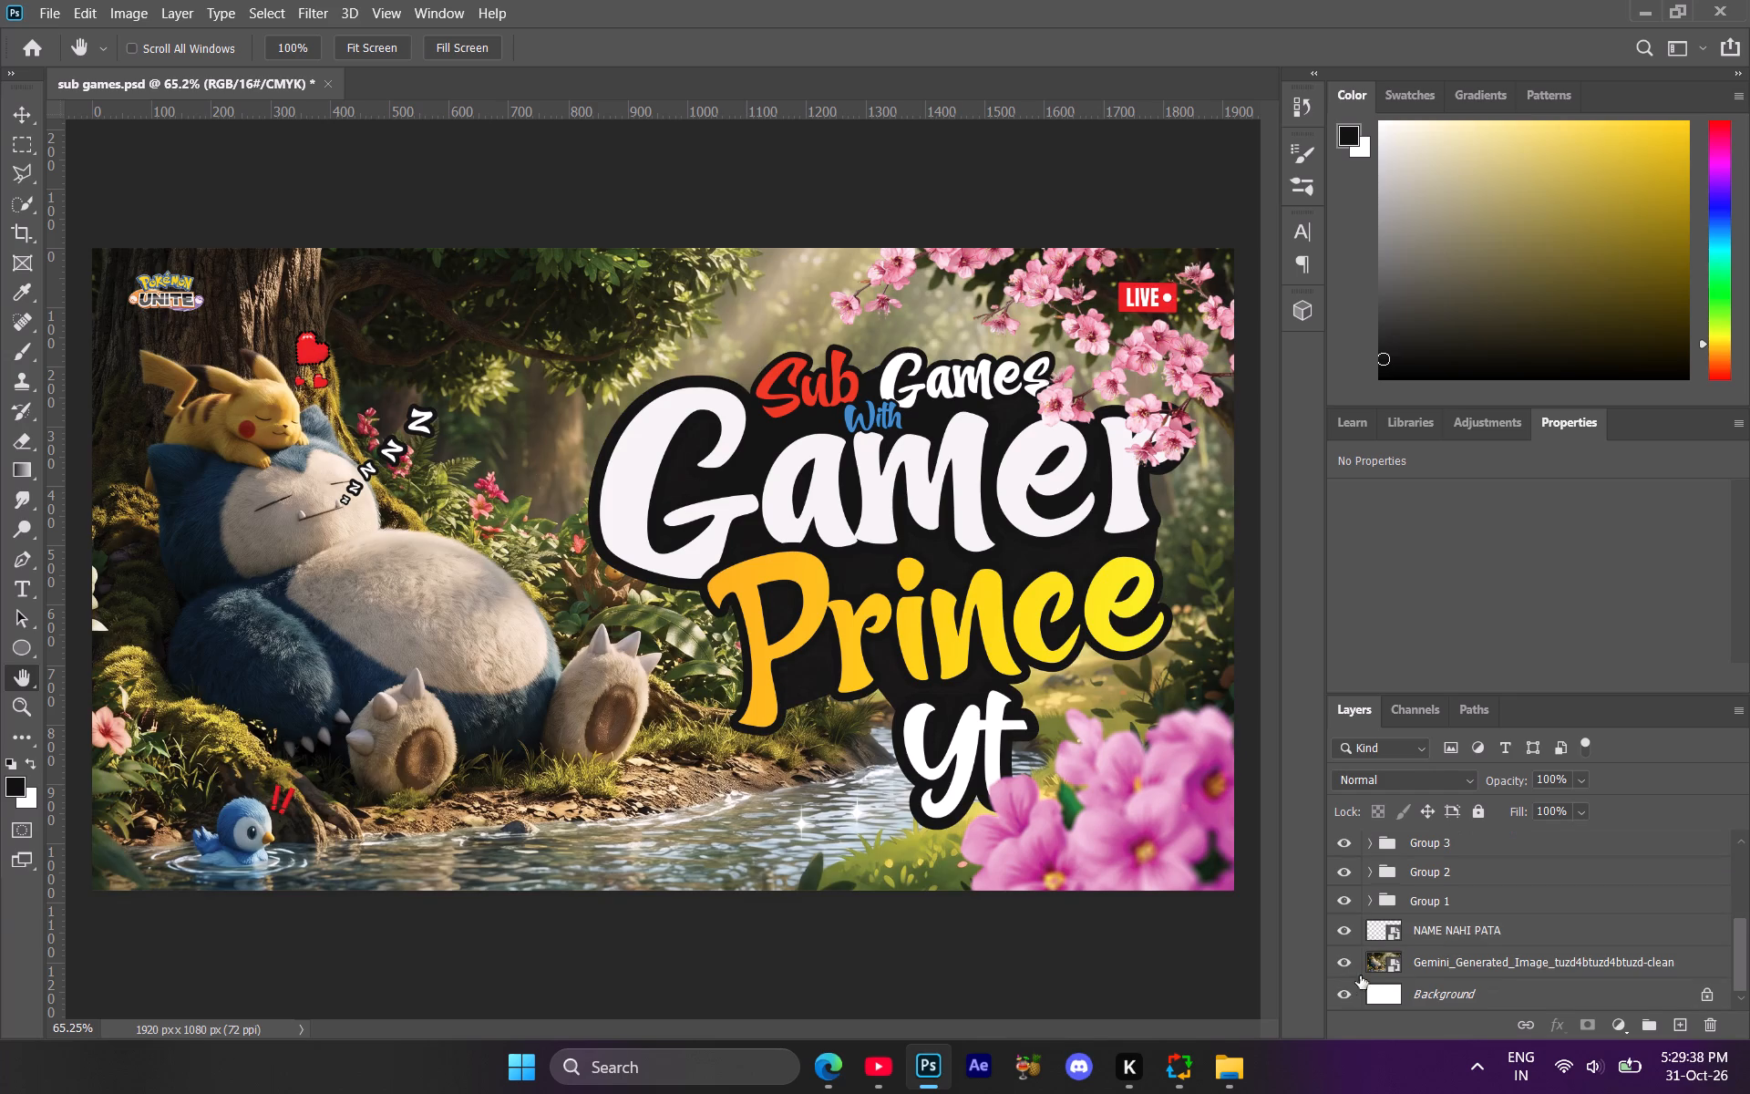
scroll(1401, 942, up, 5)
double_click(1350, 955)
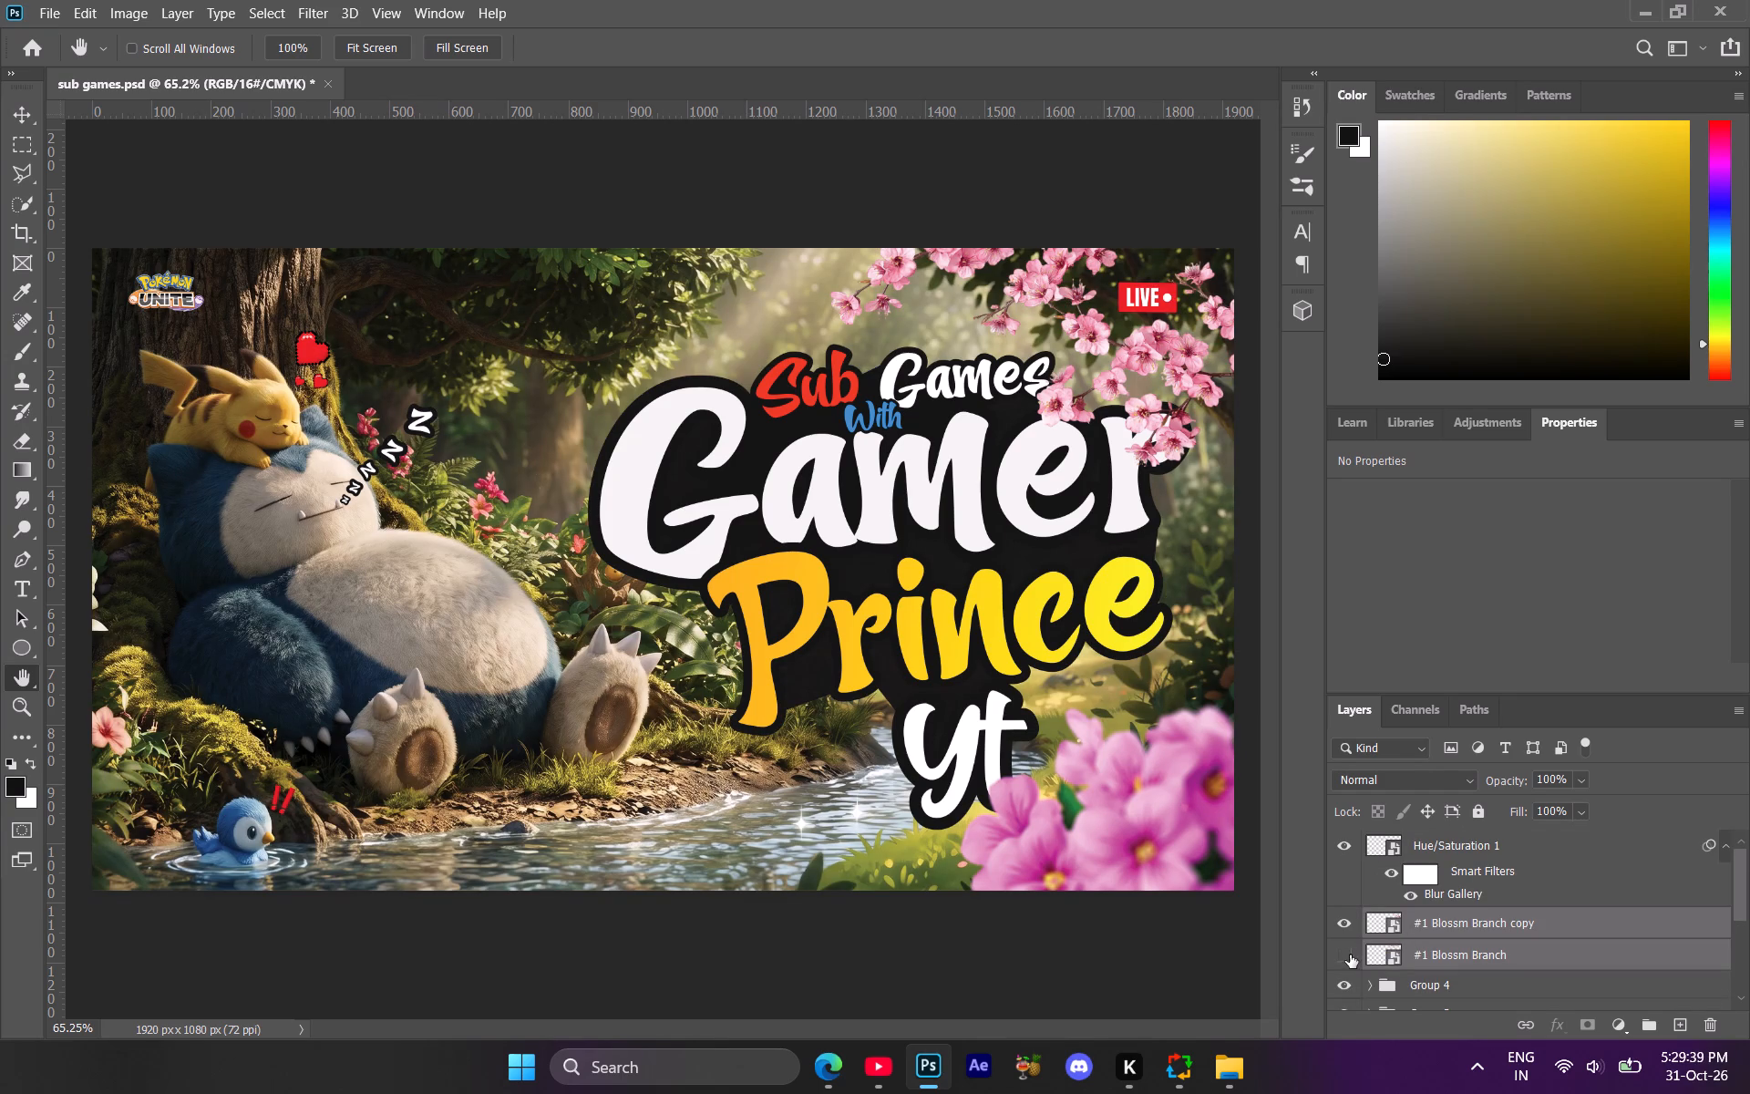
double_click(1349, 926)
click(1436, 956)
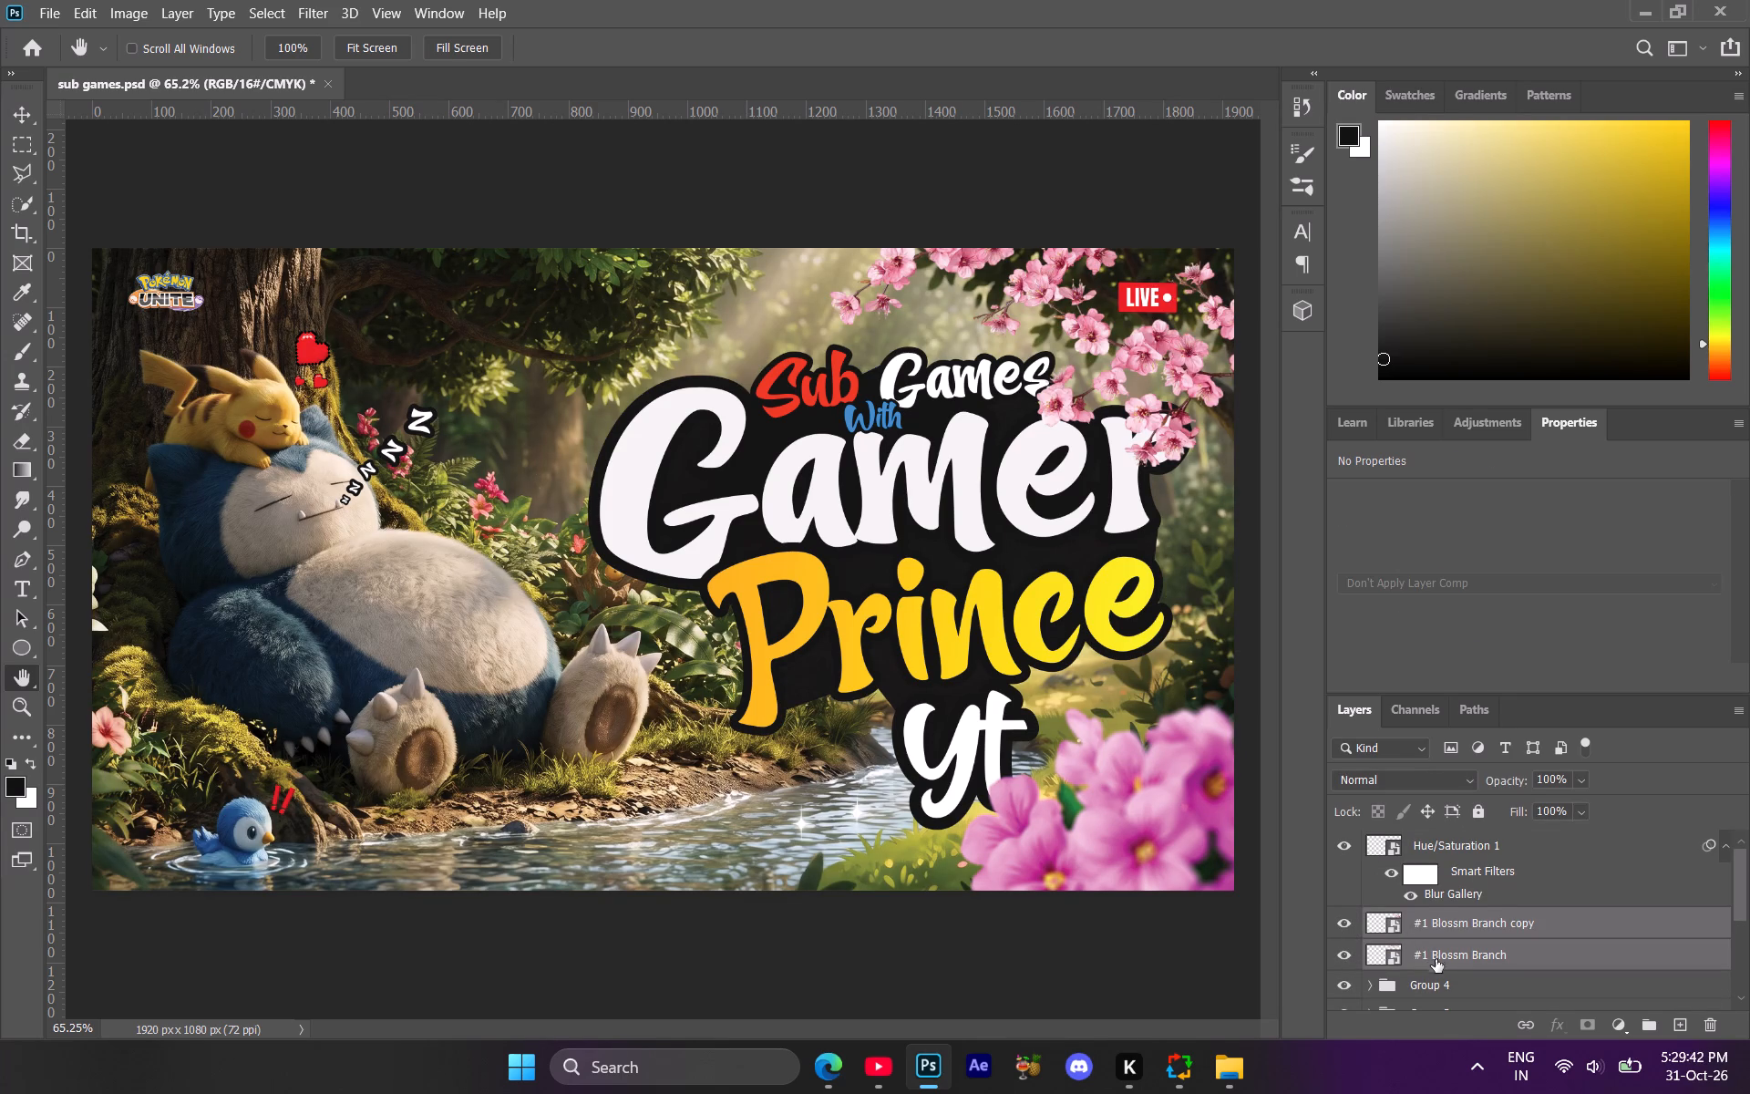
click(1434, 977)
click(1357, 980)
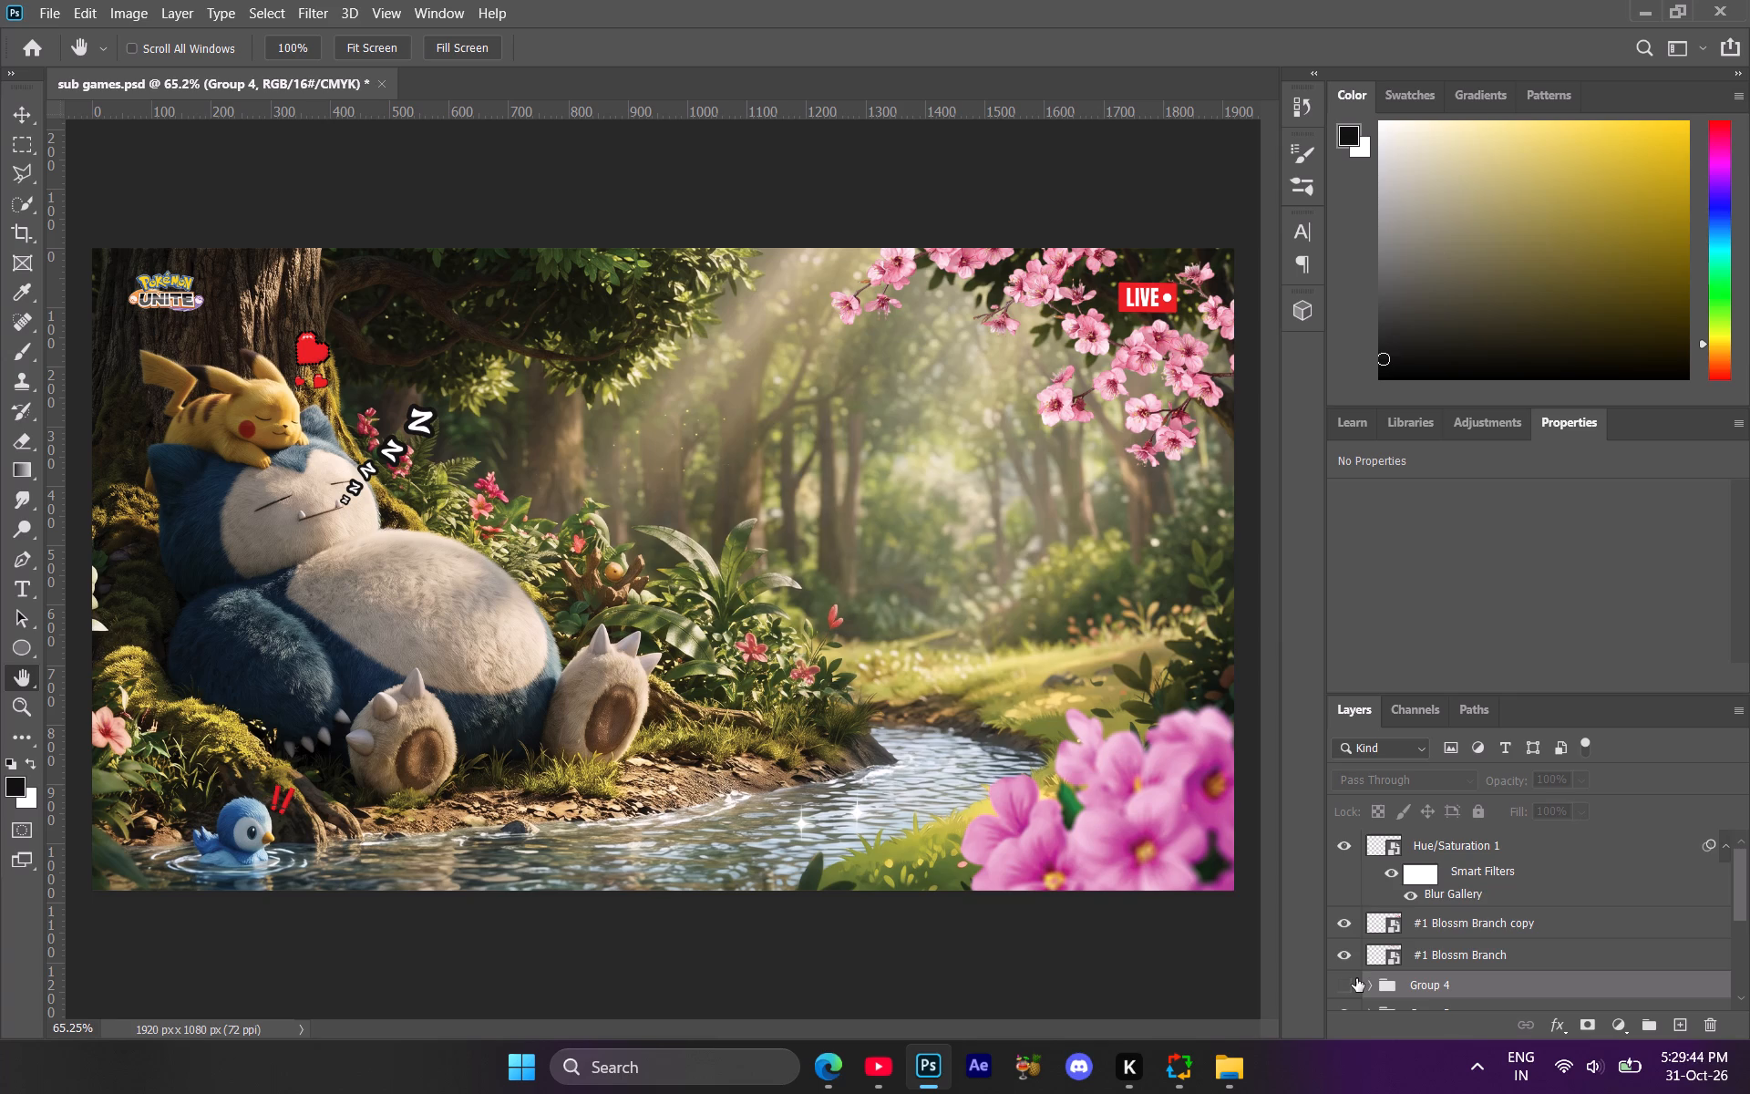
click(1356, 978)
Check Group 1 and Group 2 by hiding and showing them, and move Group 2 to the top of the layer stack.
scroll(1439, 976, down, 2)
click(1343, 914)
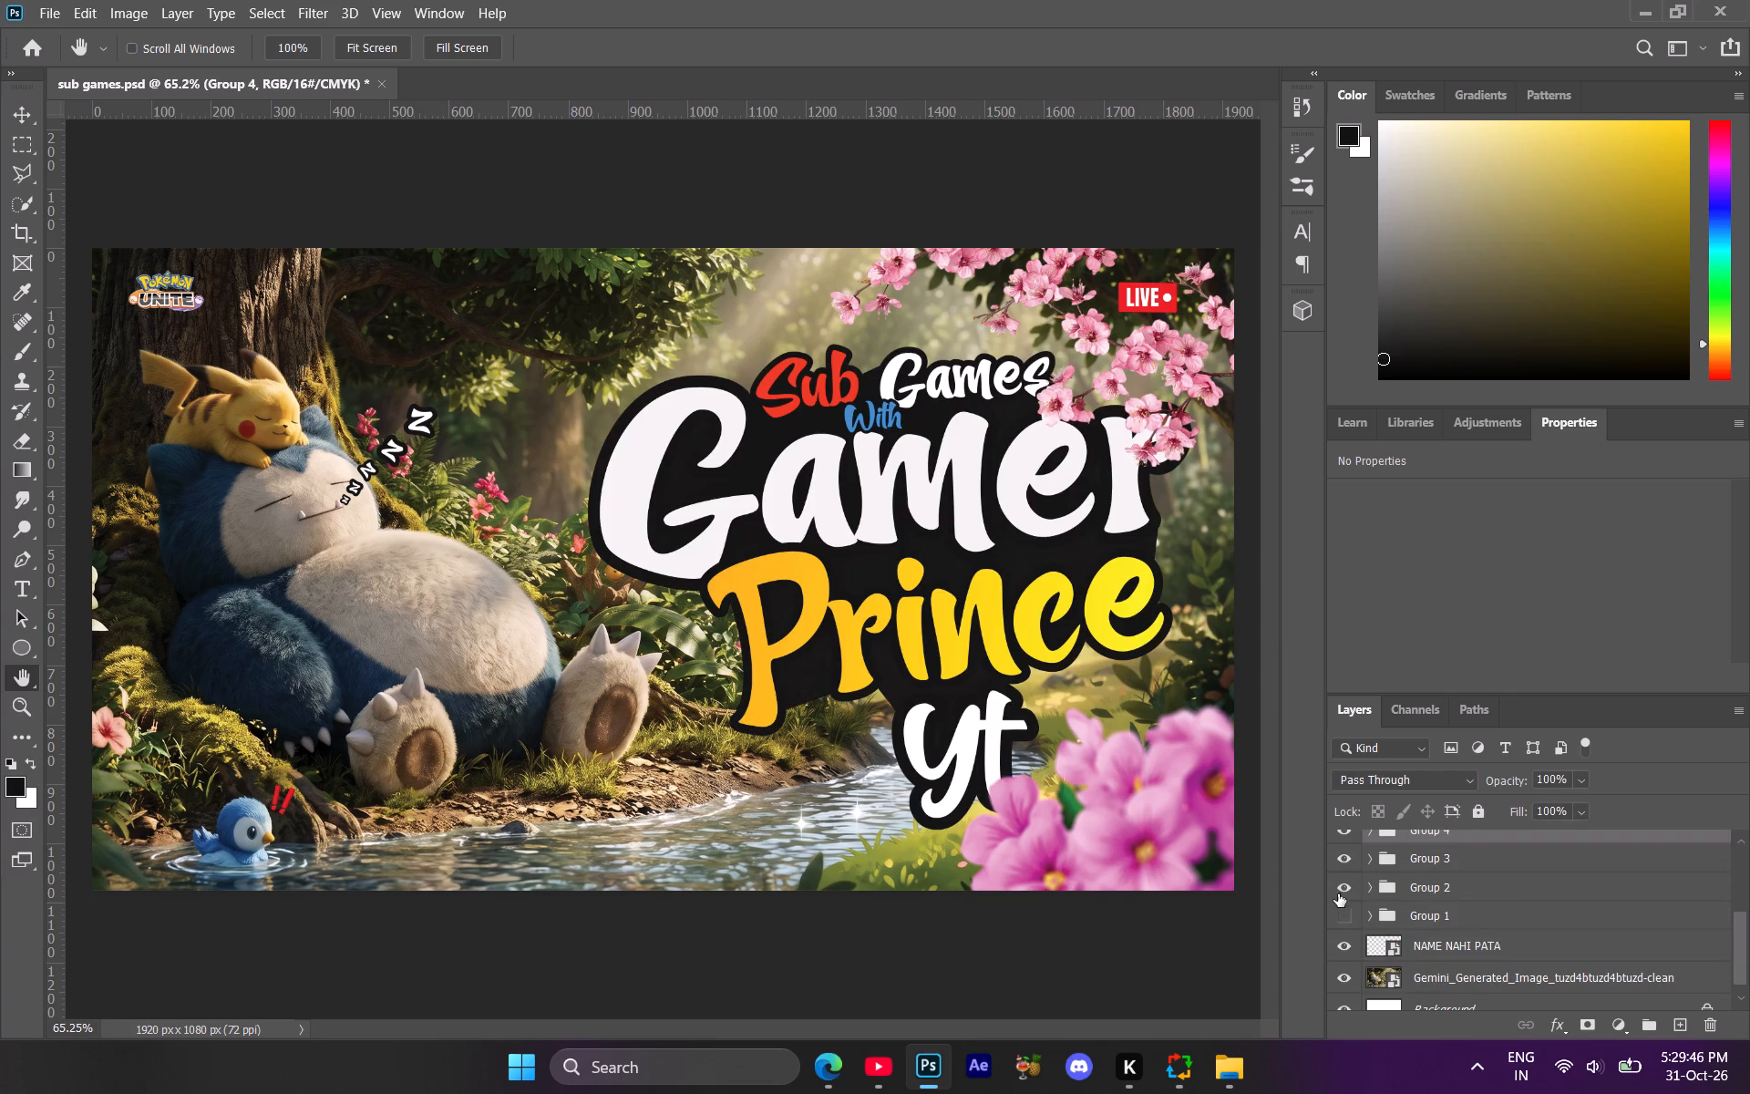
click(1338, 886)
click(1338, 886)
click(1342, 912)
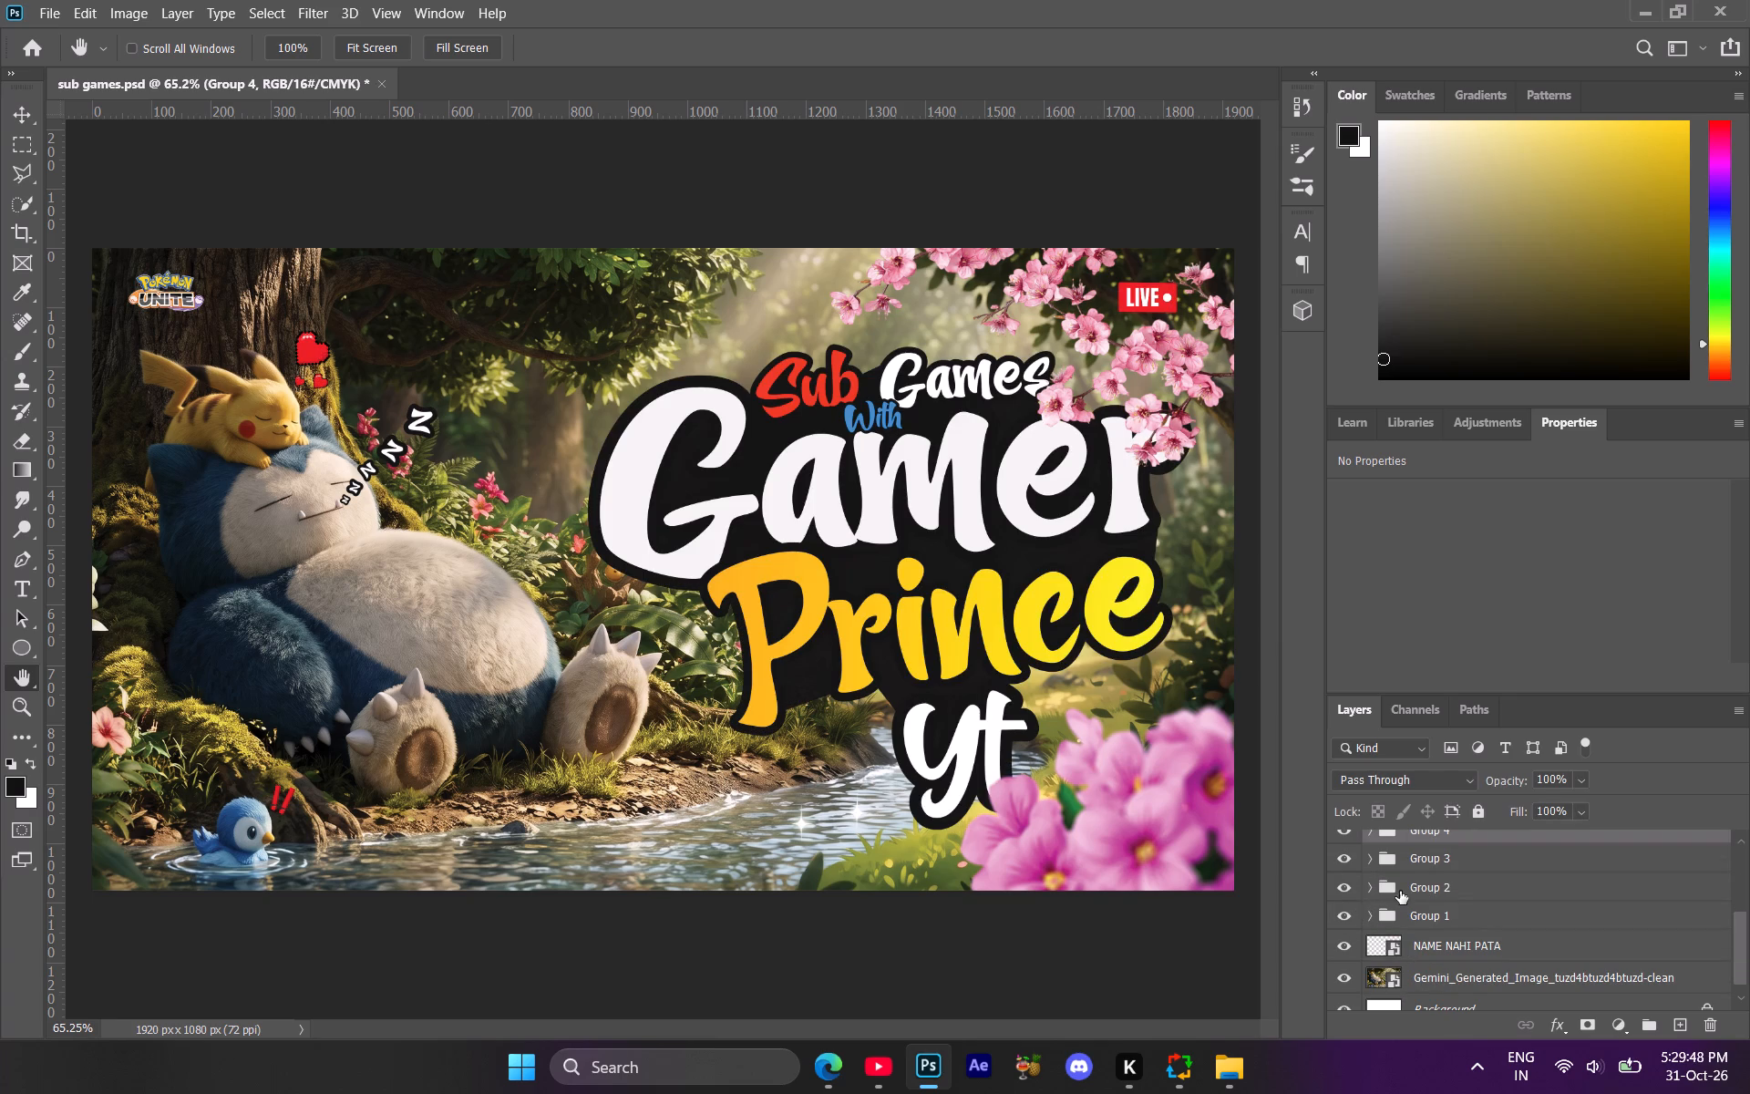
drag(1400, 891, 1415, 839)
Rotate the copied blossom branch to about 63.6° and reposition it at the artwork's right edge, around the LIVE badge and the r of Gamer.
click(1451, 959)
scroll(1459, 940, down, 1)
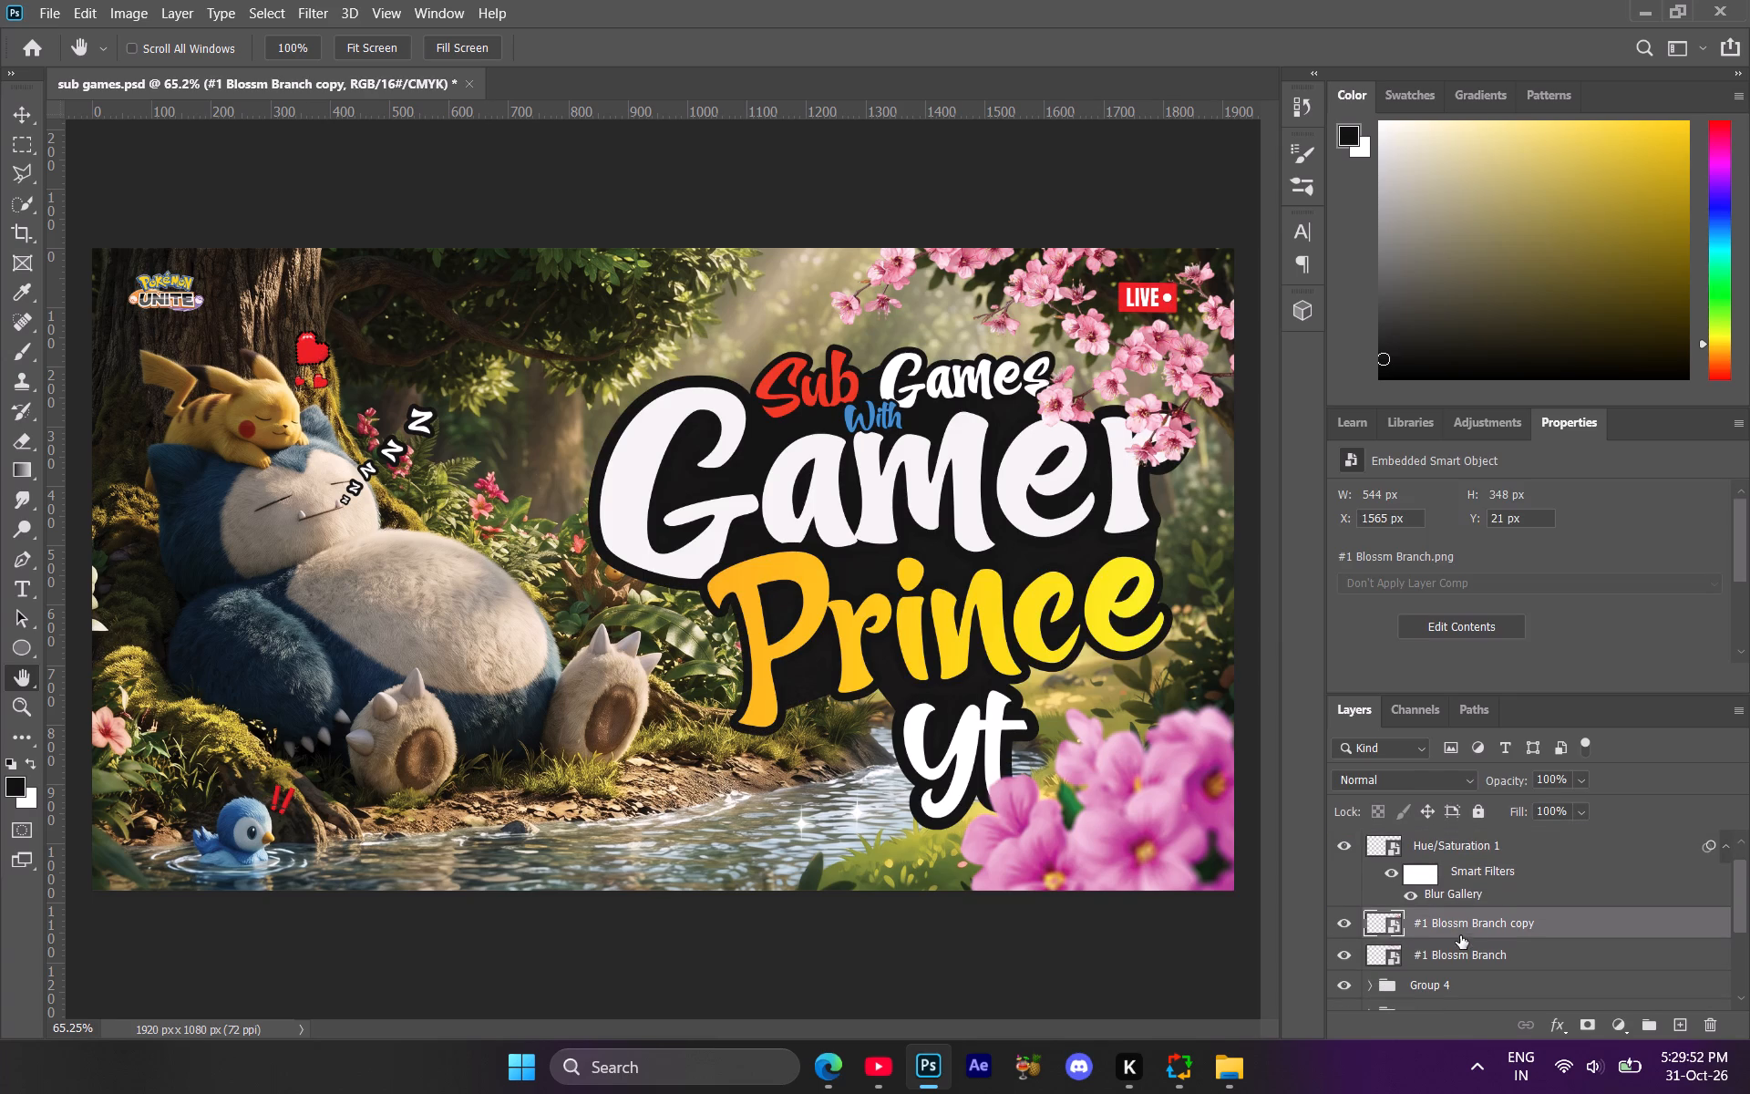
click(1426, 952)
click(1361, 953)
click(1357, 953)
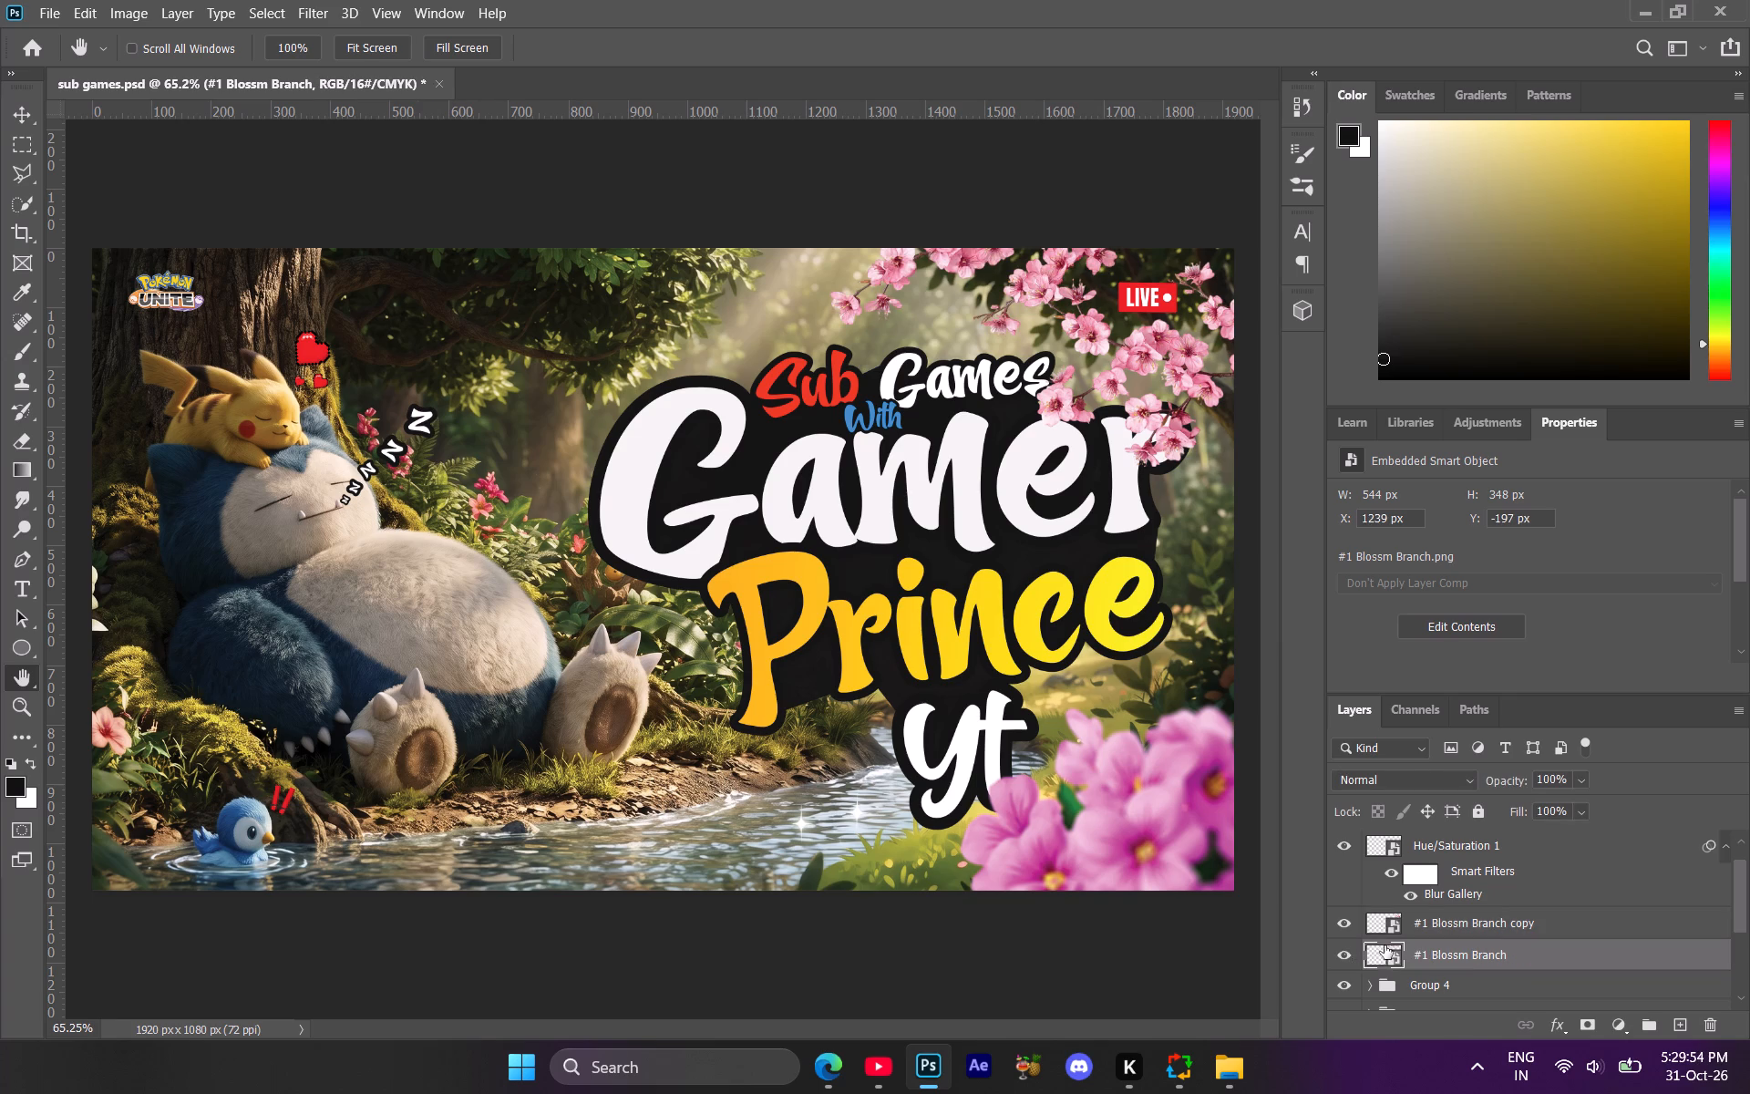
double_click(1338, 933)
click(1453, 934)
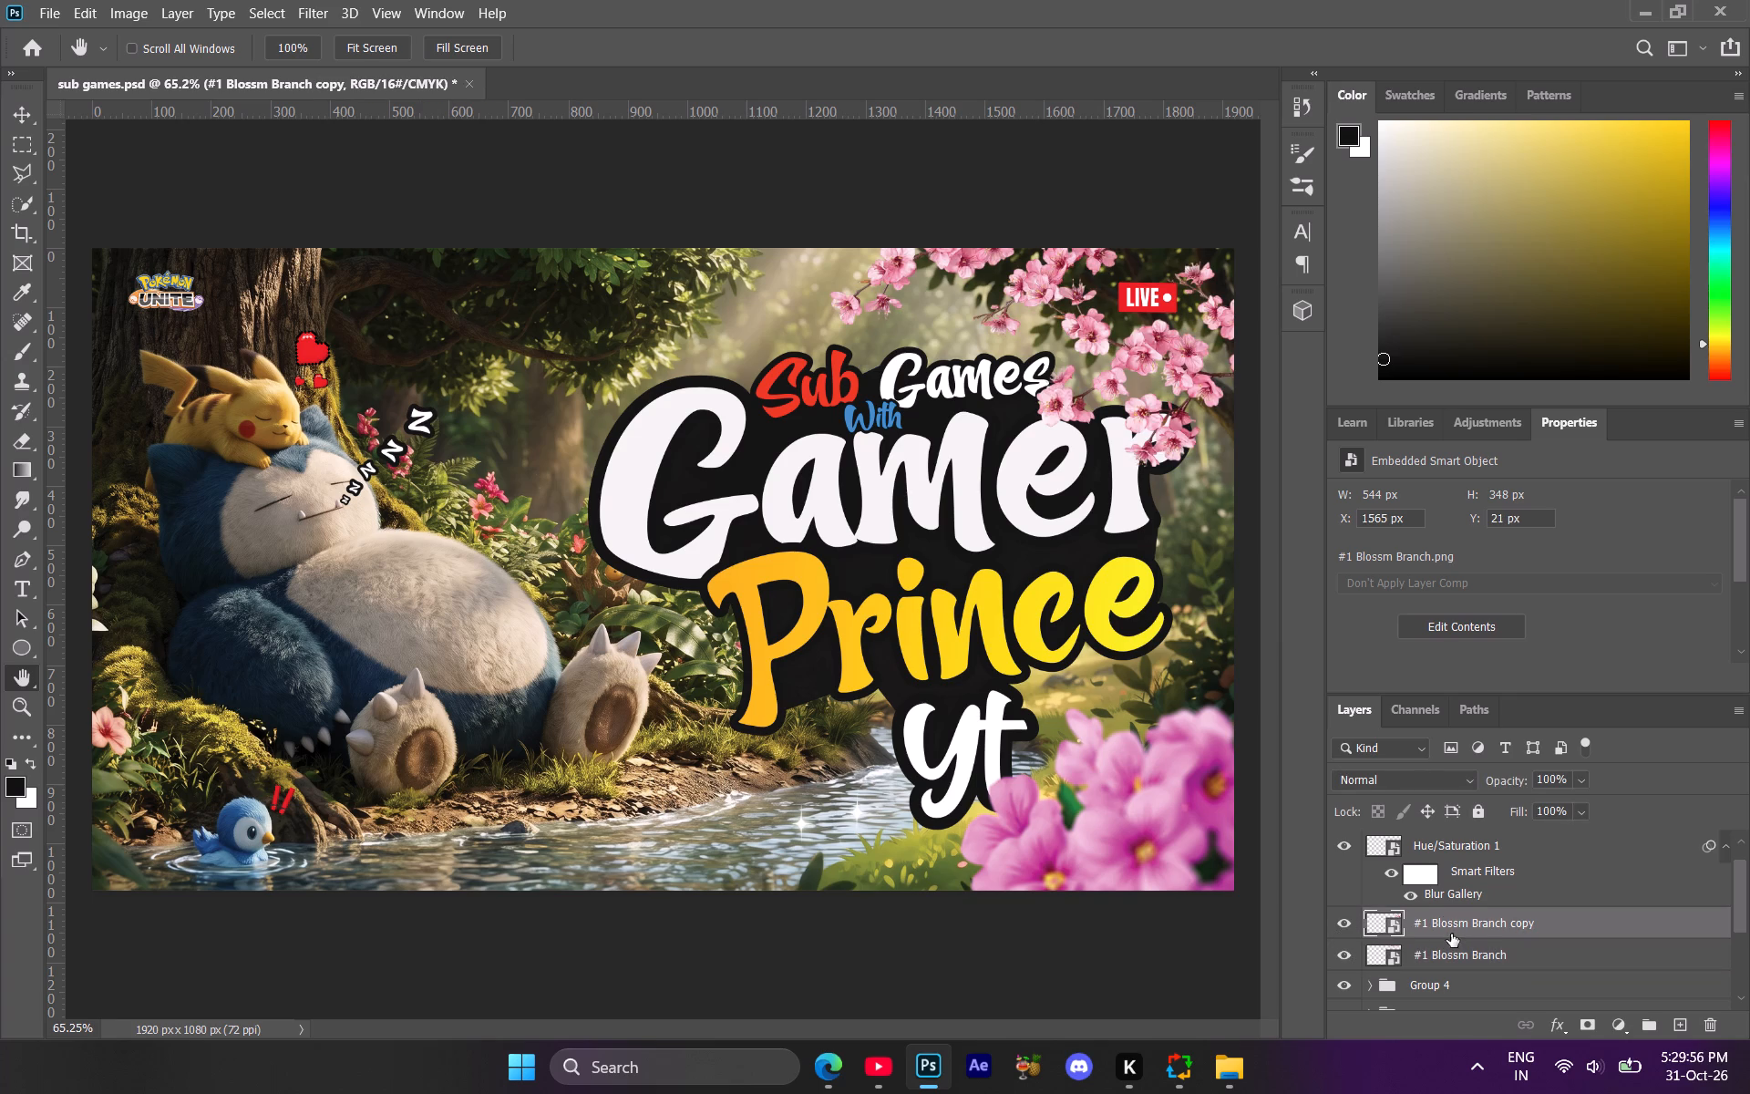
key(ctrl+t)
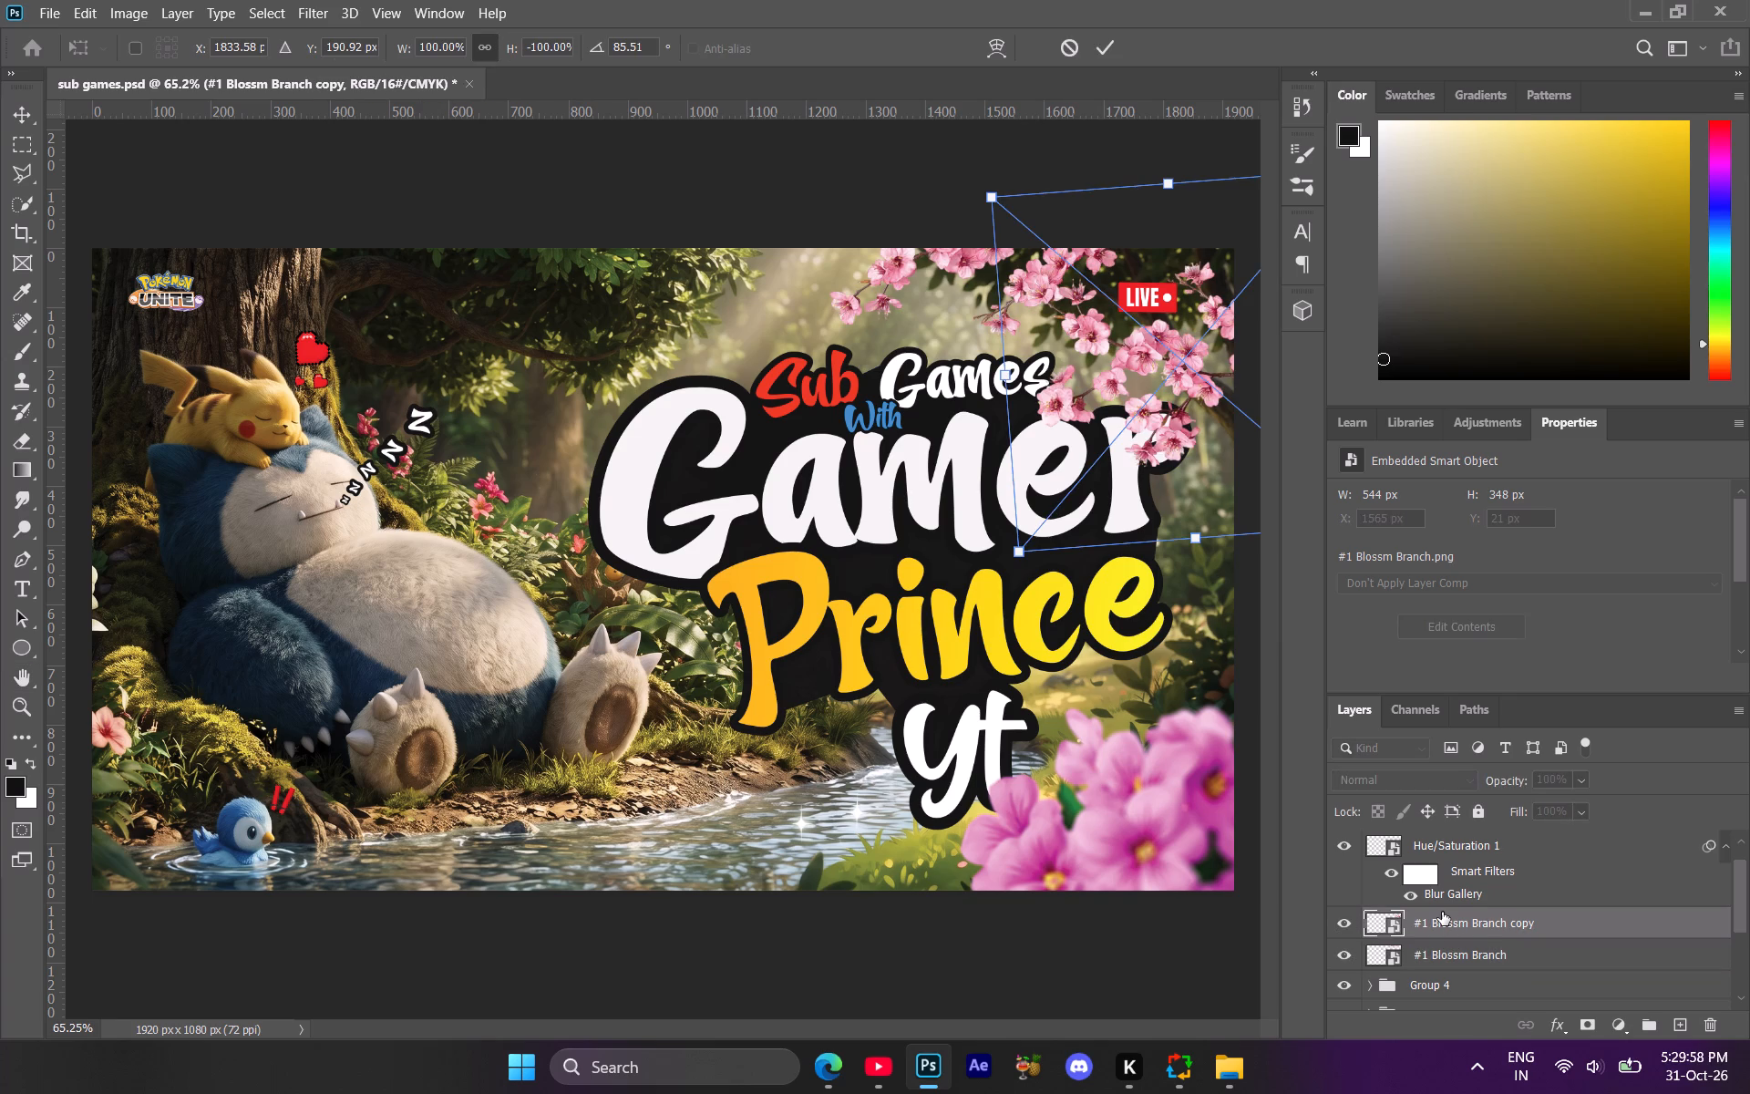
drag(934, 249, 931, 268)
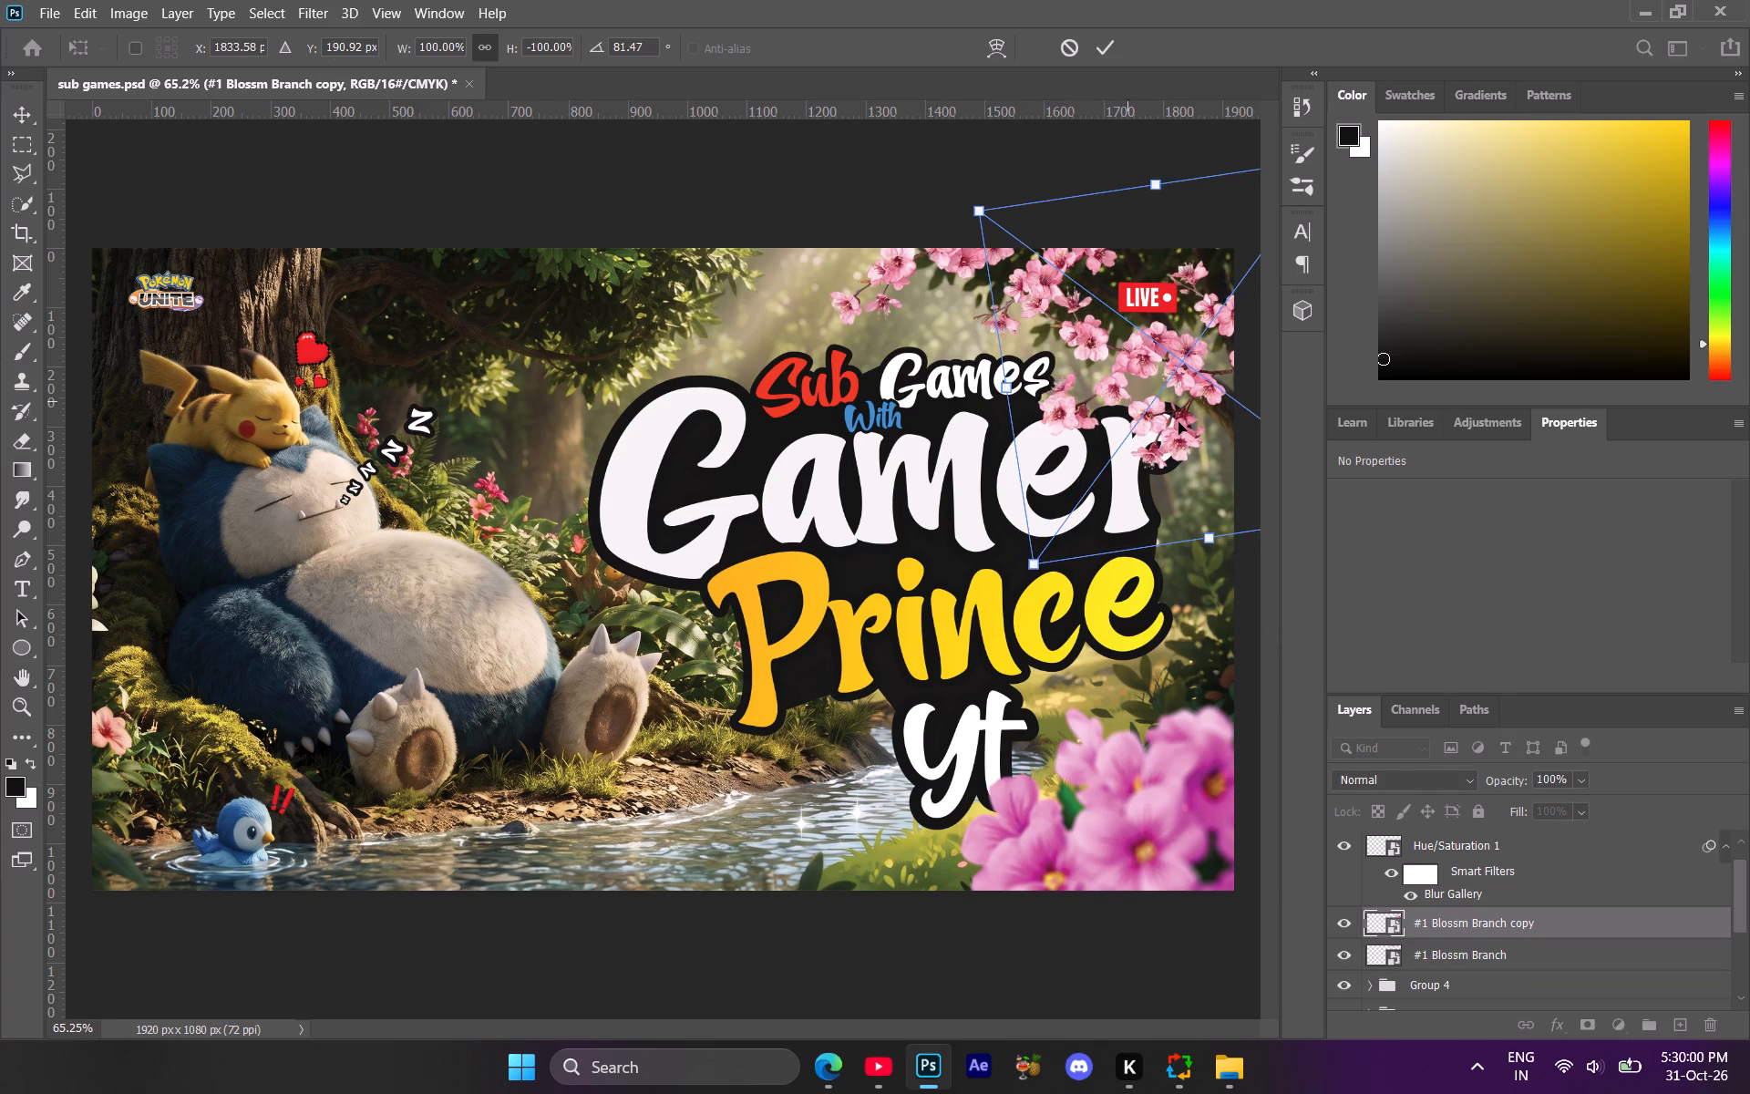
drag(1179, 422, 1200, 369)
drag(1002, 295, 1001, 358)
drag(1176, 331, 1180, 328)
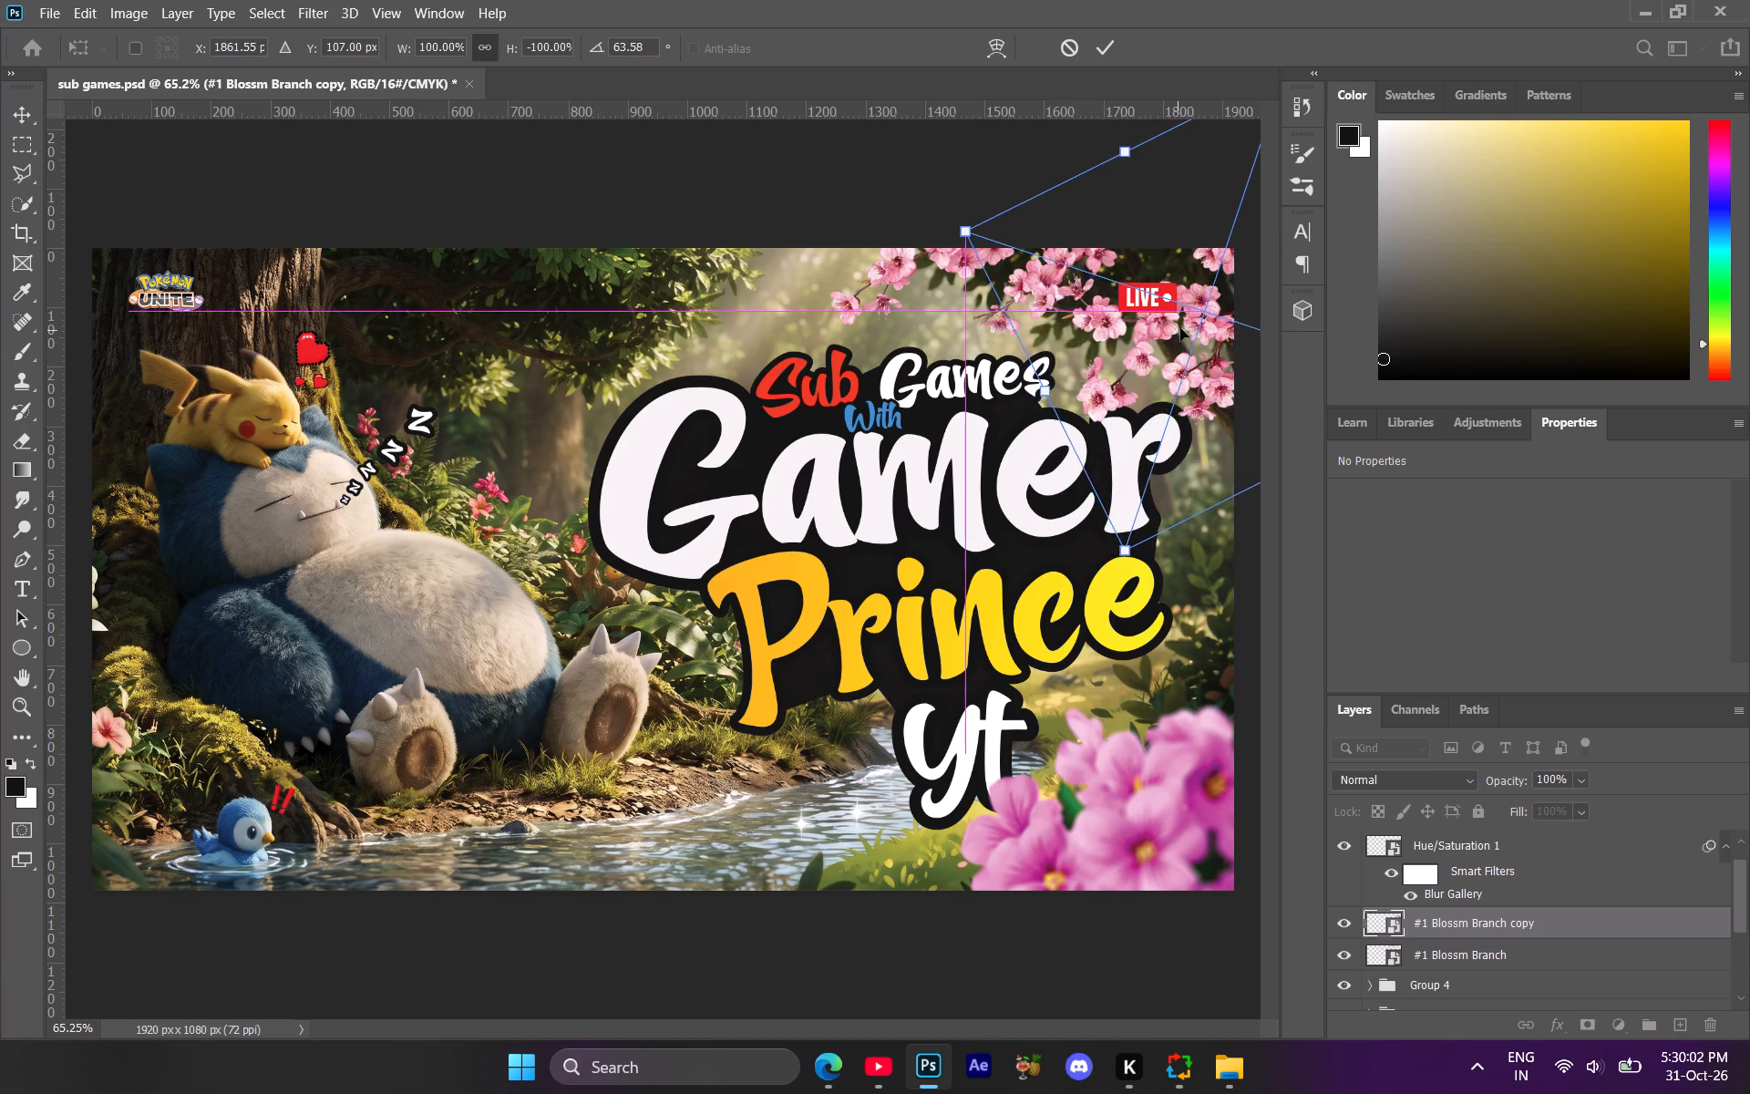
drag(1180, 328, 1159, 318)
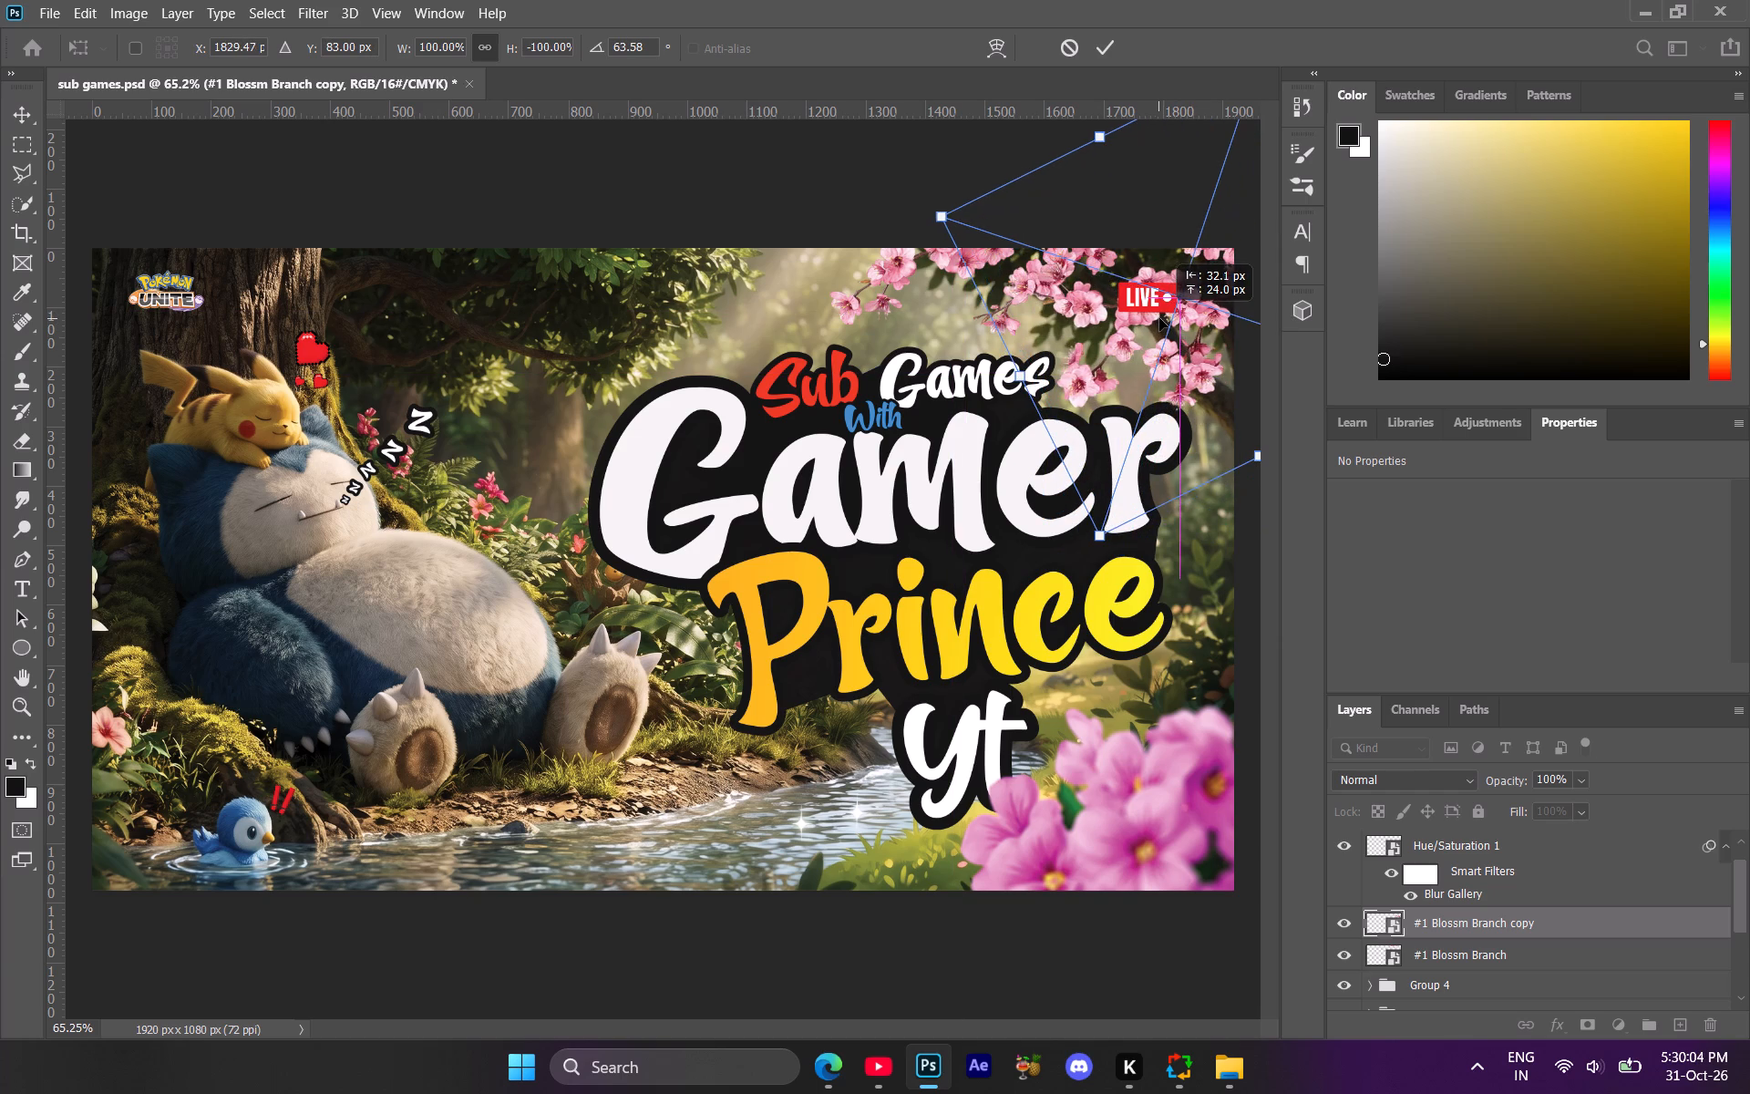
drag(1159, 318, 1241, 358)
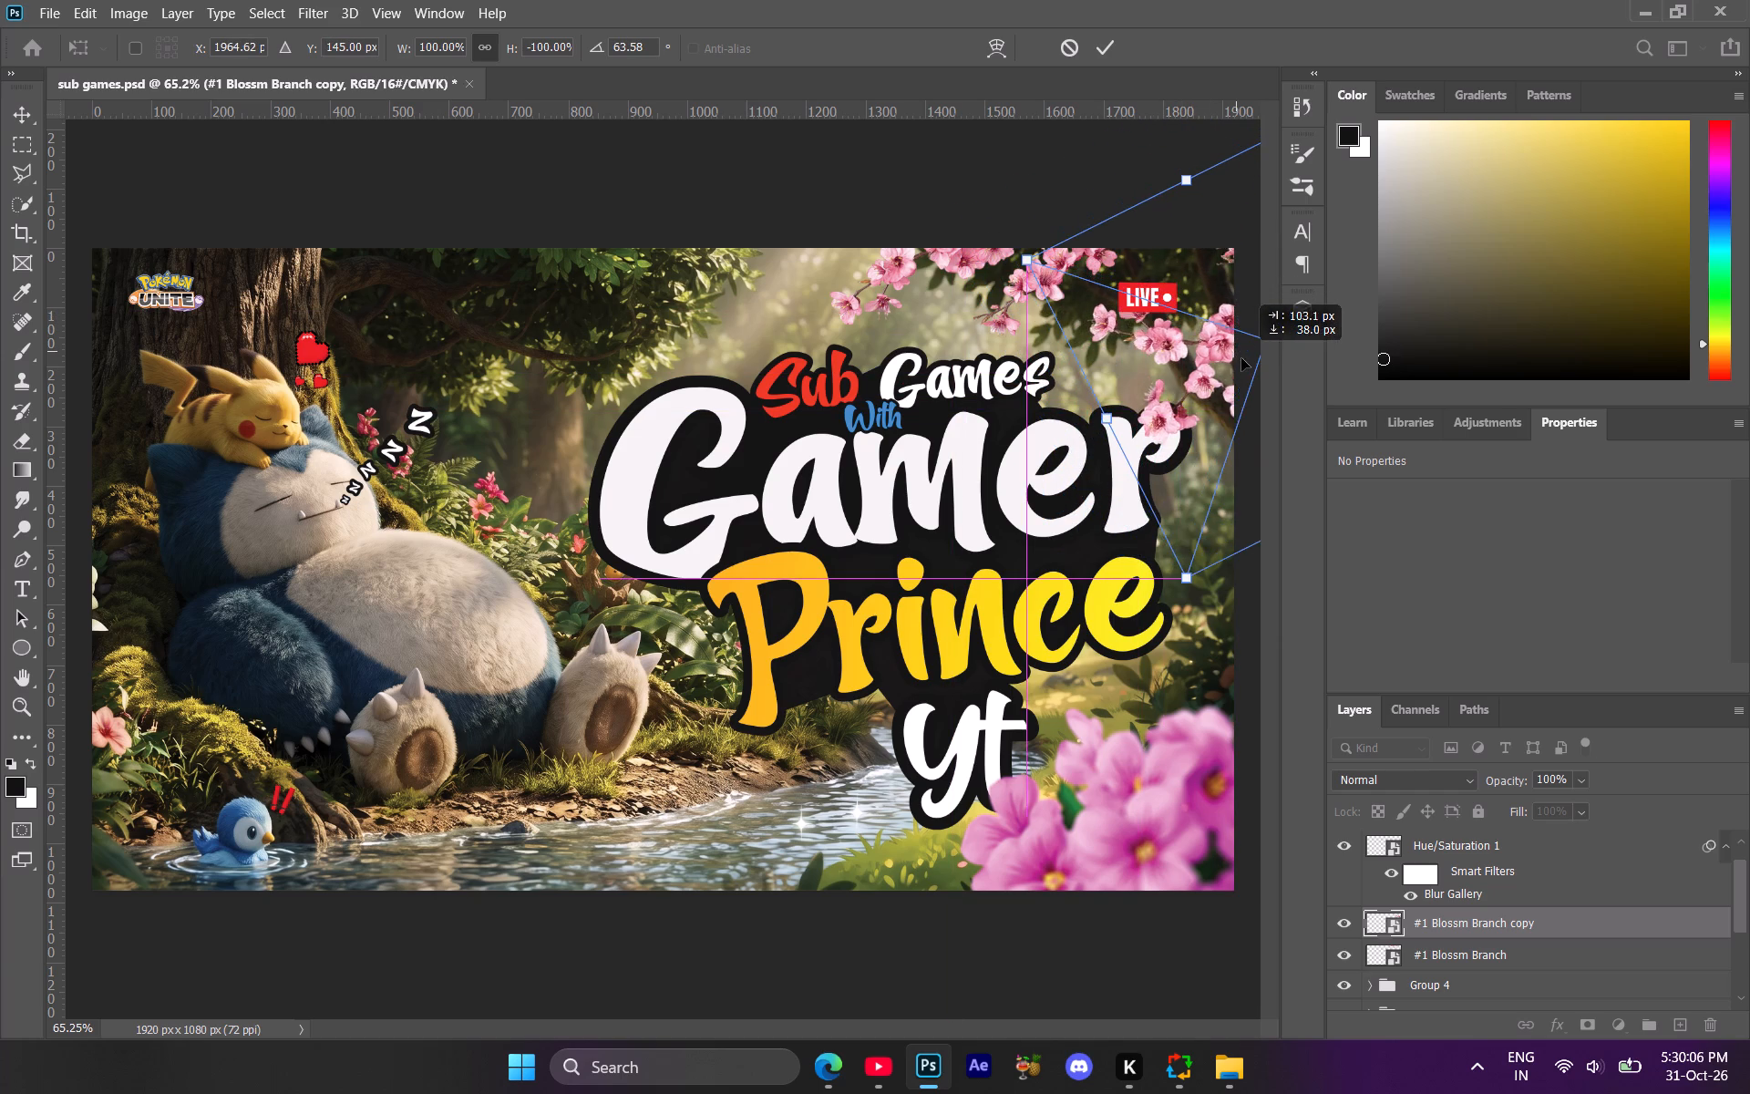
drag(1241, 358, 1202, 366)
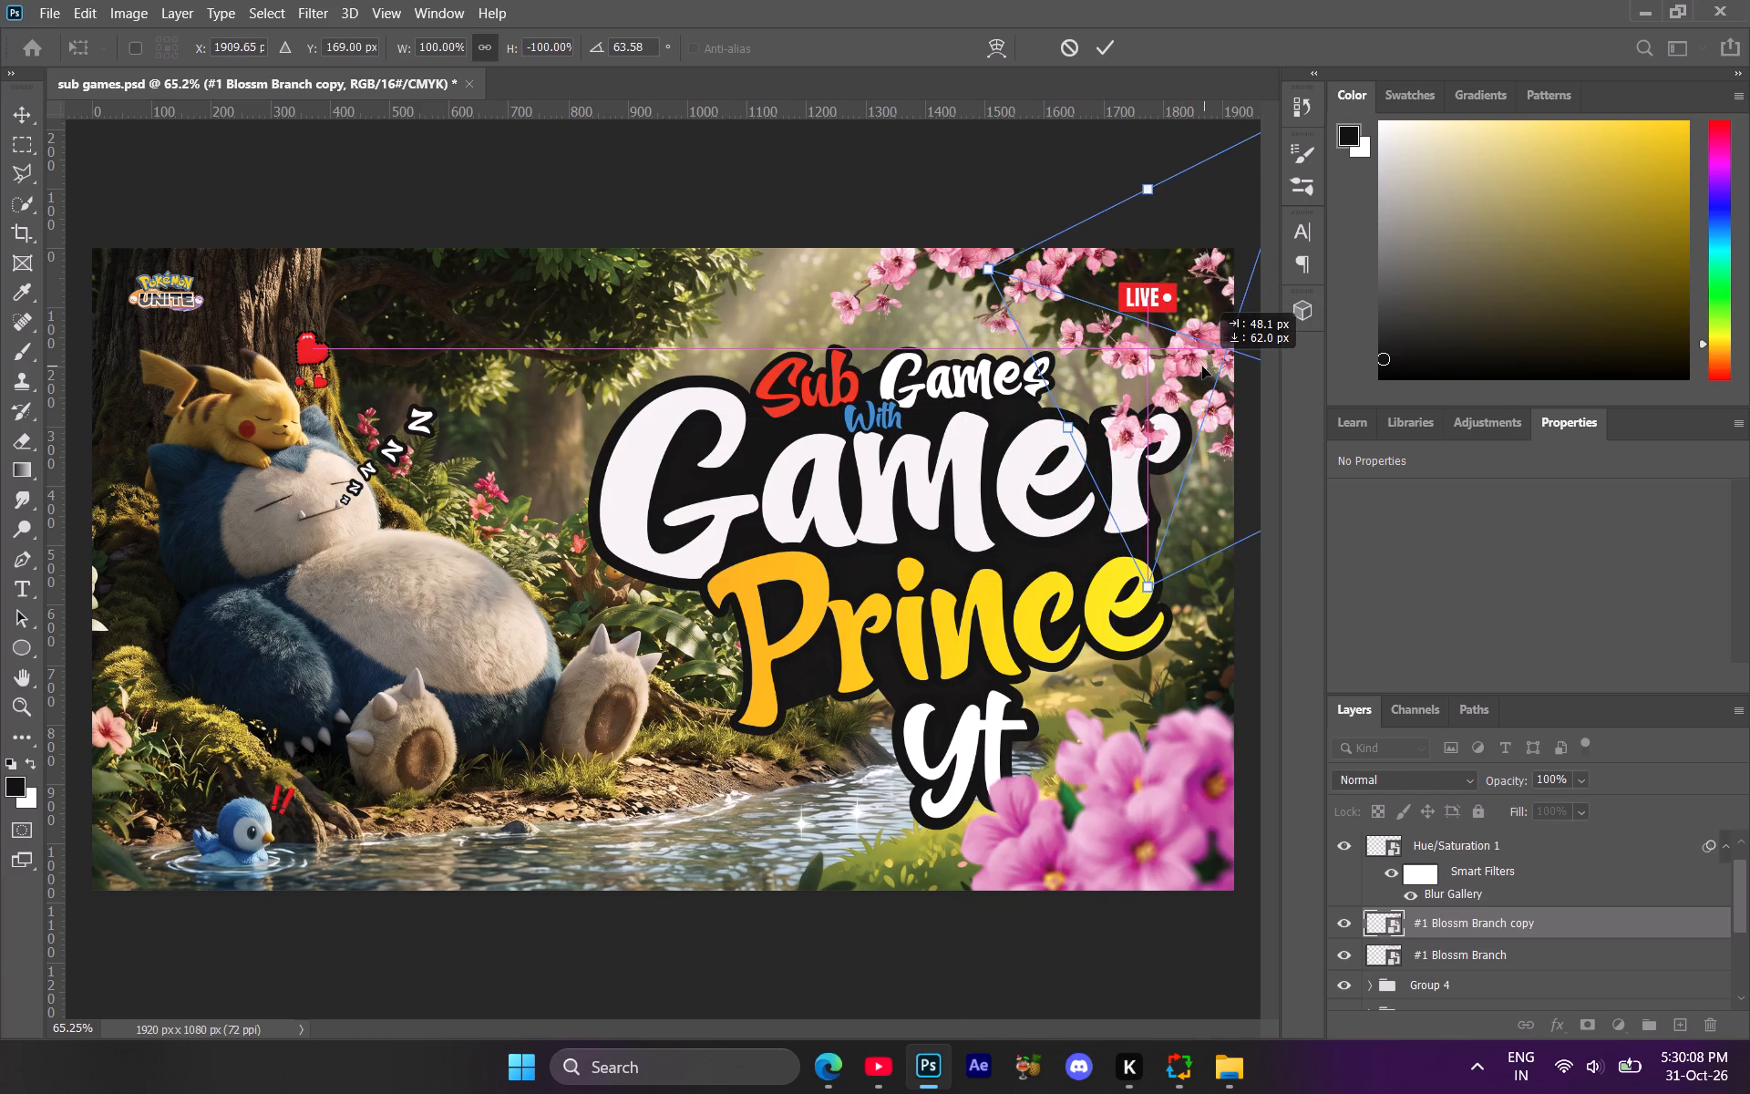
drag(1202, 366, 1207, 357)
Scale the copied blossom branch down to about 78% and settle it below the LIVE badge, just touching the top of the r of Gamer.
drag(1072, 413, 1093, 412)
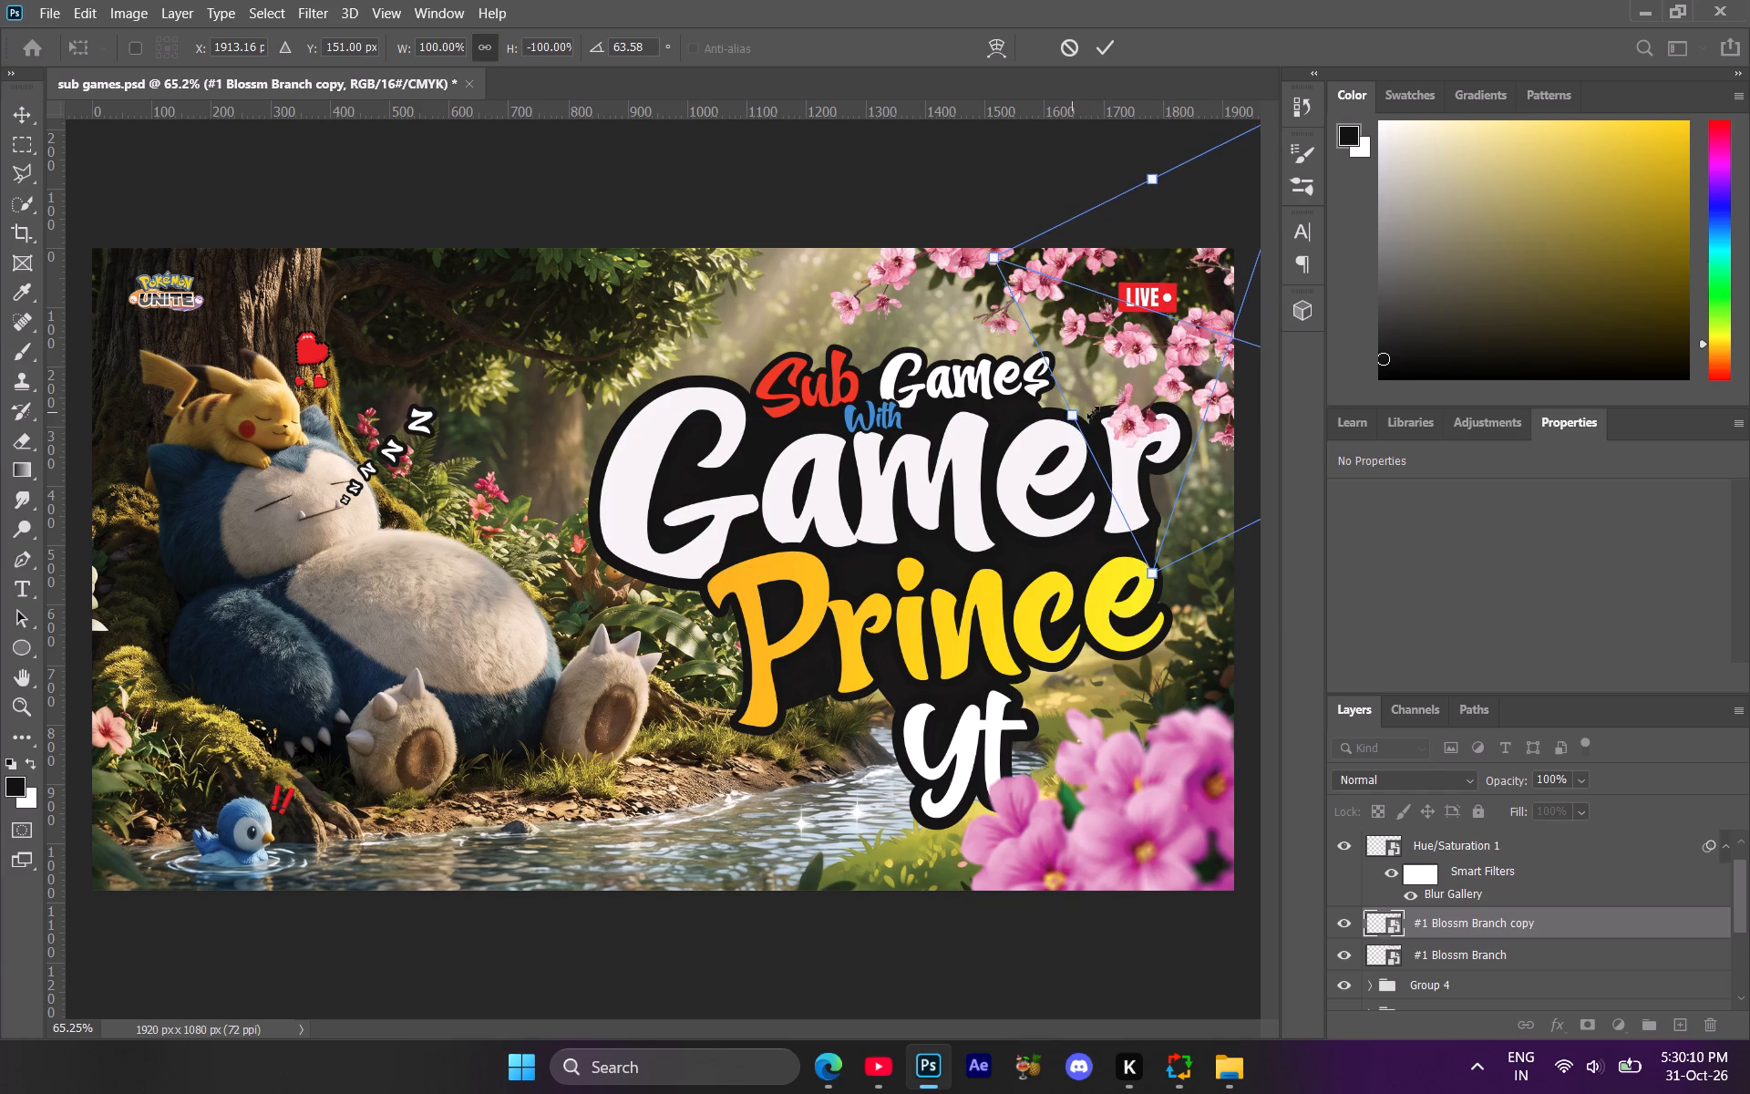
drag(1093, 412, 1117, 391)
drag(1154, 362, 1106, 336)
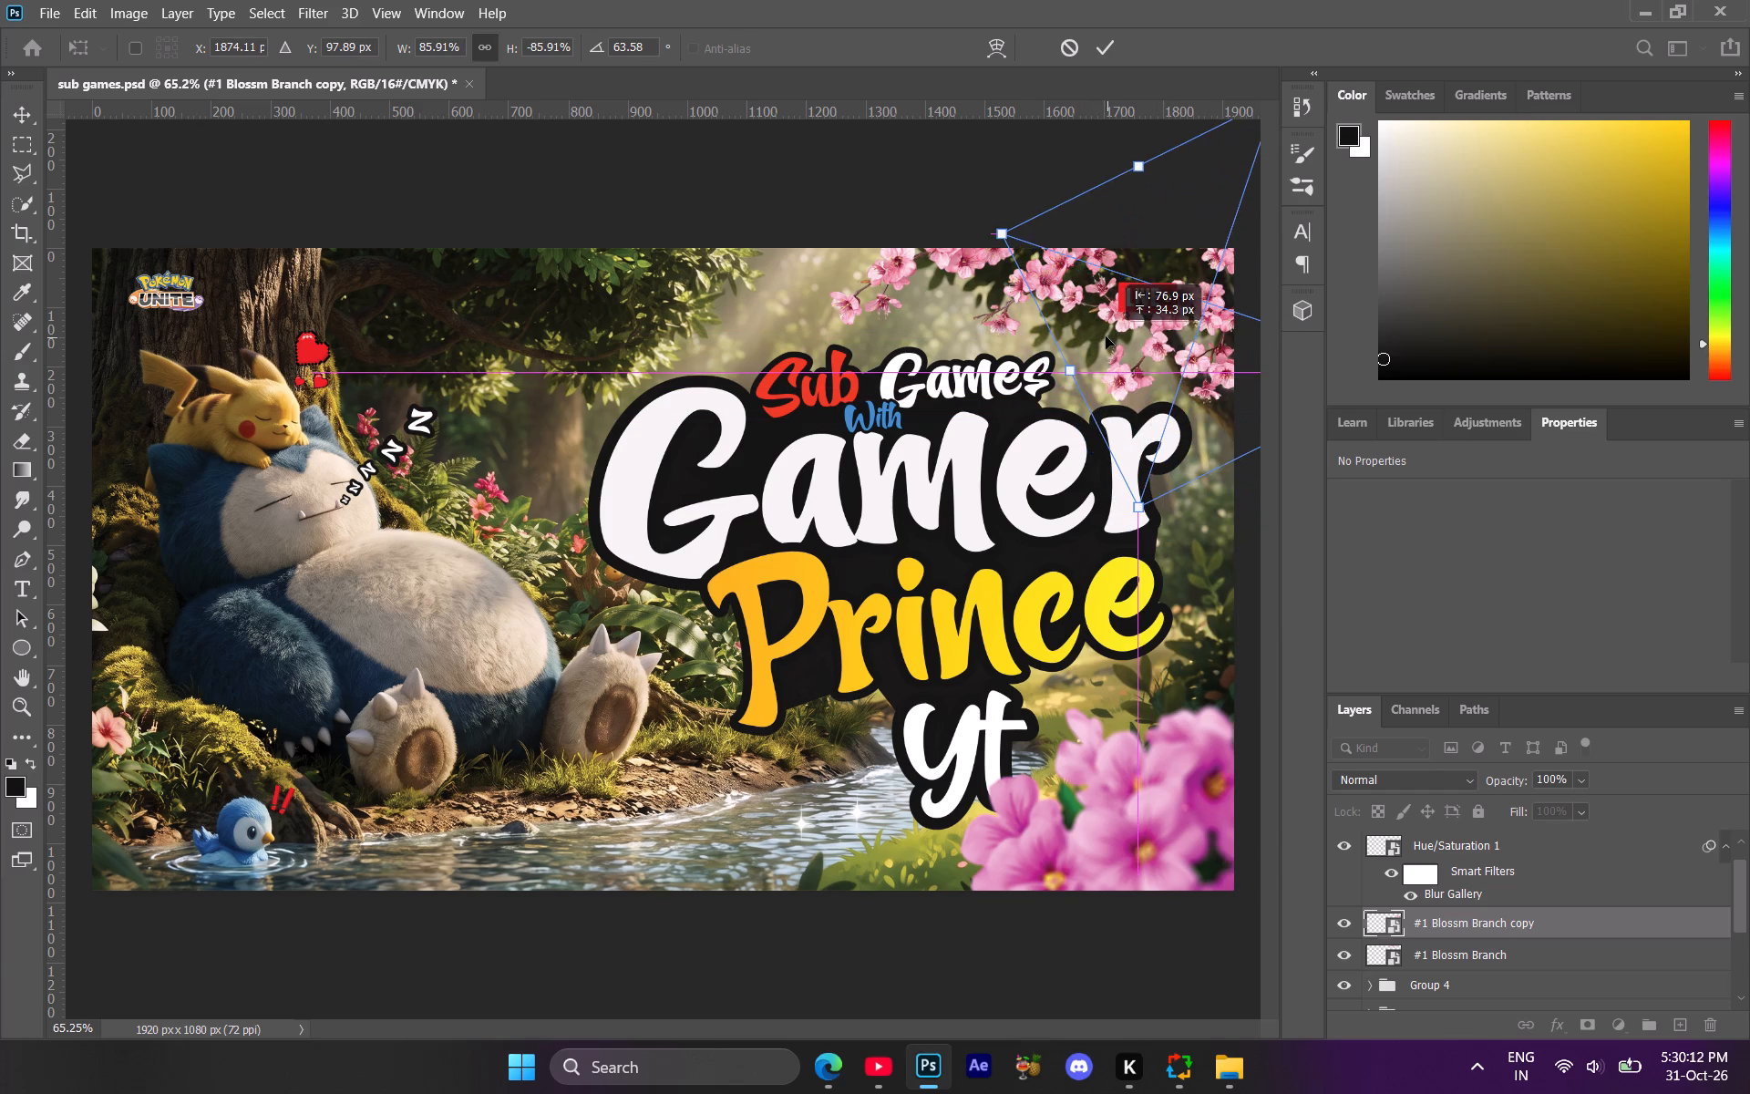
drag(1106, 336, 1105, 366)
drag(1141, 527, 1141, 516)
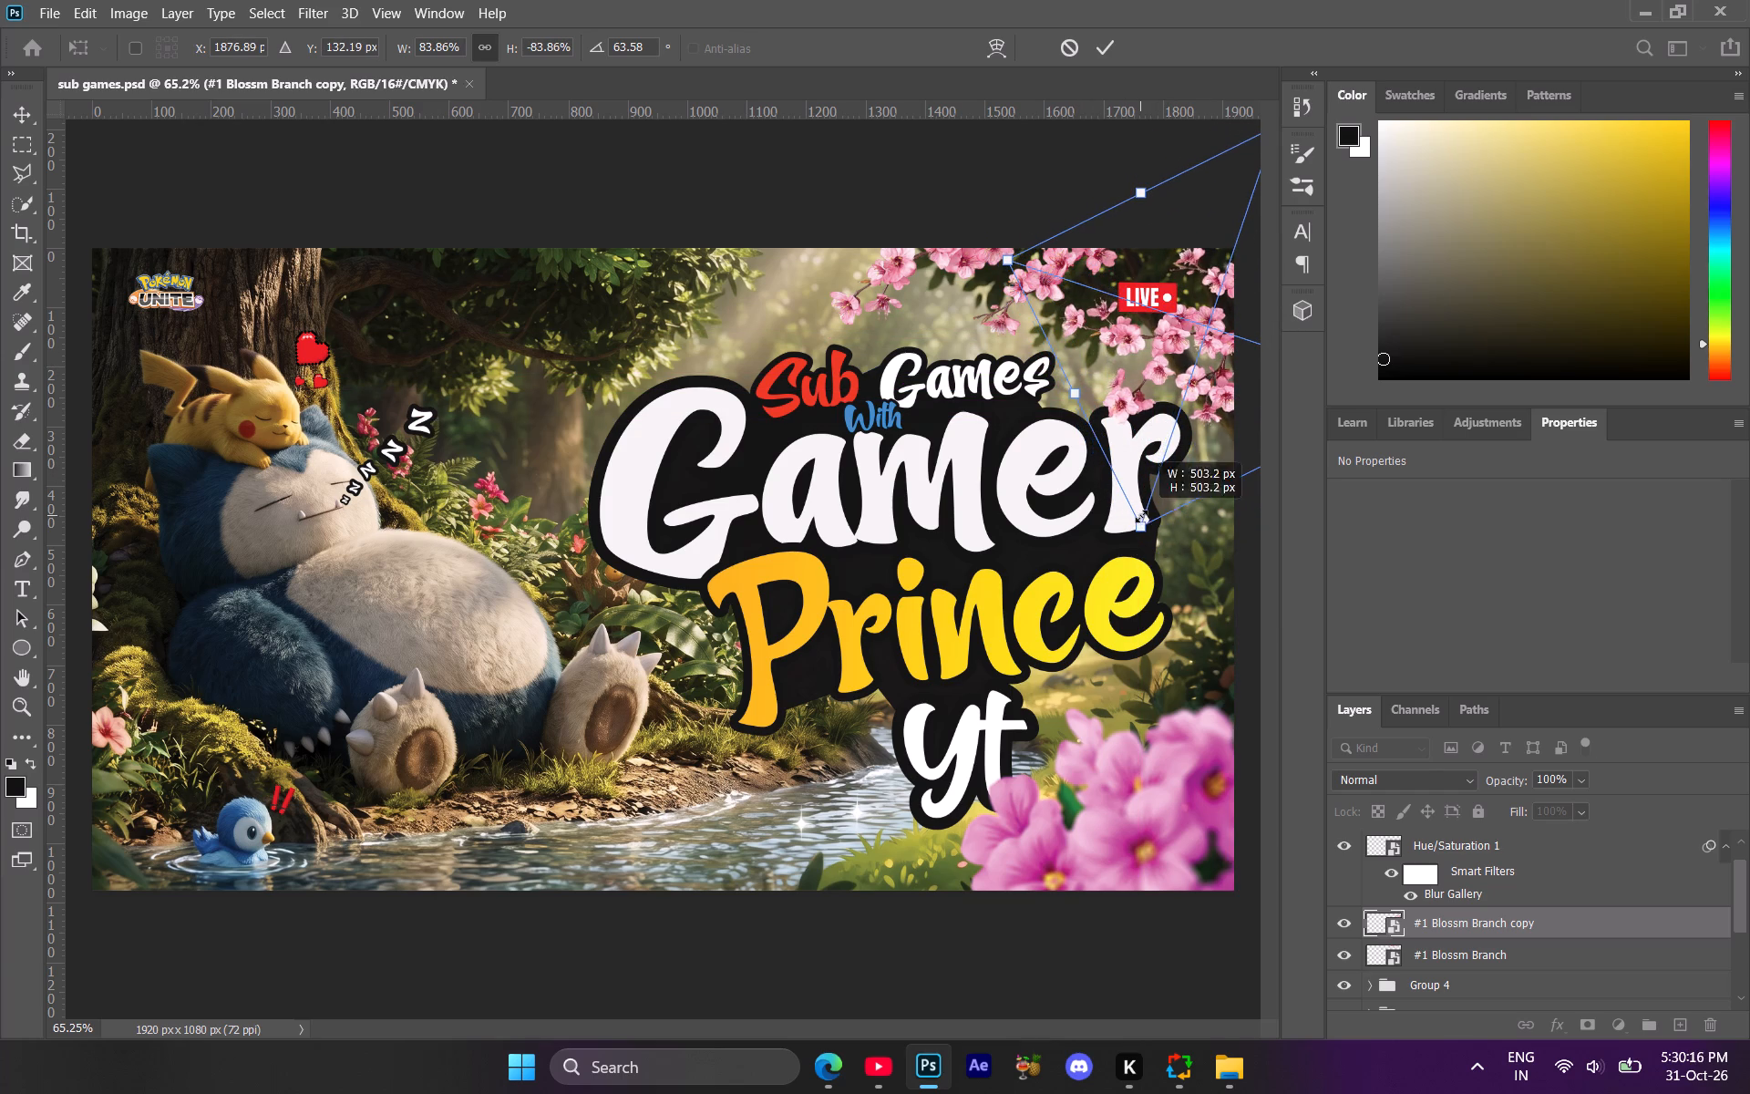
drag(1148, 447, 1144, 458)
drag(1136, 538, 1136, 506)
drag(1158, 450, 1166, 466)
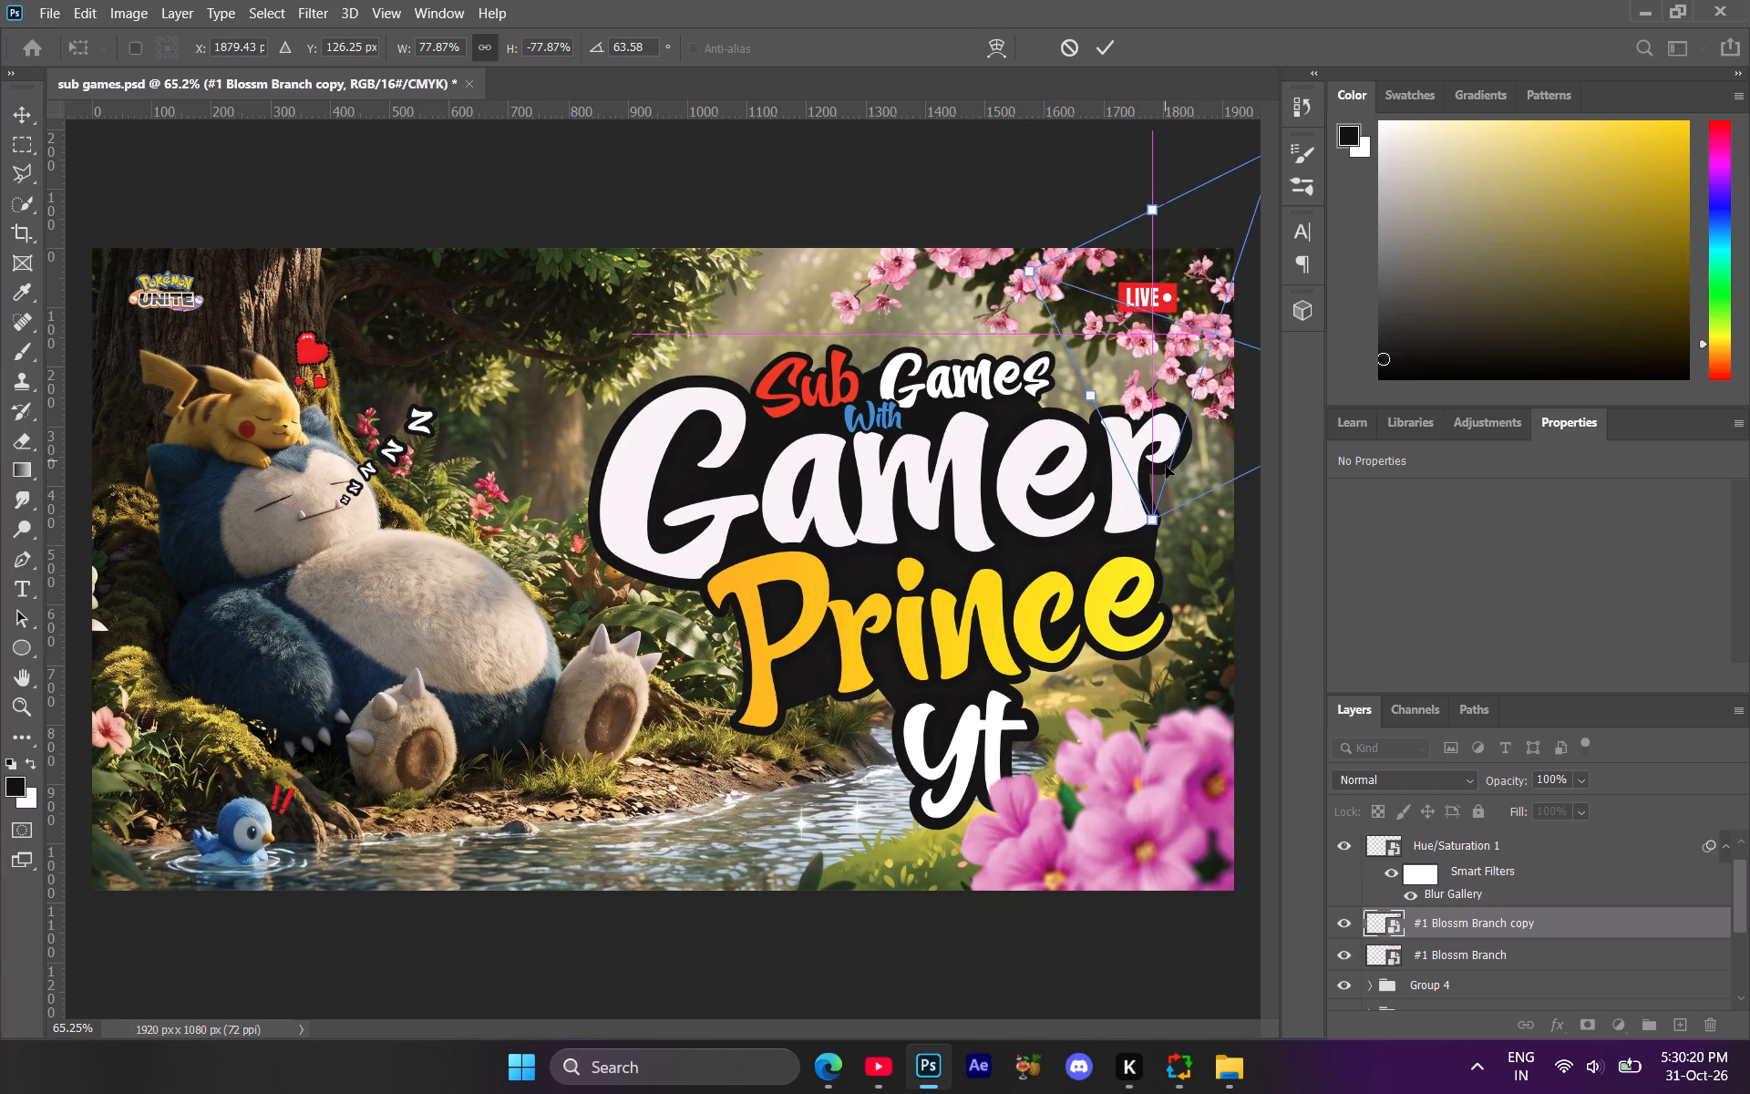
drag(1166, 466, 1134, 470)
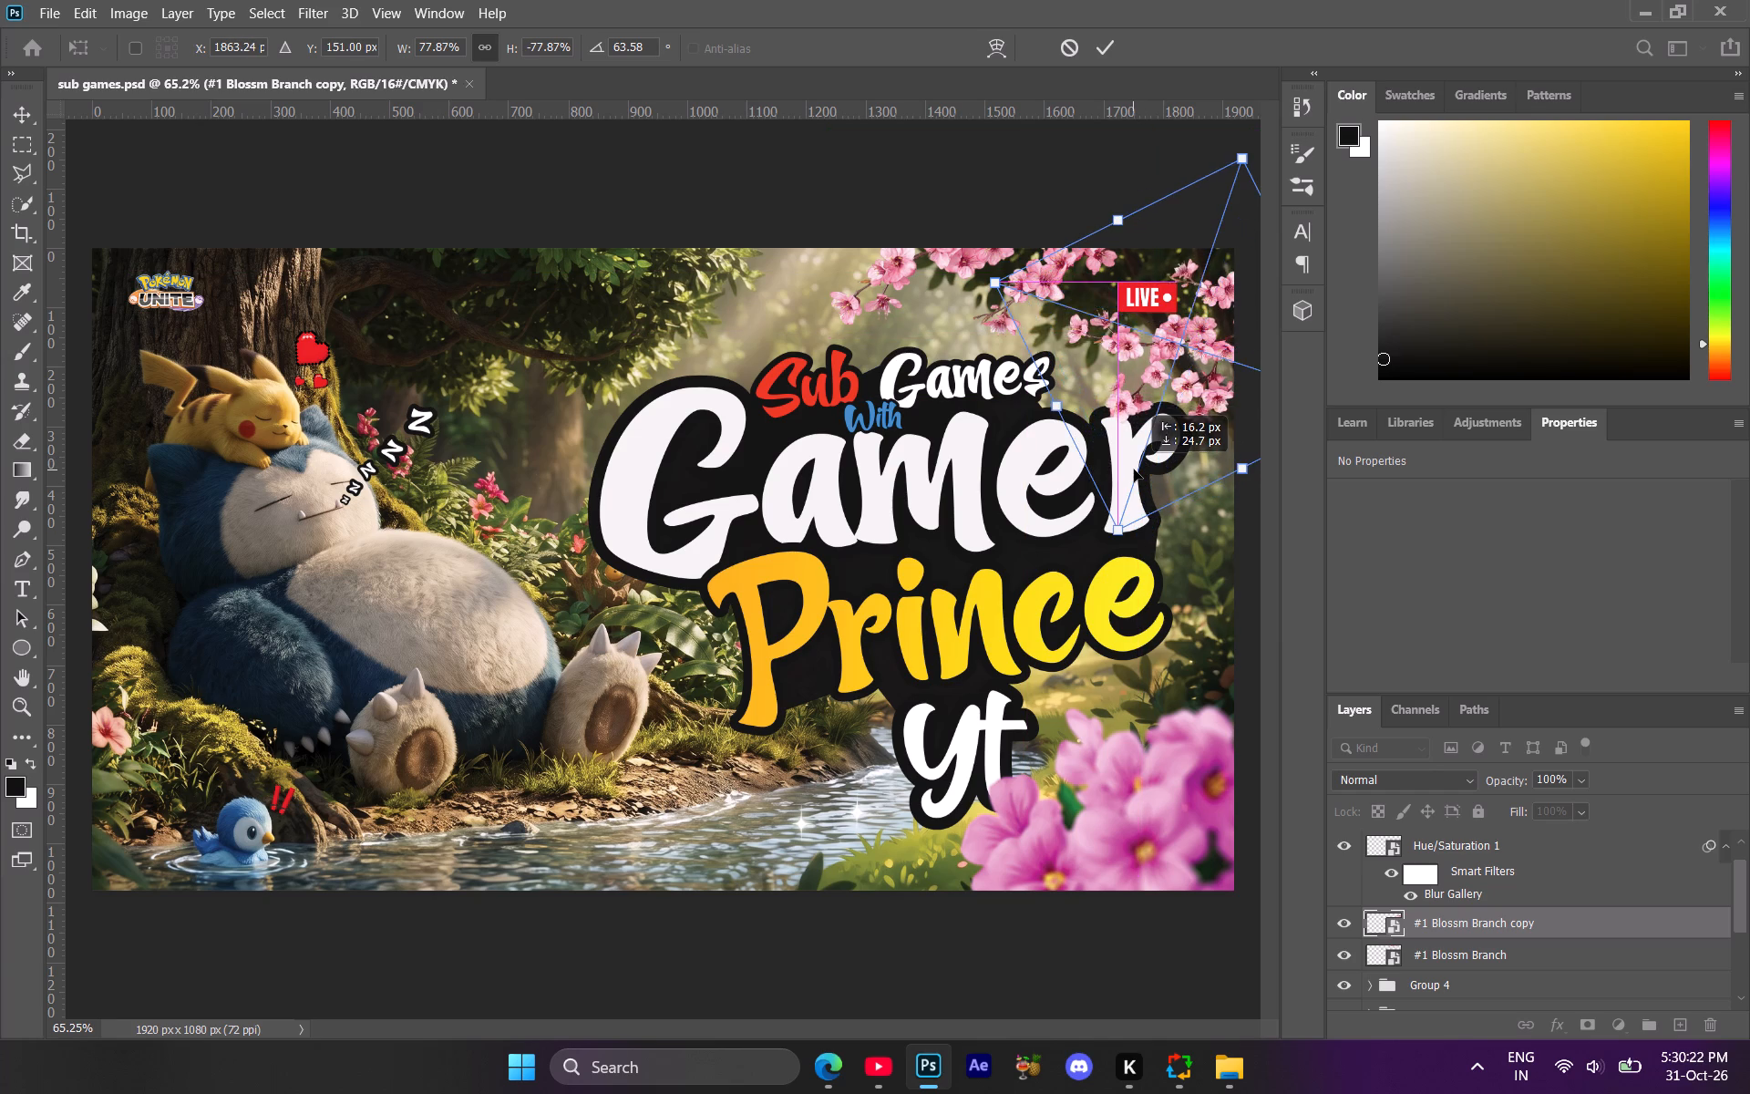
drag(1134, 470, 1124, 462)
click(1448, 912)
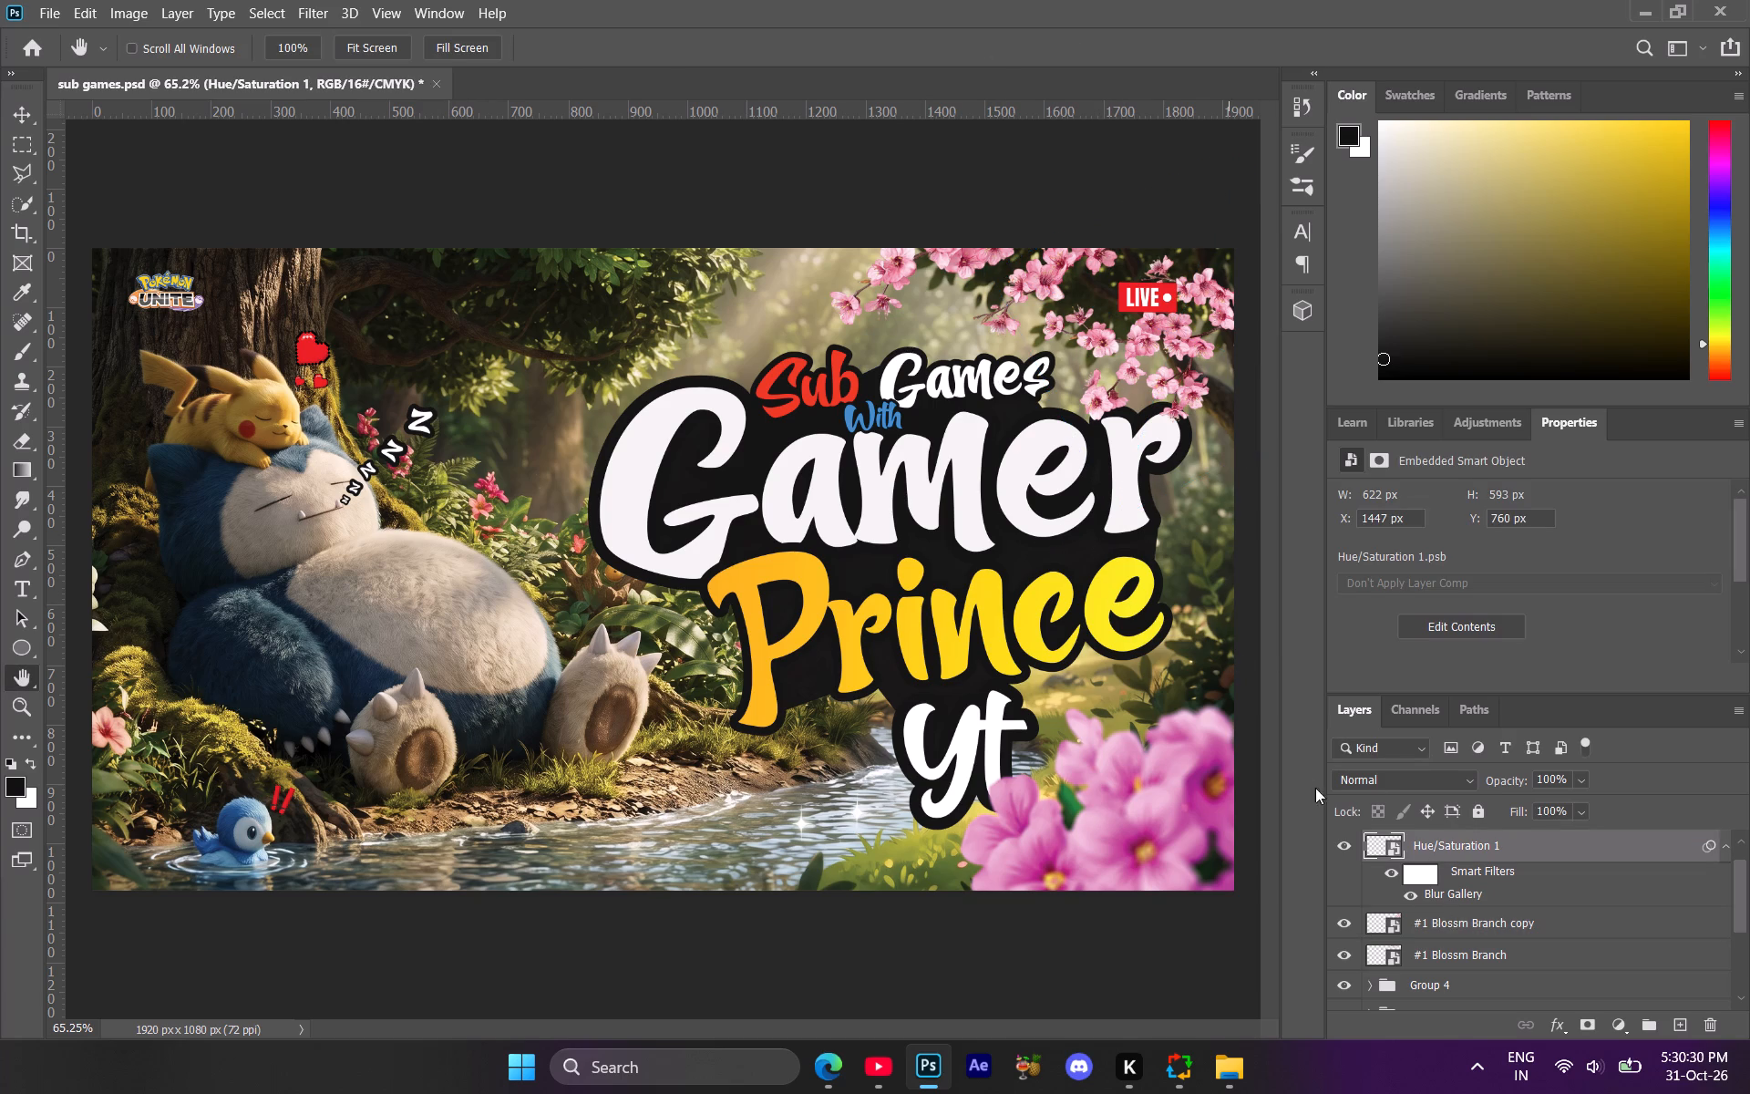
Group the two blossom branch layers together, after briefly checking the blurred flower layer's visibility.
click(1333, 841)
click(1339, 841)
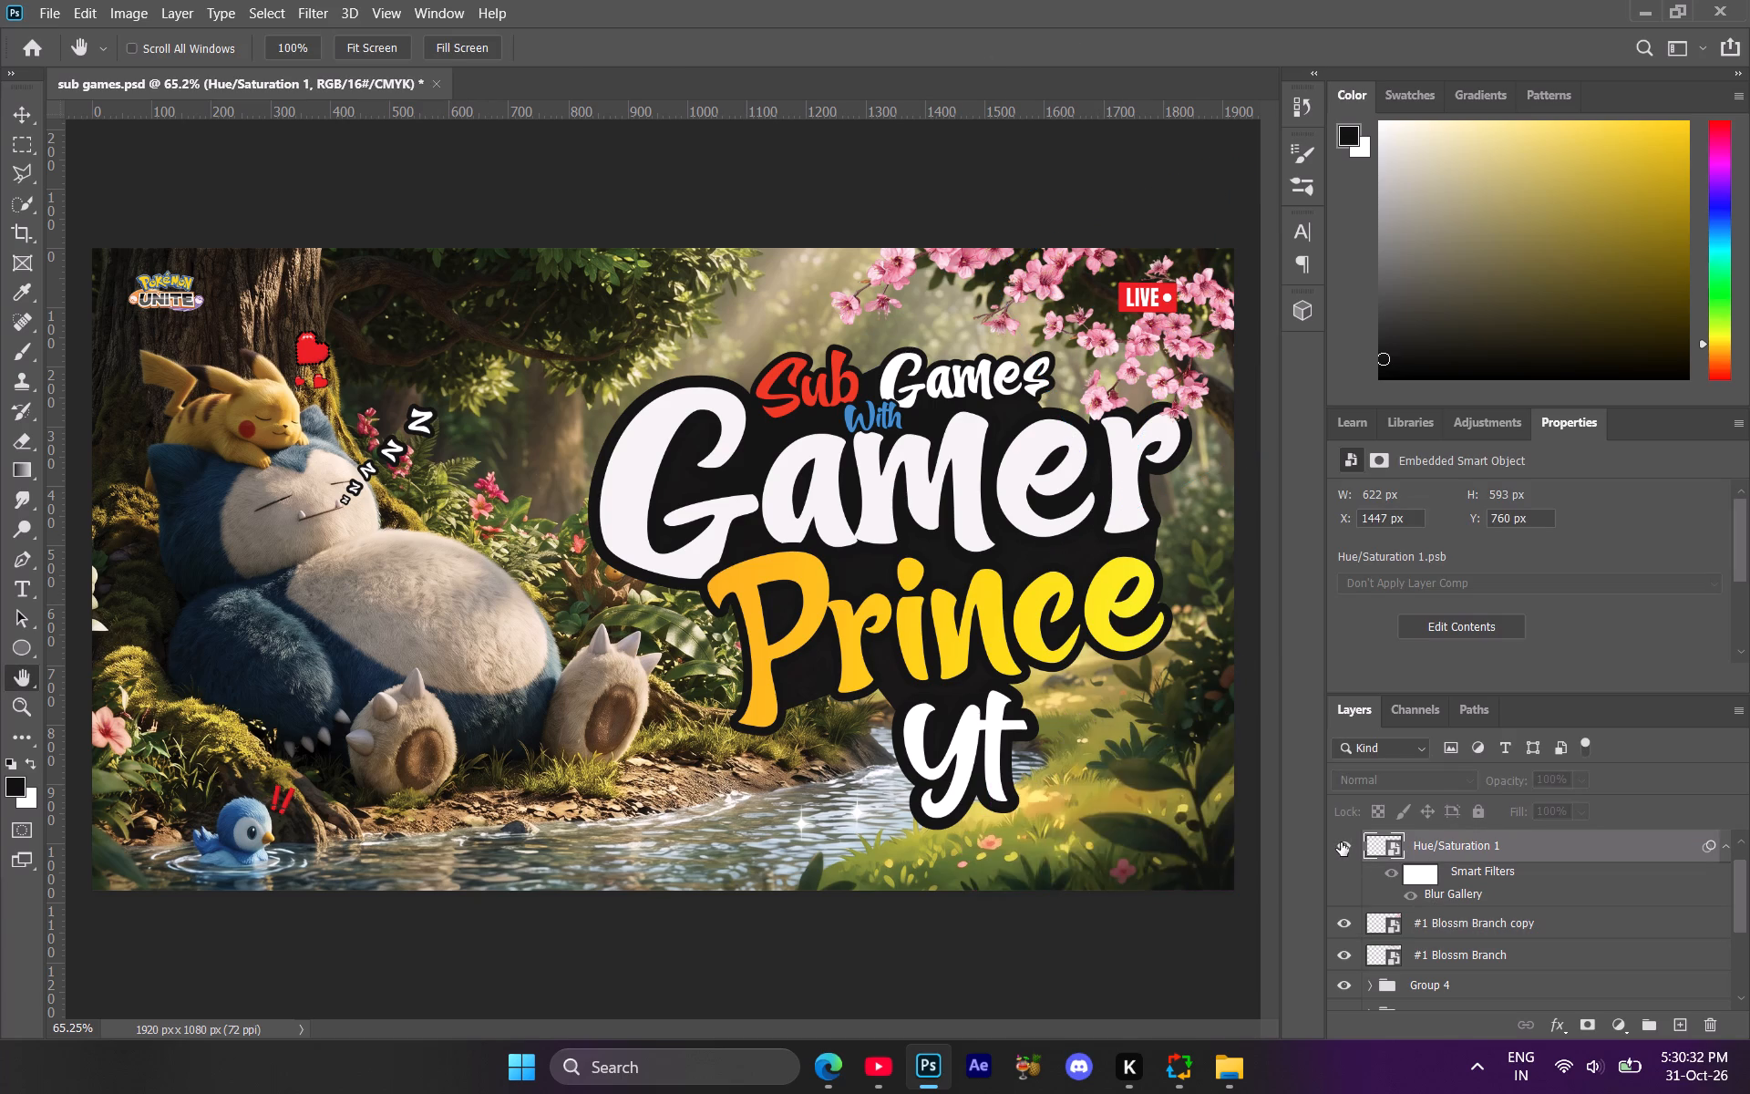
click(1438, 954)
click(1439, 924)
ctrl+click(1439, 947)
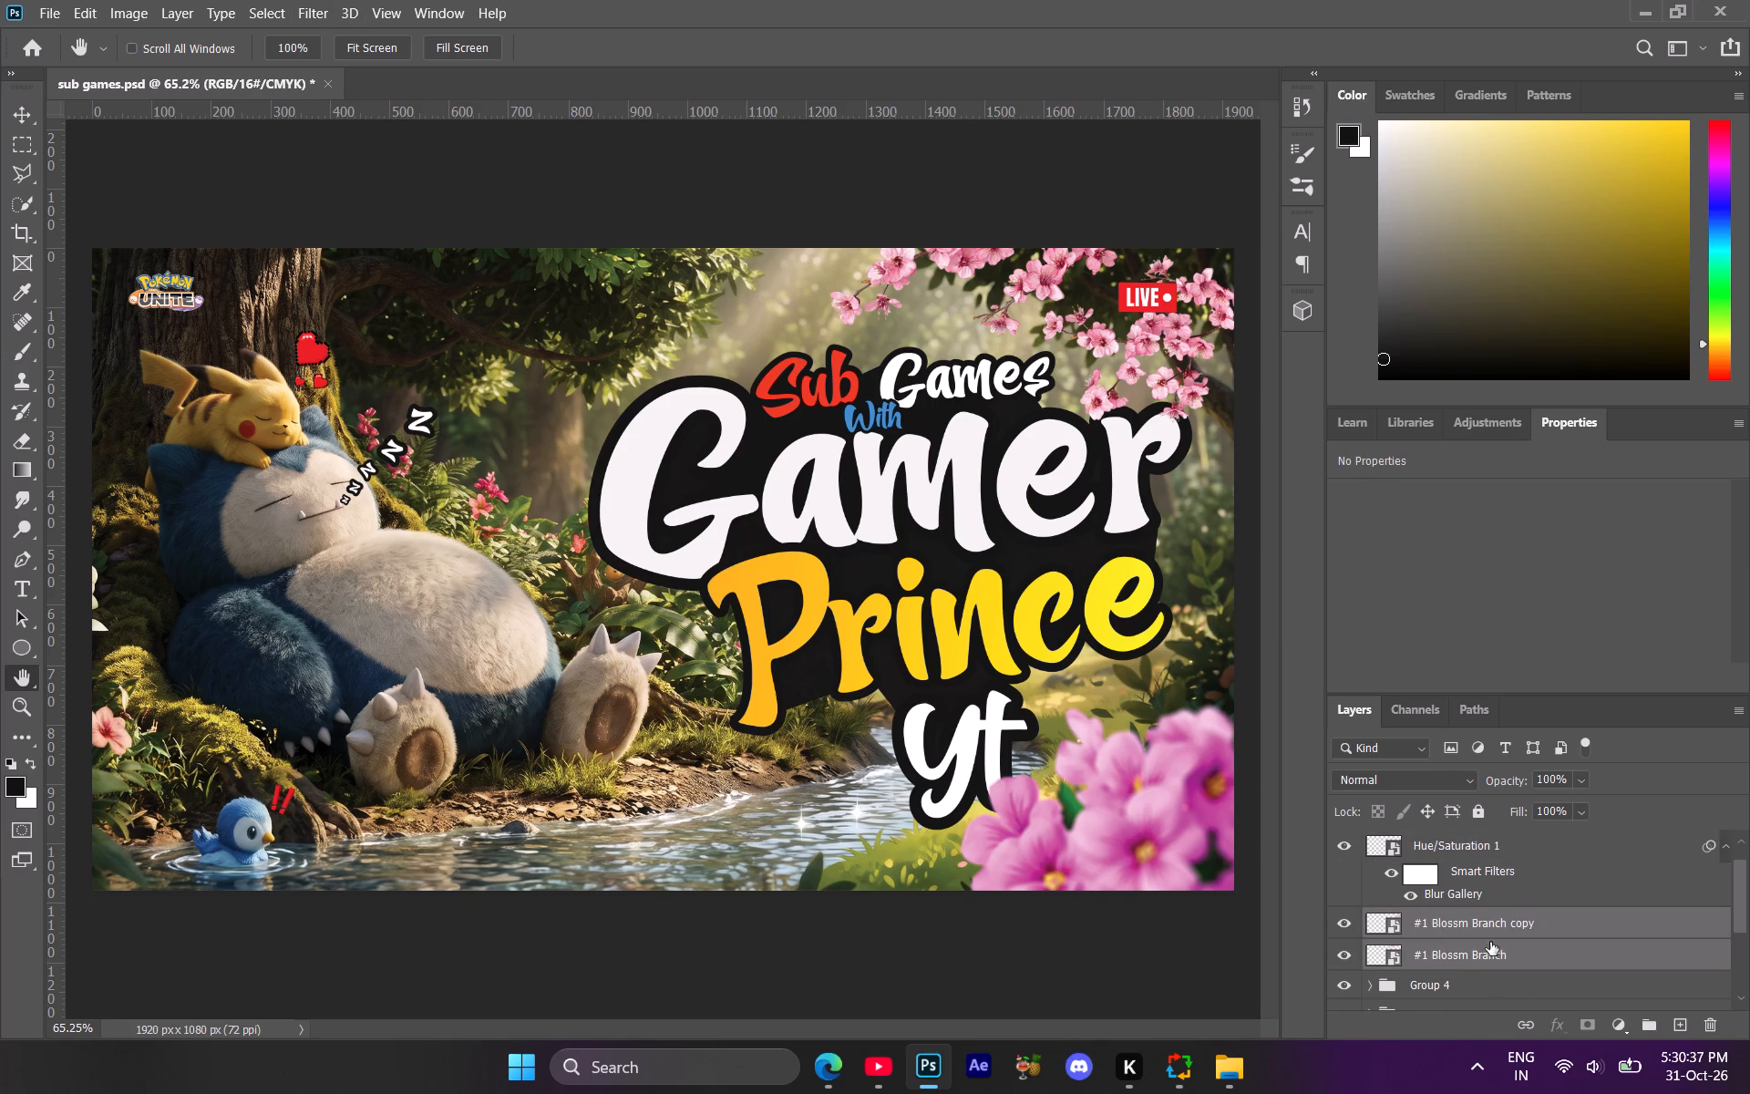
click(1644, 1020)
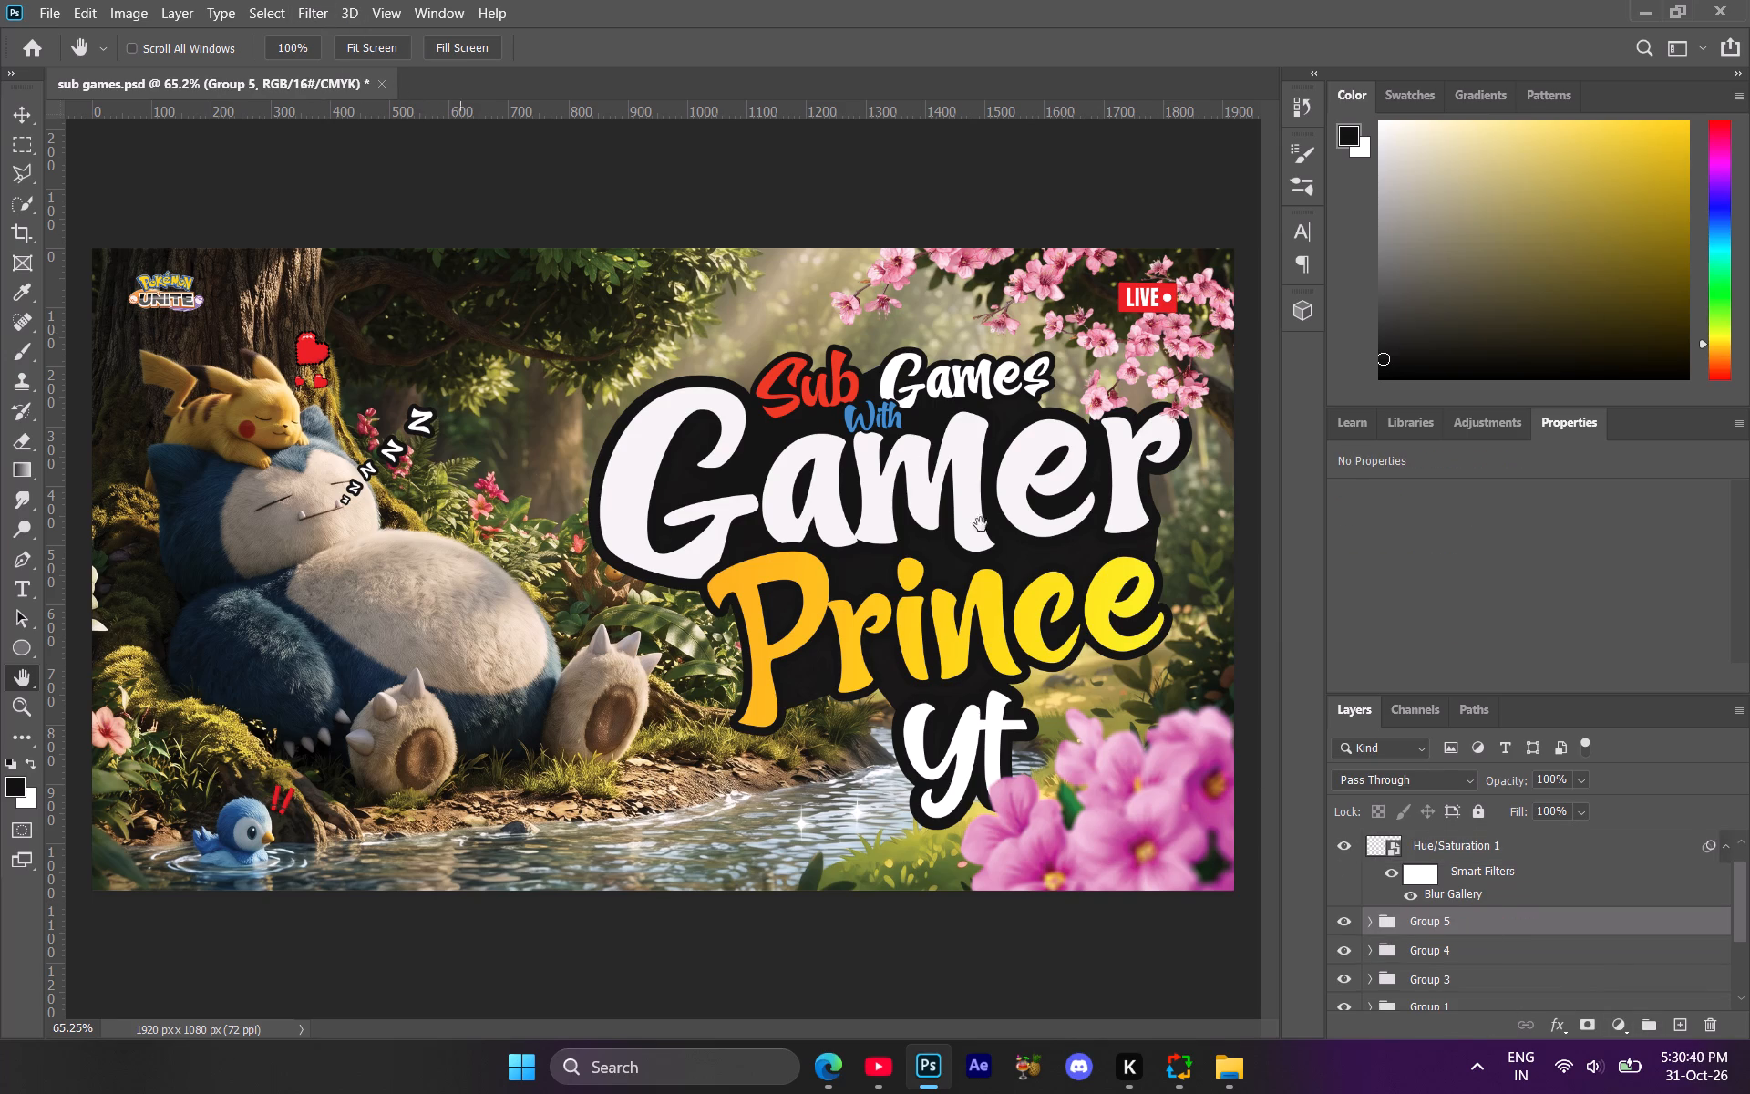
Convert the blossom branch group to a smart object so that filters can be applied.
click(387, 6)
click(319, 3)
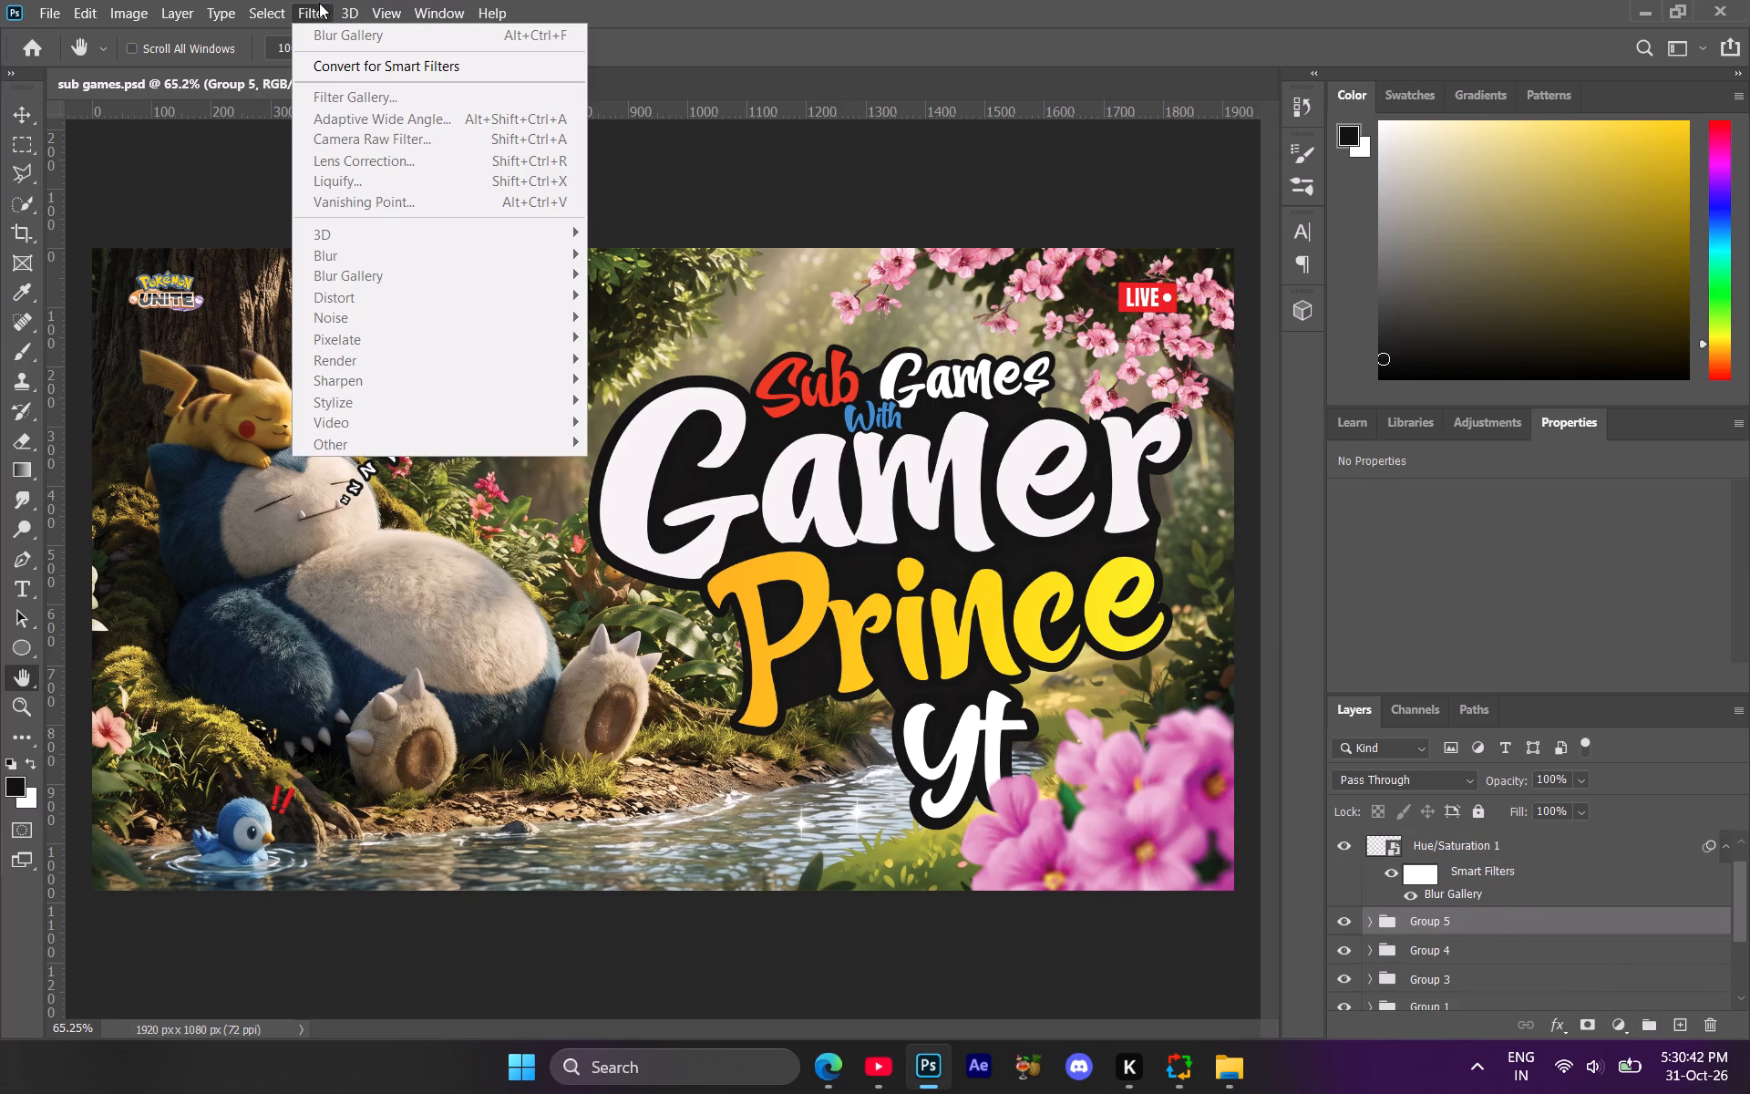
click(1431, 924)
right_click(1430, 924)
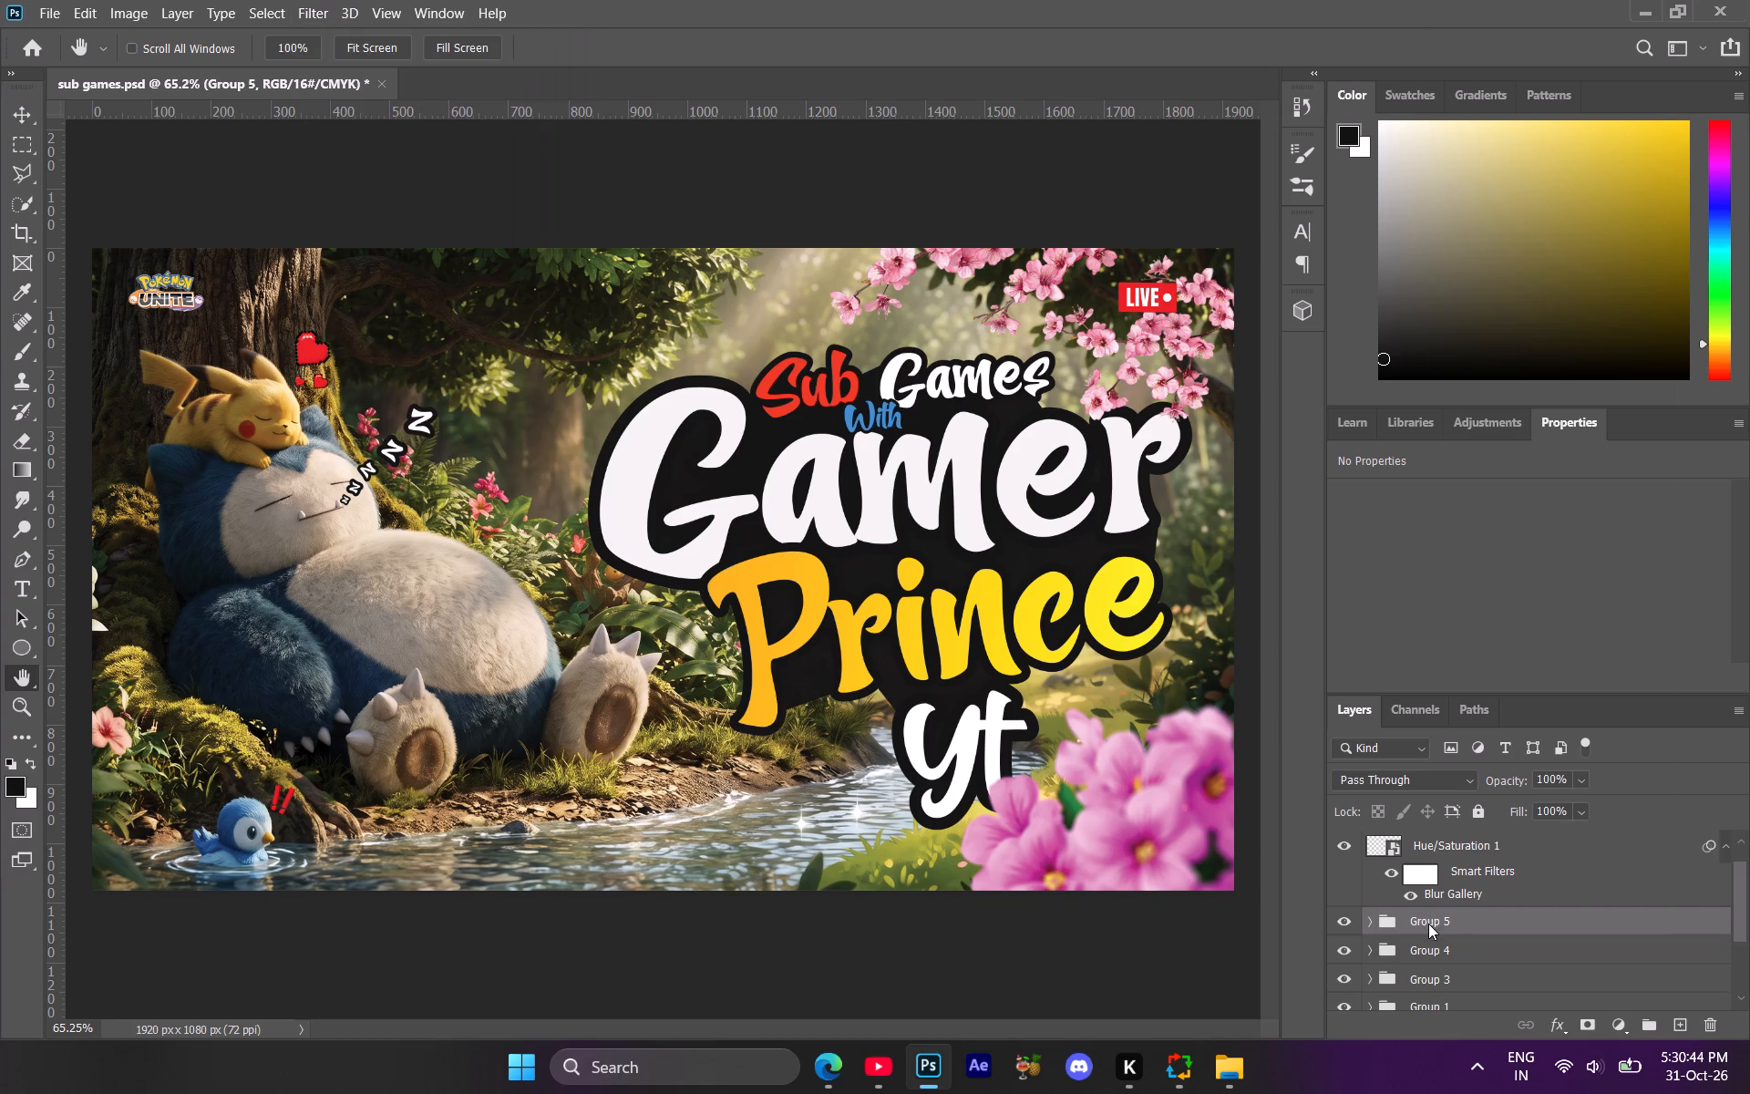
click(1522, 313)
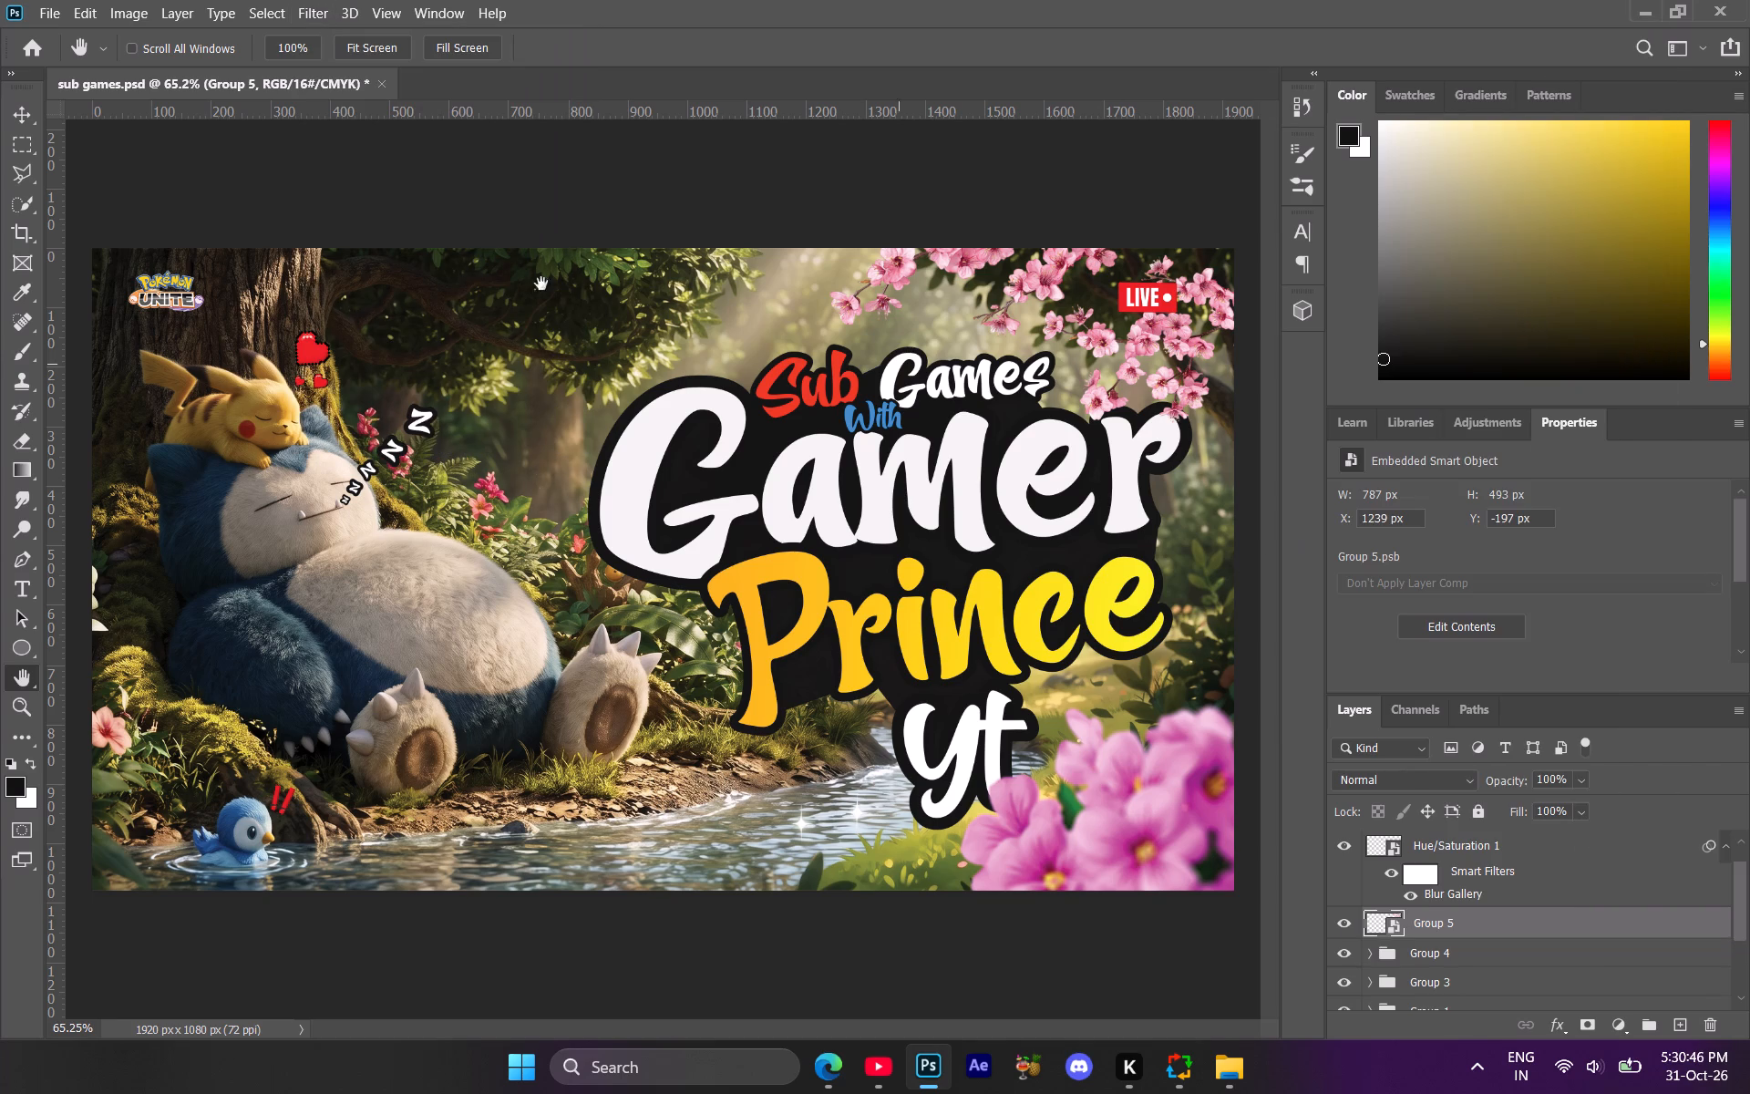
Apply a light Gaussian Blur with a radius of about 1 pixel to the blossom branch smart object, trying radii up to 2.
click(335, 14)
click(311, 19)
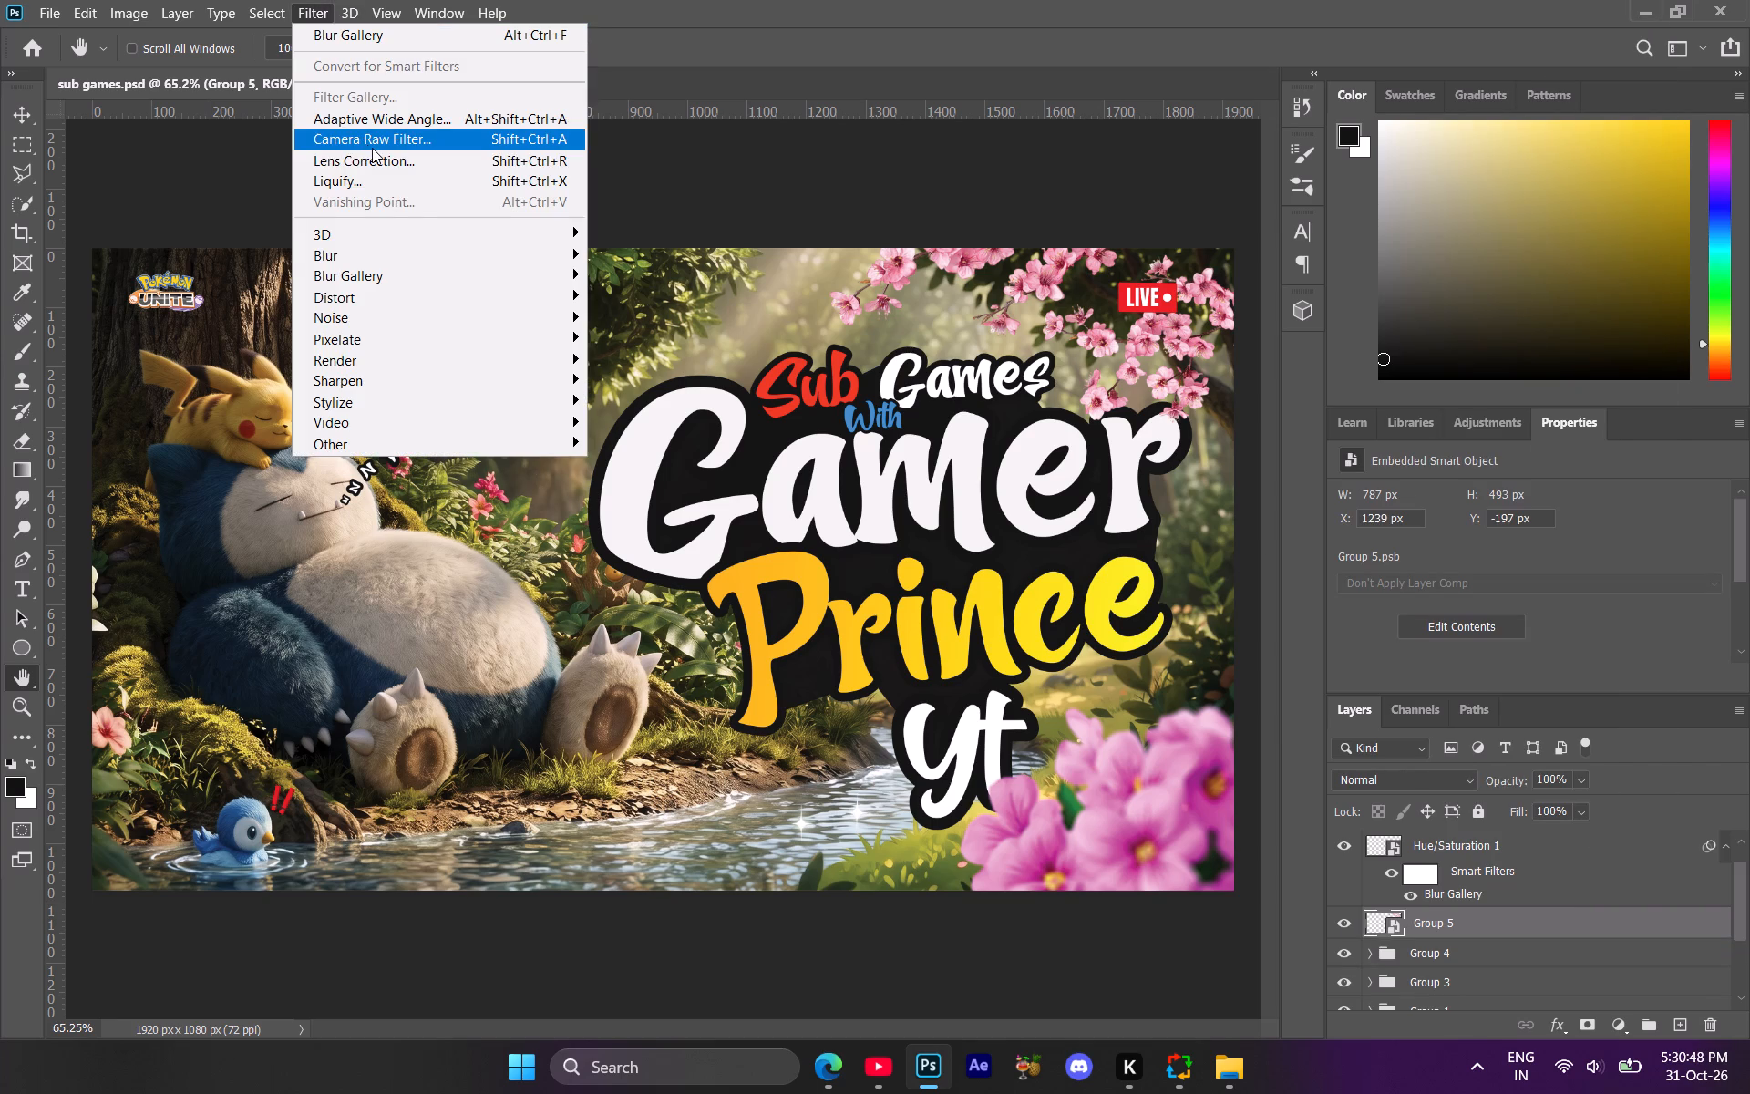
click(450, 254)
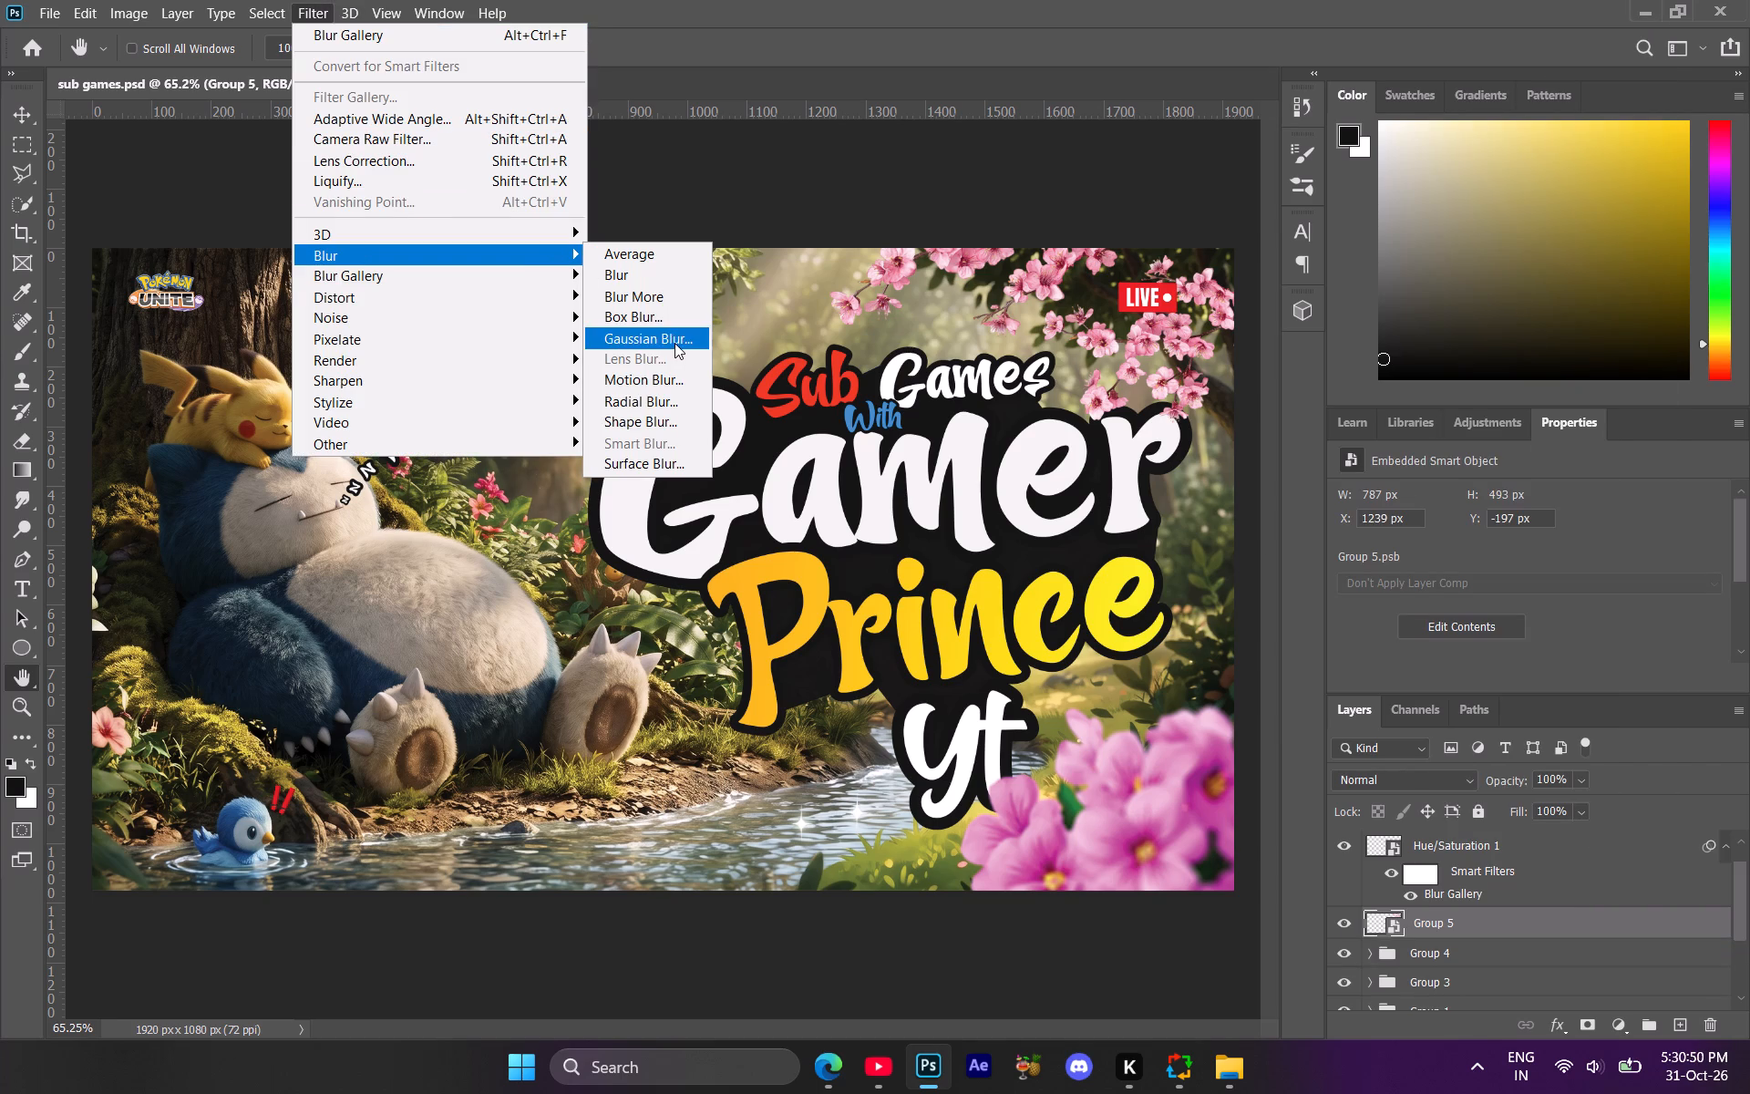
click(674, 343)
drag(1302, 506, 1288, 504)
click(1283, 502)
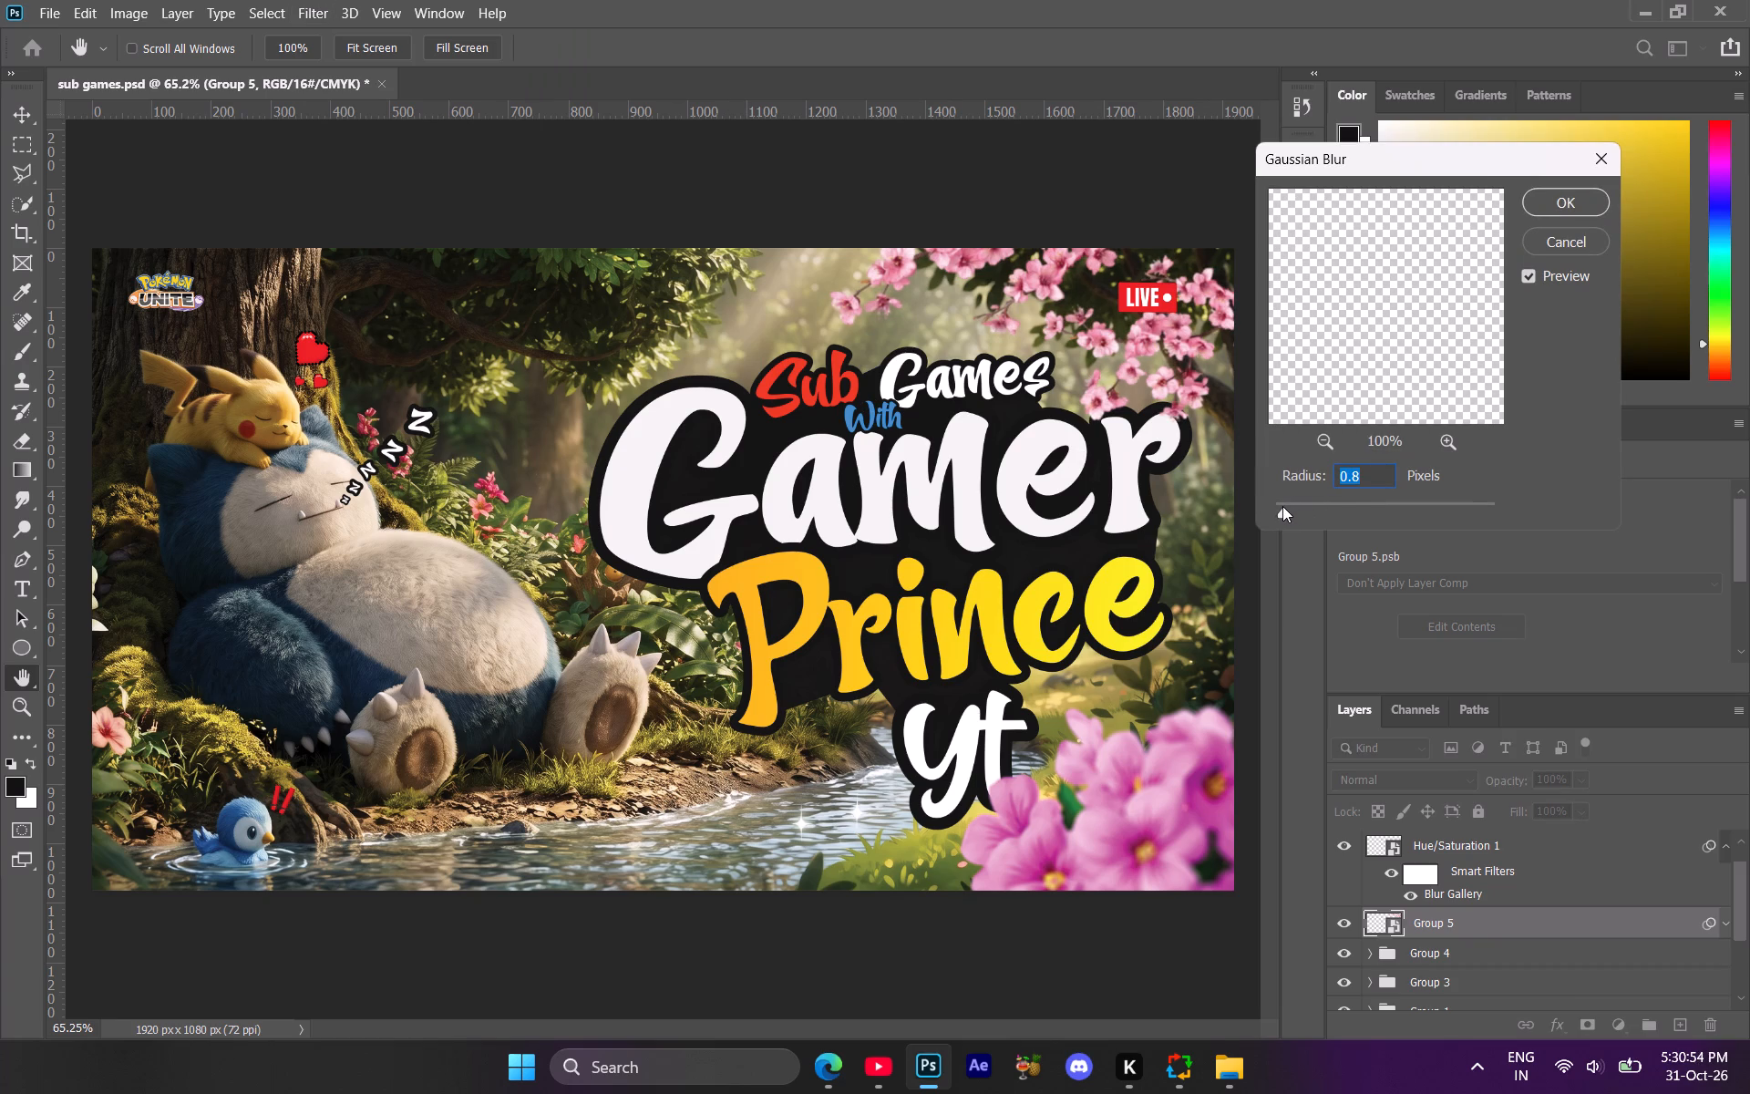
click(1287, 508)
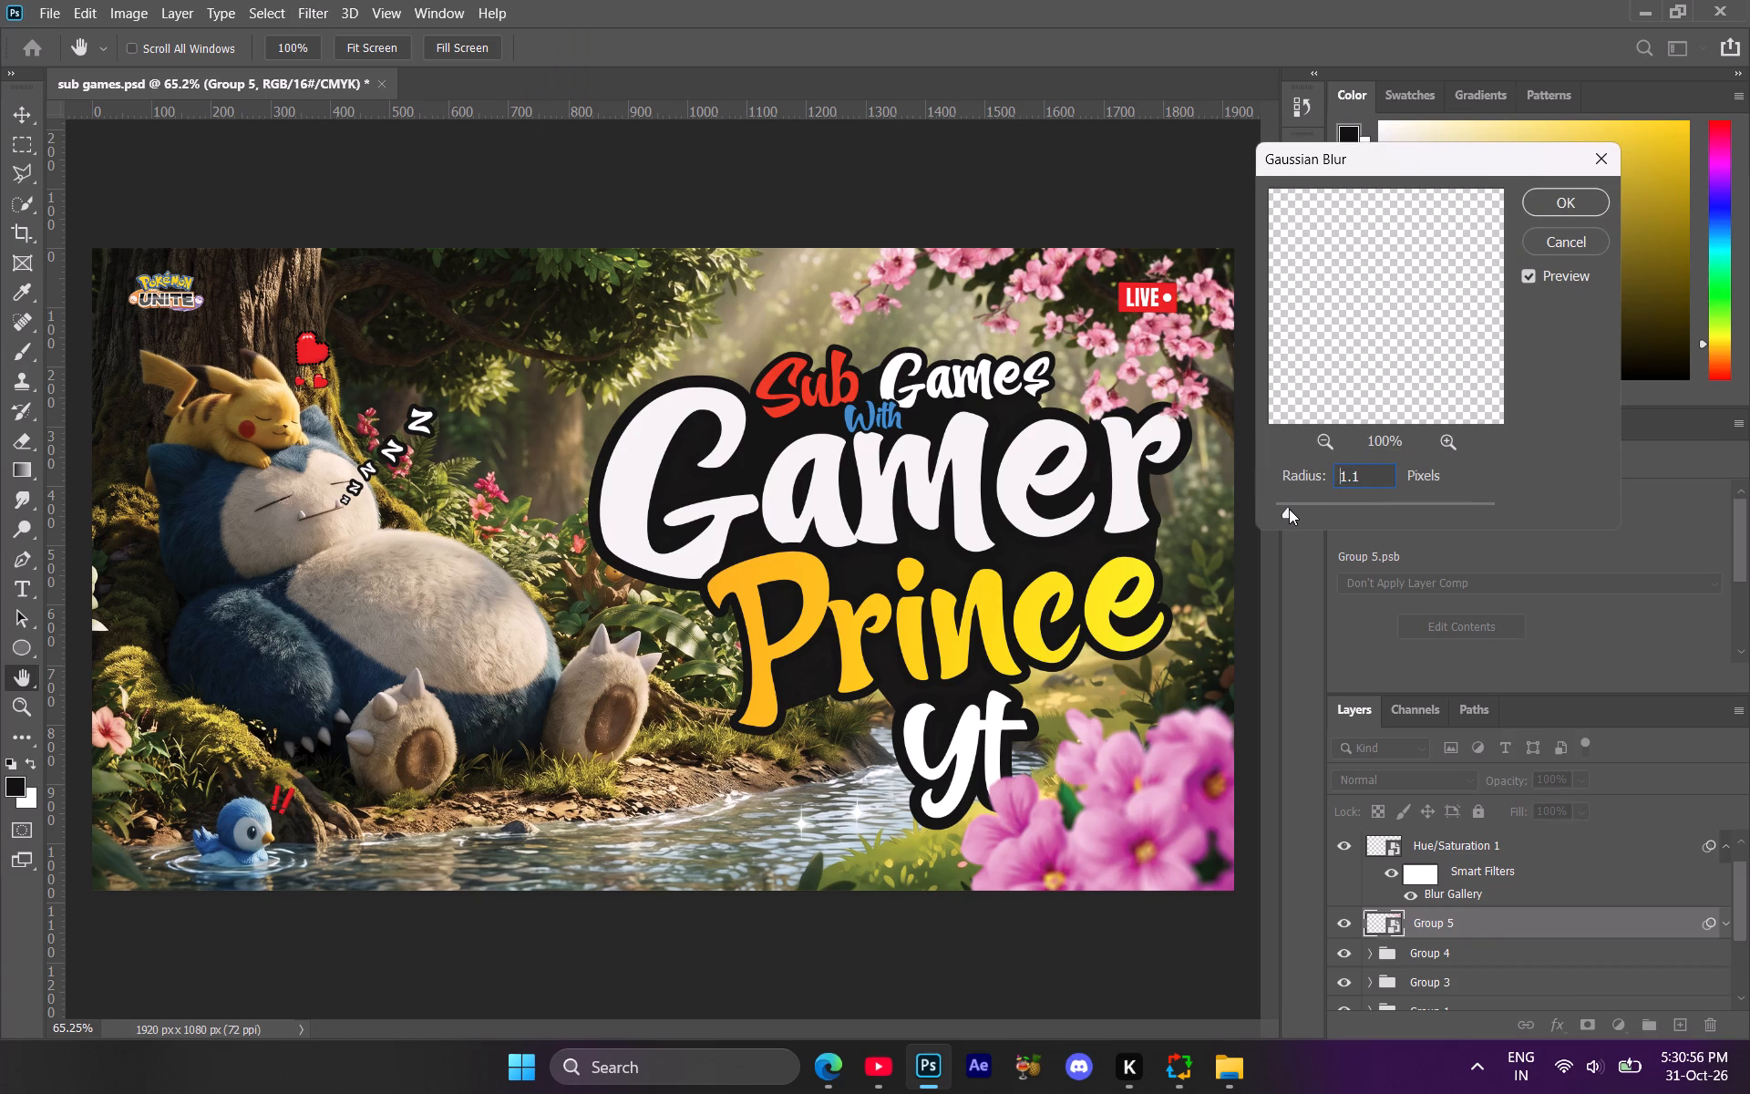
click(1289, 509)
click(1293, 509)
double_click(1293, 509)
drag(1383, 476, 1331, 478)
key(2)
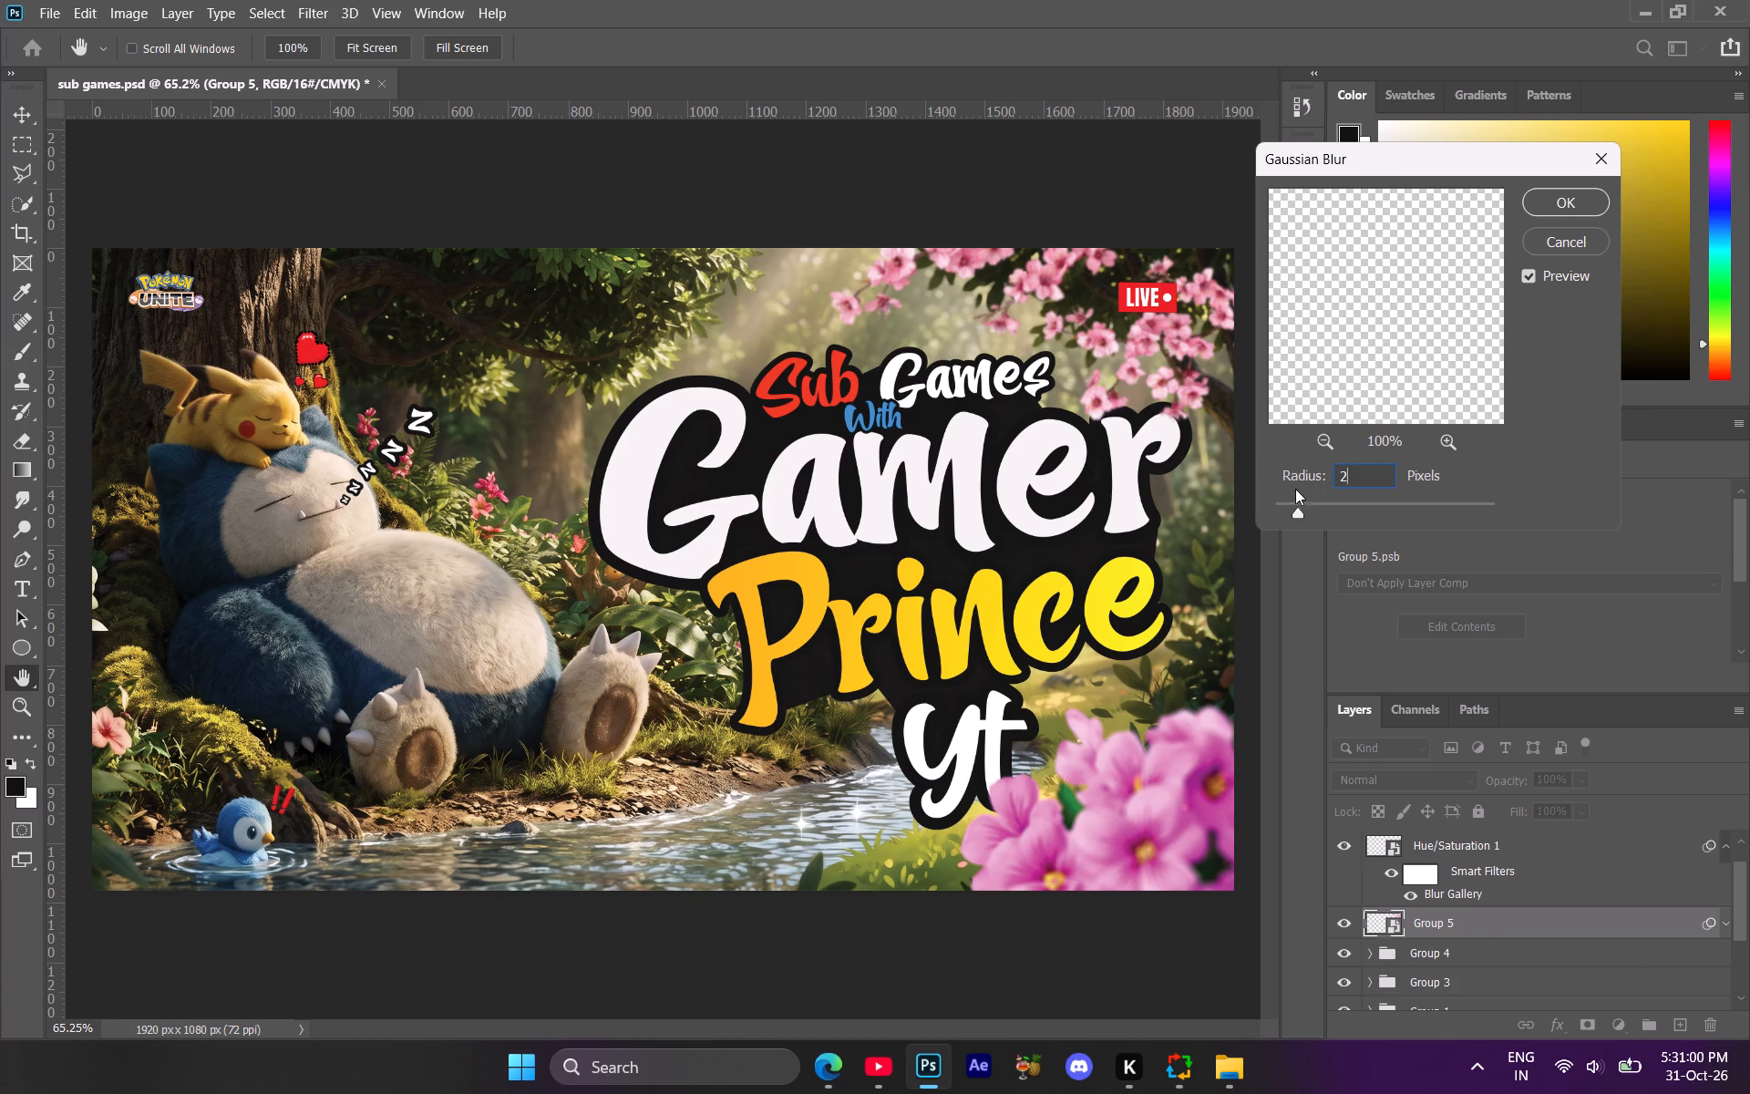
drag(1344, 478, 1314, 478)
click(1285, 509)
click(1285, 509)
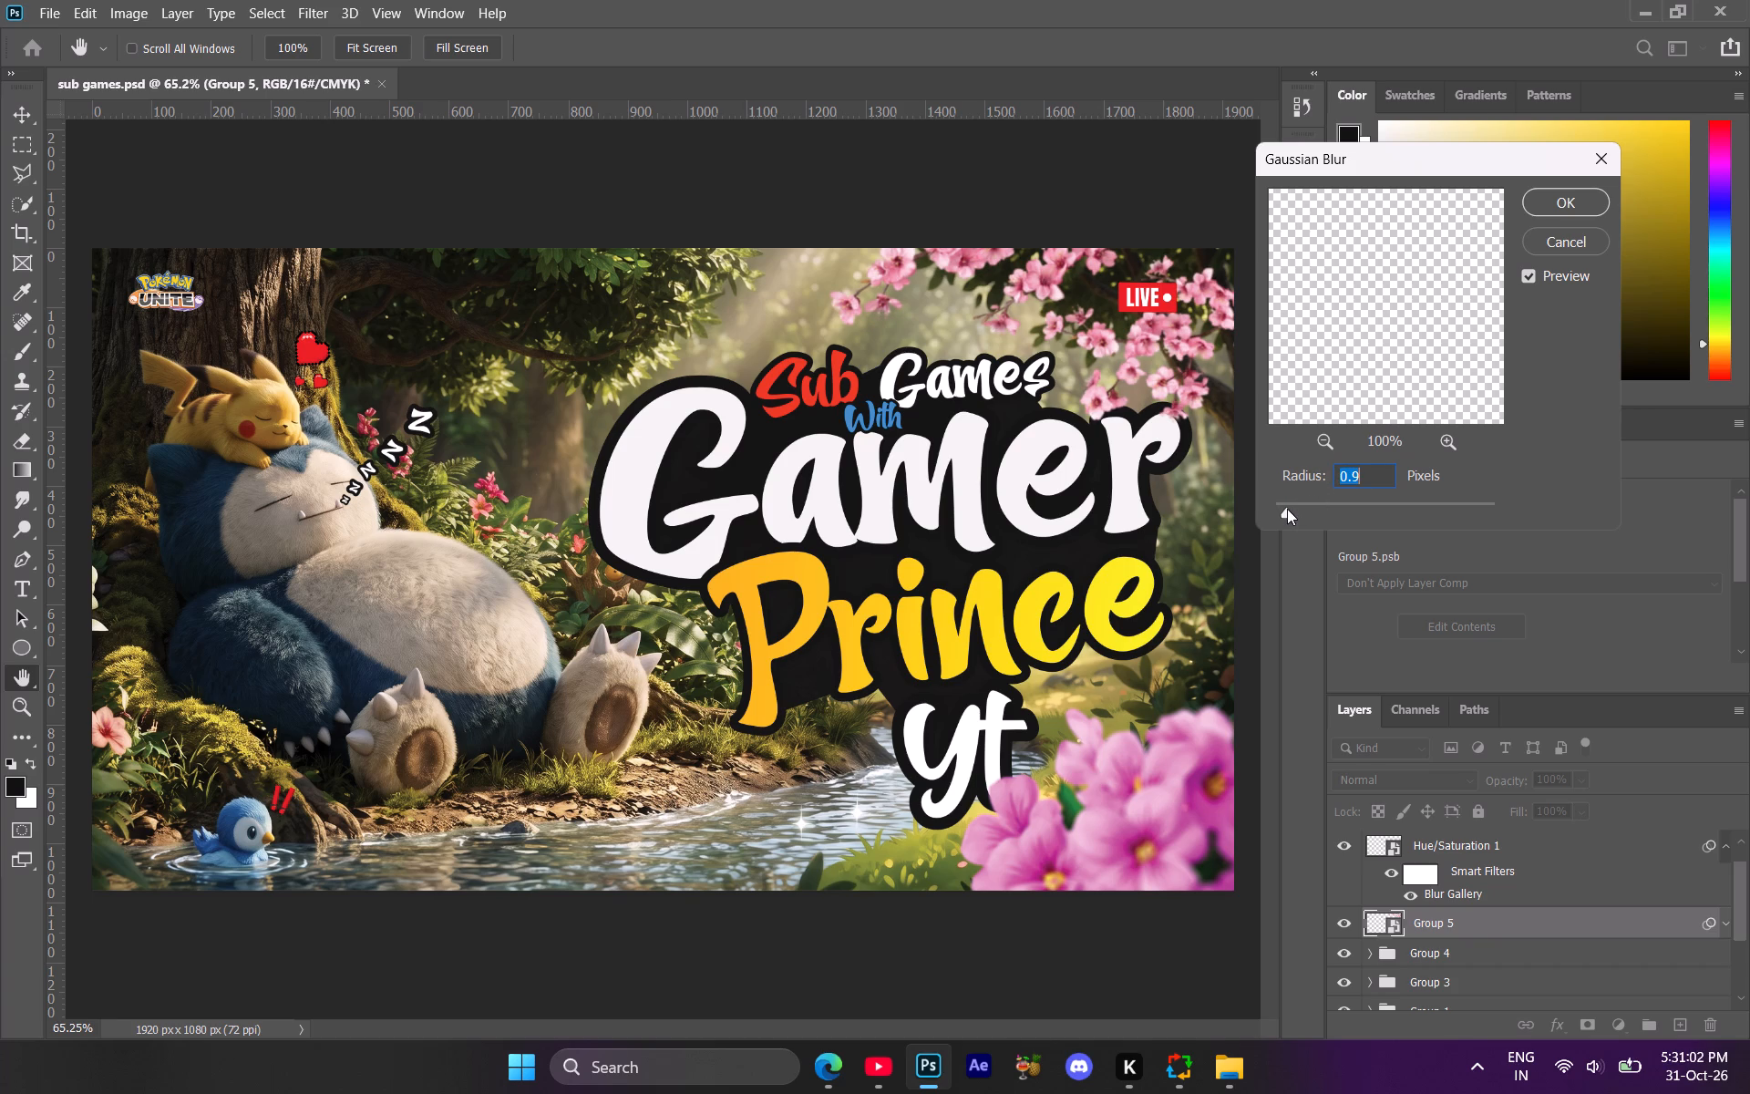
click(1287, 509)
click(1543, 210)
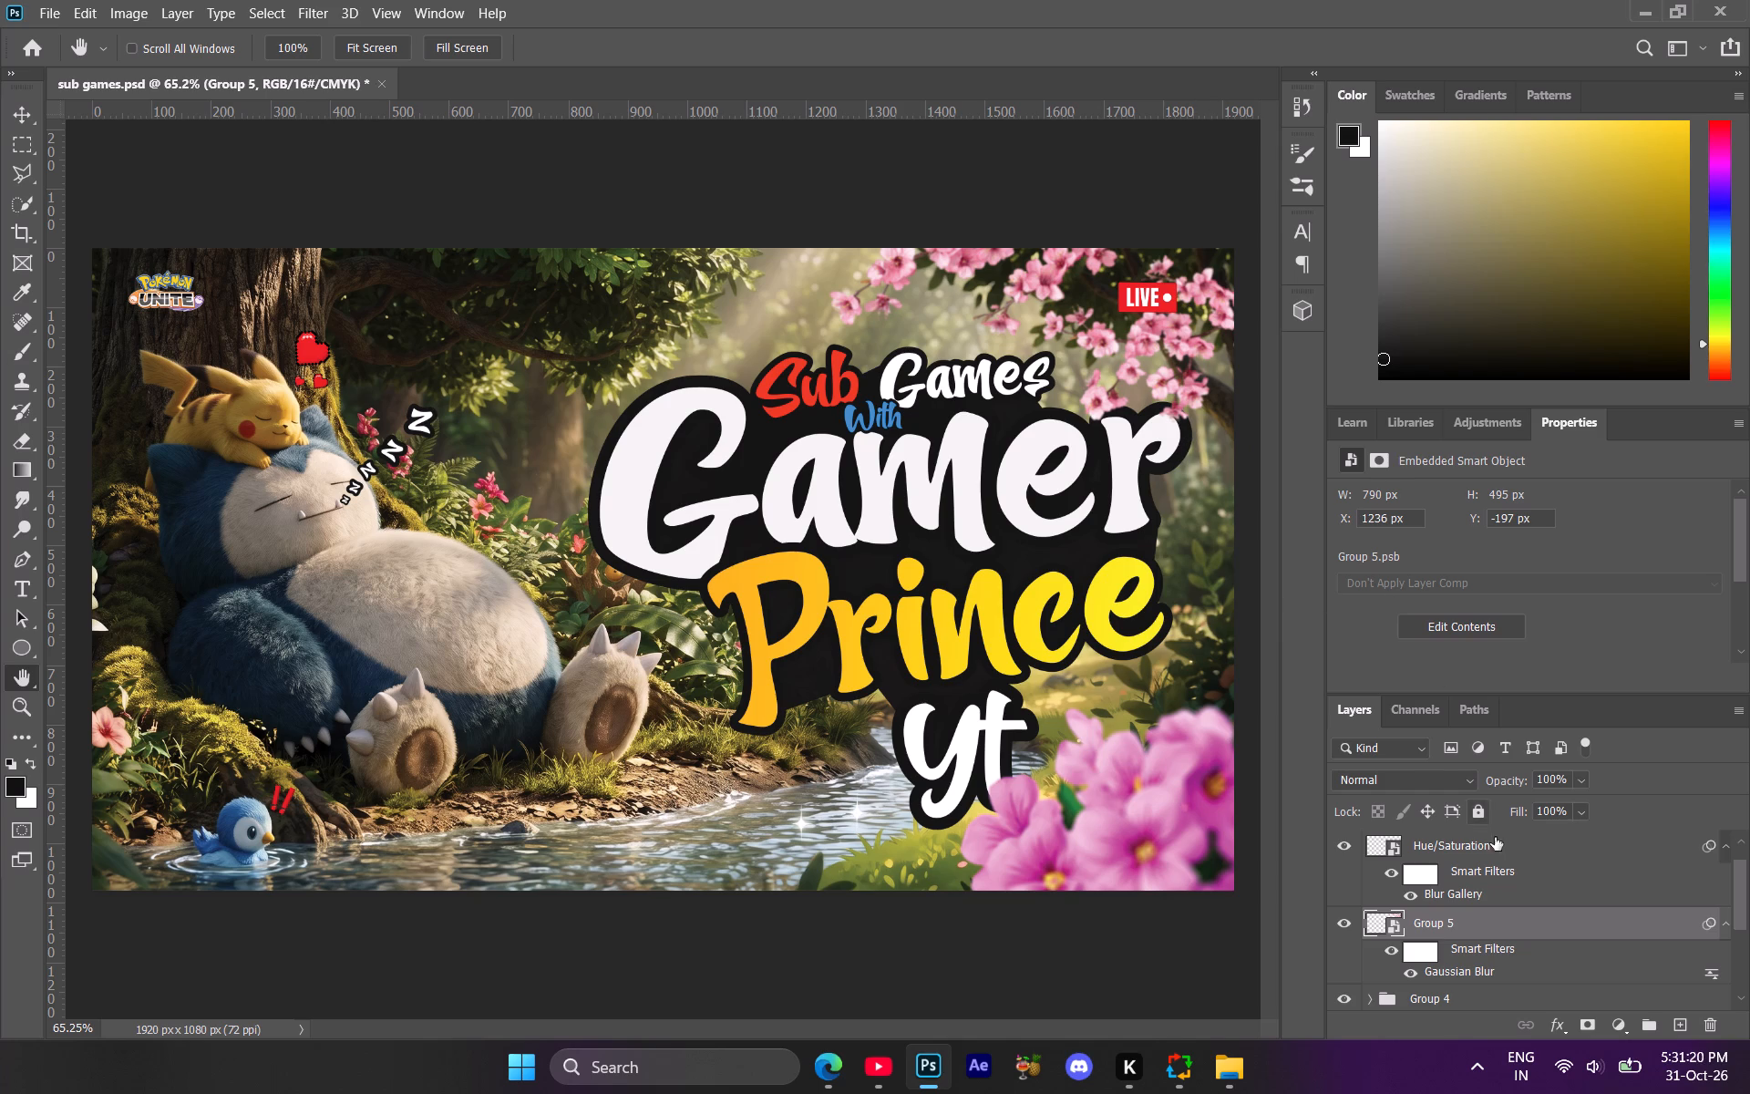
Expand Group 4 to list the title's separate lettering layers.
scroll(1472, 933, up, 1)
scroll(1475, 929, down, 2)
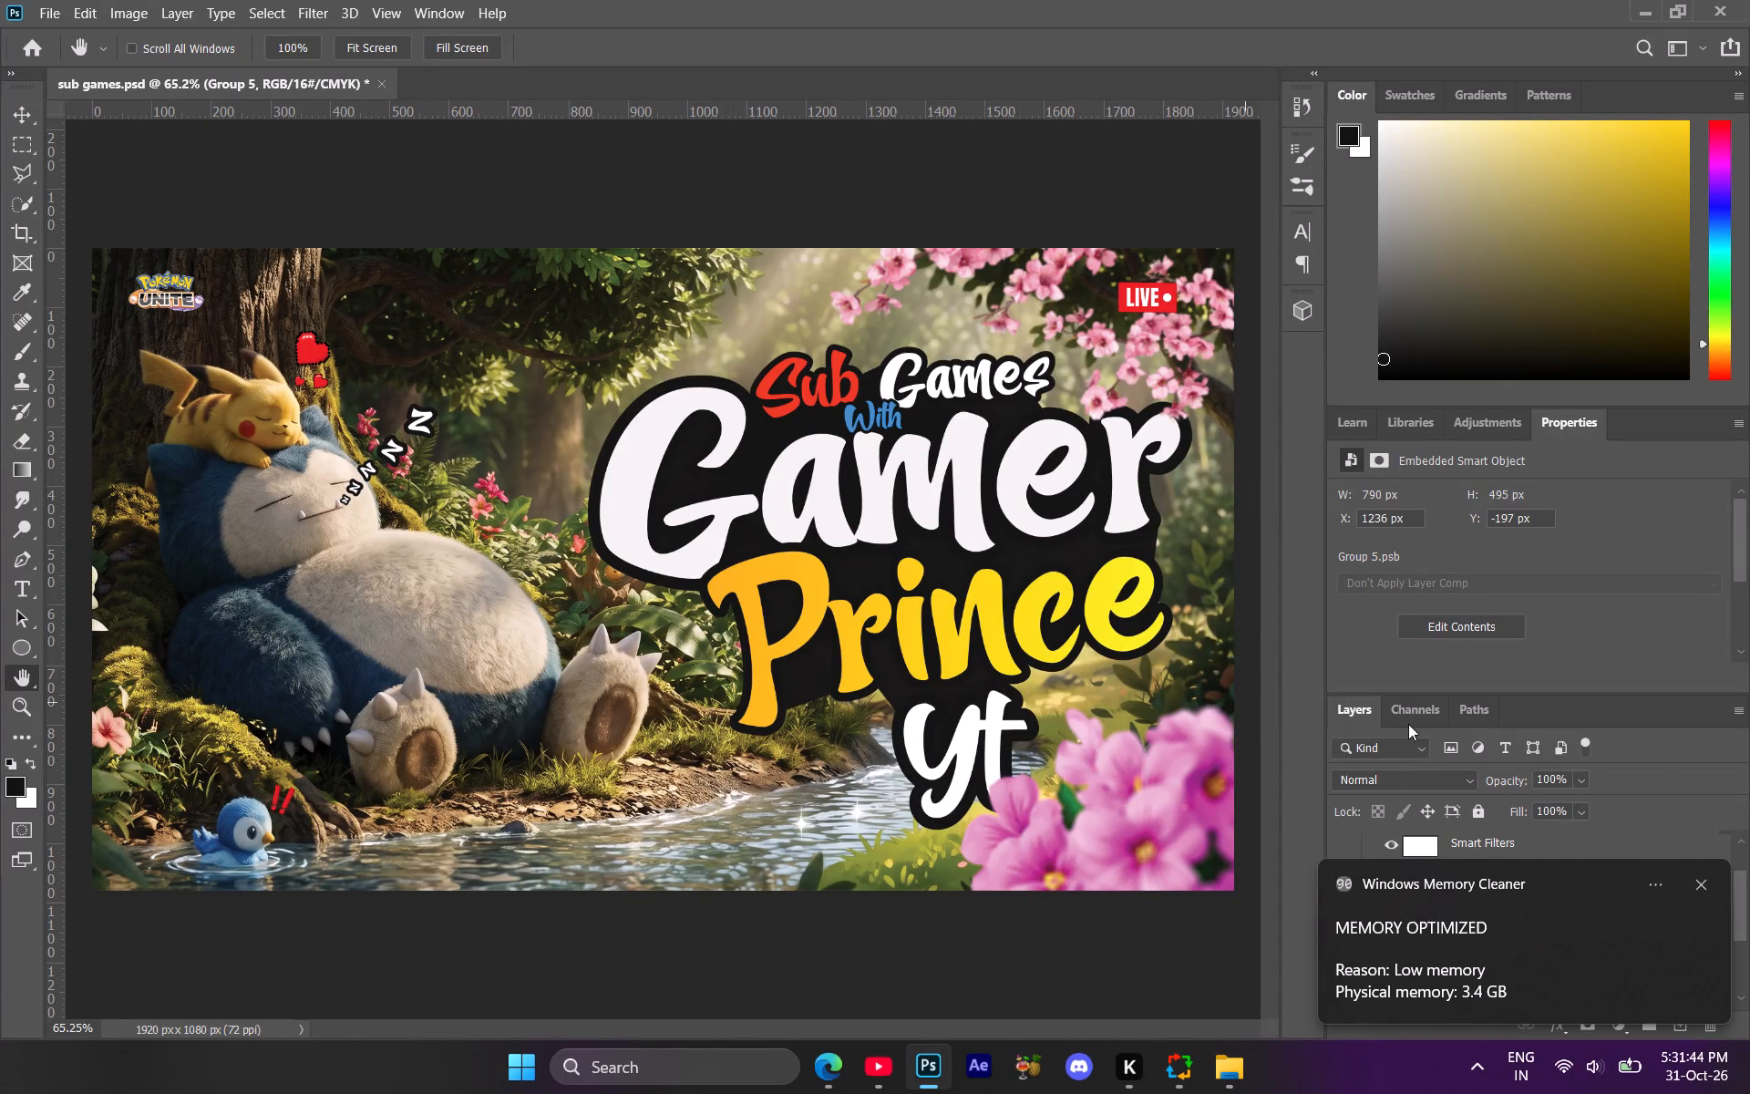
click(1706, 884)
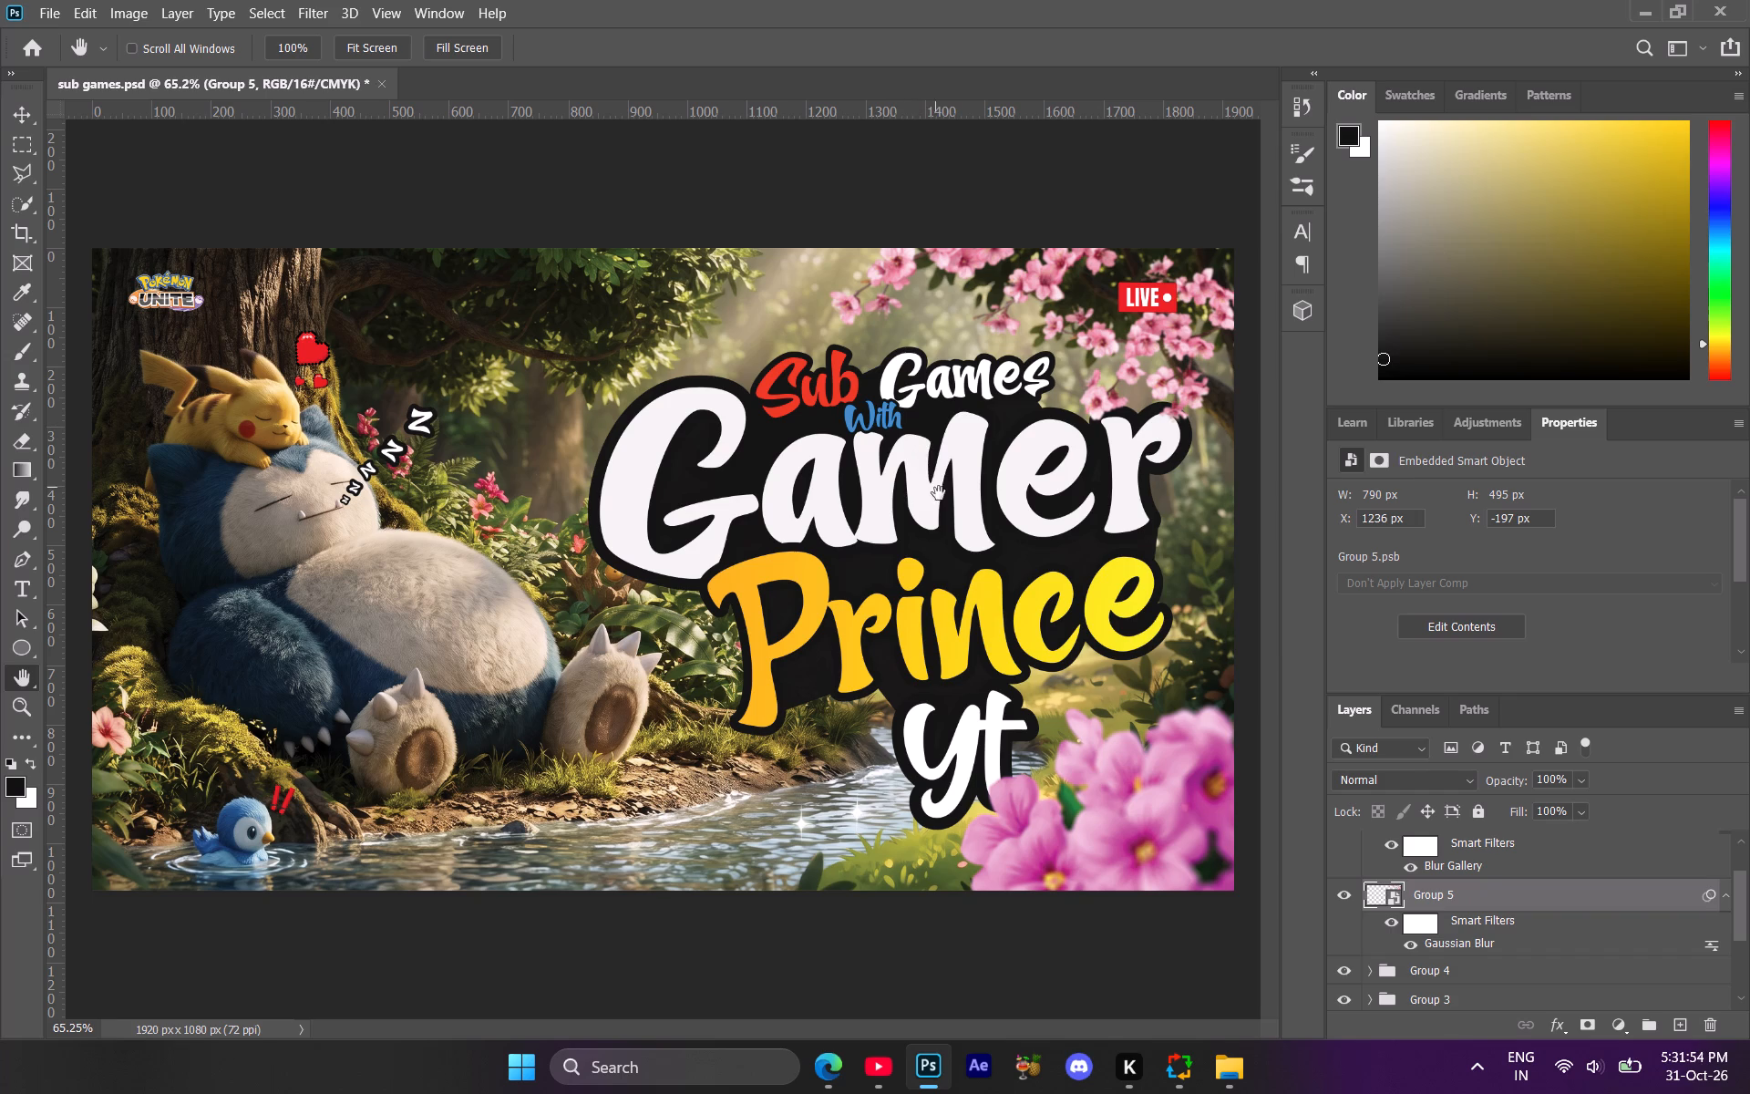
scroll(1466, 924, up, 1)
scroll(1463, 921, down, 4)
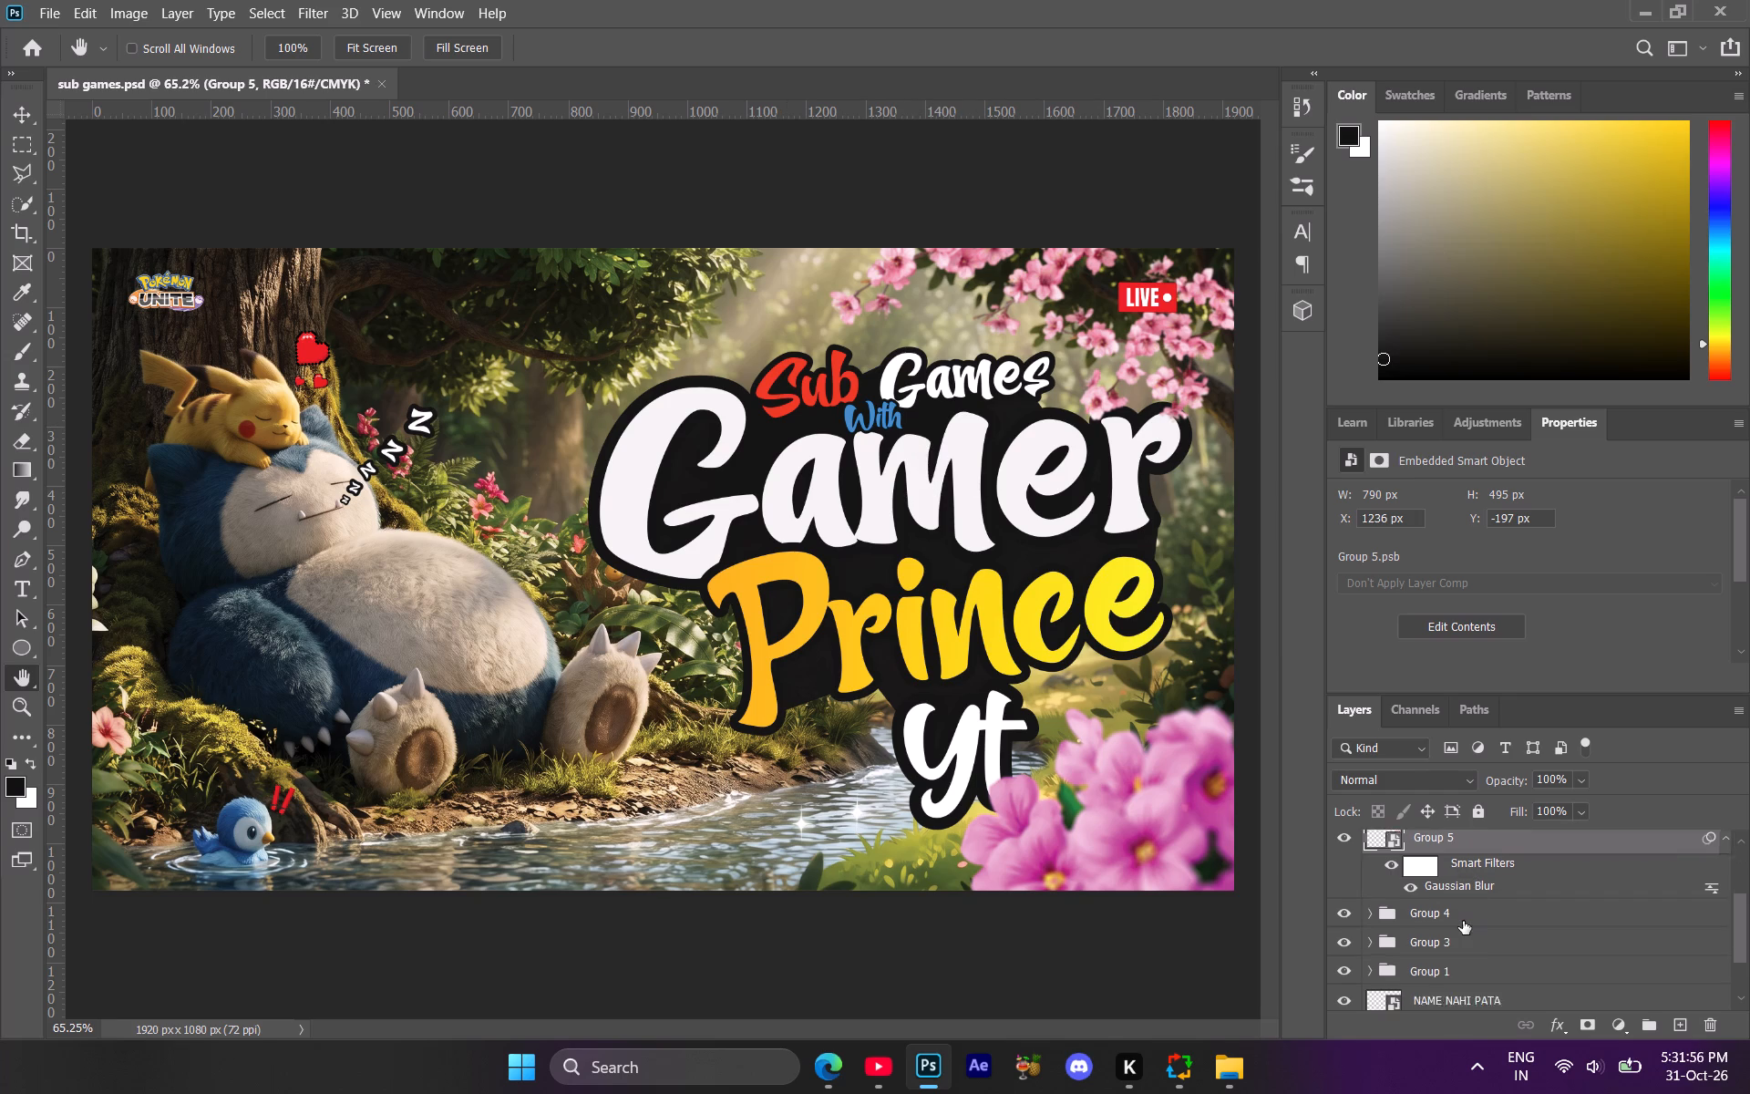
click(1374, 880)
Change the fill of the Yt lettering shape to the bright blue among the recently used colours.
scroll(1447, 912, down, 1)
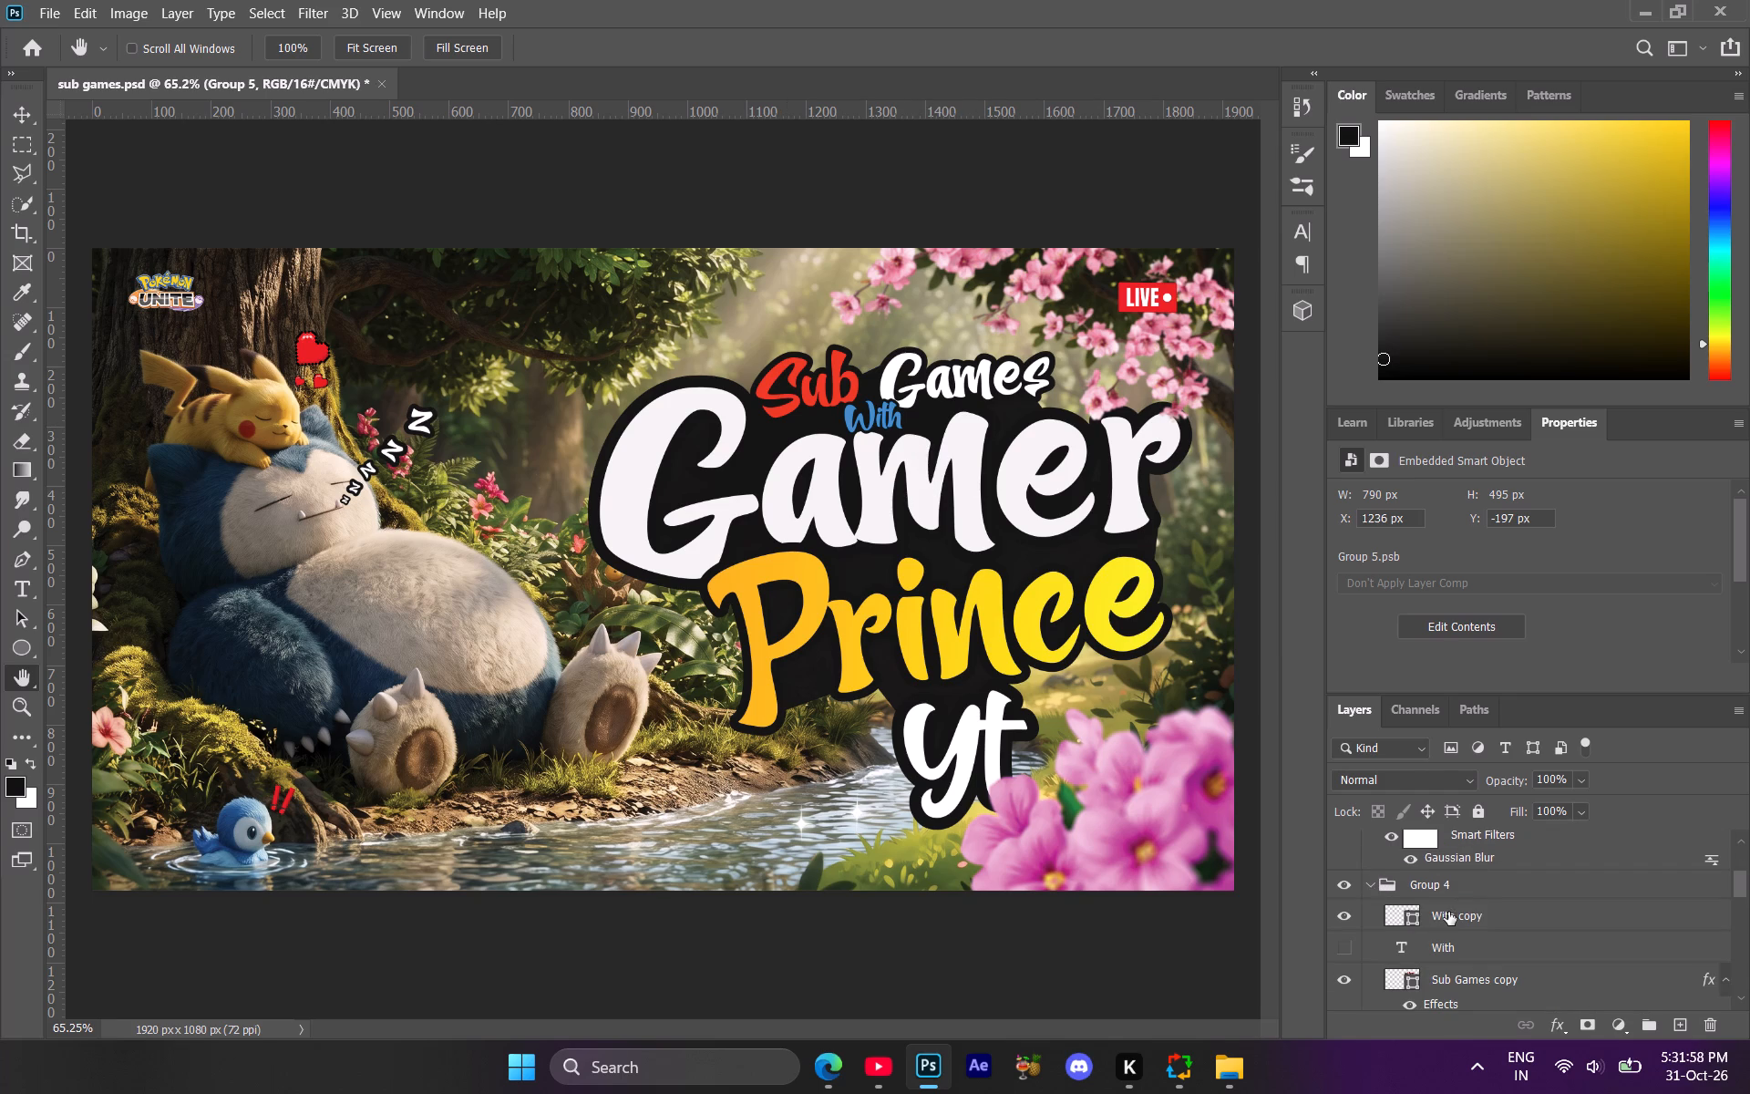
scroll(1460, 920, down, 2)
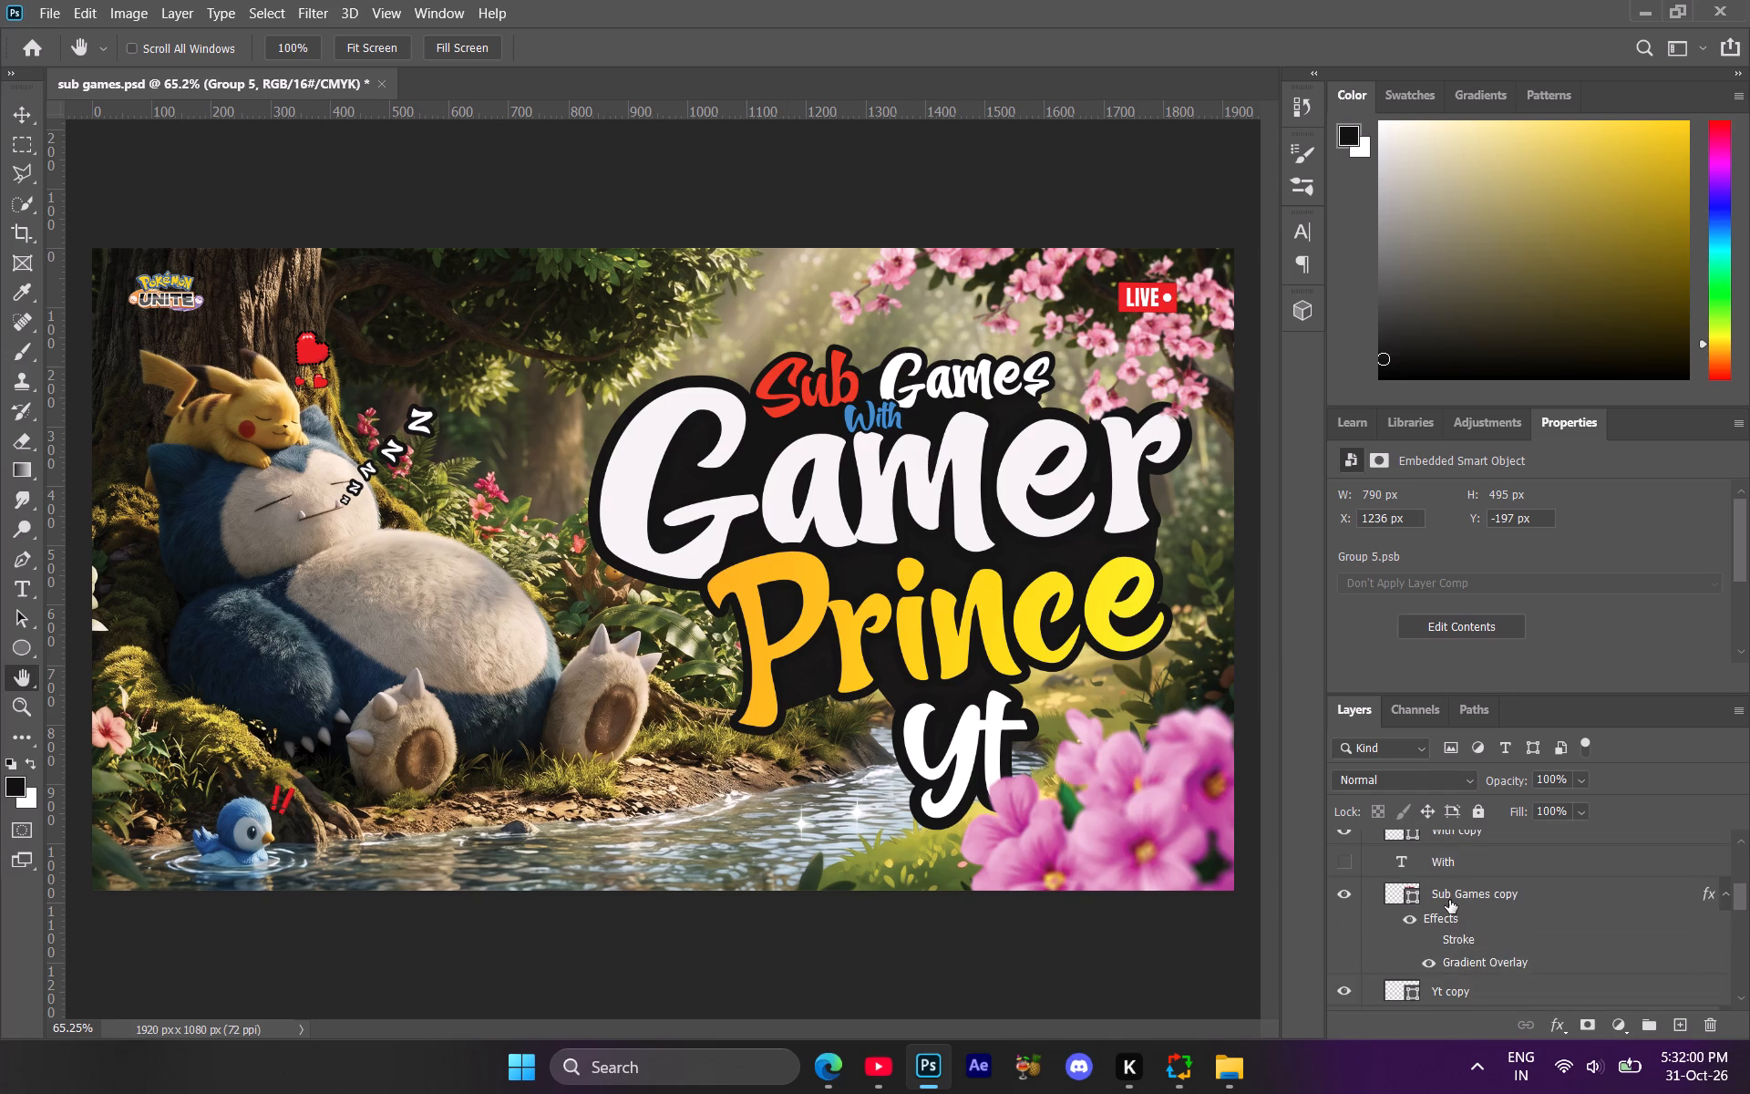
click(1445, 898)
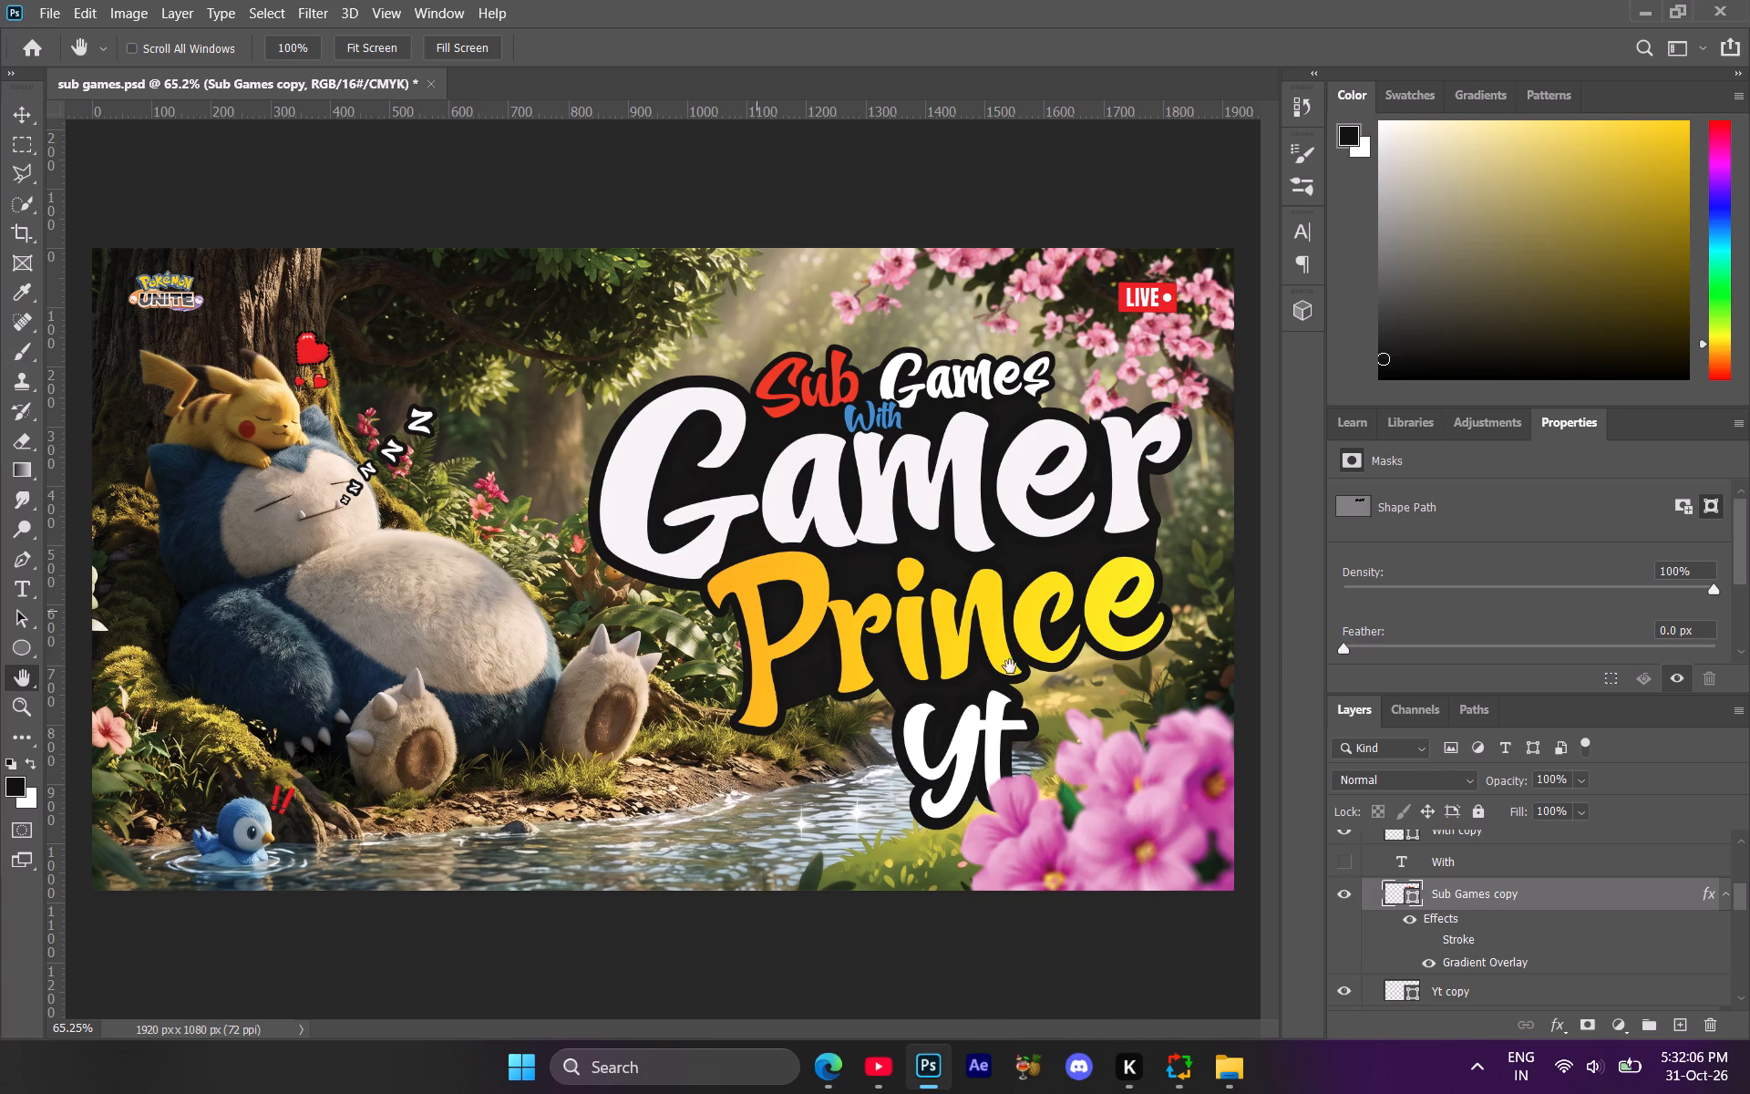
scroll(1484, 897, down, 4)
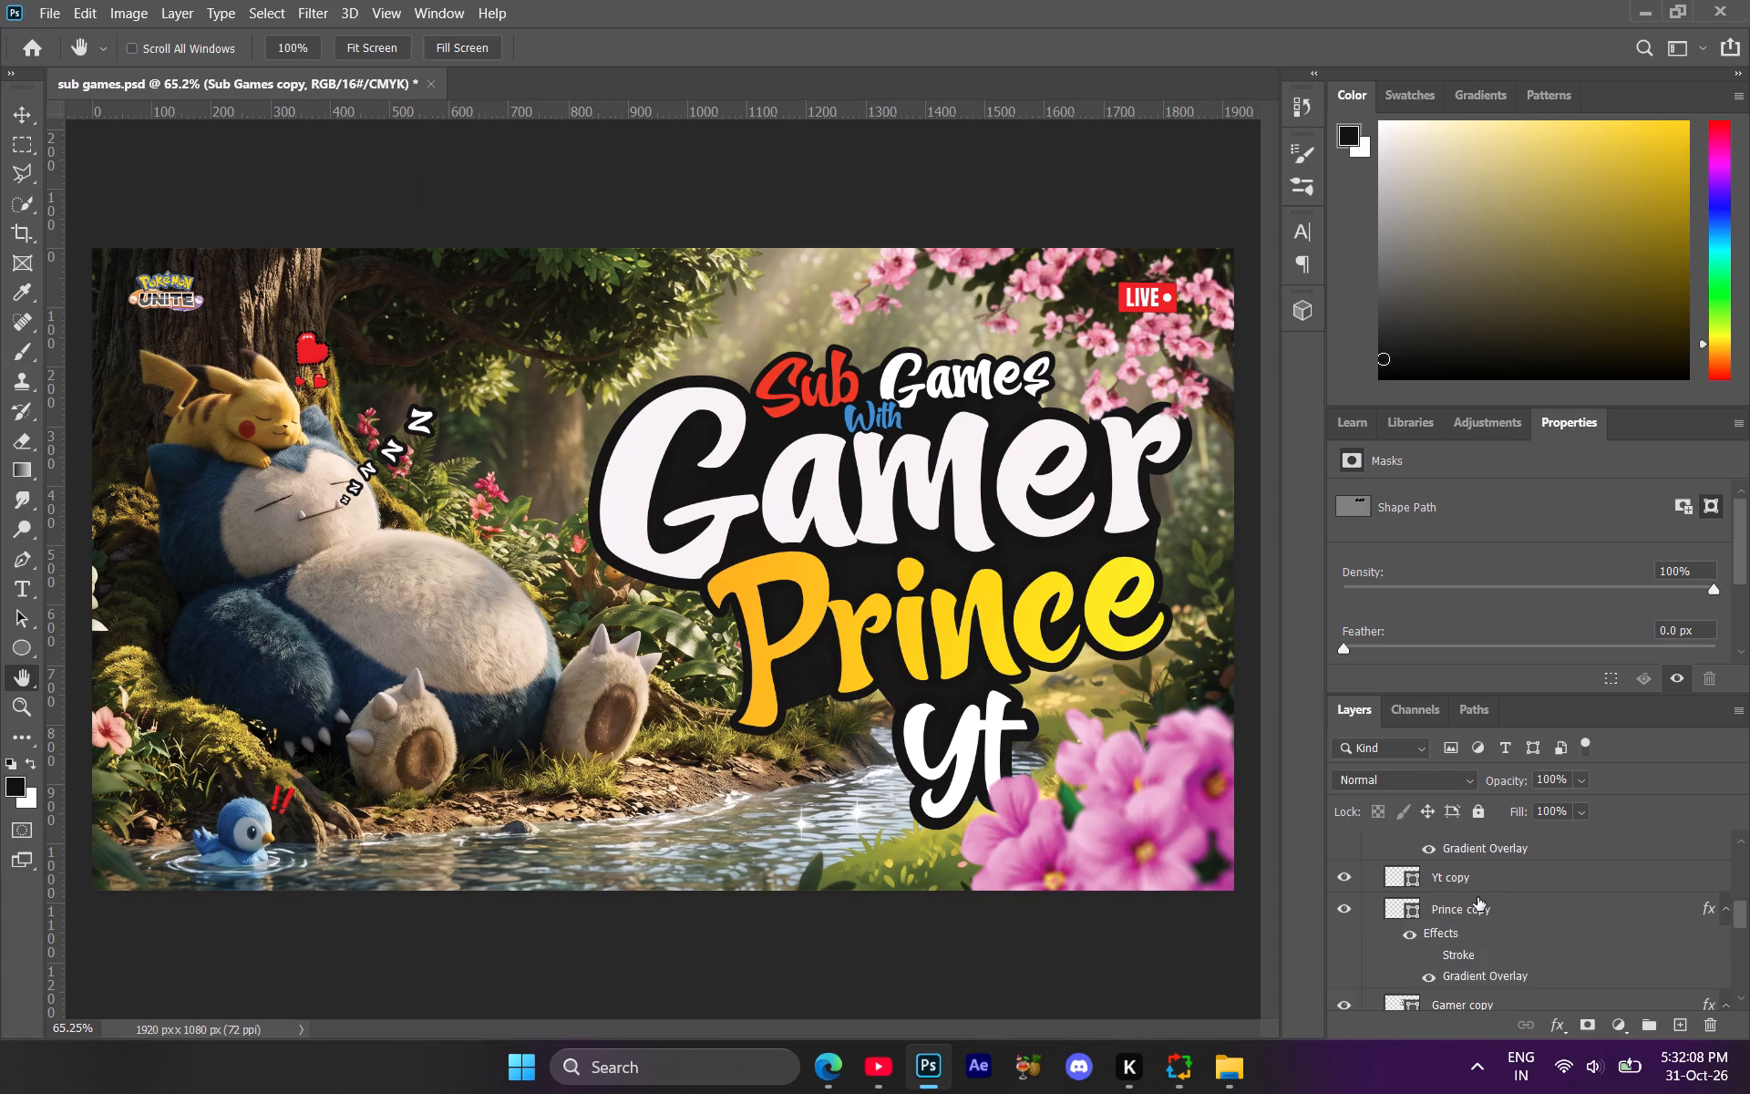
scroll(1470, 909, down, 1)
click(1449, 867)
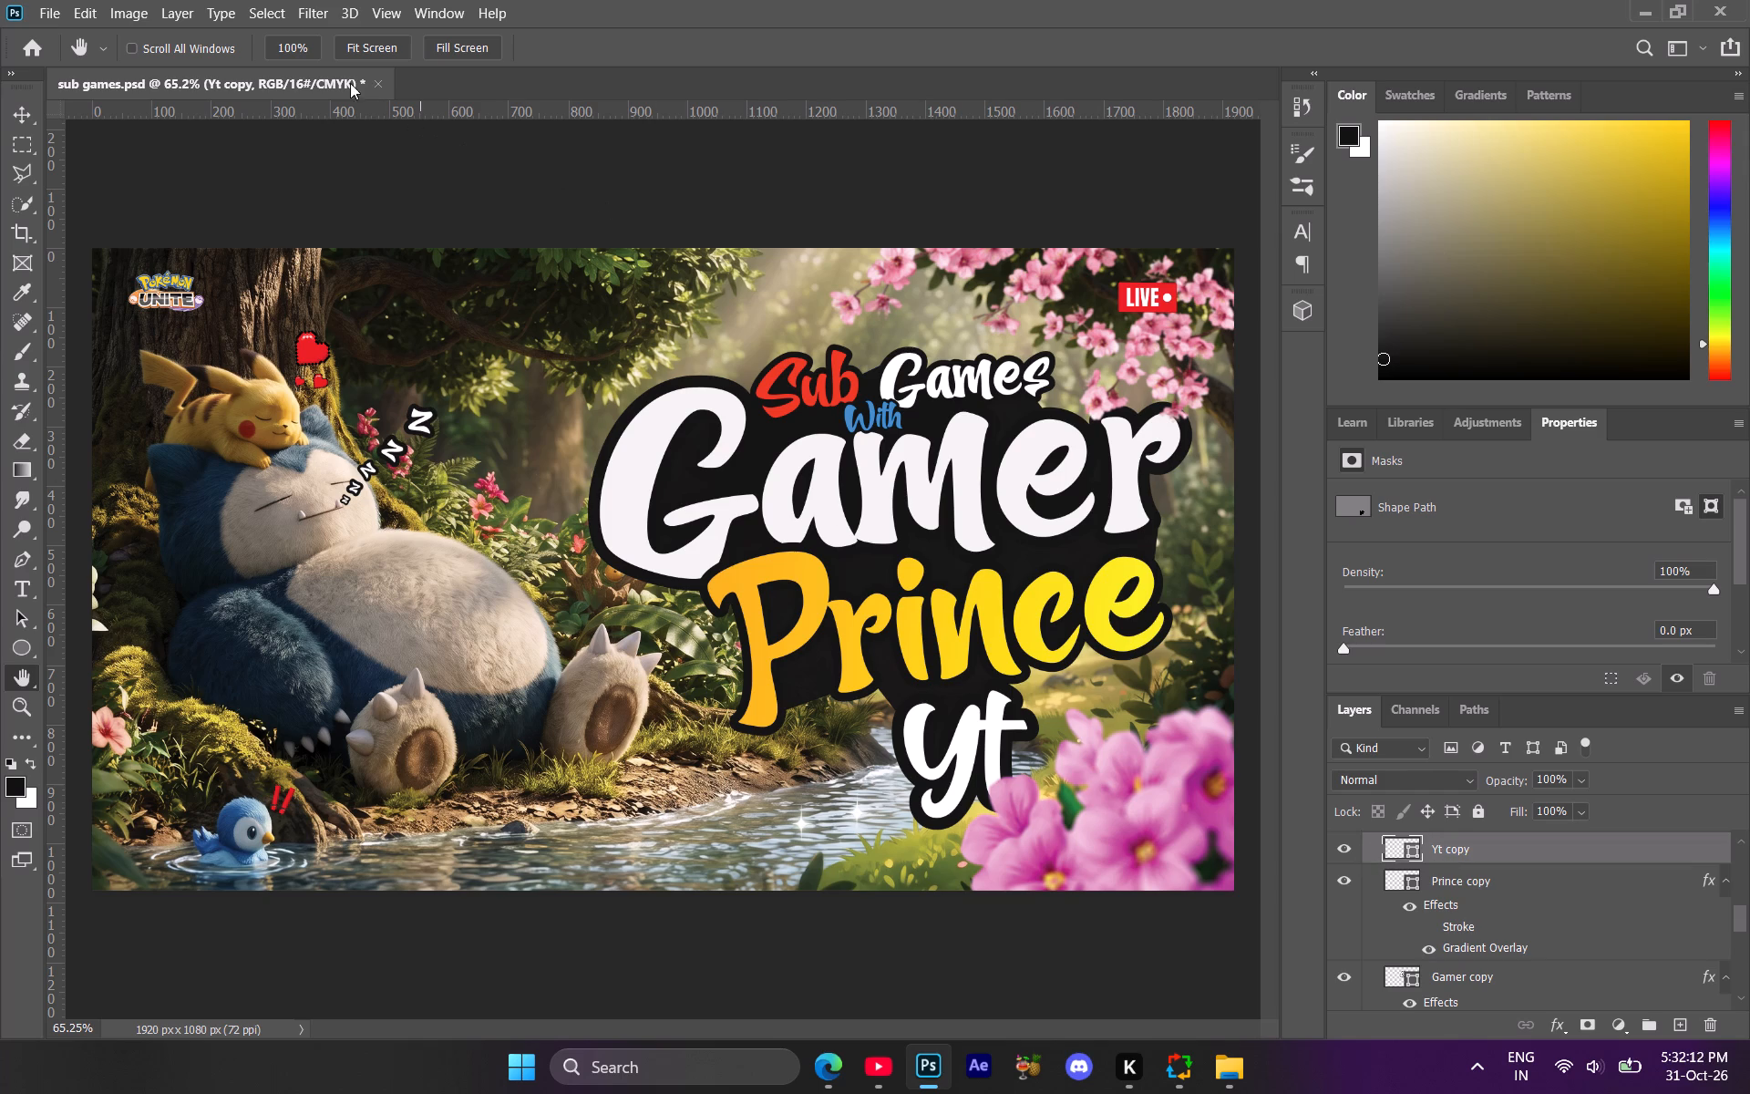
click(25, 613)
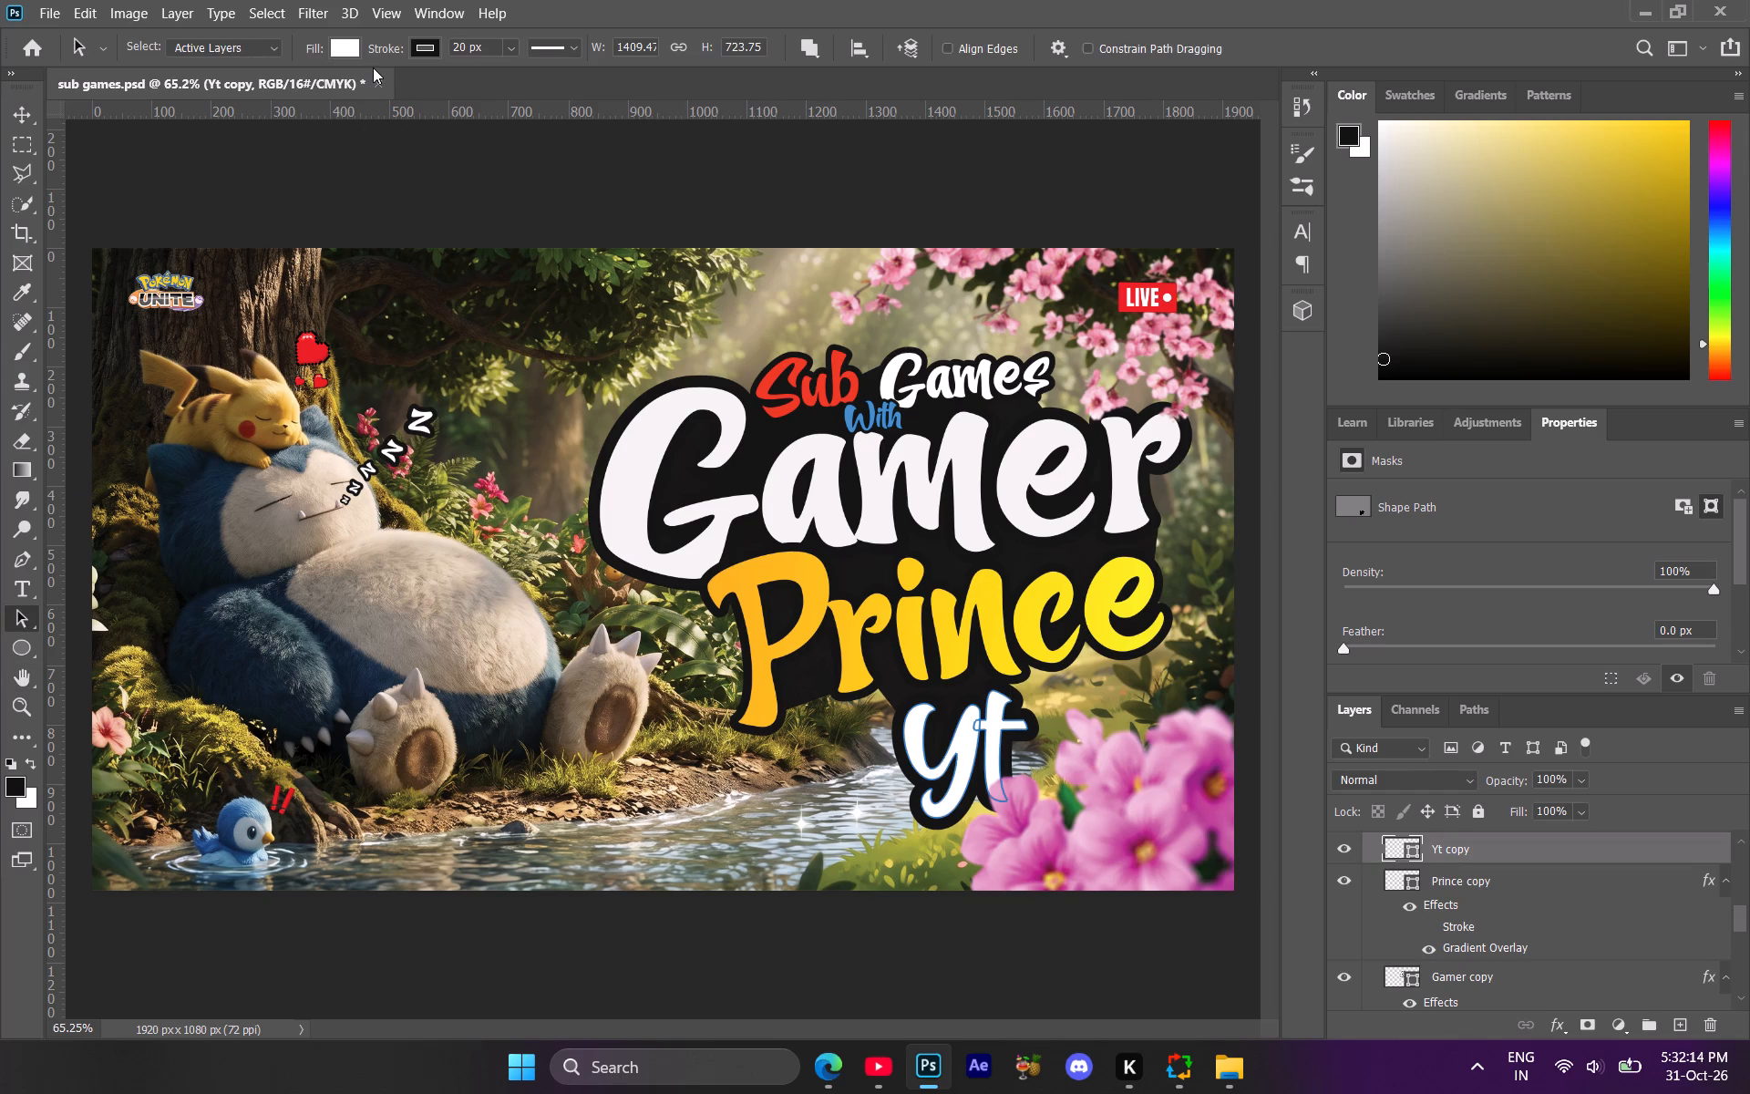
click(350, 49)
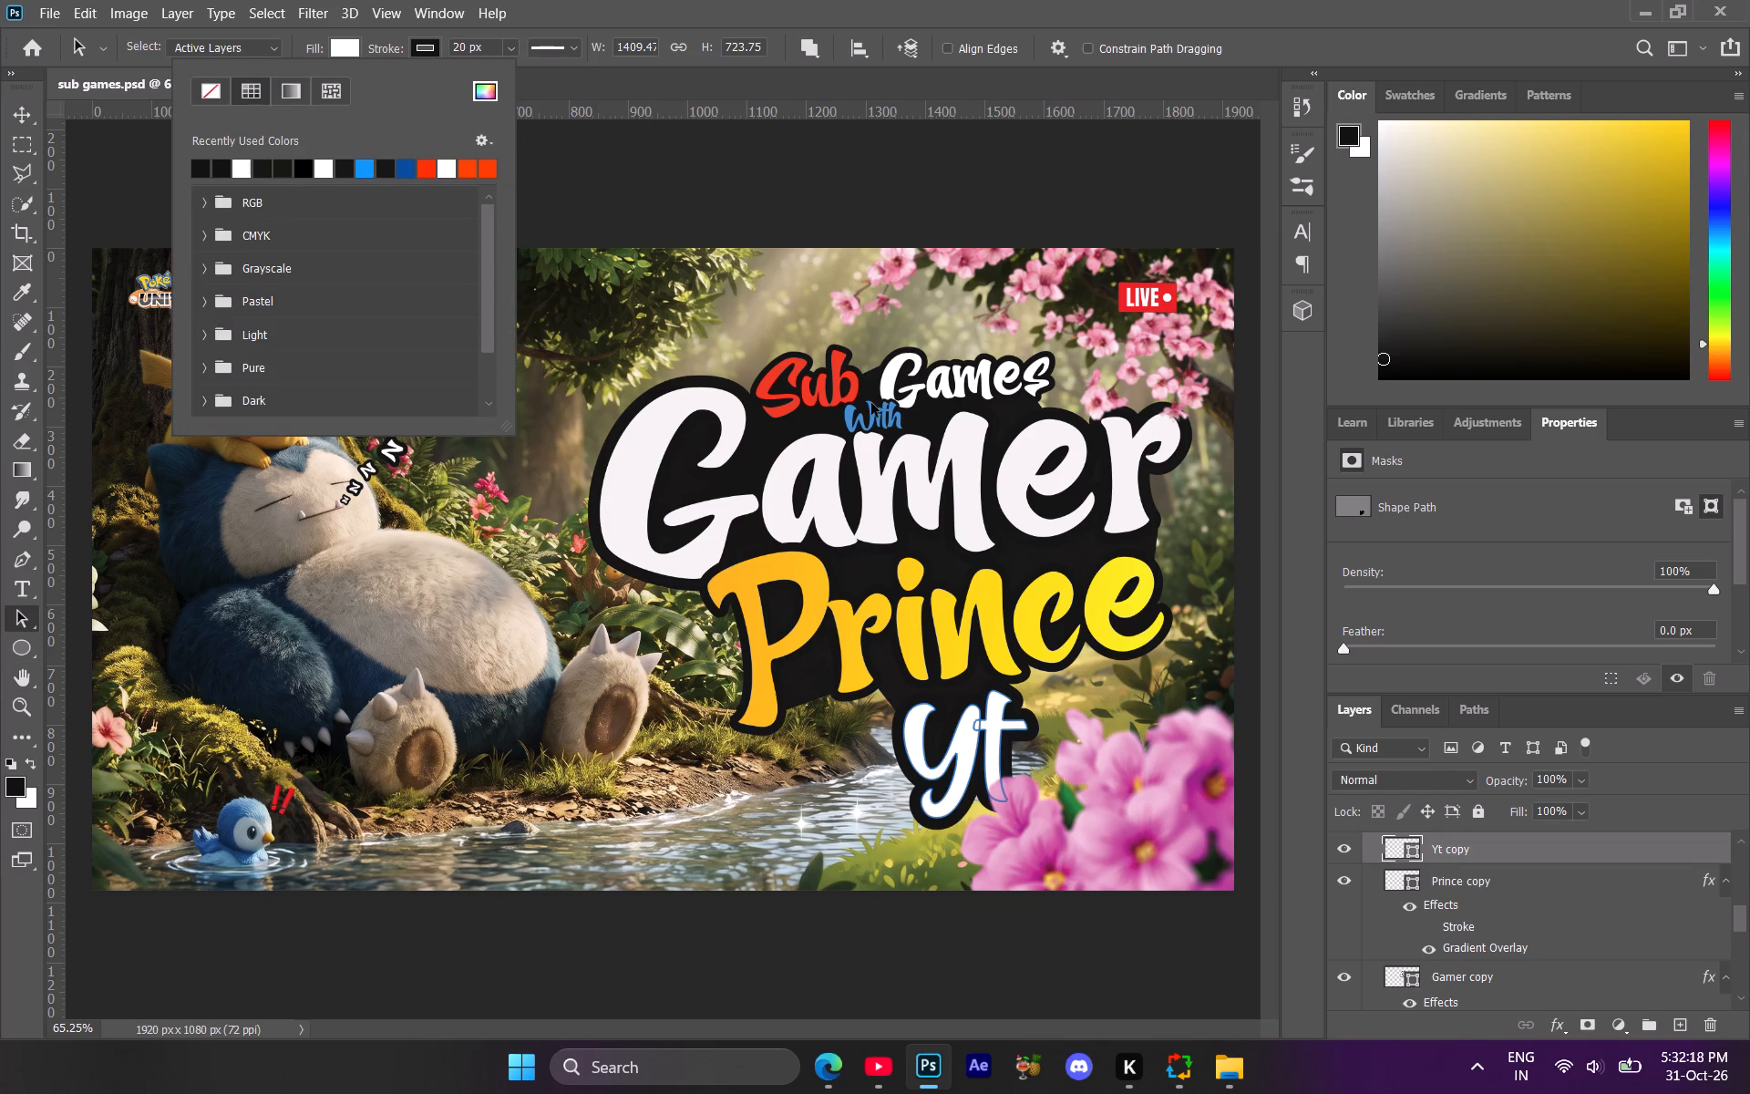
click(364, 164)
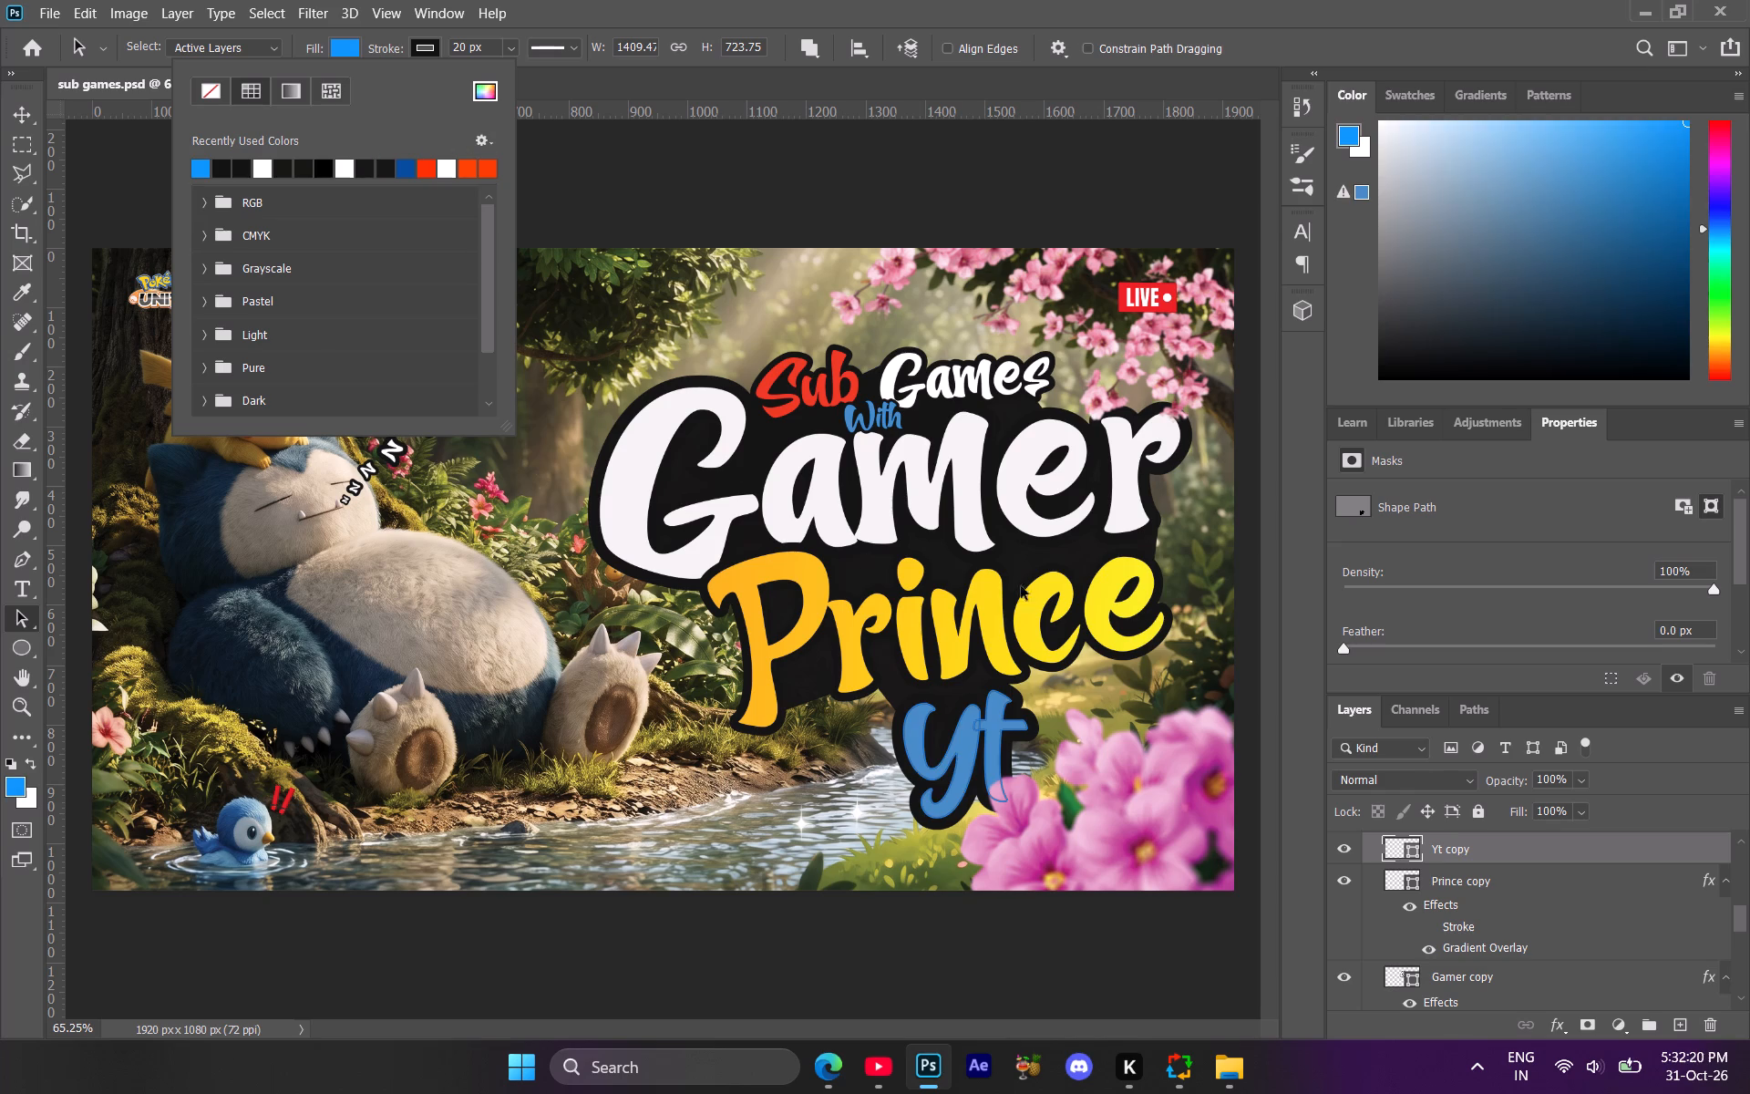
click(1462, 924)
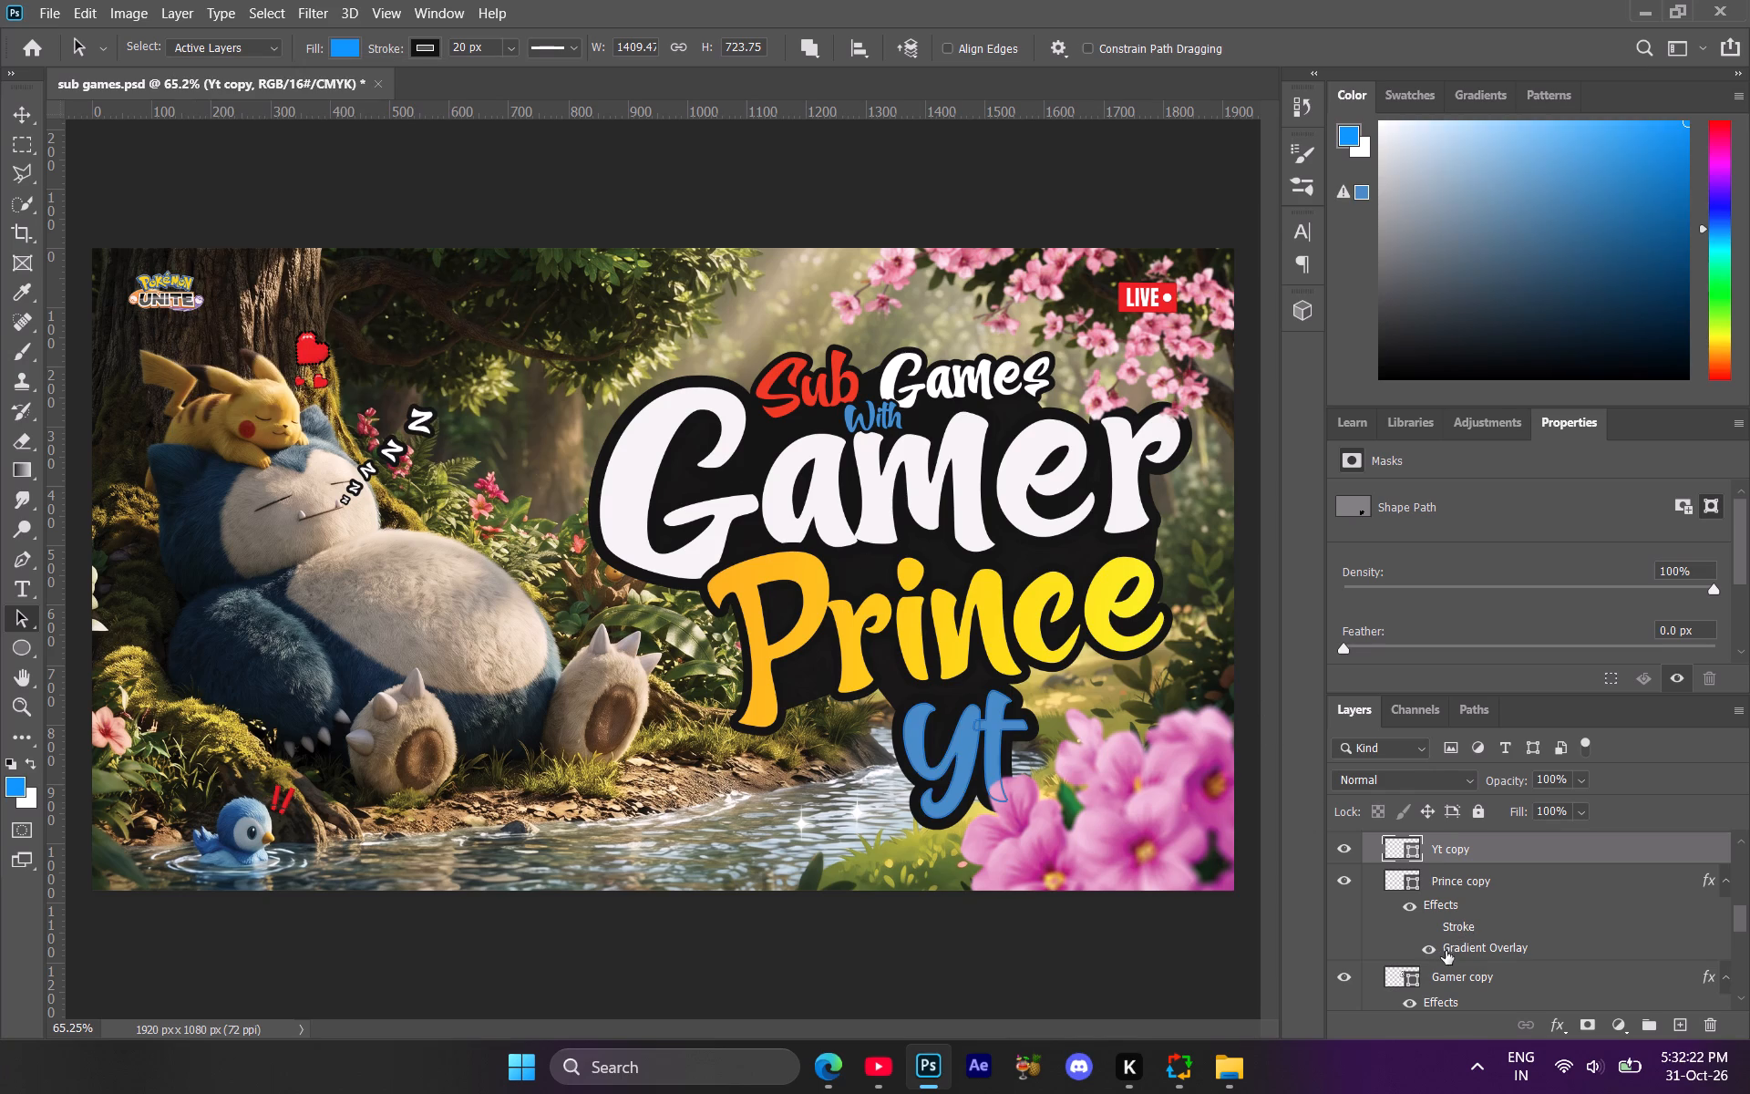
Change the fill of the Gamer lettering shape to the same recently used bright blue.
click(1454, 964)
click(1451, 975)
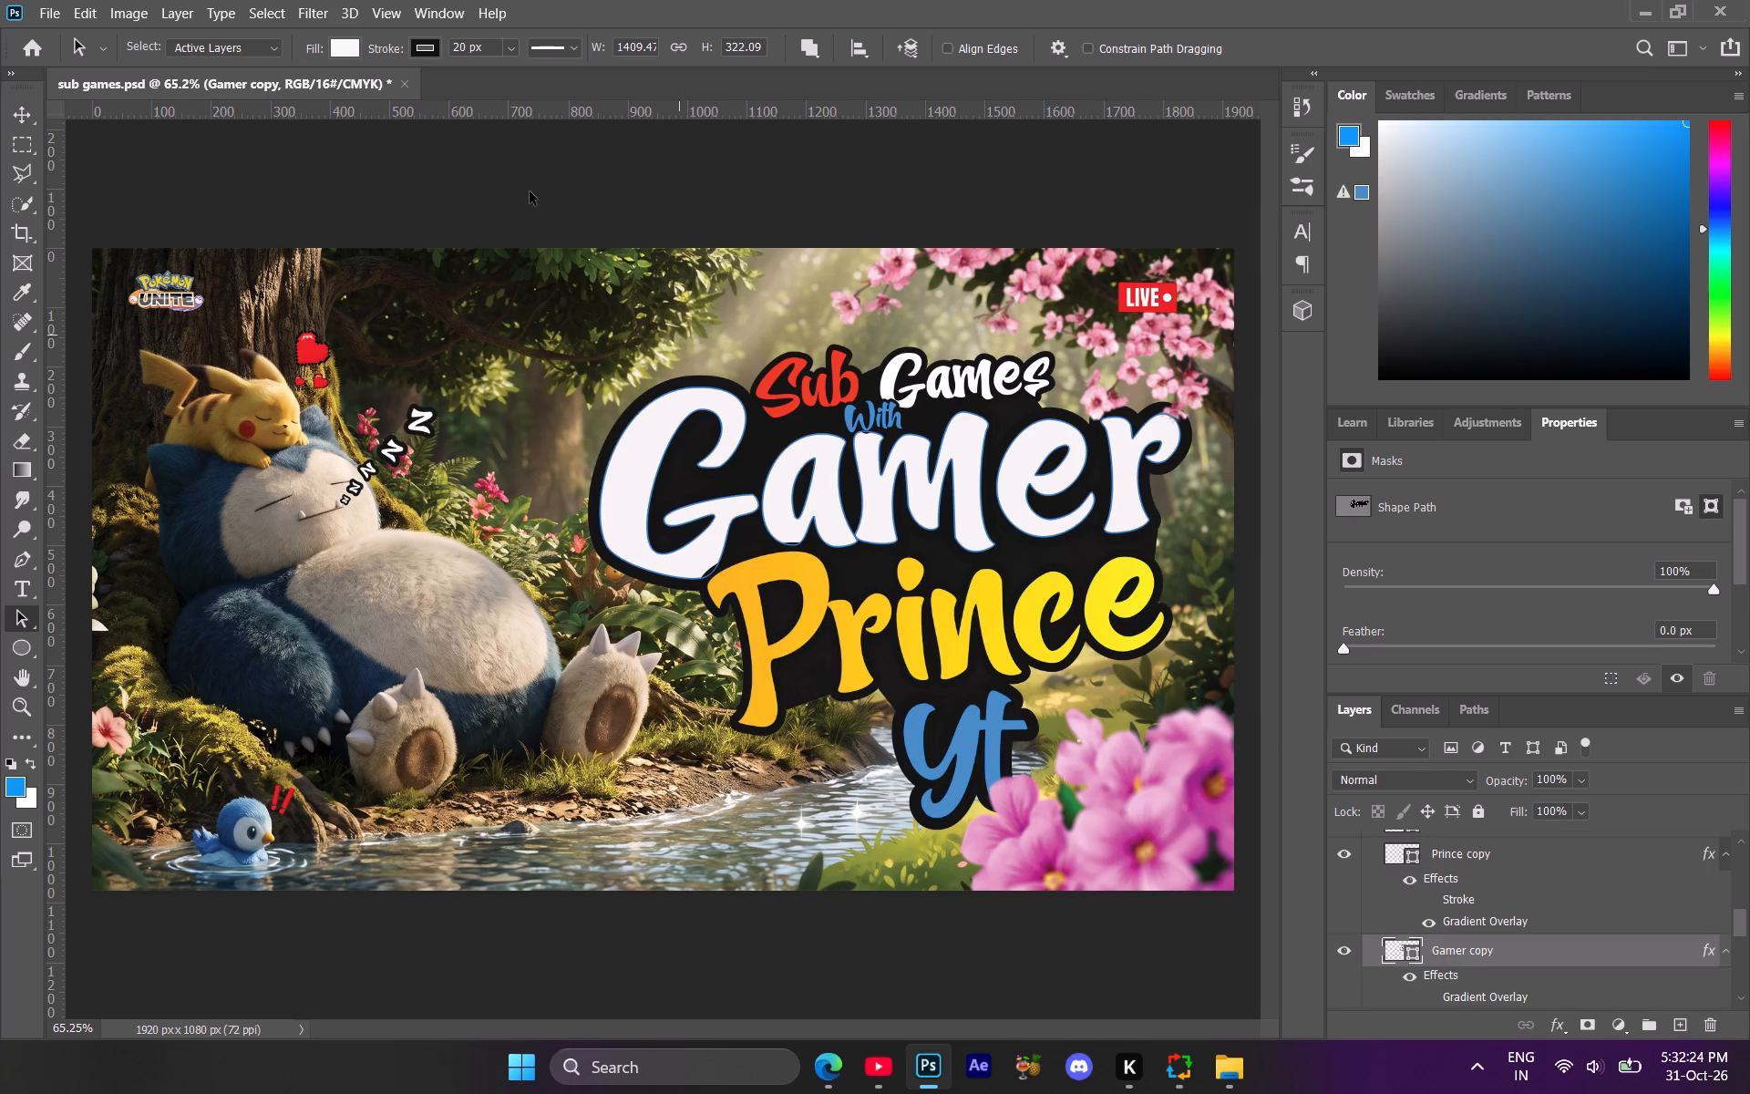
click(361, 46)
click(201, 174)
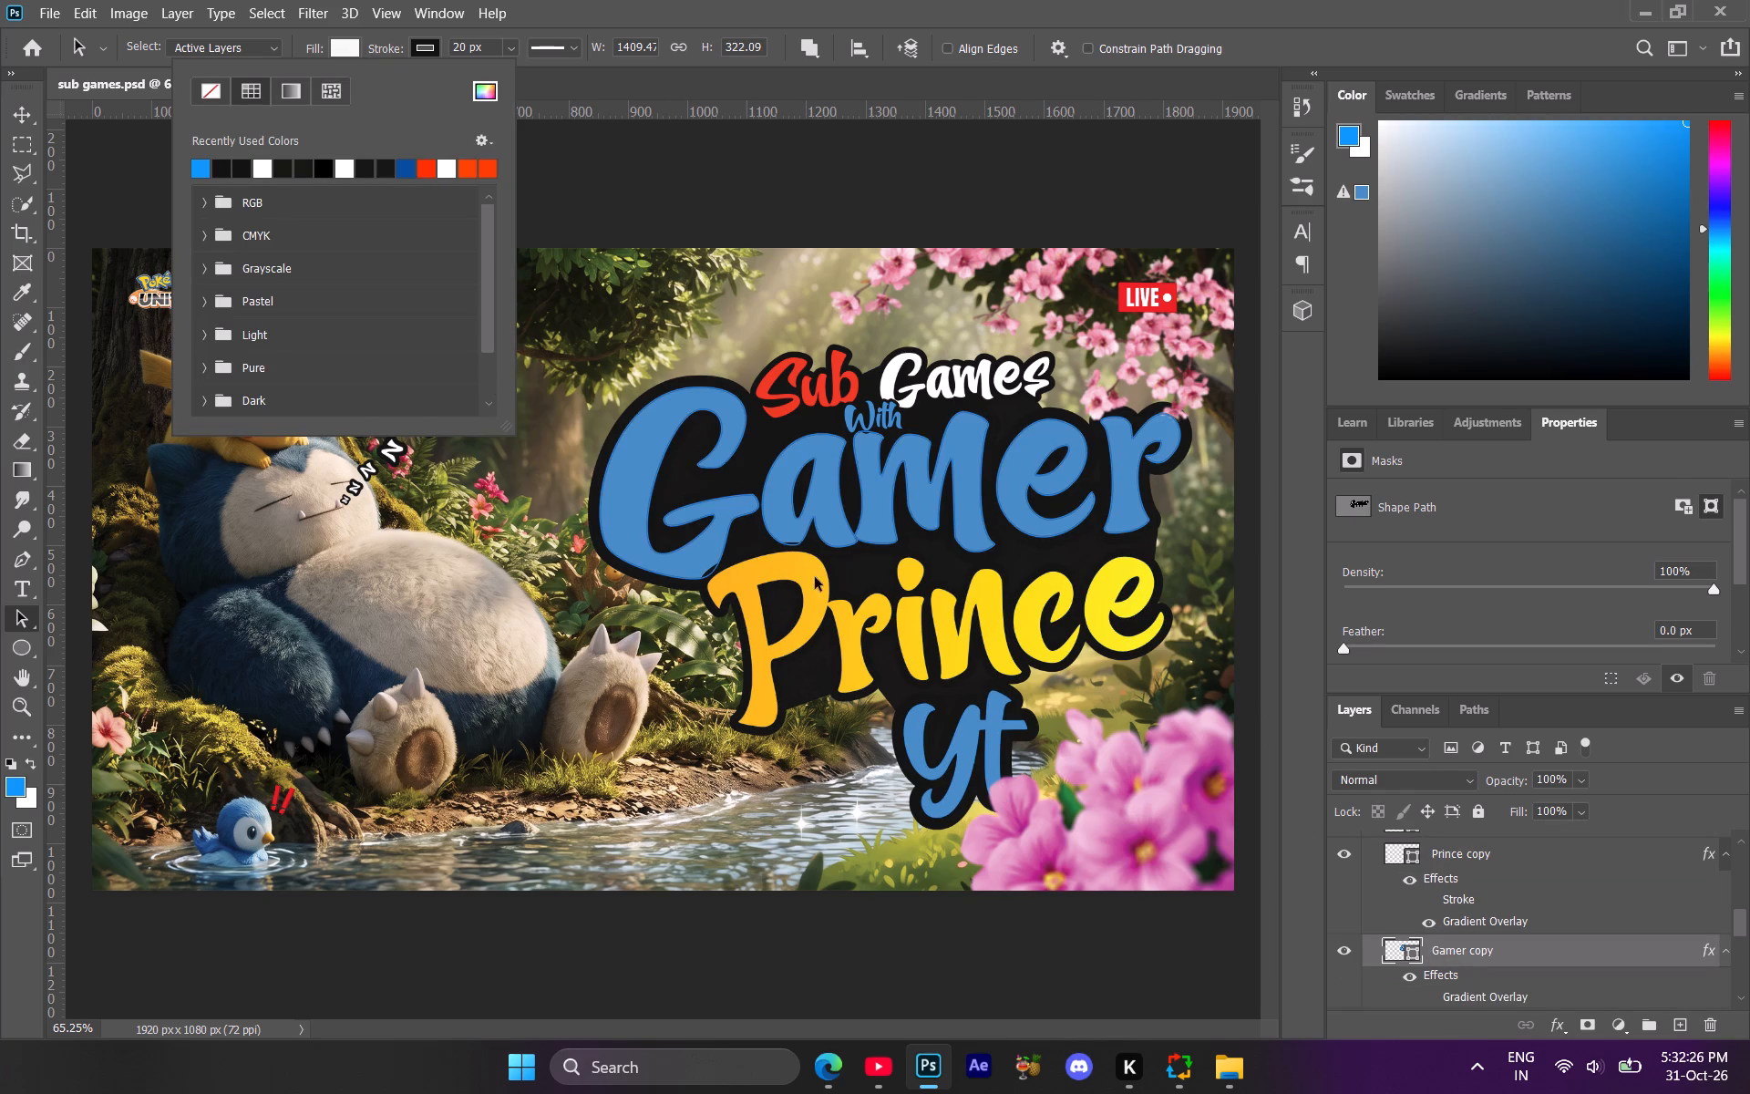
click(1472, 915)
click(1461, 965)
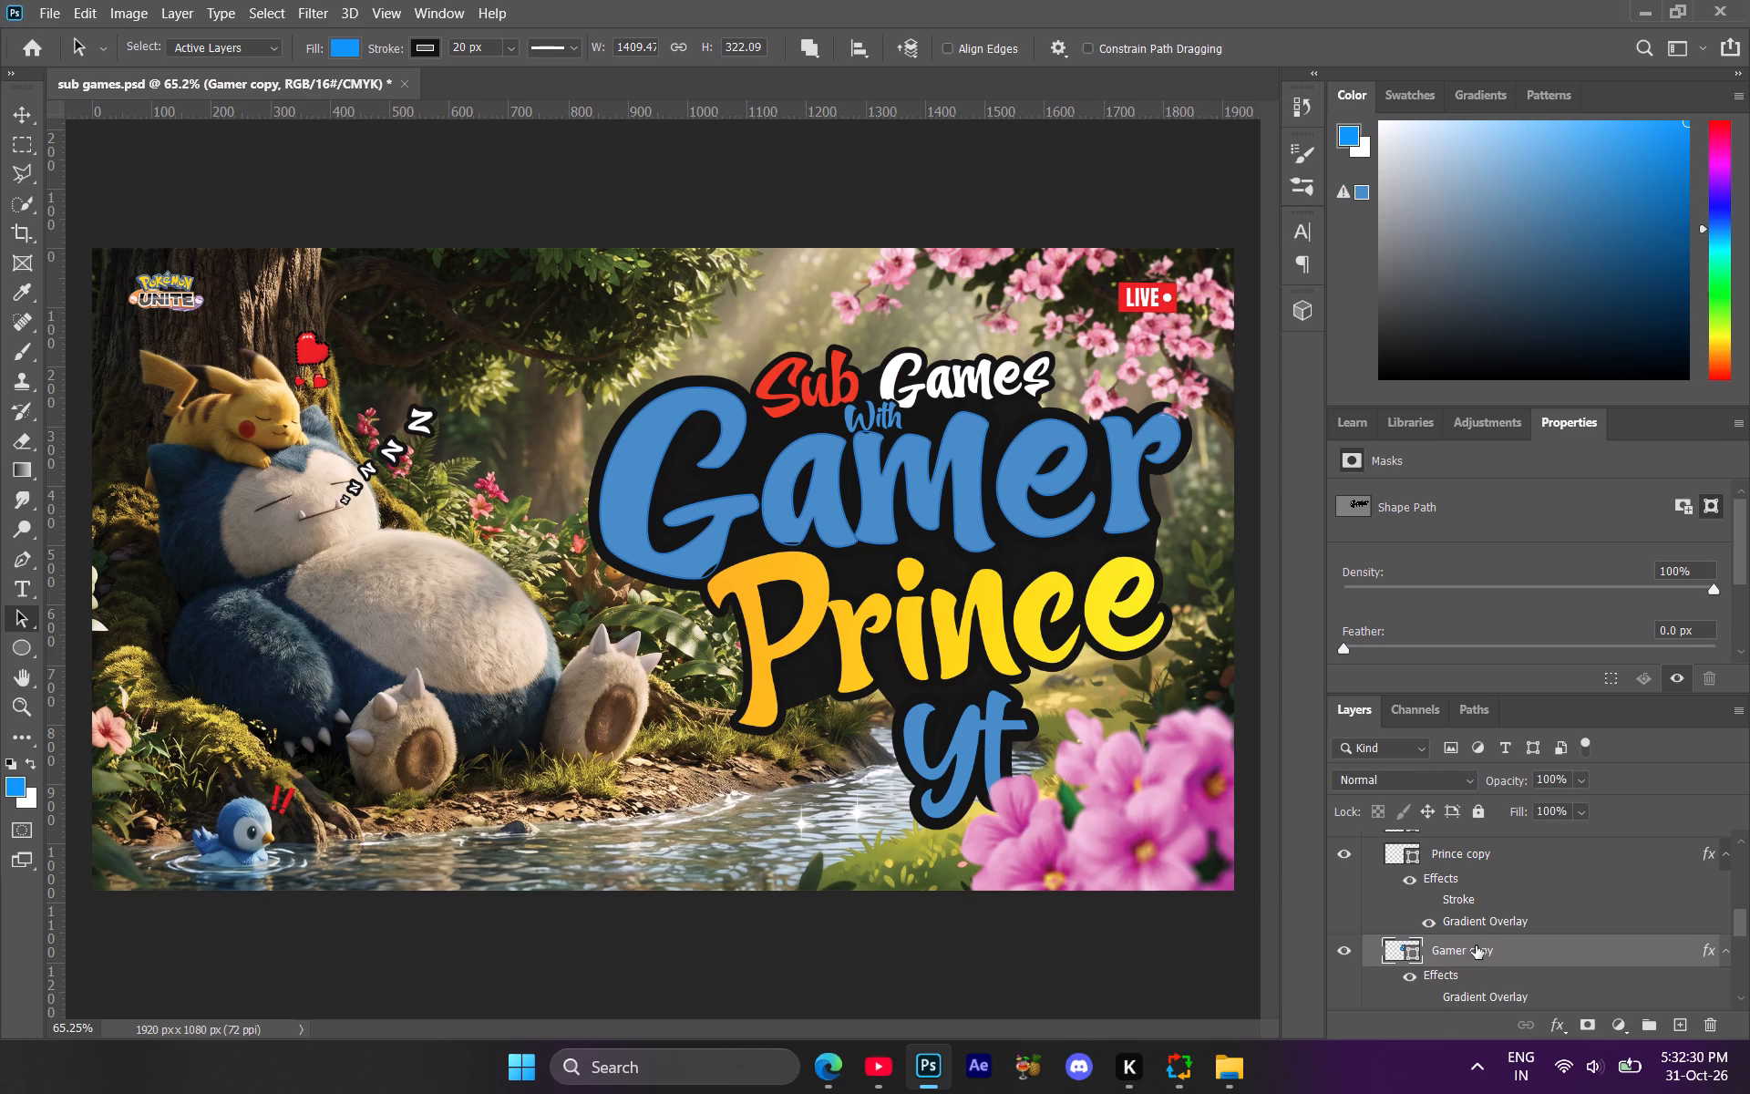
Make the Sub Games lettering plain white by setting its fill to white and hiding its Gradient Overlay effect.
scroll(1459, 889, up, 3)
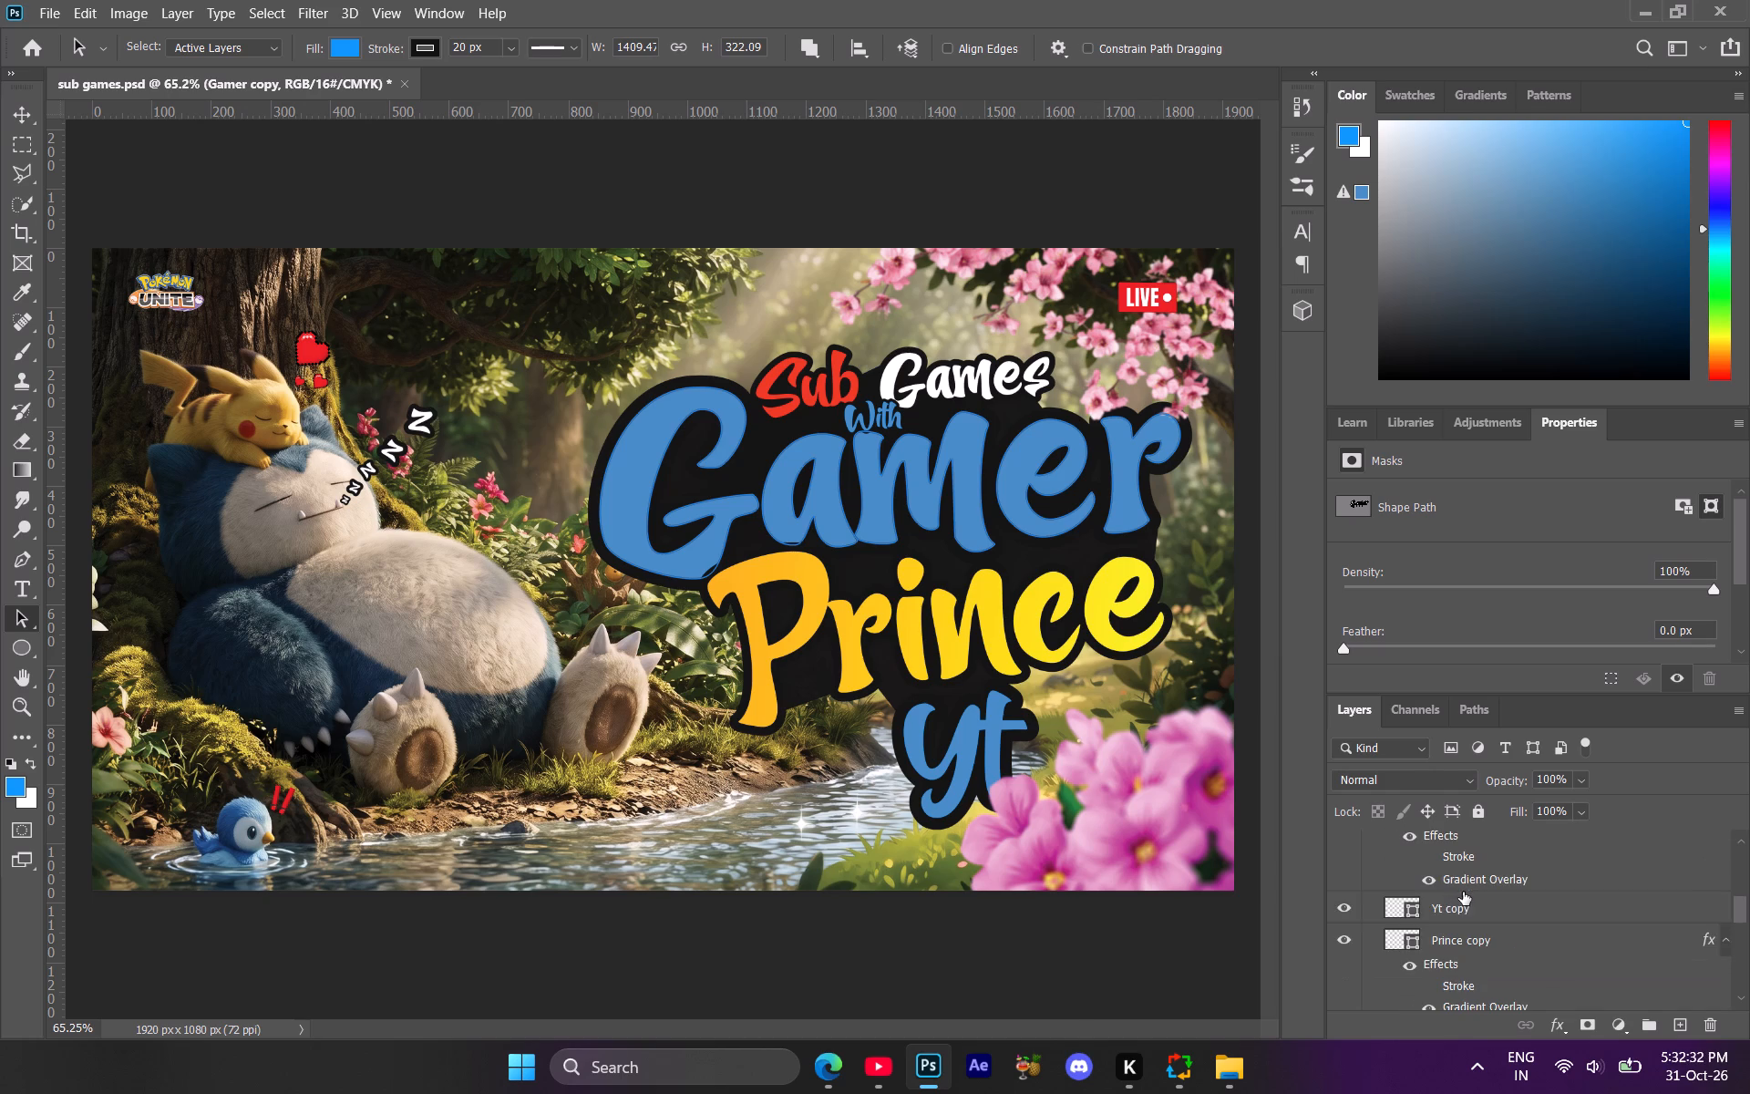
scroll(1457, 902, up, 3)
click(1457, 893)
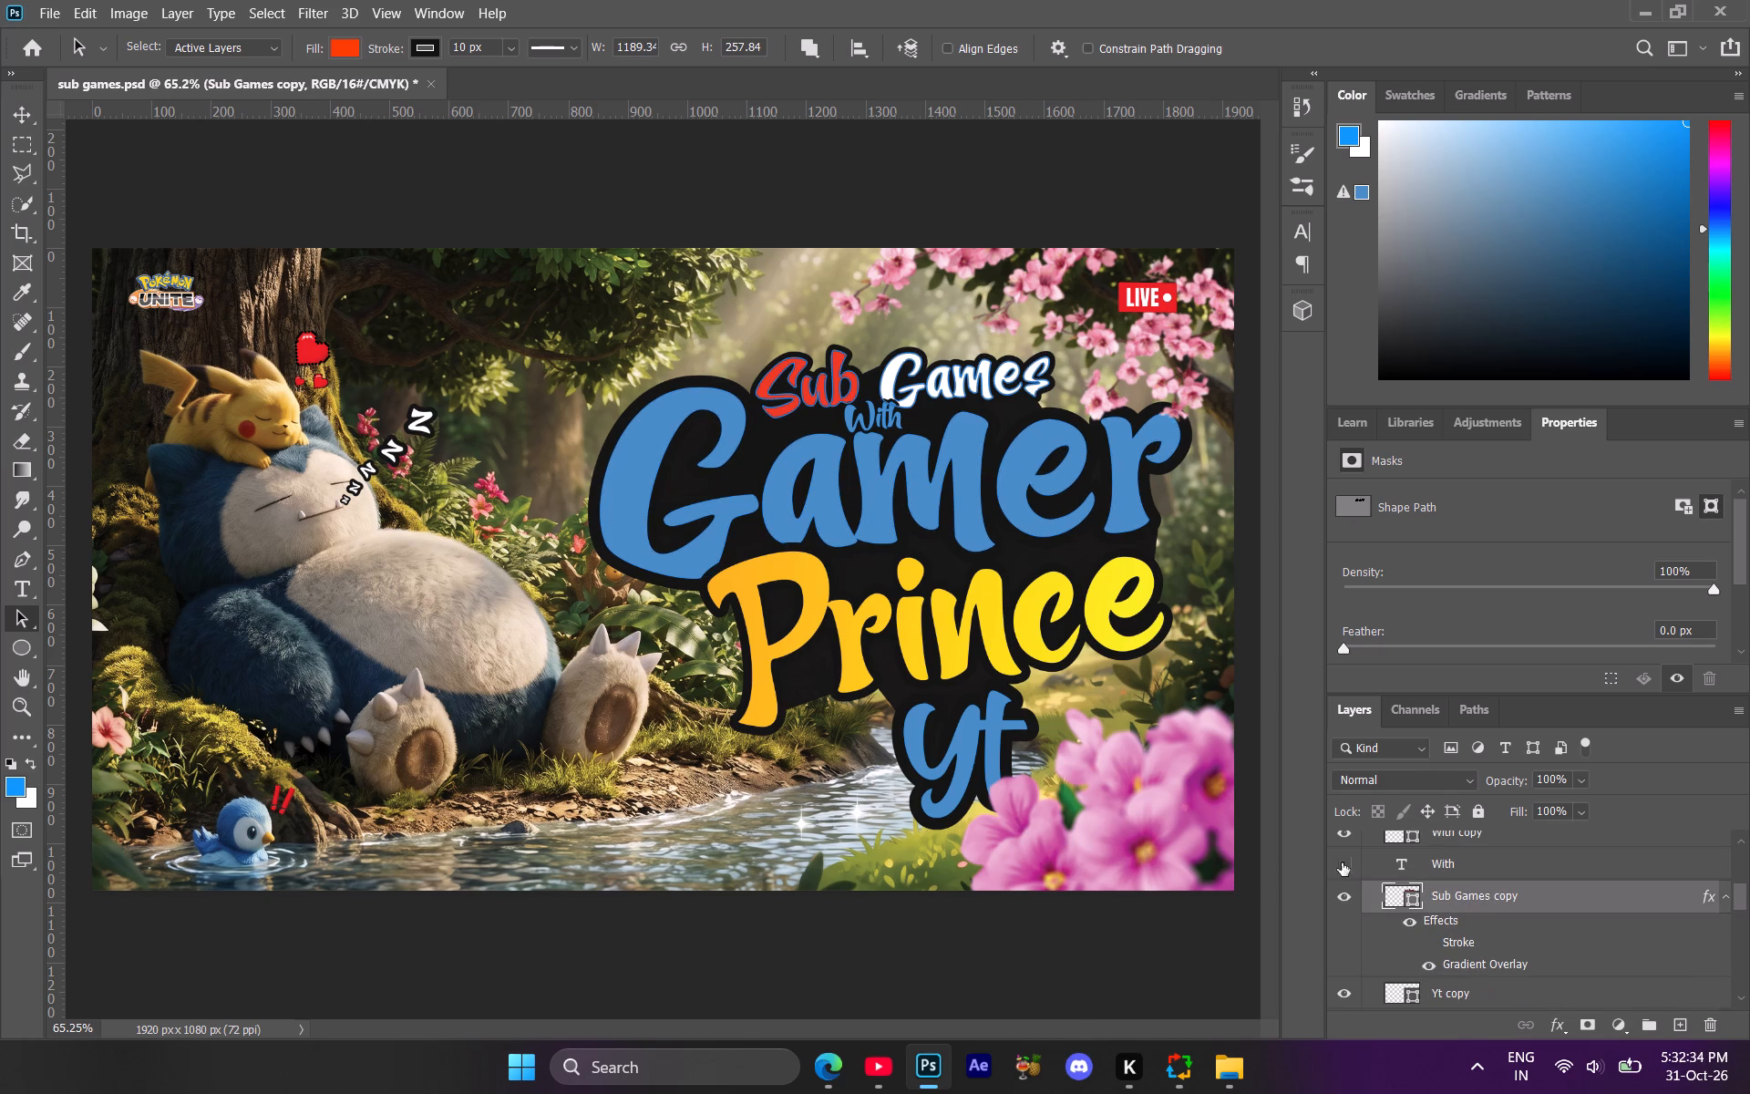
click(343, 46)
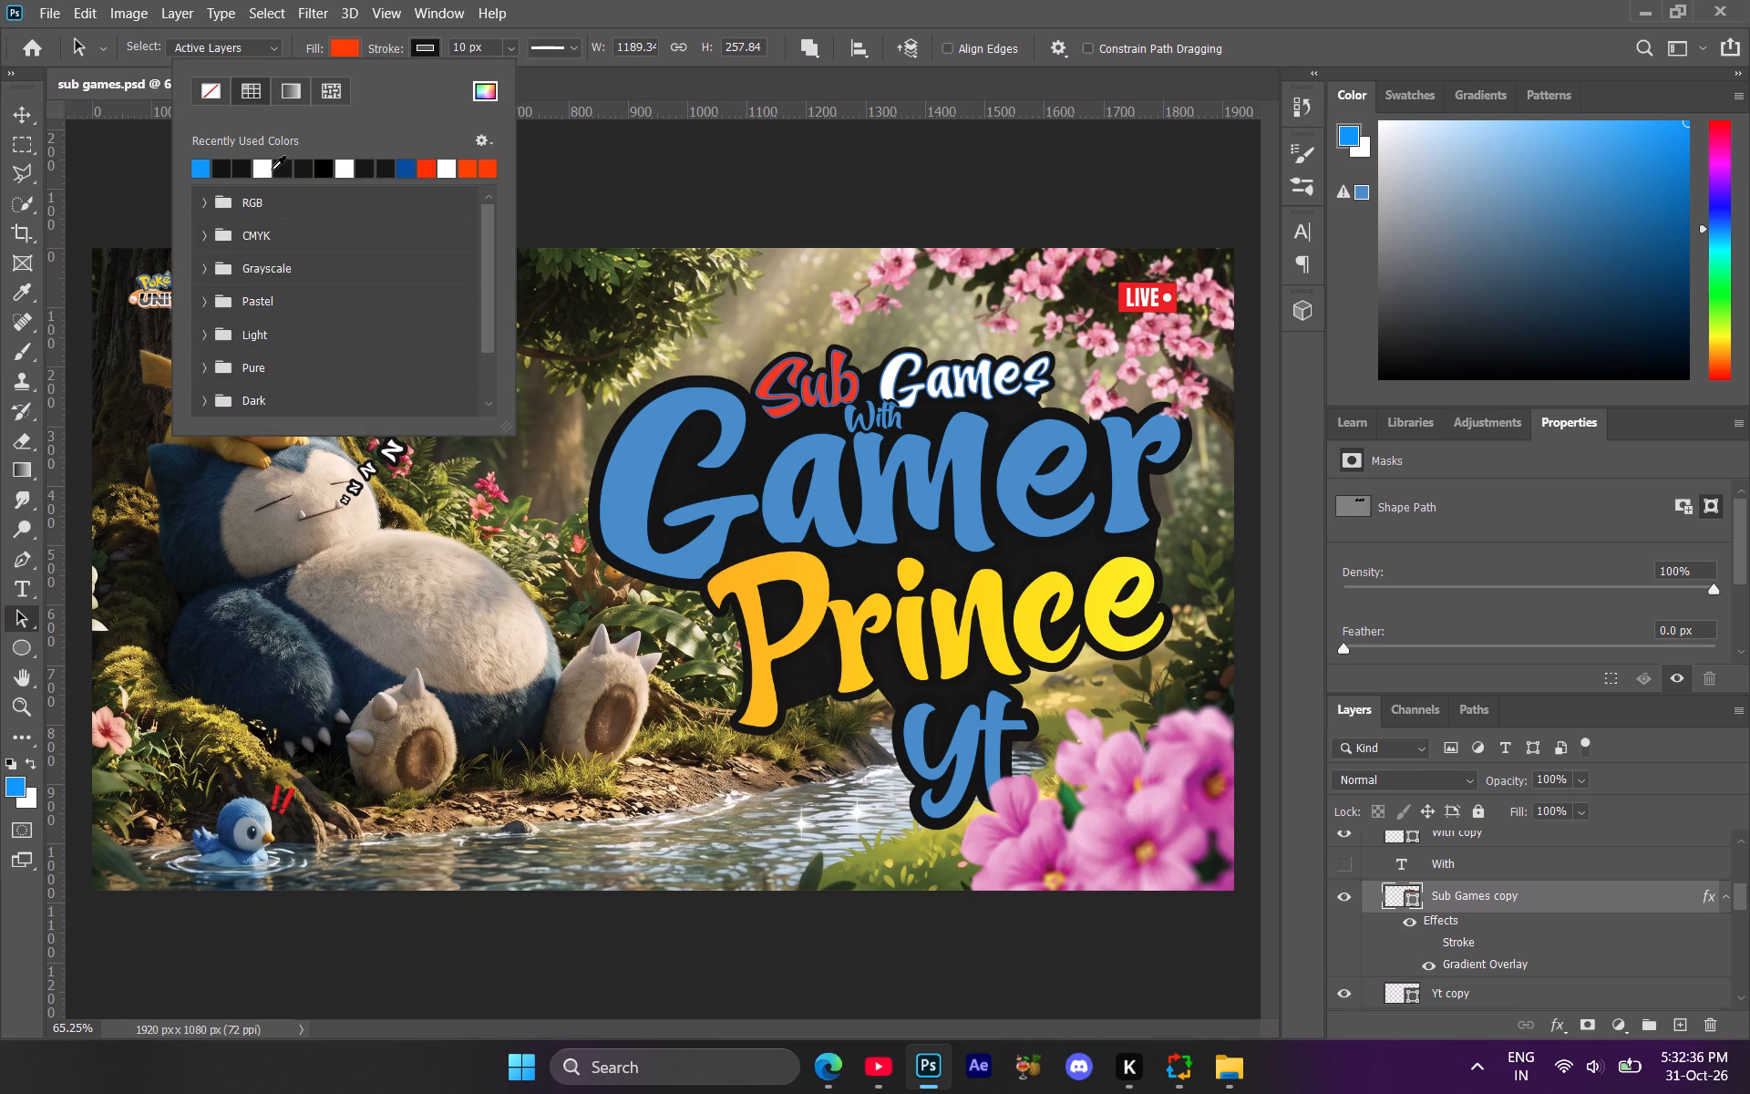
click(266, 170)
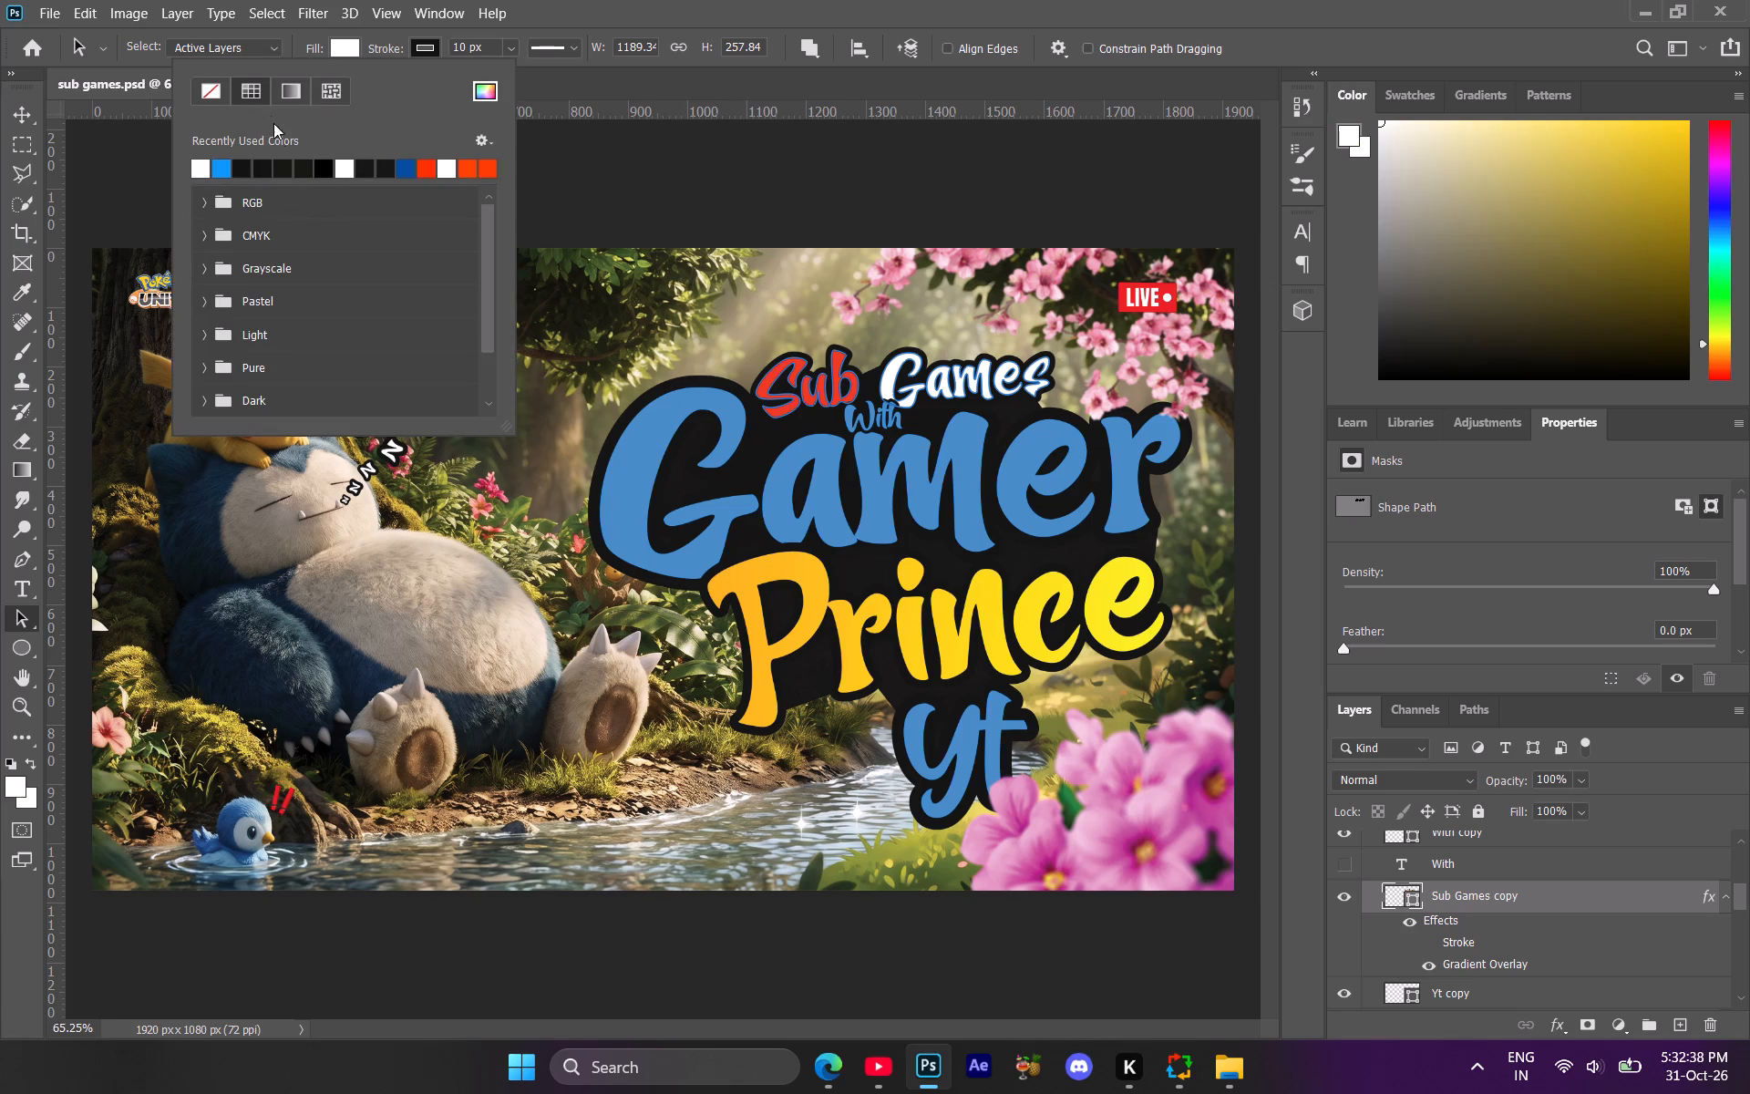
click(1431, 968)
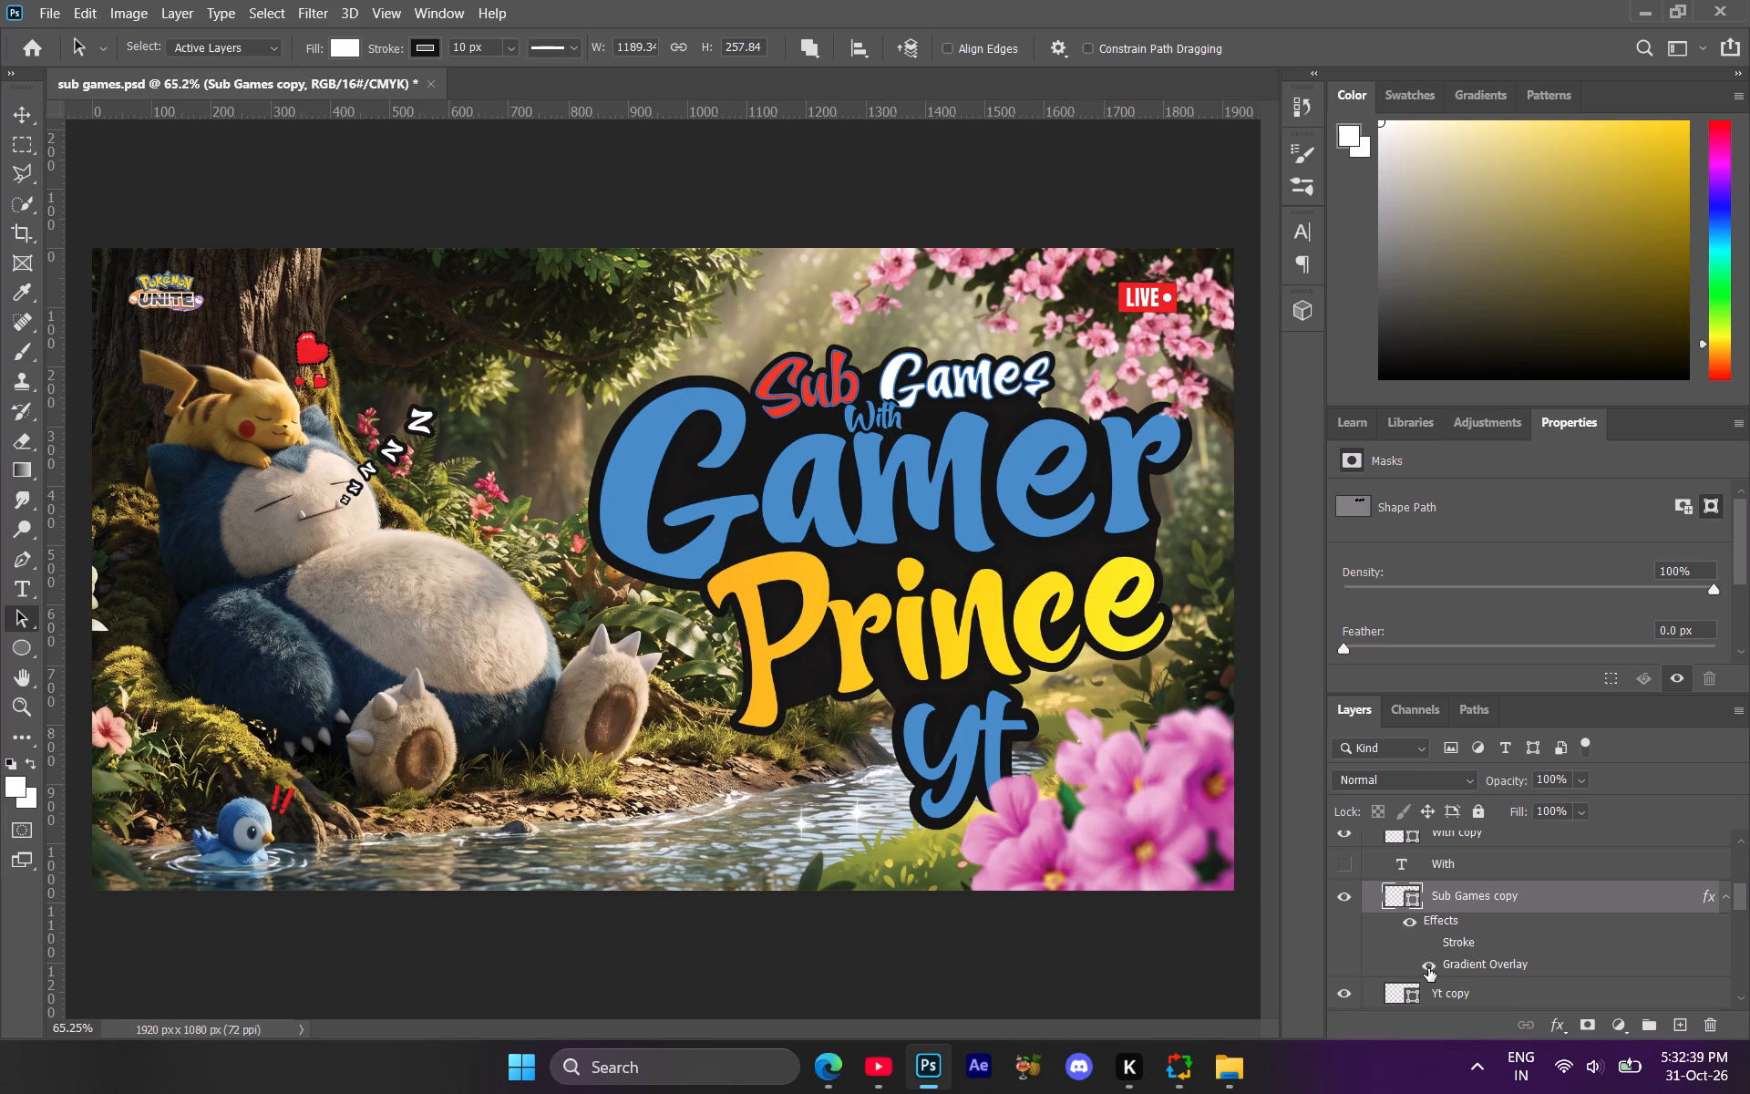
click(1428, 968)
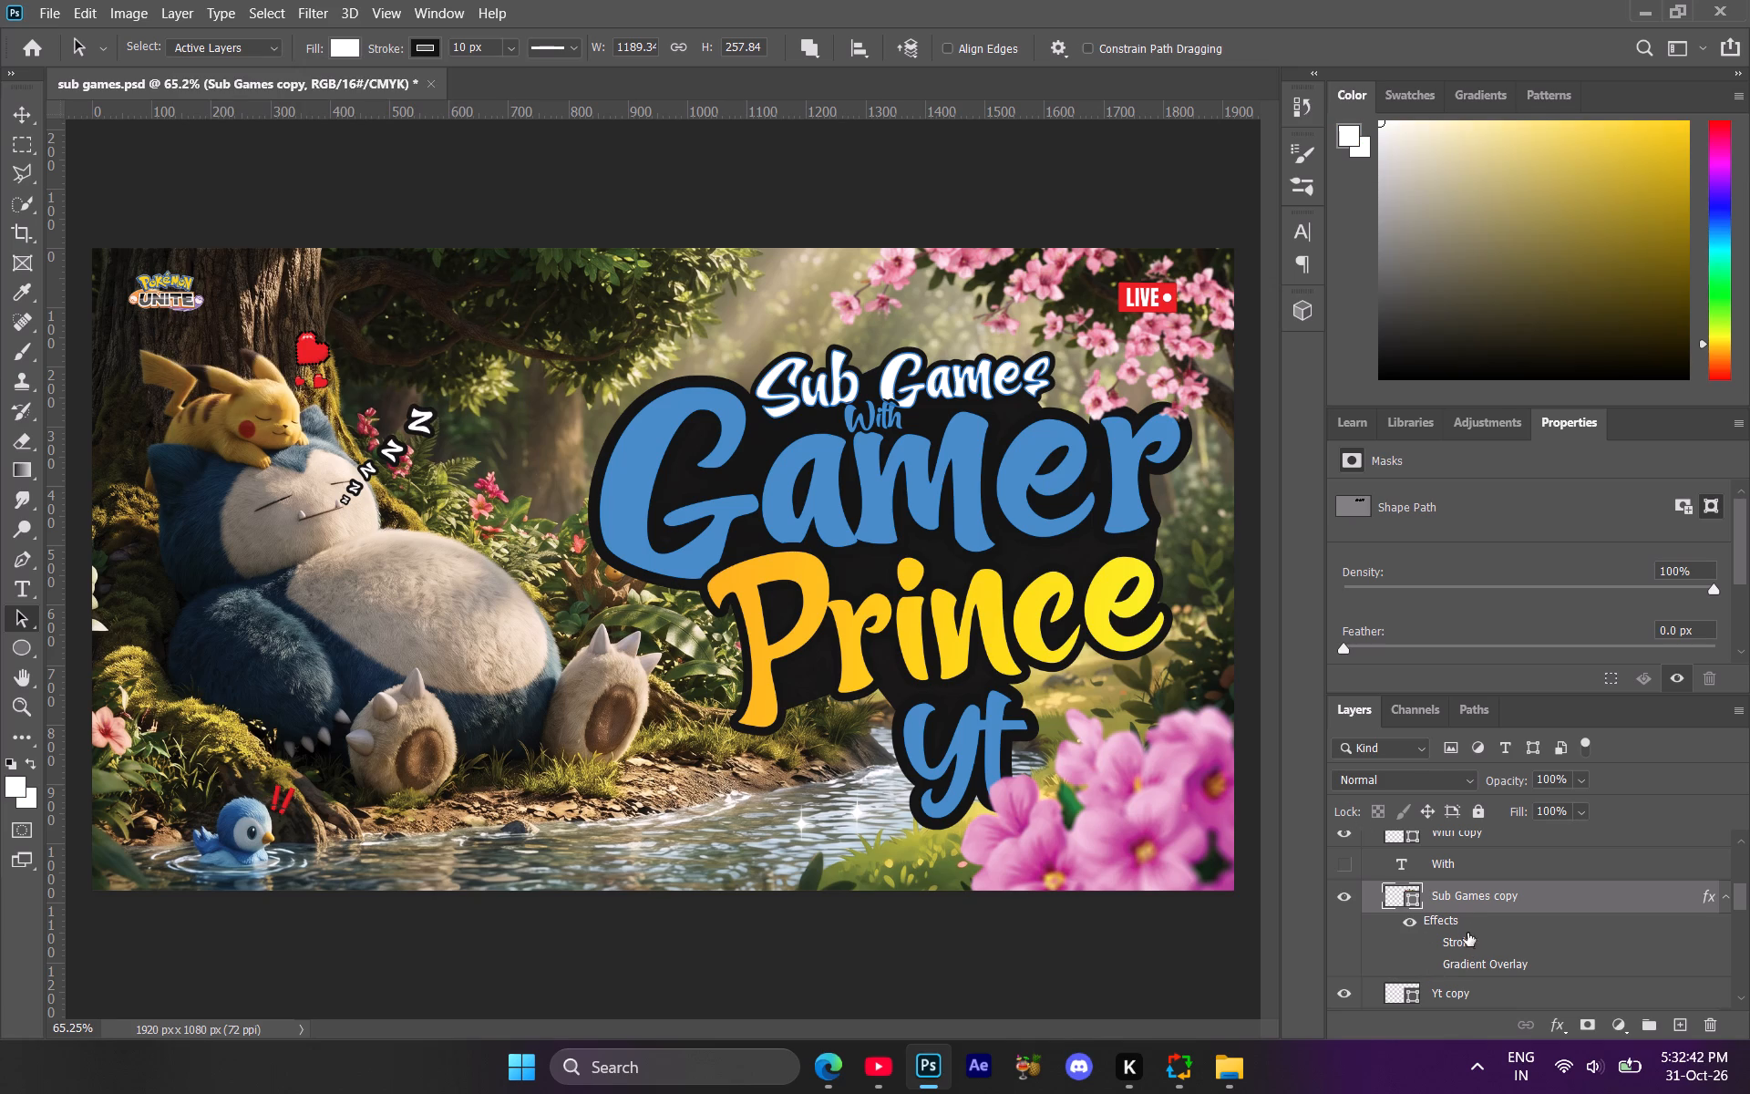
Change the fill of the With copy shape layer to the recently used red.
click(1452, 843)
click(1449, 861)
click(1450, 878)
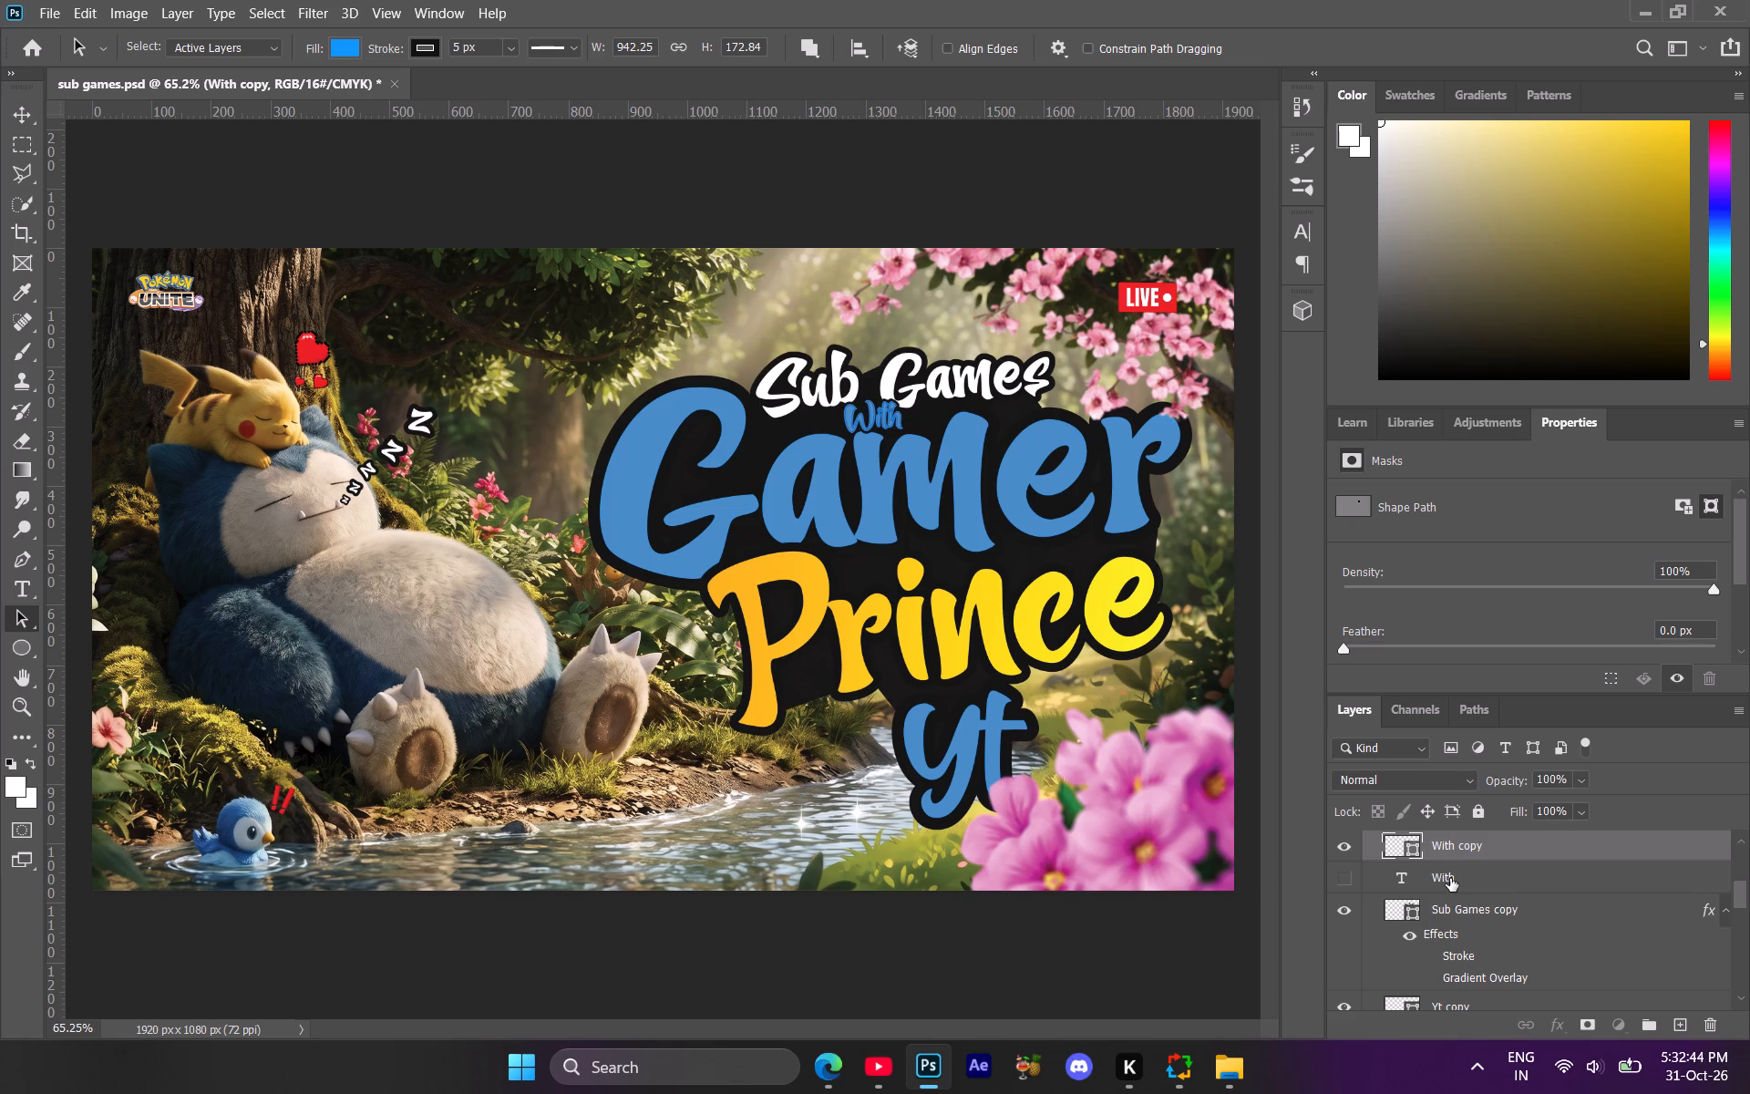
click(354, 48)
click(345, 46)
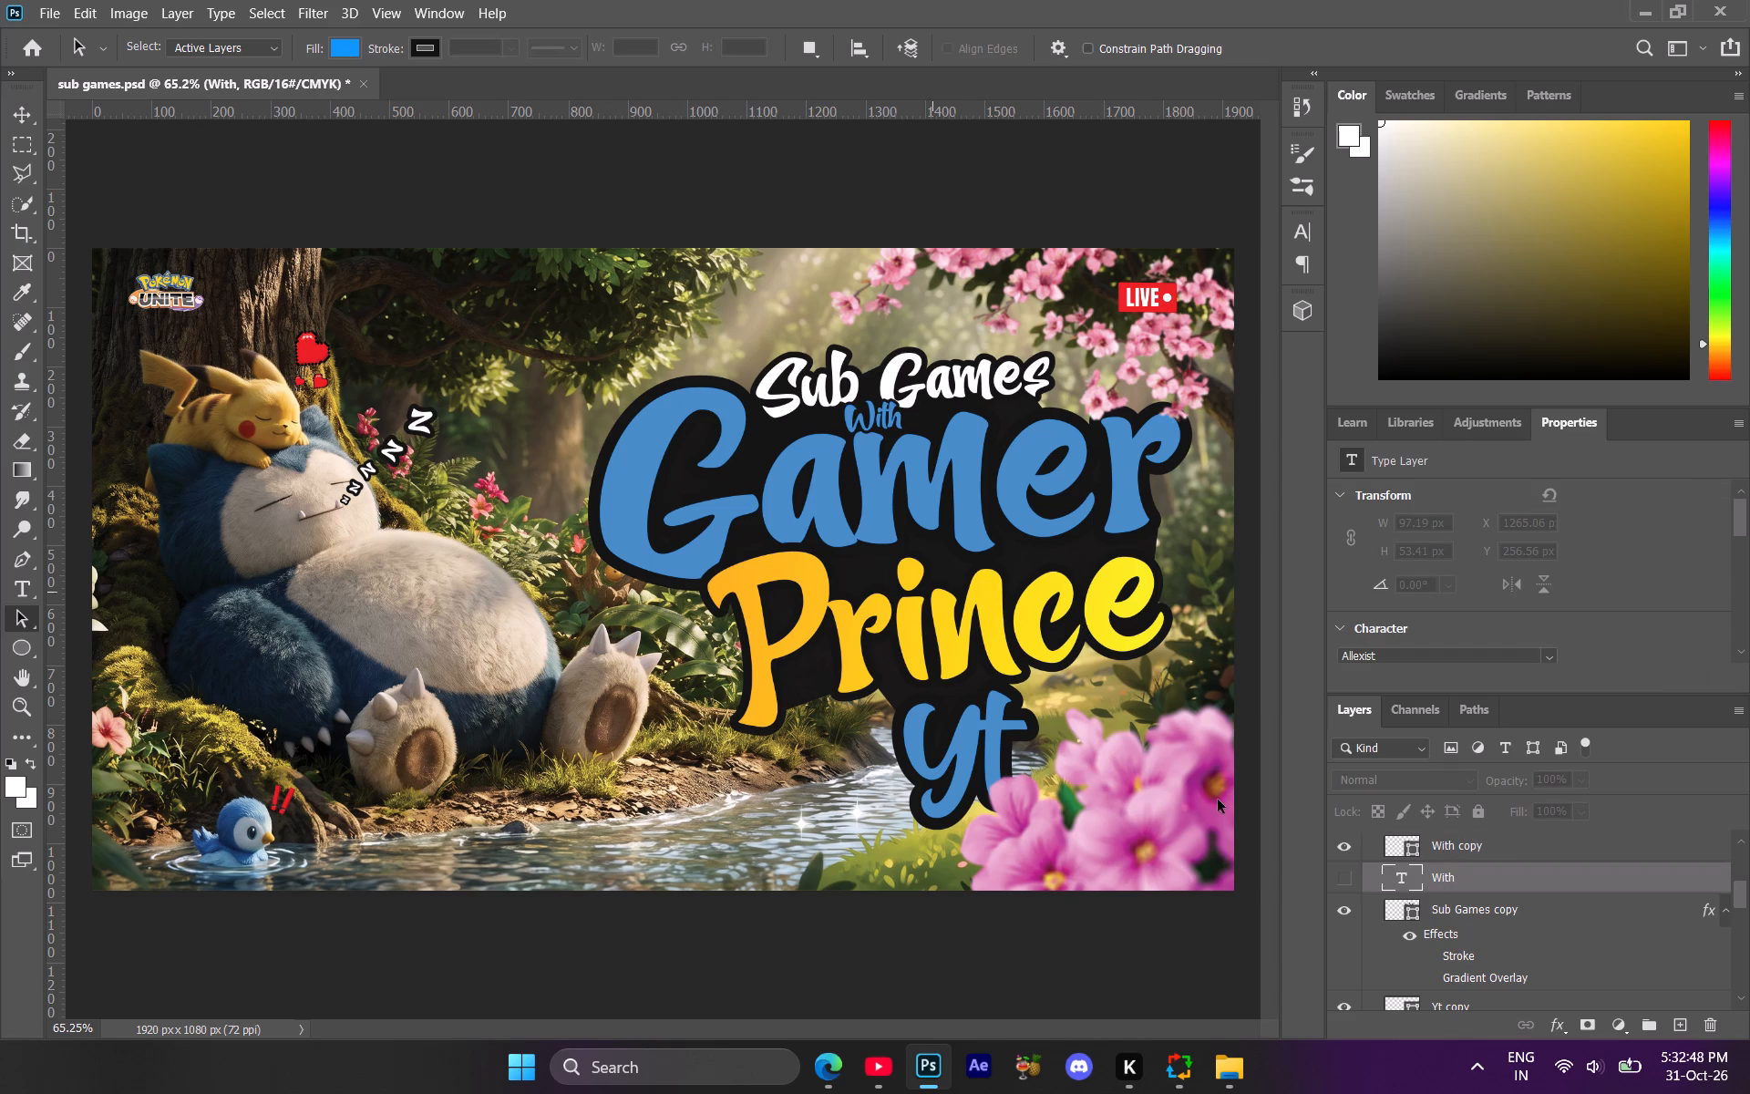
click(1453, 857)
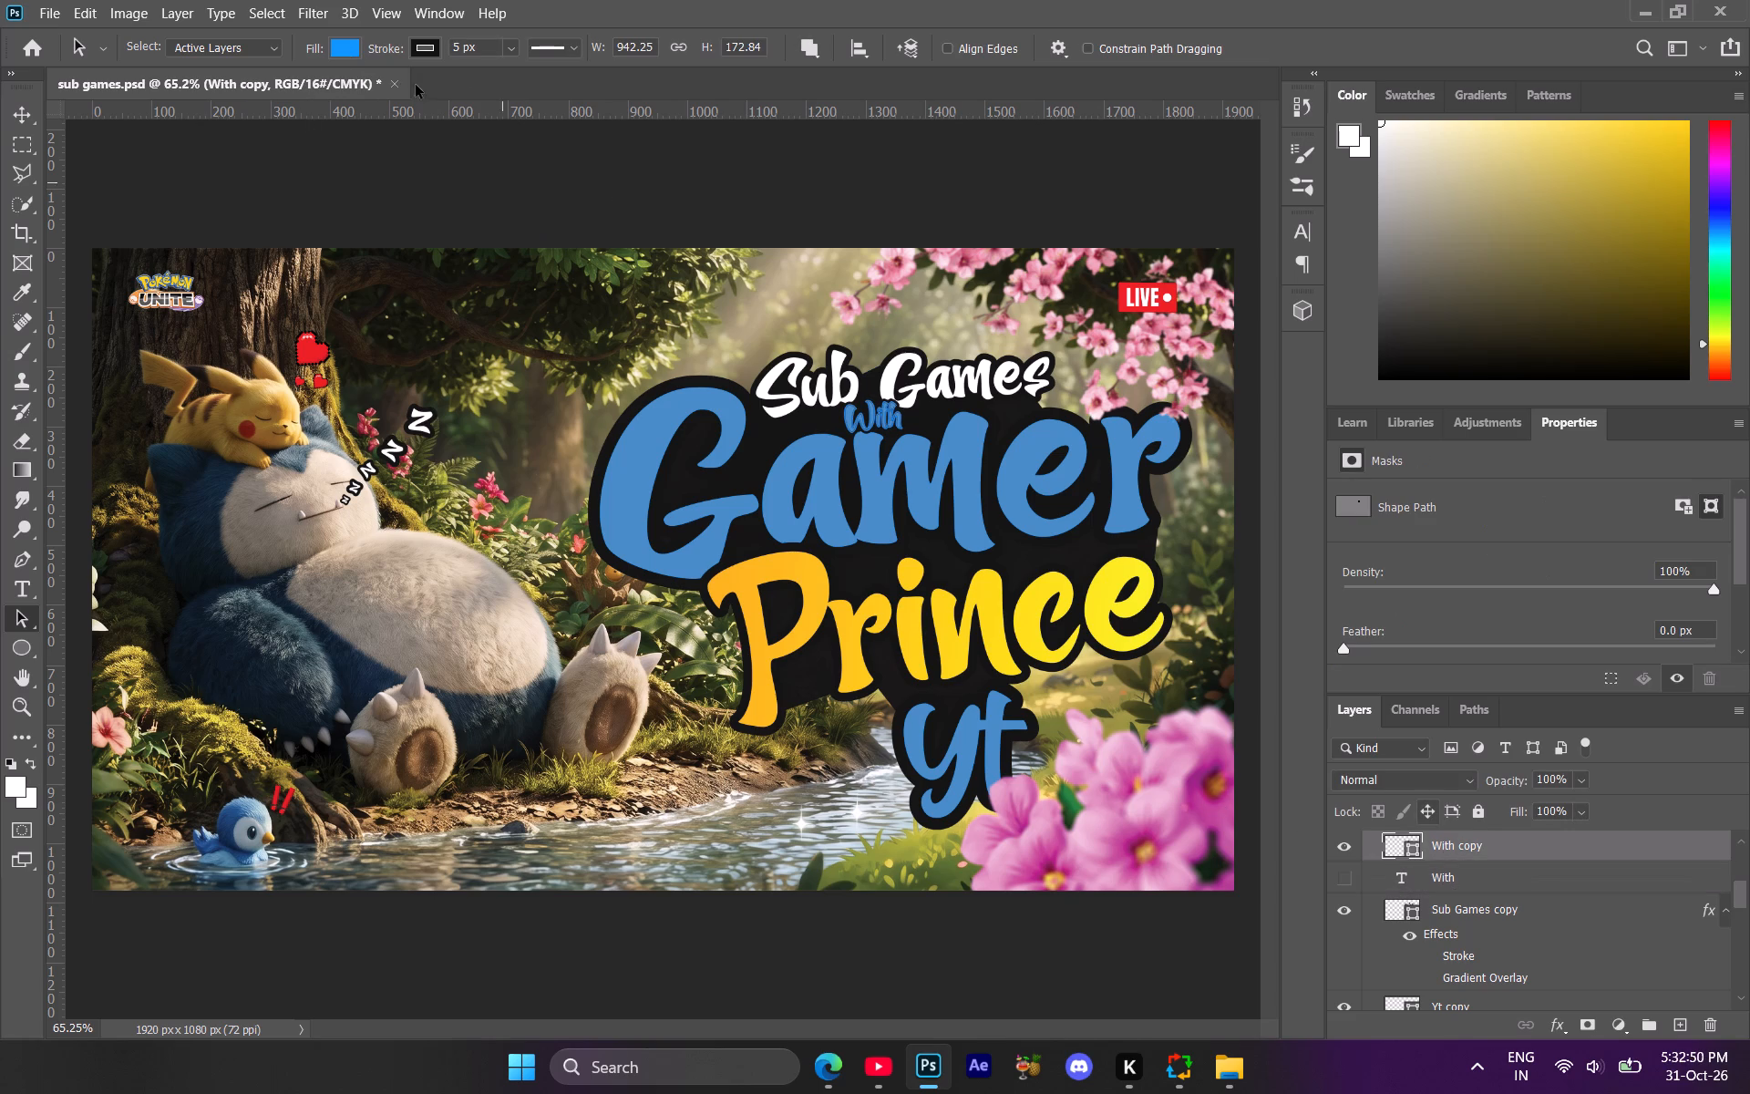
click(349, 44)
click(425, 171)
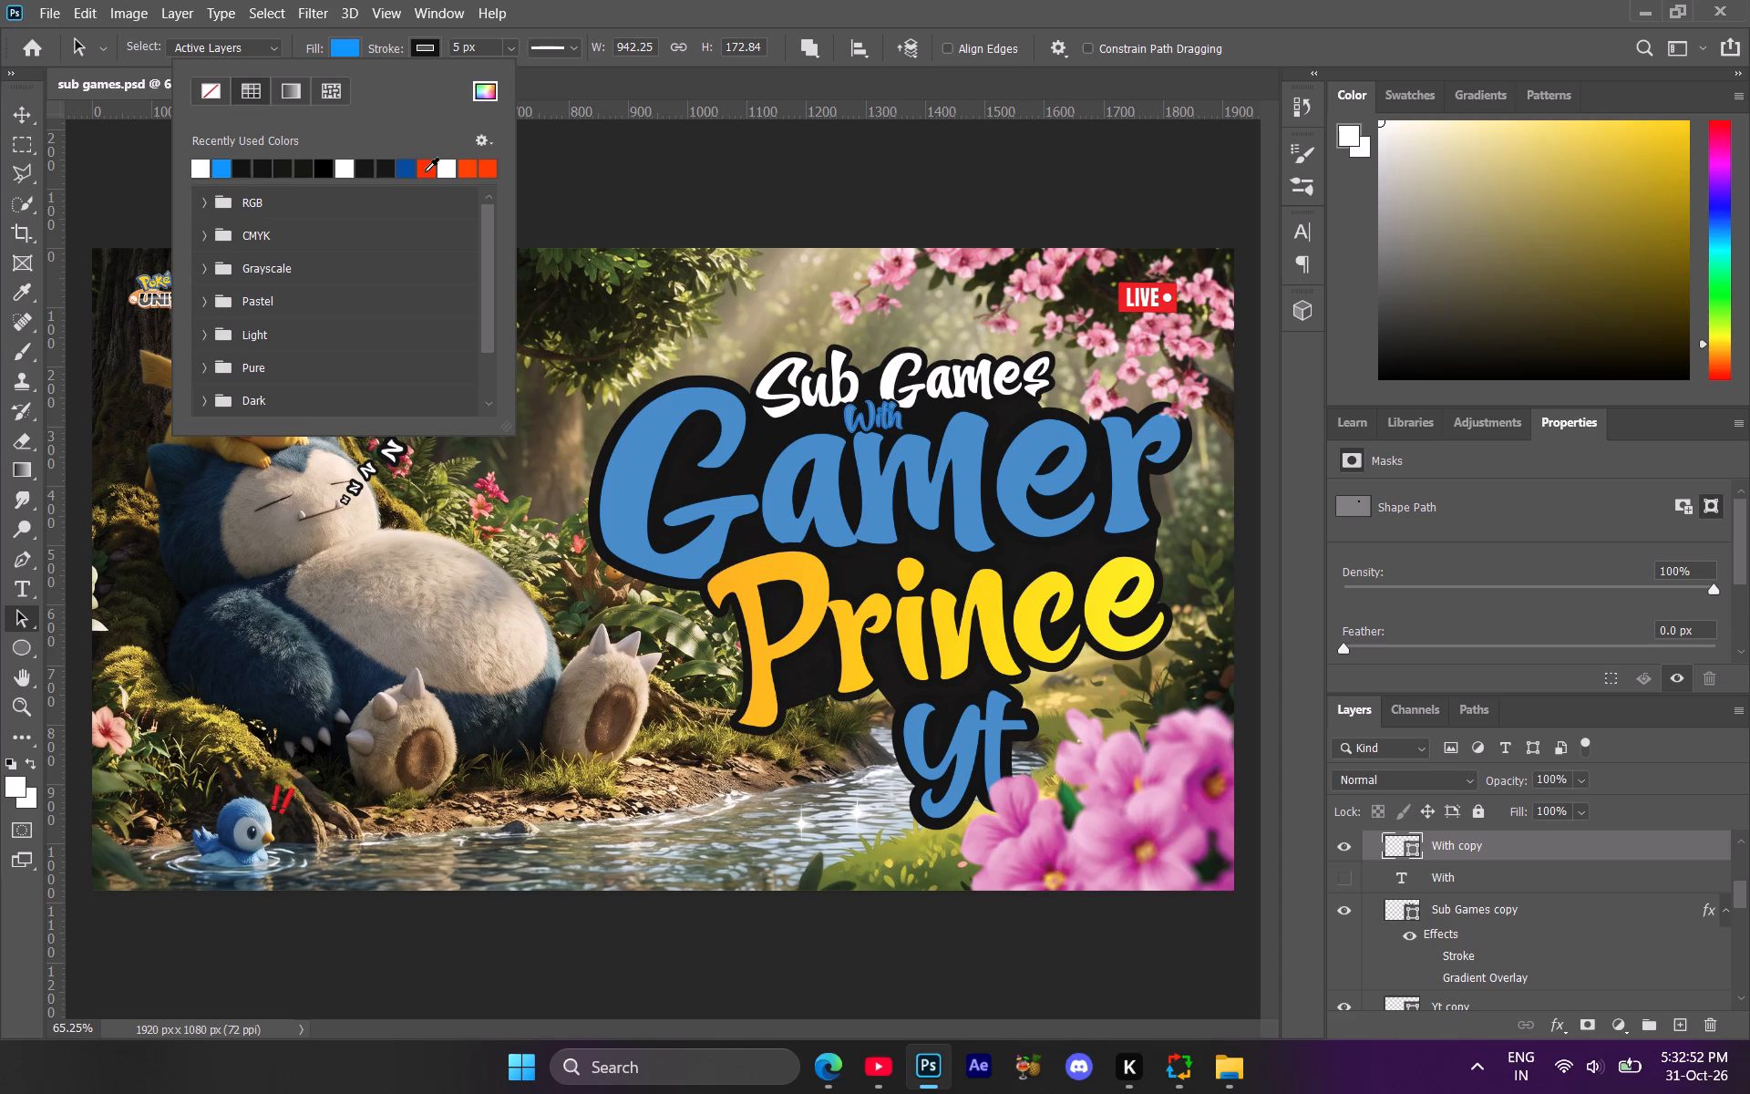
click(1029, 856)
click(998, 915)
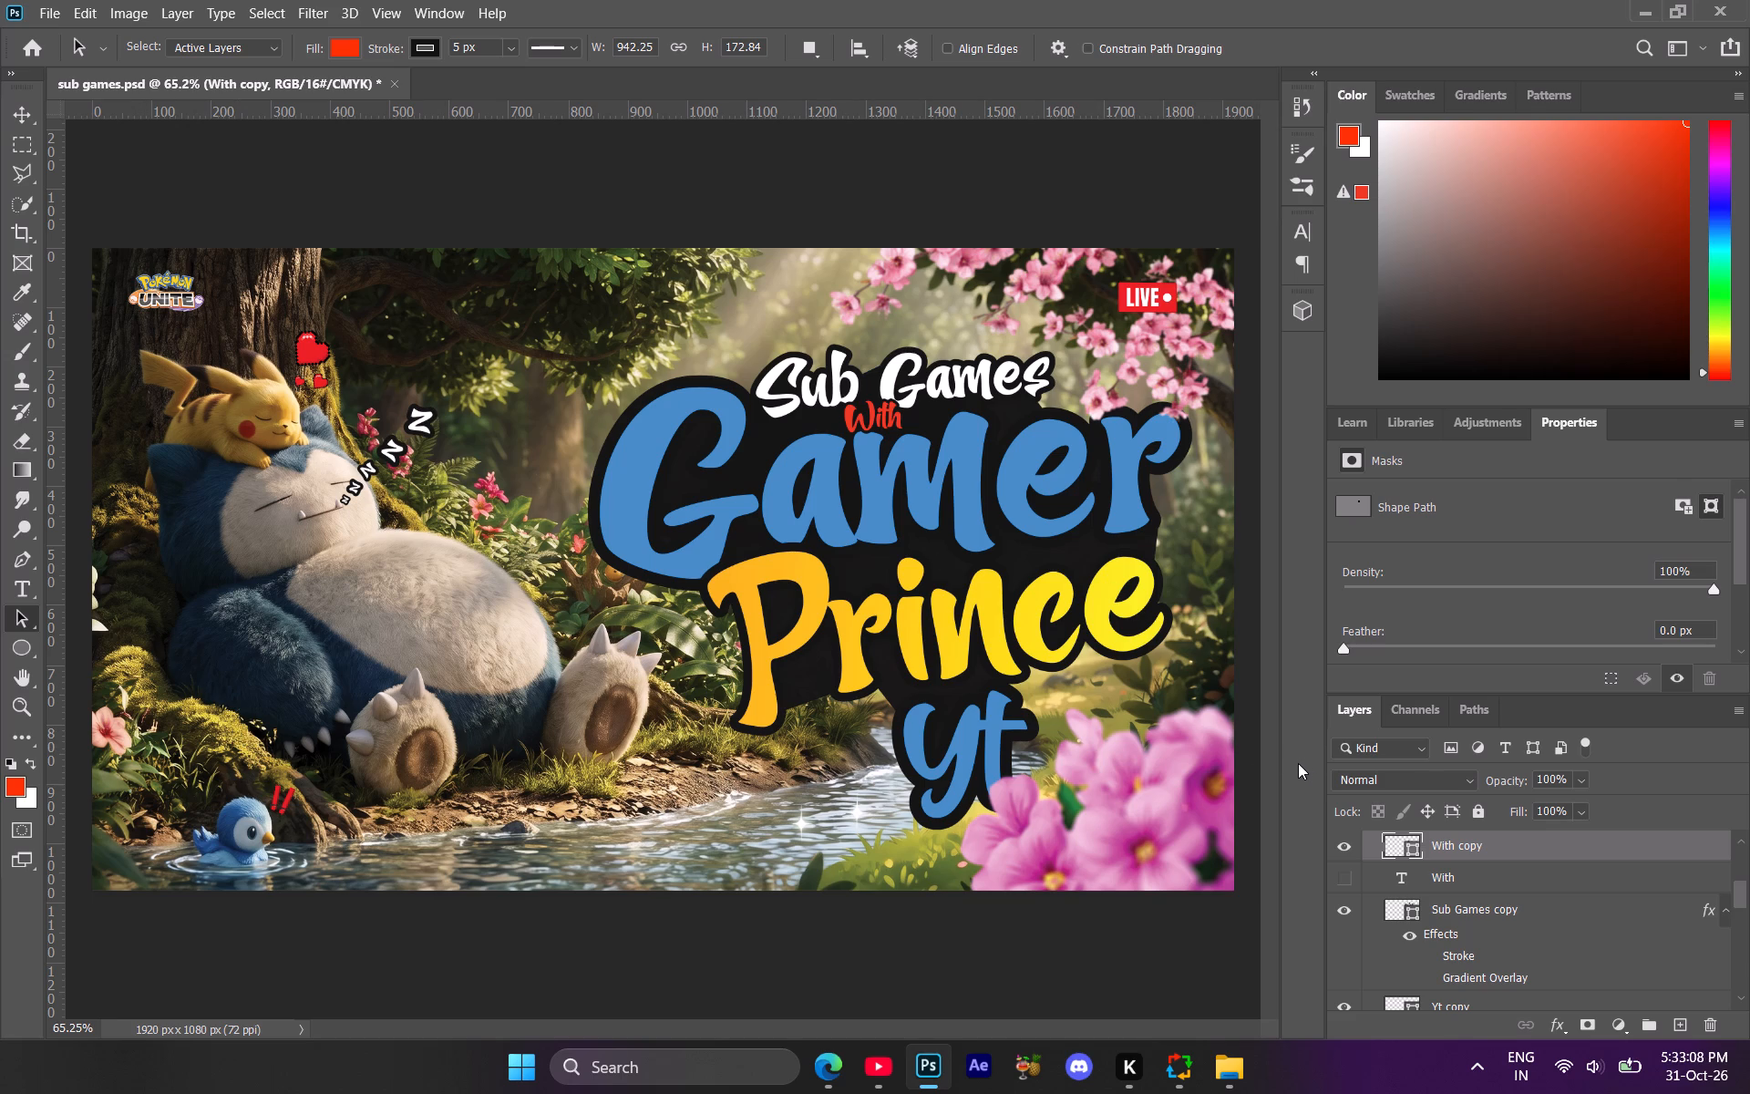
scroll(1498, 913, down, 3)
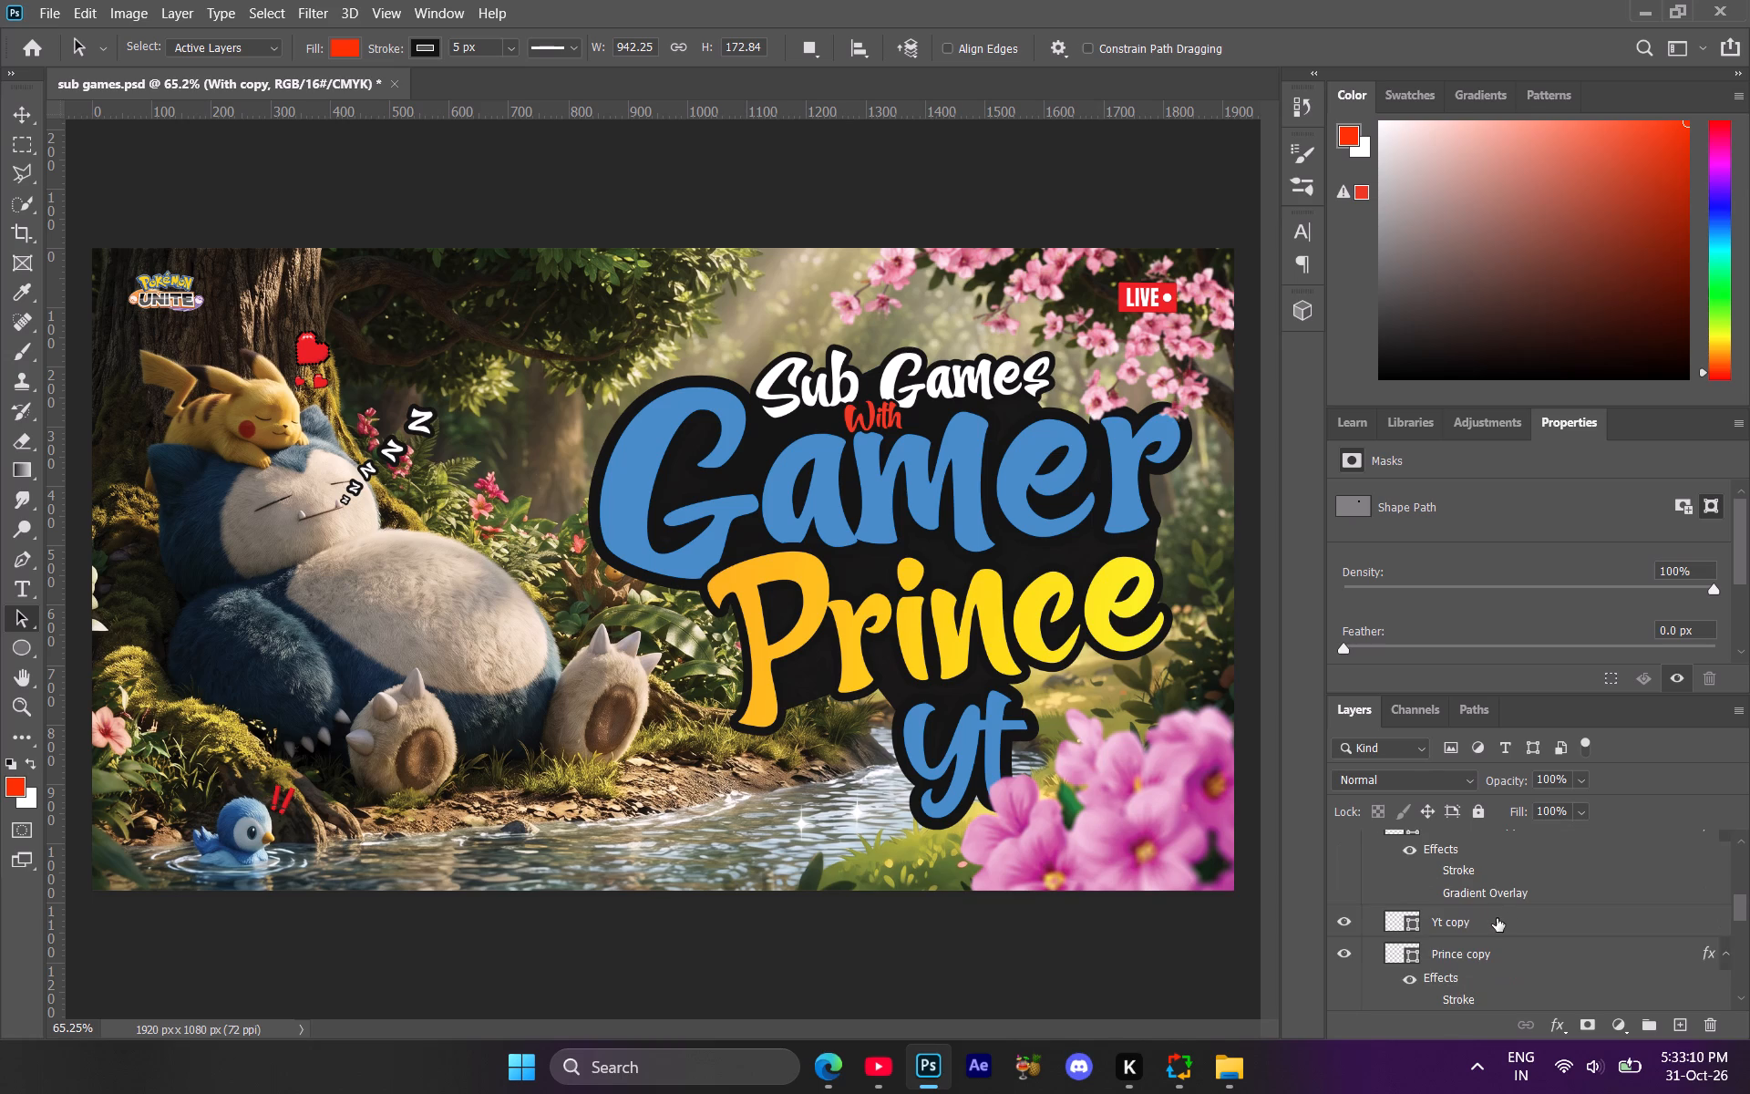
Examine the lettering and colours of the 1280x720 Gamer Prince YT reference thumbnail in the Downloads folder.
scroll(1491, 917, down, 1)
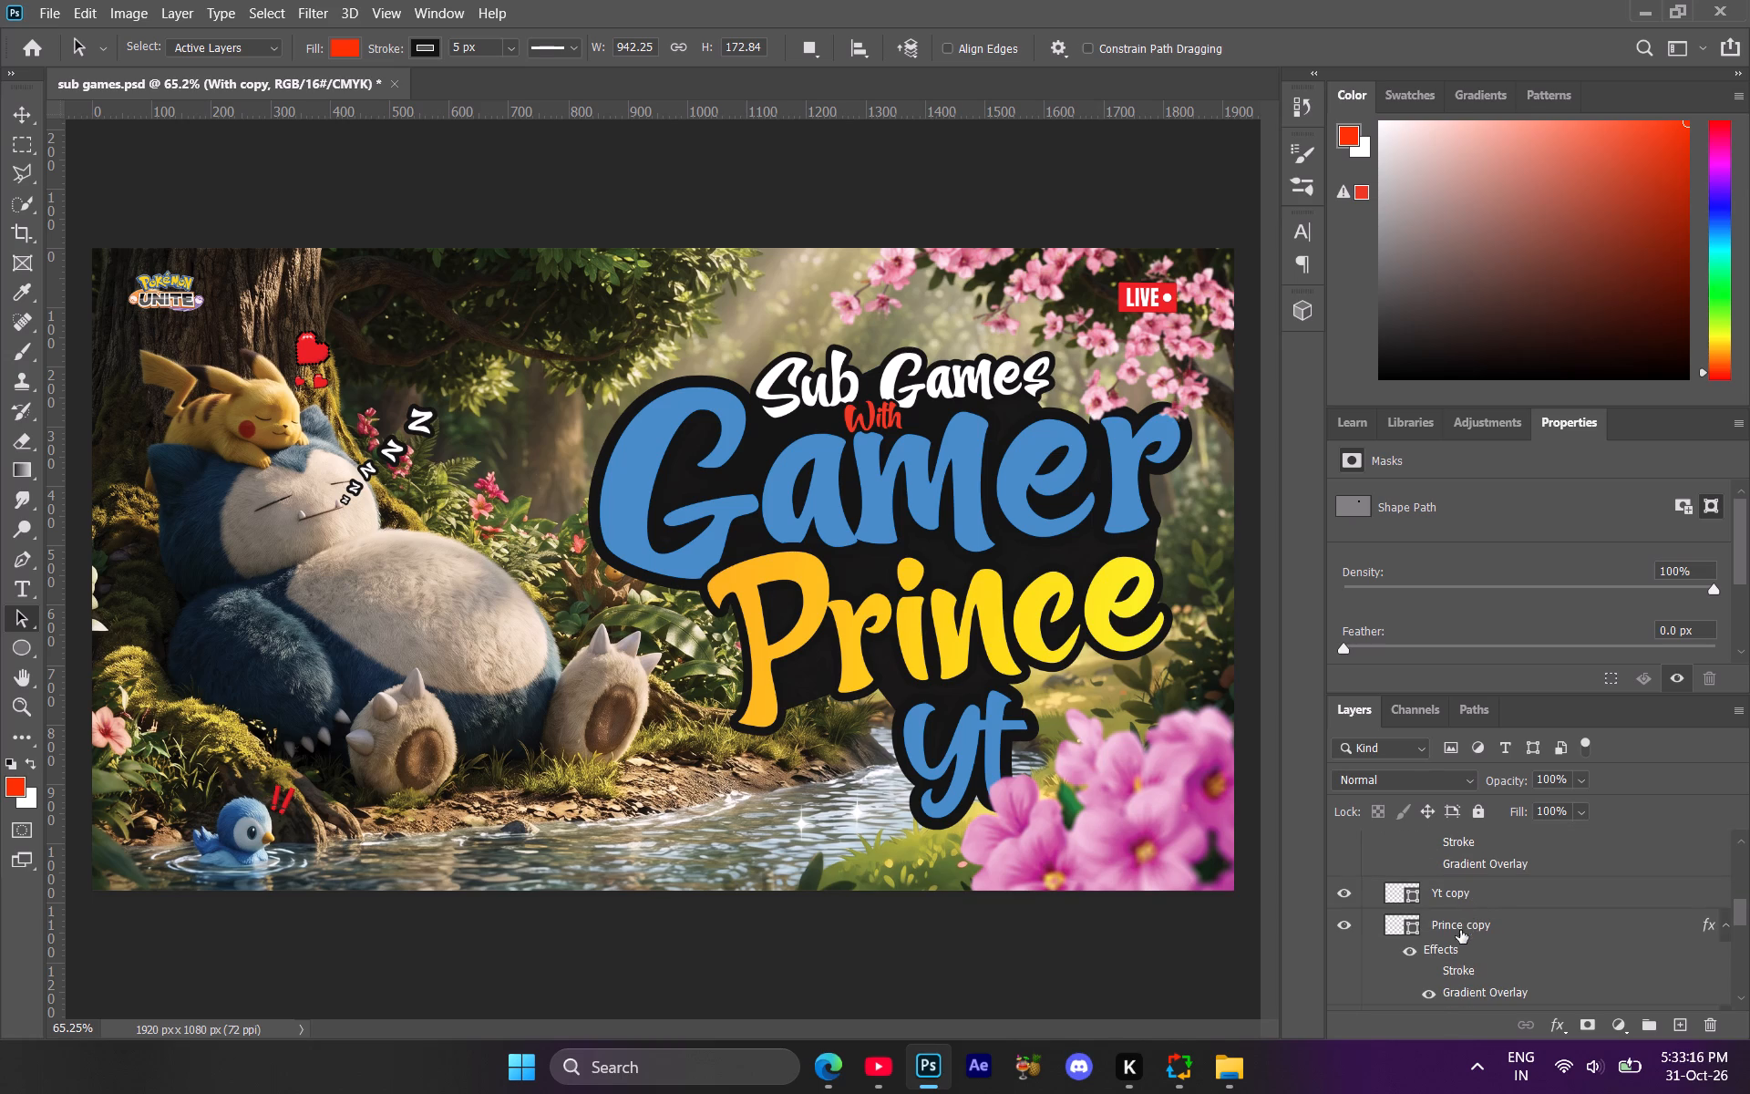
click(1237, 988)
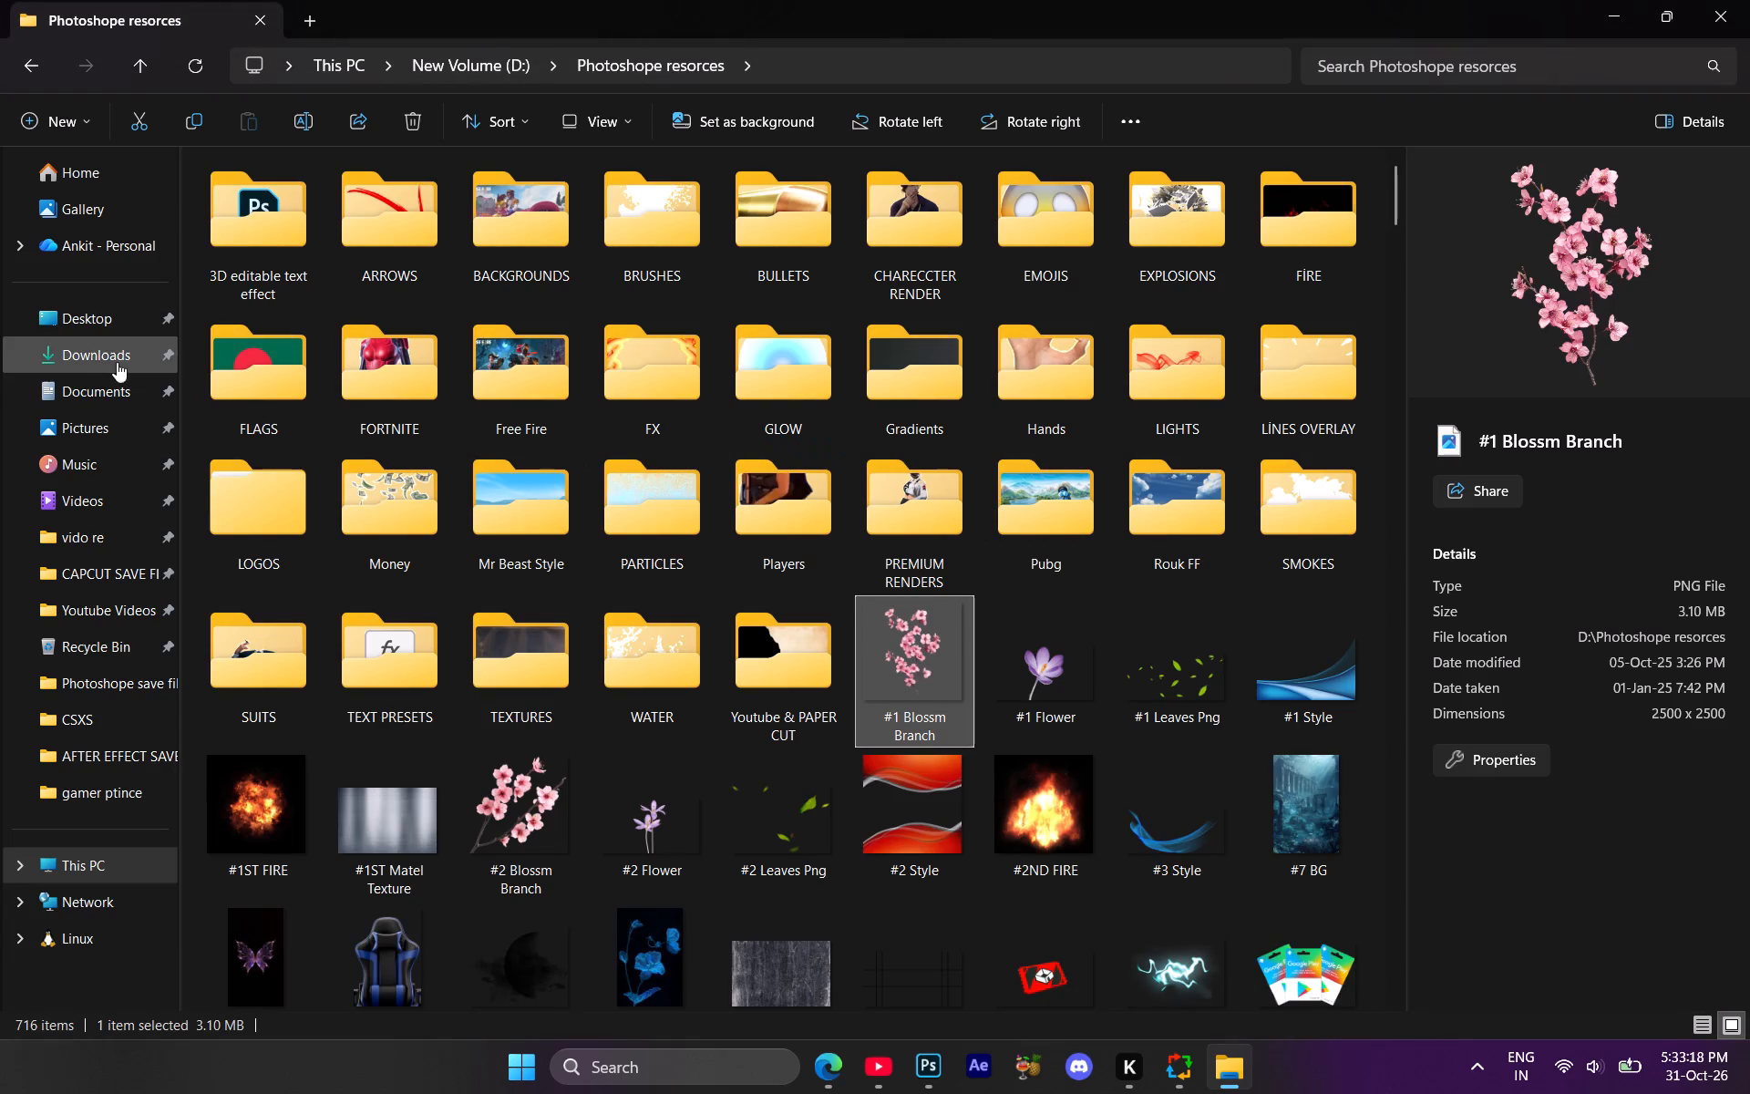
click(94, 352)
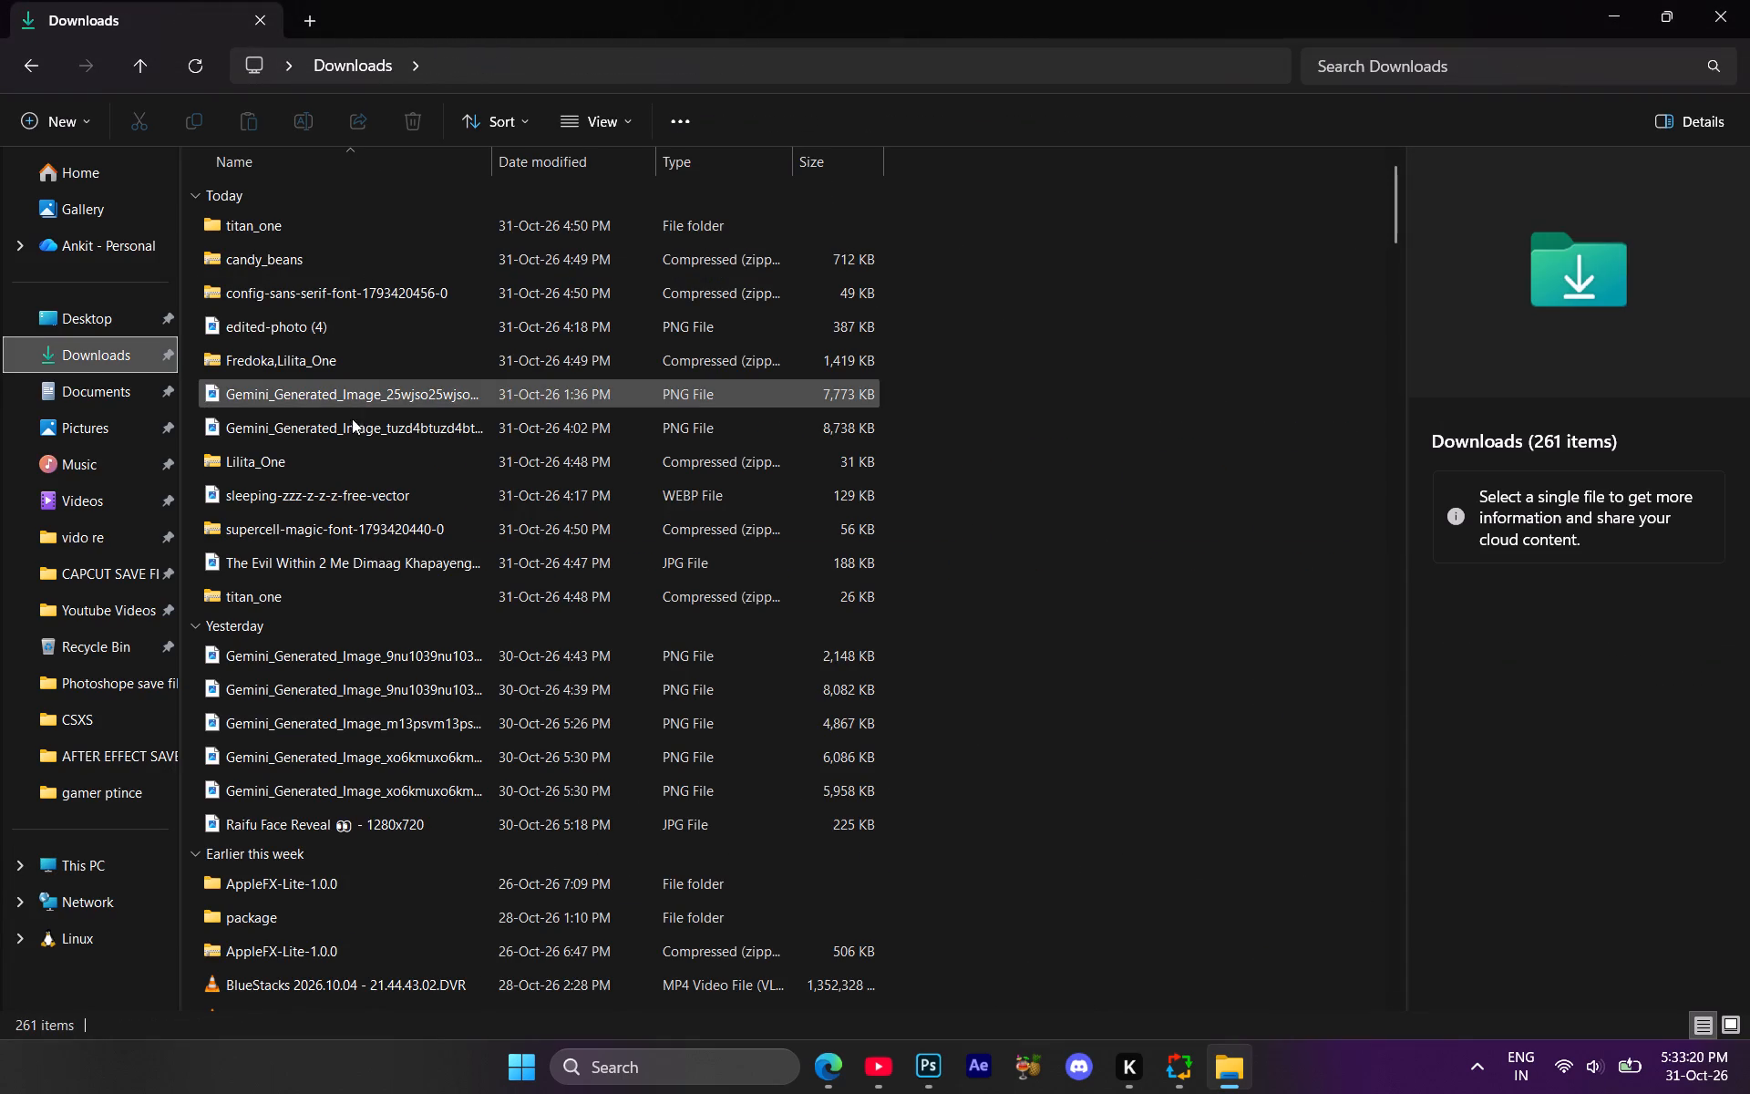
click(316, 565)
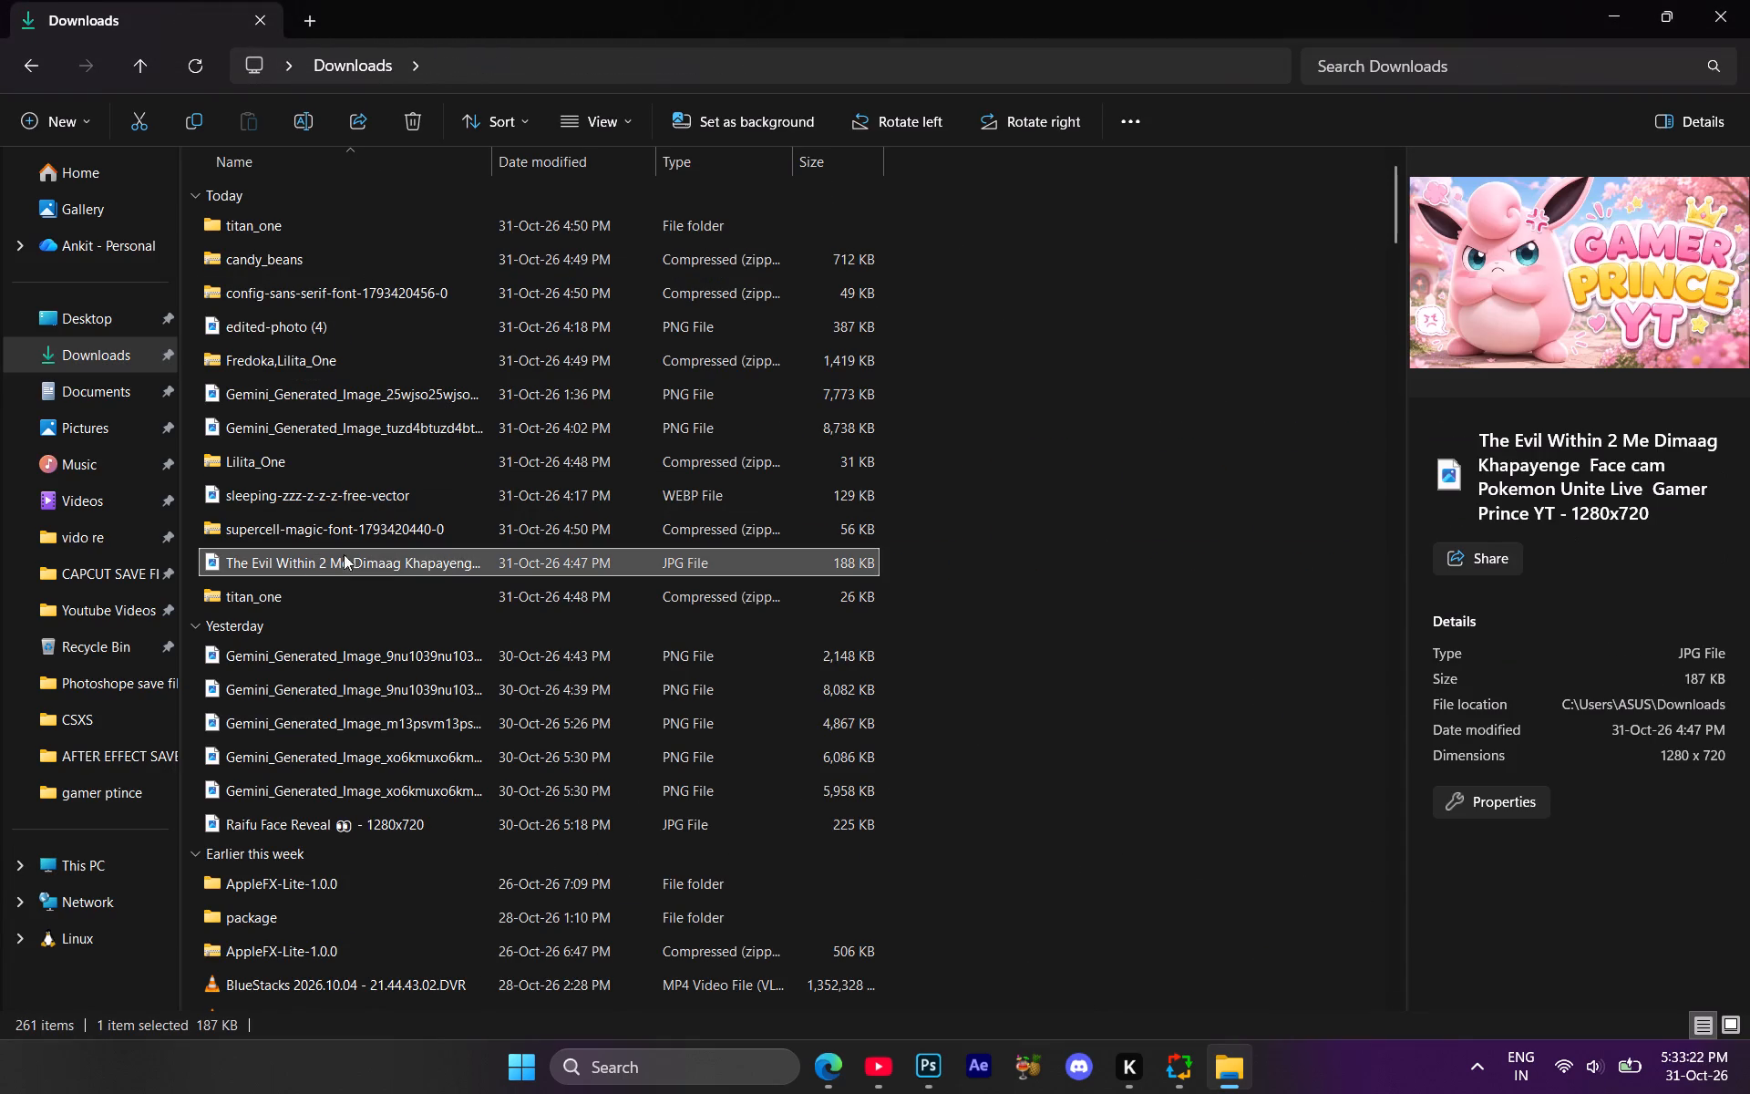
double_click(358, 565)
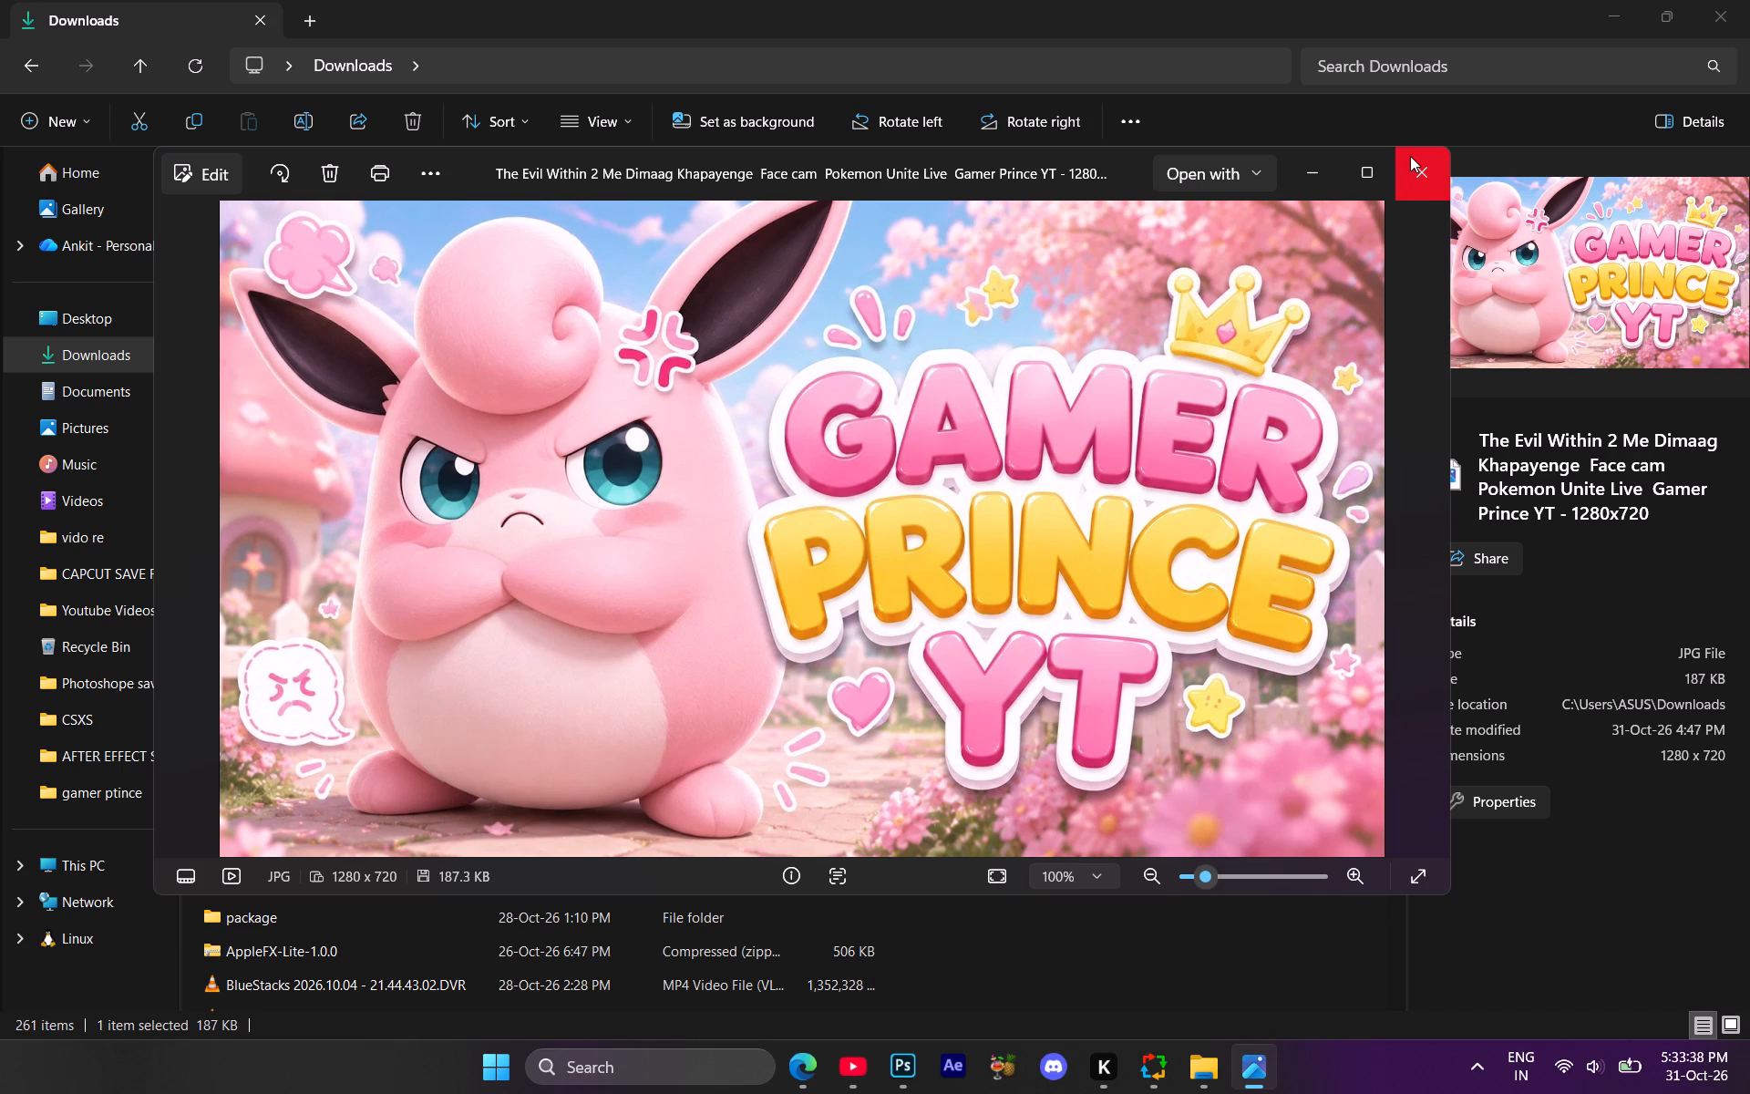
click(1410, 156)
click(1601, 15)
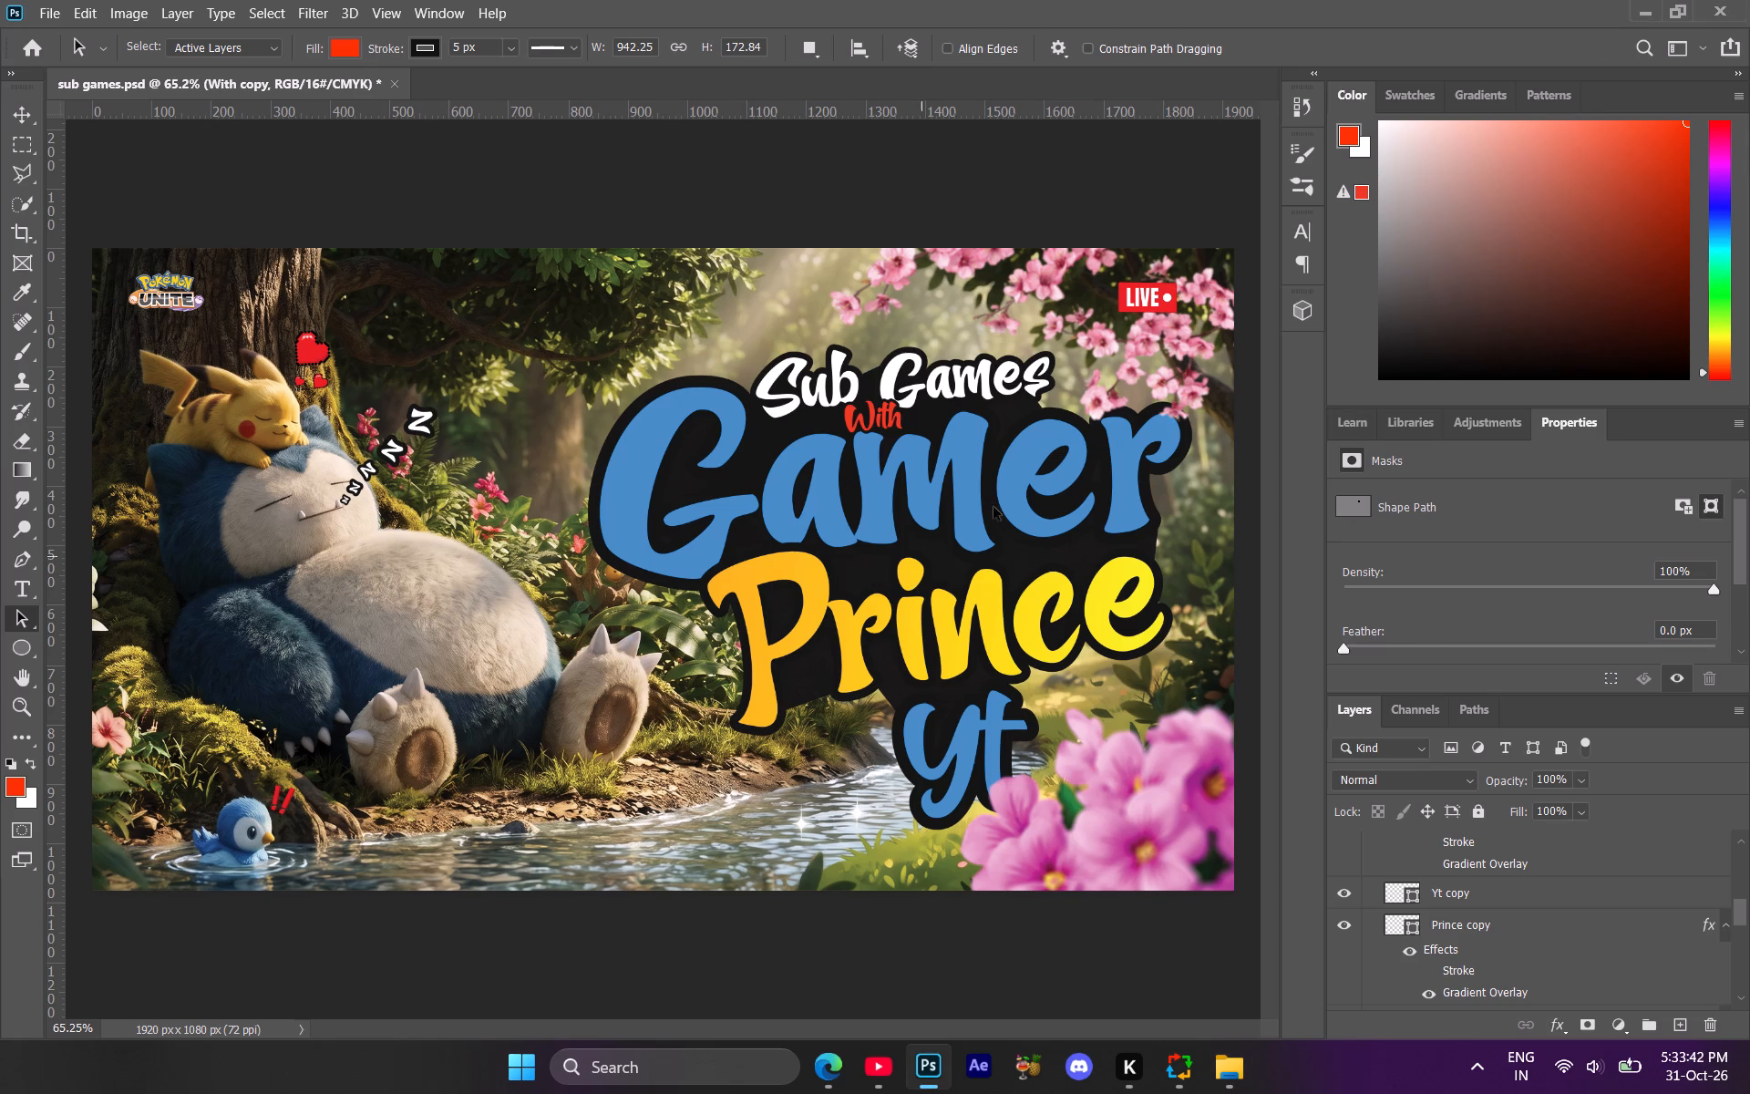
Look through the title lettering layers, check the Gamer copy layer by toggling its visibility, and collapse Group 4.
scroll(1511, 934, up, 4)
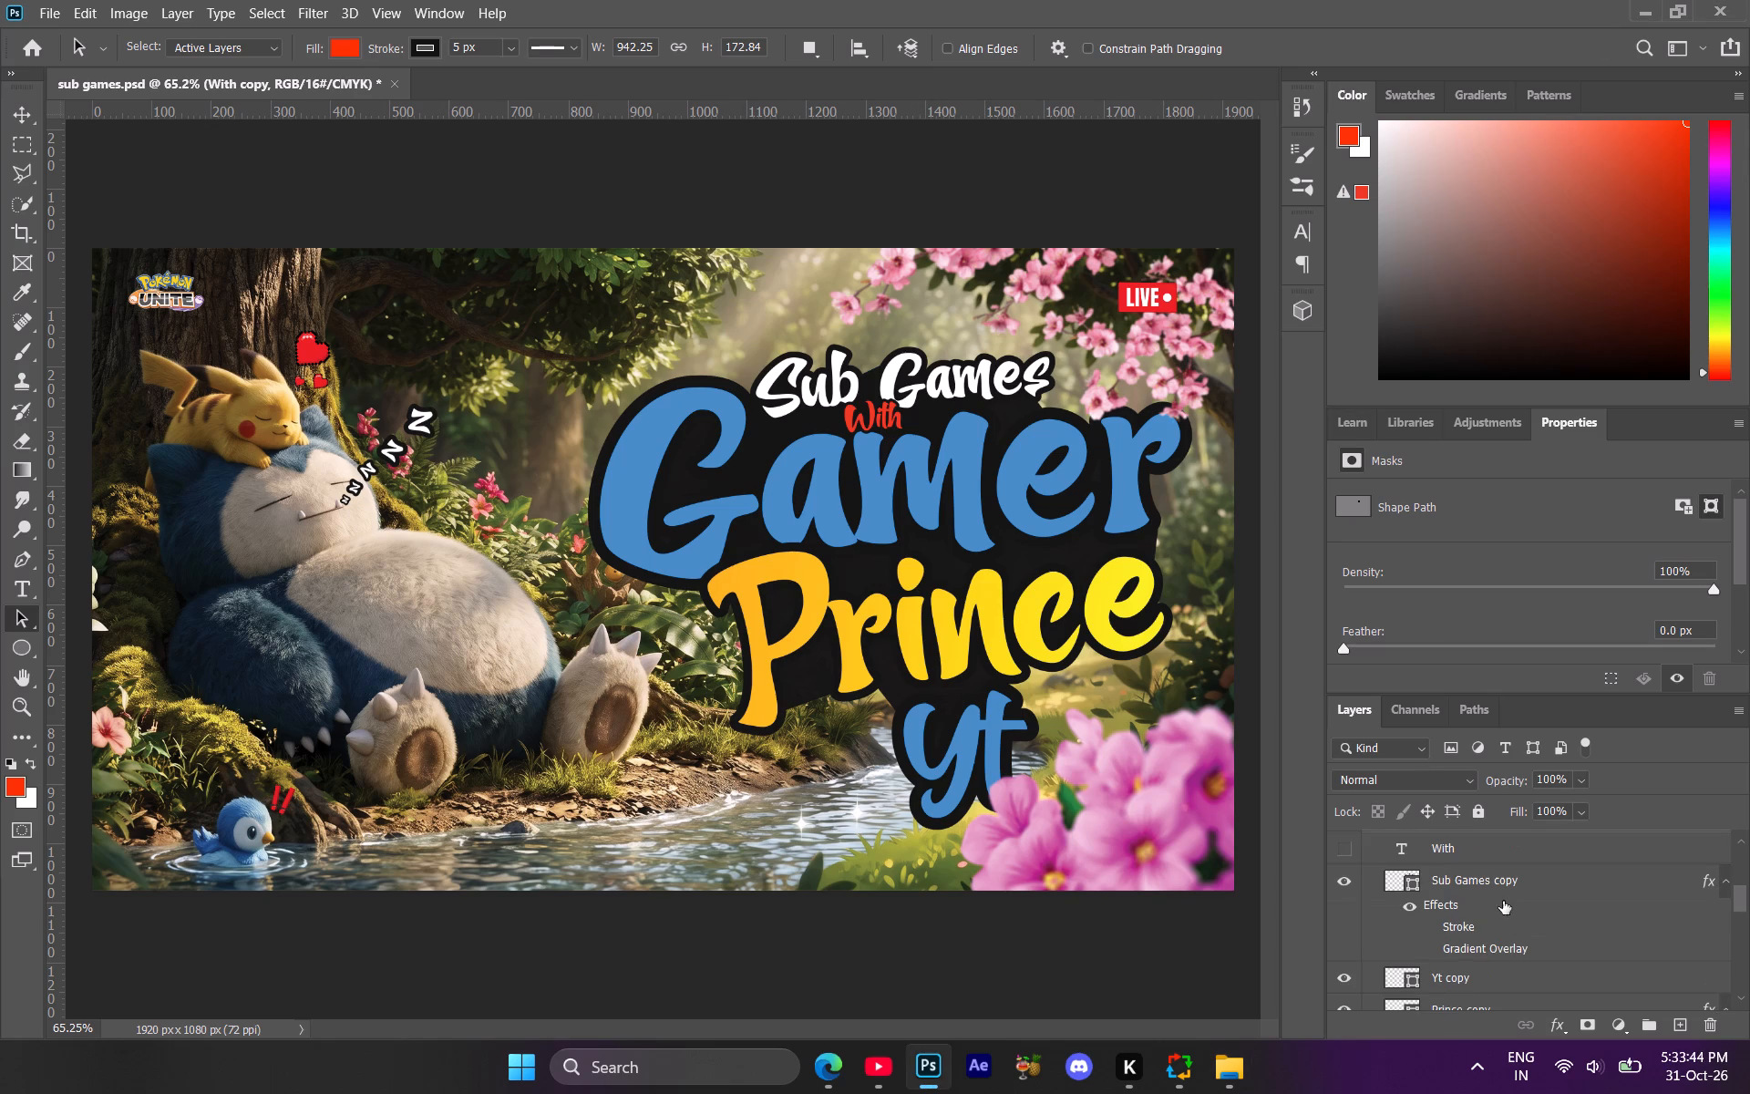
scroll(1466, 897, down, 7)
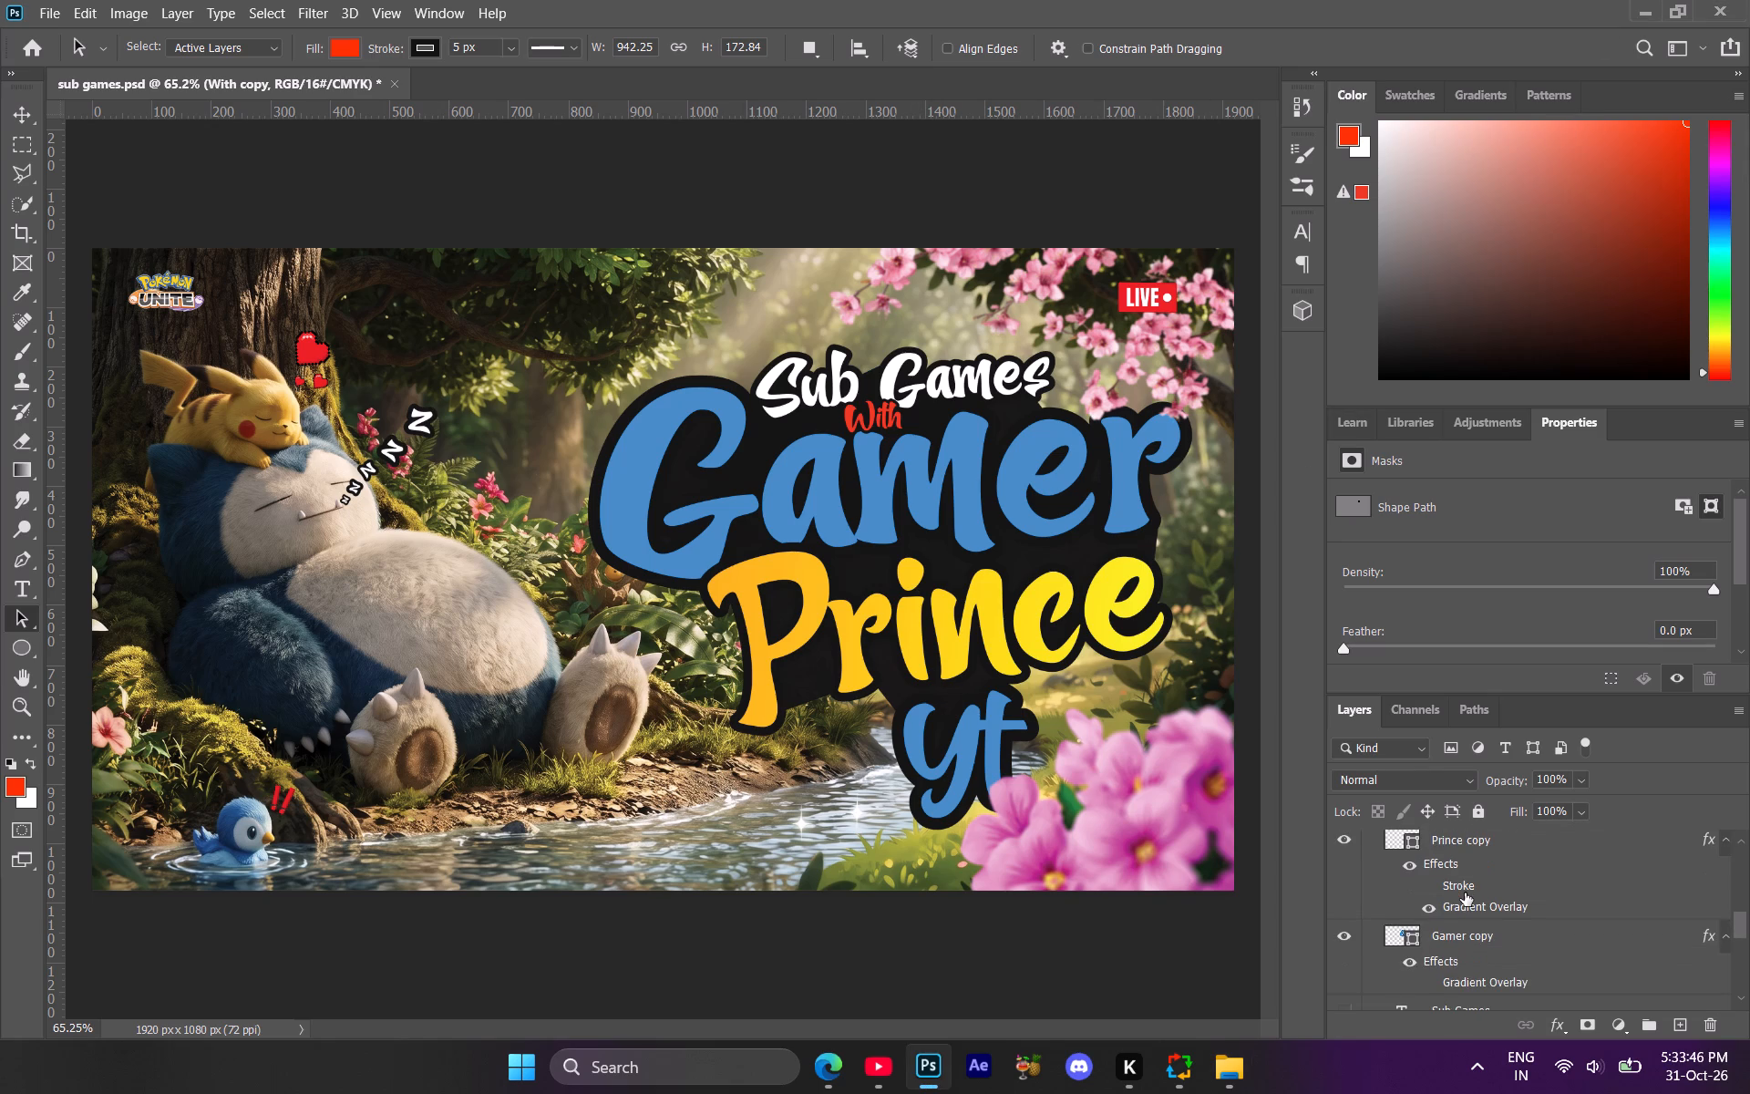
scroll(1465, 893, down, 2)
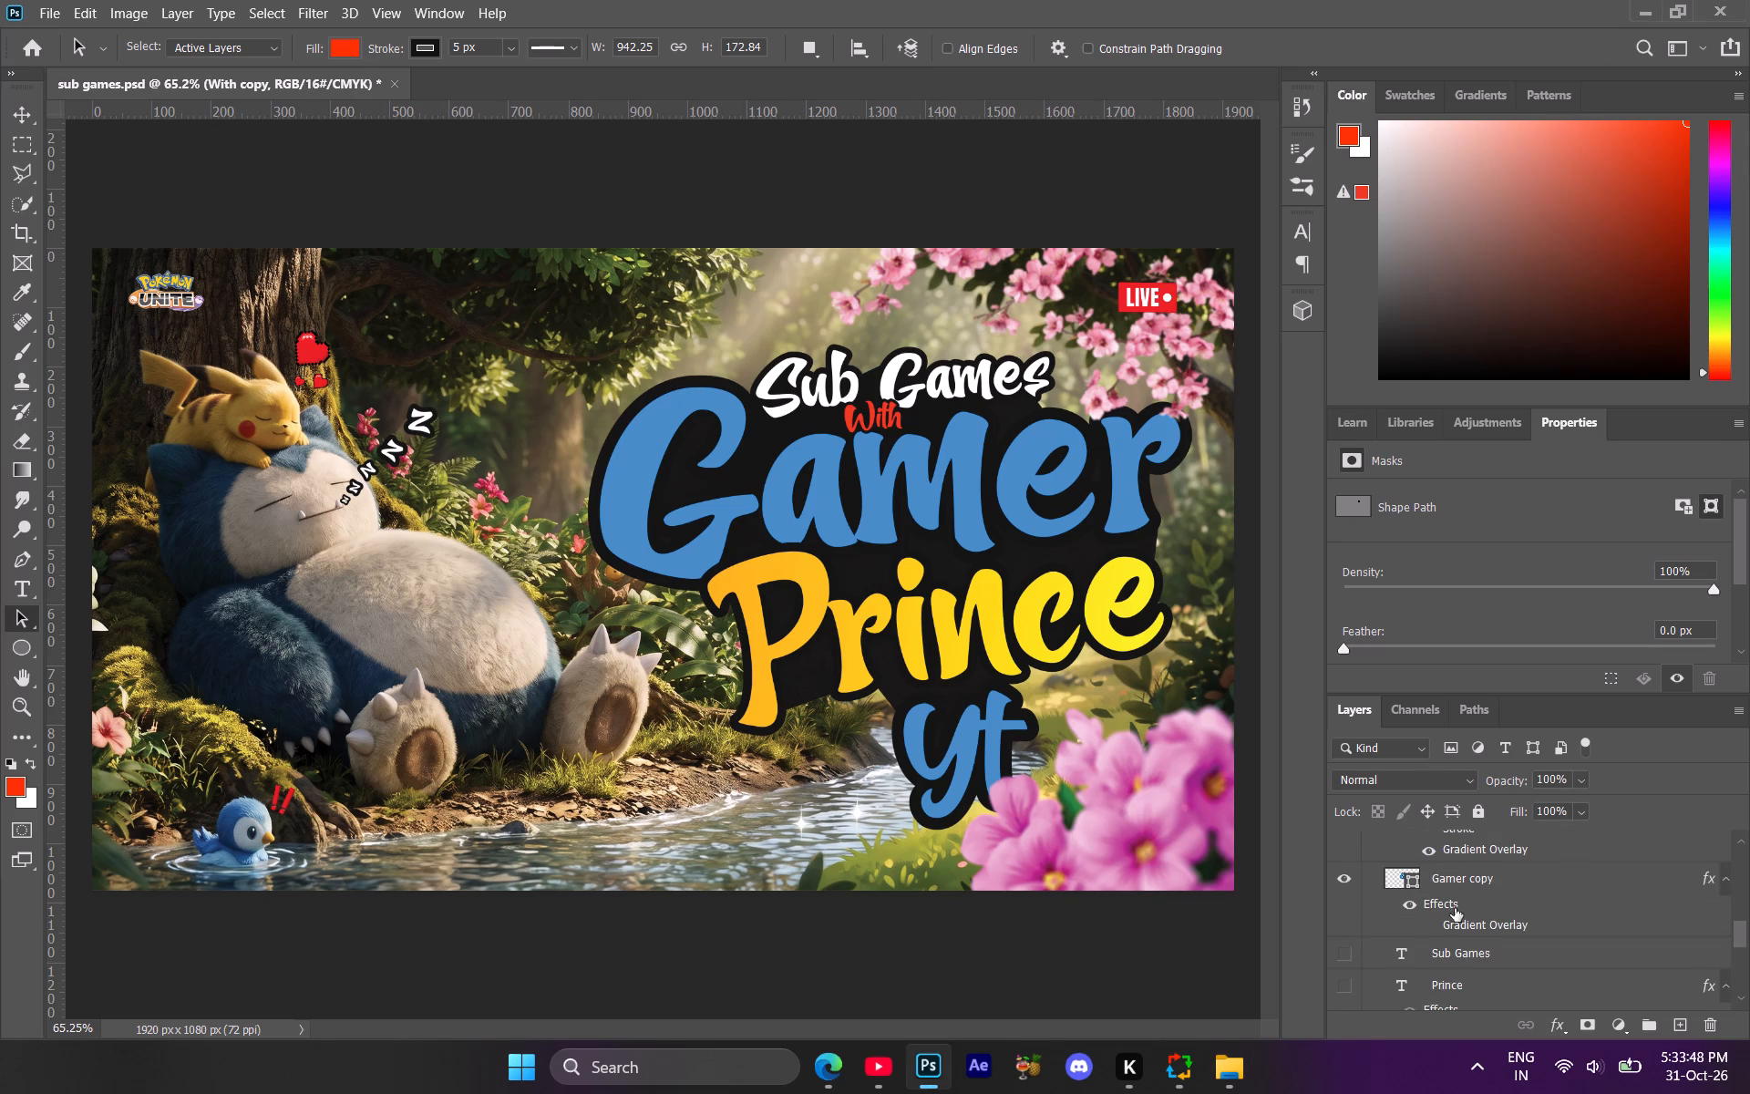
scroll(1456, 913, down, 2)
click(1456, 901)
scroll(1459, 947, down, 3)
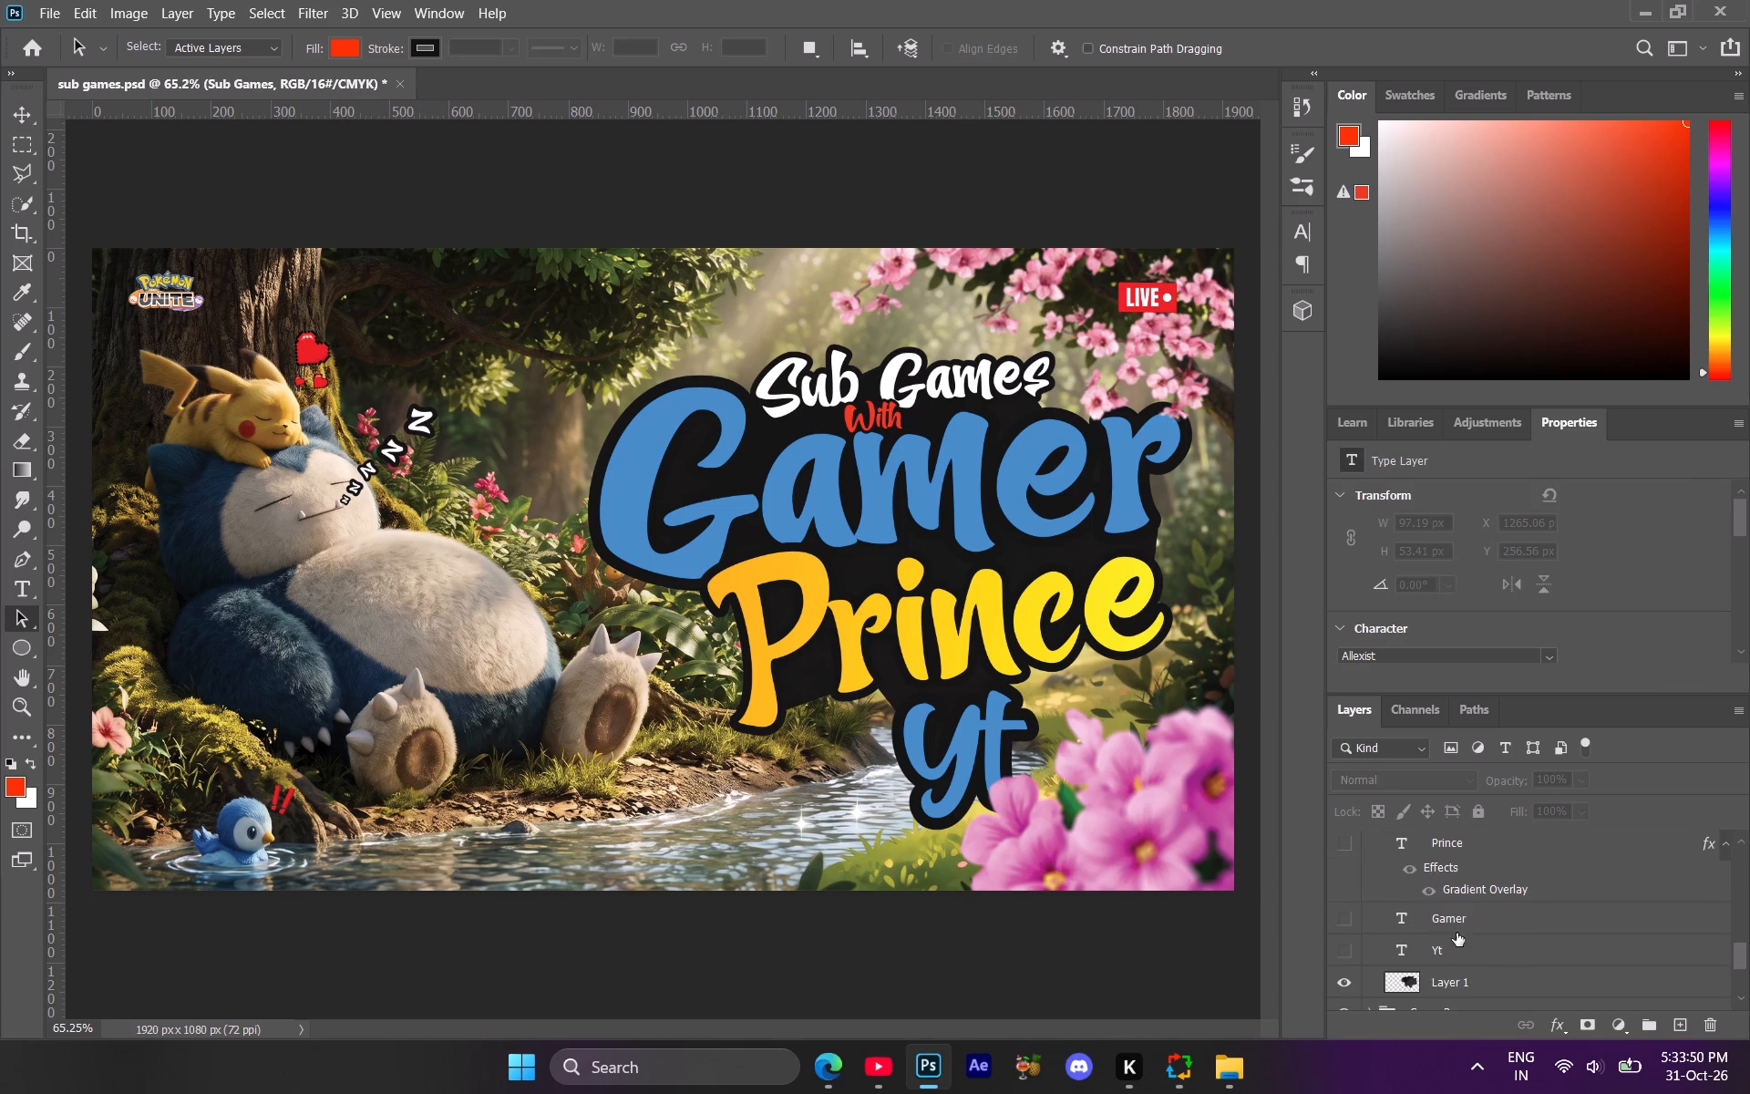
scroll(1457, 933, down, 7)
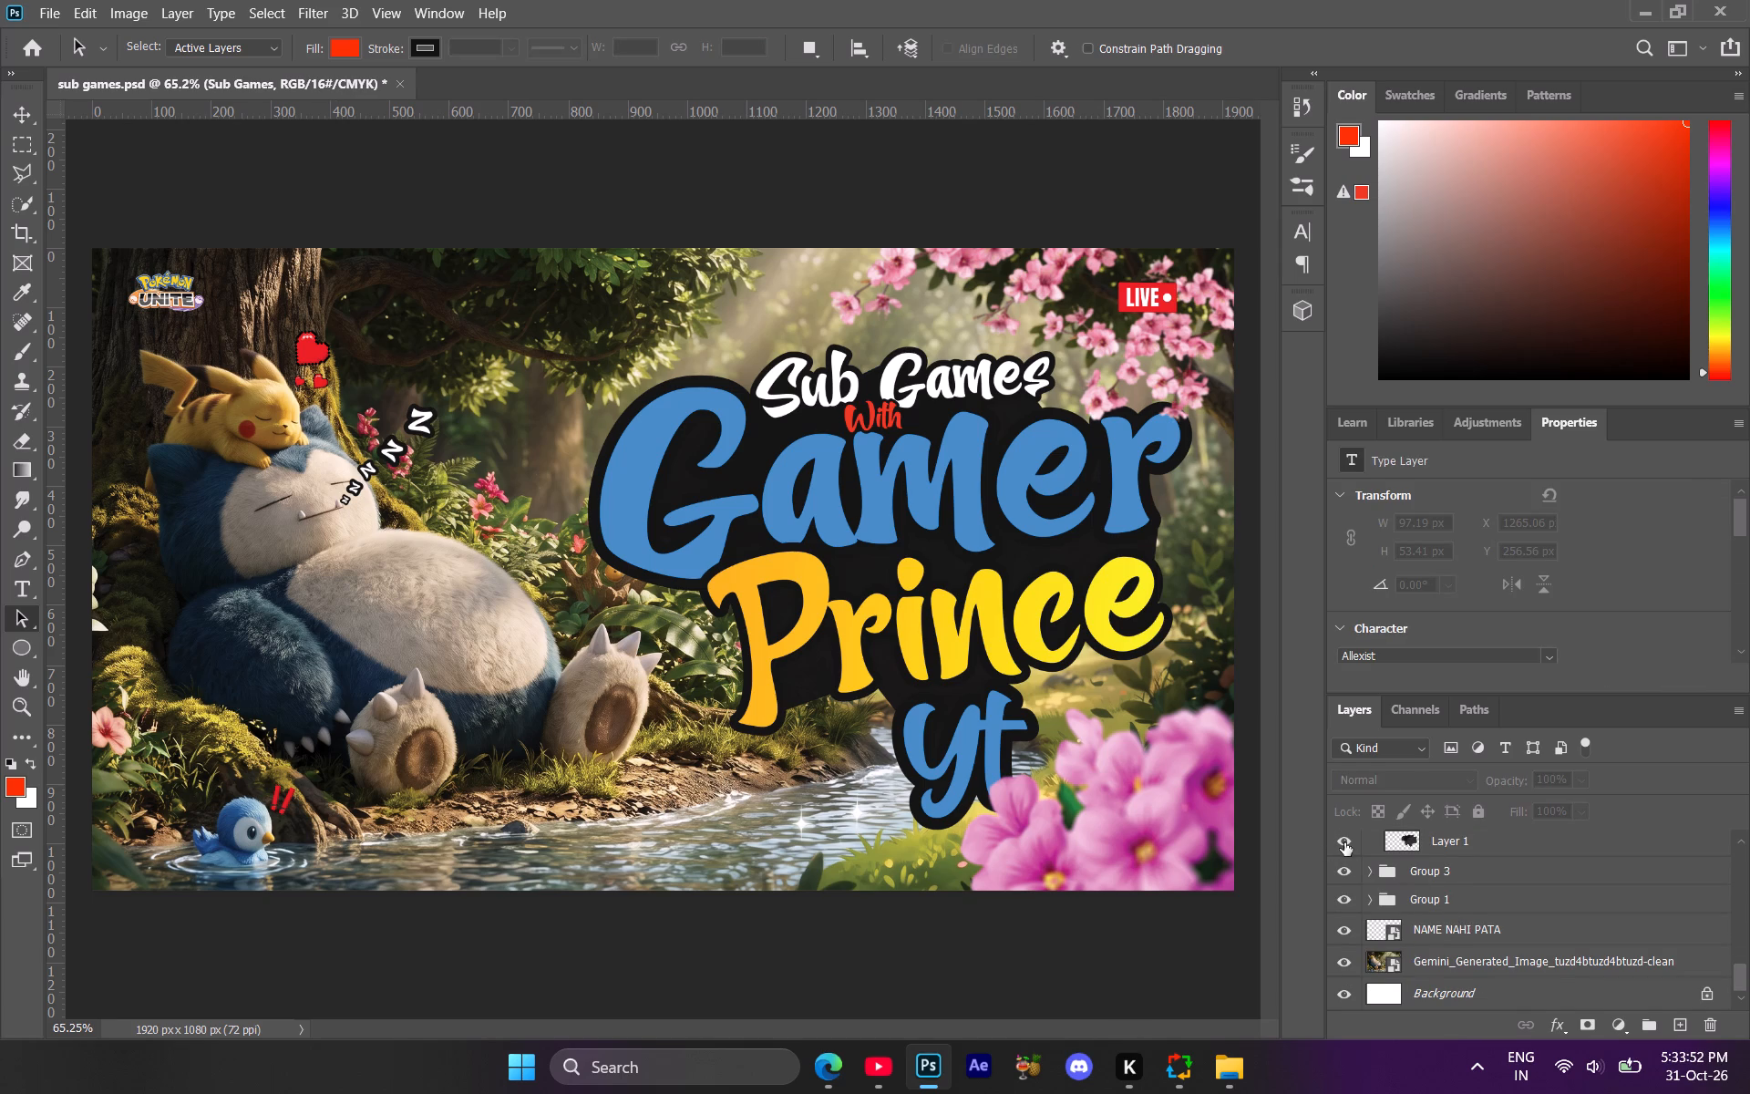
scroll(1465, 896, up, 14)
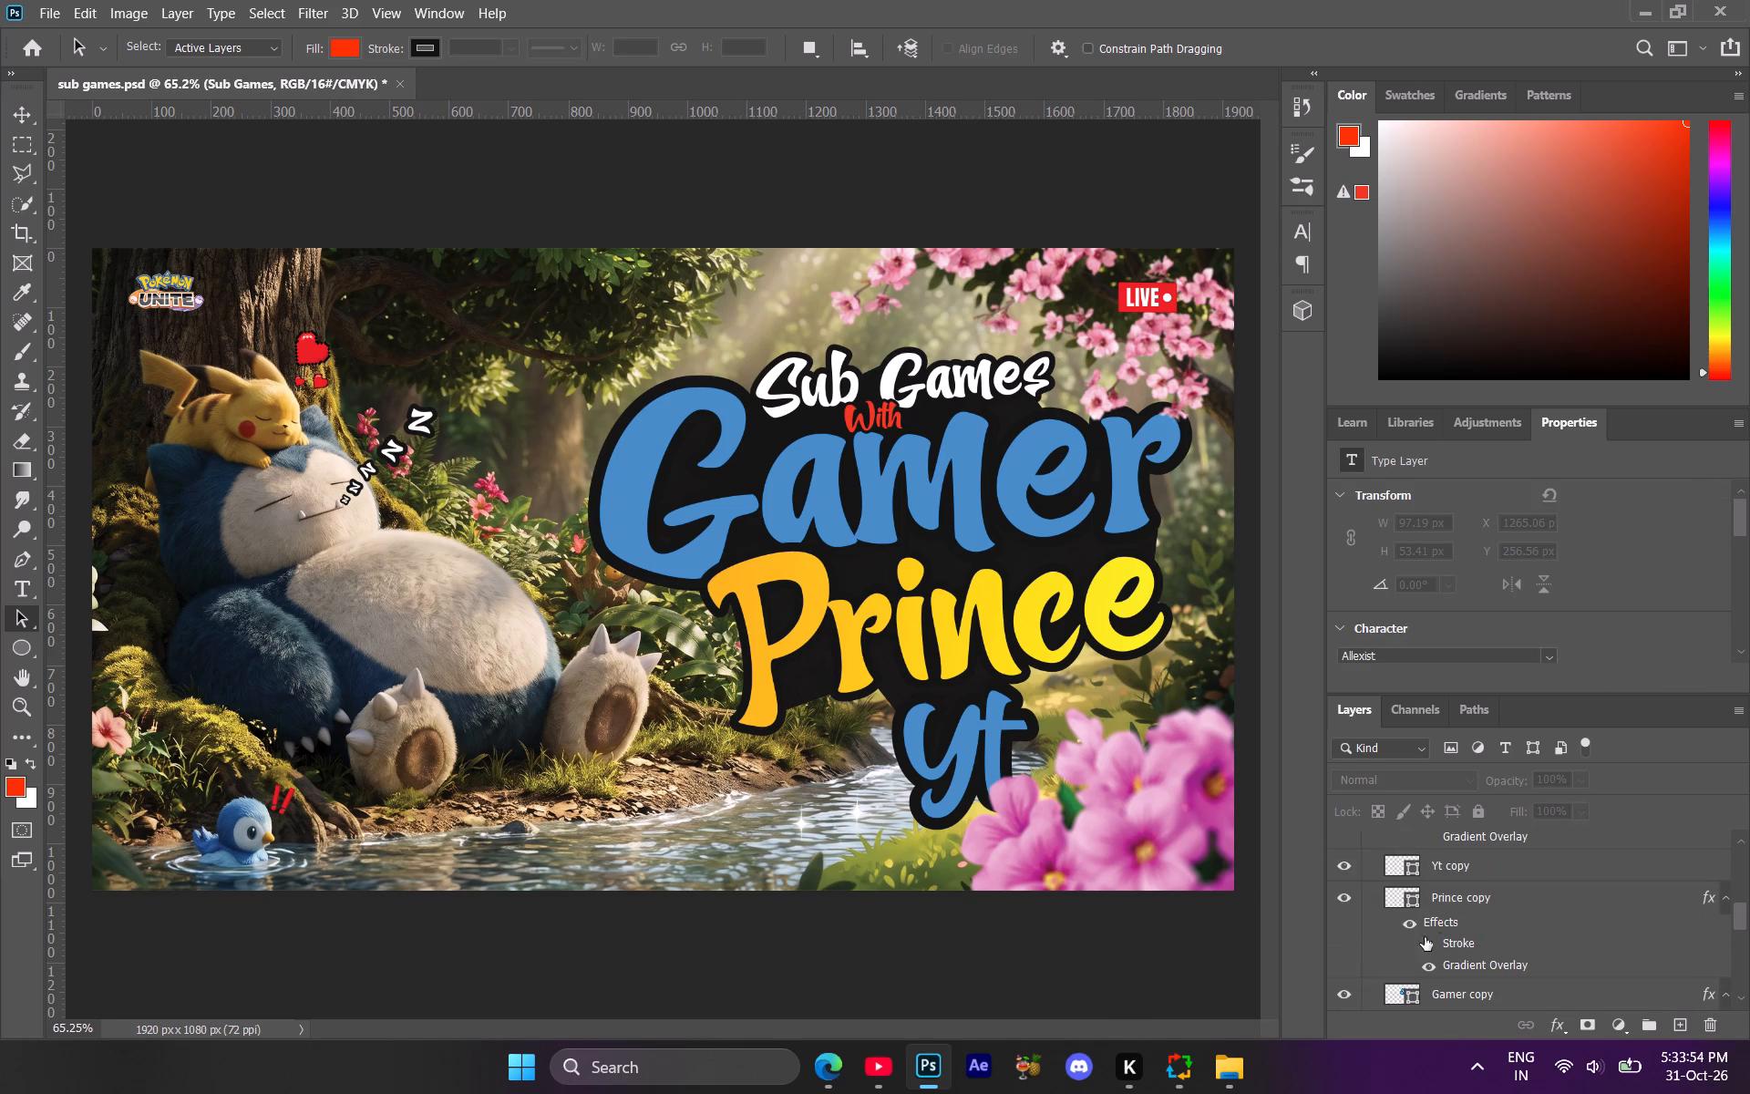
double_click(1354, 987)
scroll(1413, 894, up, 9)
click(1368, 933)
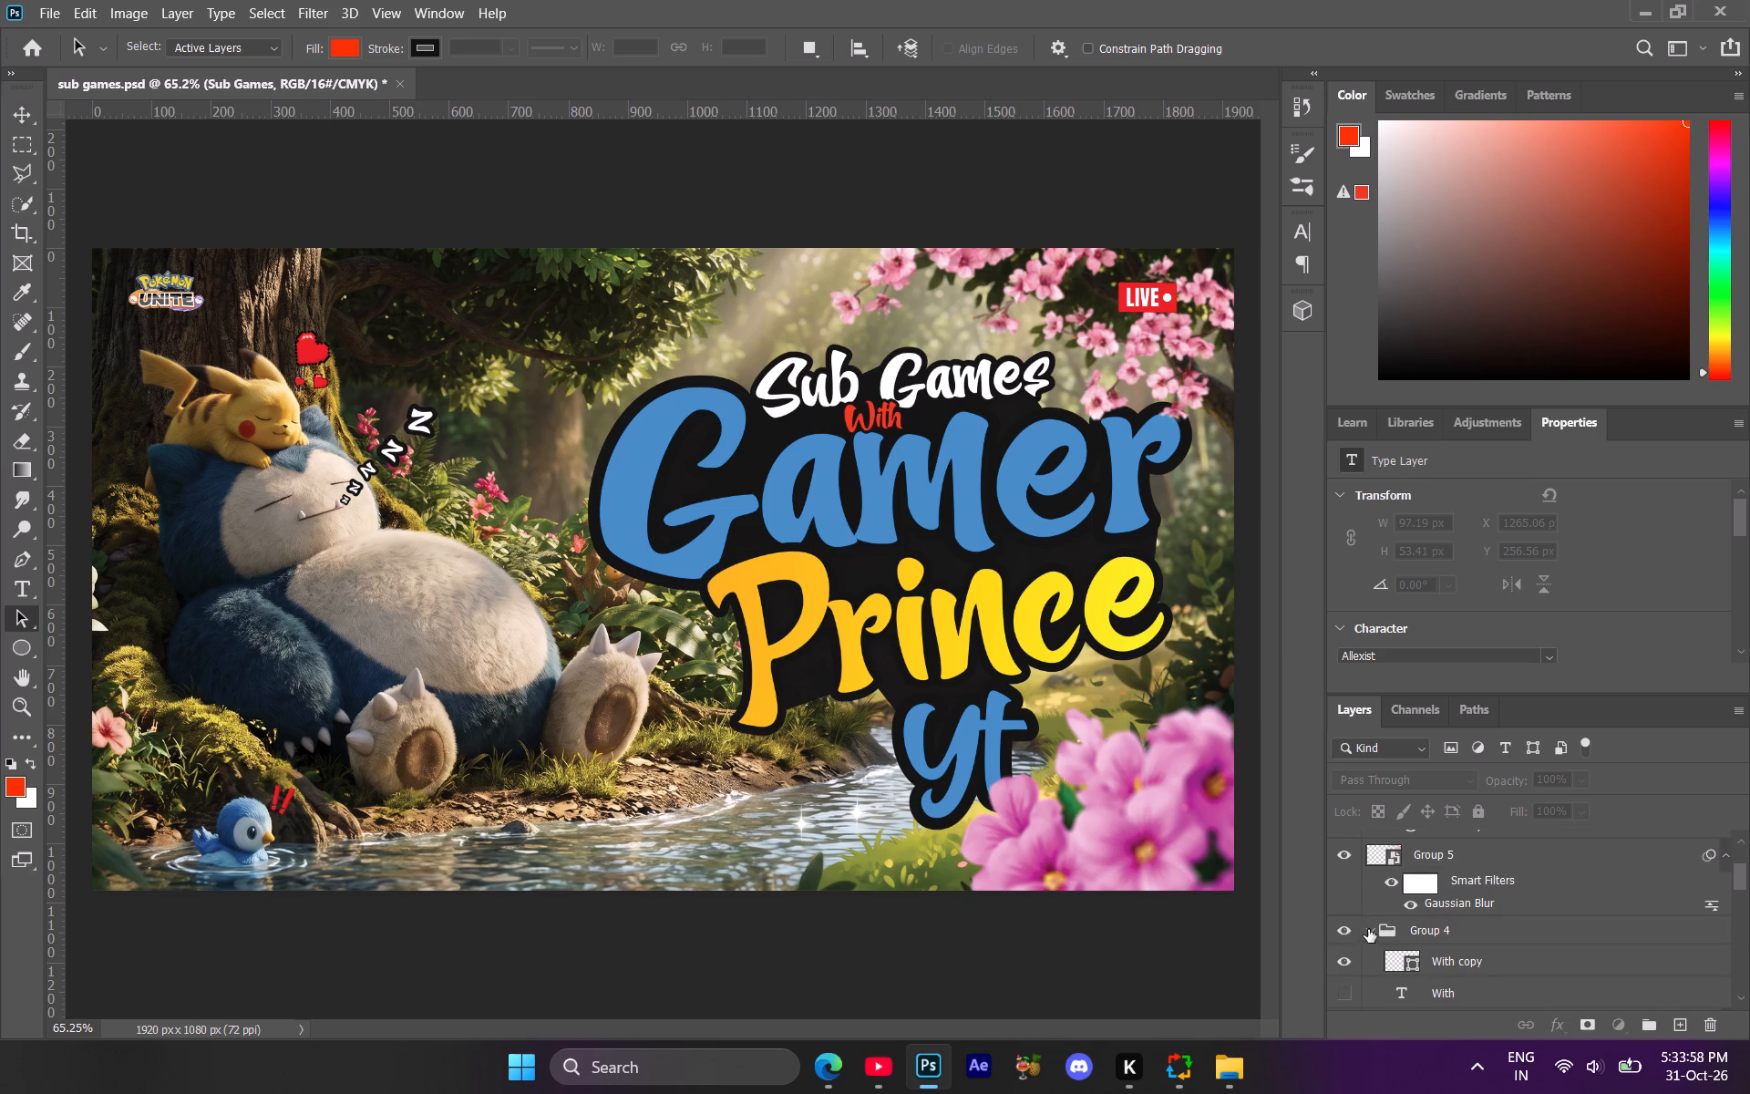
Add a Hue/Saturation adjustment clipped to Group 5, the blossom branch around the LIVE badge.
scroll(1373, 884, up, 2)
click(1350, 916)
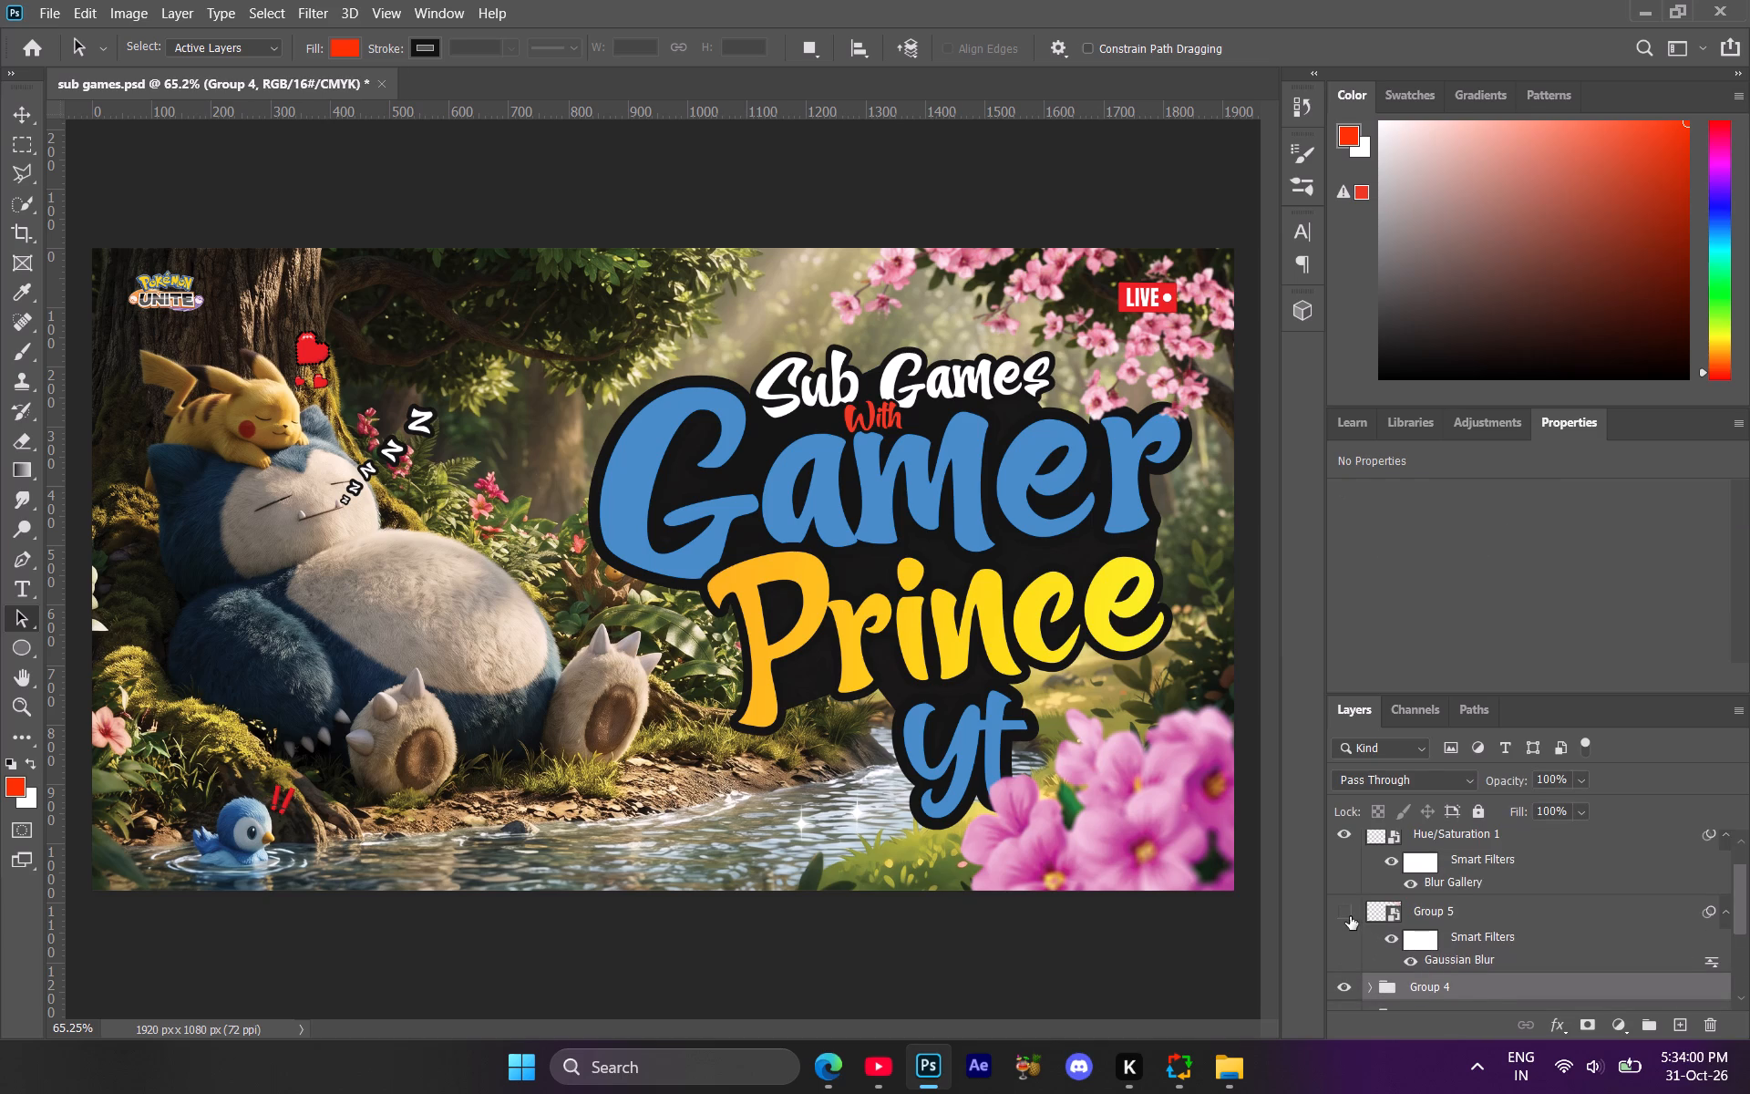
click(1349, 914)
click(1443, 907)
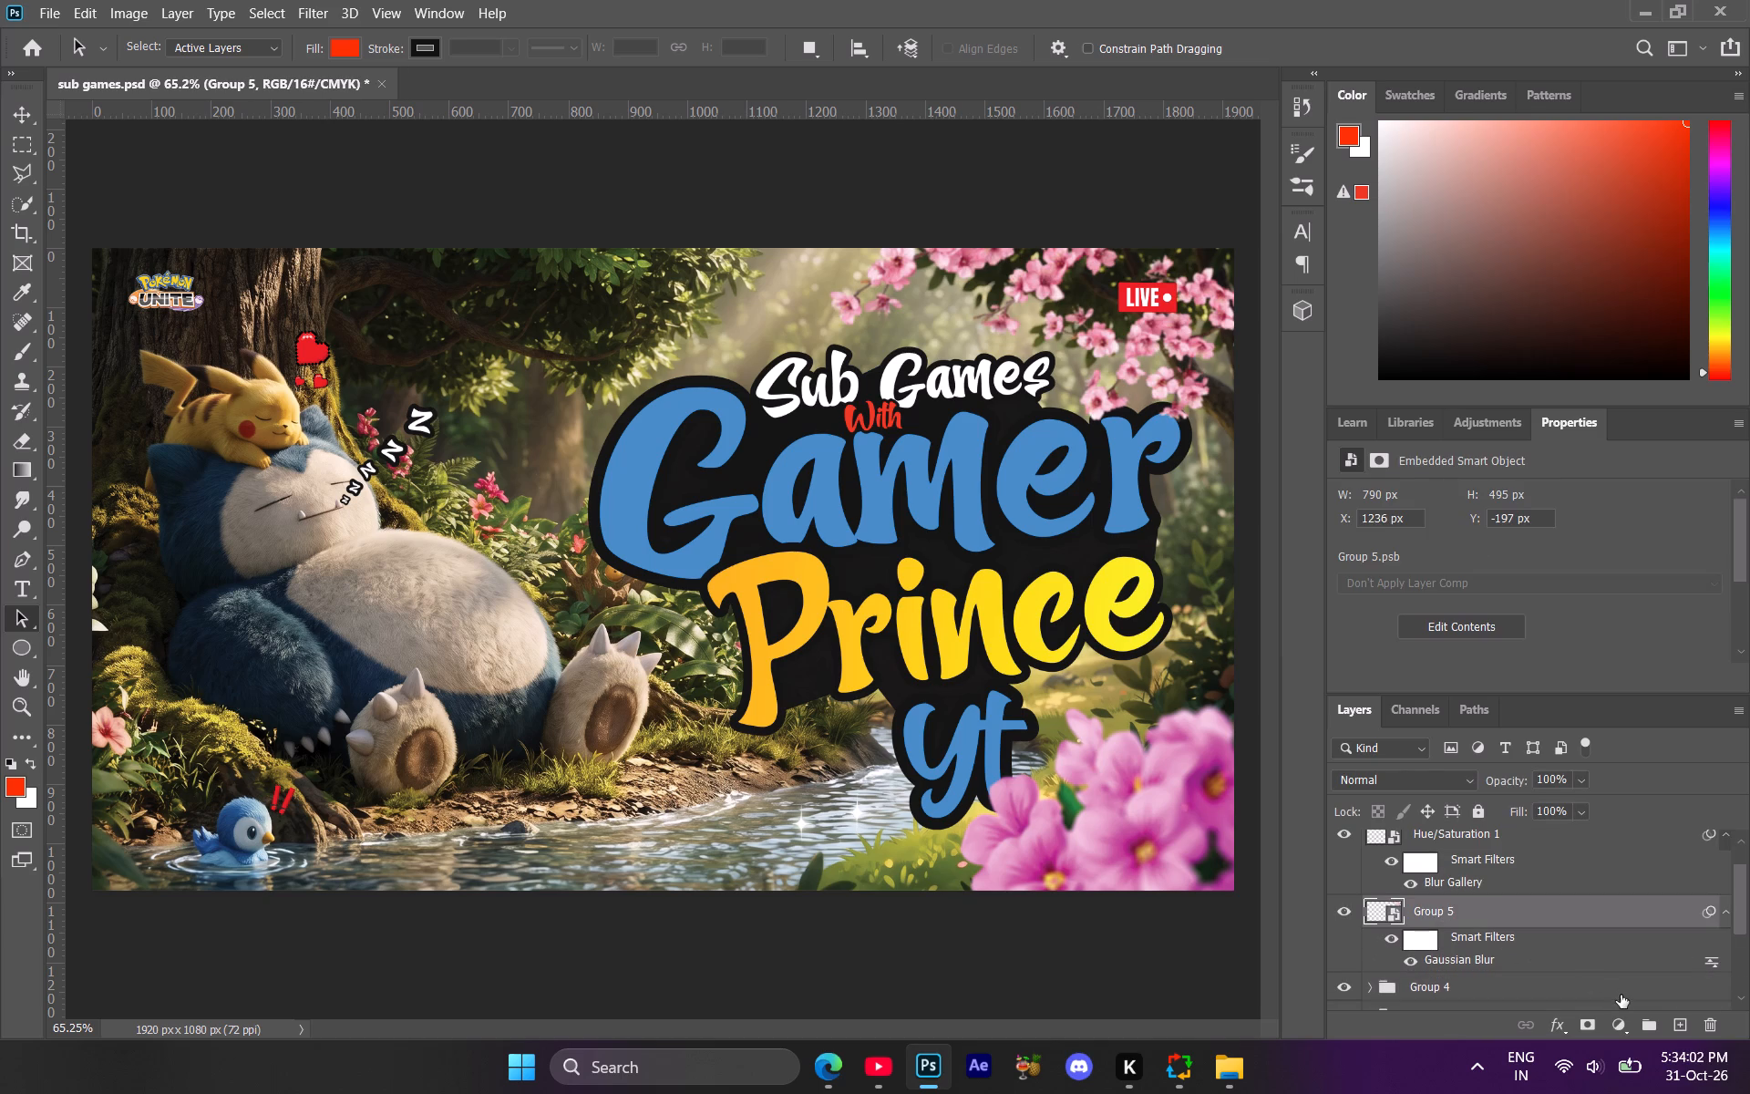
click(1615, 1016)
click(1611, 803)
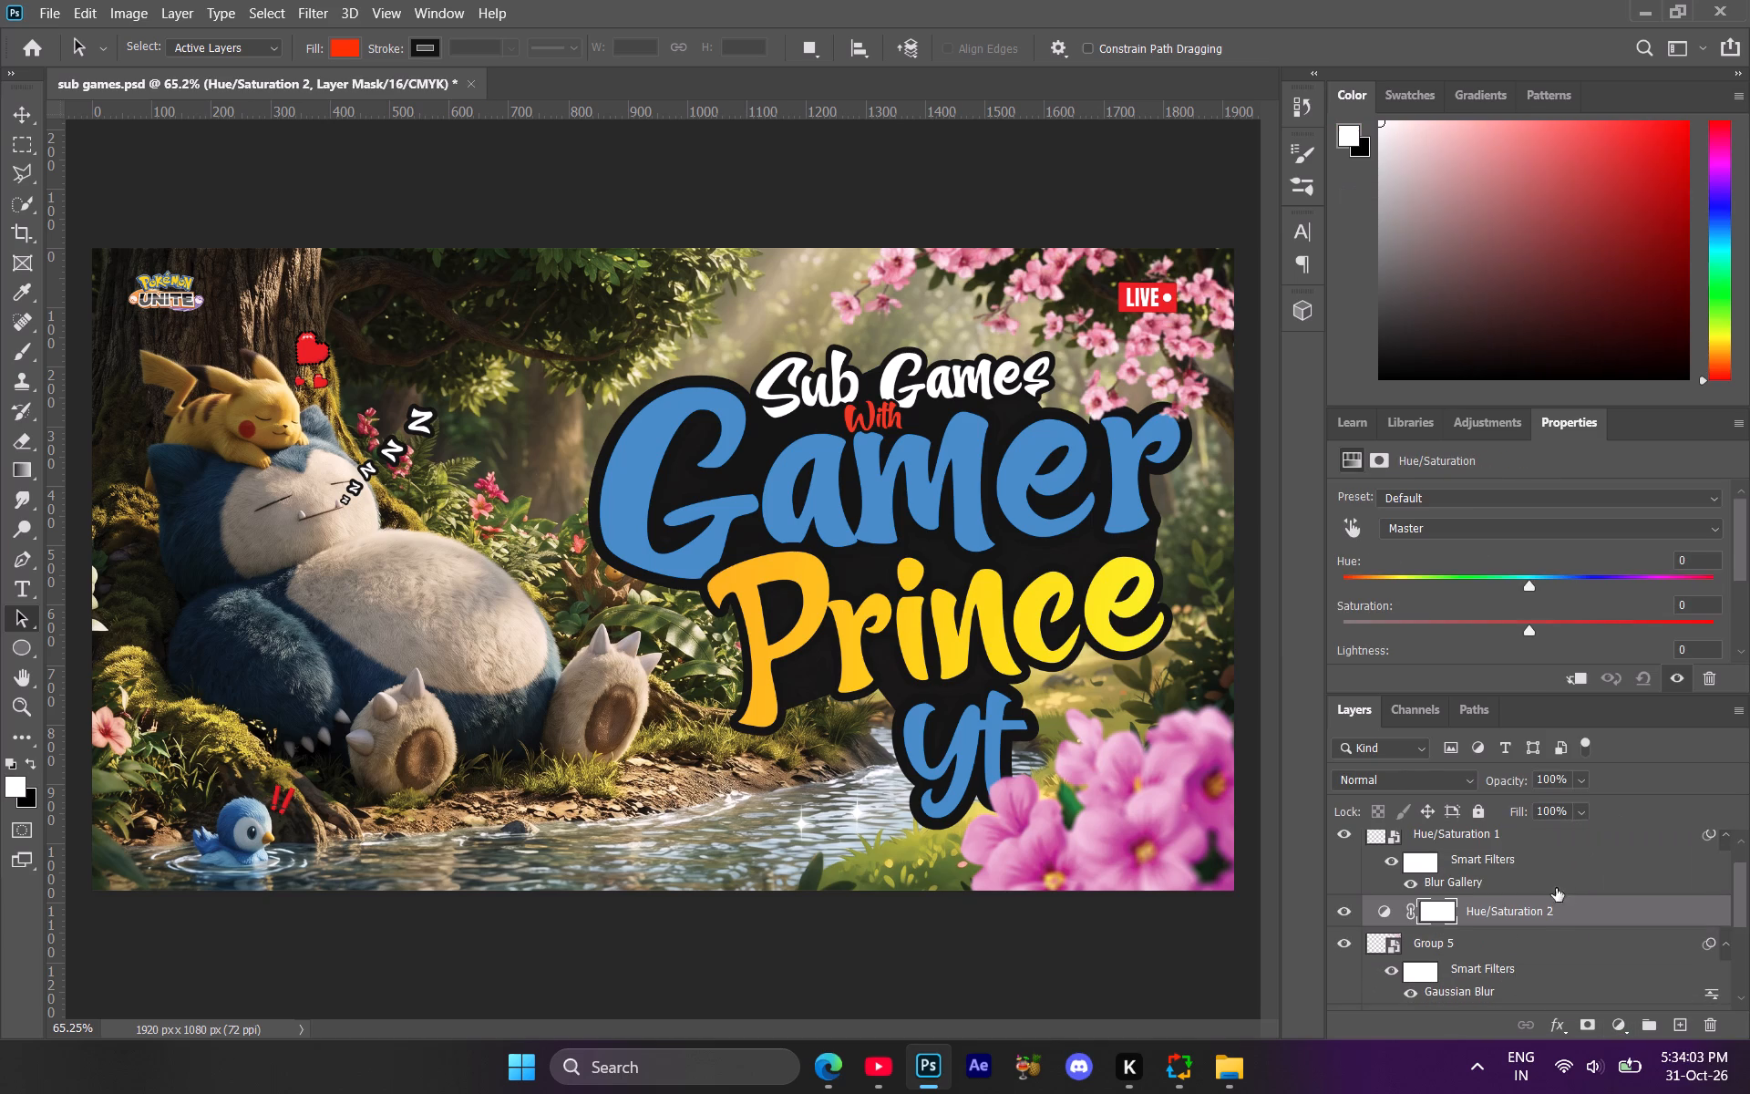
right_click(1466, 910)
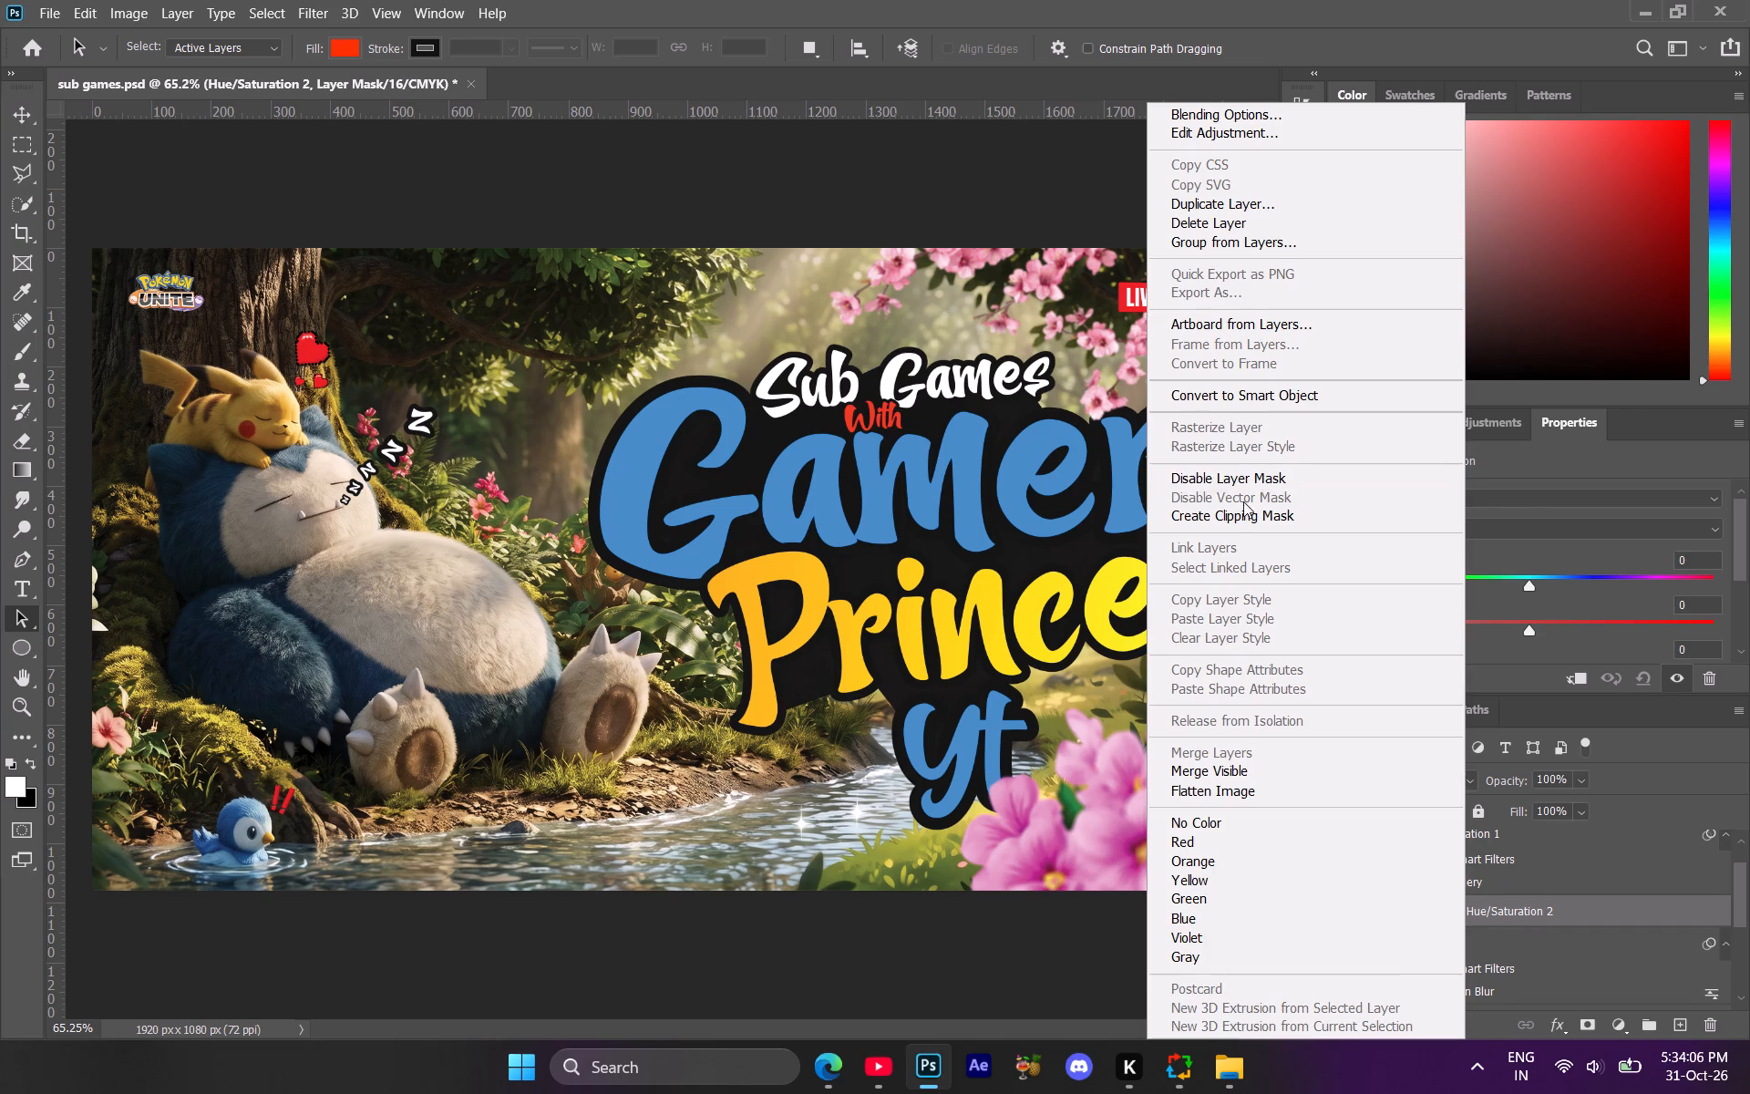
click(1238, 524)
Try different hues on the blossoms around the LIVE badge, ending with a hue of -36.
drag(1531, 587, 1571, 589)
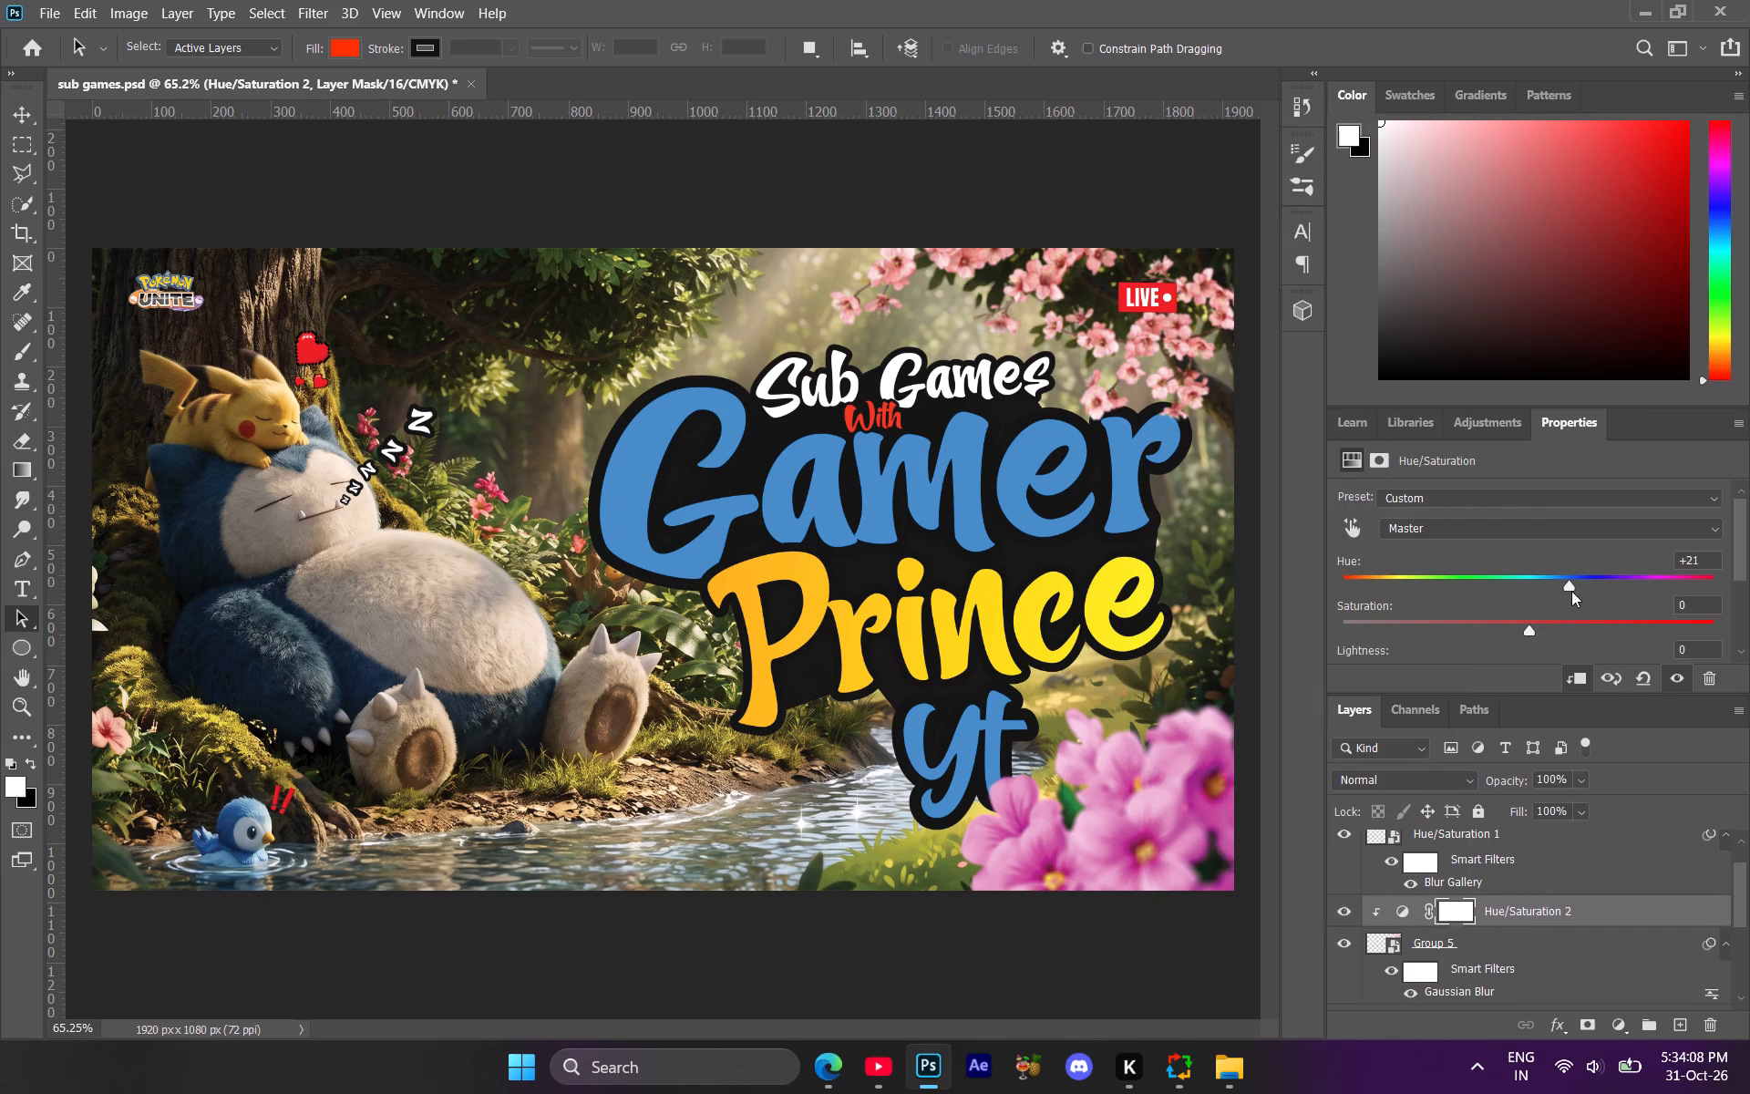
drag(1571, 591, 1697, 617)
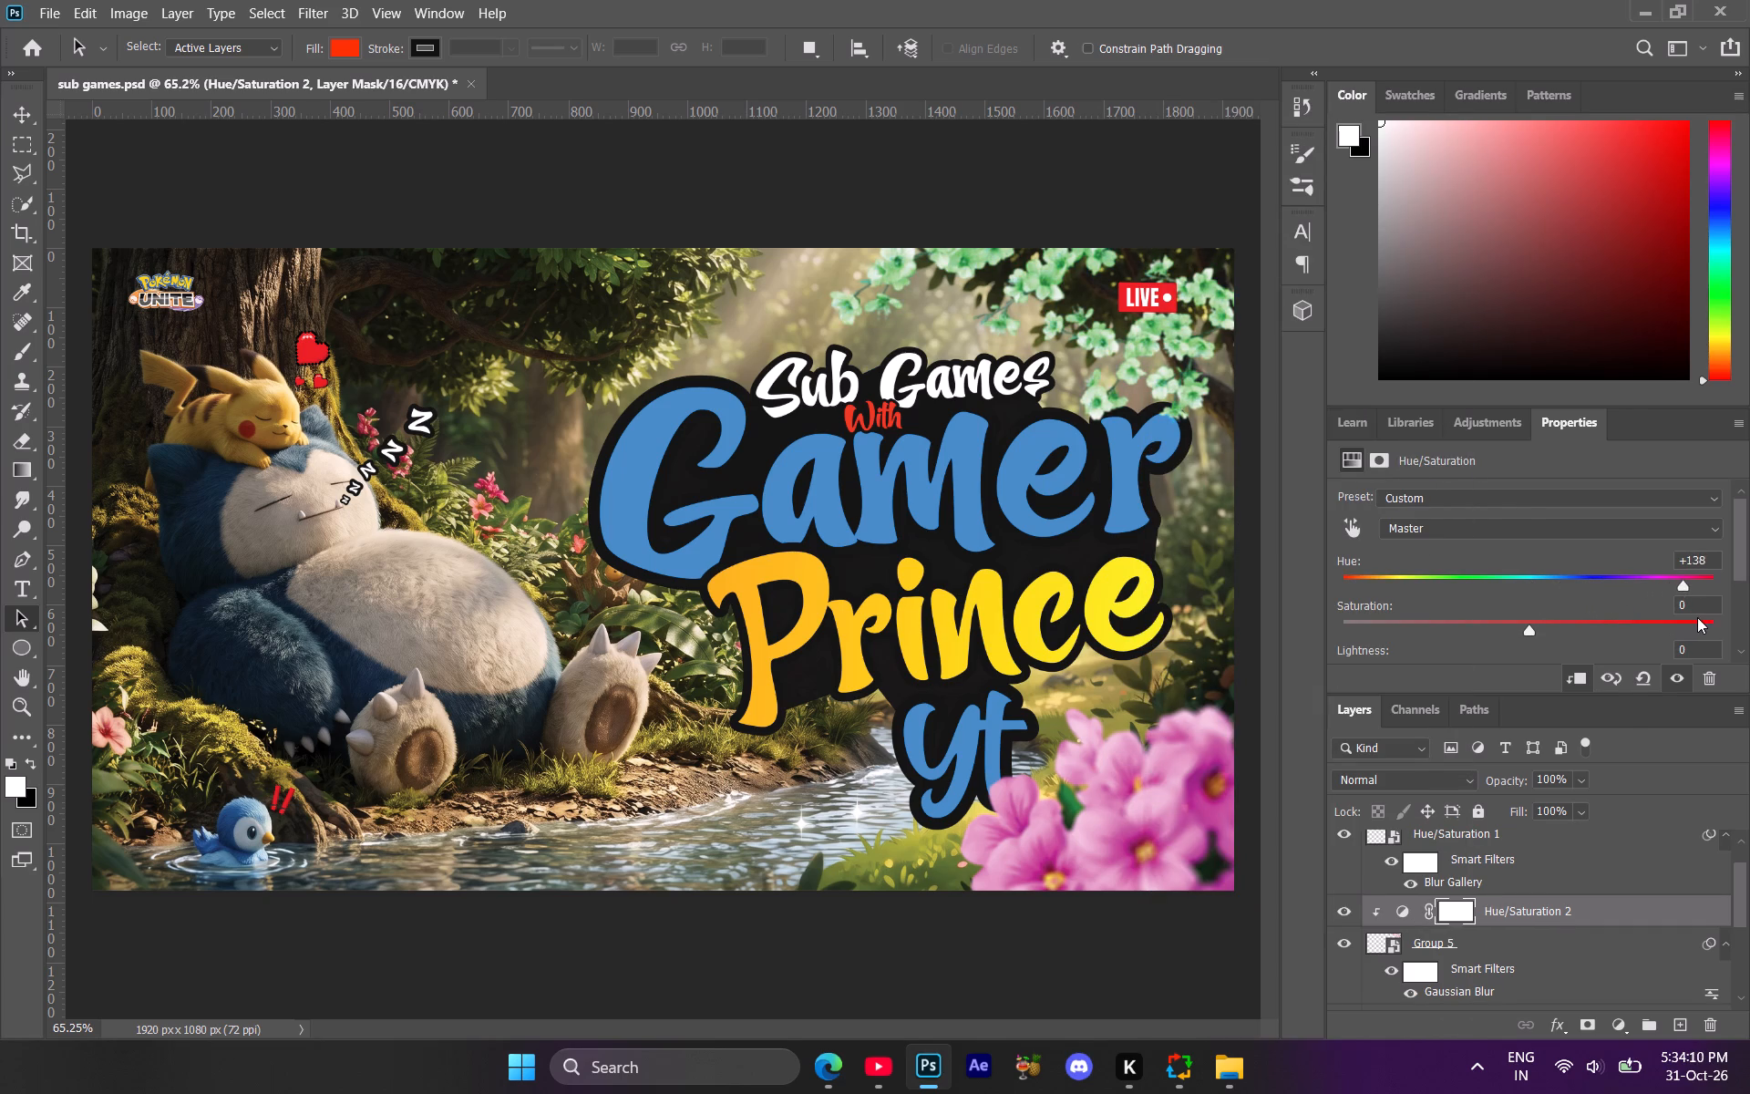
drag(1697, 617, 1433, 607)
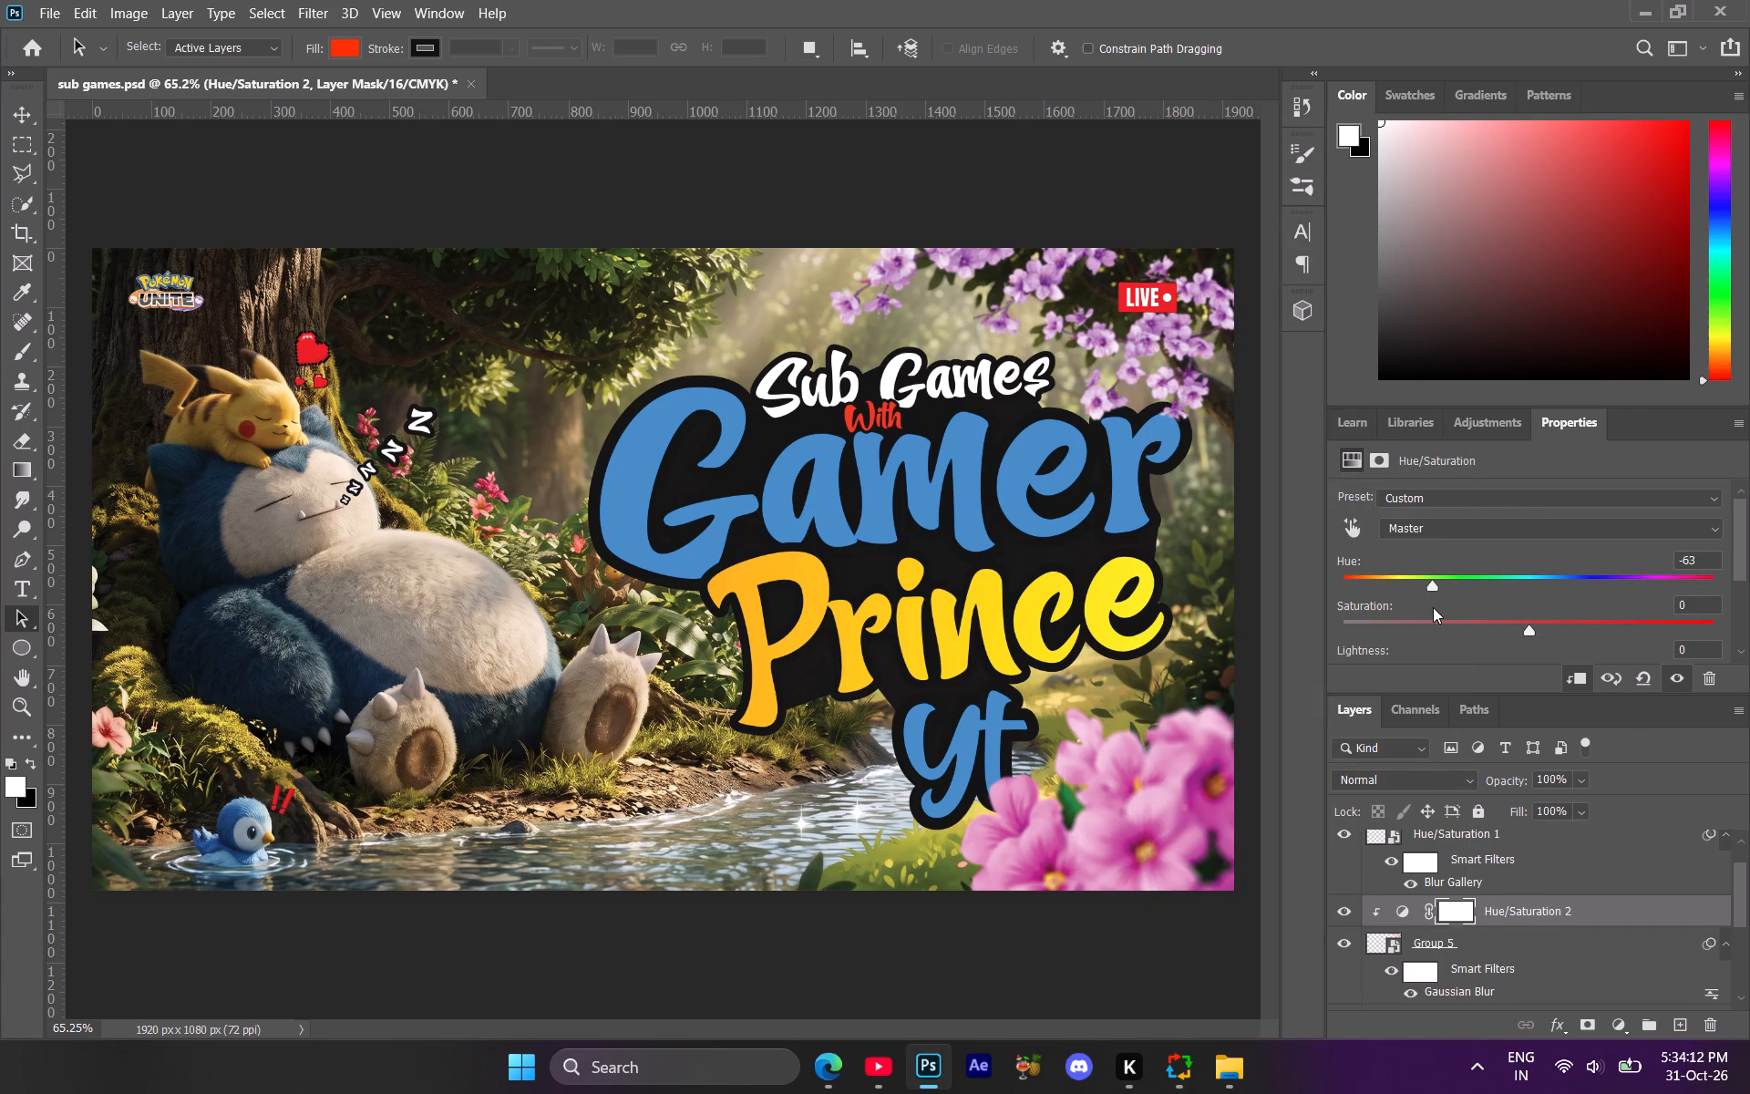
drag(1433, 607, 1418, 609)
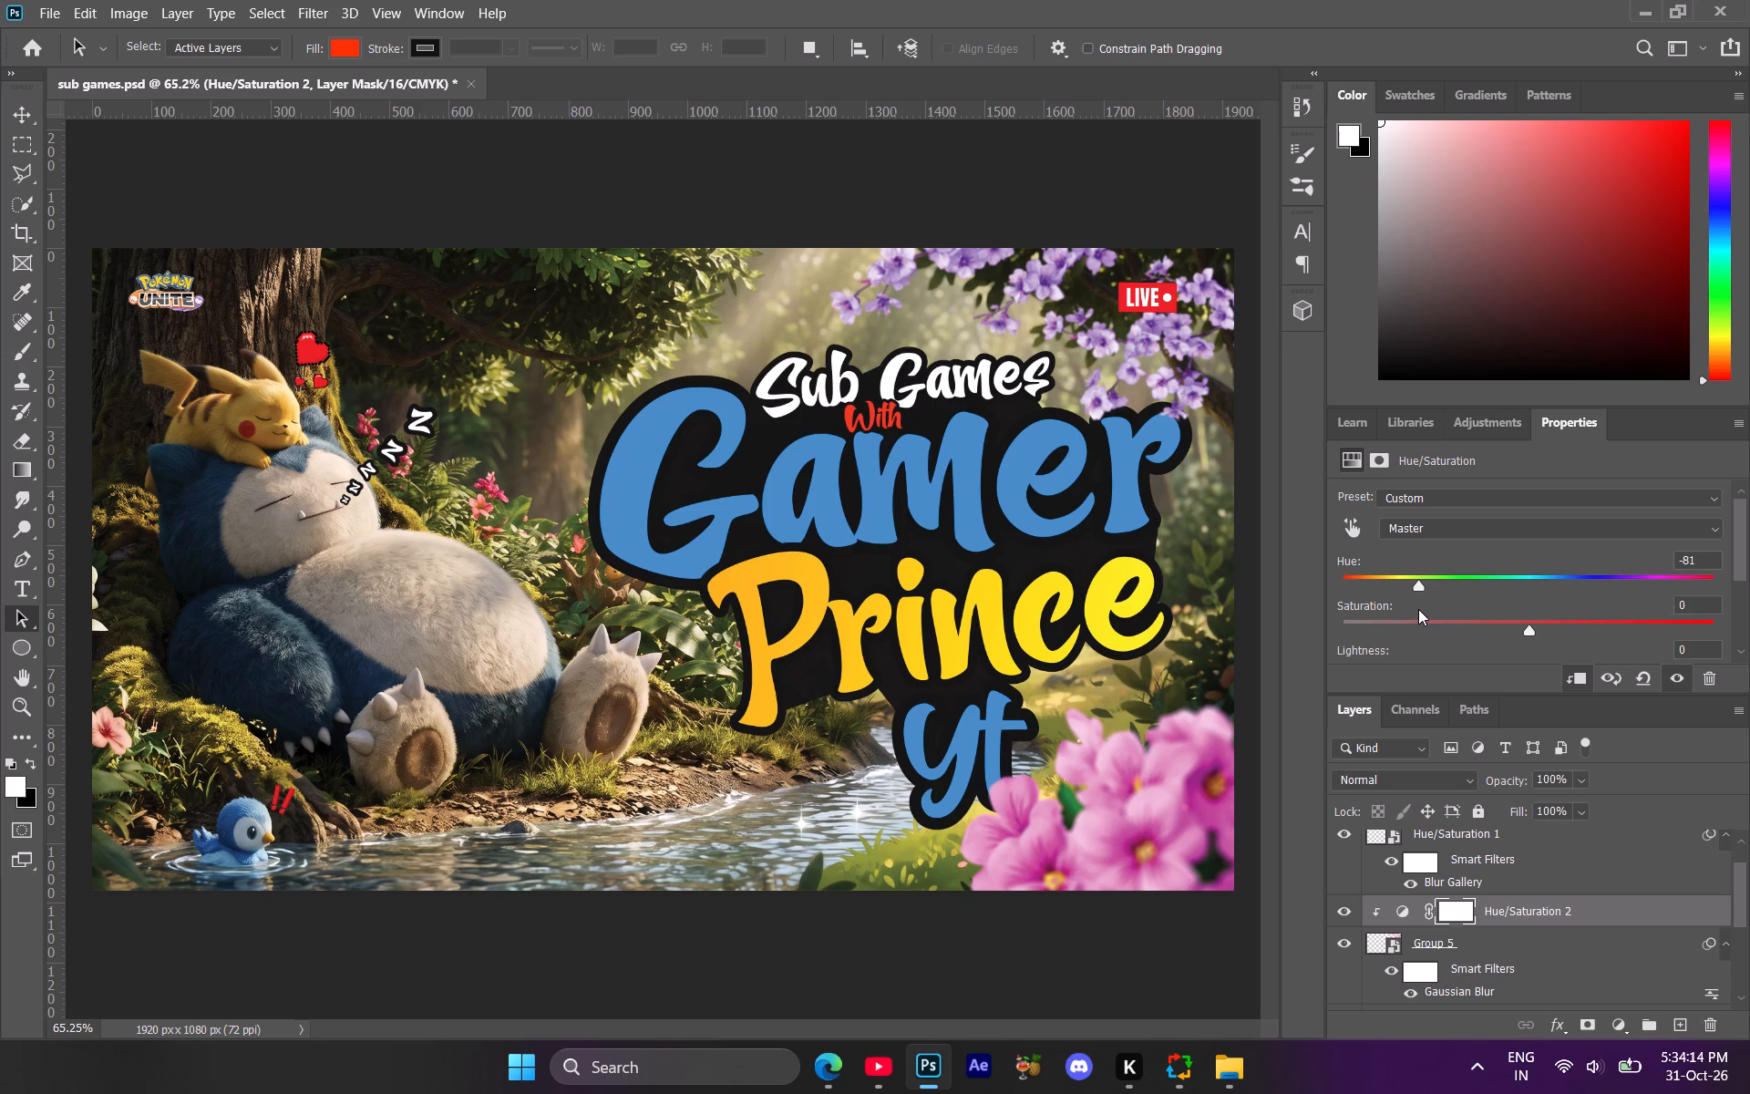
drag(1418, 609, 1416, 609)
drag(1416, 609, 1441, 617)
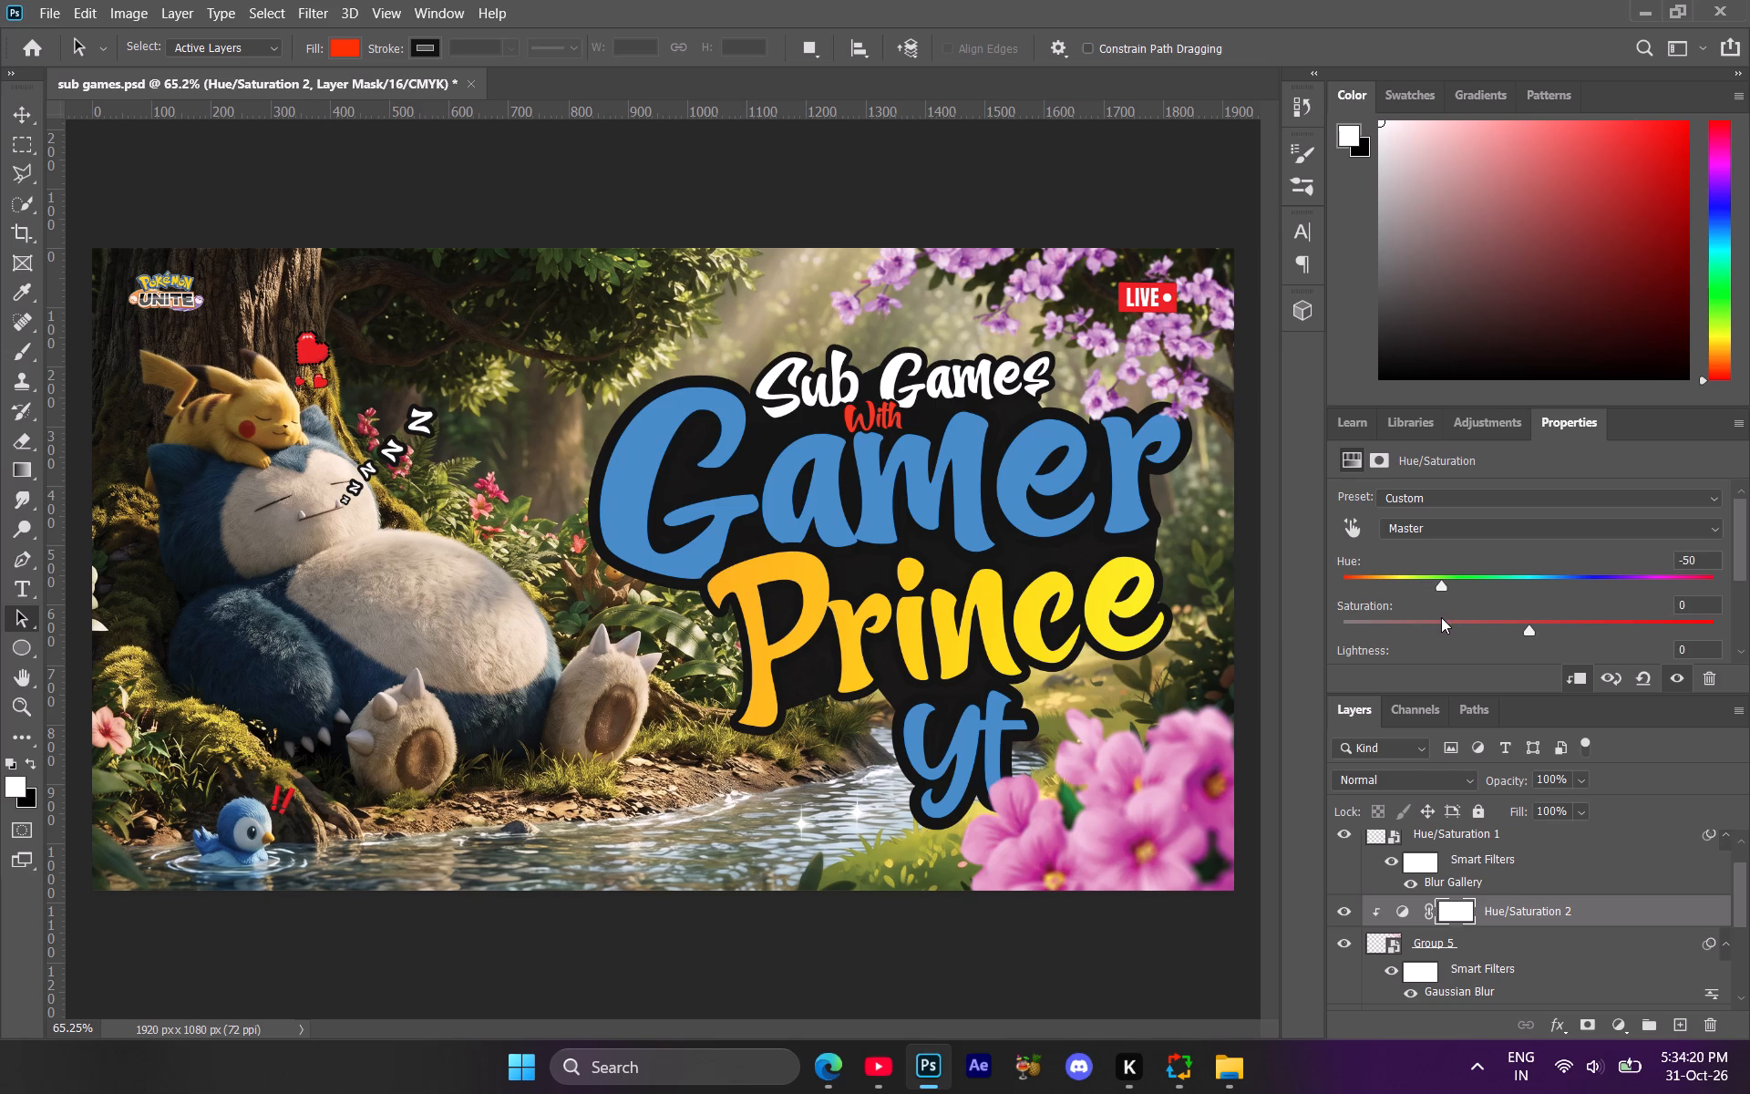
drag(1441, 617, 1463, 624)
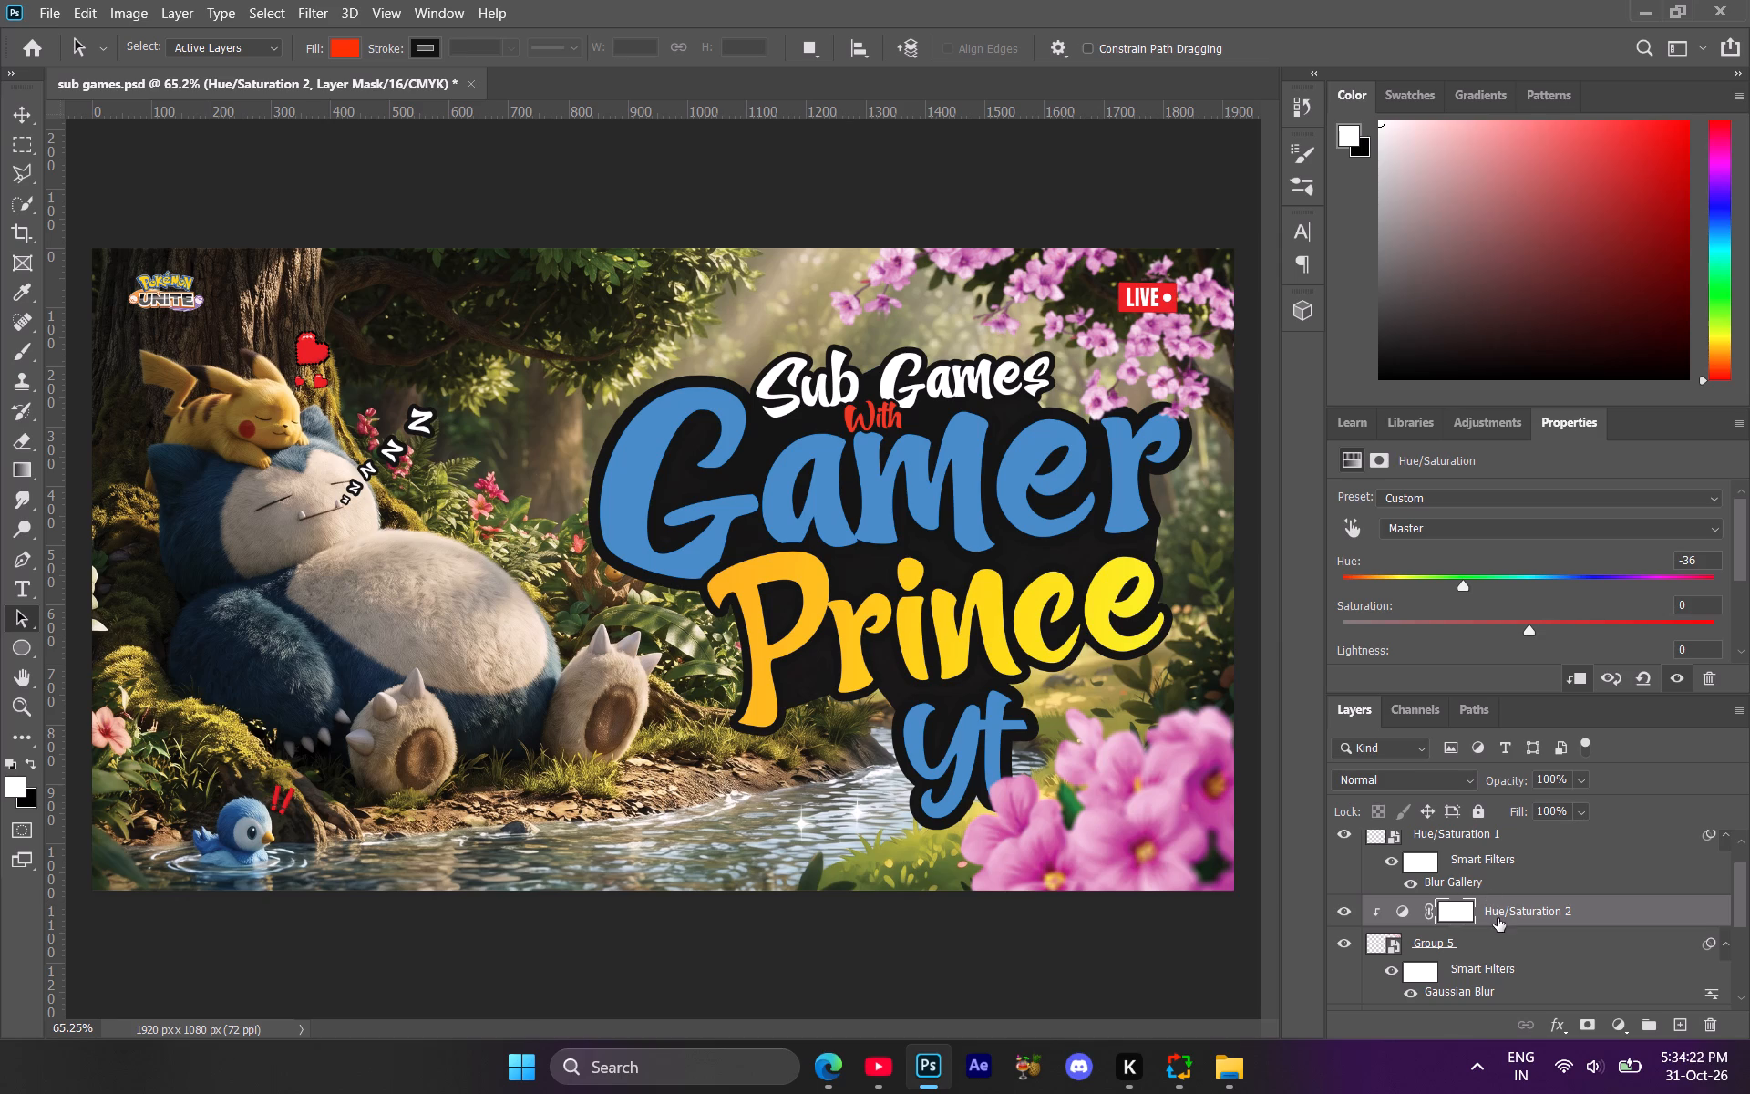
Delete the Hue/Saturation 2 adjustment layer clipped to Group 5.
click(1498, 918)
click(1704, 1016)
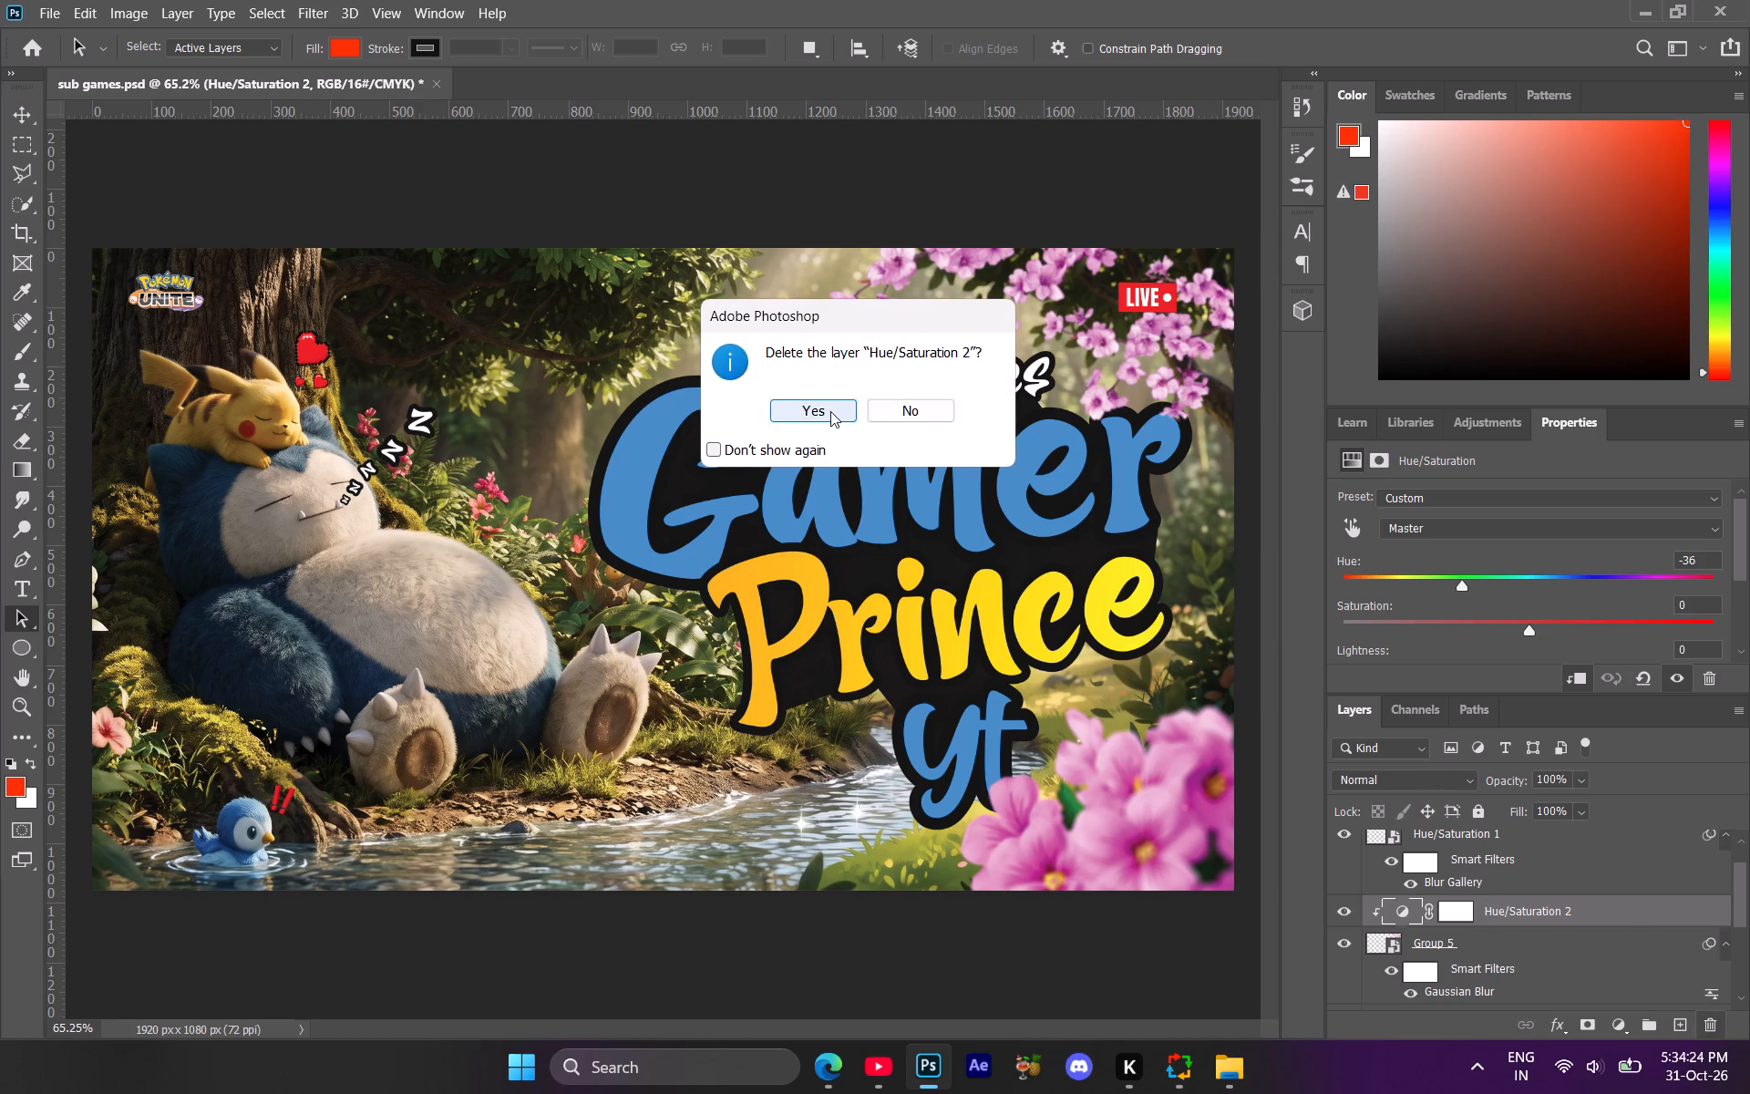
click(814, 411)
Add a Hue/Saturation adjustment clipped to the Hue/Saturation 1 smart object, the large foreground blossoms beside Yt.
scroll(1472, 903, up, 2)
click(1456, 881)
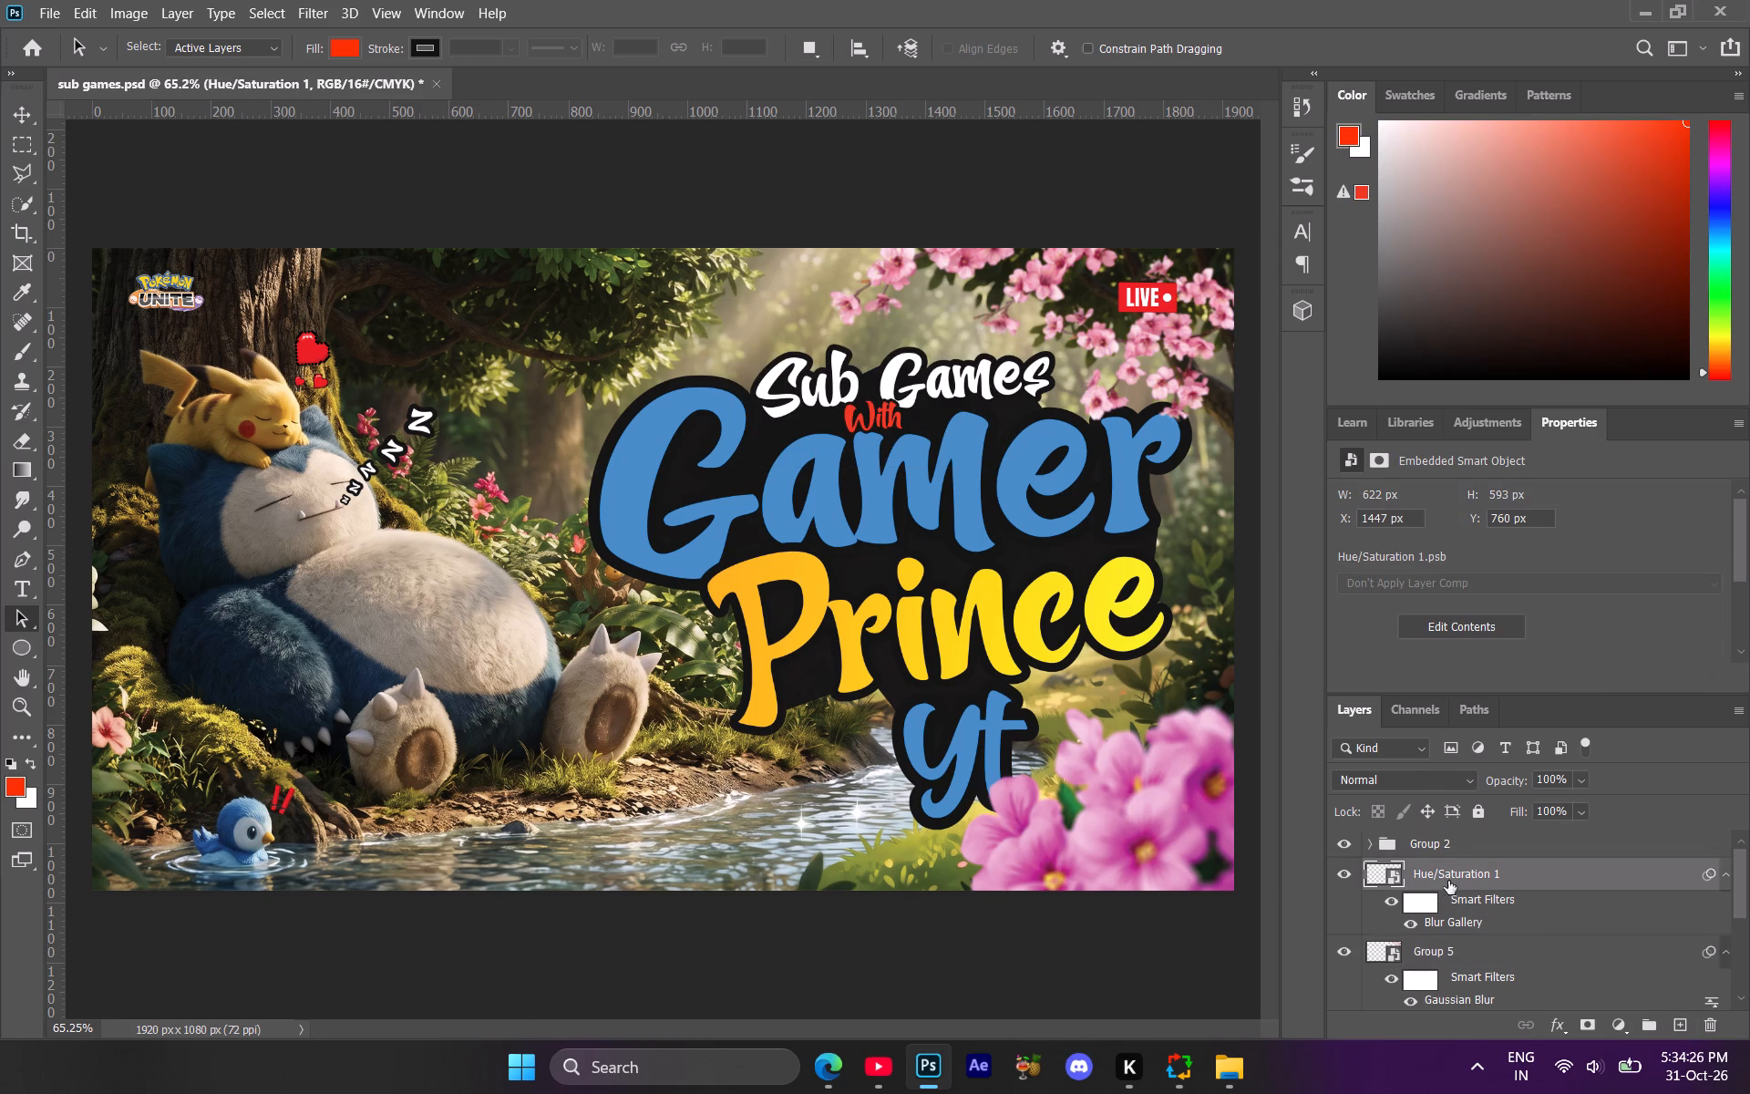
double_click(1335, 876)
click(1616, 1022)
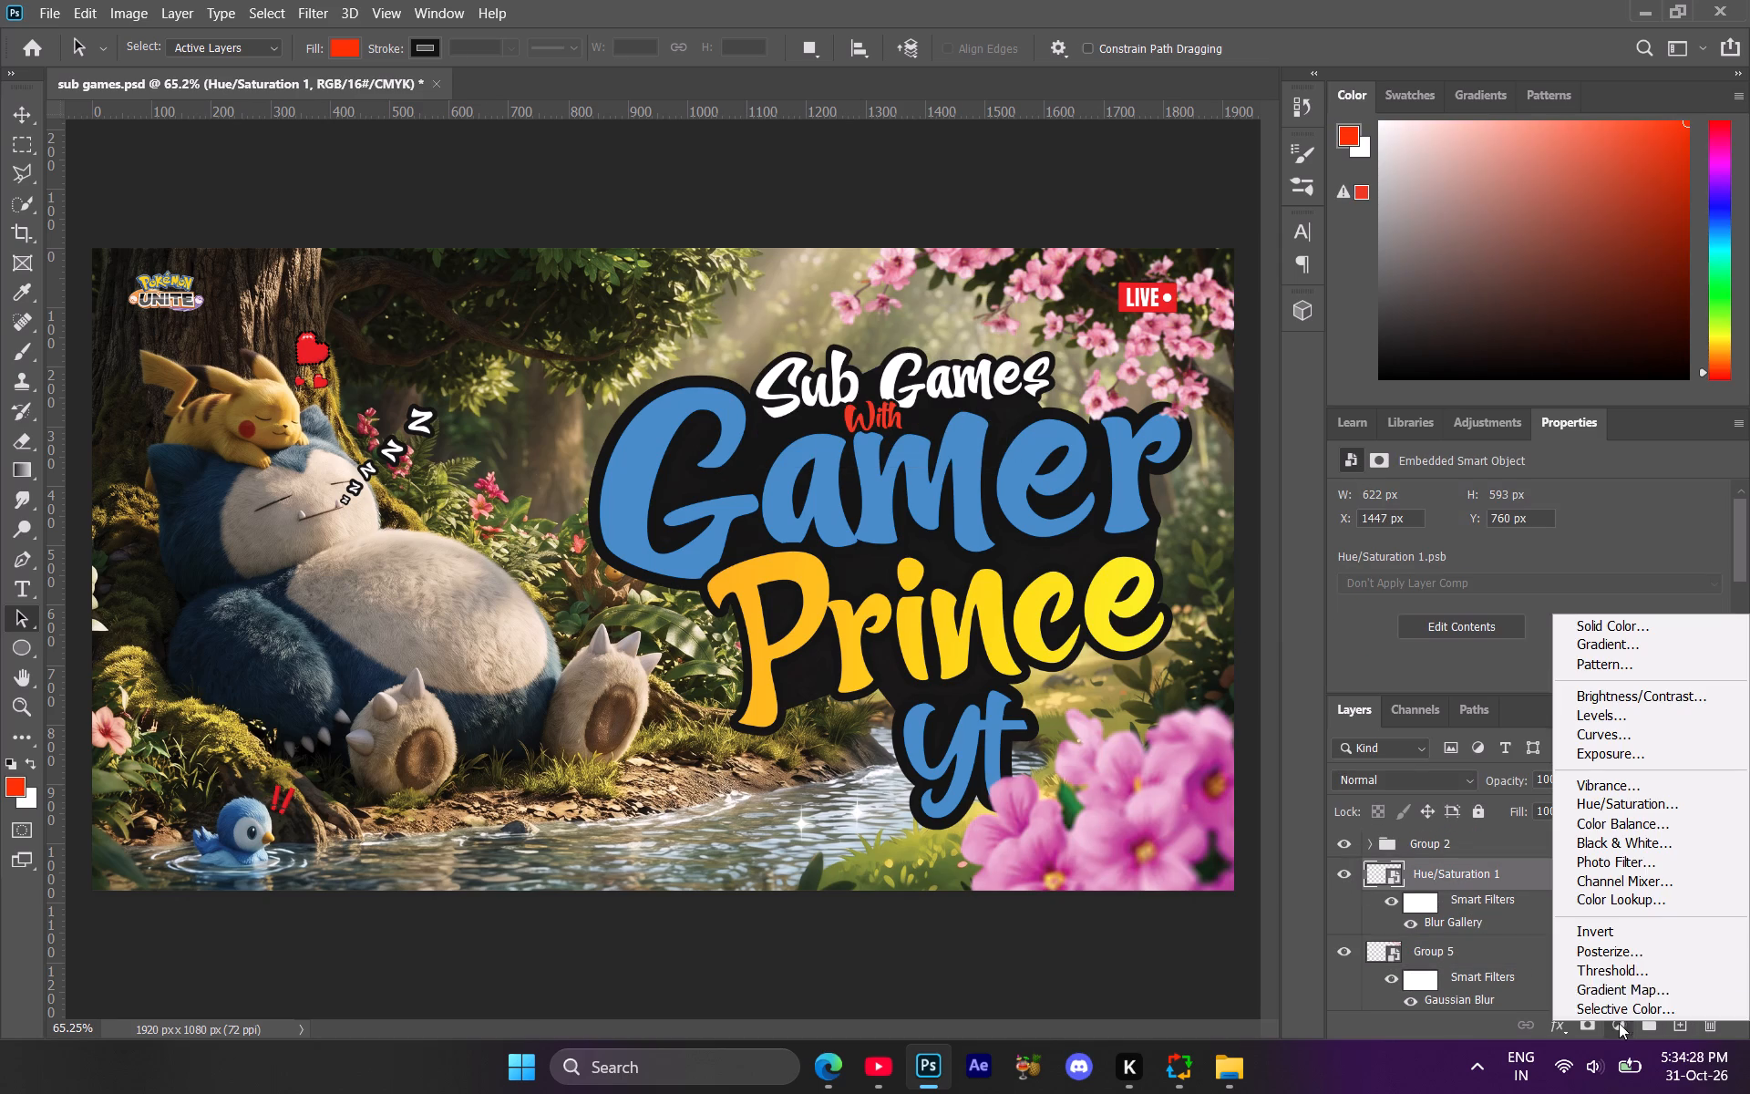
click(1612, 808)
right_click(1467, 872)
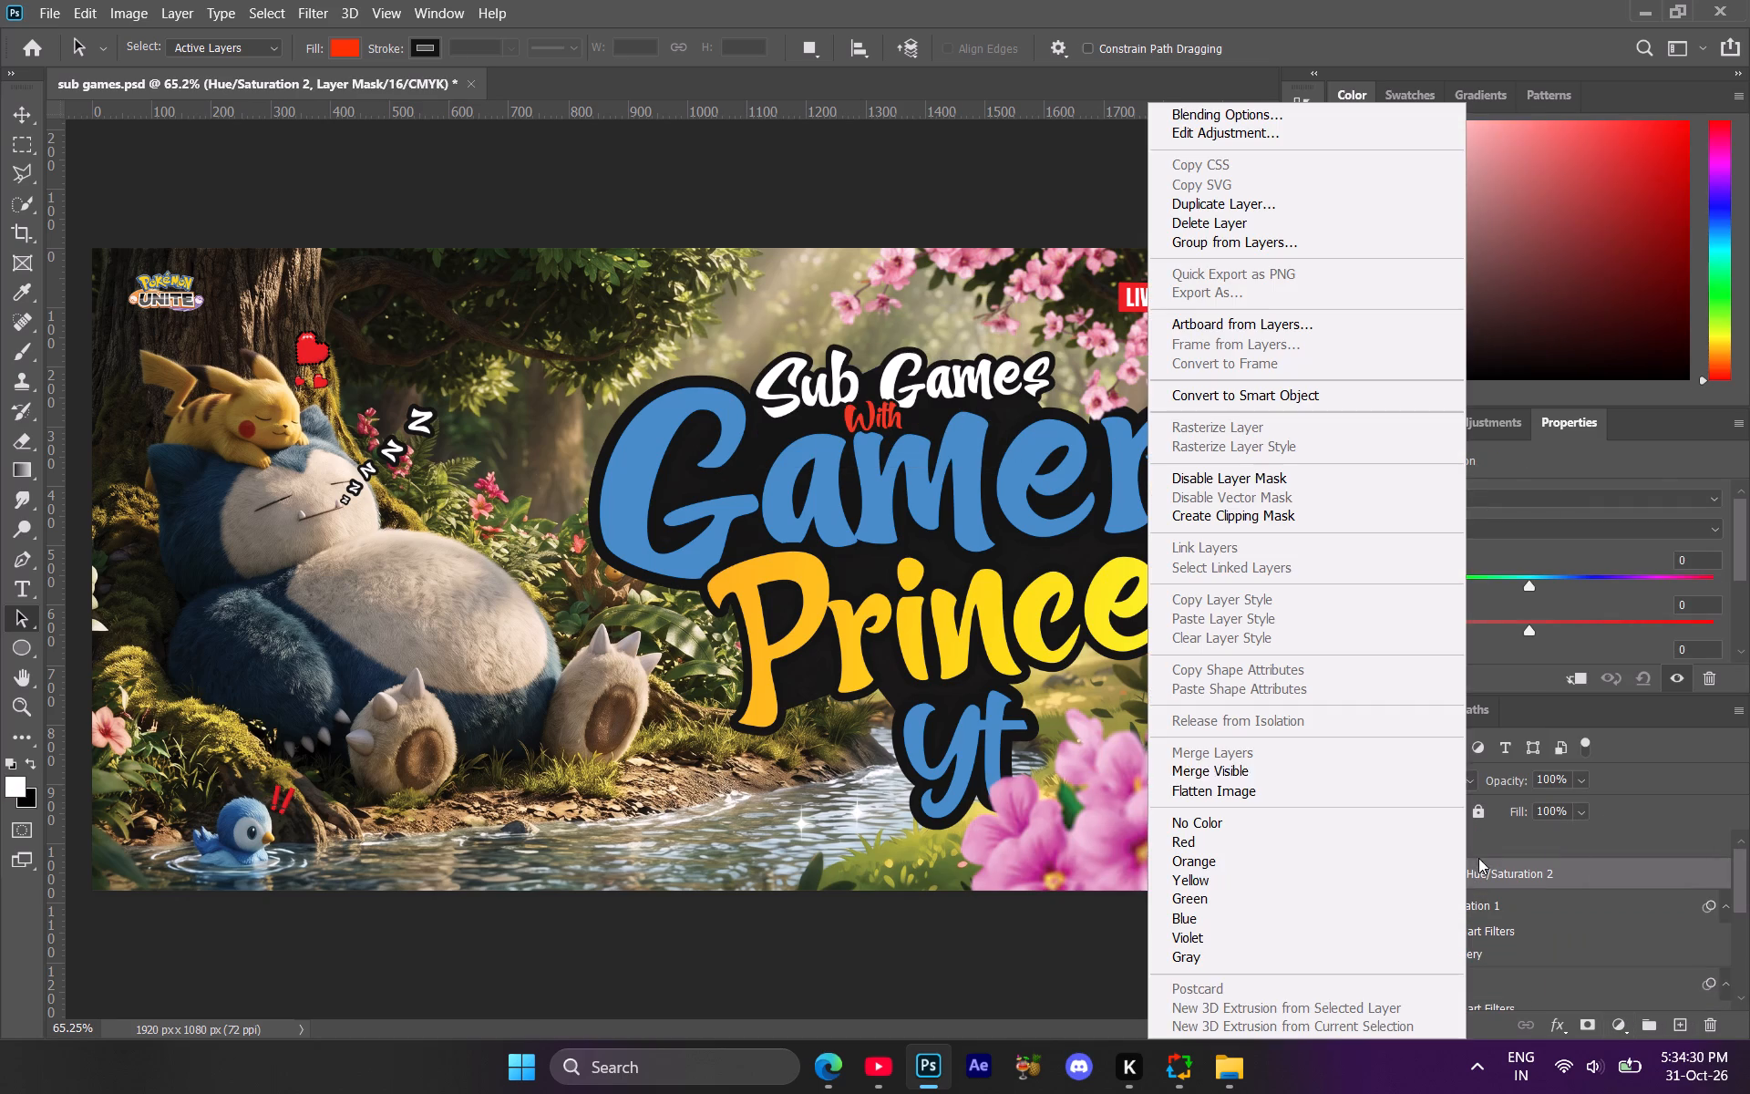
click(1217, 512)
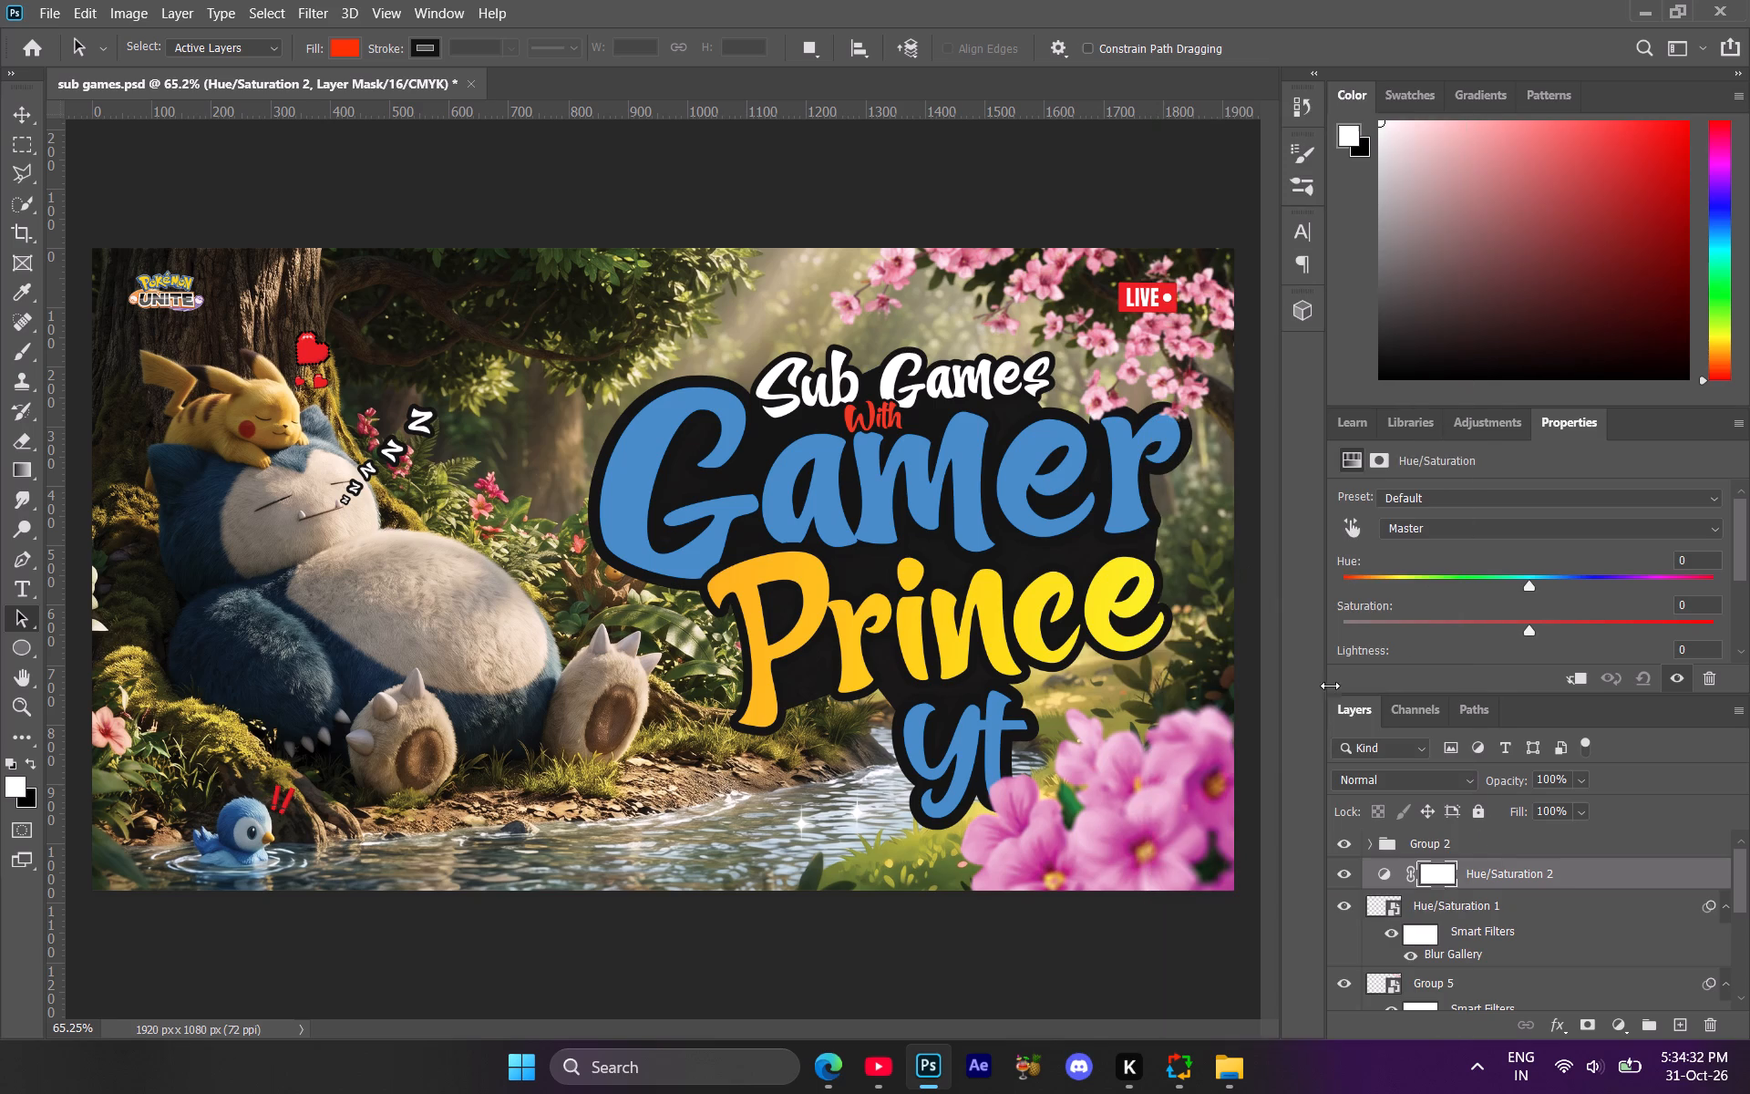
Set the clipped Hue/Saturation 2 adjustment on the foreground blossoms to a hue of +11 and a saturation of -15.
drag(1527, 593, 1555, 595)
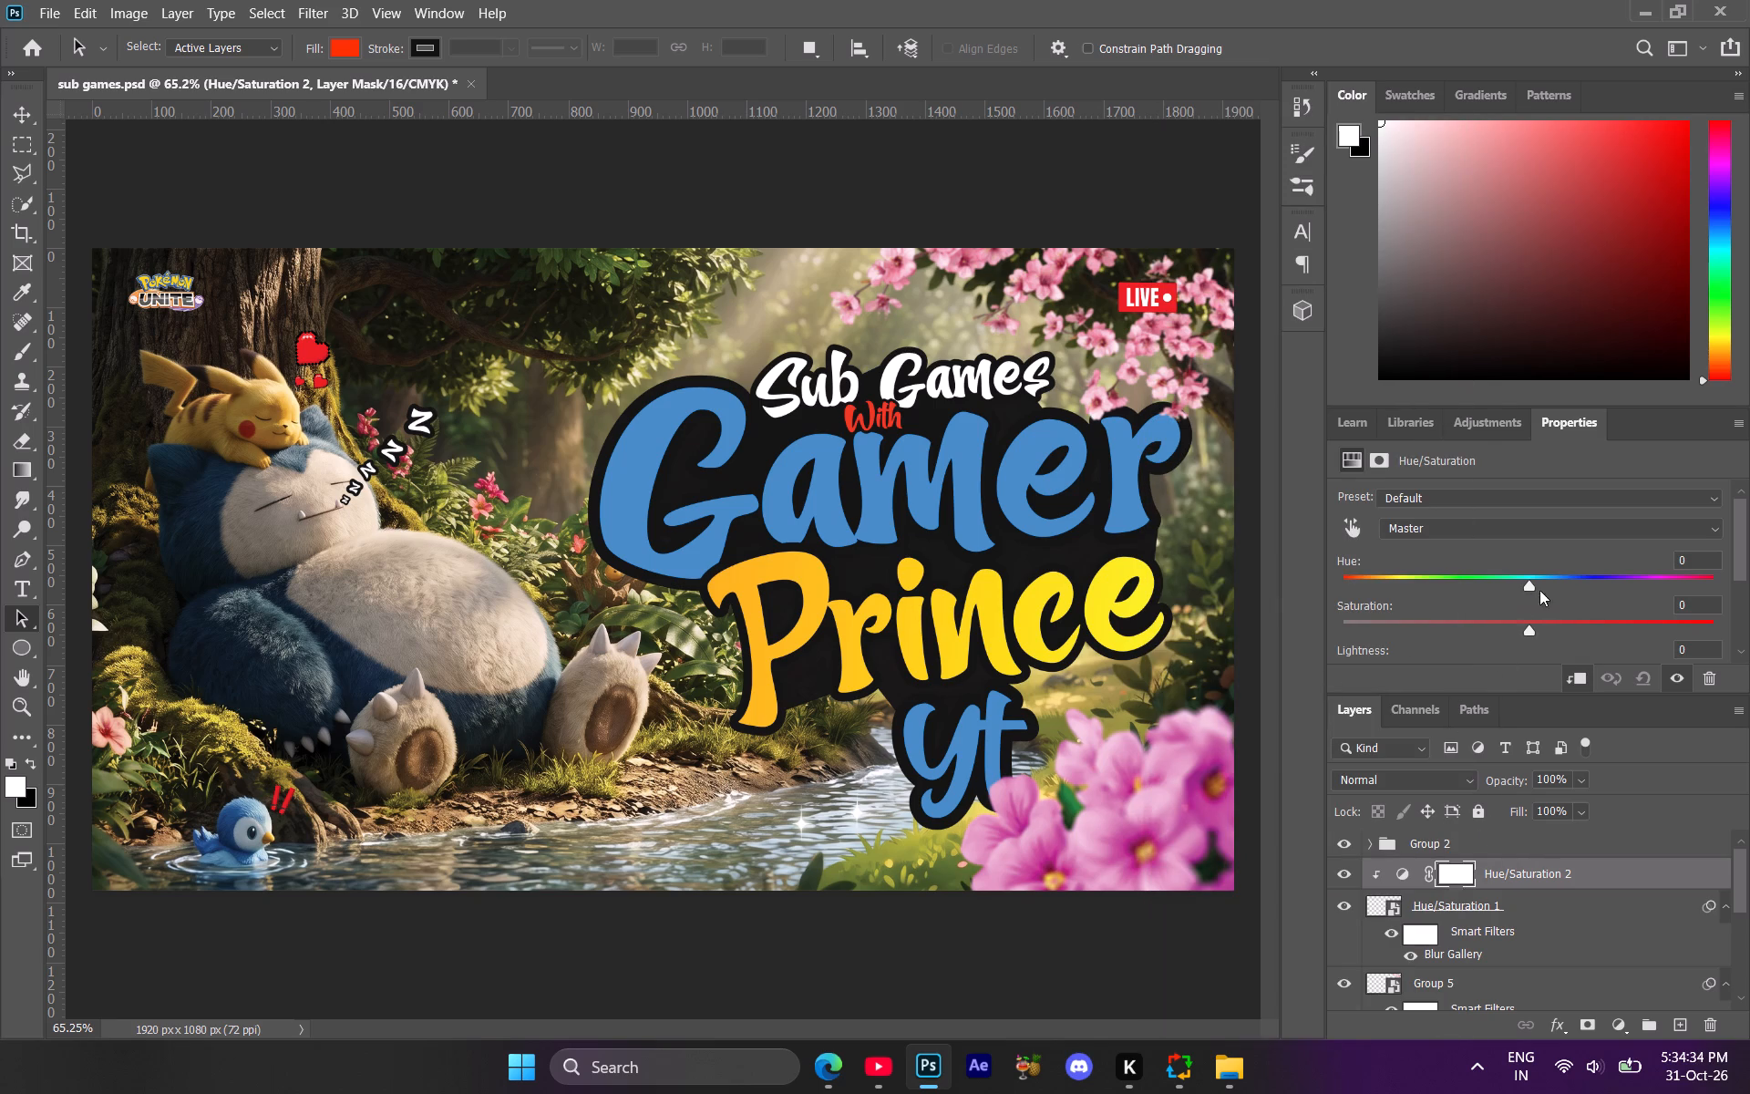
drag(1534, 584, 1485, 600)
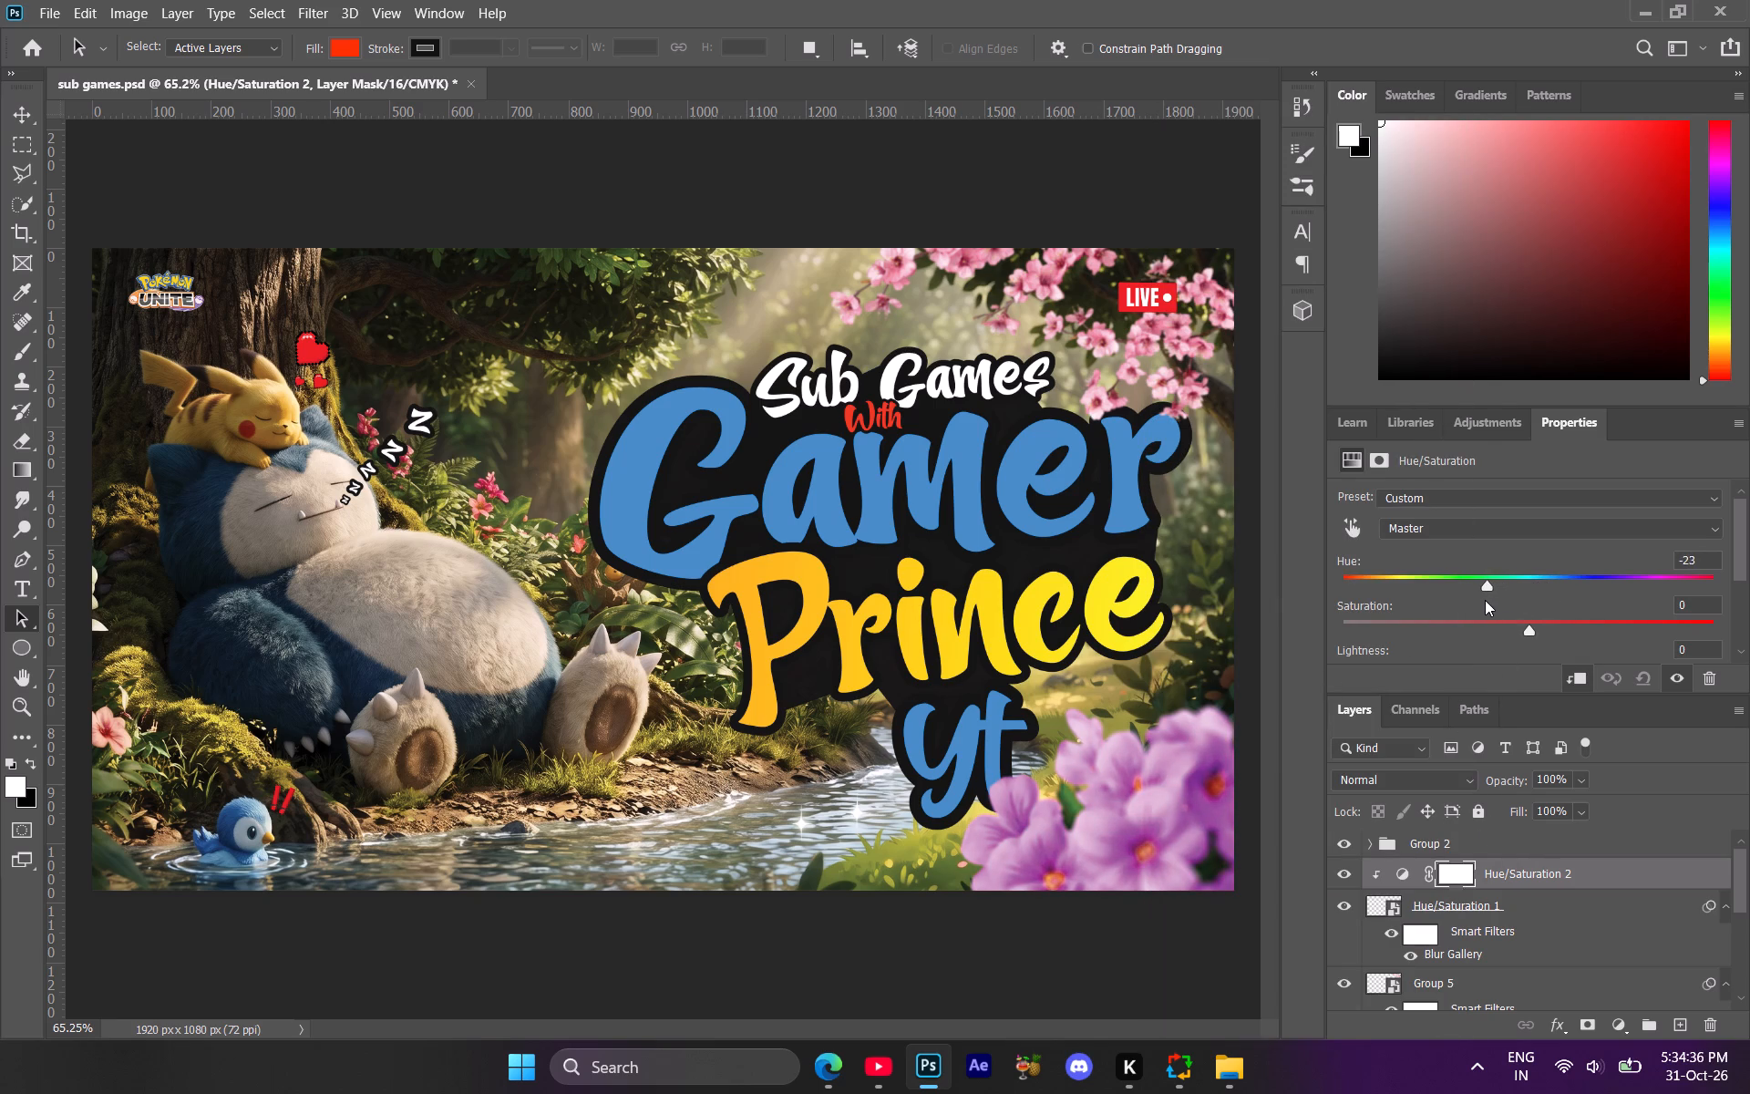
drag(1485, 600, 1361, 609)
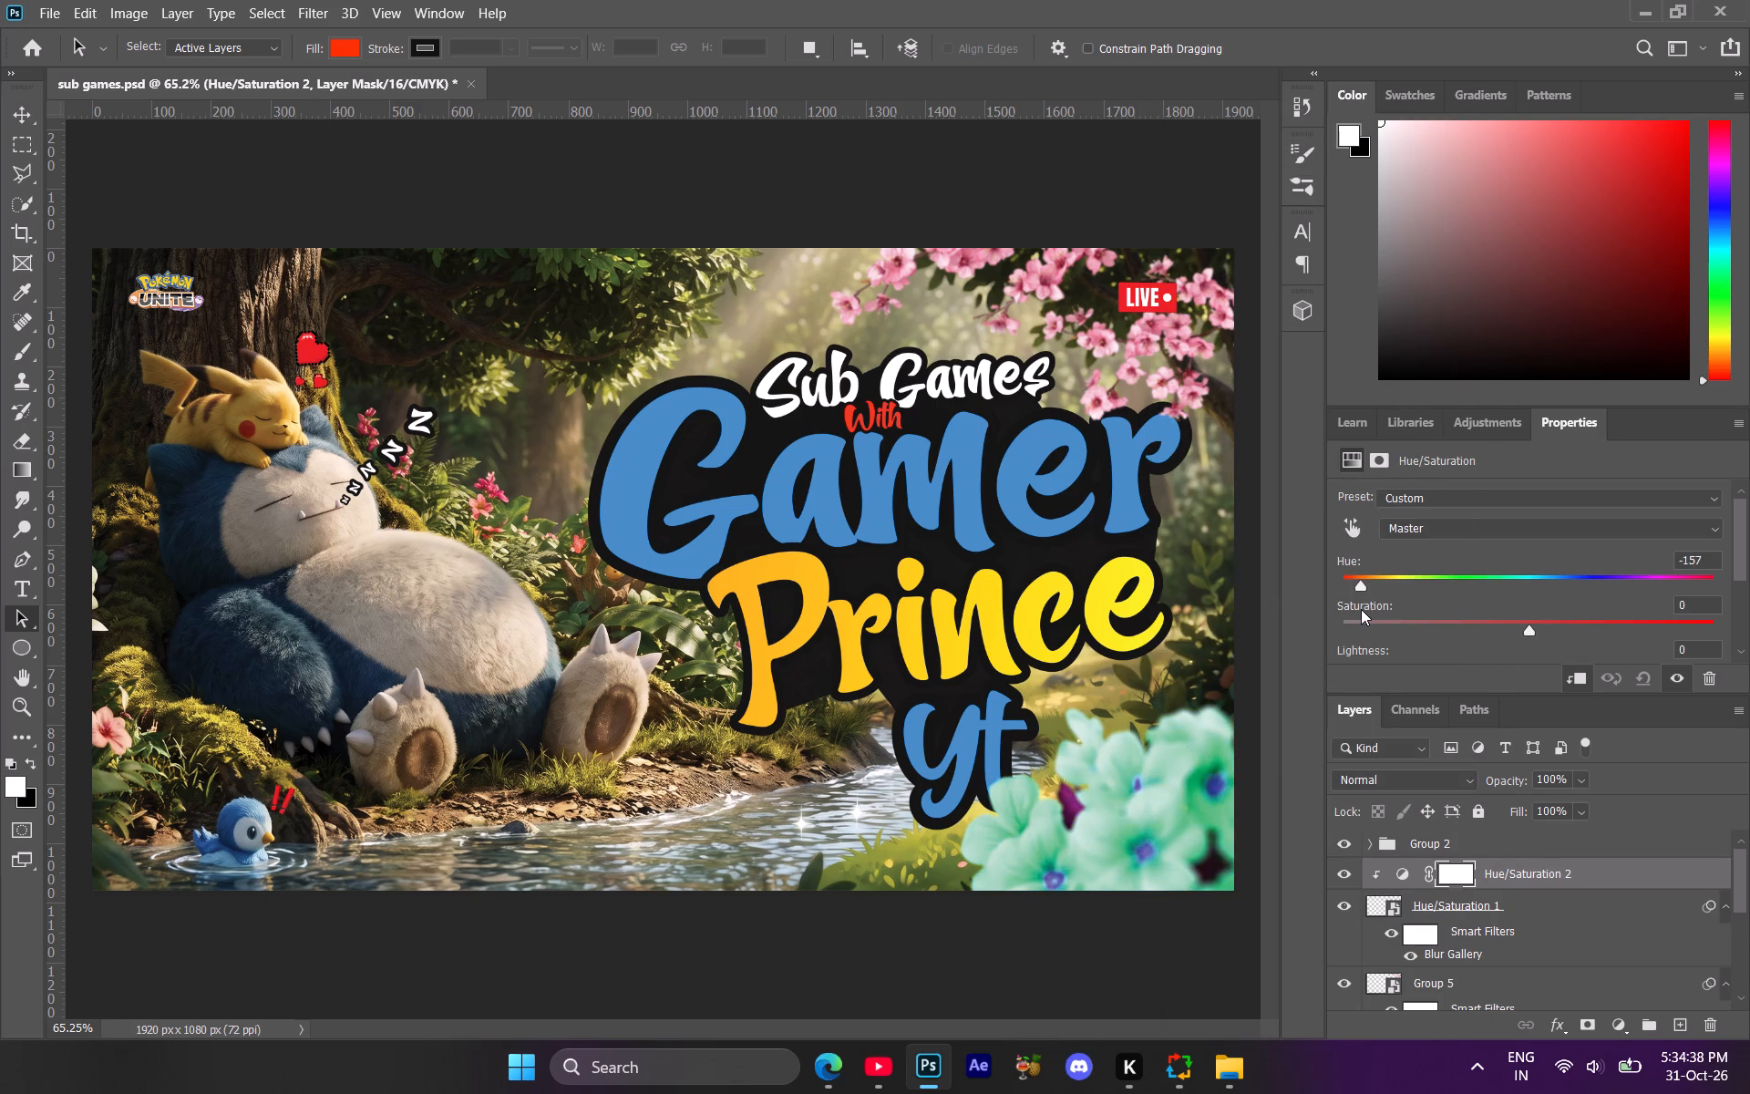
drag(1361, 609, 1519, 635)
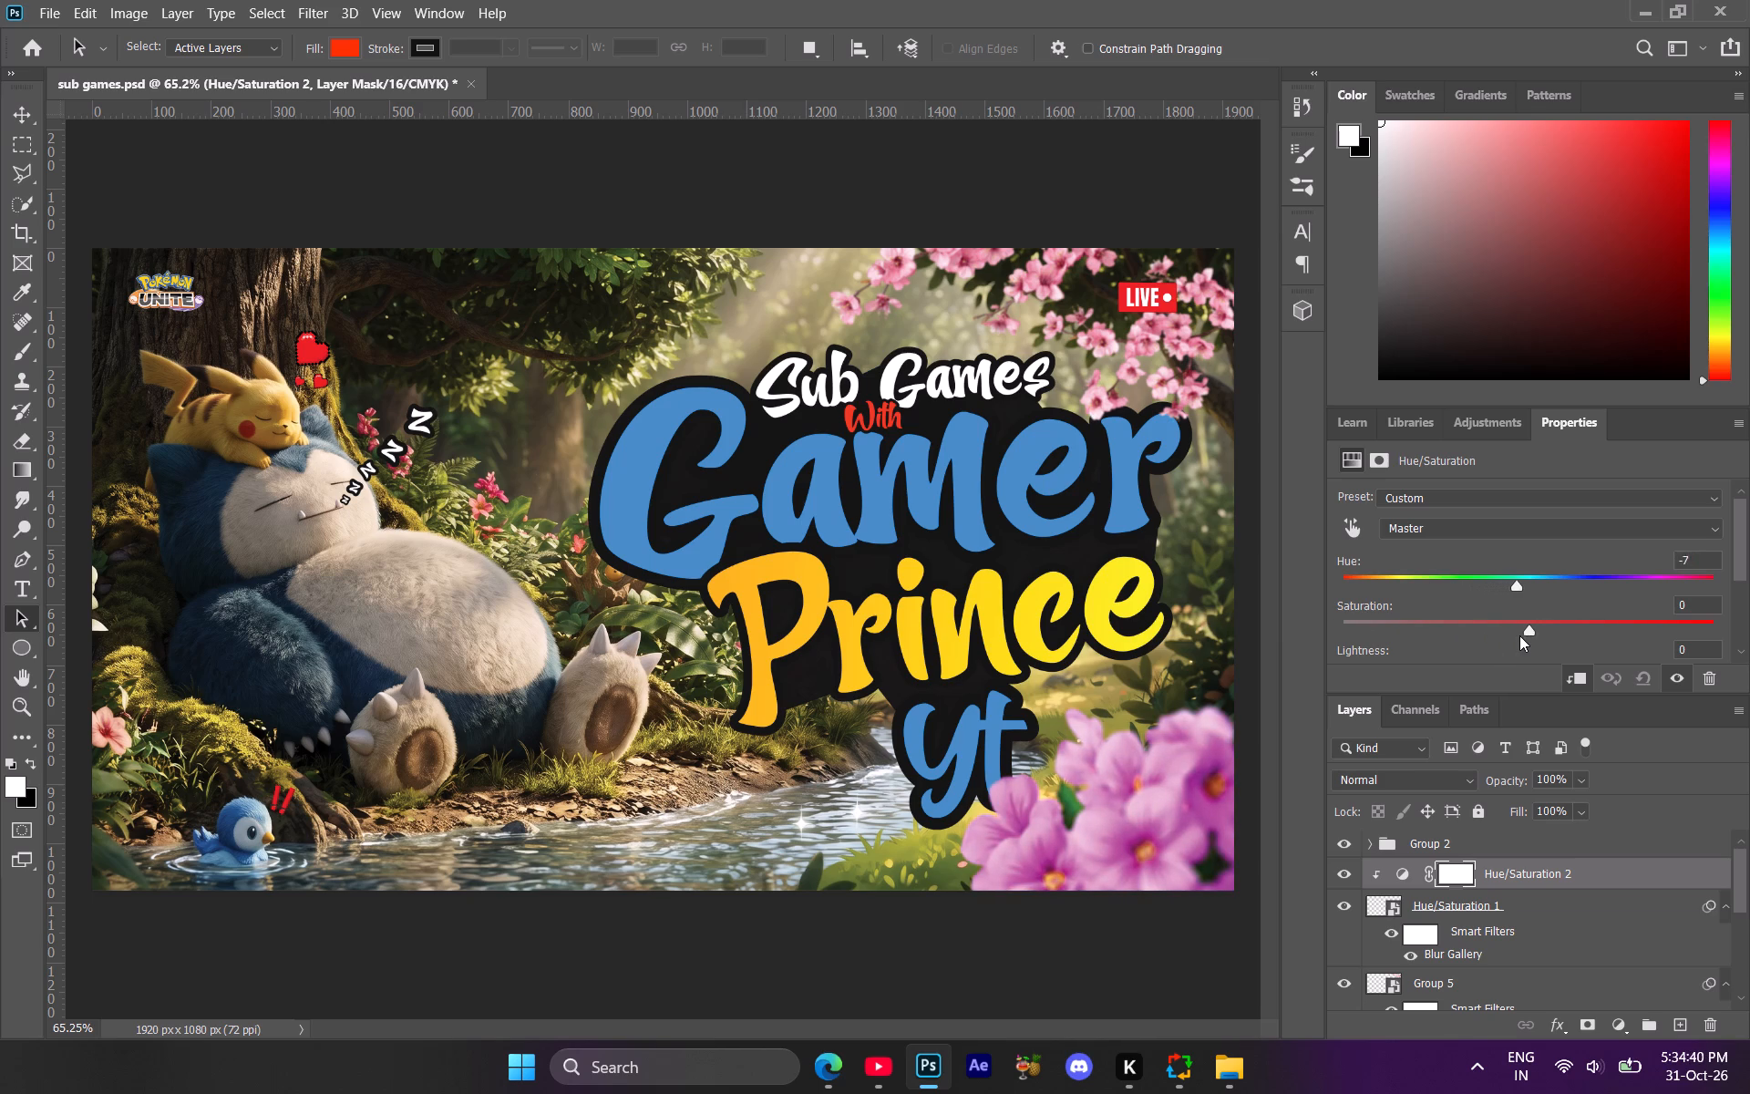
drag(1519, 635, 1531, 636)
drag(1531, 636, 1520, 636)
drag(1530, 632, 1487, 634)
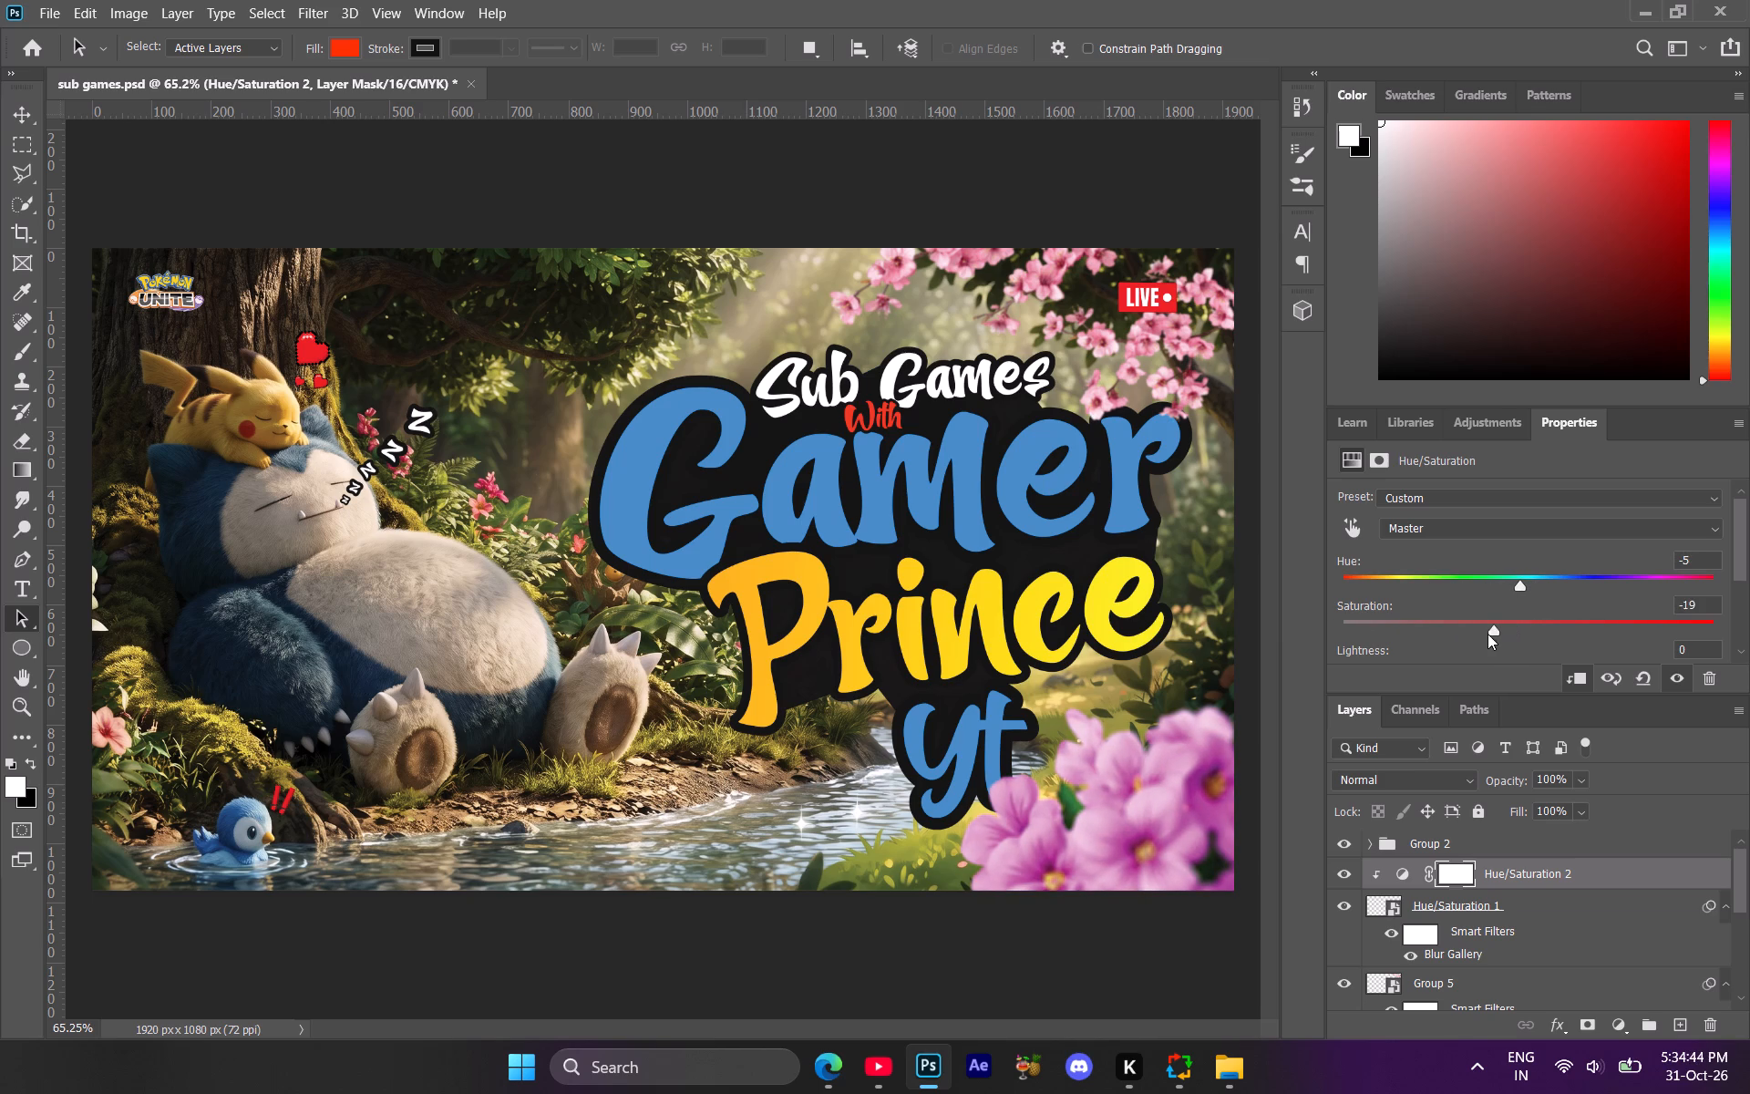
drag(1521, 585, 1549, 591)
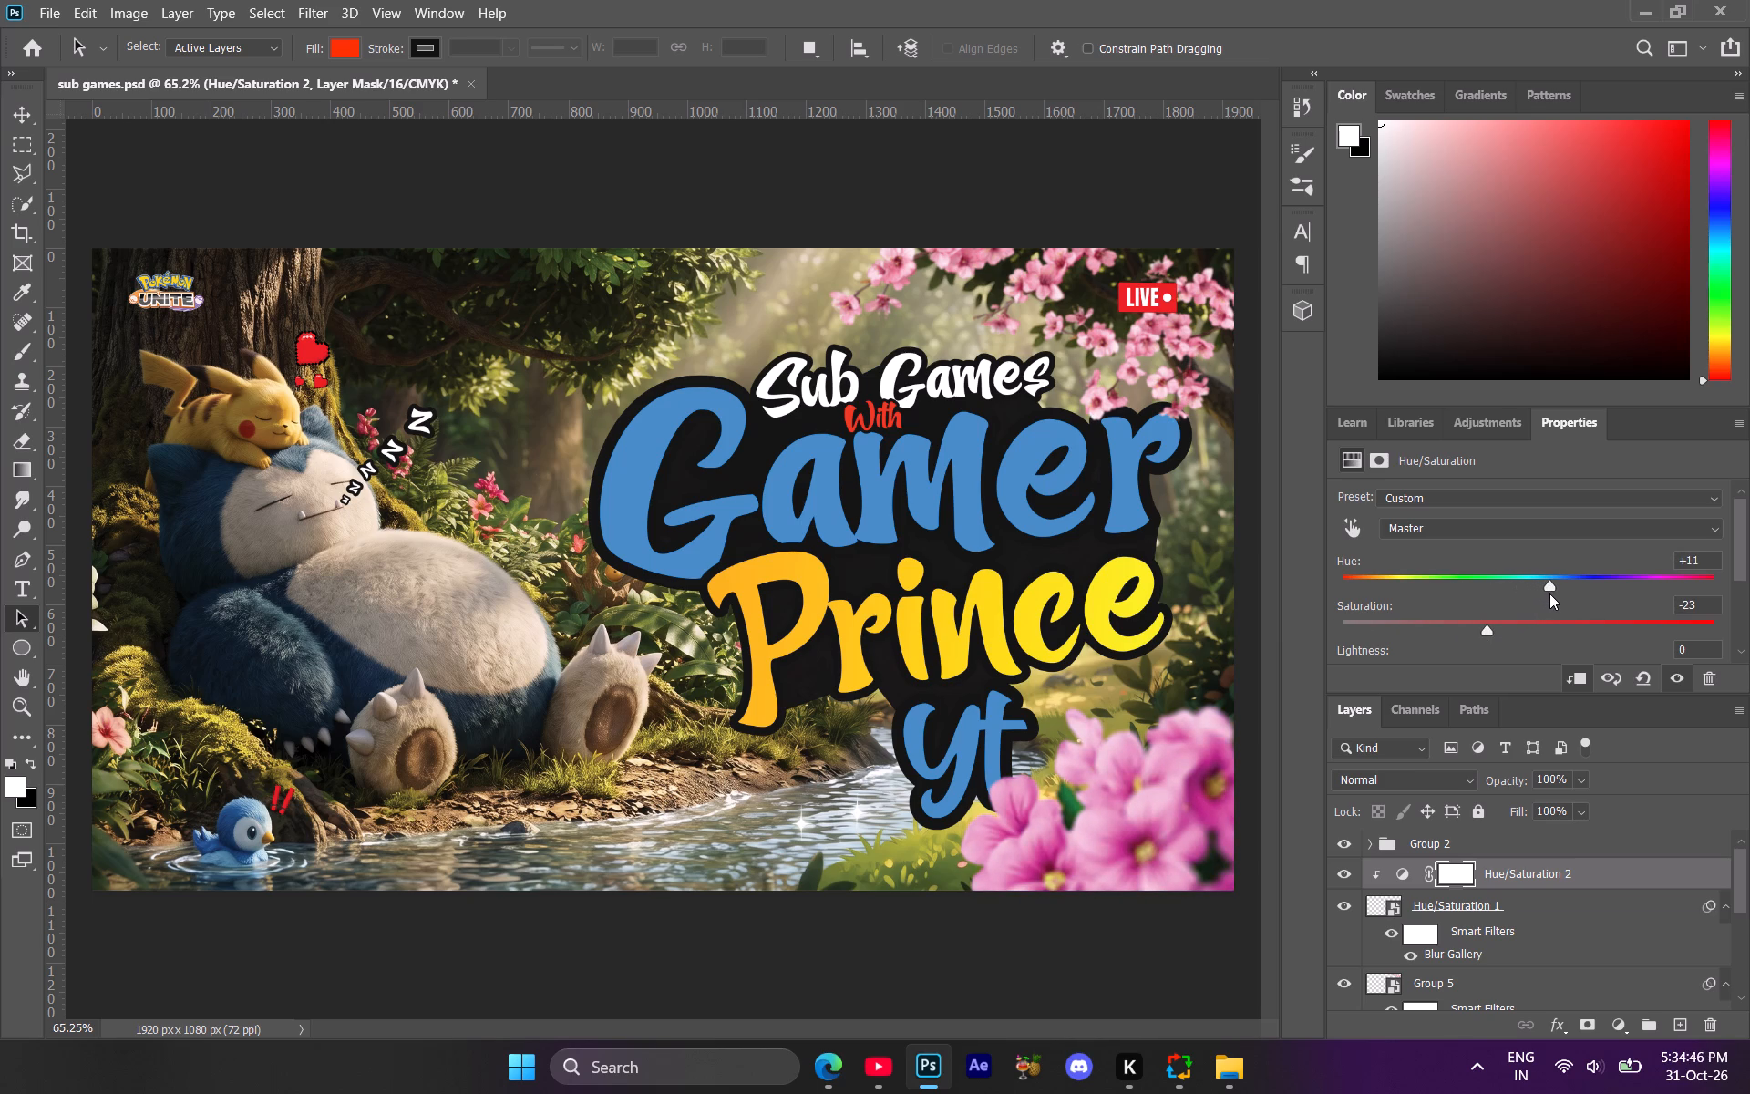
drag(1492, 635, 1500, 635)
Convert the Hue/Saturation 1 blossoms and their clipped Hue/Saturation 2 adjustment together into one smart object.
click(1522, 942)
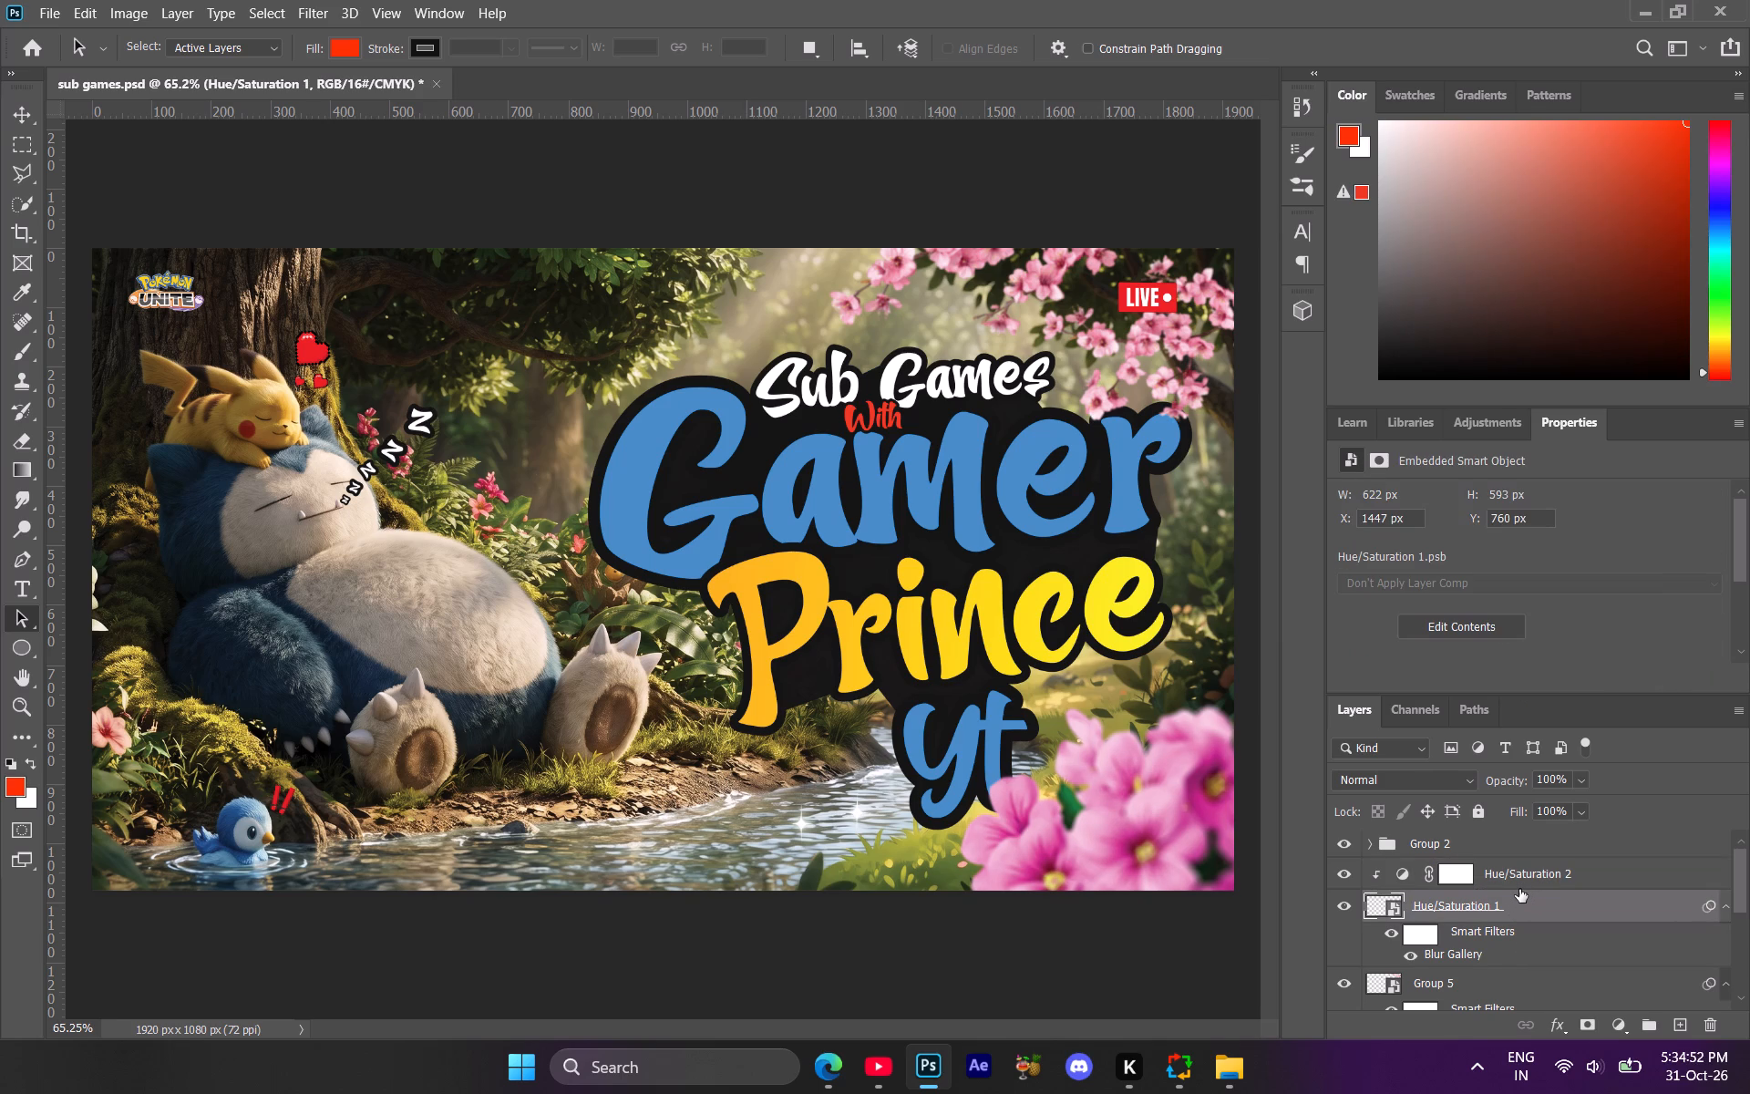
ctrl+click(1522, 886)
right_click(1522, 886)
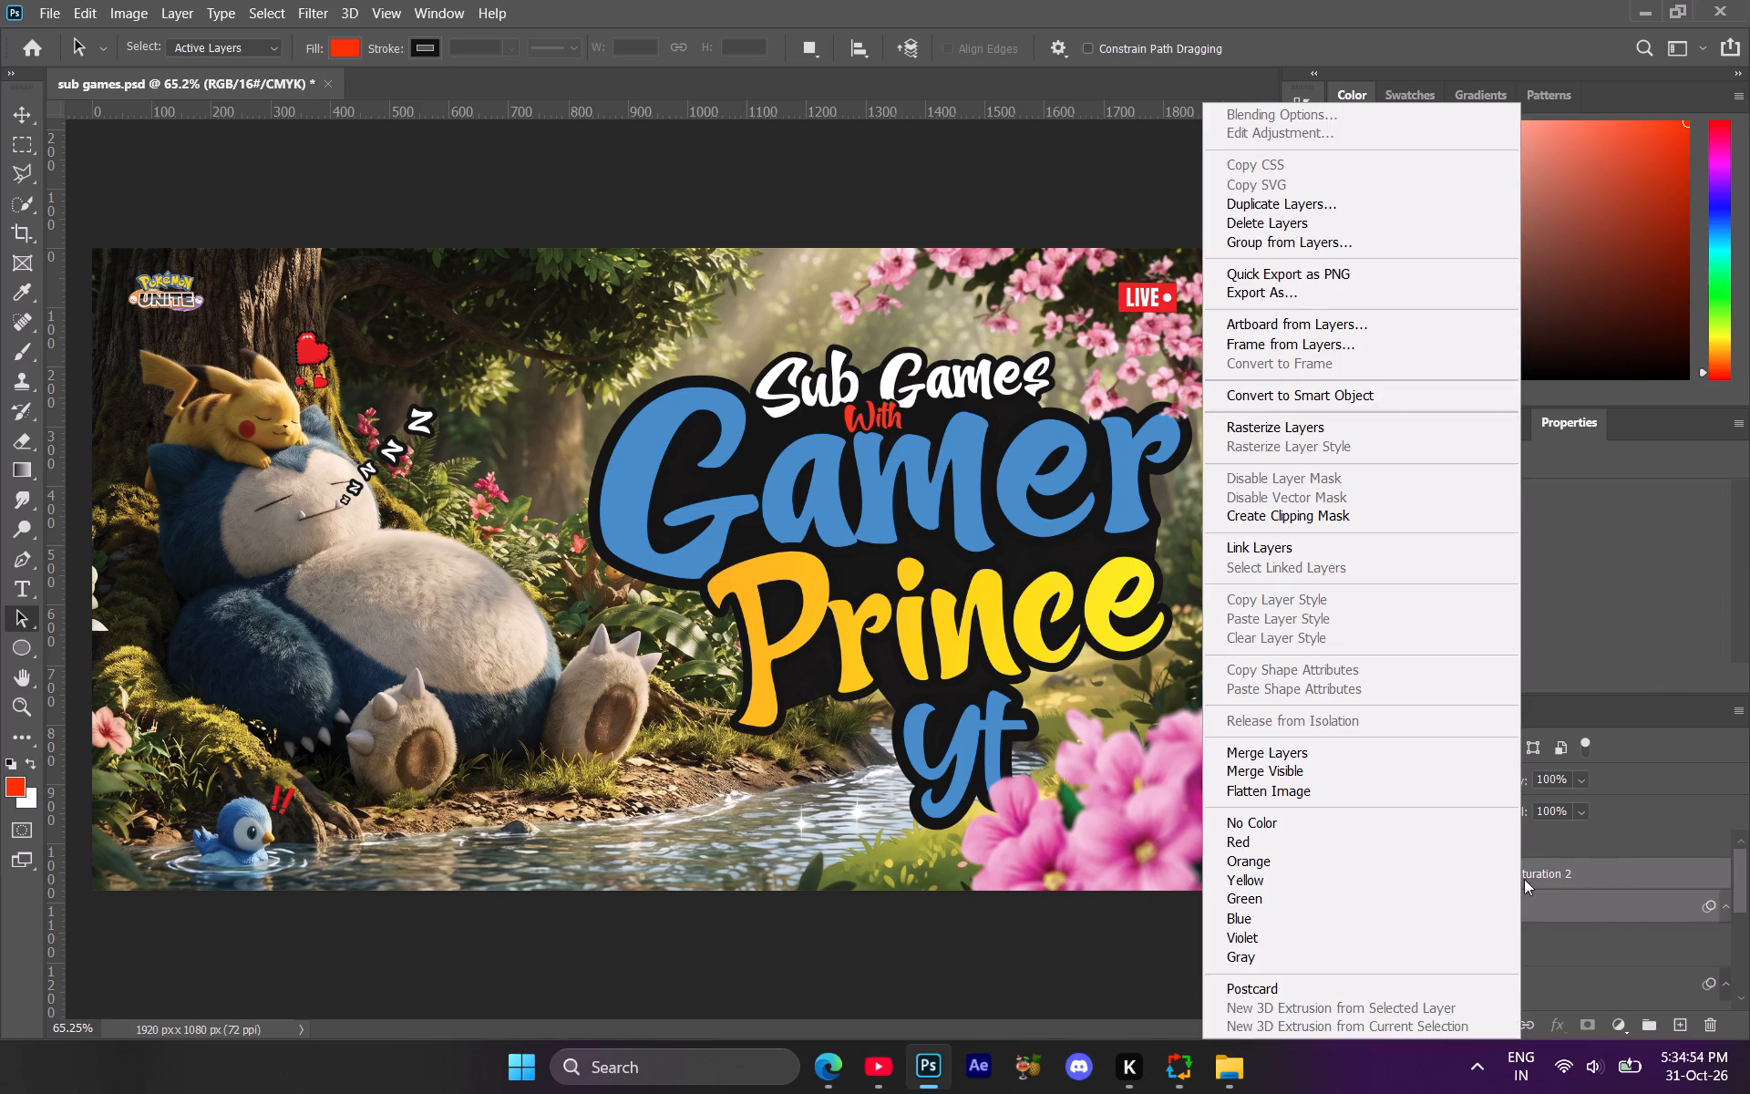
click(1343, 402)
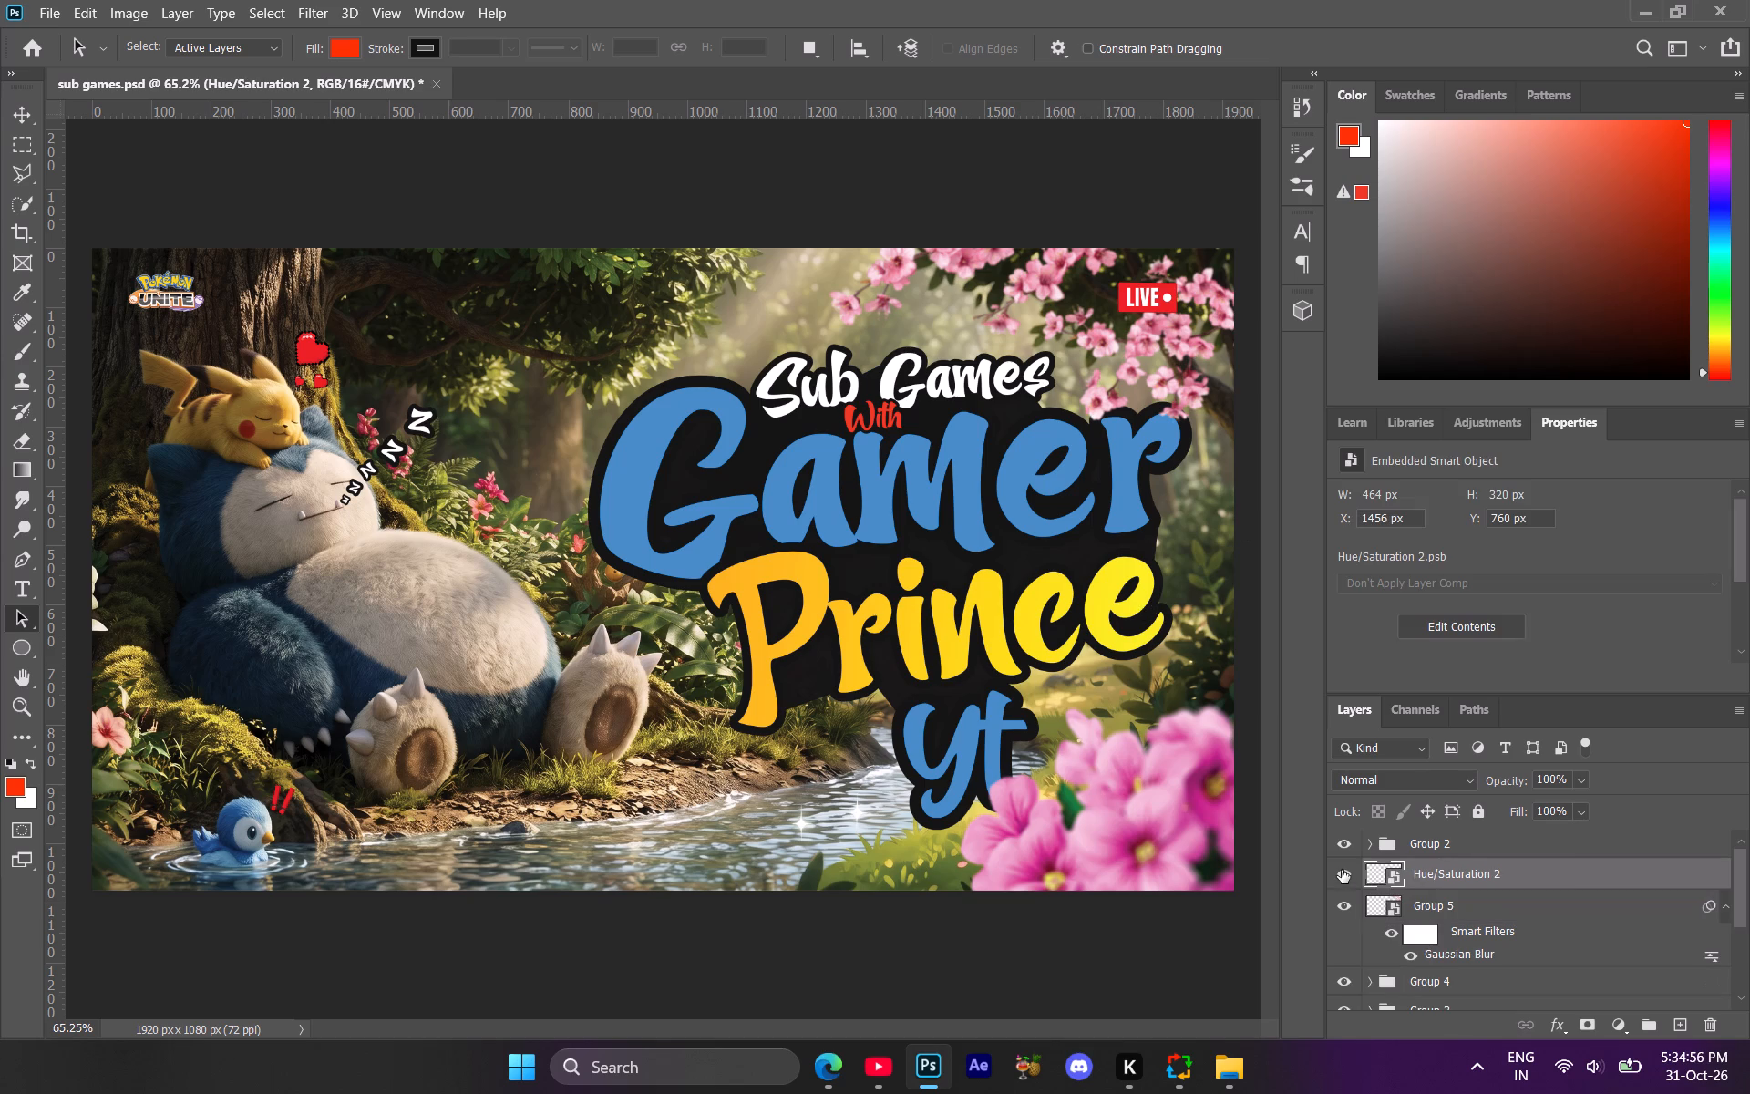
Apply a light Motion Blur at an angle of -46° to the foreground blossoms and compare the composition with them hidden.
click(318, 15)
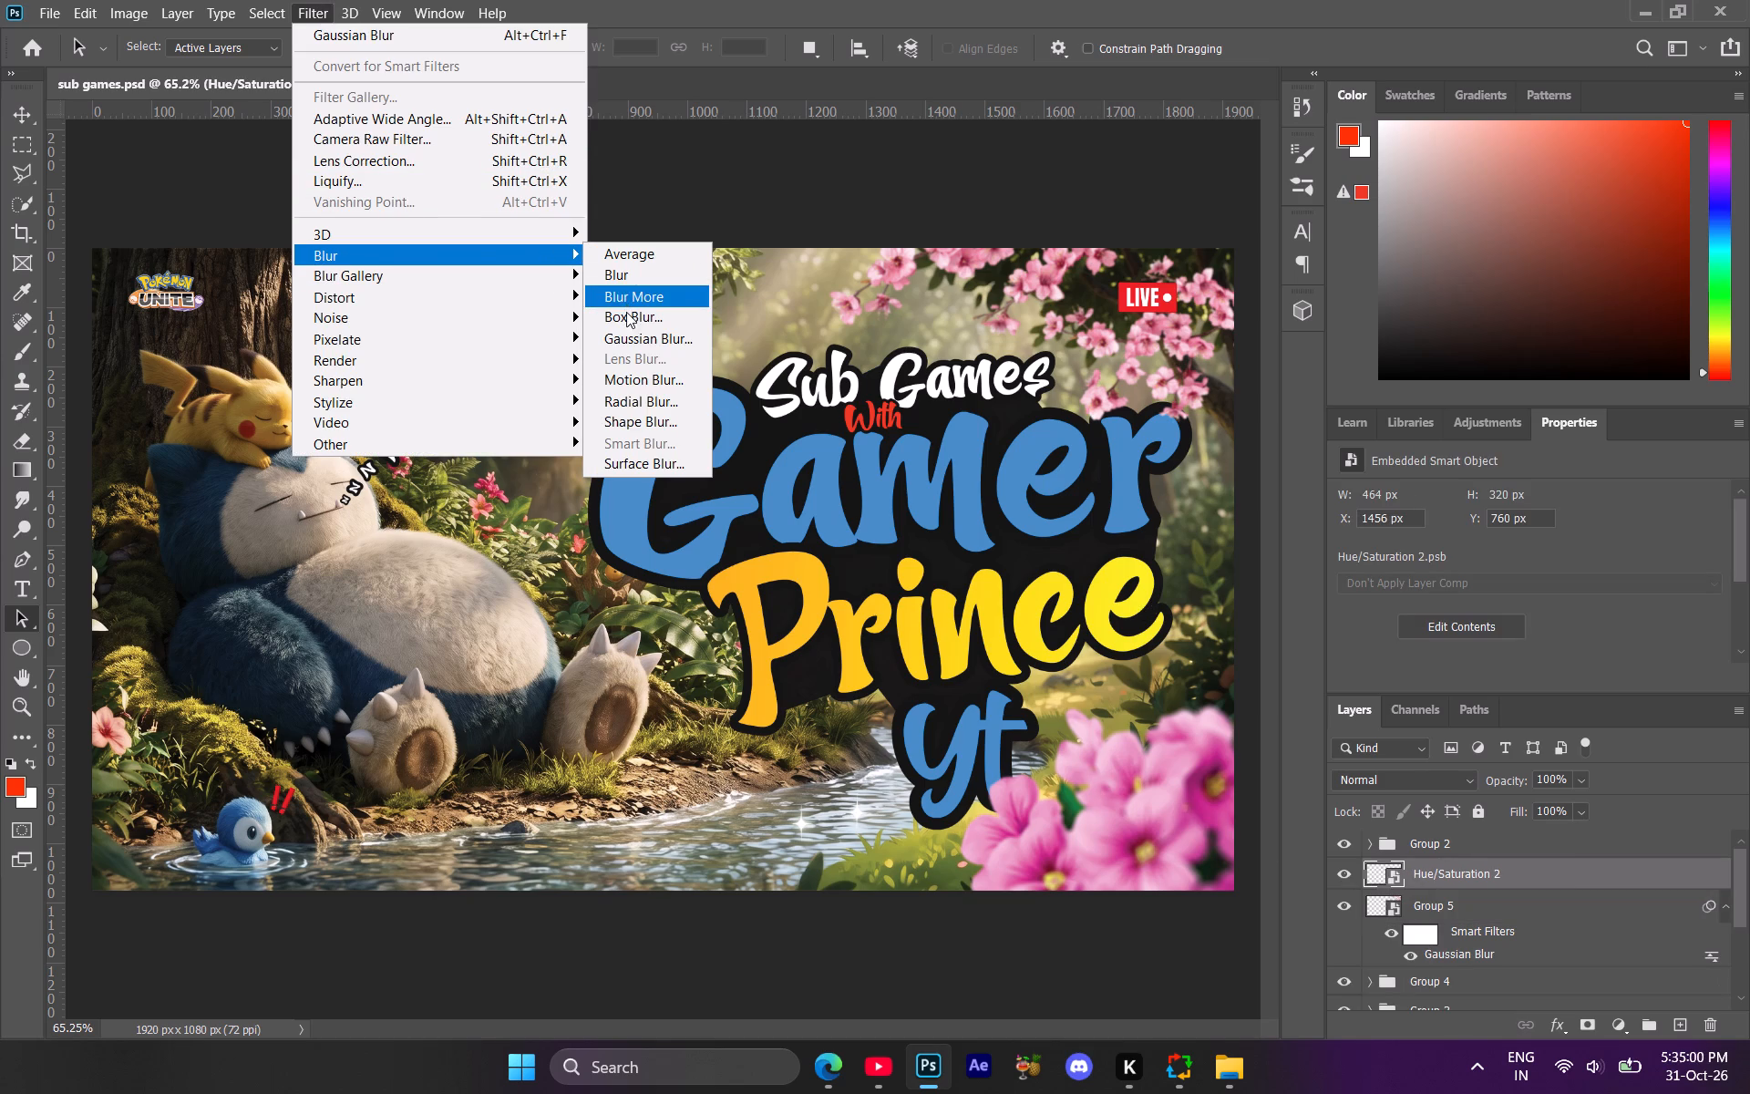
click(642, 382)
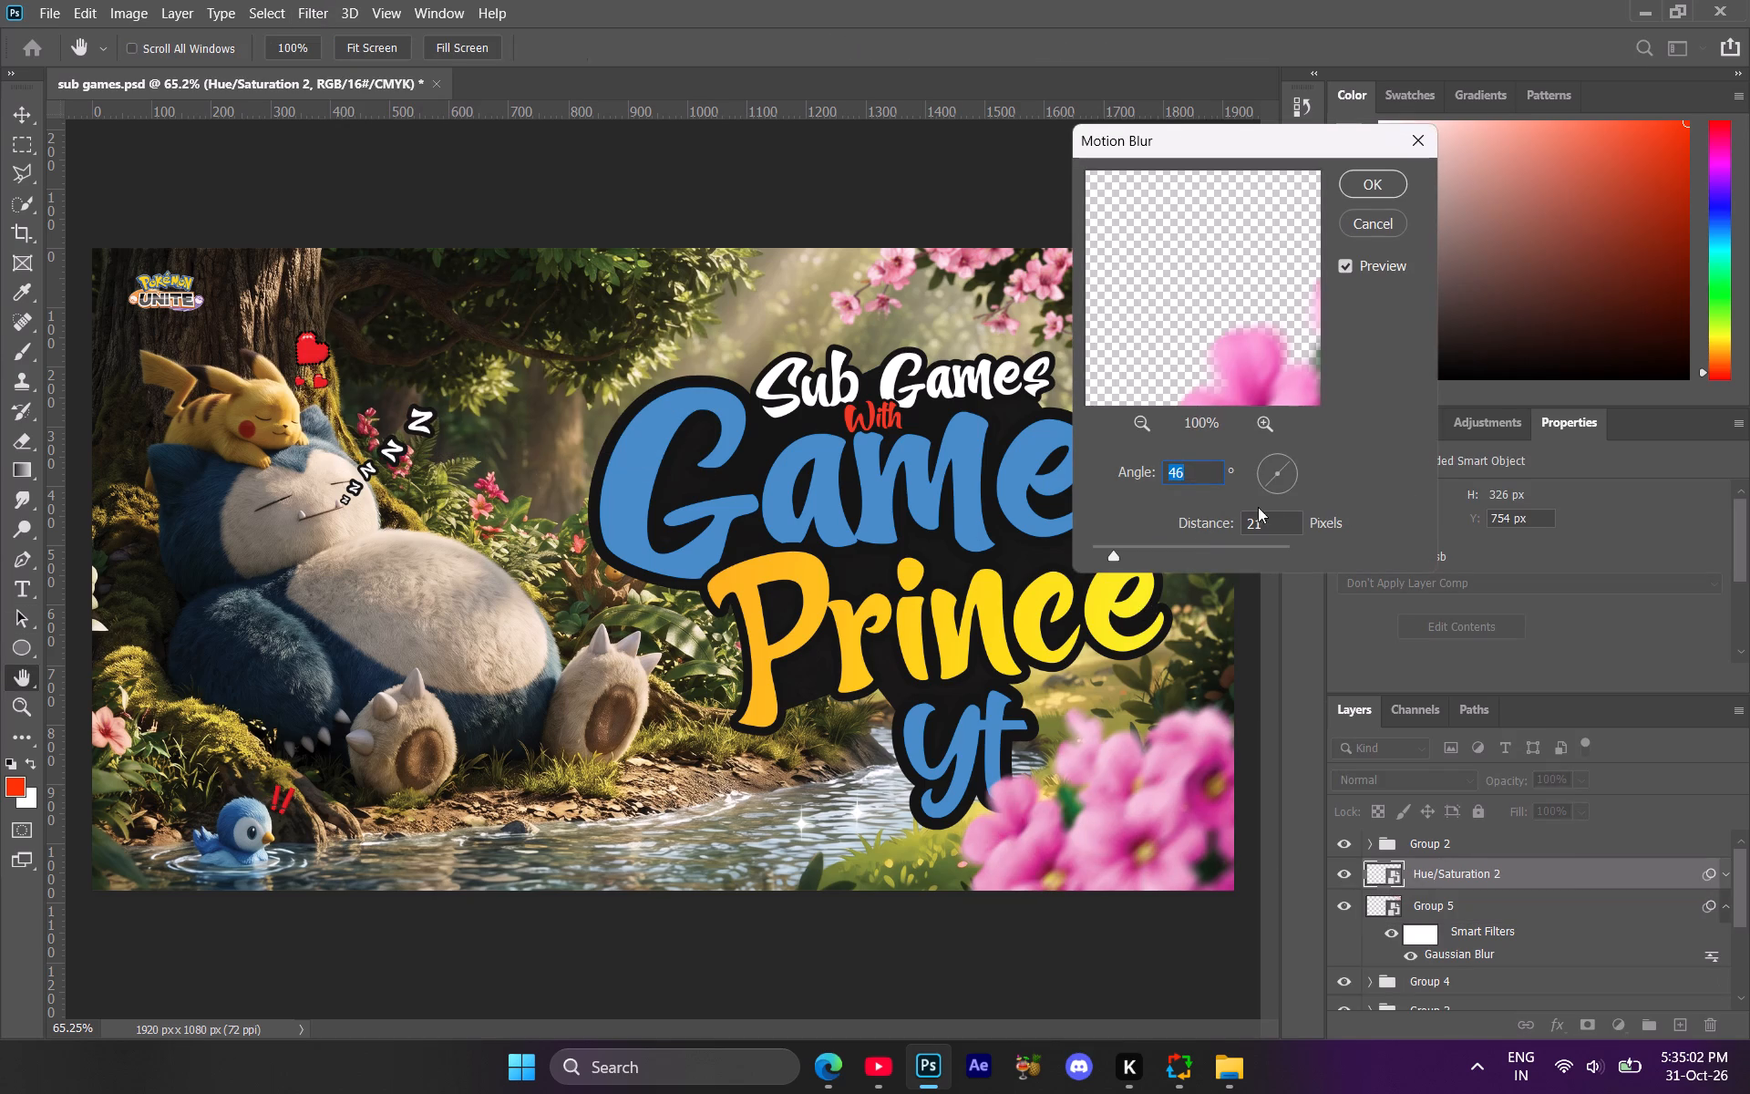
click(1292, 492)
click(1291, 490)
click(1291, 490)
click(1291, 490)
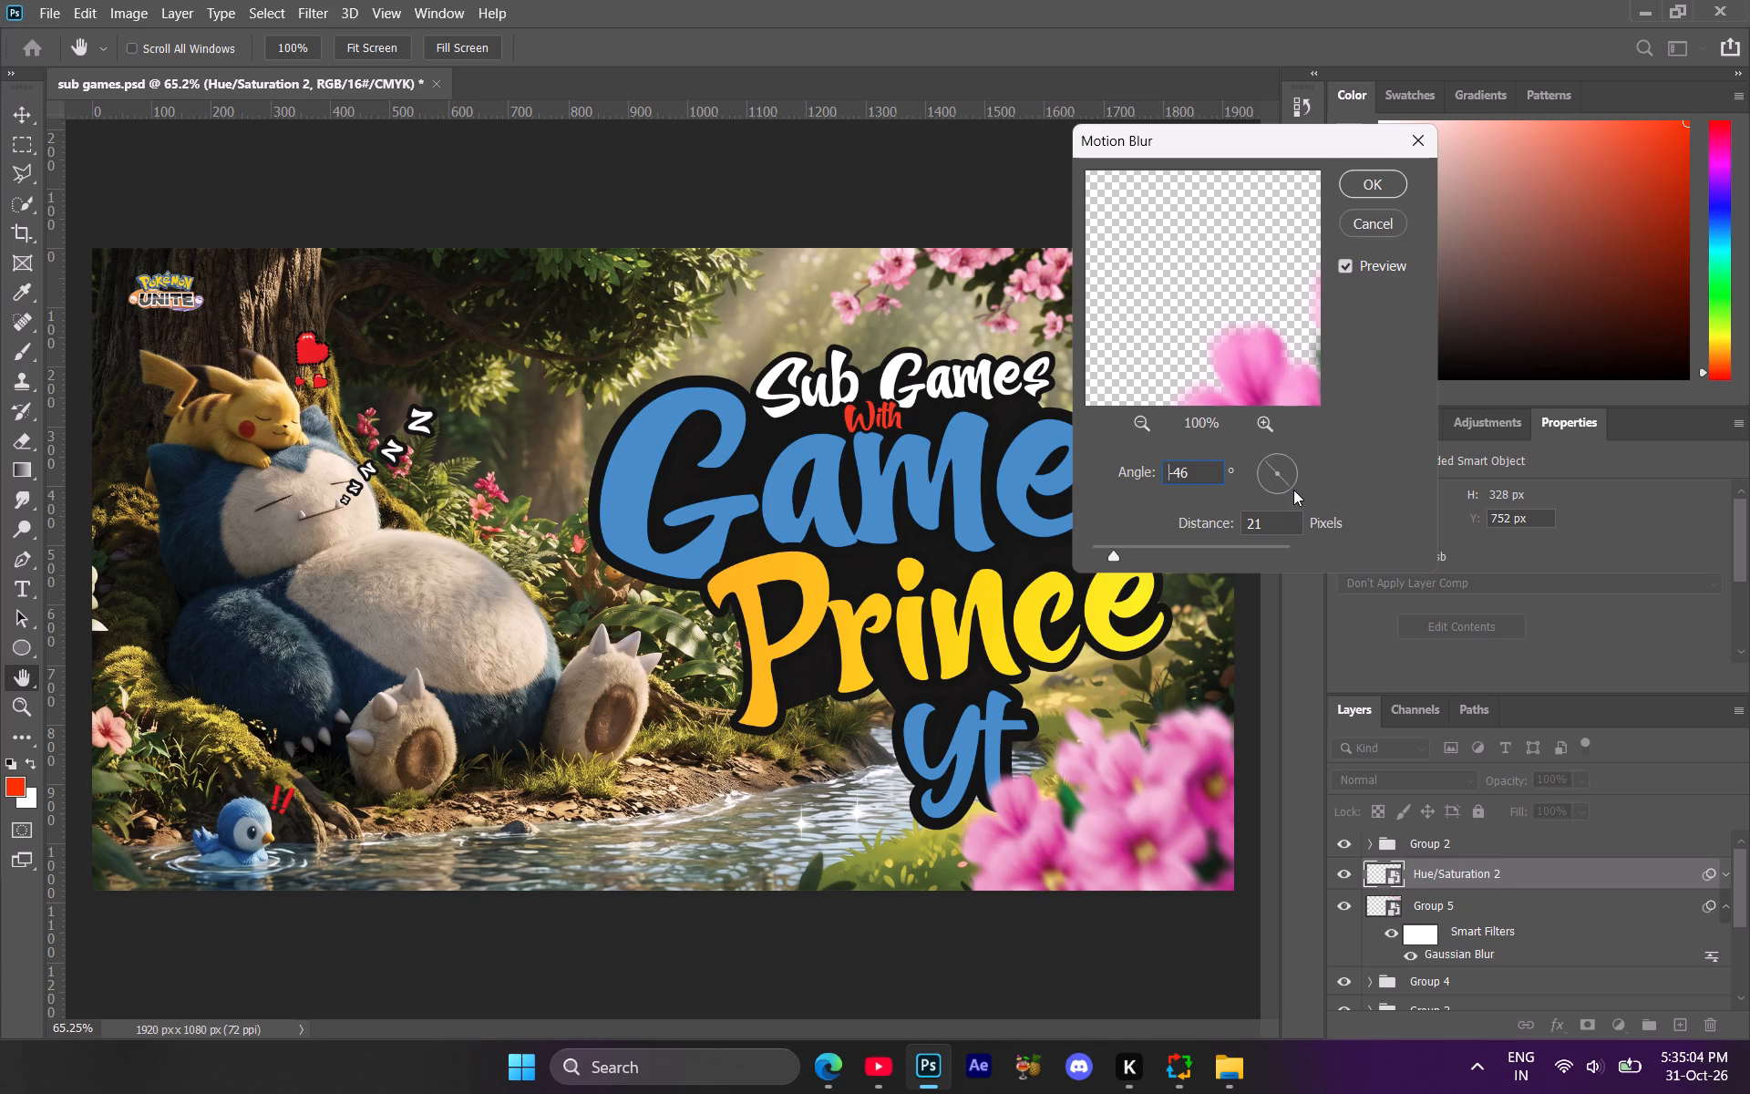
click(1108, 552)
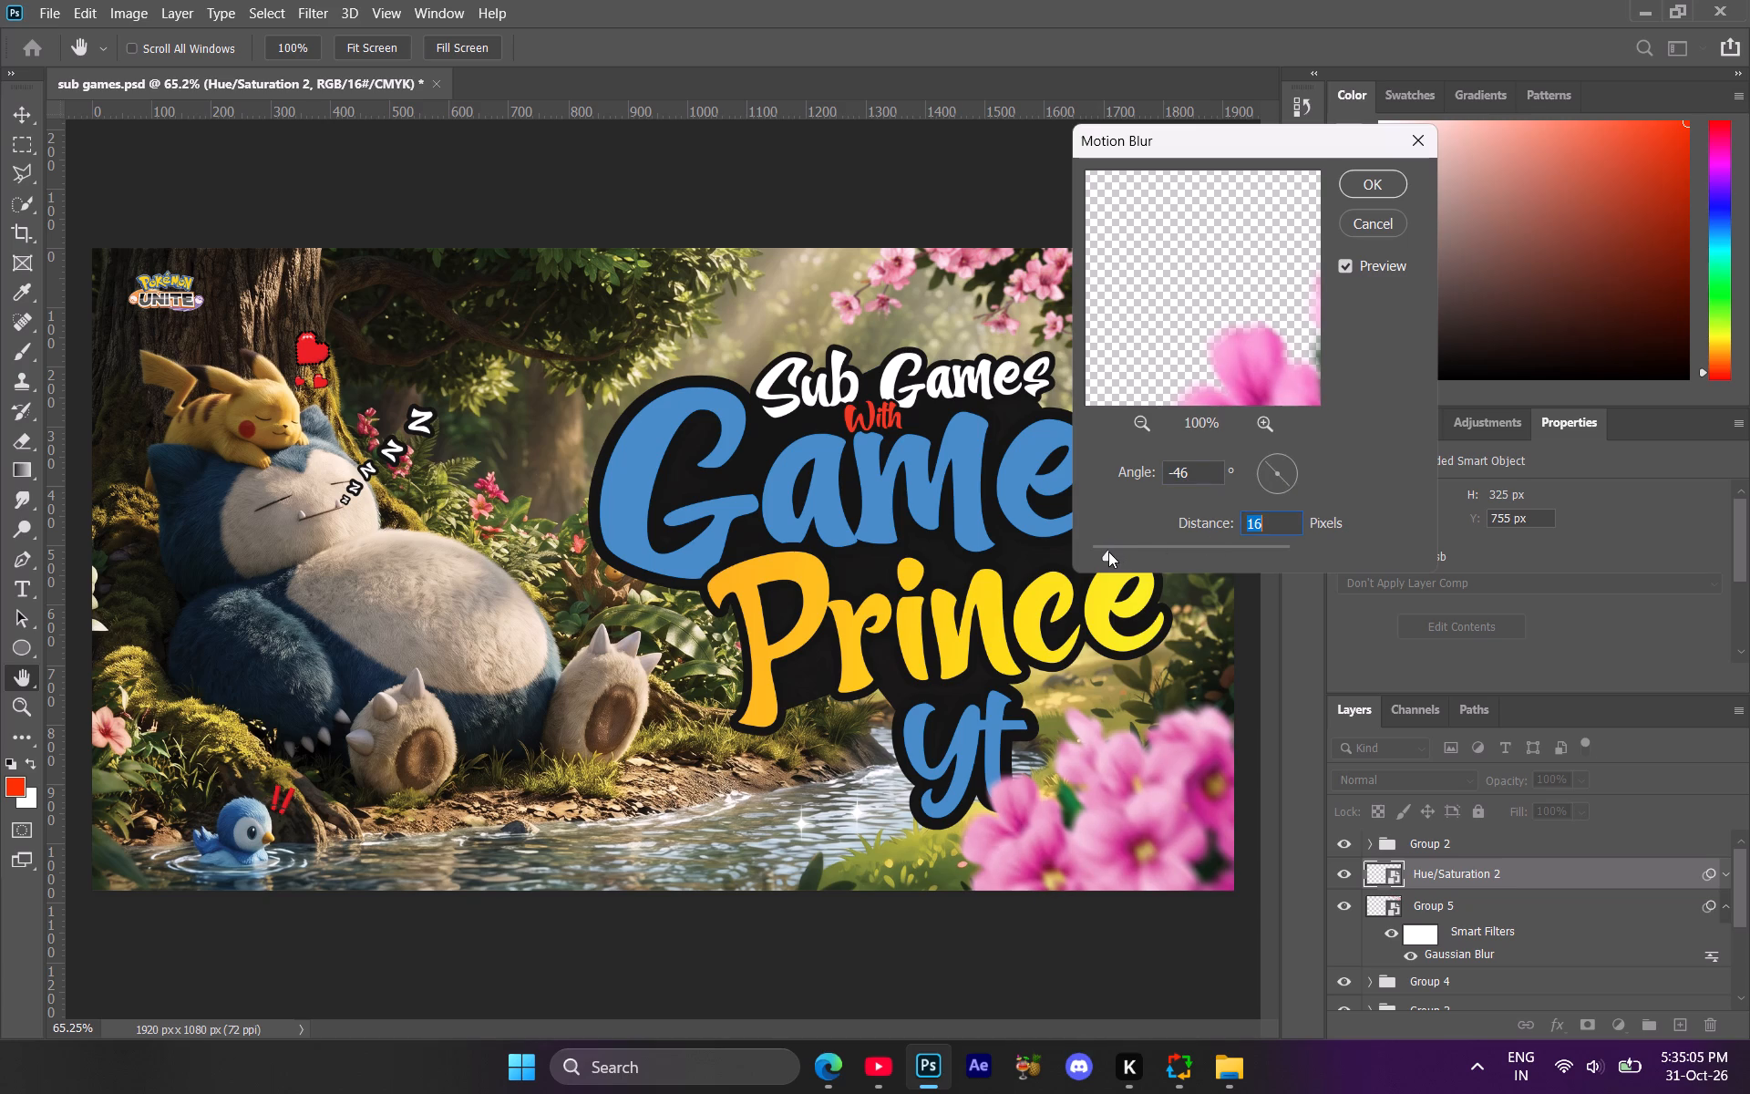
click(1108, 552)
click(1377, 182)
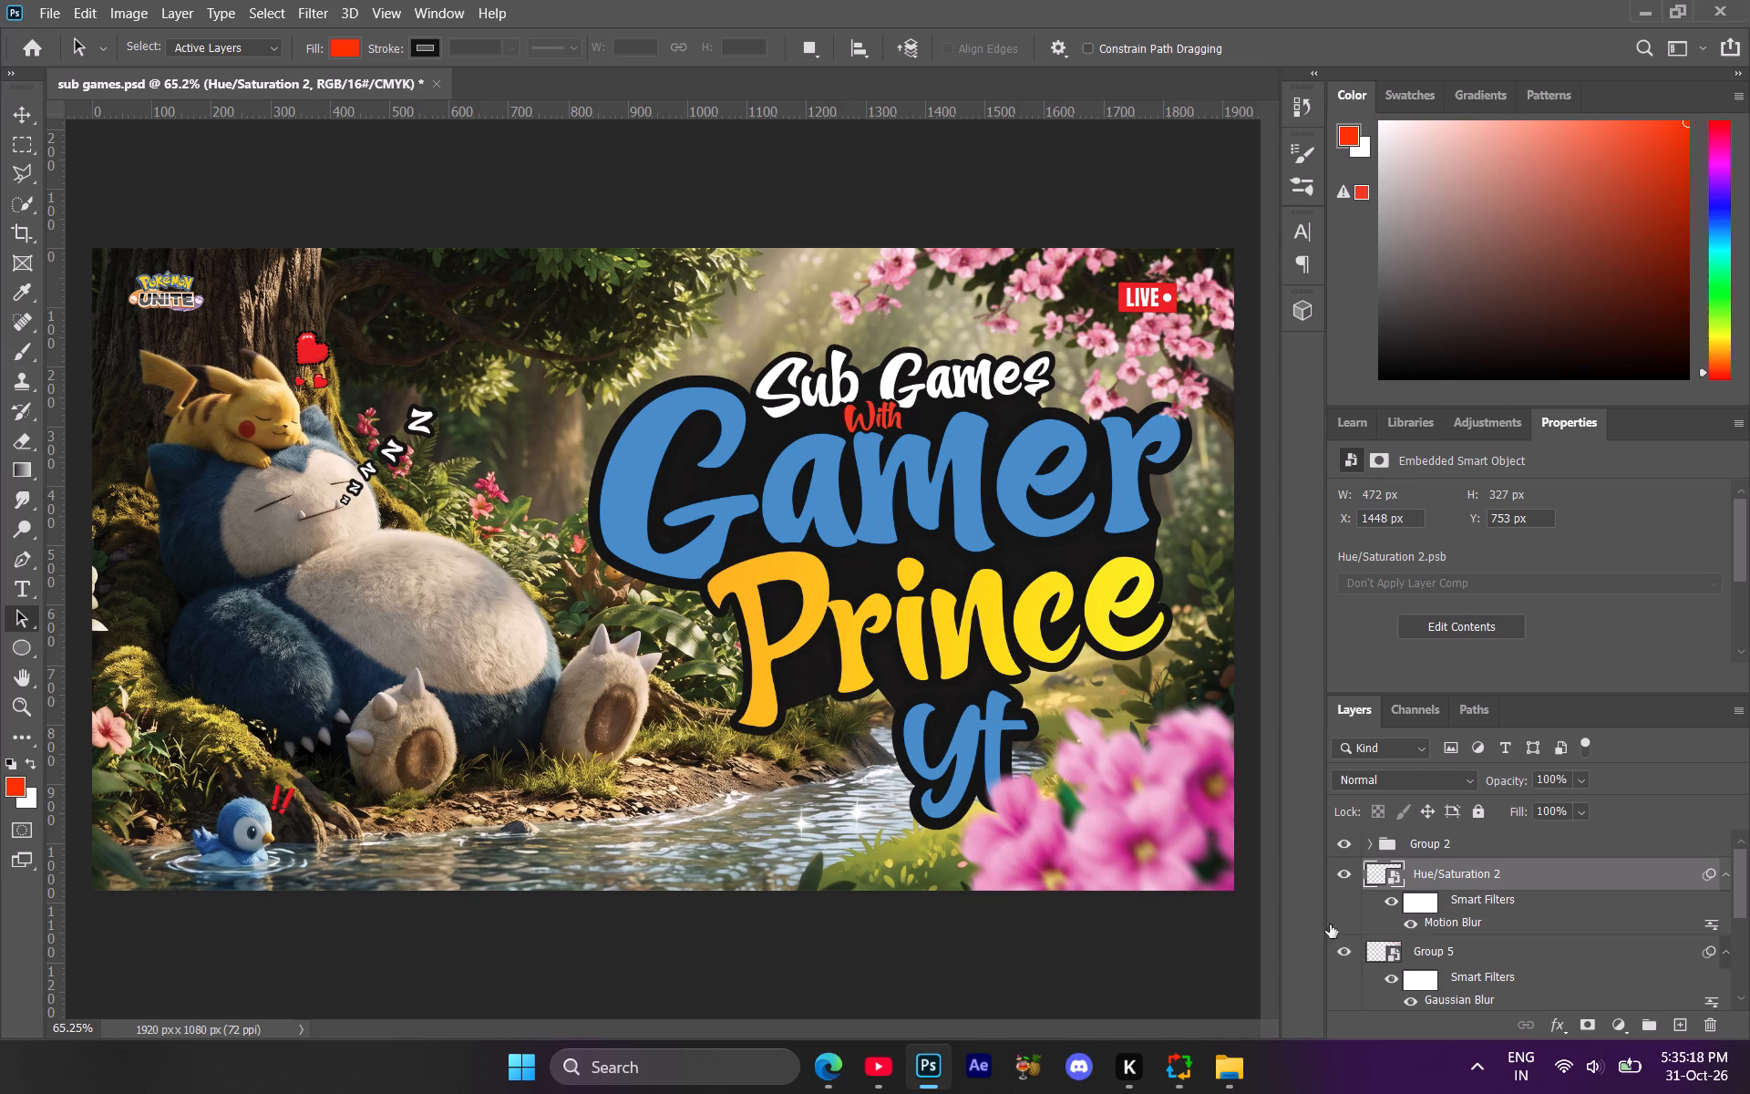
click(1339, 883)
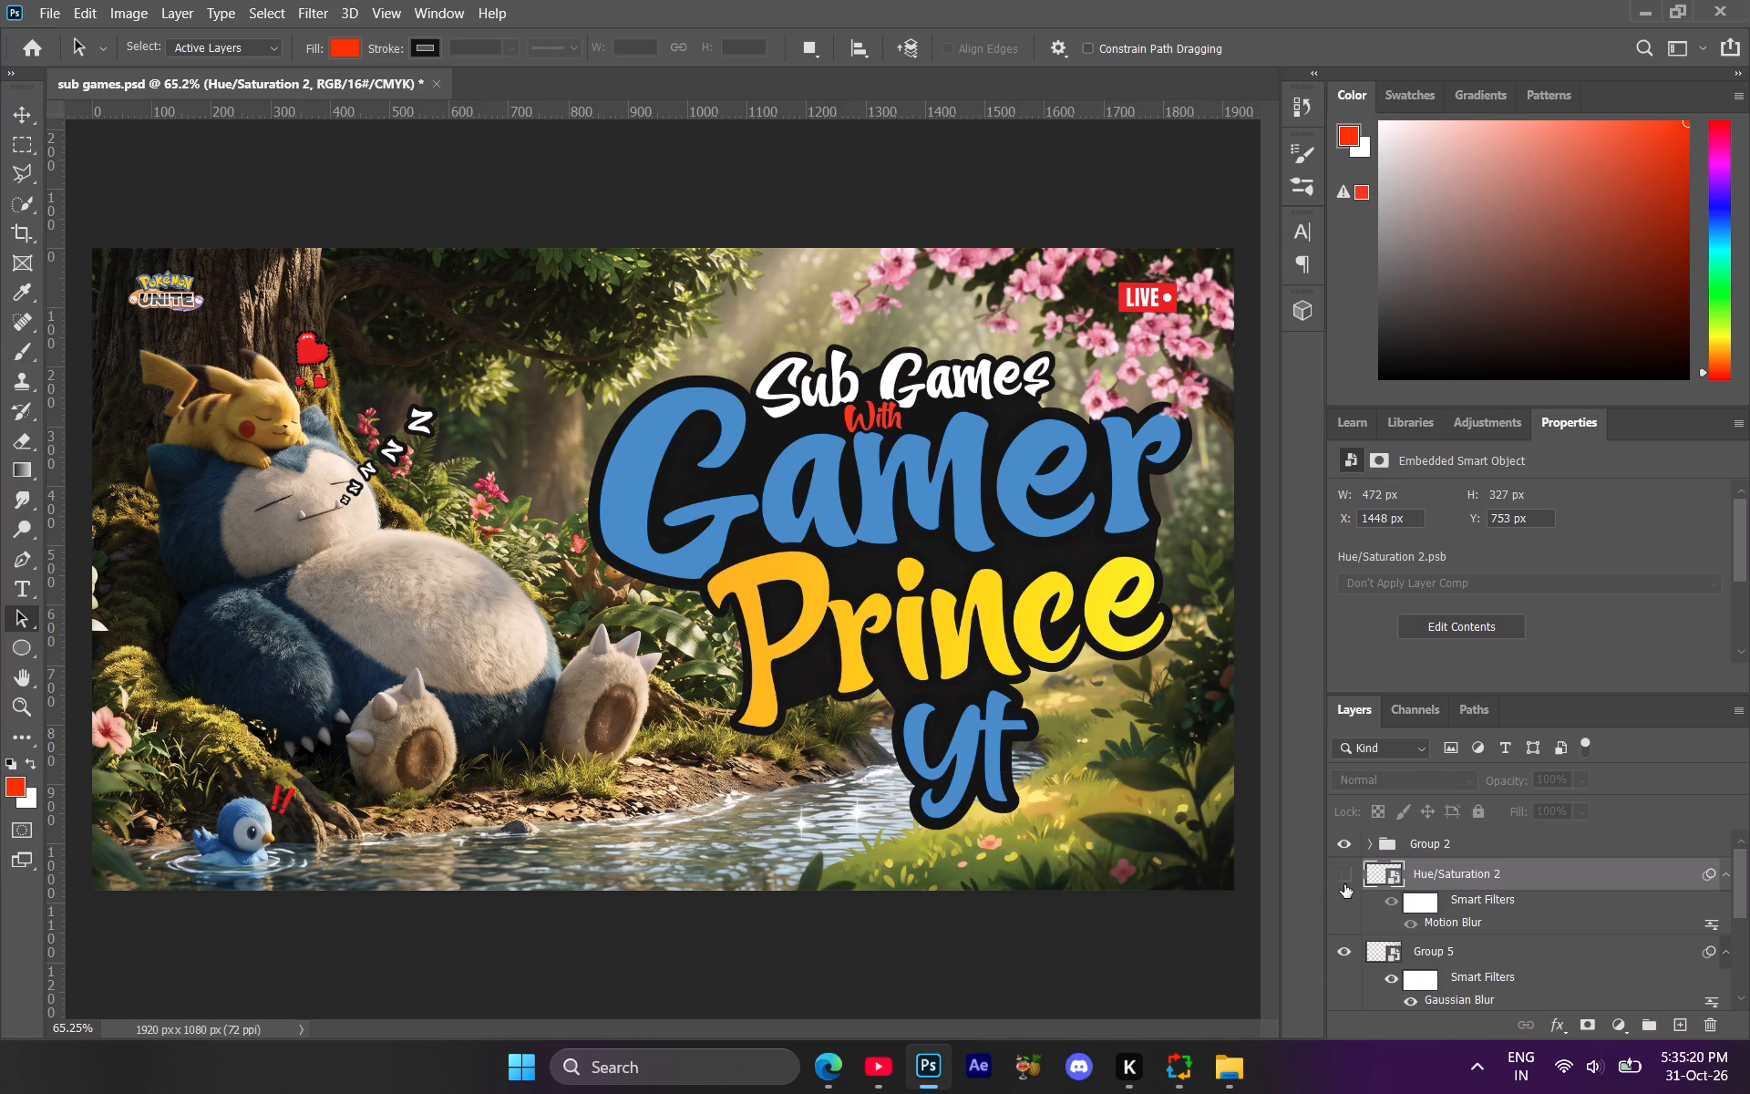
click(1344, 884)
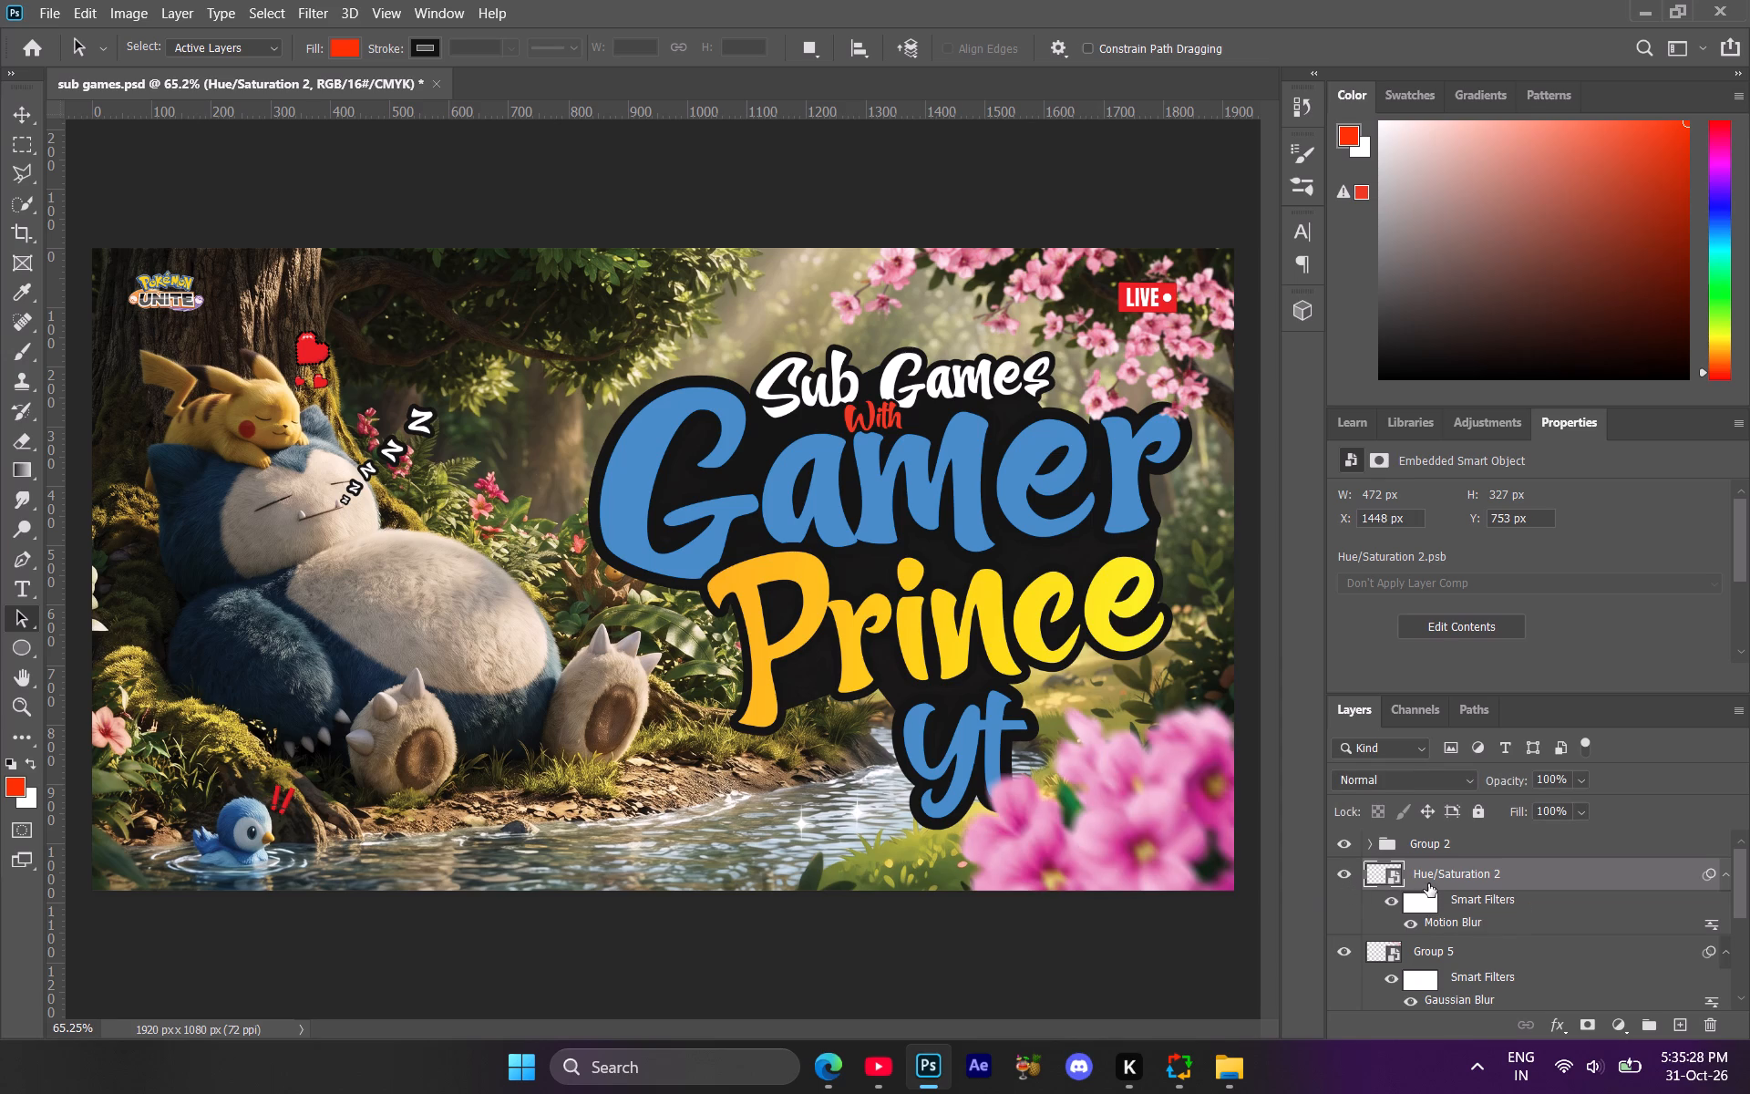
Transform the foreground blossoms beside Yt: scale to about 101.7%, rotate about -0.5°, and move them about 45 px lower.
key(ctrl+t)
drag(1230, 888, 1247, 902)
drag(1168, 848, 1148, 869)
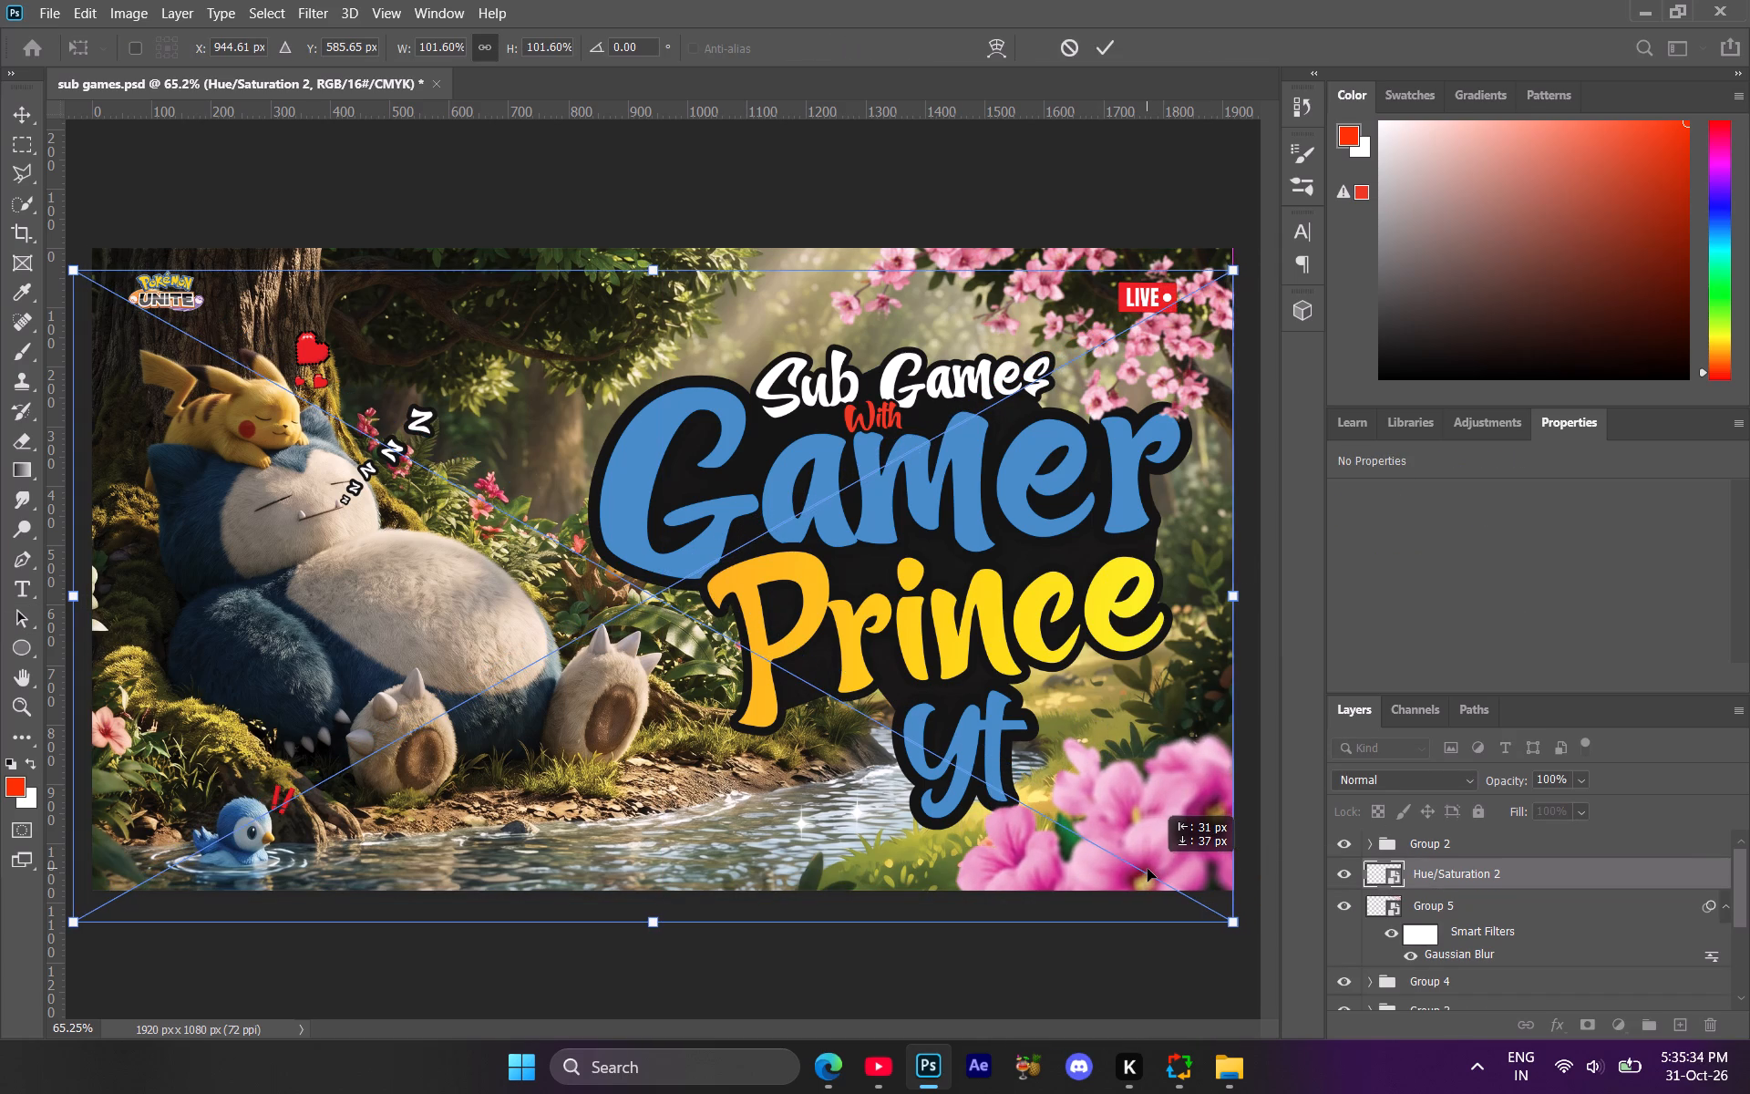
drag(1148, 869, 1136, 864)
drag(1140, 866, 1163, 872)
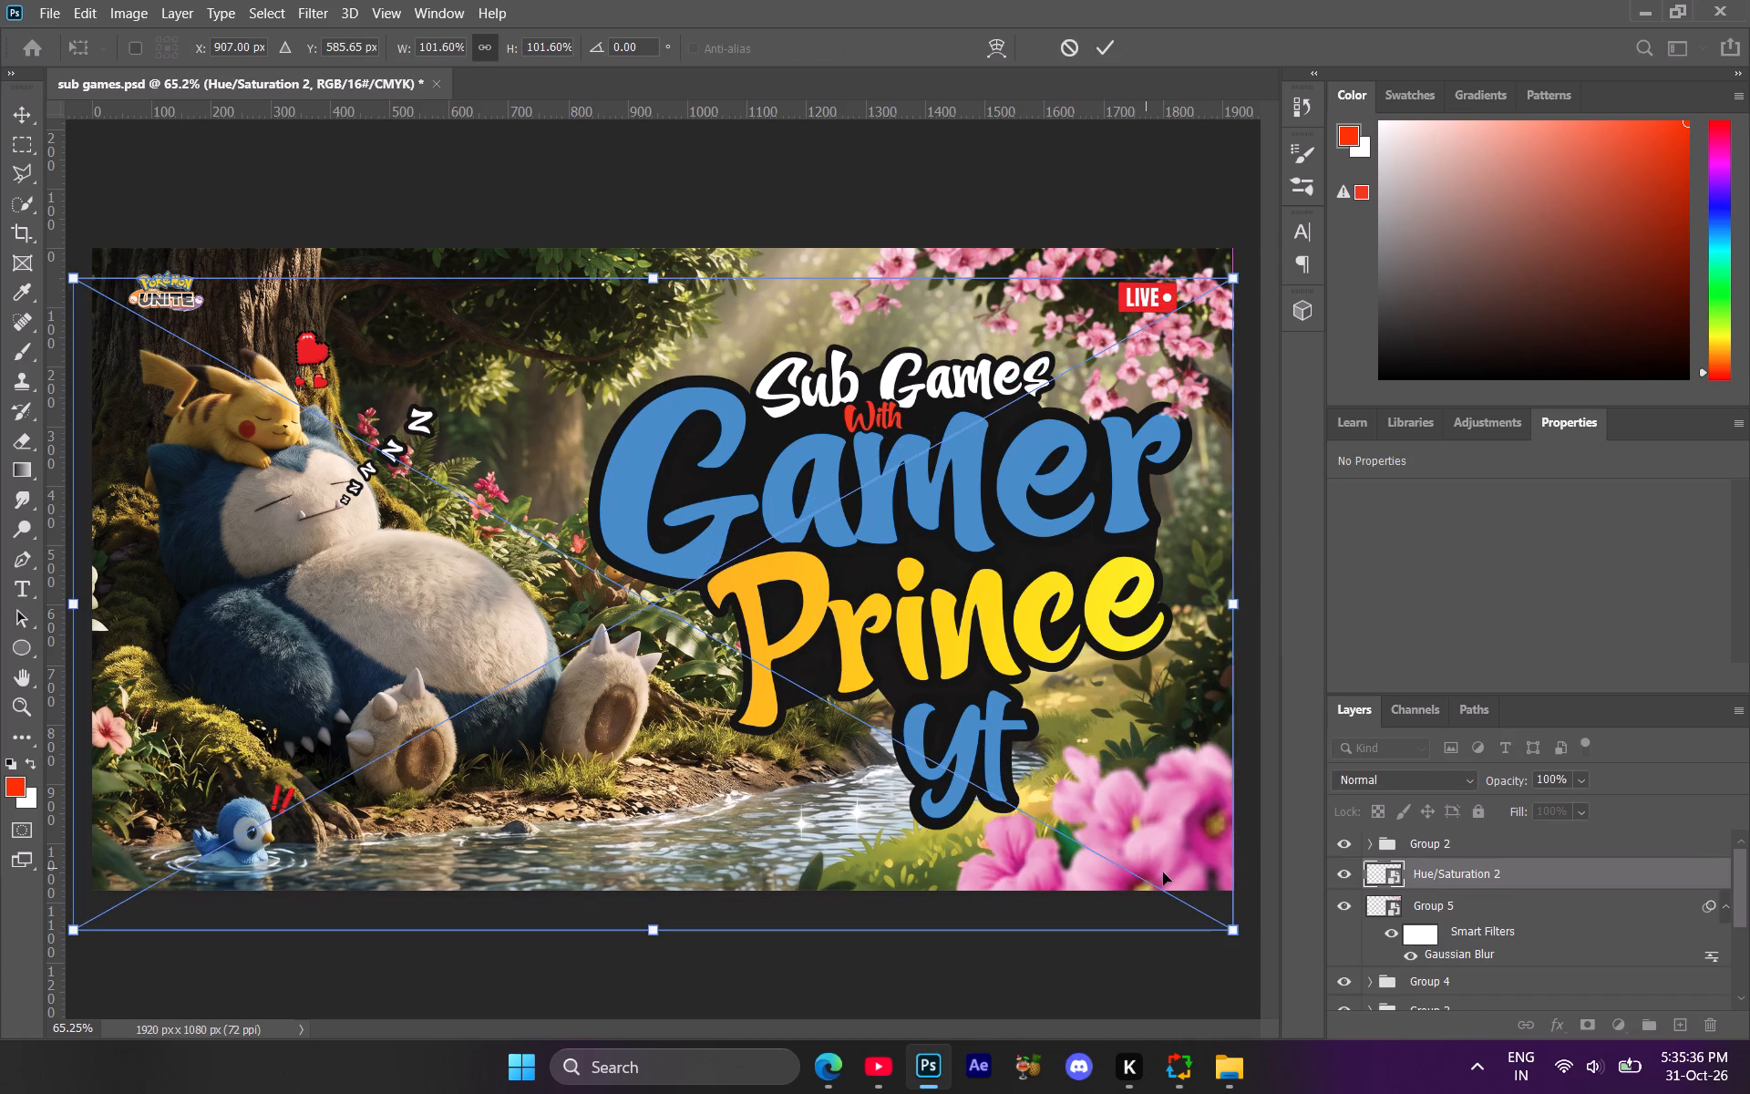
drag(1163, 872, 1165, 857)
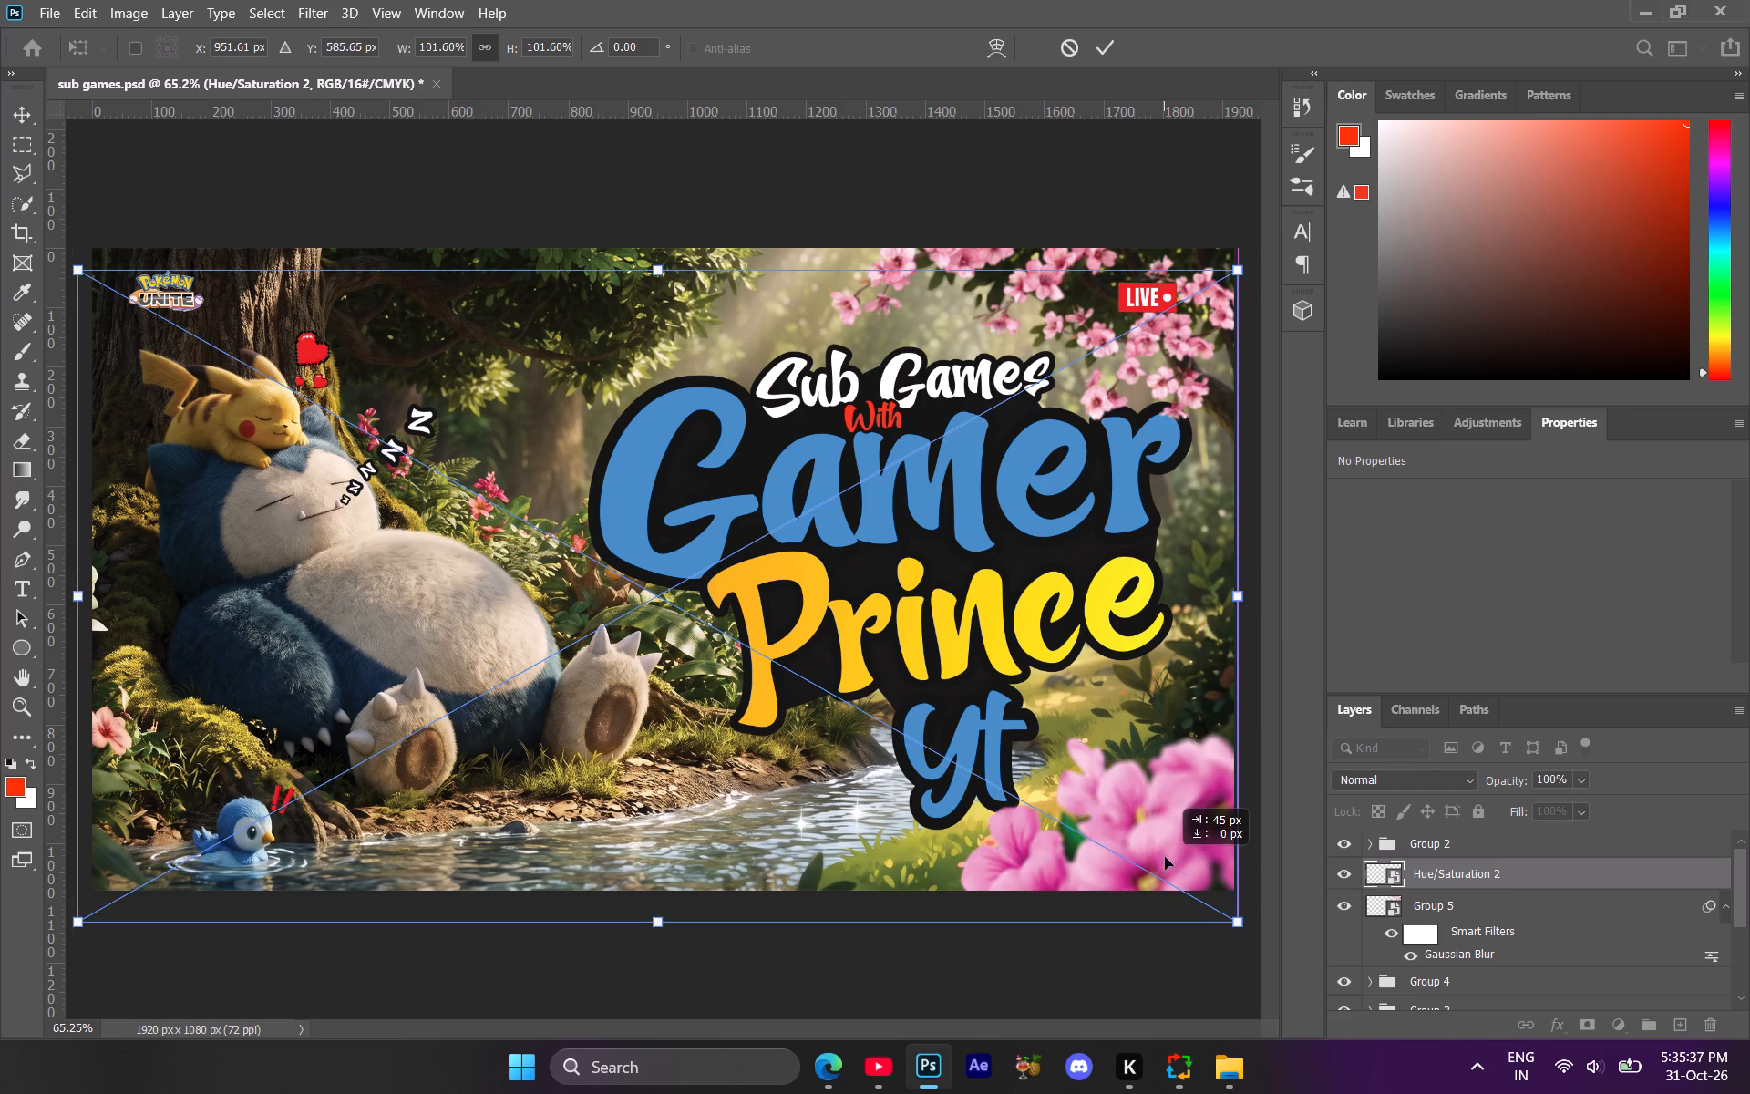
drag(1165, 857, 1165, 853)
click(1224, 213)
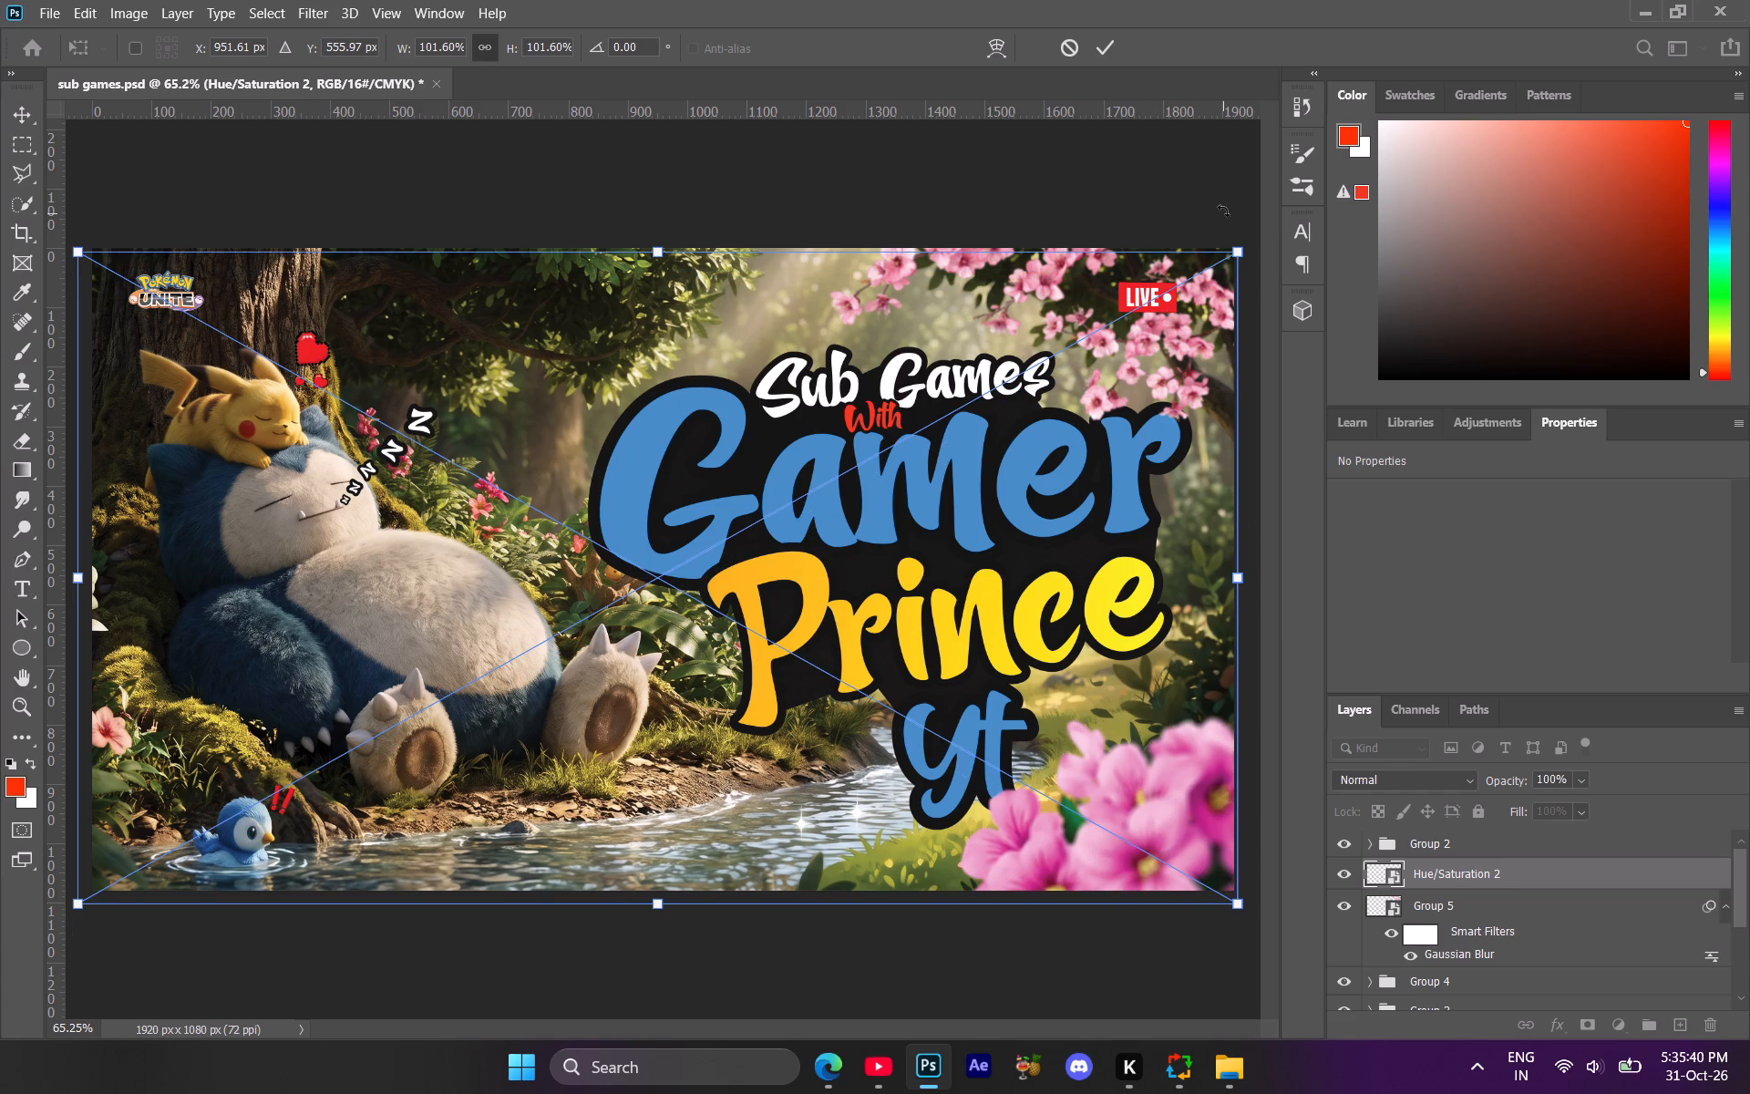
drag(1125, 389, 1136, 395)
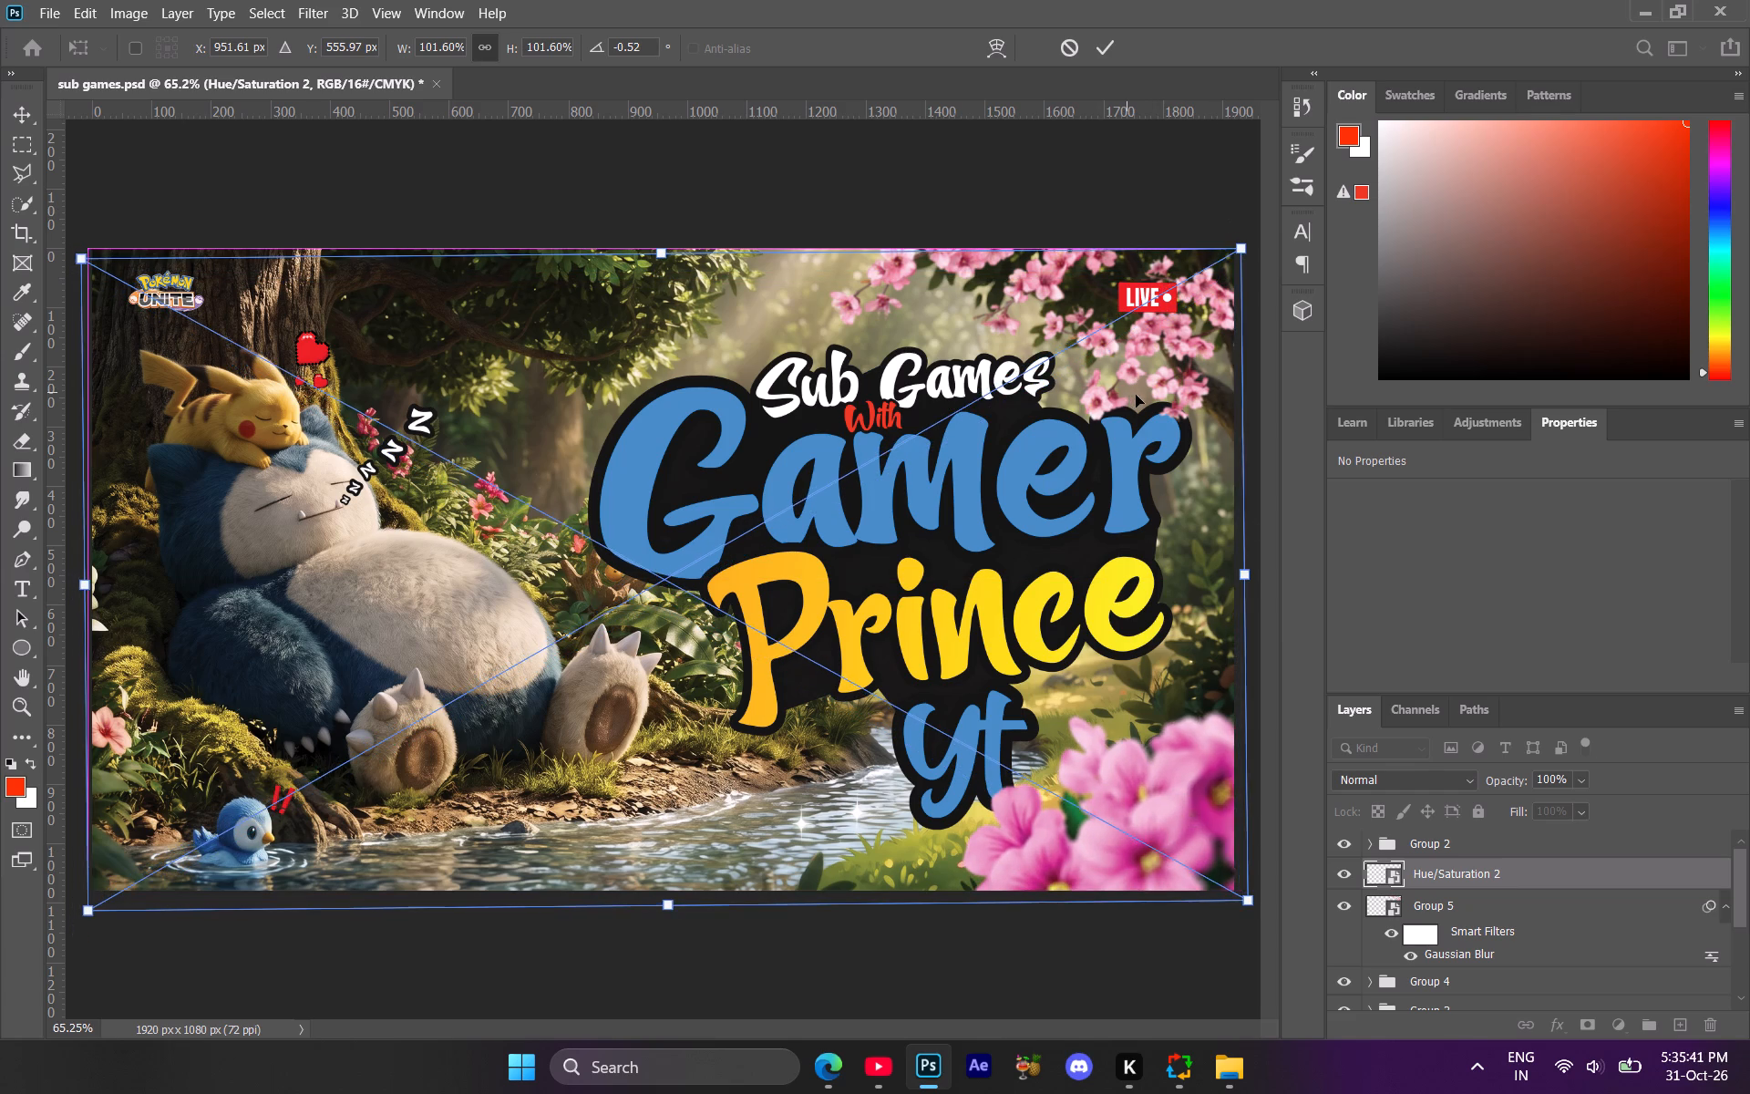
drag(1136, 395, 1124, 408)
click(1247, 751)
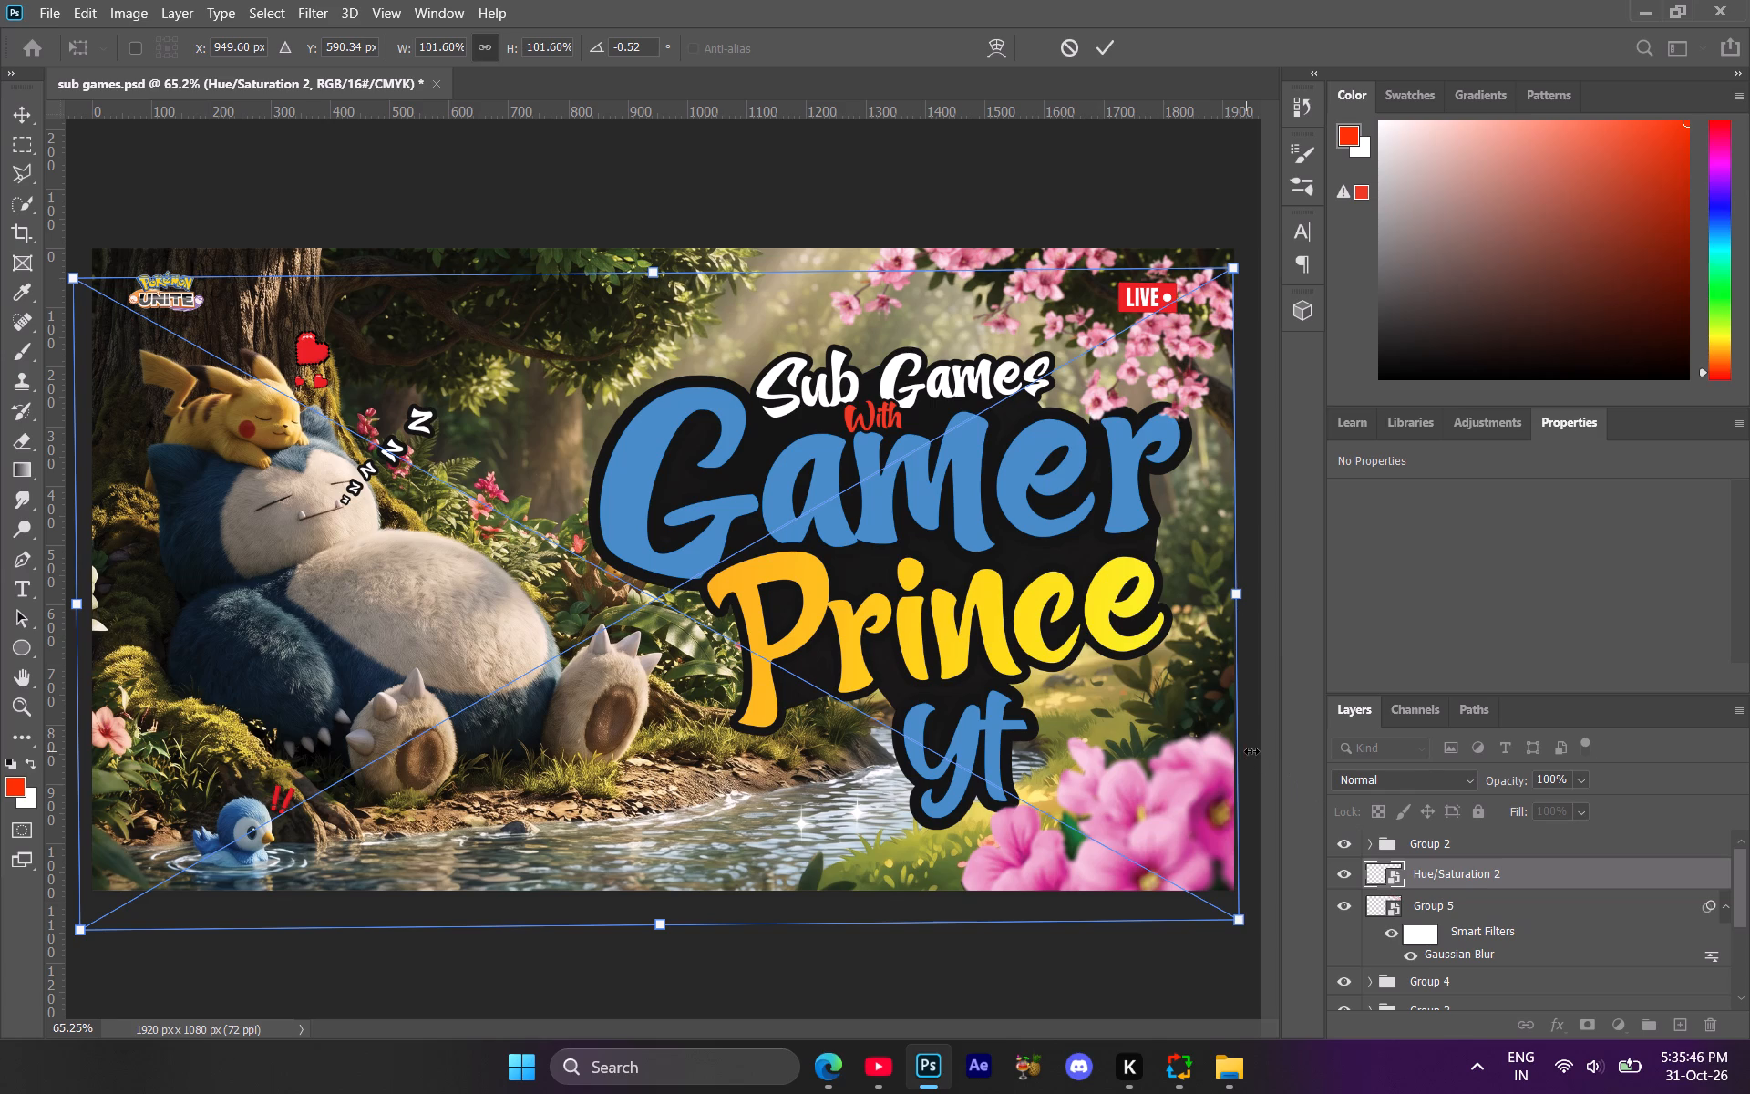
click(1285, 962)
click(1207, 941)
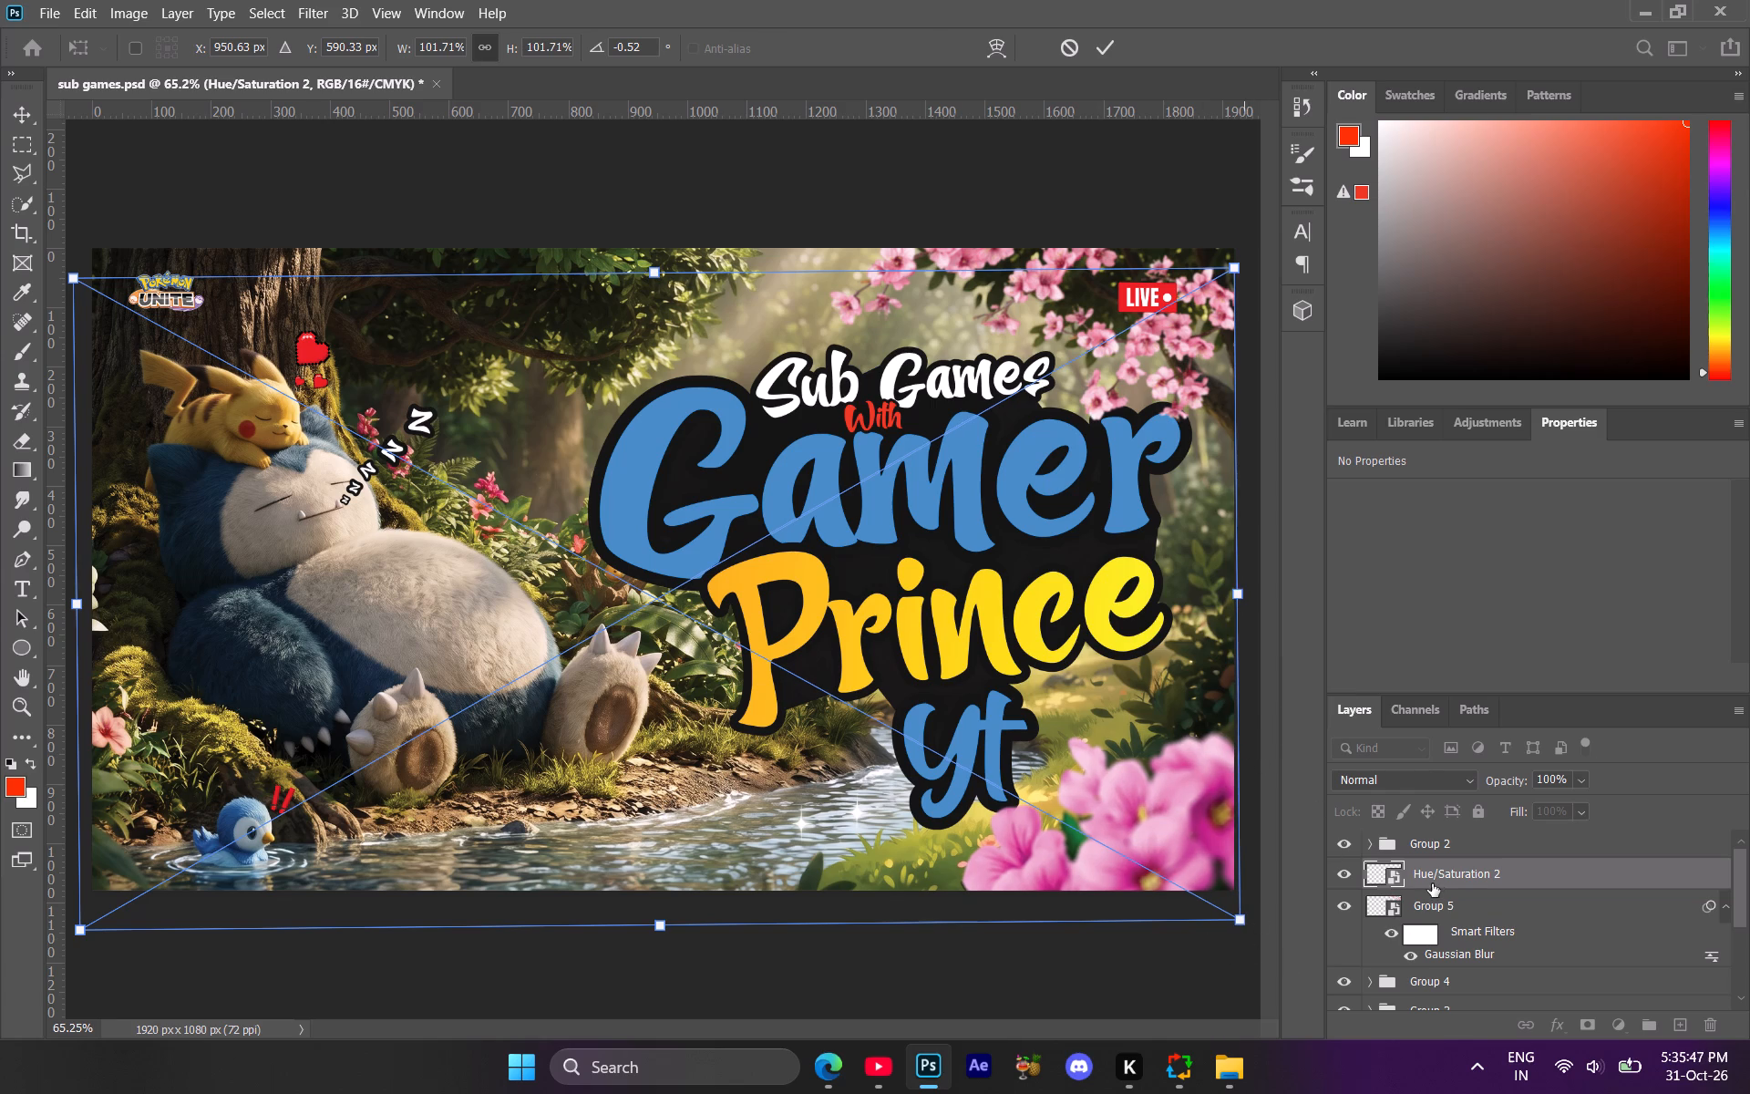
click(1436, 882)
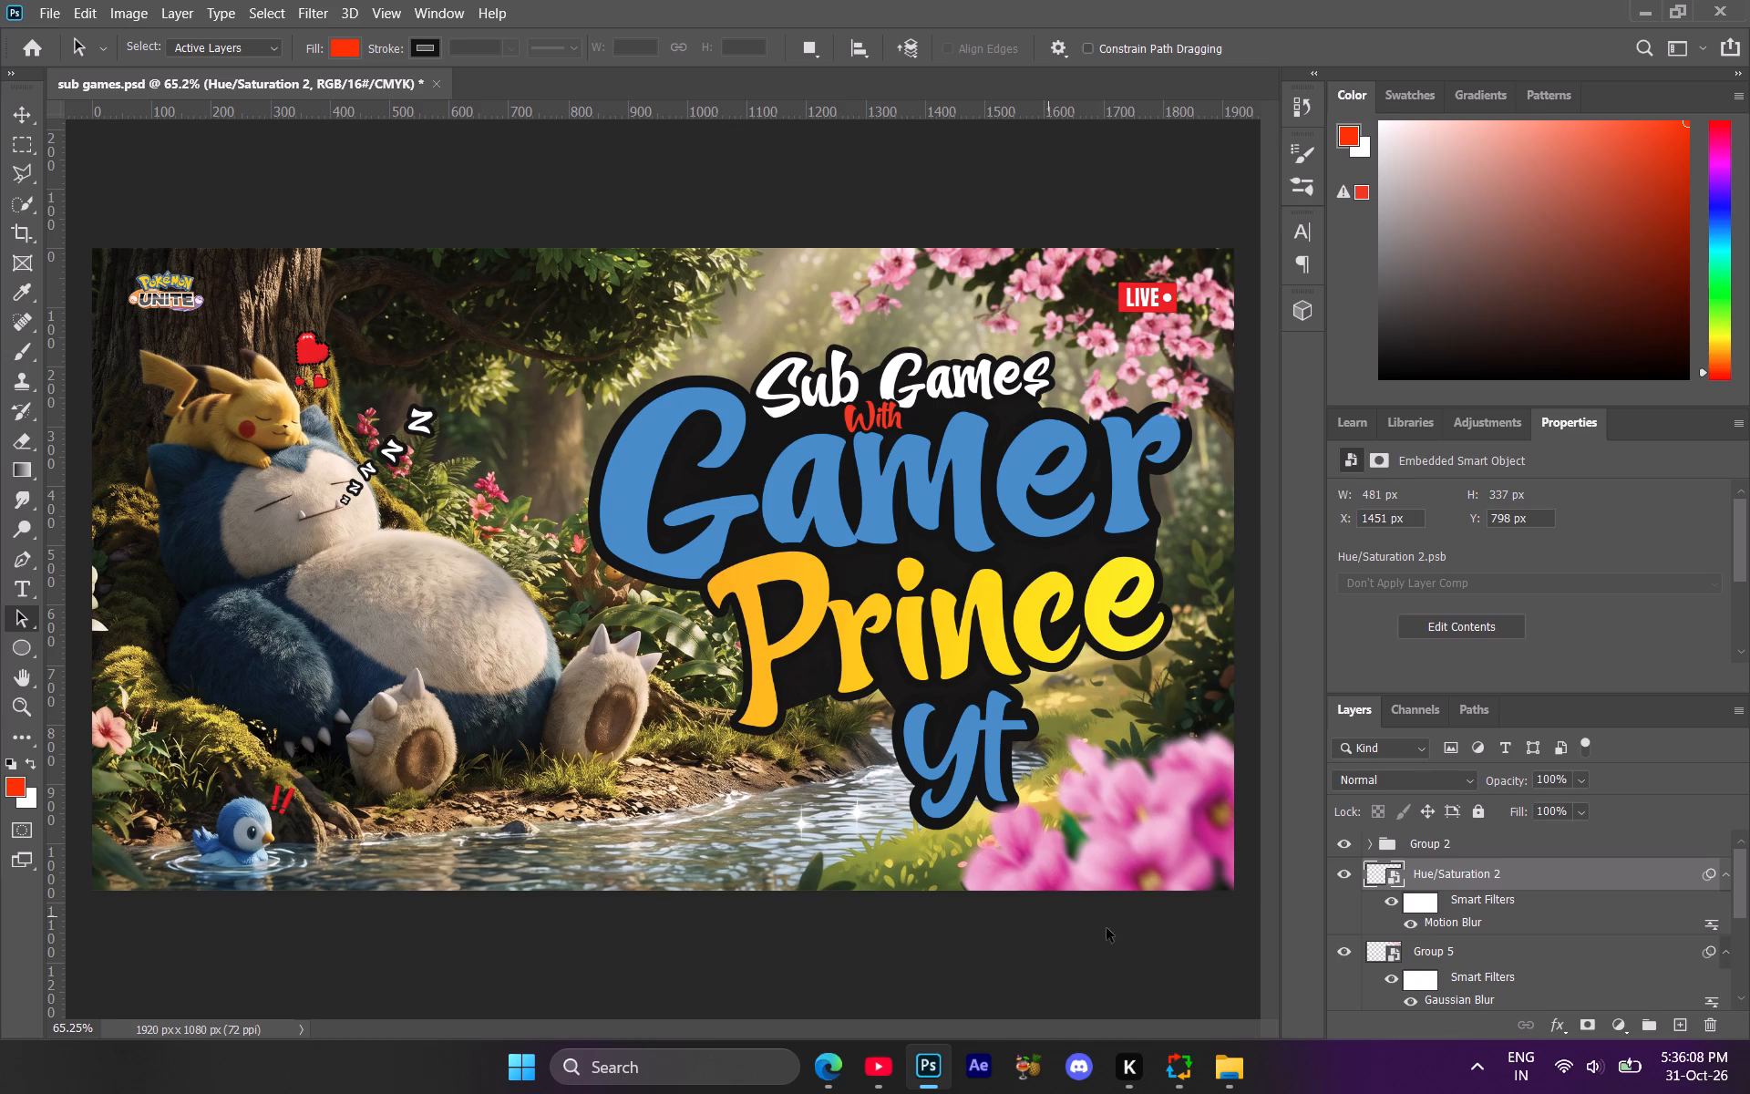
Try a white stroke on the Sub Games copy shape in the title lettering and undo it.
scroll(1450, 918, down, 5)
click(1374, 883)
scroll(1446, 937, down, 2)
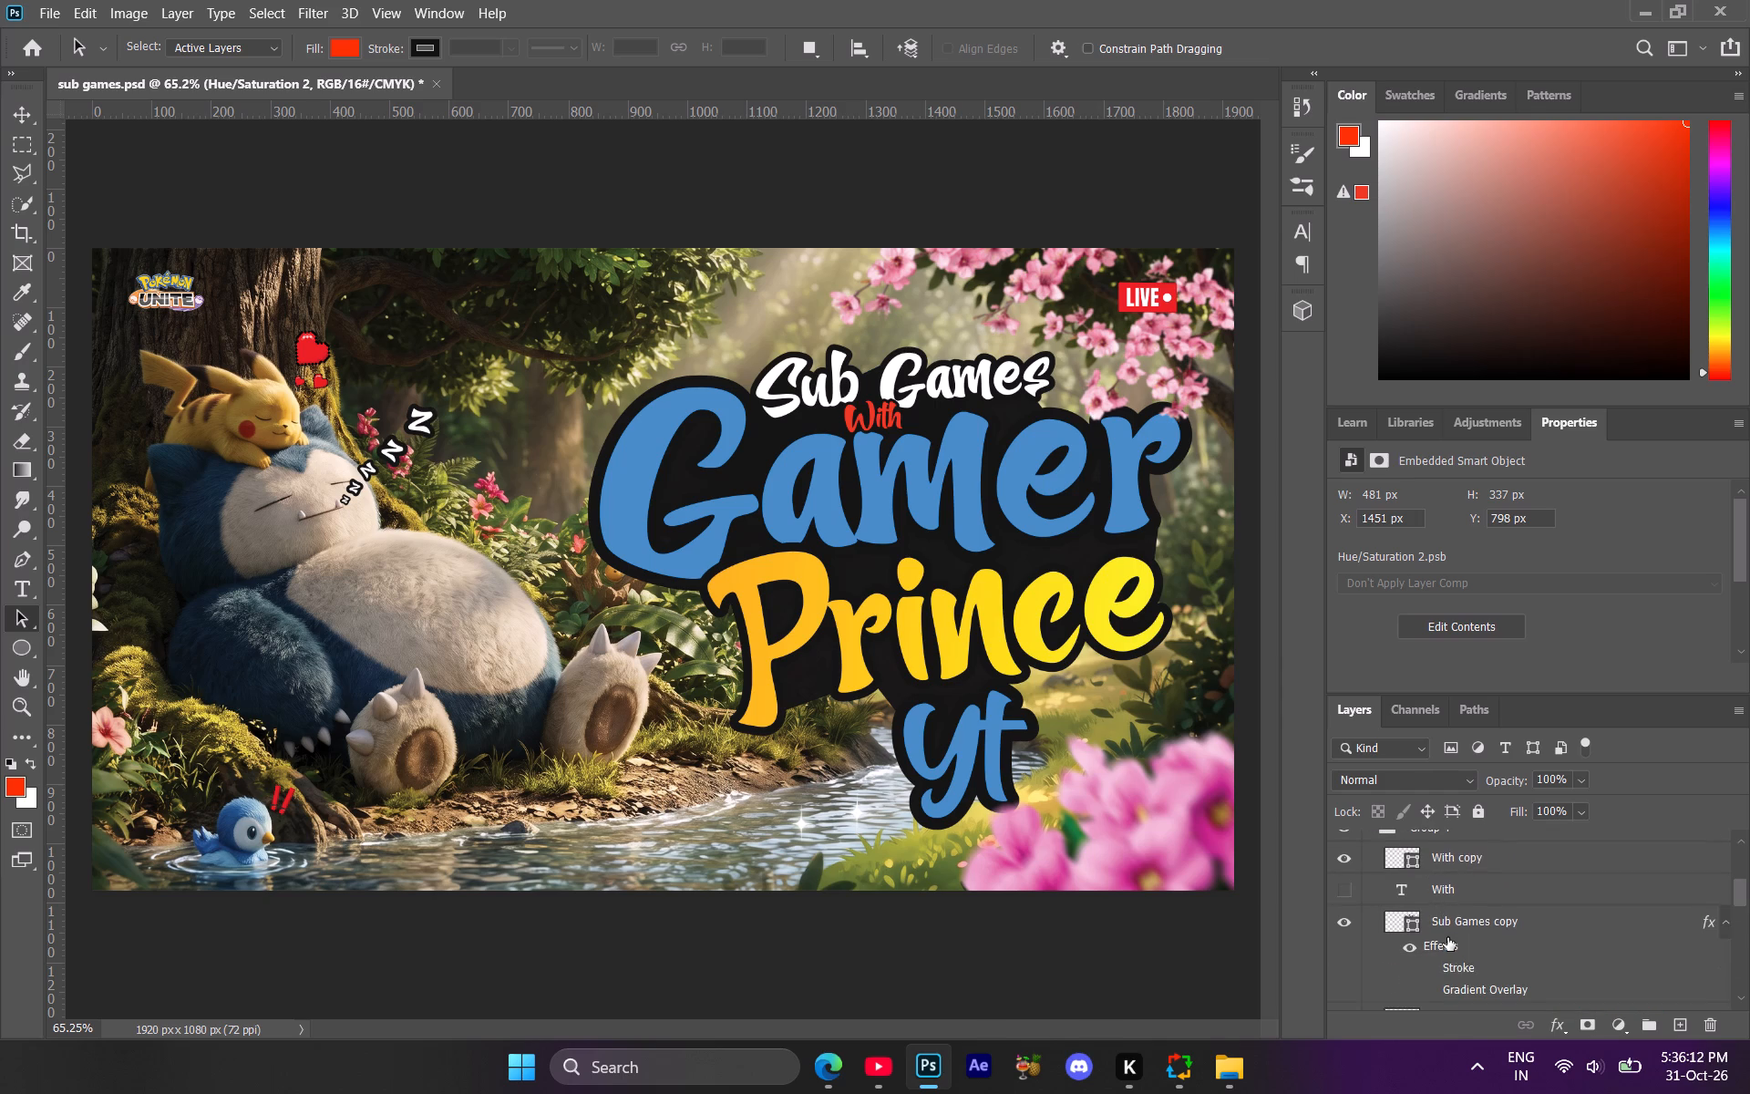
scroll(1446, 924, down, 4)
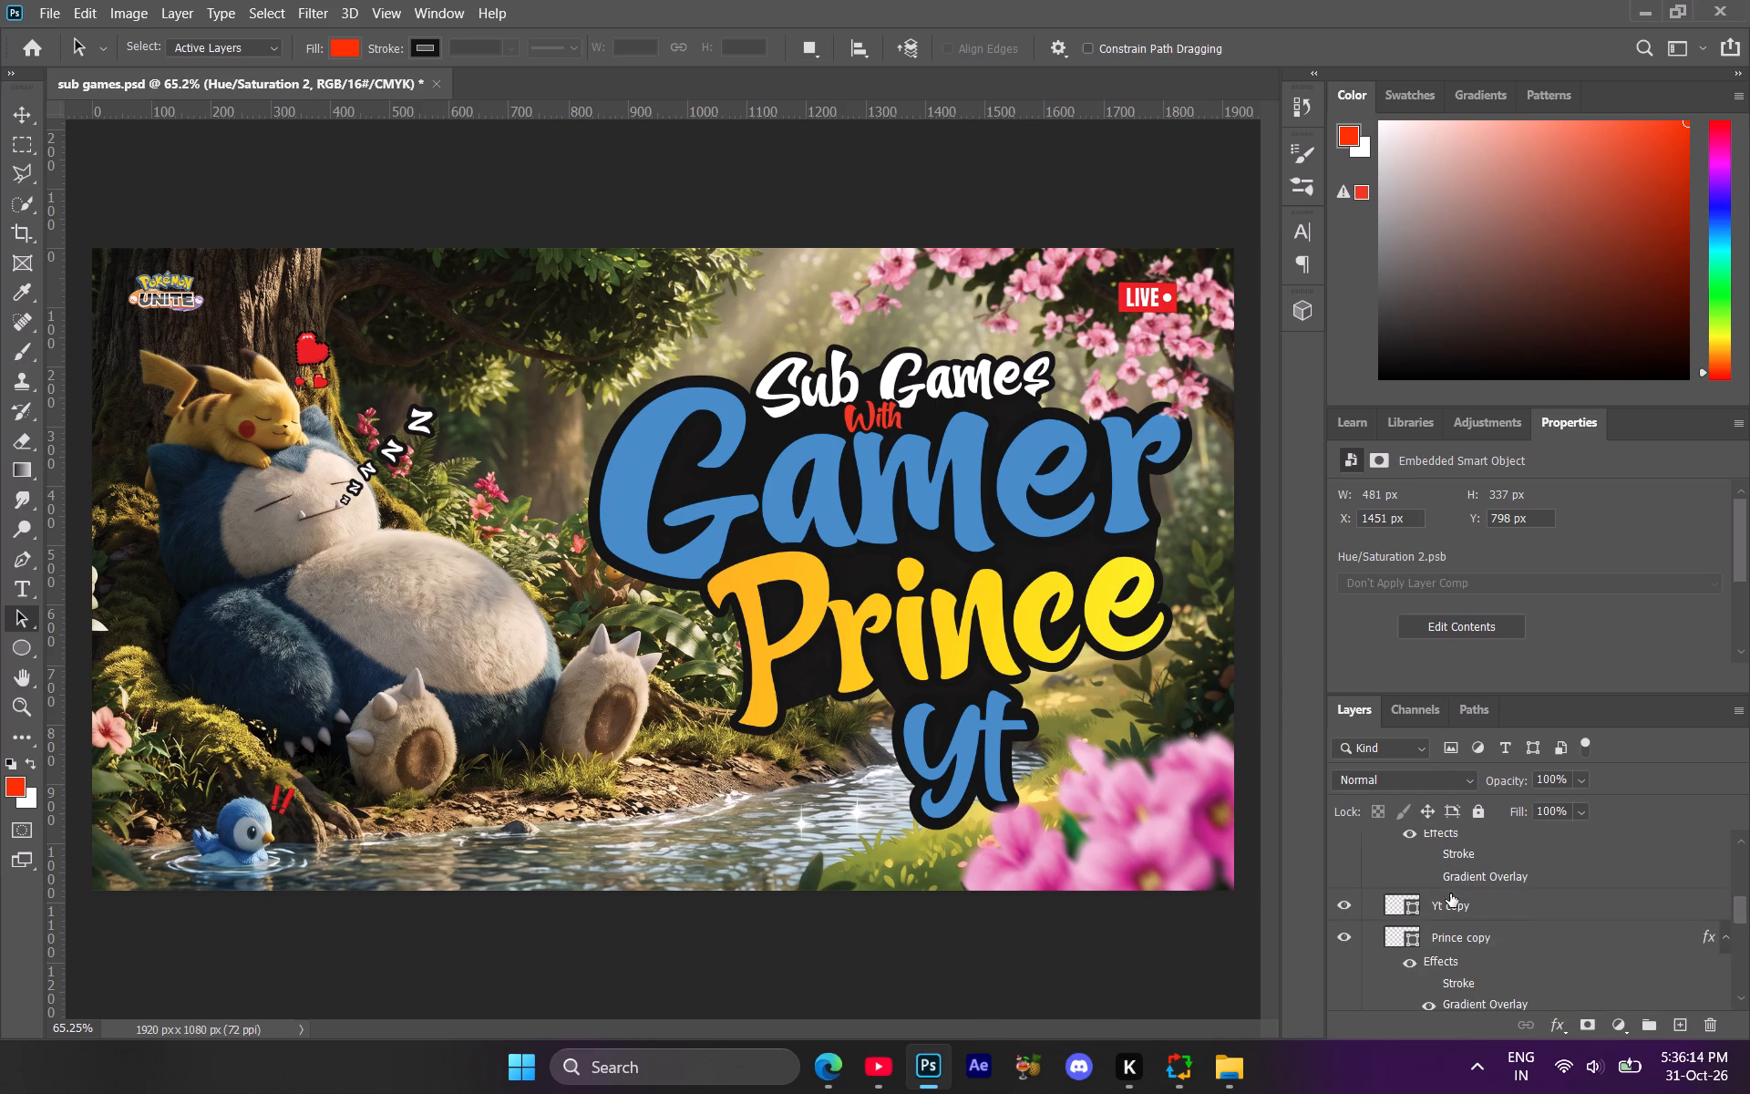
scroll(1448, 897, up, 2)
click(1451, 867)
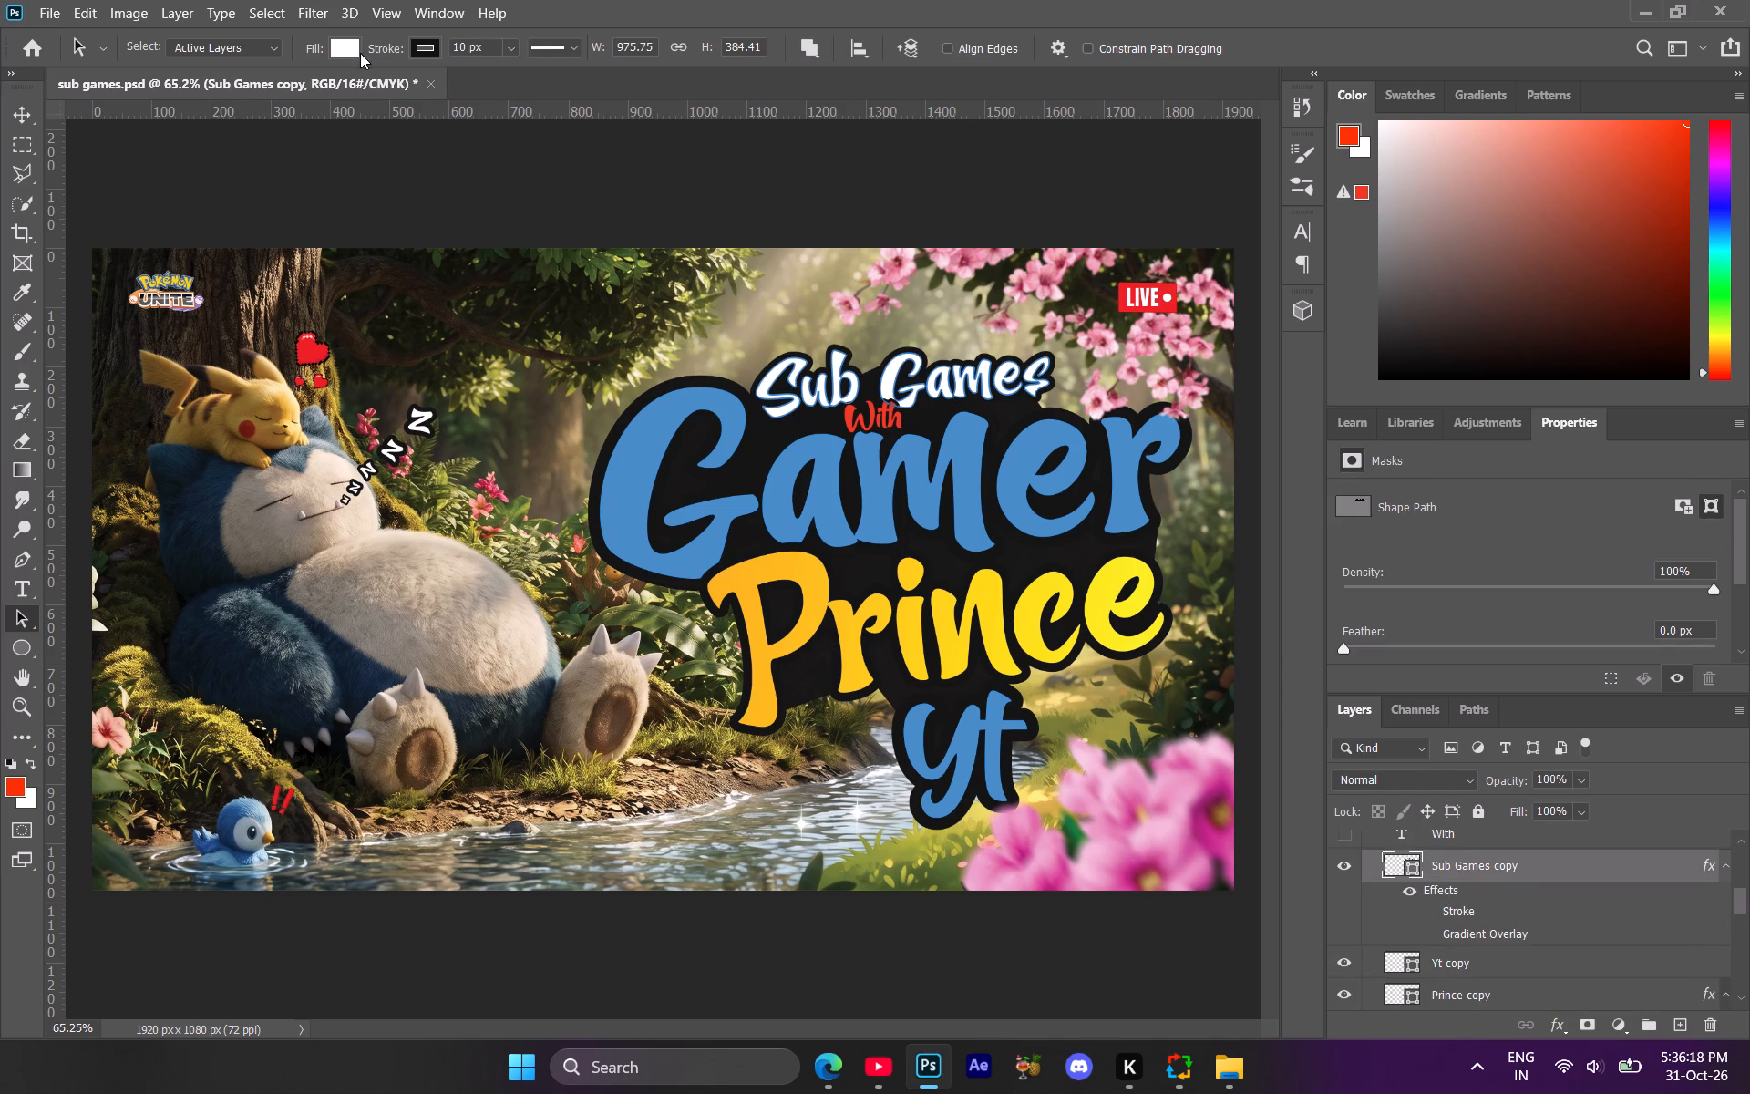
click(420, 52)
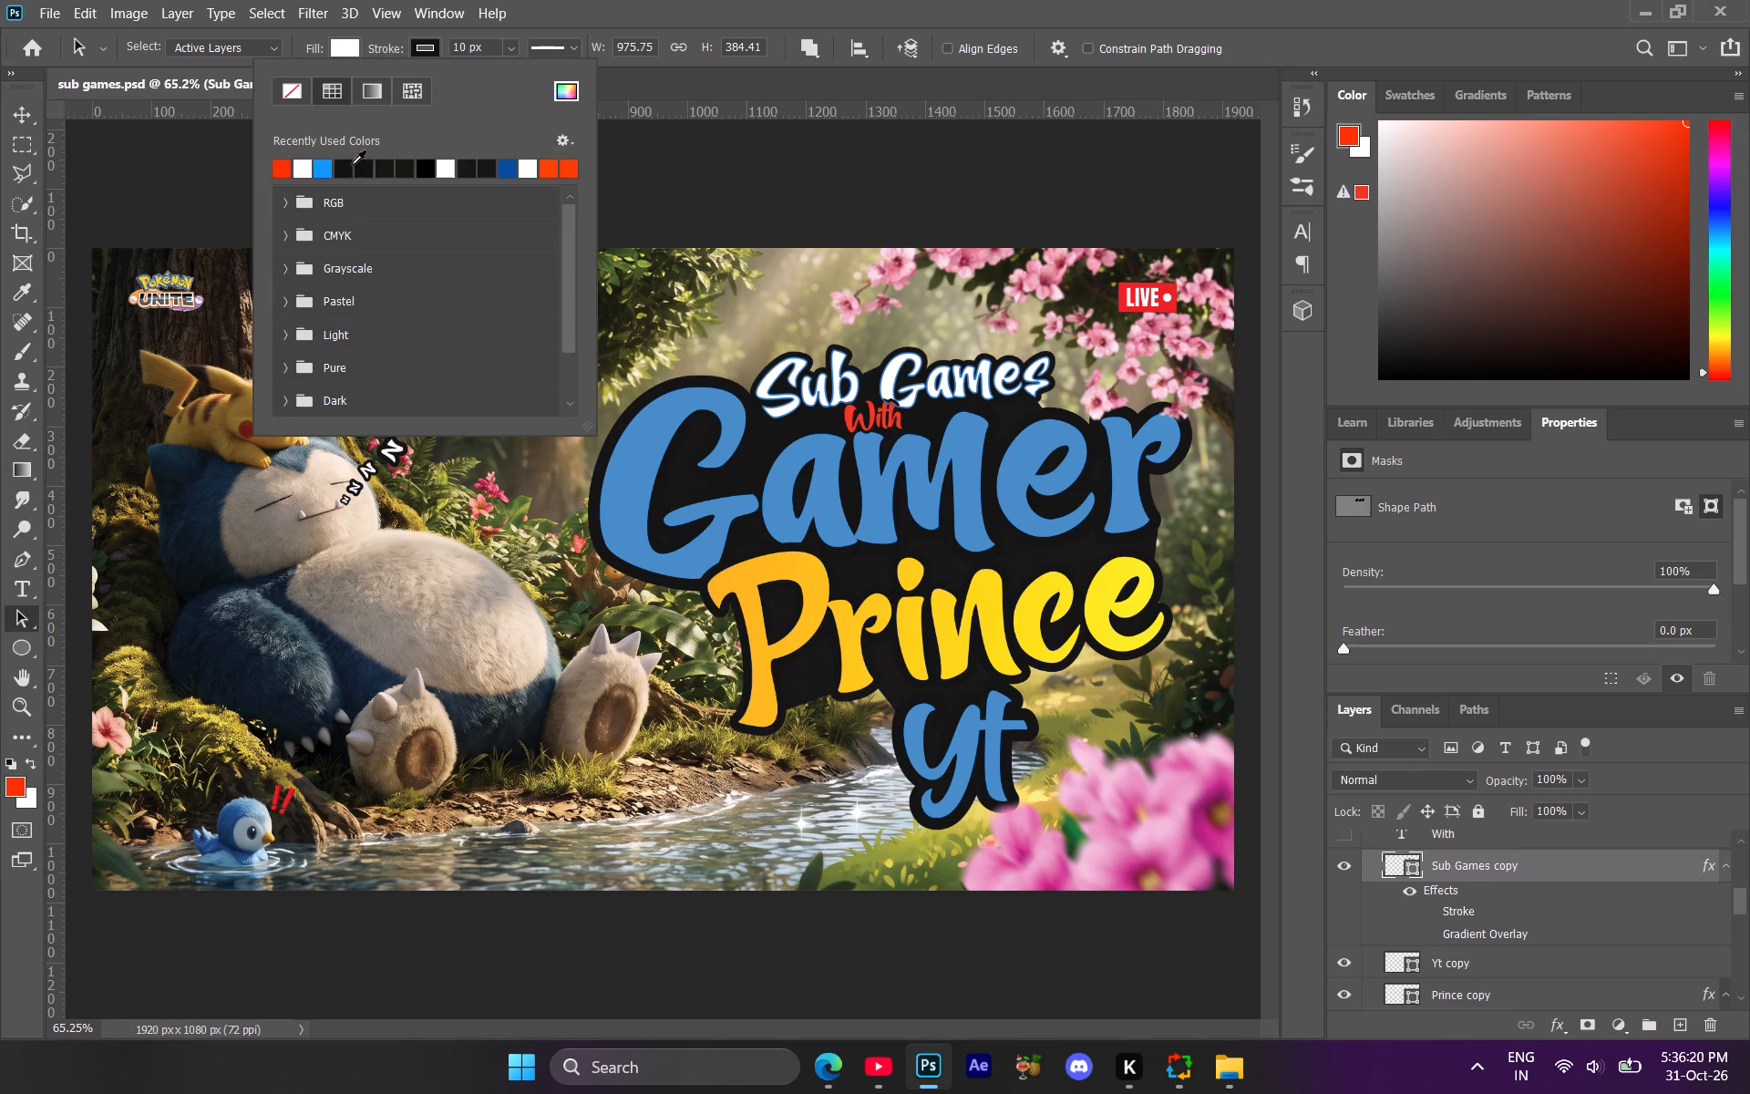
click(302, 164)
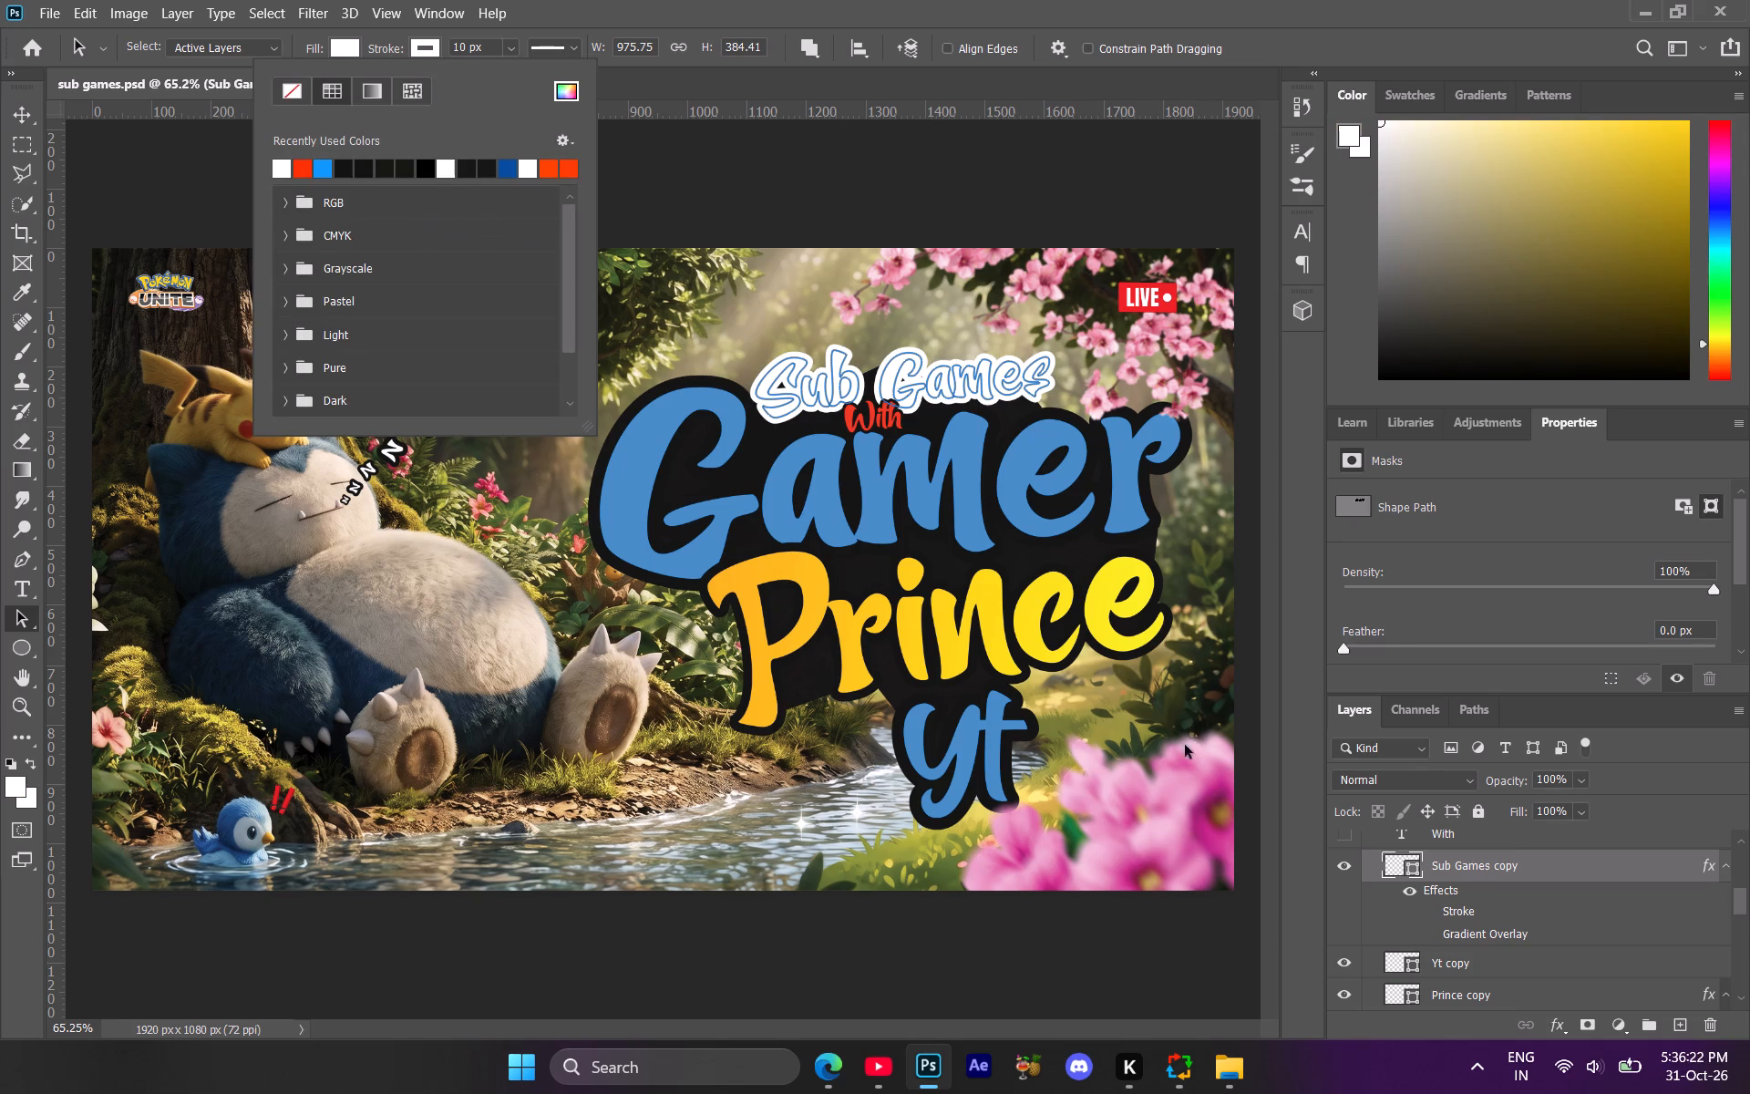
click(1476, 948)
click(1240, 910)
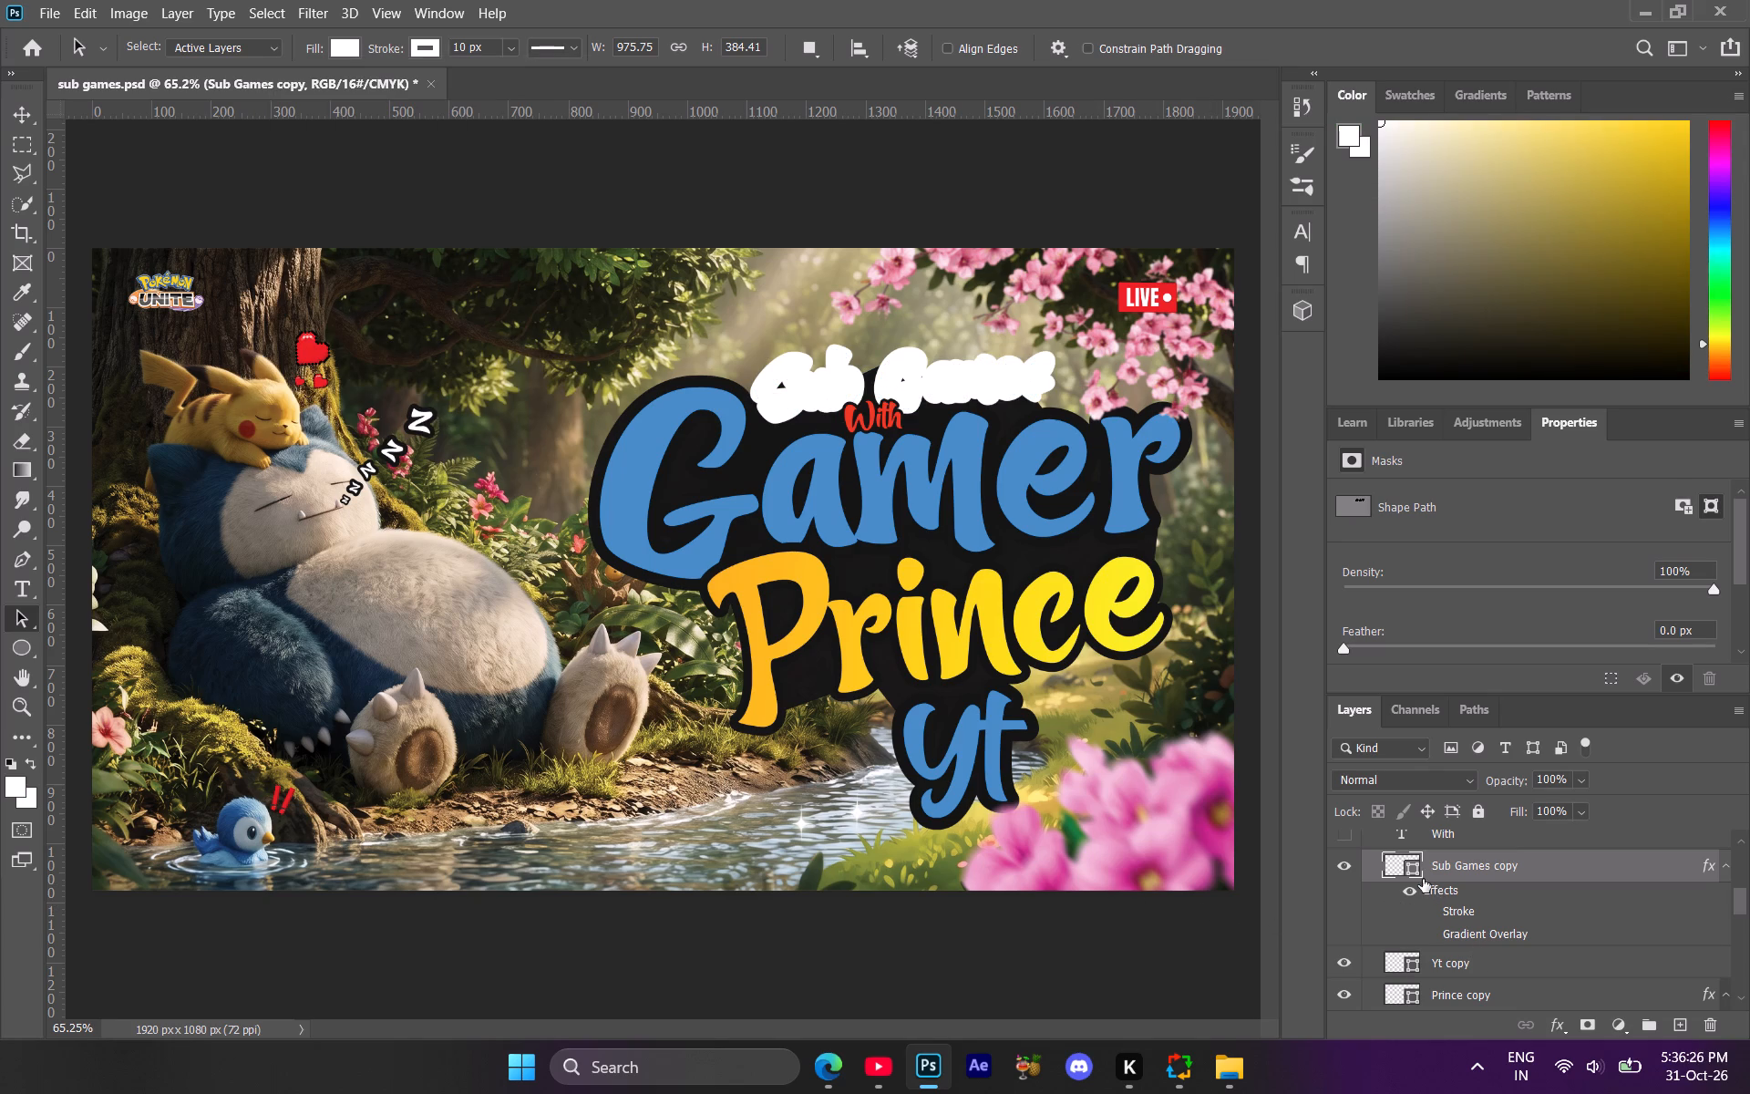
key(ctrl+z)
Change the stroke colour of the Yt copy shape in the title lettering to white.
click(1454, 946)
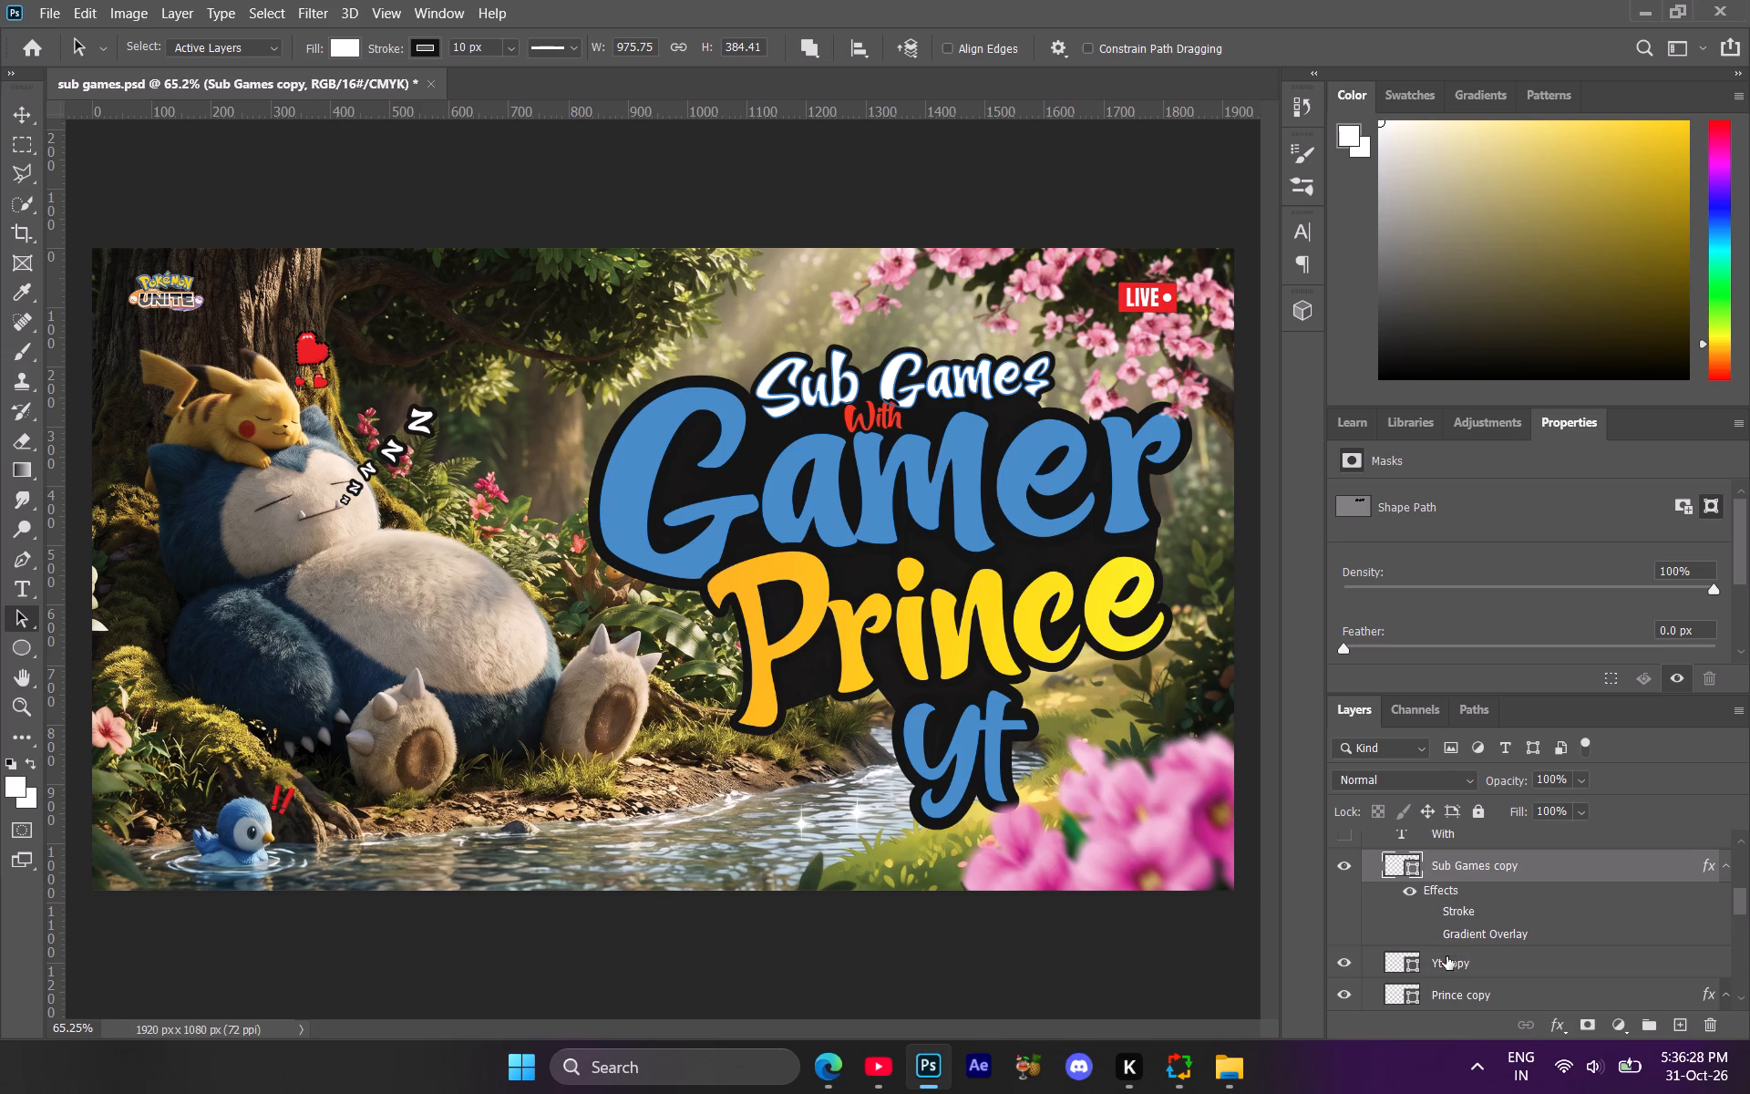
click(1446, 956)
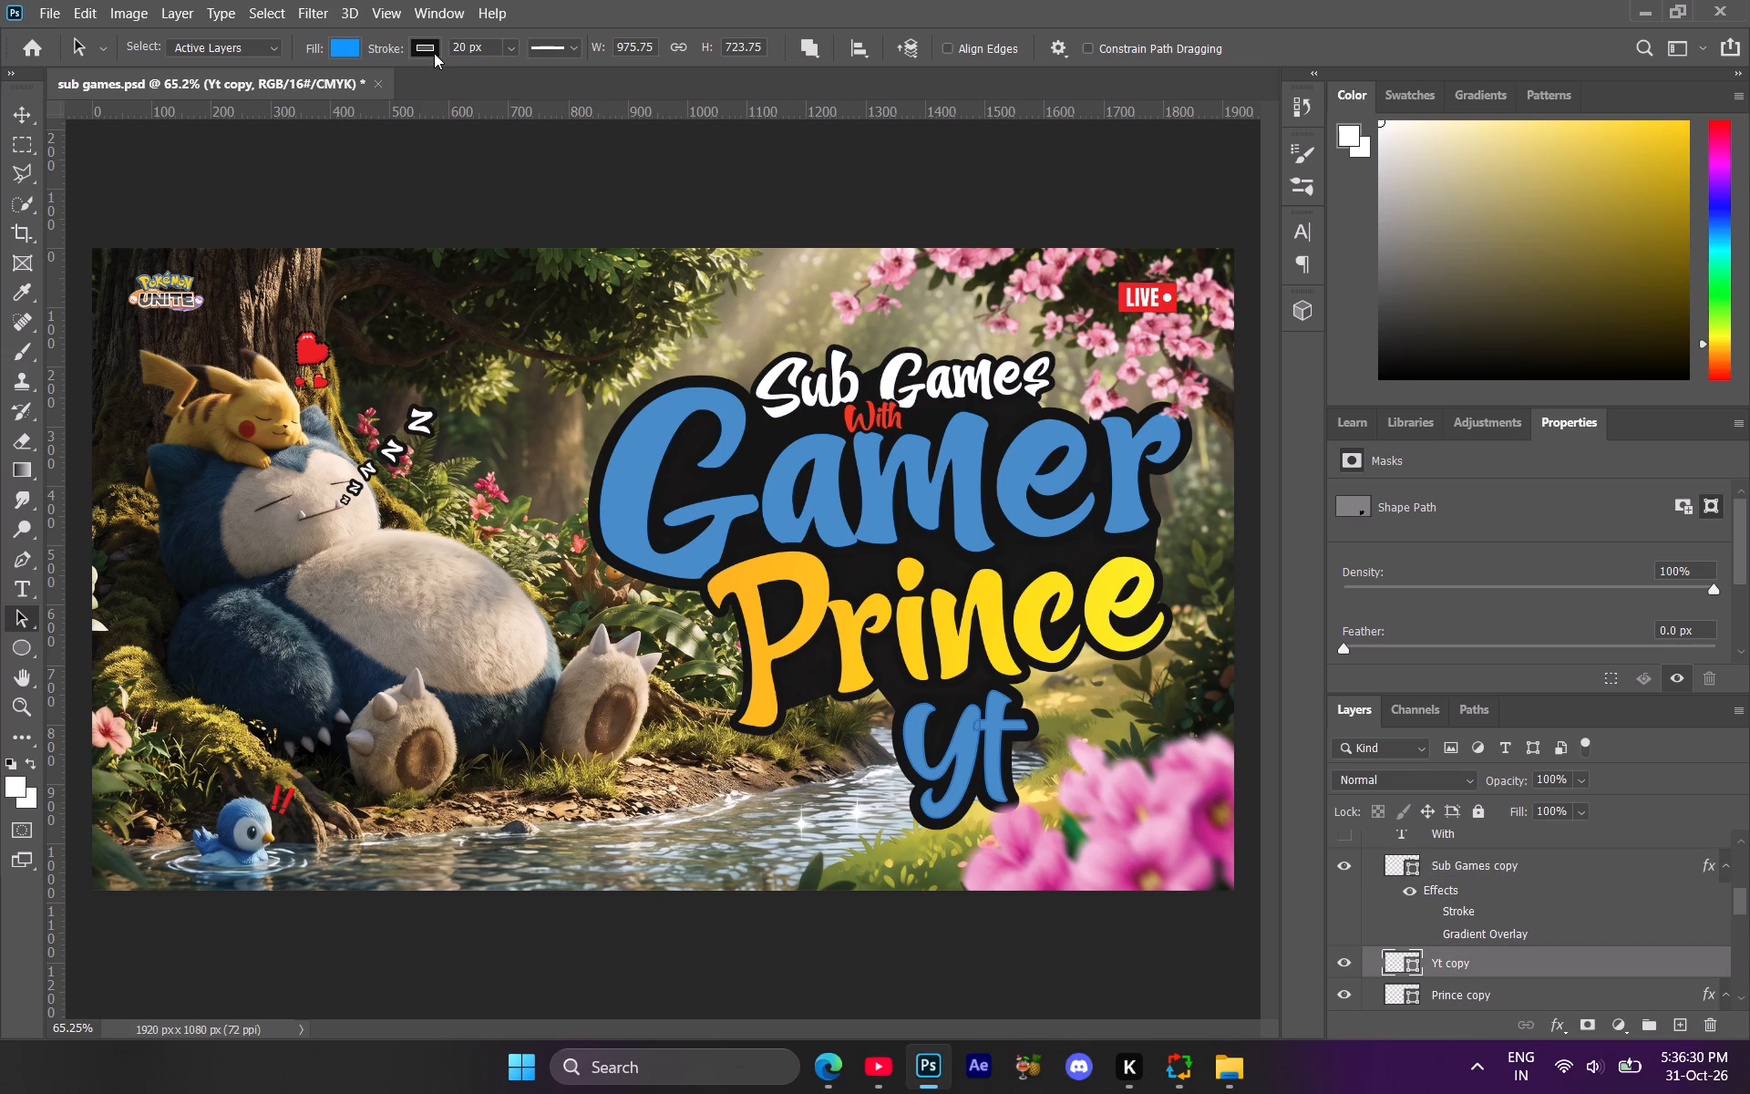
click(434, 53)
click(279, 172)
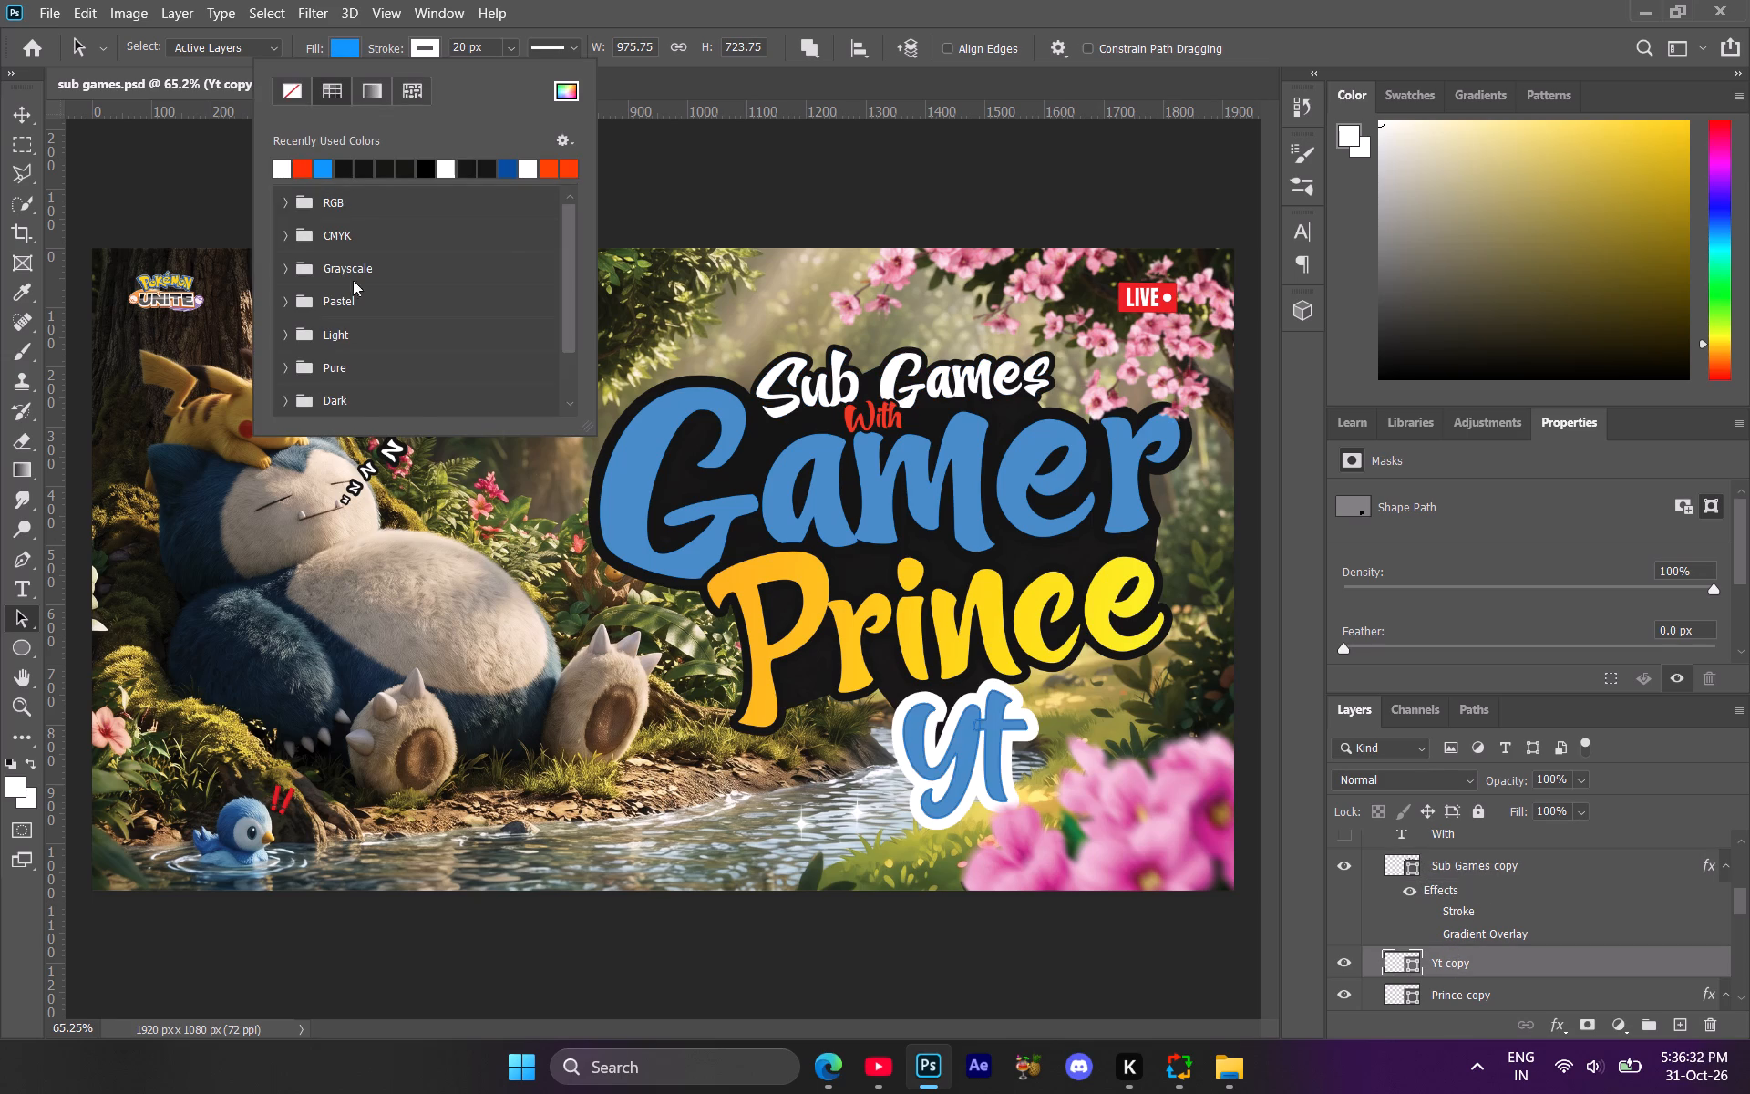
click(723, 884)
Change the stroke colour of the Prince copy shape to white.
scroll(1420, 975, down, 1)
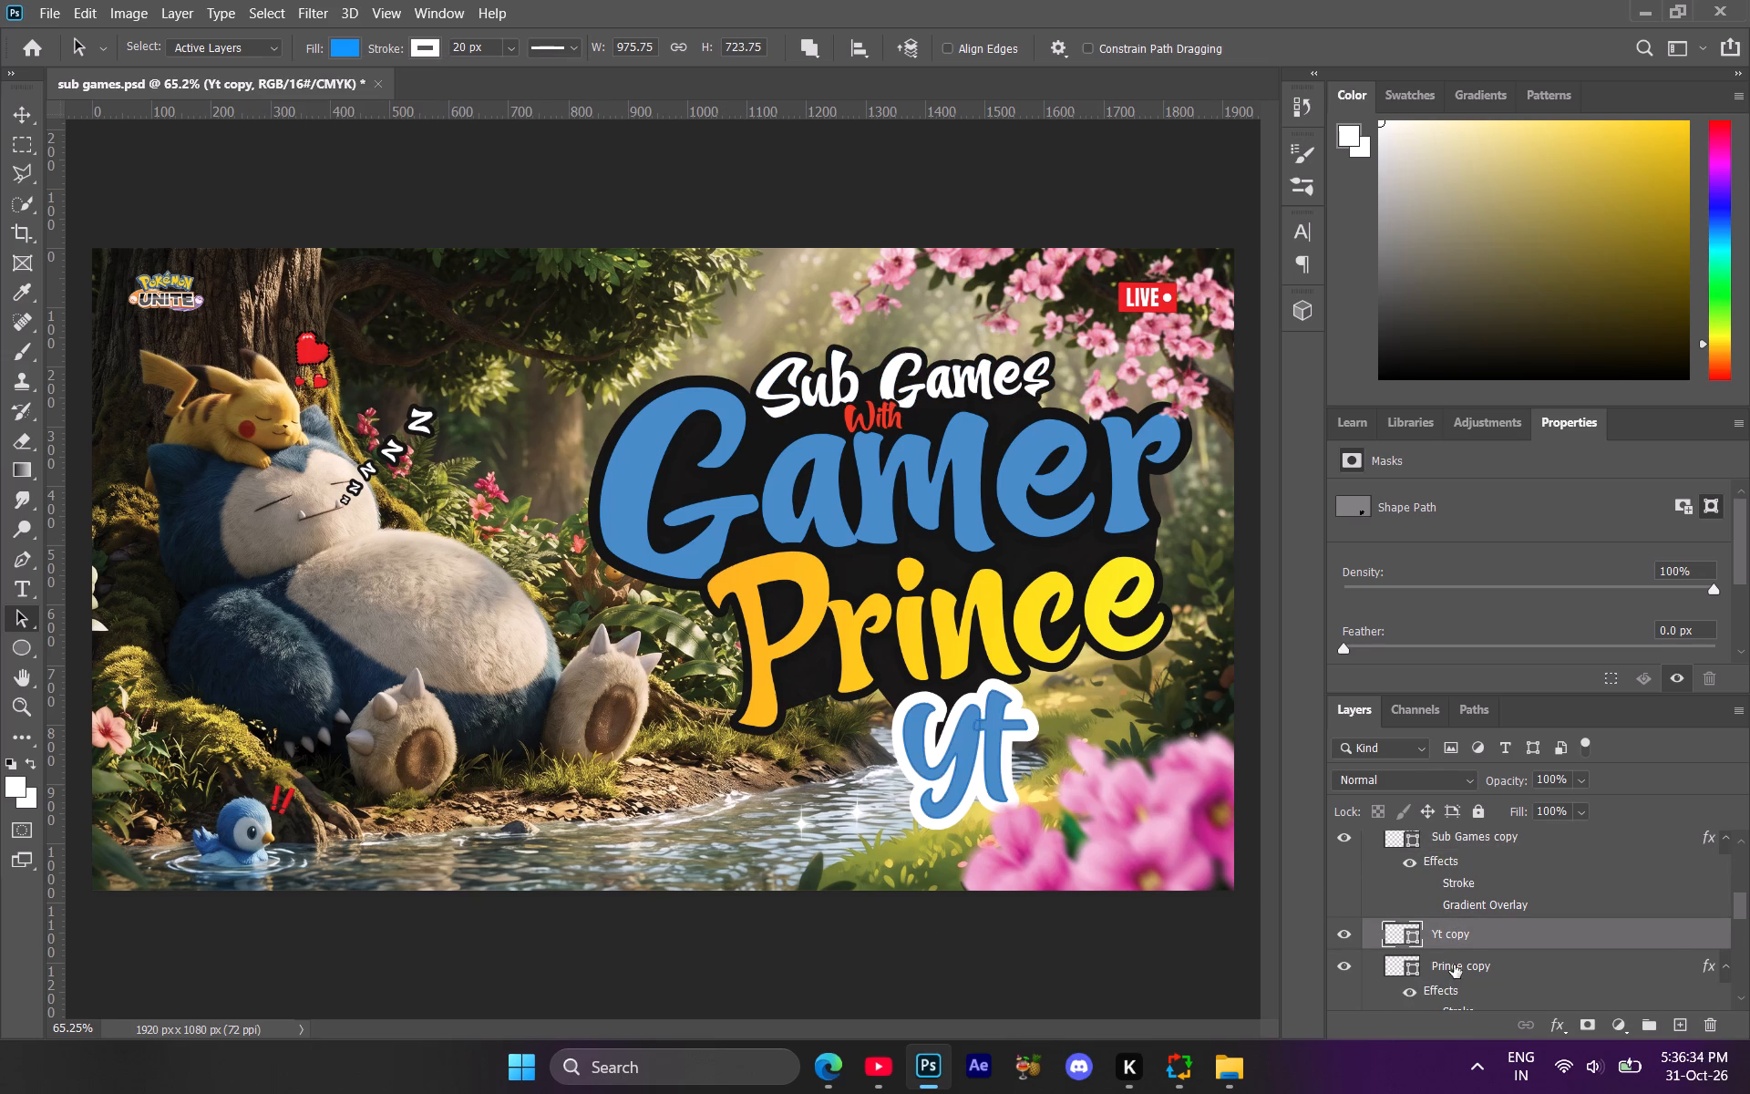
click(1451, 964)
click(426, 46)
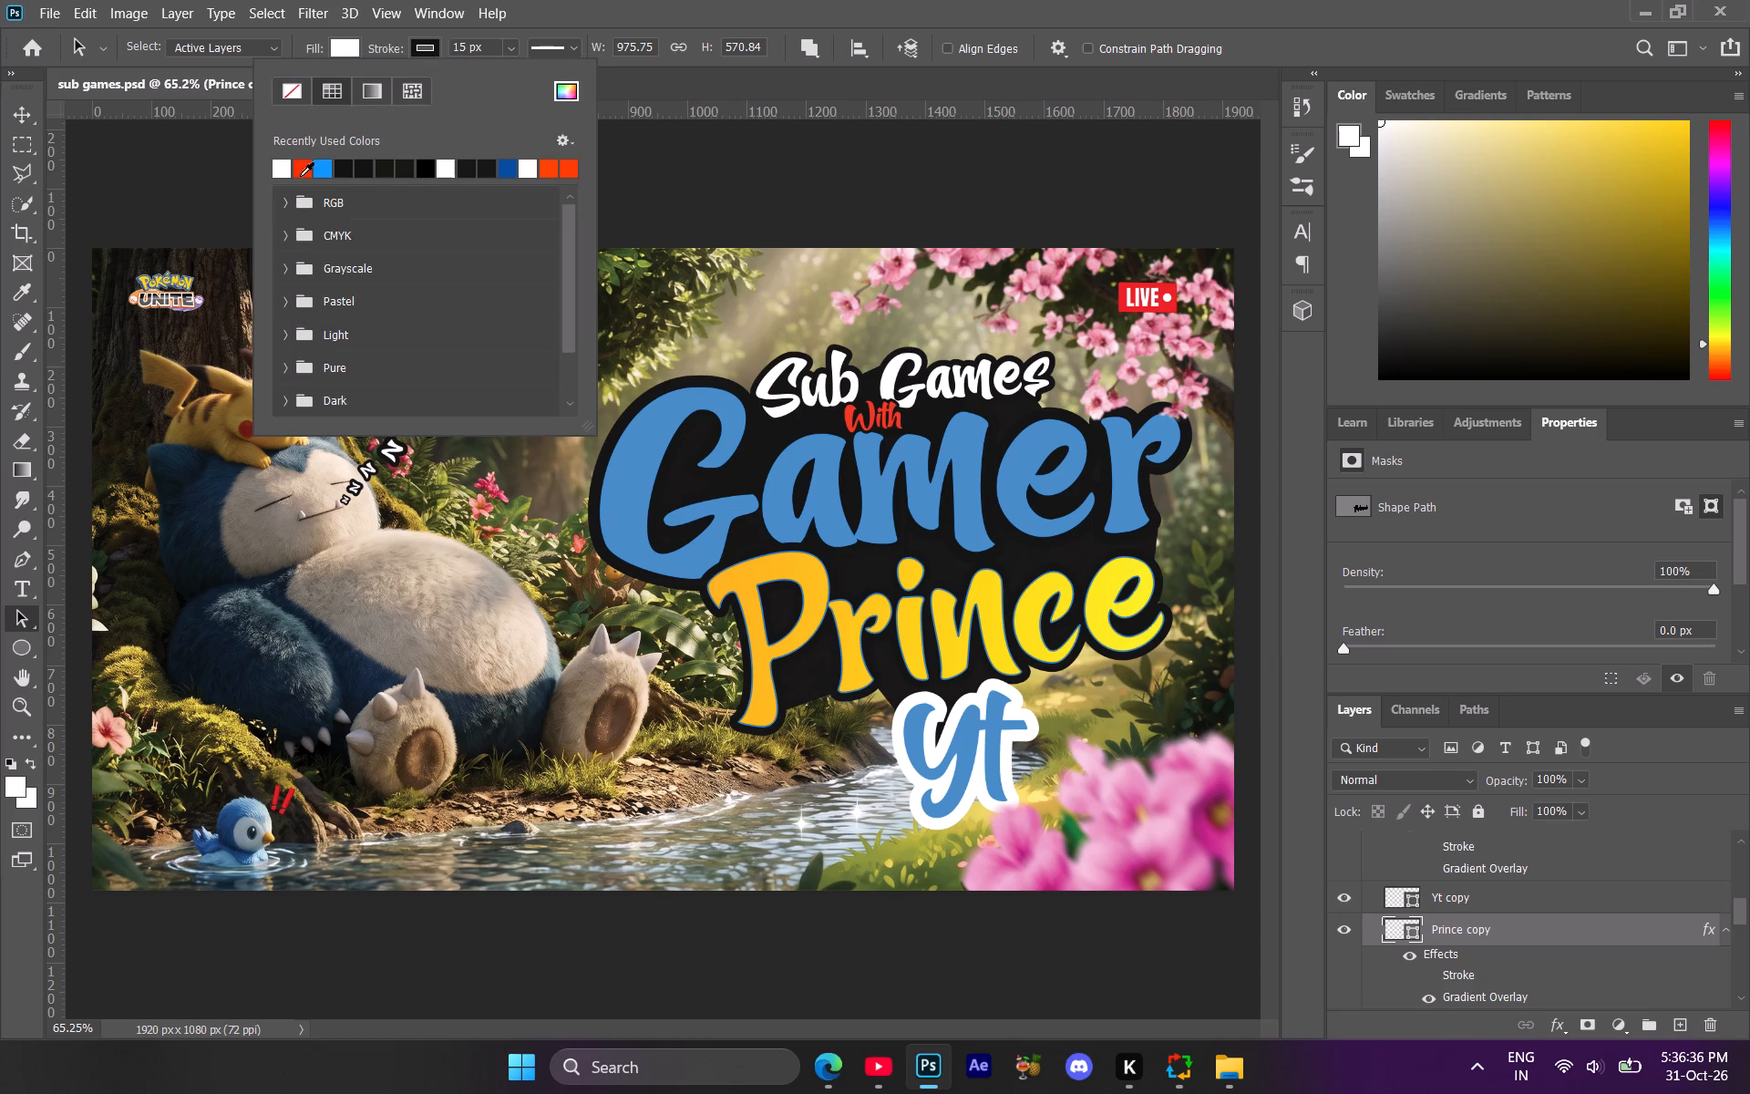
click(275, 170)
click(901, 892)
Change the stroke colour of the Gamer copy shape to white.
scroll(1443, 959, down, 2)
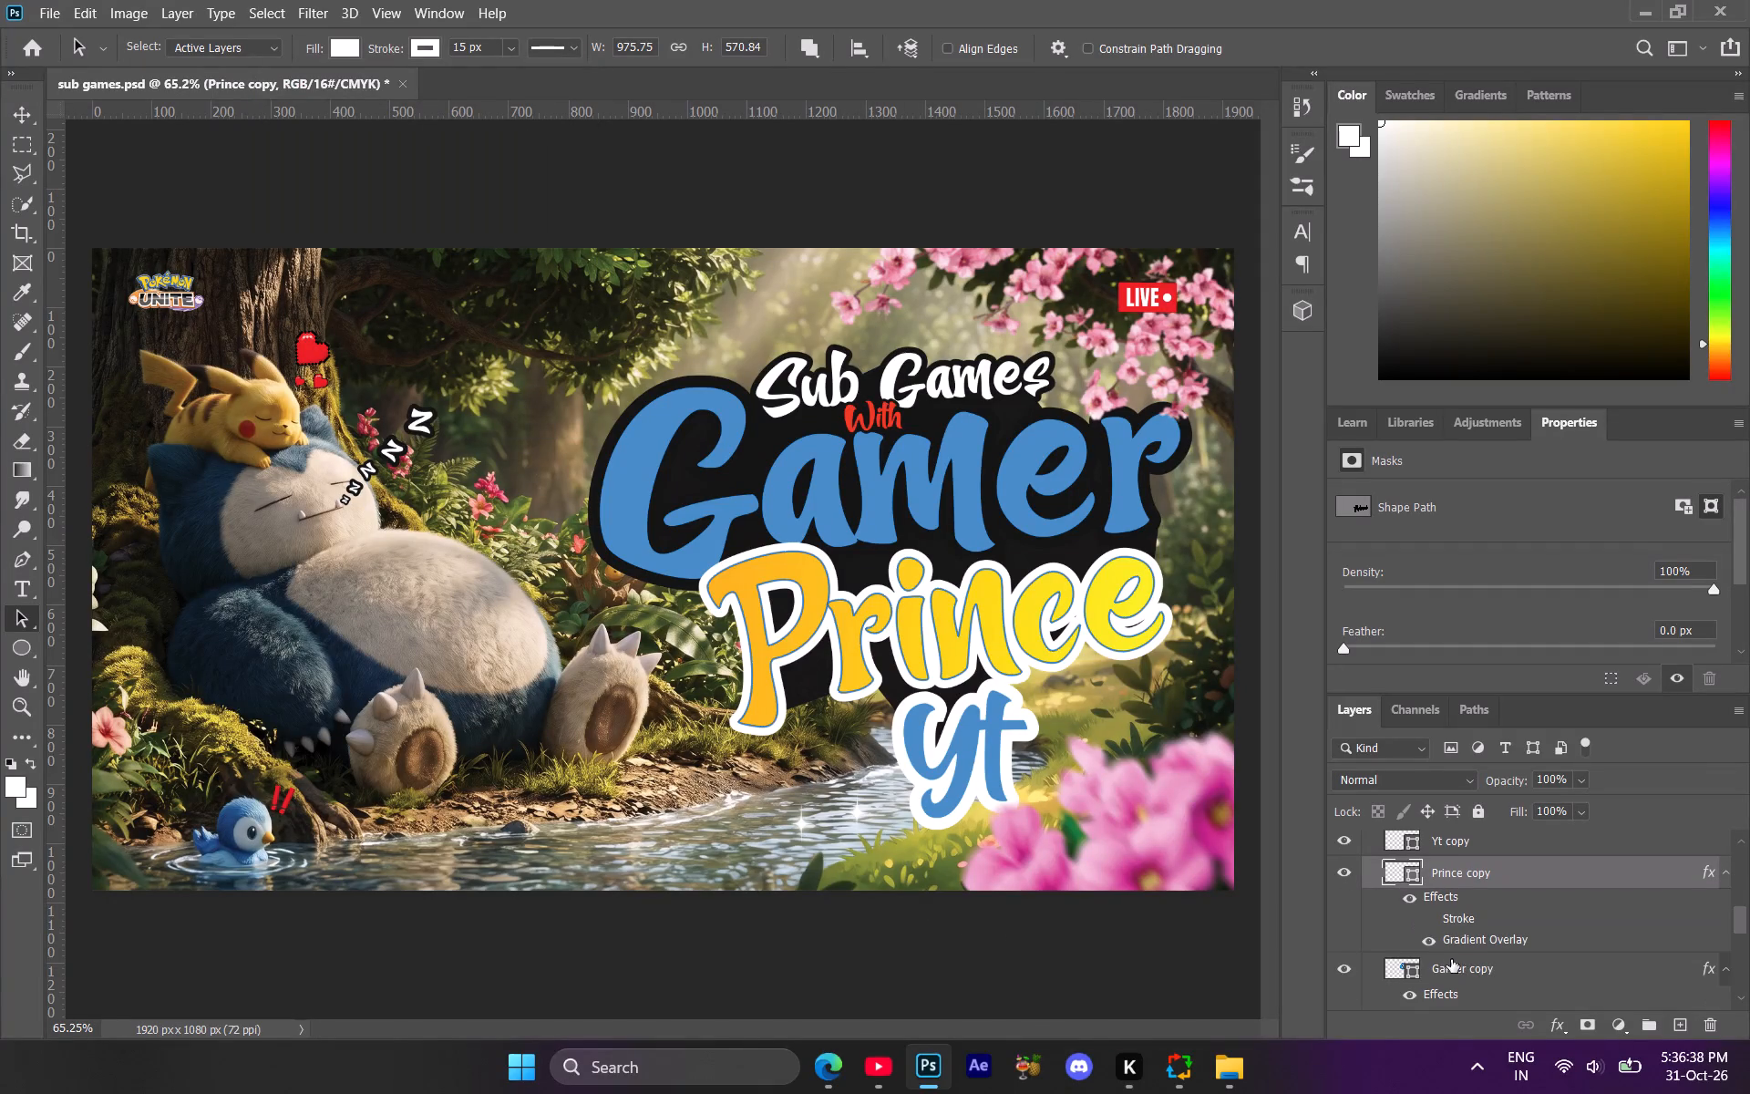
click(1460, 963)
click(423, 42)
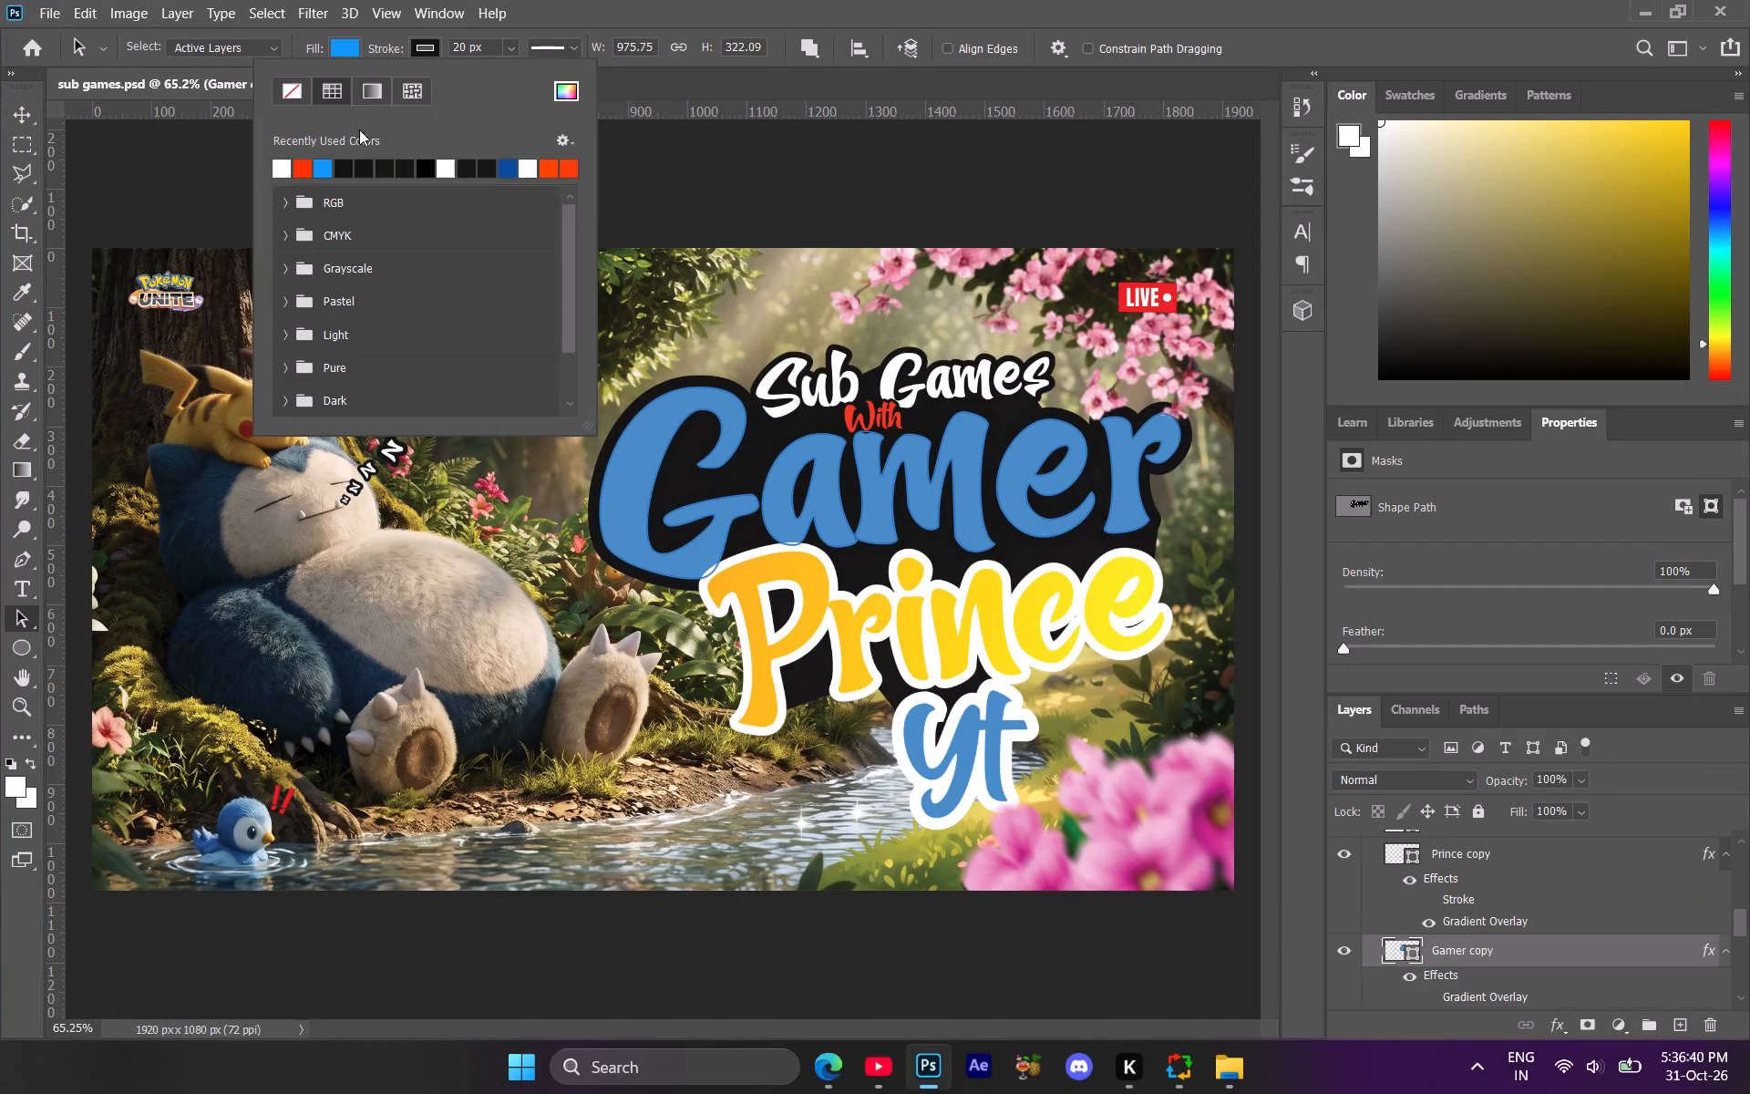
click(271, 170)
click(287, 177)
click(602, 933)
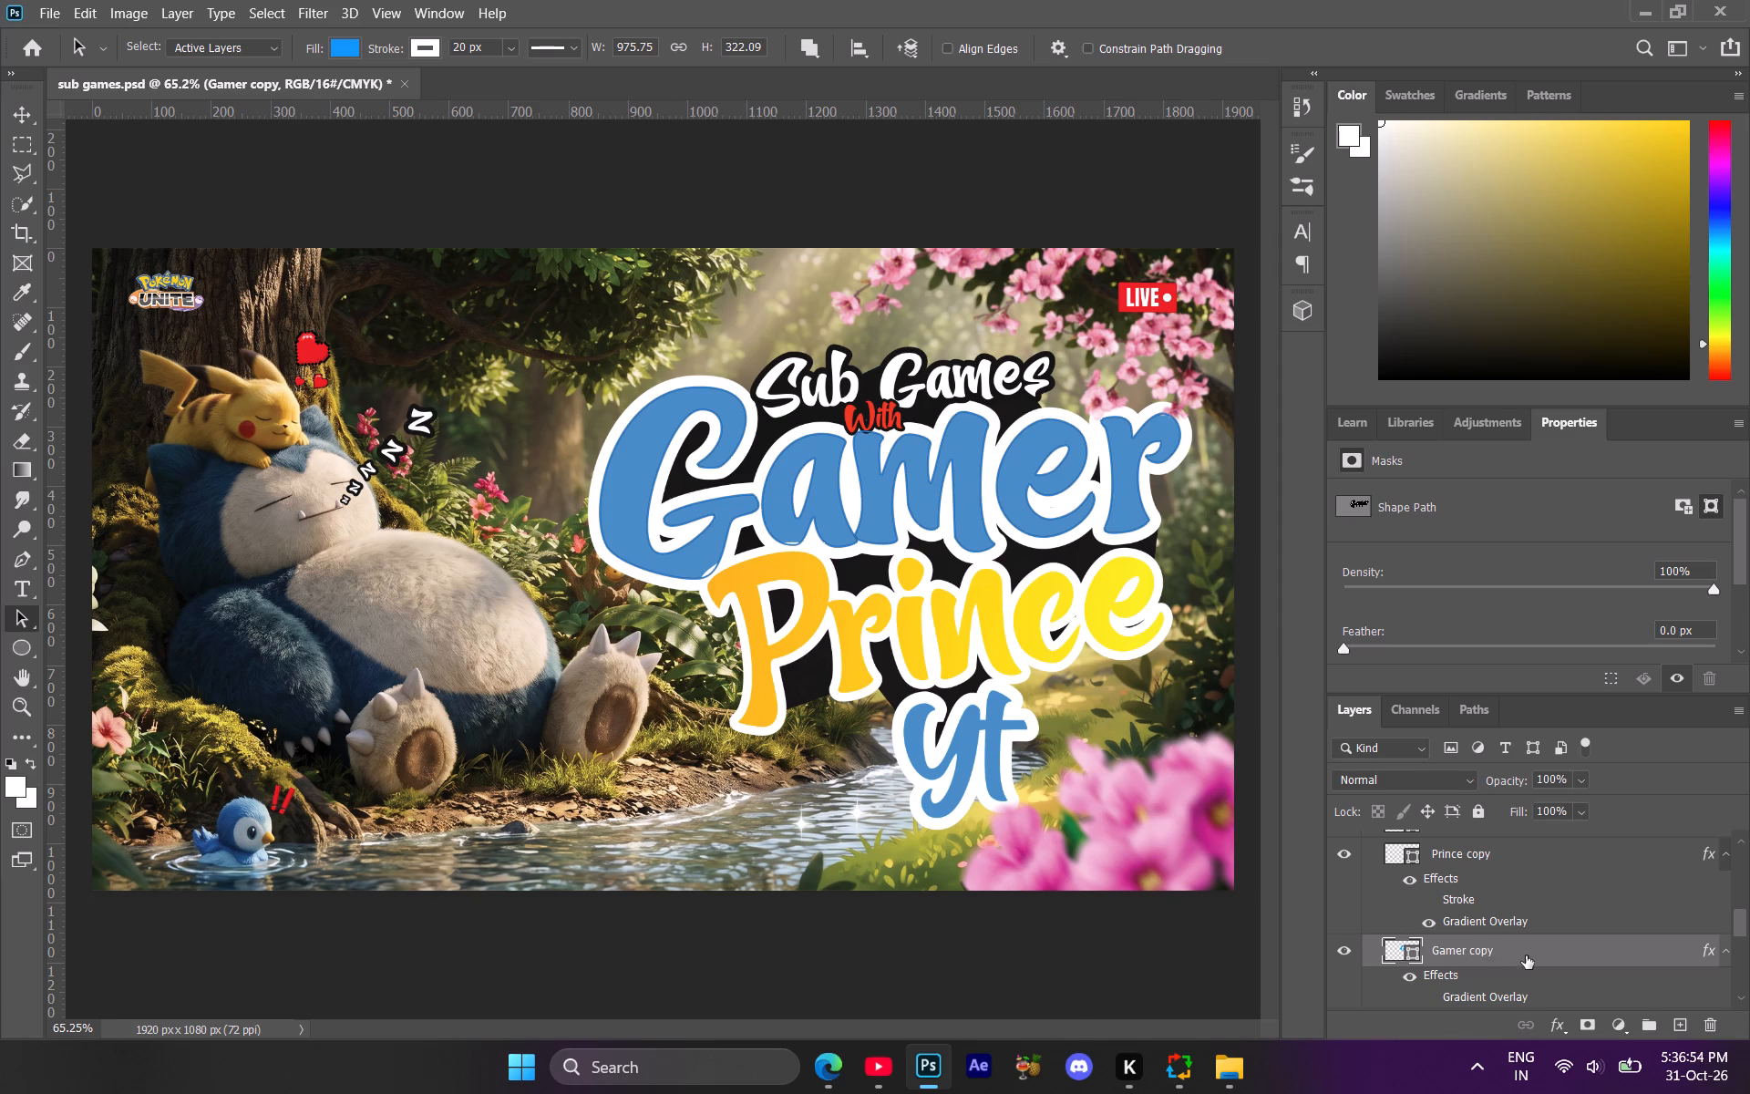
Add a white Color Overlay at 100% opacity to Layer 1, the dark backing shape behind the title lettering.
scroll(1518, 953, up, 4)
scroll(1506, 934, down, 7)
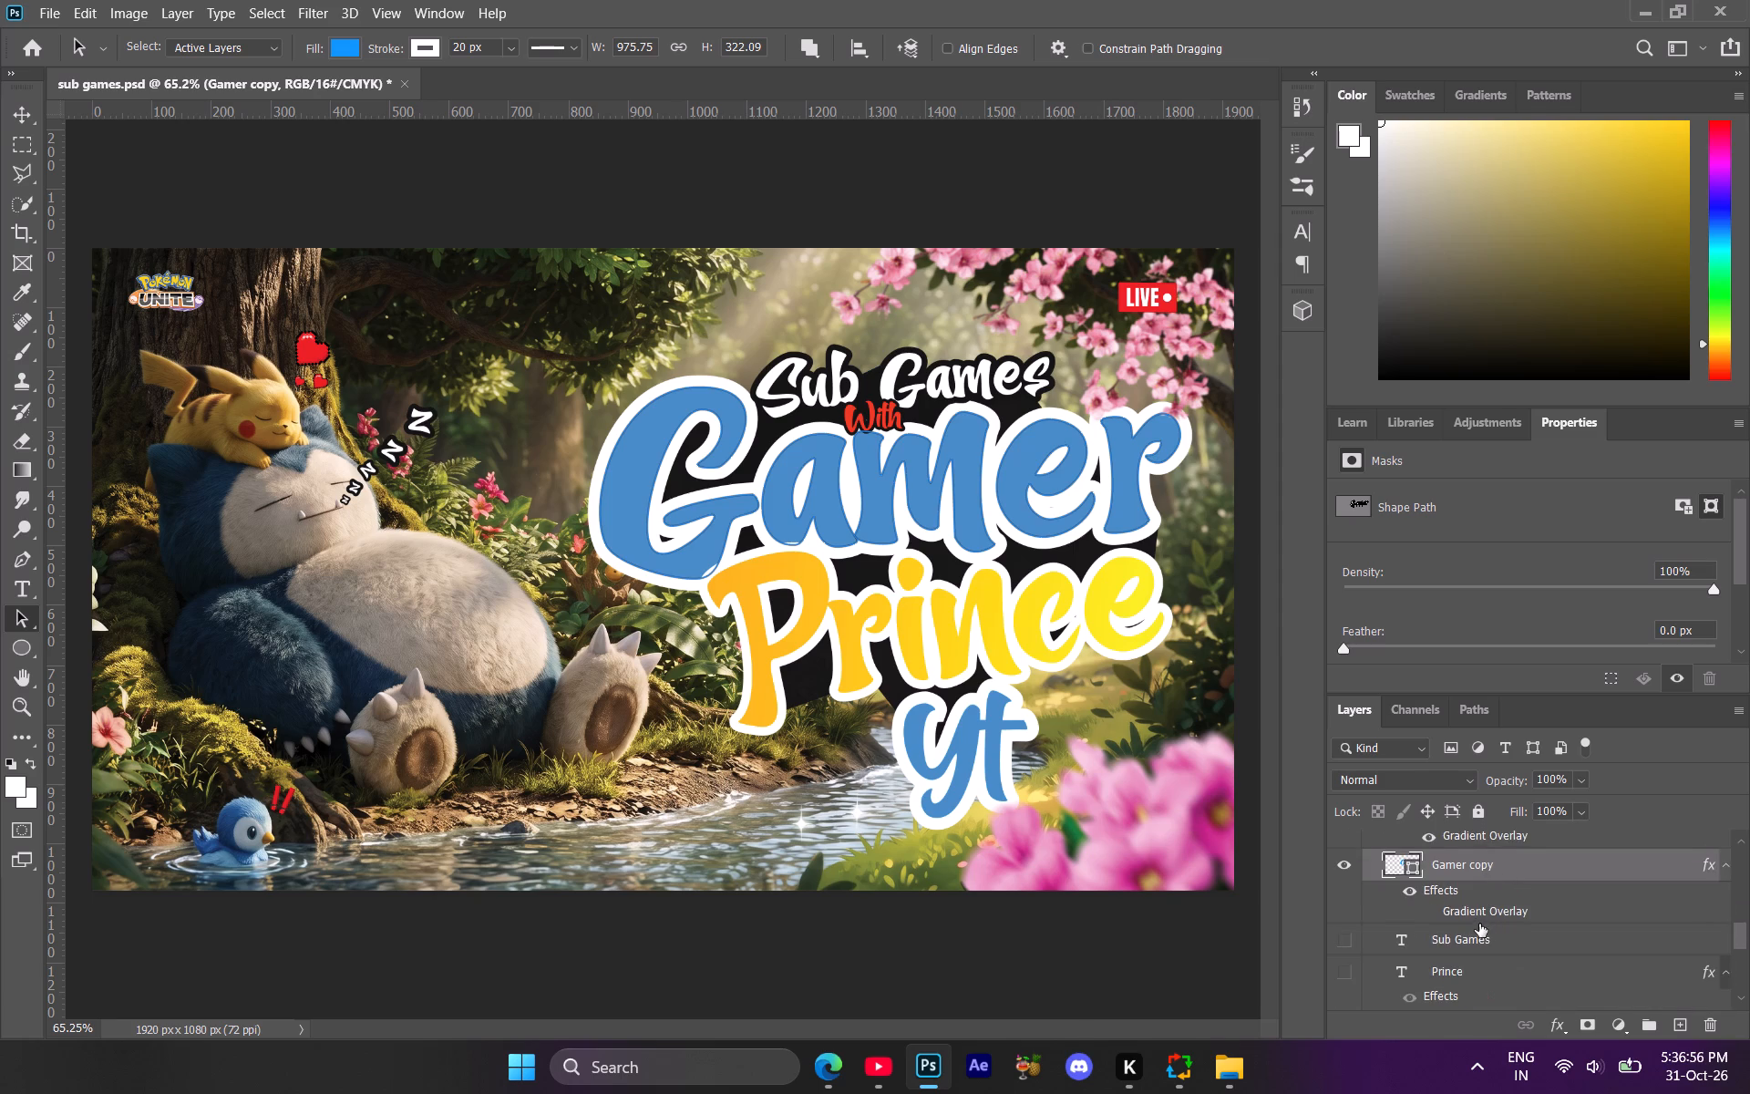
scroll(1475, 916, down, 6)
click(1472, 932)
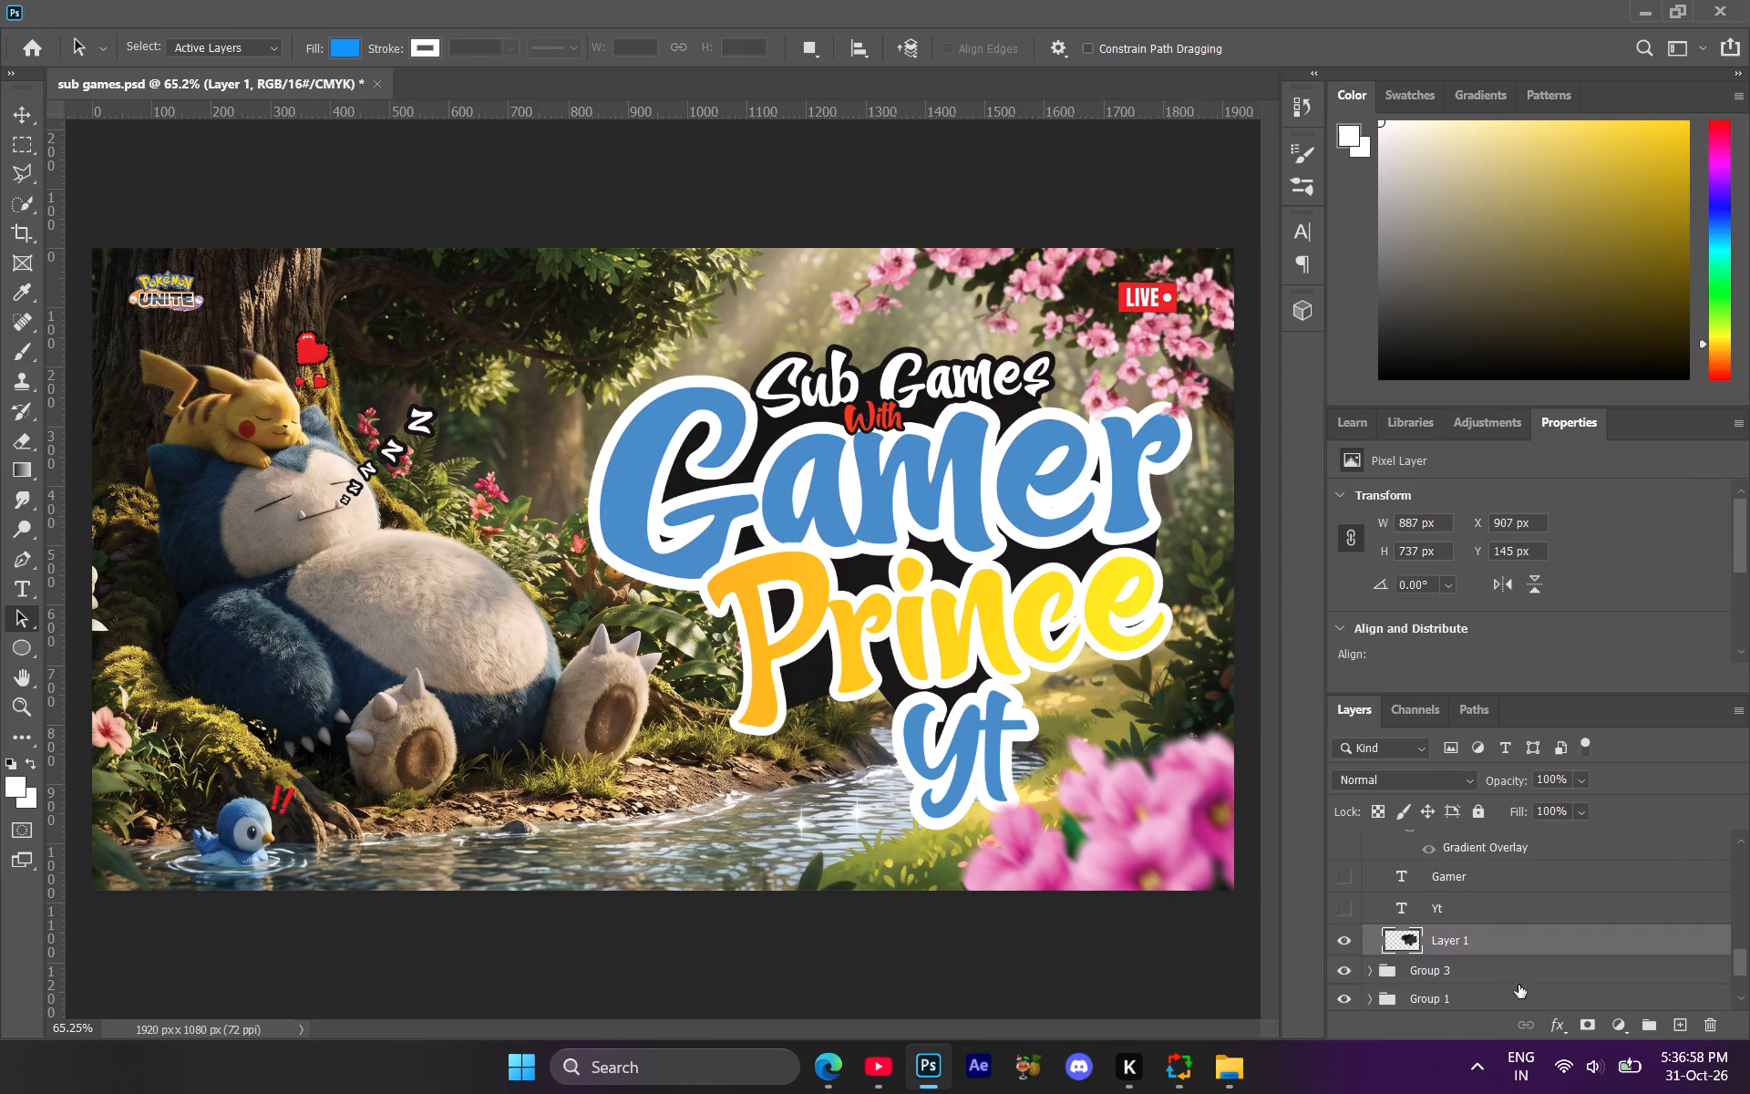
click(1560, 1022)
click(1596, 938)
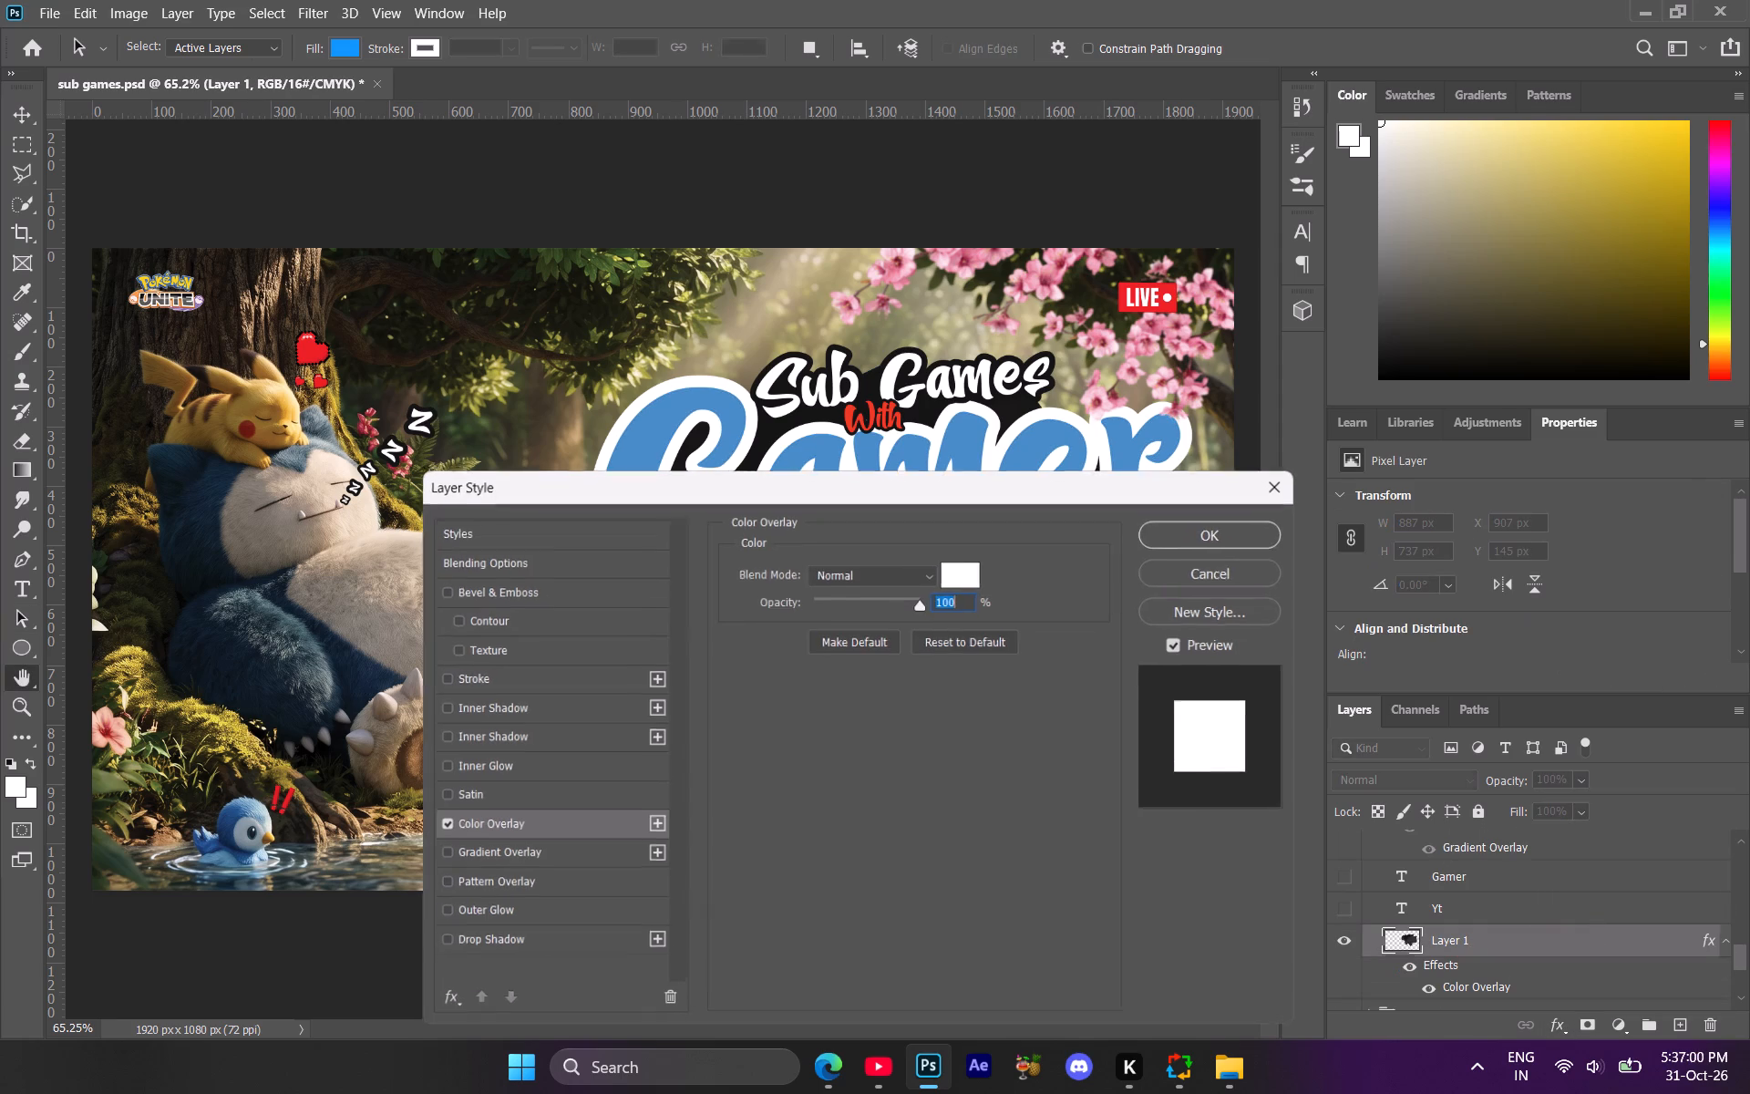
click(1207, 551)
click(1207, 538)
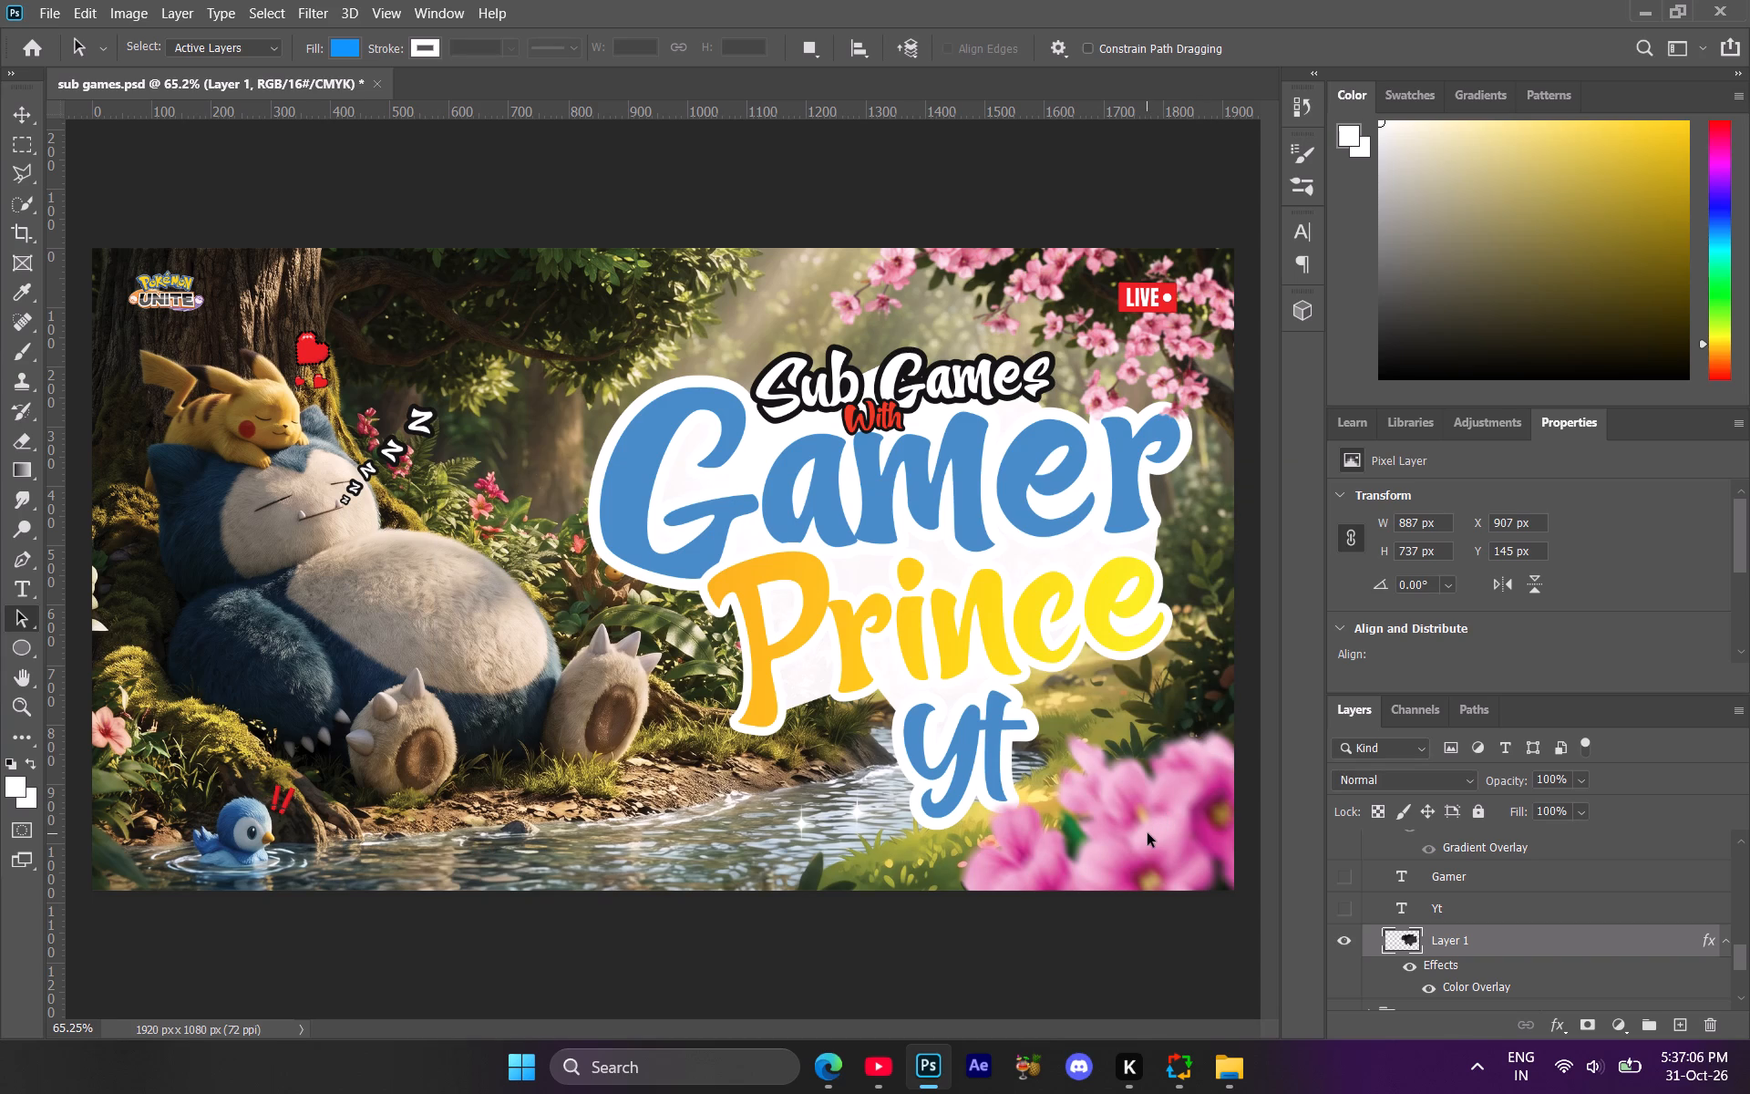
Change the stroke colour of the small red With copy shape to white.
scroll(1494, 975, up, 1)
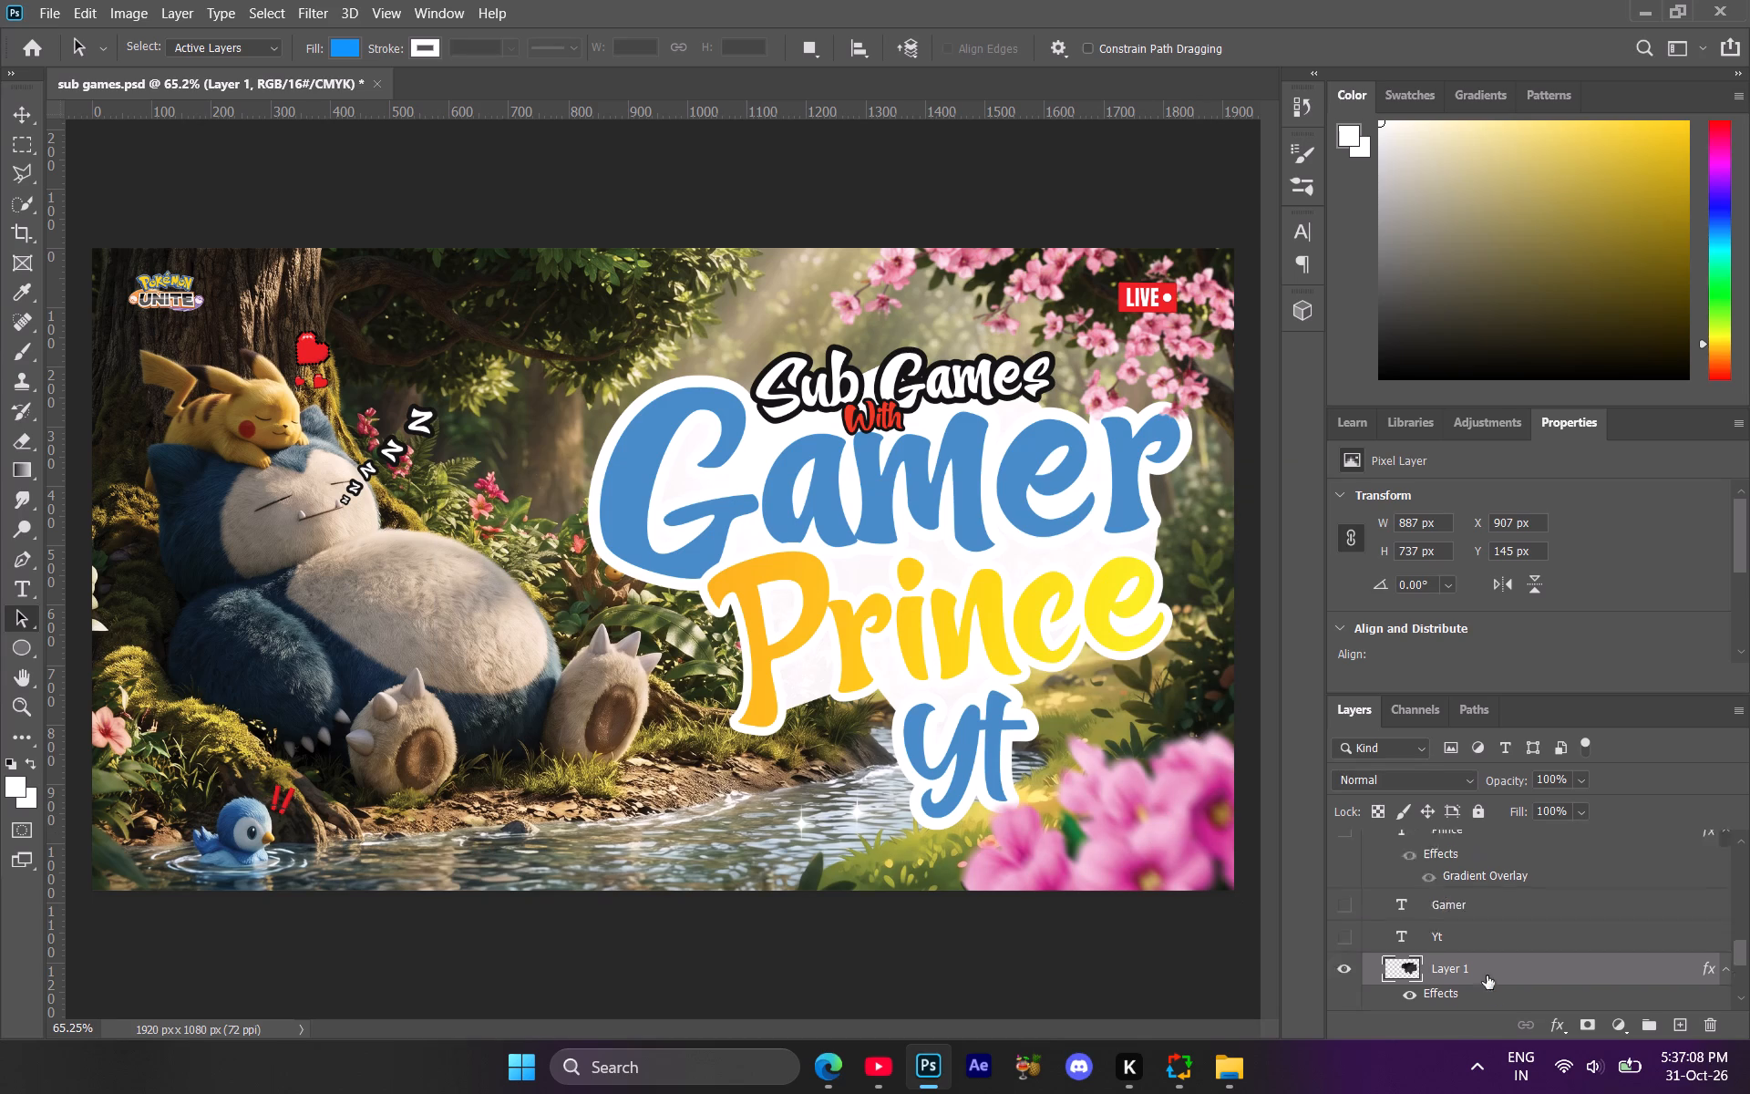
scroll(1487, 975, up, 15)
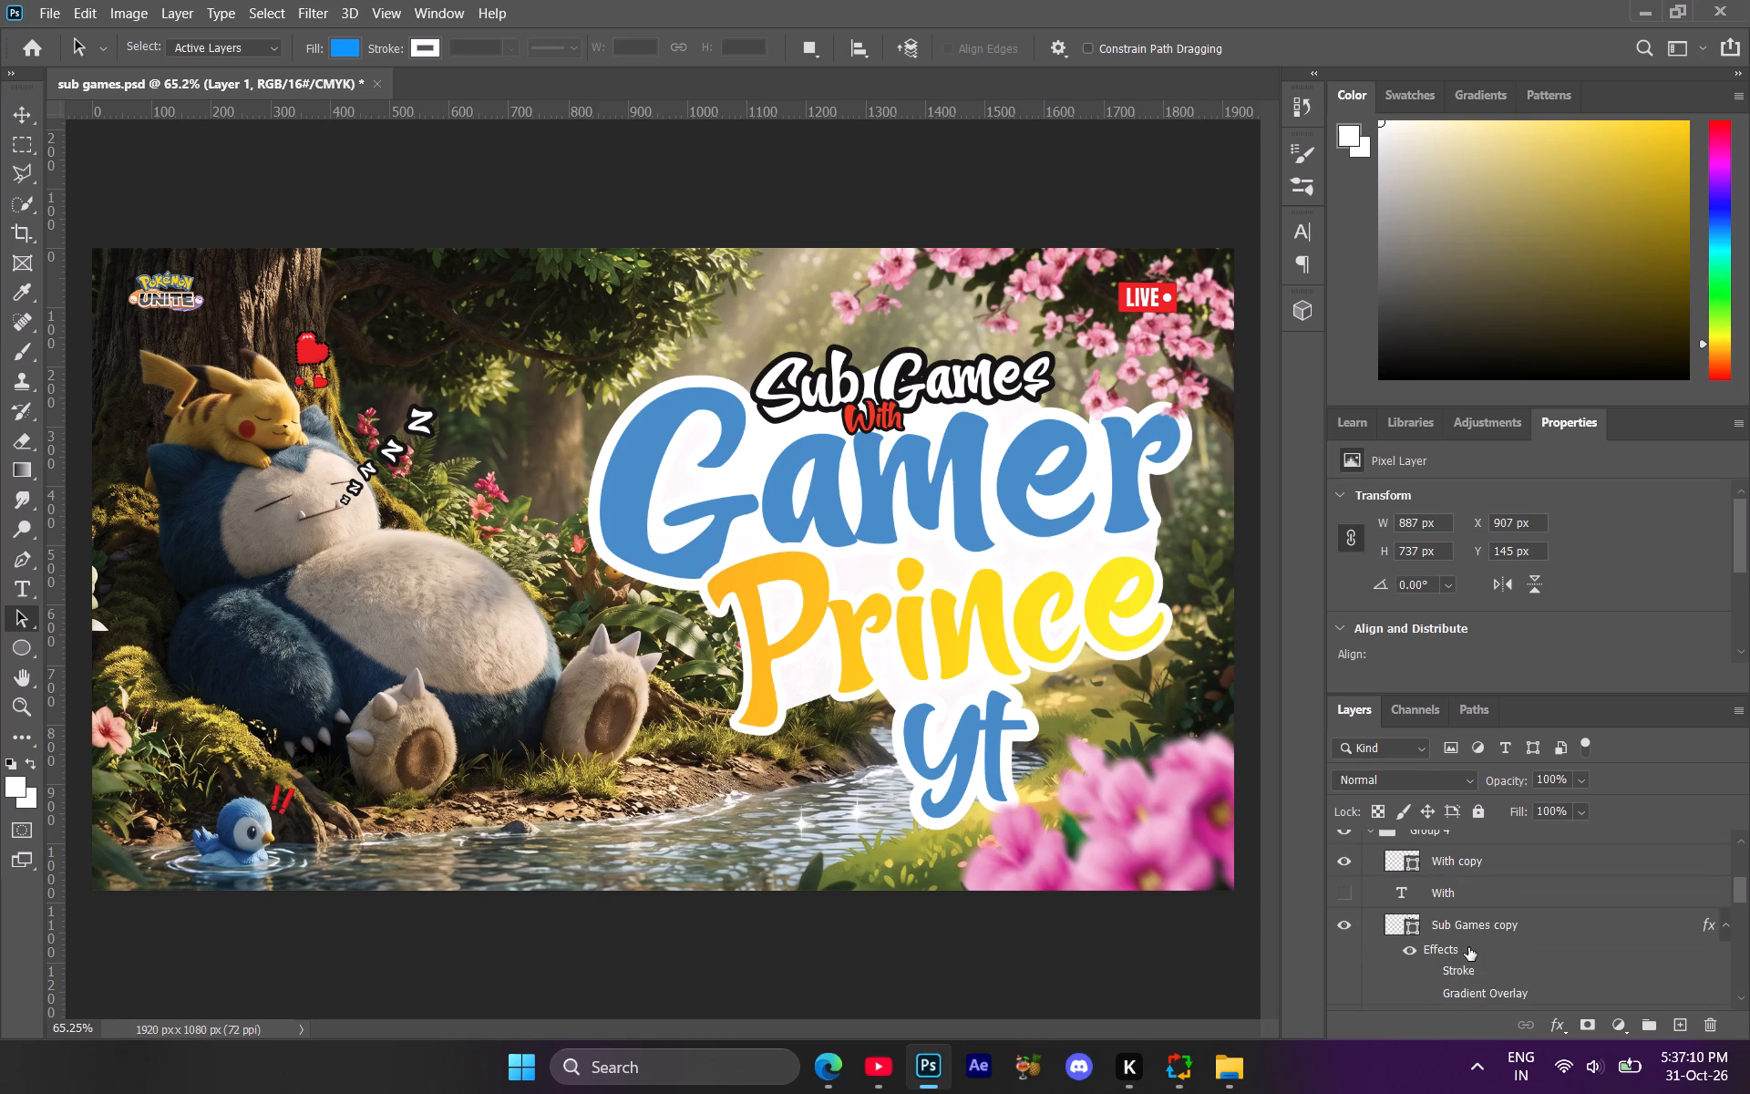
click(1442, 870)
click(1562, 1030)
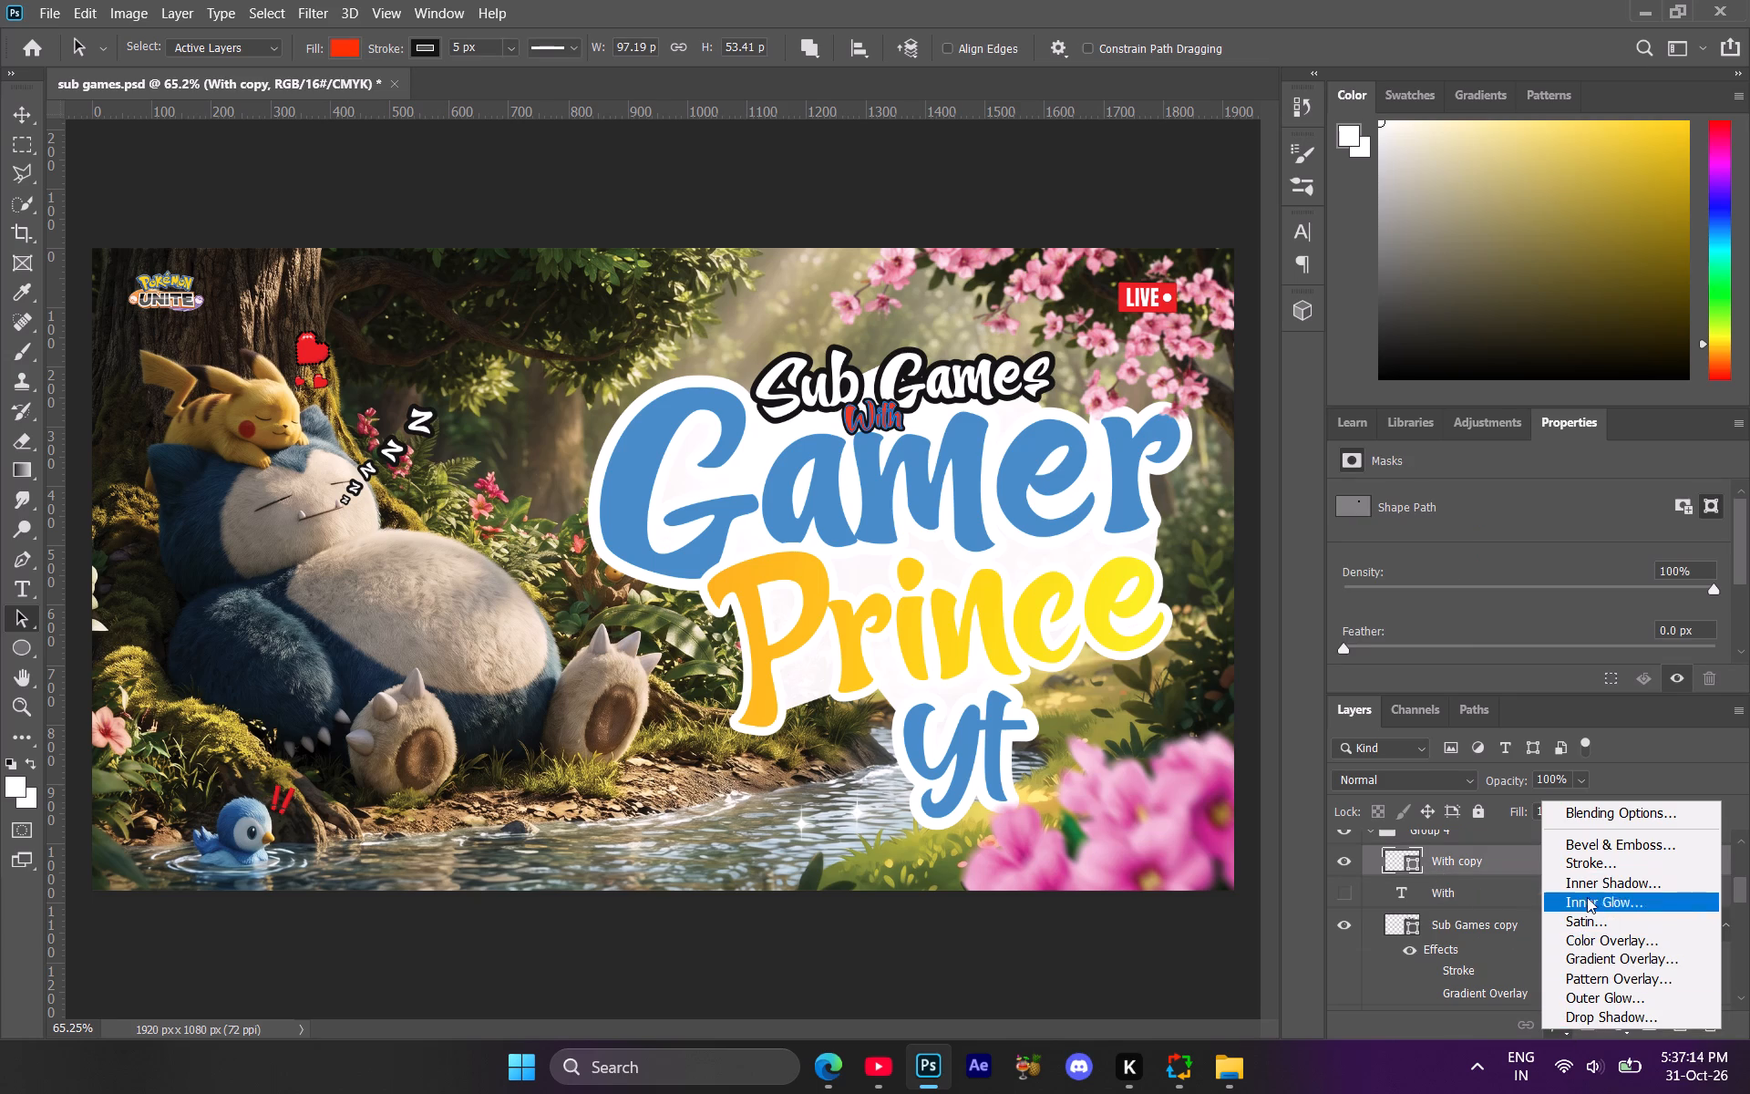
click(1406, 1046)
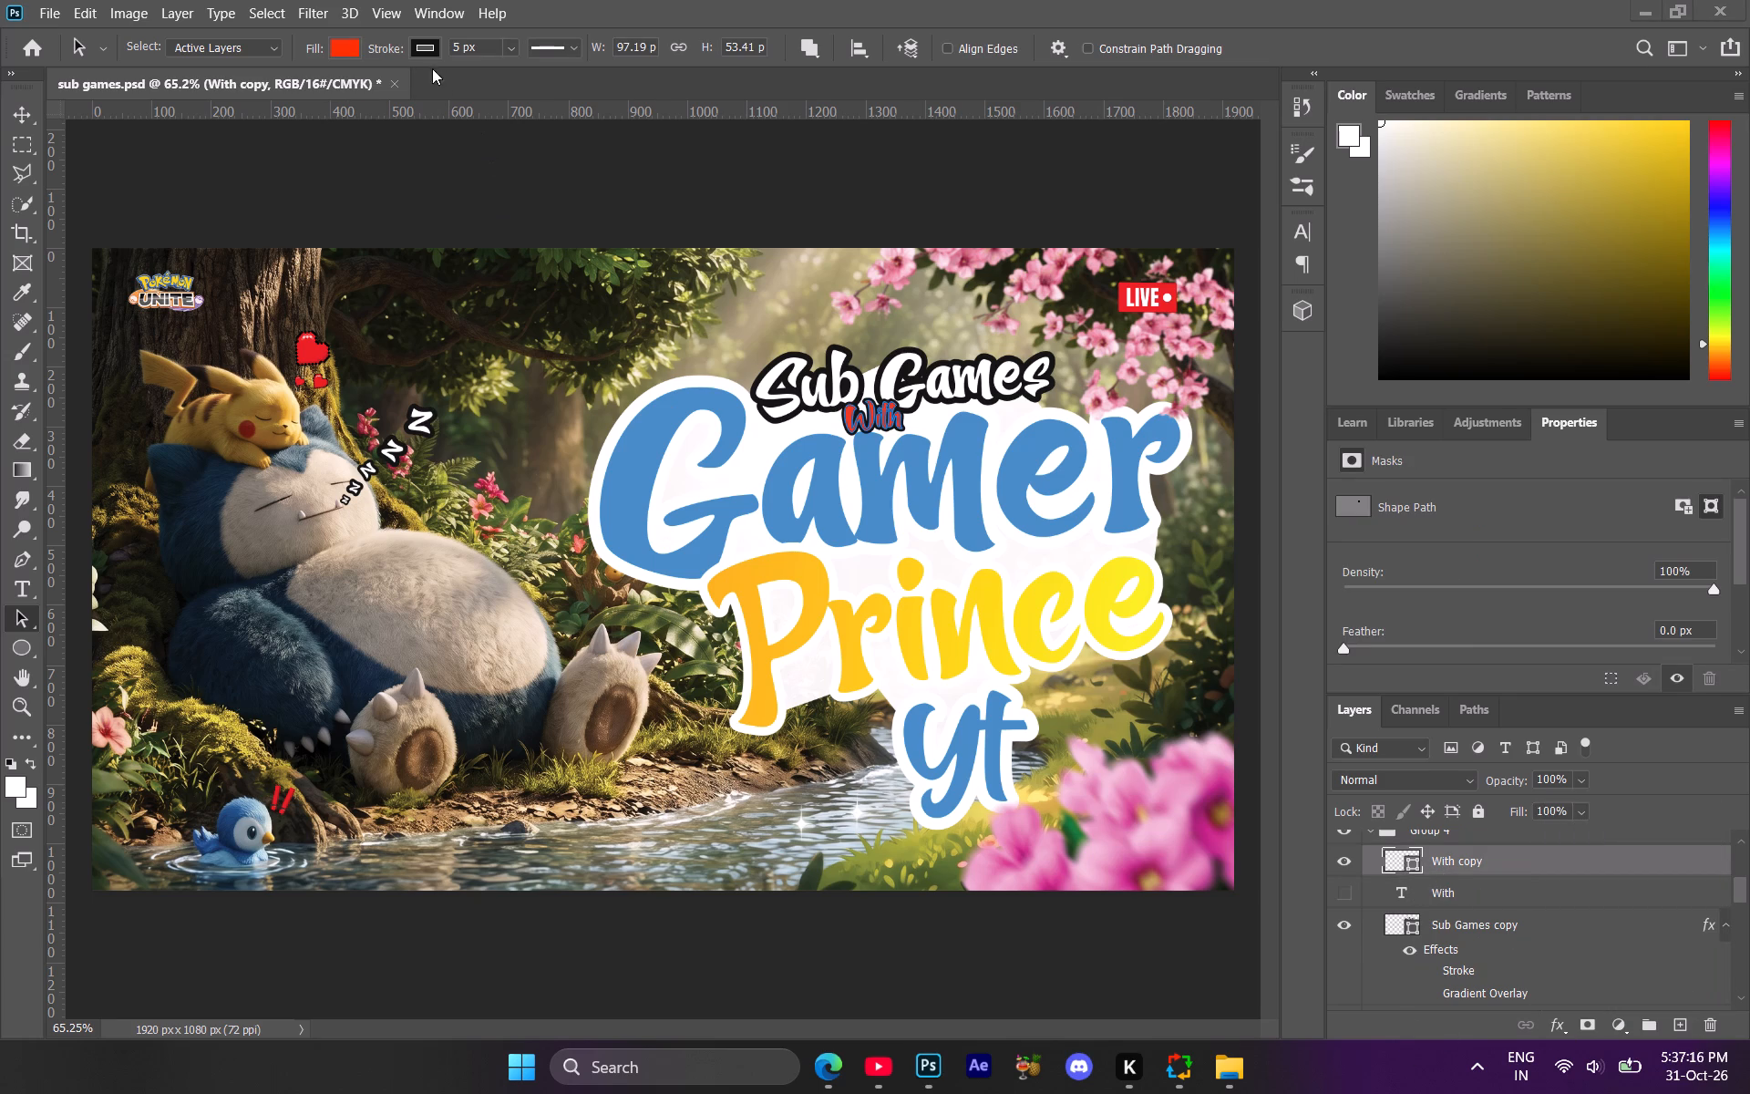
click(430, 52)
click(417, 52)
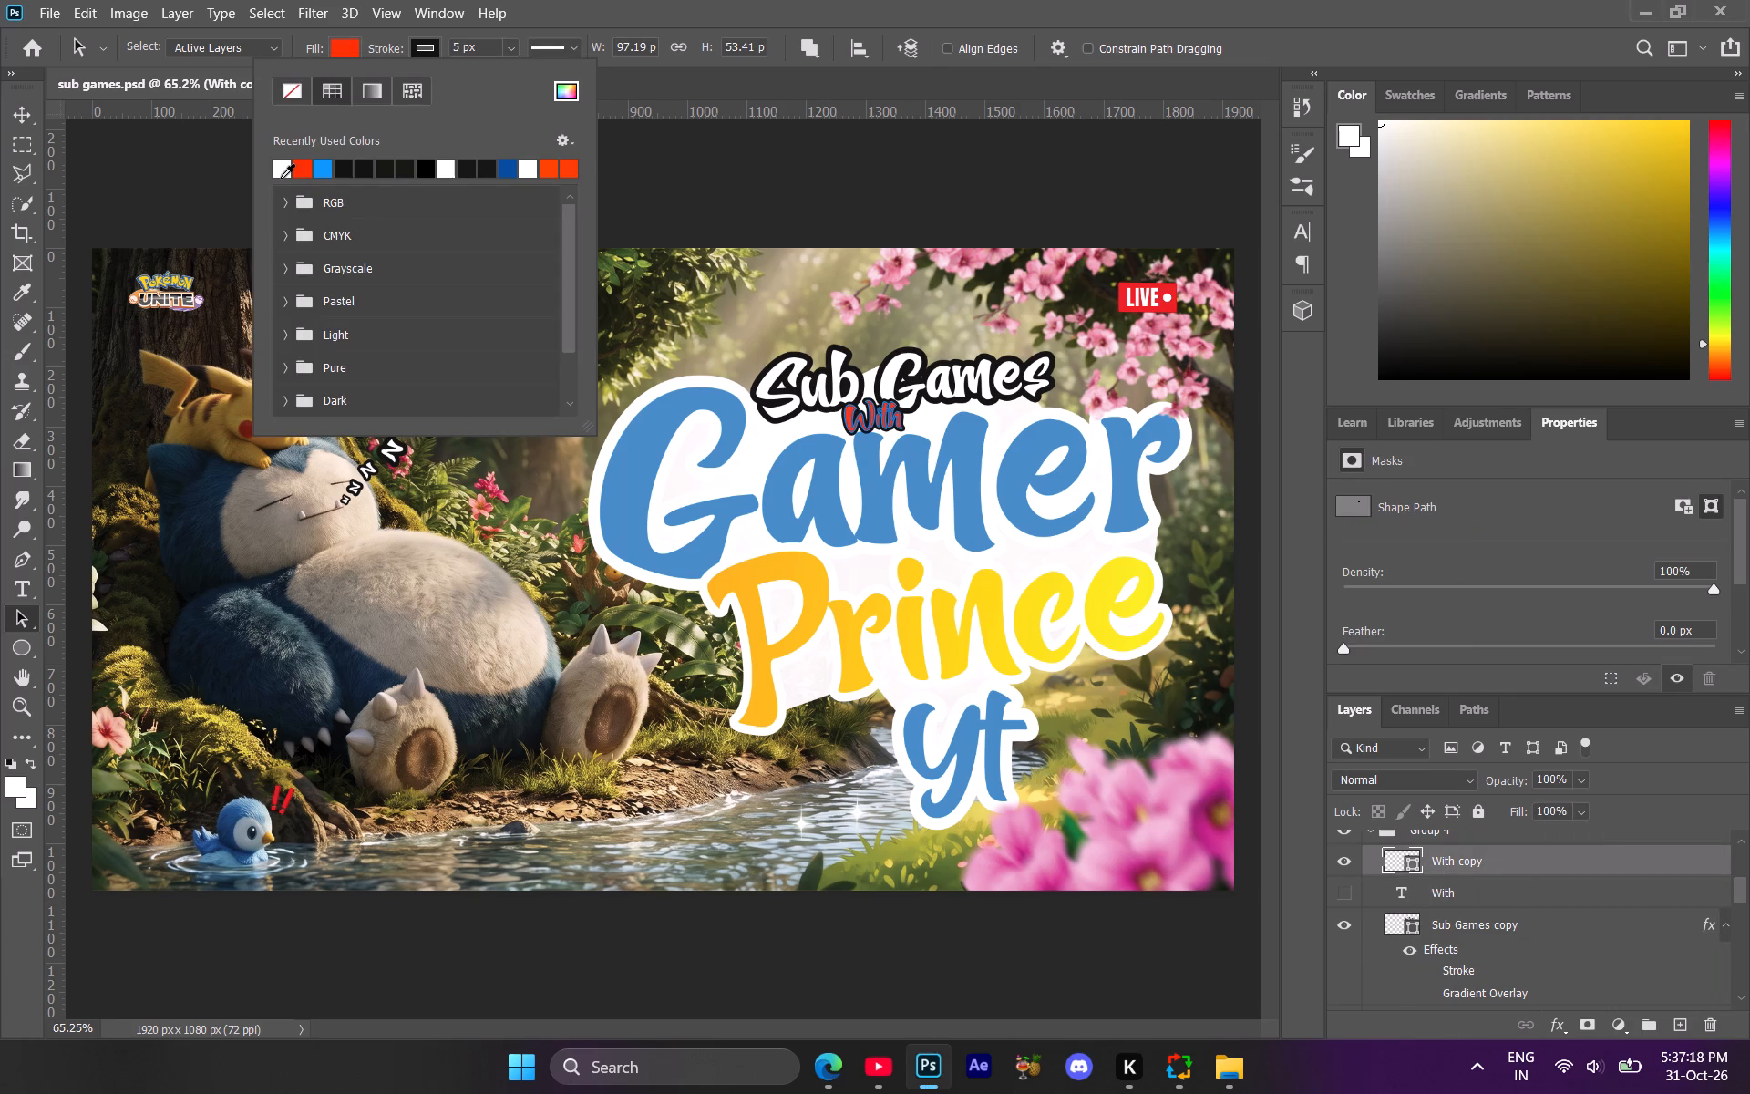
click(281, 178)
click(843, 920)
click(1173, 957)
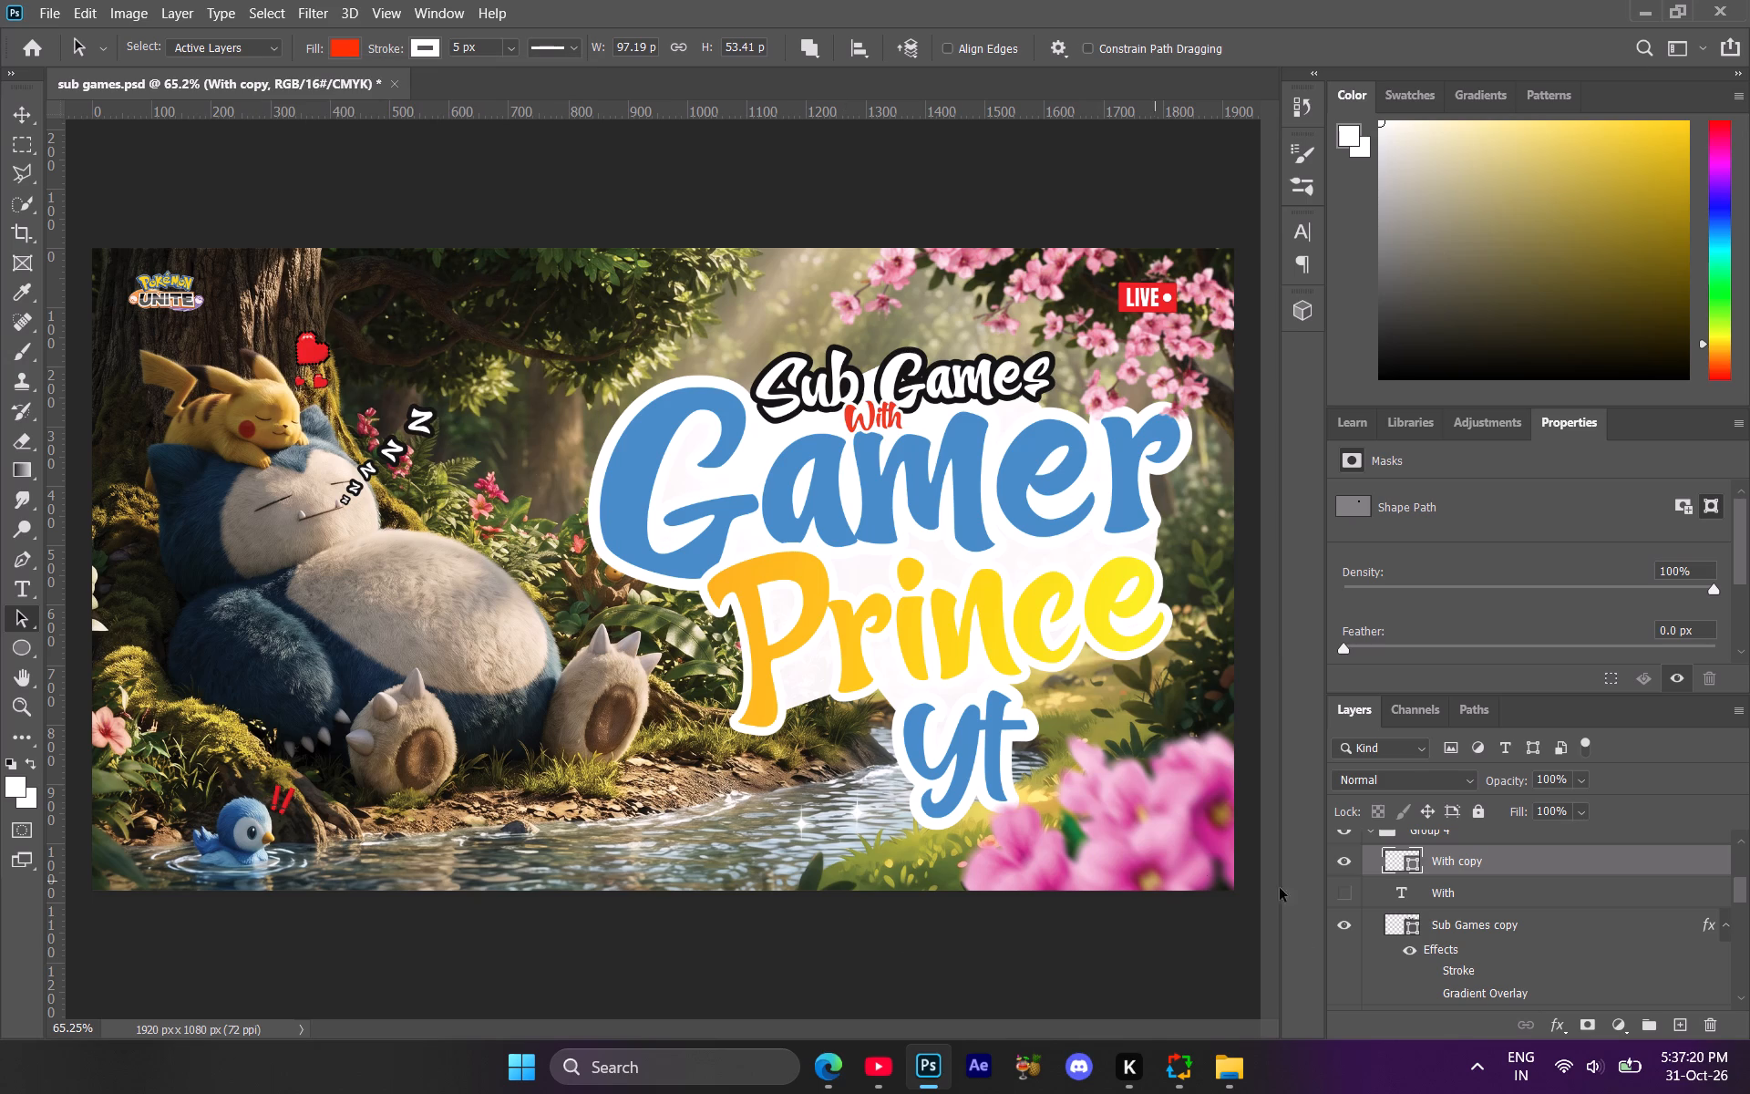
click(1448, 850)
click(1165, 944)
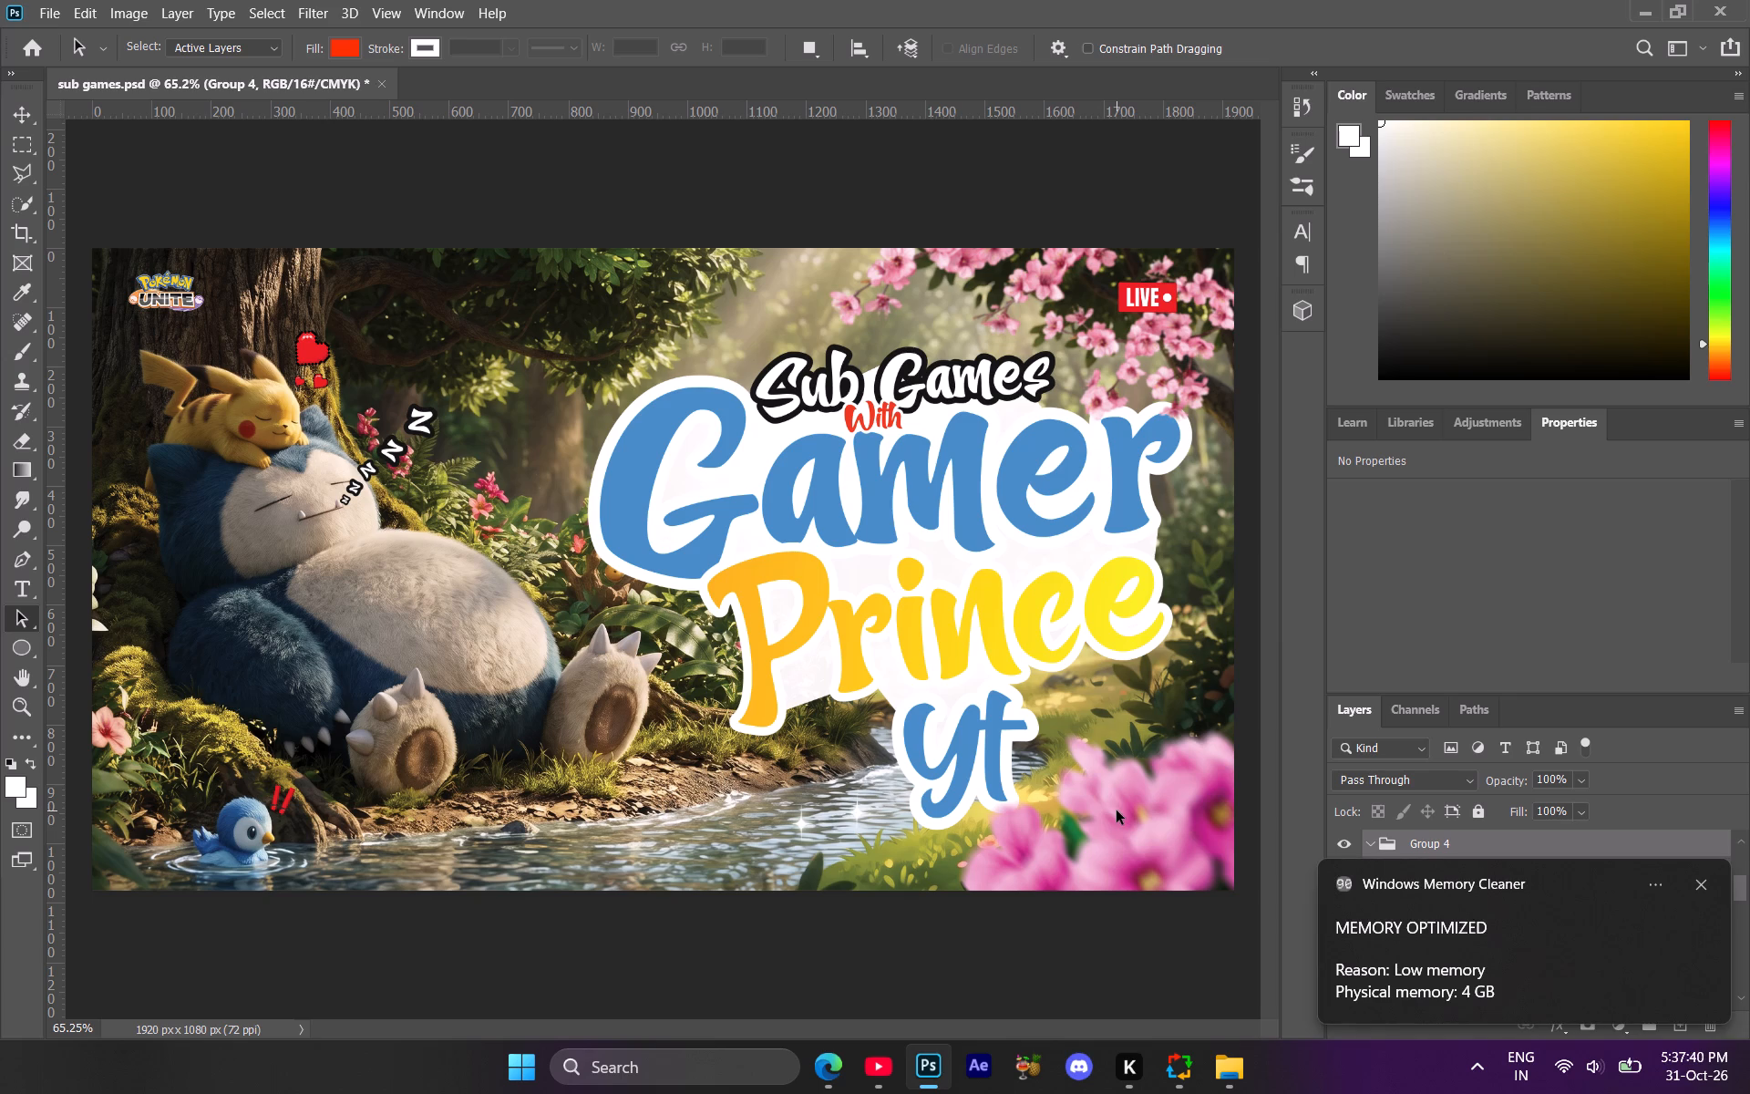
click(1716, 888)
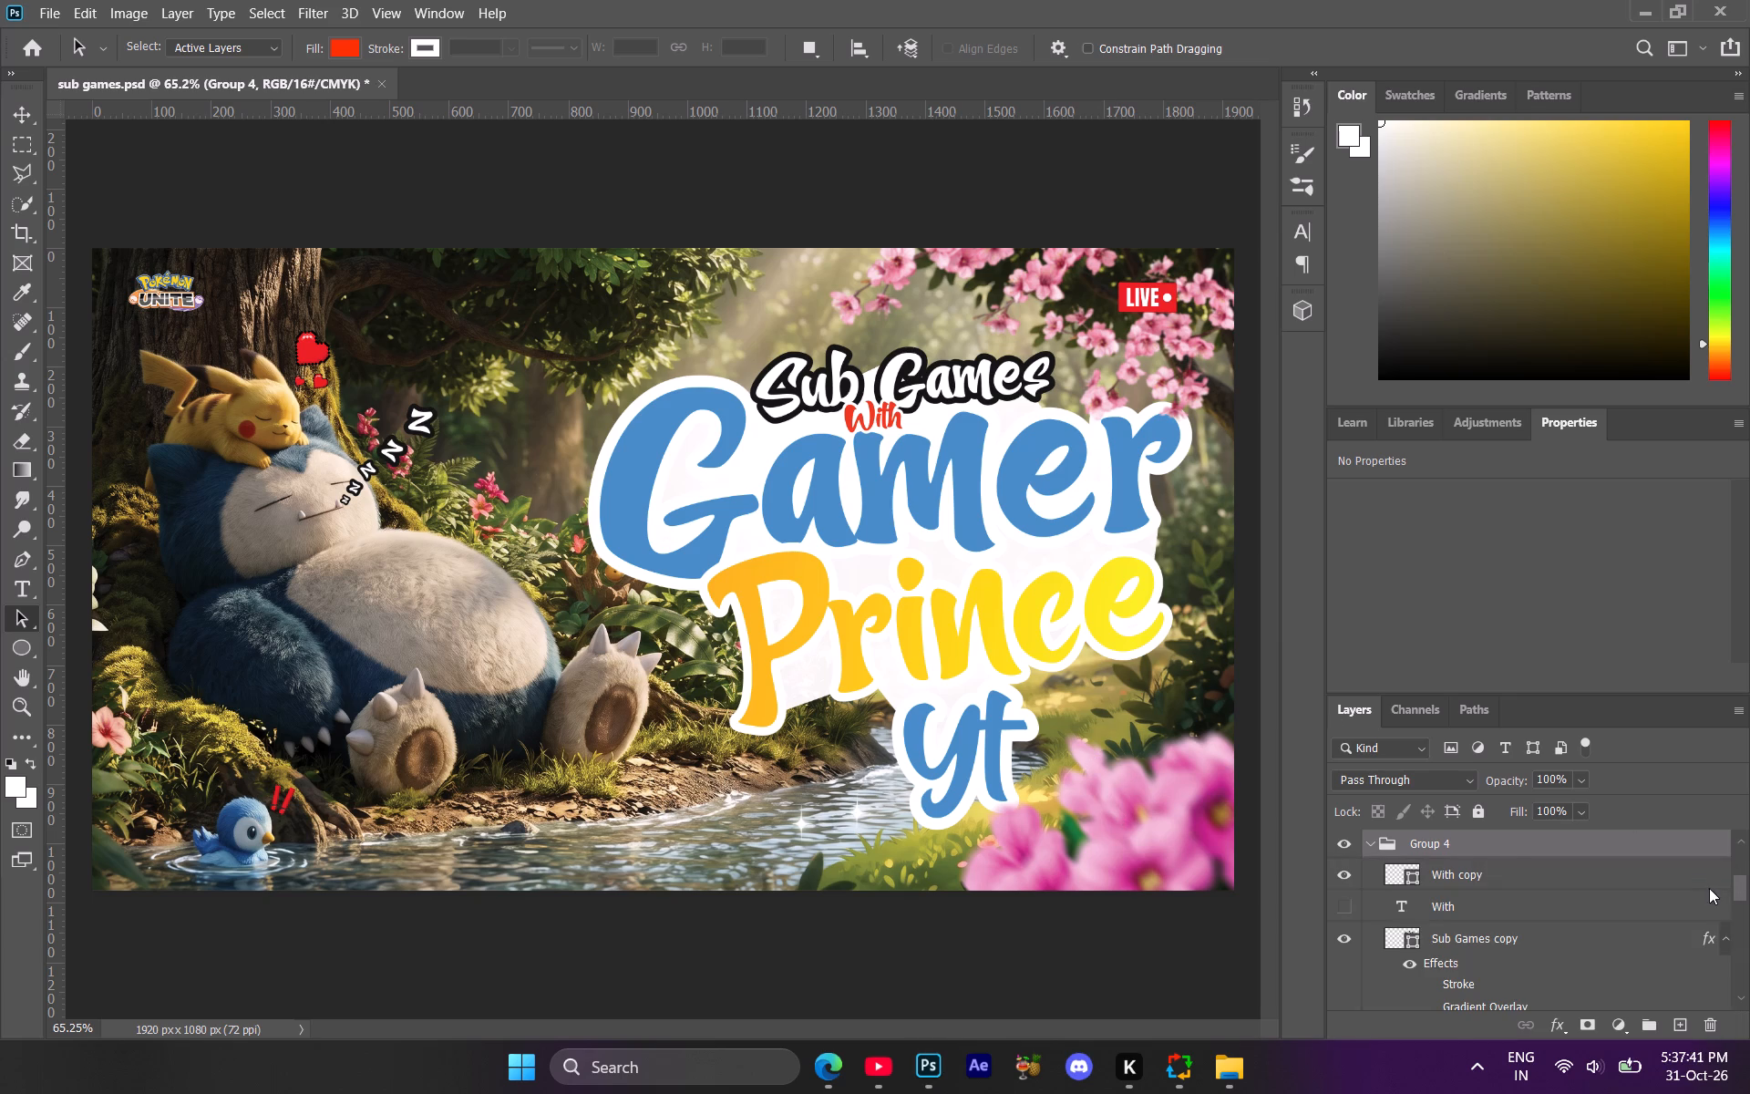
Add an outside Stroke layer effect to the Yt copy shape and keep the lettering in view while editing it.
scroll(1450, 897, down, 3)
click(1487, 852)
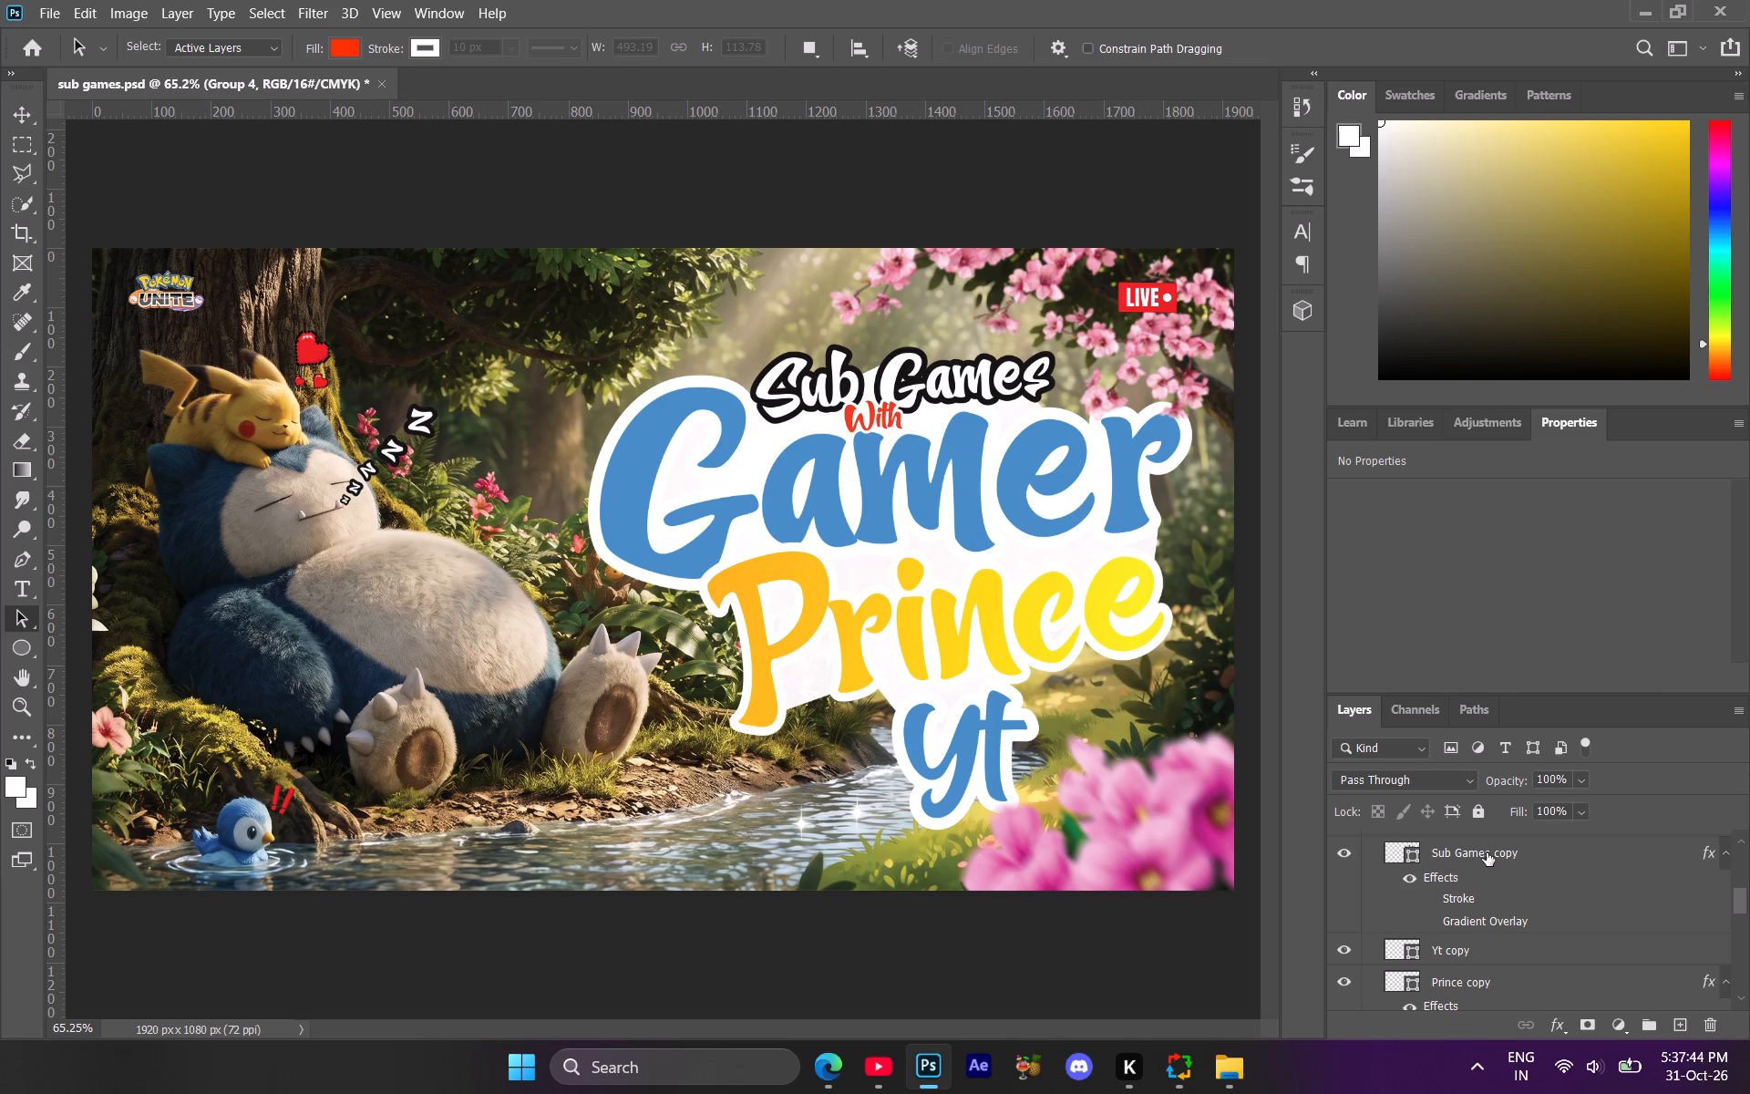
click(1466, 946)
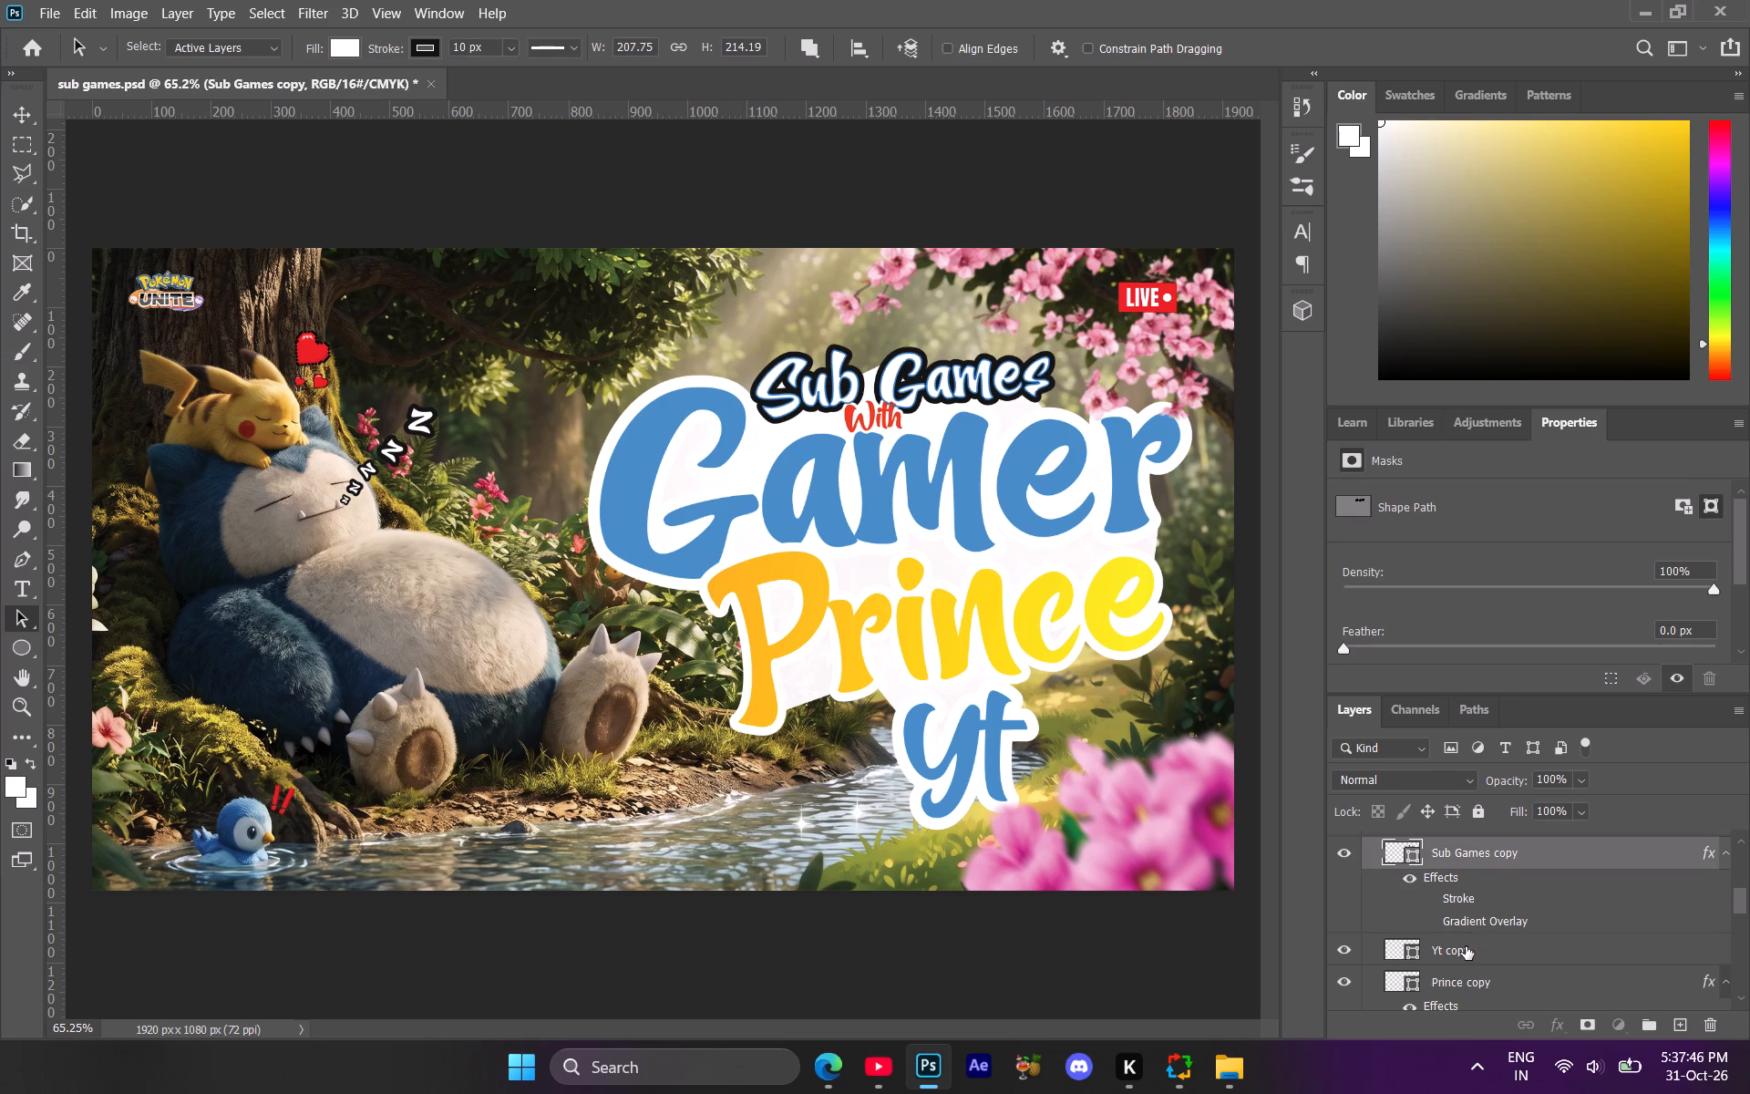
click(1562, 1013)
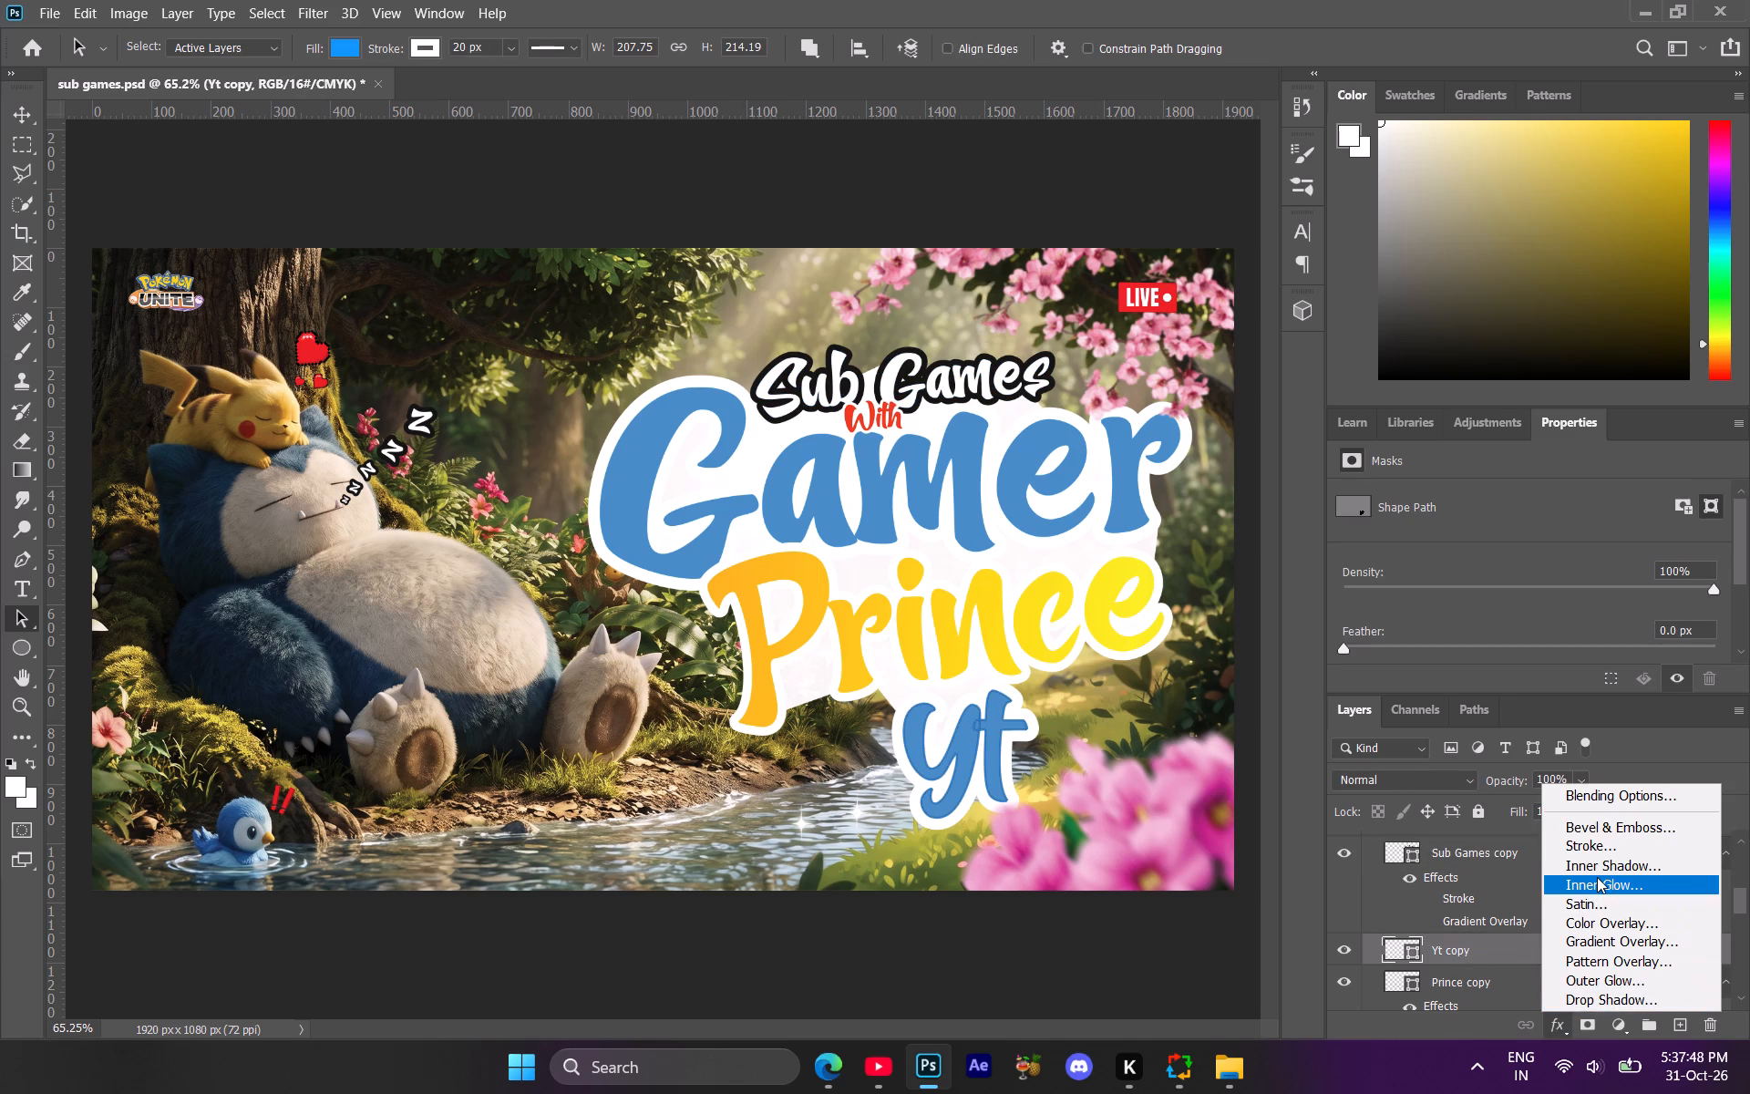
click(1593, 852)
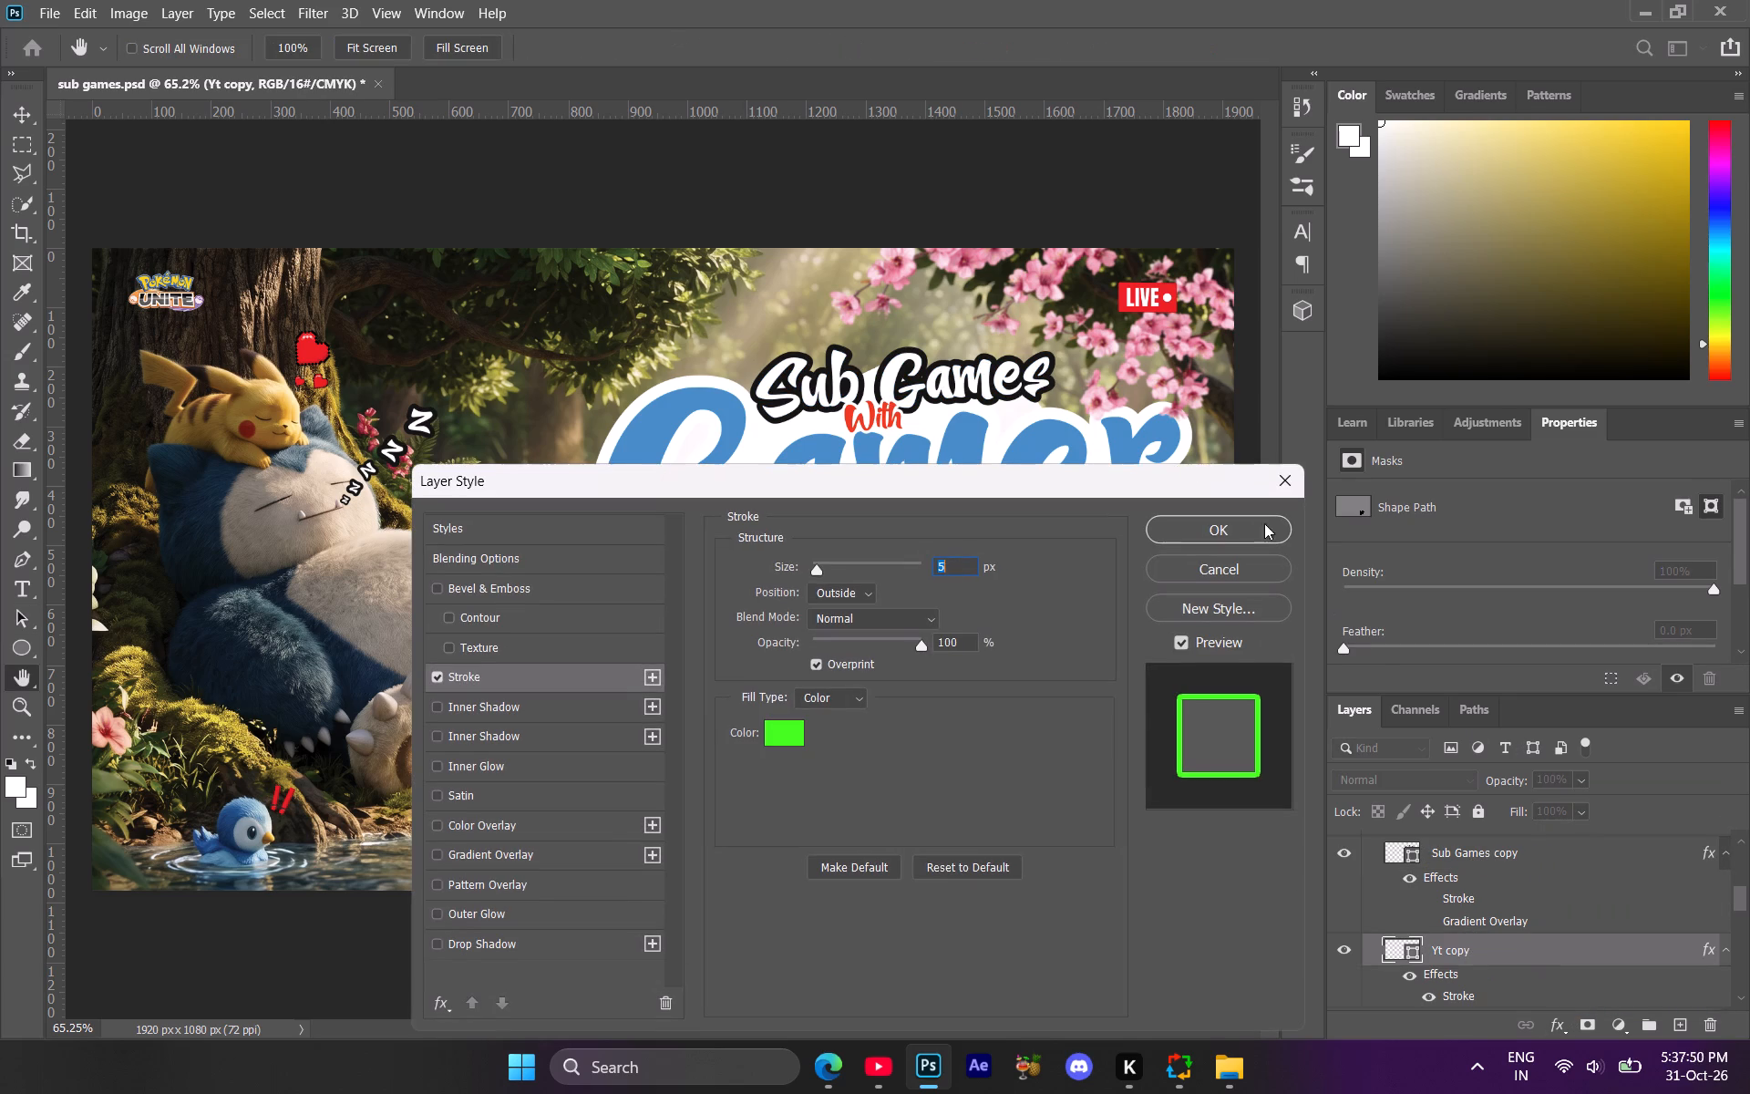
drag(974, 504, 1424, 366)
drag(1094, 483, 477, 379)
Set the Yt copy Stroke effect to the lettering's blue, 0096ff, with a size of 6 px, and apply it.
click(153, 624)
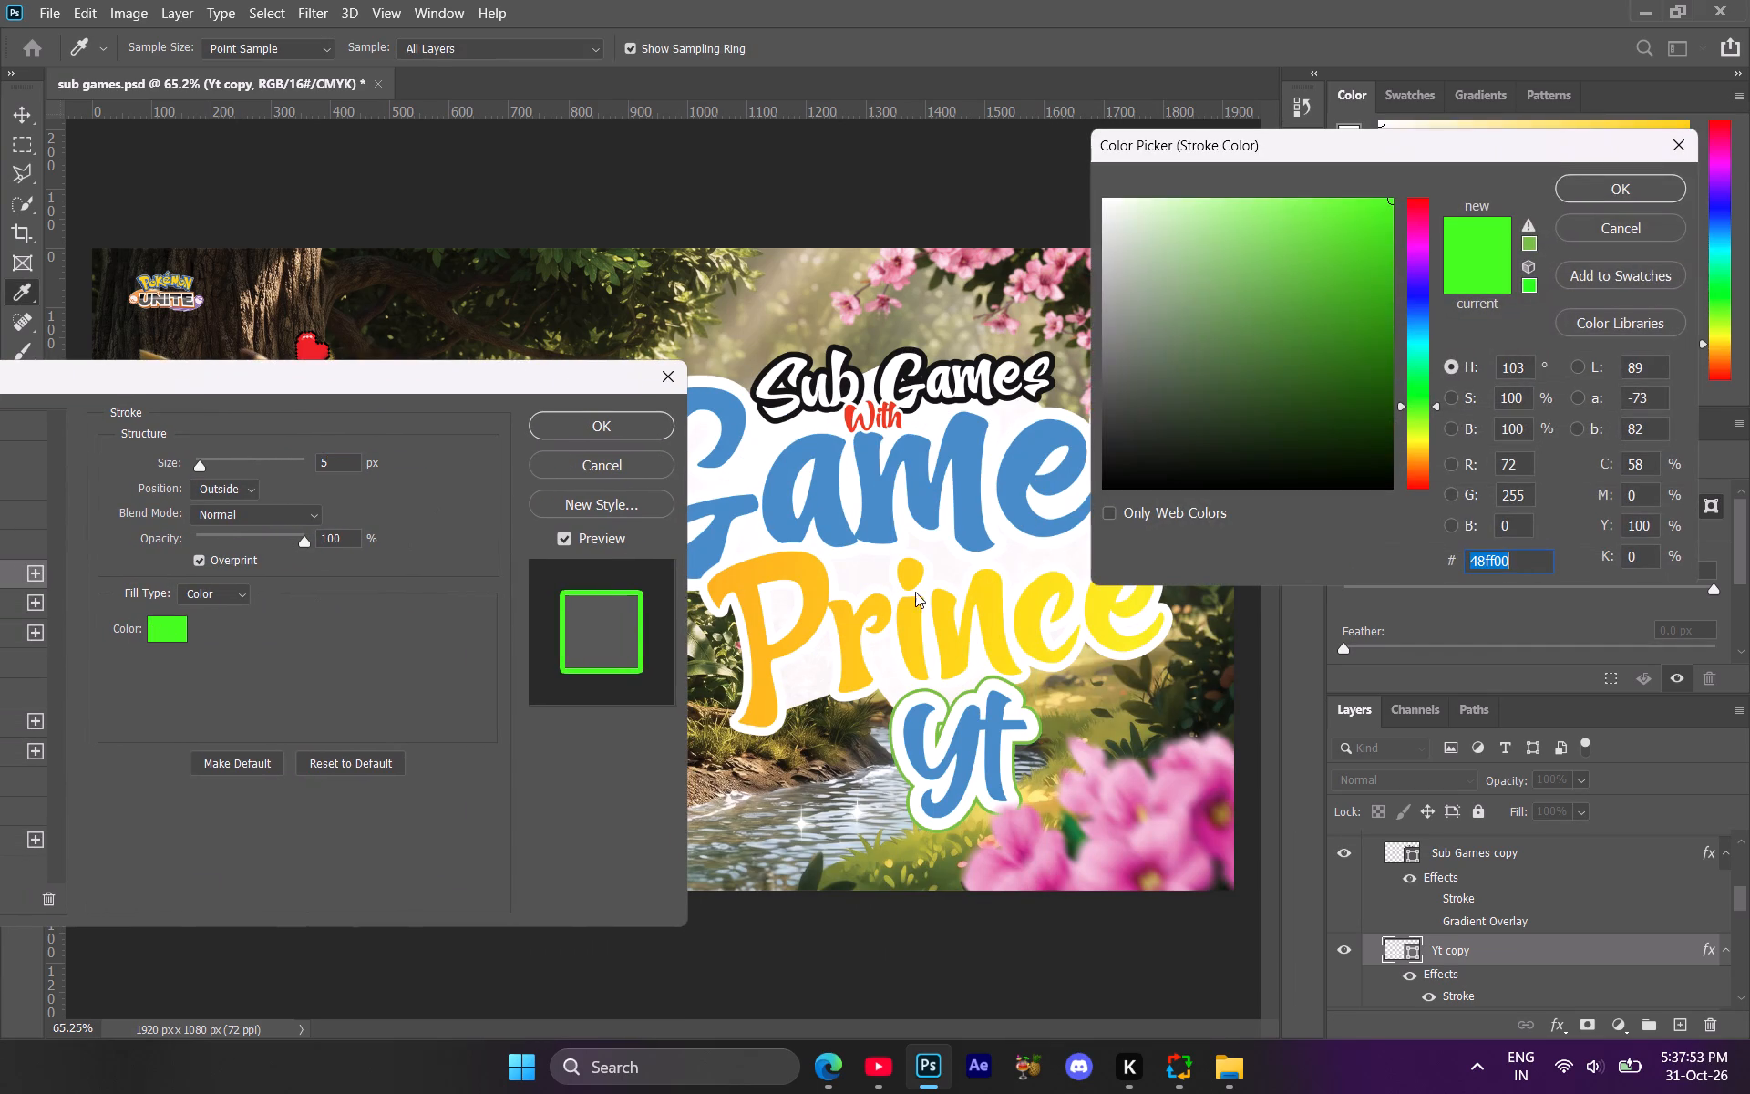
click(1415, 346)
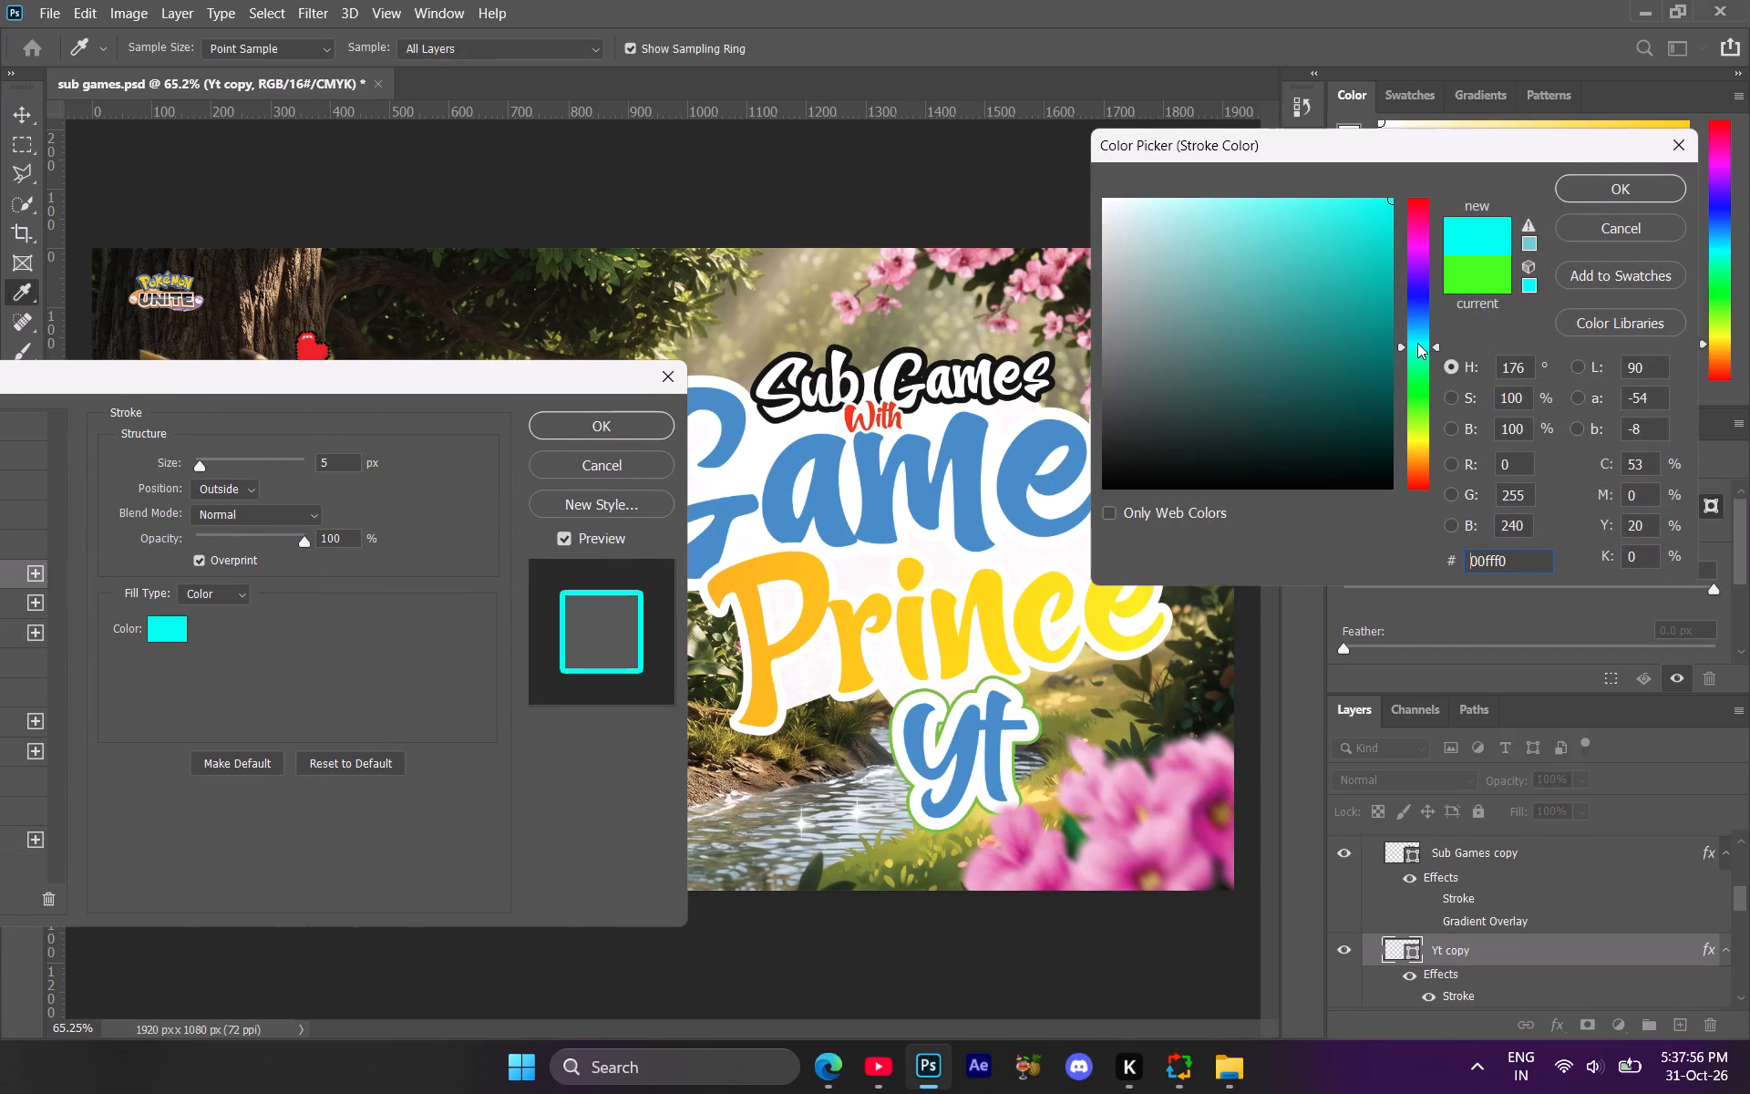
click(1420, 335)
drag(1369, 274, 1394, 186)
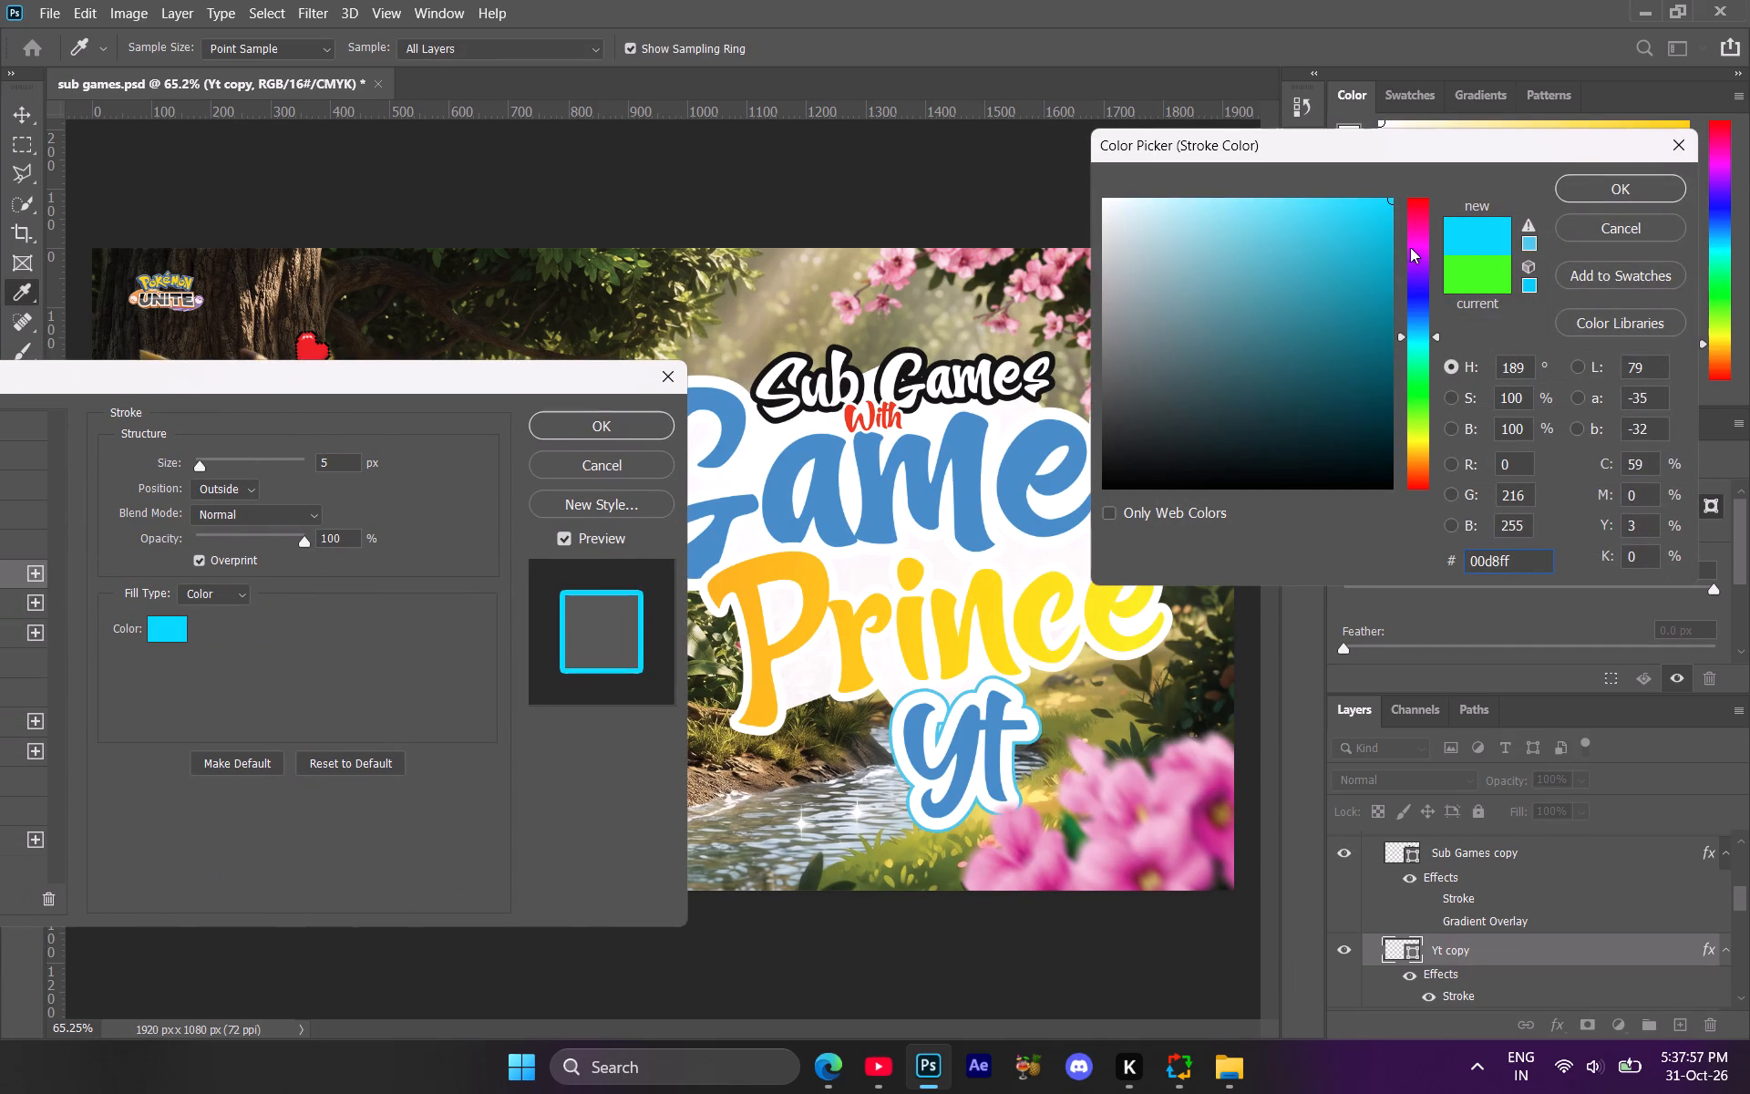
triple_click(1414, 330)
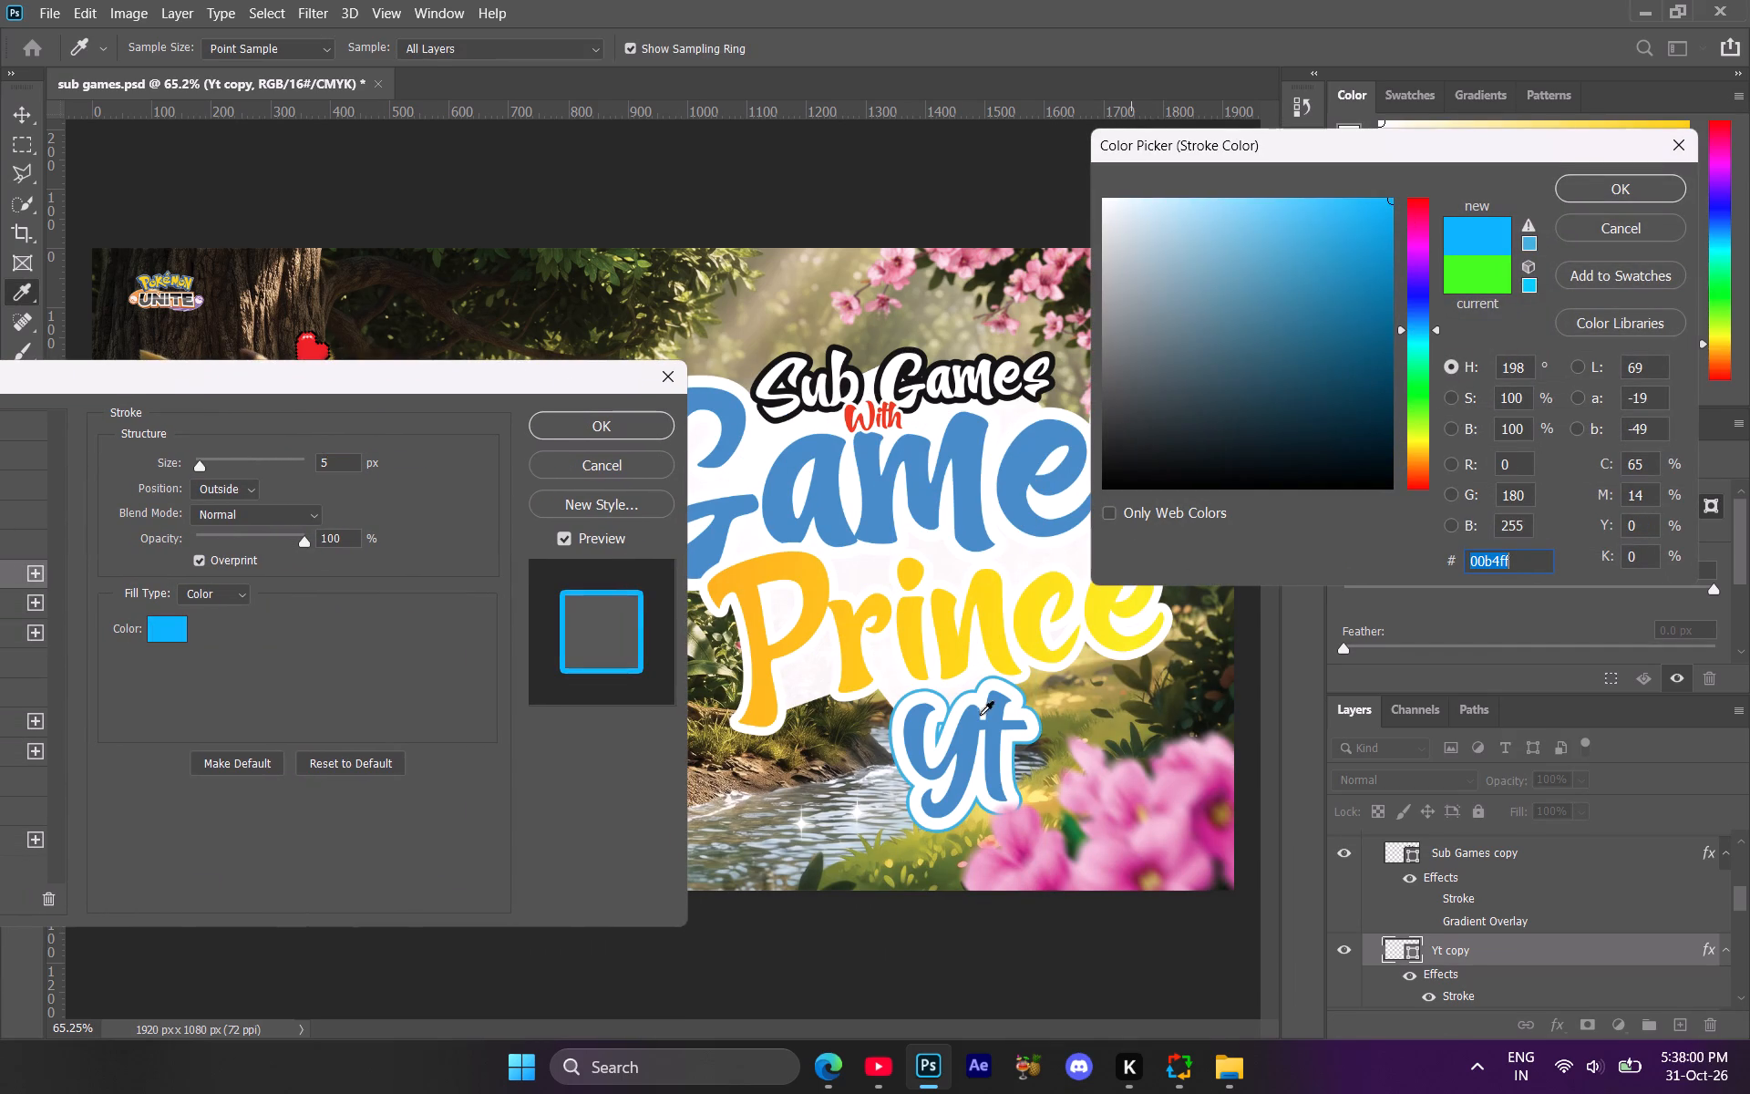
click(971, 727)
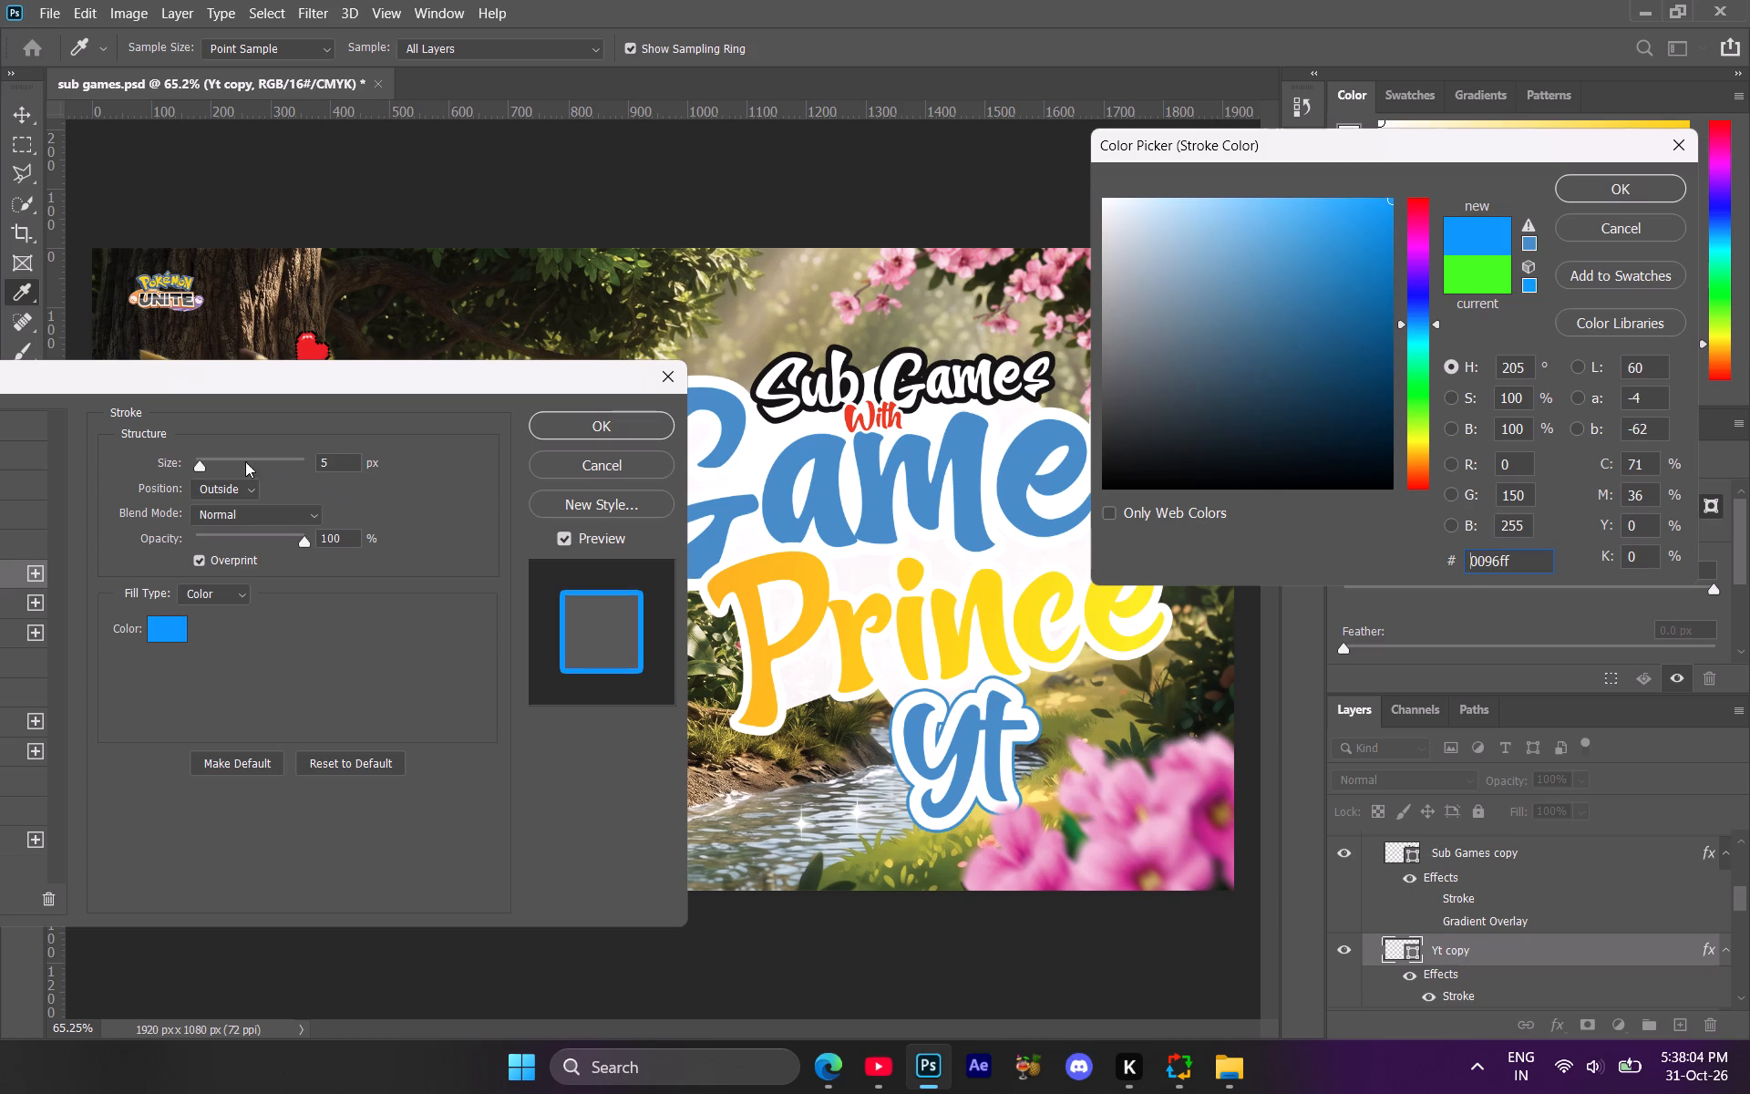
click(200, 470)
click(200, 464)
click(1609, 193)
click(1600, 208)
click(1602, 187)
click(200, 468)
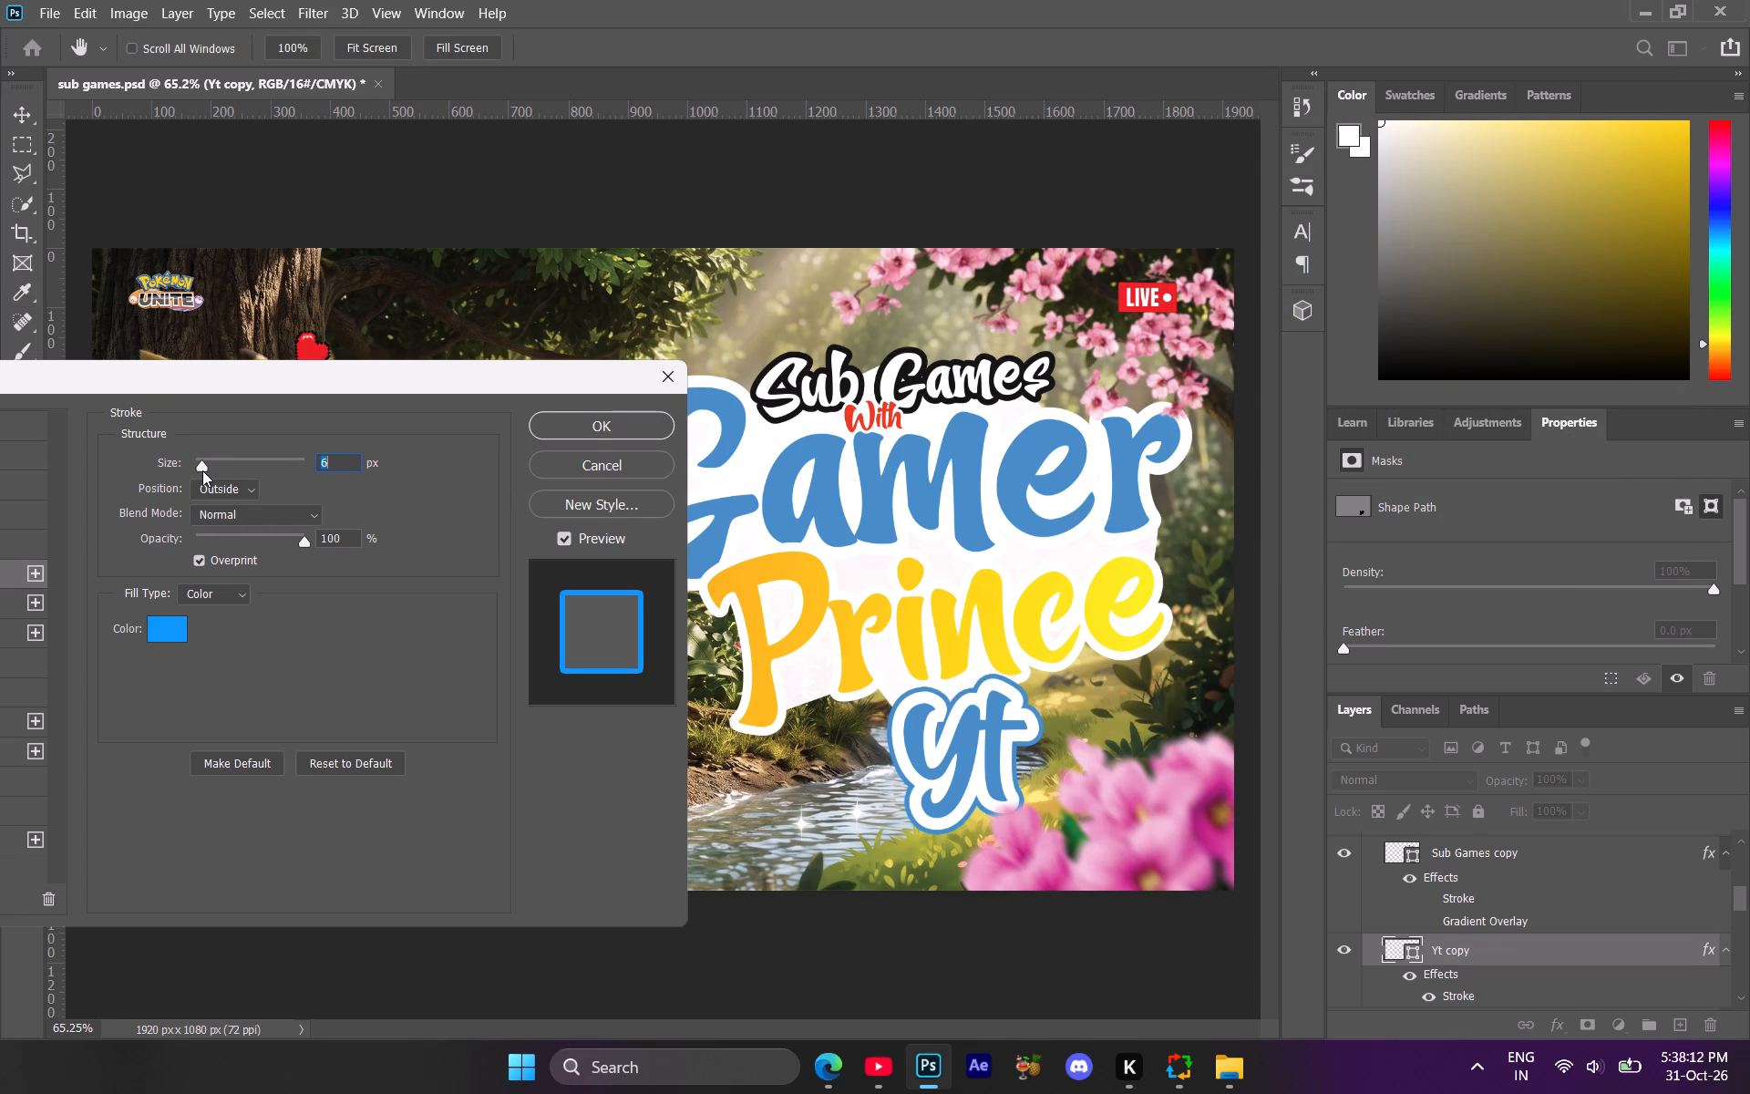
click(574, 435)
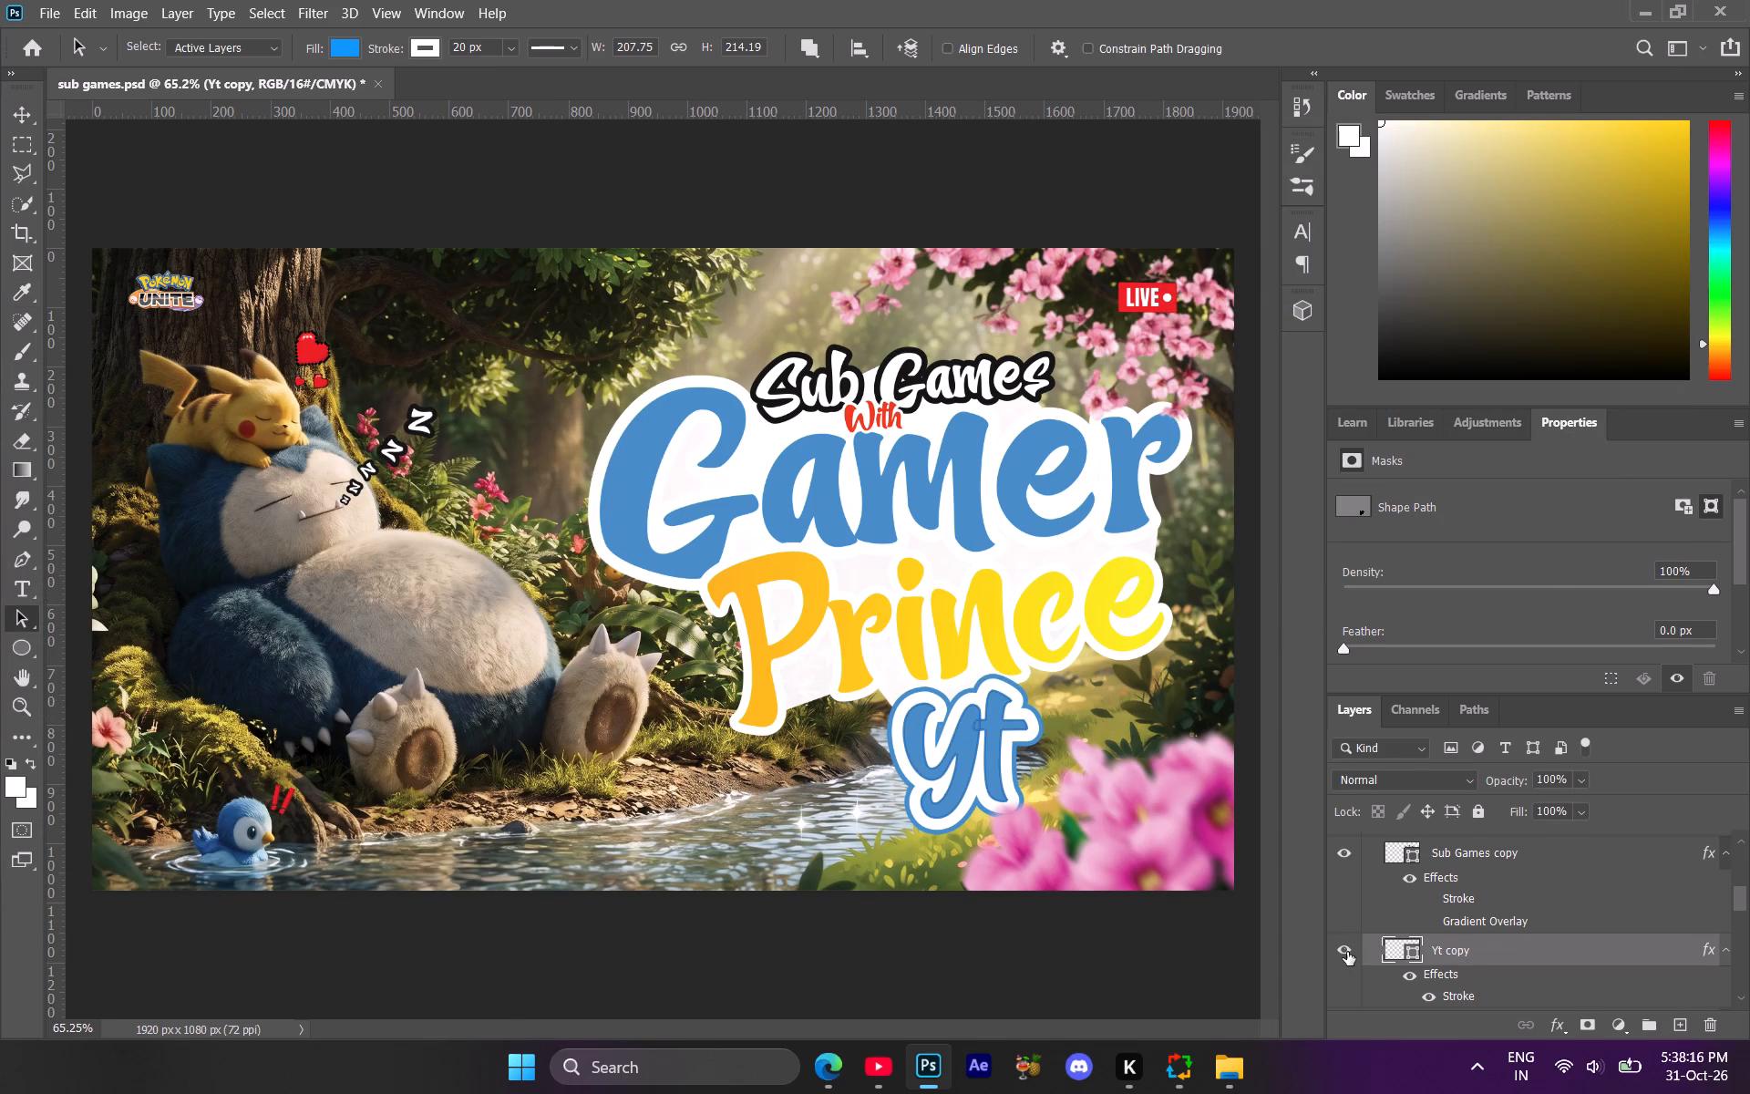
Check the title with the Yt copy shape hidden, restore the shape, and switch off its Stroke effect.
click(1344, 950)
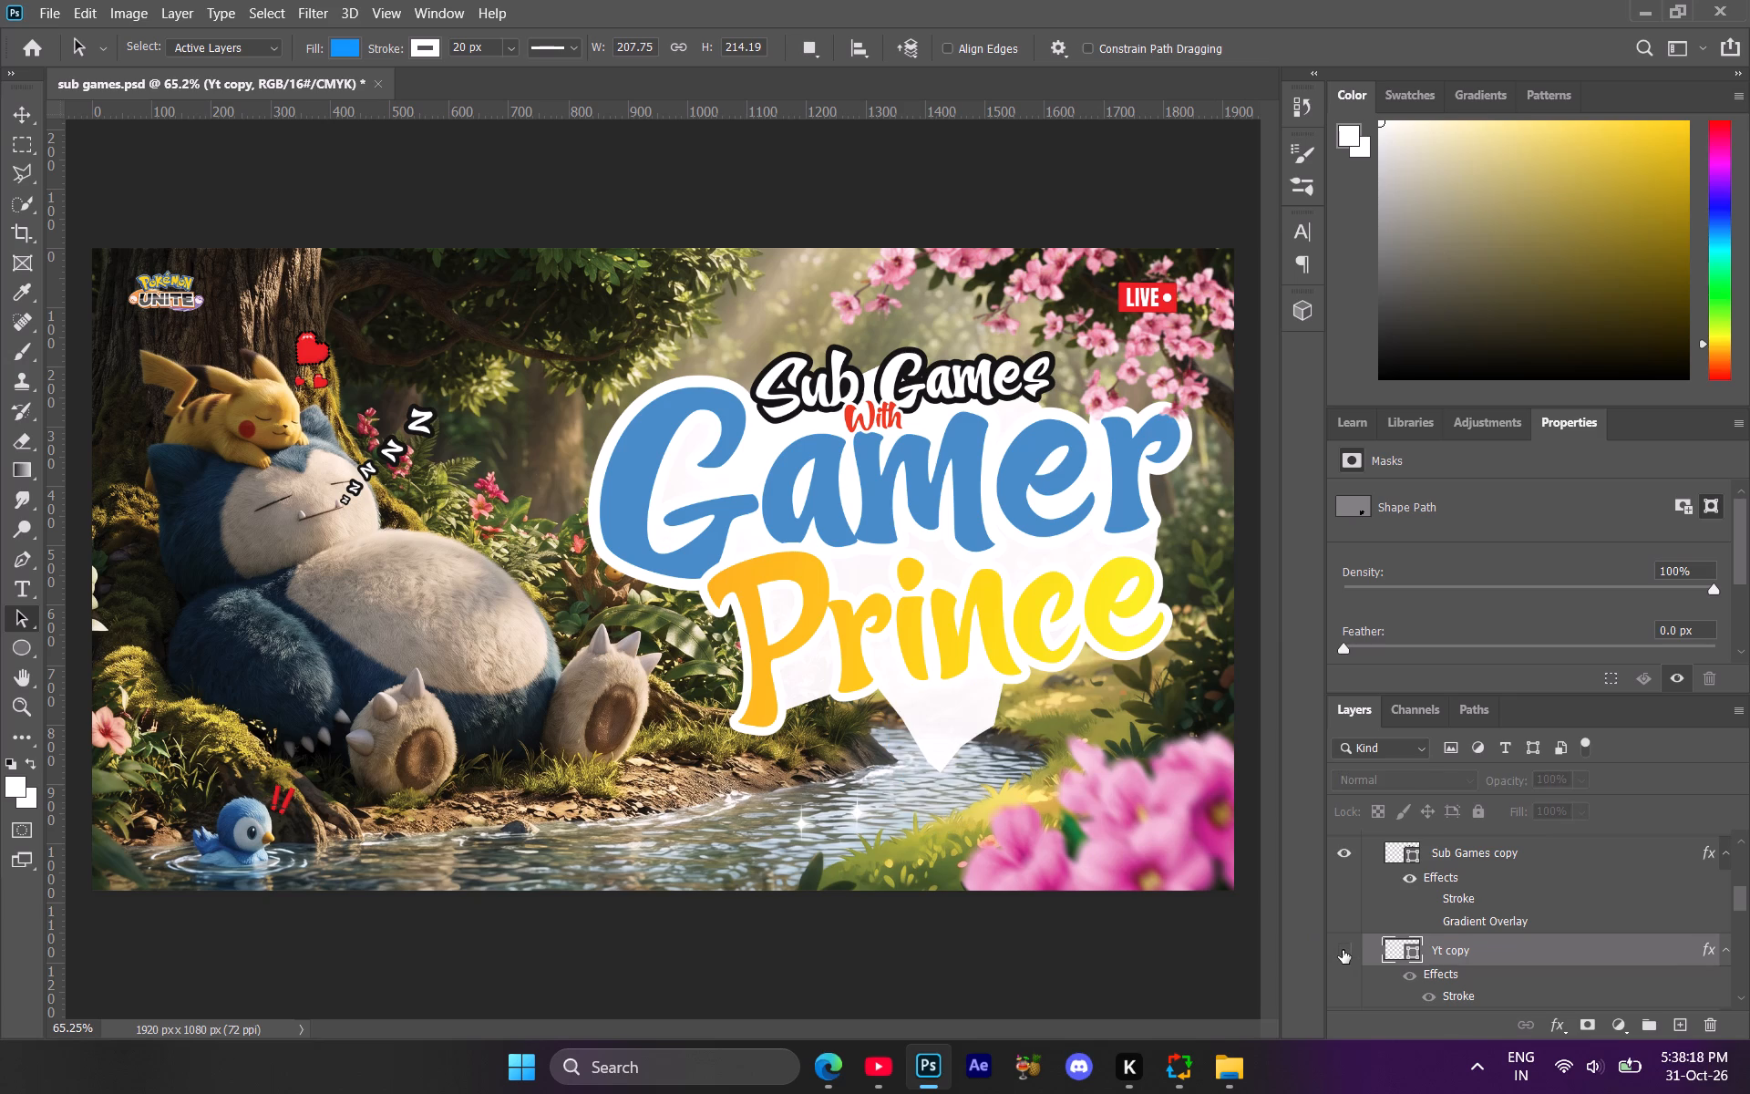
click(1343, 950)
click(1431, 995)
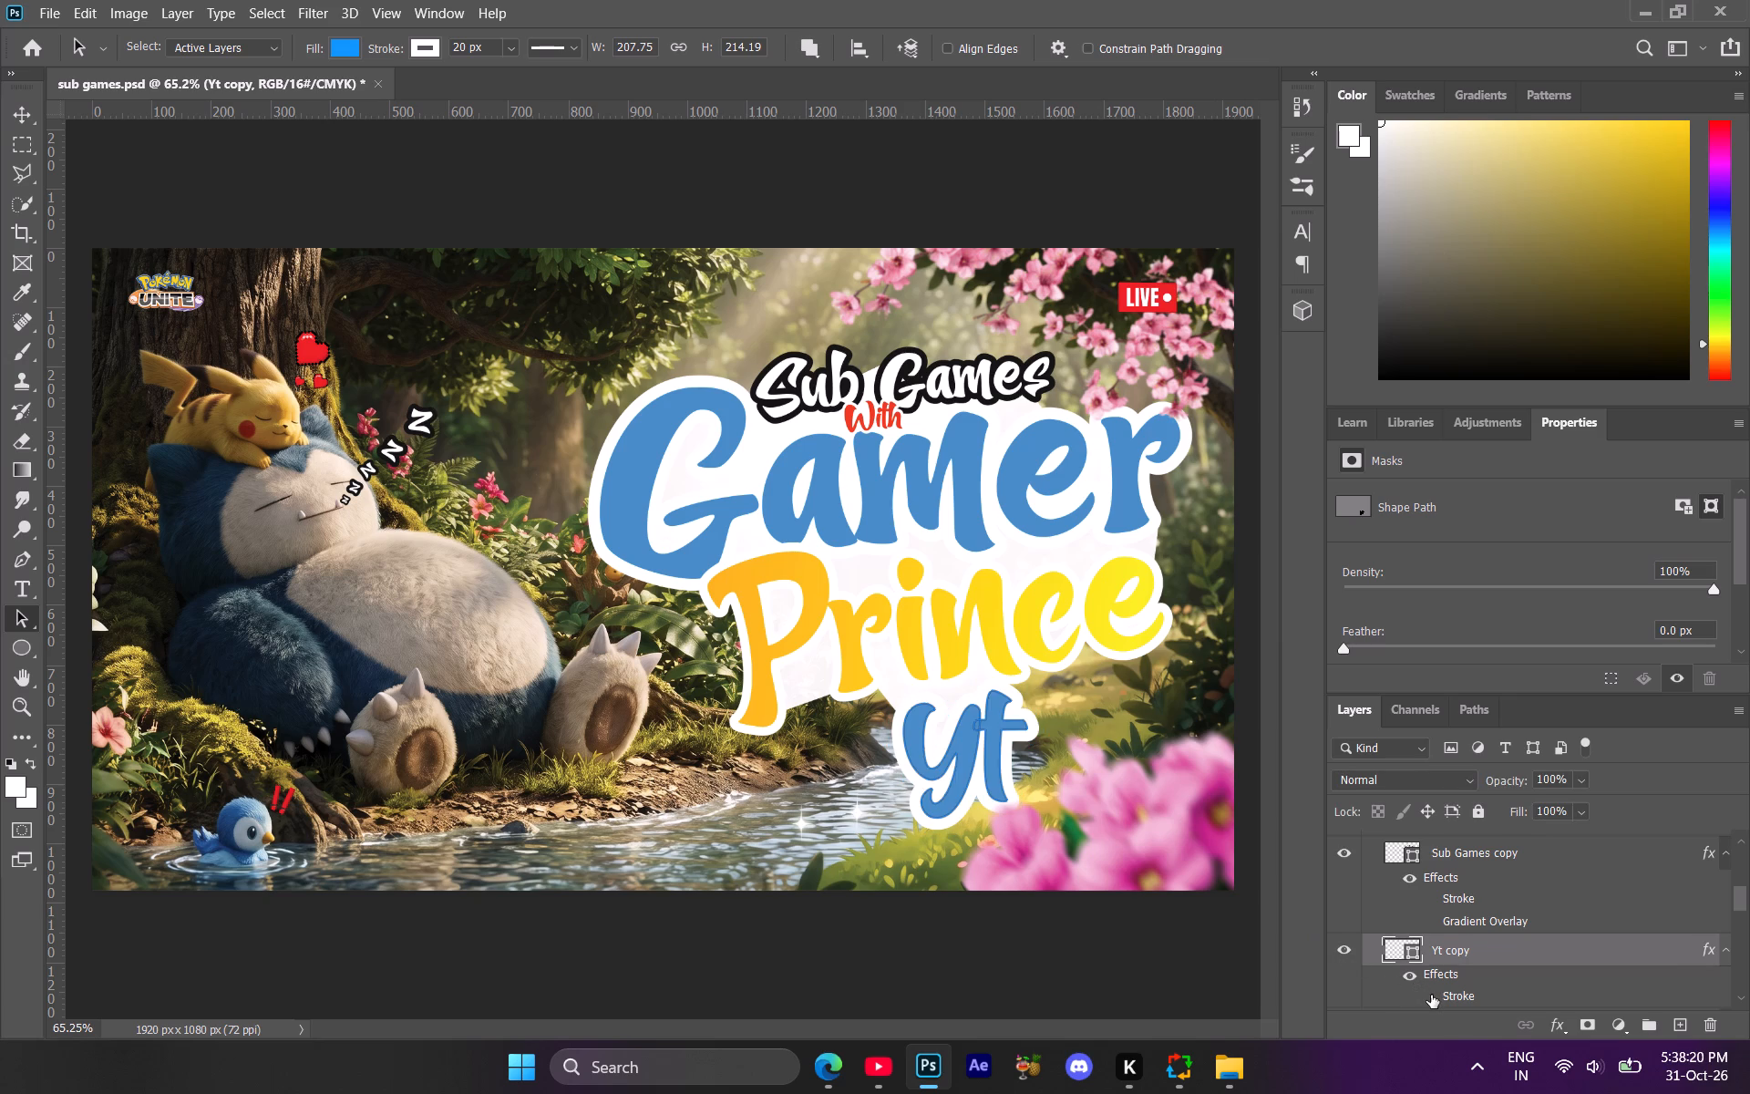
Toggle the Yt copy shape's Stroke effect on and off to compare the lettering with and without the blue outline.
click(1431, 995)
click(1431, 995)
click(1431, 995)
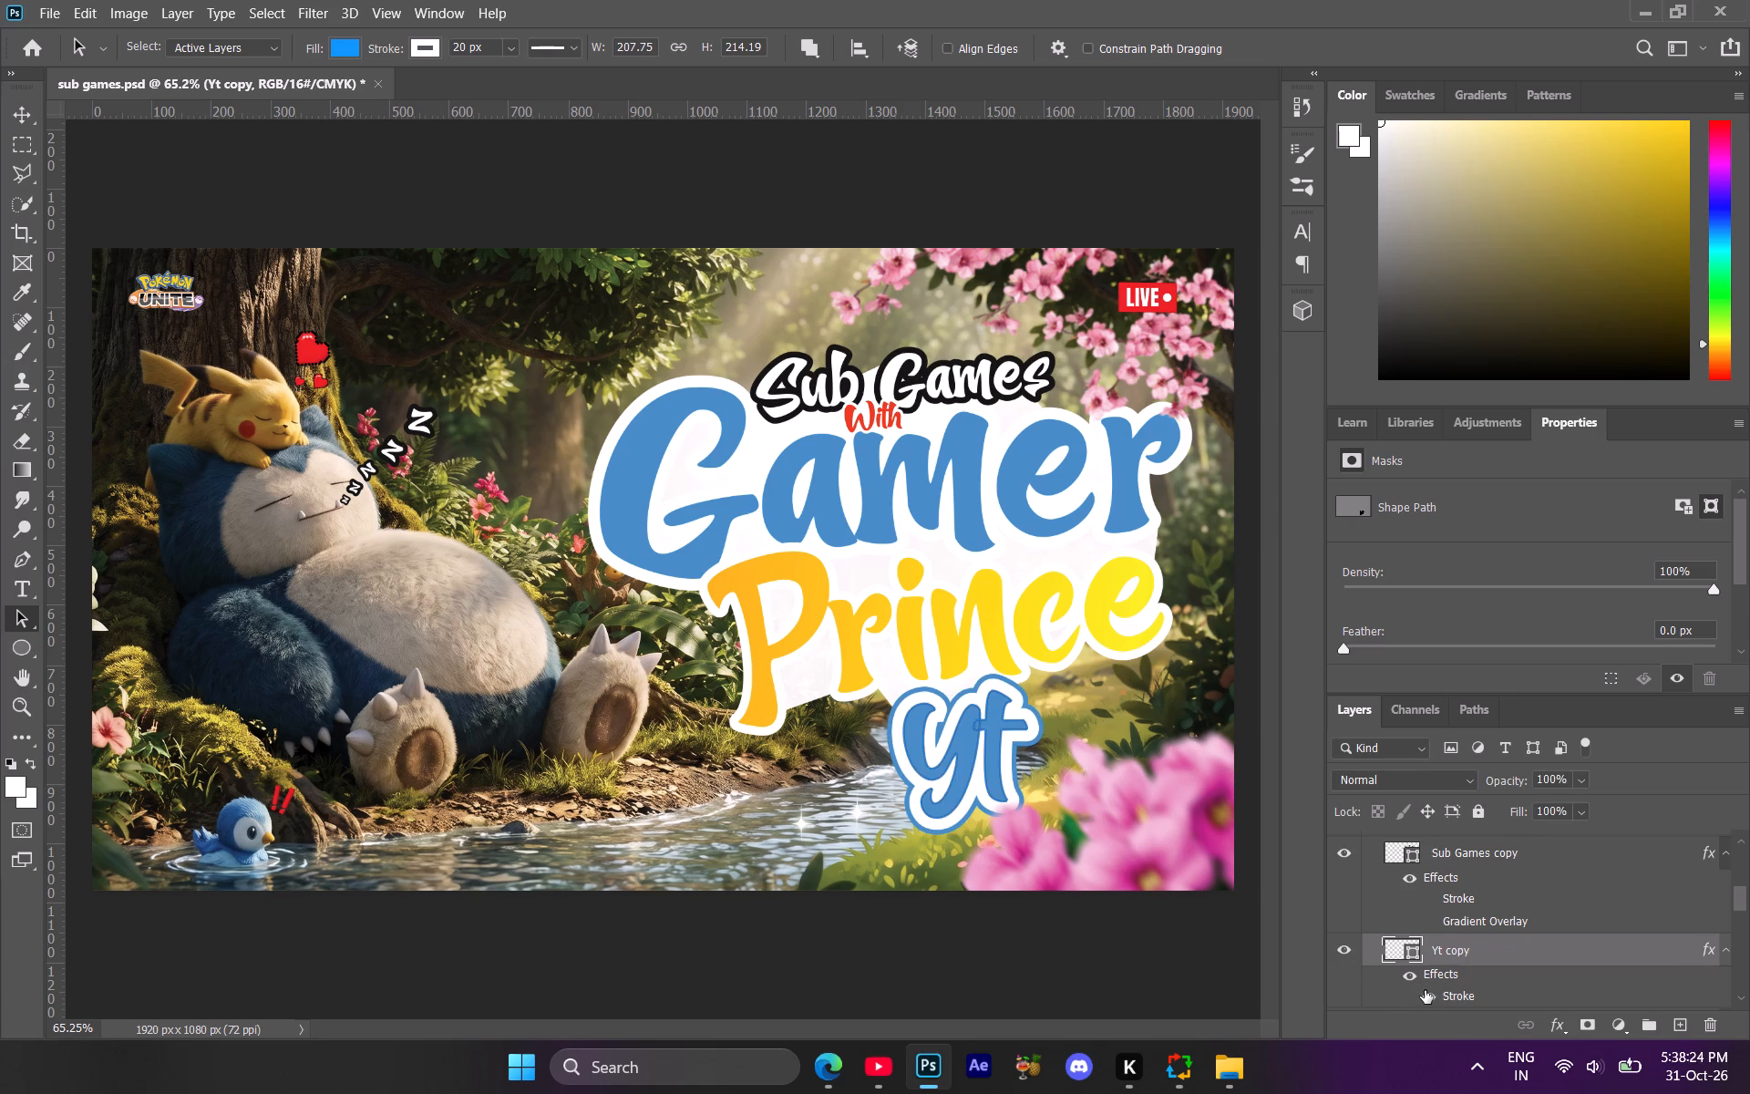
Undo the recent visibility toggles and the blue Stroke effect added to the Yt copy shape.
key(ctrl+z)
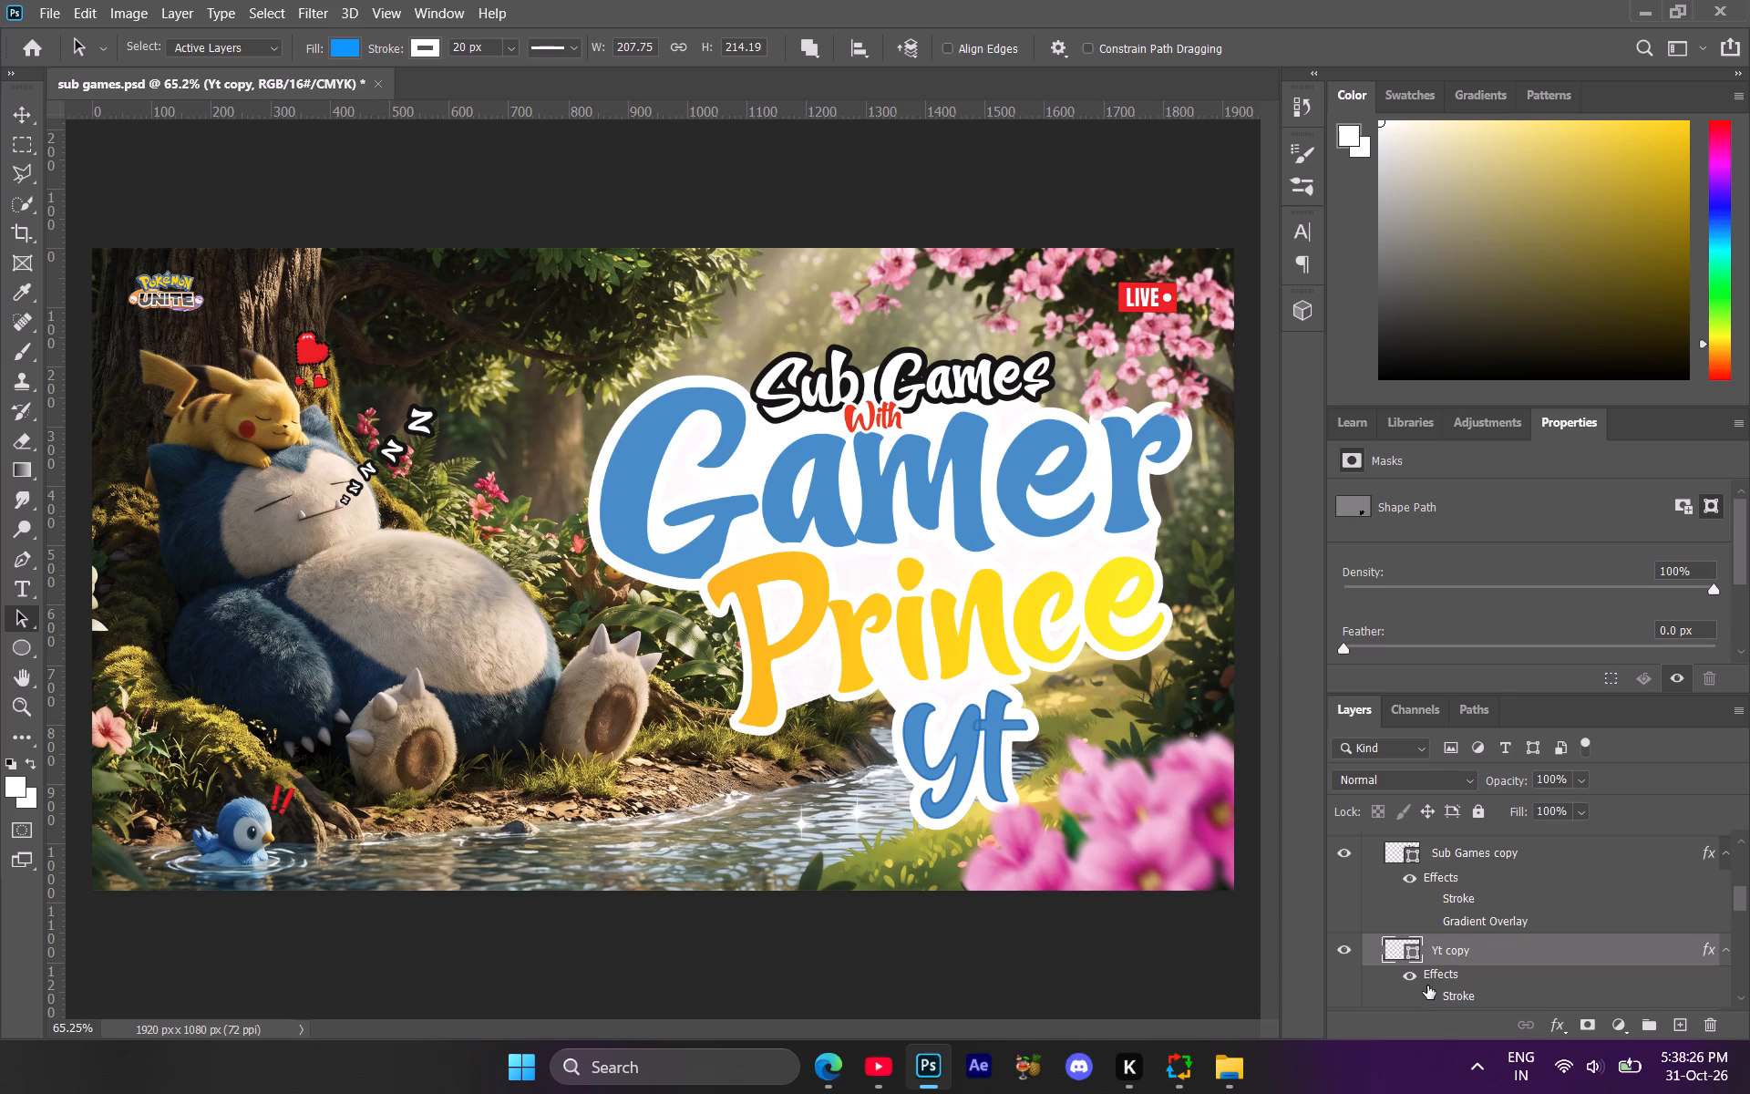
key(ctrl+z)
key(ctrl+z)
key(ctrl+z)
key(ctrl+z)
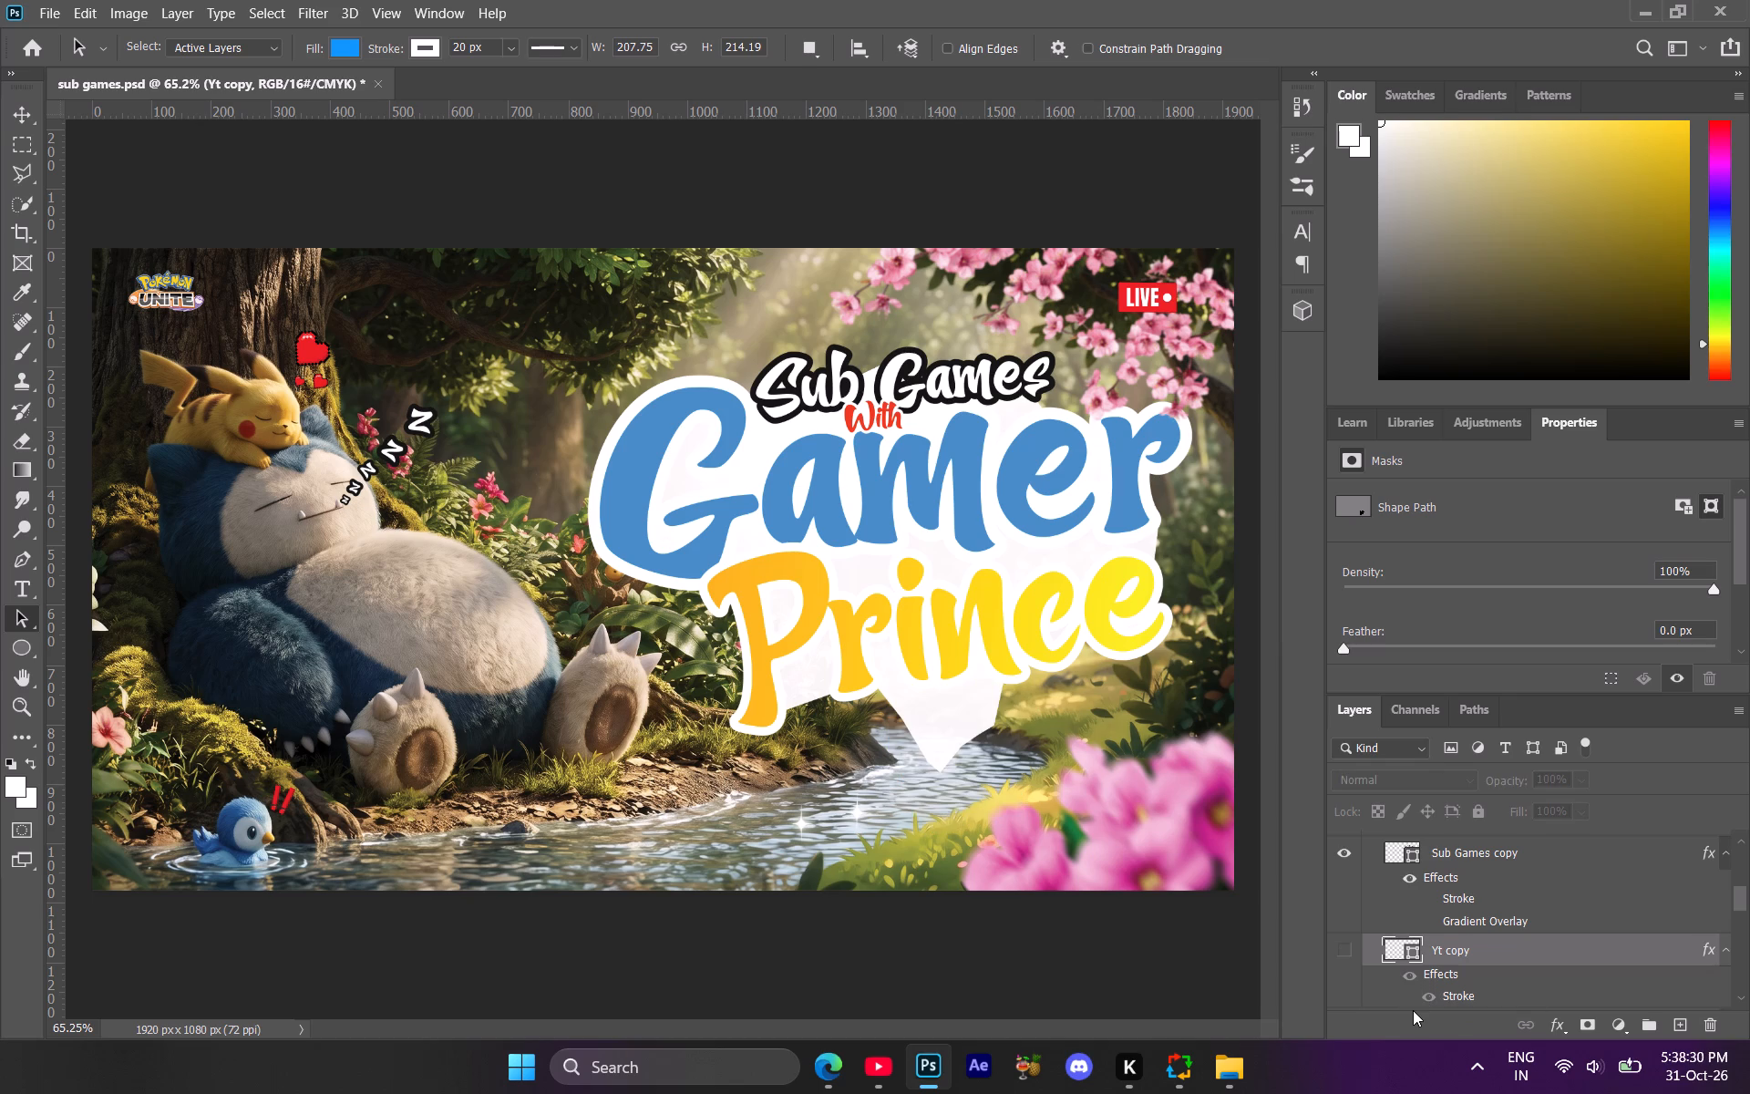
key(ctrl+z)
key(ctrl+z)
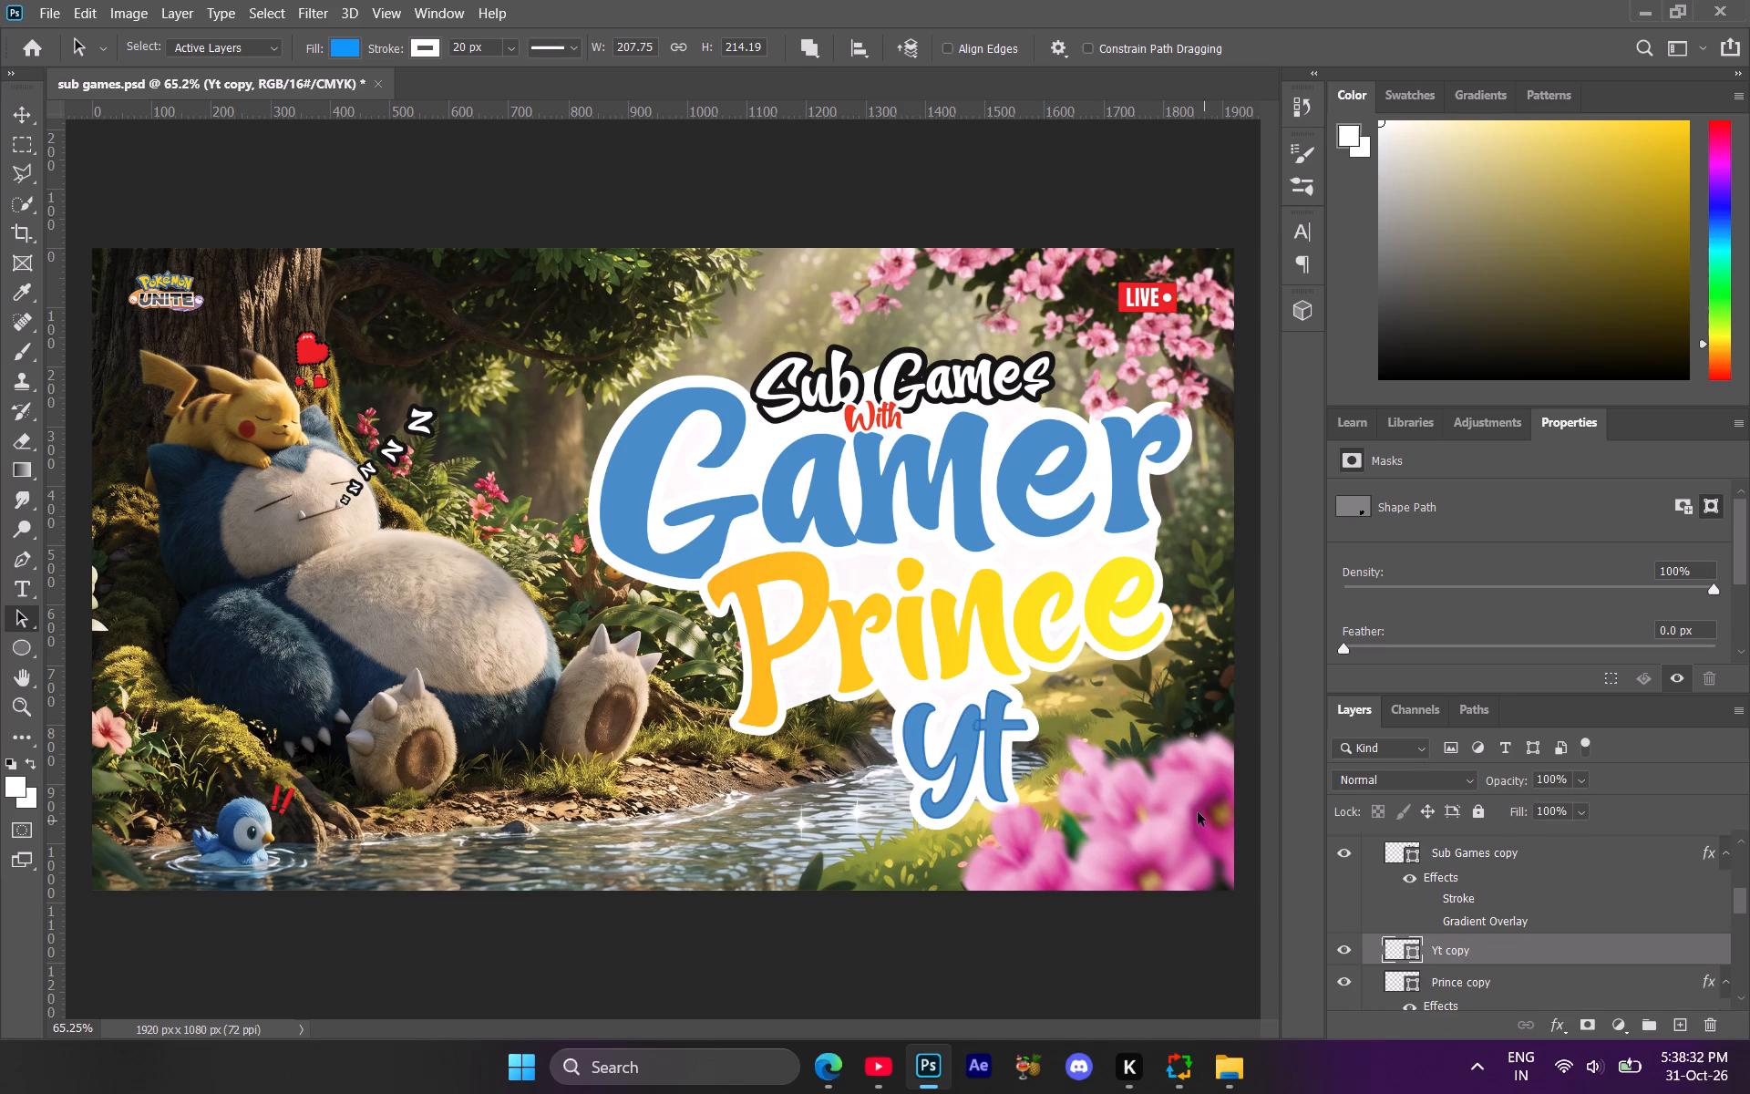
Save the sub games.psd document.
key(ctrl+s)
key(ctrl+s)
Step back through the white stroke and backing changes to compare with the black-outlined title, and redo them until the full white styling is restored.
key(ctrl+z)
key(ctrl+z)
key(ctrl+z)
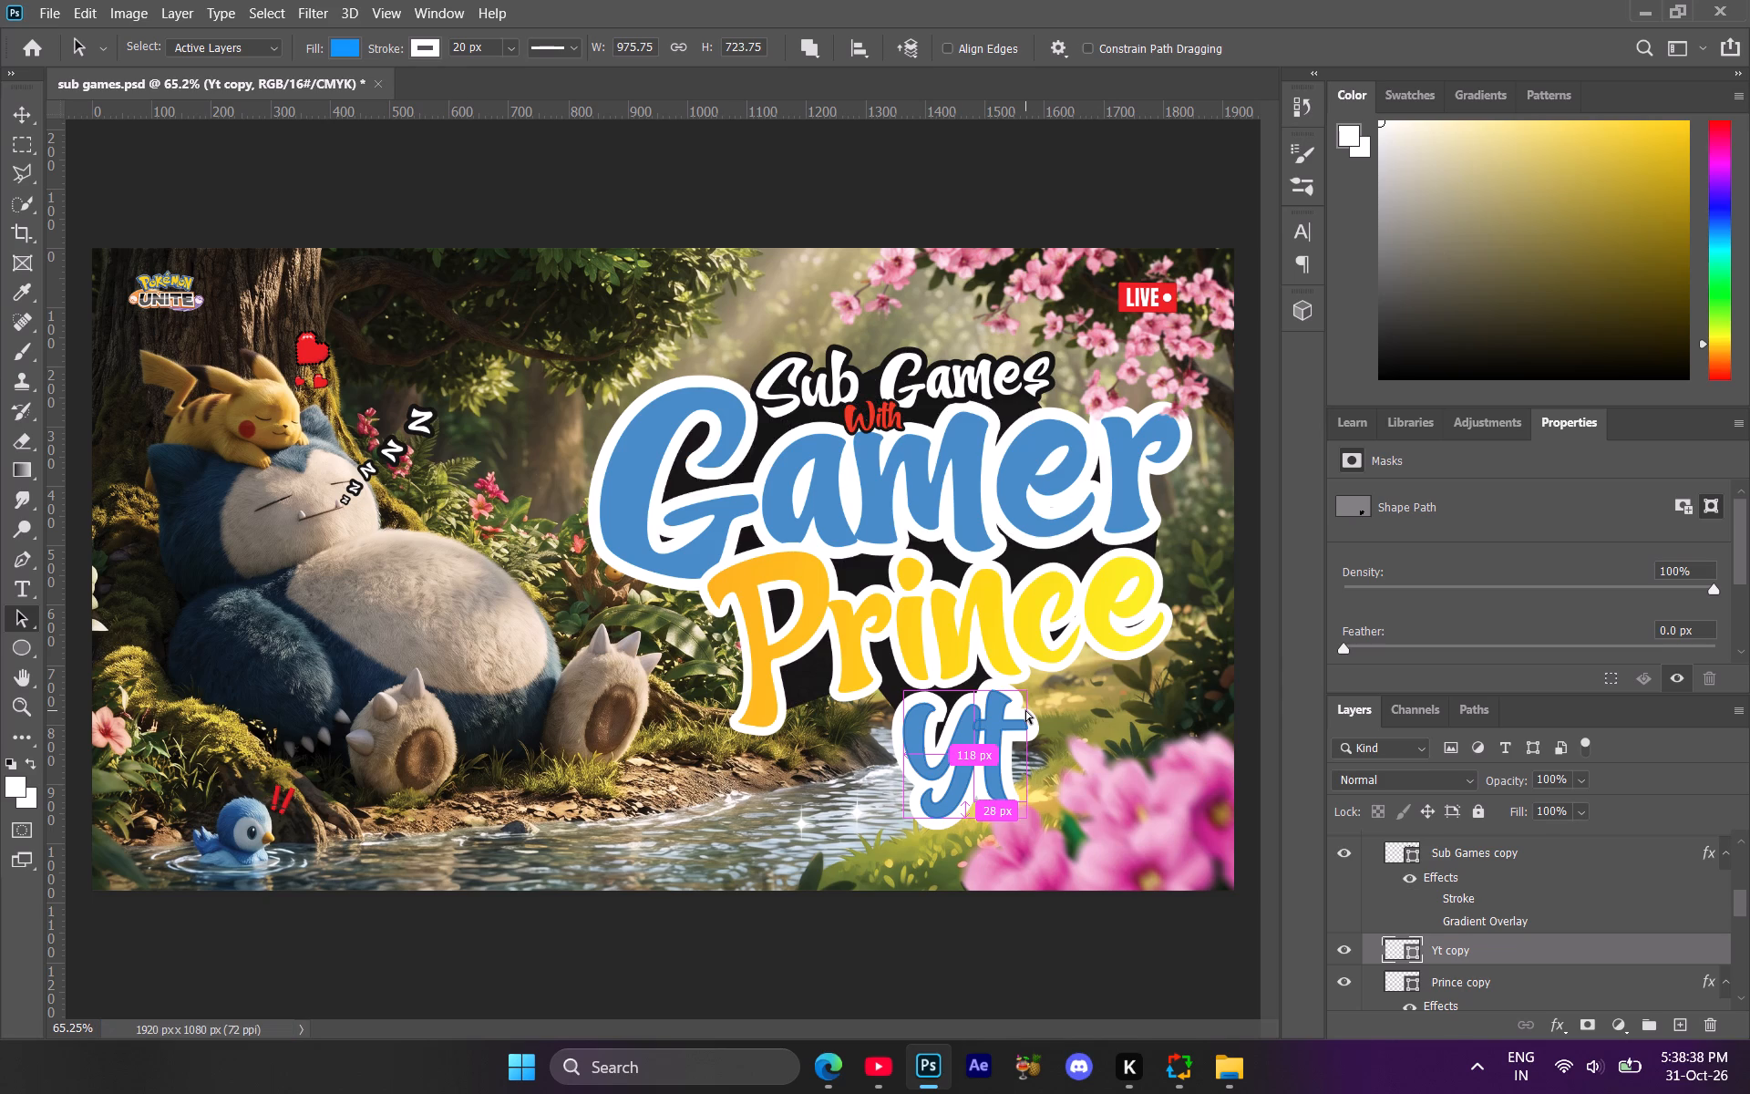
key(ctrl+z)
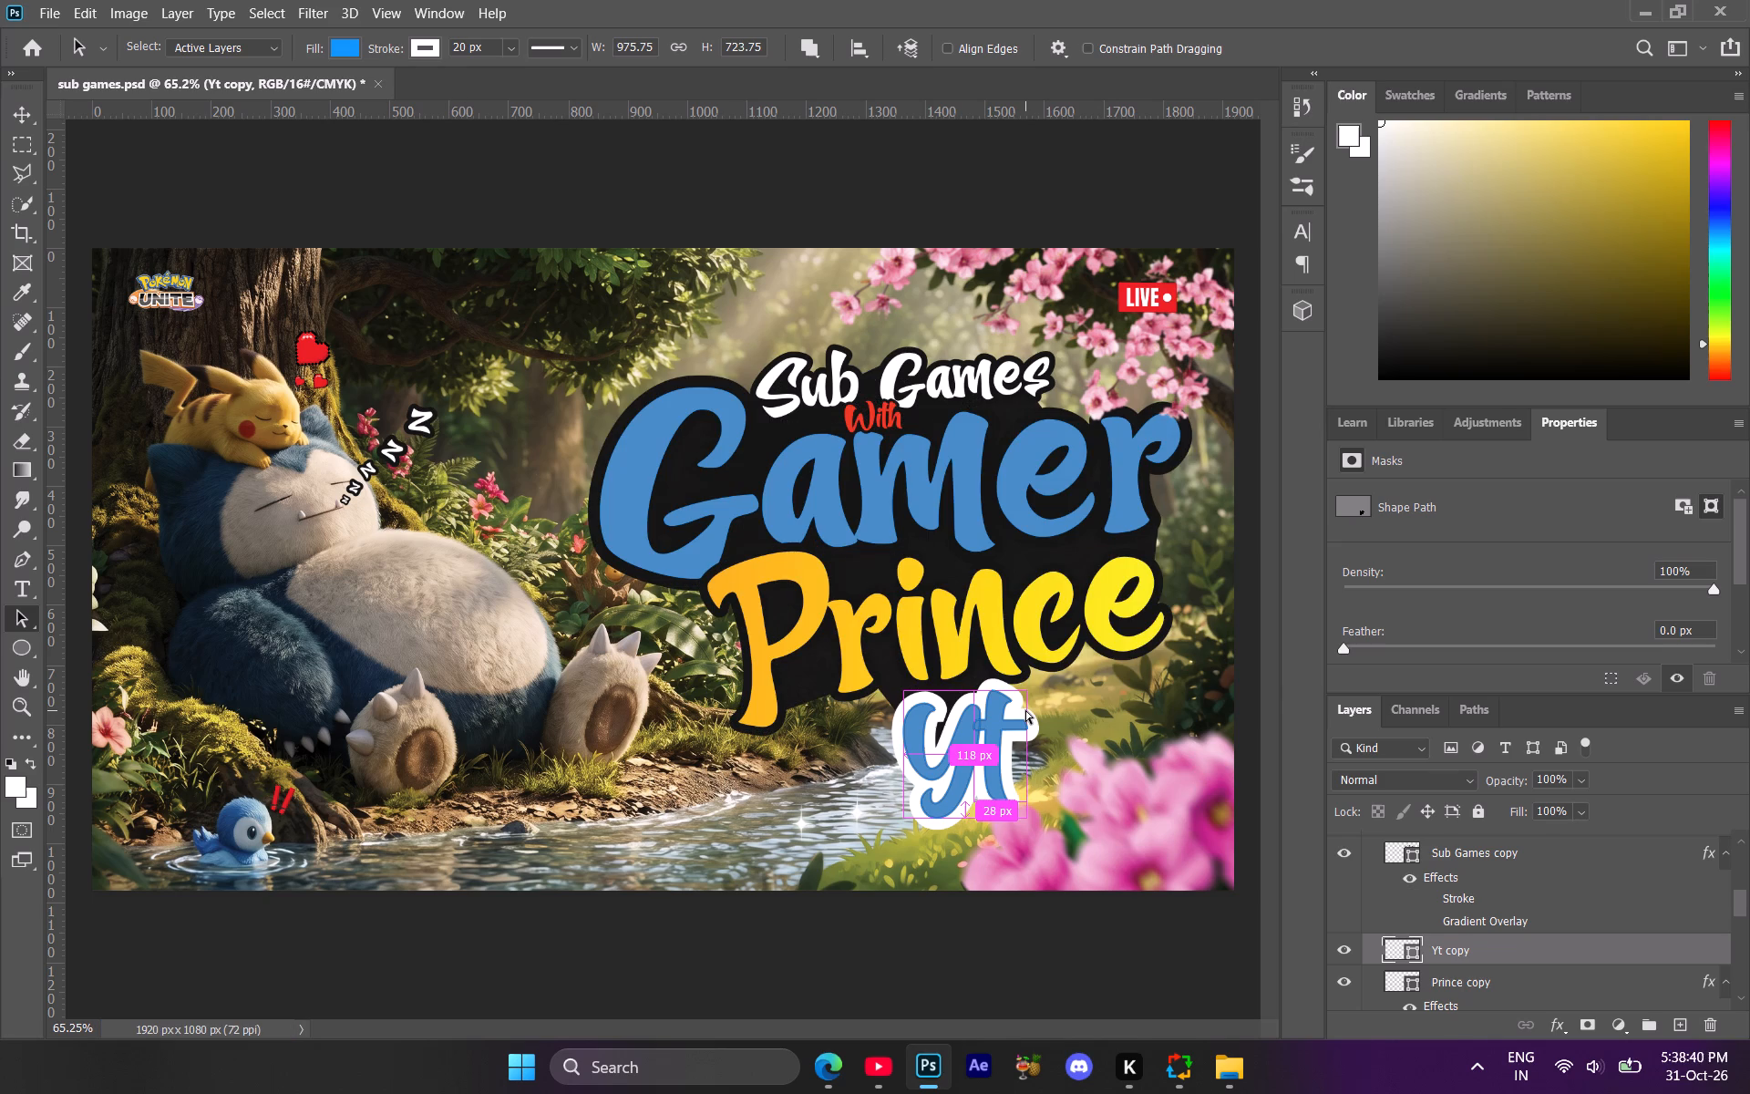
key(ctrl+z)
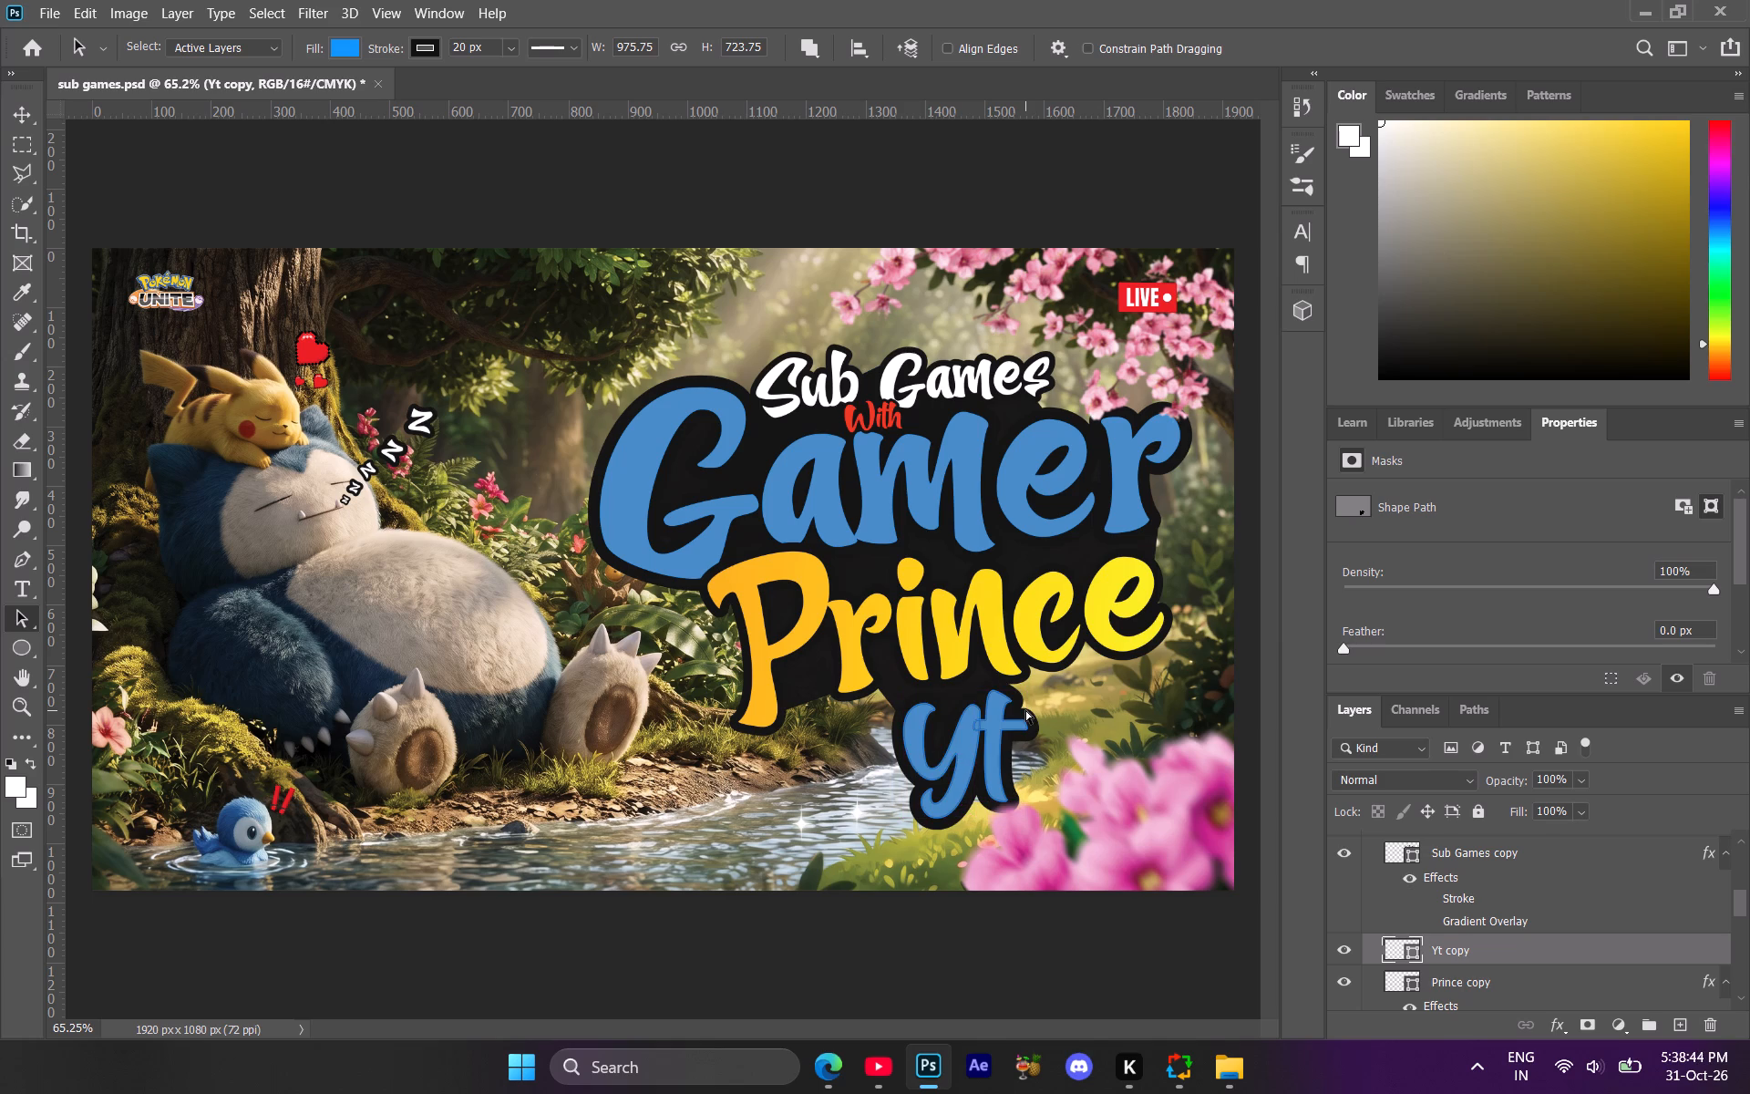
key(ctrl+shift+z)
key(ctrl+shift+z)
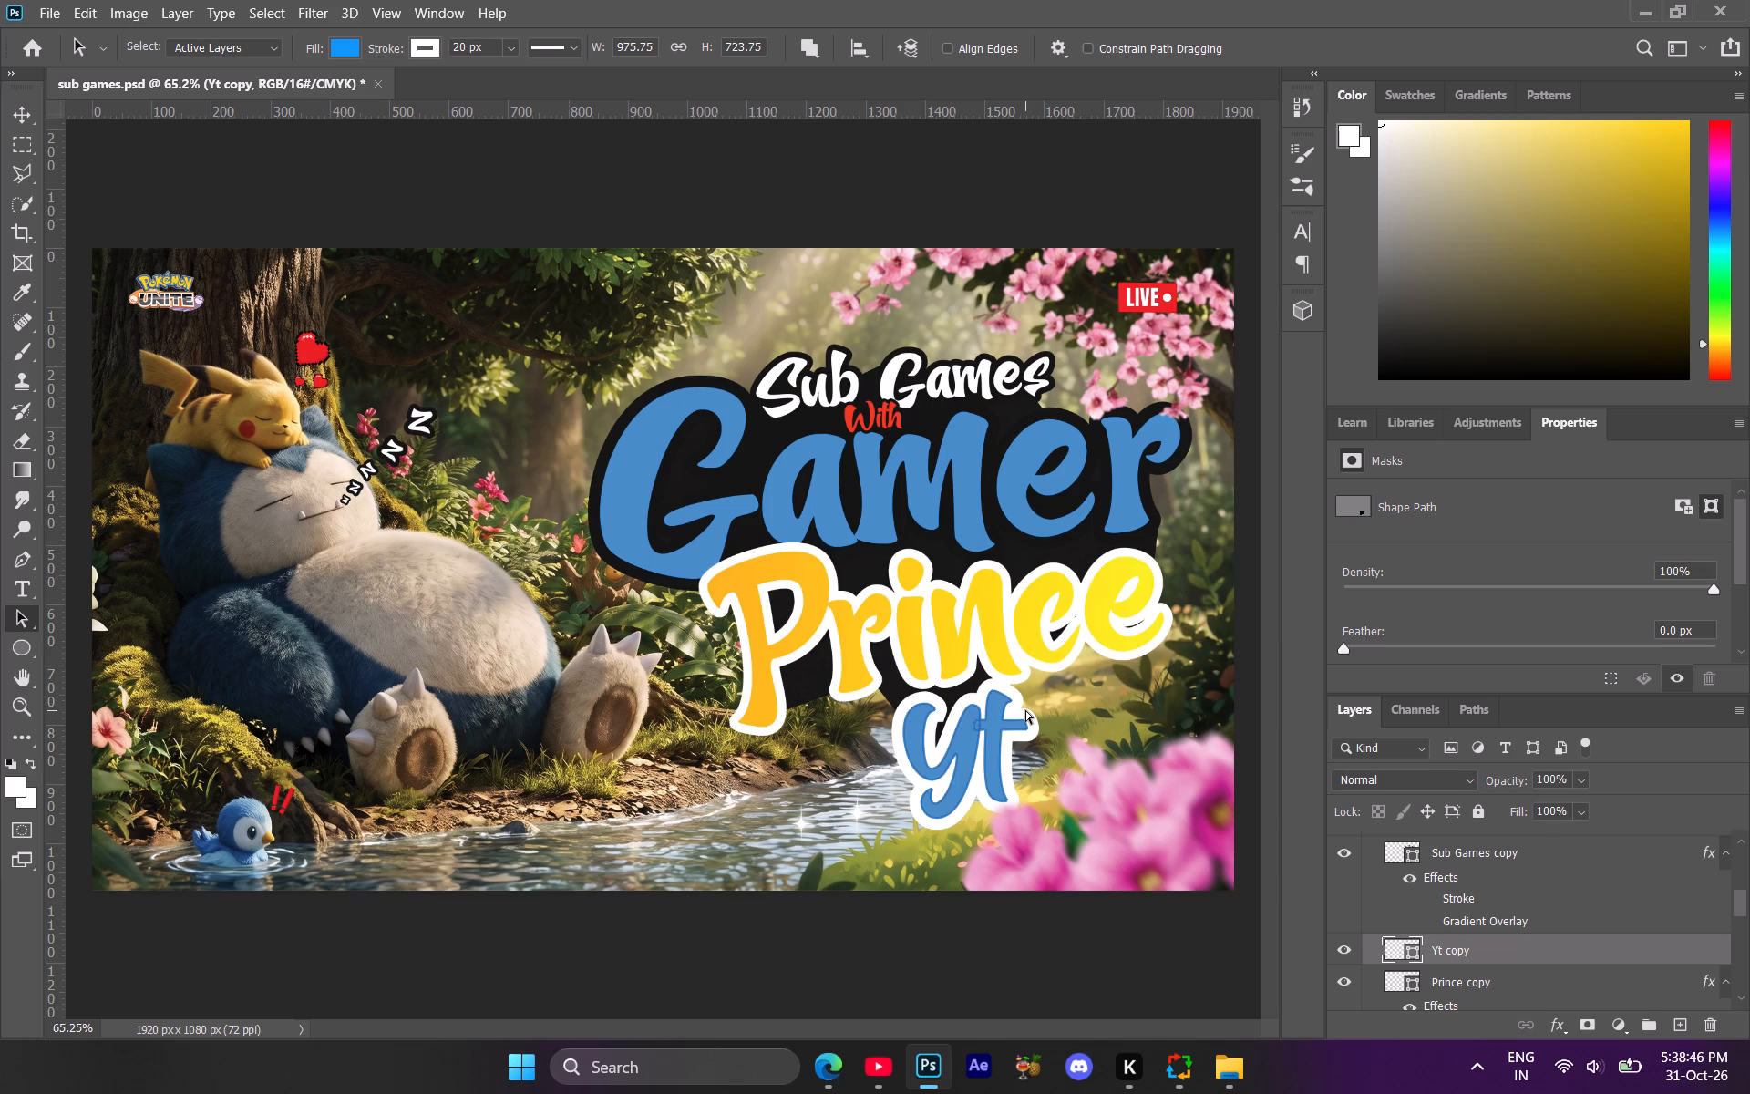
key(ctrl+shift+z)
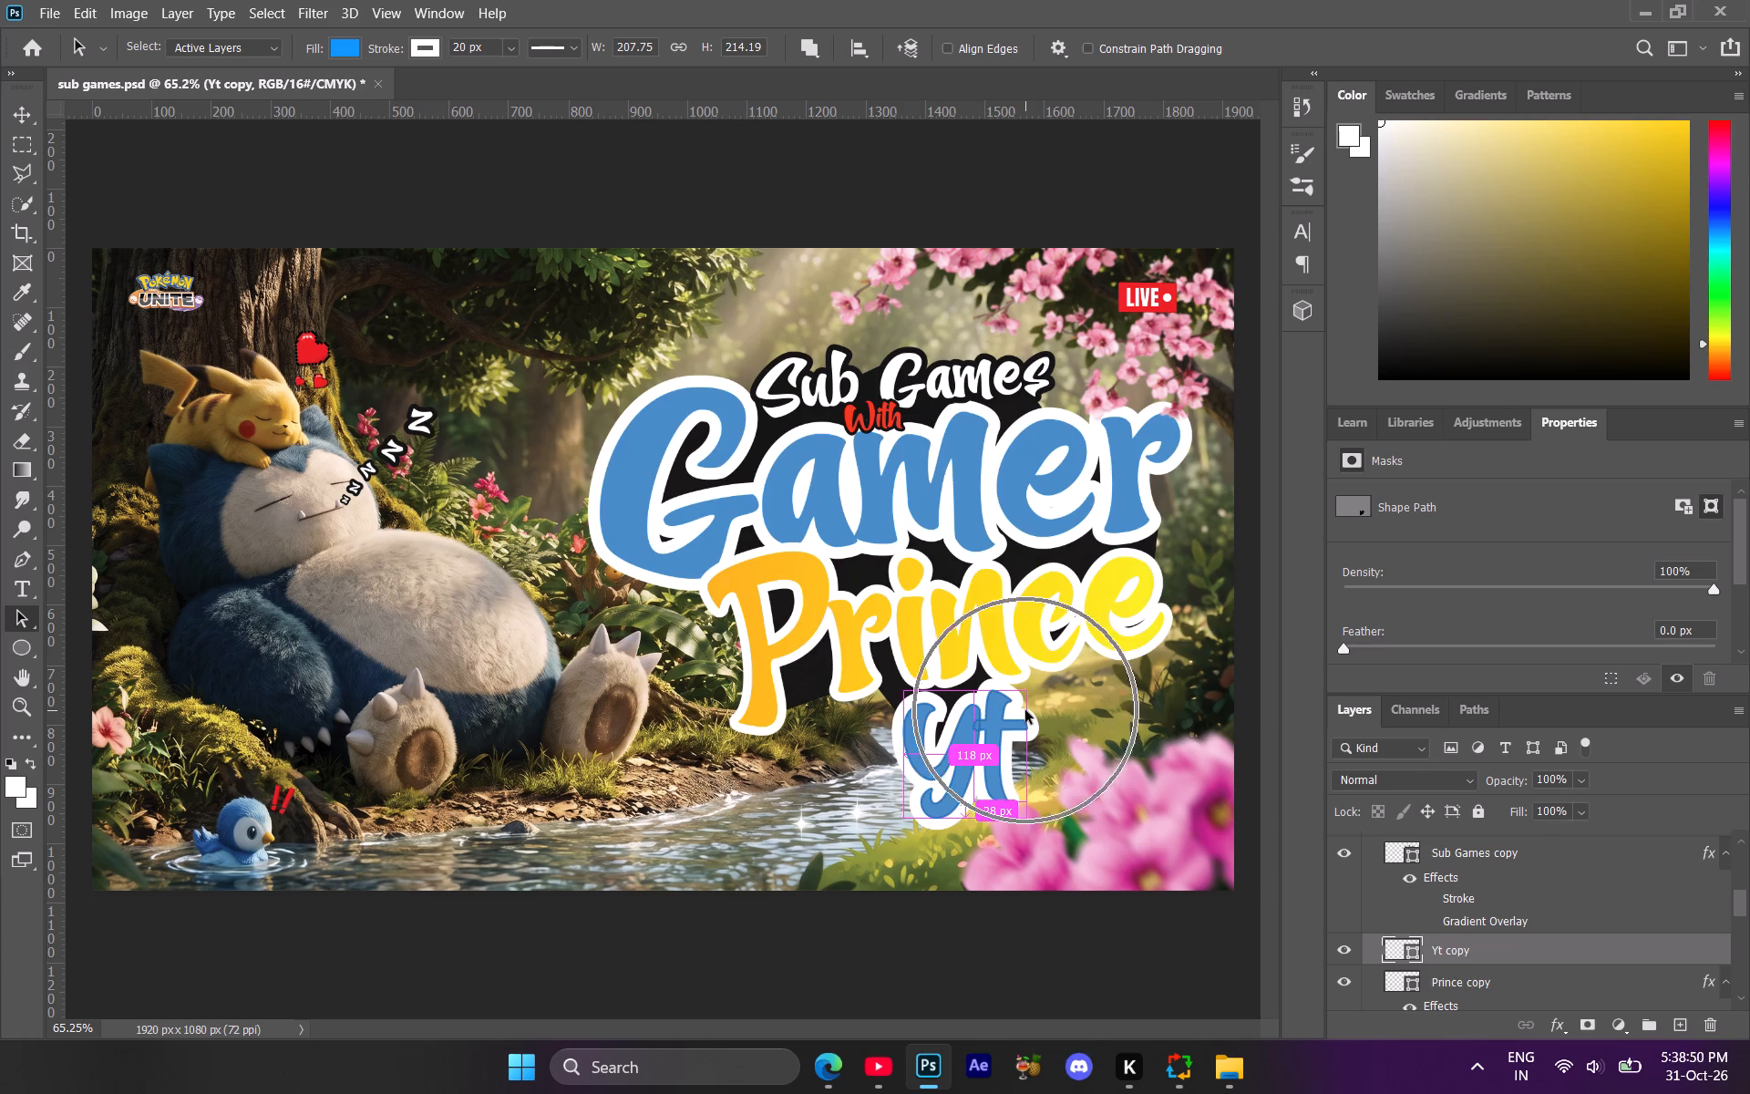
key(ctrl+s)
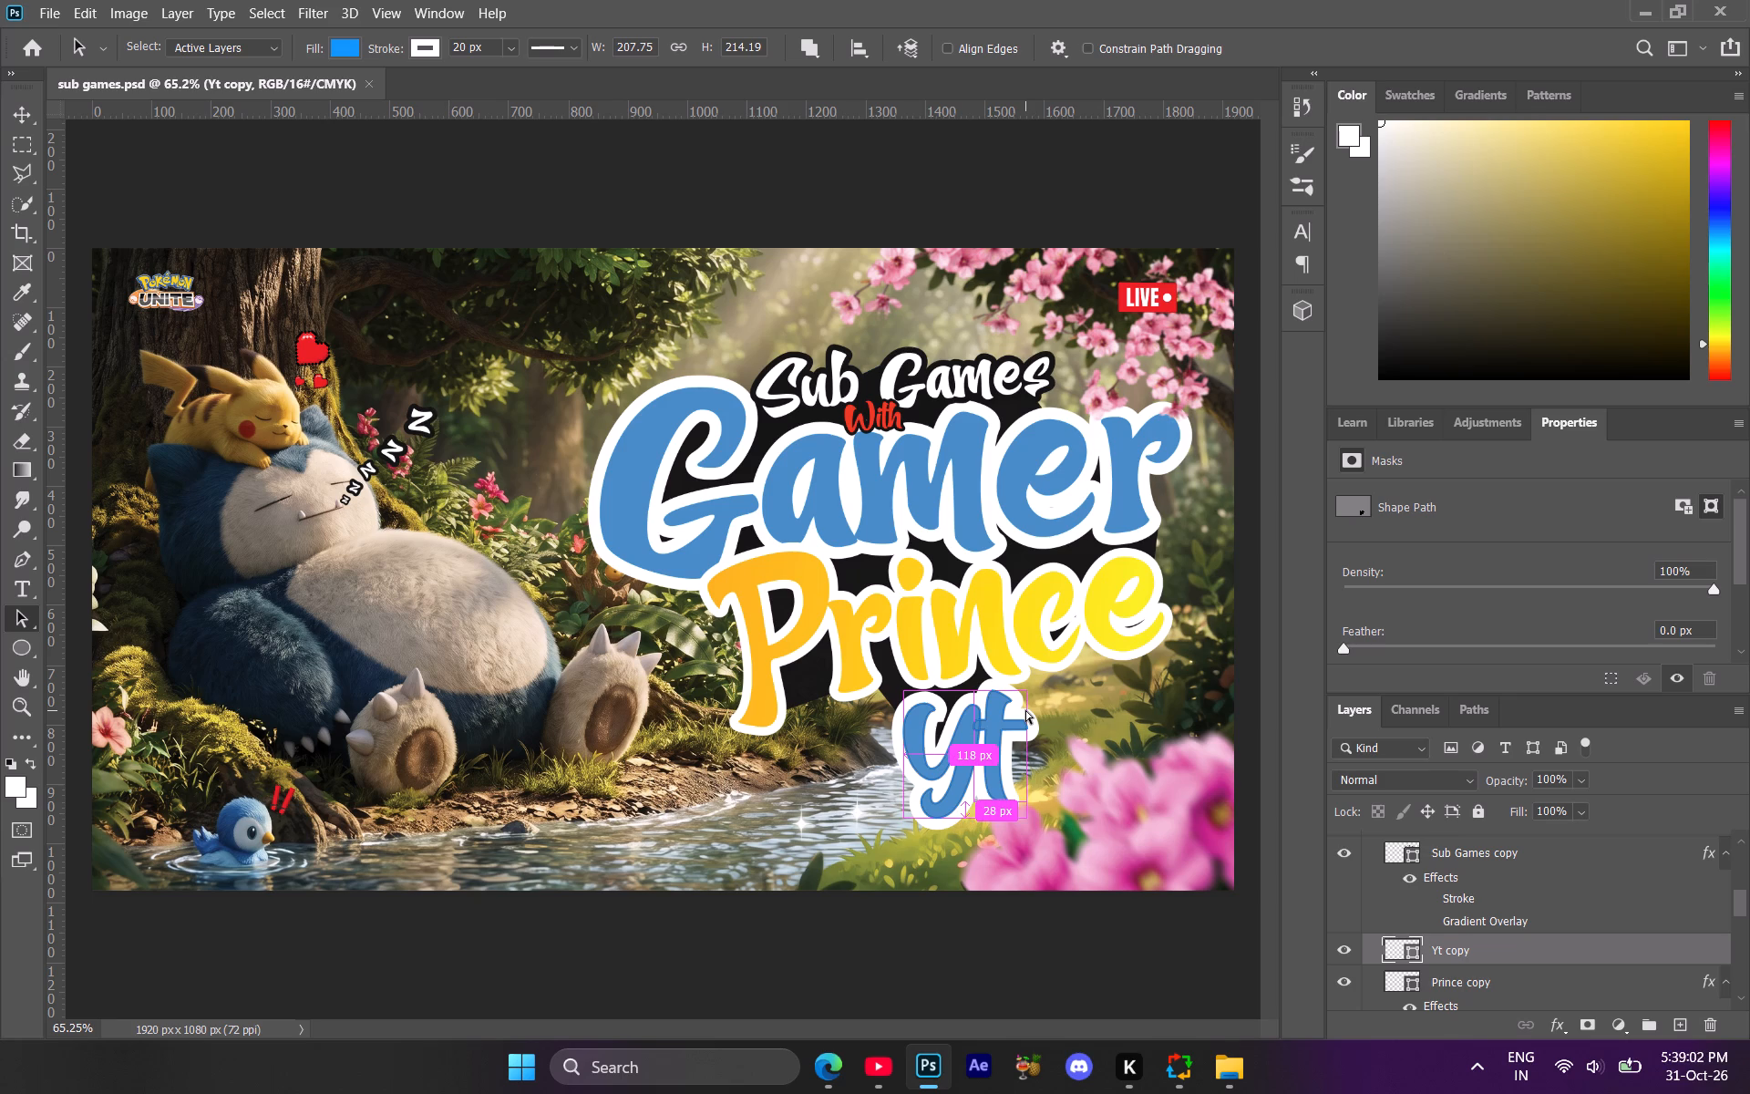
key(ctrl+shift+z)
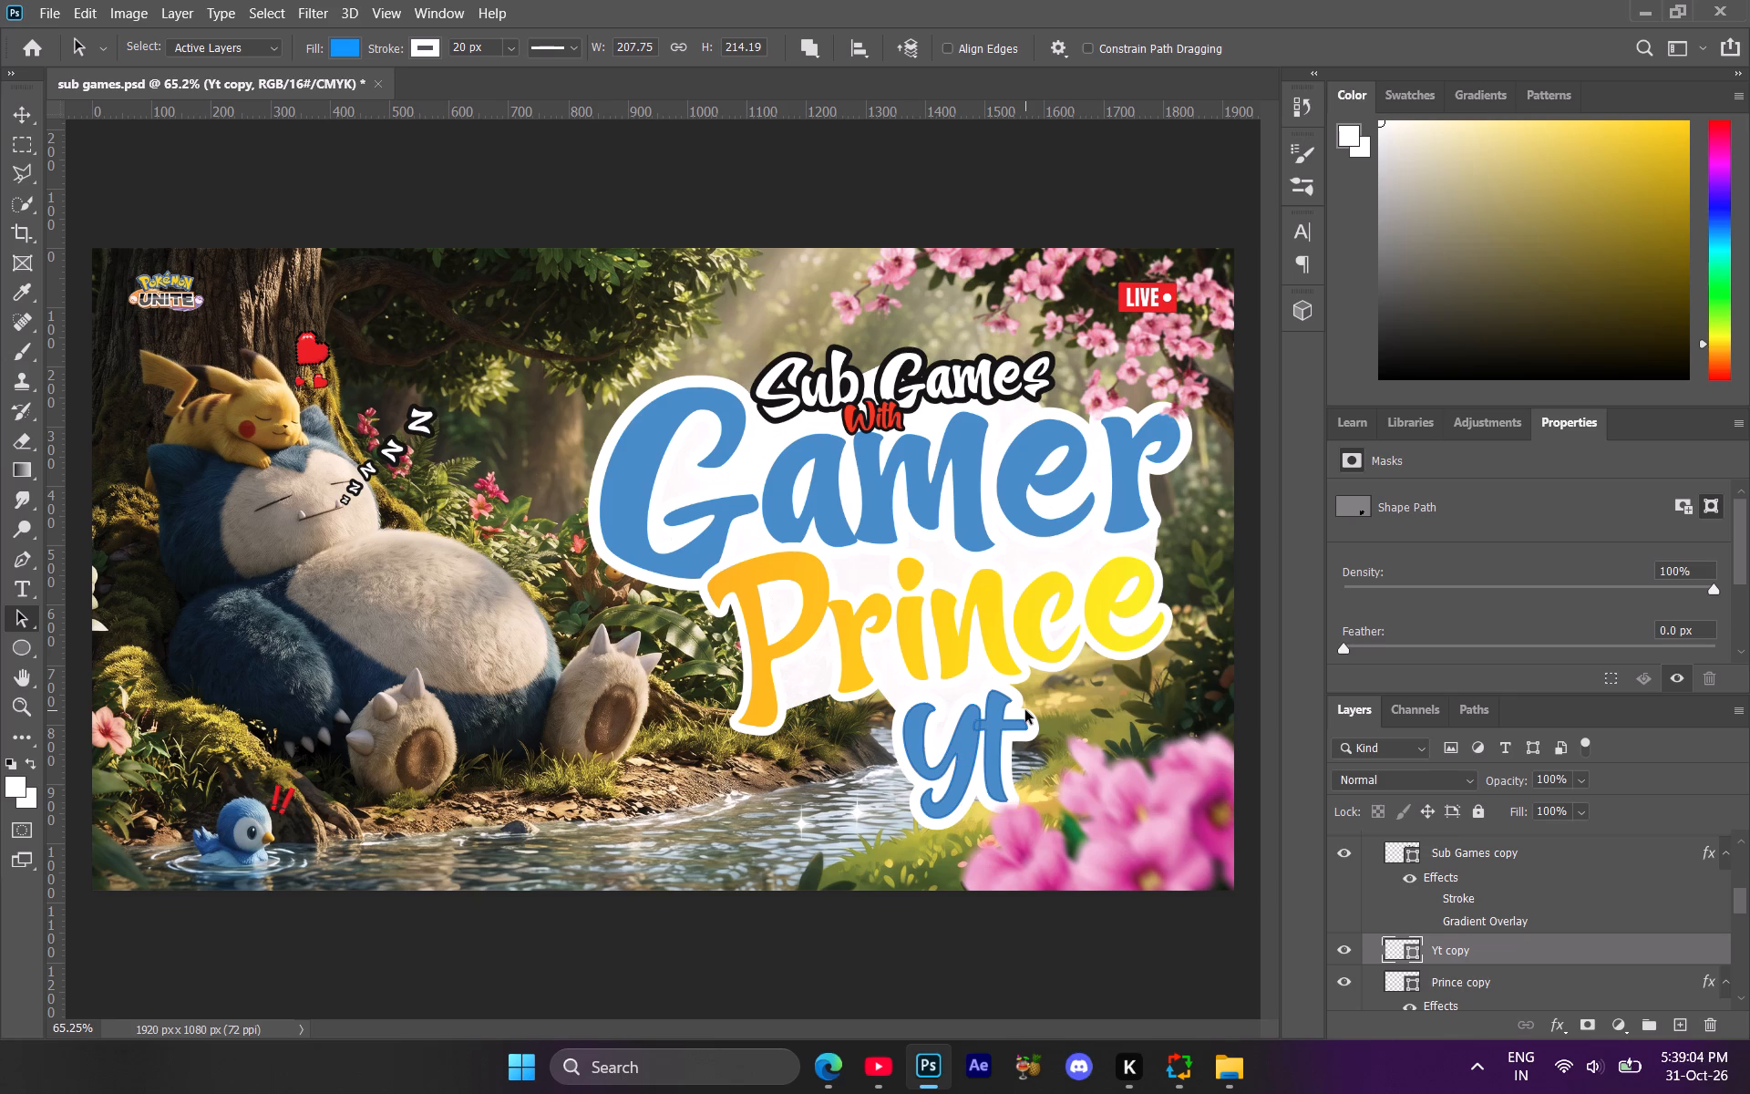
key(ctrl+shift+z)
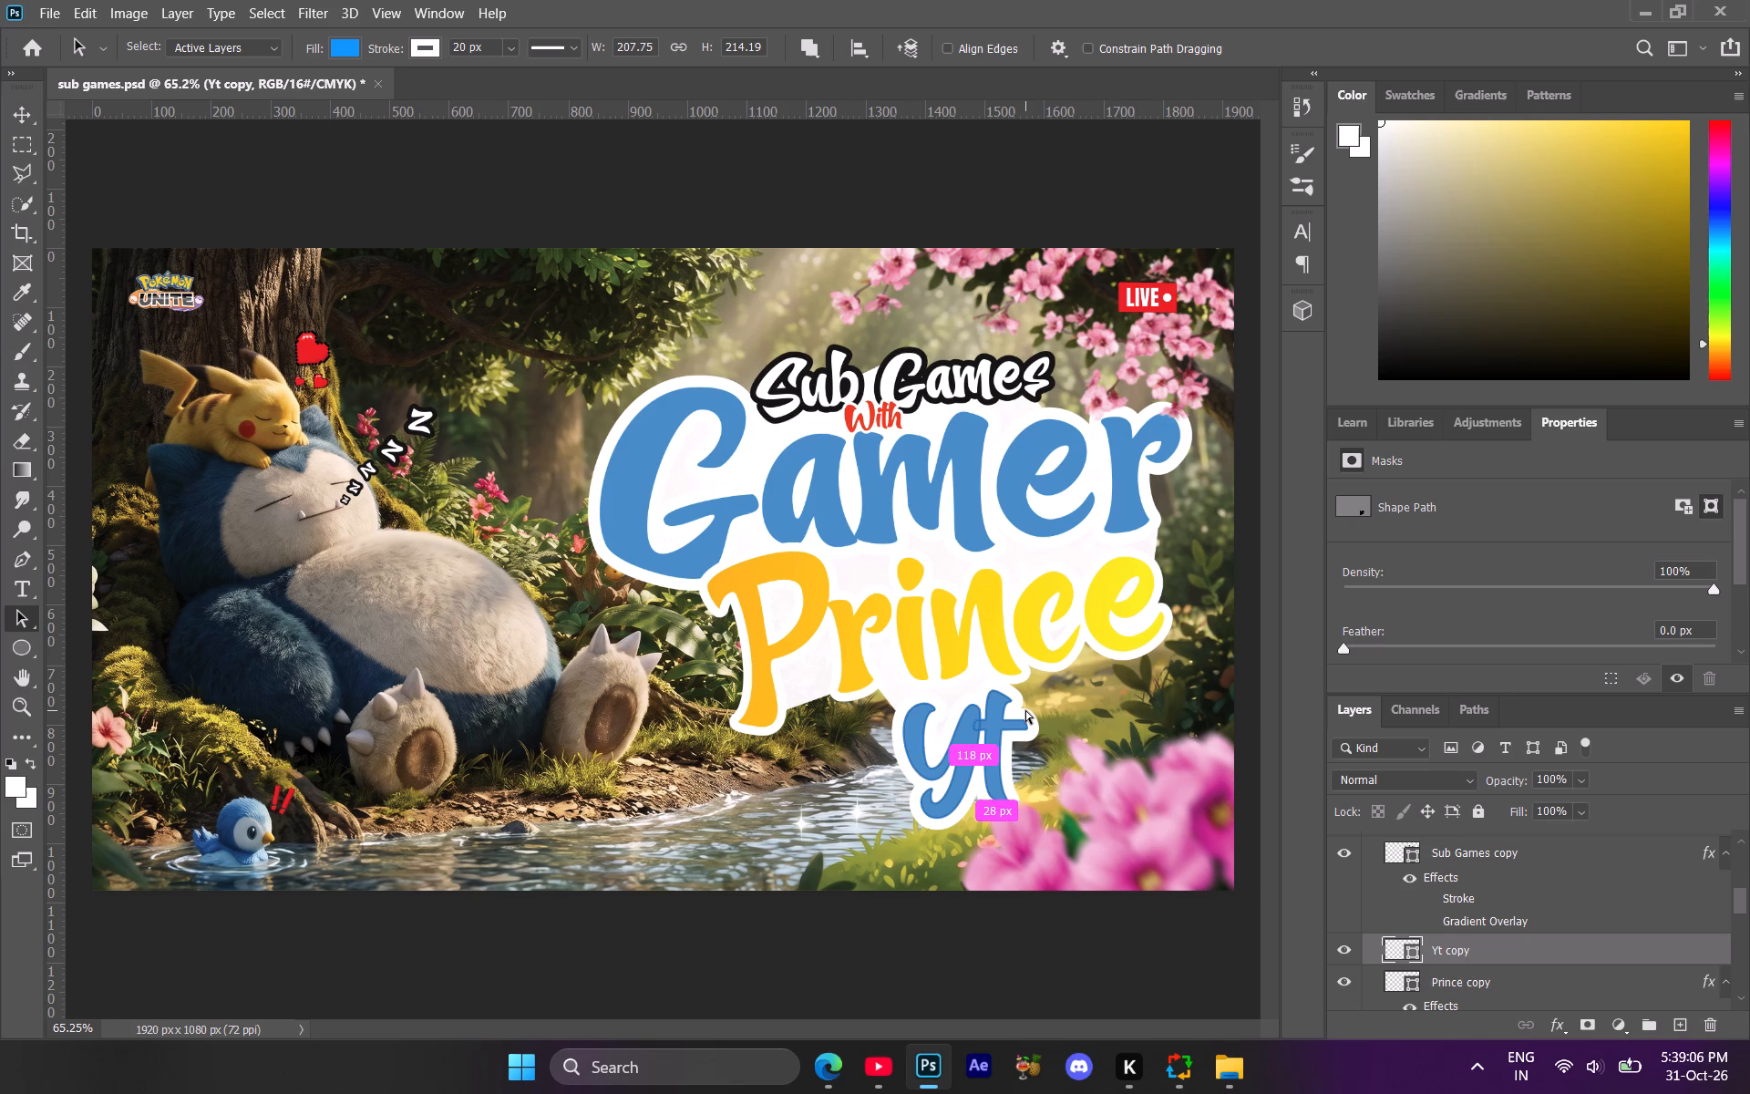
Save sub games.psd with the white title styling and close the application.
key(ctrl+s)
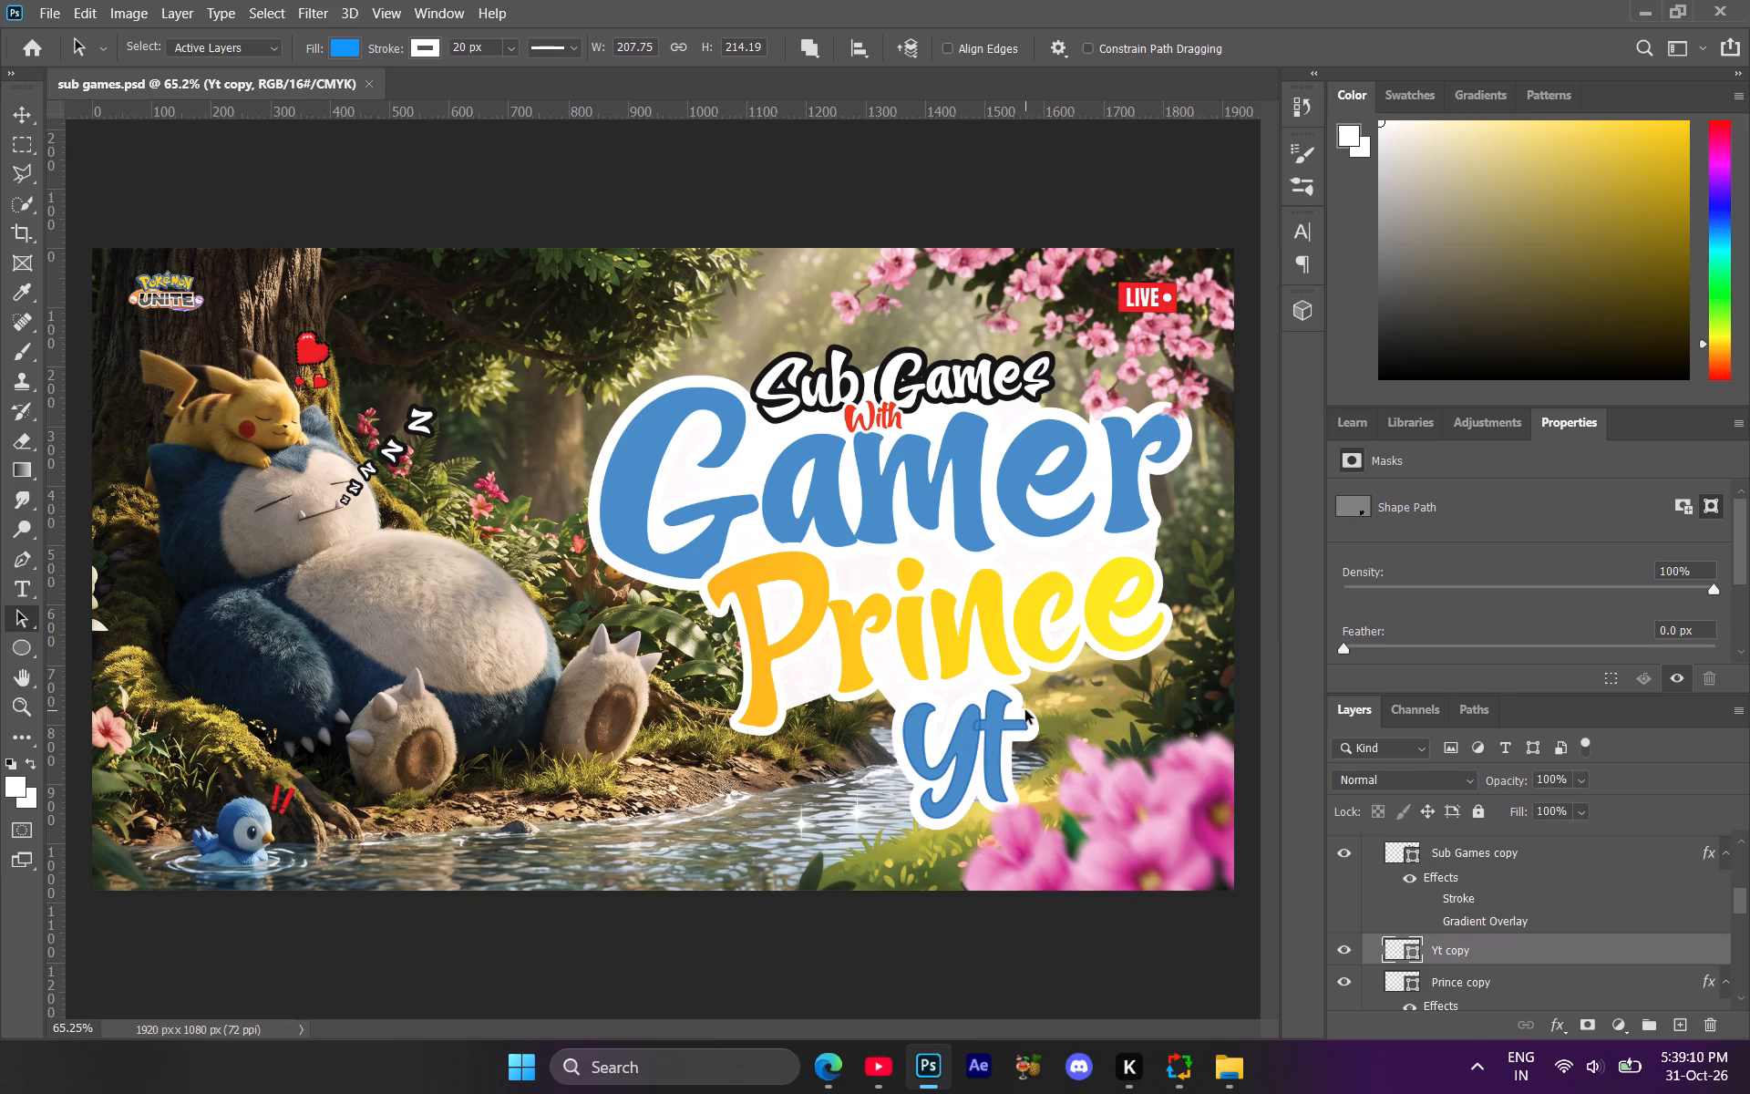
click(1749, 0)
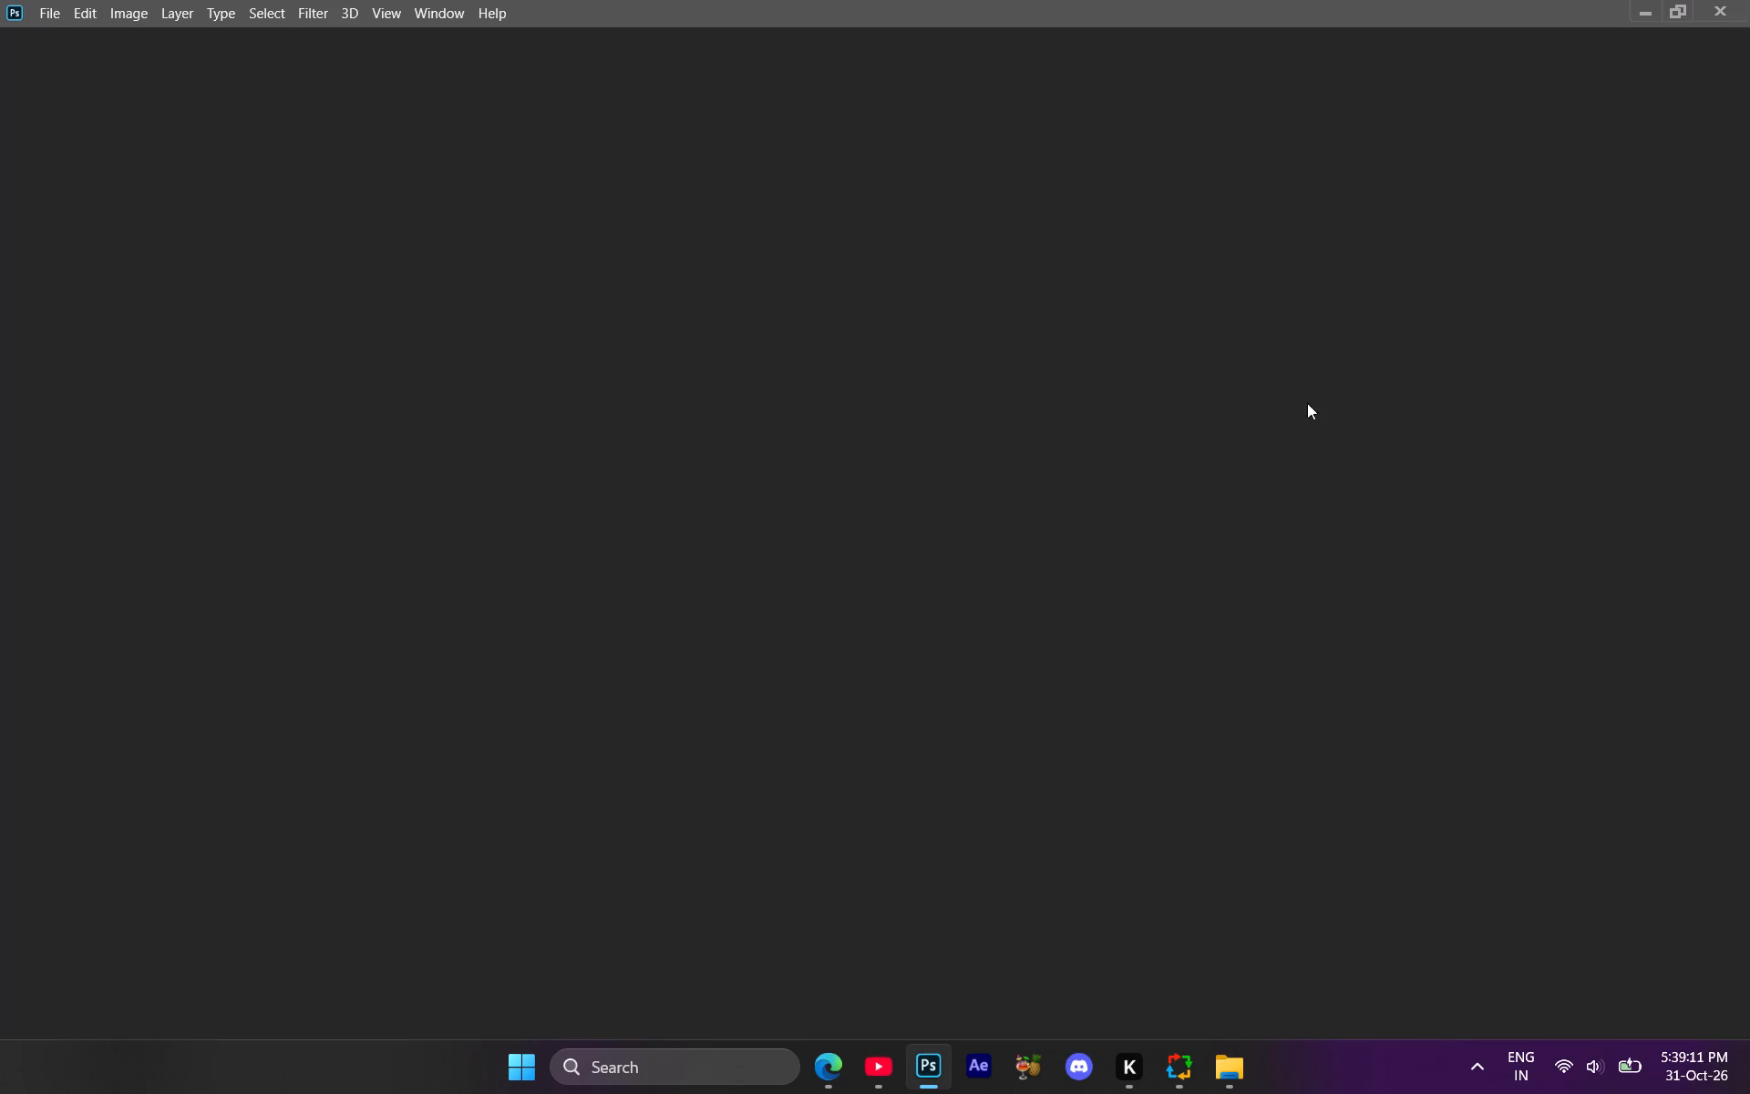
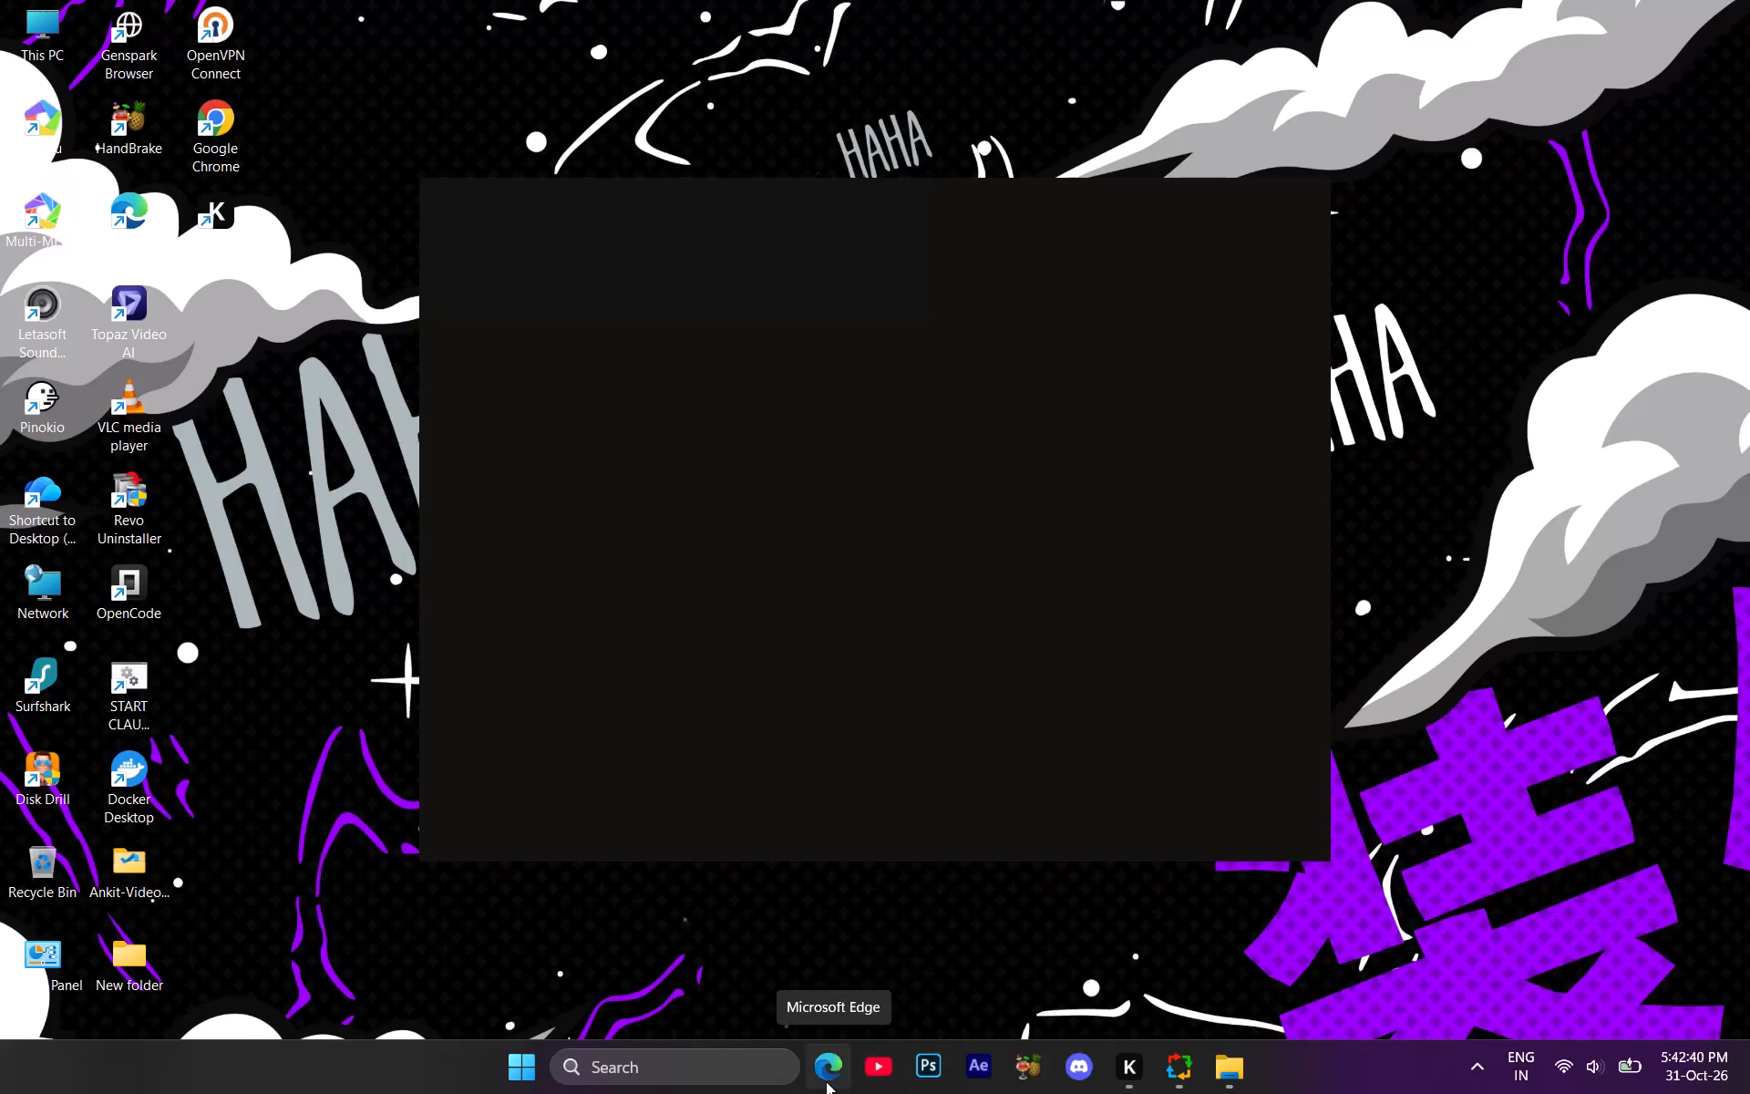
Launch Adobe Photoshop 2020.
click(924, 1073)
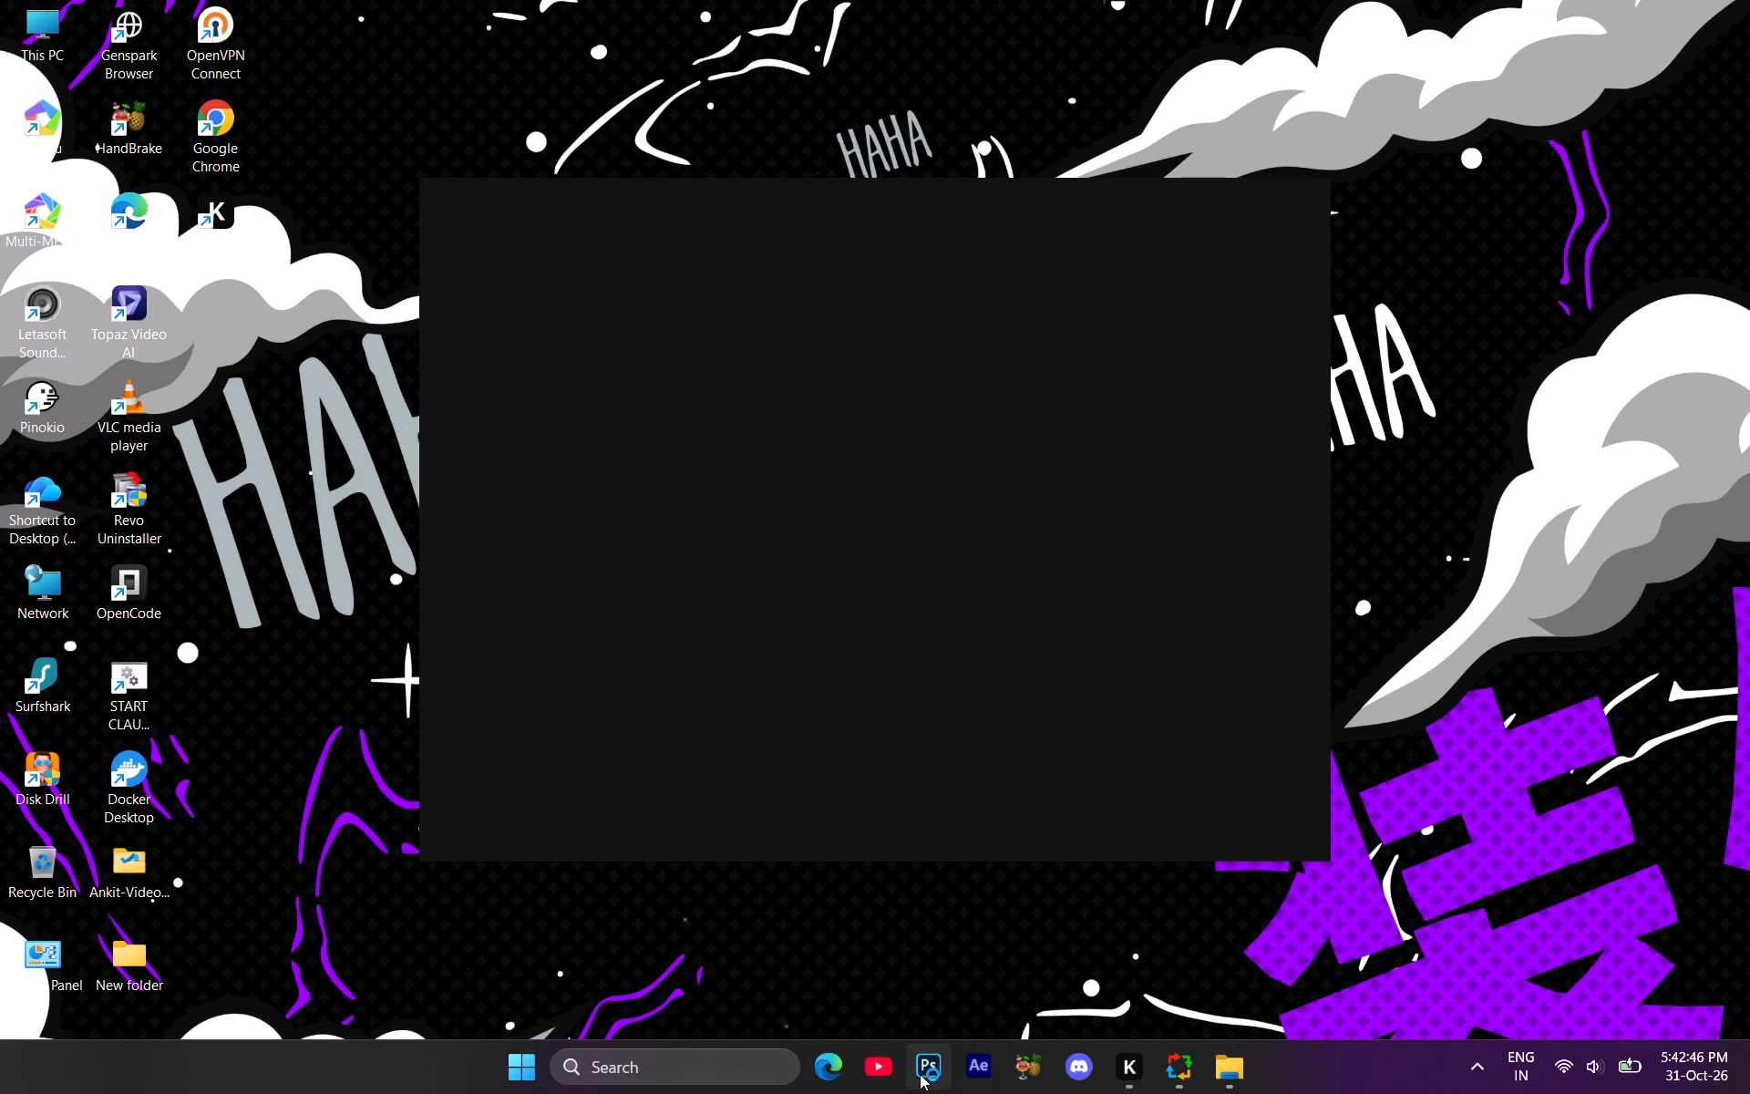